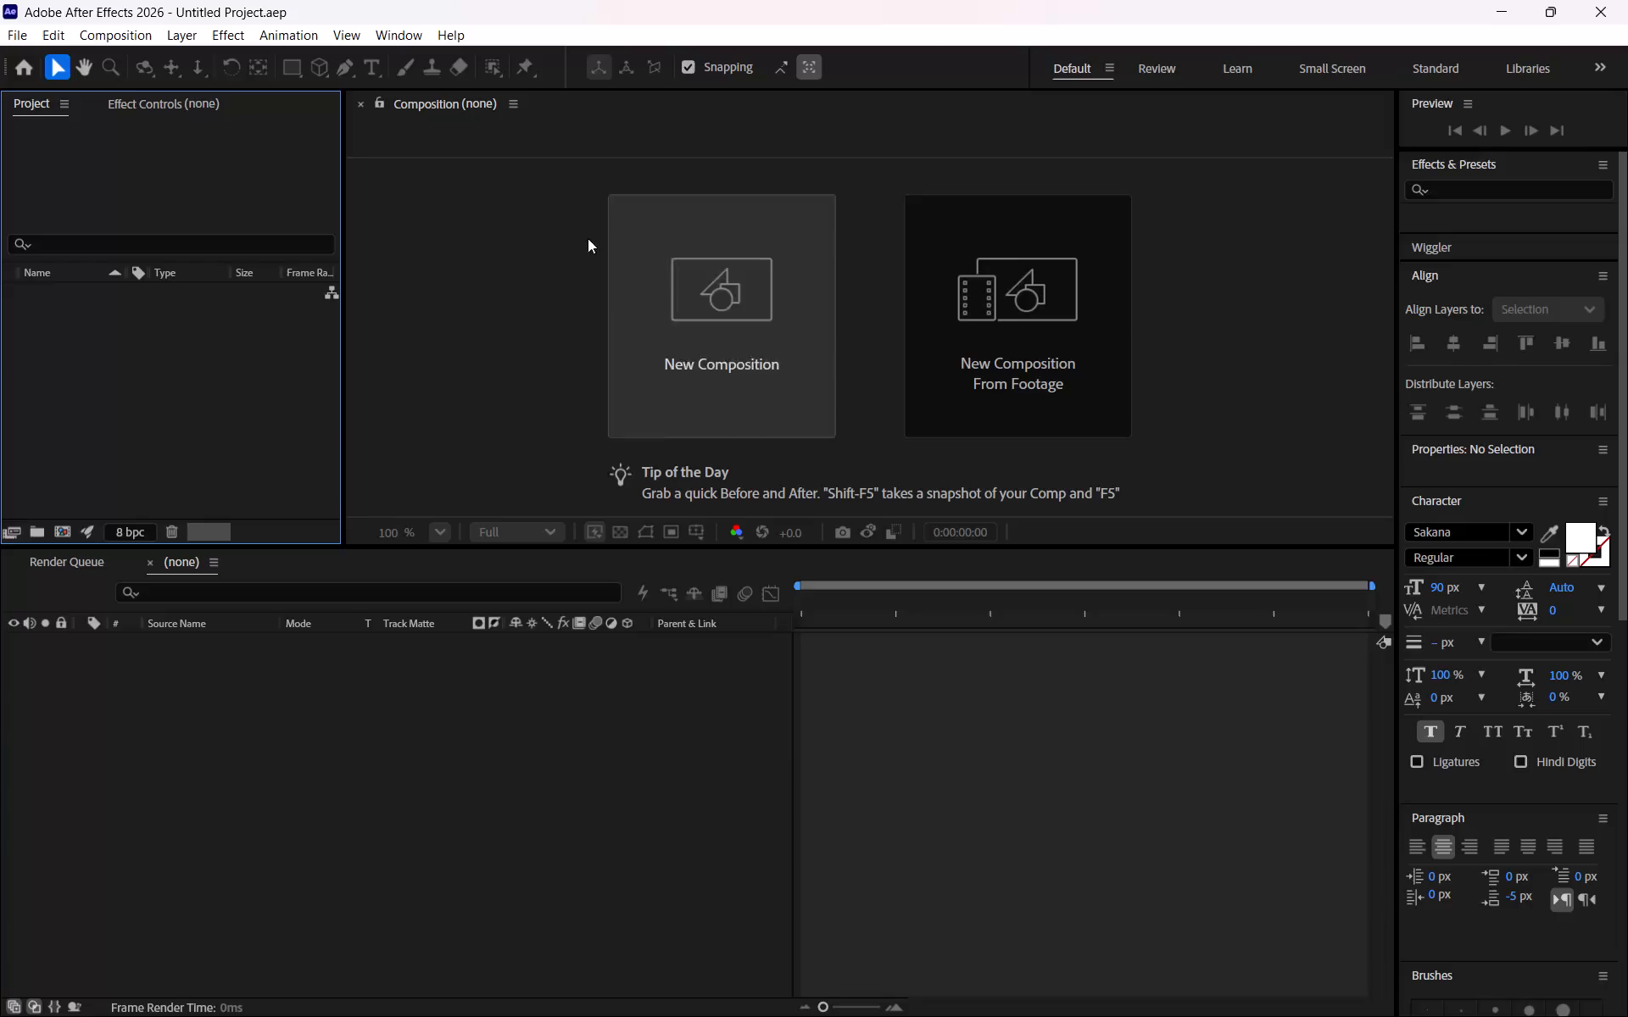
Create a new composition with the Social Media Landscape HD 1920x1080, 30 fps preset.
left_click(22, 37)
left_click(563, 325)
left_click(791, 328)
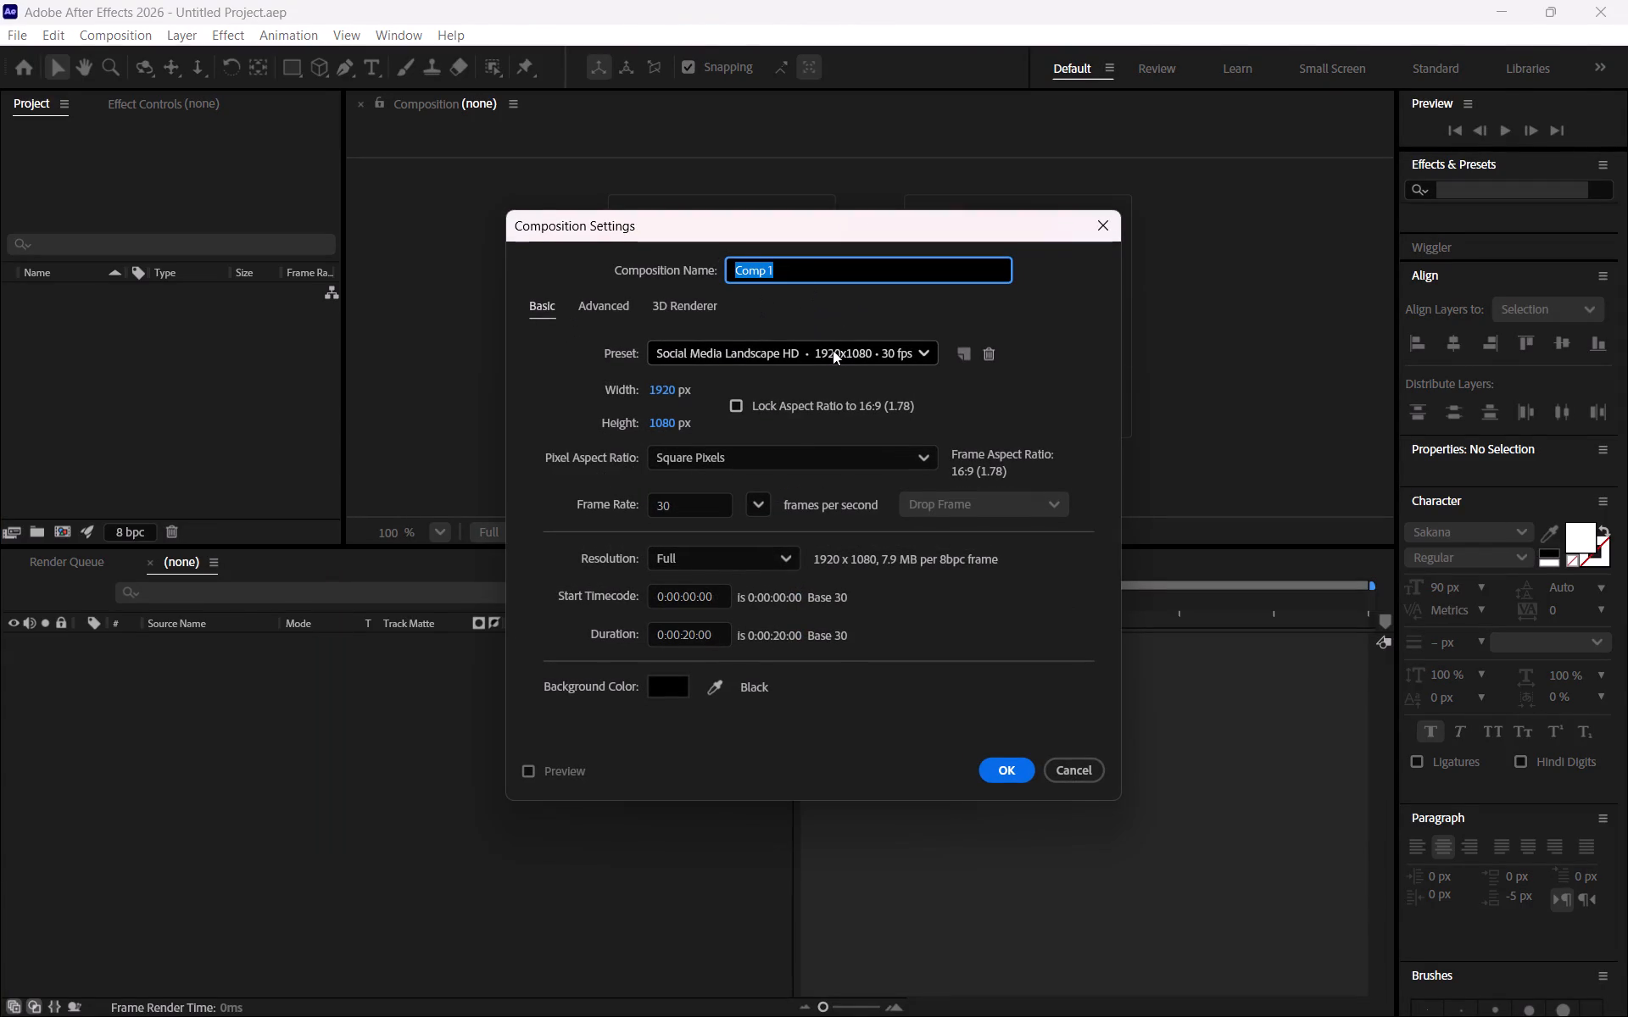
left_click(833, 350)
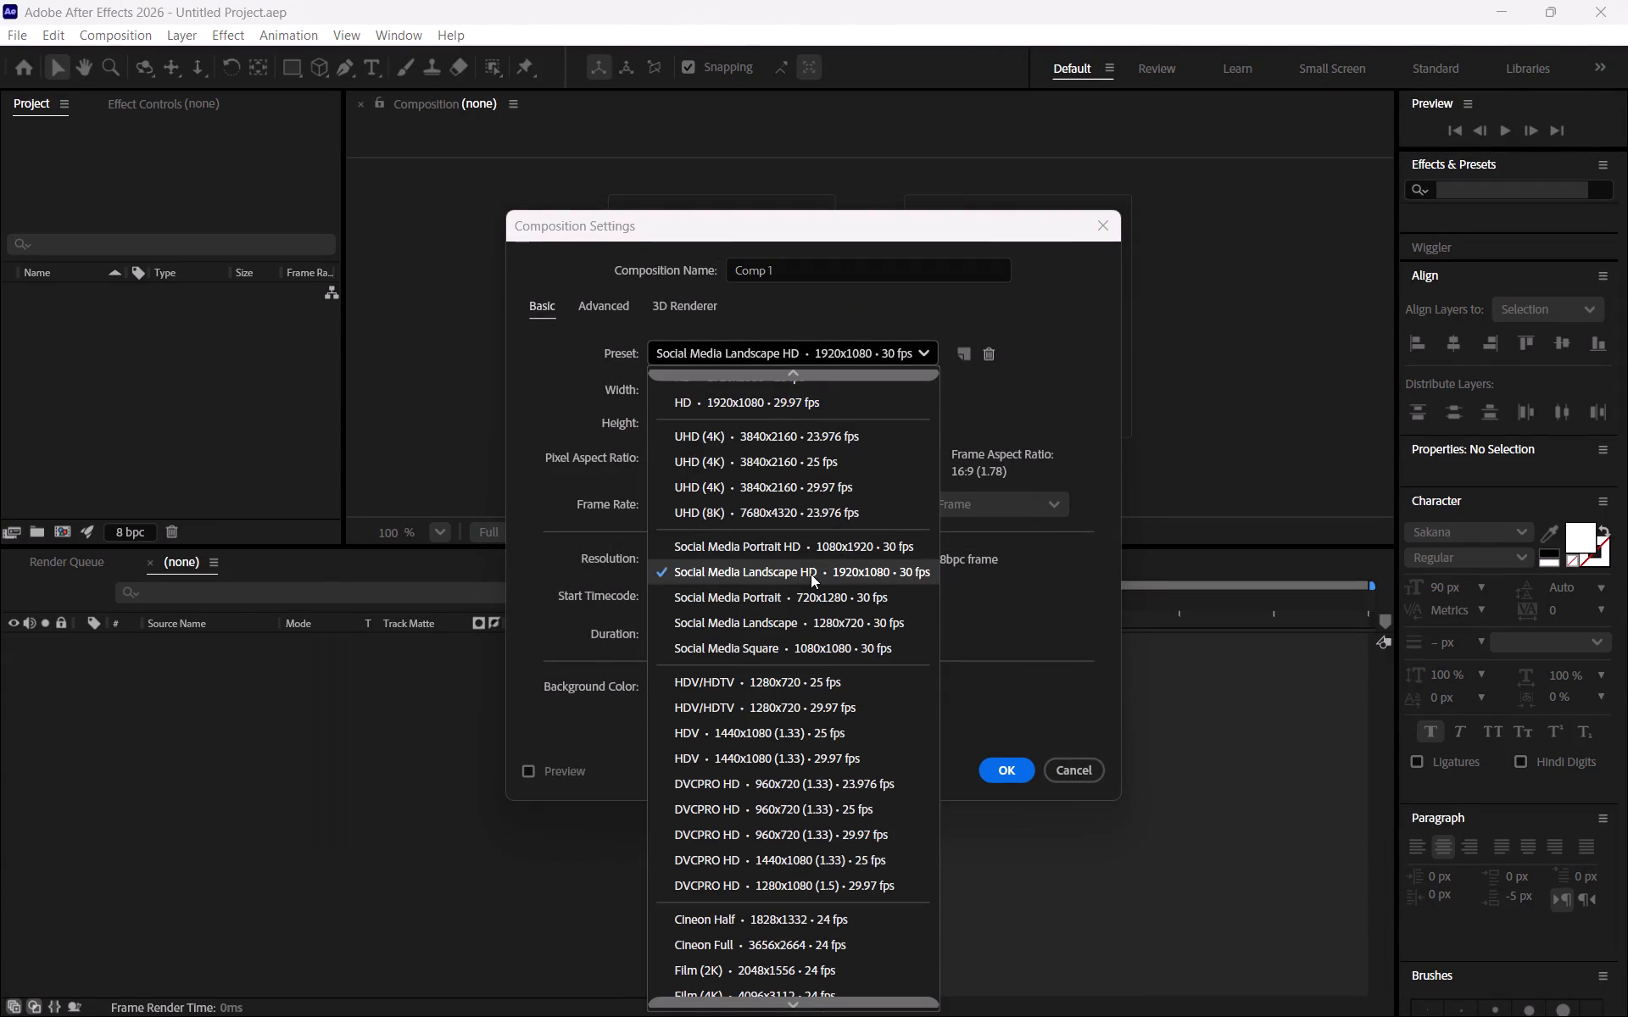
left_click(811, 574)
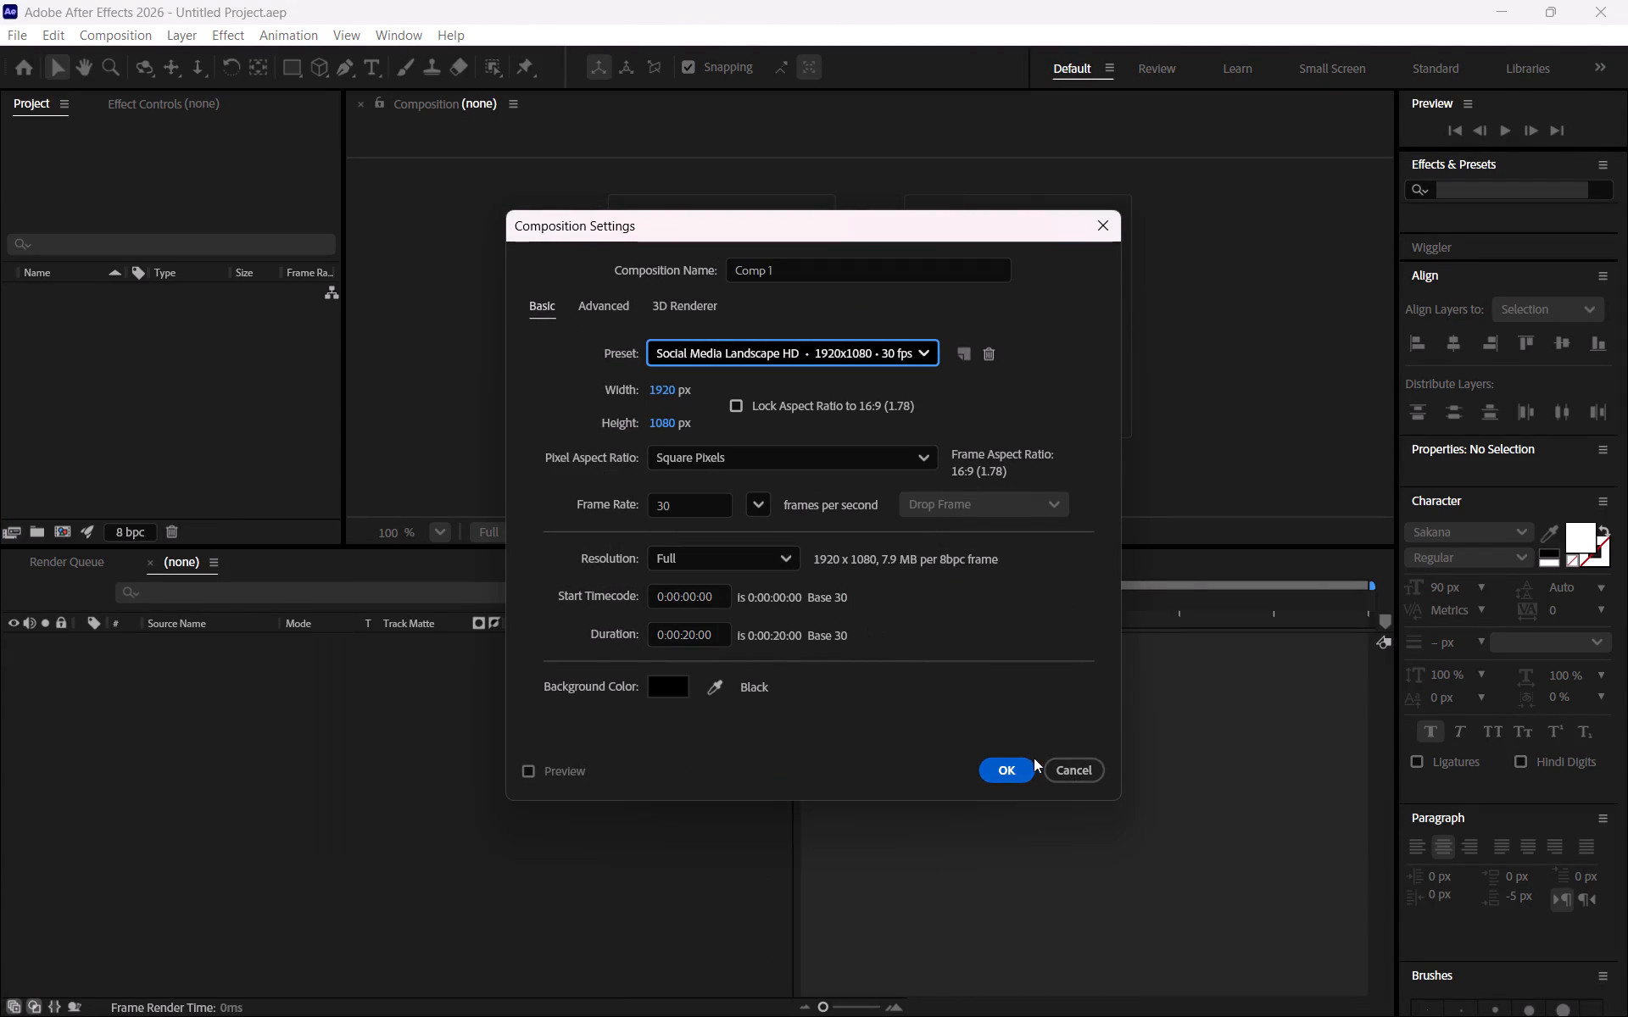
left_click(1011, 773)
left_click(555, 718)
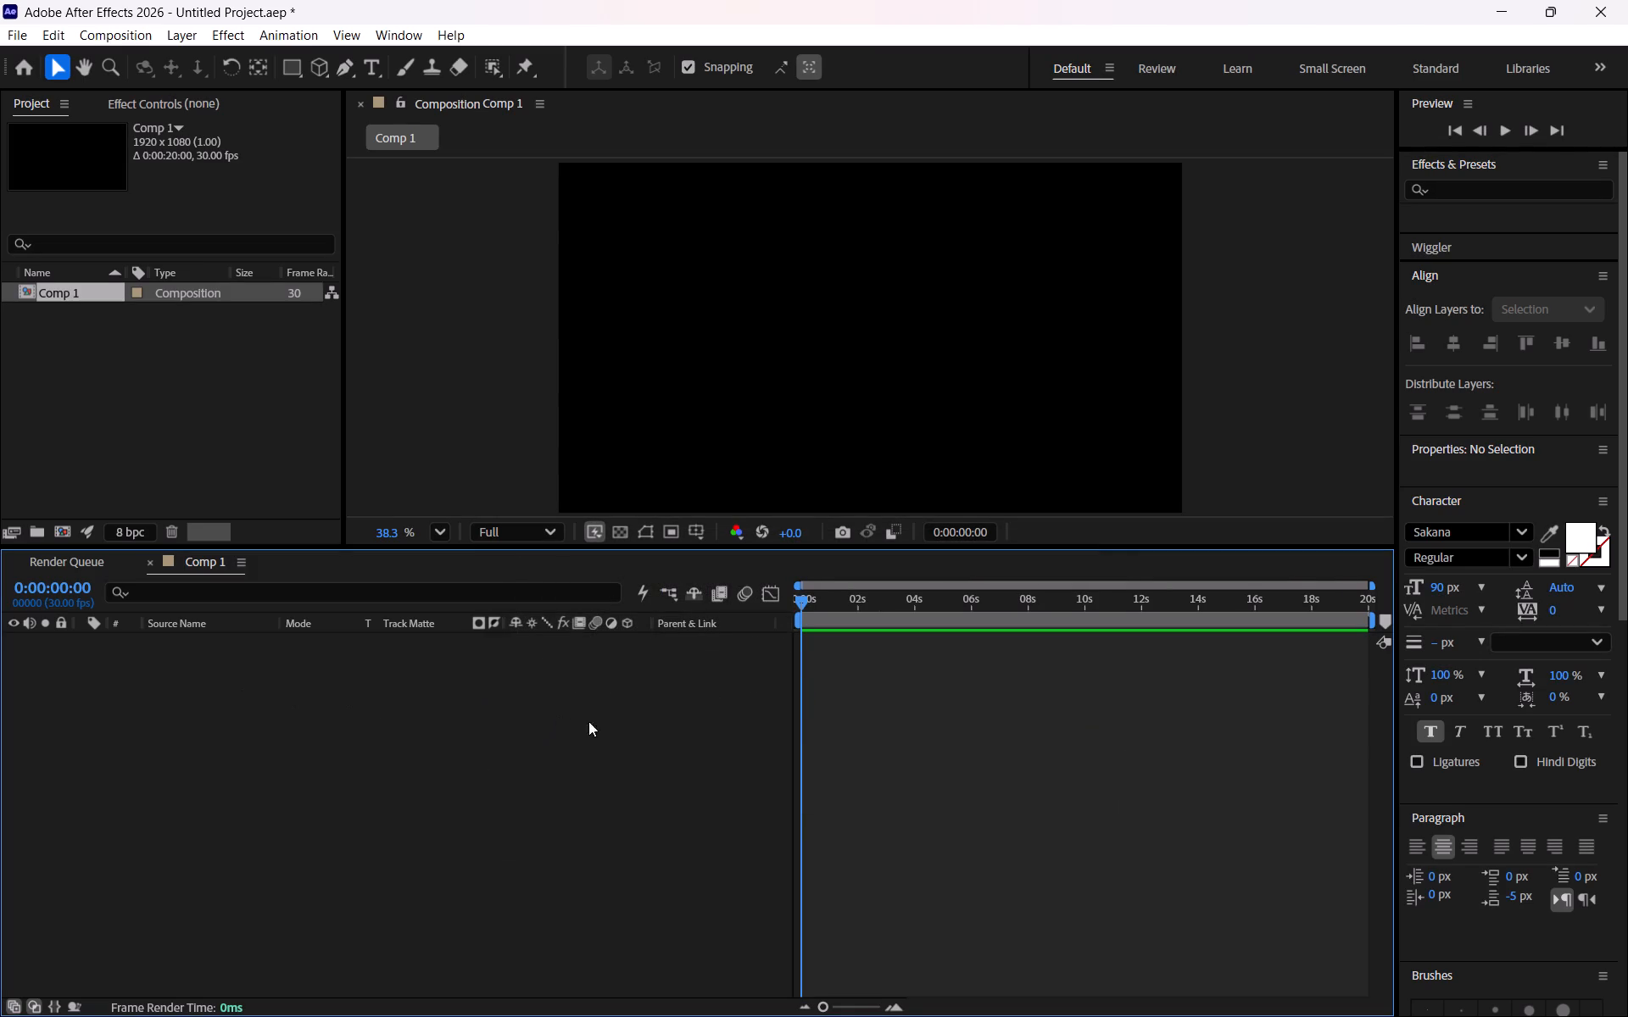
Add a full-frame rectangle shape layer to the composition and set its fill color to white.
left_click(453, 304)
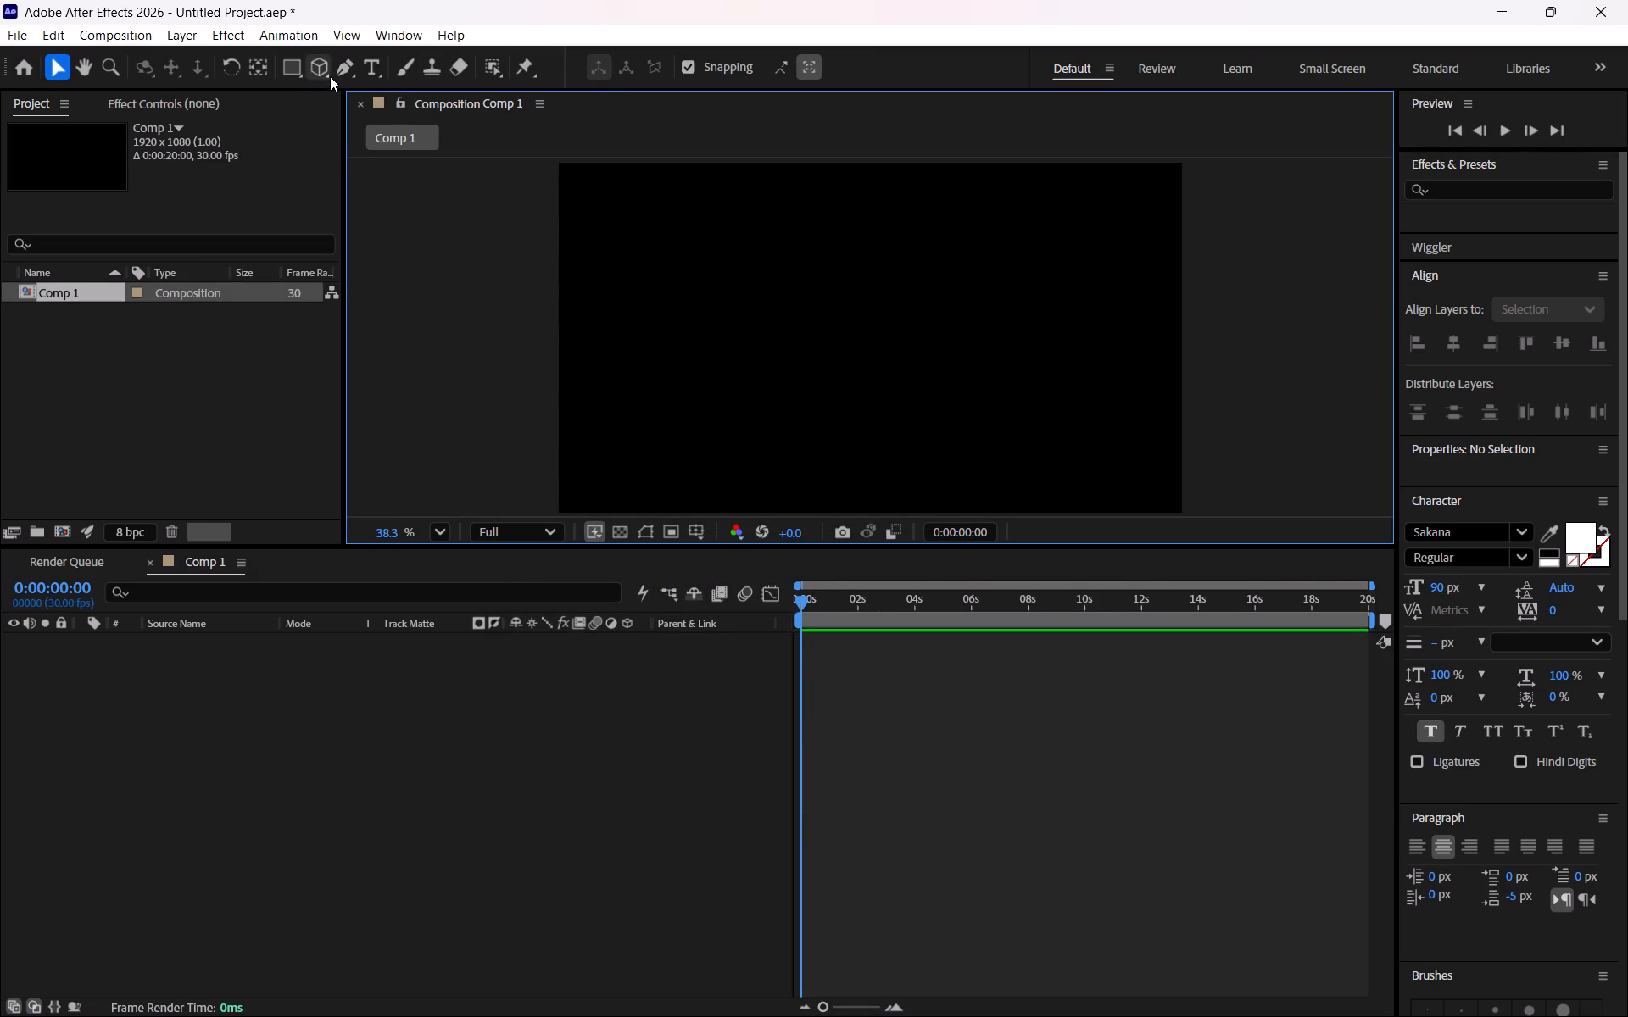
double_click(291, 69)
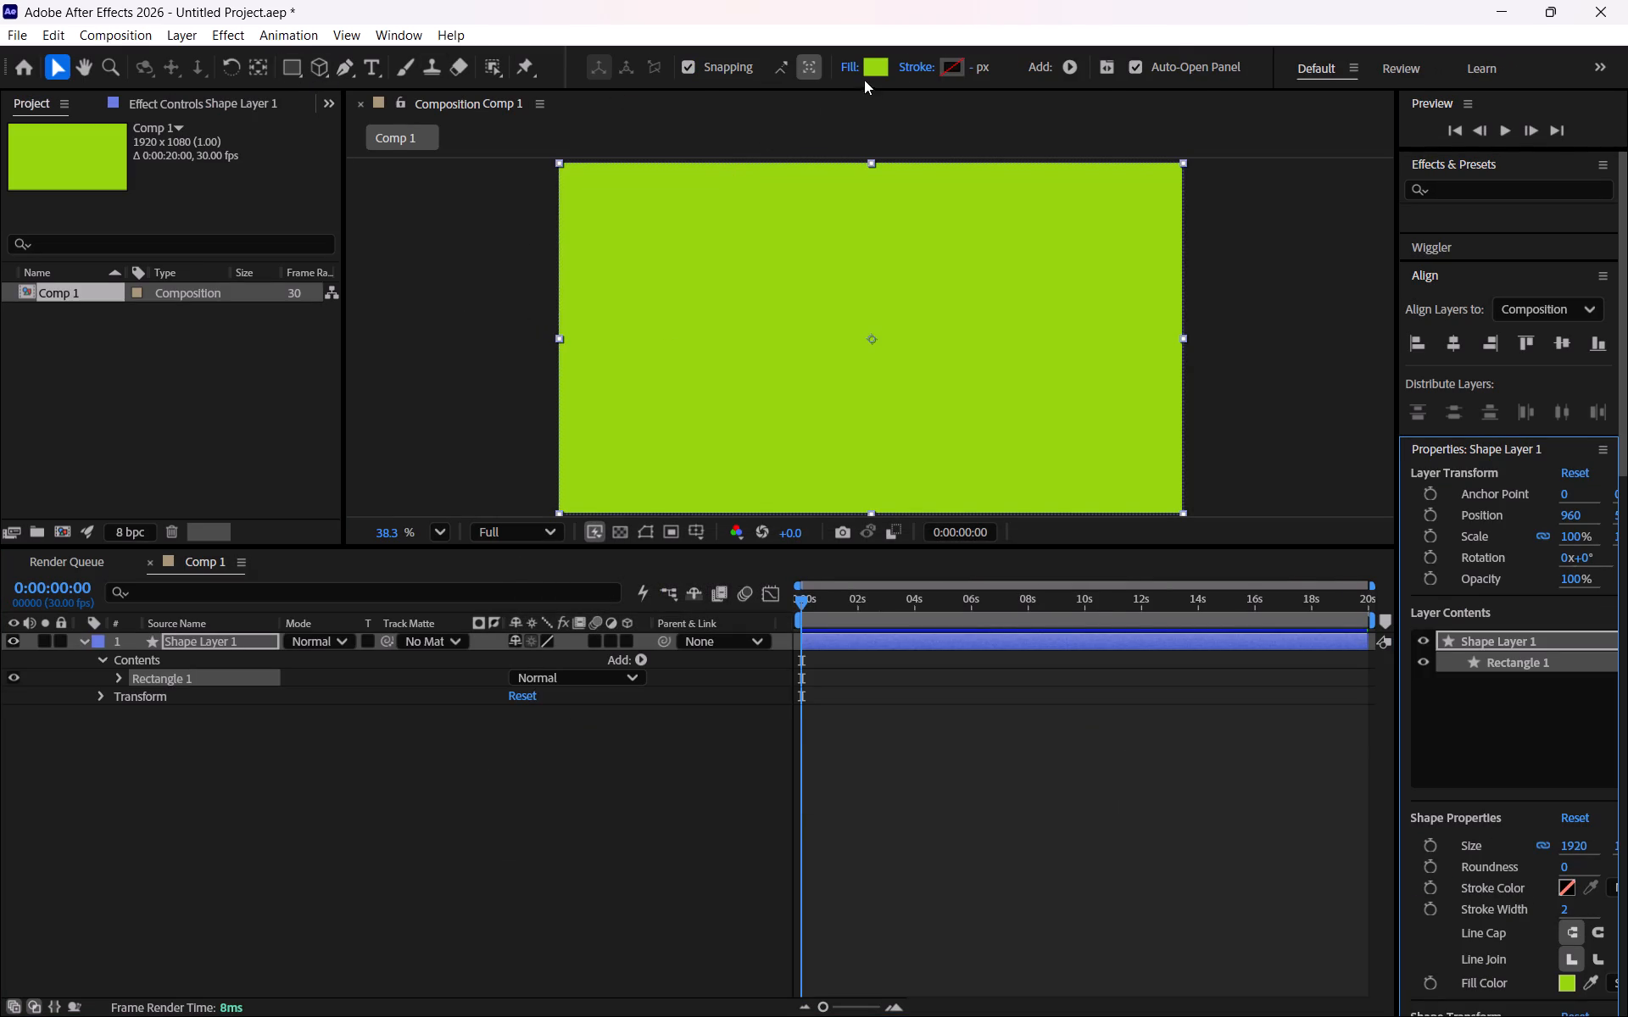
left_click(868, 68)
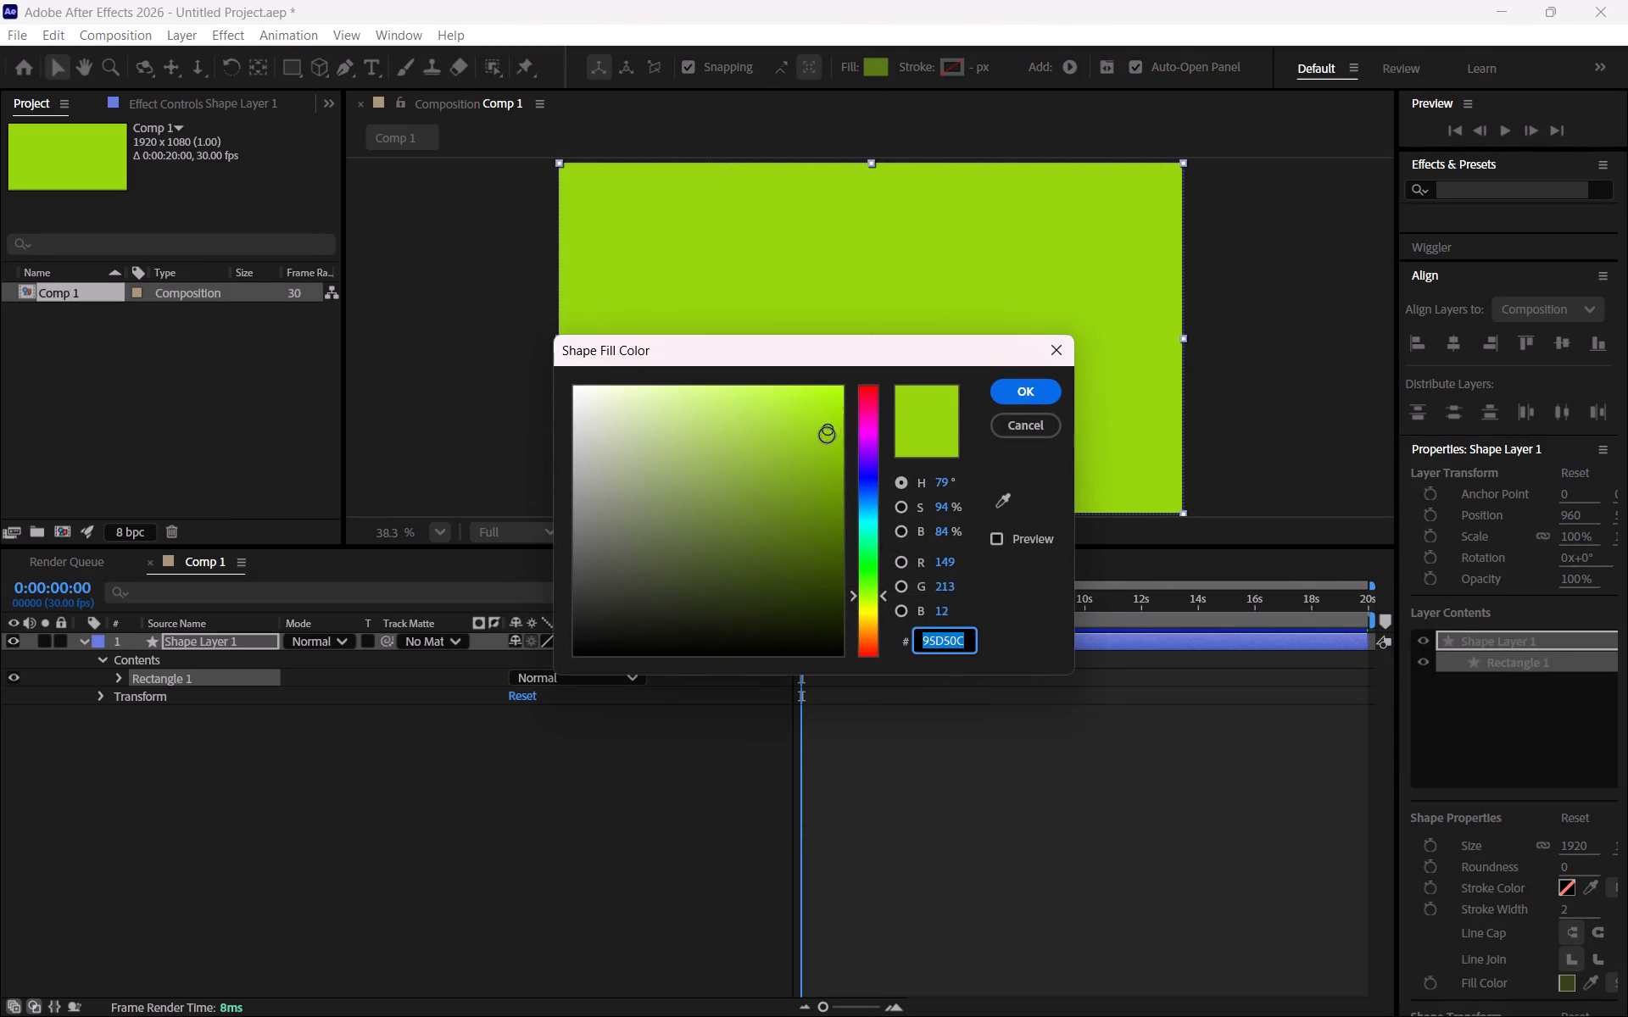
left_click_drag(832, 424, 559, 368)
left_click(1018, 383)
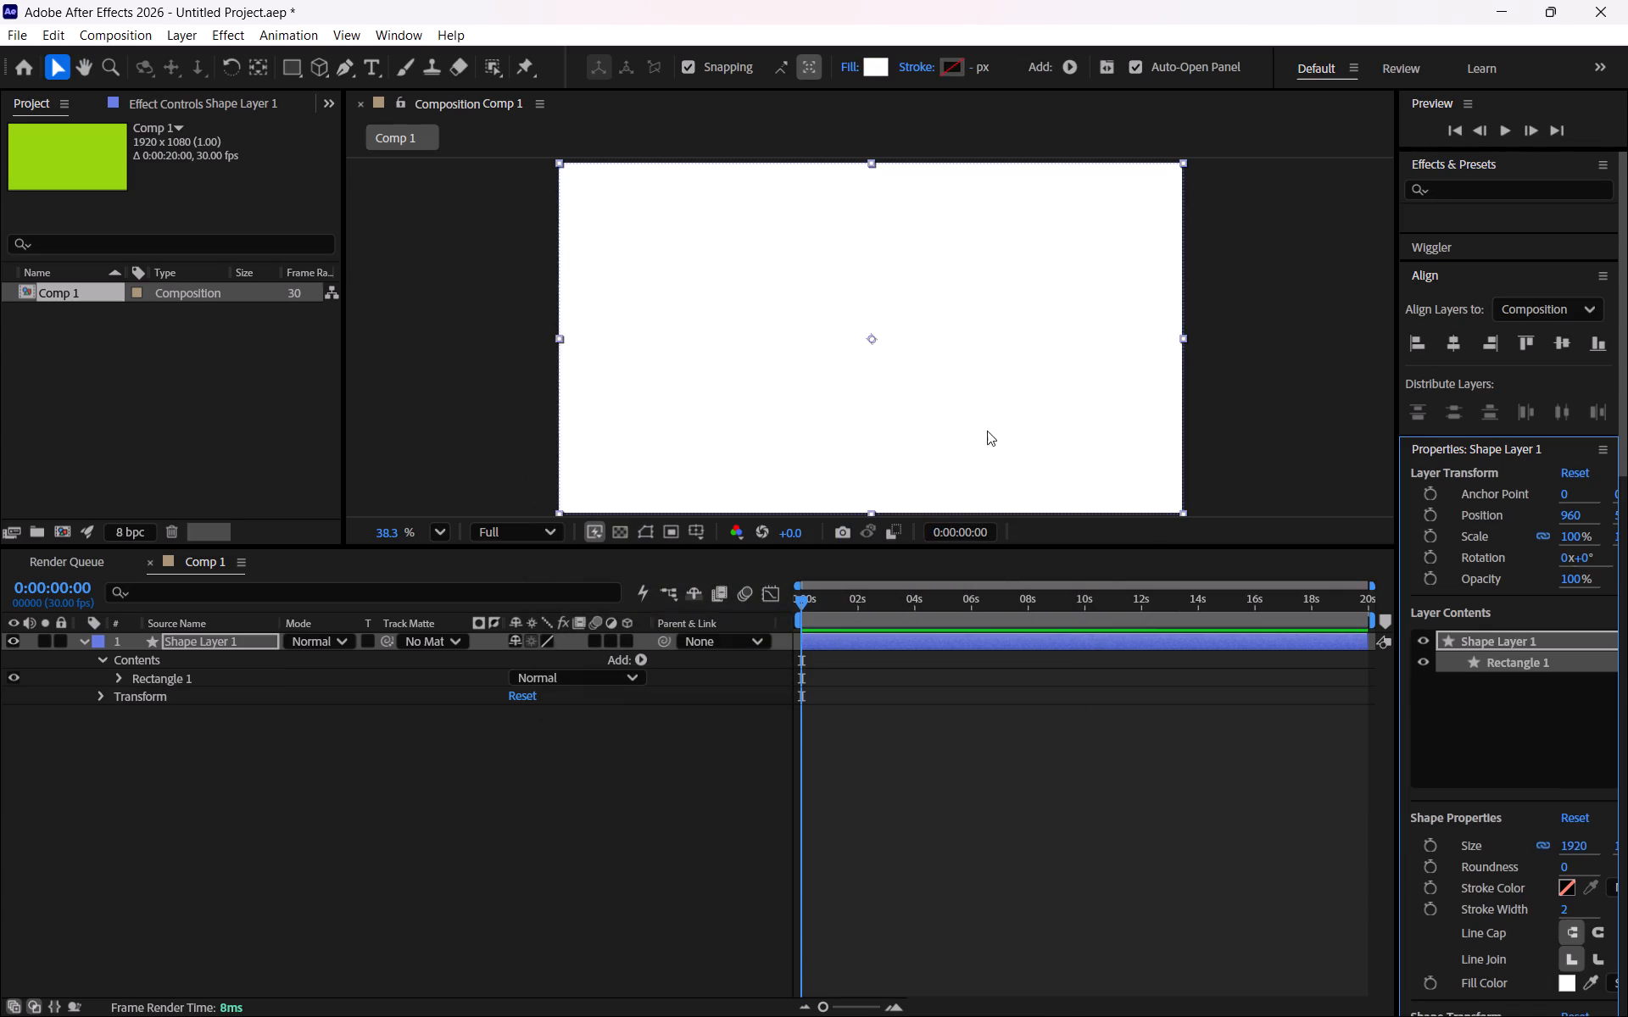
left_click(418, 332)
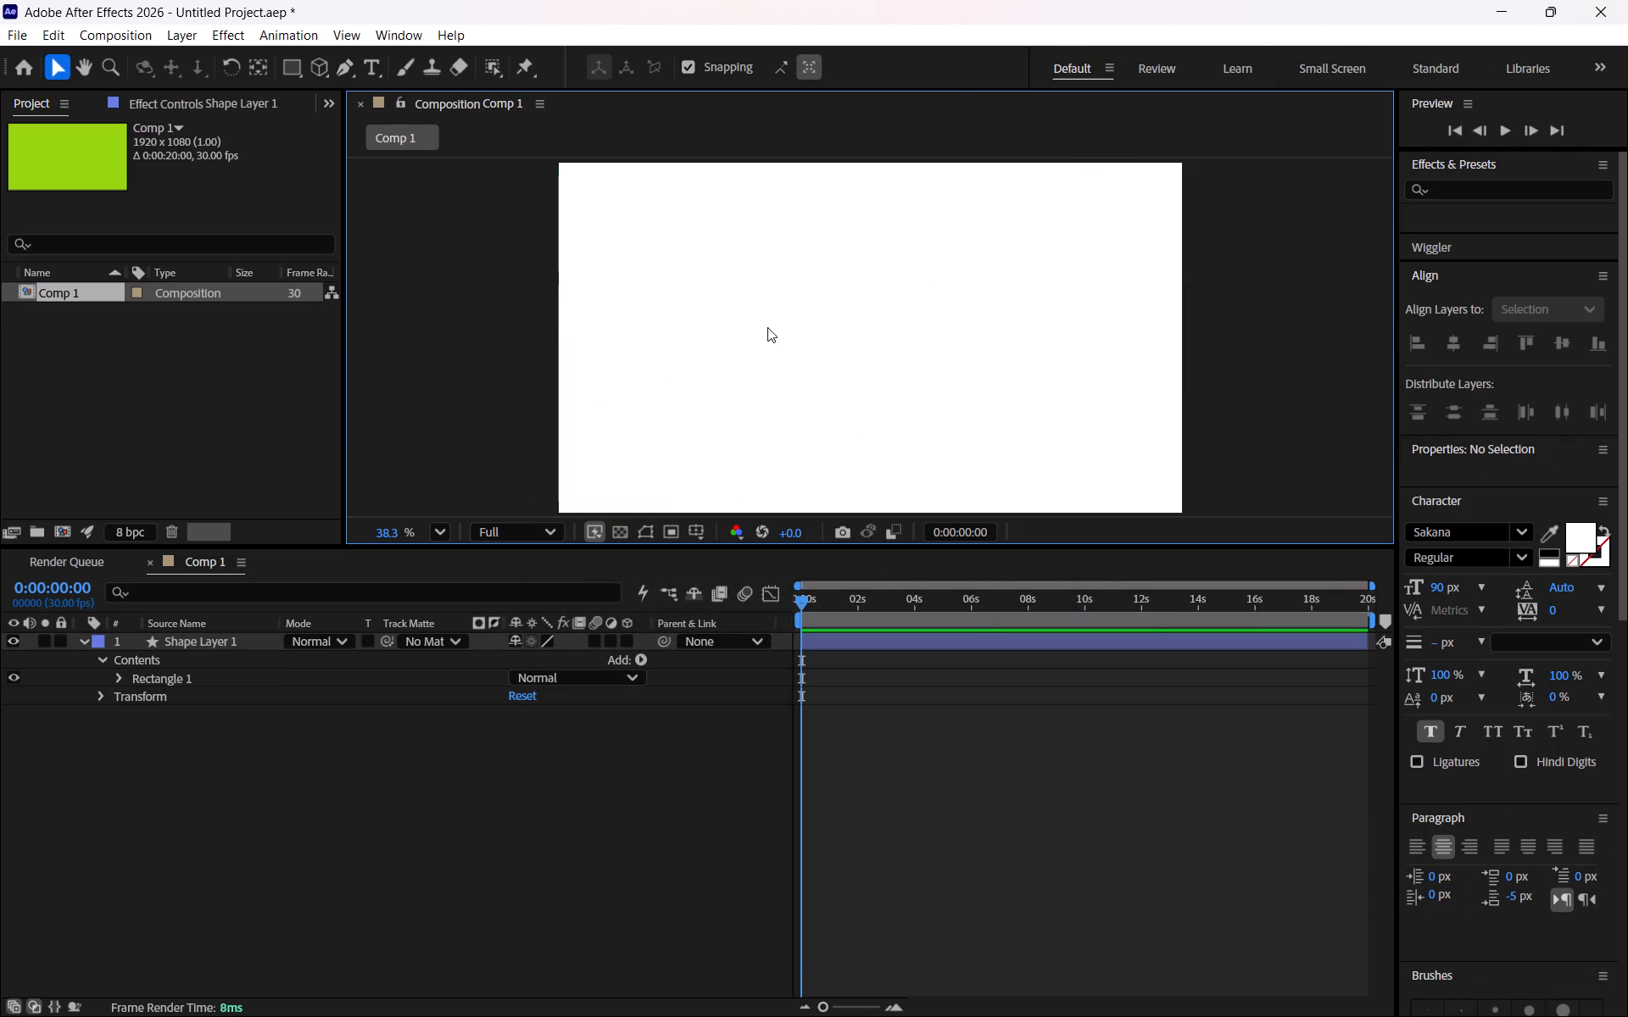
left_click(448, 381)
left_click(642, 882)
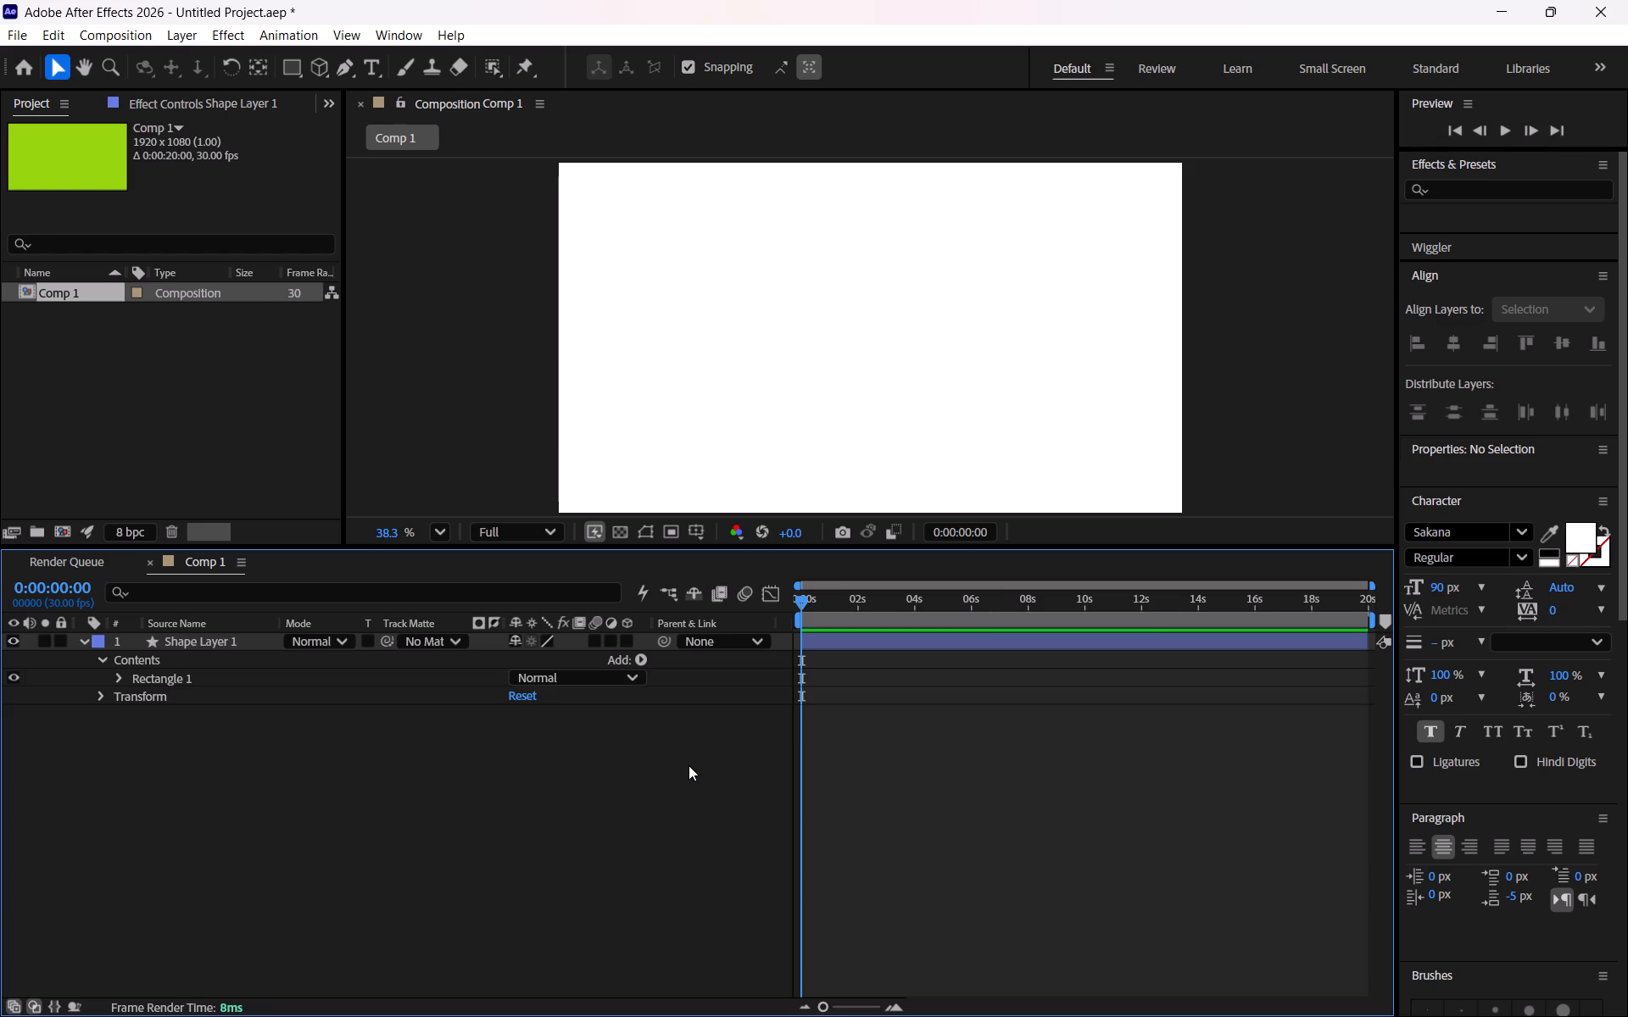
Switch to Chrome and search the web for "babaji photo for after effects".
left_click(787, 969)
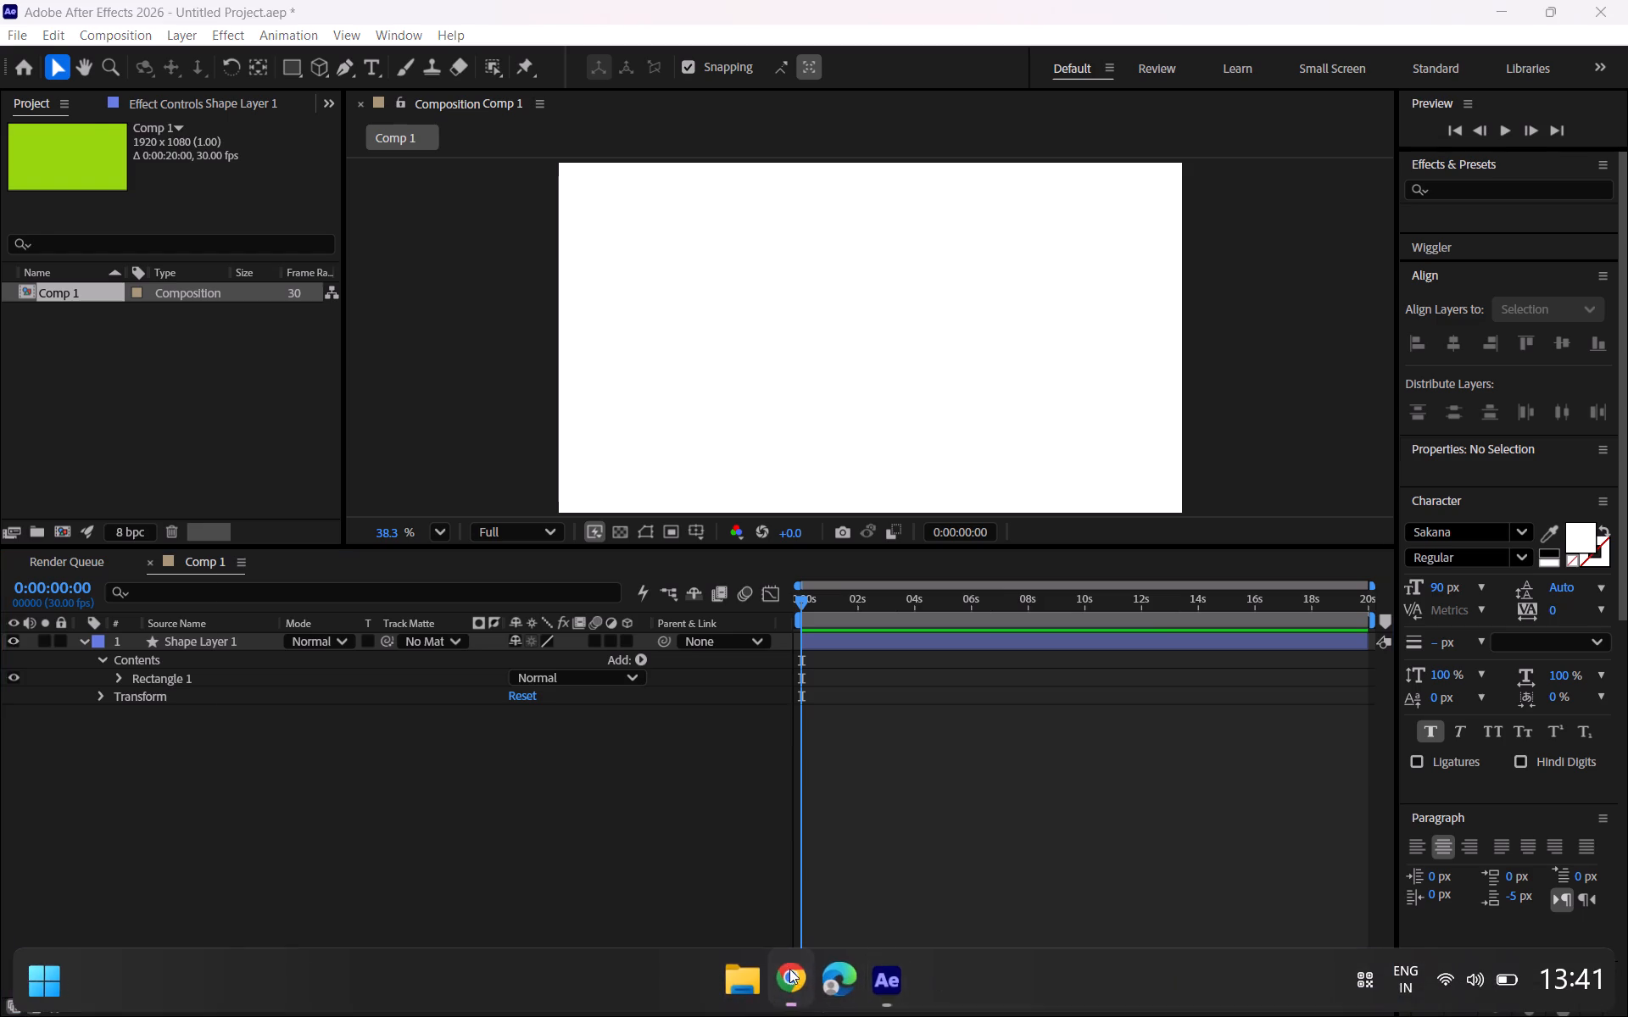
left_click(309, 17)
type("babaji")
key("space")
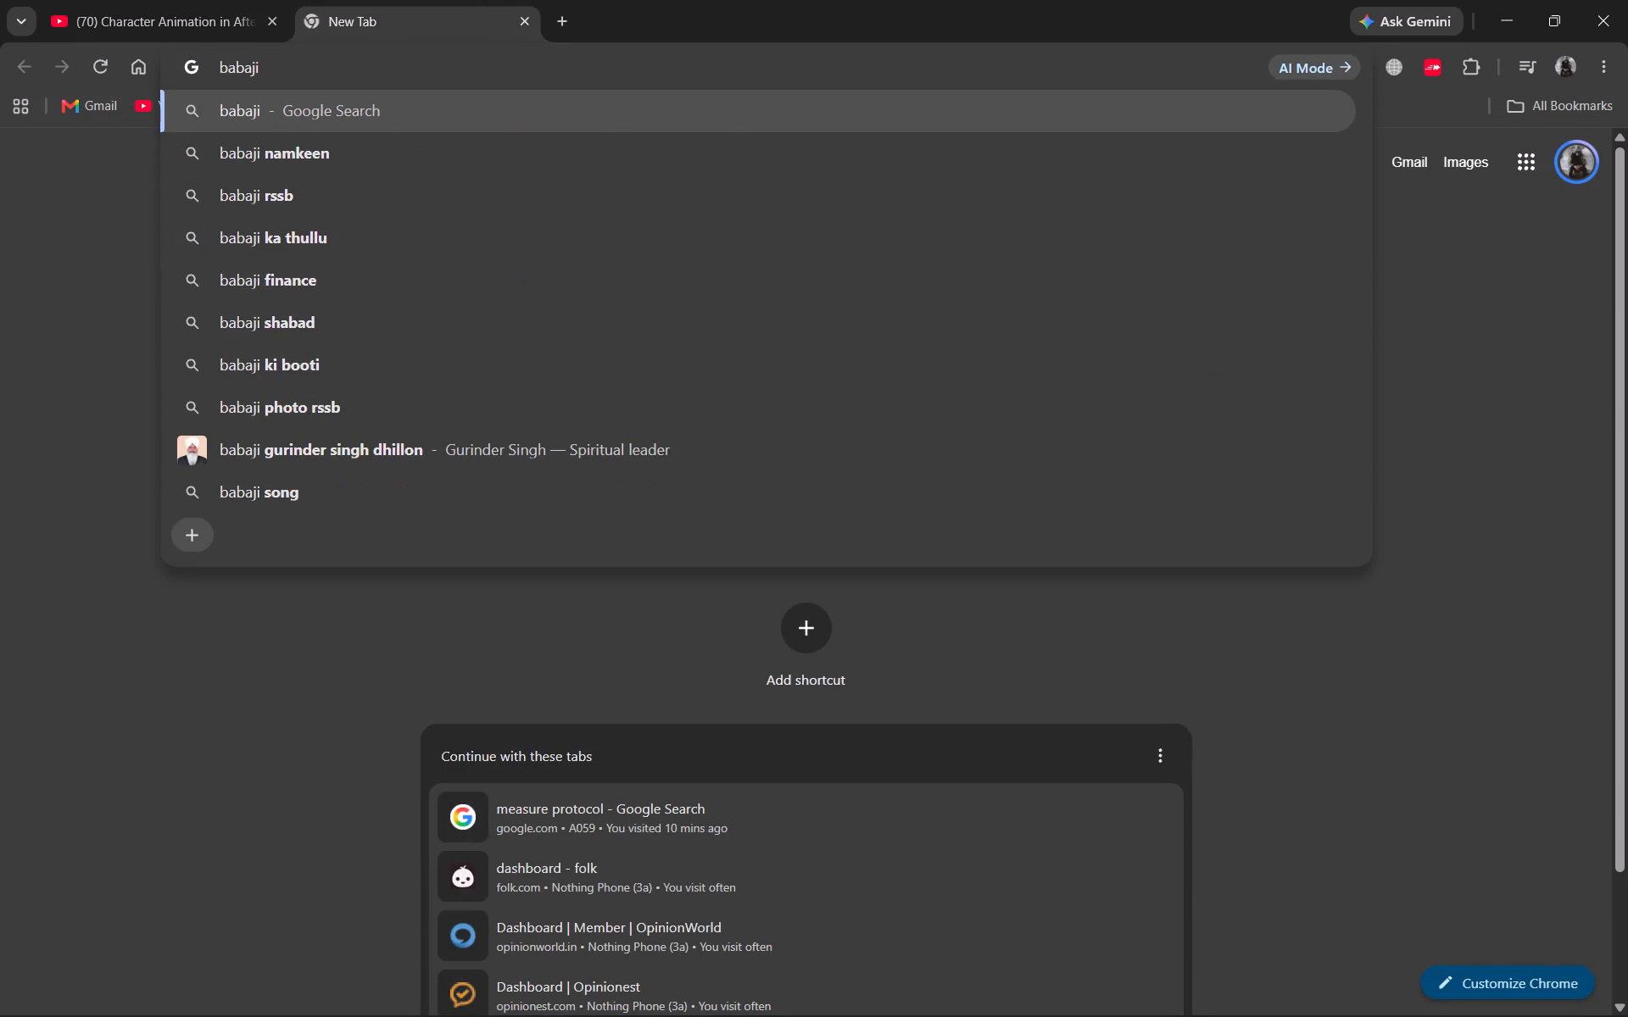
type("photo")
key("space")
type("o")
key("BackSpace")
type("for after effects")
key("Return")
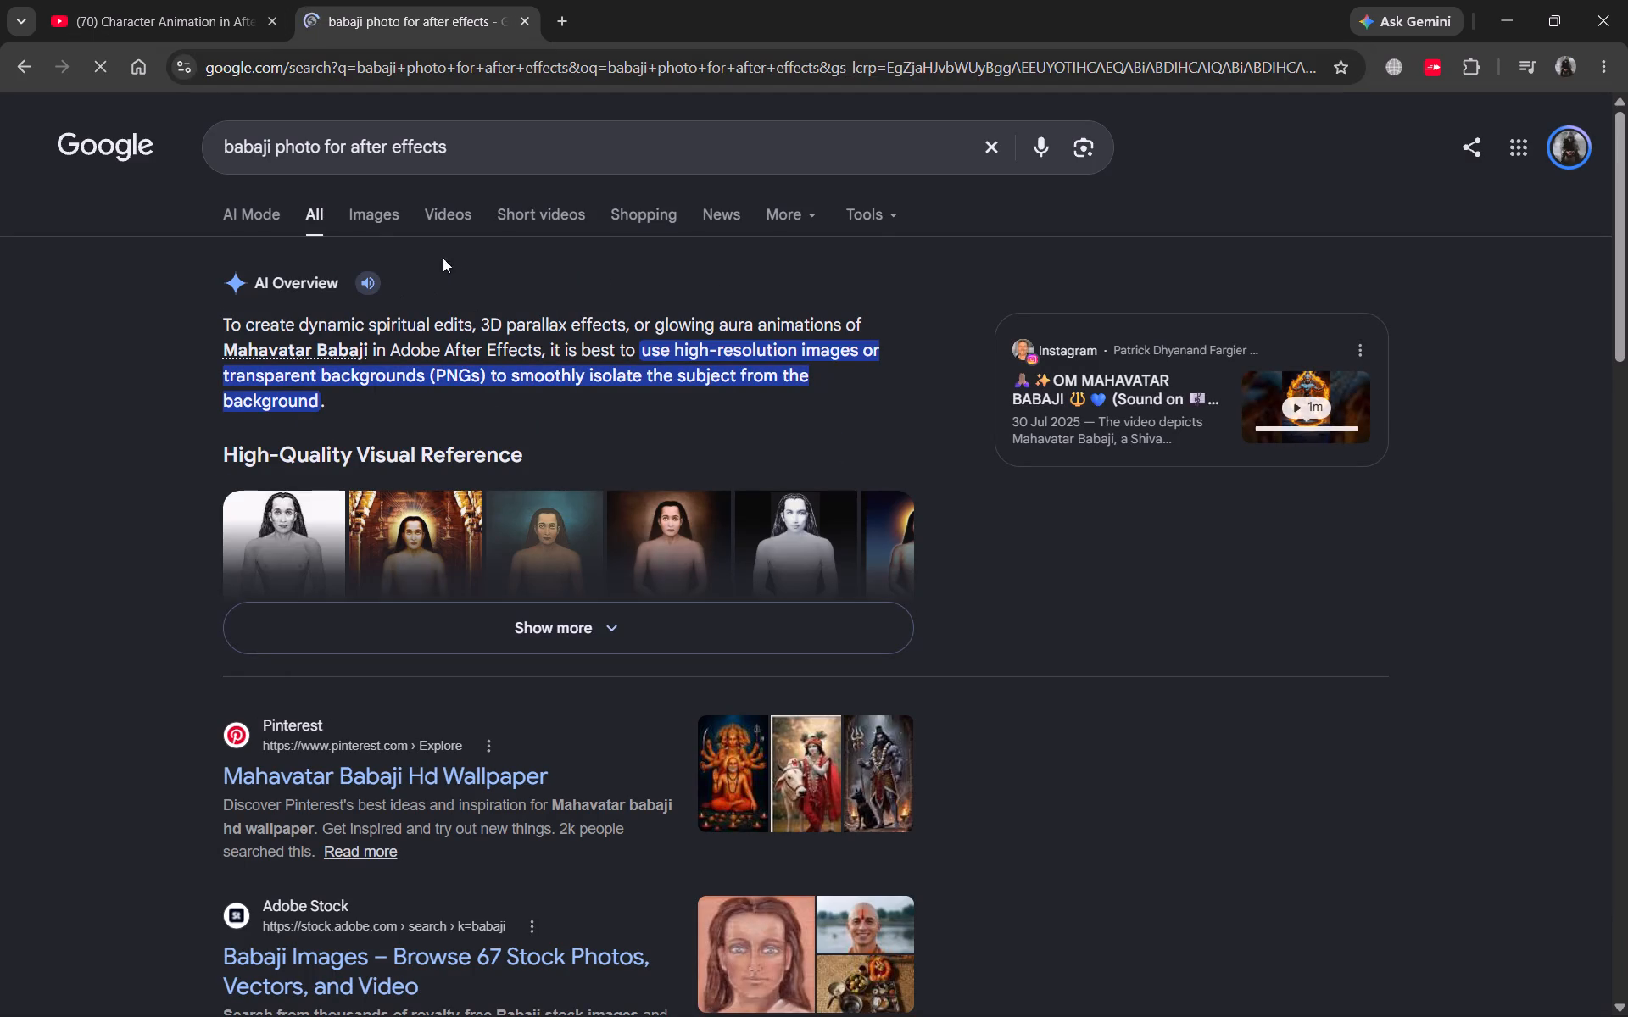
Show the image results and change the search to "saint photo for after effects".
left_click(371, 223)
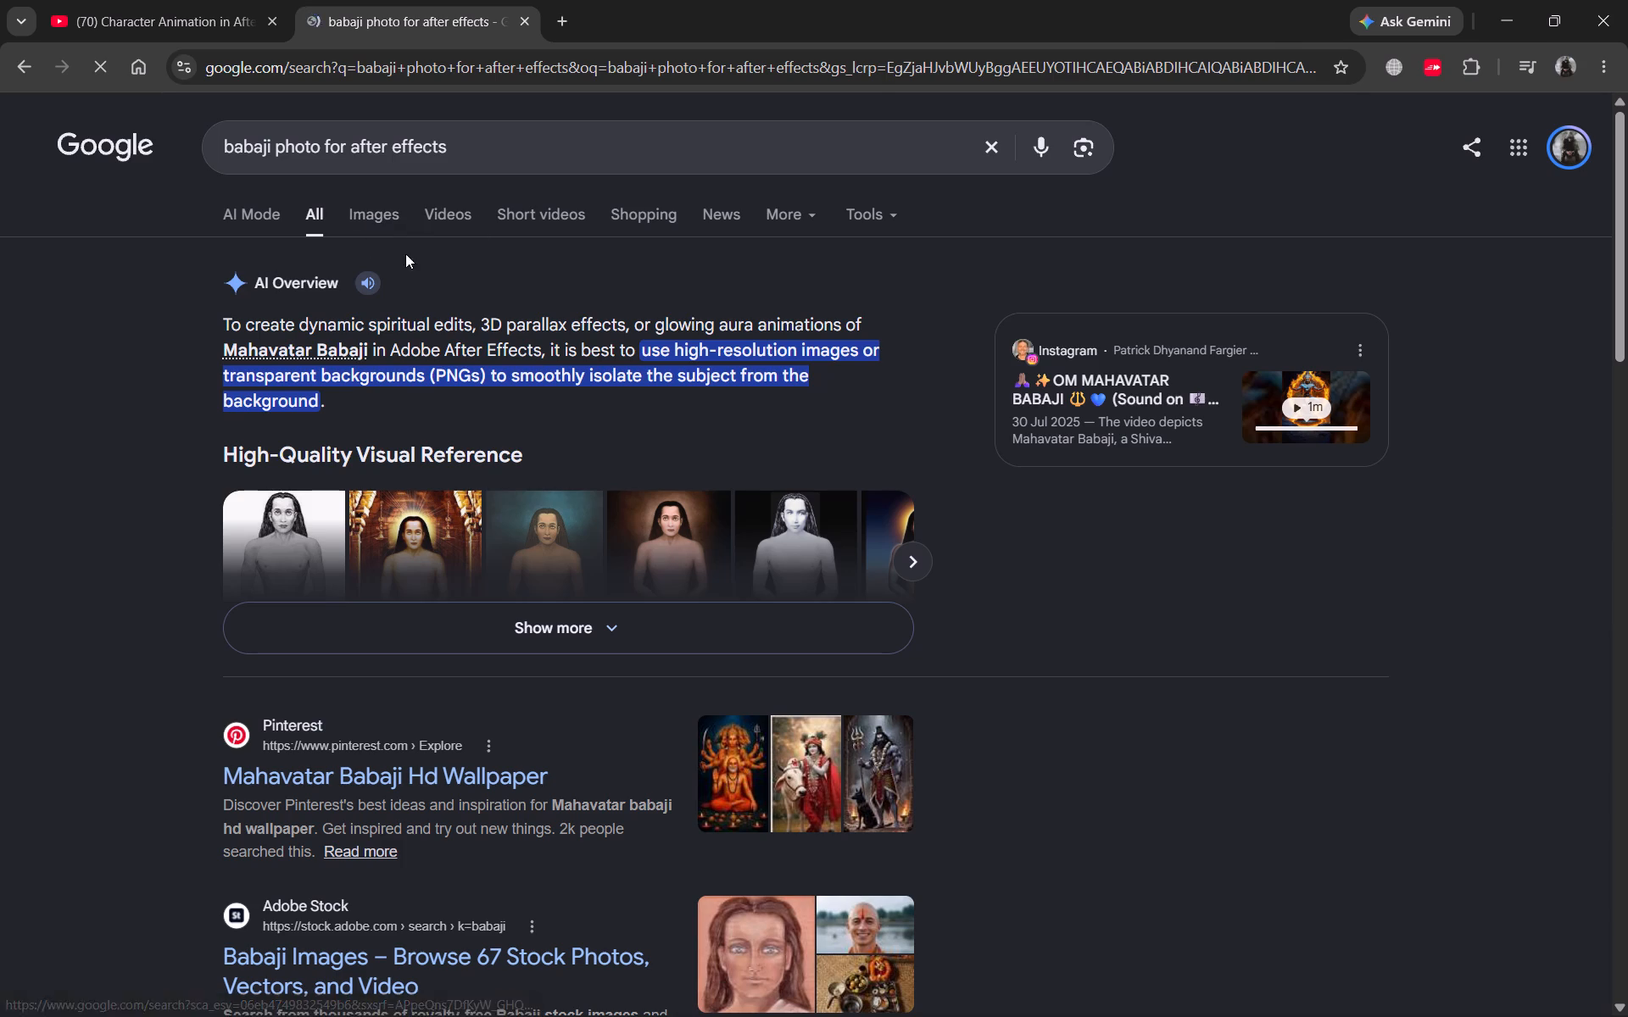
left_click_drag(270, 146, 166, 139)
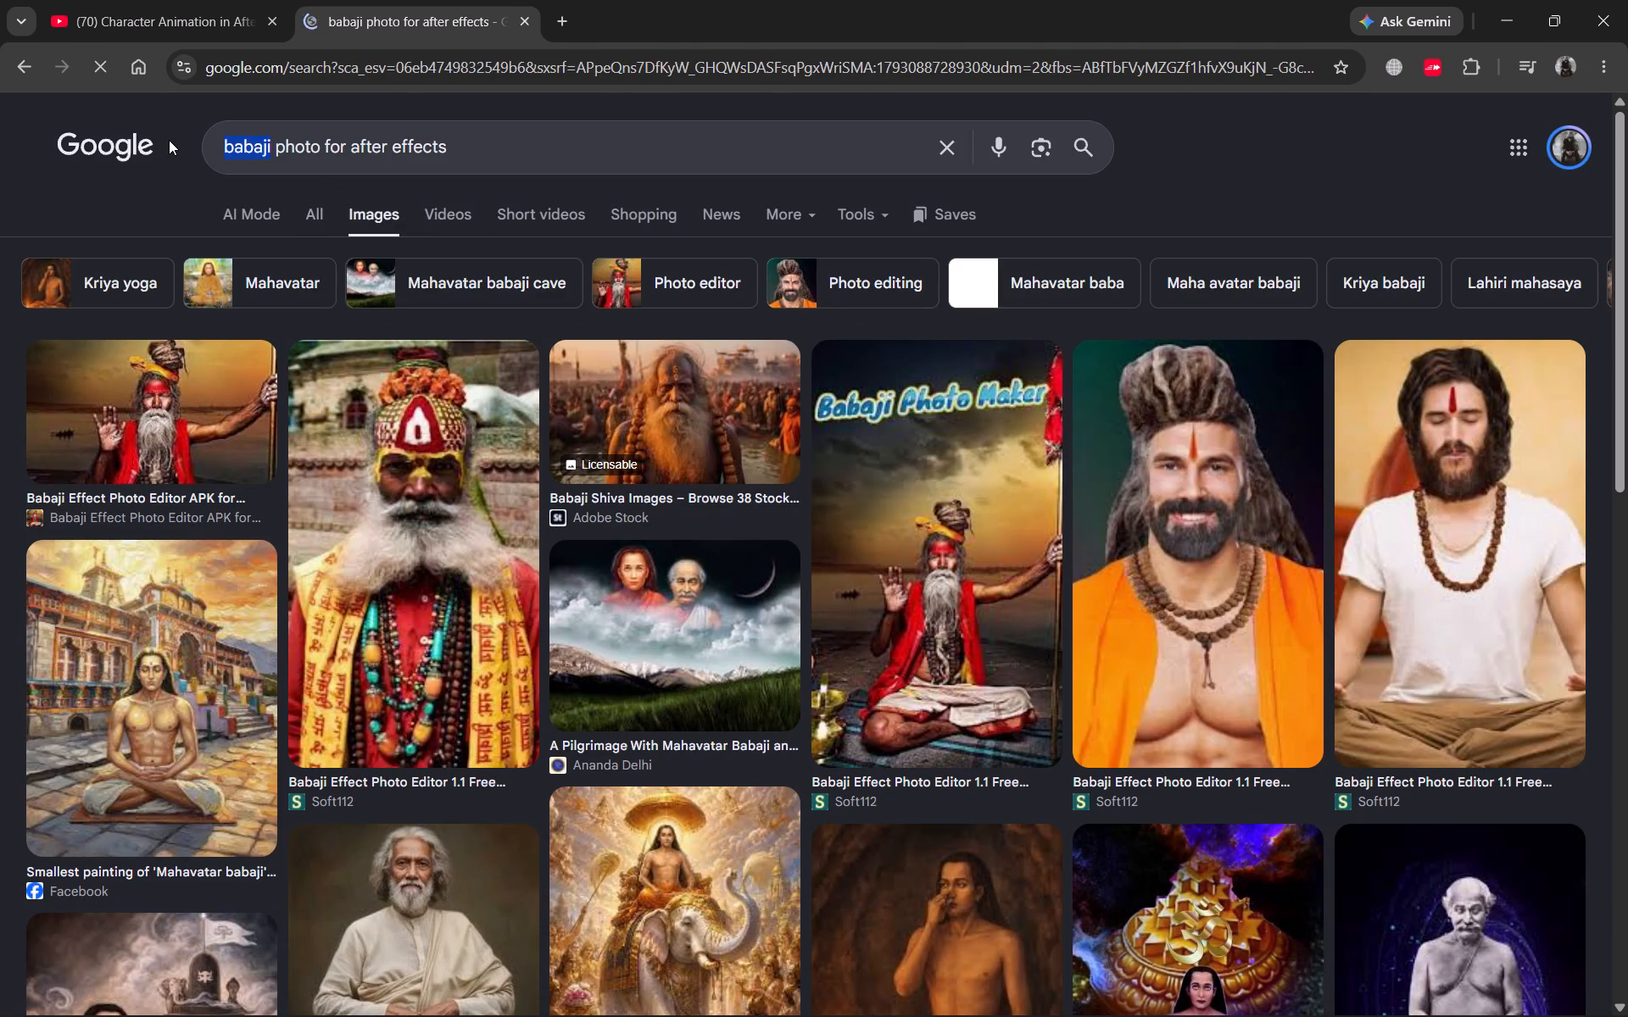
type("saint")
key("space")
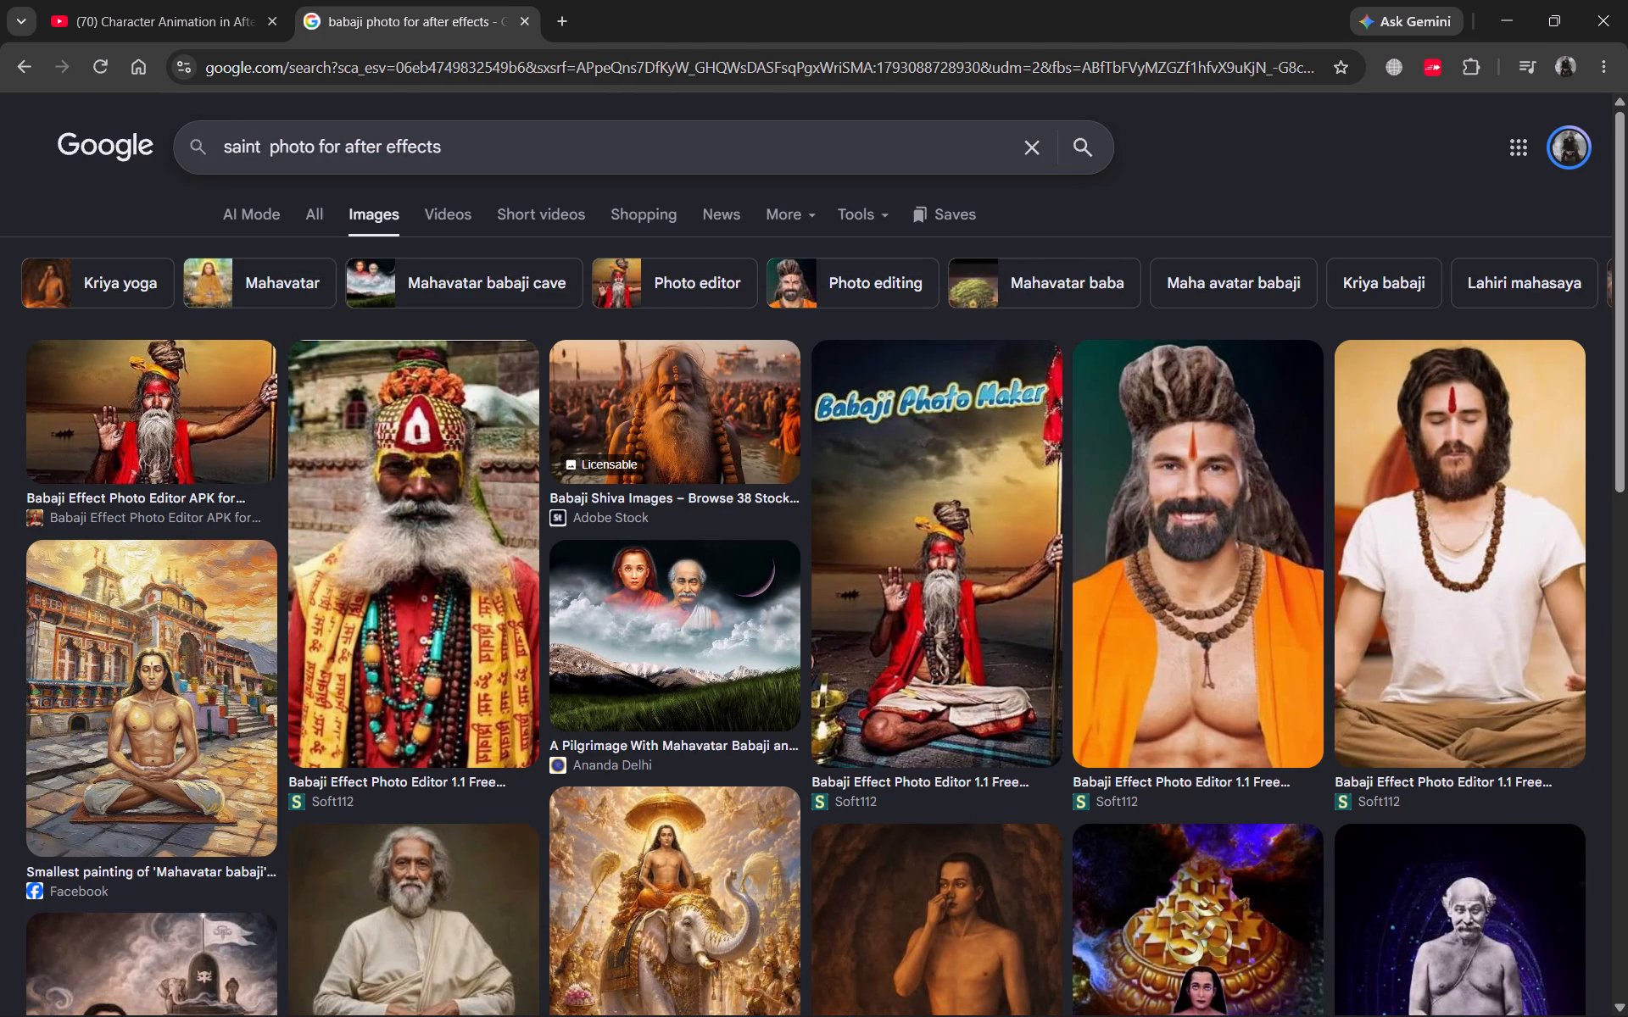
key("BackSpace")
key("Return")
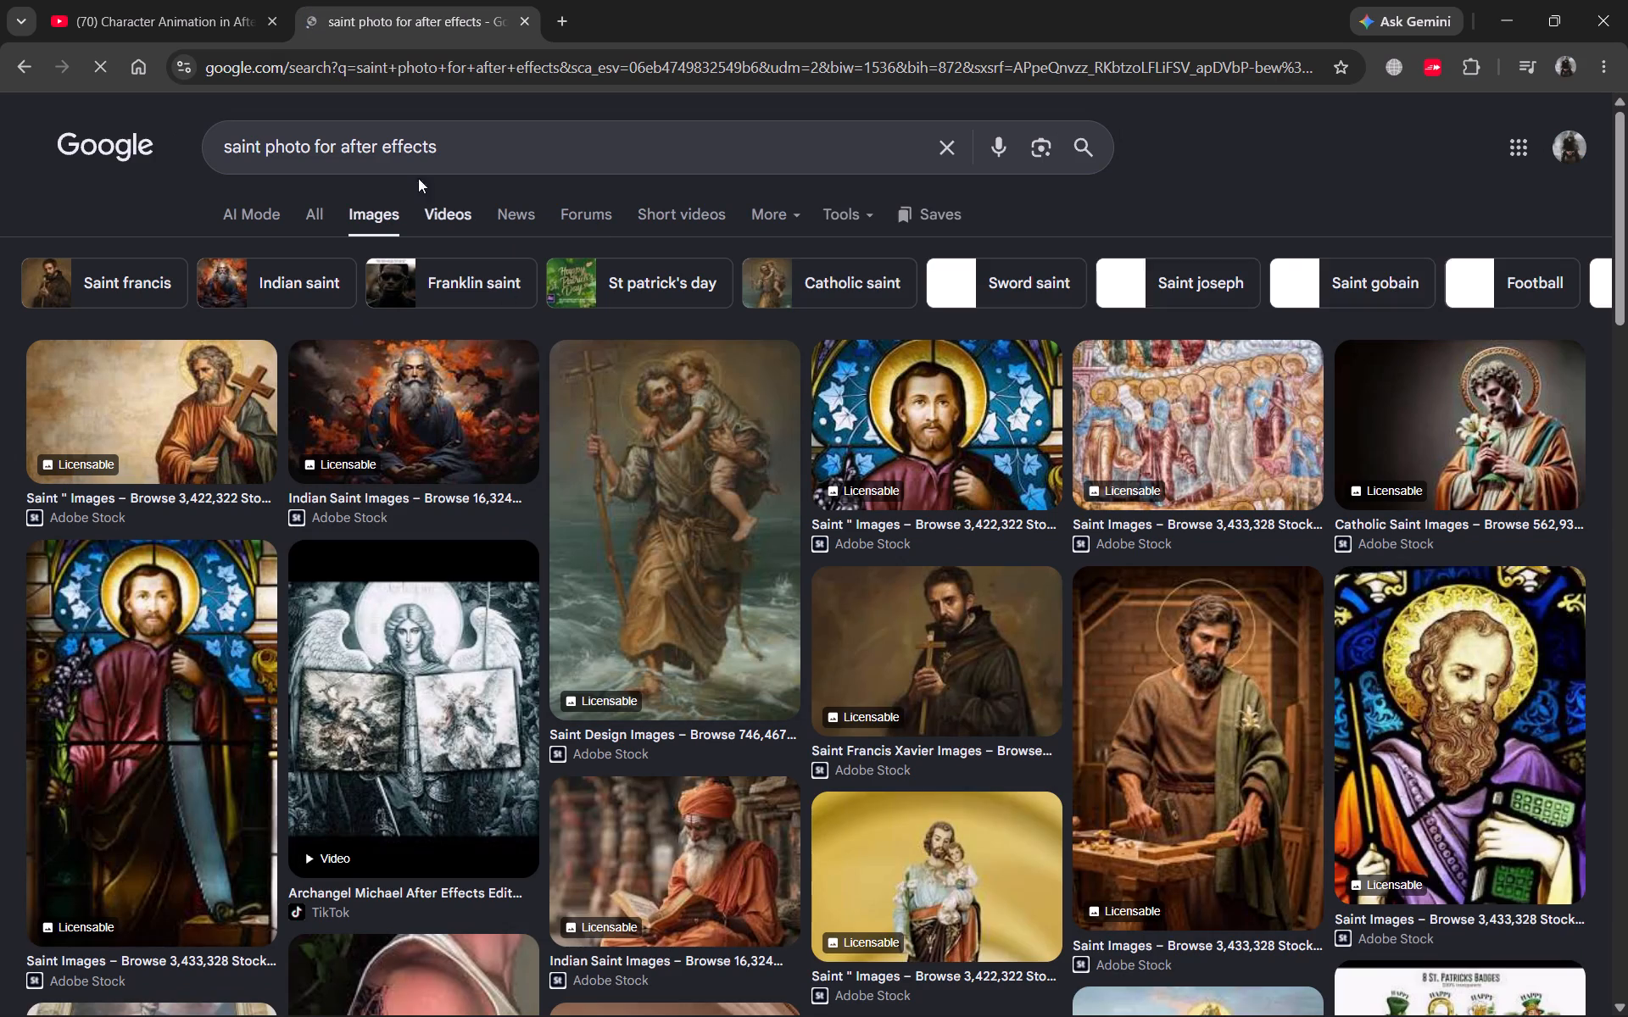
Search images for "saint vector pic" instead and browse the results for a suitable saint illustration.
left_click_drag(458, 140, 371, 153)
left_click(505, 150)
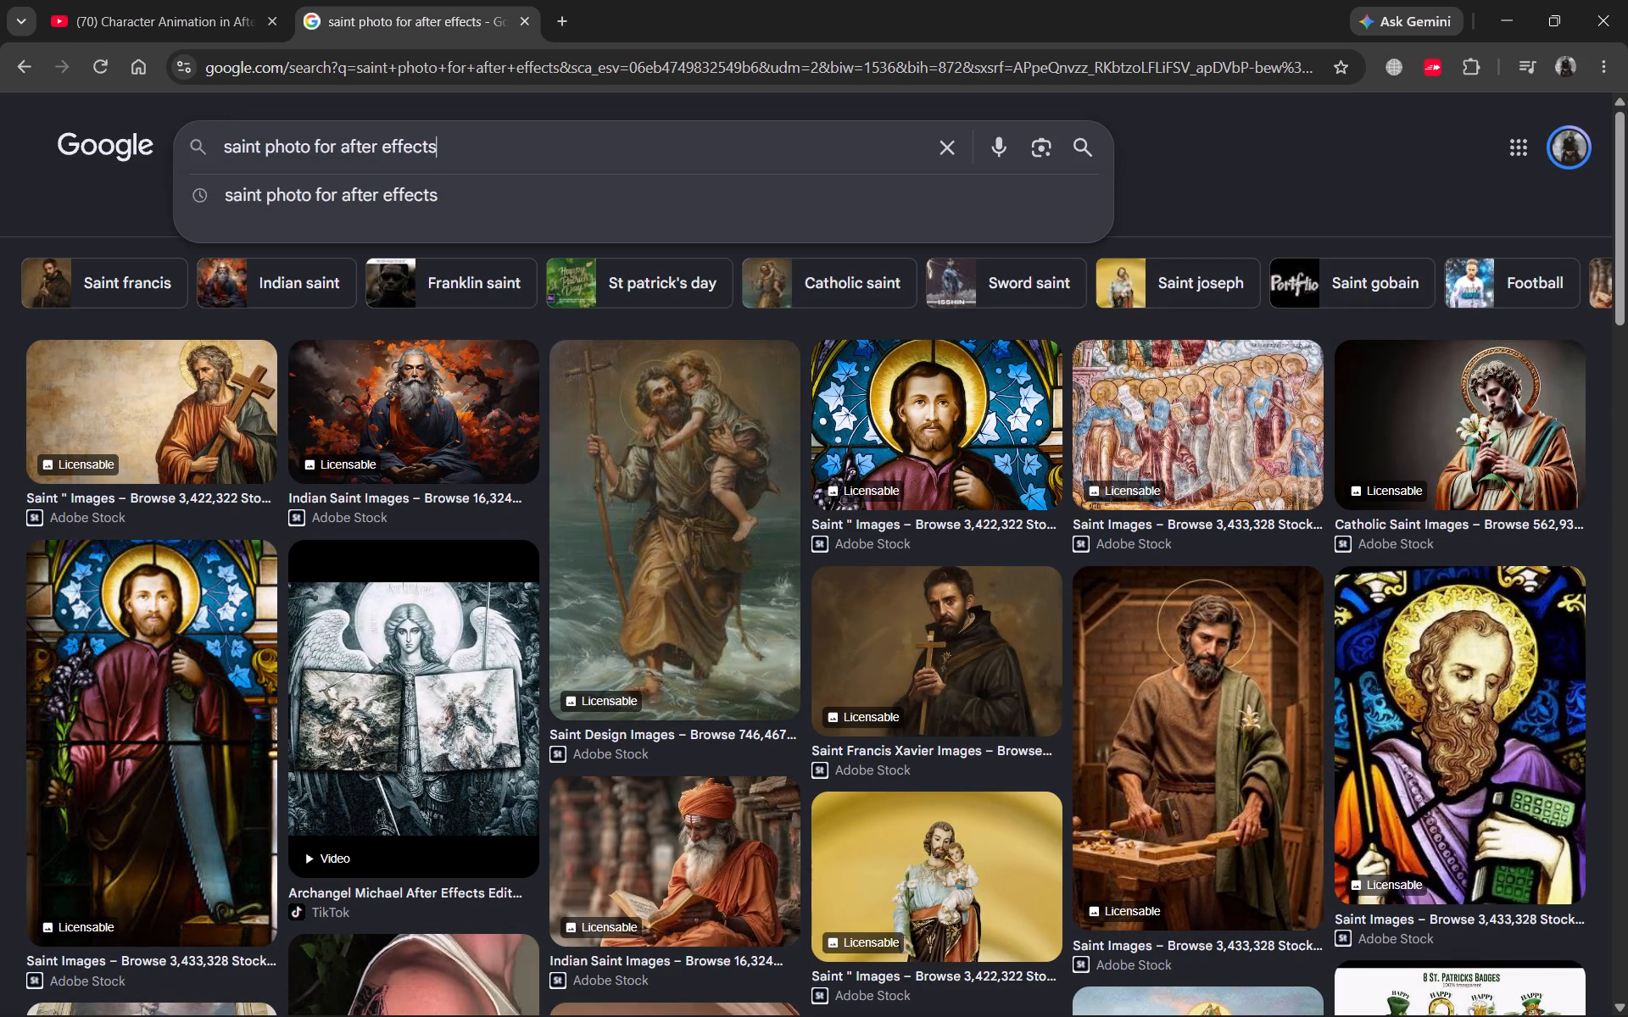
left_click(265, 144)
left_click_drag(457, 152, 270, 156)
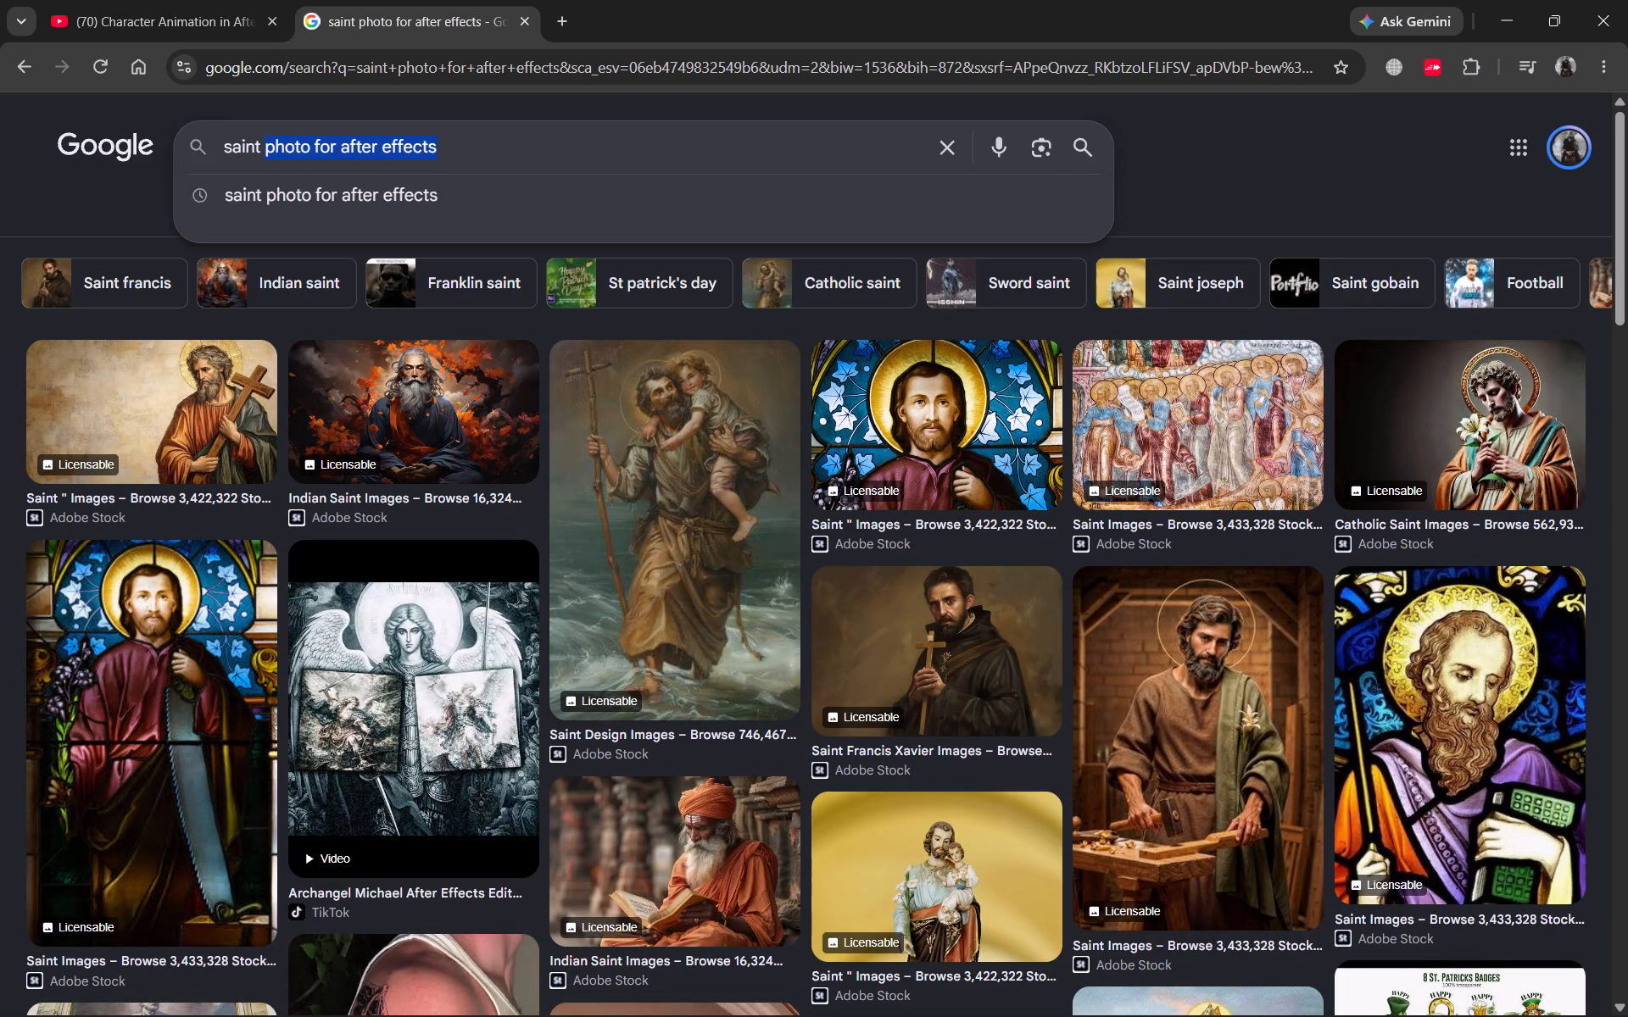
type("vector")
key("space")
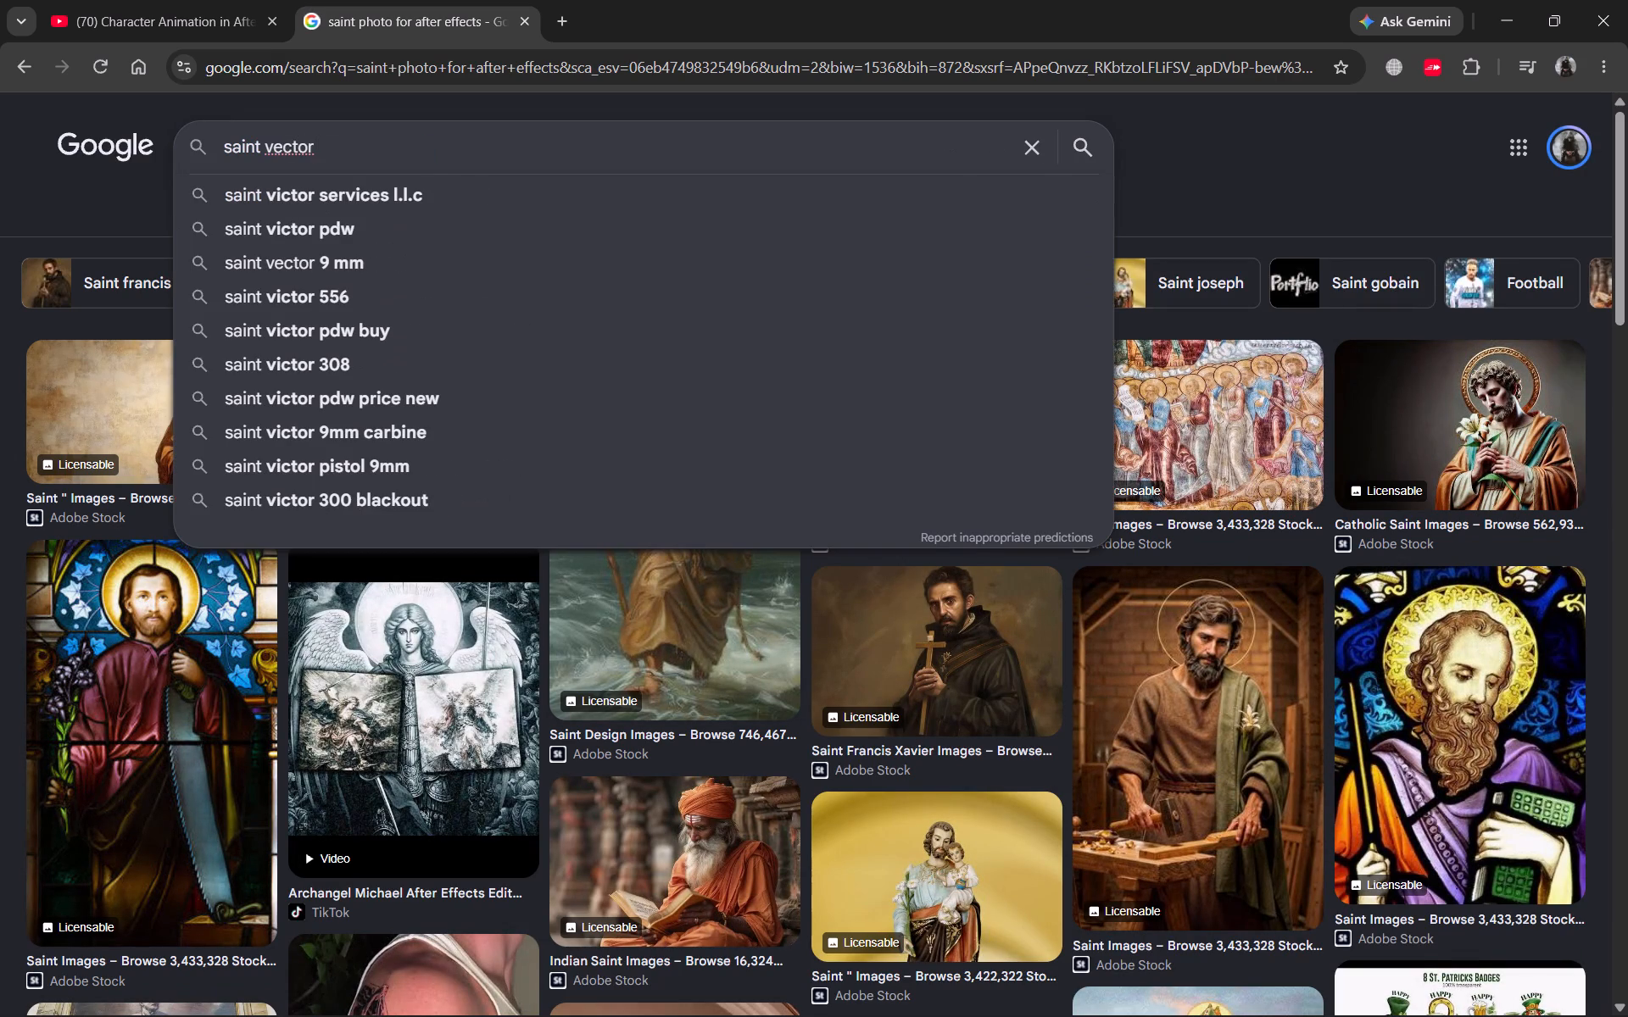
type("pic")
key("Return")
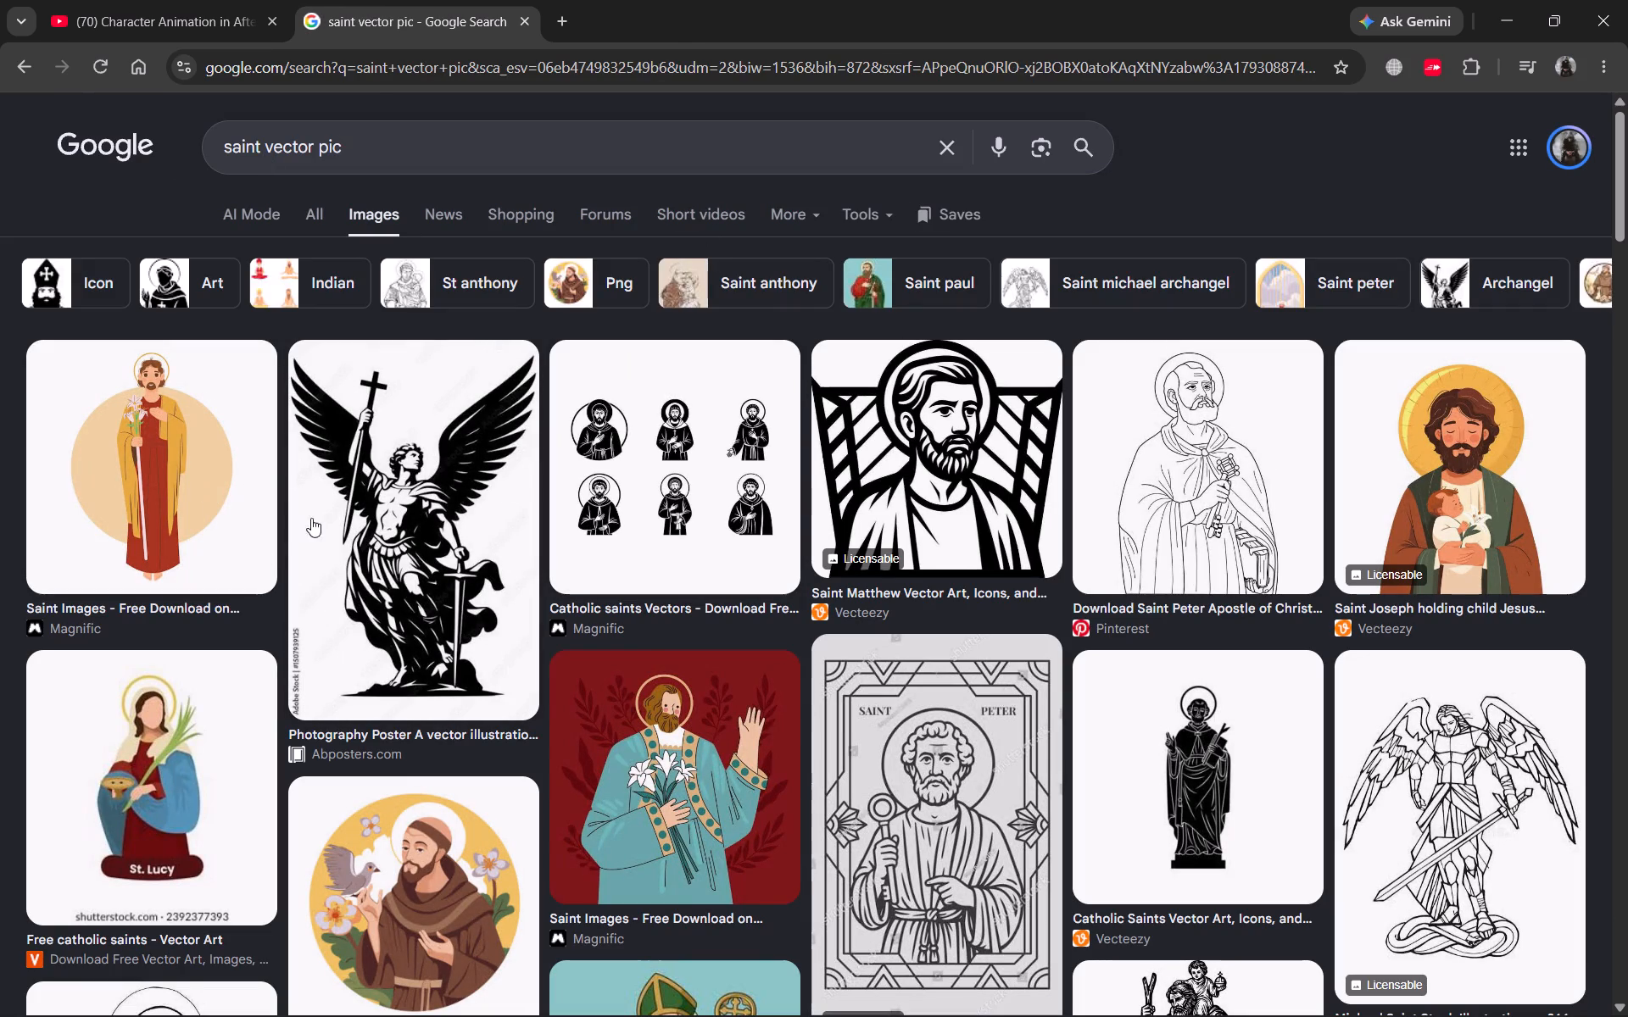
scroll(1329, 514, "down", 1)
scroll(930, 600, "down", 1)
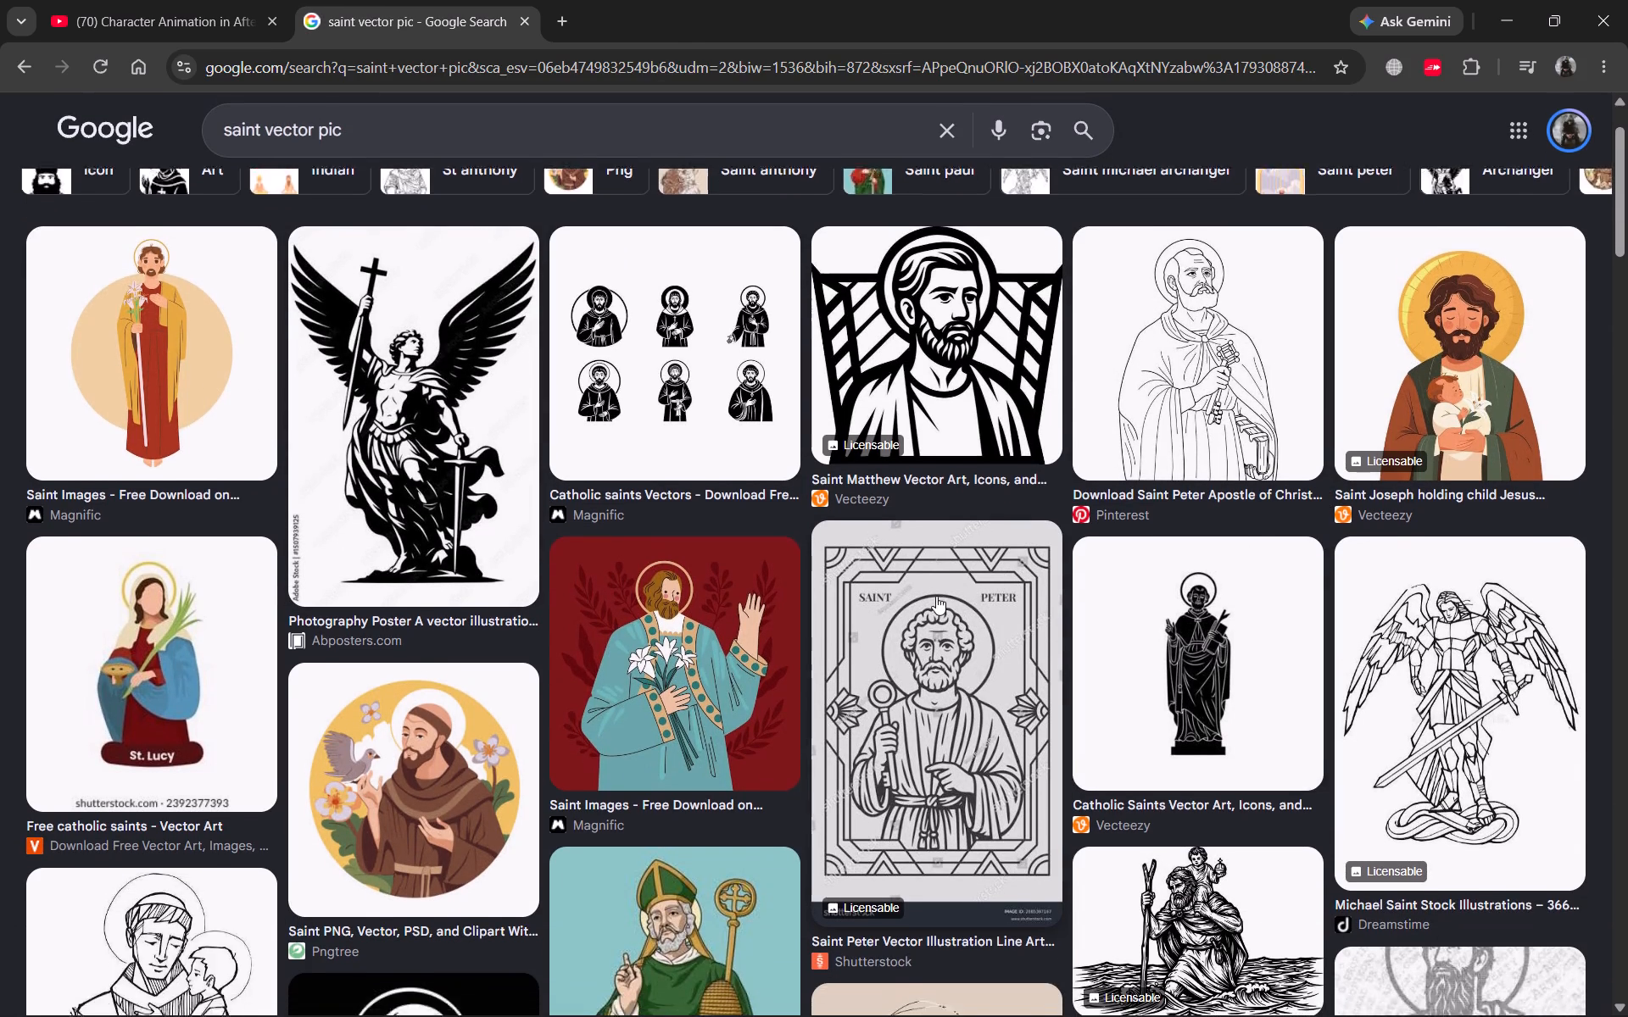
scroll(522, 653, "down", 1)
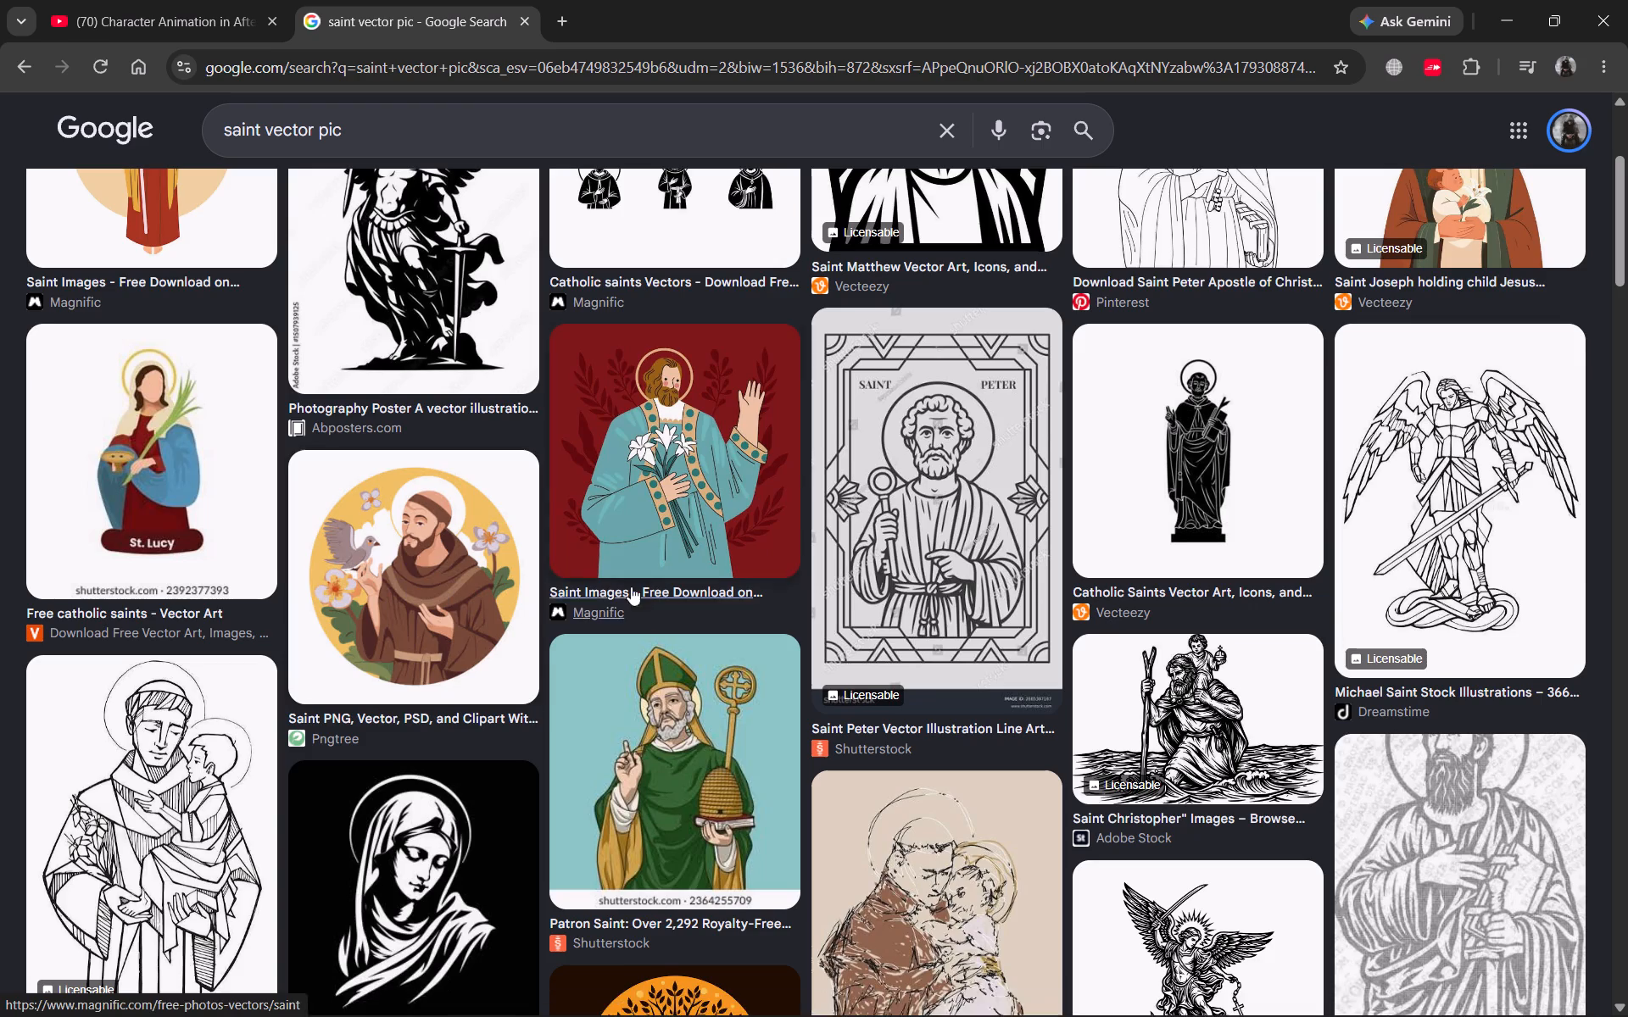
Browse the image results for "saint vector pic" and preview the orange-robed Indian saint illustration from Alamy.
scroll(989, 579, "down", 13)
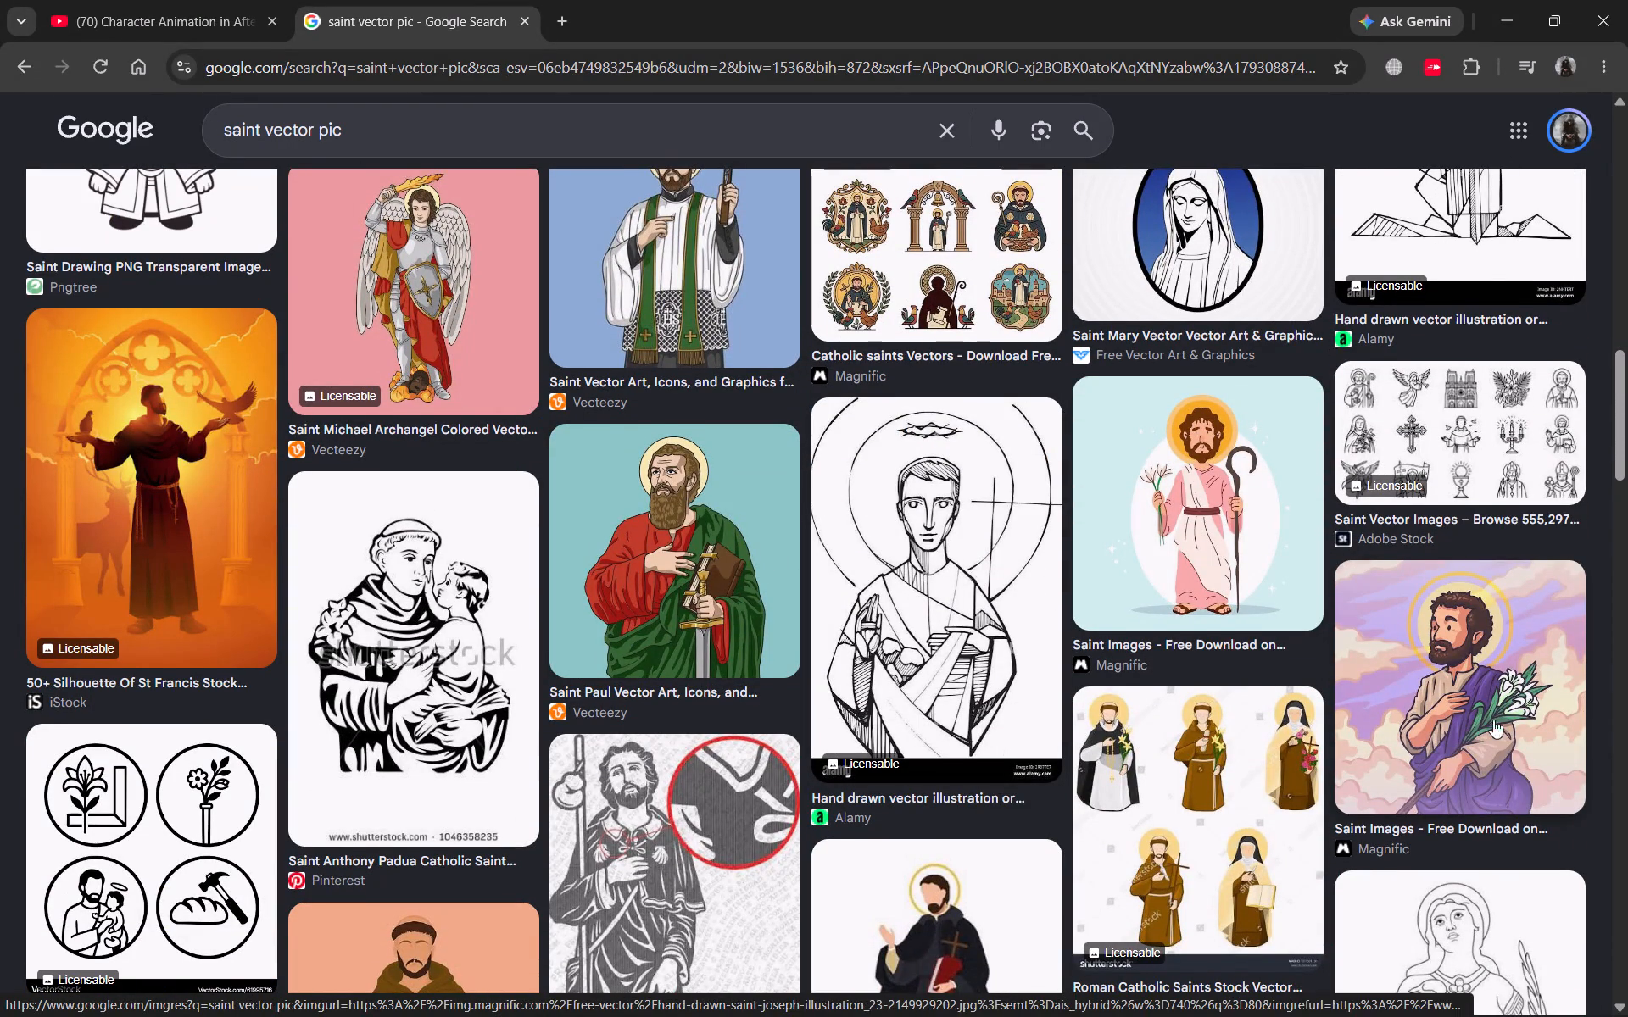
scroll(1024, 764, "down", 2)
scroll(412, 810, "down", 1)
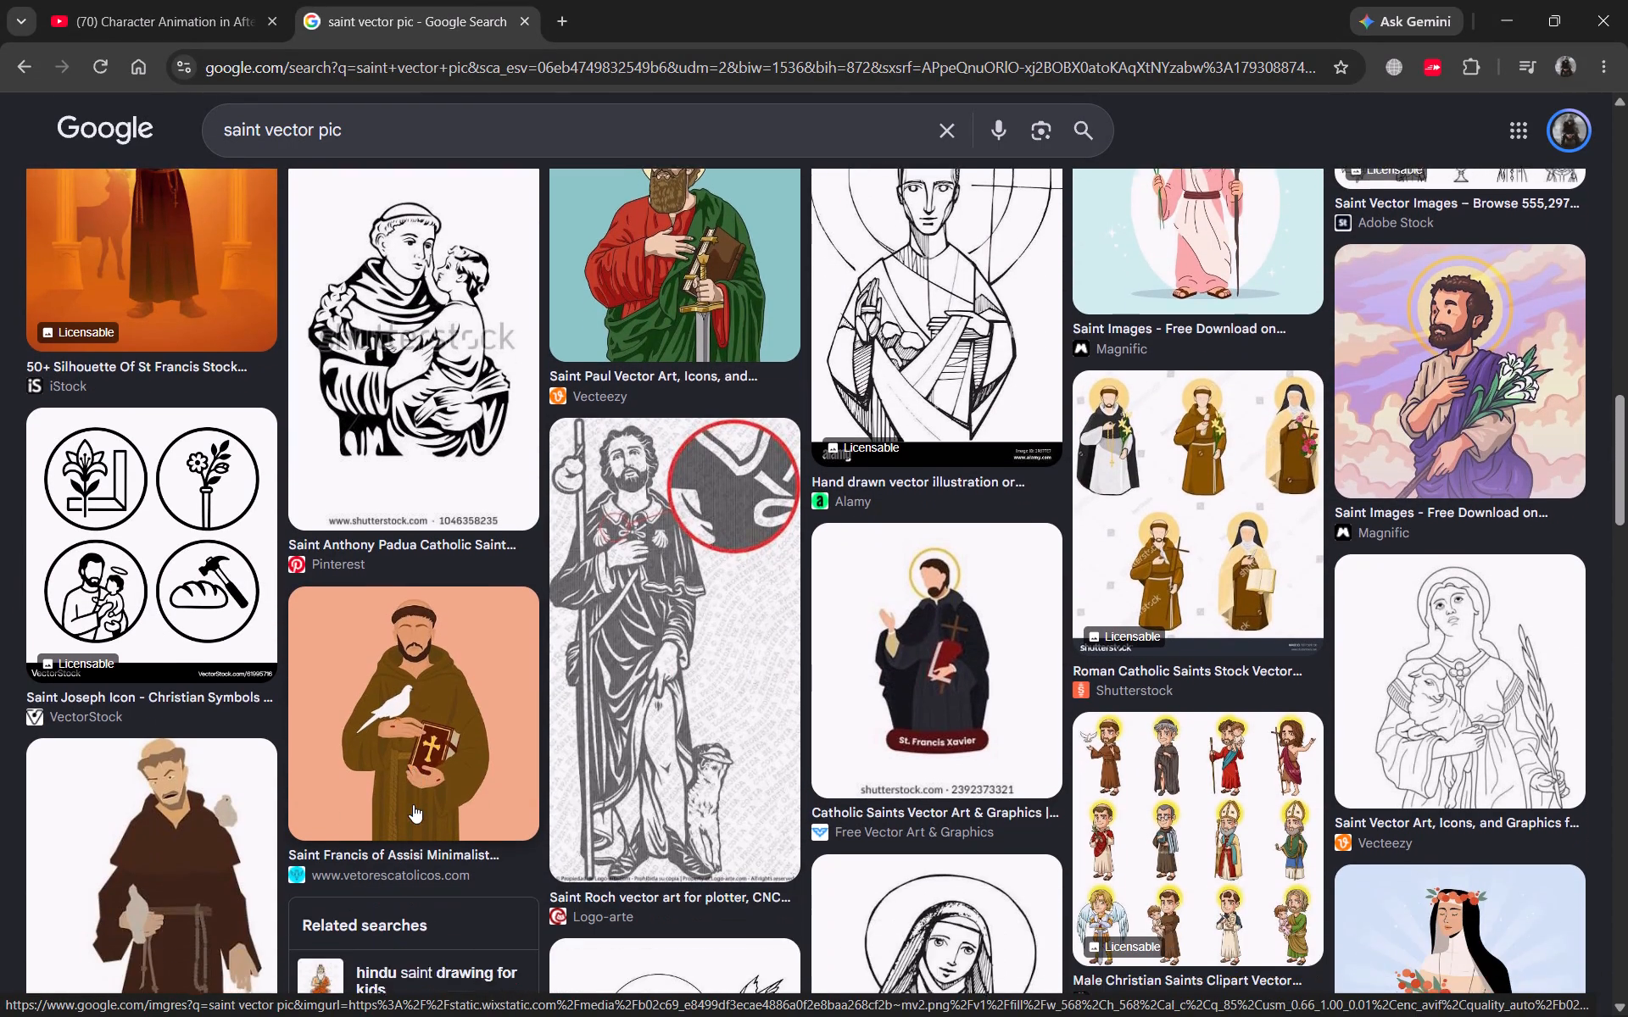
scroll(398, 748, "down", 2)
scroll(789, 735, "down", 6)
scroll(1163, 689, "up", 2)
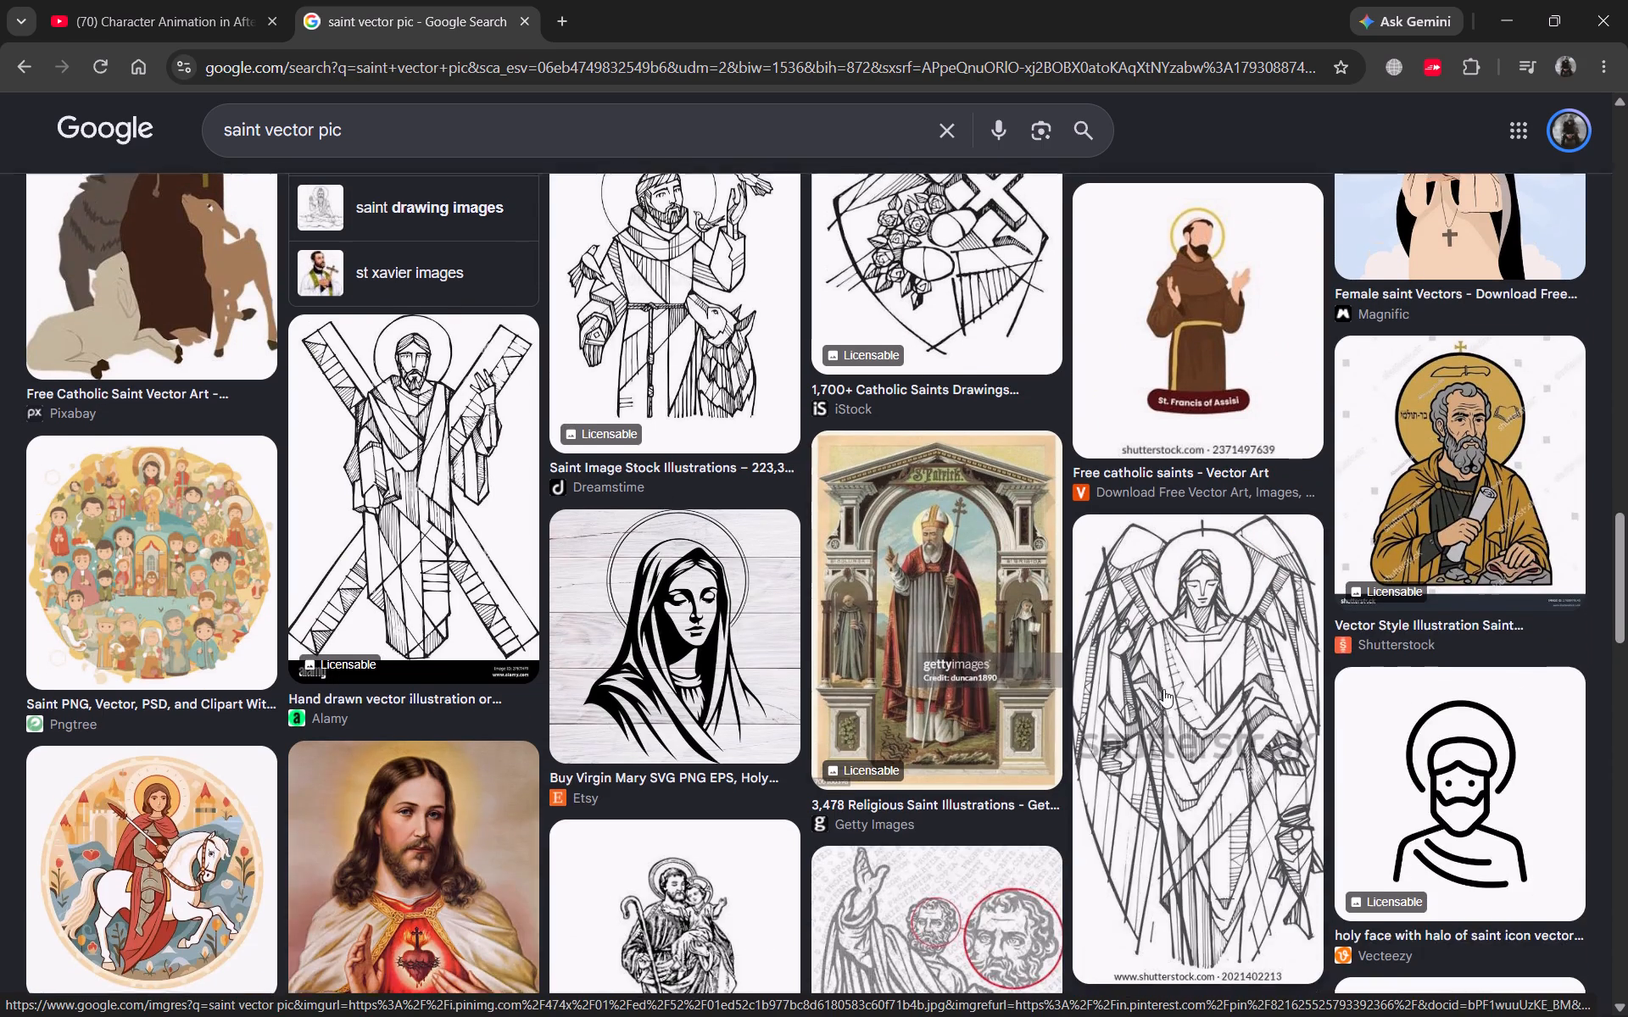
scroll(1107, 503, "down", 4)
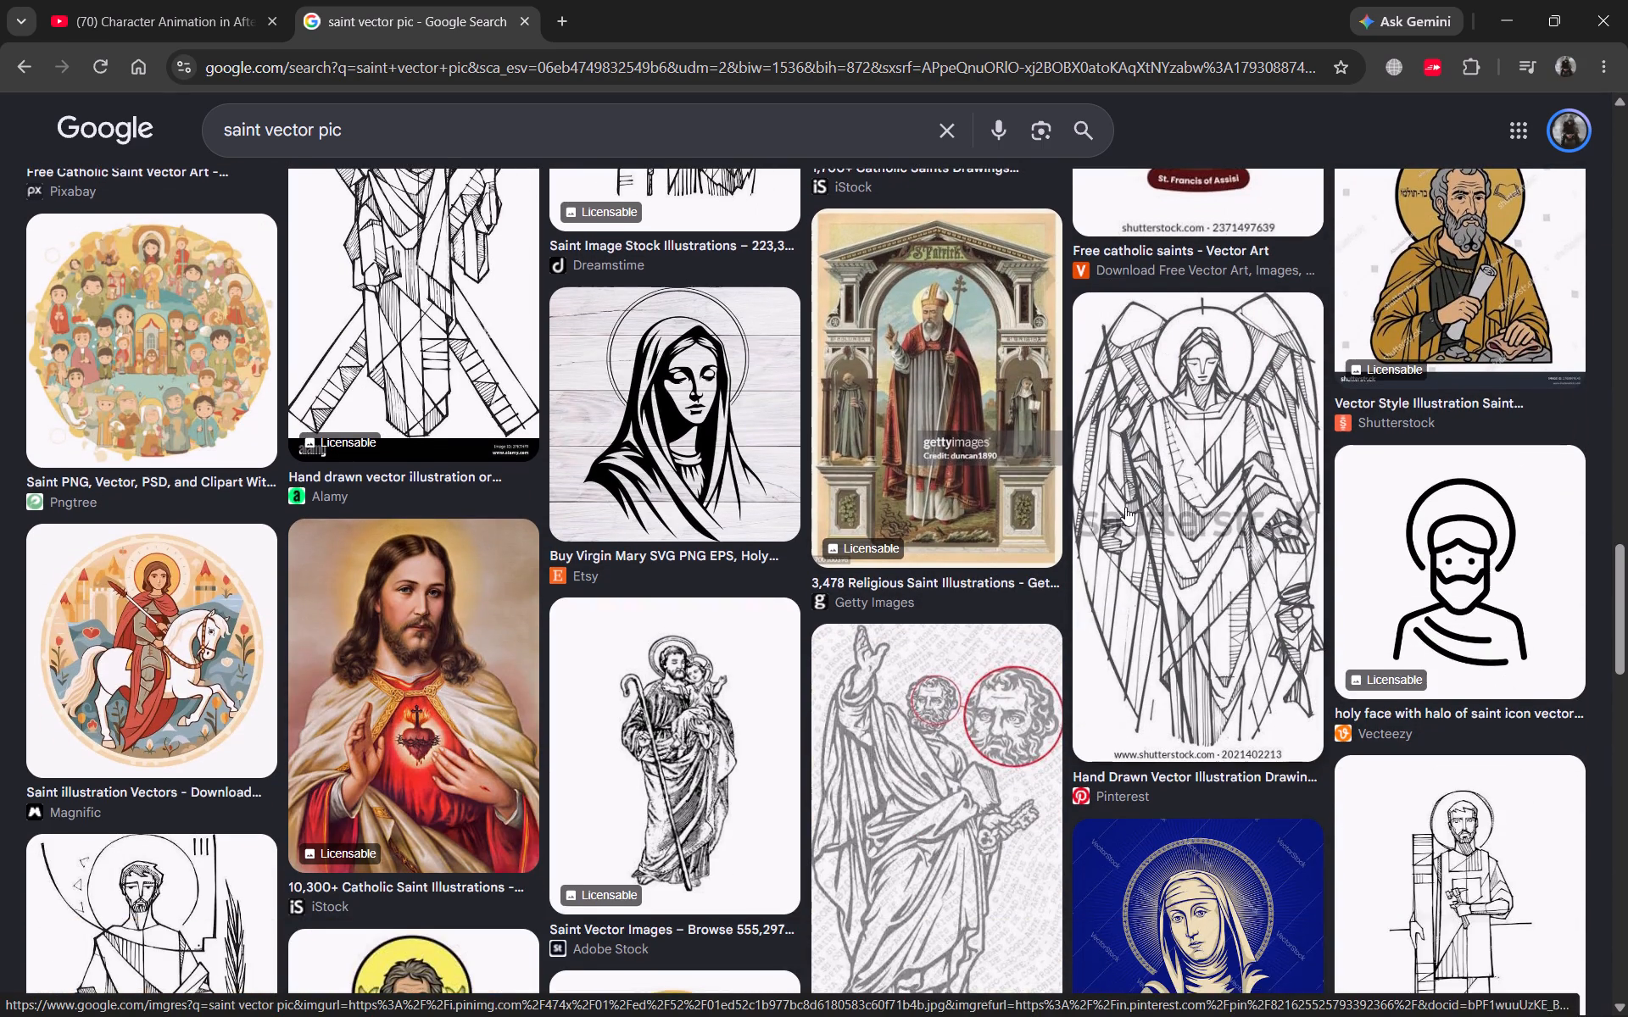
scroll(525, 641, "down", 2)
scroll(1001, 661, "down", 5)
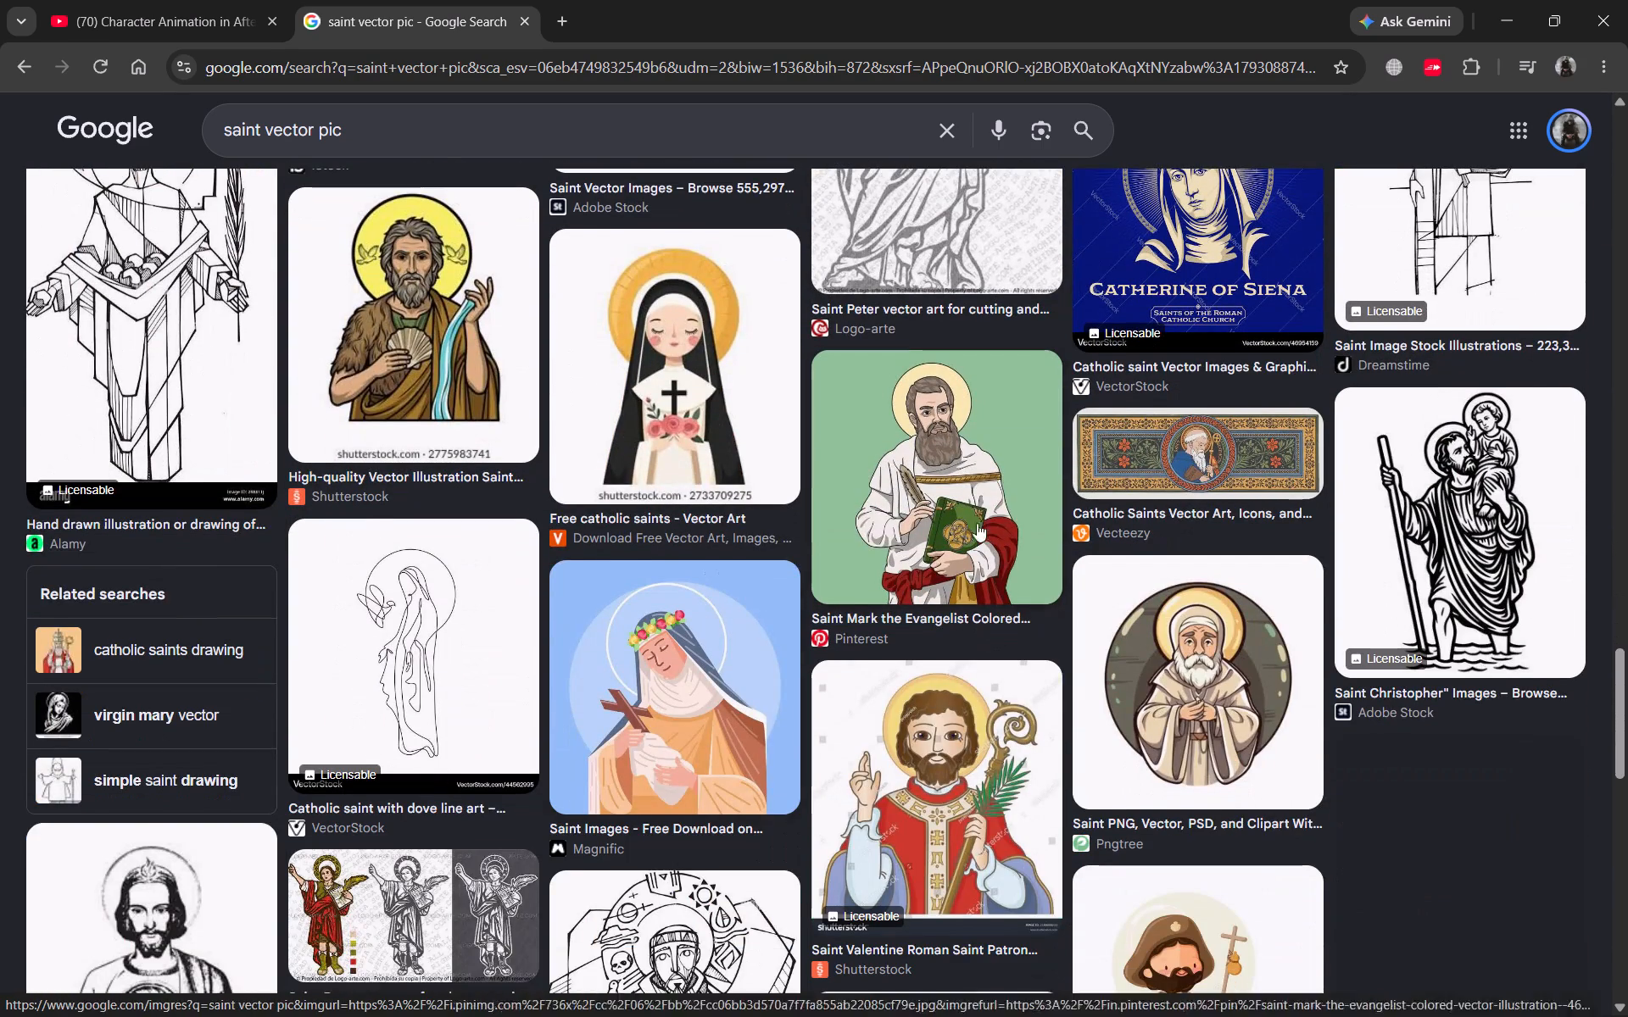
scroll(976, 527, "down", 4)
scroll(887, 434, "down", 7)
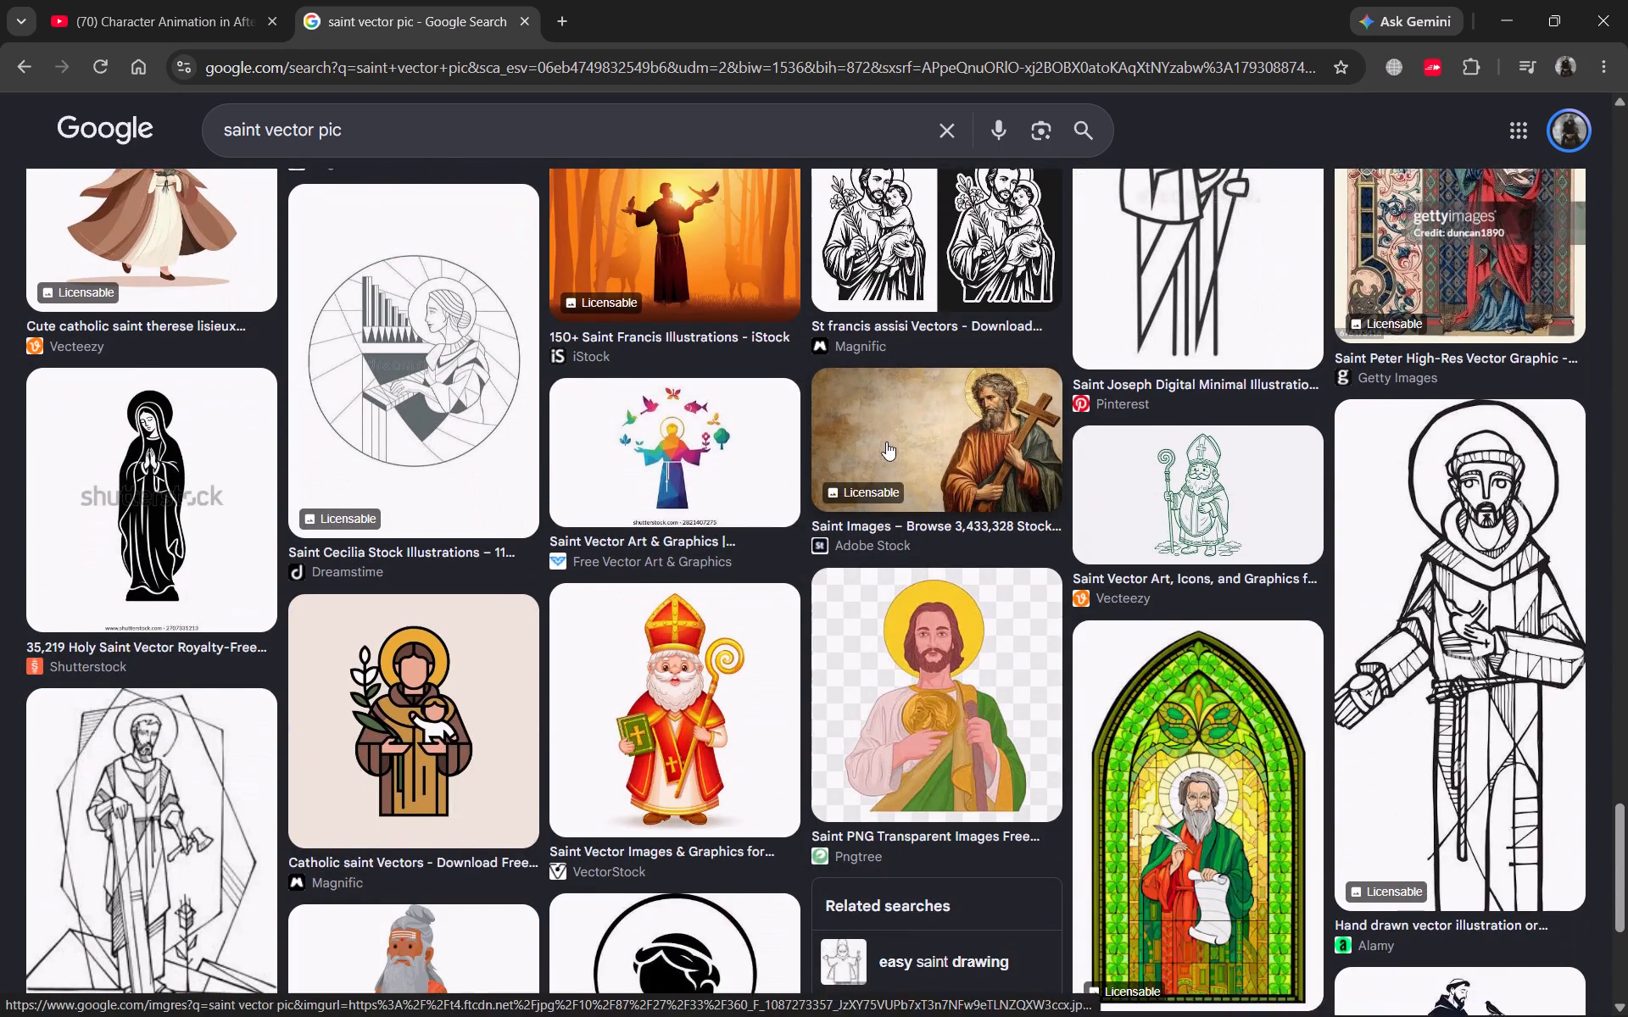
scroll(767, 525, "down", 2)
scroll(474, 476, "down", 2)
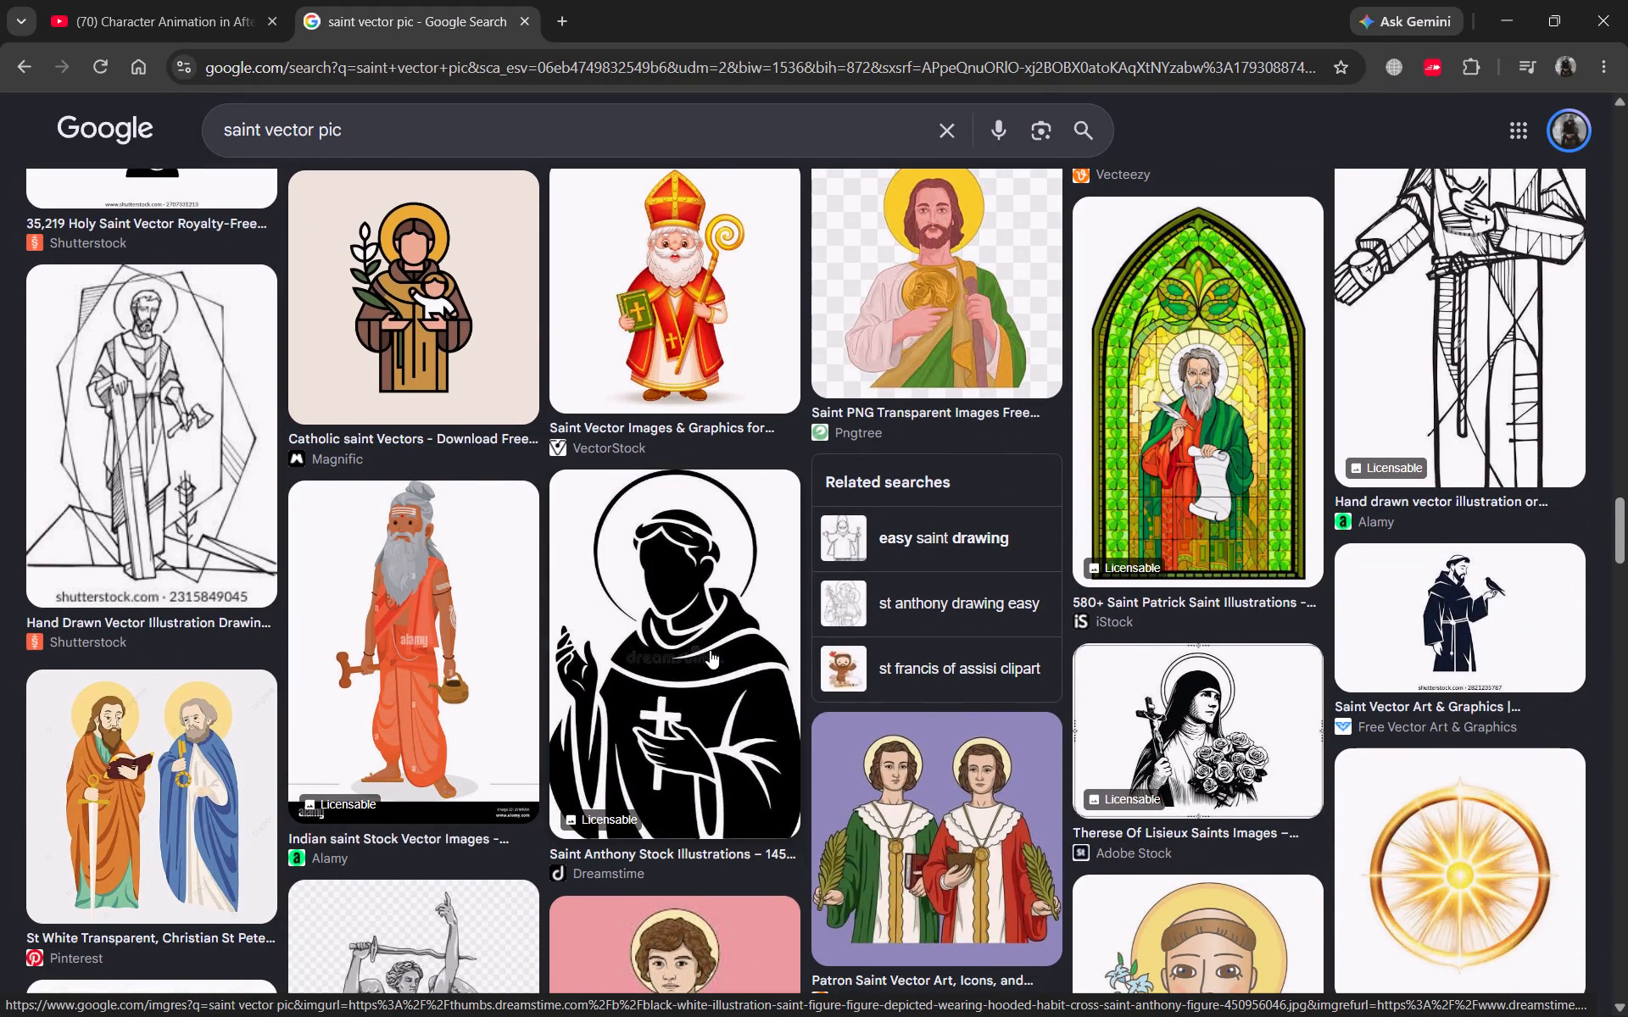
left_click(446, 629)
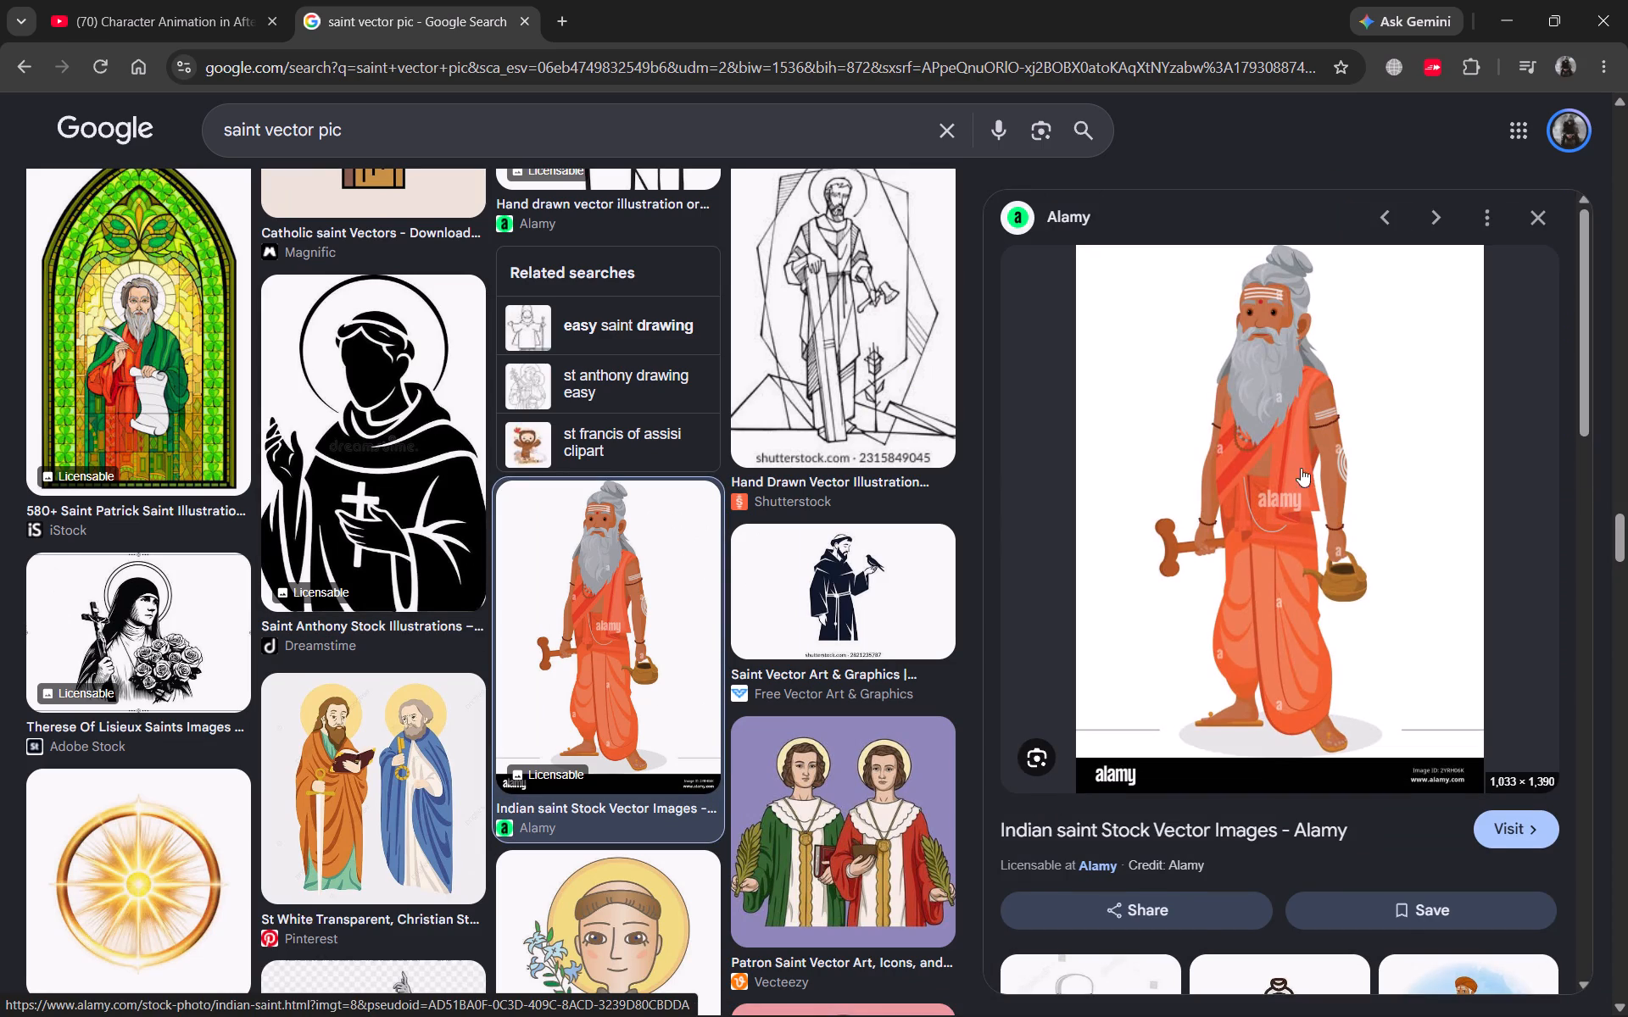
left_click(1522, 227)
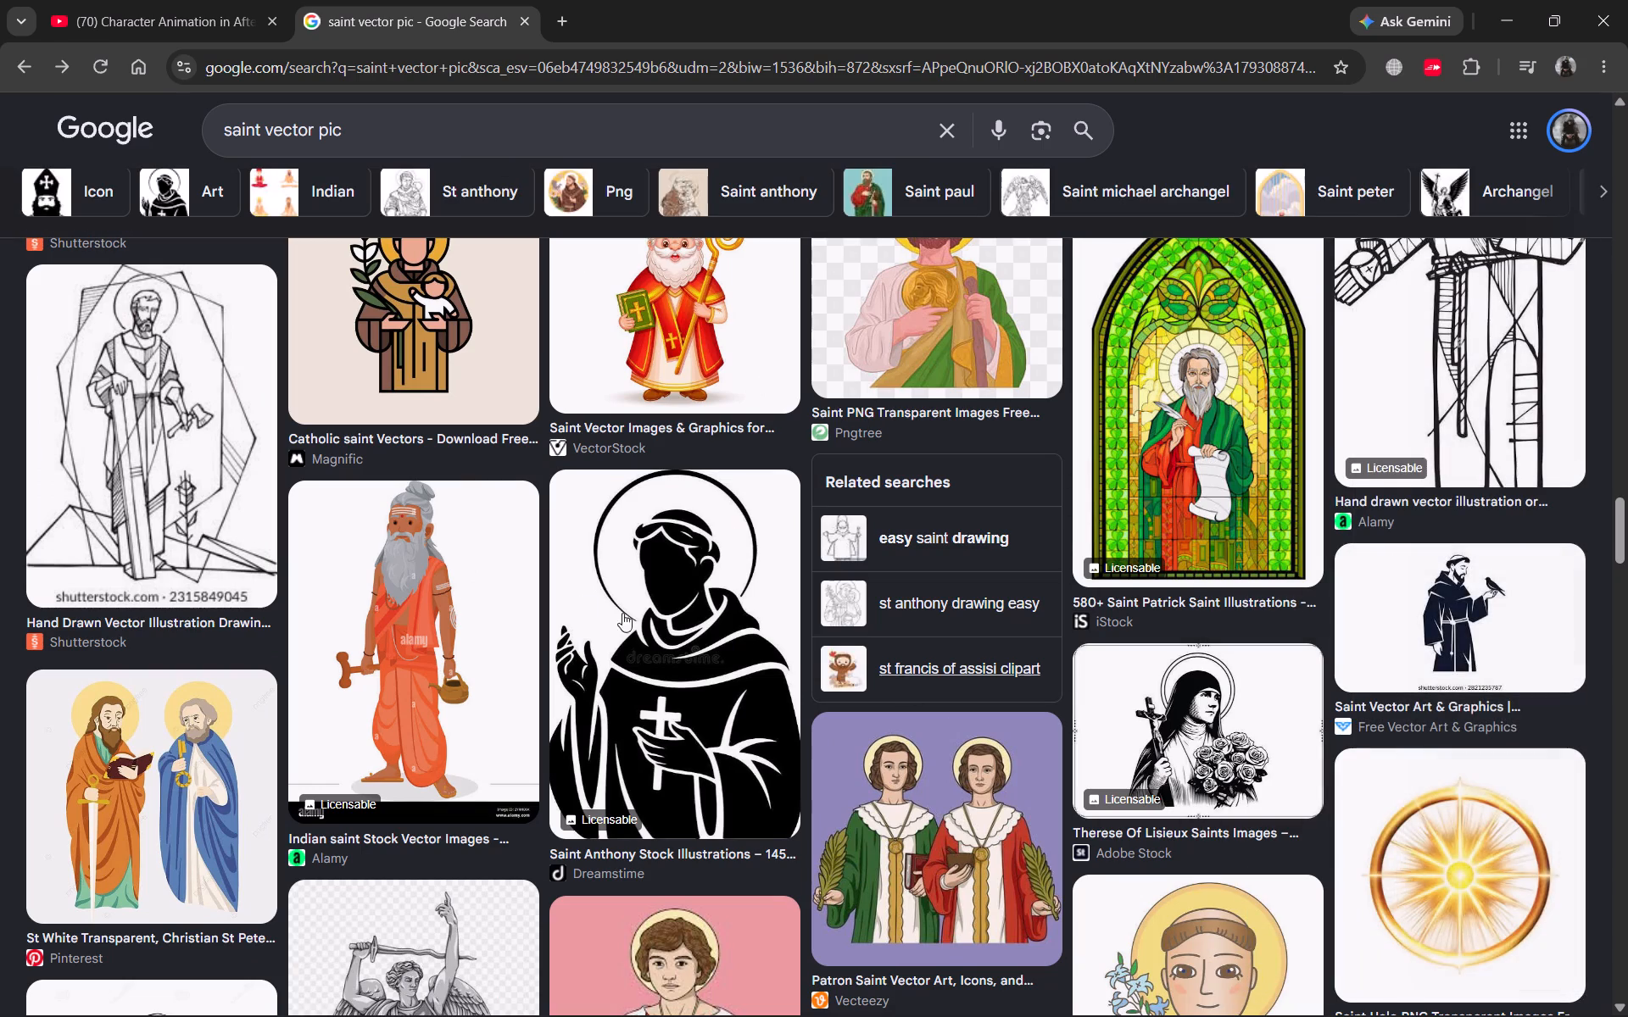
Look through further saint vector image results for a suitable character, and check the character animation tutorial on YouTube.
scroll(672, 591, "down", 6)
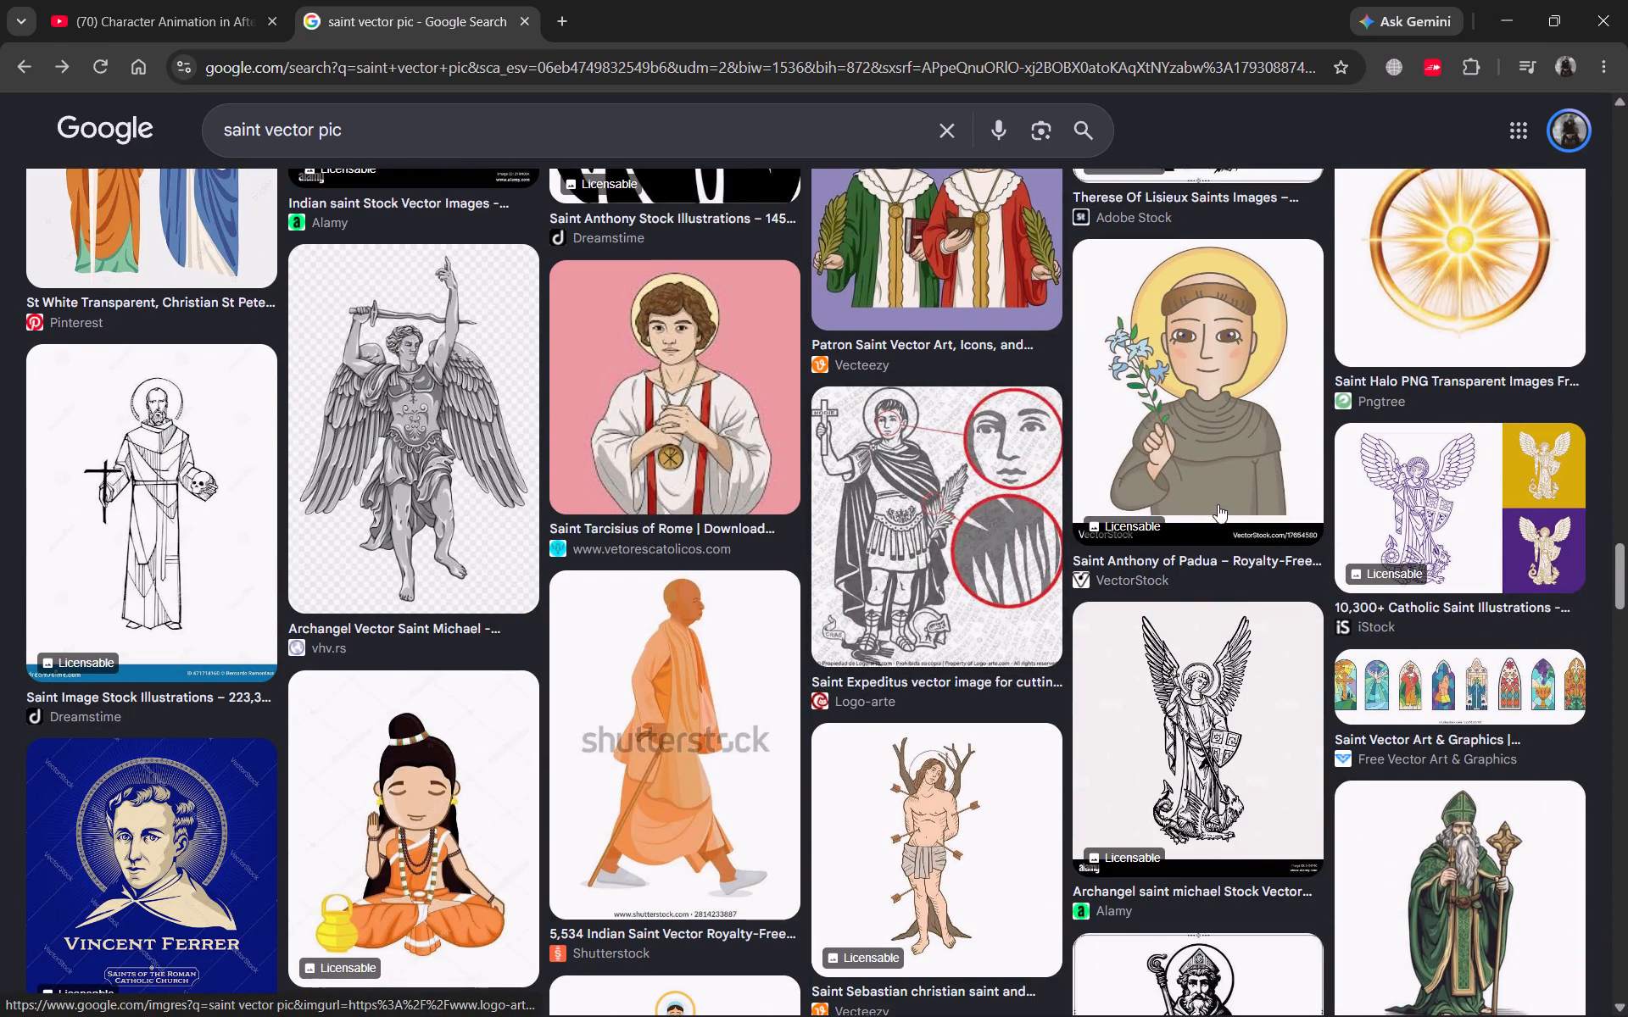
scroll(1229, 508, "down", 3)
scroll(1271, 422, "down", 3)
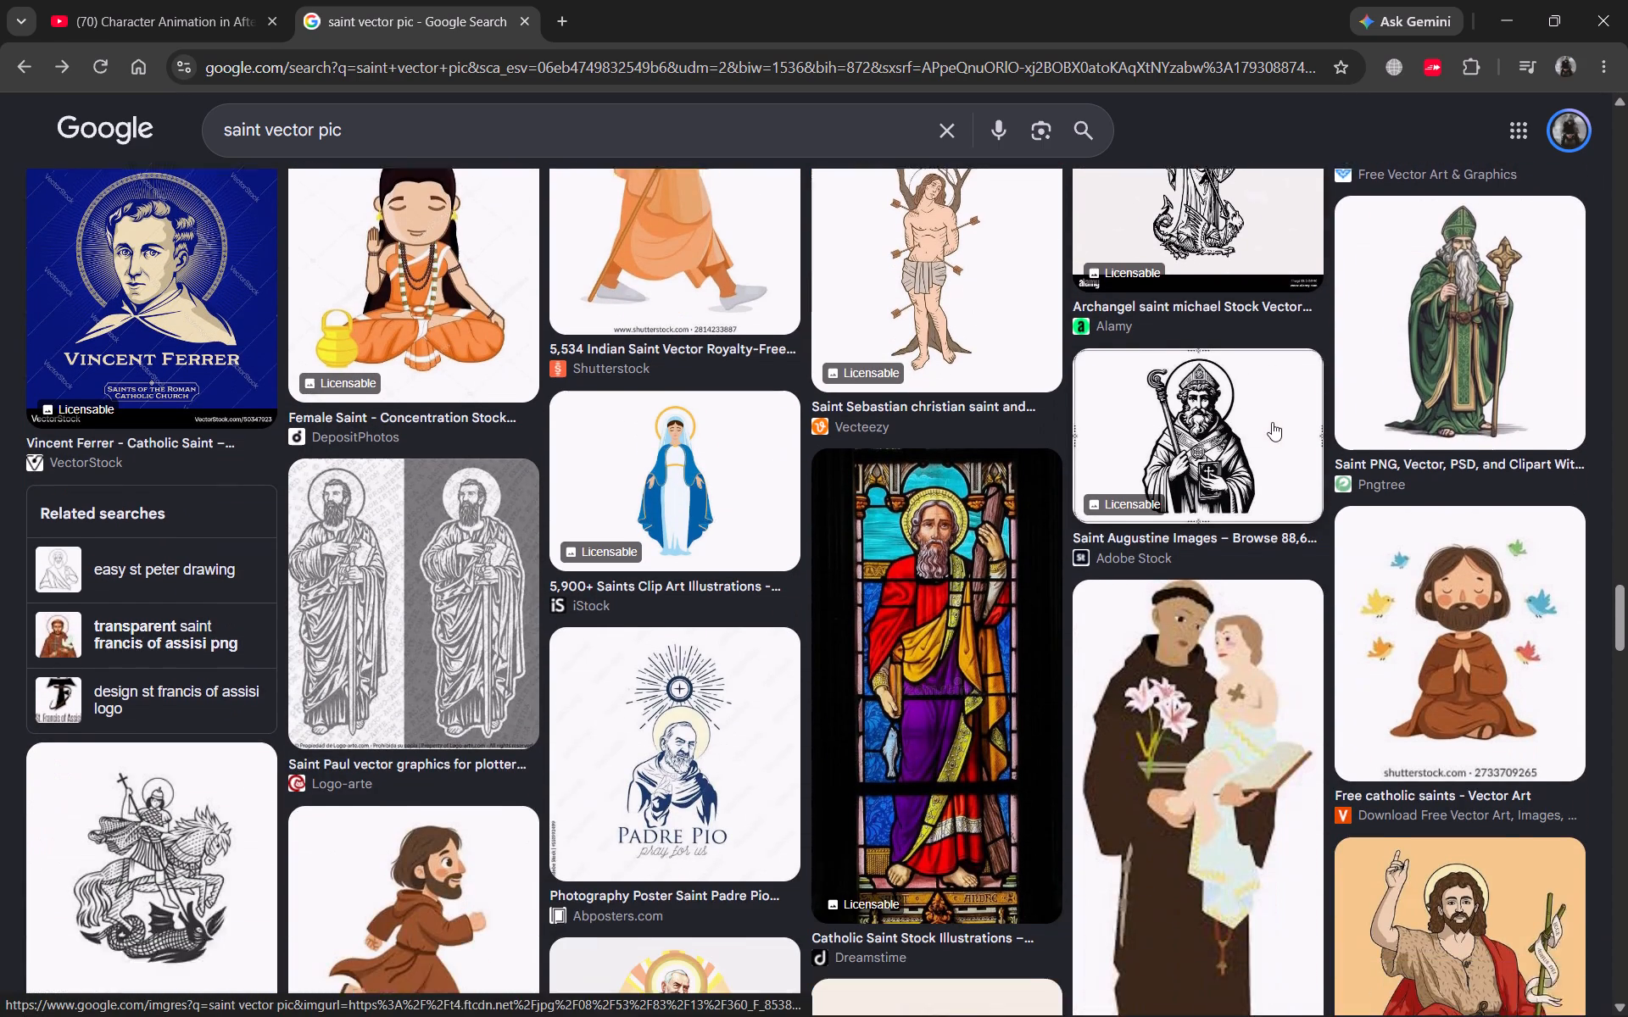
scroll(1507, 623, "down", 2)
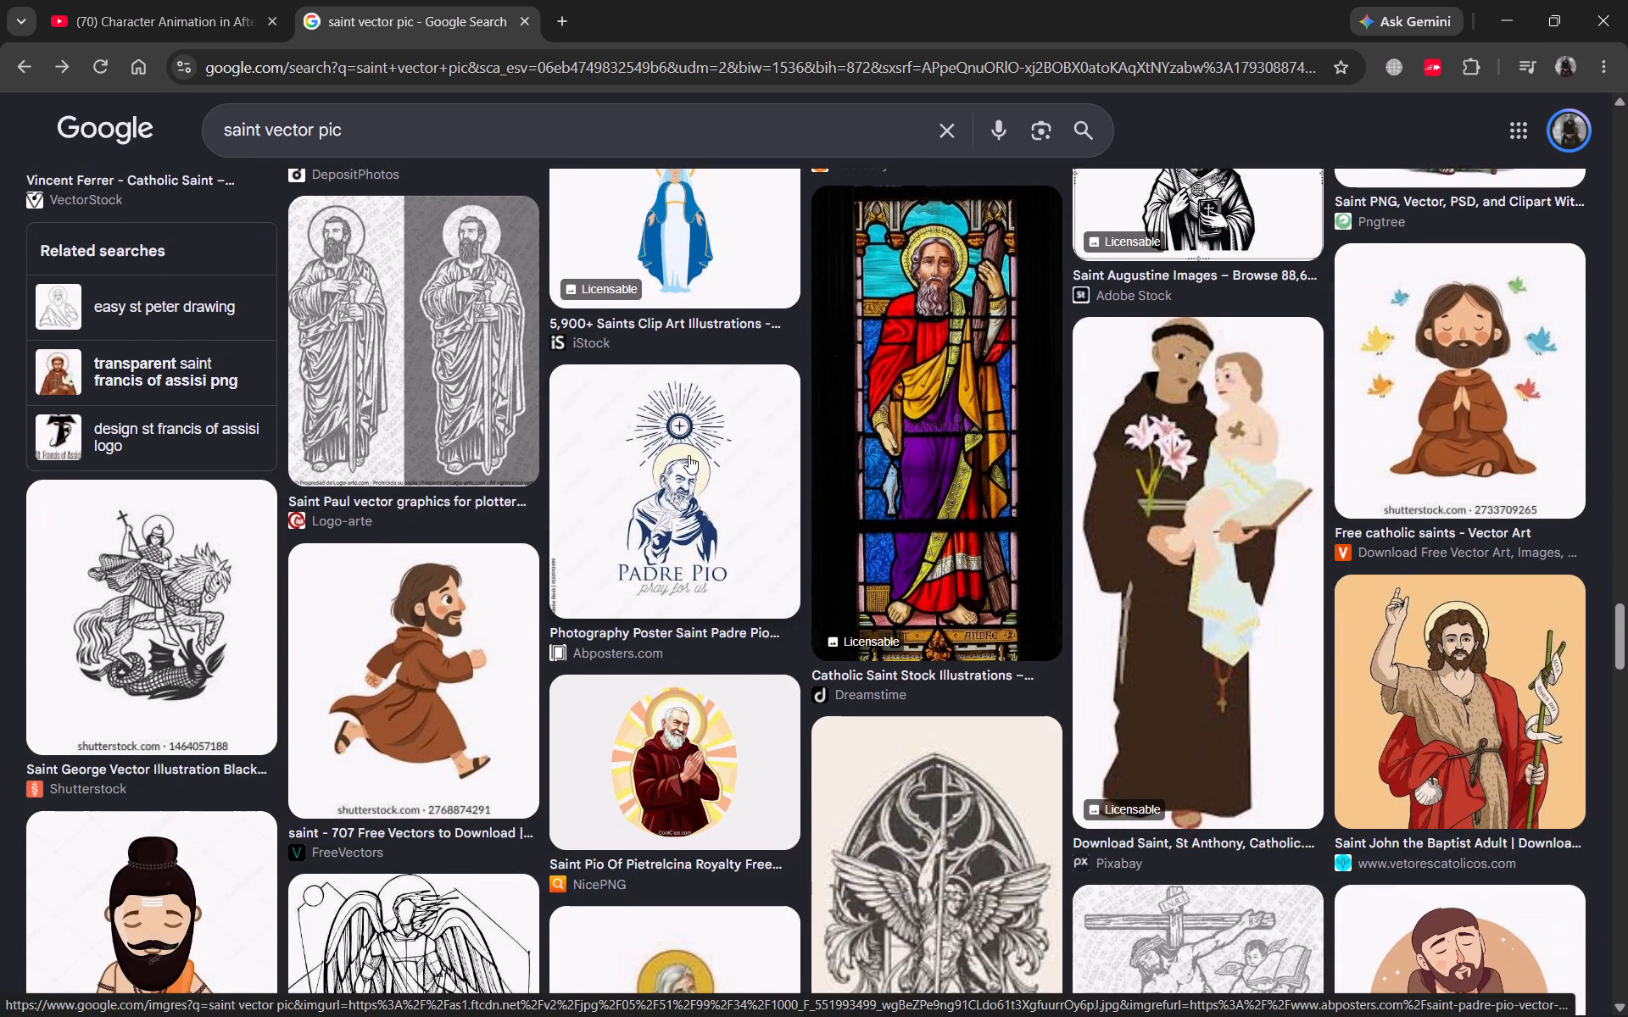
scroll(689, 455, "down", 1)
left_click(166, 0)
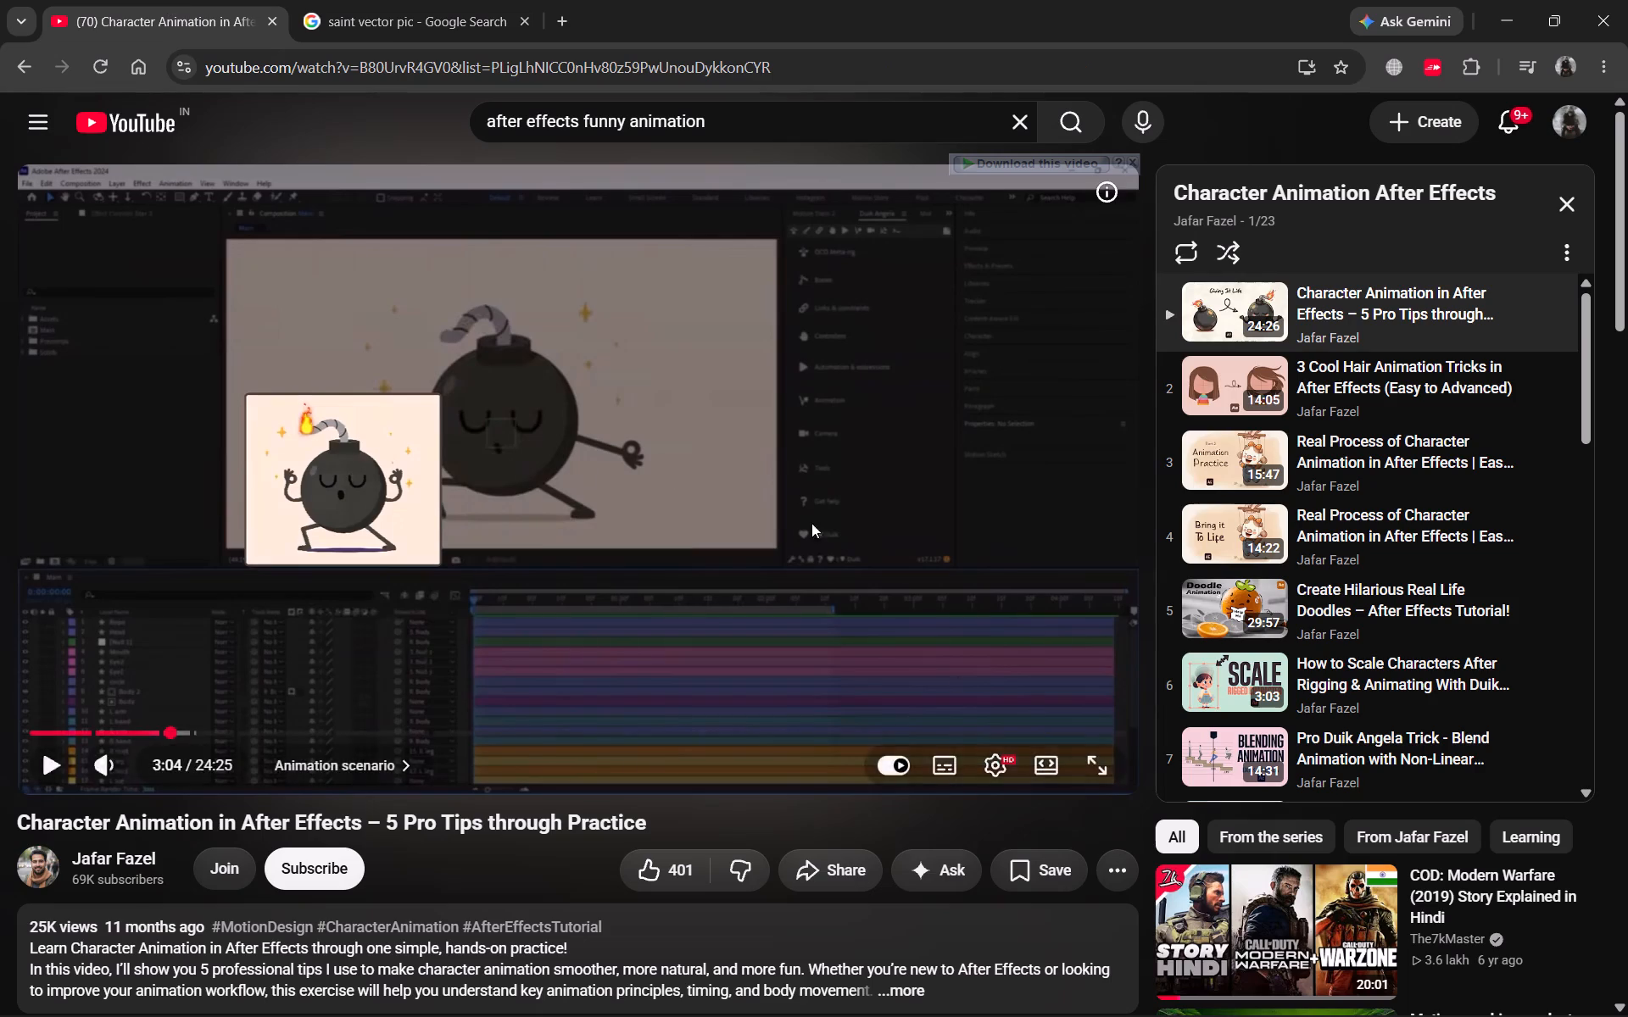
Switch to After Effects and start opening another project, saving the current one as Babaji.aep in the Videos folder.
left_click(873, 988)
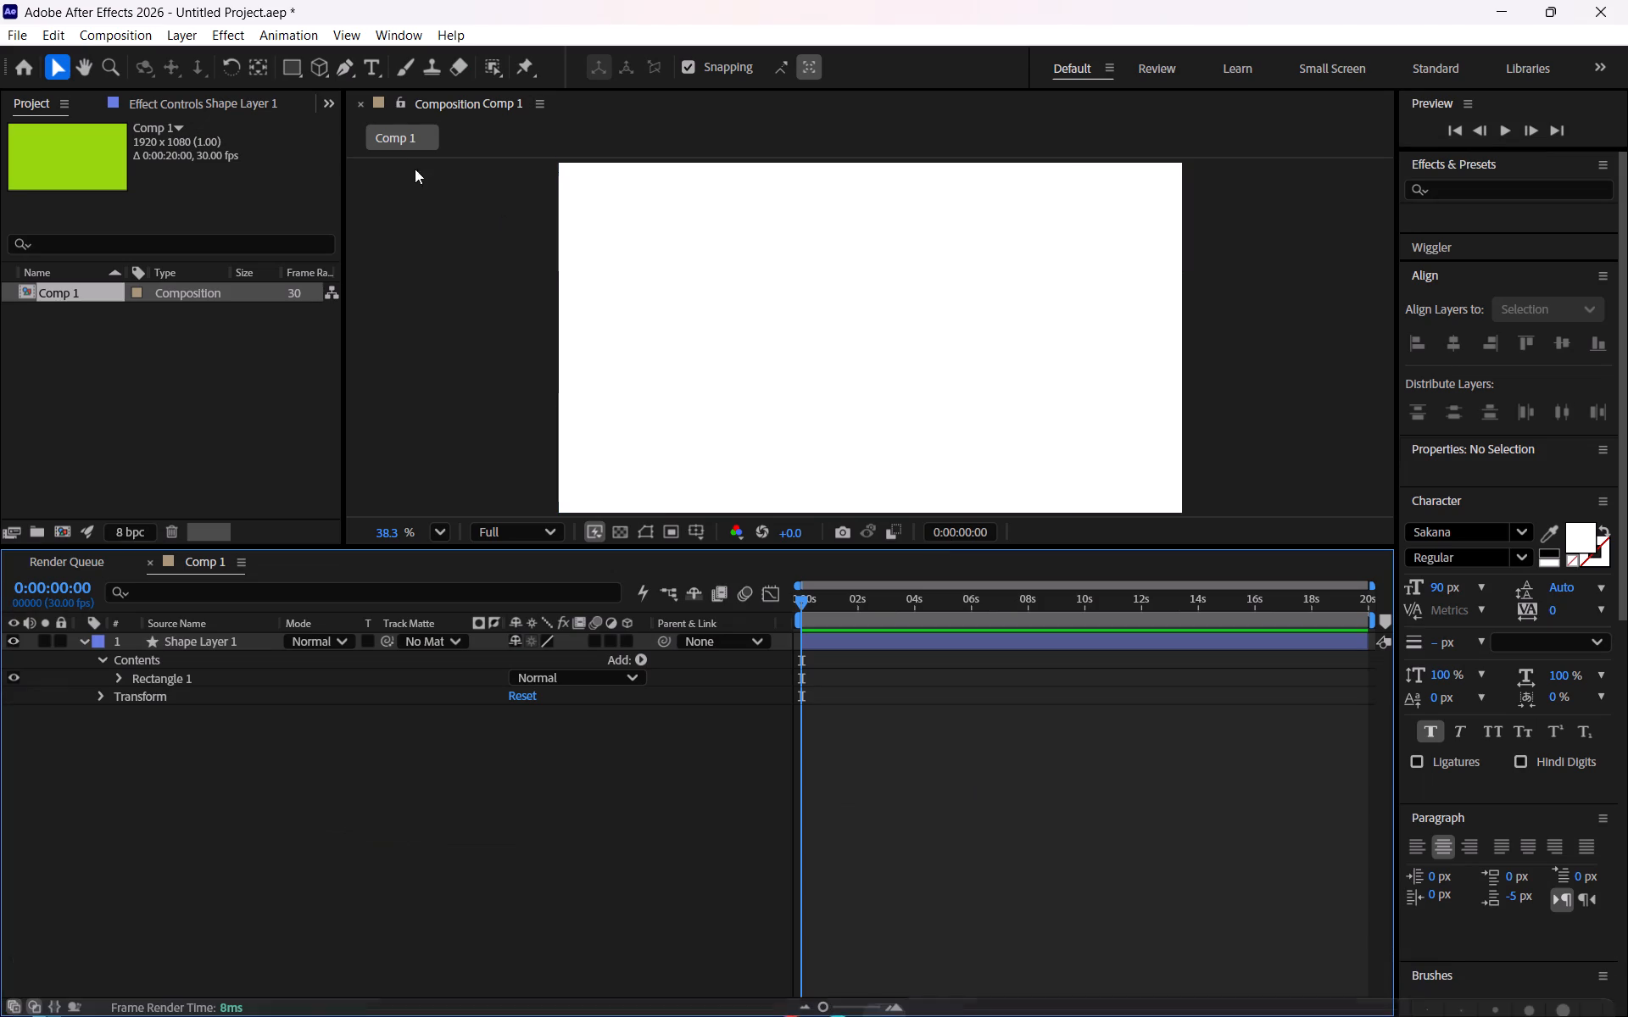
left_click(485, 347)
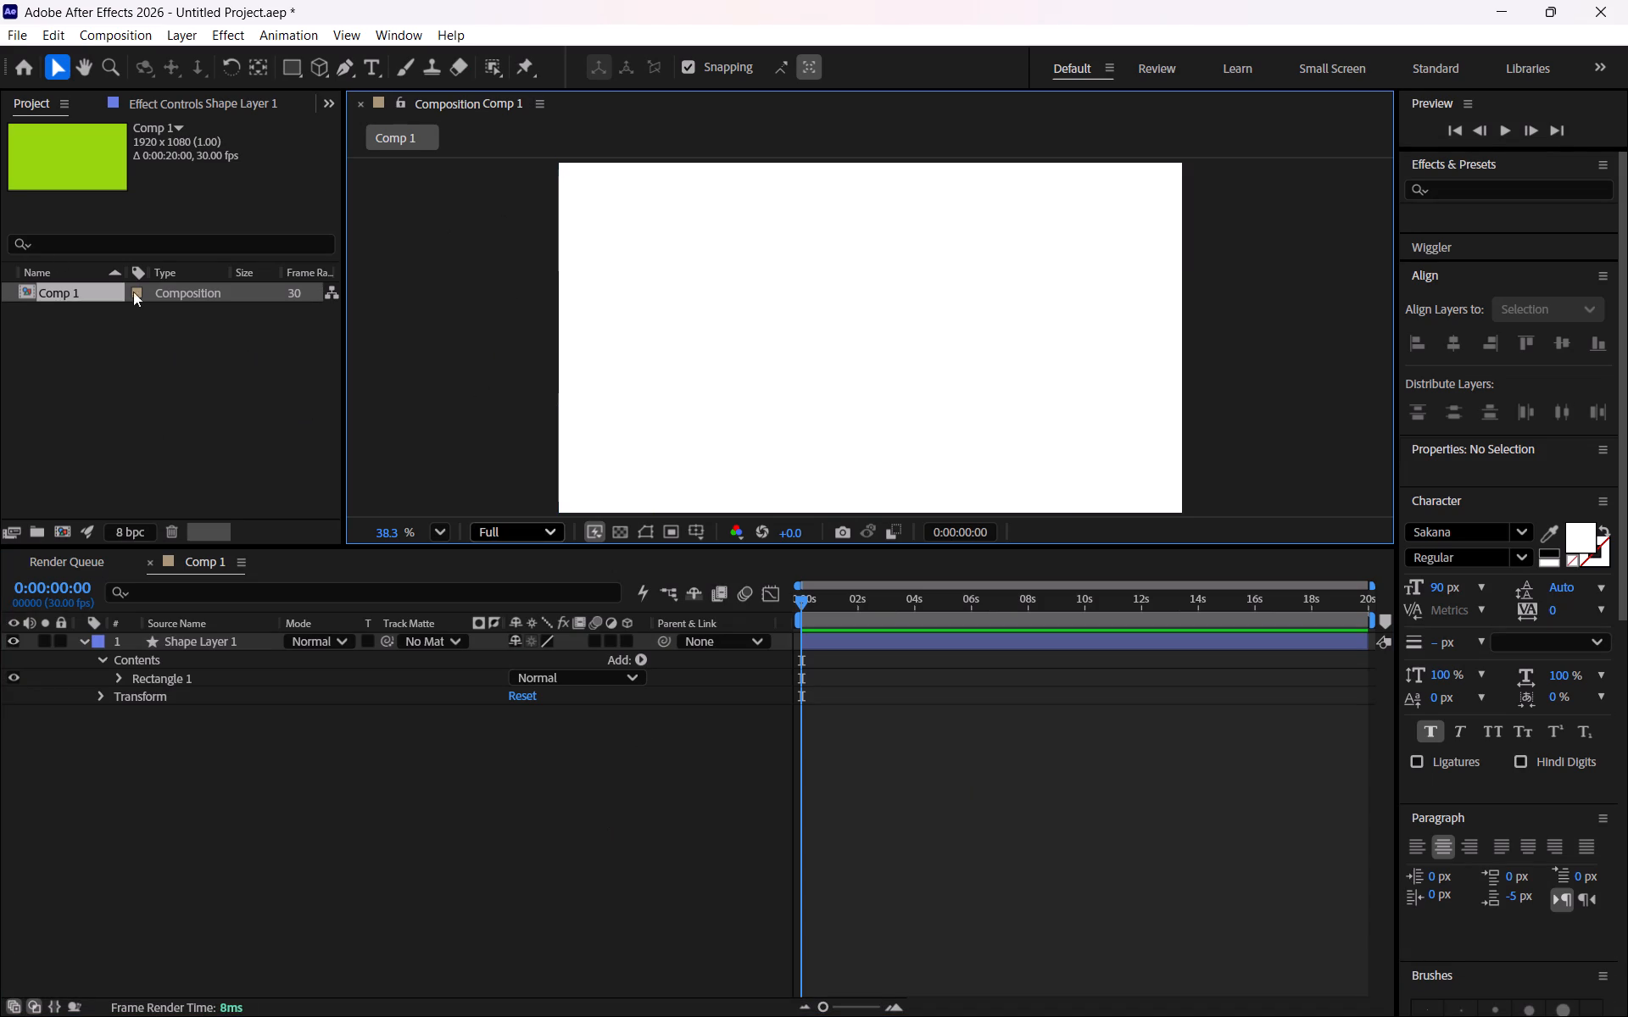
left_click(11, 35)
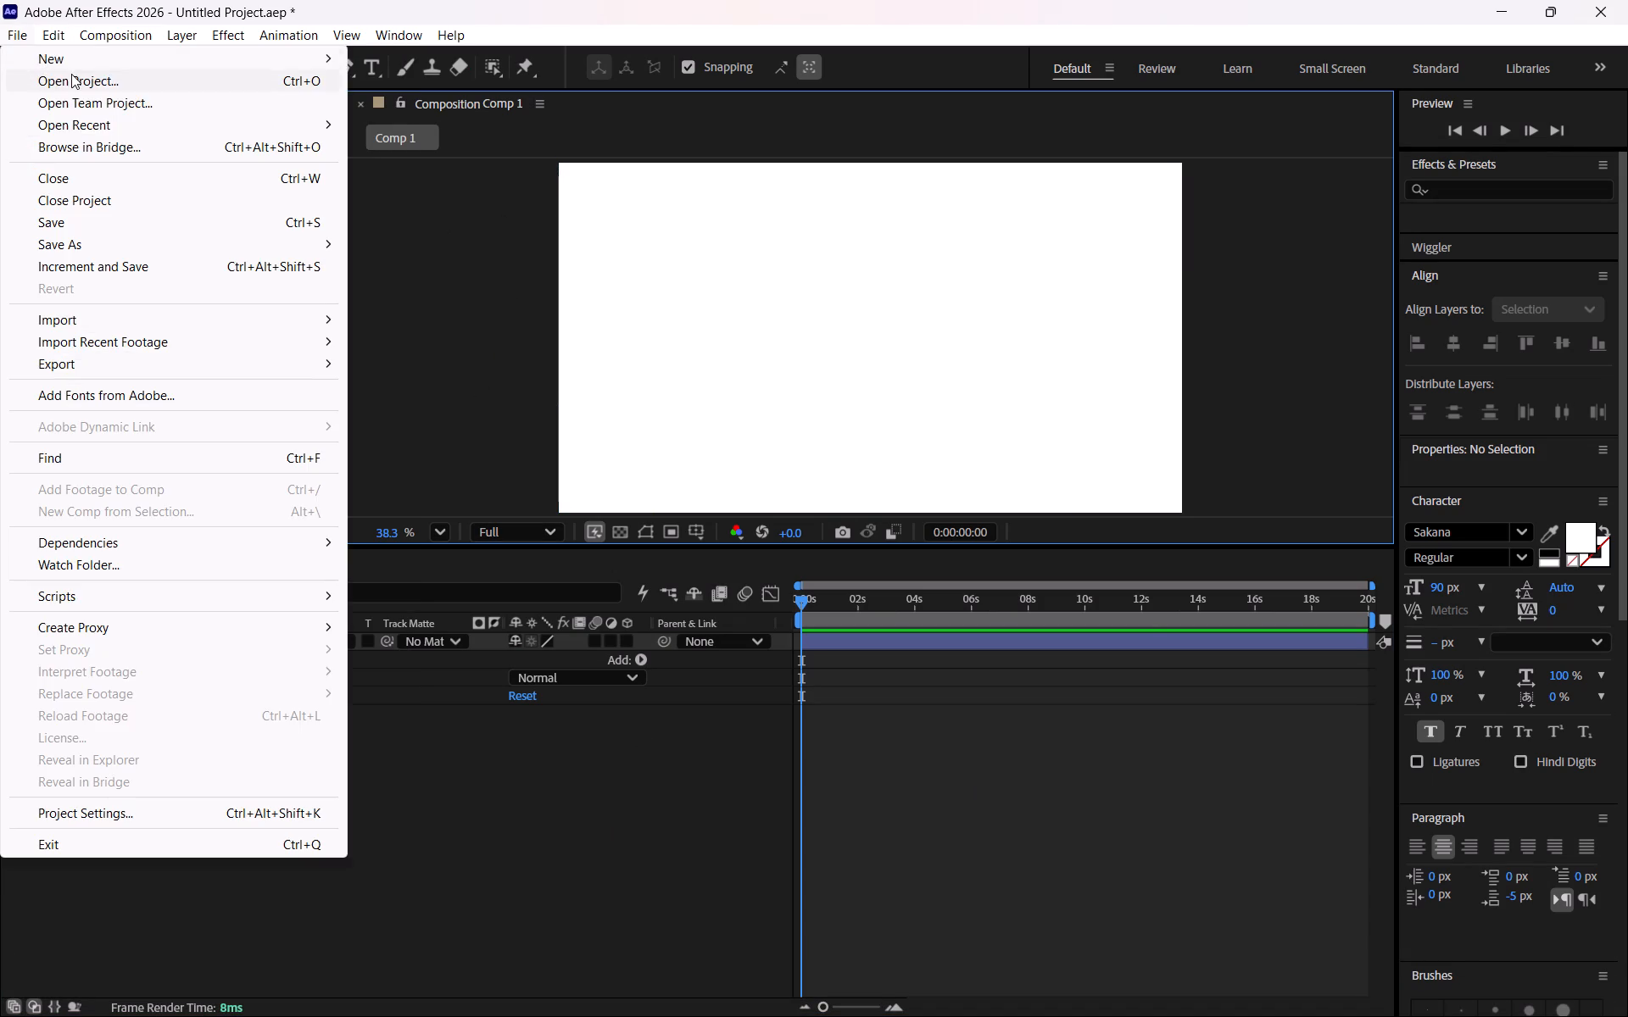
left_click(71, 74)
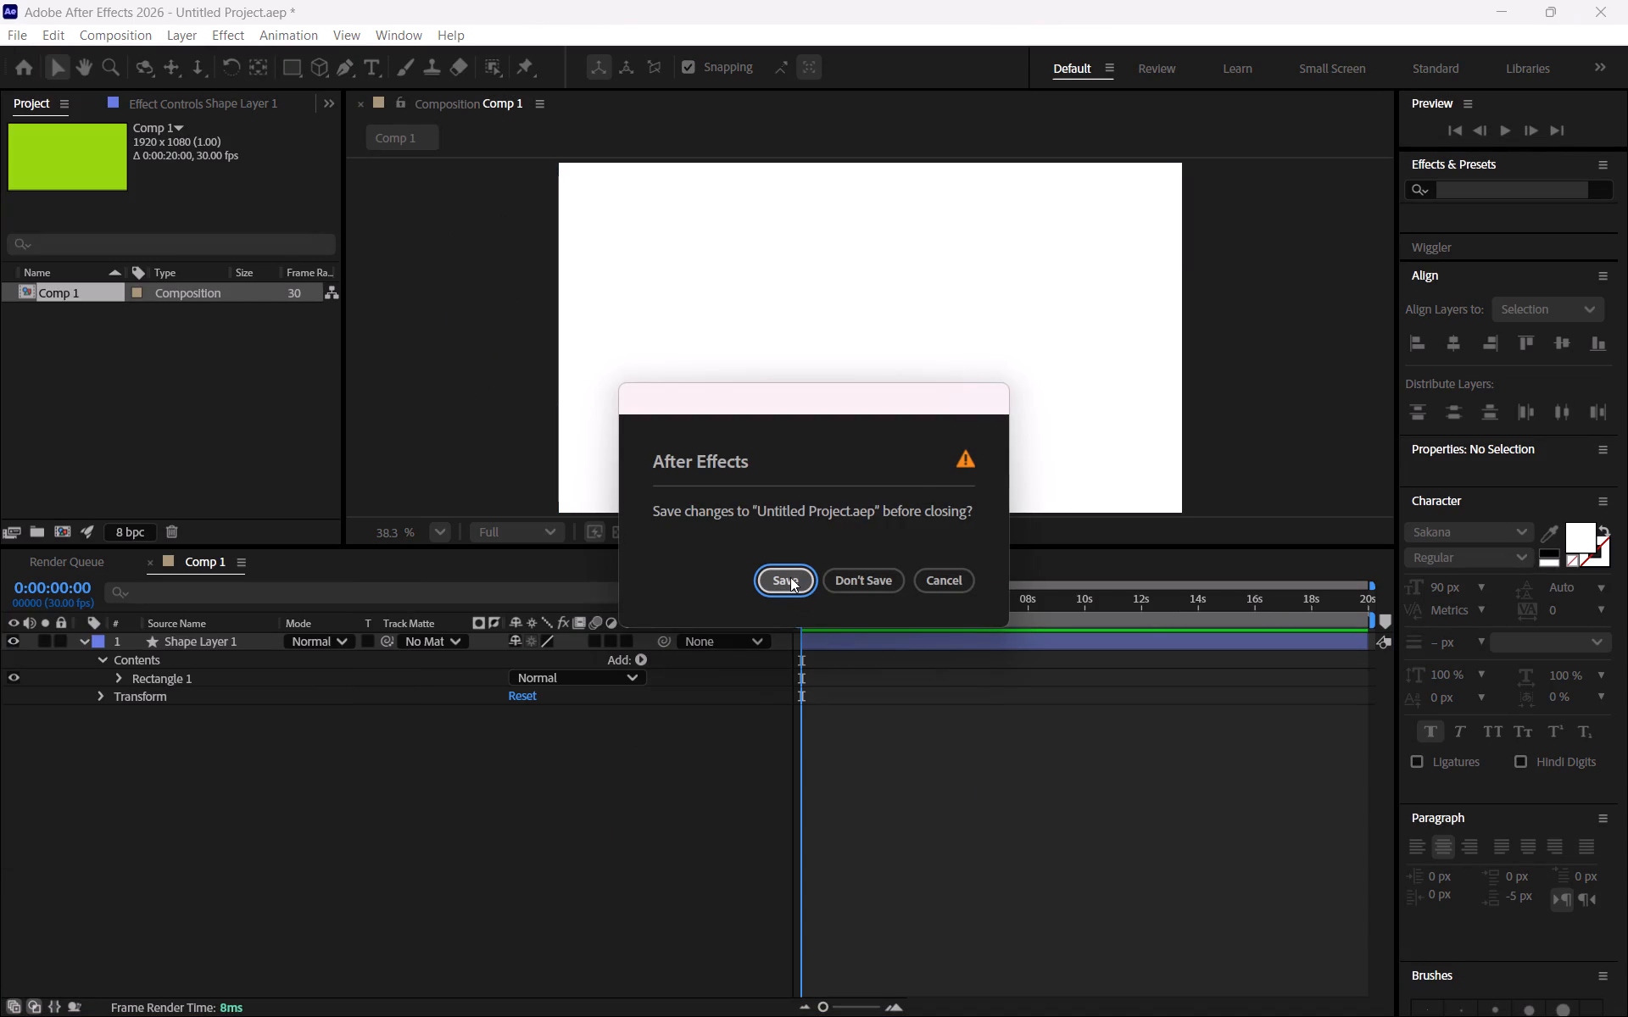
left_click(790, 577)
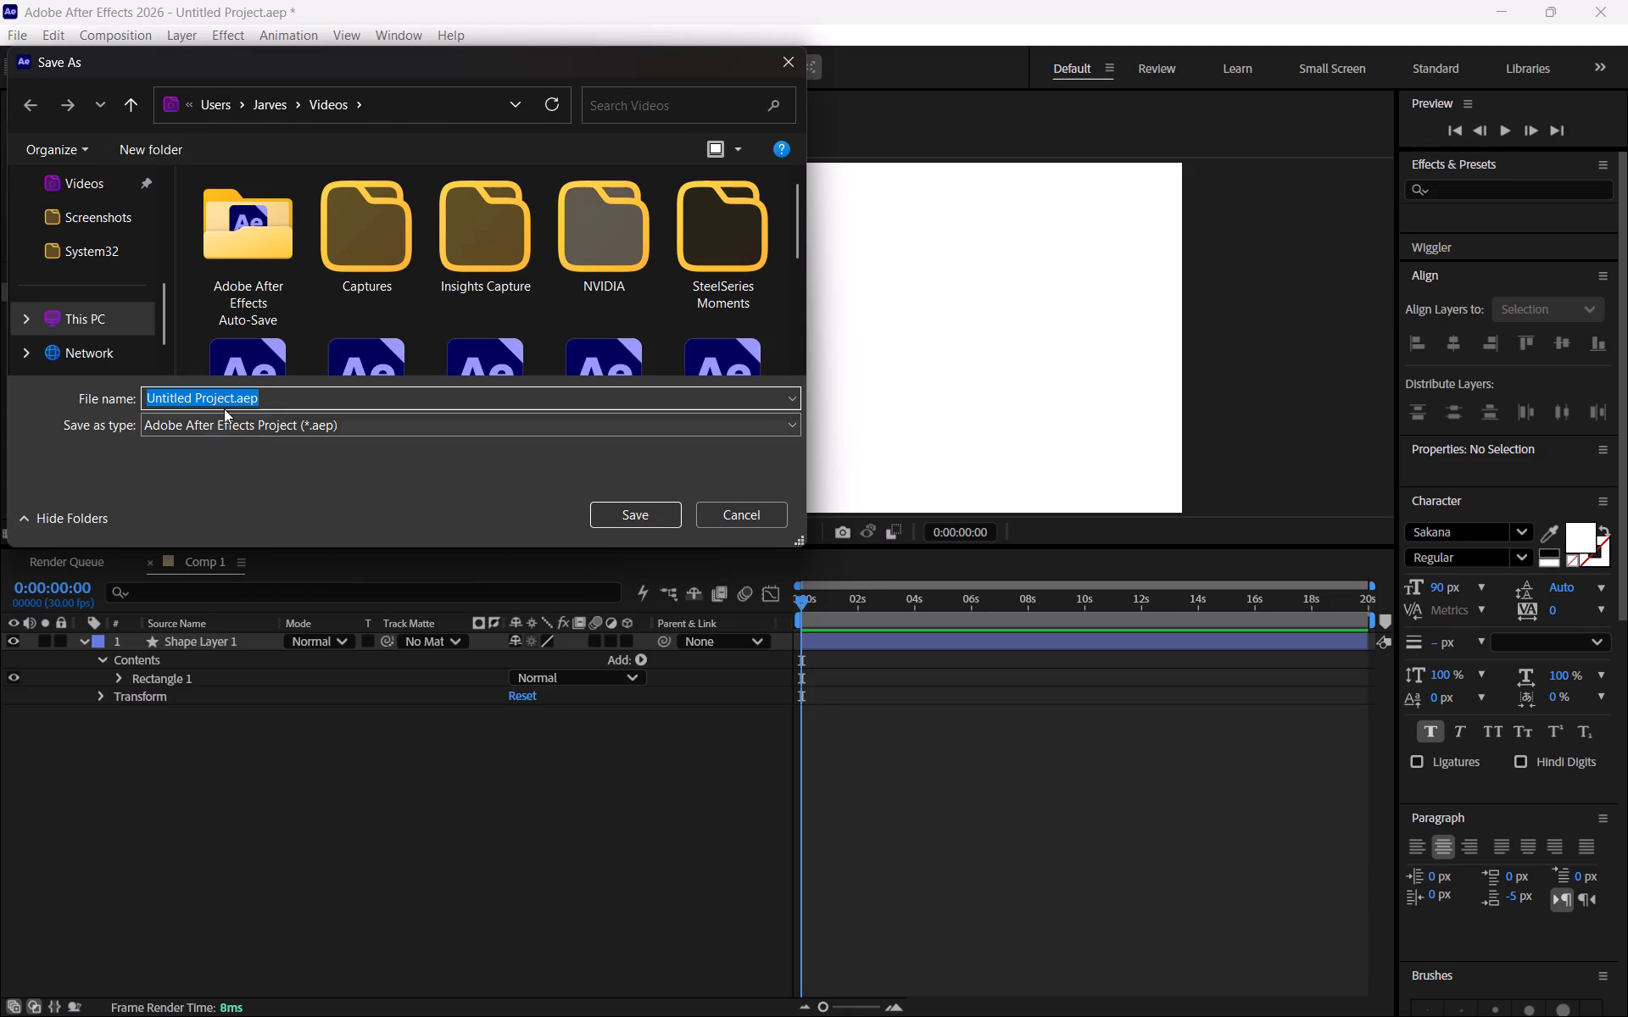
left_click_drag(236, 393, 132, 386)
type("BaAB")
key("BackSpace")
key("BackSpace")
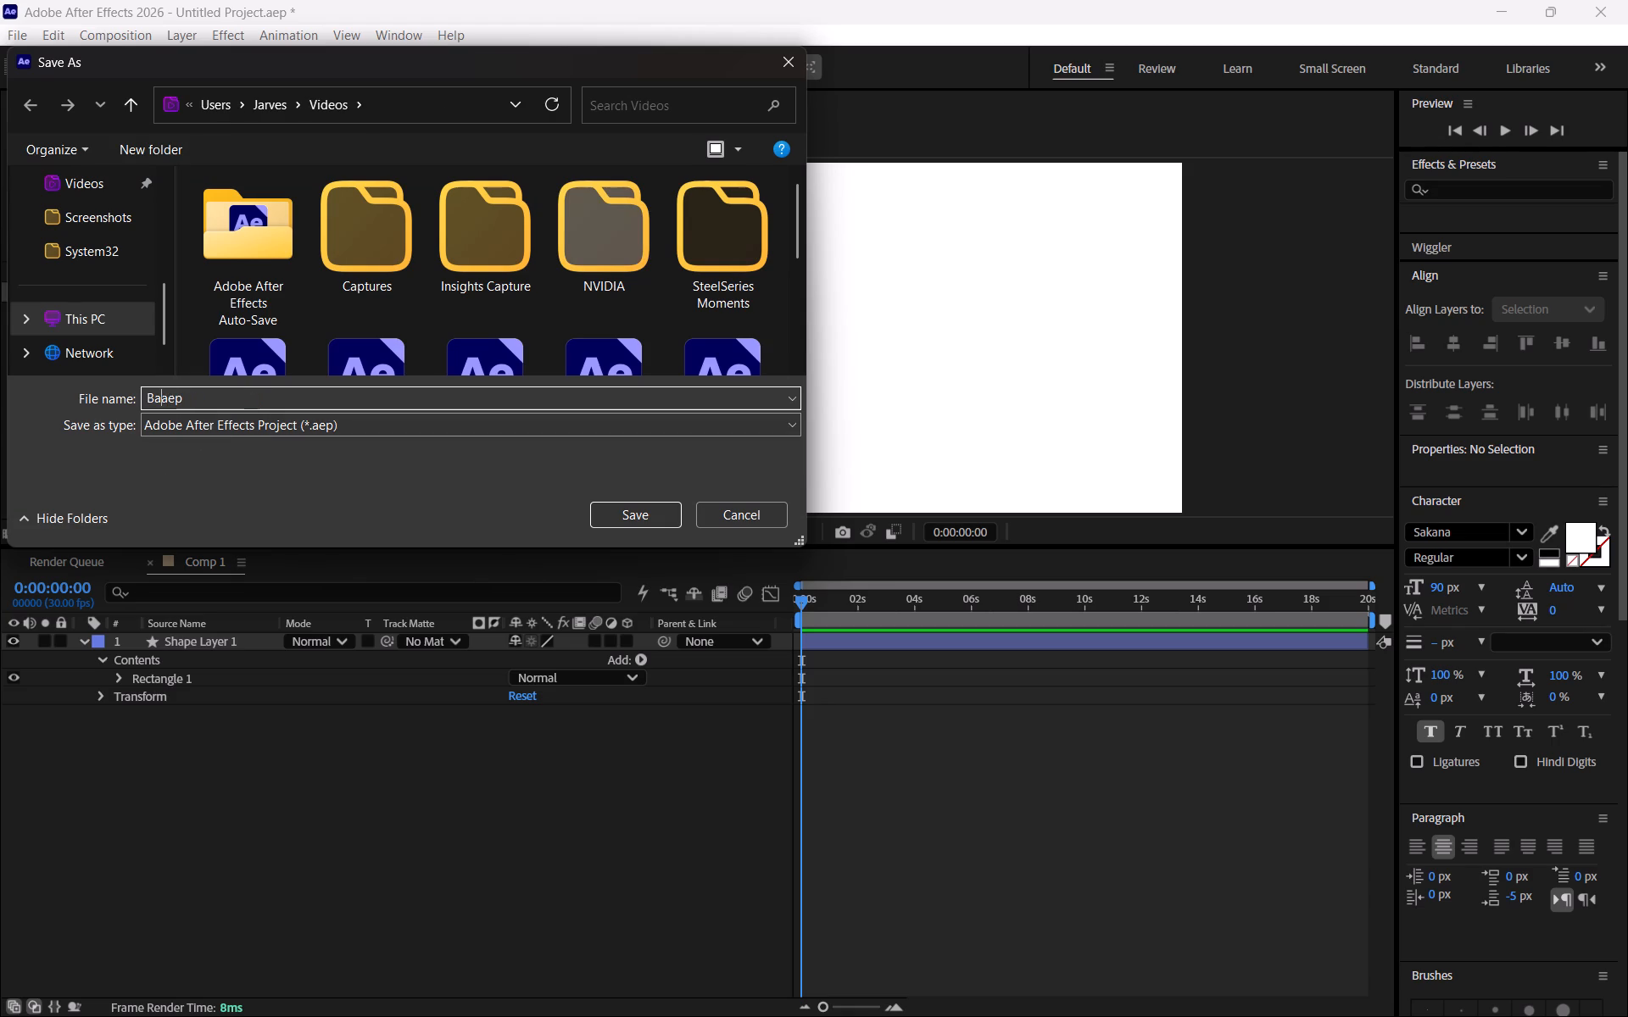
type("ba")
key("space")
key("BackSpace")
type("ji")
key("space")
key("BackSpace")
key("period")
key("Return")
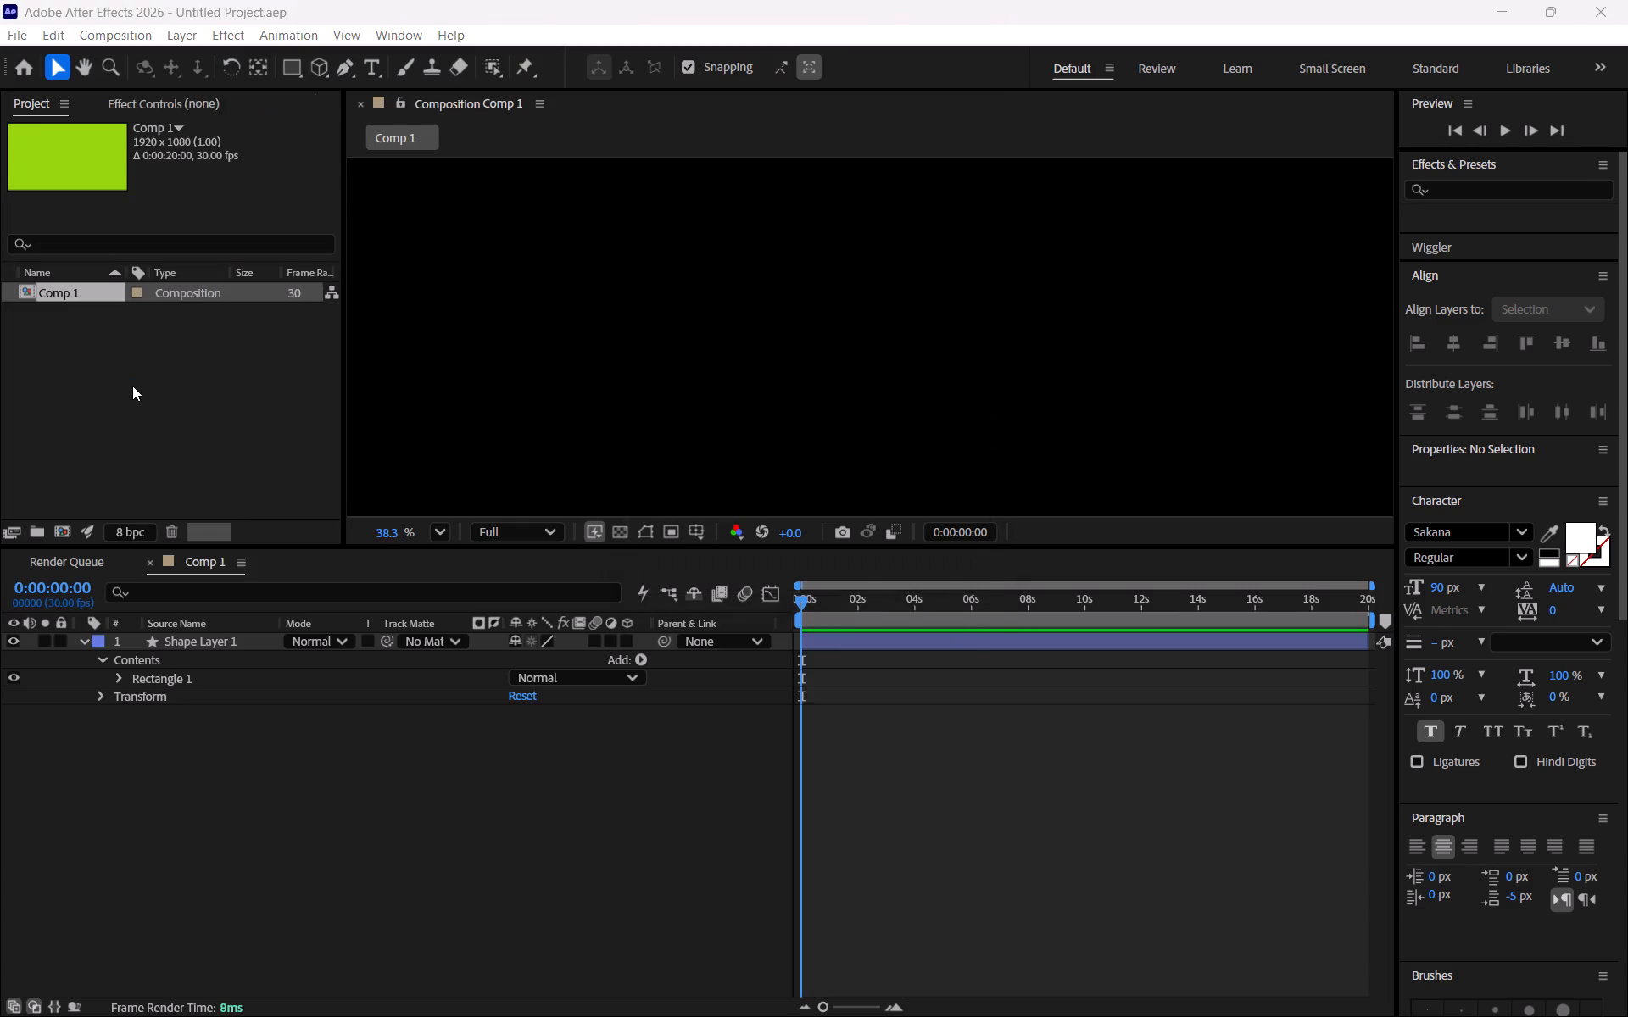
Find Untitled Project.aep in the Videos folder and open it.
scroll(462, 360, "down", 3)
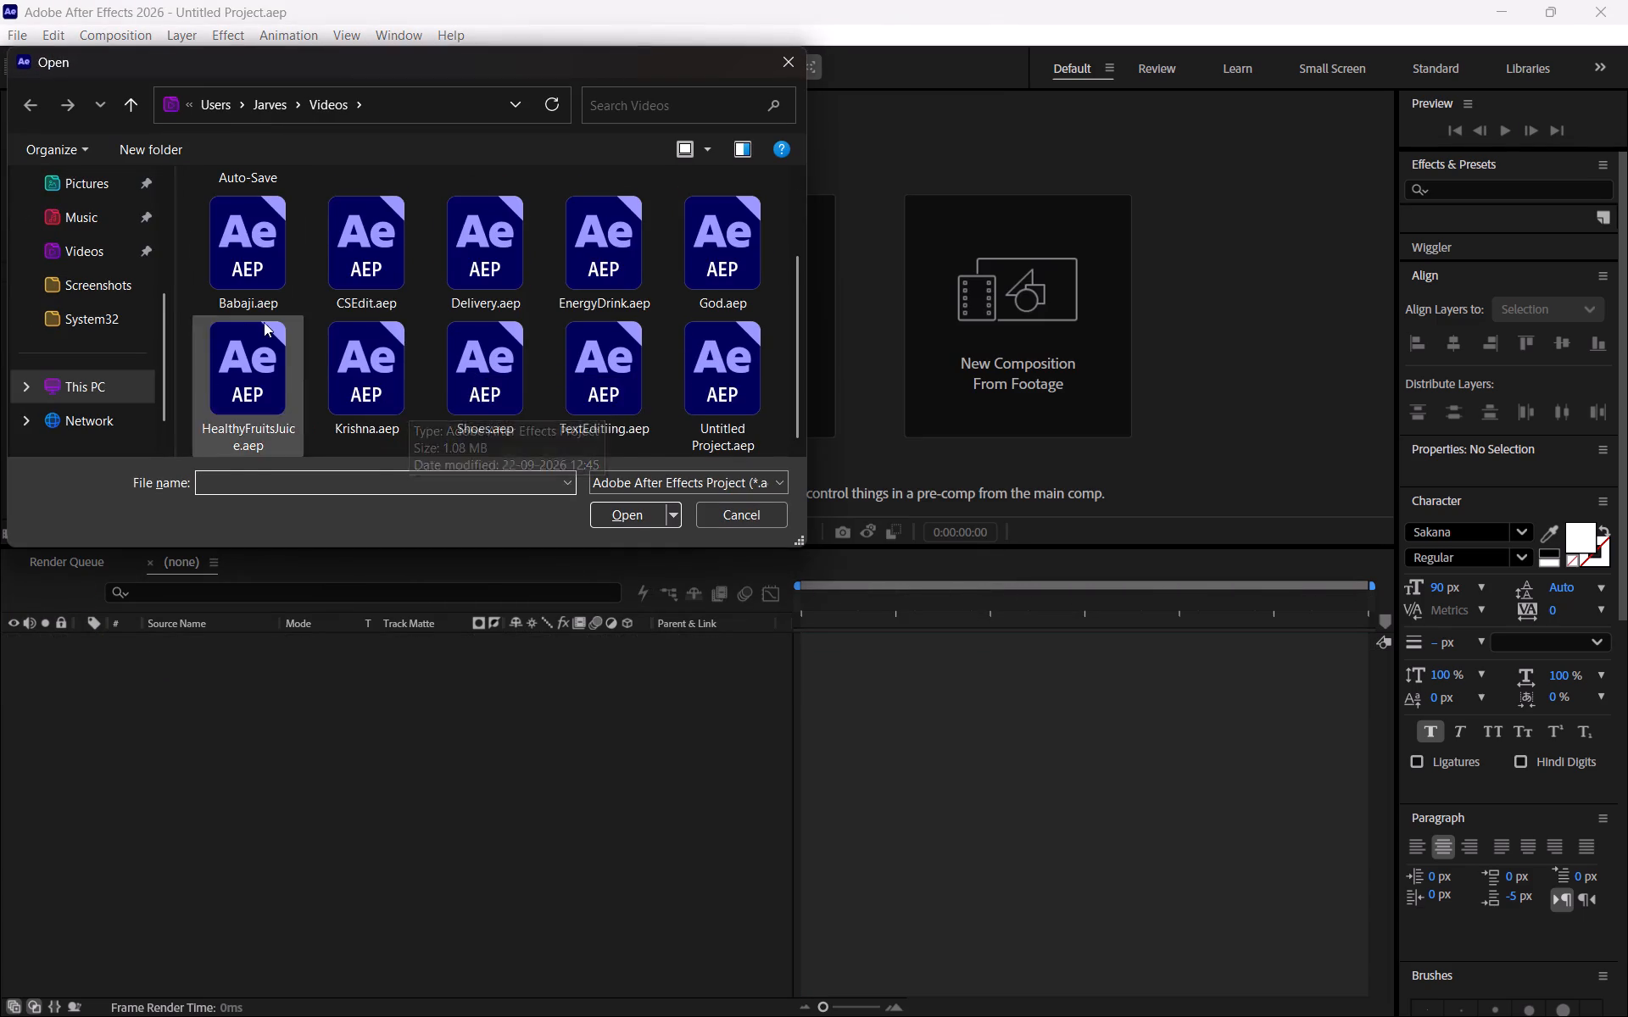
scroll(264, 322, "up", 1)
scroll(726, 262, "down", 1)
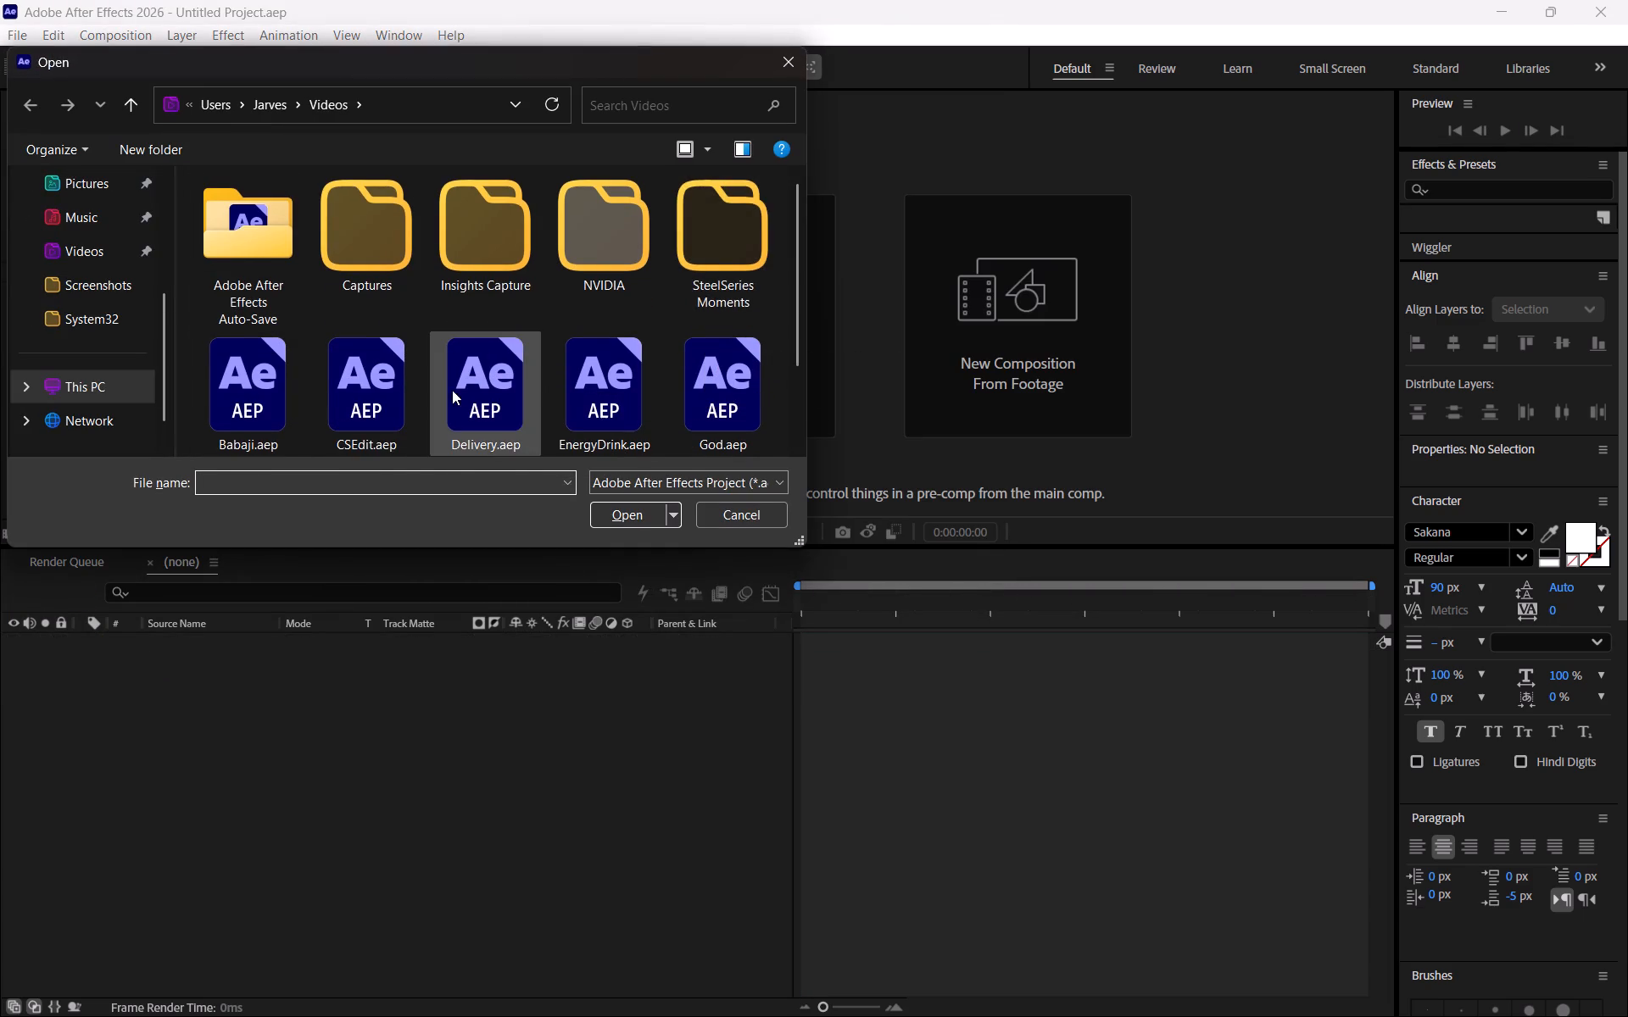
scroll(452, 390, "down", 1)
scroll(750, 377, "down", 1)
left_click(731, 410)
left_click(640, 516)
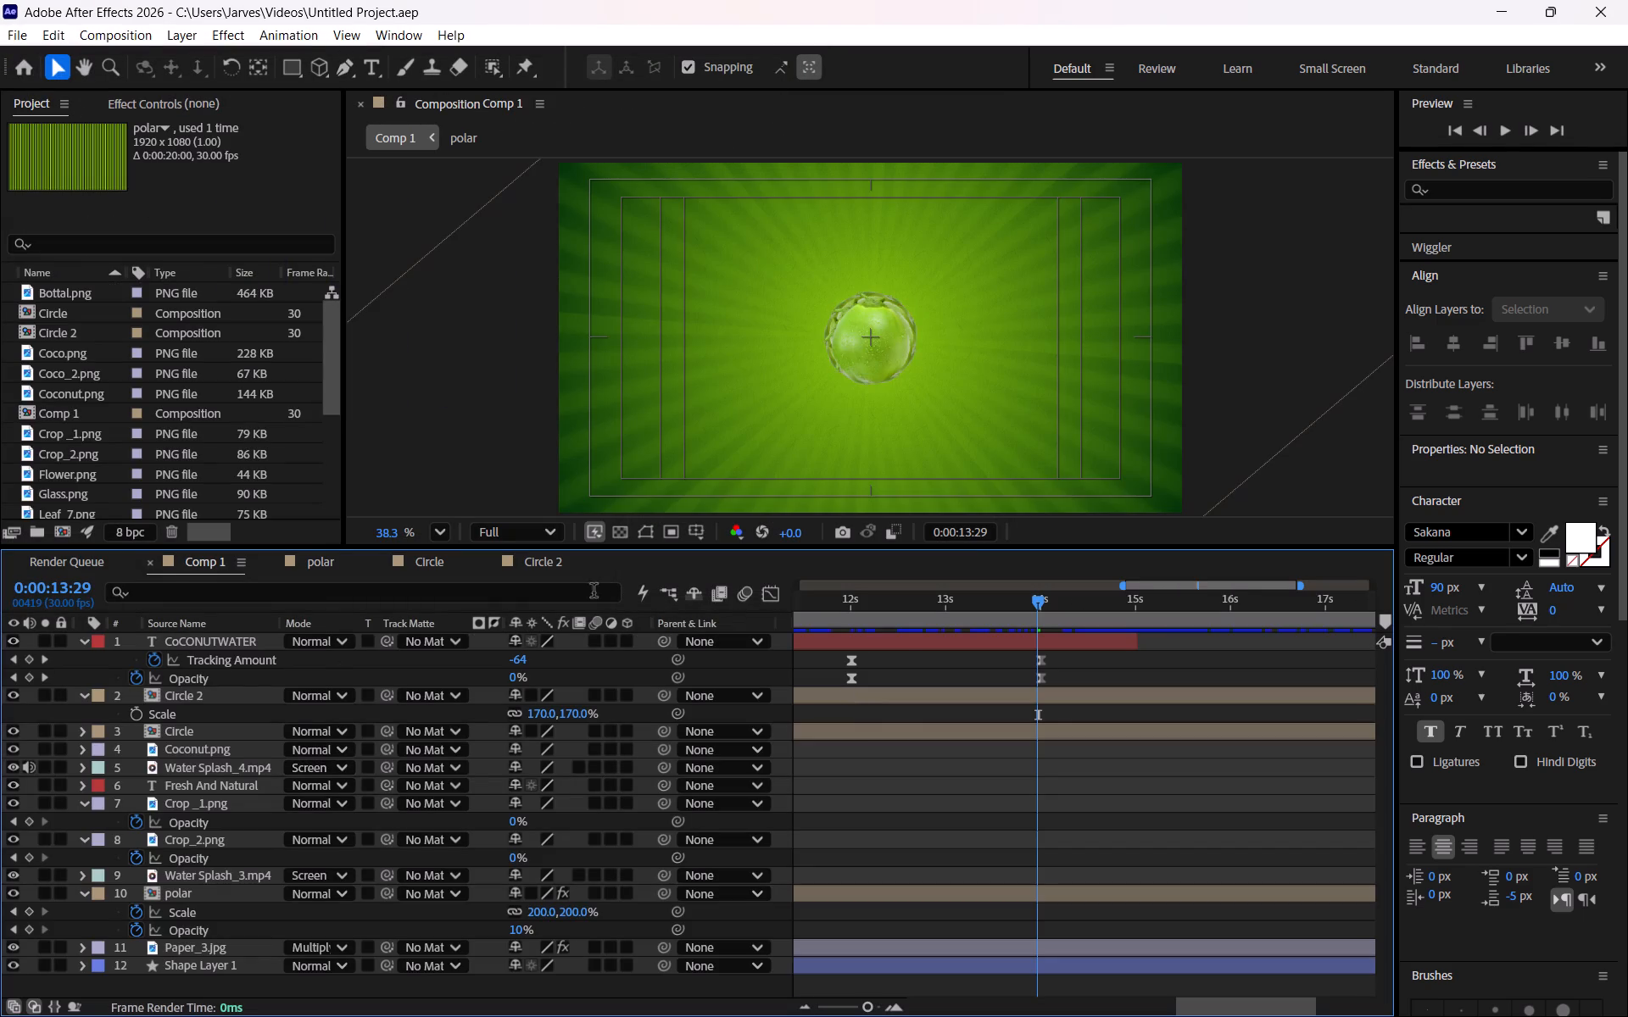
Play the coconut animation in Comp 1 from the start twice, and return the time indicator to 0:00:00:00.
left_click_drag(1034, 599, 681, 582)
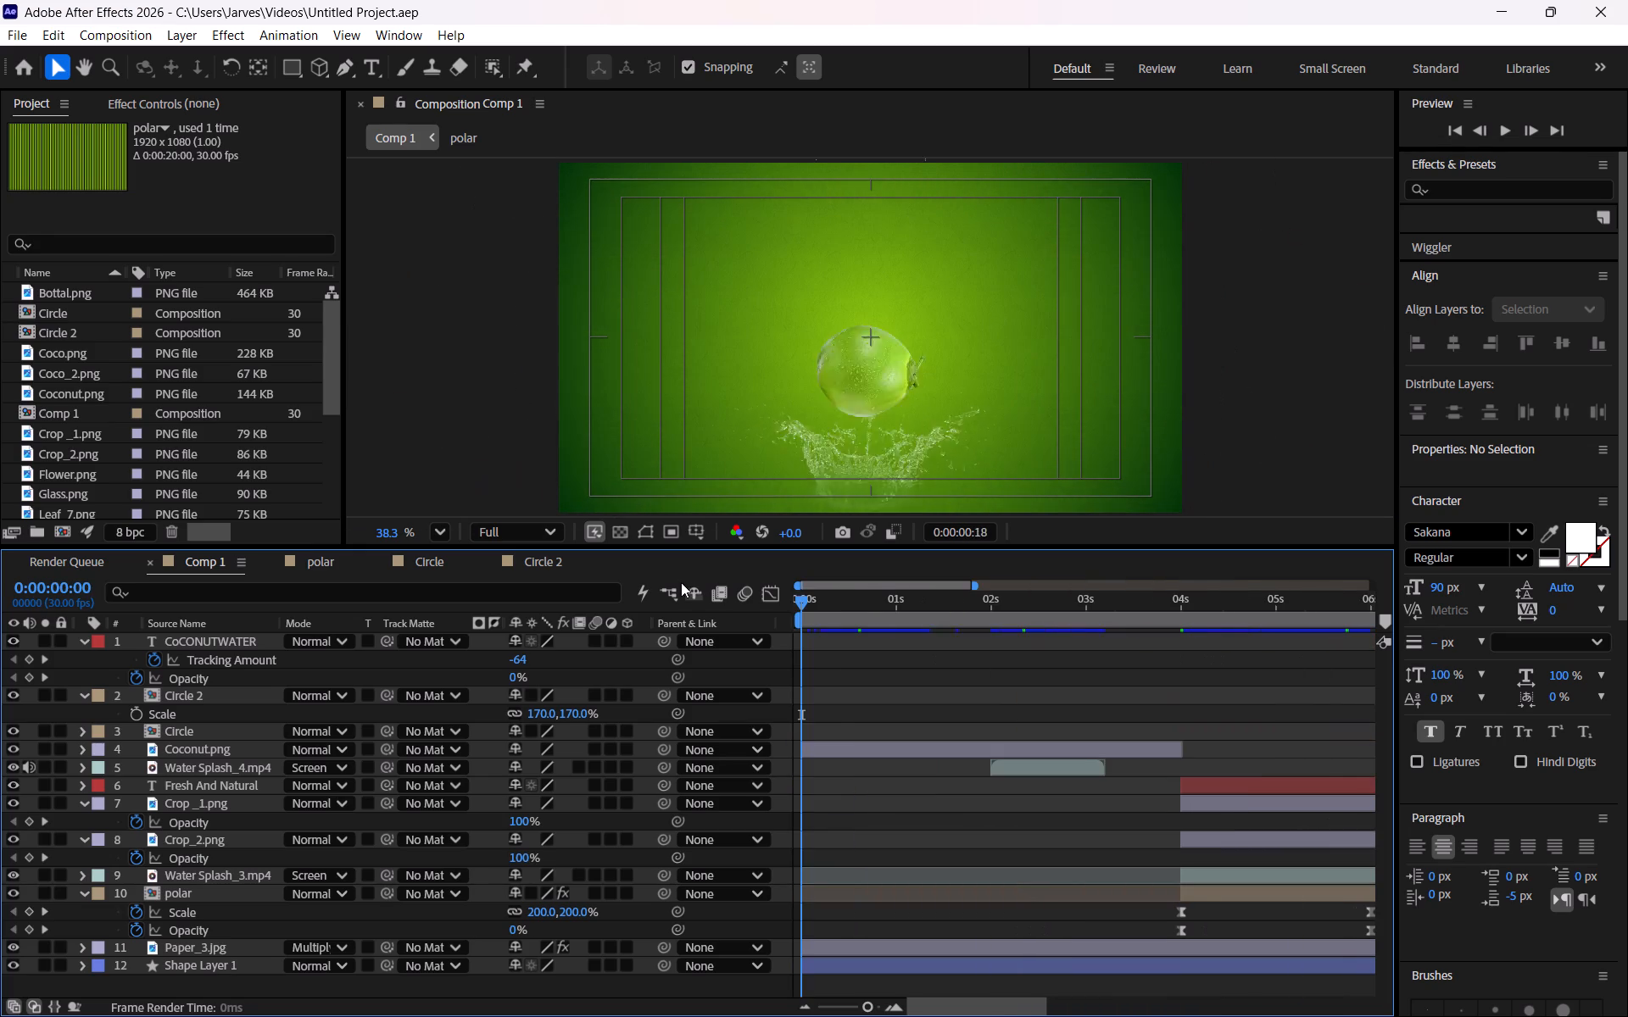
left_click_drag(681, 582, 658, 578)
key("space")
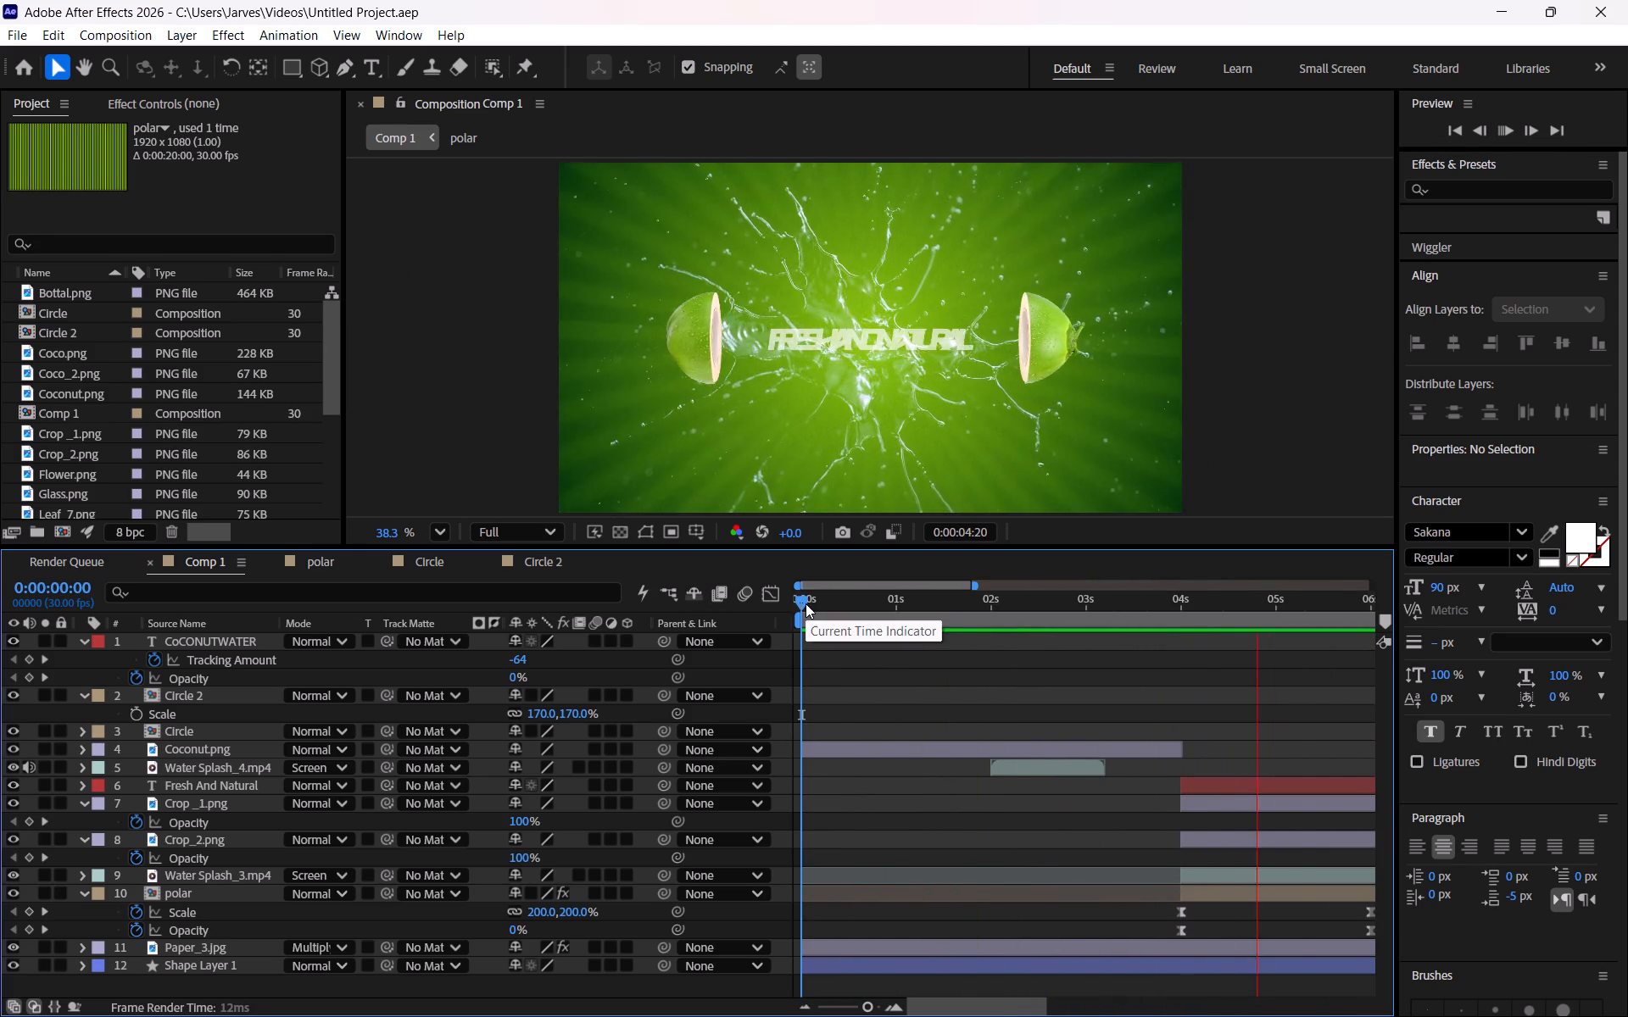
key("space")
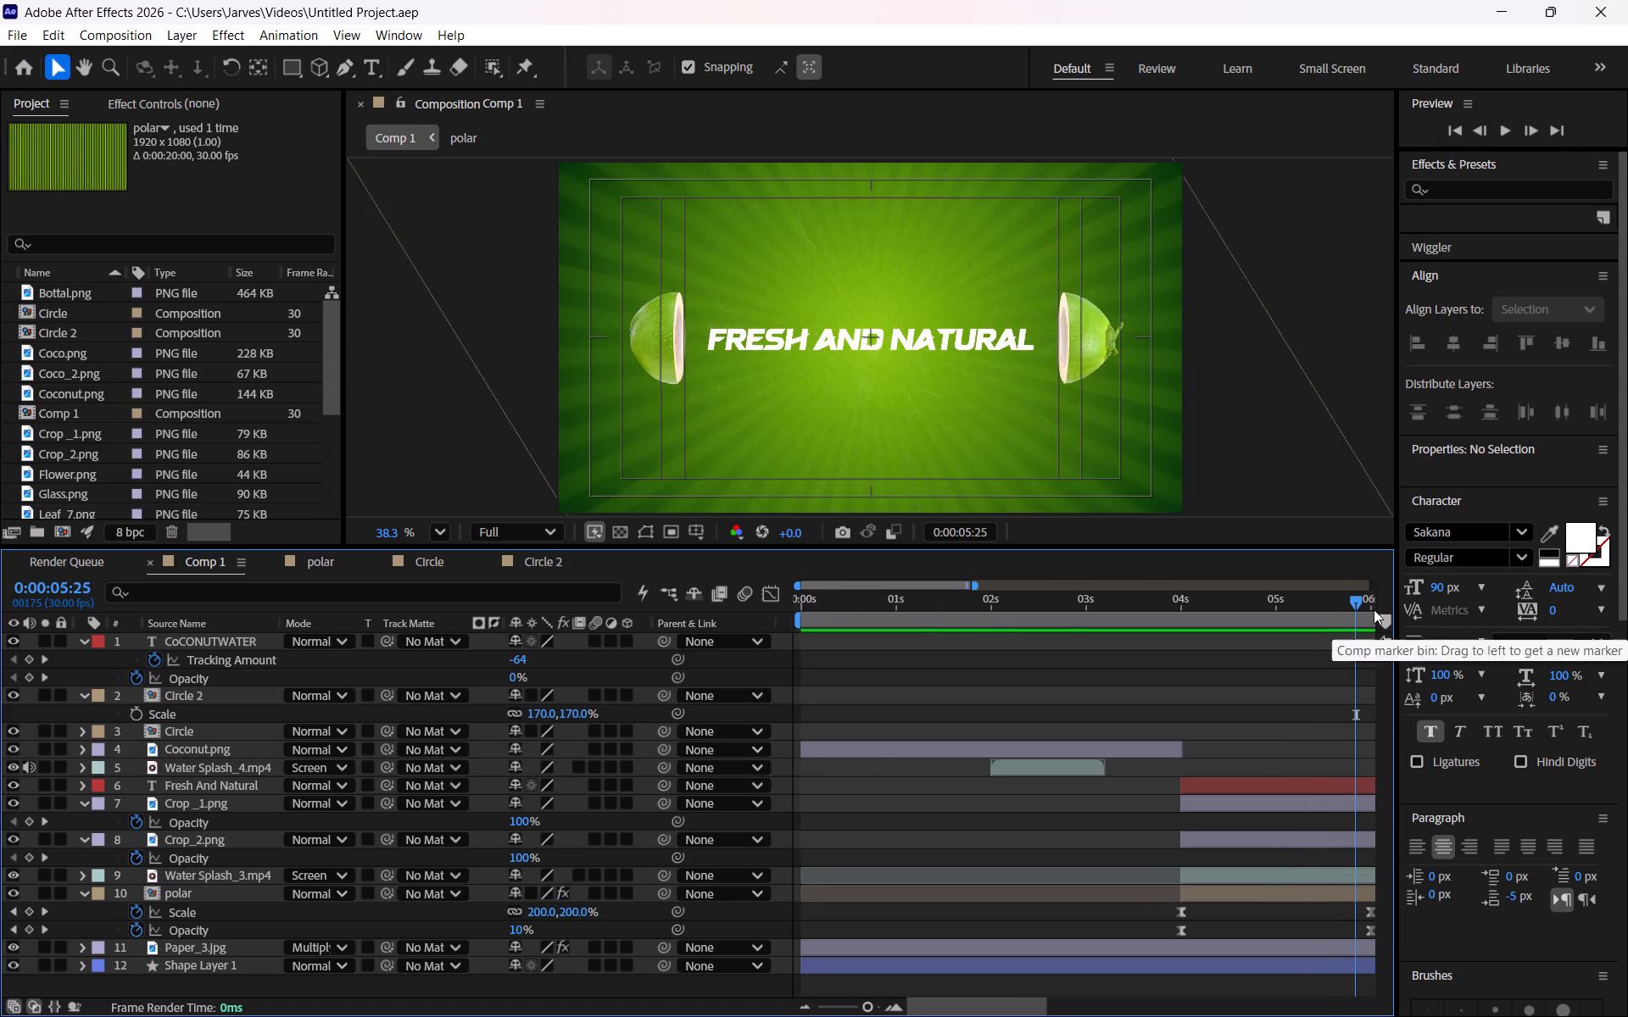
left_click_drag(1357, 603, 732, 619)
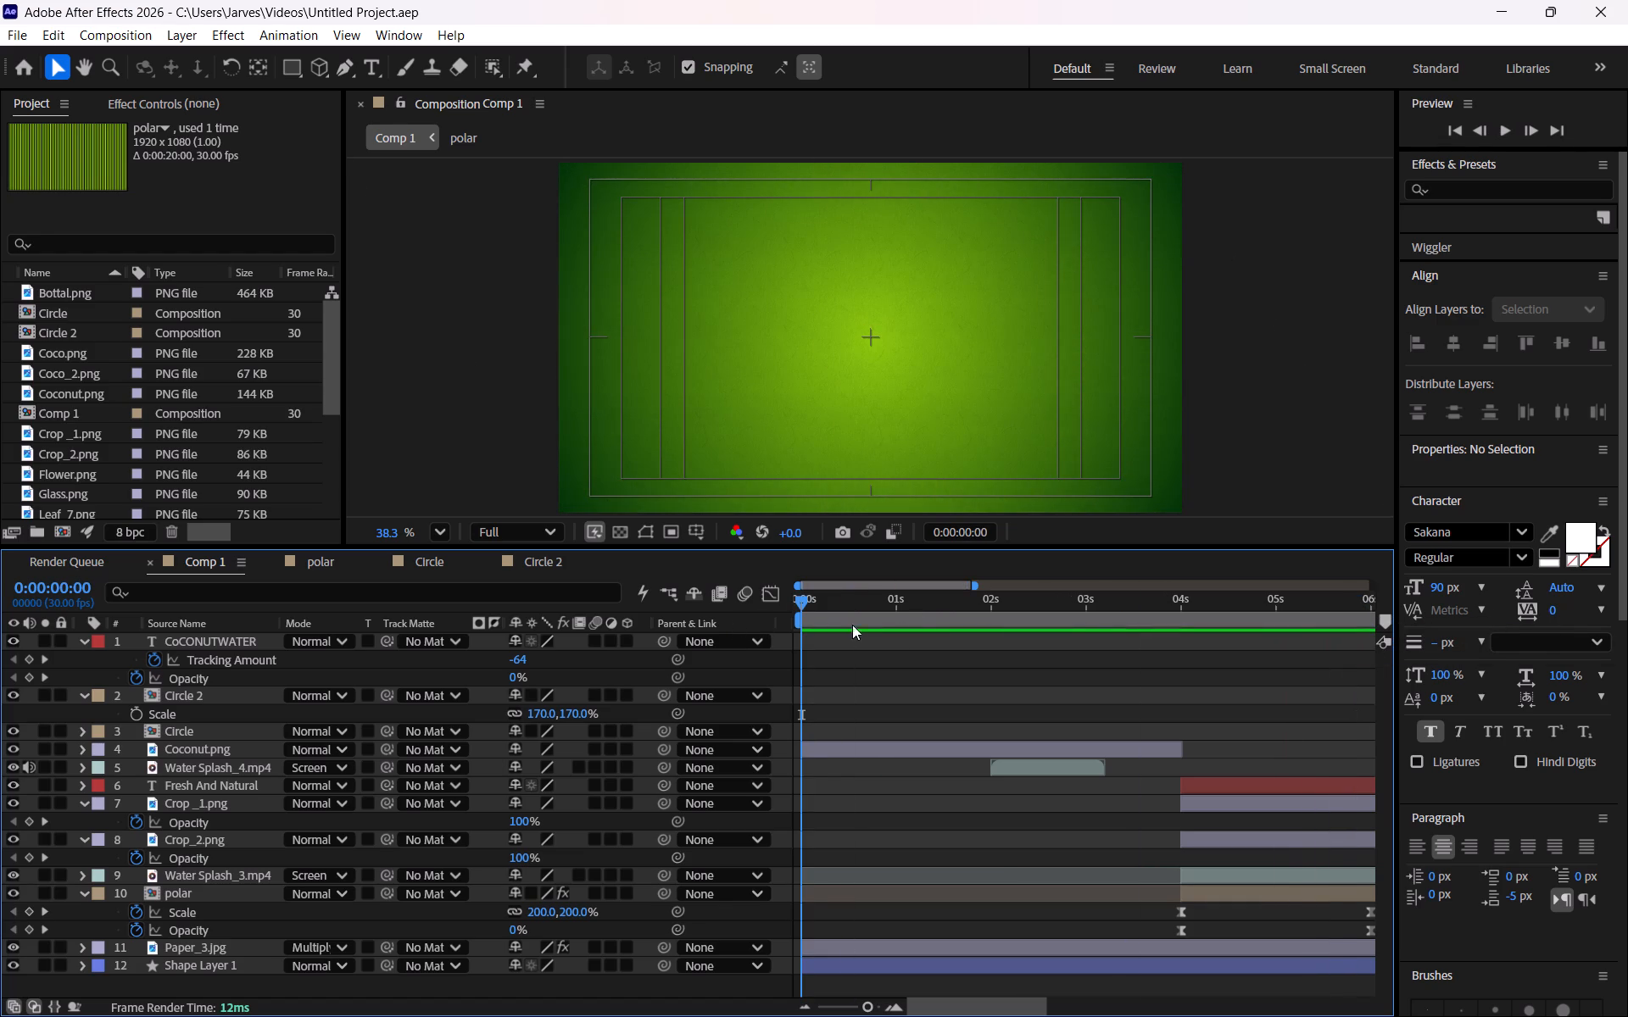
key("space")
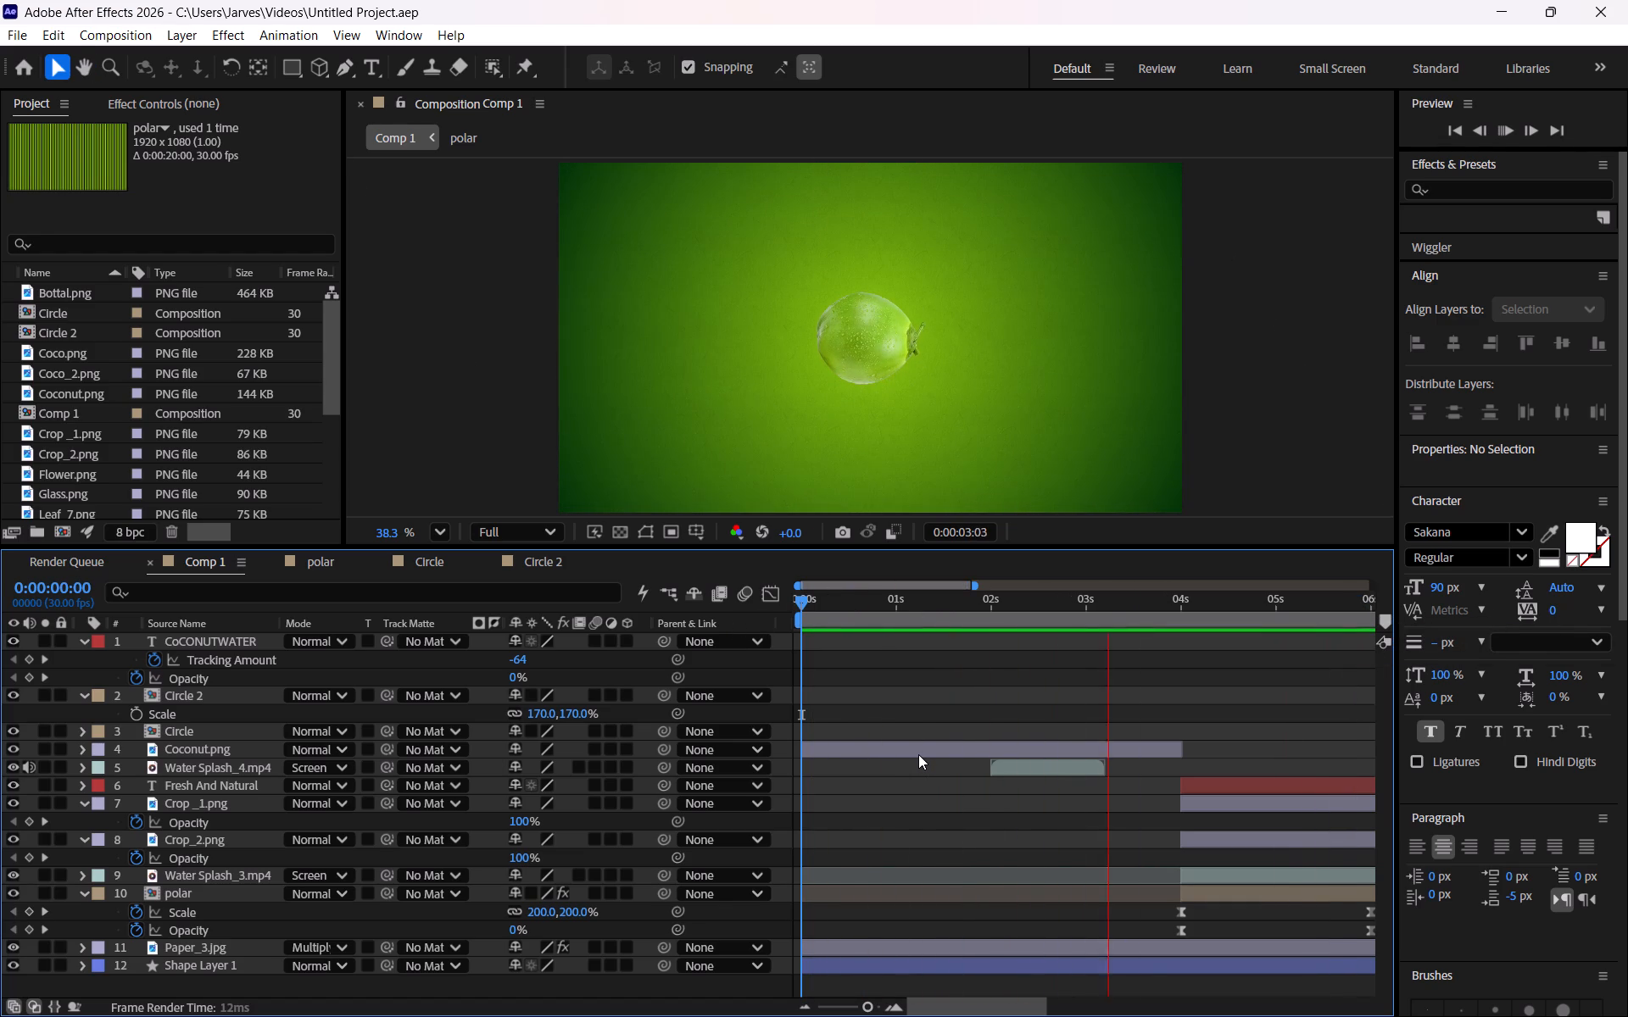
key("space")
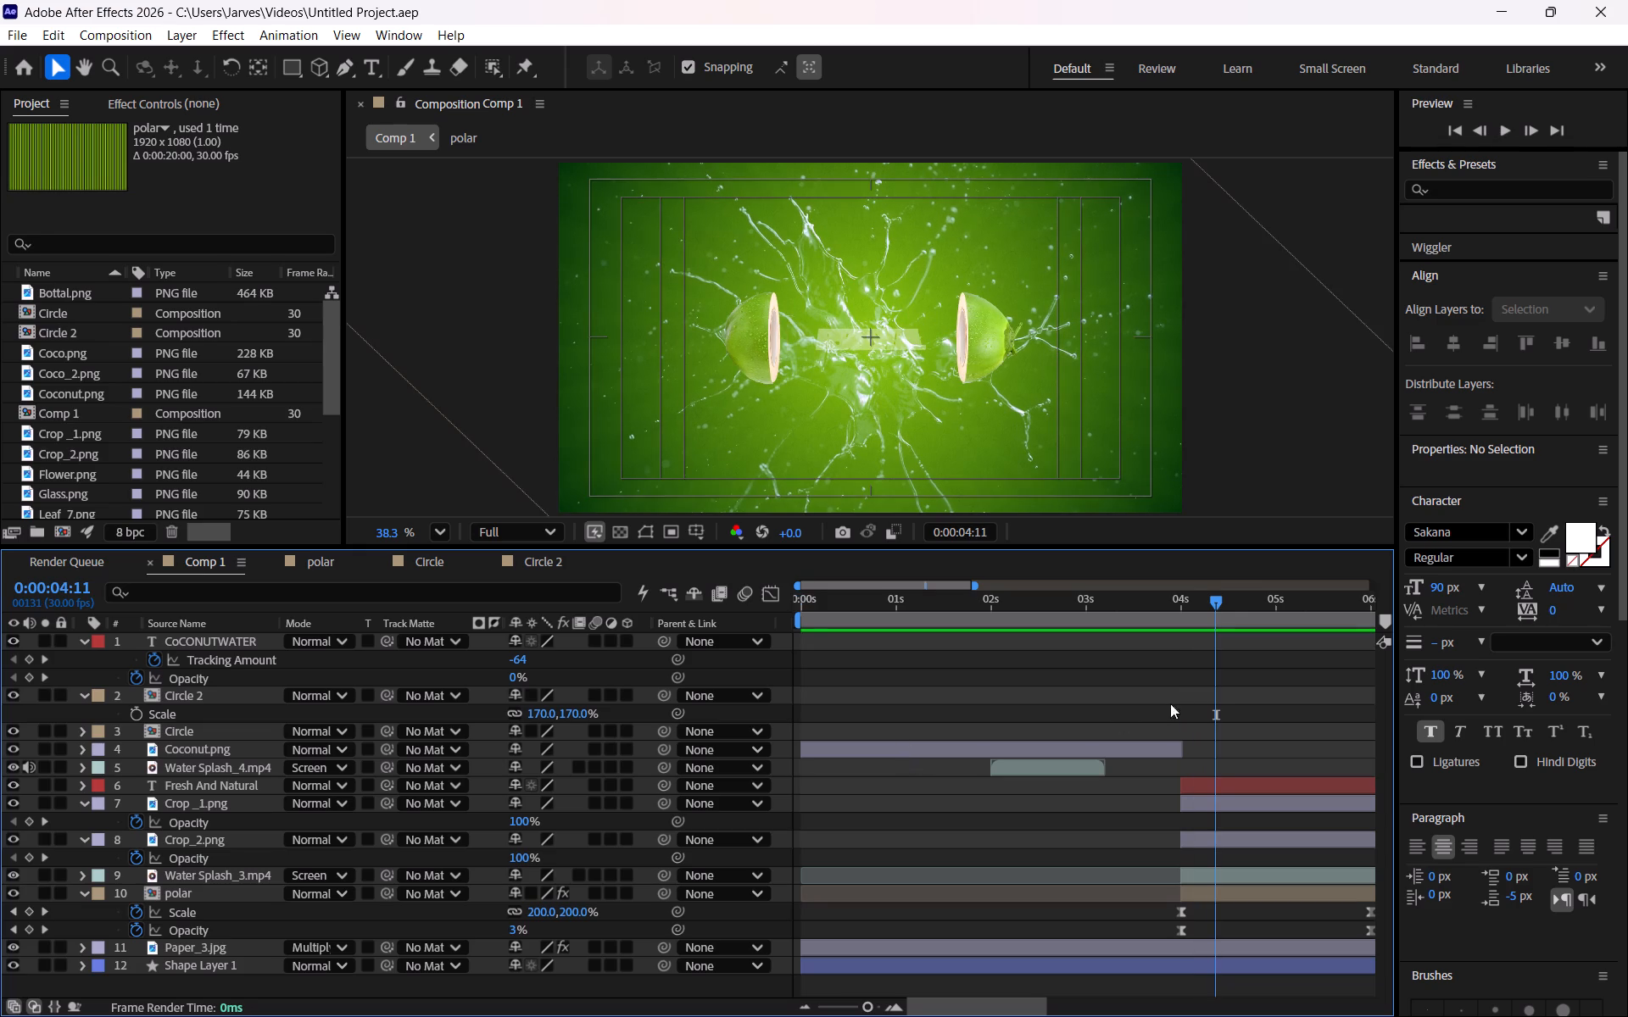
left_click_drag(1215, 605, 803, 623)
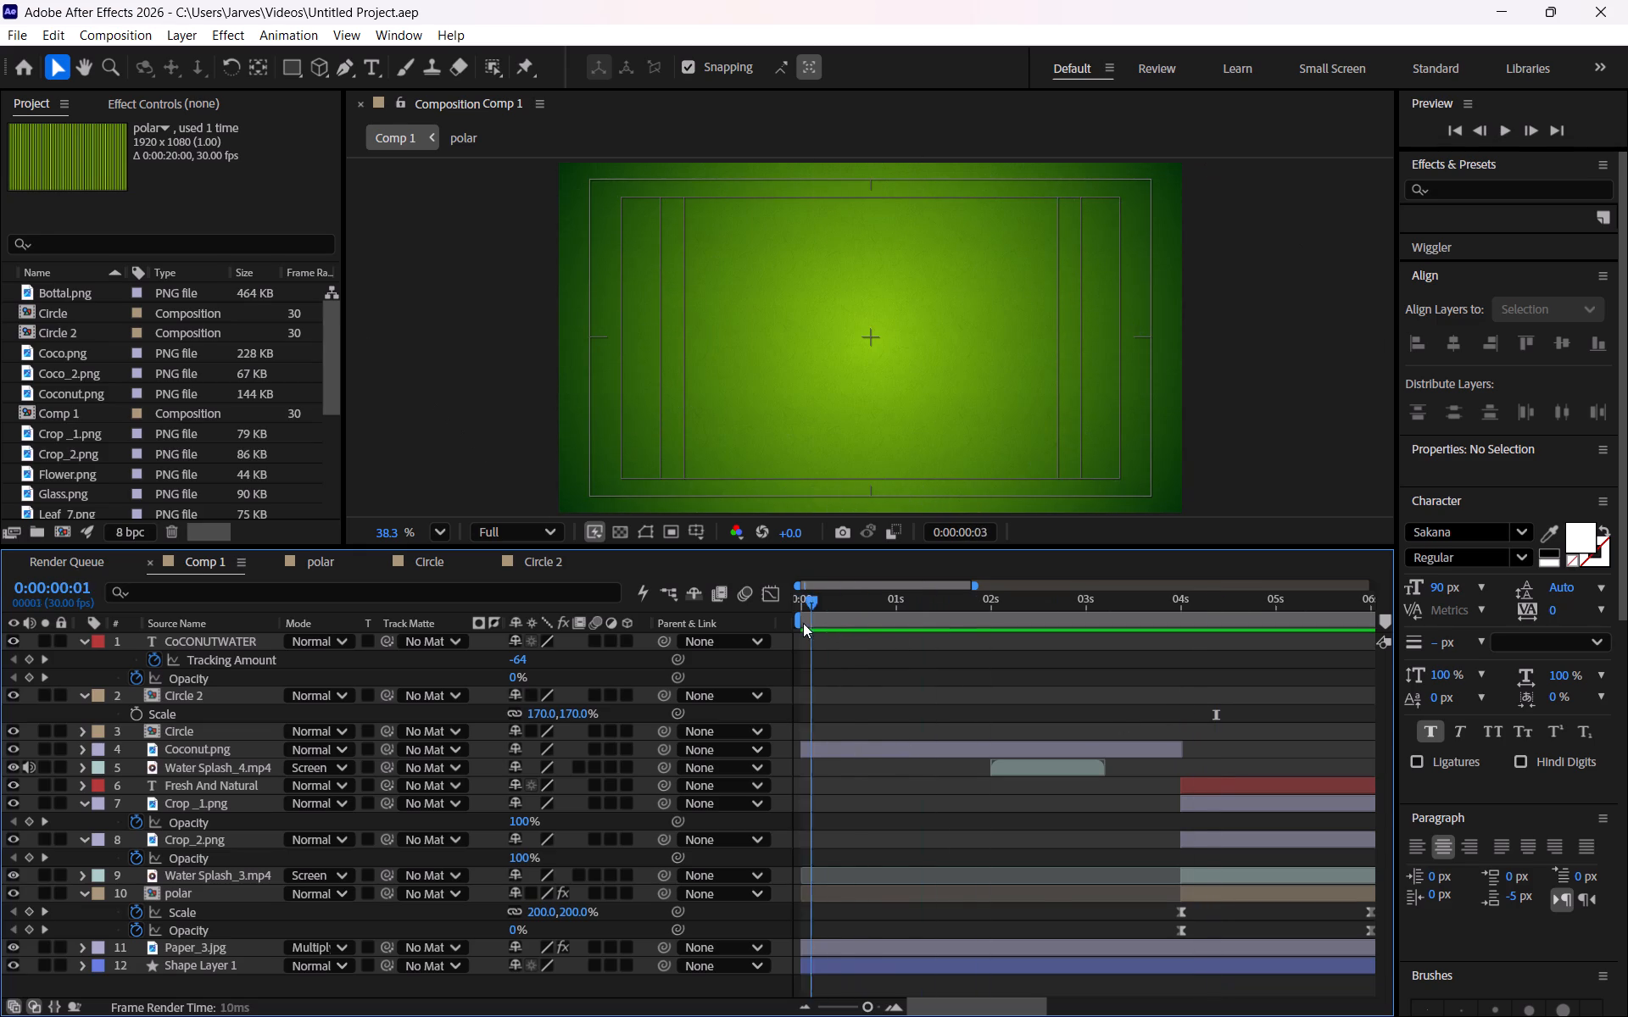
left_click_drag(803, 623, 895, 612)
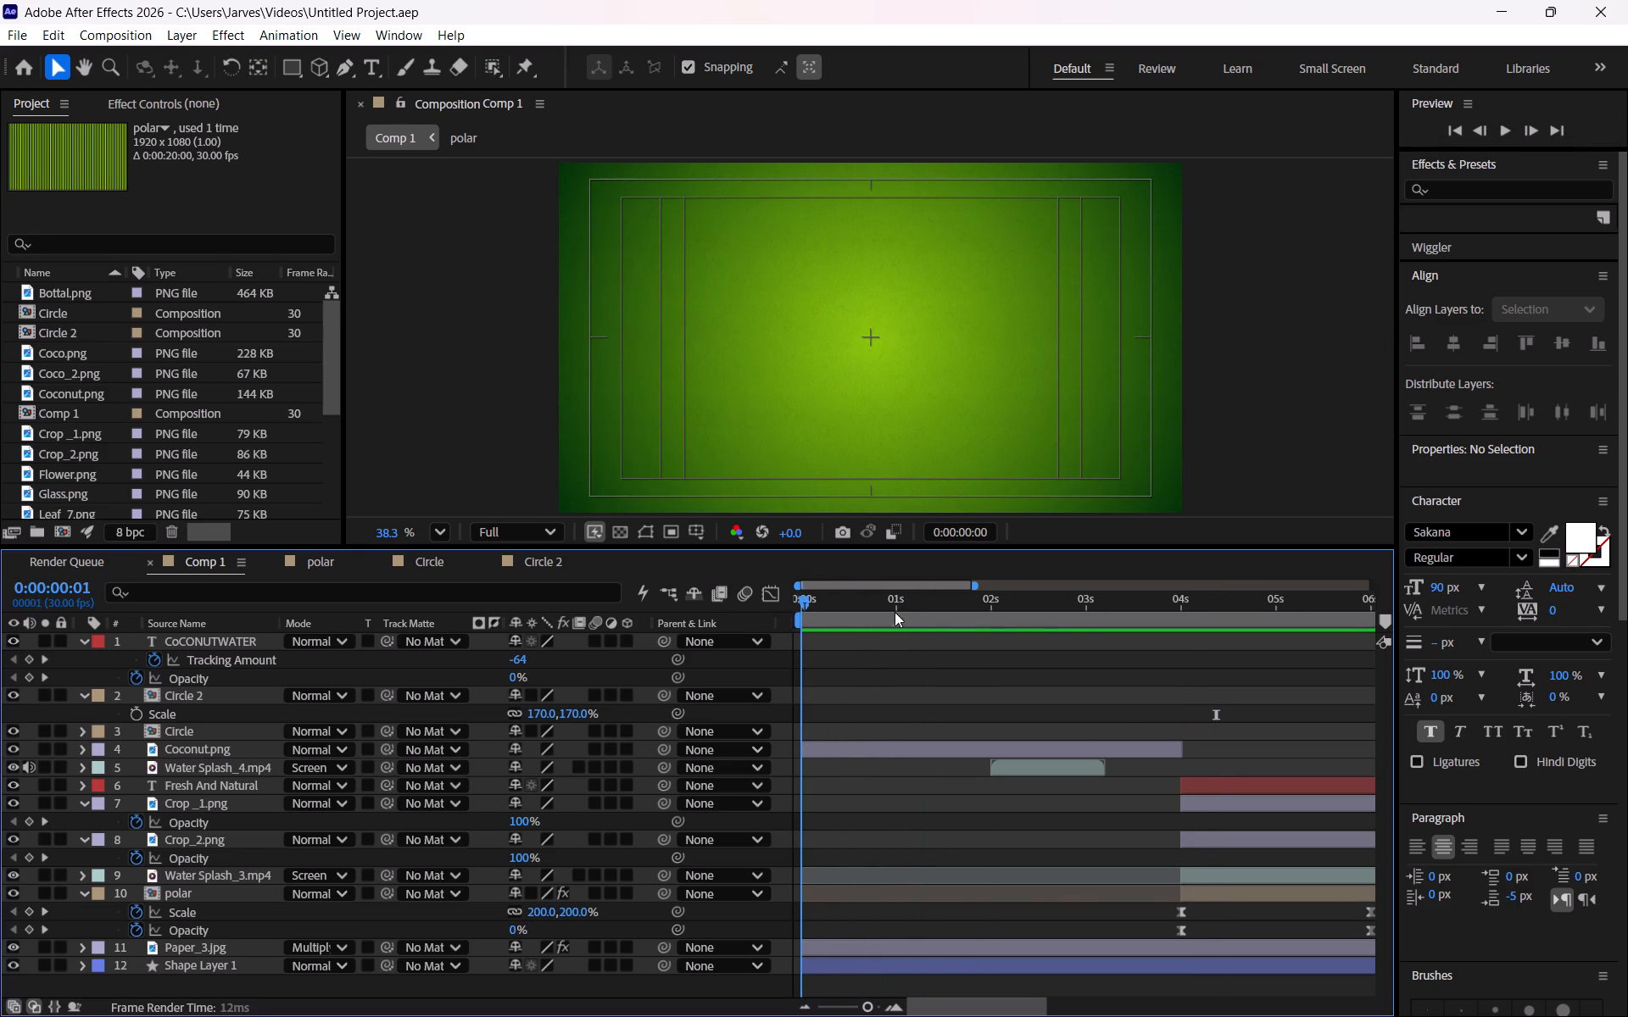
left_click_drag(895, 612, 700, 598)
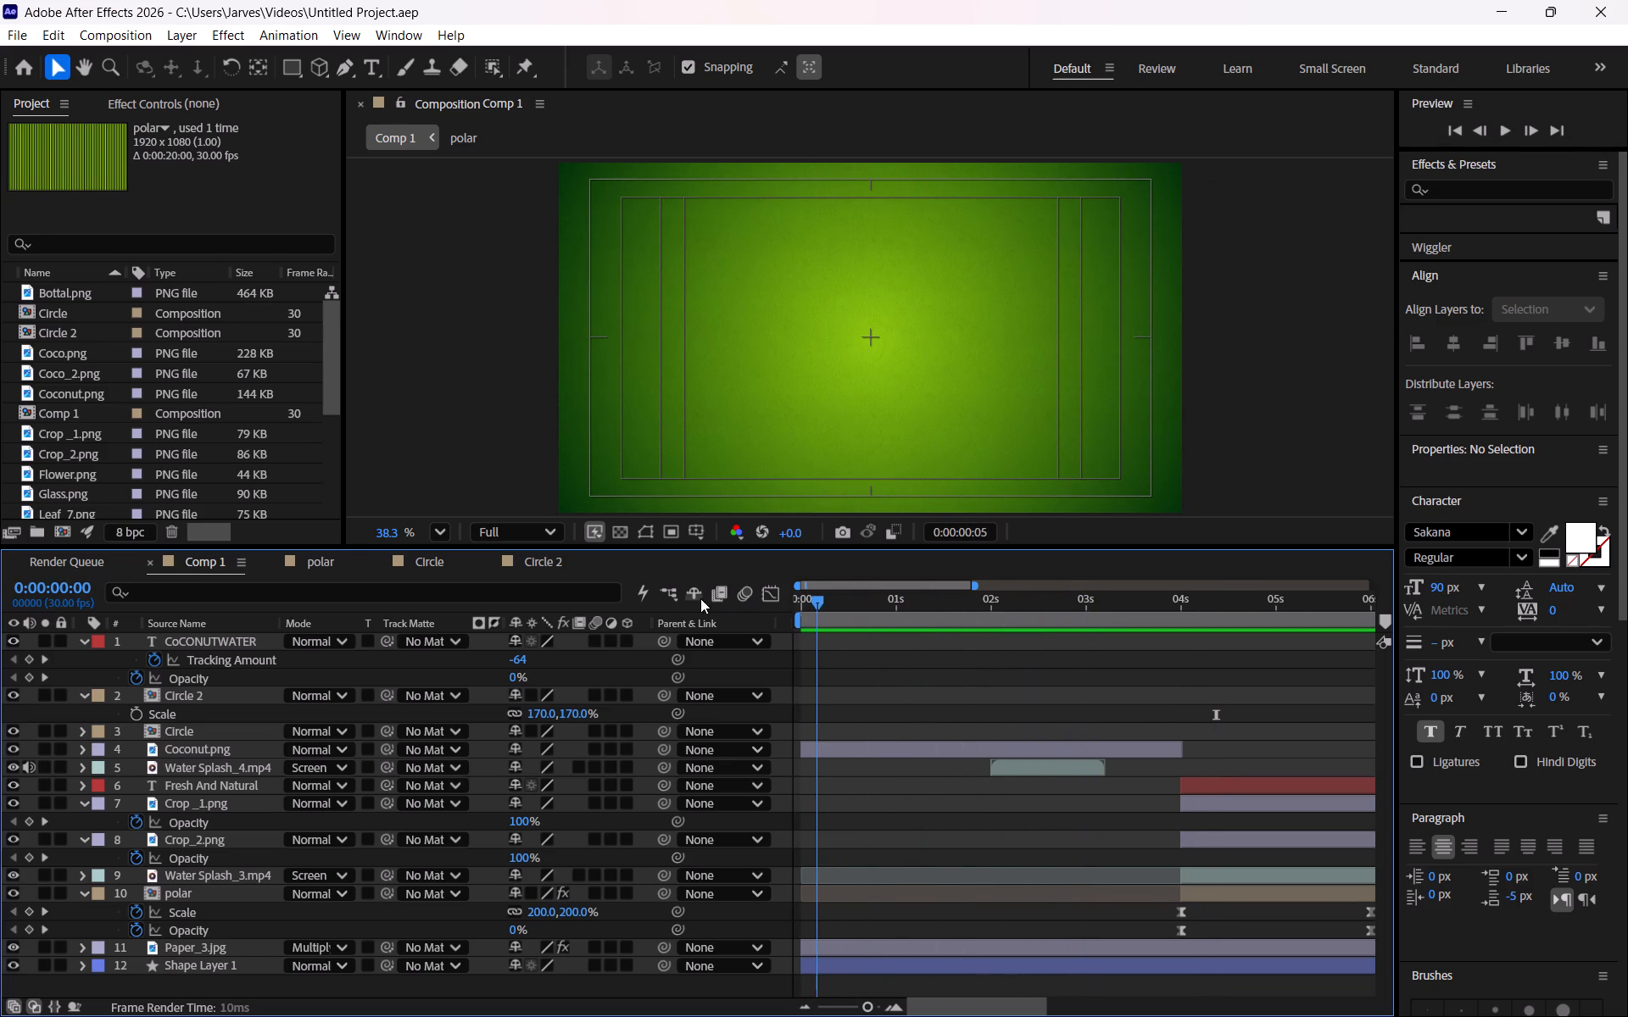
left_click_drag(700, 598, 687, 597)
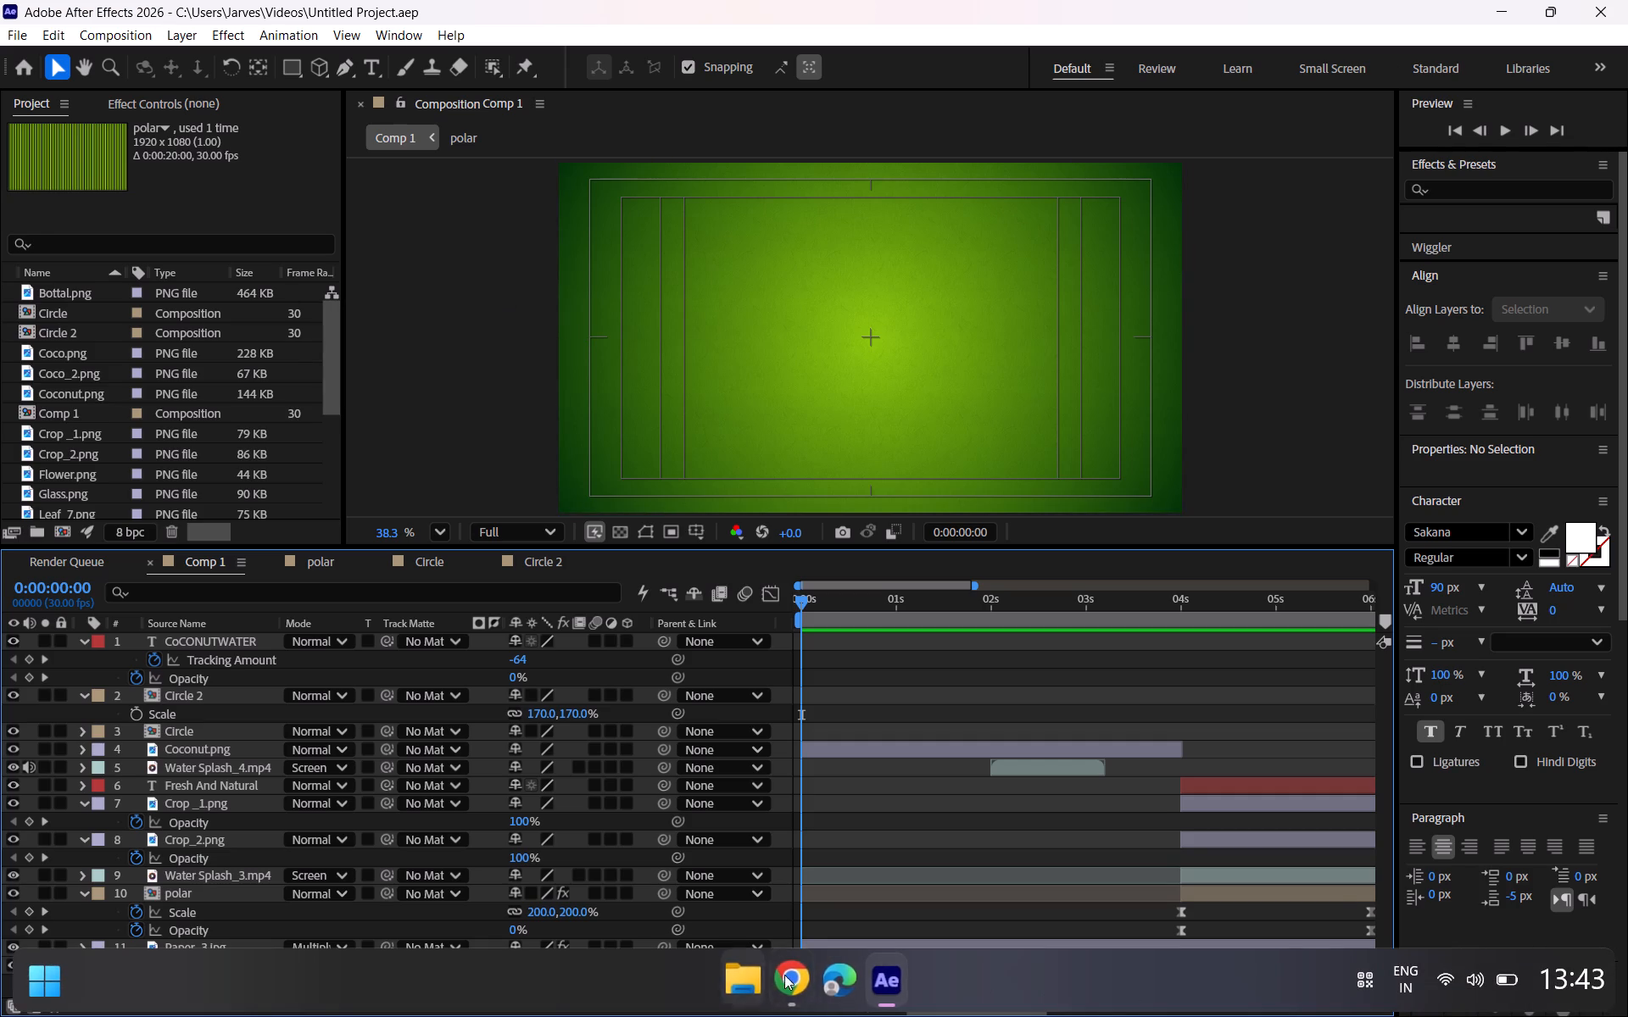
Open the Delivery.aep project from the Videos folder.
left_click(5, 34)
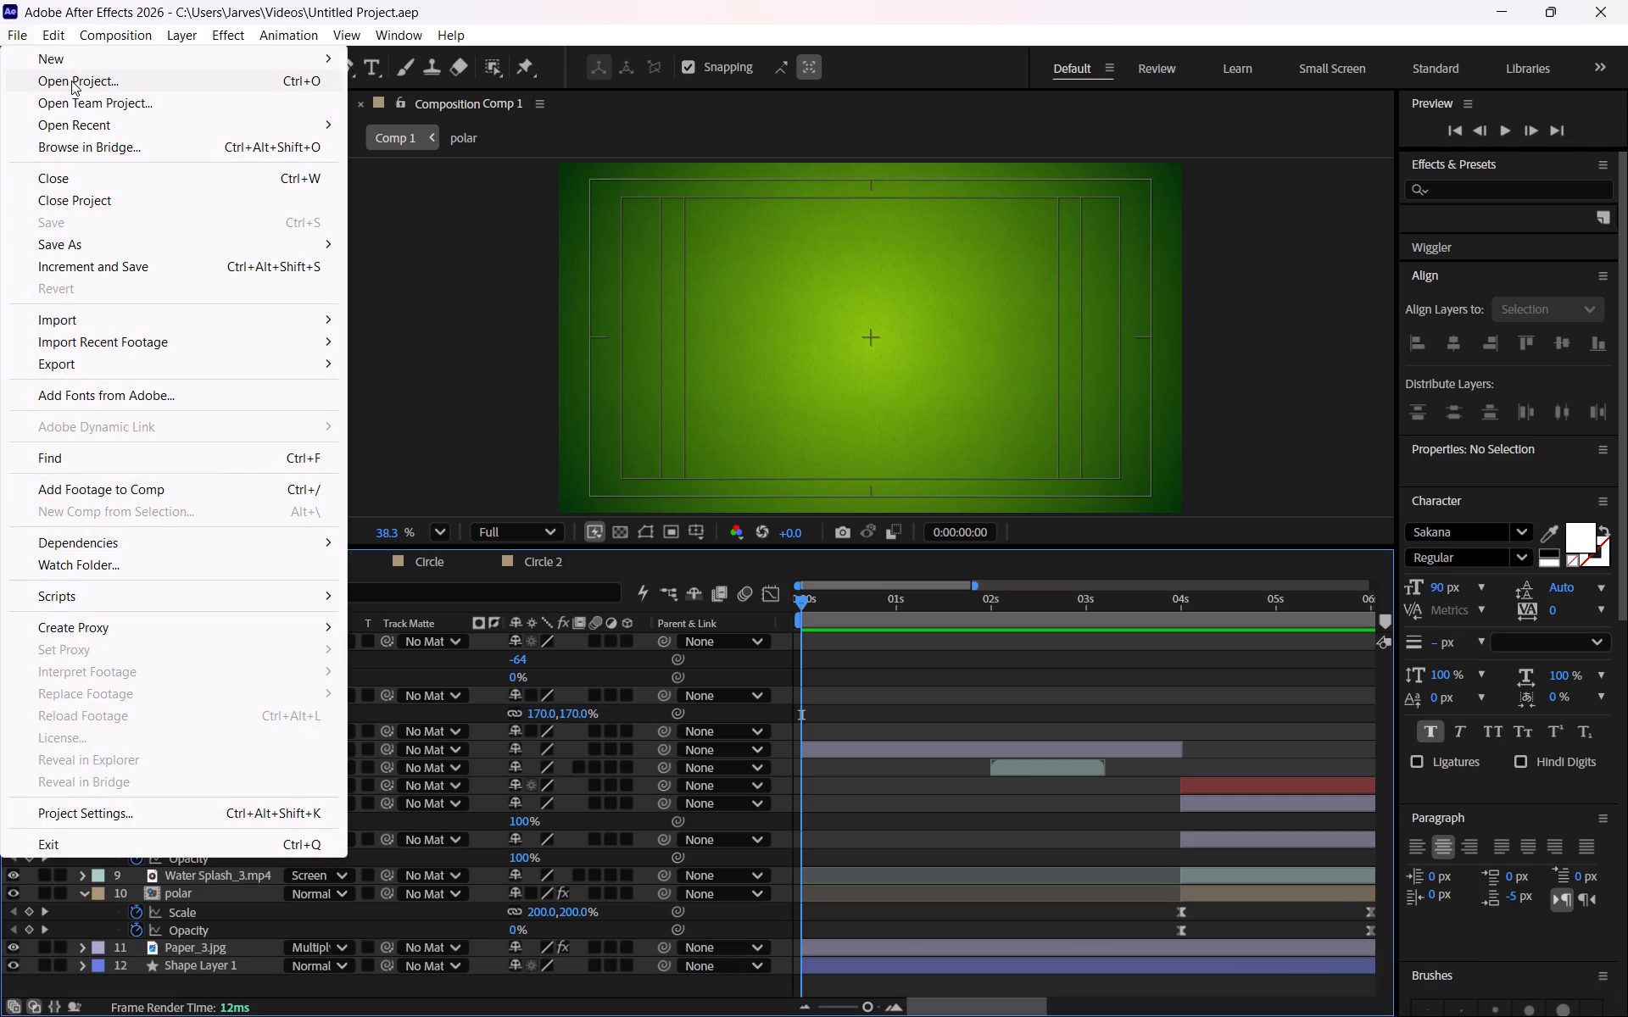
left_click(71, 81)
scroll(553, 399, "down", 1)
left_click(477, 384)
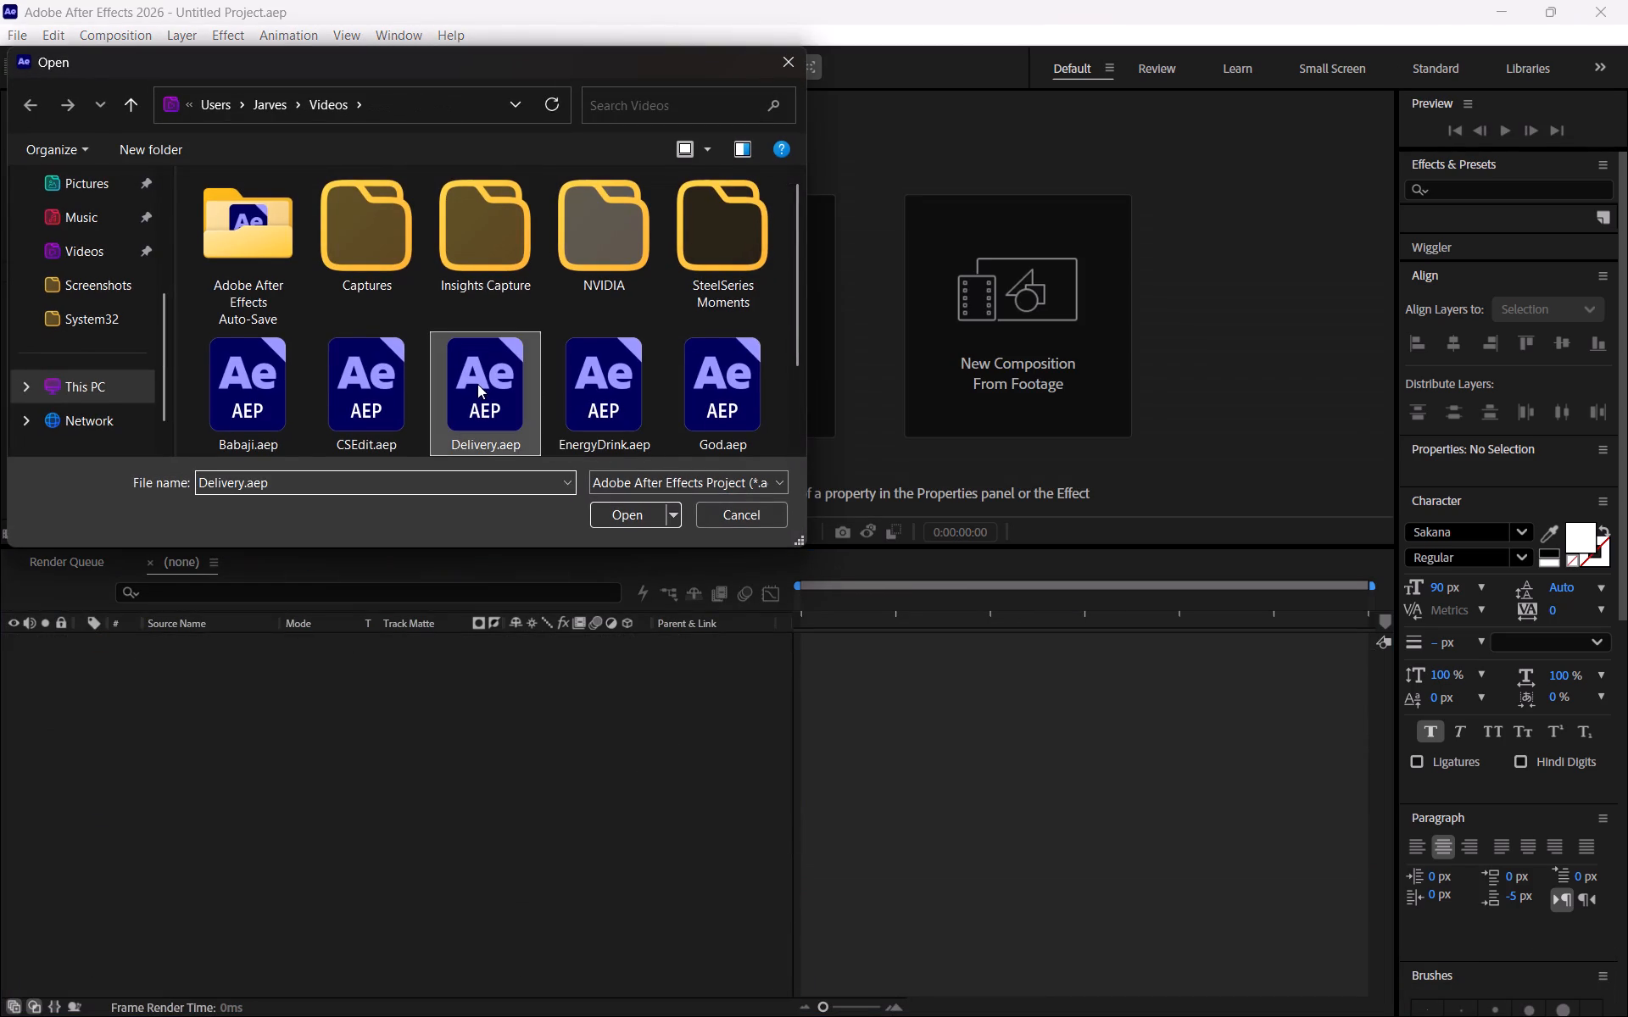
left_click(622, 507)
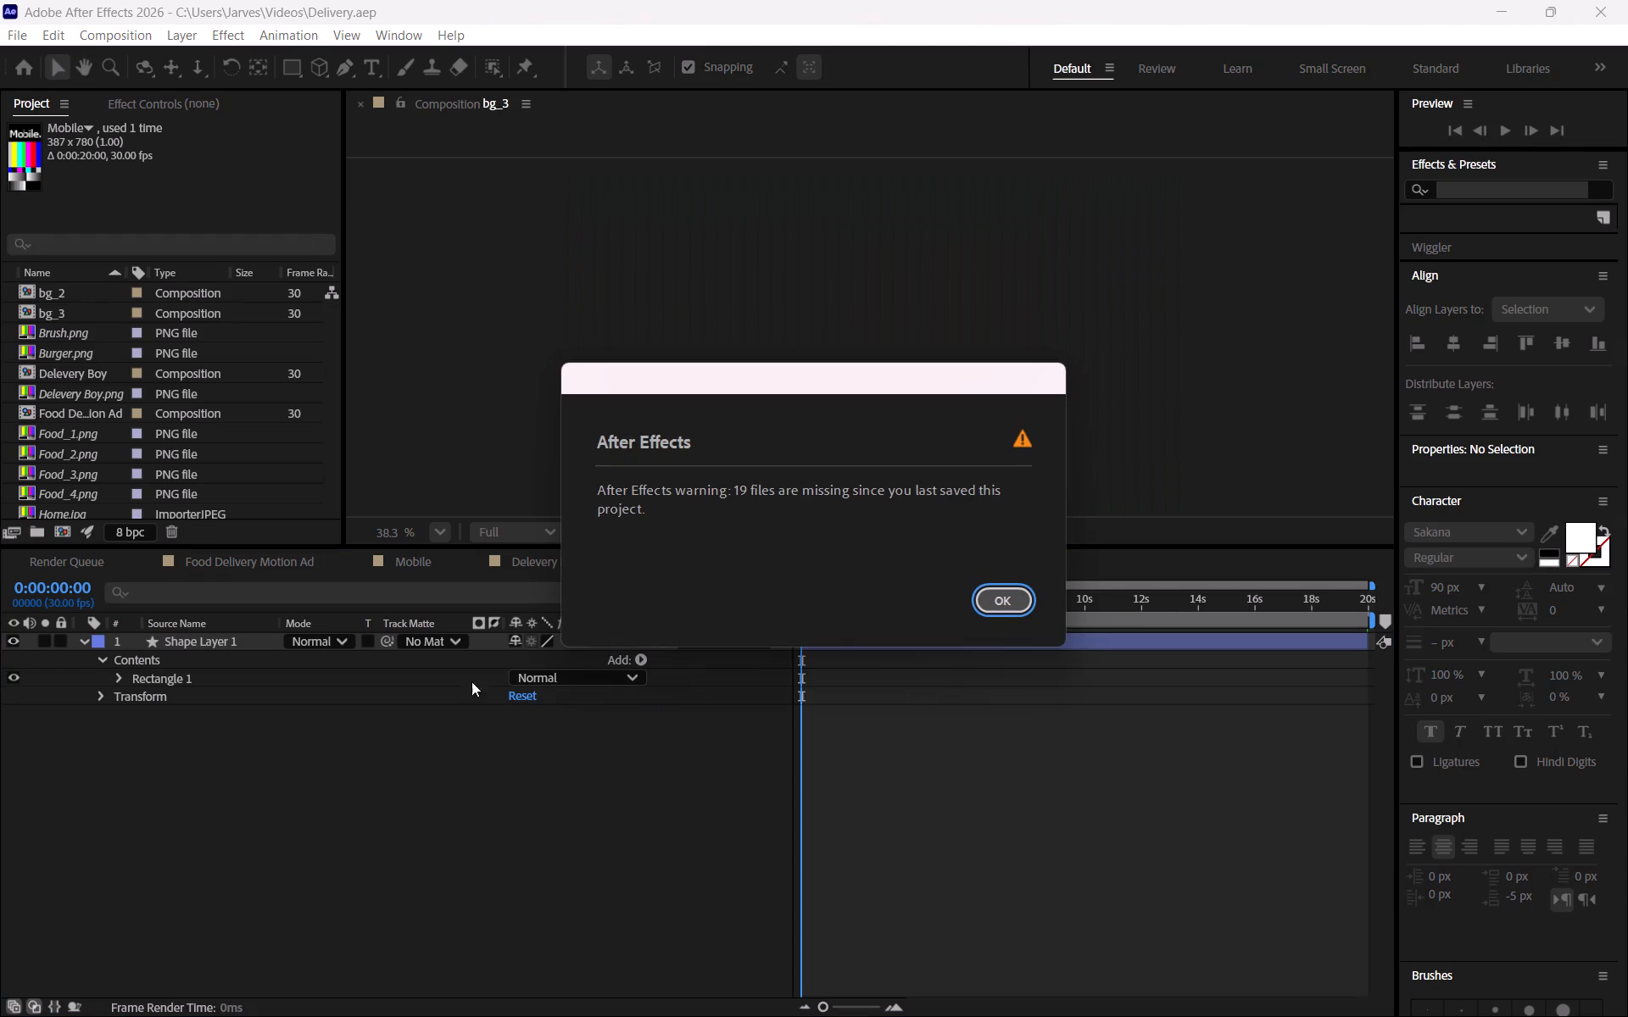
left_click(984, 592)
left_click(417, 835)
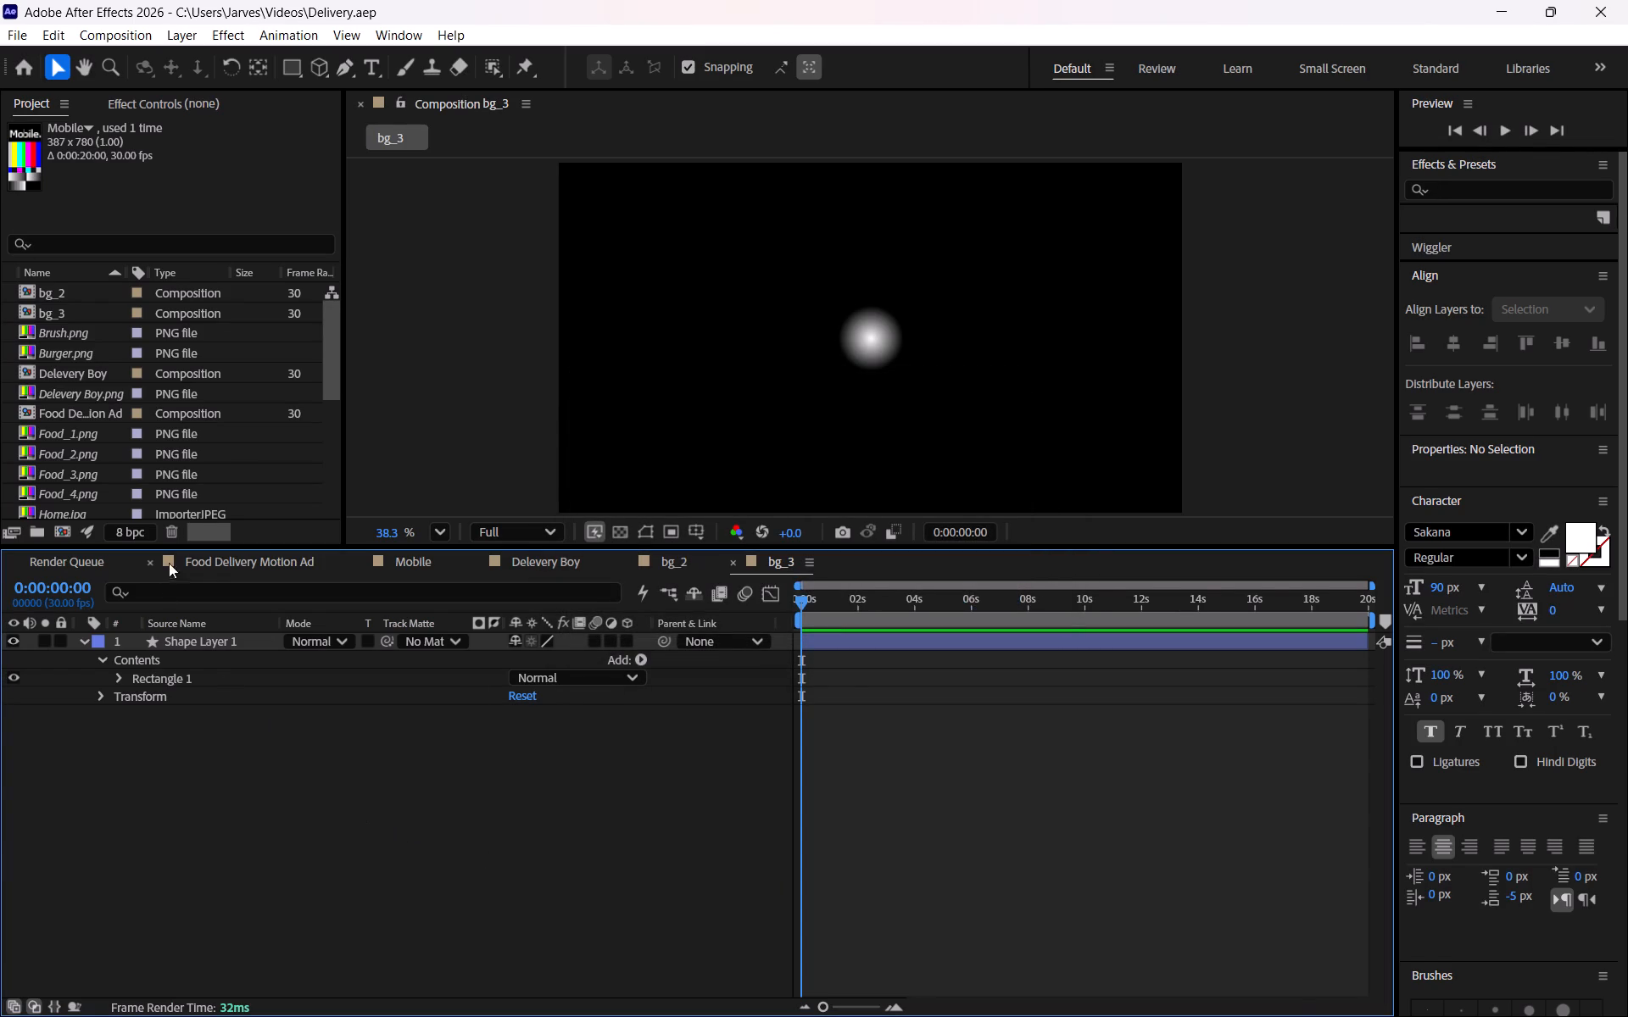
Bring up the Food Delivery Motion Ad composition and preview its animation.
left_click(195, 559)
left_click_drag(934, 598, 706, 577)
left_click(243, 569)
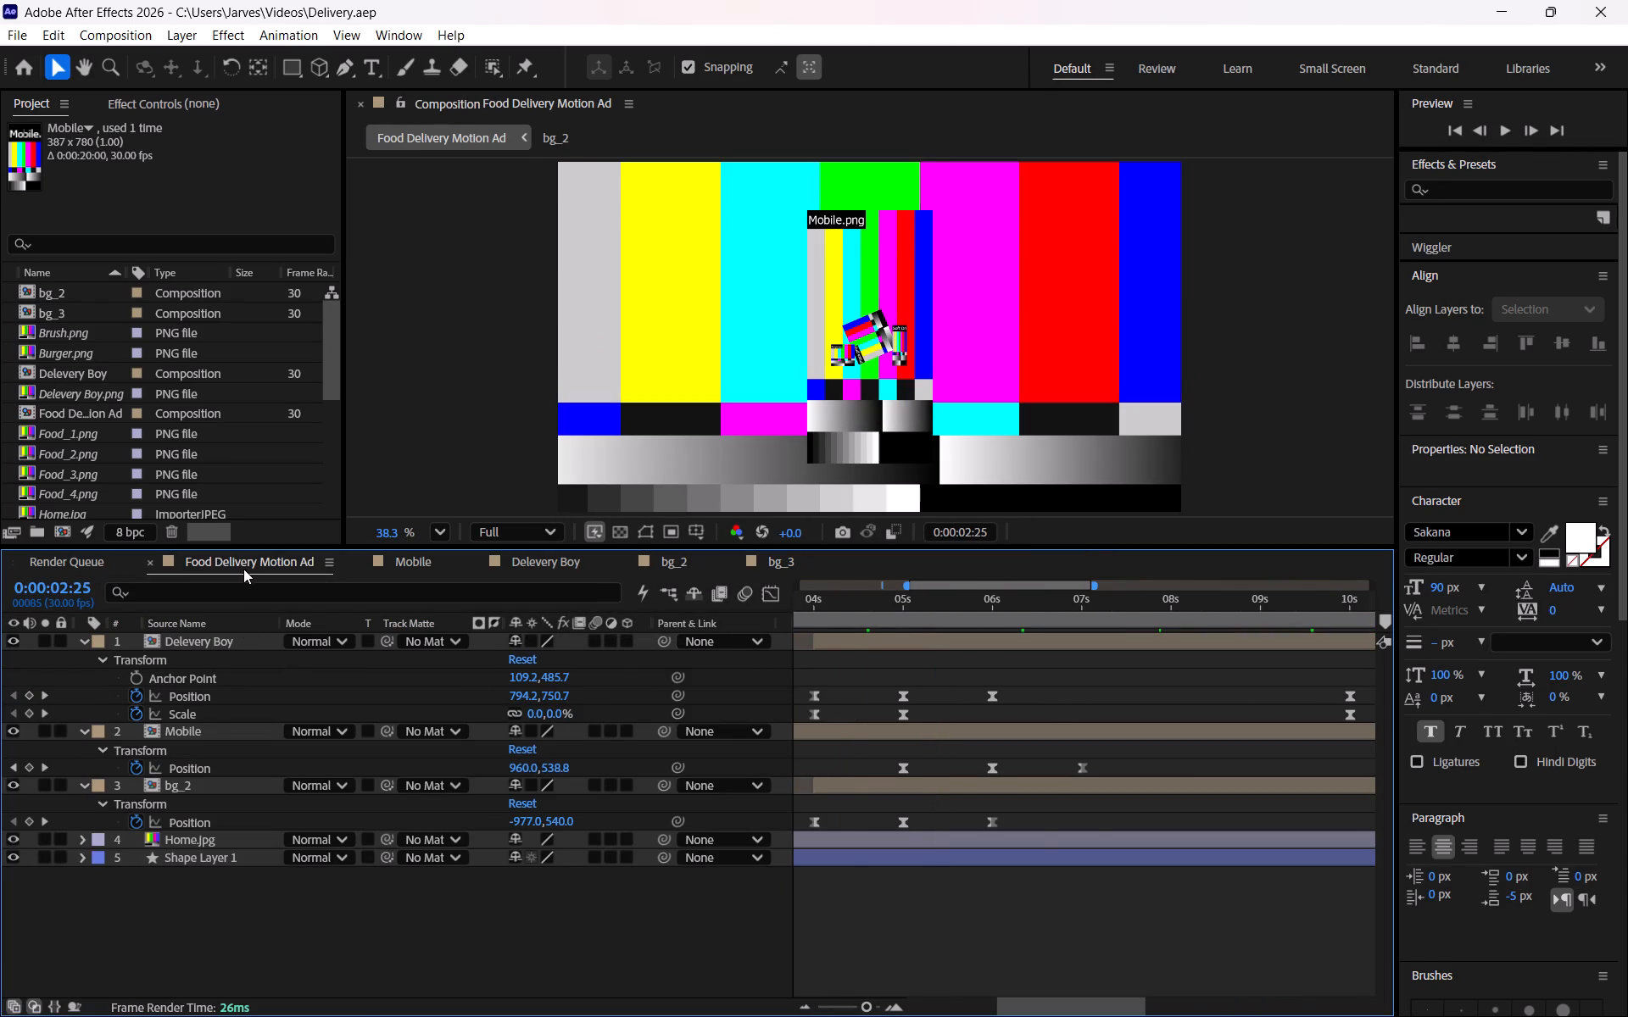
left_click(356, 1007)
left_click_drag(432, 971, 459, 976)
key("space")
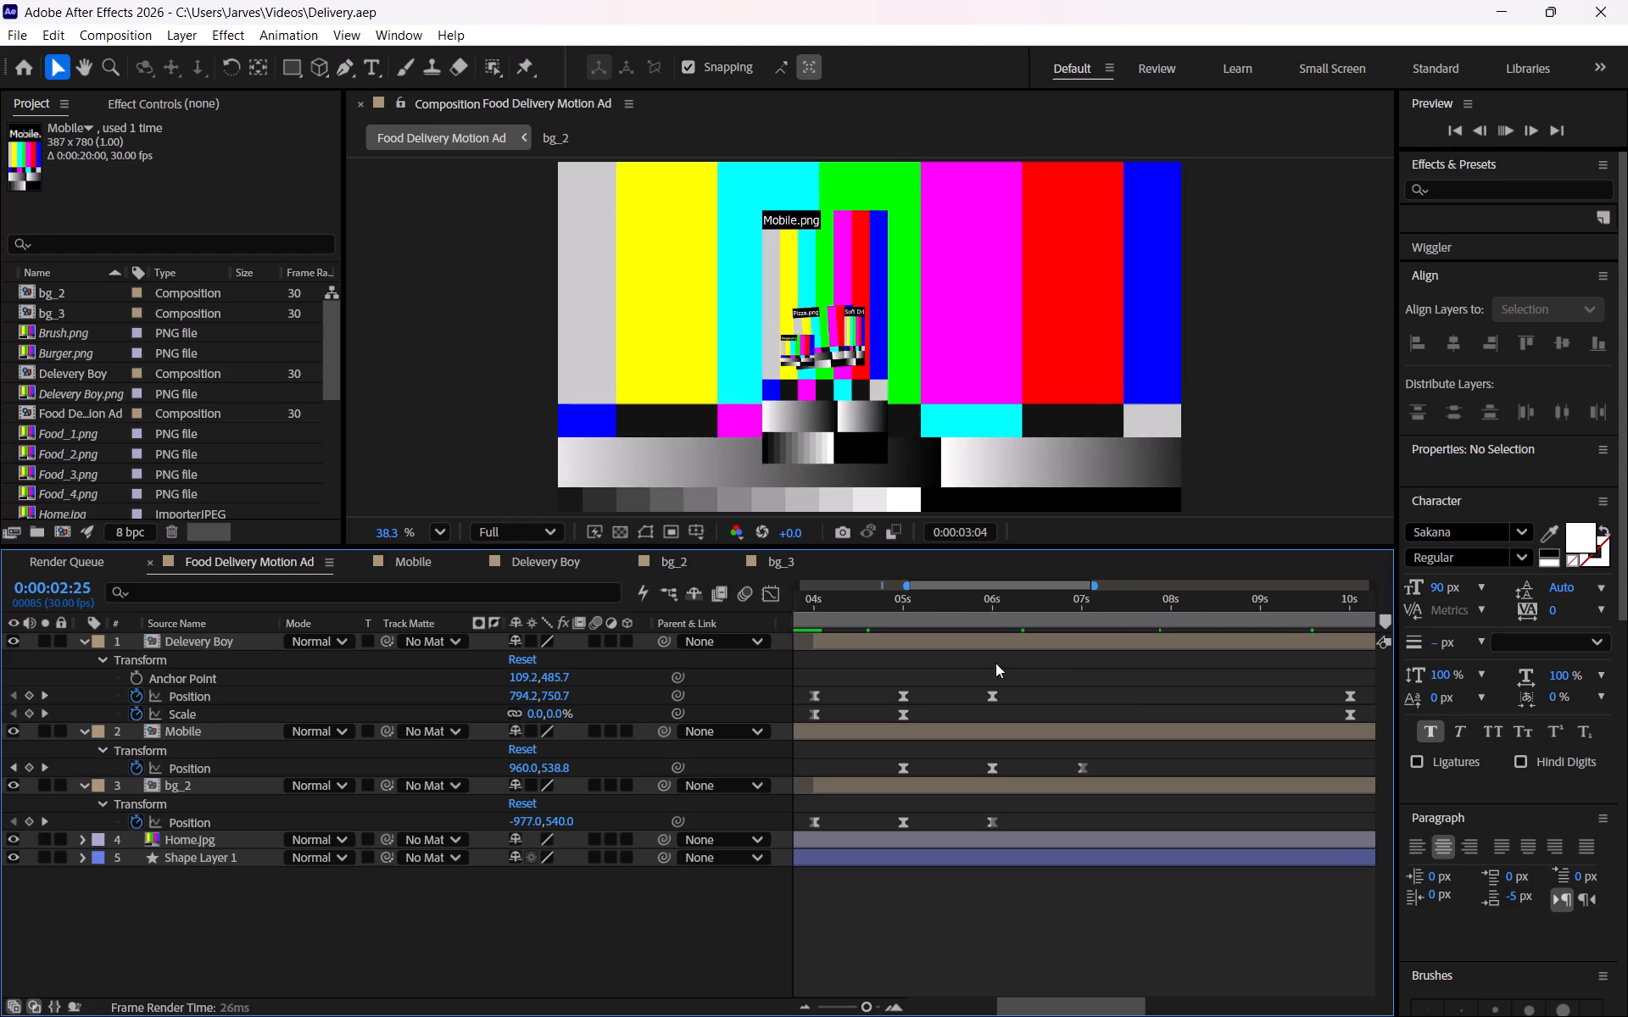
left_click(823, 627)
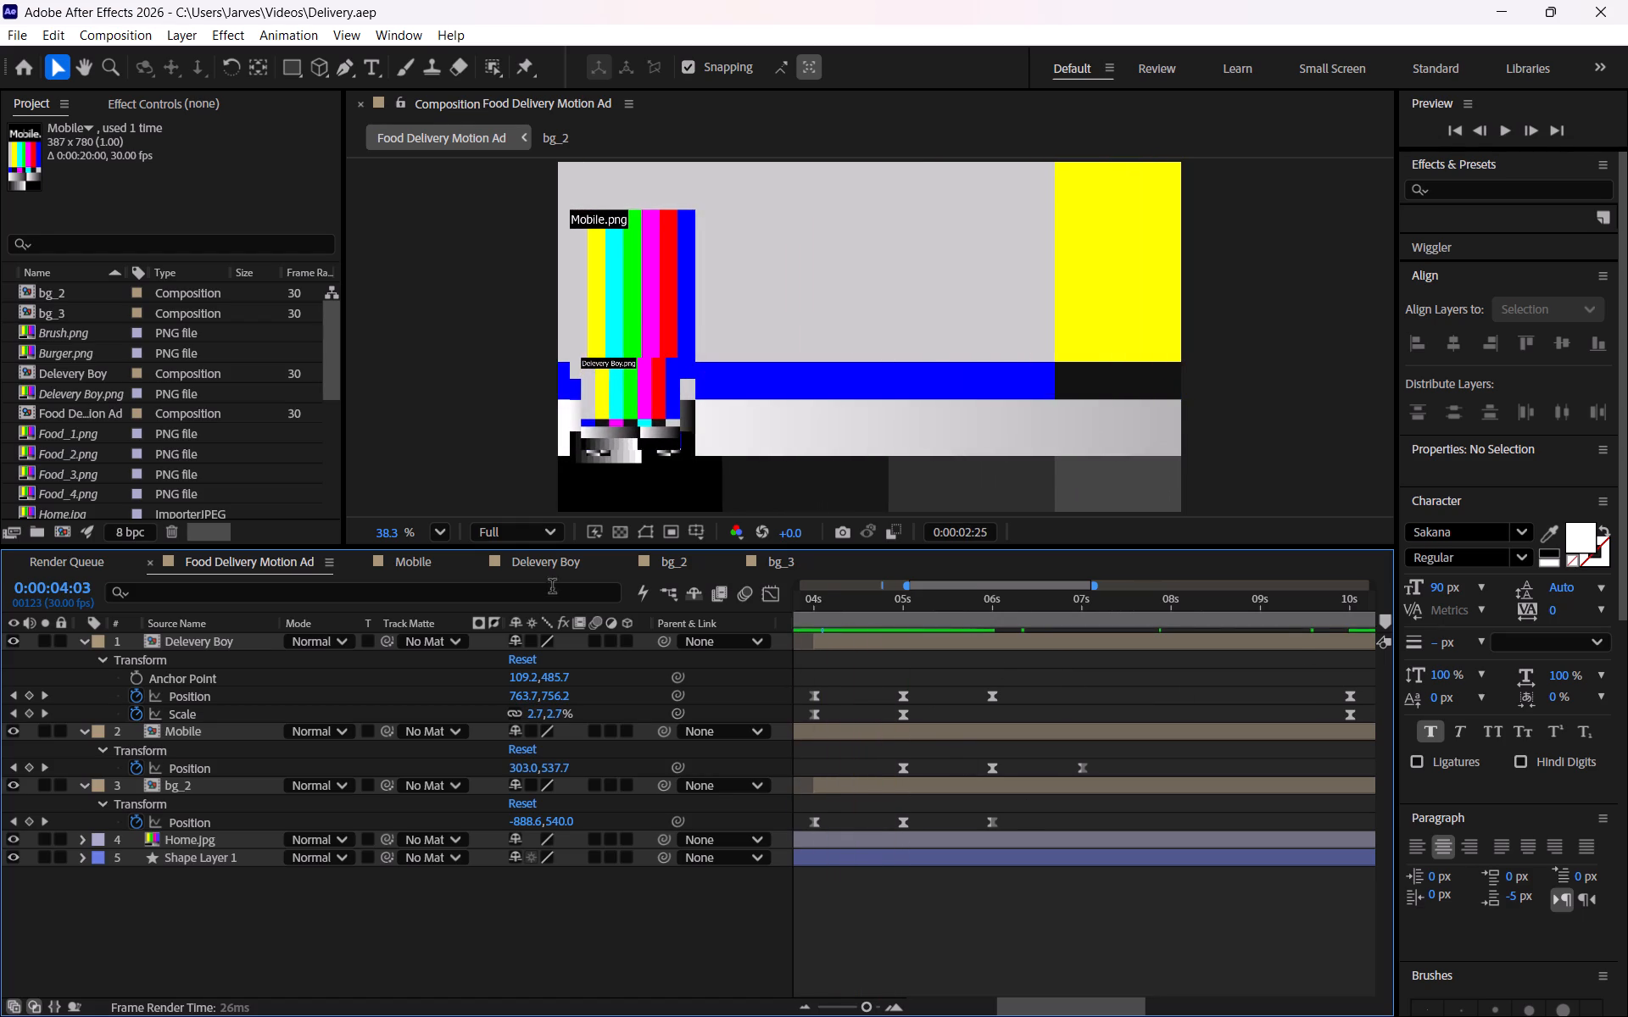
Examine the project's image footage one by one, from Brush.png and the food images to Road and Mobile Screen.png.
left_click(33, 330)
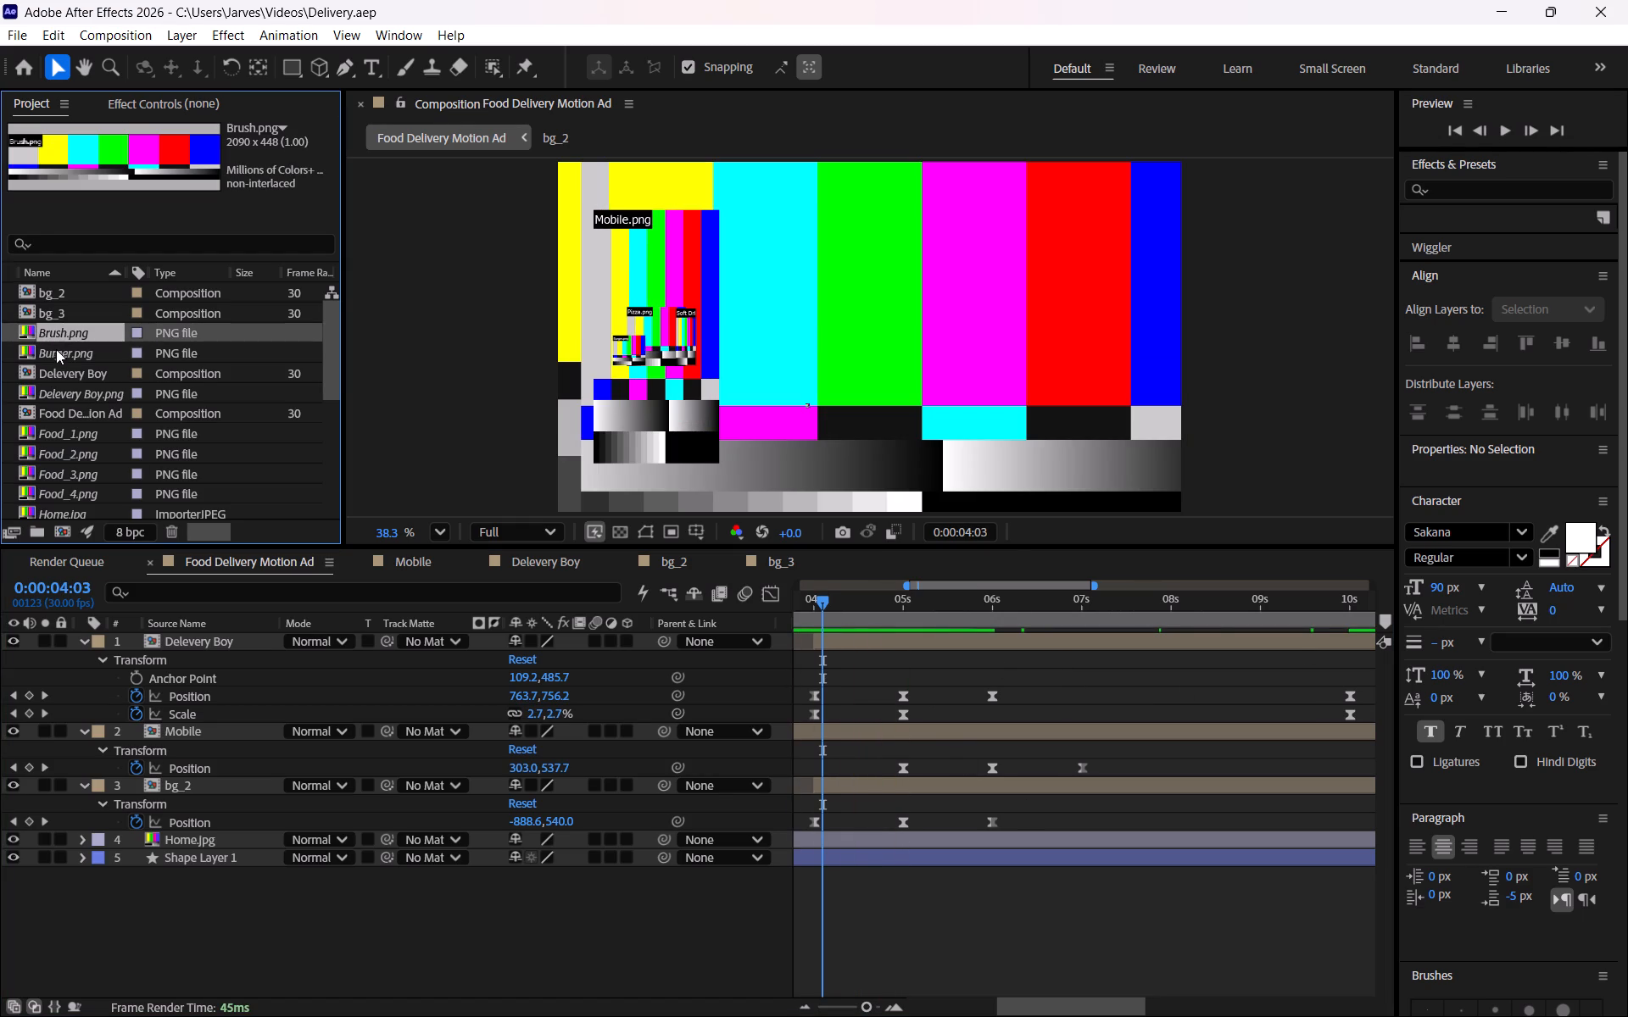
left_click(47, 351)
left_click(61, 395)
left_click(65, 429)
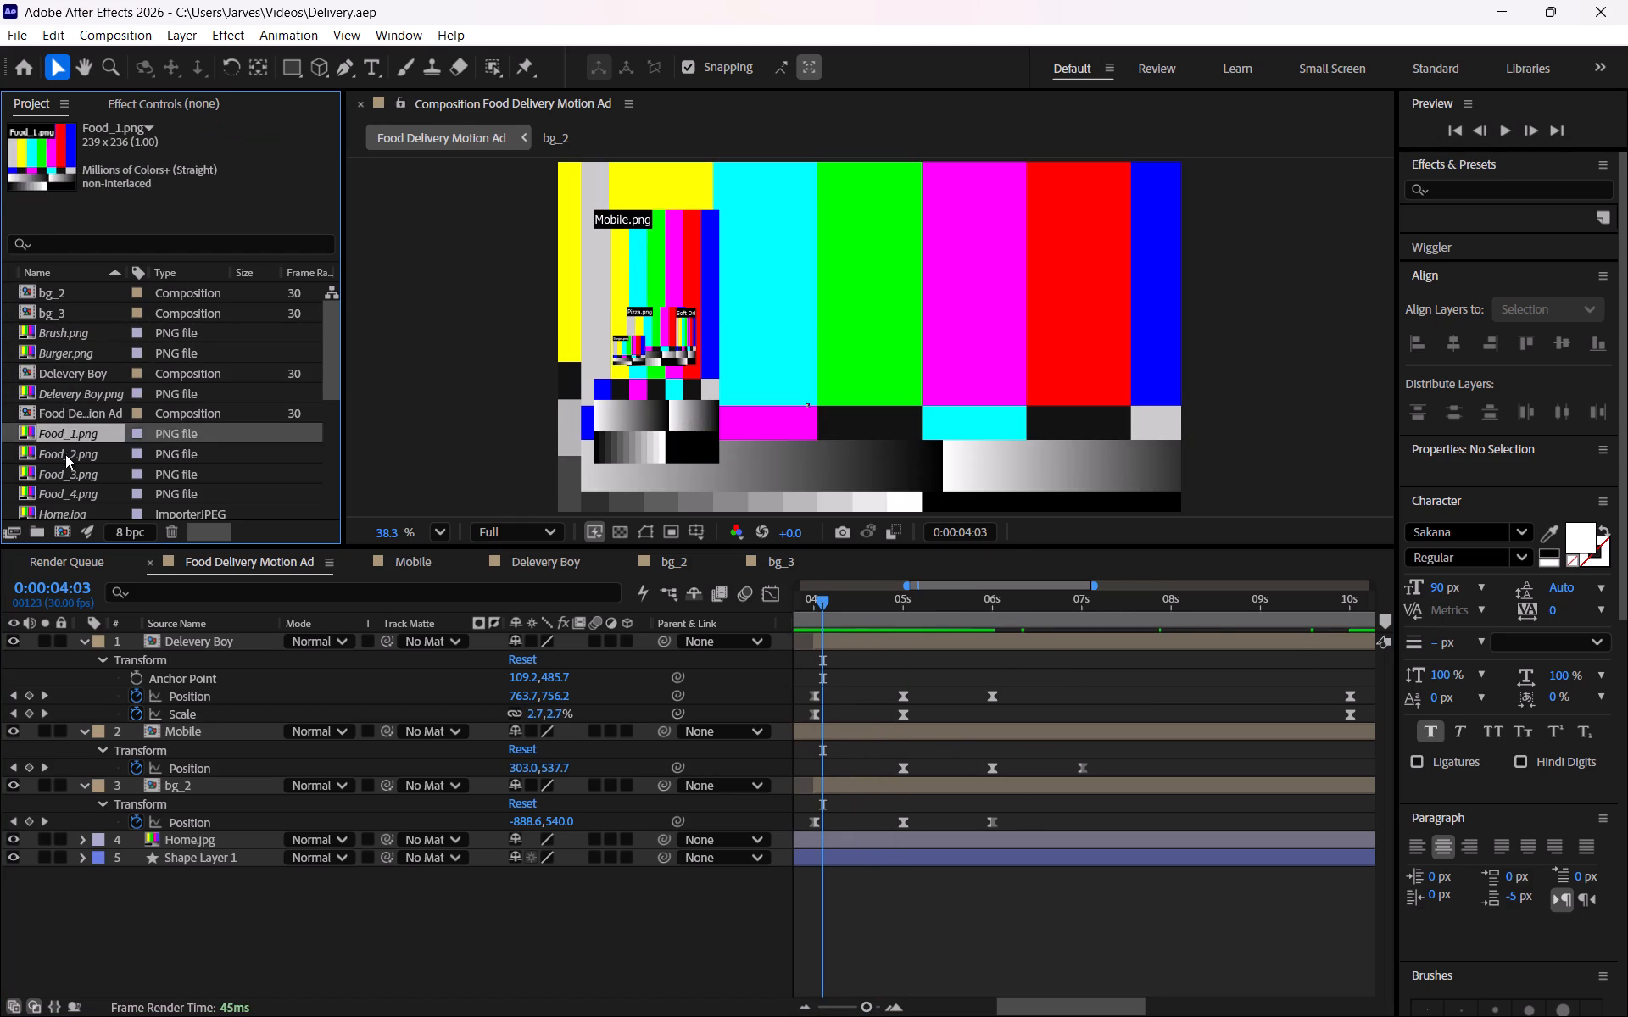
left_click(65, 454)
left_click(68, 474)
left_click(77, 509)
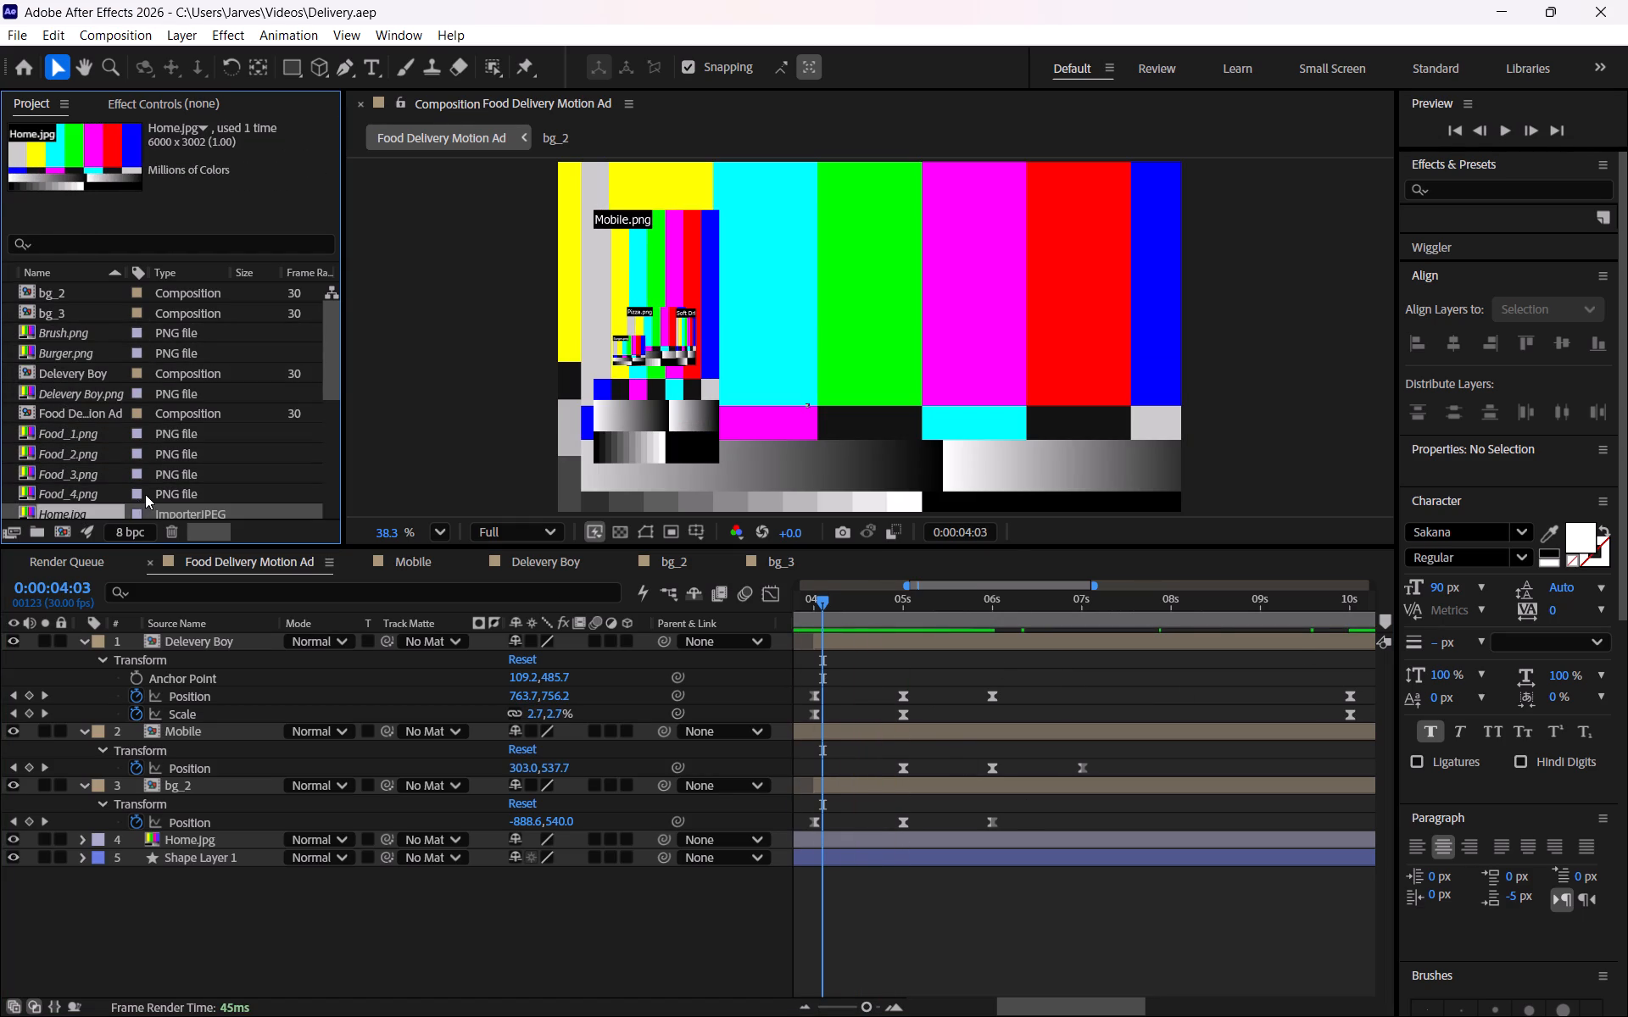
scroll(145, 490, "up", 2)
scroll(124, 471, "down", 7)
left_click(69, 448)
left_click(58, 436)
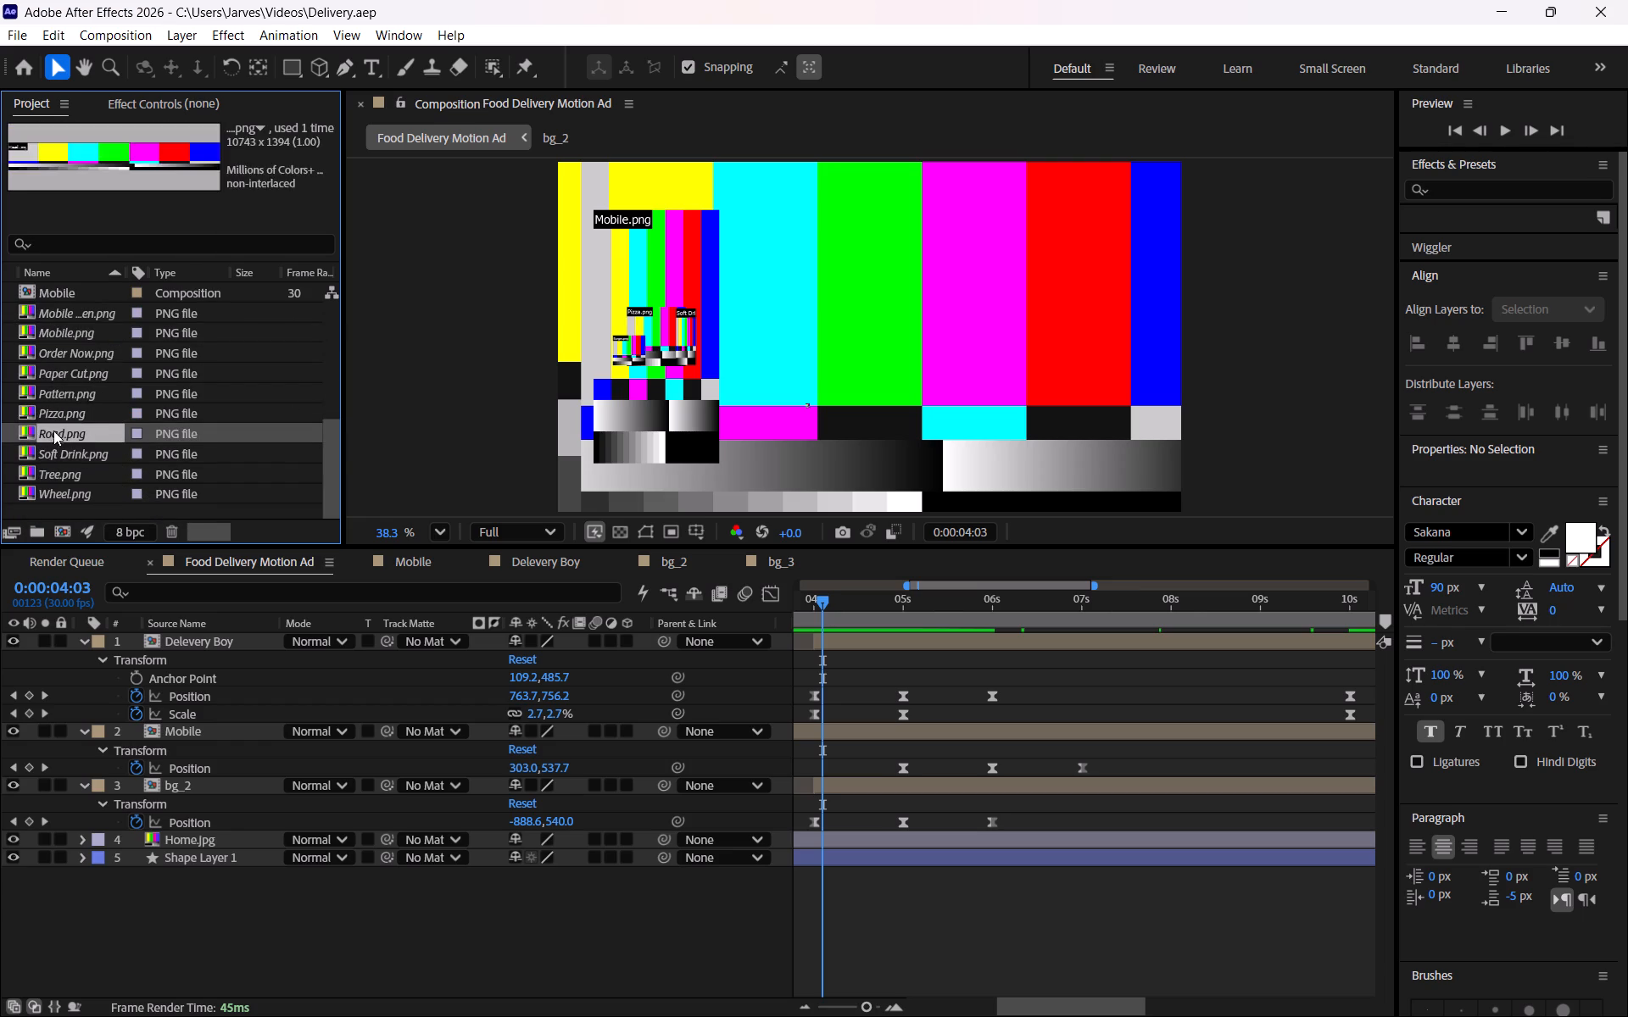
left_click(56, 412)
left_click(70, 395)
left_click(61, 377)
left_click(63, 347)
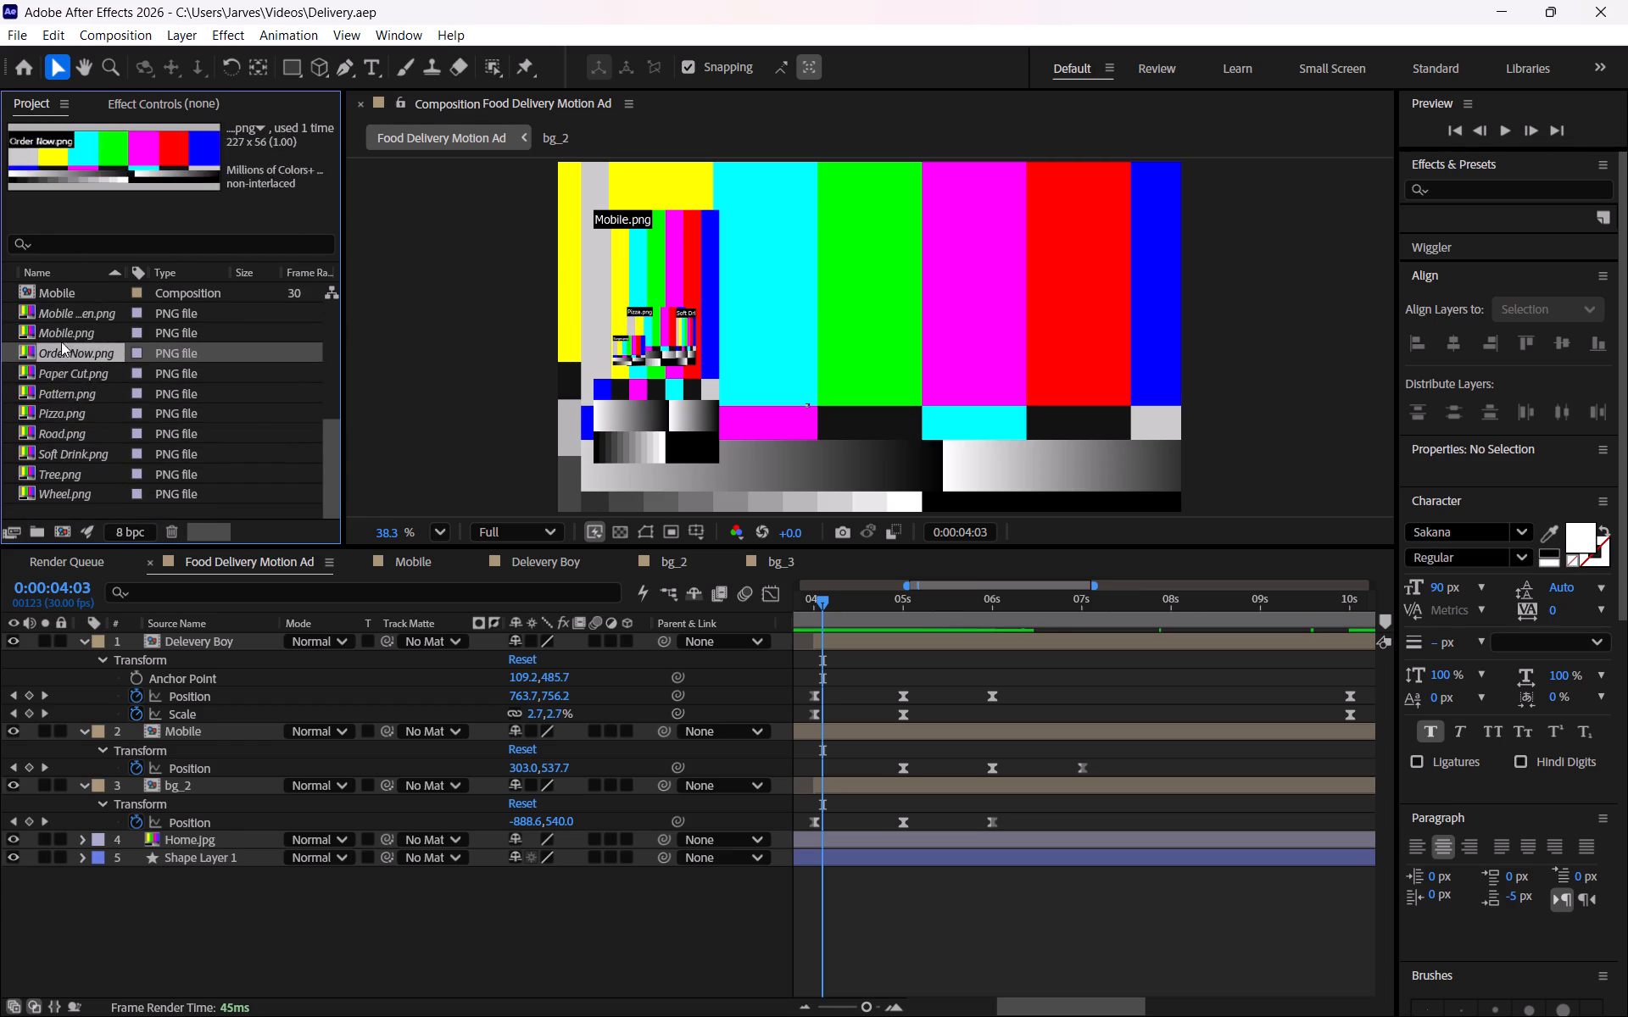
left_click(60, 336)
left_click(63, 312)
Play the Food Delivery Motion Ad from the start, and return the time indicator to 0:00:00:00.
left_click_drag(819, 593, 664, 595)
key("space")
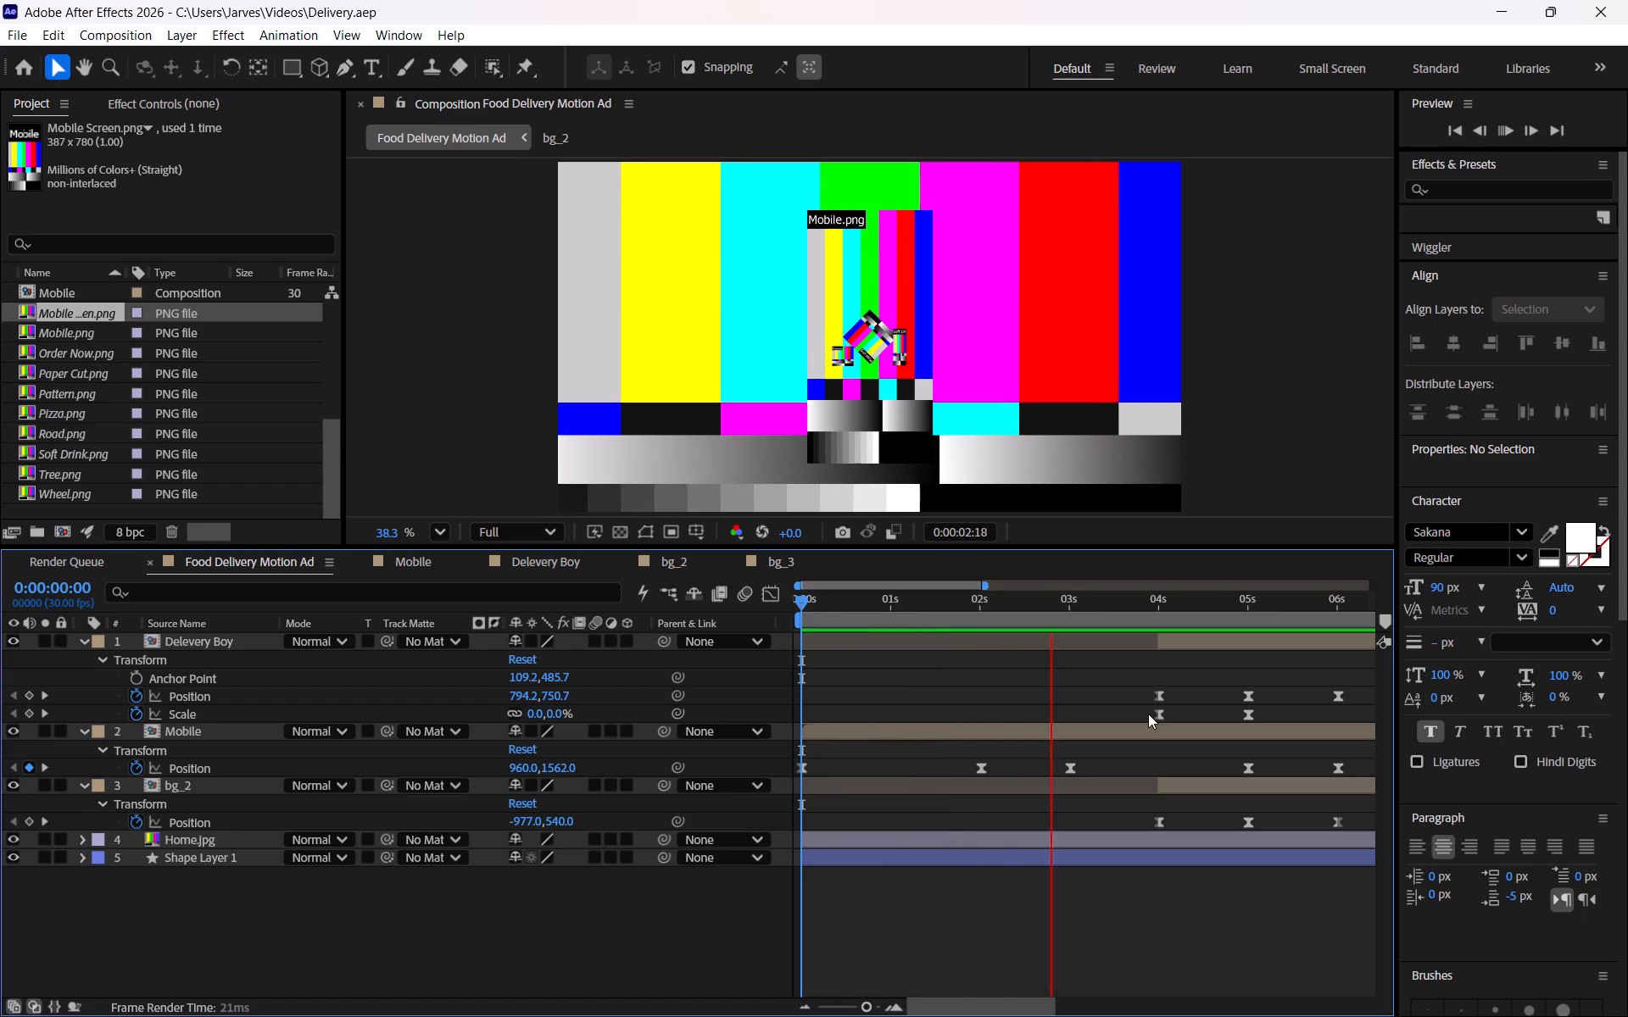
key("space")
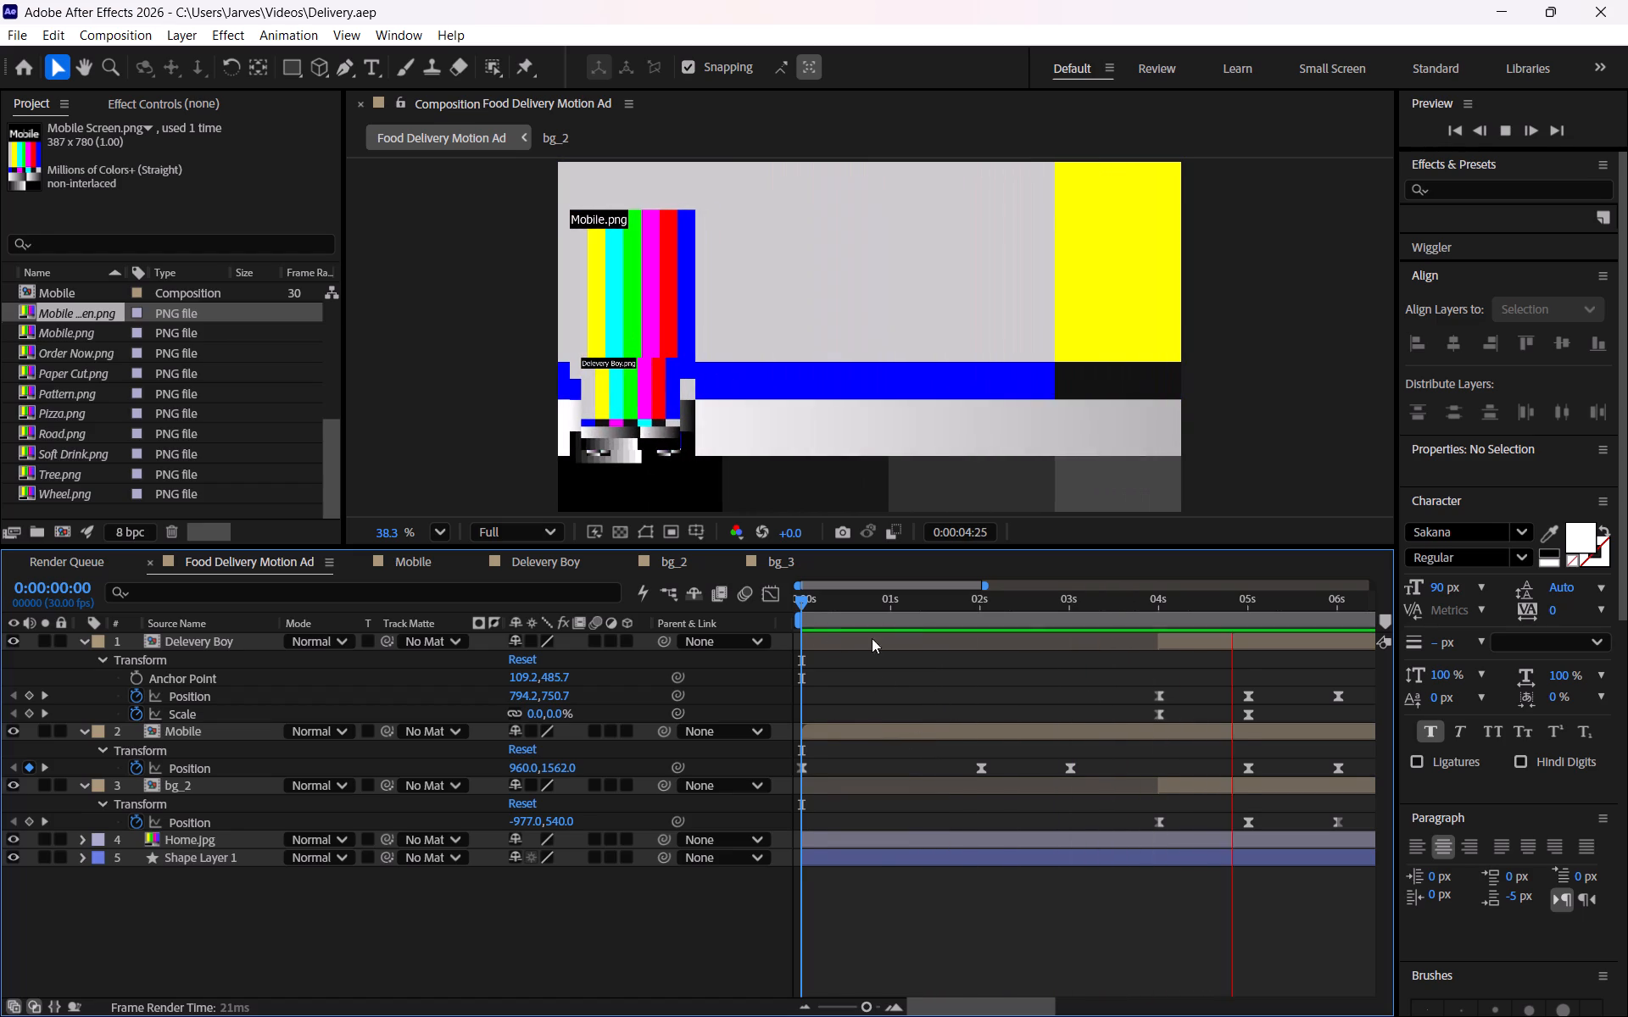
left_click_drag(1248, 601, 672, 580)
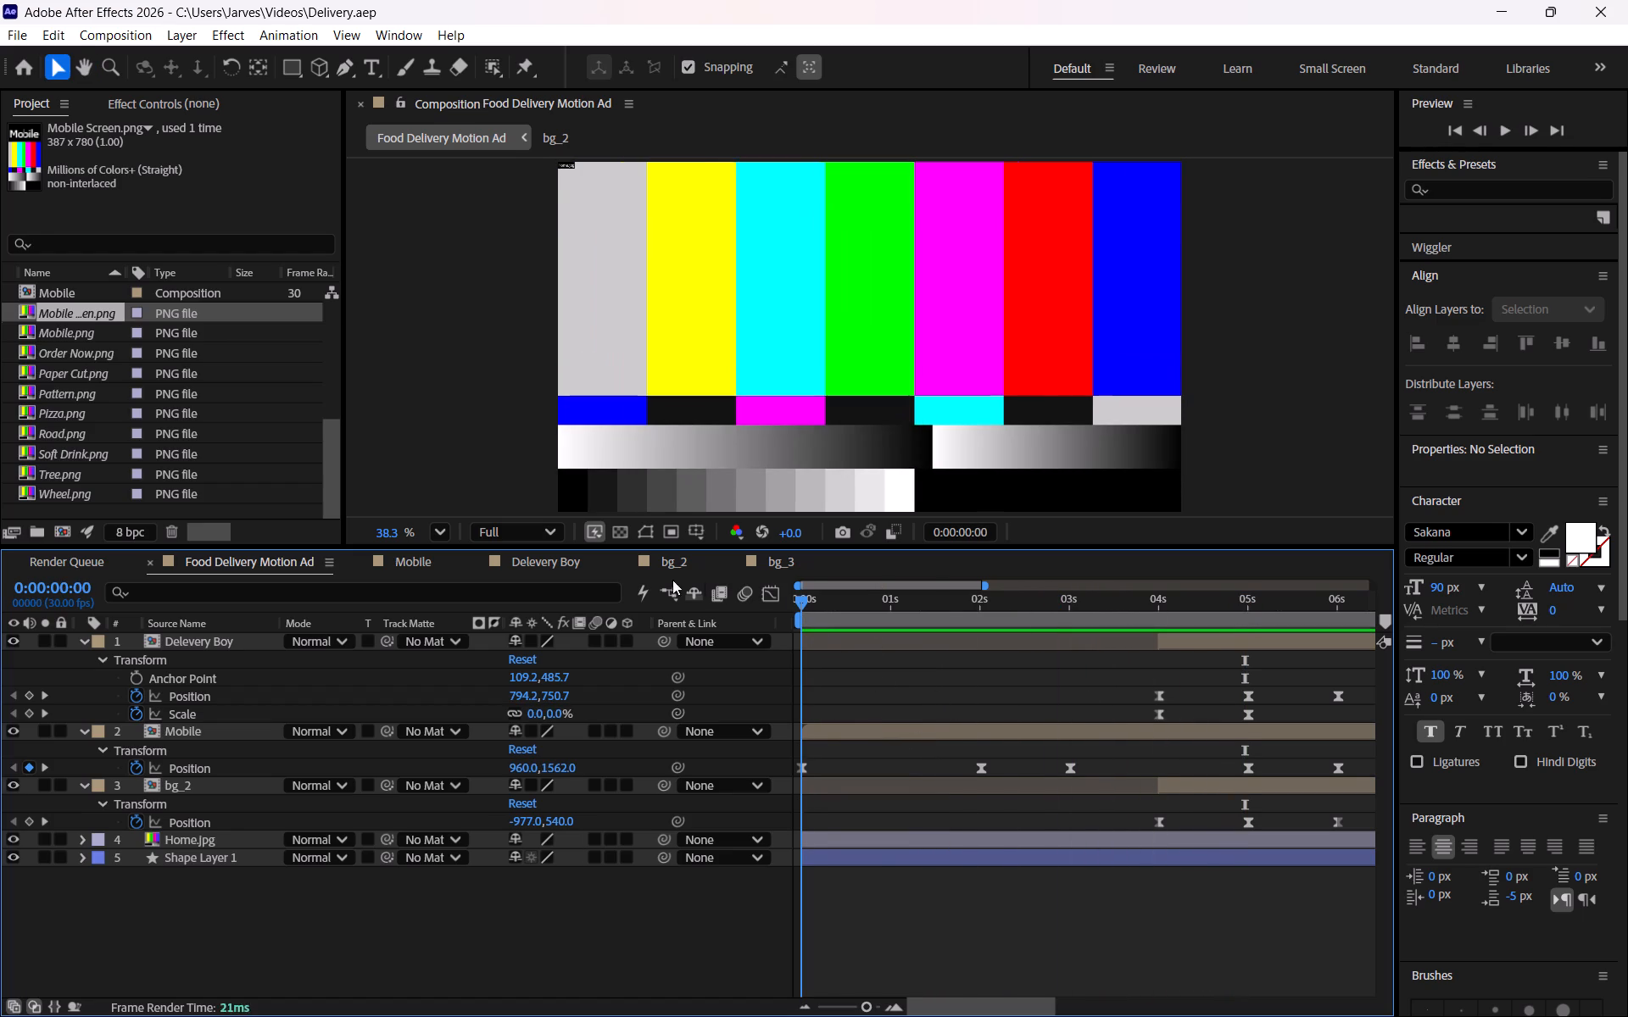
left_click_drag(672, 580, 651, 576)
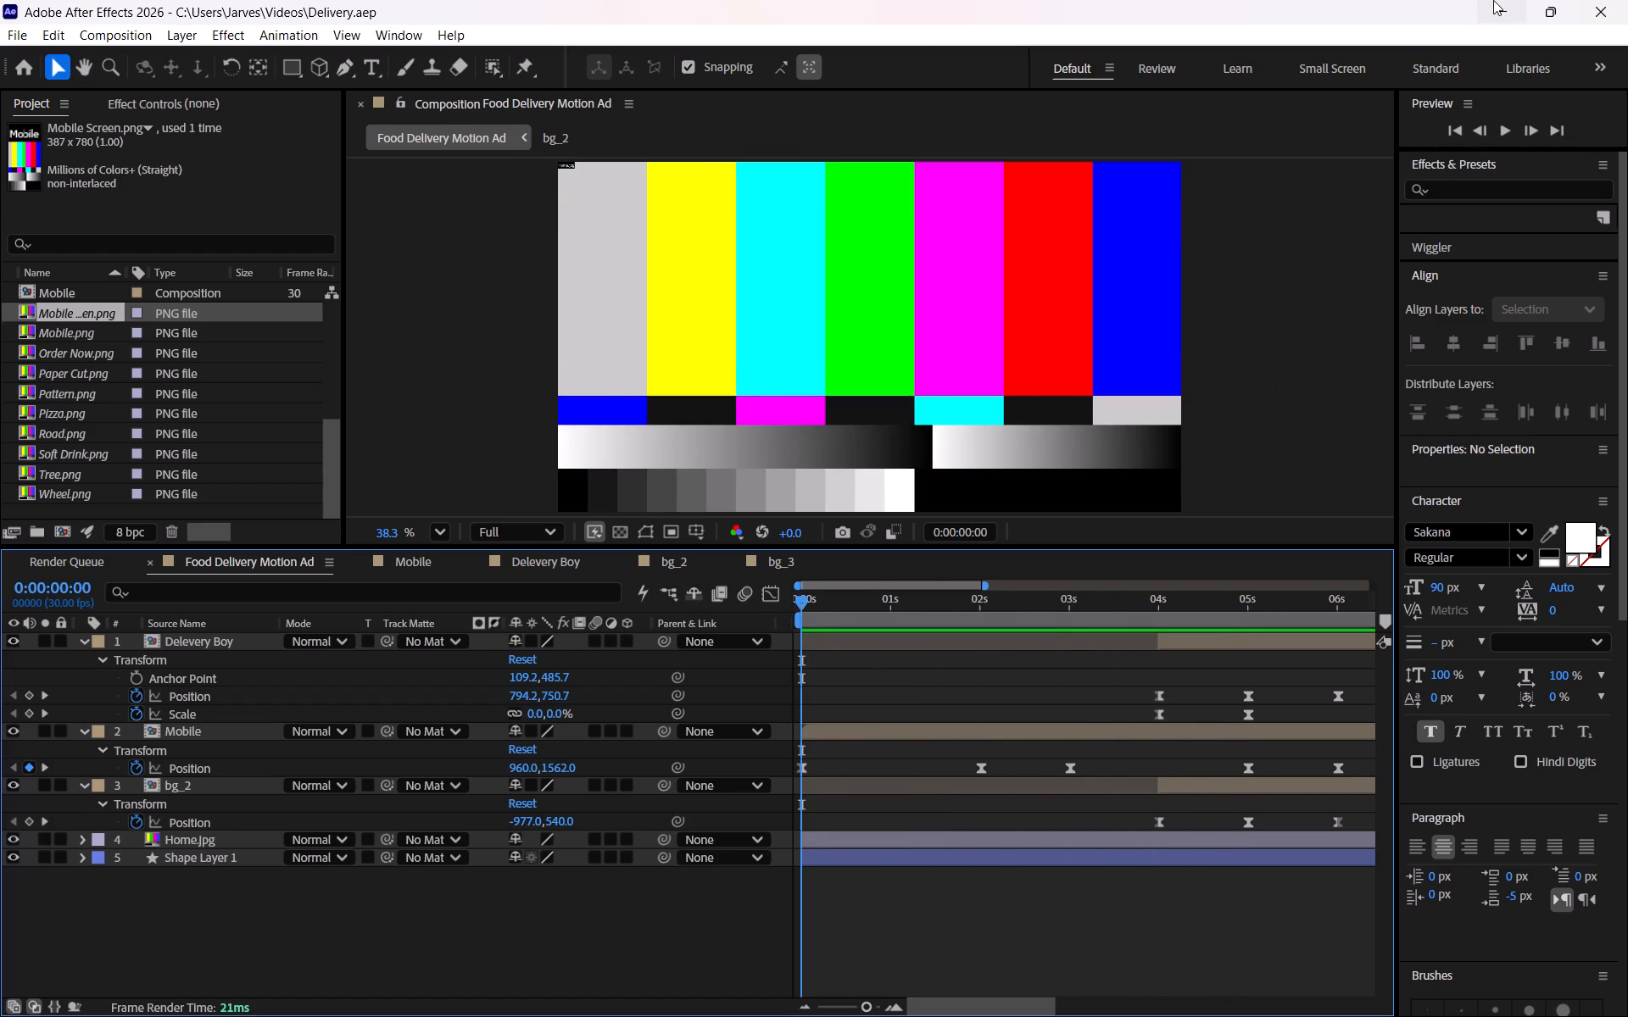
Switch to Chrome and search the web for "temple backgroumd" in a new tab.
left_click(1493, 0)
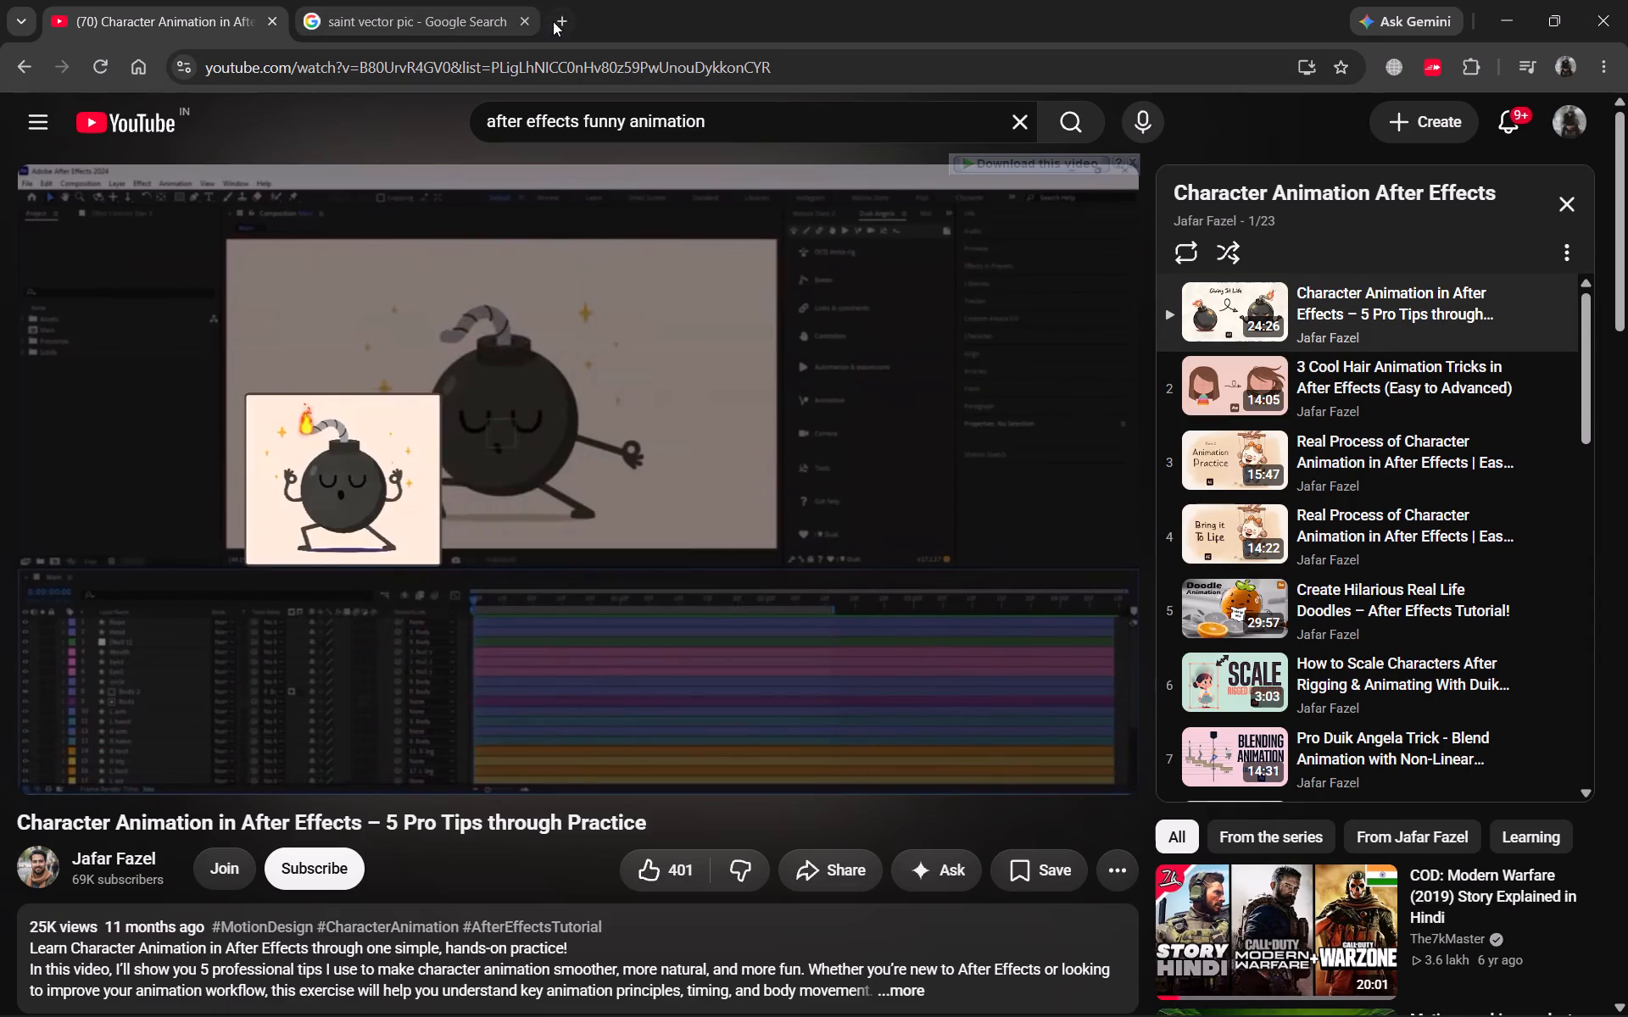
left_click(555, 21)
type("tem")
key("BackSpace")
key("BackSpace")
type("emple backgroumd")
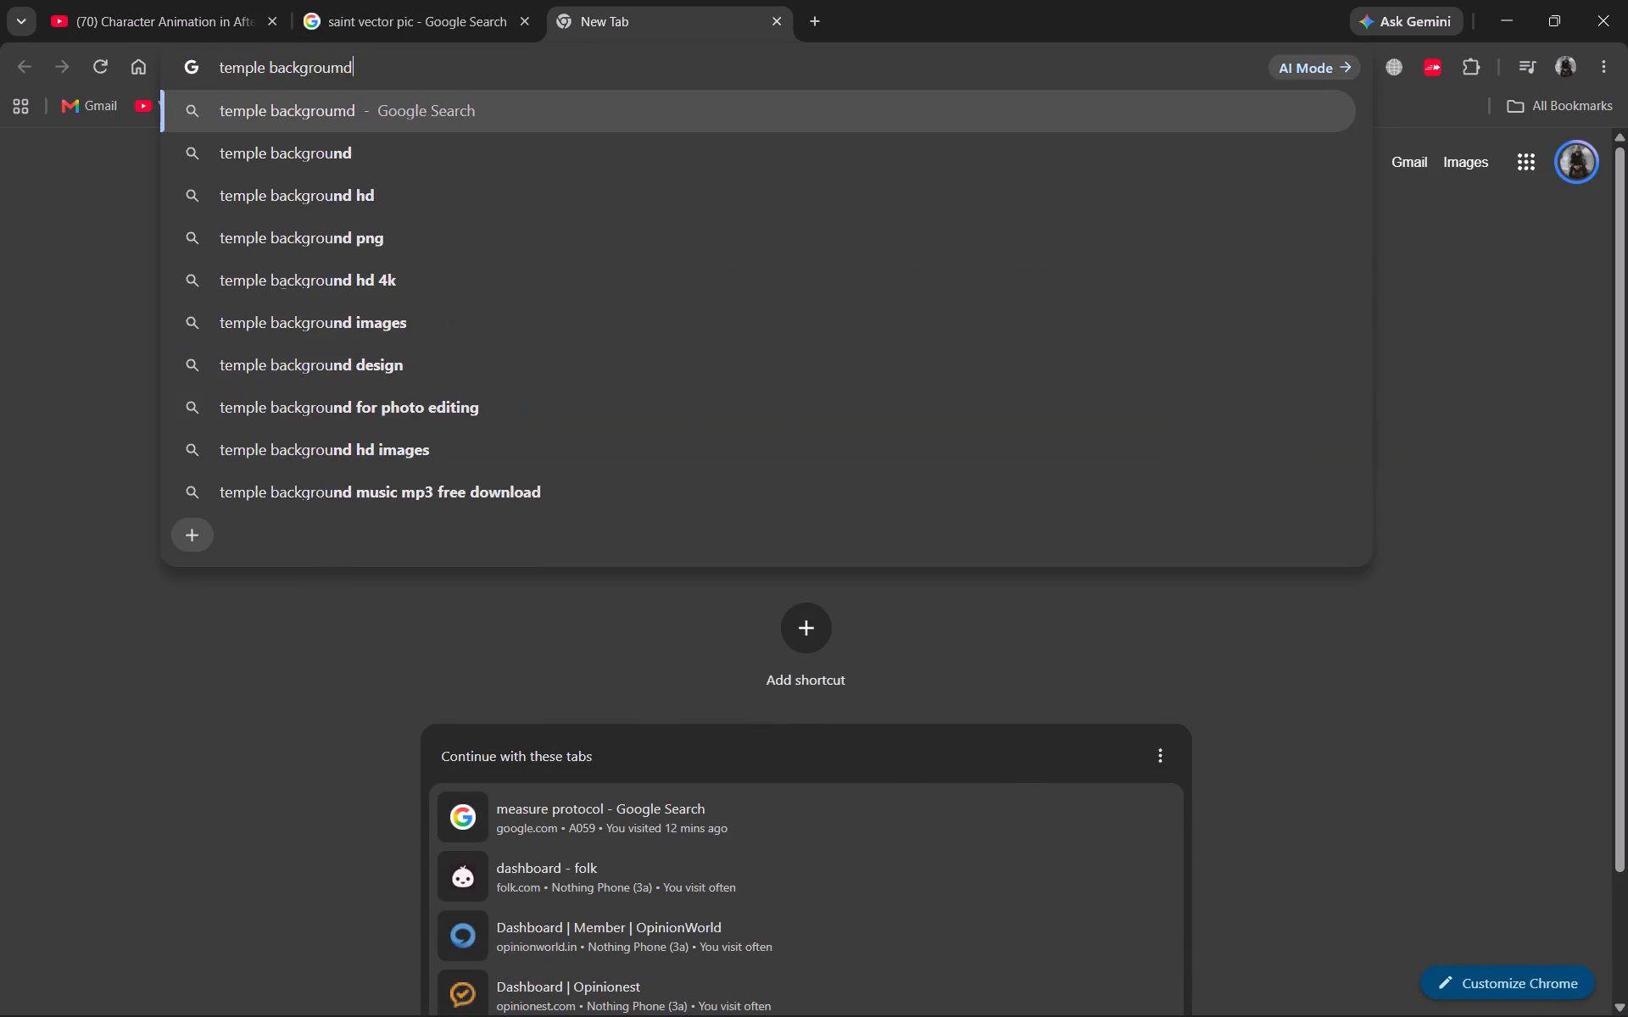
key("Return")
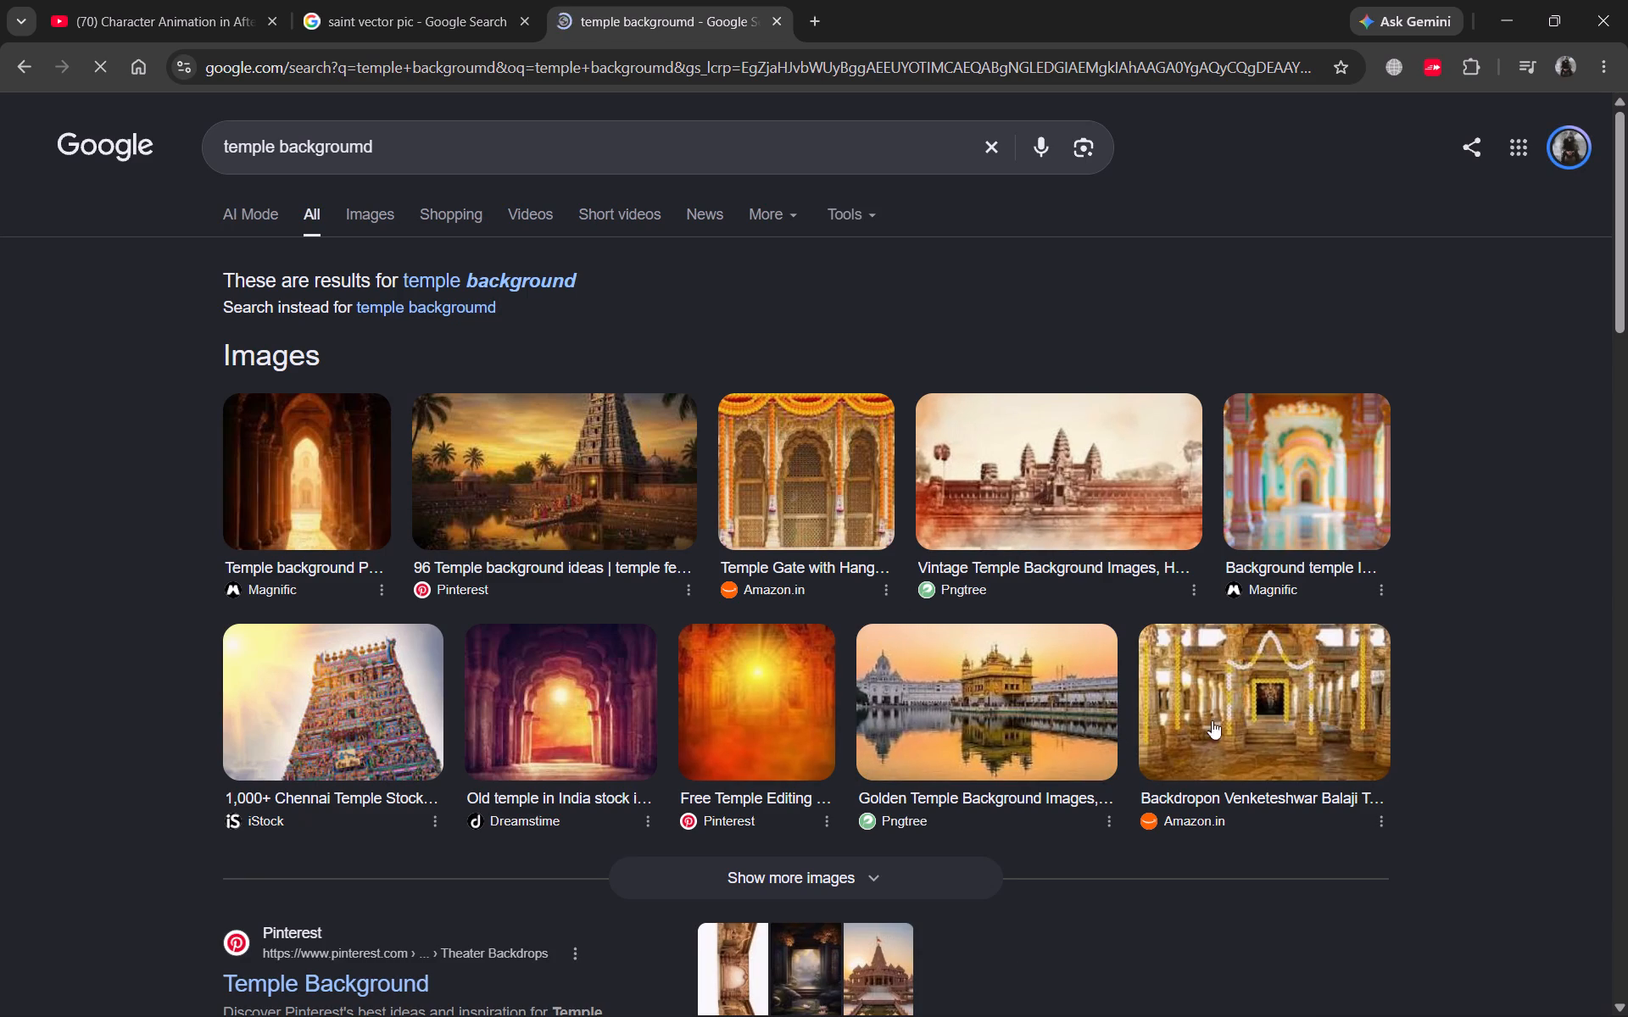
Show image results for the temple background search and open the Mandir Backdrop Cloth picture with elephants from Amazon.in.
scroll(905, 695, "down", 1)
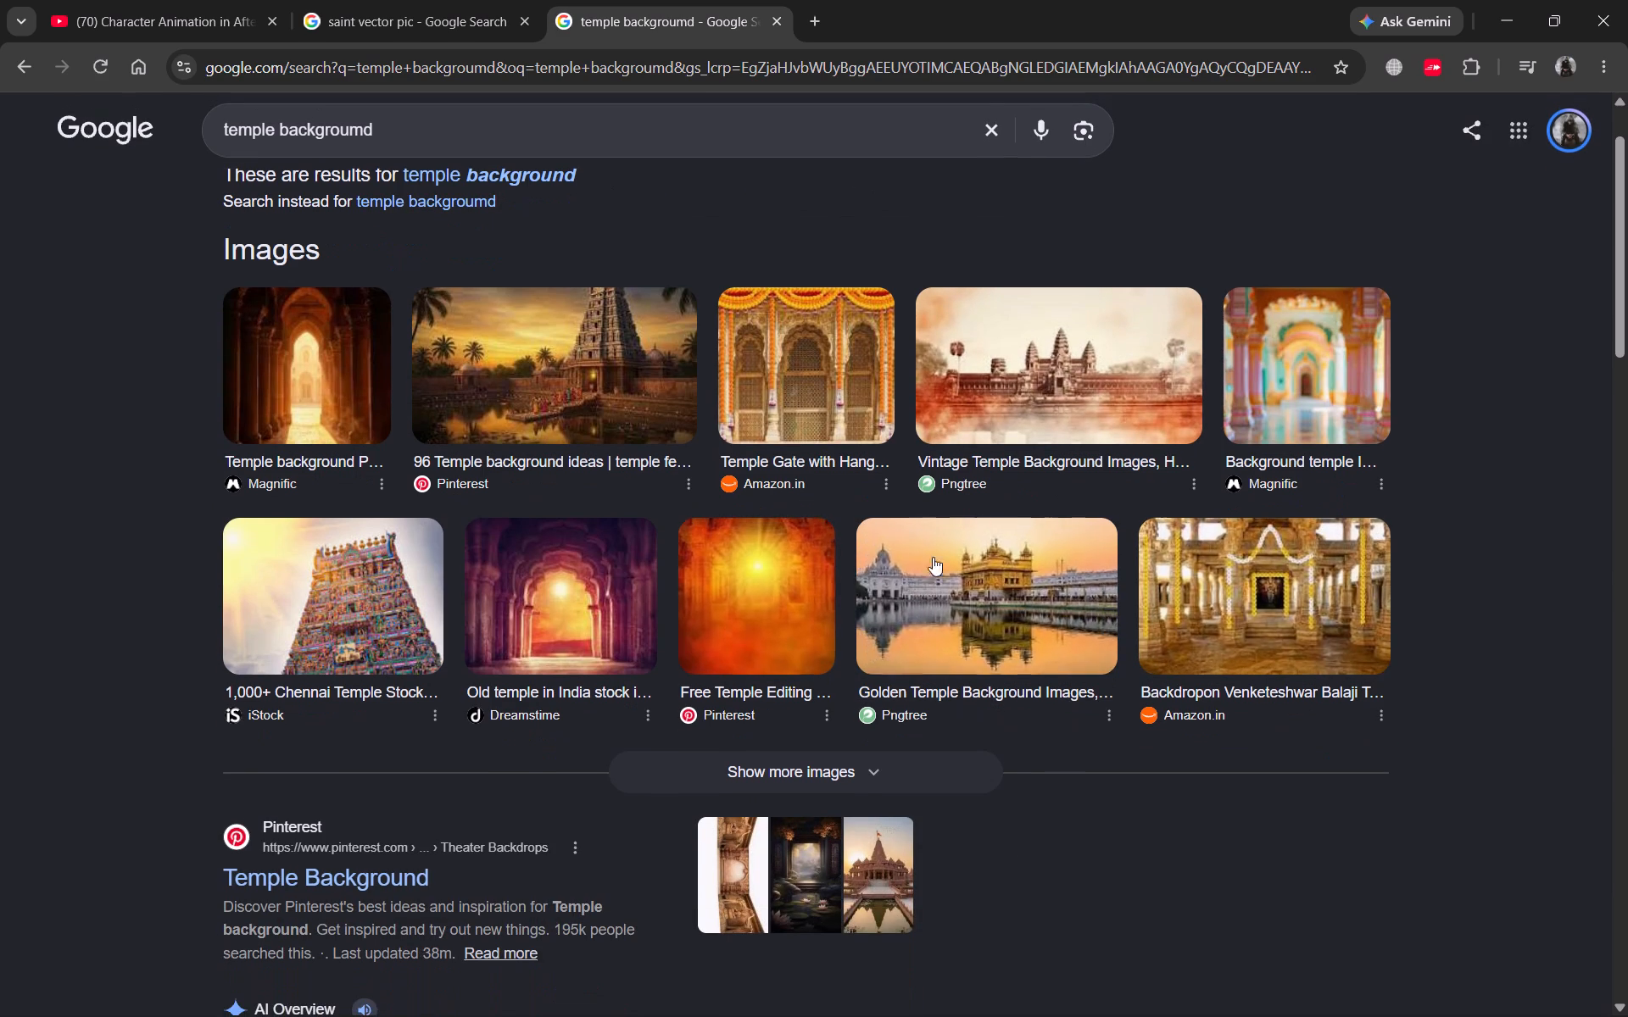
scroll(468, 333, "up", 2)
left_click(383, 220)
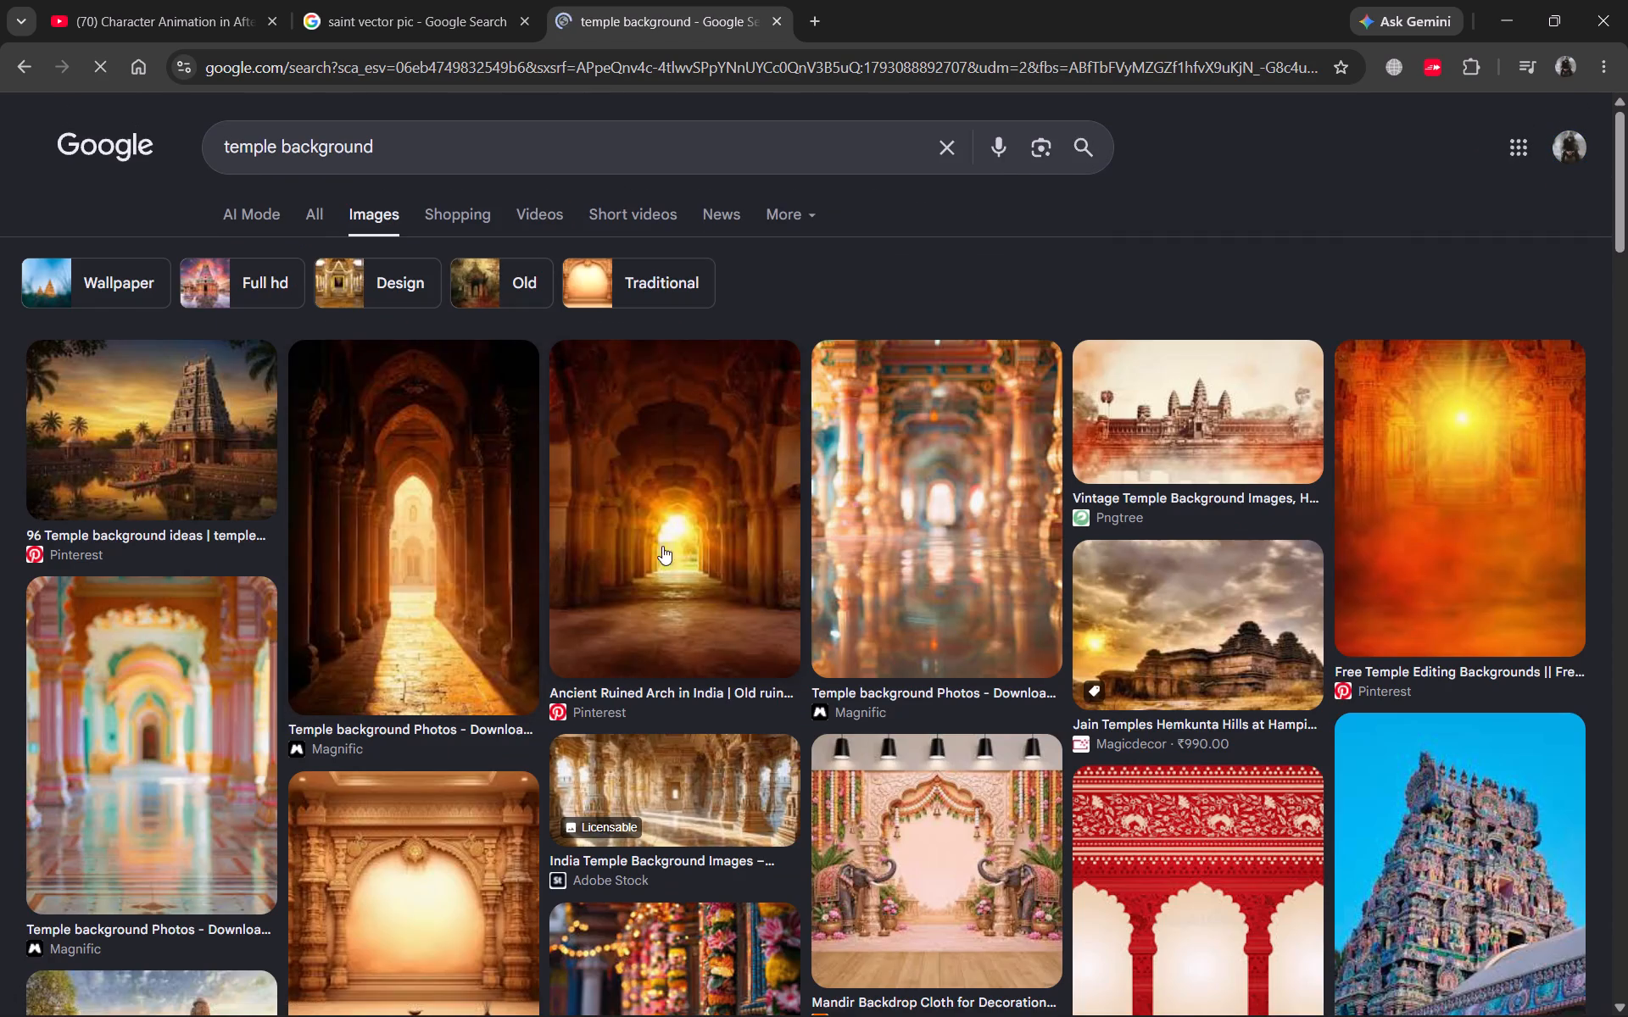
scroll(1213, 569, "down", 3)
scroll(1468, 597, "down", 1)
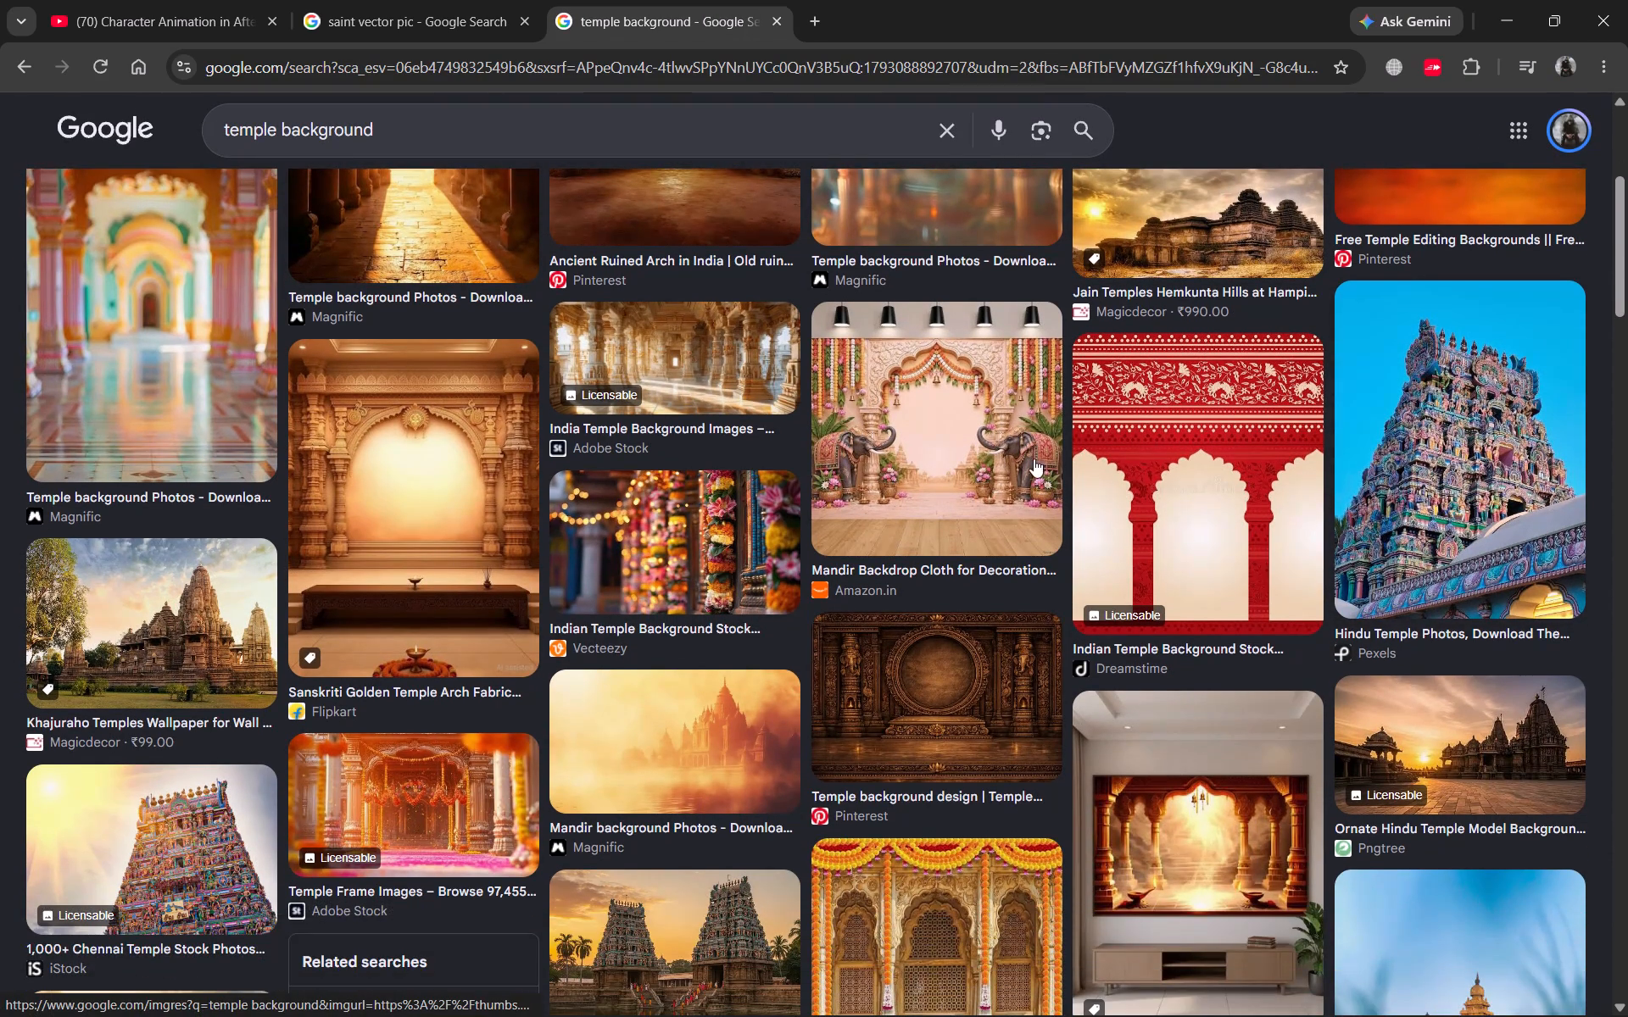
left_click(887, 423)
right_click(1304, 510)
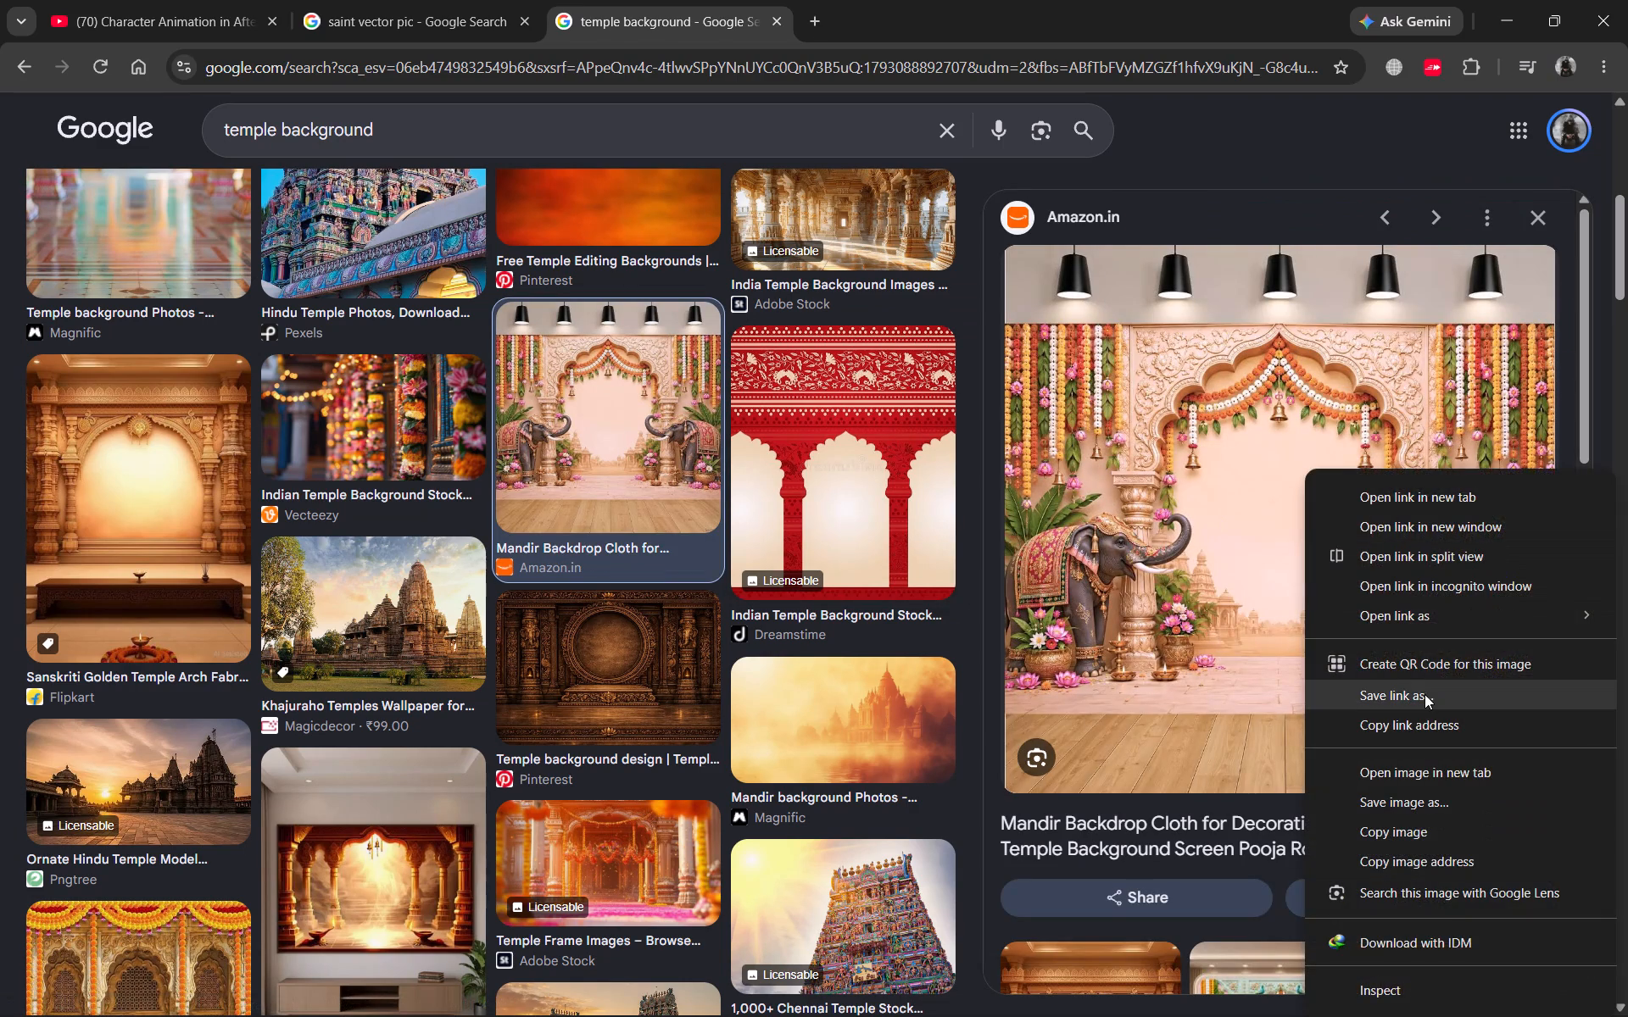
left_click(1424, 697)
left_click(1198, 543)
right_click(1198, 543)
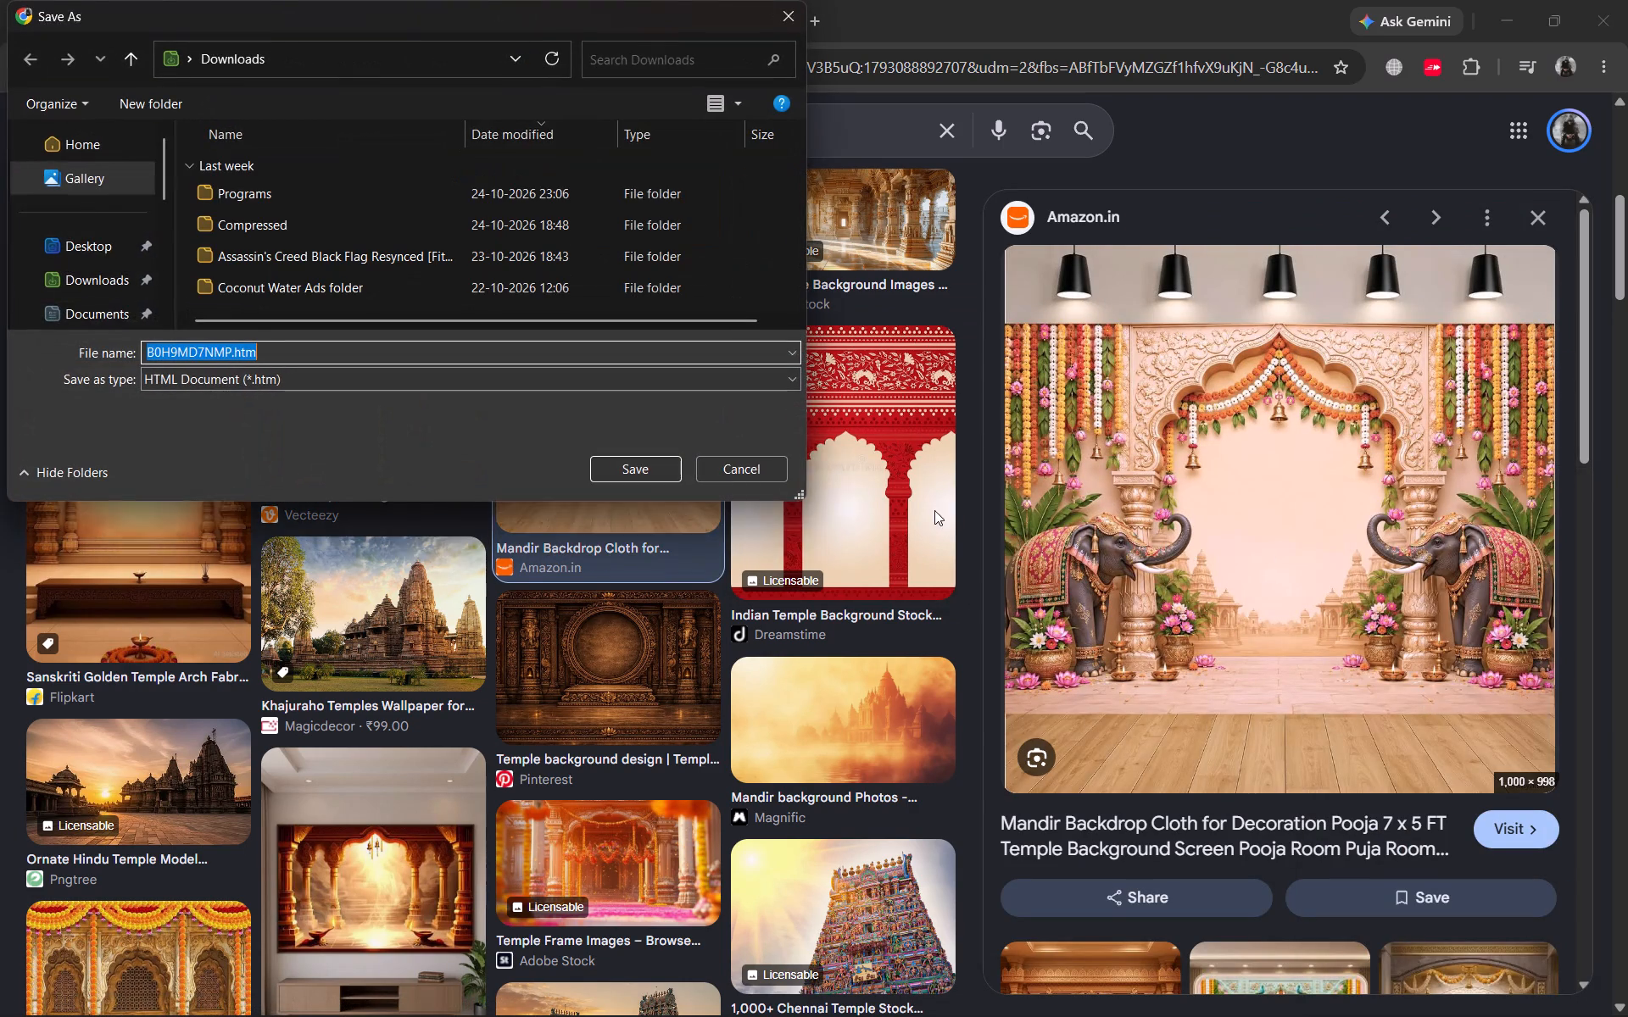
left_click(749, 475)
Save the Mandir backdrop image to the Downloads folder under the name Backgroound.jpg.
right_click(1289, 483)
left_click(1406, 795)
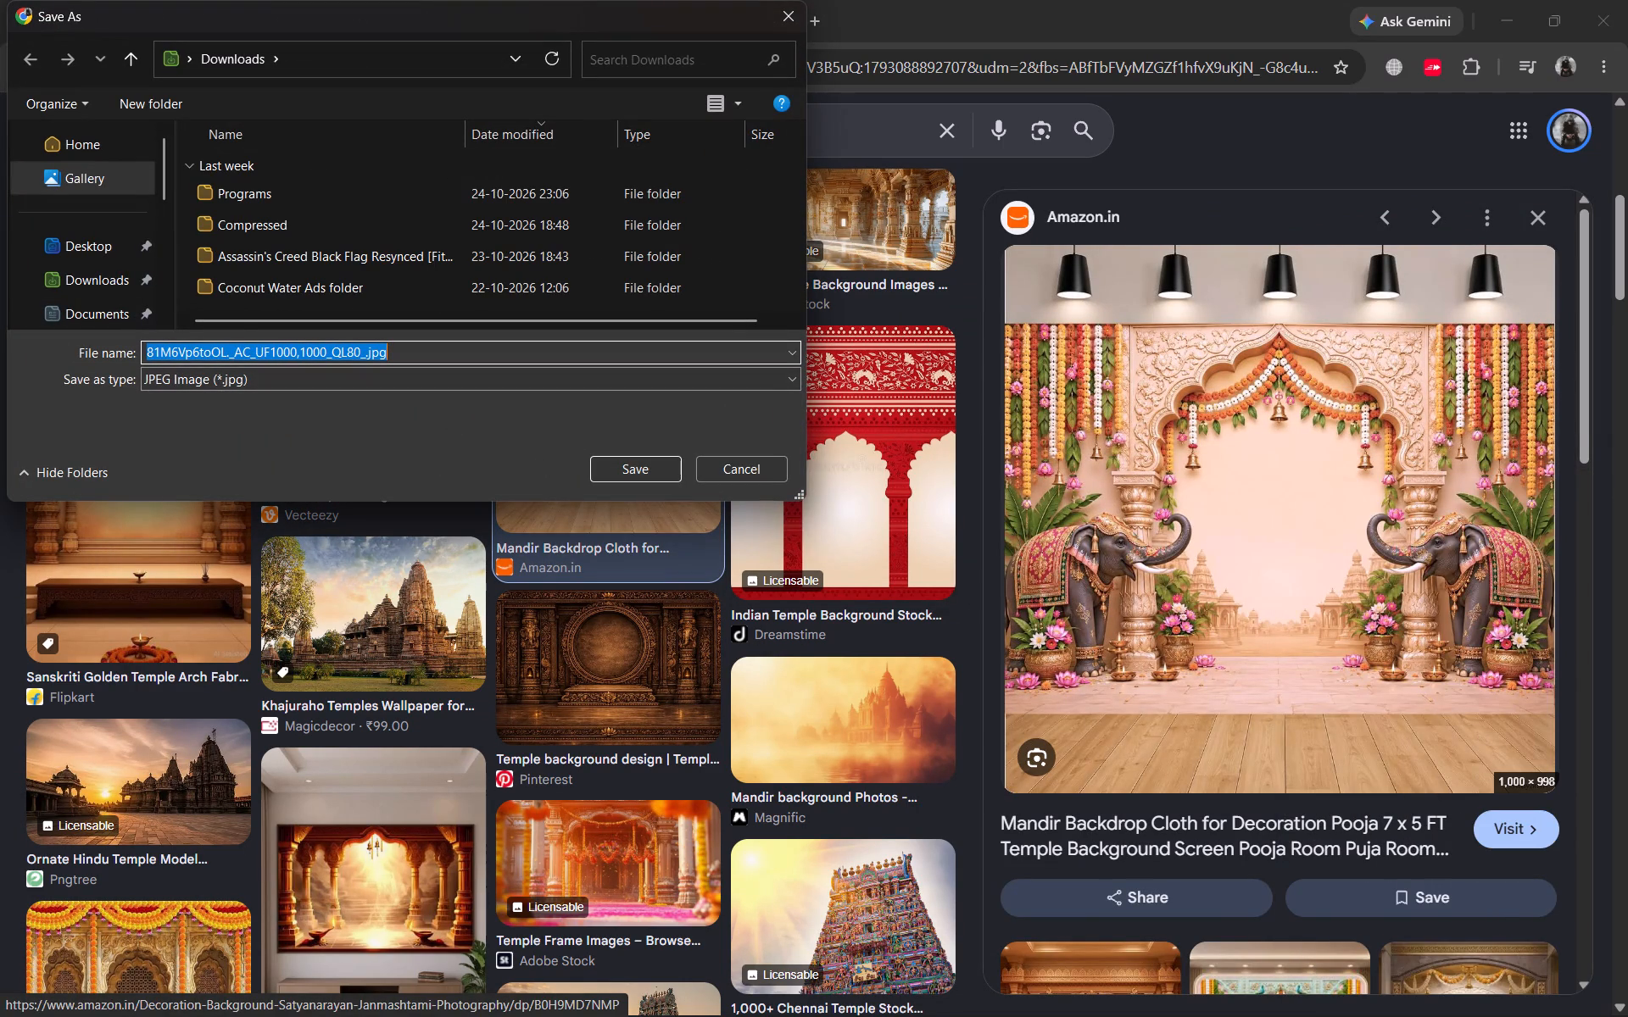
left_click_drag(365, 346, 126, 353)
key("BackSpace")
type("Backgrpuon")
key("BackSpace")
key("BackSpace")
key("BackSpace")
key("BackSpace")
type("ou")
key("BackSpace")
type("ound")
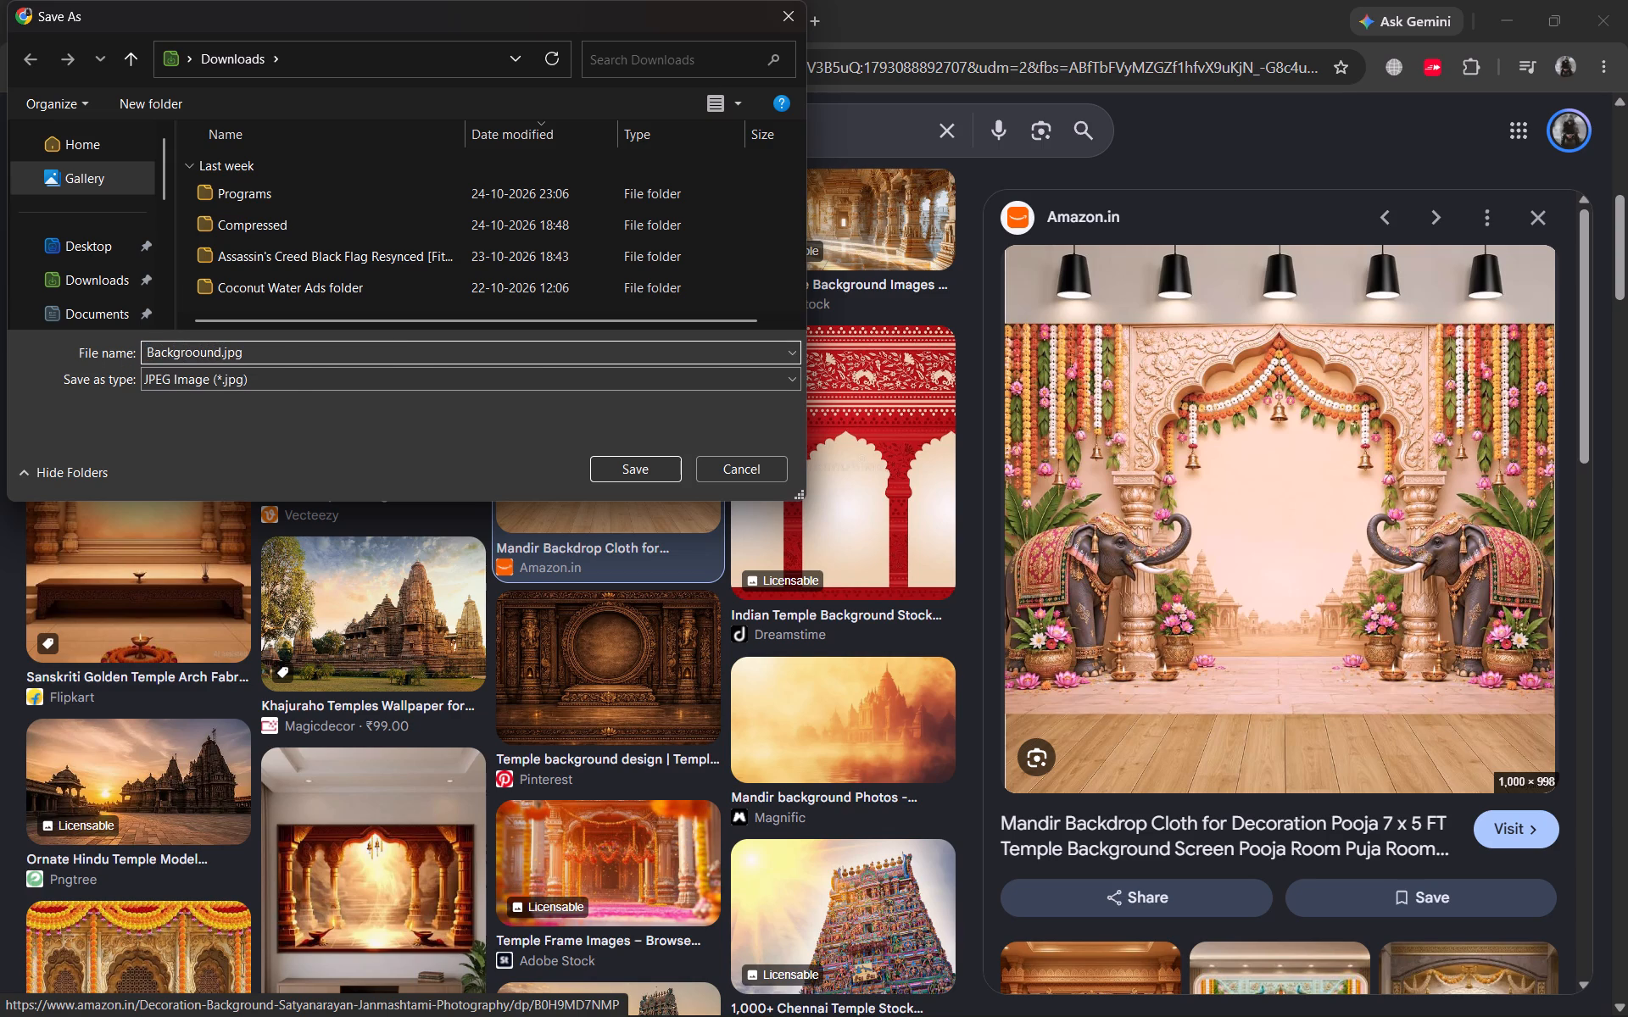
key("Return")
Go to the open YouTube page and search for "after effects delivery animation".
left_click(413, 0)
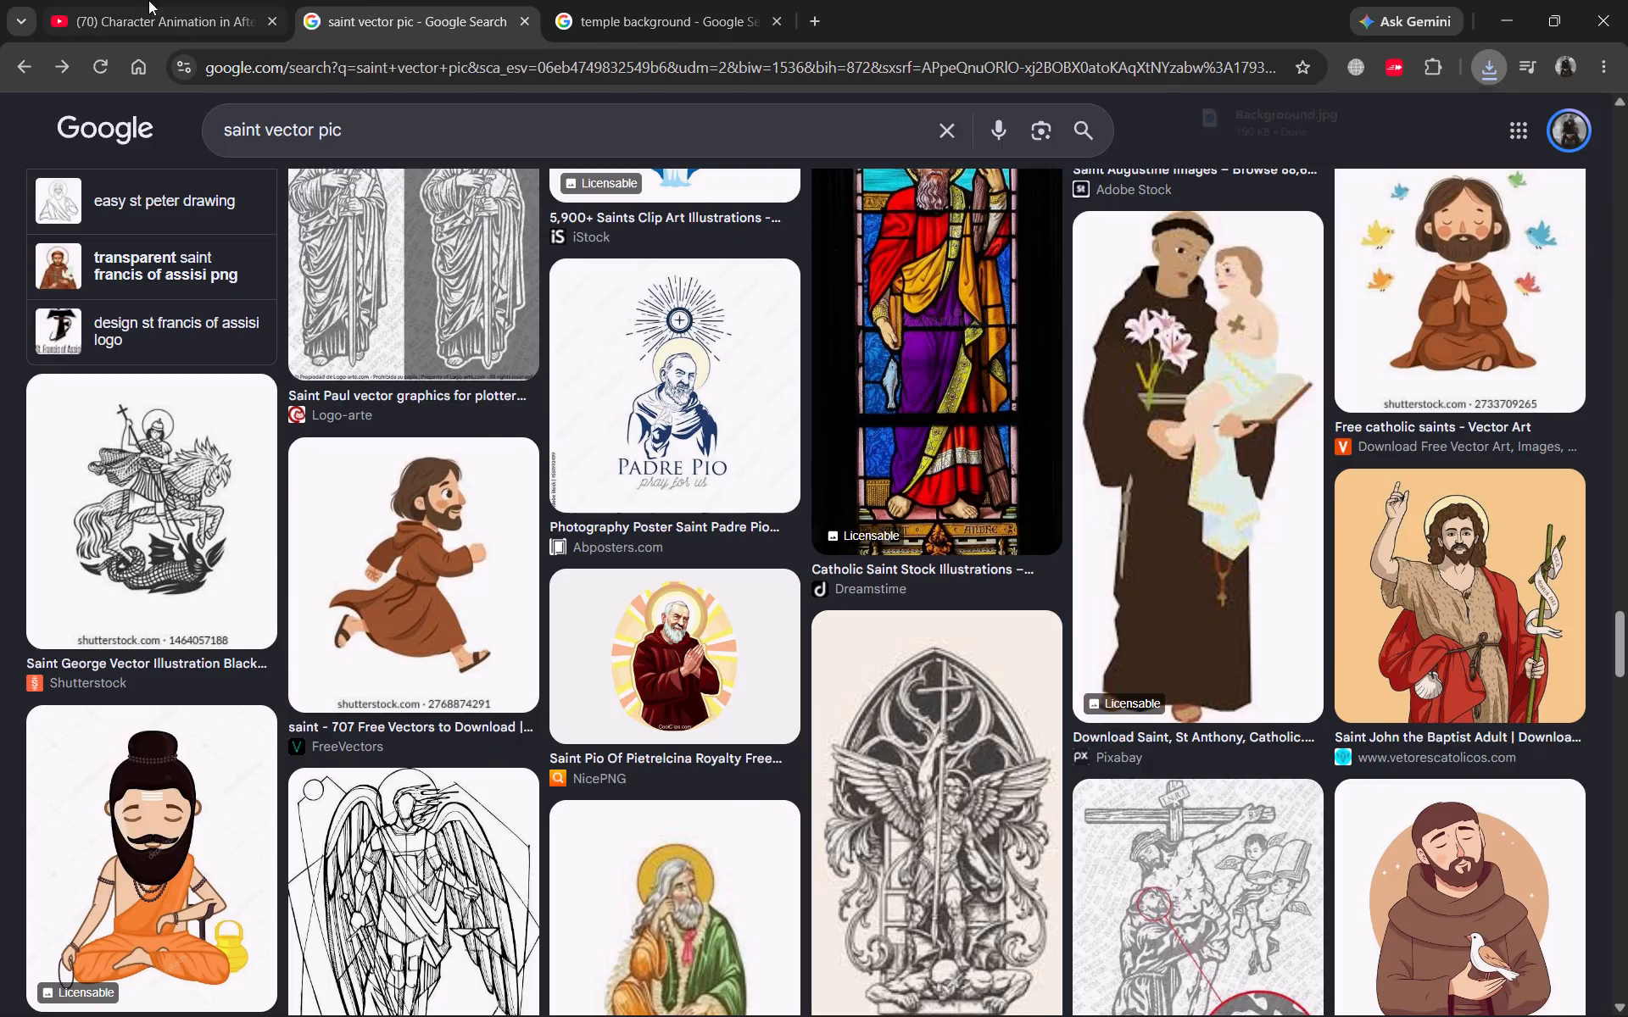
left_click(148, 0)
left_click_drag(723, 126, 527, 113)
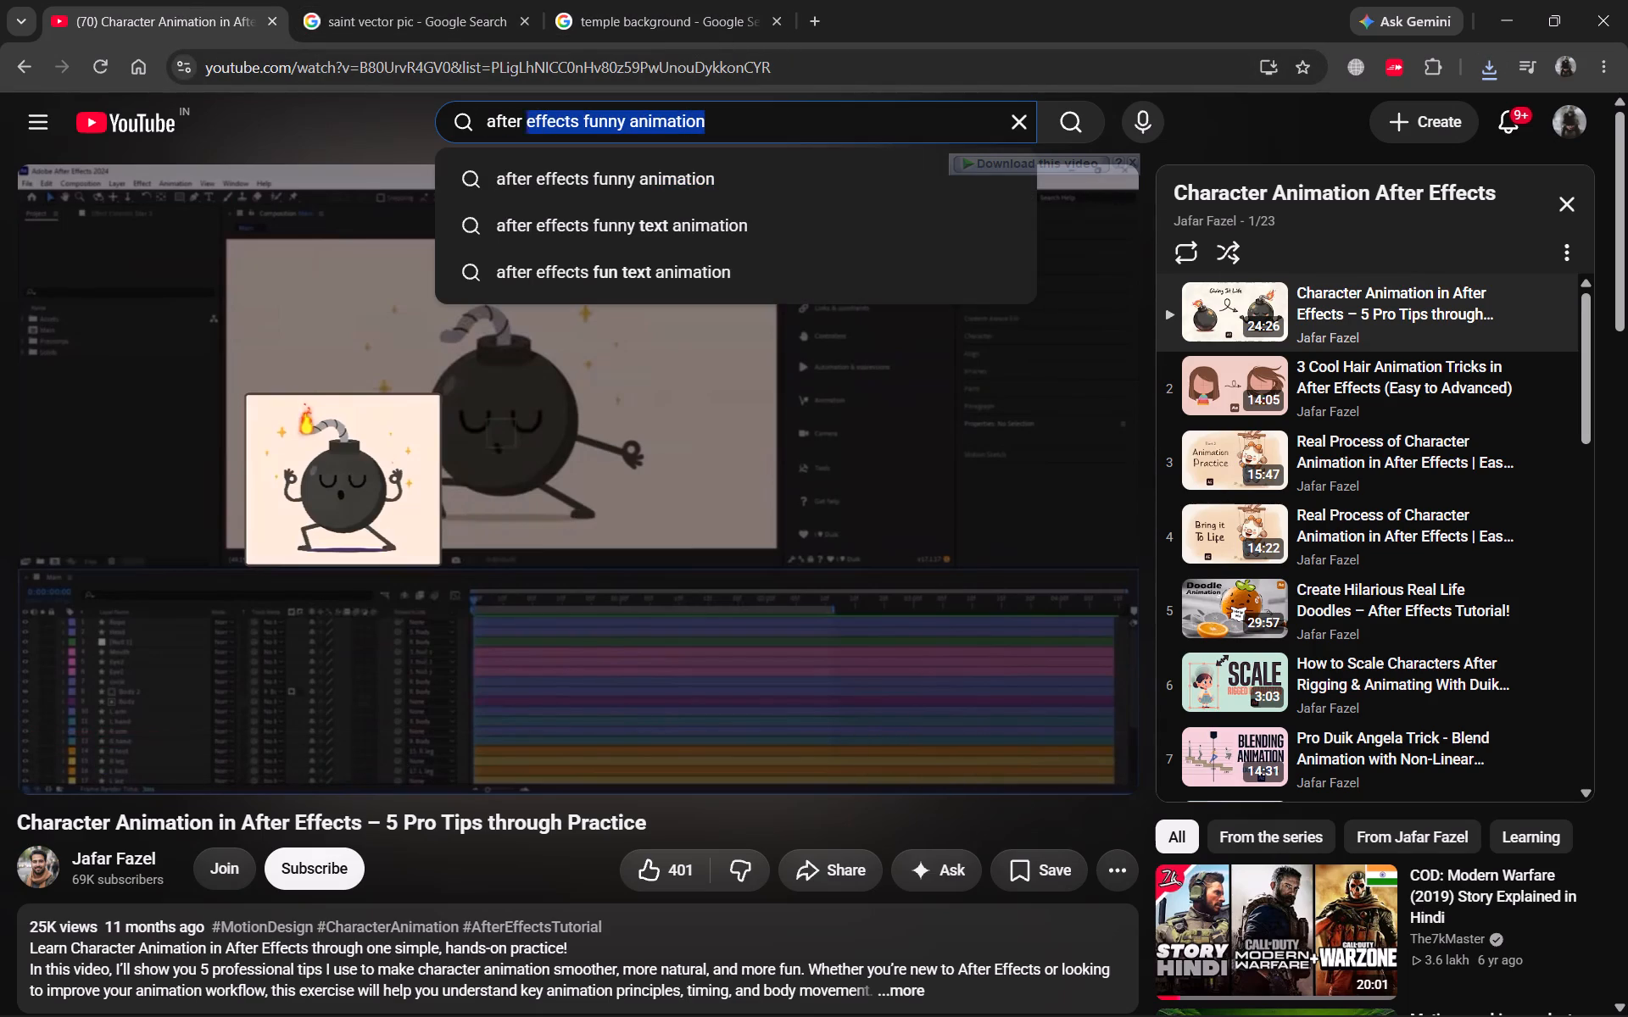
left_click_drag(527, 113, 483, 111)
type("after effects delivery an")
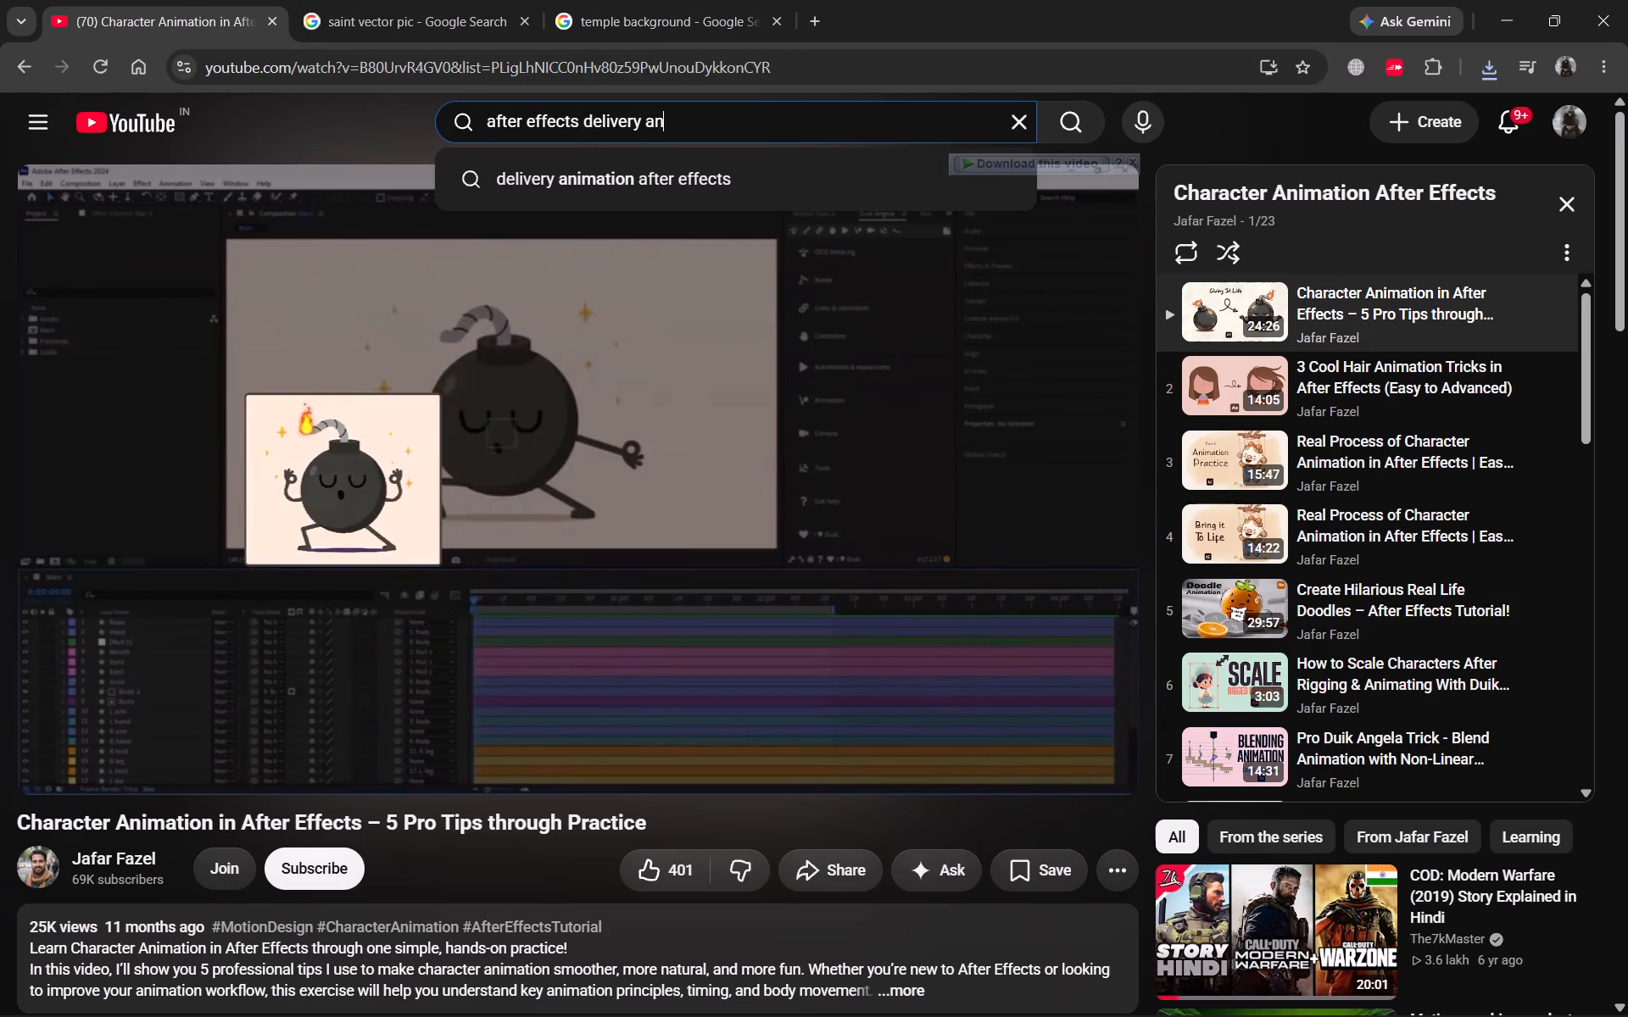
type("imation")
key("Return")
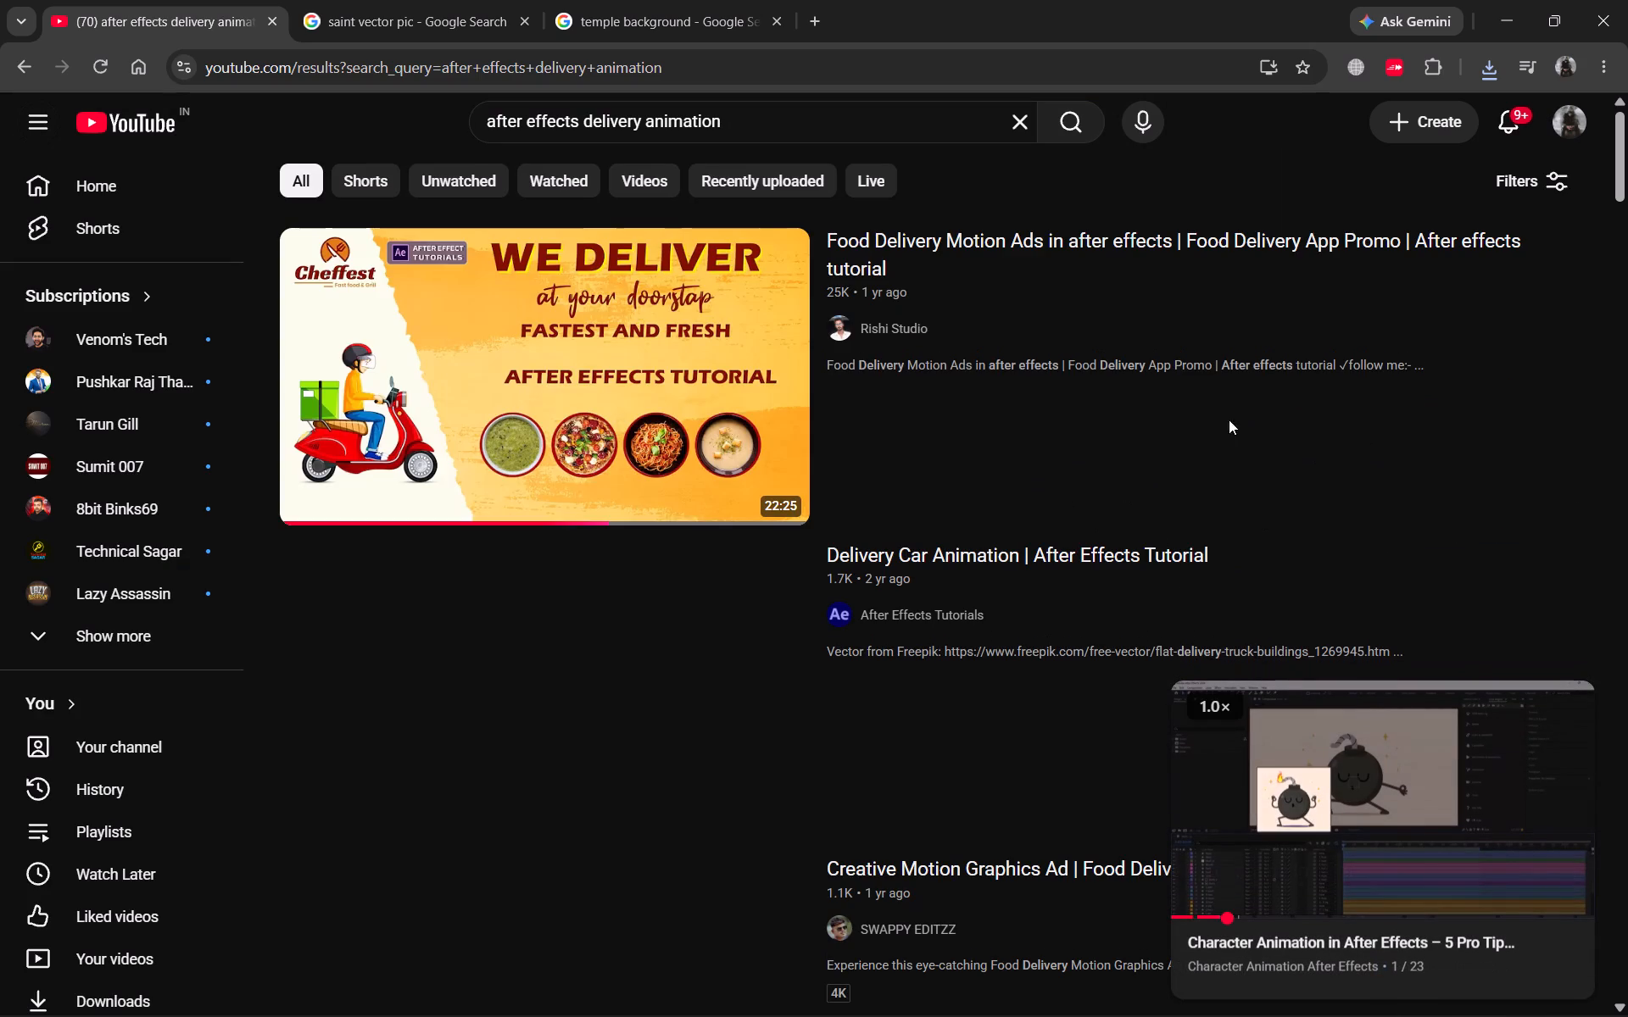
Open Rishi Studio's Food Delivery Motion Ads tutorial and follow the project file link in its expanded description.
left_click(639, 377)
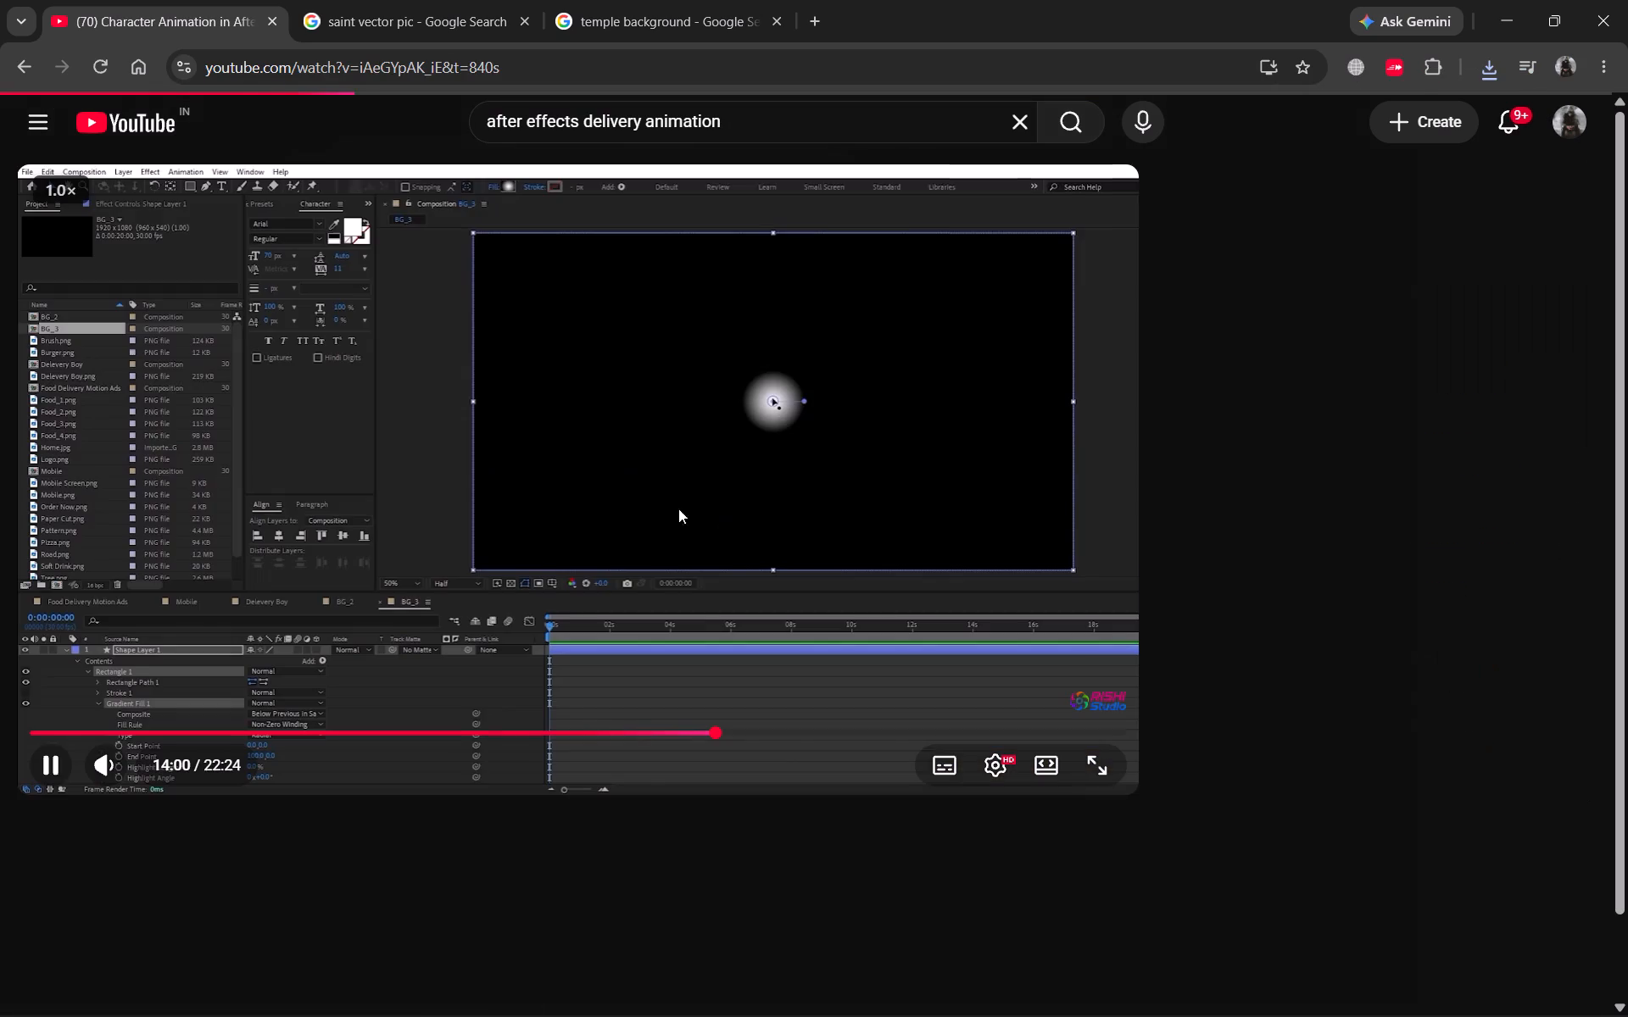
left_click(631, 506)
left_click(696, 543)
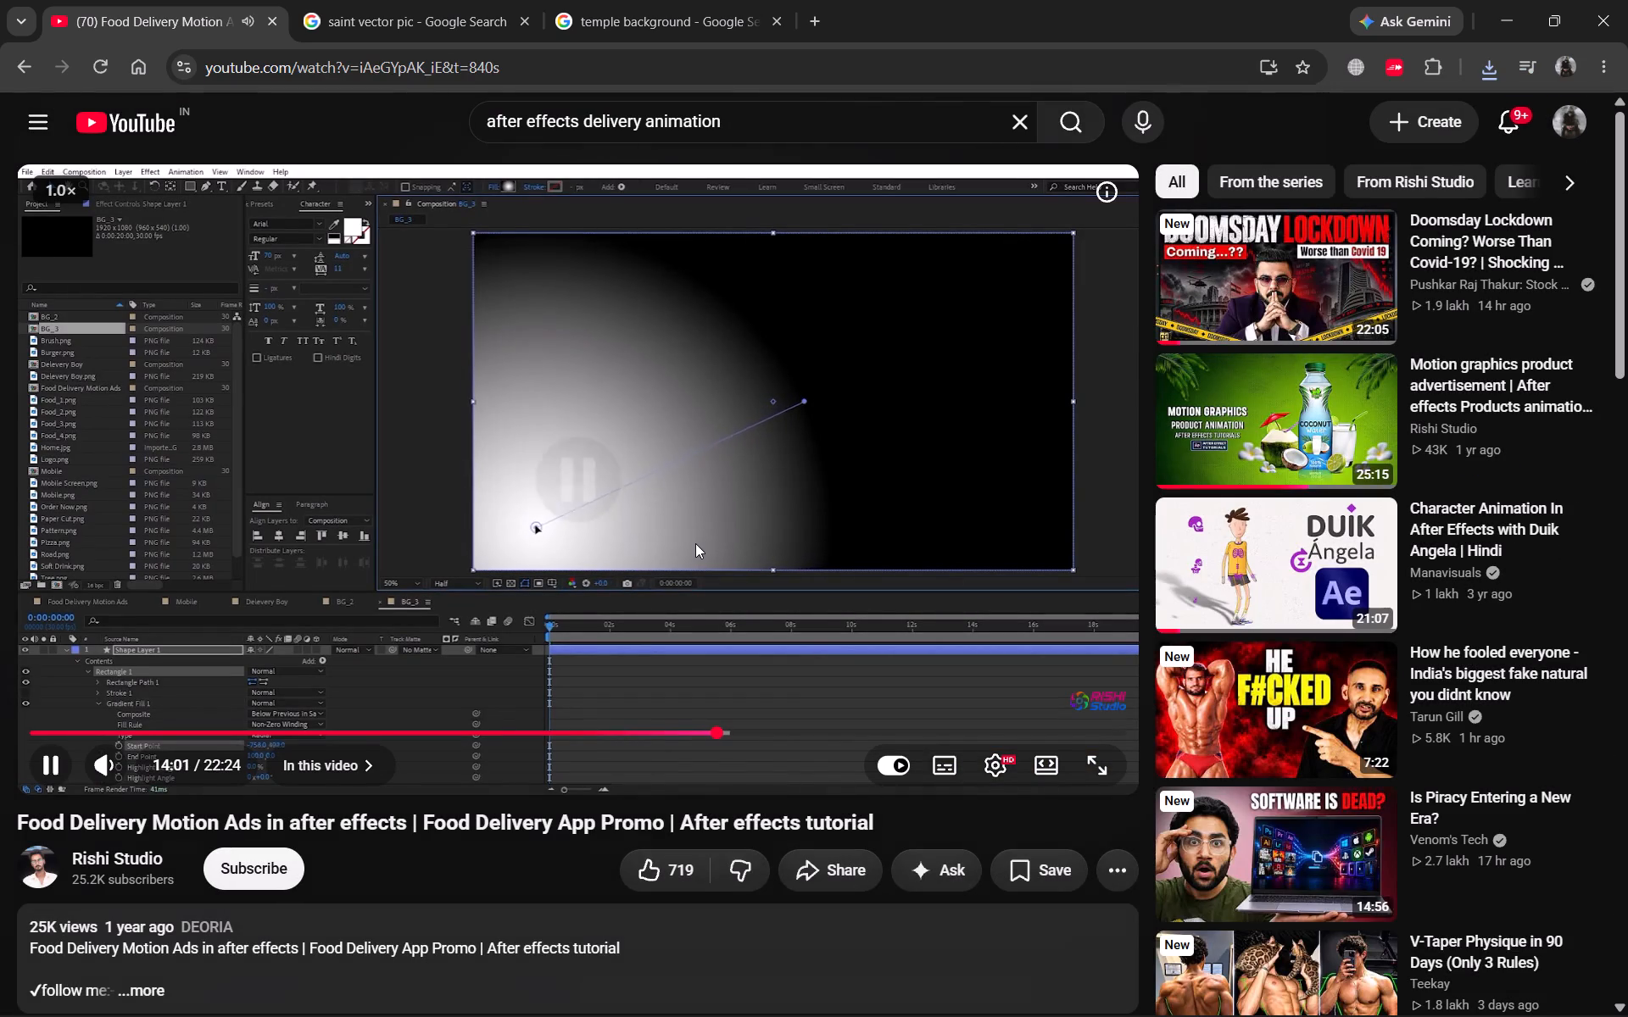
scroll(586, 592, "down", 7)
scroll(416, 463, "up", 2)
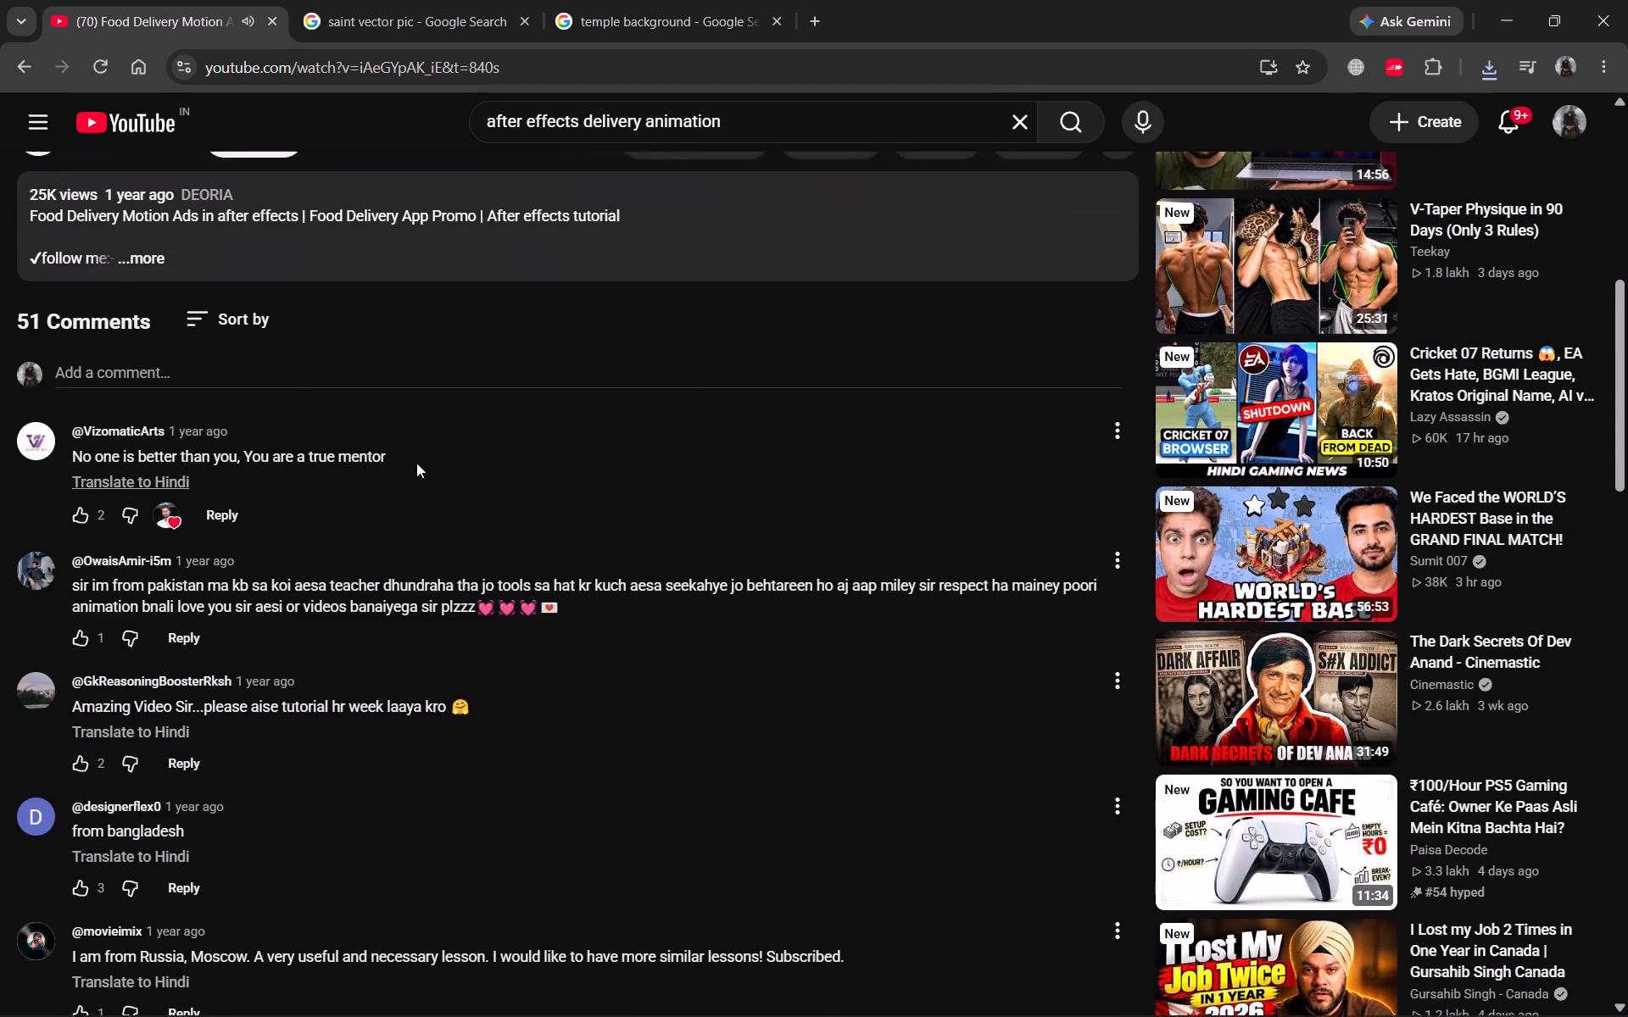
scroll(416, 463, "up", 1)
left_click(157, 564)
scroll(332, 577, "down", 1)
left_click(208, 608)
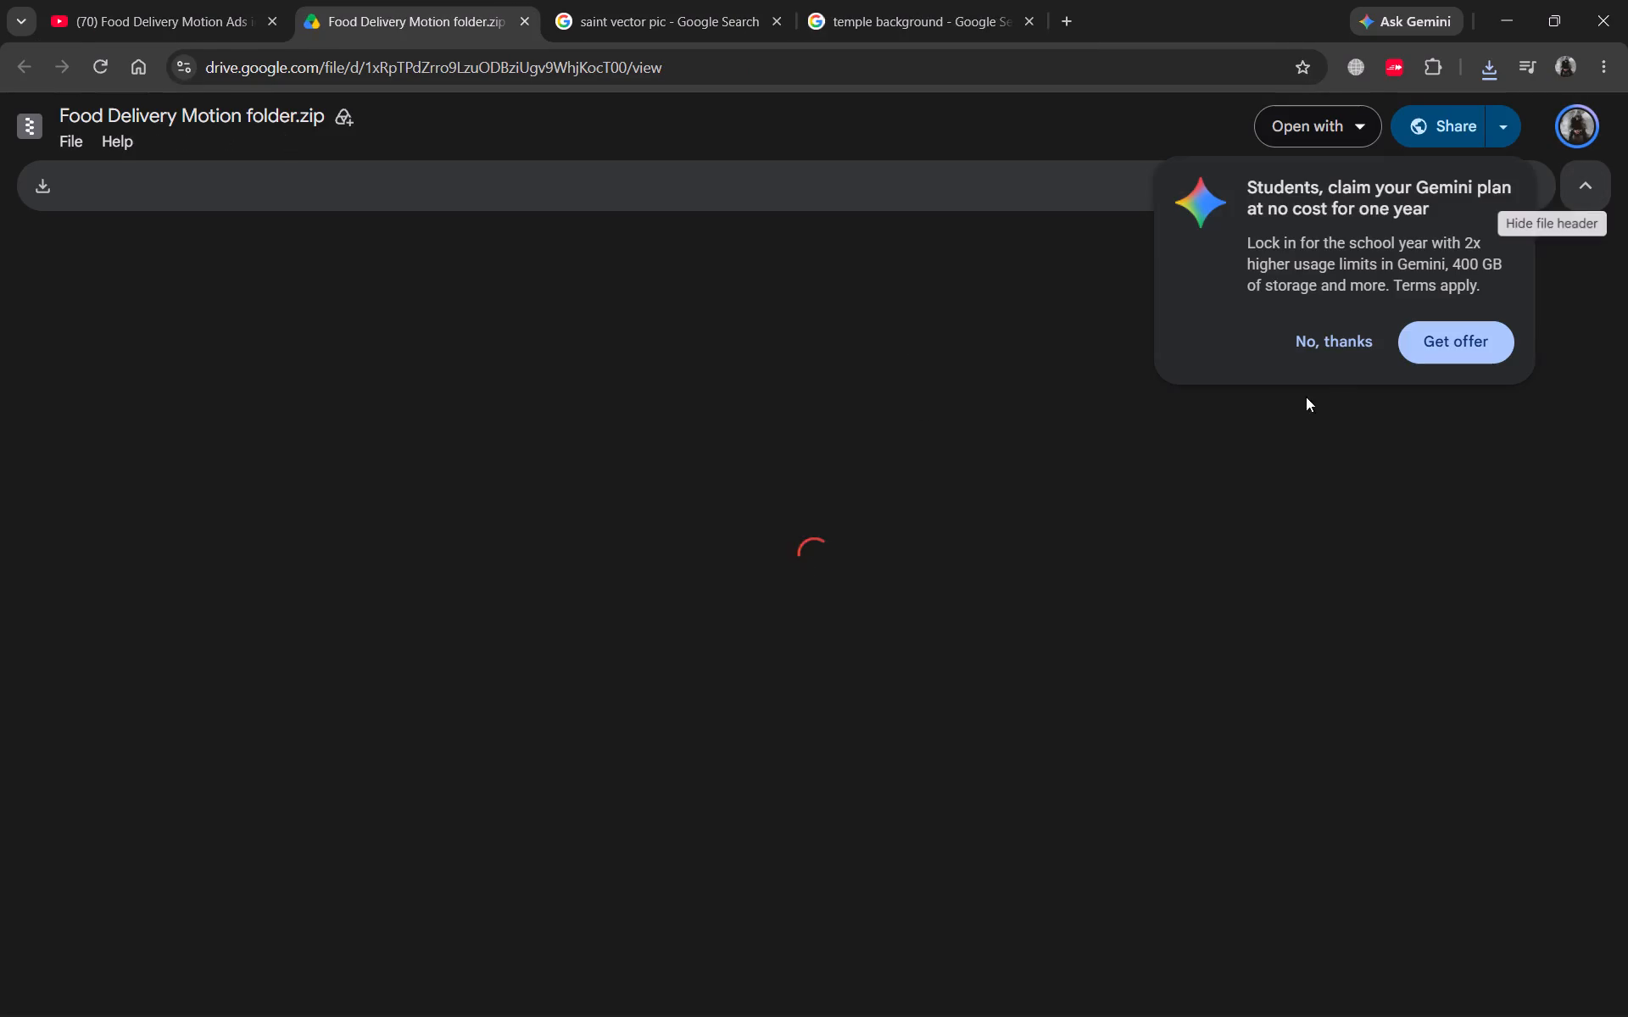
Dismiss the Gemini offer and download Food Delivery Motion folder.zip from Google Drive.
left_click(1320, 340)
left_click(36, 185)
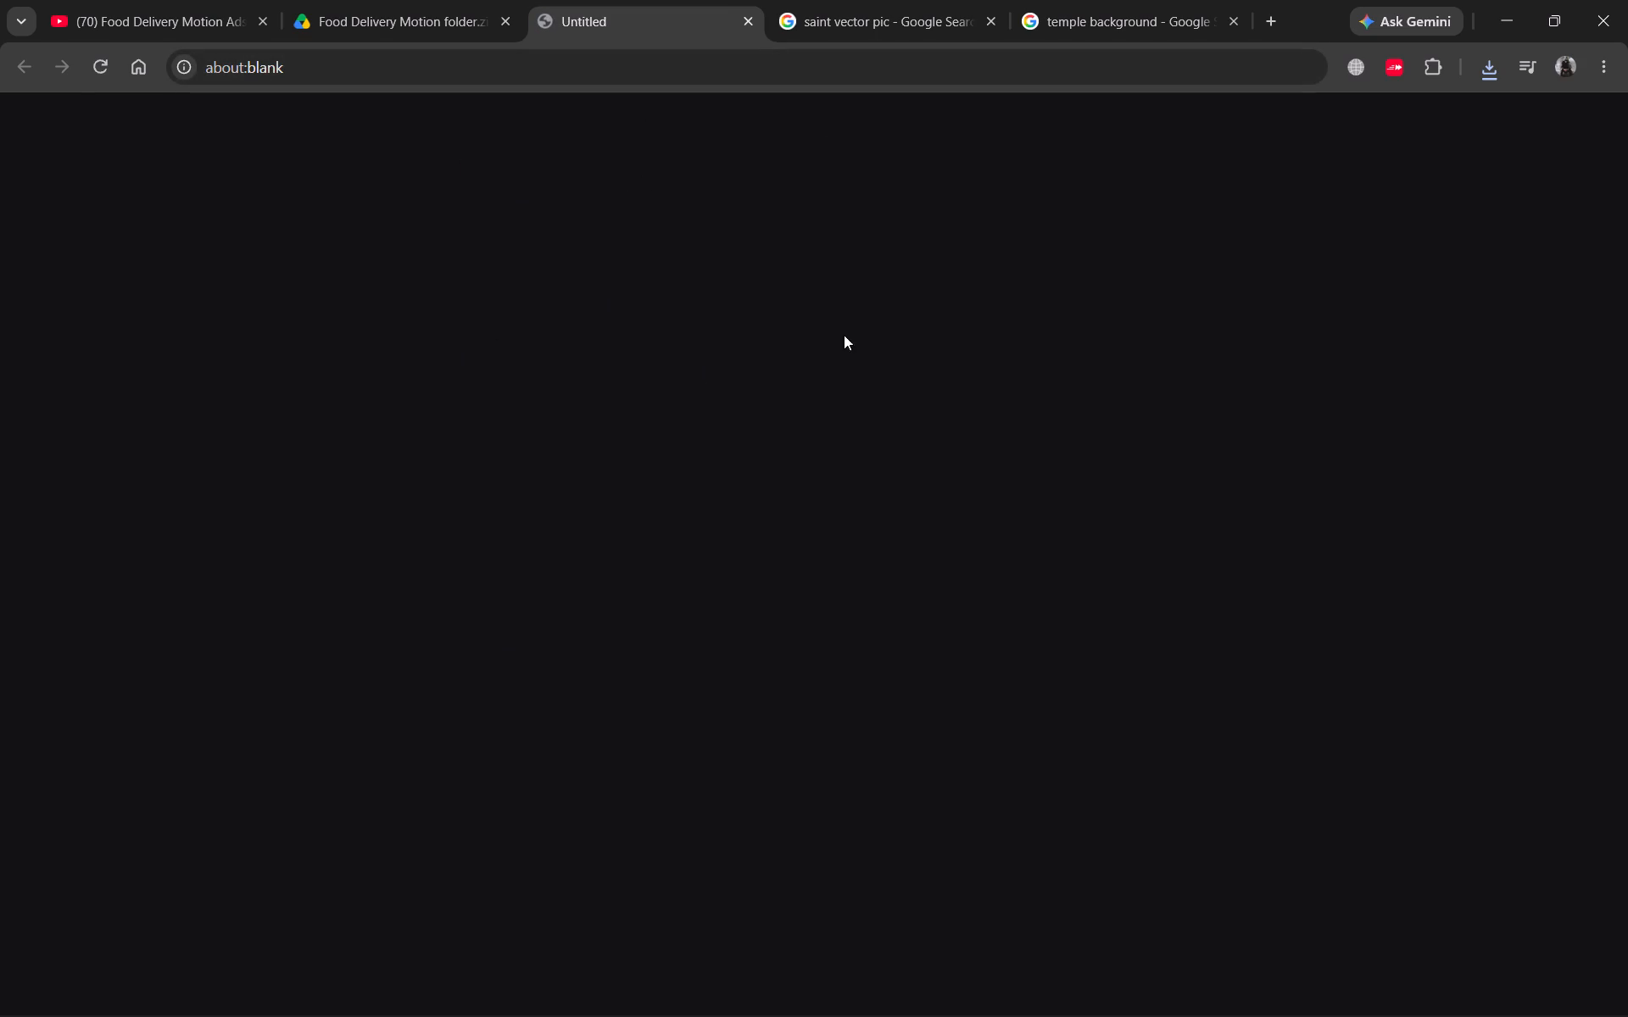
left_click(822, 607)
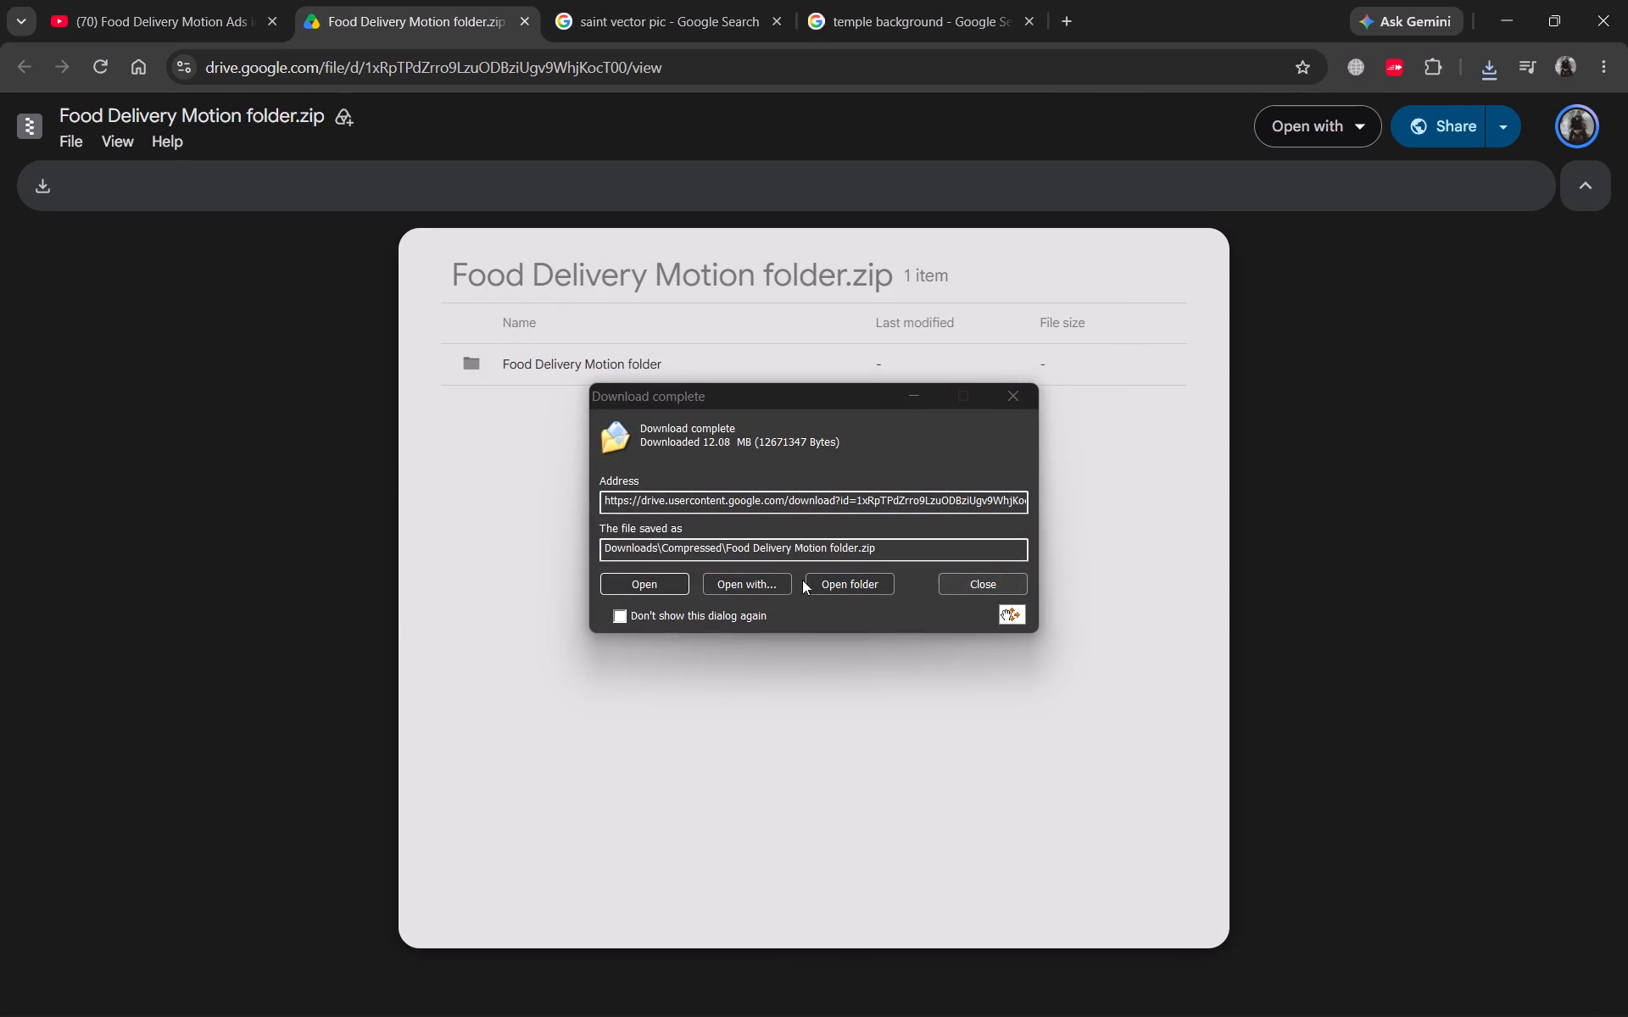
Extract the downloaded archive in WinRAR to Downloads\Compressed\Food Delivery Motion folder, then close the archive and the Drive page.
left_click(670, 586)
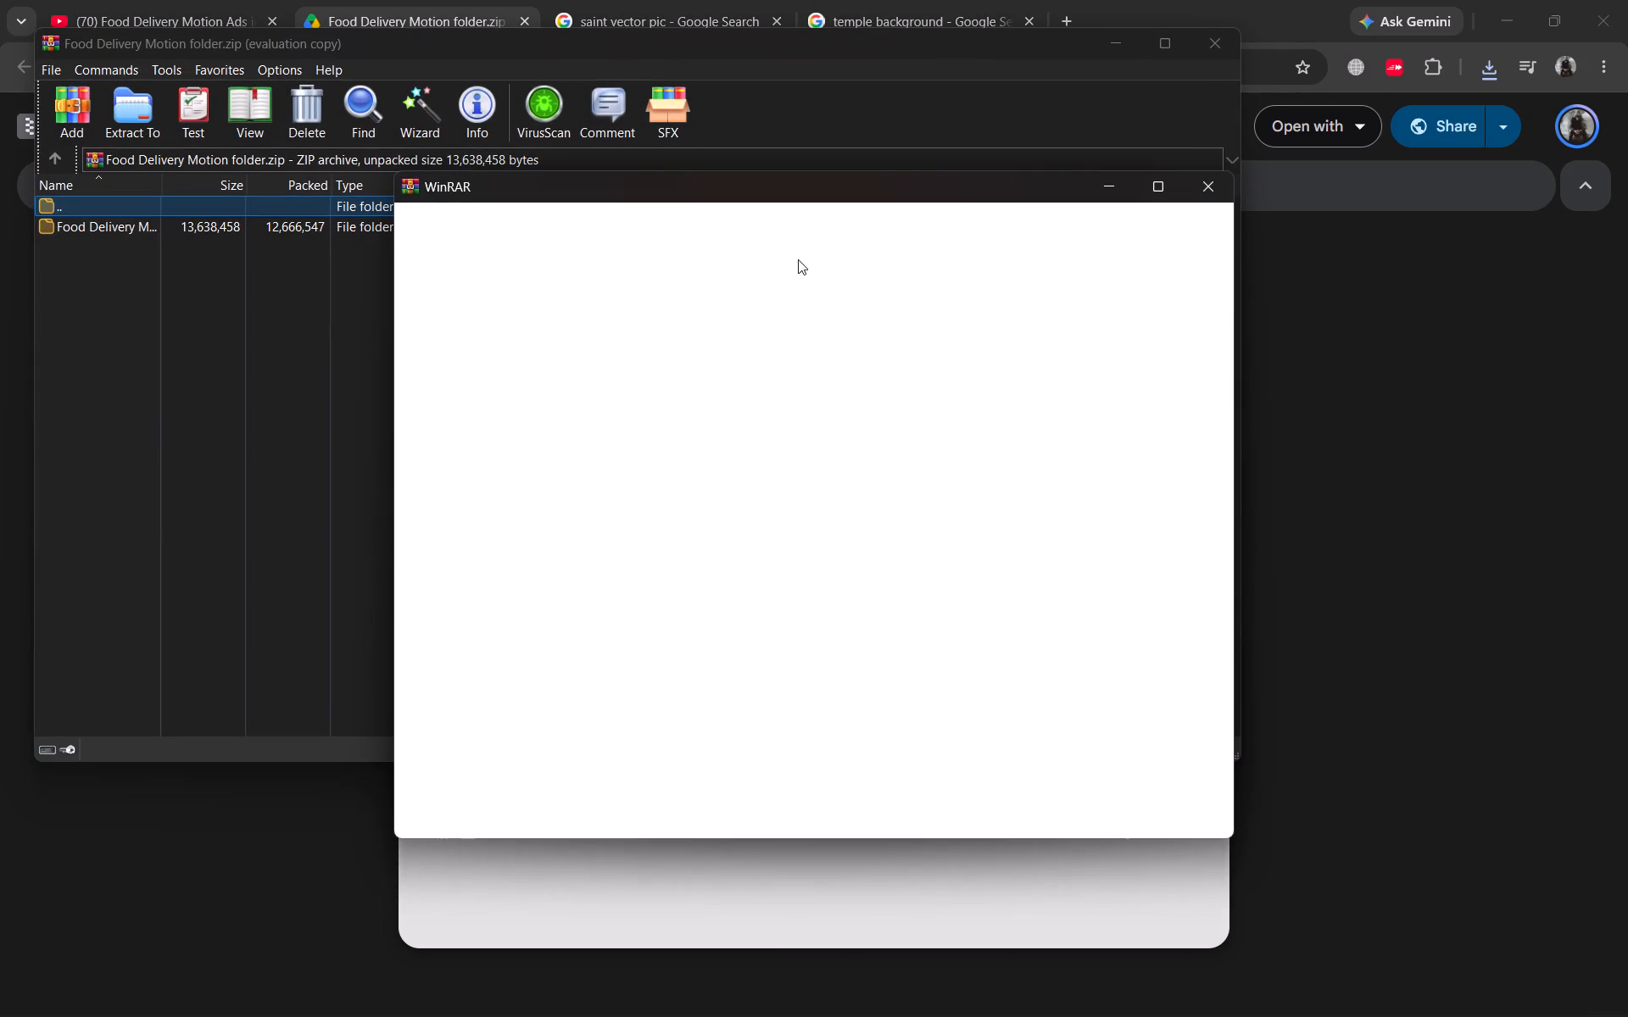
left_click(1207, 195)
left_click(150, 109)
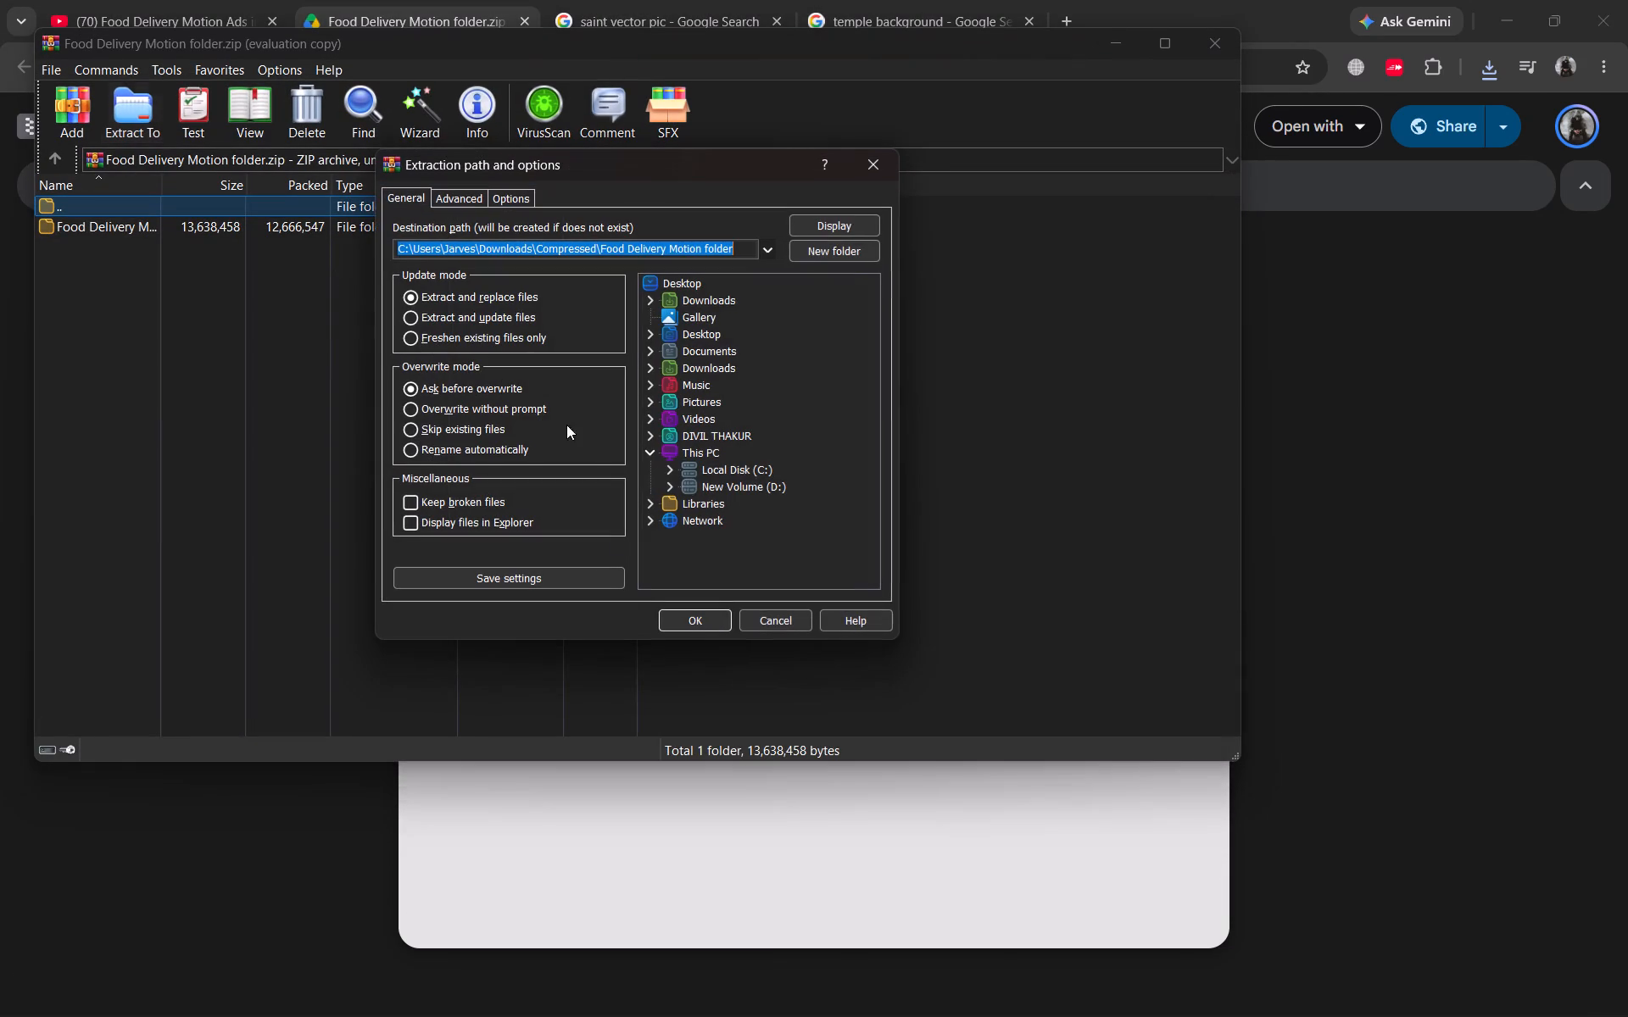
left_click(678, 616)
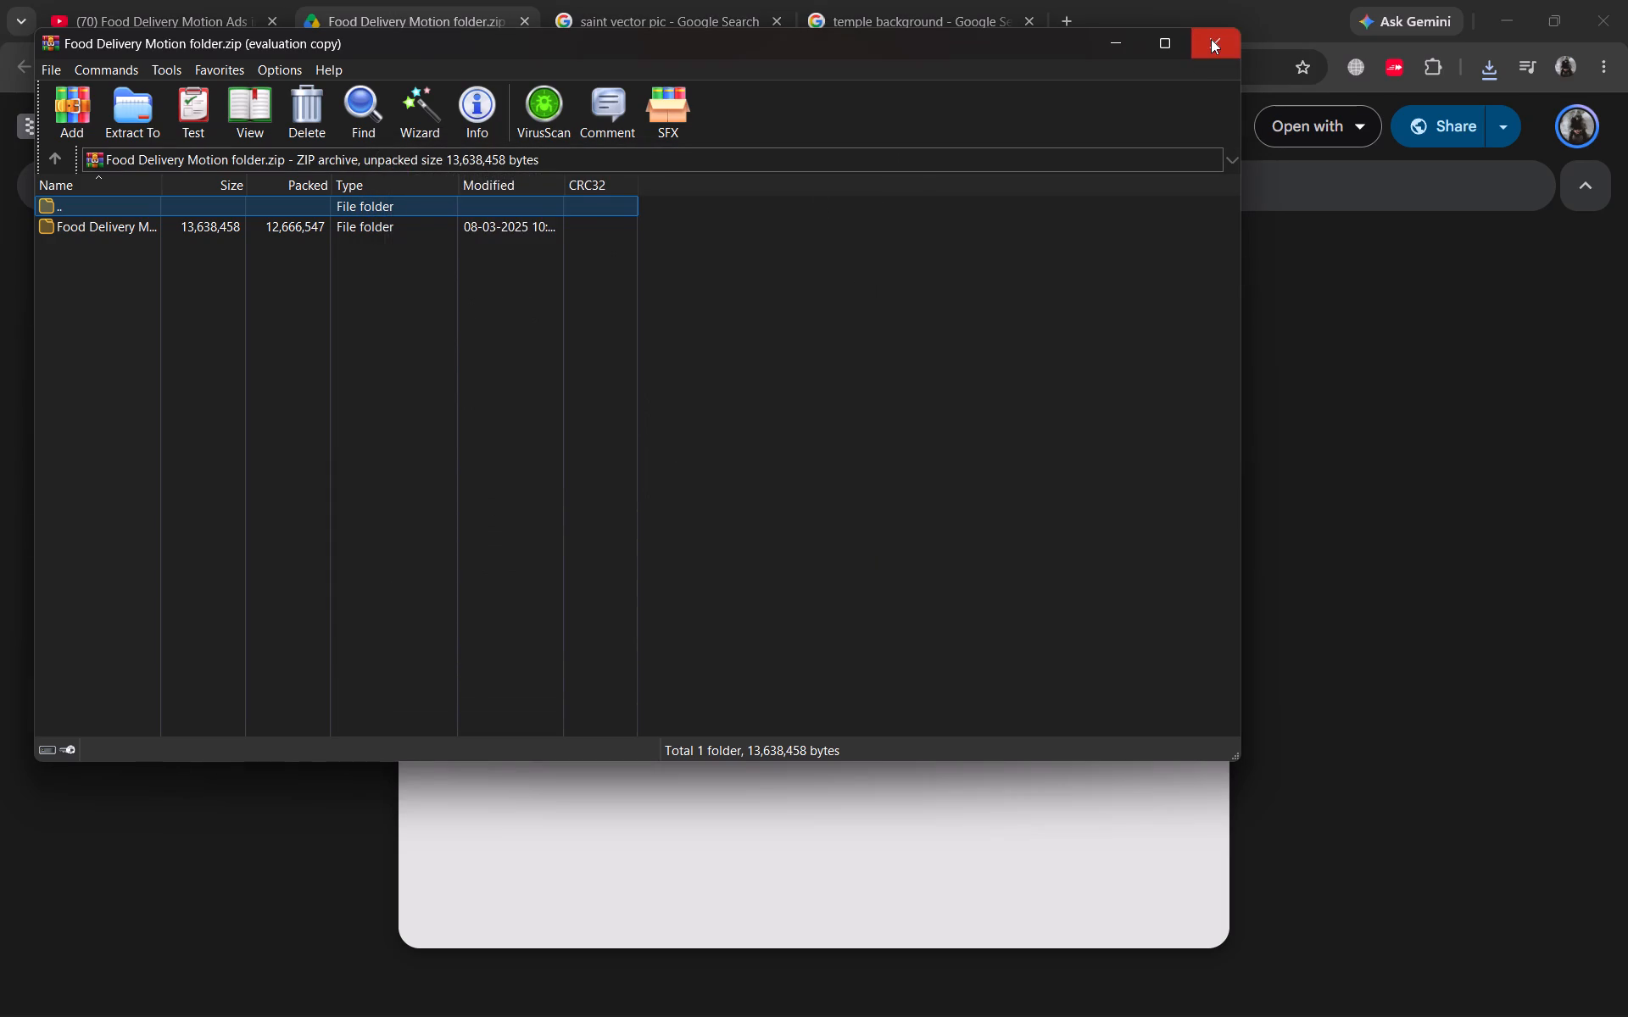
left_click(1211, 39)
left_click(531, 14)
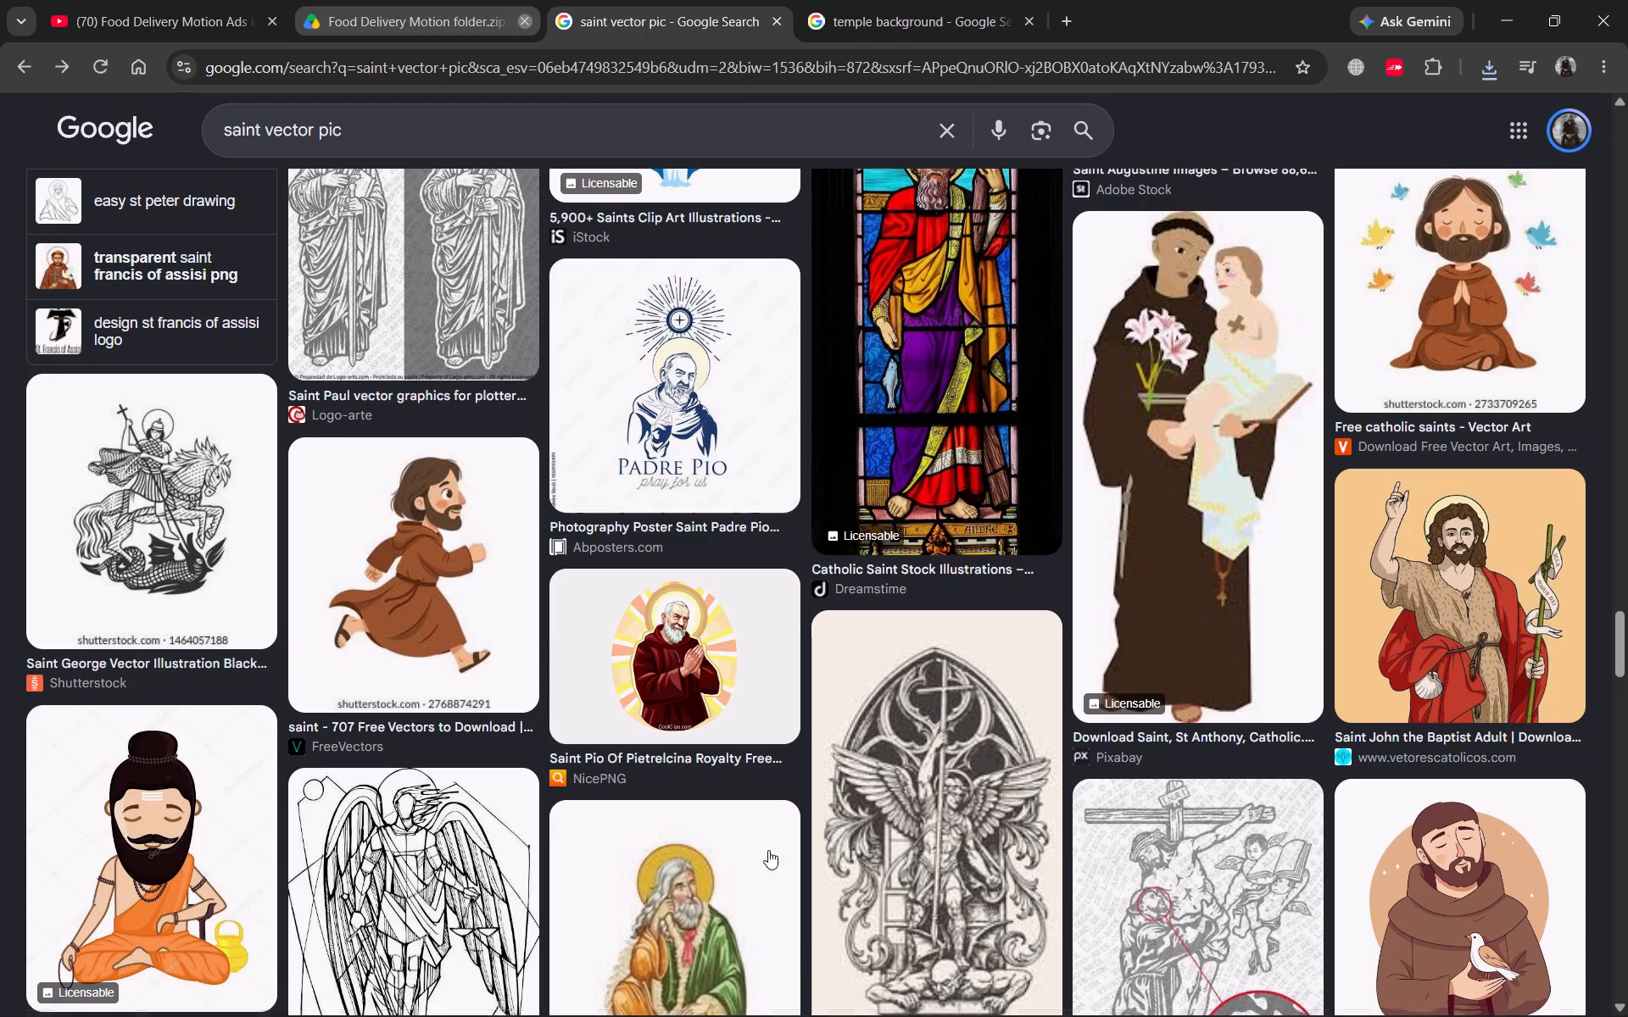
In File Explorer, move the extracted Food Delivery Motion folder from Compressed into the Downloads folder.
left_click(749, 977)
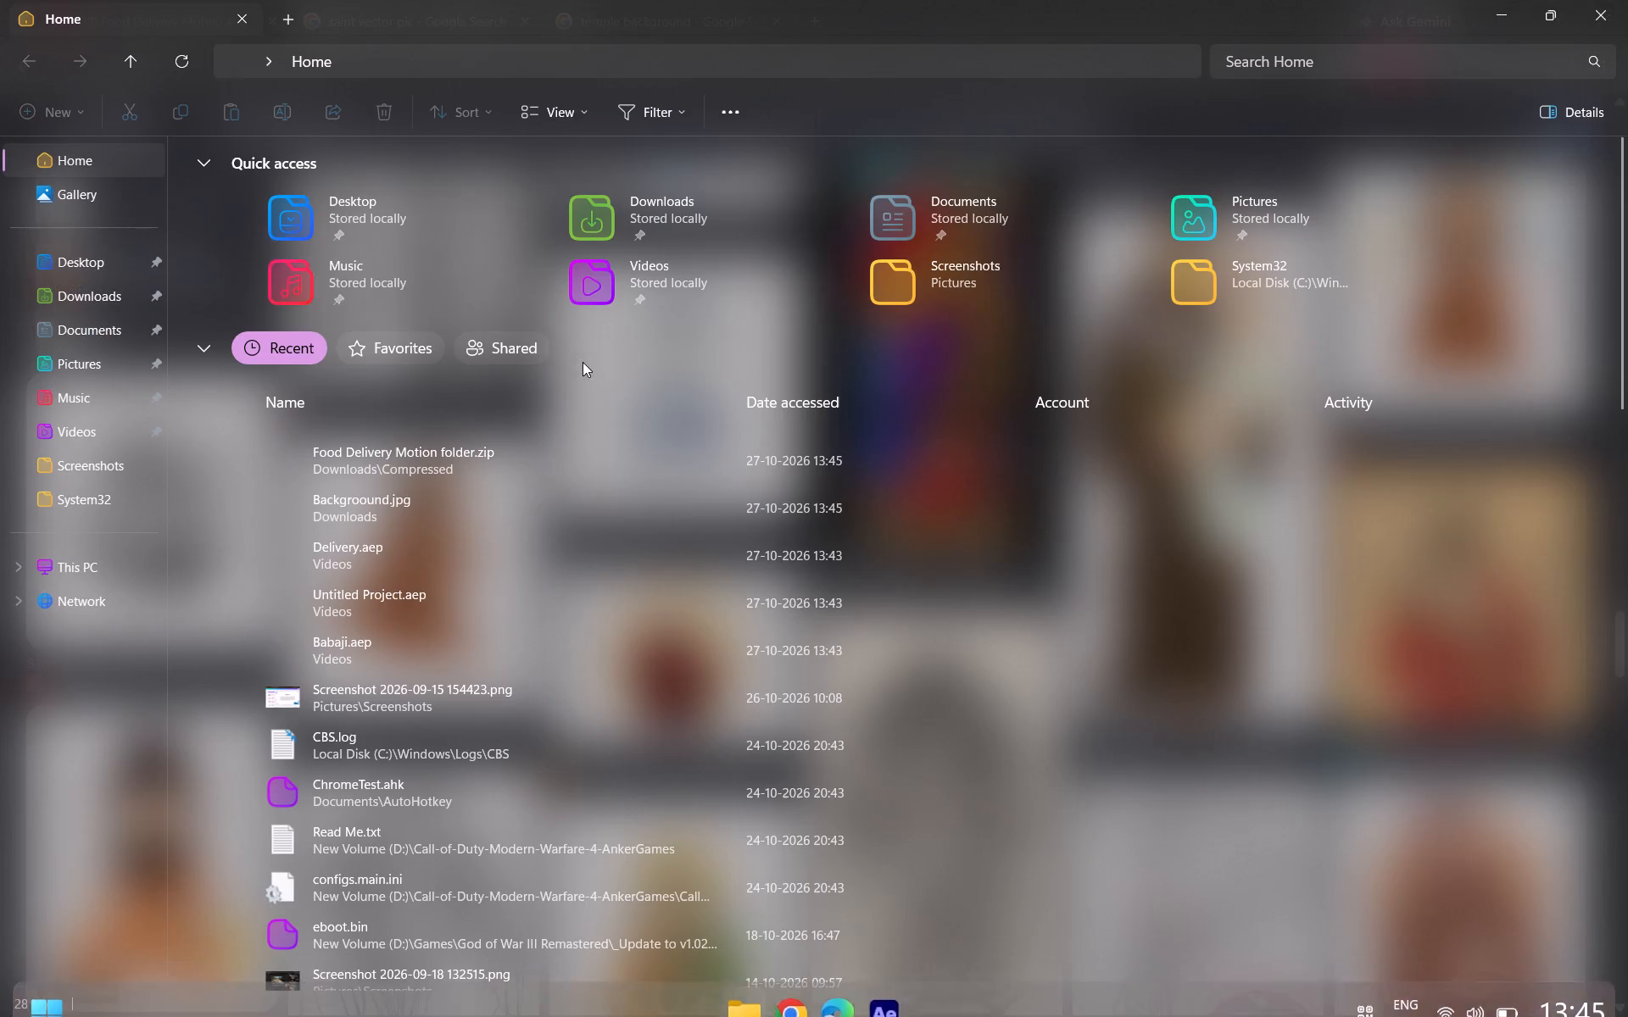
double_click(651, 187)
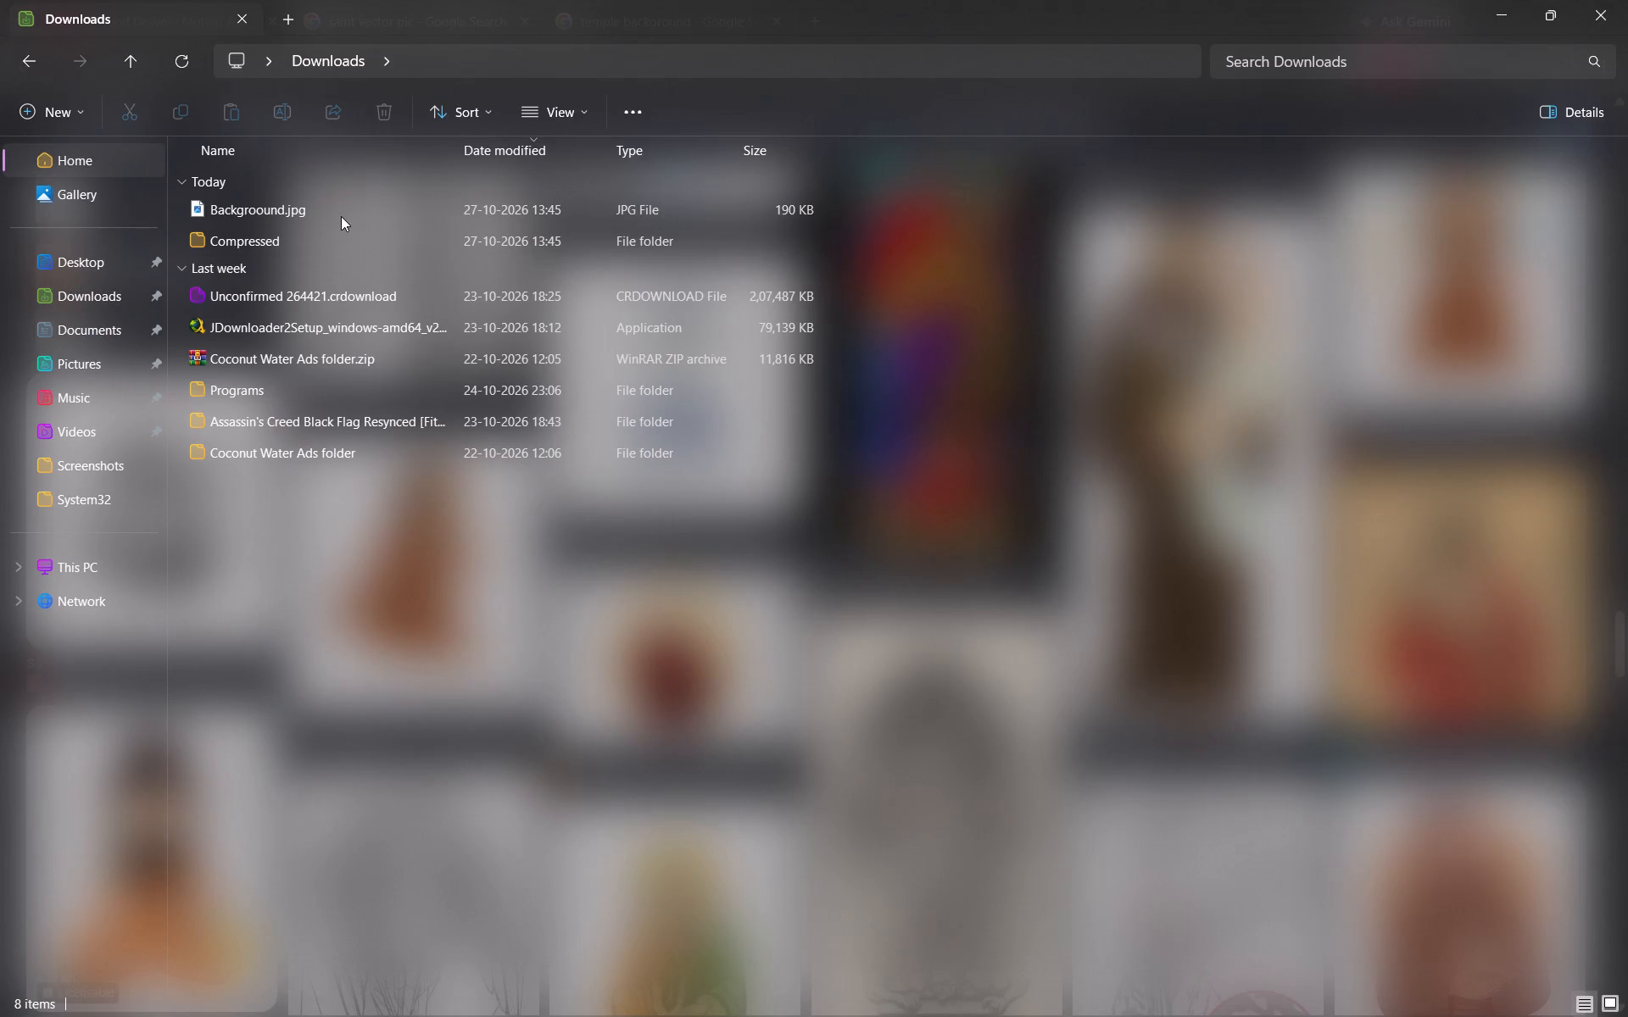
left_click(288, 256)
double_click(287, 244)
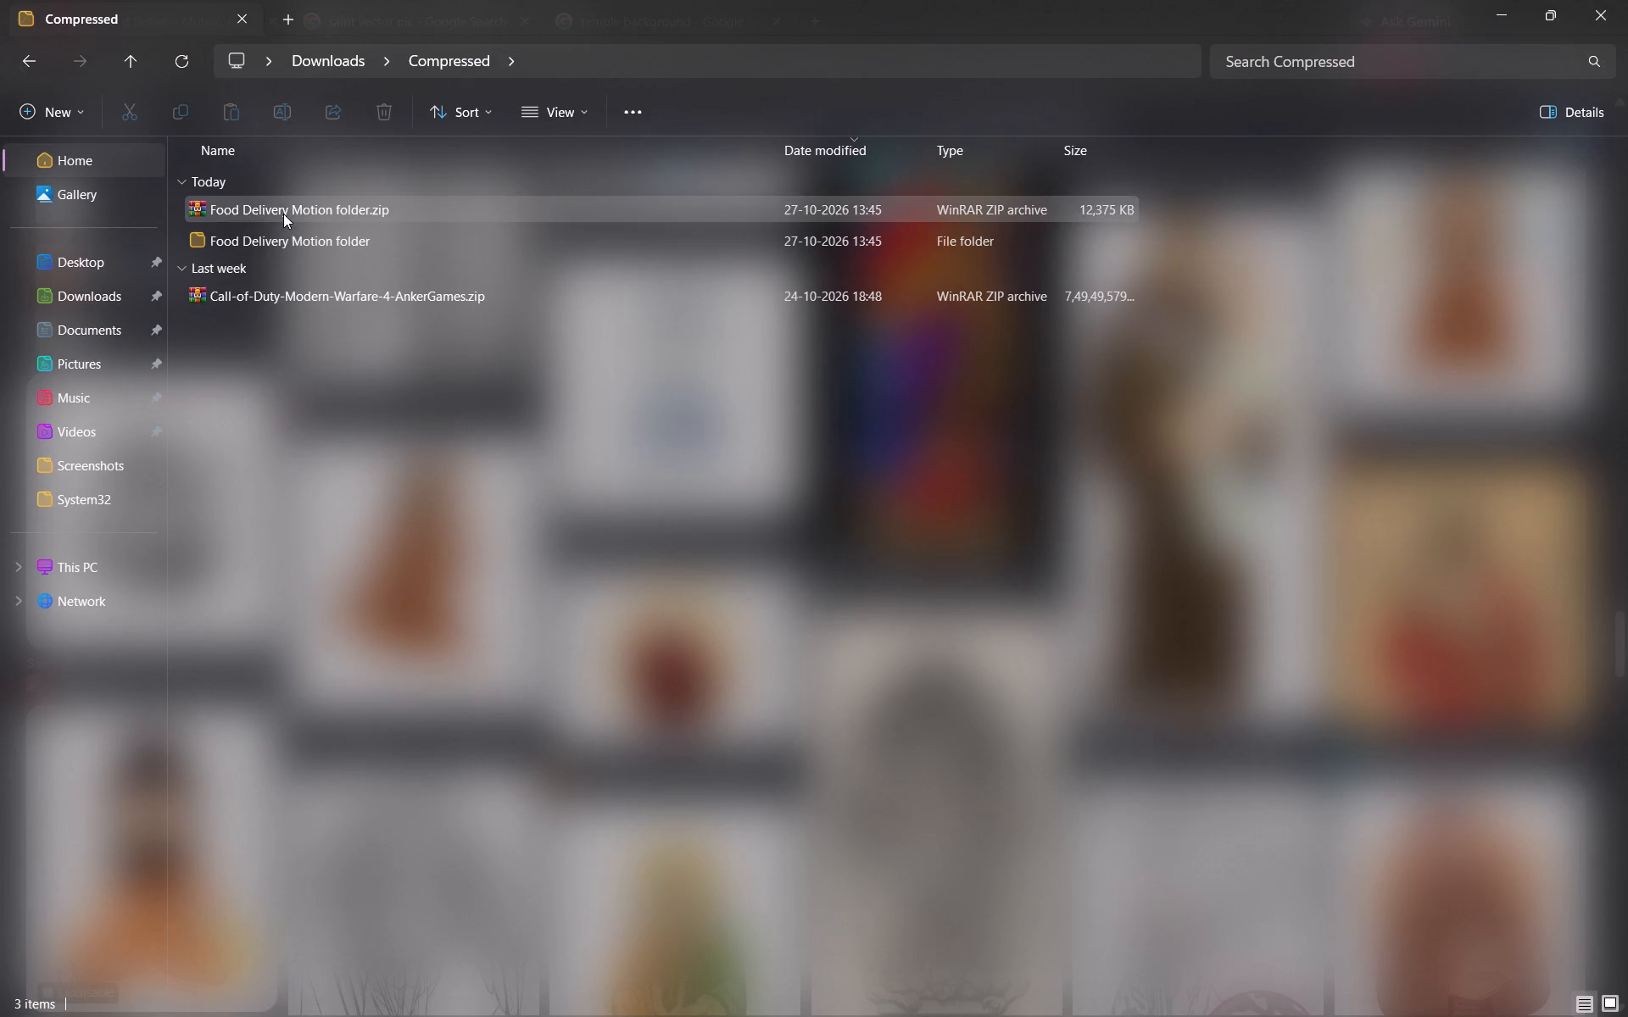
left_click(291, 236)
key("ctrl+x")
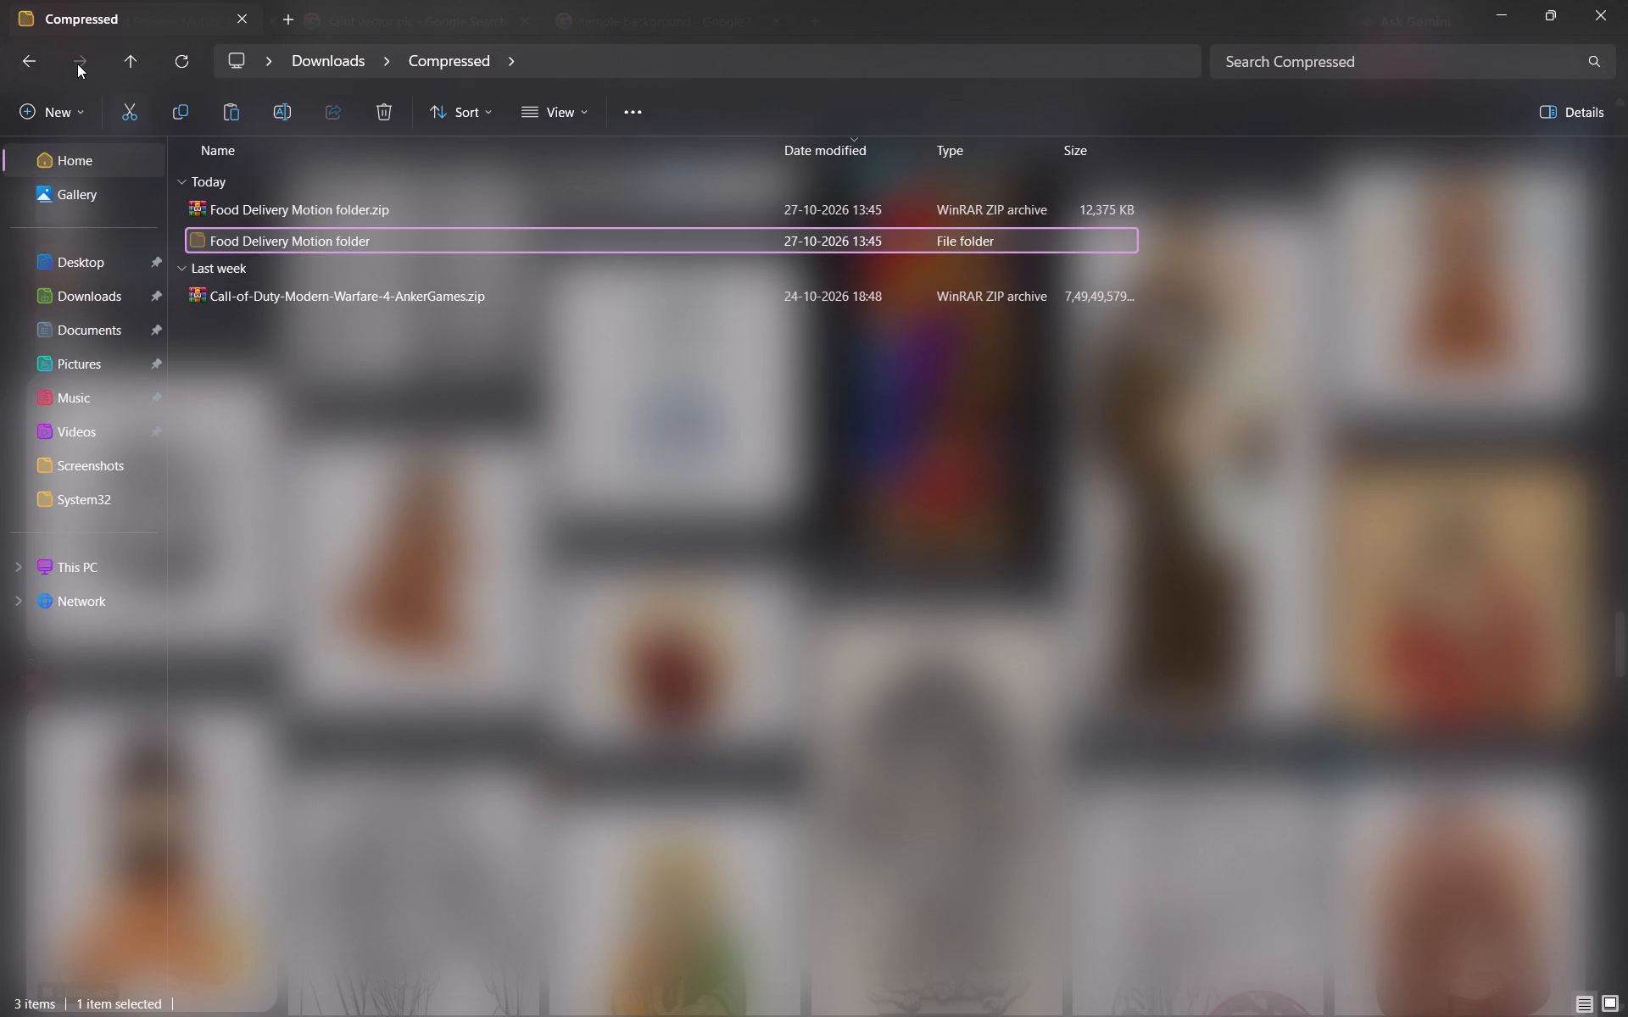
left_click(137, 56)
left_click(378, 561)
key("ctrl+v")
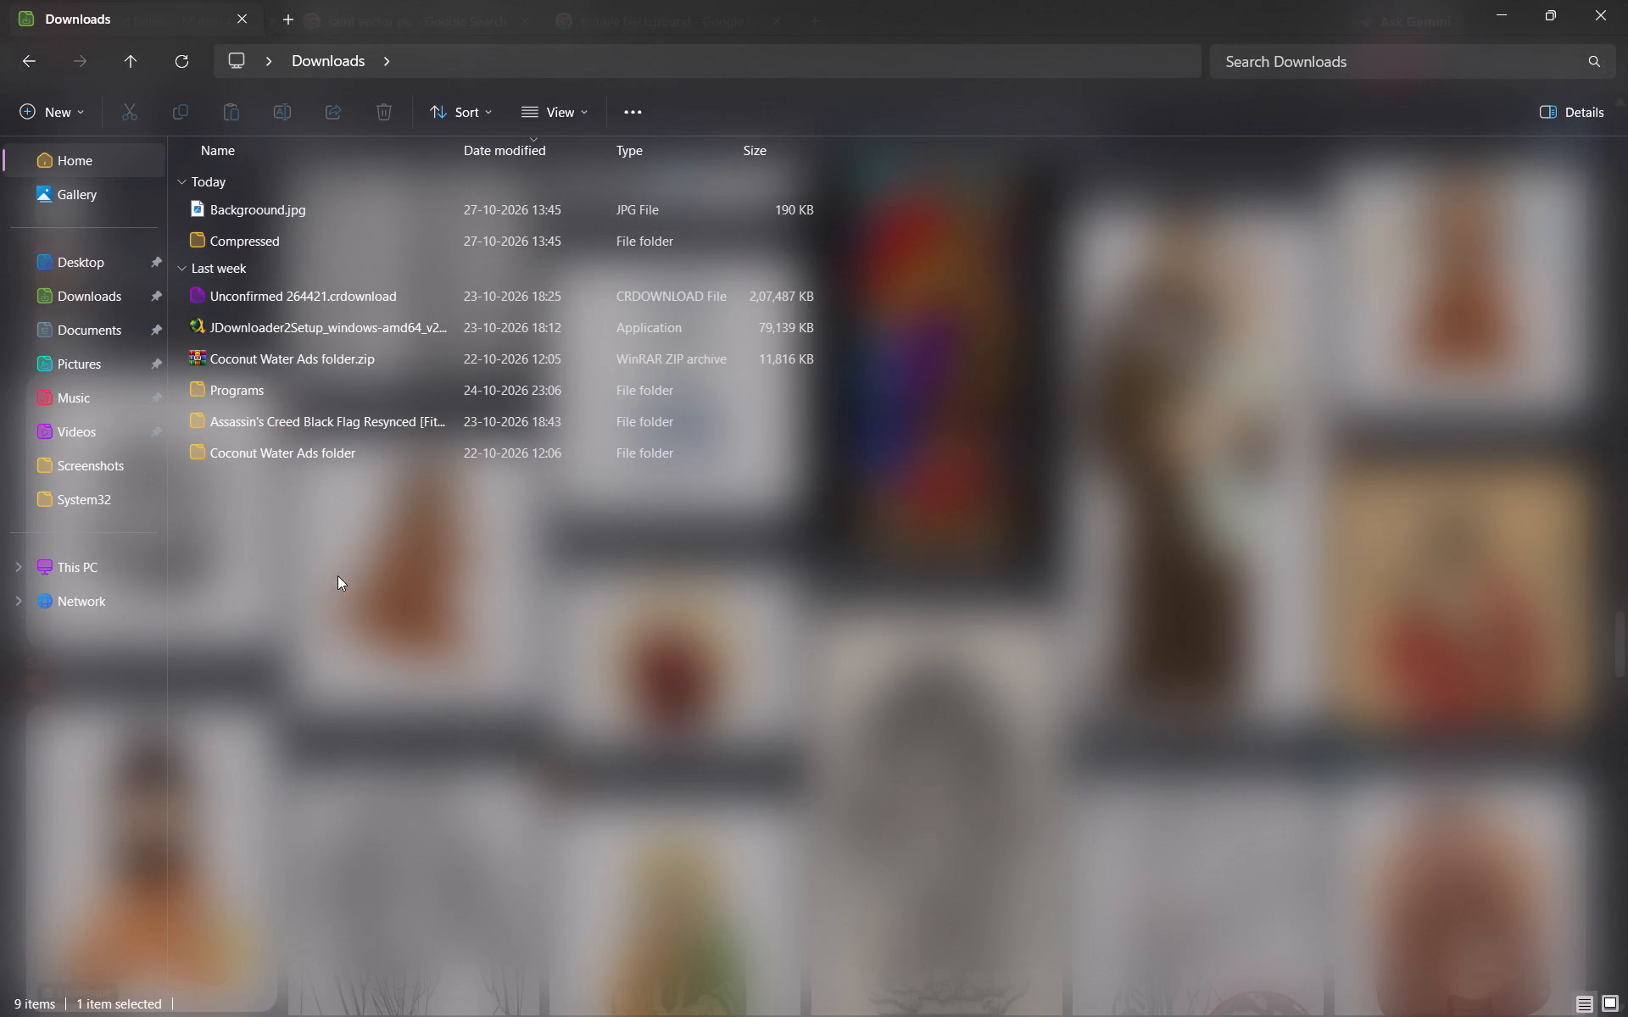
Look inside the moved Food Delivery Motion folder and its subfolder, and minimize File Explorer.
double_click(244, 275)
double_click(266, 214)
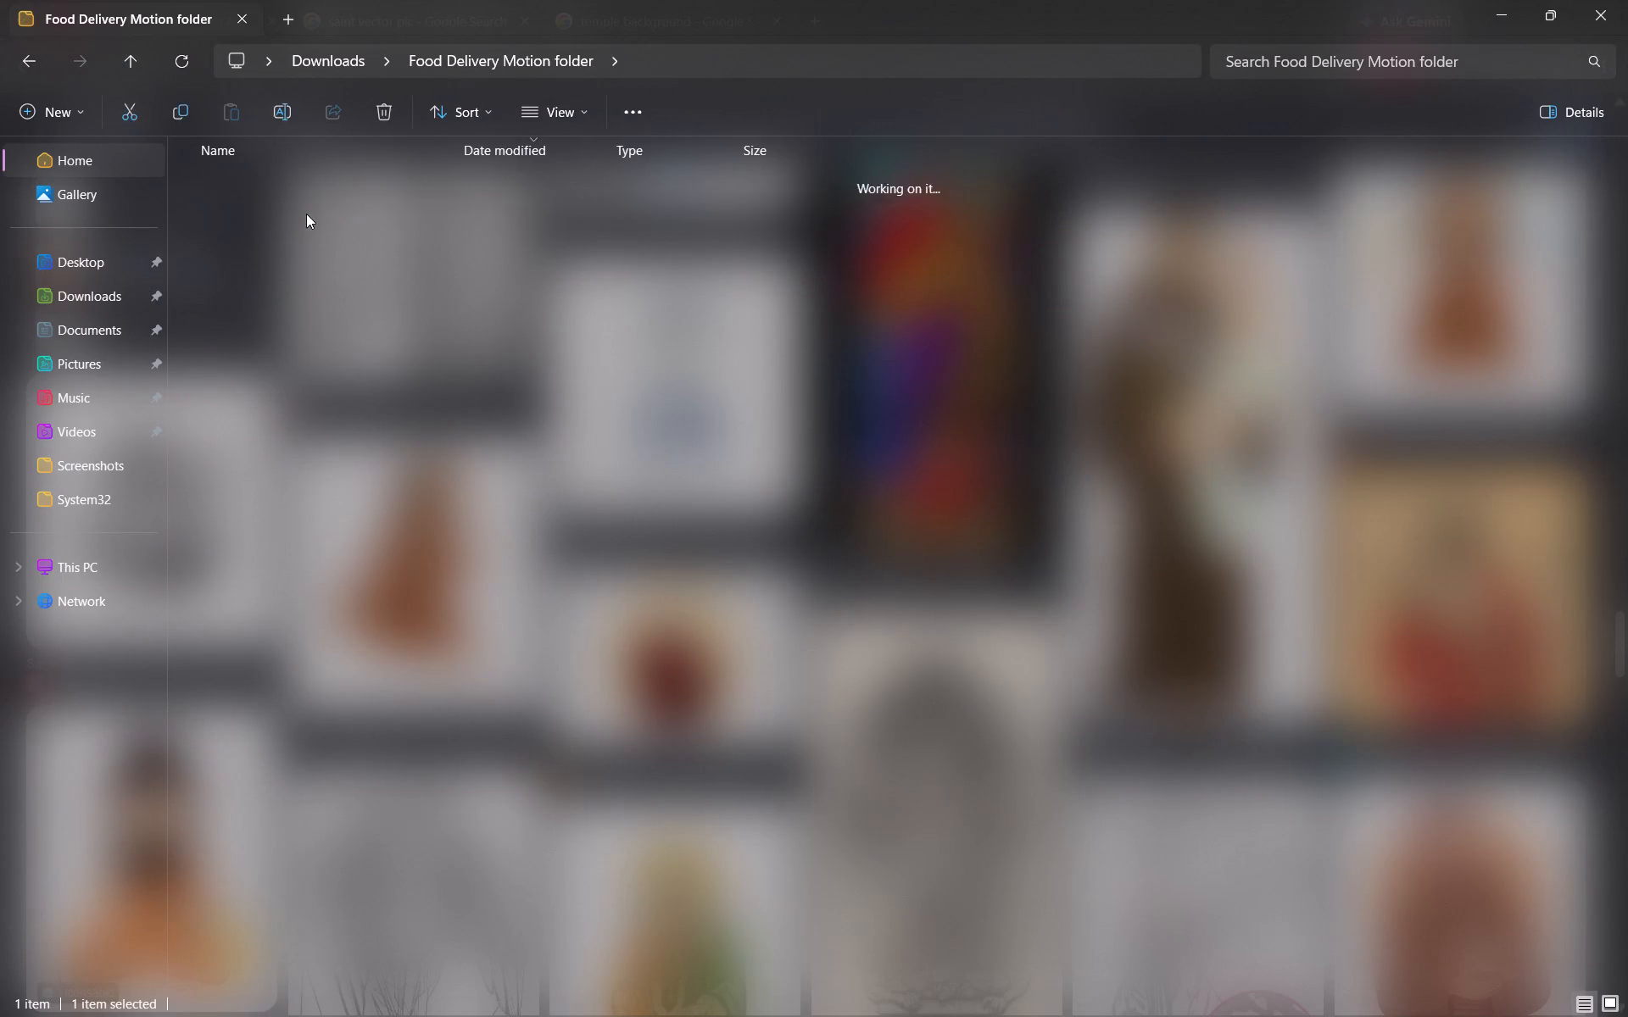
left_click(1483, 10)
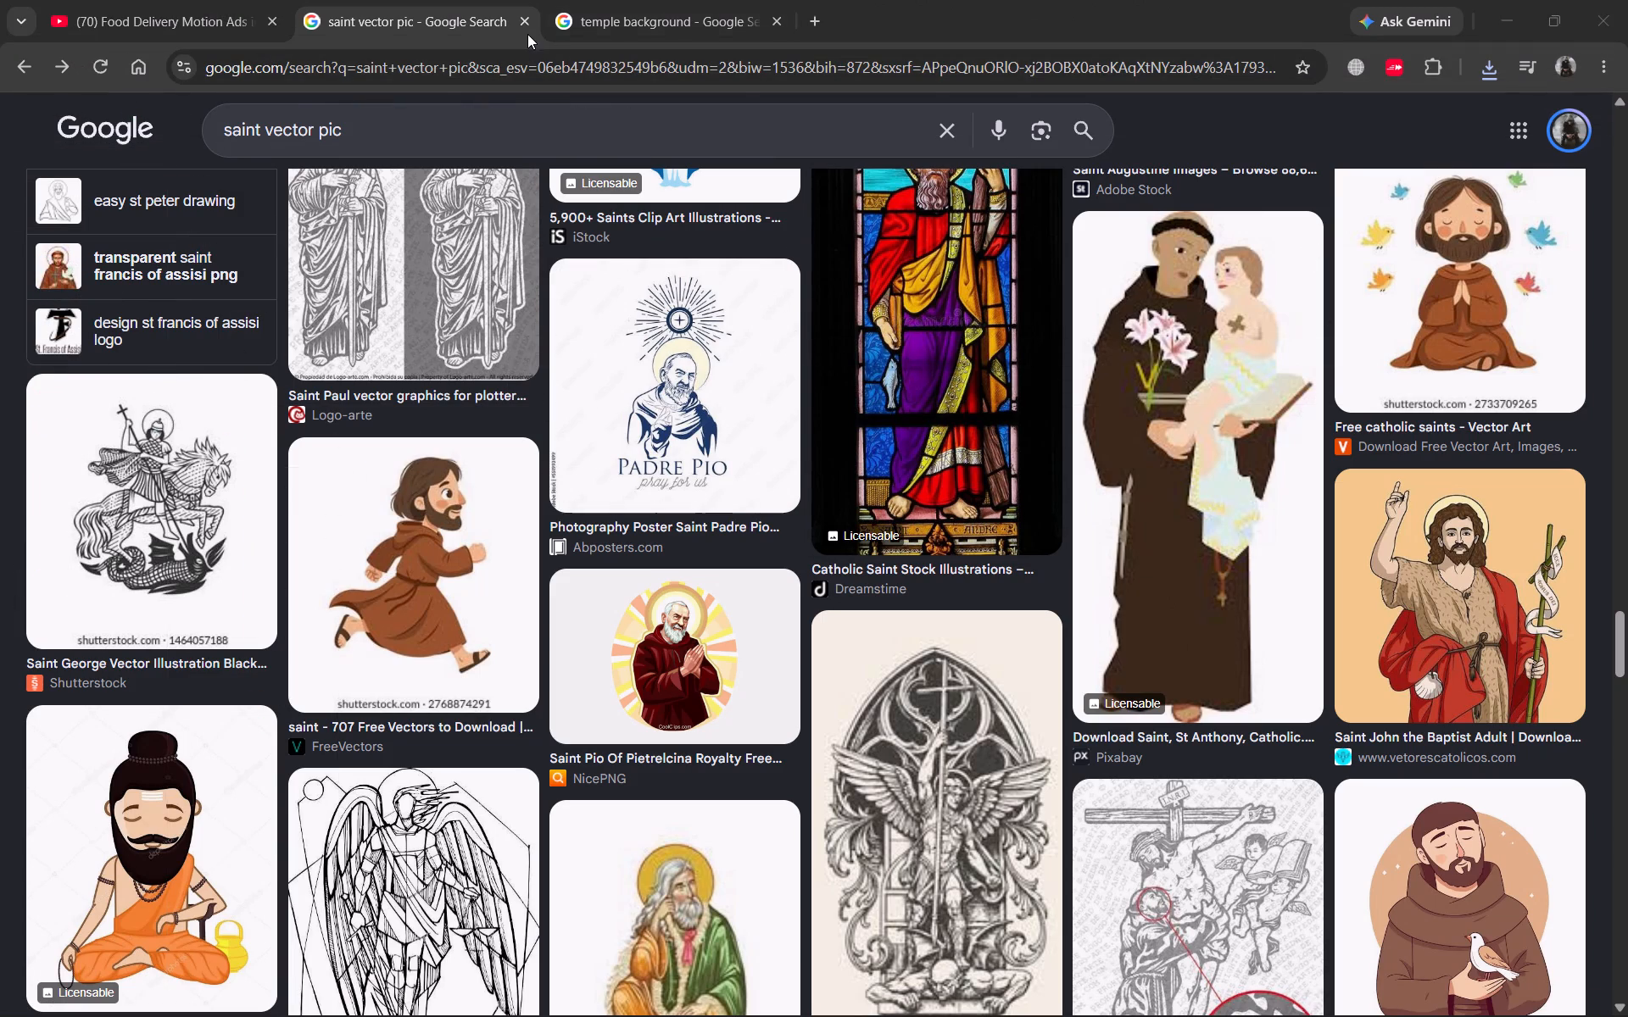
Close the saint vector pic and temple background search pages.
left_click(527, 26)
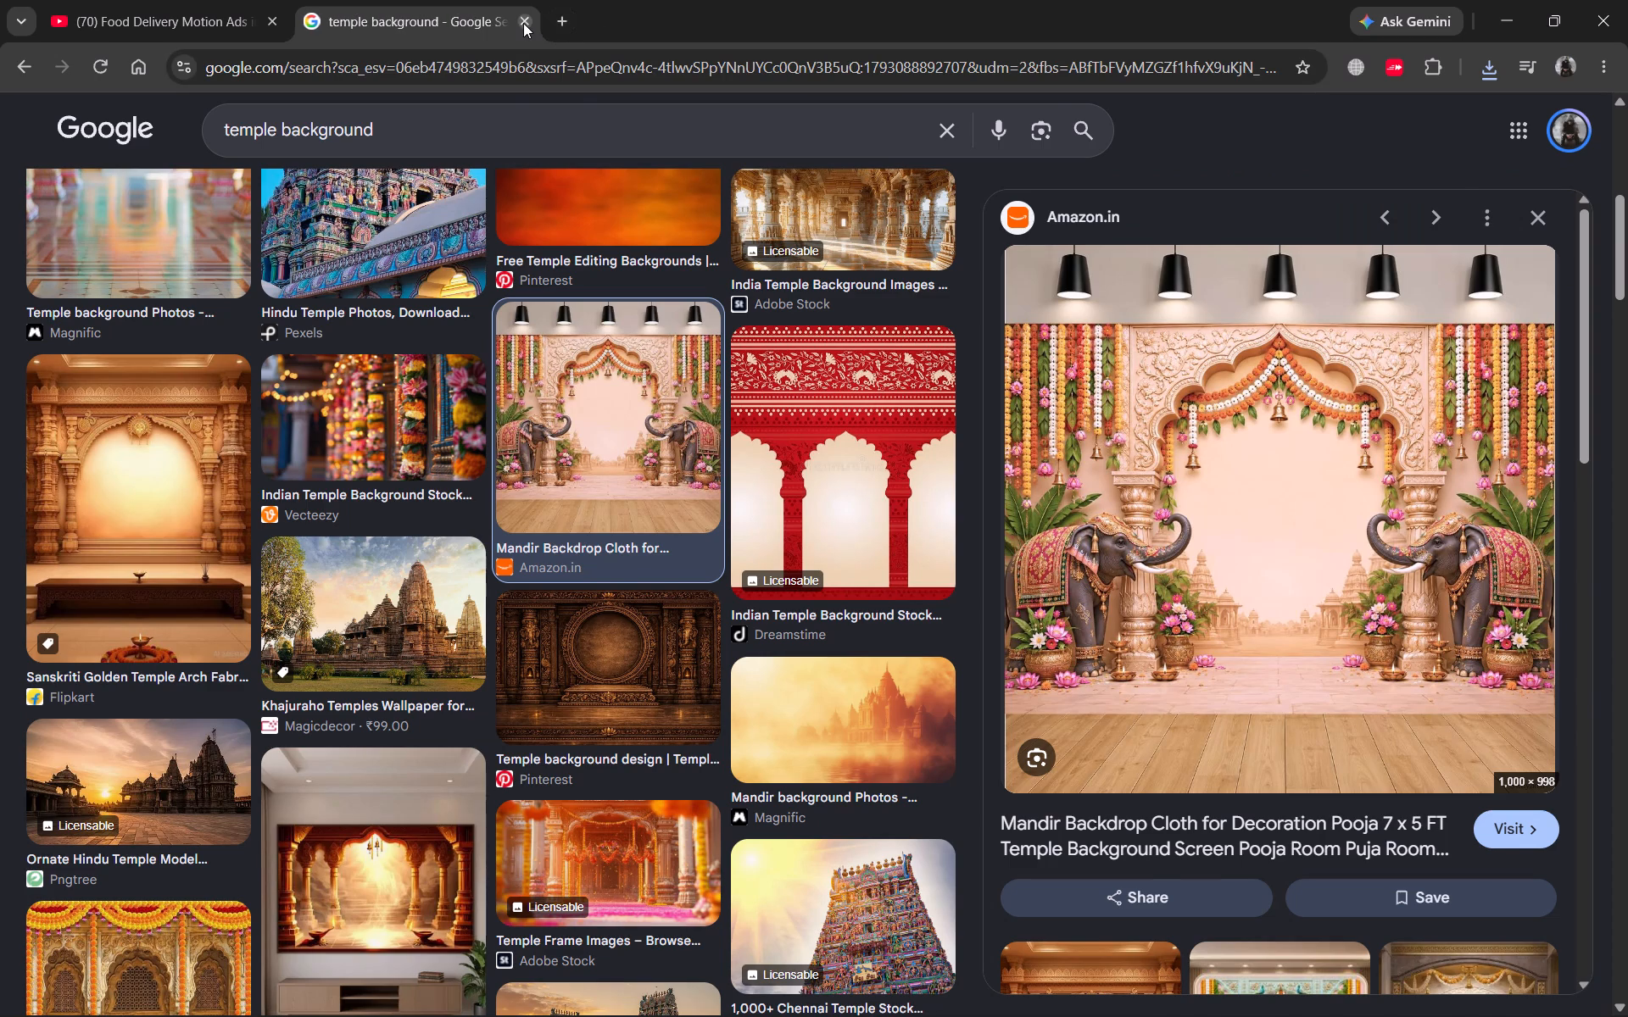
left_click(523, 23)
Switch to After Effects and open the Babaji.aep project from the Videos folder.
key("alt+Tab")
key("alt+Tab")
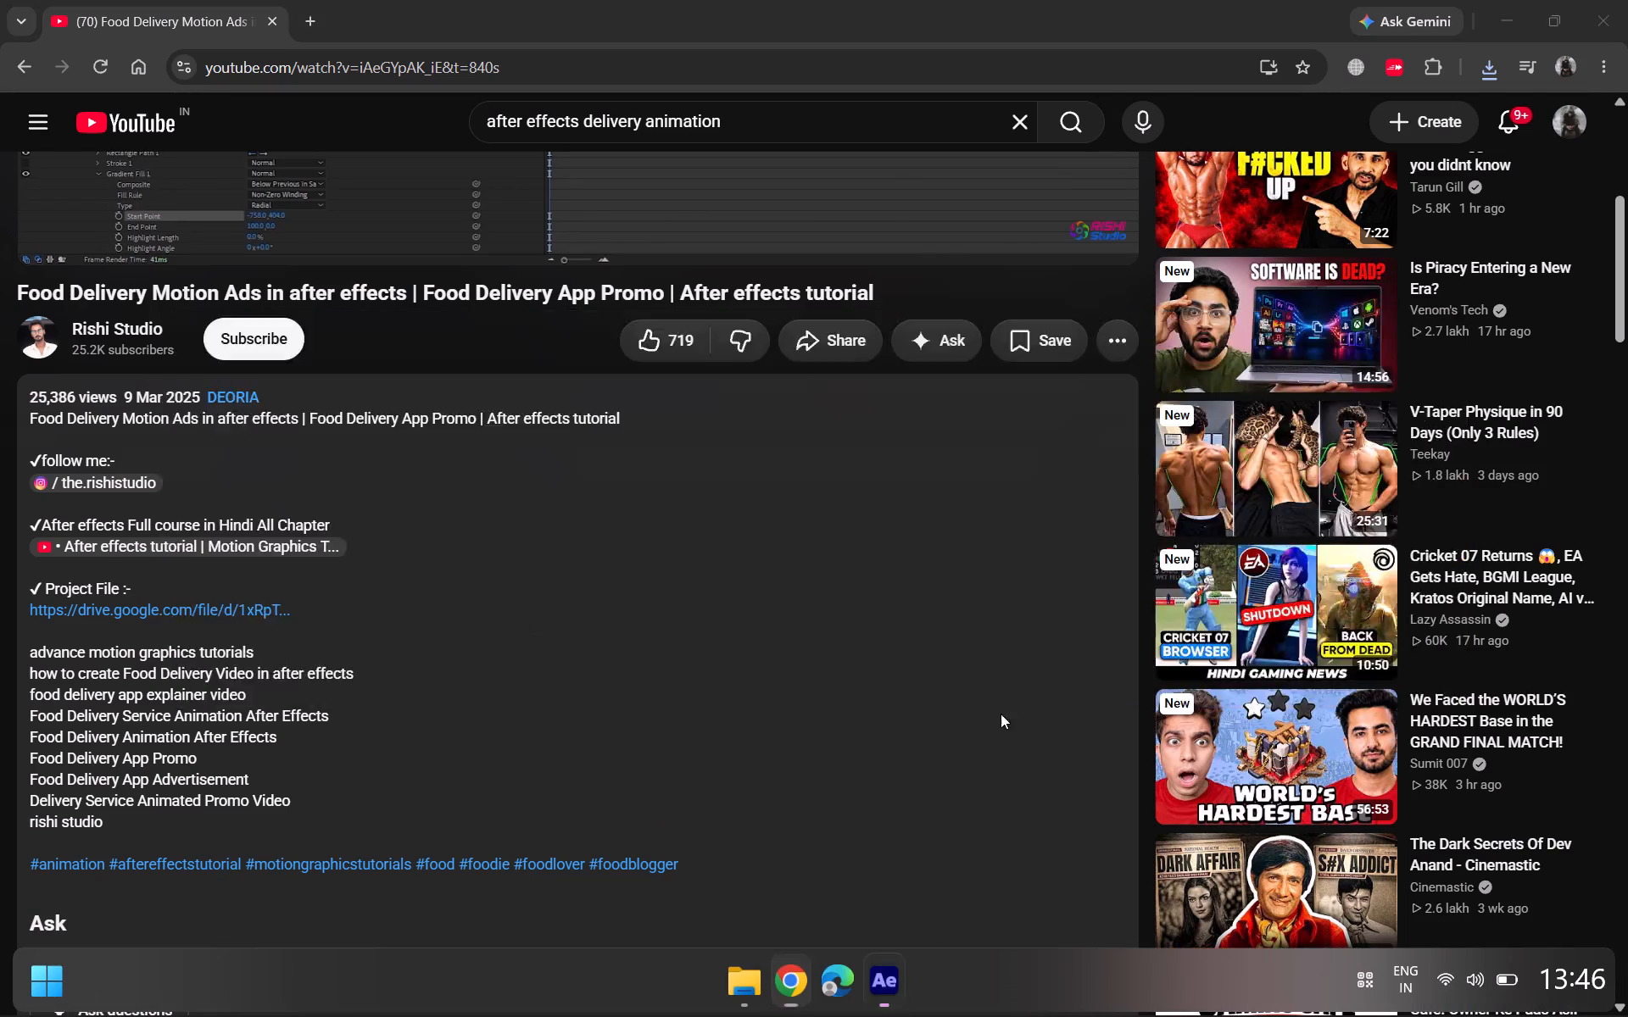
left_click(21, 46)
left_click(25, 35)
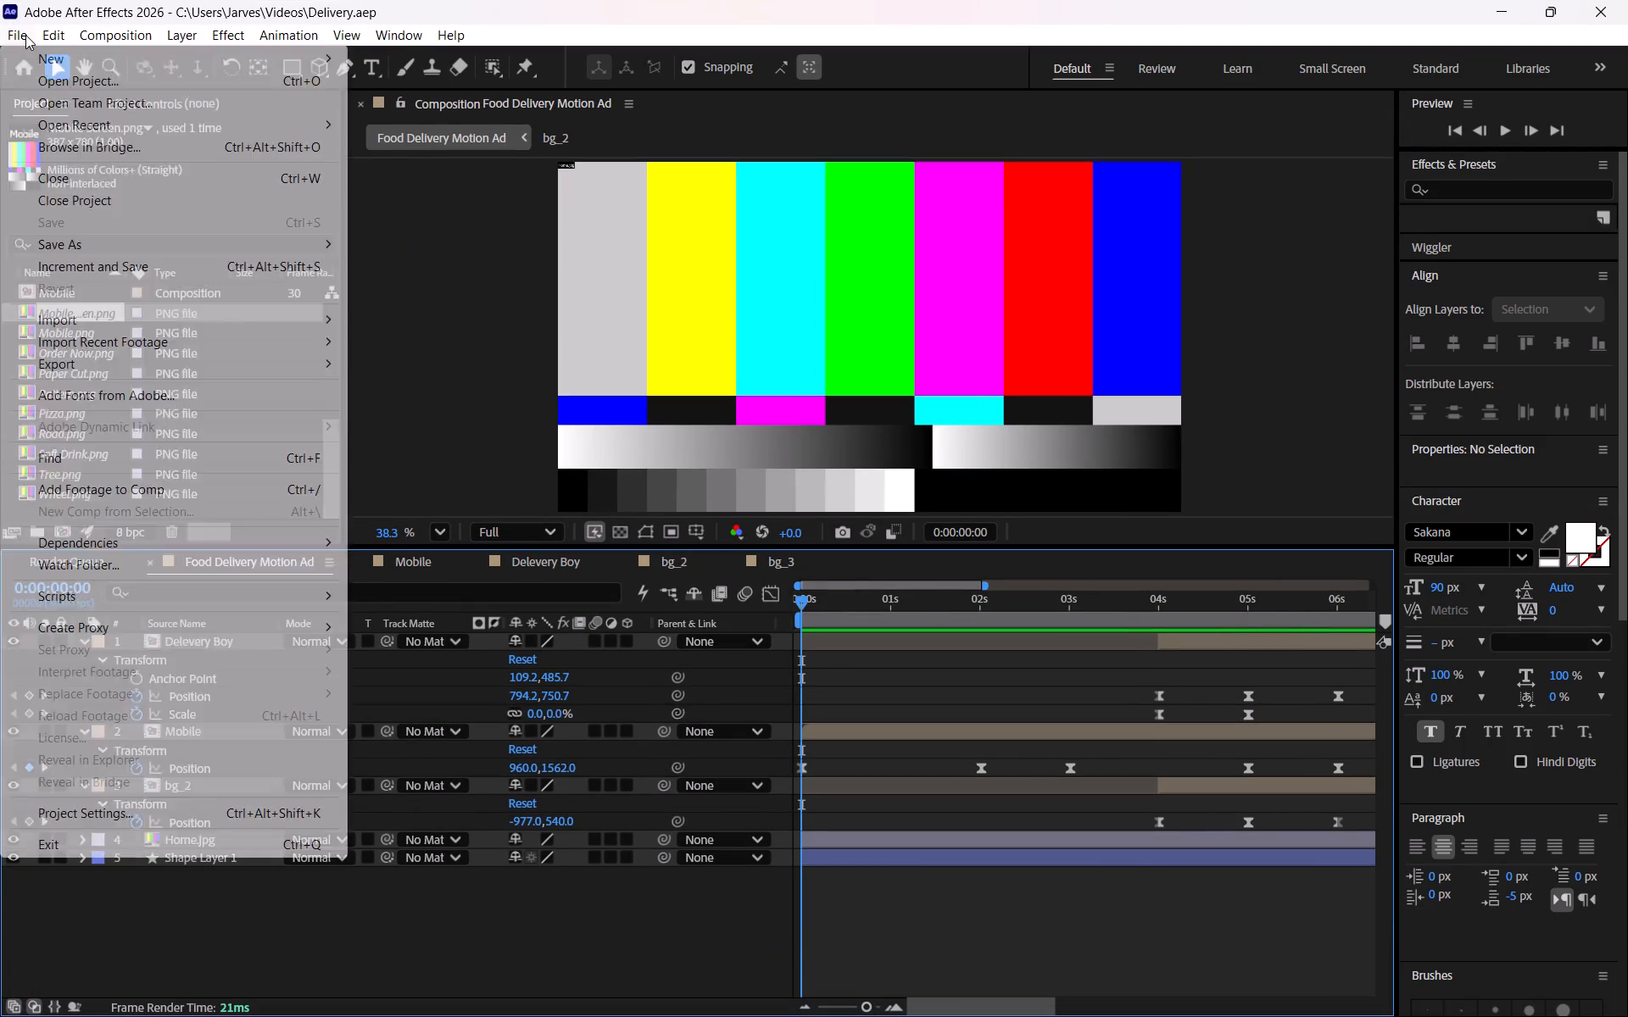
left_click(49, 74)
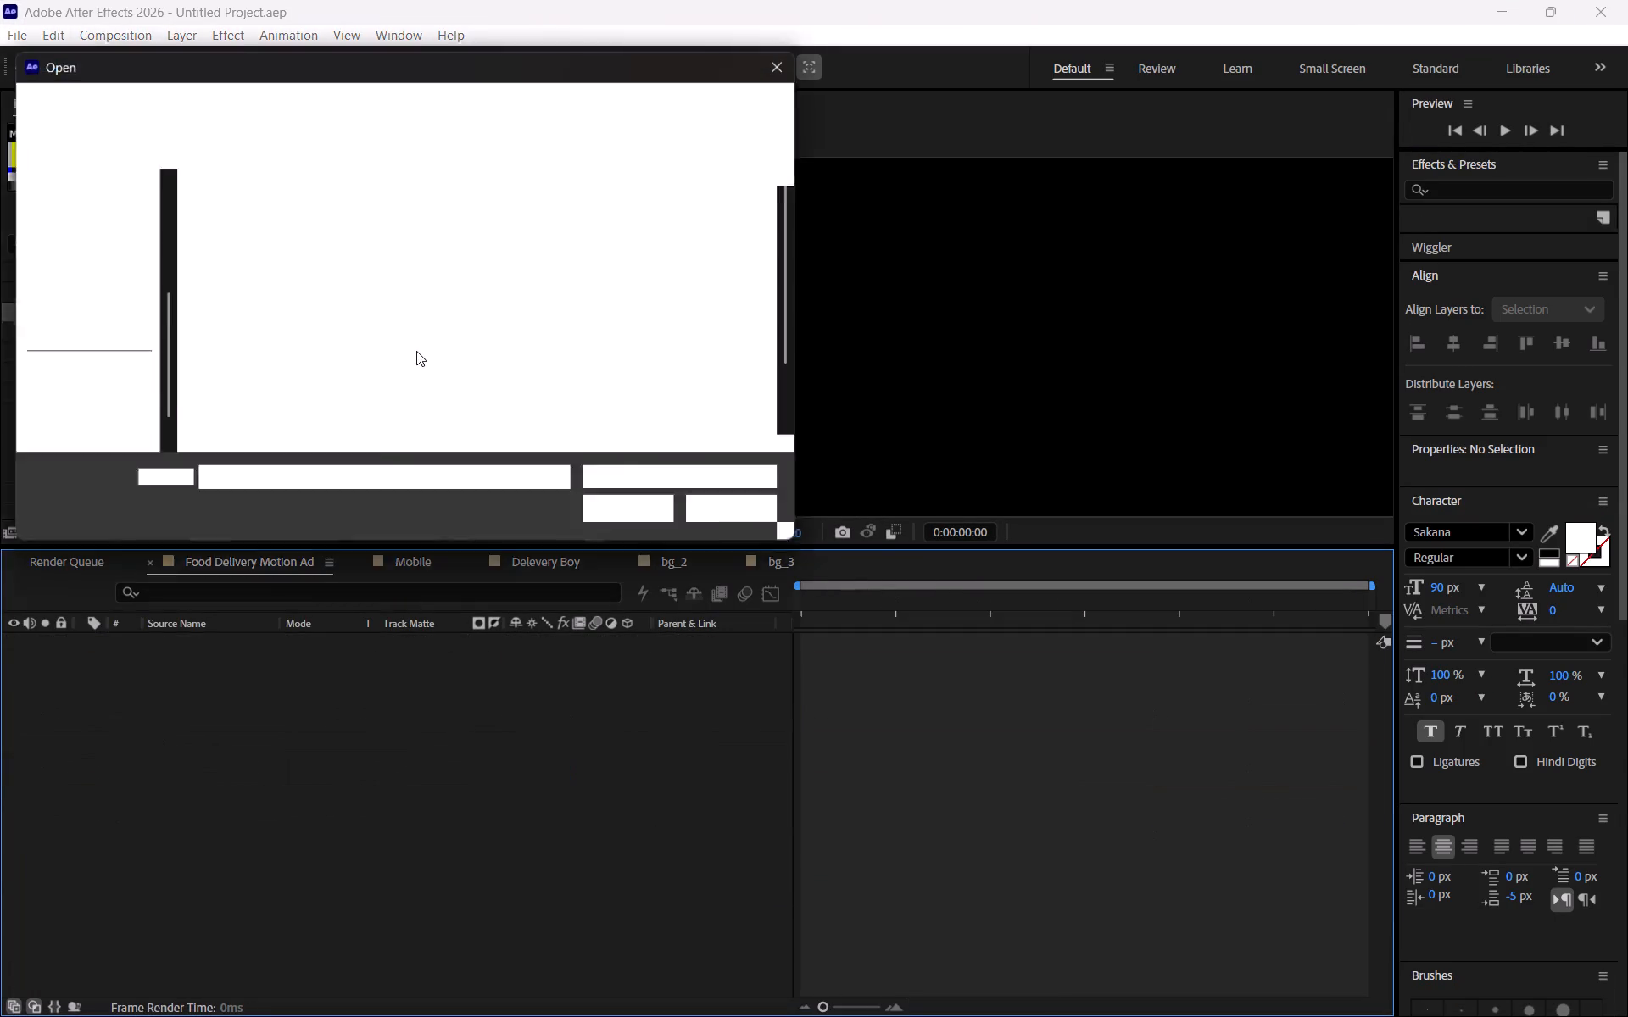
left_click(271, 400)
left_click(633, 516)
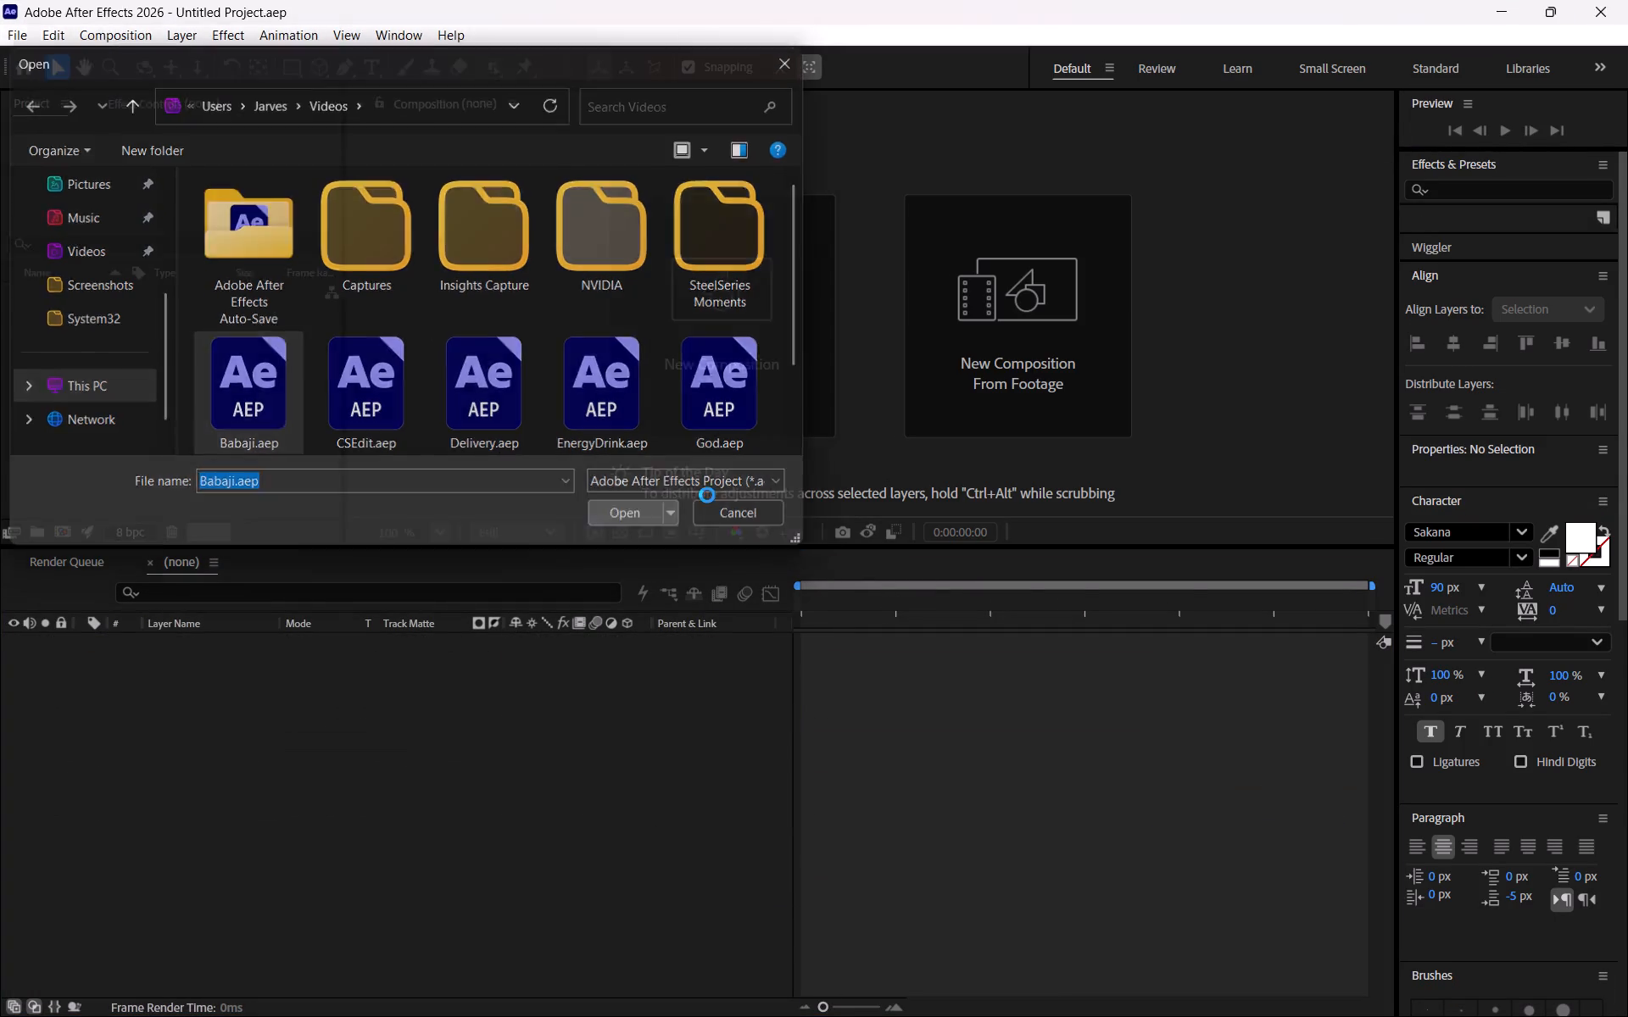
left_click(448, 376)
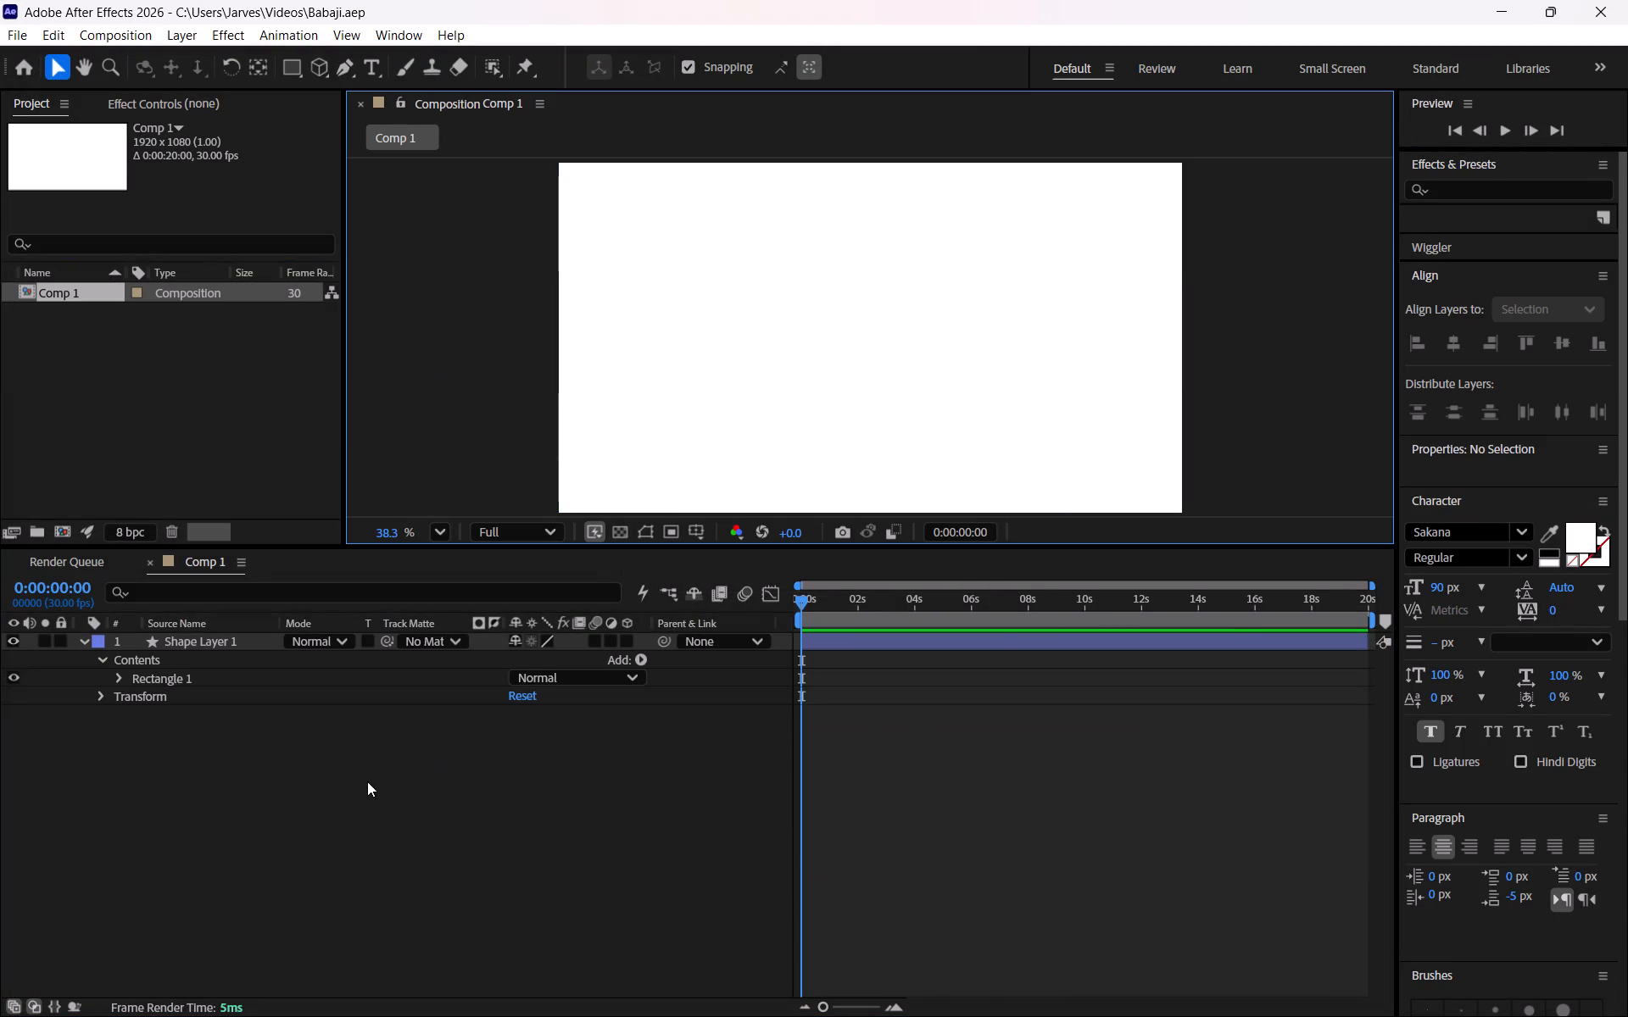
Collapse the expanded properties of Shape Layer 1 in the Comp 1 timeline.
left_click(367, 781)
left_click(76, 639)
left_click(223, 766)
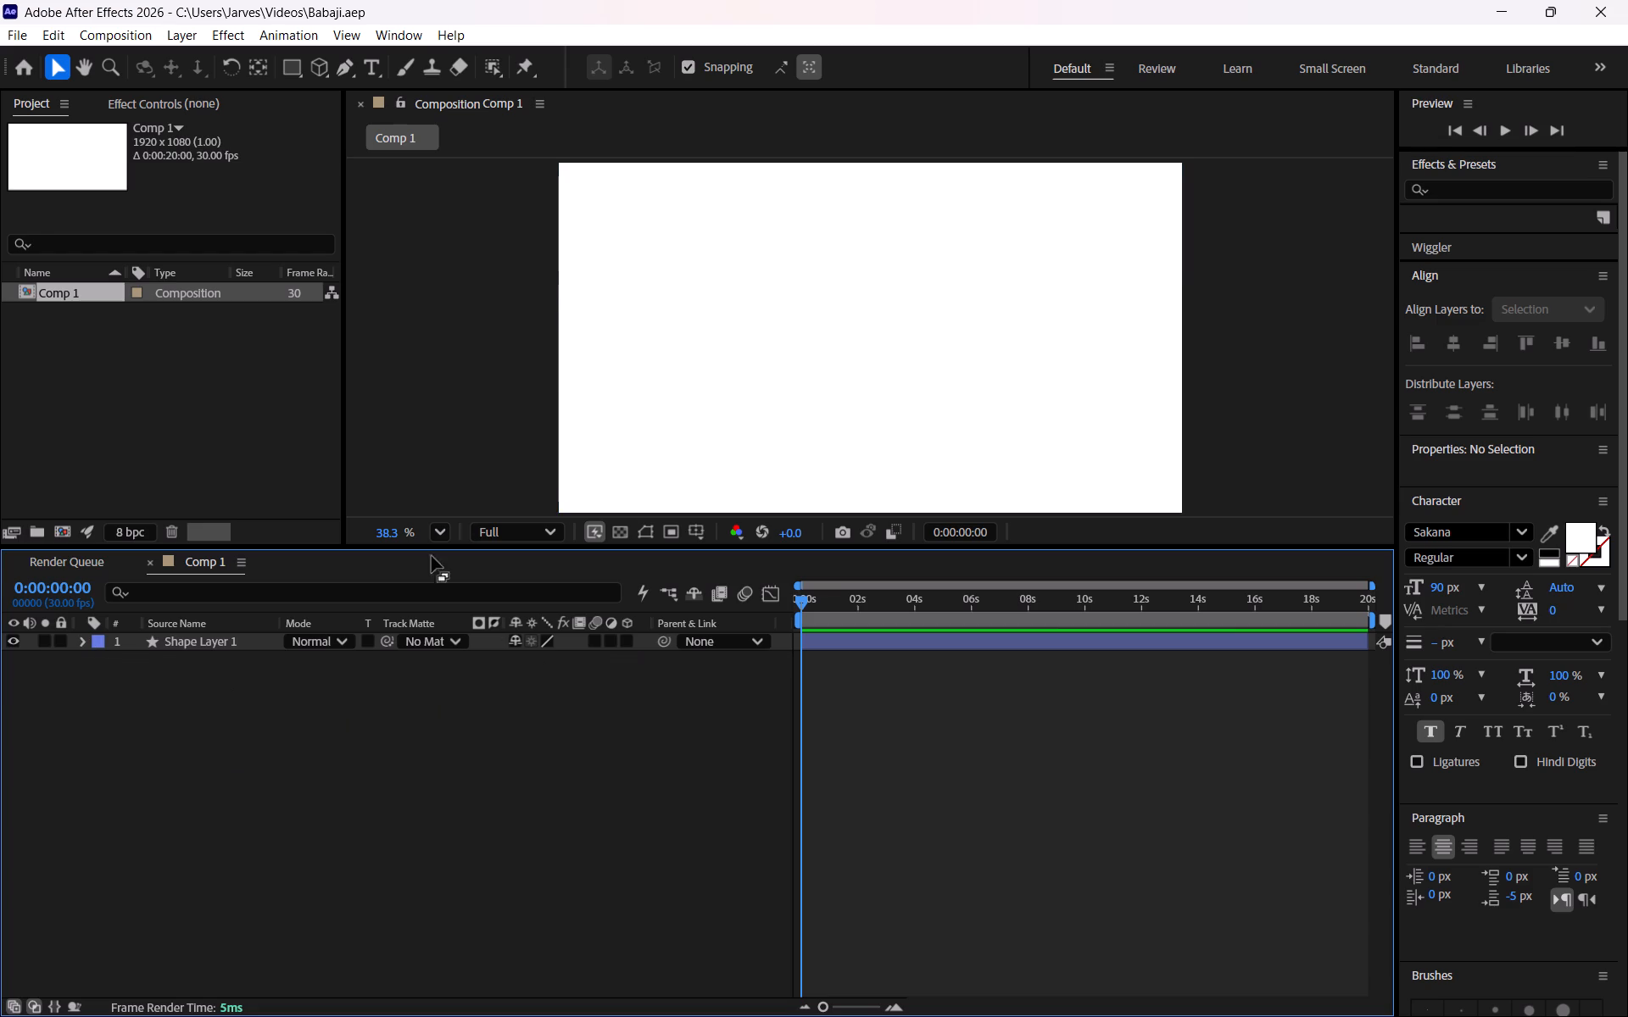
Import the Backgroound.jpg image from the Downloads folder into the project.
right_click(155, 367)
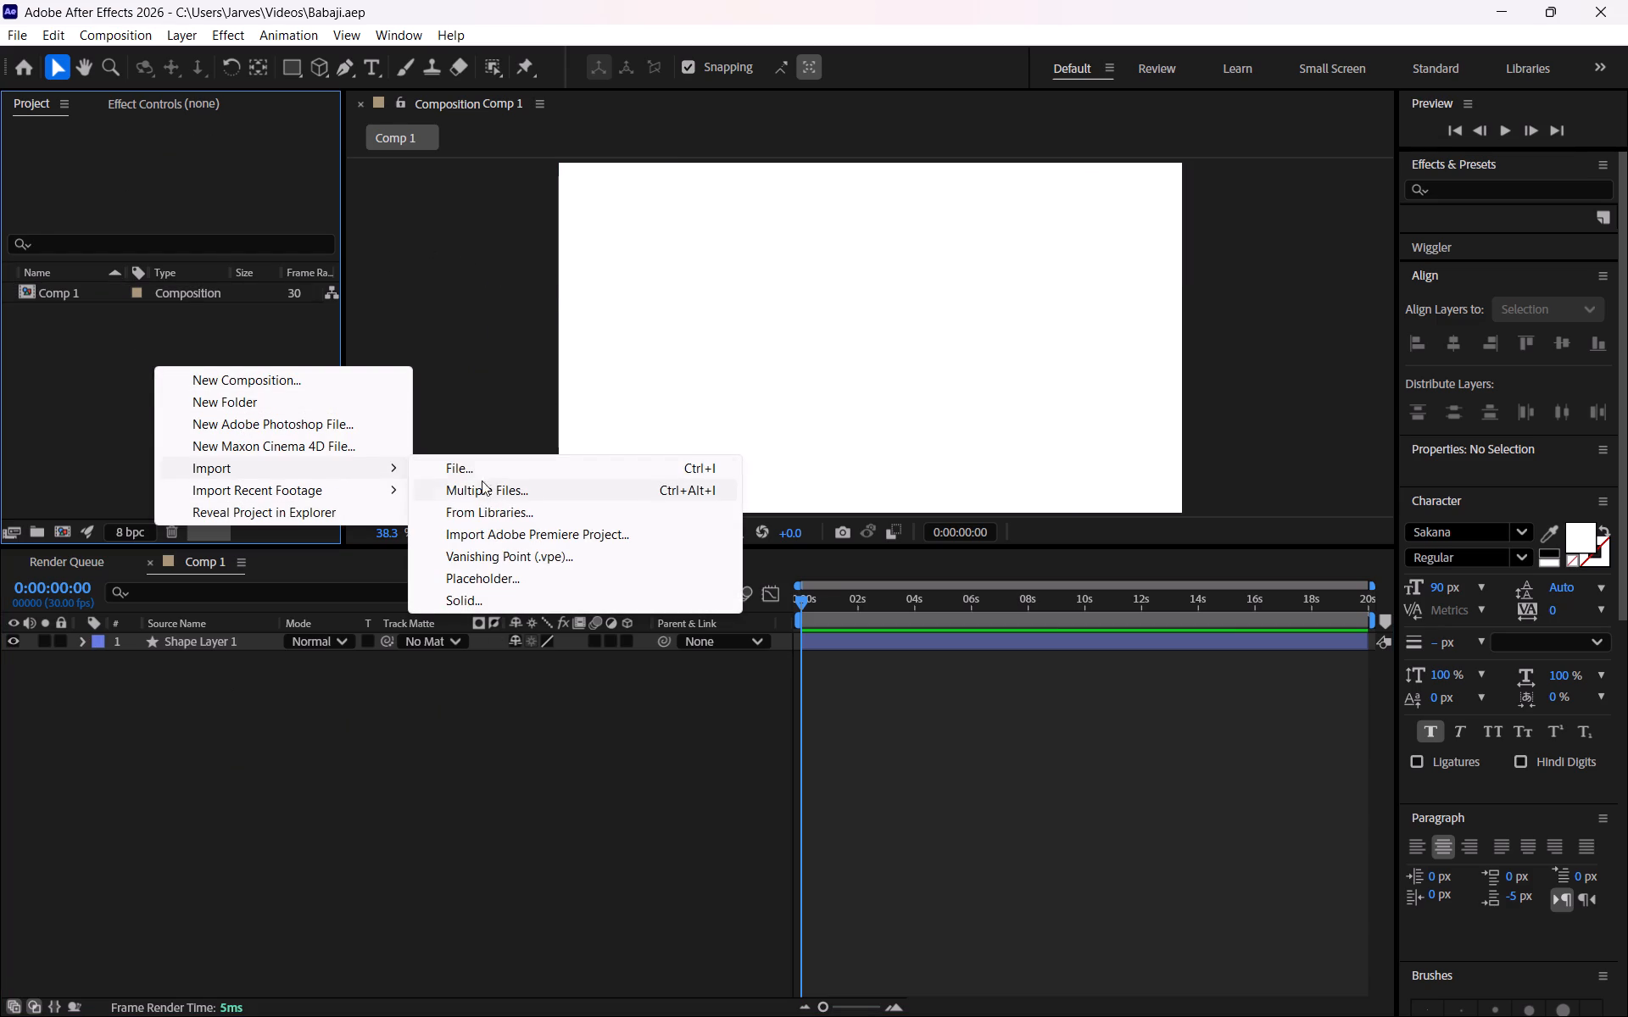
left_click(477, 470)
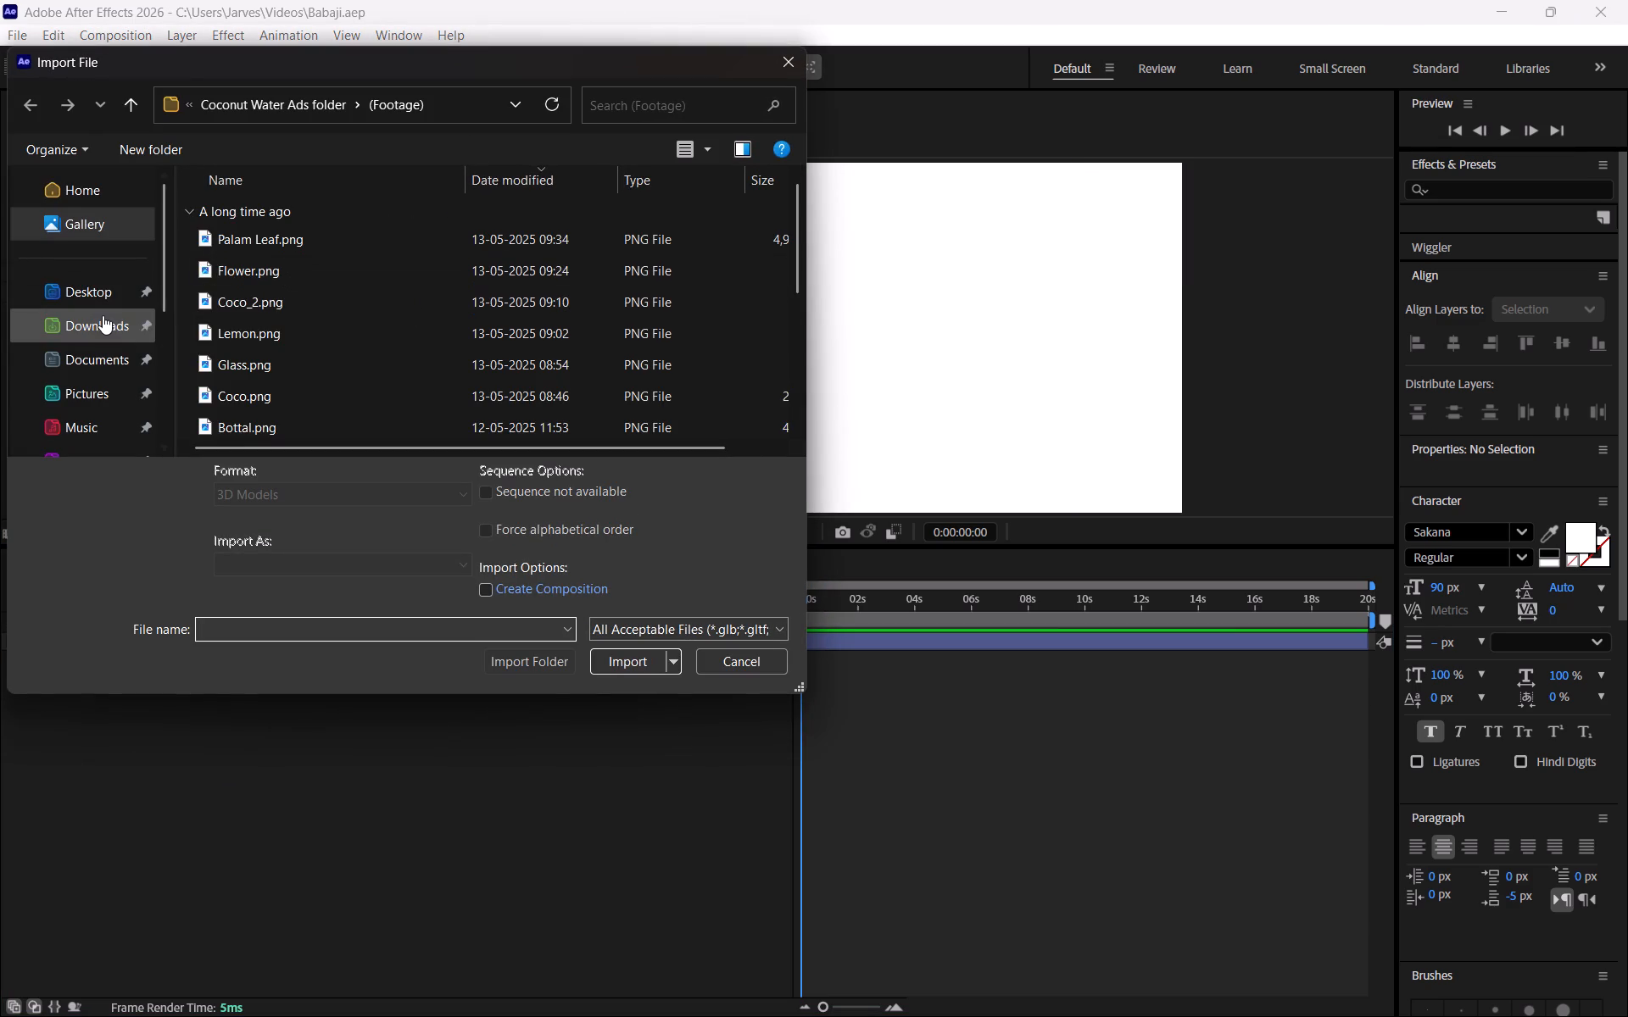
left_click(103, 315)
left_click(291, 242)
left_click(622, 664)
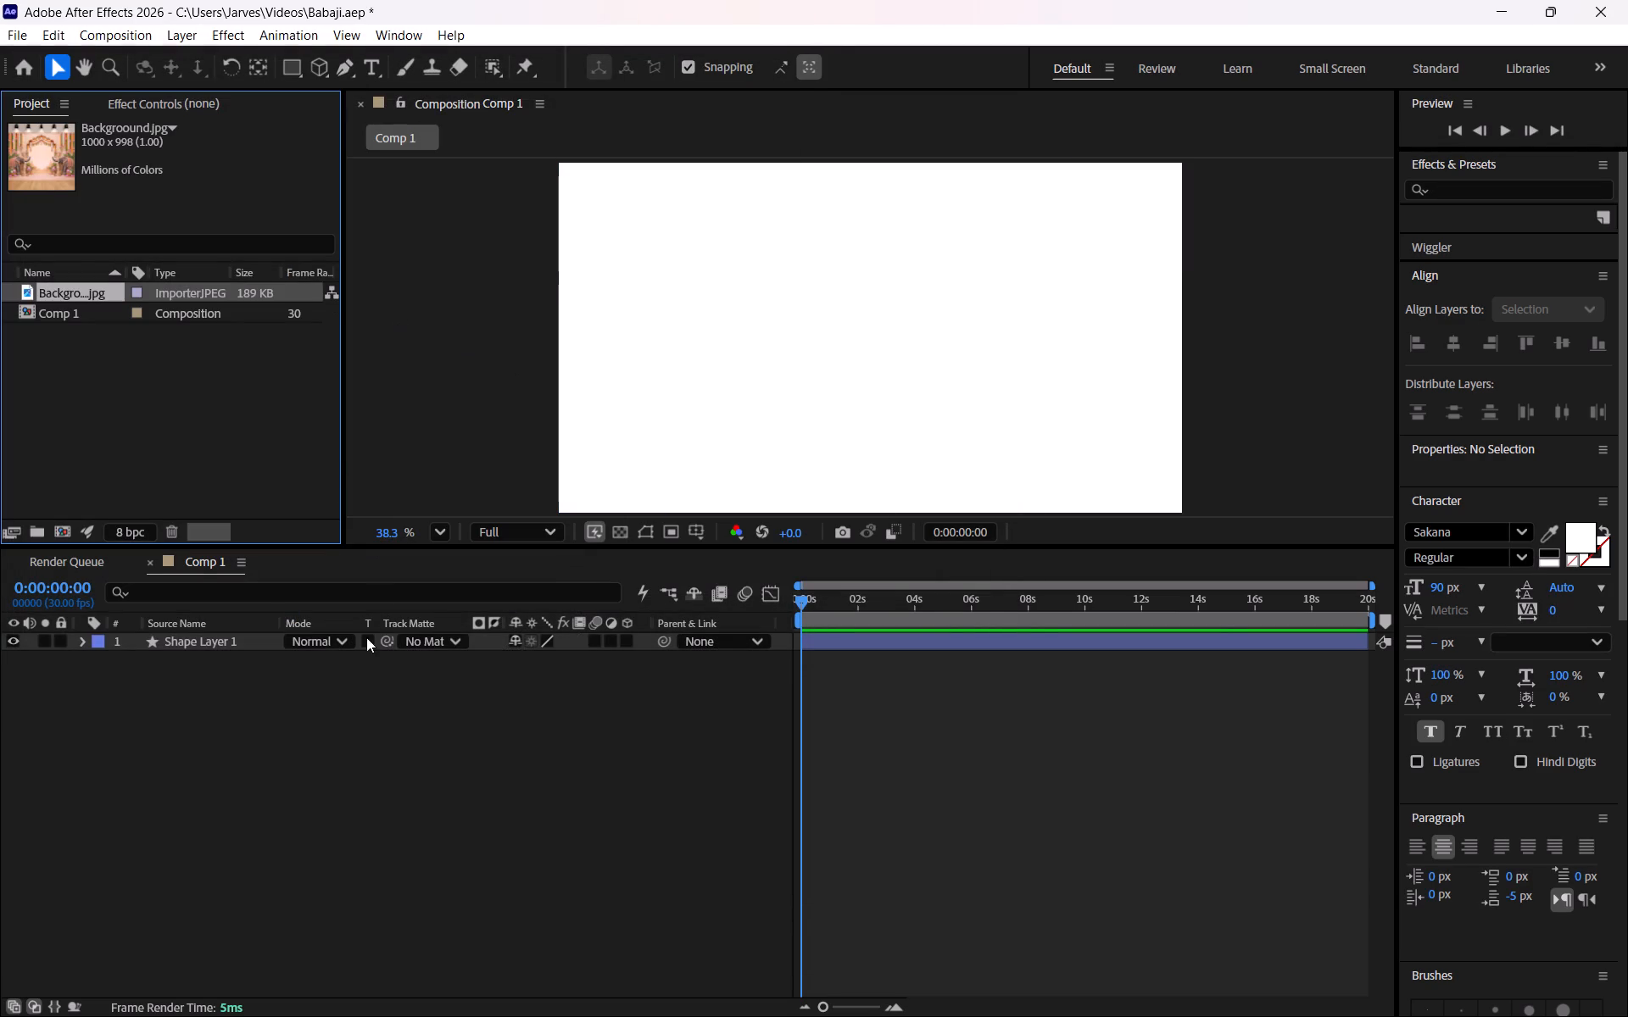
Add Backgroound.jpg to Comp 1 as a layer above Shape Layer 1.
left_click_drag(72, 294, 247, 636)
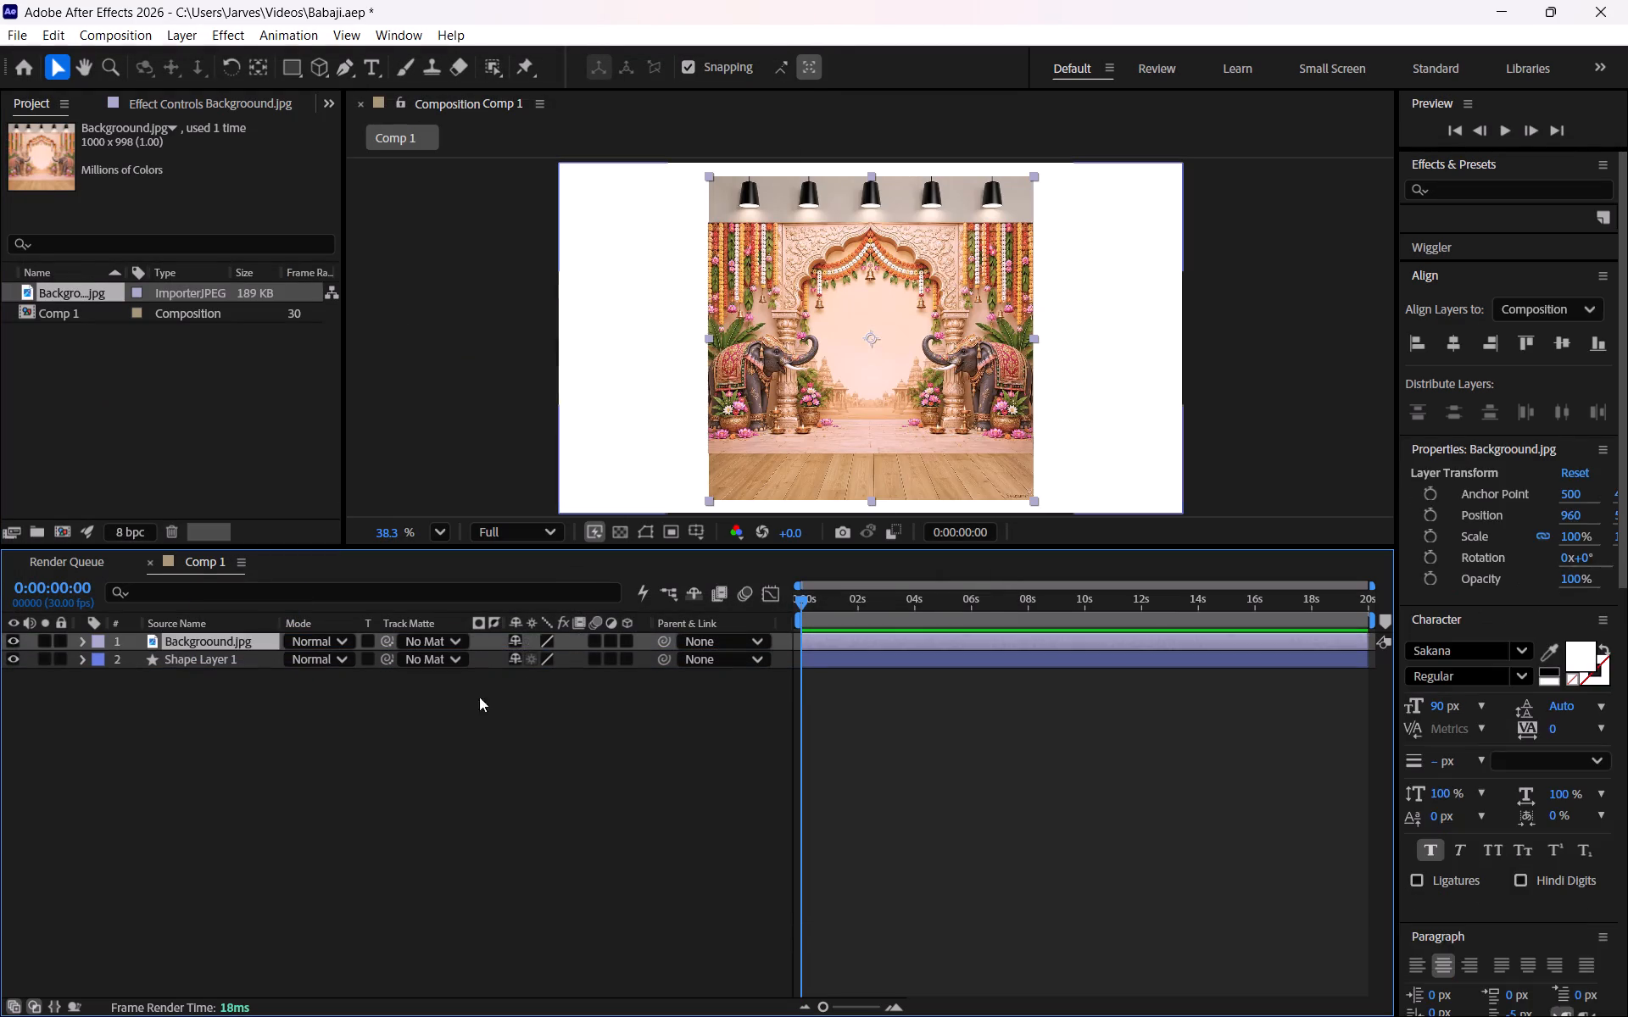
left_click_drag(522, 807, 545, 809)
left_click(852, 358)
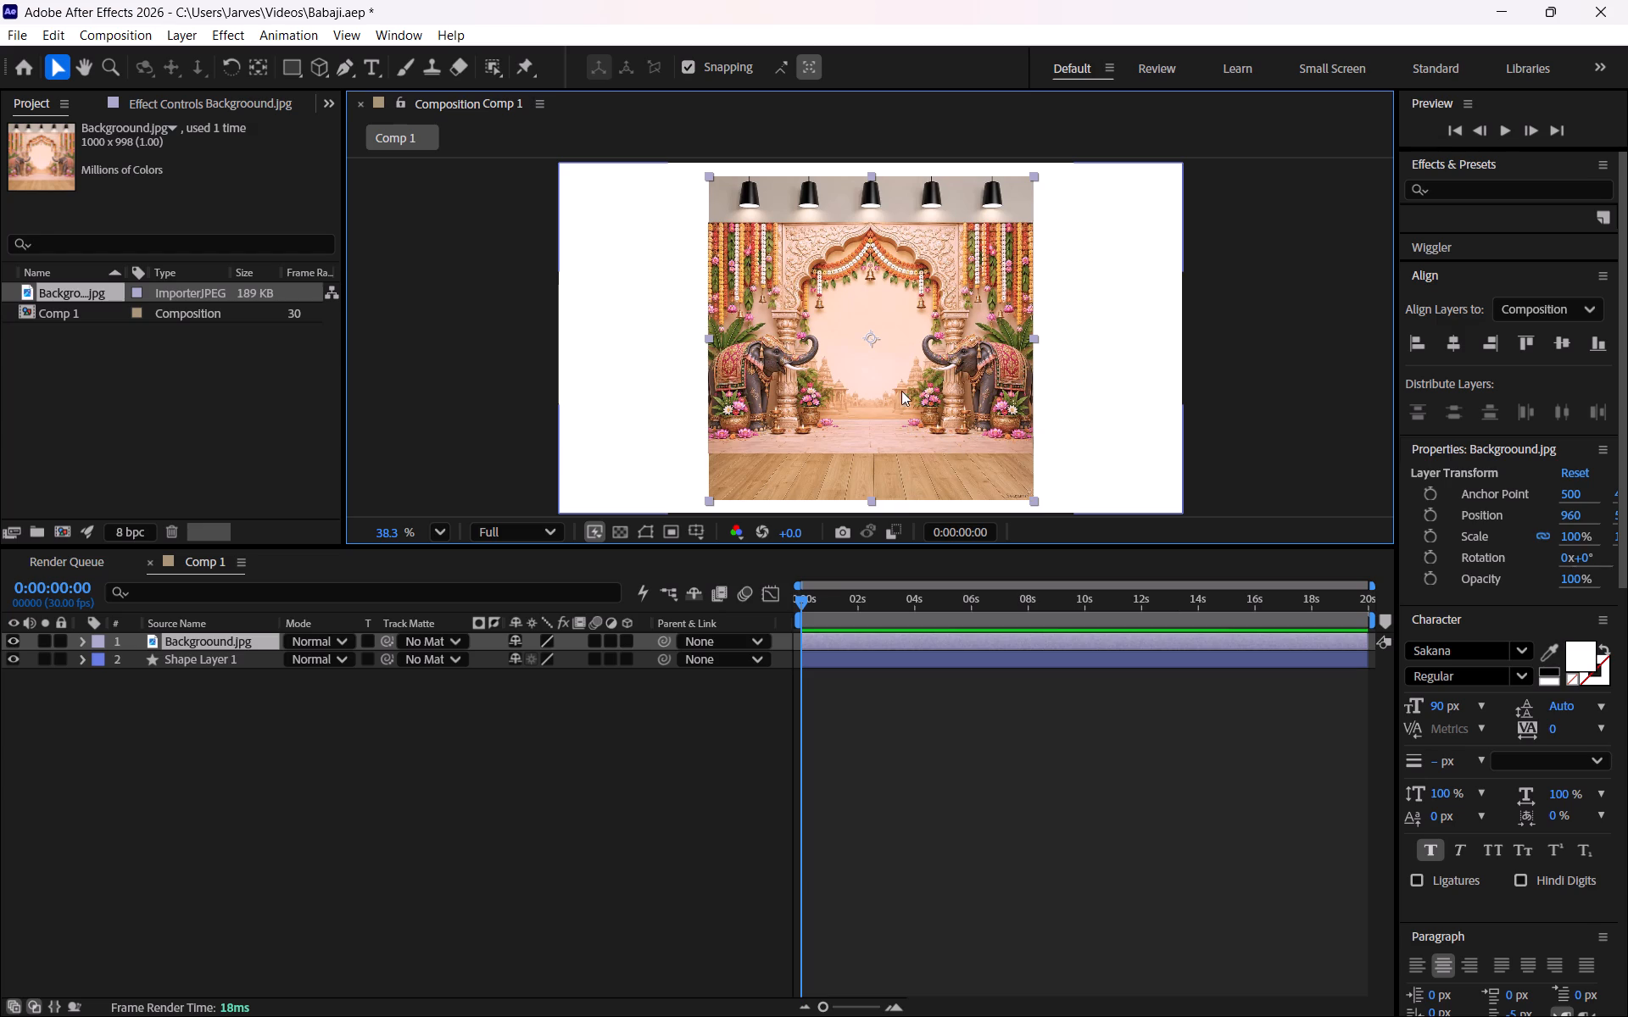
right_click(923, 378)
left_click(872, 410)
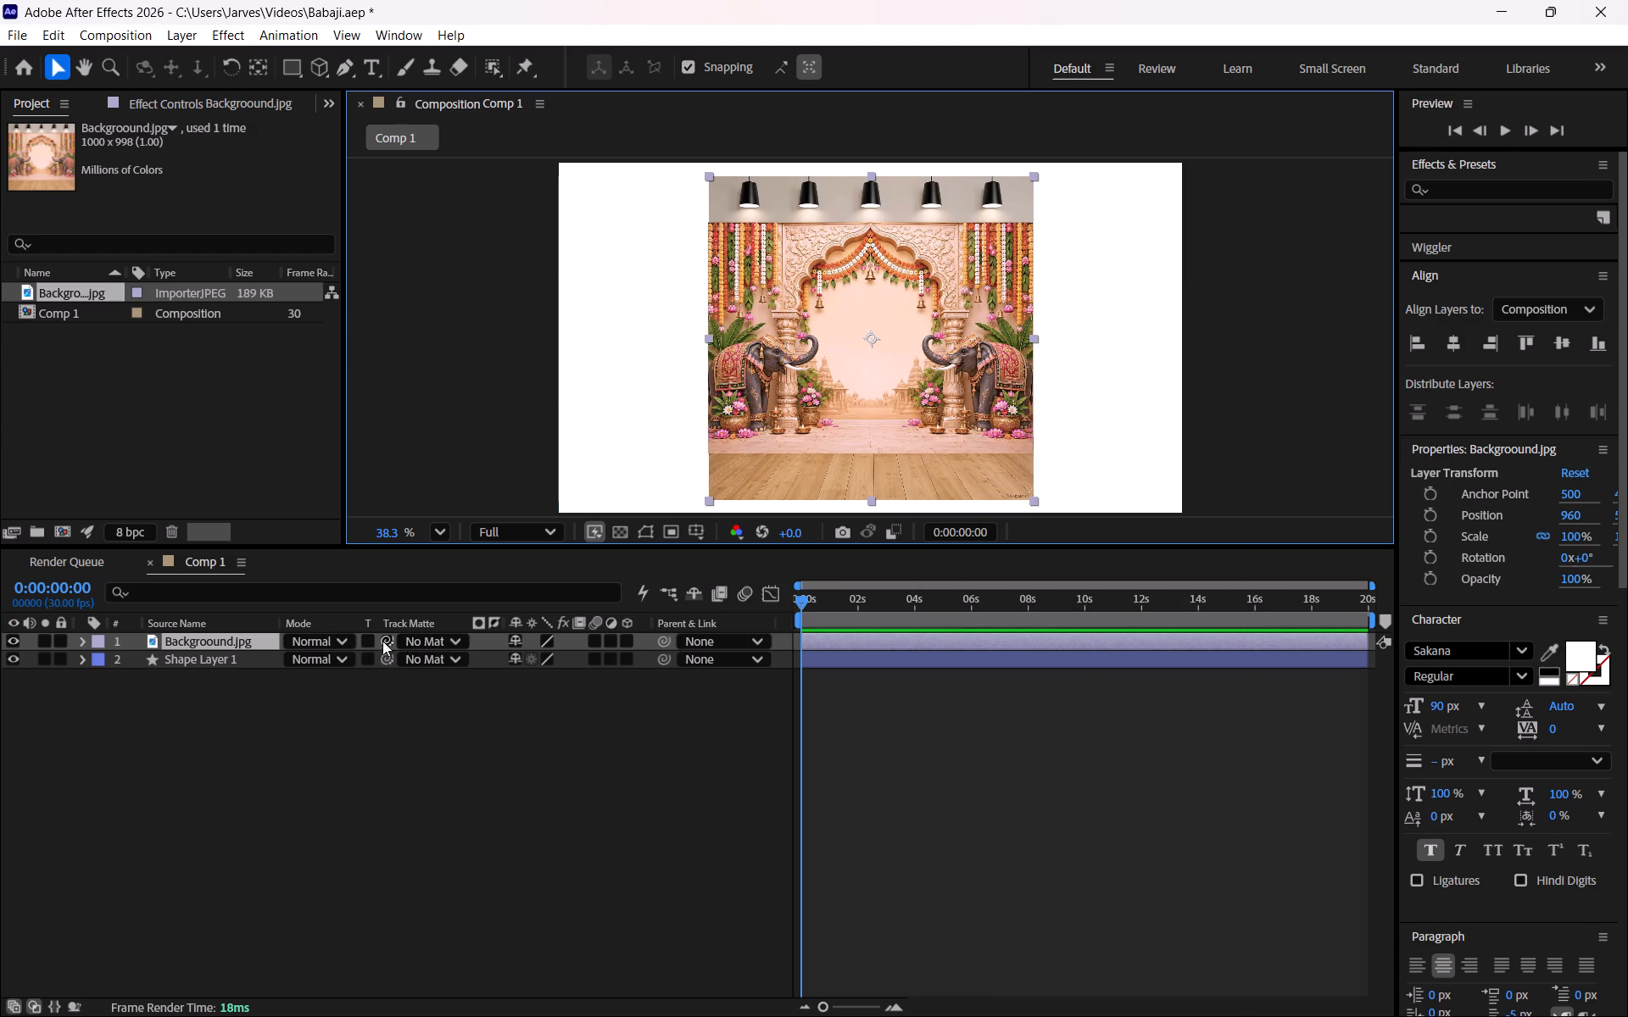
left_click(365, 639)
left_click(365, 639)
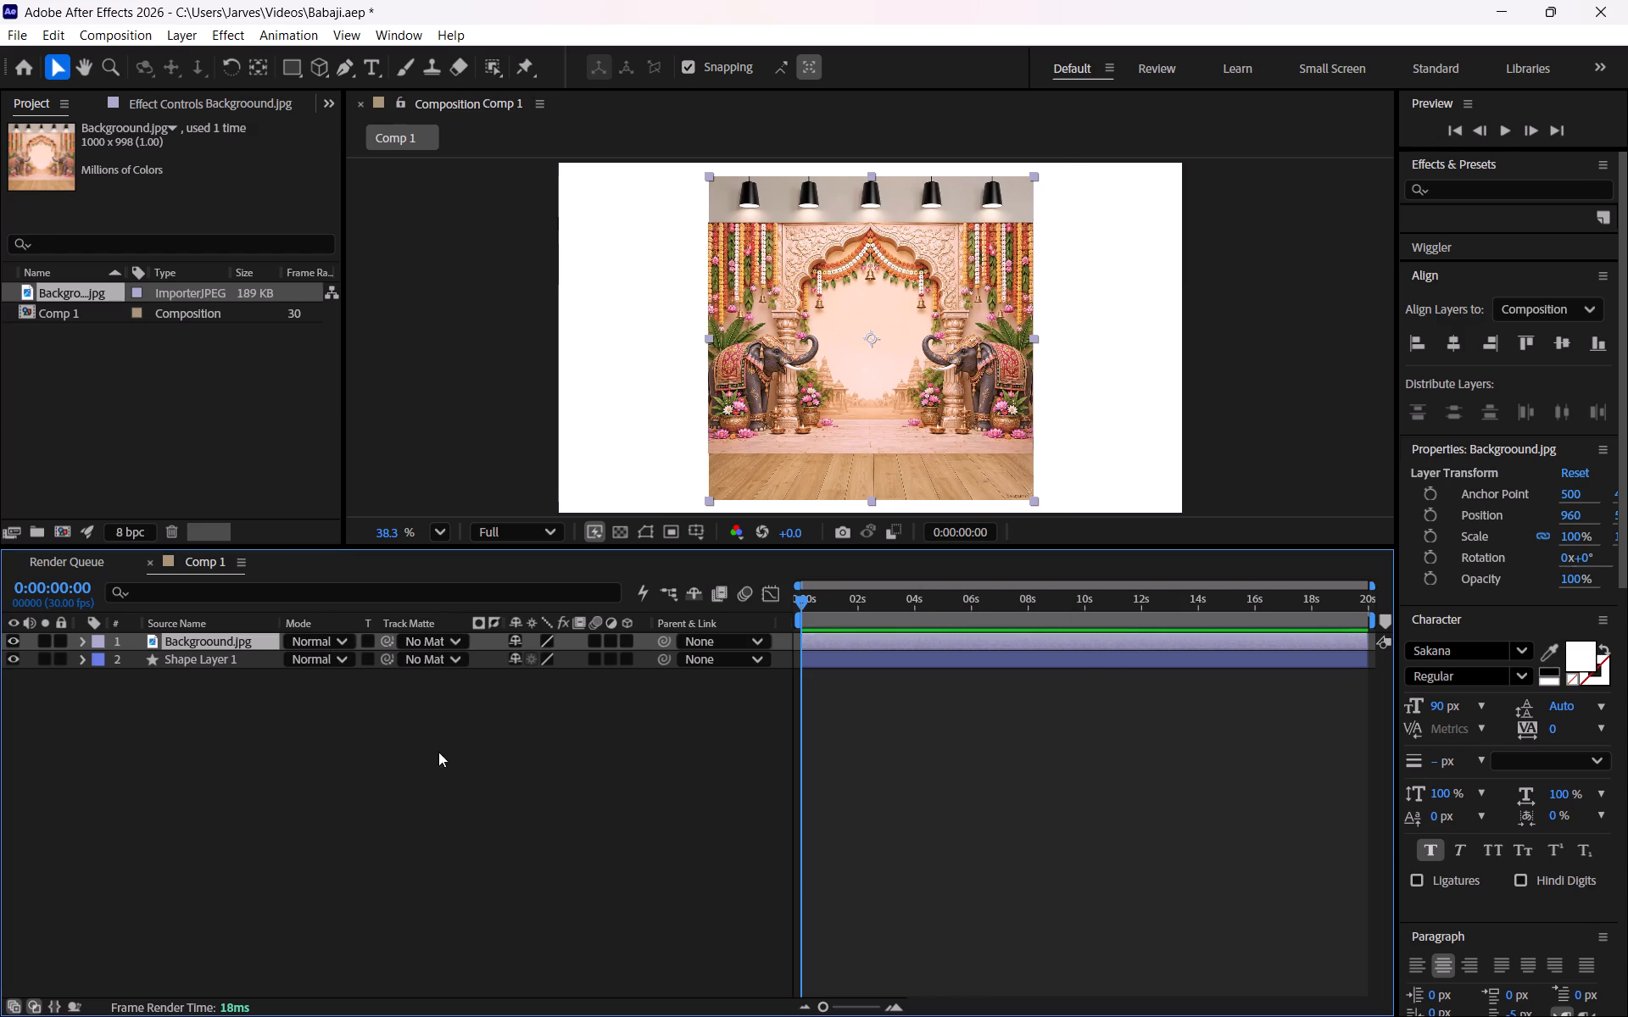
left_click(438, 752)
Widen the temple background image and enlarge it past the frame edges so it covers the whole composition.
left_click(912, 416)
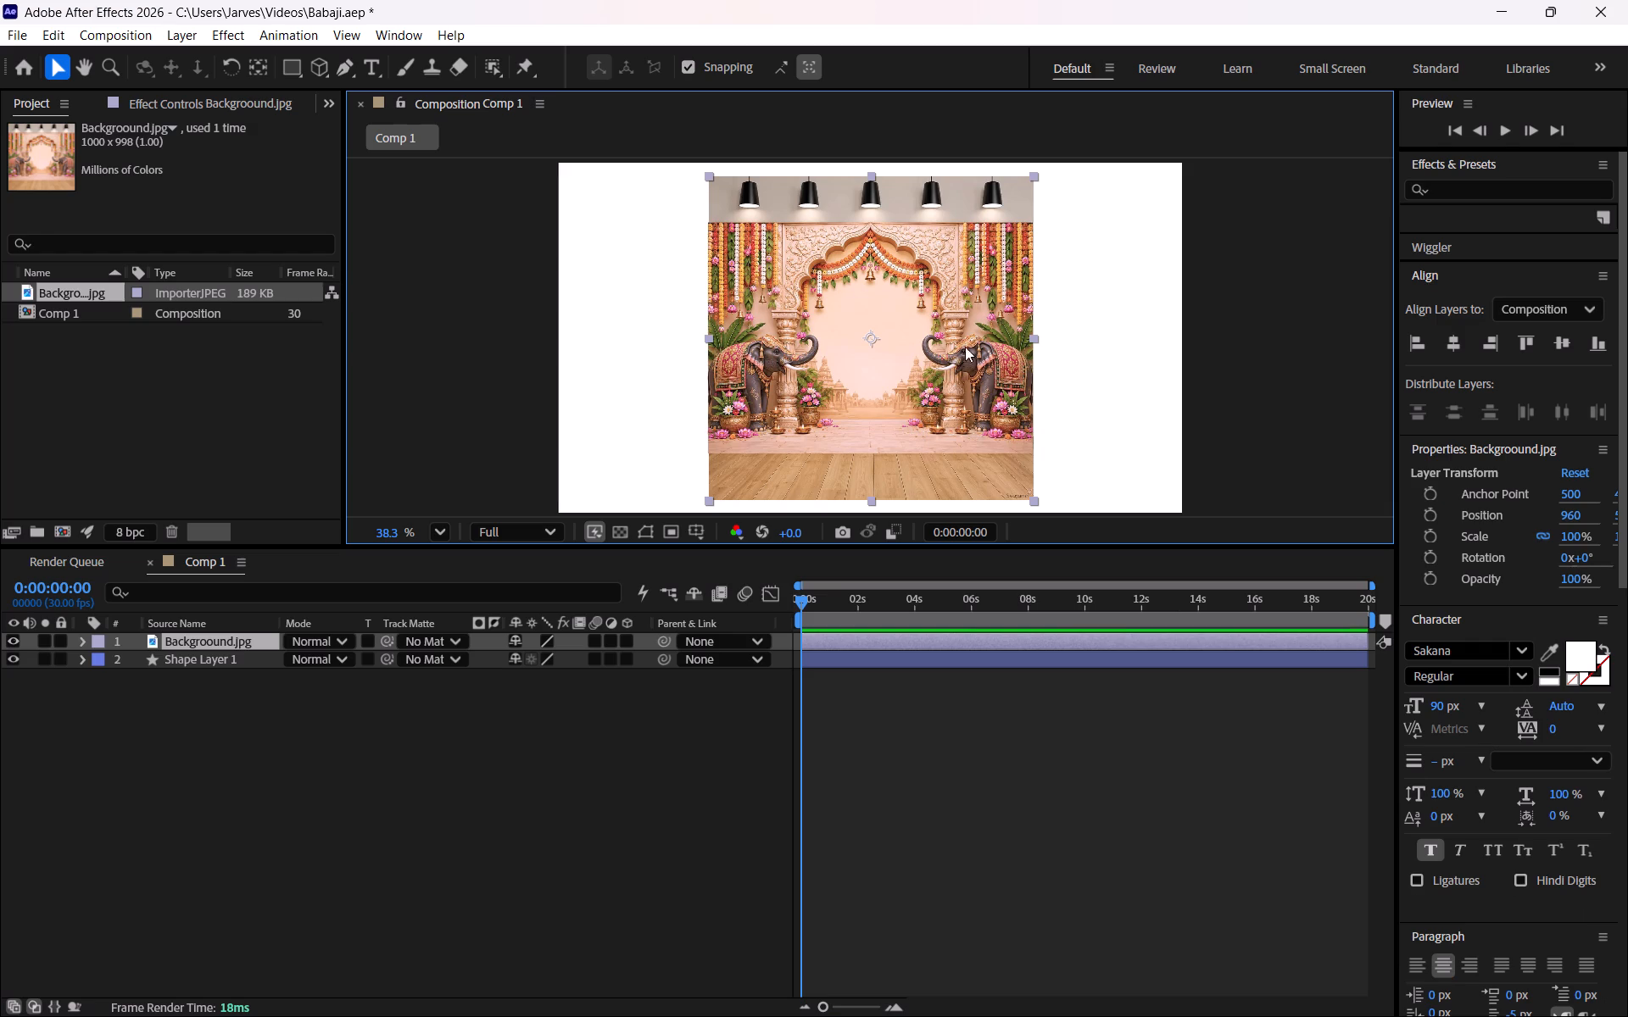
left_click_drag(1034, 341, 1109, 339)
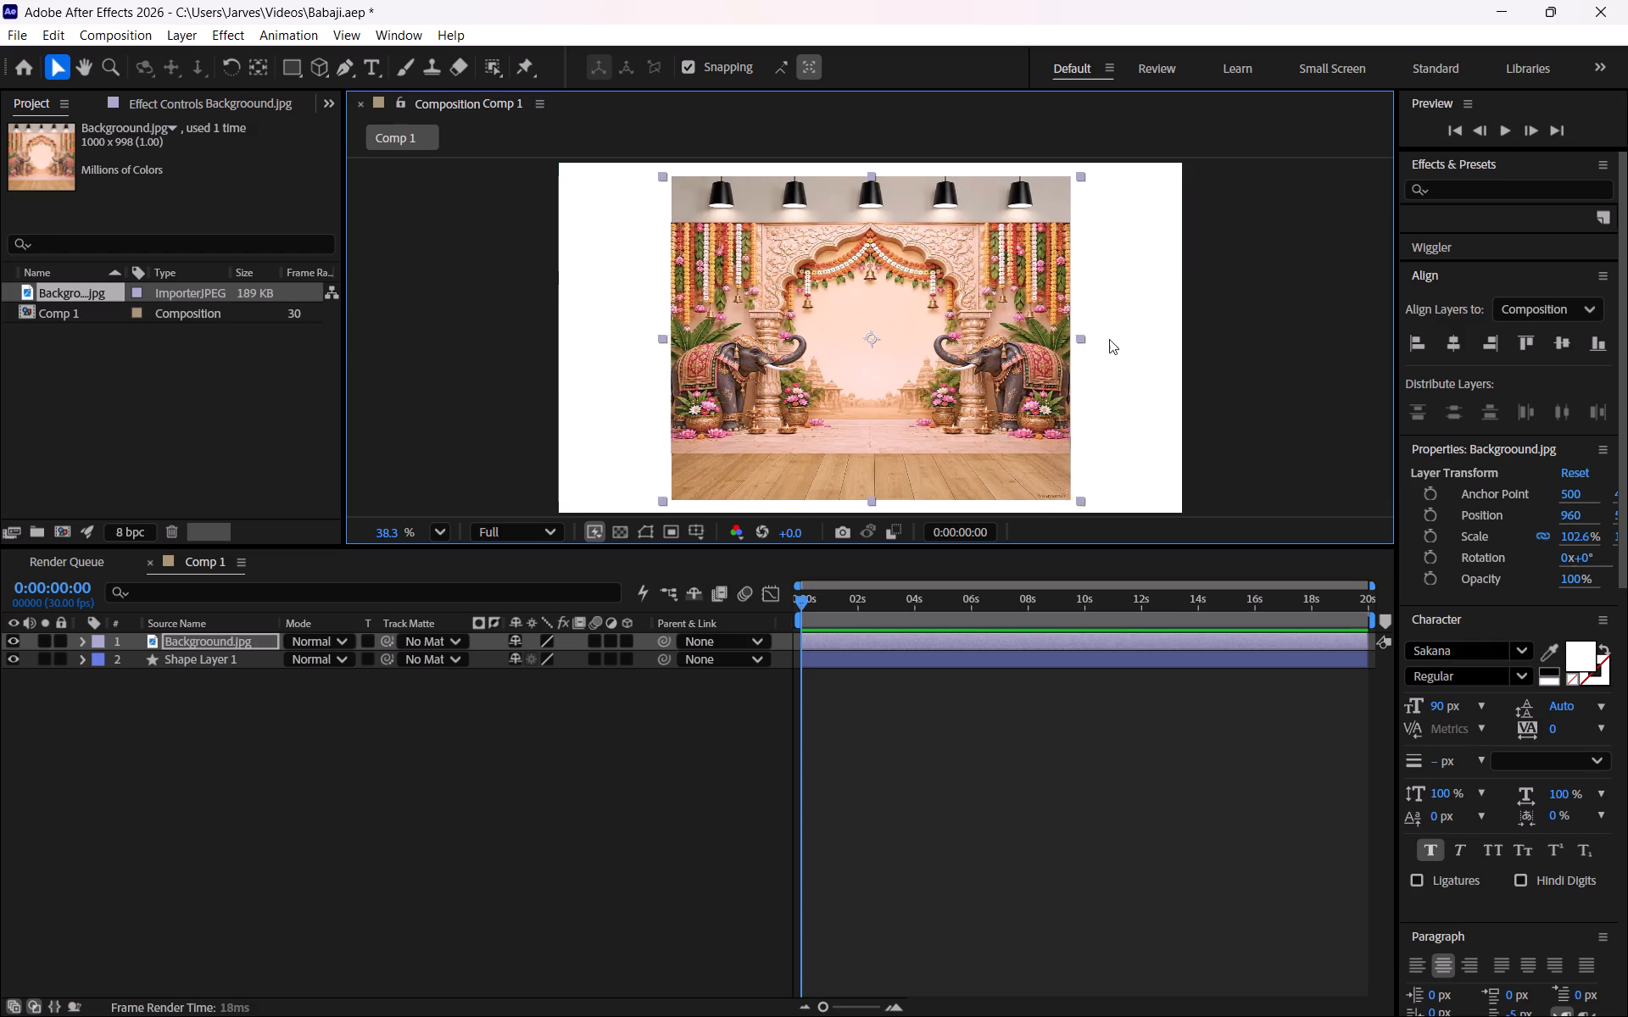
left_click_drag(1109, 339, 1170, 341)
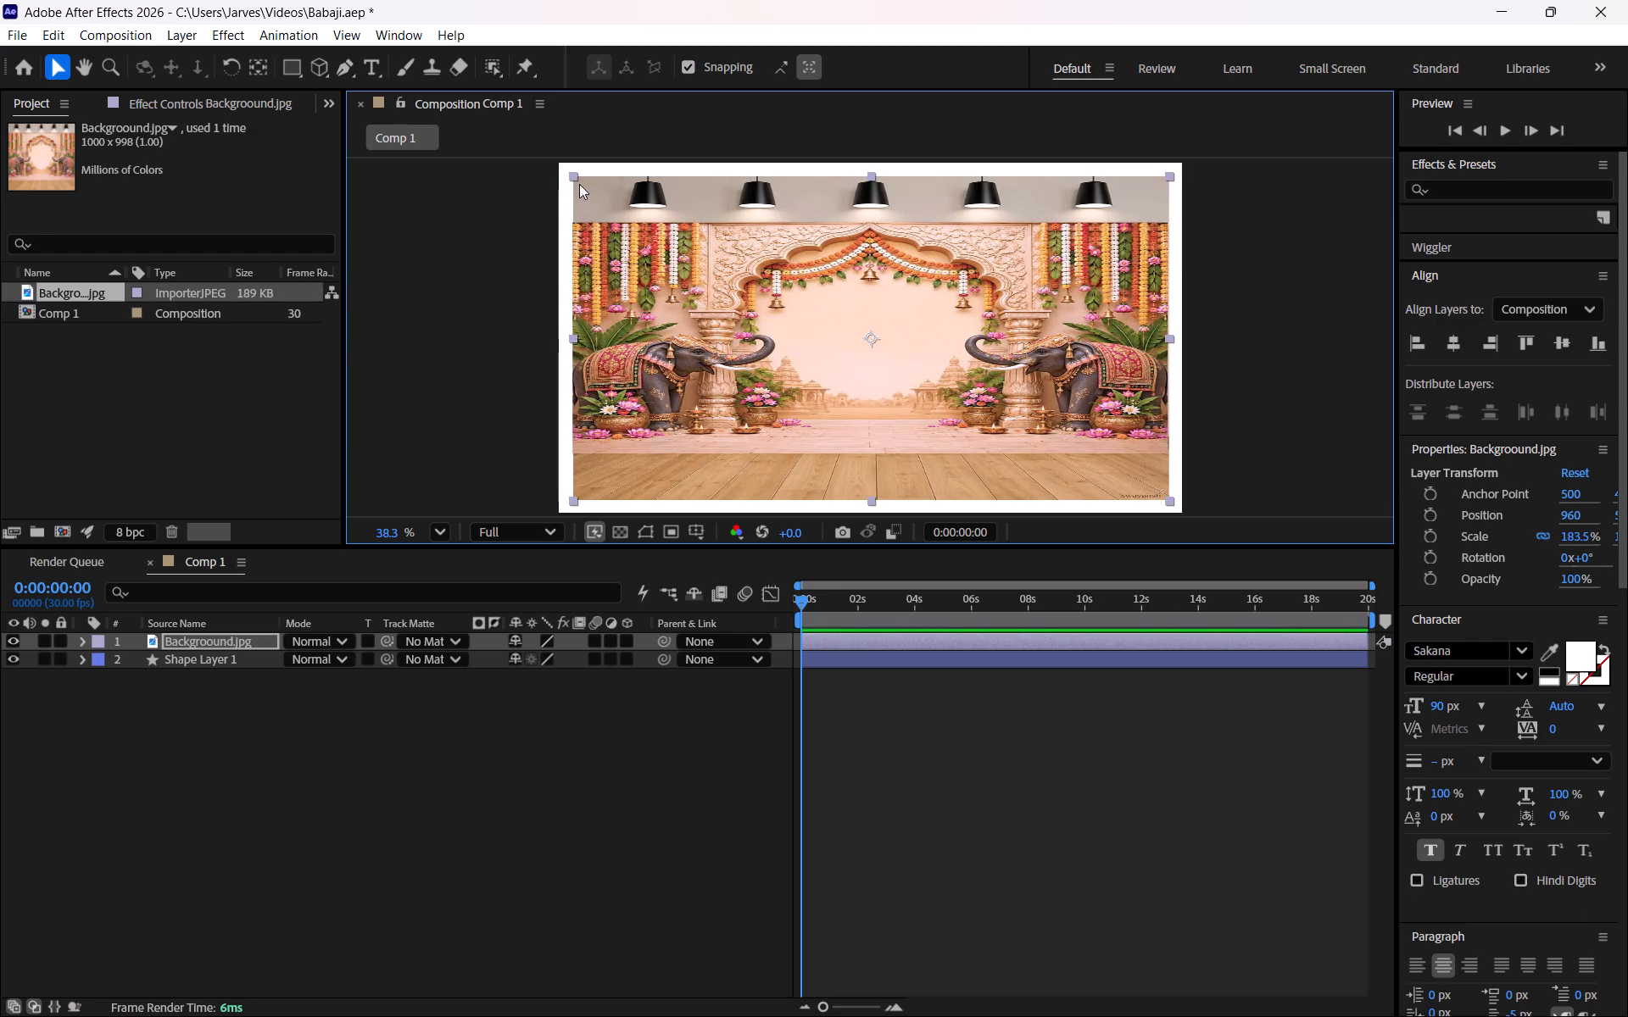
left_click_drag(573, 175, 530, 153)
left_click(1251, 307)
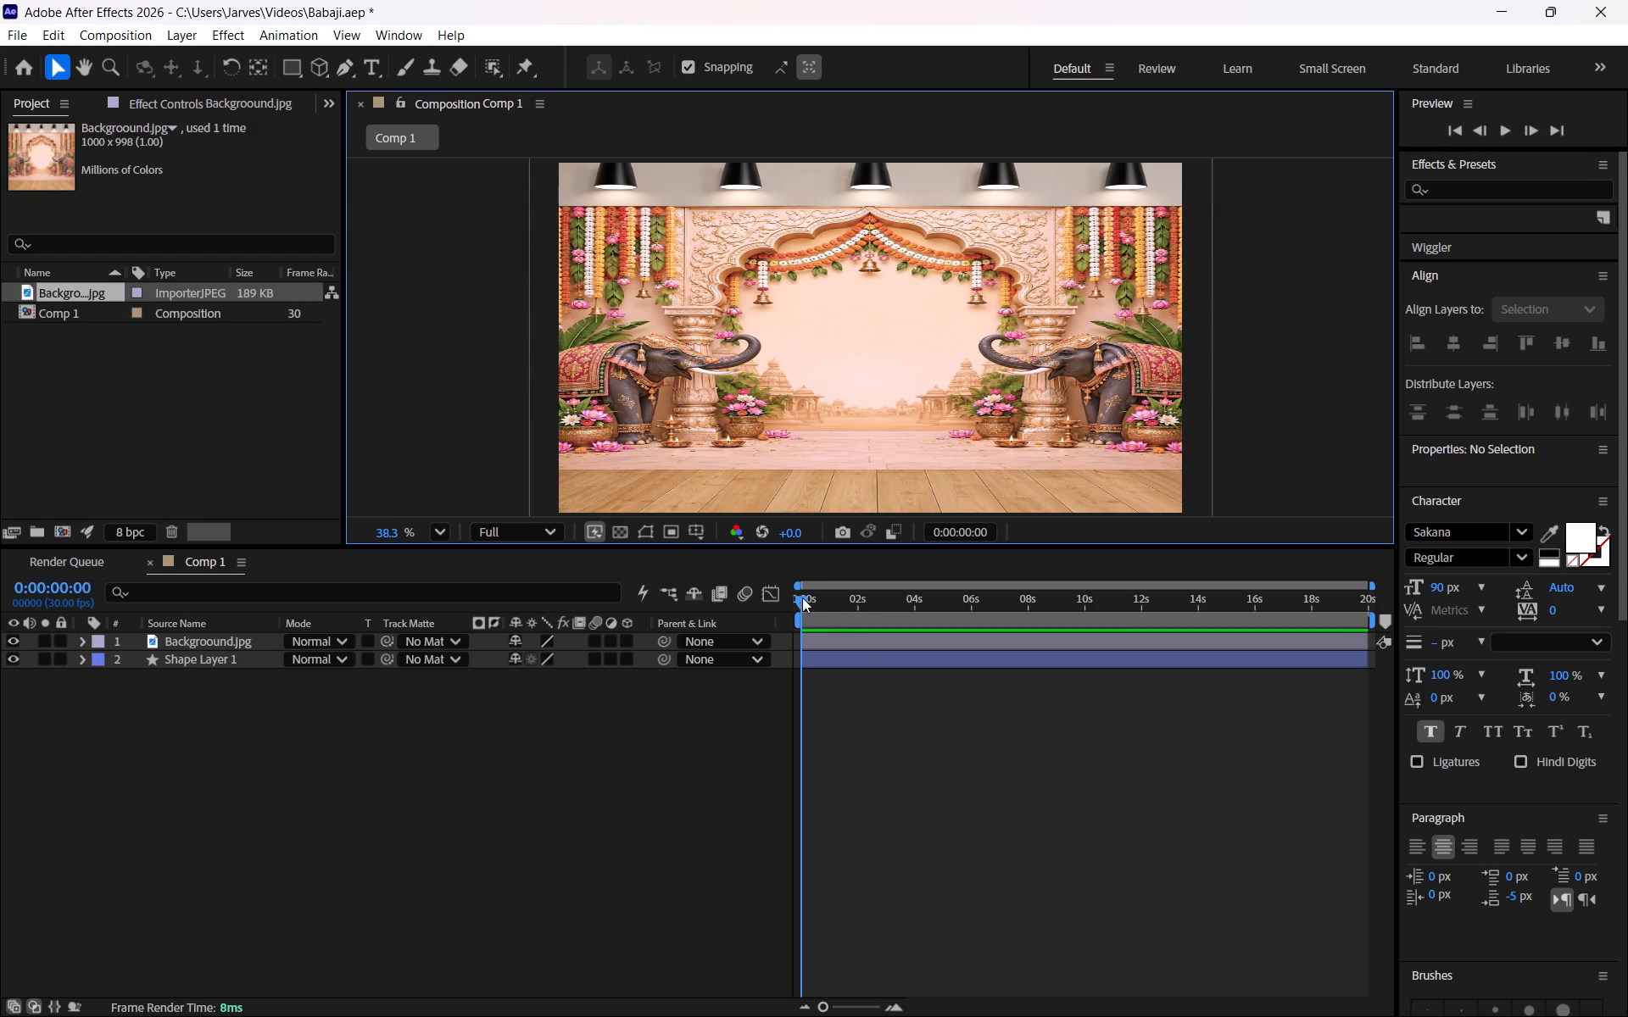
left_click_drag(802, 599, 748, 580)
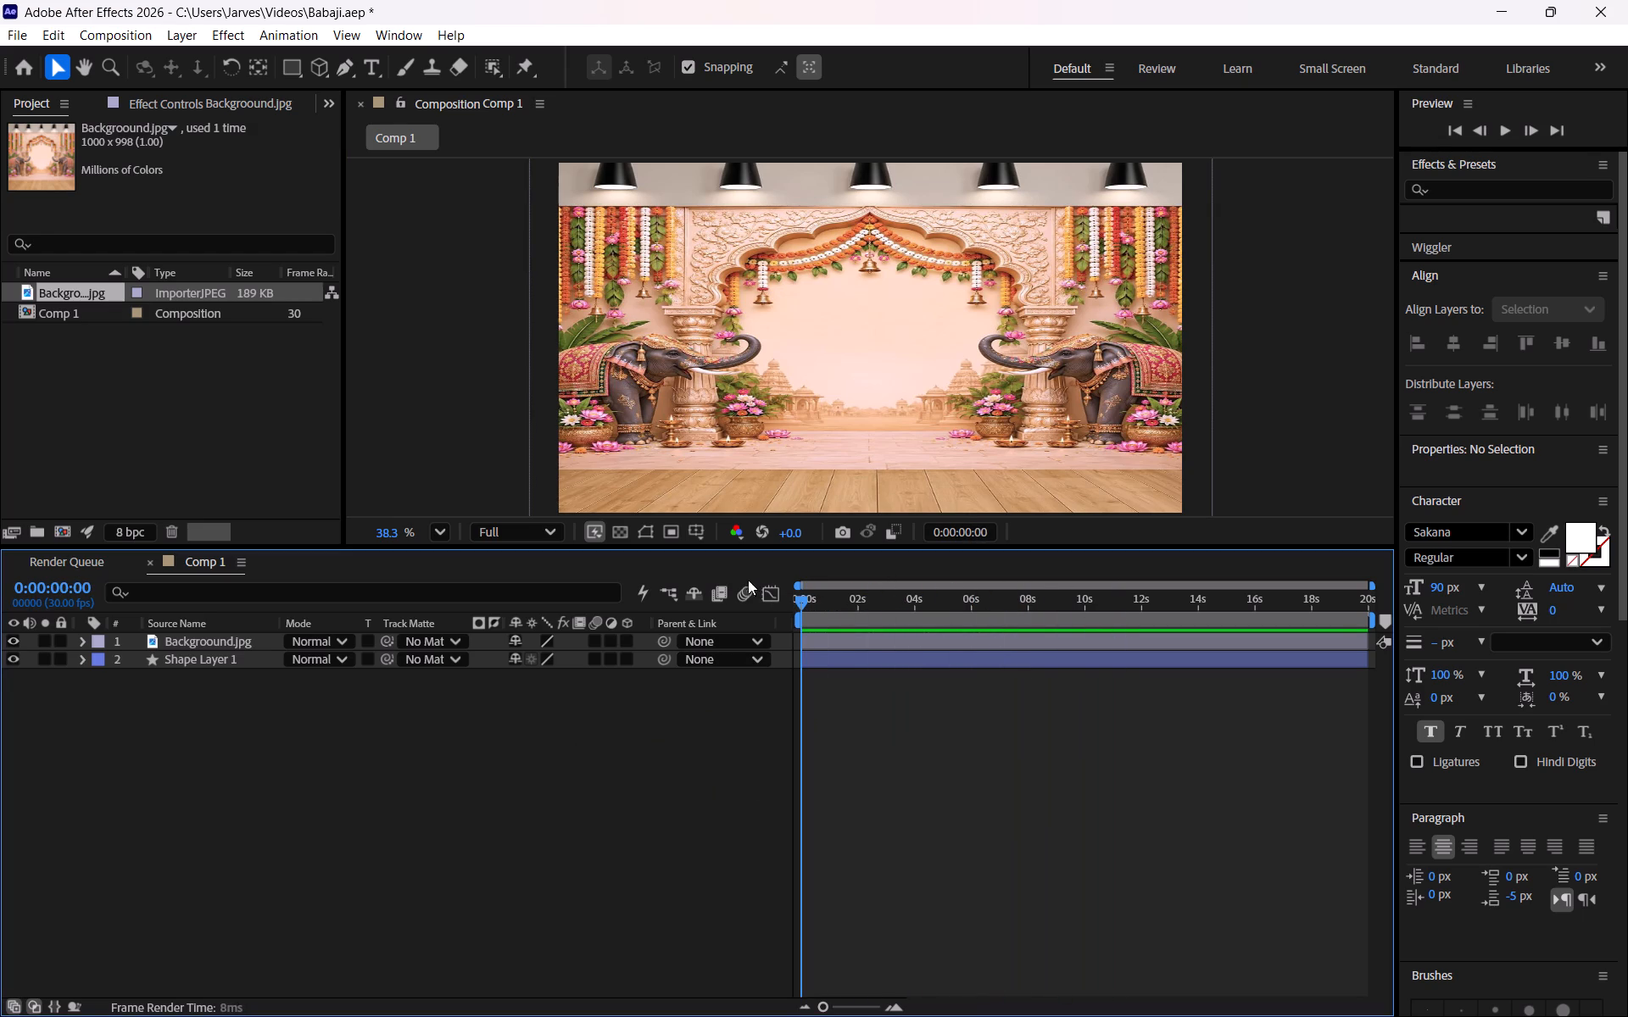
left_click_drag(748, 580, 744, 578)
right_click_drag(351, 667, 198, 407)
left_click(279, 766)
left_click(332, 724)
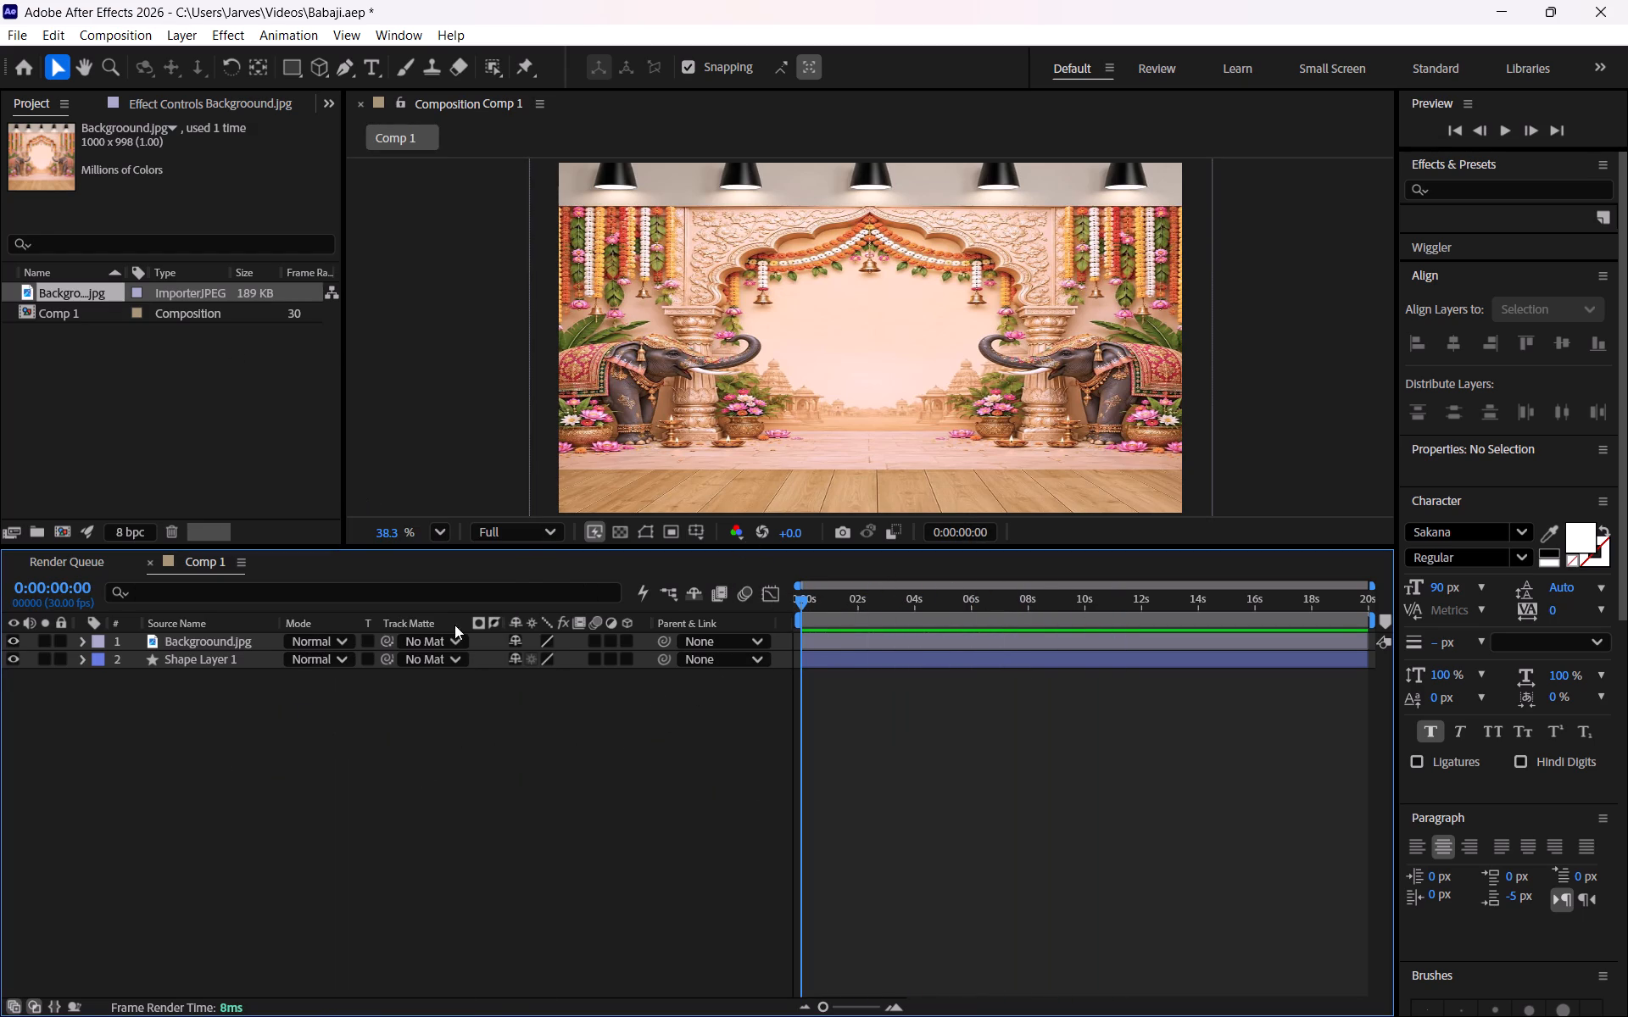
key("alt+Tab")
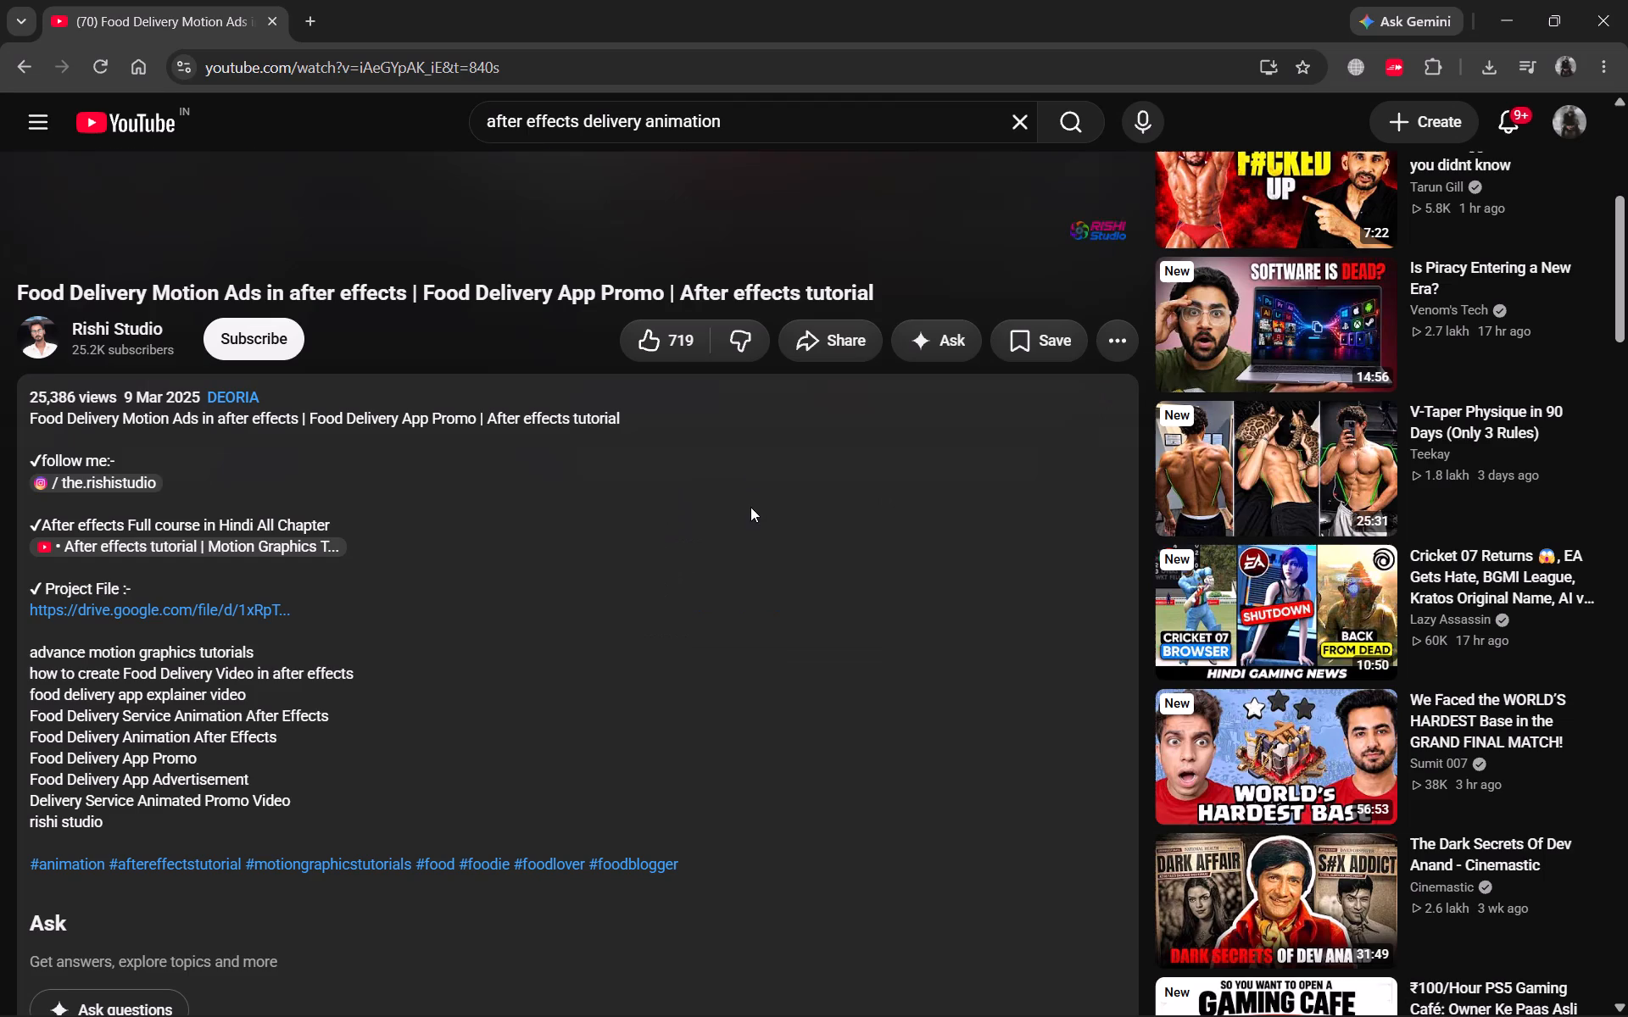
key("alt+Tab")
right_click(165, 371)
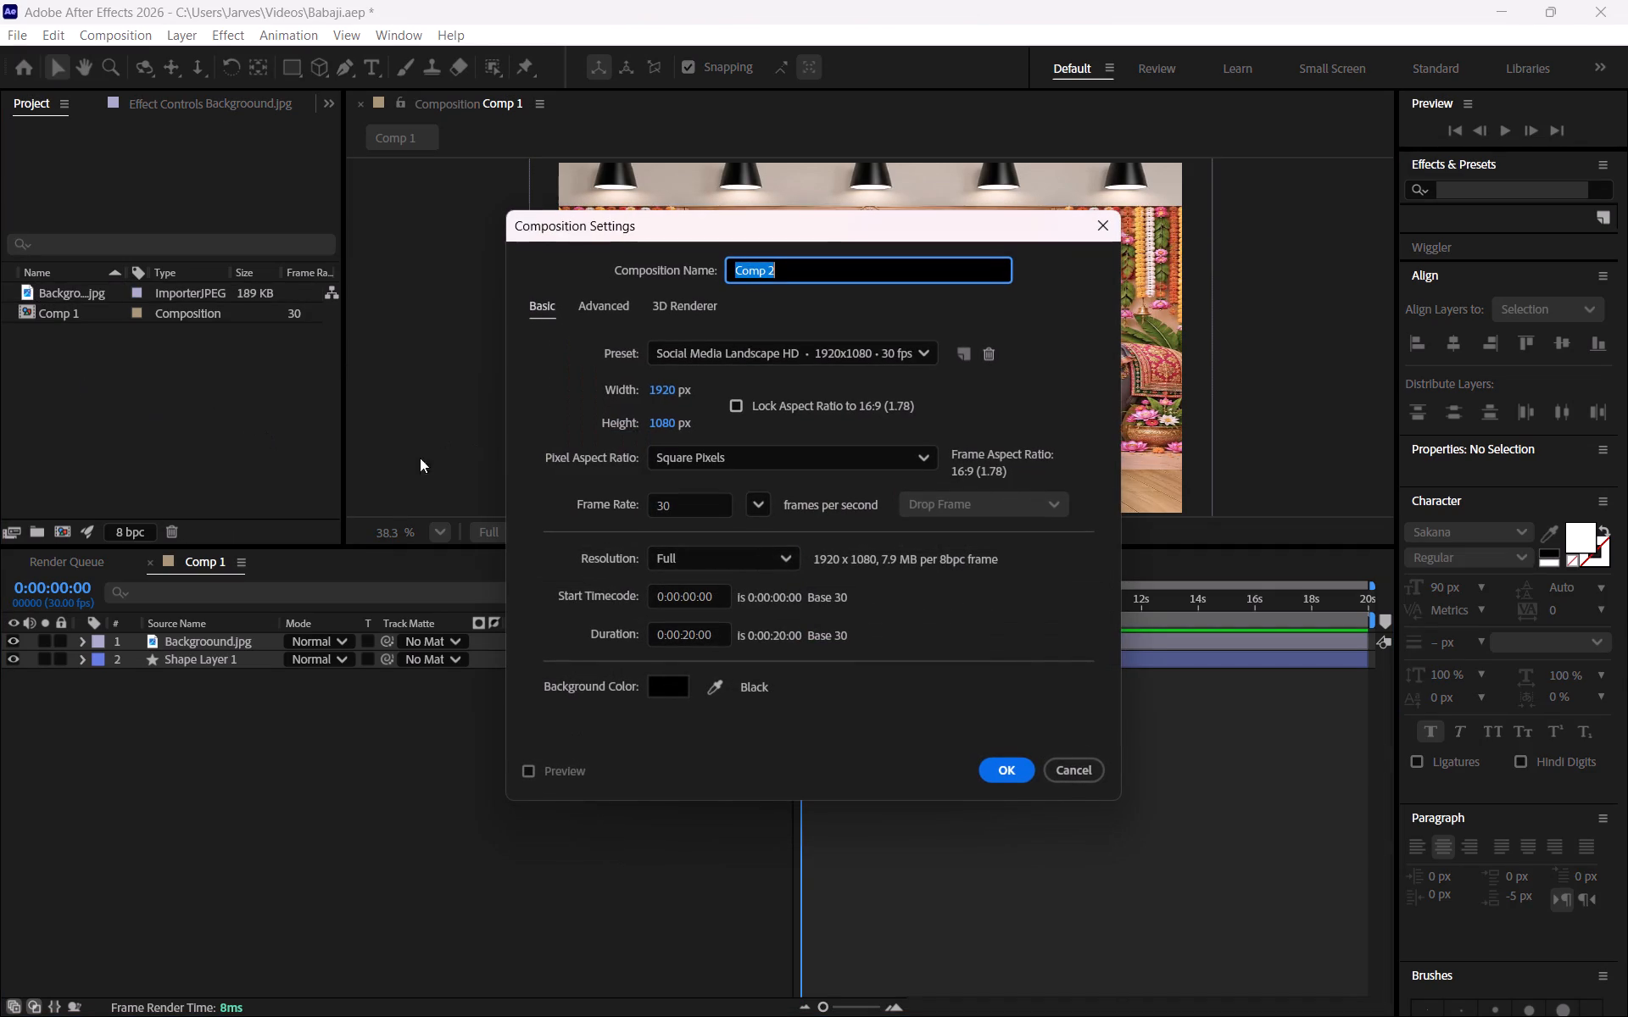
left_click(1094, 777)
Import Mobile Screen.png as footage from the (Footage) subfolder of the Food Delivery Motion folder, and finish importing.
right_click(256, 442)
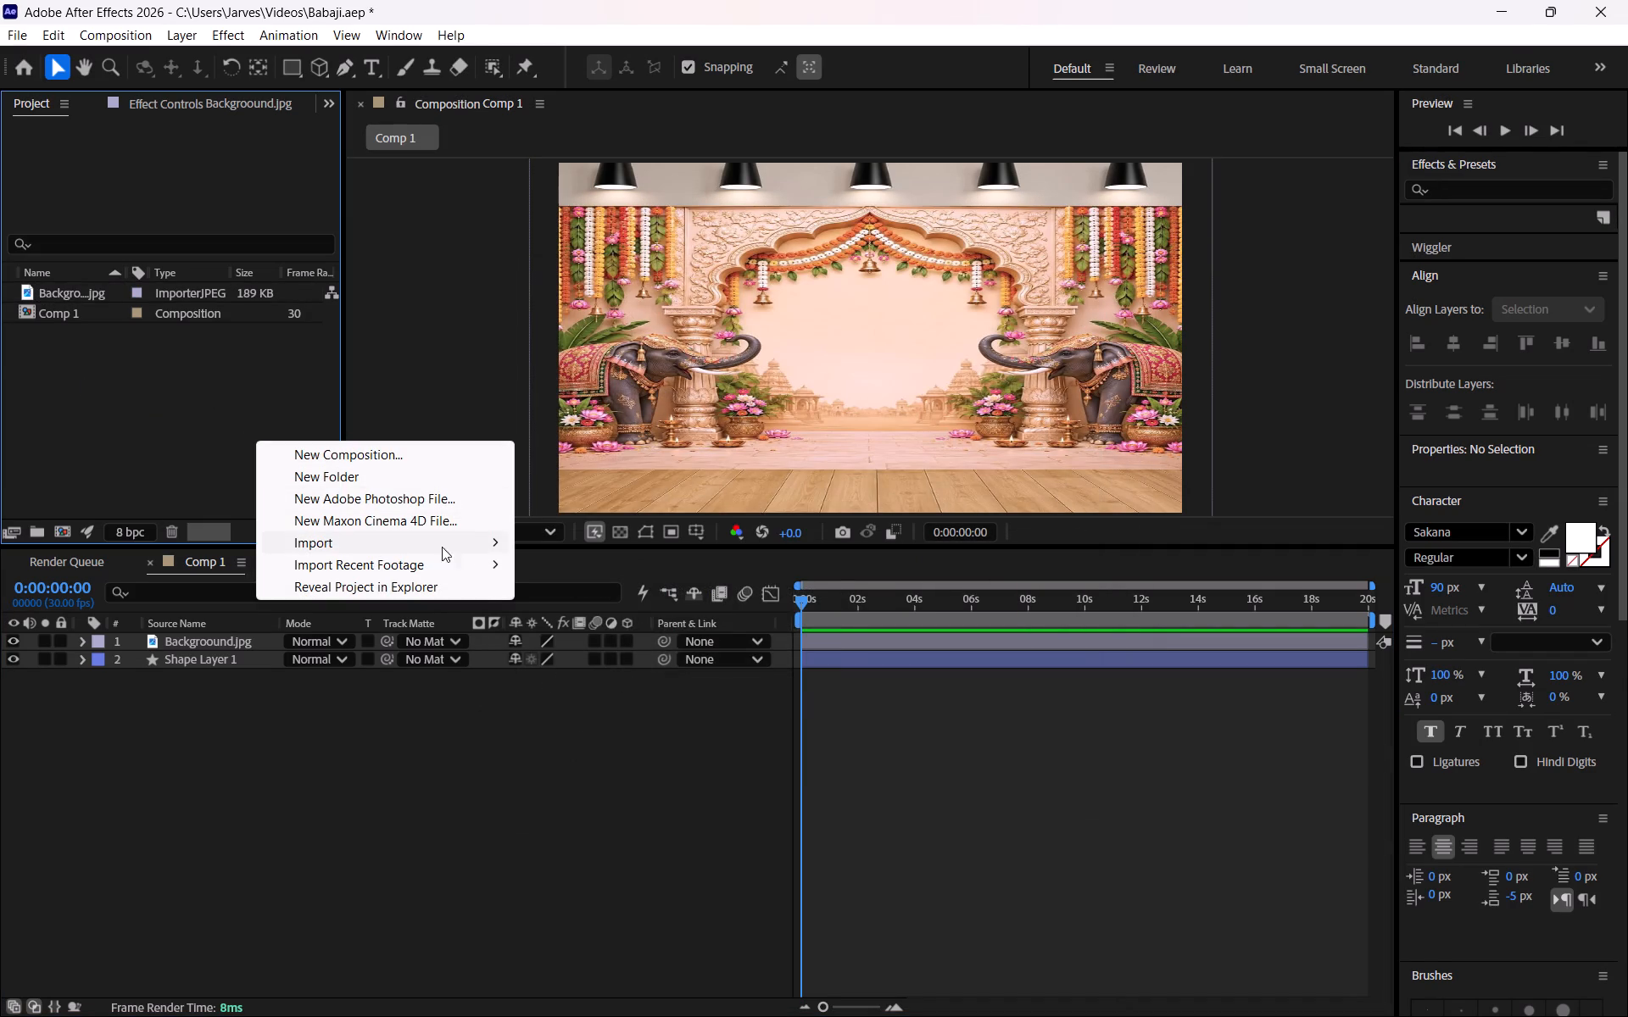
left_click(563, 564)
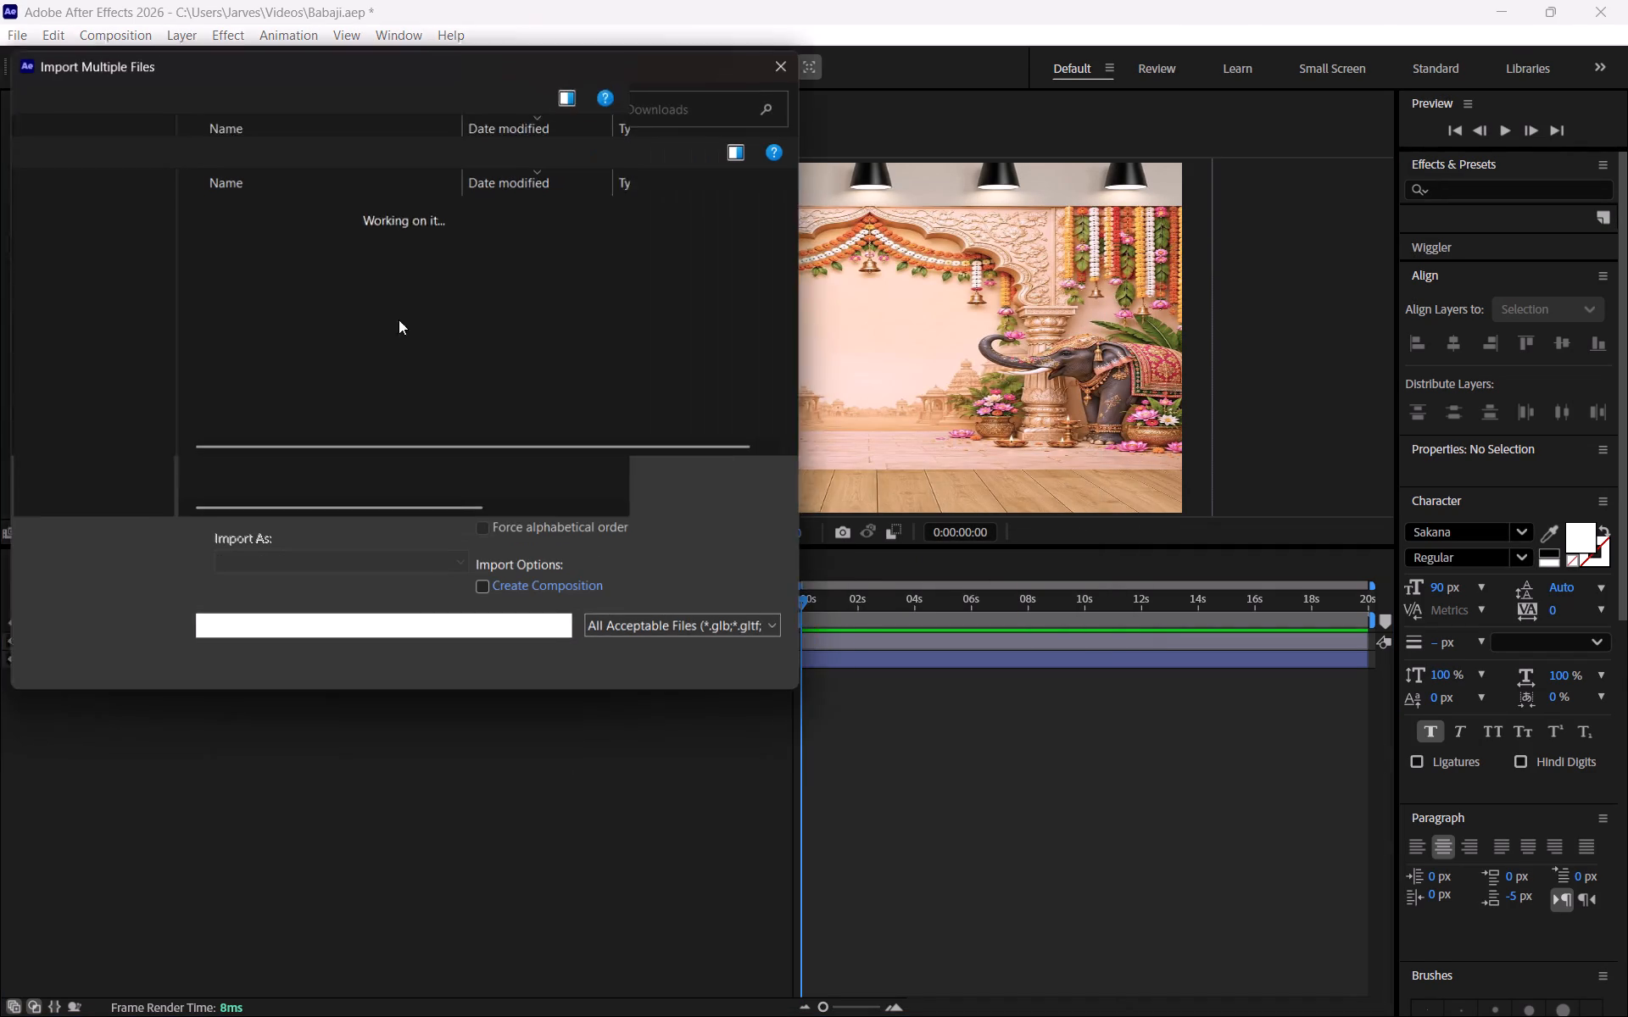
double_click(293, 300)
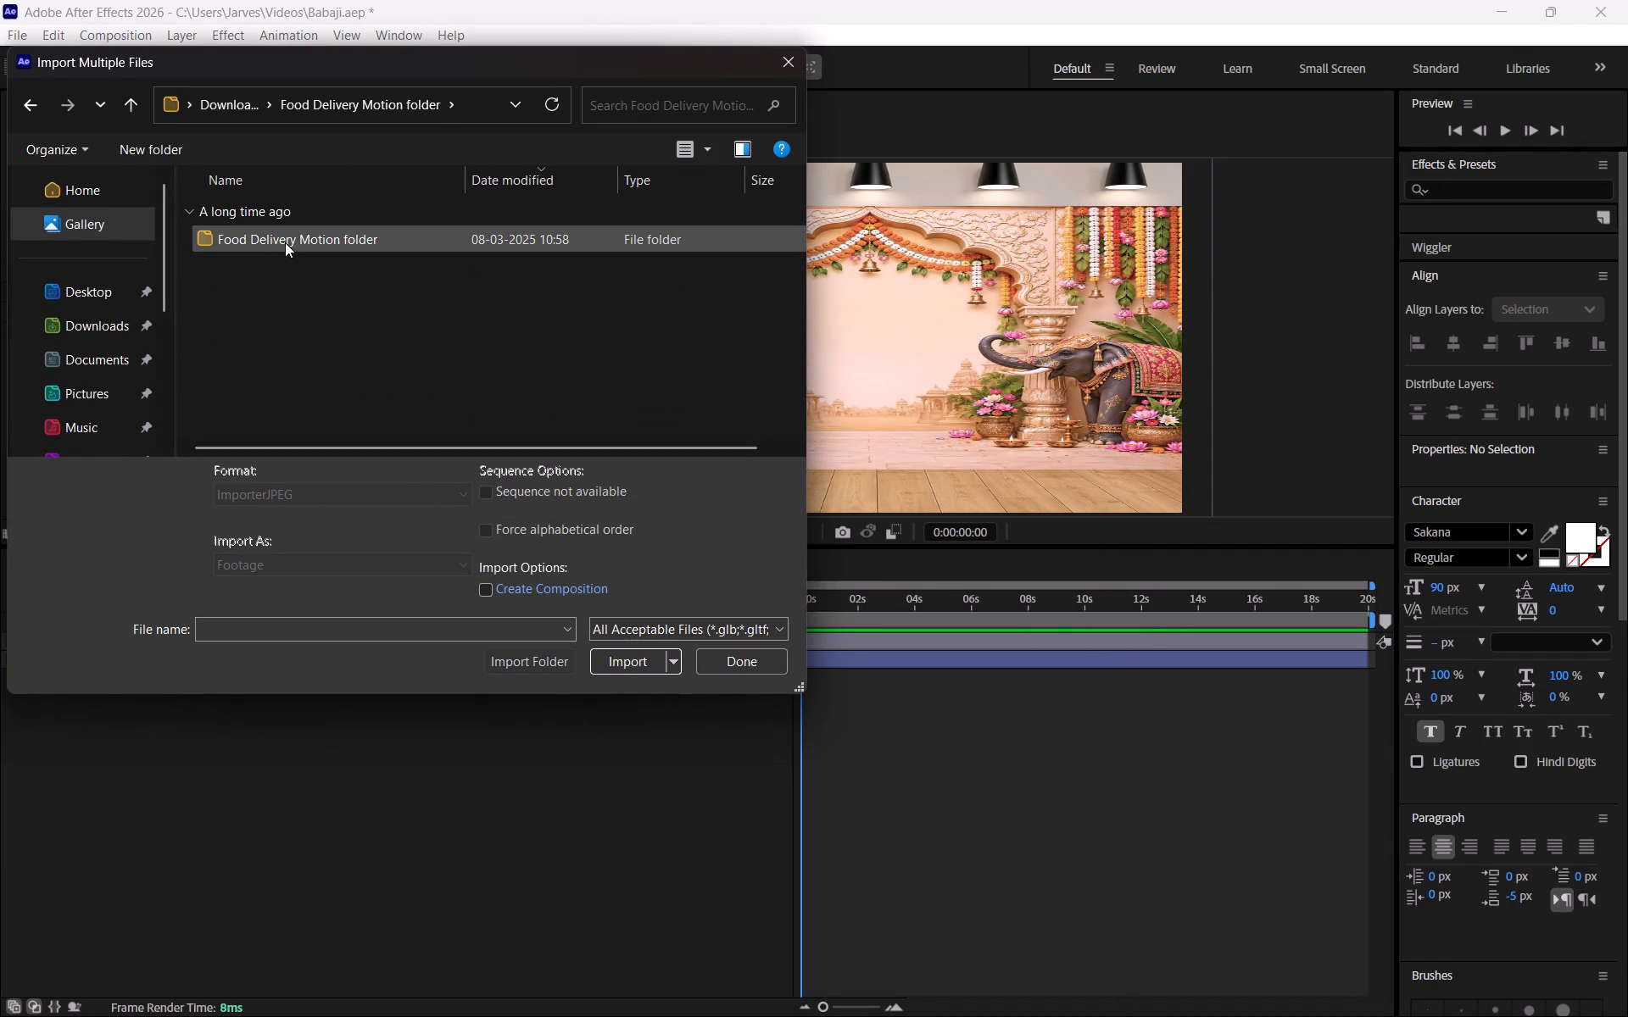
left_click(285, 242)
left_click(285, 242)
double_click(277, 297)
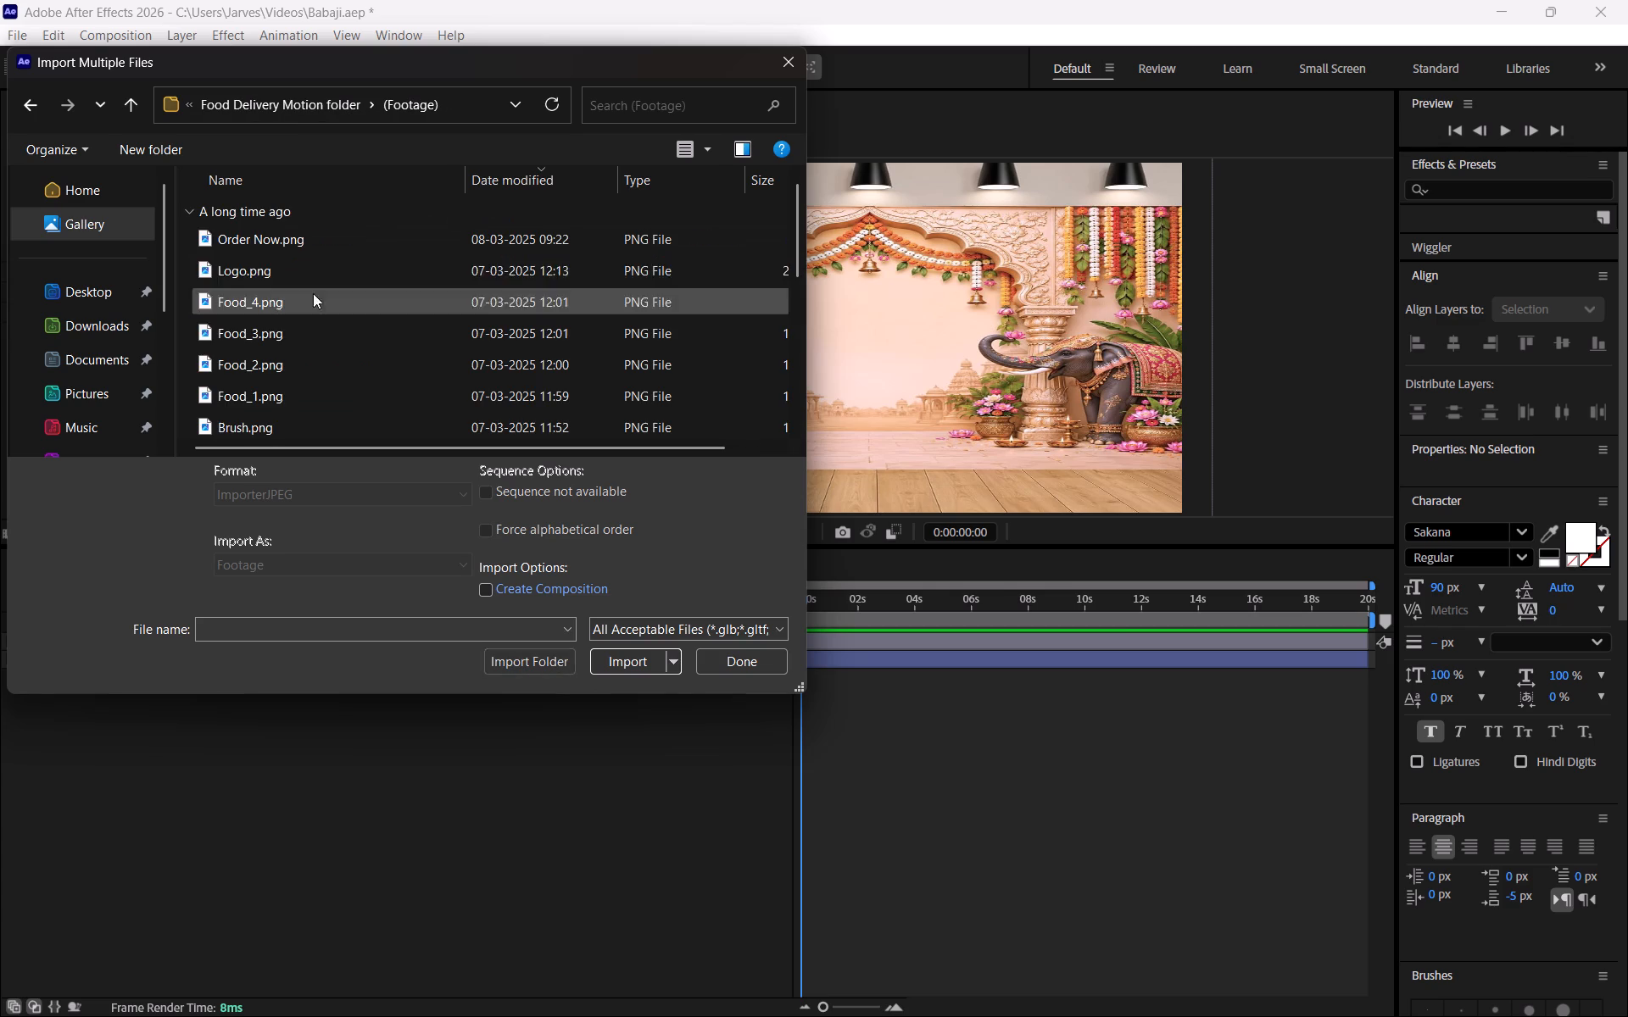
scroll(318, 321, "down", 1)
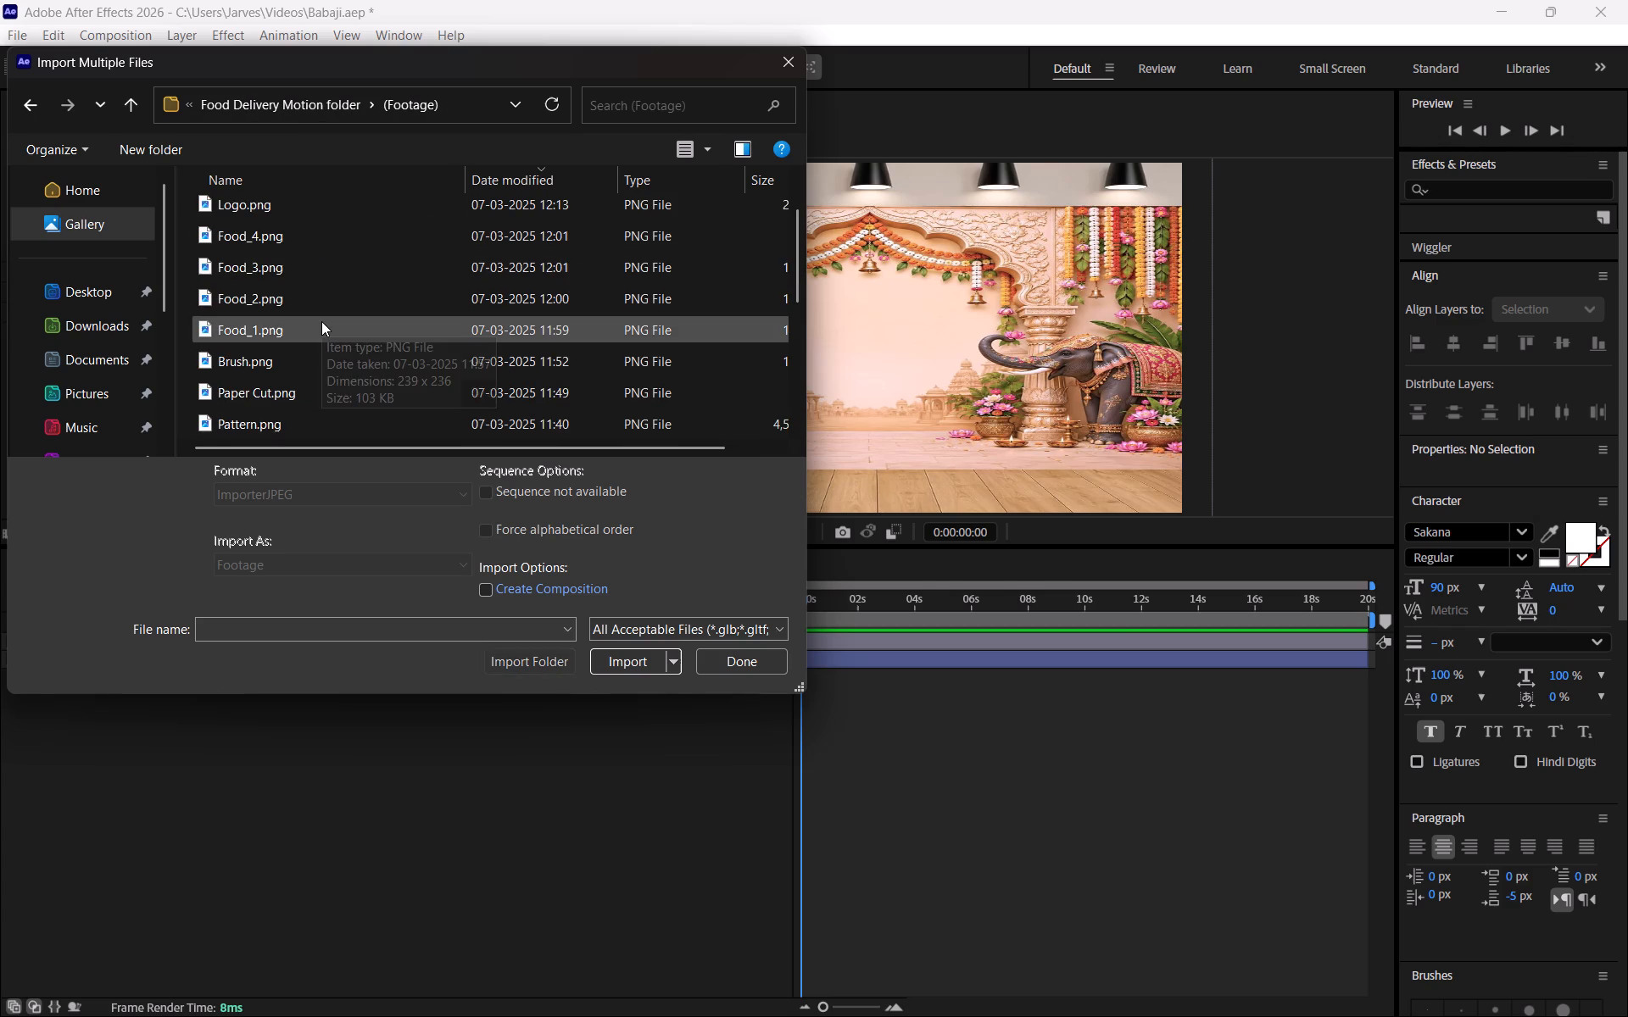
scroll(321, 321, "down", 2)
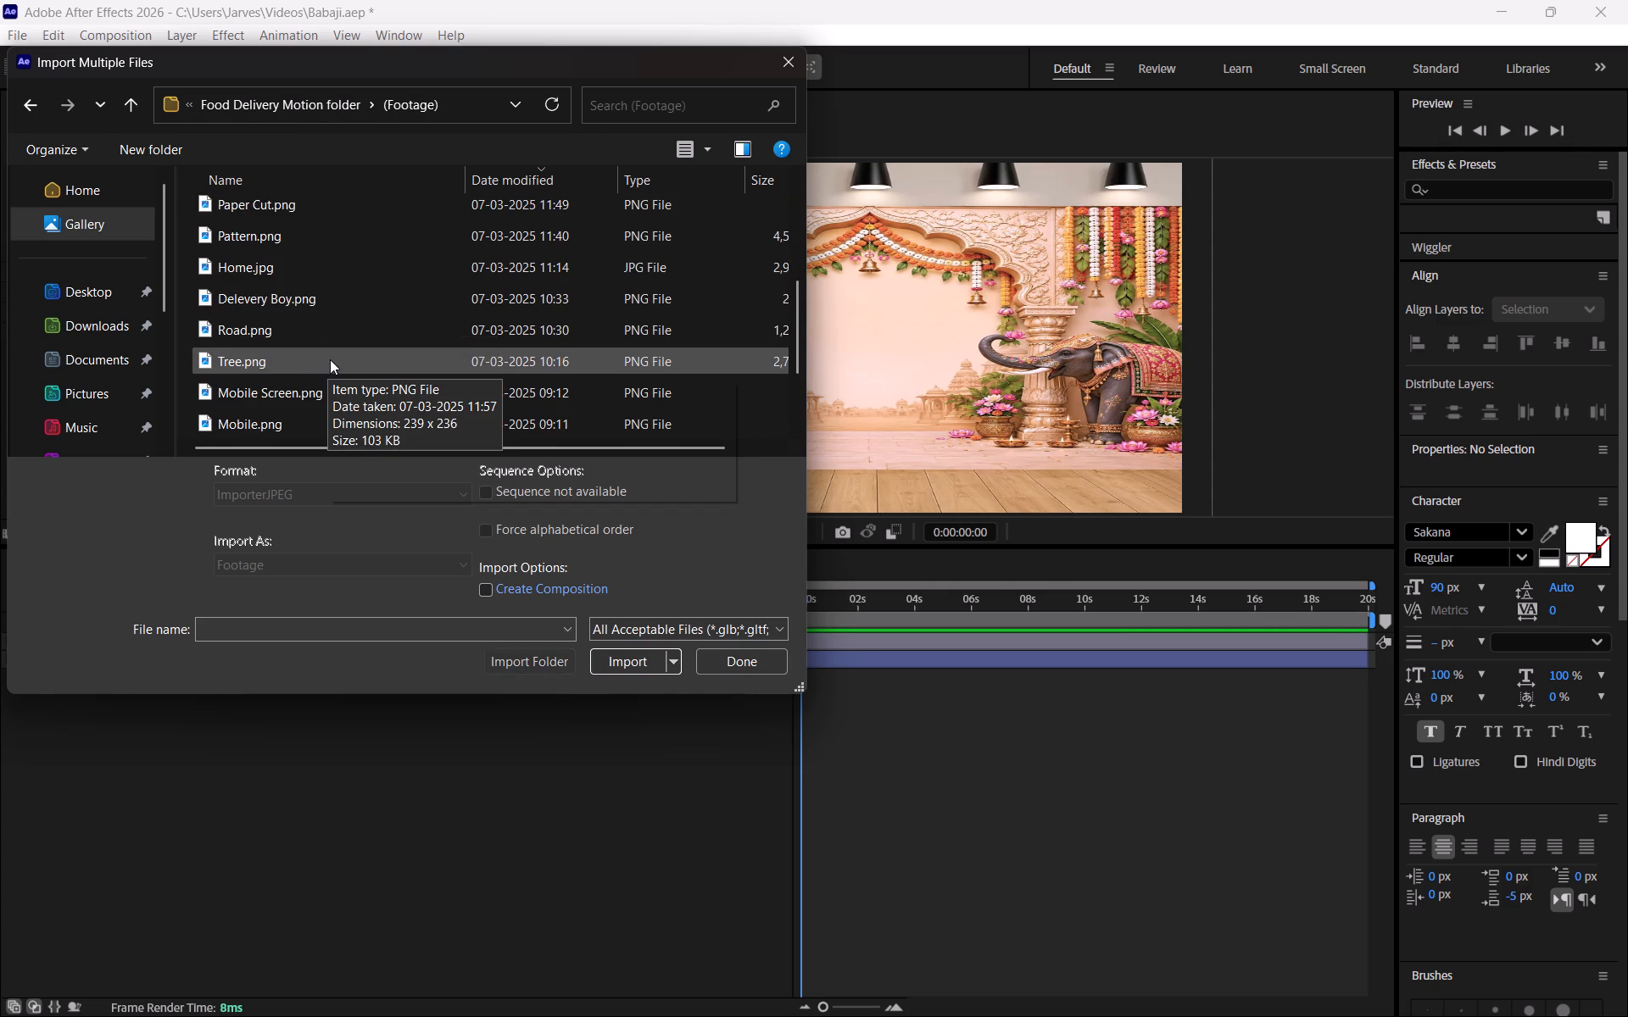
scroll(330, 359, "down", 1)
left_click(268, 300)
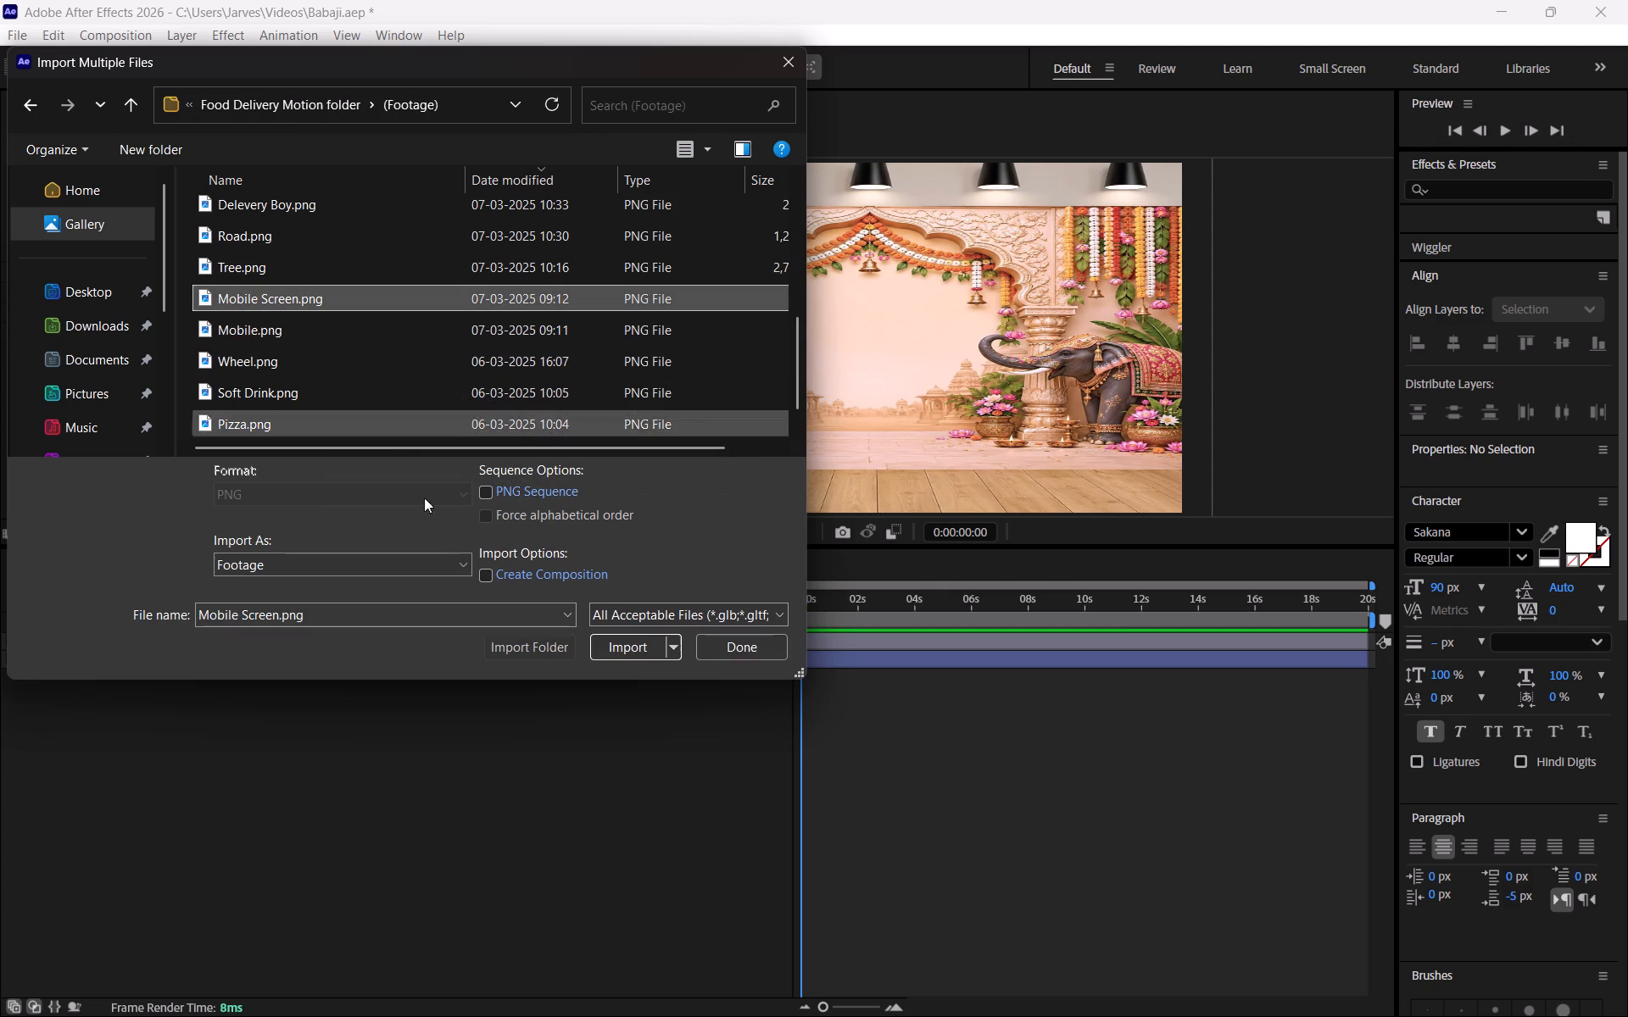
left_click(633, 642)
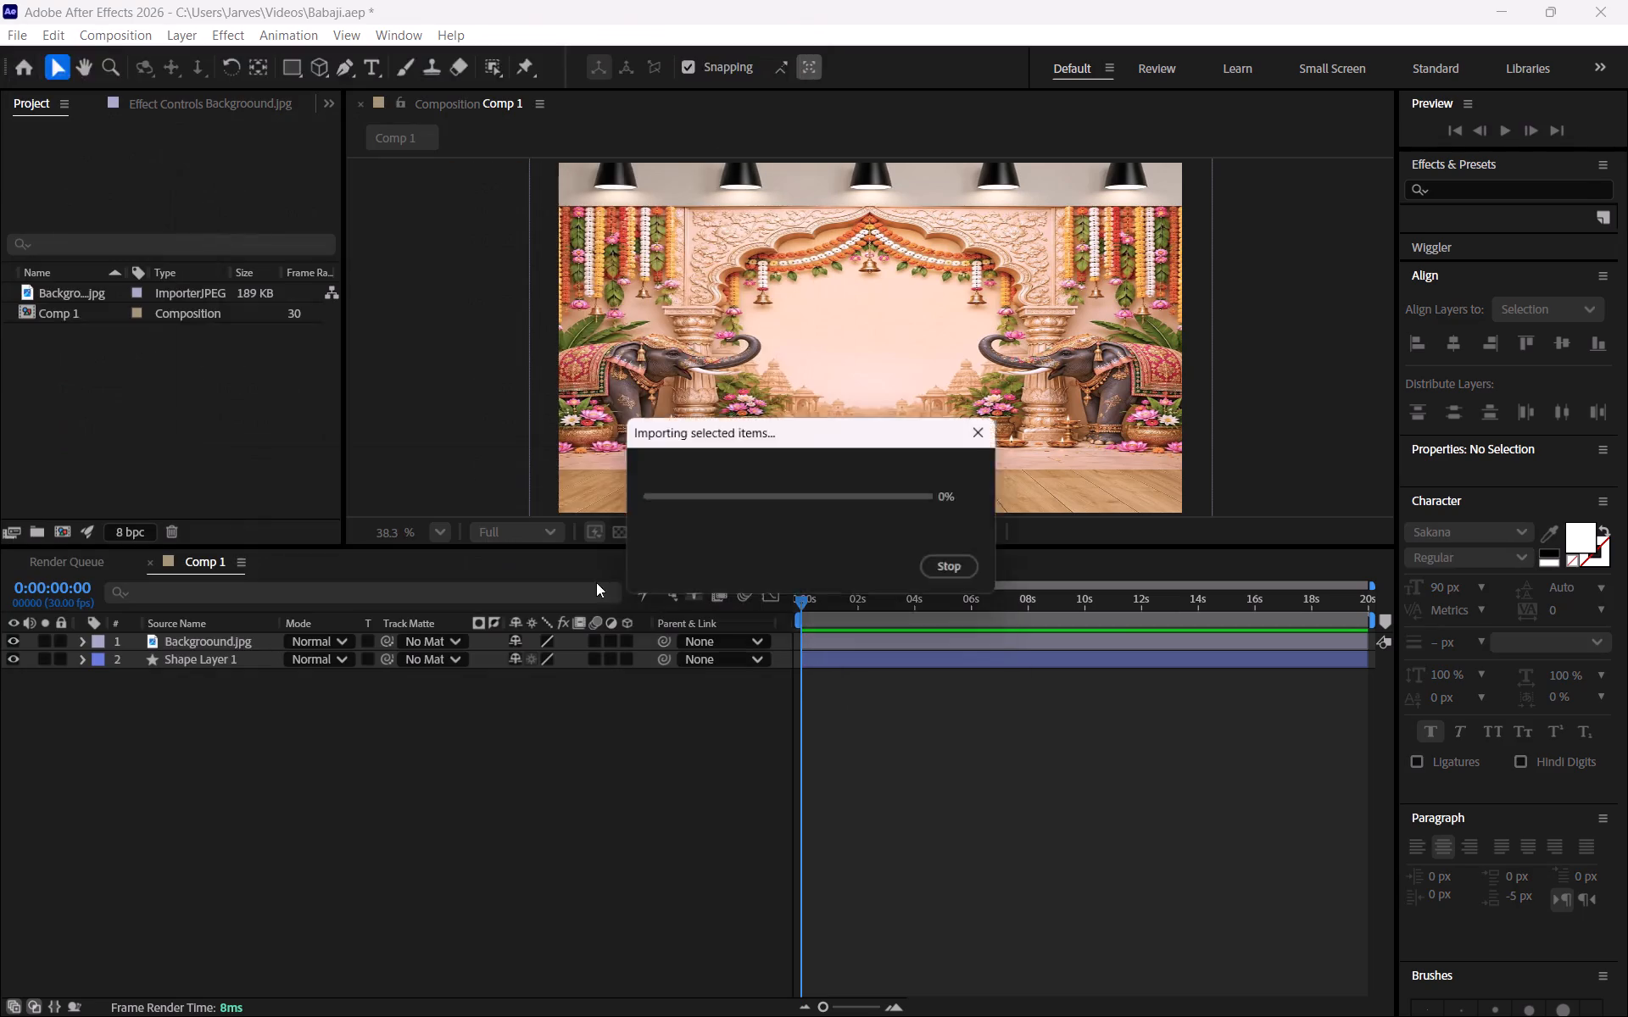
left_click(552, 825)
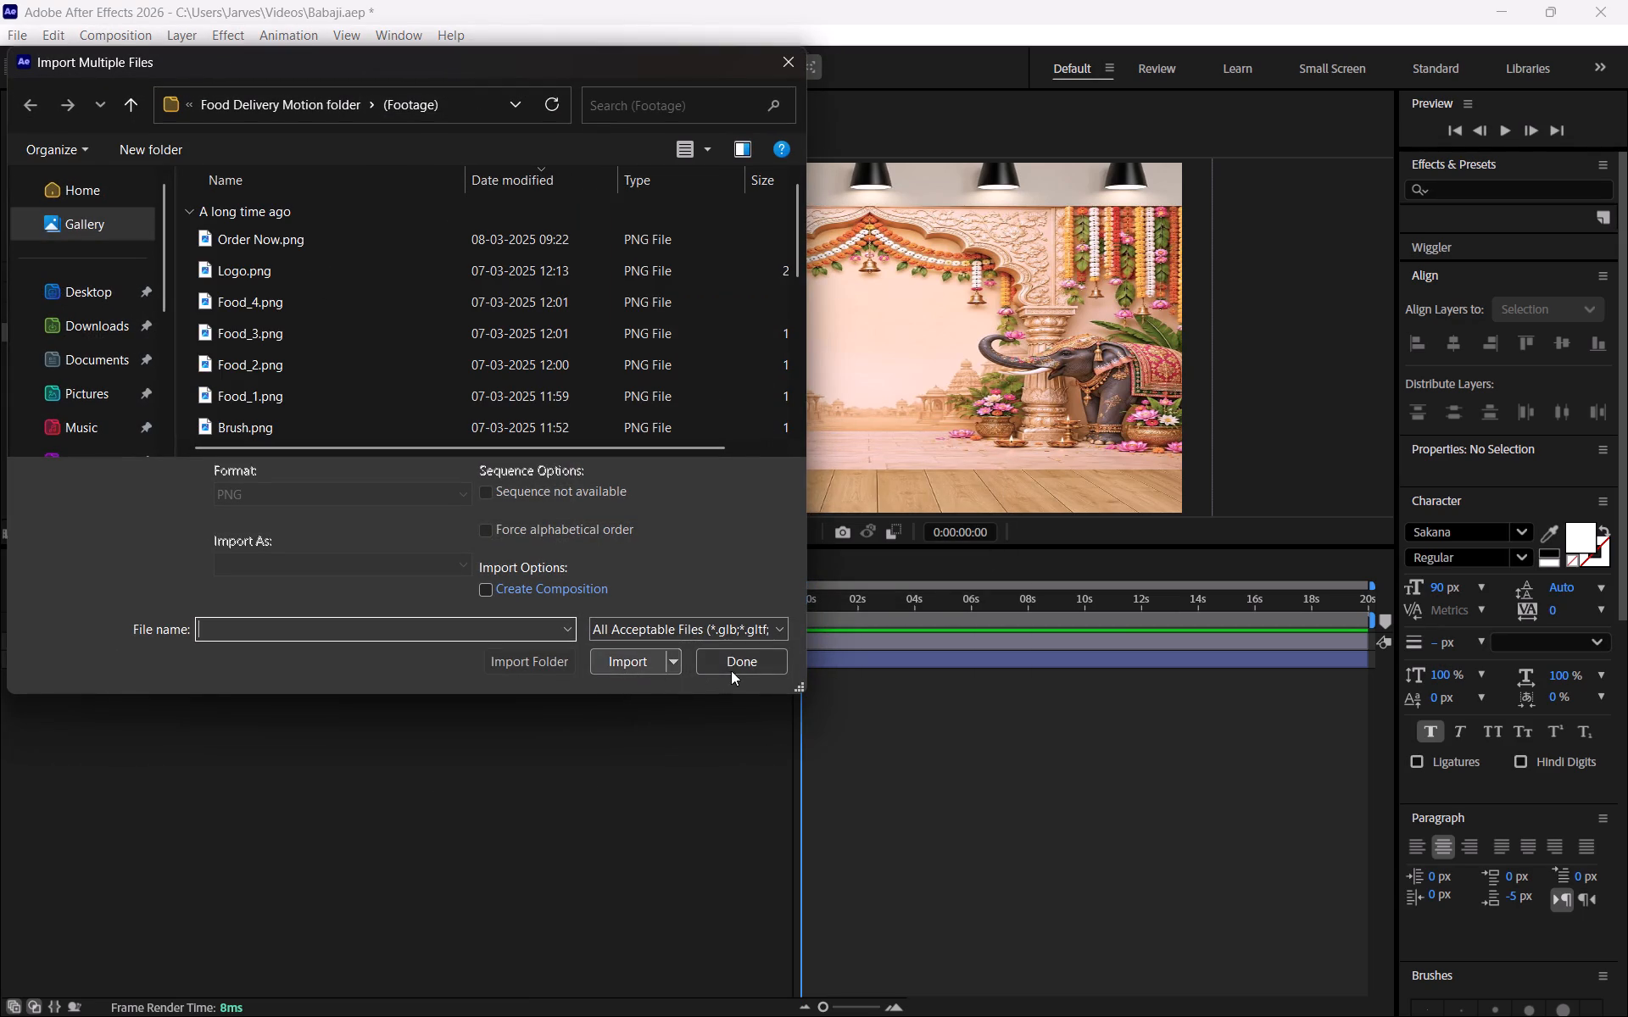
left_click(778, 661)
left_click(400, 759)
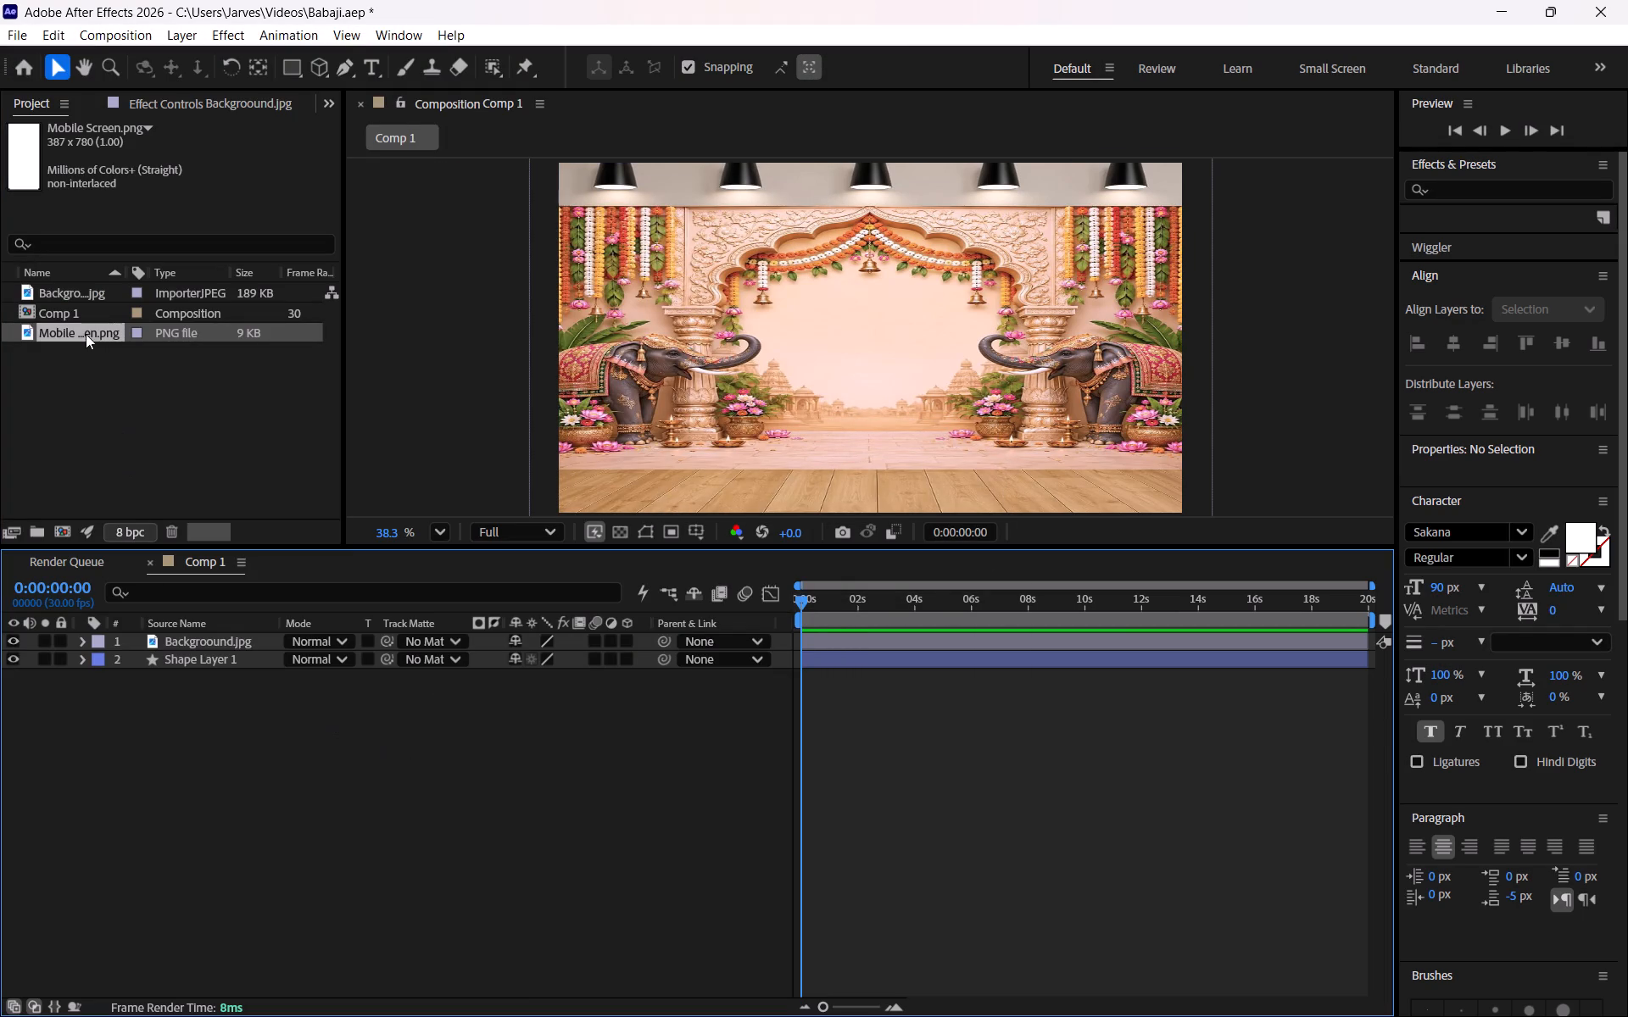
Add Mobile Screen.png to Comp 1 as the top layer, above the temple background.
left_click_drag(82, 327, 225, 634)
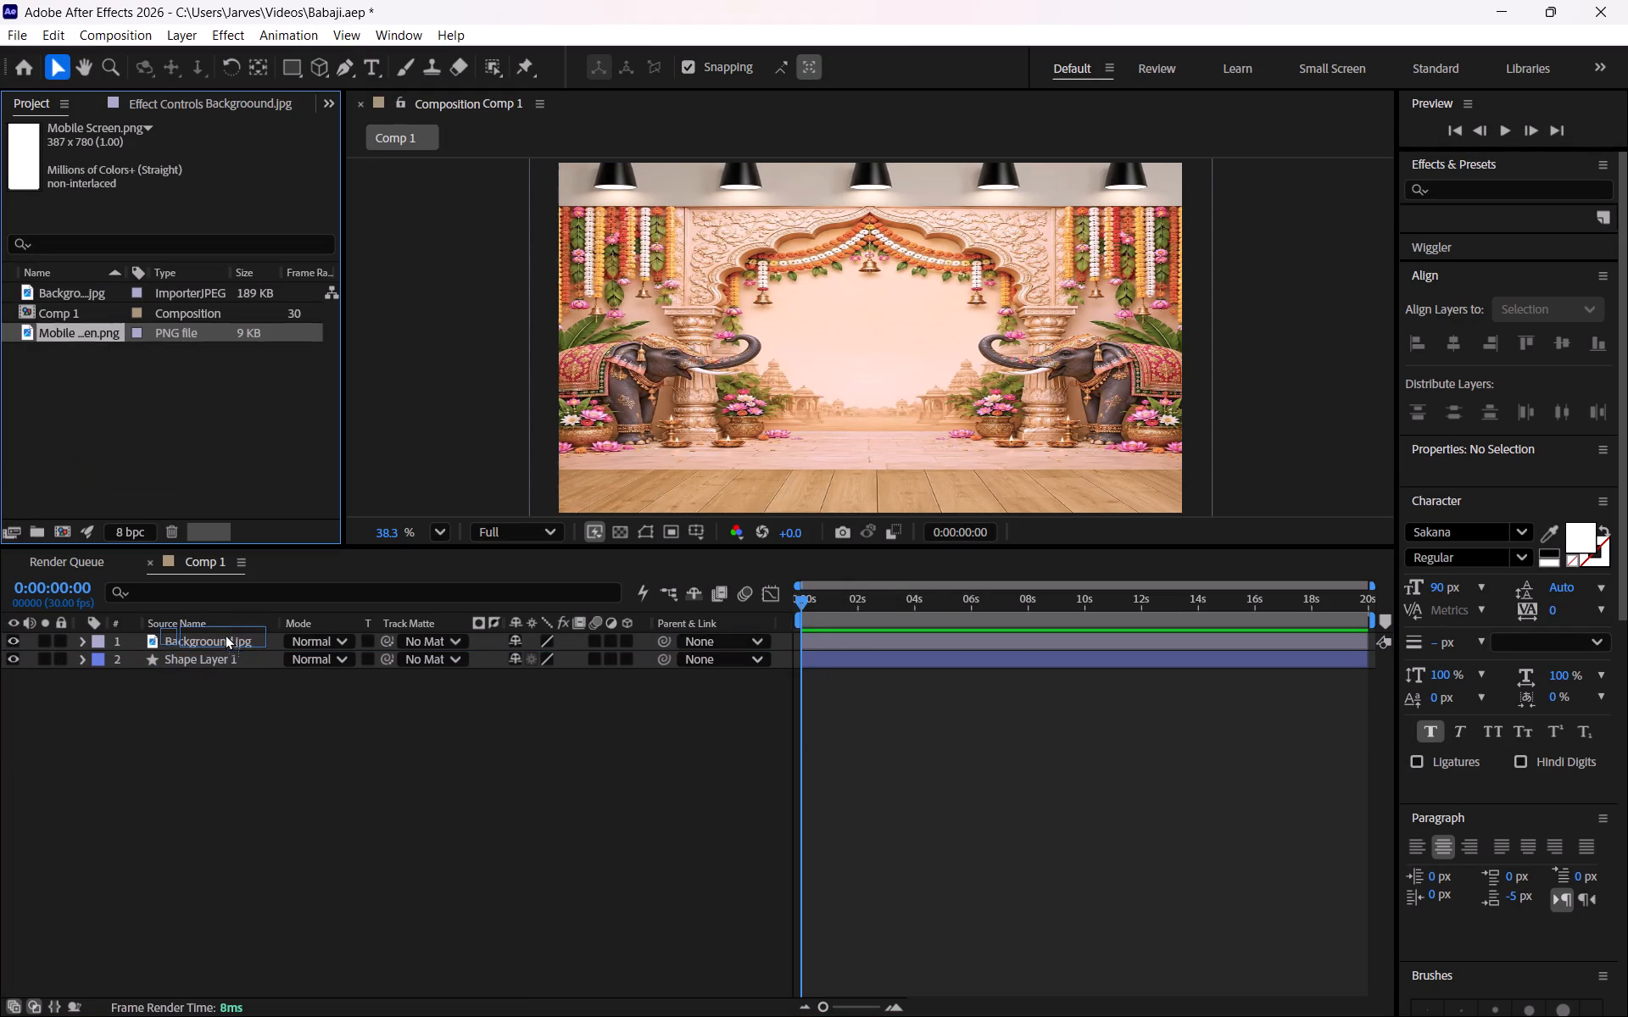
left_click_drag(225, 634, 225, 635)
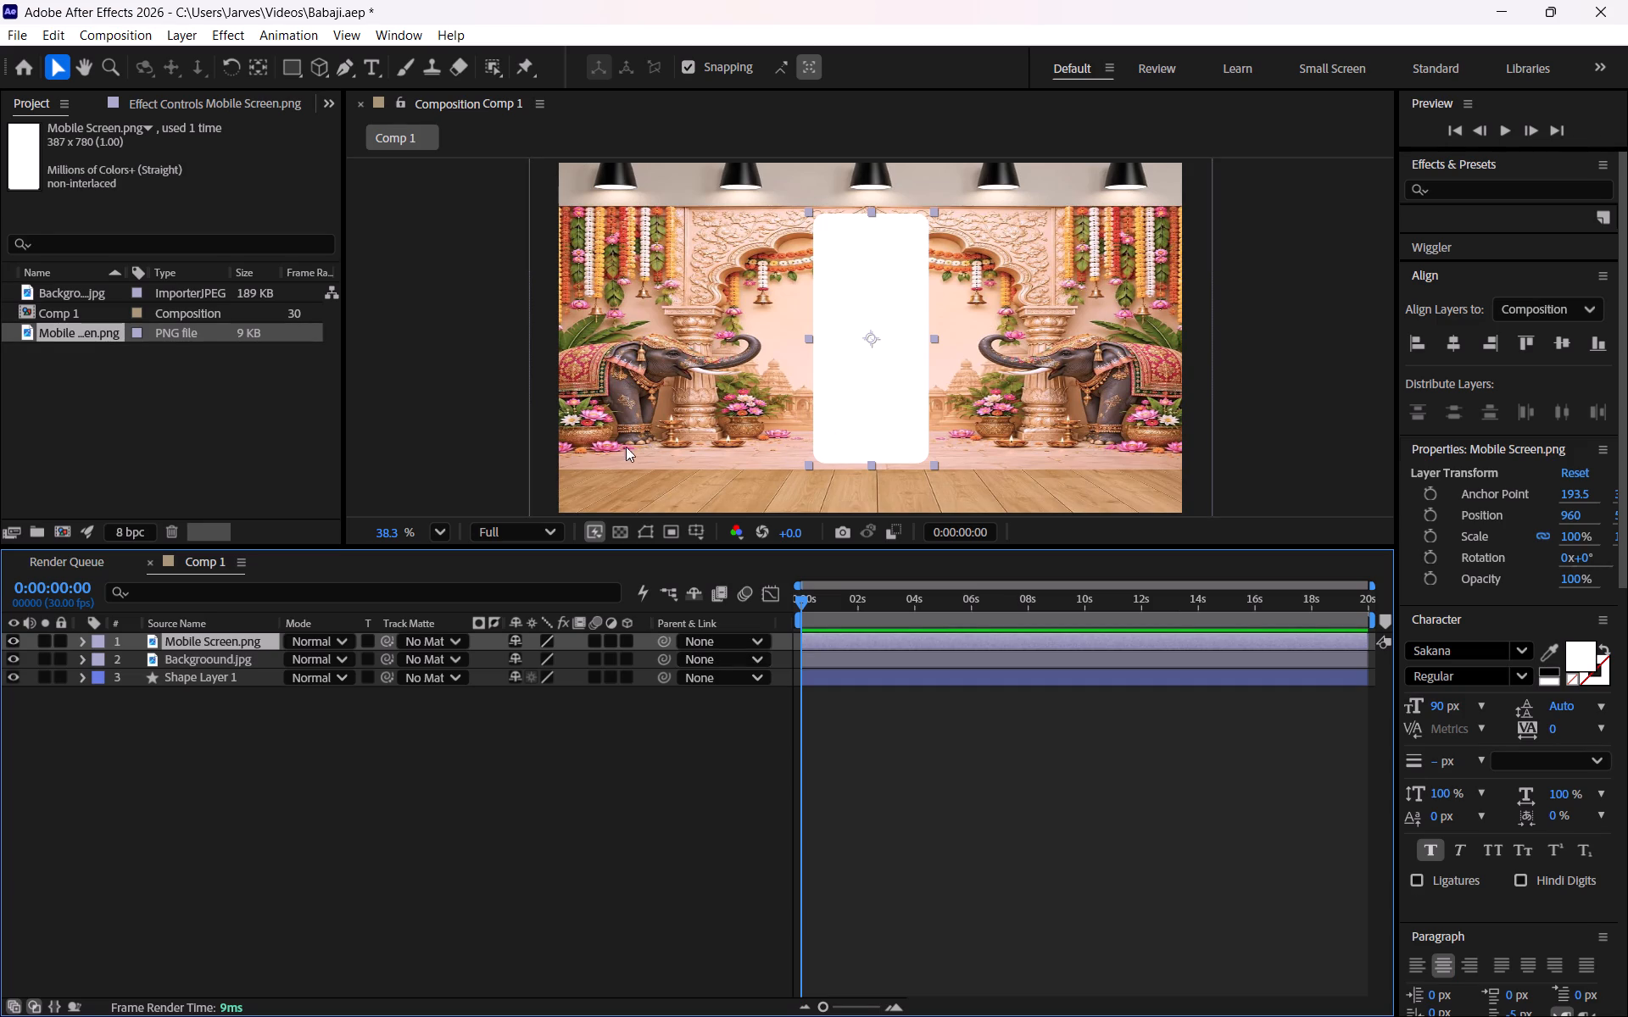
left_click(384, 400)
left_click(873, 397)
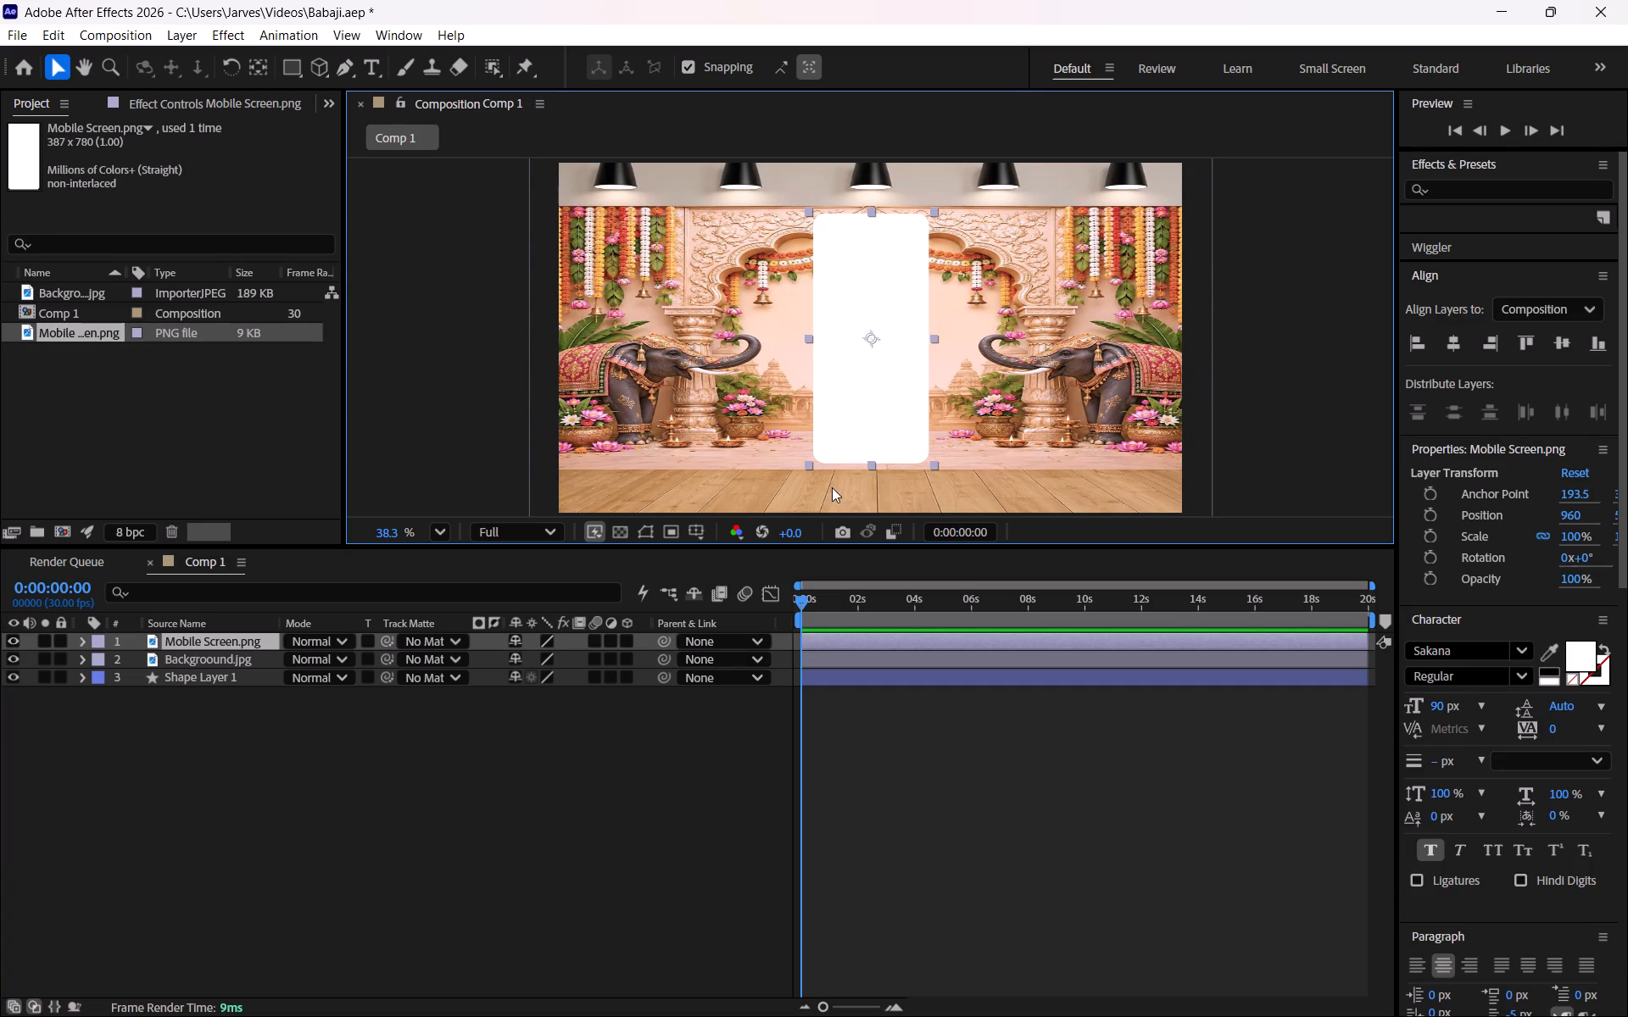
left_click(200, 640)
left_click(68, 328)
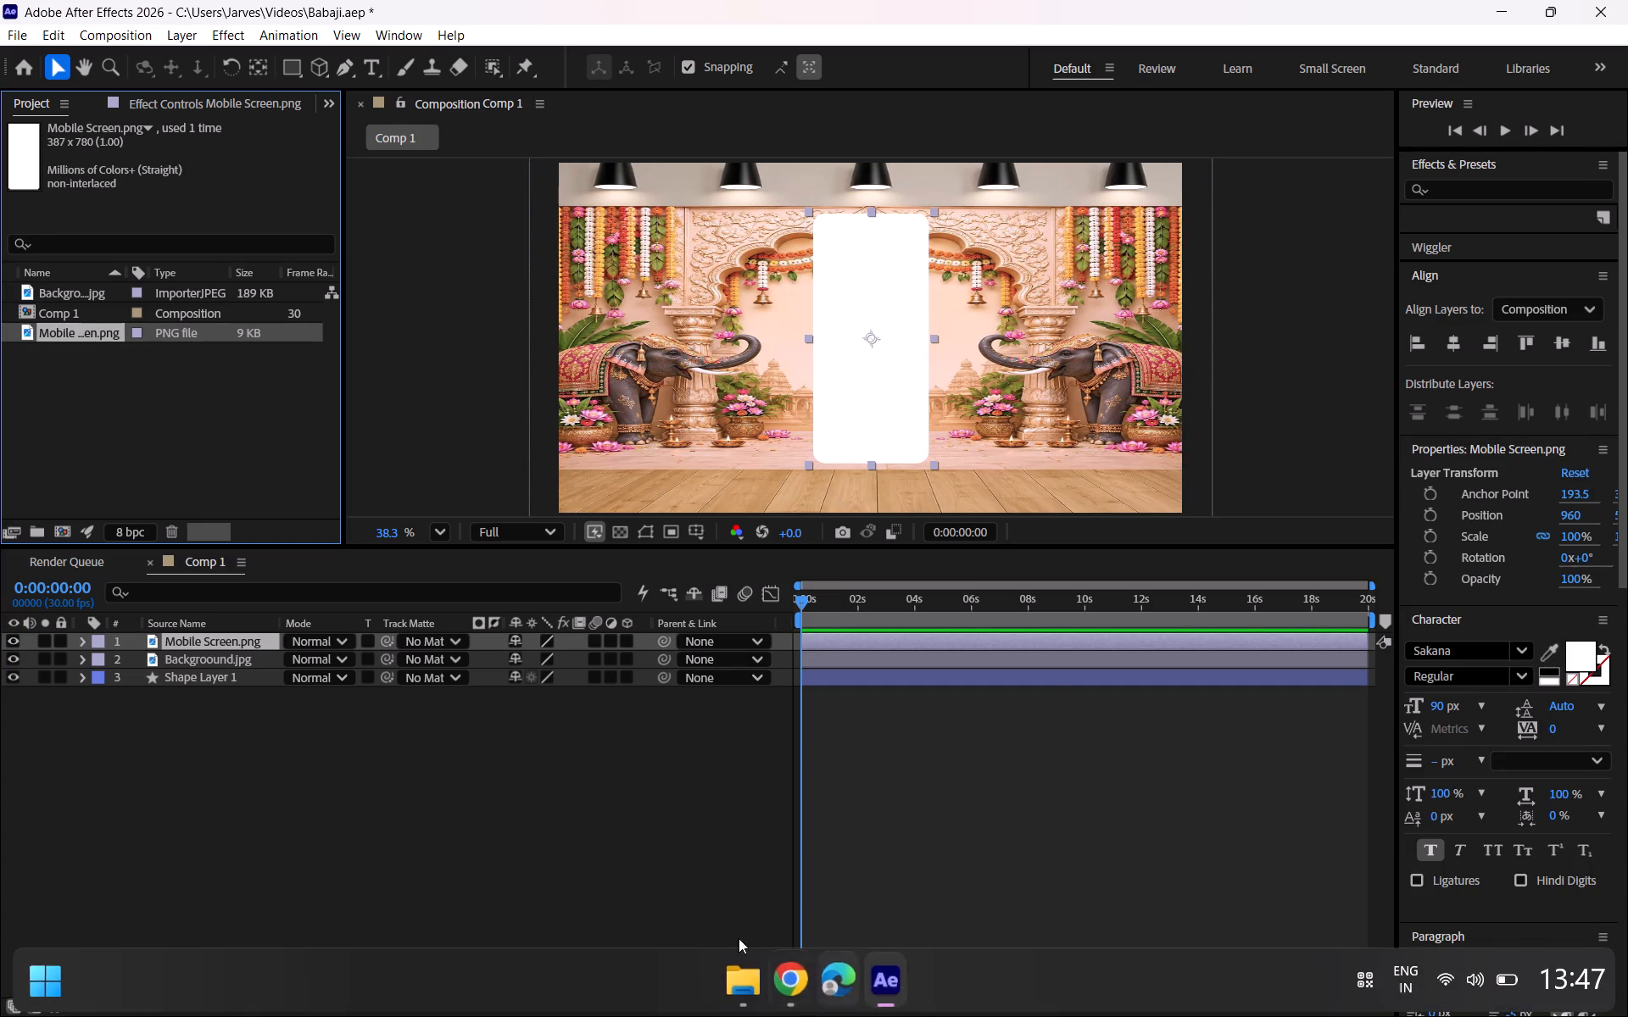
left_click(507, 838)
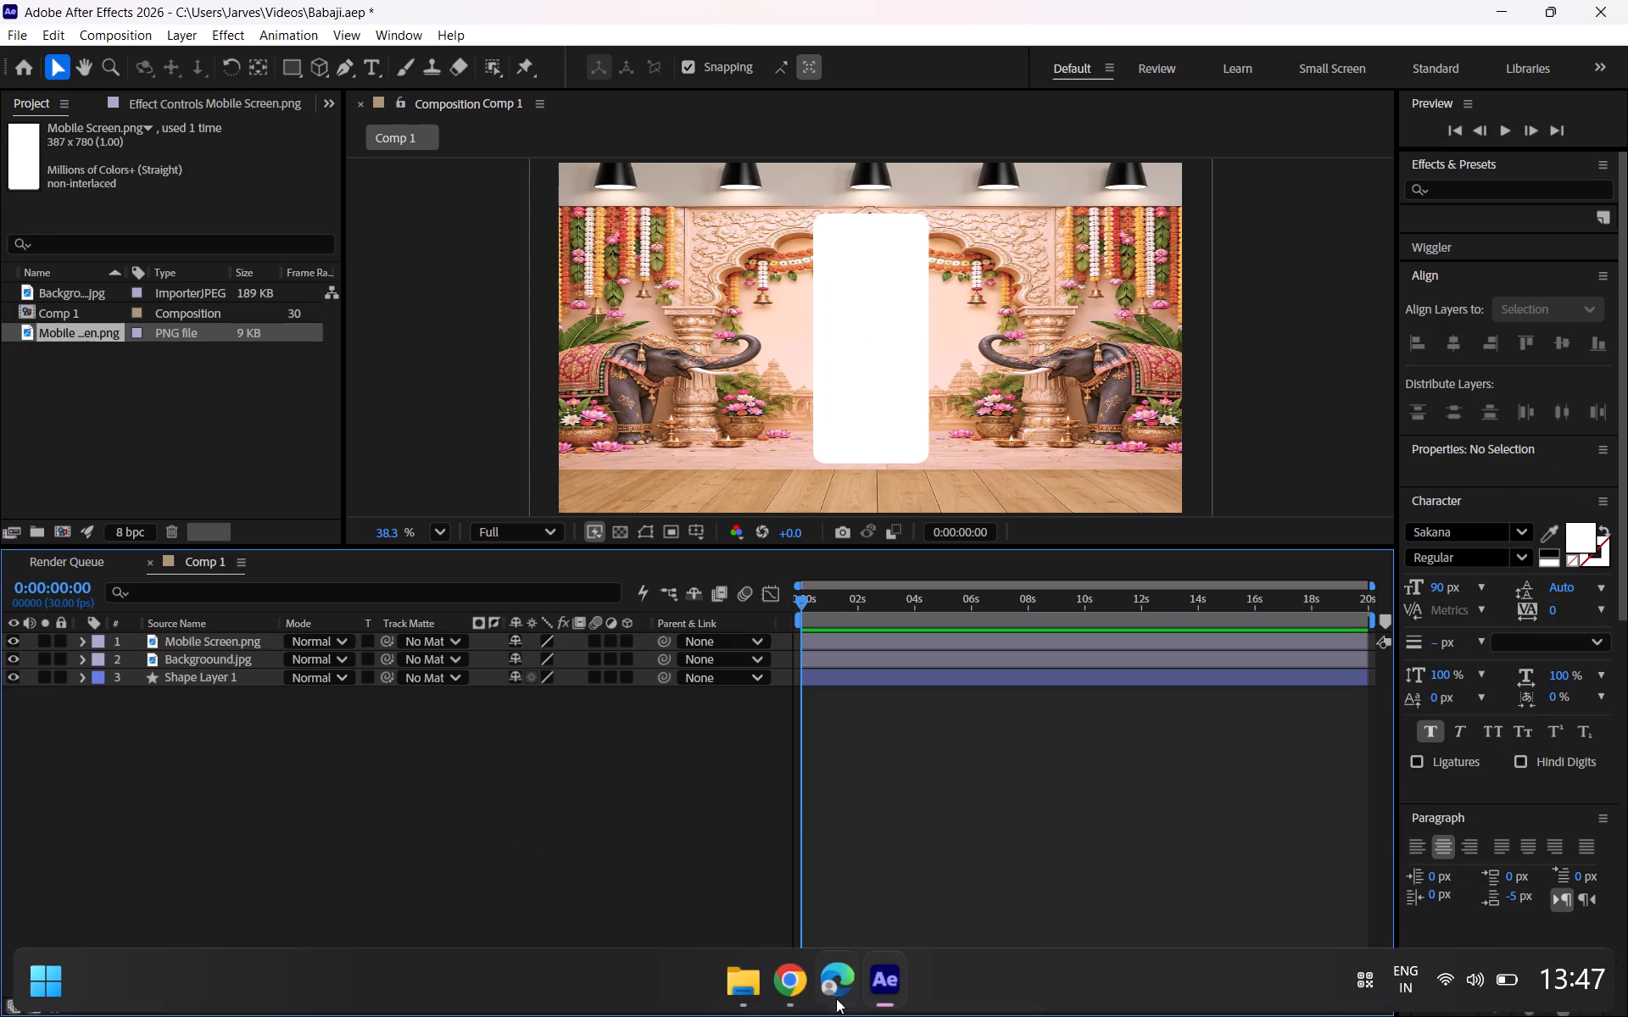
Switch to File Explorer and preview Mobile Screen.png and Mobile.png from the food delivery (Footage) folder.
left_click(761, 995)
double_click(297, 266)
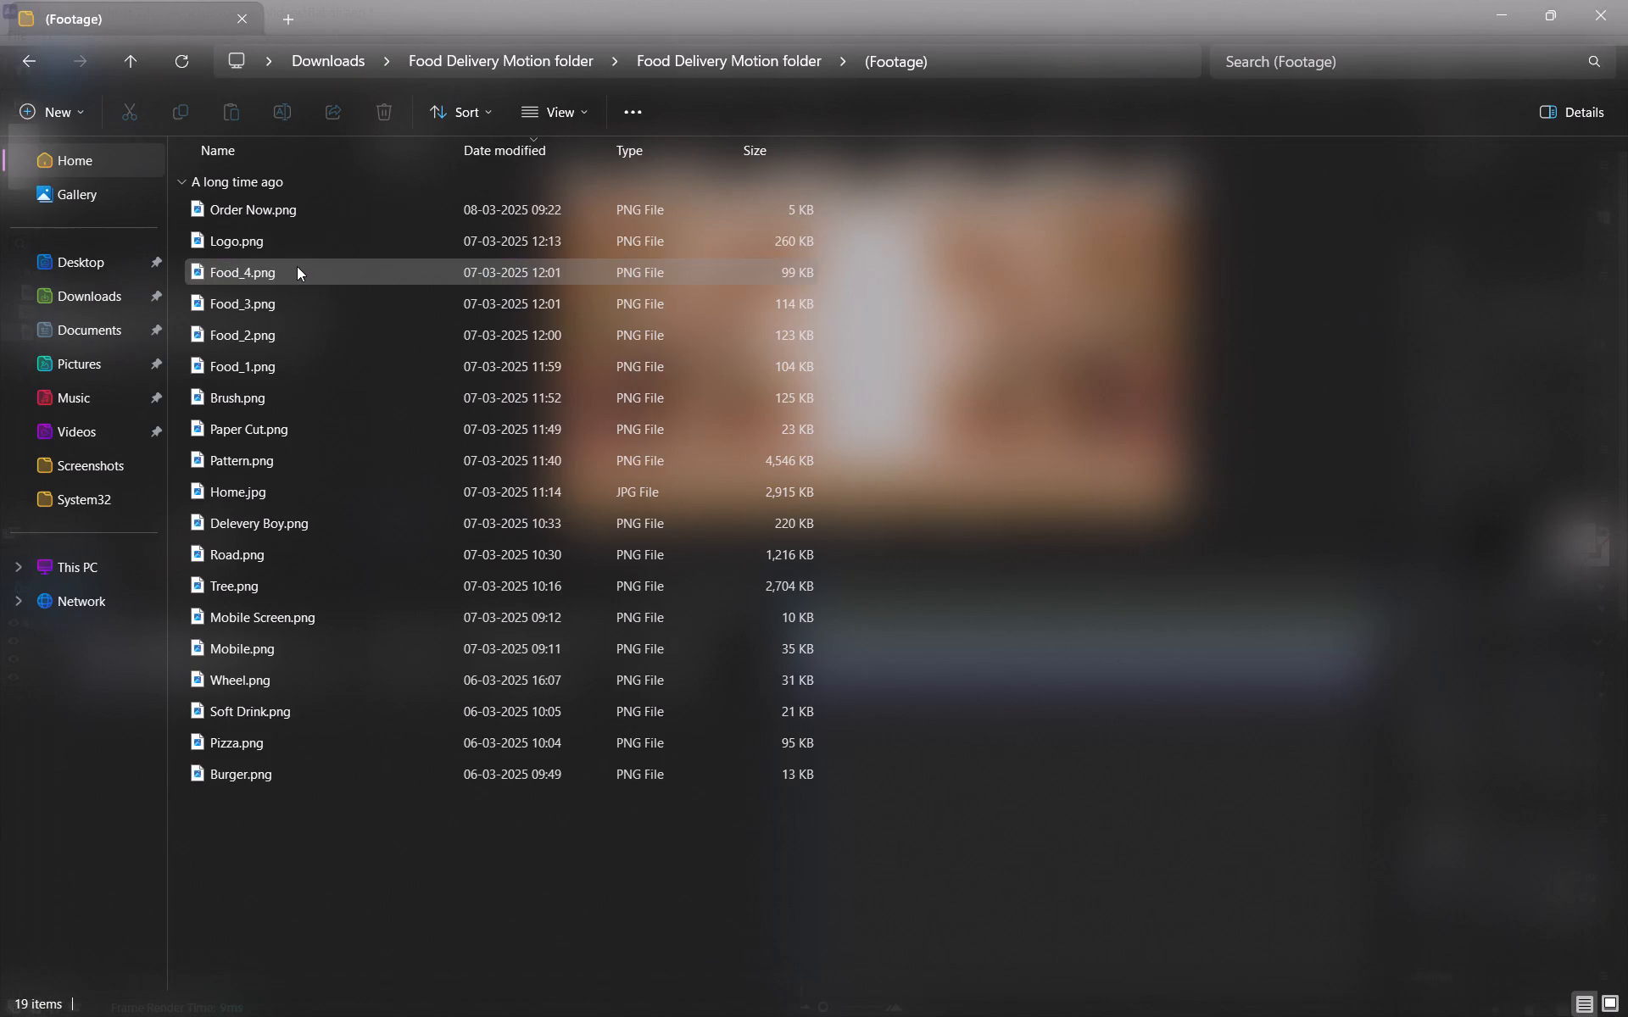
double_click(318, 609)
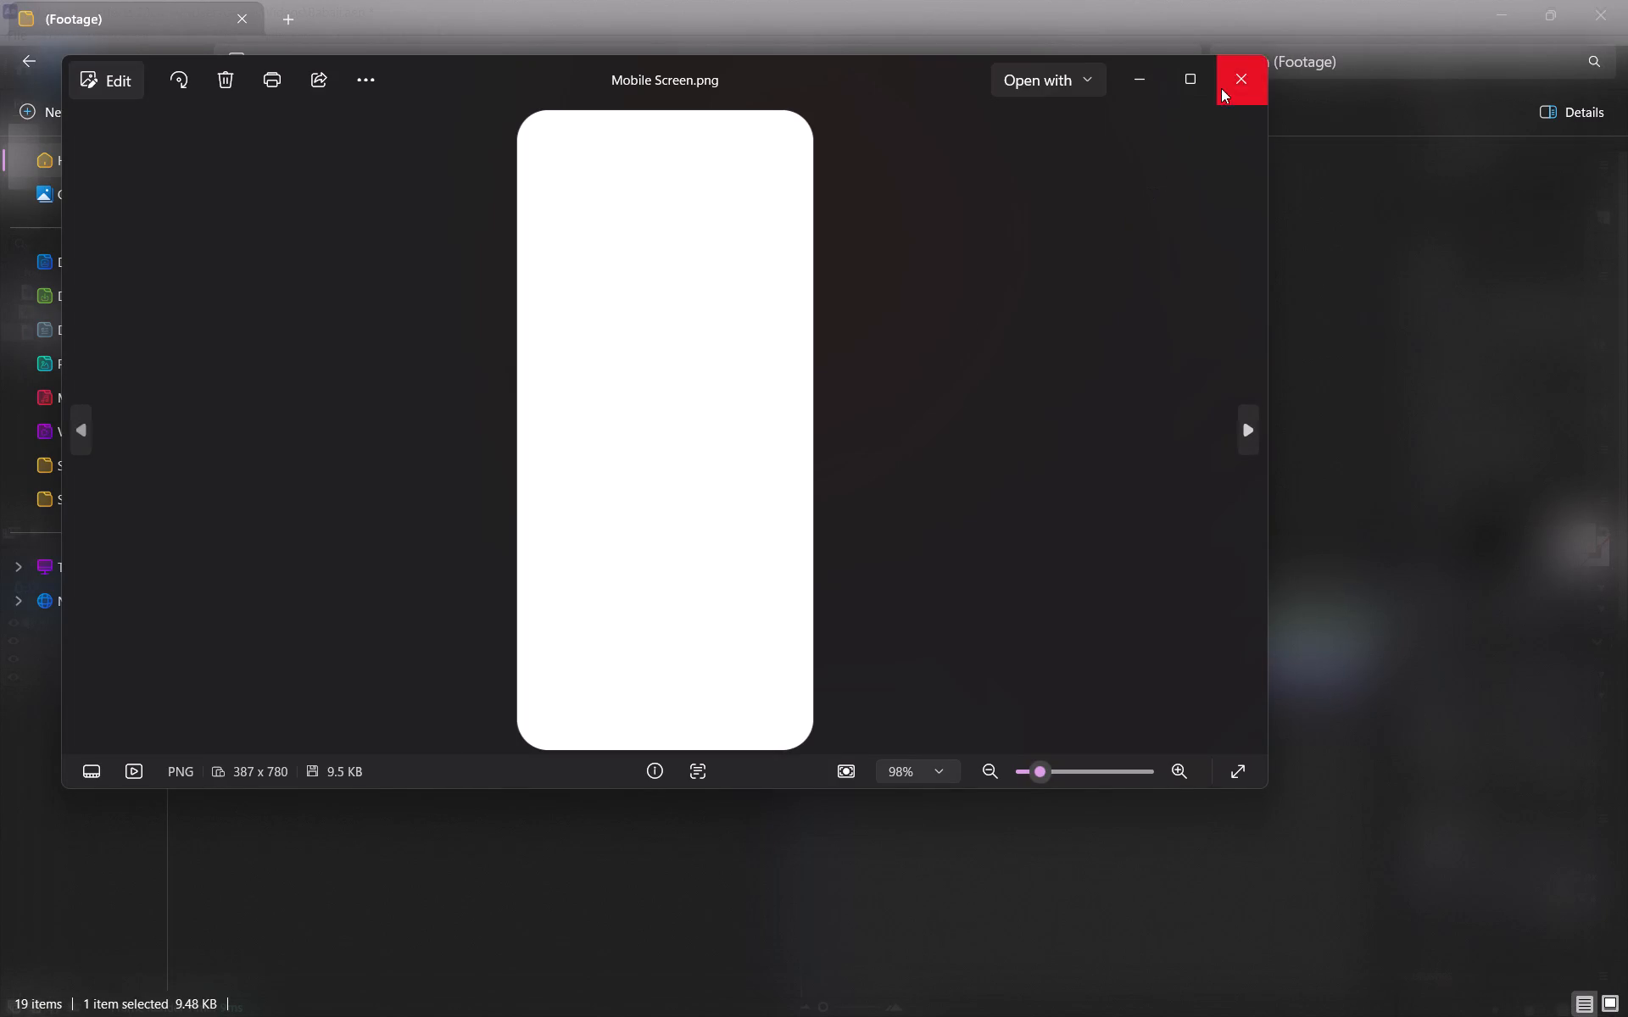
left_click(1233, 81)
double_click(265, 654)
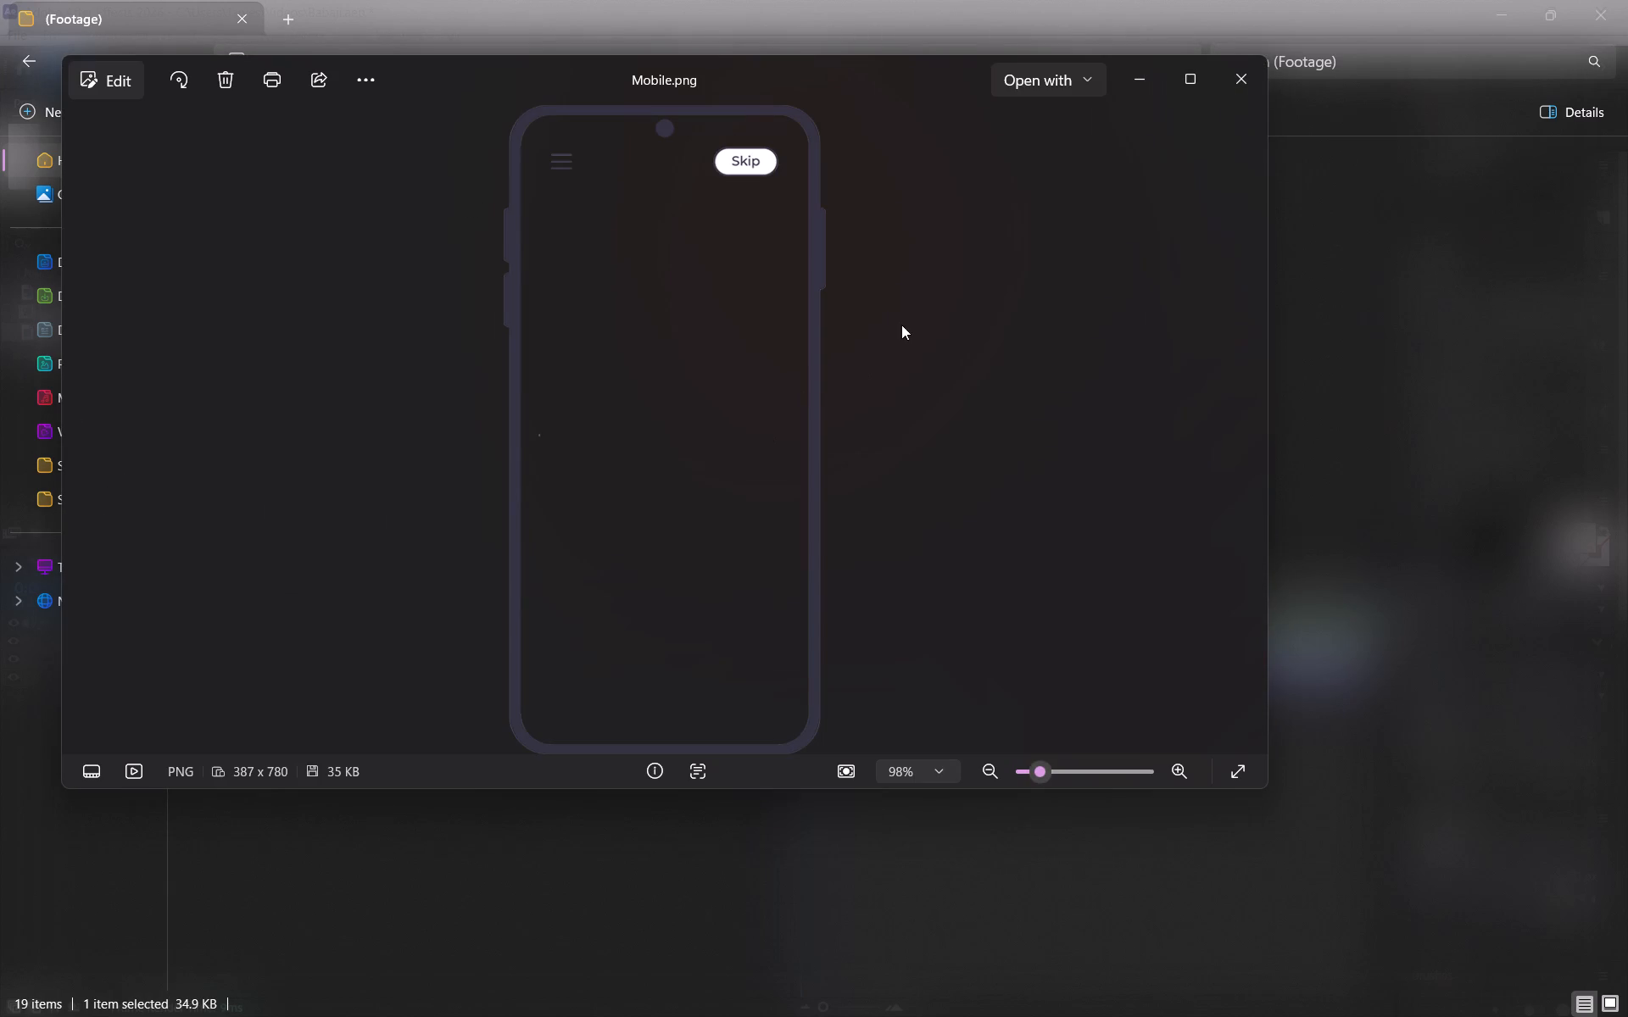
Close the image preview, return to After Effects and import Mobile Screen.png again from the (Footage) folder.
left_click(1241, 84)
left_click(1627, 0)
right_click(175, 420)
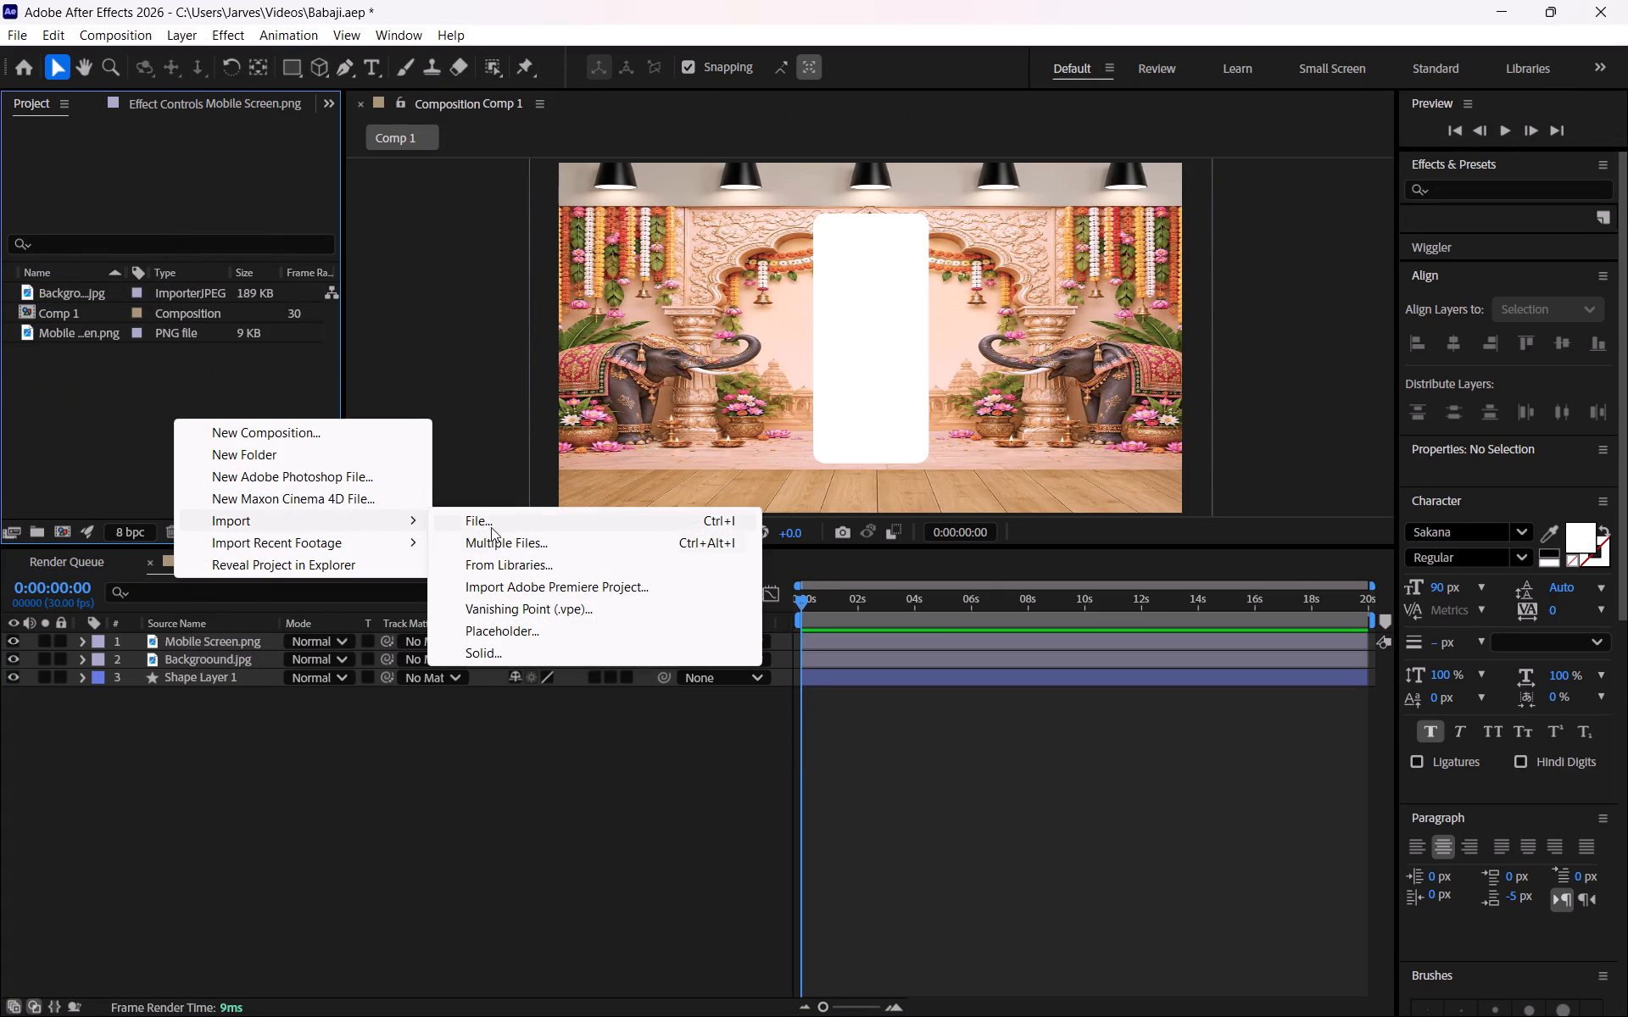
left_click(480, 525)
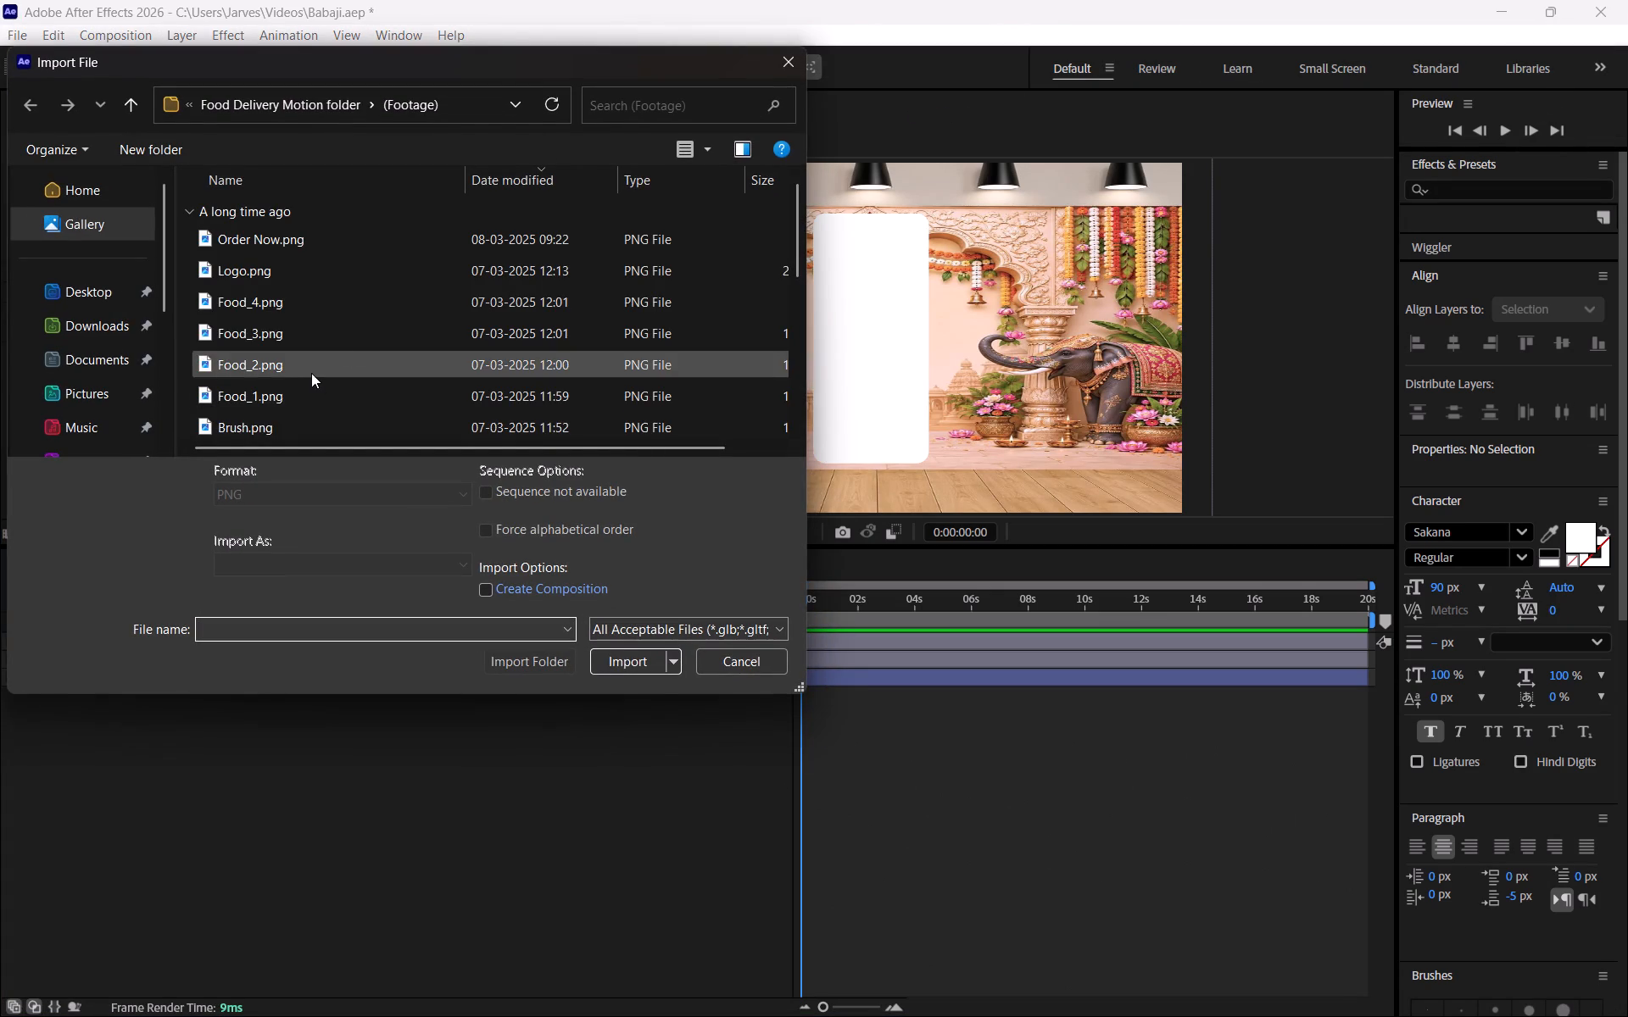
scroll(343, 305, "down", 3)
left_click(324, 386)
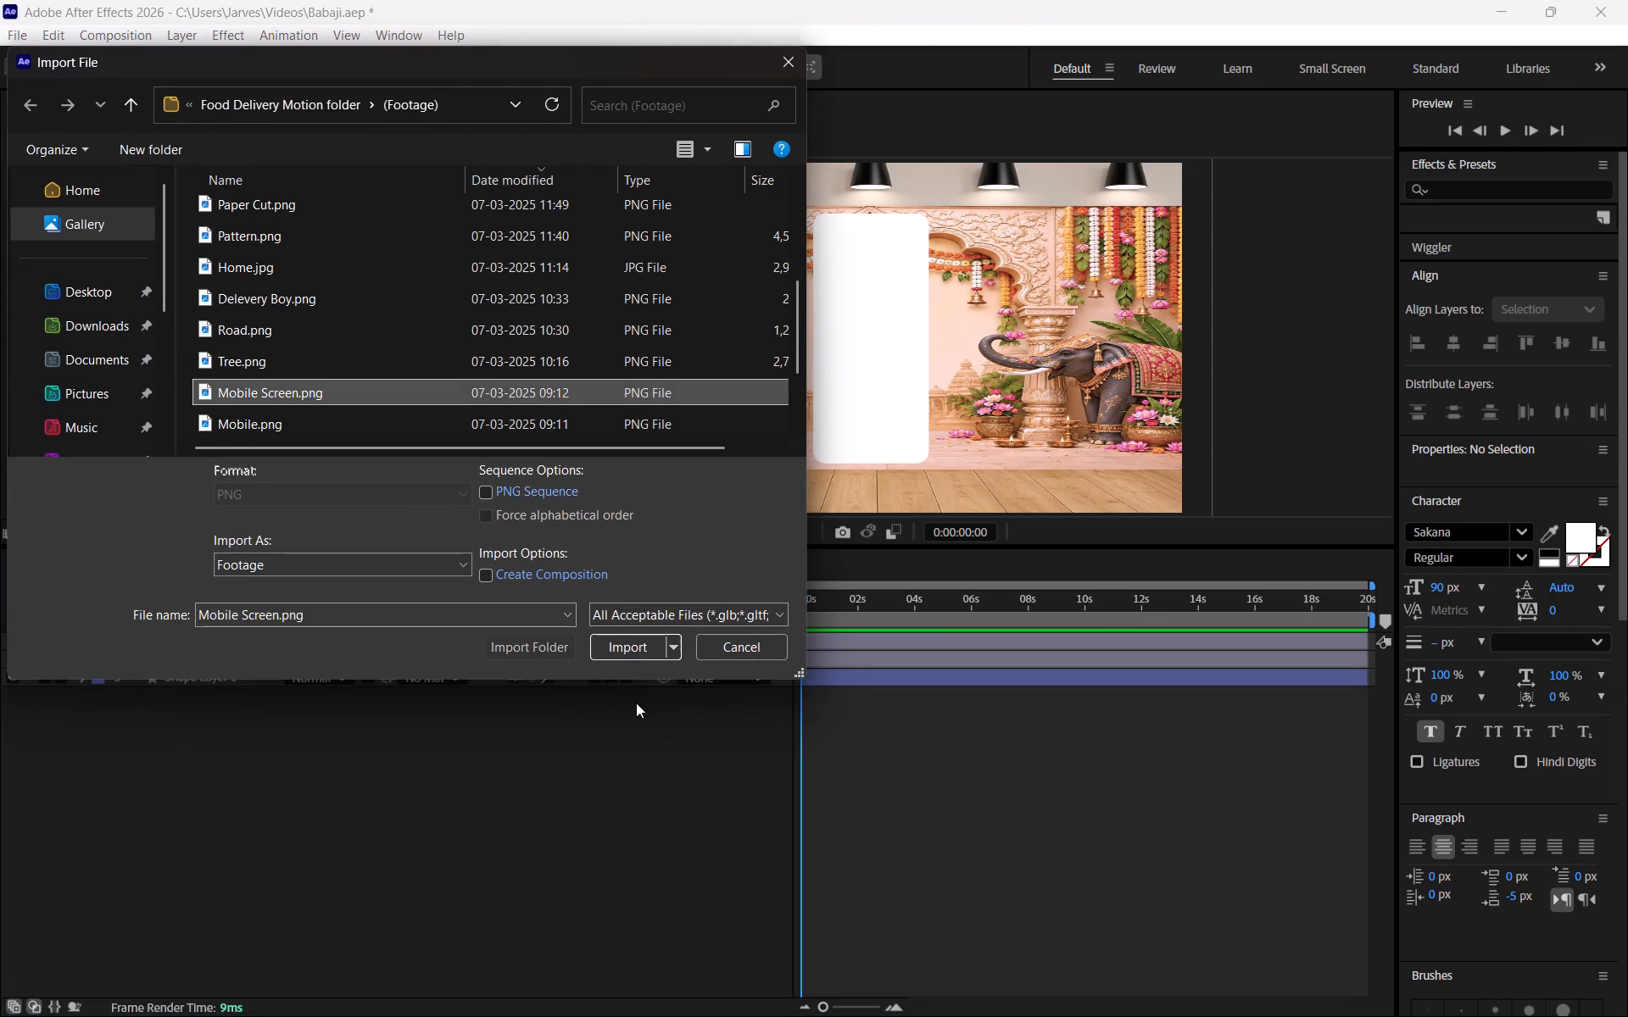
left_click(627, 649)
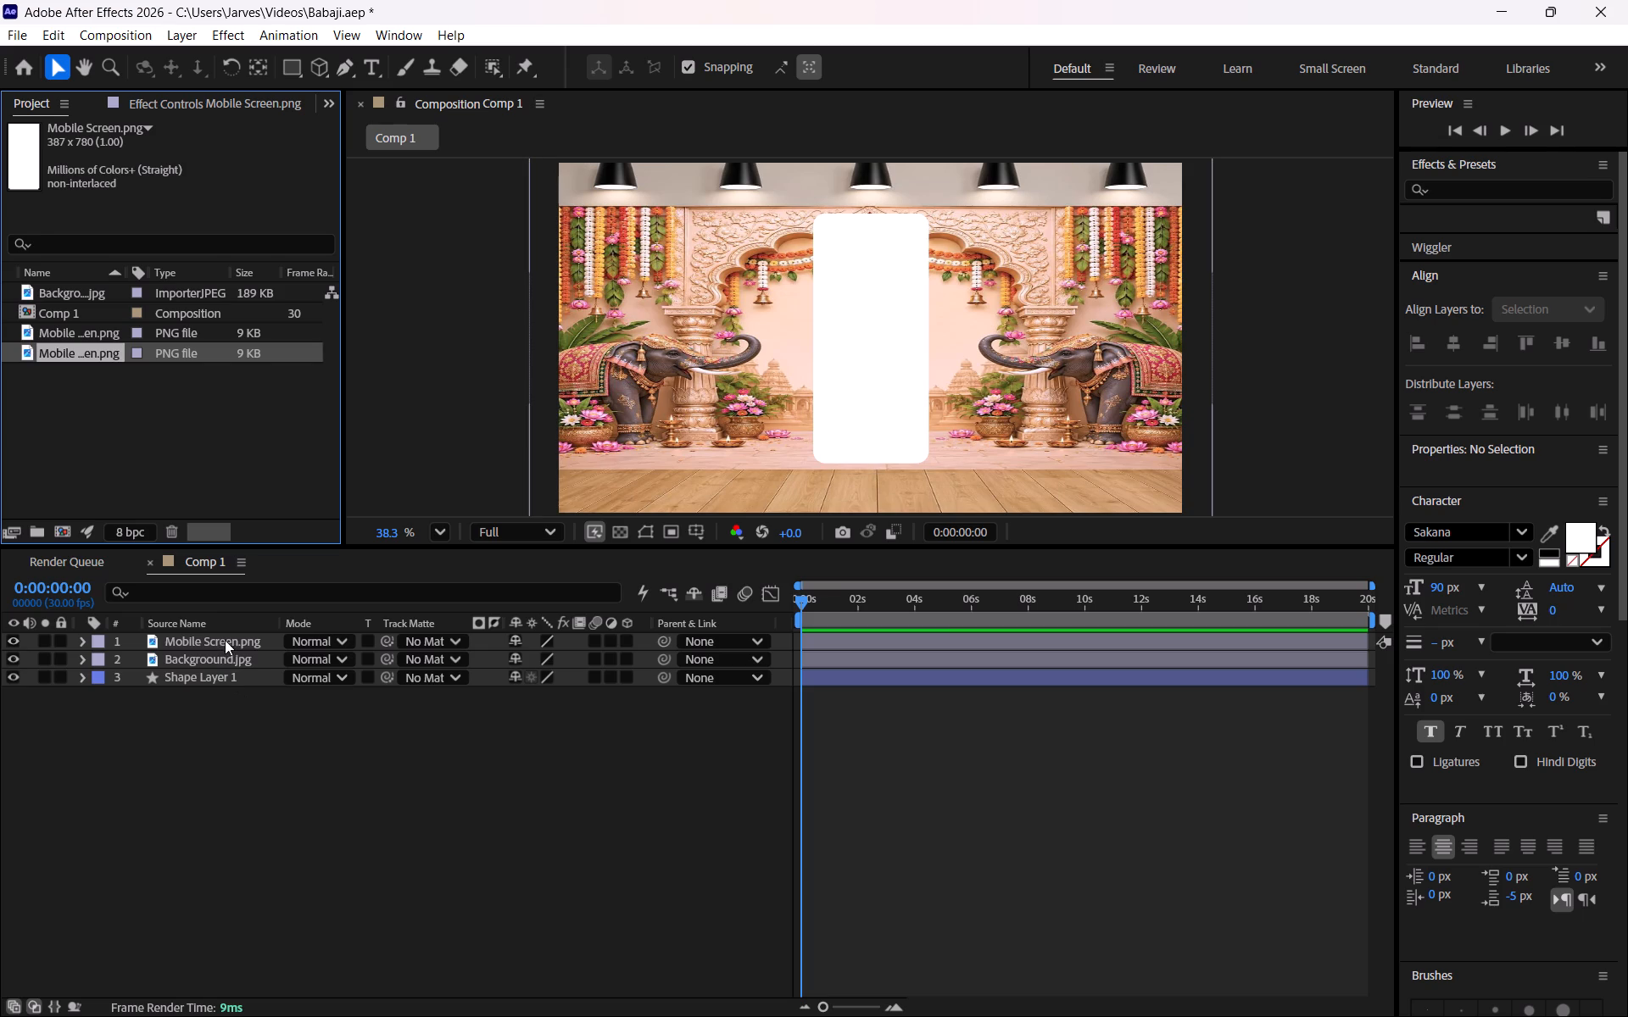
left_click(90, 353)
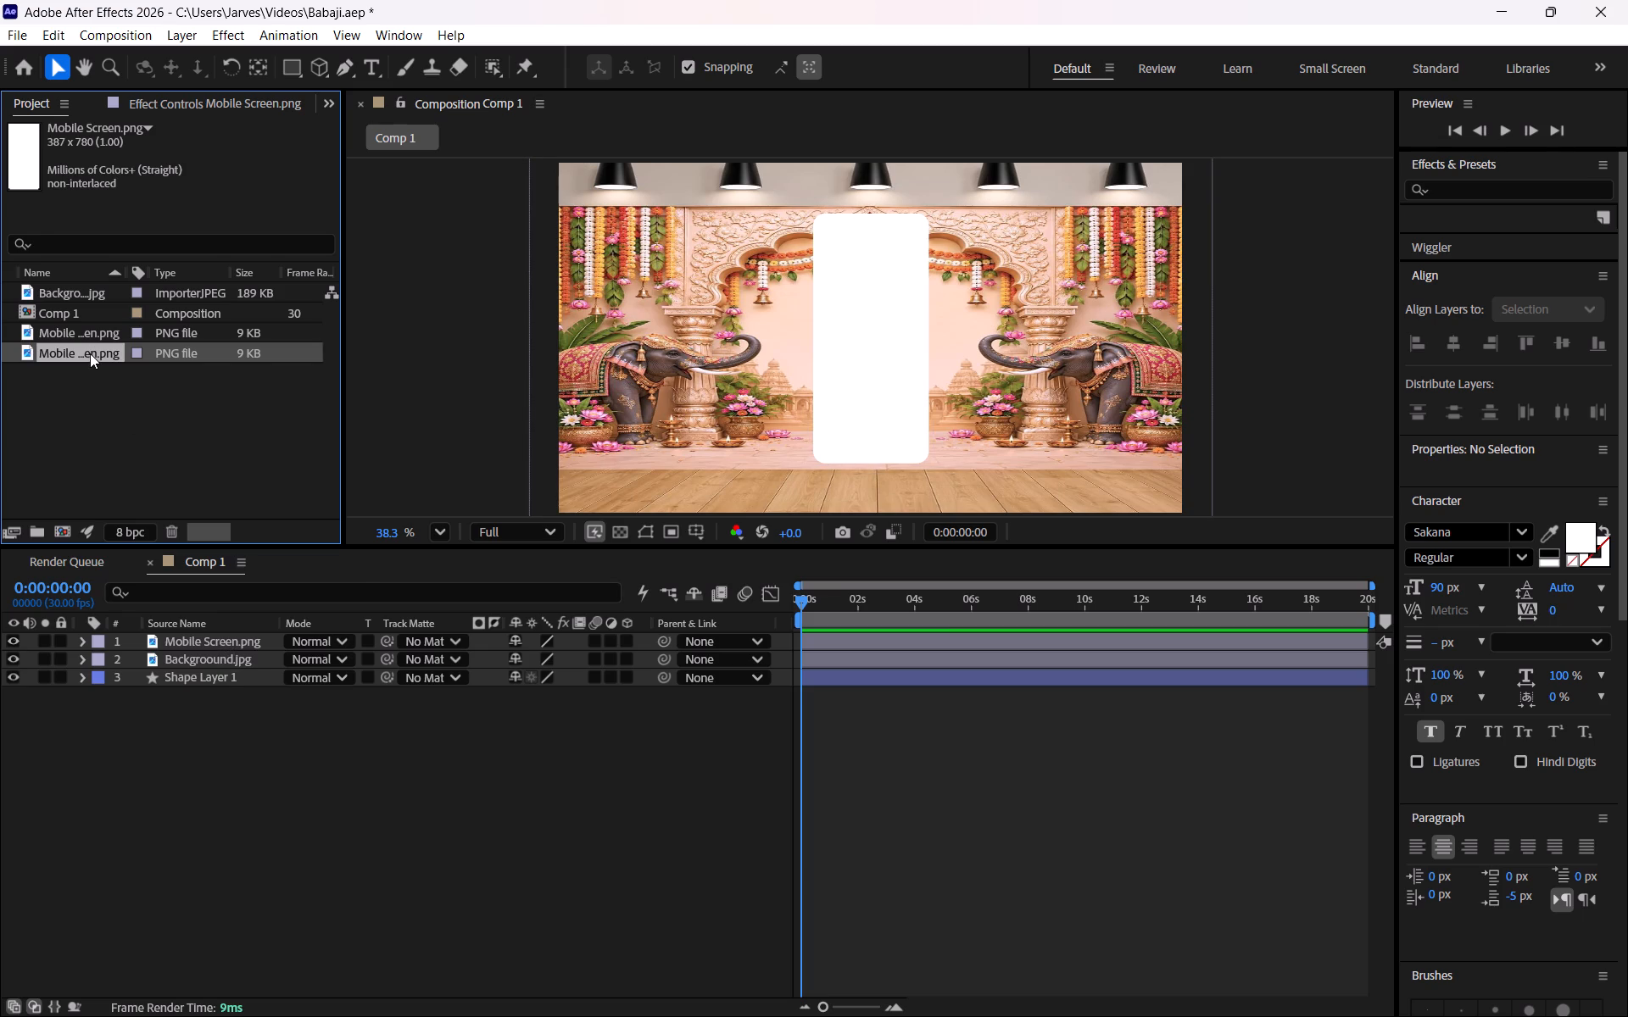
right_click(90, 353)
left_click(42, 444)
Import Mobile.png as footage from the (Footage) subfolder of the Food Delivery Motion folder.
right_click(42, 444)
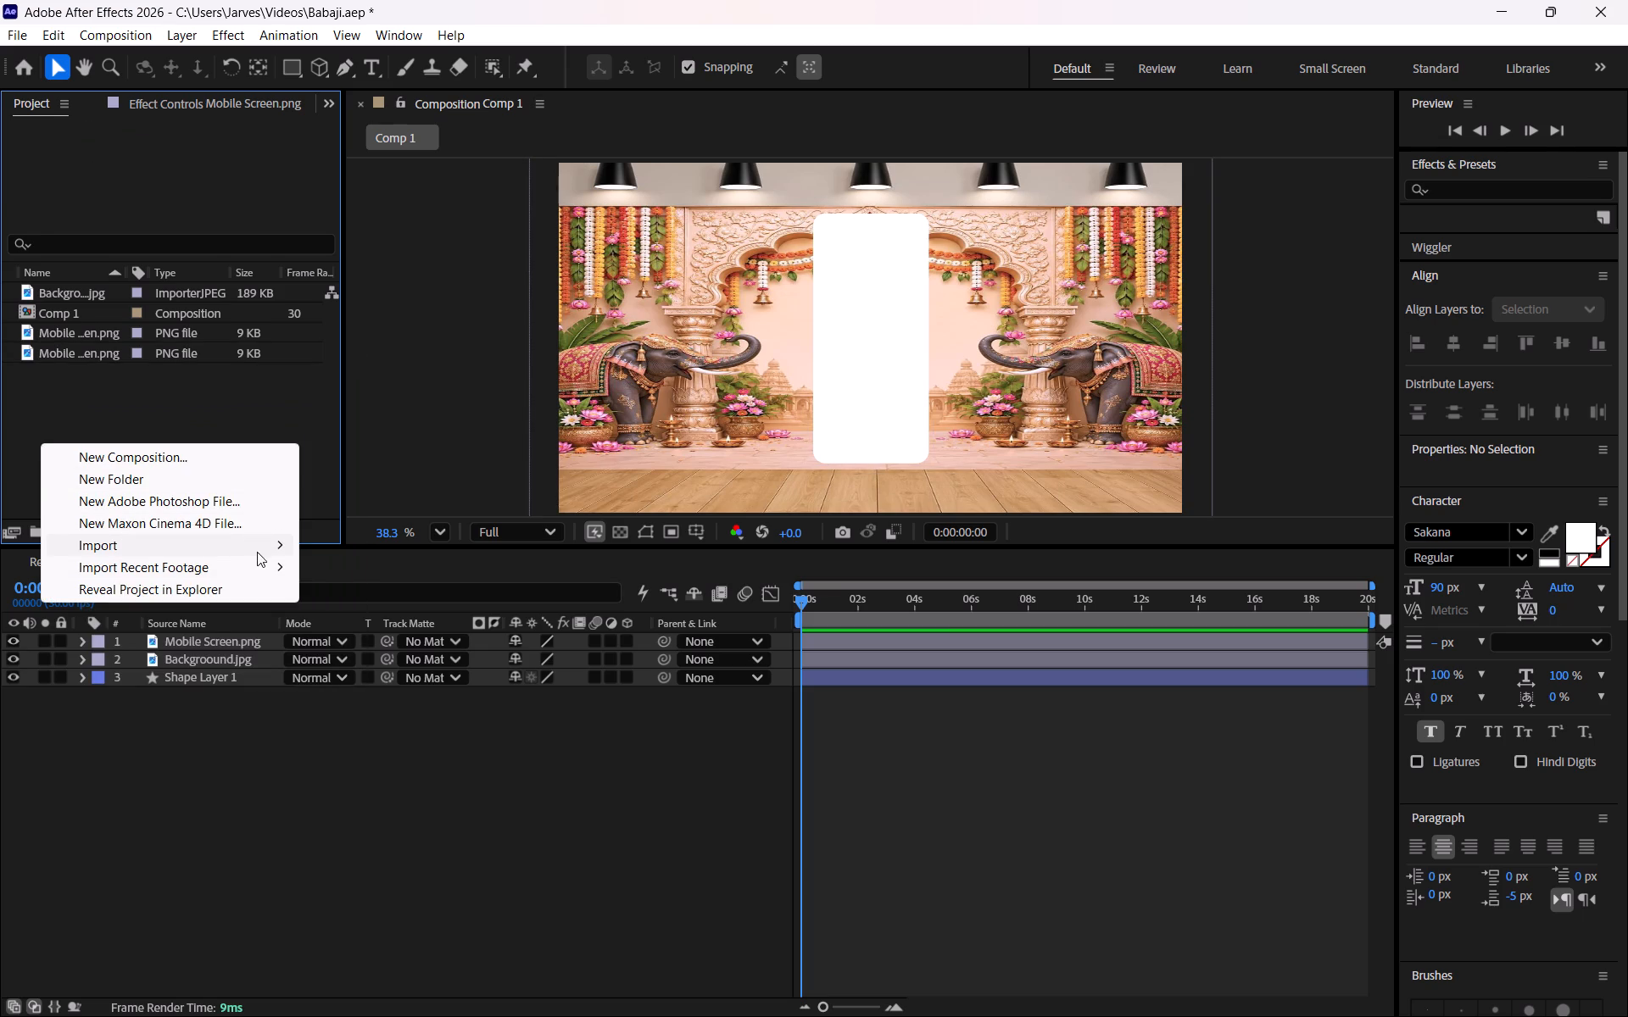
left_click(348, 551)
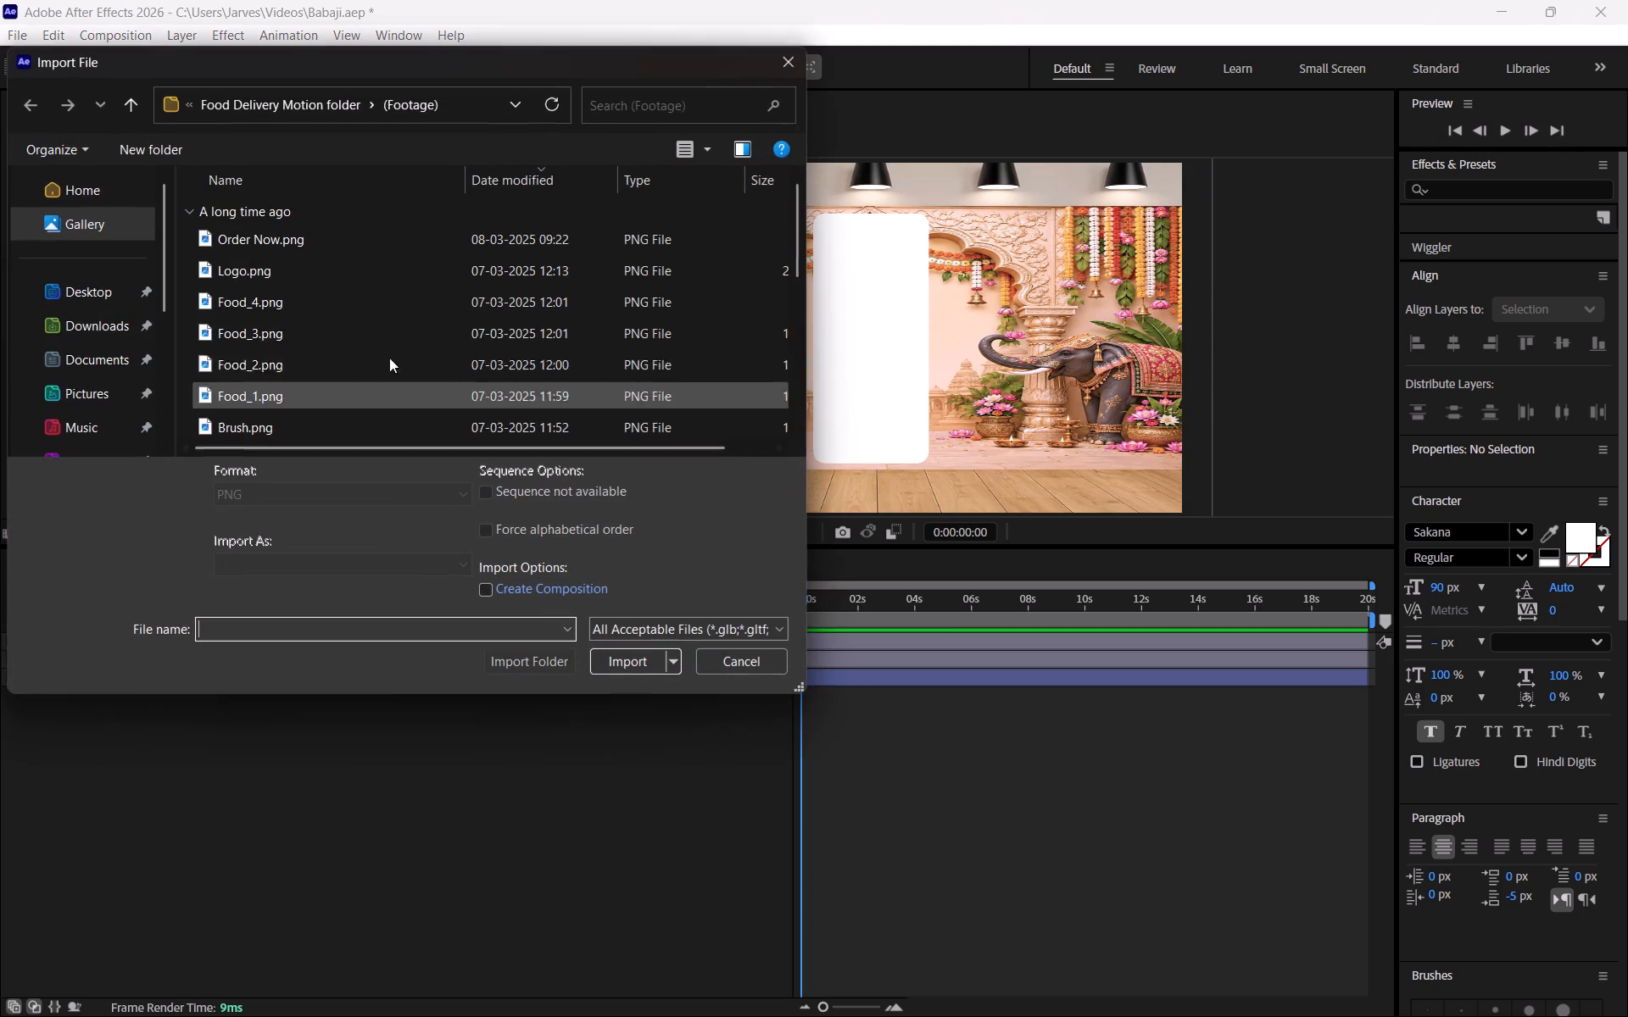
scroll(299, 326, "down", 4)
scroll(297, 394, "down", 3)
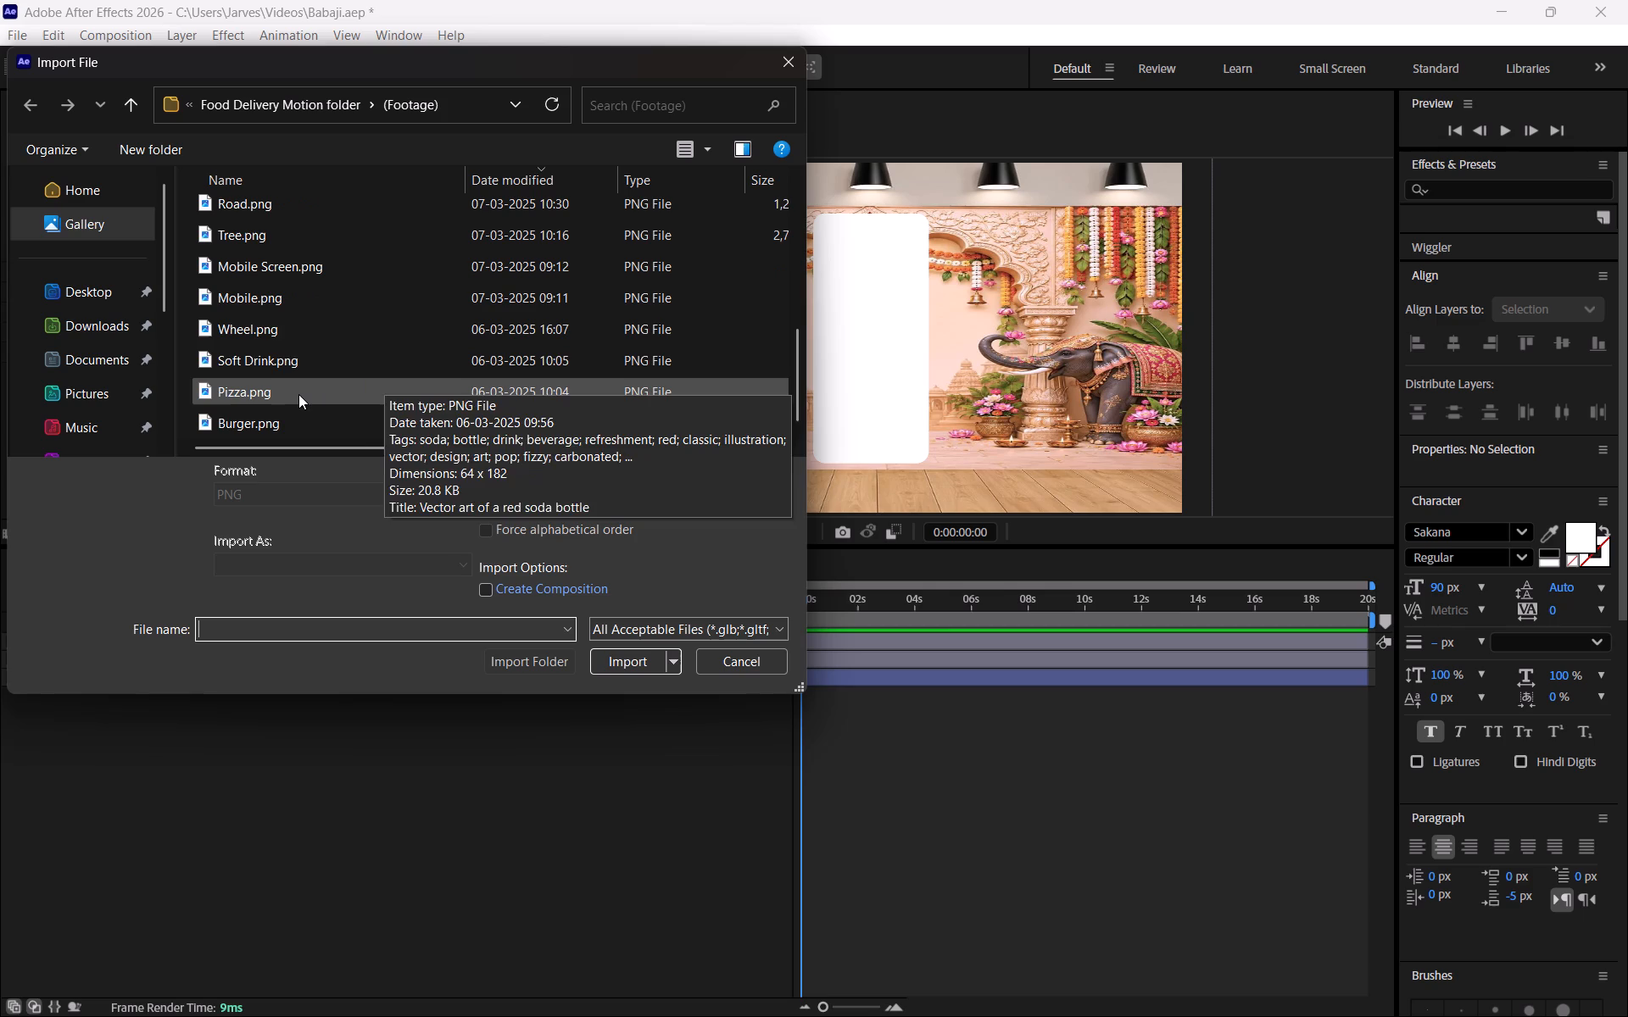
left_click(273, 301)
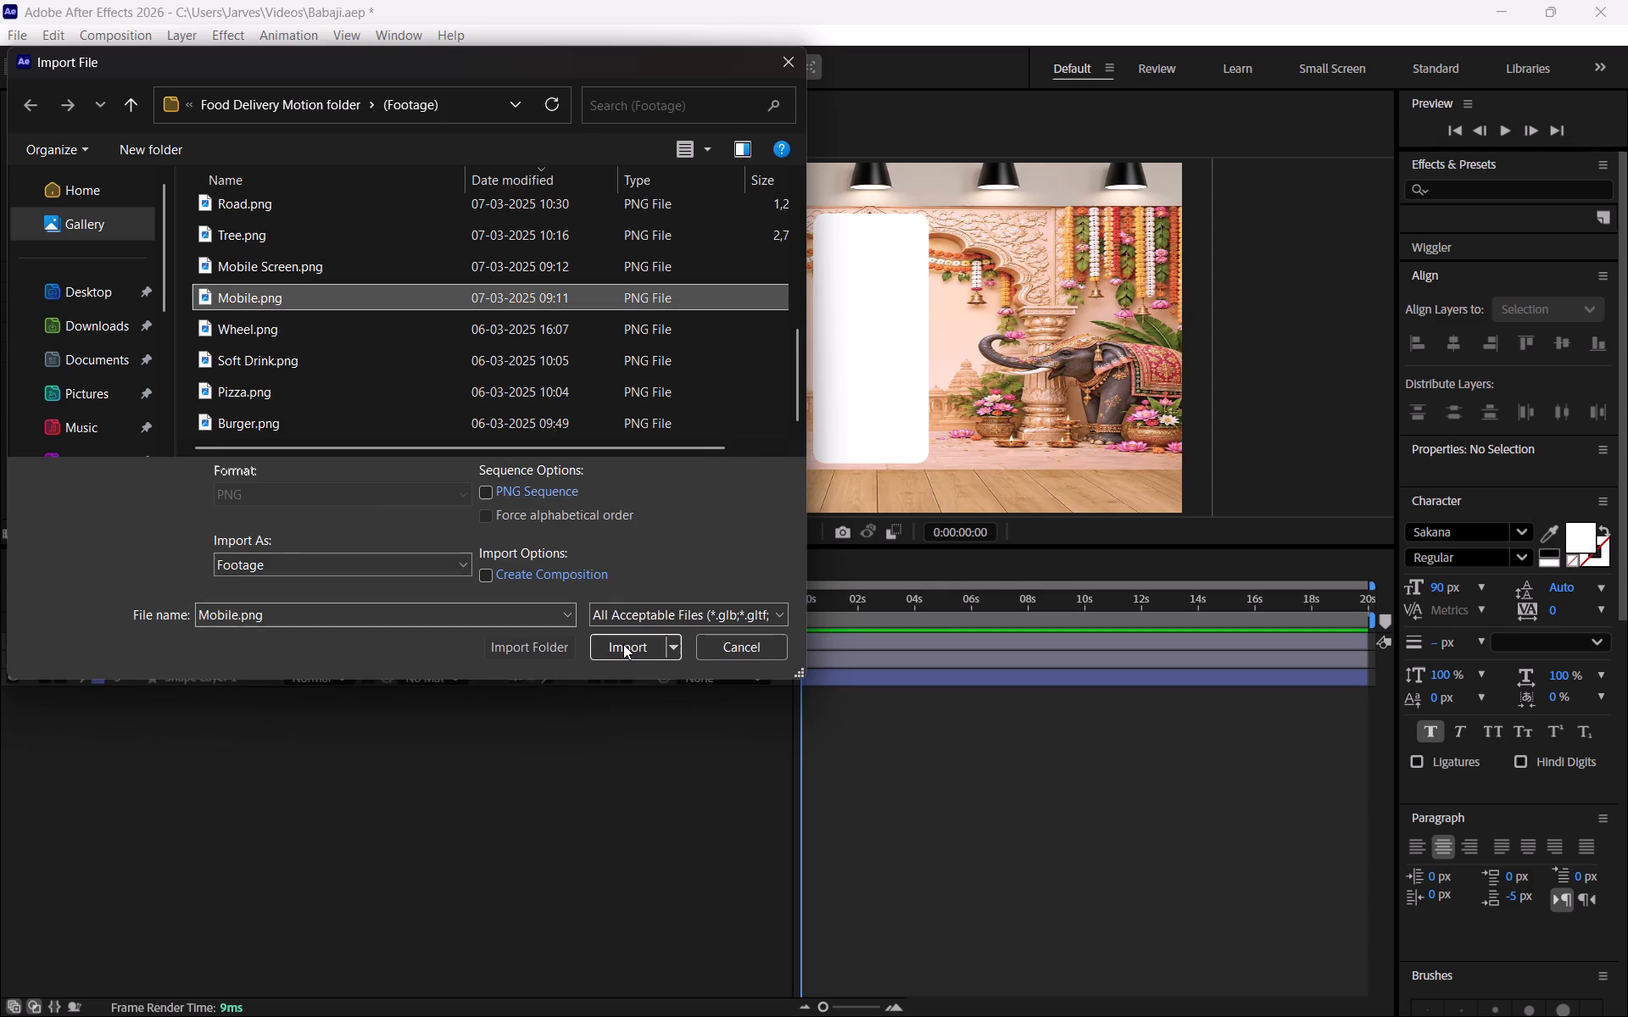
left_click(623, 644)
Add Mobile.png to Comp 1 as the top layer, above Mobile Screen.png.
left_click_drag(86, 368, 240, 608)
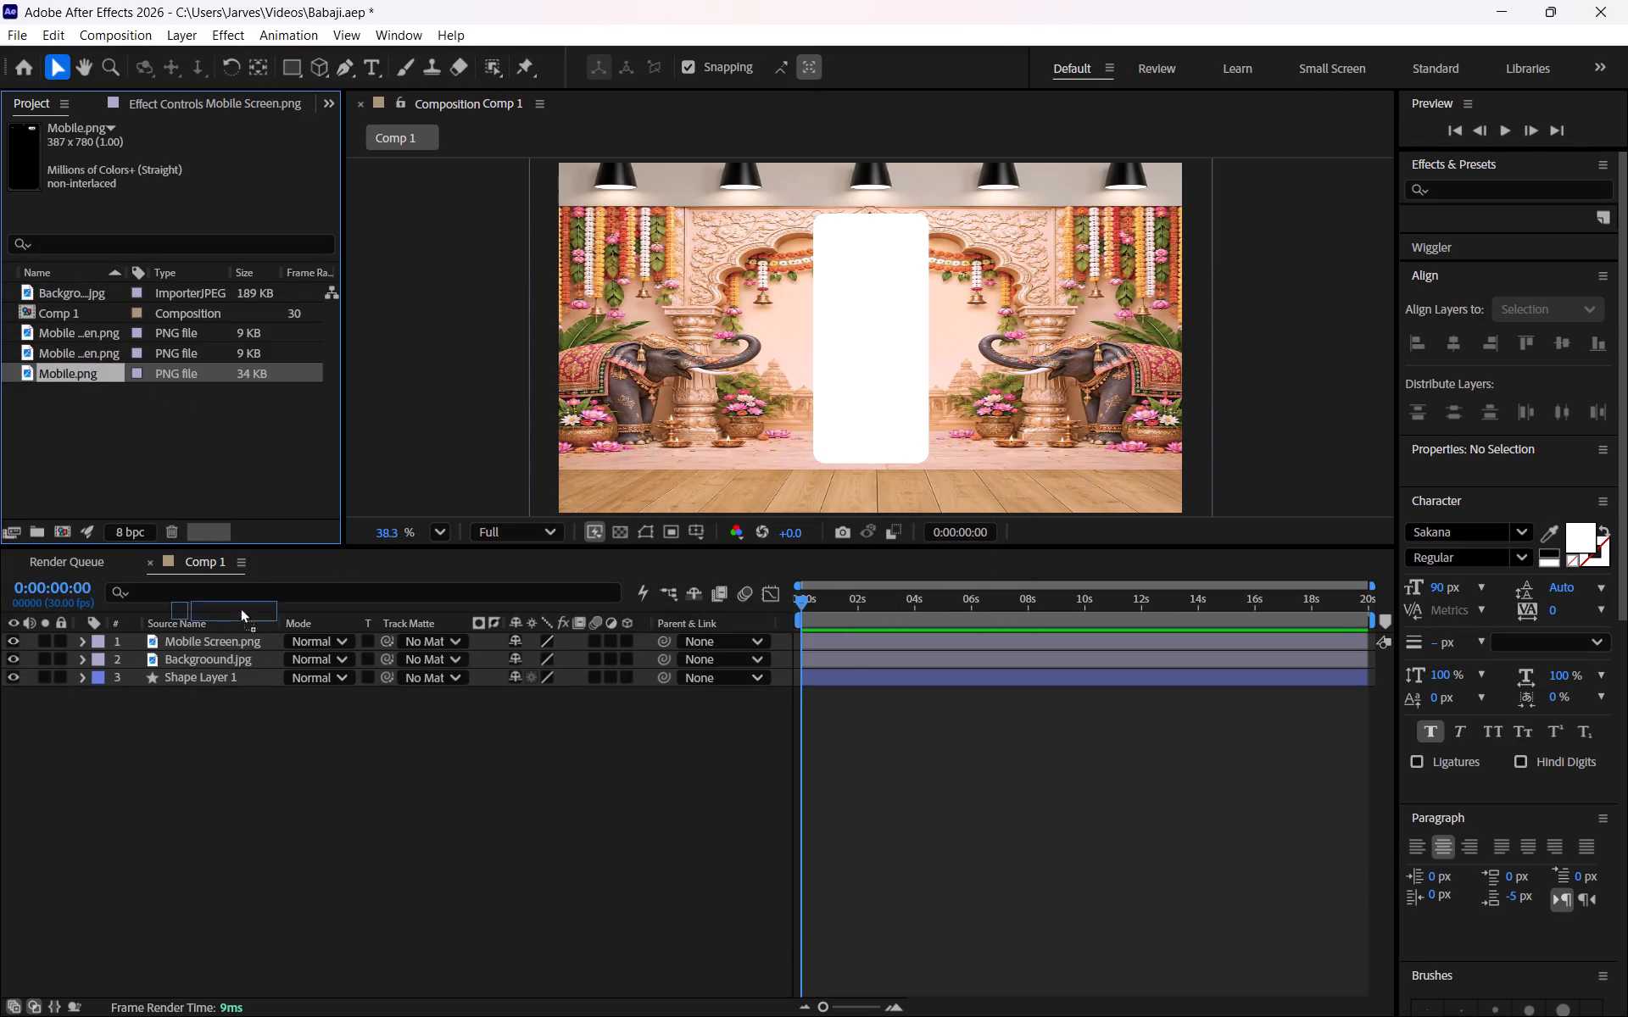
left_click_drag(240, 608, 245, 633)
left_click(462, 814)
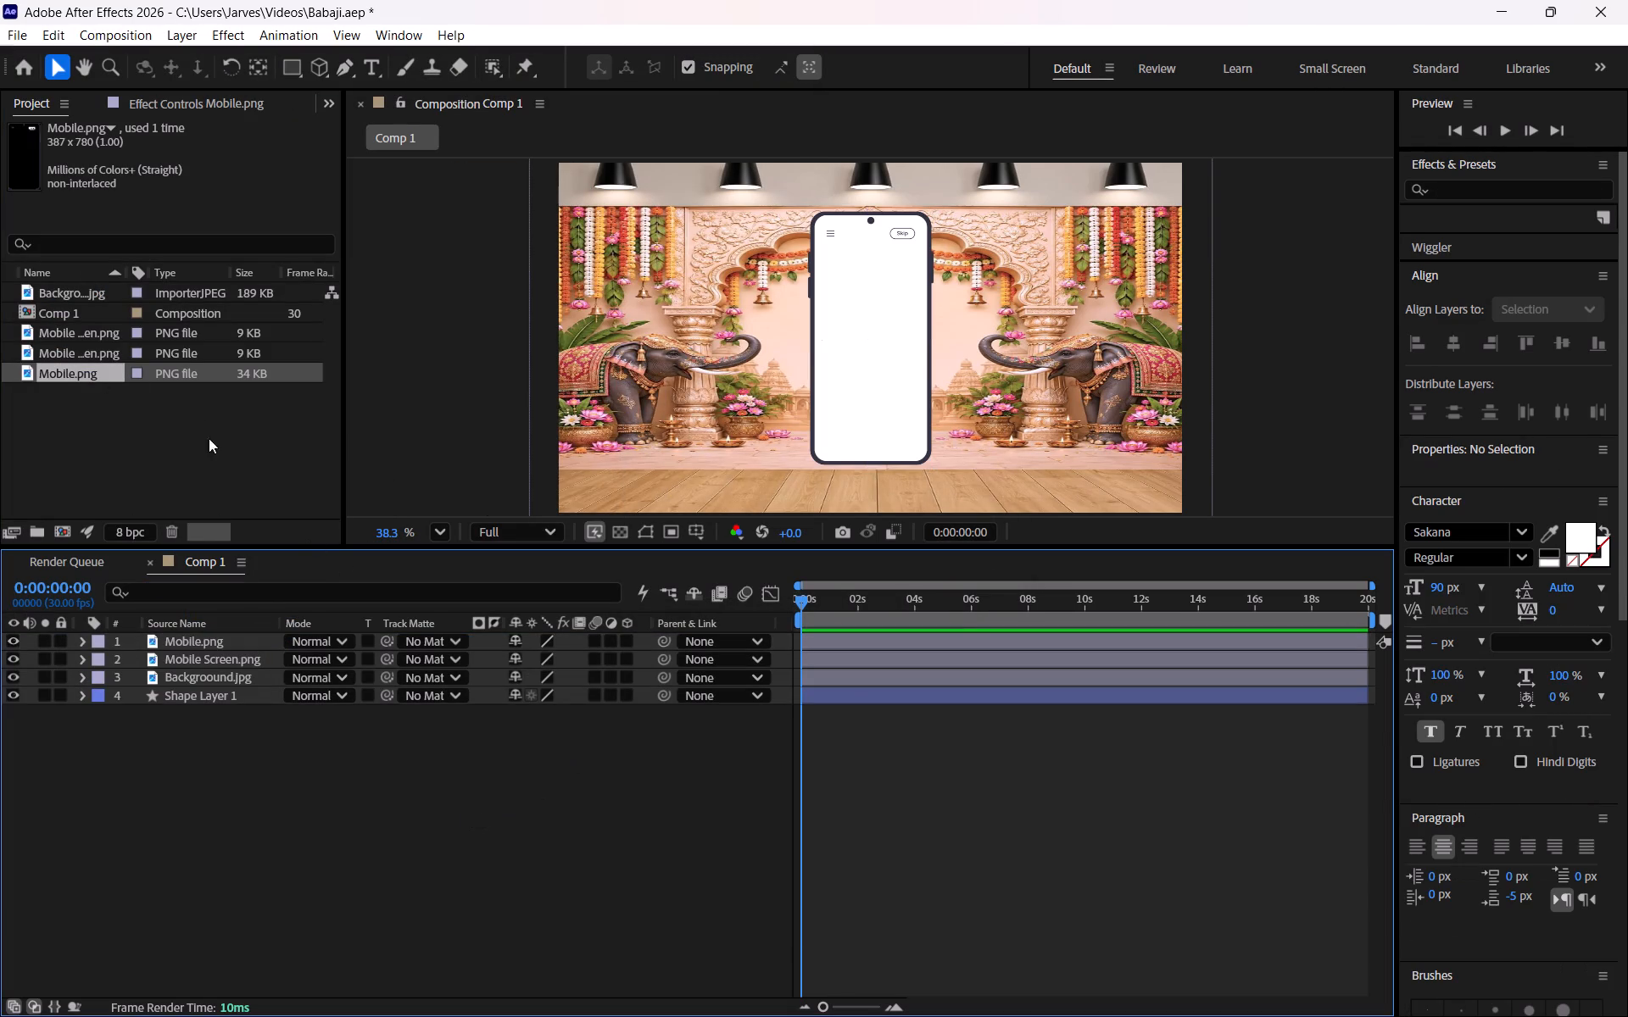
Delete the first Mobile Screen.png footage item from the project together with its layer in Comp 1.
left_click(90, 330)
key("Delete")
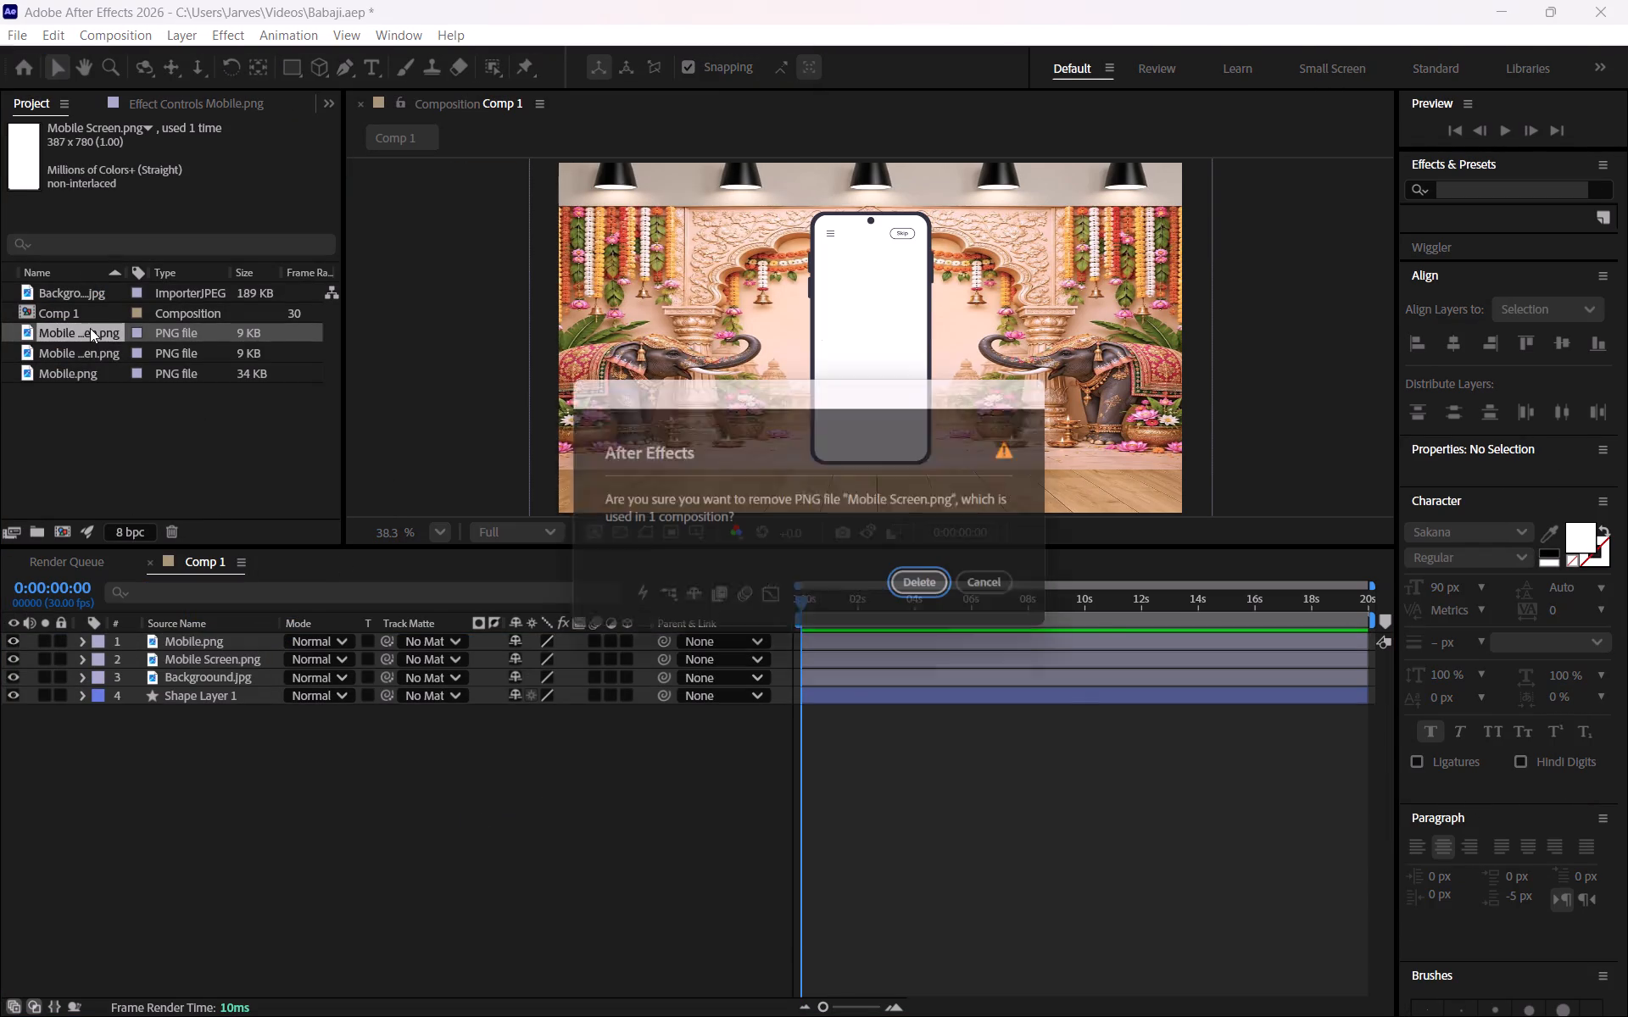
left_click(930, 585)
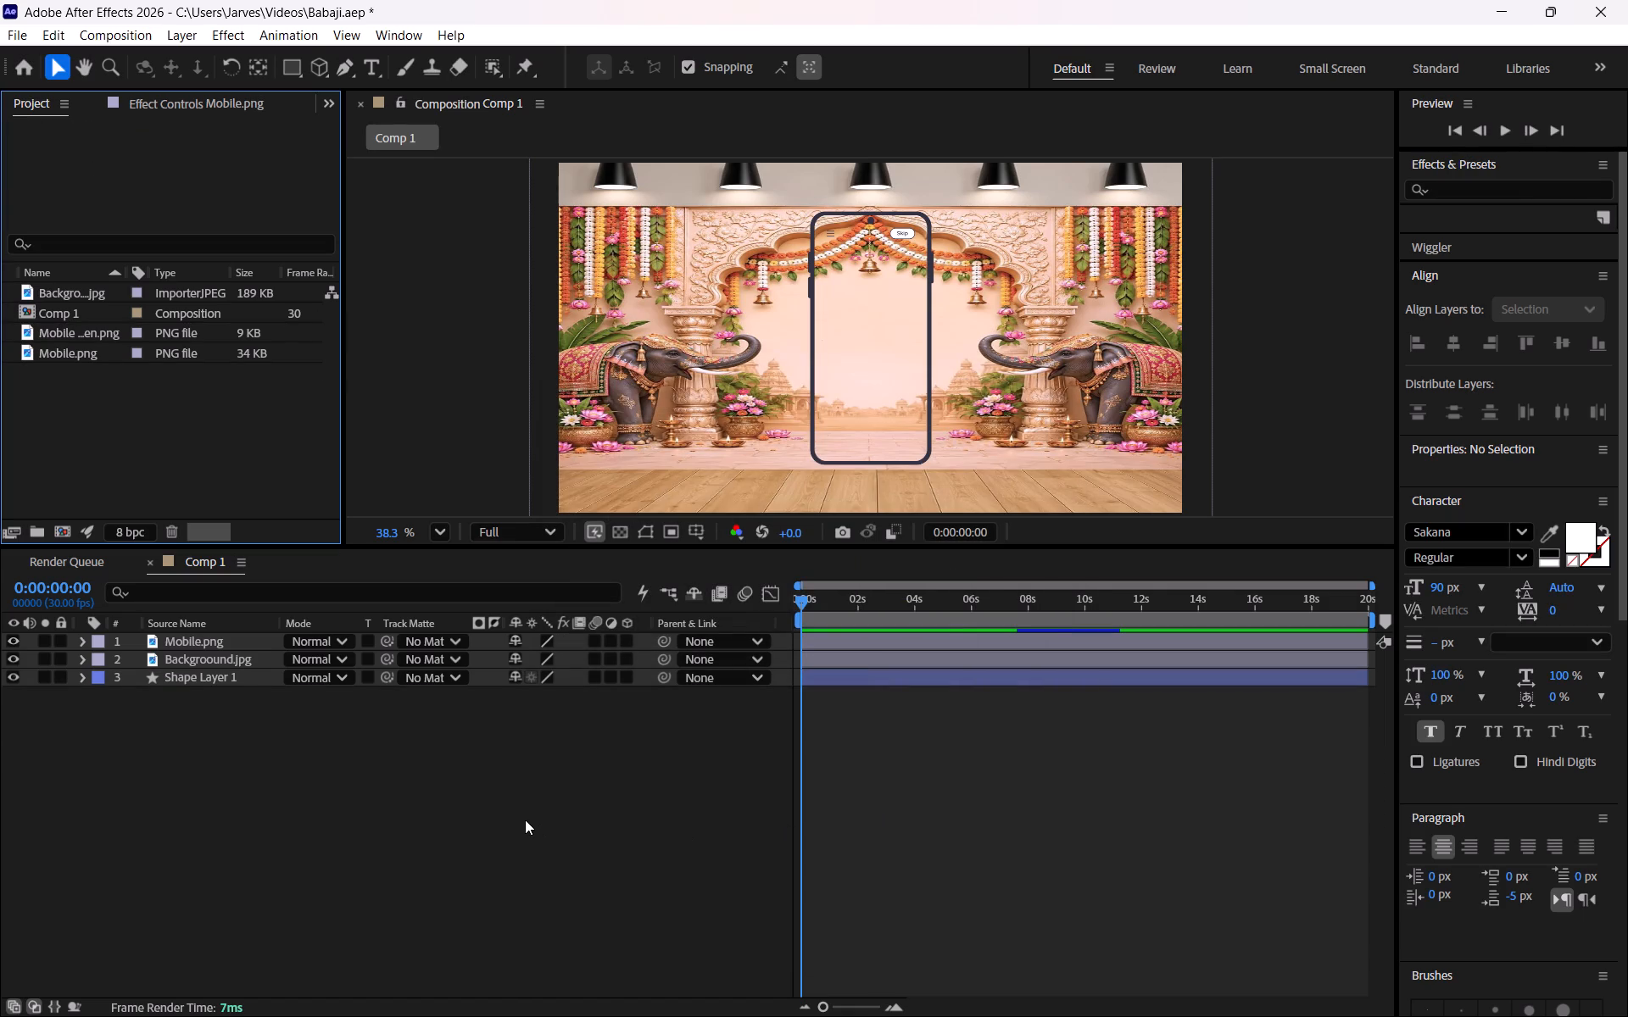
left_click_drag(265, 822, 278, 862)
Add the remaining Mobile Screen.png to Comp 1 and place its layer directly beneath Mobile.png.
left_click(93, 336)
left_click_drag(91, 335, 228, 646)
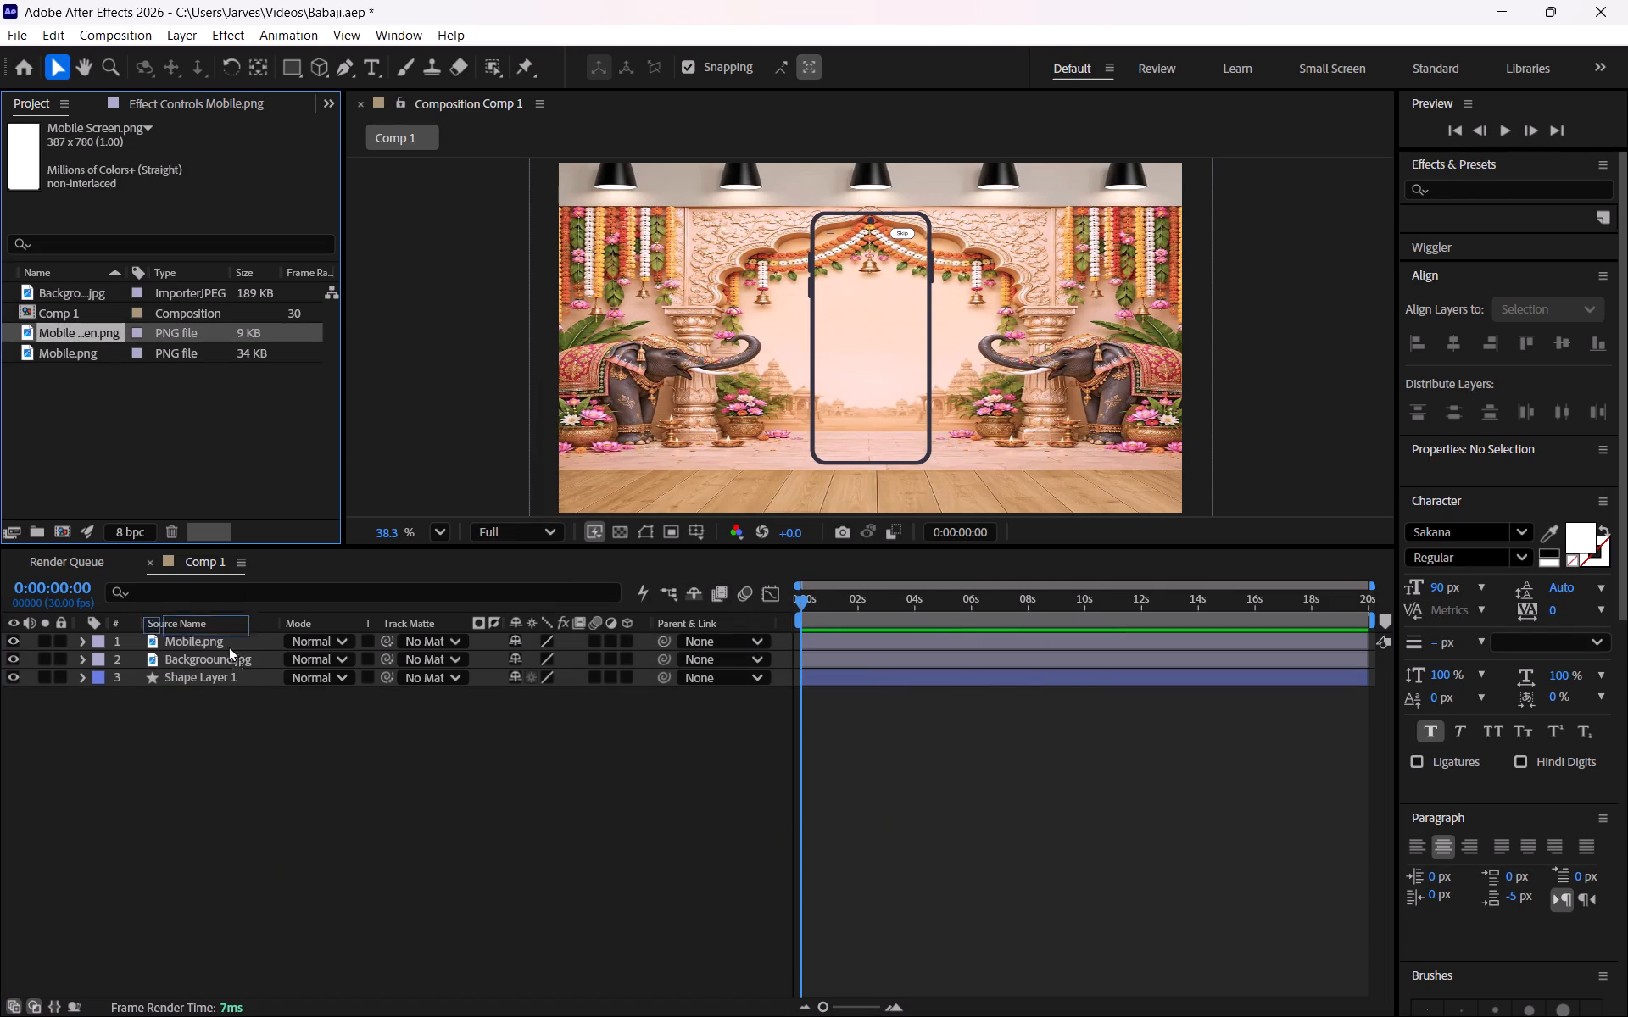
left_click_drag(228, 646, 244, 635)
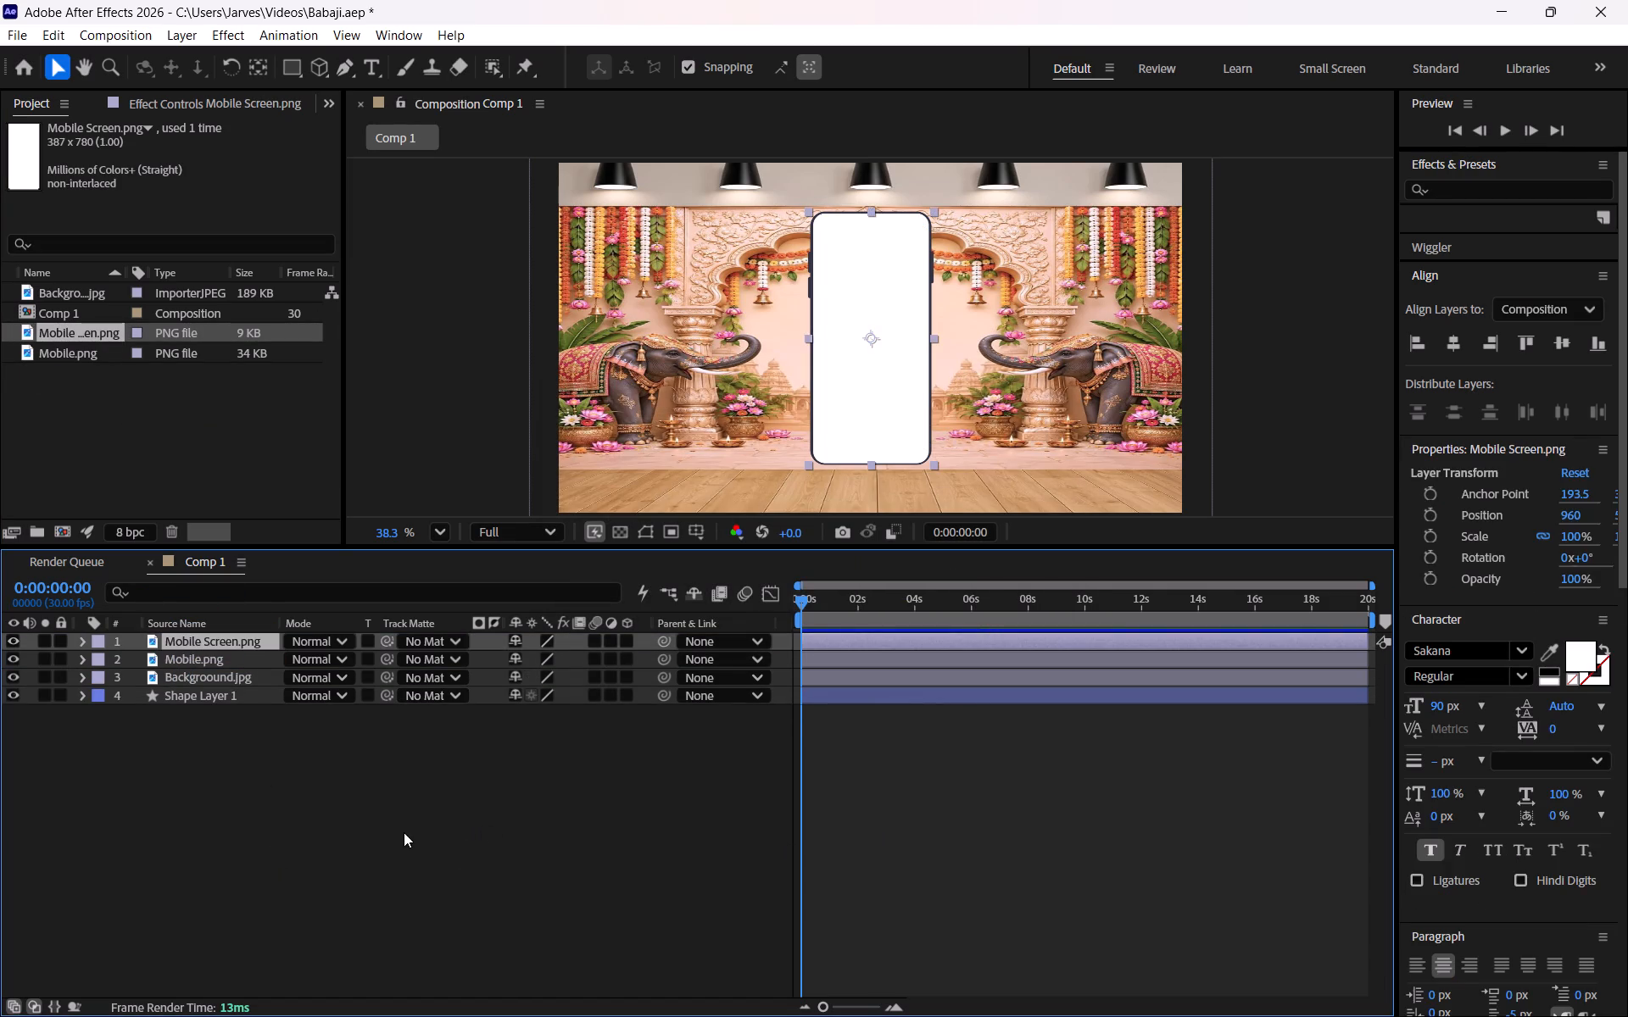
left_click(417, 834)
left_click_drag(210, 636, 218, 663)
left_click(397, 833)
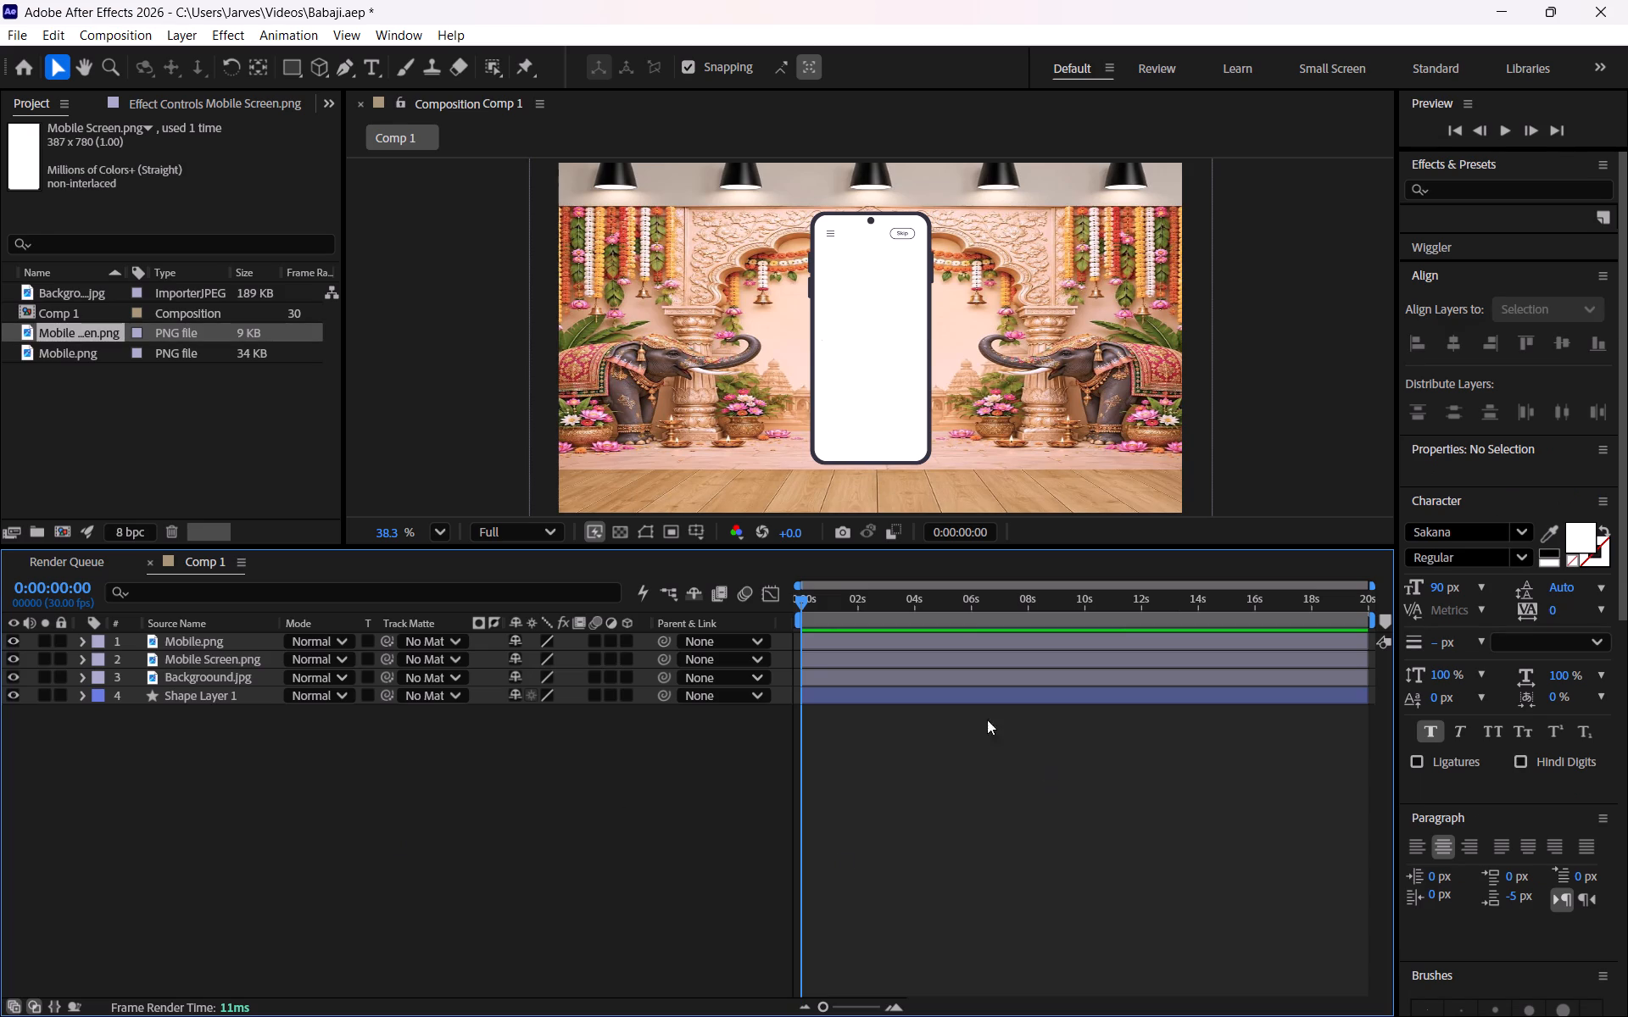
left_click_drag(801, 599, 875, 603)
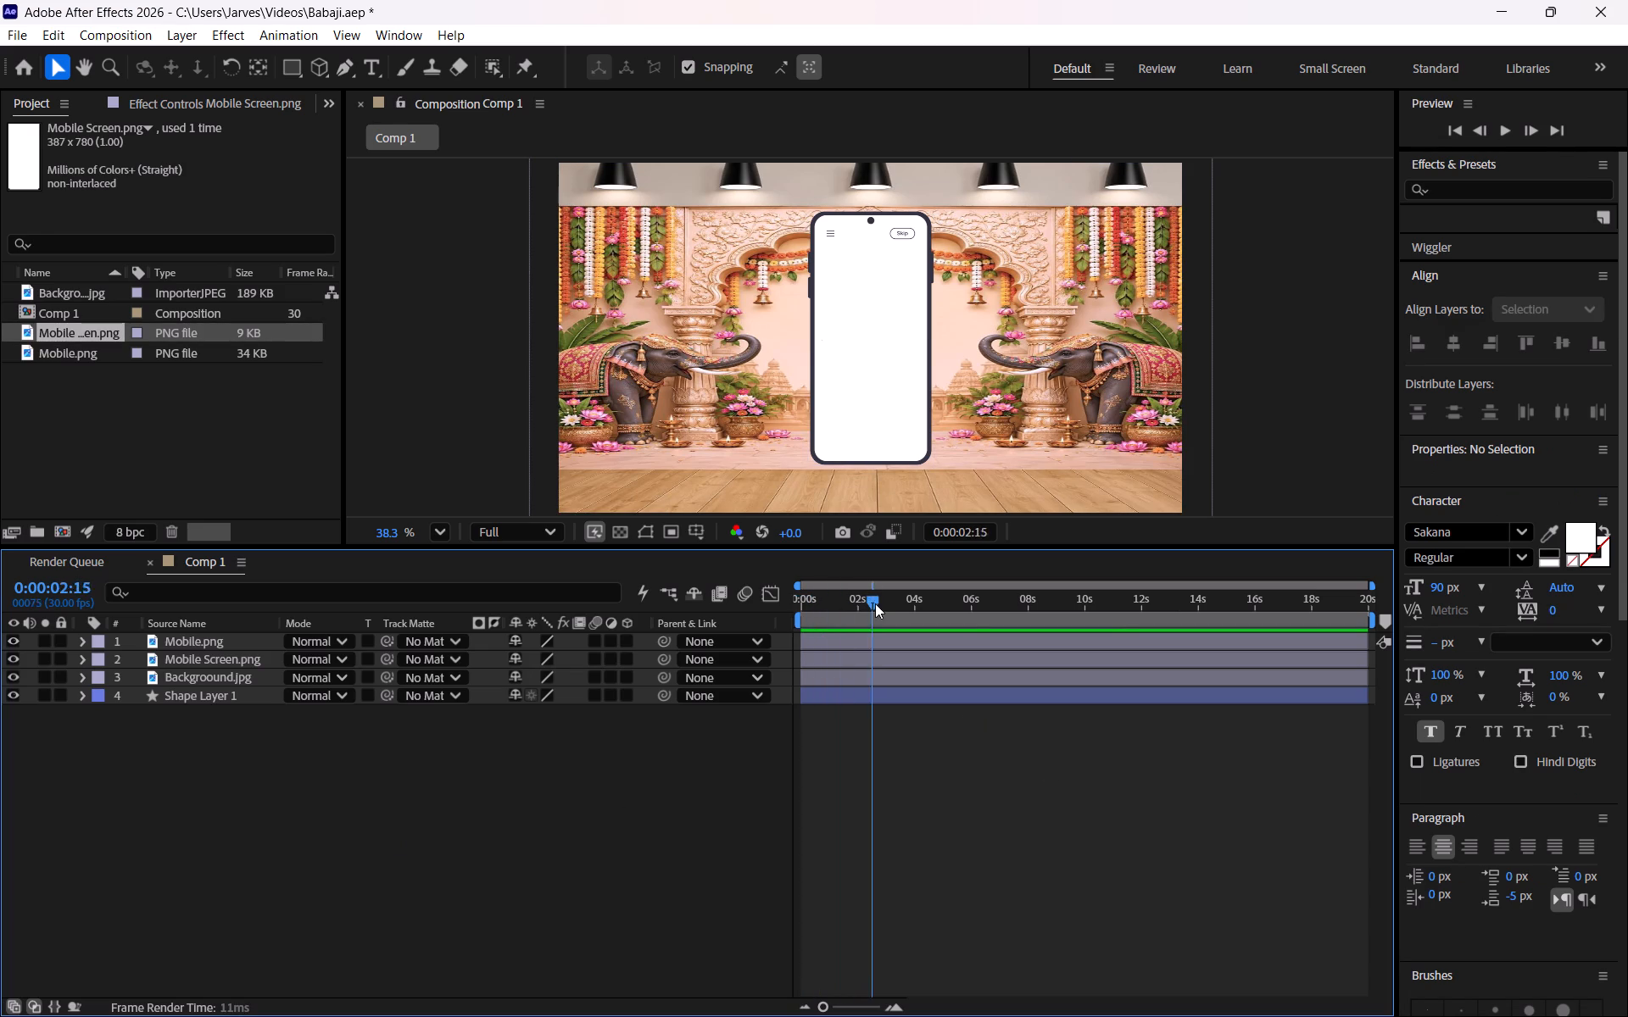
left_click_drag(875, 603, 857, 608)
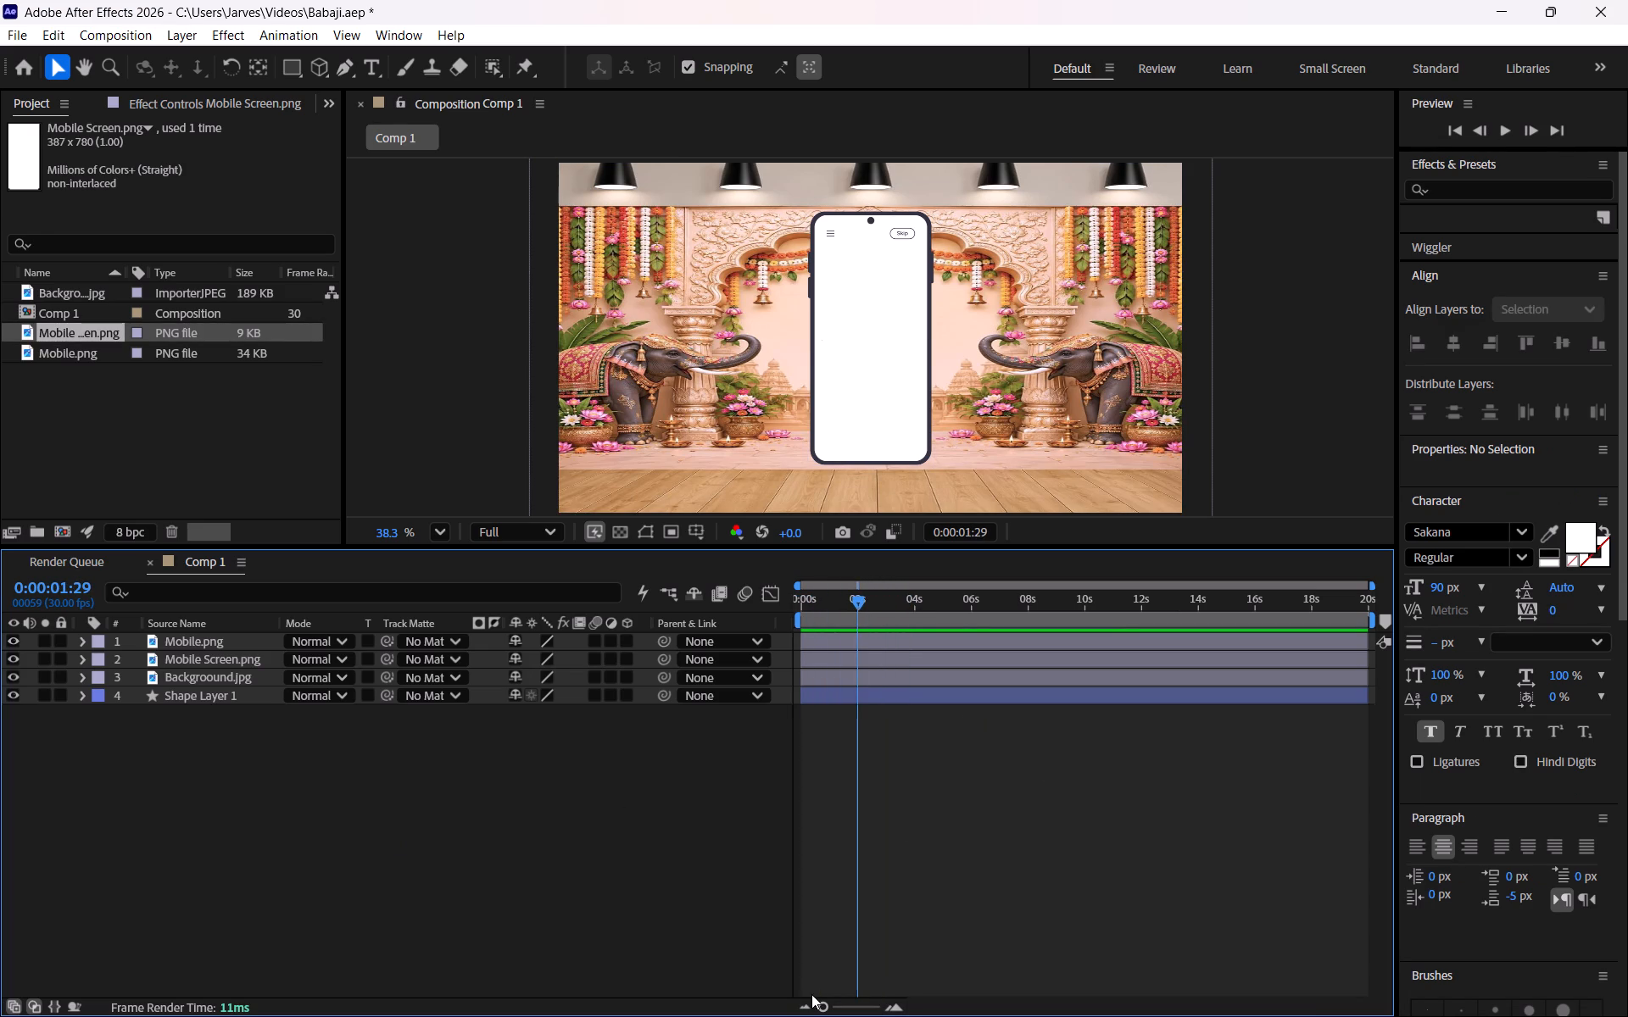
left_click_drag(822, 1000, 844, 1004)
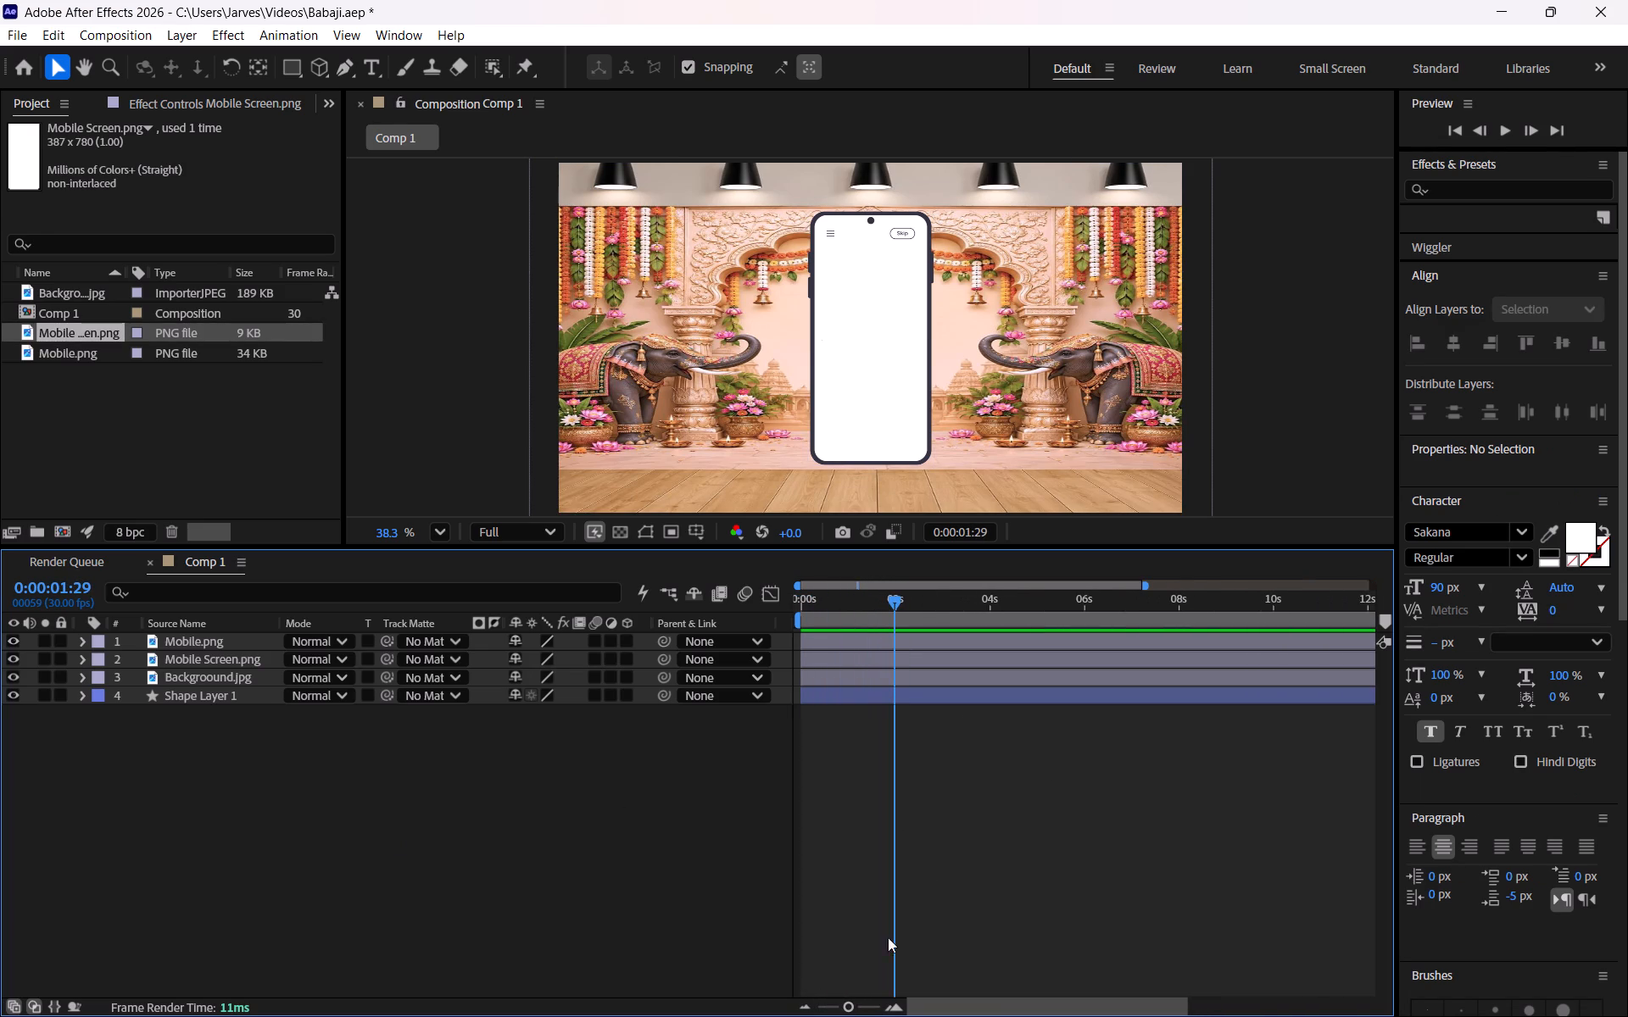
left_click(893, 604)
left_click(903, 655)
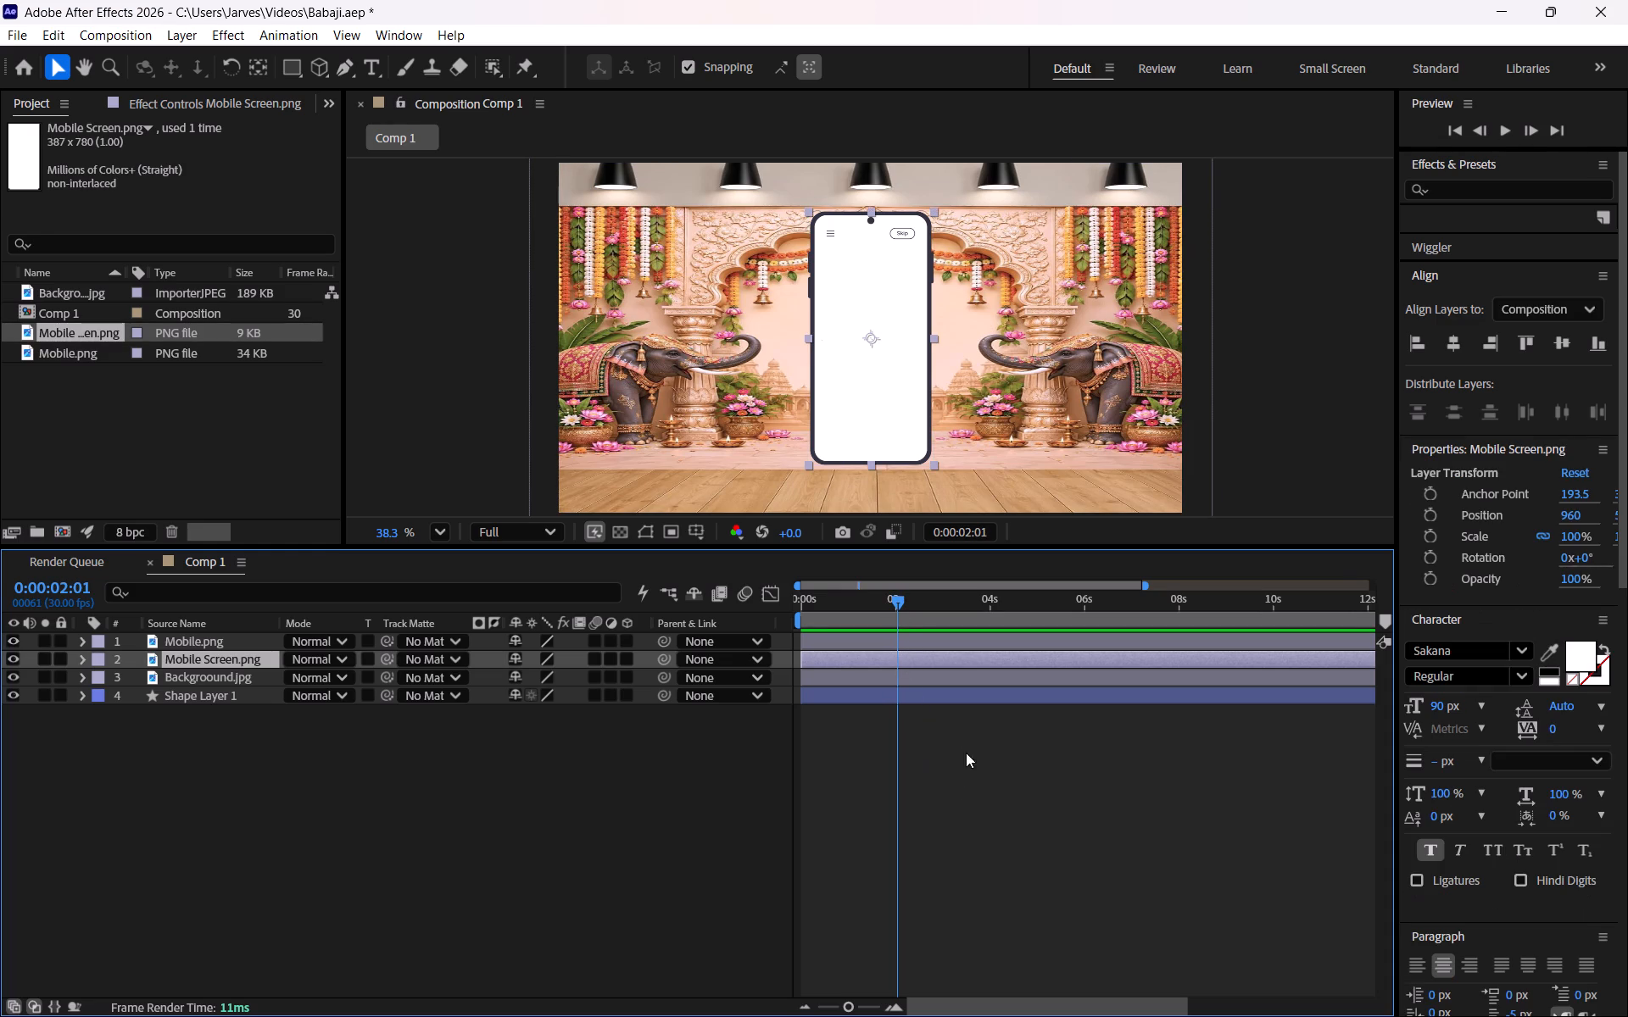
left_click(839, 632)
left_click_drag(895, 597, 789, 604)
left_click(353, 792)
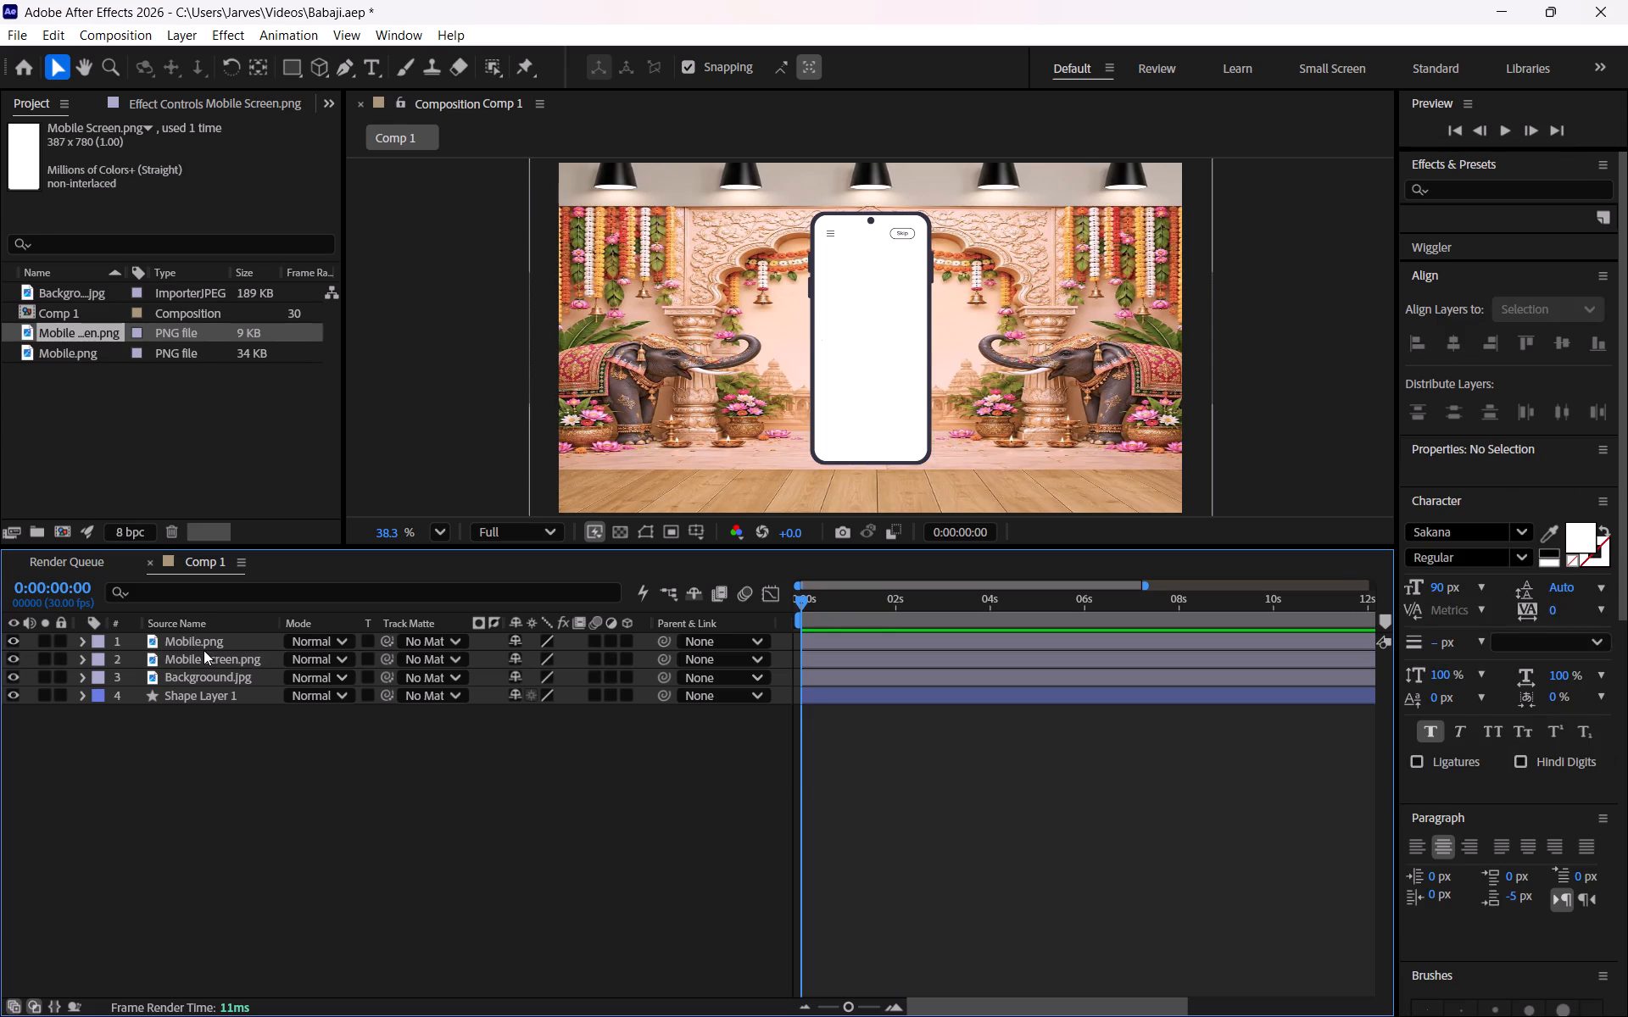
Parent the Mobile Screen.png layer to the Mobile.png layer.
left_click(203, 649)
left_click(203, 664)
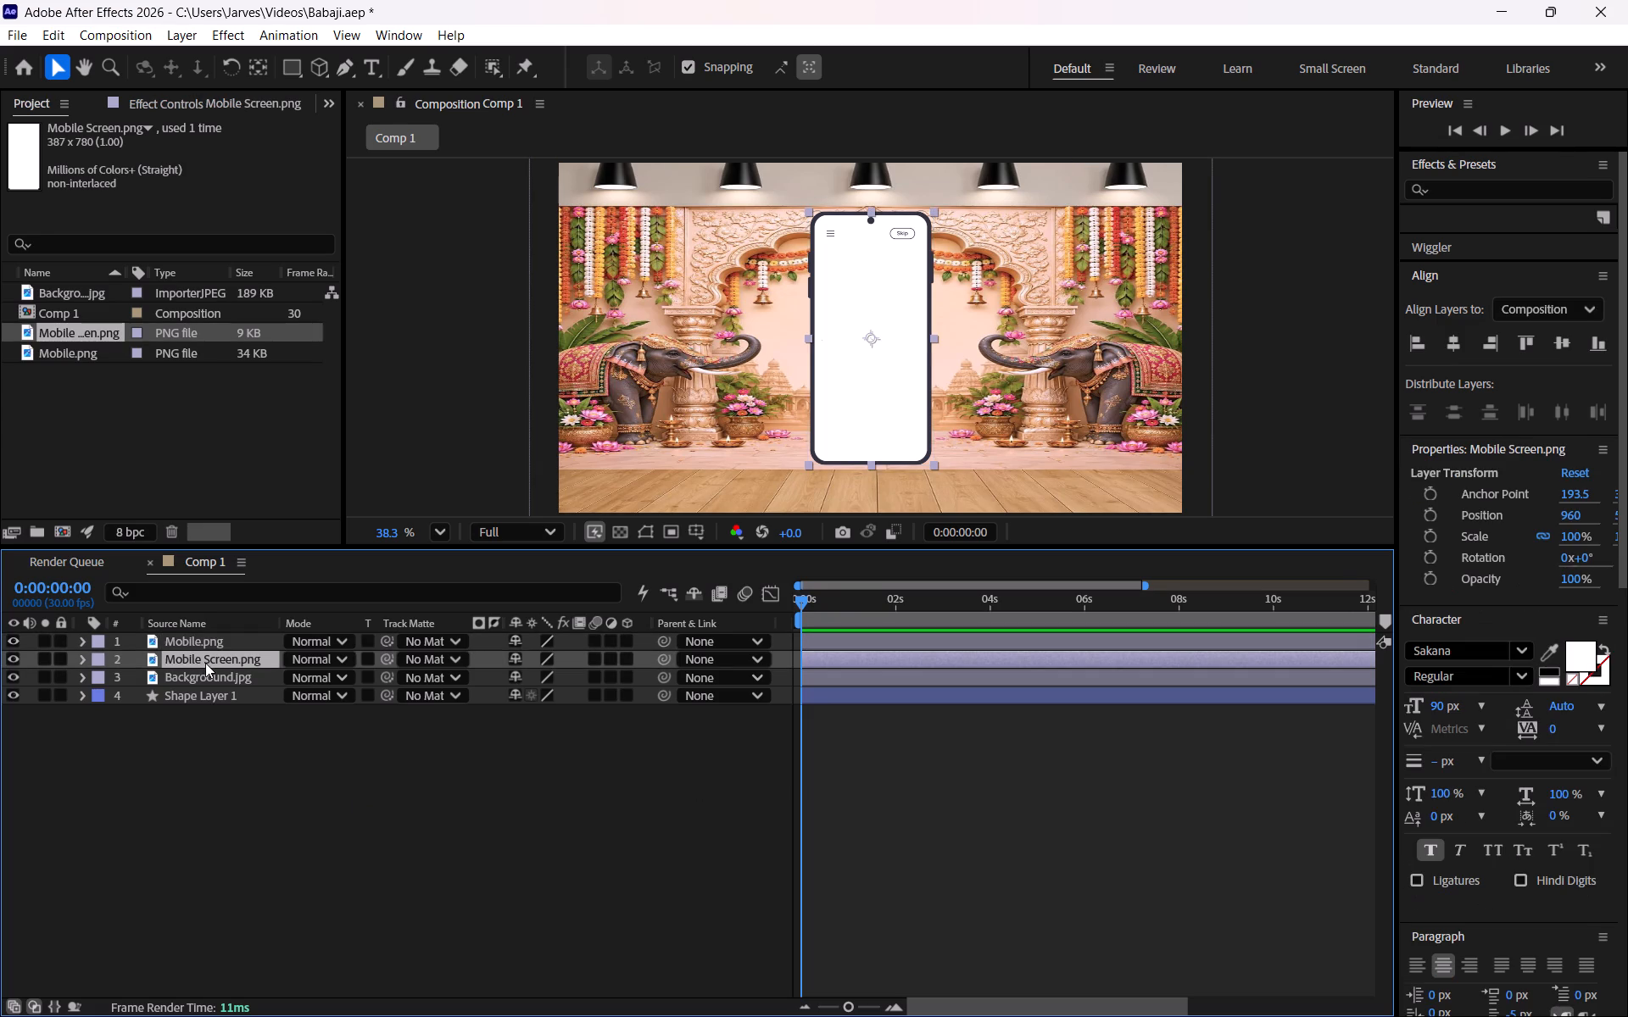
left_click_drag(663, 663, 496, 664)
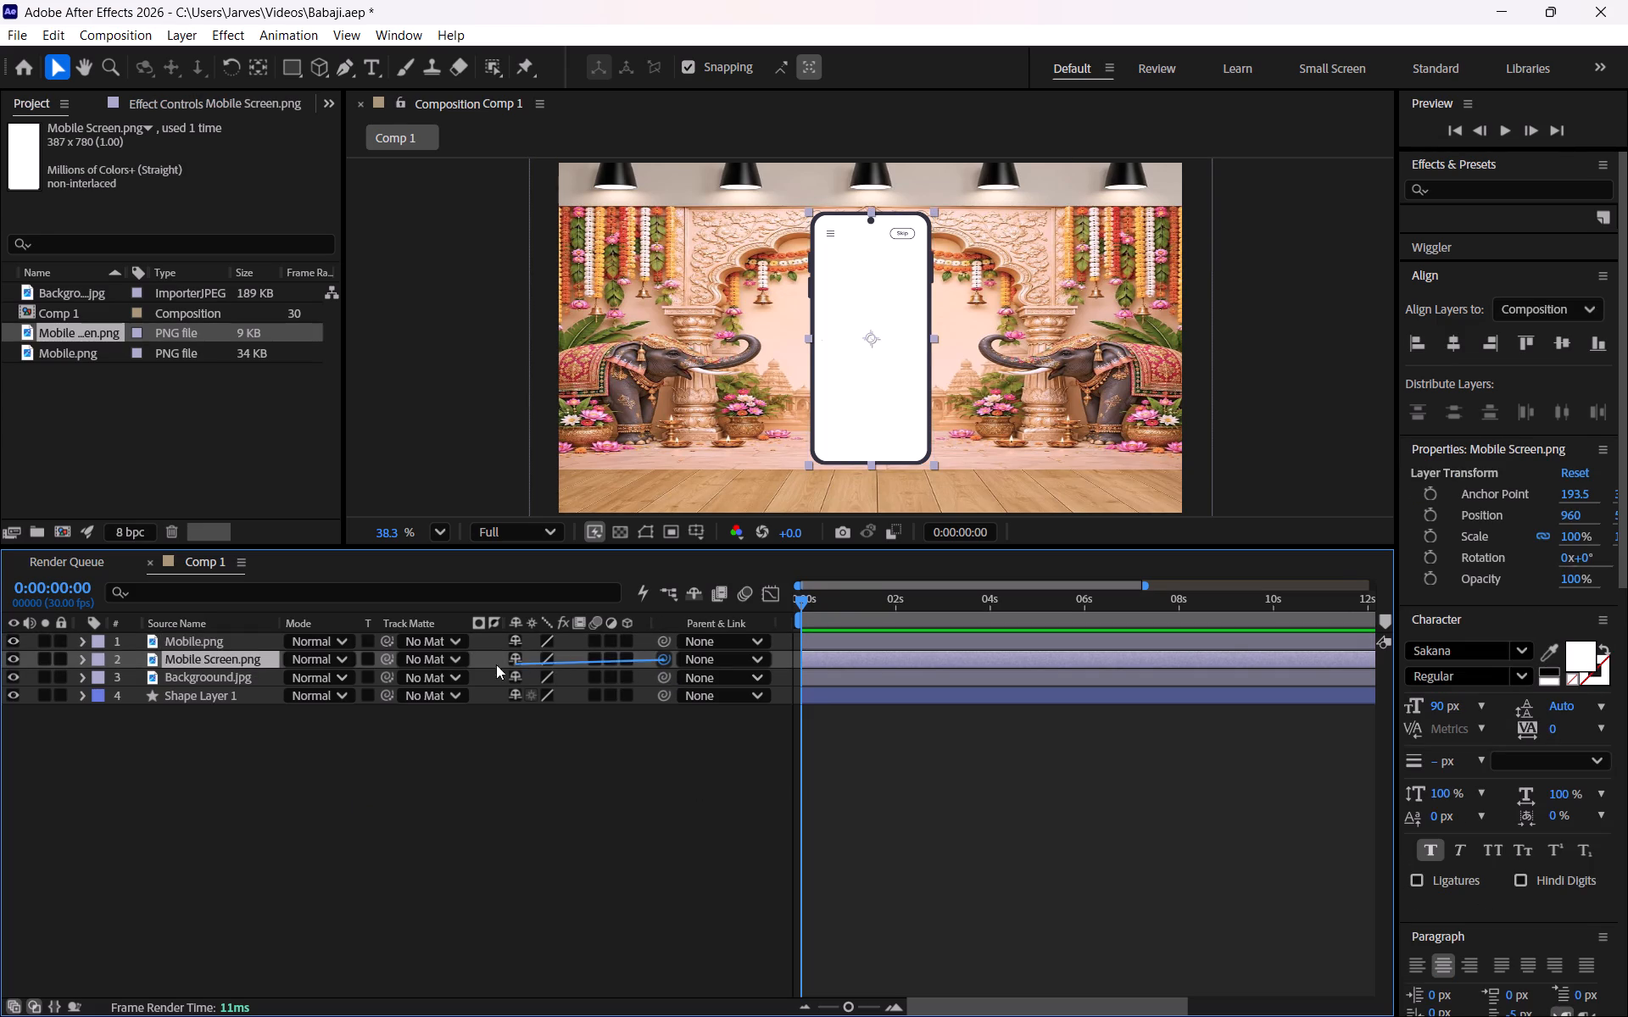
left_click_drag(496, 664, 232, 642)
left_click(424, 825)
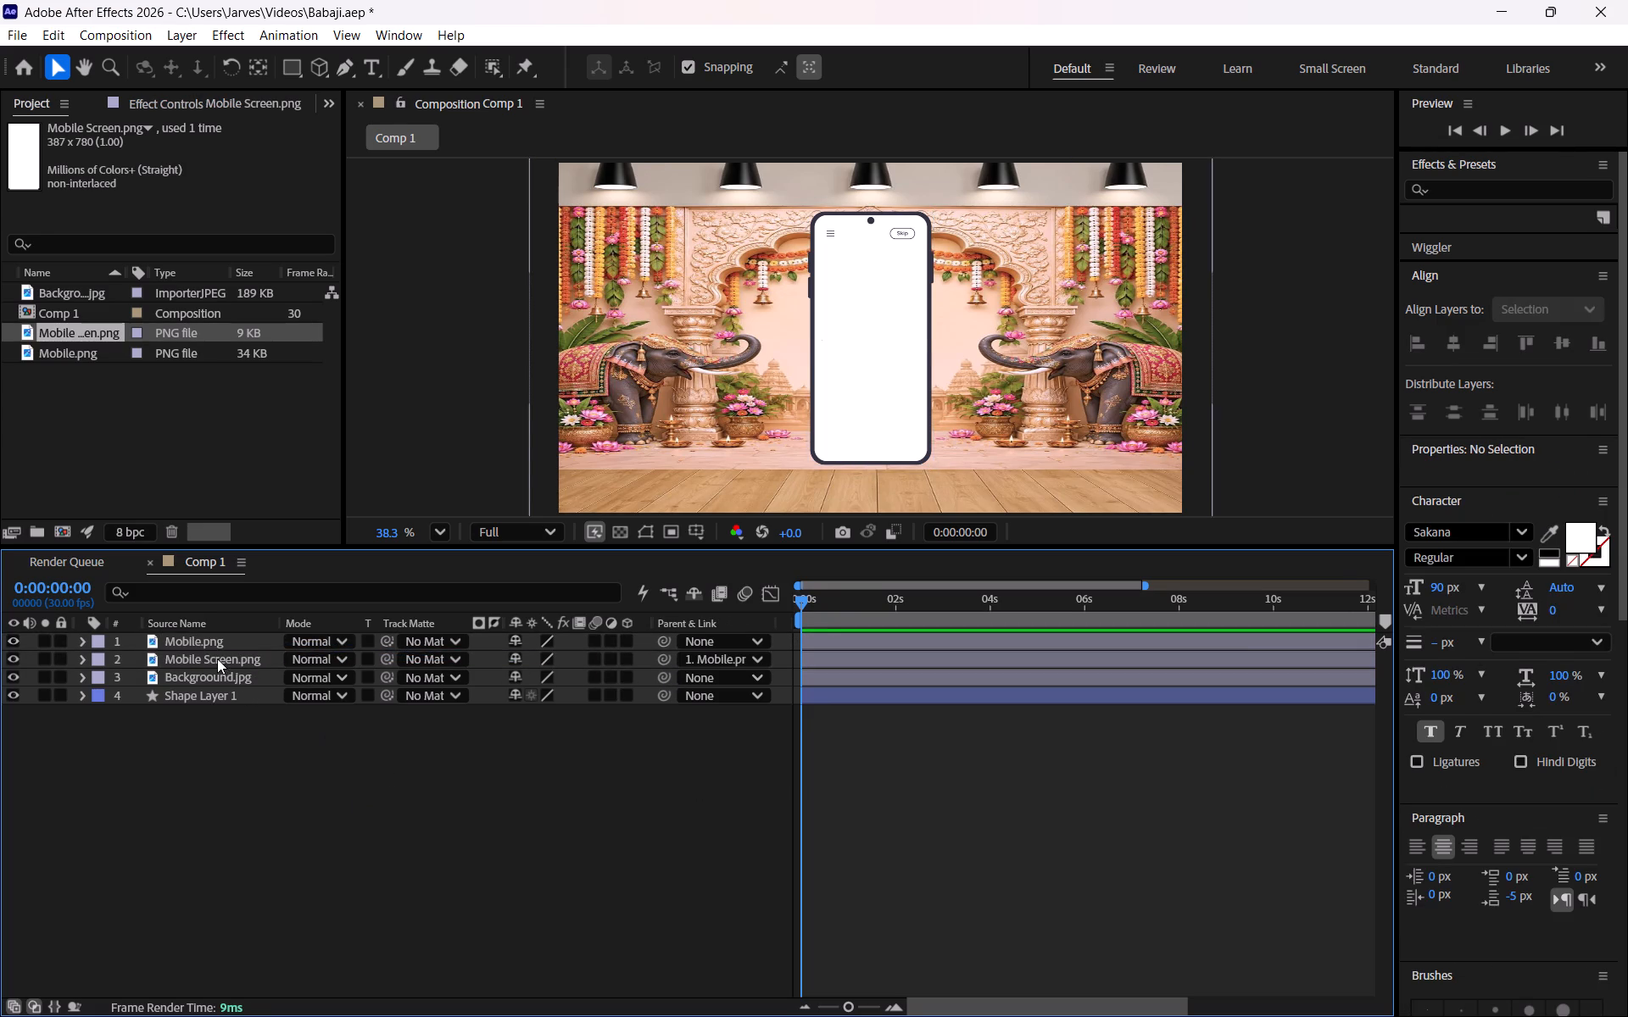
Reveal the Position property of the Mobile Screen.png layer and set a keyframe at 0:00:00:00.
left_click(217, 659)
key("s")
left_click(222, 655)
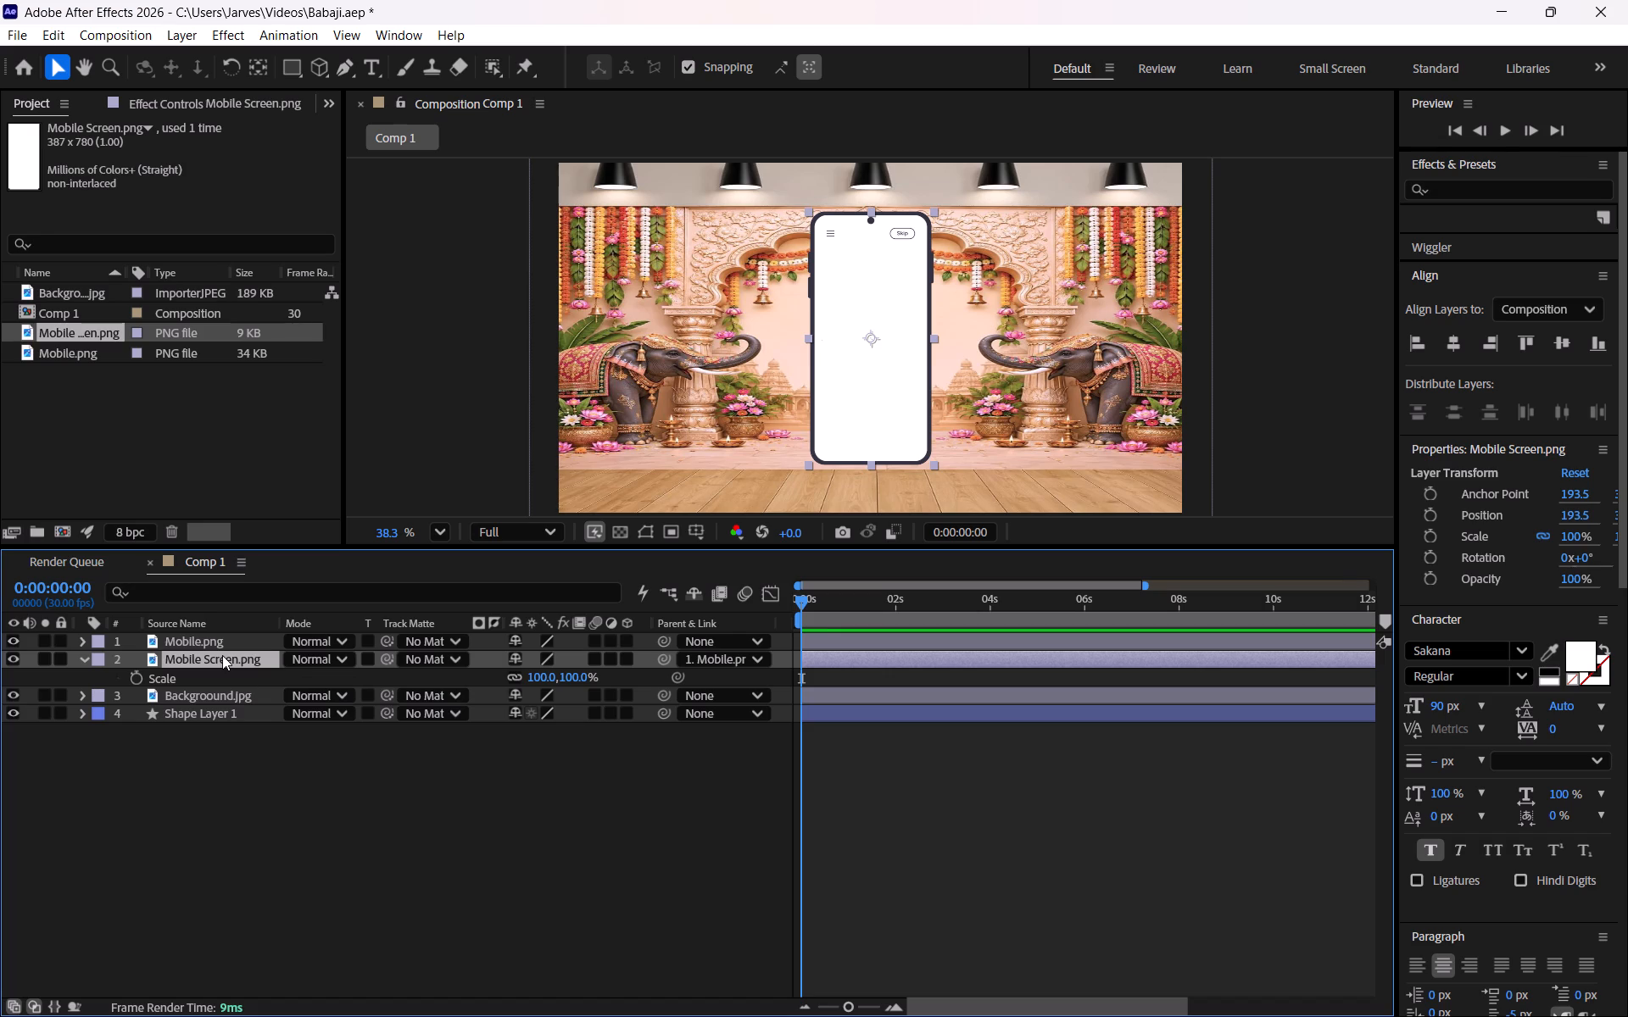
key("r")
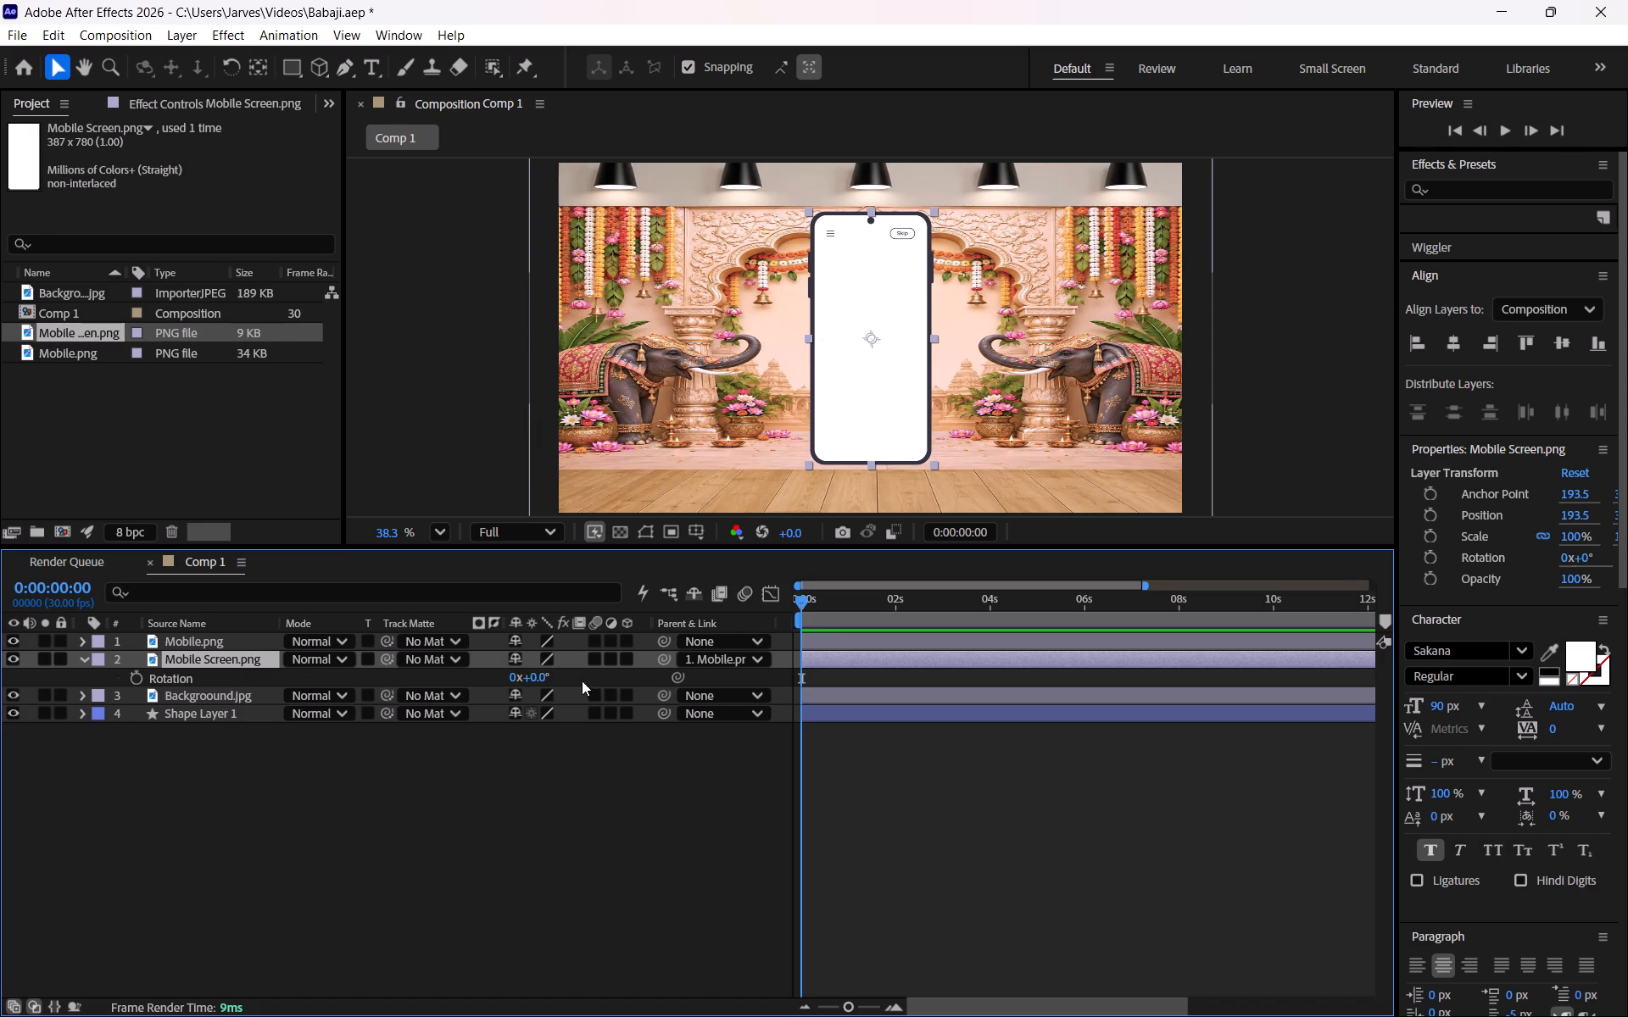
key("p")
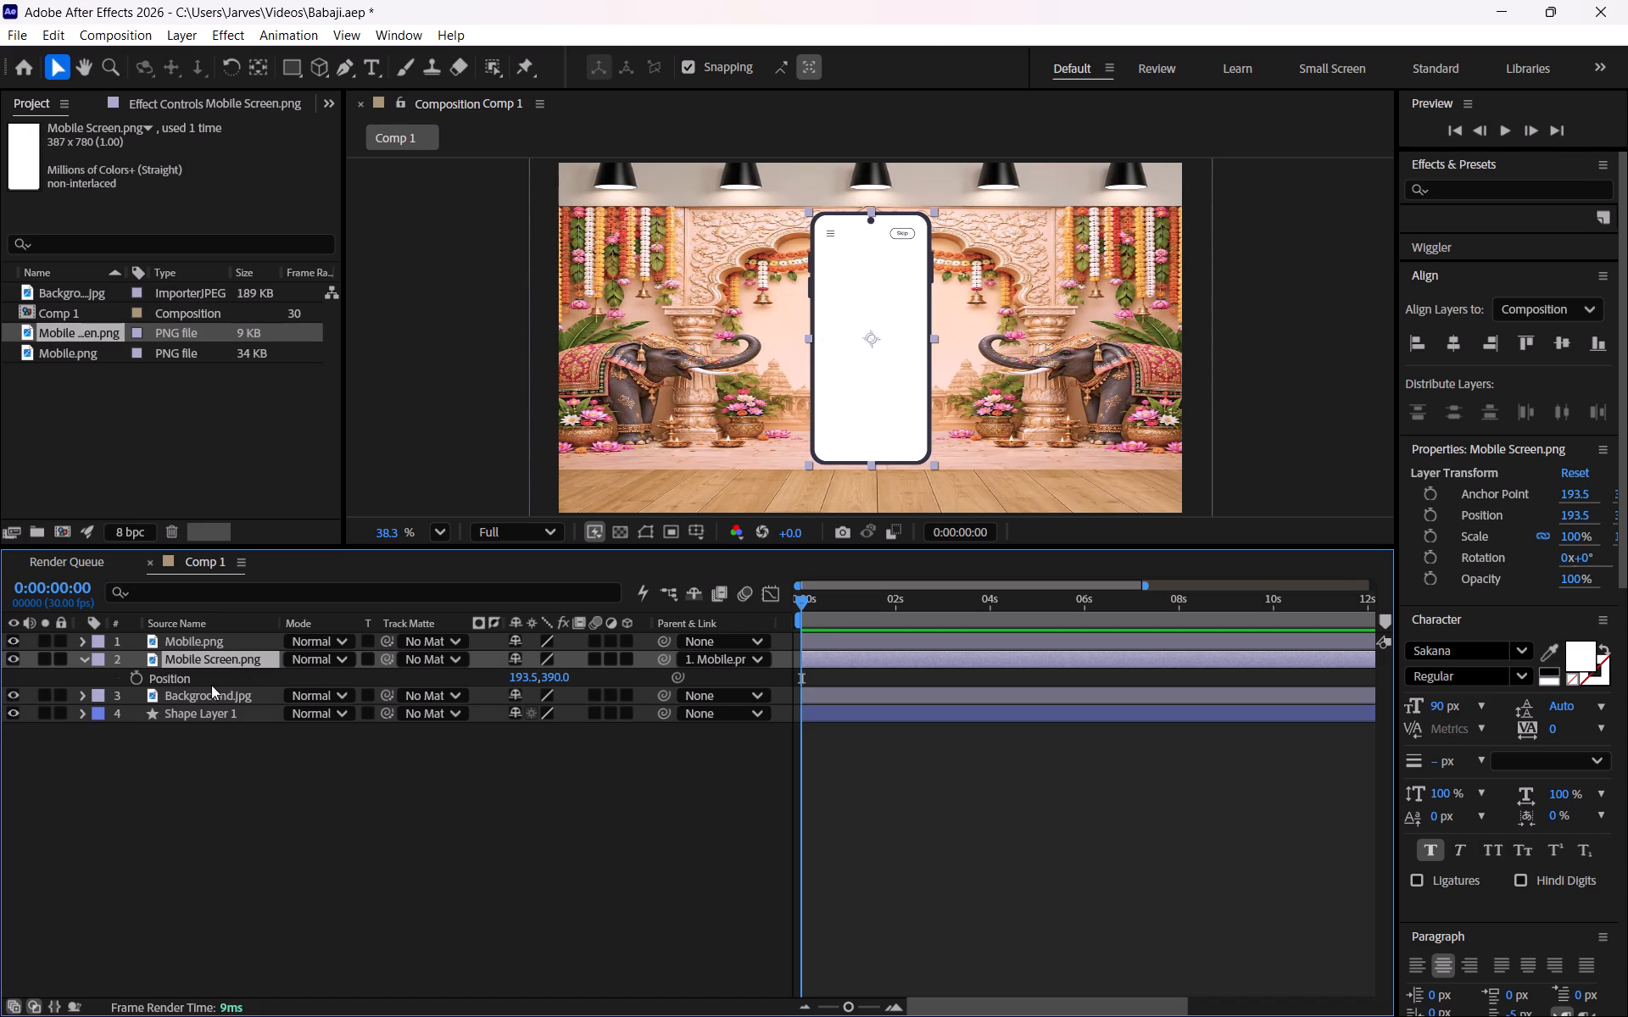
left_click(135, 679)
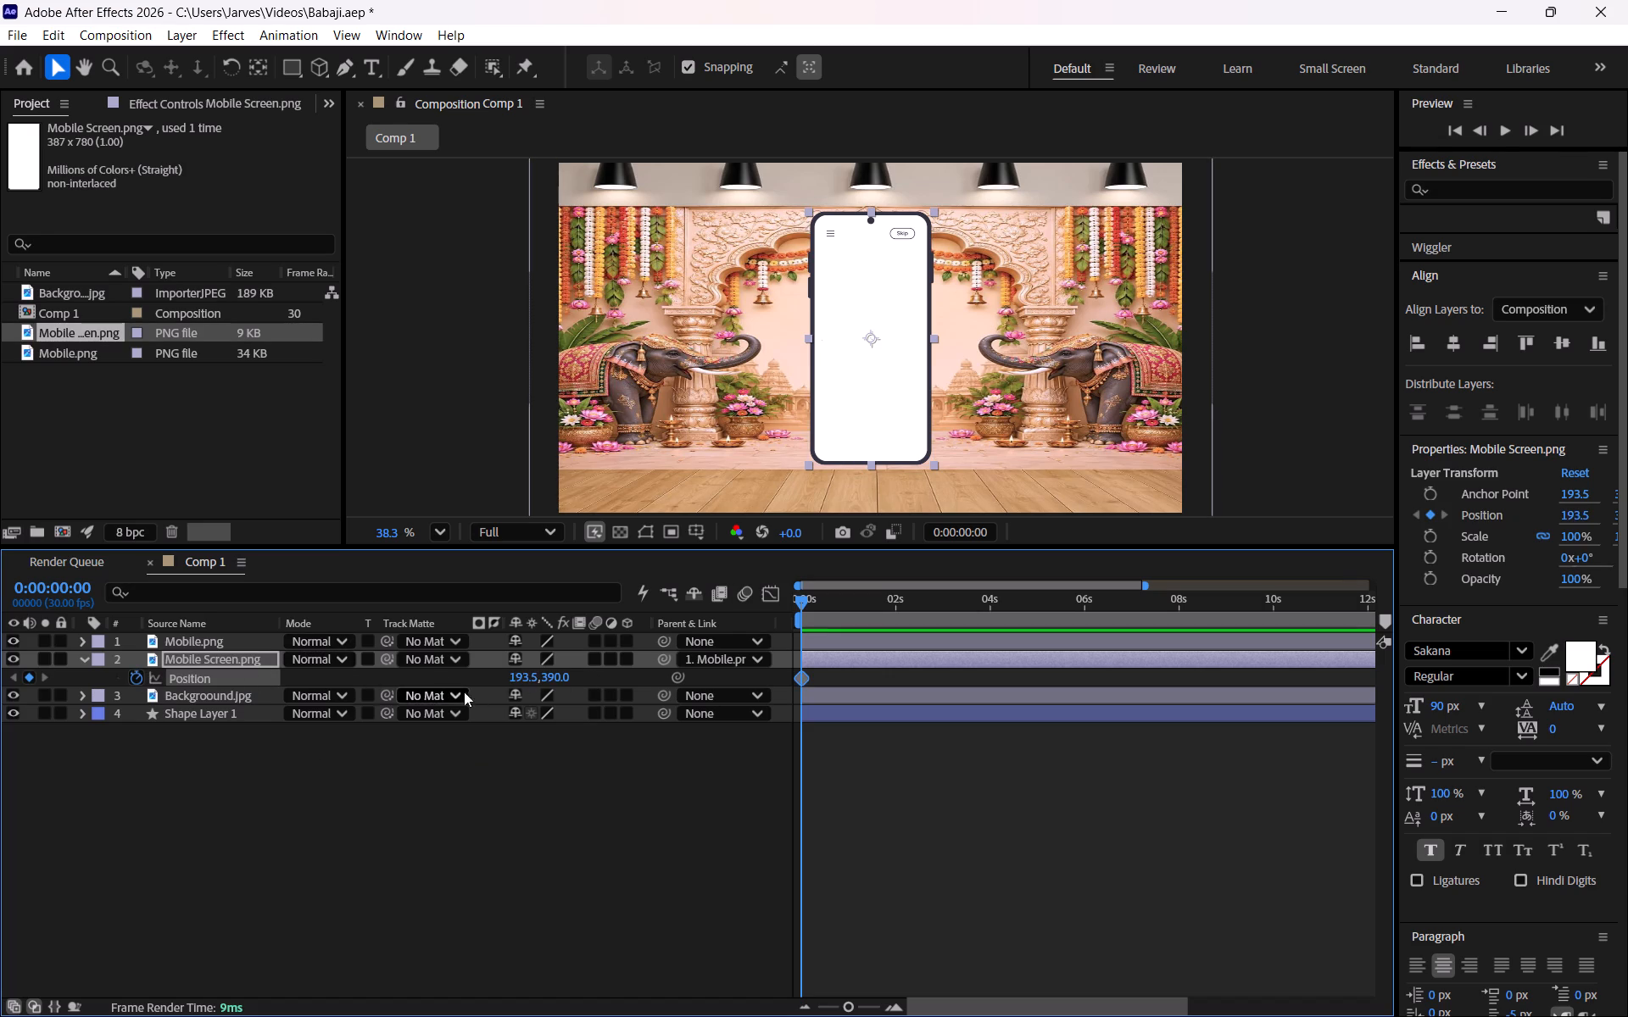
Move the Mobile Screen.png layer straight down below the frame at 0:00:00:00, to a vertical position of about 1410.
left_click_drag(524, 676, 496, 675)
key("ctrl+z")
left_click_drag(560, 675, 559, 675)
left_click_drag(559, 675, 855, 697)
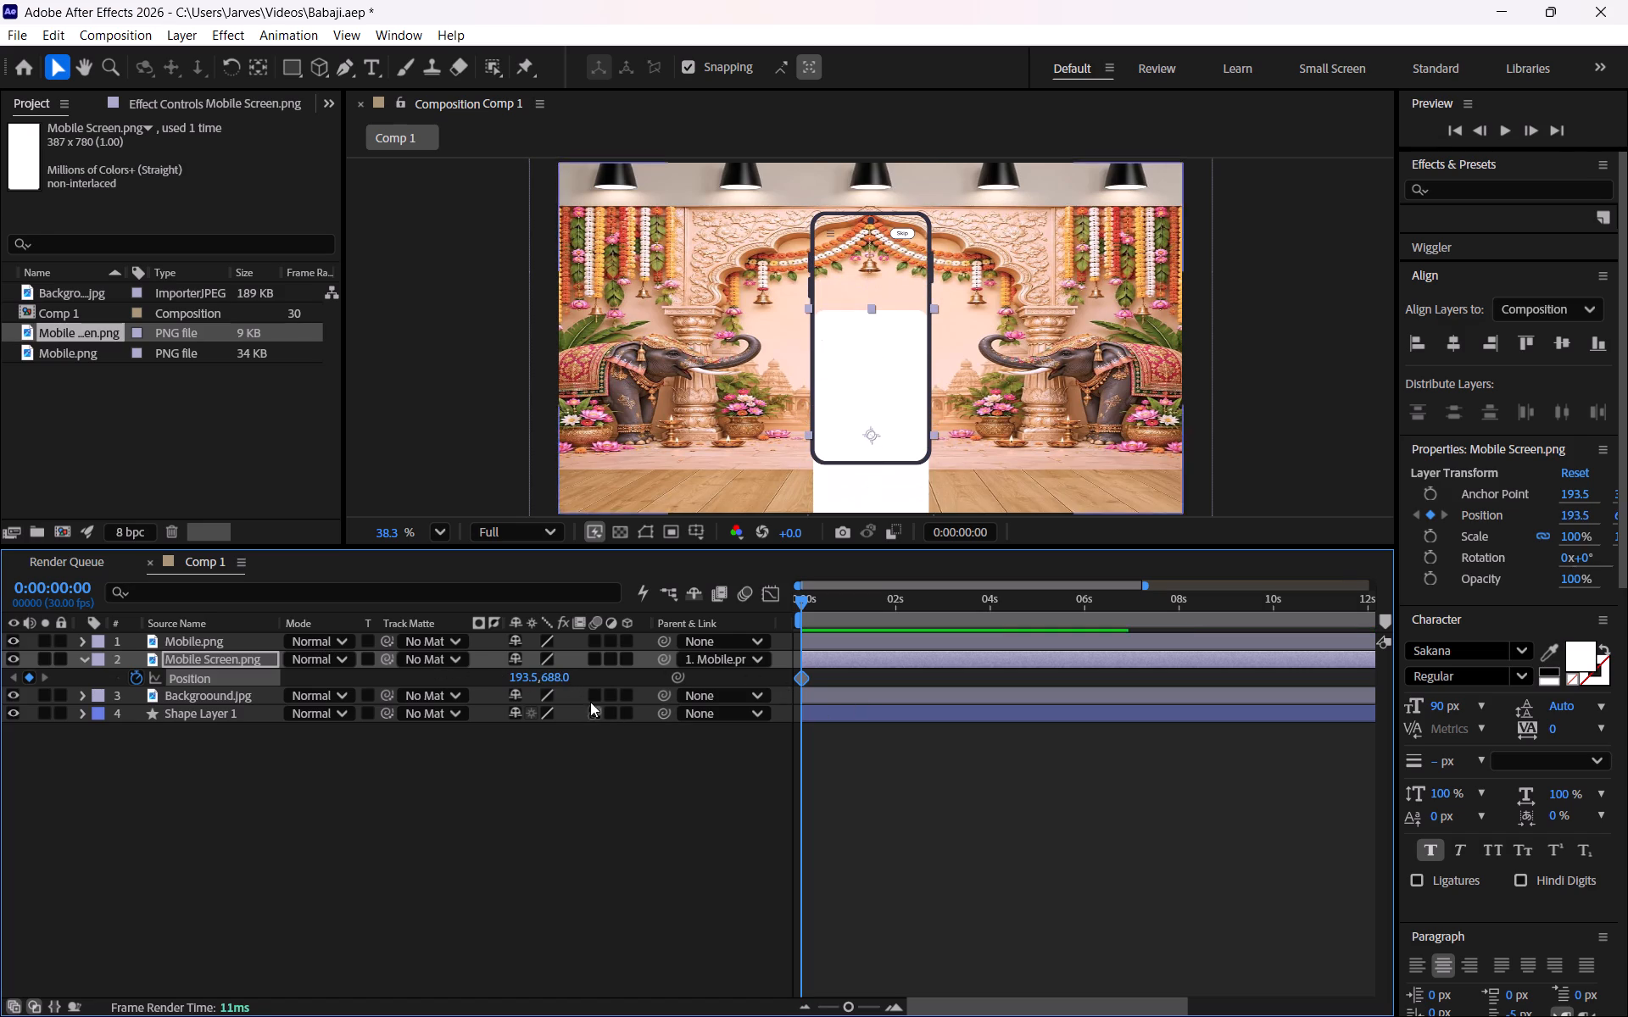
left_click_drag(547, 676, 745, 682)
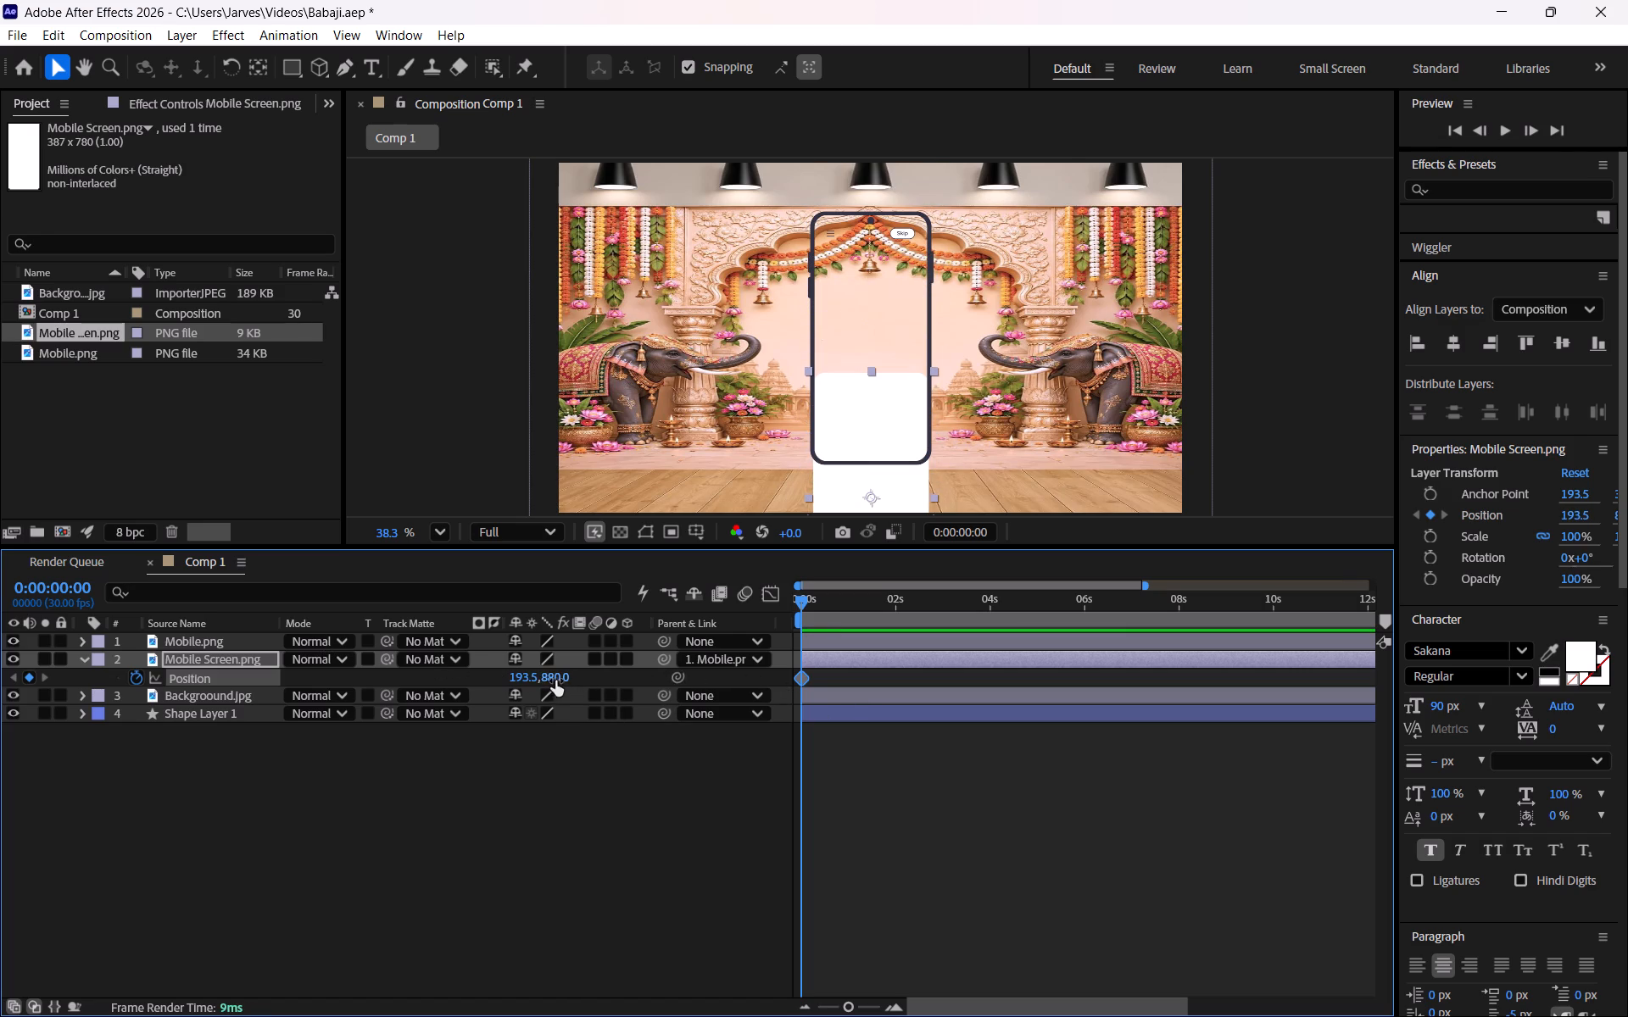
left_click_drag(547, 680, 843, 700)
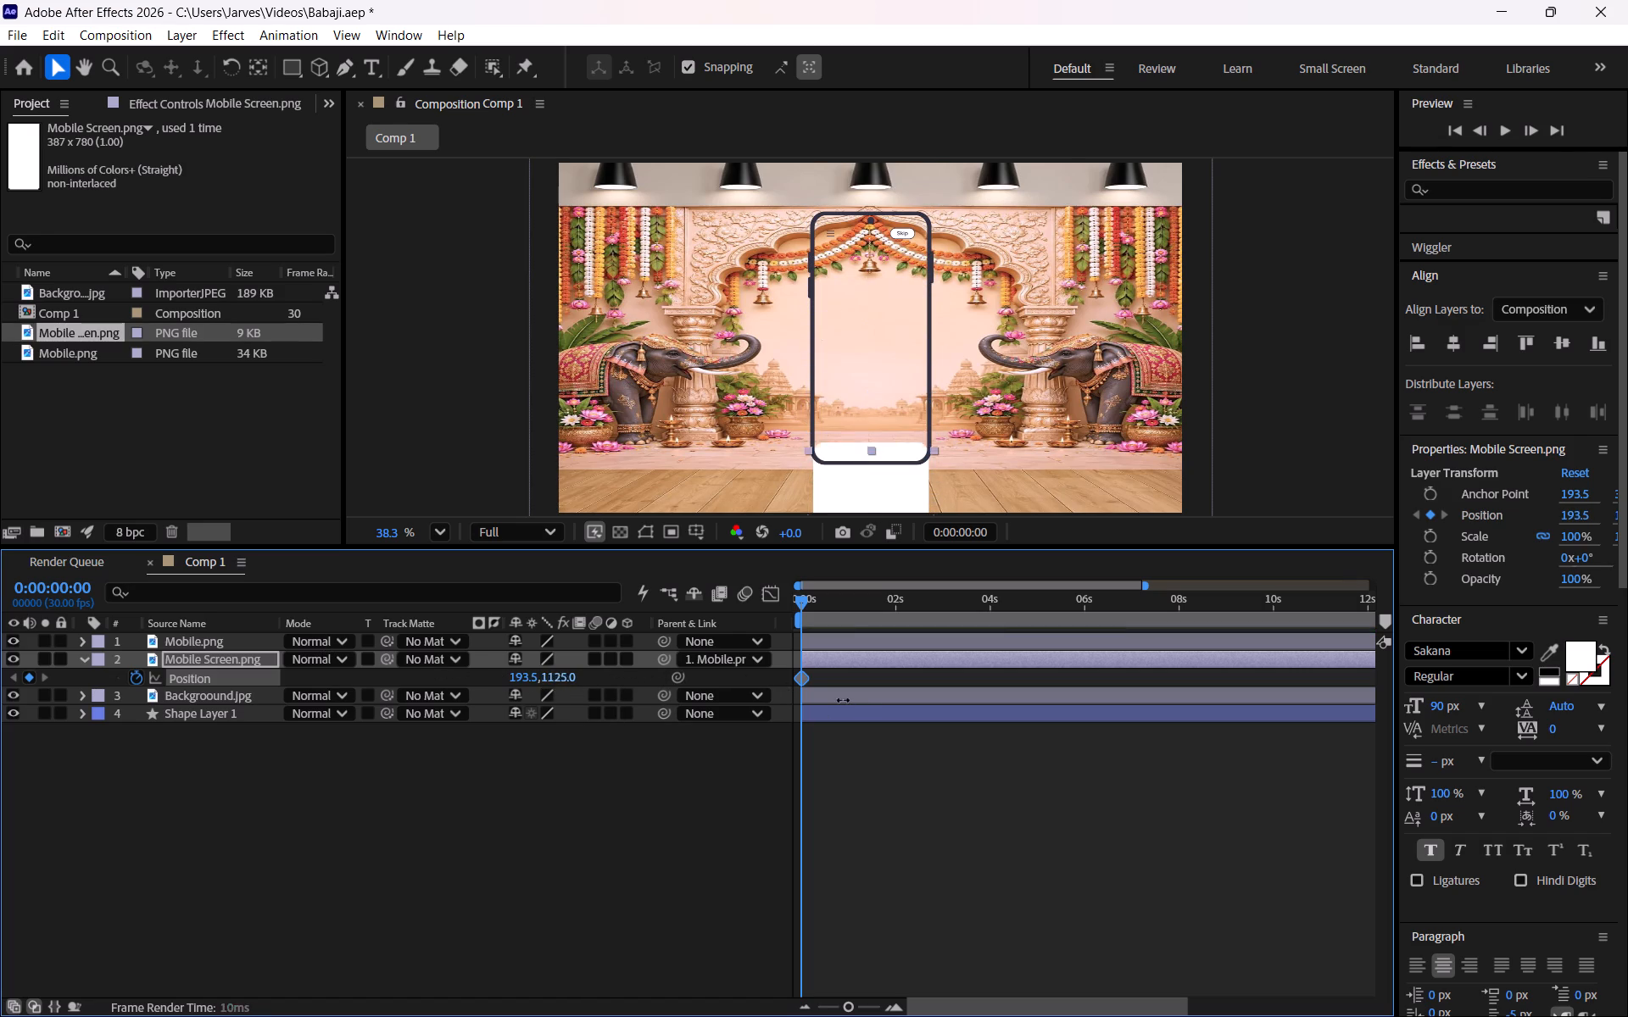
left_click_drag(843, 700, 1064, 733)
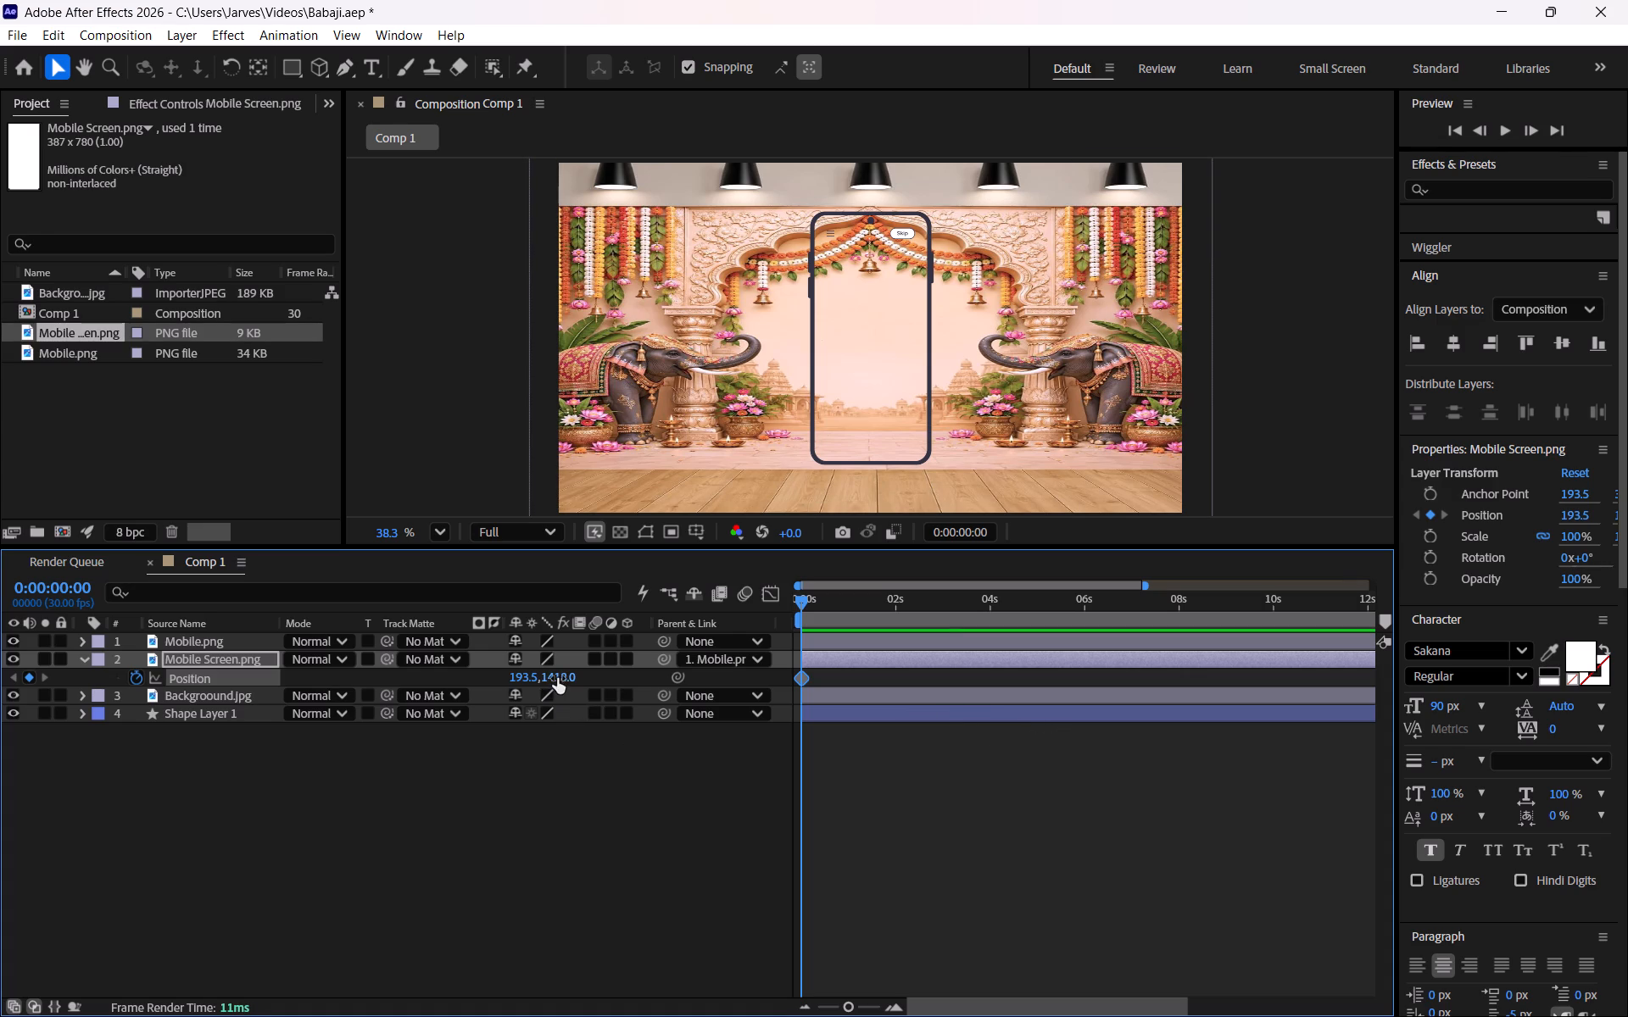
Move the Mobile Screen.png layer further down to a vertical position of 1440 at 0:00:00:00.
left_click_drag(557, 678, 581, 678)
Reveal the Position property of the Mobile.png layer.
left_click(198, 634)
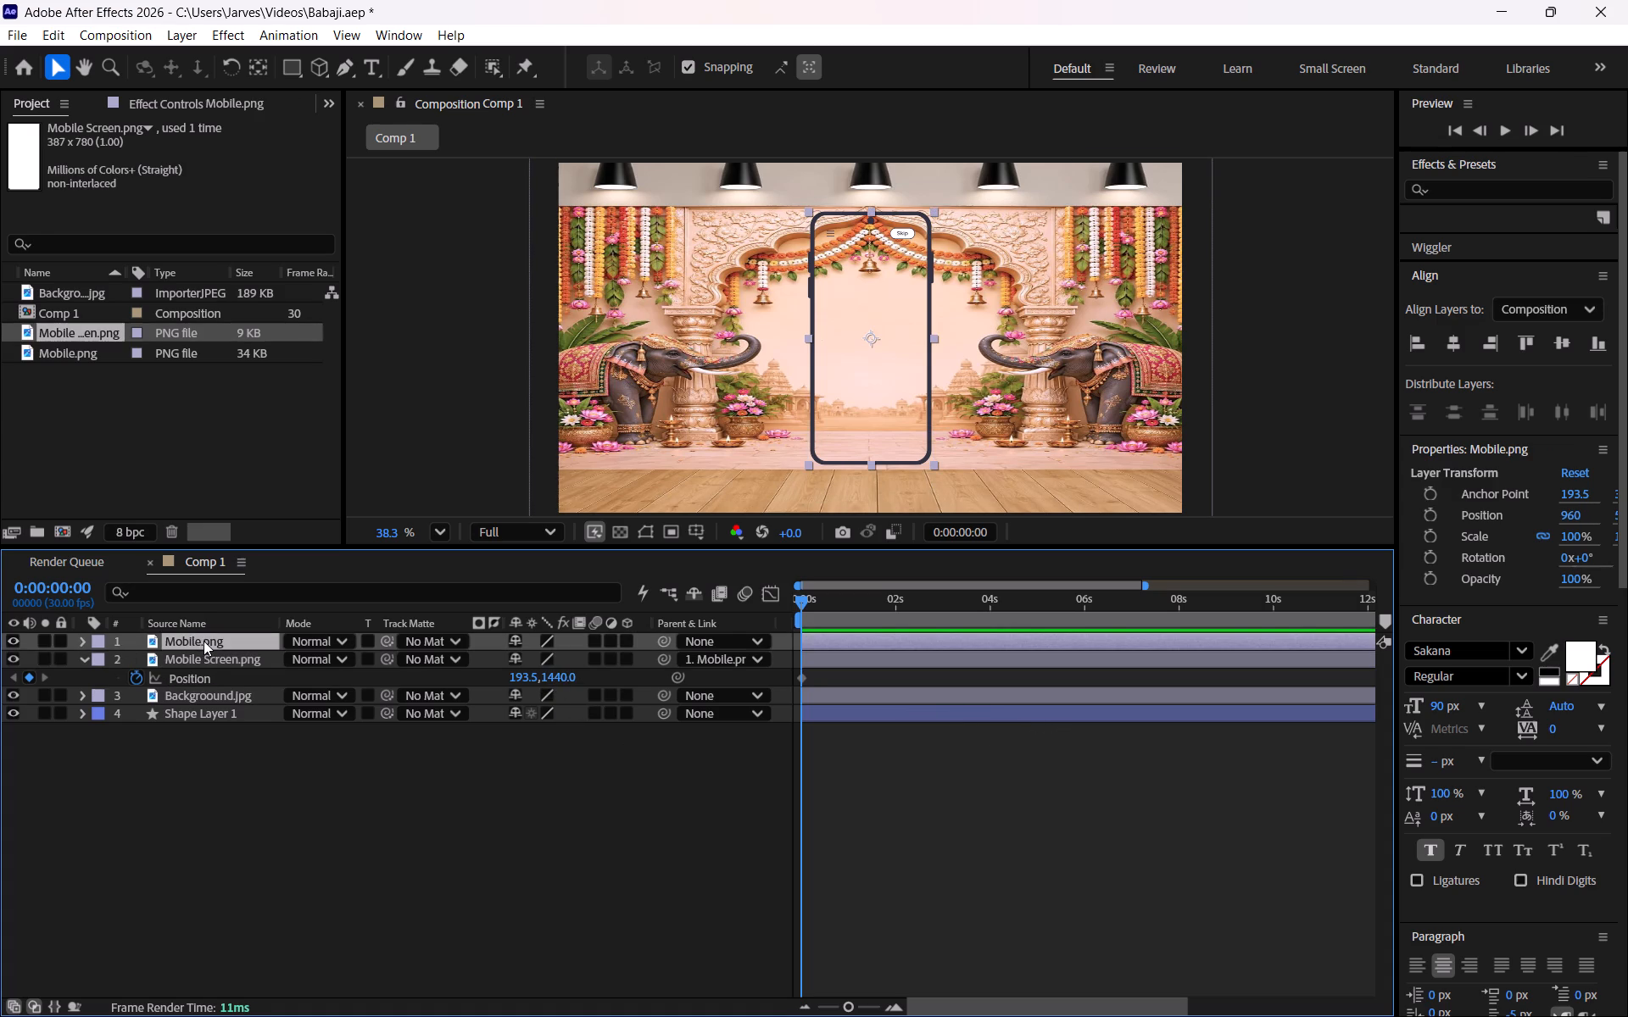
key("p")
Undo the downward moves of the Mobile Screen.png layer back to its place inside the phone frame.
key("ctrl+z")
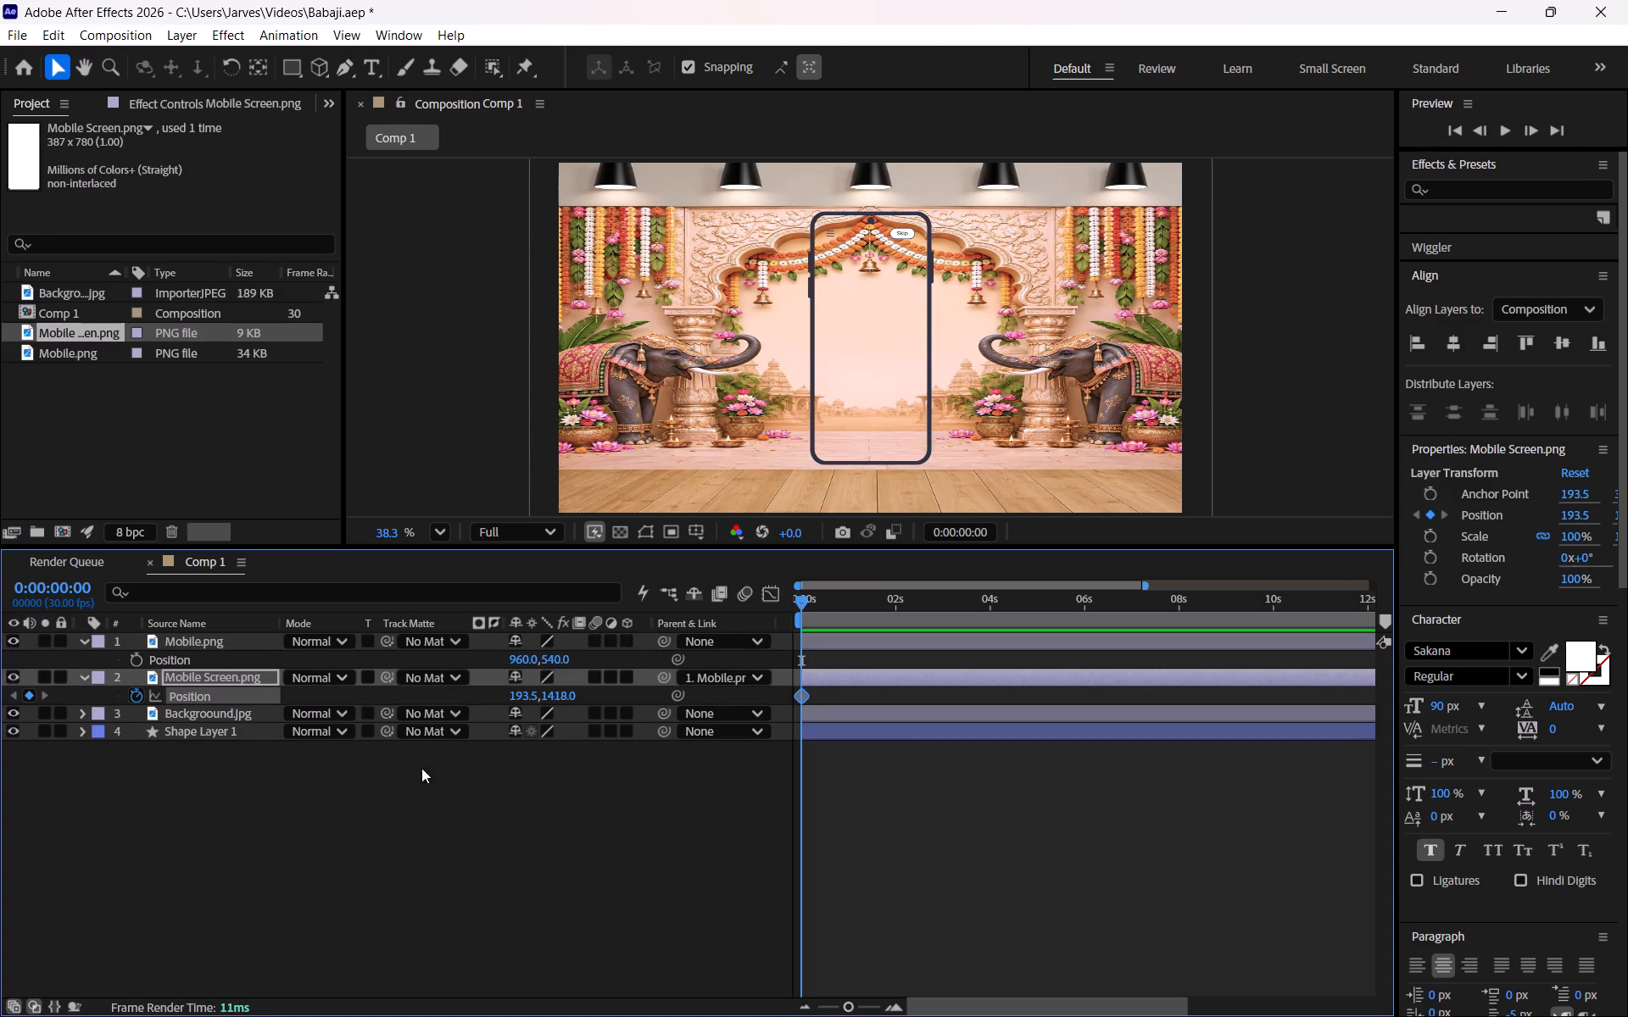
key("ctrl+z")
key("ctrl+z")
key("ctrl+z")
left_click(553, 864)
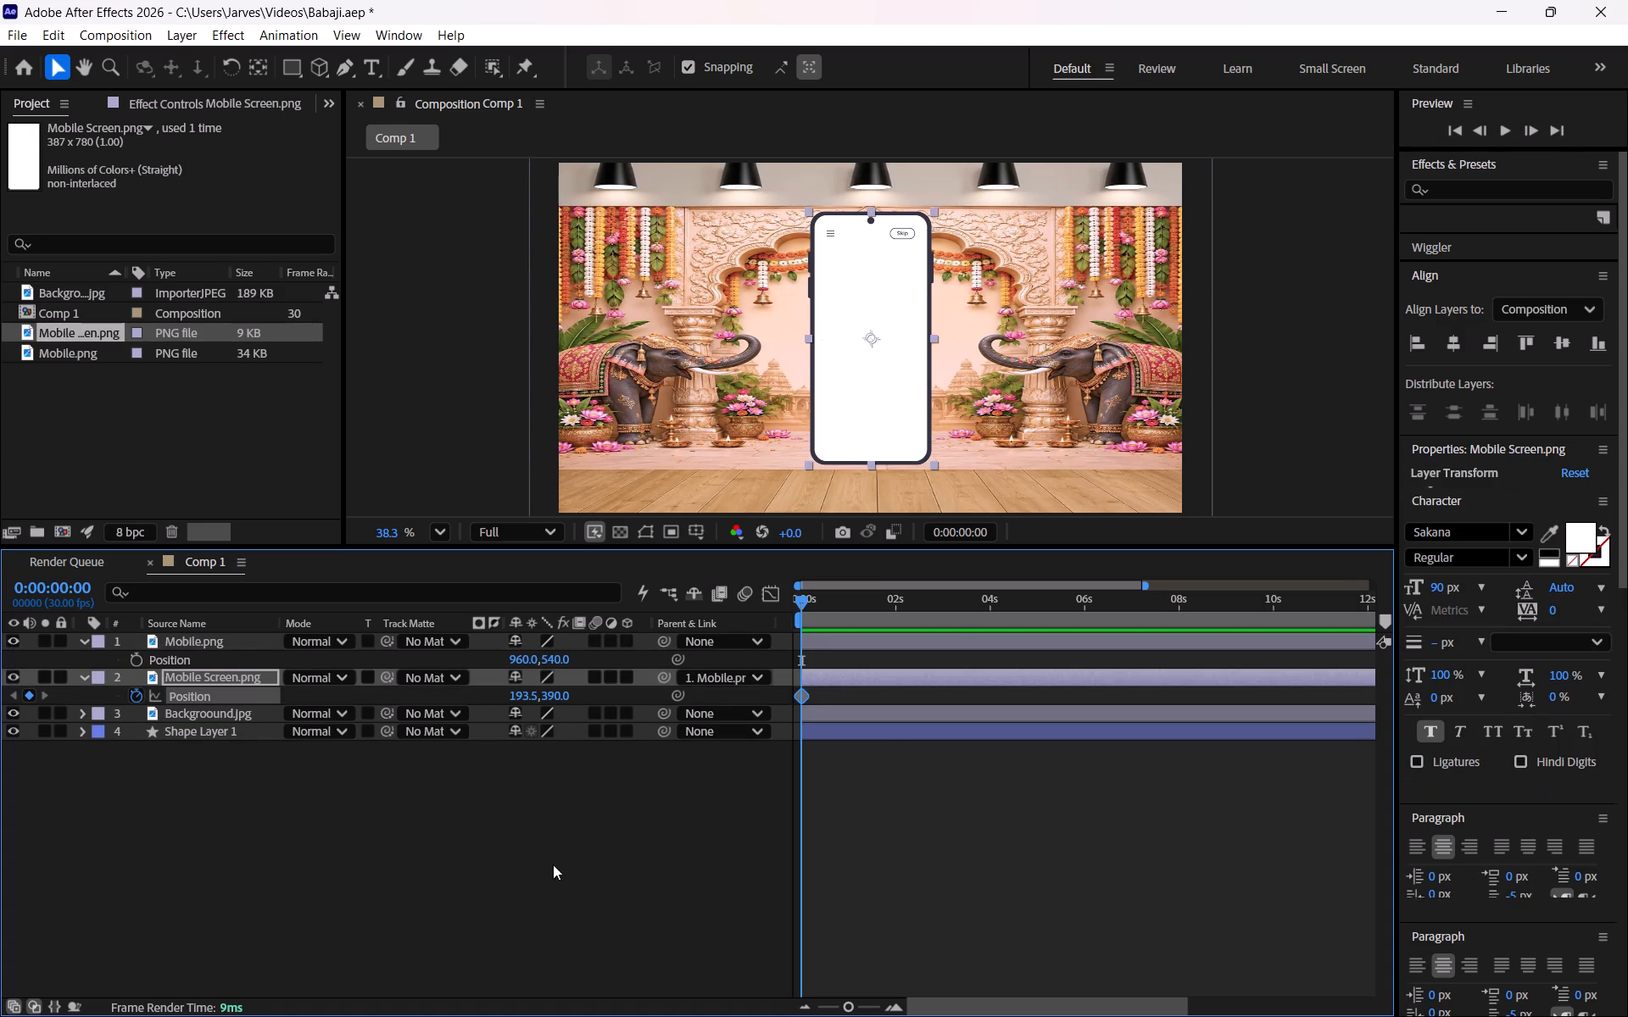
Set the parent of the Mobile Screen.png layer to None.
left_click(725, 676)
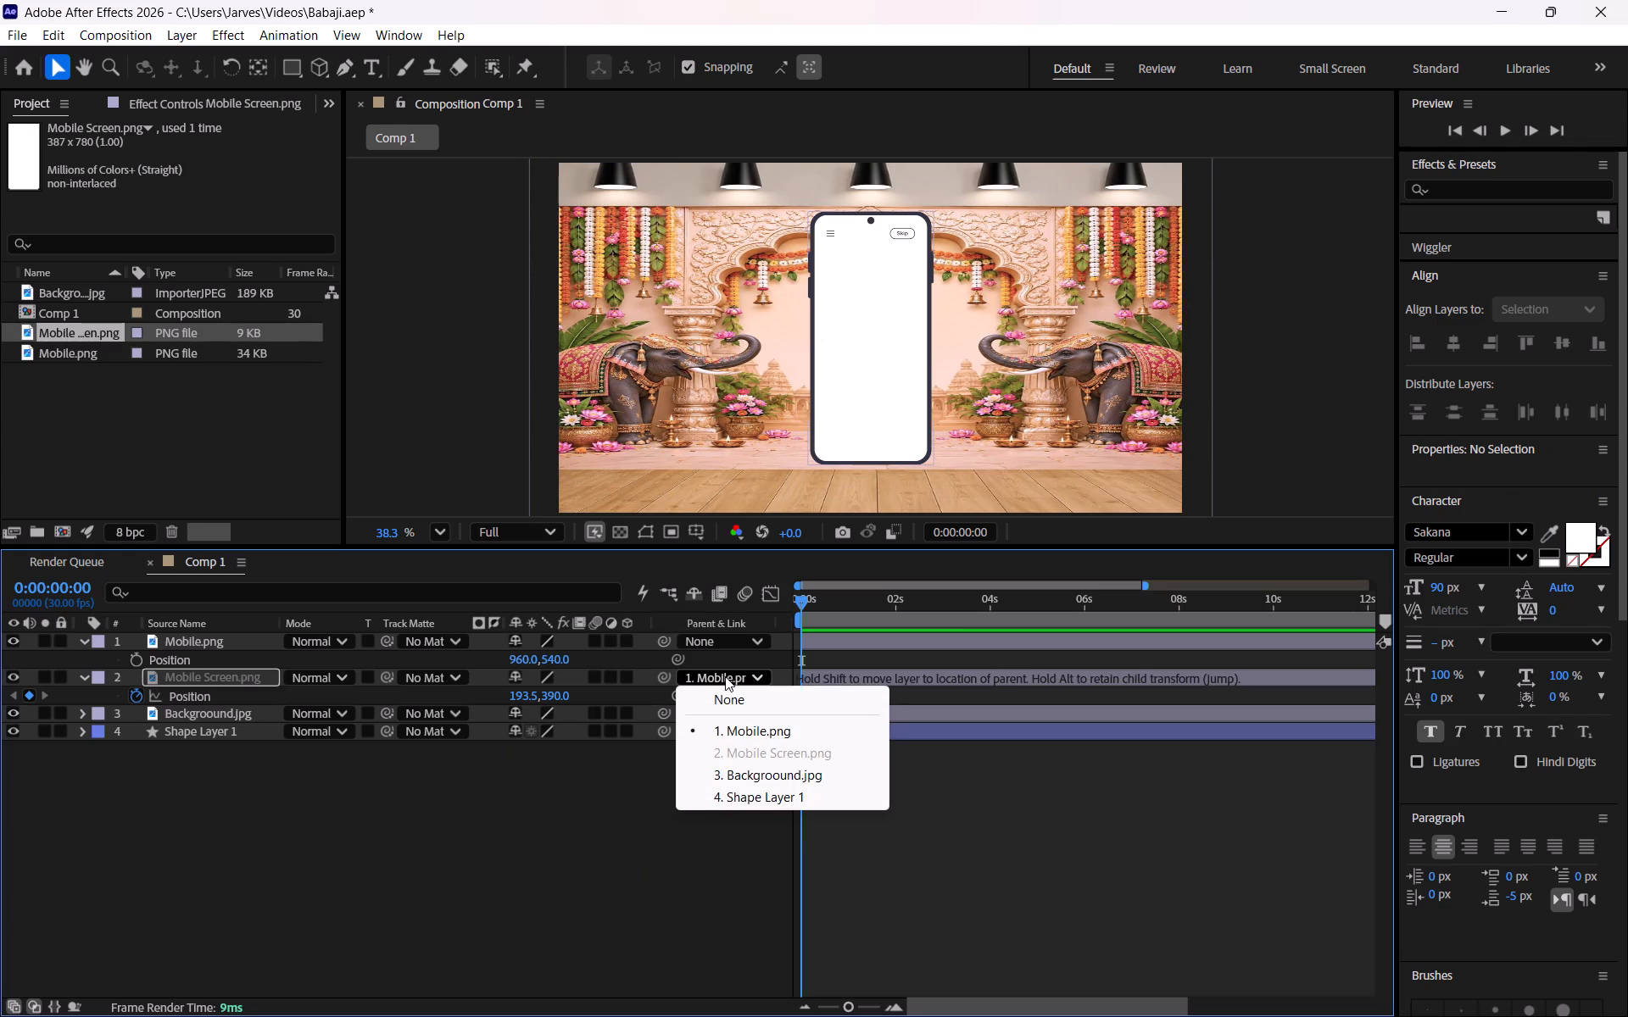
left_click(725, 676)
left_click(487, 822)
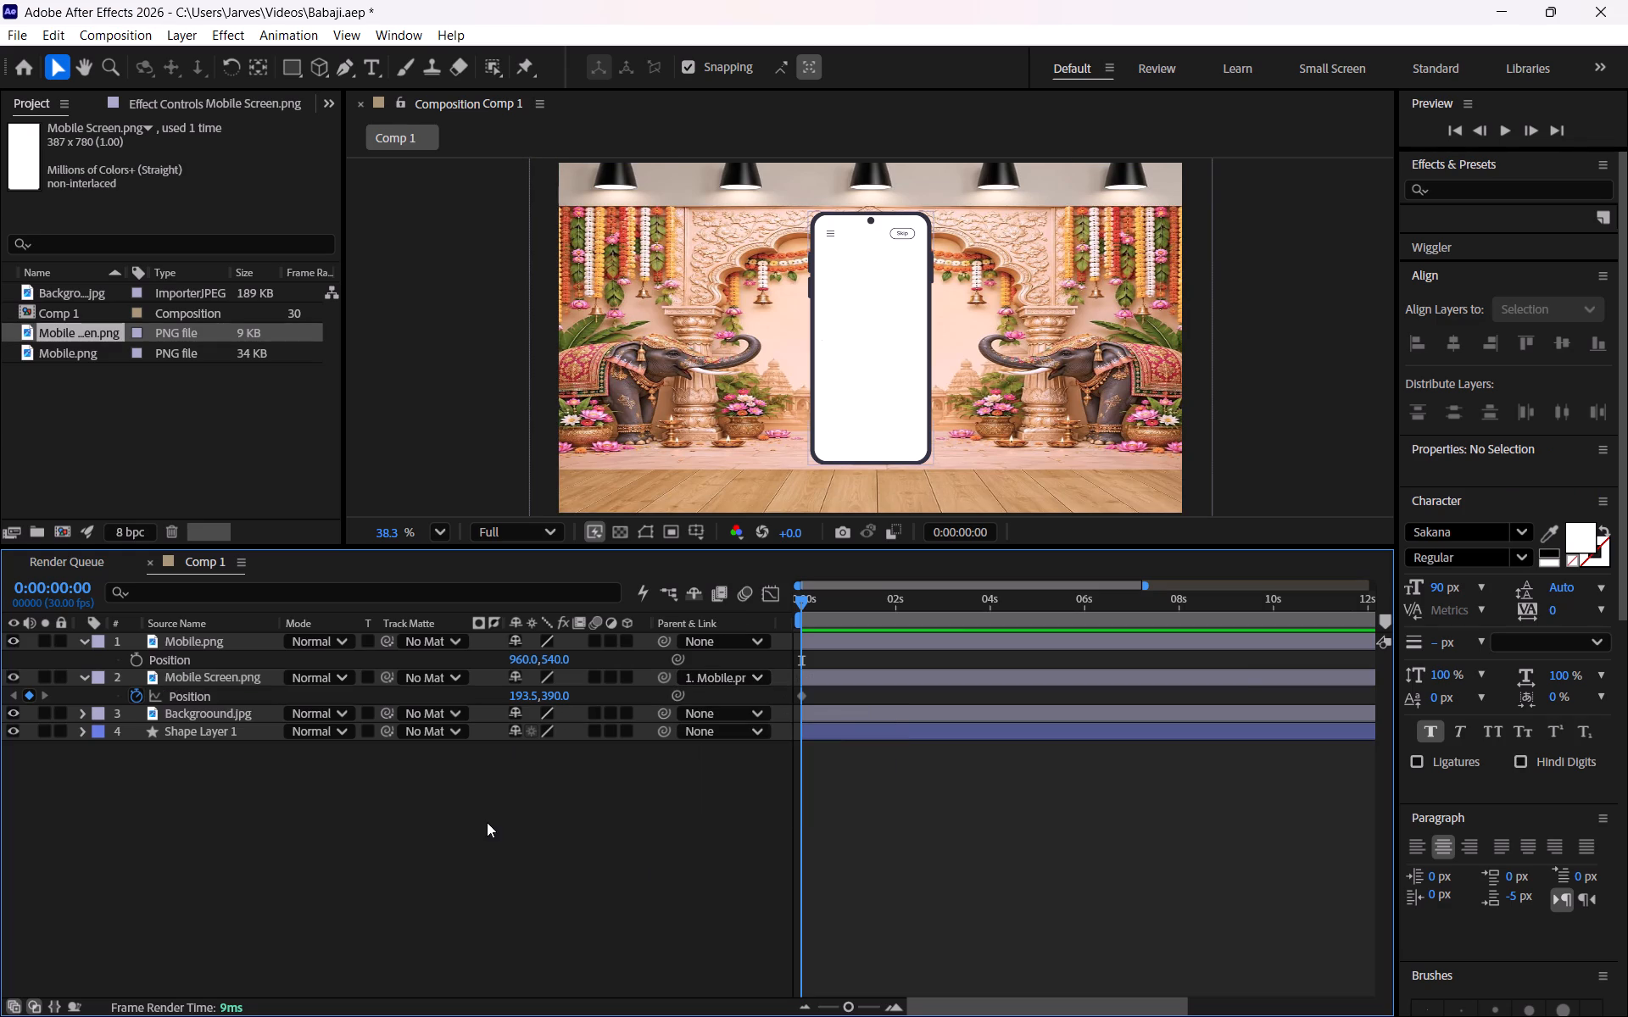
left_click(703, 683)
left_click(737, 702)
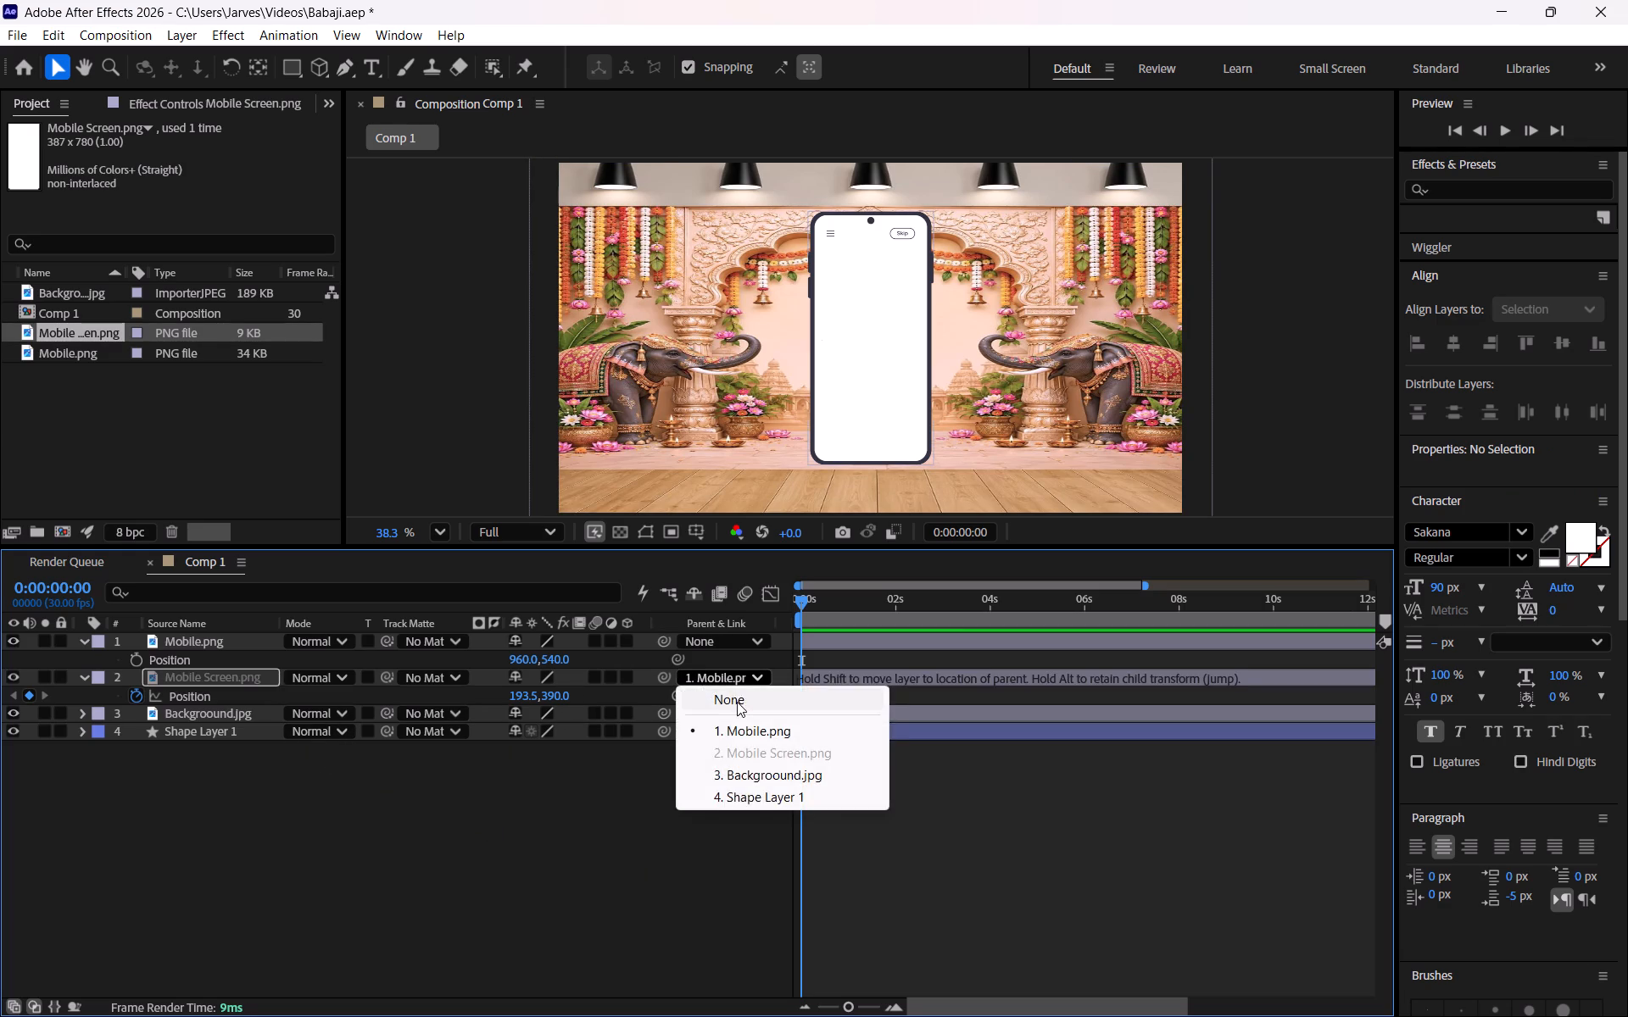
Add a new null object to Comp 1.
right_click(432, 835)
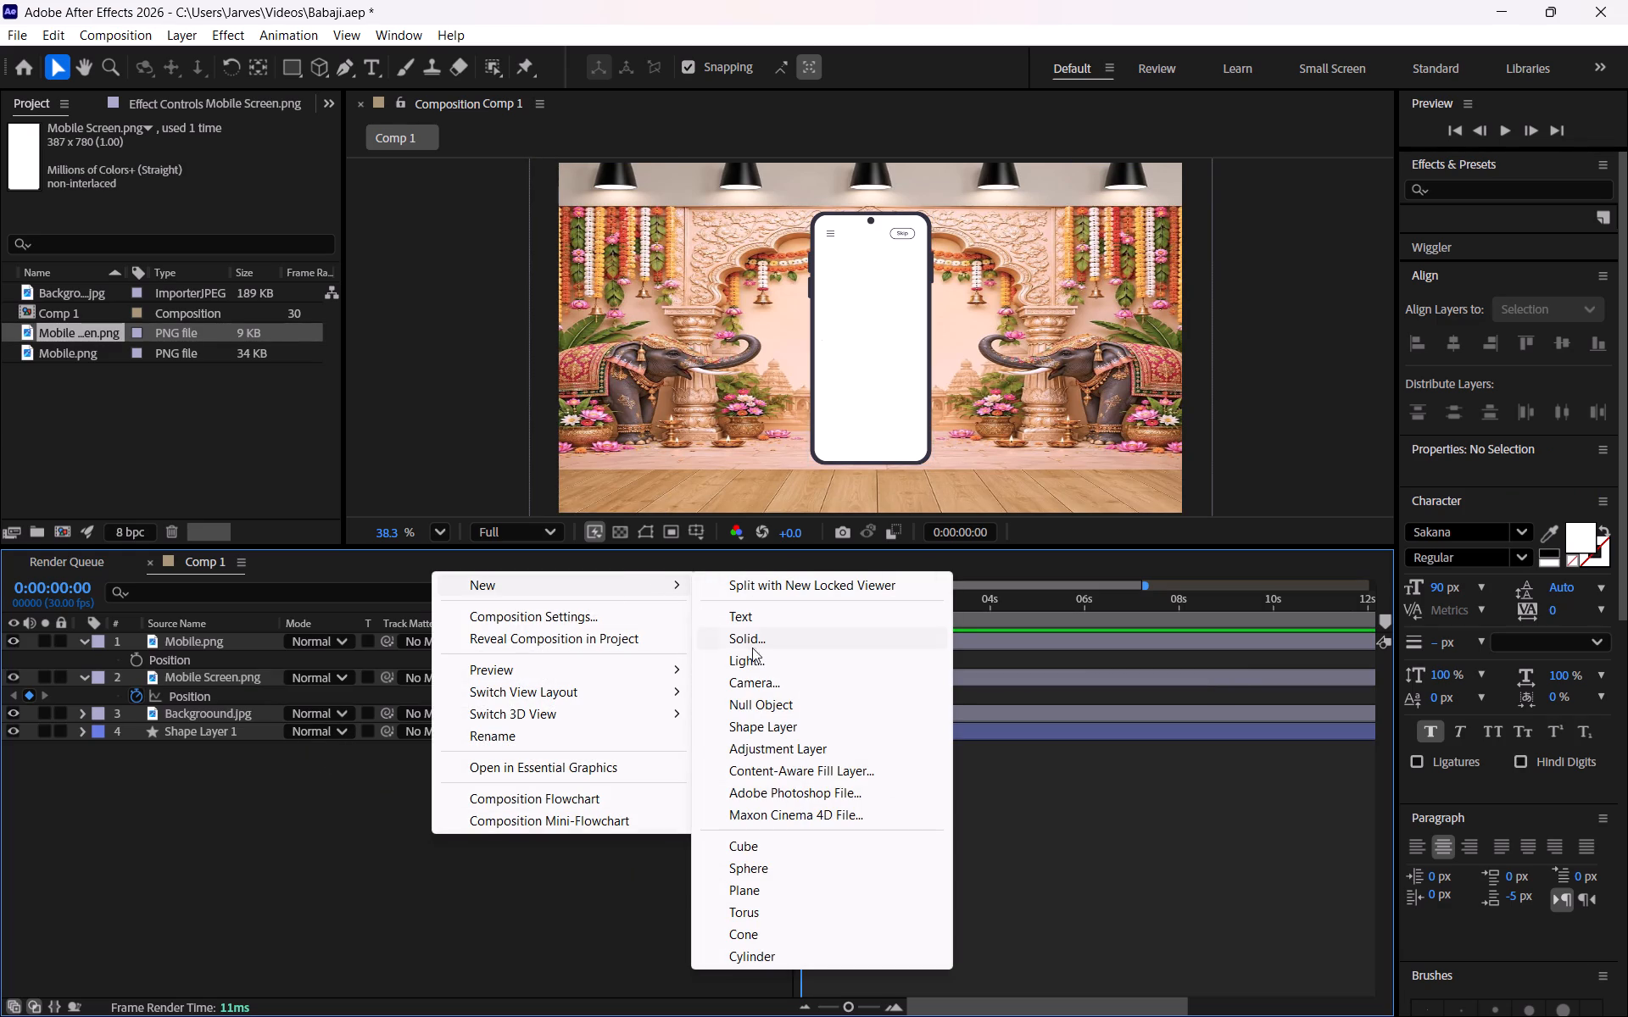
left_click(761, 695)
left_click(348, 822)
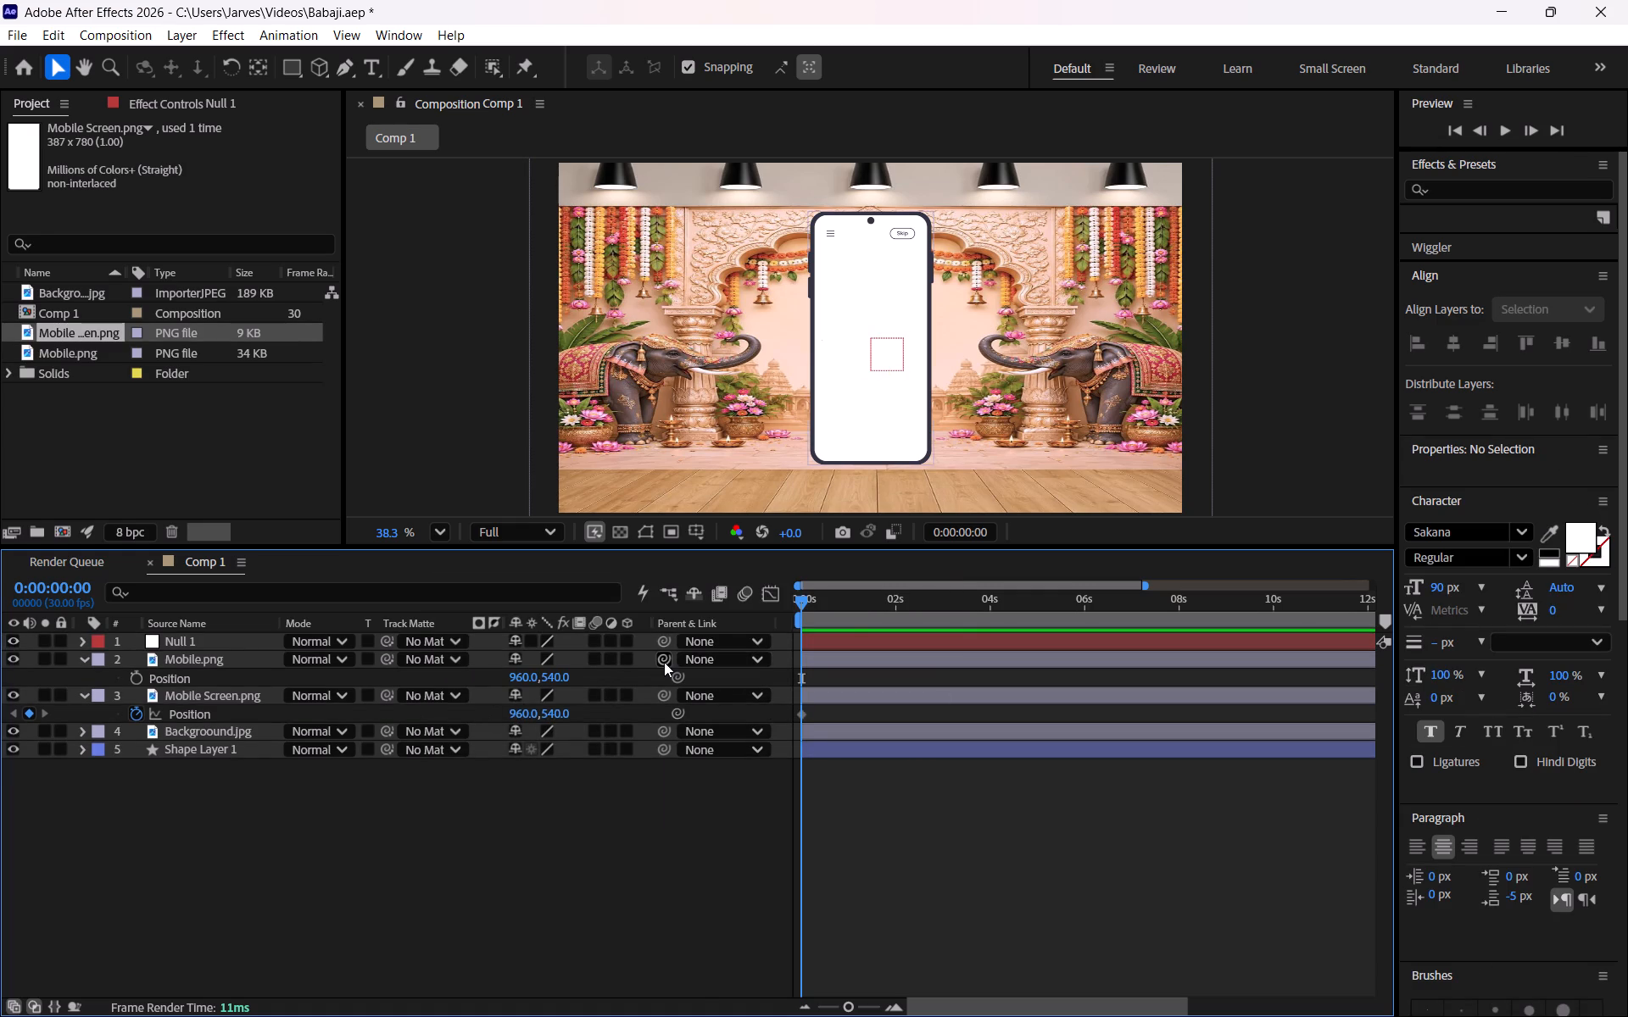
Parent both the Mobile.png and Mobile Screen.png layers to the Null 1 layer.
left_click_drag(664, 662, 232, 638)
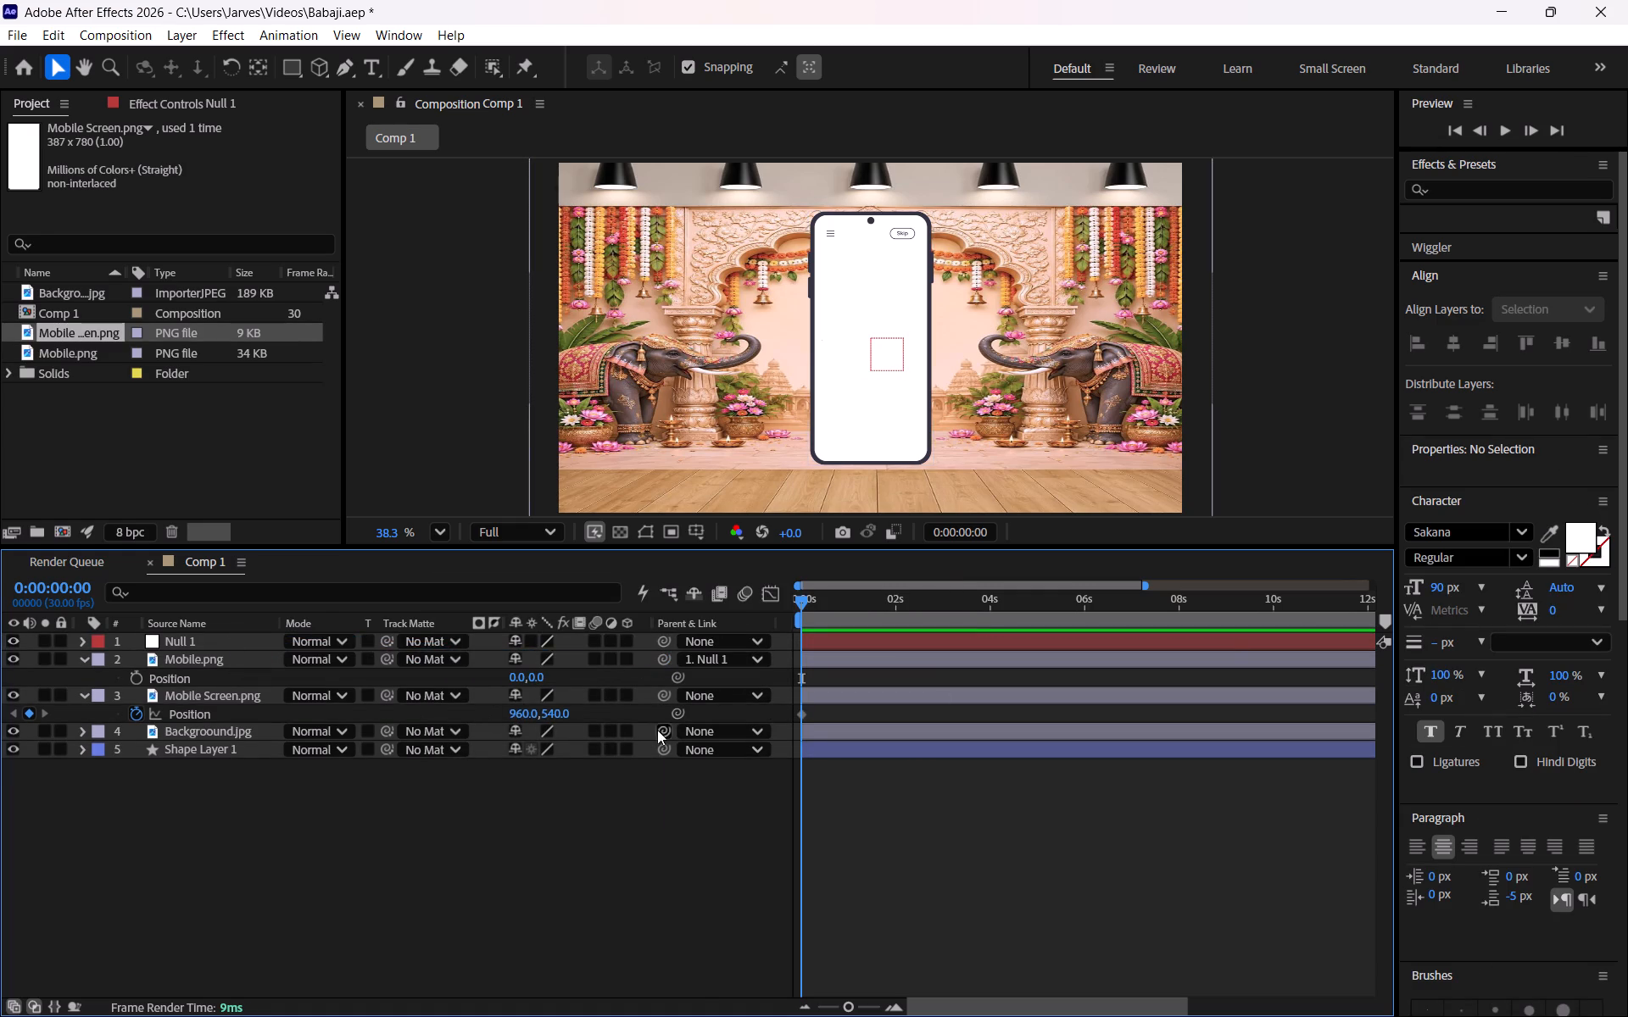
left_click_drag(663, 692, 212, 647)
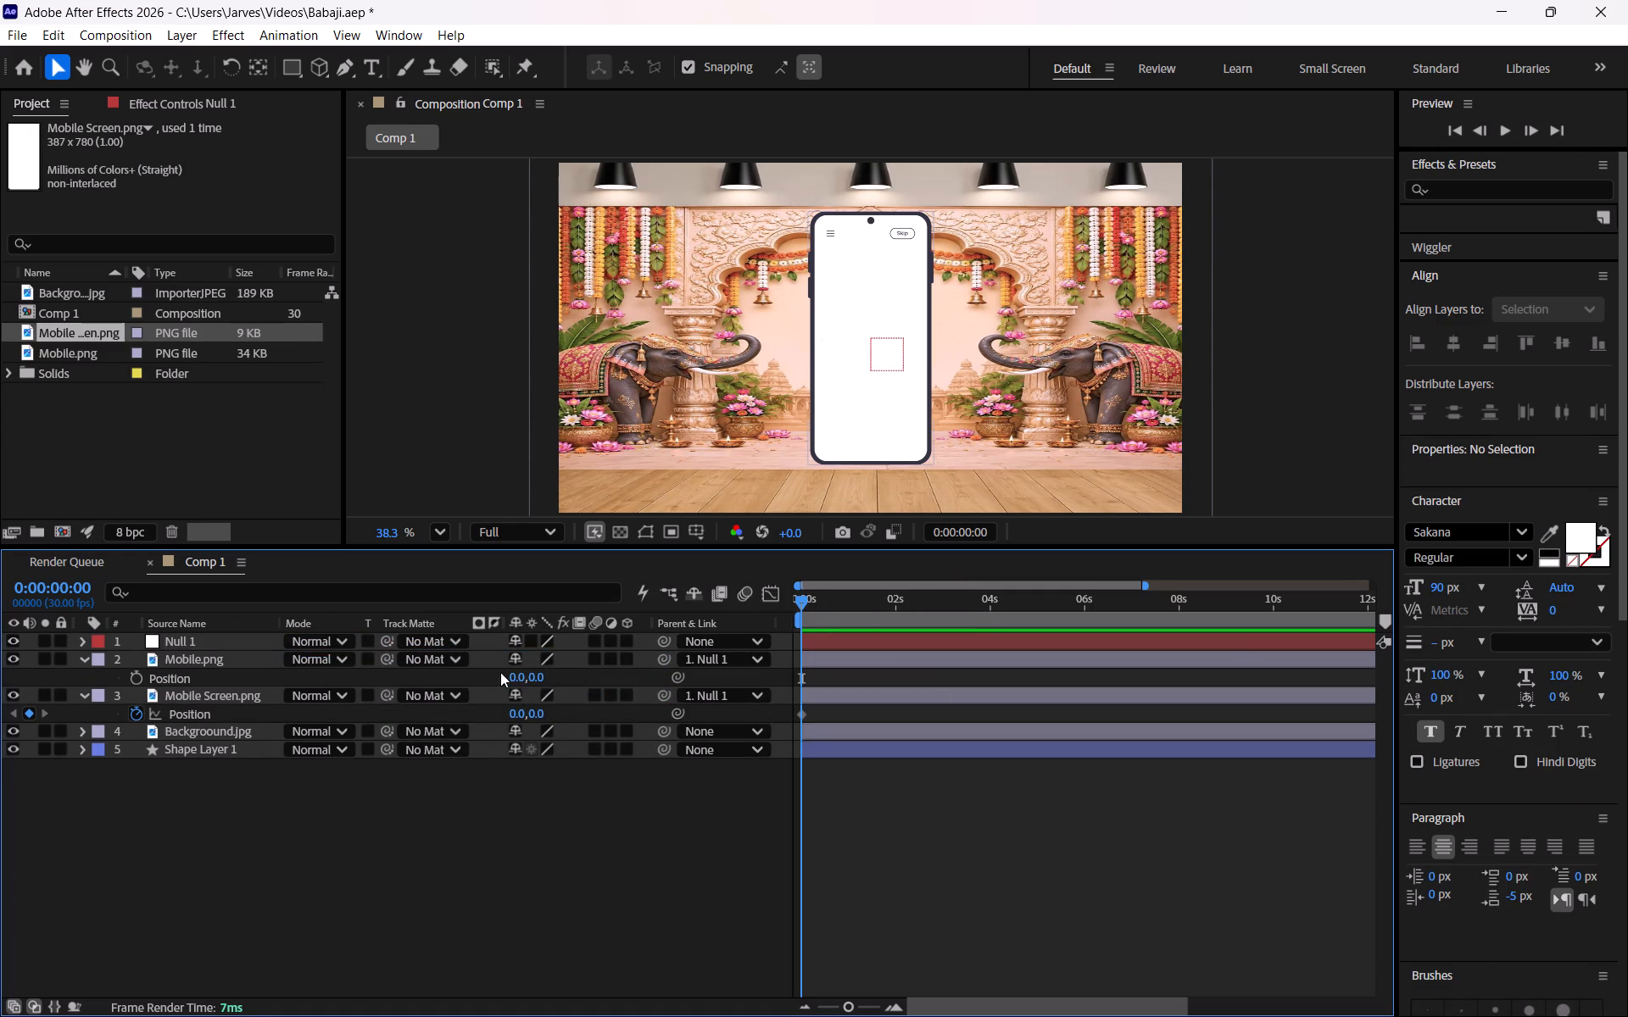
Align the Null 1 layer to the horizontal and vertical centre of the composition.
left_click(250, 642)
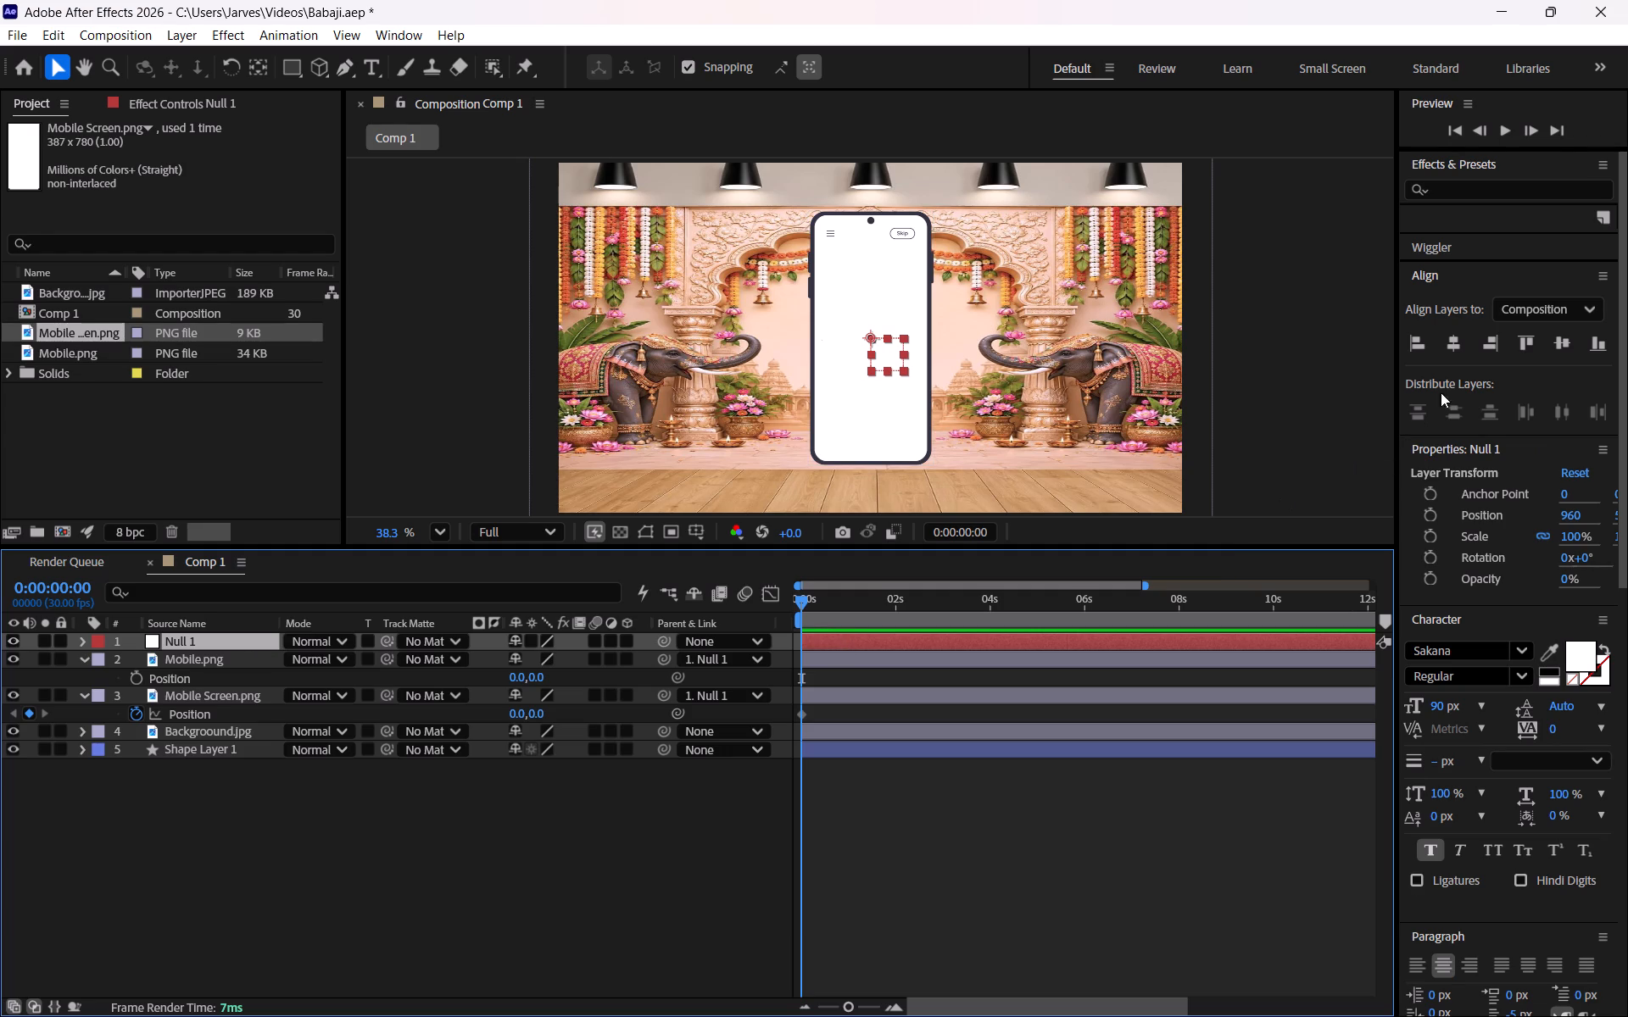
left_click(1447, 344)
left_click(1552, 345)
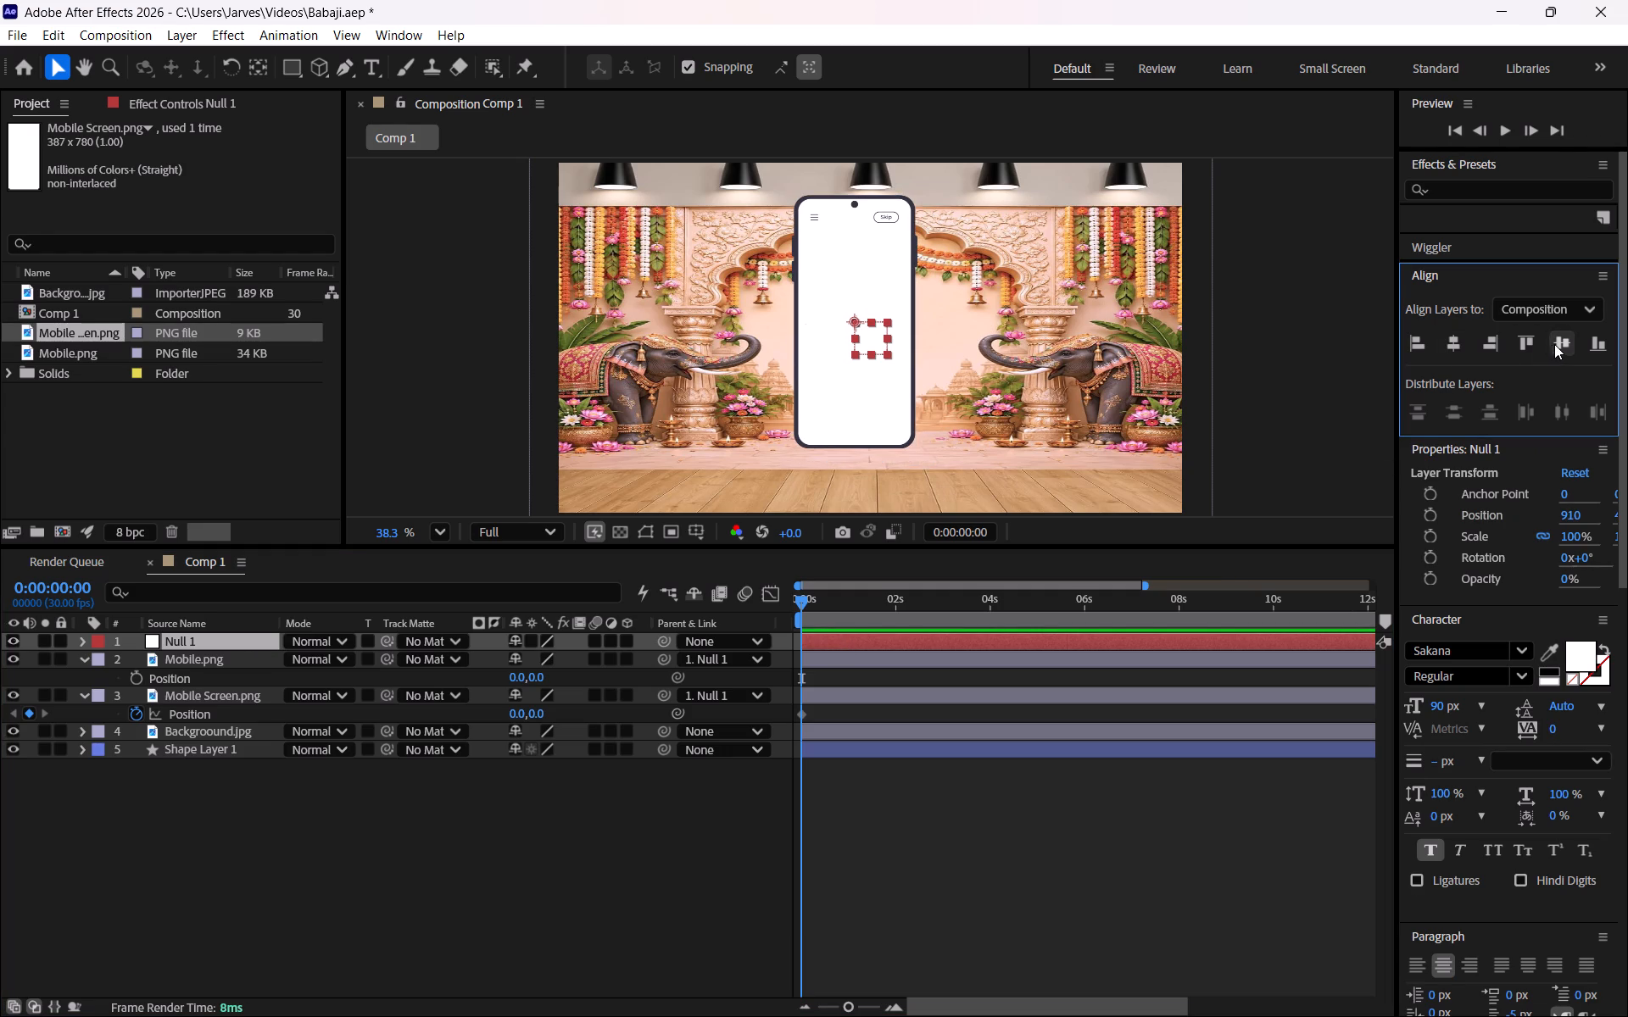
left_click(888, 352)
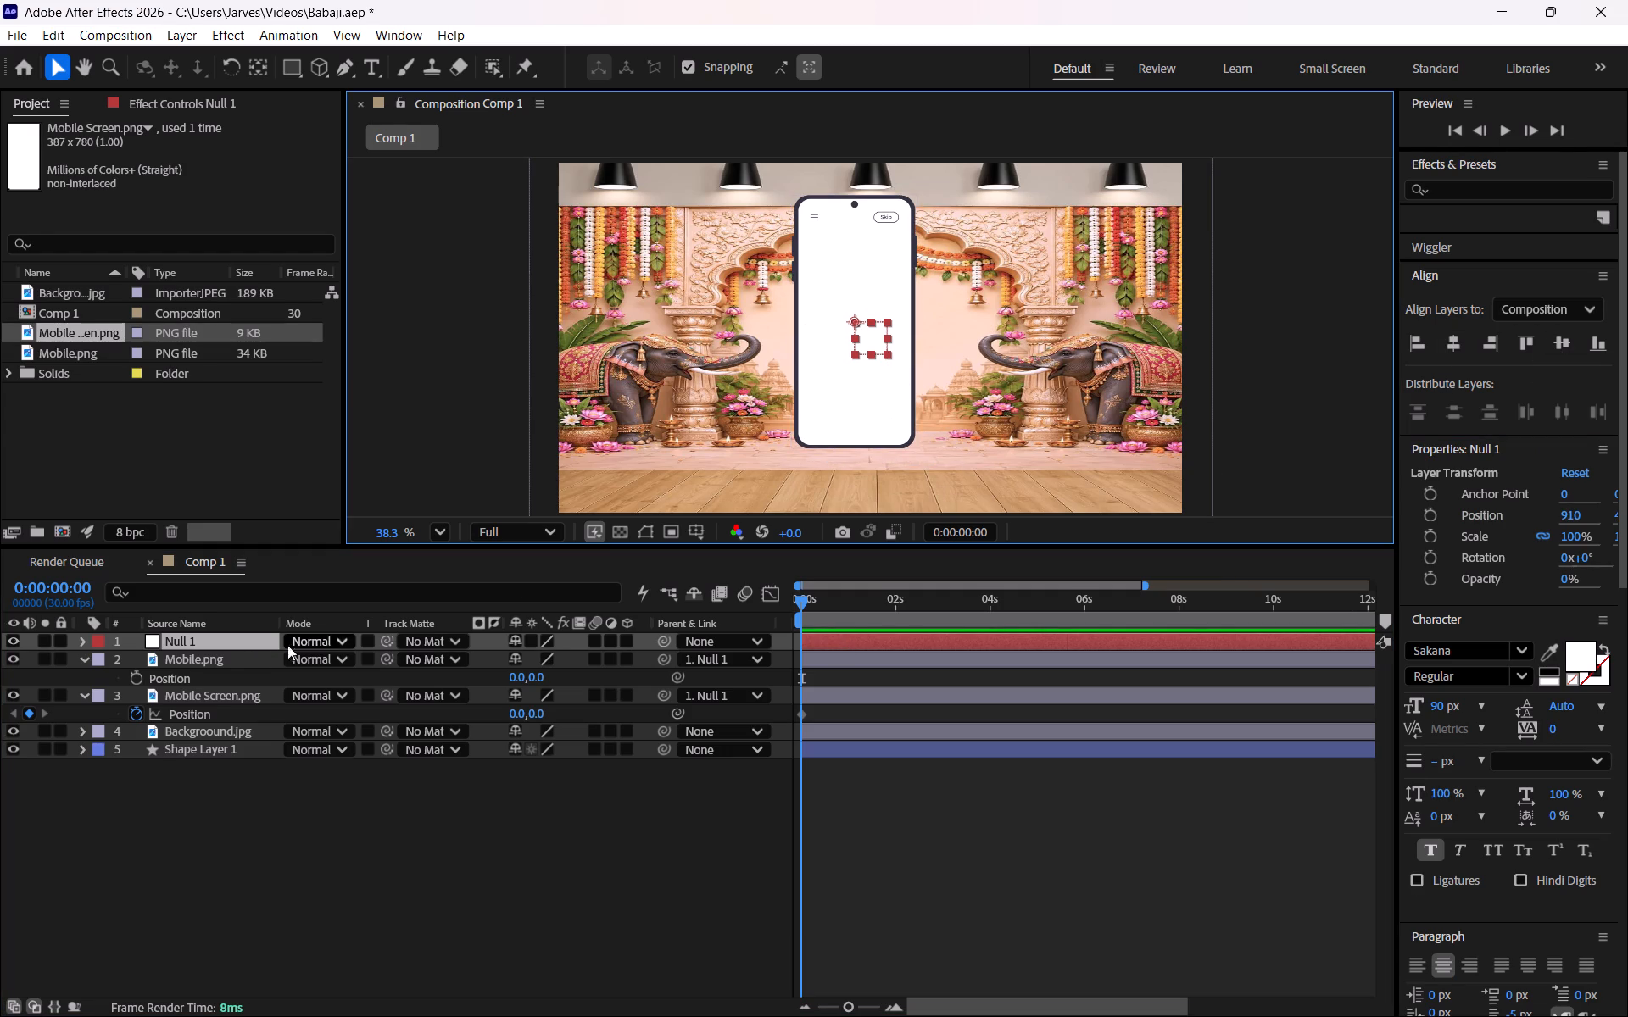
Center the anchor point within the Null 1 layer and align the null to the composition's horizontal and vertical centre.
right_click(223, 634)
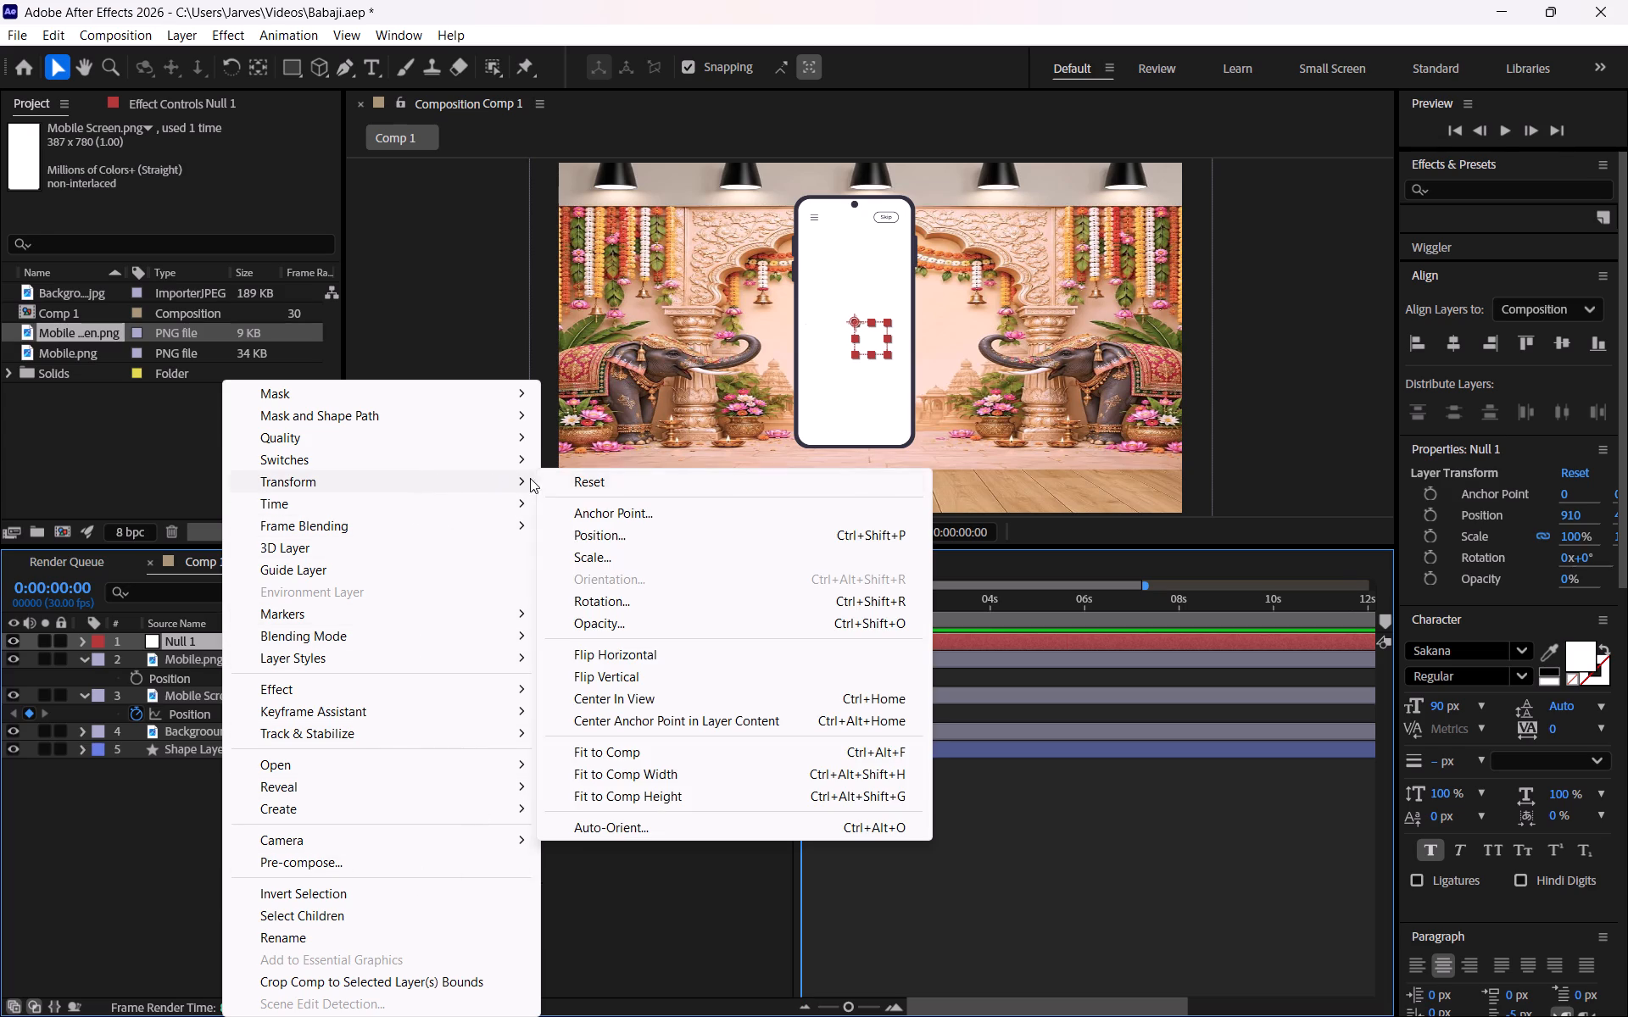
left_click(669, 722)
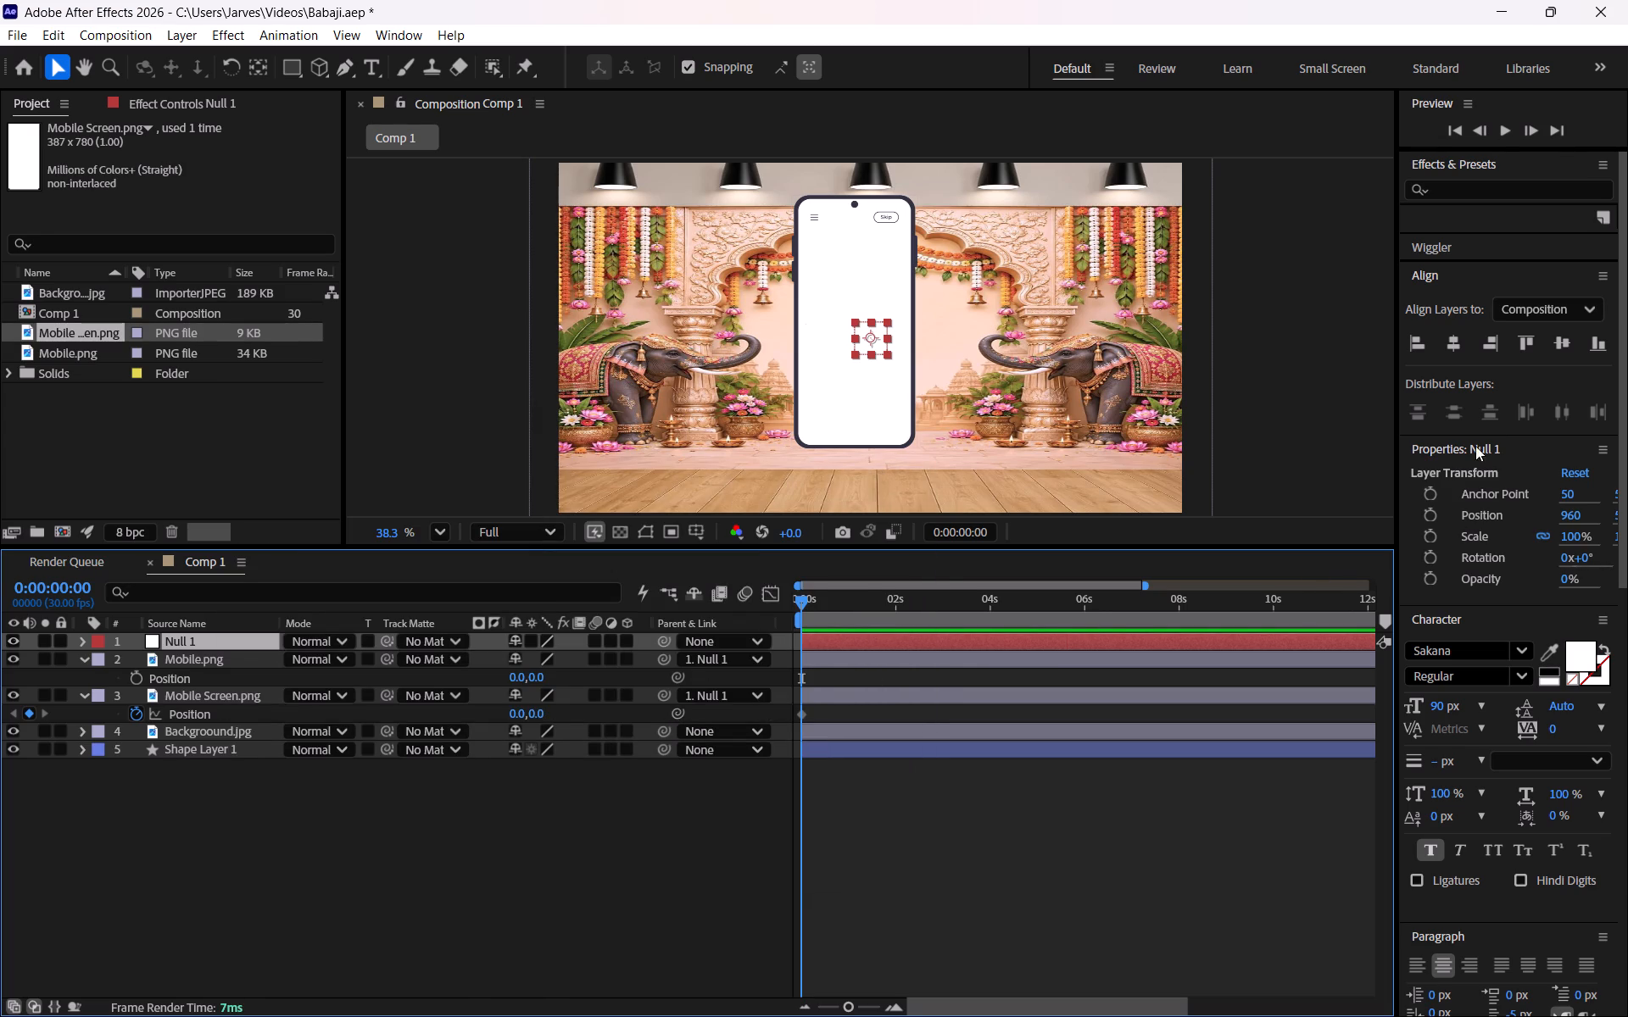
left_click(1453, 345)
left_click(1525, 339)
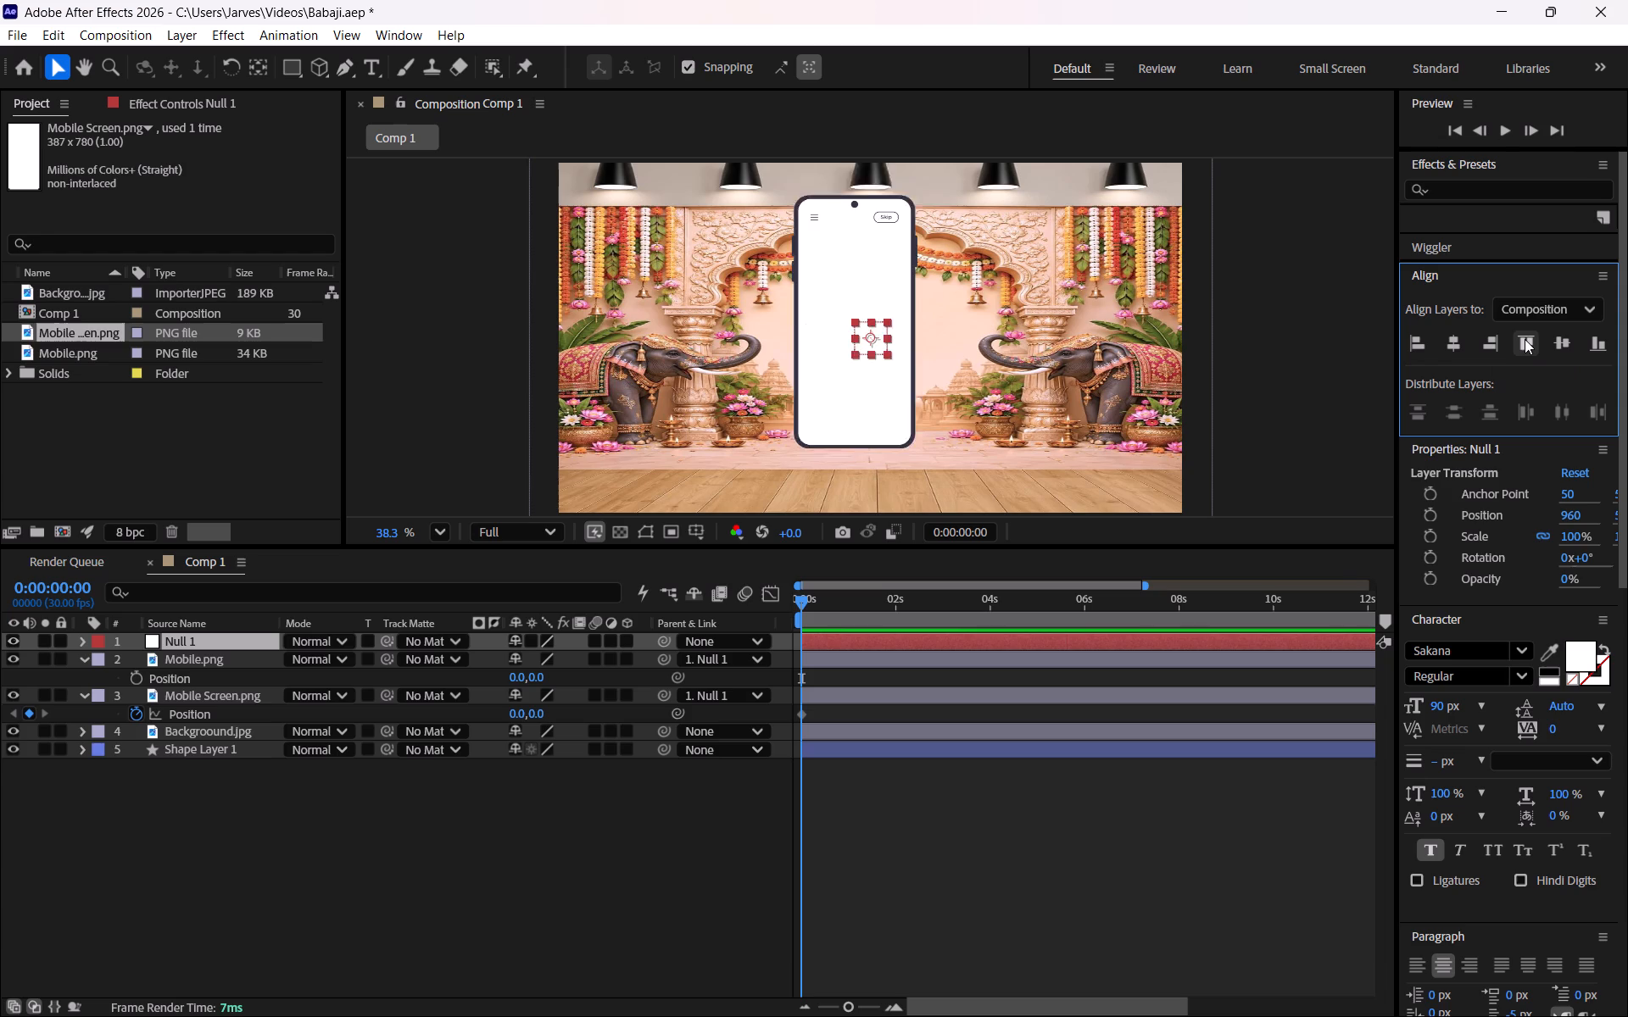
left_click(1441, 342)
left_click(1453, 339)
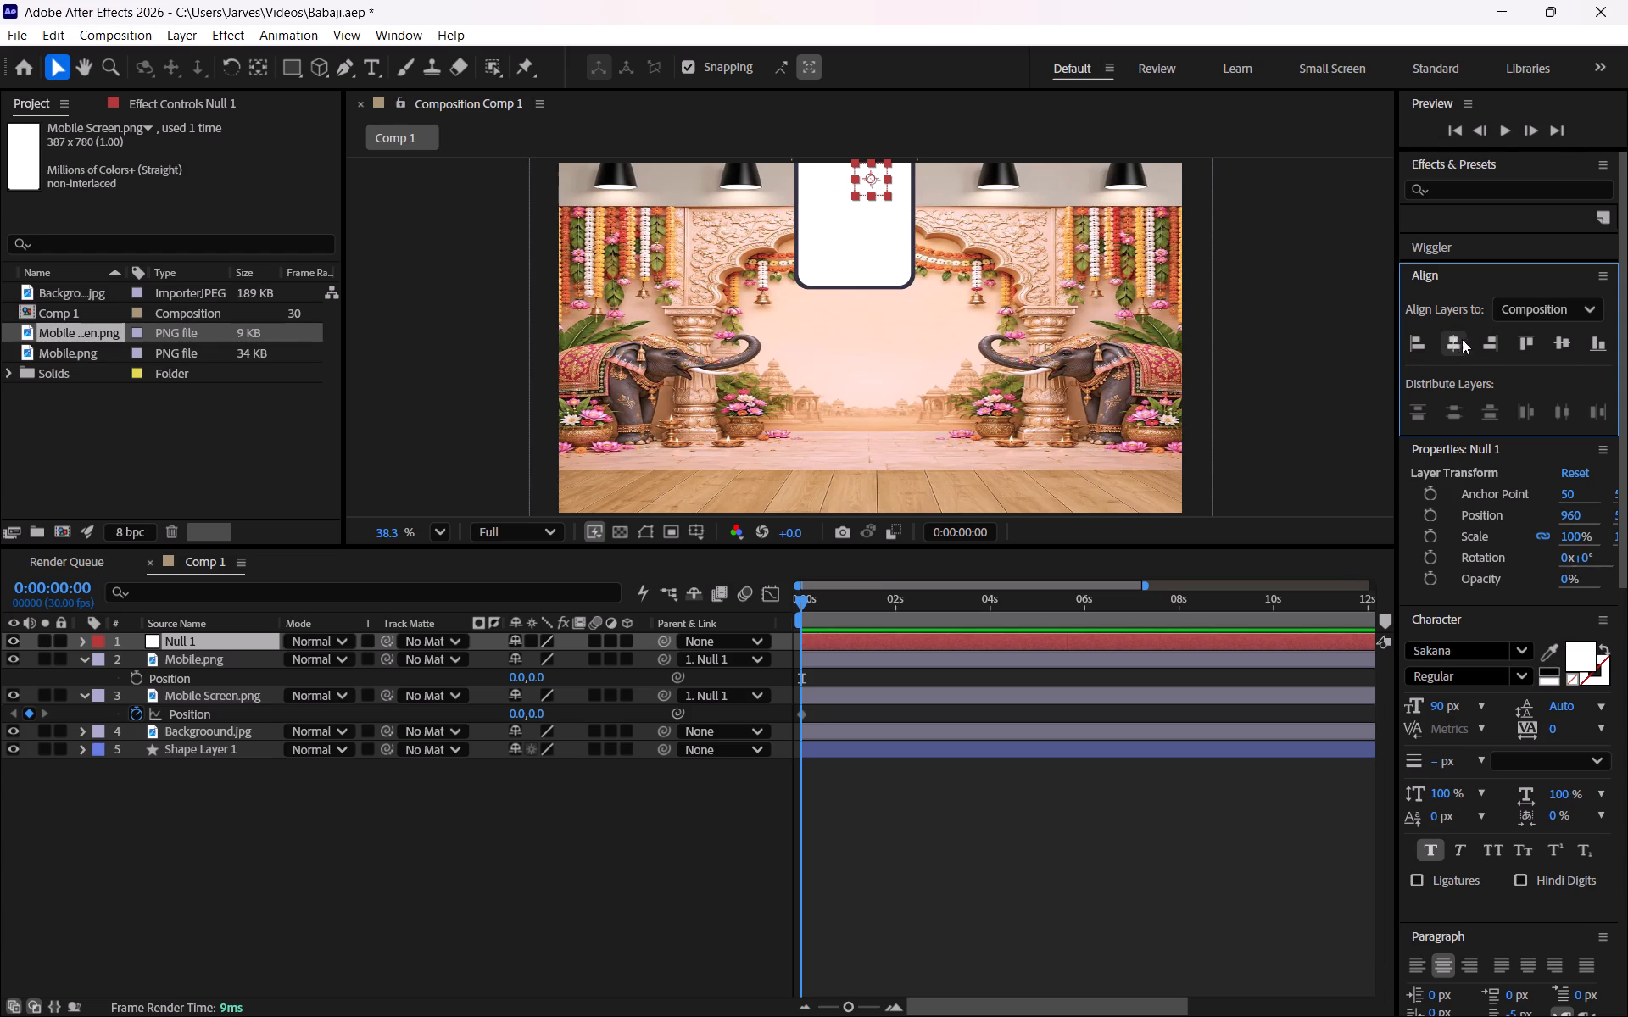
left_click(1566, 344)
double_click(1446, 349)
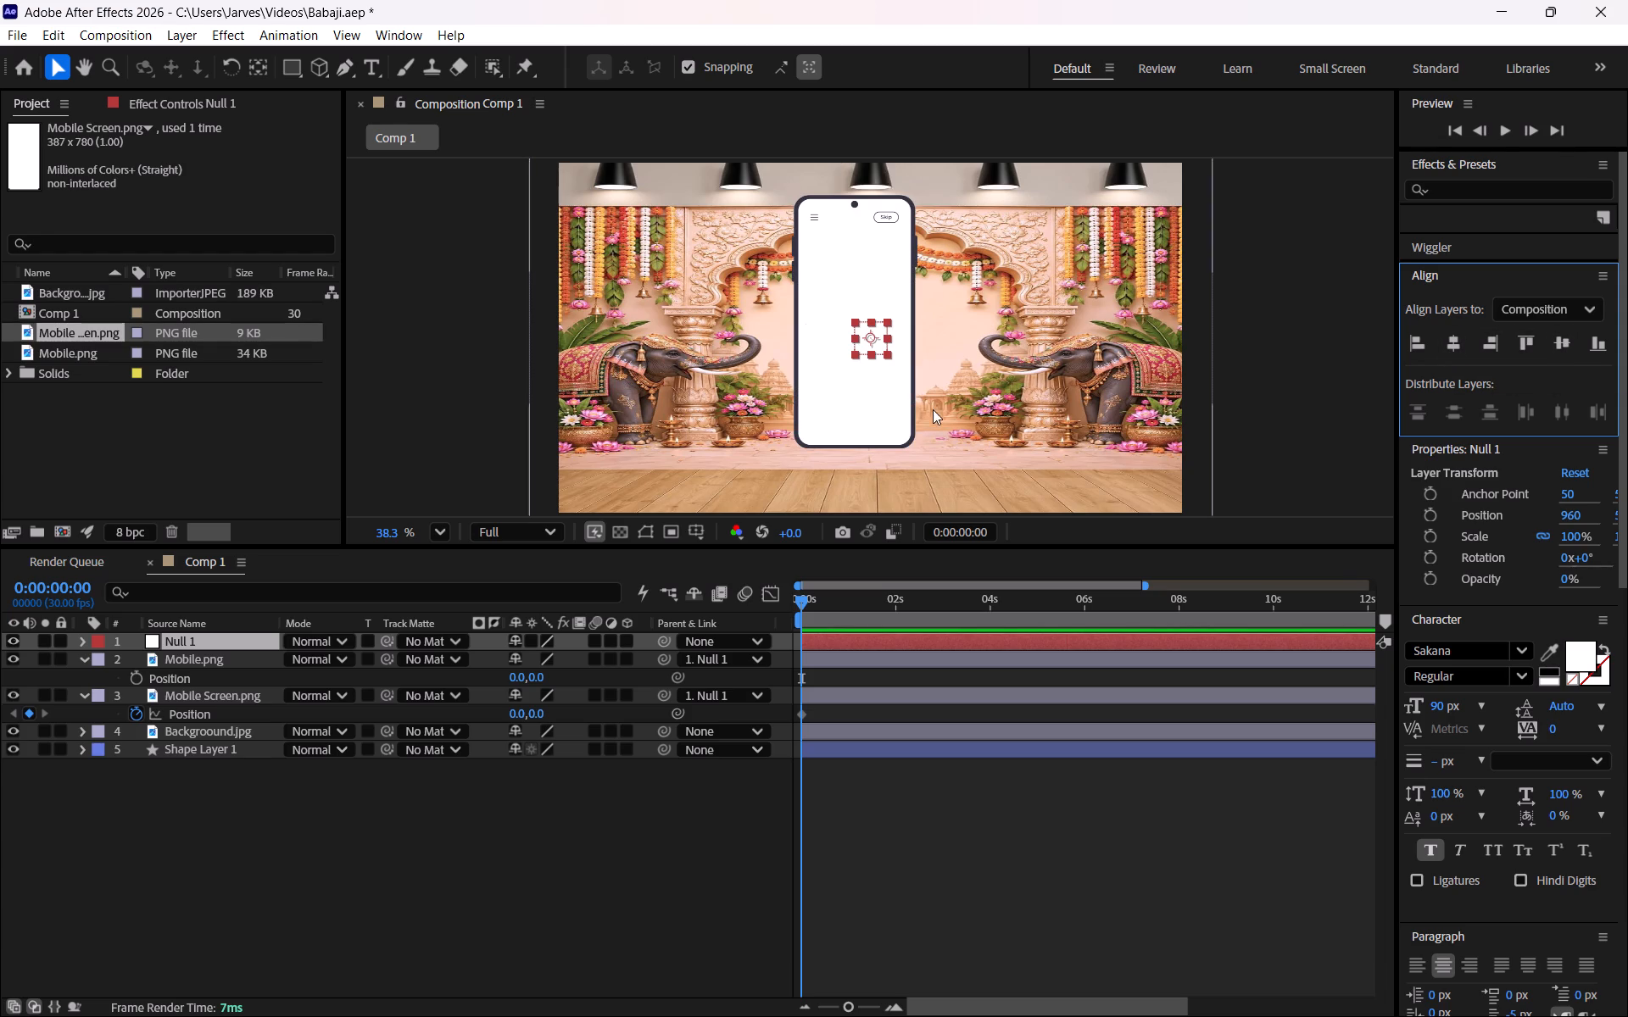
Align the Mobile.png and Mobile Screen.png layers, one after the other, to the composition's horizontal and vertical centre.
left_click(243, 664)
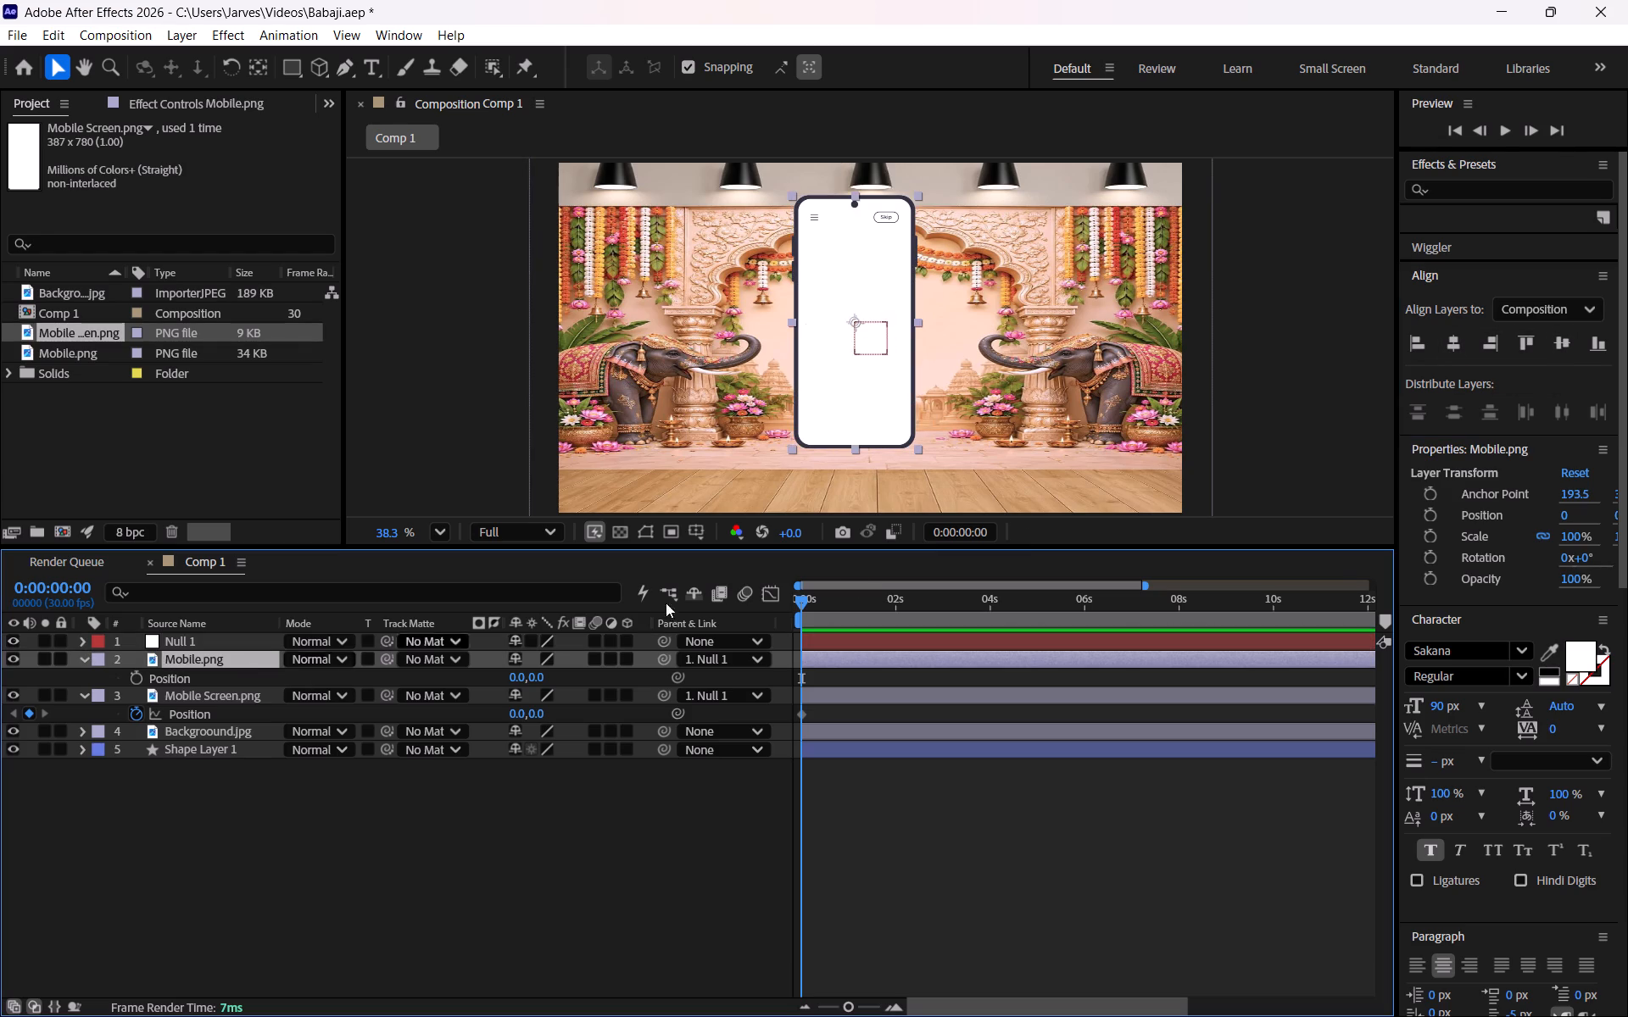
left_click(1450, 340)
left_click(1550, 345)
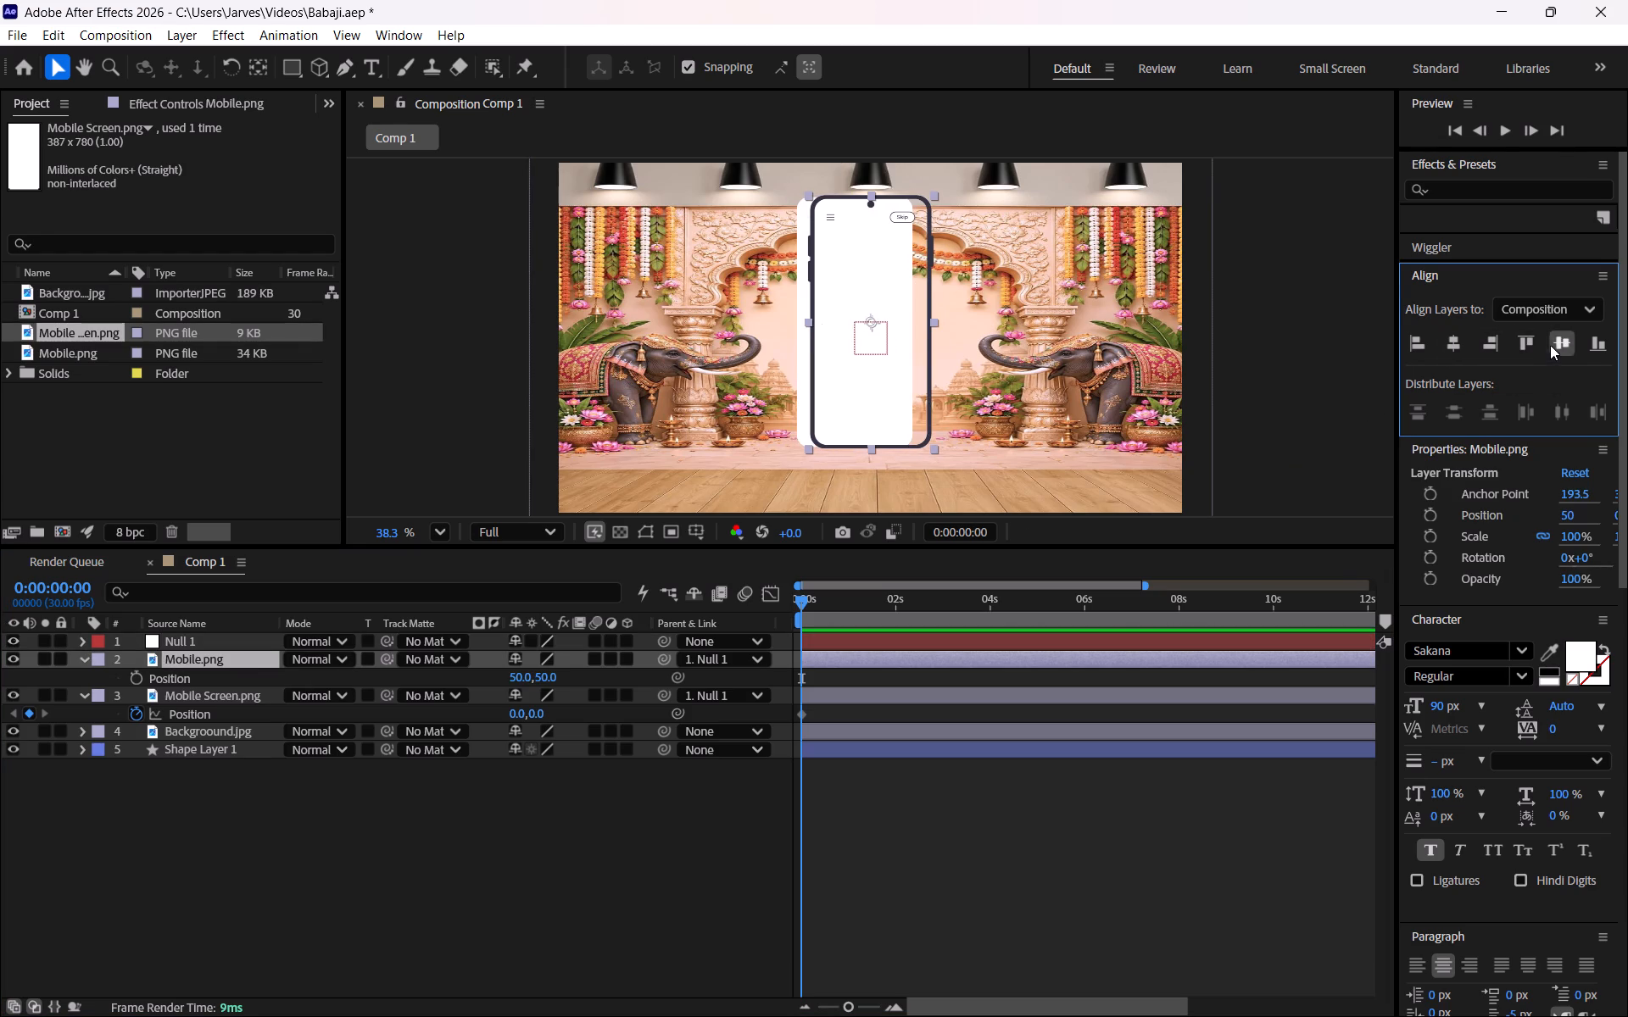
left_click(245, 696)
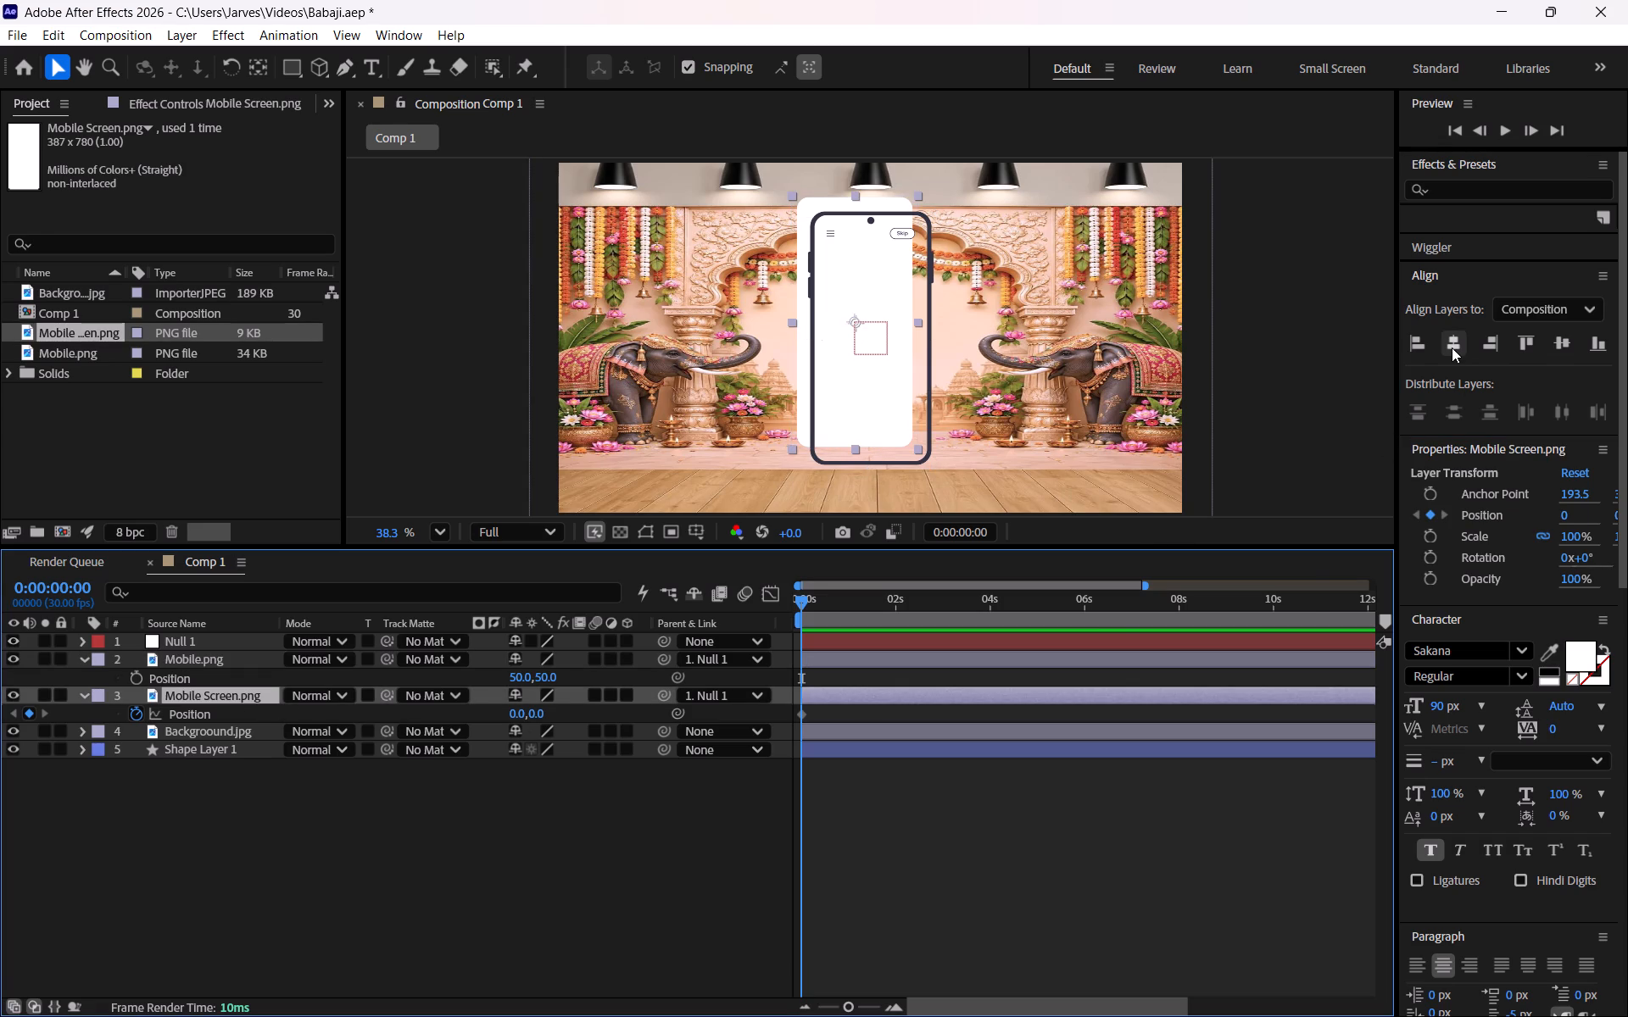
left_click(1452, 347)
left_click(1566, 345)
left_click(587, 840)
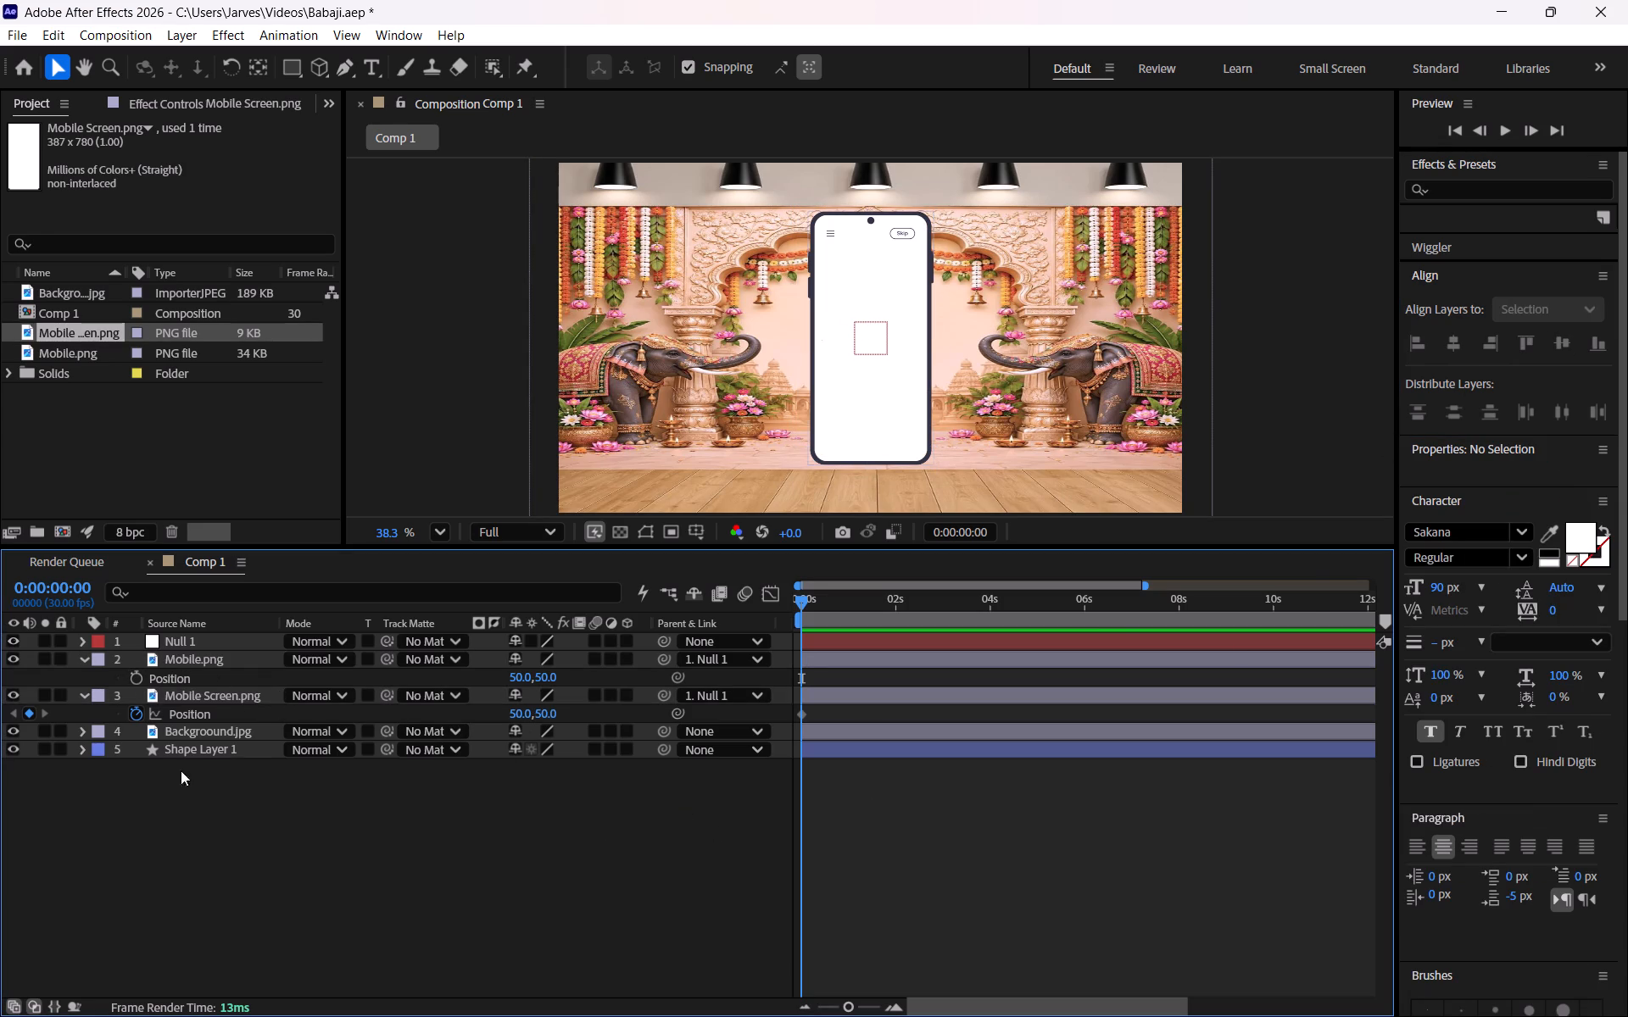
Remove the Position keyframing from the Mobile Screen.png layer.
left_click(197, 803)
left_click(136, 714)
left_click(218, 824)
left_click(112, 631)
Reveal the Position property of the Null 1 layer and set a keyframe at 0:00:00:00.
left_click(218, 643)
key("p")
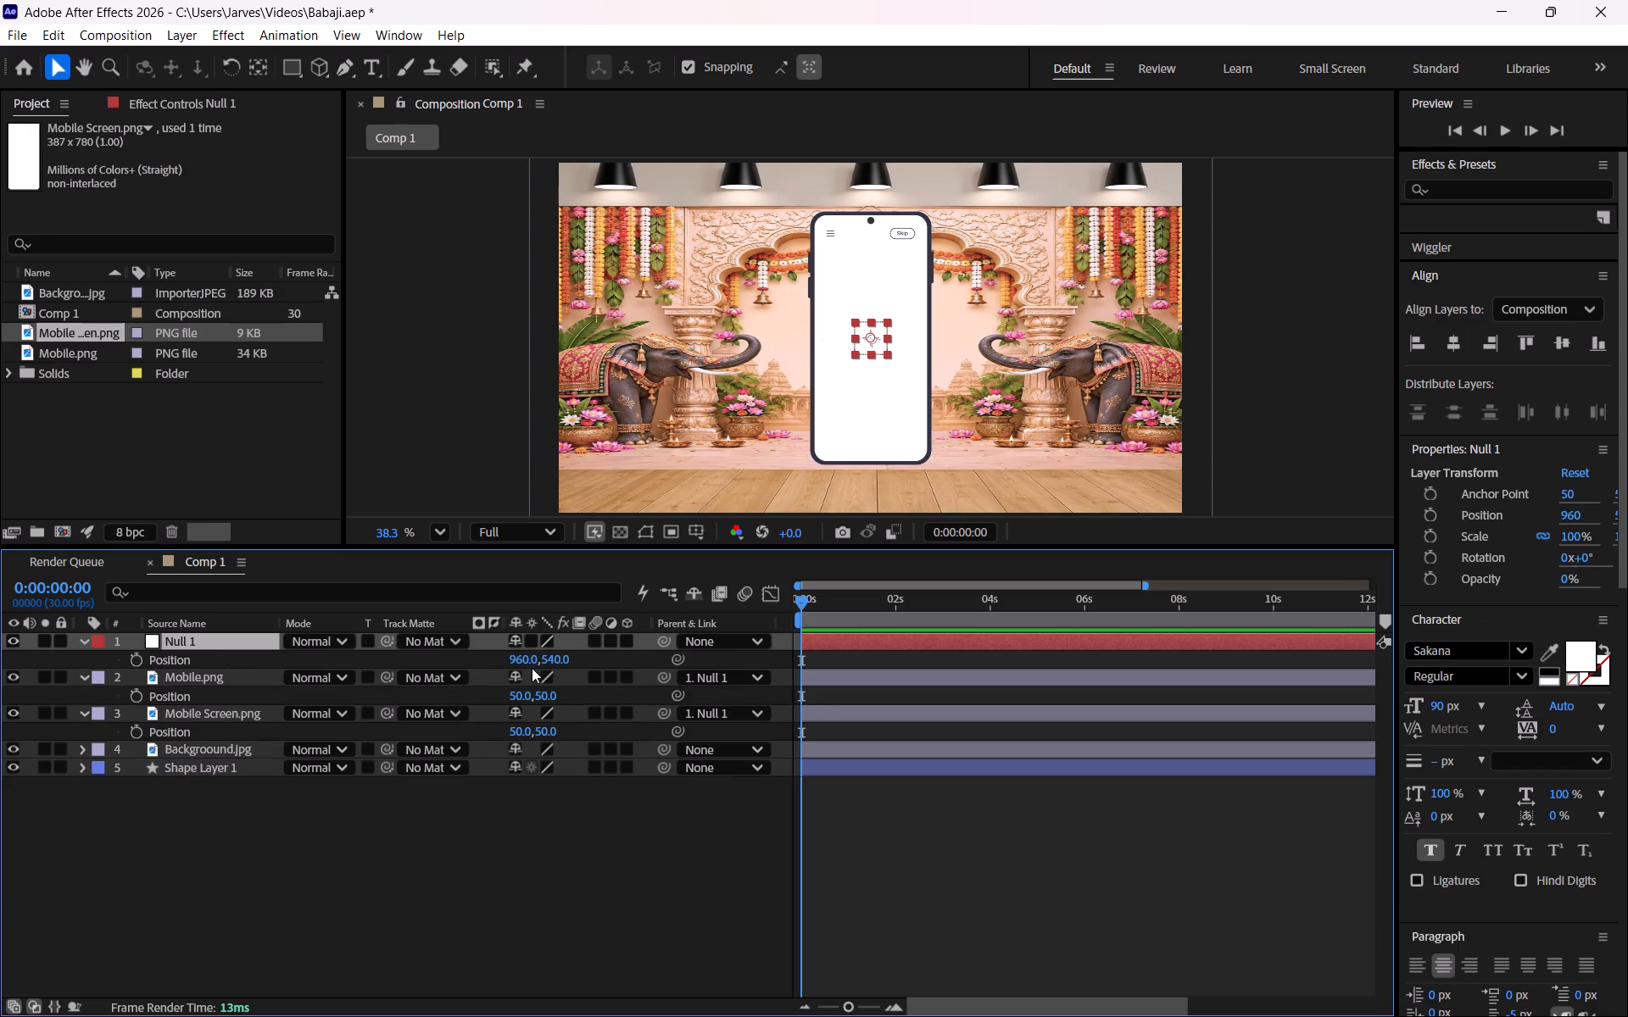
left_click_drag(526, 659, 510, 659)
key("ctrl+z")
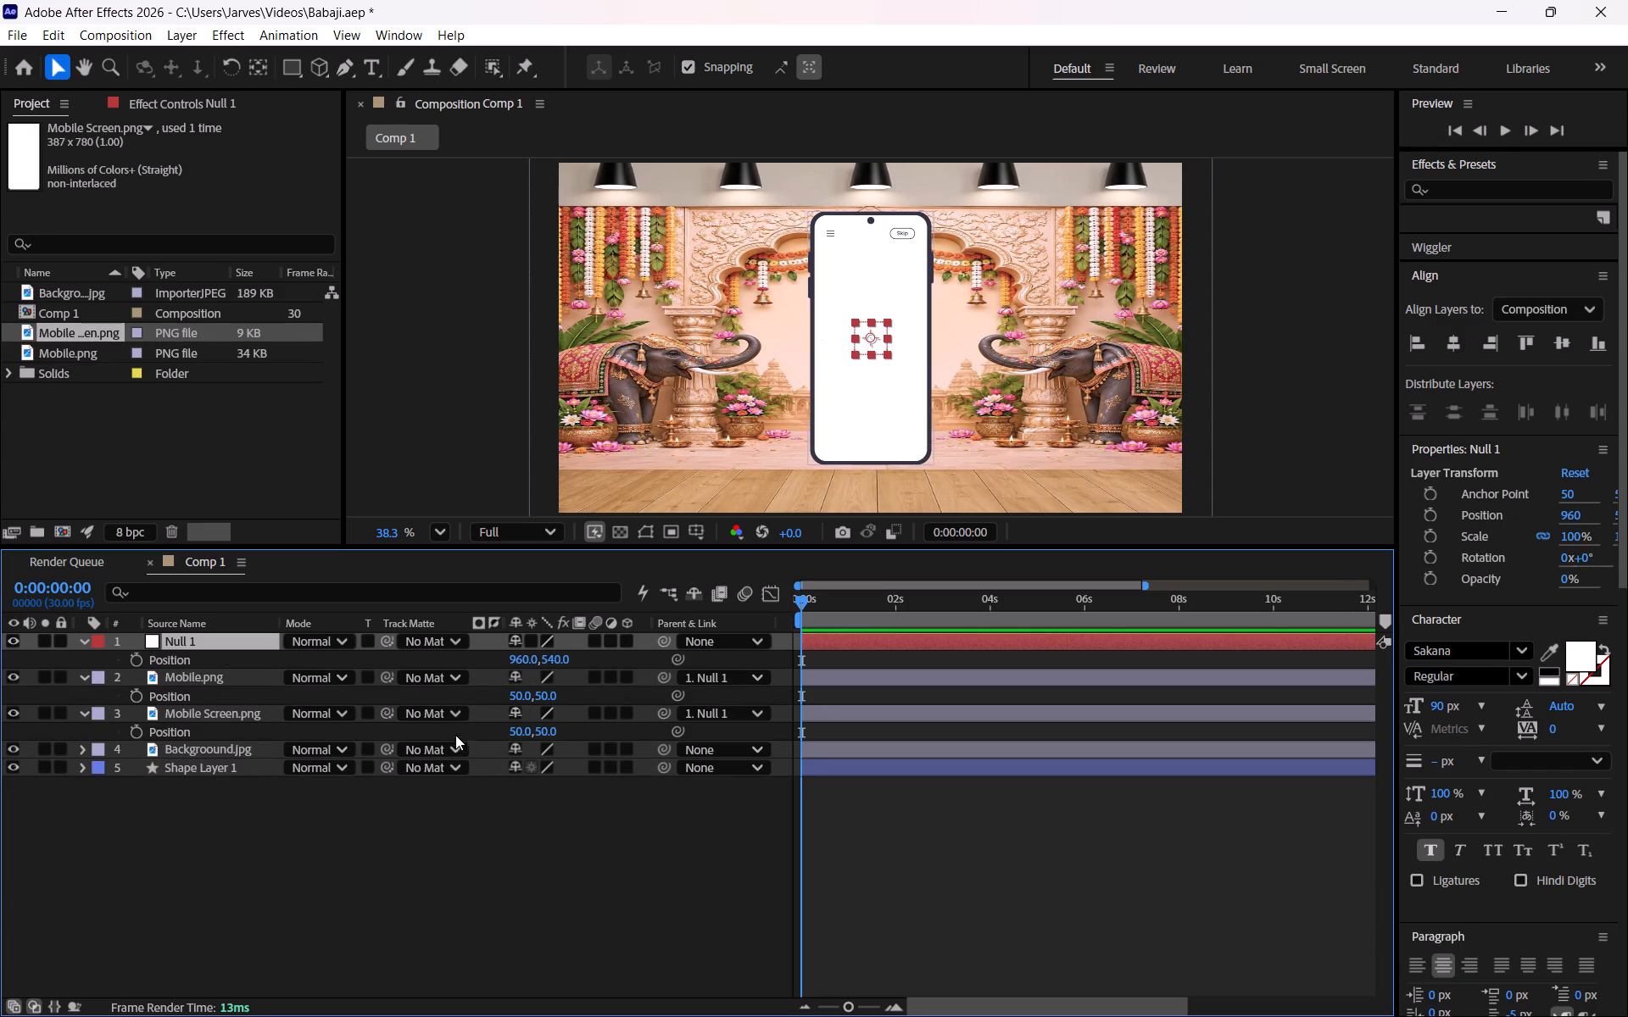
left_click(131, 653)
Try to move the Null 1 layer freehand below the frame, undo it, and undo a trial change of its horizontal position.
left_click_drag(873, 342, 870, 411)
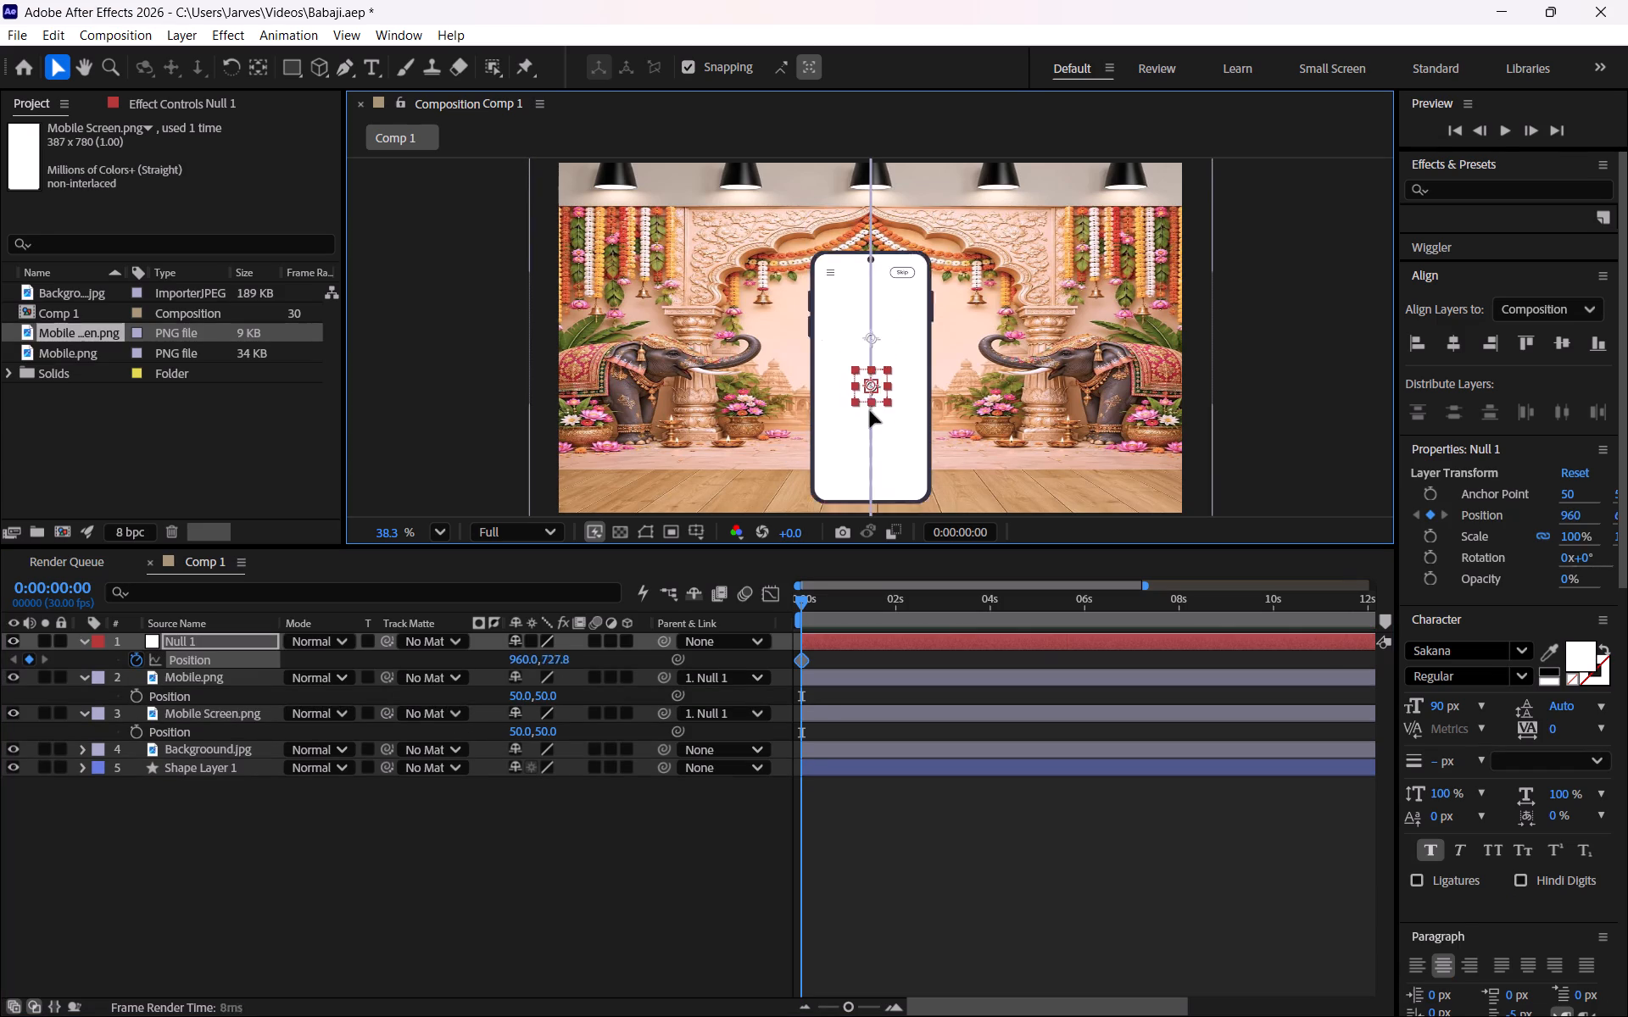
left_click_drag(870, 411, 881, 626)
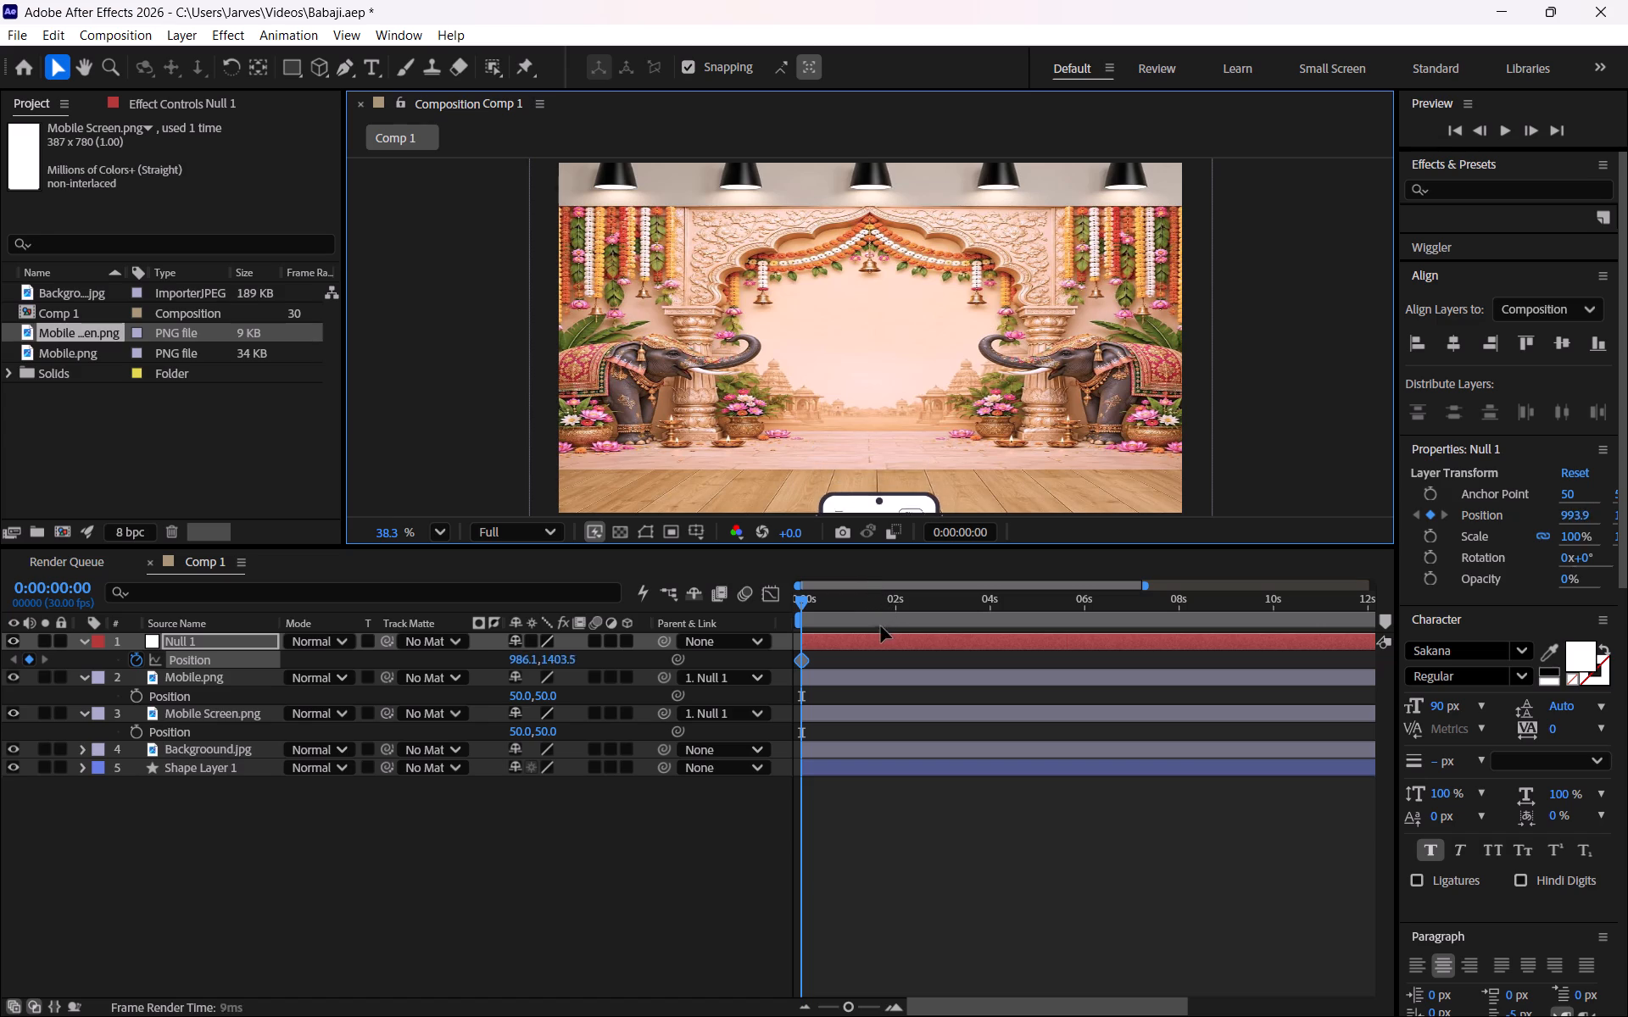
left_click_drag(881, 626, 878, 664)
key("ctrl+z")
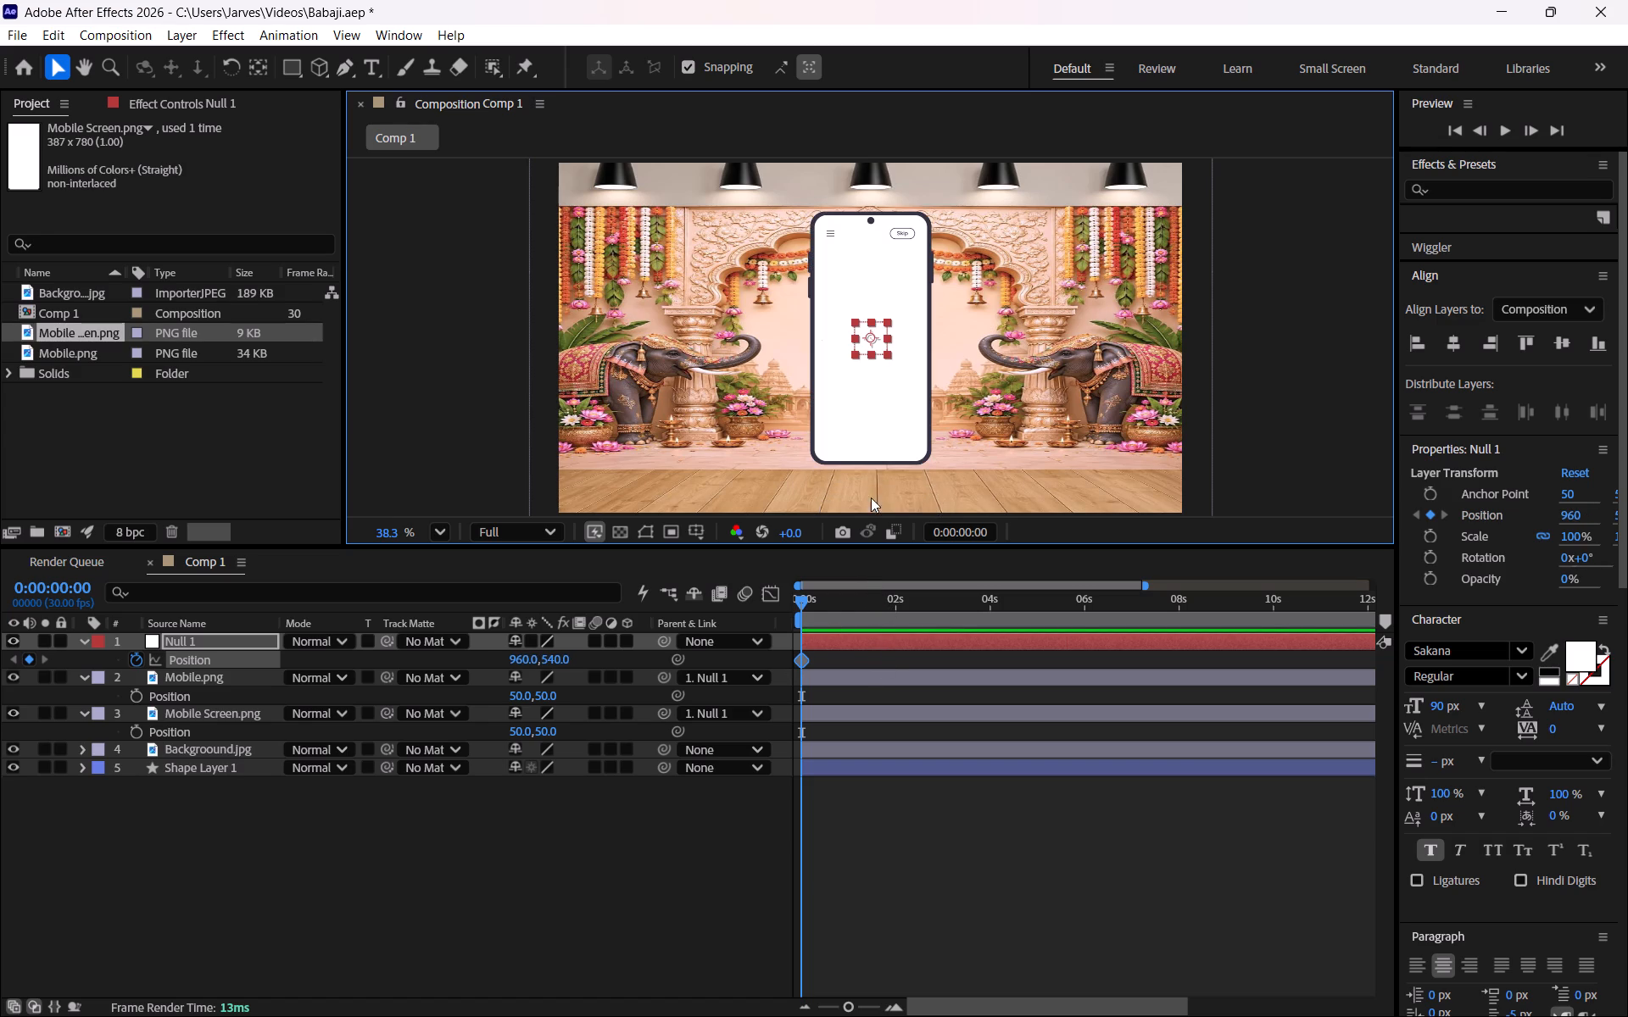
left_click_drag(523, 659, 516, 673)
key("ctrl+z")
Move the Null 1 layer straight down below the frame at 0:00:00:00, to a vertical position of 1567.
left_click_drag(554, 662, 1429, 717)
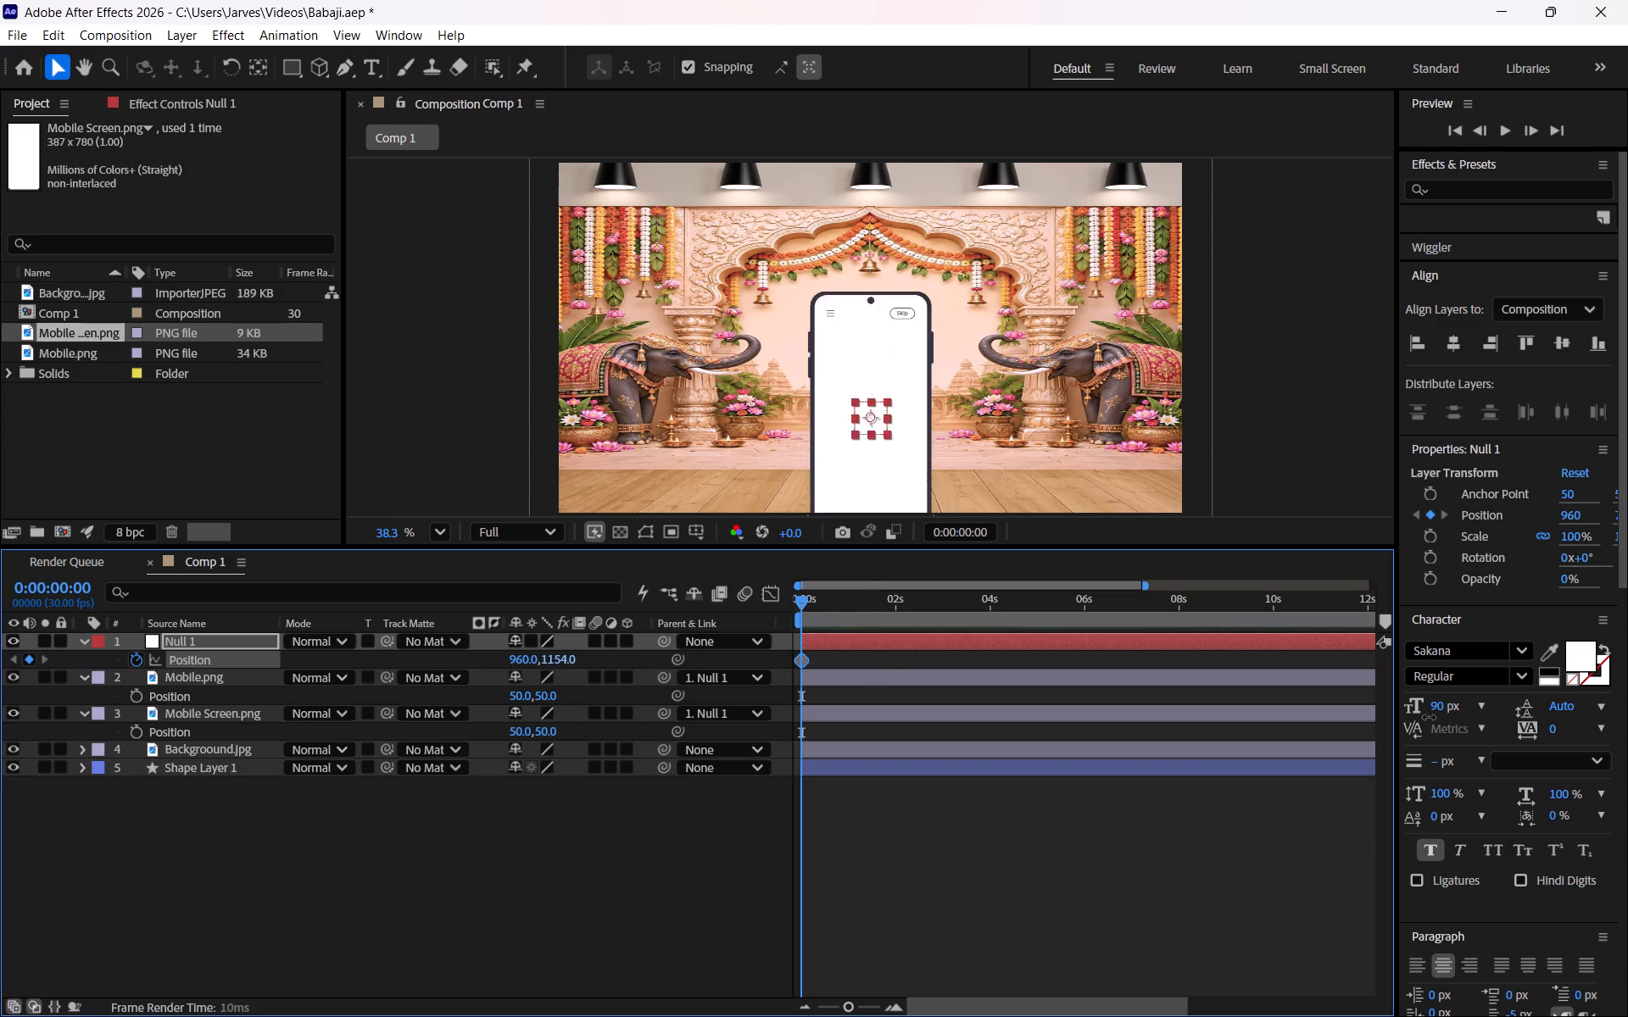
left_click_drag(1429, 717, 1572, 731)
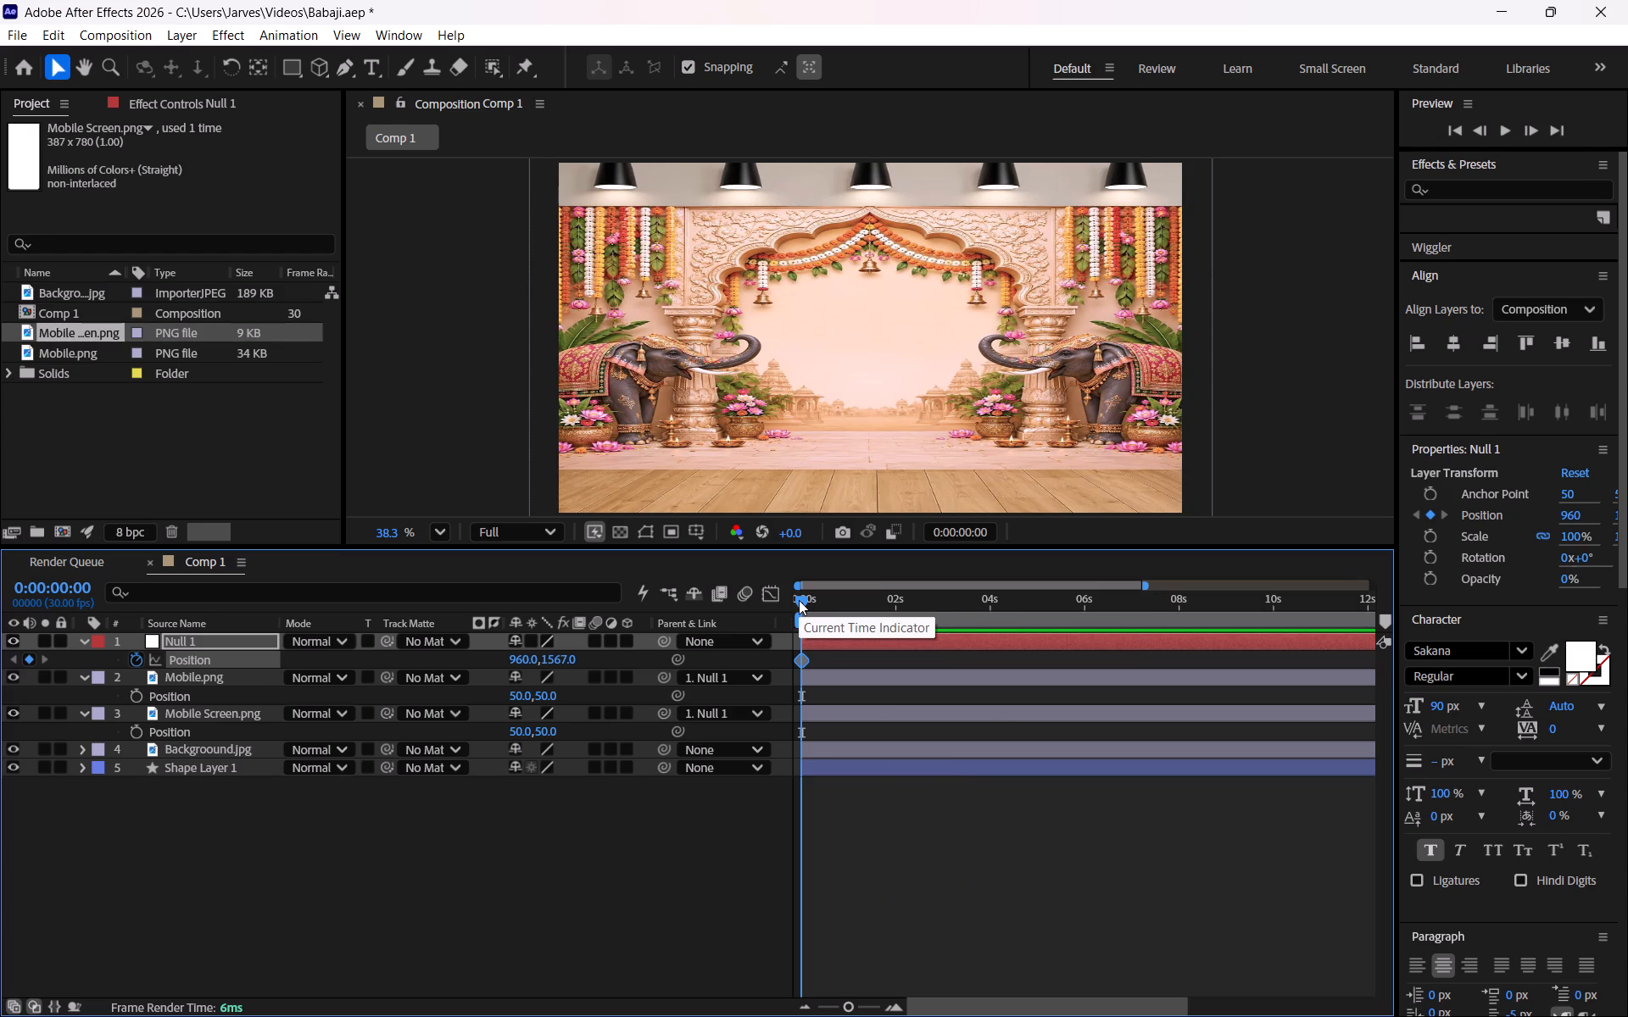
Centre the Null 1 layer horizontally and vertically in the composition at 0:00:02:00.
left_click_drag(800, 602, 890, 597)
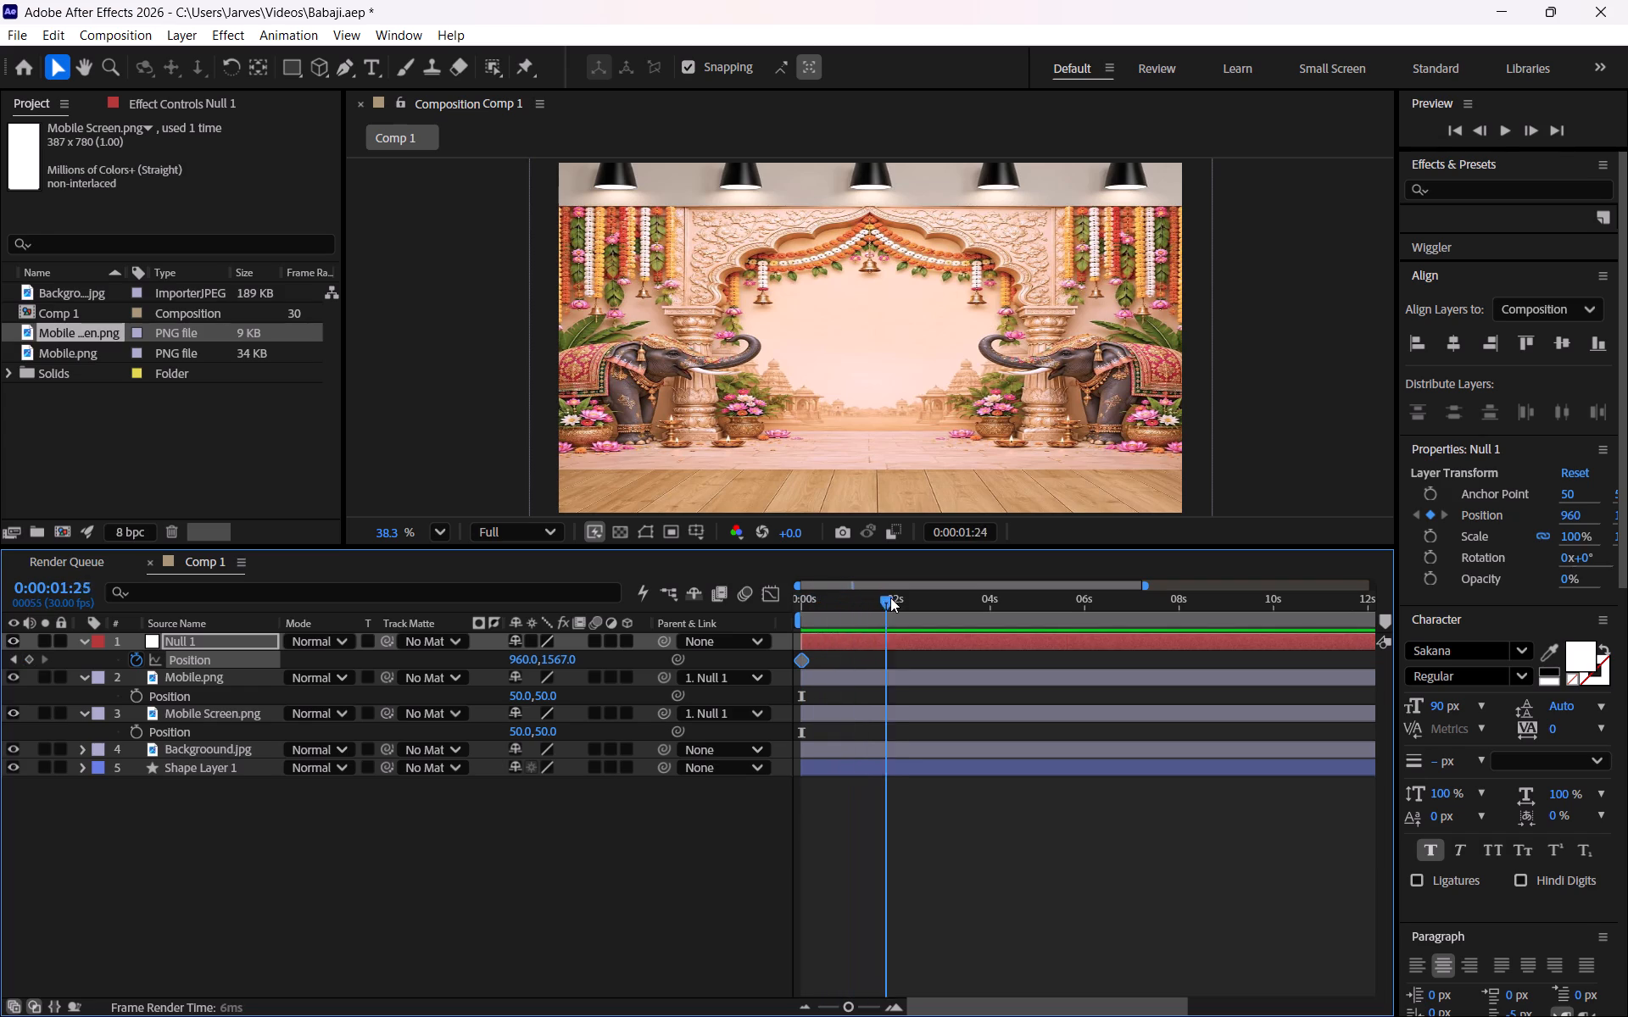
left_click_drag(890, 597, 893, 597)
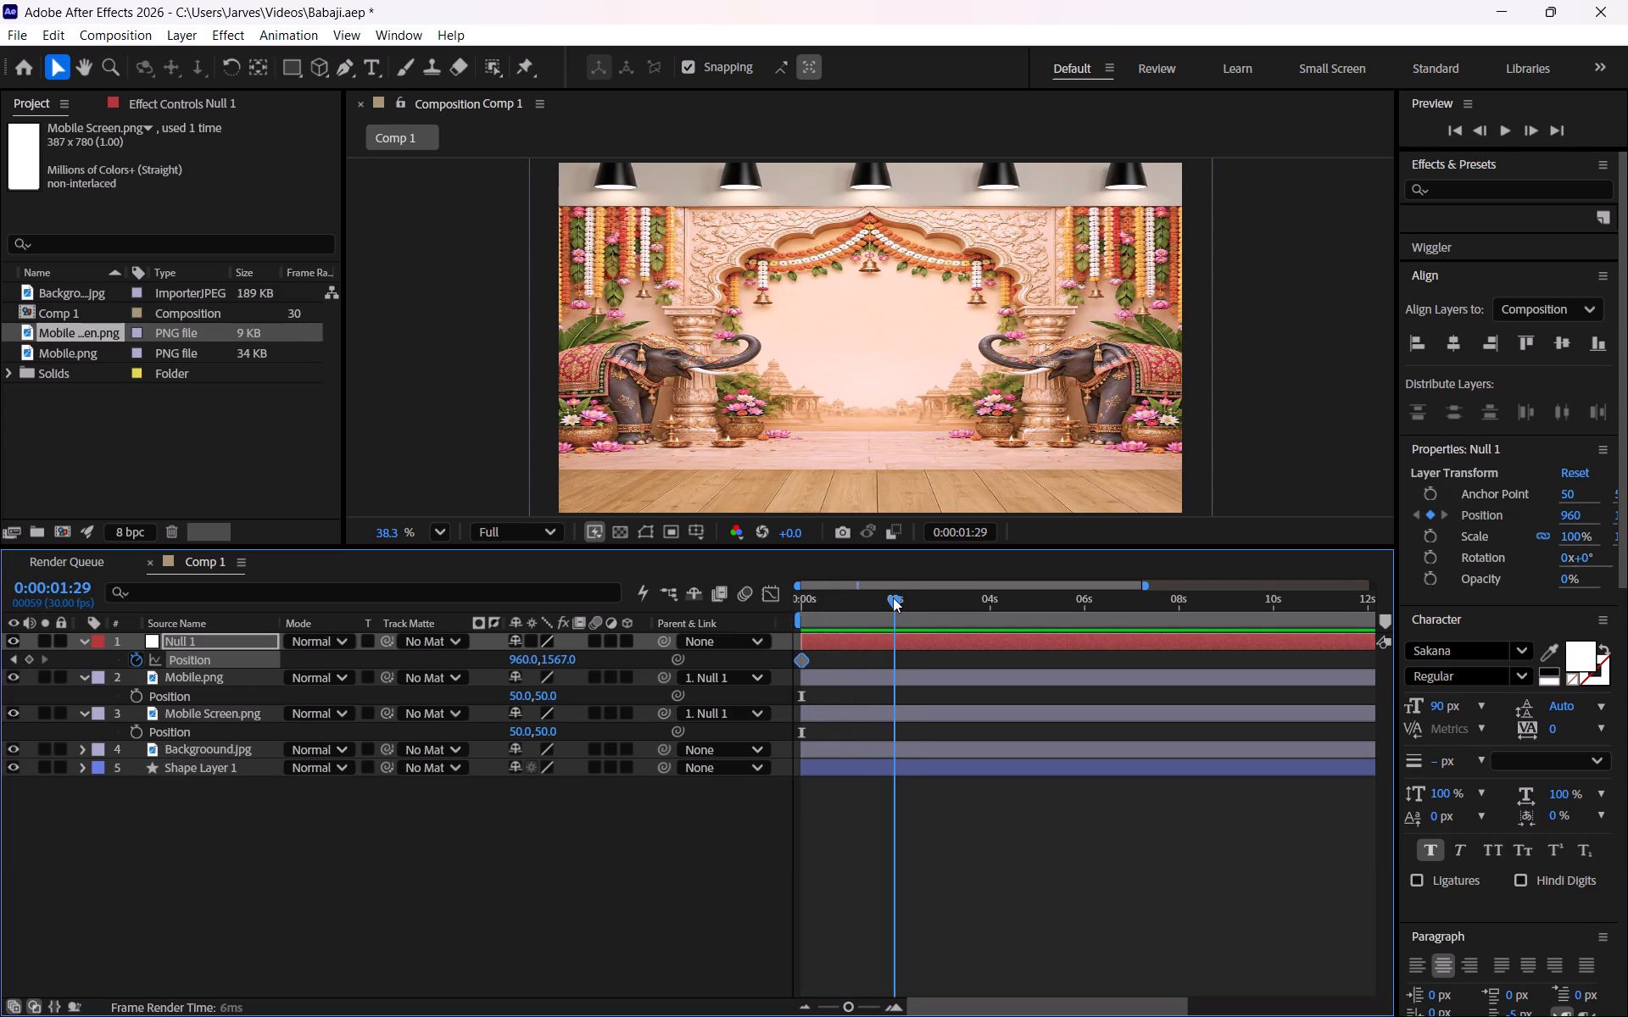
left_click_drag(893, 597, 894, 597)
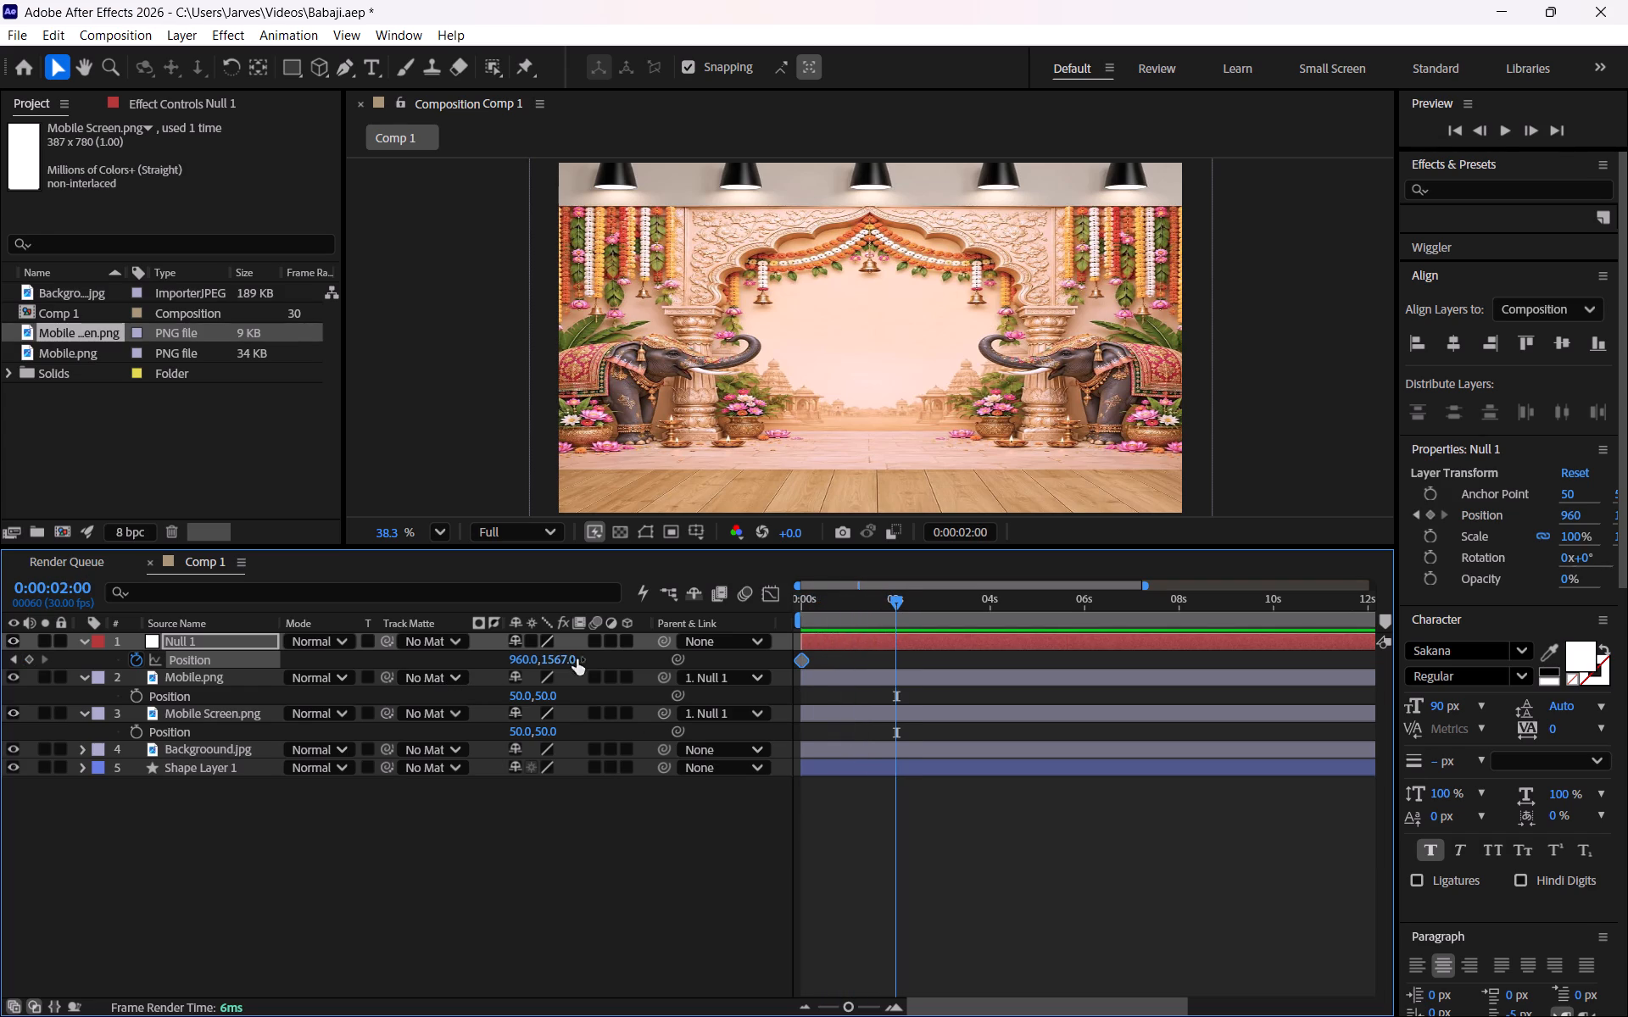
left_click(1449, 343)
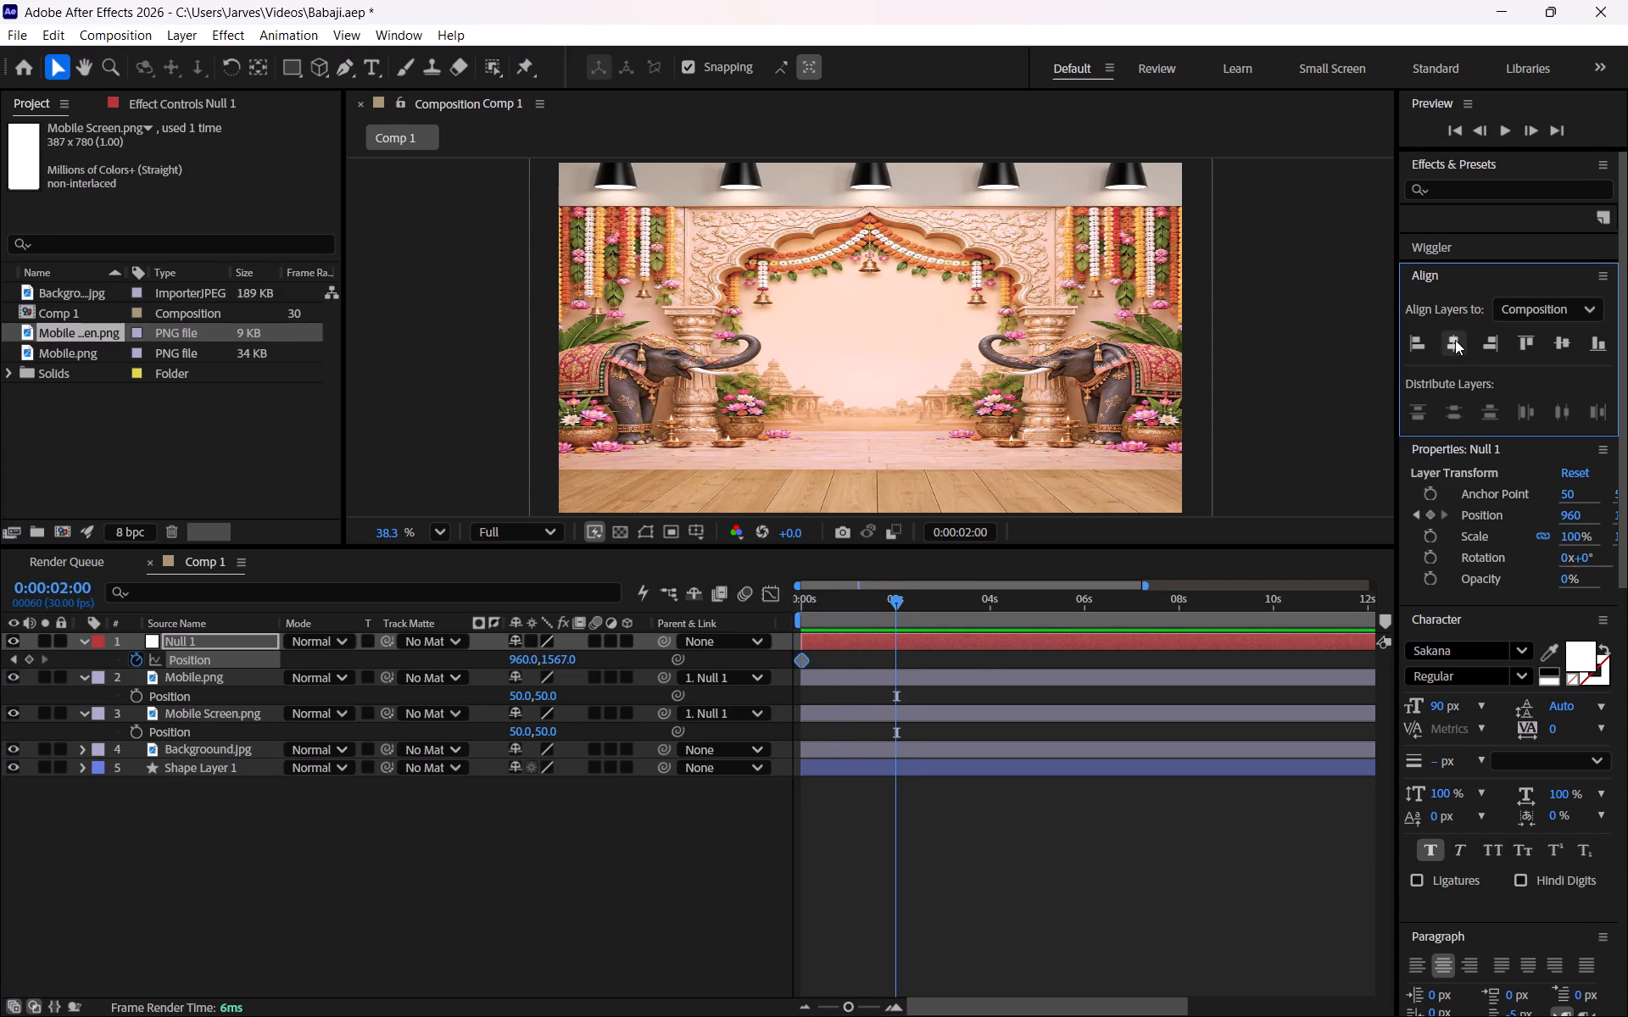
left_click(249, 642)
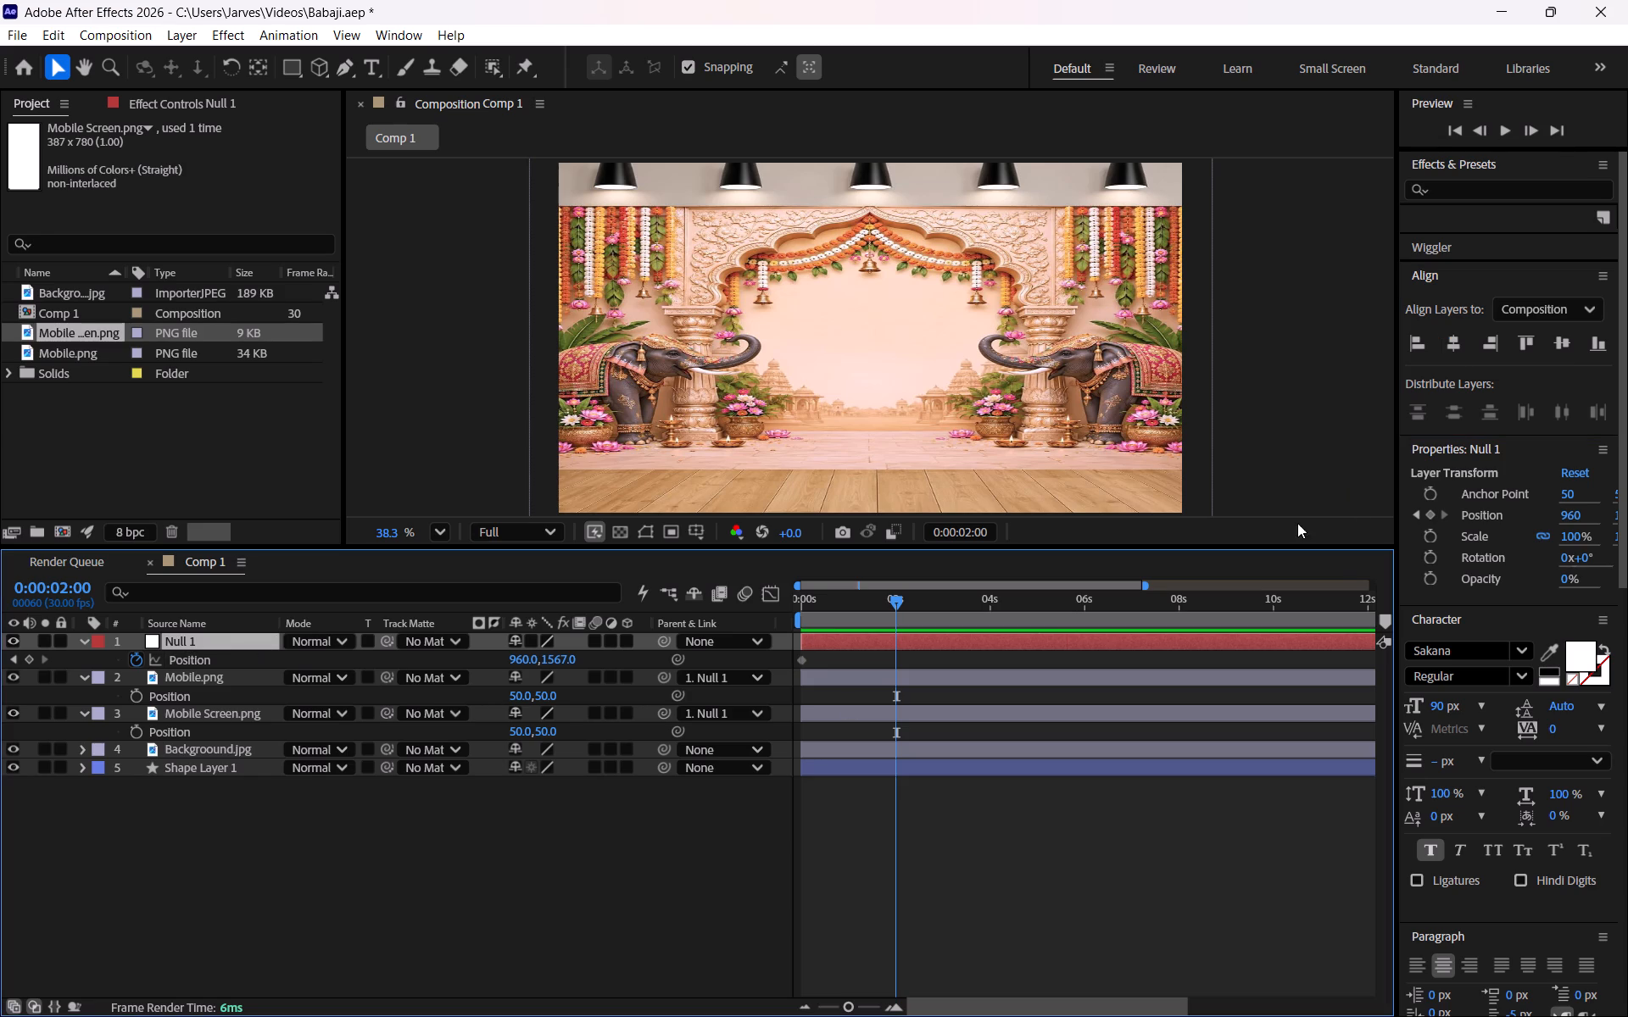
left_click(1446, 341)
left_click(1569, 341)
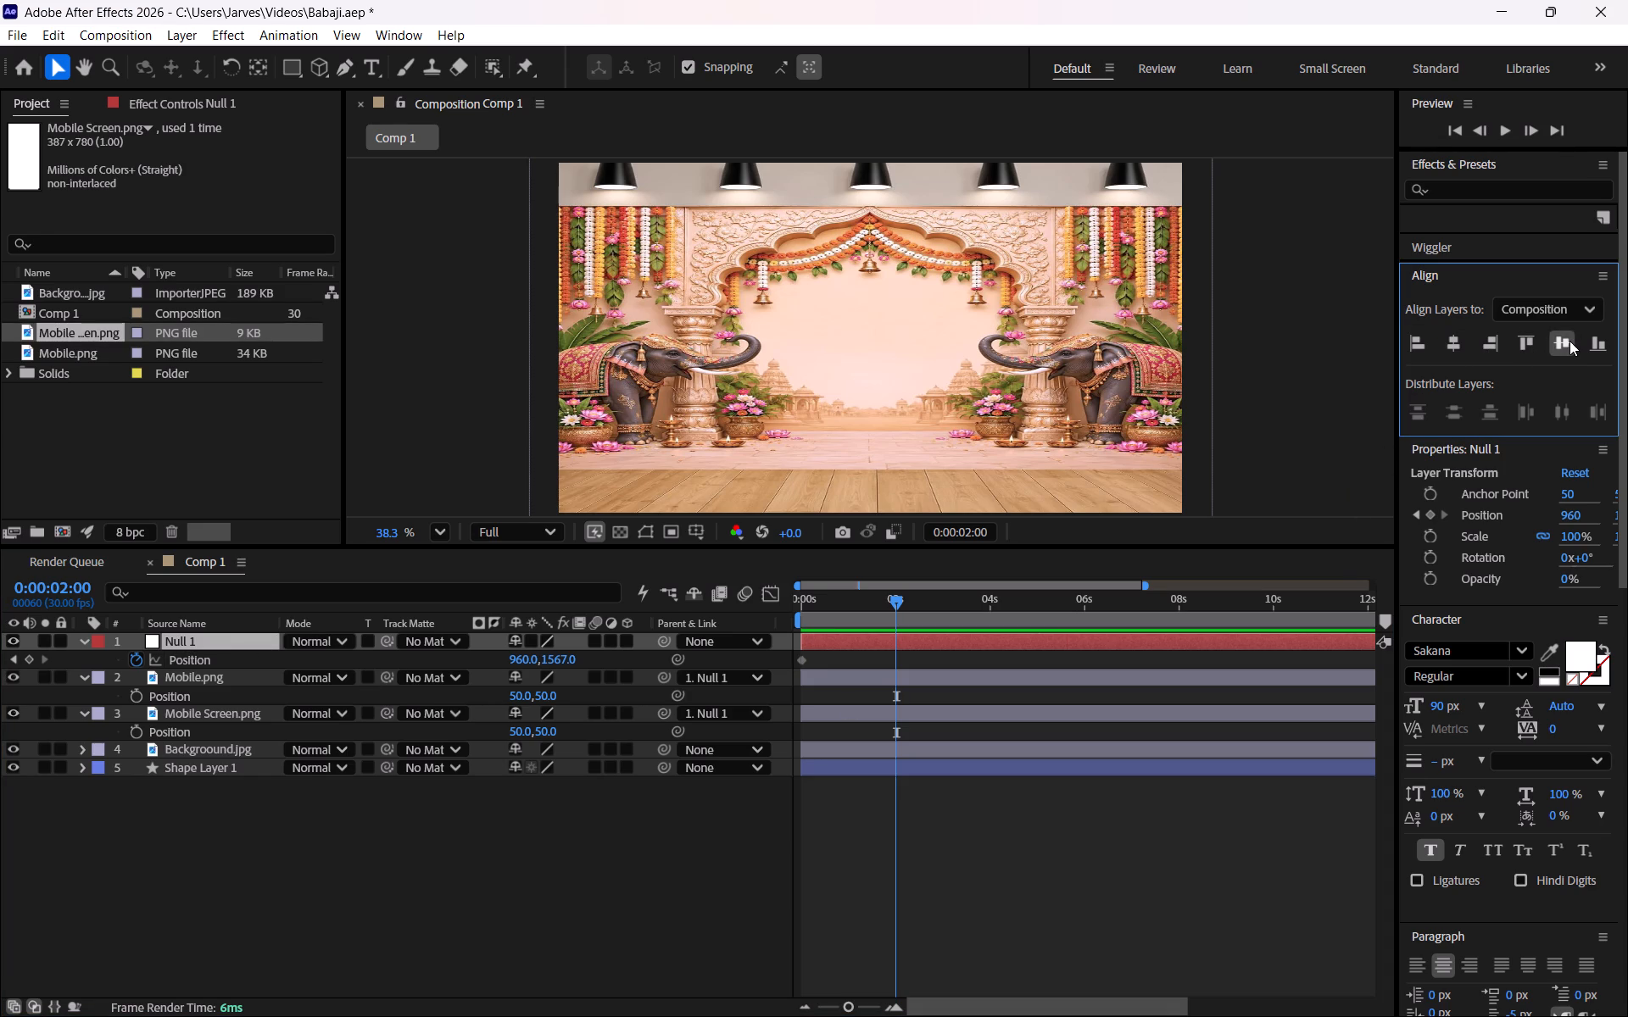
left_click(868, 866)
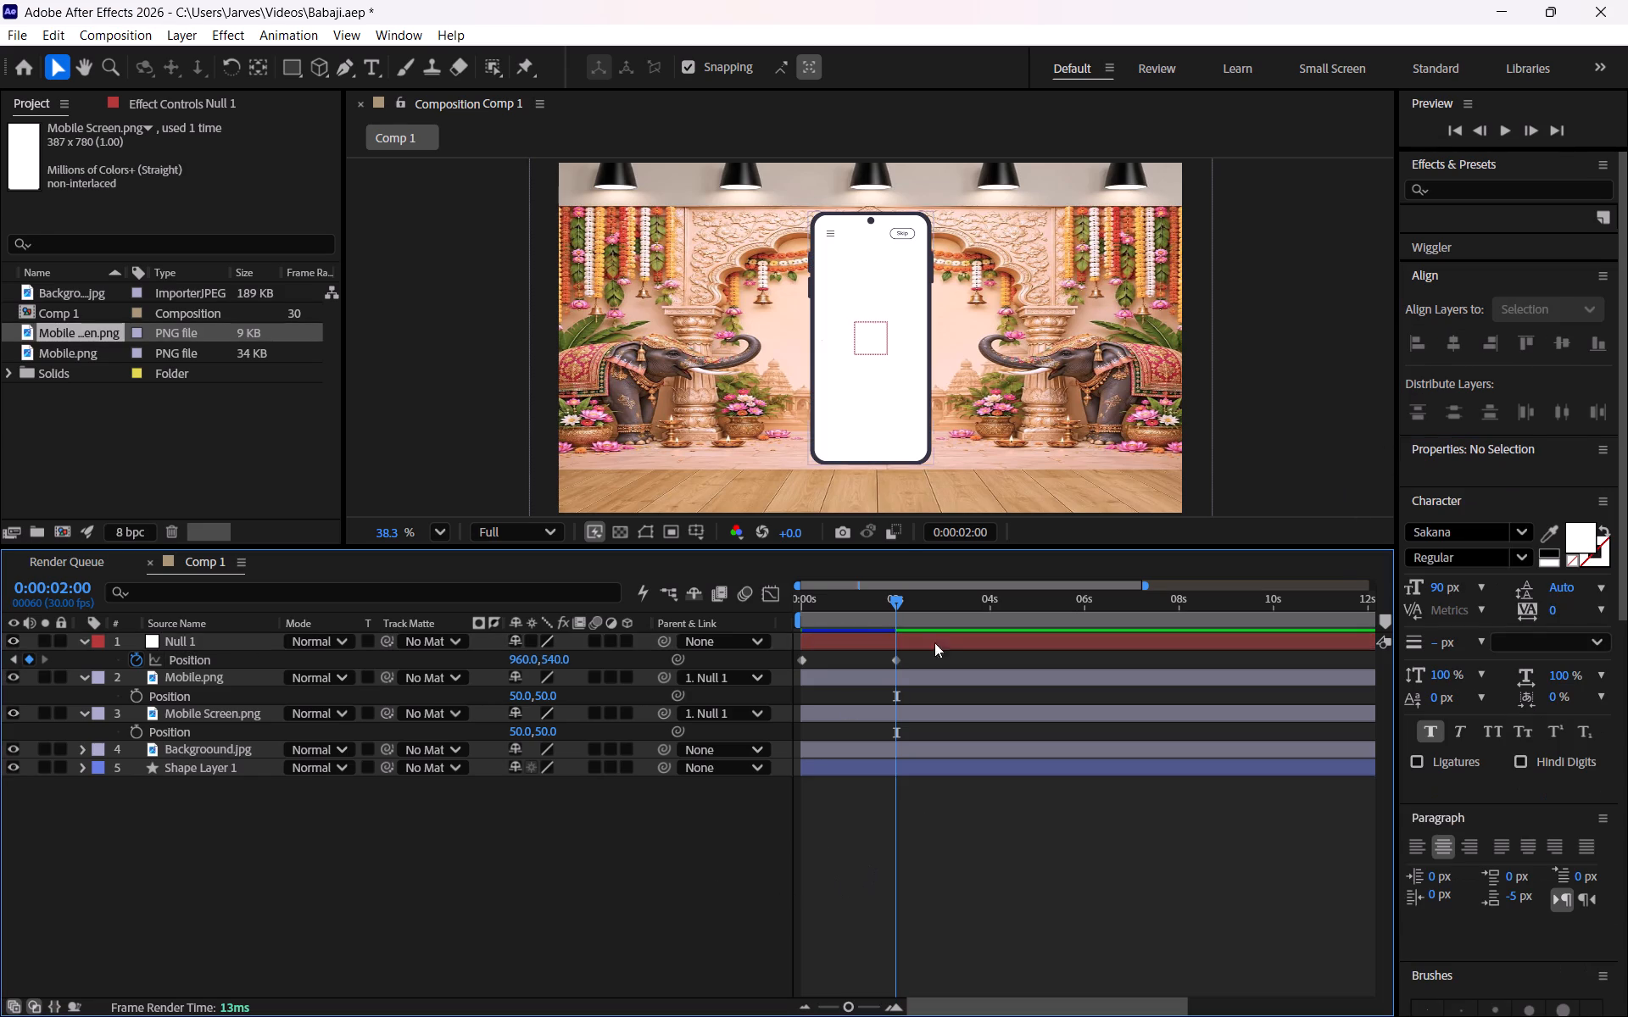
left_click(841, 880)
left_click(576, 906)
left_click(397, 903)
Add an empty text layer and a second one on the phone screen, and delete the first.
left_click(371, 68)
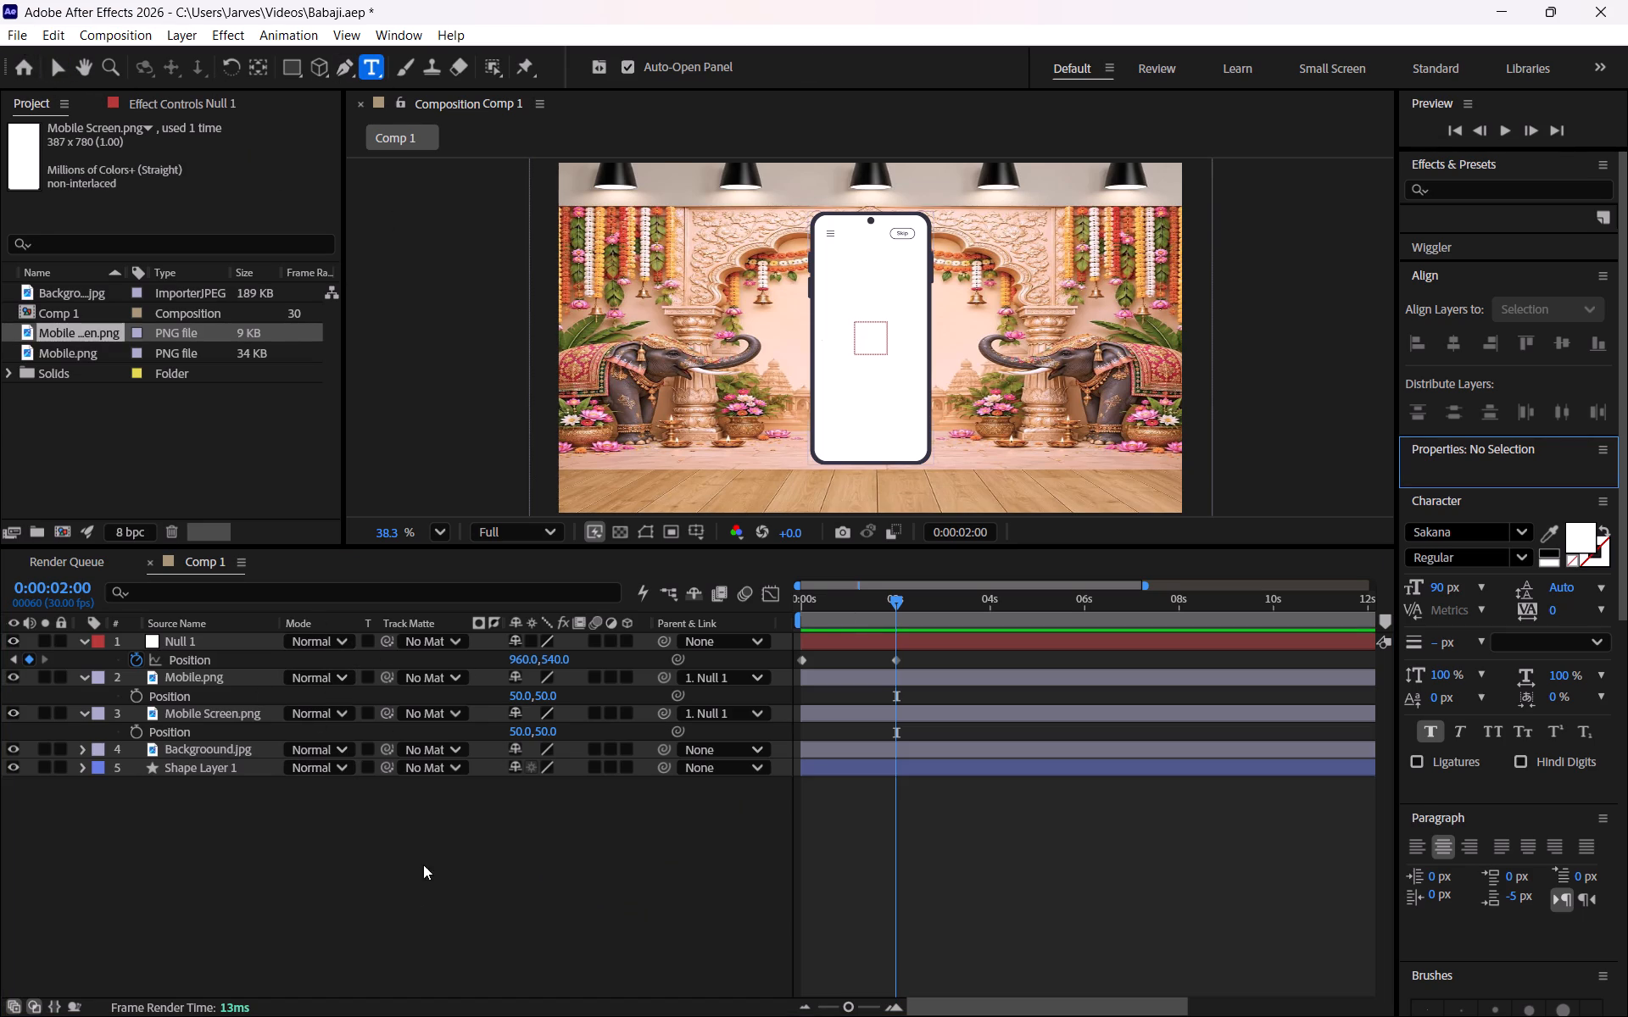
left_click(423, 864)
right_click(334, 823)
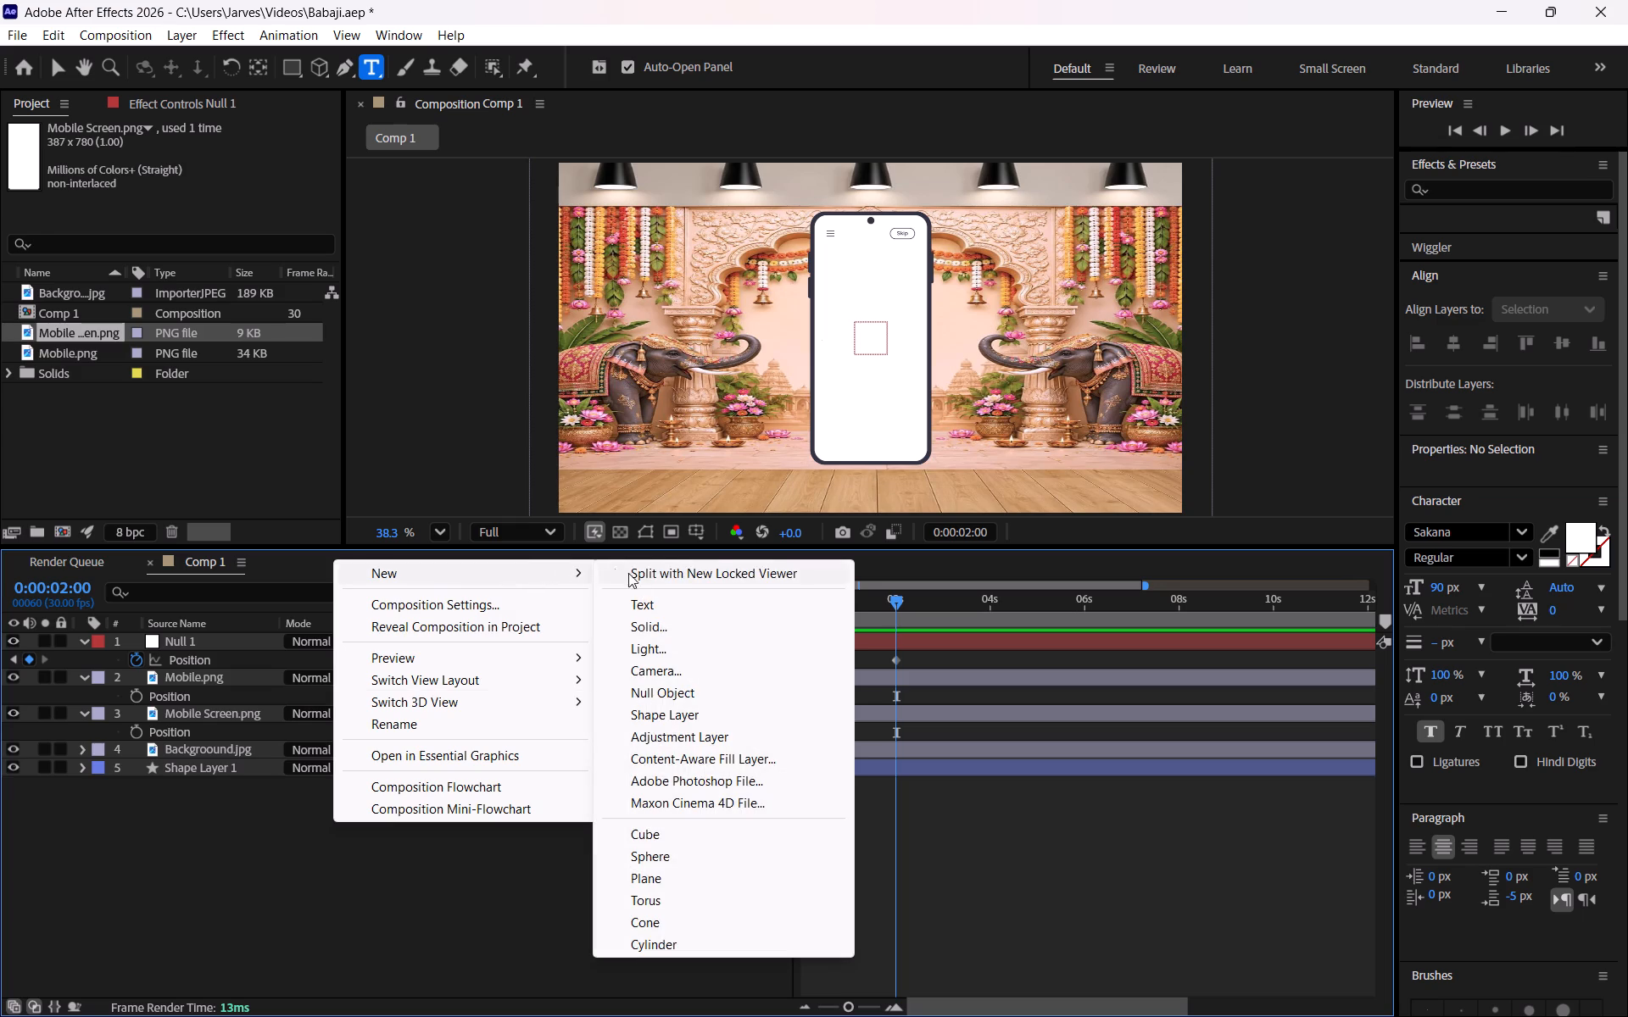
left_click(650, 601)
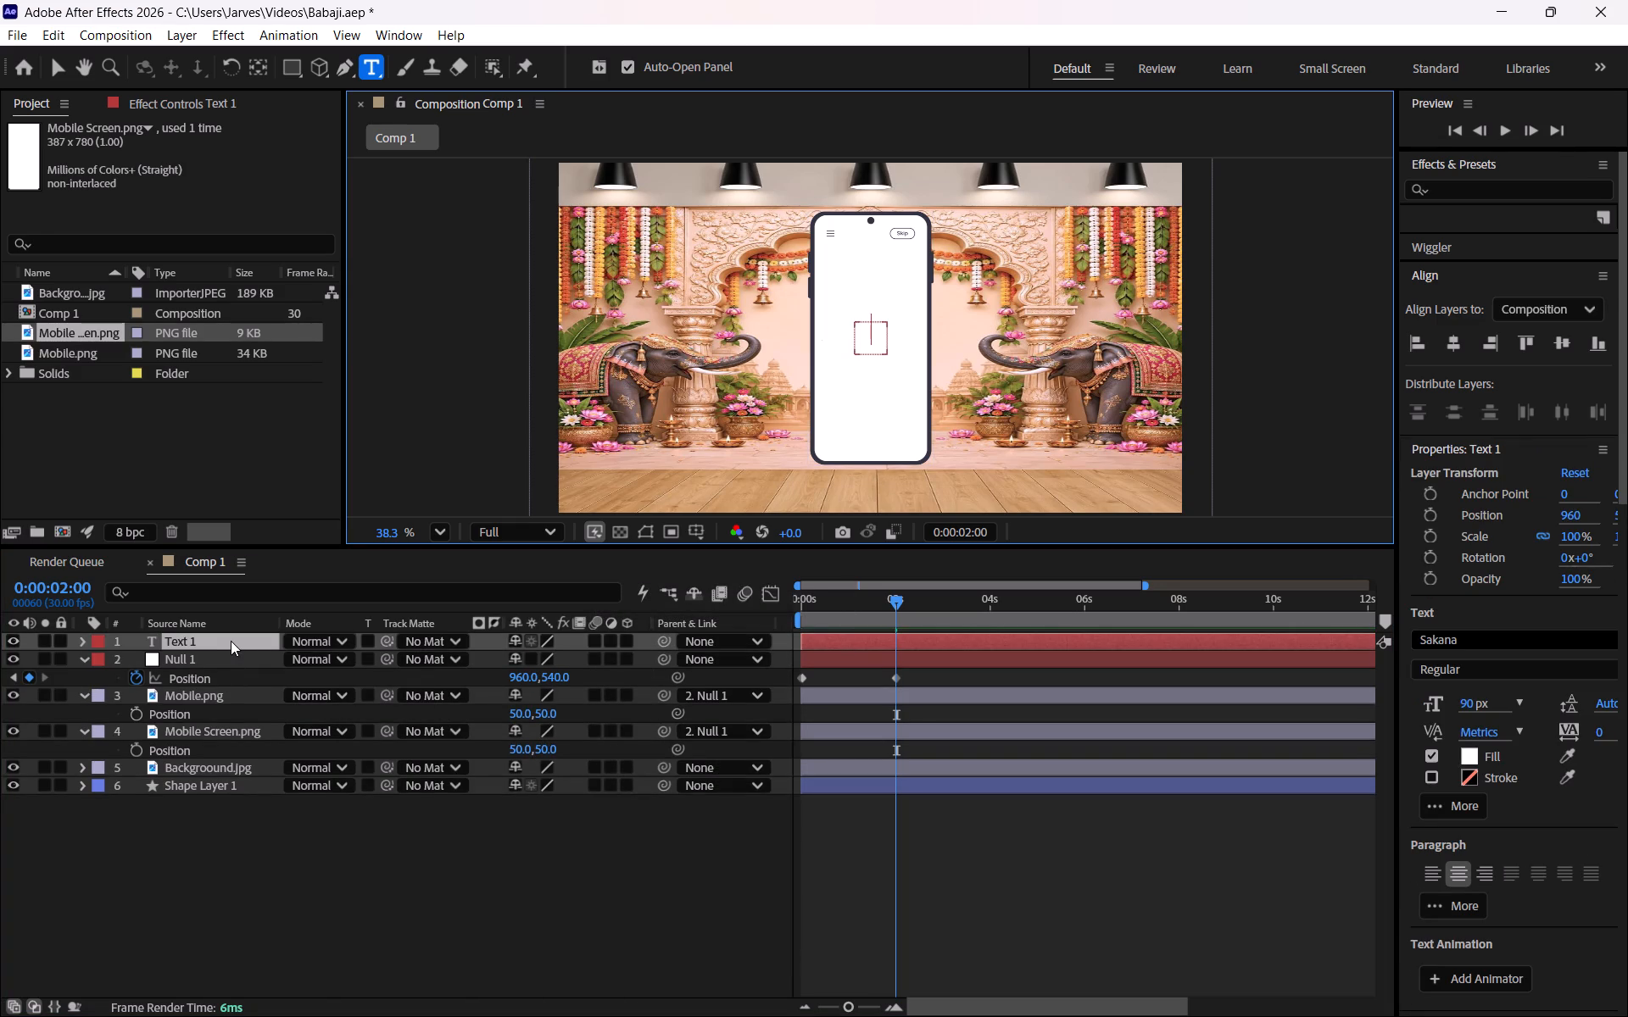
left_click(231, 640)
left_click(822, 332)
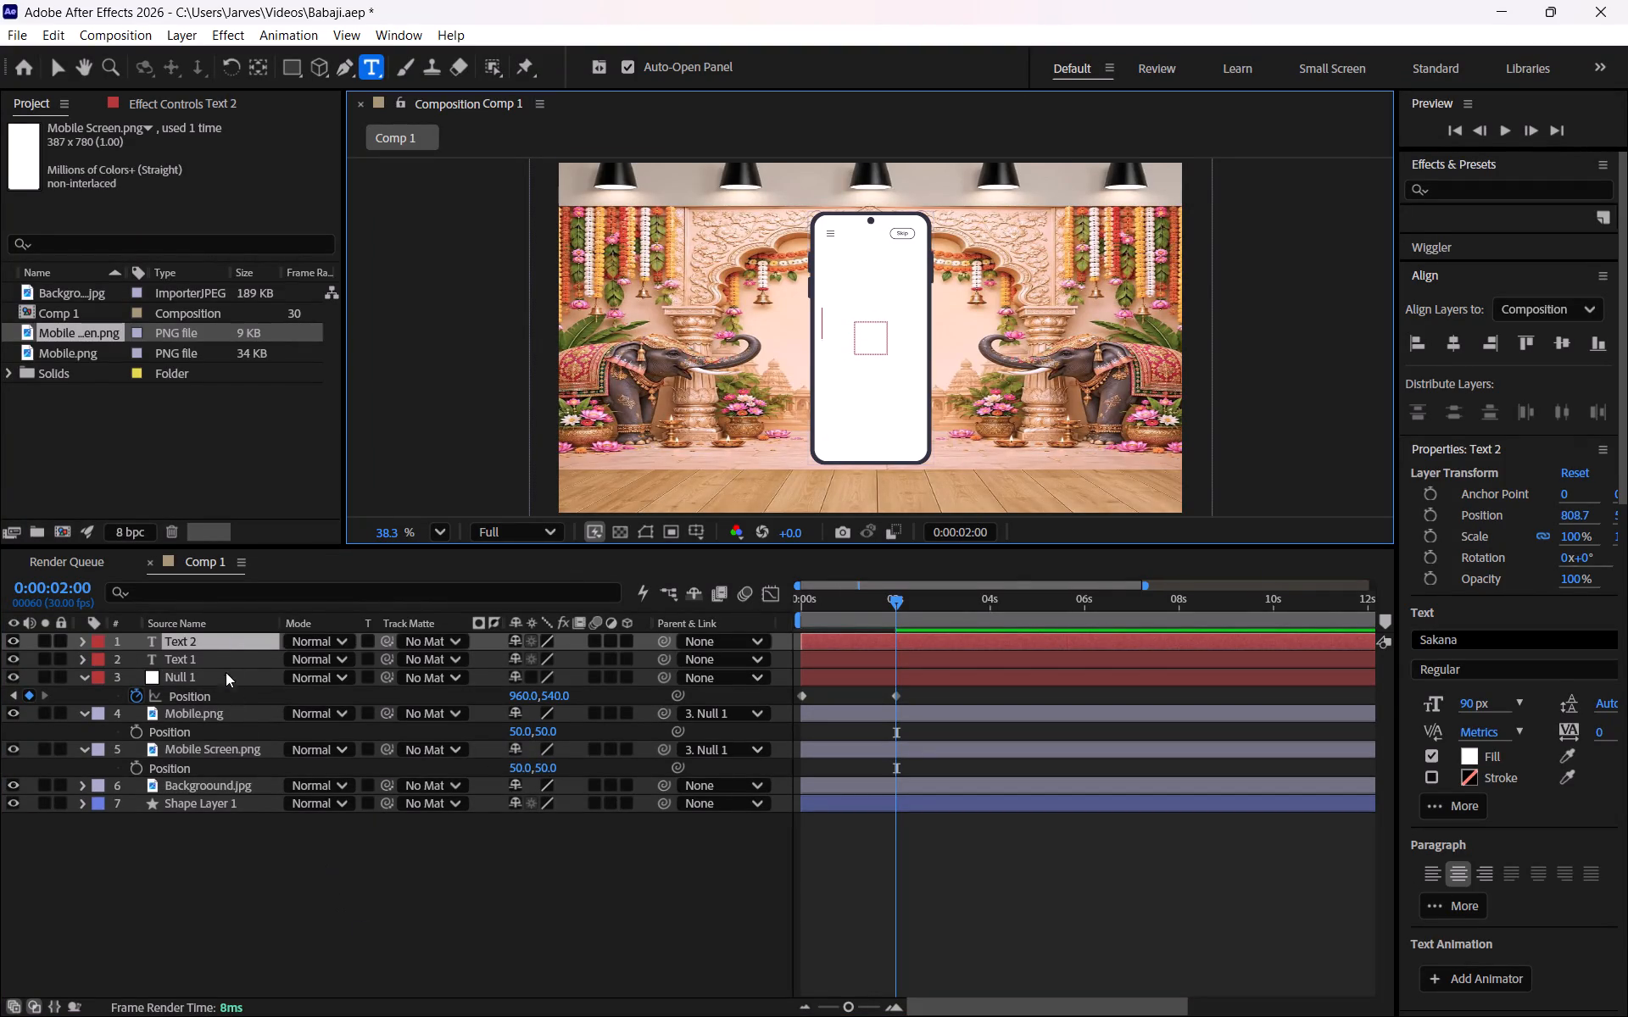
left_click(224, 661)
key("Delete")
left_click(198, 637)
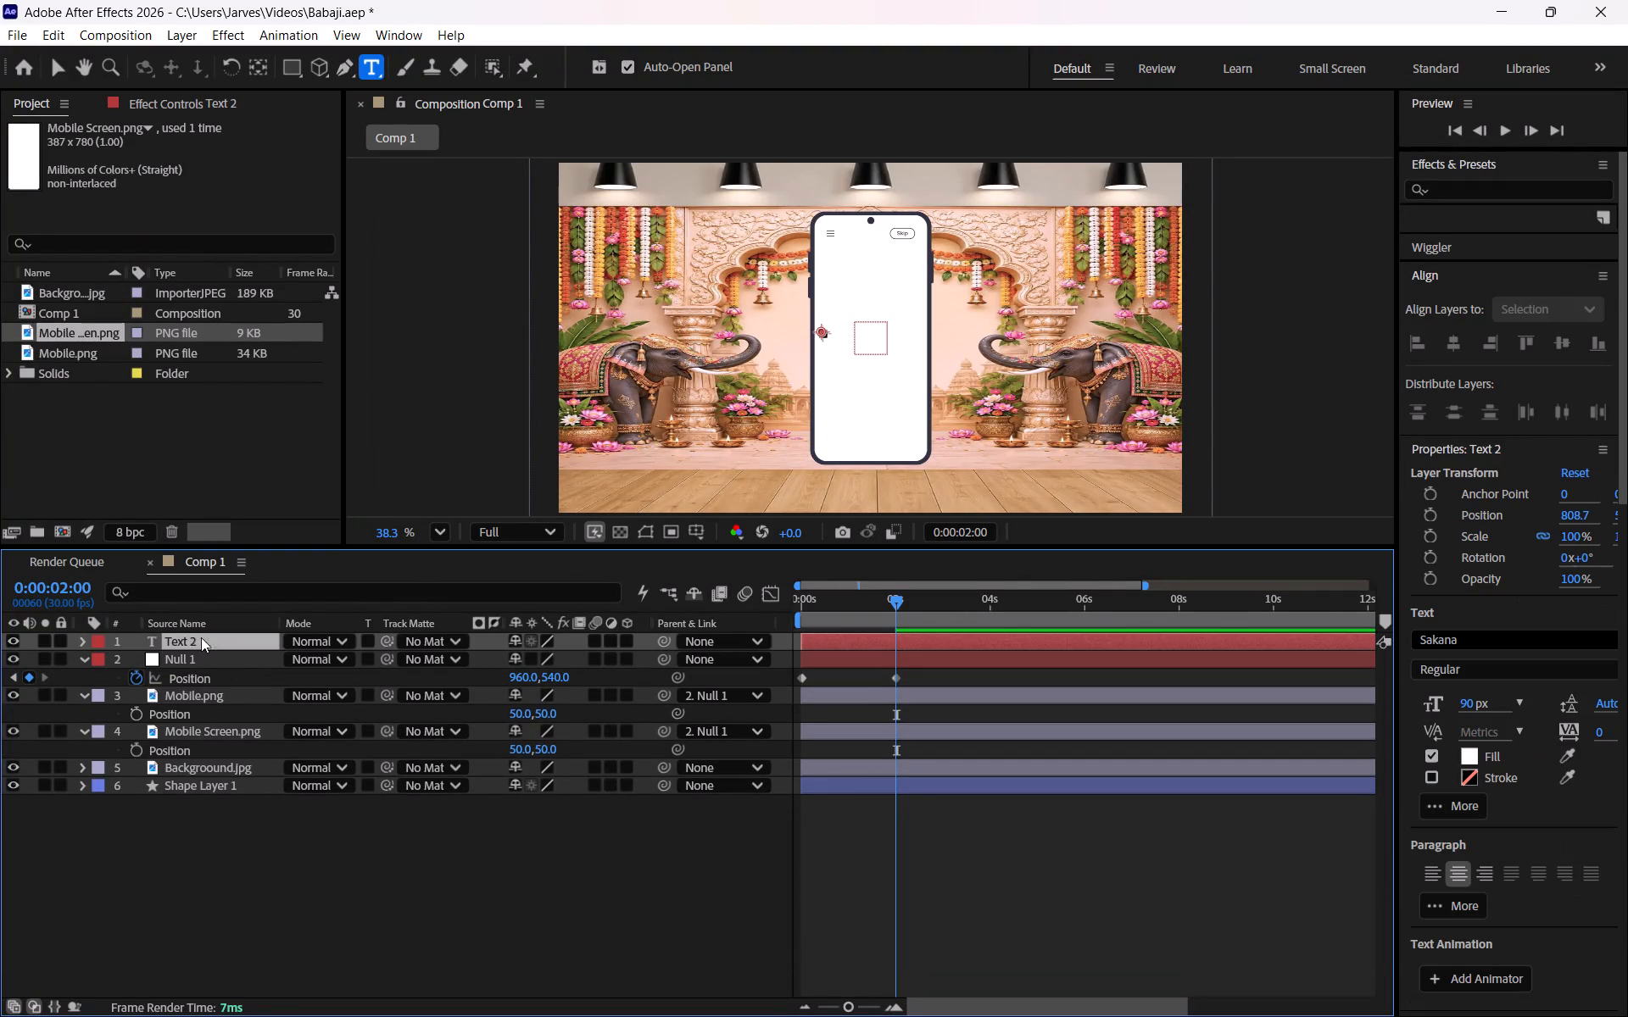
Add a text layer reading "Get Ready for Darshan", starting it on the phone screen.
left_click(821, 341)
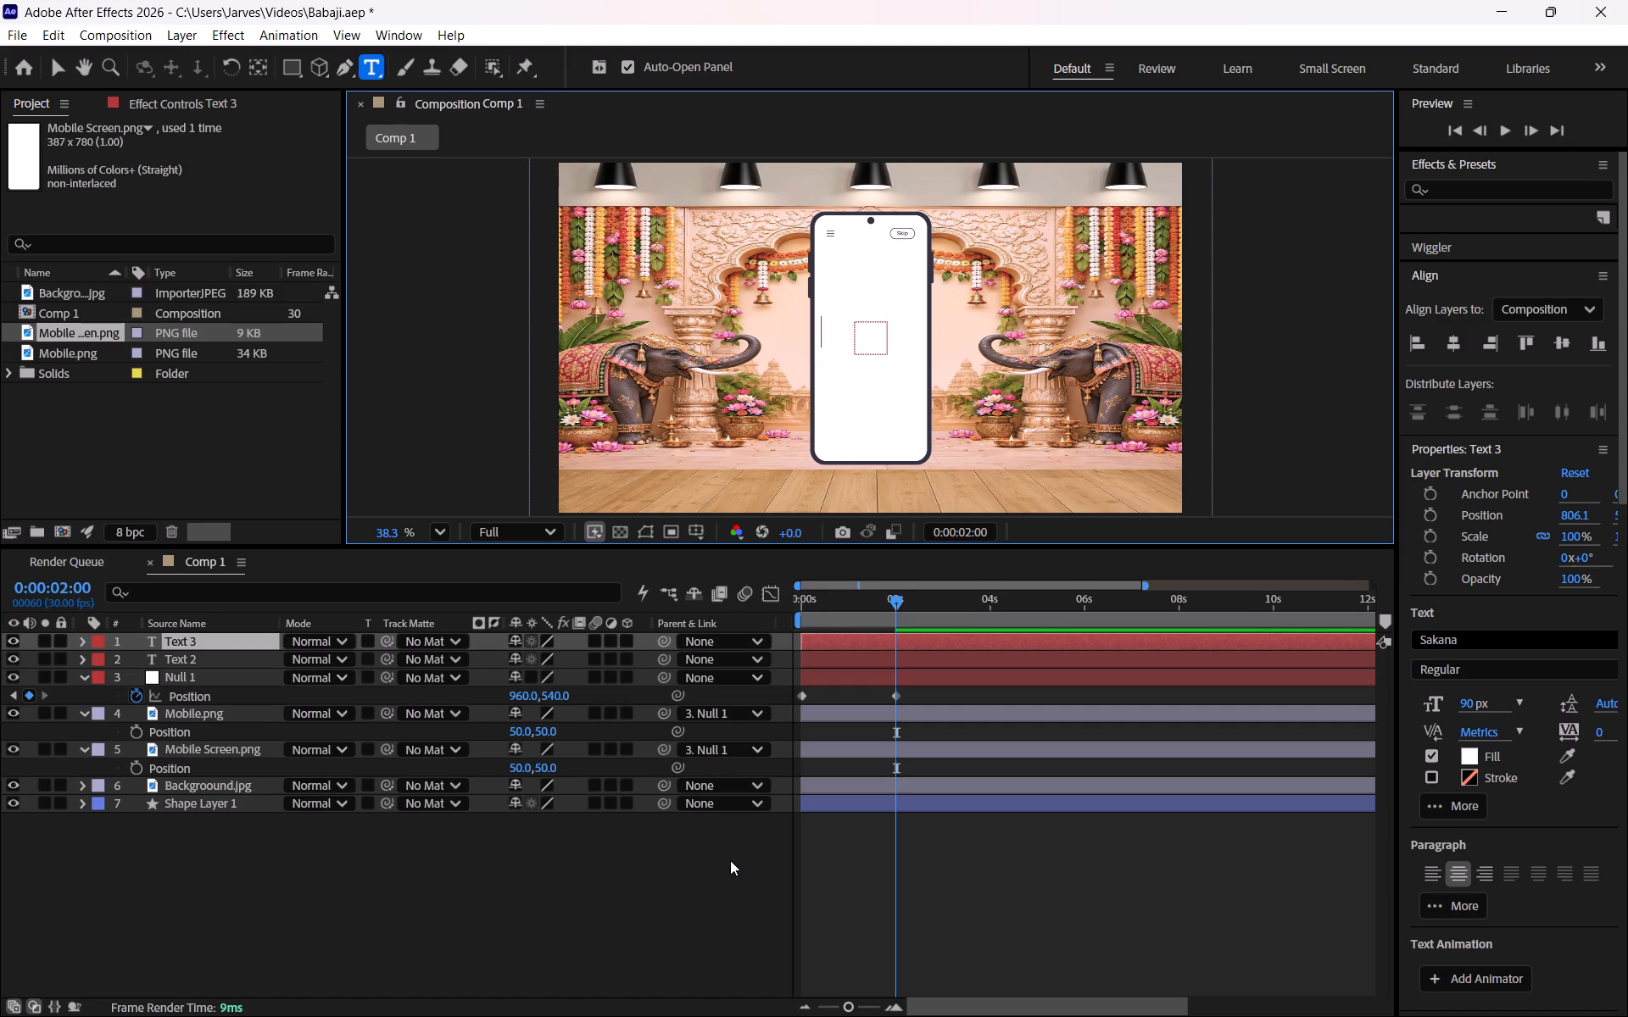
key("shift+g")
type("et Ready f")
key("BackSpace")
type("for Darshan")
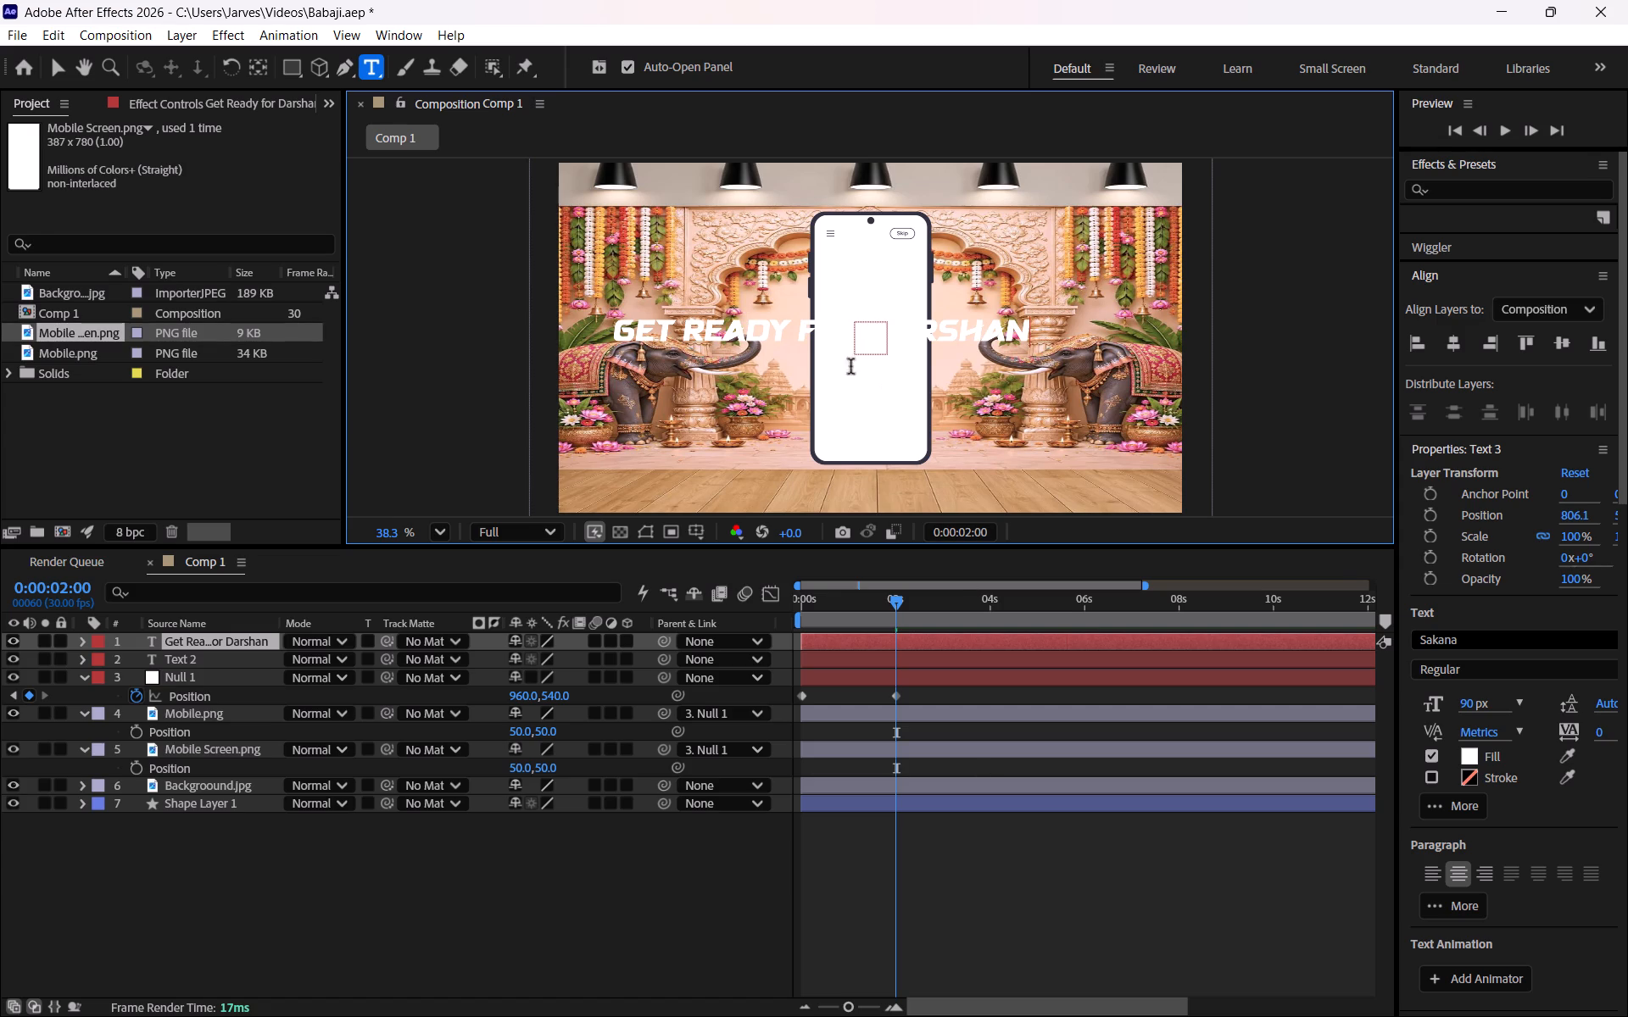
Set the fill colour of the whole "Get Ready for Darshan" text to bright red.
double_click(734, 331)
left_click(734, 331)
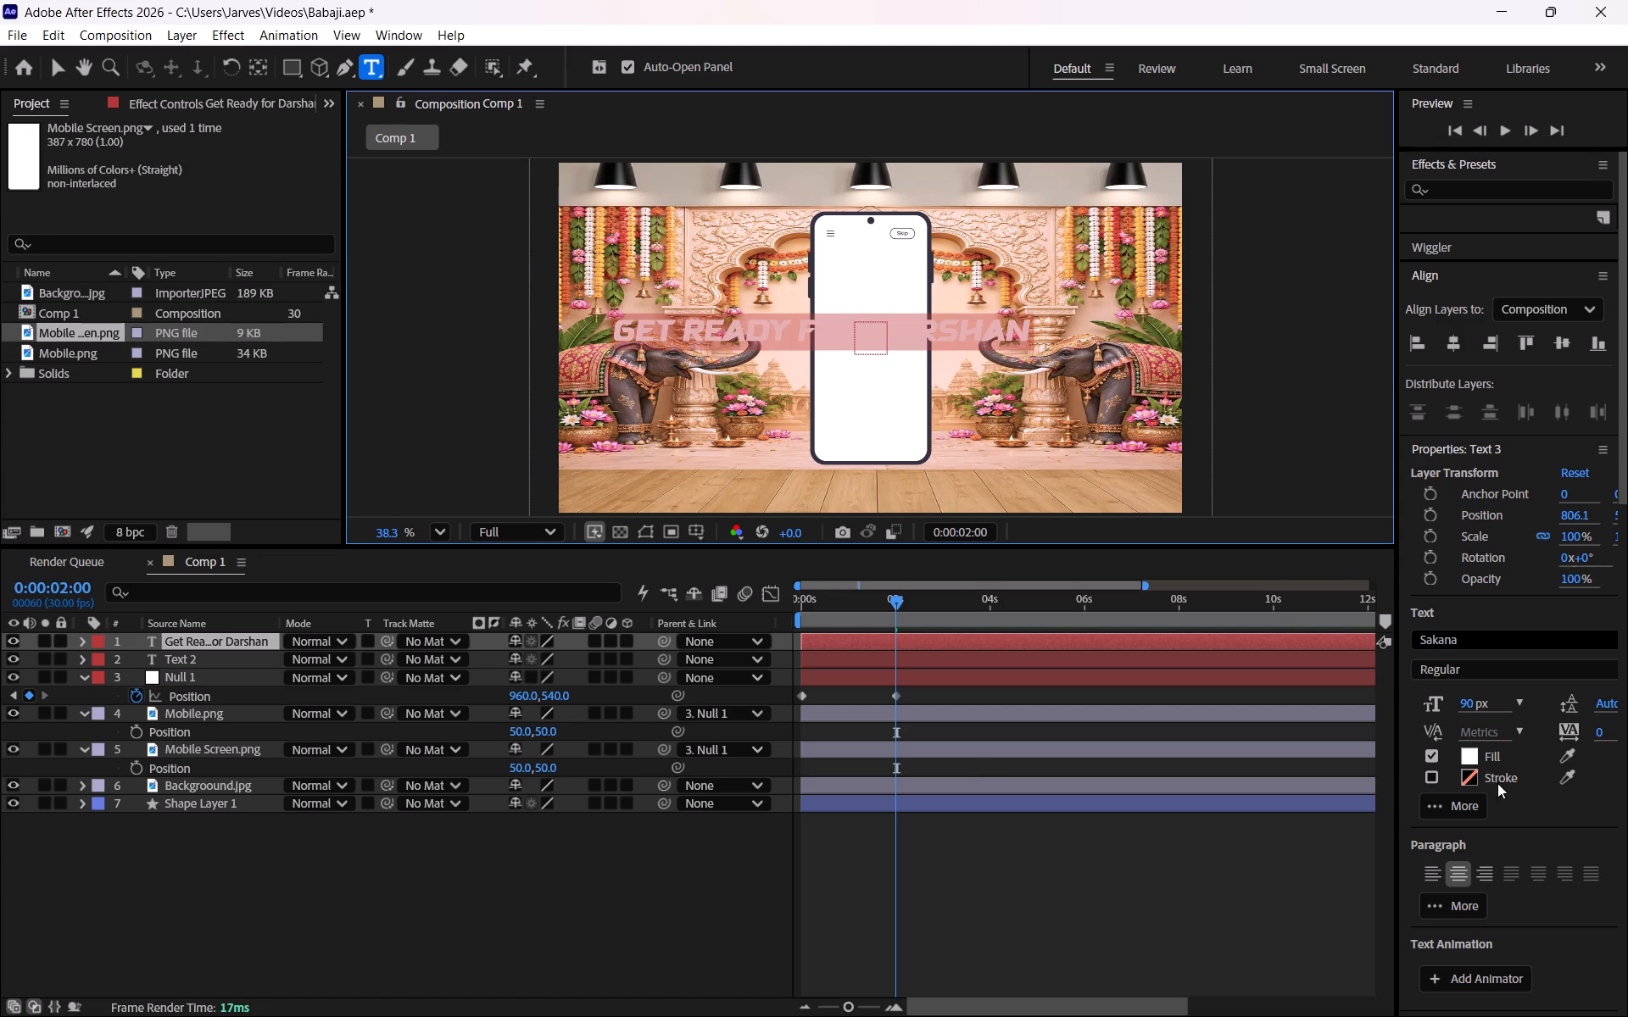
left_click(1472, 755)
left_click_drag(823, 401, 824, 400)
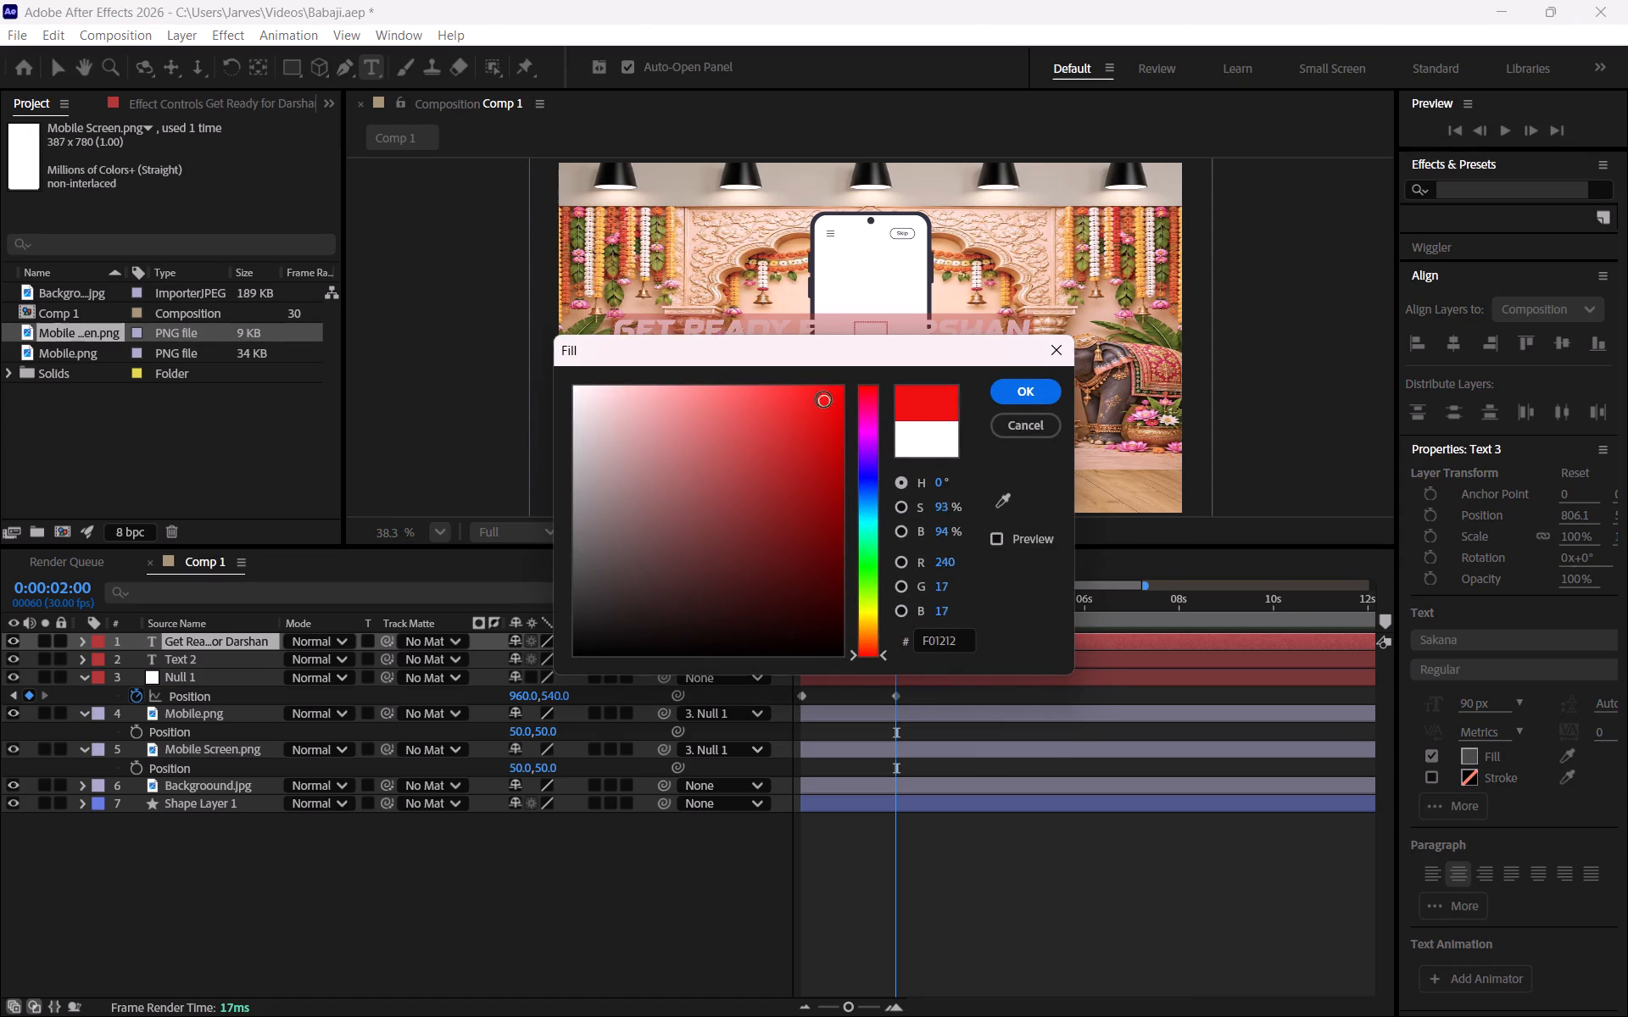
left_click_drag(824, 400, 873, 369)
left_click(1010, 395)
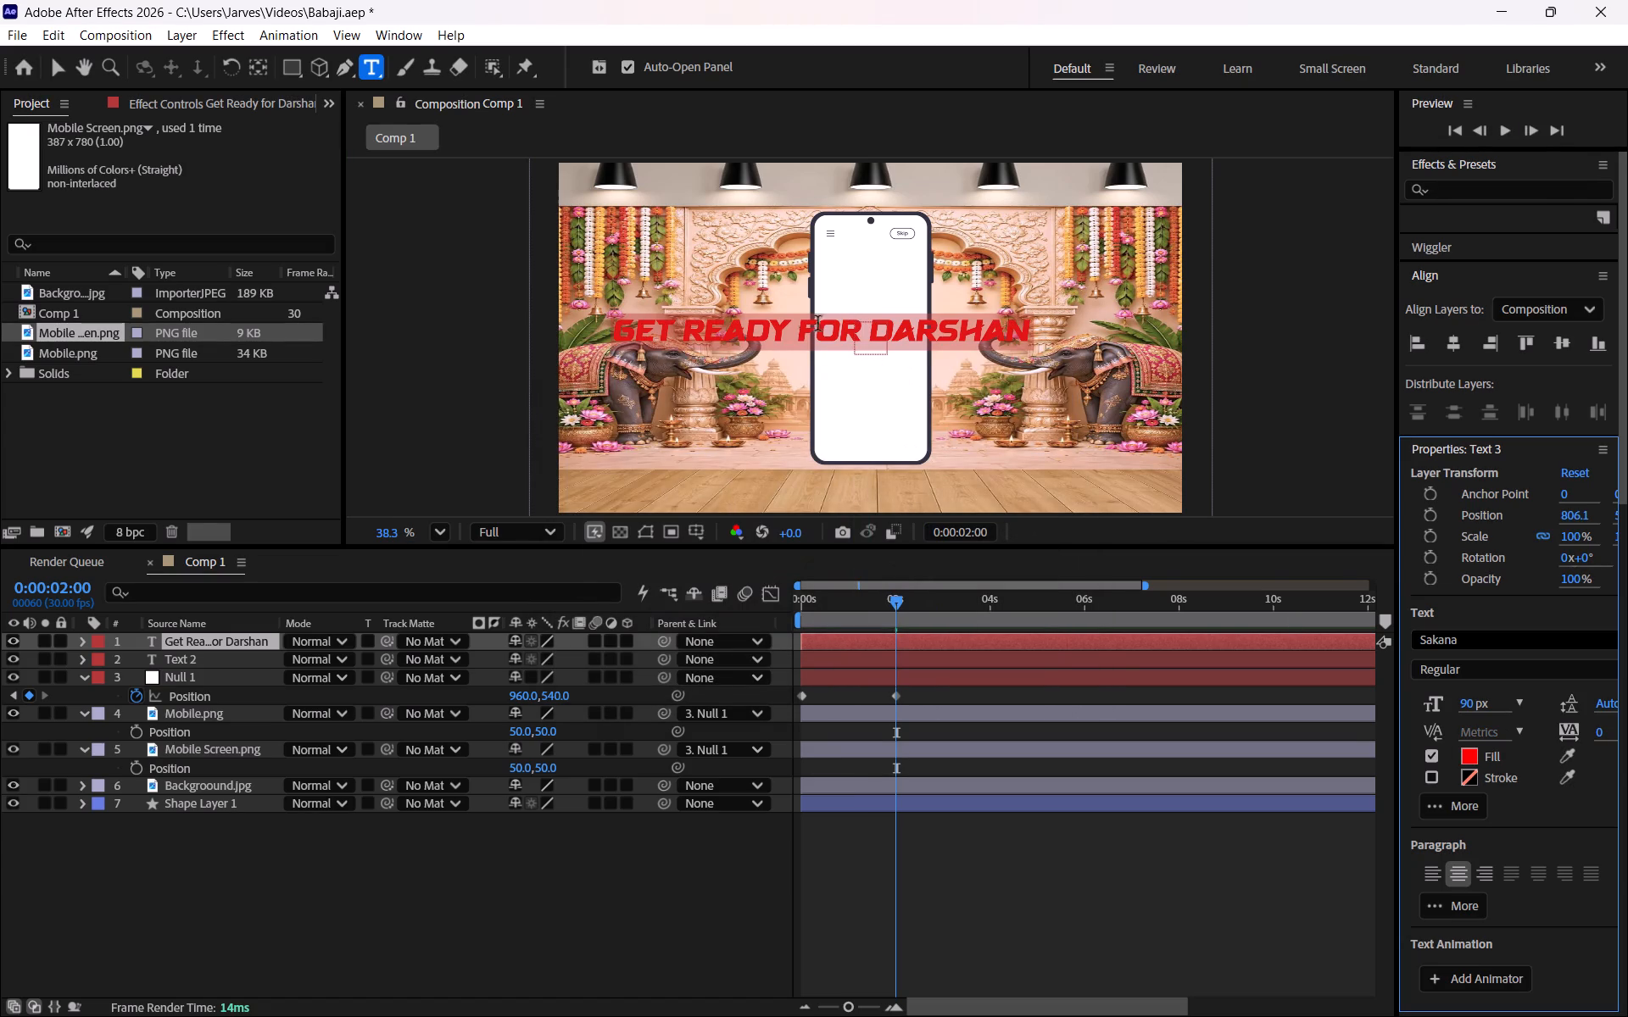
Delete the leftover empty Text 2 layer.
left_click(209, 664)
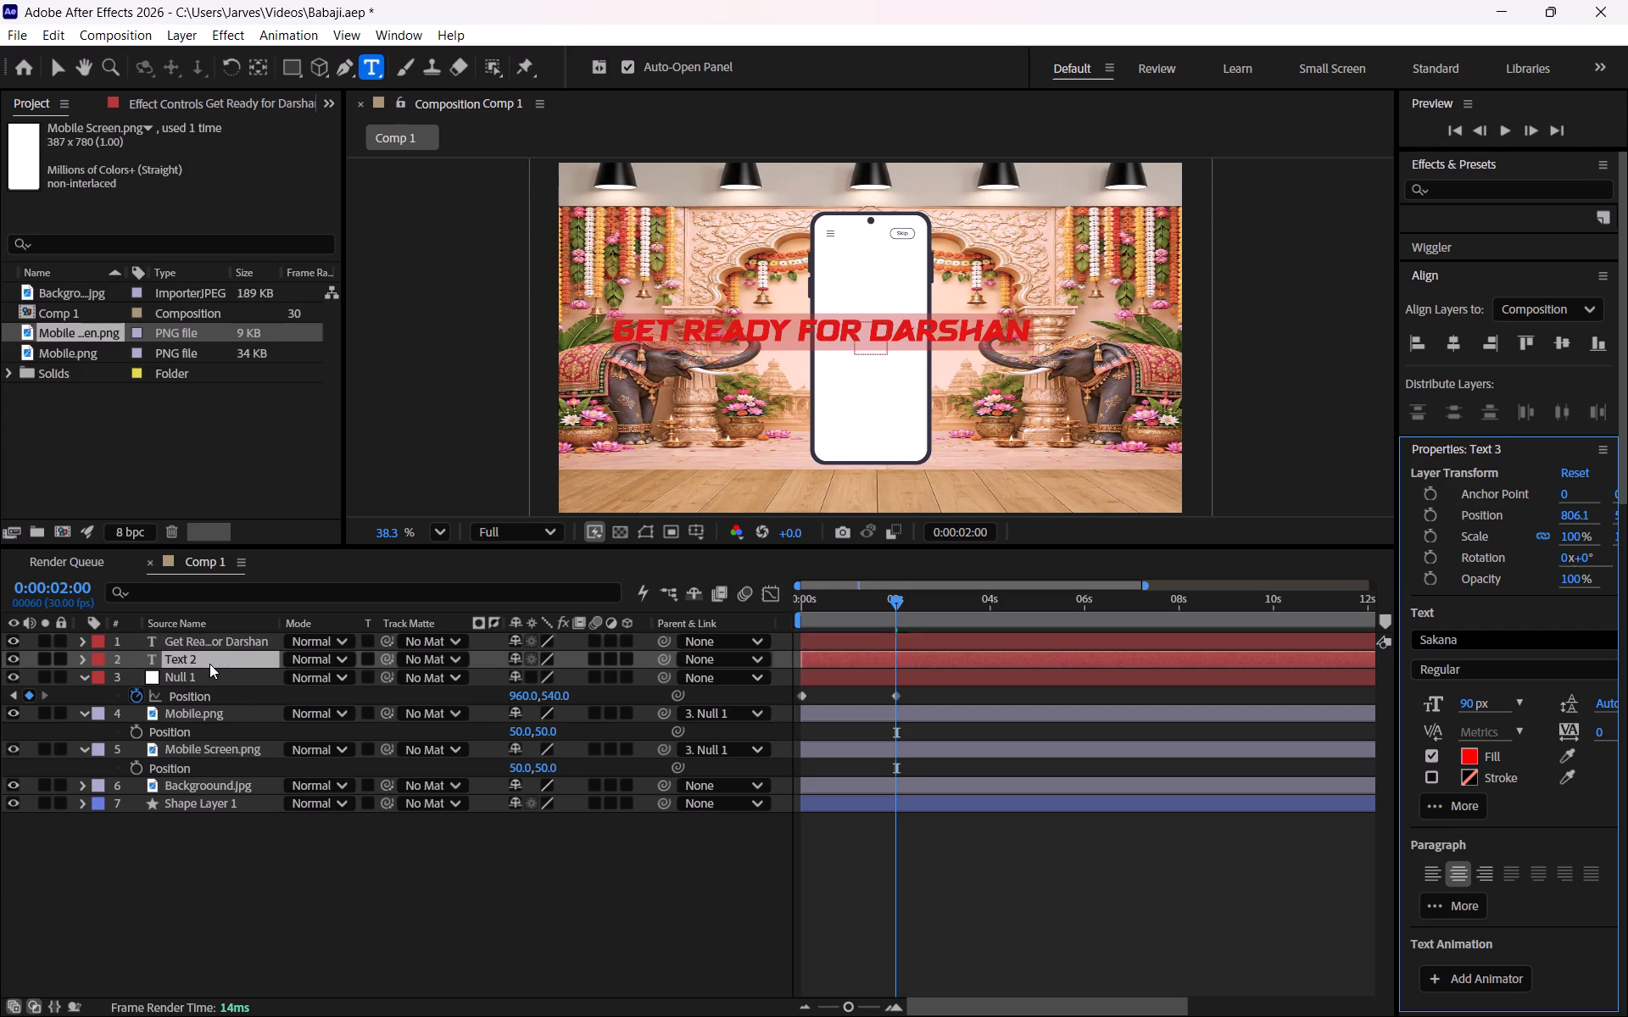
key("Delete")
left_click(211, 628)
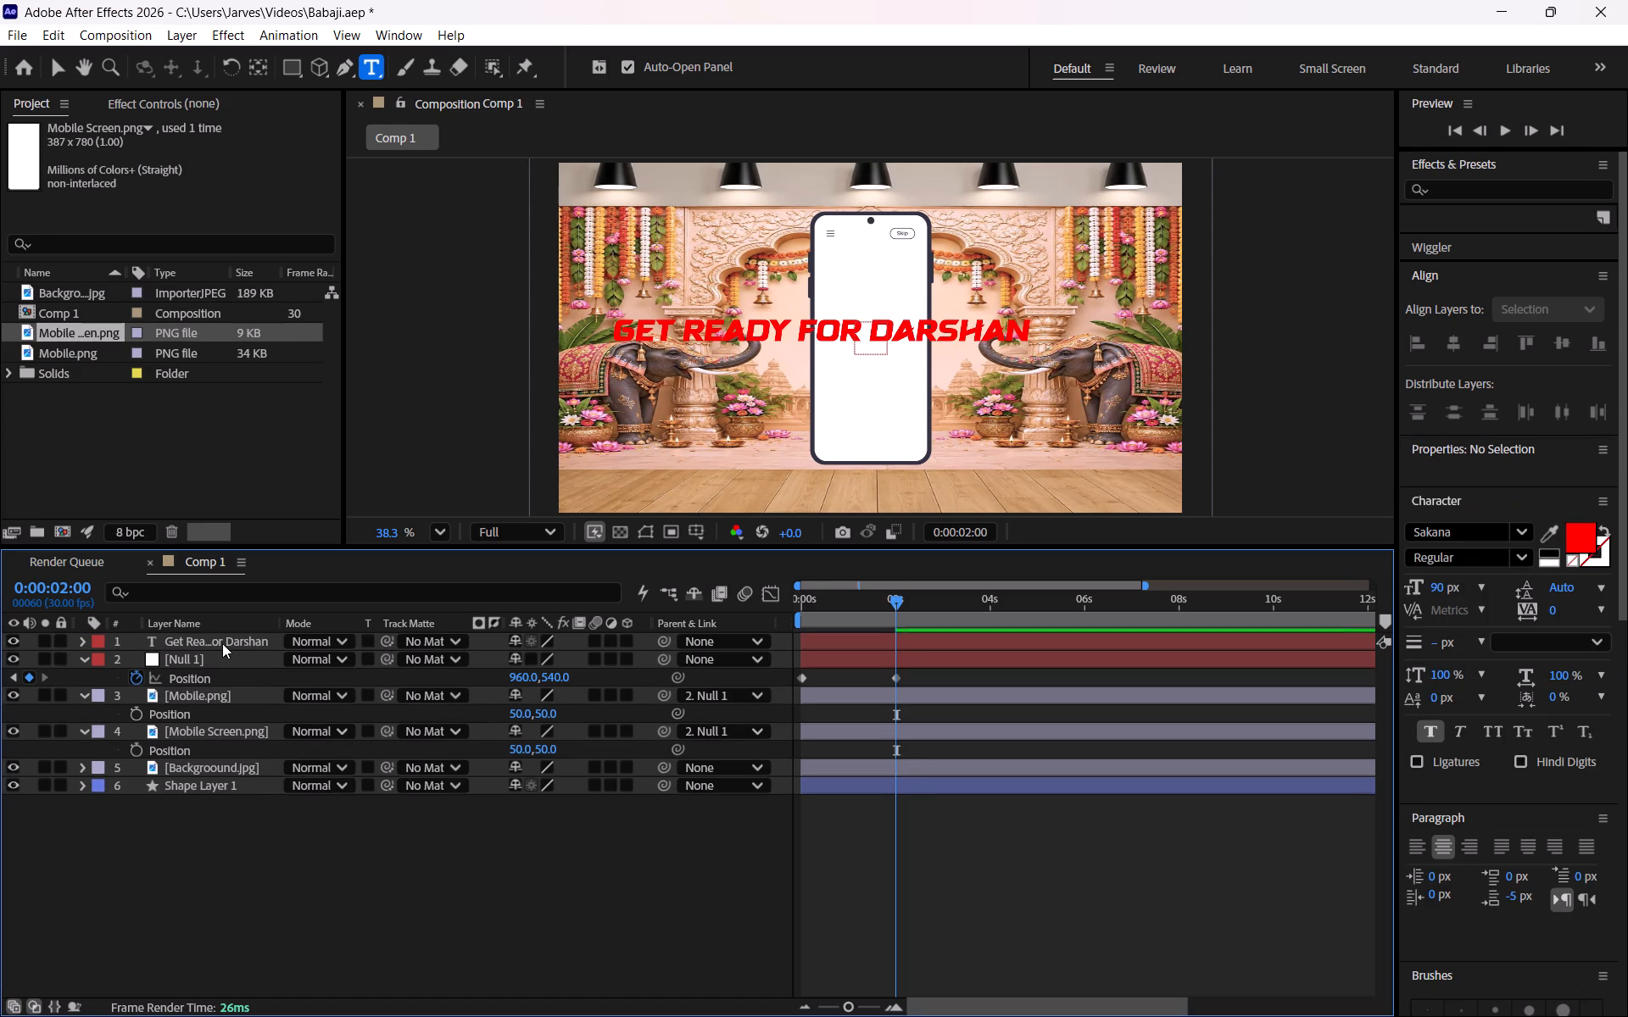
Set the font size of the "Get Ready for Darshan" text to 55 px.
left_click(222, 643)
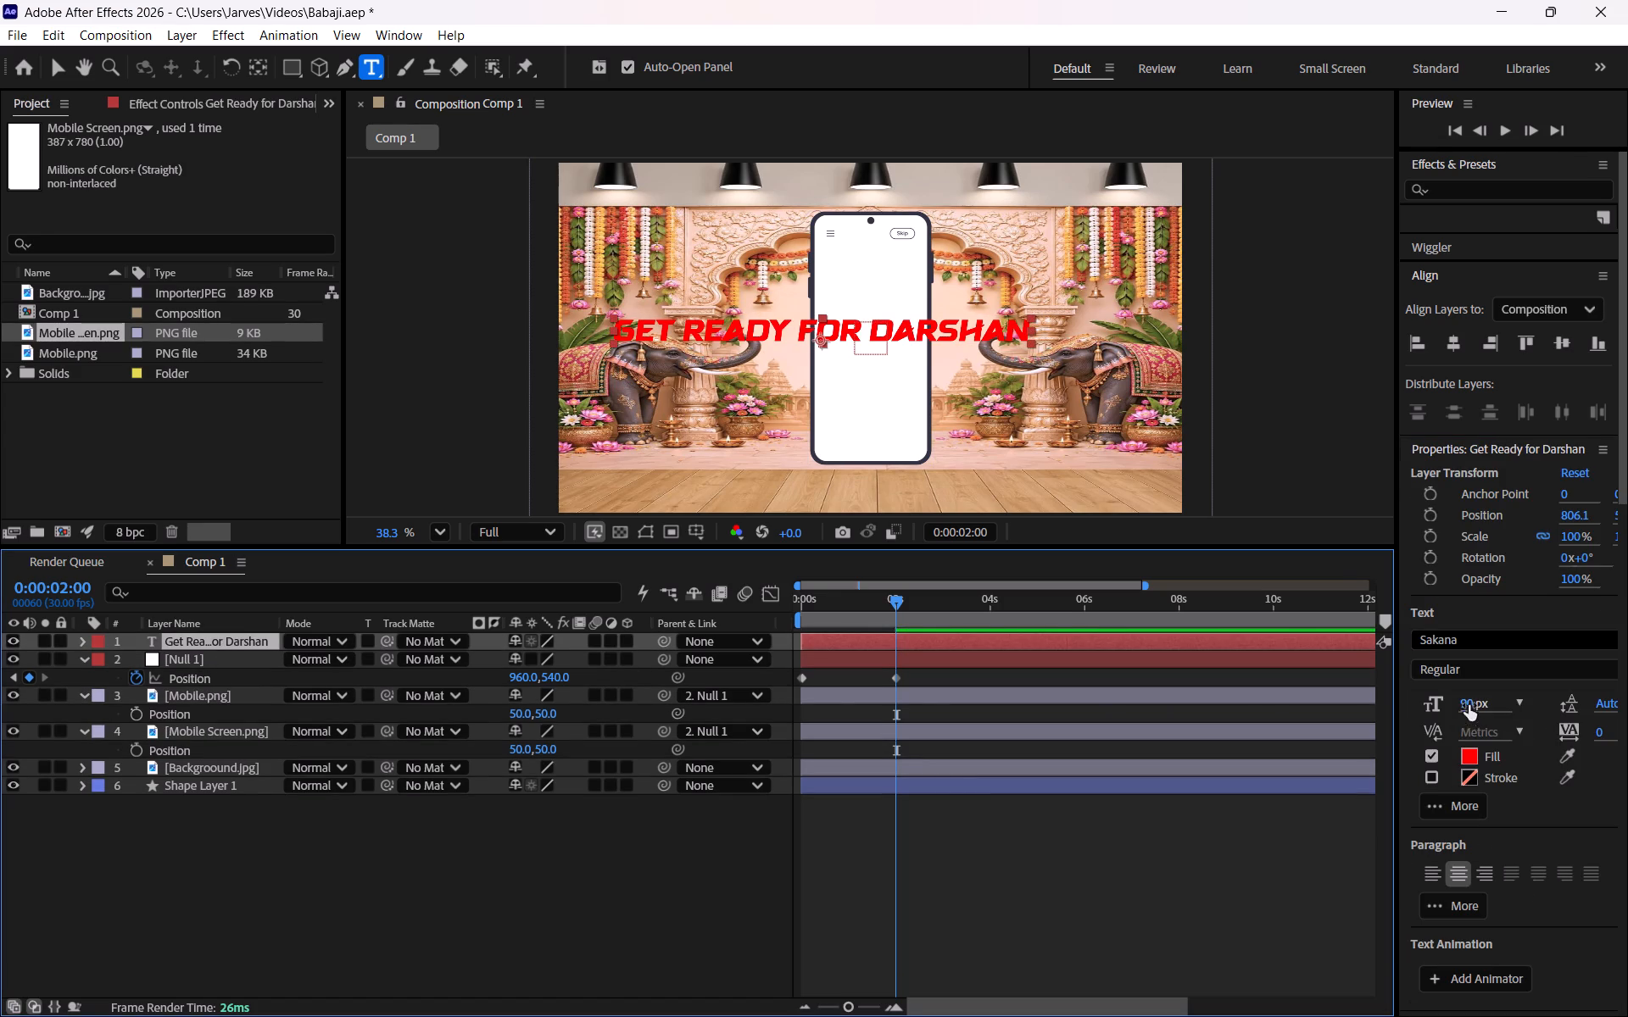
triple_click(794, 327)
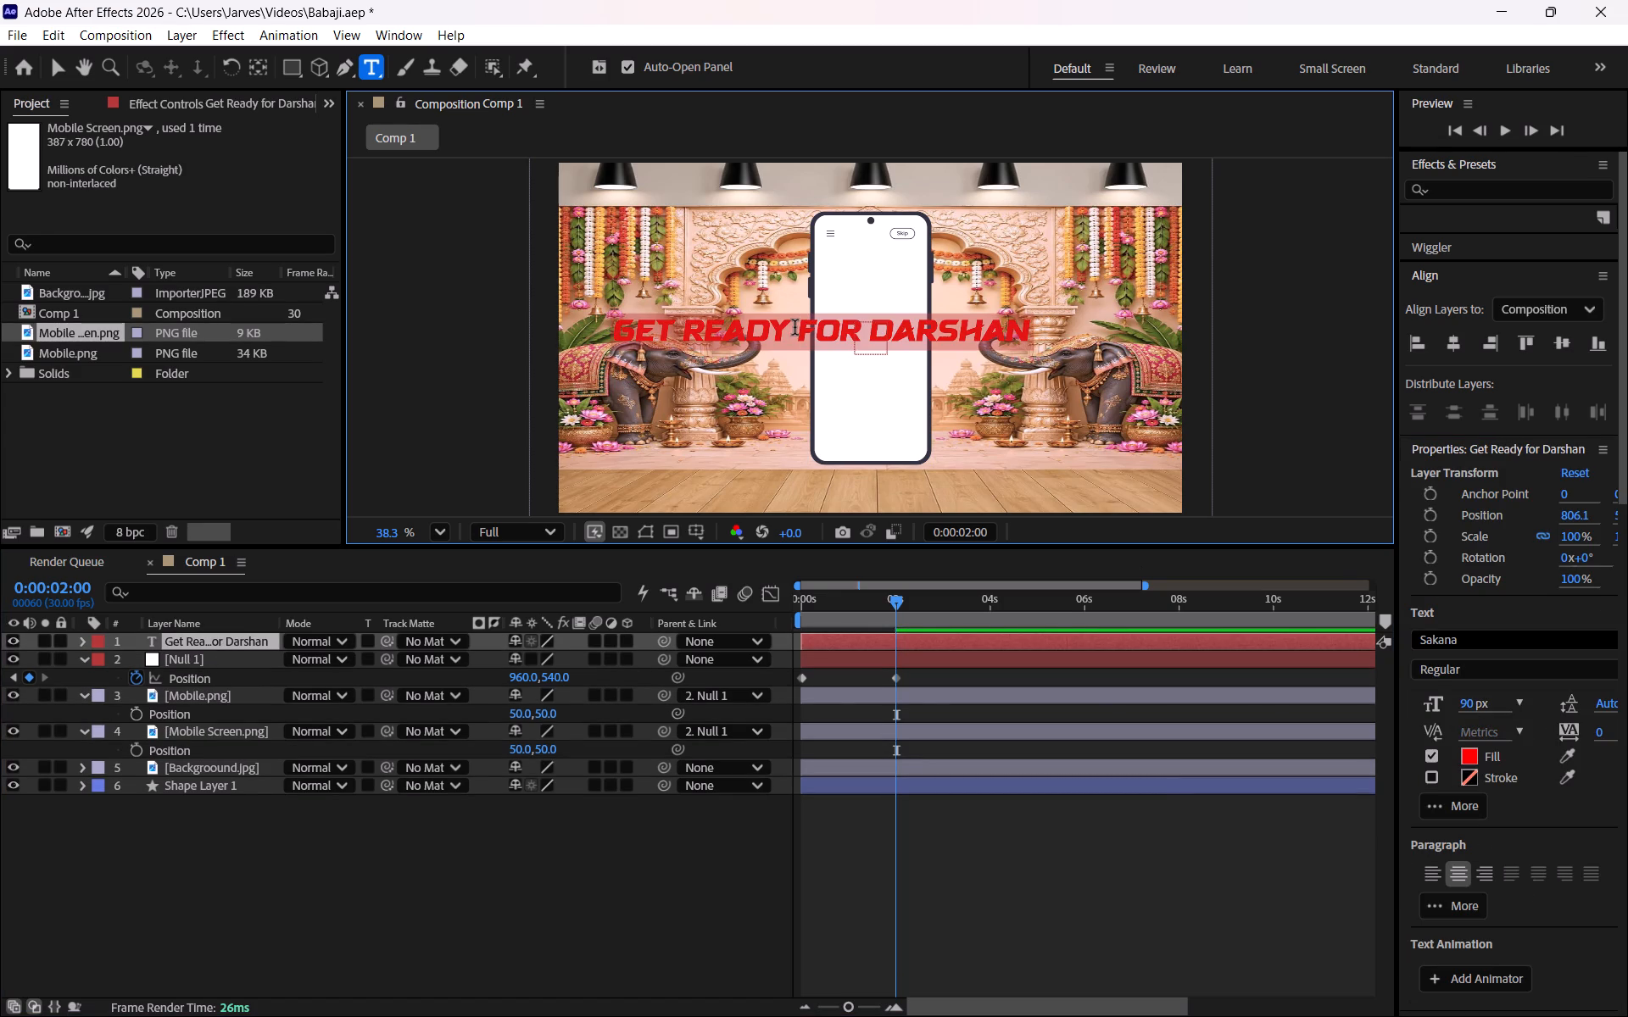
left_click_drag(1475, 703, 1436, 707)
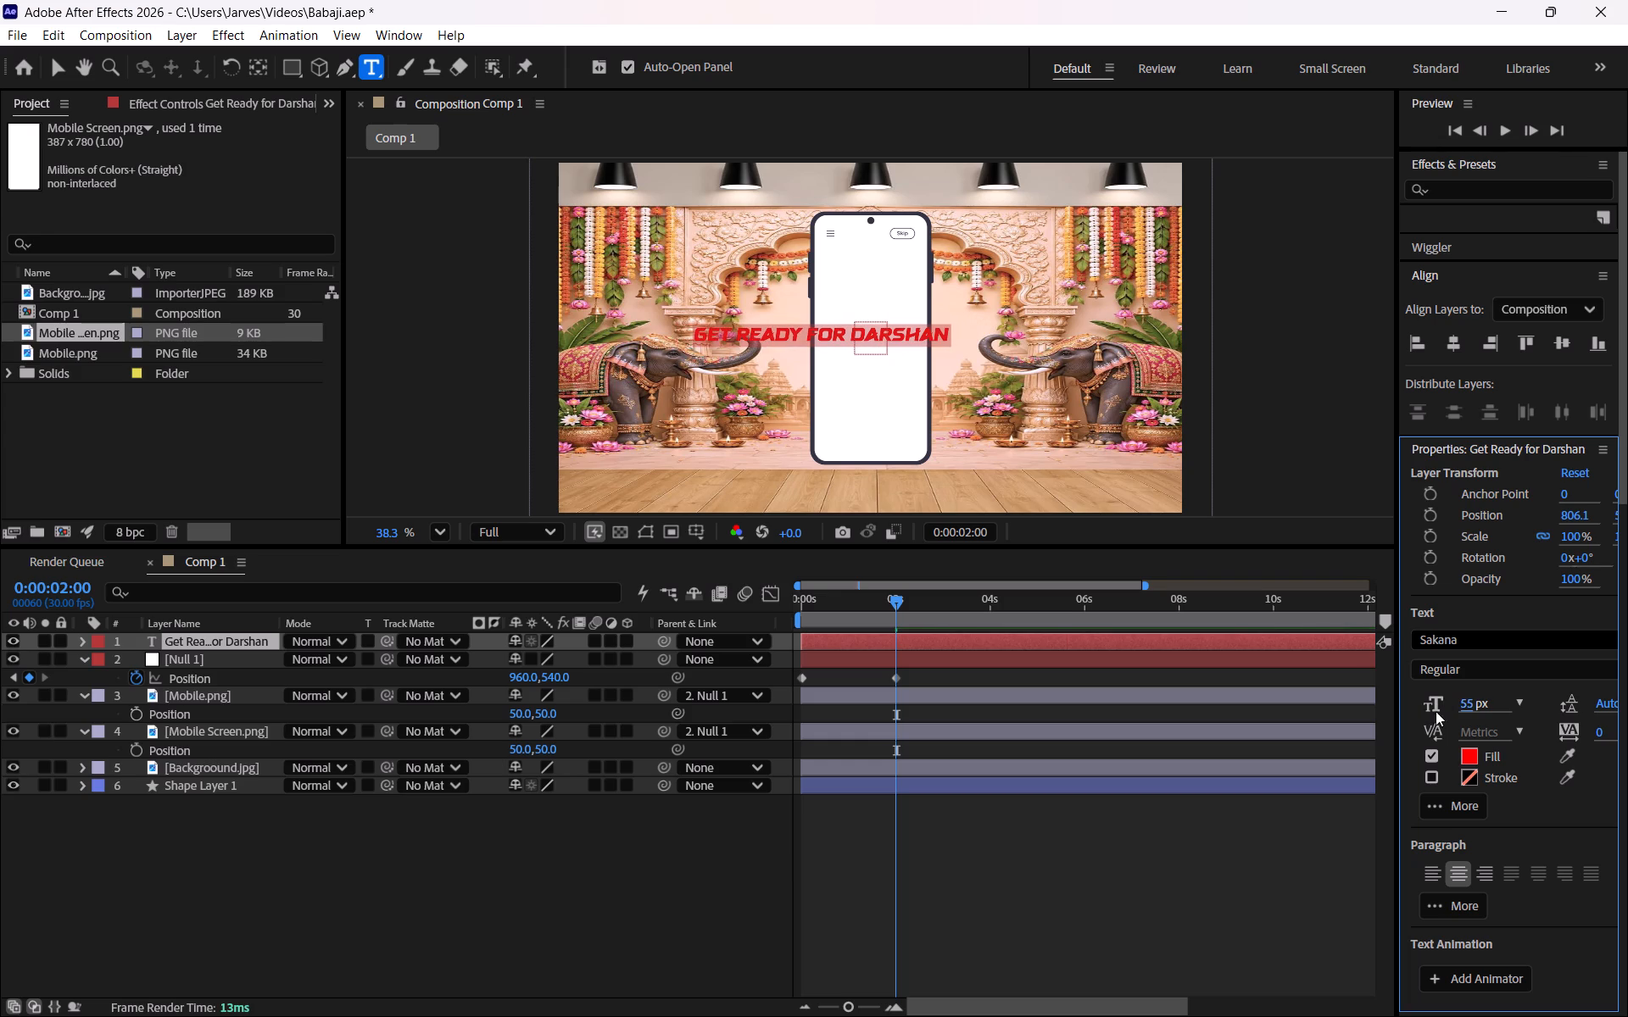
Break the text into three lines: "Get Ready", "for" and "Darshan".
left_click(804, 333)
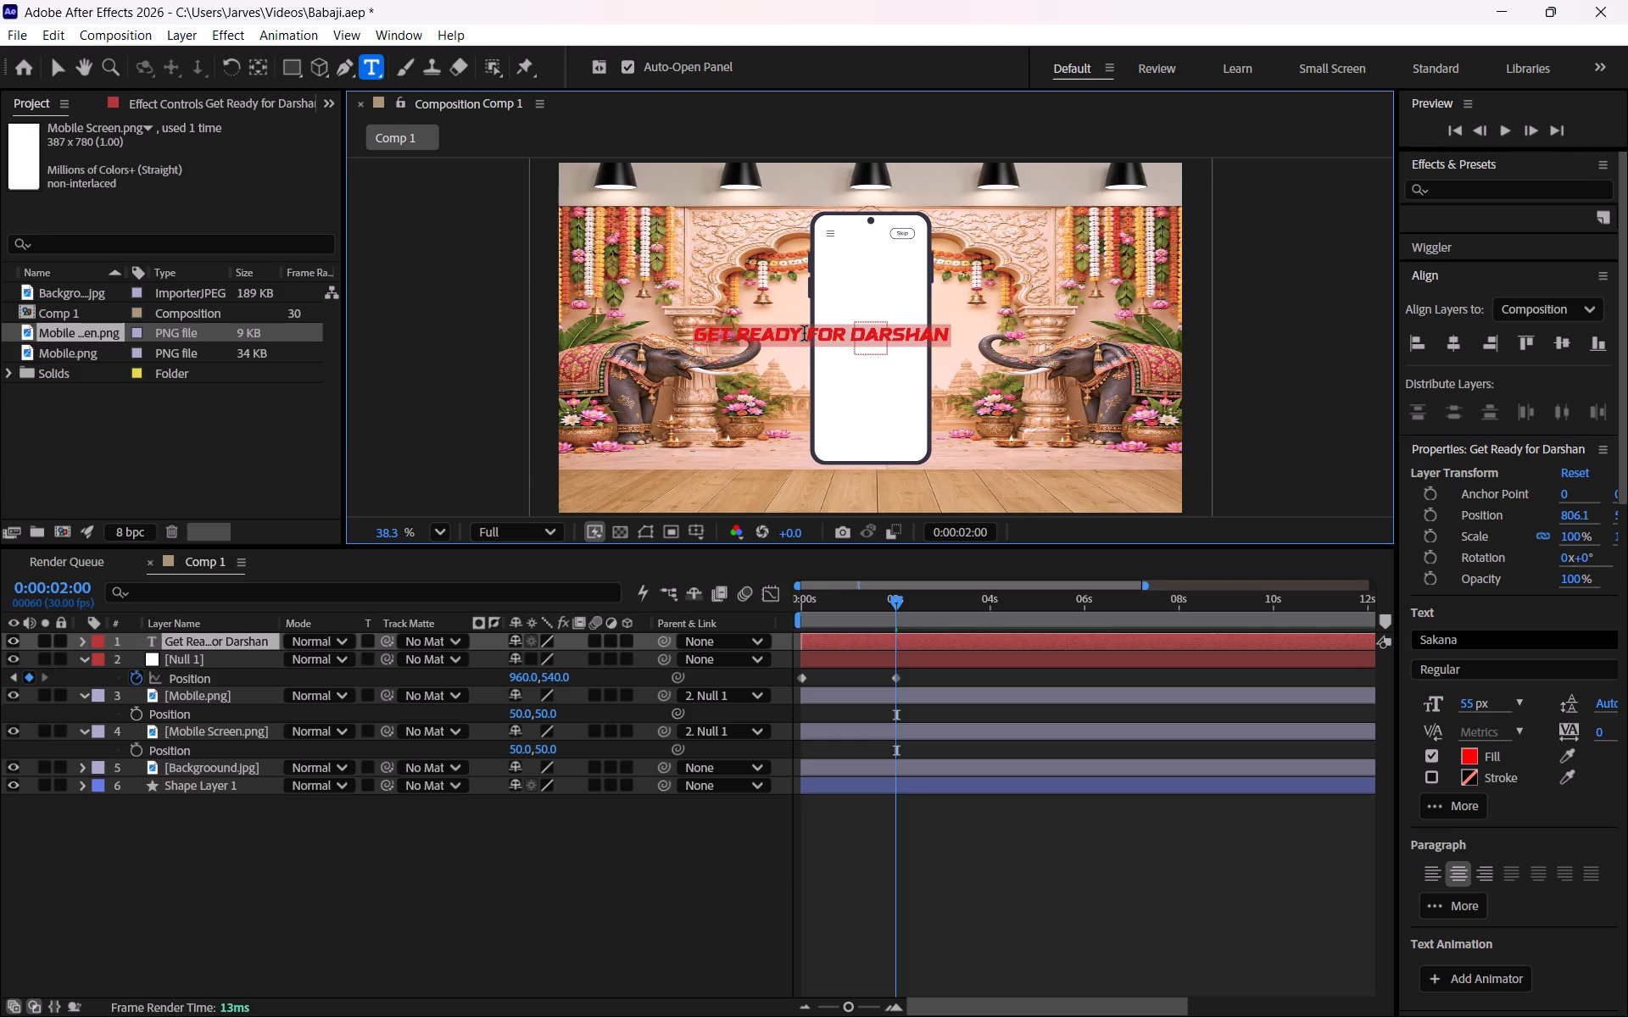
key("Return")
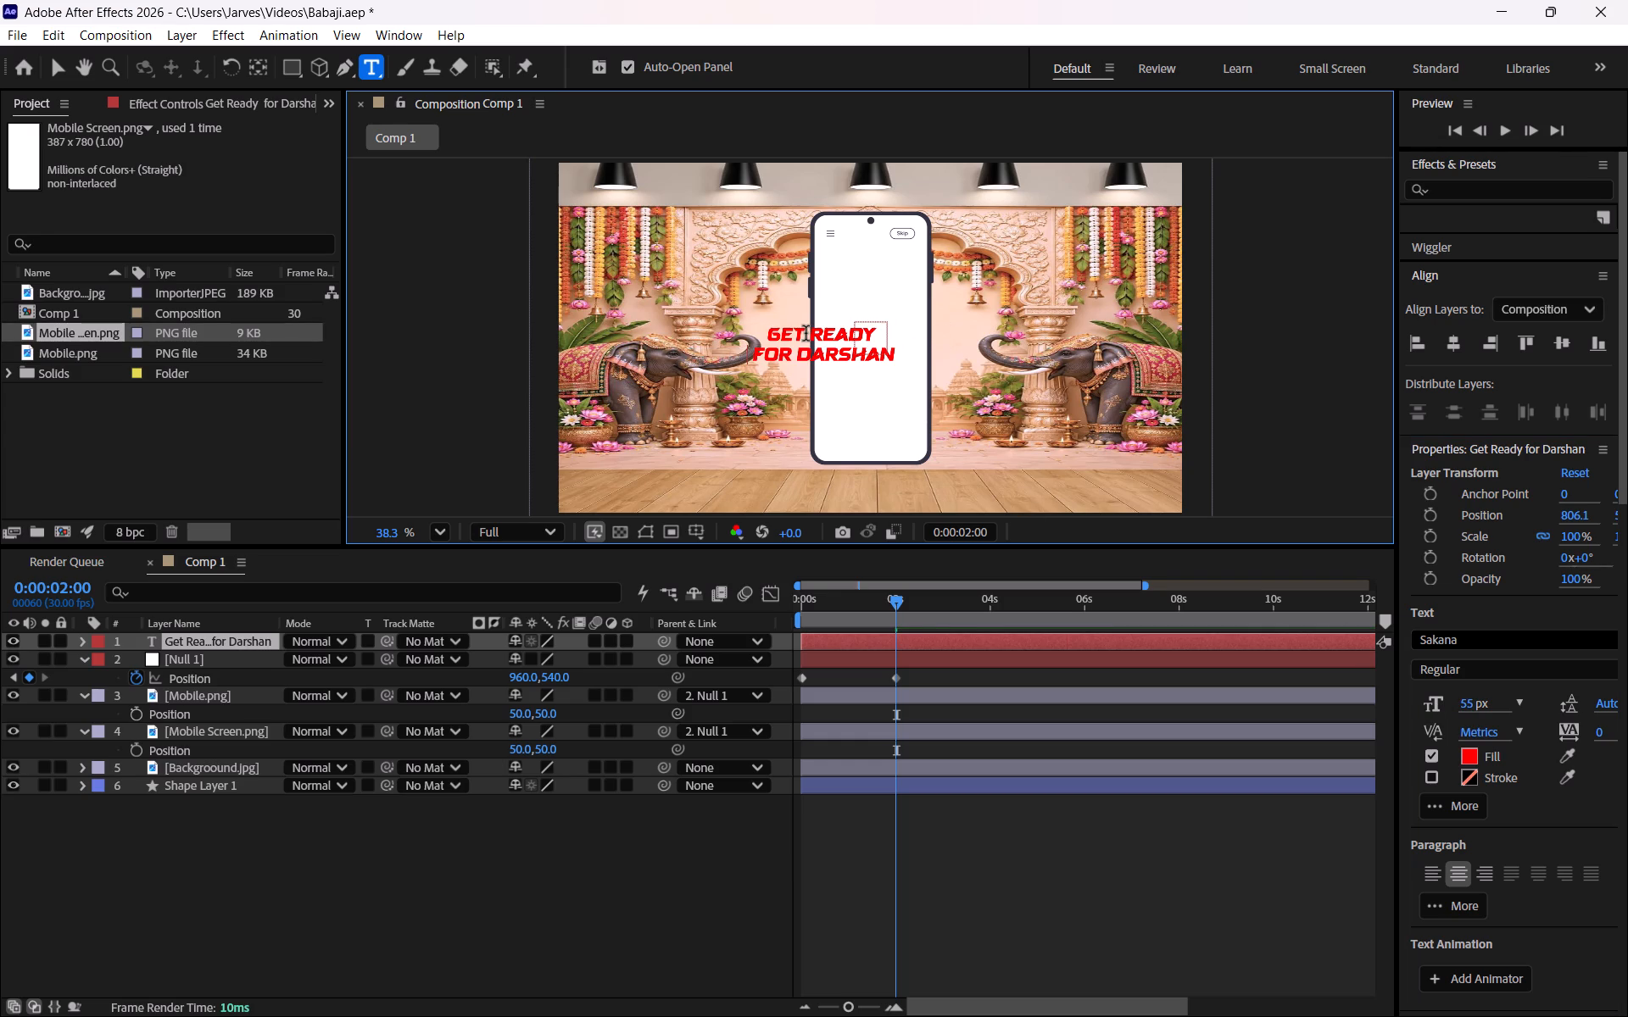
key("Down")
key("Left")
key("Left")
key("Left")
key("Left")
key("Left")
key("Left")
key("Left")
key("Left")
key("Left")
key("Left")
key("Left")
key("Left")
key("Left")
key("Left")
key("Right")
key("Right")
key("Down")
key("Left")
key("Left")
key("Left")
key("Left")
key("Left")
key("Left")
key("Left")
key("Left")
key("Right")
key("Return")
Centre the text layer horizontally and vertically in the composition.
left_click(1447, 344)
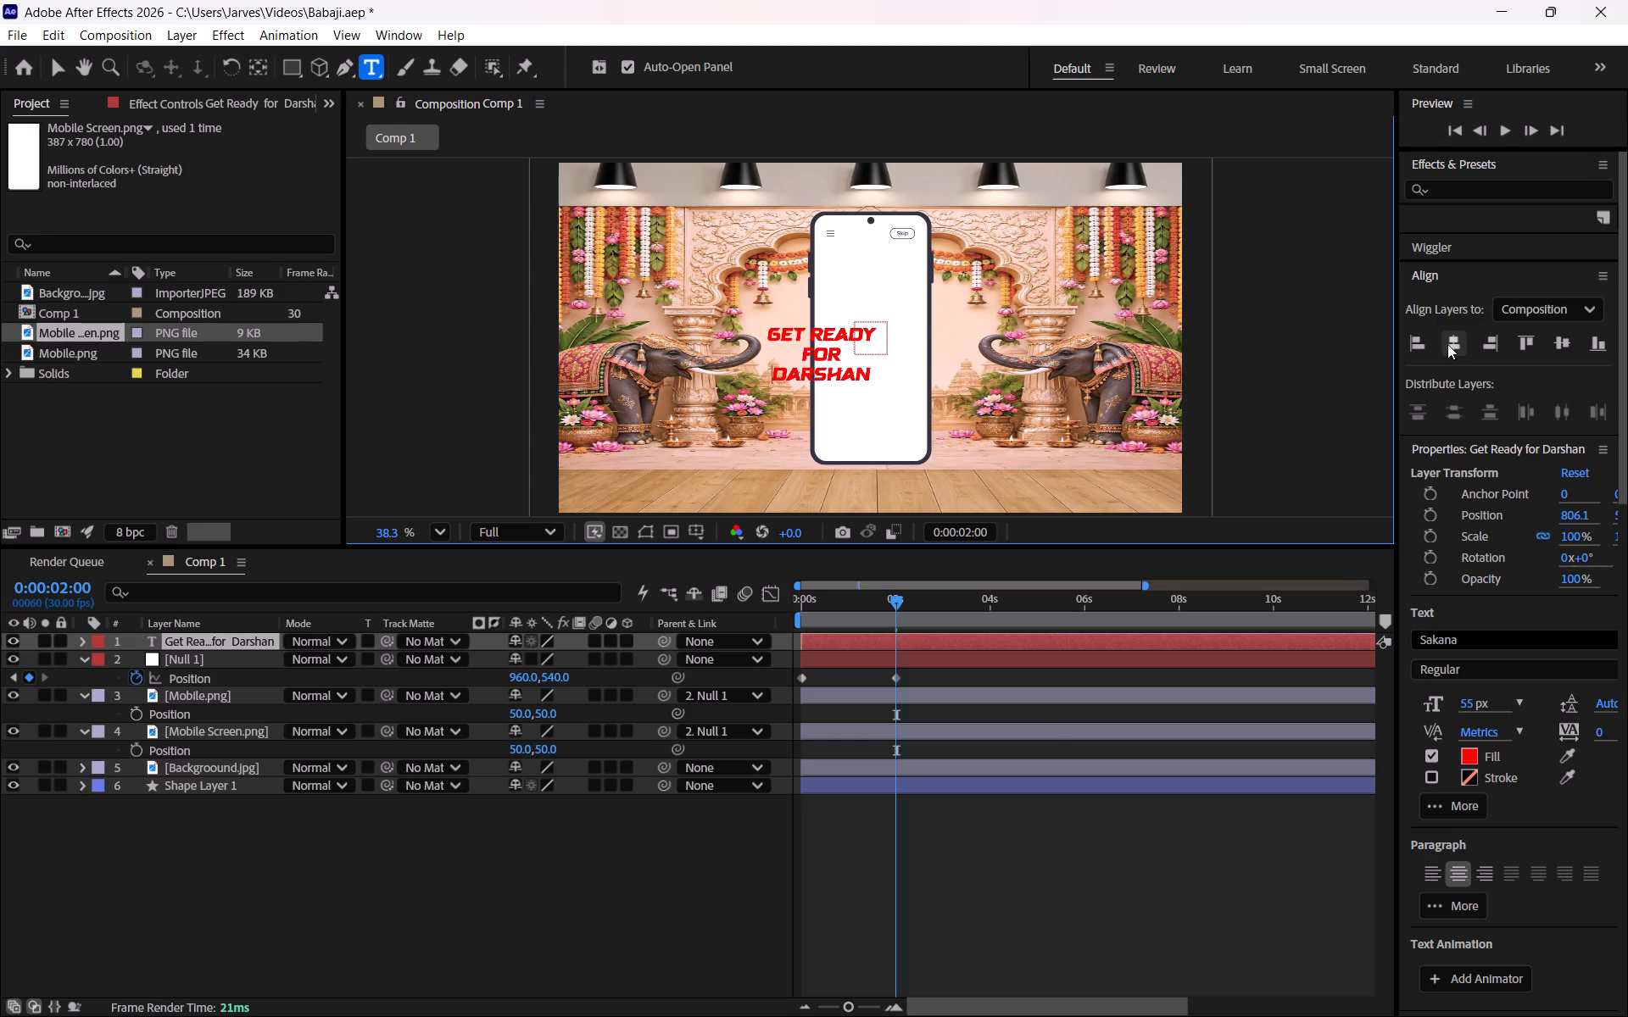
left_click(1552, 346)
left_click(638, 905)
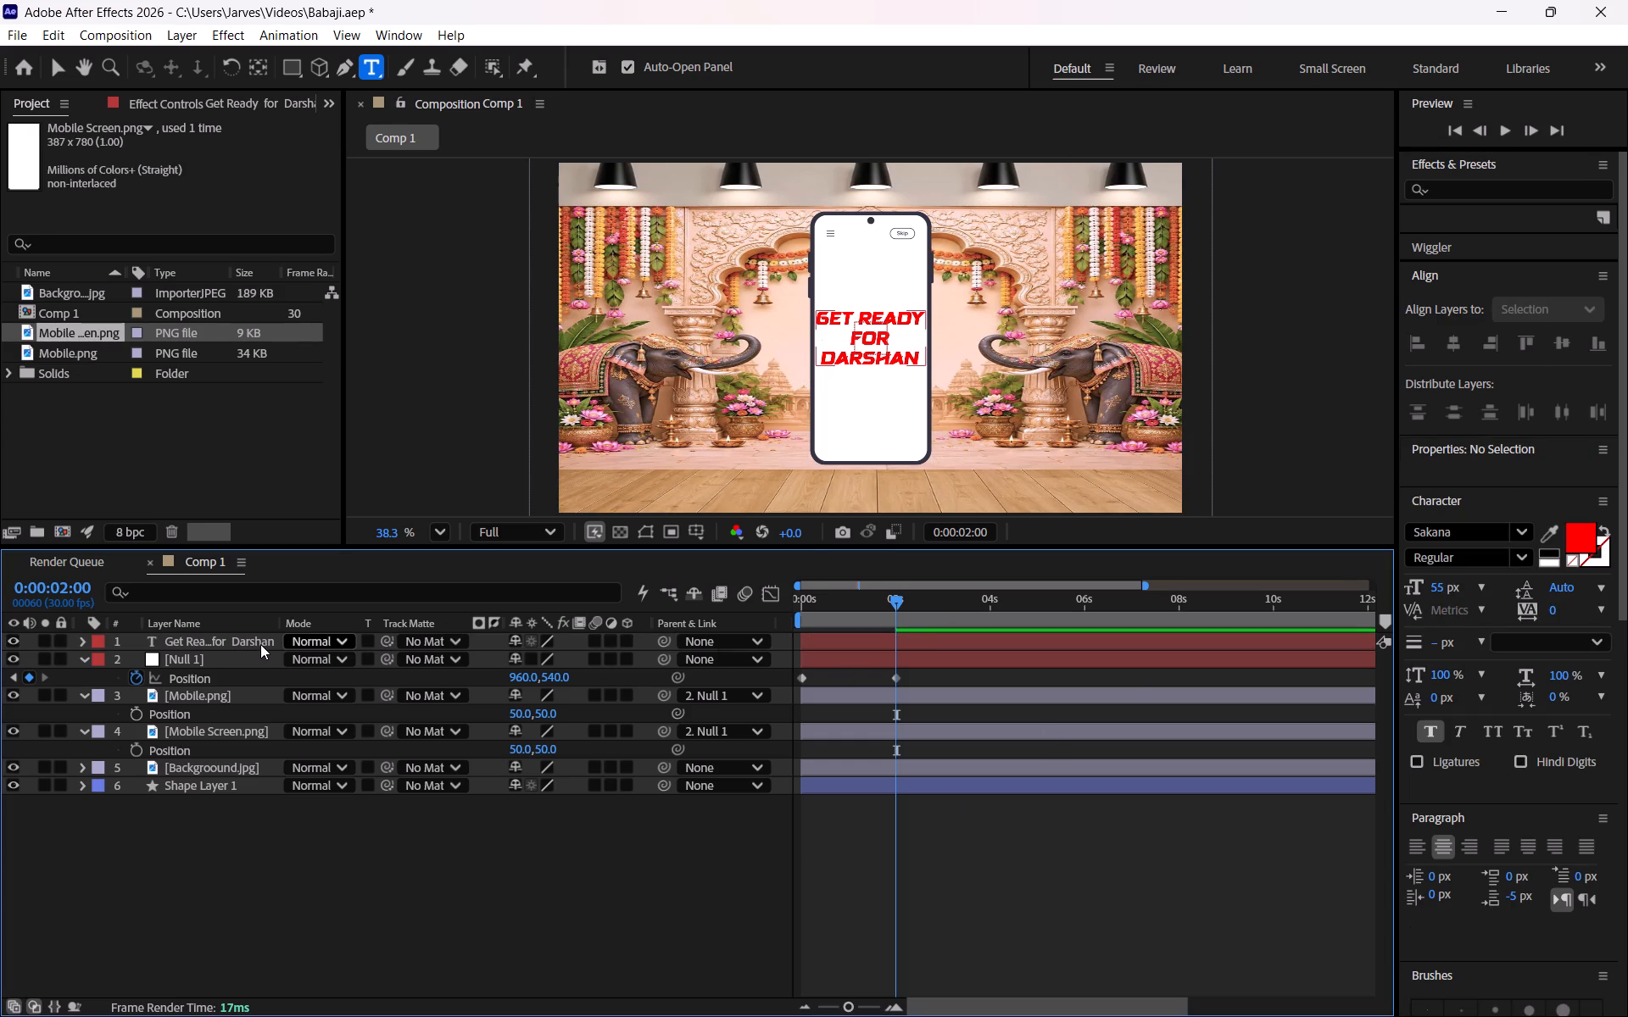
Replace "Get" with "Are You" in the text and put "Ready" on its own line.
left_click(888, 315)
left_click(865, 317)
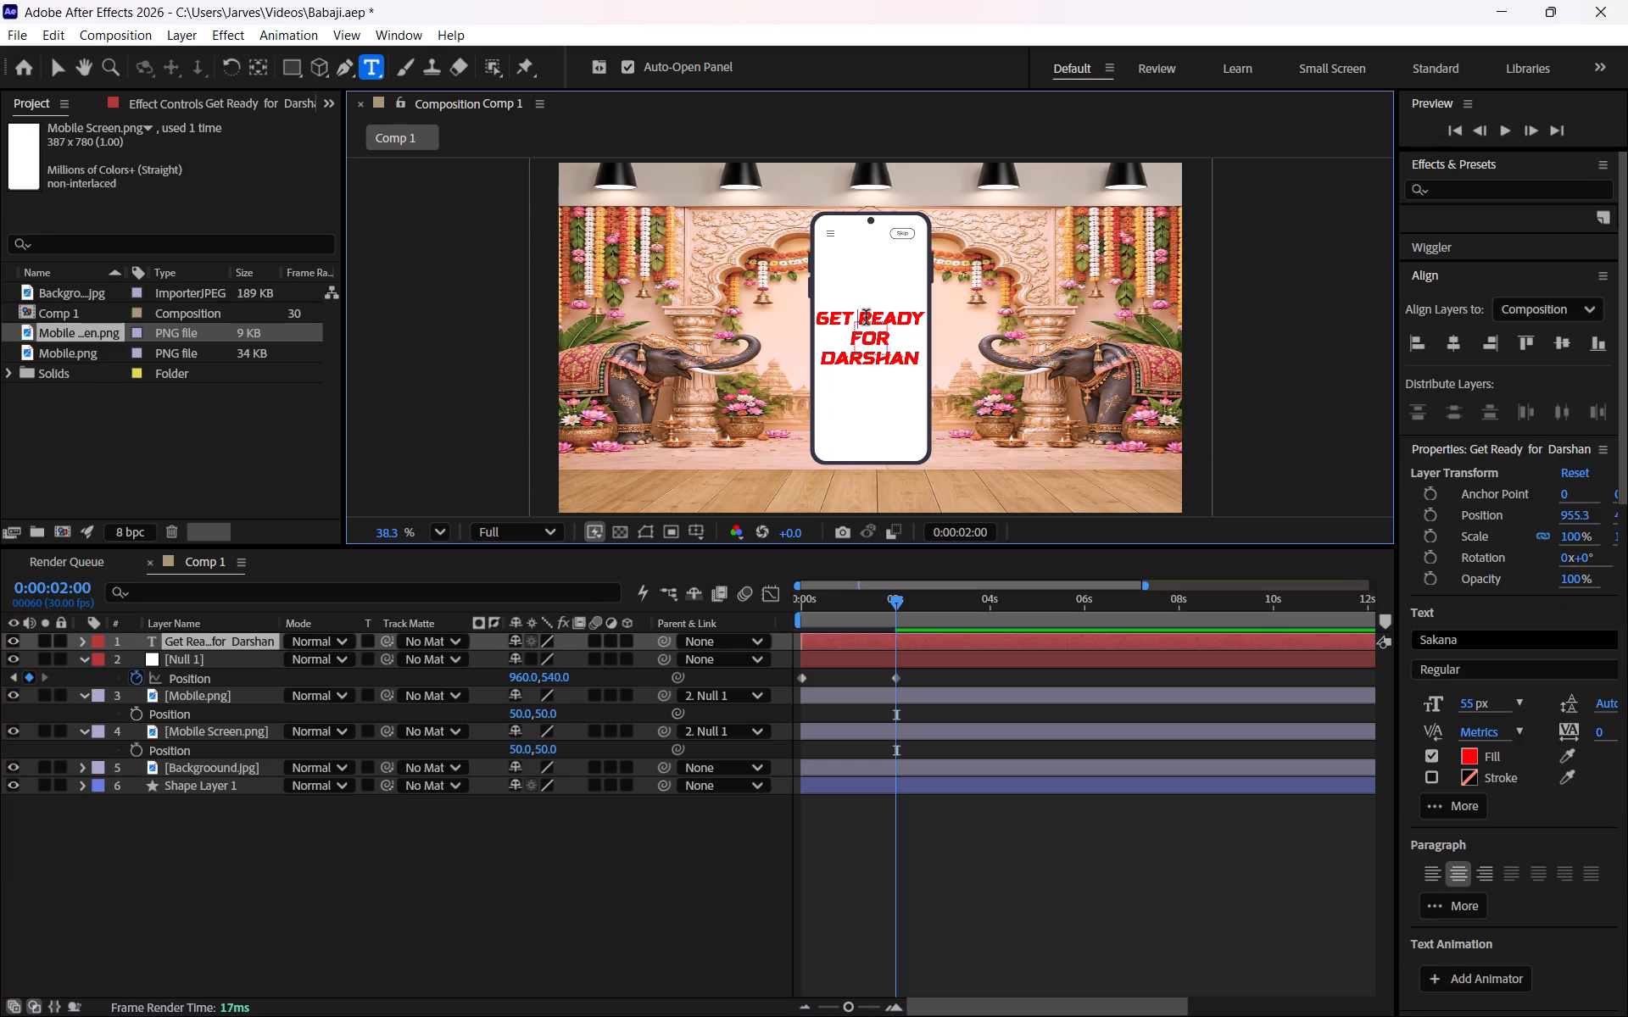
key("BackSpace")
key("BackSpace")
key("BackSpace")
key("BackSpace")
type("Are You")
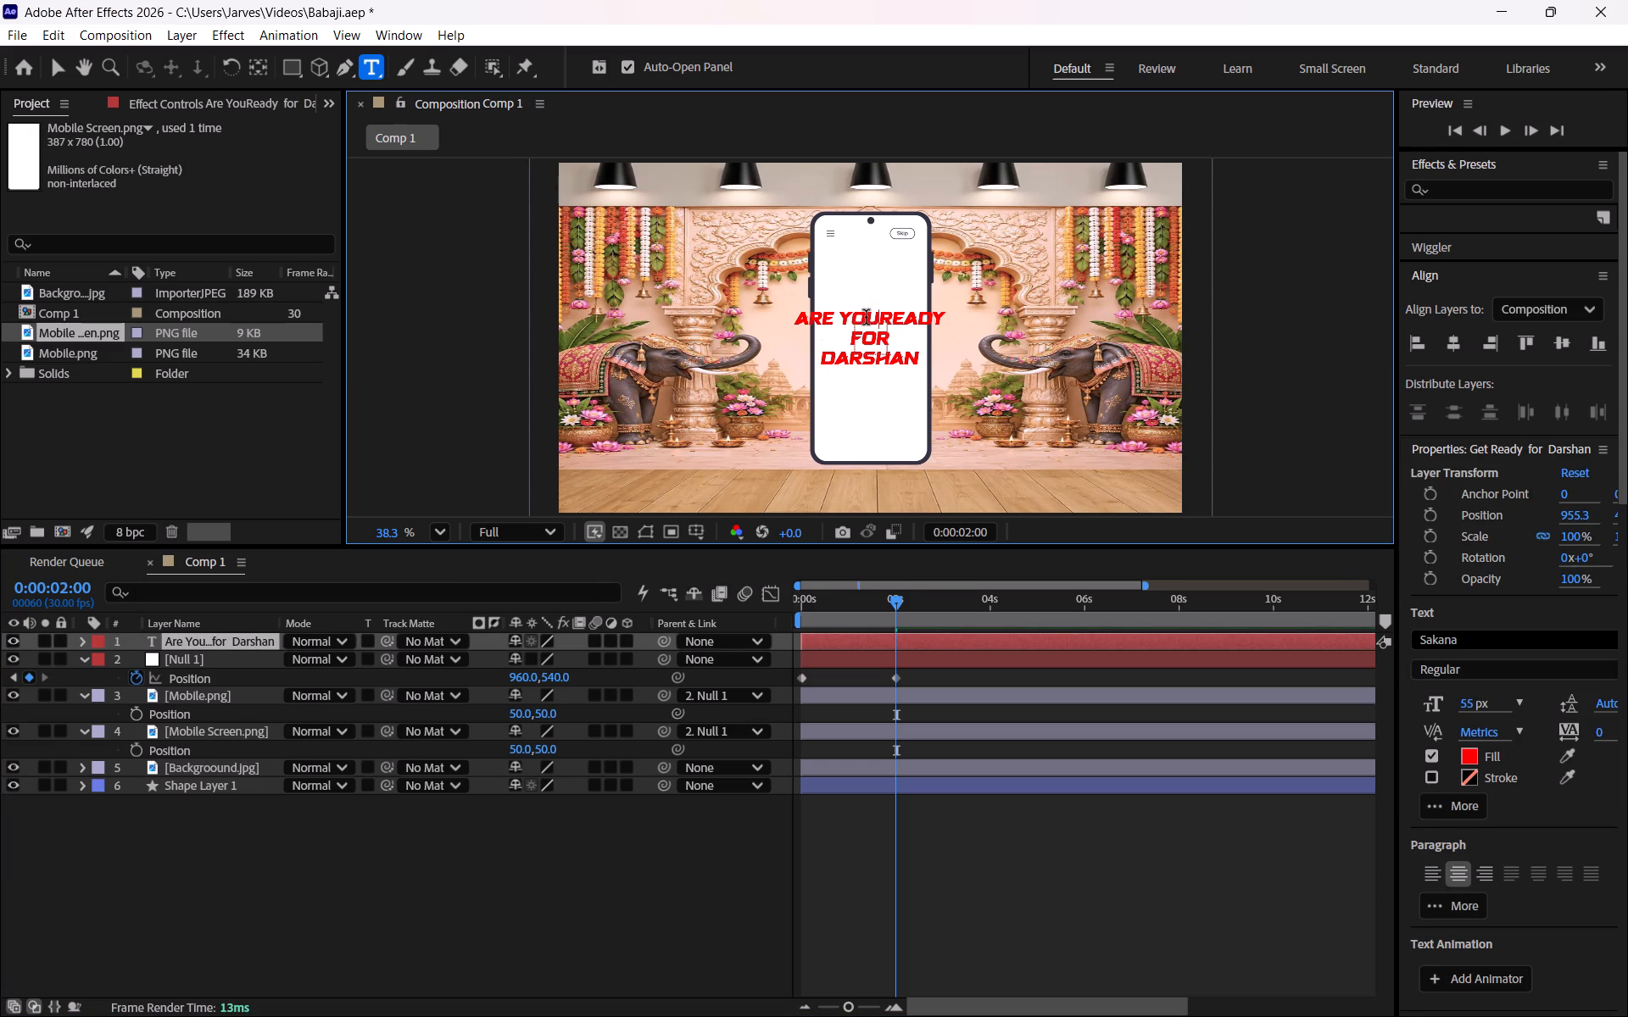
key("Return")
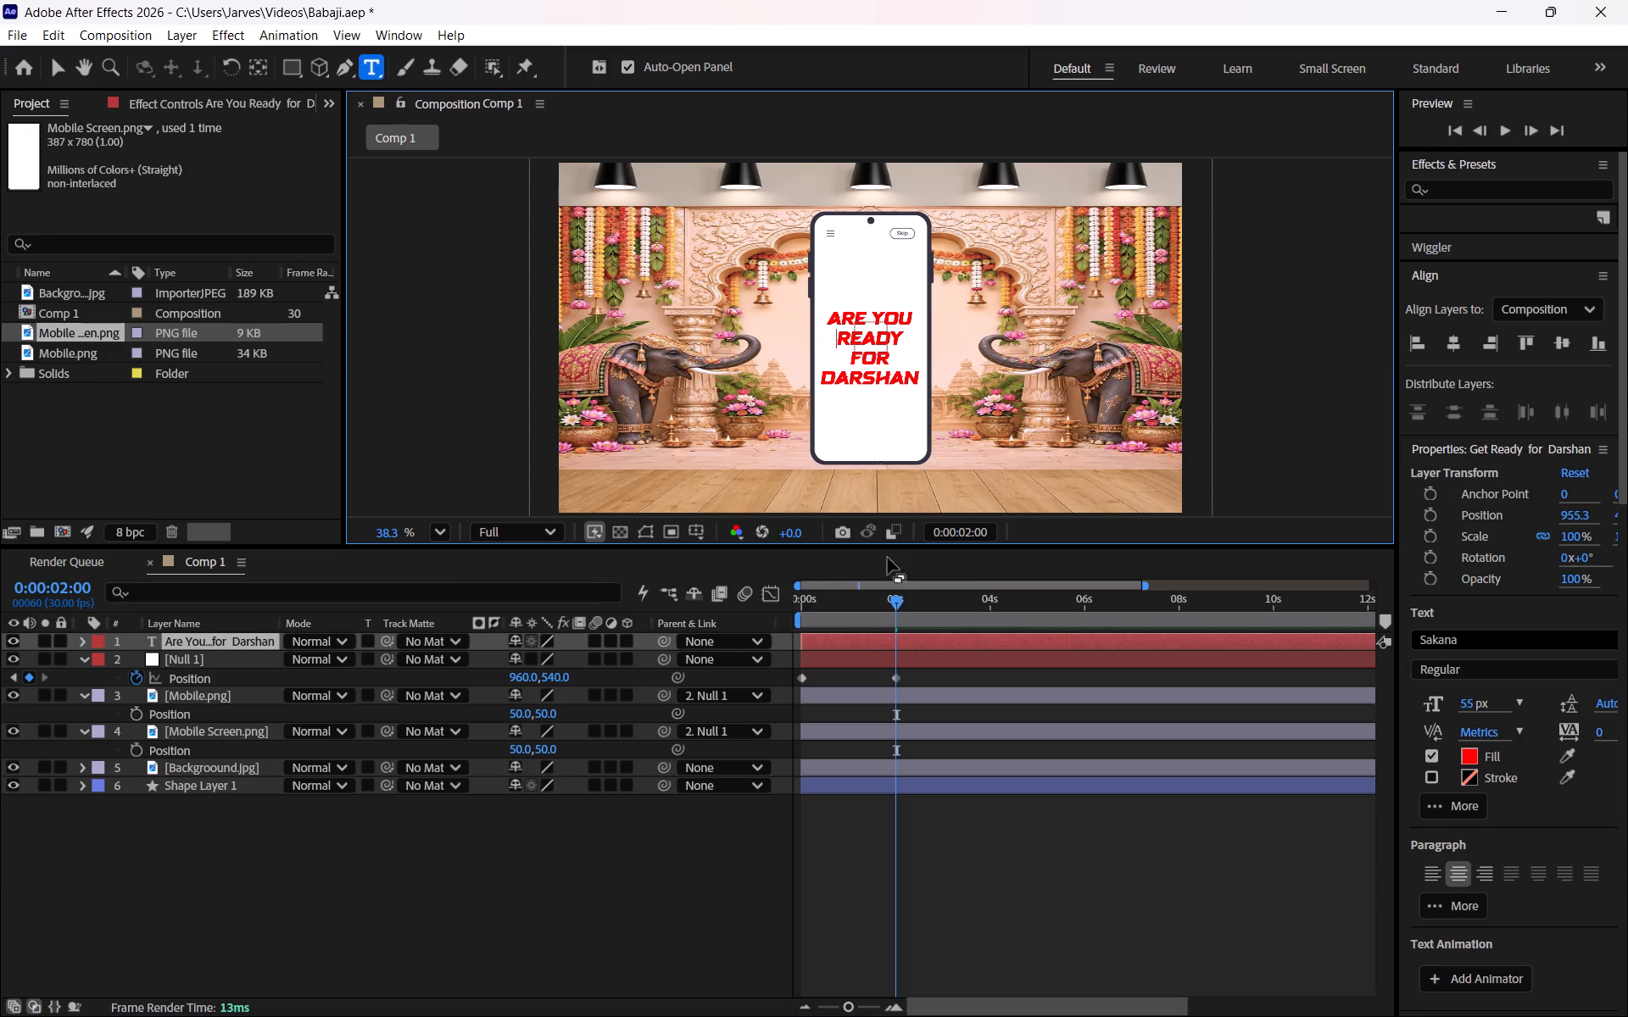
left_click(715, 869)
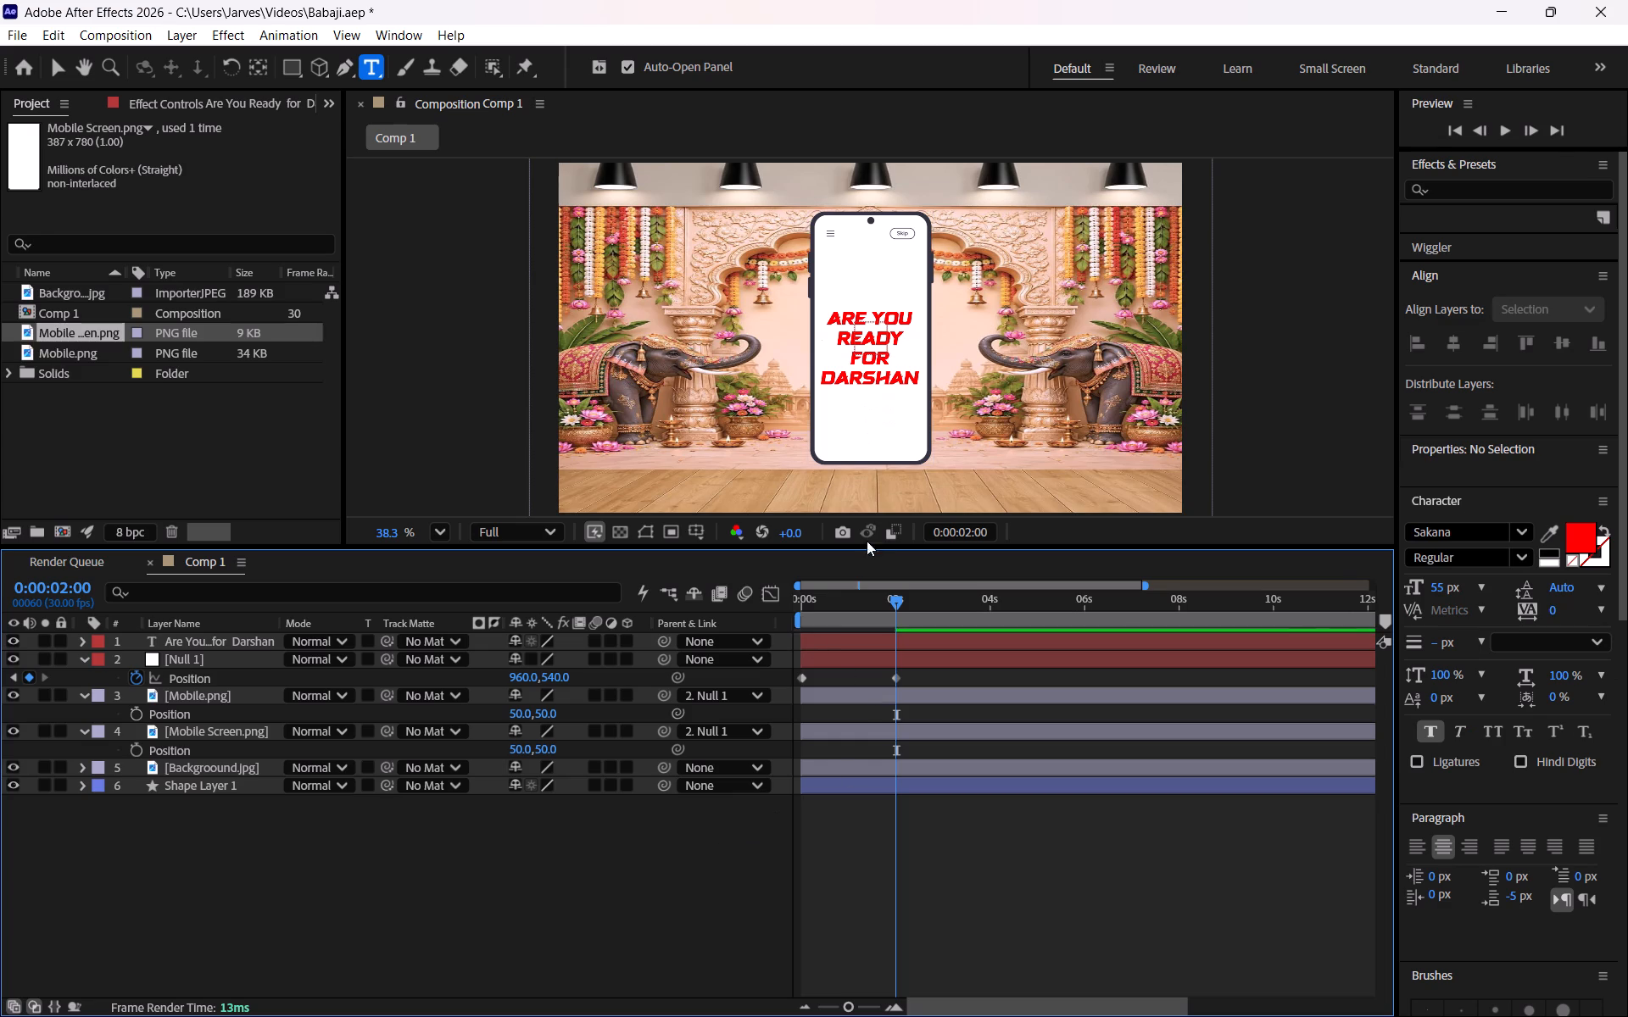
Scrub through the first two seconds to compare the text's timing with the phone's slide-up.
left_click_drag(895, 598, 813, 598)
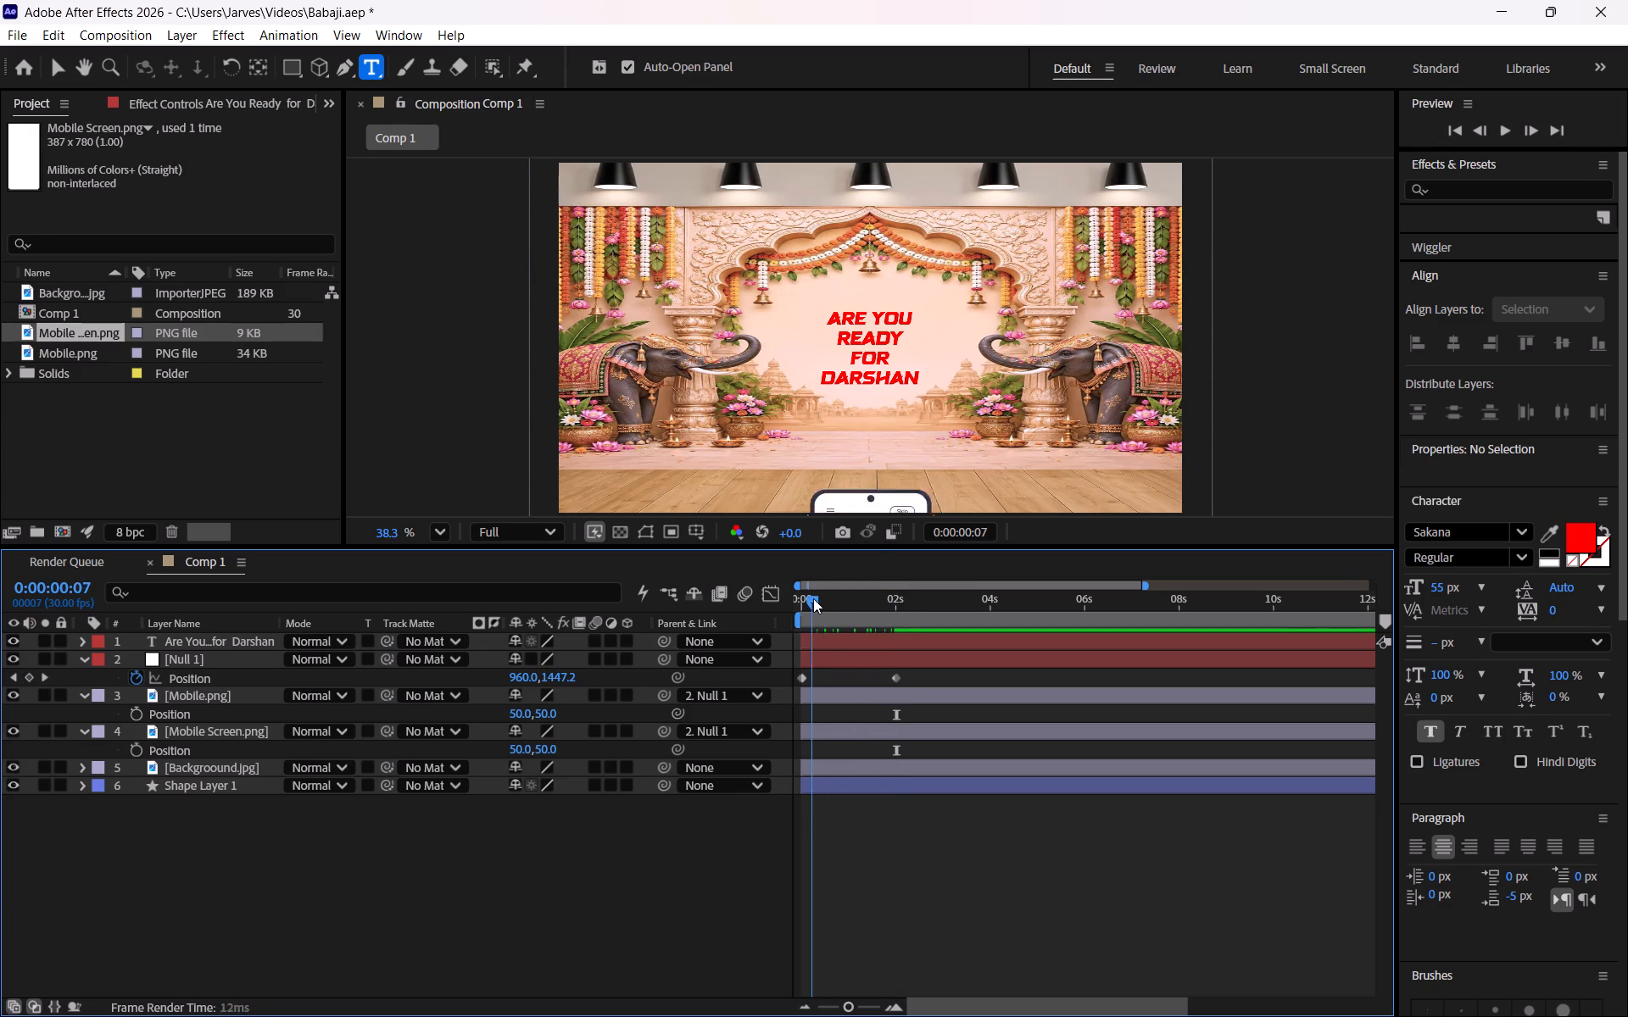
left_click_drag(813, 598, 896, 592)
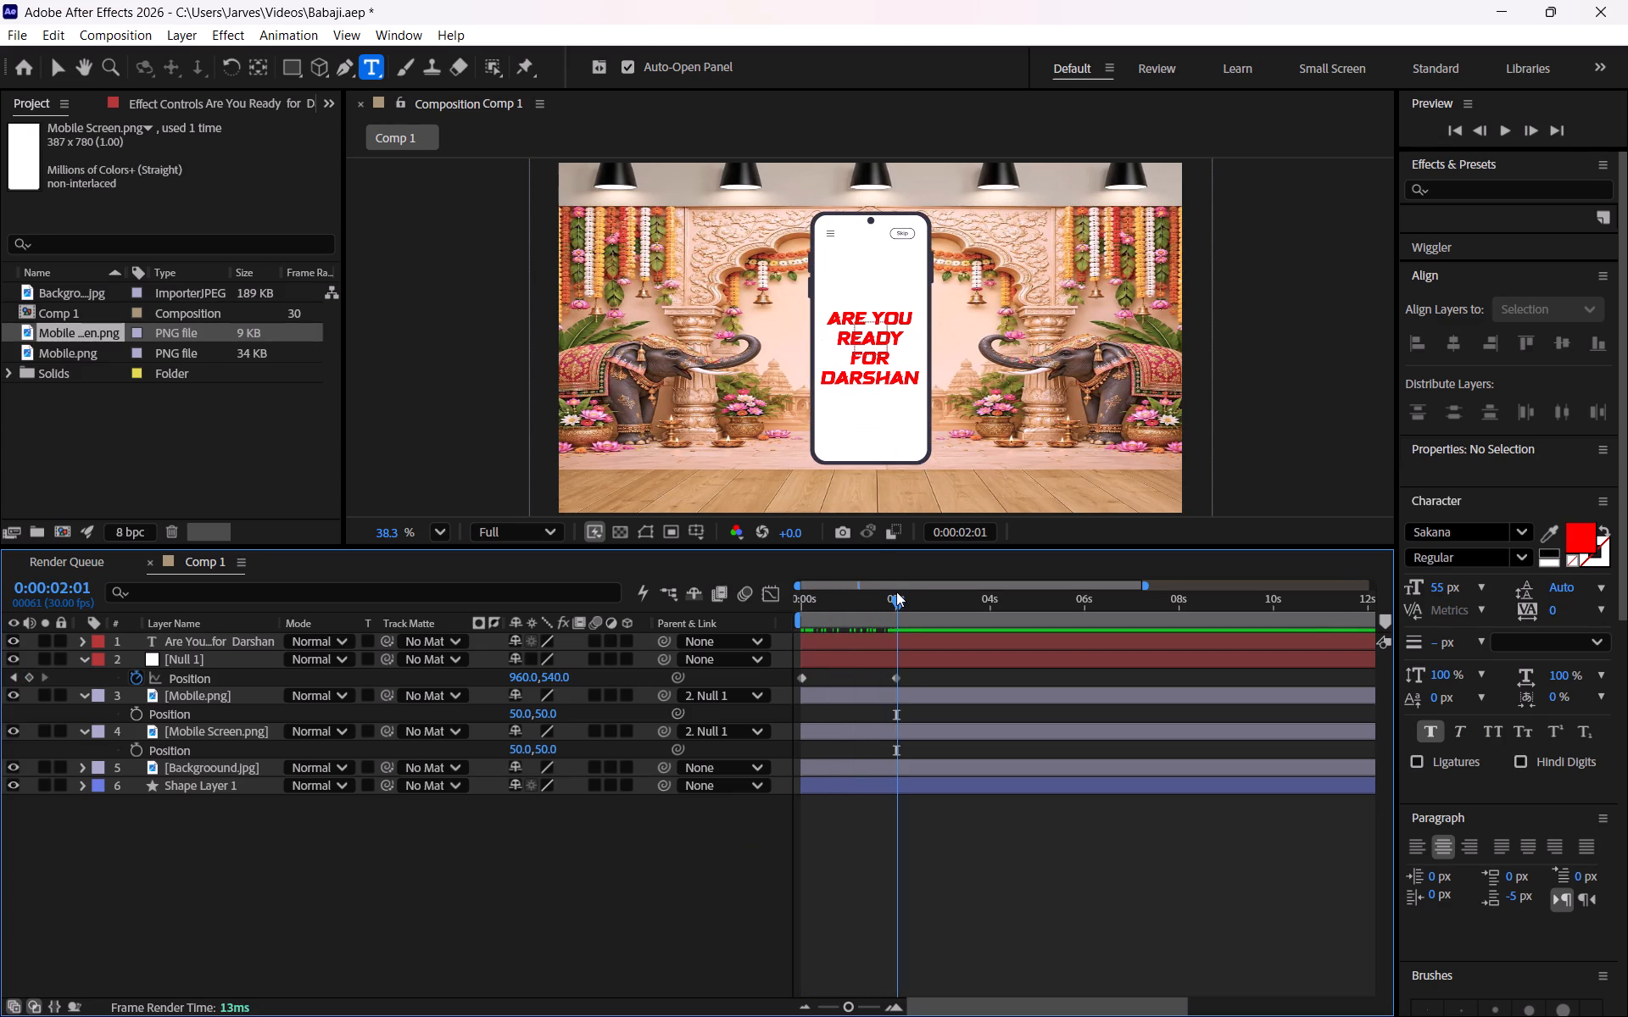
left_click_drag(896, 592, 892, 591)
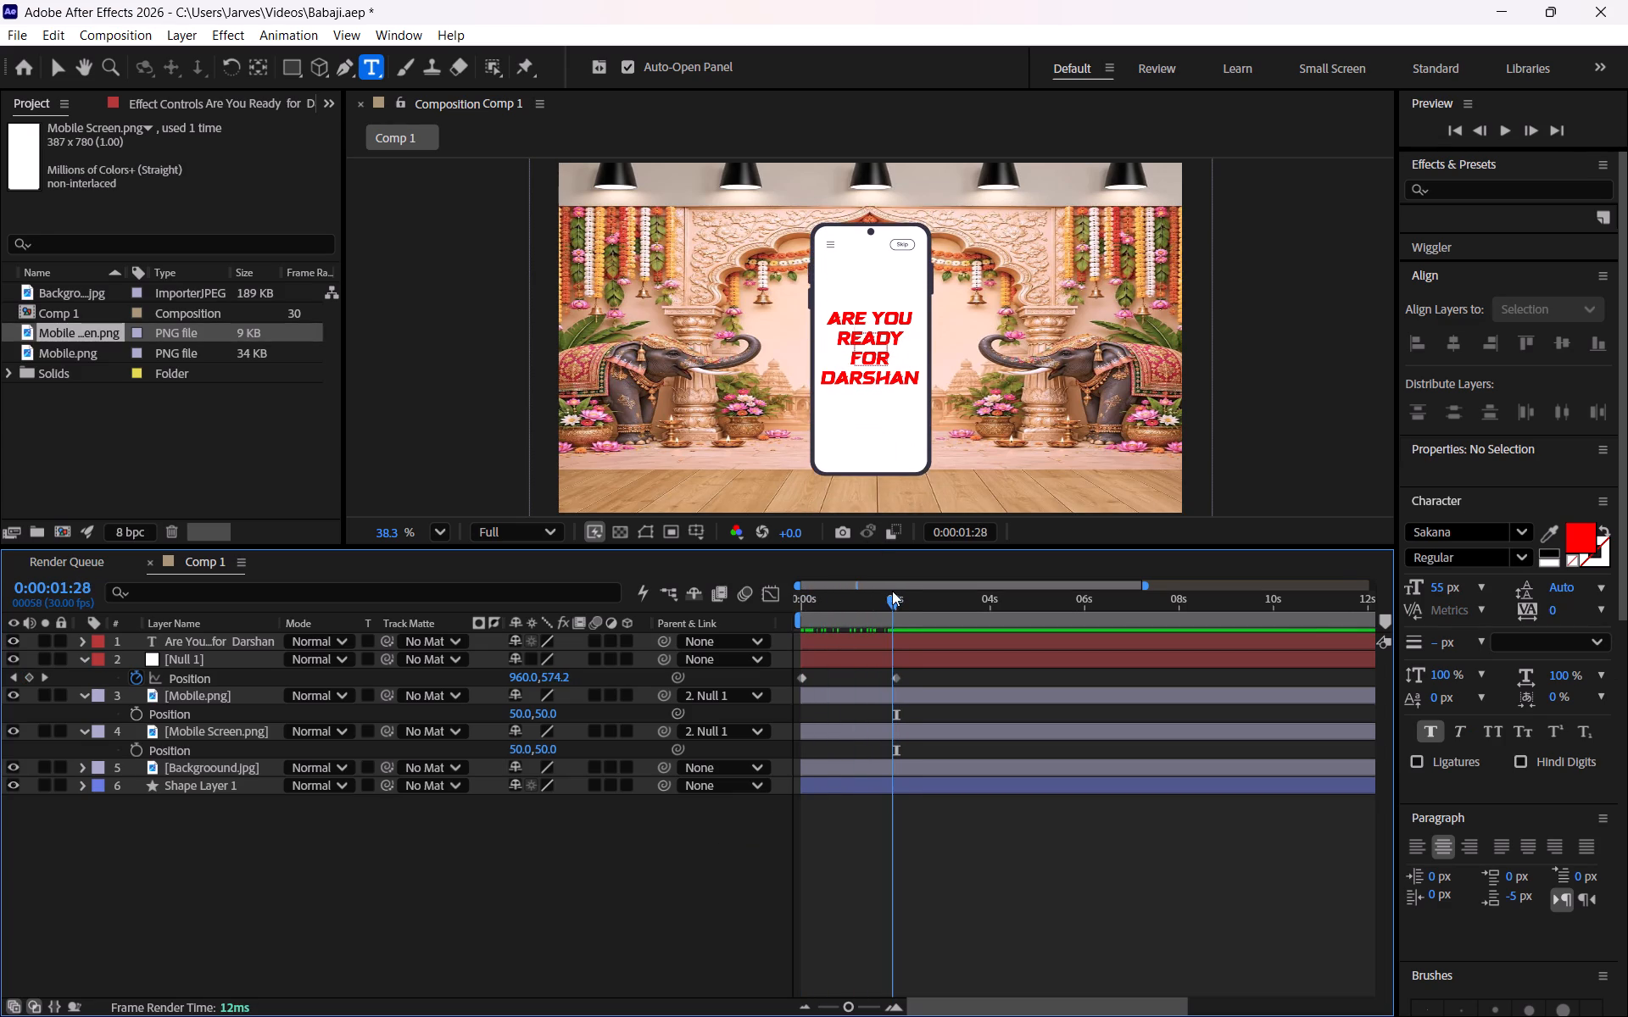
left_click_drag(892, 591, 889, 591)
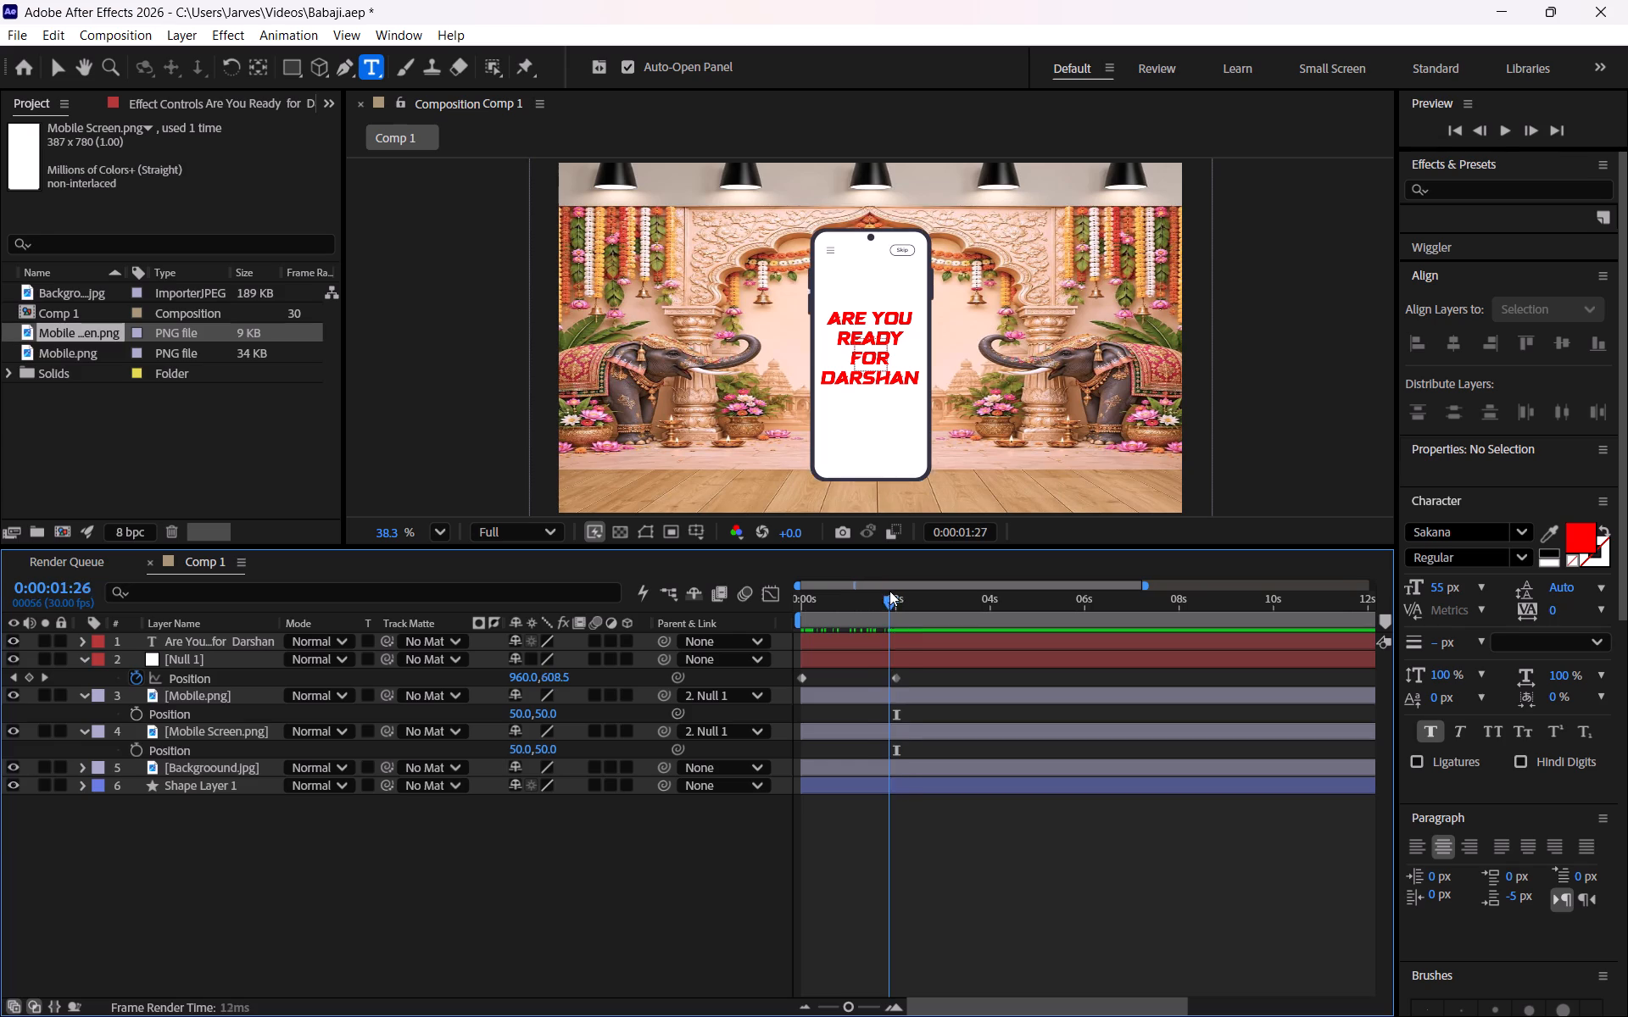
left_click_drag(889, 591, 897, 591)
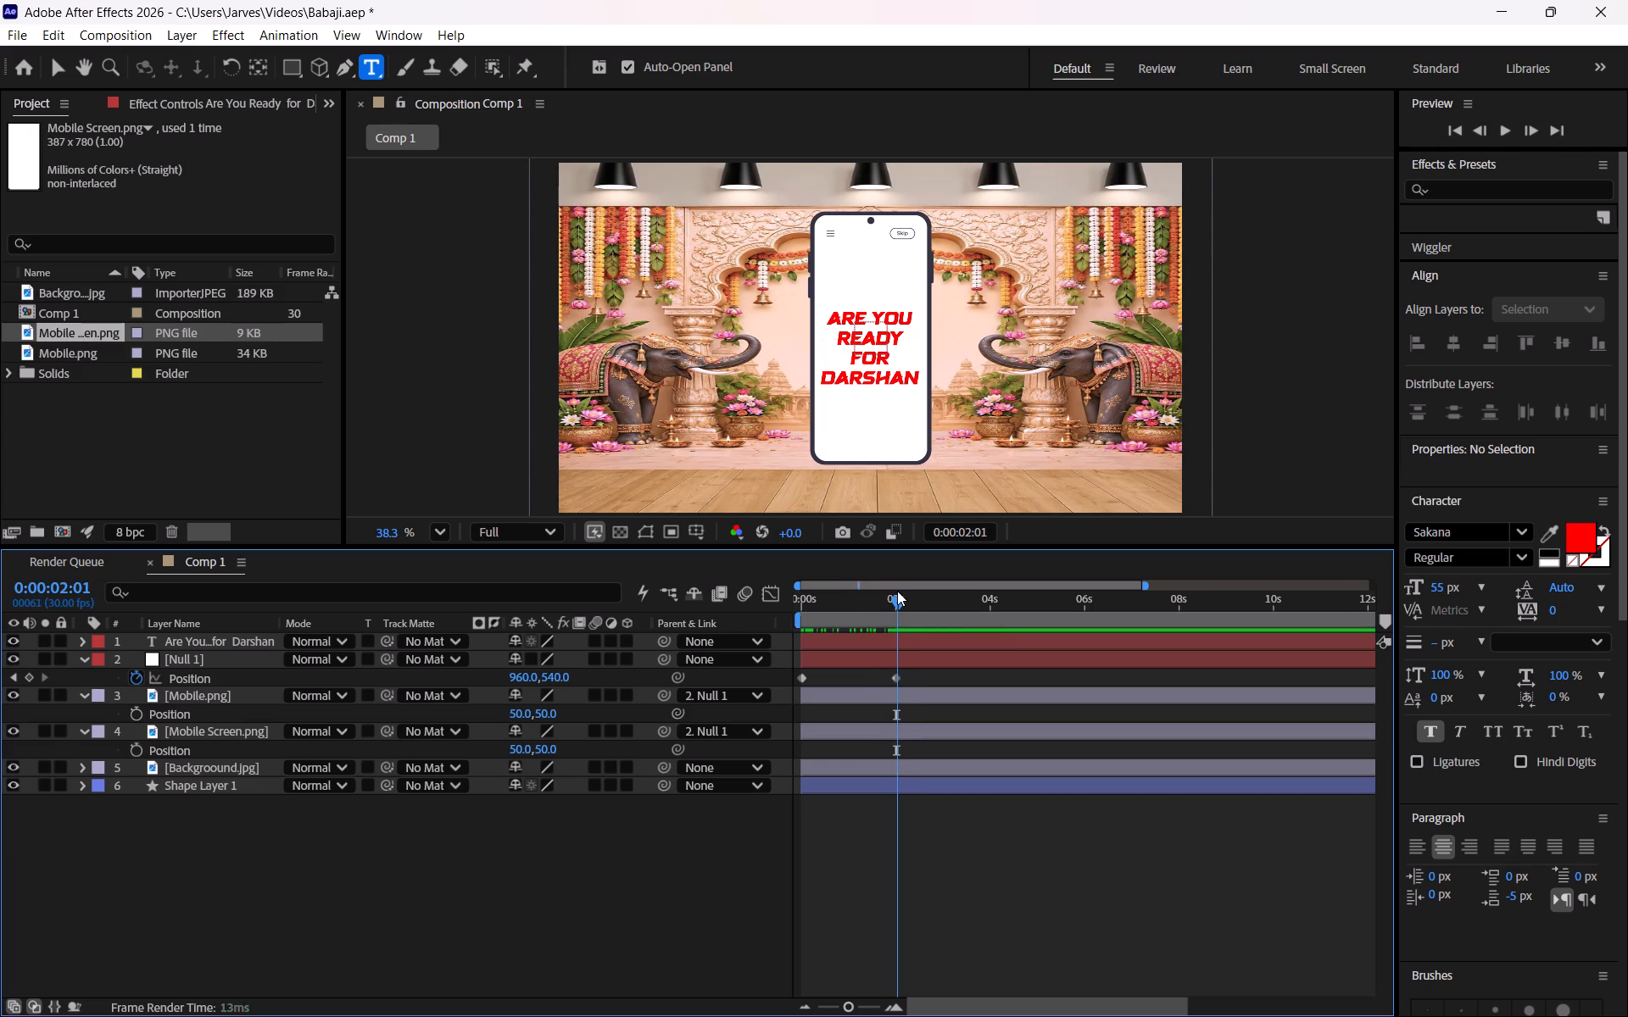
left_click_drag(897, 591, 895, 591)
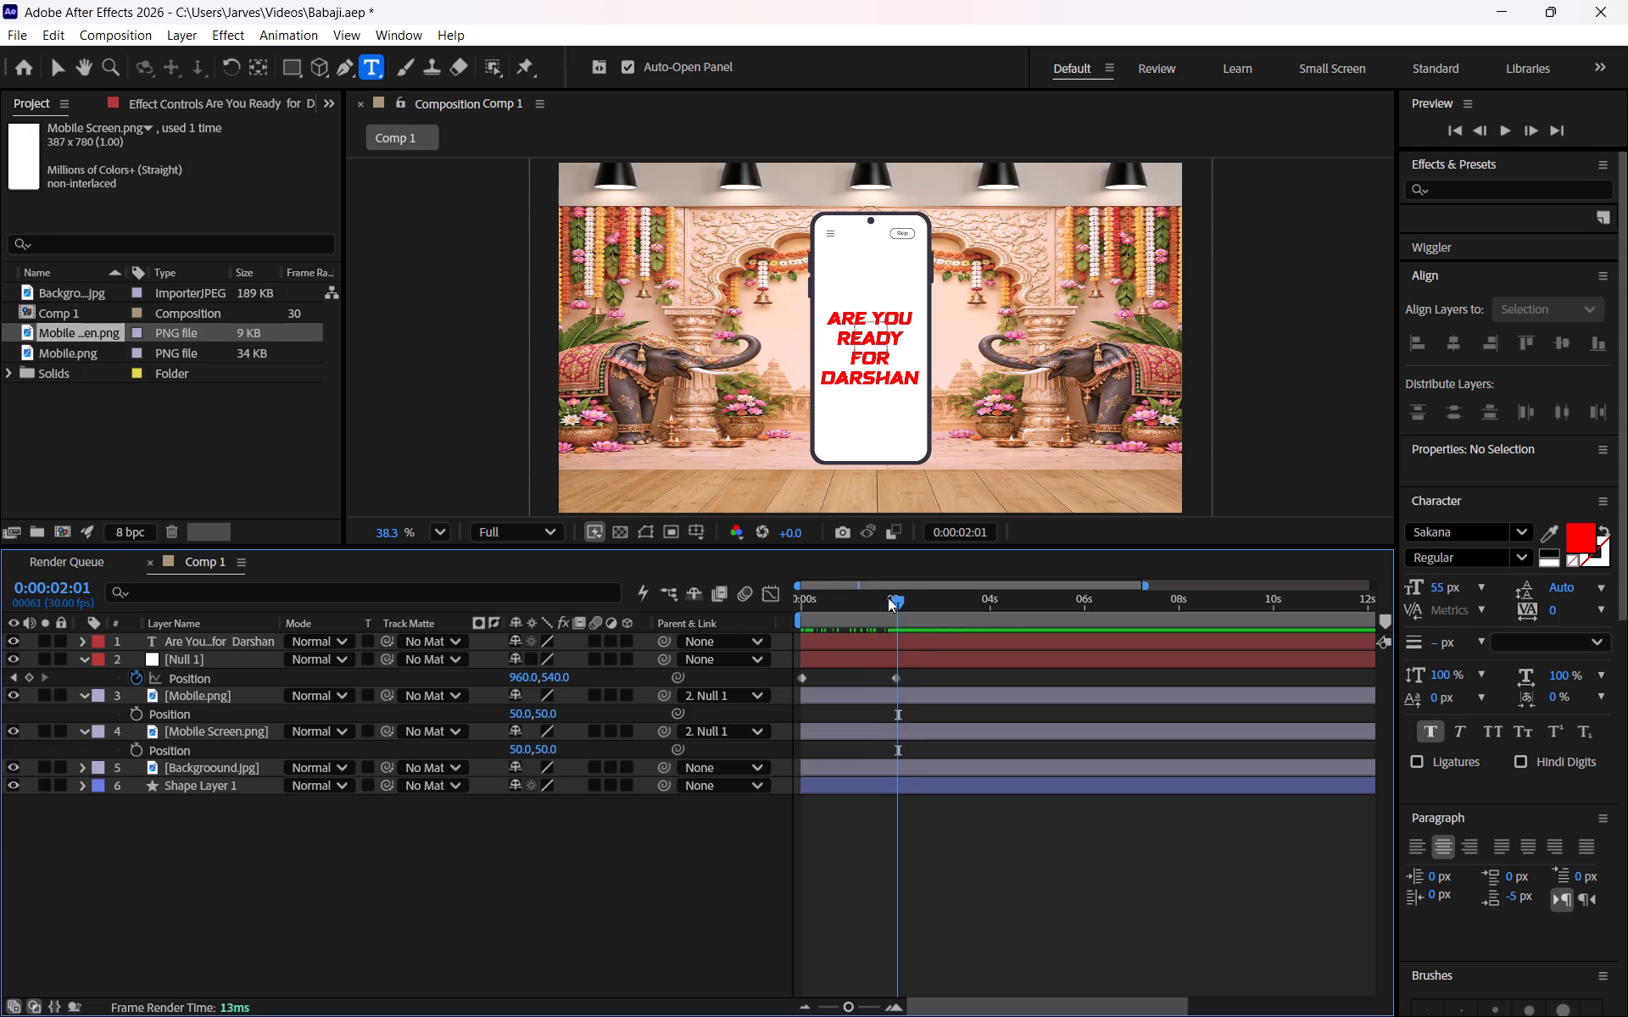
left_click(899, 602)
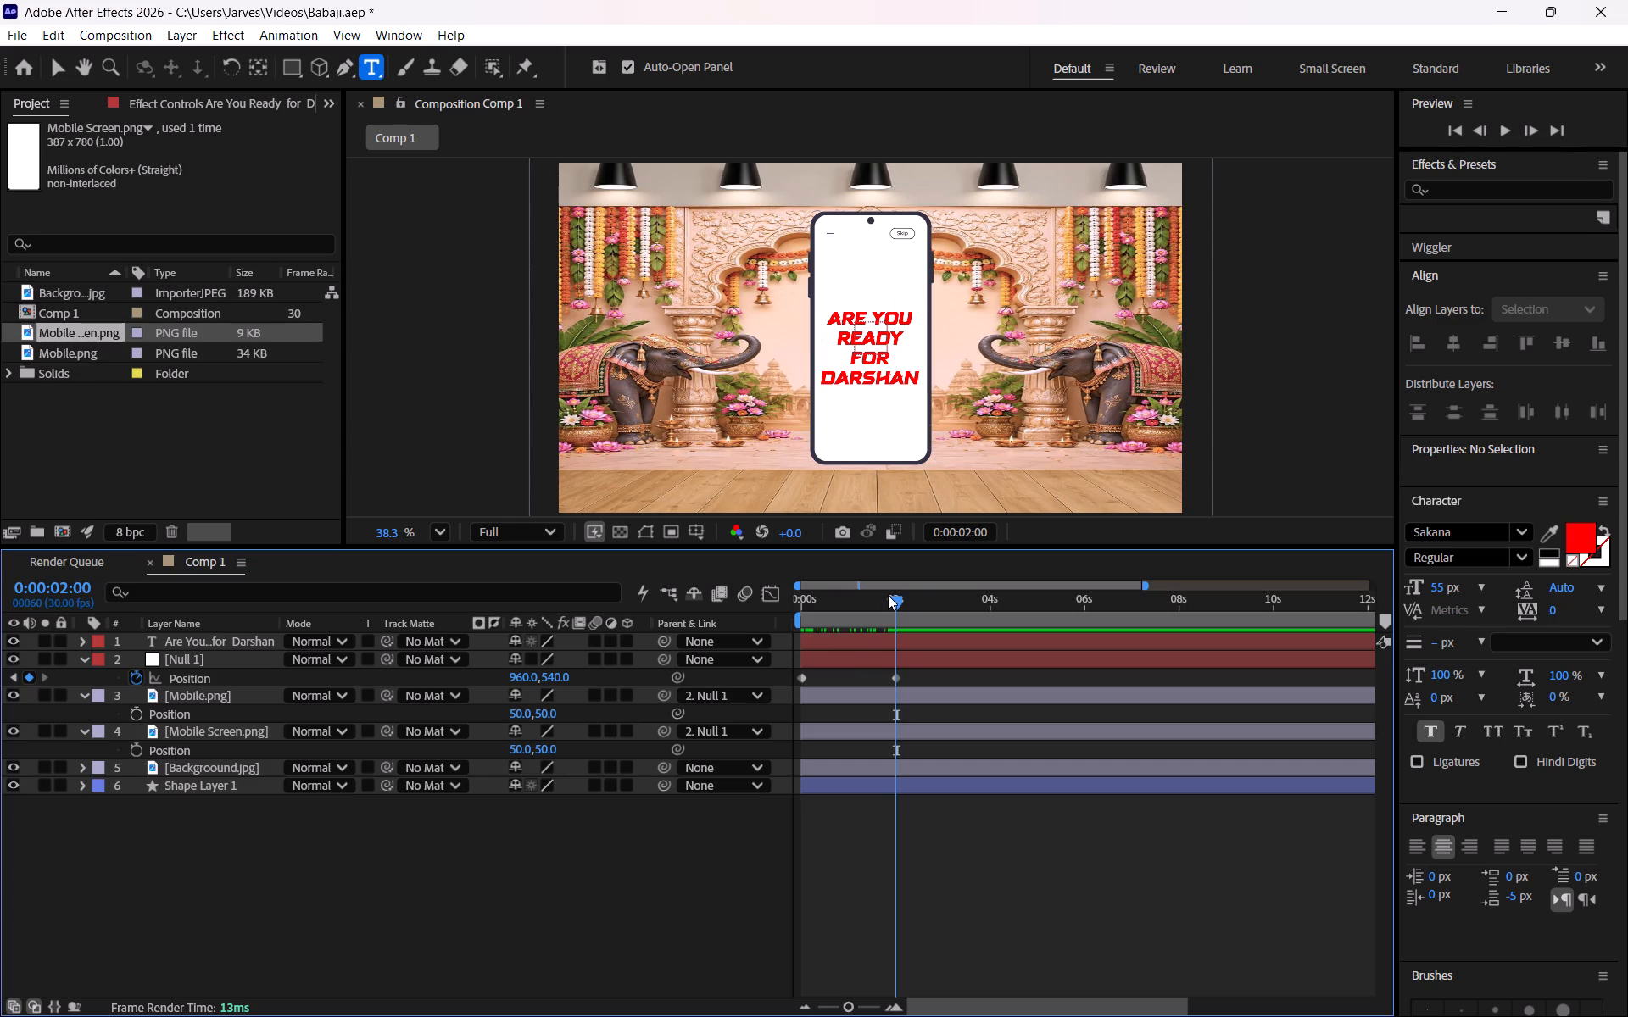
left_click(204, 637)
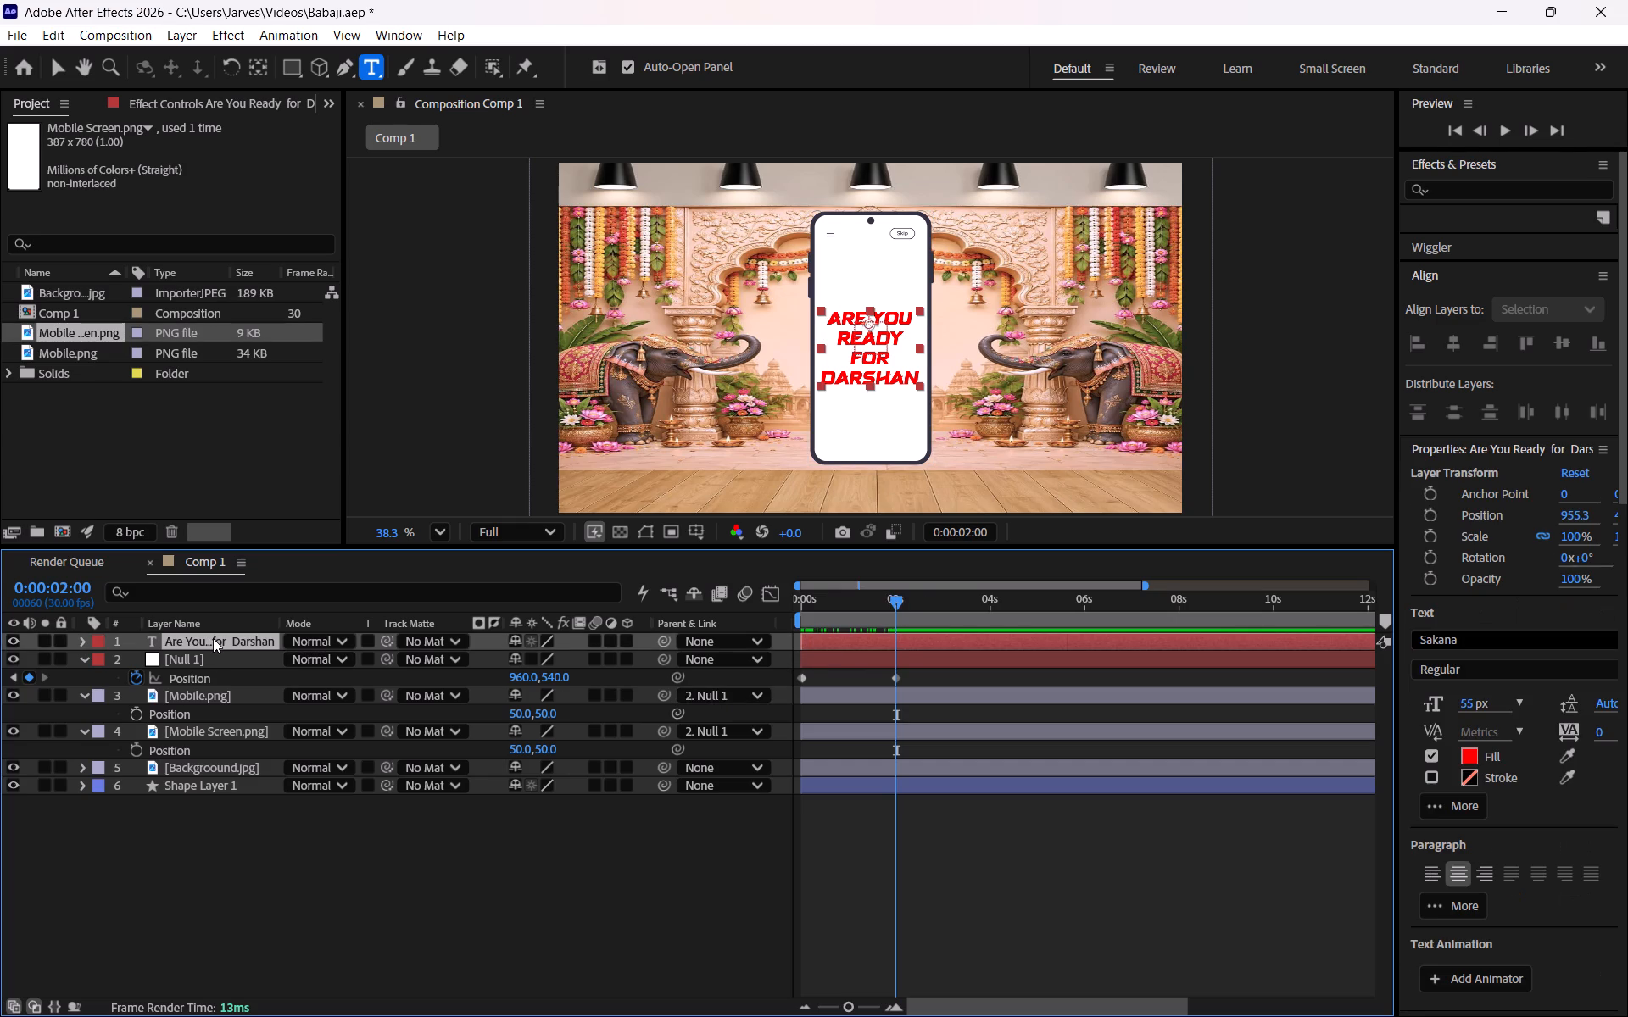
key("o")
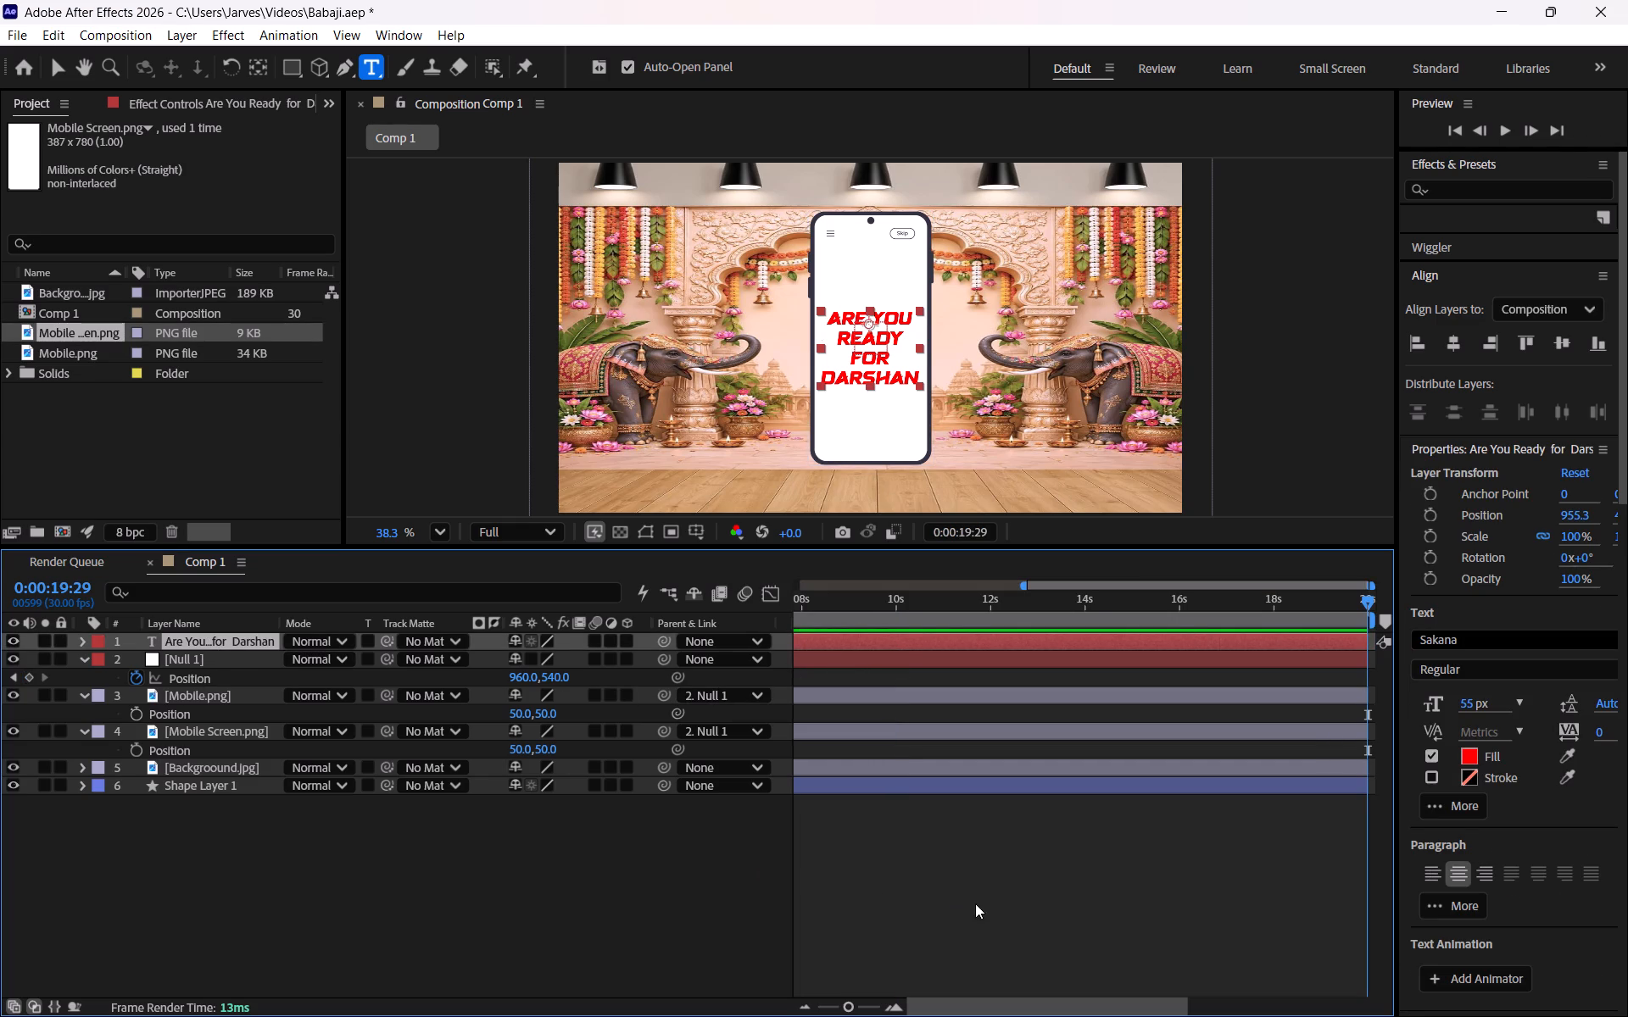
key("j")
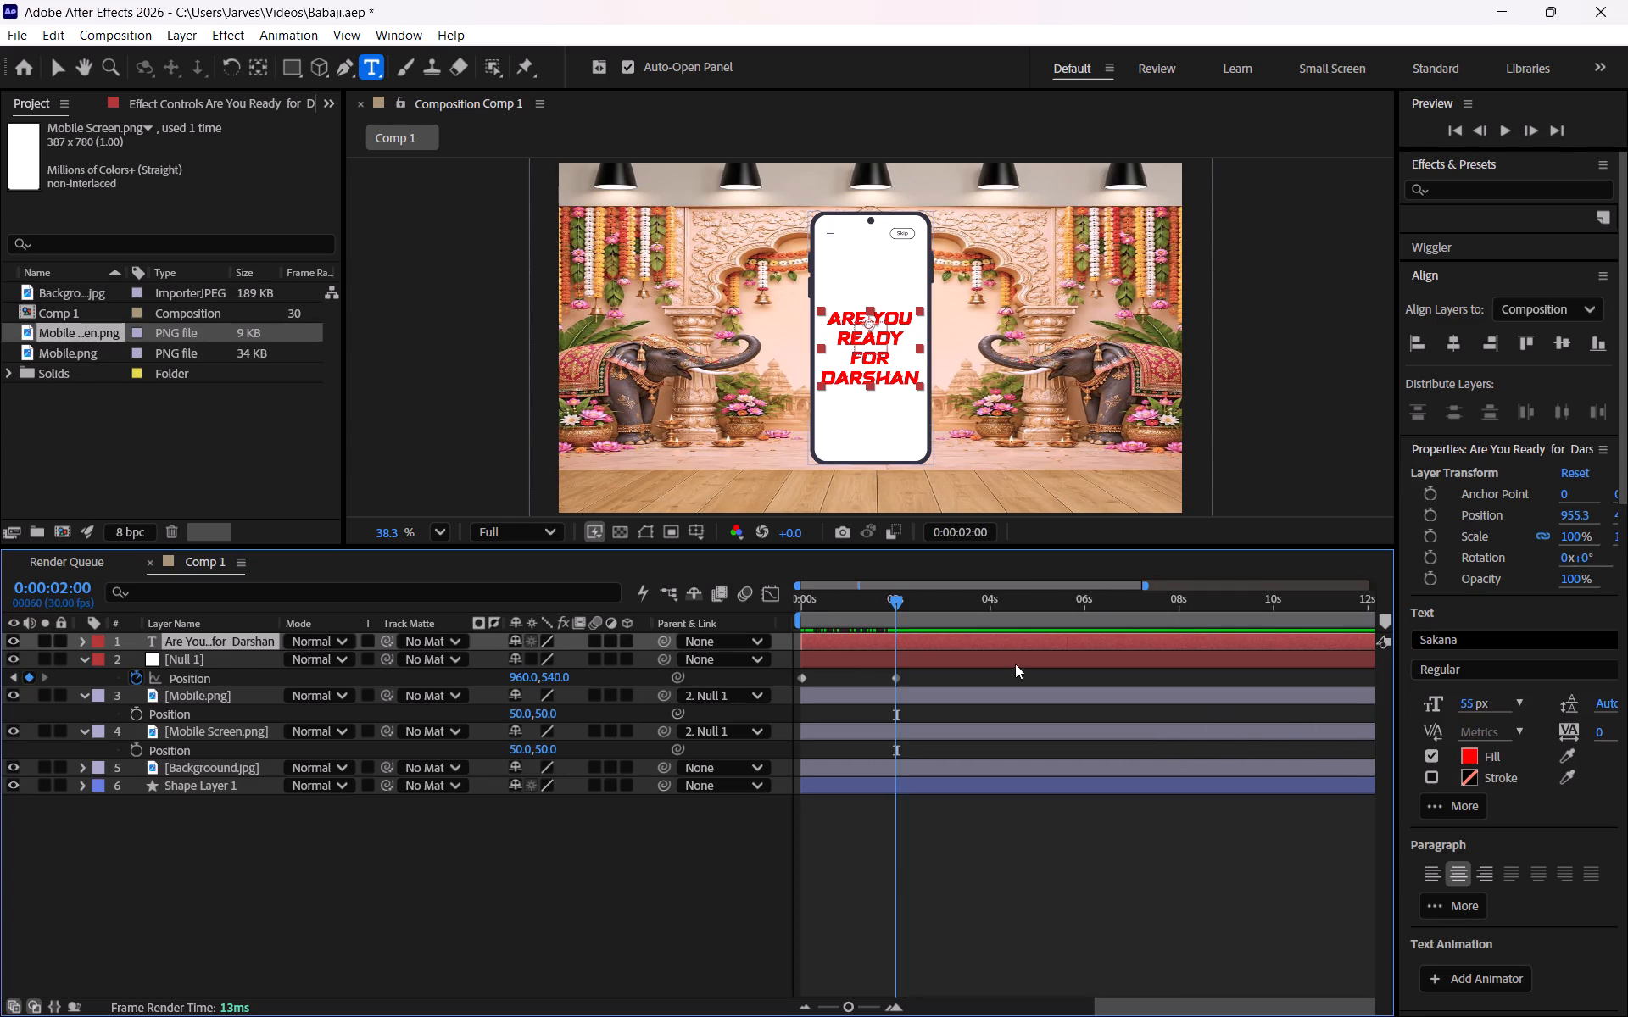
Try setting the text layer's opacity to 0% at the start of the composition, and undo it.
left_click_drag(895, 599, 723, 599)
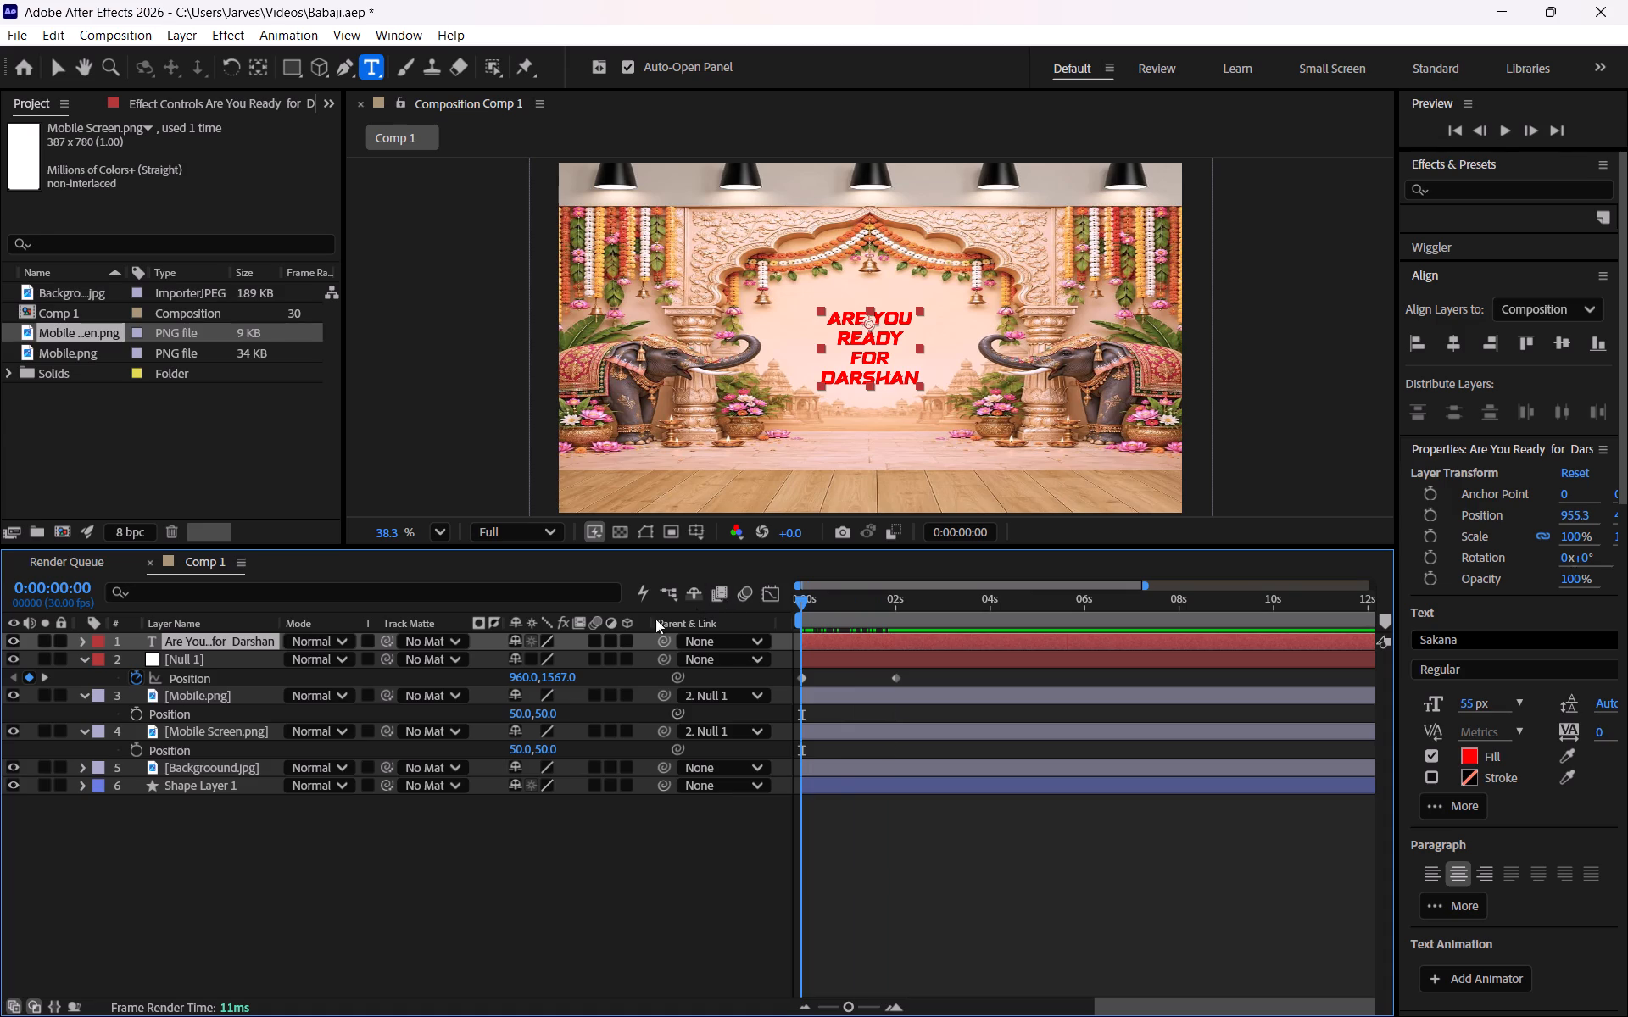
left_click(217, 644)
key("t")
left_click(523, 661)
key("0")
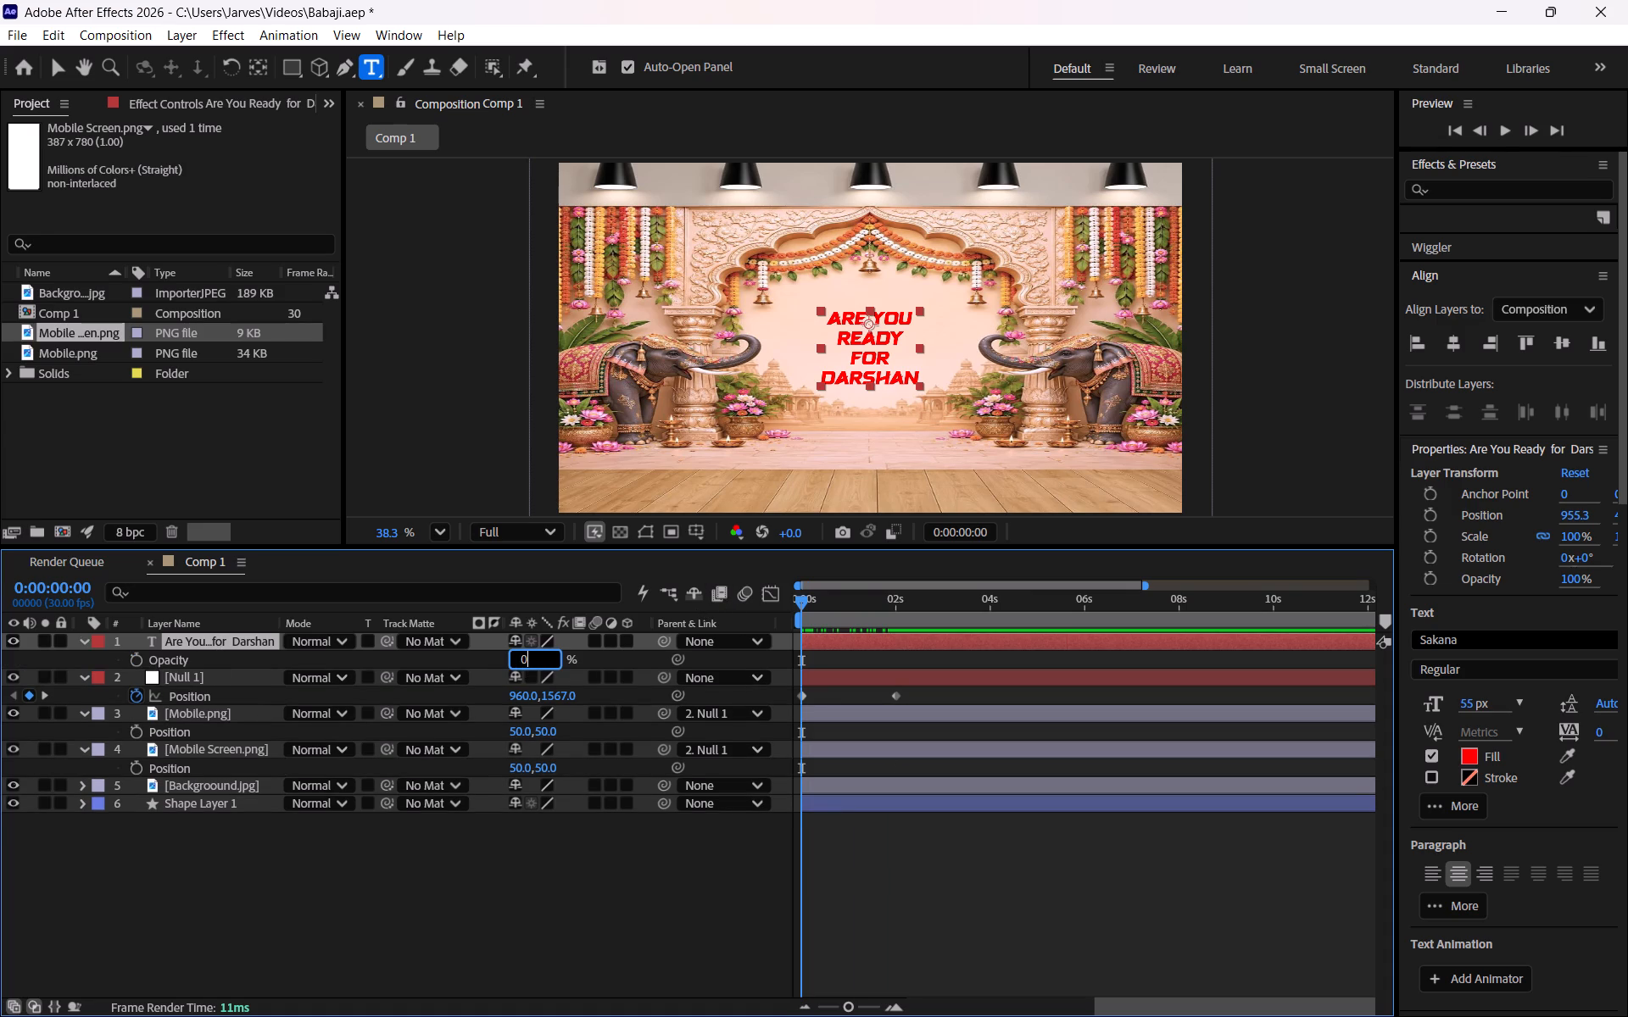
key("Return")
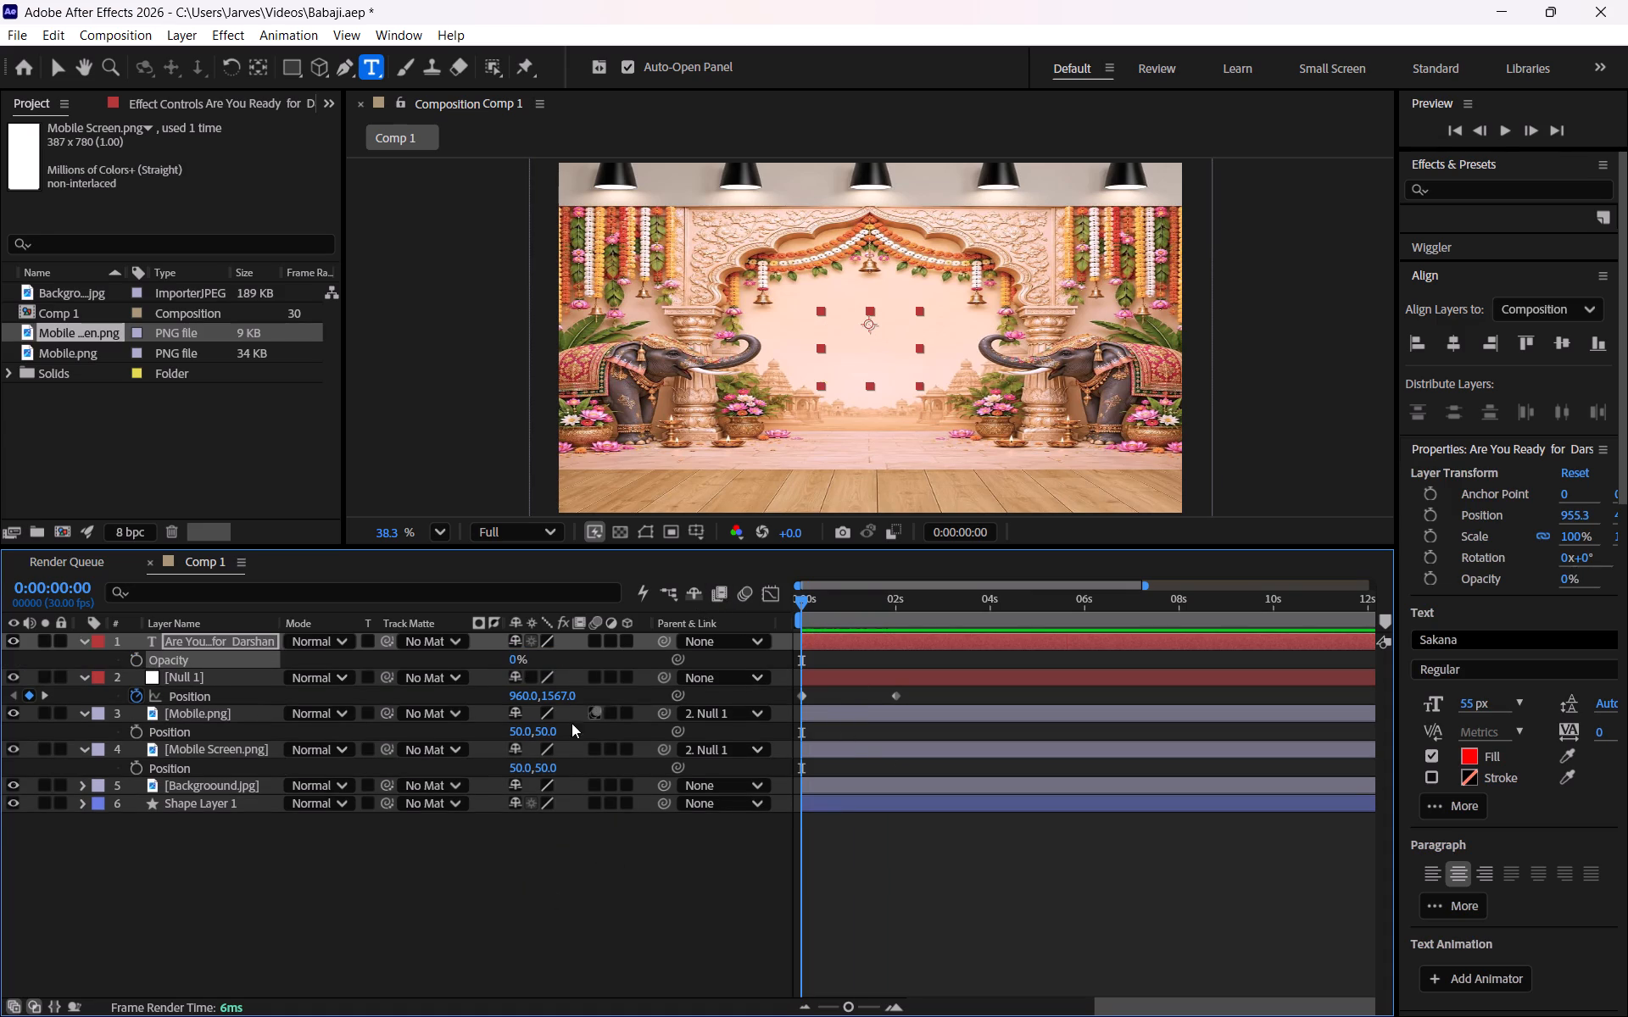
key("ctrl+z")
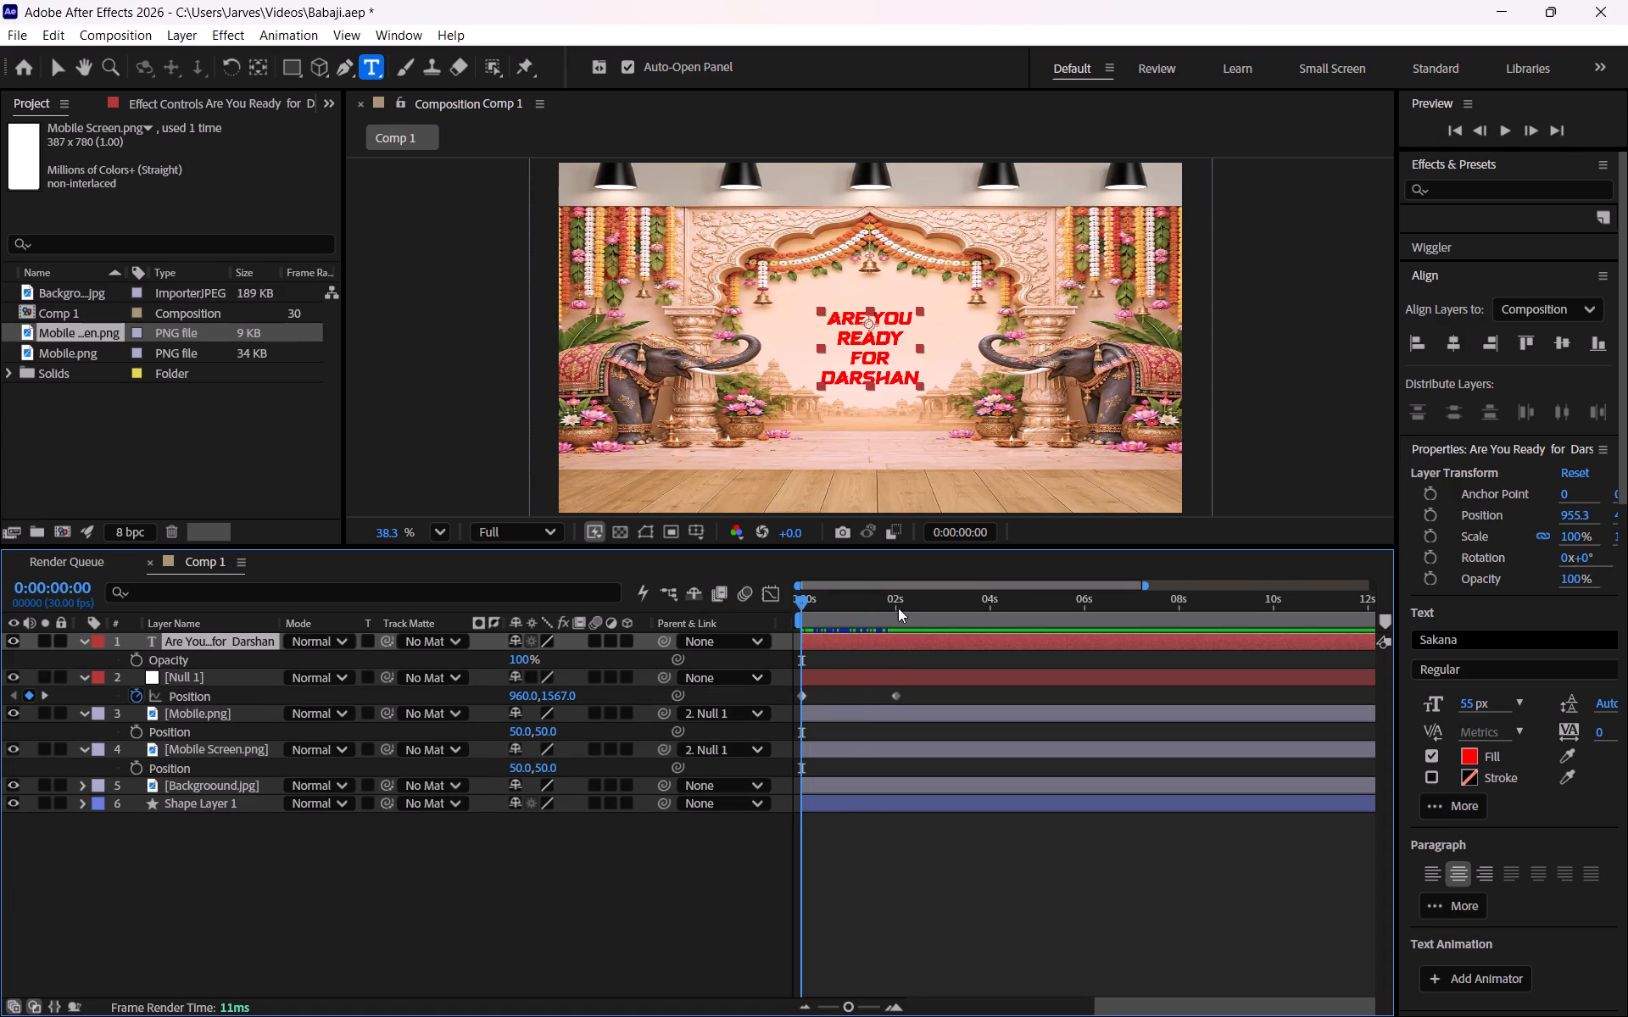
Trim the start of the "Are You Ready for Darshan" text layer to 0:00:01:29.
left_click(894, 606)
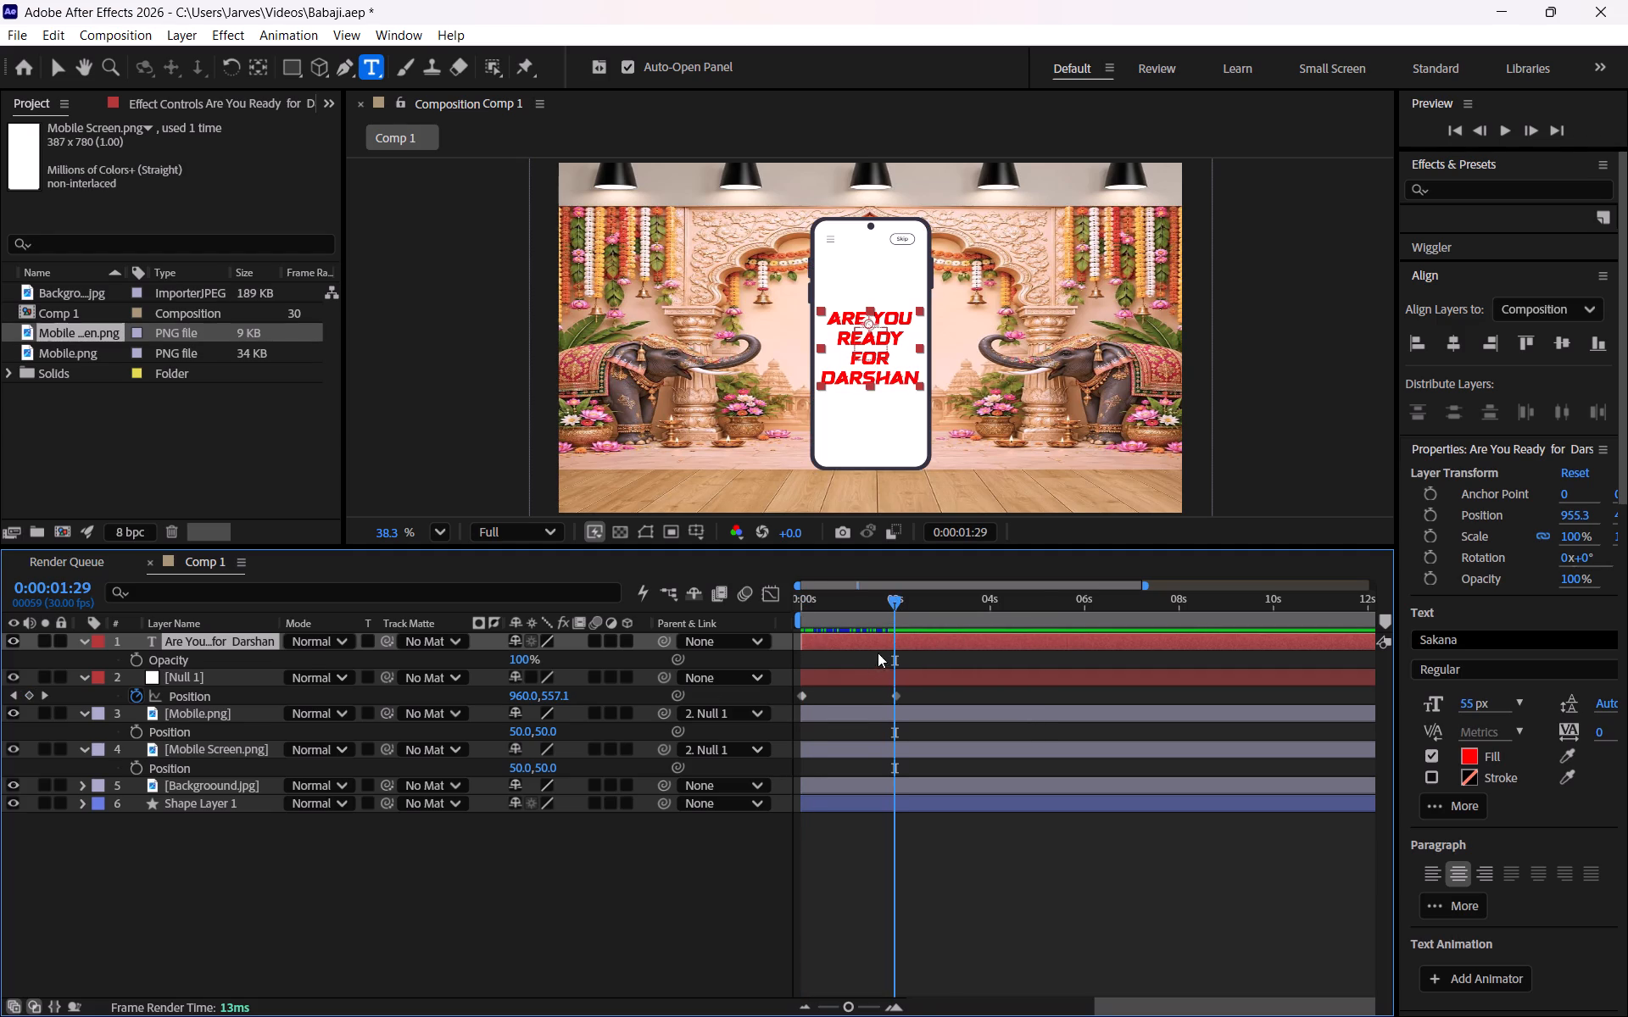
left_click(889, 641)
left_click(902, 644)
key("alt+bracketleft")
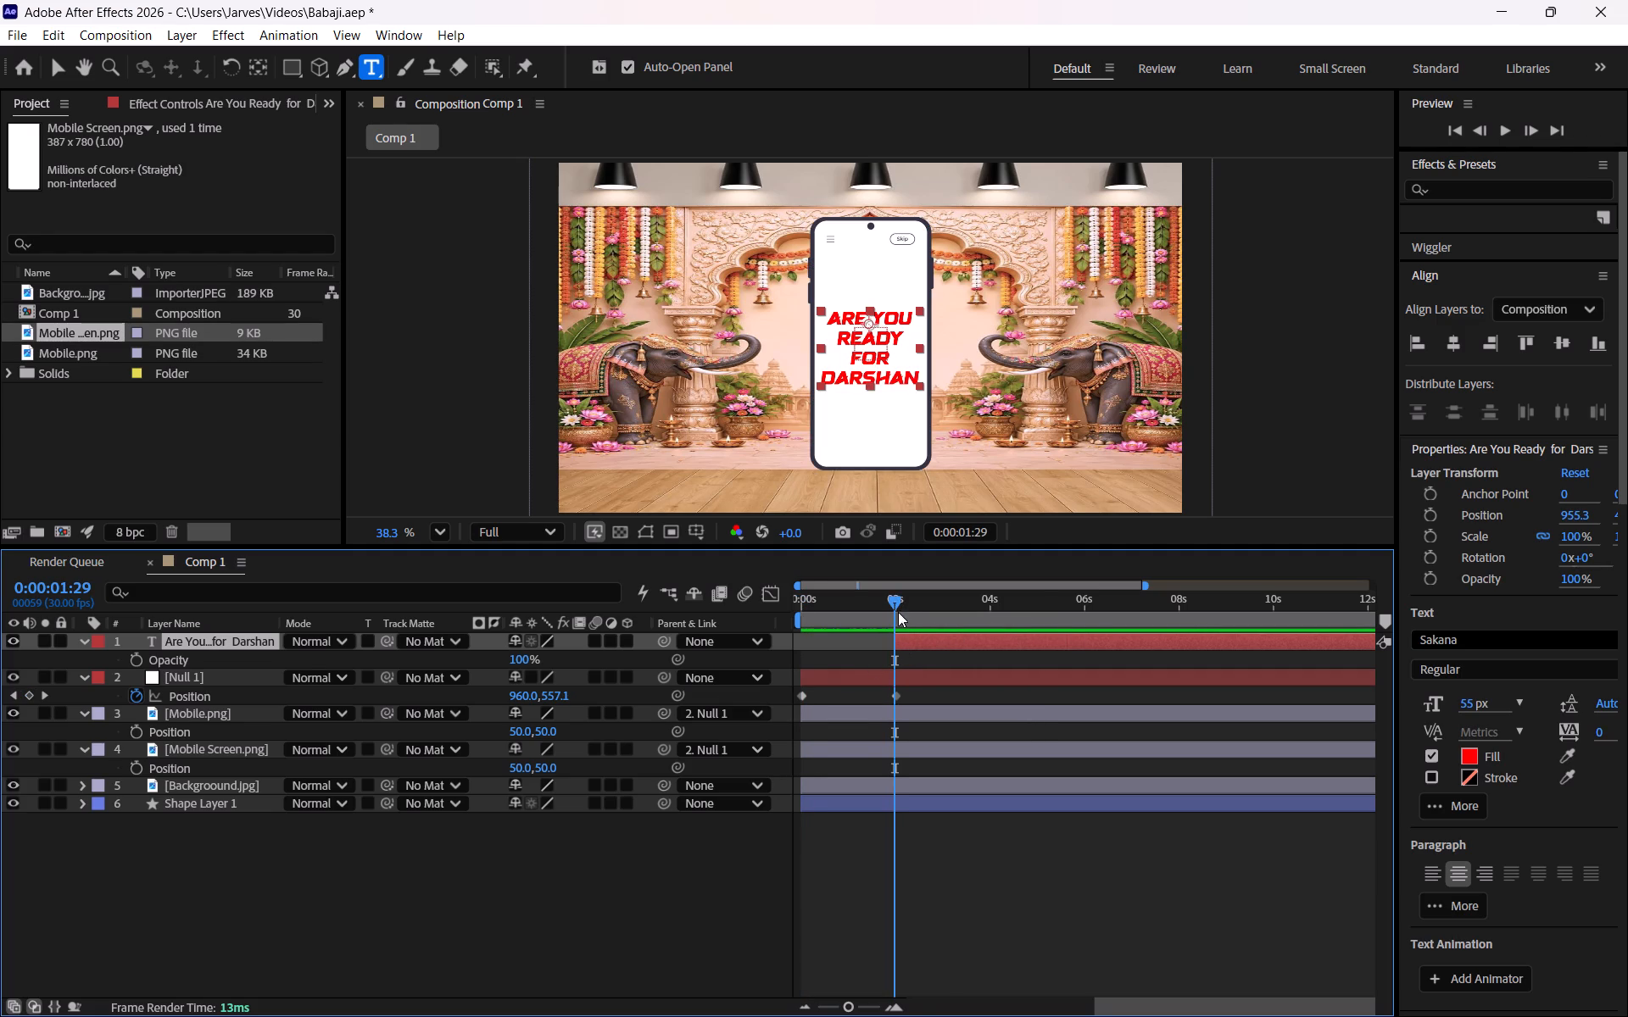
Keyframe the text layer's opacity from 0% at 0:00:01:20 to 100% at 0:00:02:00.
left_click(894, 603)
key("k")
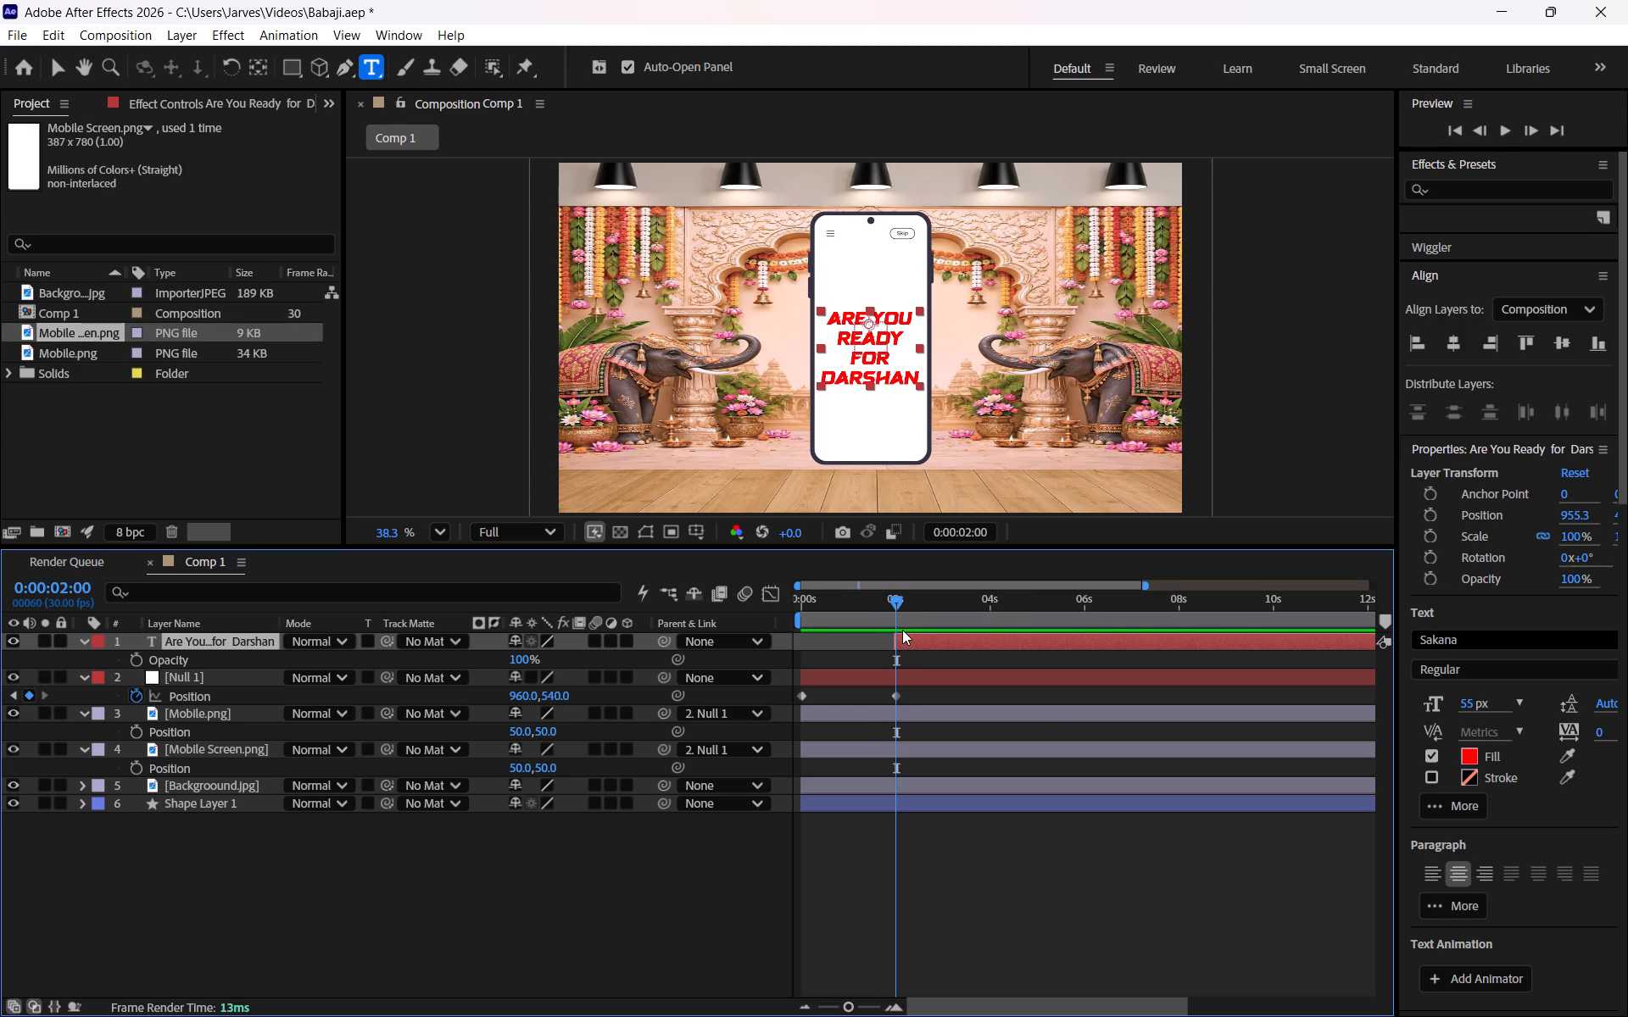
key("ctrl+shift+Left")
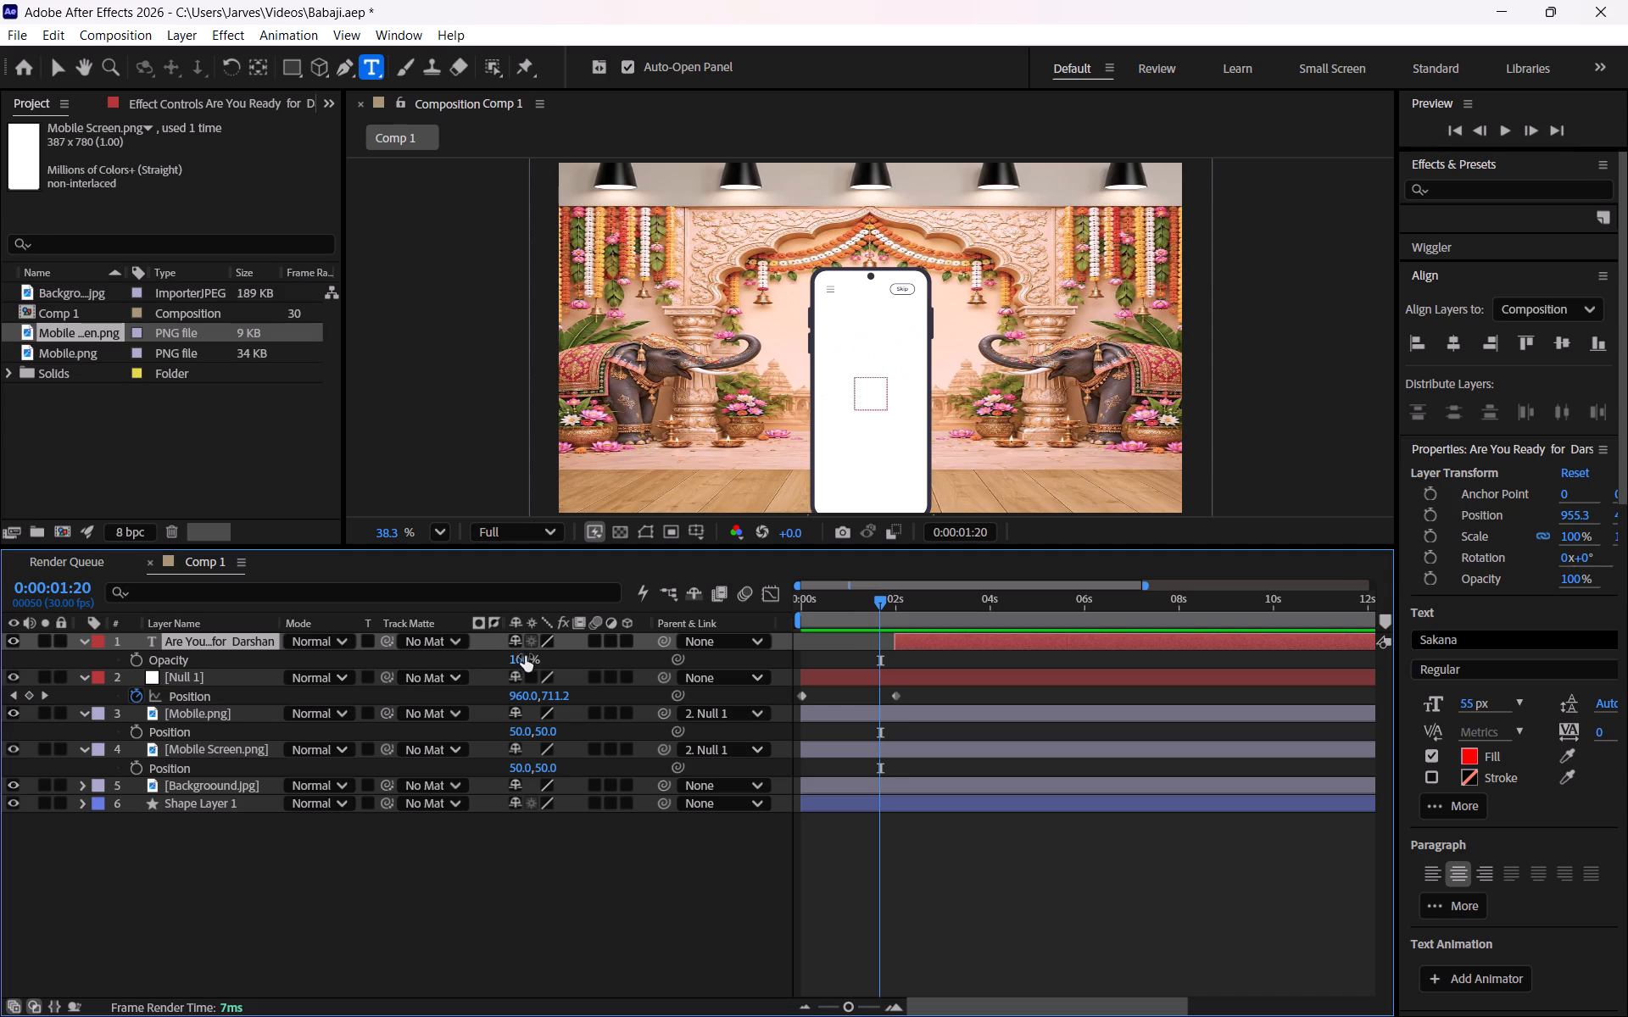
left_click(138, 661)
left_click(519, 659)
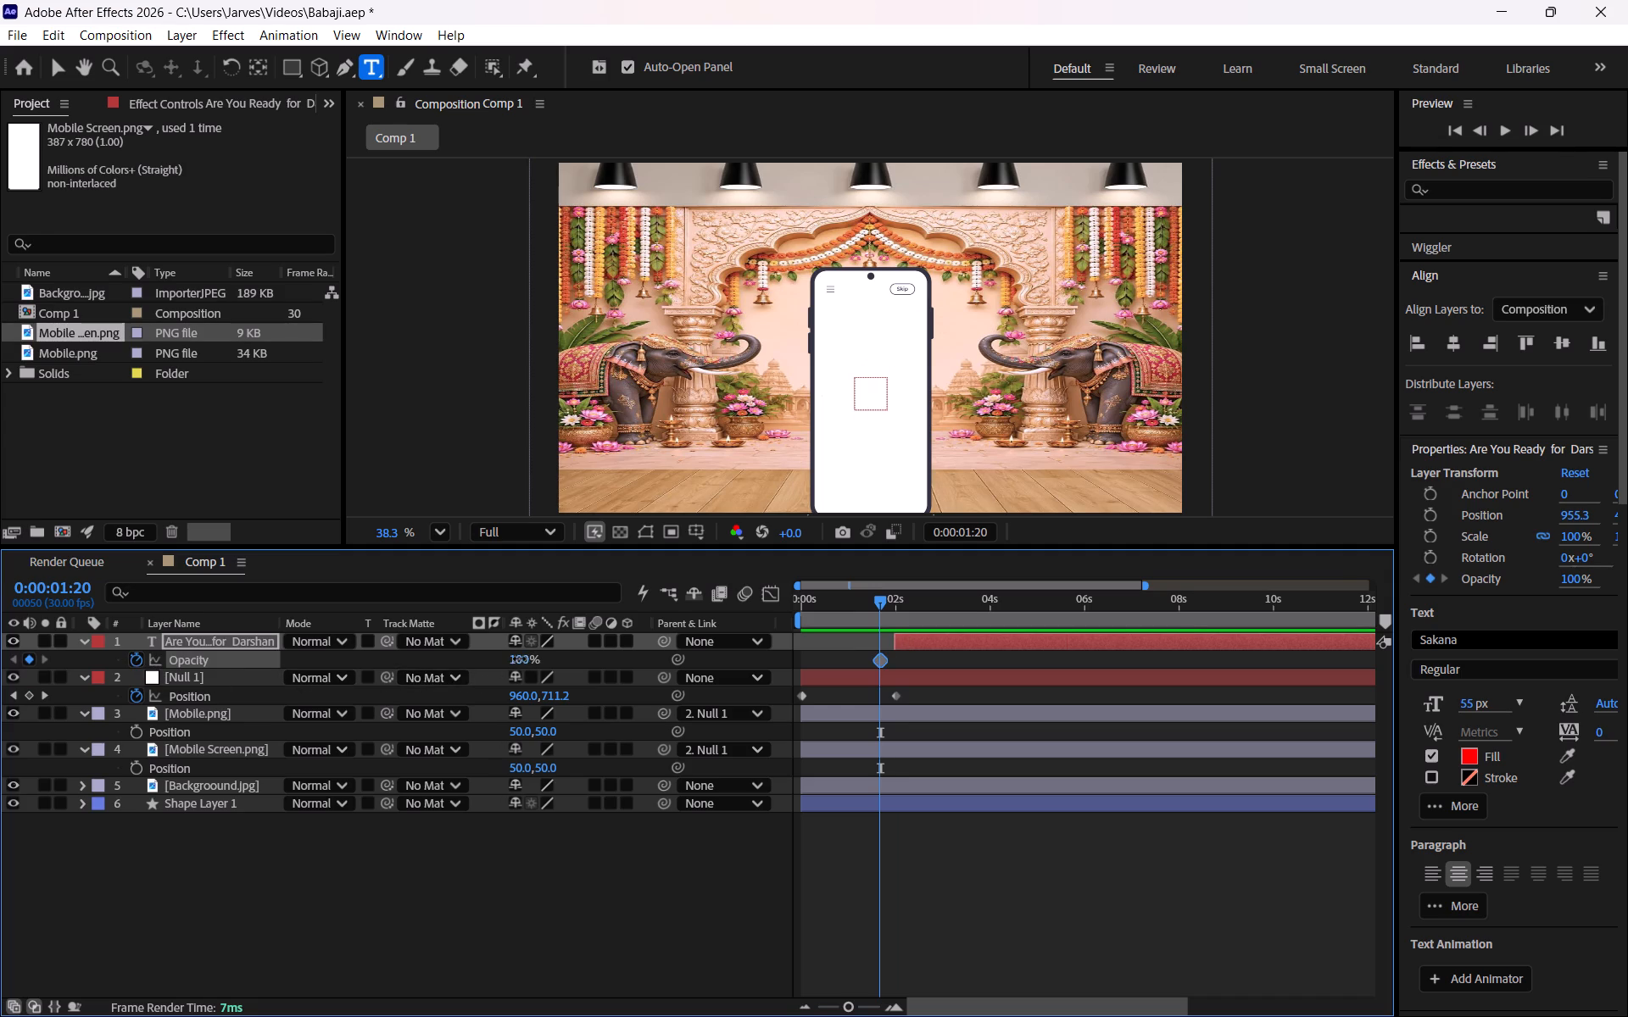
key("0")
key("Return")
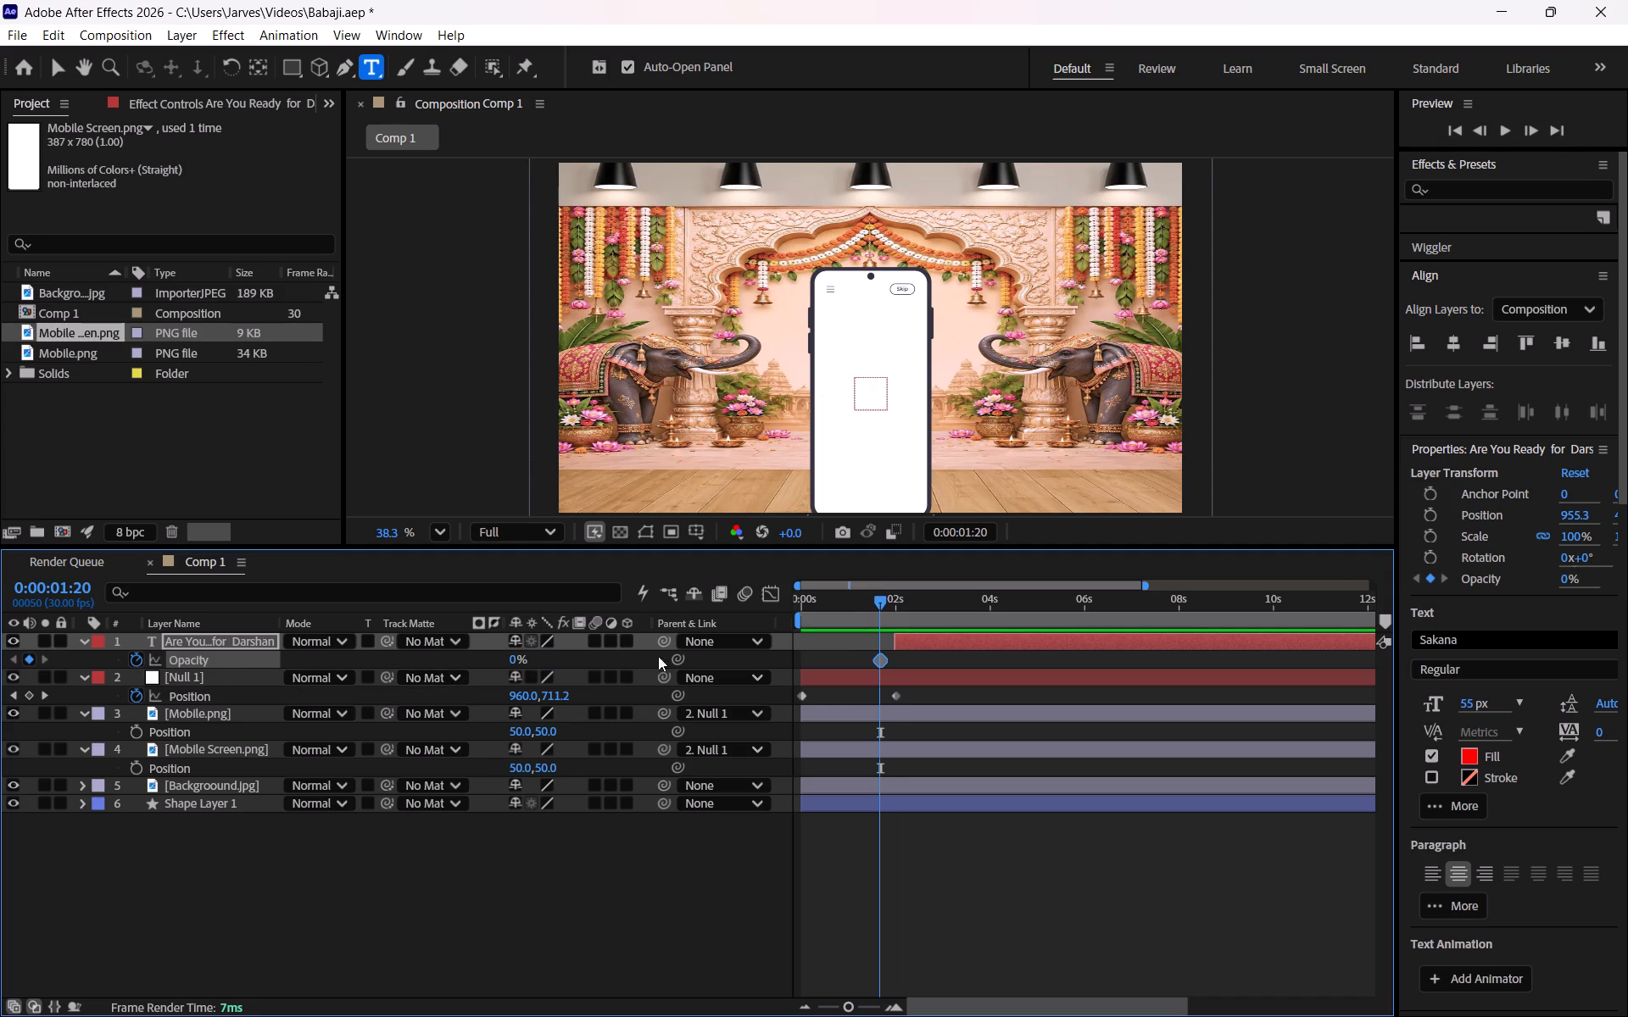
key("k")
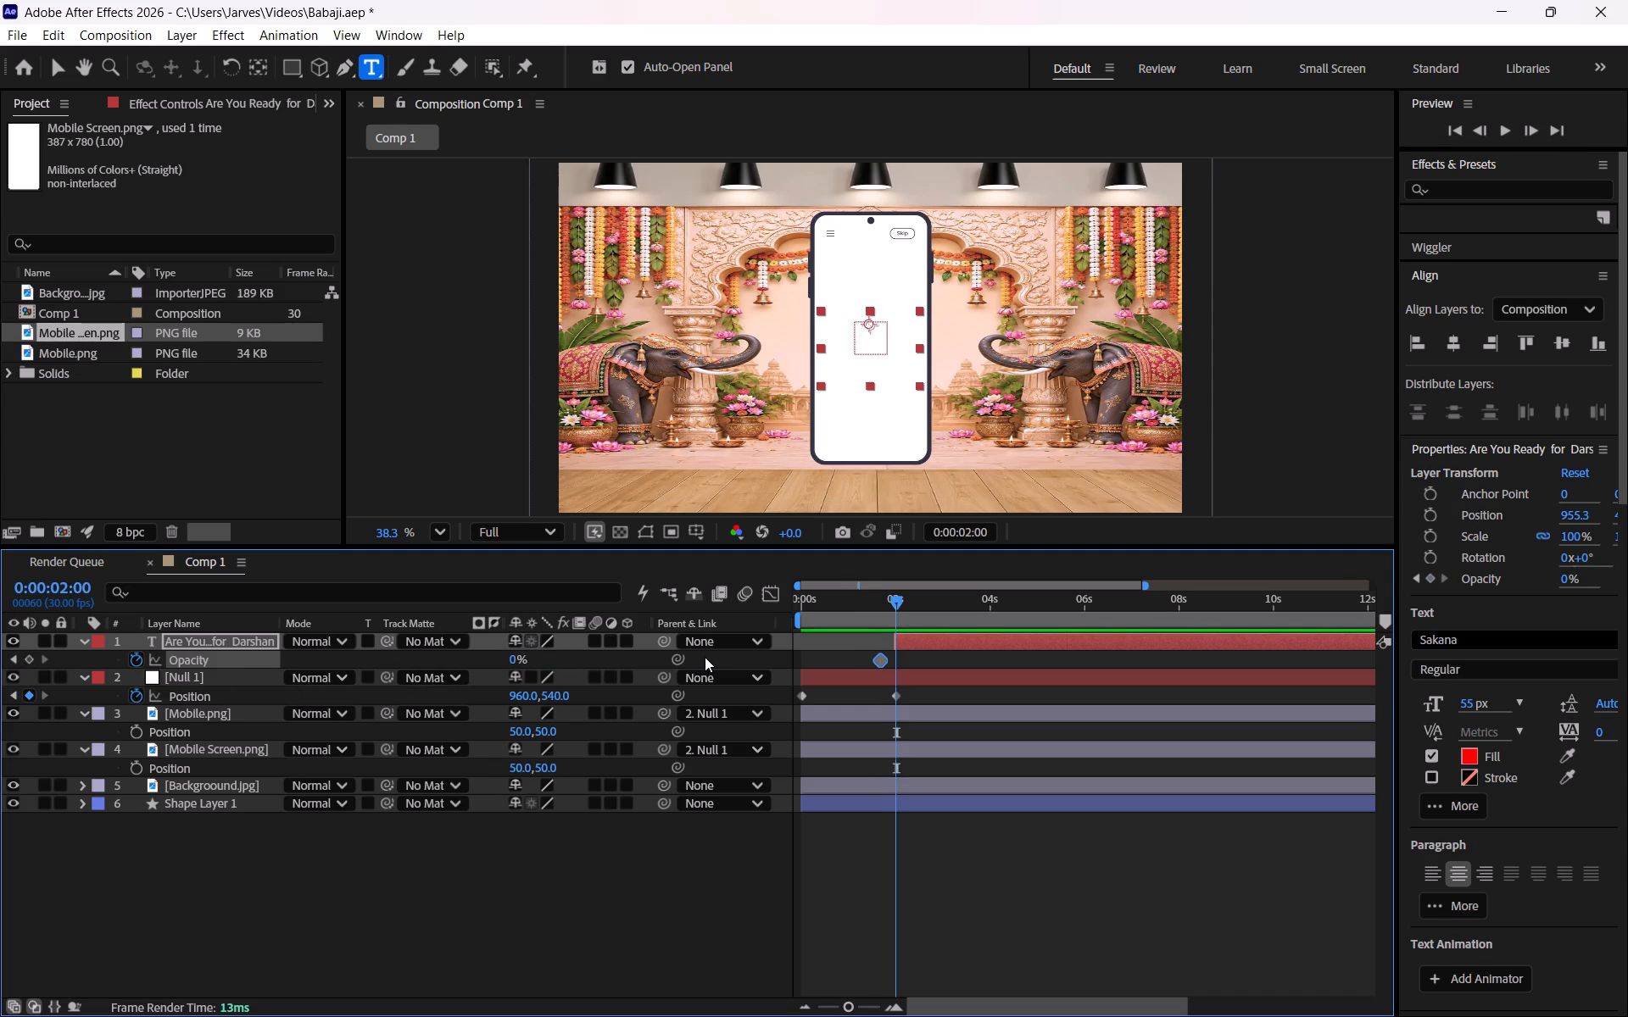
left_click(514, 658)
type("100")
key("Return")
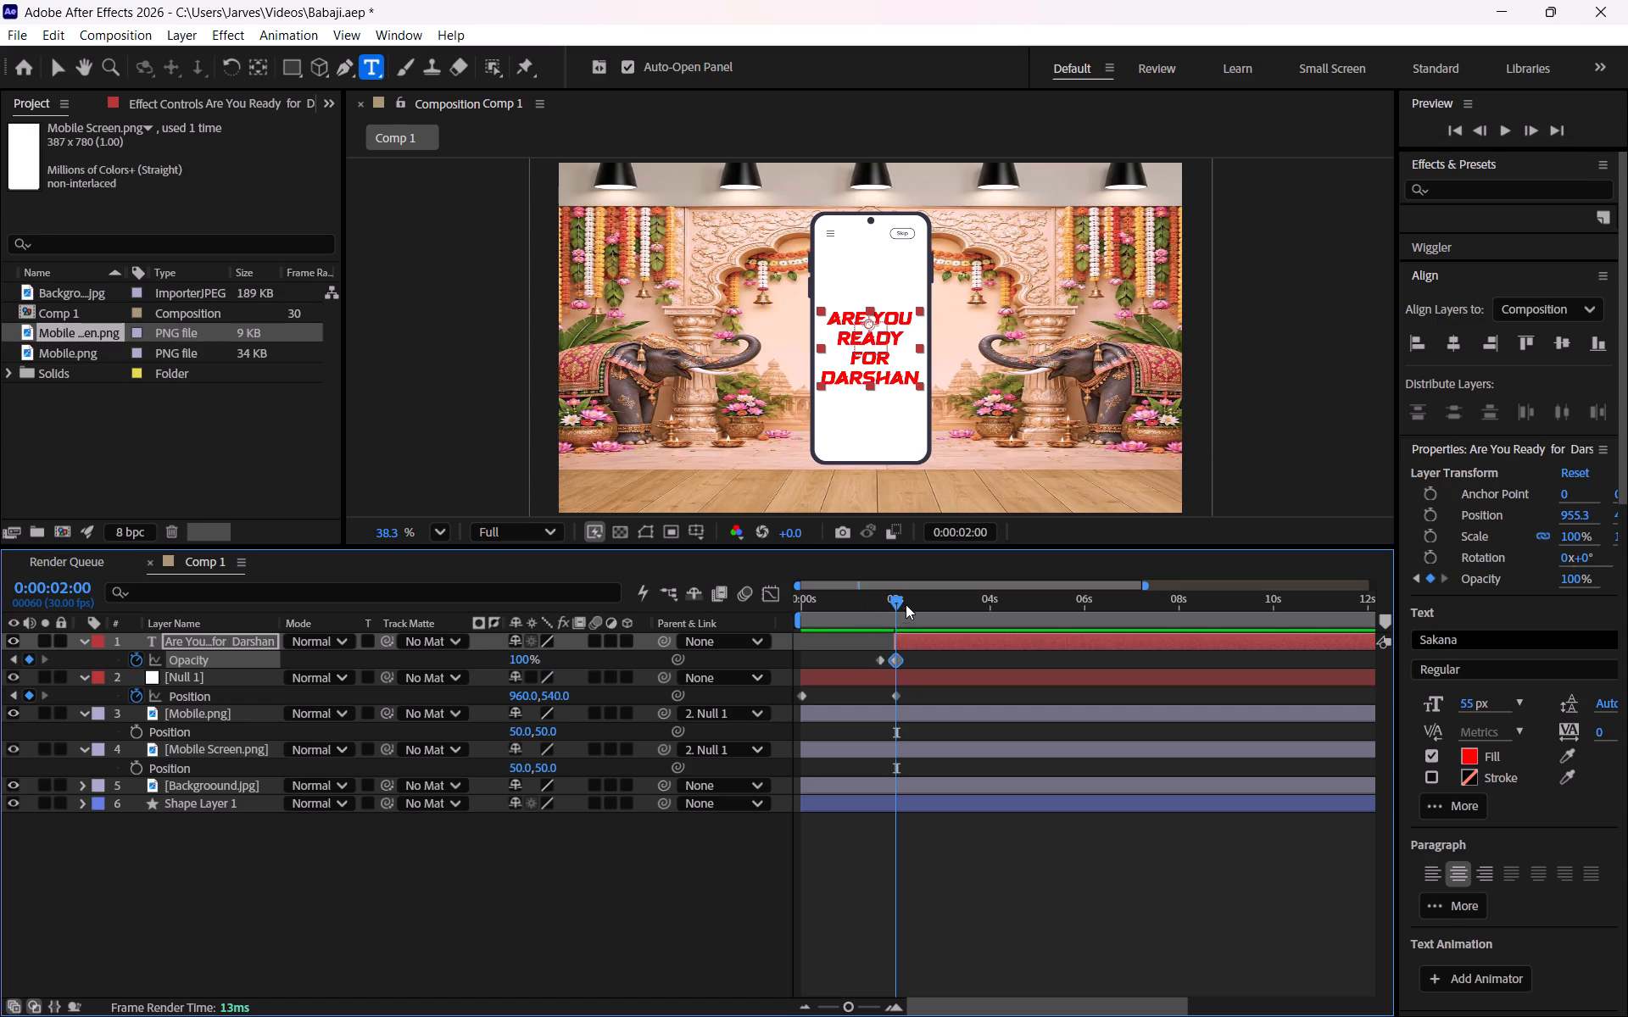
Preview the composition from the start to check how the text fades in, and deselect all layers.
left_click_drag(898, 598, 709, 609)
key("space")
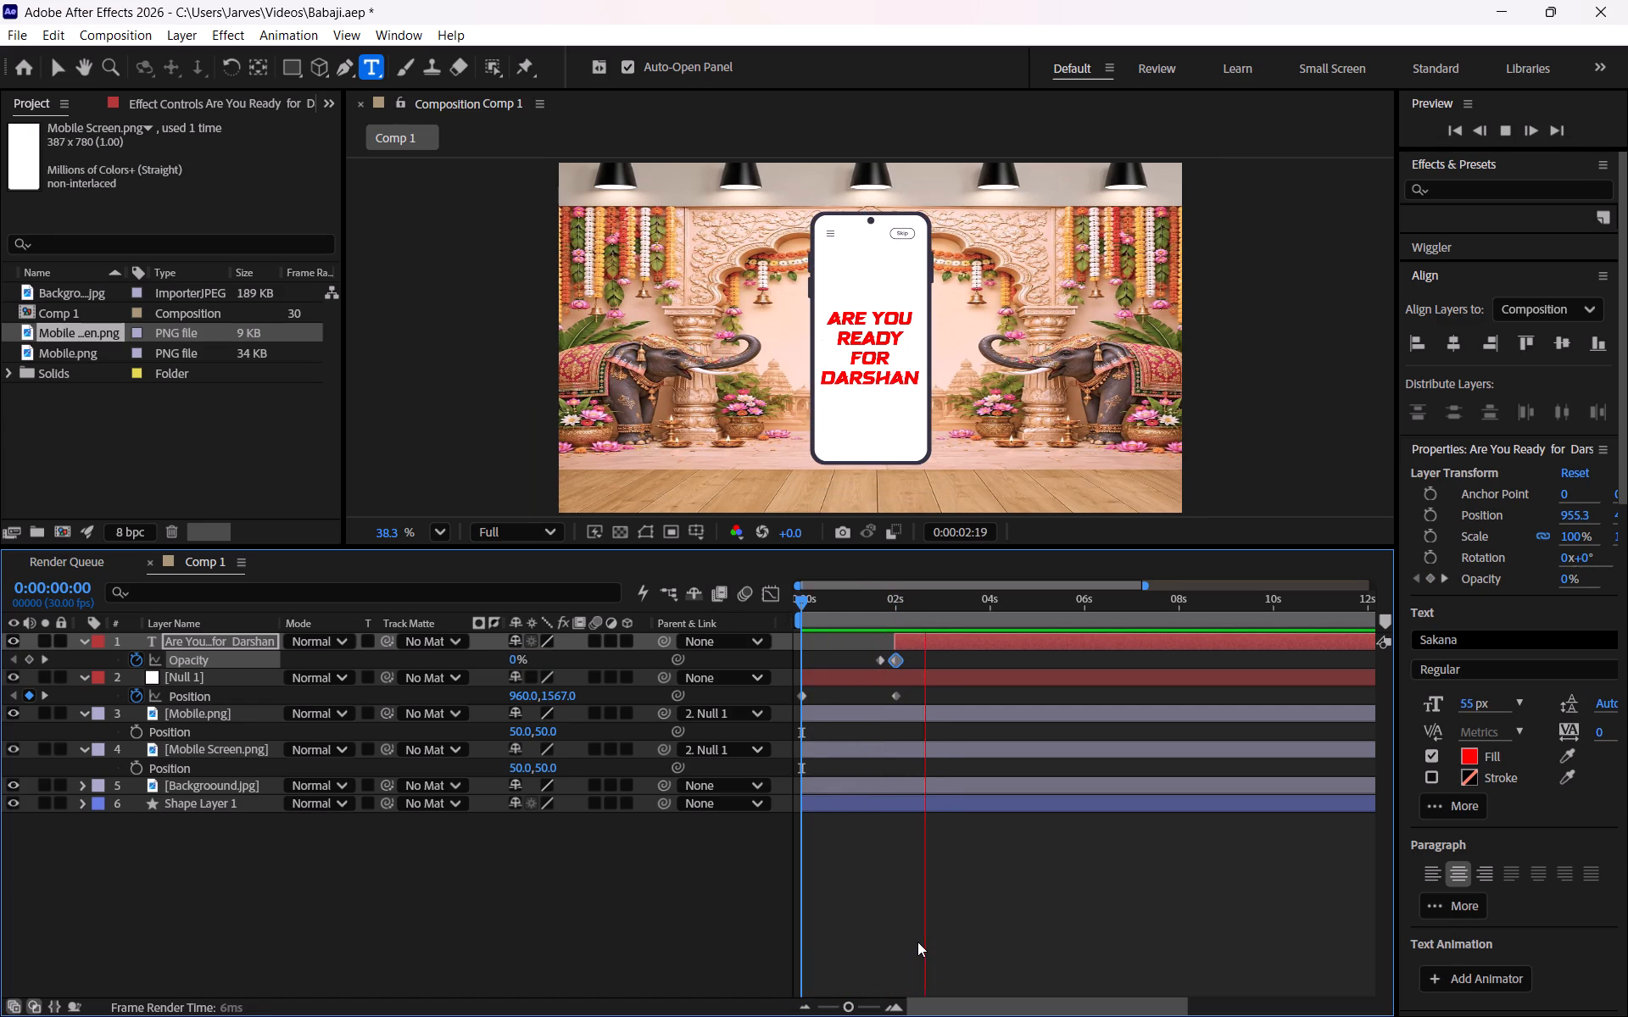
key("space")
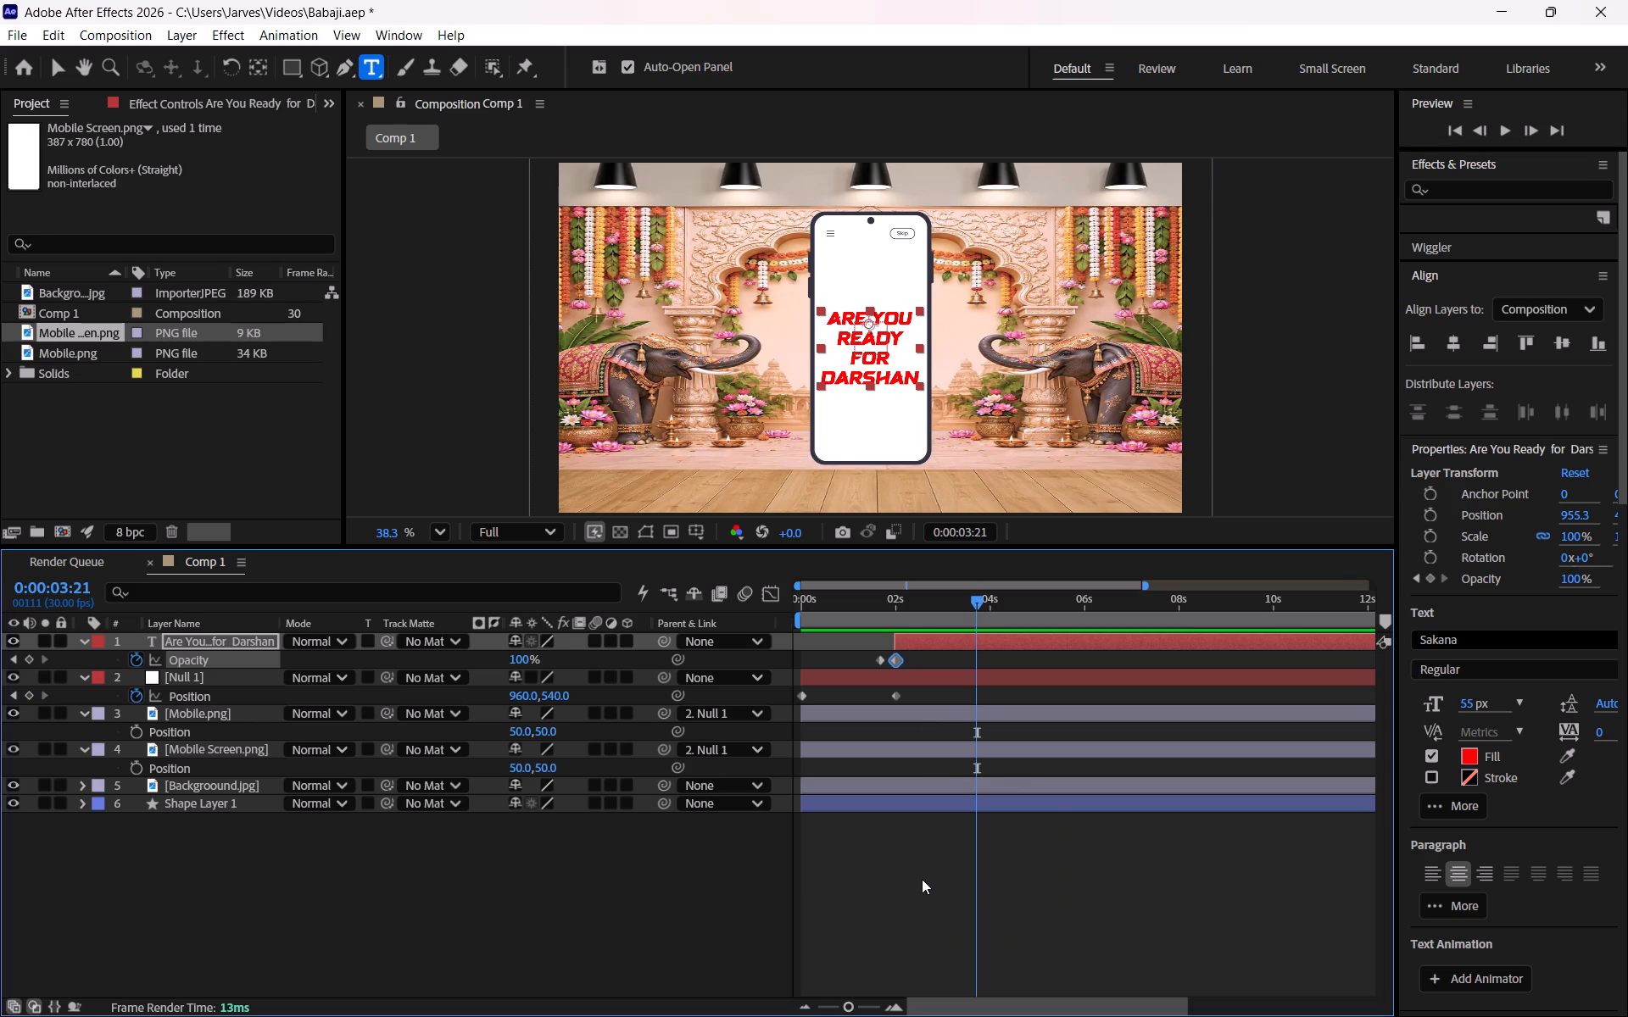
left_click(922, 879)
left_click(609, 918)
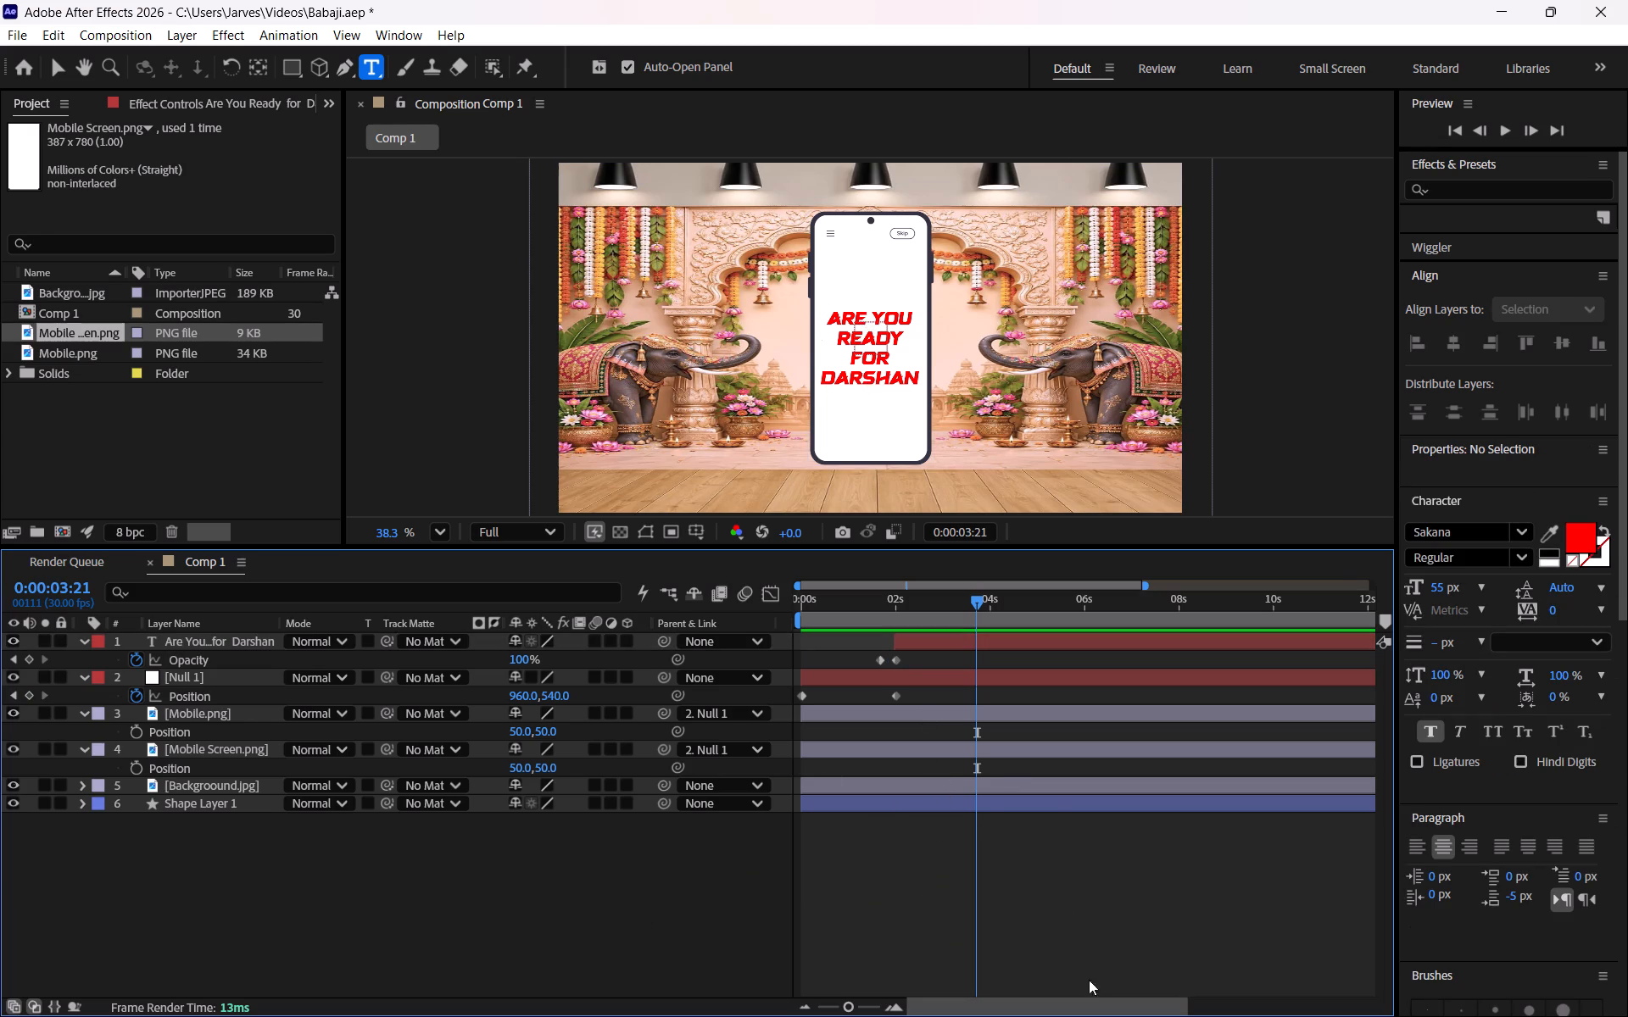
left_click(538, 924)
Add a Skew text animator to the "Are You Ready for Darshan" layer.
left_click(220, 639)
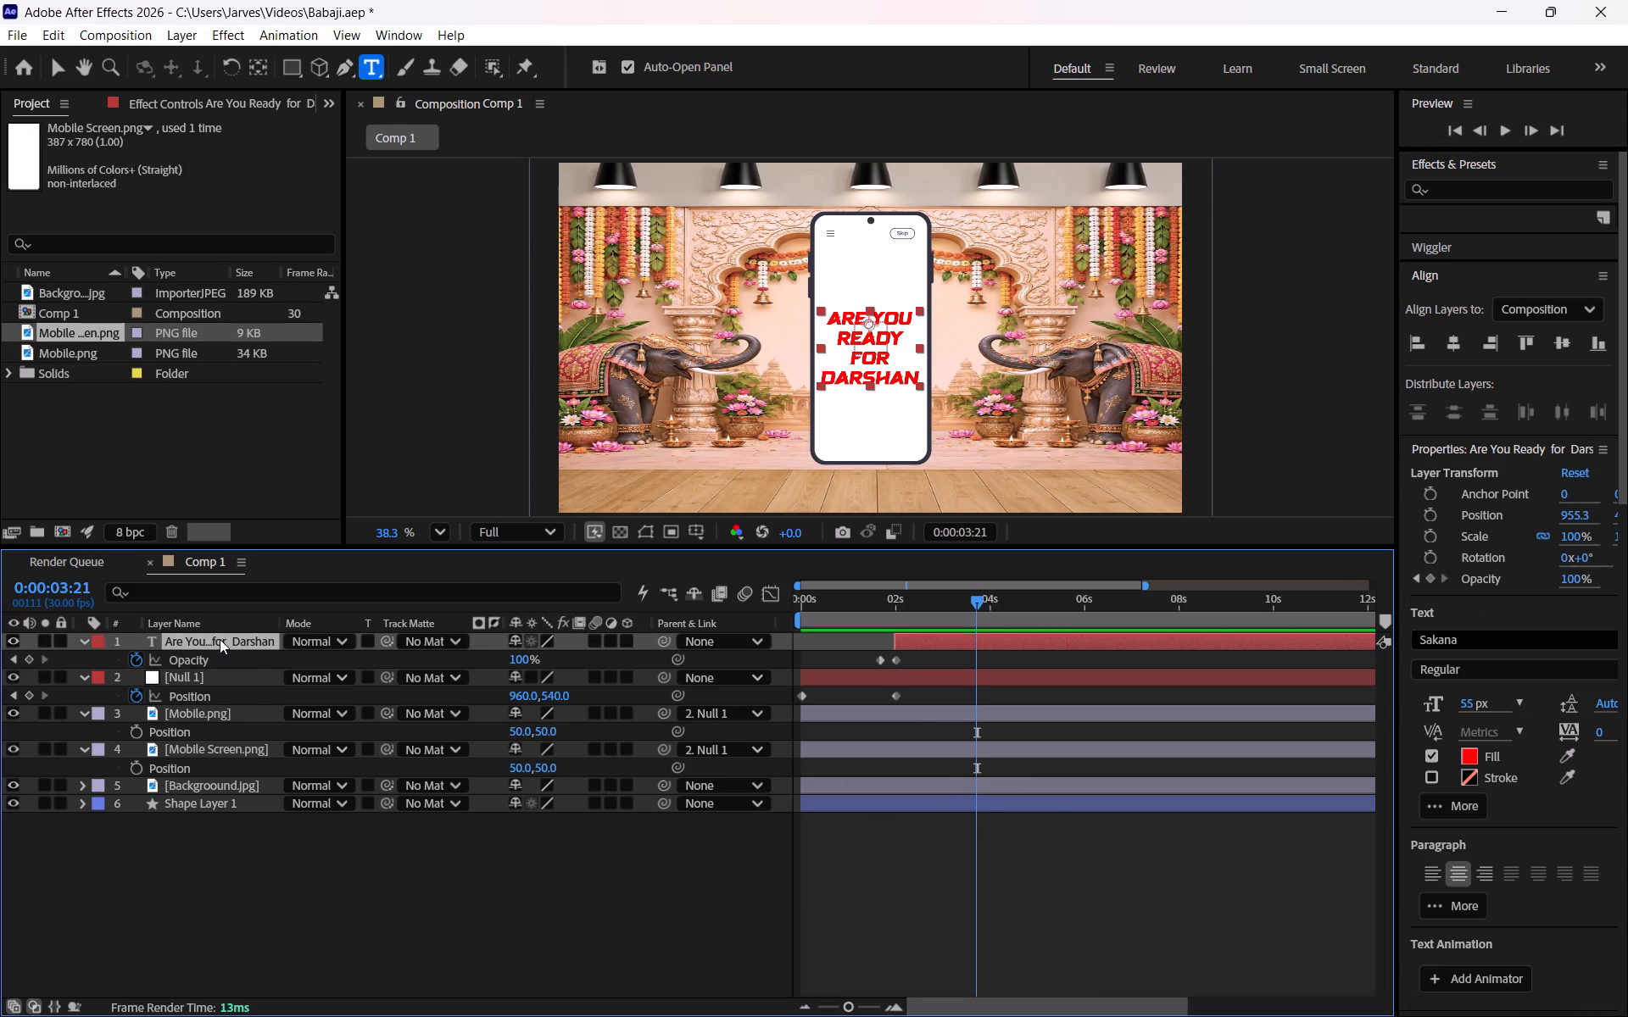
right_click(257, 642)
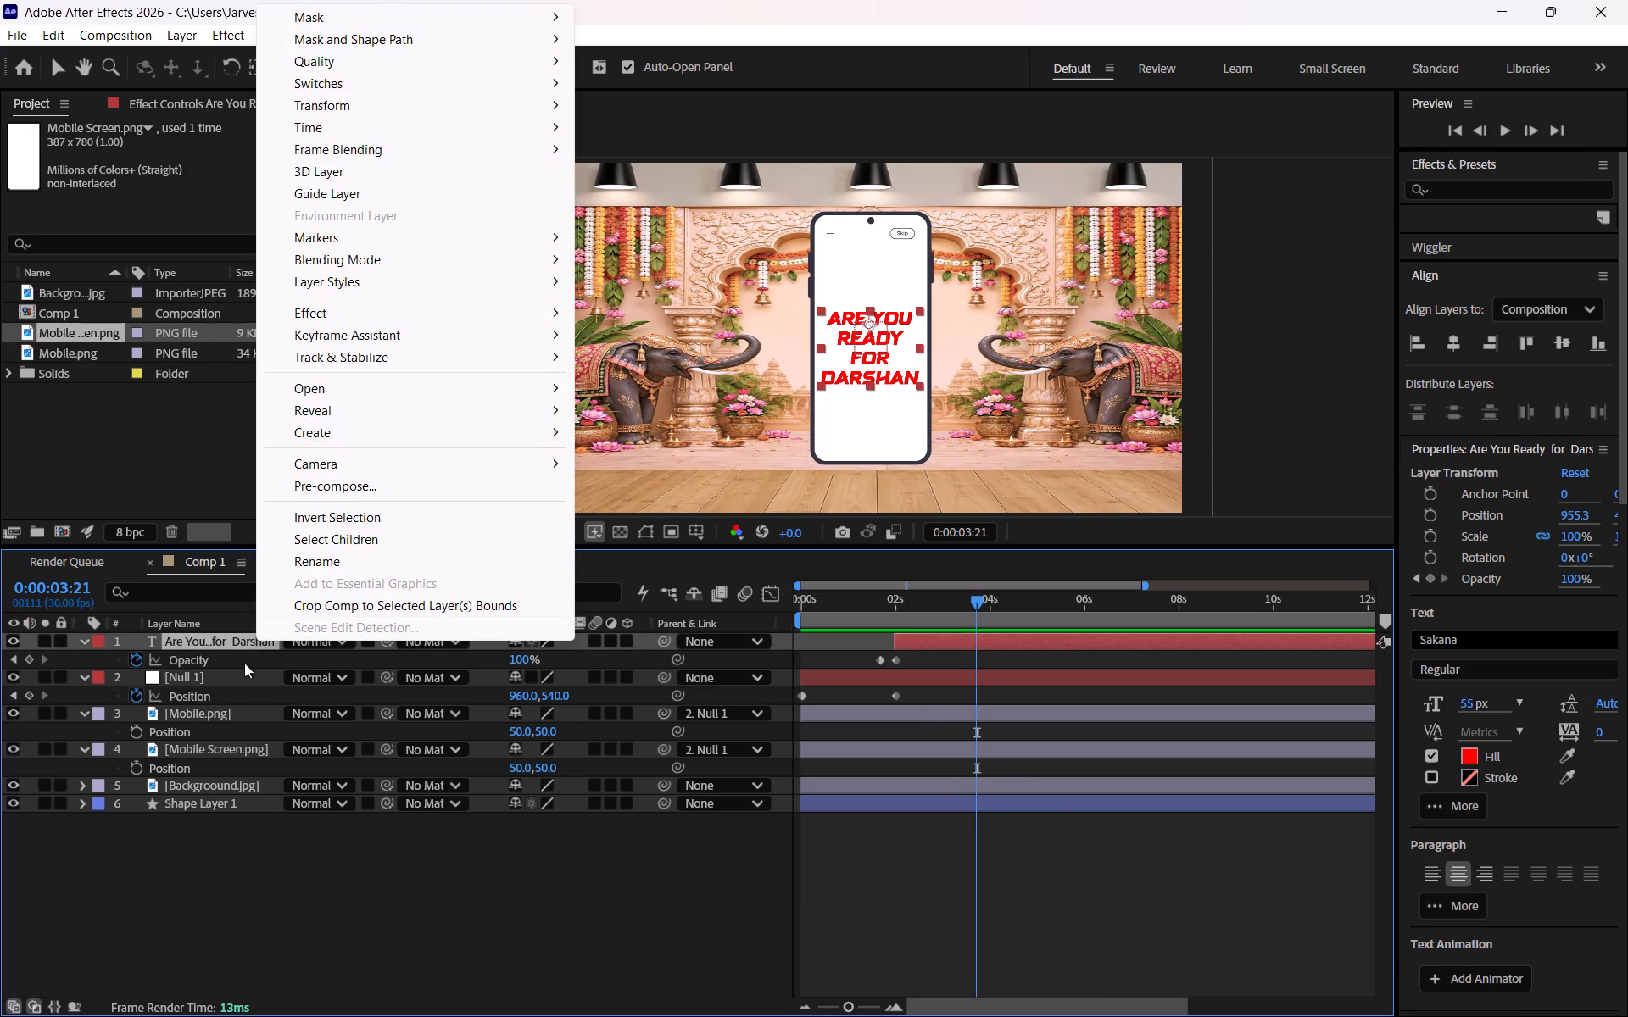
left_click(81, 636)
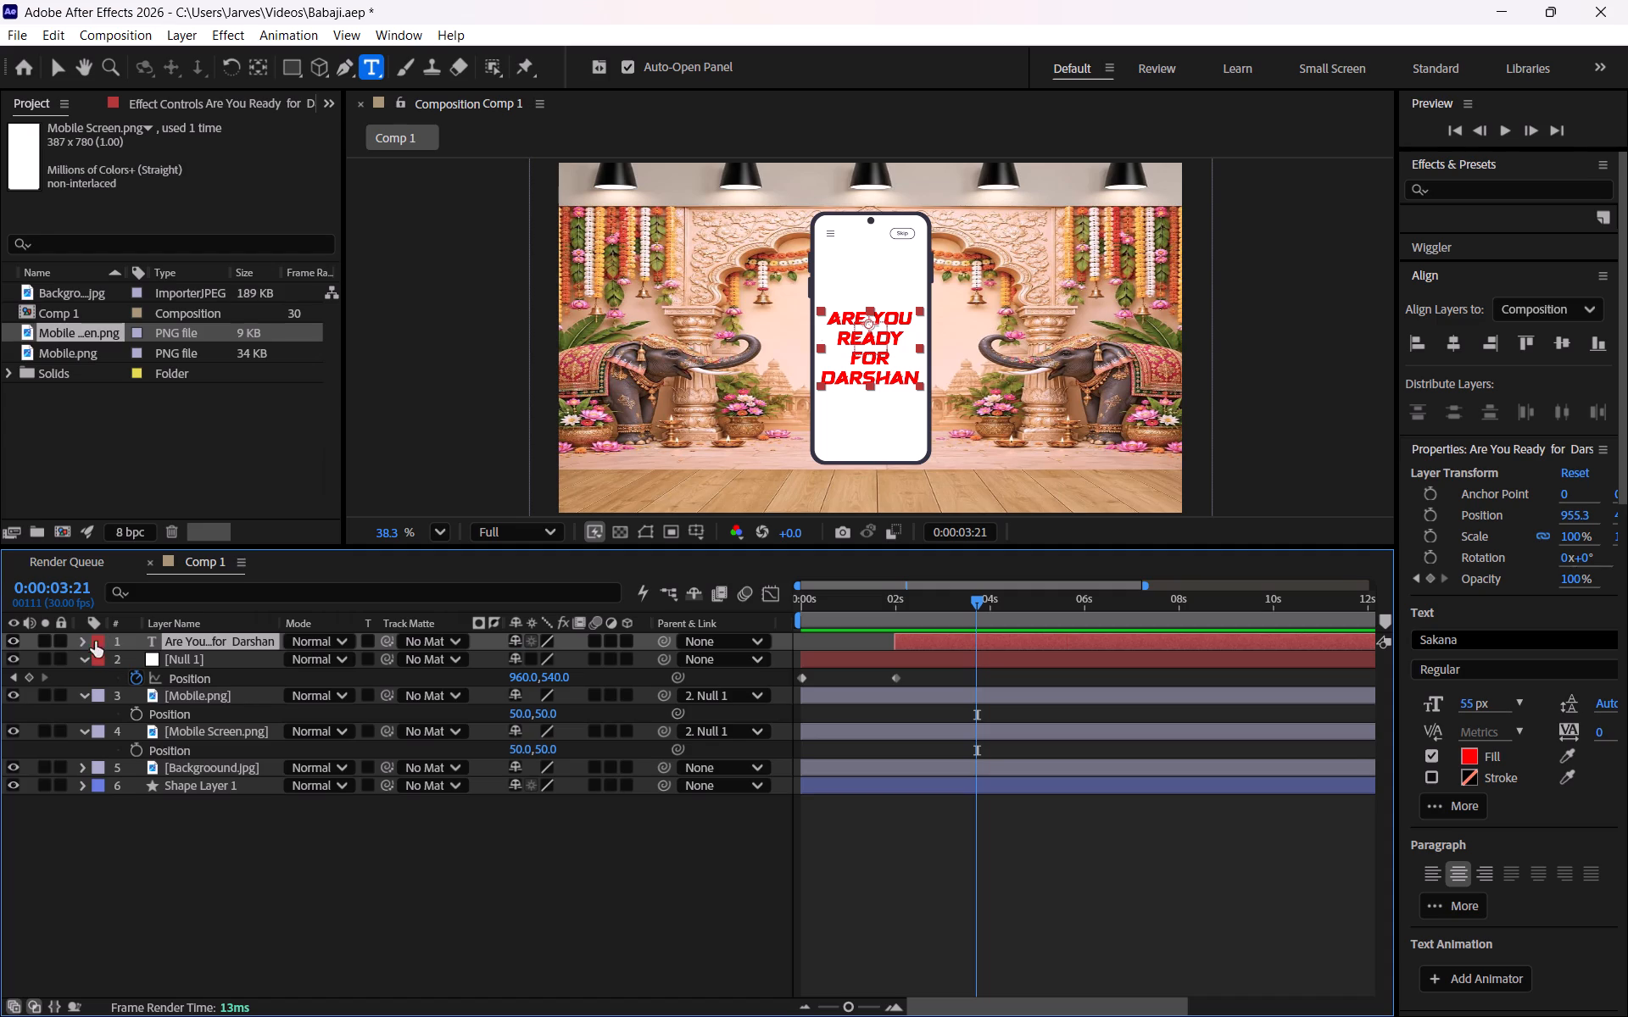
left_click(83, 638)
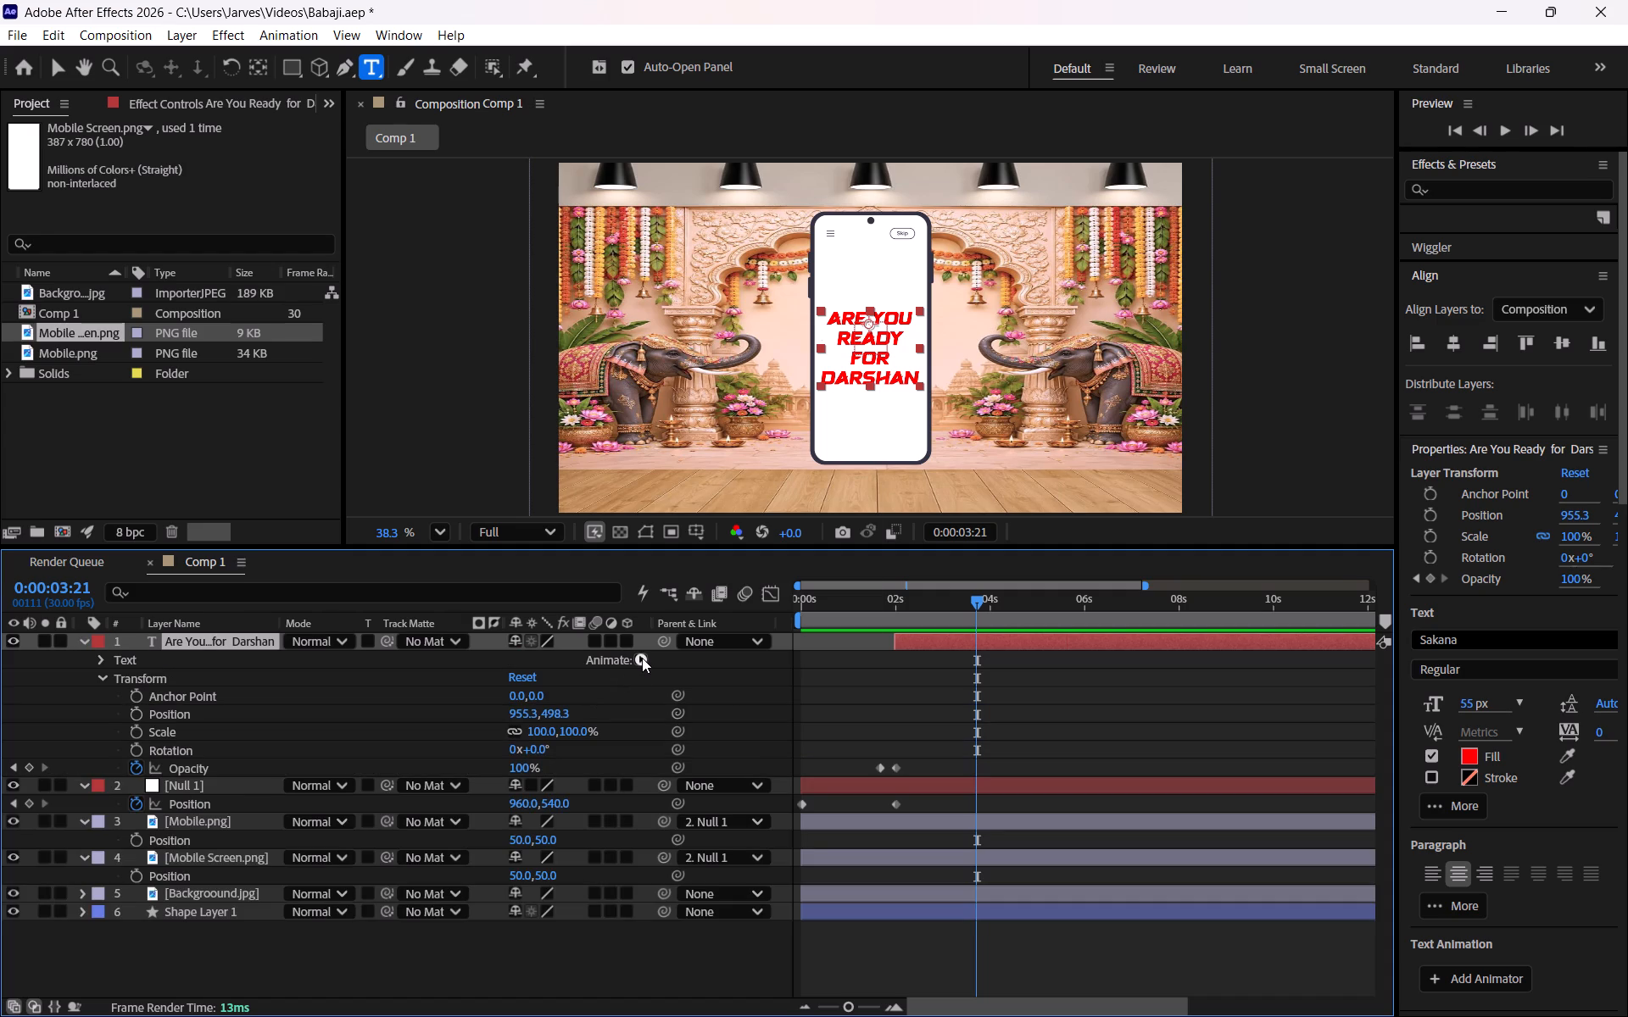
left_click(642, 658)
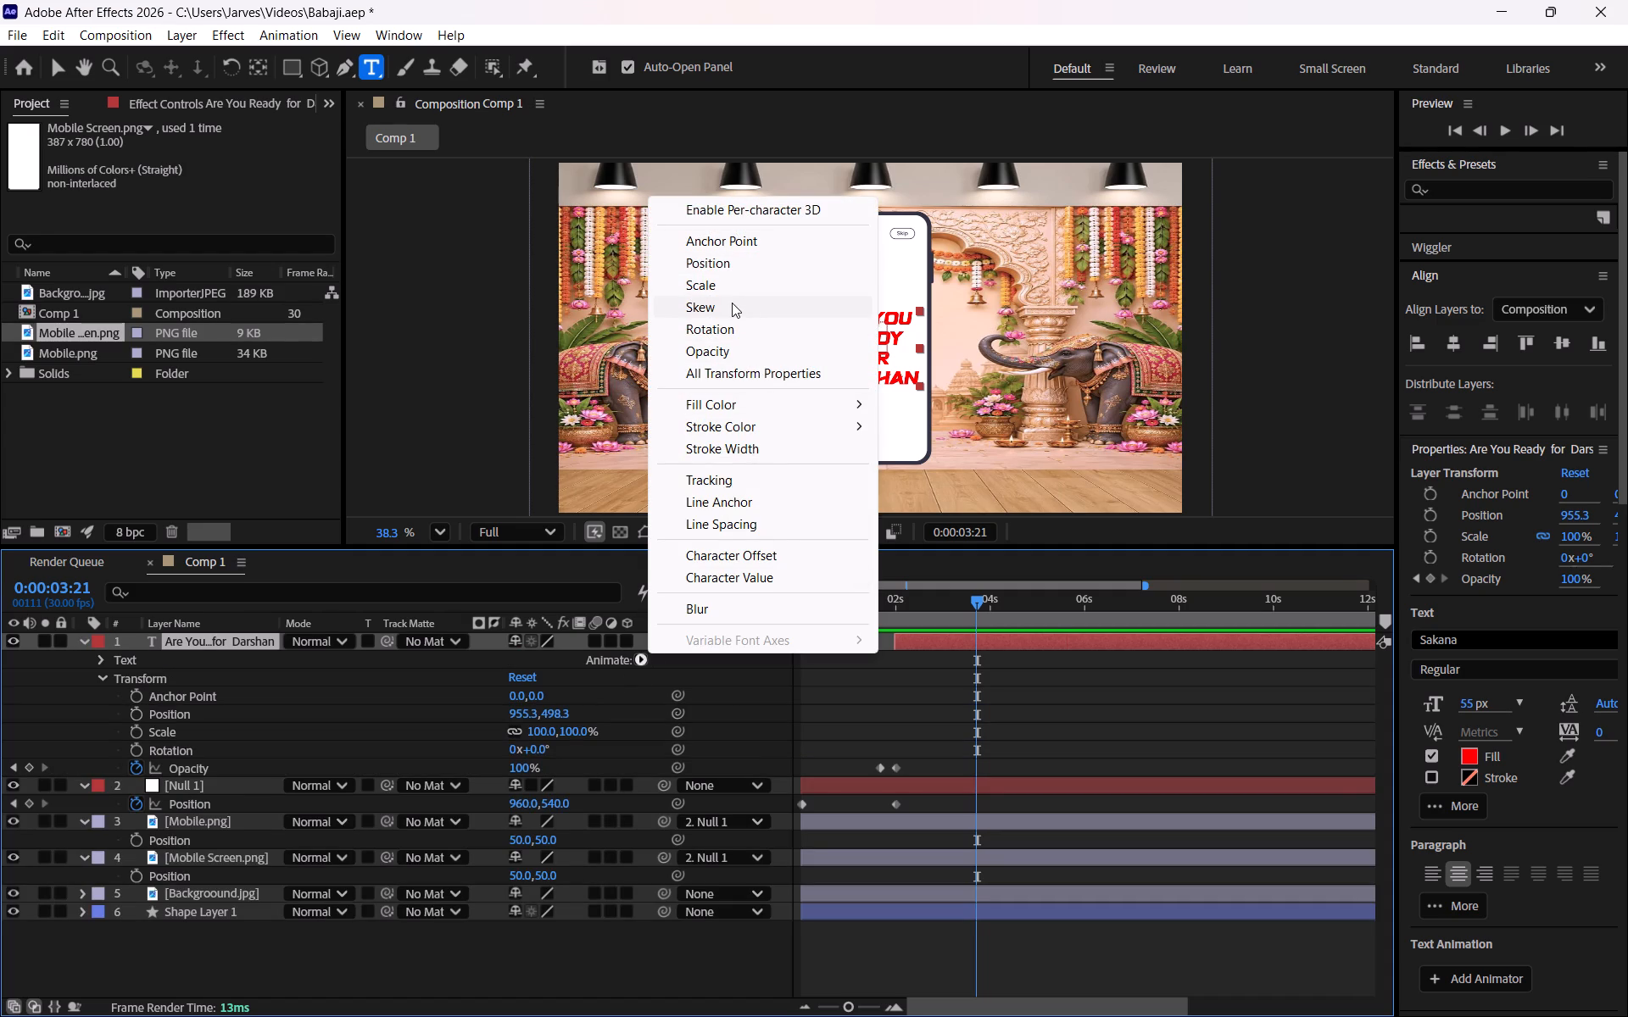
left_click(732, 303)
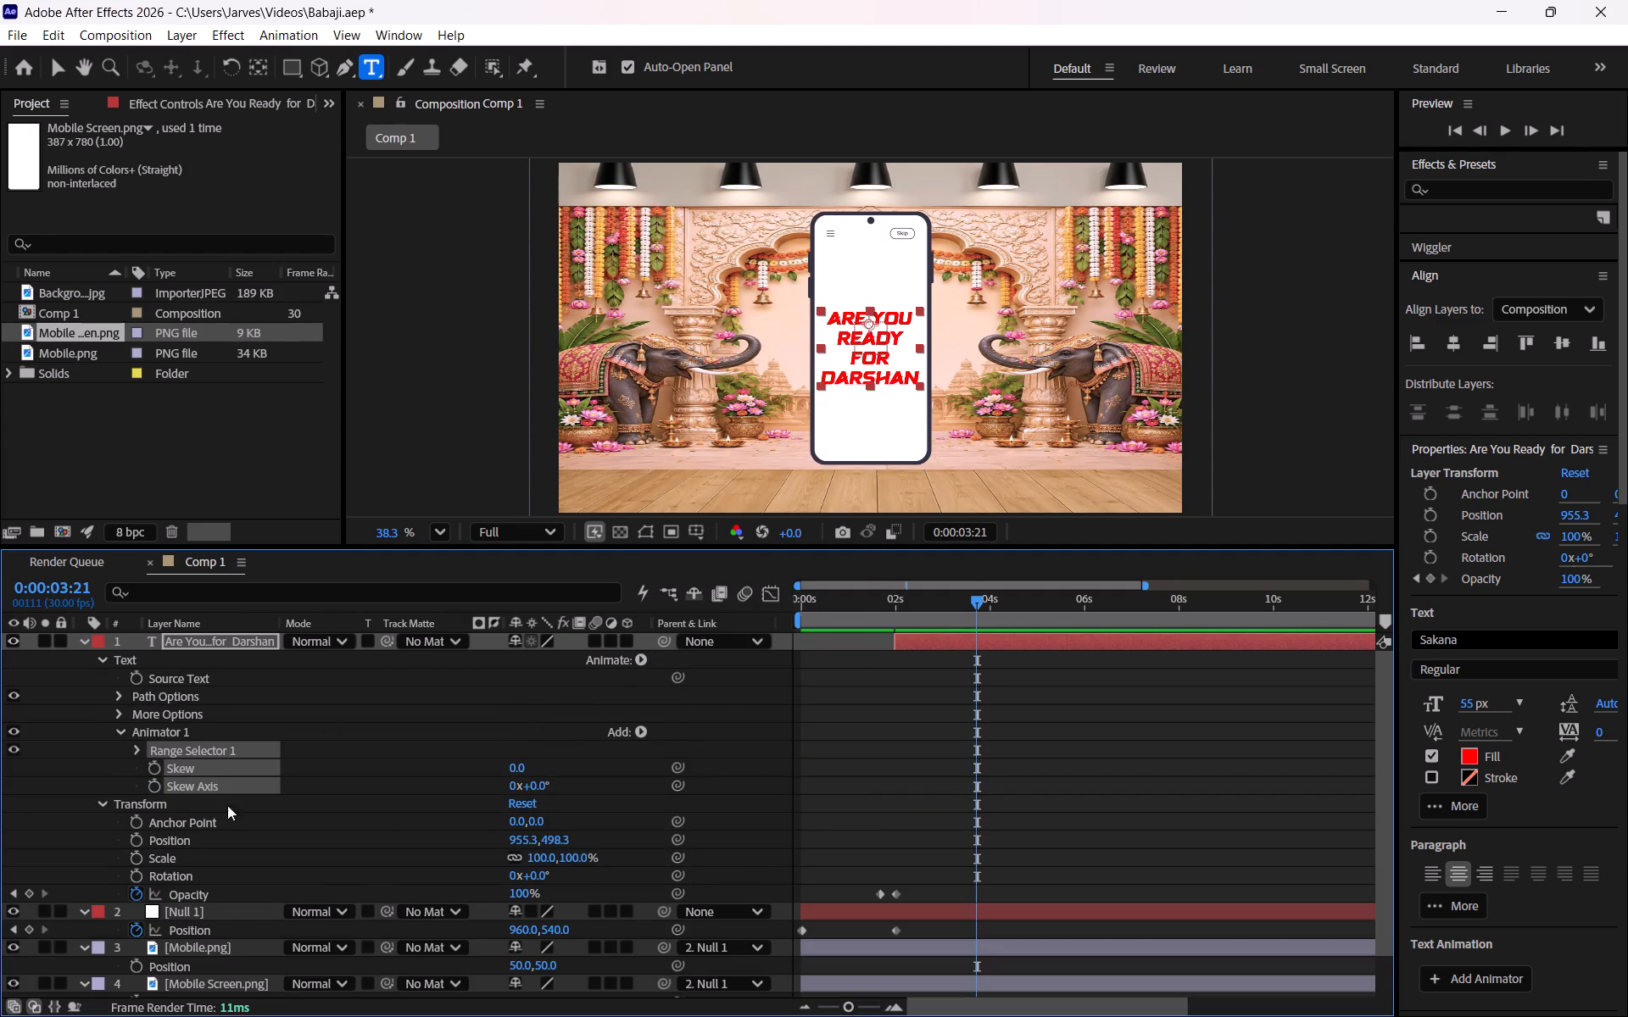
Preview the composition from the start to check the text, and return to 0:00:01:29.
left_click_drag(984, 595, 792, 594)
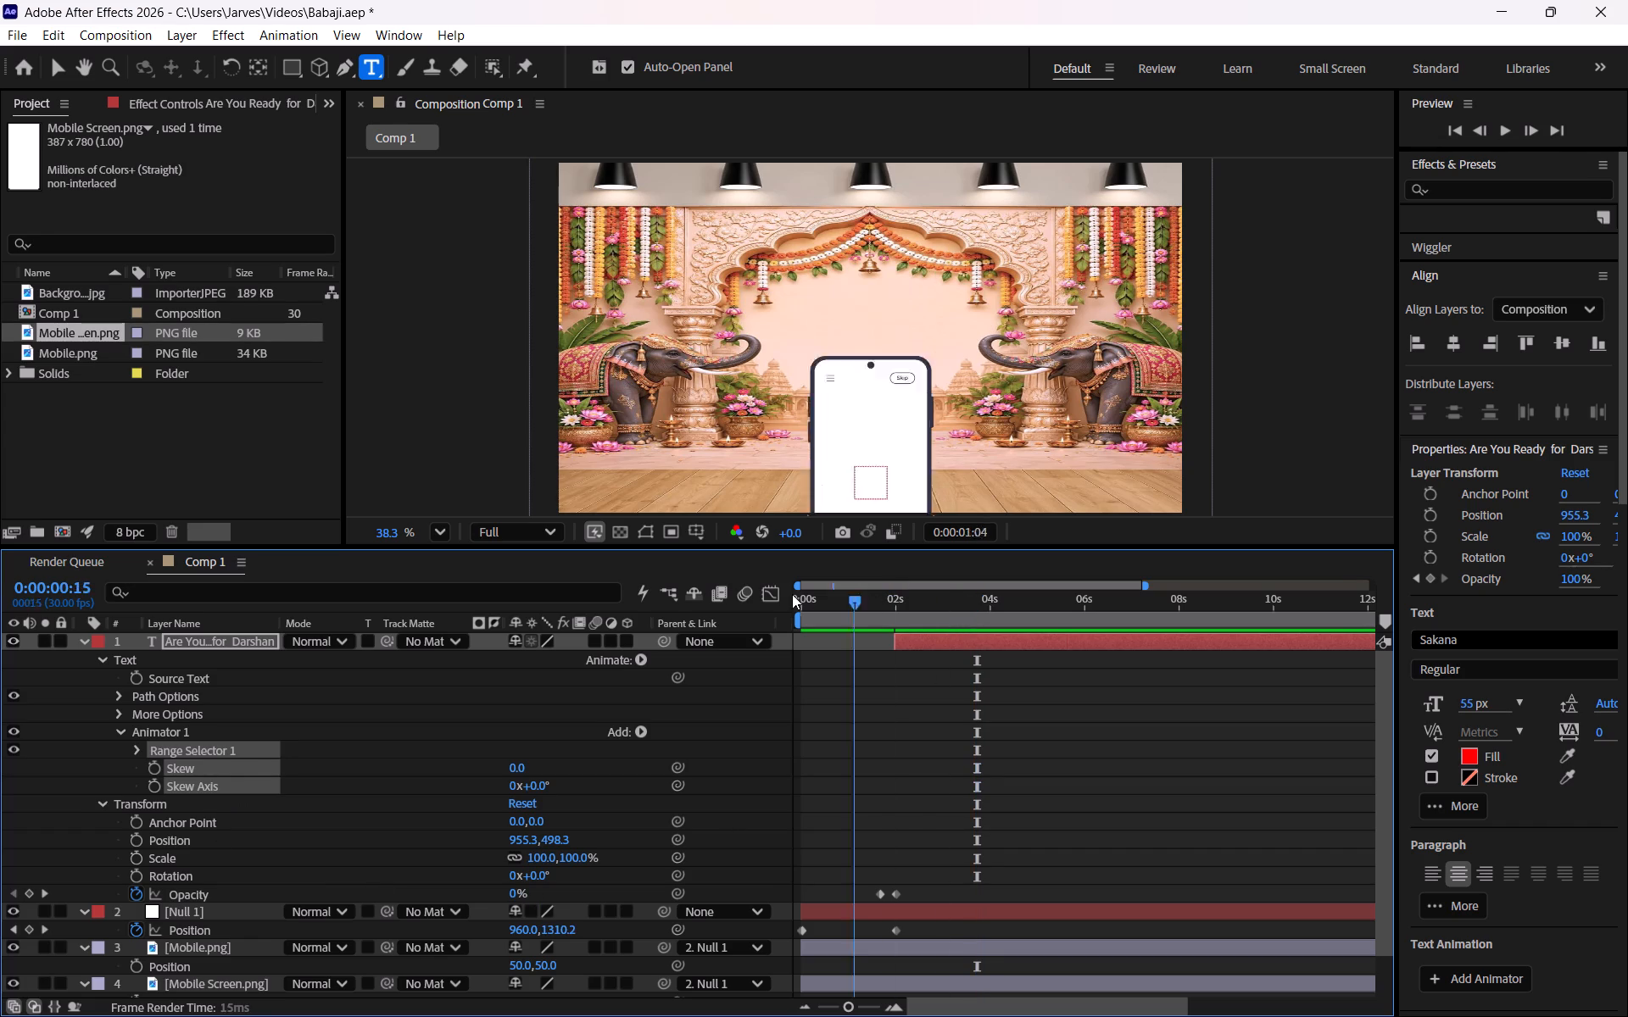
left_click_drag(792, 594, 772, 593)
key("space")
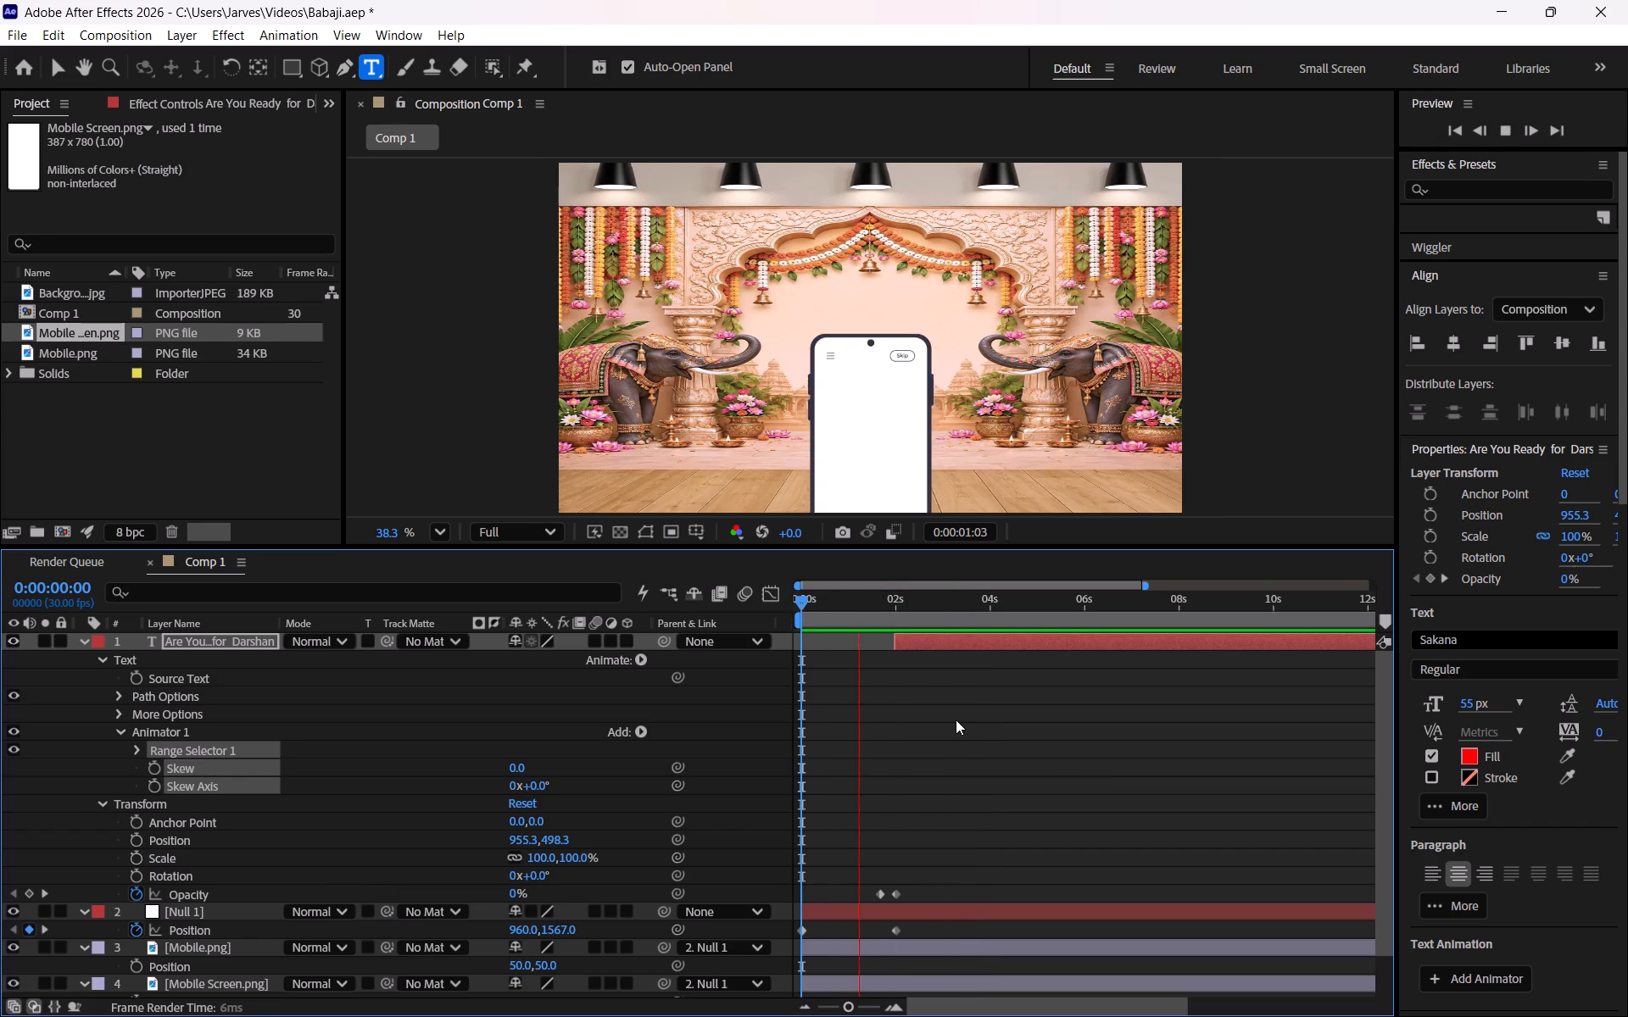
key("space")
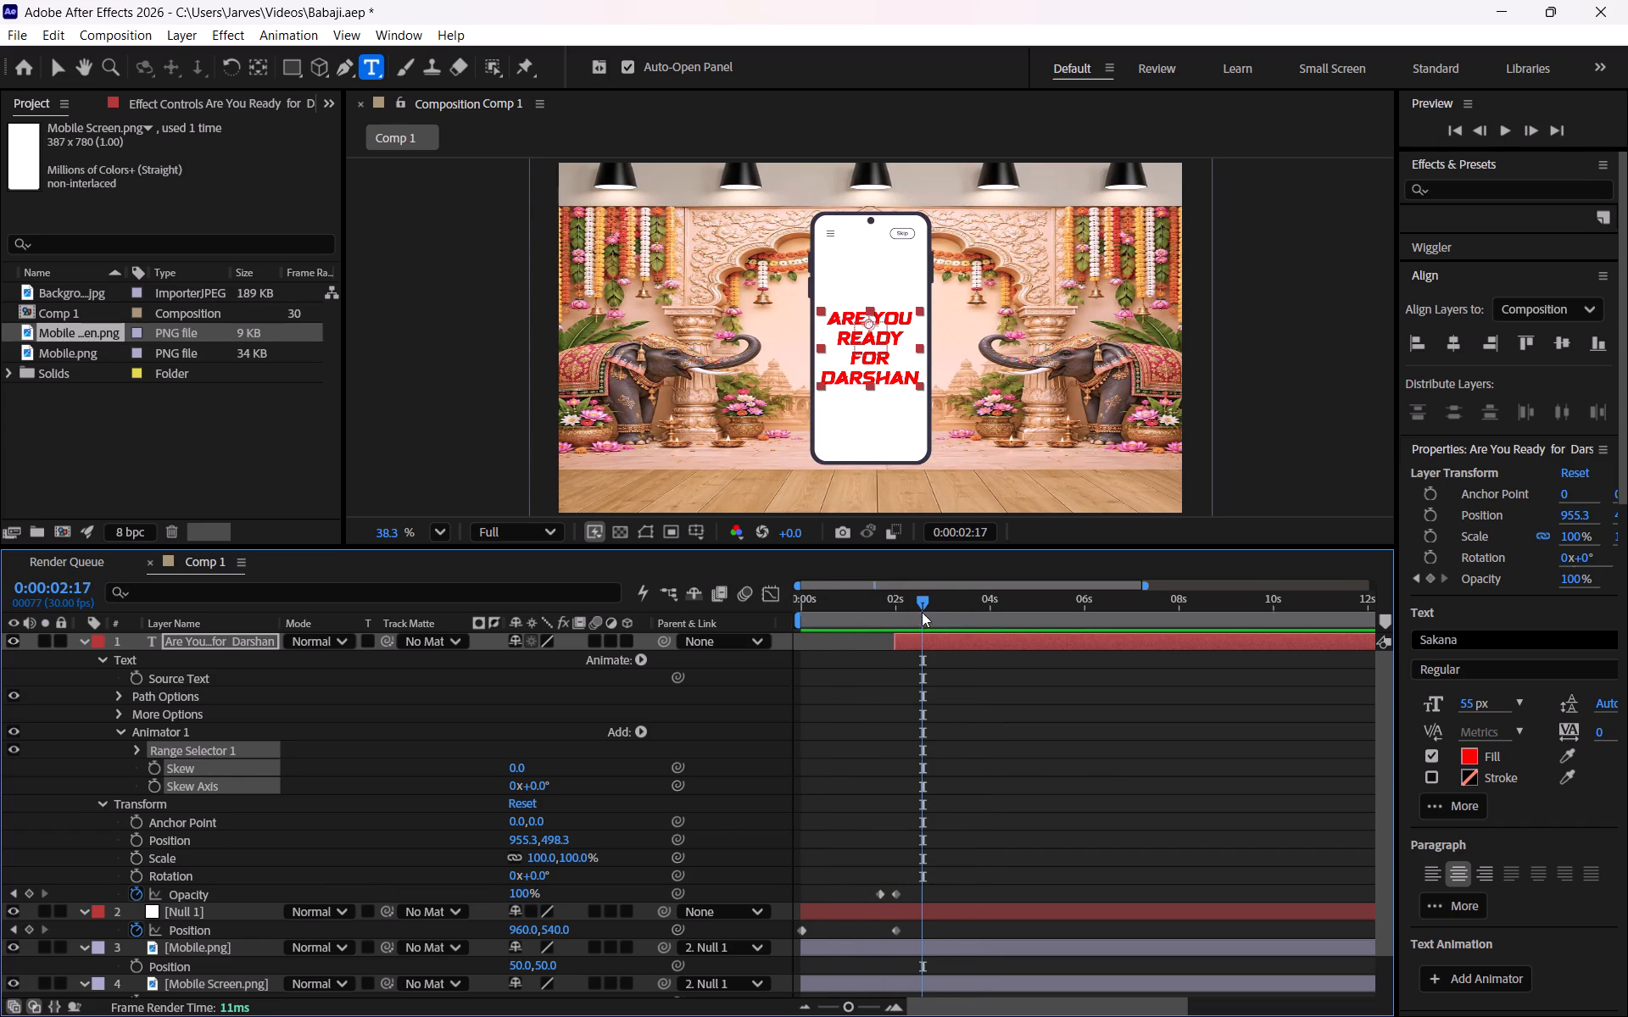
left_click_drag(919, 602, 891, 597)
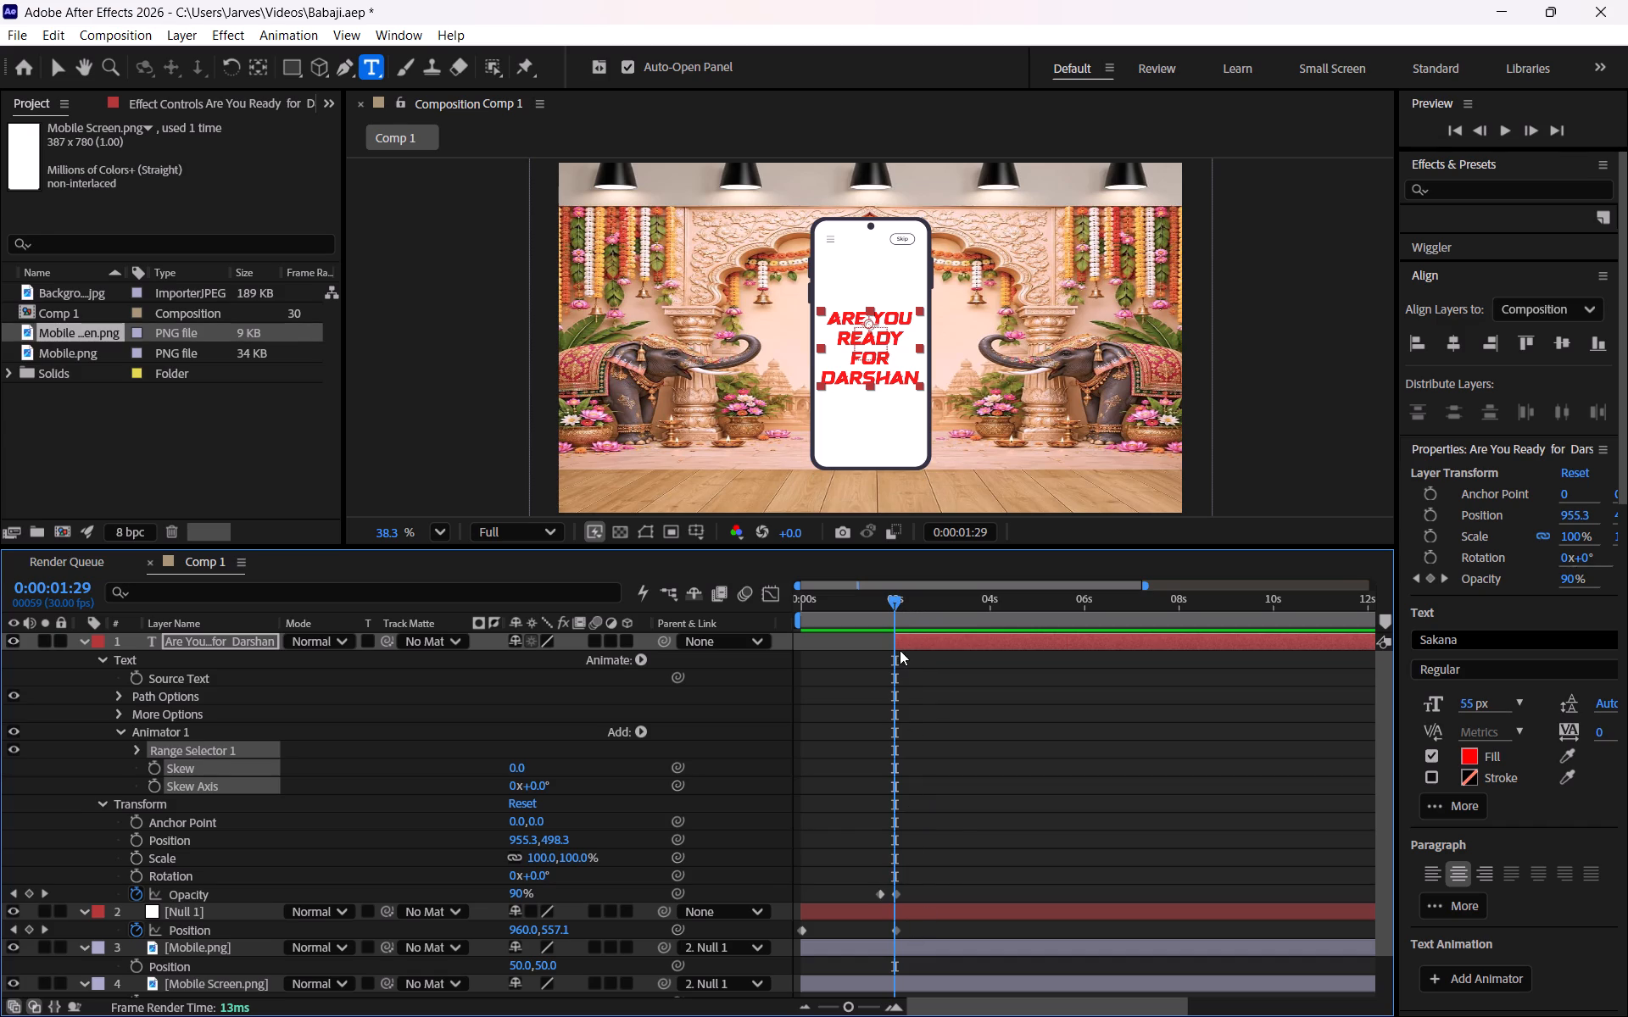
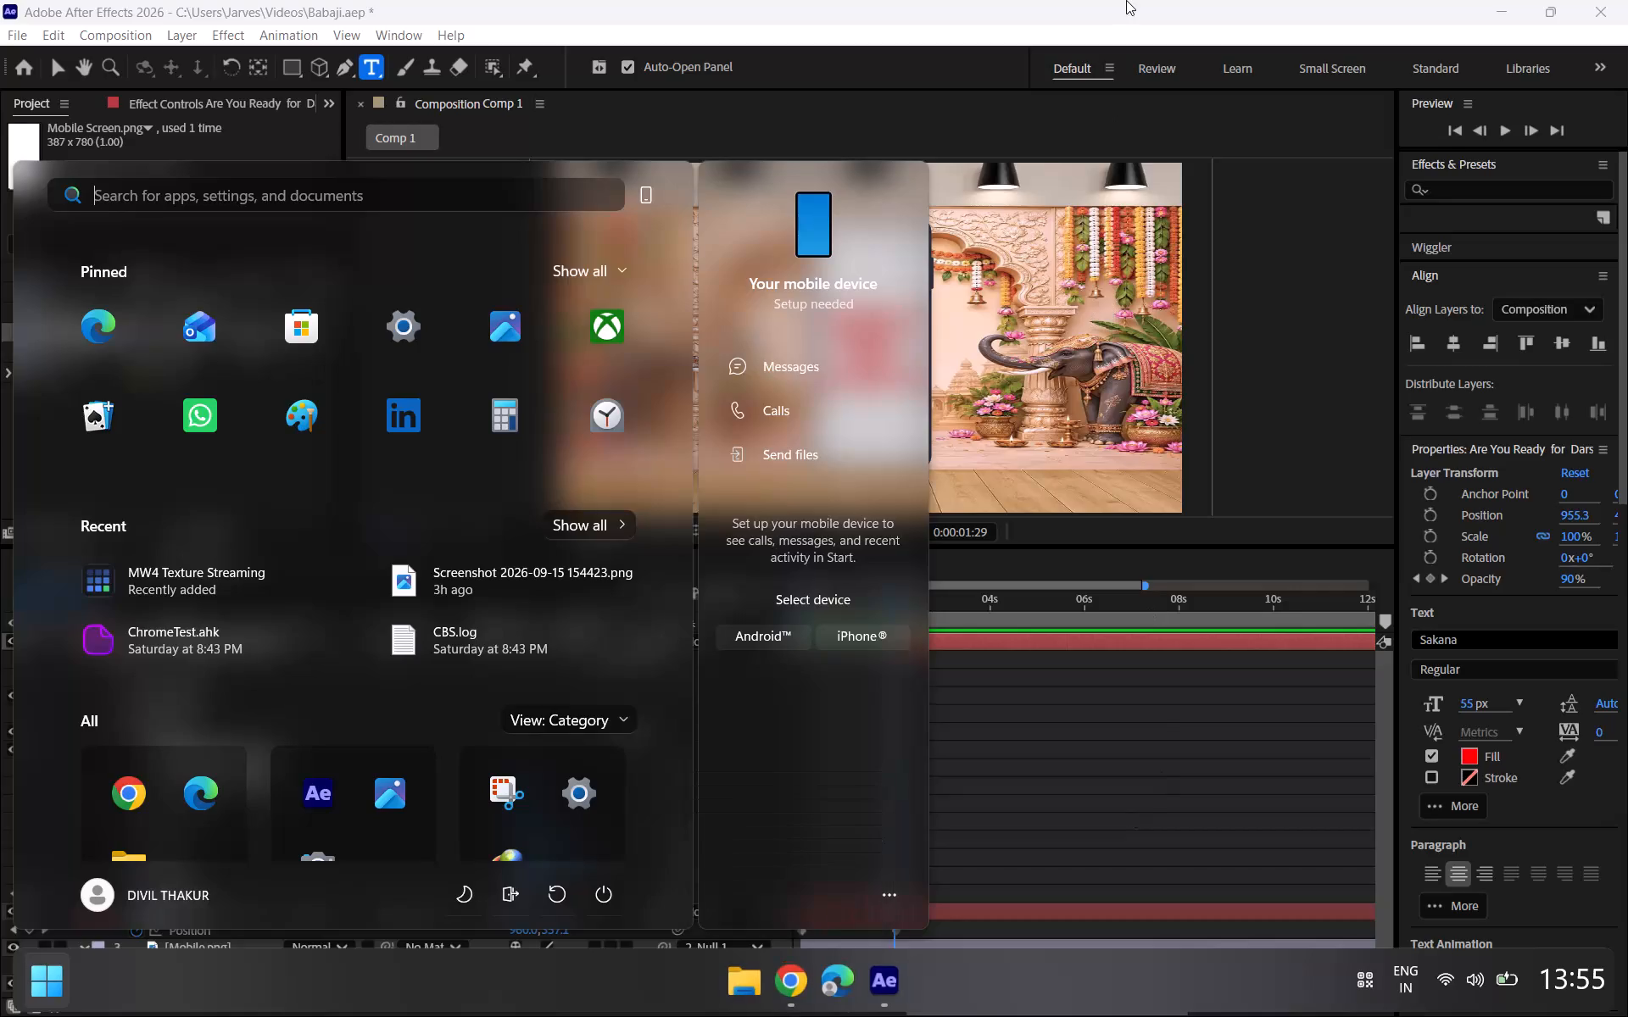
Nudge the "Are You Ready for Darshan" text layer slightly left, to position 952.3, 498.3.
left_click(1112, 0)
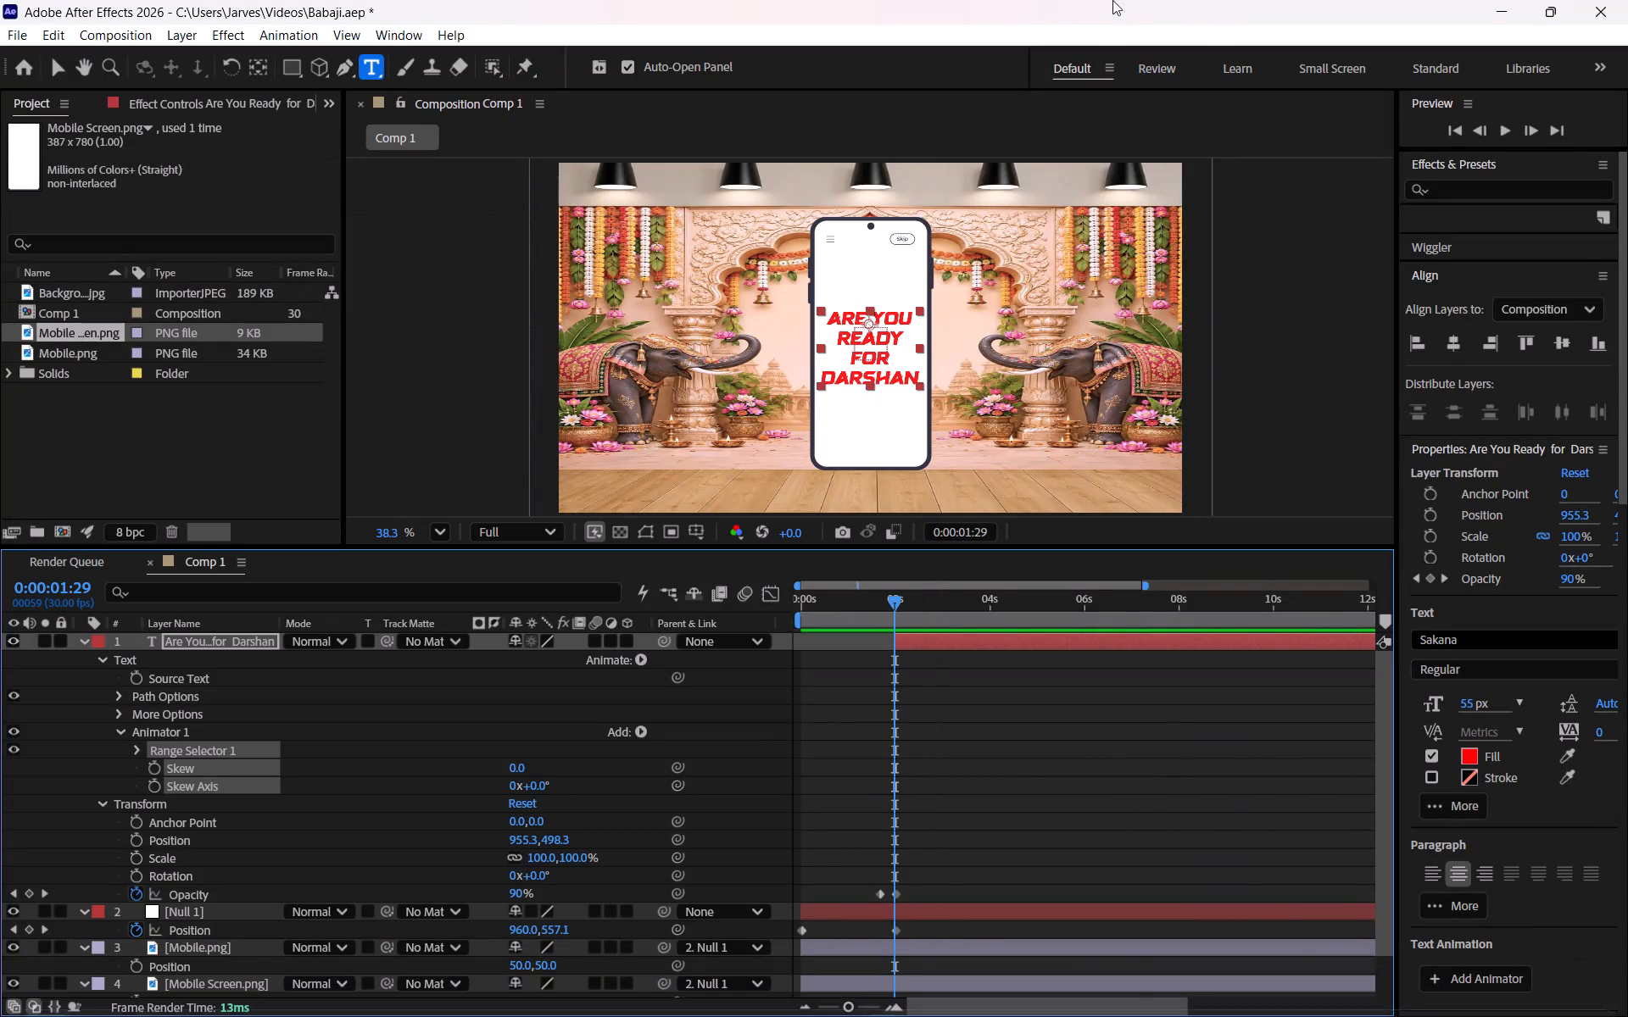
key("space")
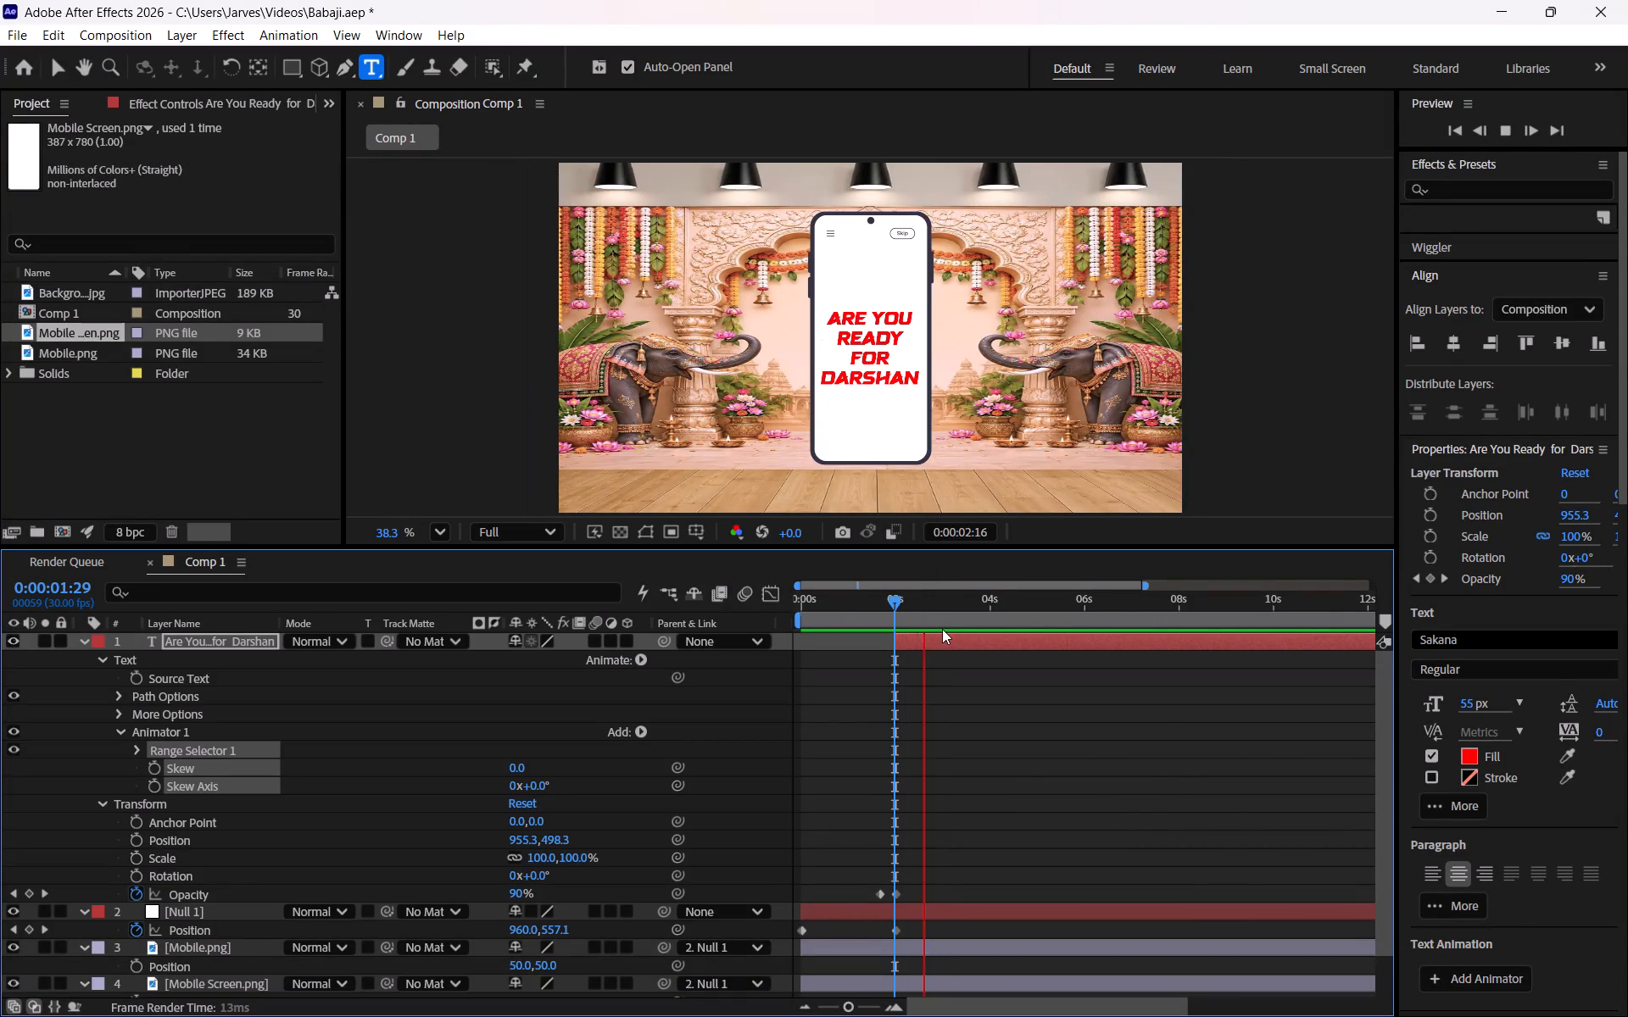
key("Left")
key("space")
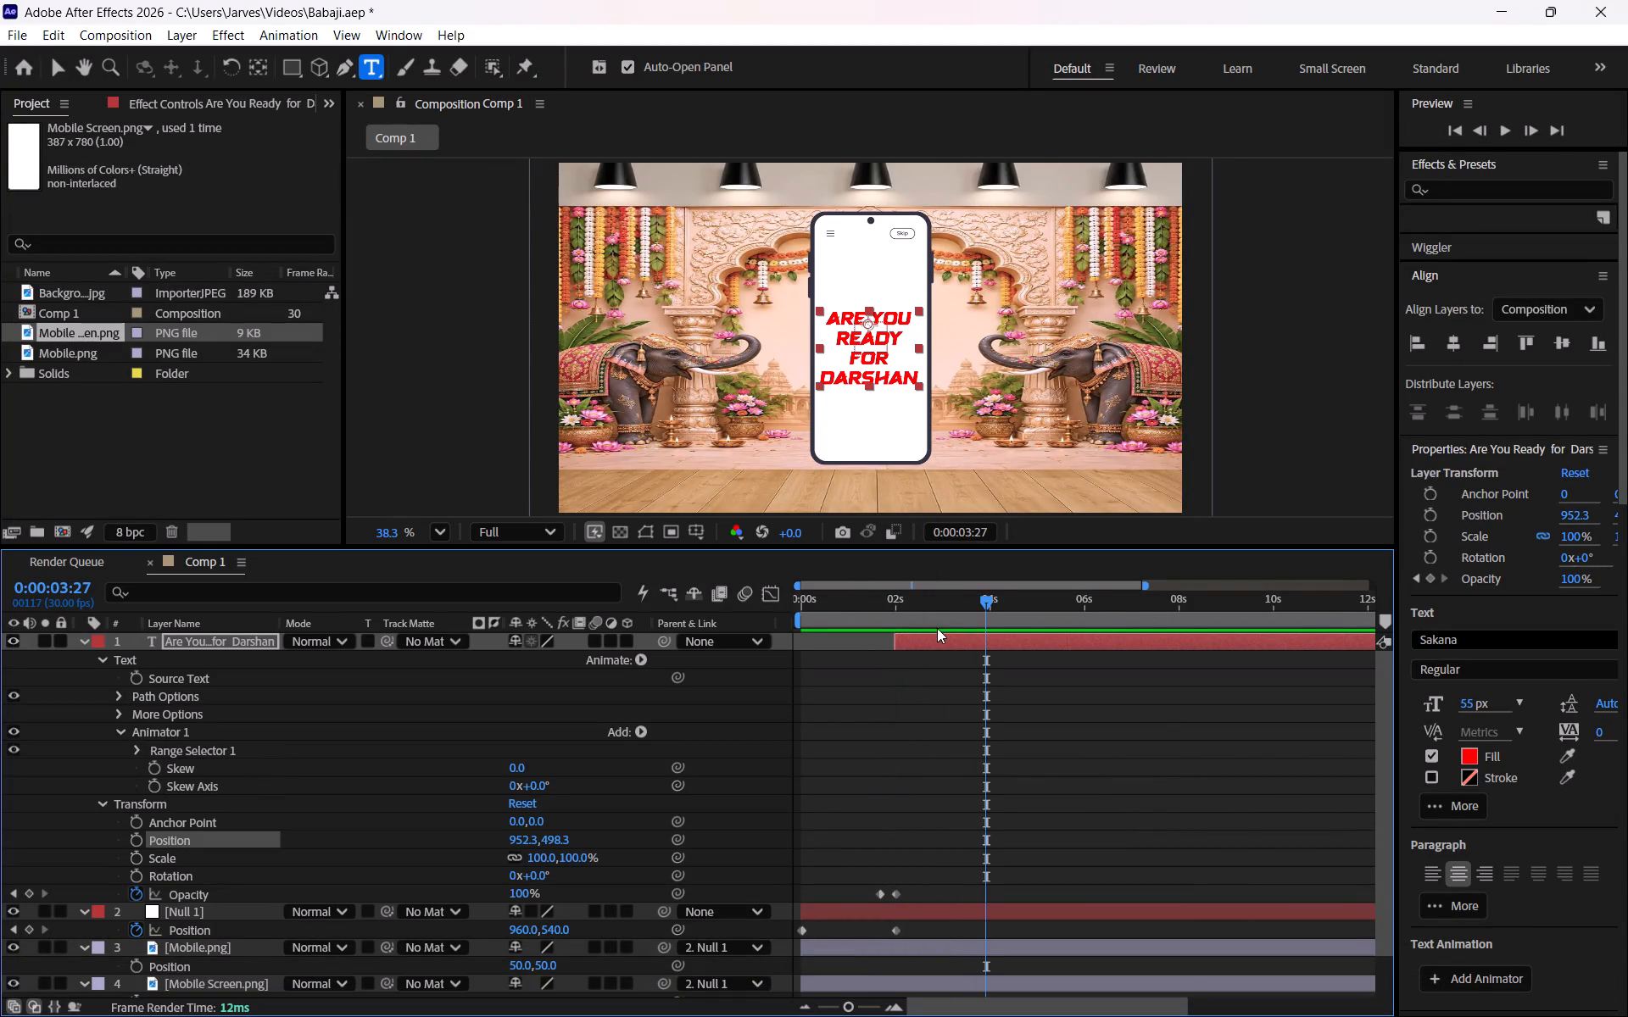
Preview the composition from the start to check the text's placement on the phone screen.
left_click_drag(984, 599, 768, 613)
key("space")
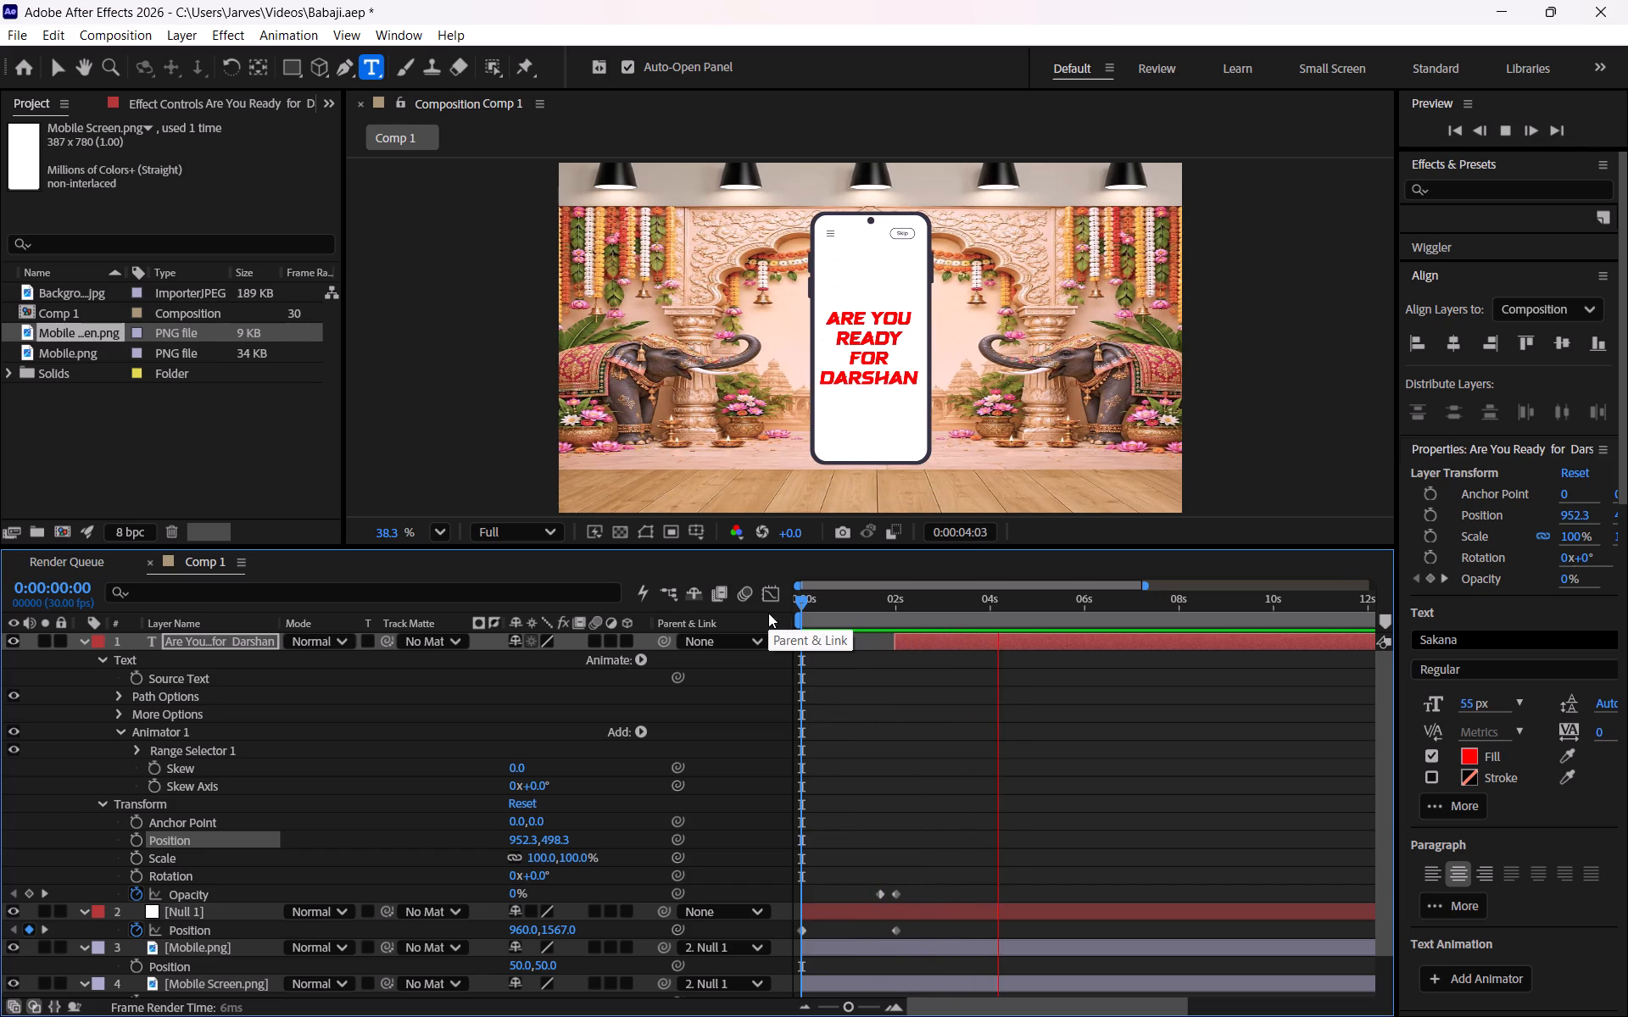
key("space")
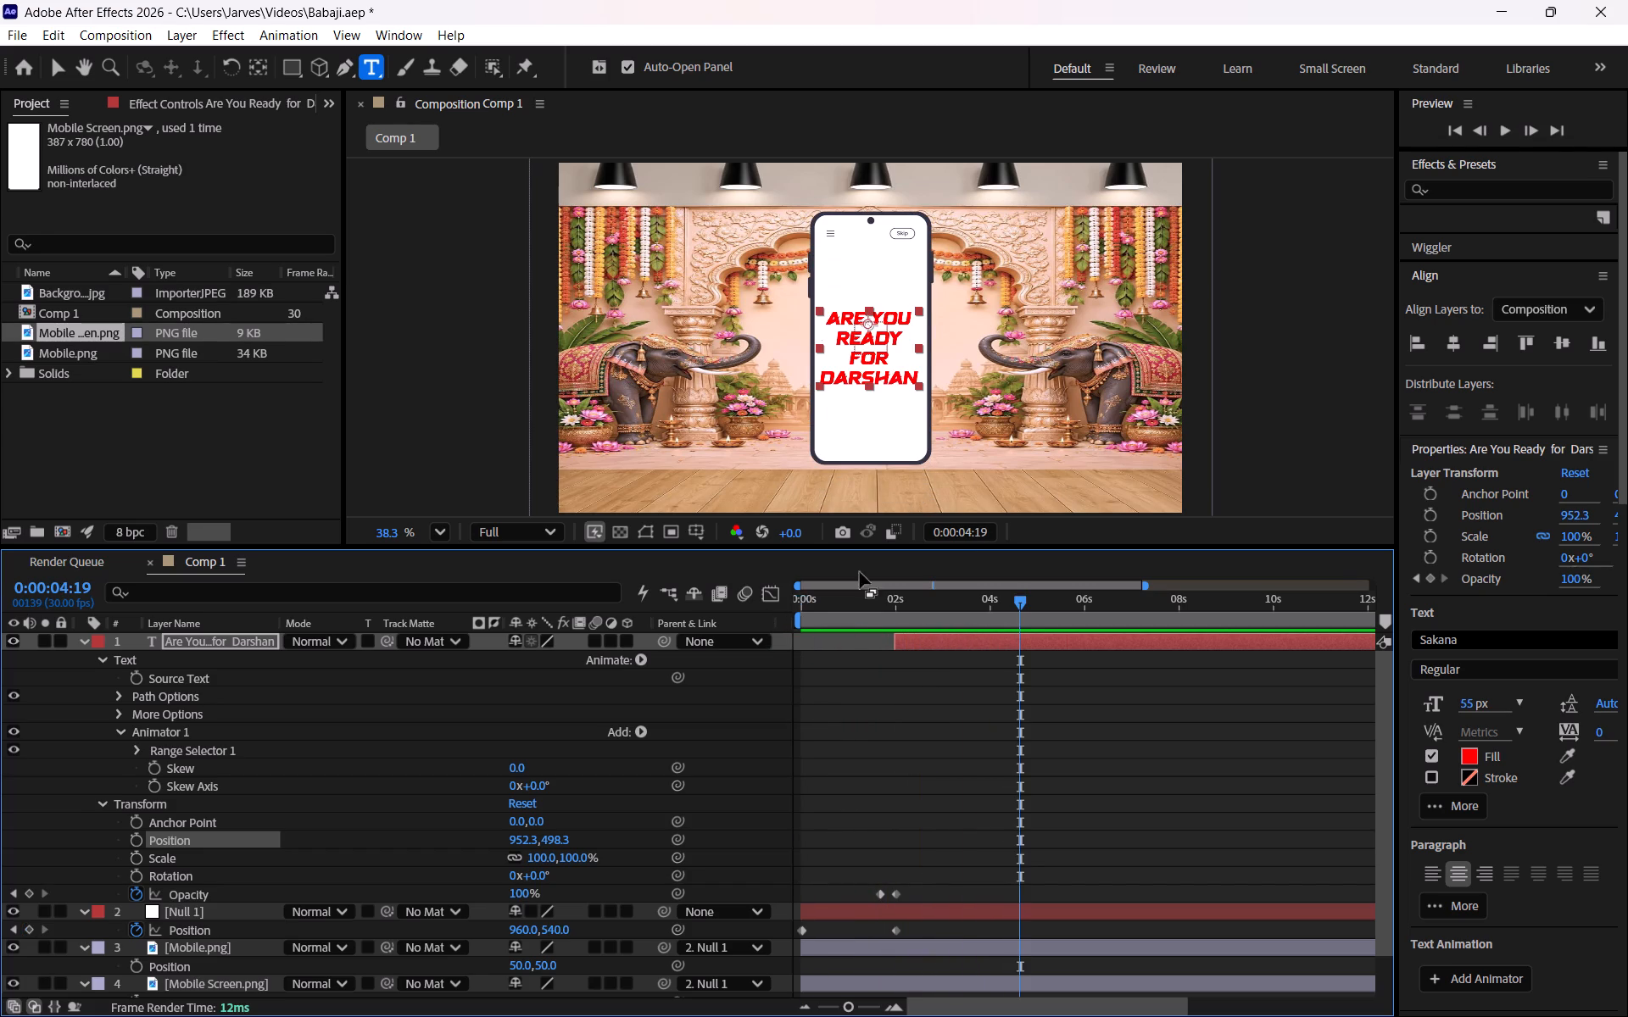
At 0:00:02:00, delete the words "for Darshan" from the text layer, keeping only "Are You Ready".
left_click_drag(1019, 598, 912, 609)
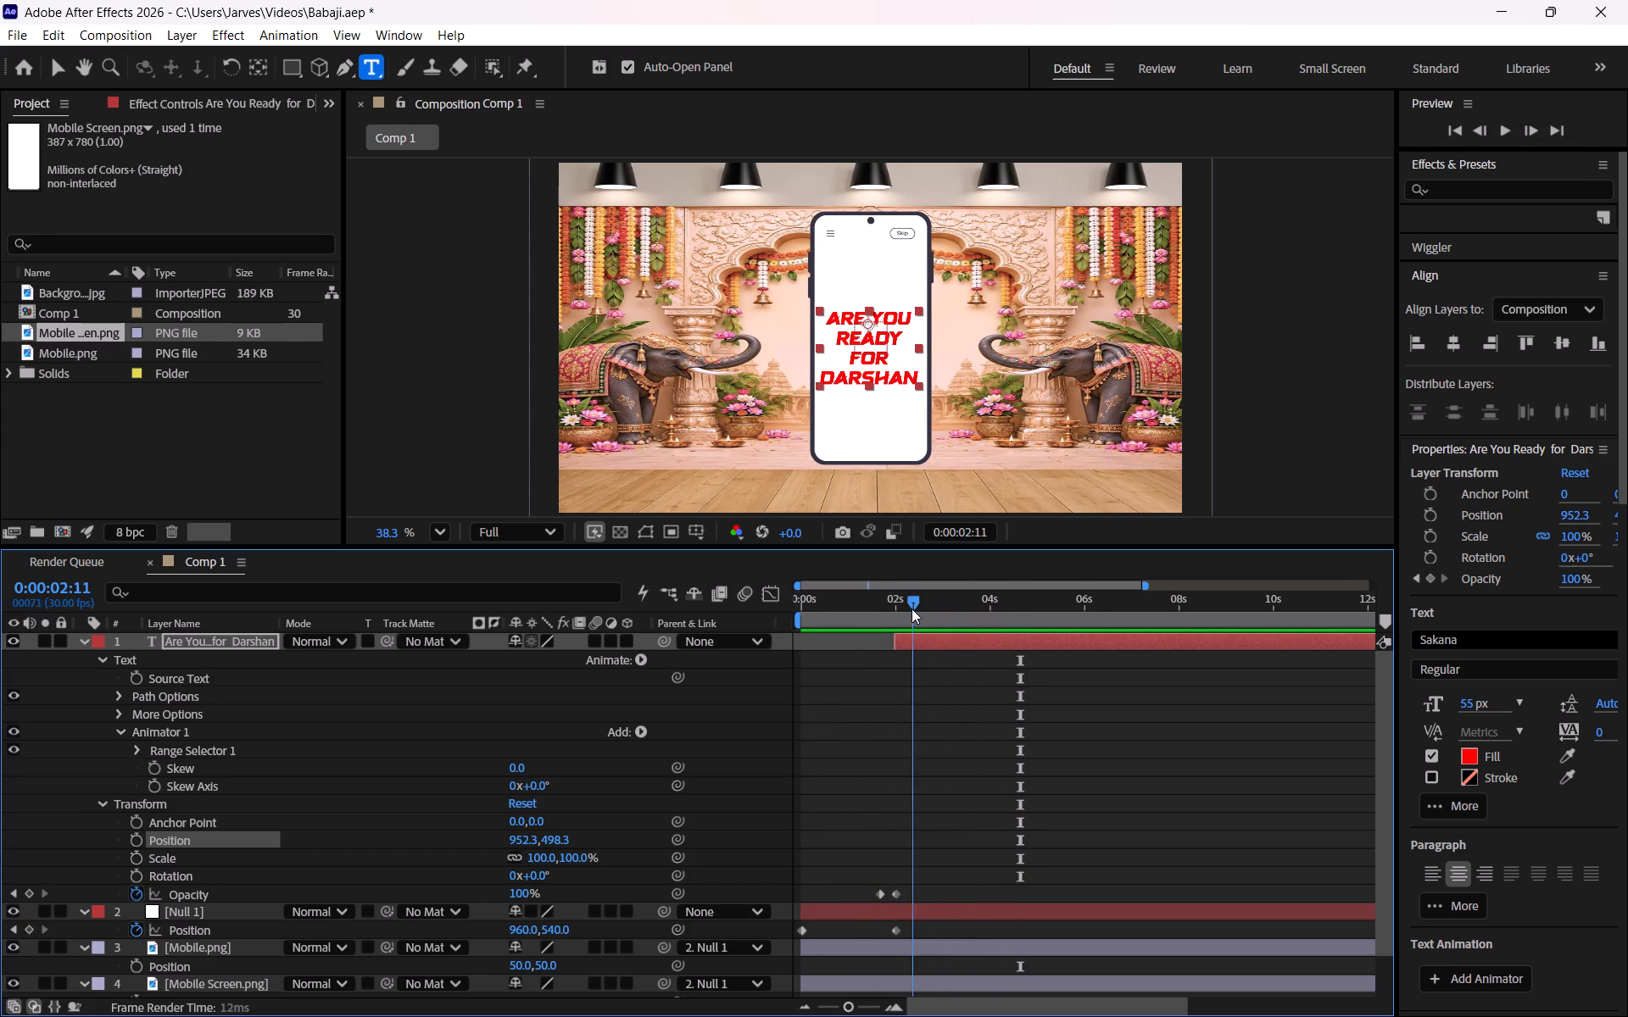
left_click_drag(912, 609, 895, 606)
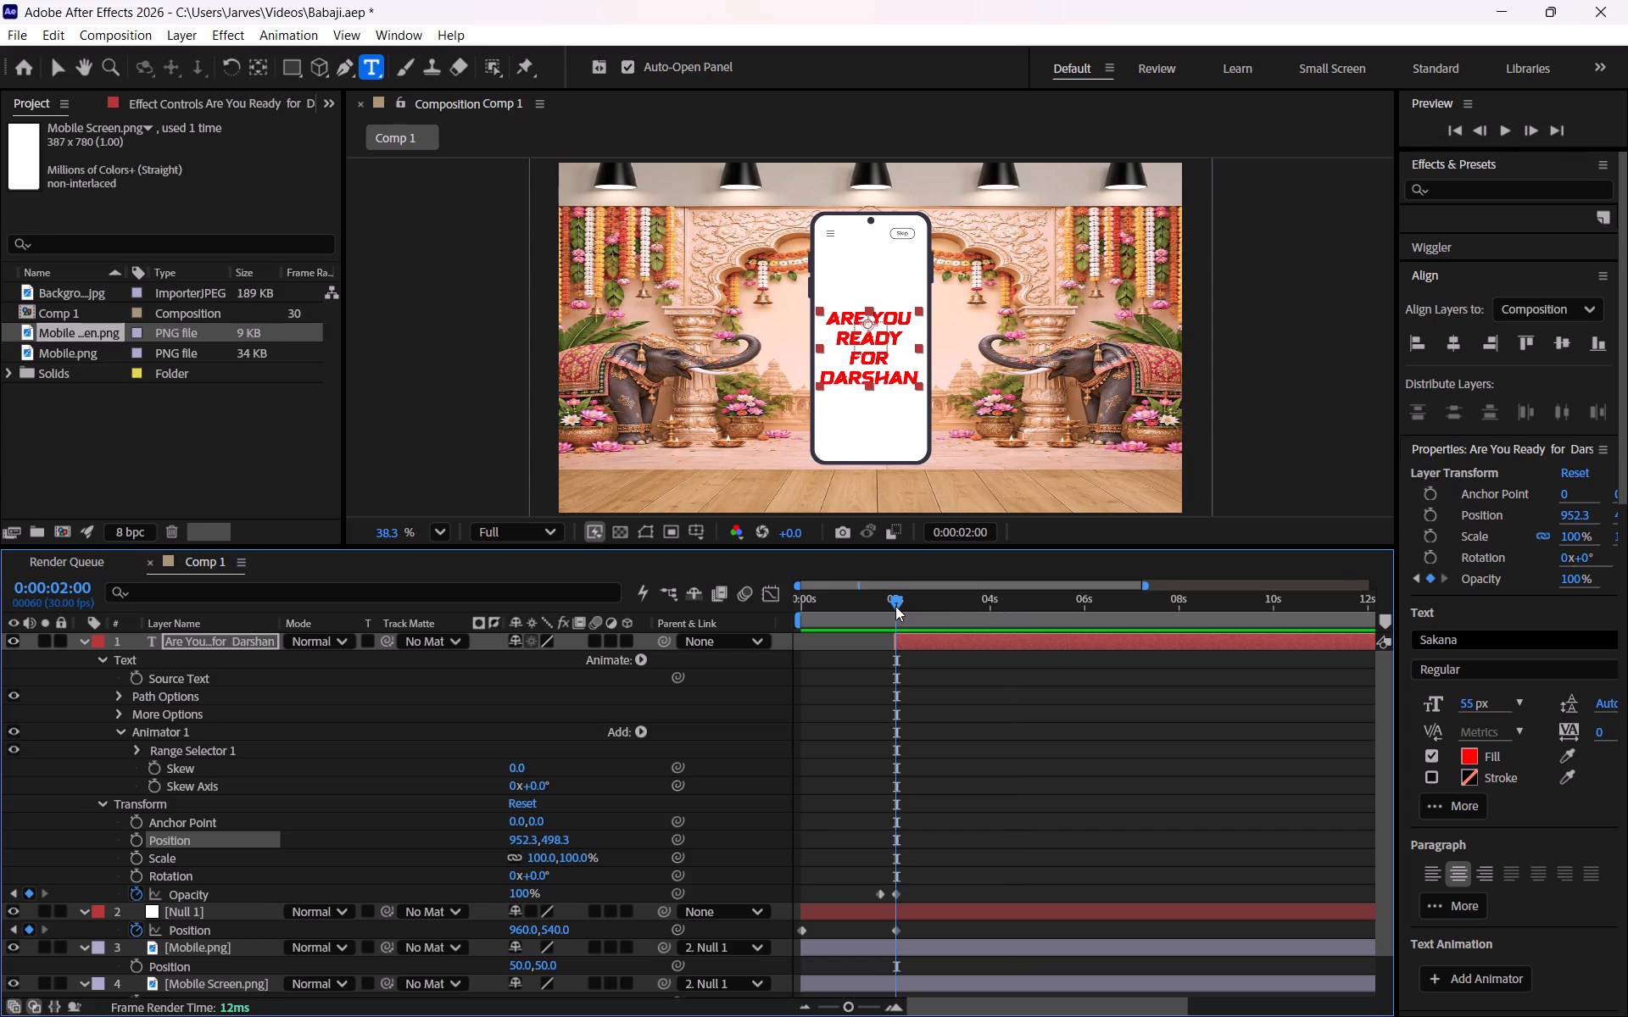
left_click(884, 378)
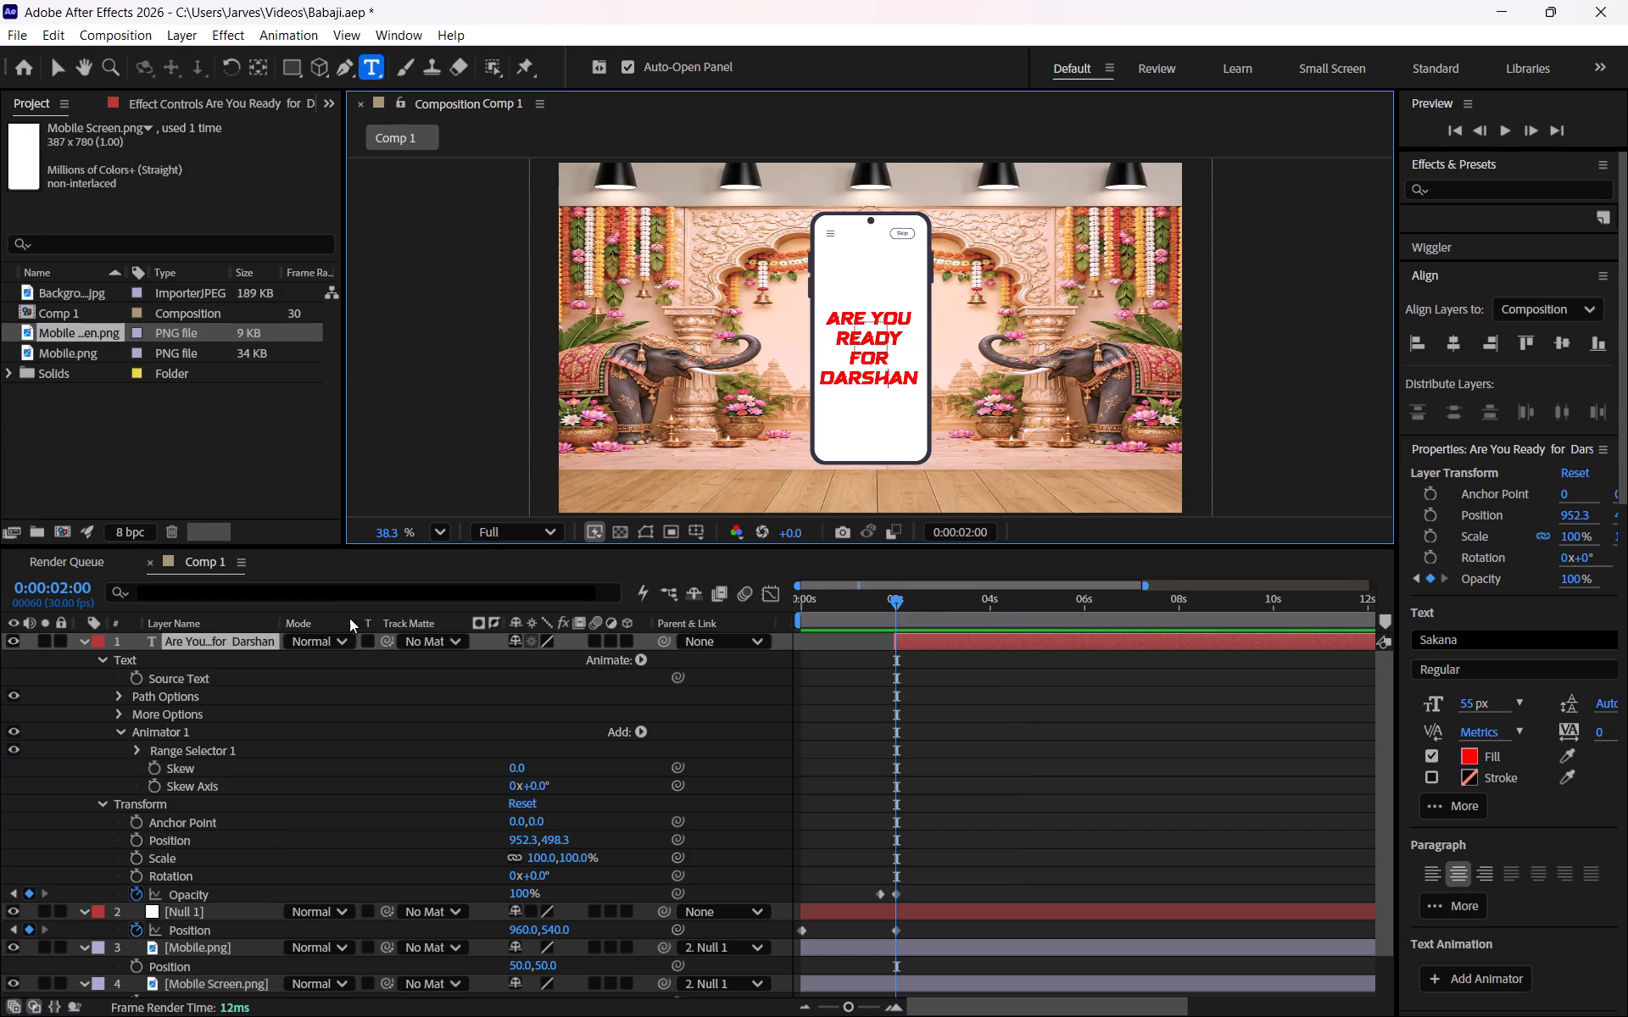
double_click(873, 375)
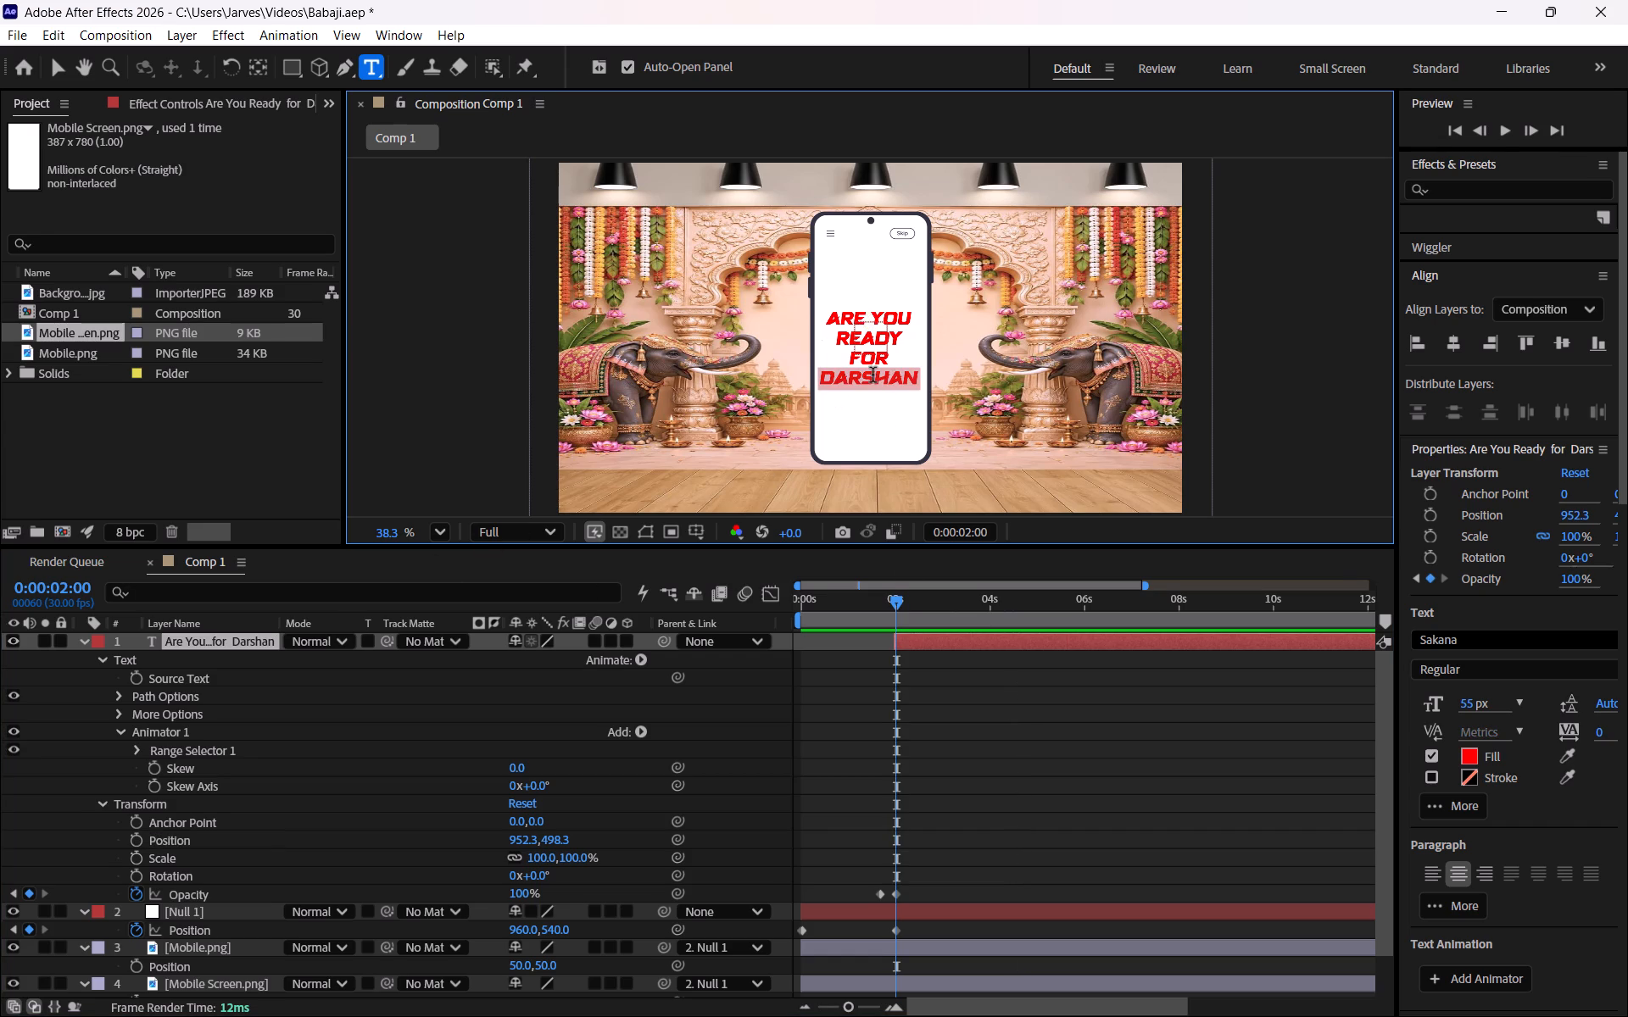
key("BackSpace")
key("BackSpace")
key("BackSpace")
key("BackSpace")
key("BackSpace")
key("BackSpace")
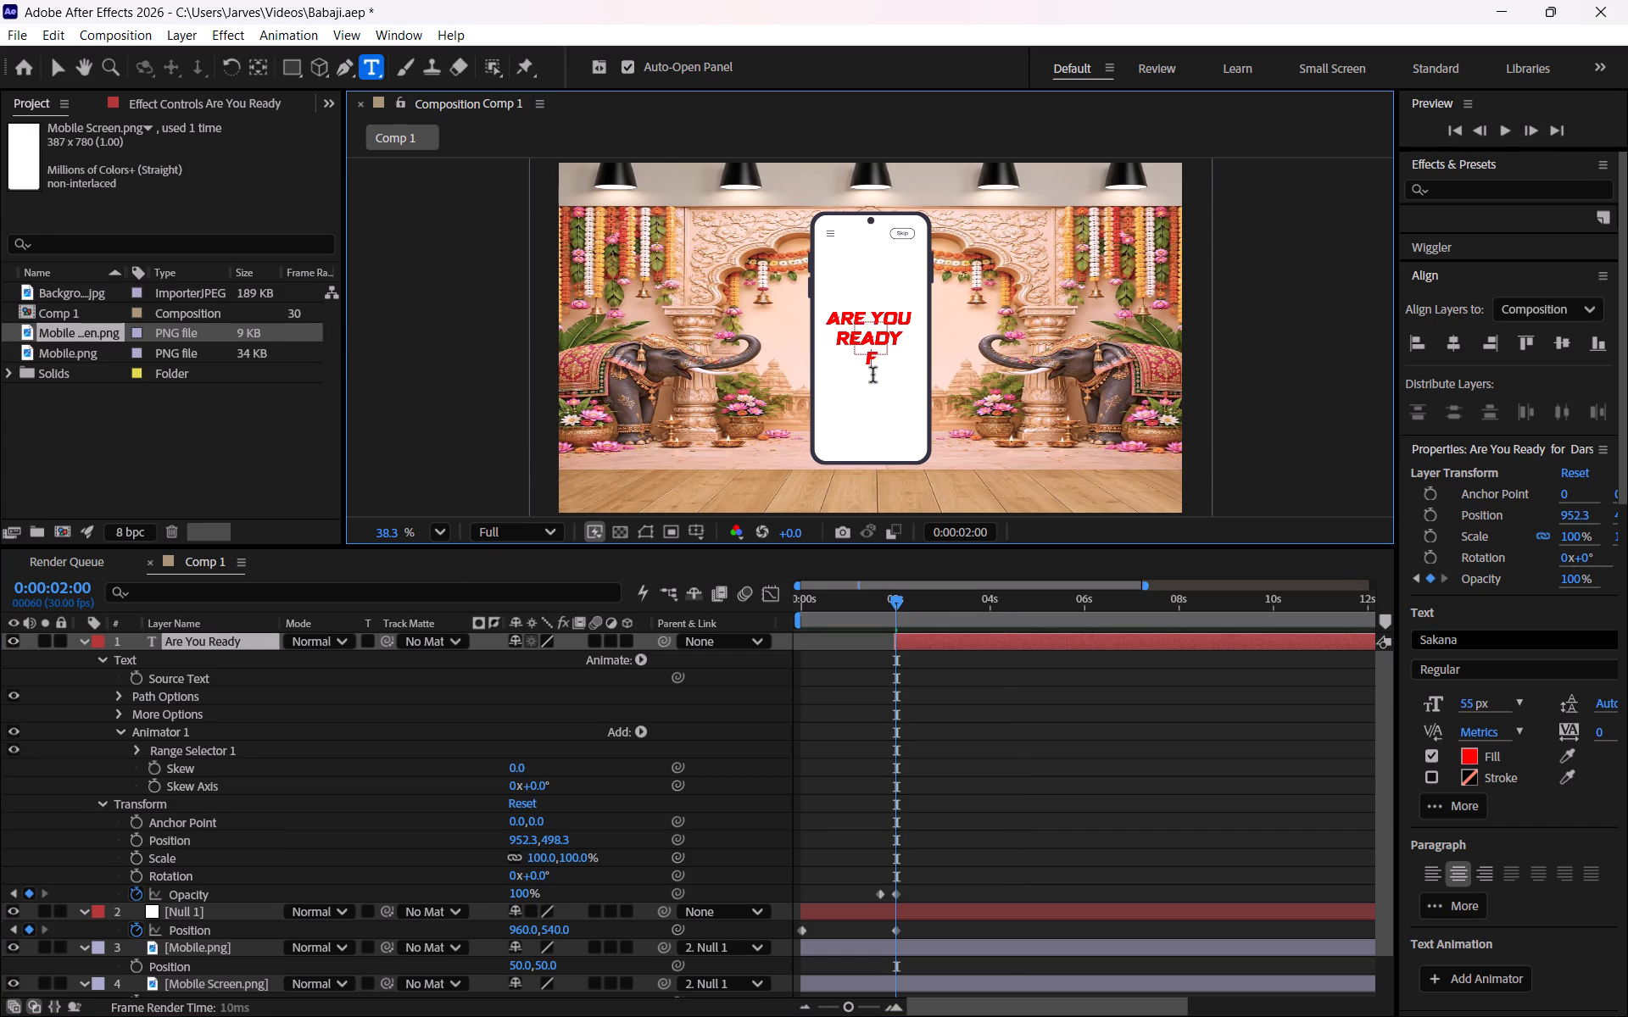
Preview the composition from the start to check the shortened text.
left_click_drag(895, 597, 777, 603)
key("space")
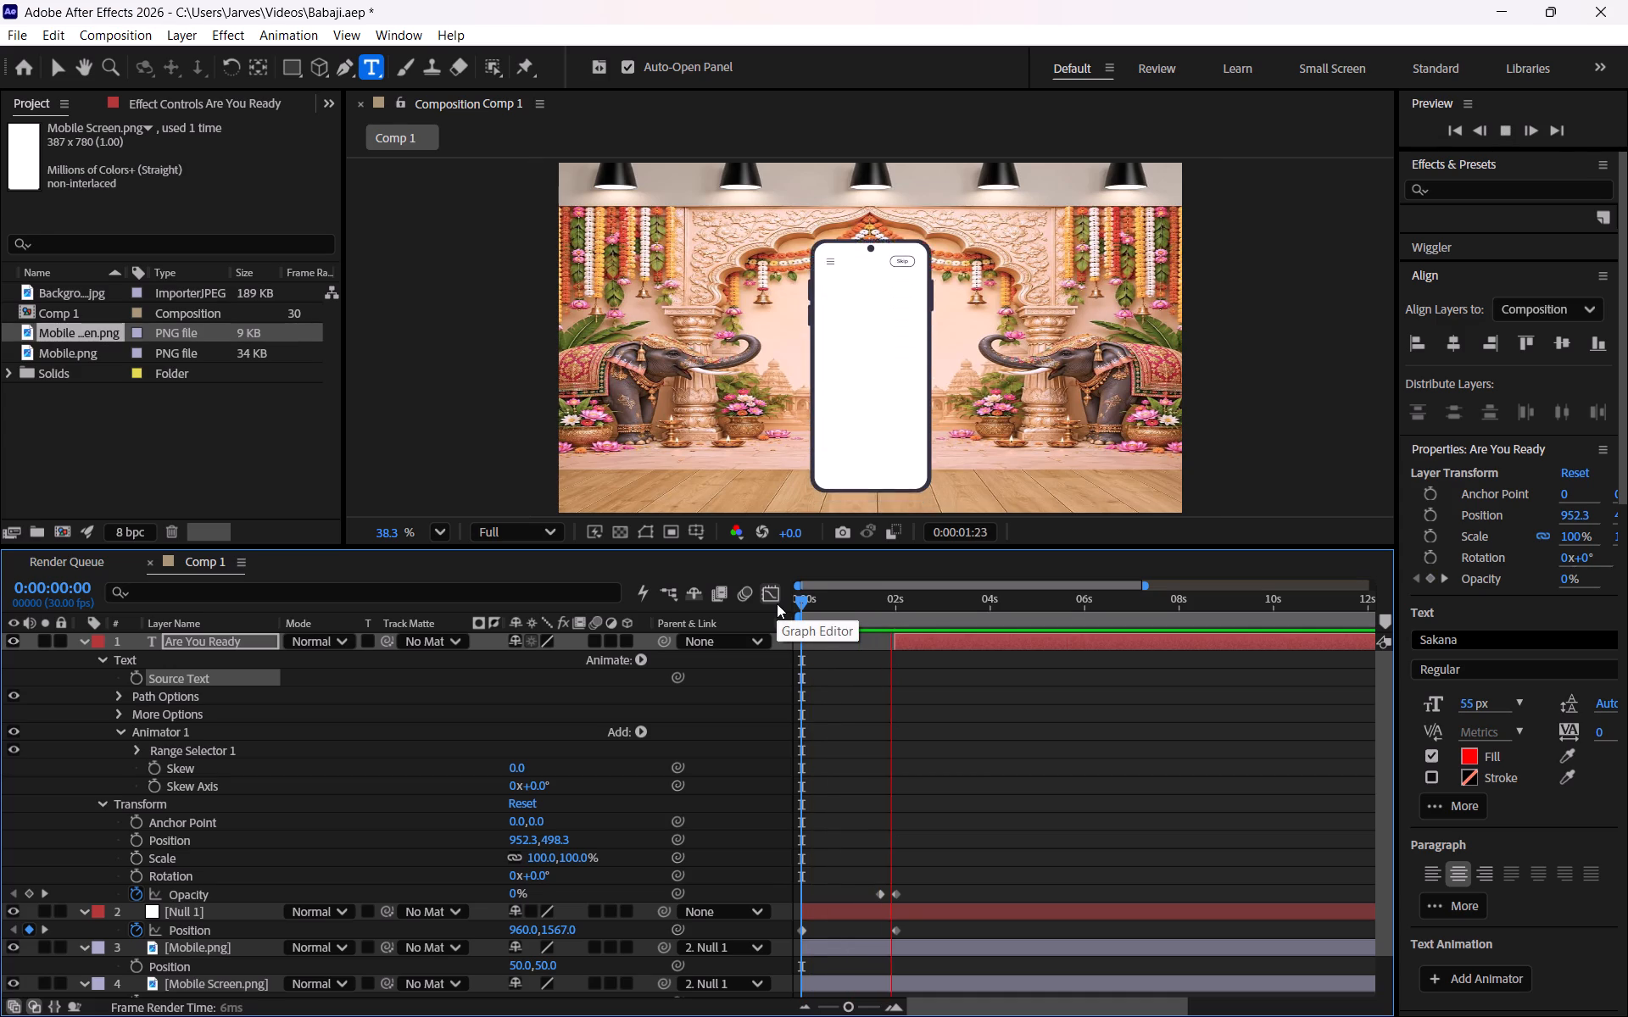
key("space")
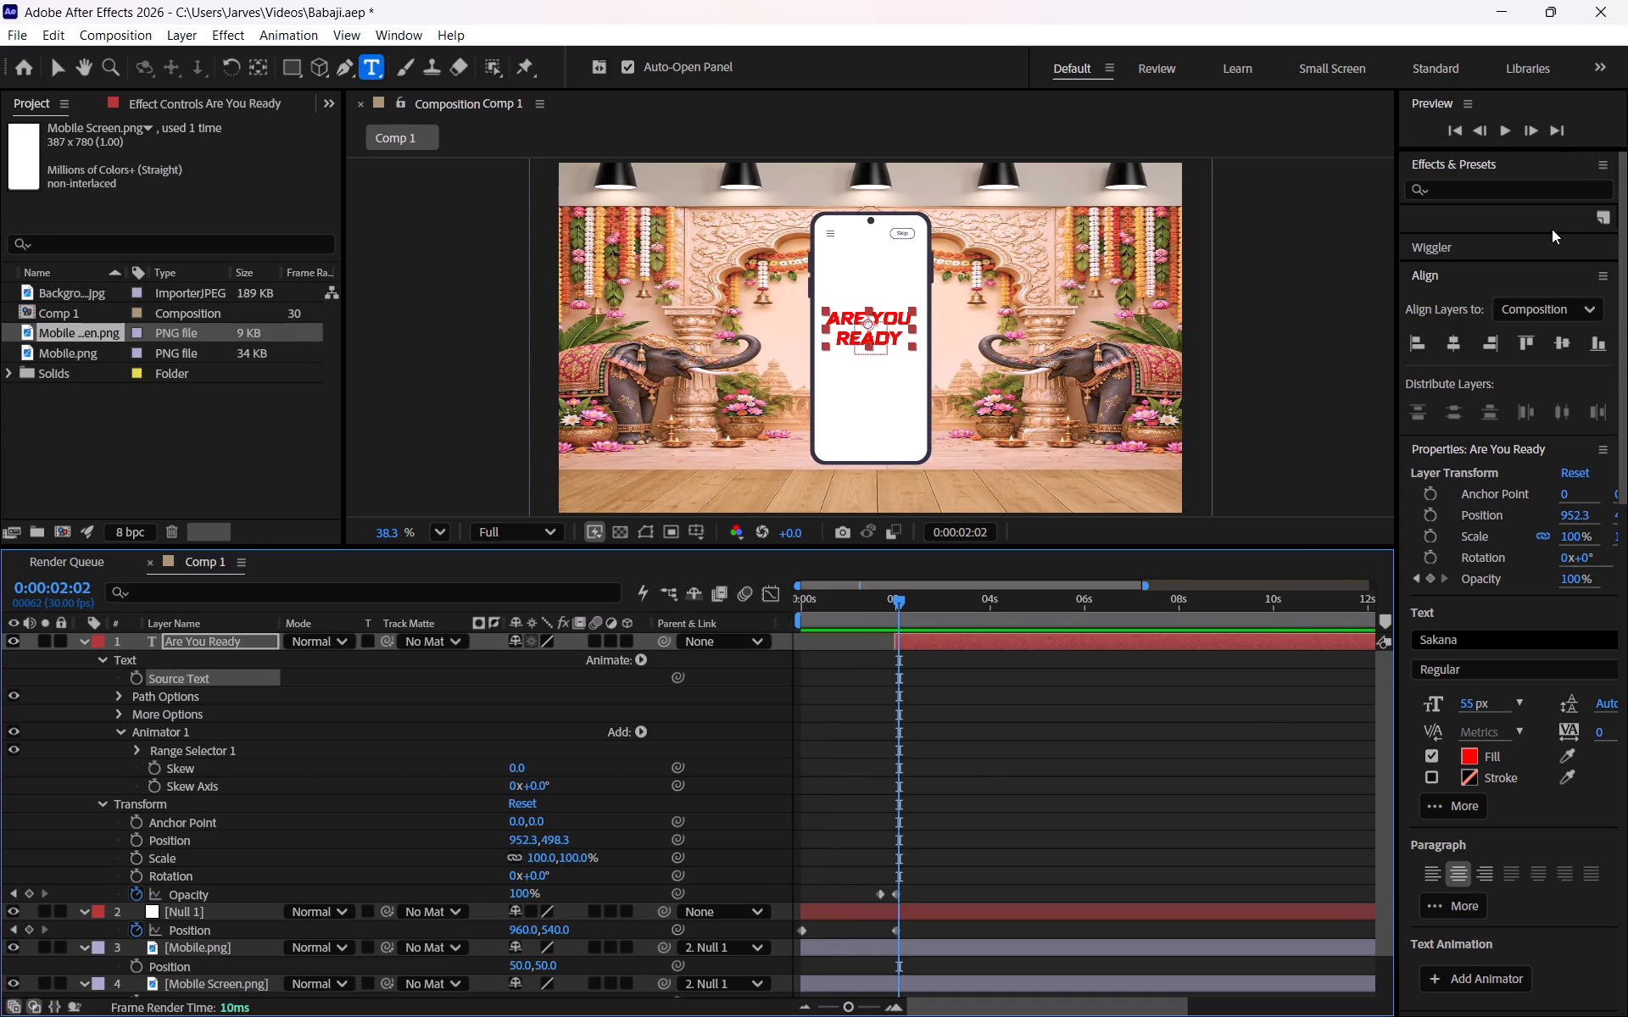
Search the effects and presets for "text" and highlight the Glitchy Text Decoder preset.
left_click(1477, 189)
type("text")
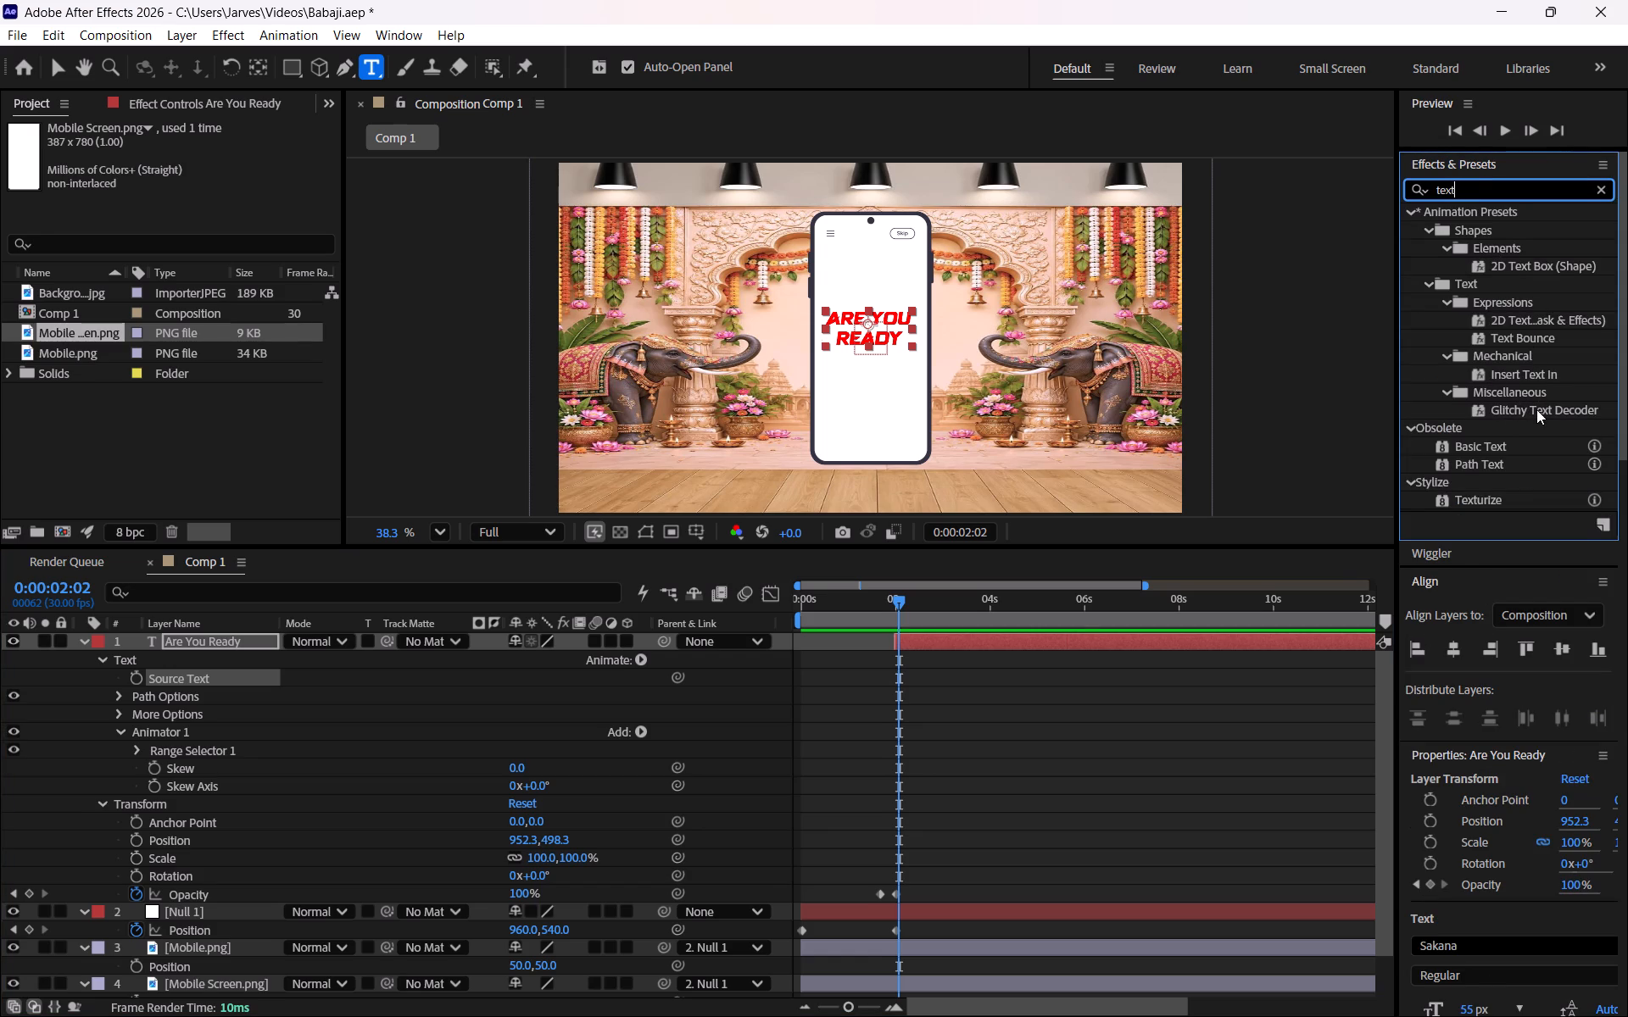
left_click_drag(1536, 409, 1525, 411)
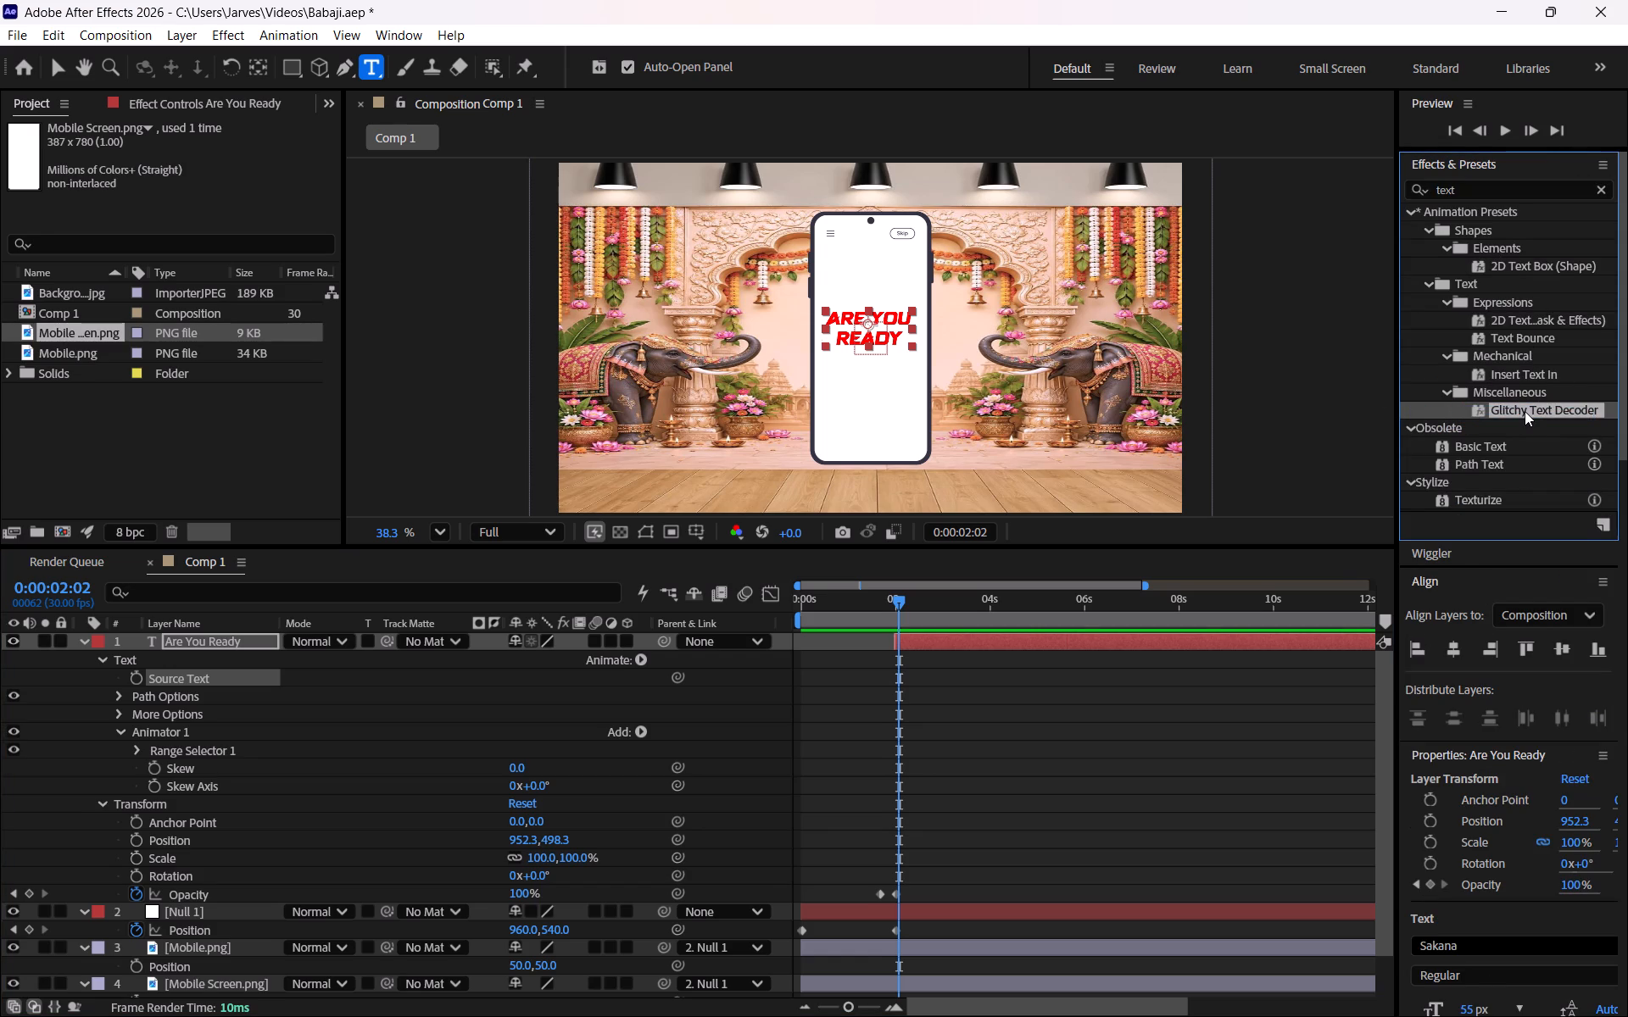
Switch to Chrome and search YouTube for "best text animation in after effects".
left_click(791, 978)
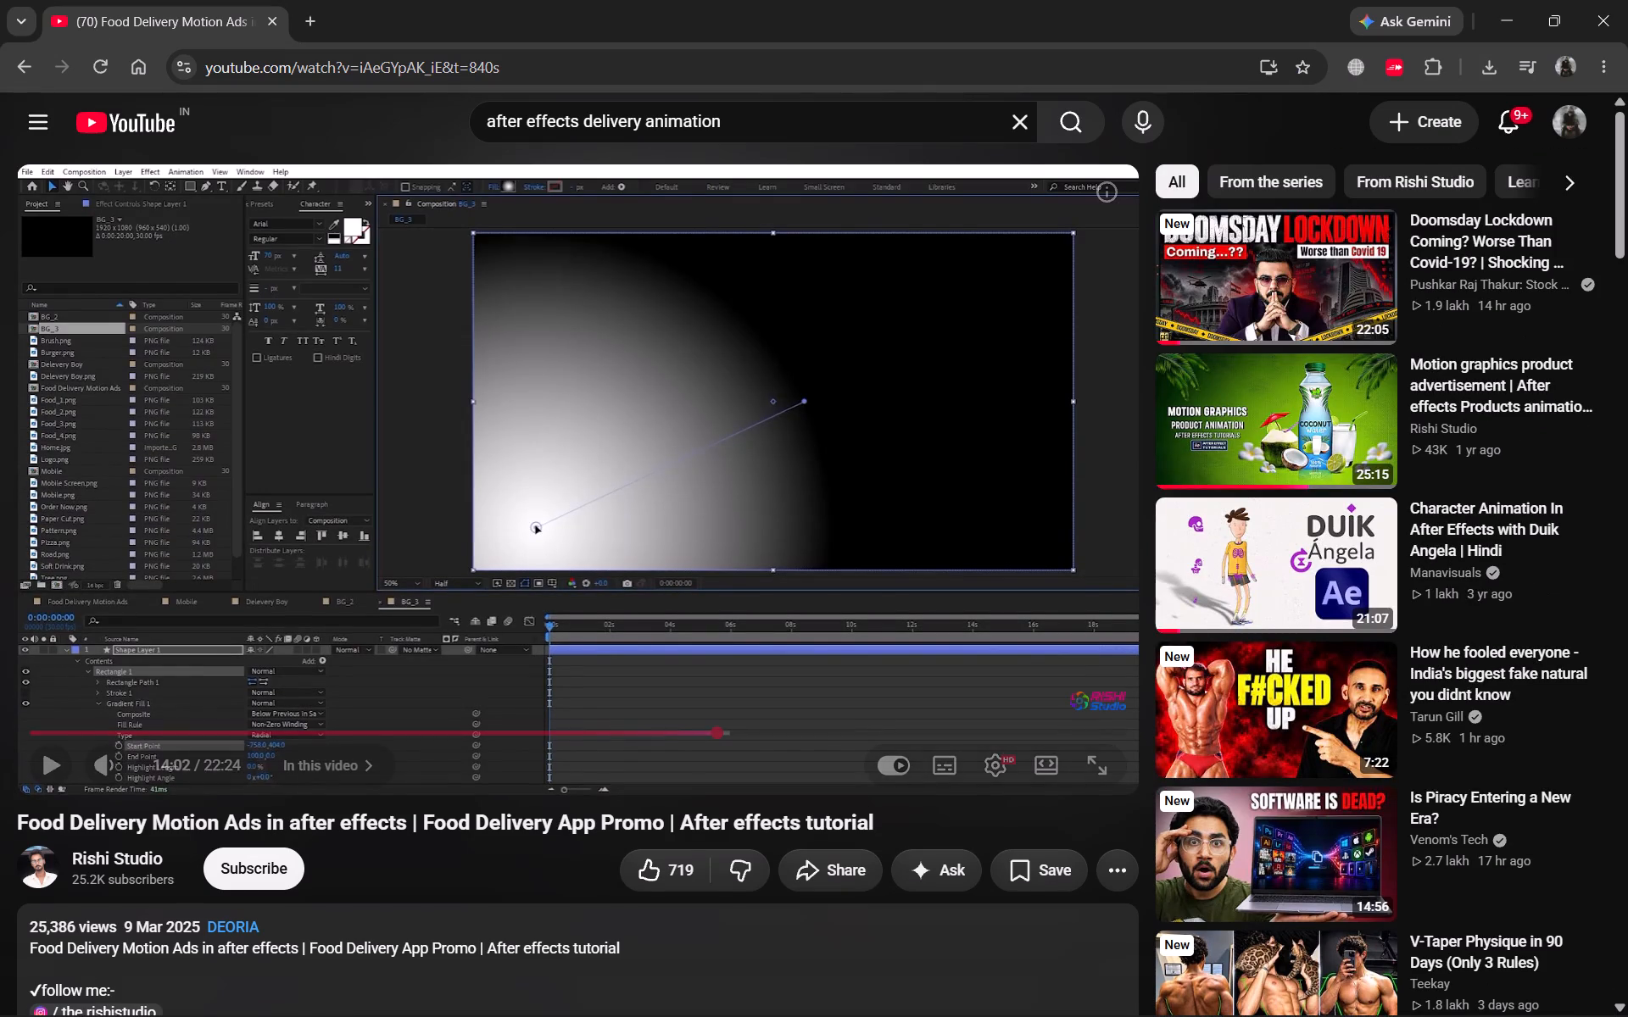
left_click_drag(761, 119, 482, 124)
type("best etx")
key("BackSpace")
key("BackSpace")
key("BackSpace")
type("text a")
key("Down")
key("Return")
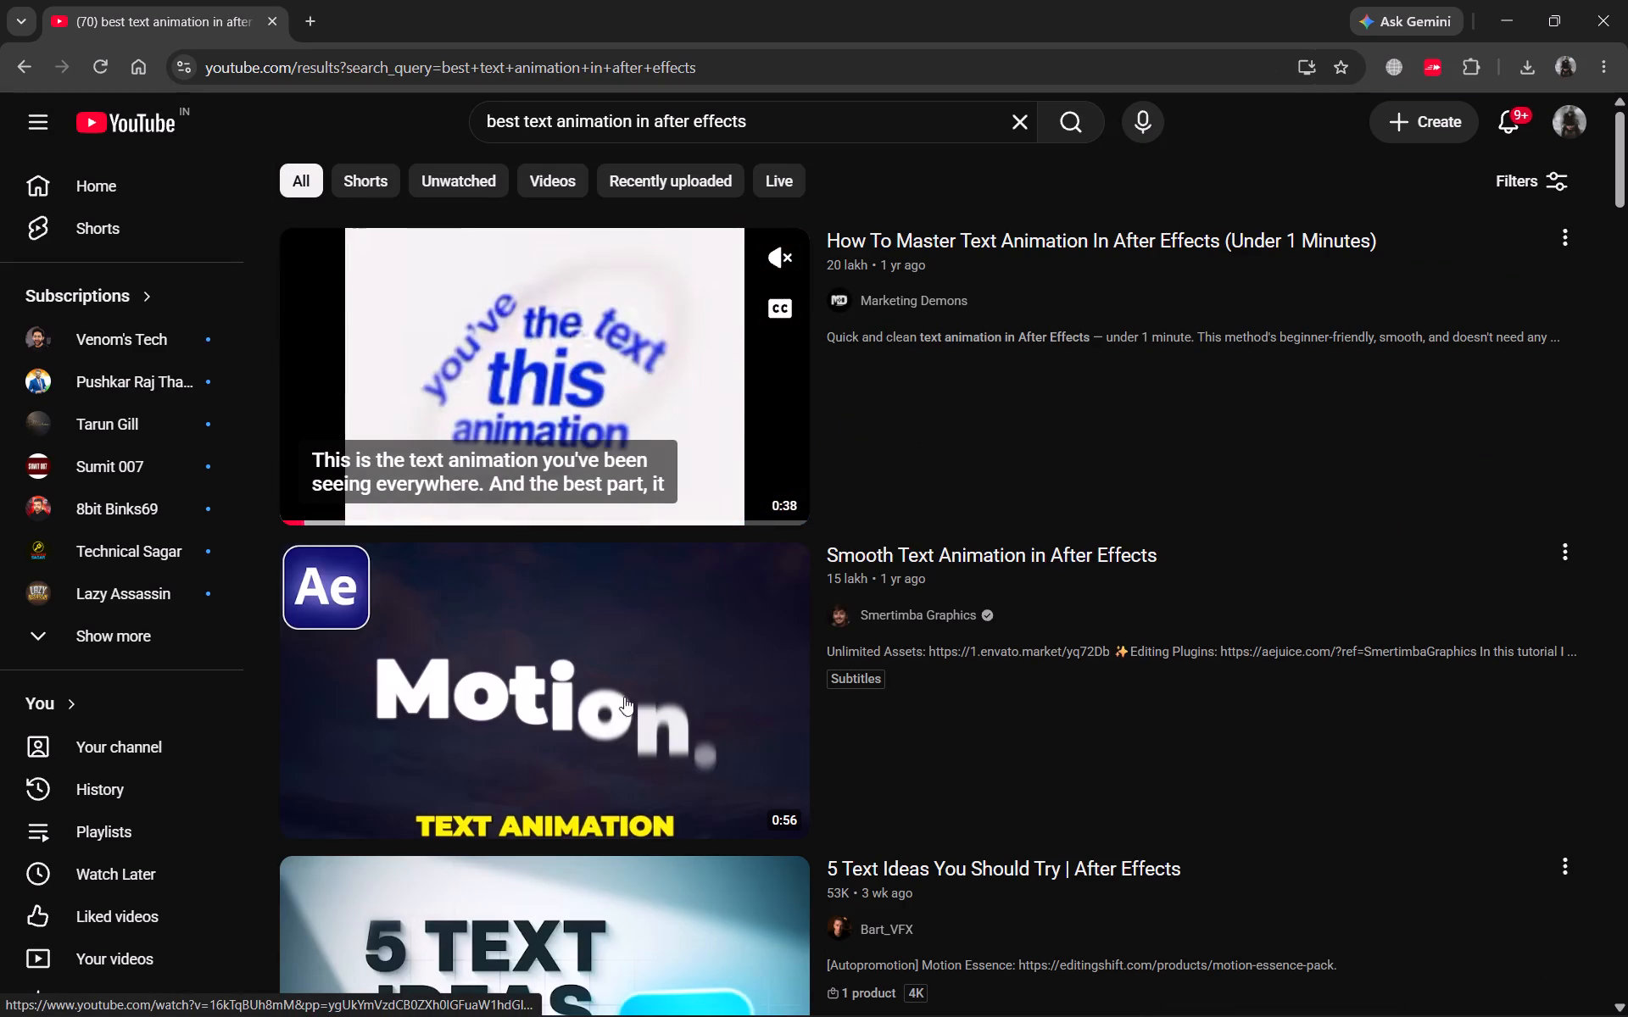
Open the "Smooth Text Animation in After Effects" video and skip ahead 5 seconds.
left_click(630, 704)
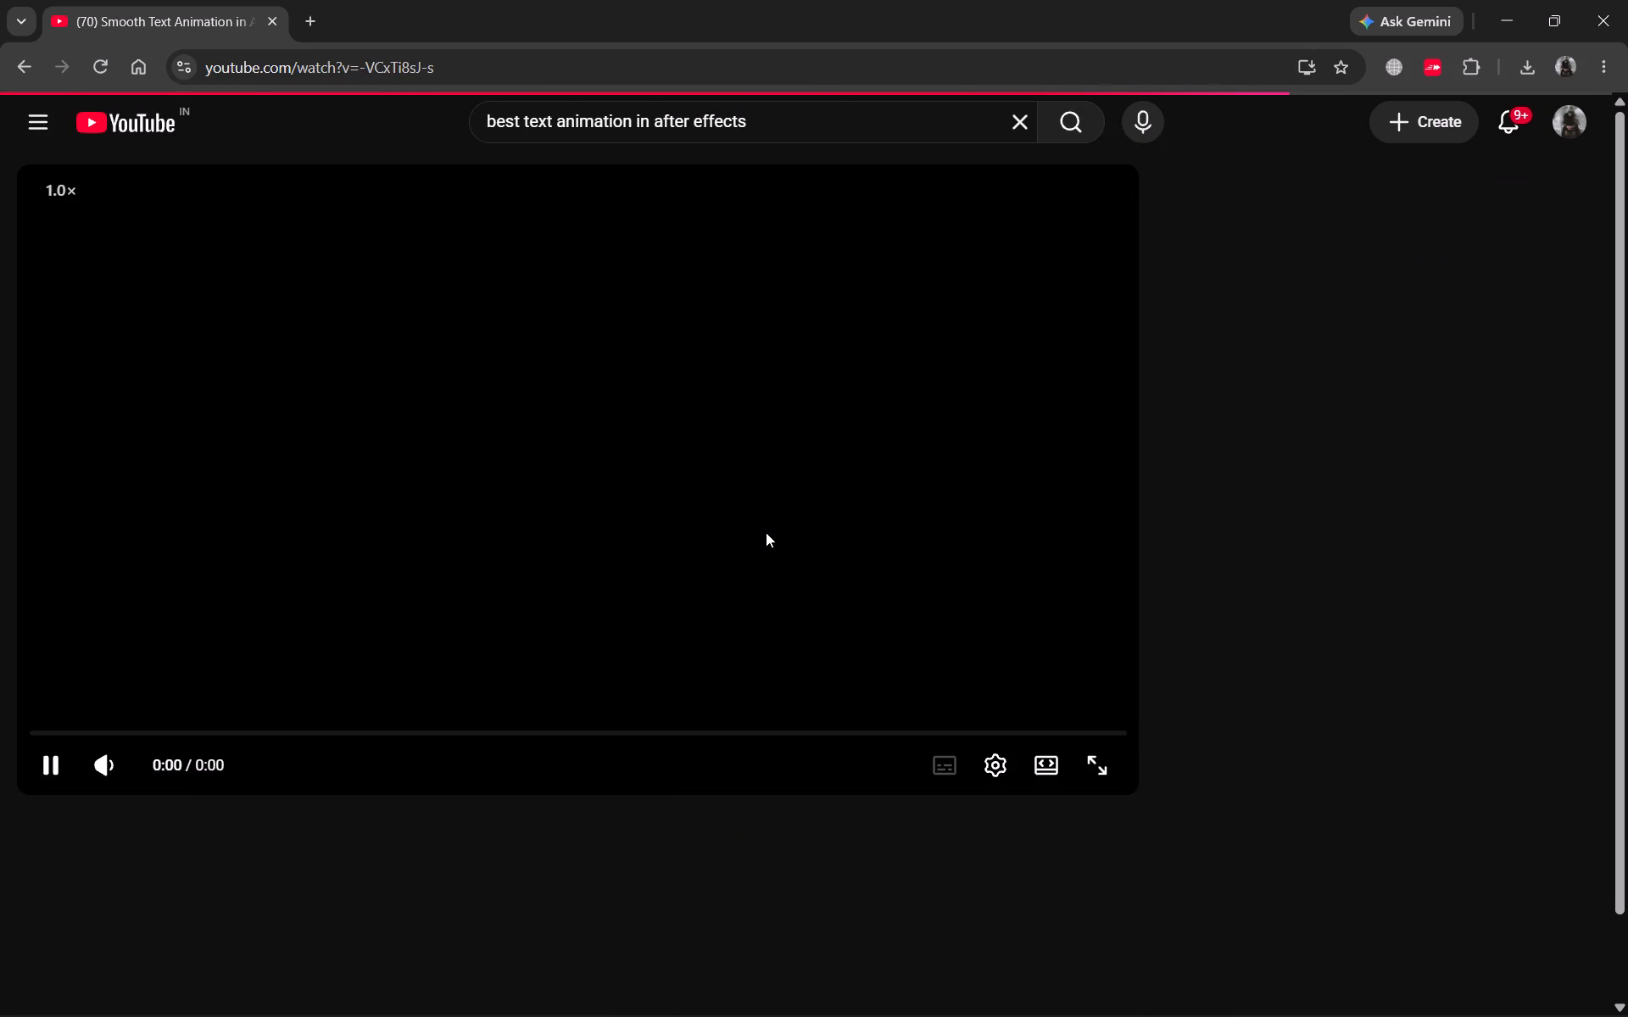
key("Right")
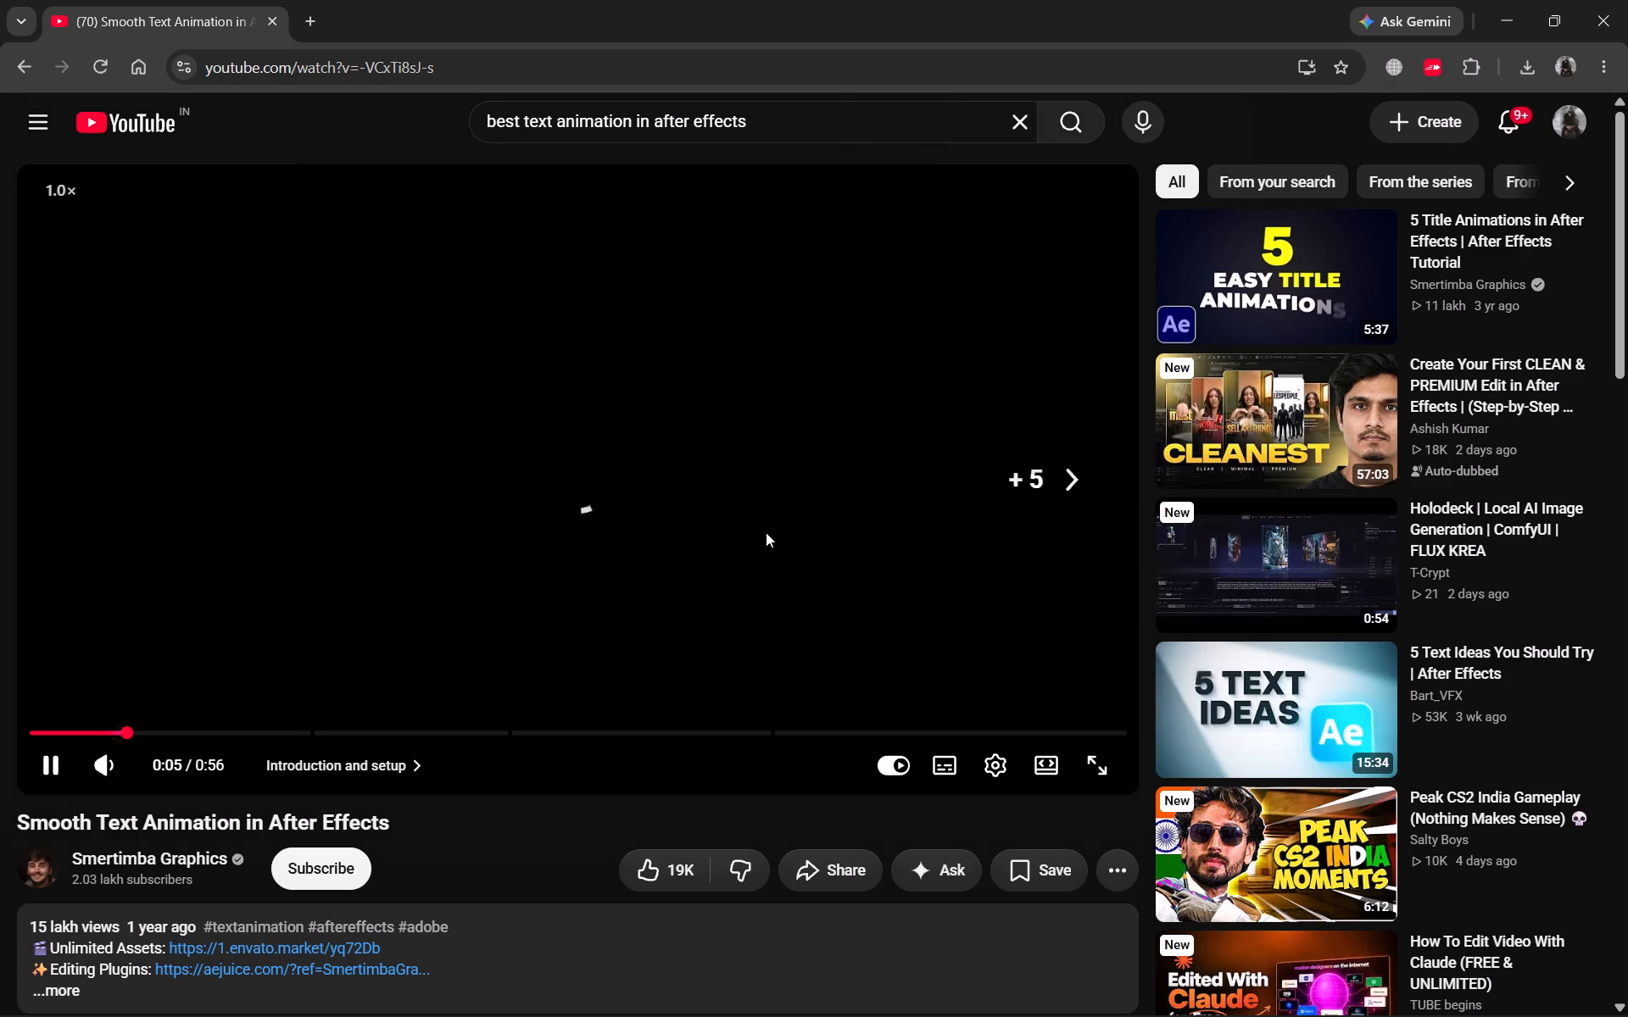
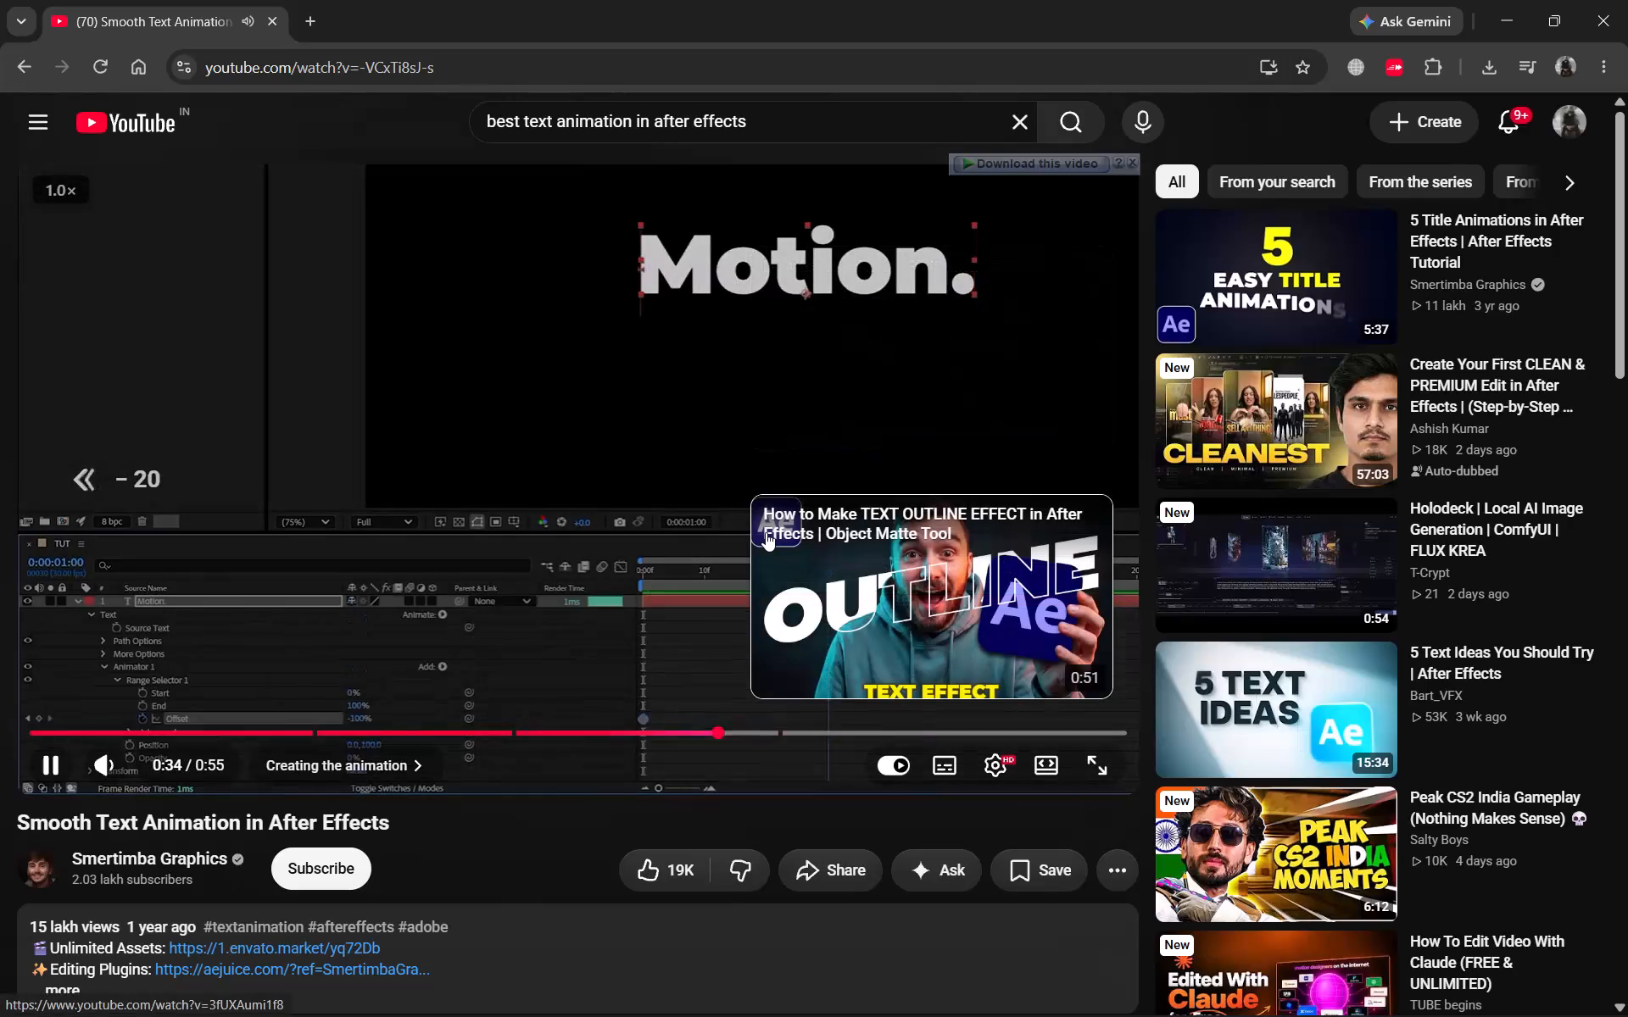
Rewind the text animation tutorial to about 0:17 and pause it.
key("Left")
key("Left")
key("Left")
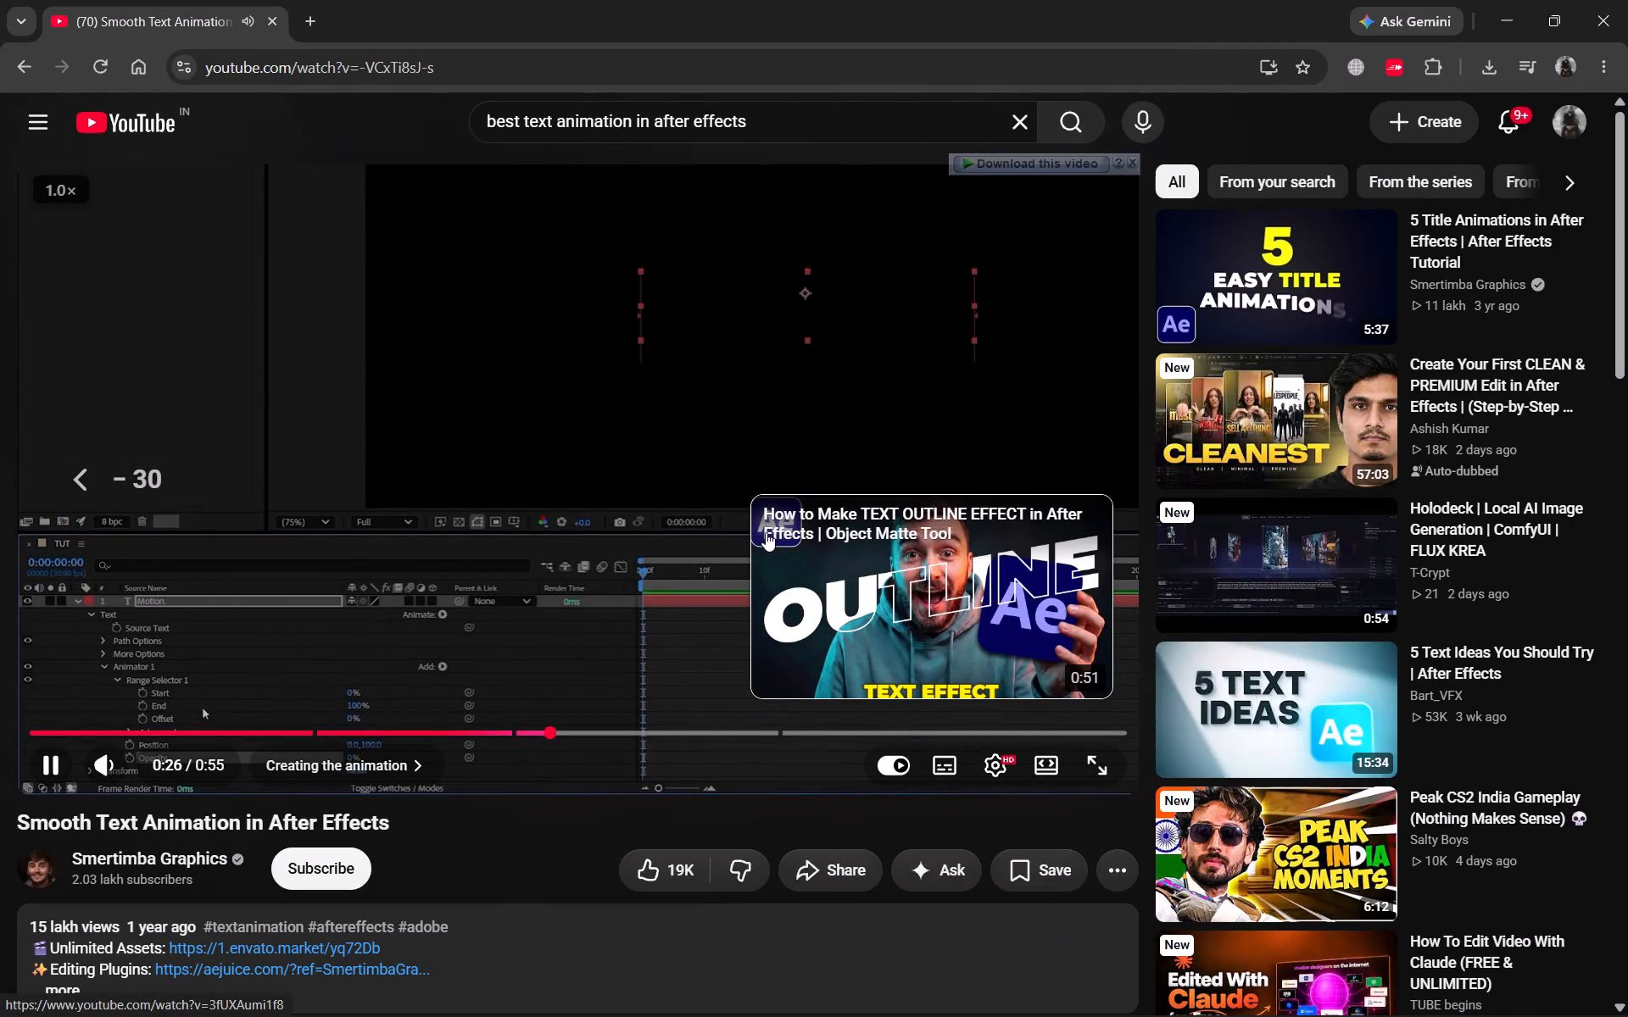
key("Left")
key("space")
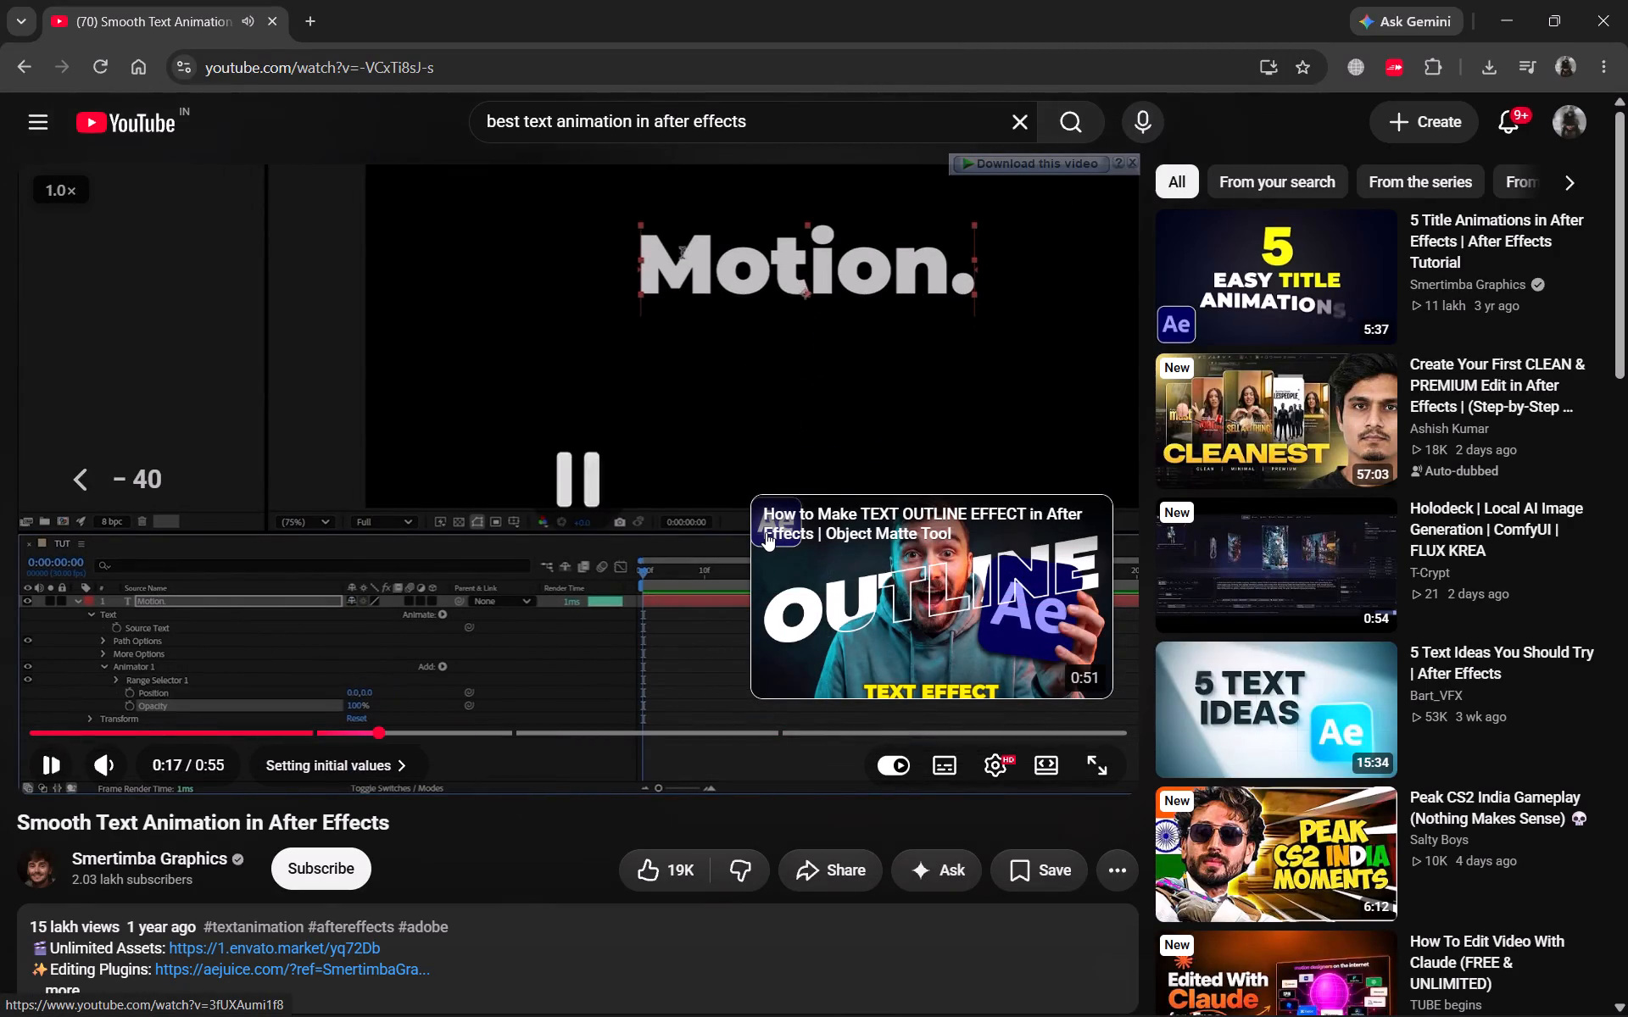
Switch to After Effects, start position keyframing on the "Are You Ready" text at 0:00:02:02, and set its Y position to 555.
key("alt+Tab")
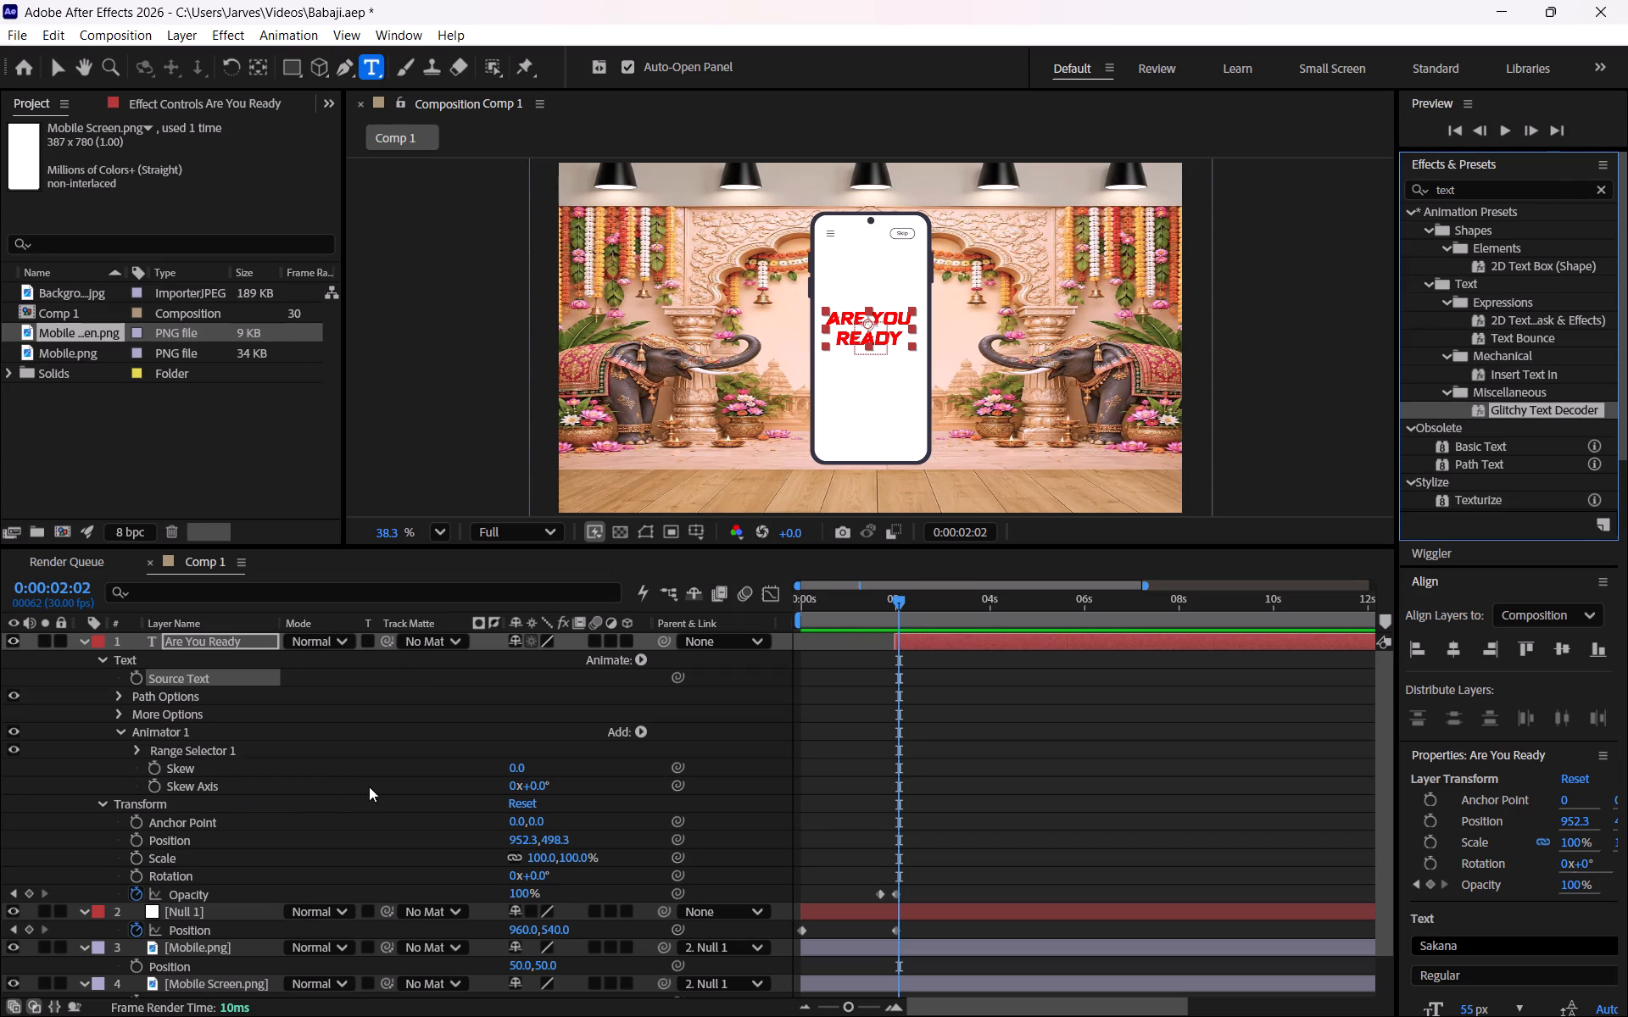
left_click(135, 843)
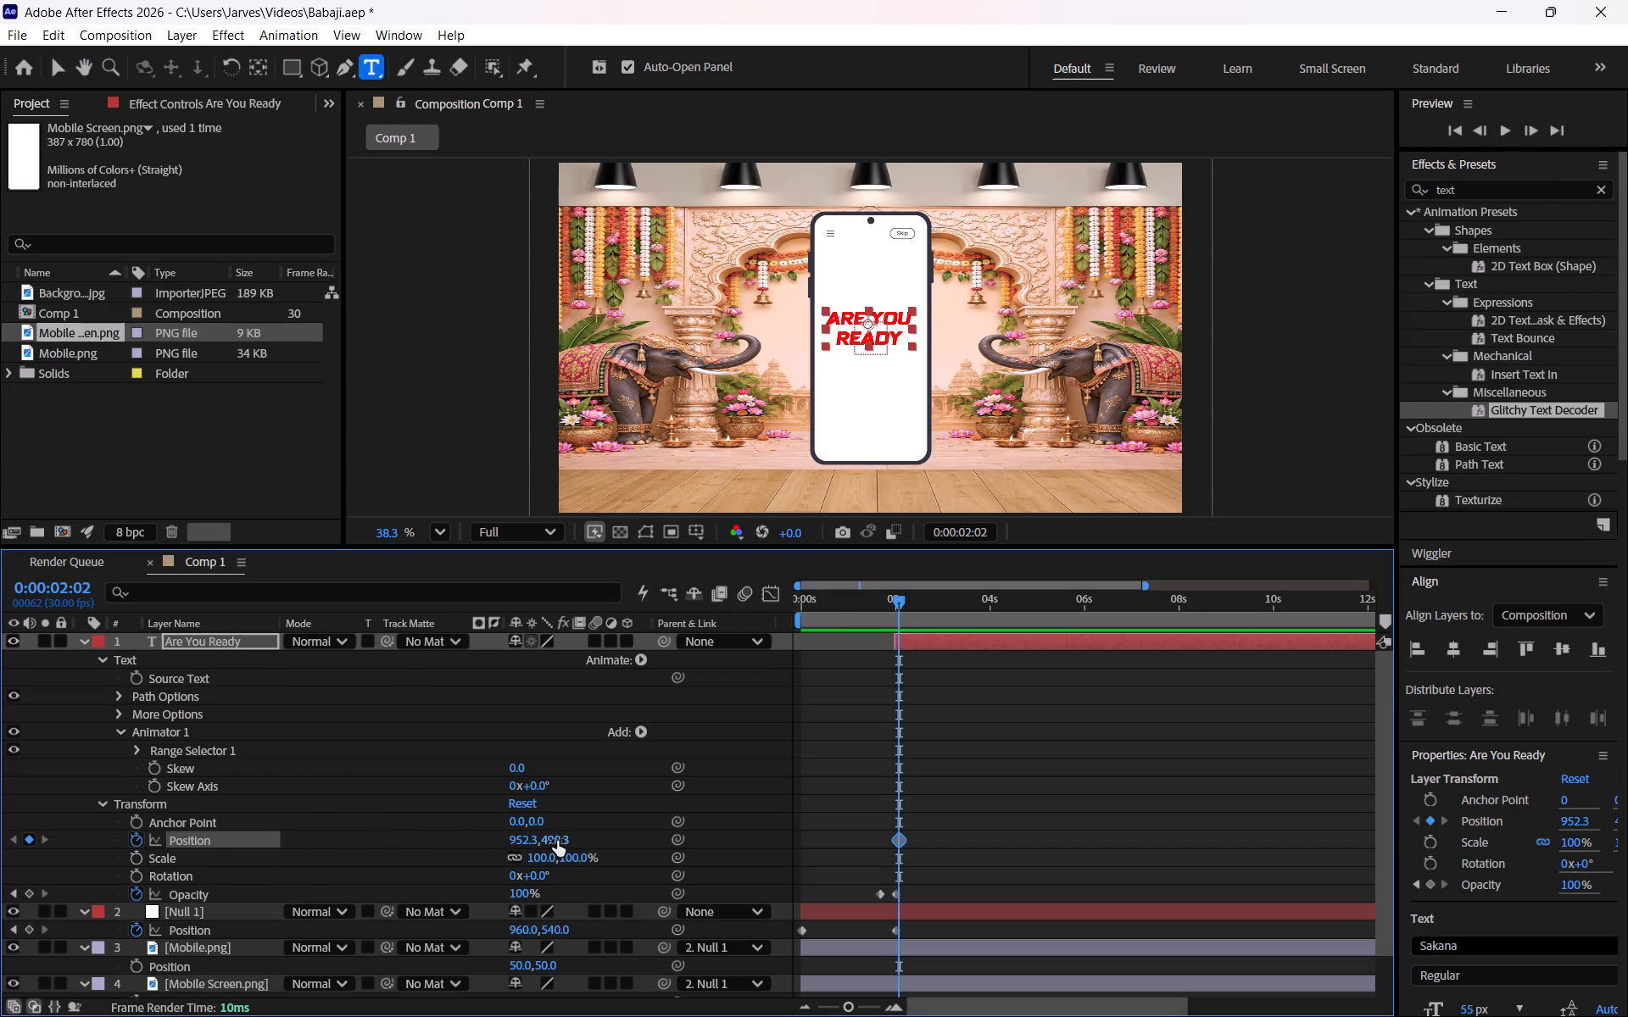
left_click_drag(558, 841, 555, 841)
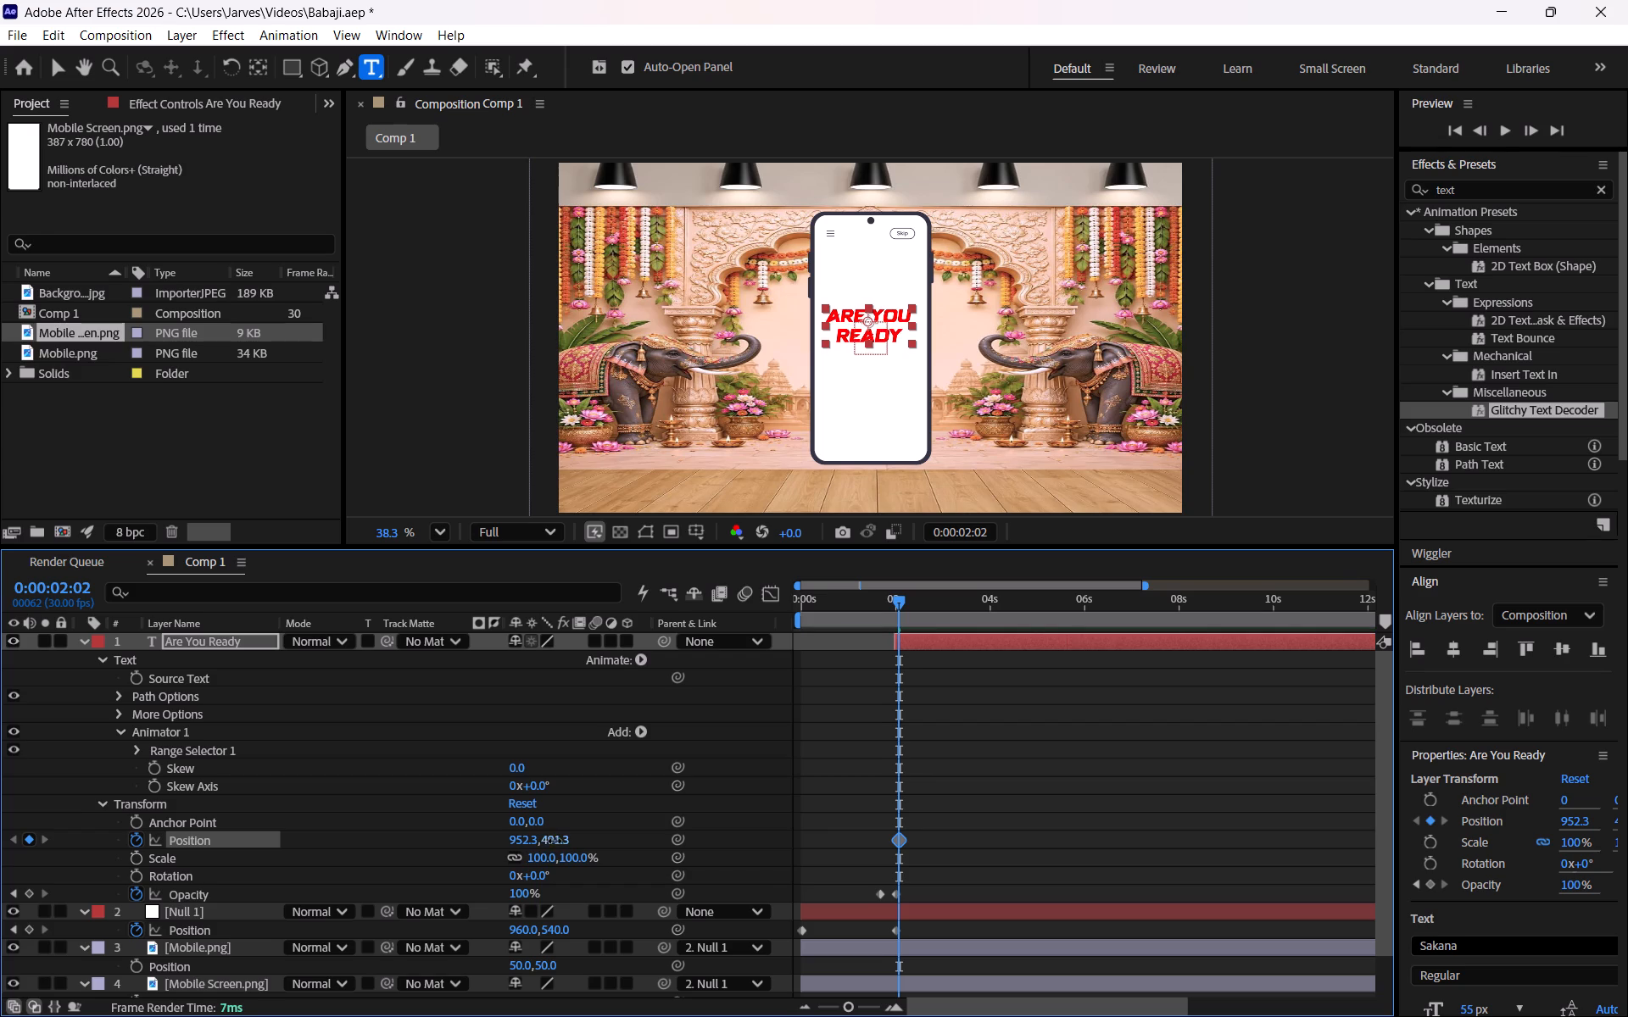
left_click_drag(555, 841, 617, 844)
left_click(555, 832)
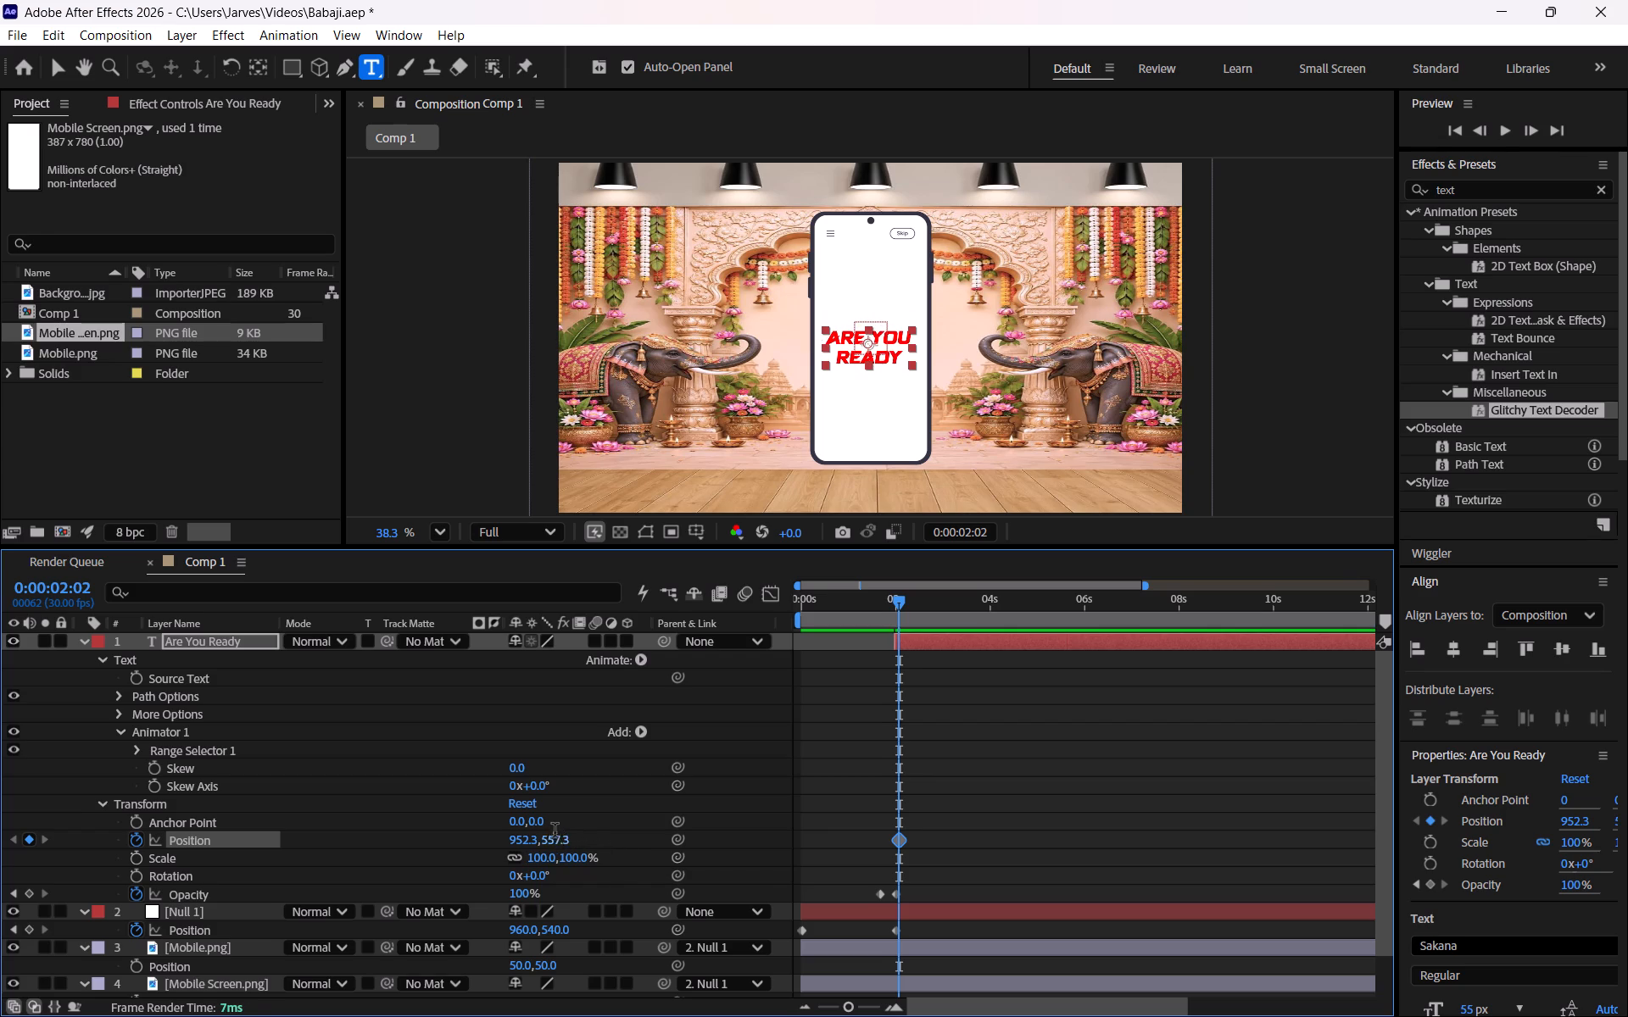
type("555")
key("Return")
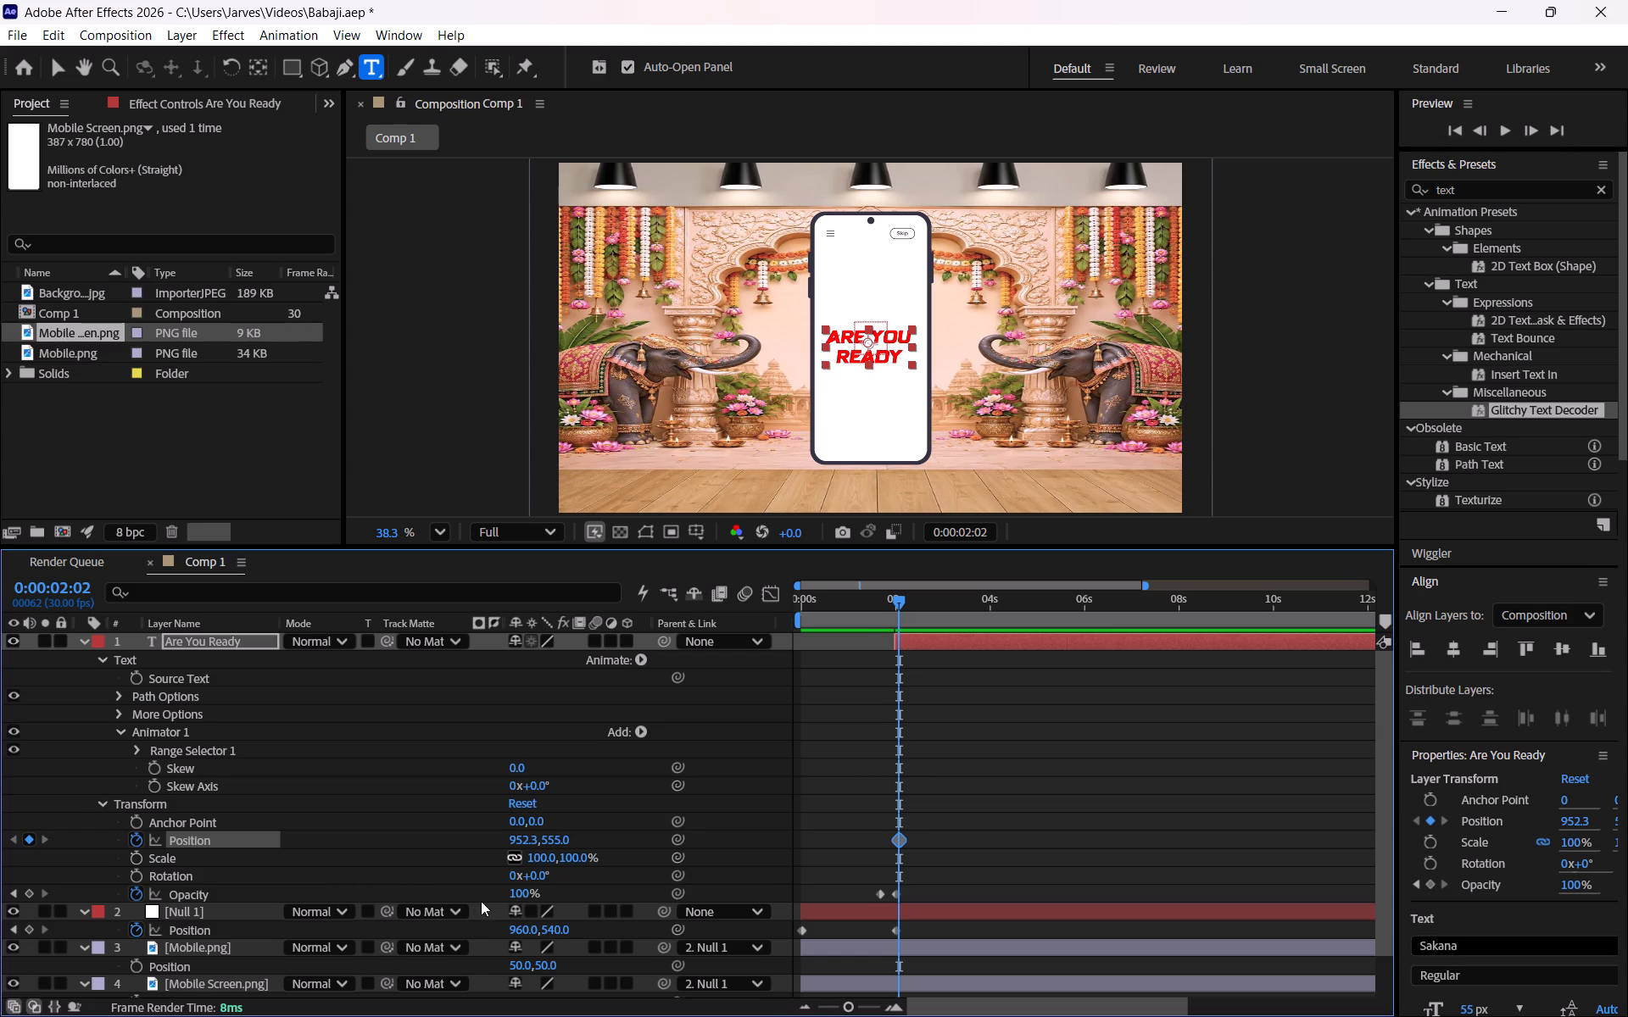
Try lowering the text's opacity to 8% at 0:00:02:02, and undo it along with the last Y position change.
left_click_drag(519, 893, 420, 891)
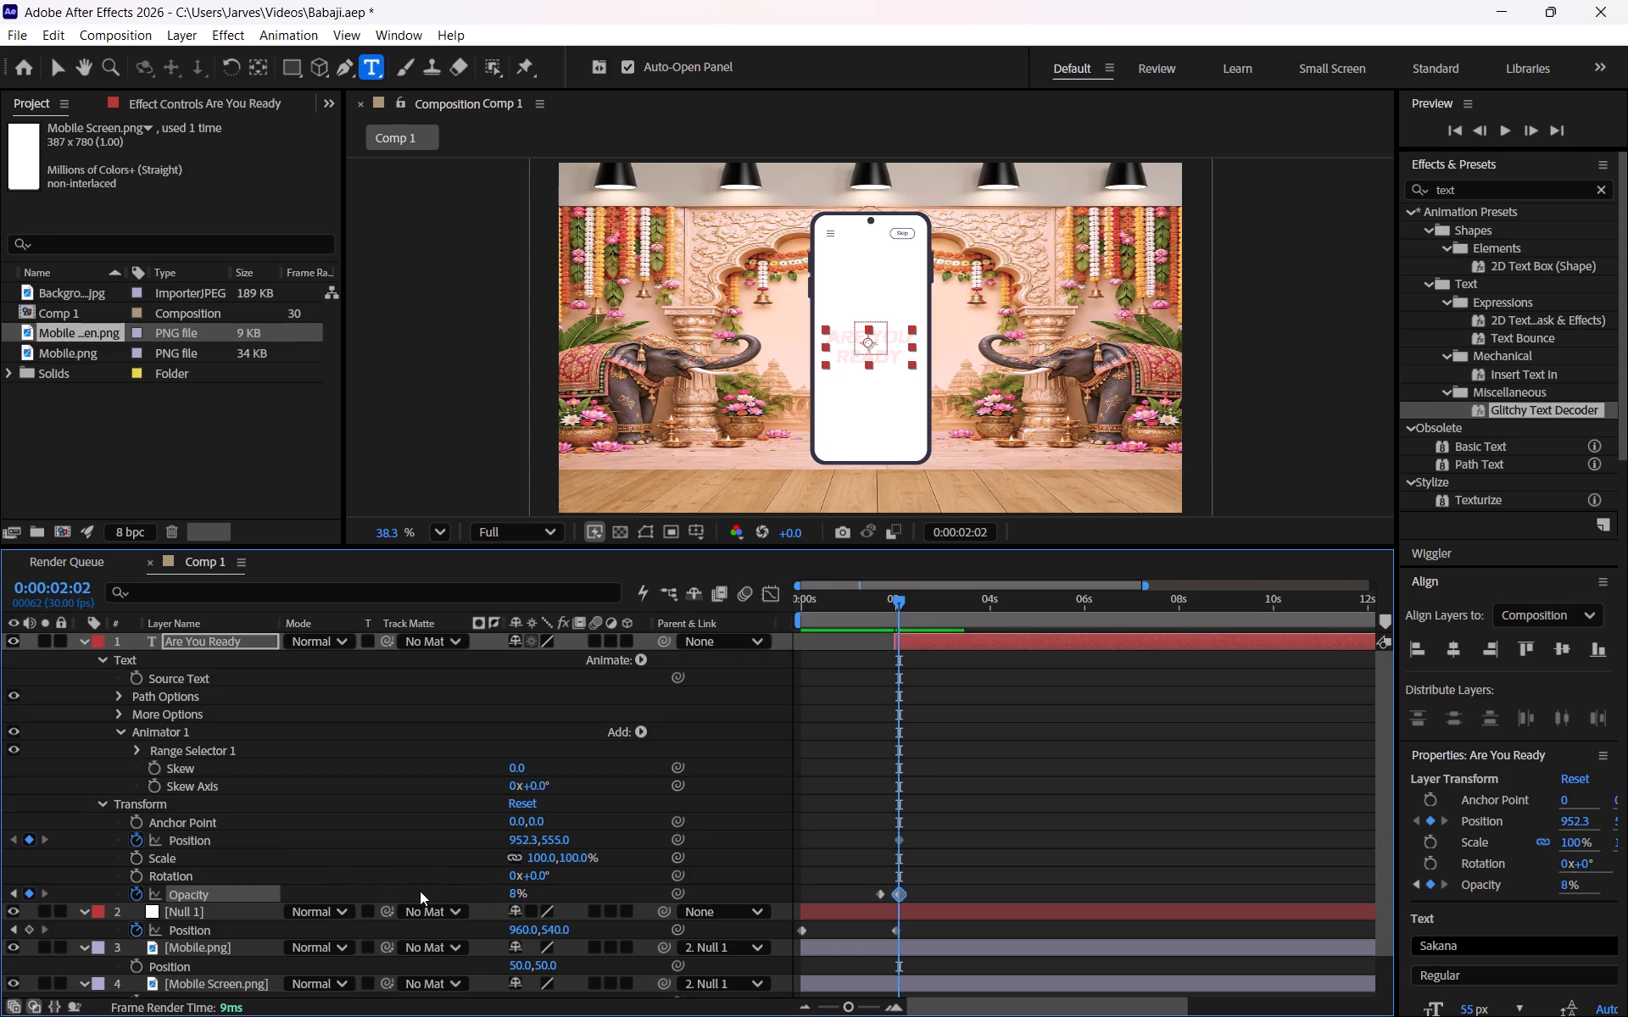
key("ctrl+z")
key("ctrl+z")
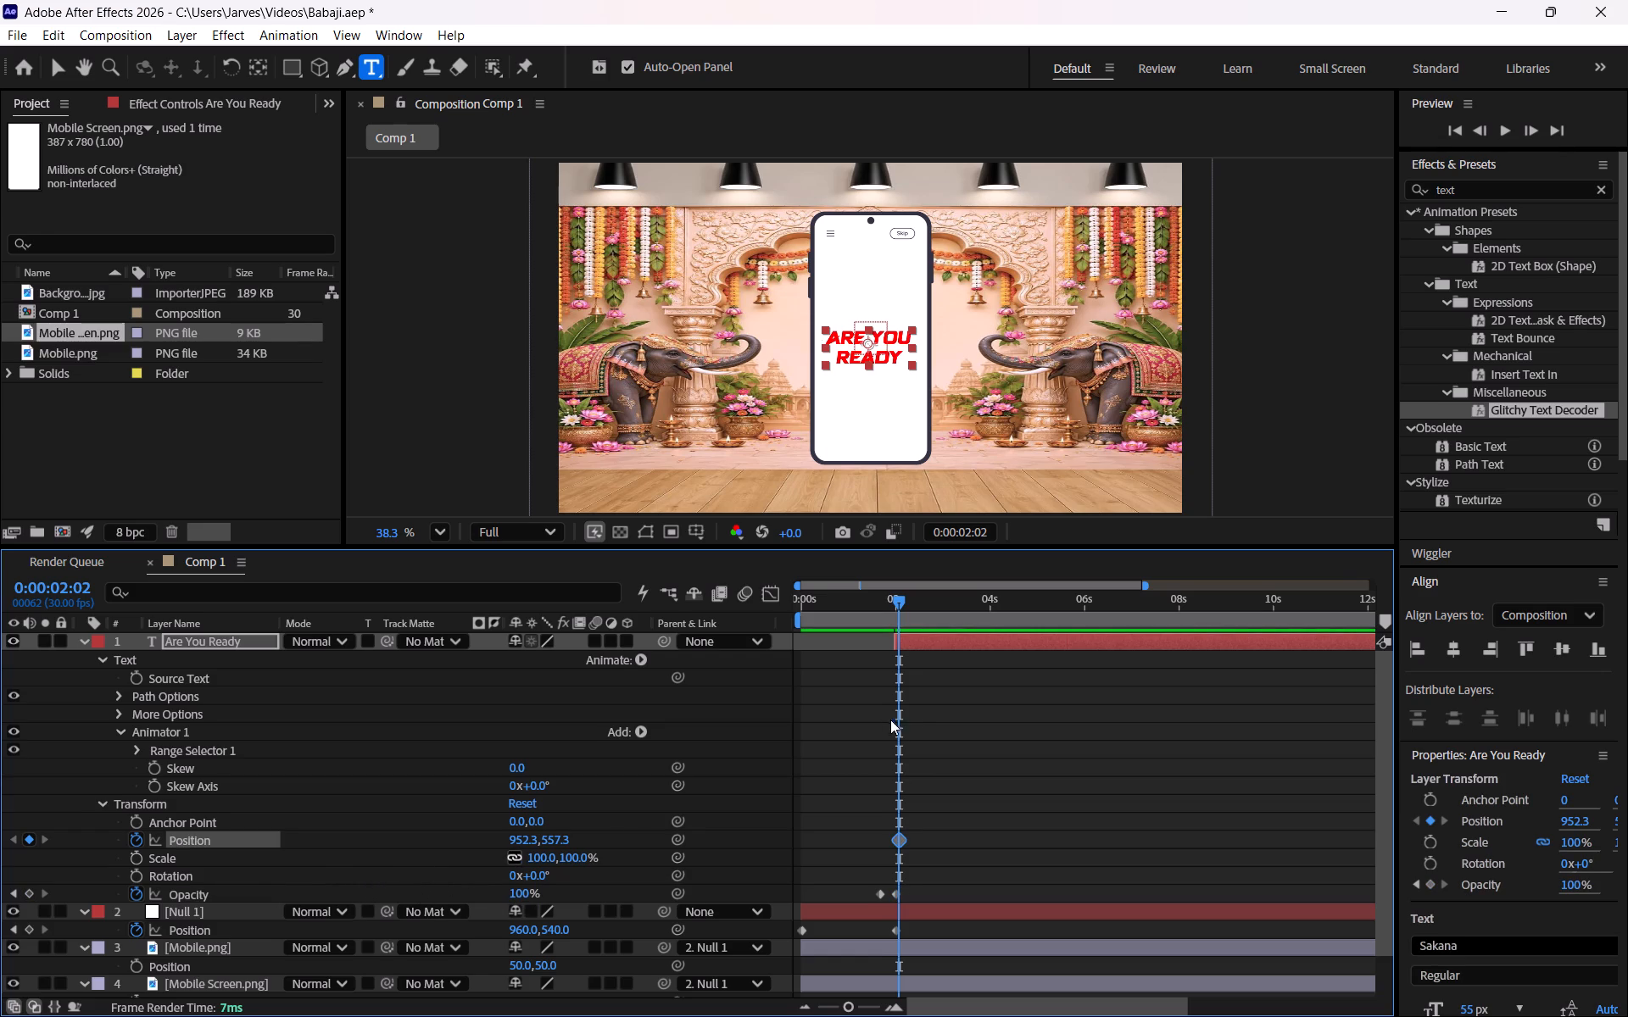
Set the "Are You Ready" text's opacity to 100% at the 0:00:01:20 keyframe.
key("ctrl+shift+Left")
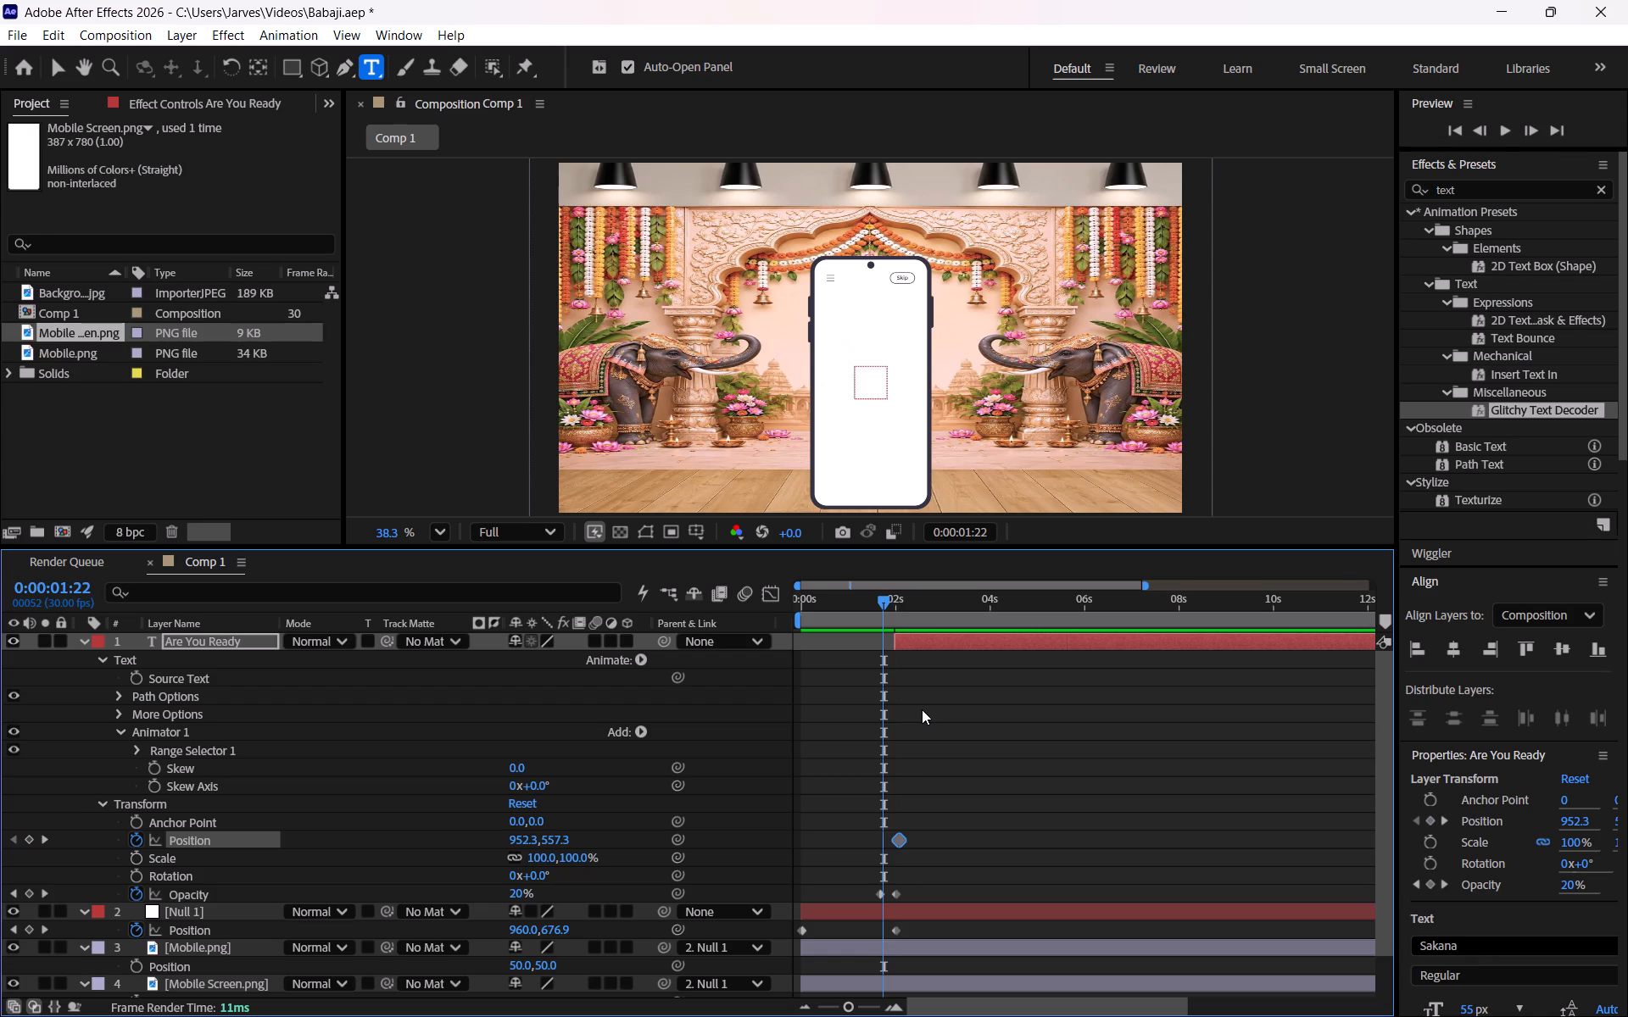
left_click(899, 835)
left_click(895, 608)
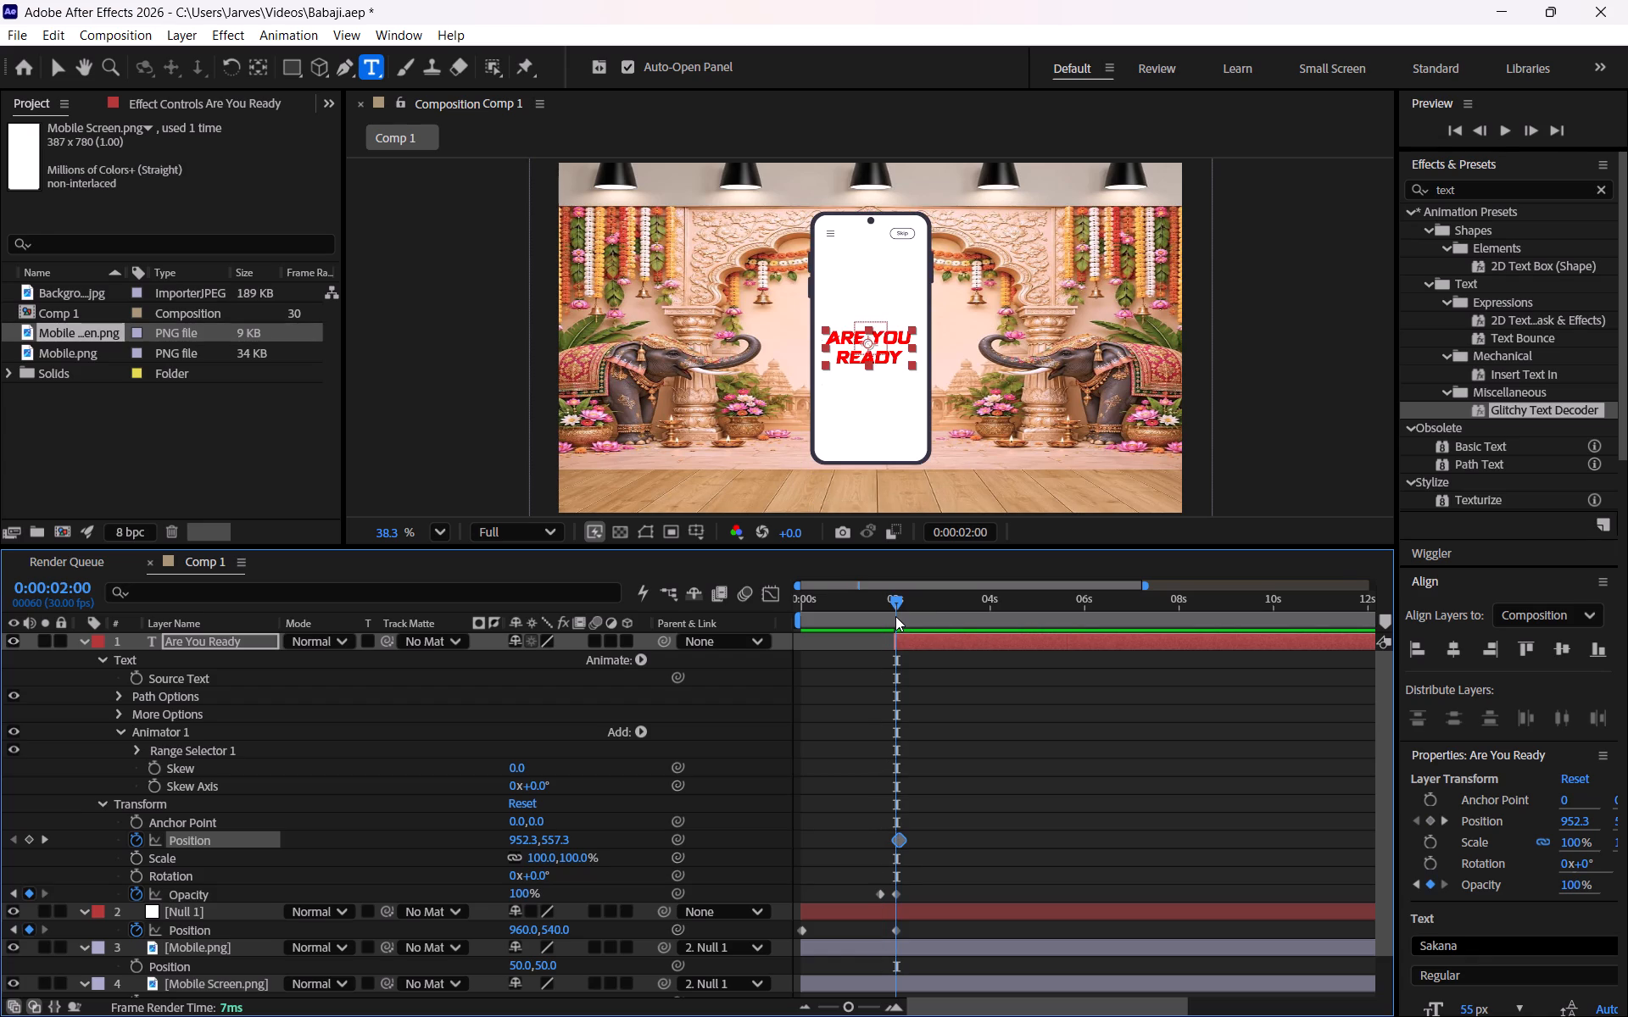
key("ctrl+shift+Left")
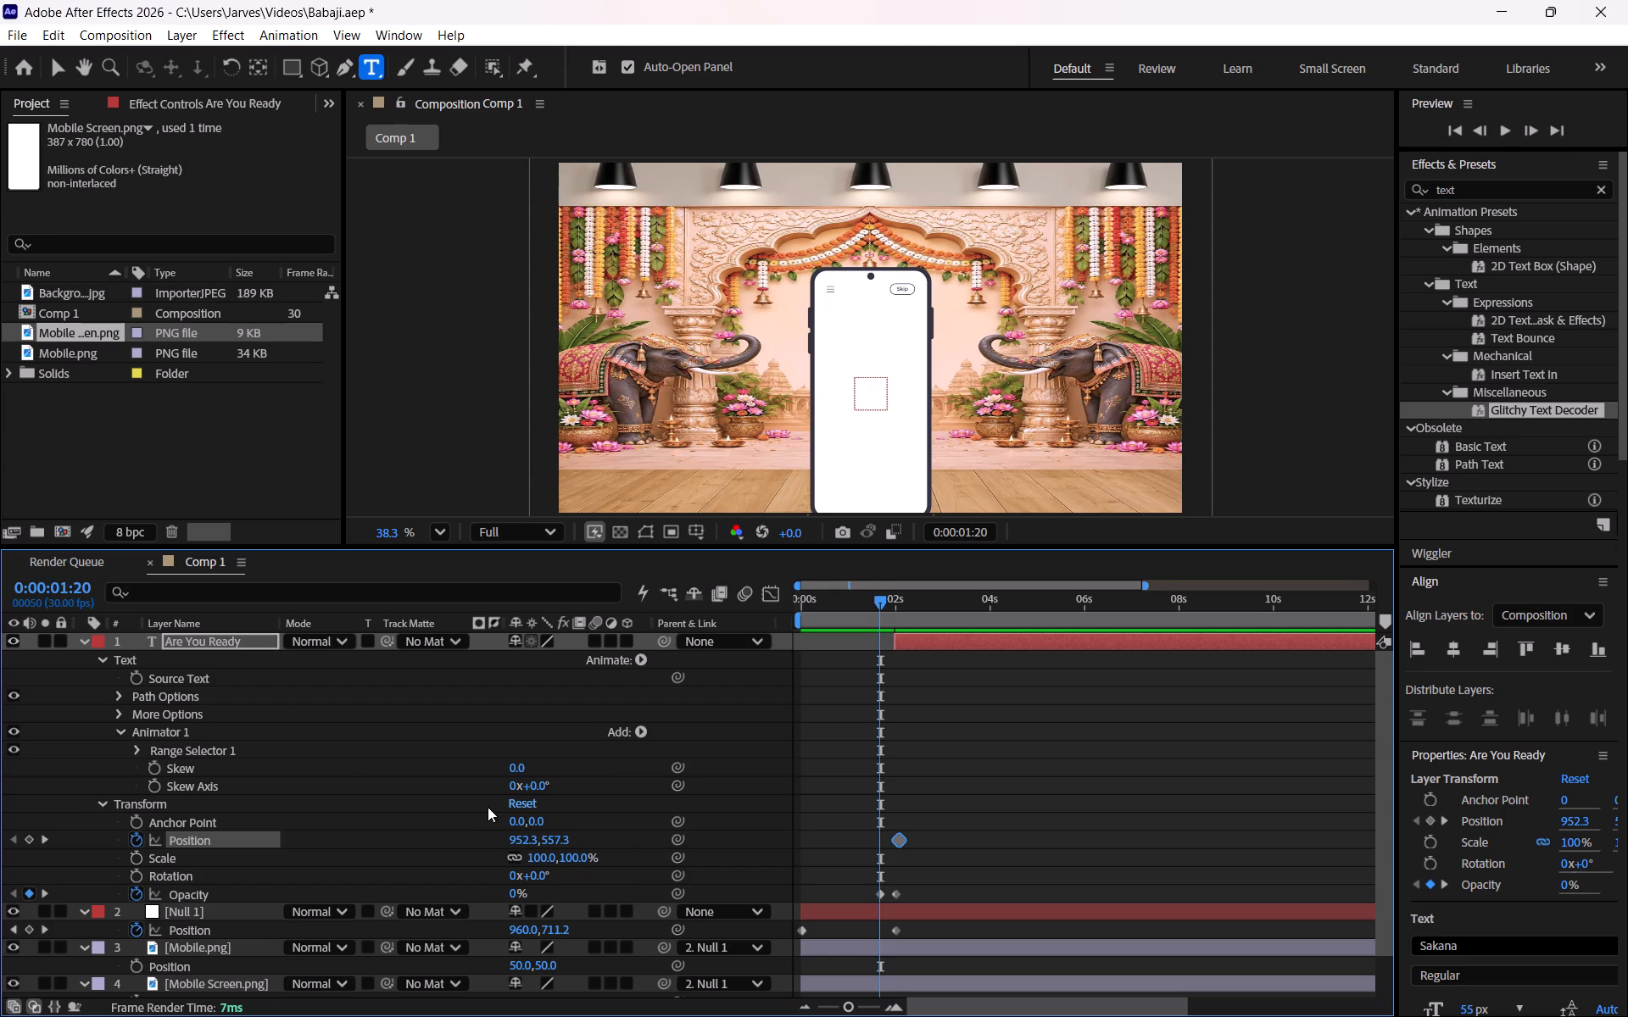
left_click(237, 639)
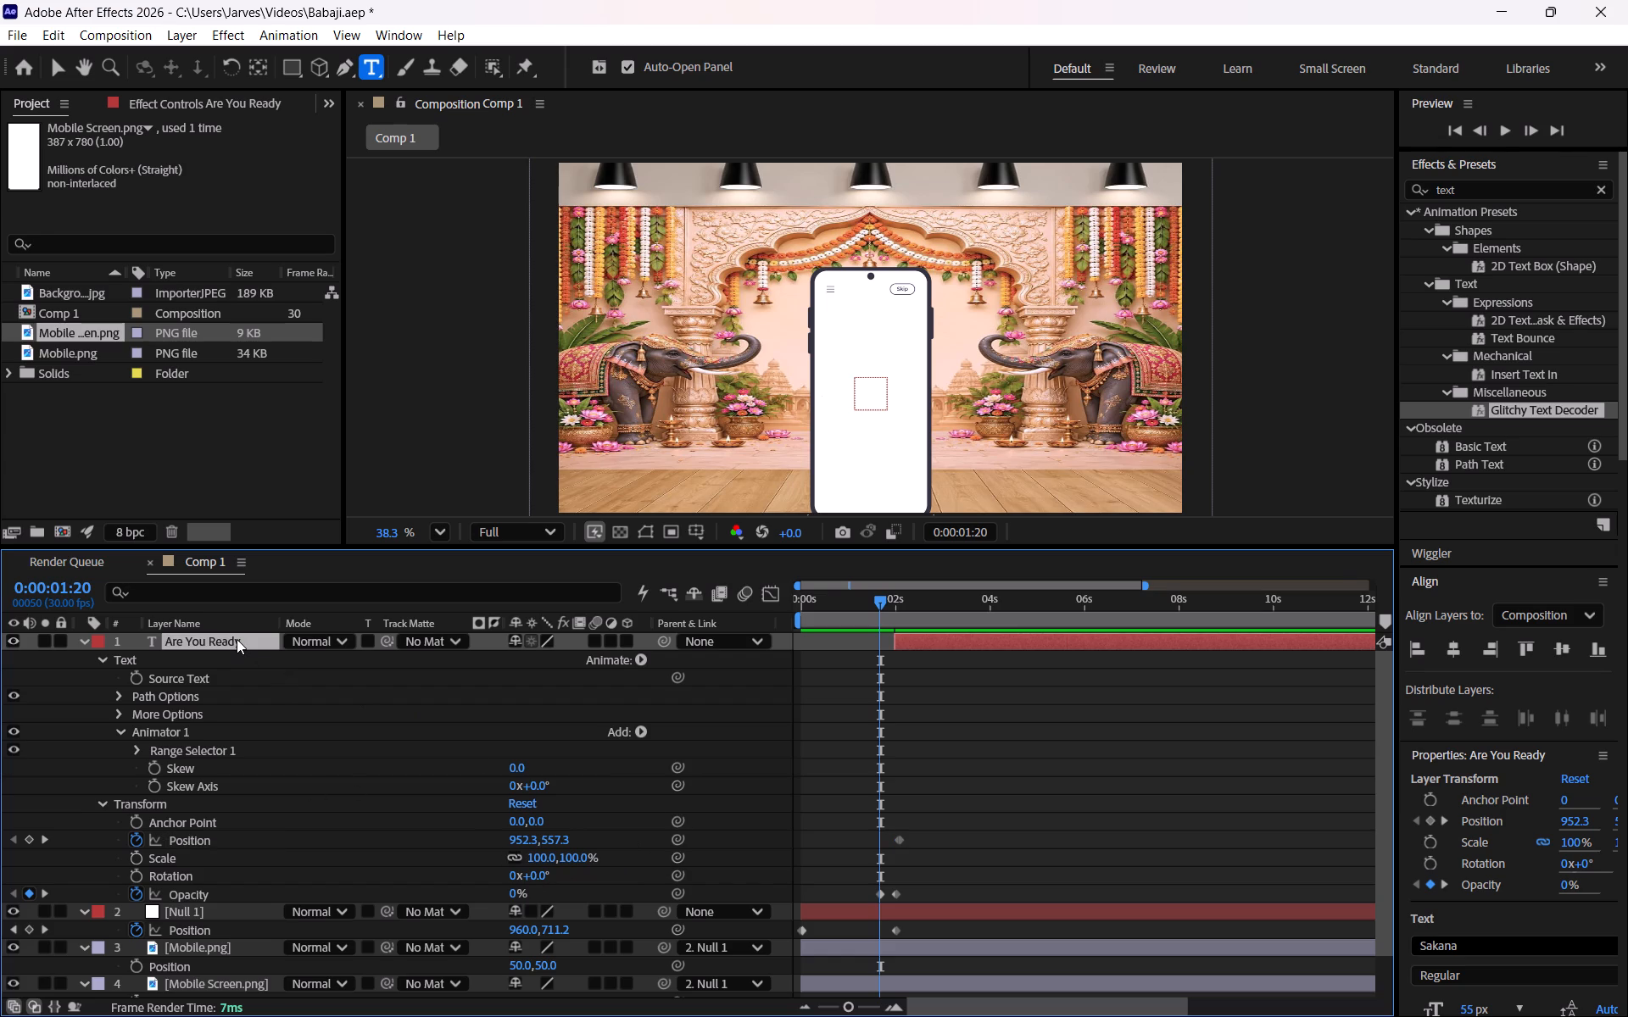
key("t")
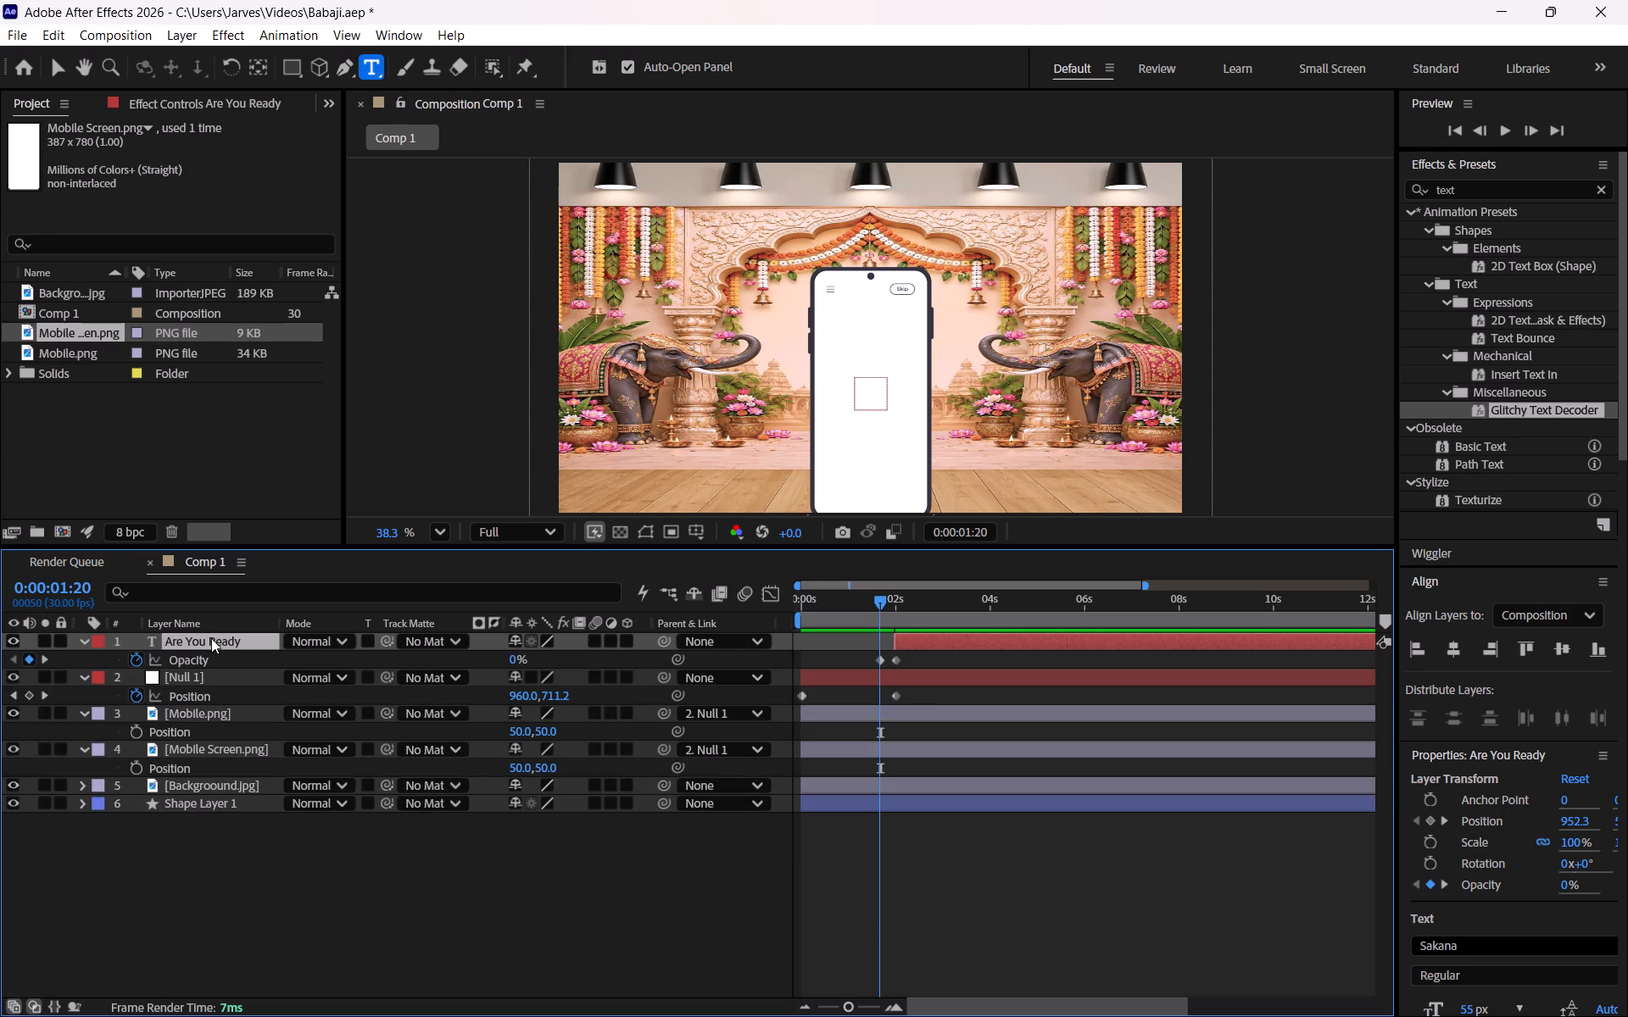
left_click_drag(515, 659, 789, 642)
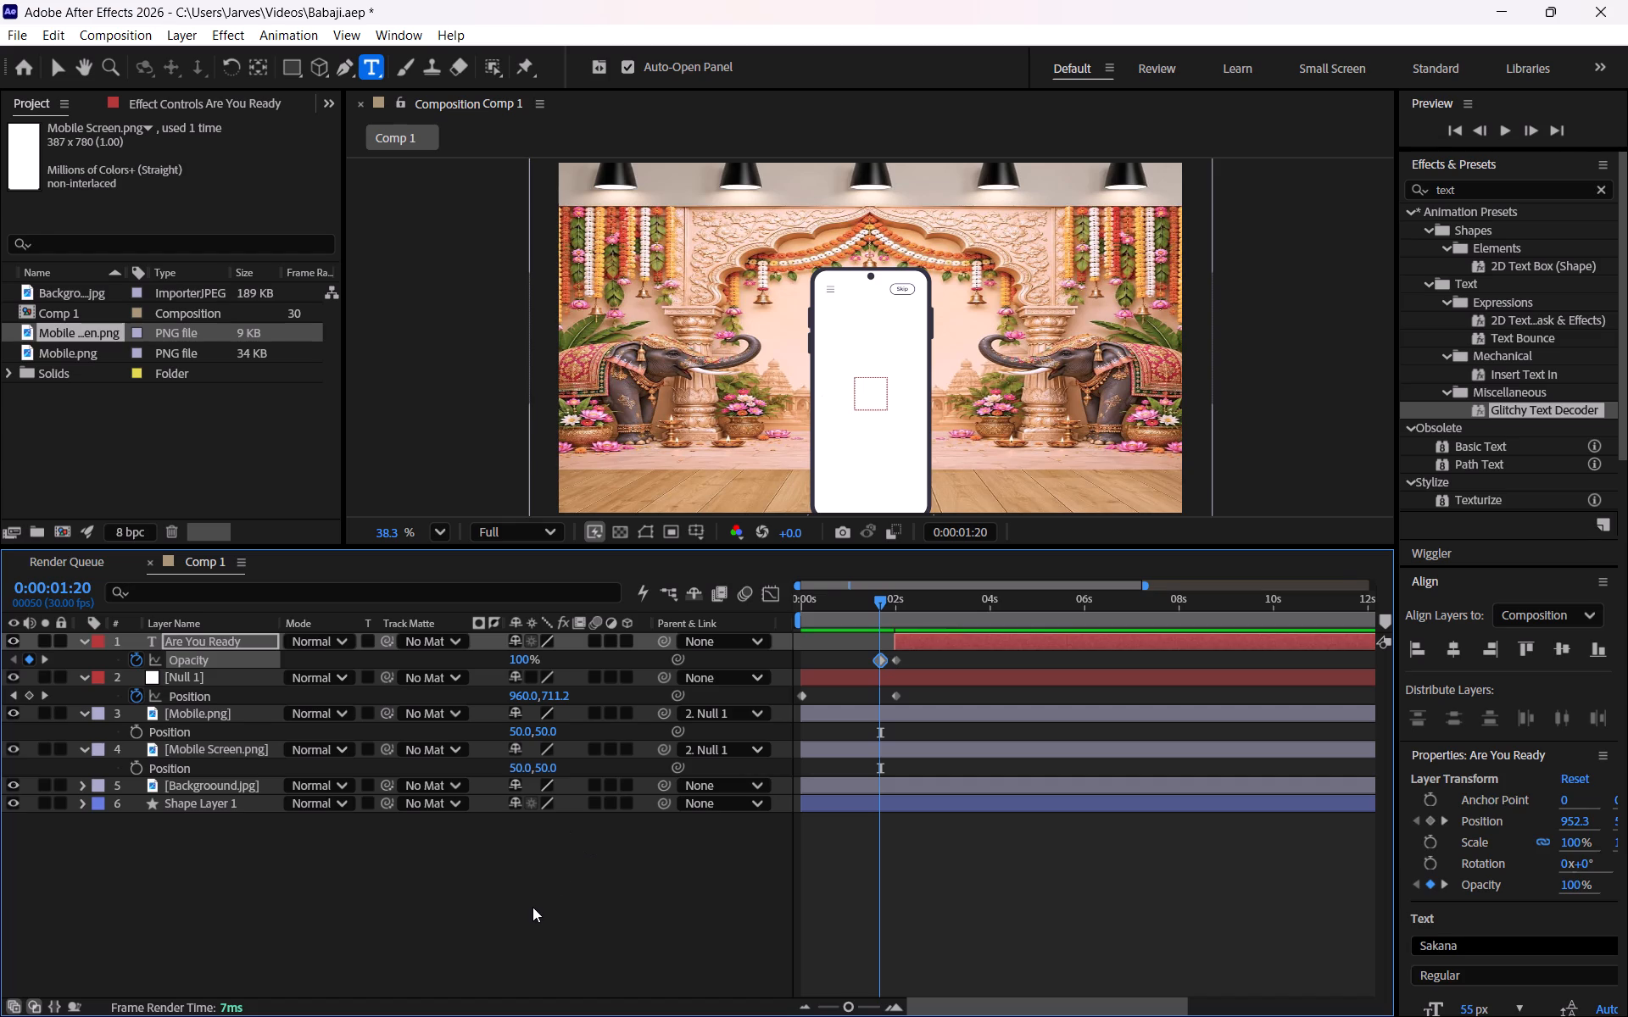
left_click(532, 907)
Preview the text's appearance from 0:00:01:20 and return to that keyframe.
left_click(253, 647)
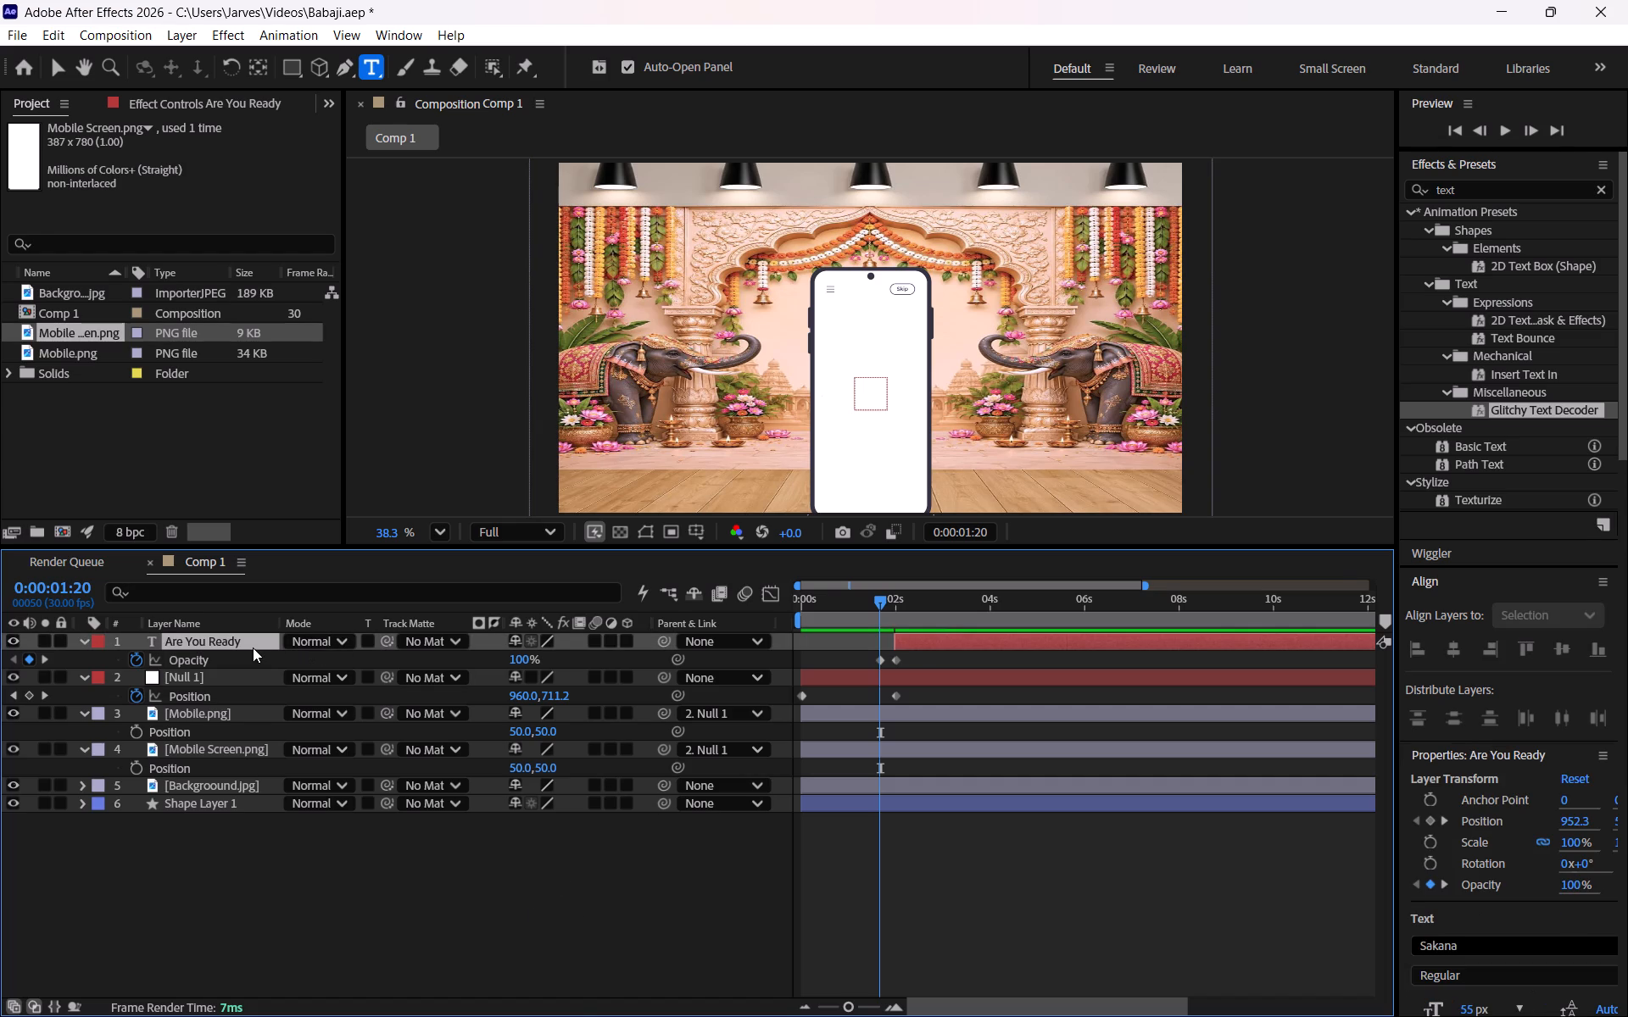
left_click(613, 975)
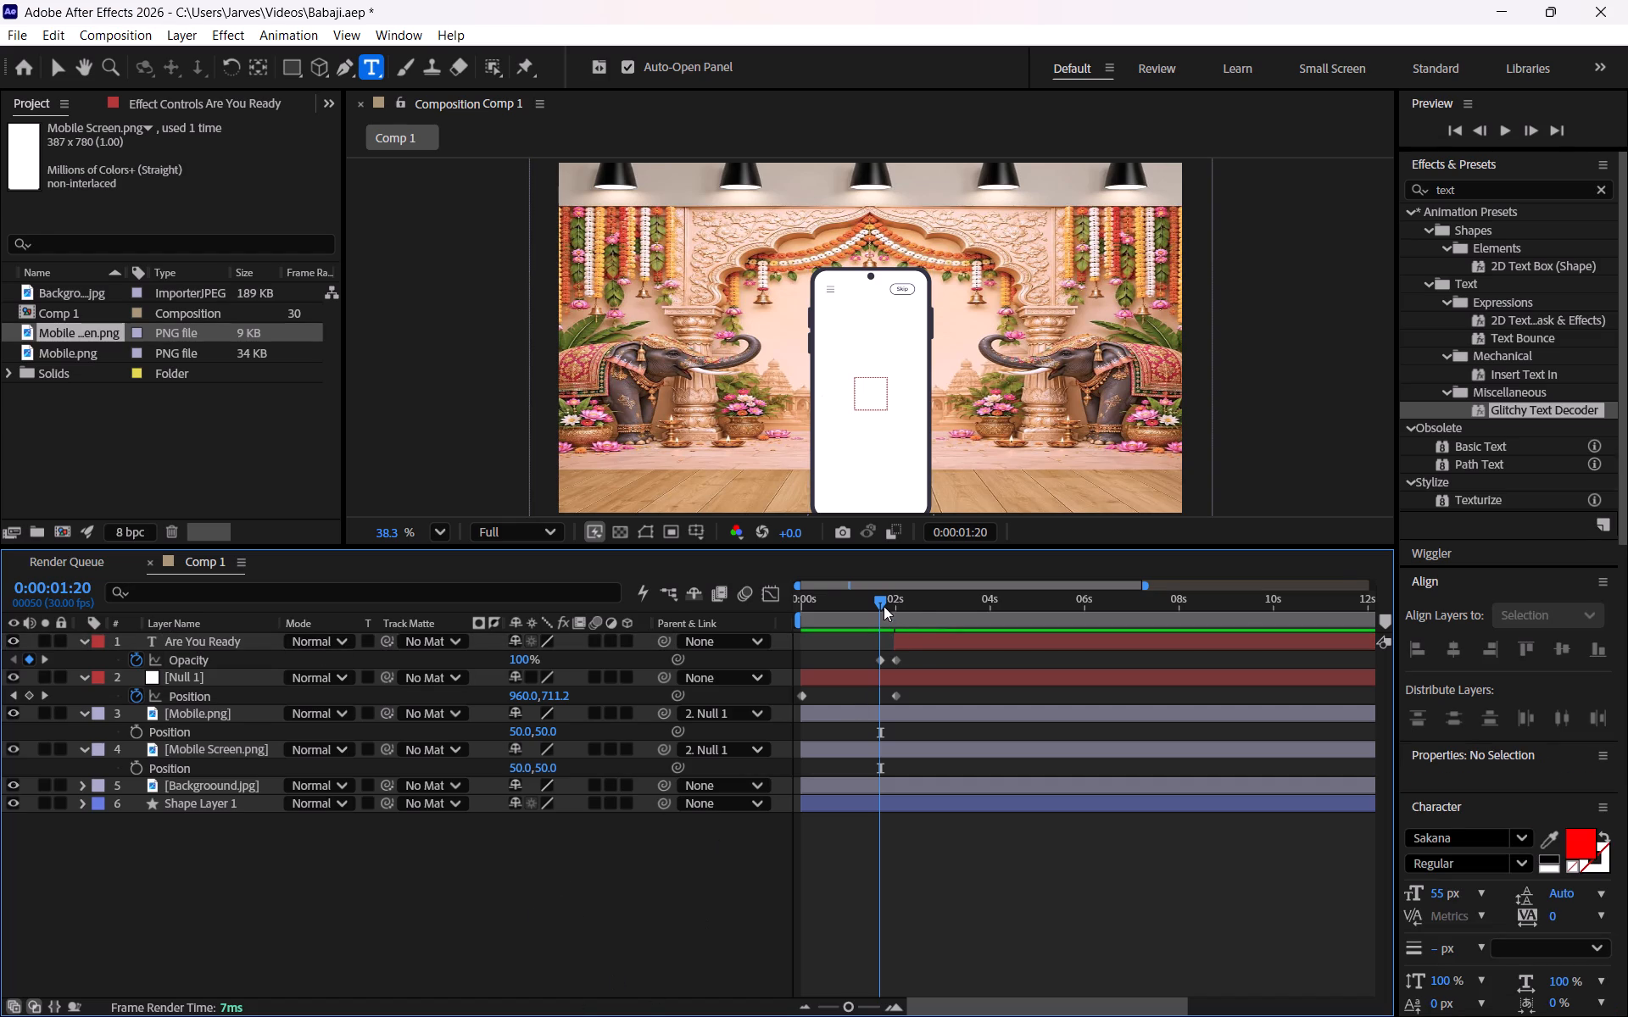
key("space")
key("space")
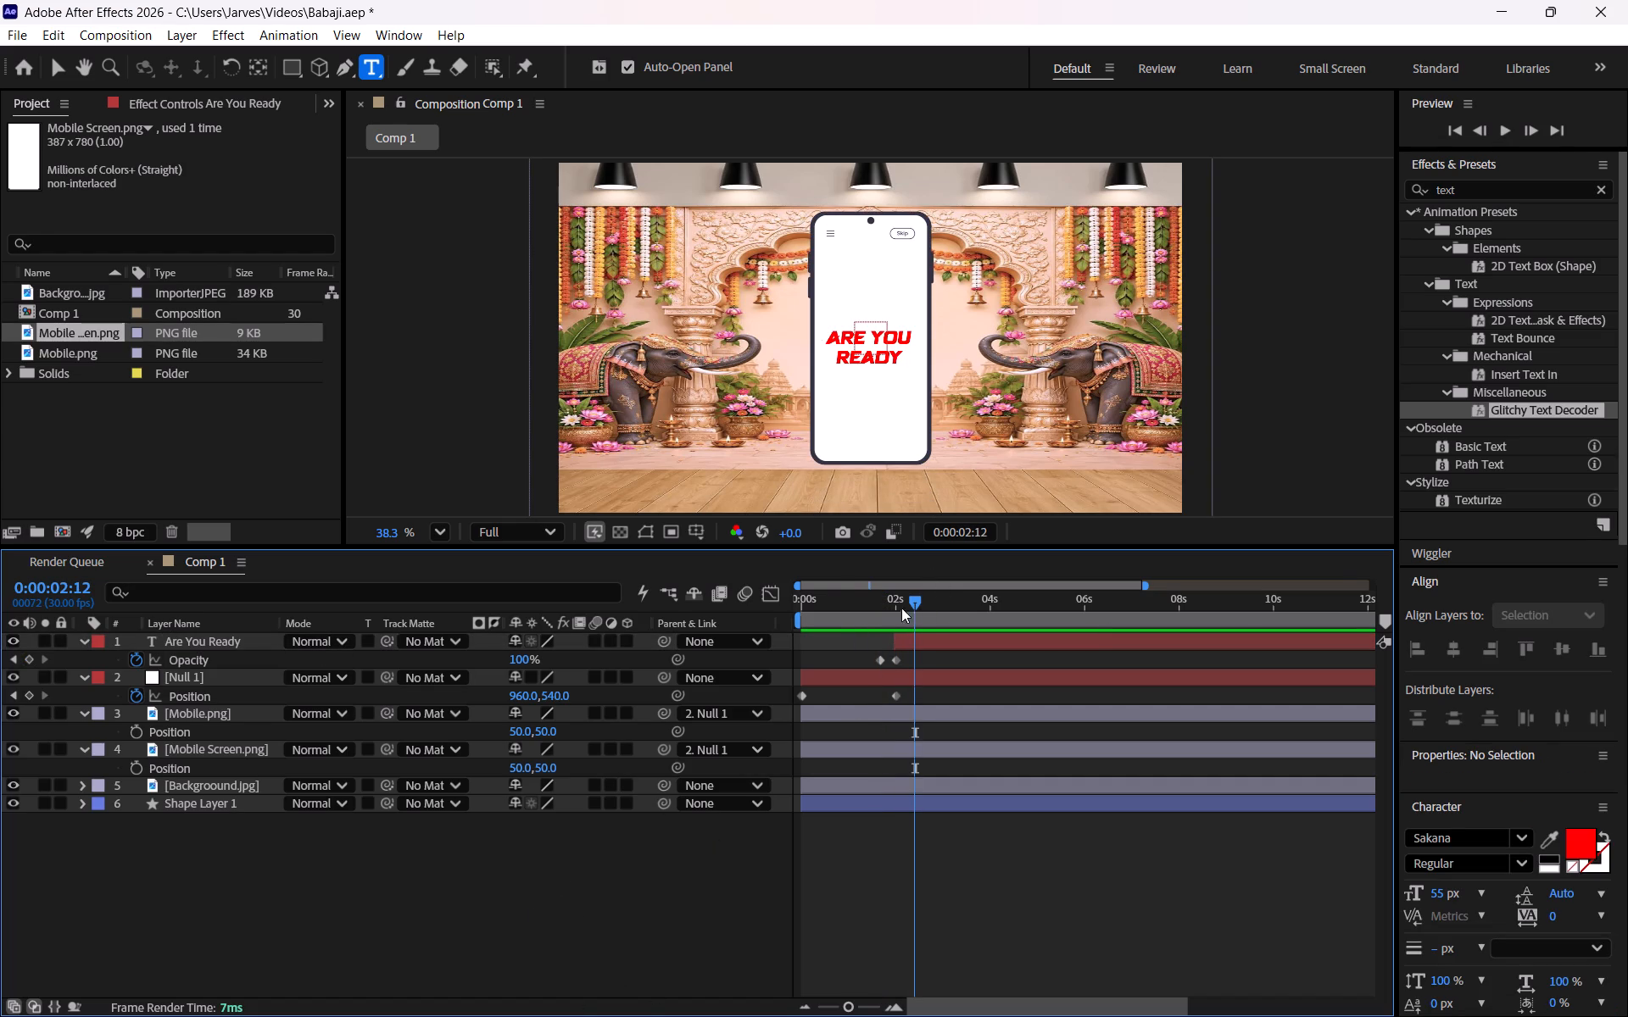
type("jj")
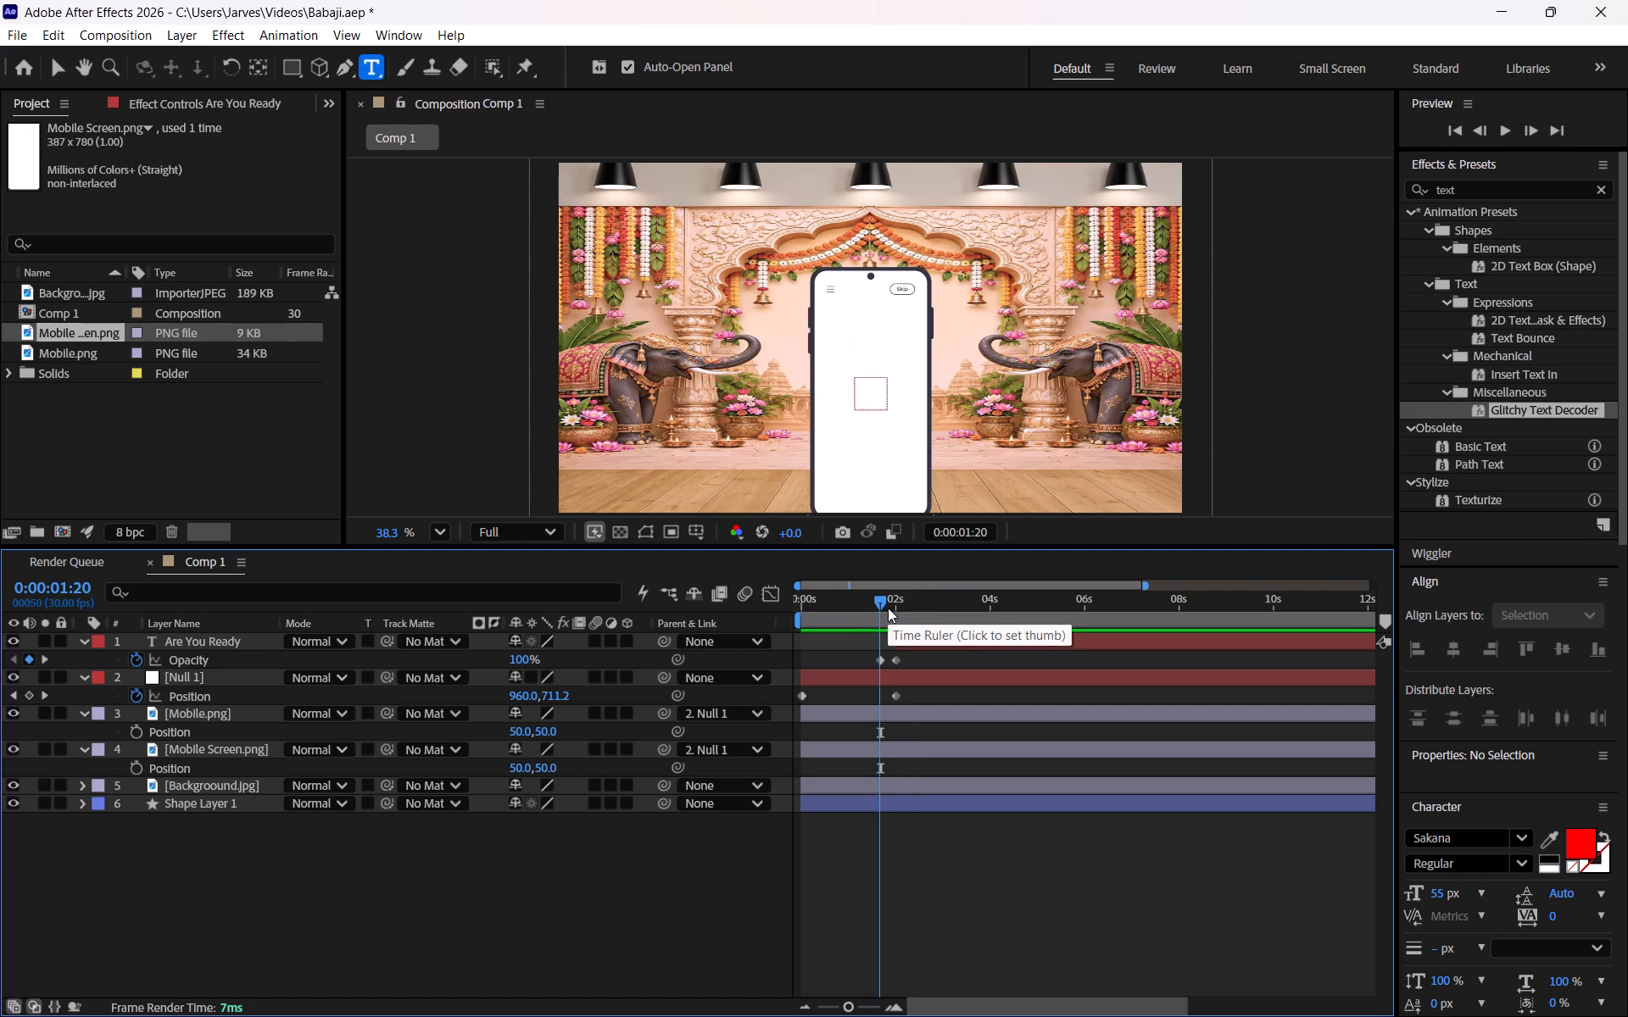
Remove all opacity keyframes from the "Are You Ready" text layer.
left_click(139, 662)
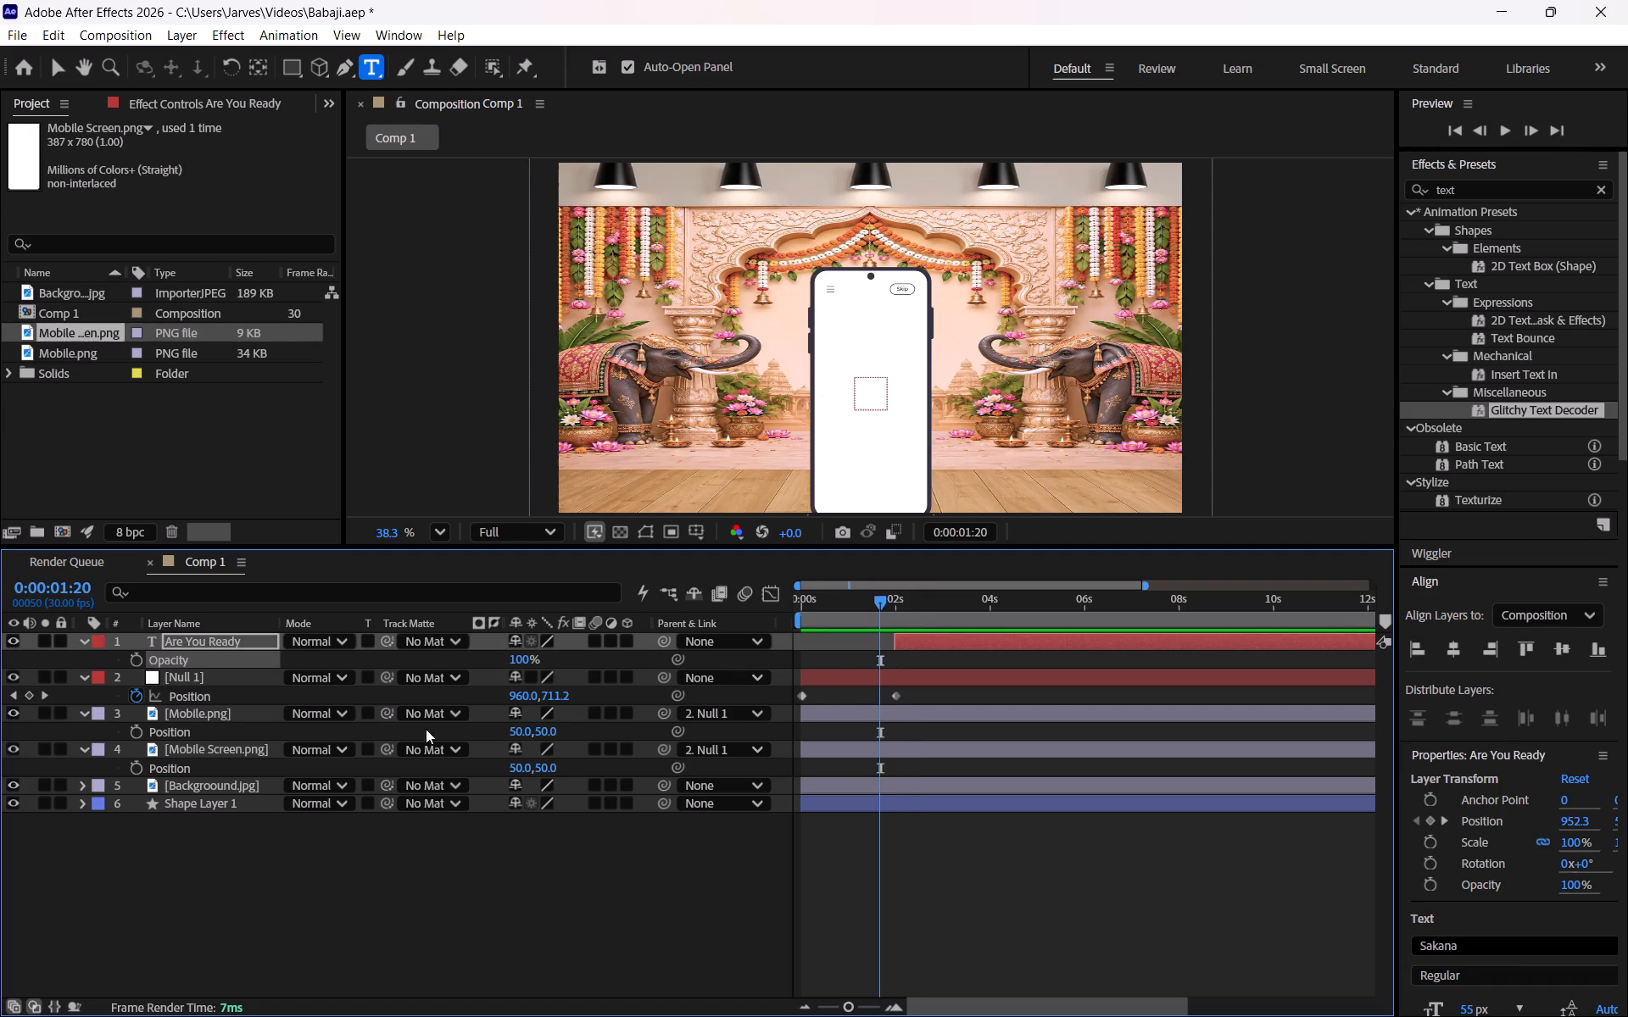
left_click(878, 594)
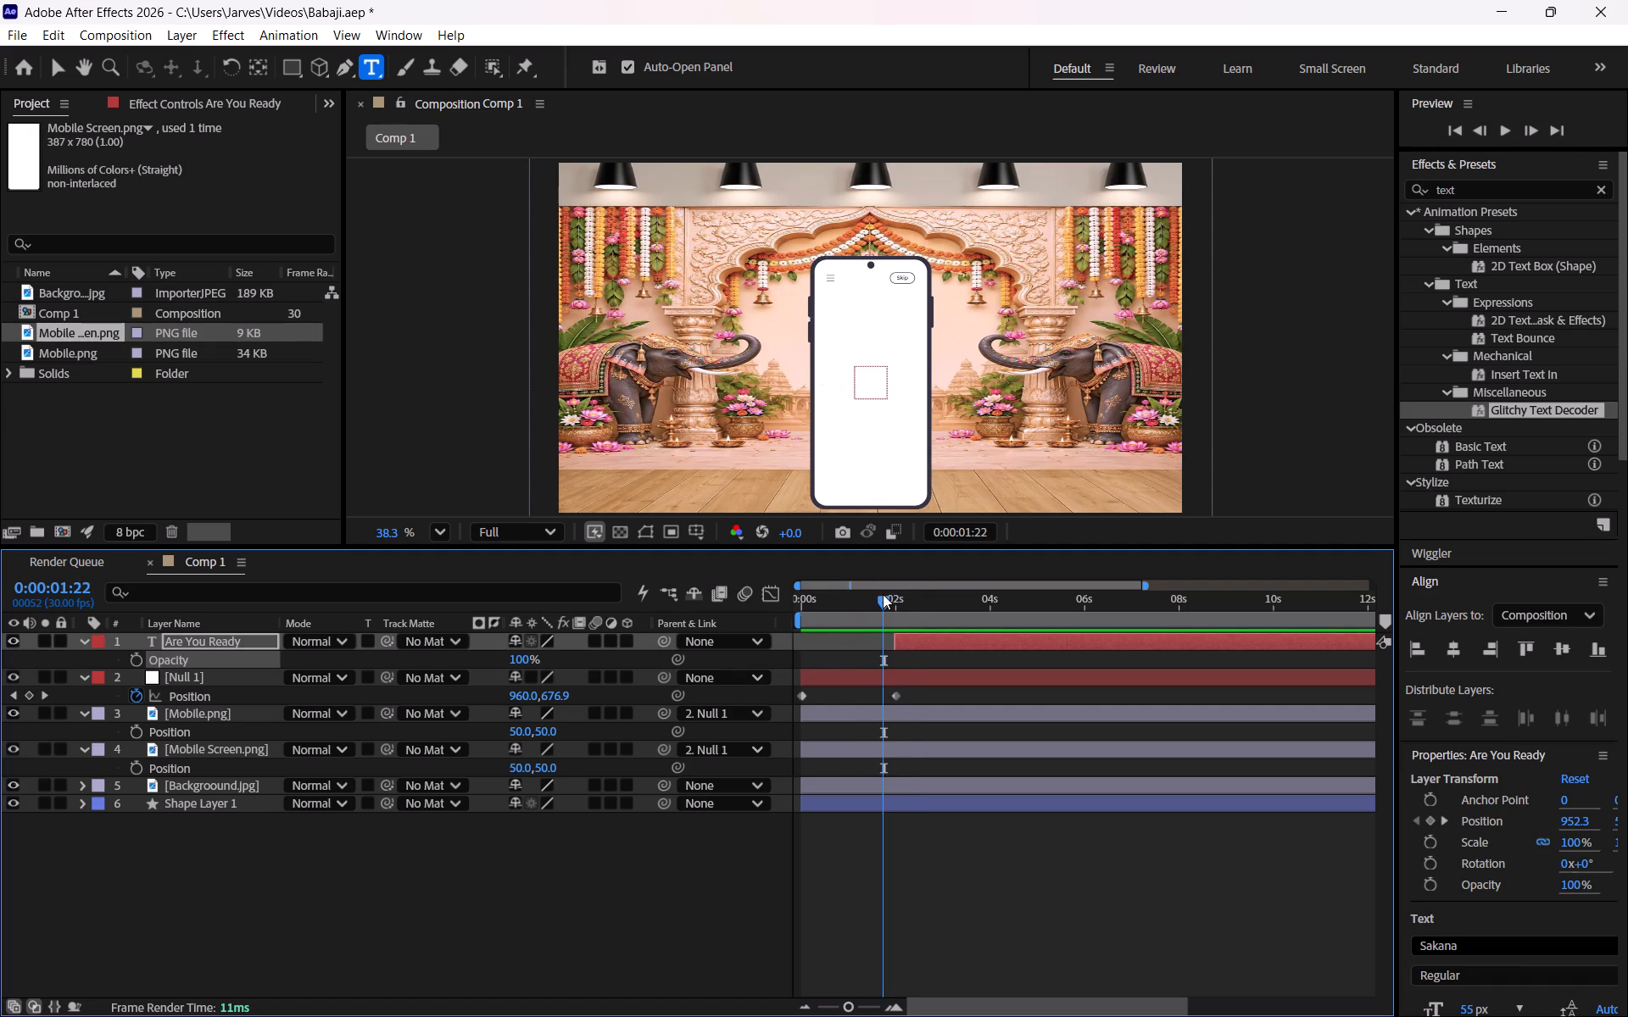
Undo the recent text edits back to the full "Are You Ready for Darshan" wording without opacity keyframes.
key("ctrl+z")
key("ctrl+z")
key("ctrl+z")
key("ctrl+z")
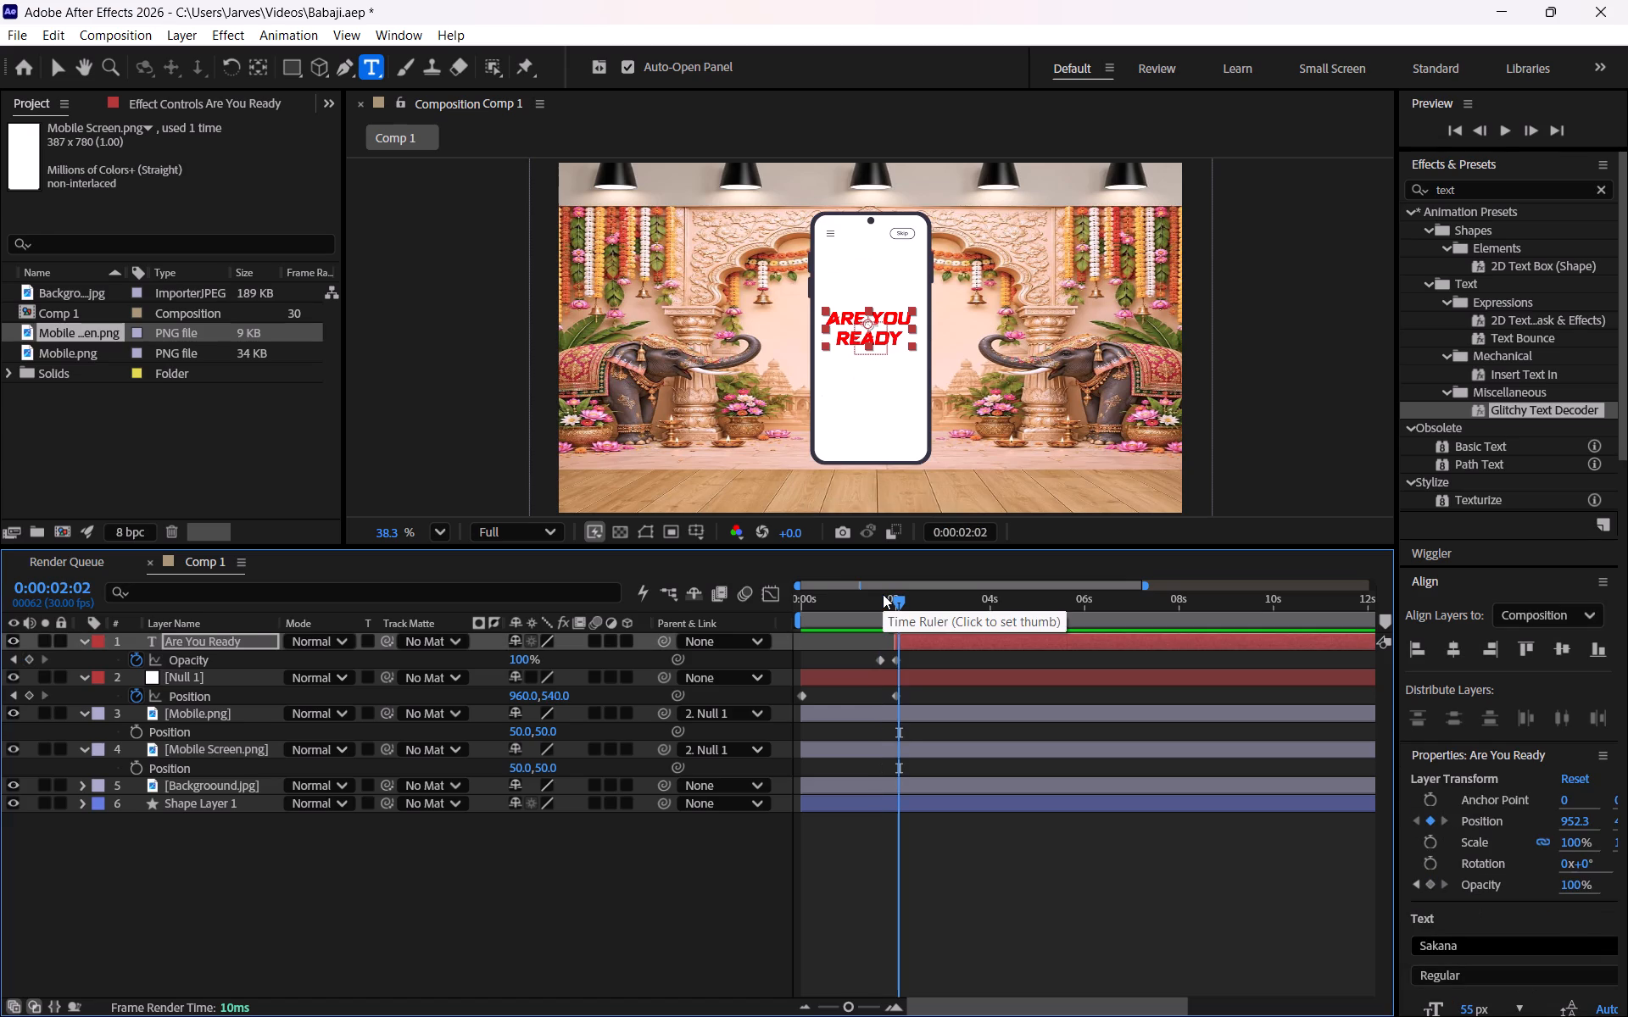
key("ctrl+z")
key("ctrl+z")
key("ctrl+z")
key("ctrl+z")
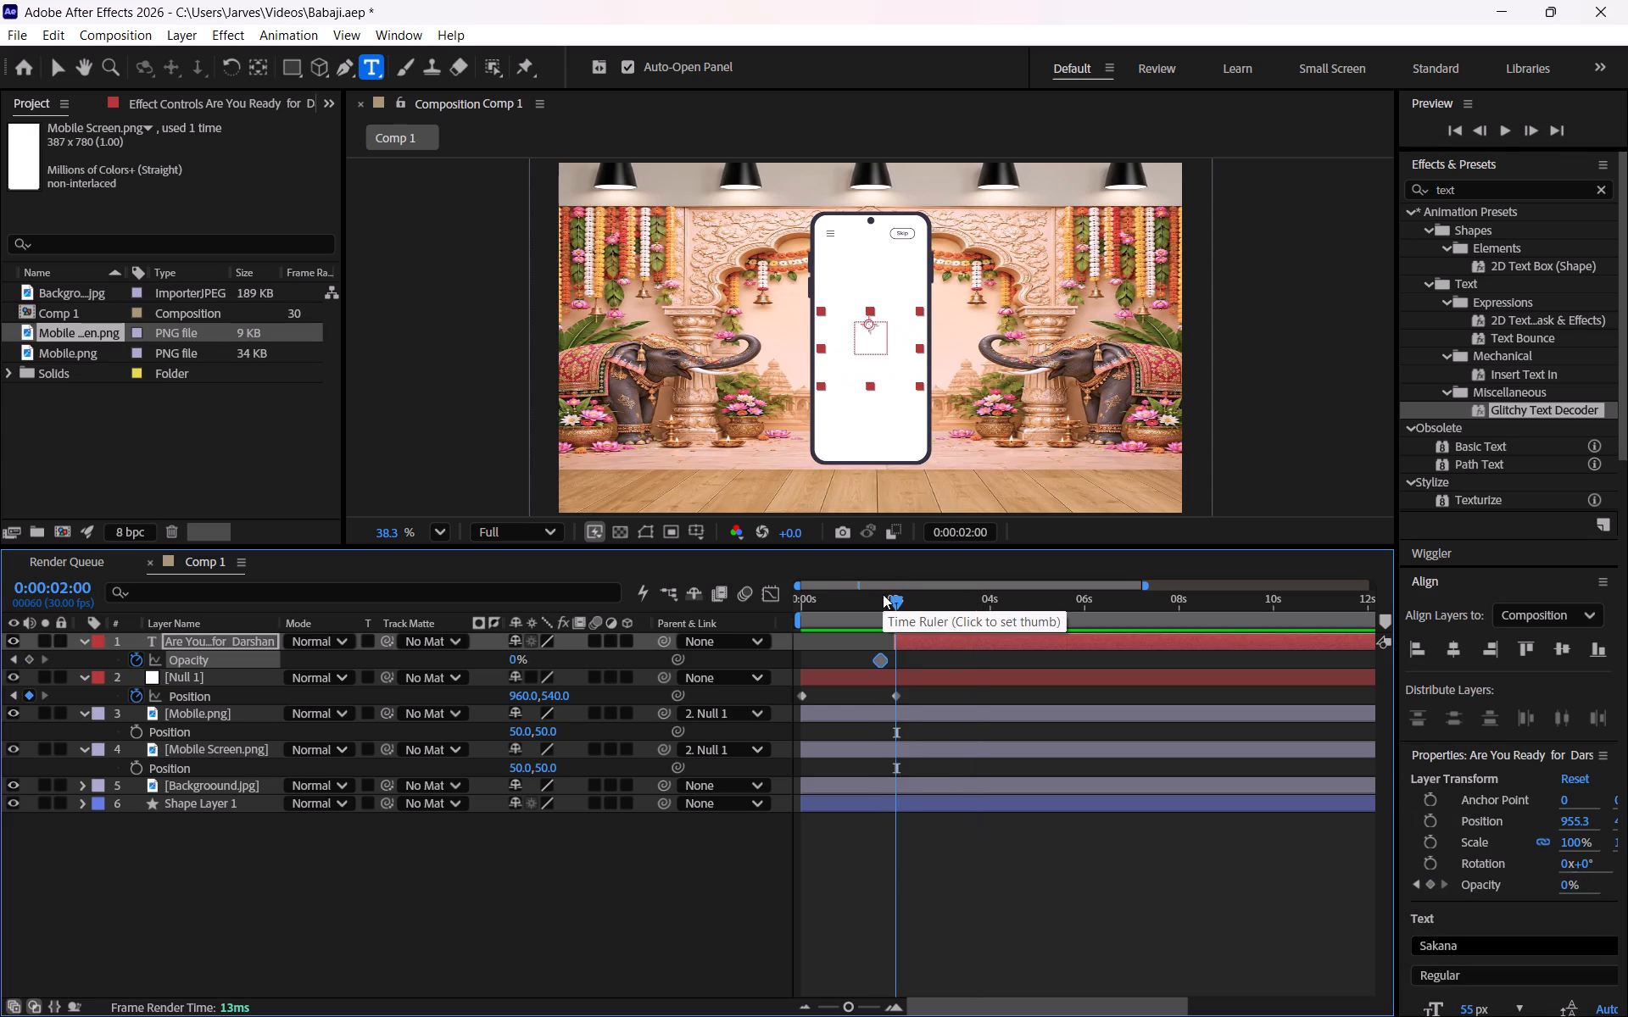
key("ctrl+z")
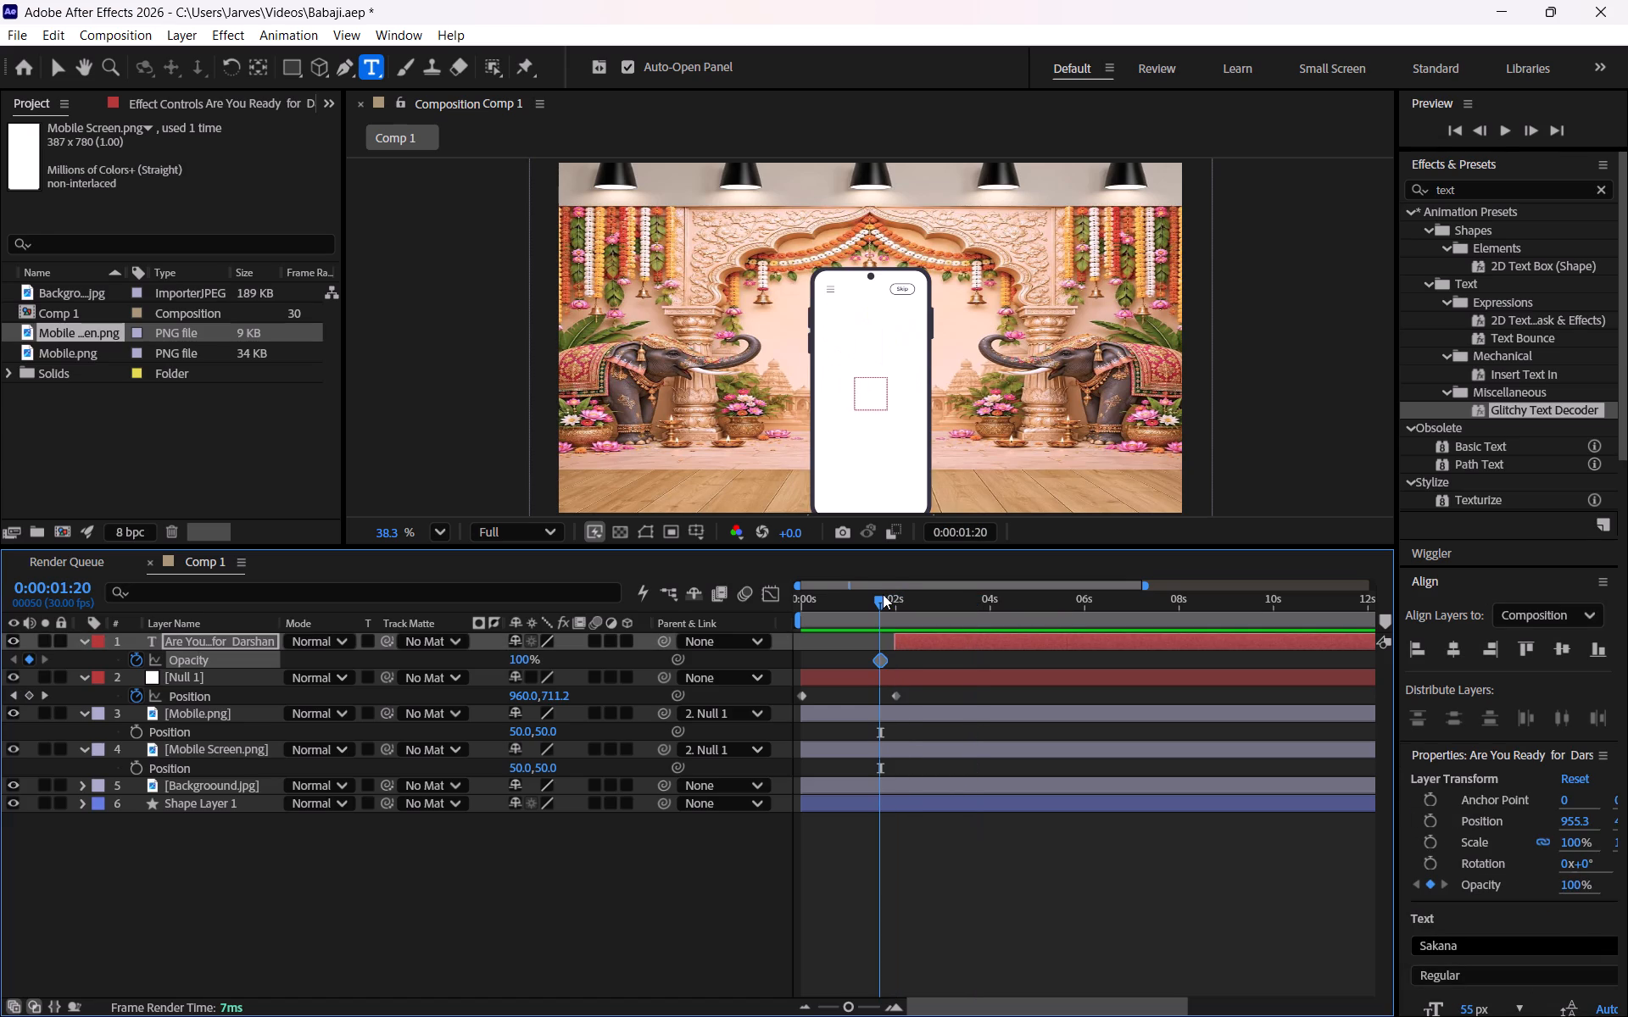
key("ctrl+z")
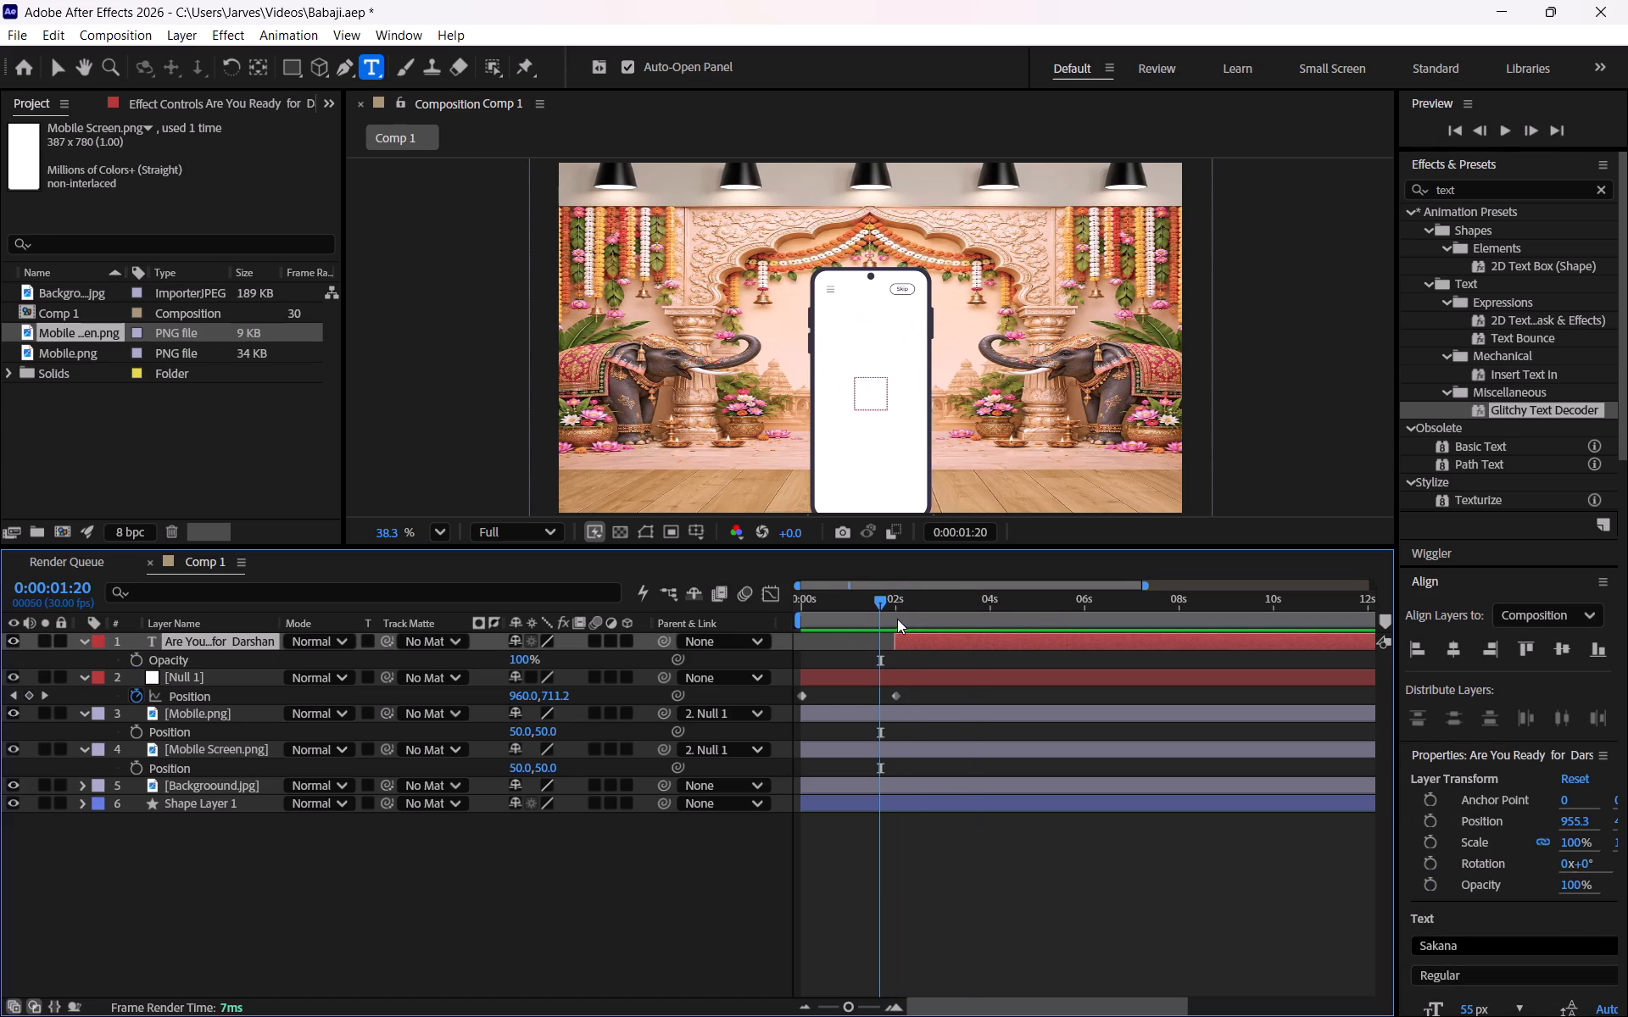
At 0:00:02:00, delete "for Darshan" from the phone-screen text, leaving "Are You Ready".
key("k")
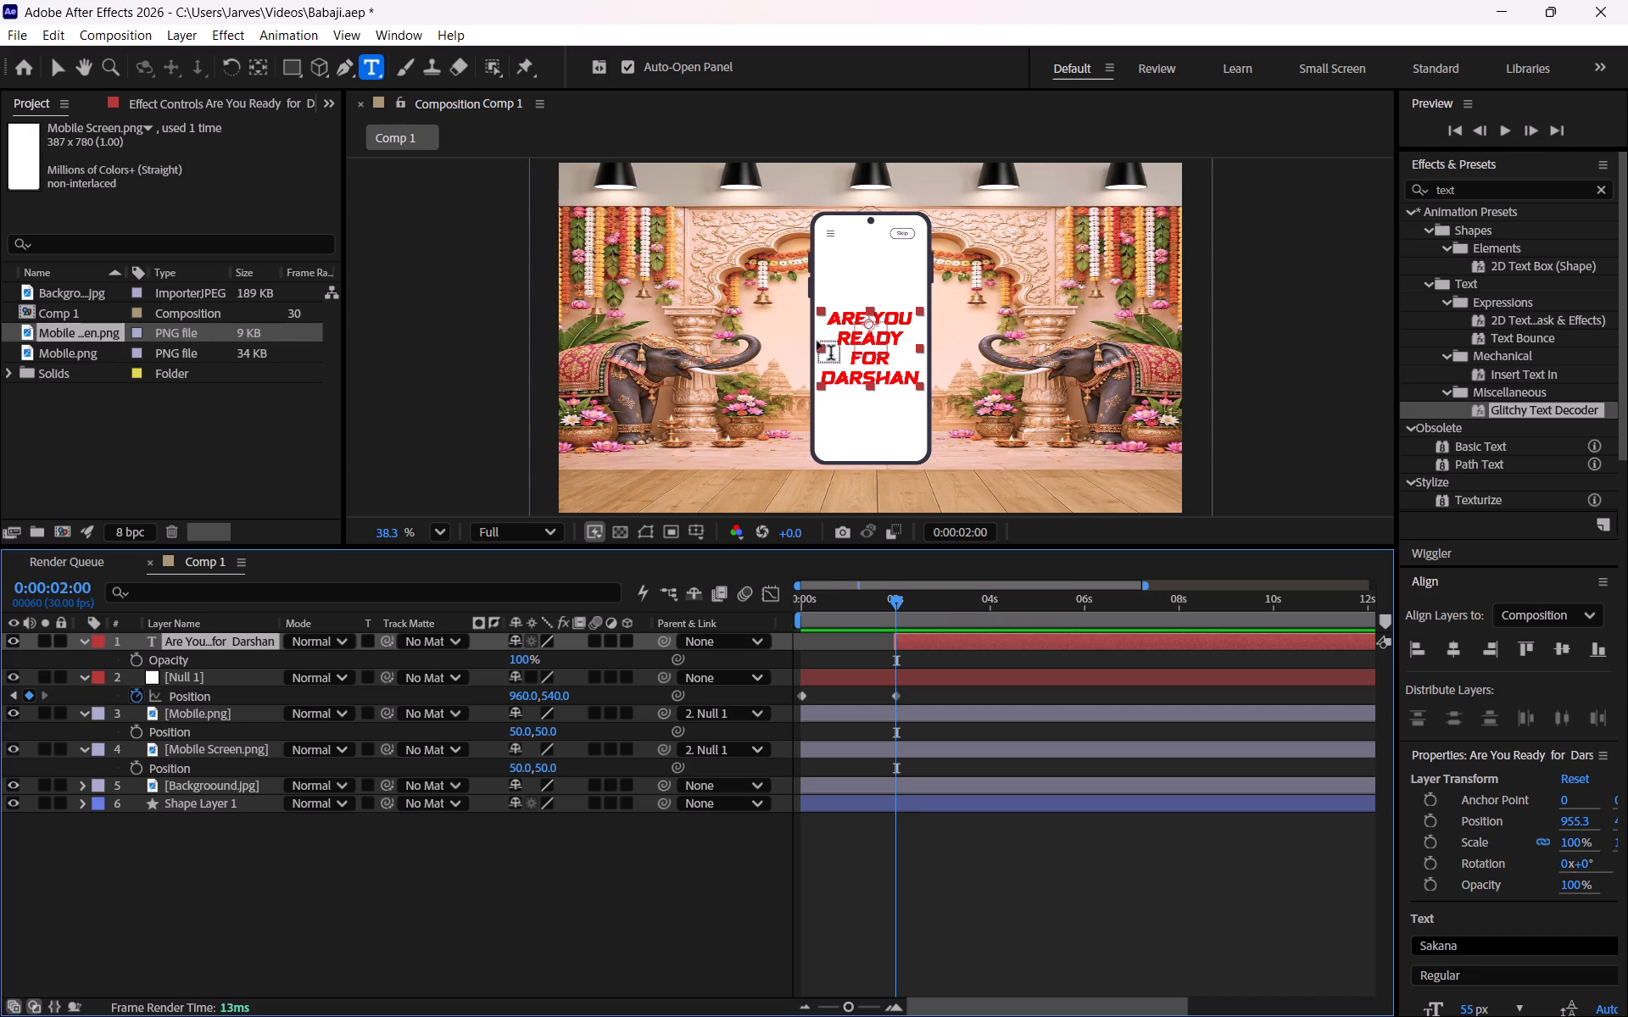
left_click(576, 914)
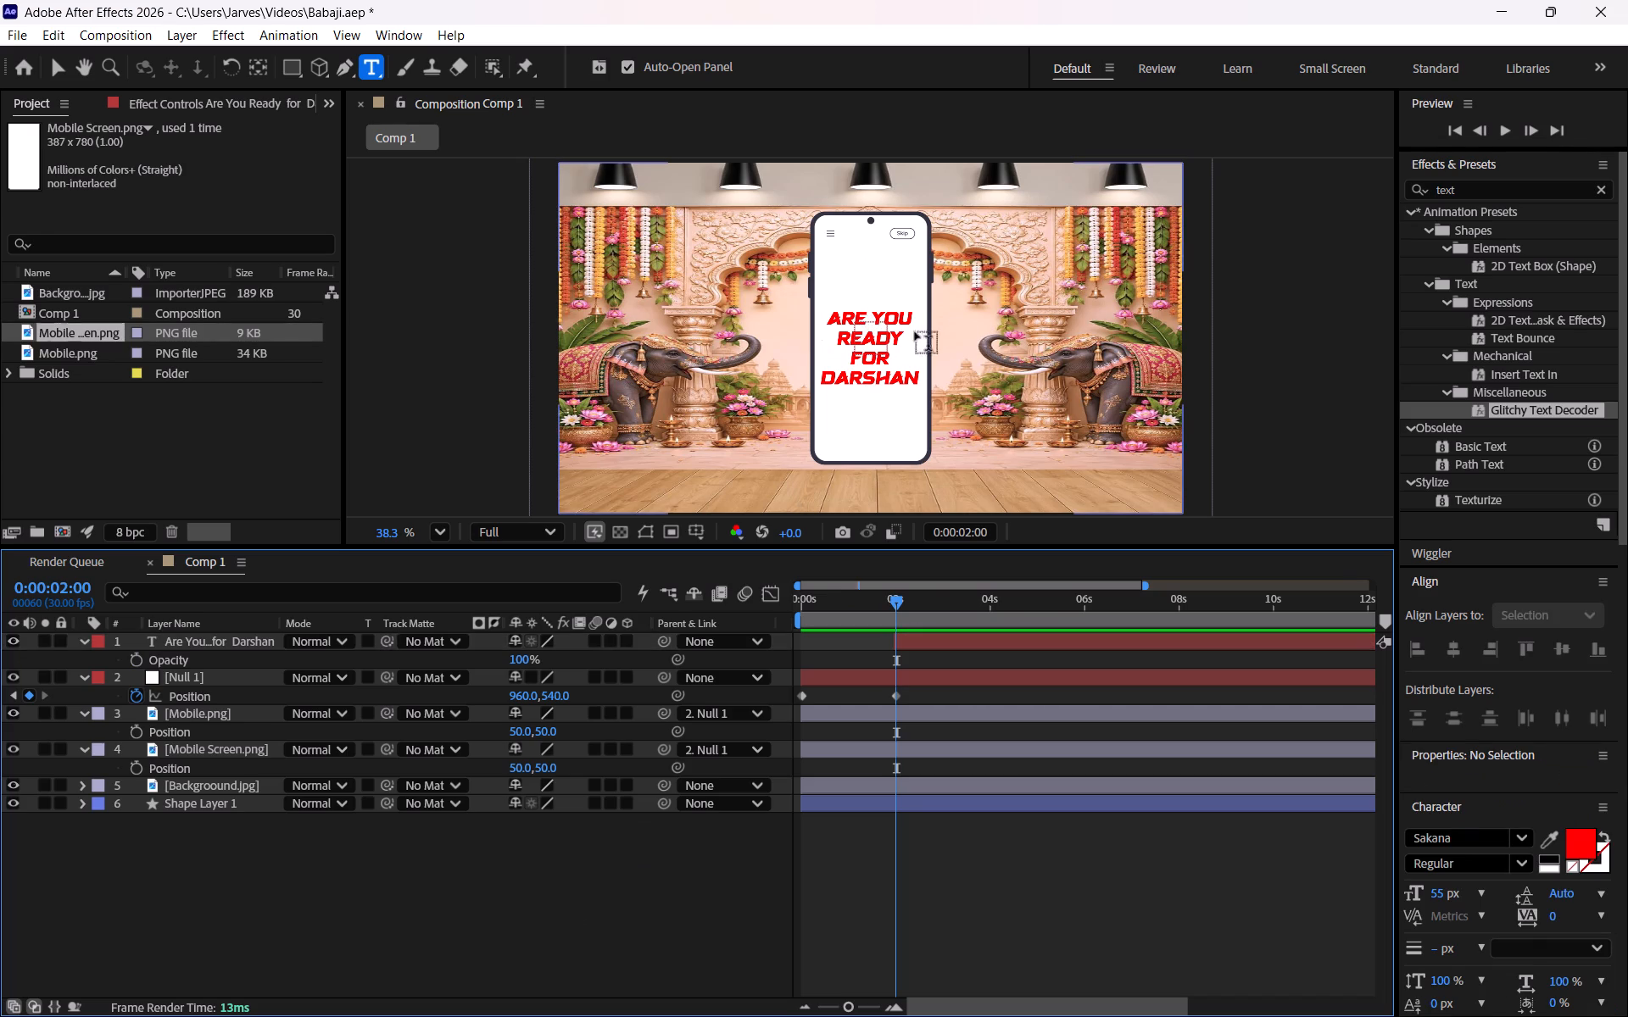
left_click(873, 384)
double_click(873, 384)
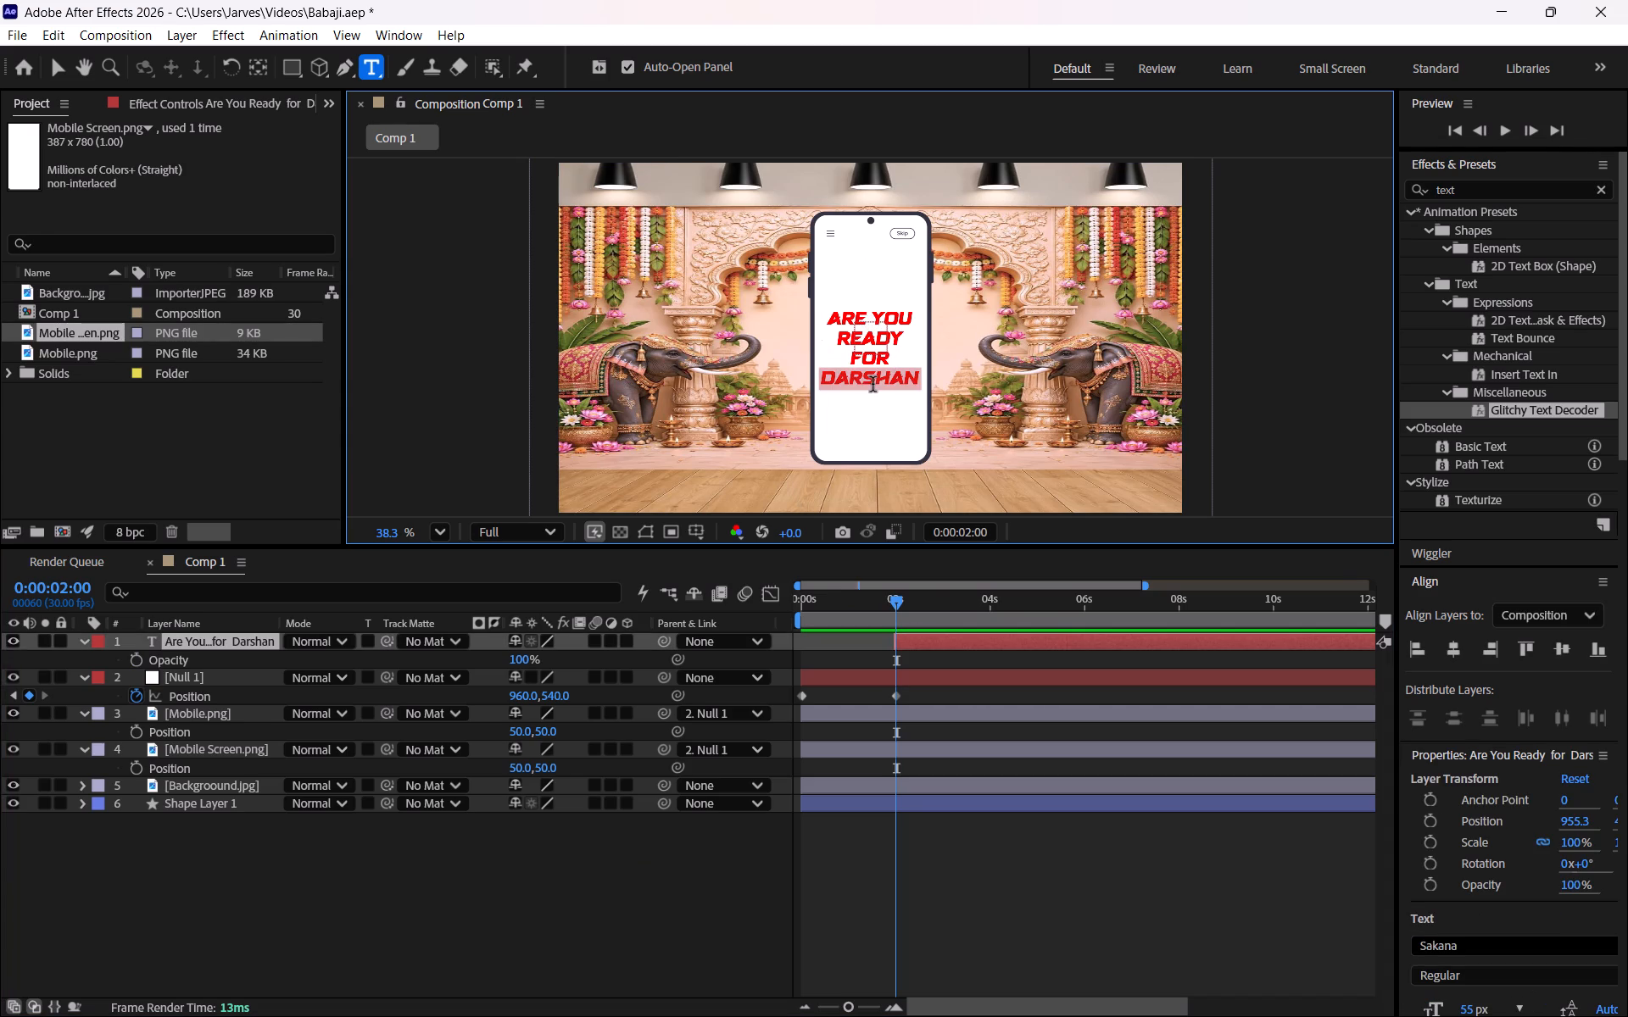
key("BackSpace")
key("BackSpace")
key("BackSpace")
key("BackSpace")
key("BackSpace")
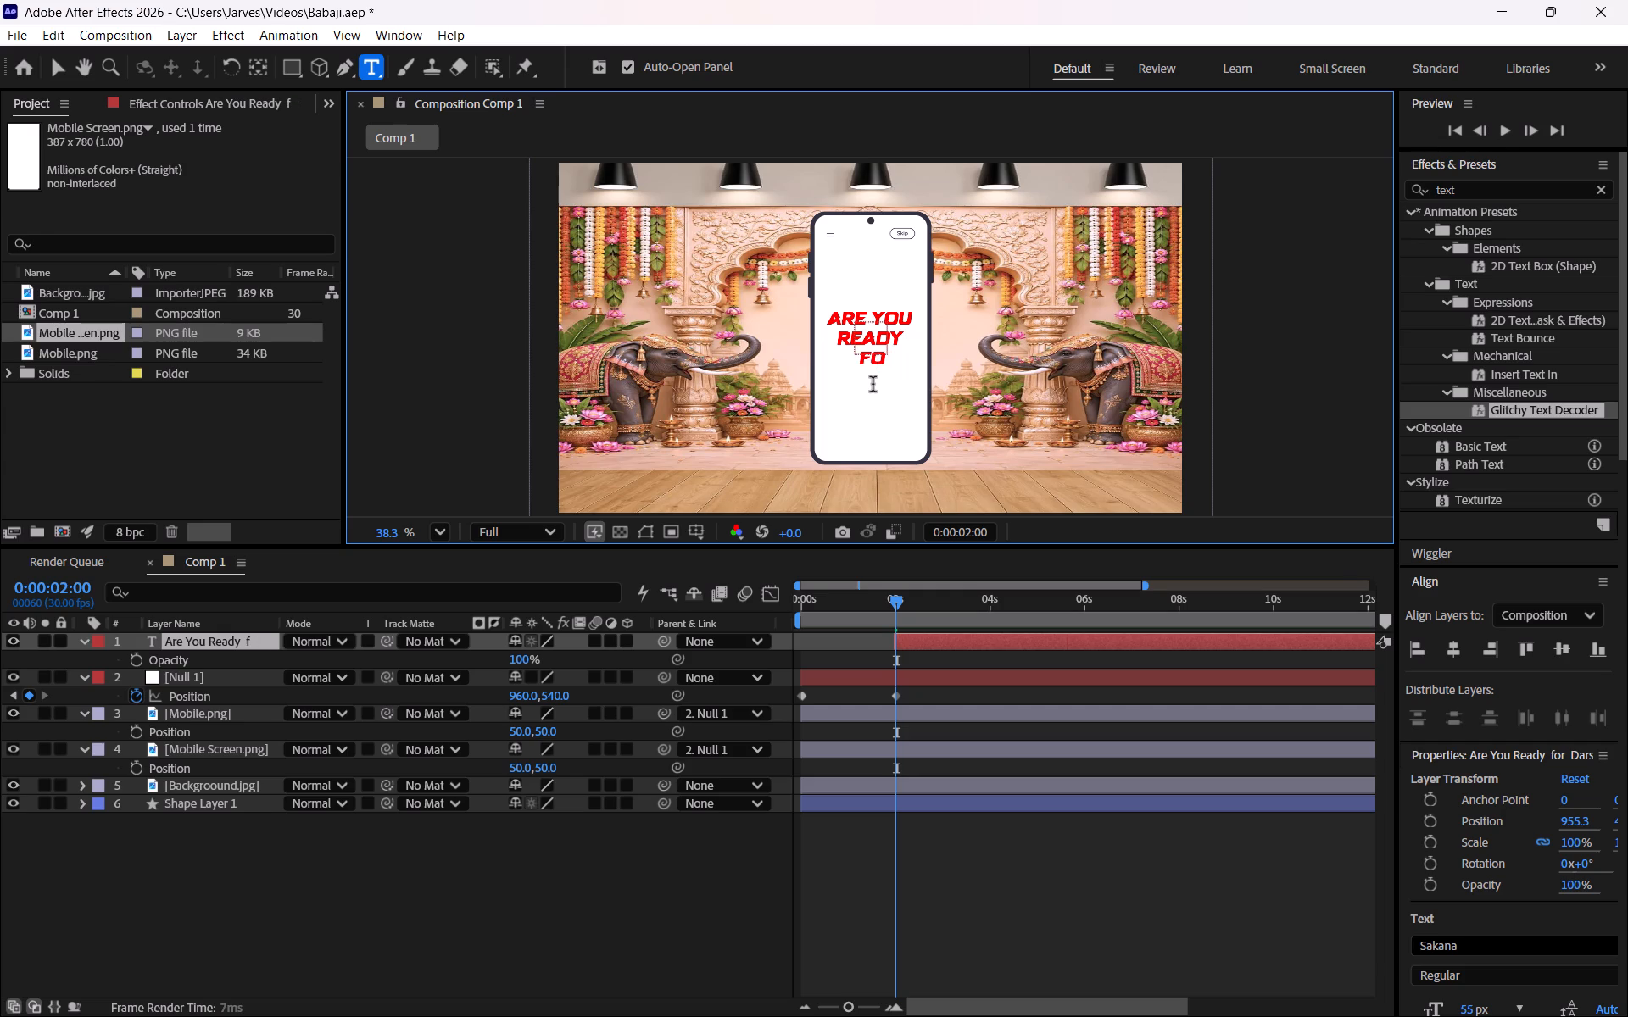
key("BackSpace")
left_click(833, 859)
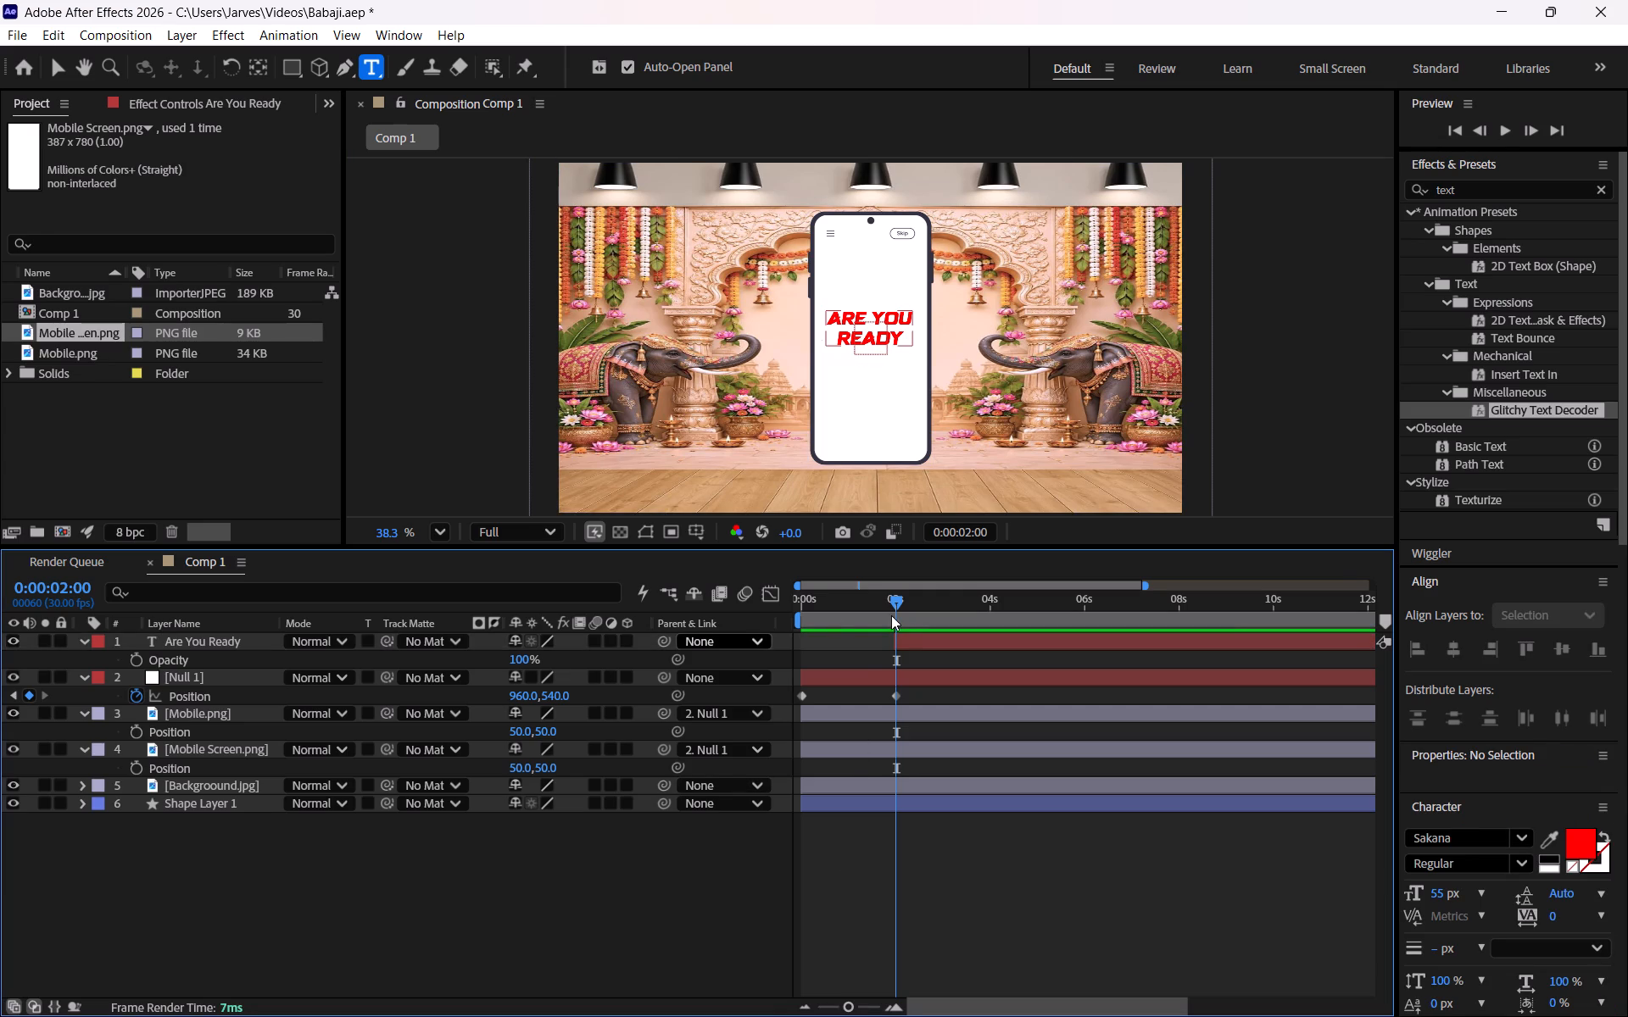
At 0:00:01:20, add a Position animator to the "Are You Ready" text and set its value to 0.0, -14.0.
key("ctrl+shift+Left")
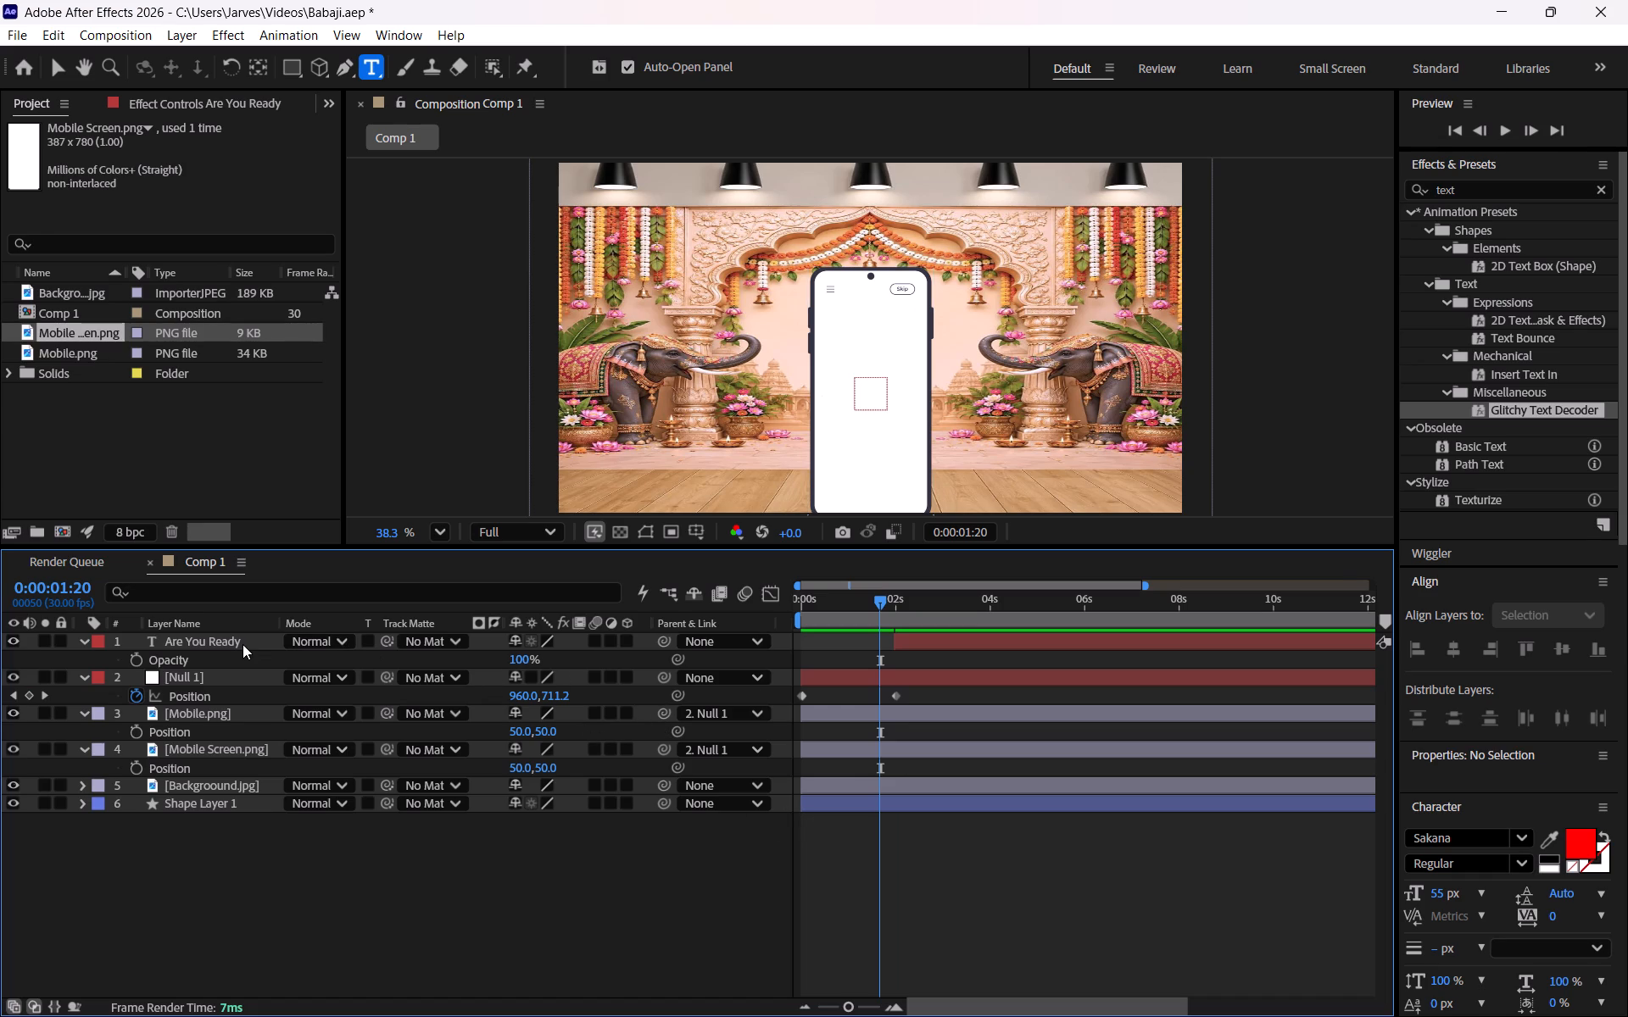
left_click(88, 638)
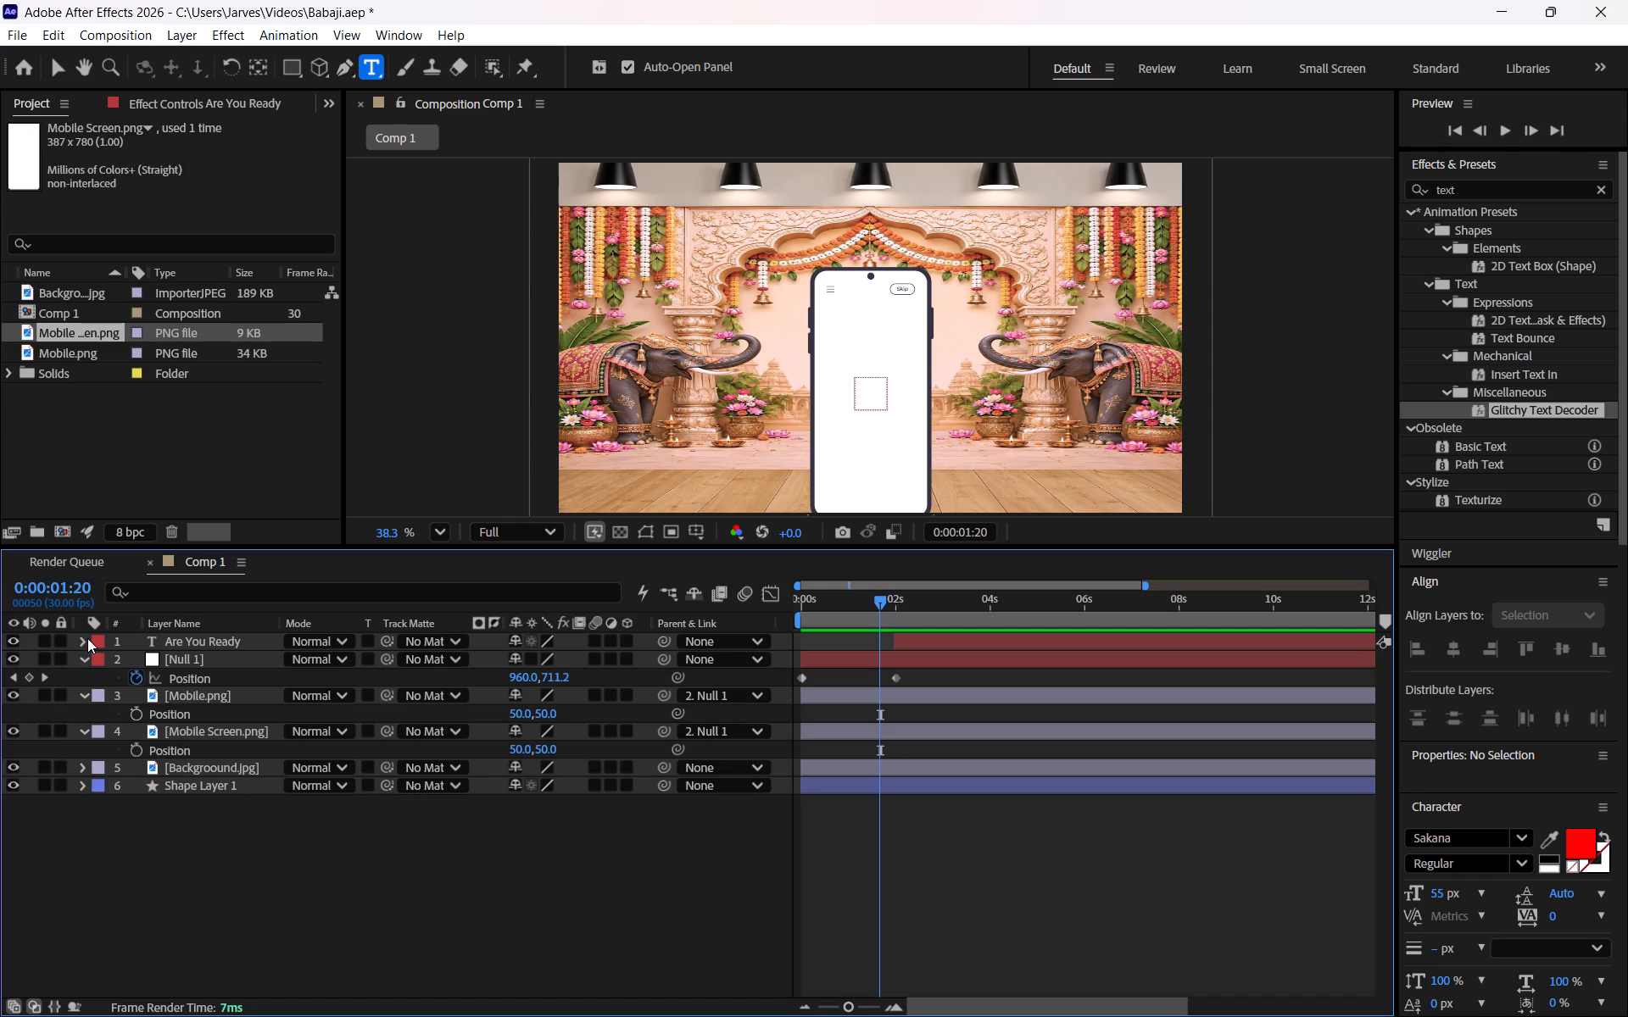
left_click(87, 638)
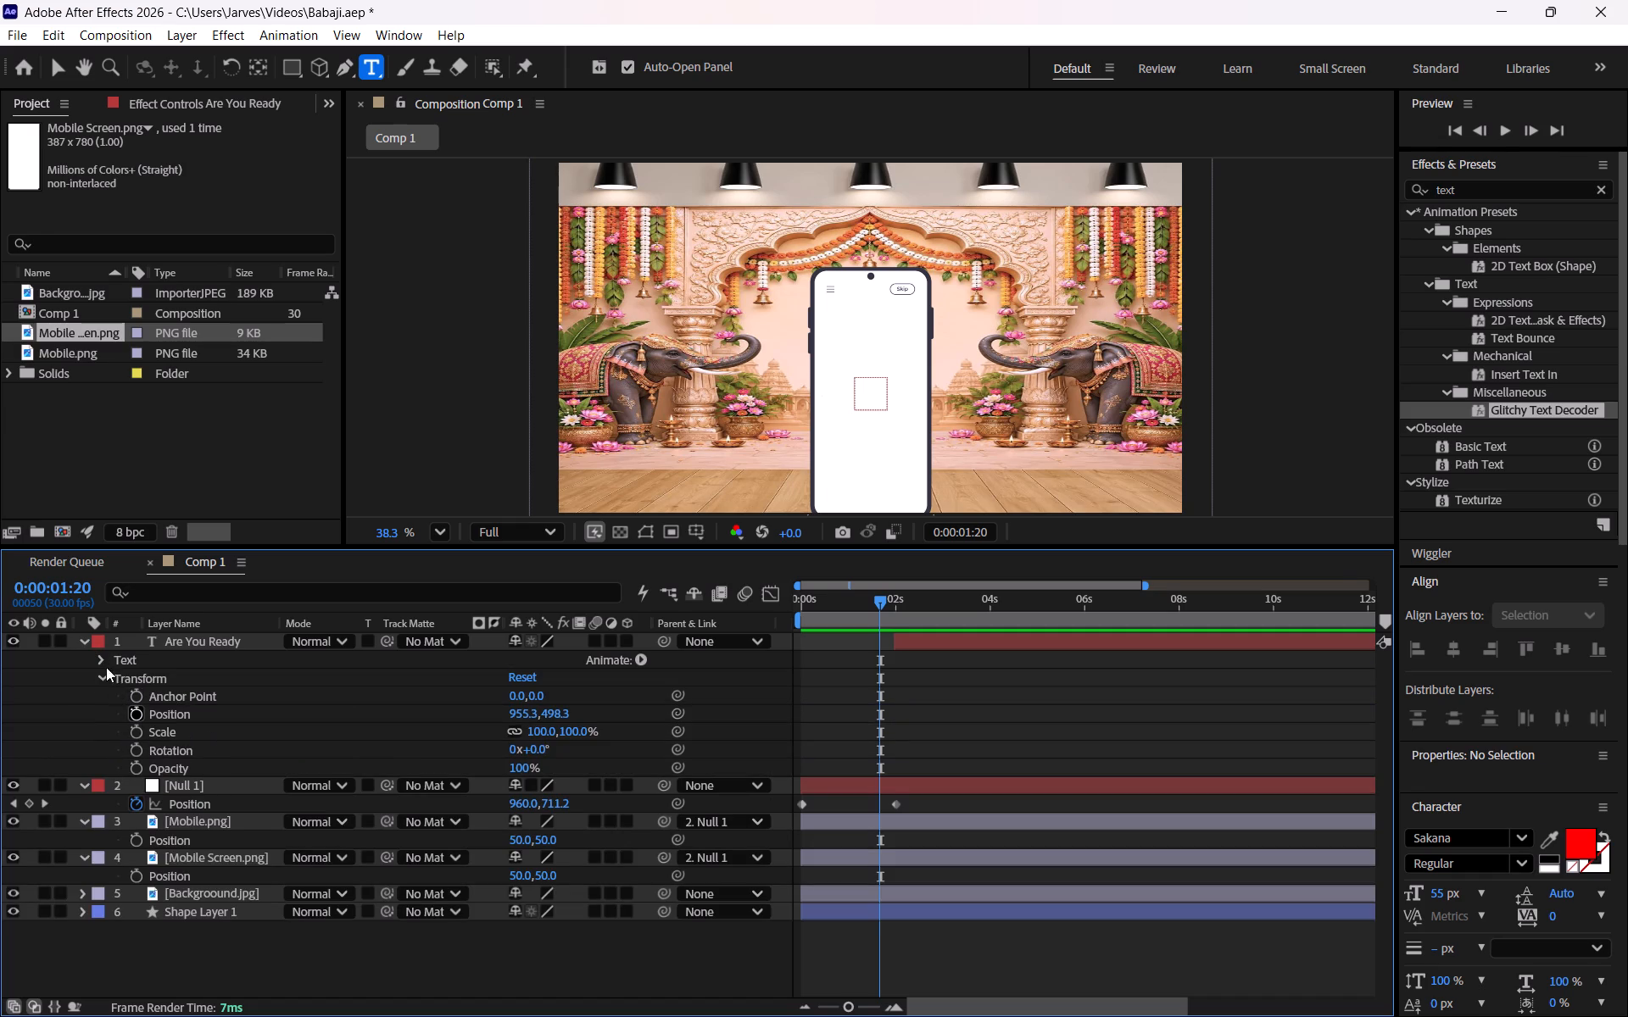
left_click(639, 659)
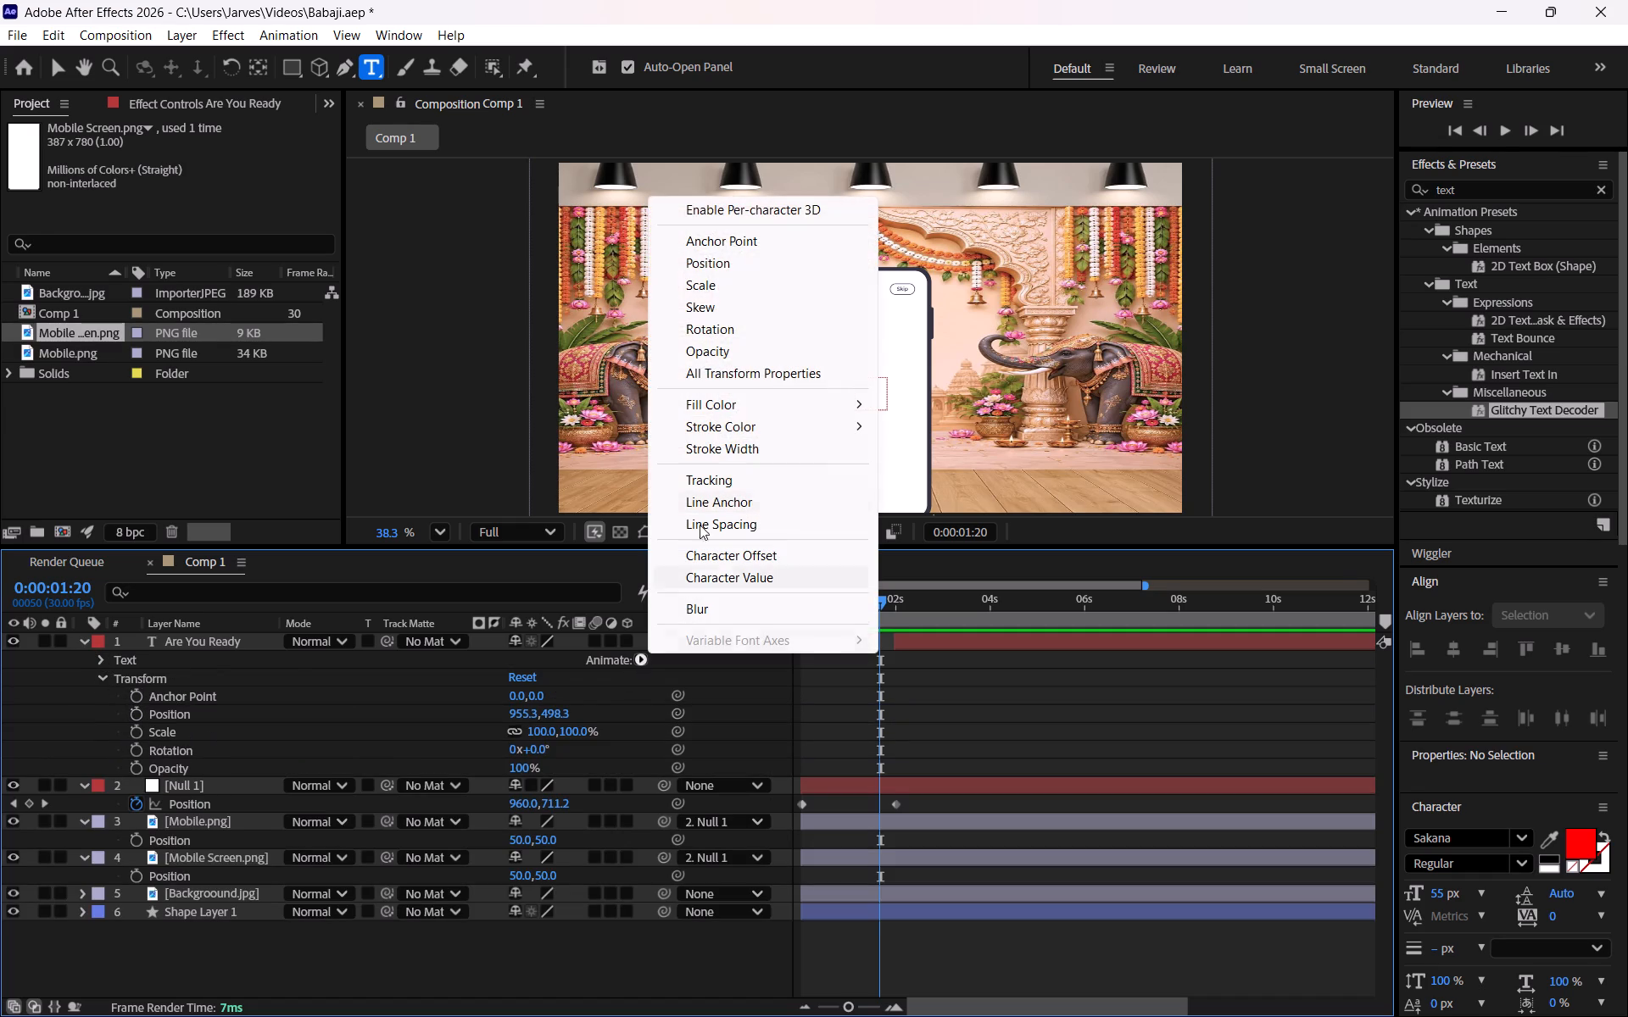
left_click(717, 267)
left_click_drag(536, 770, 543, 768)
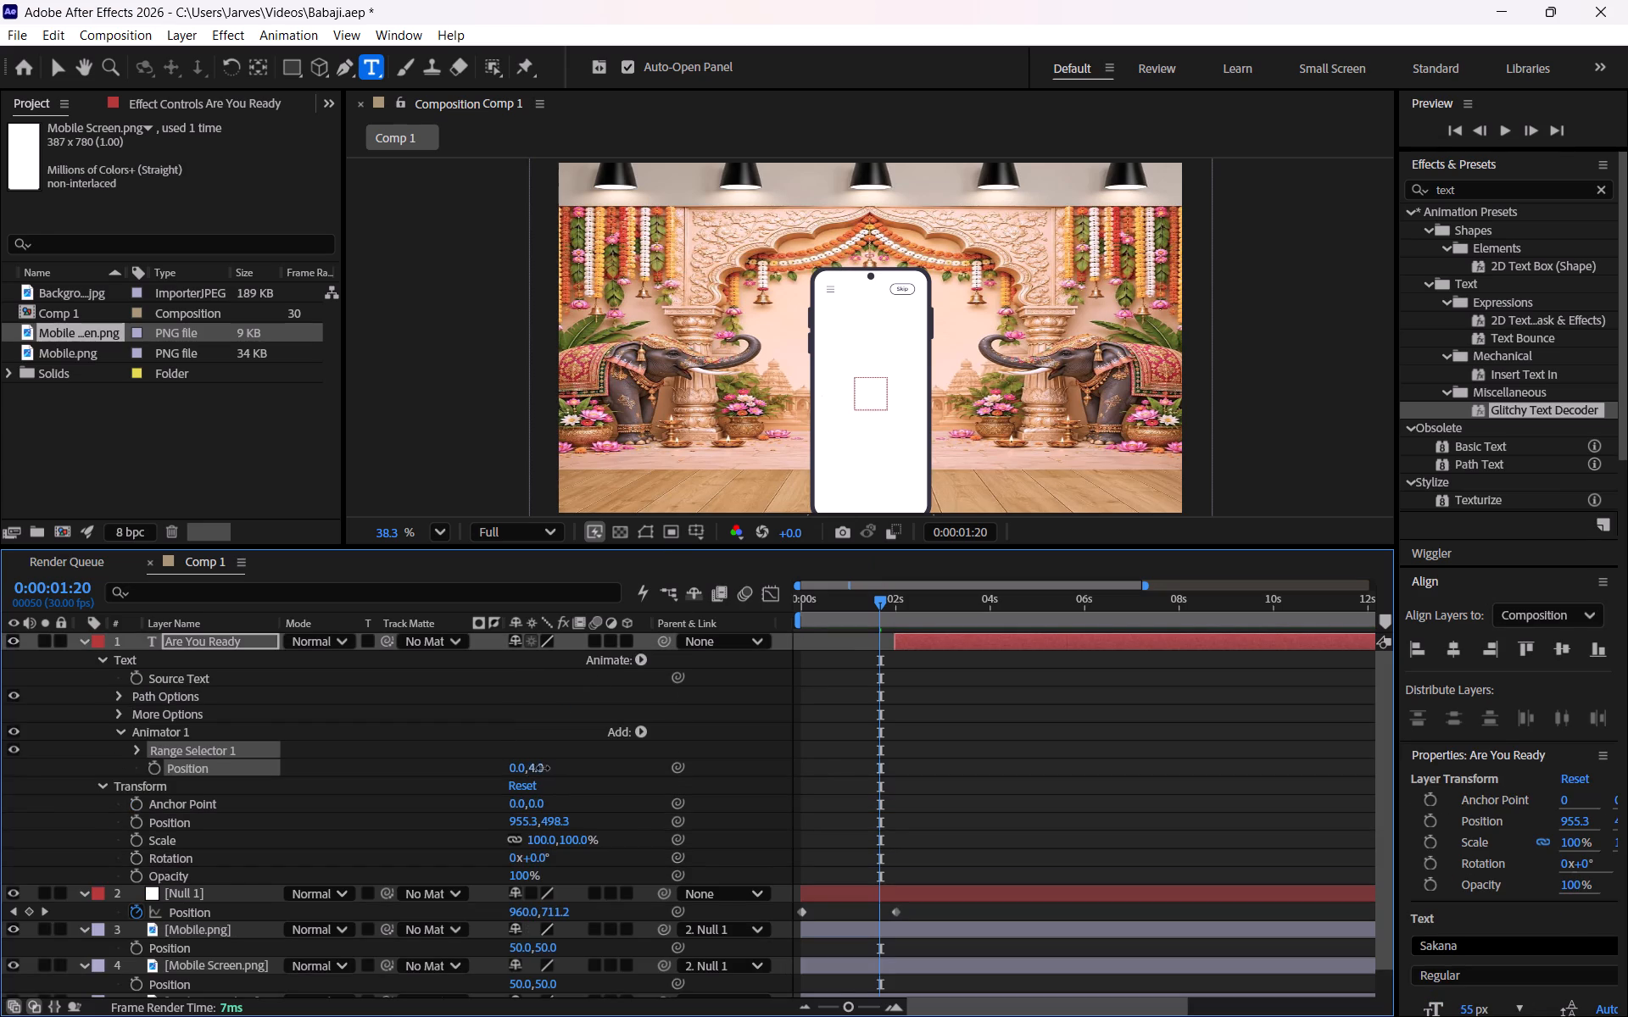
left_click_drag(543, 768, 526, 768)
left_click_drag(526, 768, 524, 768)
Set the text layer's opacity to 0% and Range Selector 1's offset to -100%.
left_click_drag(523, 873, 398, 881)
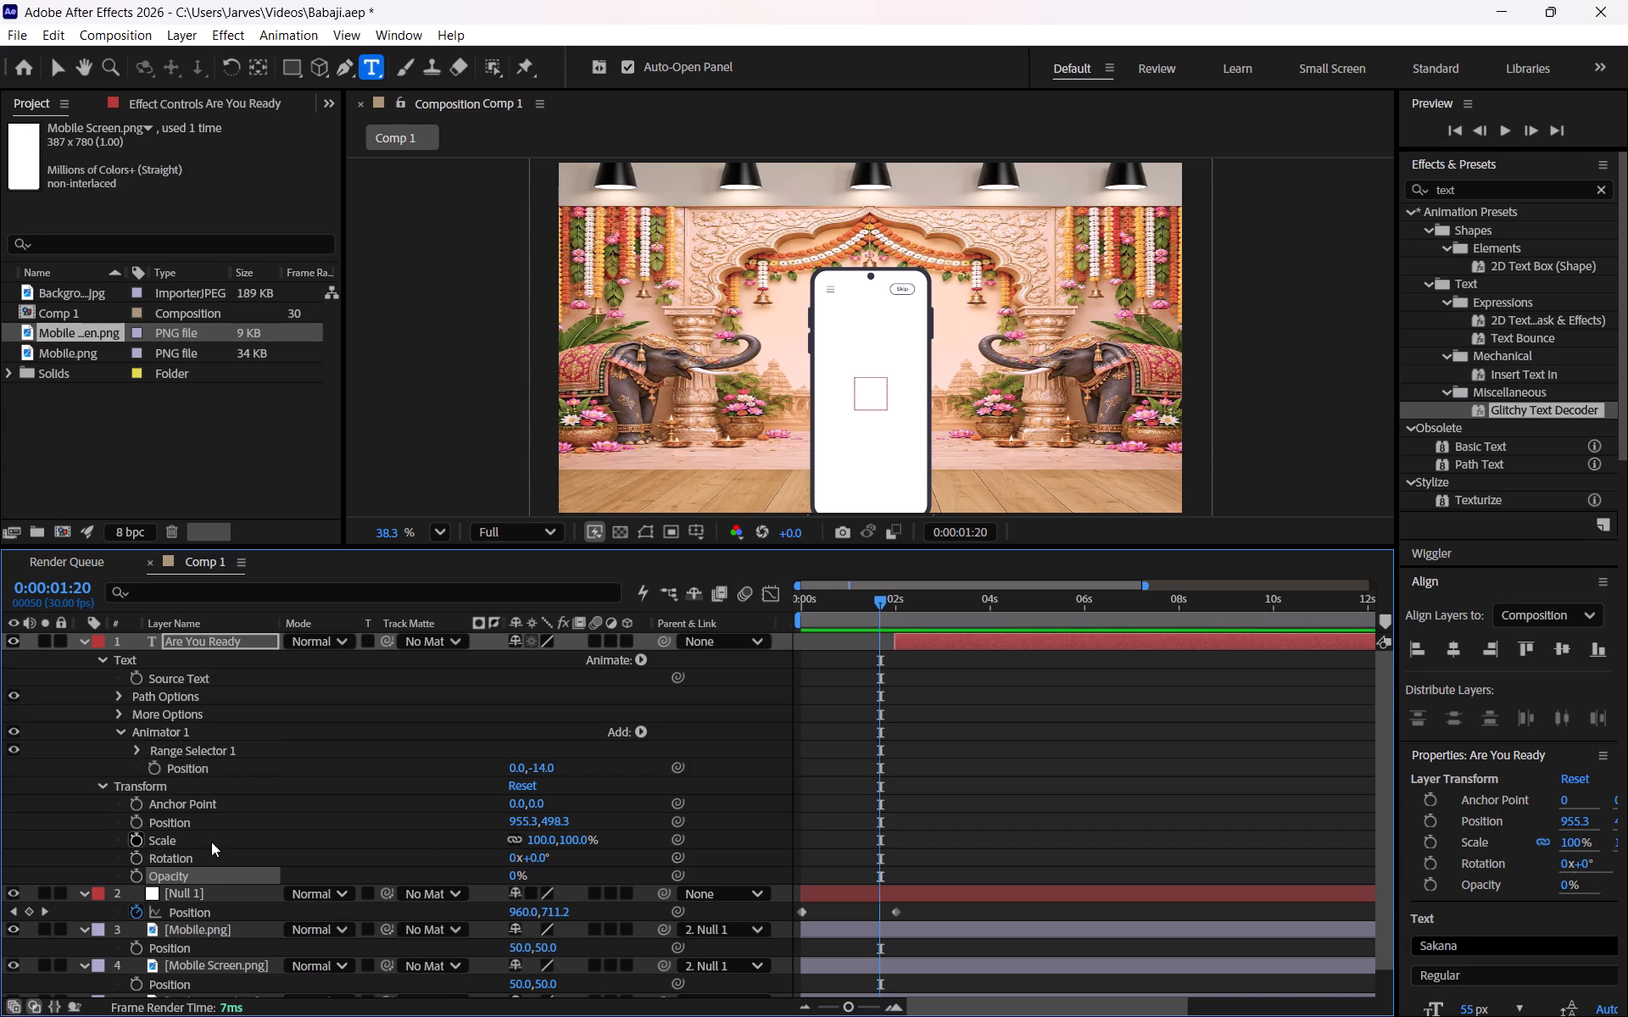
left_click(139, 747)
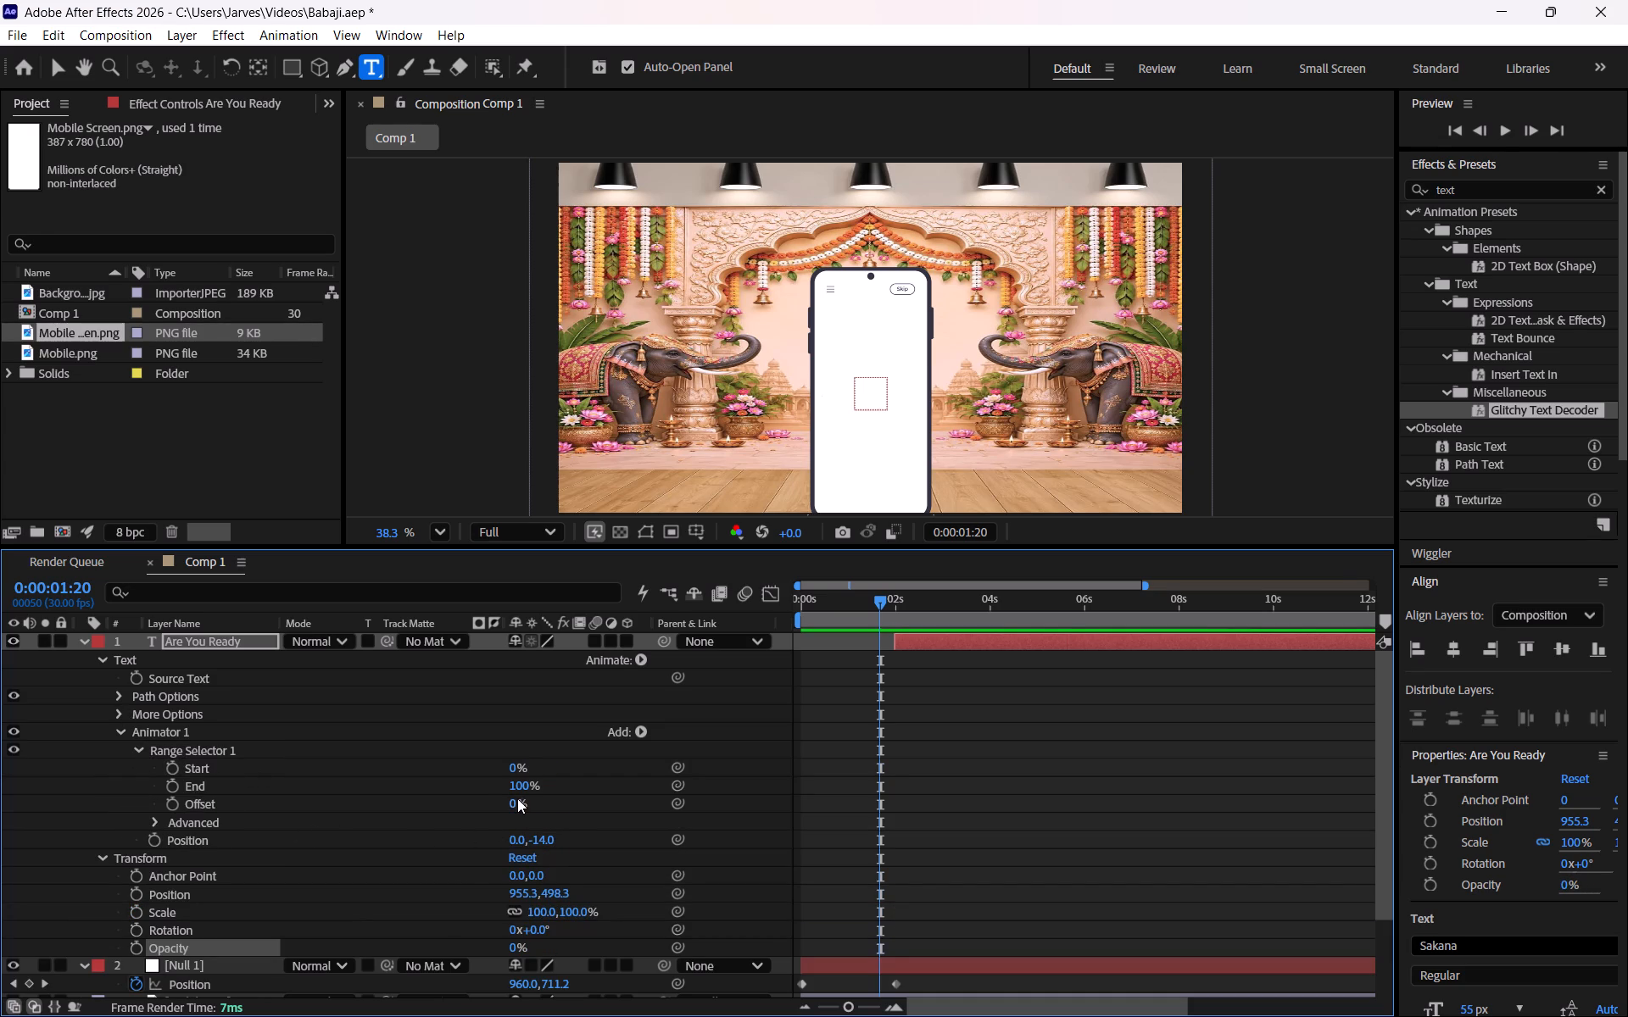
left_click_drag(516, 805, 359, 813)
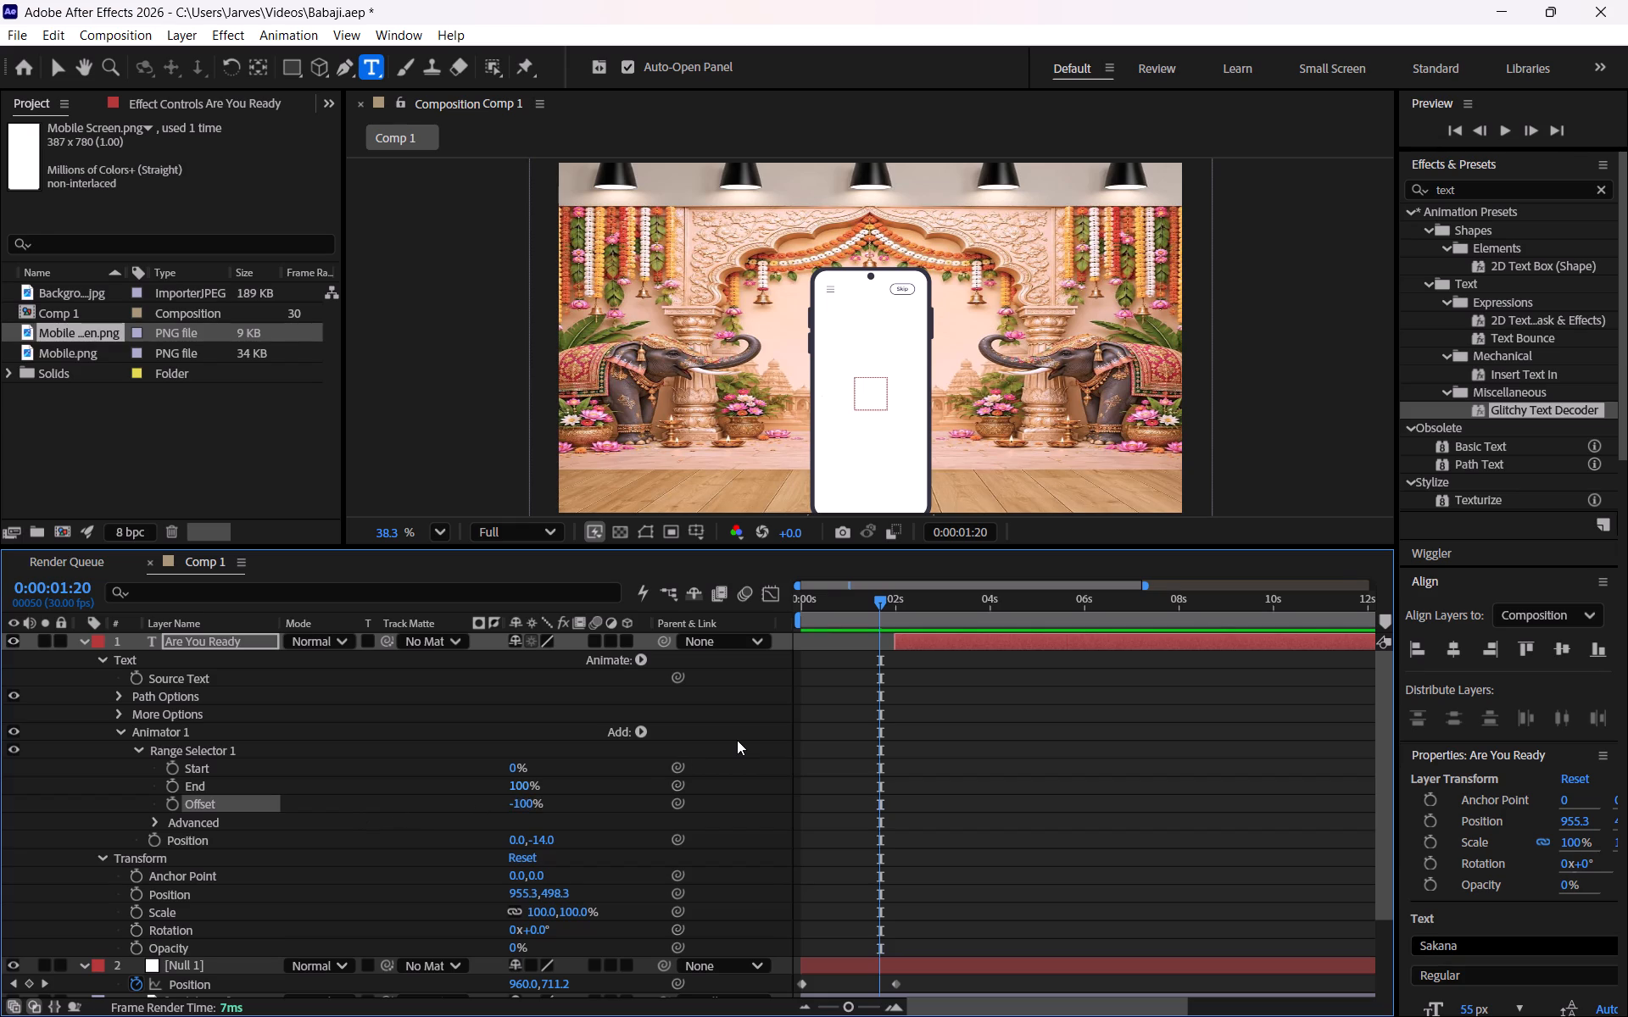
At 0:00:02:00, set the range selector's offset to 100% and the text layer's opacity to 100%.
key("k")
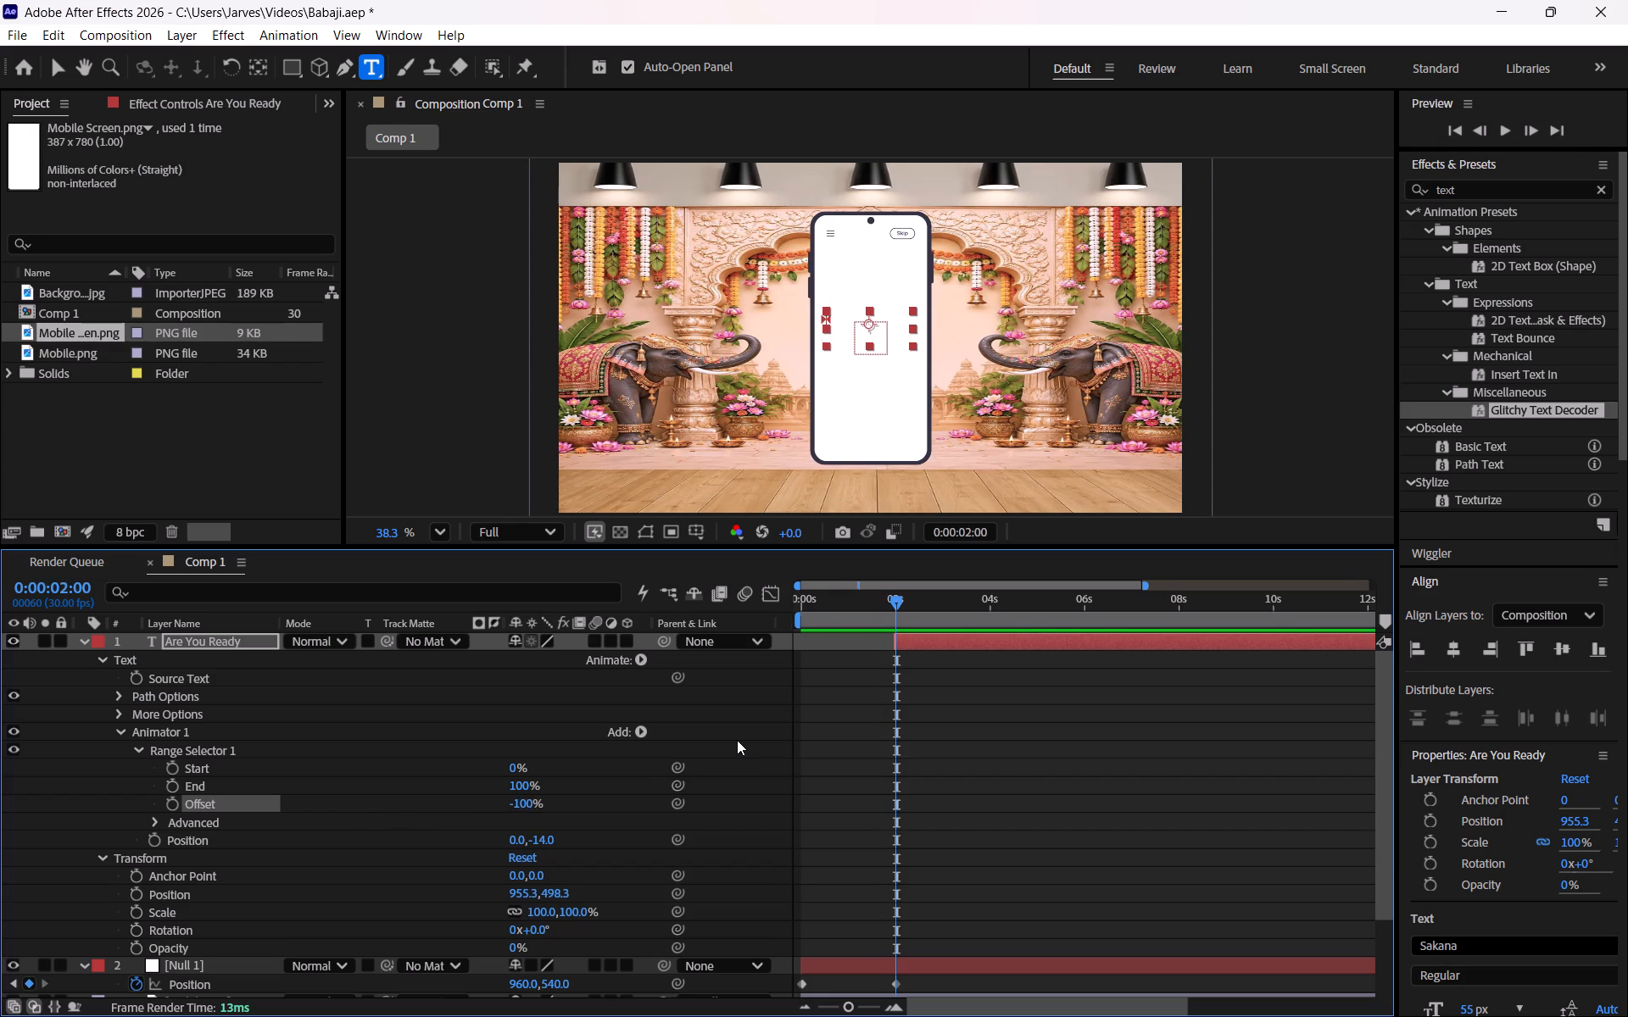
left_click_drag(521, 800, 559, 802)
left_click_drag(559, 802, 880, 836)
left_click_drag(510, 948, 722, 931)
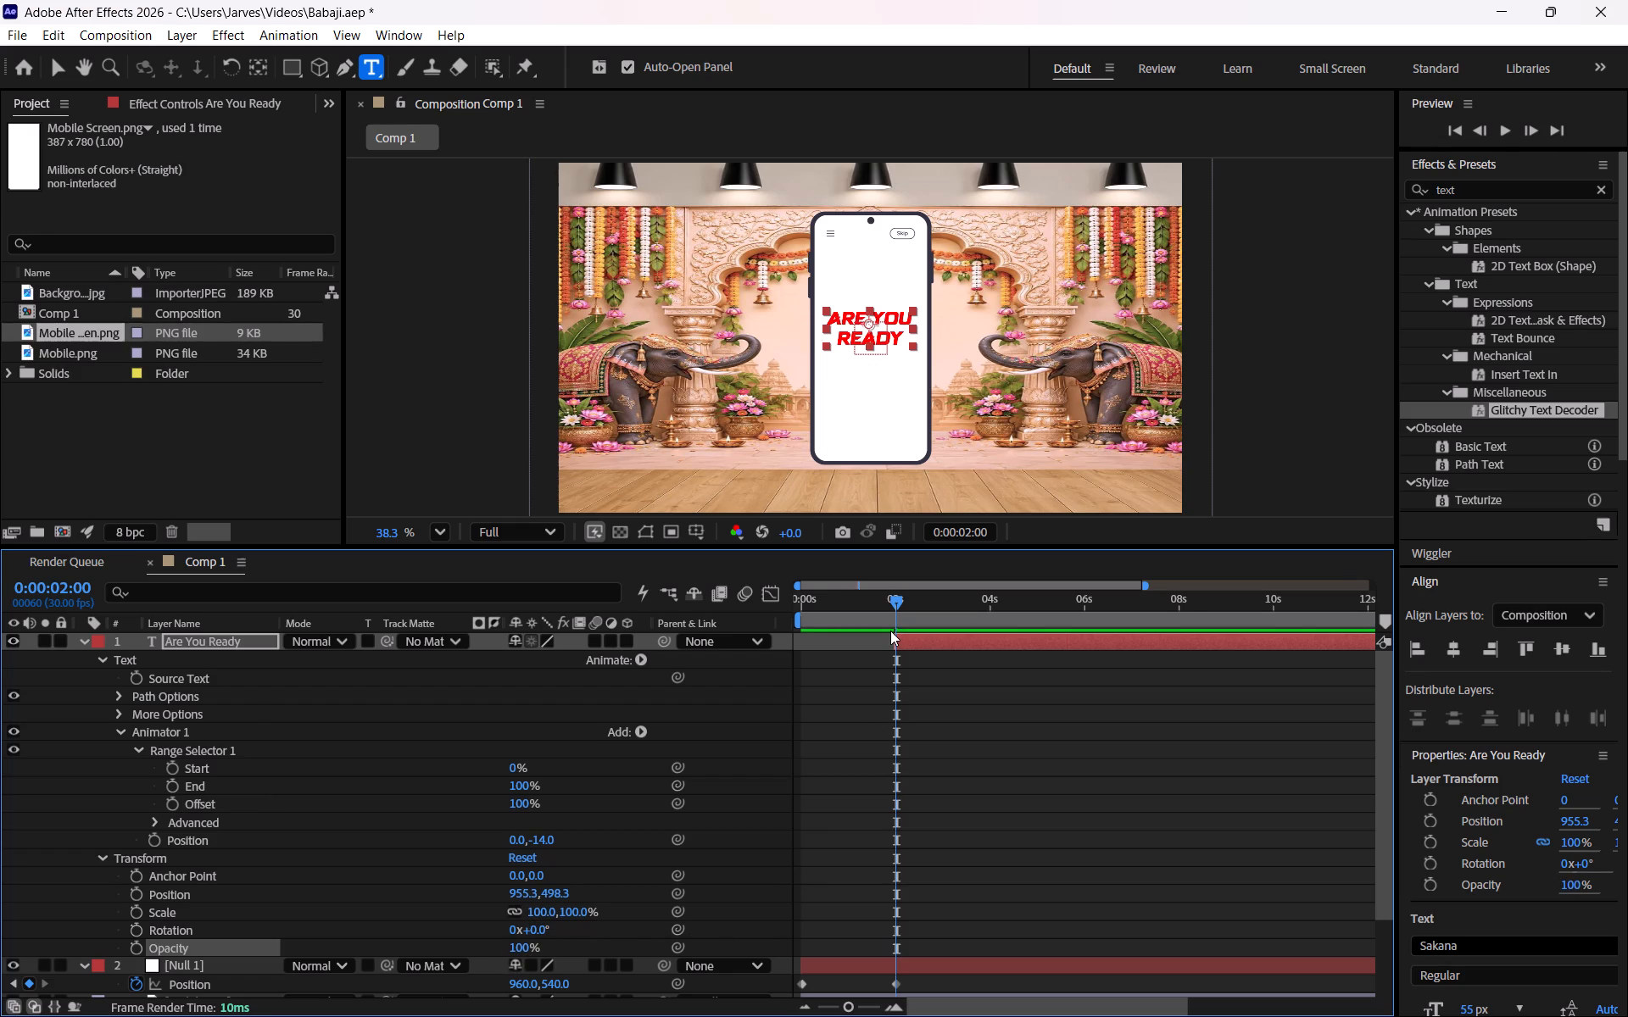
Preview the text animation from the start of the composition.
key("Left")
type("j")
key("space")
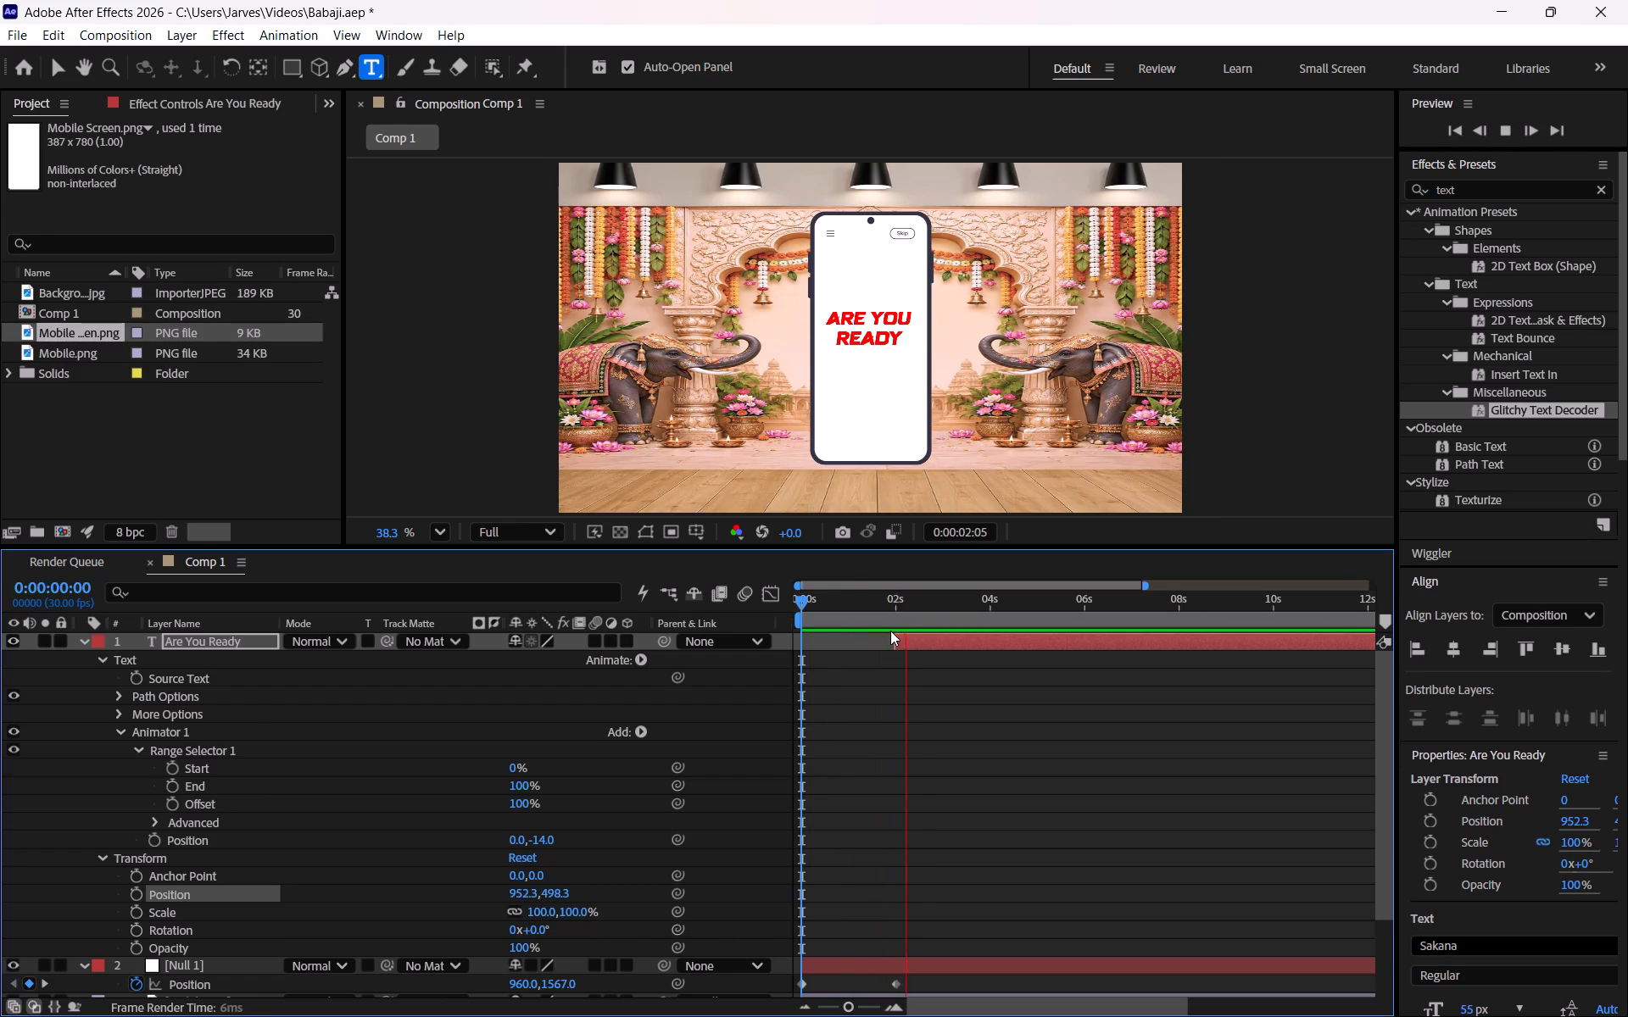
key("space")
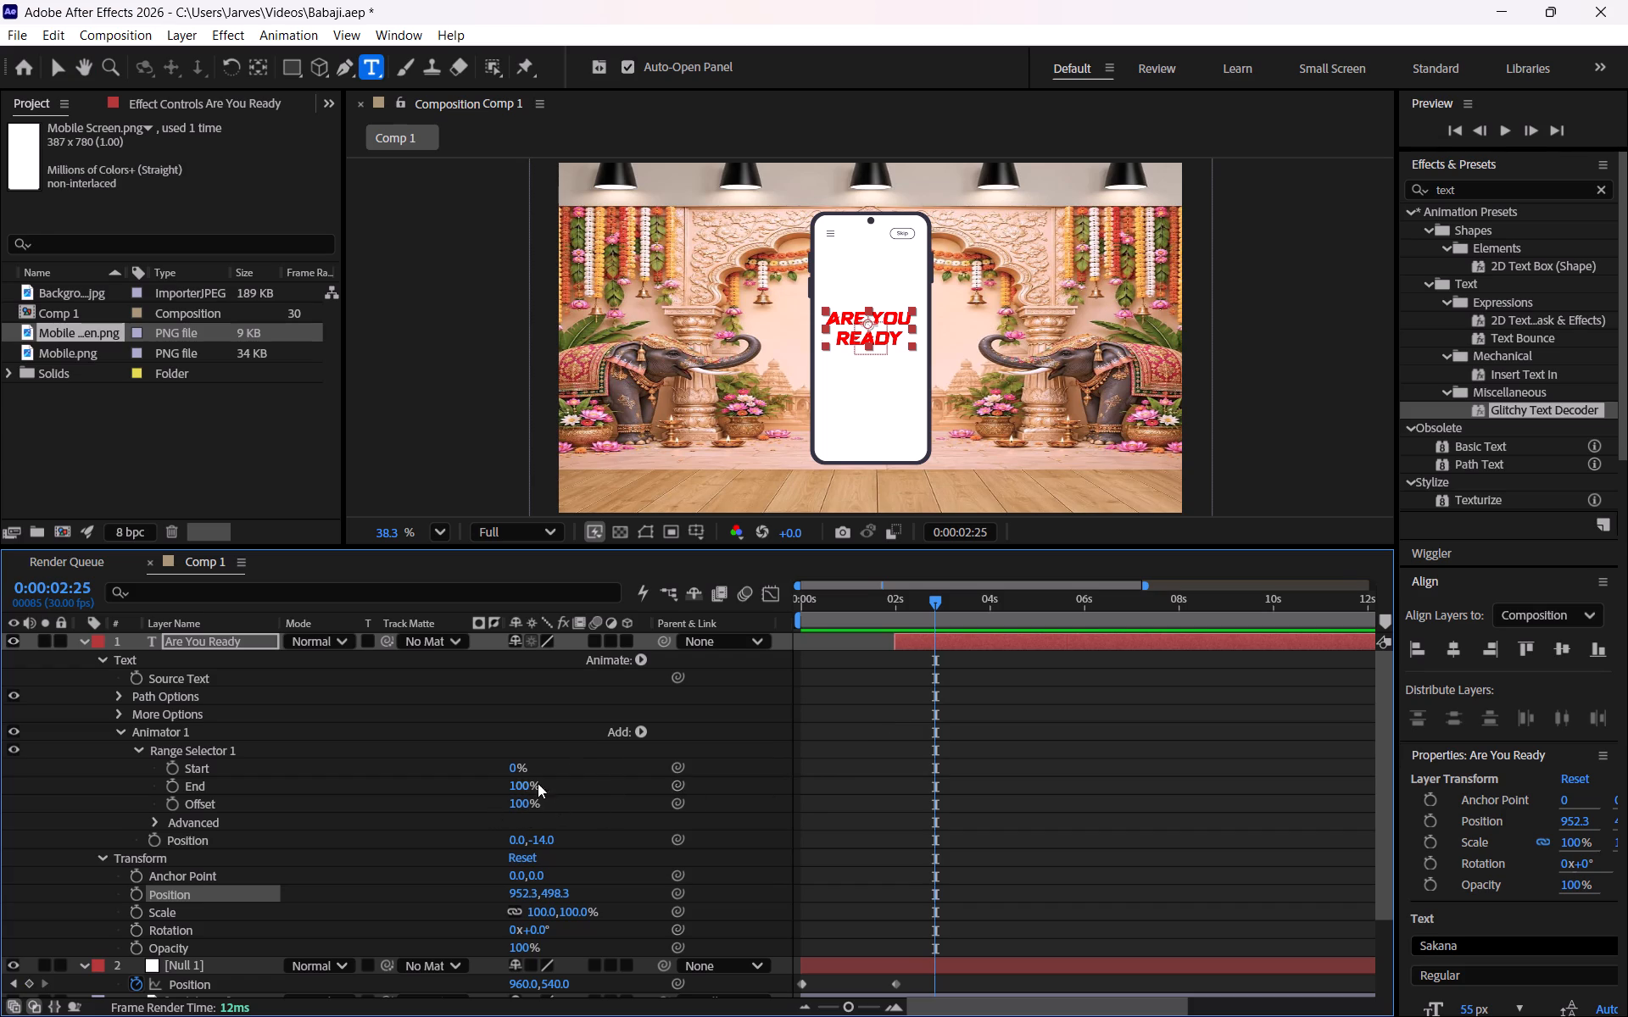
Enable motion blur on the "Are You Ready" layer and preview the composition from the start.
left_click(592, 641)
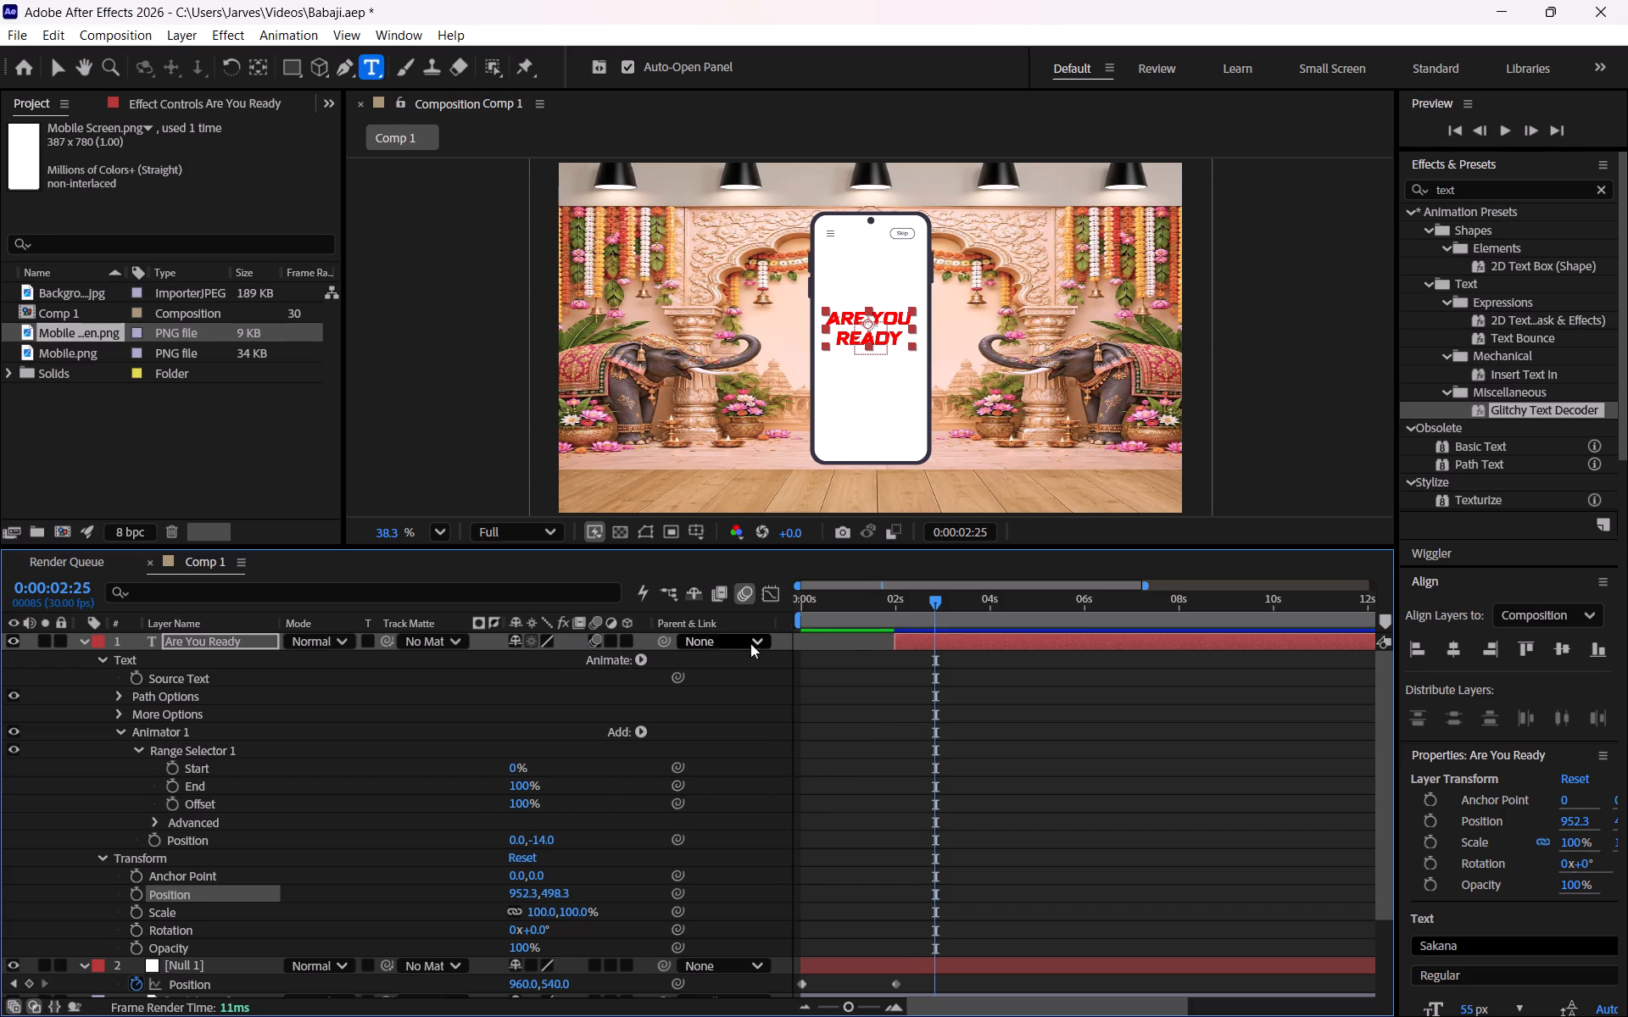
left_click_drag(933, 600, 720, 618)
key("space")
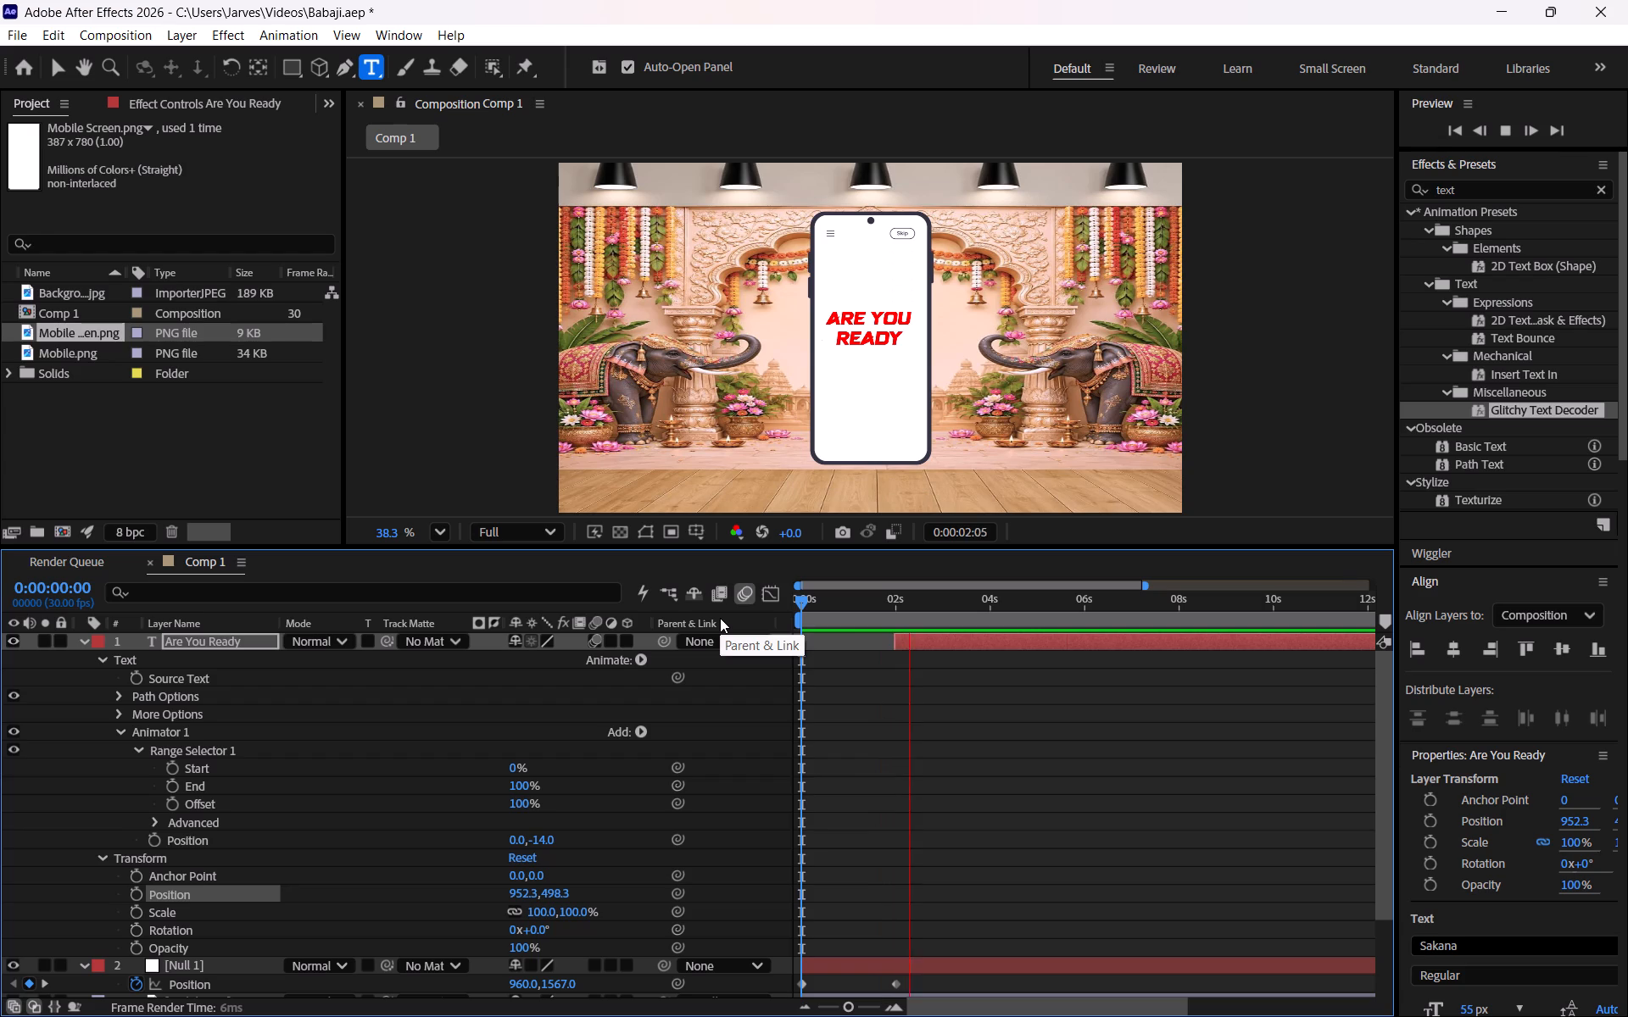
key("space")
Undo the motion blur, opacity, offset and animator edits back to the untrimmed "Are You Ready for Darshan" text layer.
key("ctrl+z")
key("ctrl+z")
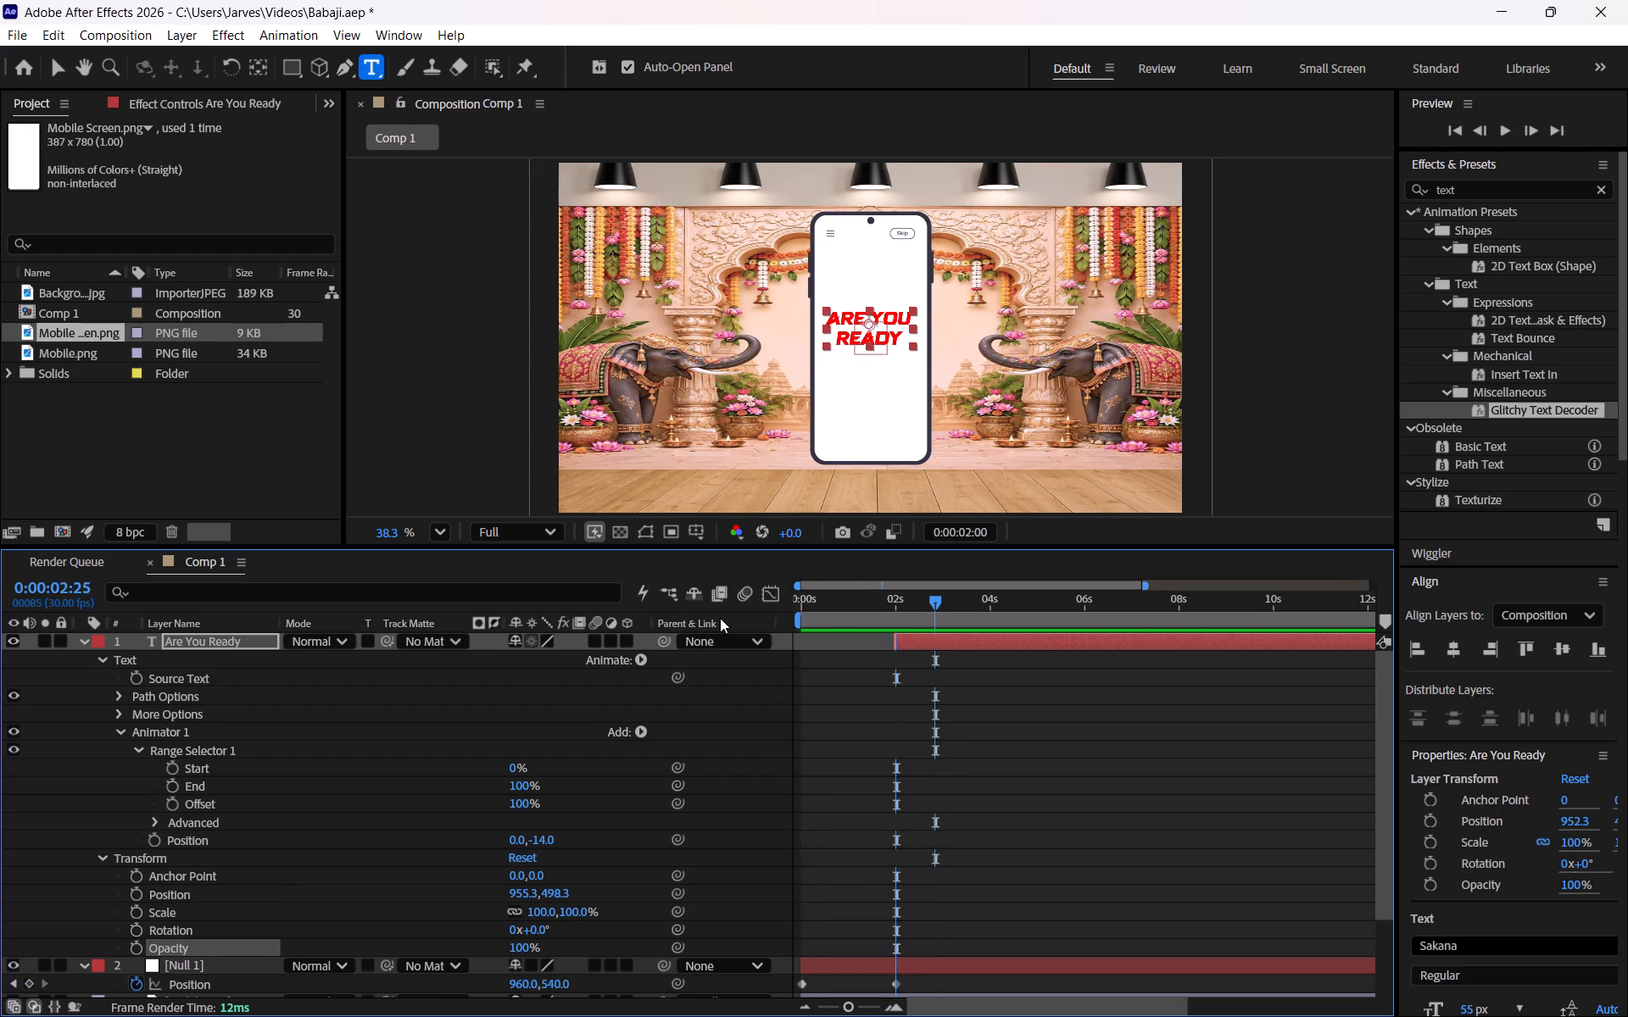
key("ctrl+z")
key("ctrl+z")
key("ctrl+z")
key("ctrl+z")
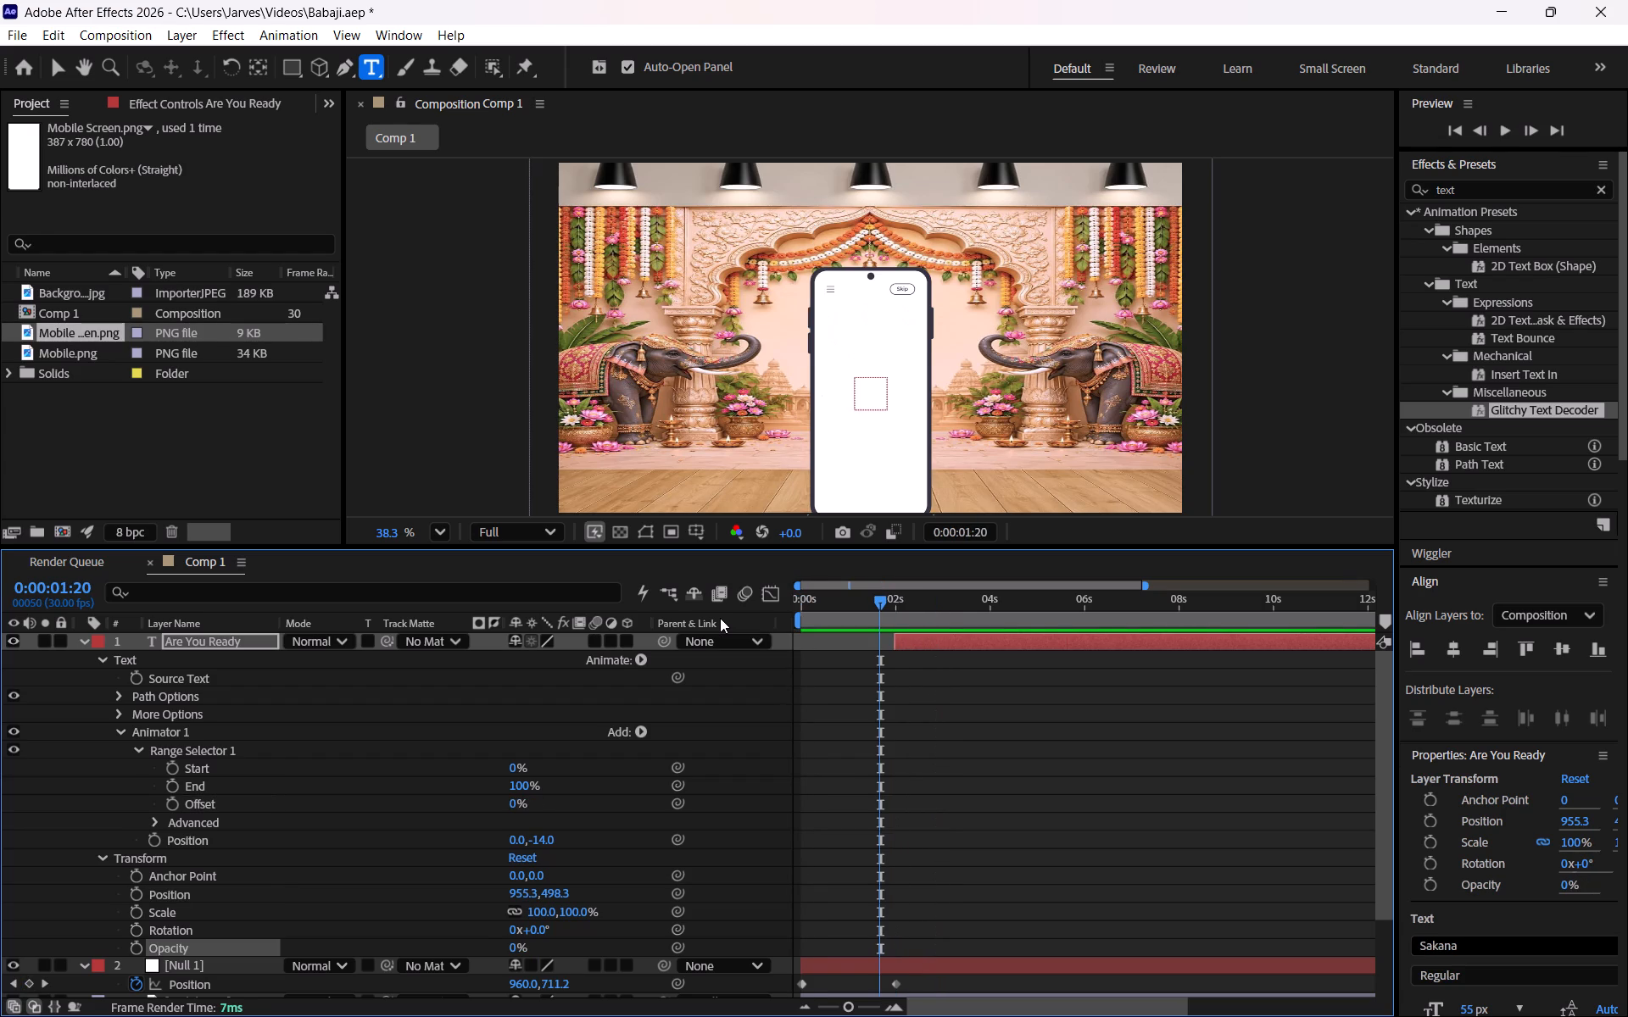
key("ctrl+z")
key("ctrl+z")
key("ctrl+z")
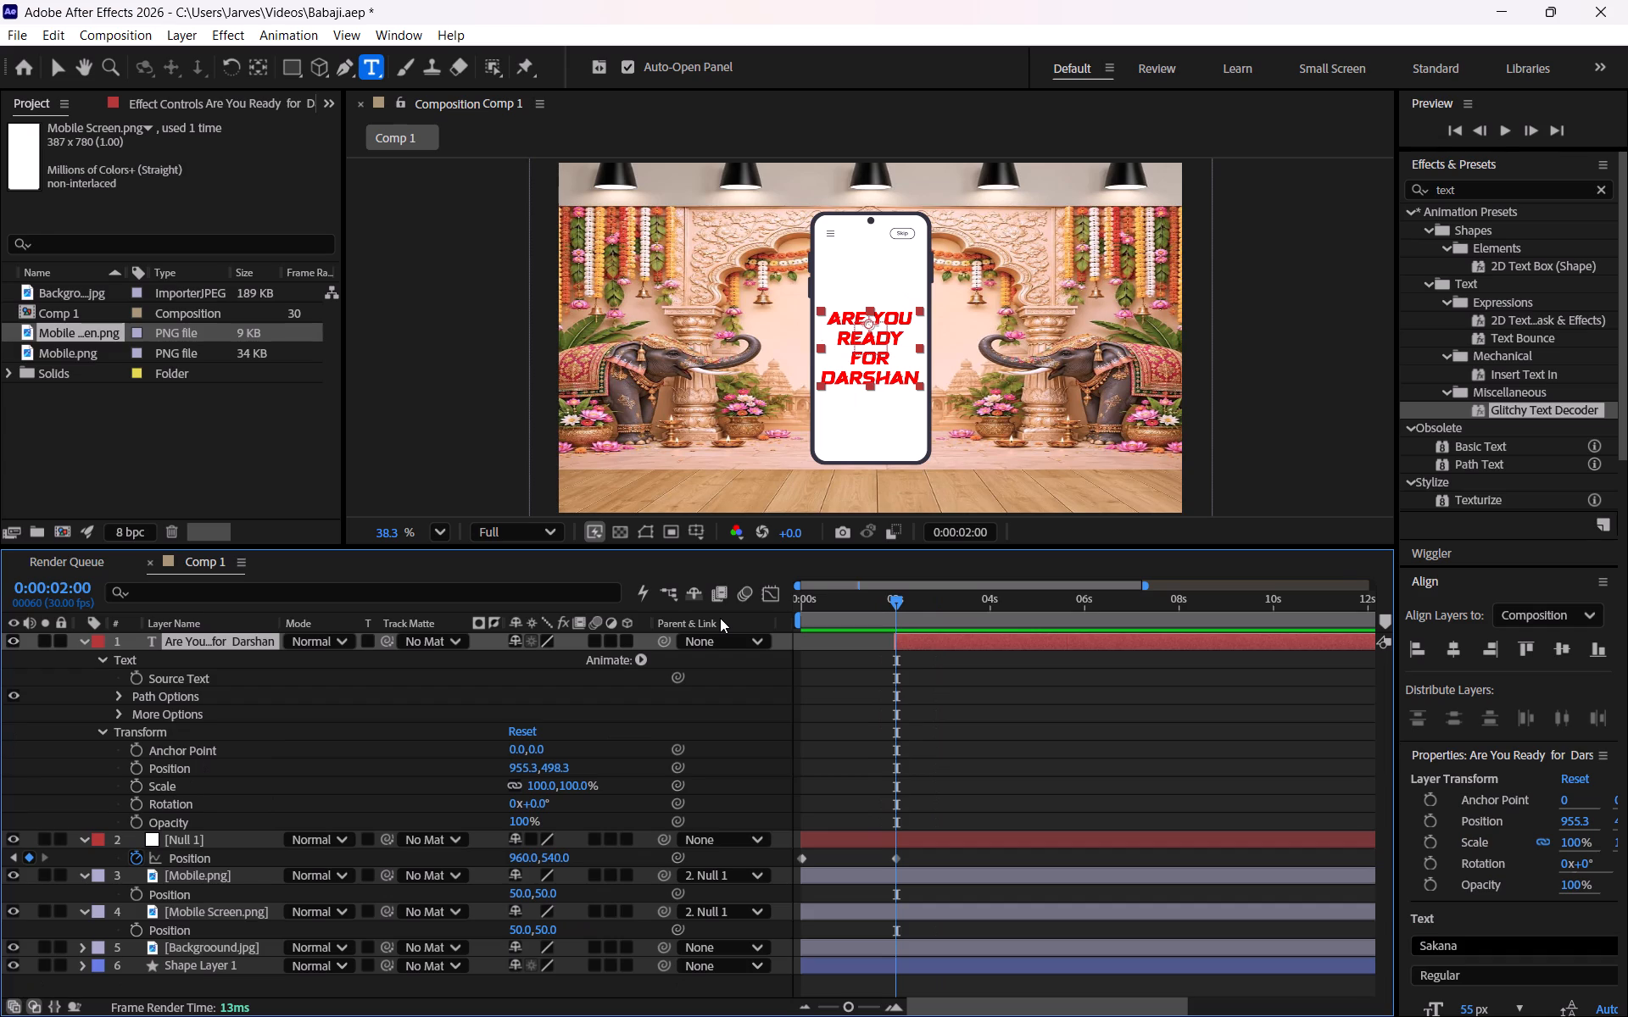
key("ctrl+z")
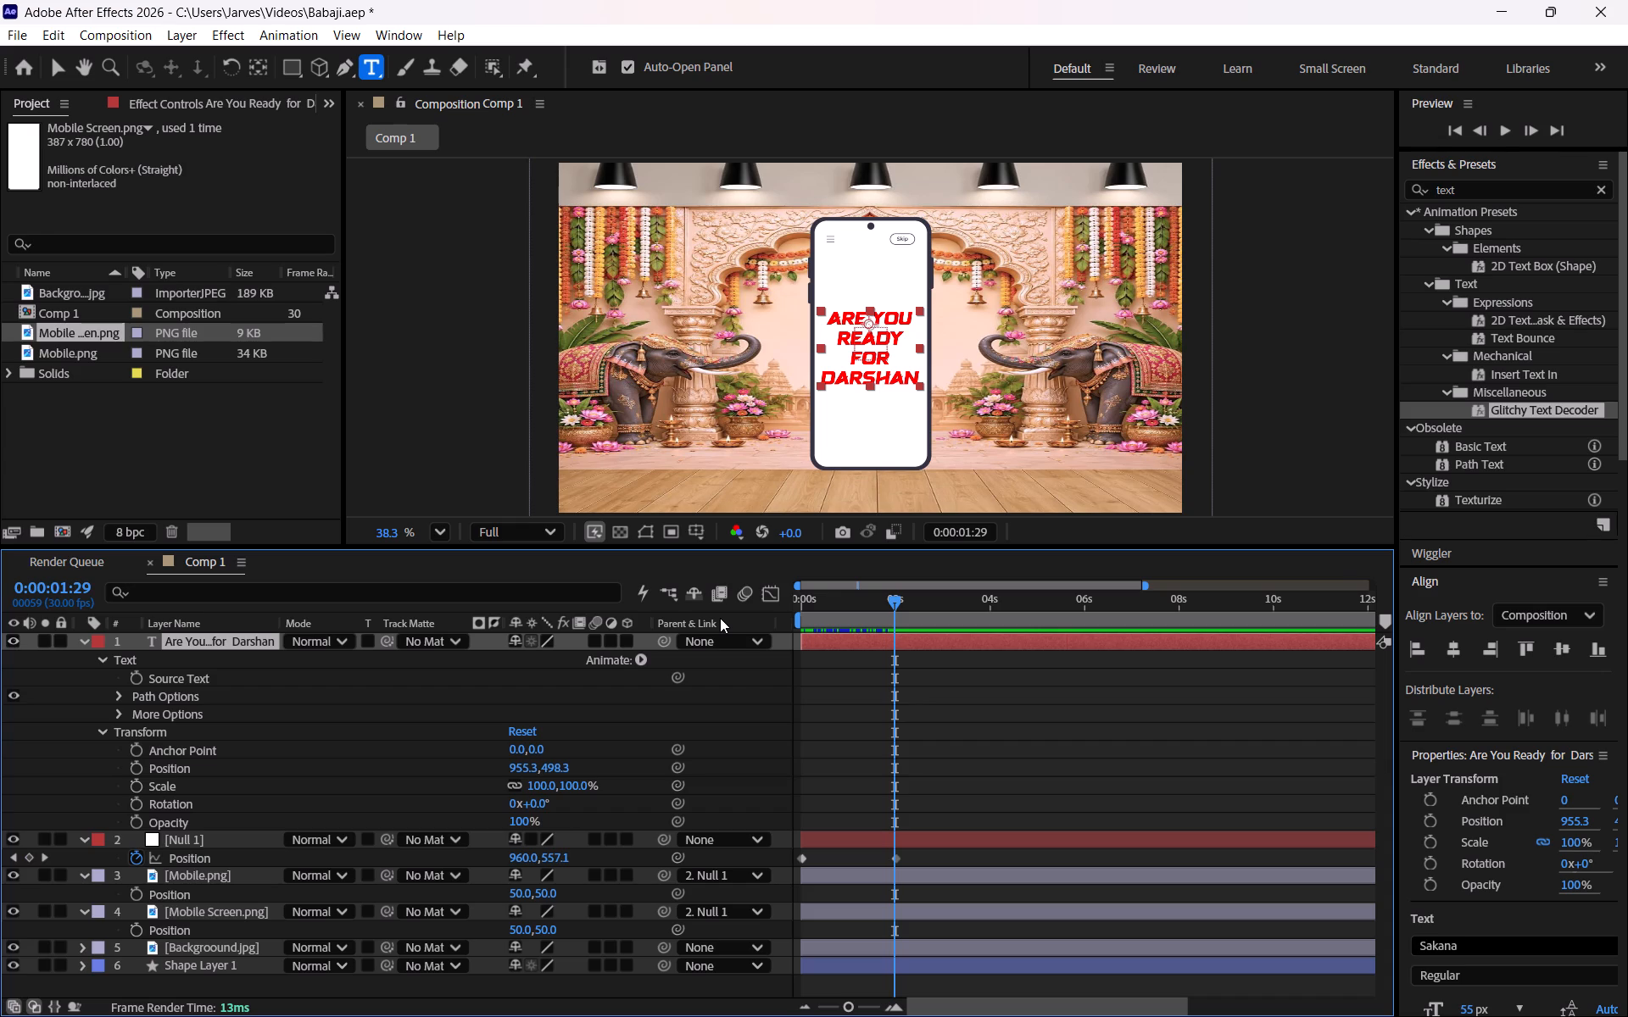
At 0:00:01:29, delete "for Darshan" from the phone-screen text, leaving "Are You Ready".
left_click(895, 376)
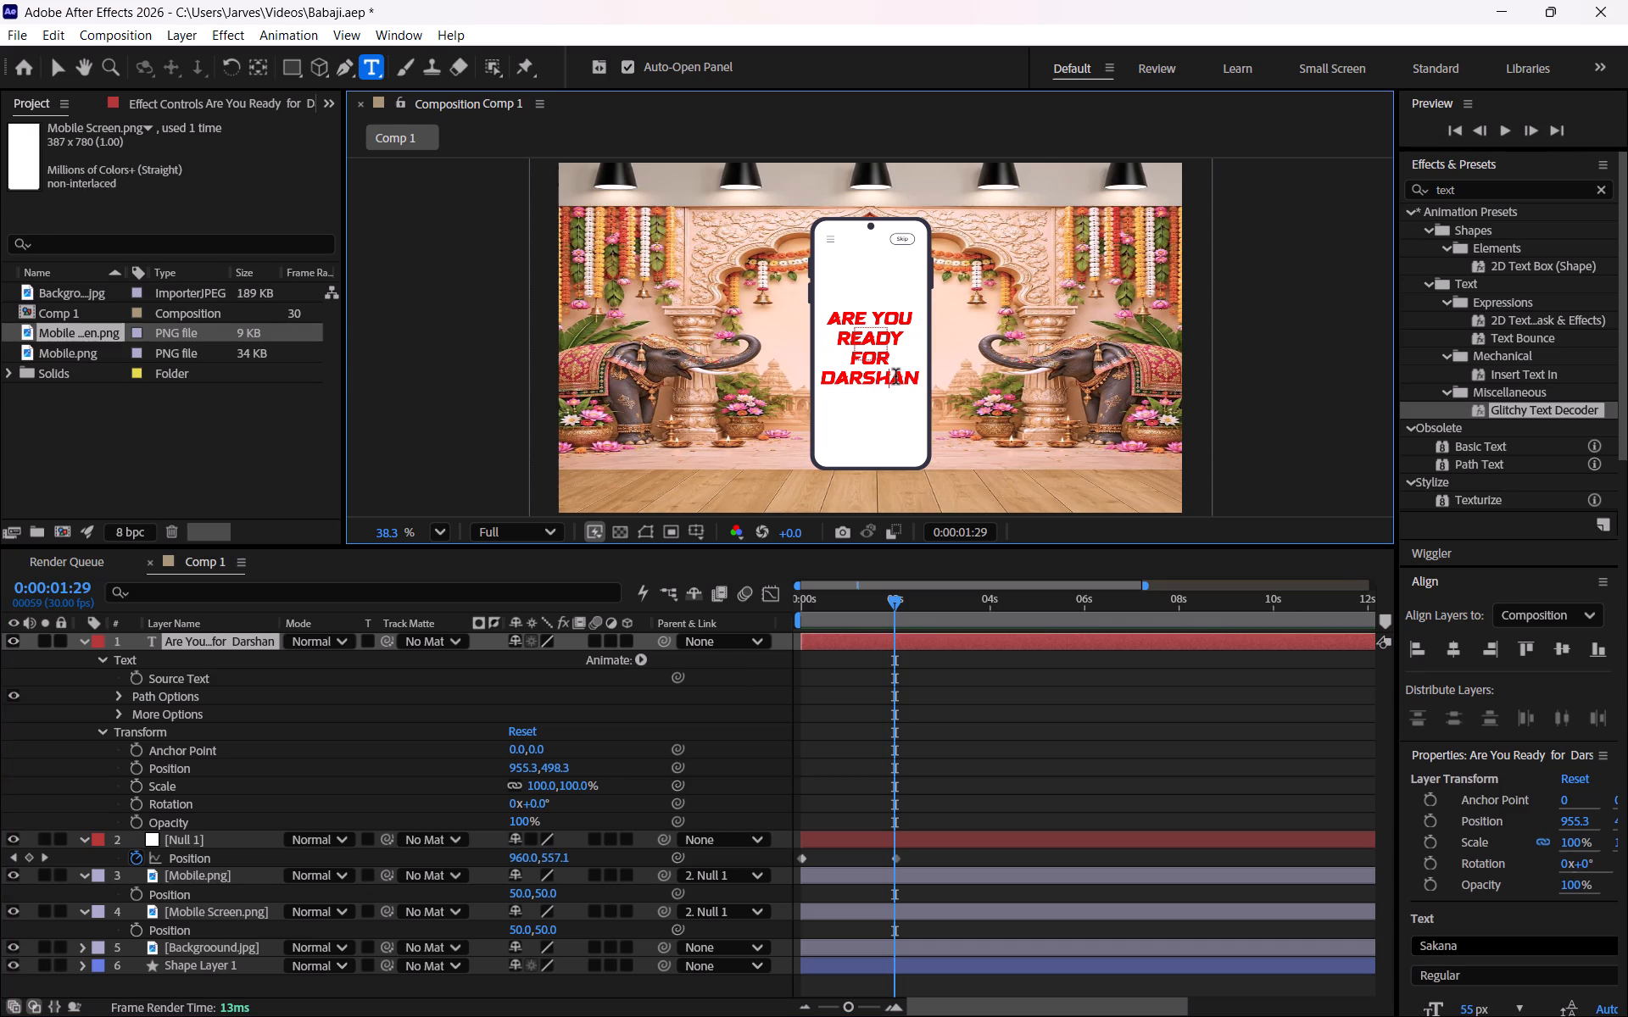
left_click(895, 376)
double_click(895, 376)
key("BackSpace")
key("BackSpace")
key("BackSpace")
key("BackSpace")
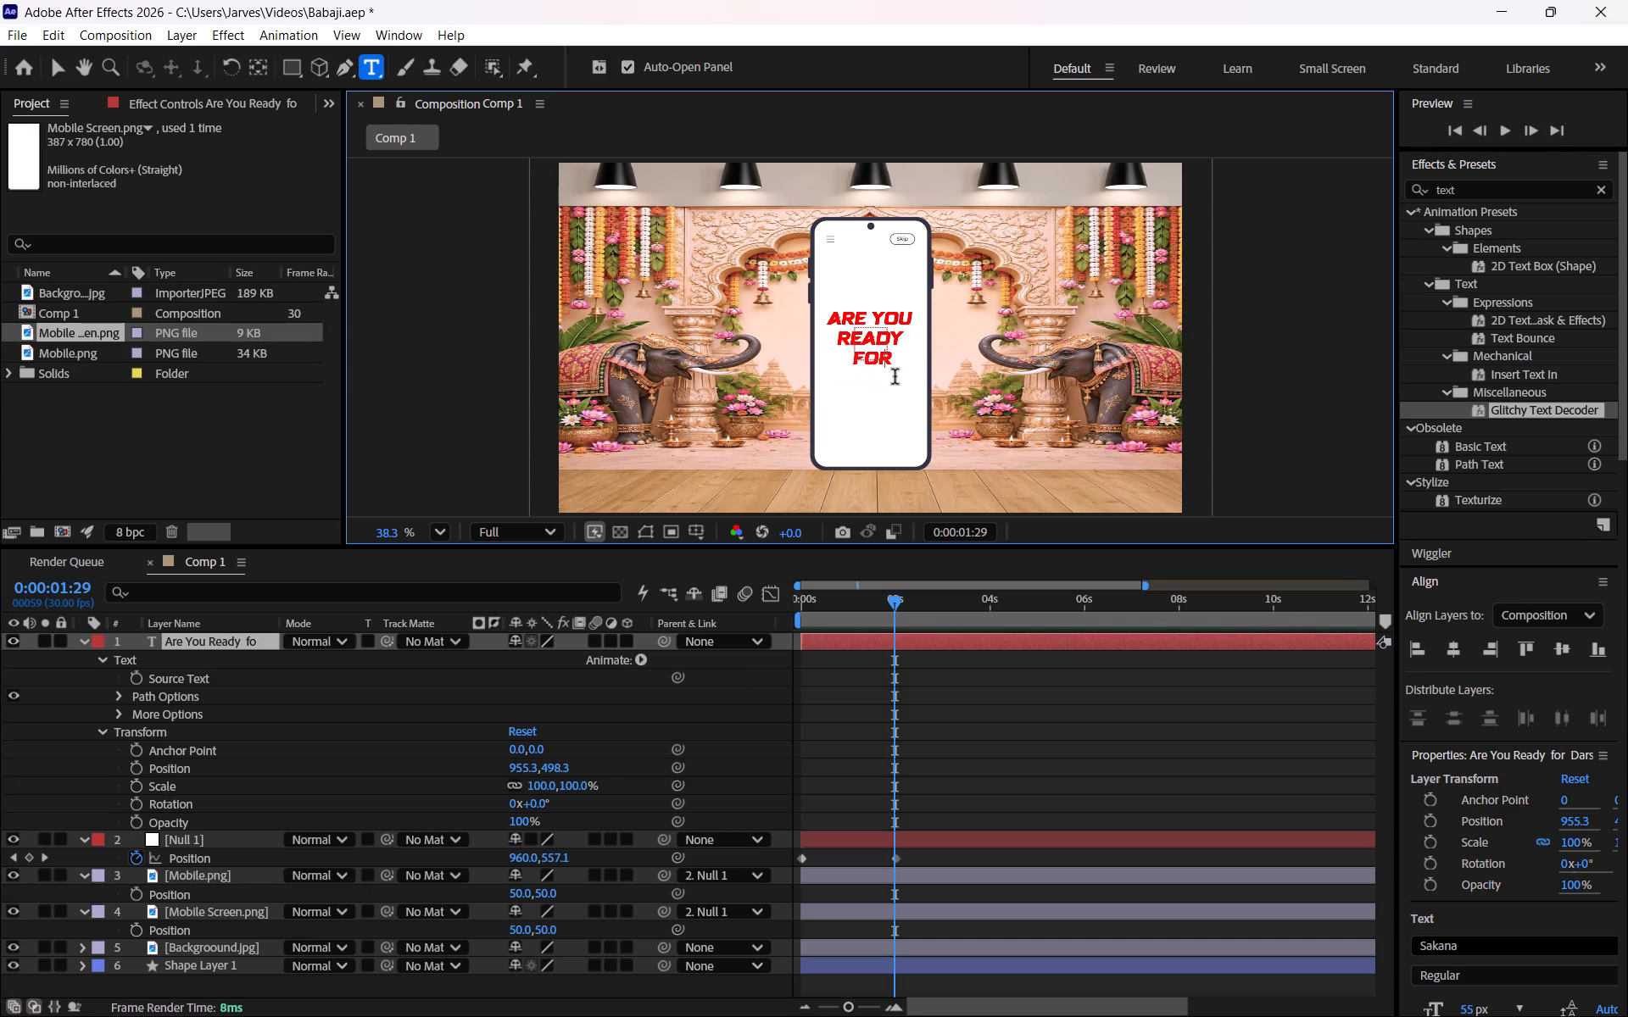
key("BackSpace")
key("BackSpace")
key("BackSpace")
Move the current time to 0:00:02:00 and clear the layer selection.
left_click(893, 603)
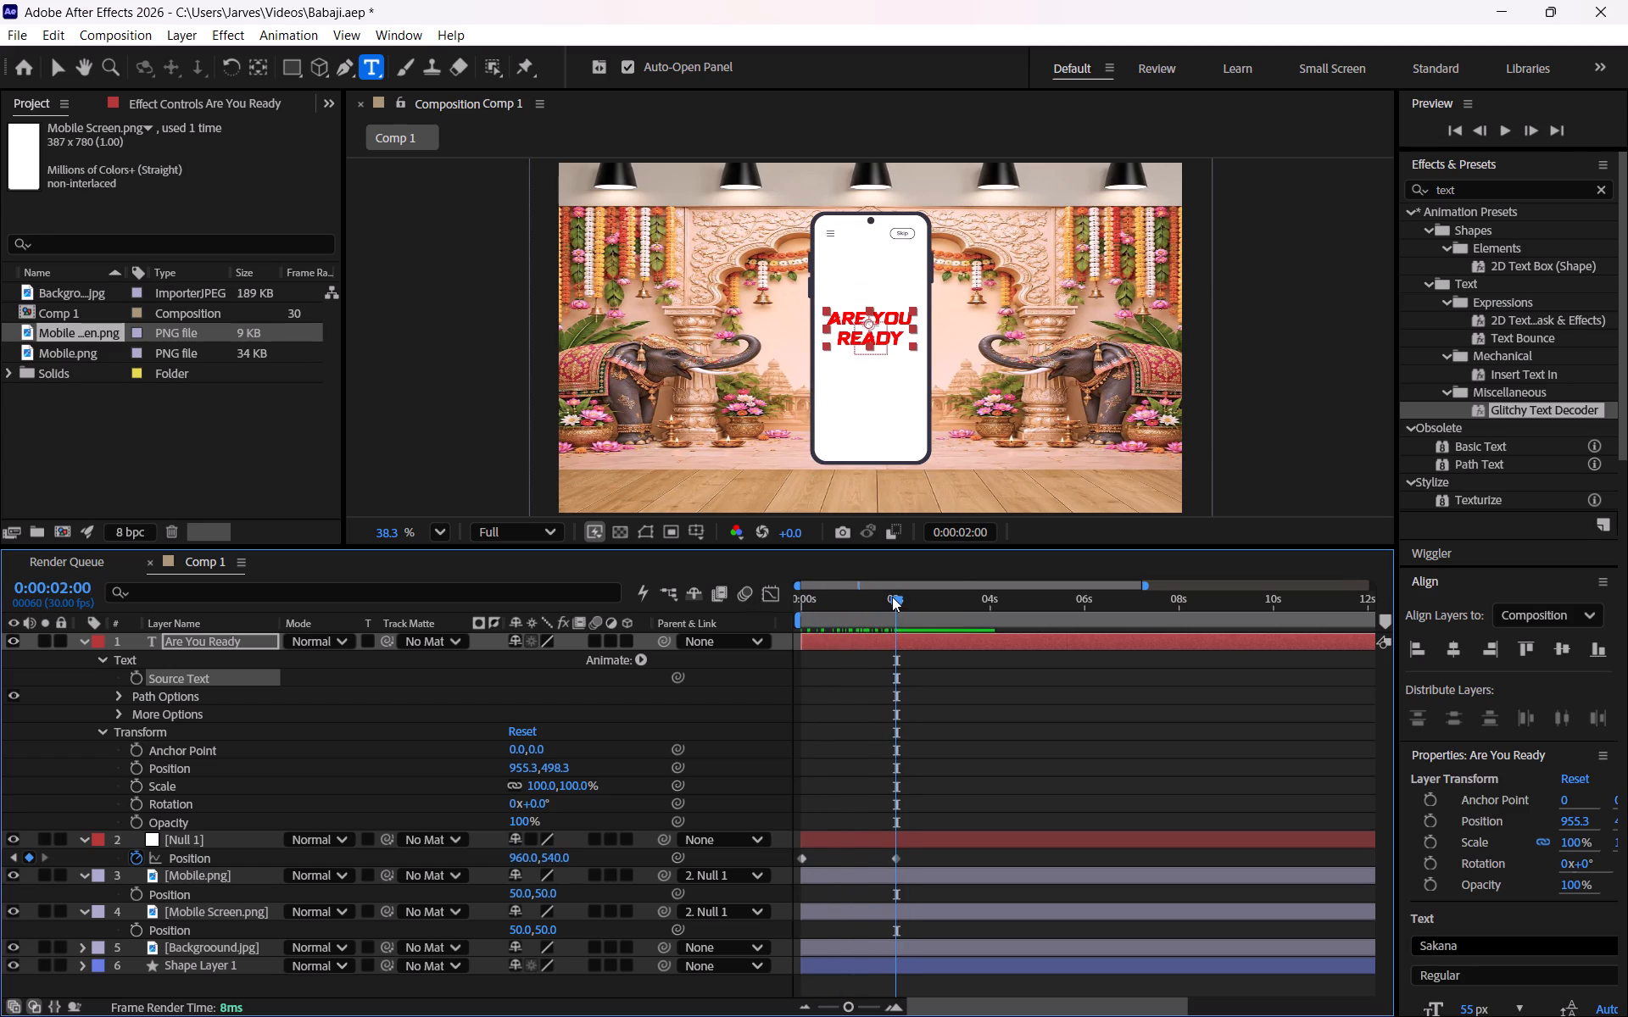
key("Tab")
left_click(829, 566)
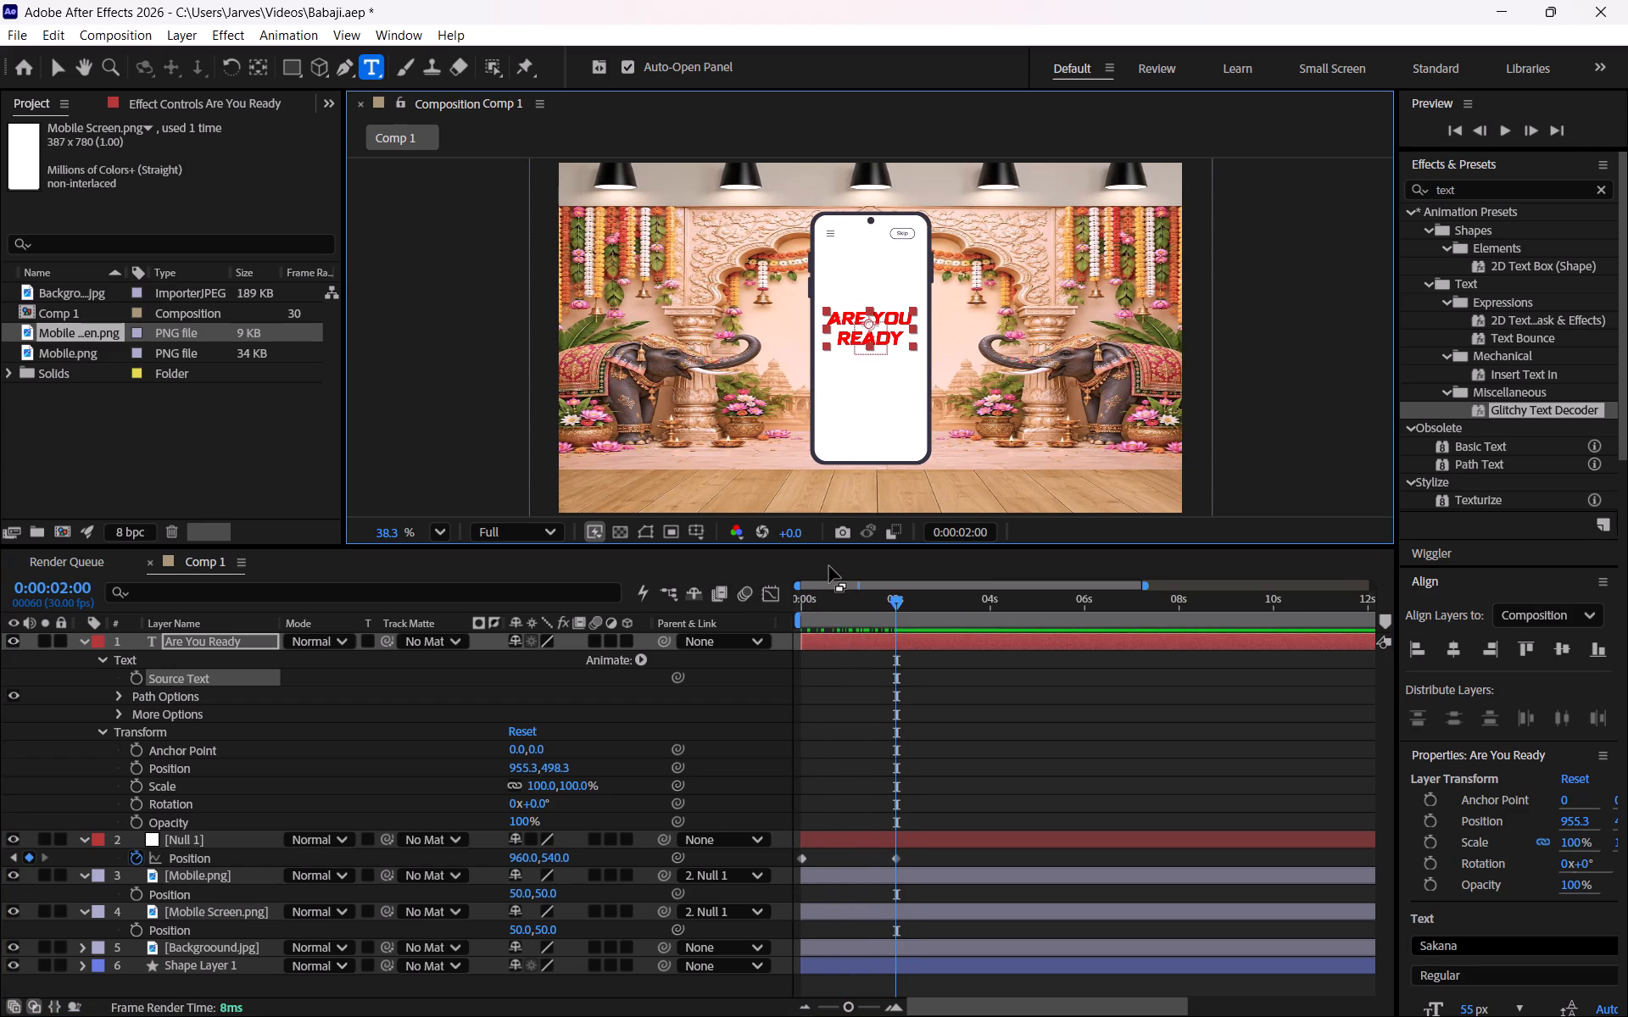
left_click(961, 567)
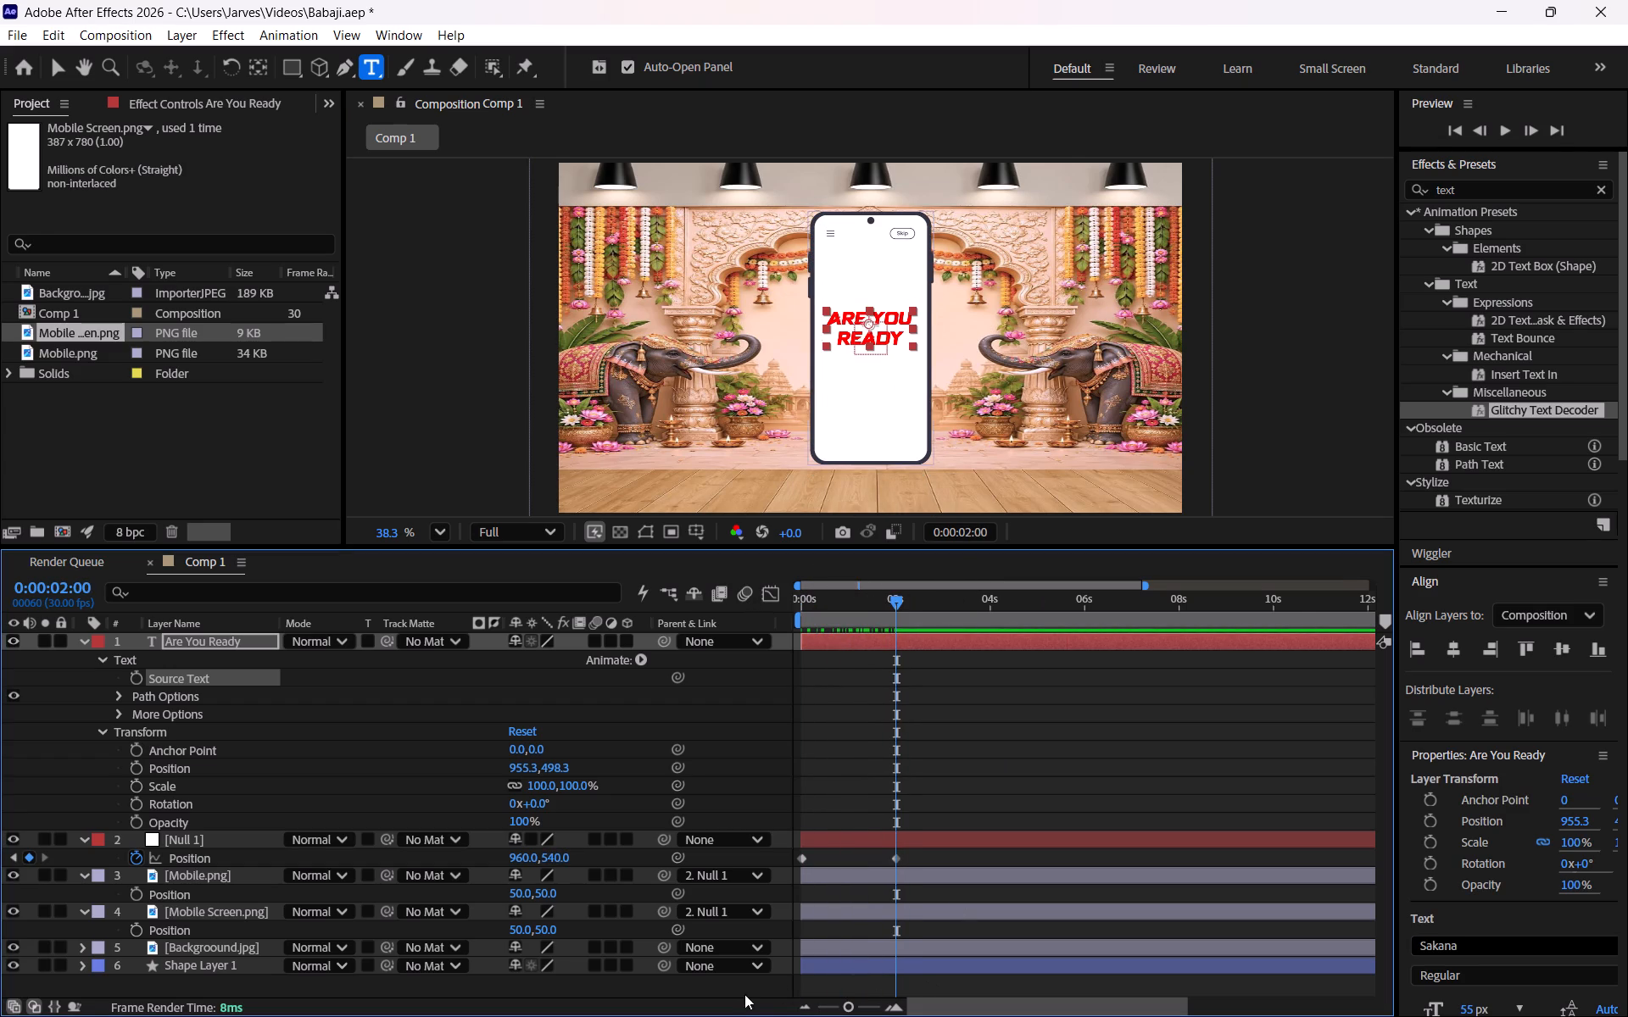
left_click(561, 965)
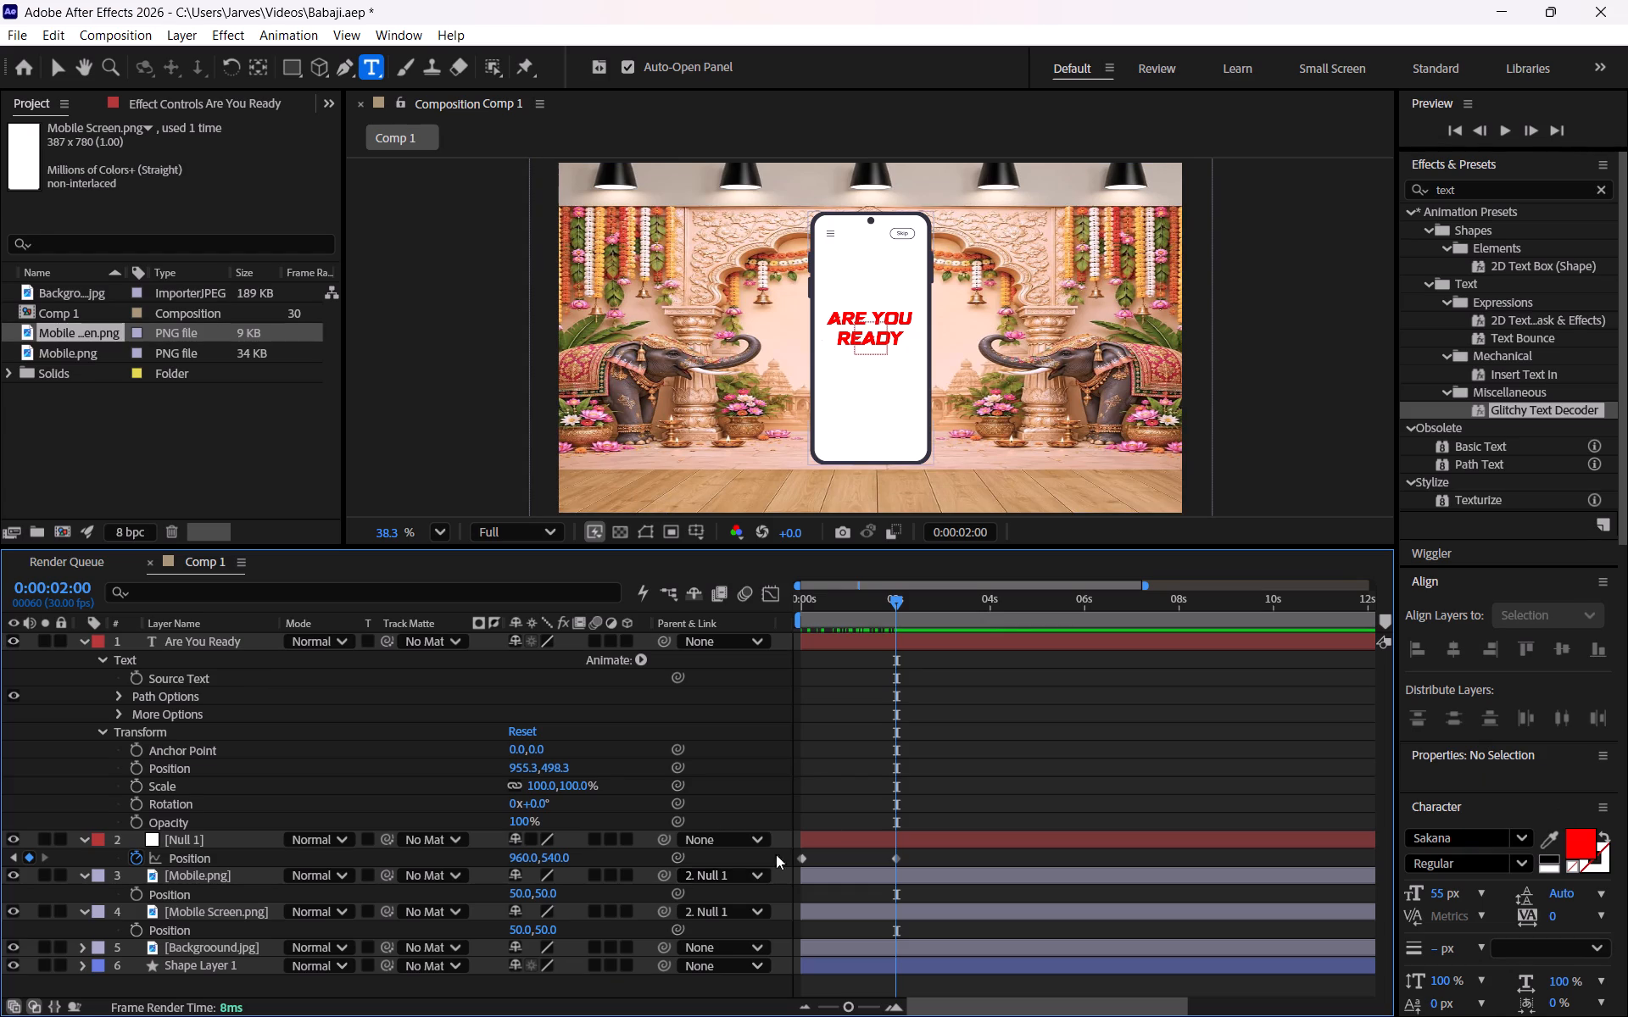
Switch to the YouTube text animation tutorial in Chrome and review the text animator's position and opacity setup.
key("alt+Tab")
key("space")
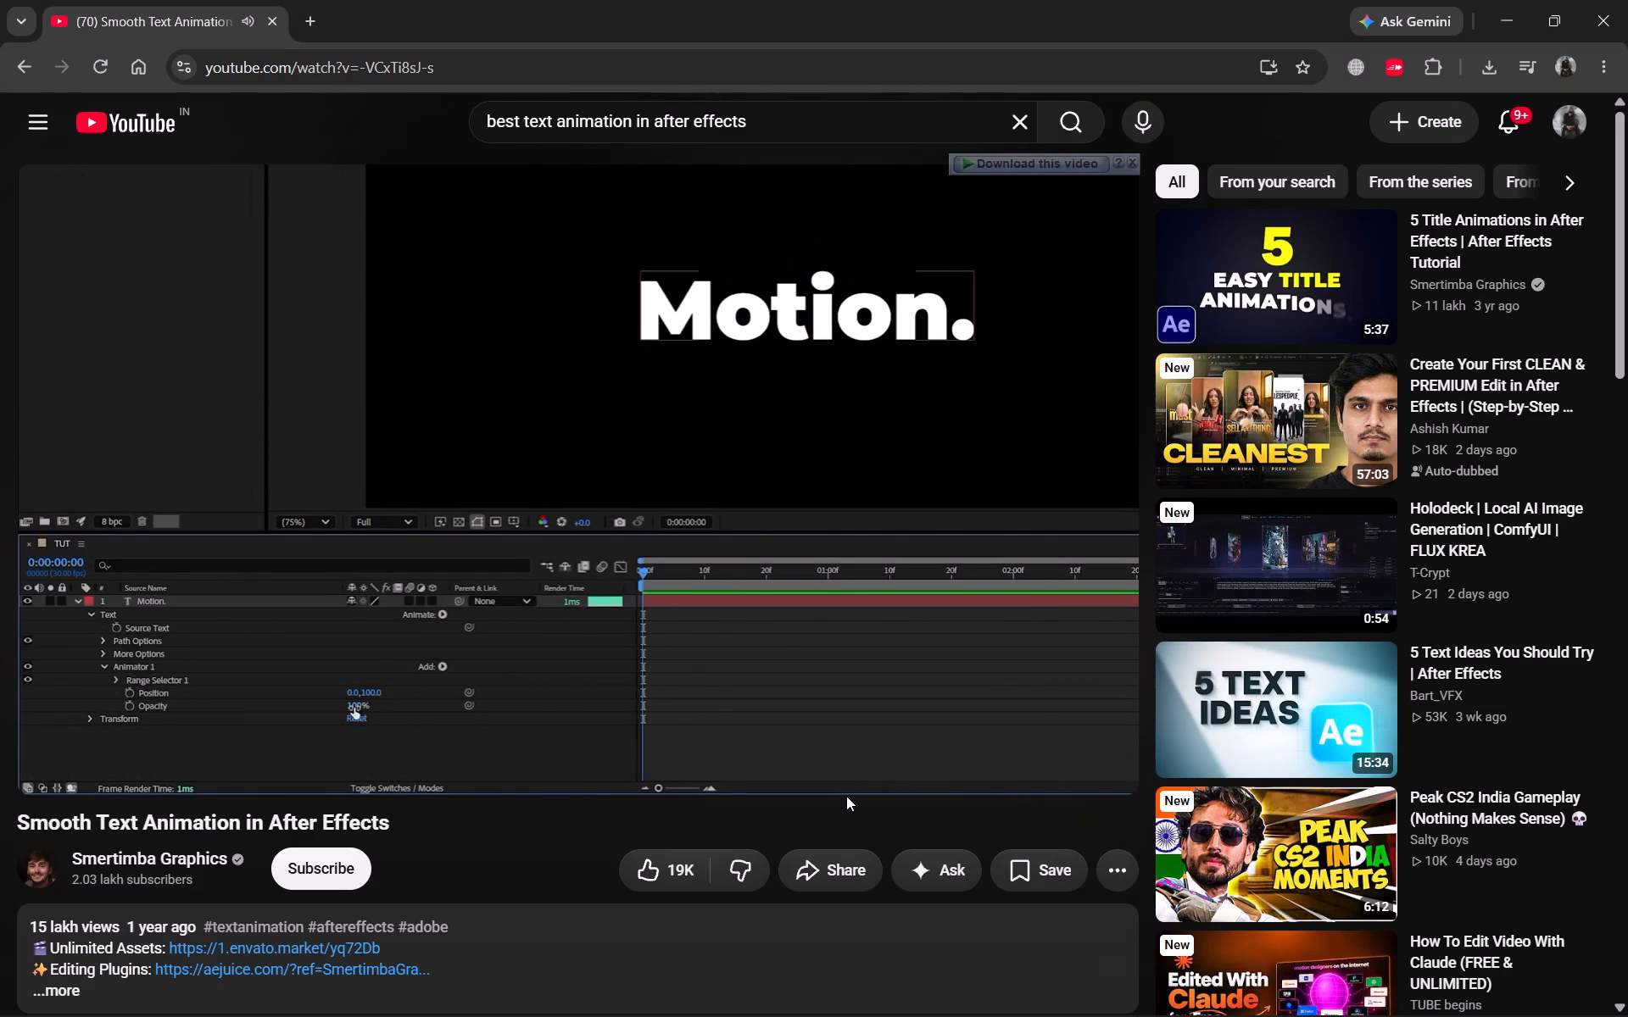
key("space")
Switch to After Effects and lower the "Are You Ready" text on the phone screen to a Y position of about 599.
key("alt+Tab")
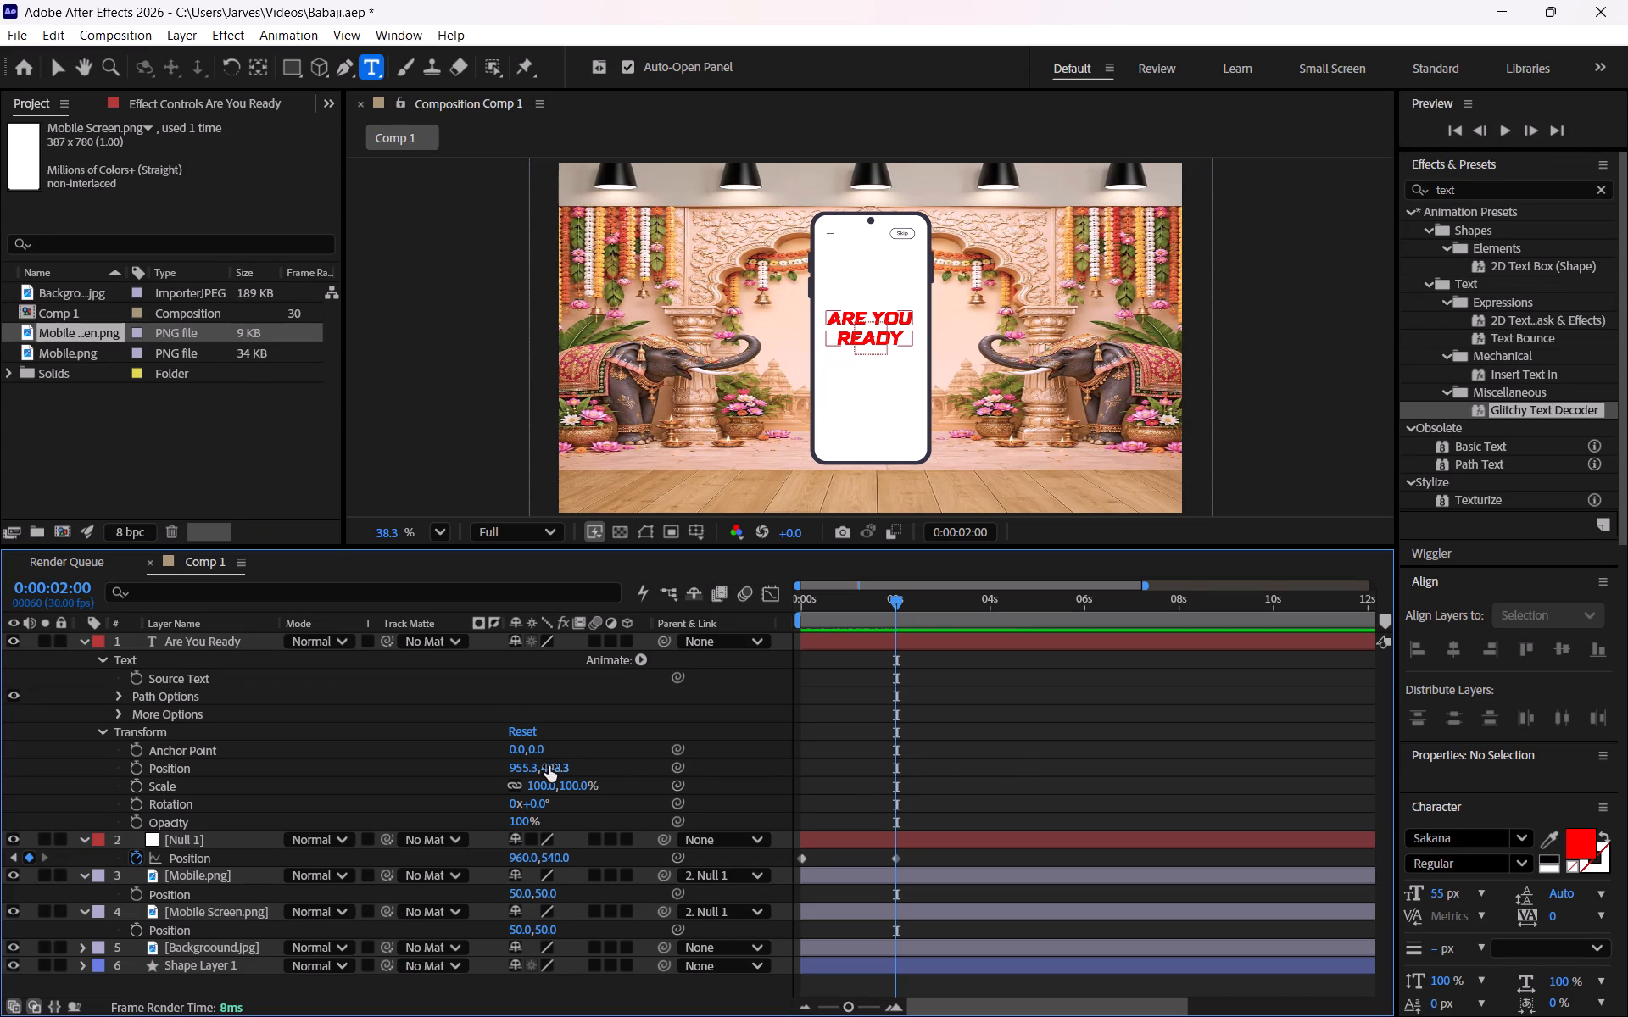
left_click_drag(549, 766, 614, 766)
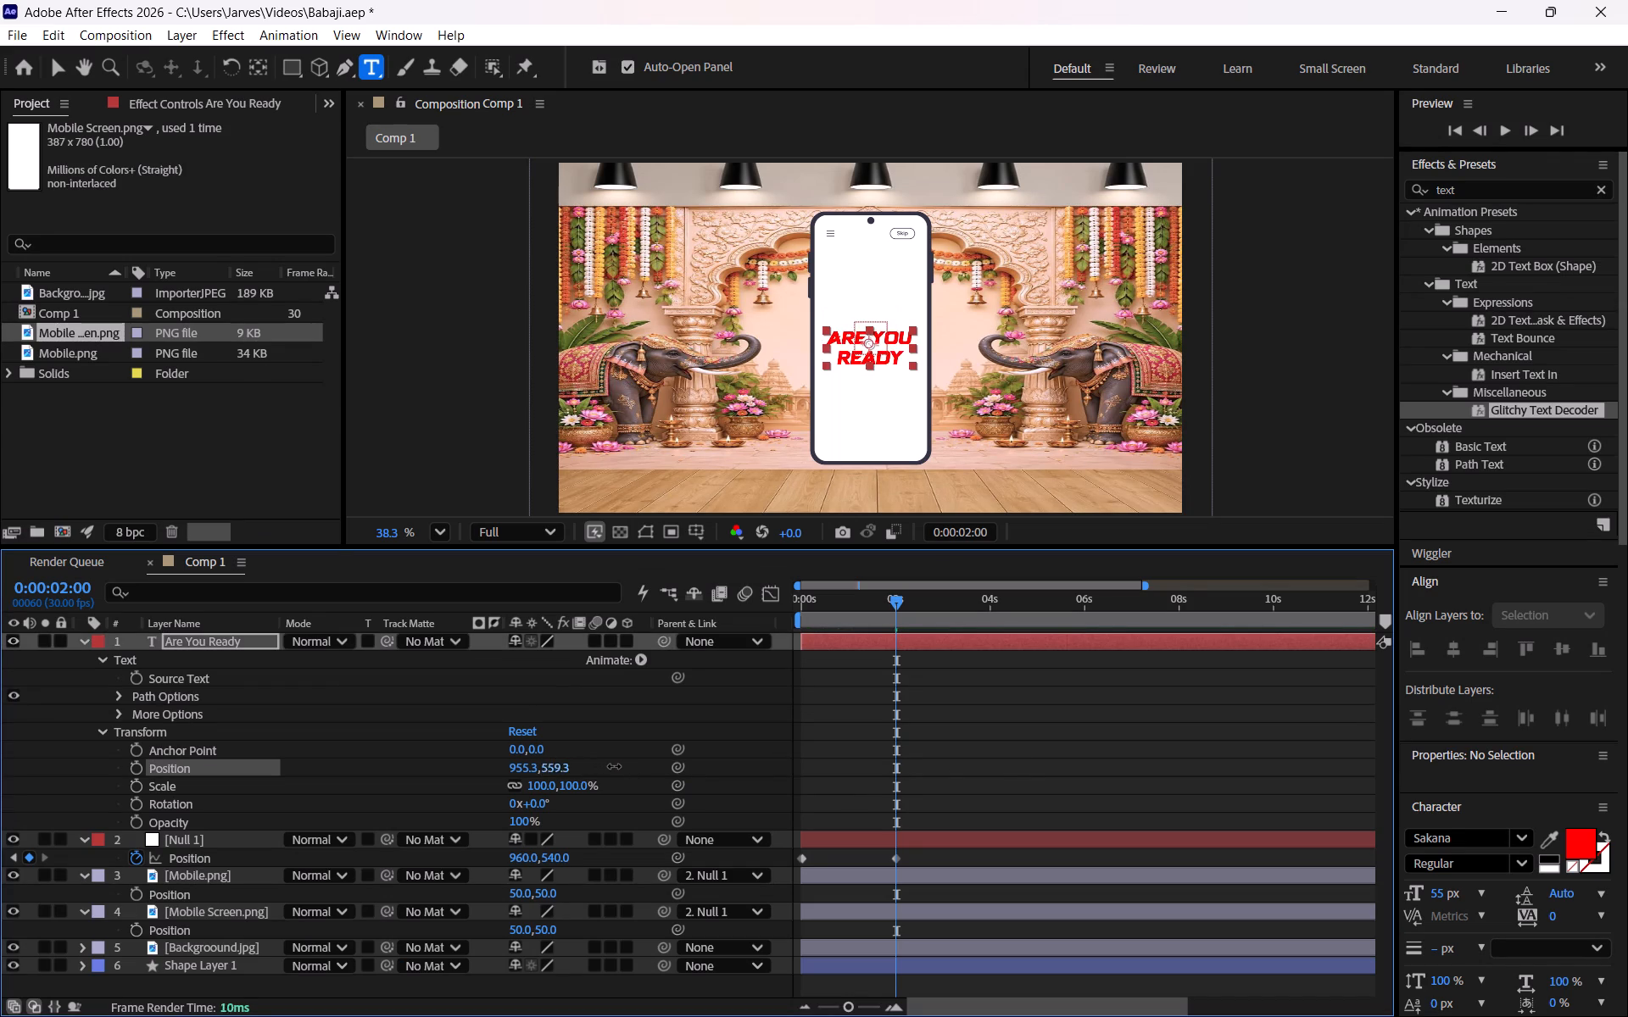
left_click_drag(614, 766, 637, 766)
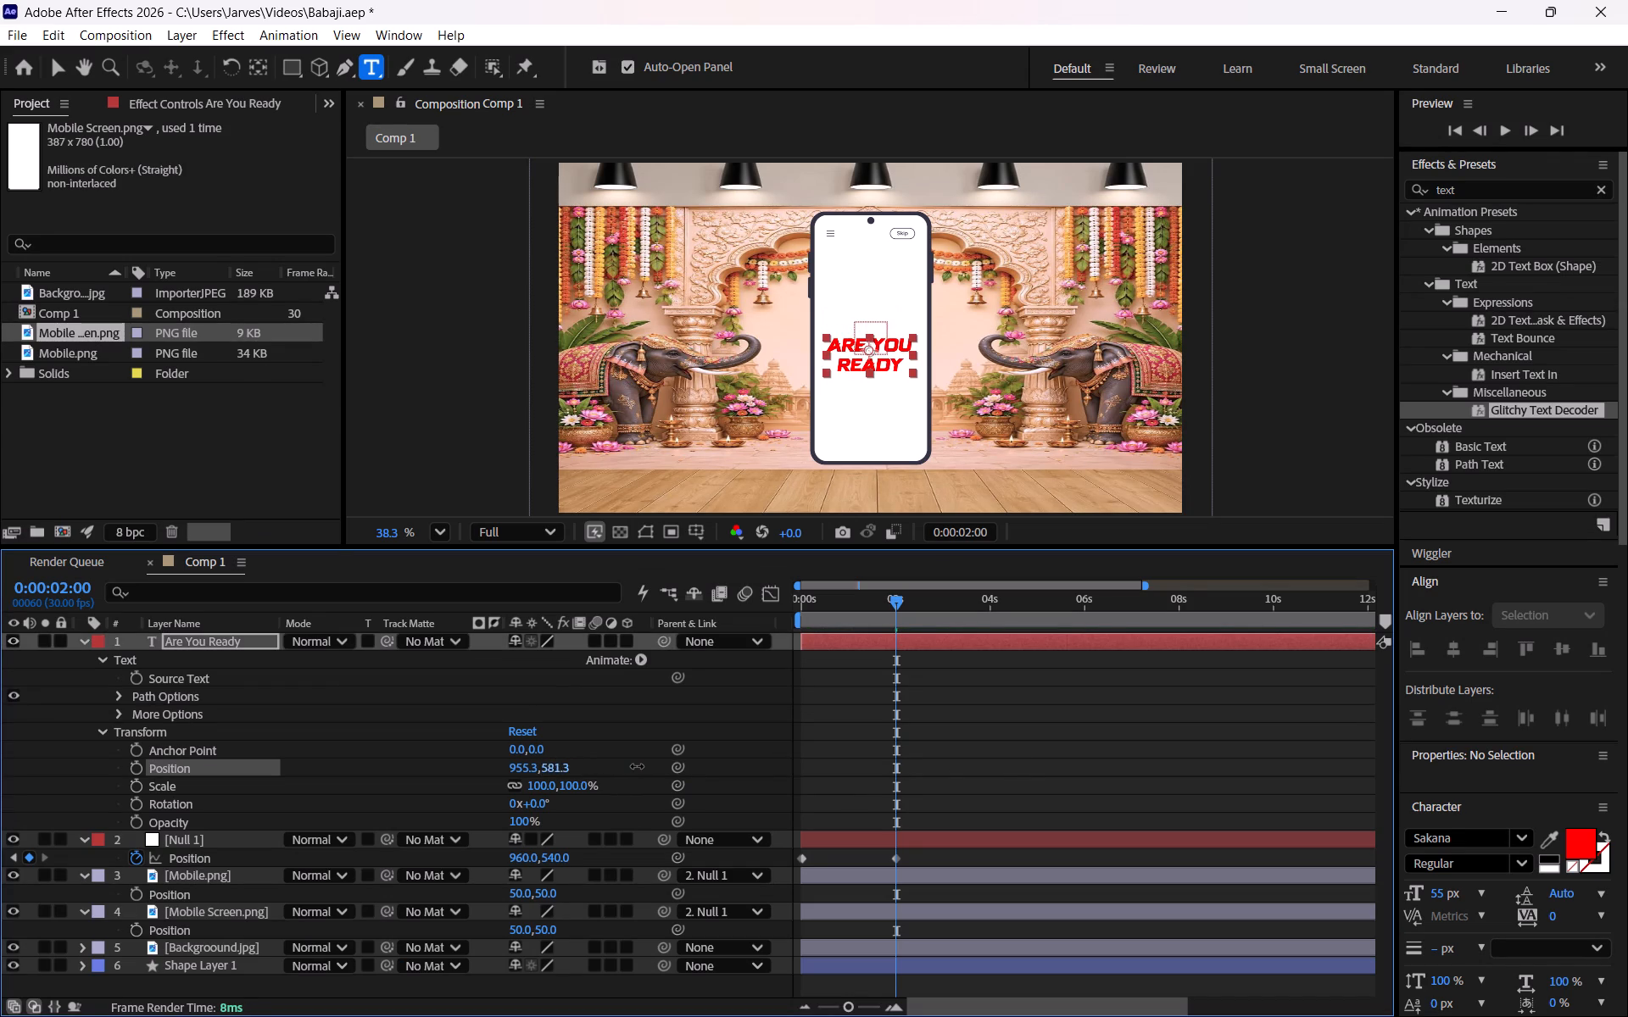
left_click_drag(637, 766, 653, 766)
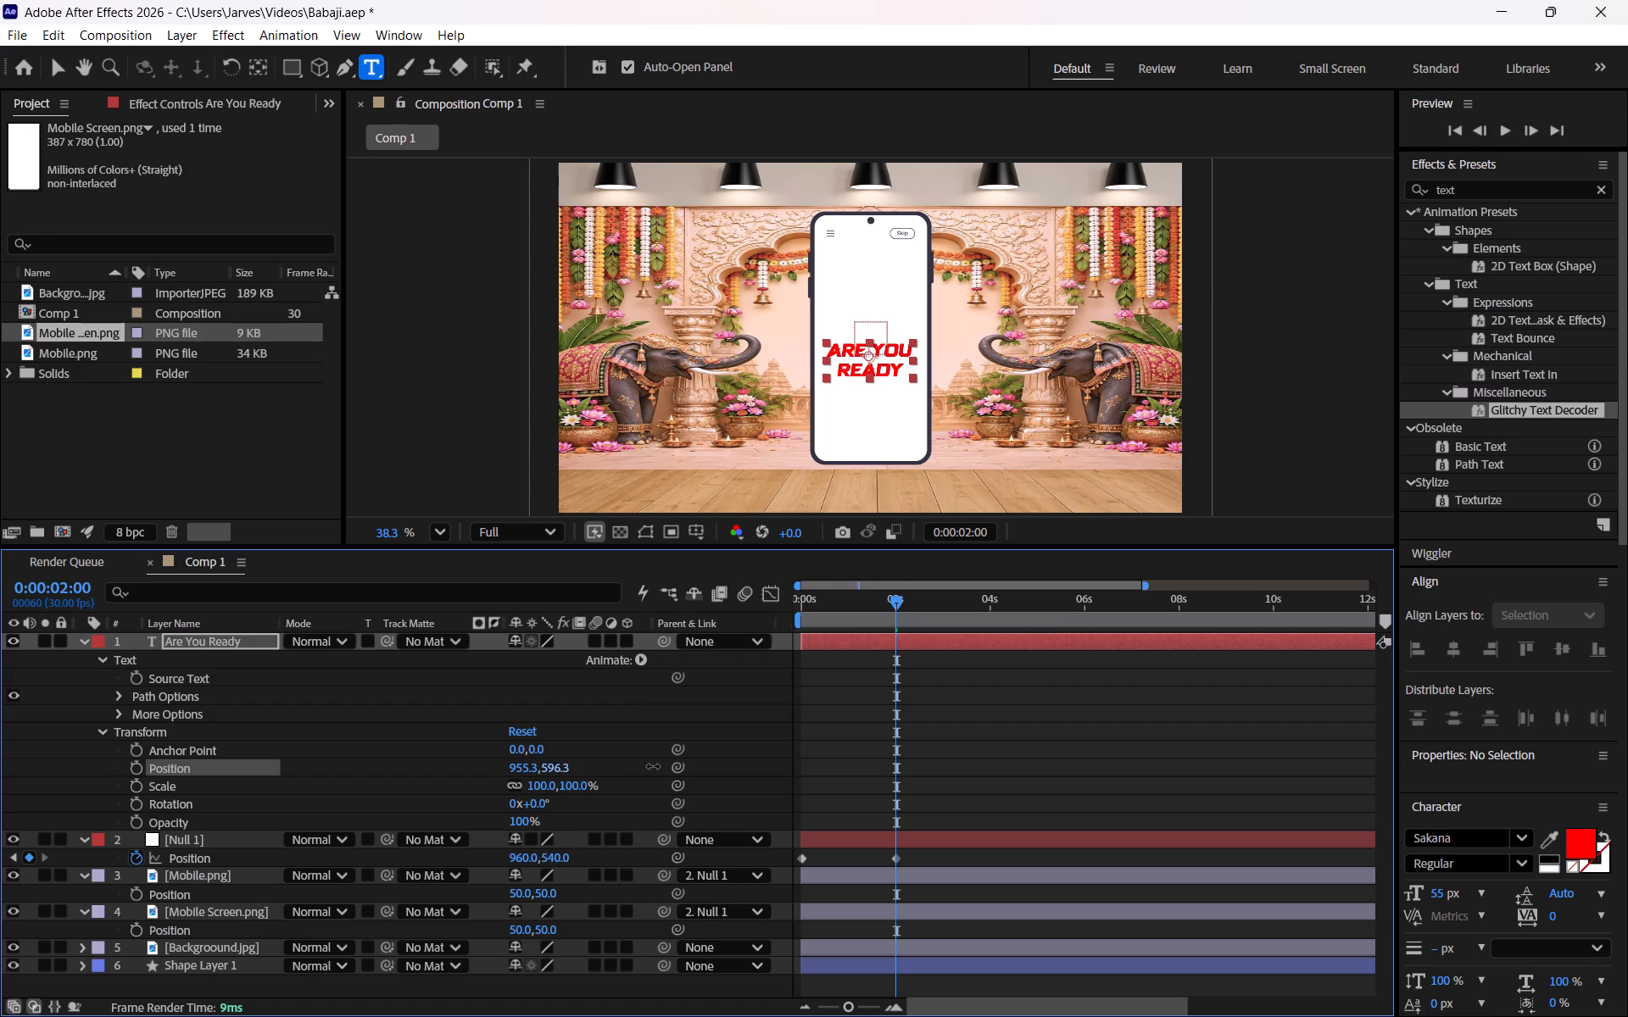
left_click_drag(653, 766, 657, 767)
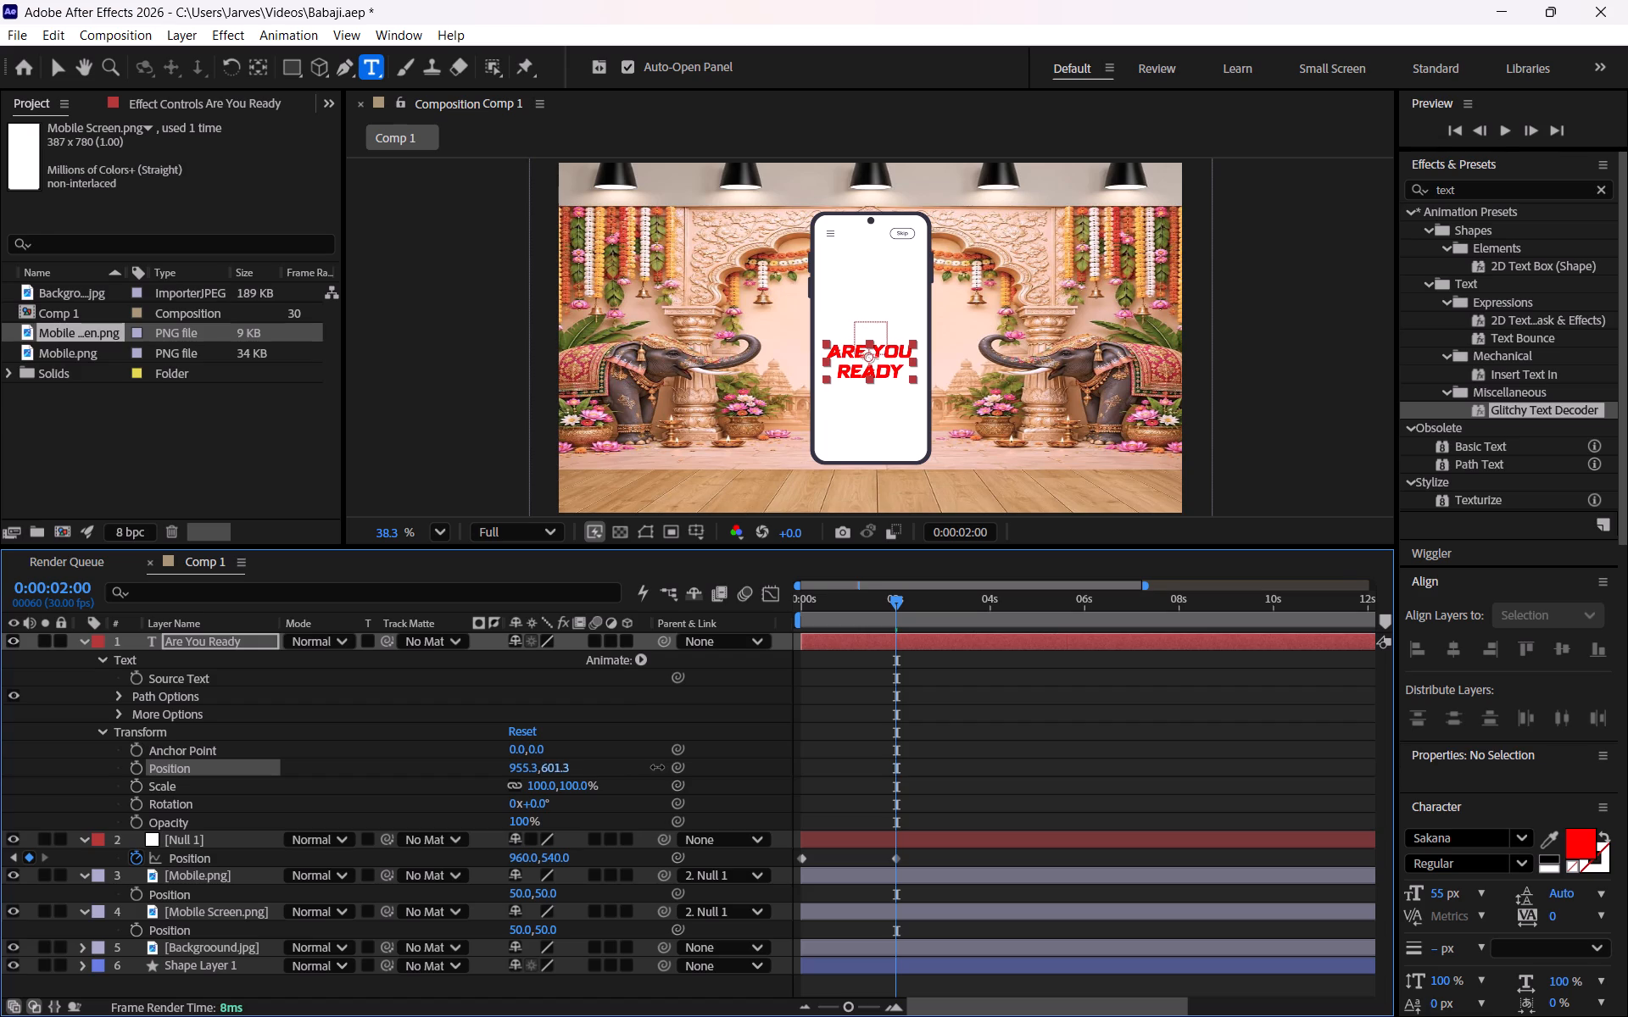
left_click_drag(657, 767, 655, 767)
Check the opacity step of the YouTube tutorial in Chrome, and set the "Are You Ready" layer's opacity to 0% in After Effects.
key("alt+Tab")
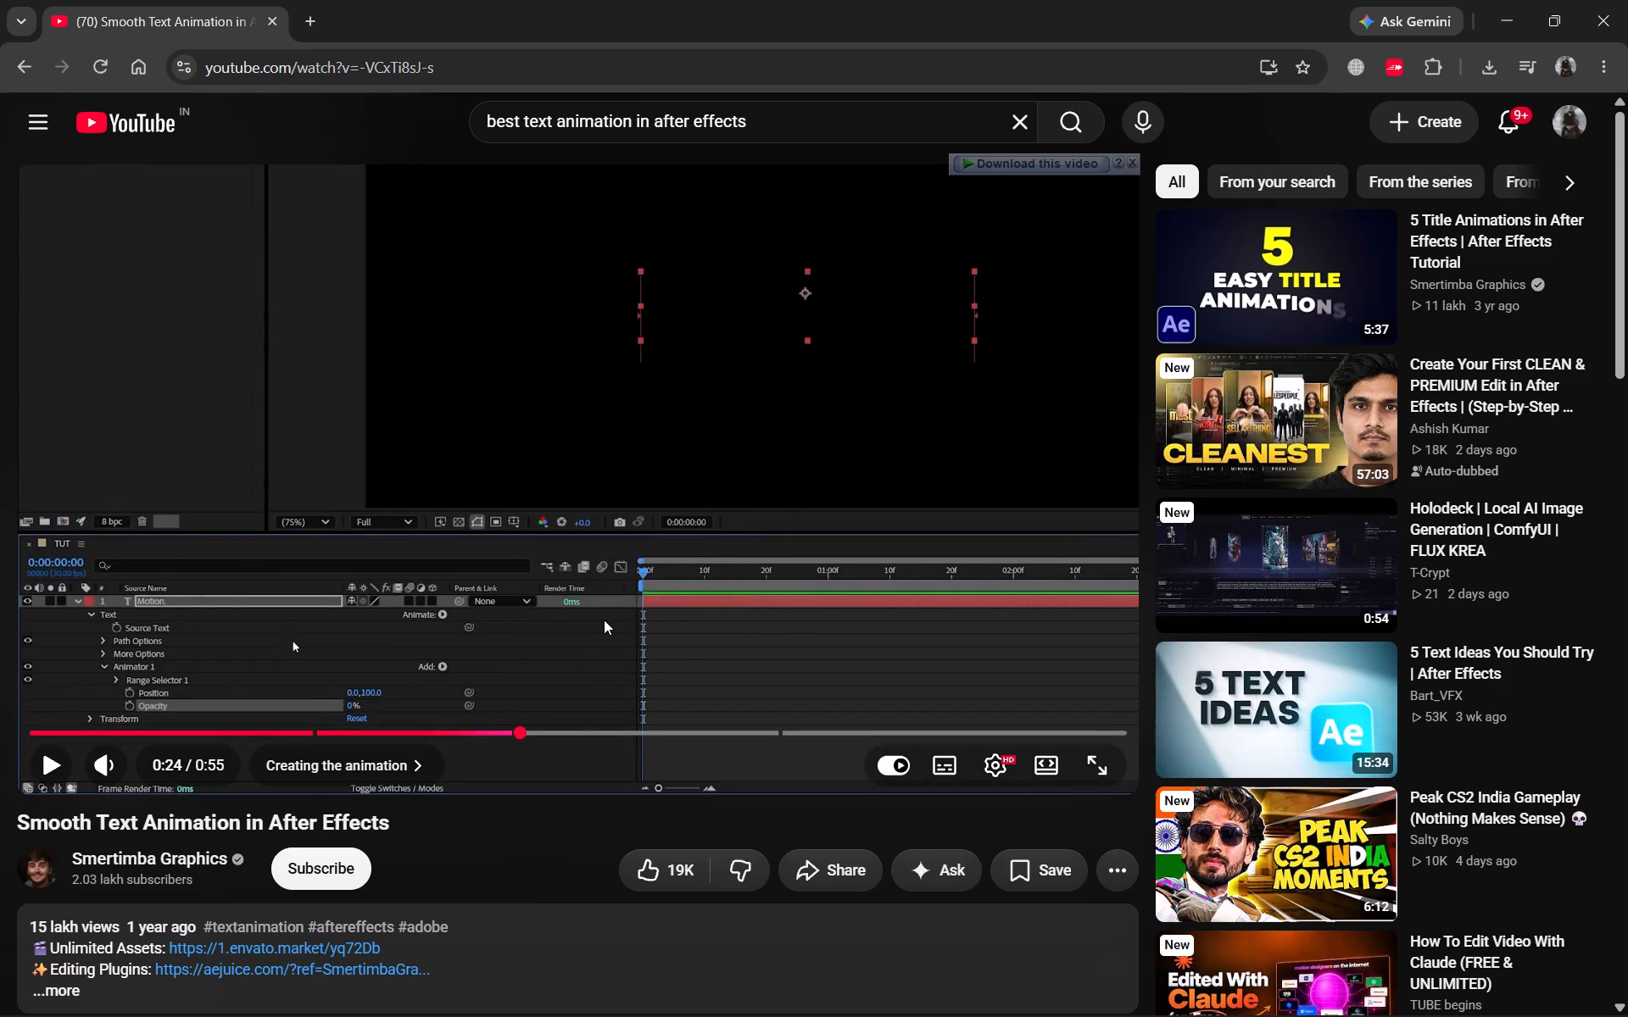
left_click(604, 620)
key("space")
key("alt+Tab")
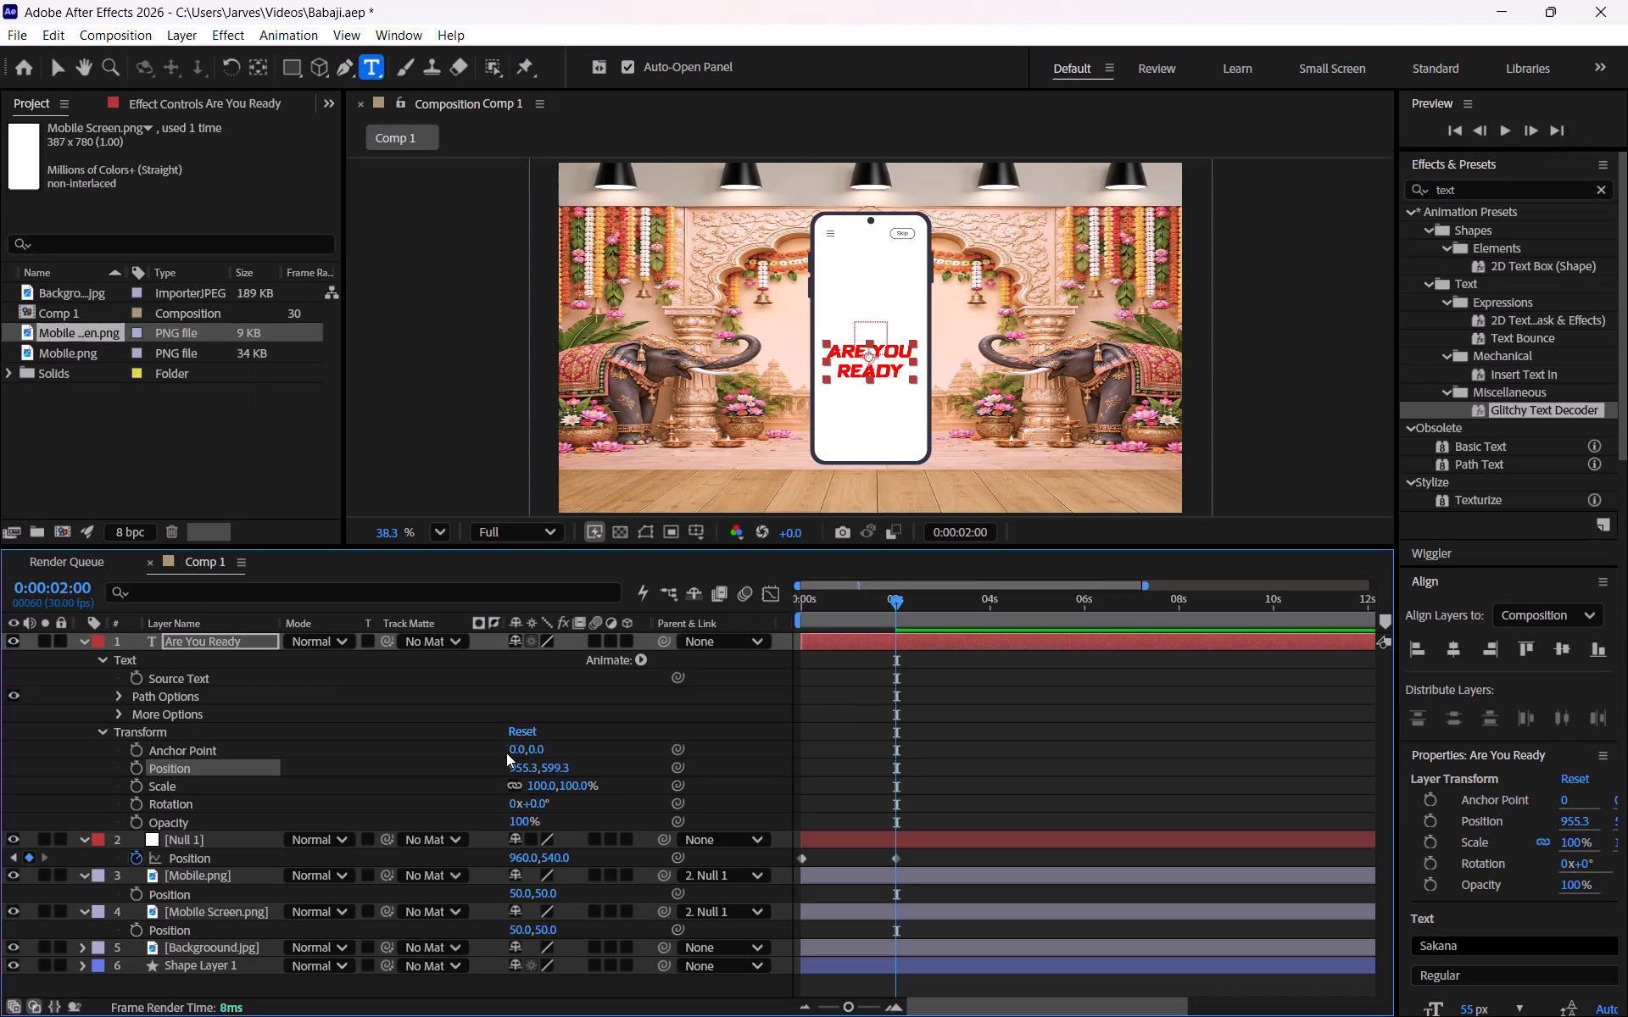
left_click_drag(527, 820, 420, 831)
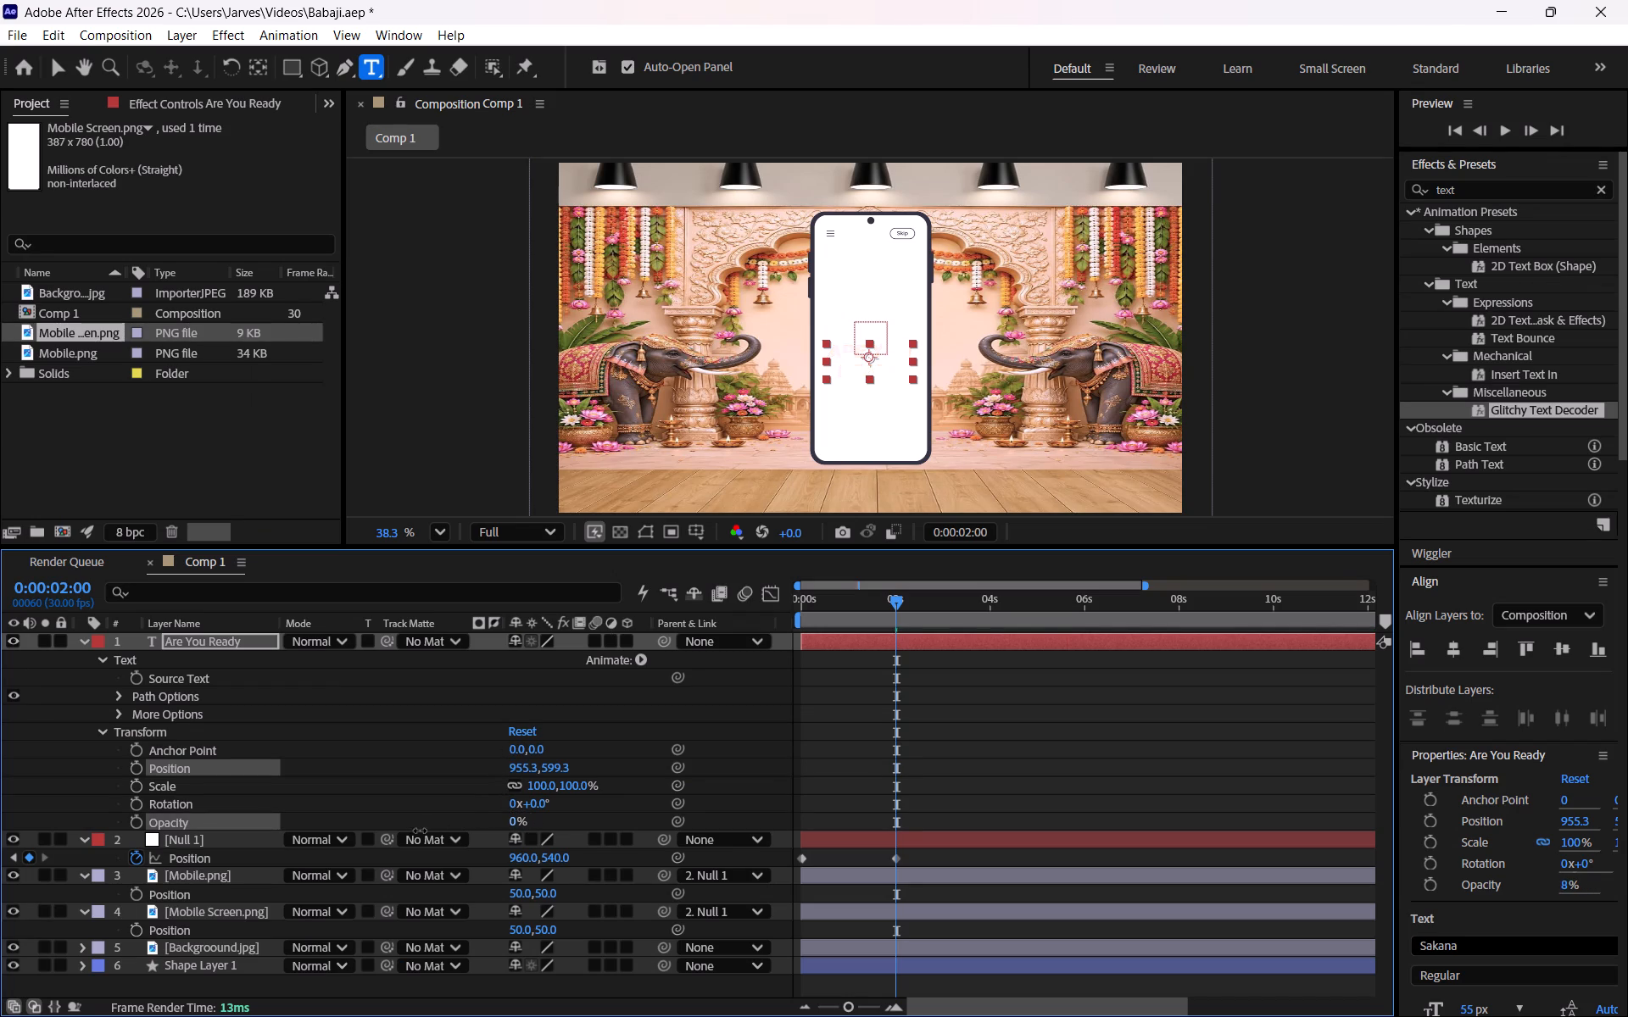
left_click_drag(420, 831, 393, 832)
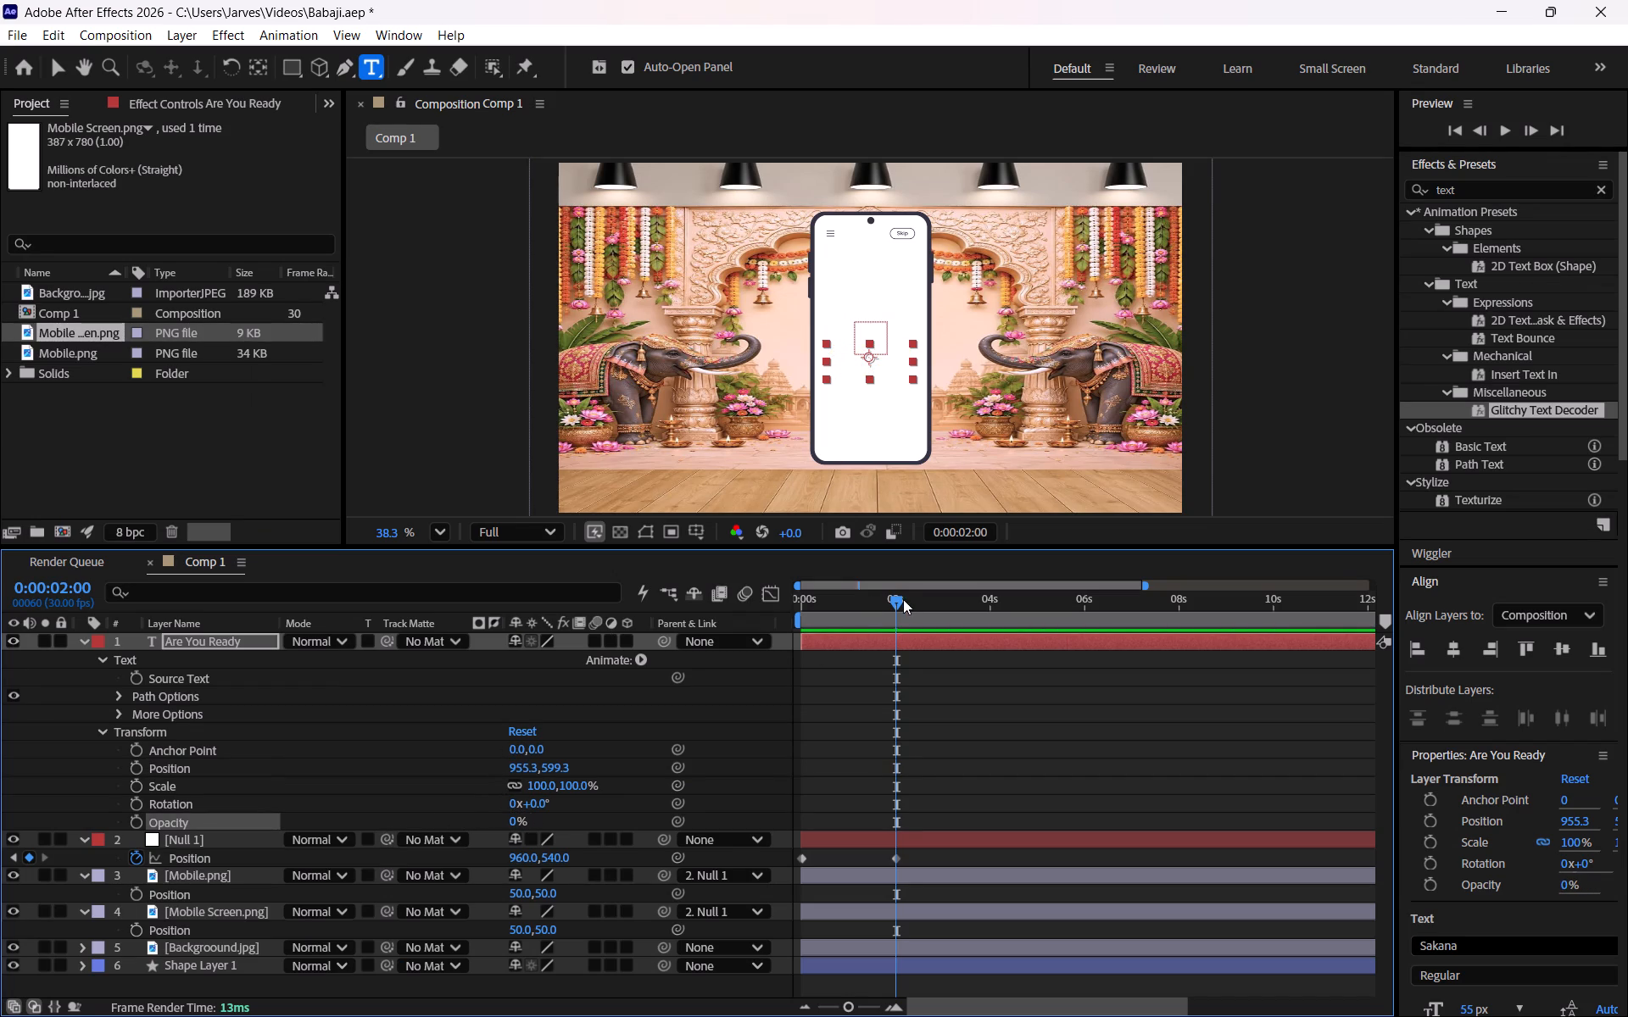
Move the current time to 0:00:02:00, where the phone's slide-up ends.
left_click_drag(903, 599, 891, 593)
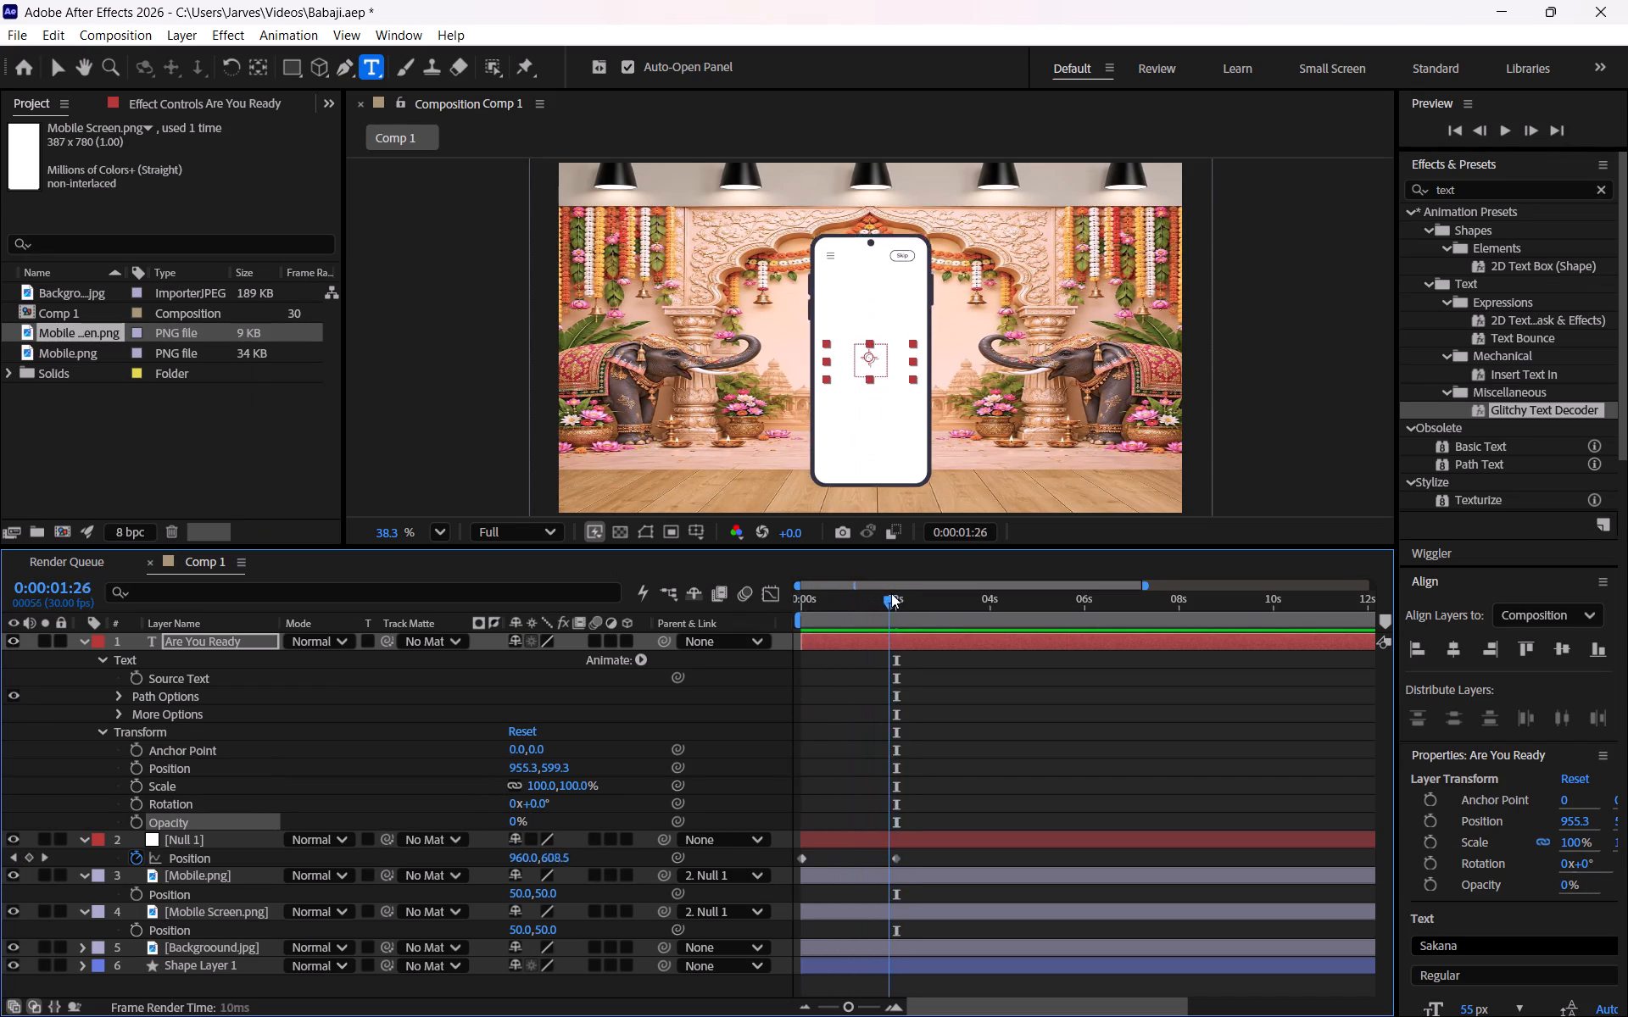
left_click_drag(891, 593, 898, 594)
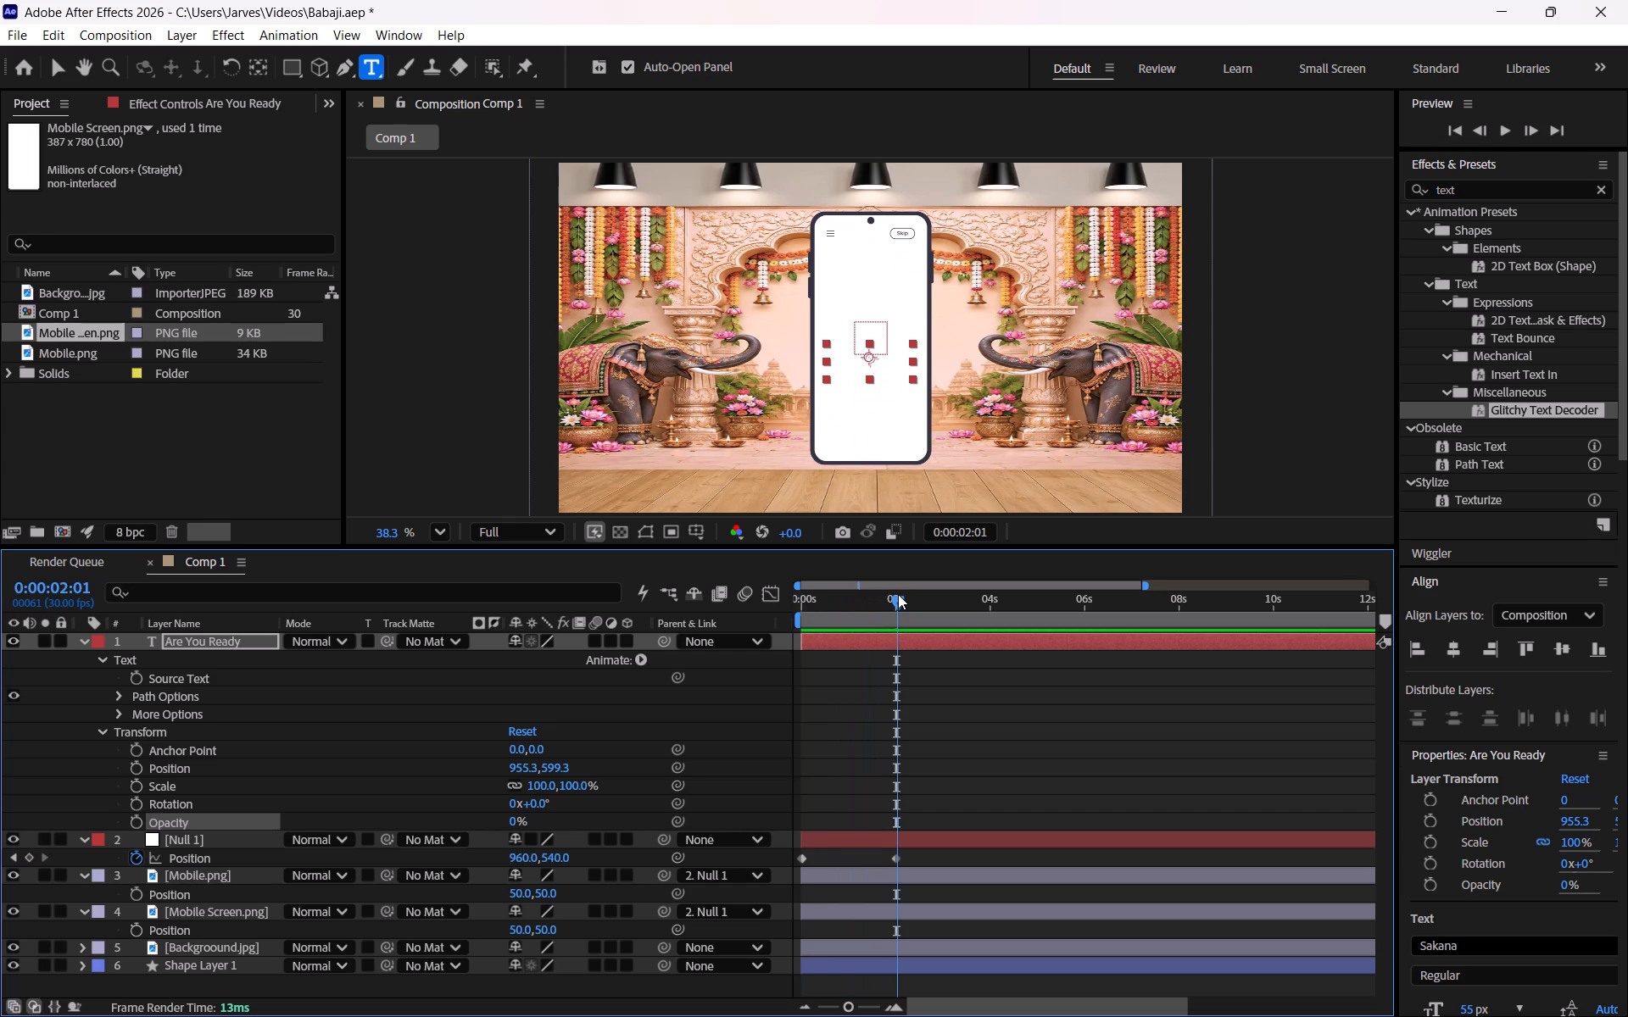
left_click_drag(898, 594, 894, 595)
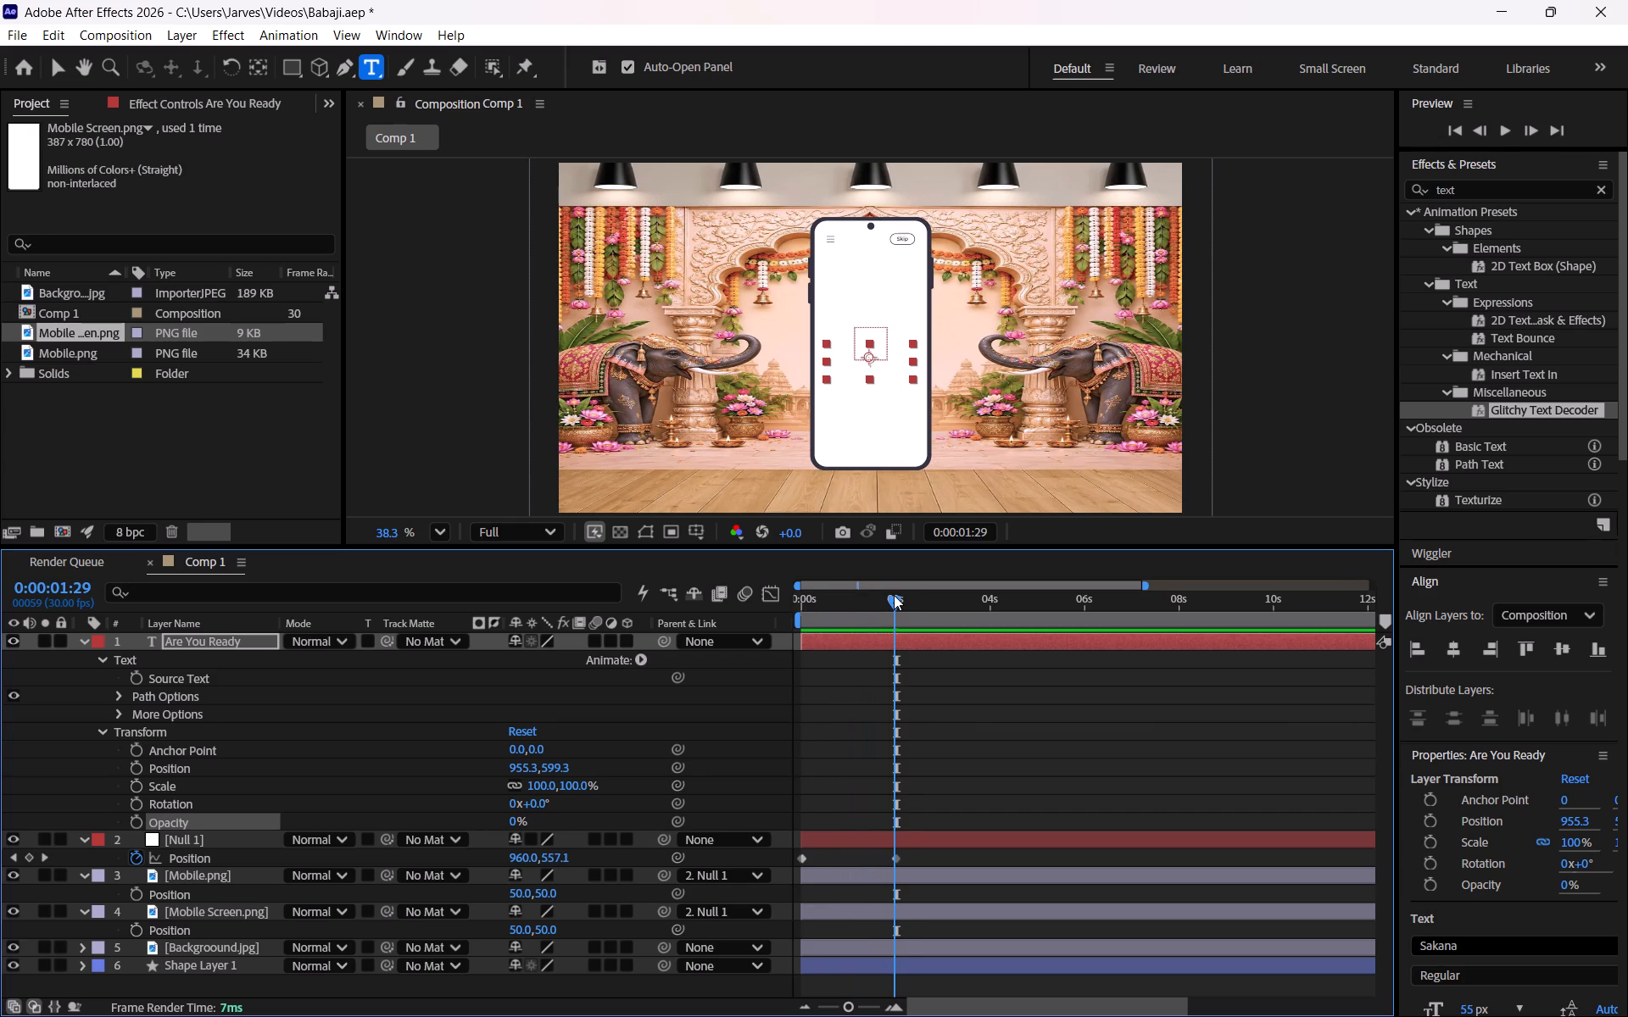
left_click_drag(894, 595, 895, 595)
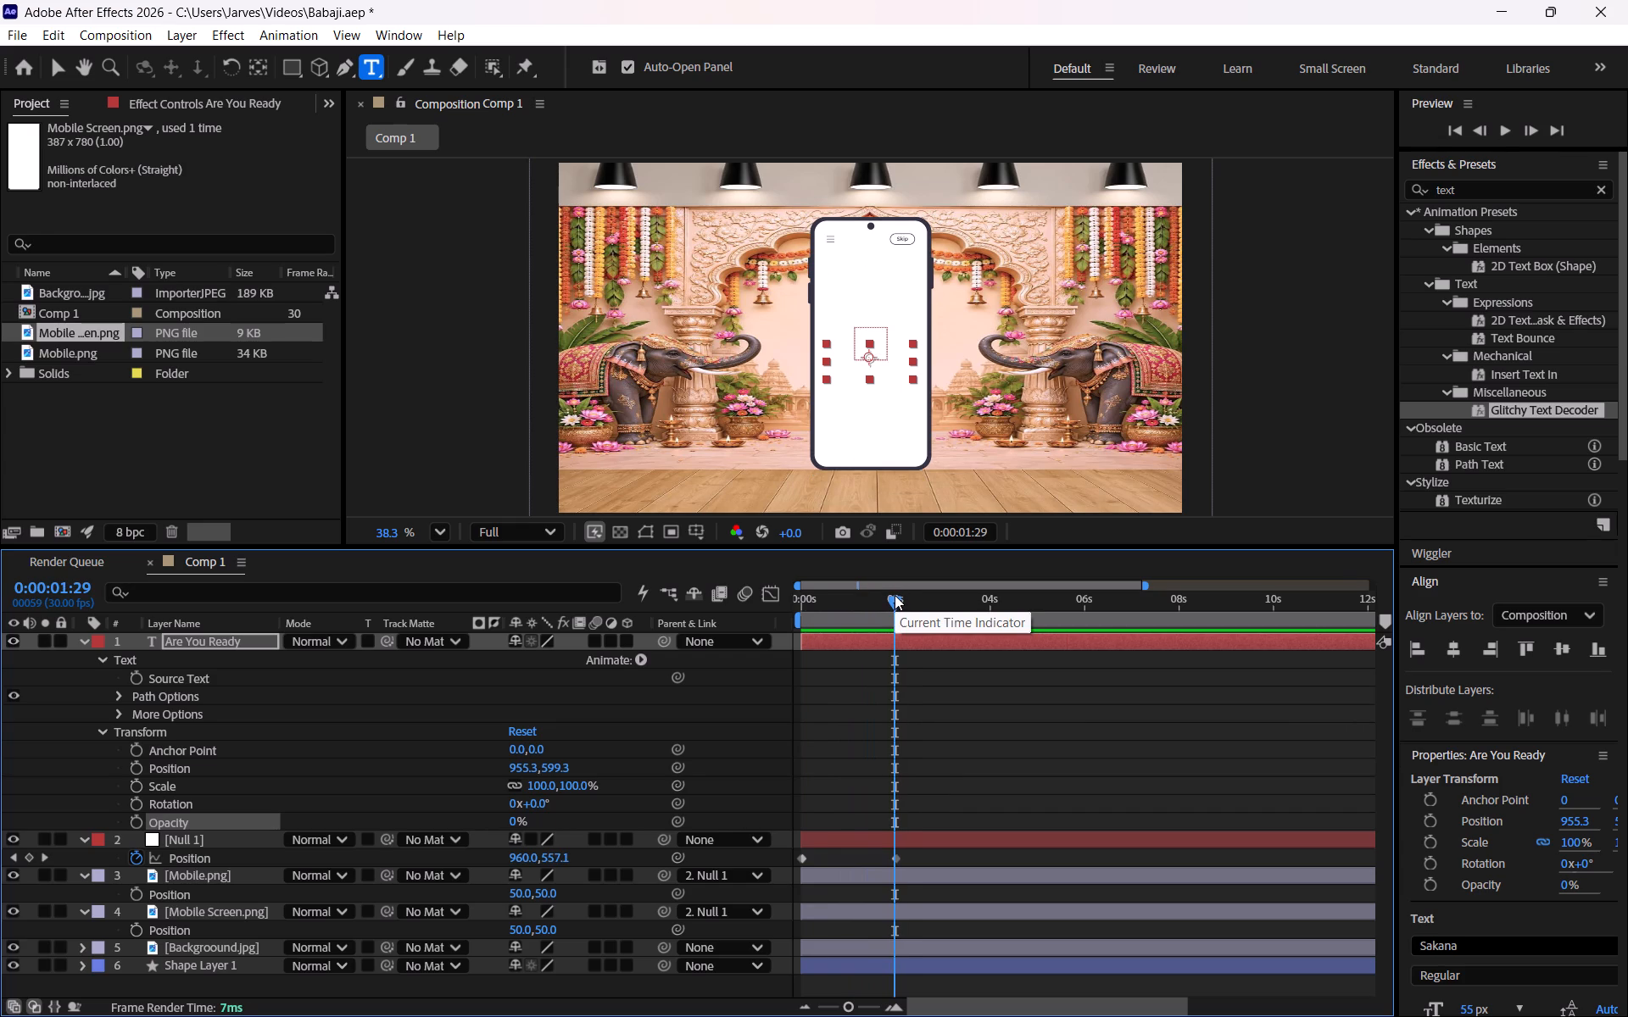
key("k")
Switch to the tutorial in Chrome and watch how the Range Selector's Offset is keyframed.
key("alt+Tab")
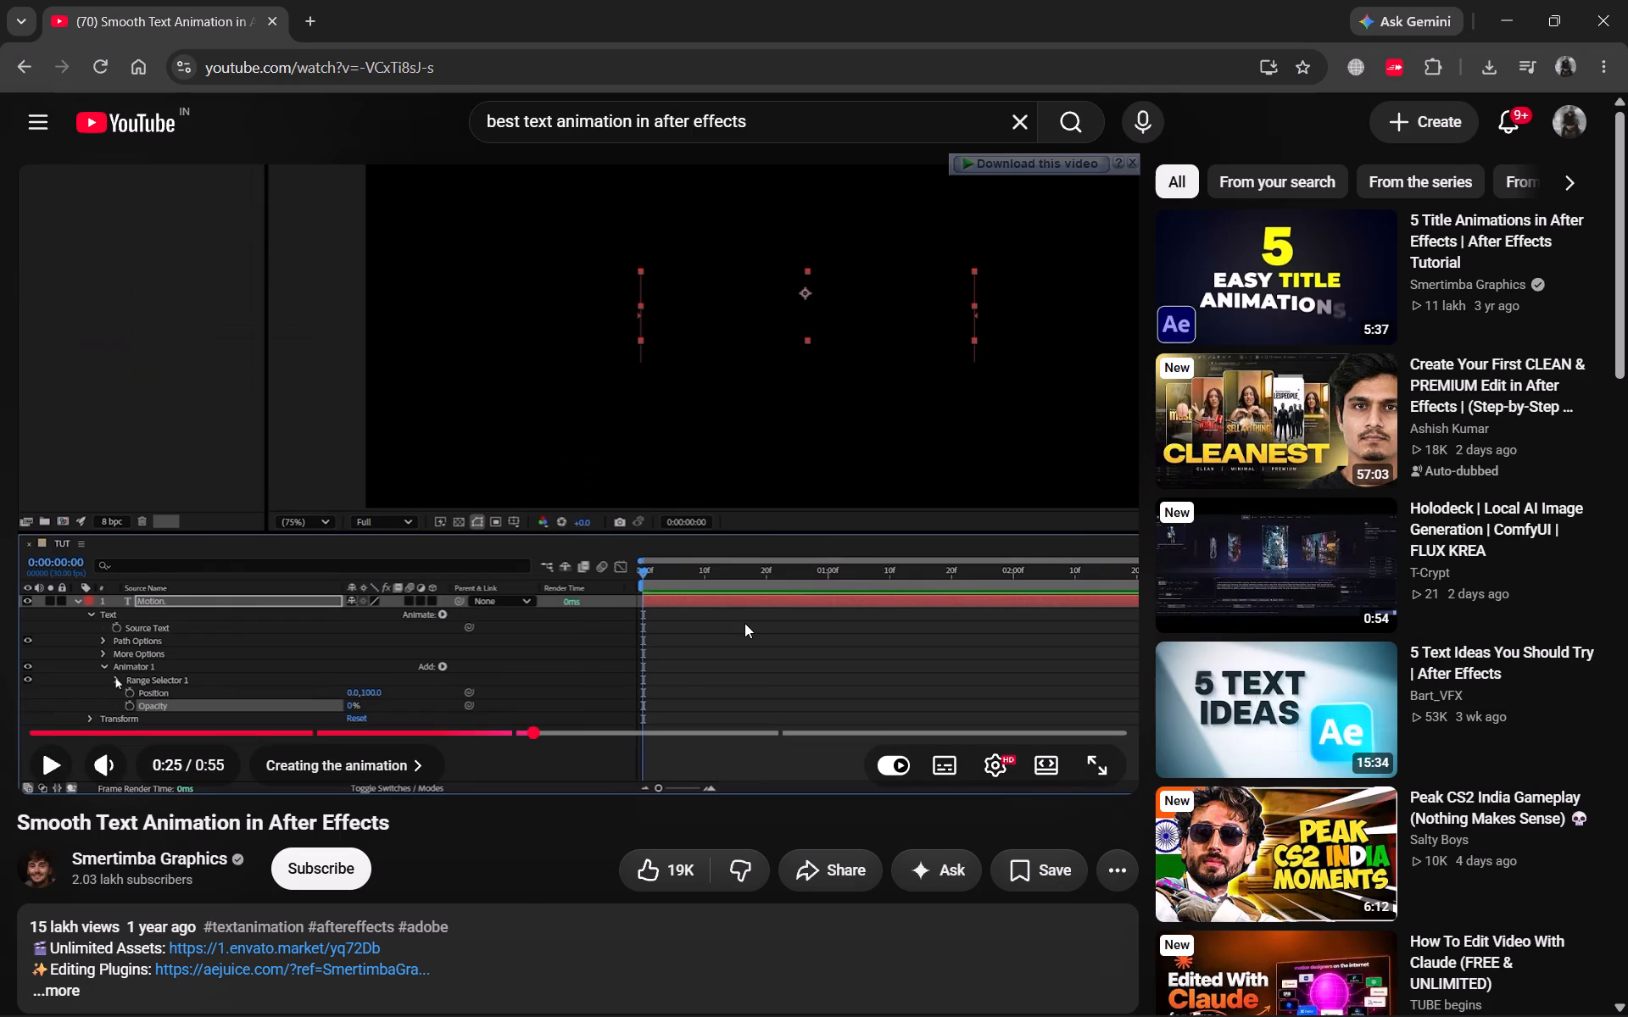
left_click(744, 623)
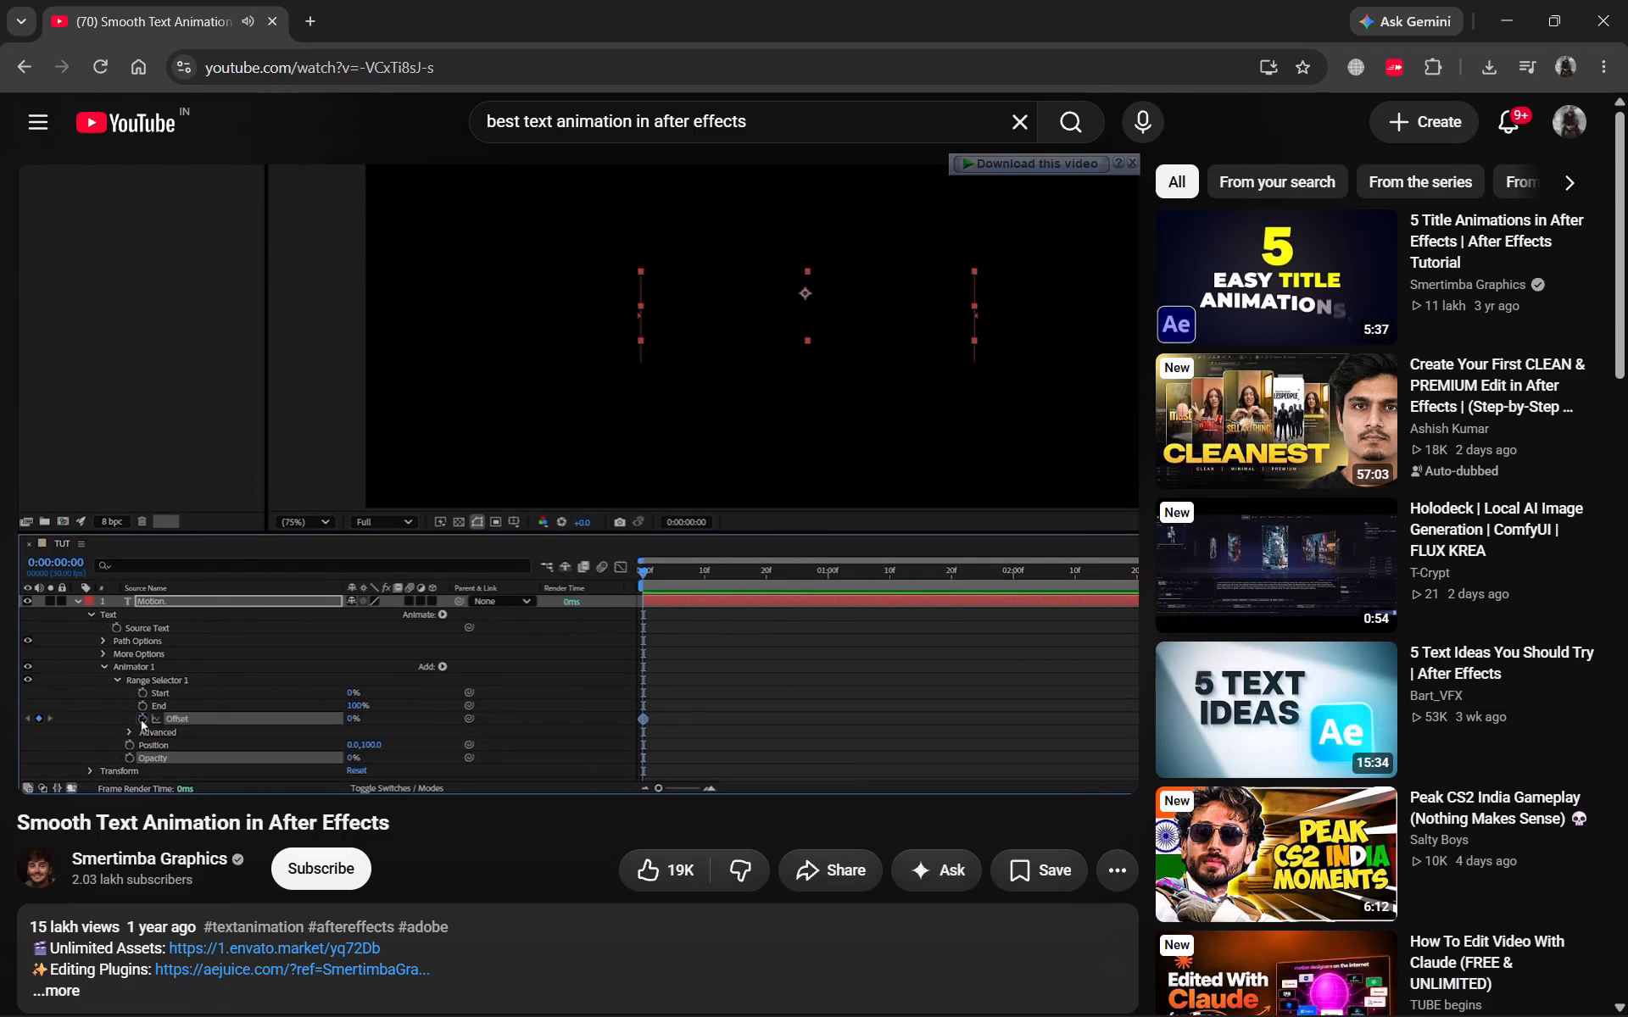
key("space")
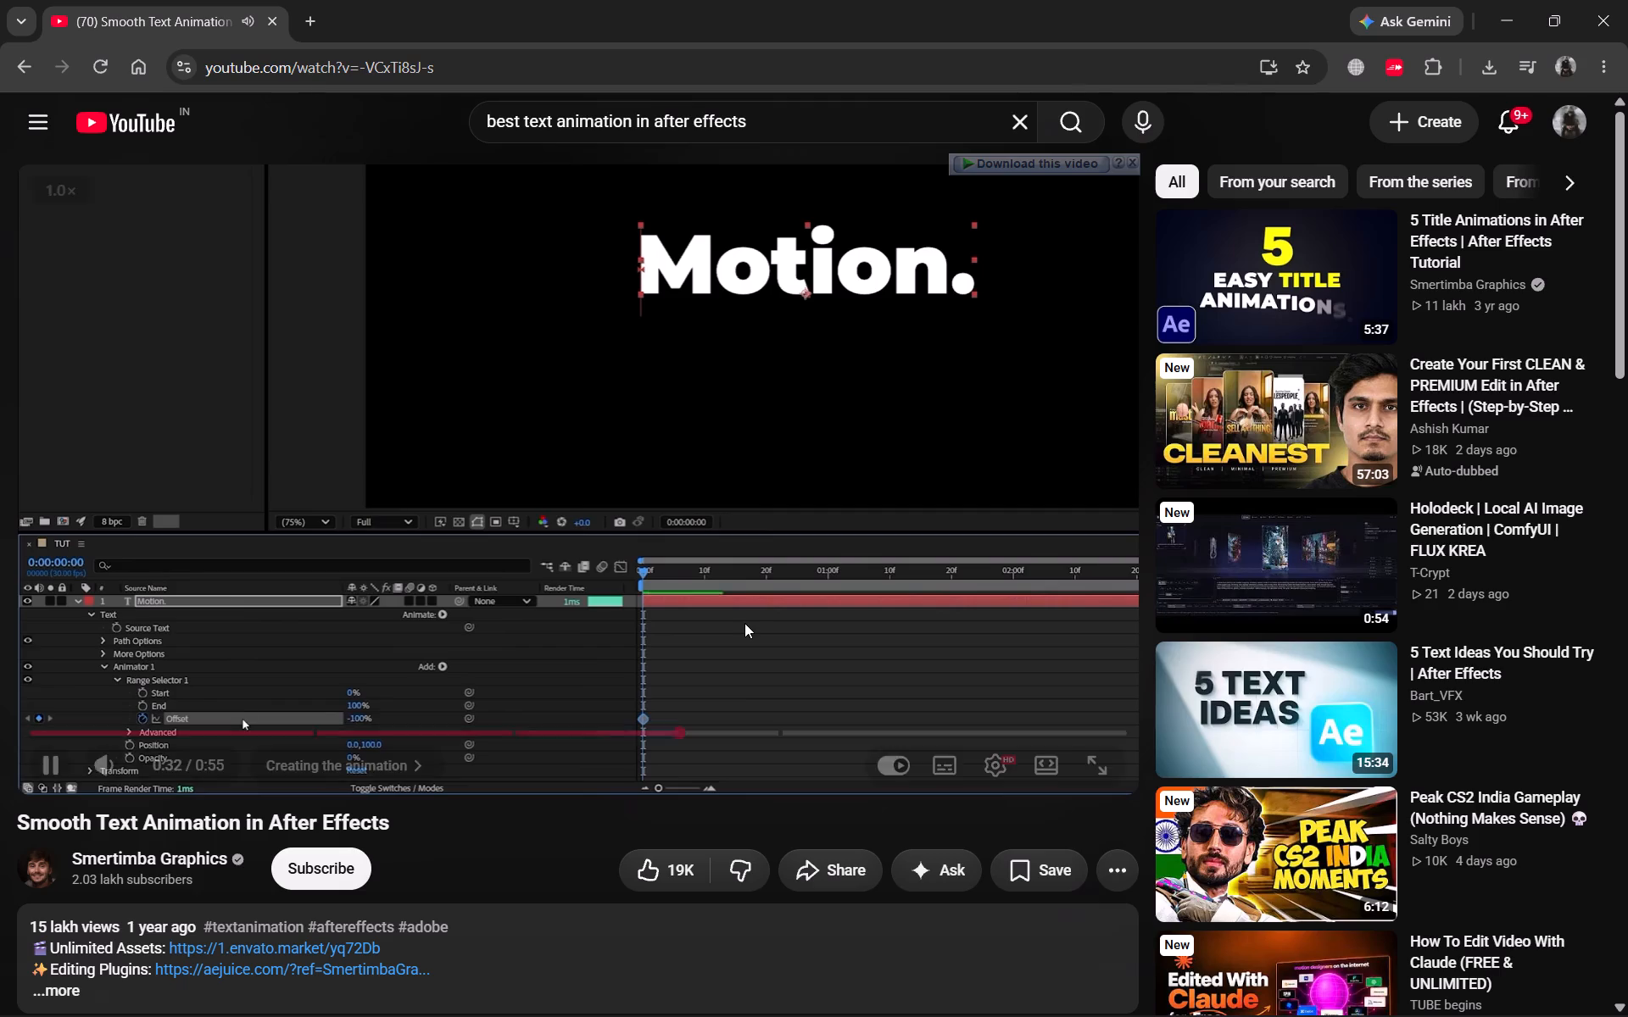
Back in After Effects at 0:00:00:00, look through the text layer's property groups for a Range Selector.
key("alt+Tab")
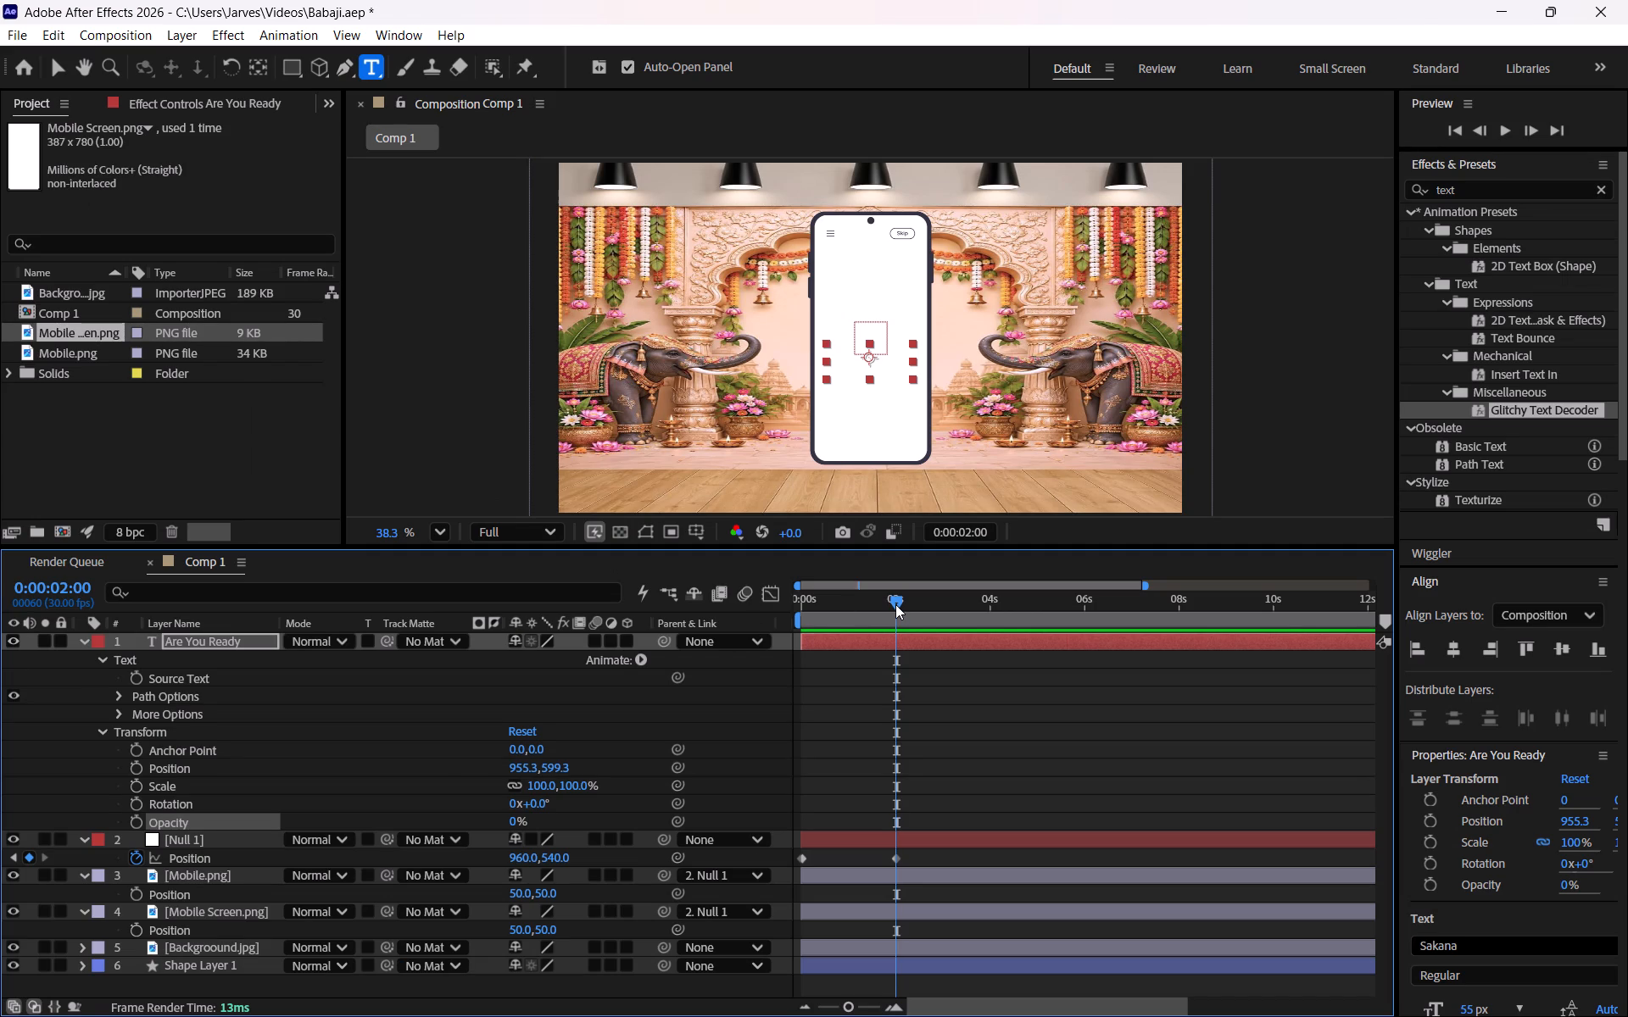
left_click_drag(895, 604, 778, 595)
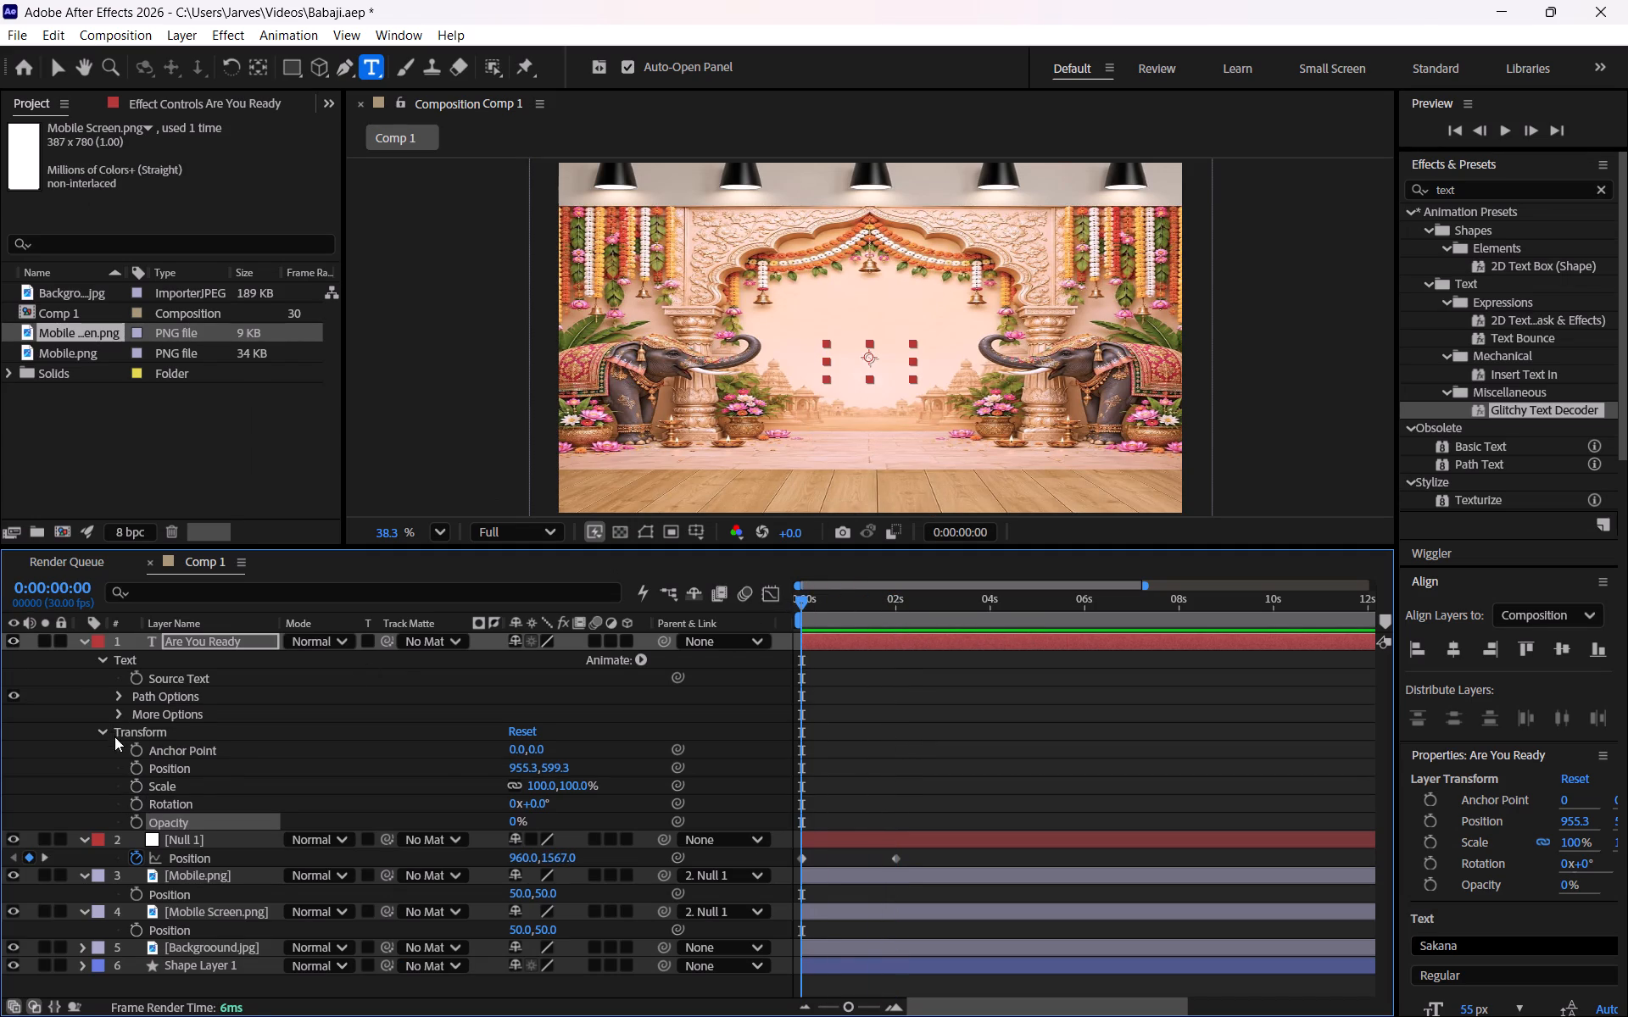
left_click(115, 712)
left_click(115, 712)
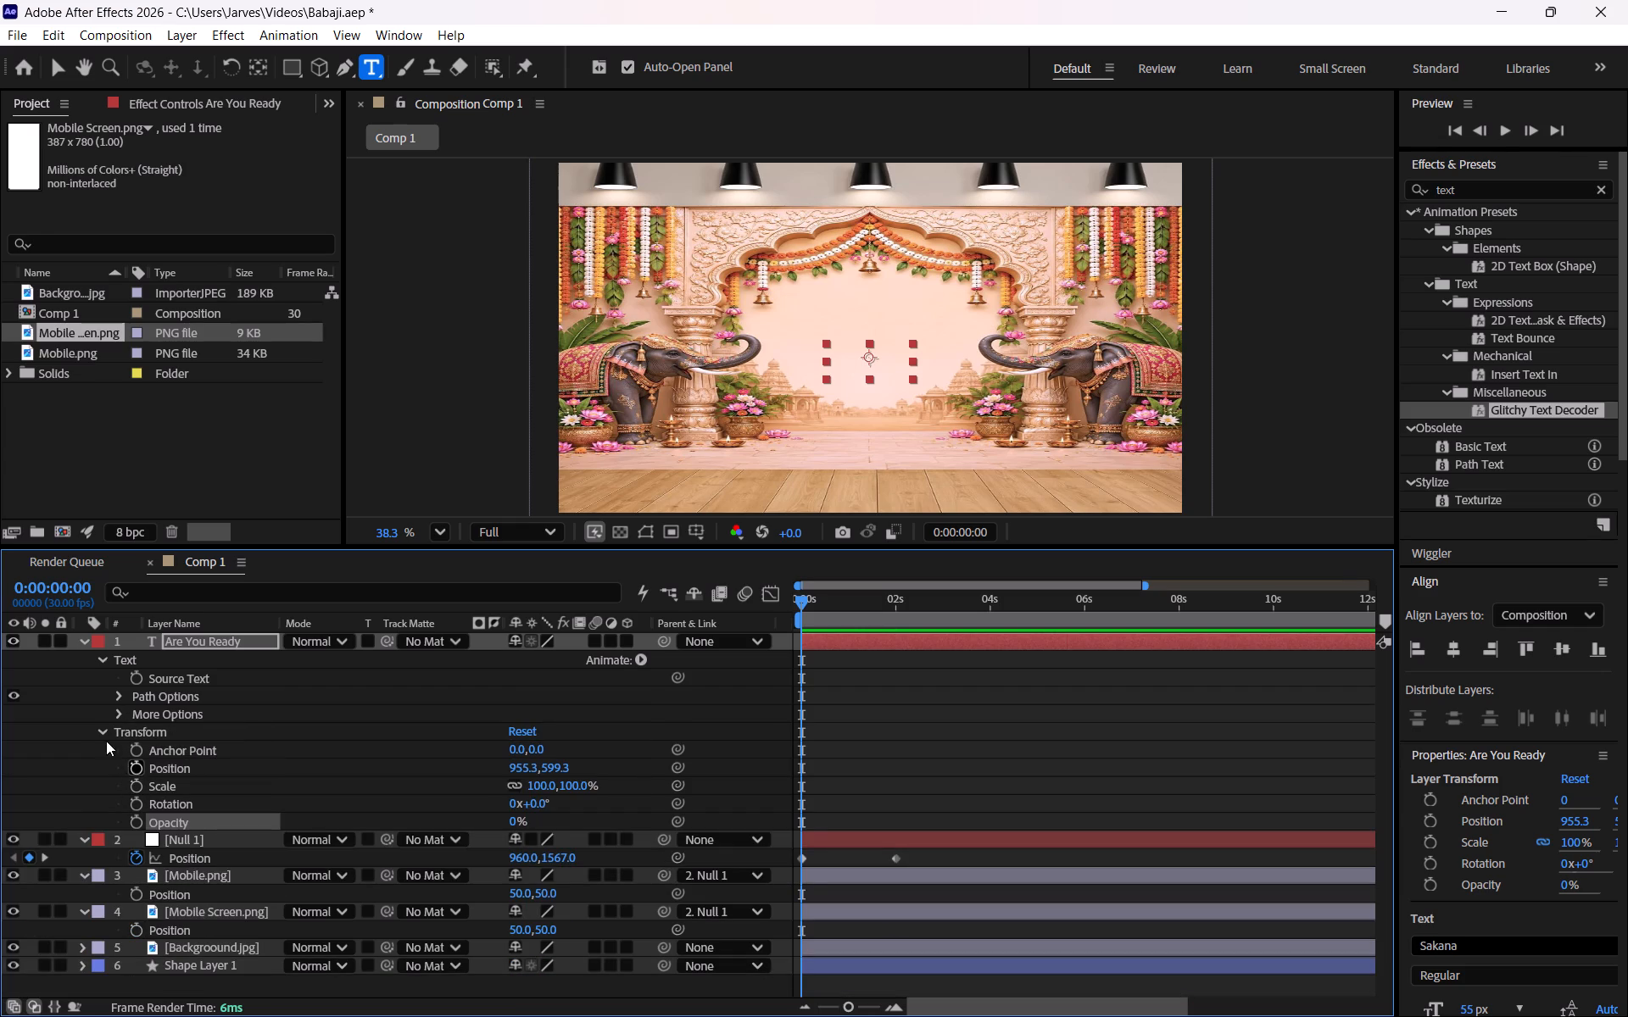
left_click(98, 731)
left_click(98, 731)
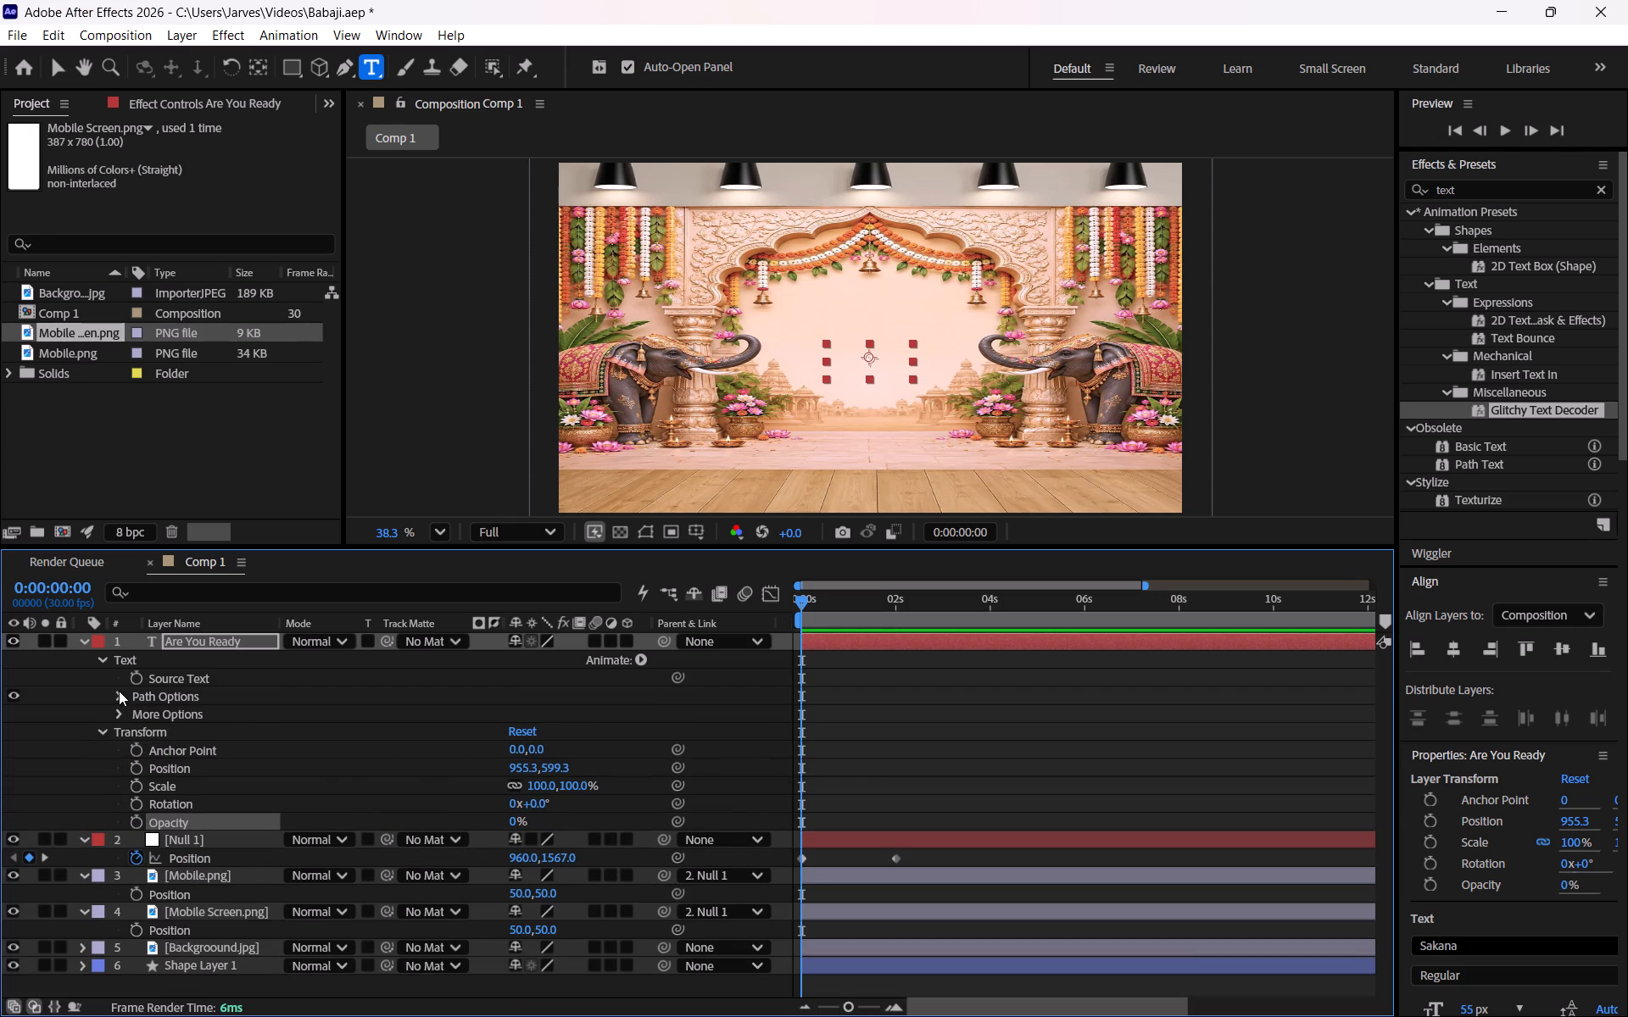
left_click(119, 691)
left_click(119, 691)
Rewatch the tutorial in Chrome from adding the animator's opacity property through opening its Range Selector.
key("alt+Tab")
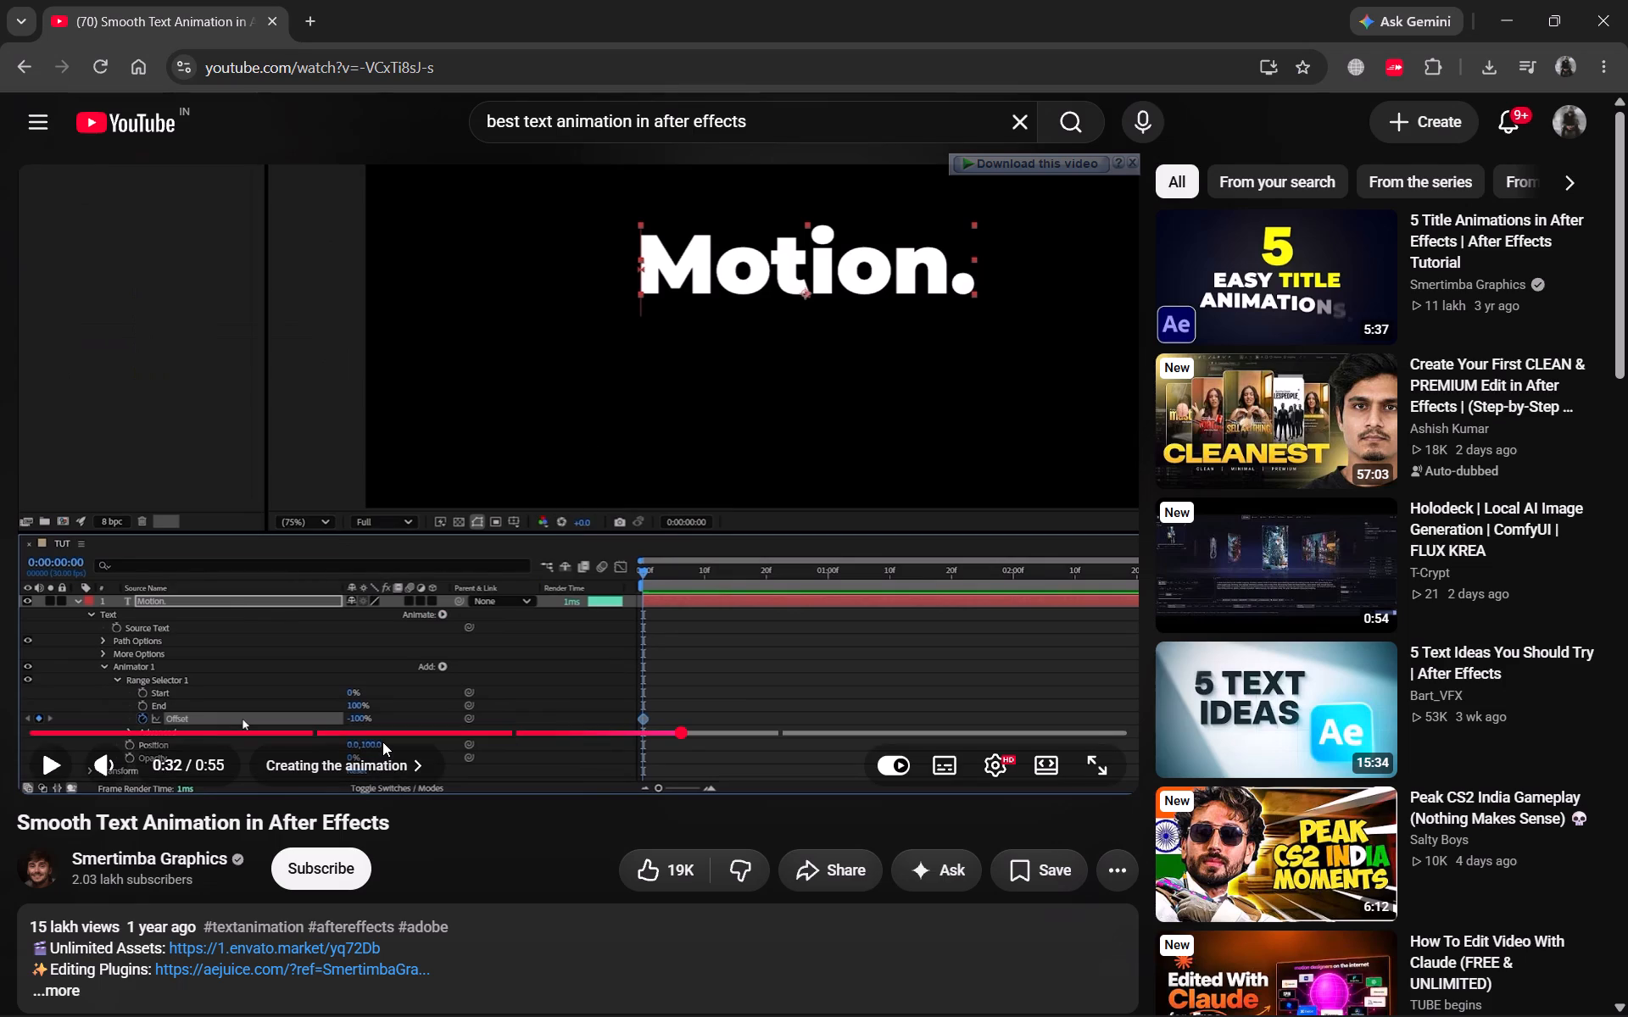
key("Left")
key("Left")
key("Left")
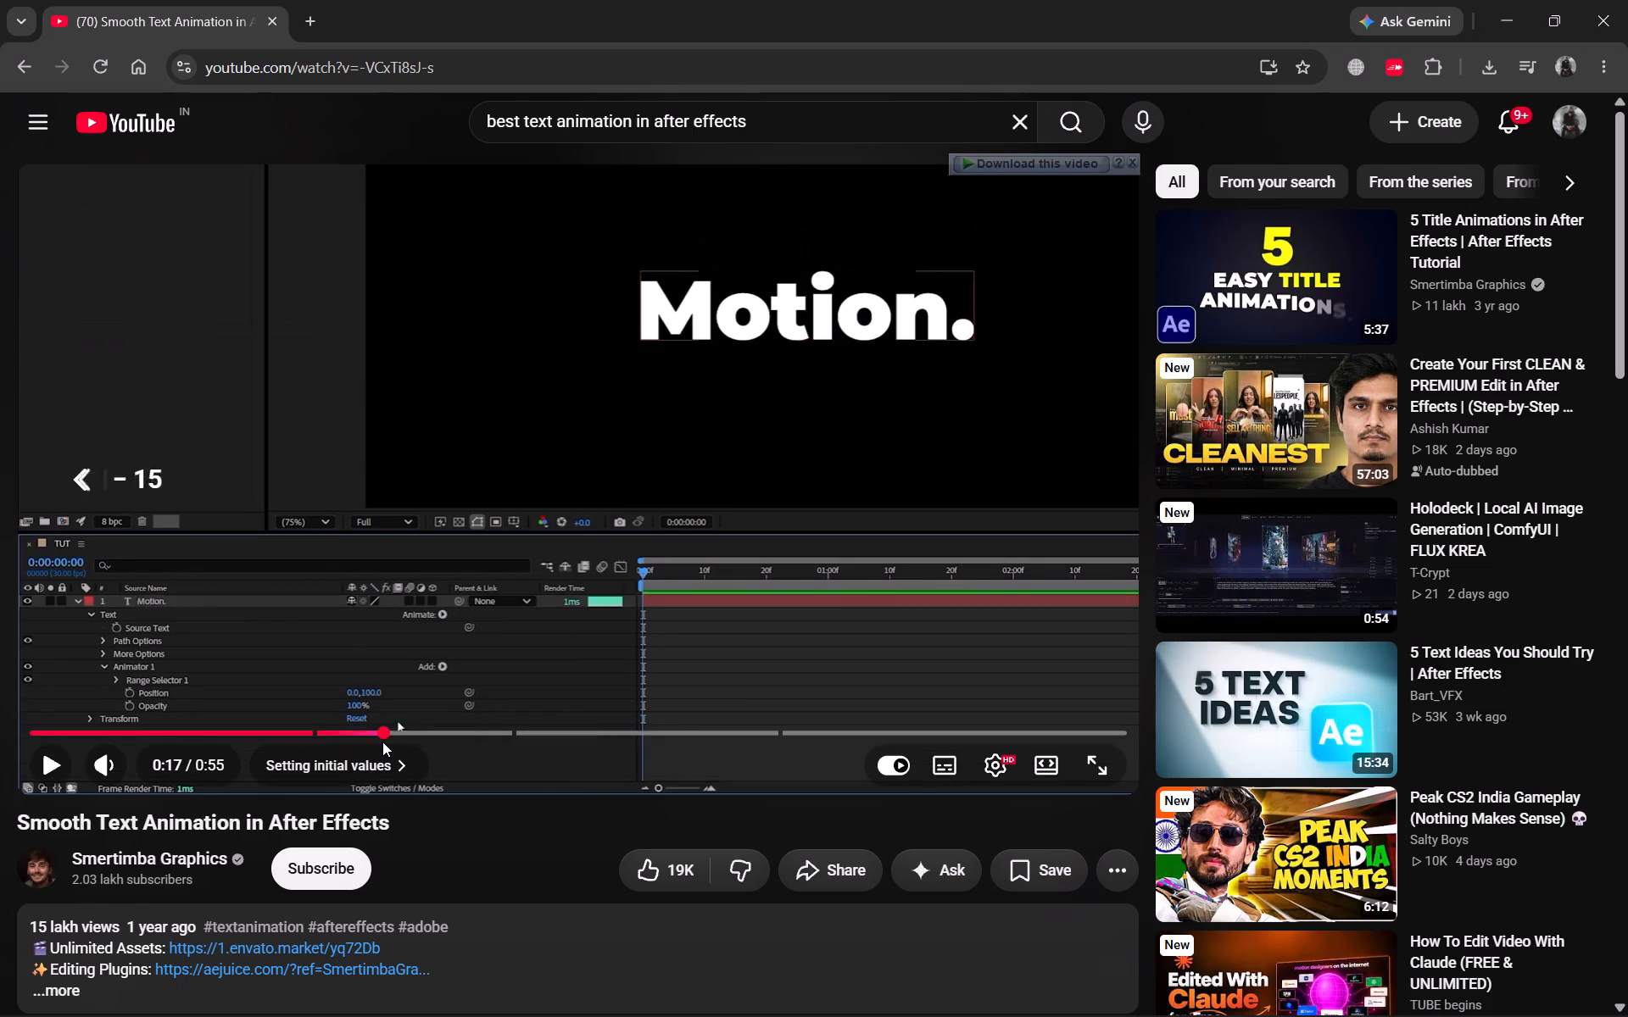
key("Left")
key("Left")
key("Right")
key("Left")
key("space")
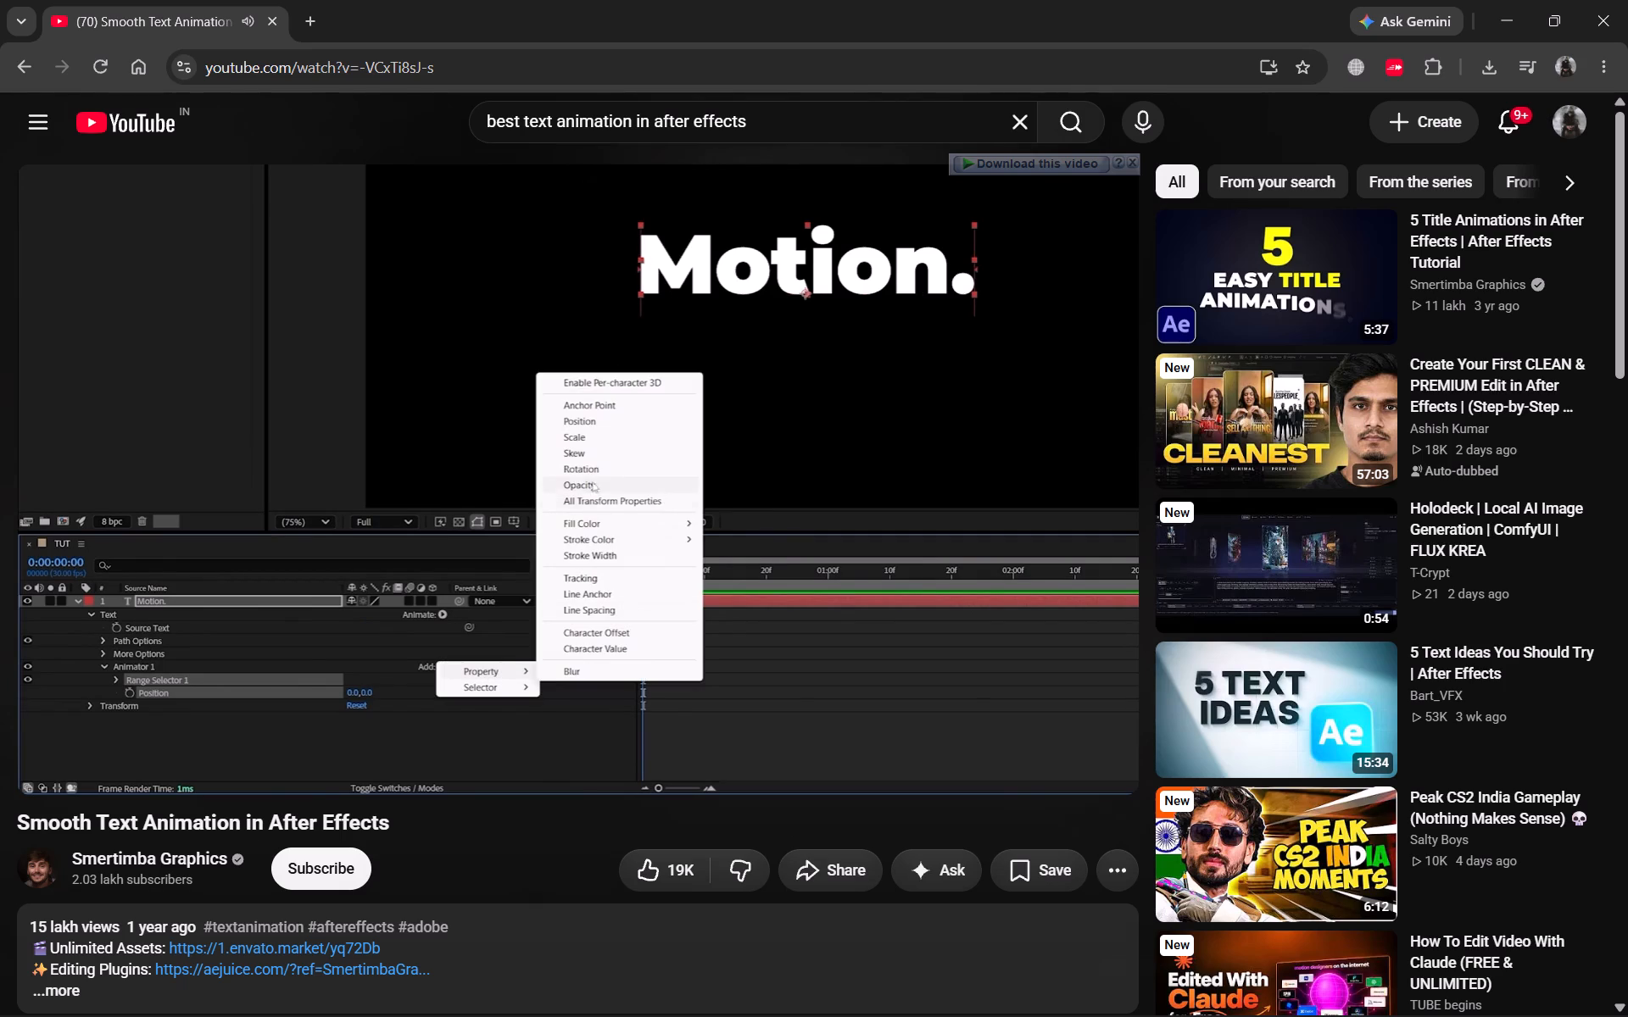
key("space")
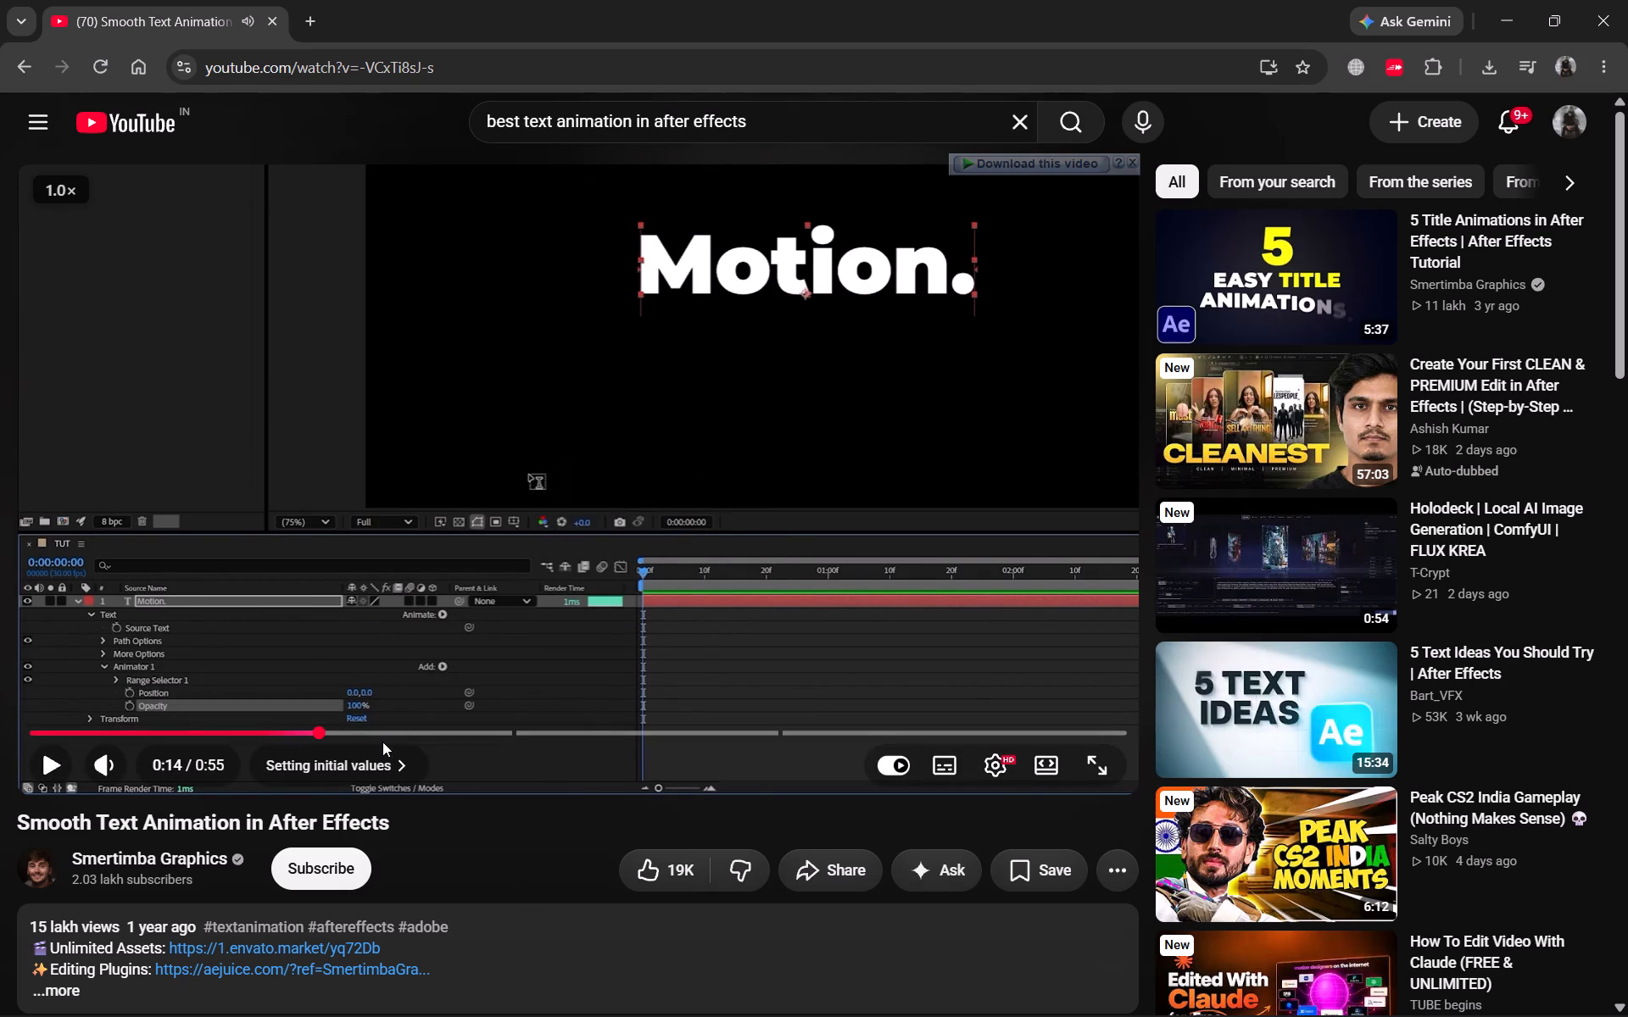
key("space")
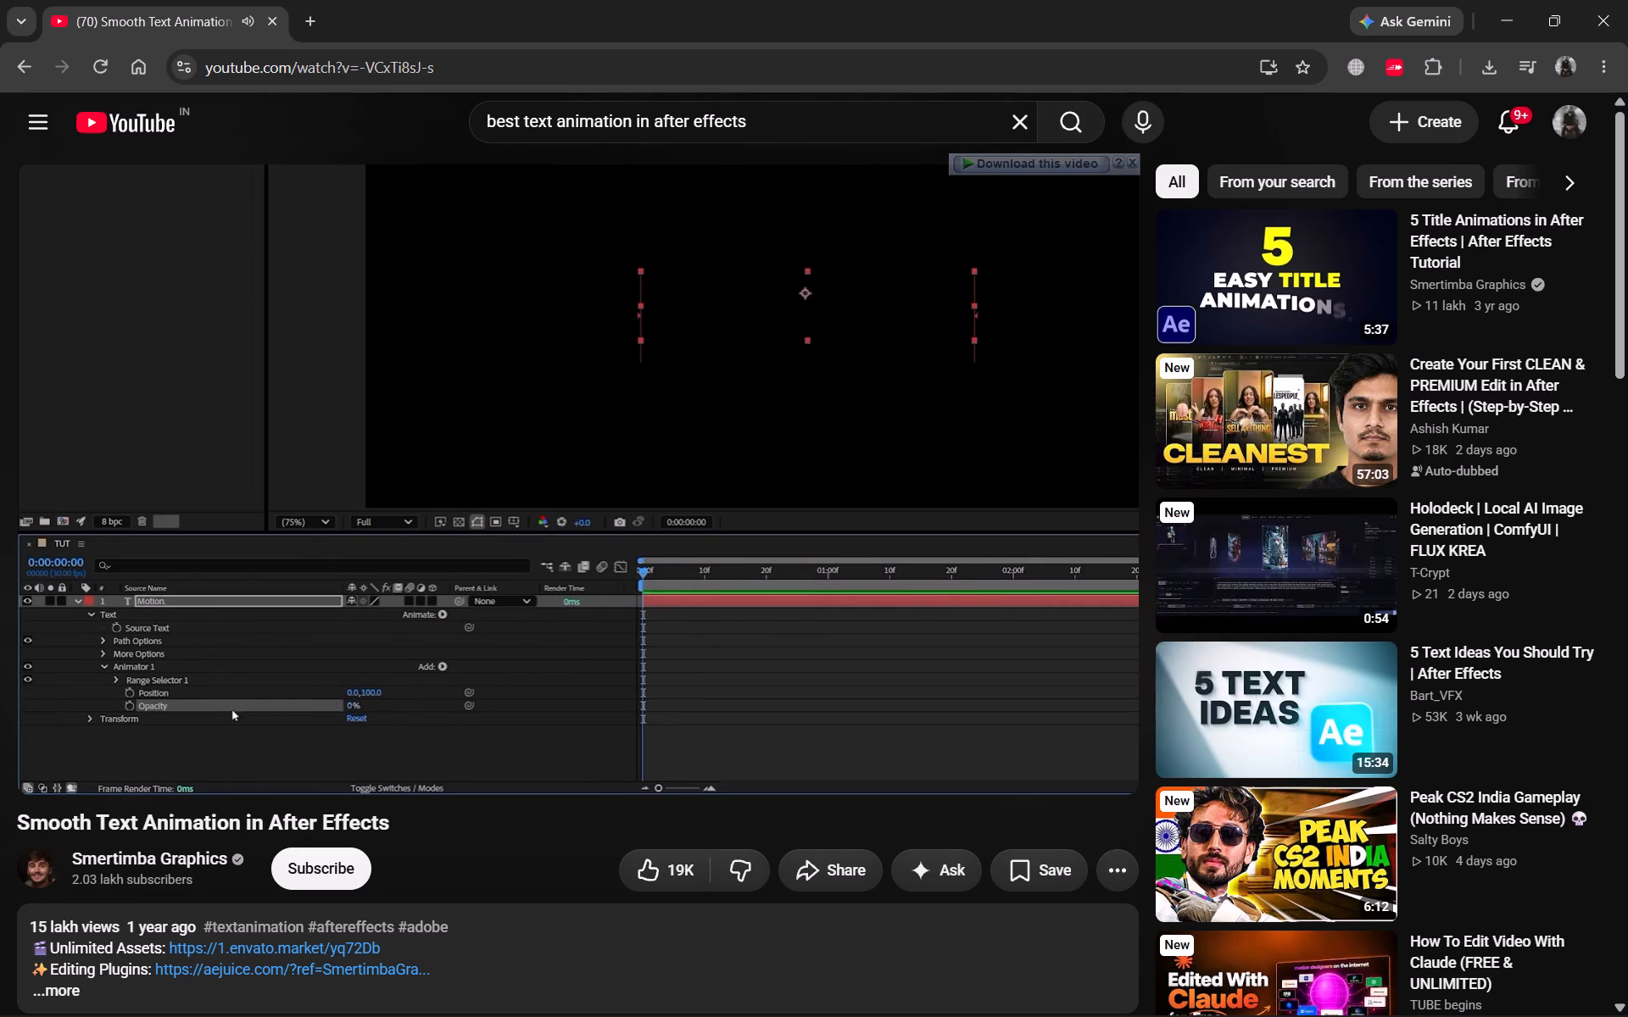
key("space")
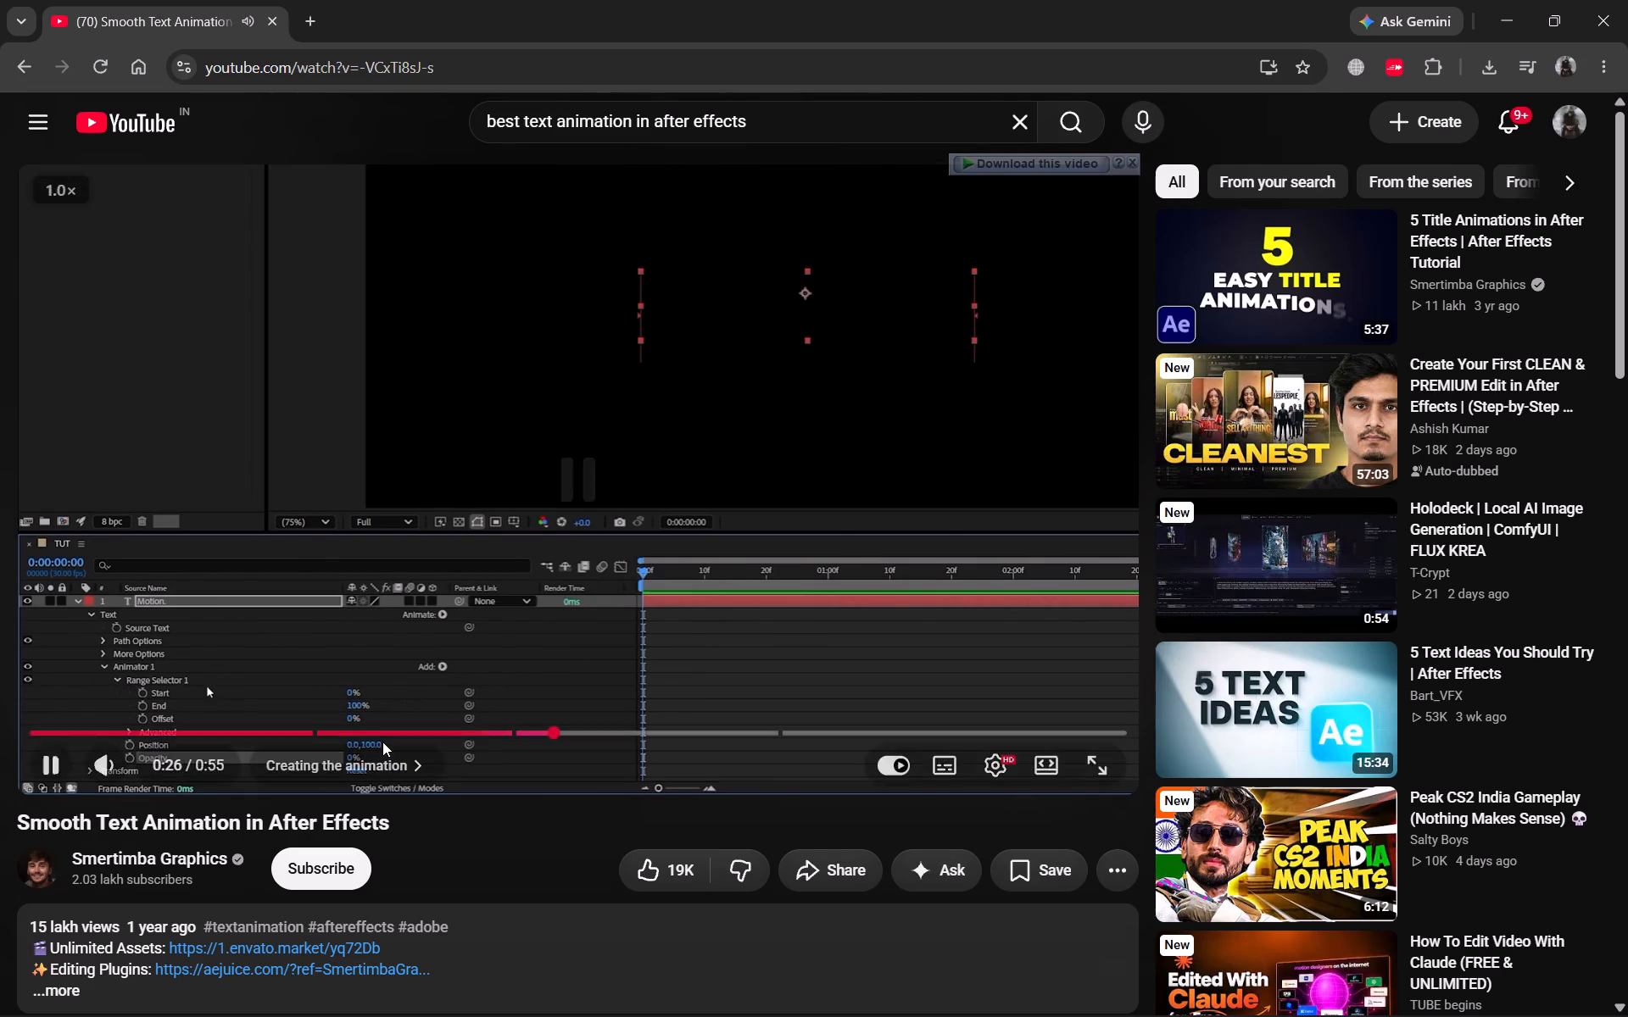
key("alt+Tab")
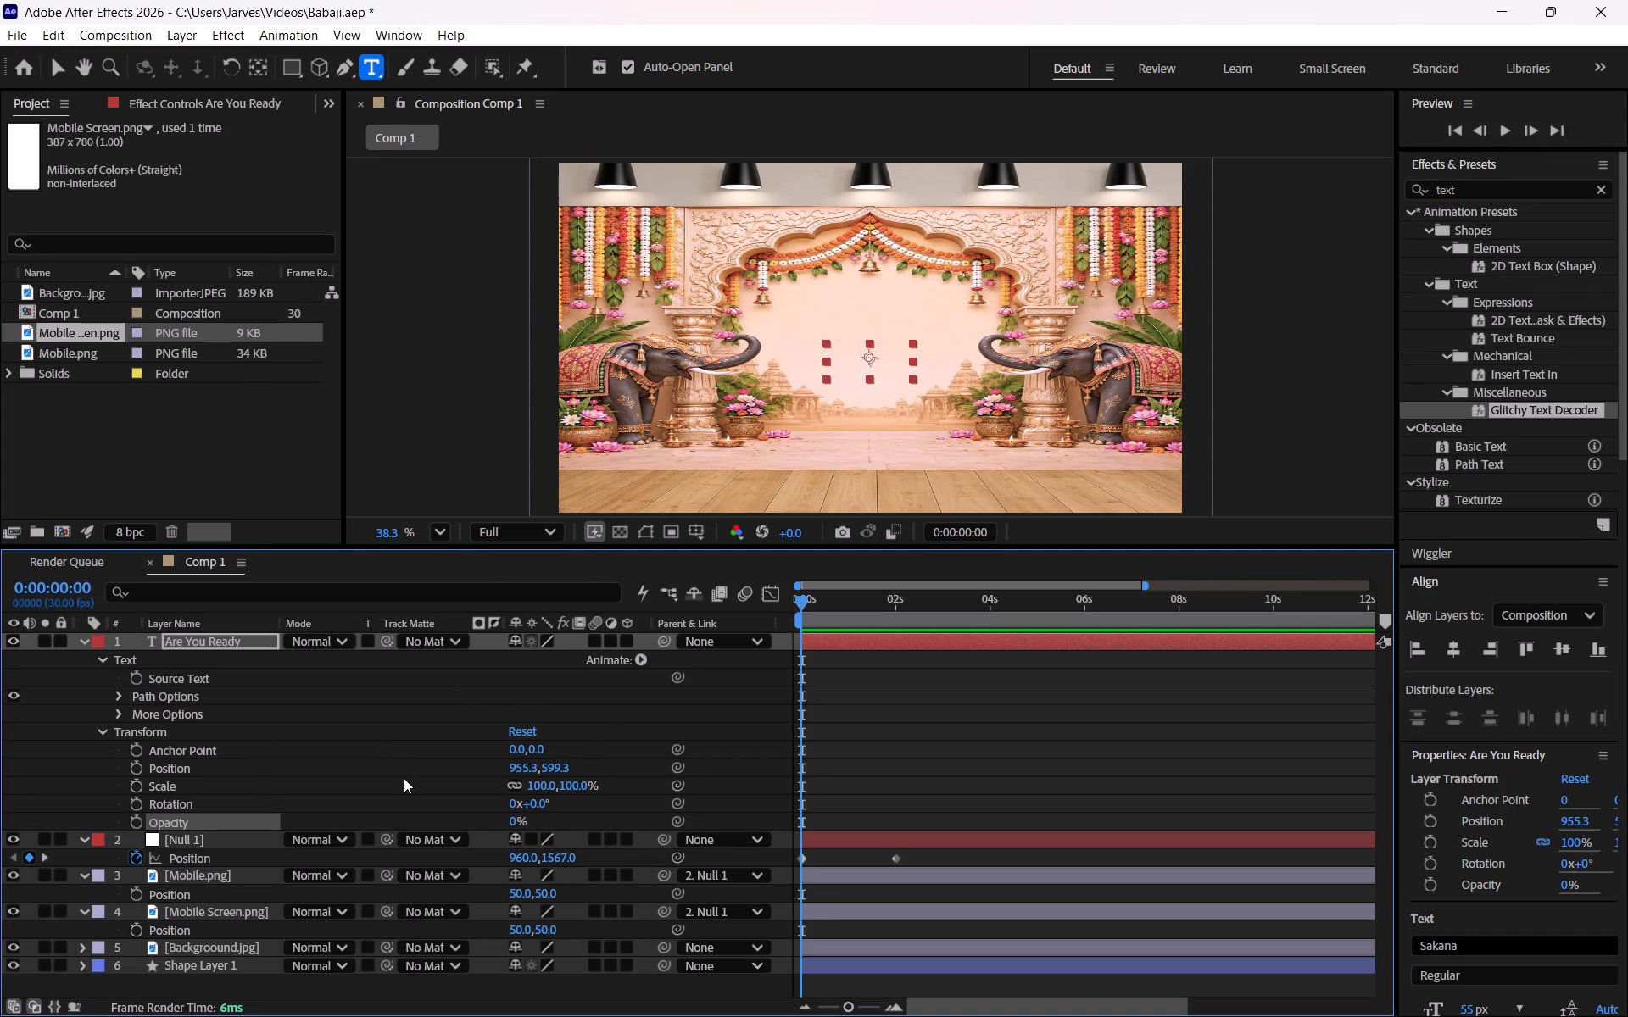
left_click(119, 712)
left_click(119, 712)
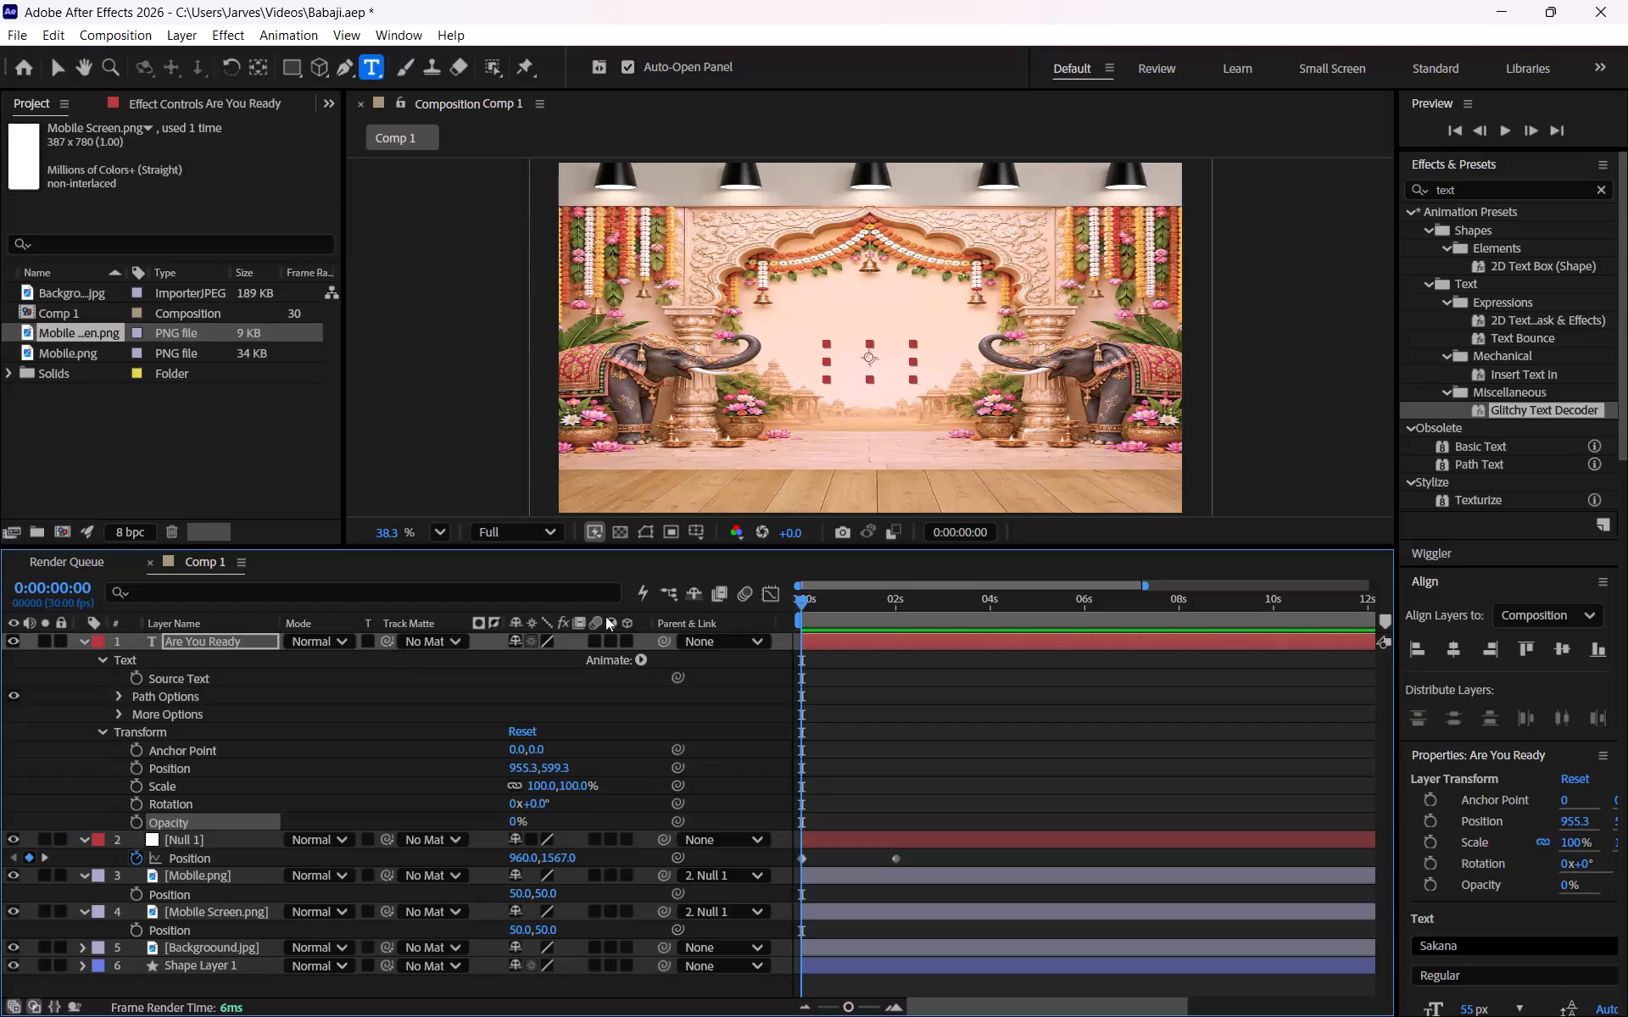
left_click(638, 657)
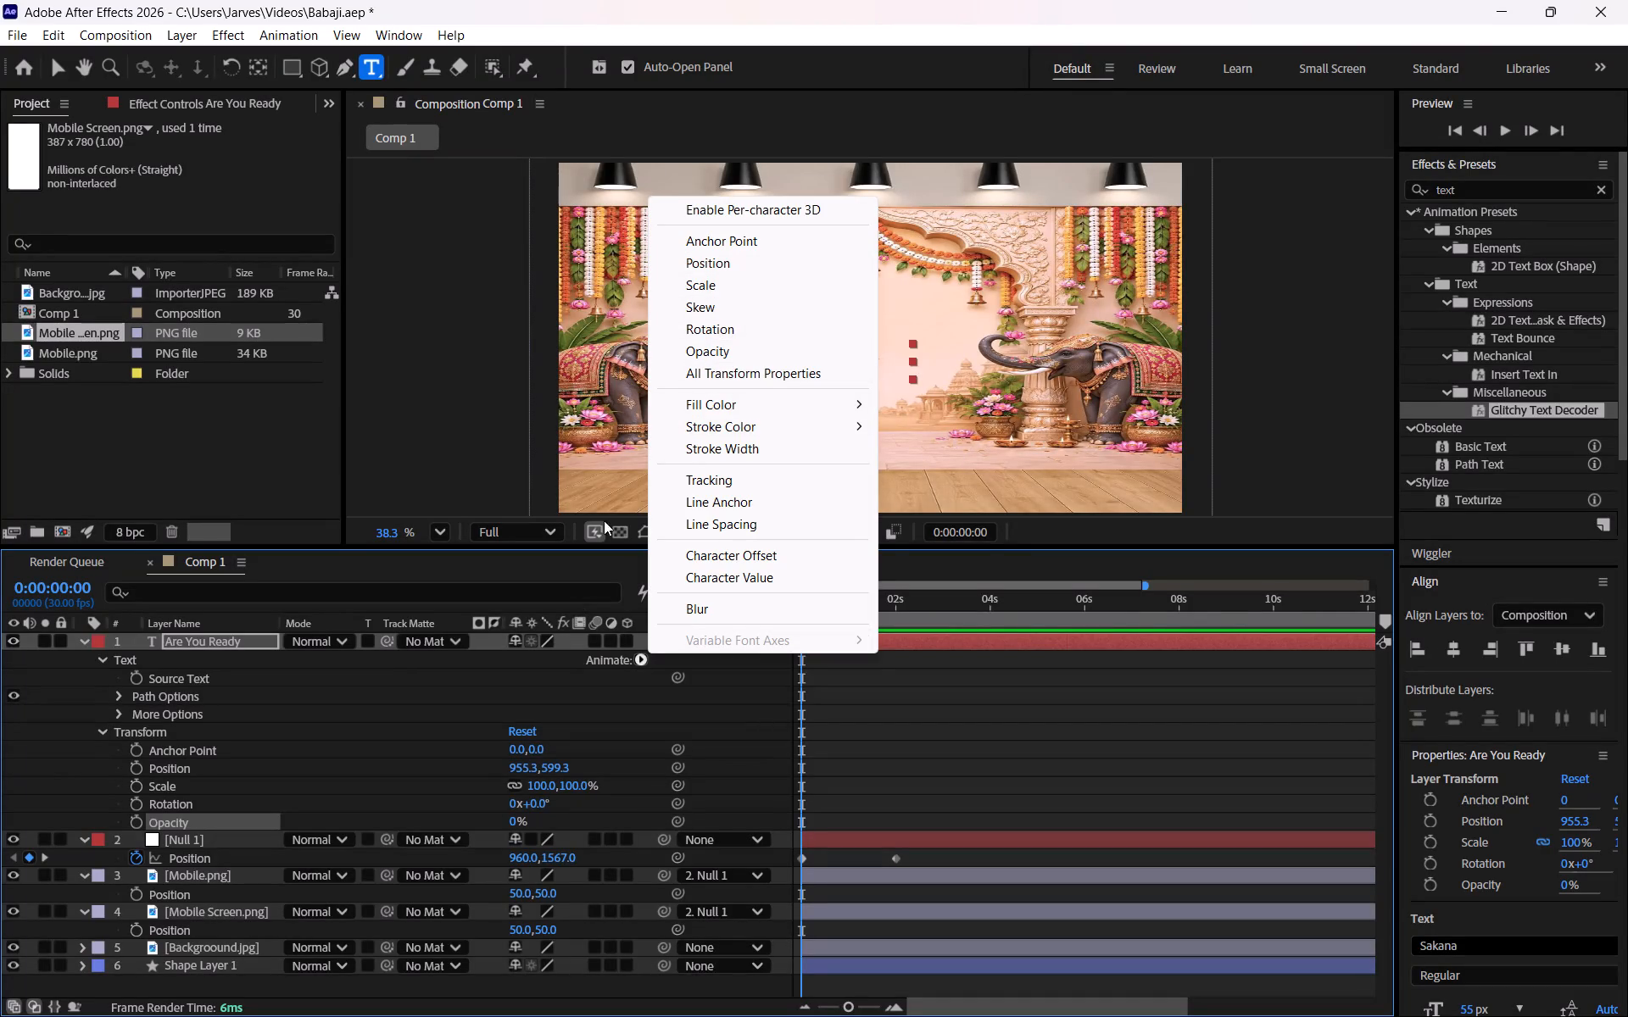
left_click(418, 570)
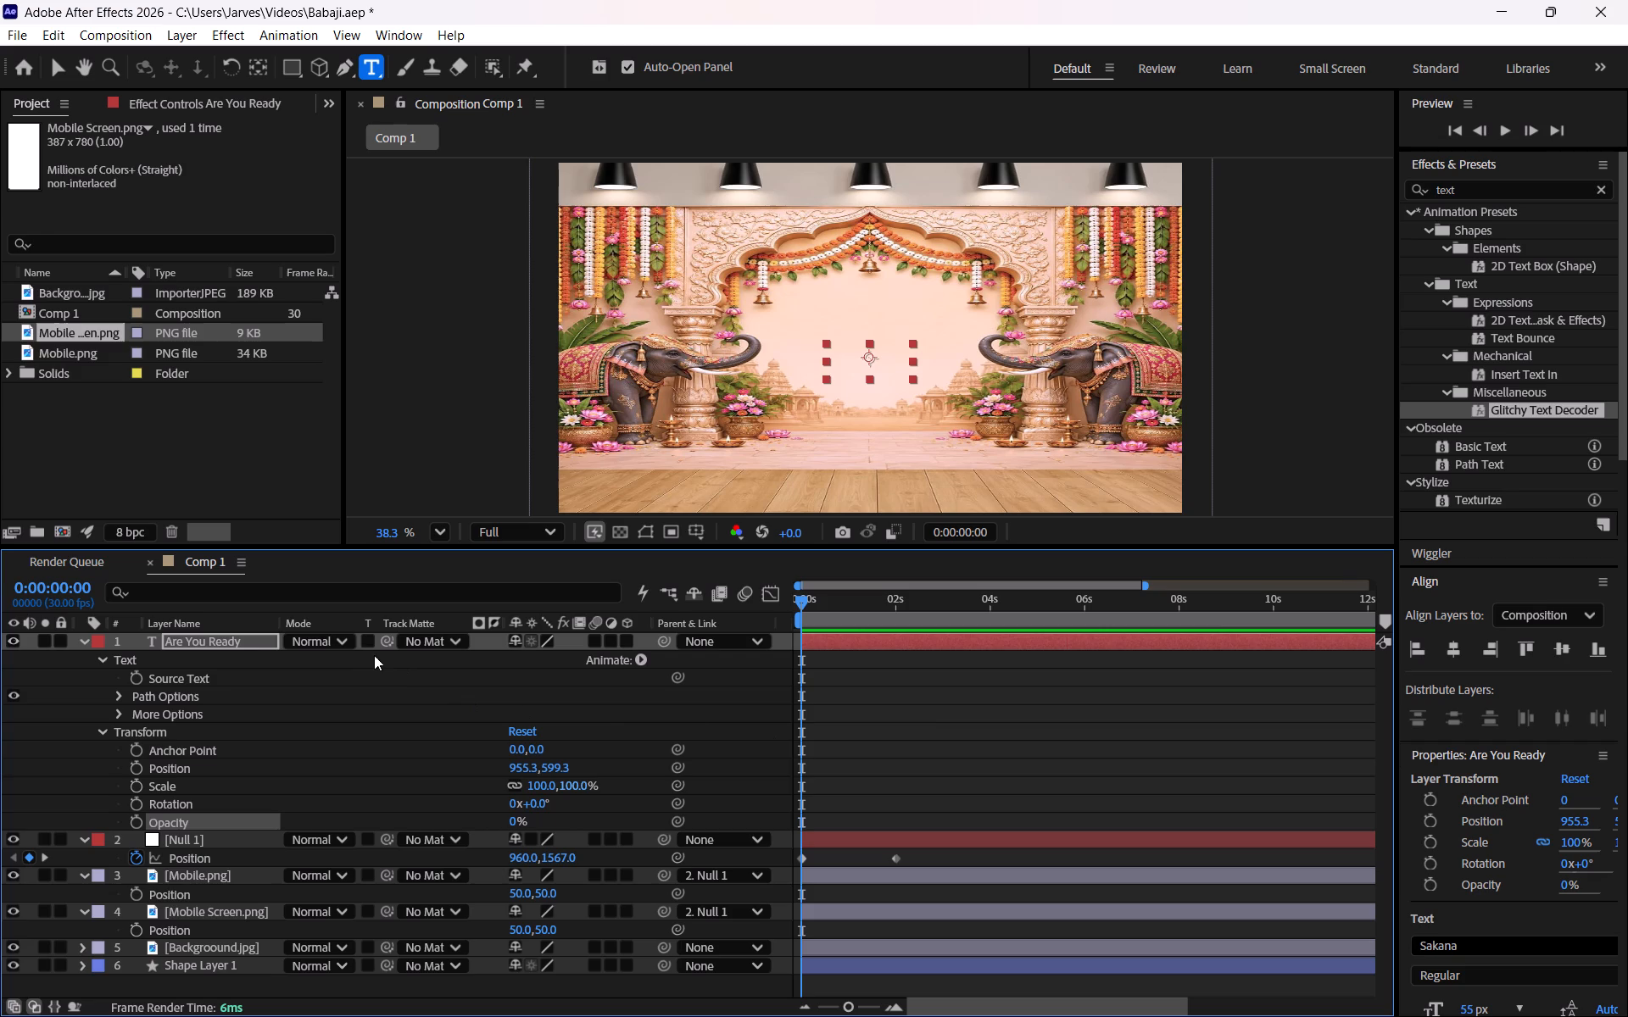
Delete the "Are You Ready" text layer from Comp 1.
left_click(243, 643)
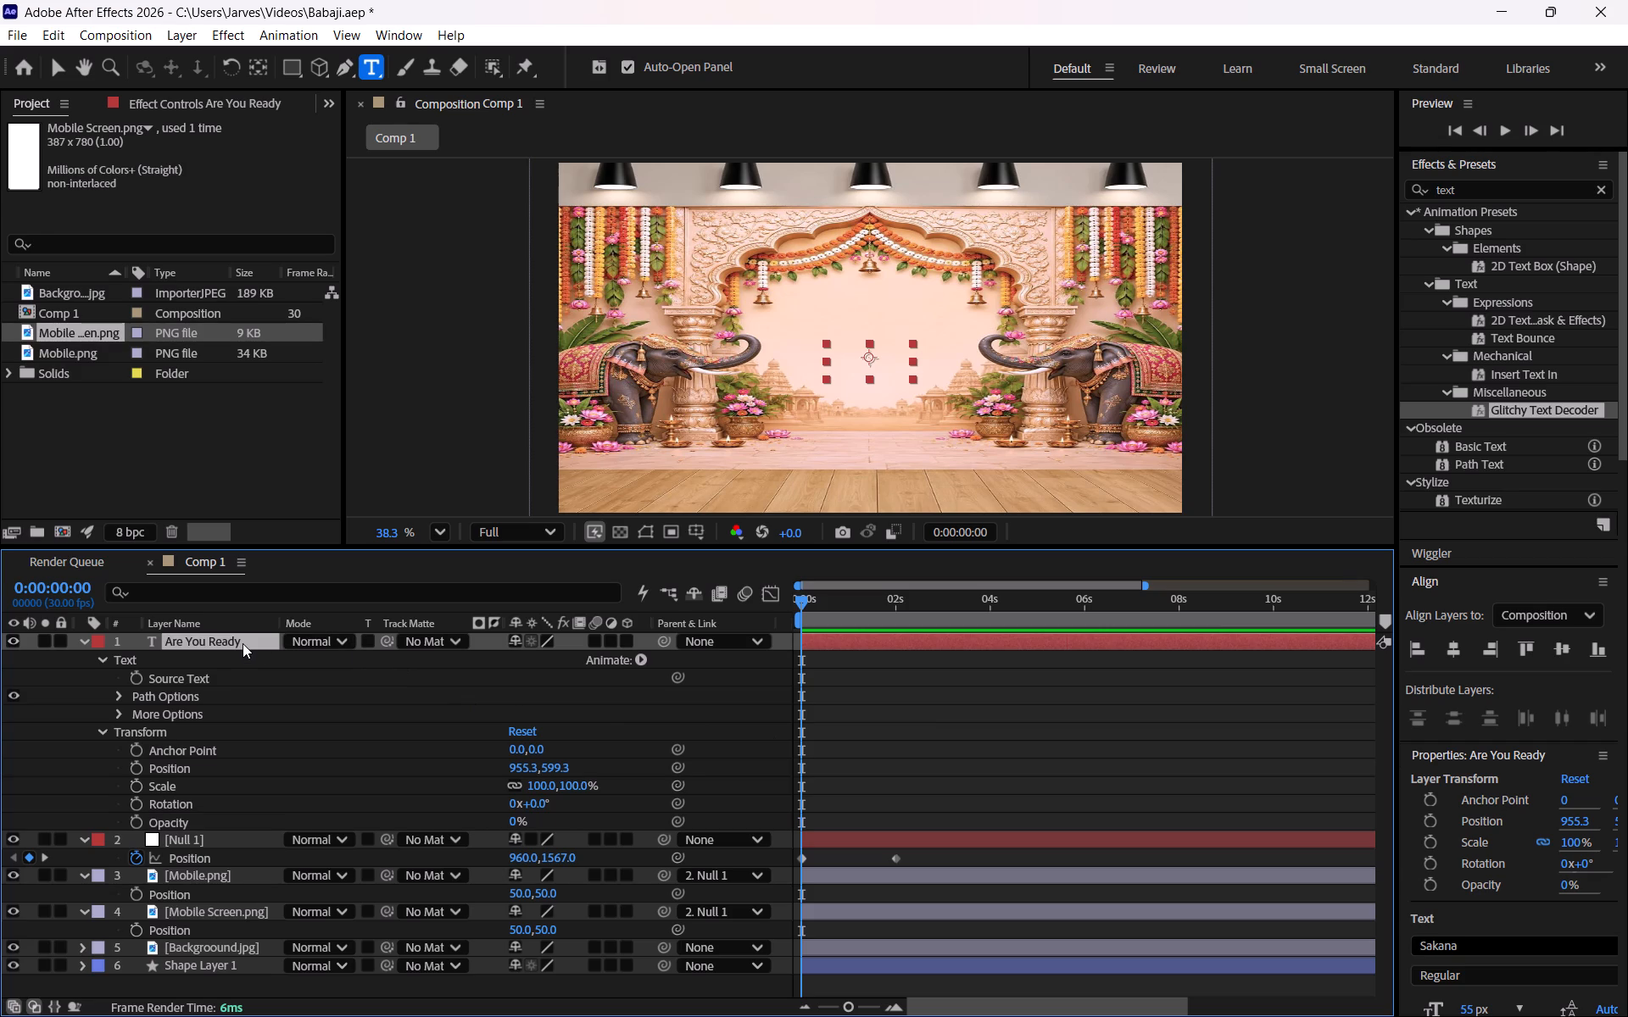
key("Delete")
Preview Comp 1 from 0:00:00:00 to check the phone's slide-up animation.
left_click(475, 1016)
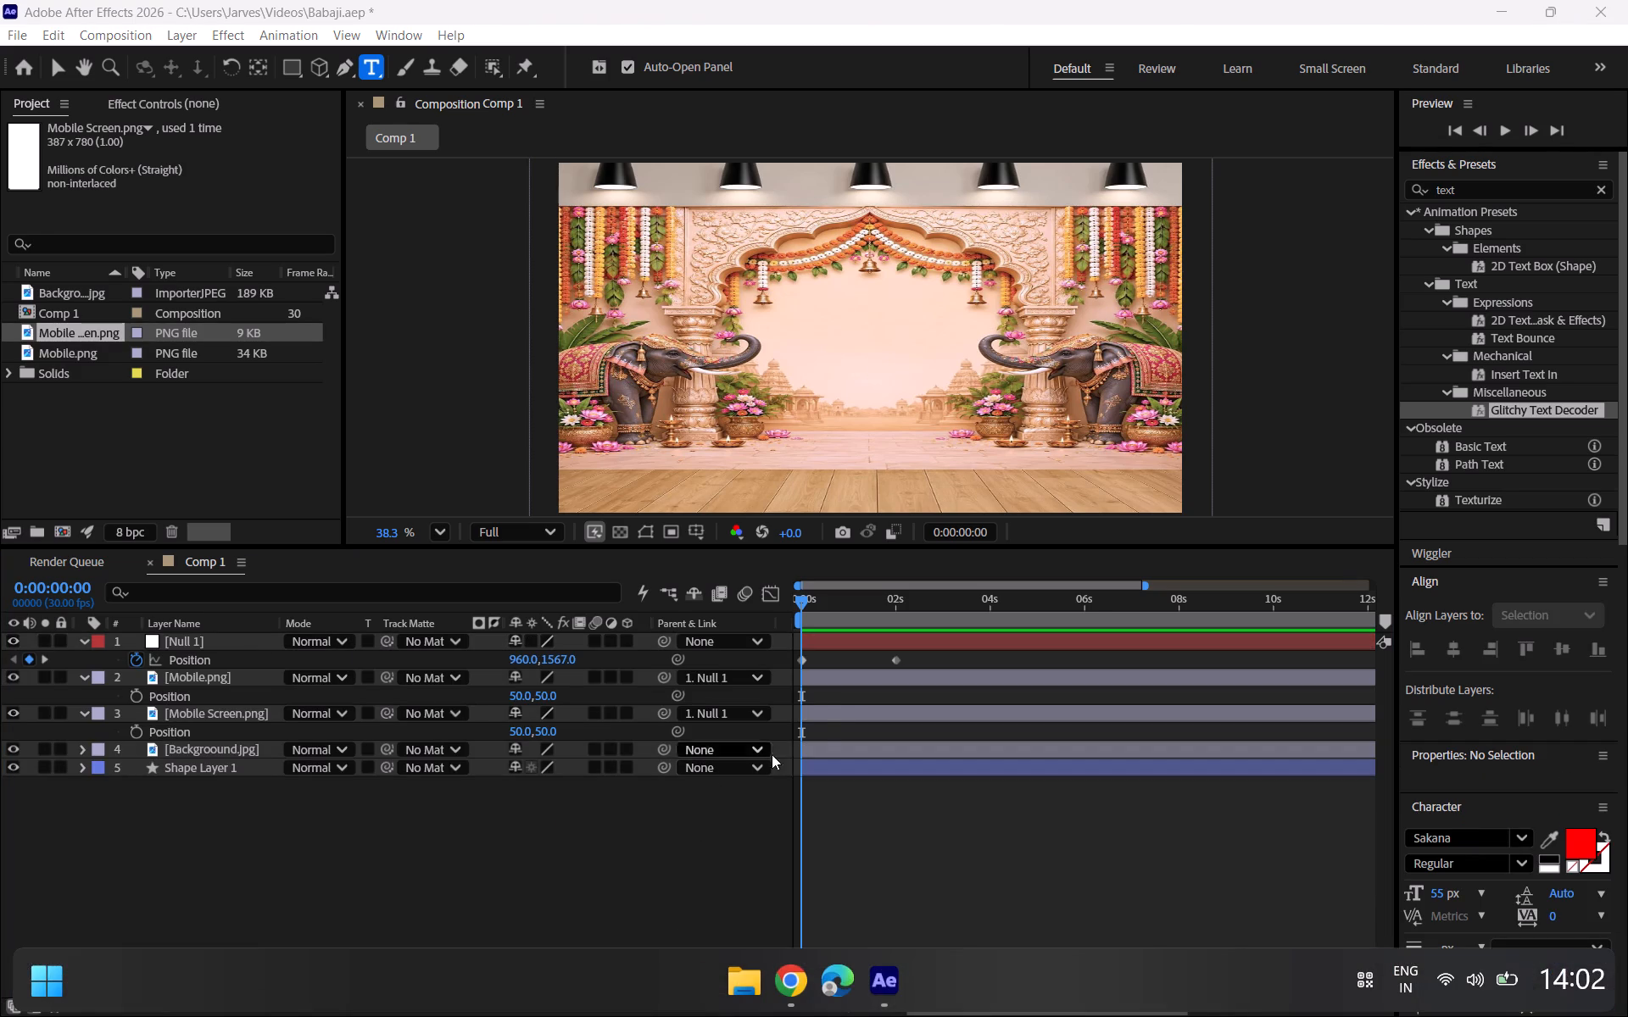
key("space")
left_click(905, 907)
key("space")
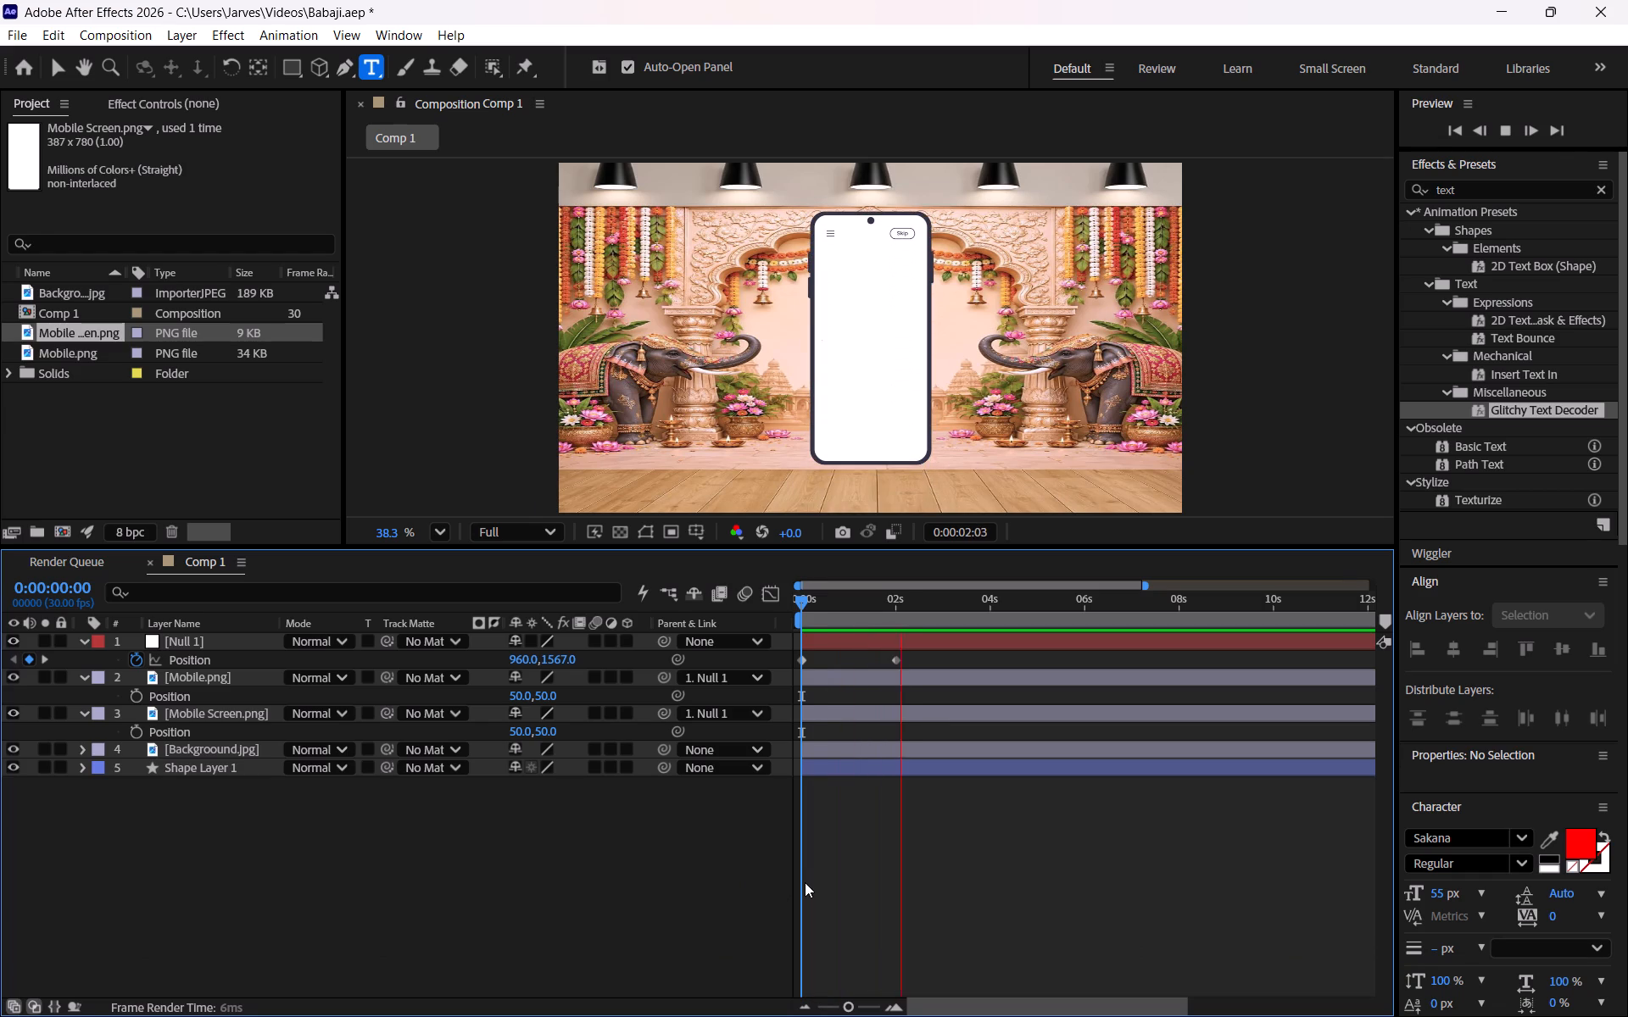
Add a text layer at 0:00:02:00 in Comp 1 reading "Are You" on one line and "Ready" below it.
key("space")
left_click_drag(906, 602, 904, 602)
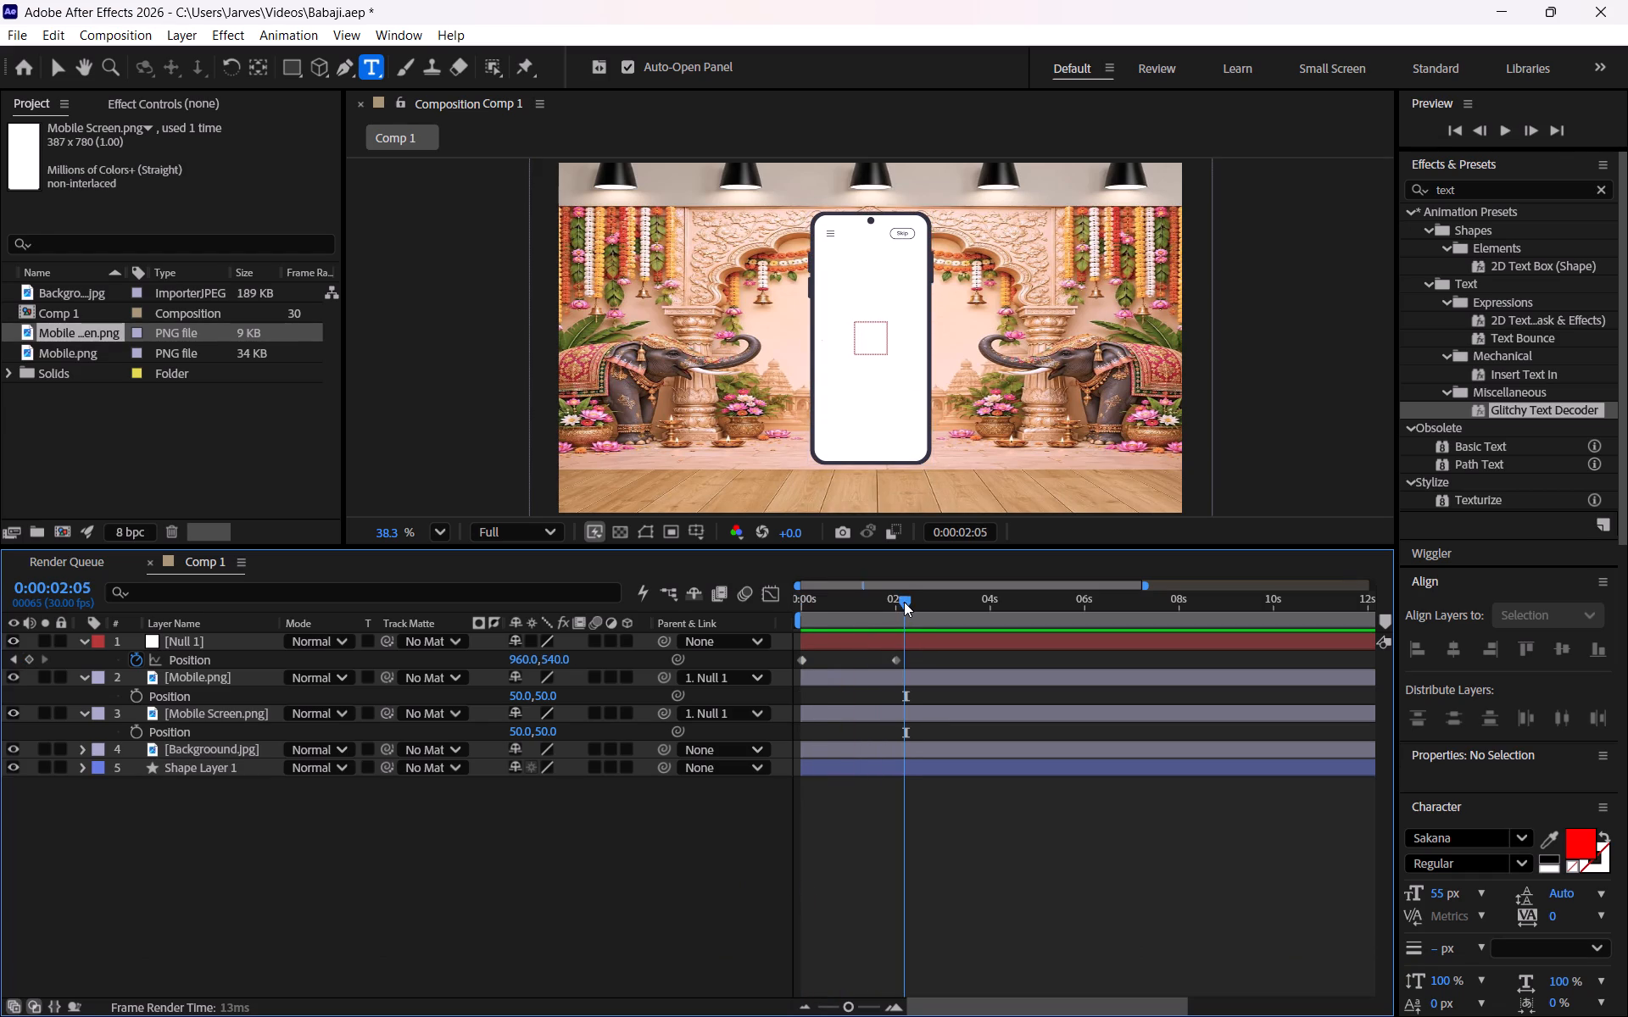
left_click_drag(904, 602, 898, 599)
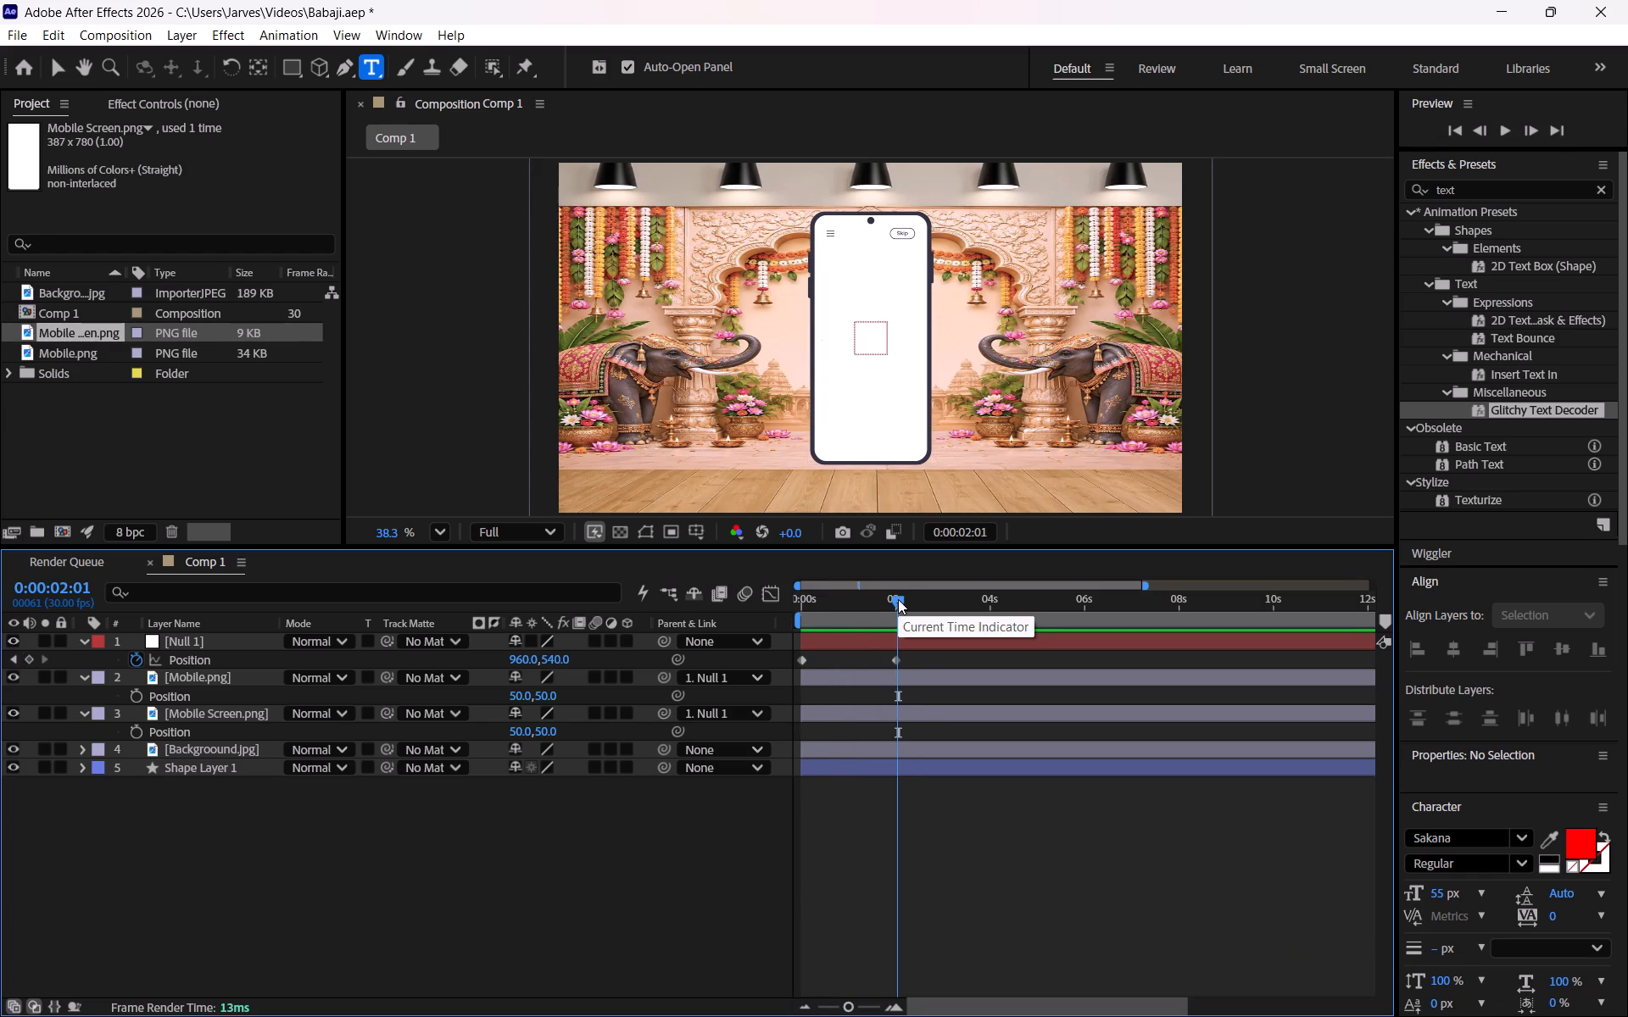
left_click(898, 599)
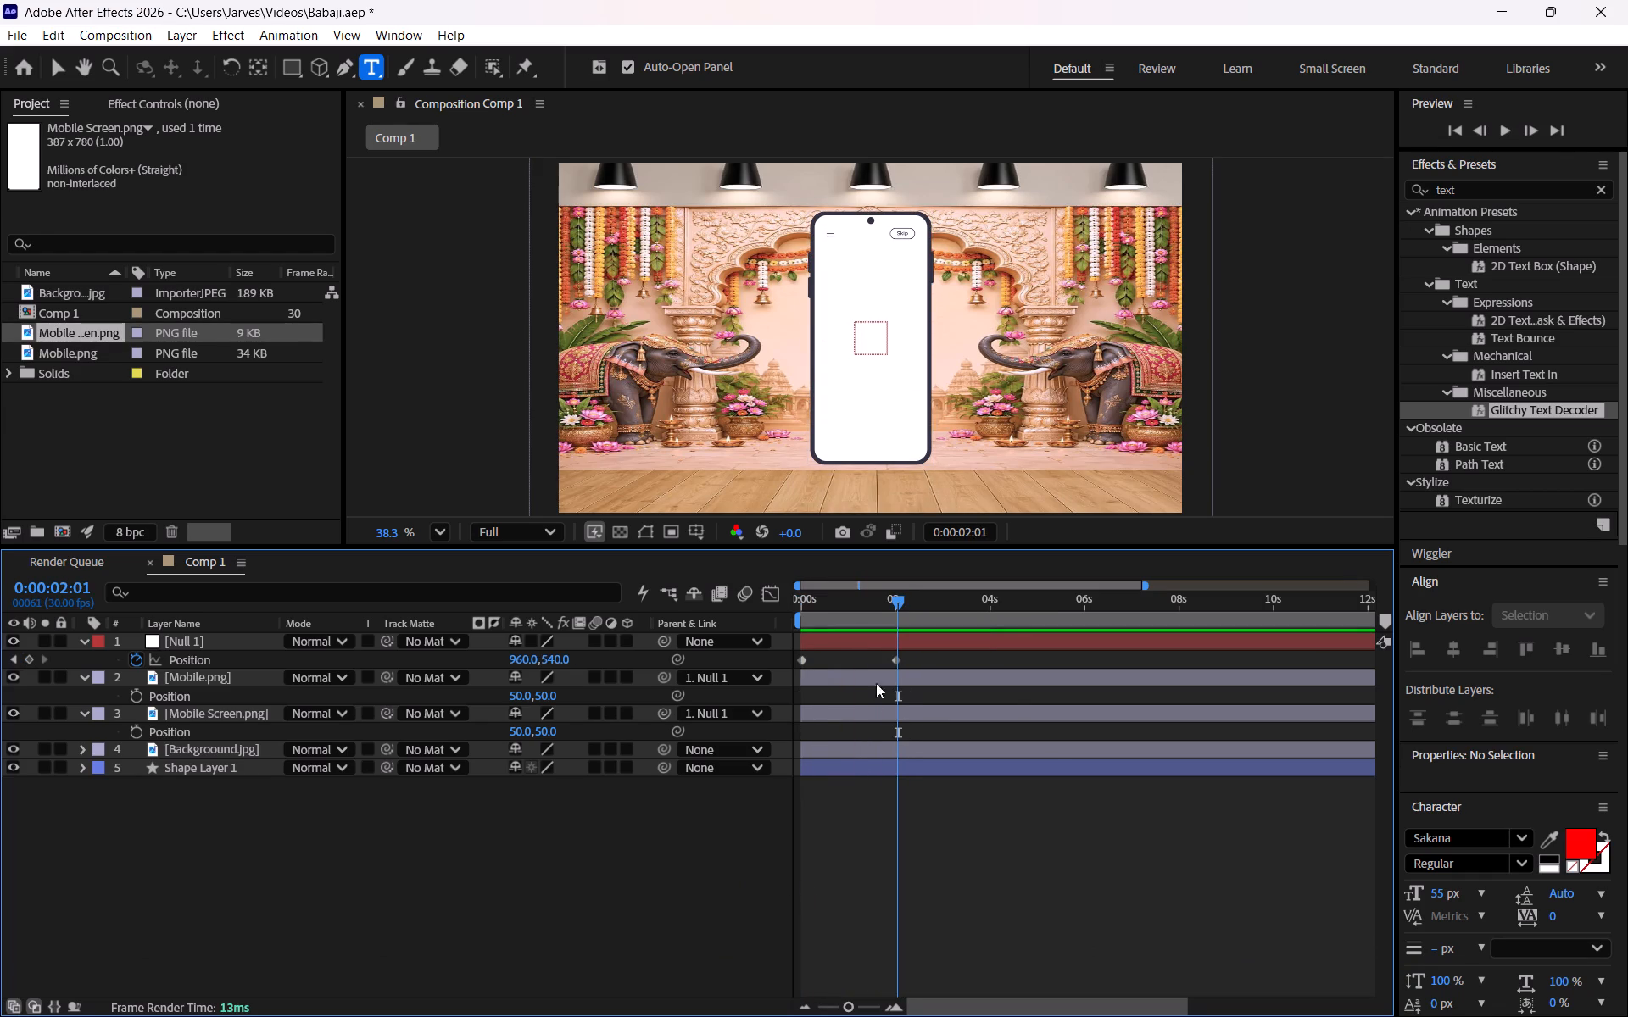
left_click(859, 1008)
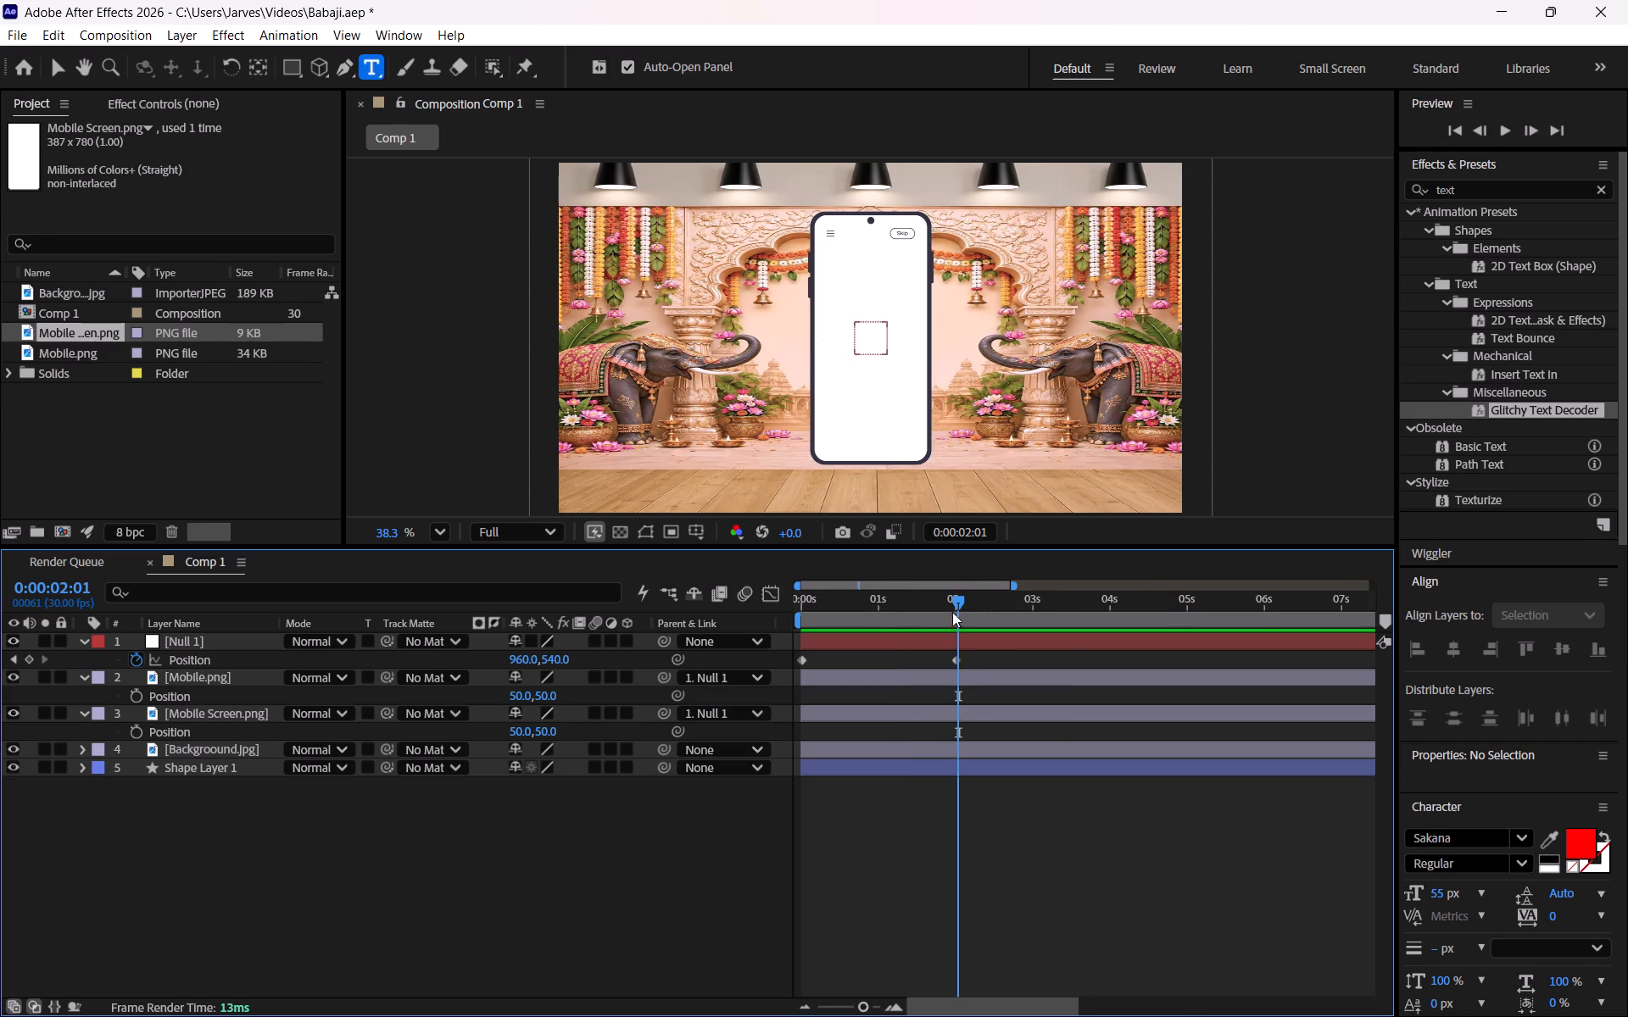
left_click(958, 598)
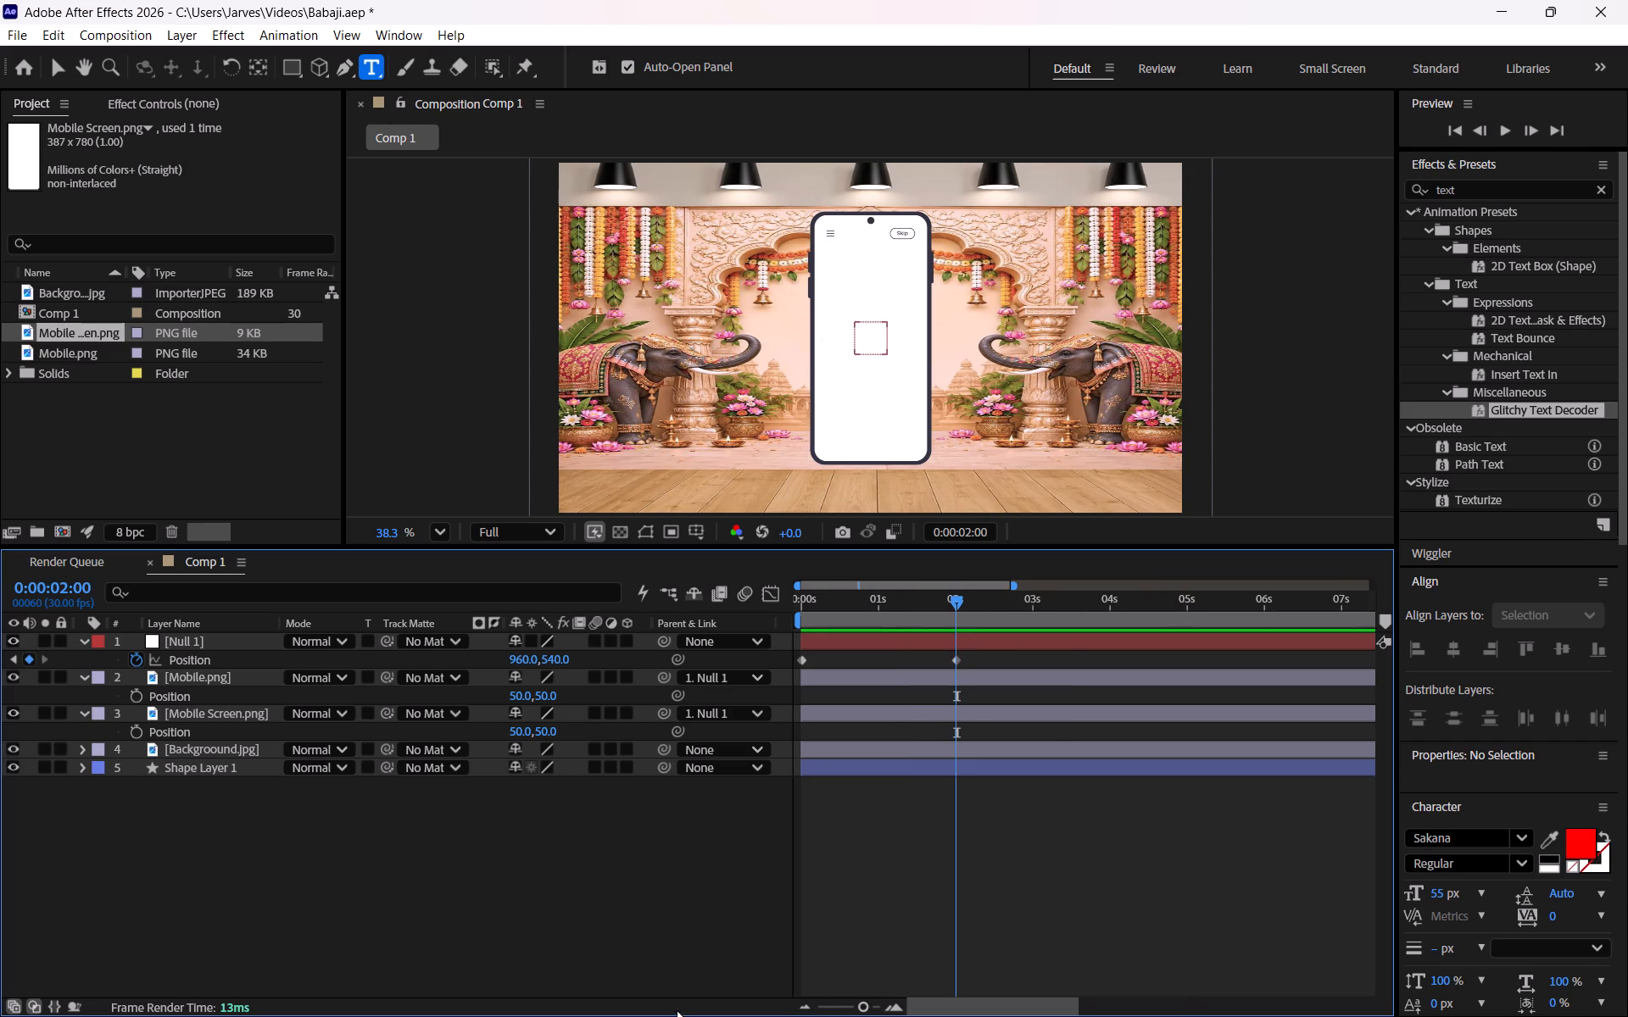
left_click(670, 929)
right_click(650, 896)
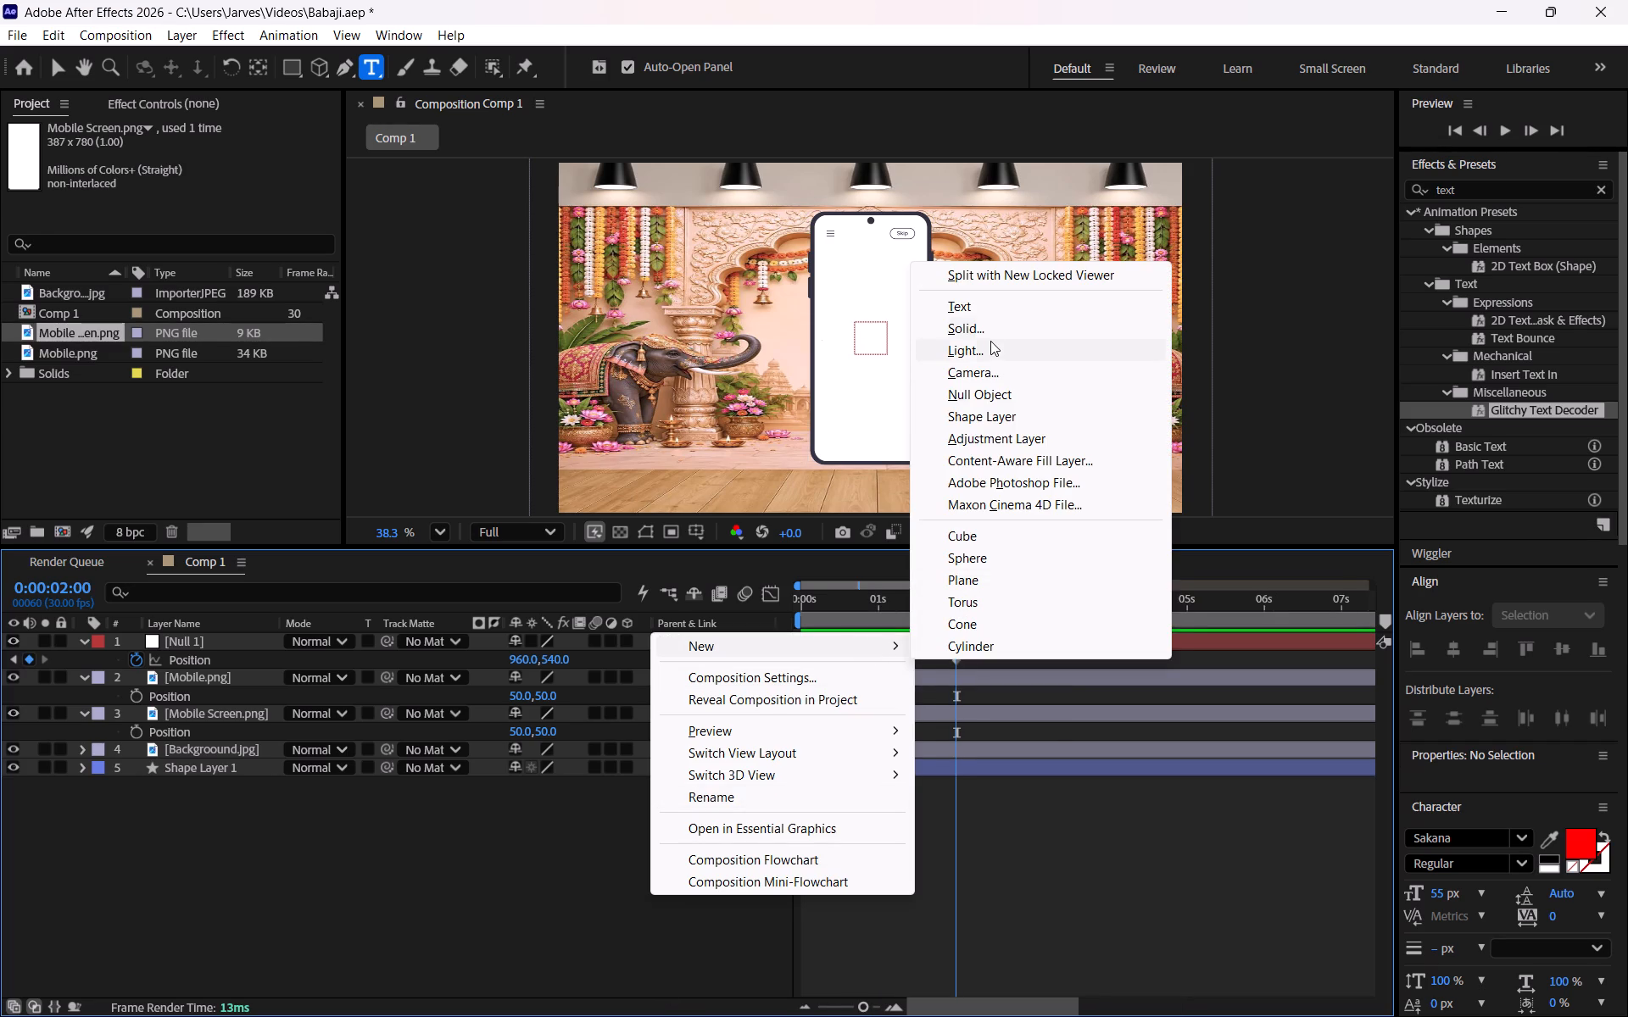
left_click(985, 314)
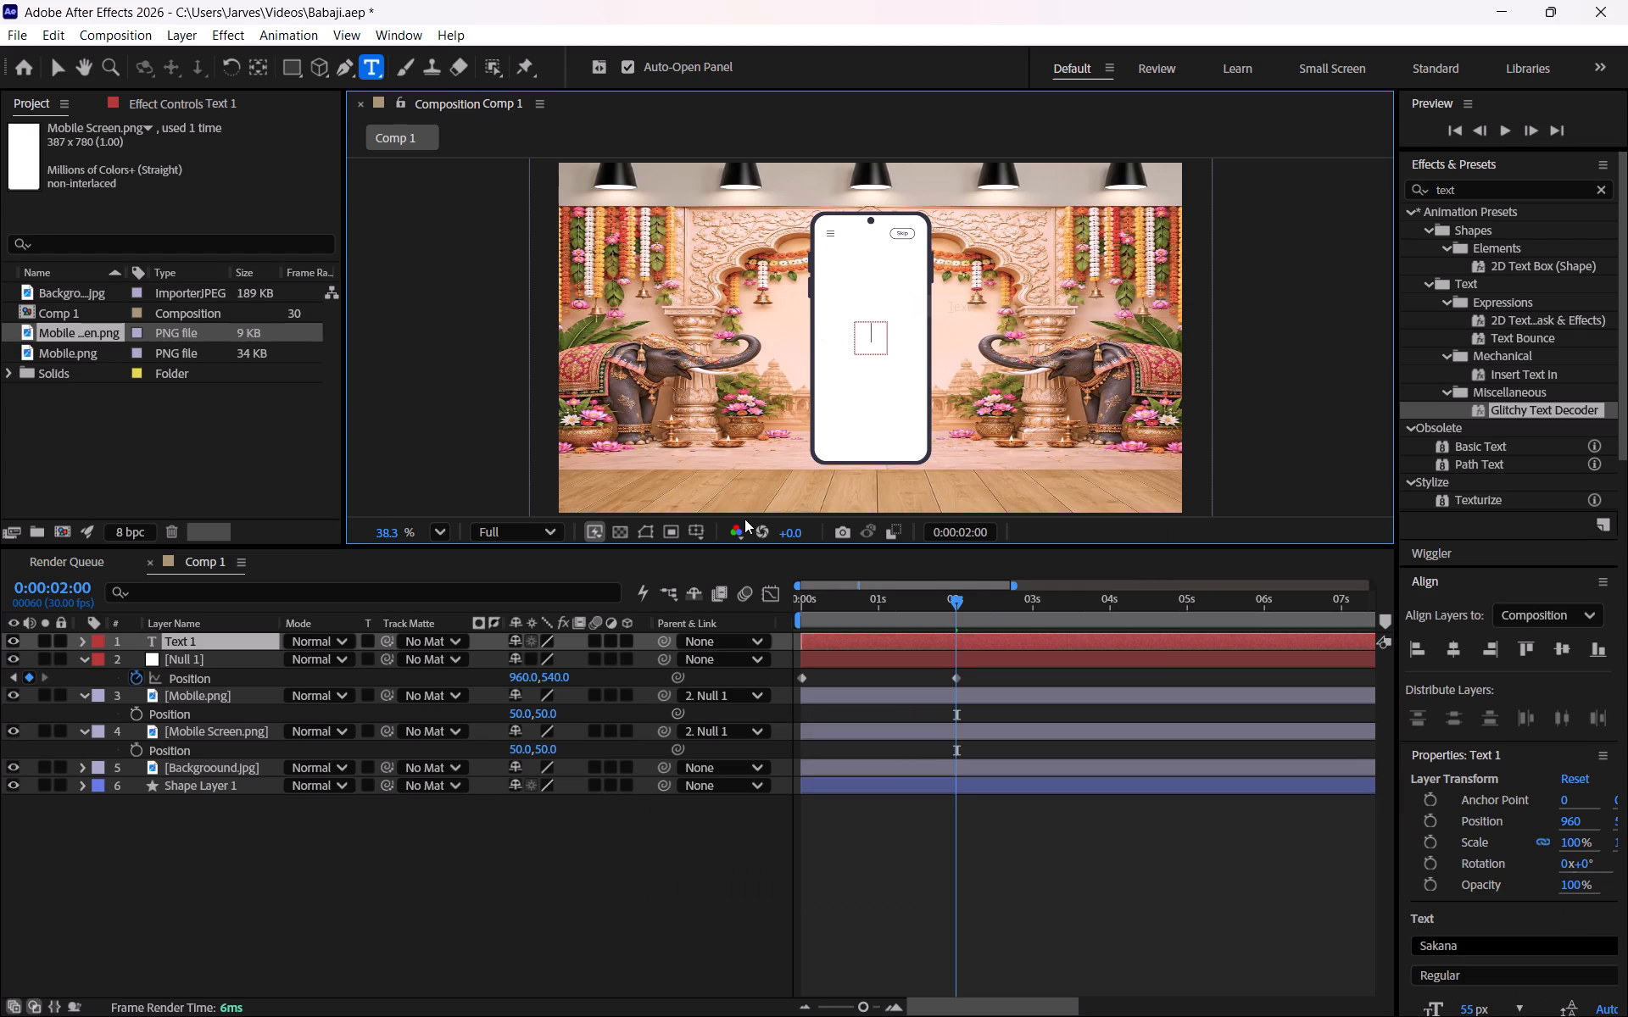
type("Are")
key("space")
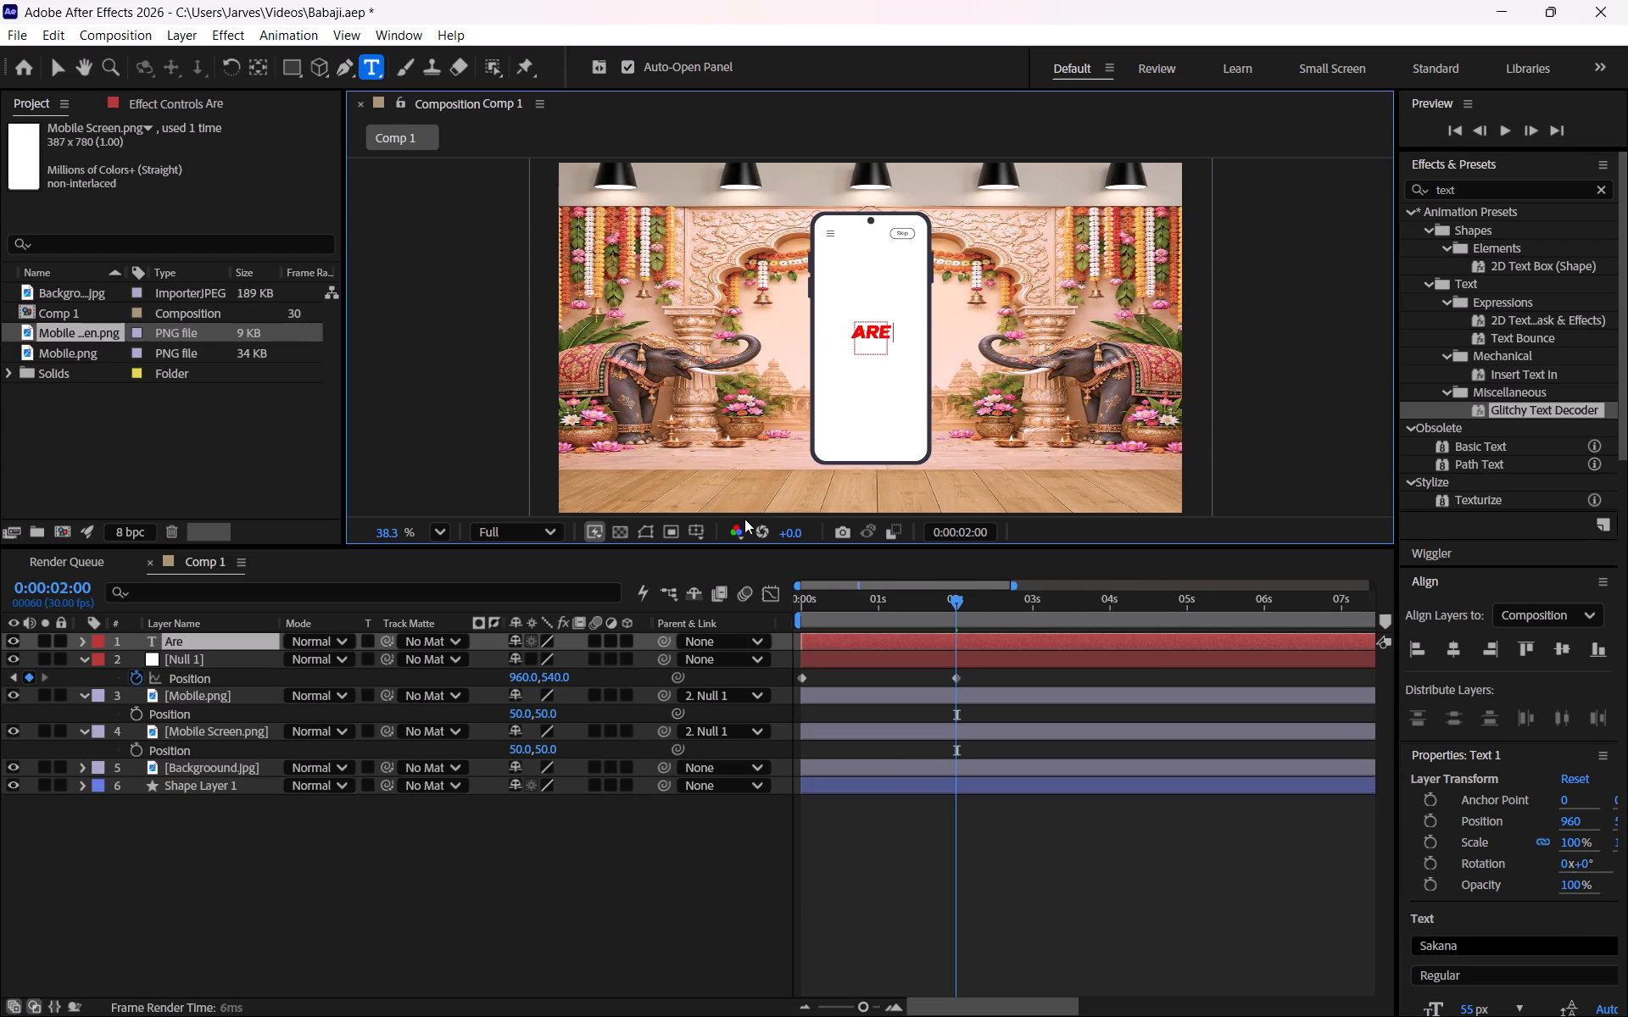
type("You")
key("shift+Return")
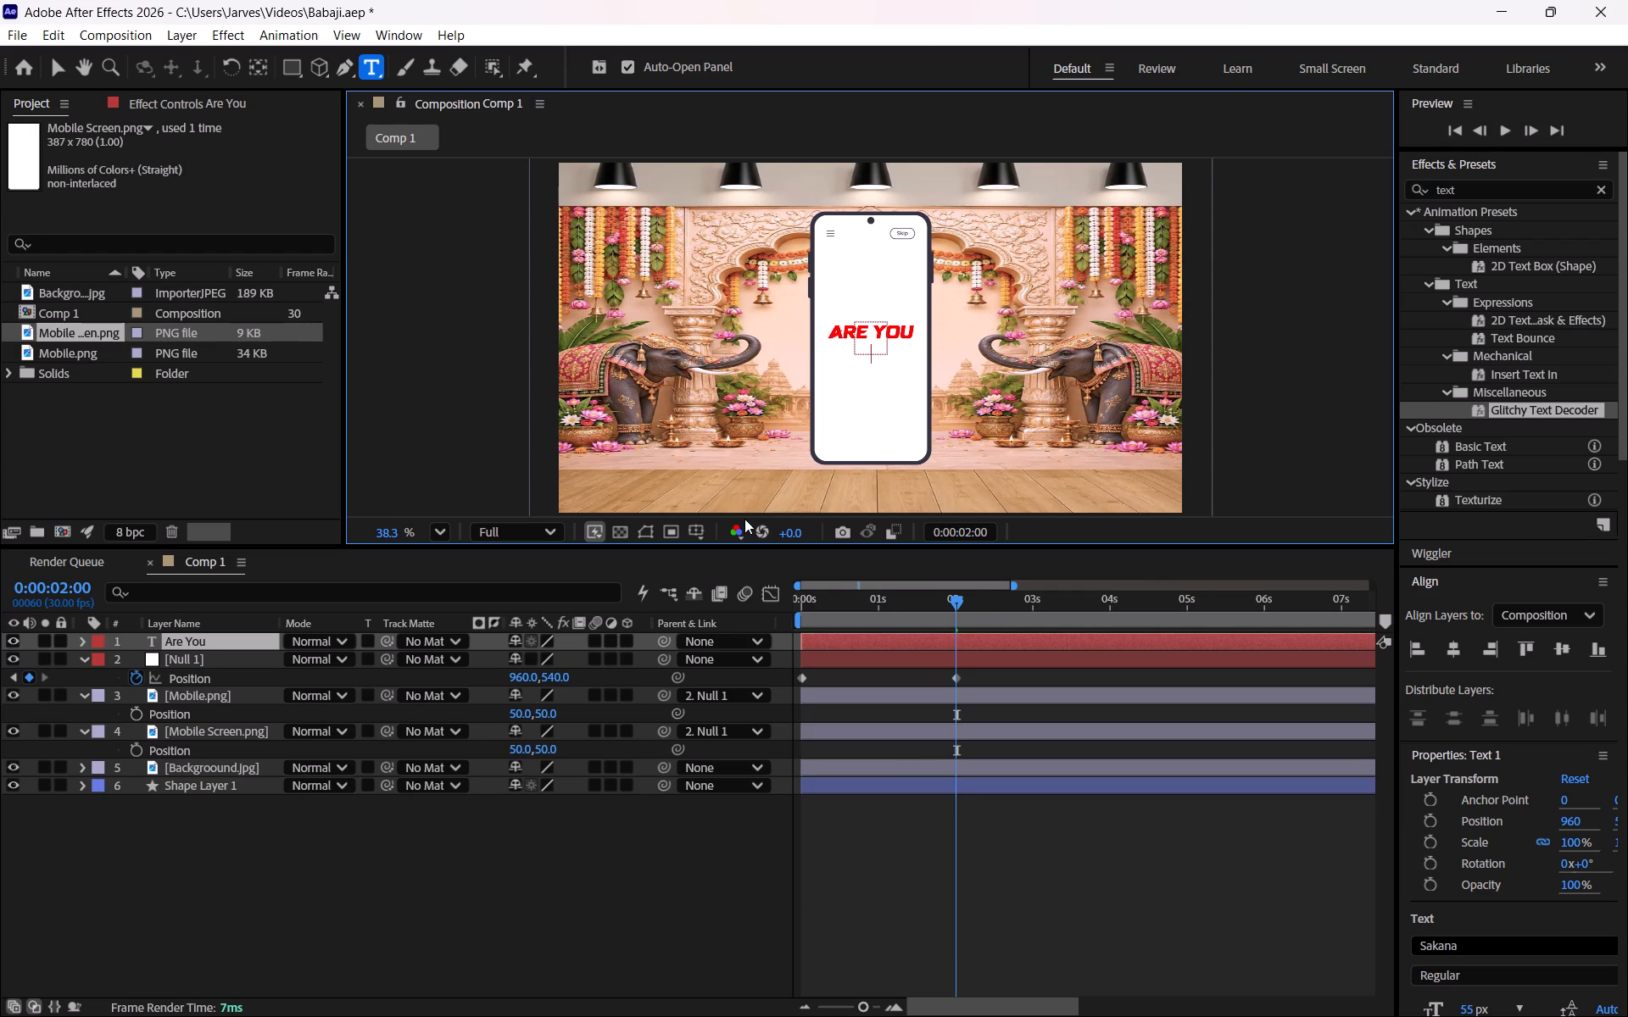
type("Ready")
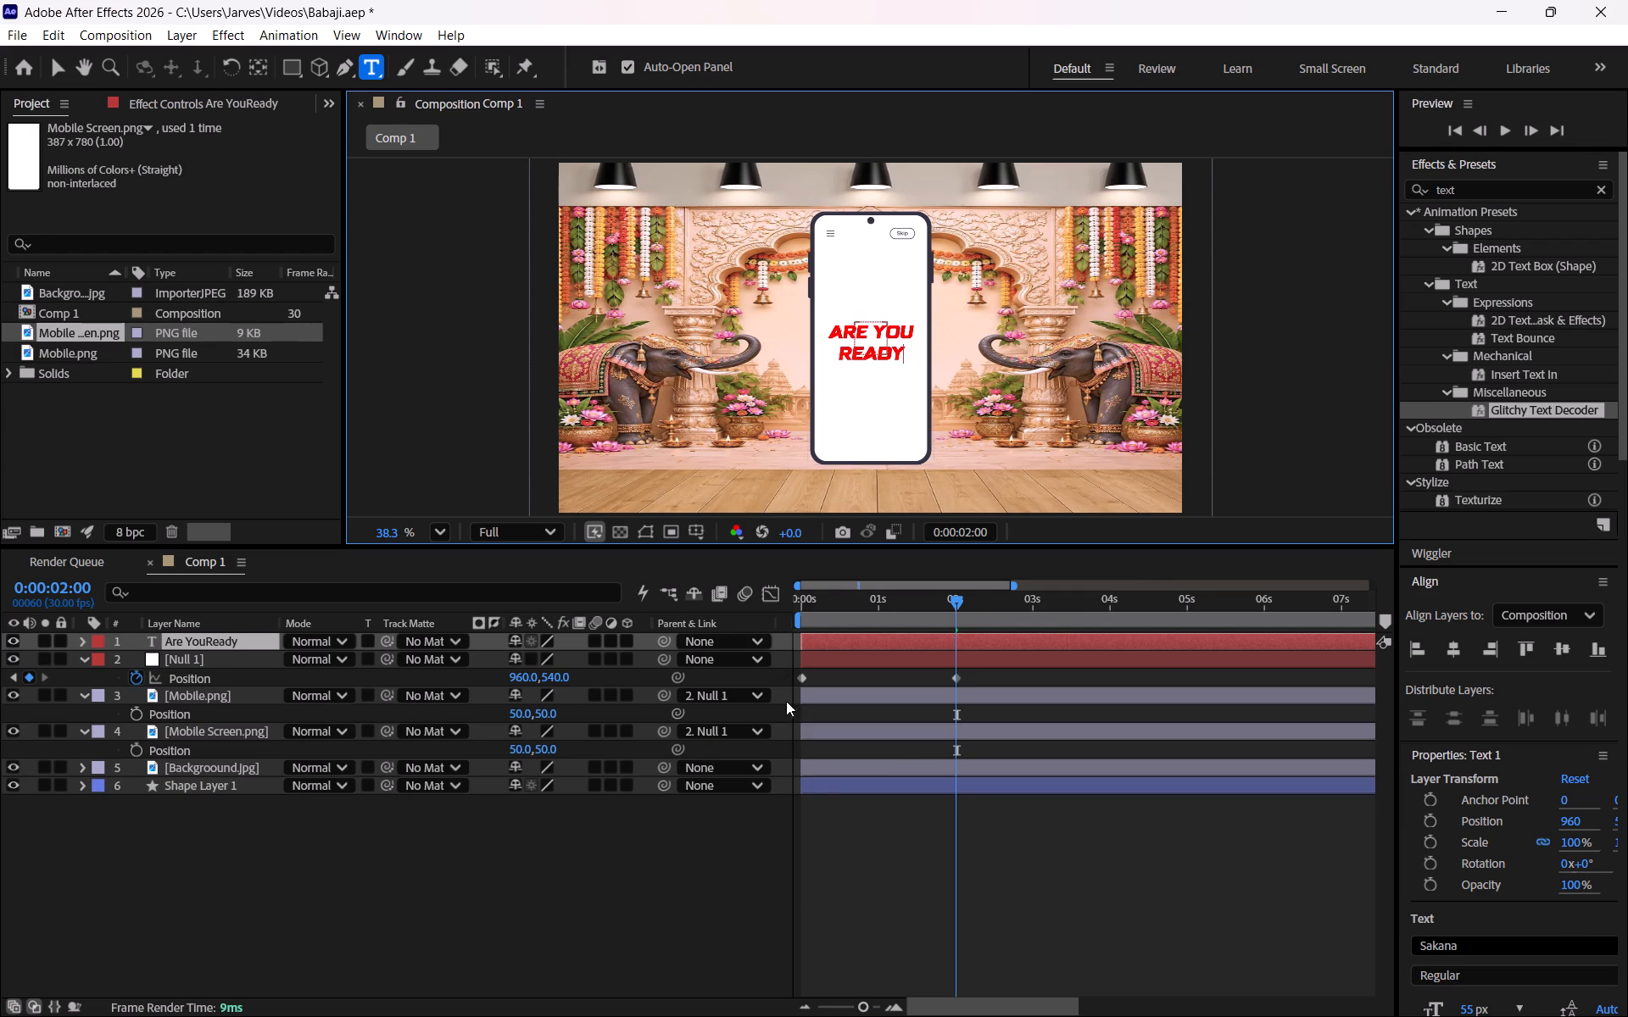
left_click(869, 881)
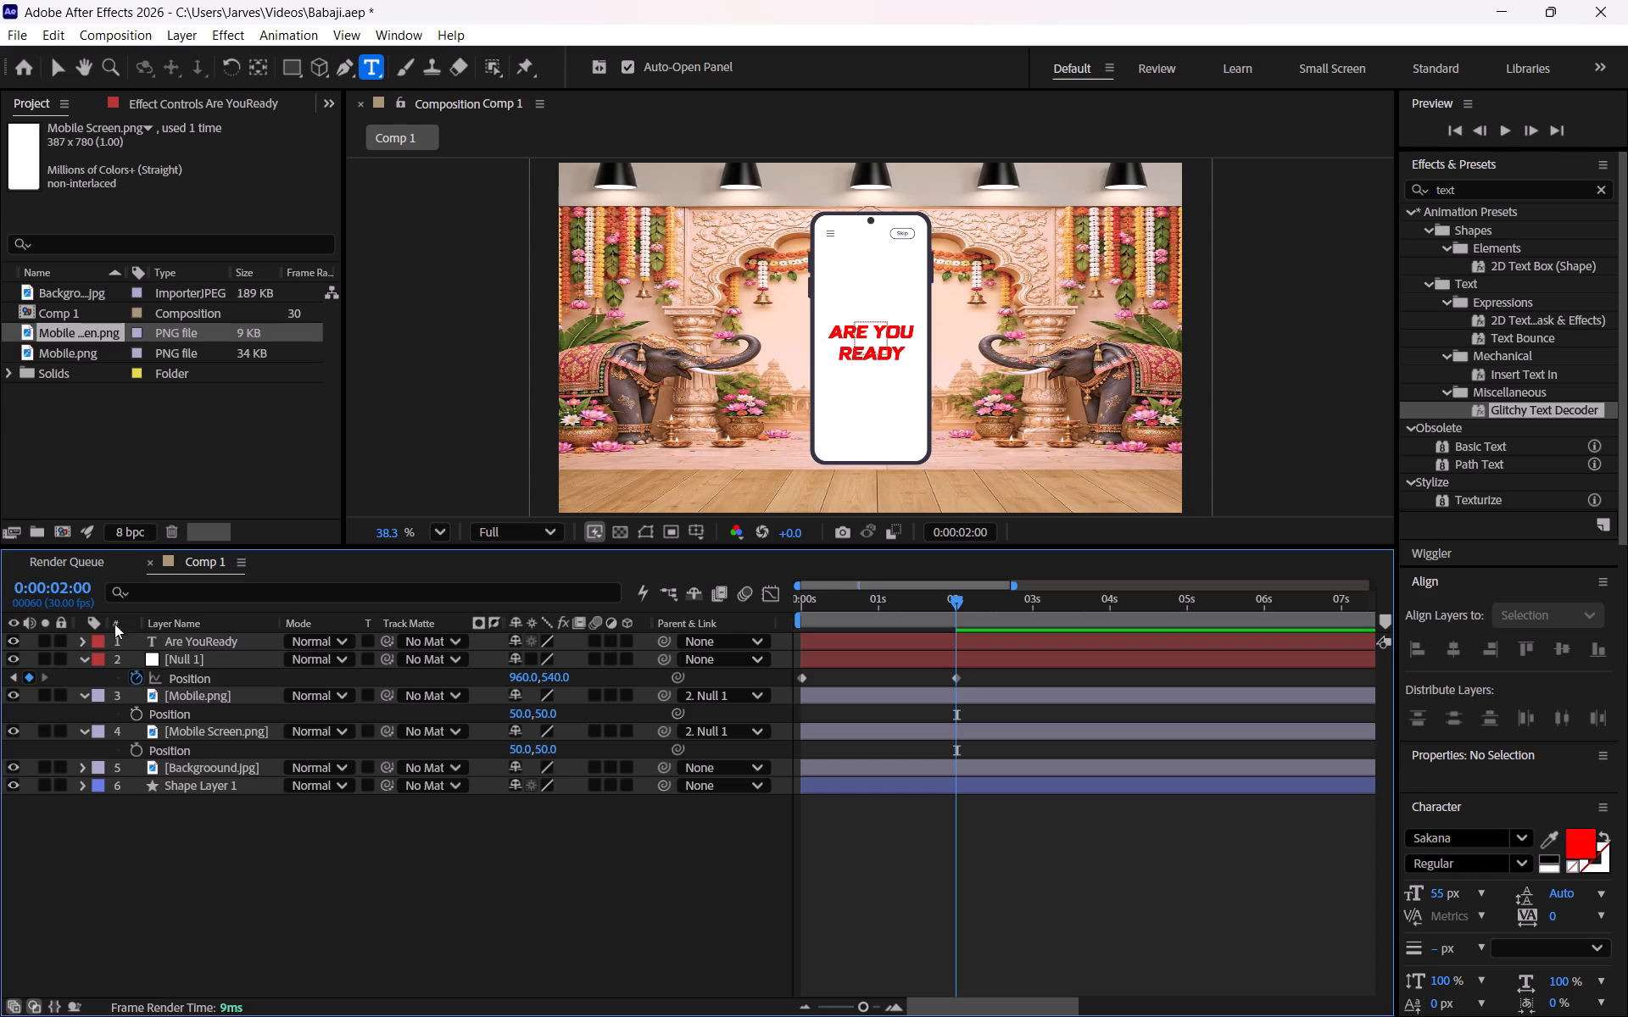
Add a Position text animator to the "Are You Ready" layer.
left_click(82, 637)
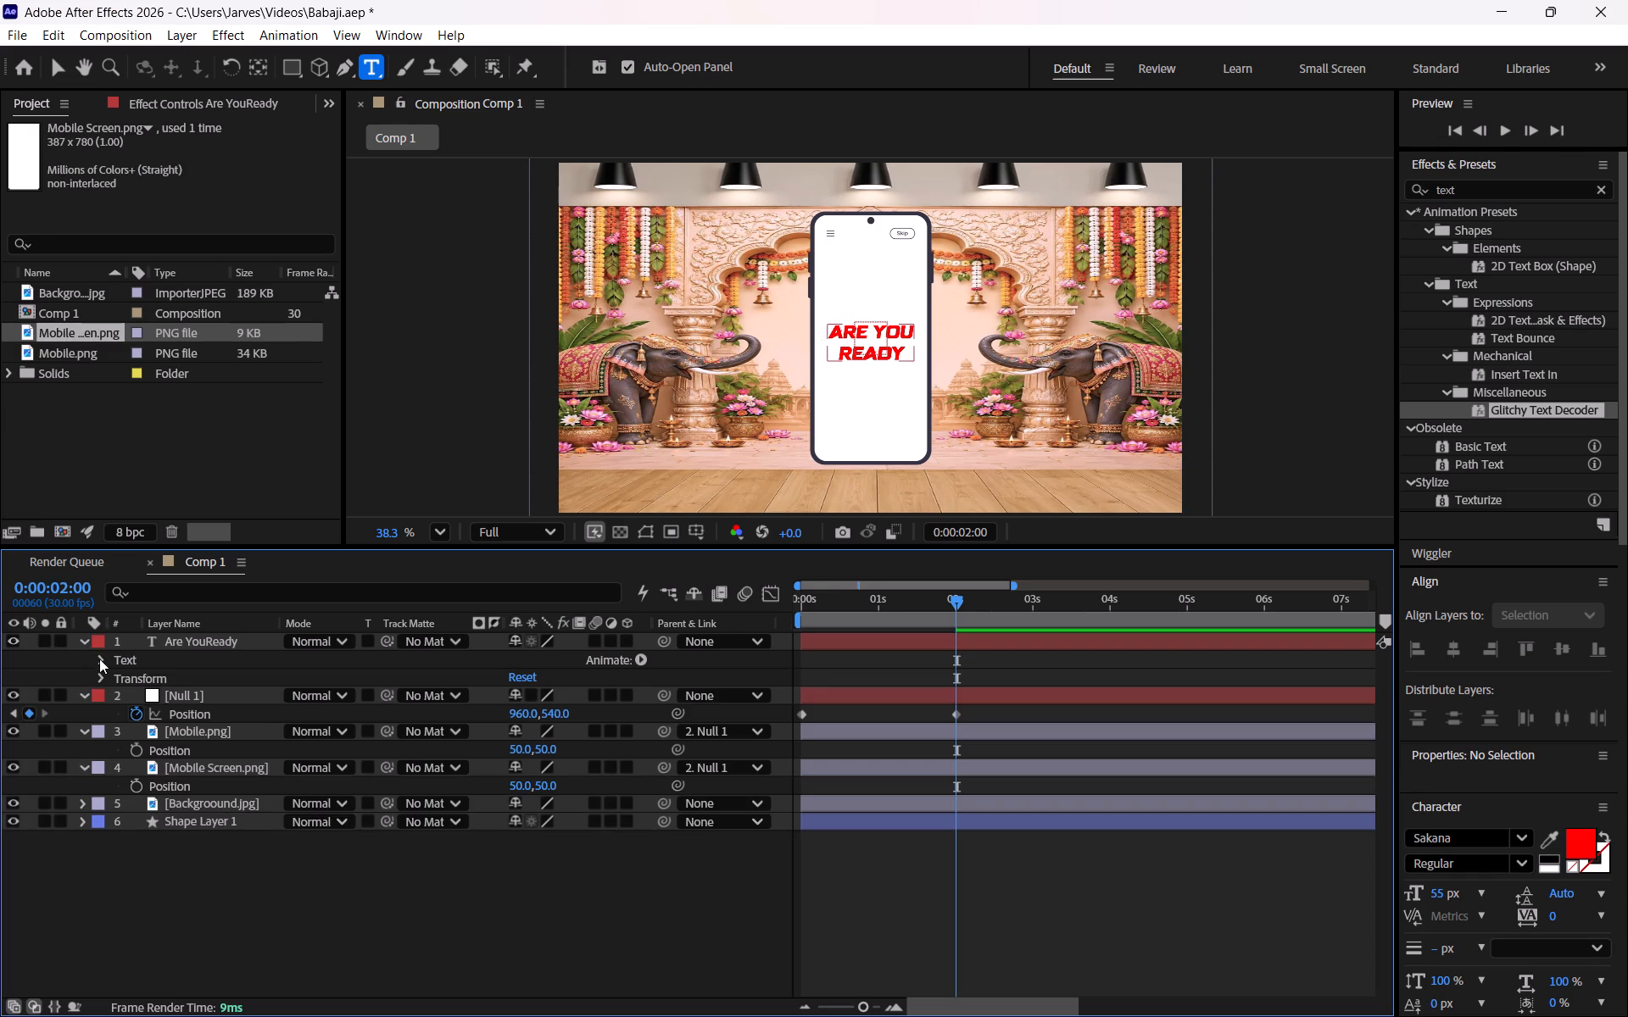
left_click(103, 675)
left_click(103, 675)
left_click(636, 659)
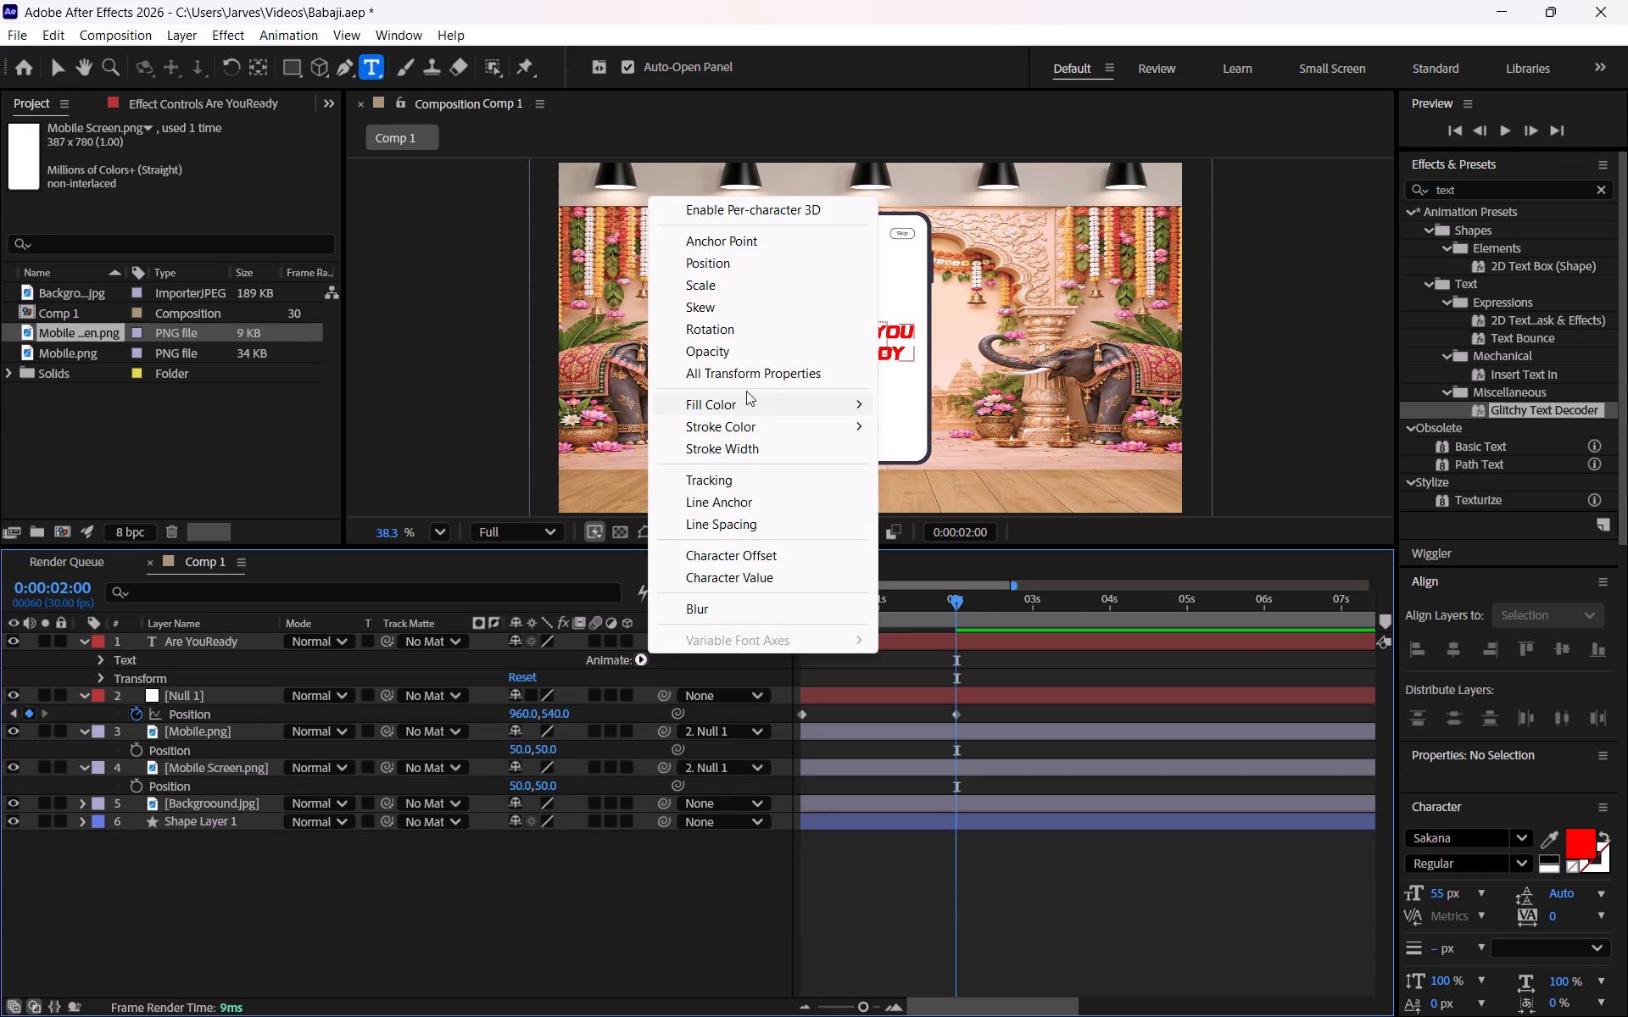
left_click(720, 265)
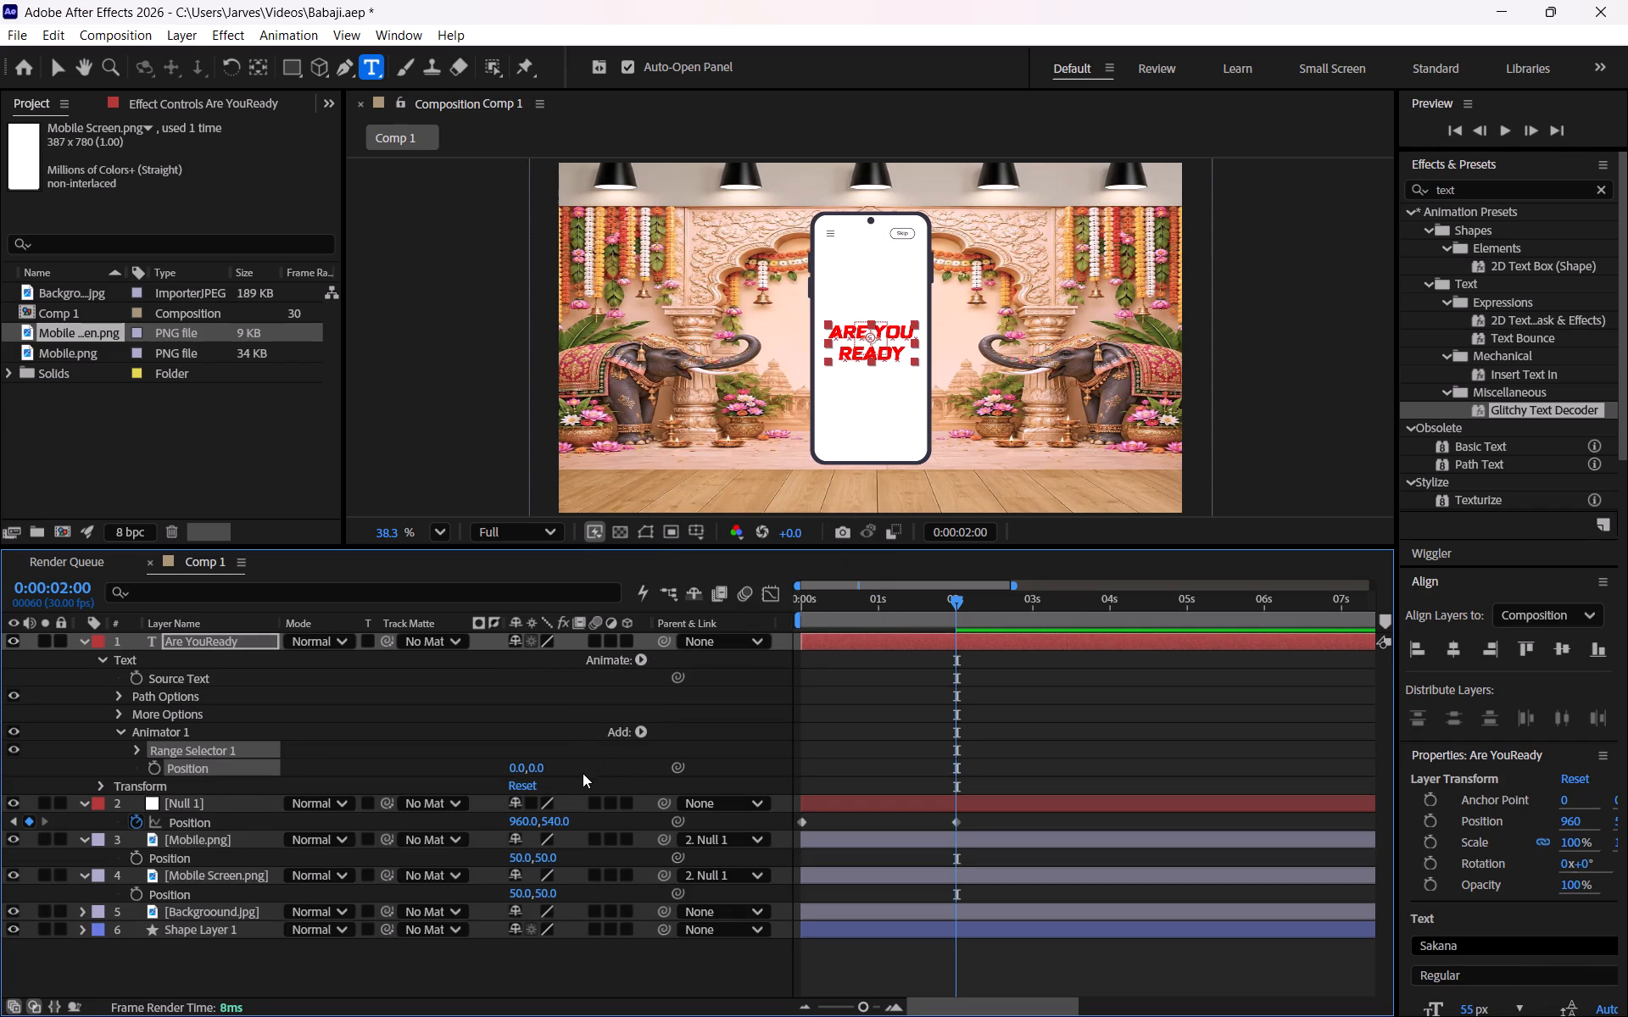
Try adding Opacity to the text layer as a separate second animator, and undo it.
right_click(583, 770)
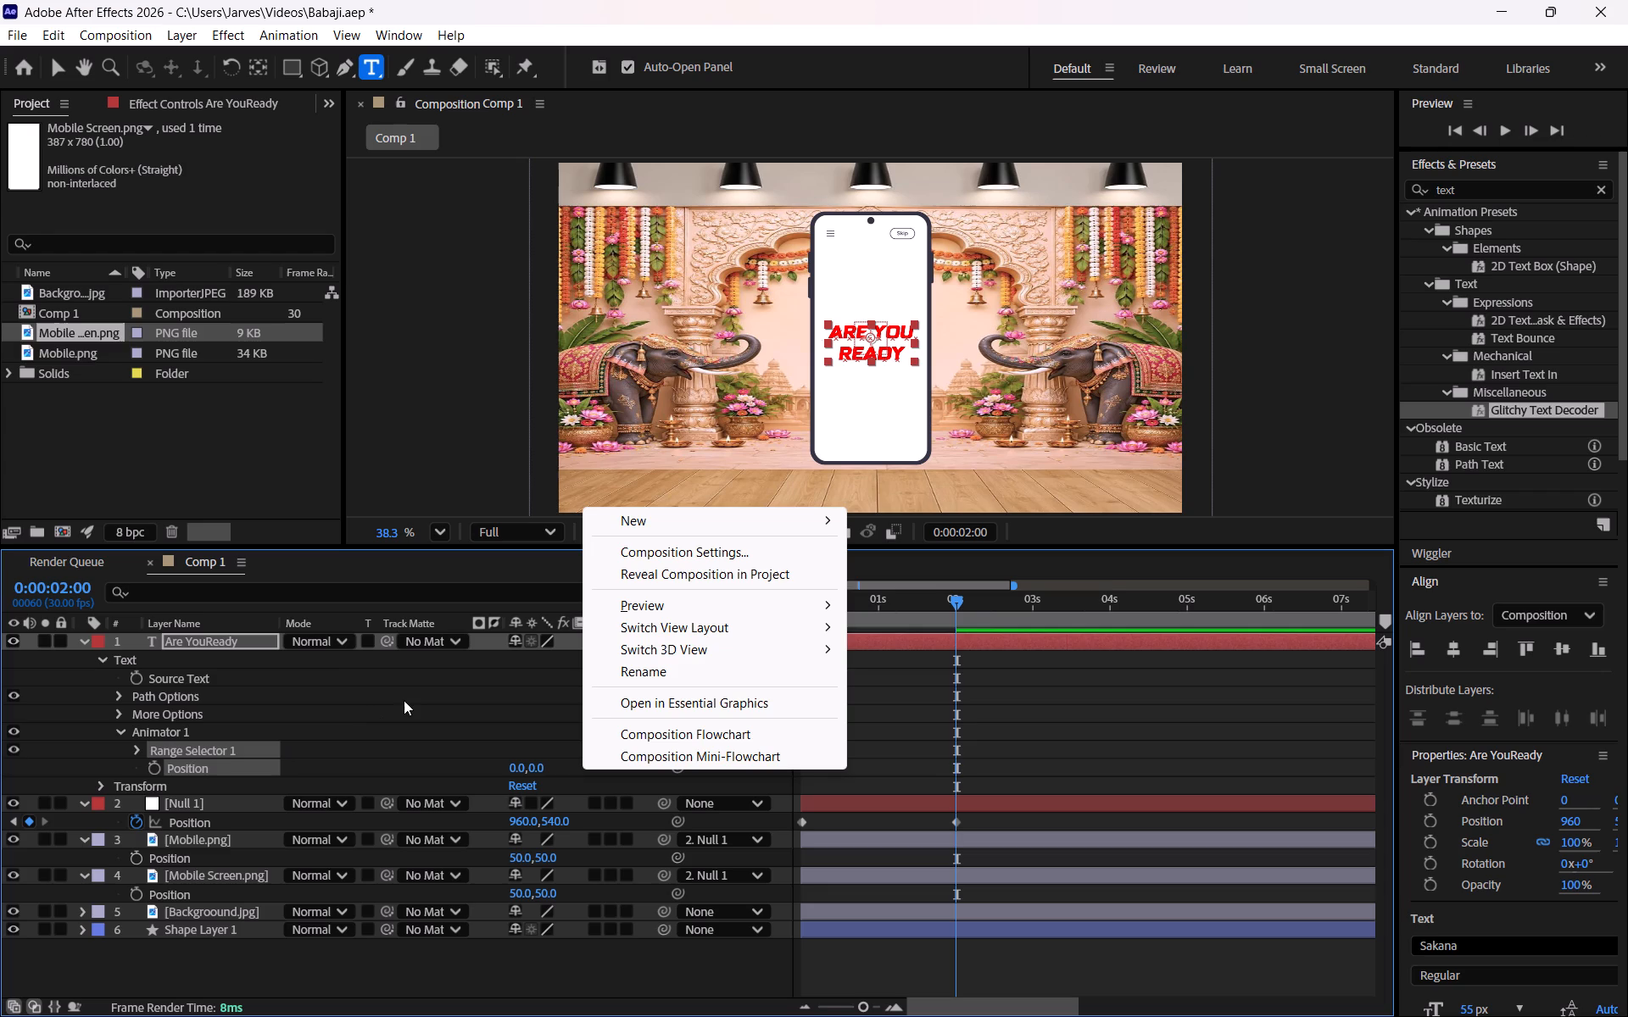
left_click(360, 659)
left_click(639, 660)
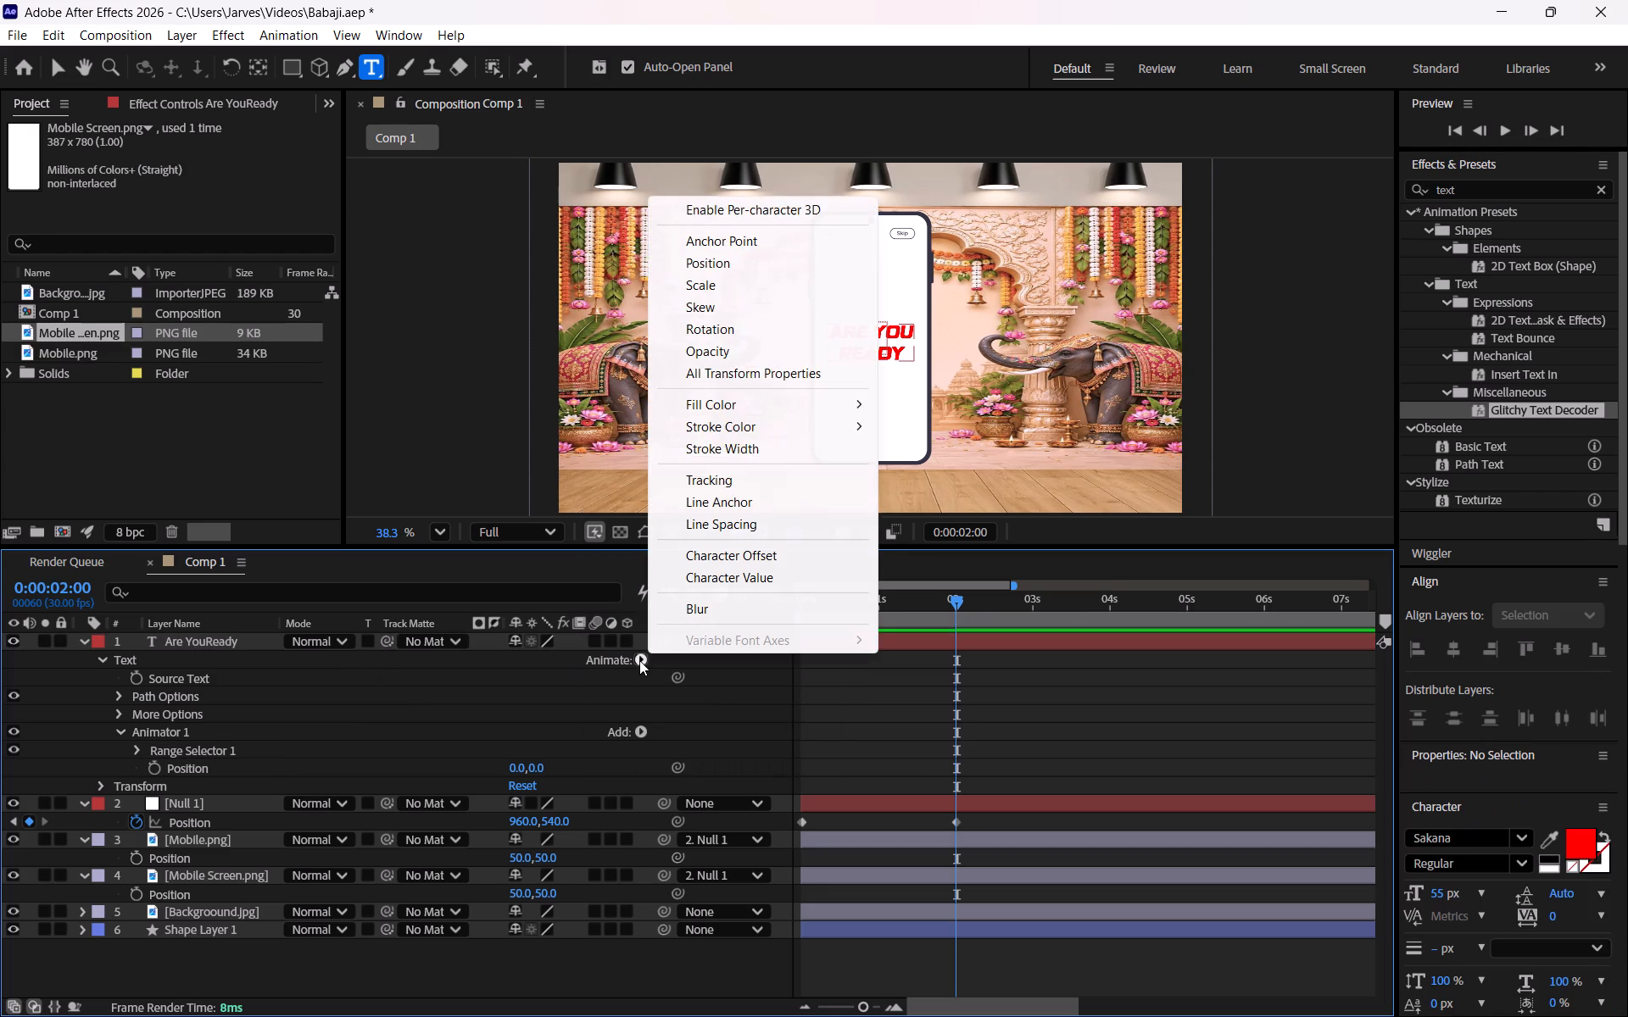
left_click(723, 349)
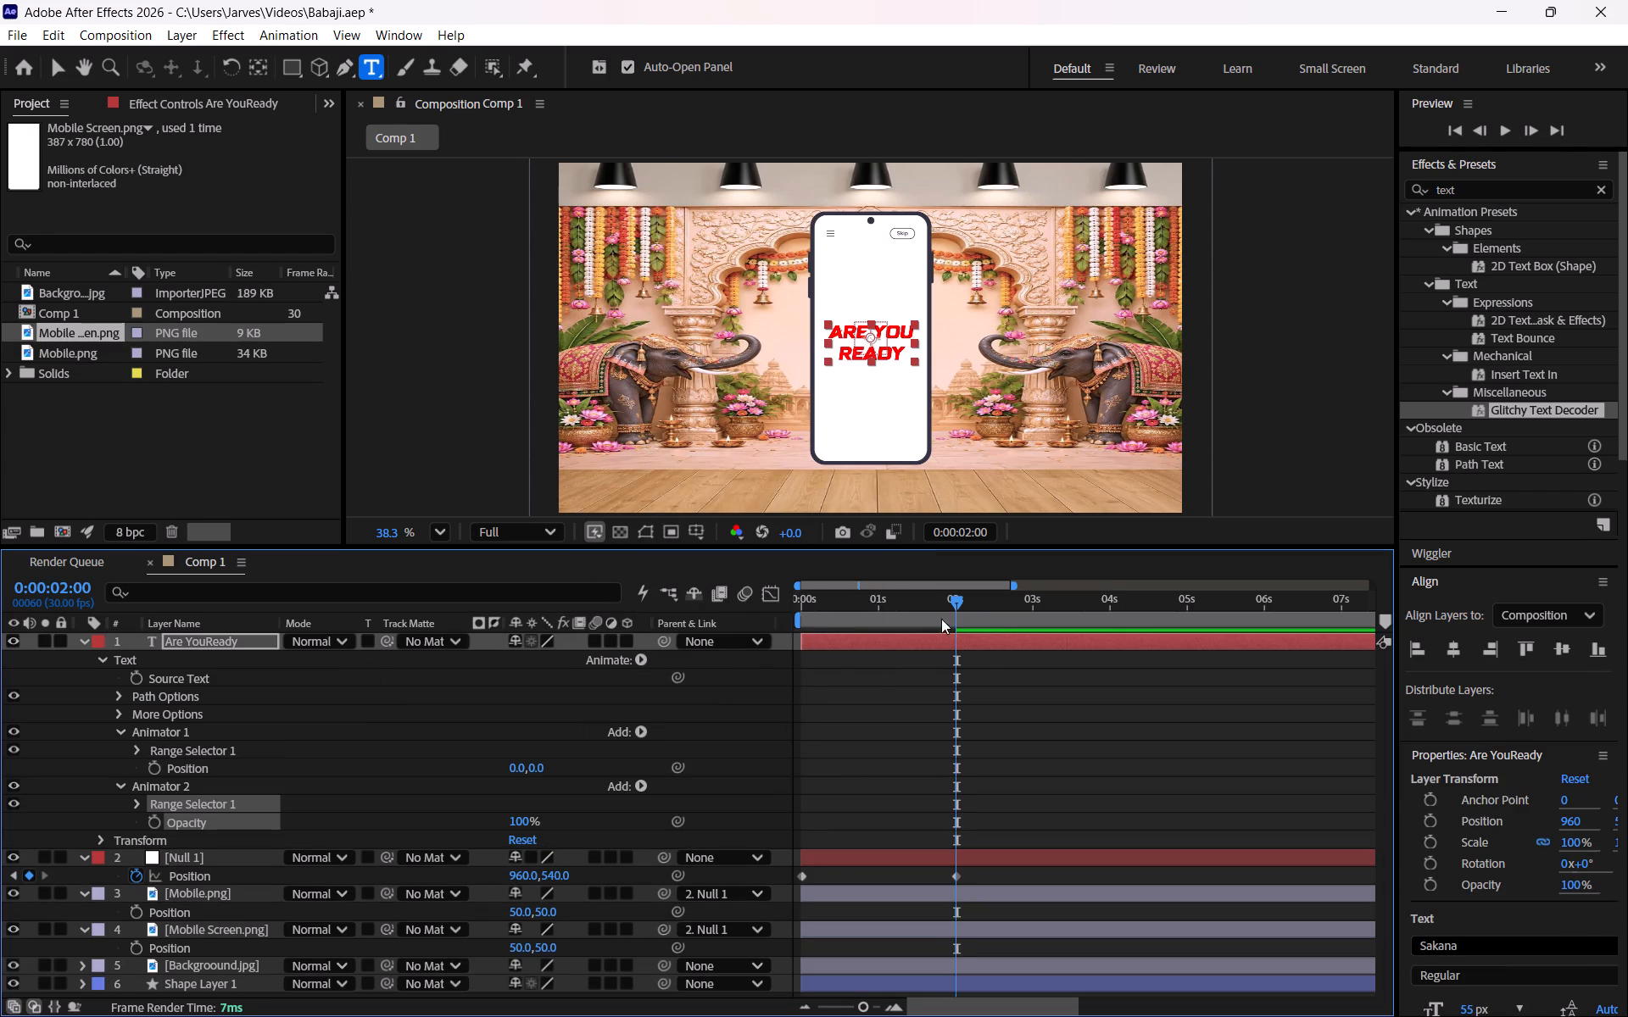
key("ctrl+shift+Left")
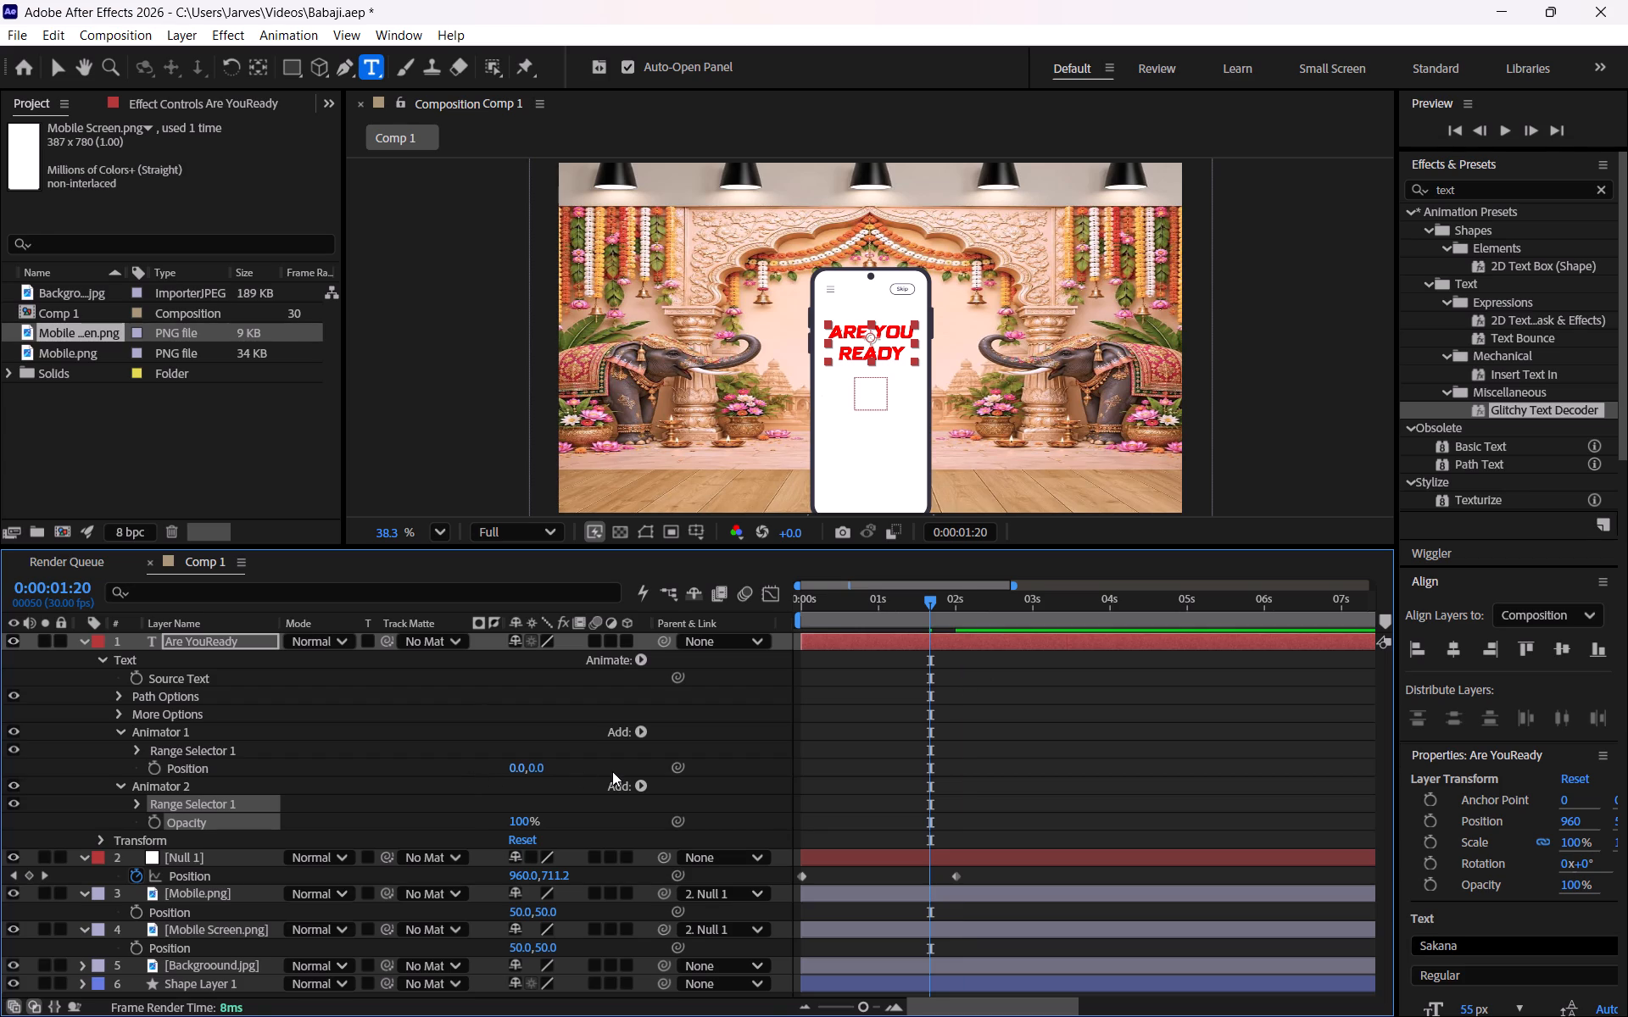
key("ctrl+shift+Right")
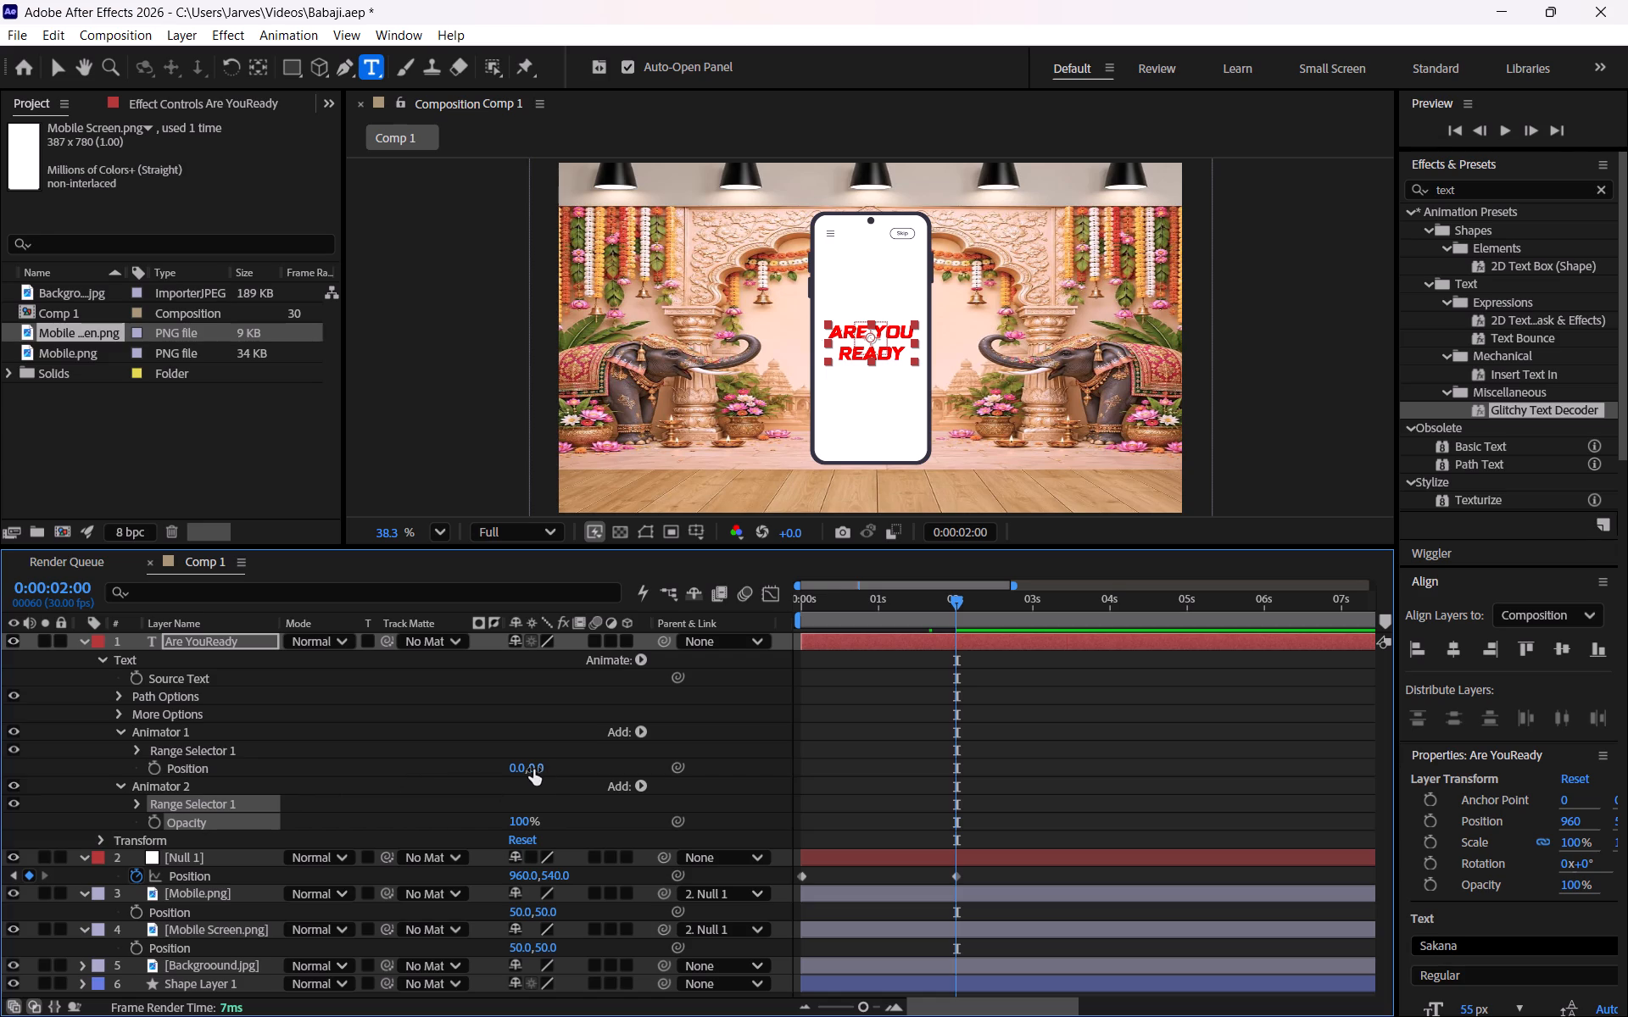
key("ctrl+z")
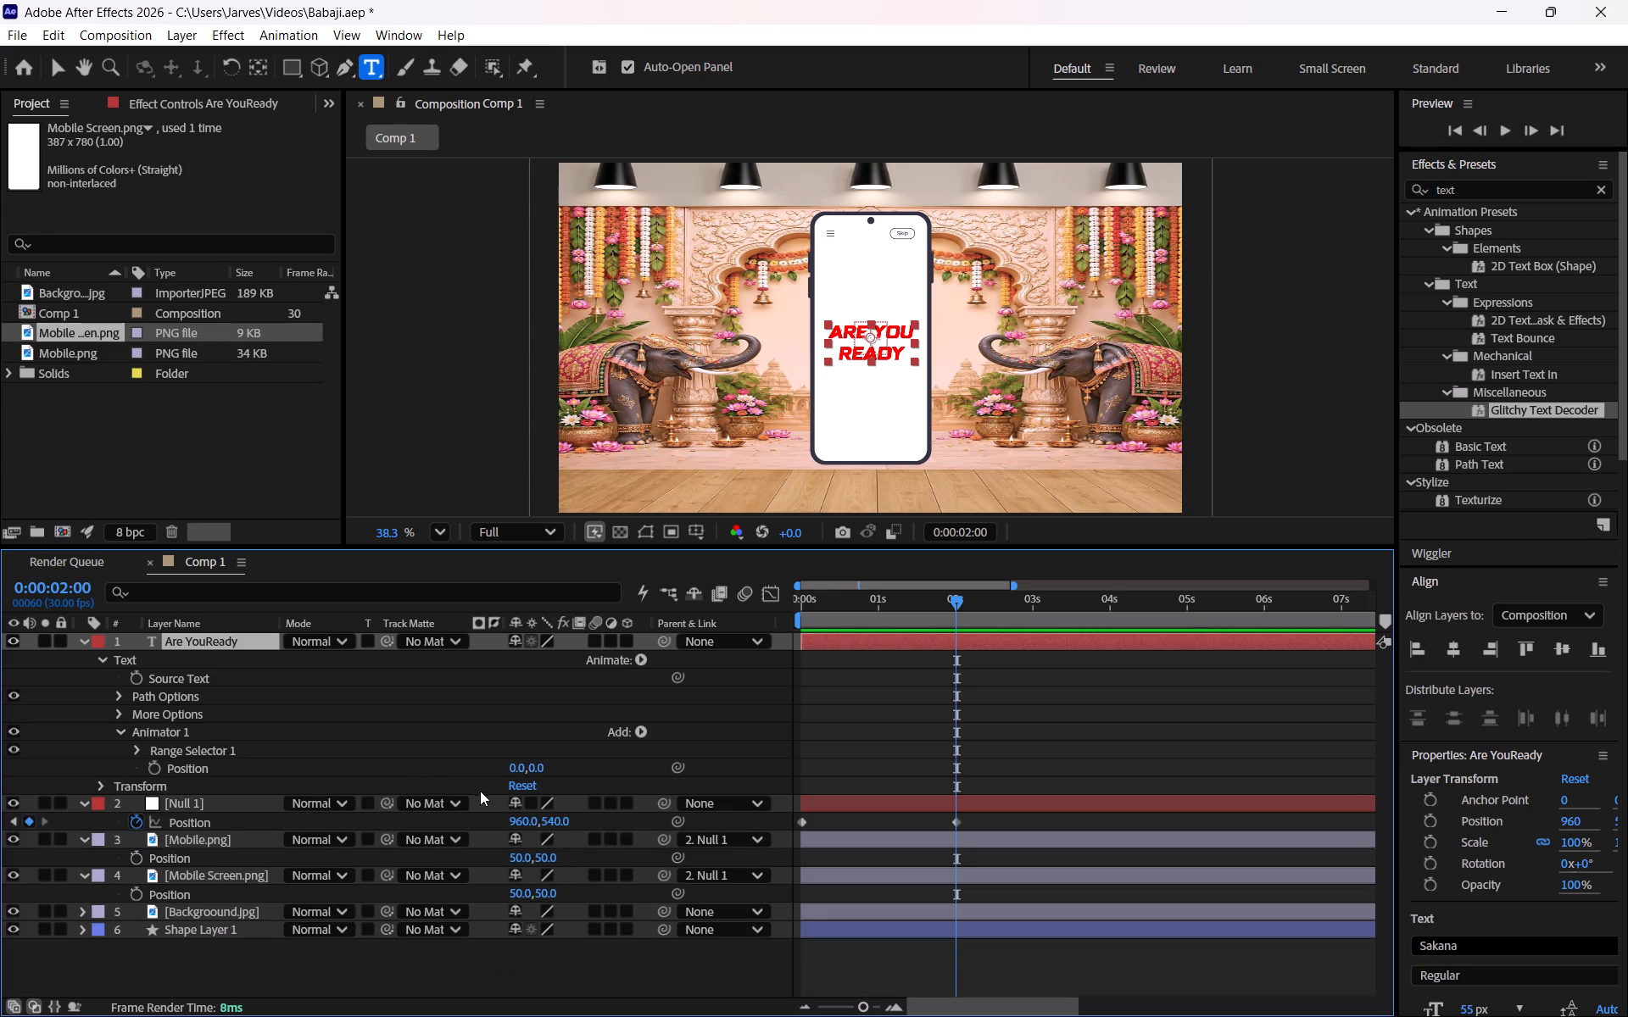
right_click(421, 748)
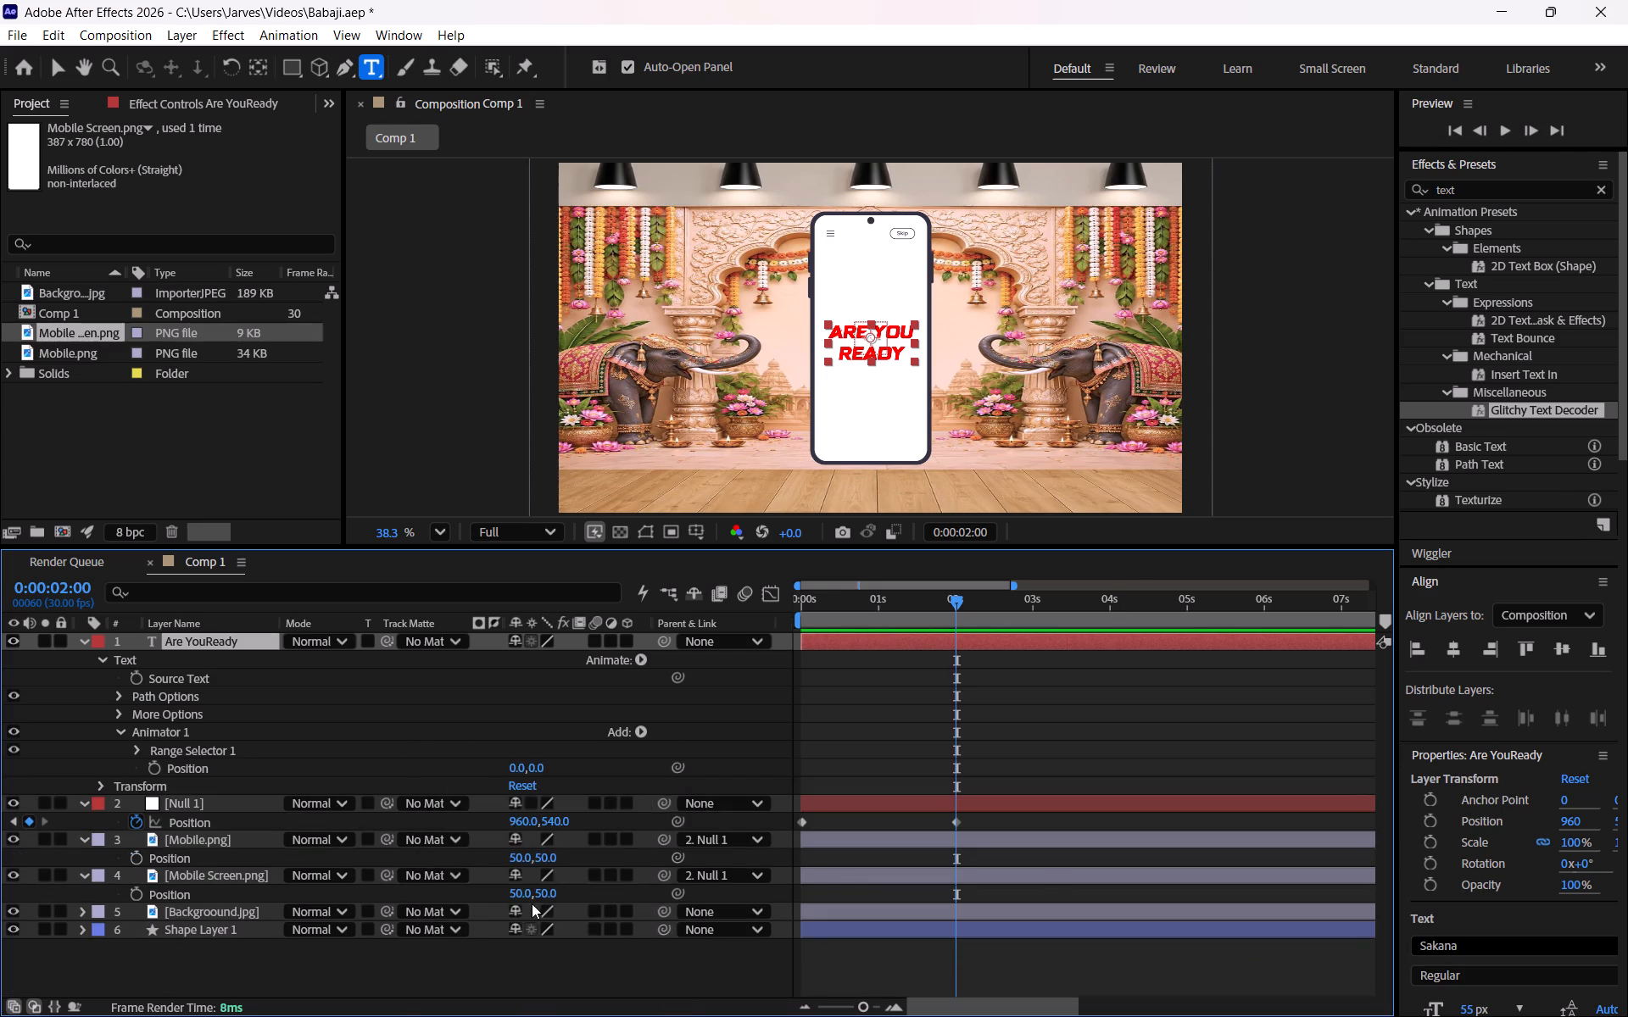
Rewatch the tutorial's add-property moment in Chrome, and add Opacity to the text layer's existing Animator 1 in After Effects.
key("alt+Tab")
key("Left")
key("Left")
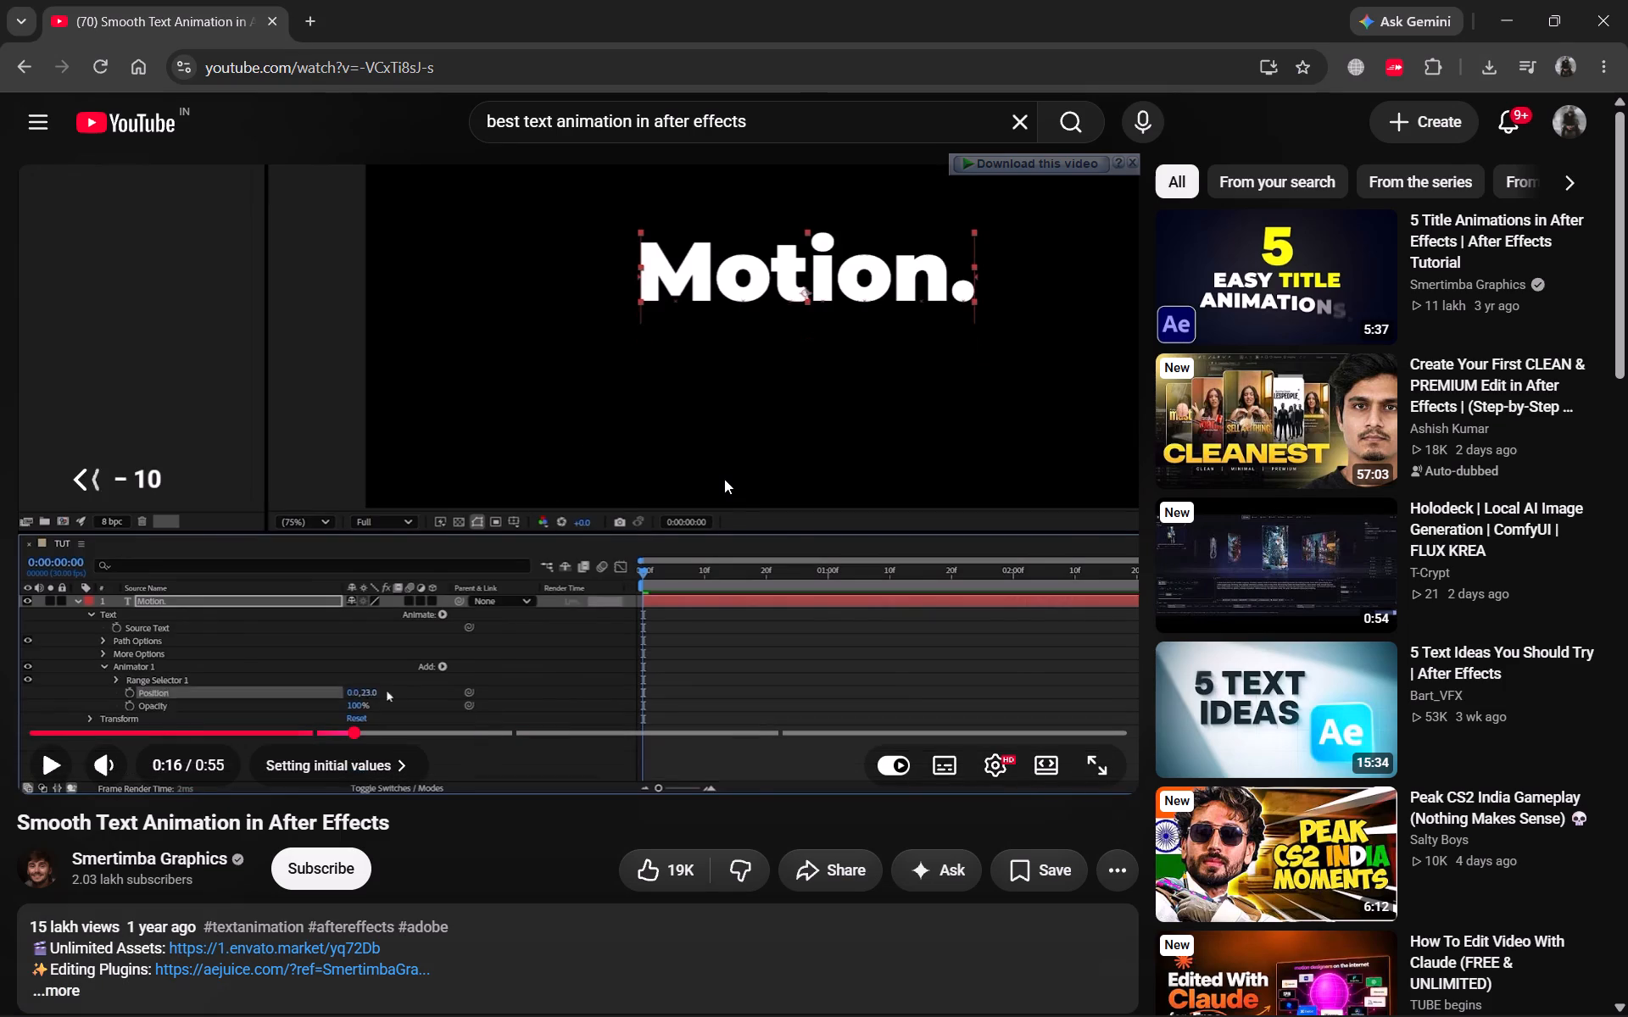
key("space")
key("Left")
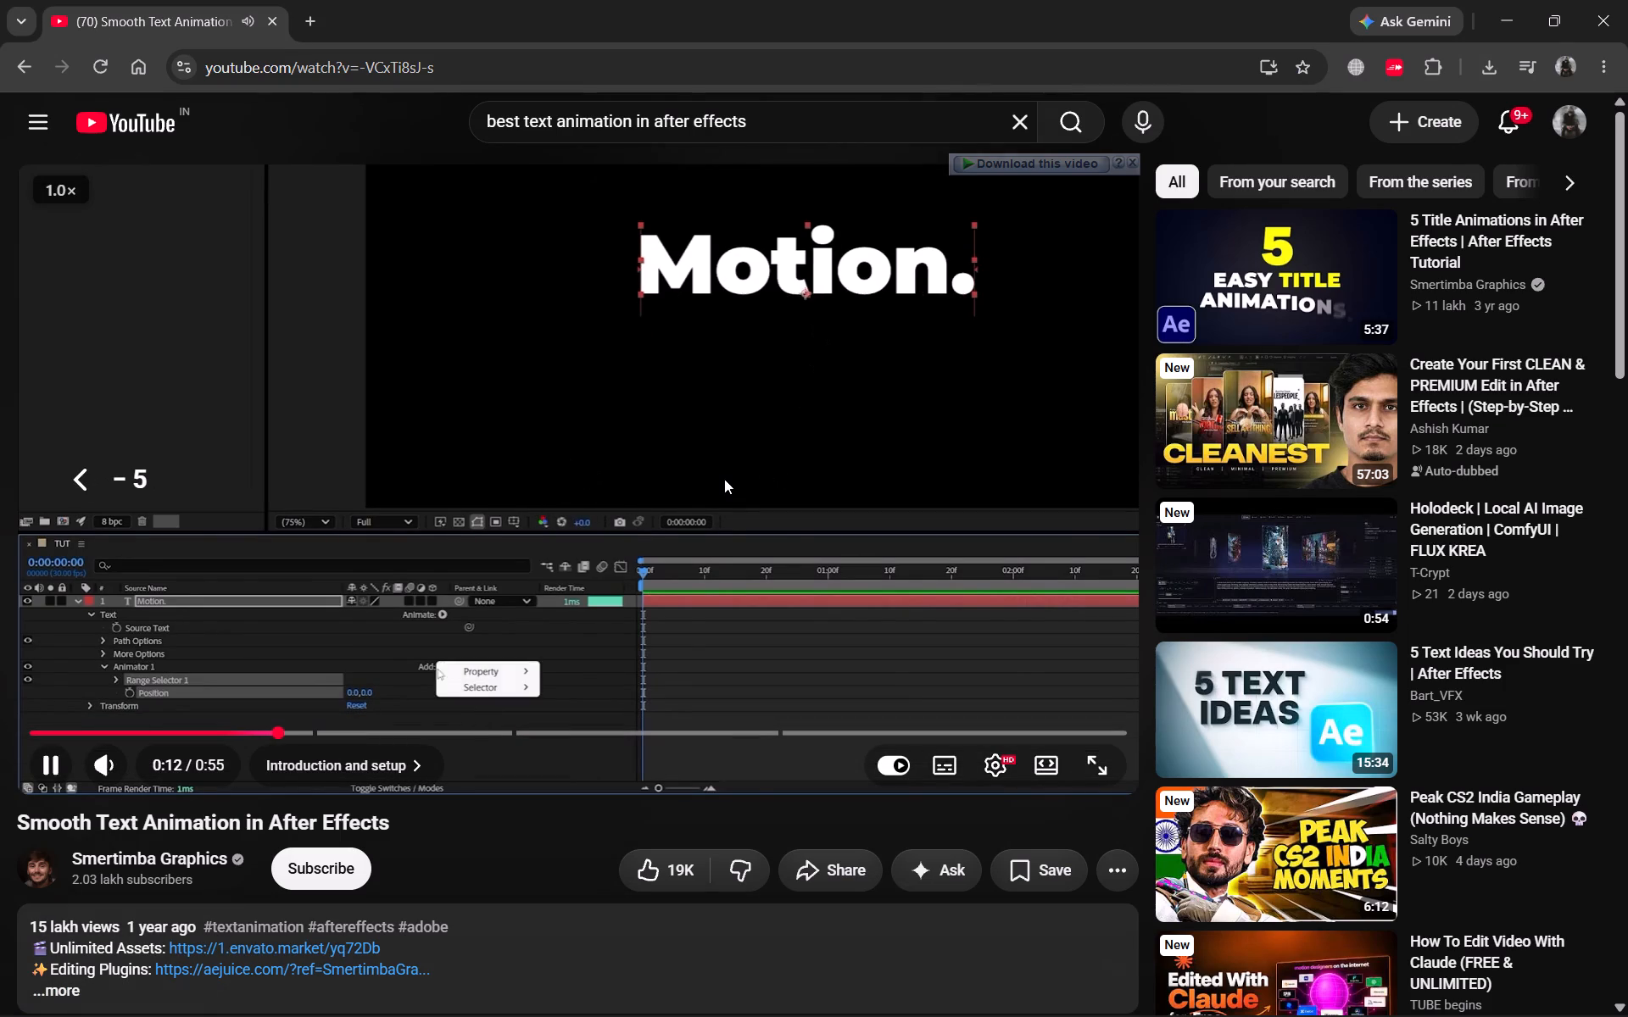
key("space")
key("alt+Tab")
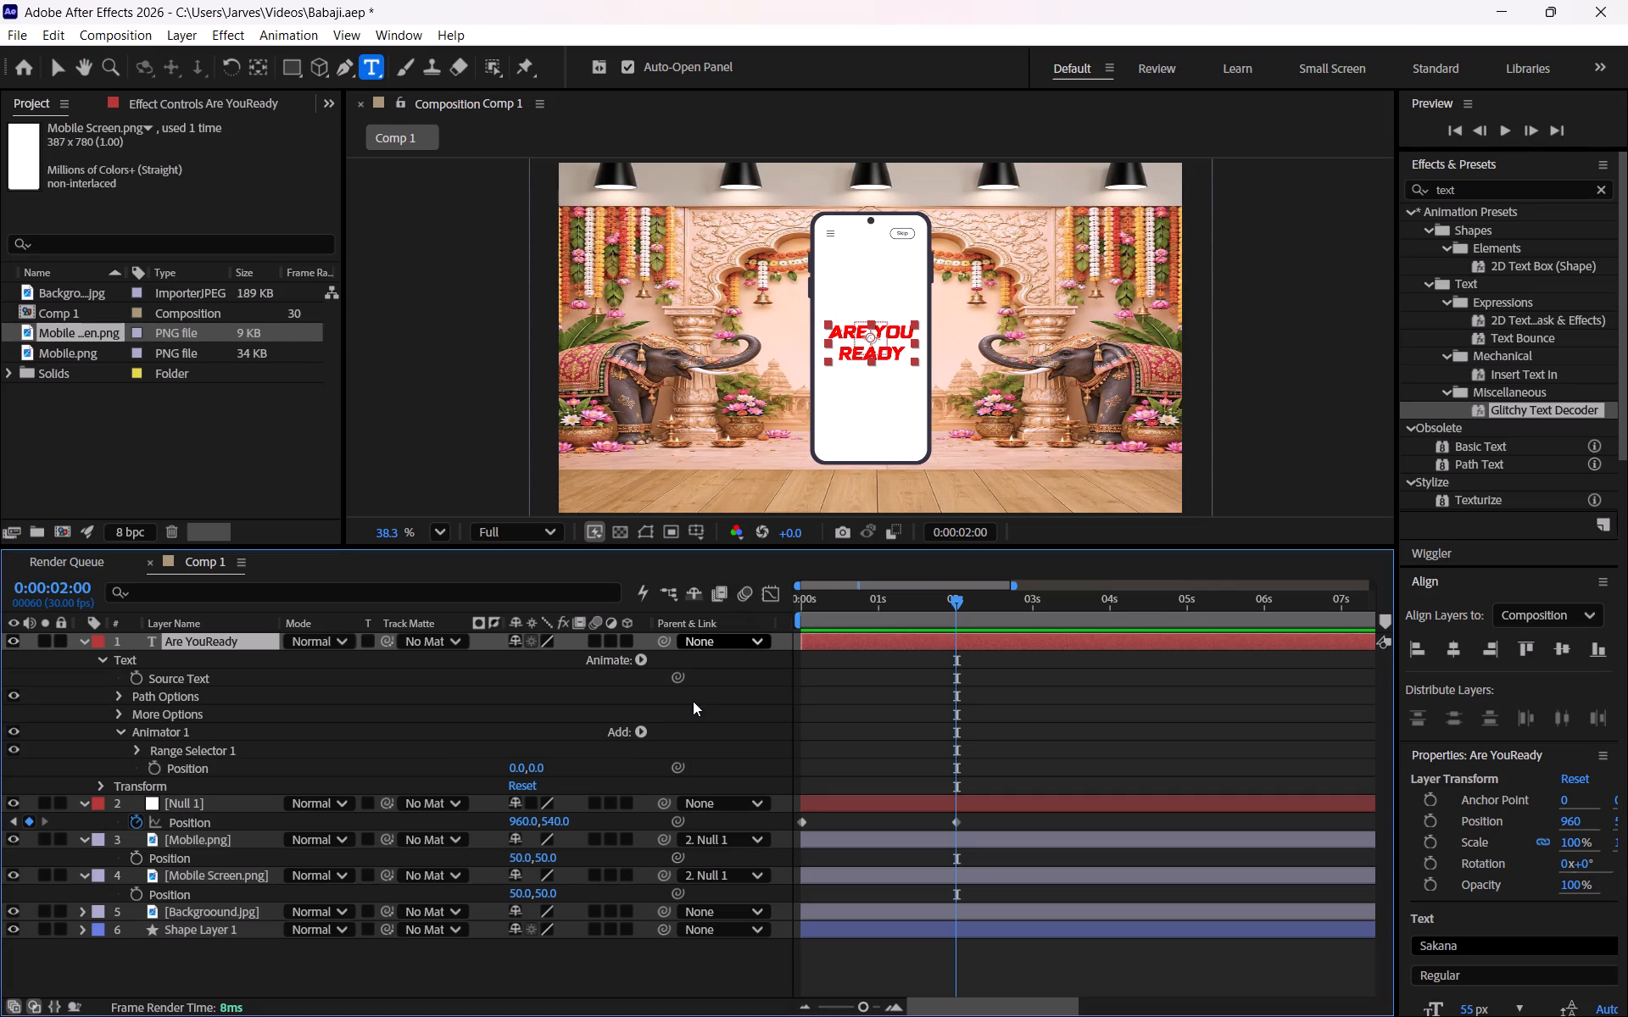
left_click(645, 729)
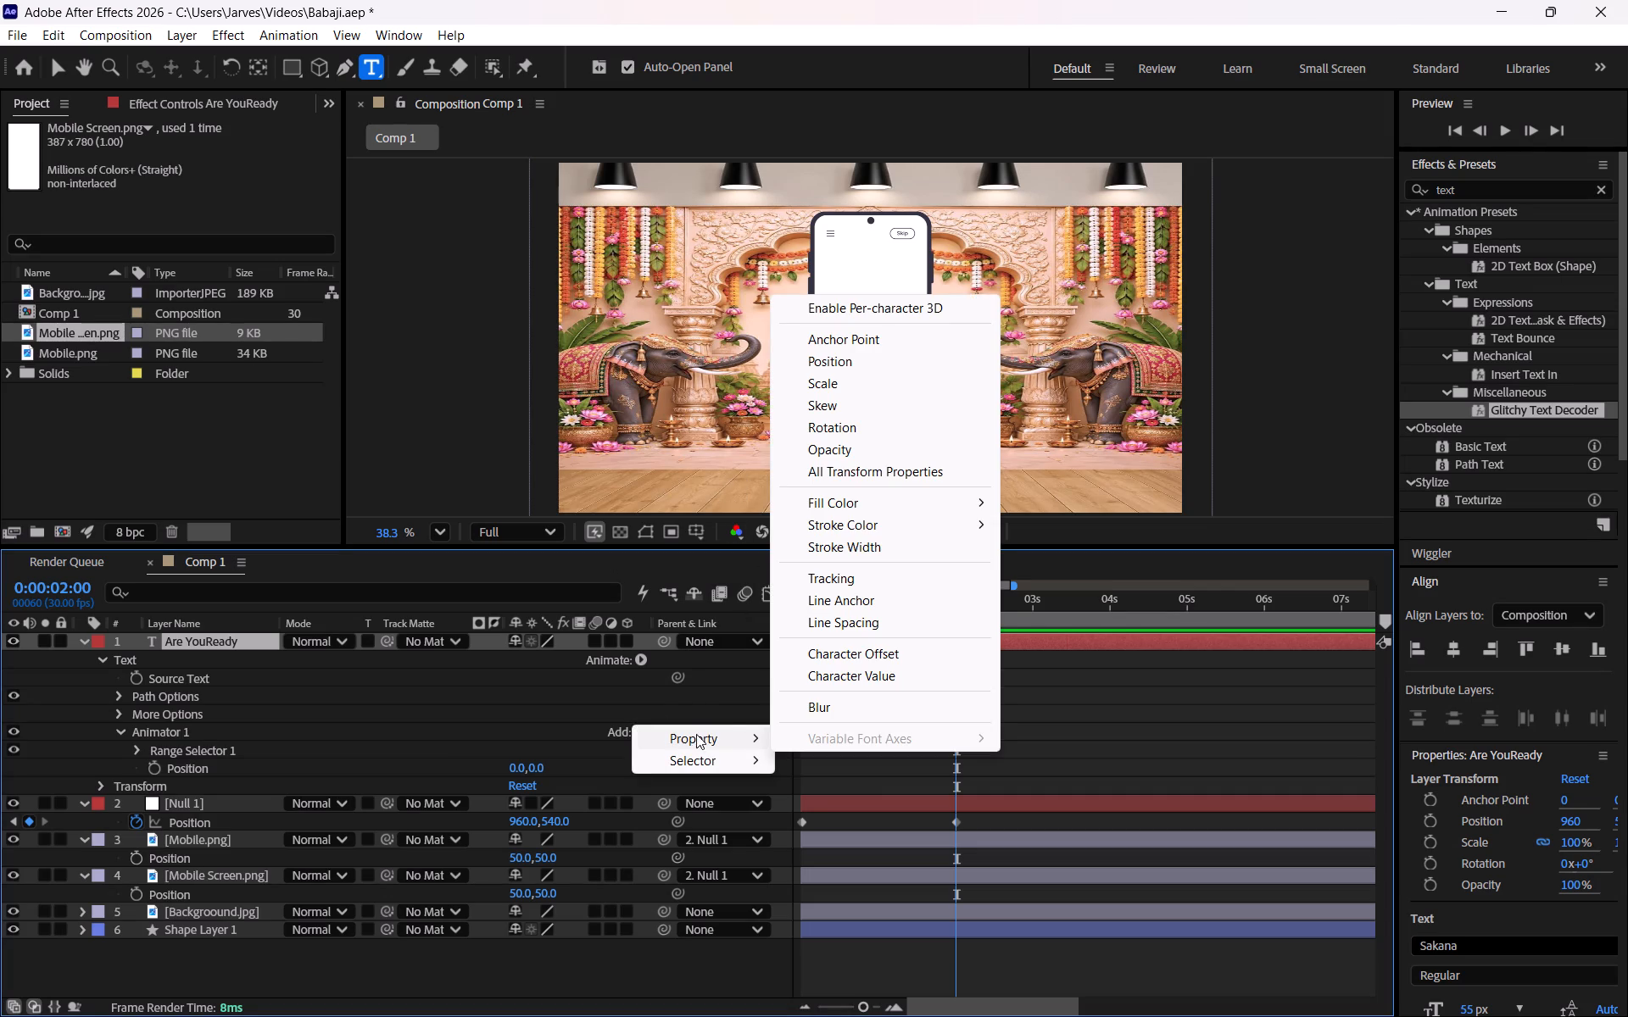
left_click(872, 447)
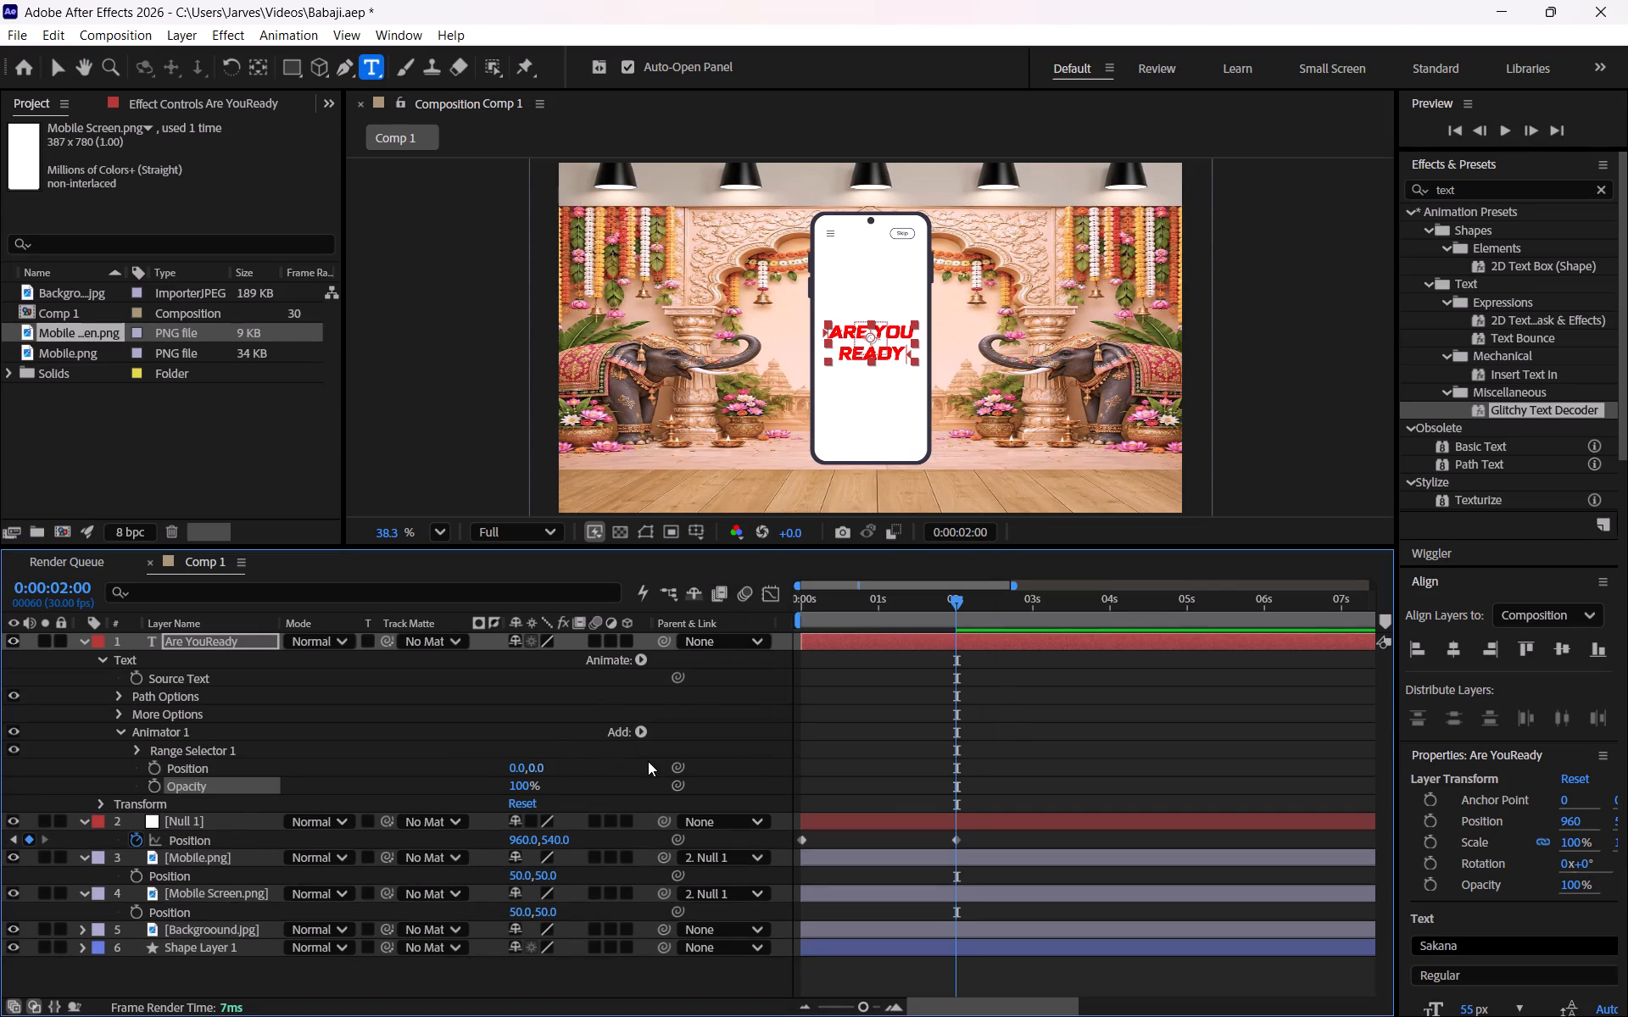
Following the tutorial in Chrome, set Animator 1's Position to 0, 100 and Opacity to 0% with the playhead at 0:00:00:00.
key("alt+Tab")
key("space")
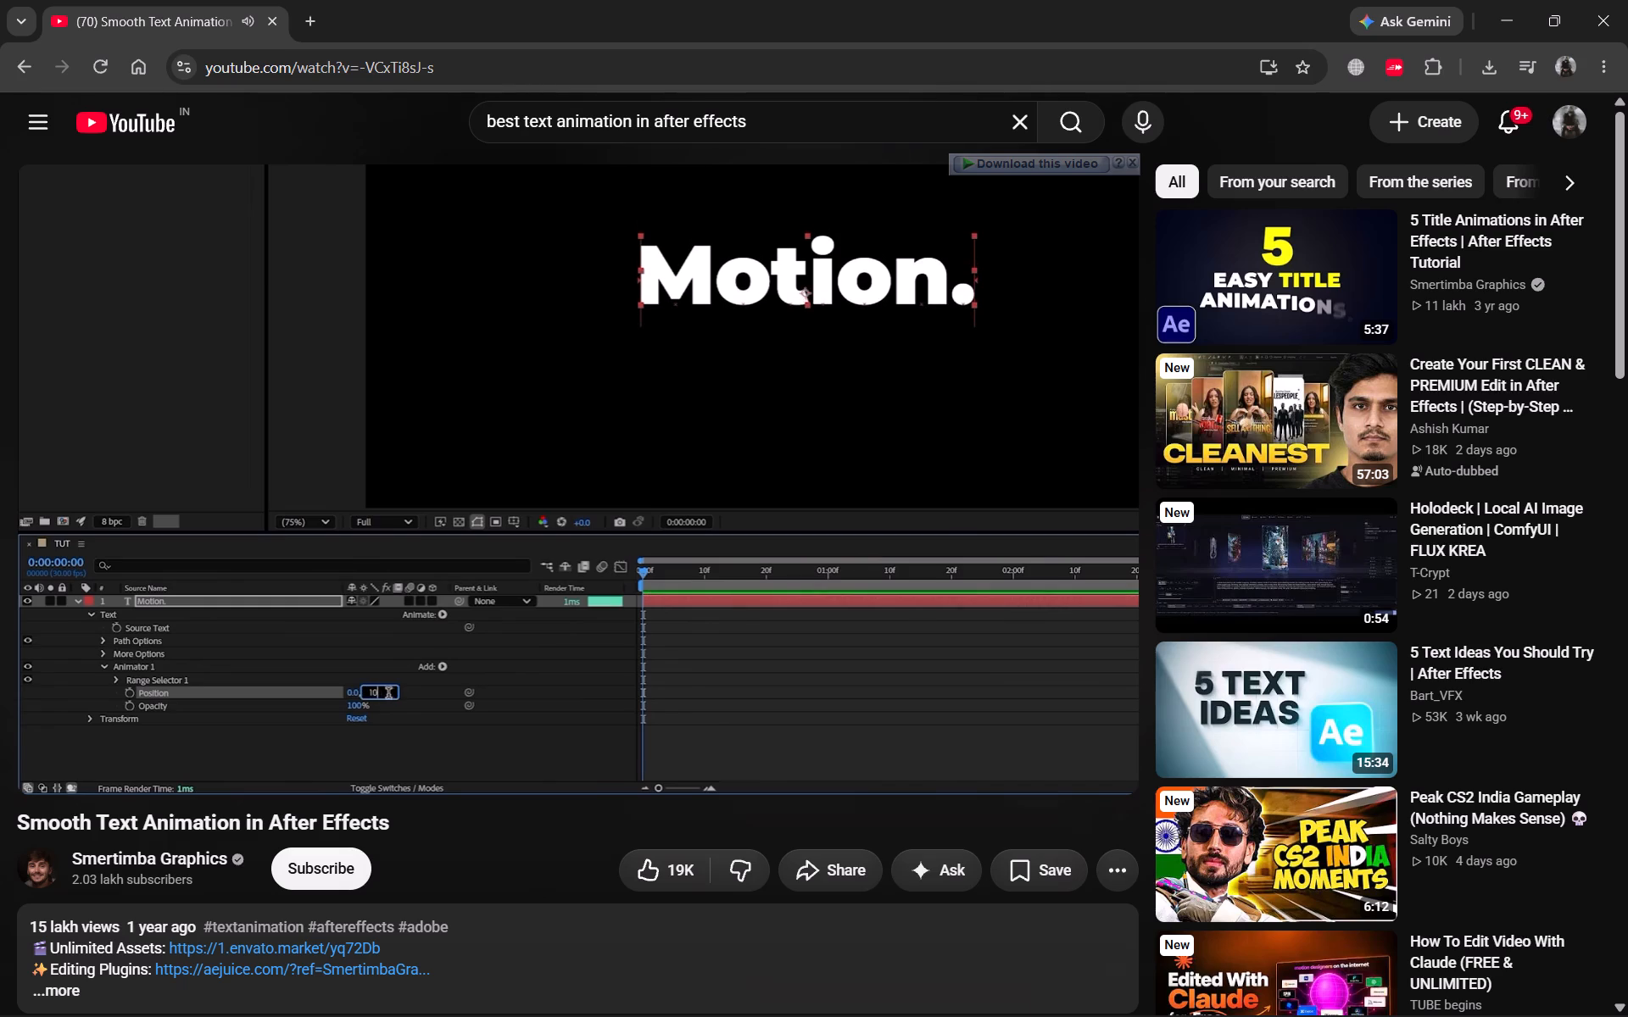
key("space")
key("alt+Tab")
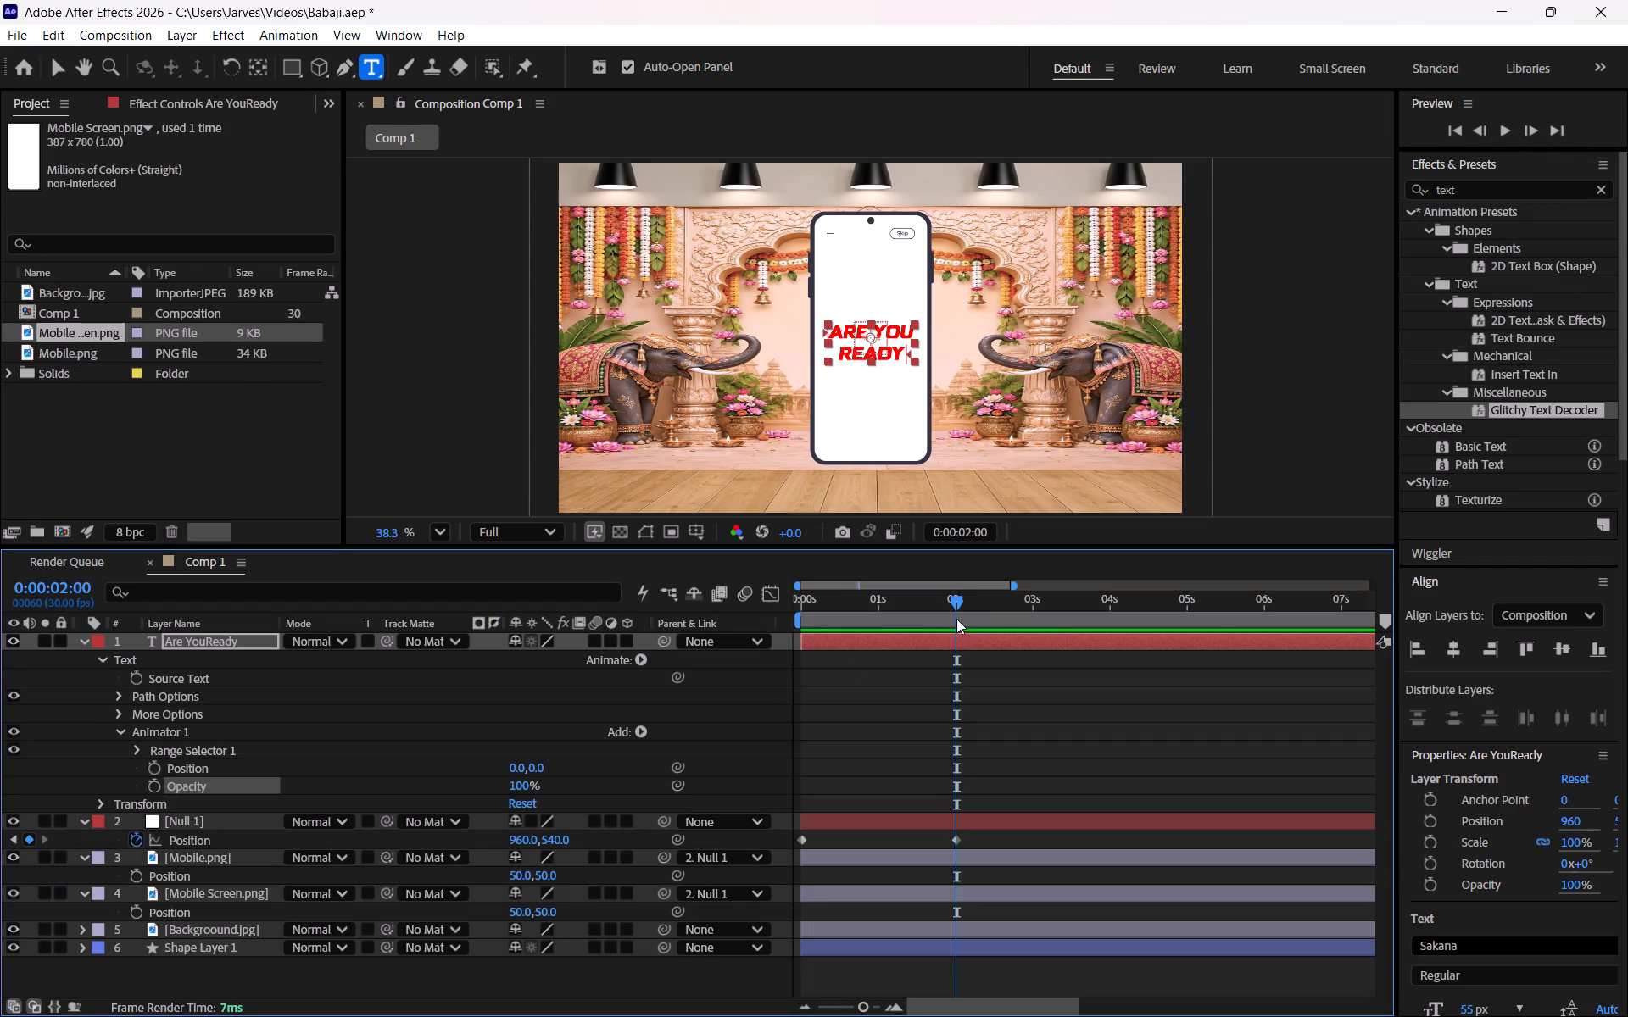
left_click_drag(956, 602, 750, 605)
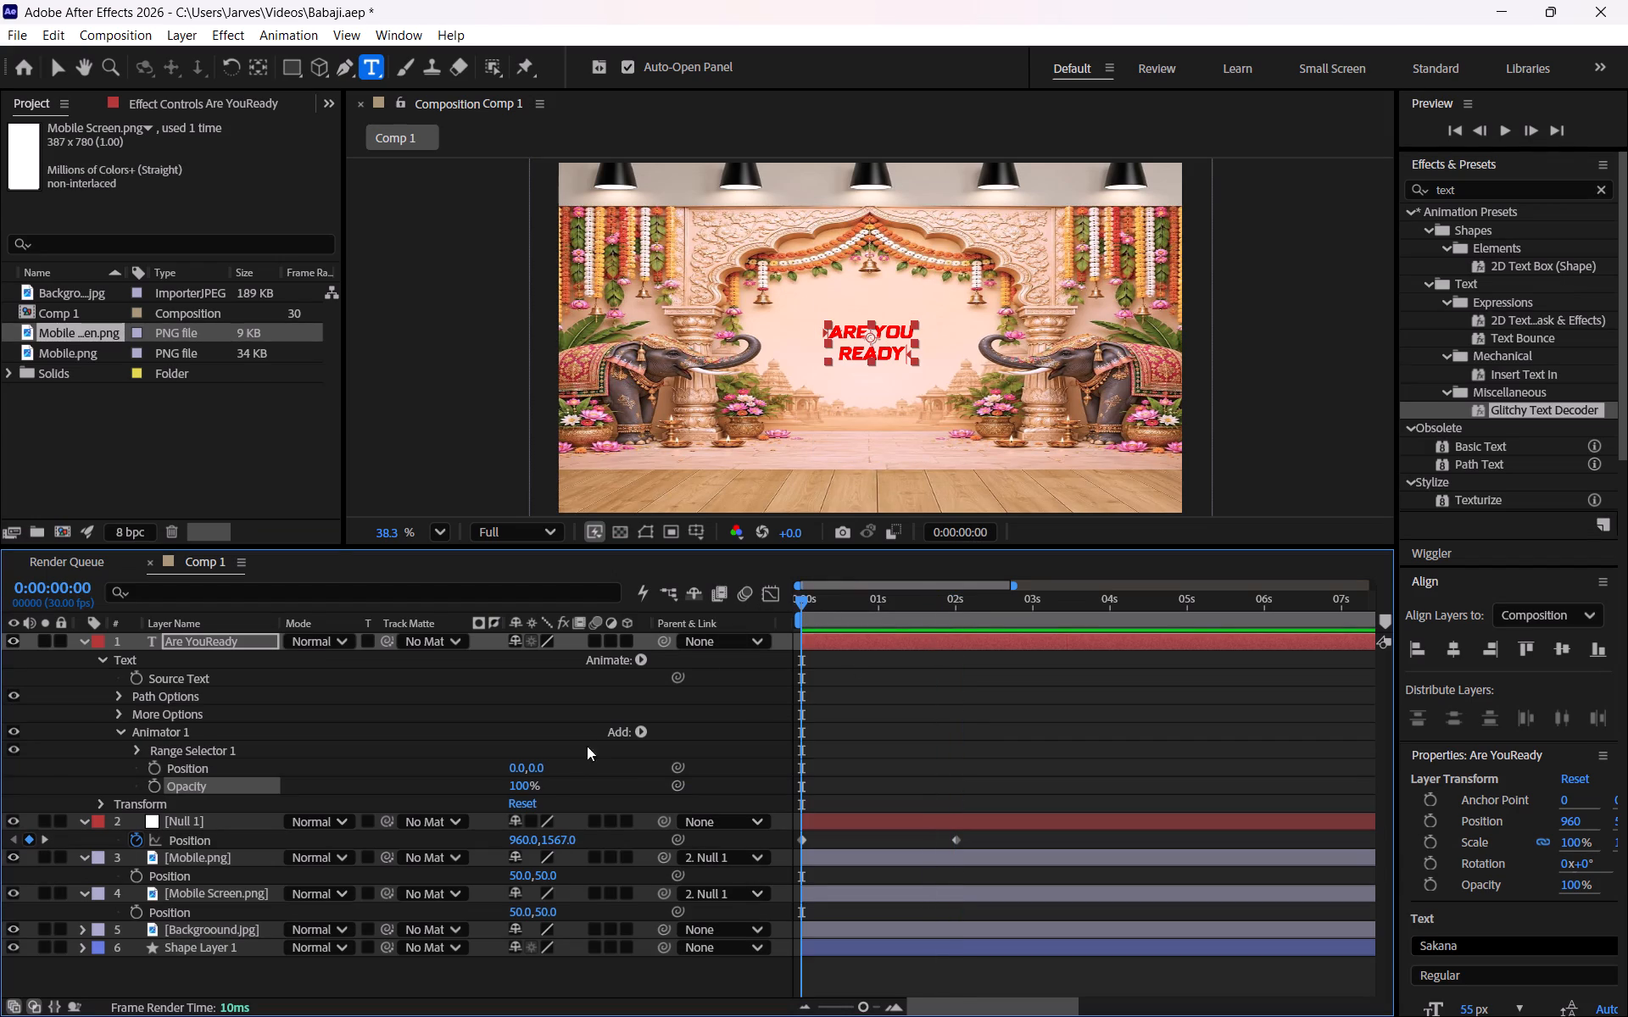
left_click(538, 765)
type("100")
key("Return")
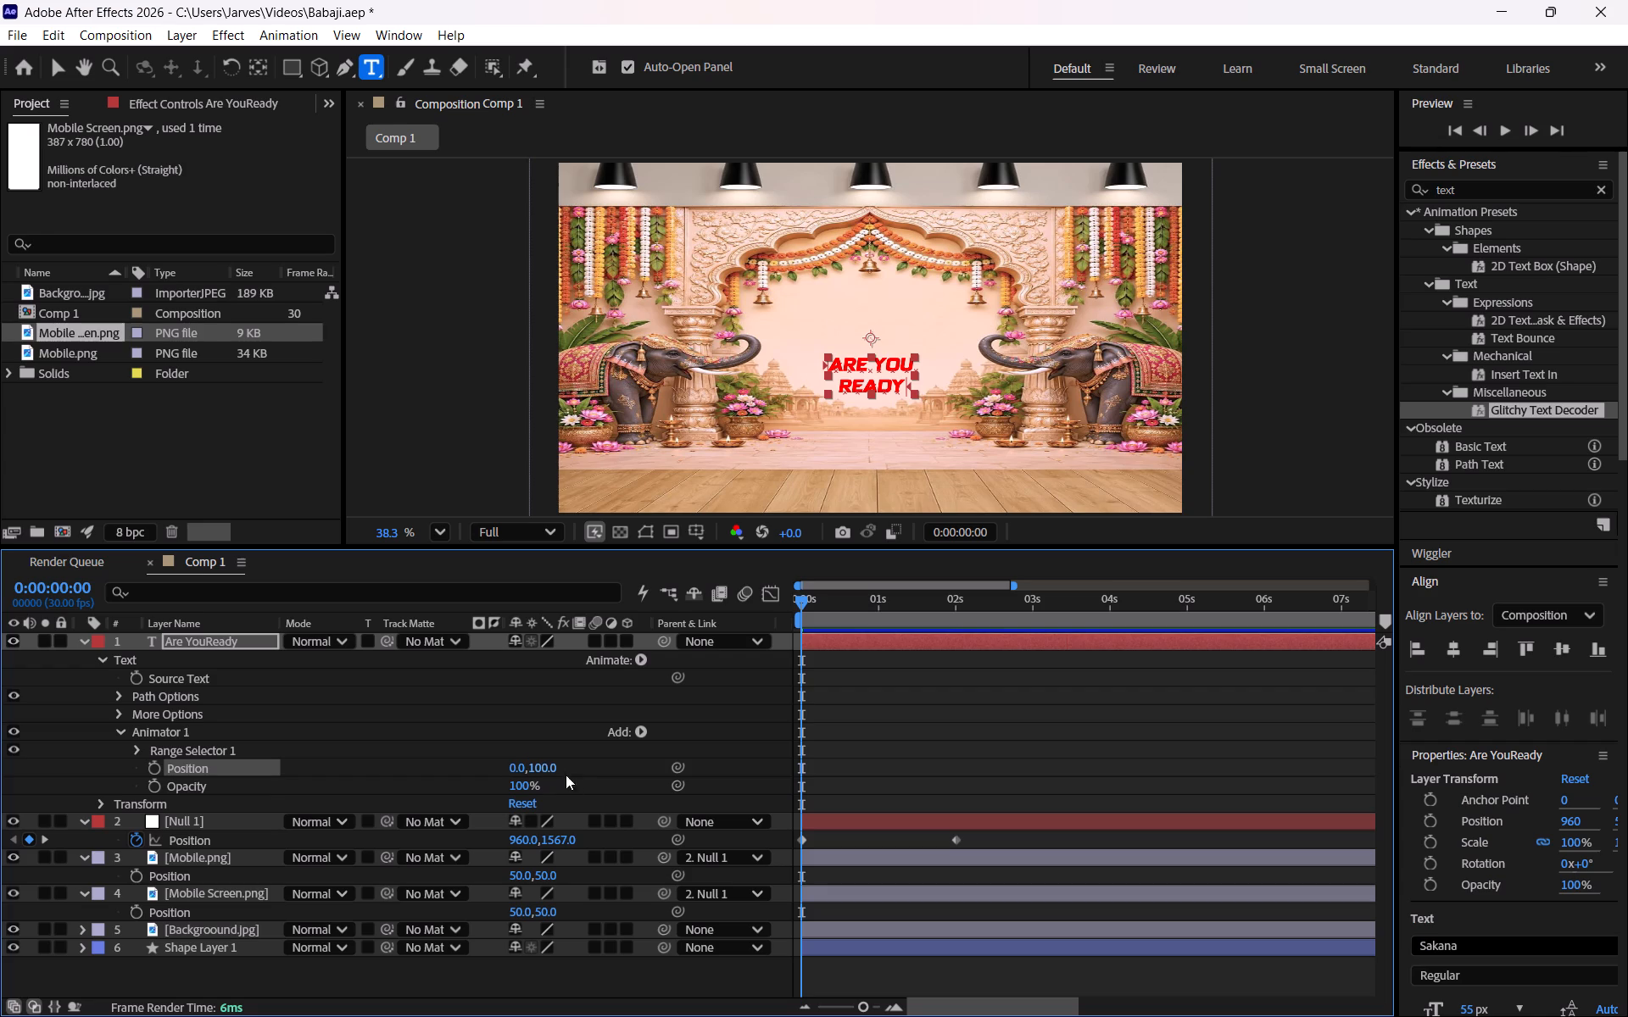
left_click(515, 787)
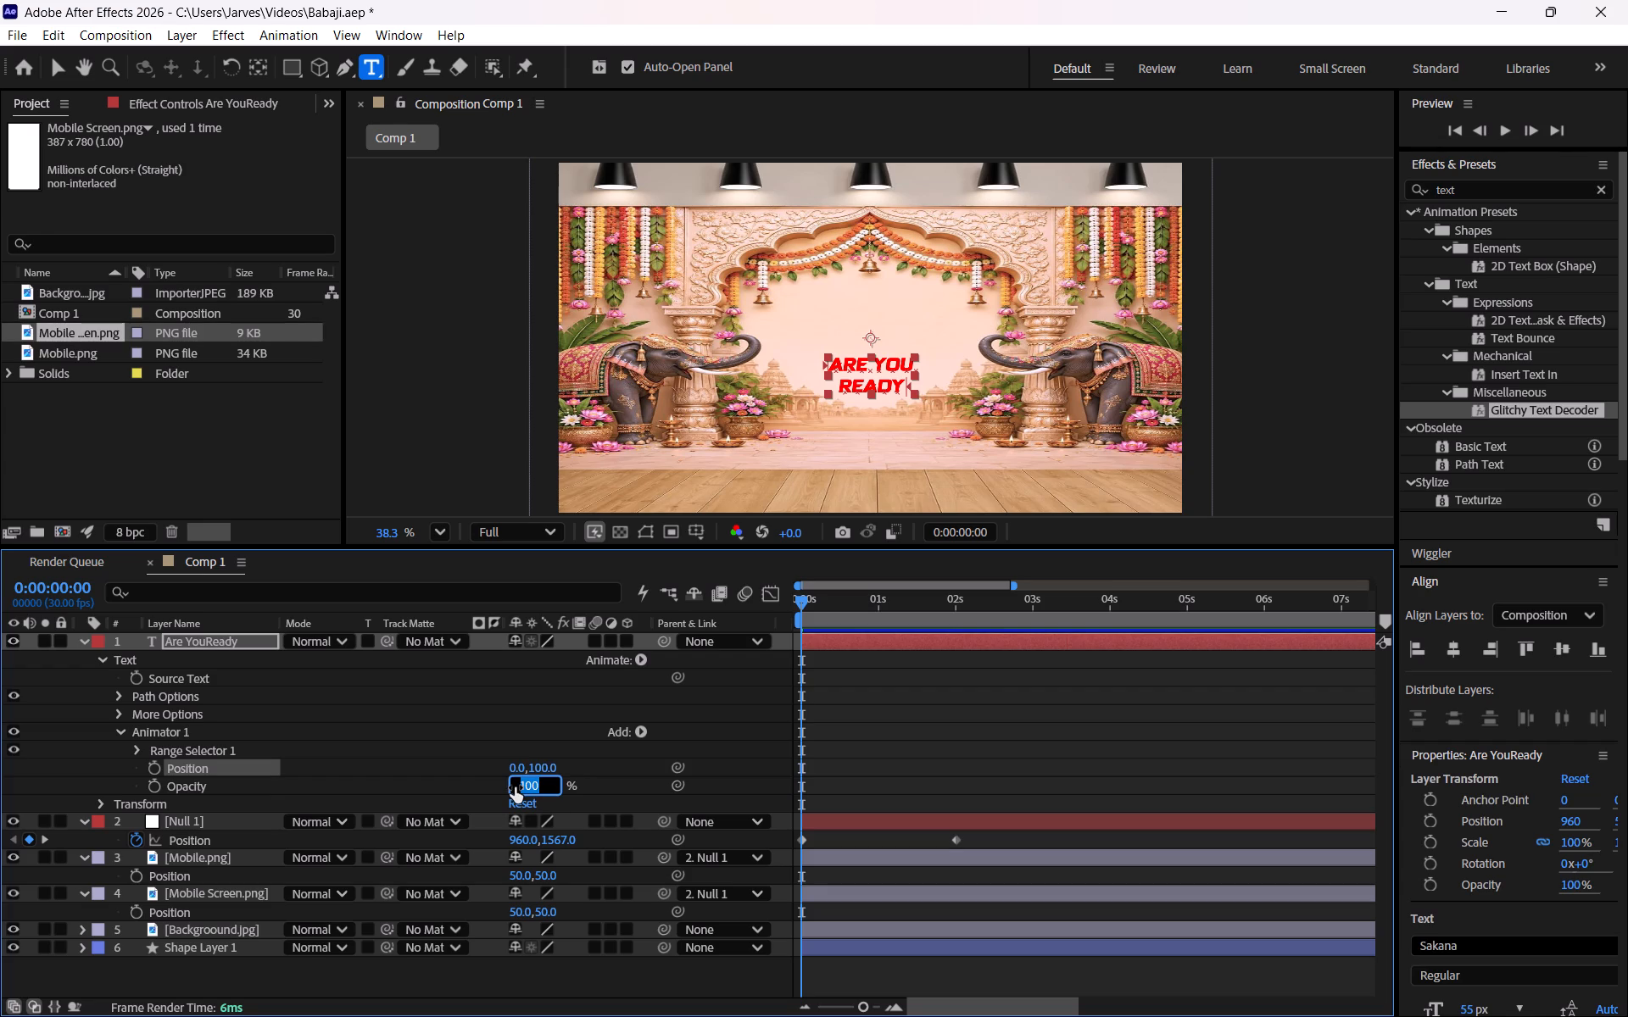
key("0")
key("Return")
Watch the tutorial in Chrome up to the opened Range Selector properties, and return to After Effects.
key("alt+Tab")
key("space")
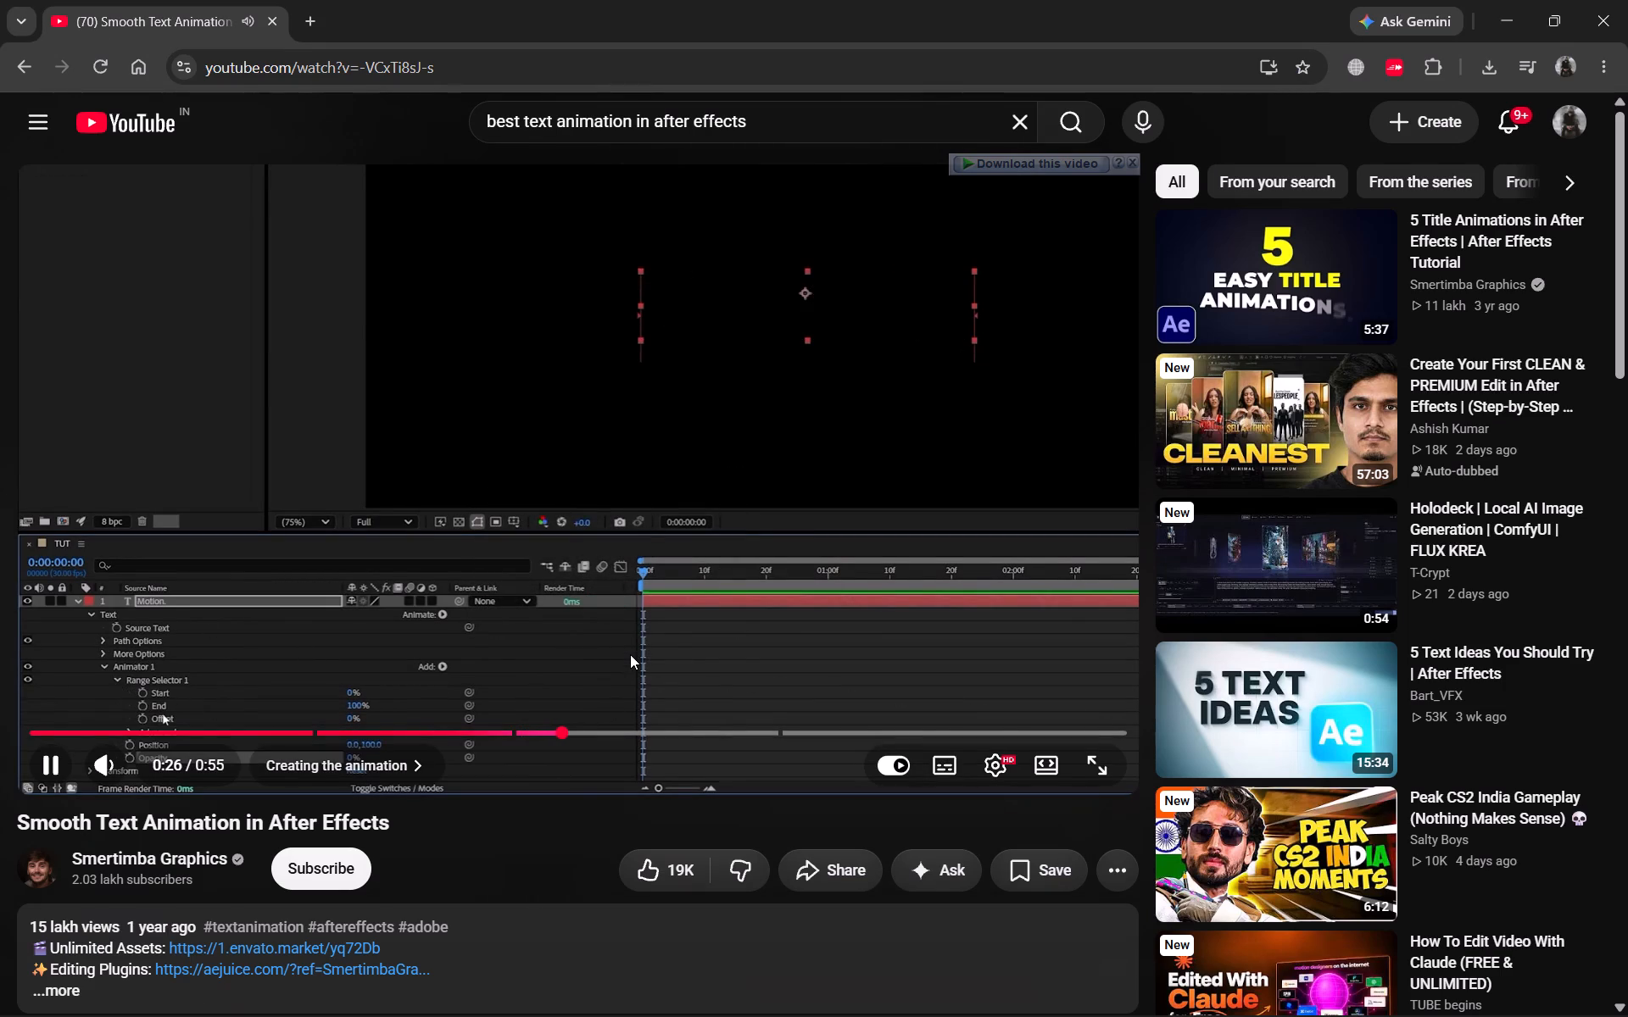
key("space")
key("alt+Tab")
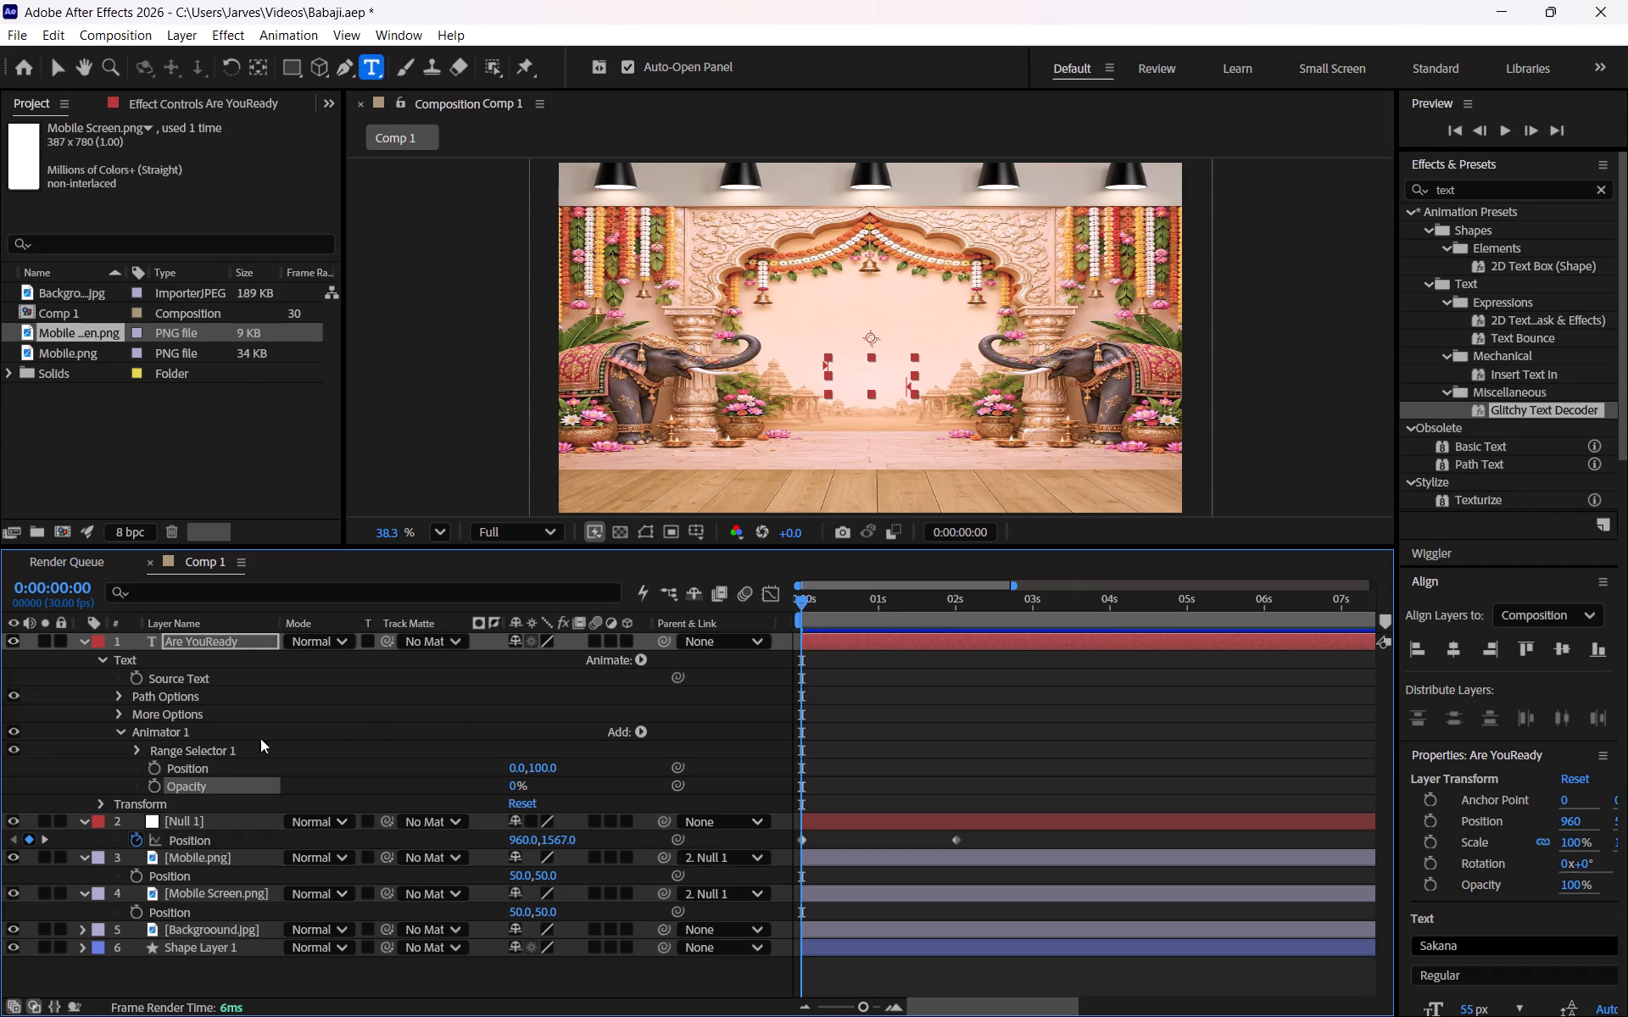
Following the tutorial in Chrome, keyframe Range Selector 1's Offset at -100% at 0:00:00:00 on the After Effects text layer, and scrub the result.
left_click(138, 748)
left_click(169, 803)
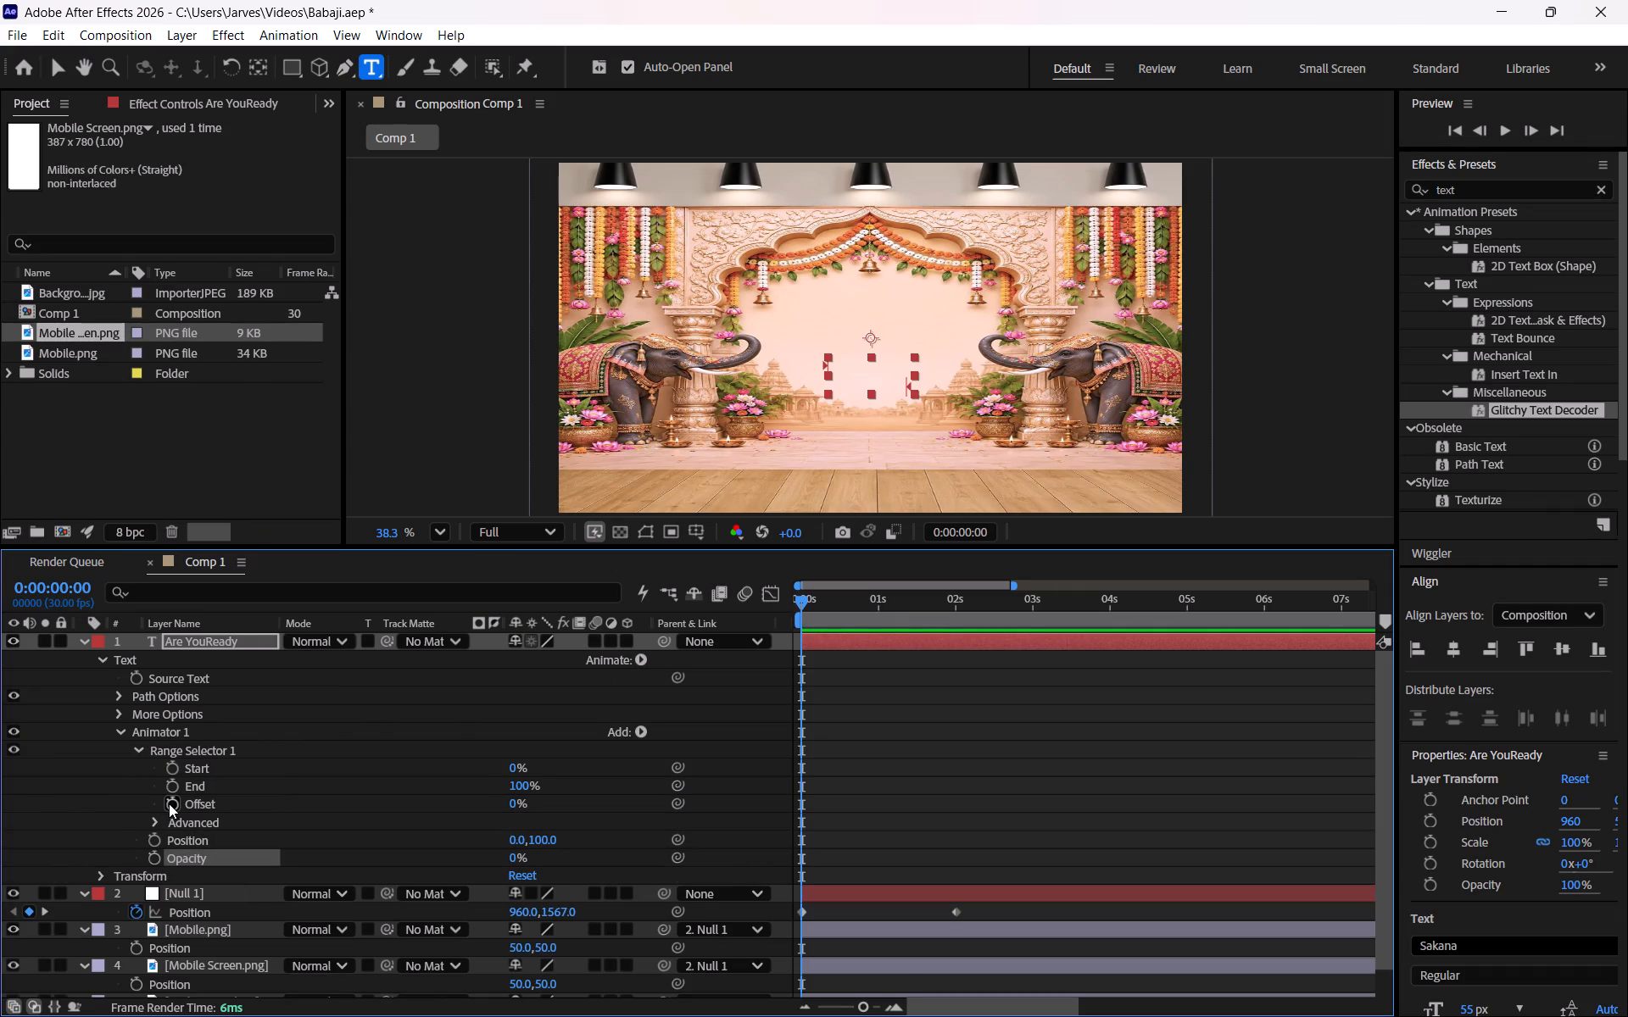
key("alt+Tab")
key("space")
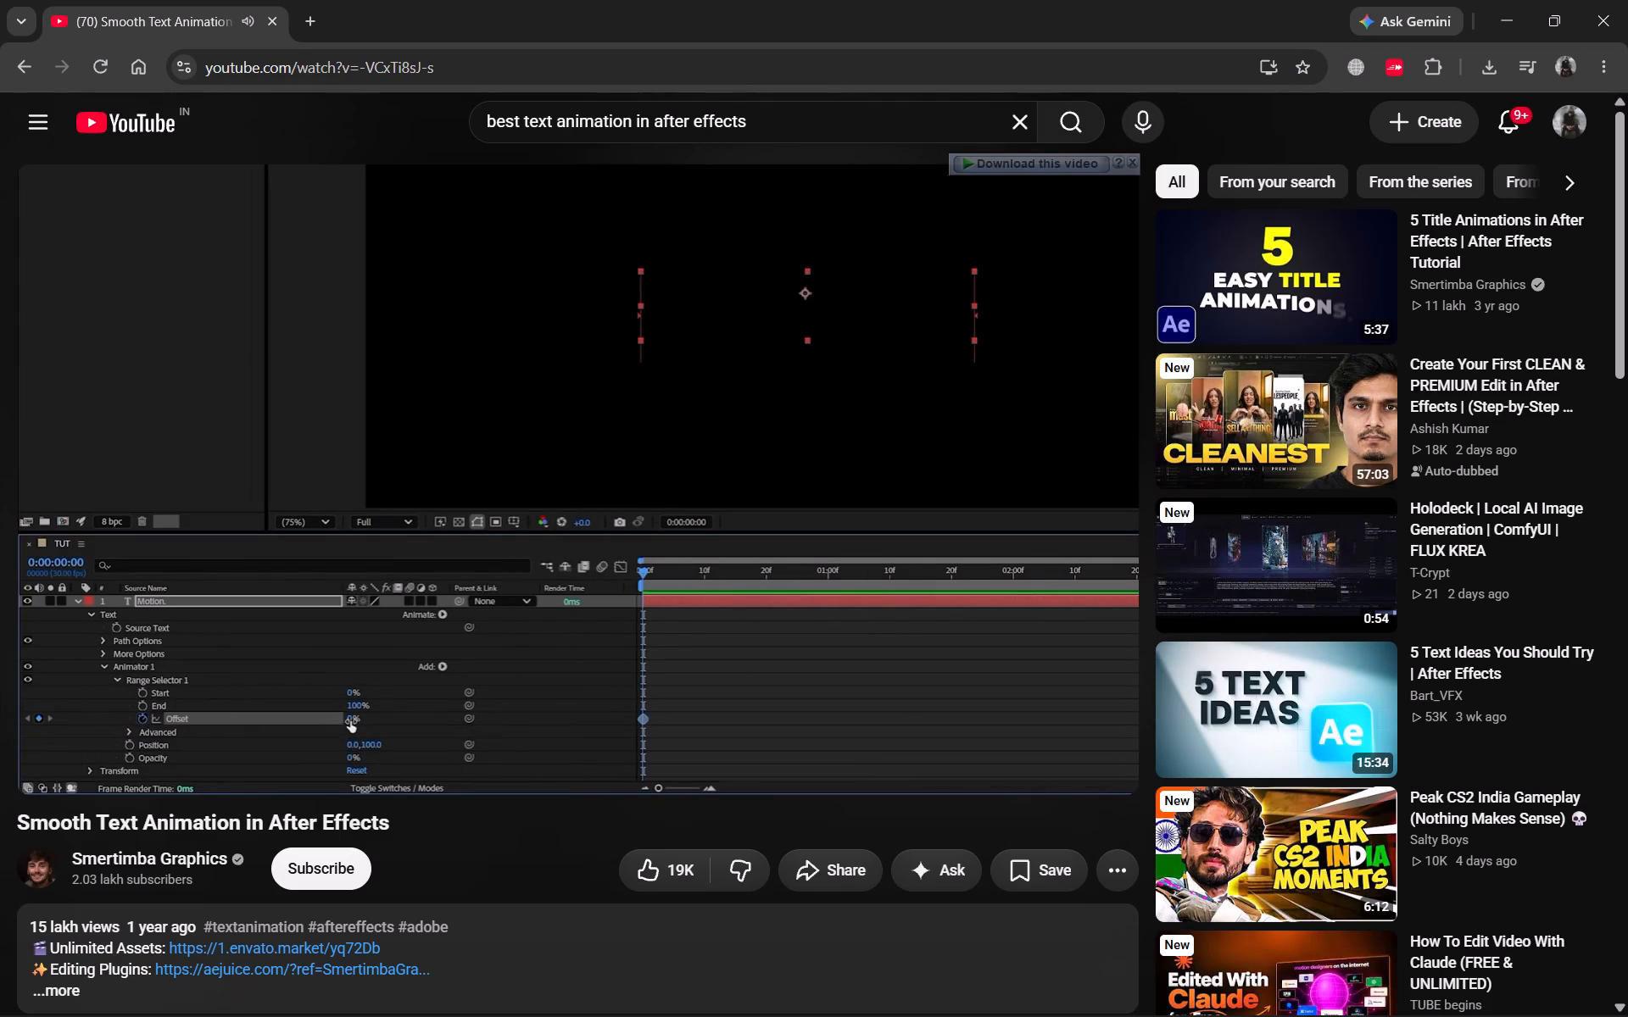
key("space")
key("alt+Tab")
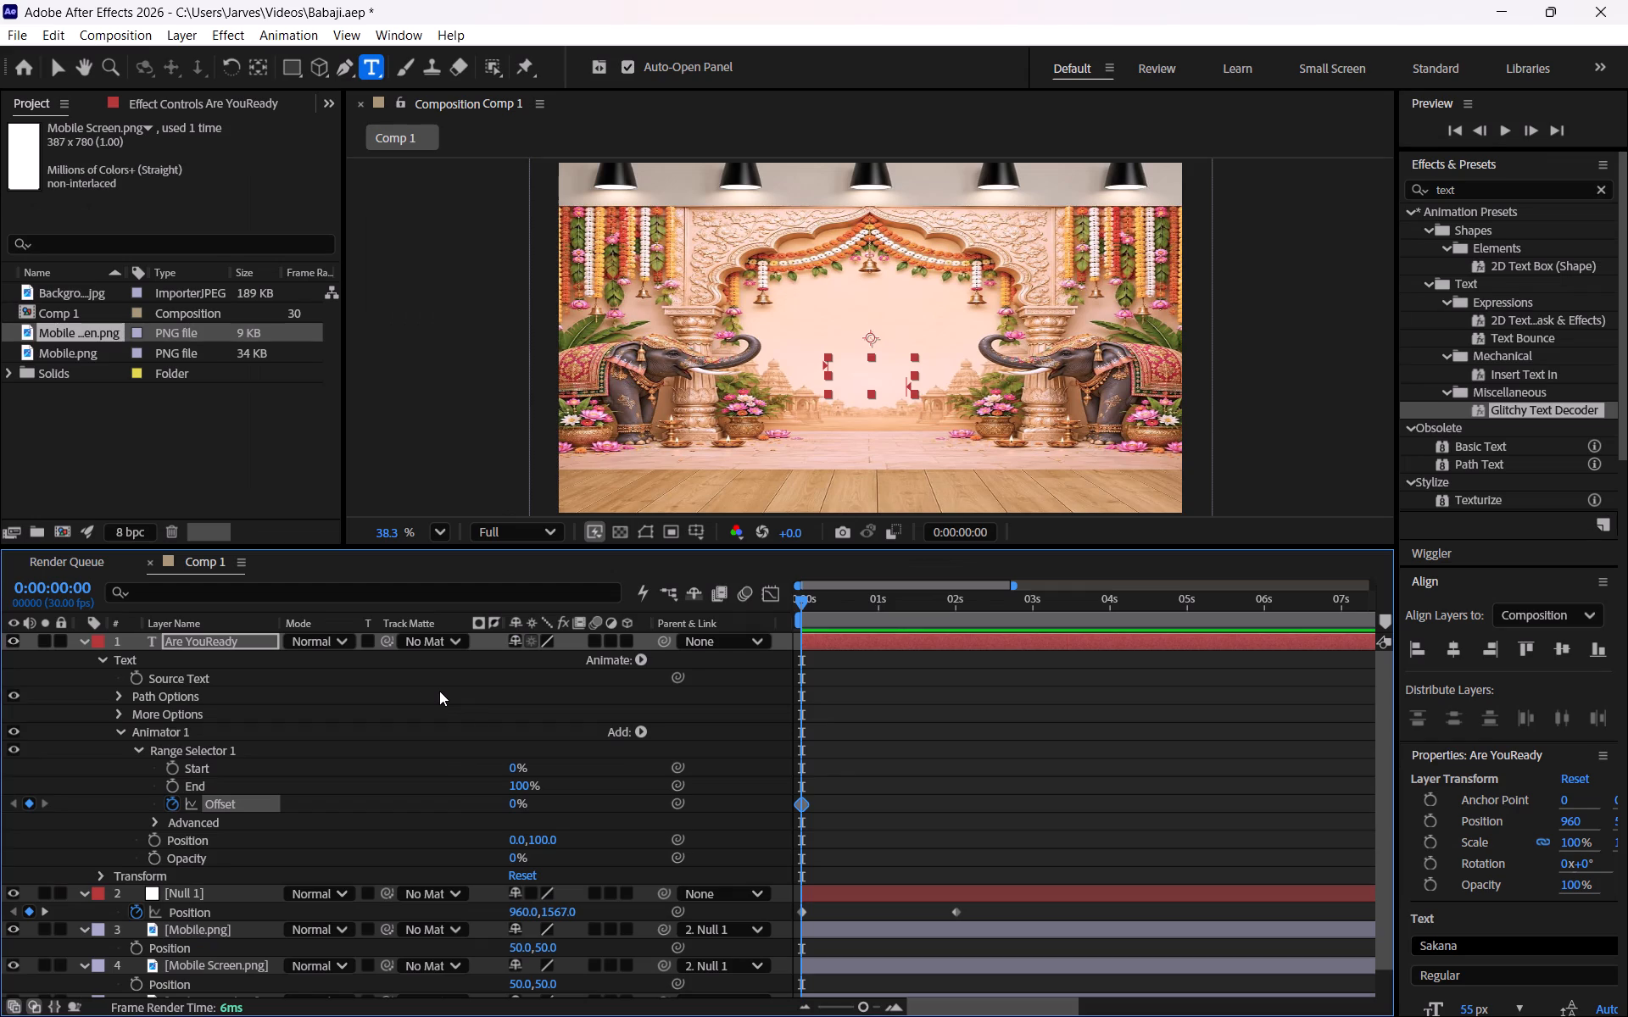
left_click_drag(514, 801, 376, 806)
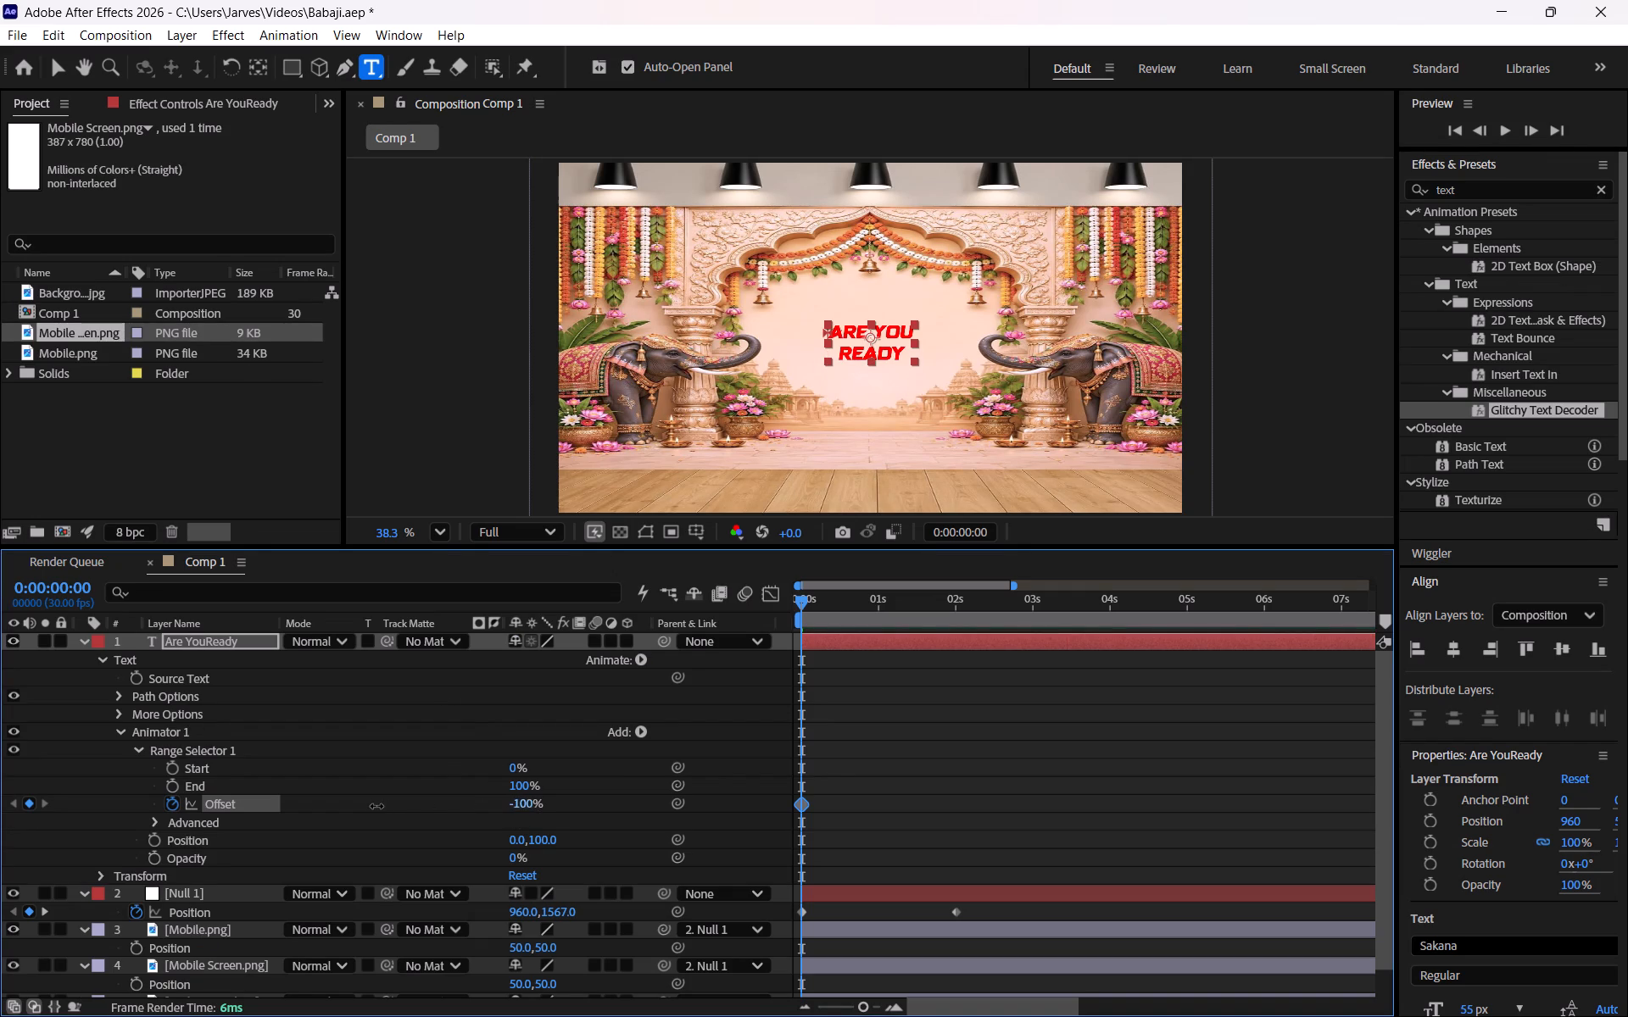
left_click_drag(376, 806, 366, 806)
left_click_drag(522, 799, 460, 796)
left_click_drag(800, 597, 891, 593)
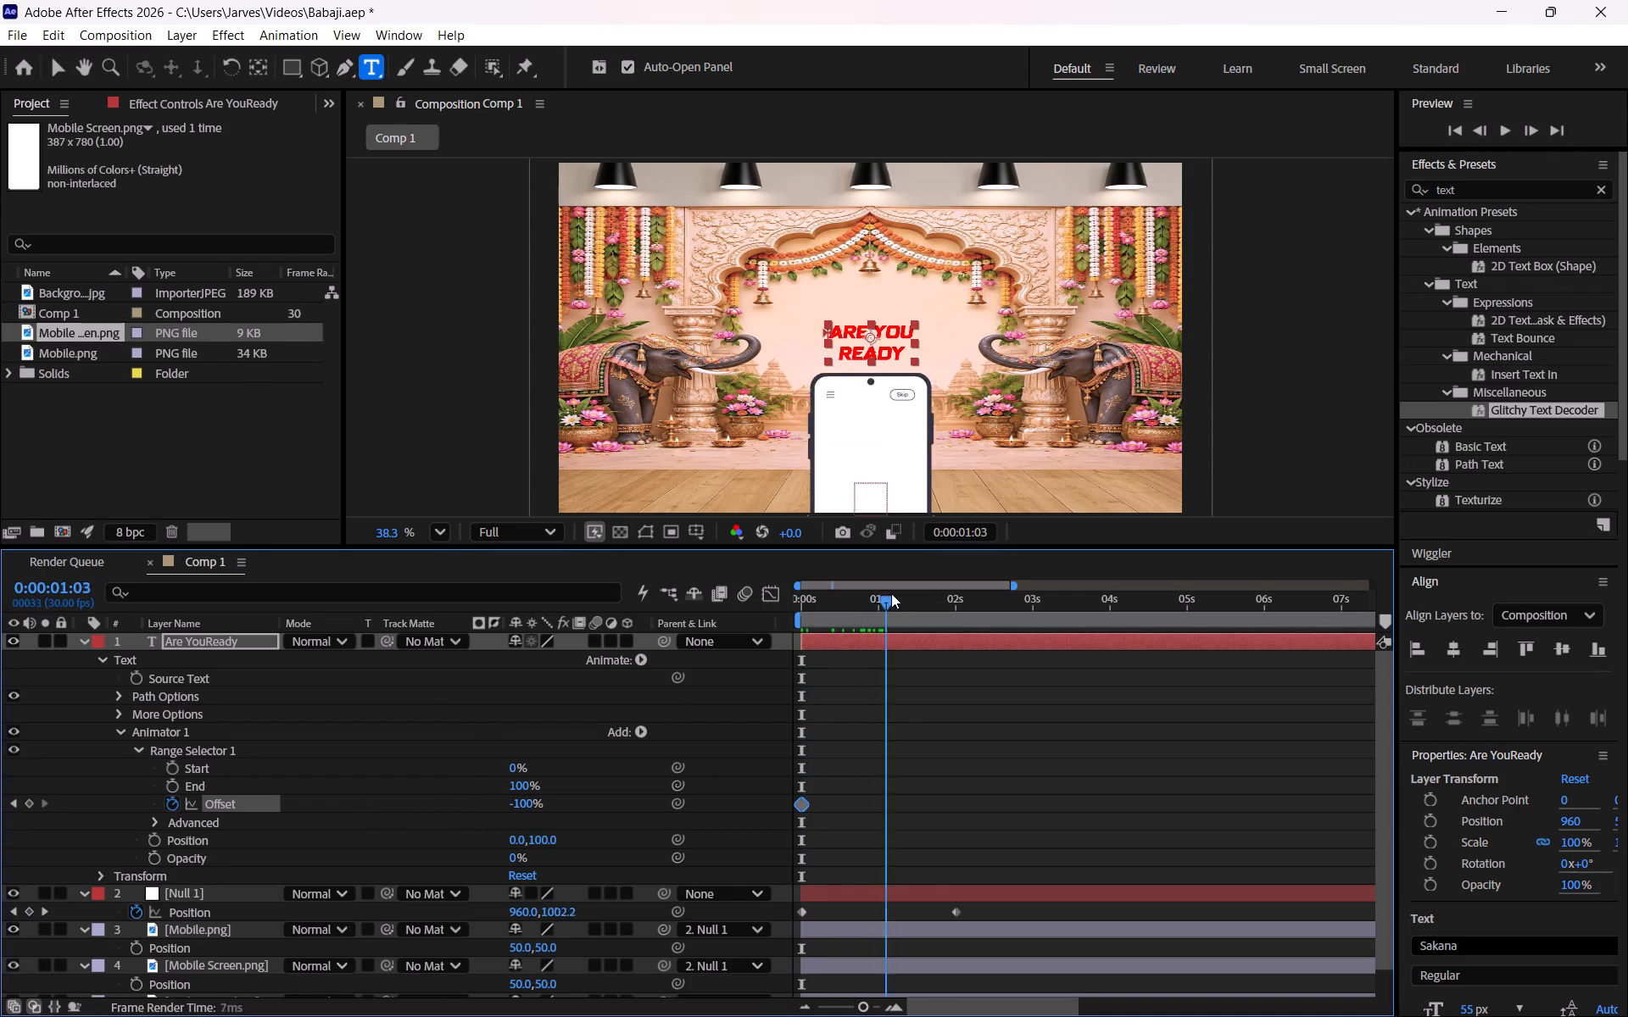
left_click_drag(891, 593, 793, 583)
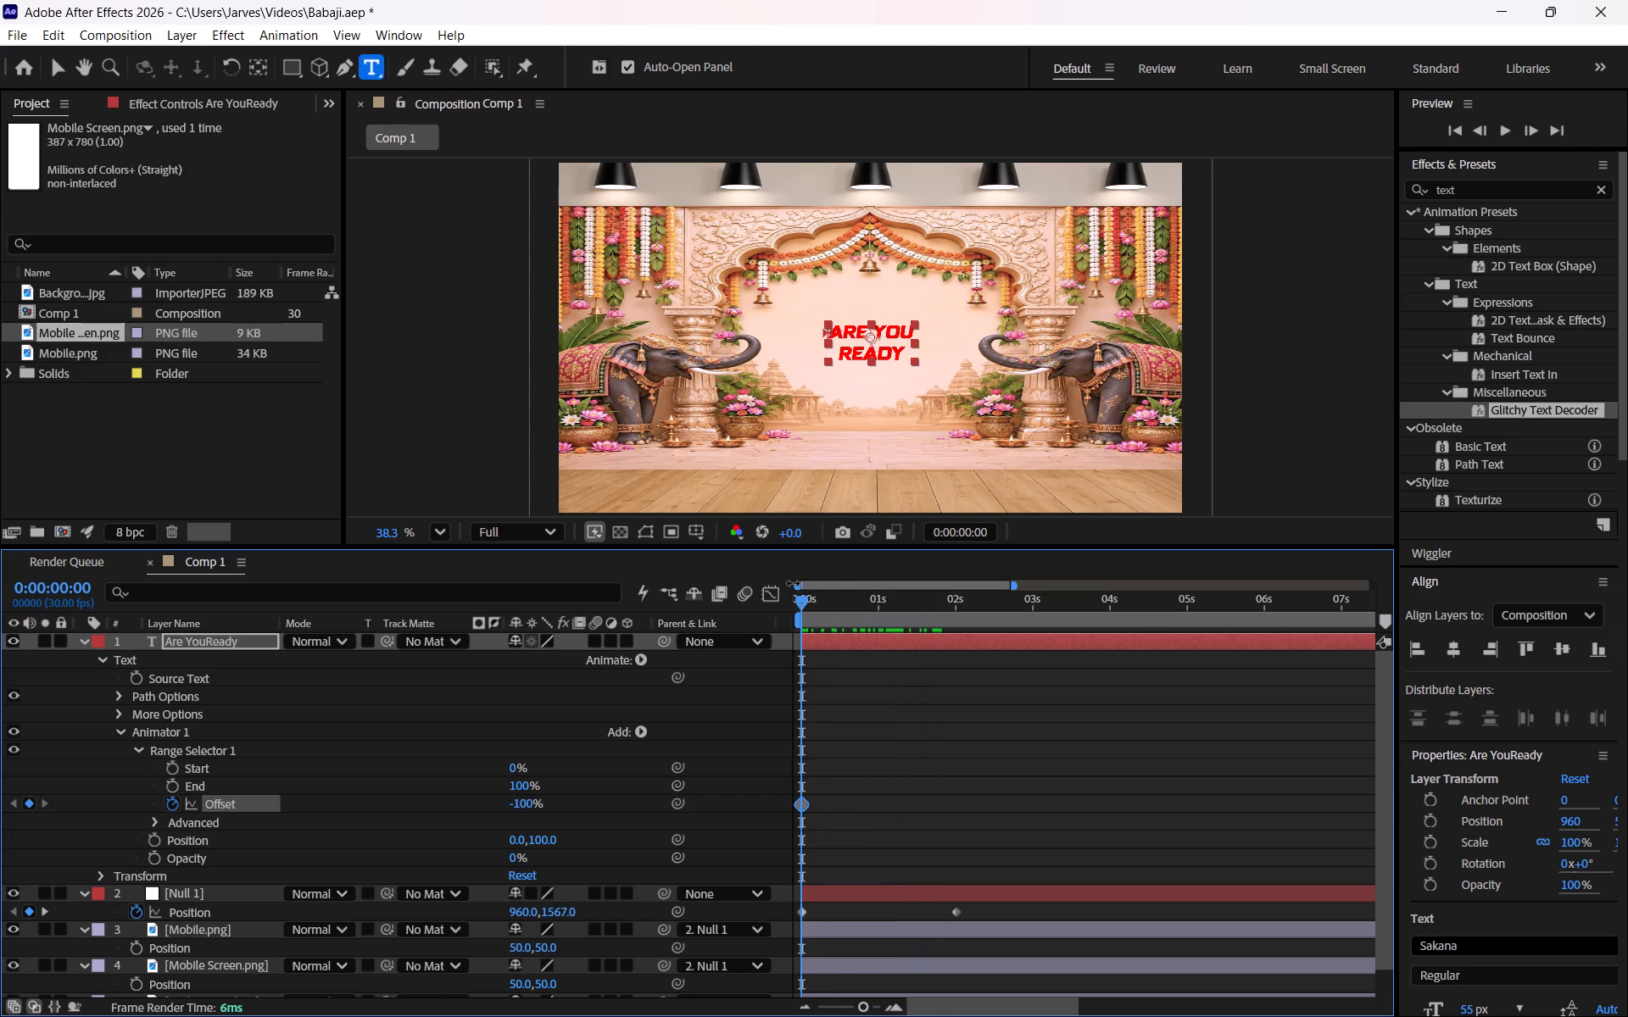
Watch the tutorial's second Offset keyframe in Chrome, keyframe the text's Offset at 100% at 0:00:02:00 in After Effects, and preview.
key("alt+Tab")
key("space")
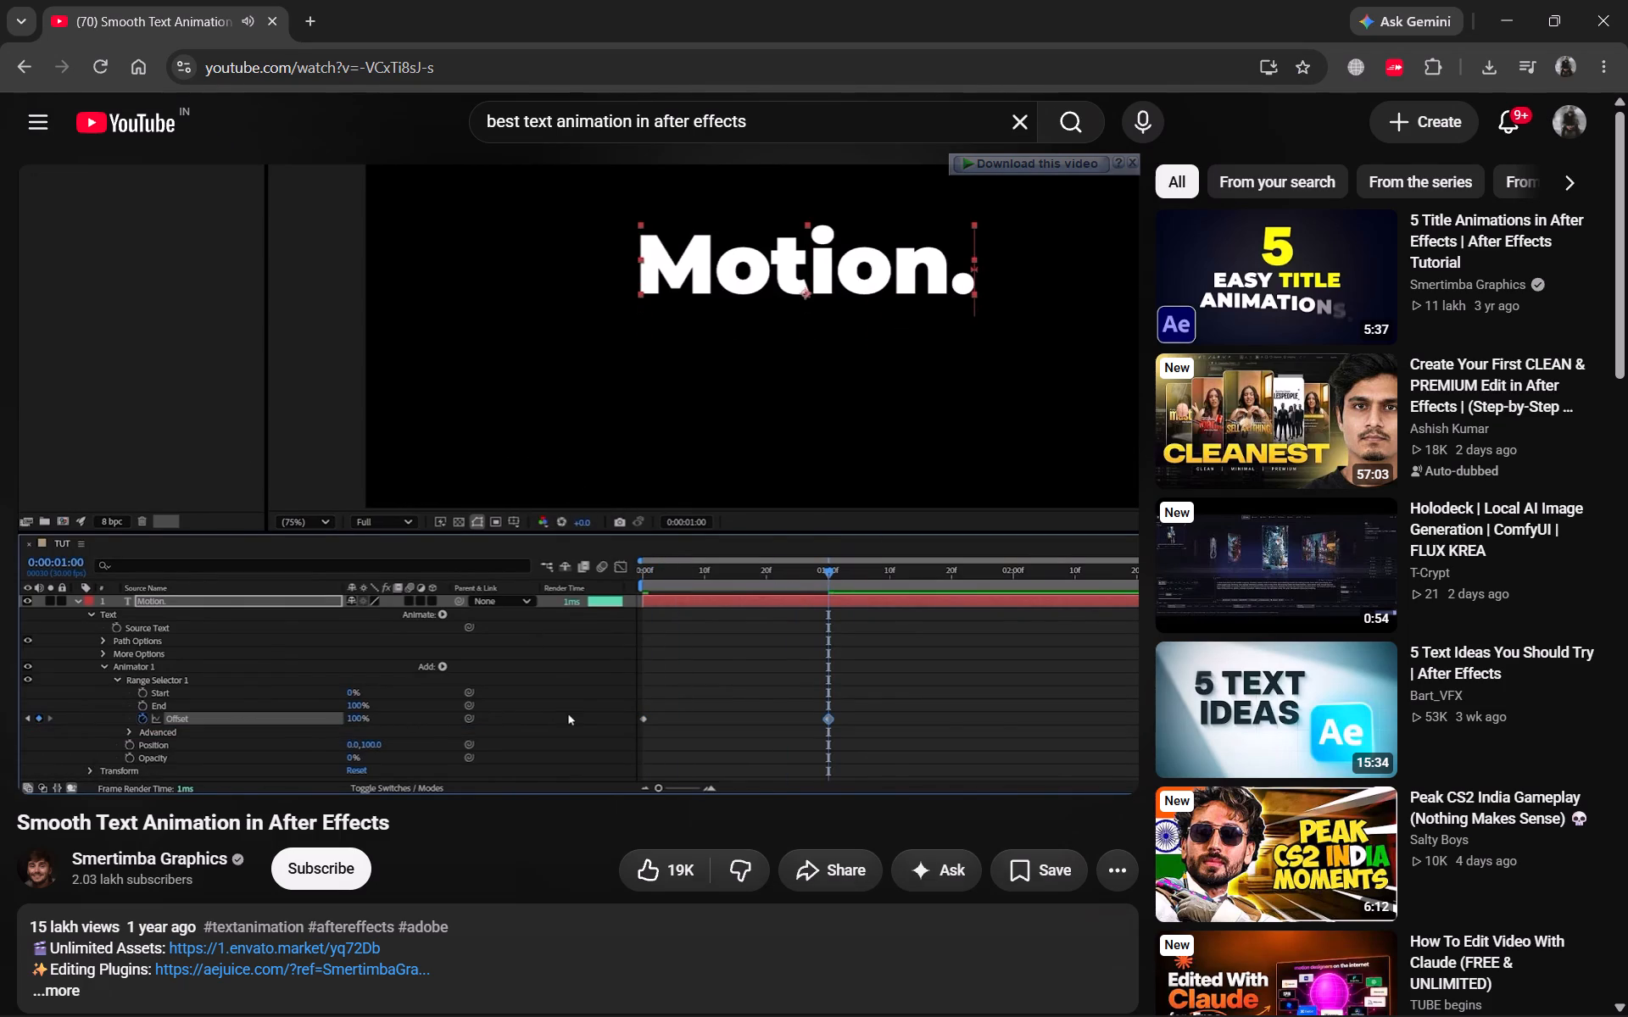
key("space")
key("alt+Tab")
left_click(955, 608)
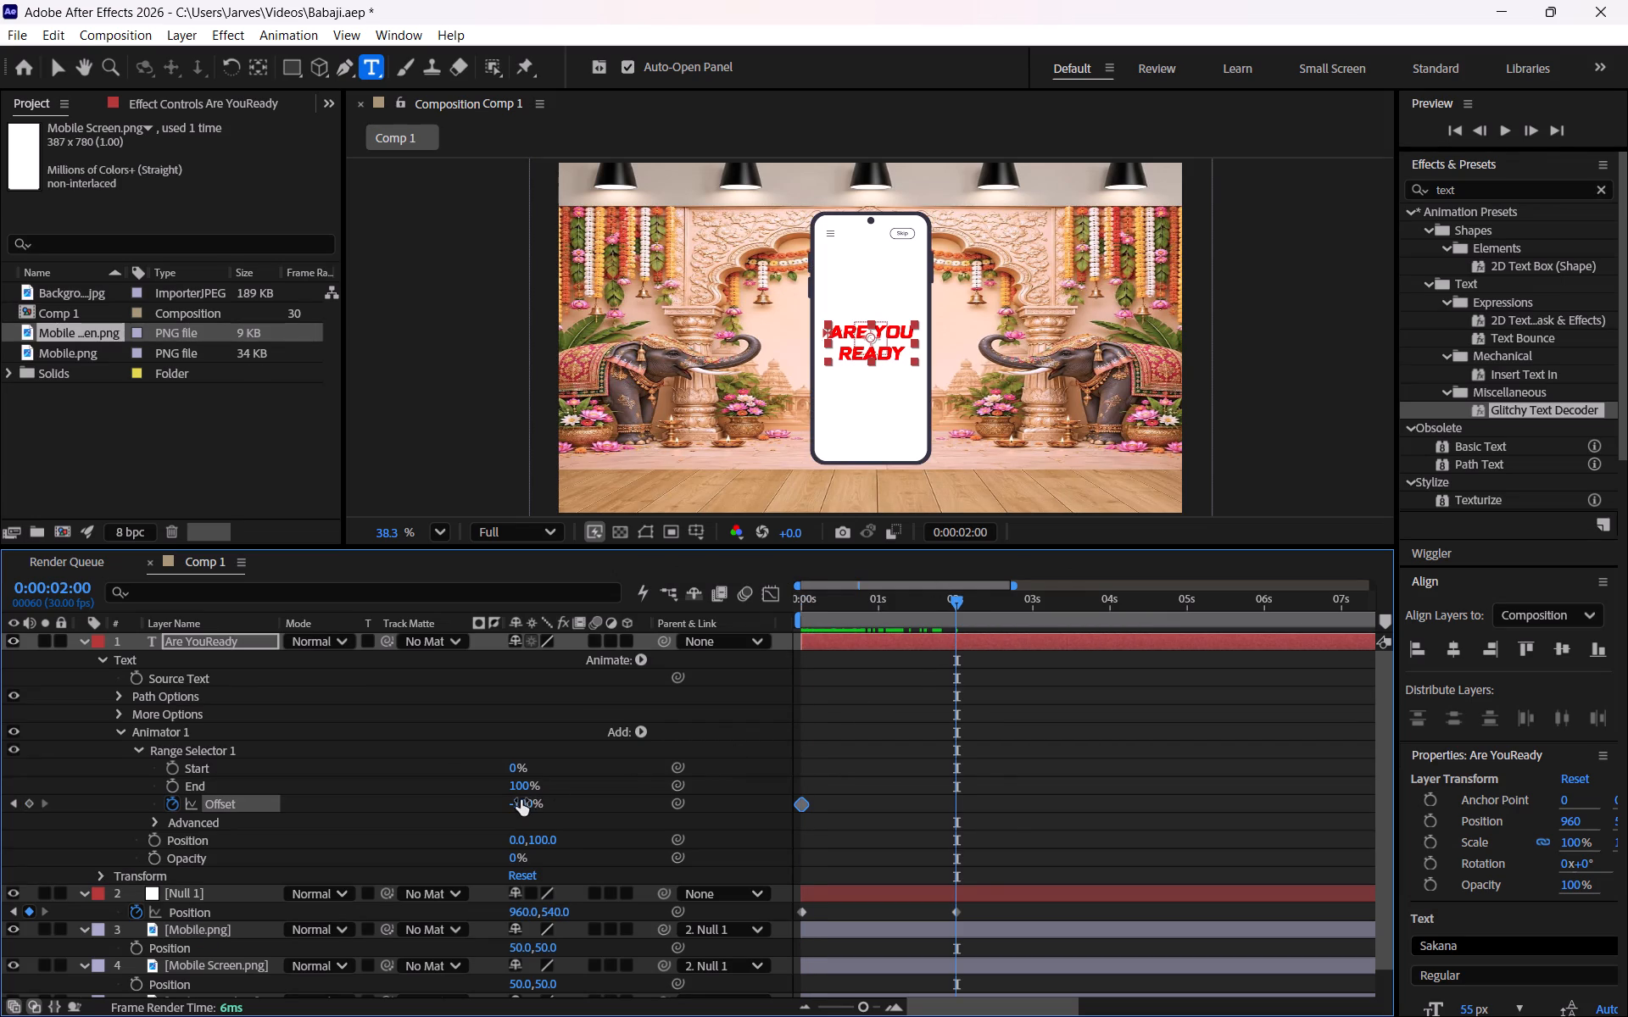
left_click_drag(521, 800, 877, 777)
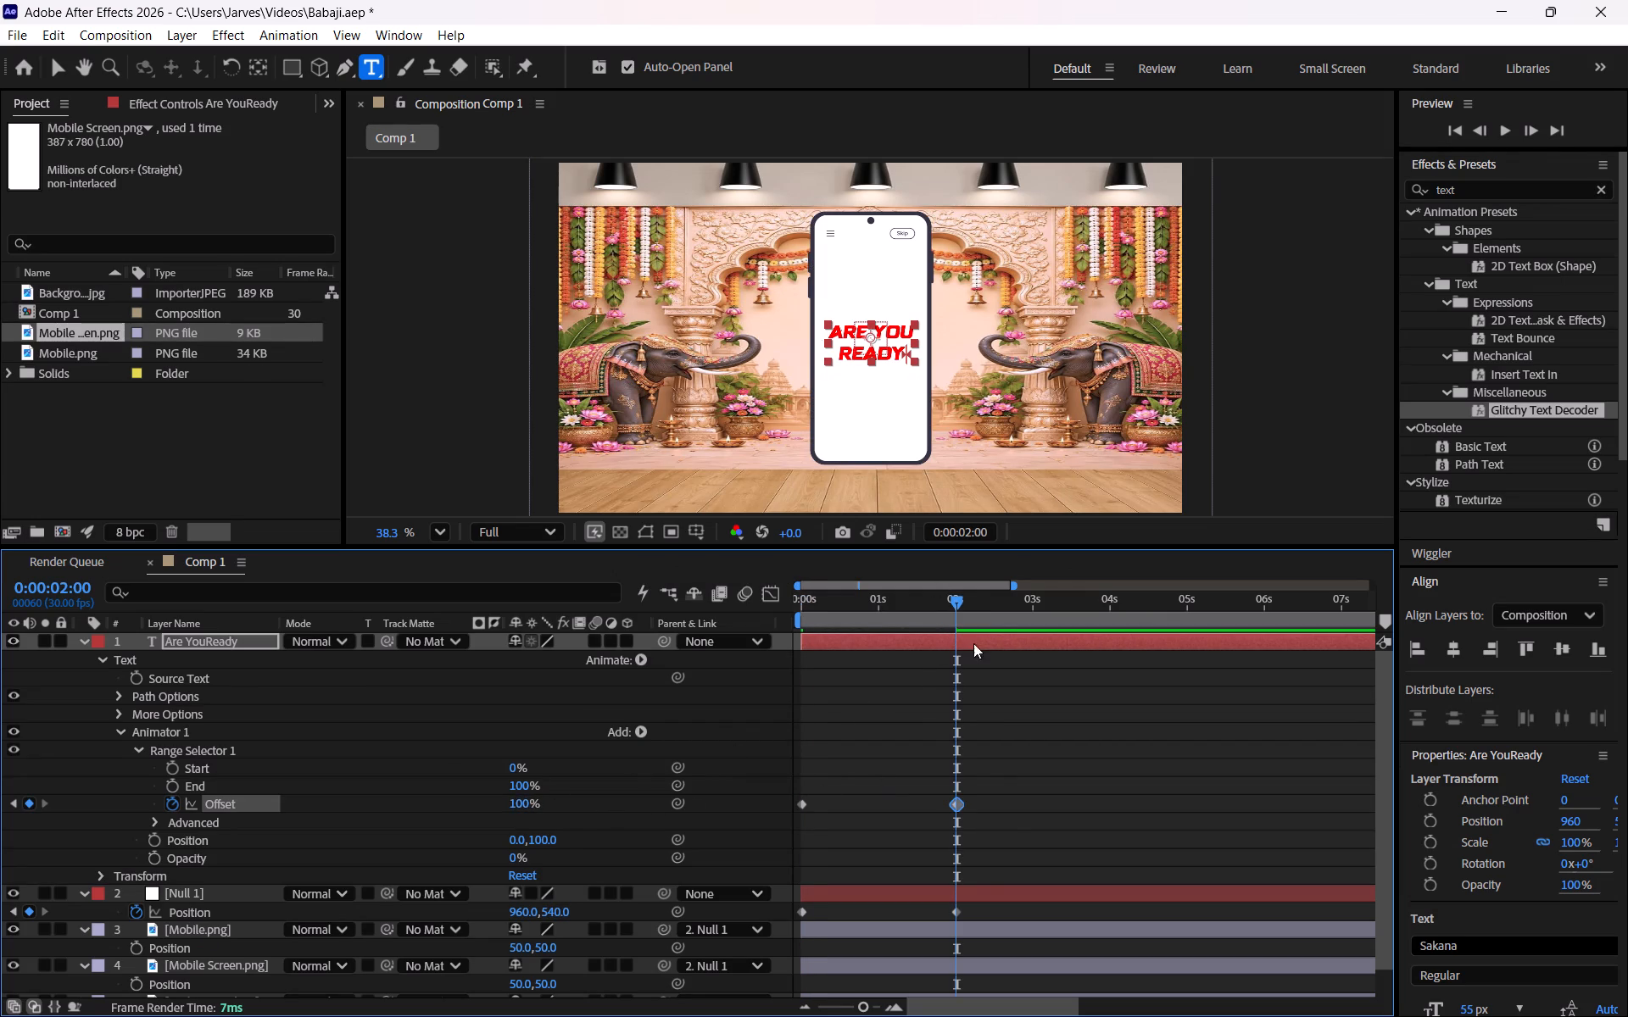
left_click_drag(958, 600, 772, 622)
key("space")
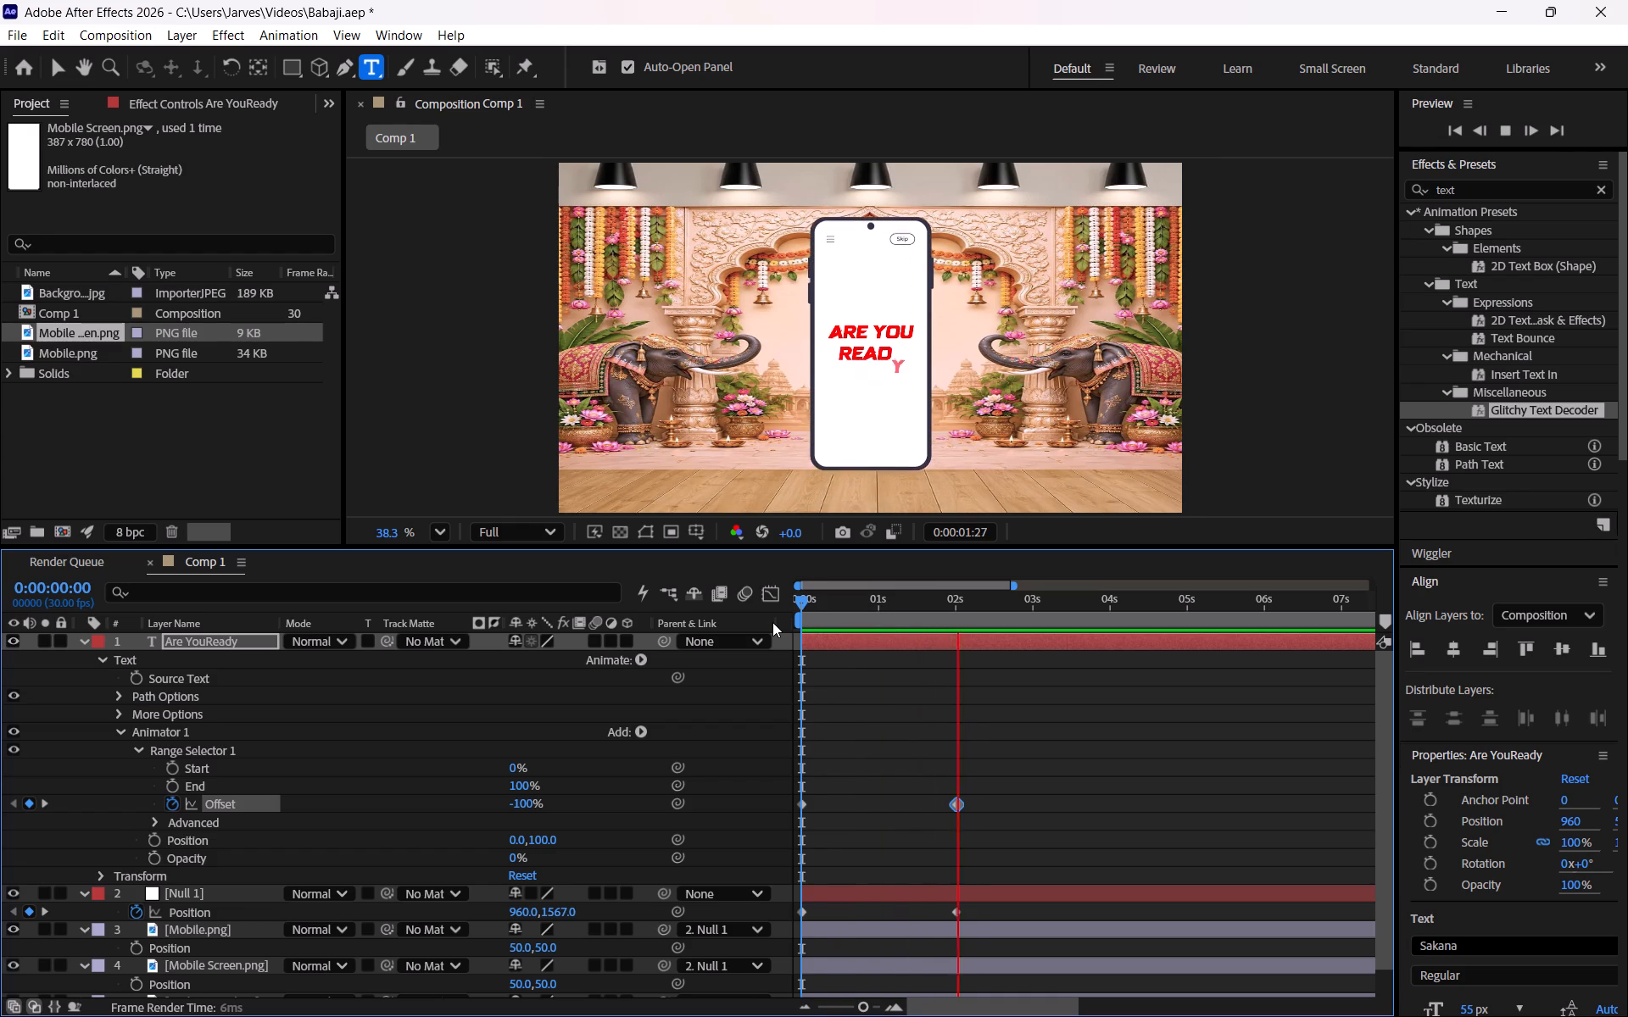
key("space")
Watch the tutorial's Advanced settings in Chrome, and set Range Selector 1's Shape to Ramp Up in After Effects.
key("alt+Tab")
key("space")
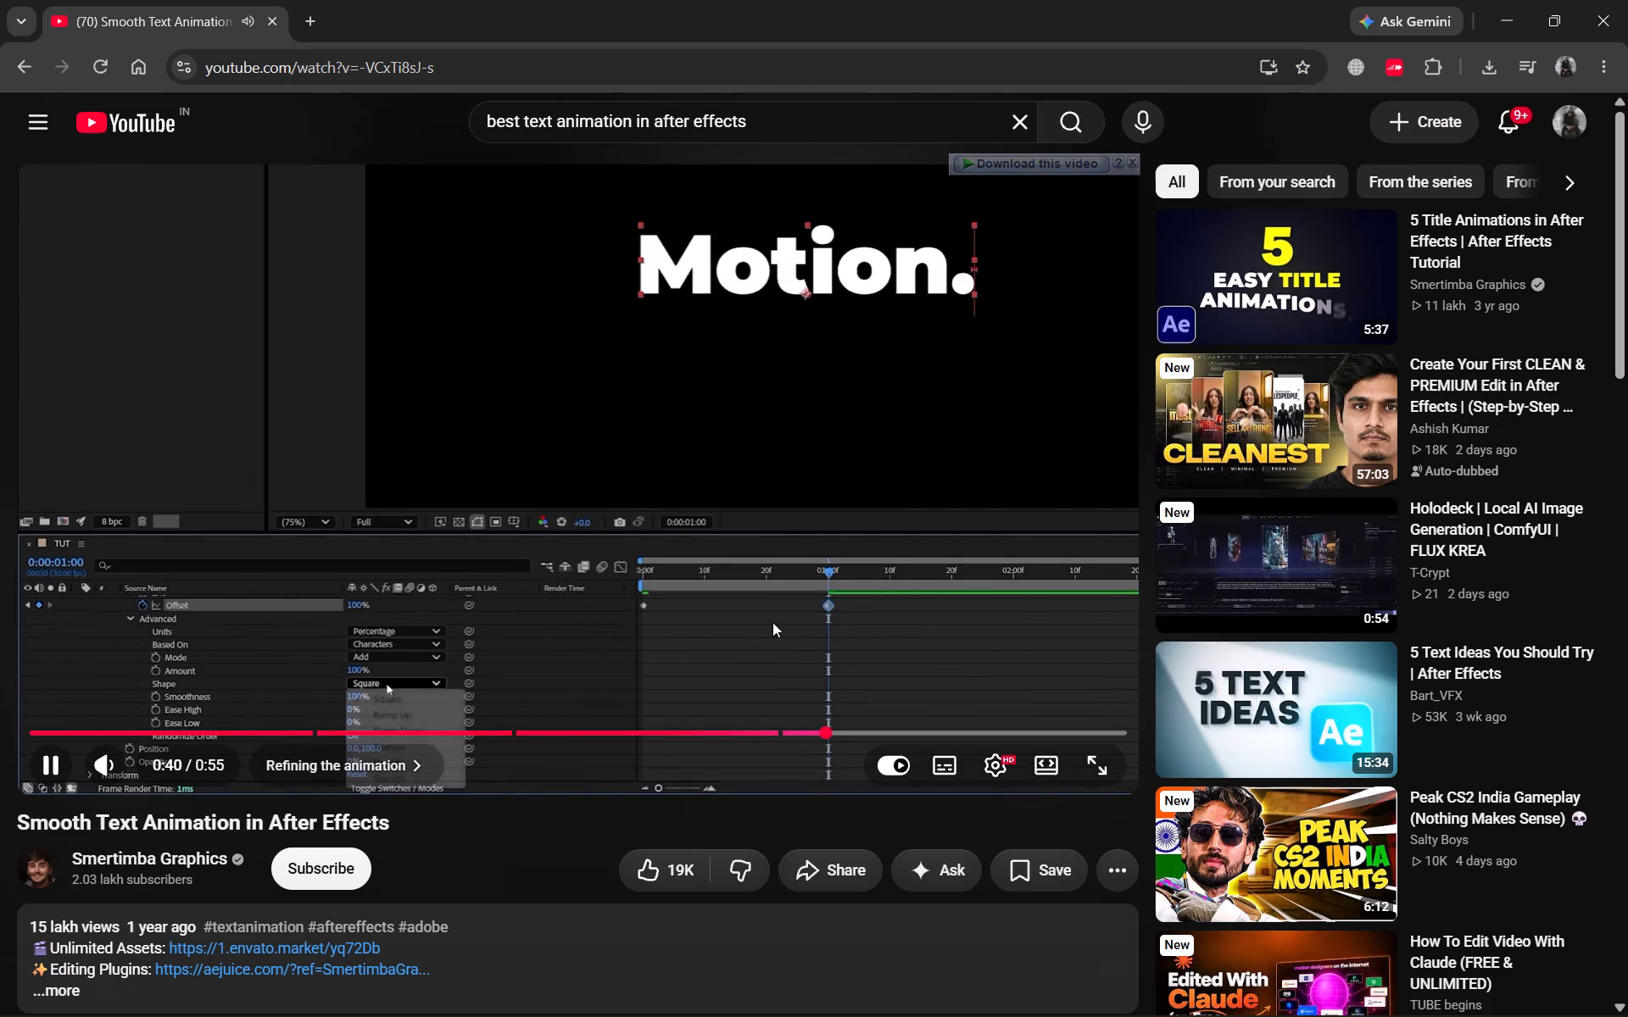
key("space")
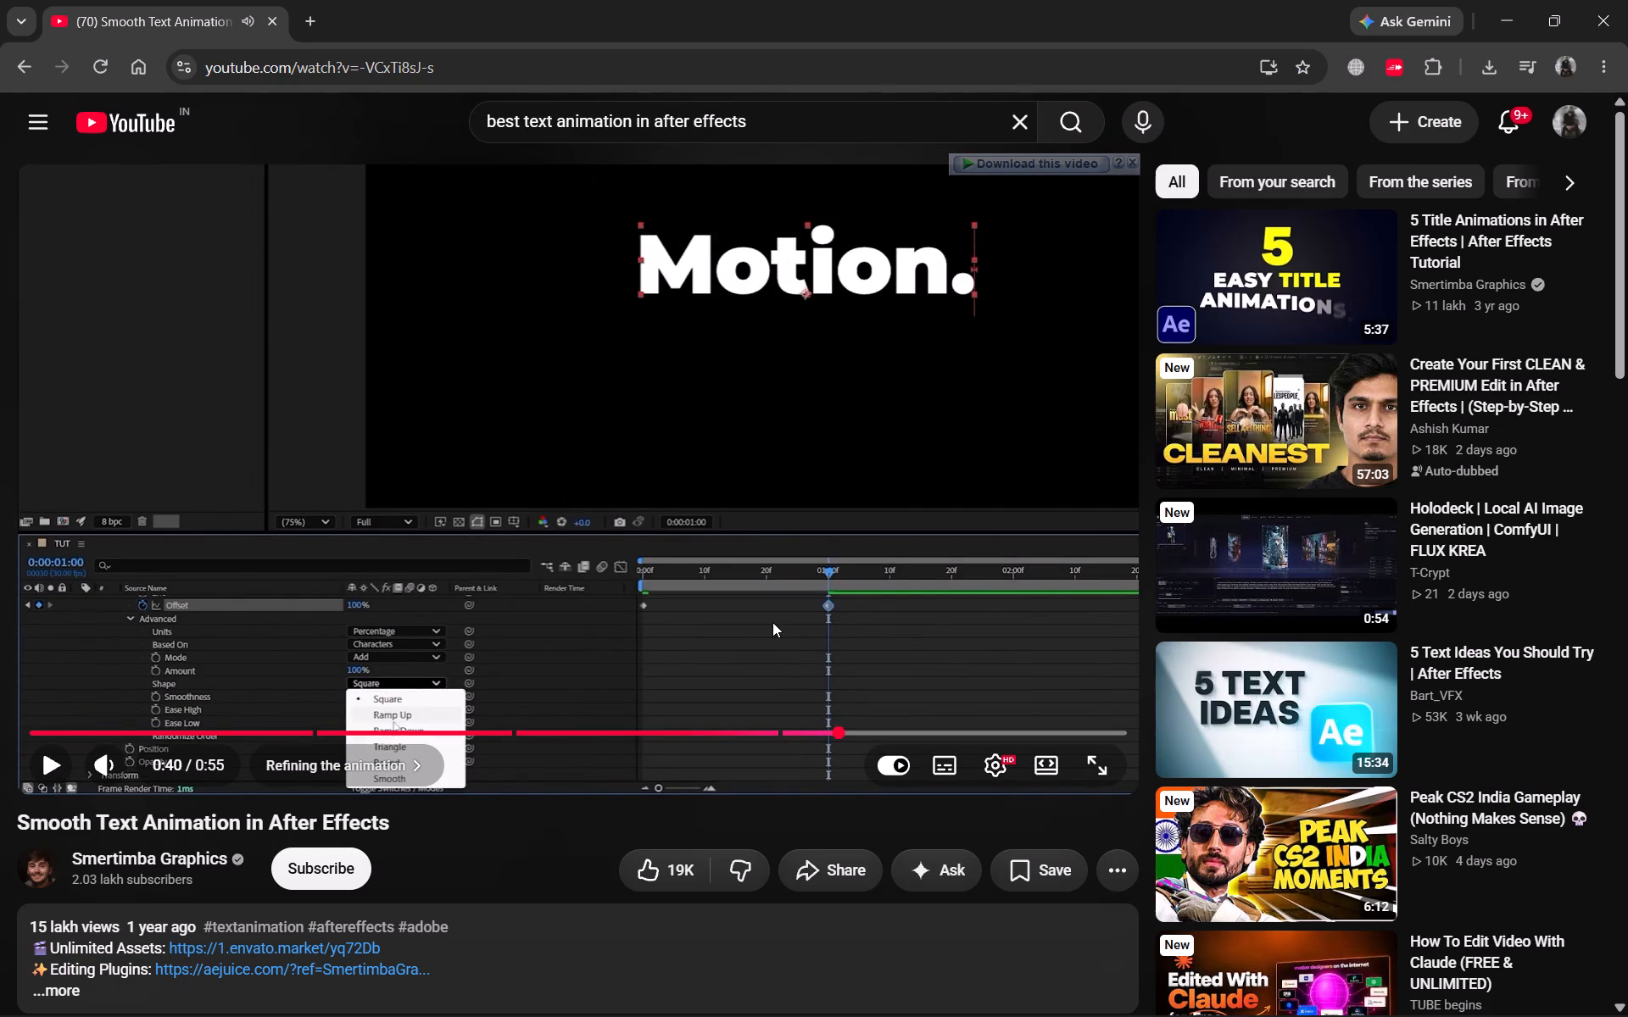
key("alt+Tab")
left_click(159, 818)
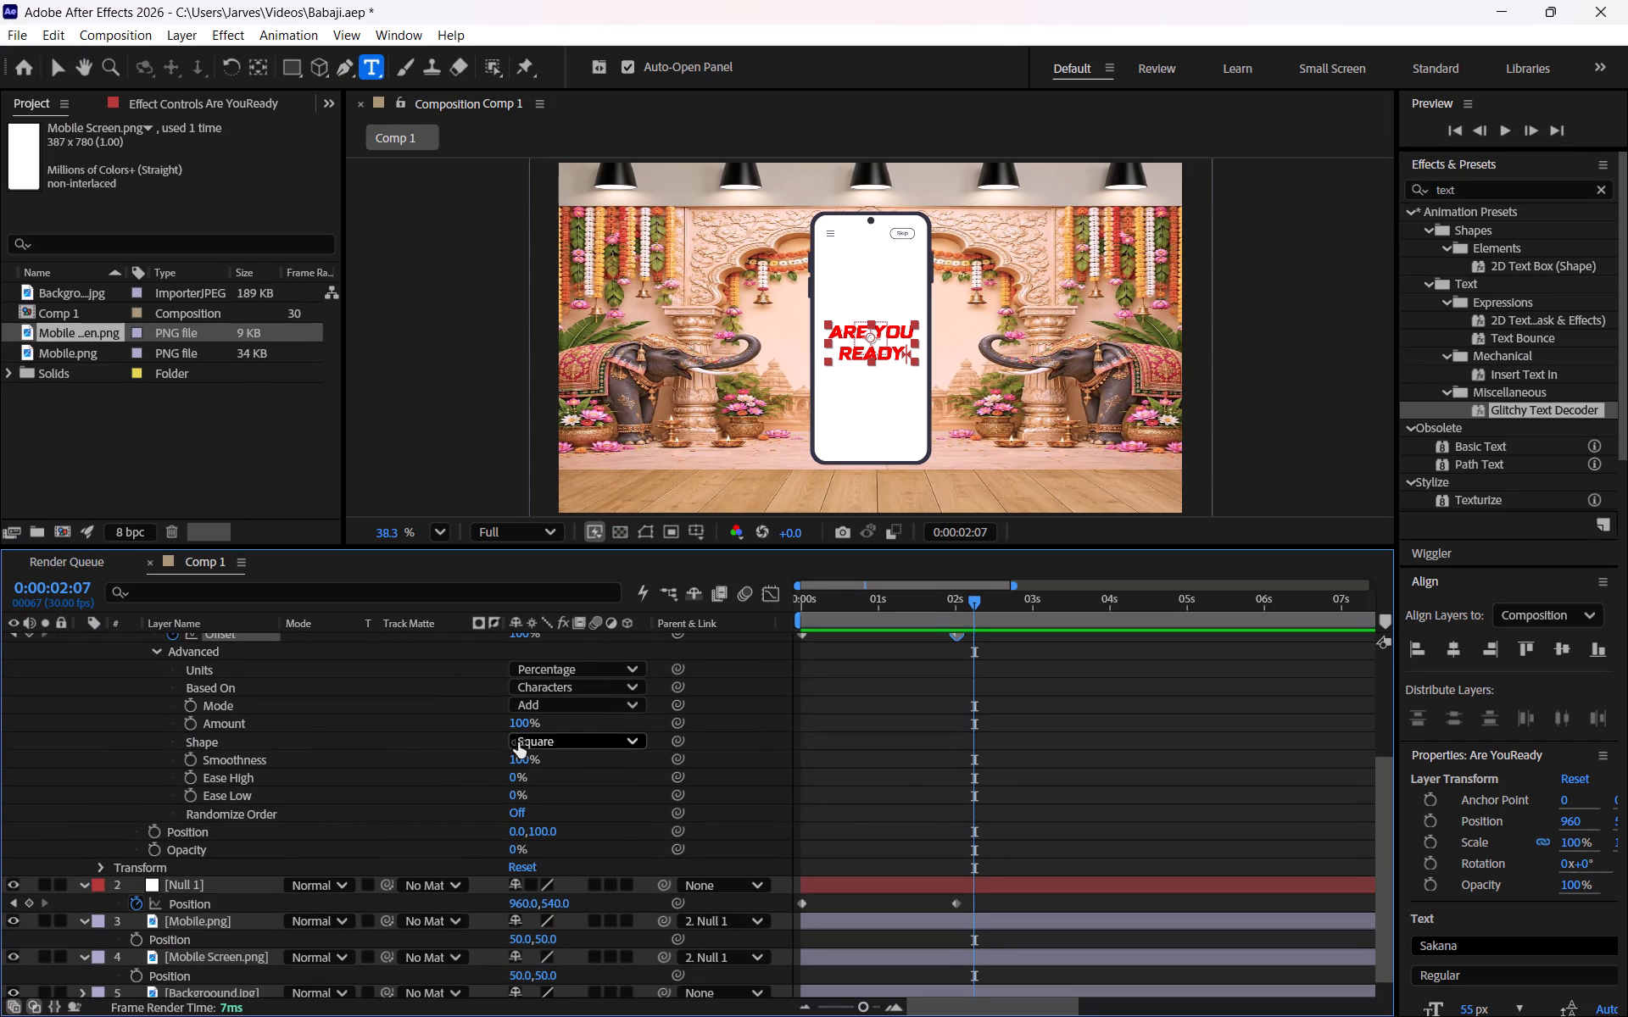
left_click(537, 743)
left_click(560, 781)
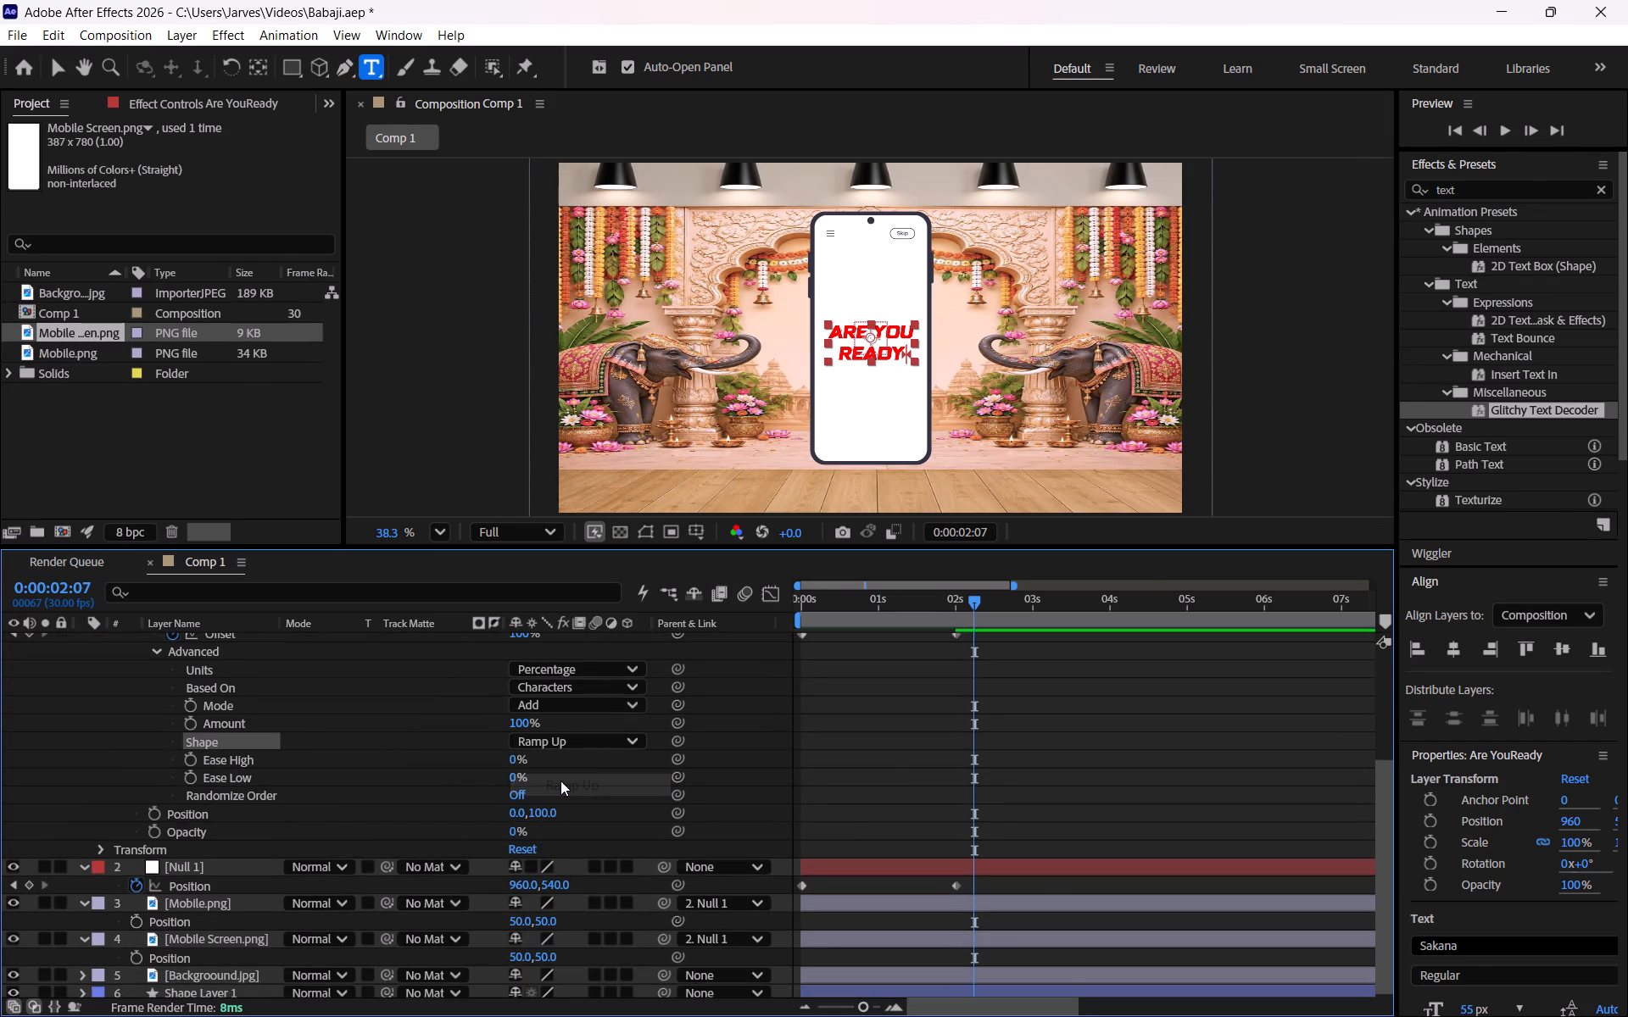
Following the tutorial in Chrome, set Range Selector 1's Ease High to 25% in After Effects, and preview from the start.
key("alt+Tab")
left_click(737, 574)
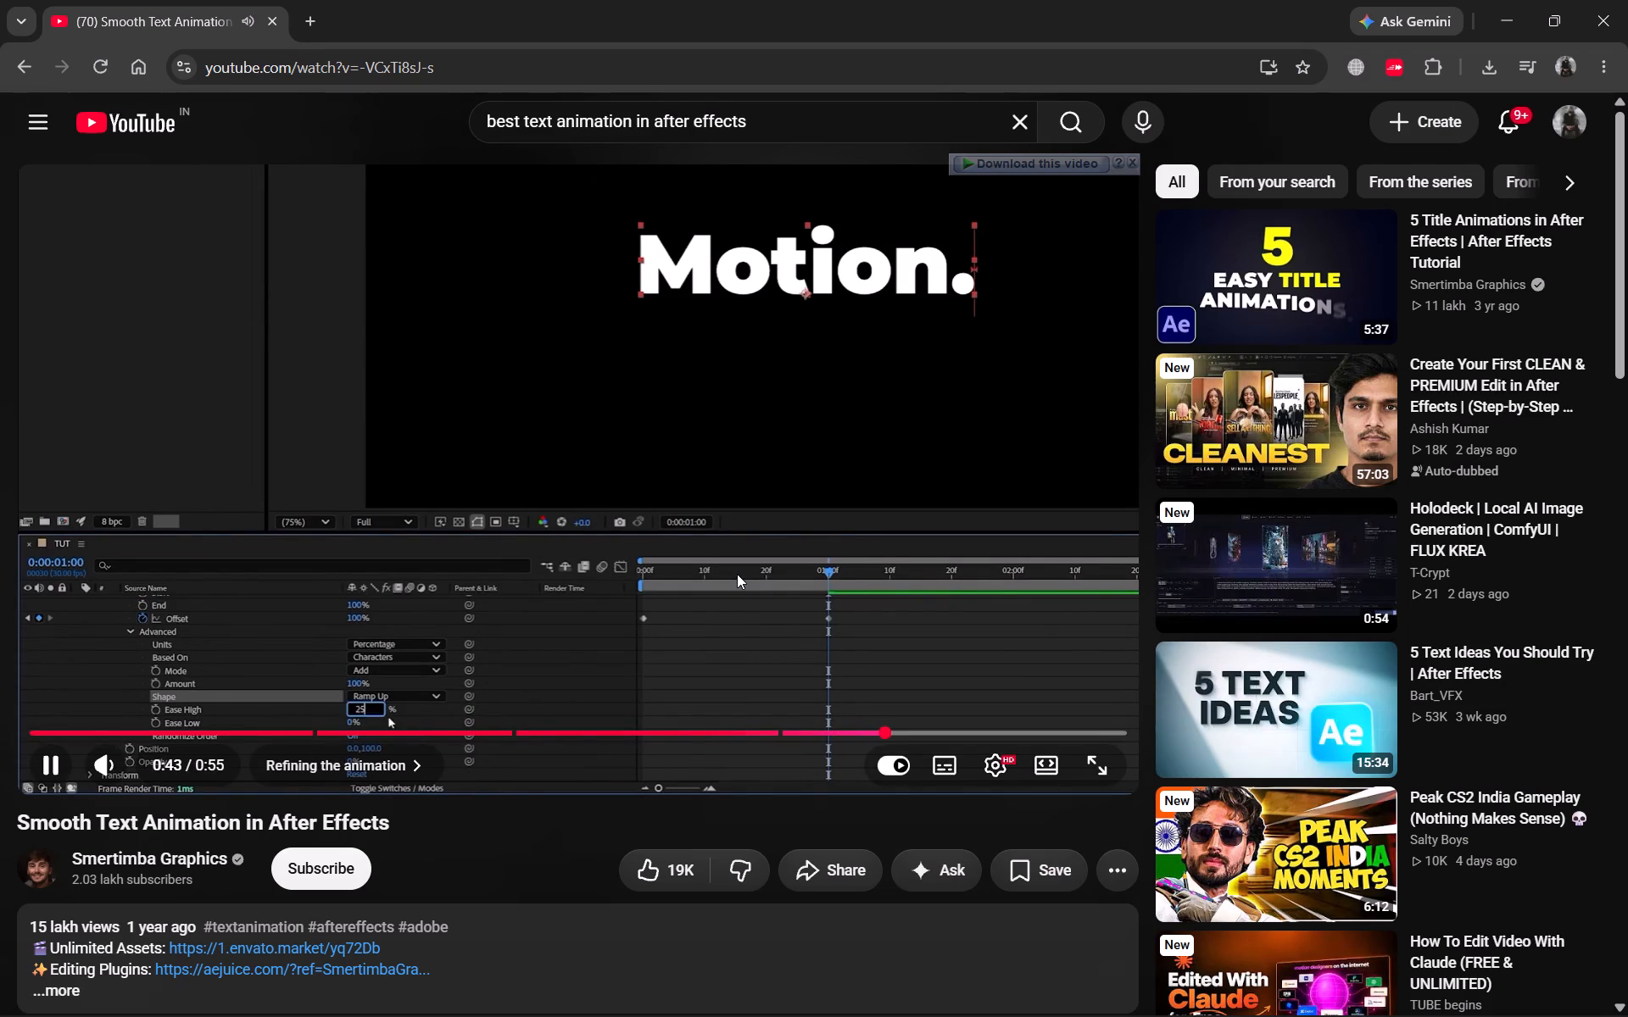
key("space")
key("alt+Tab")
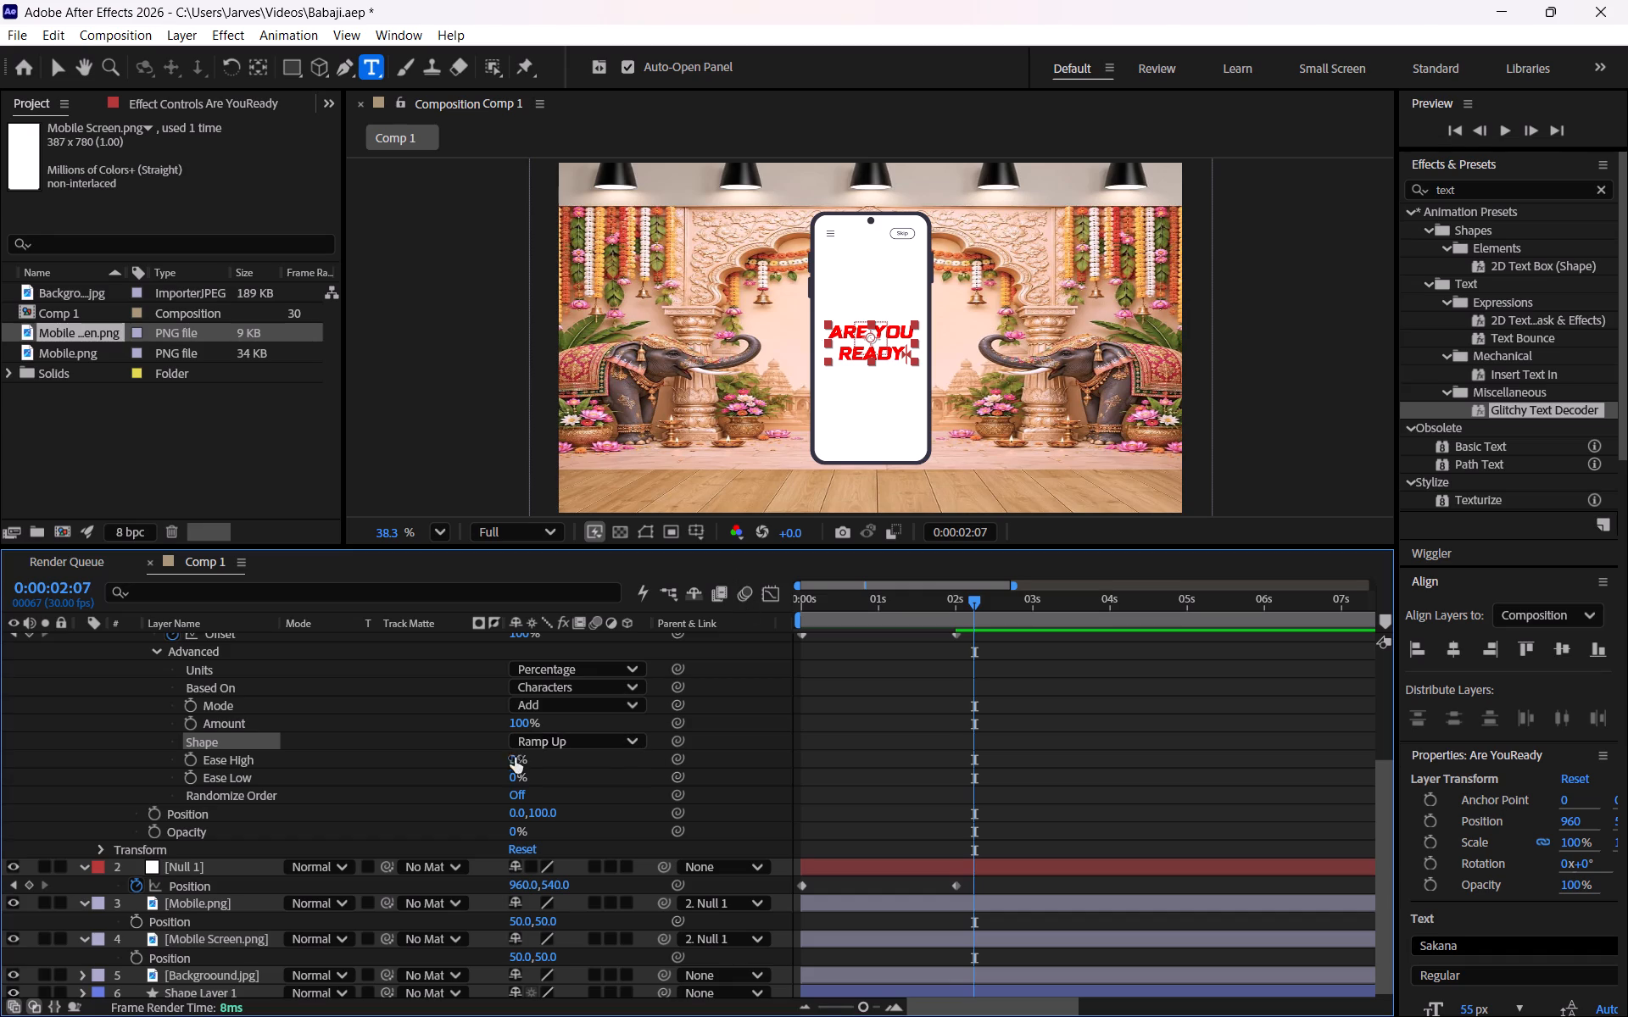
left_click(517, 759)
left_click(513, 756)
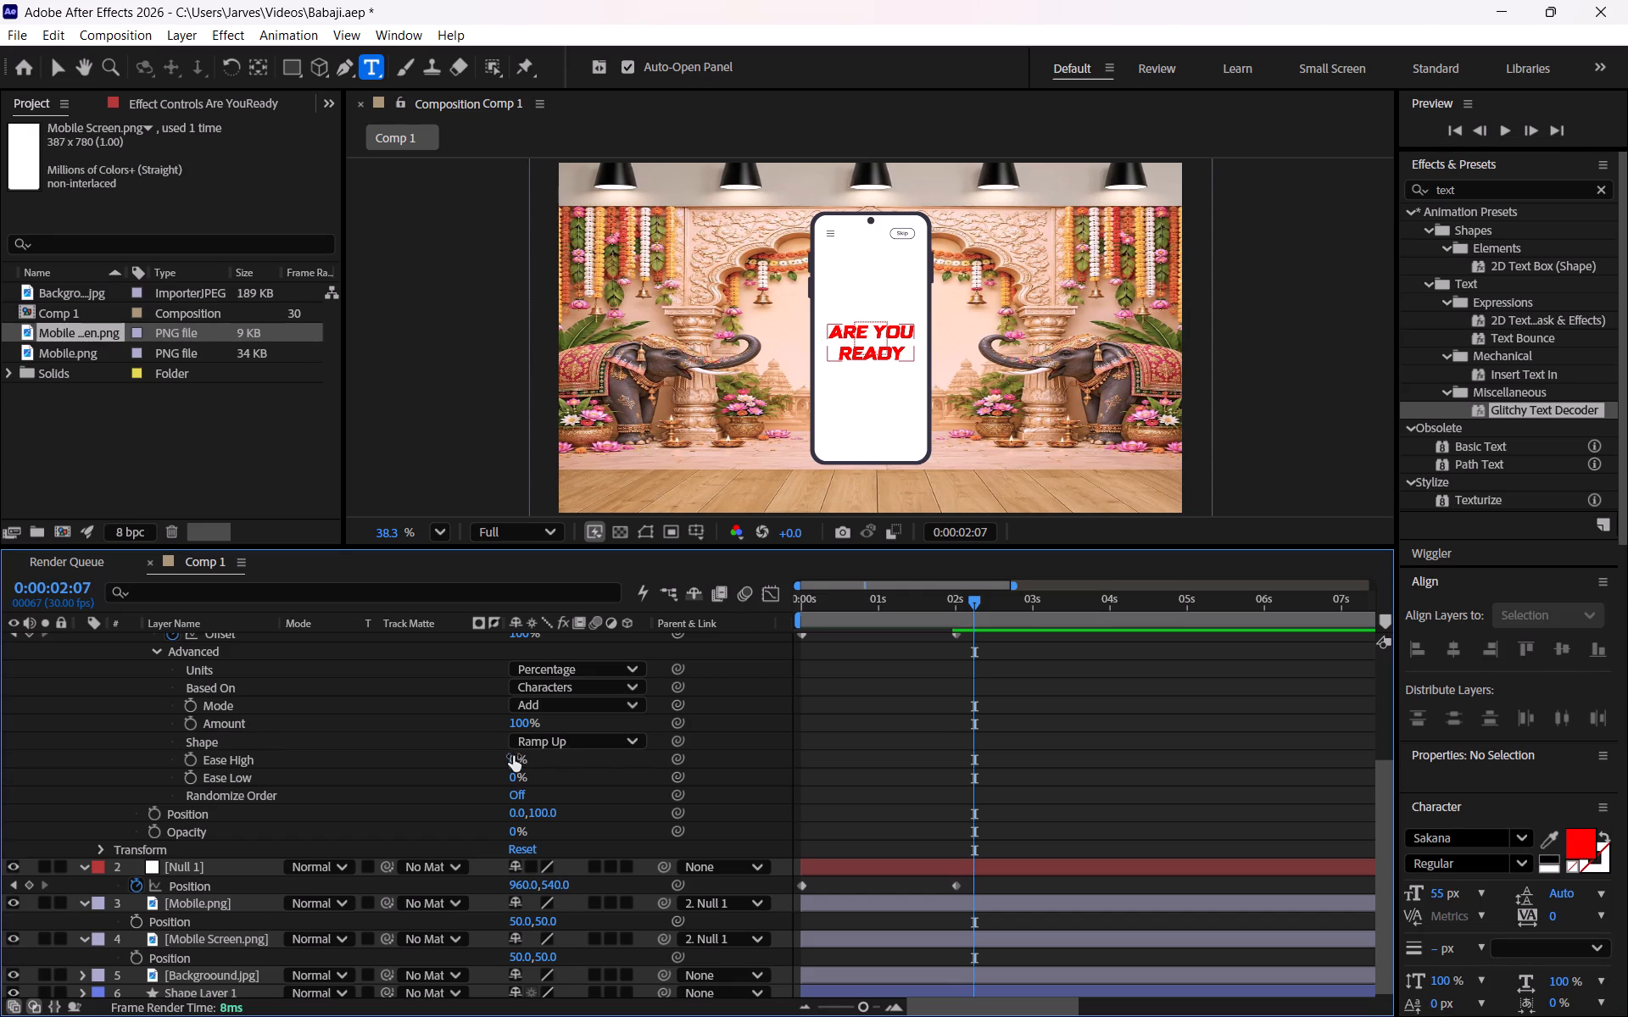
type("25")
key("Return")
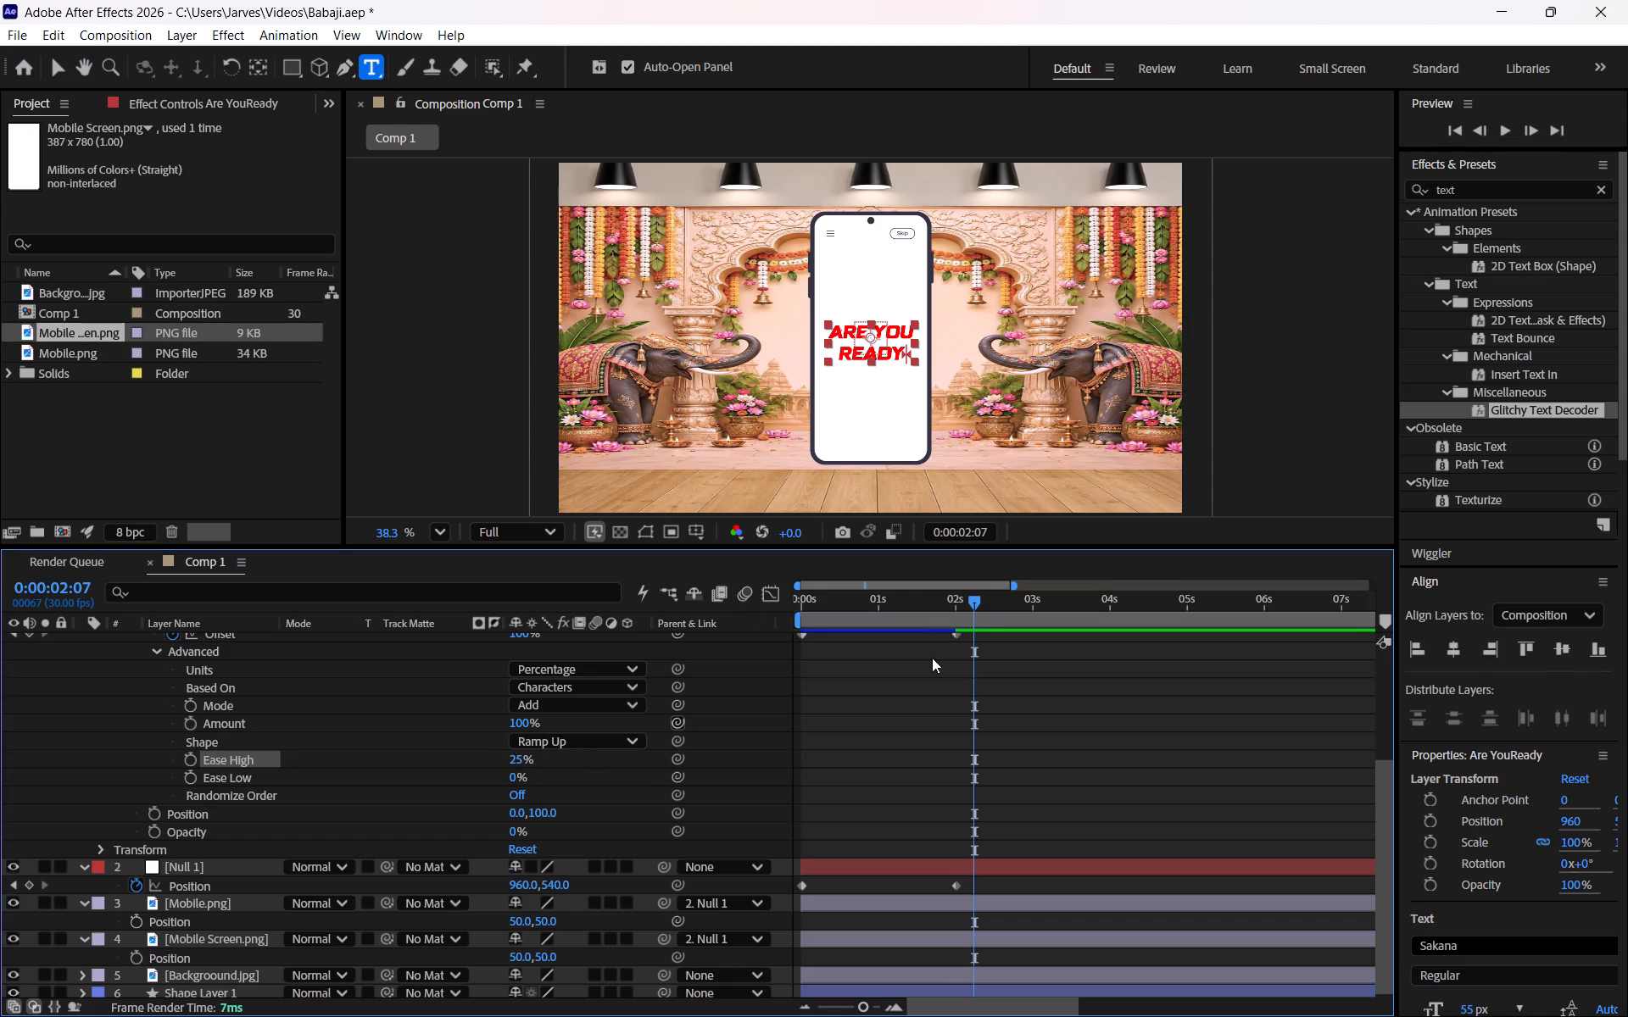
left_click_drag(974, 601, 768, 607)
key("space")
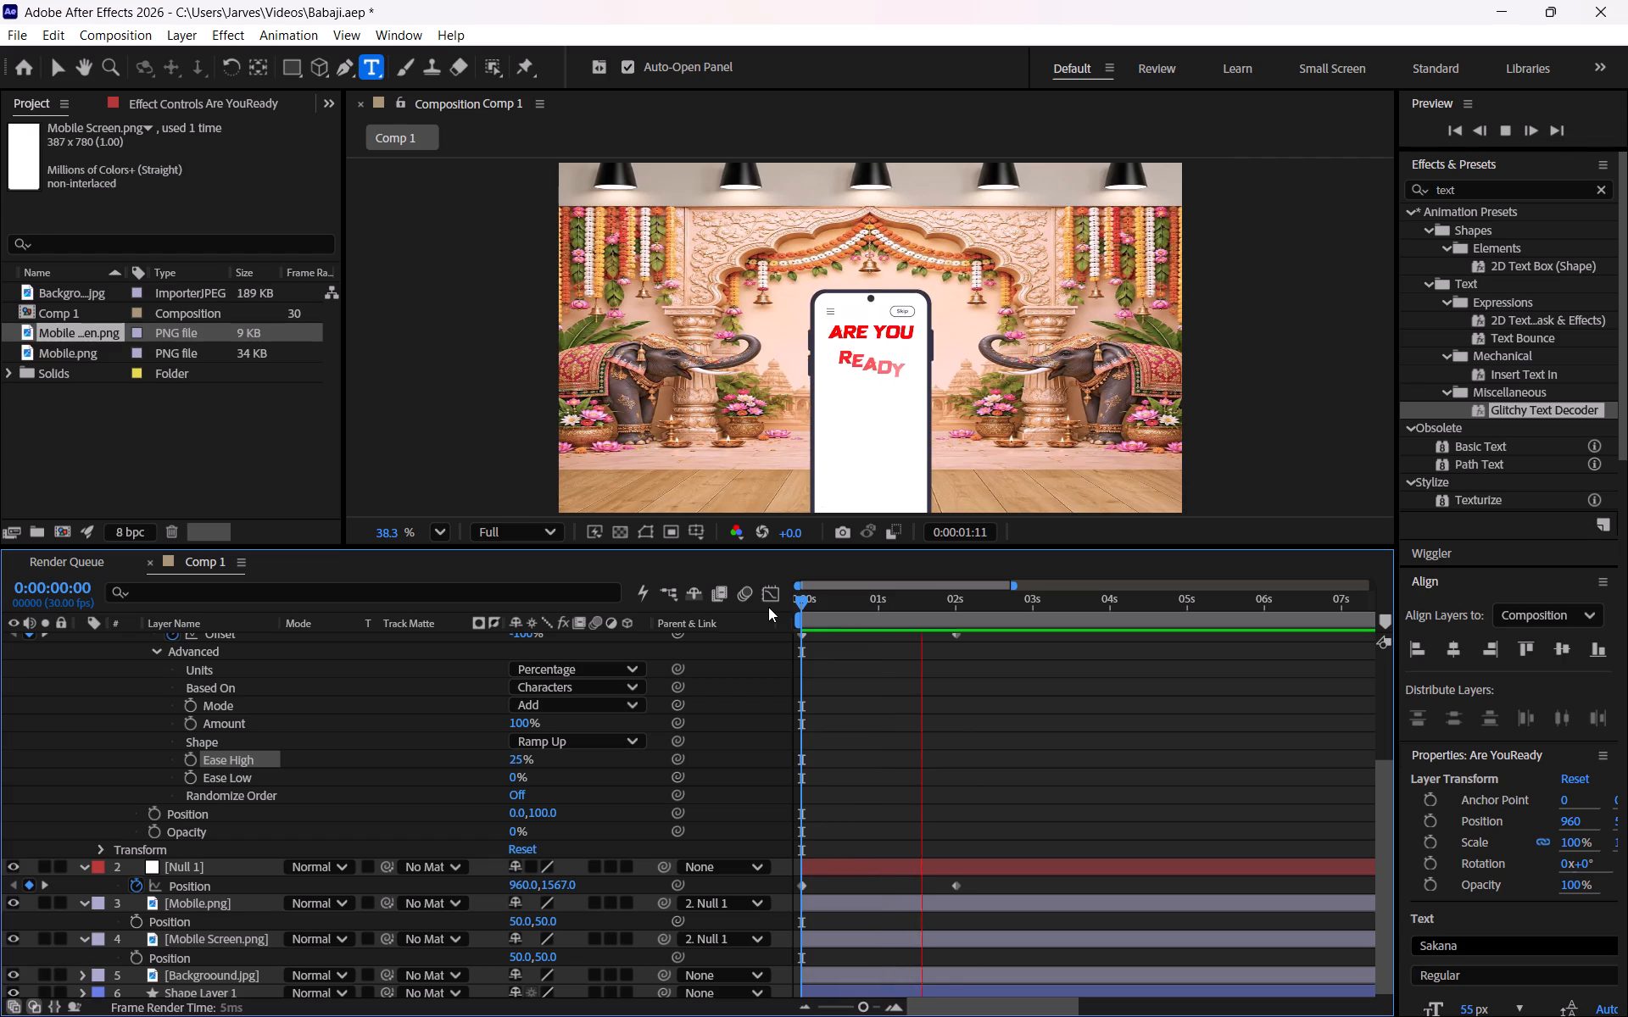
key("space")
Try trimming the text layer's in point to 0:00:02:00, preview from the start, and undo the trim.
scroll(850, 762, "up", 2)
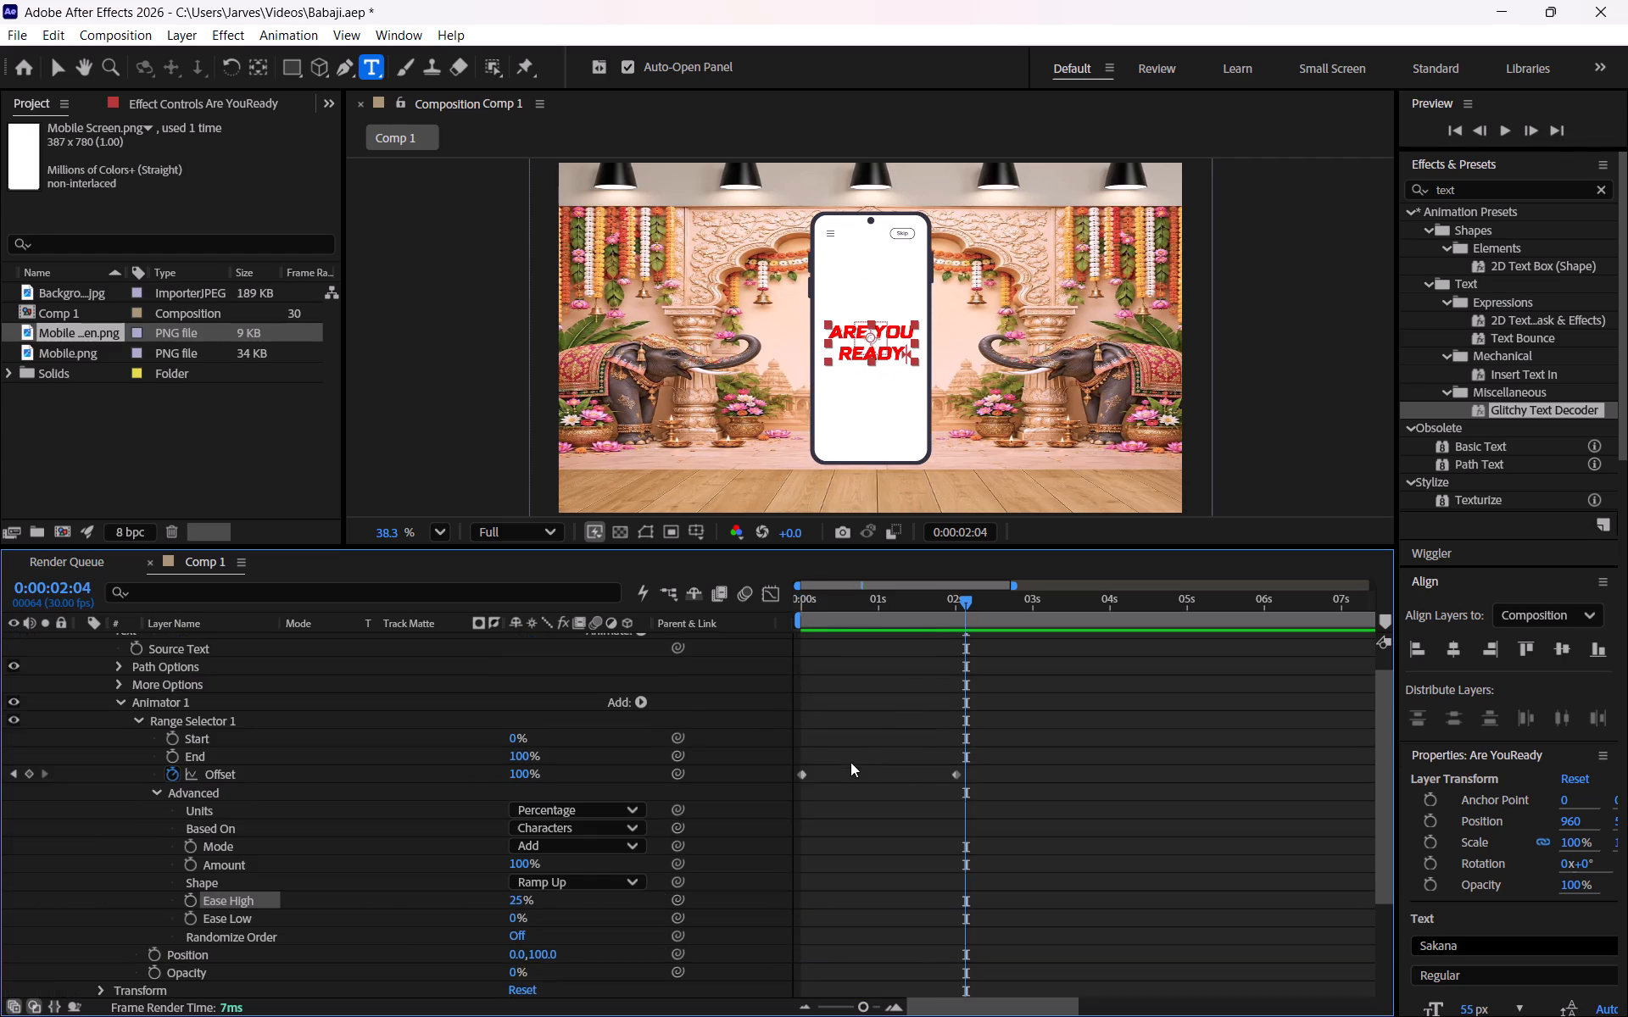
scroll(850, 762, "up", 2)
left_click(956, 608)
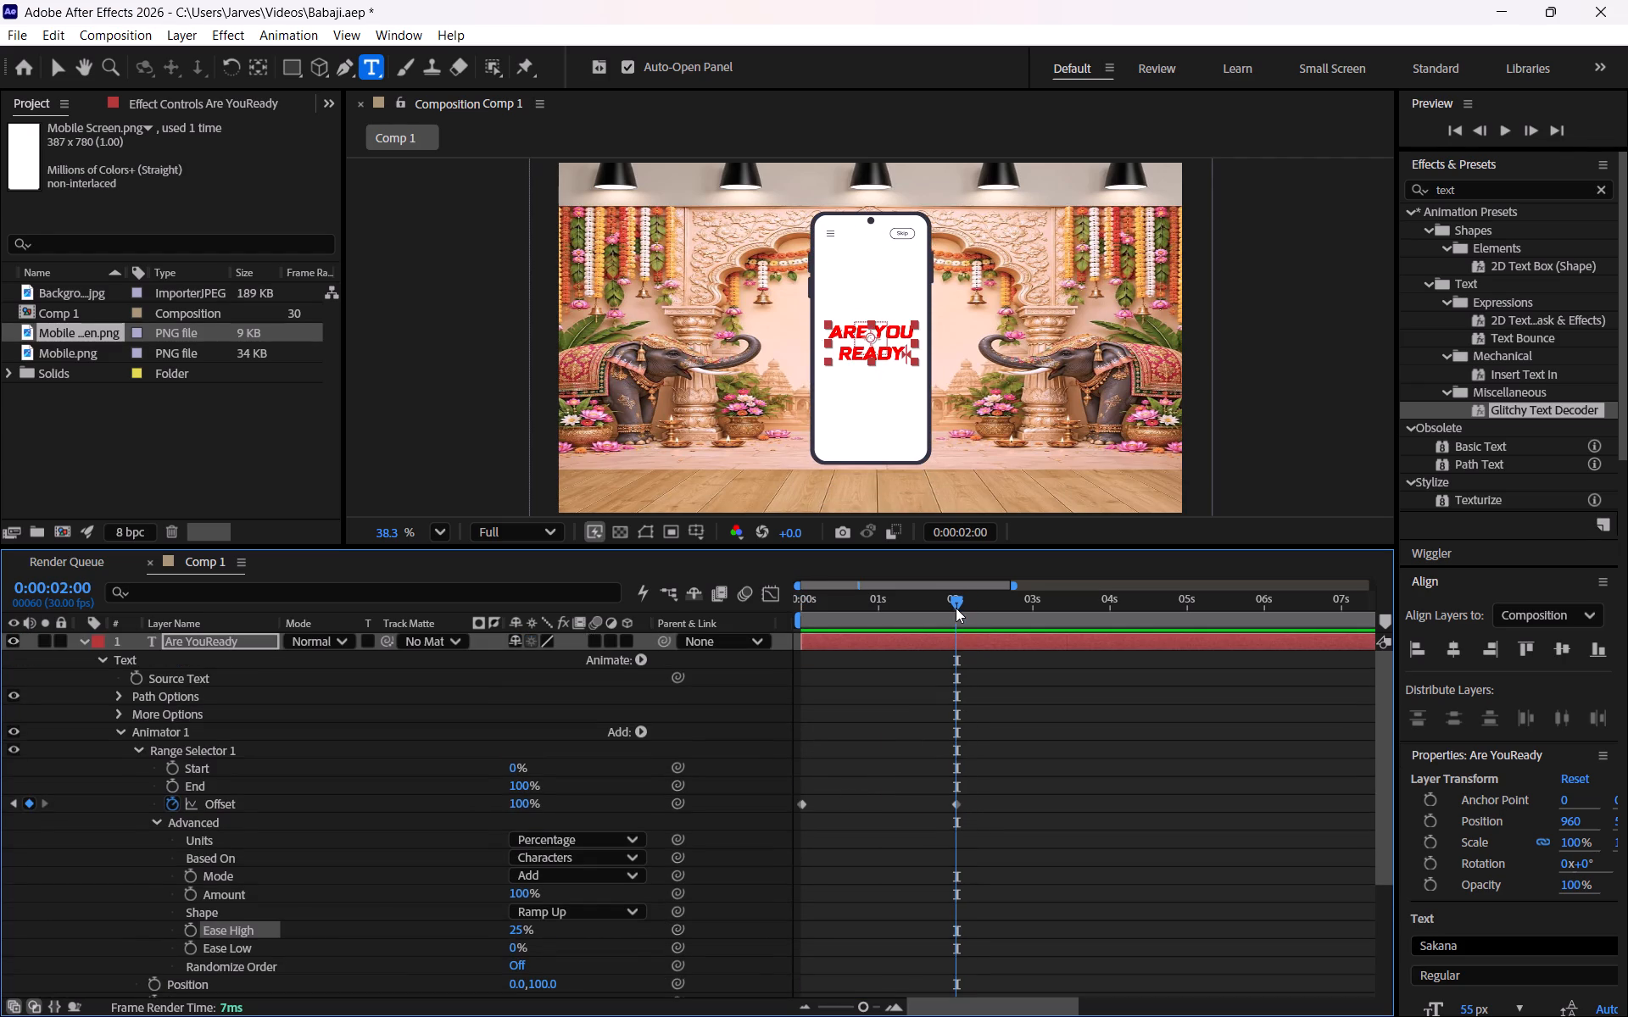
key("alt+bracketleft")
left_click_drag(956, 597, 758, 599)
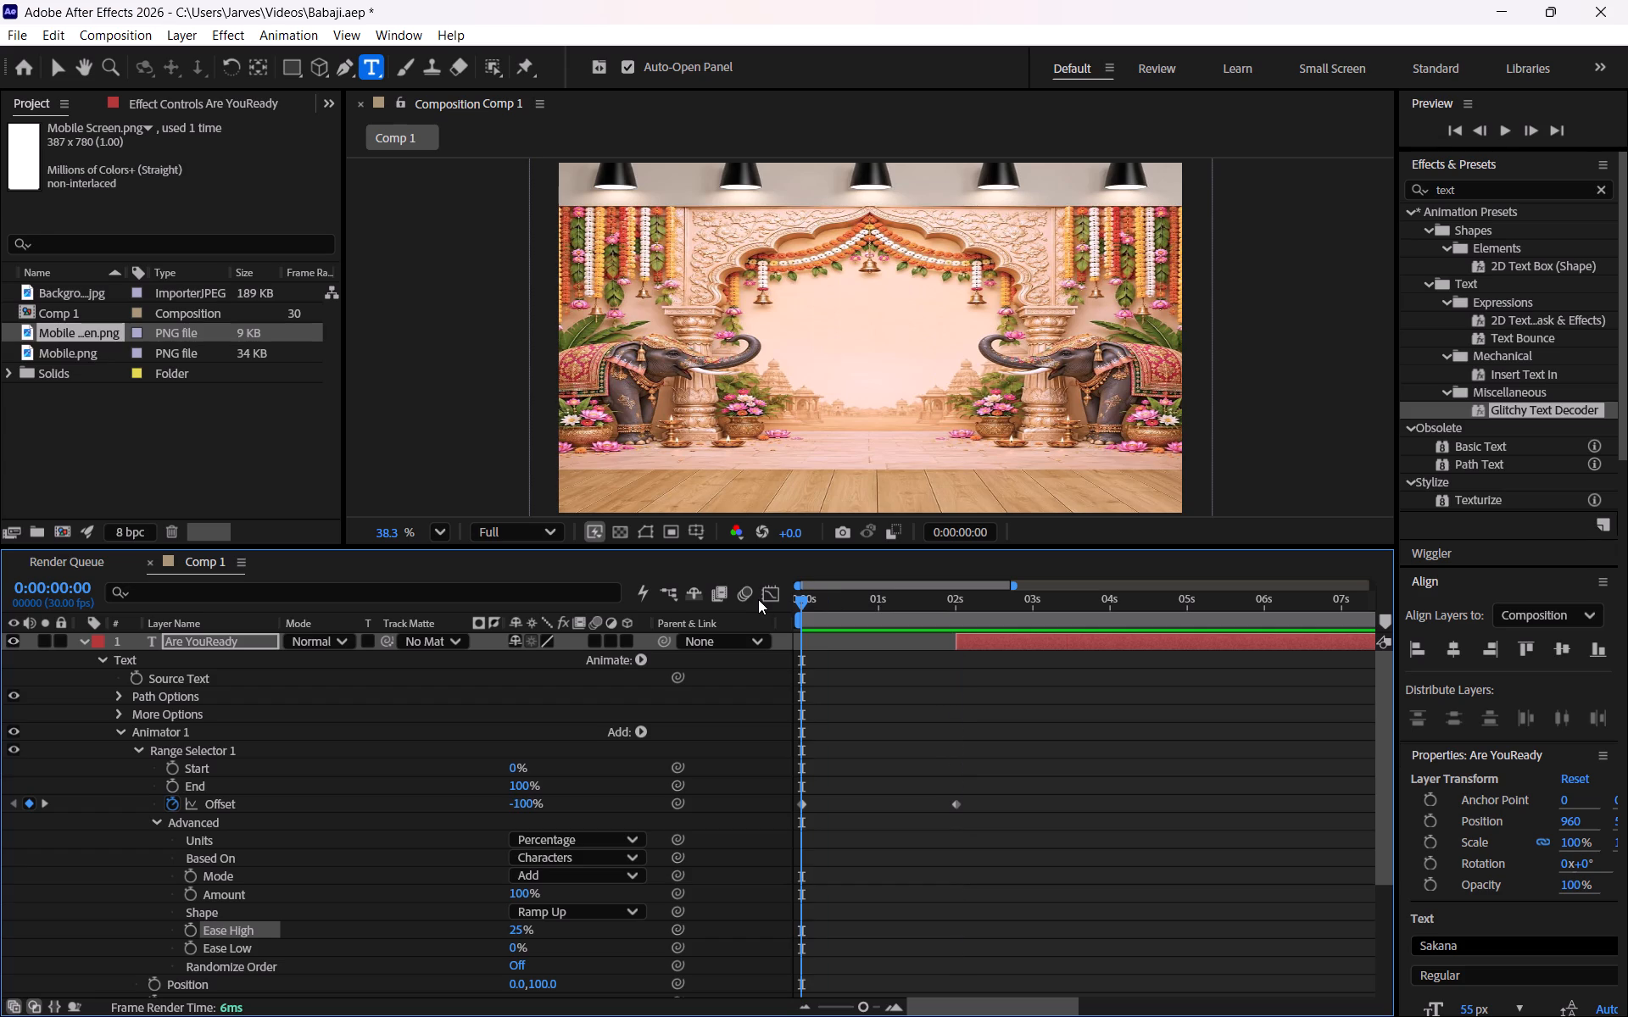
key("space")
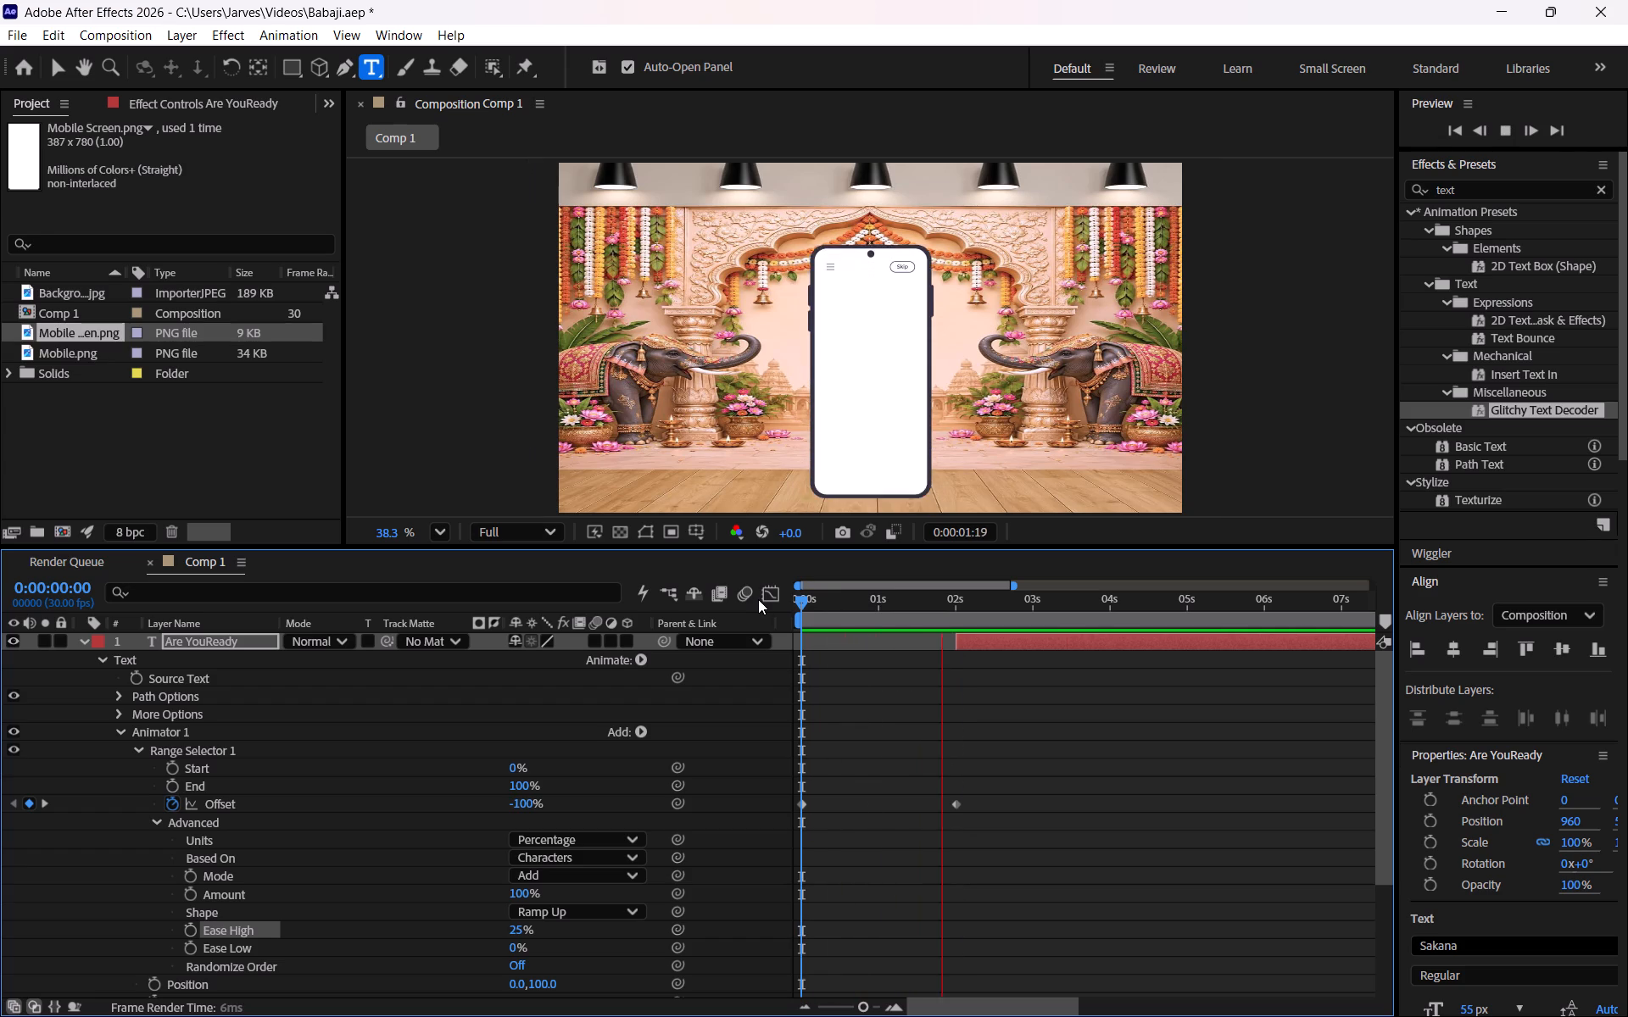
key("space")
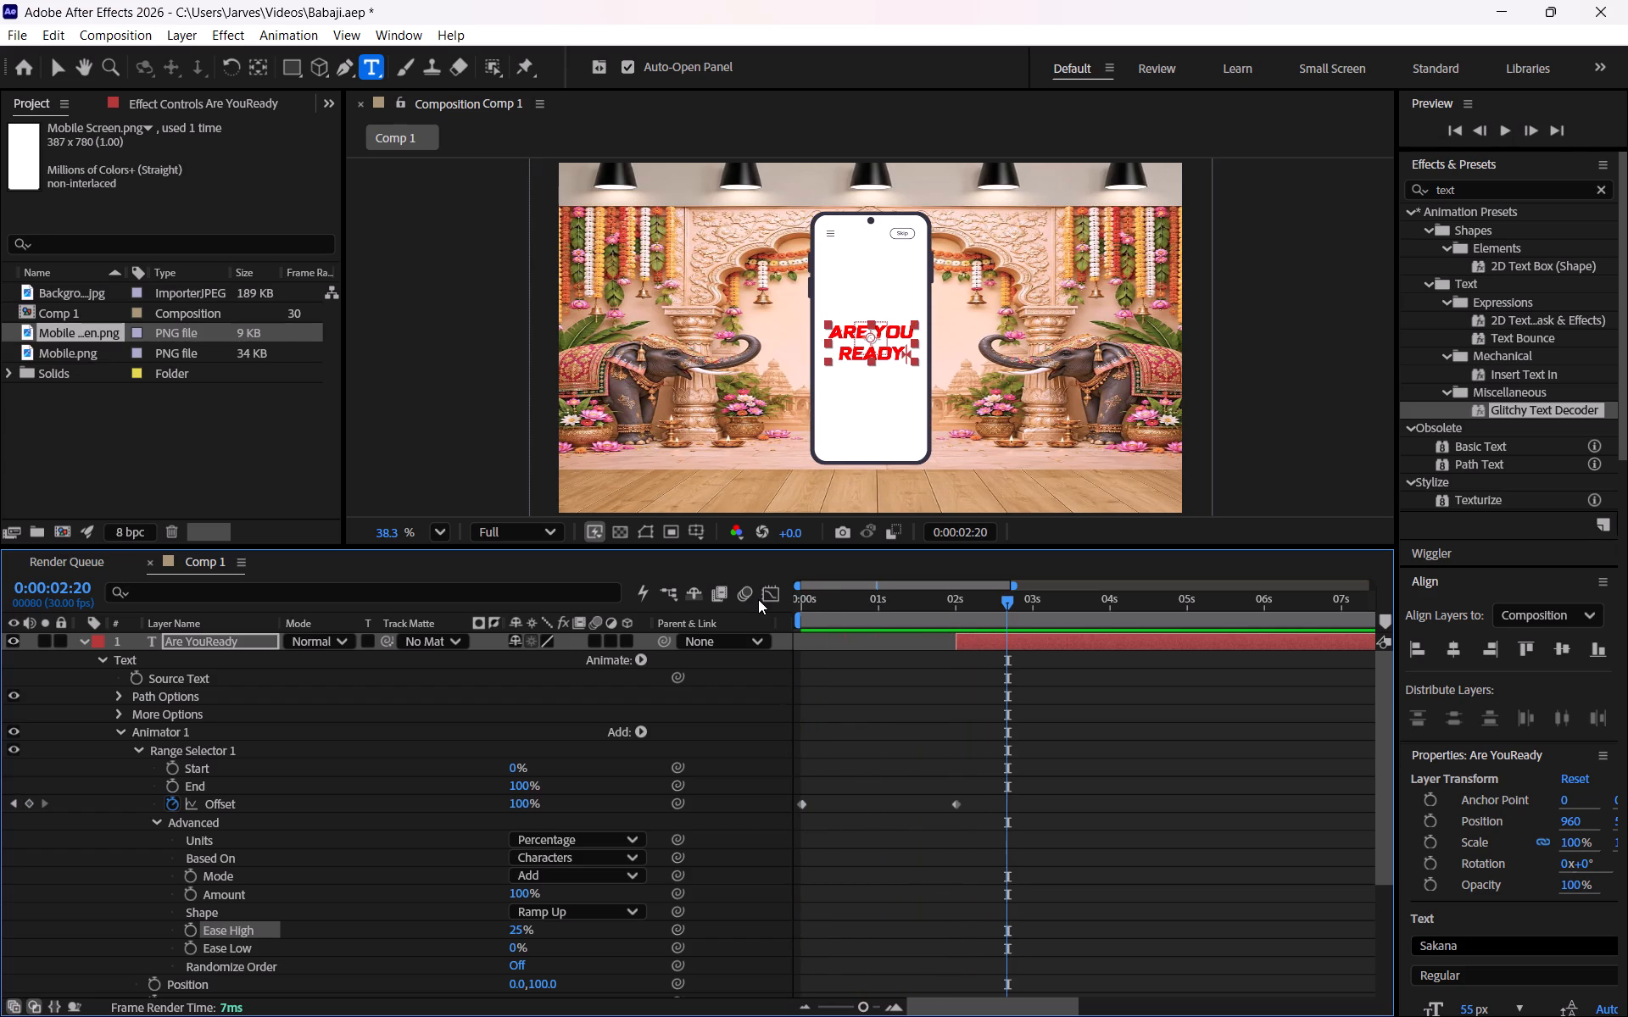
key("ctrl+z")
Scrub the text reveal, trim the text layer's in point to 0:00:01:10, and preview from the start.
left_click_drag(956, 598, 923, 600)
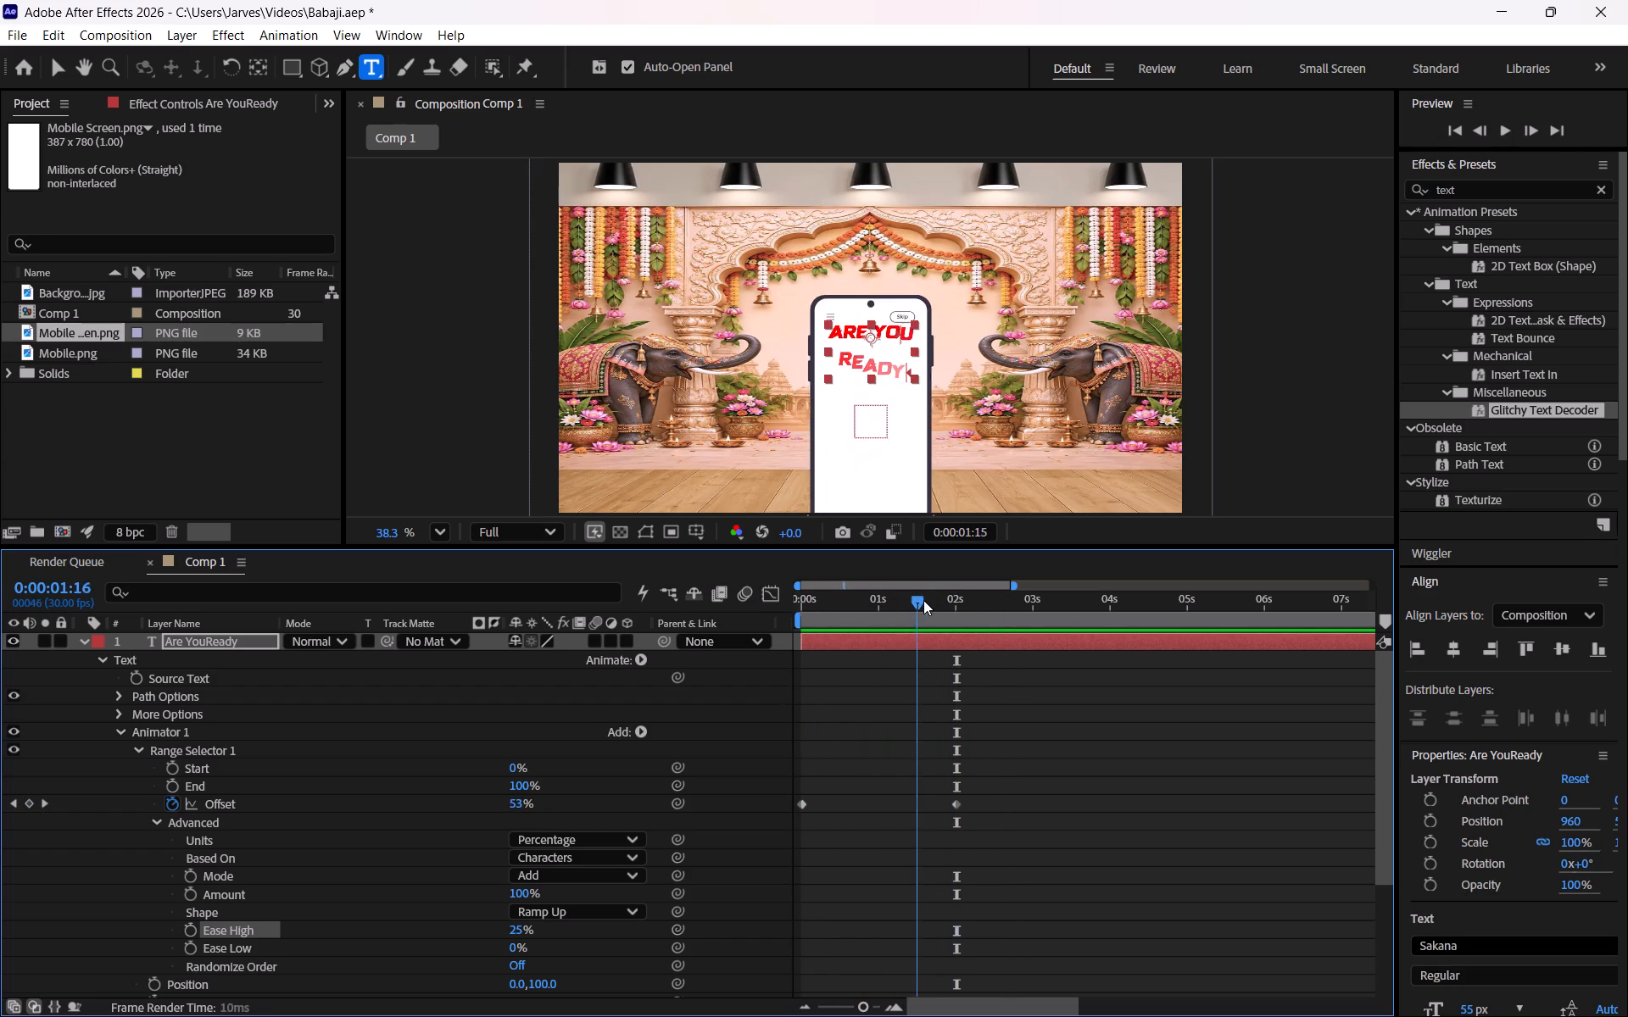
left_click_drag(923, 600, 874, 596)
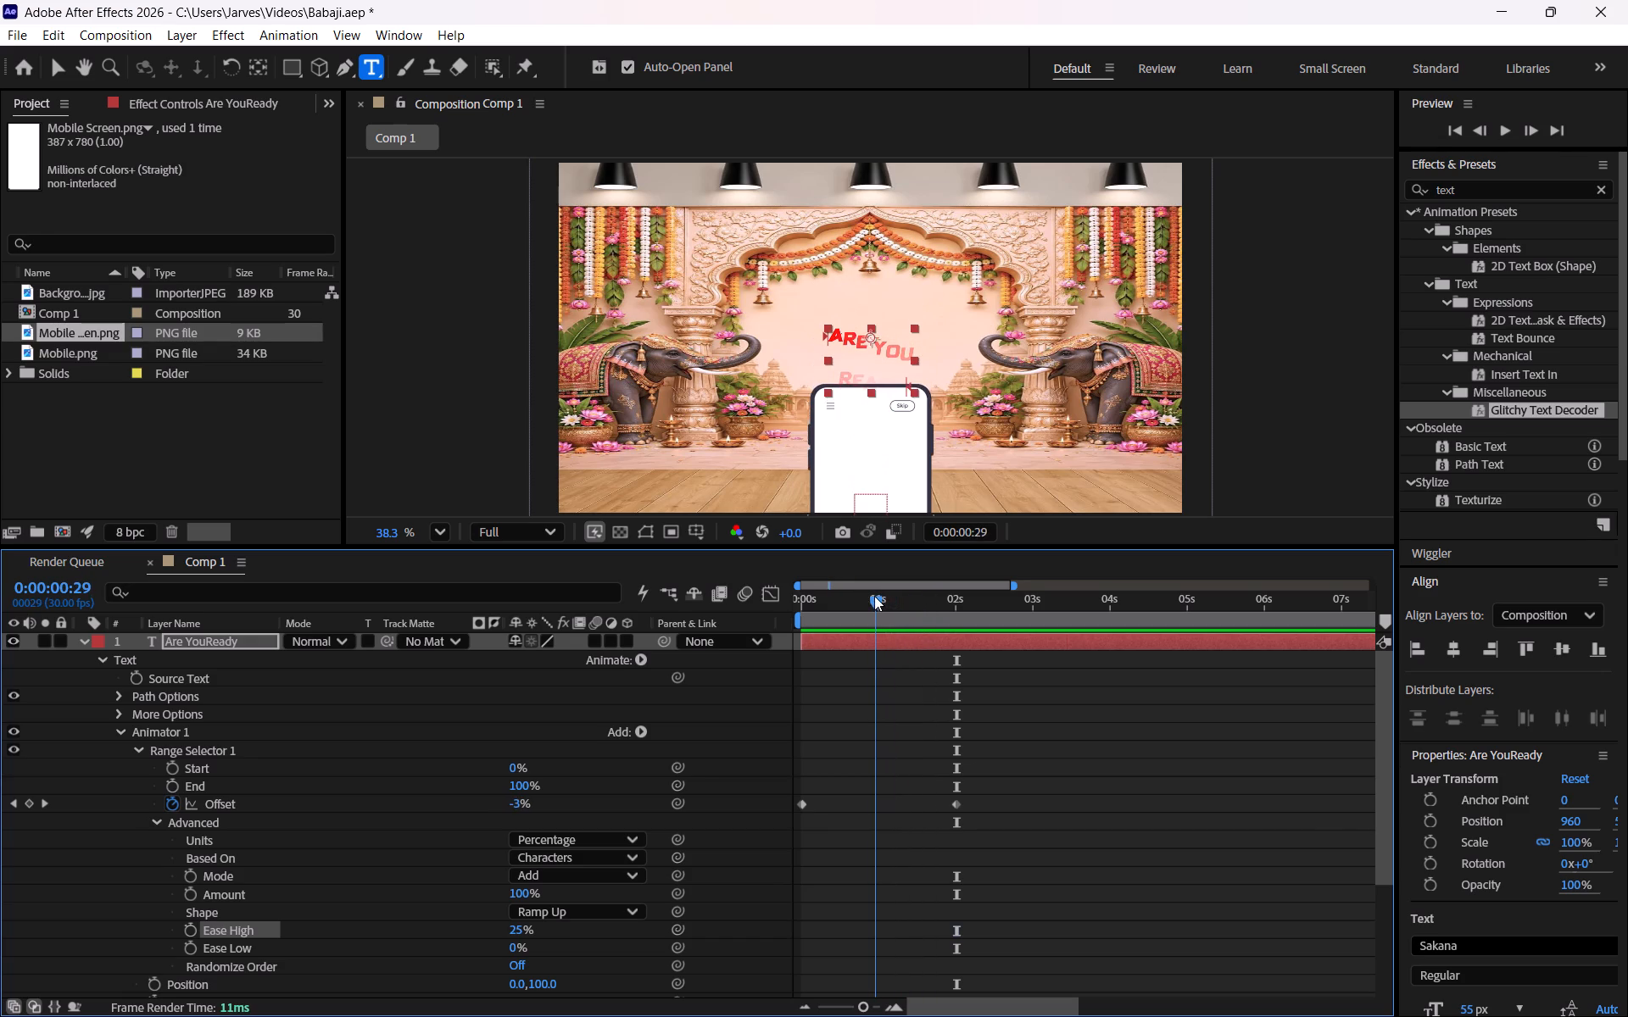
left_click_drag(874, 596, 919, 592)
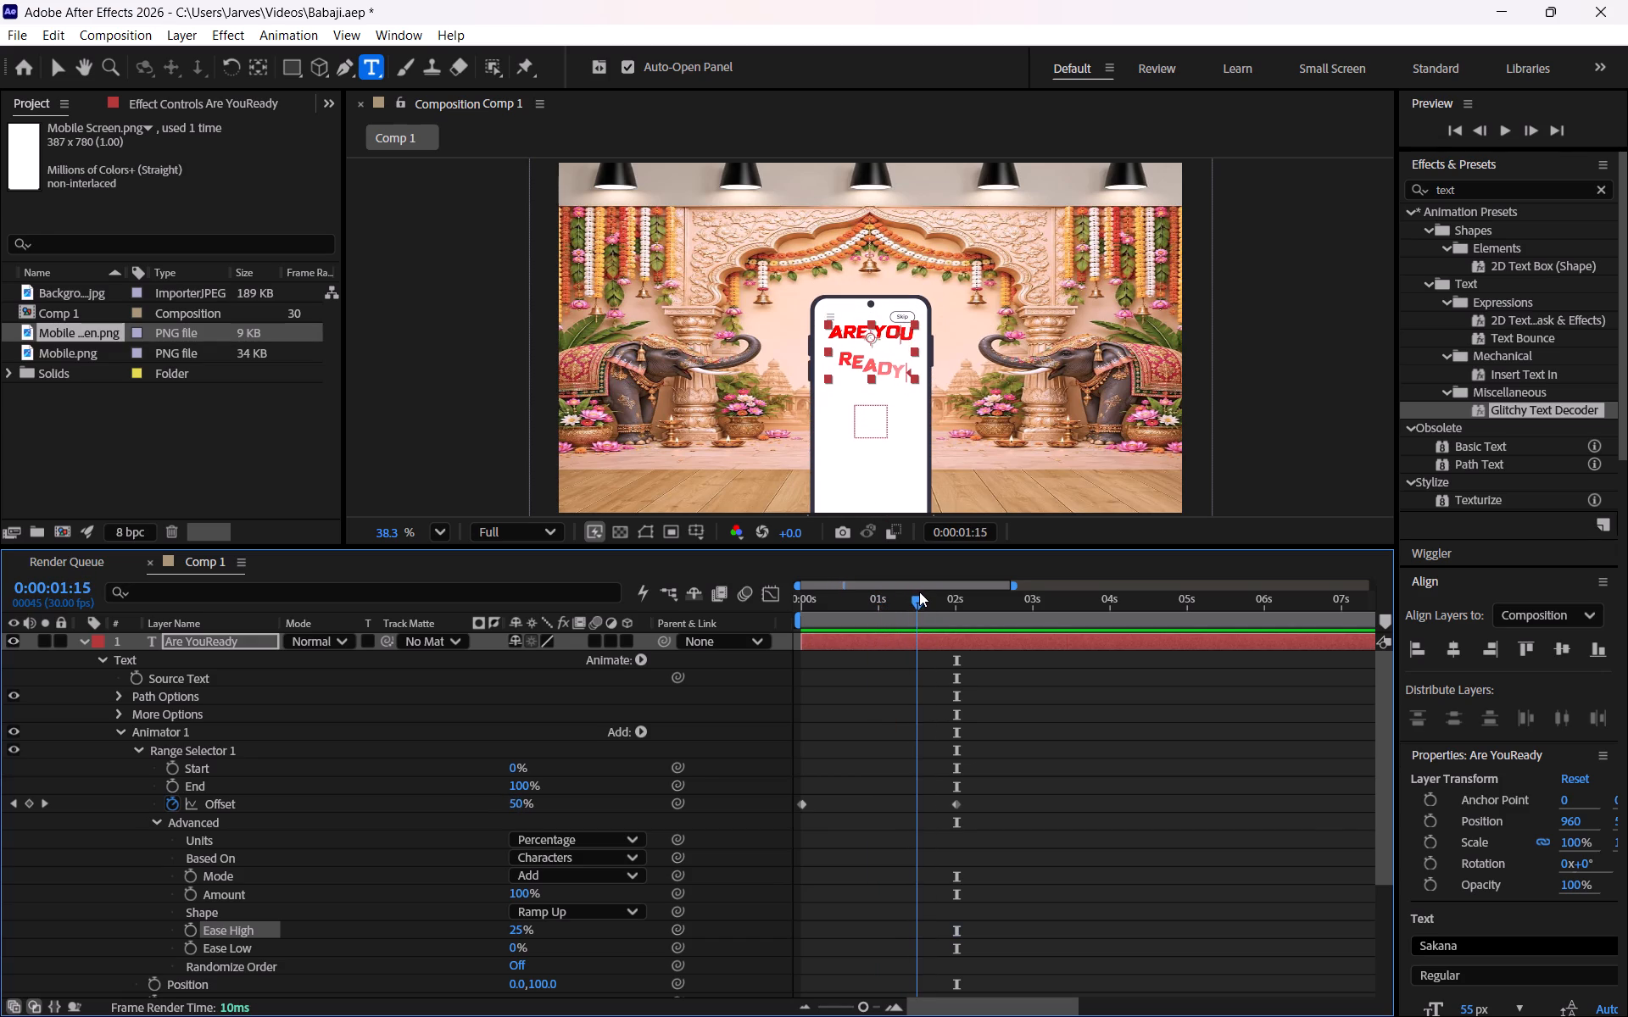
left_click_drag(919, 592, 958, 588)
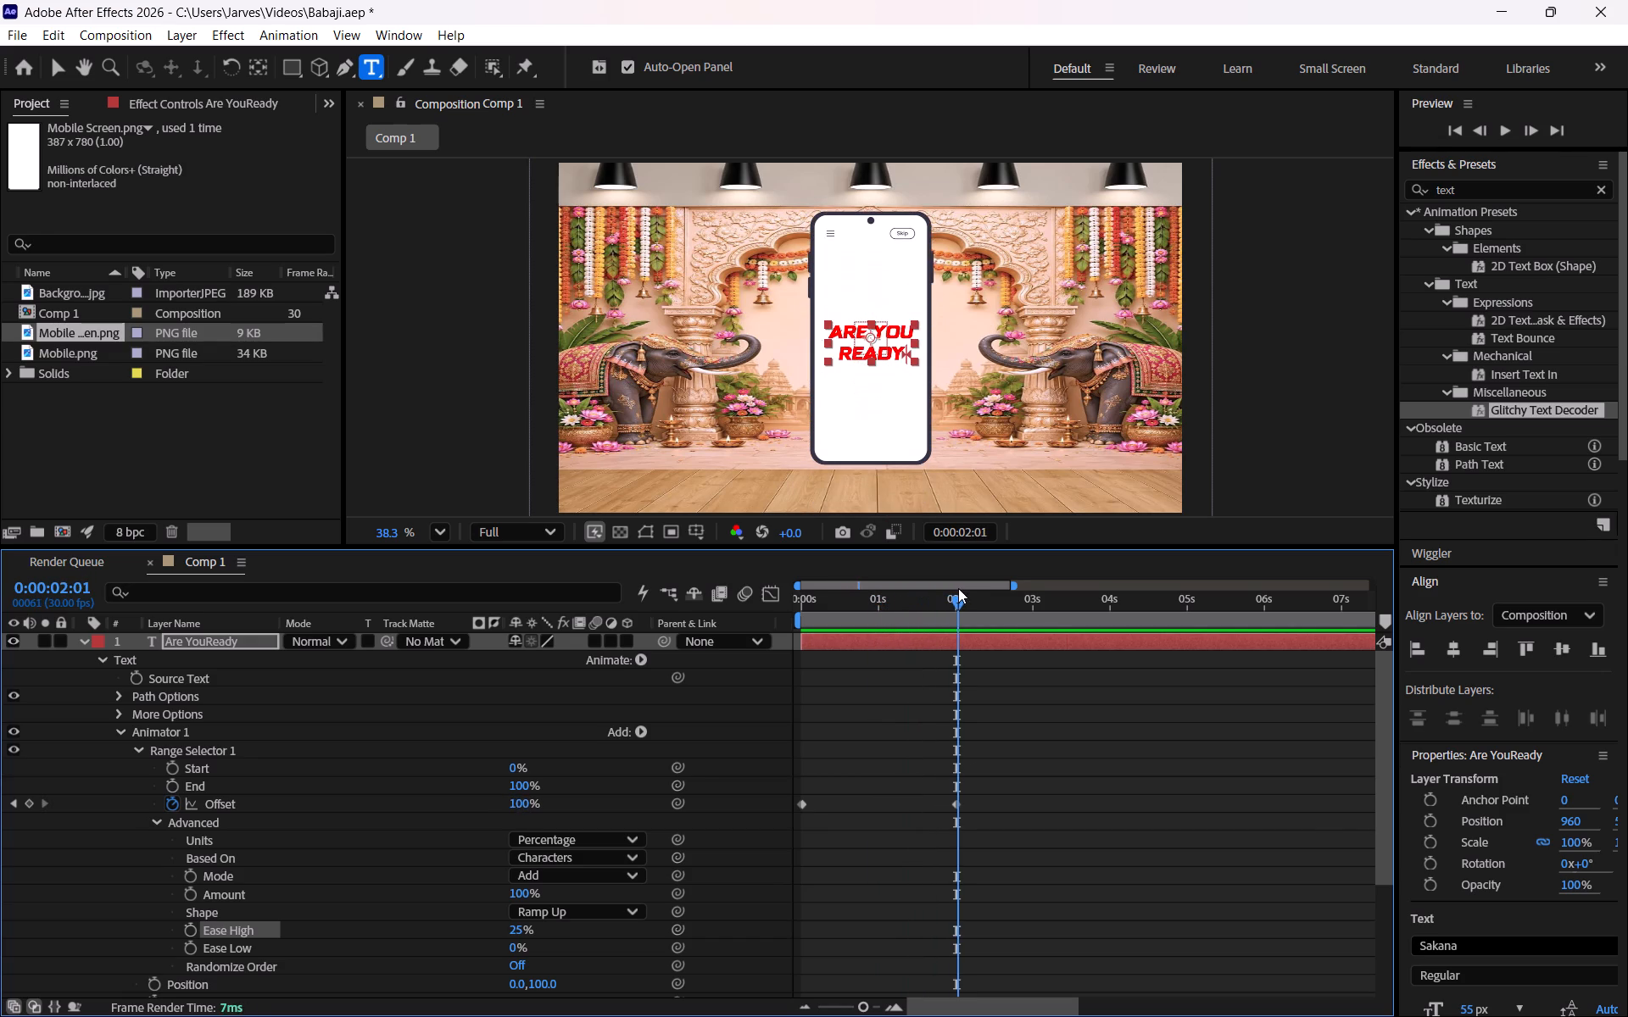
left_click_drag(958, 588, 956, 588)
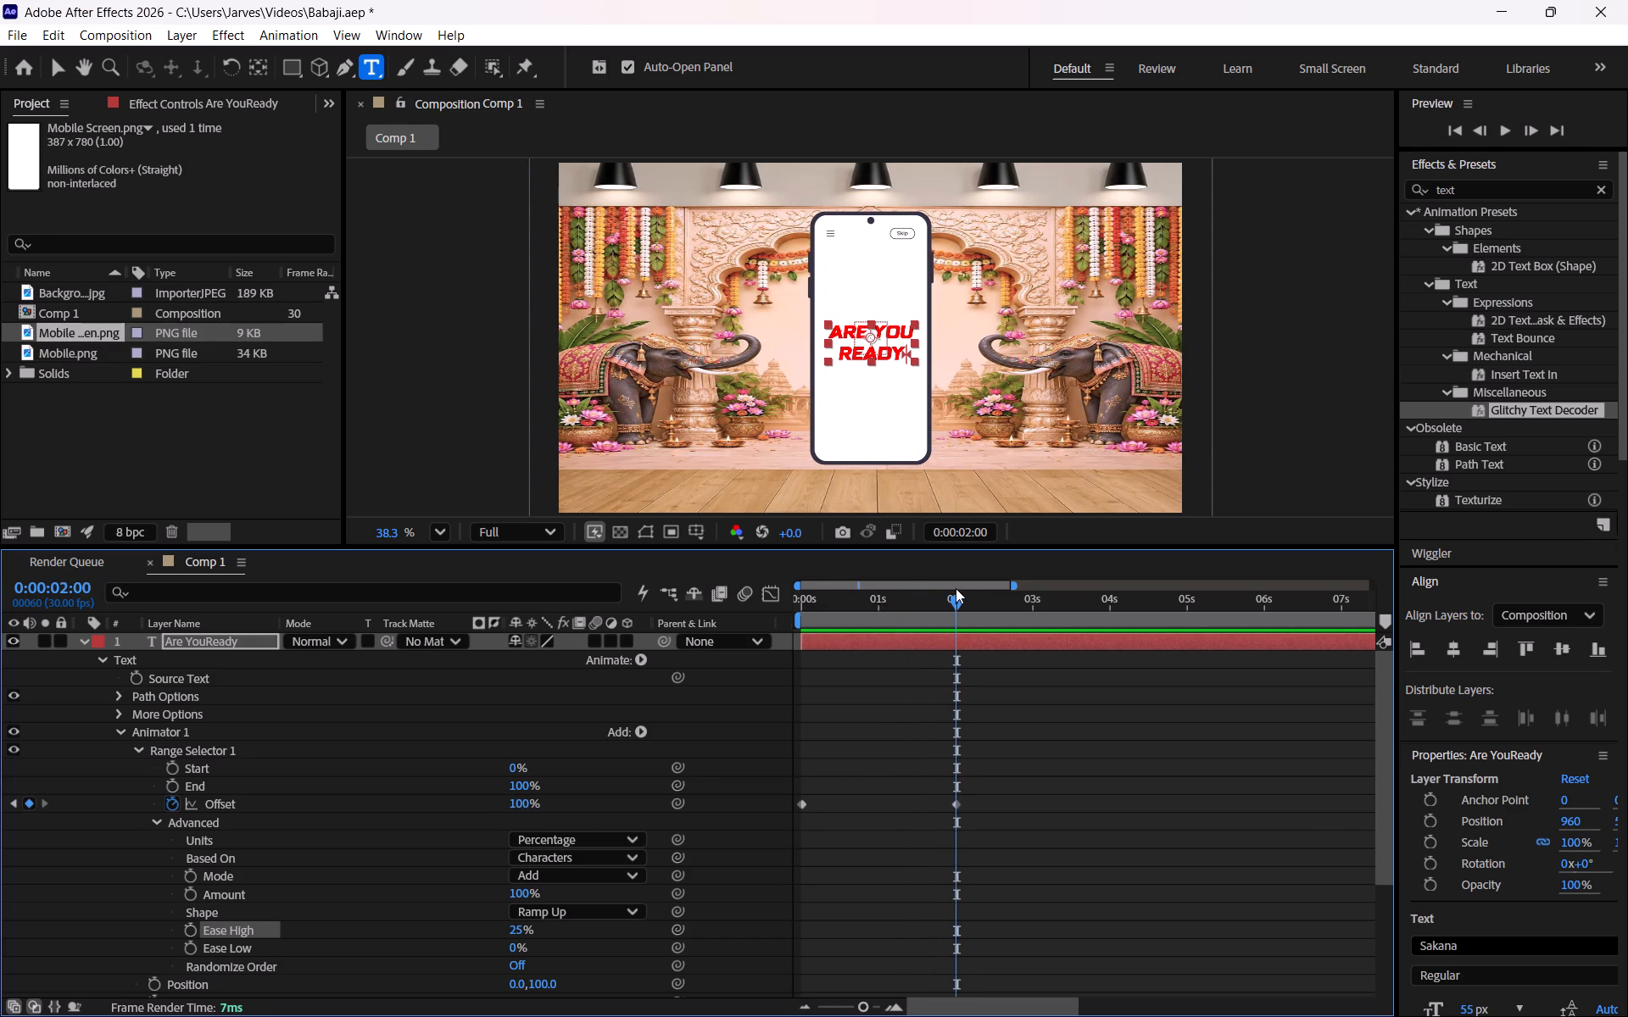
key("ctrl+shift+Left")
key("ctrl+shift+Left")
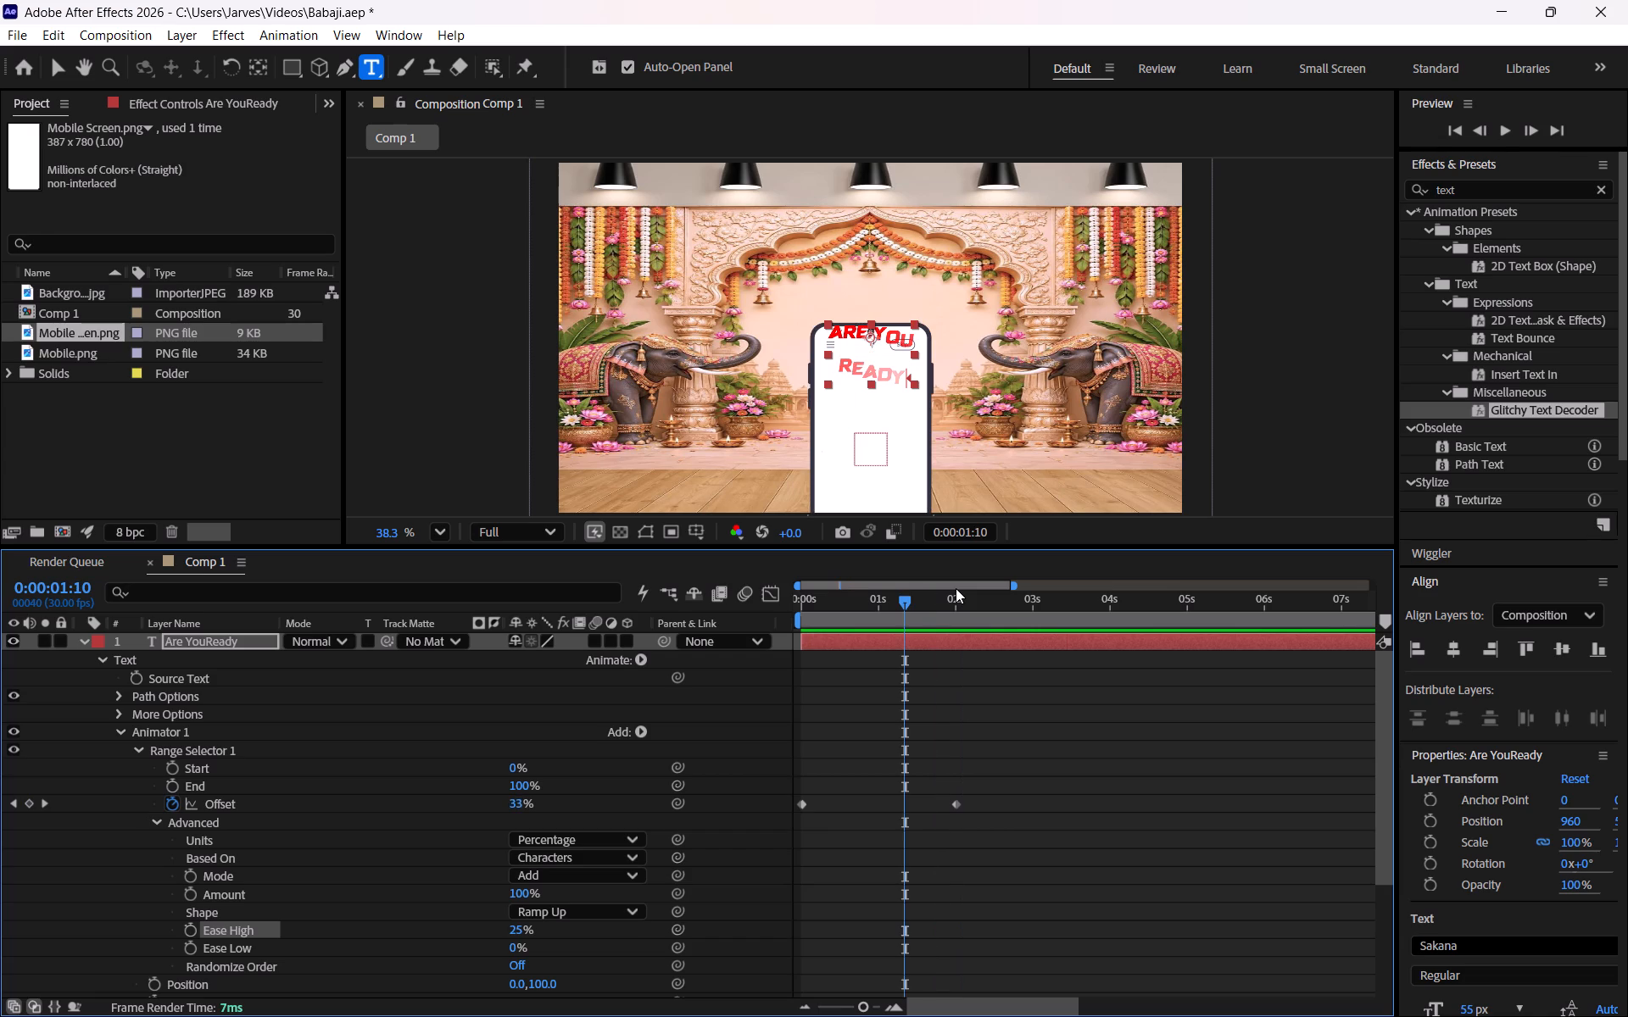
key("alt+bracketleft")
left_click_drag(909, 600, 904, 600)
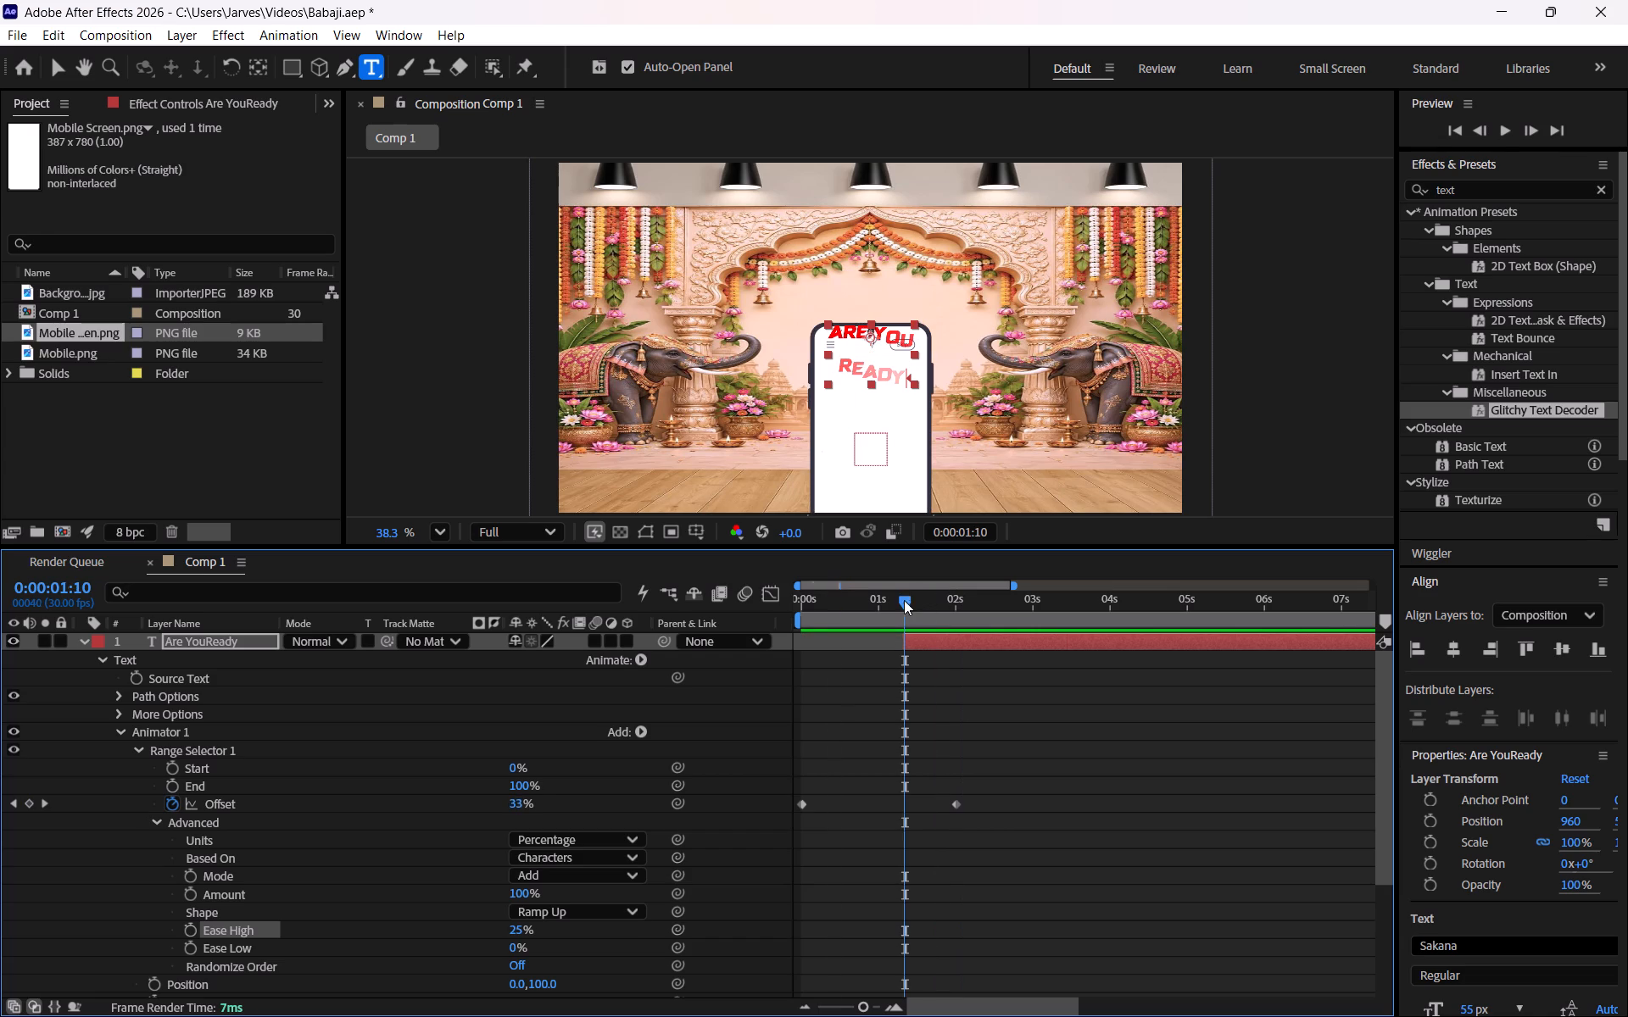
left_click_drag(904, 600, 767, 606)
key("space")
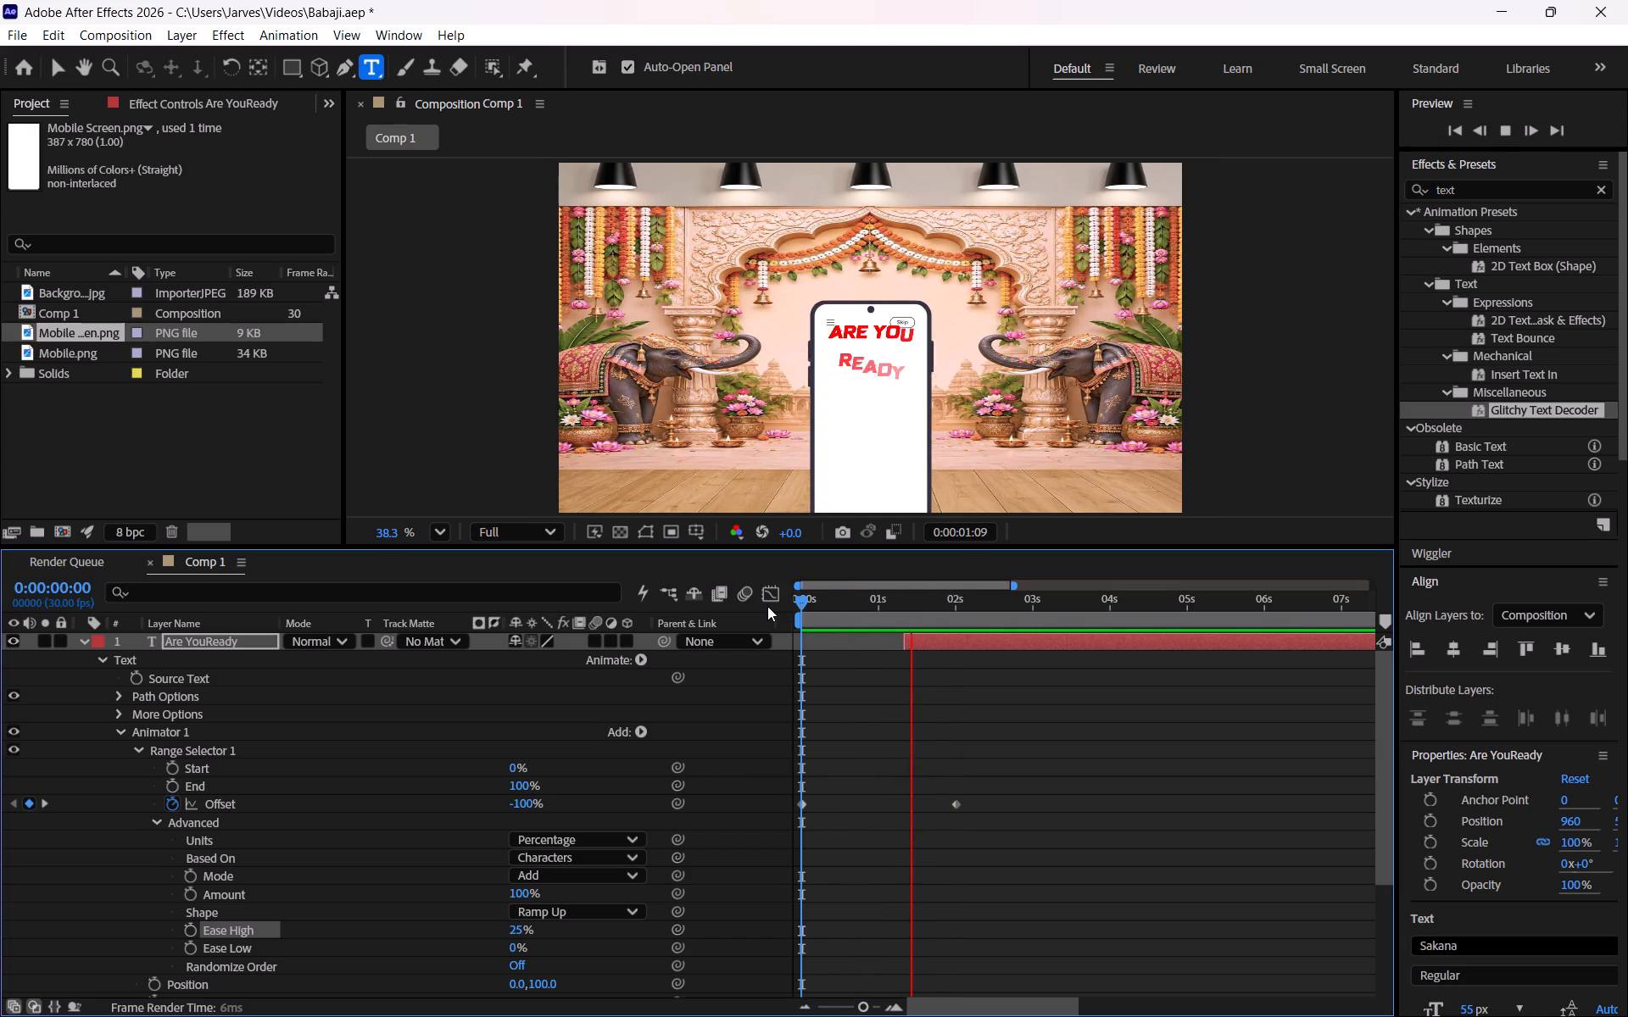
Check the Ease Low setting in the Chrome tutorial, and set Range Selector 1's Ease Low to 100% in After Effects.
key("space")
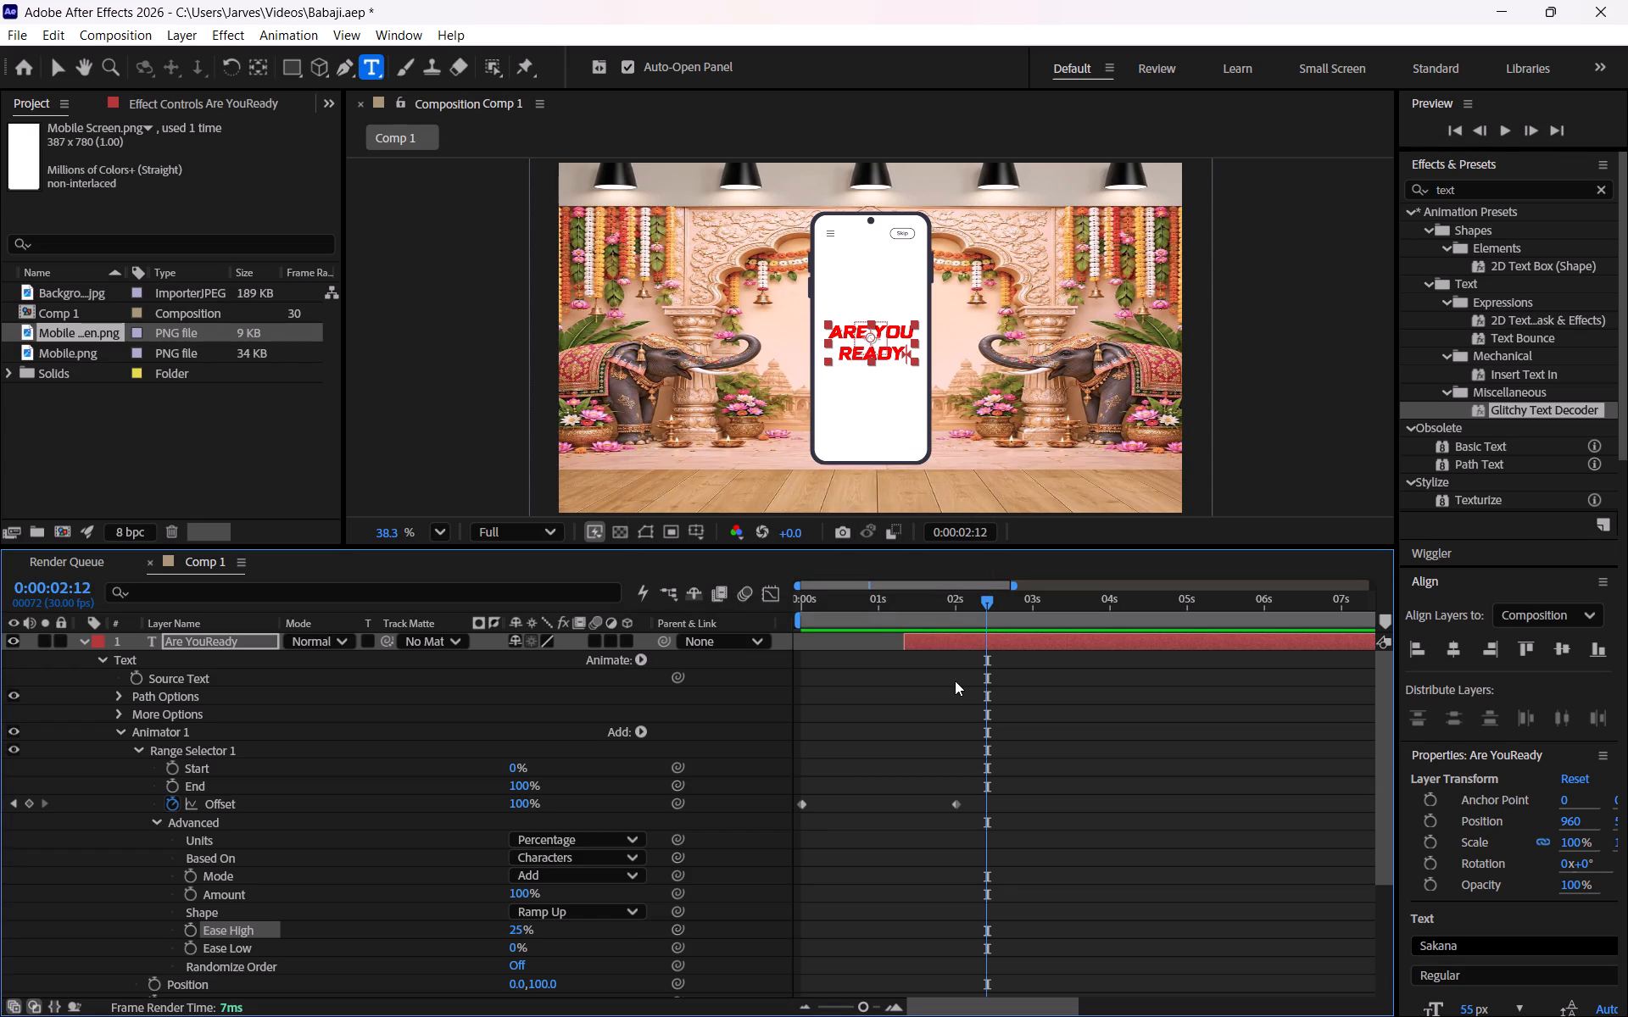
key("alt+Tab")
key("space")
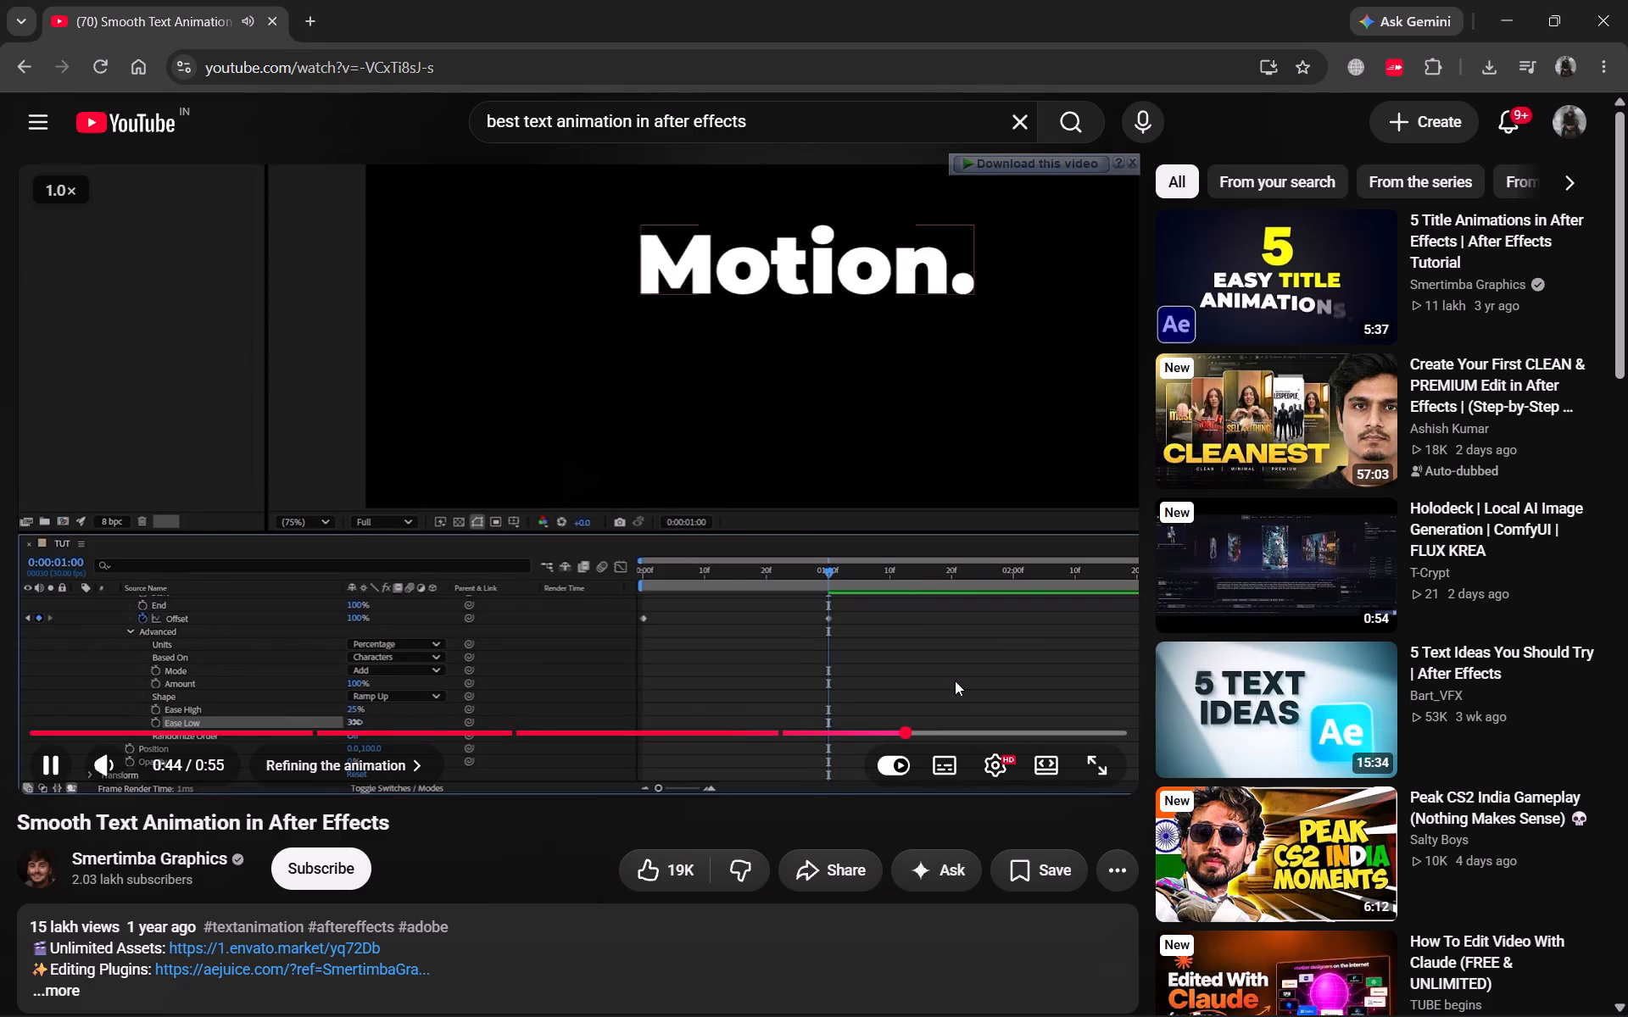
key("space")
key("alt+Tab")
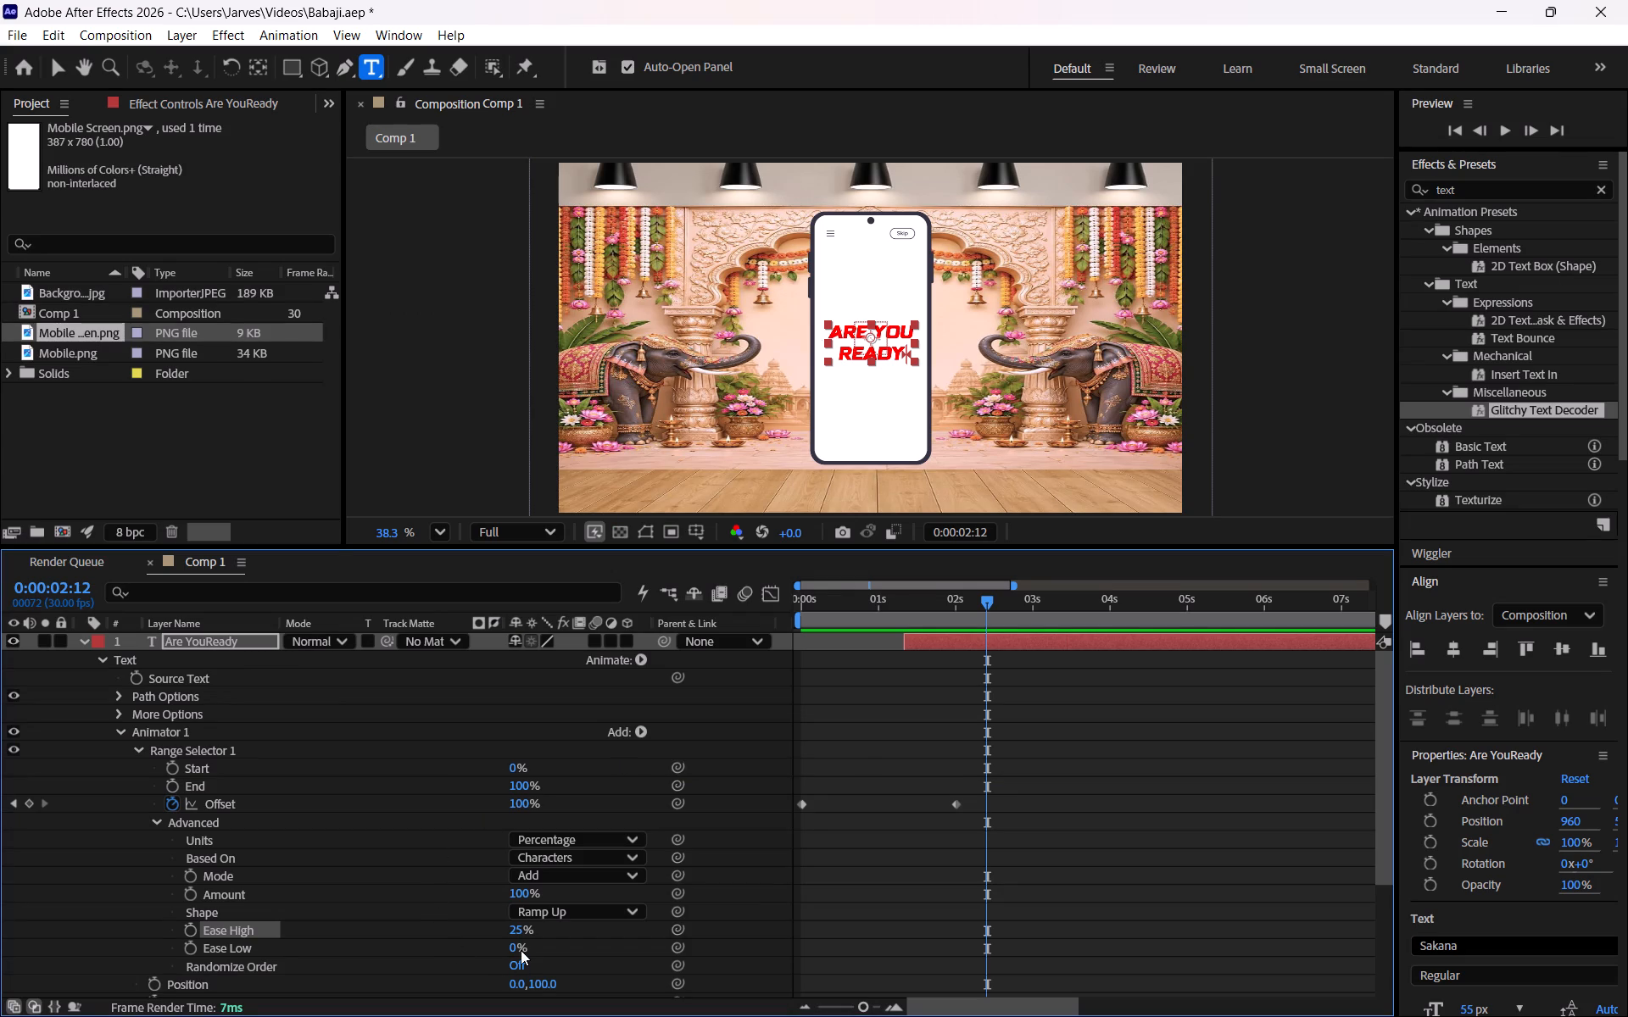
left_click_drag(512, 943, 631, 937)
Following the tutorial in Chrome, enable motion blur on the Are YouReady layer in After Effects, and preview from the start.
key("alt+Tab")
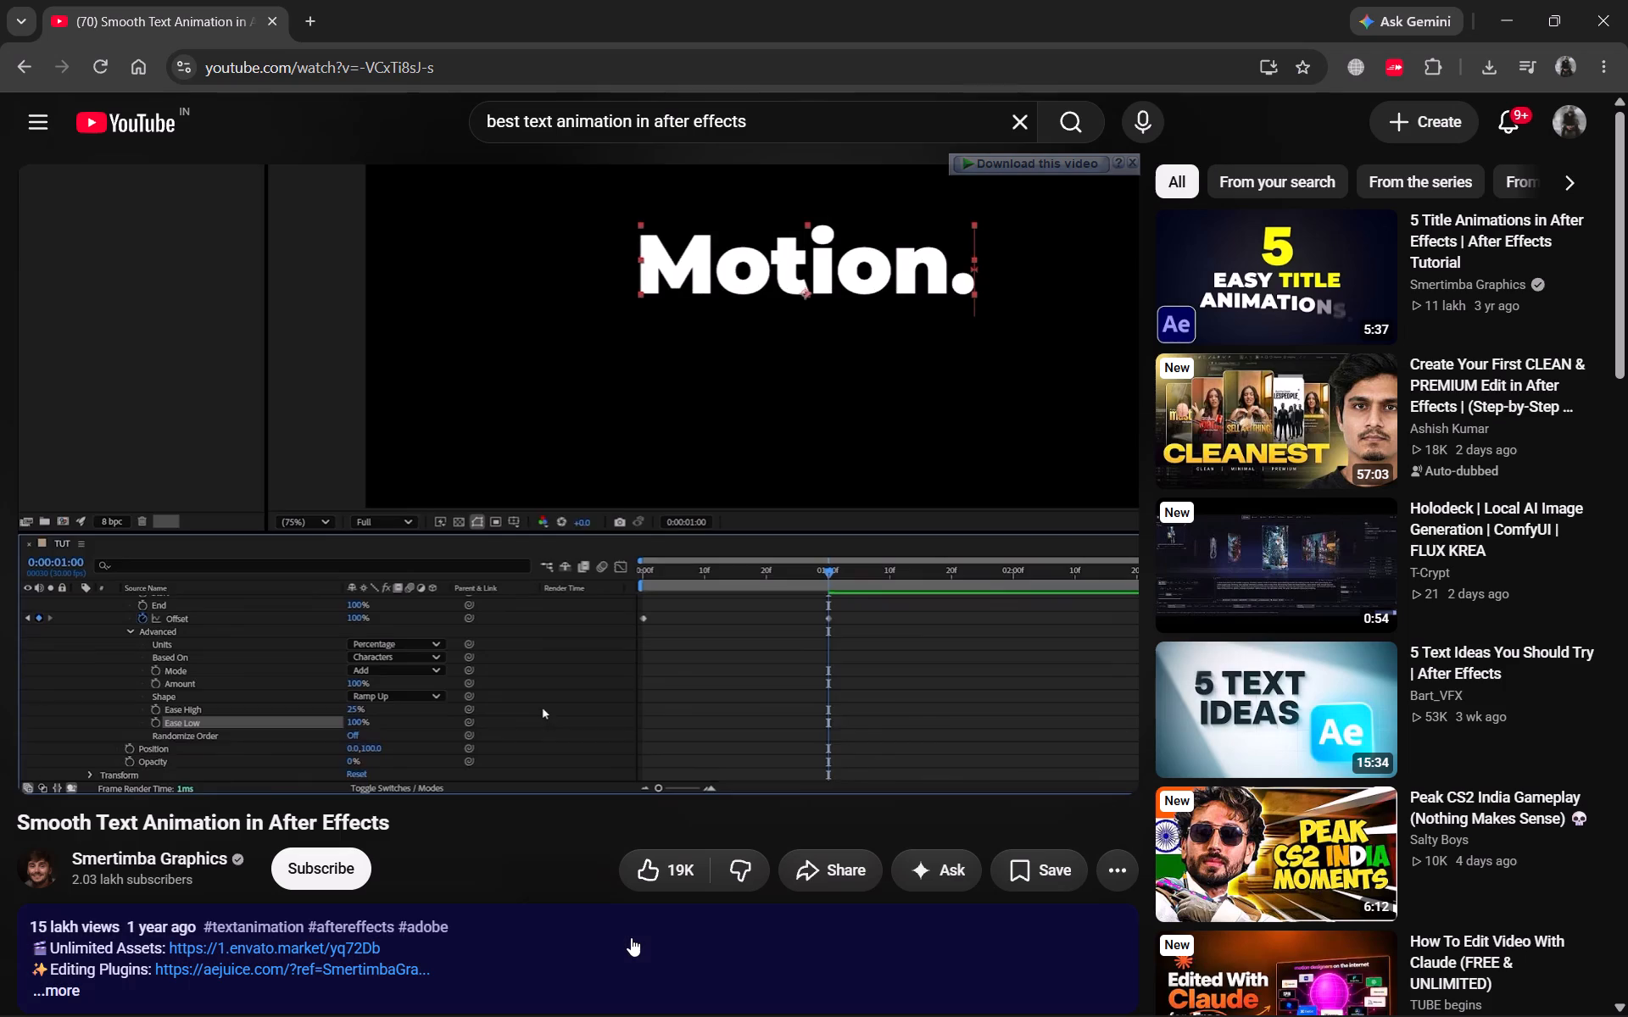
key("space")
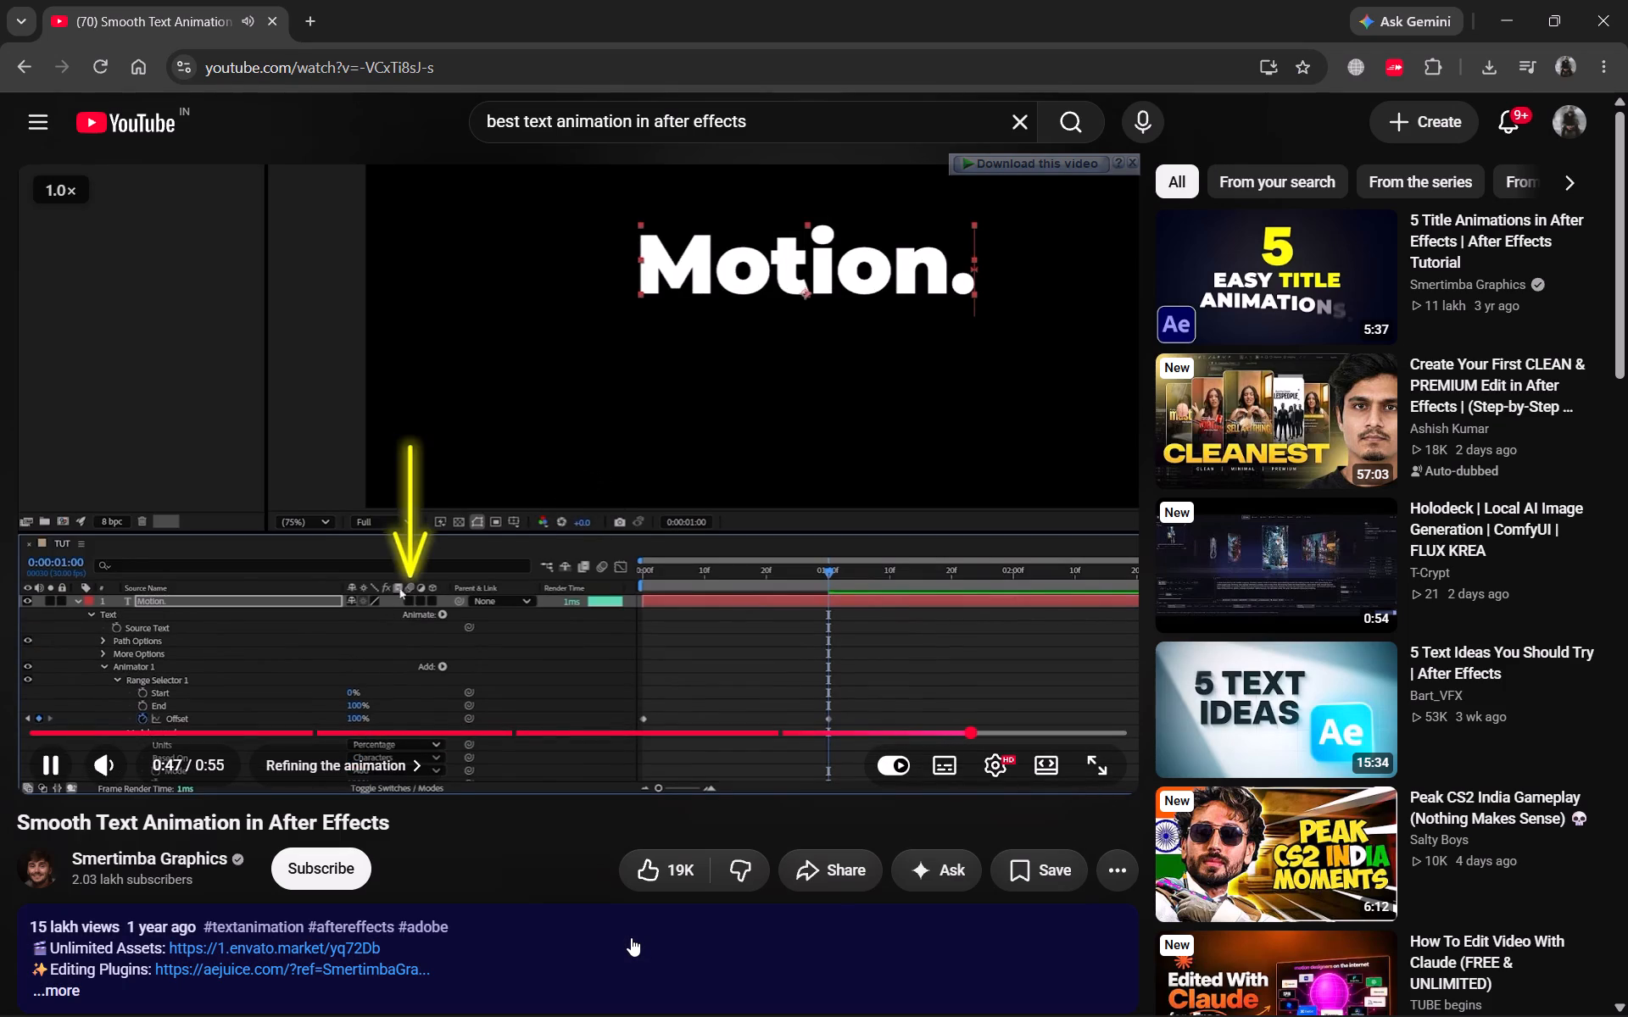
key("alt+Tab")
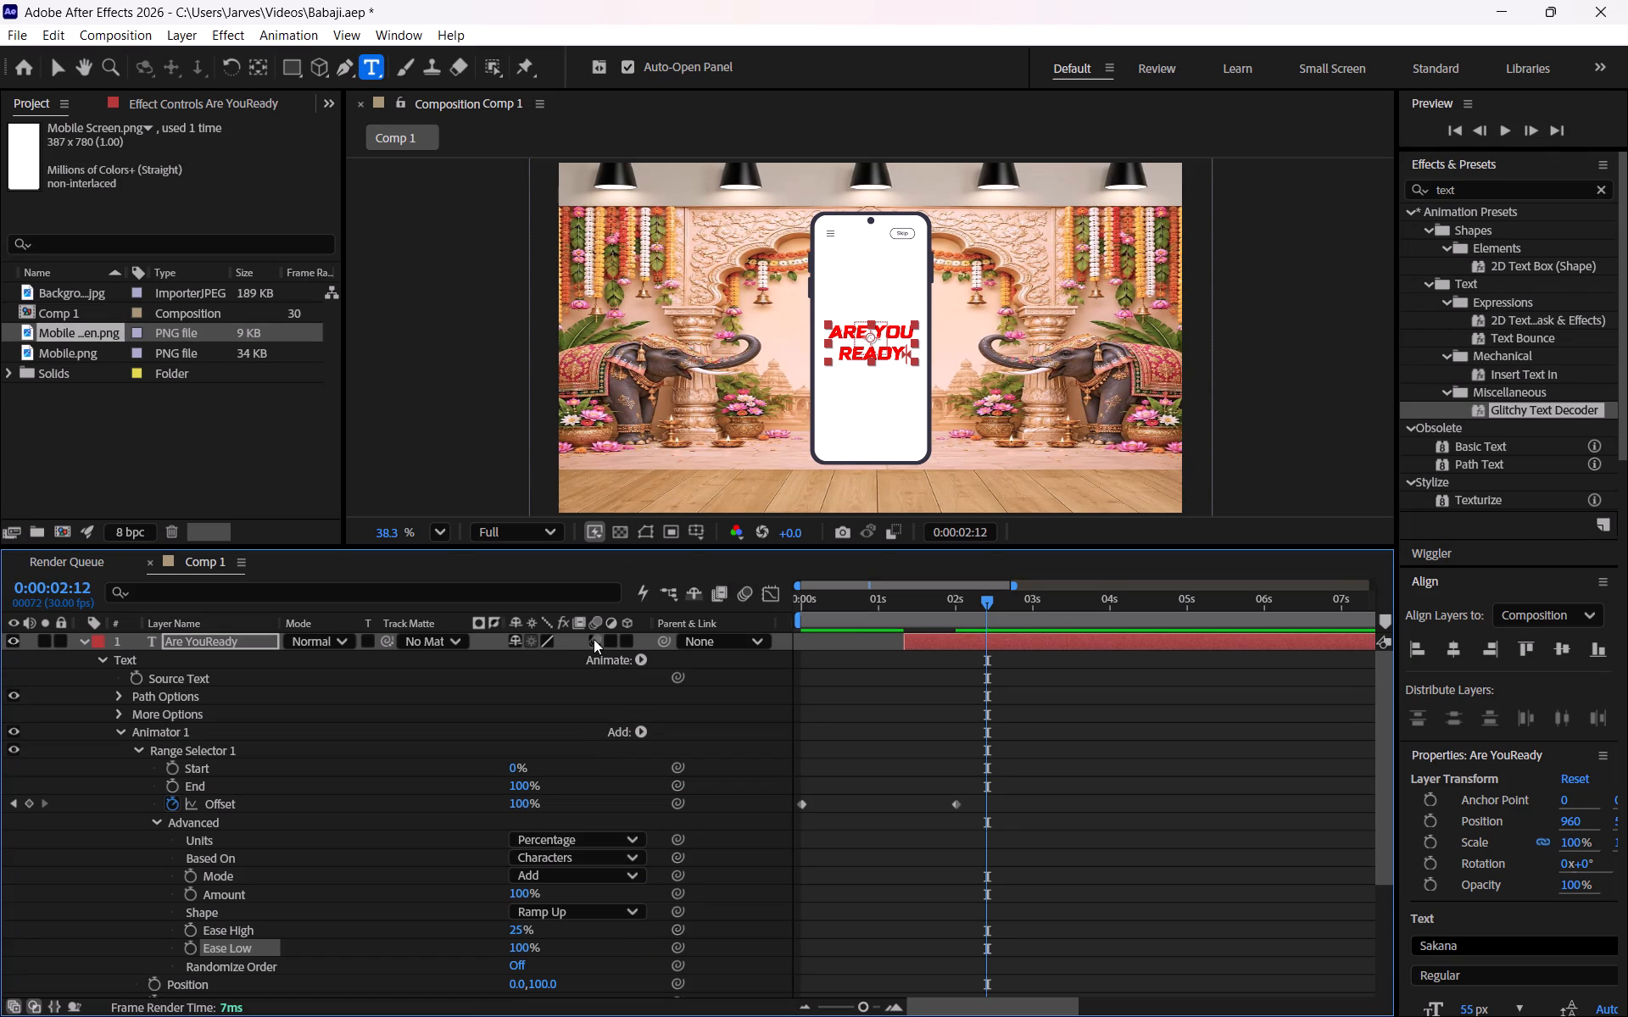
left_click(594, 639)
key("alt+Tab")
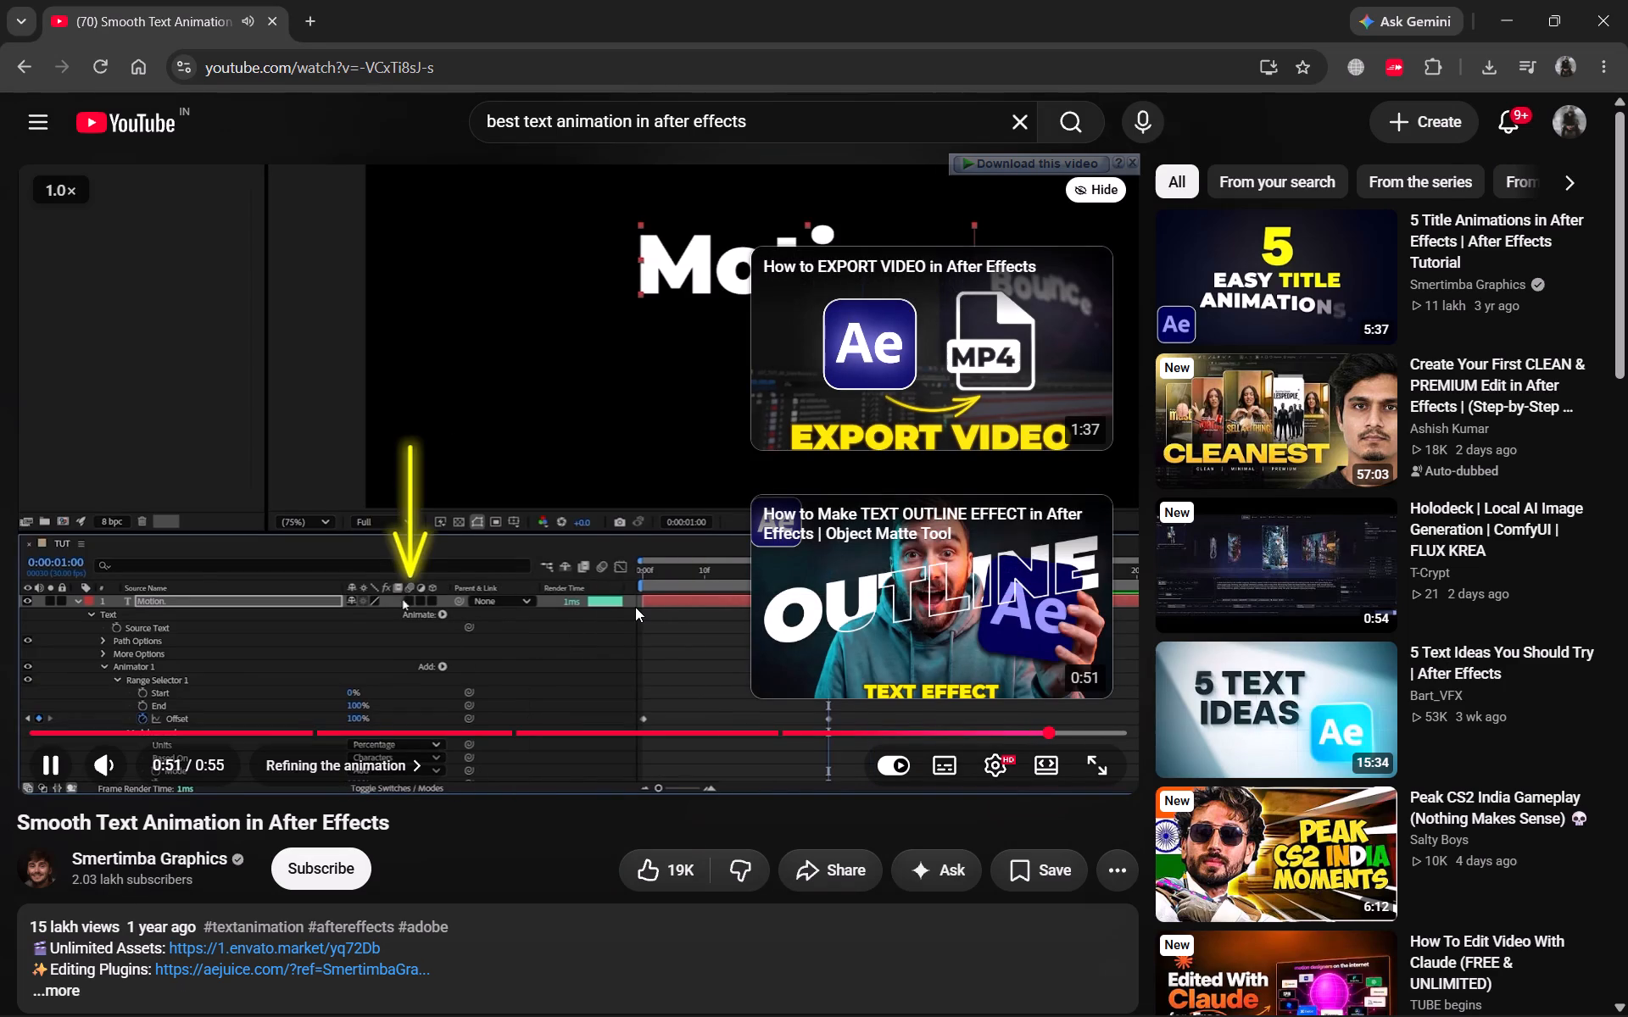
left_click(635, 607)
key("alt+Tab")
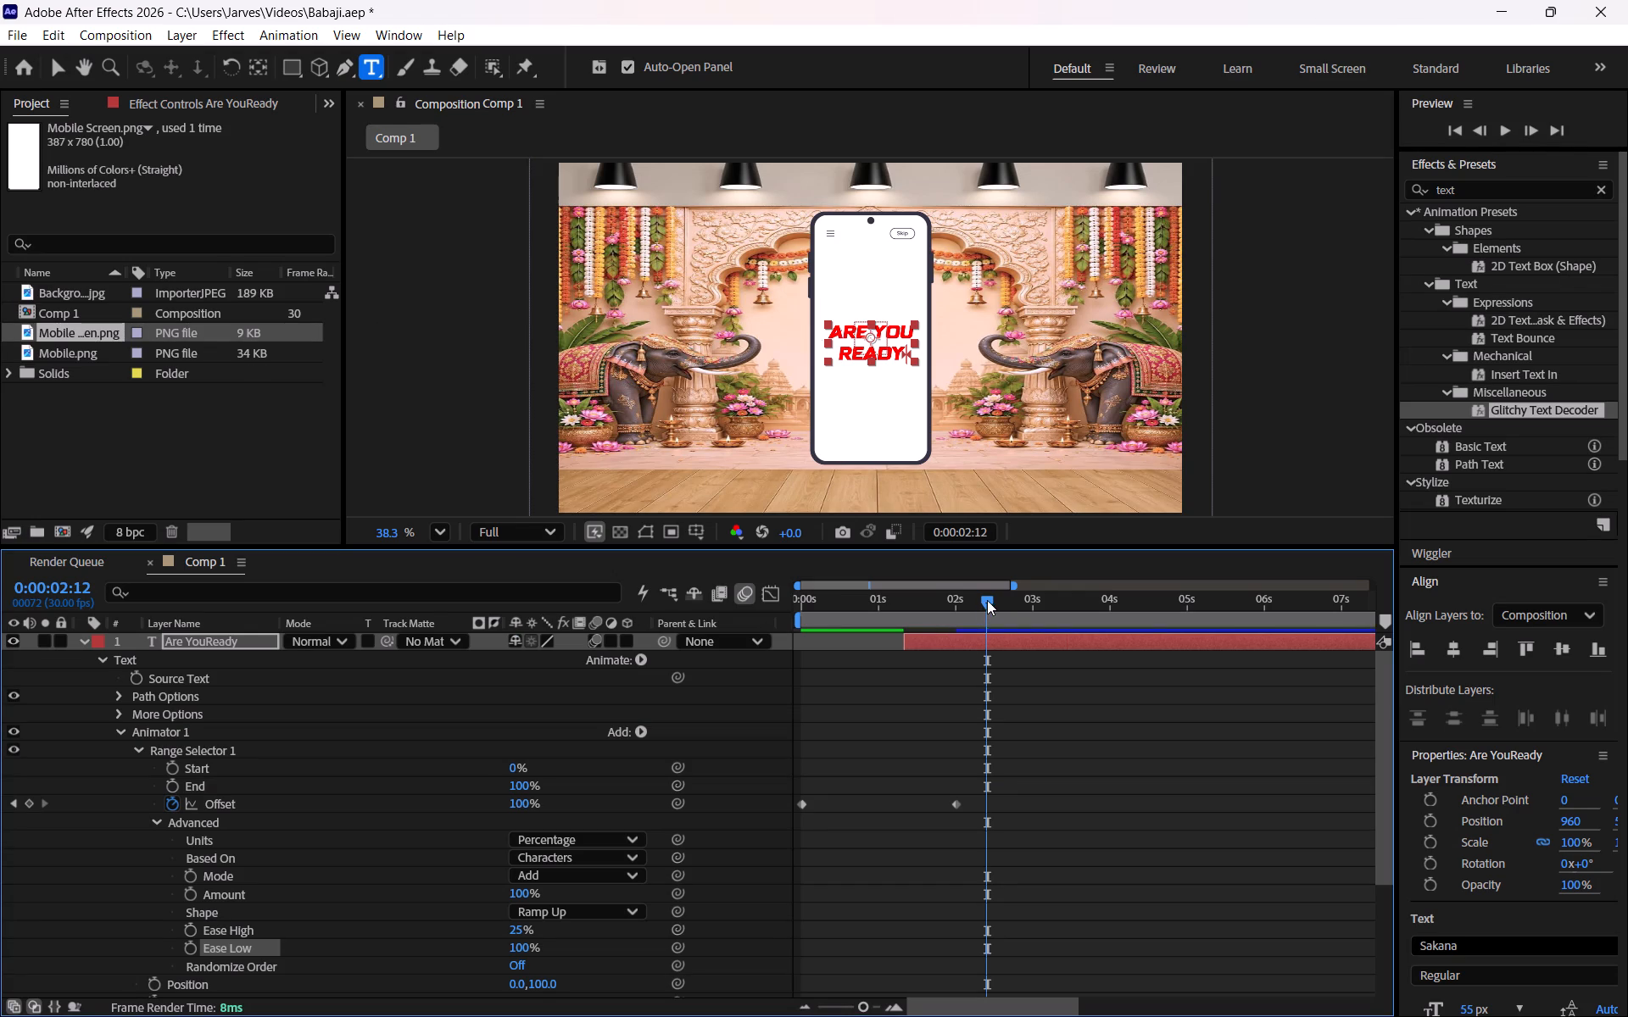
left_click_drag(987, 600, 778, 607)
key("space")
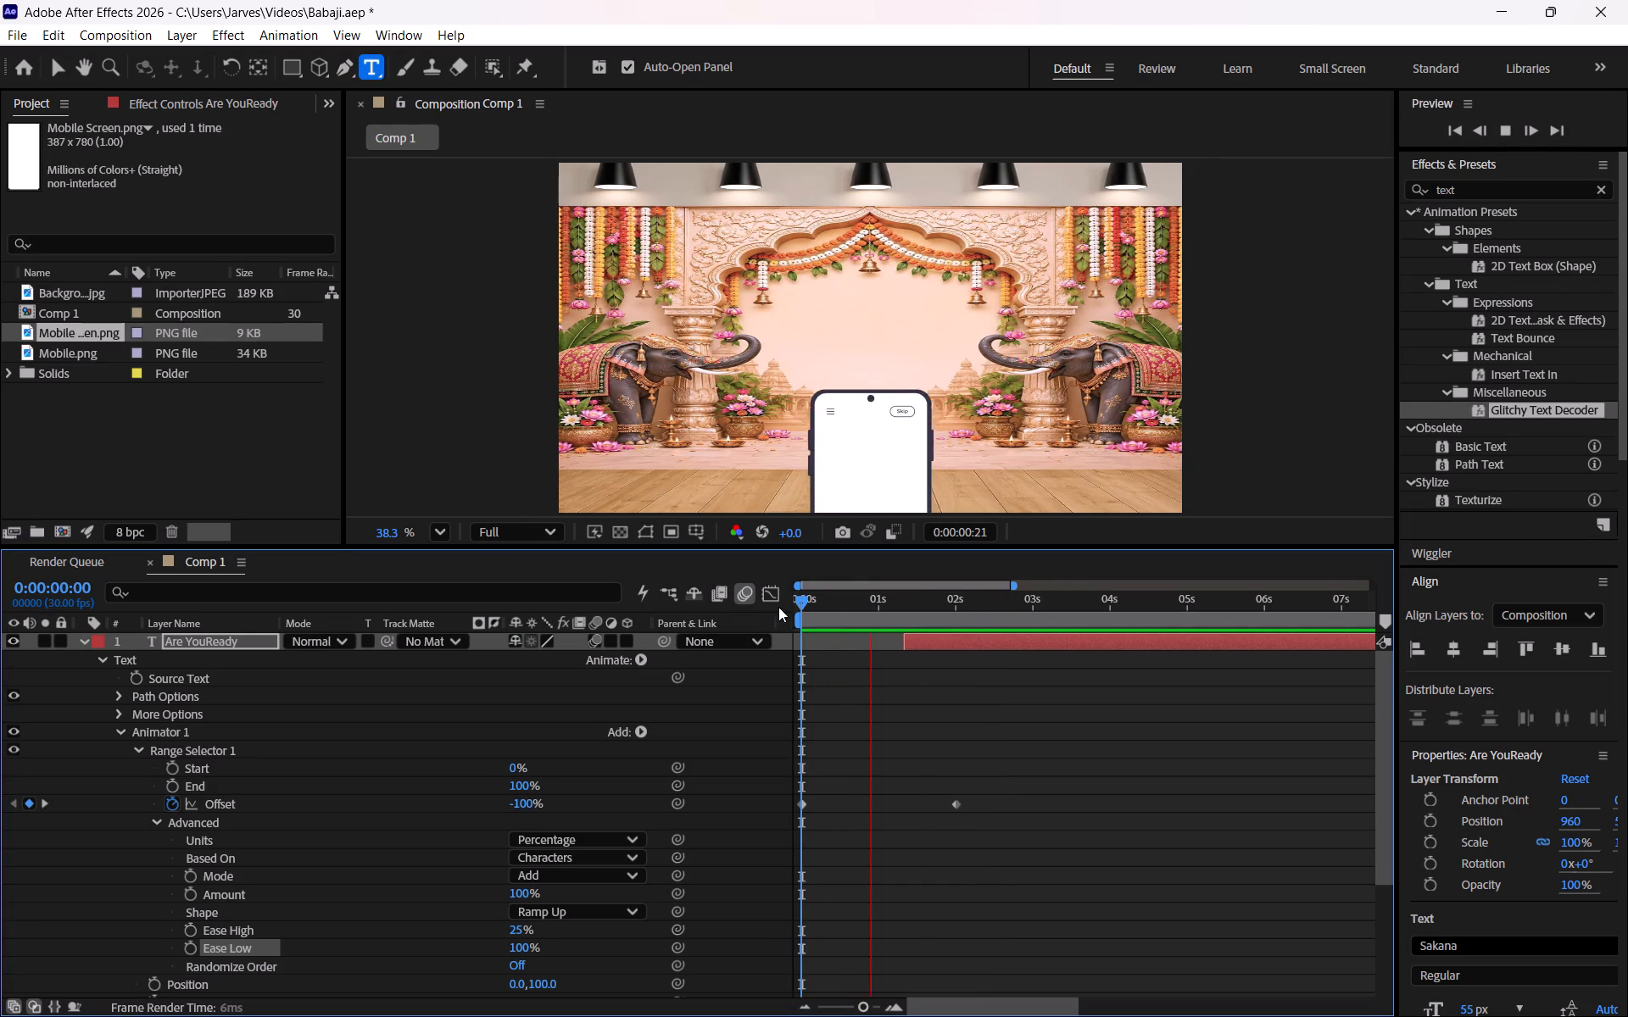
key("space")
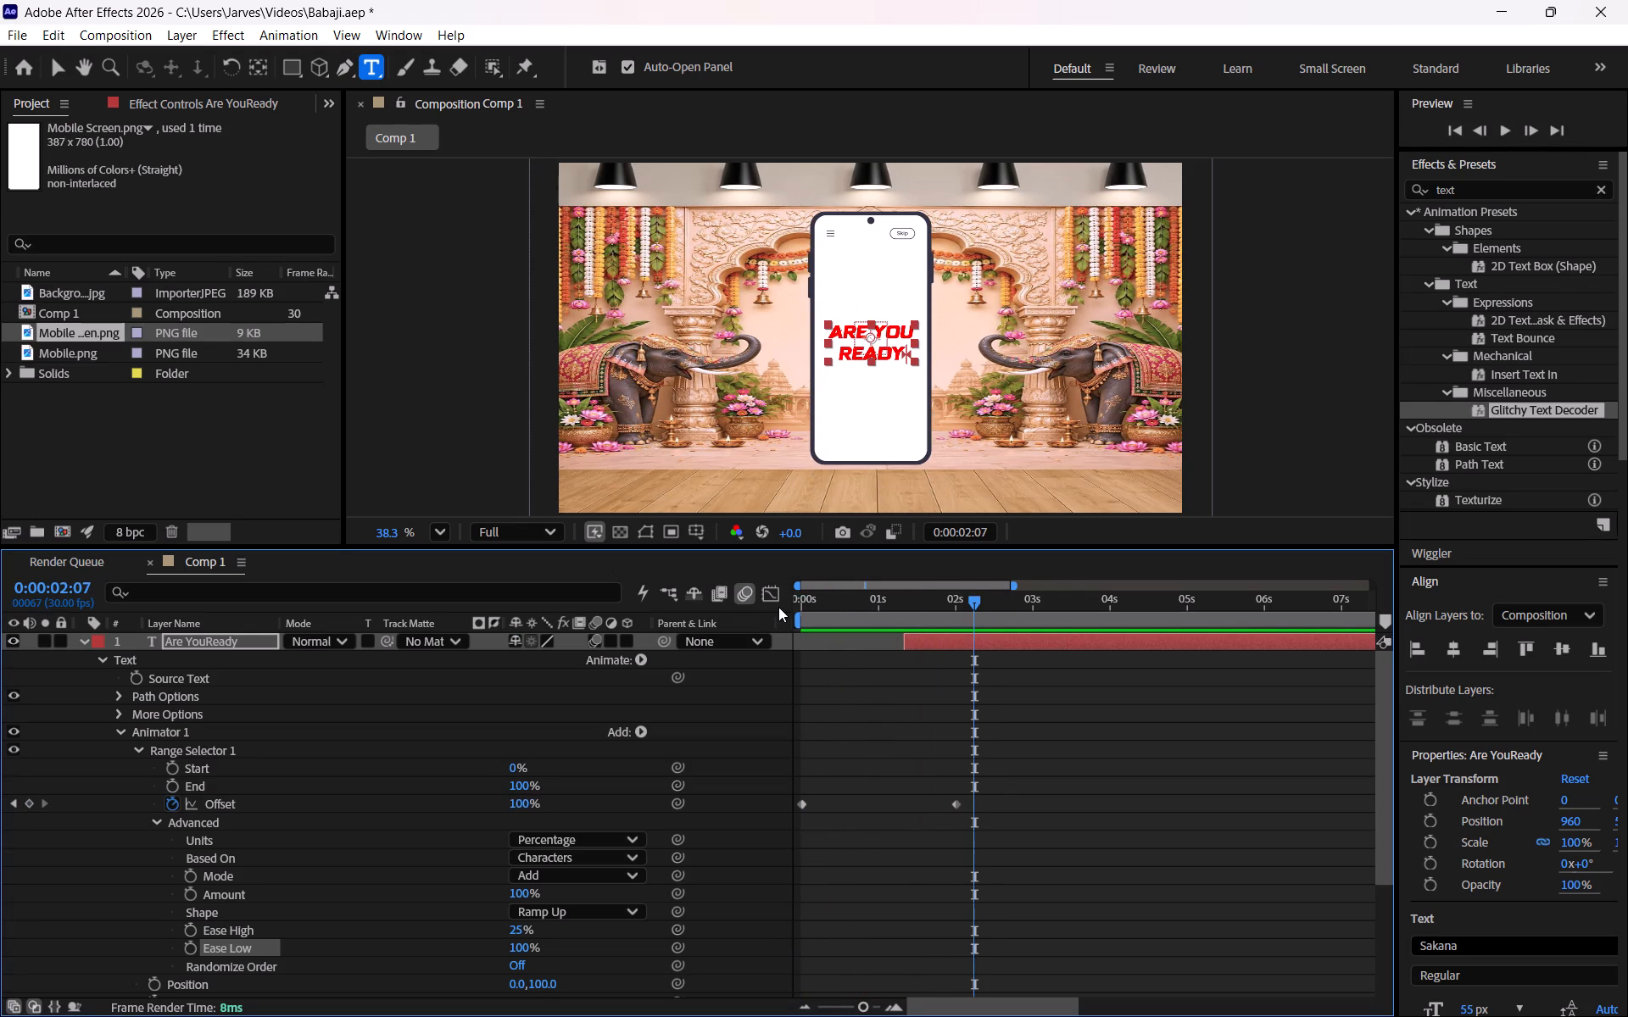
Move the Are YouReady text up the phone screen to Position 960, 404, preview from the start, and deselect the layer.
left_click_drag(979, 601, 958, 598)
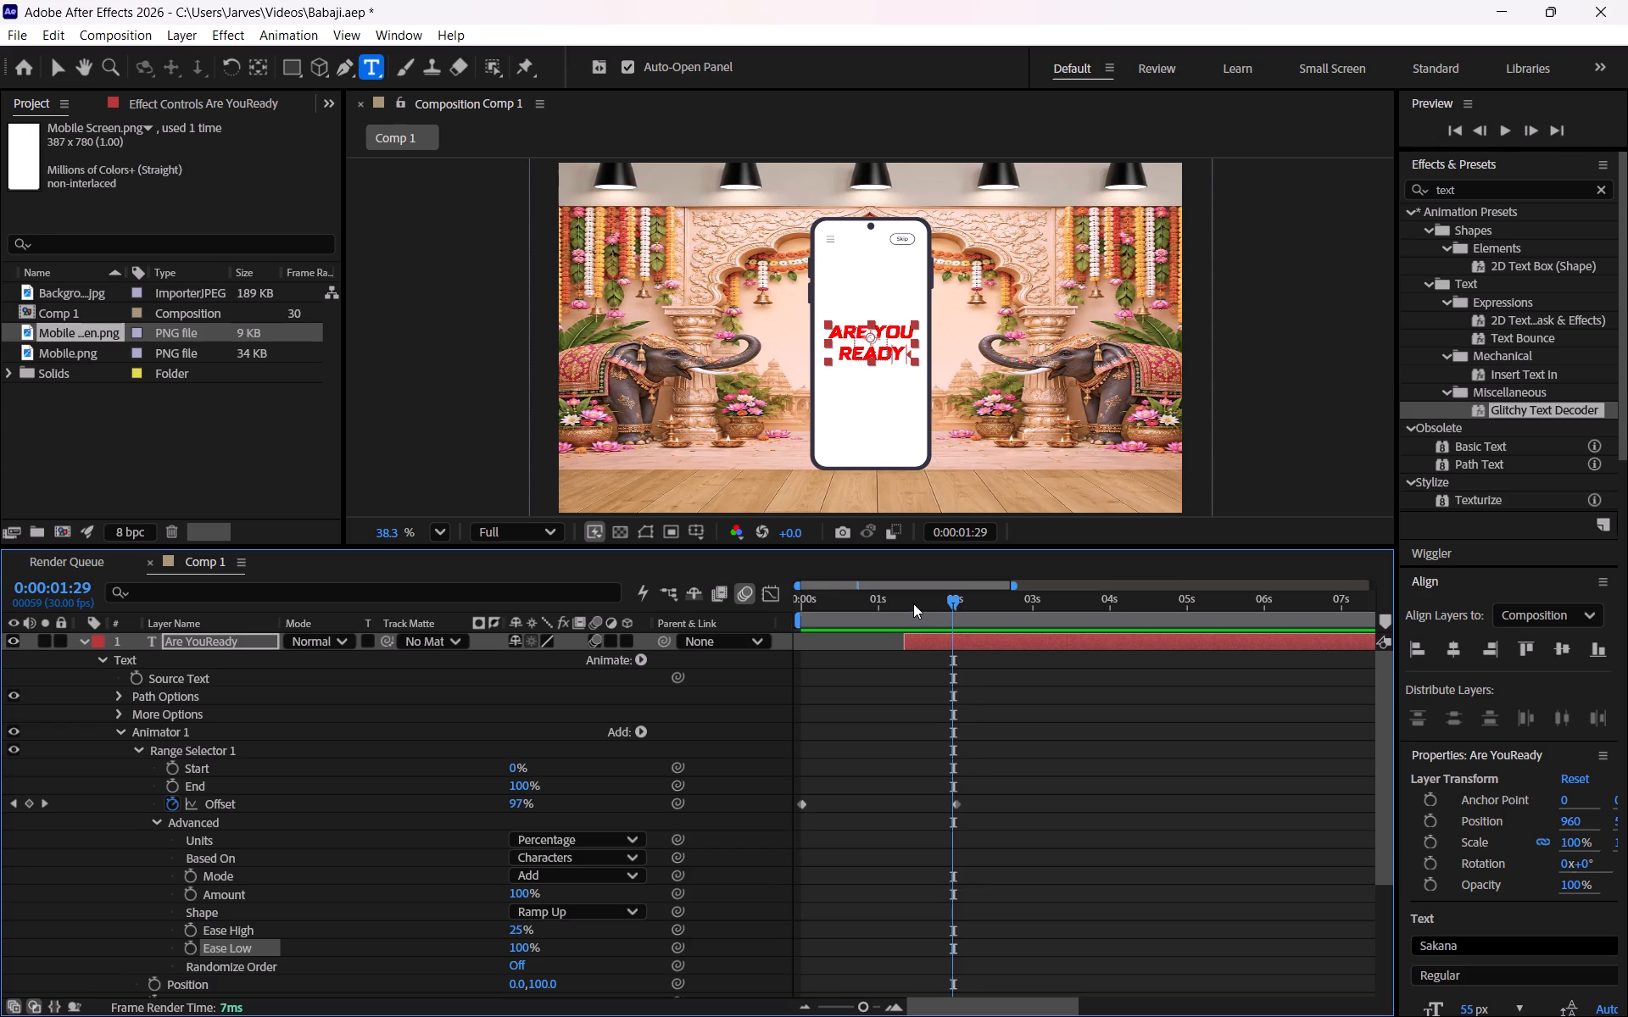
left_click(146, 638)
key("p")
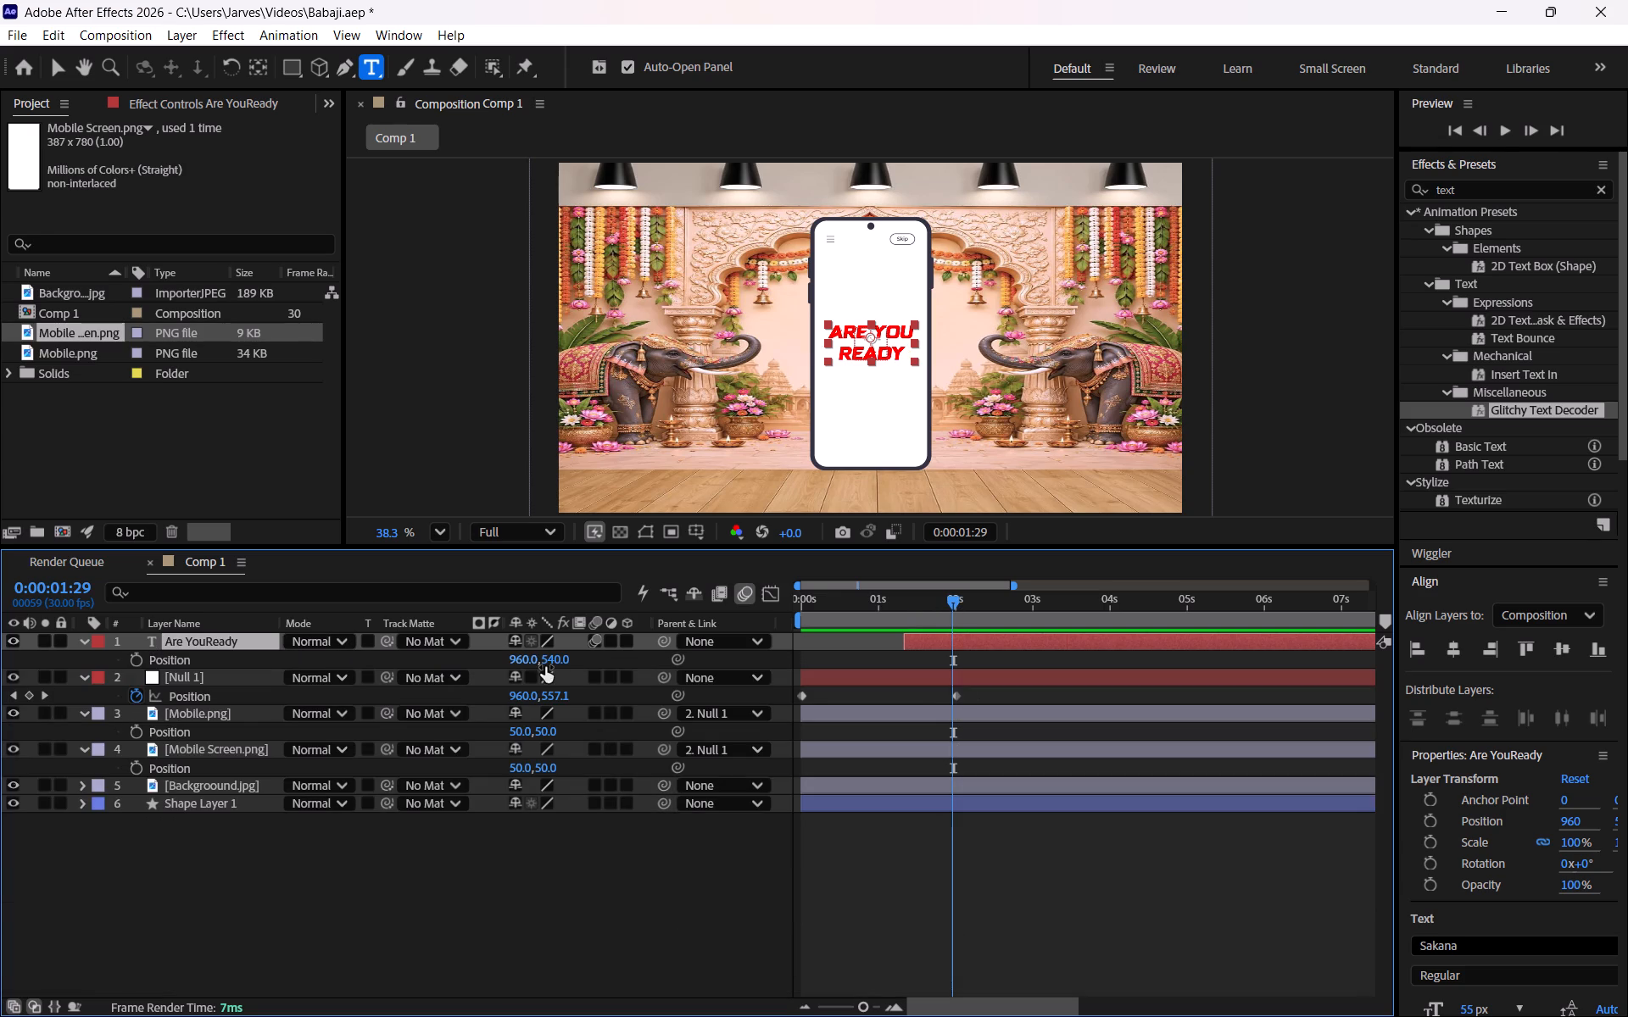
left_click_drag(555, 659, 584, 659)
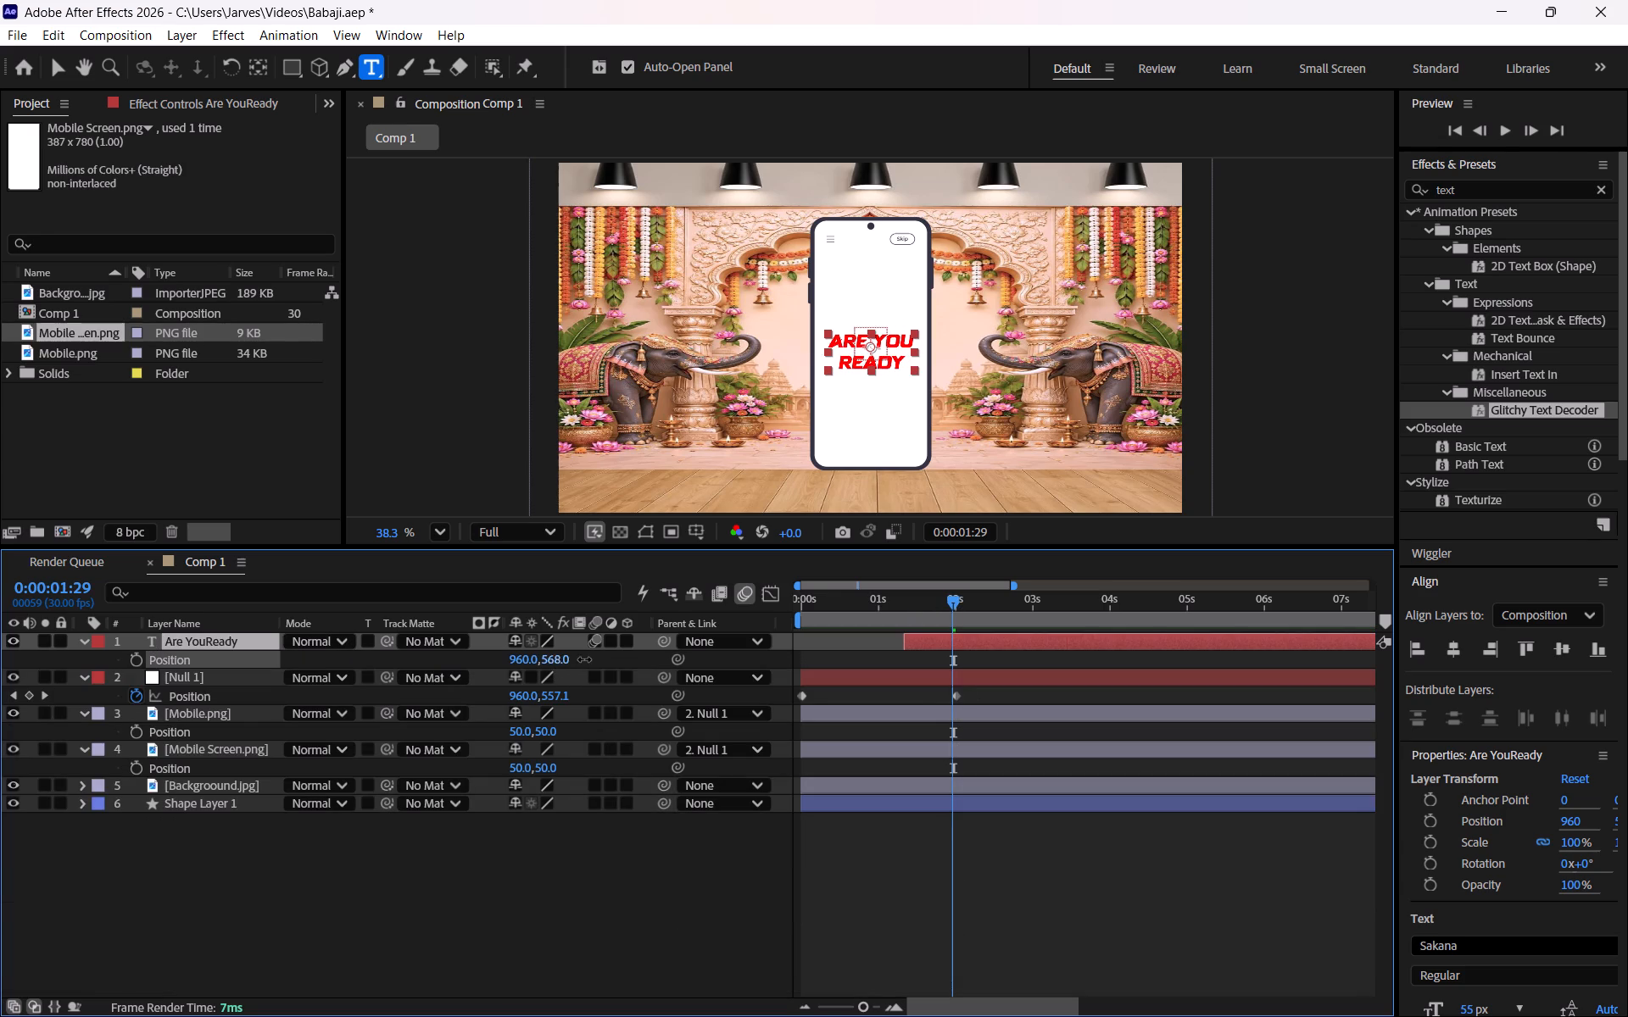
left_click_drag(584, 659, 414, 641)
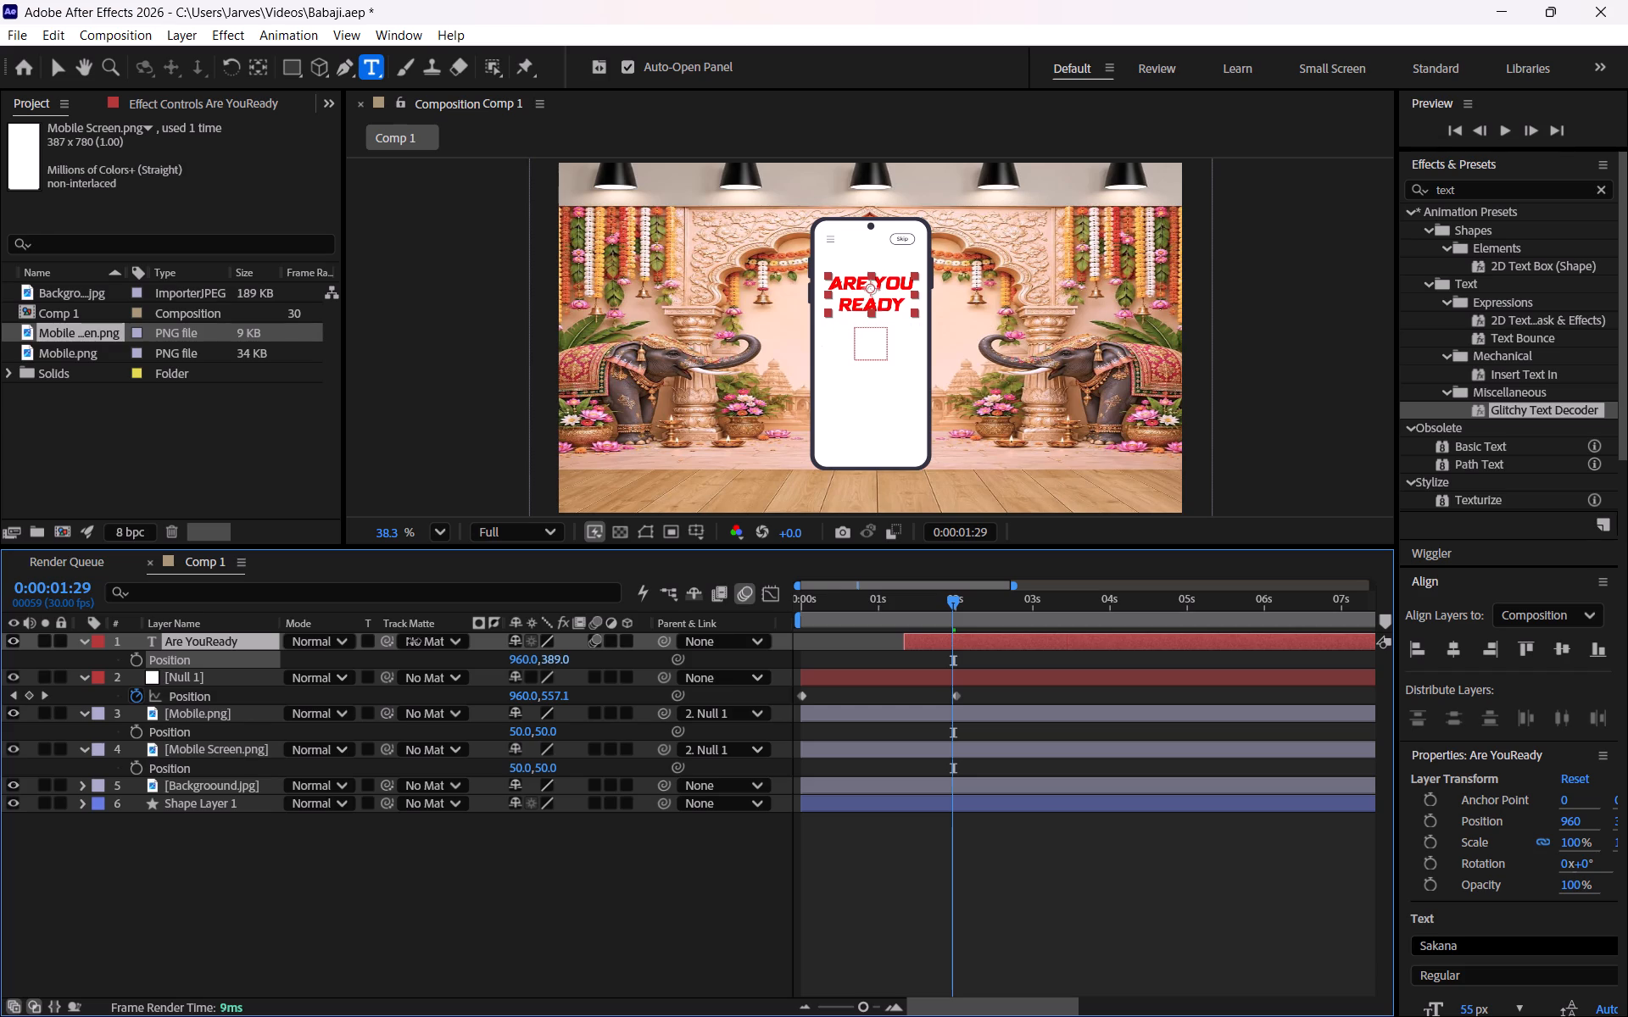
left_click_drag(414, 641, 410, 642)
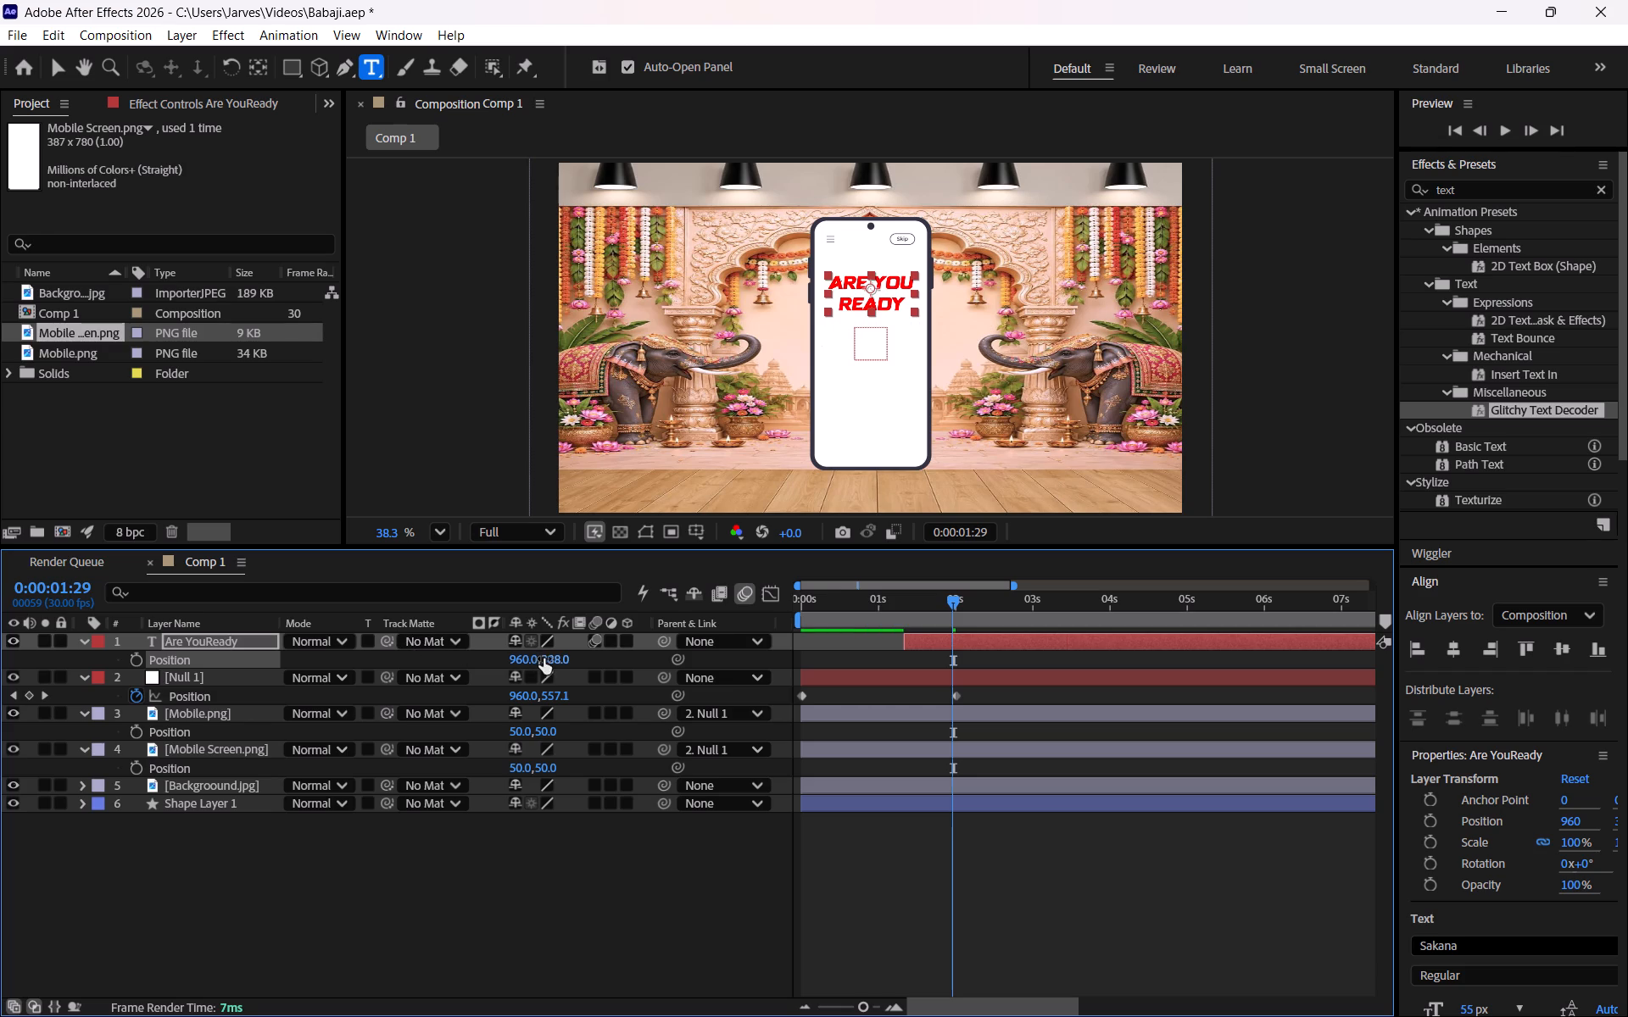
left_click_drag(544, 659, 561, 658)
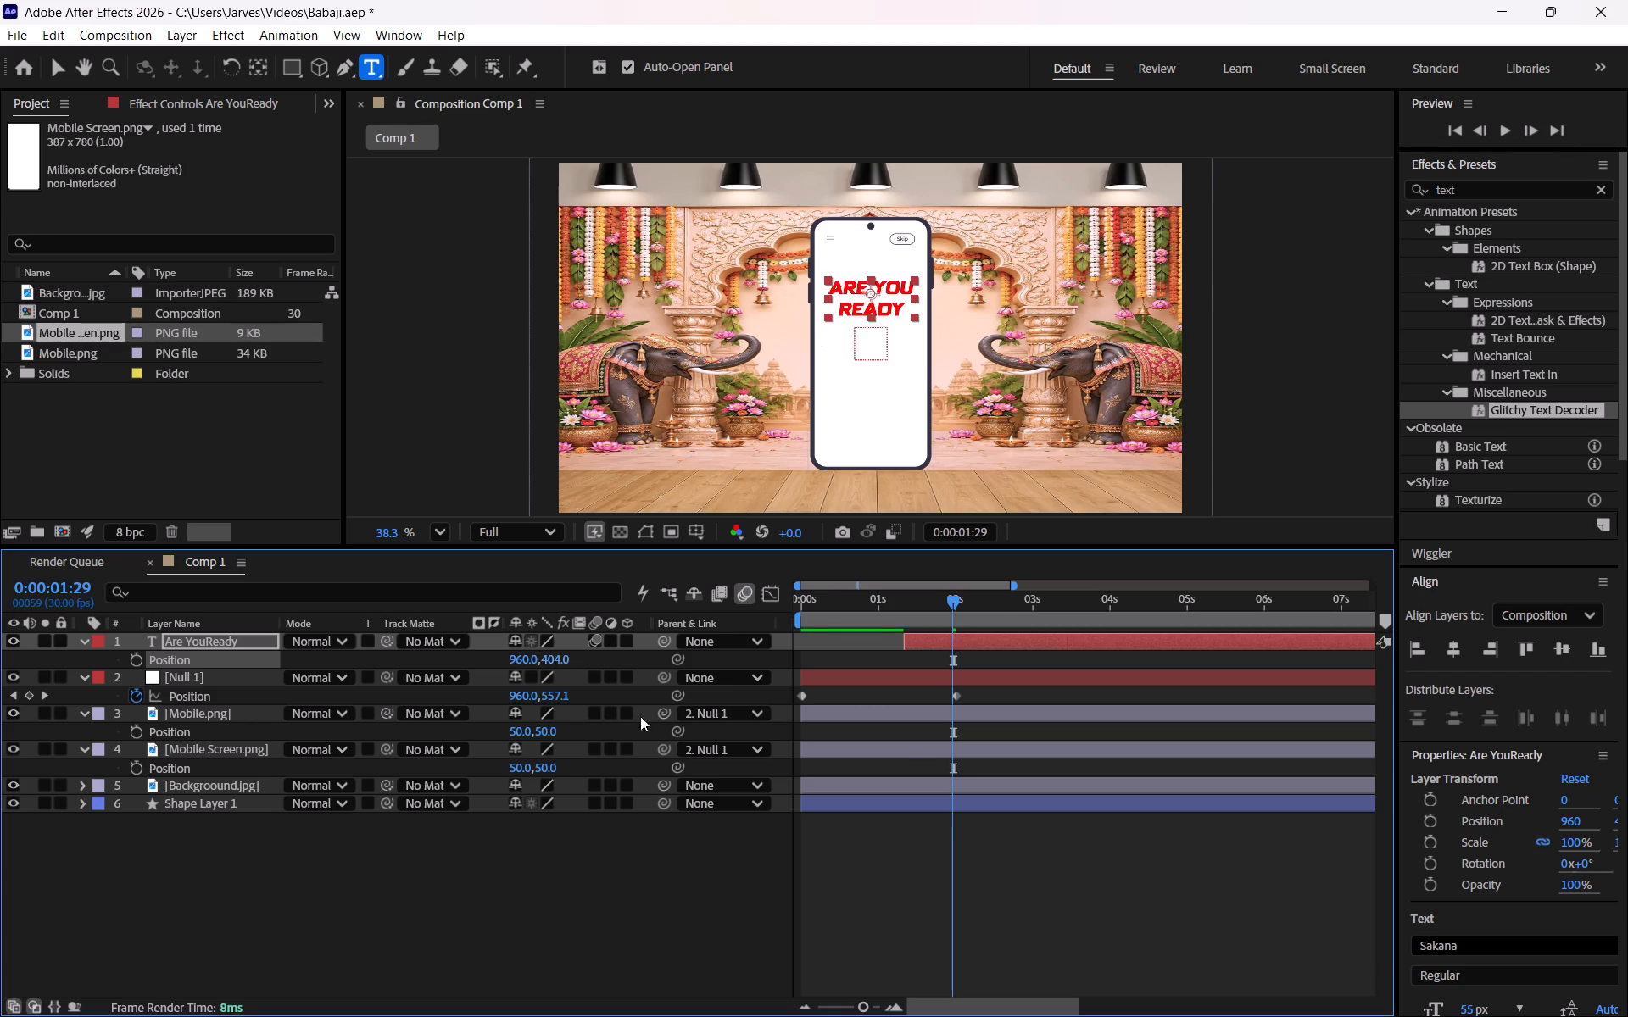
left_click_drag(952, 597, 769, 599)
key("space")
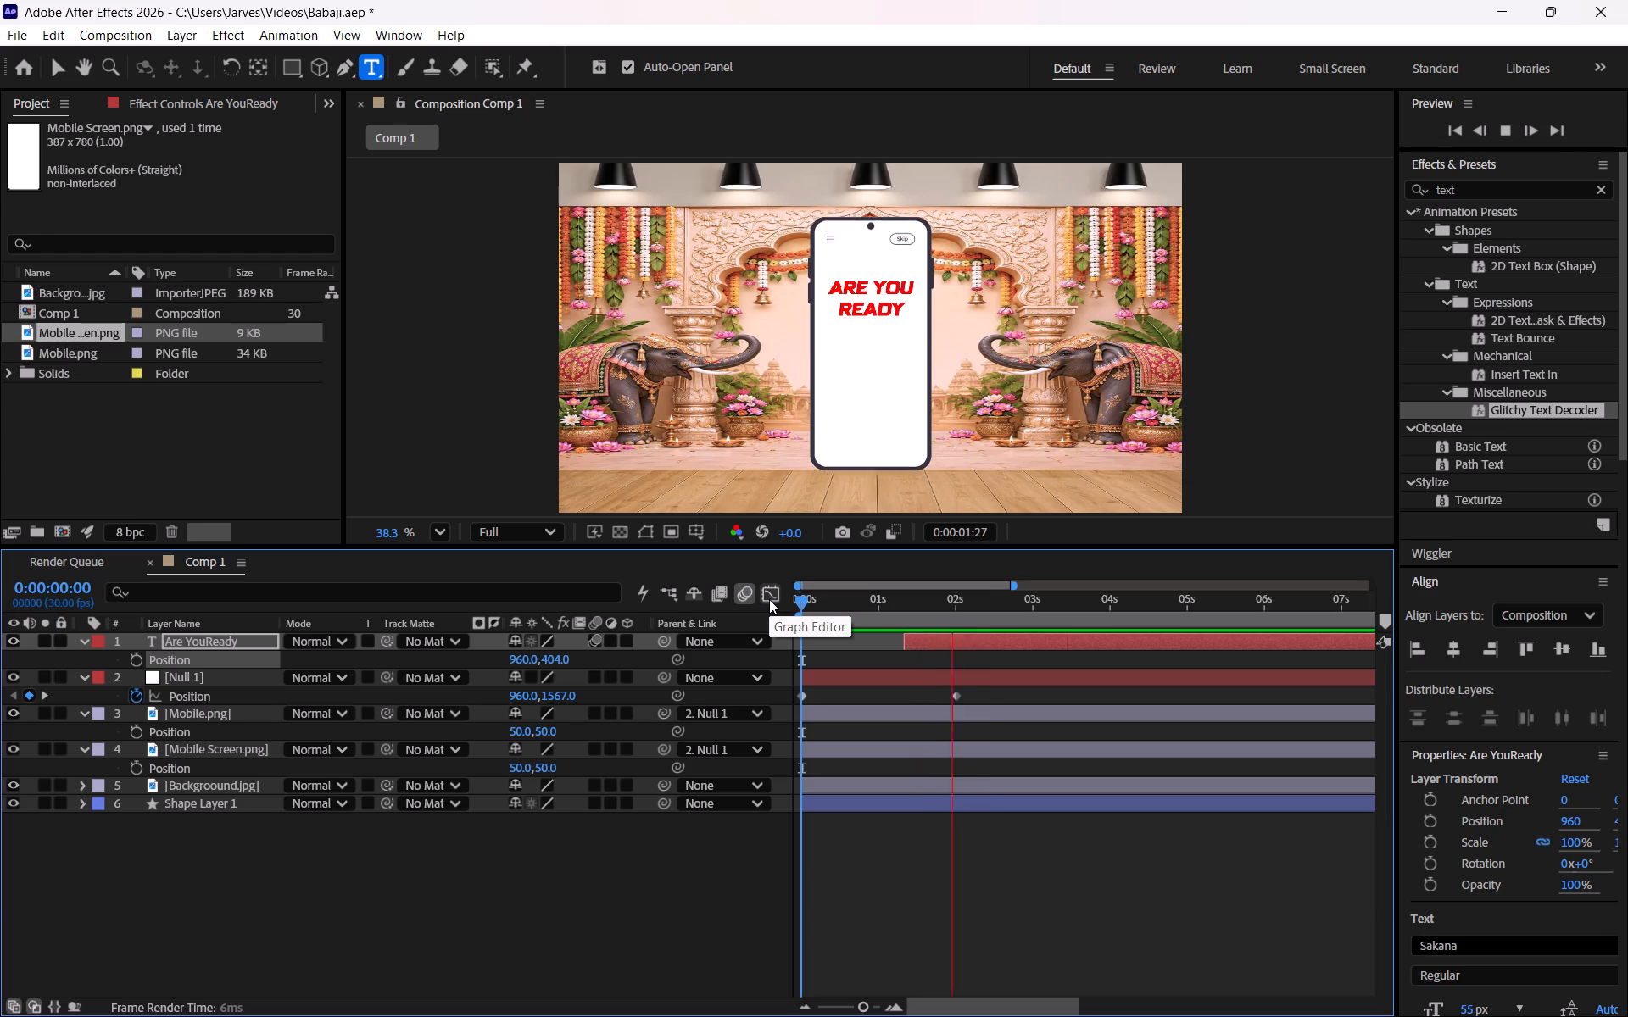
key("space")
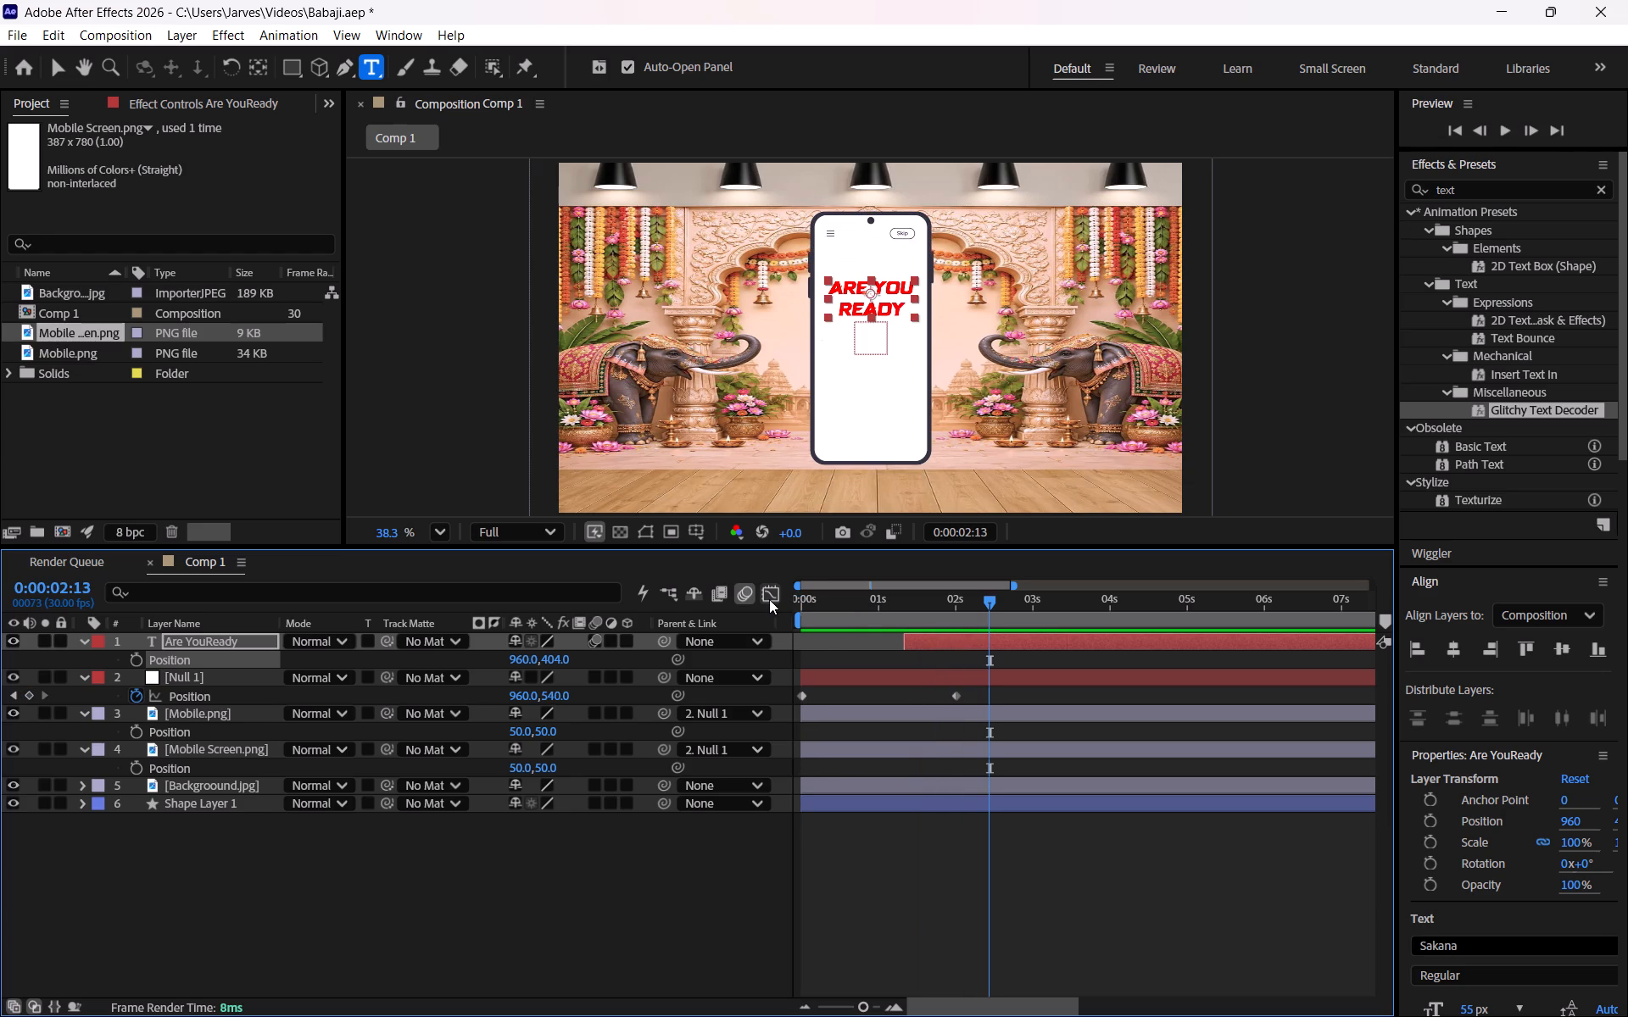
left_click(891, 894)
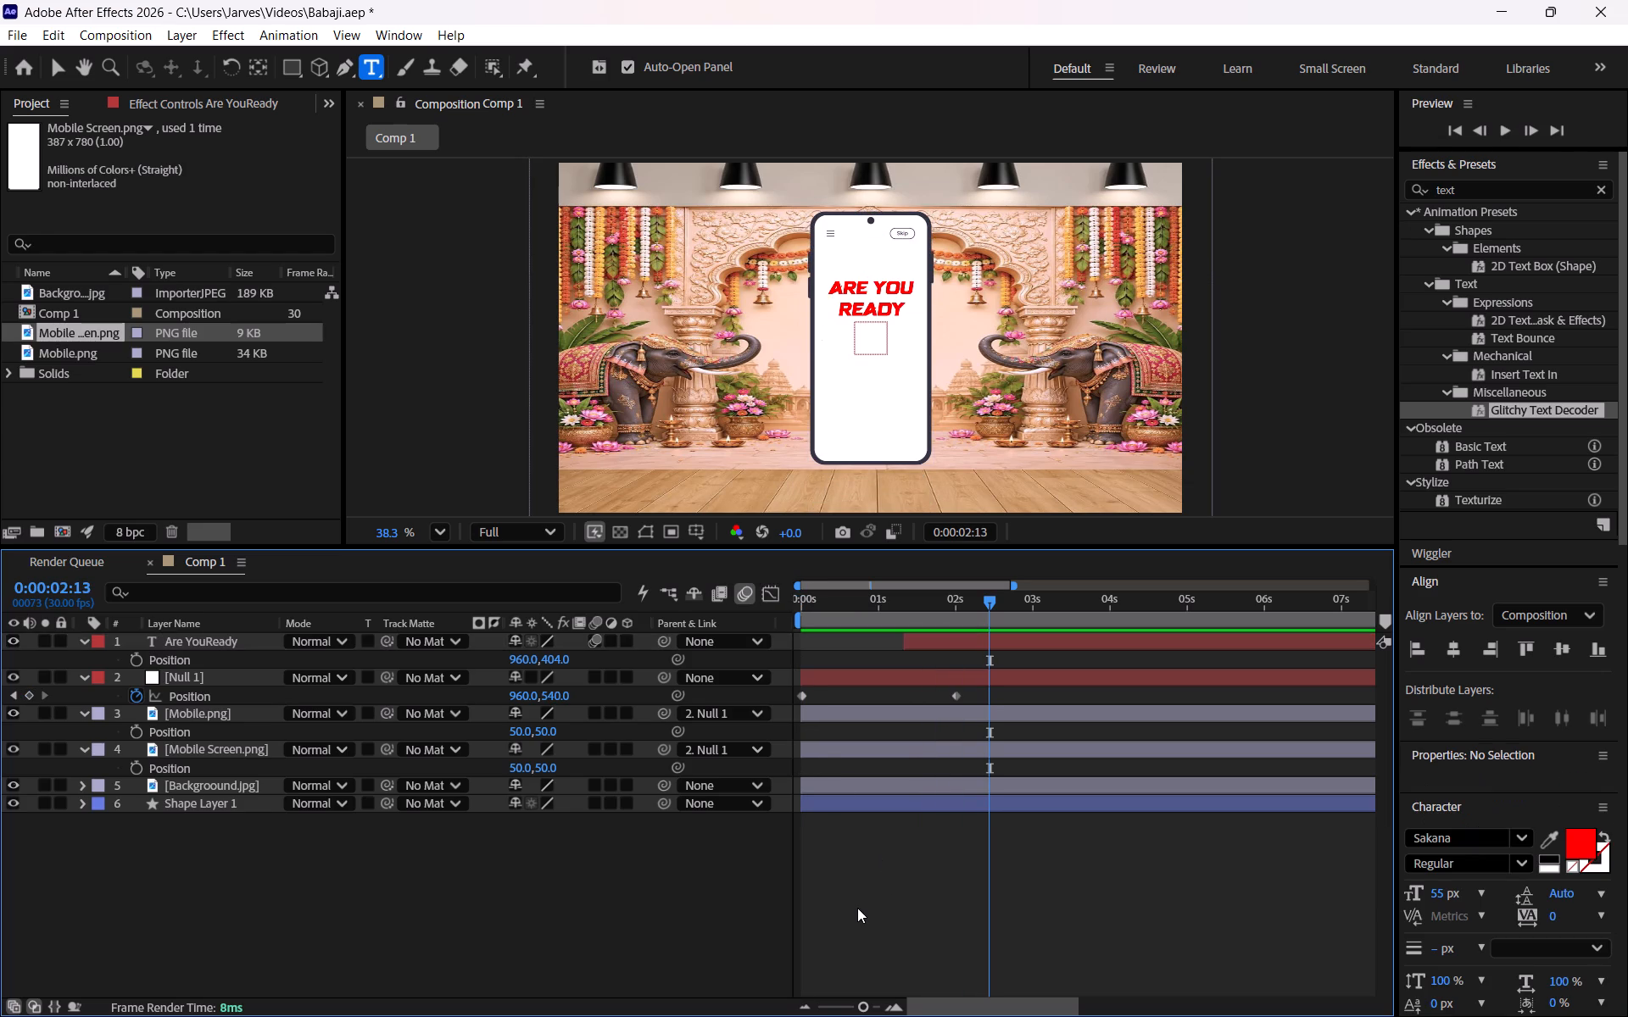
left_click(644, 925)
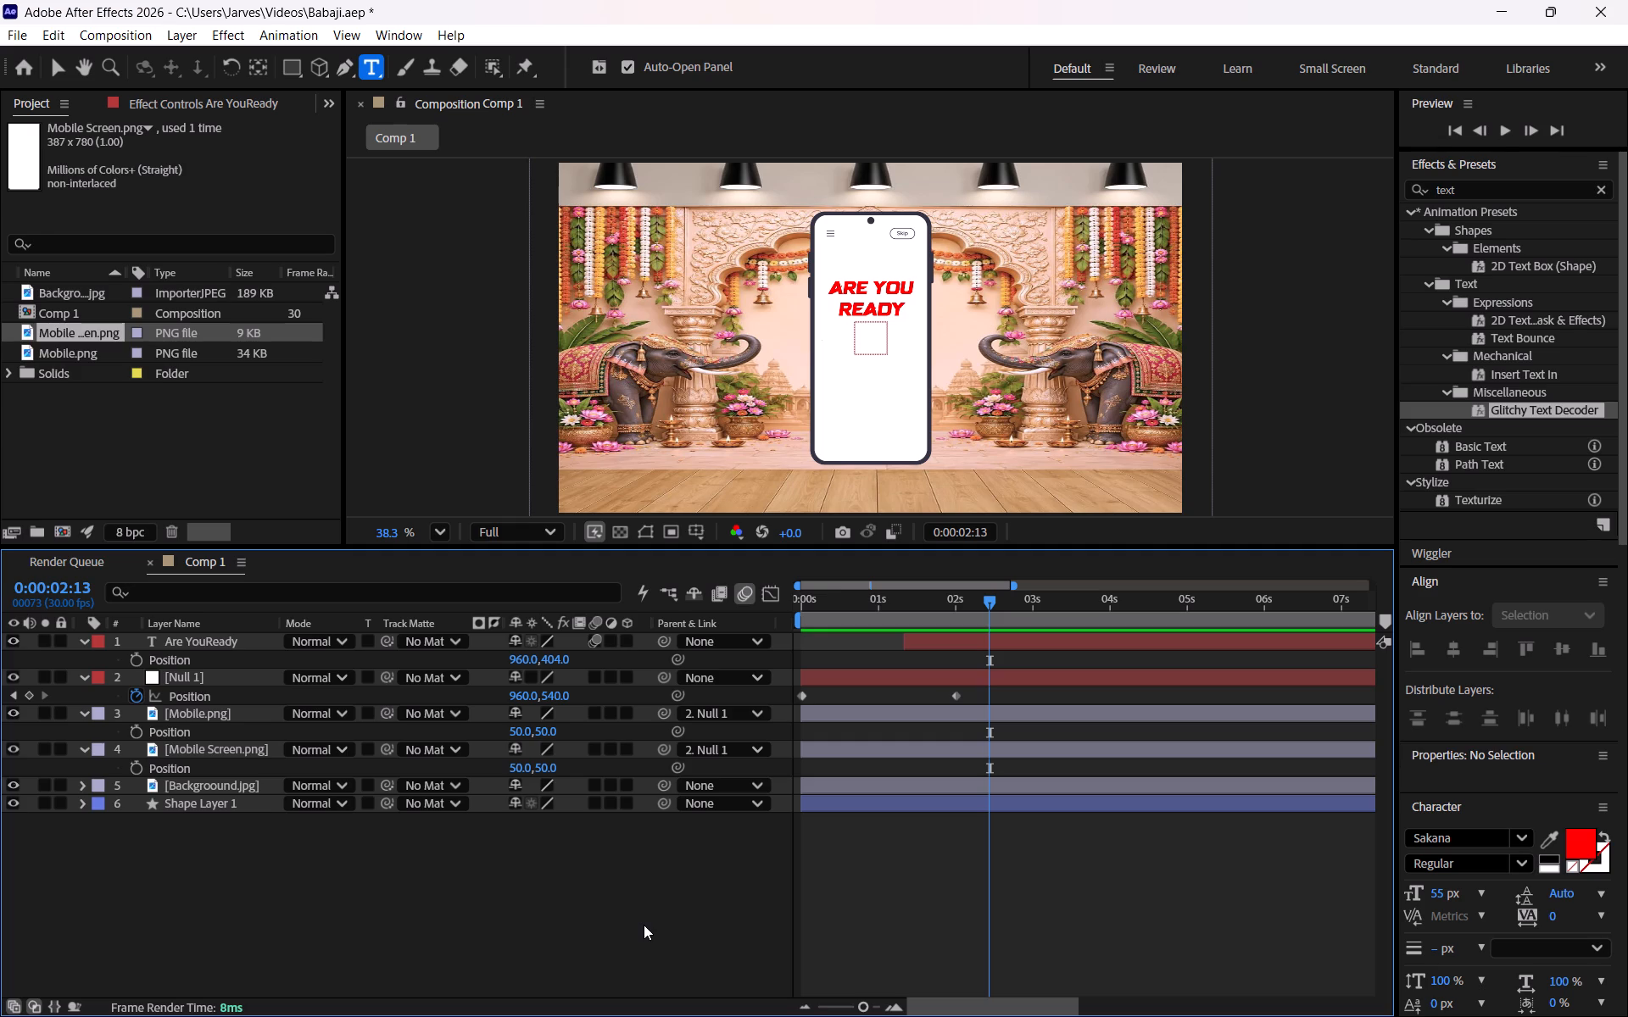
Switch to Chrome, search Google Images for "click here" in a new tab, and try opening the blue Click Here button result.
key("alt+Tab")
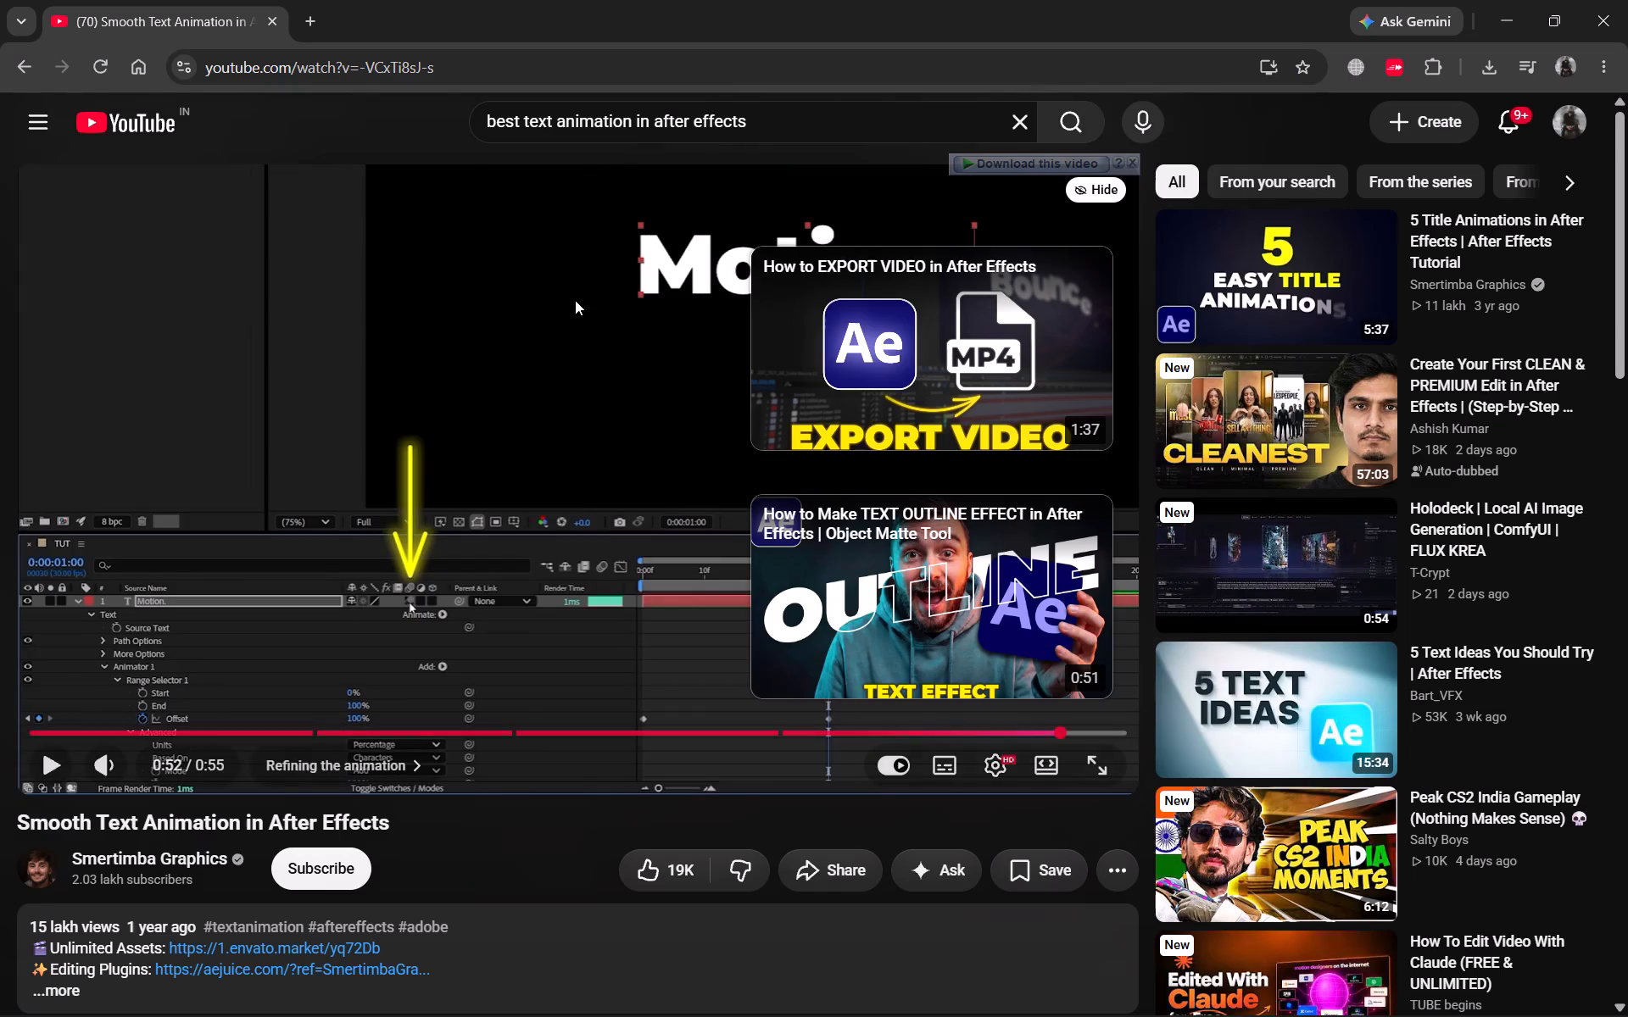
left_click(313, 20)
type("click here")
key("Return")
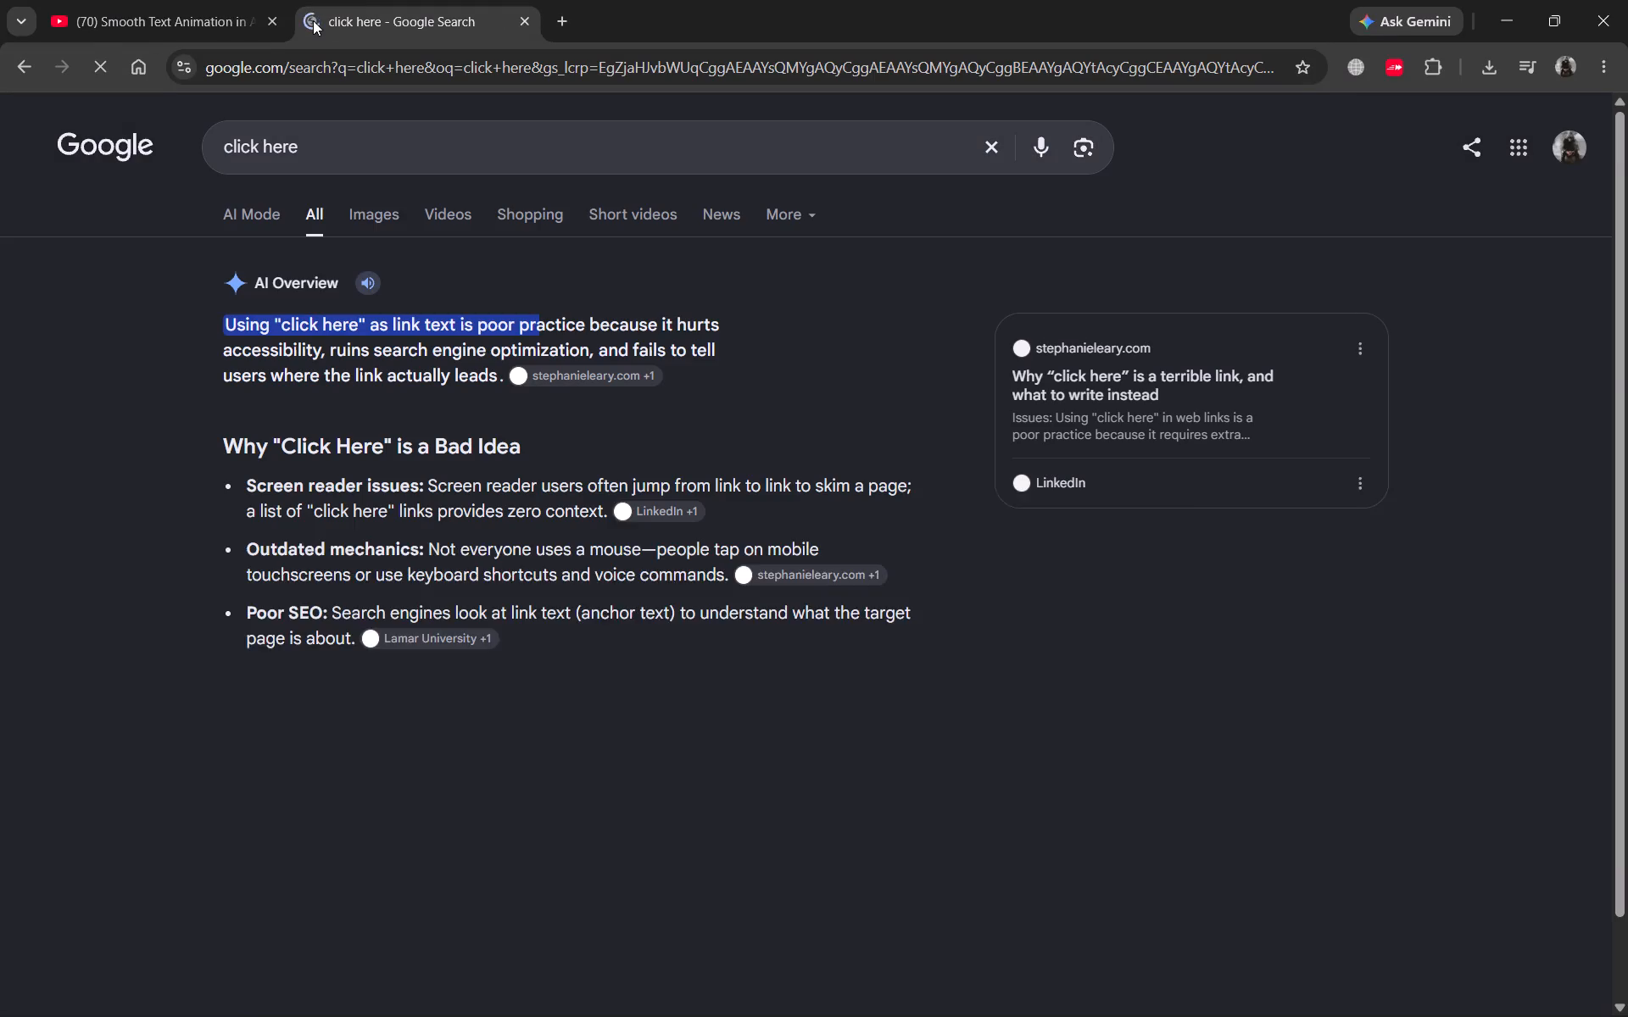
left_click(372, 213)
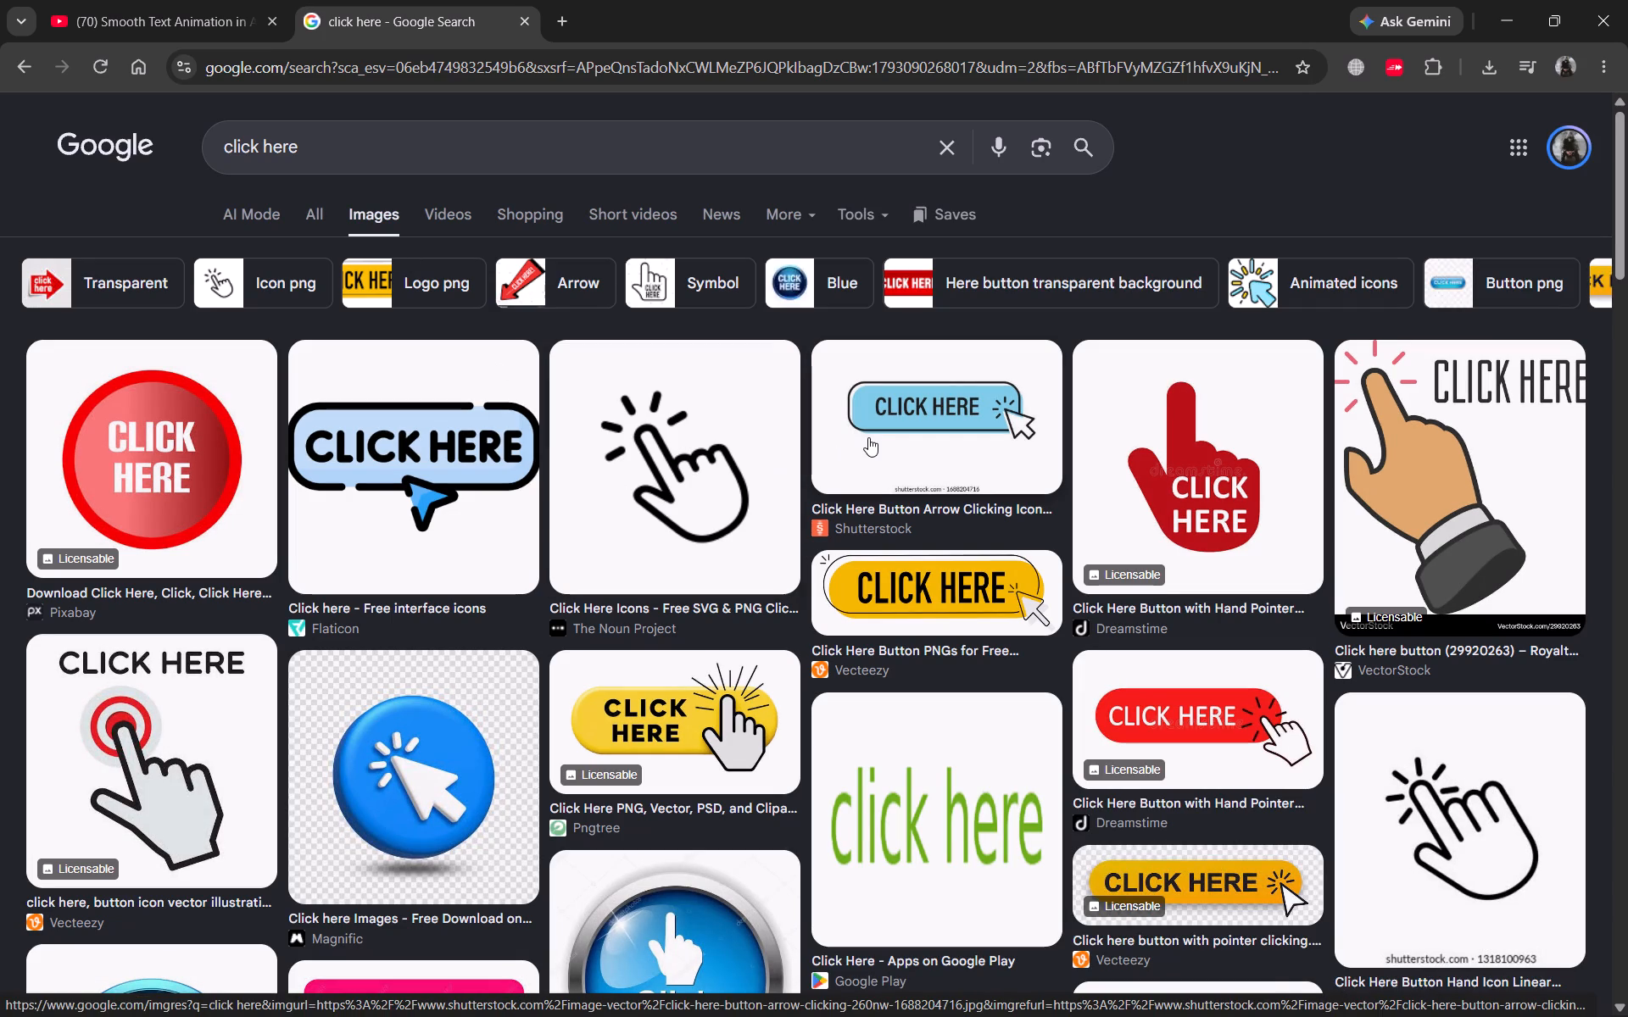
left_click(904, 425)
Return to the YouTube page and search for "click here animation in after effects".
left_click(181, 0)
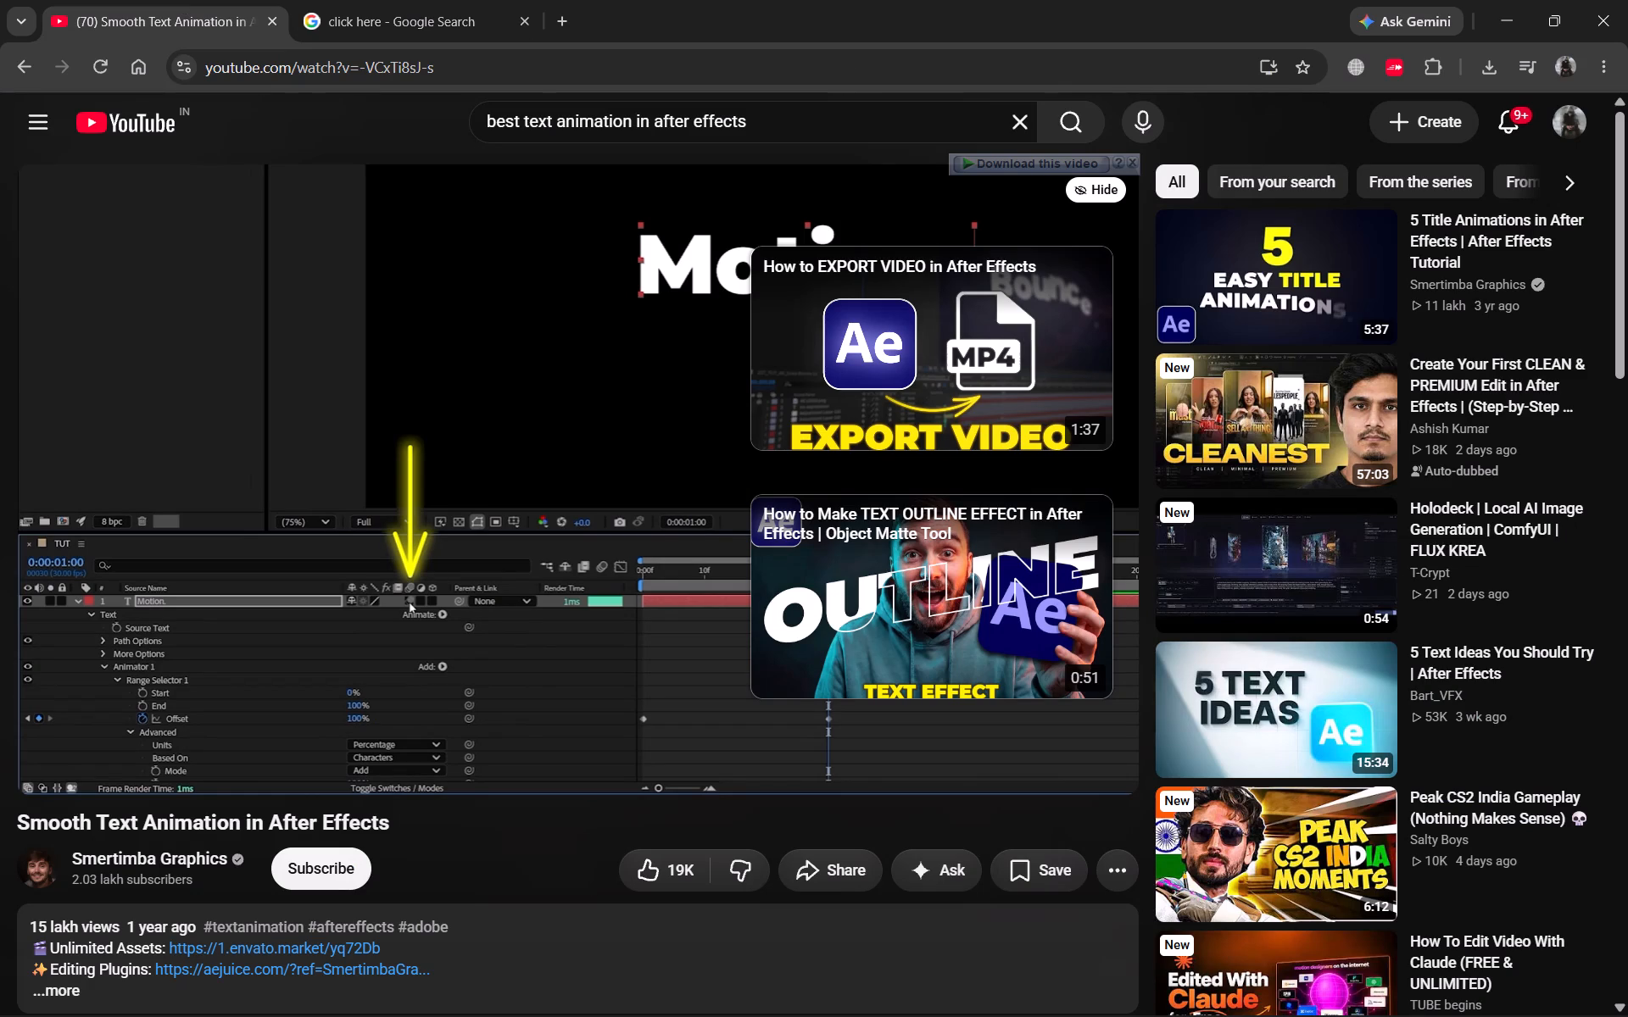
left_click_drag(551, 116, 443, 130)
type("click here")
key("Return")
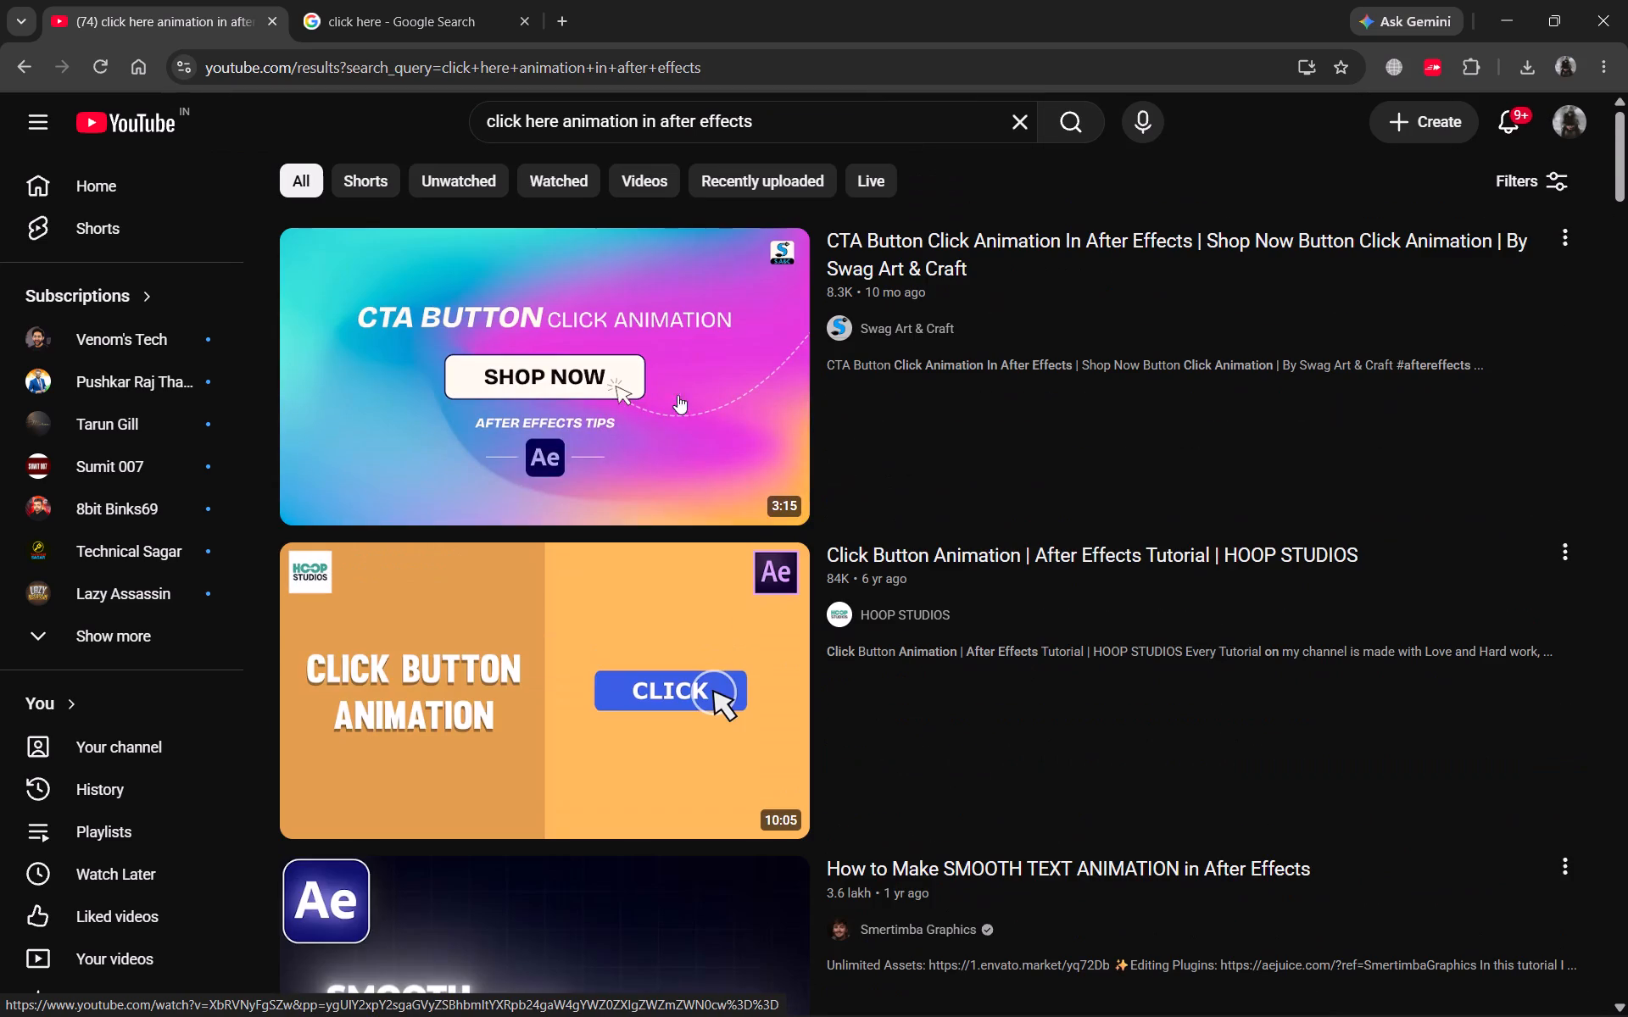
Watch the CTA Button Click Animation tutorial by Swag Art & Craft, skipping ahead through the pointer path and rotation sections.
left_click(644, 349)
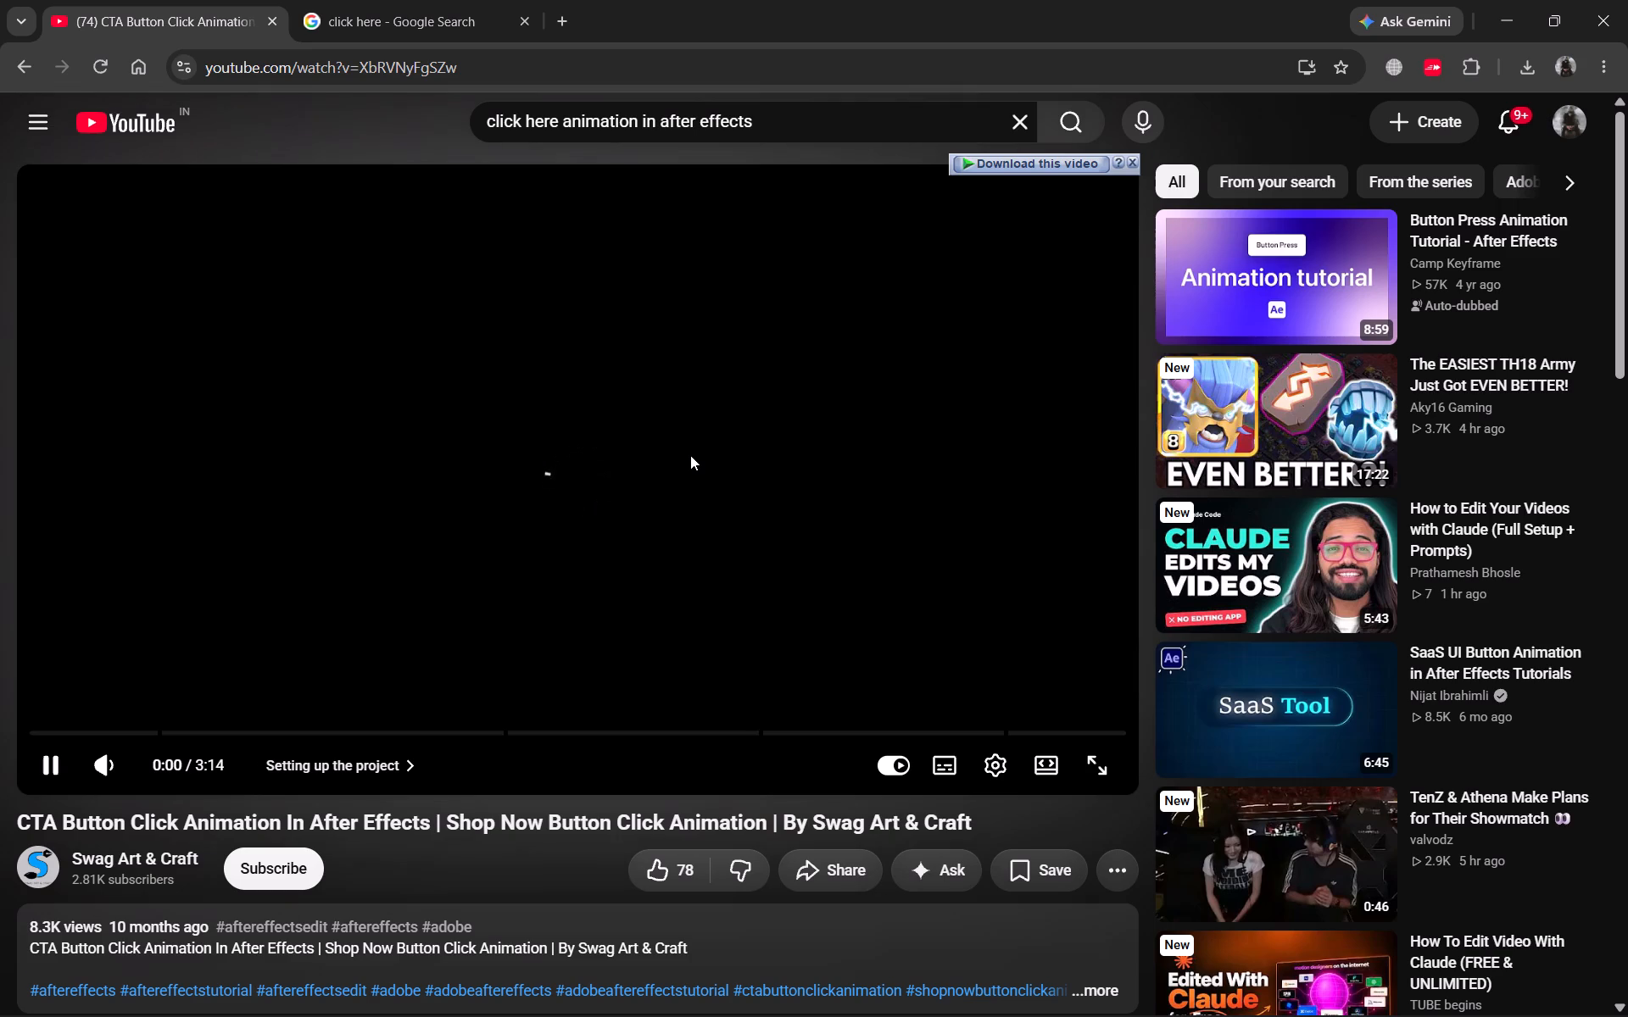
left_click(622, 517)
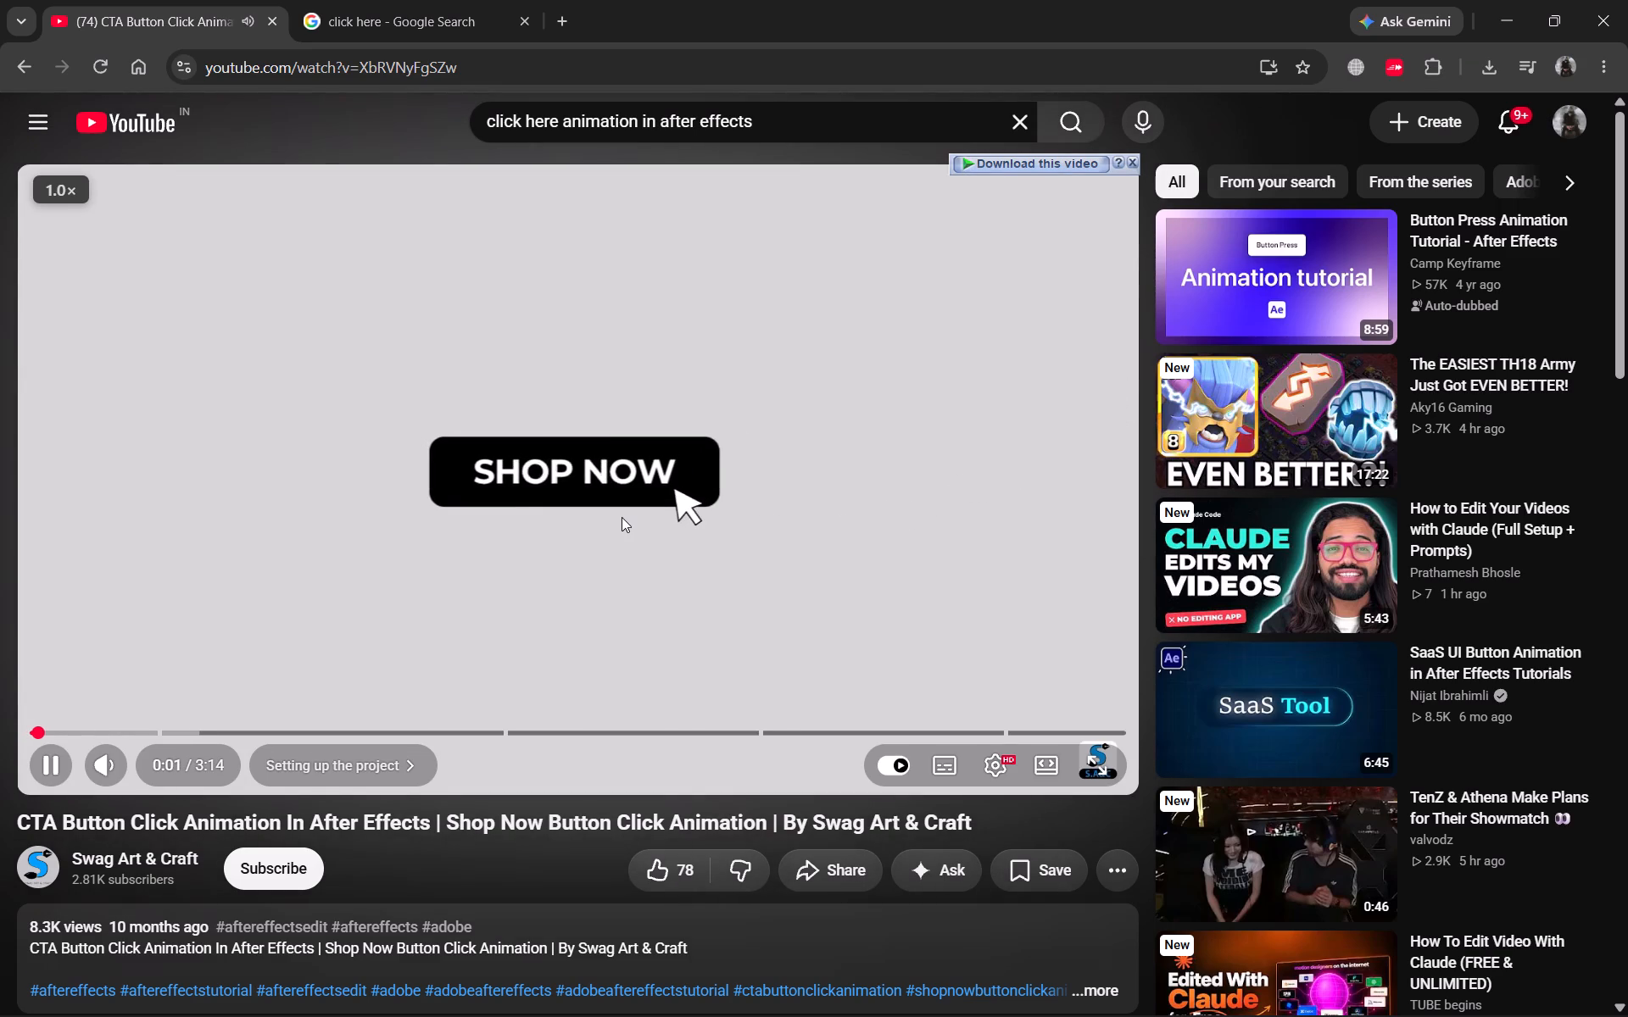
type("n")
key("space")
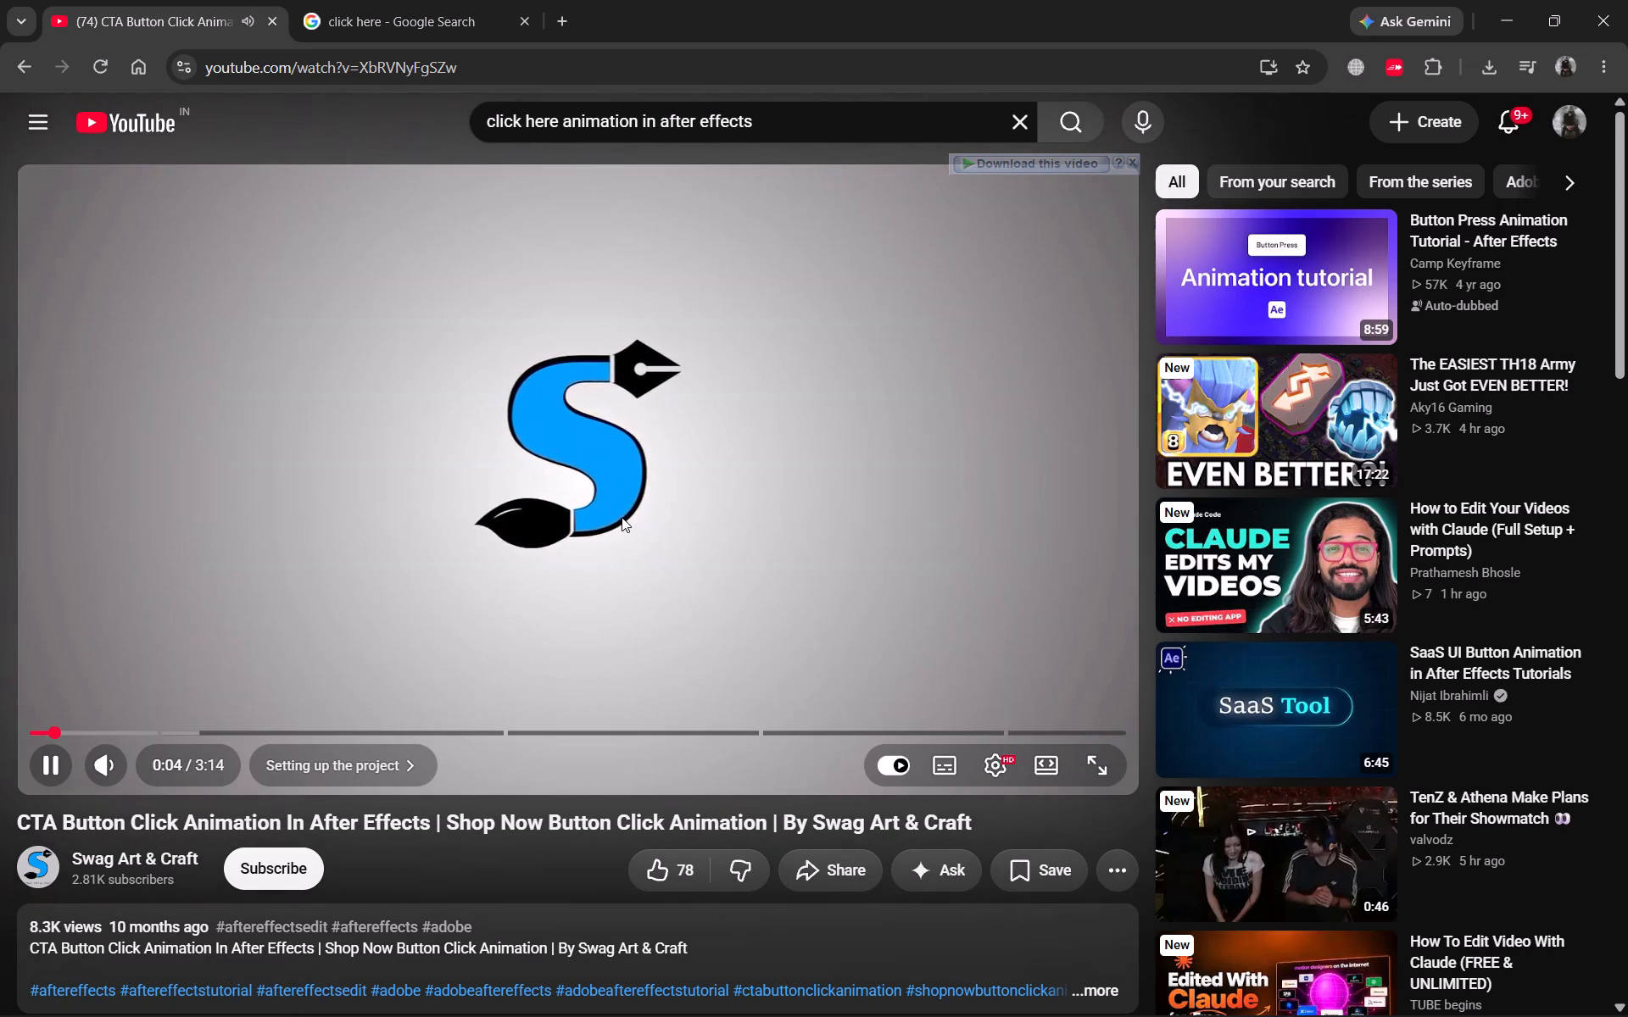
key("Right")
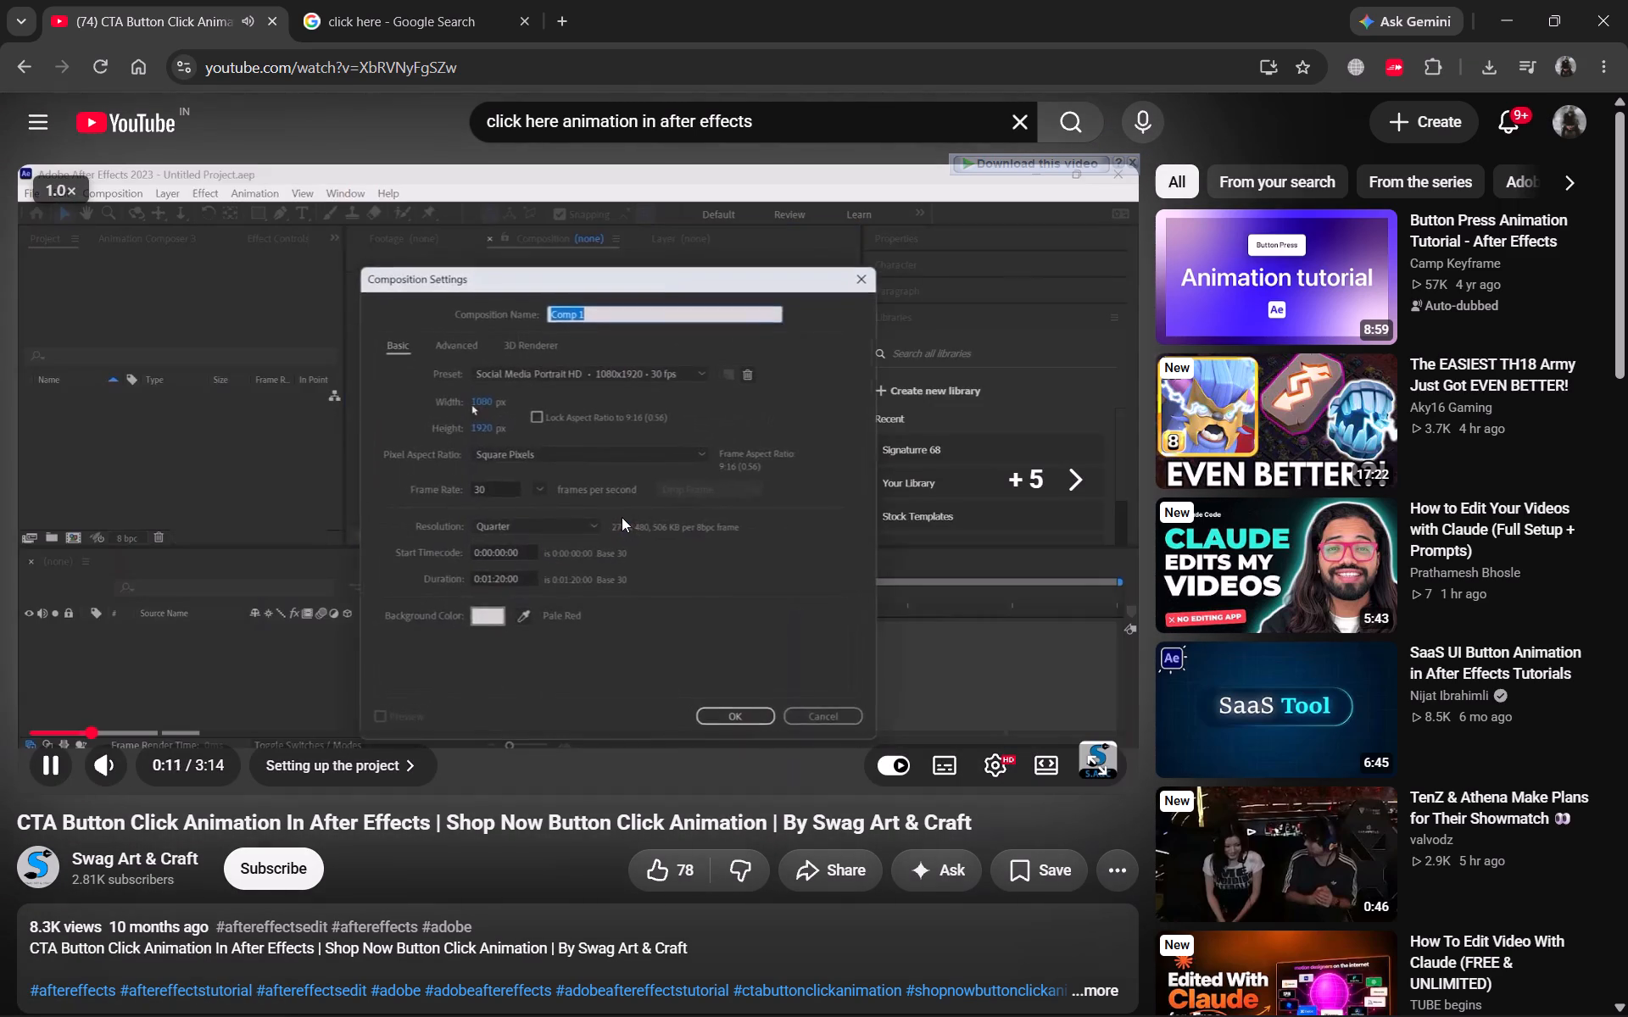
key("Right")
key("Right")
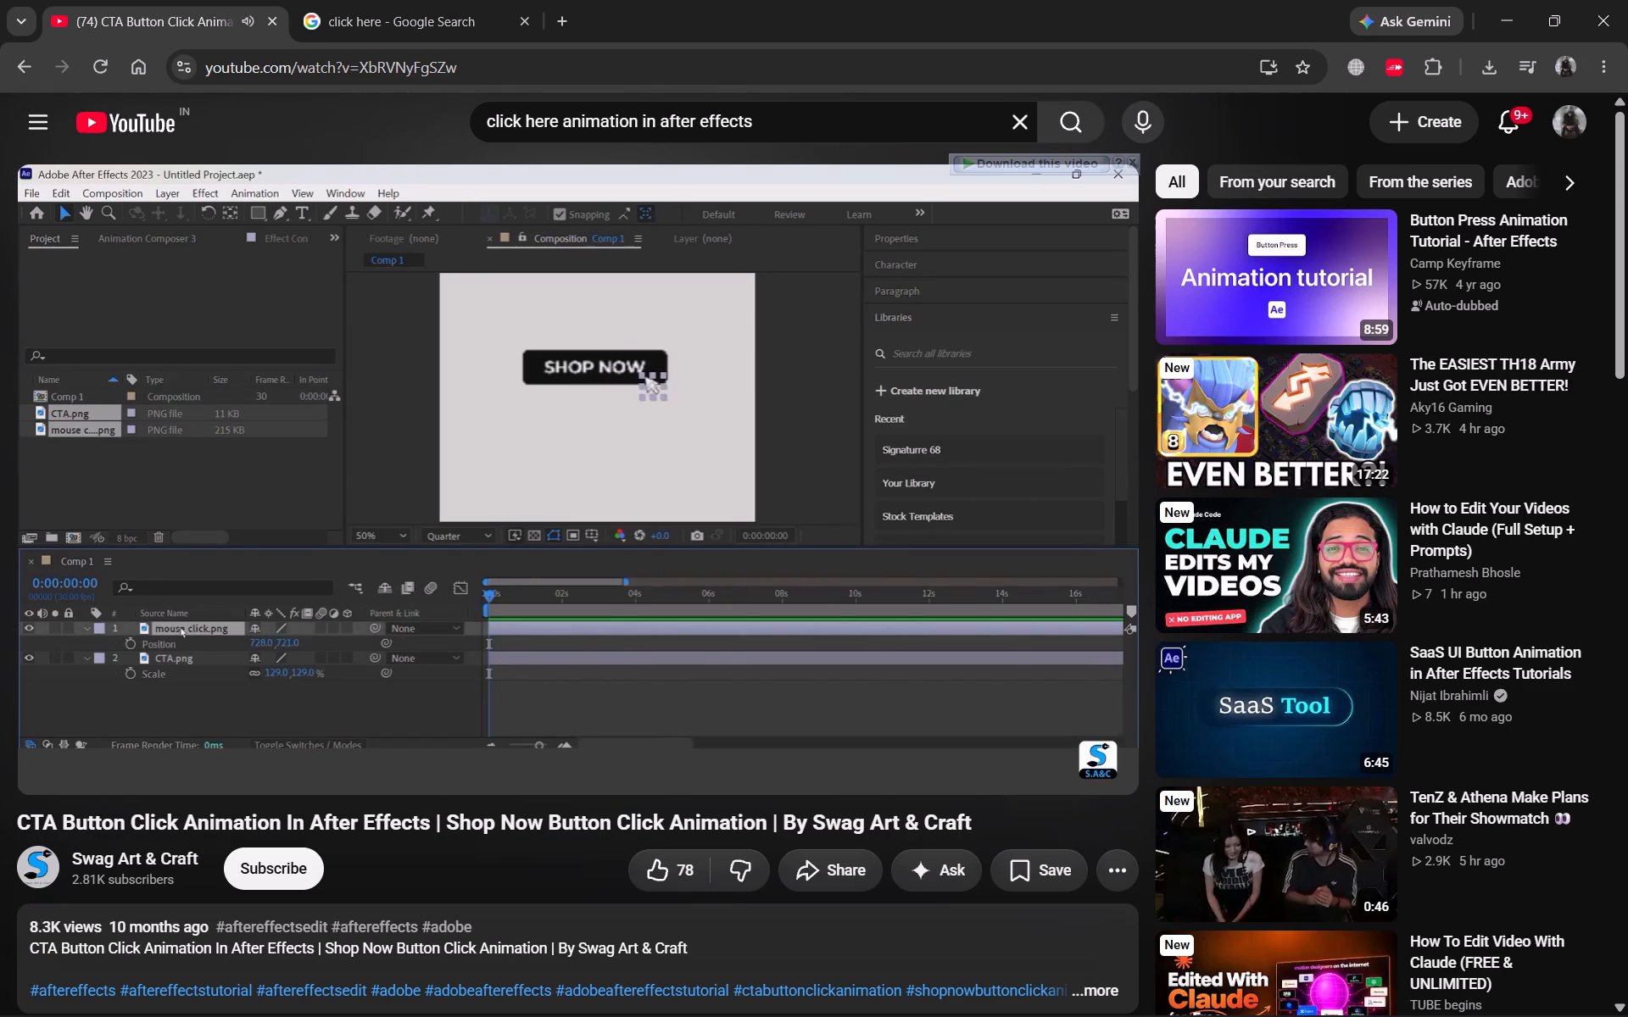
key("Right")
key("Right")
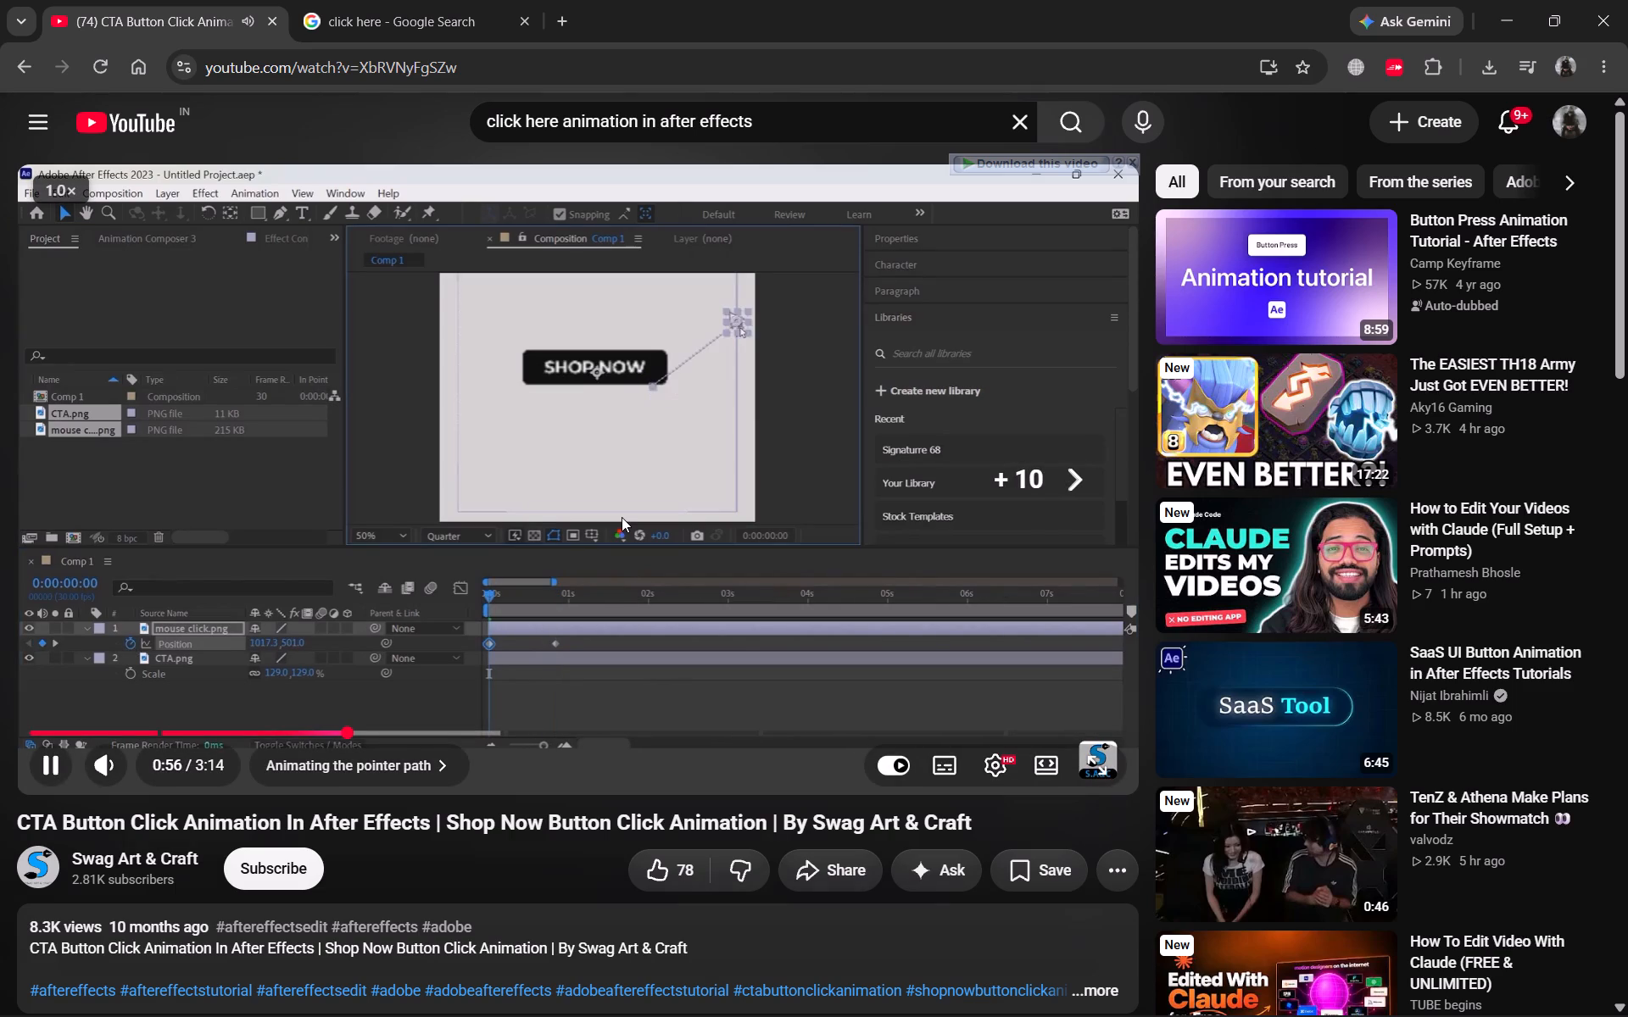
key("Right")
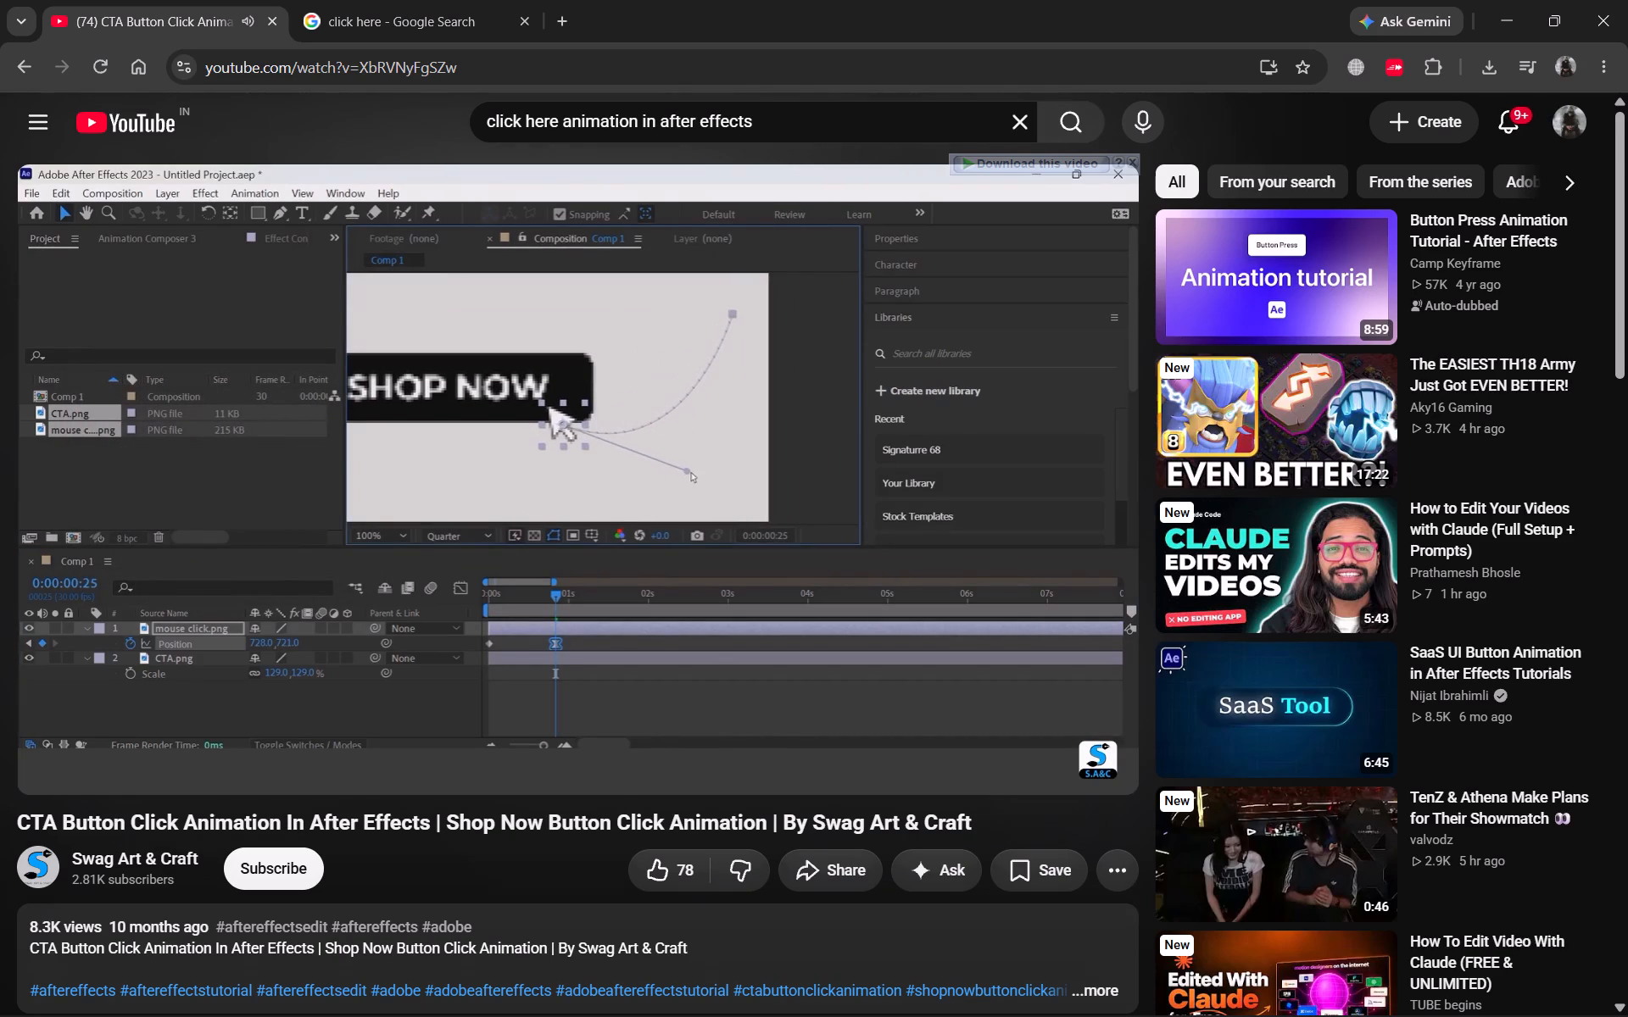
key("Right")
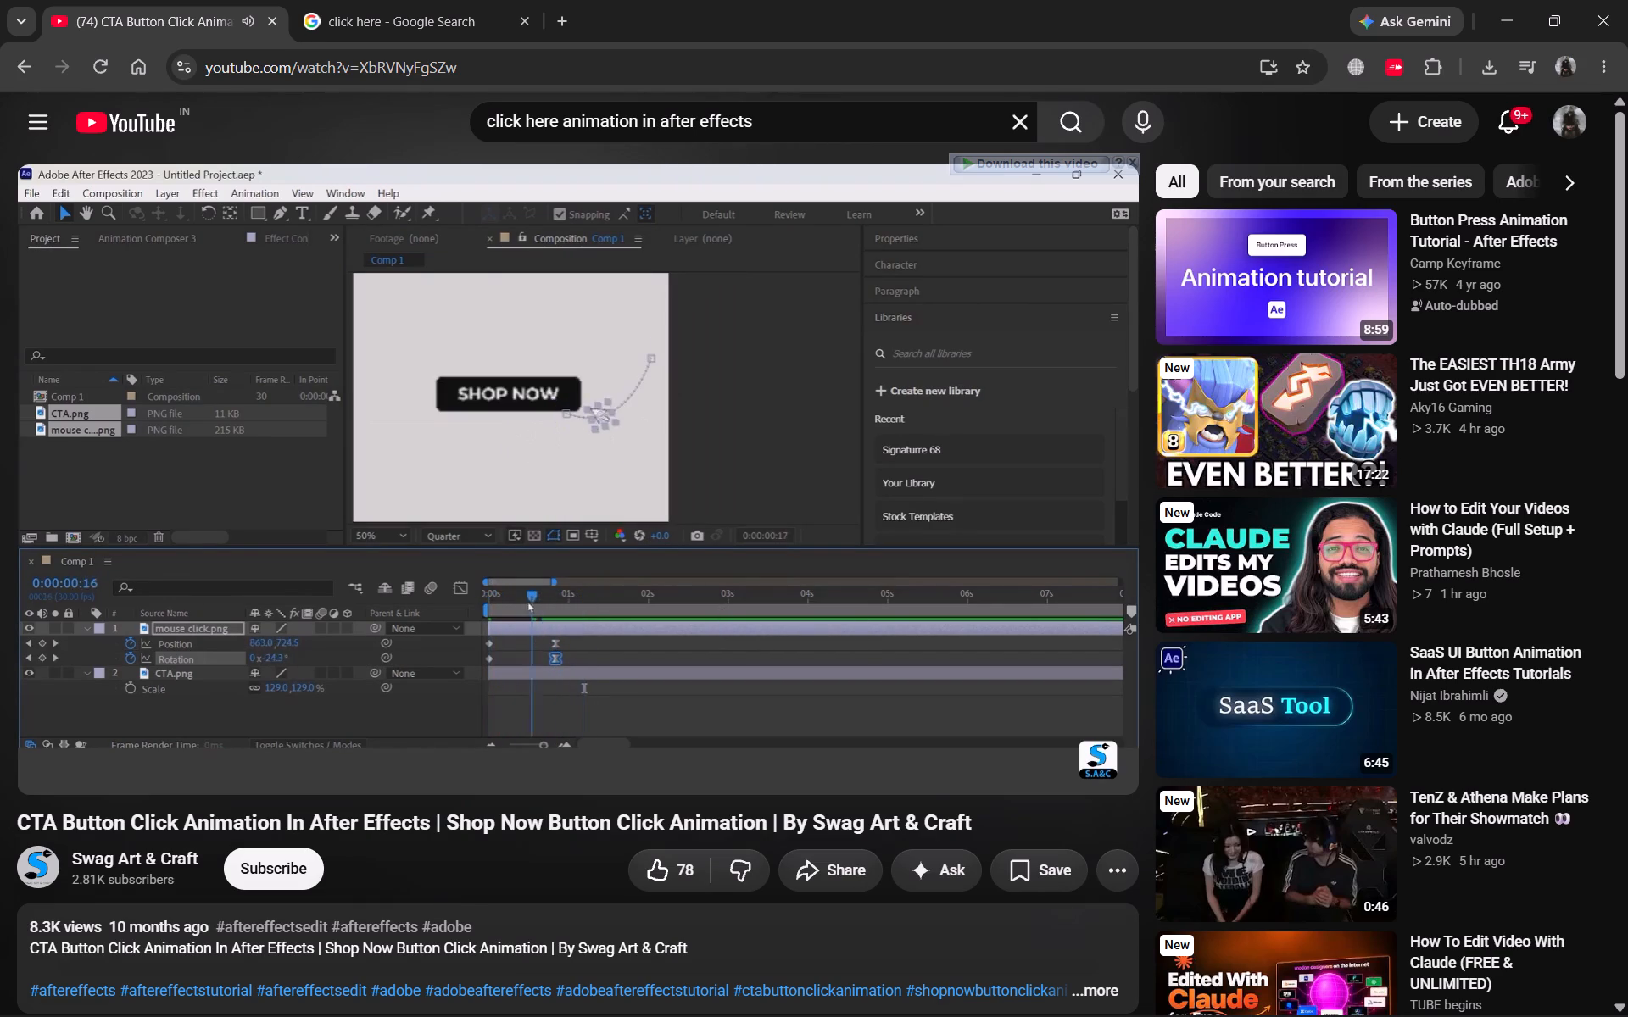
key("Right")
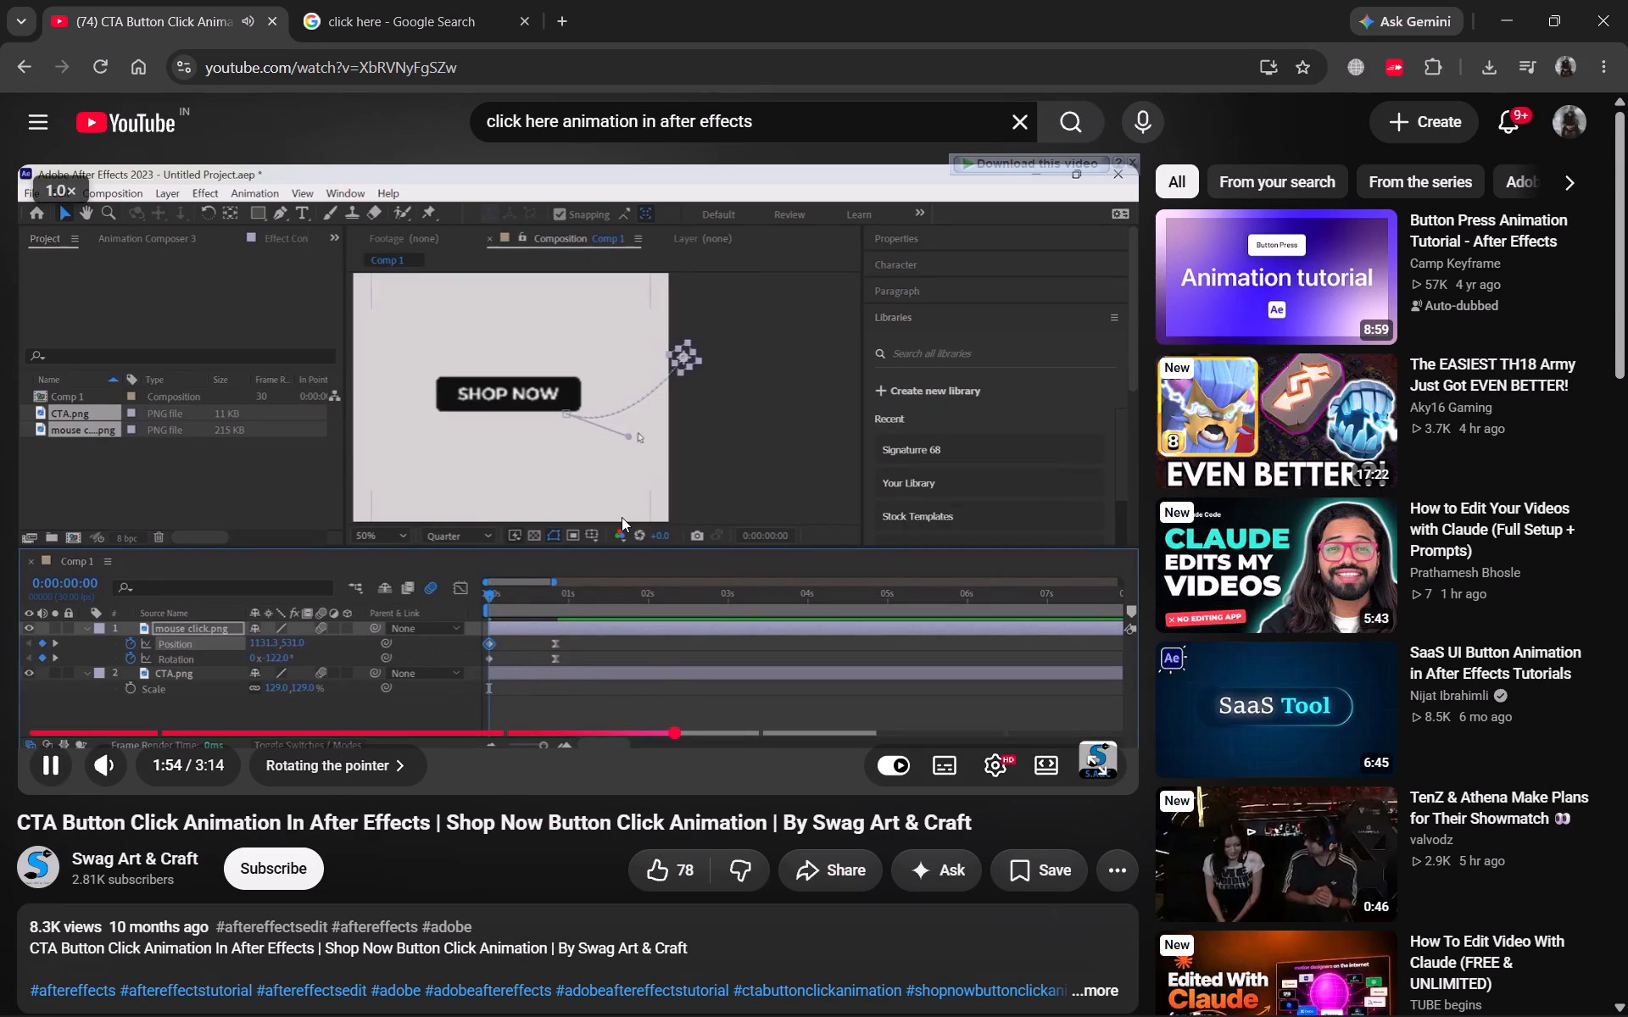
key("Right")
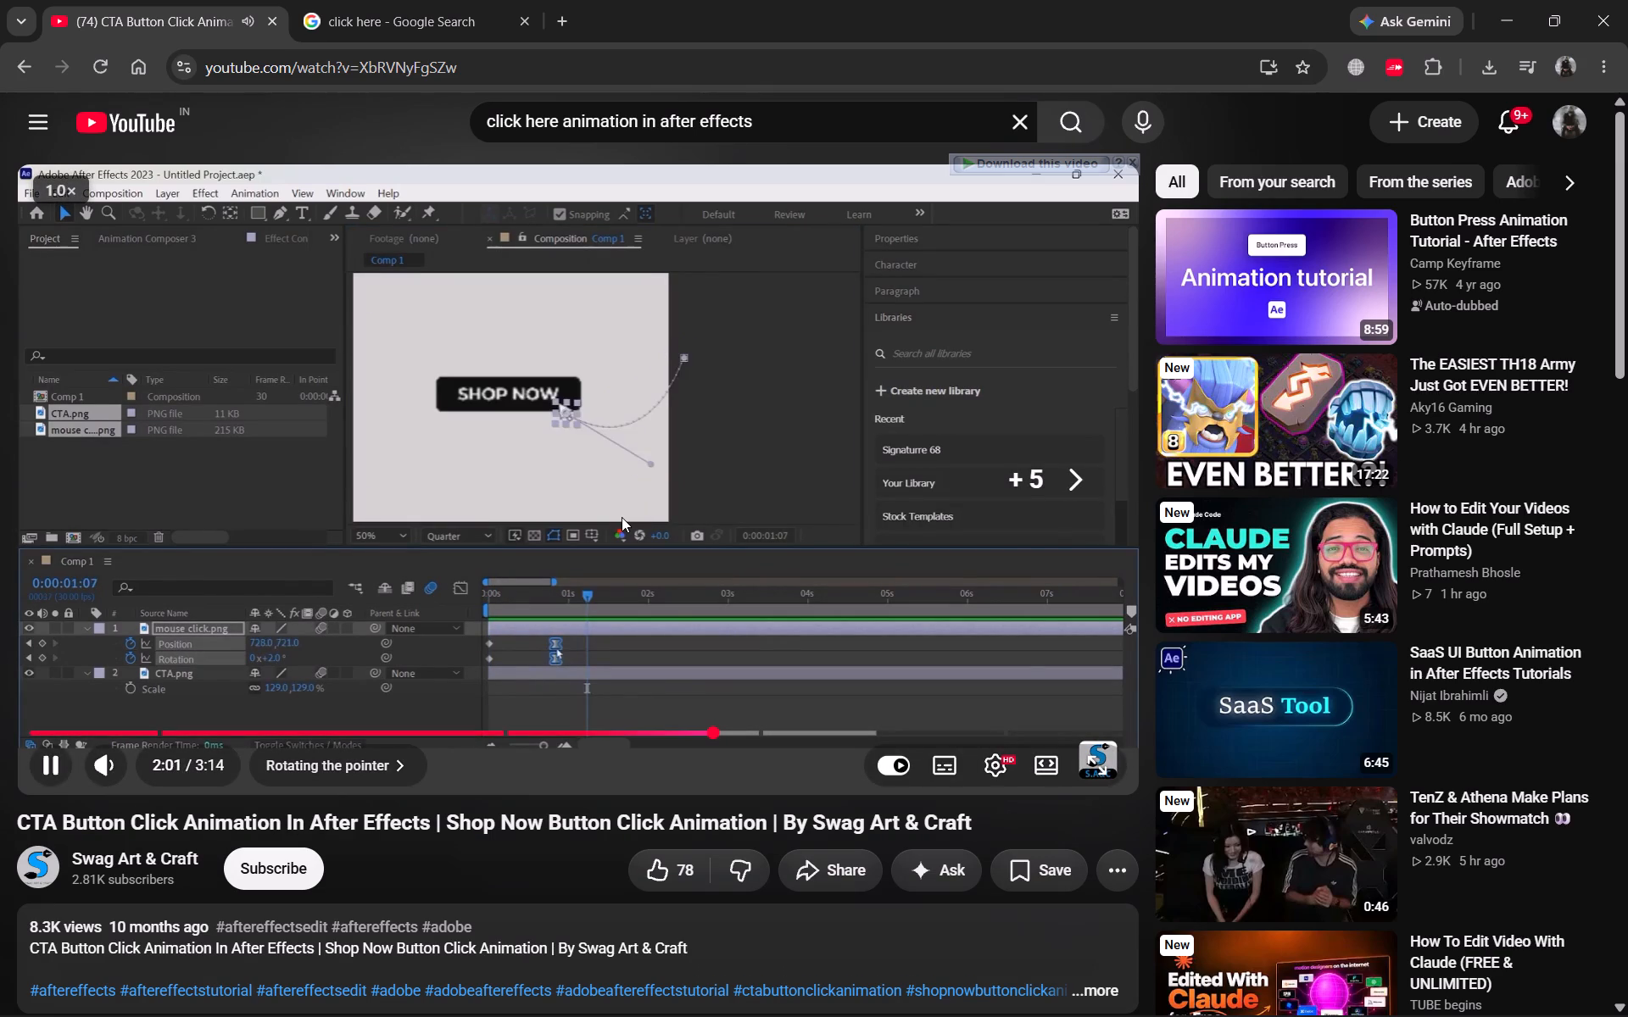
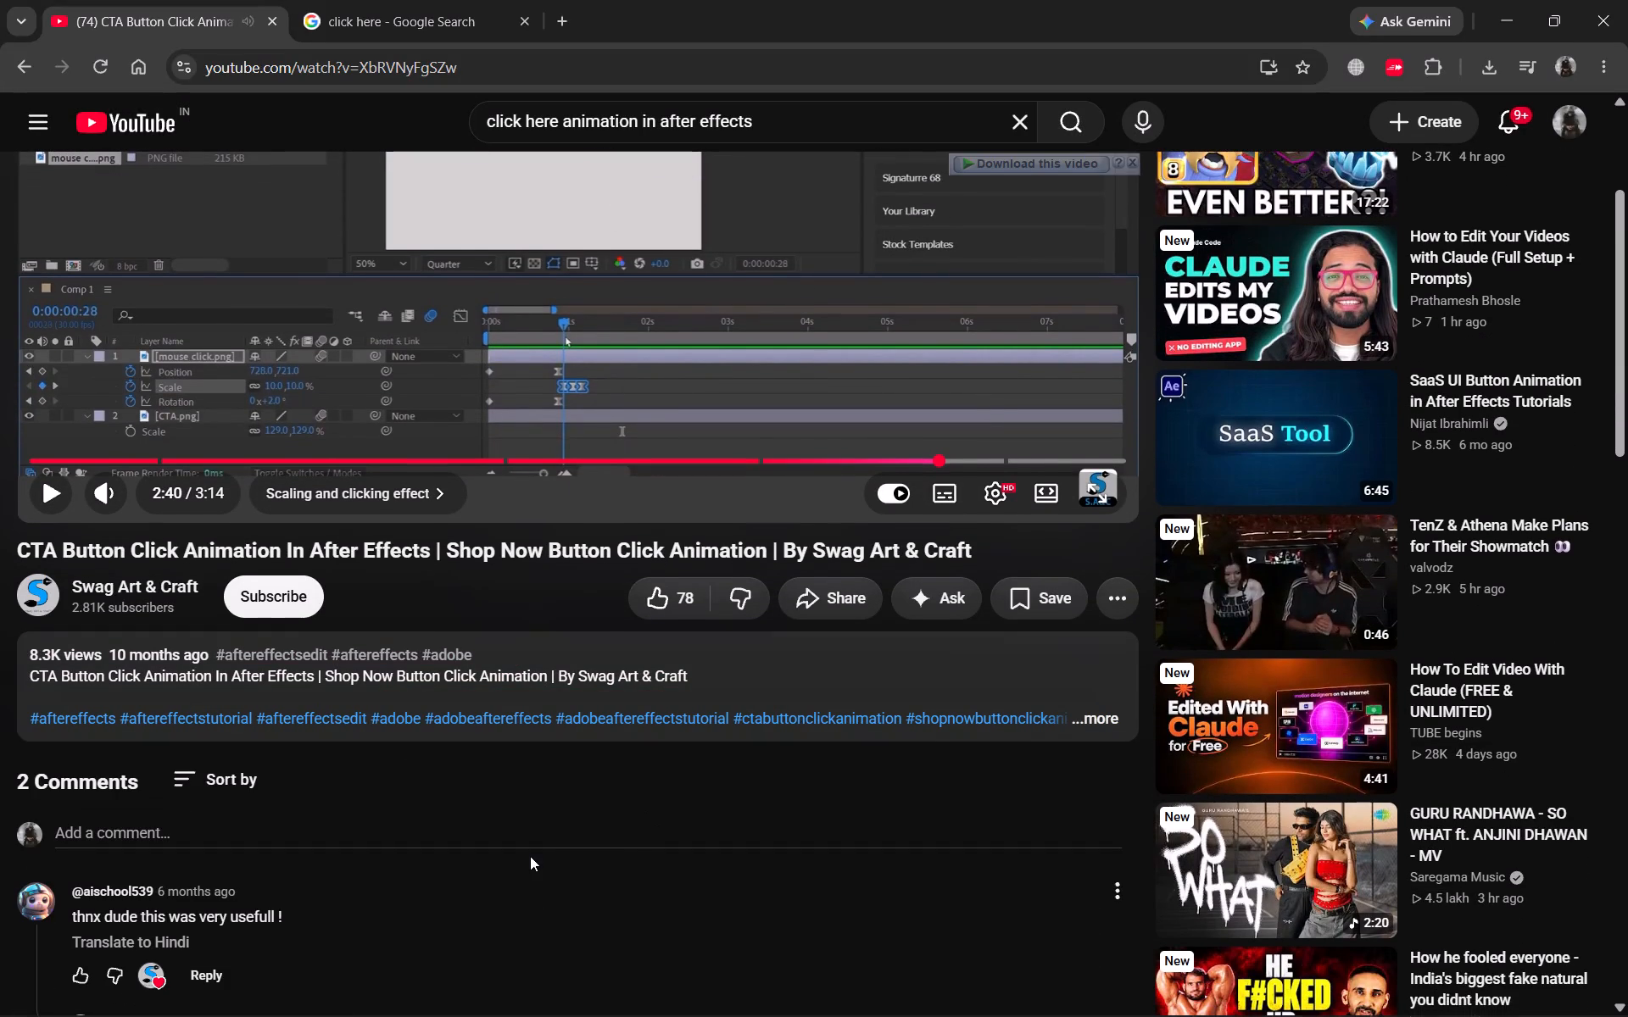
Continue studying the CTA Button Click Animation tutorial's scaling and clicking section, checking the "click here" image results in between.
left_click(1100, 620)
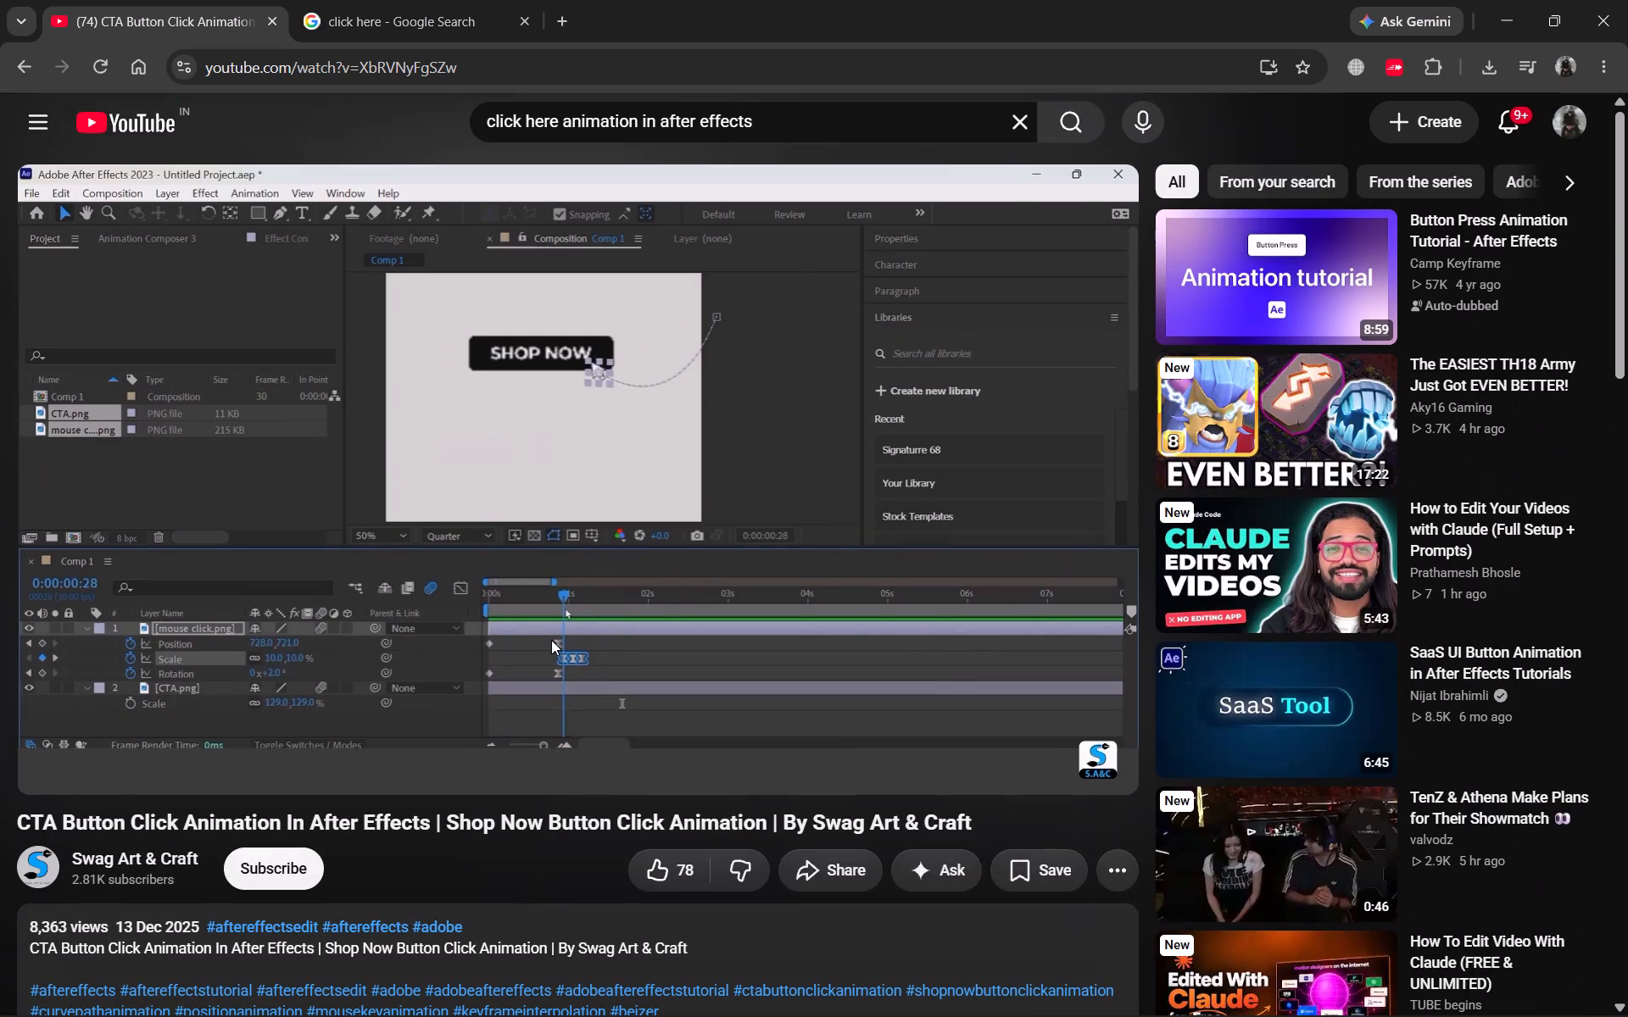
left_click(451, 0)
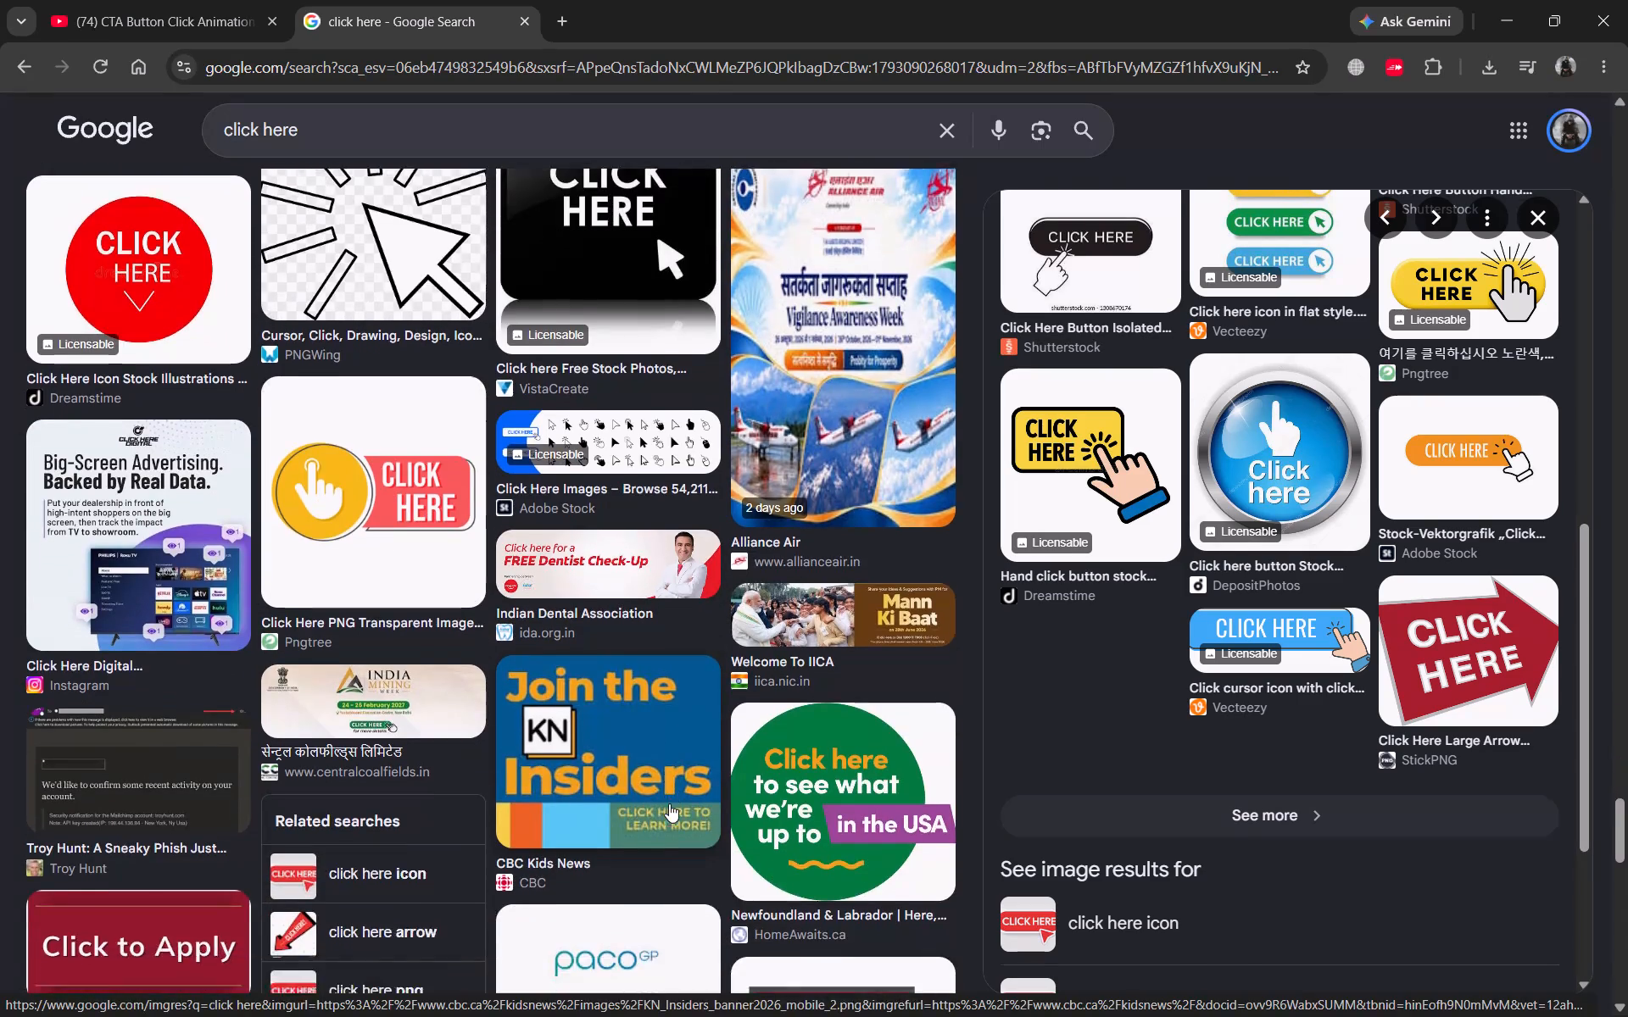
left_click(195, 0)
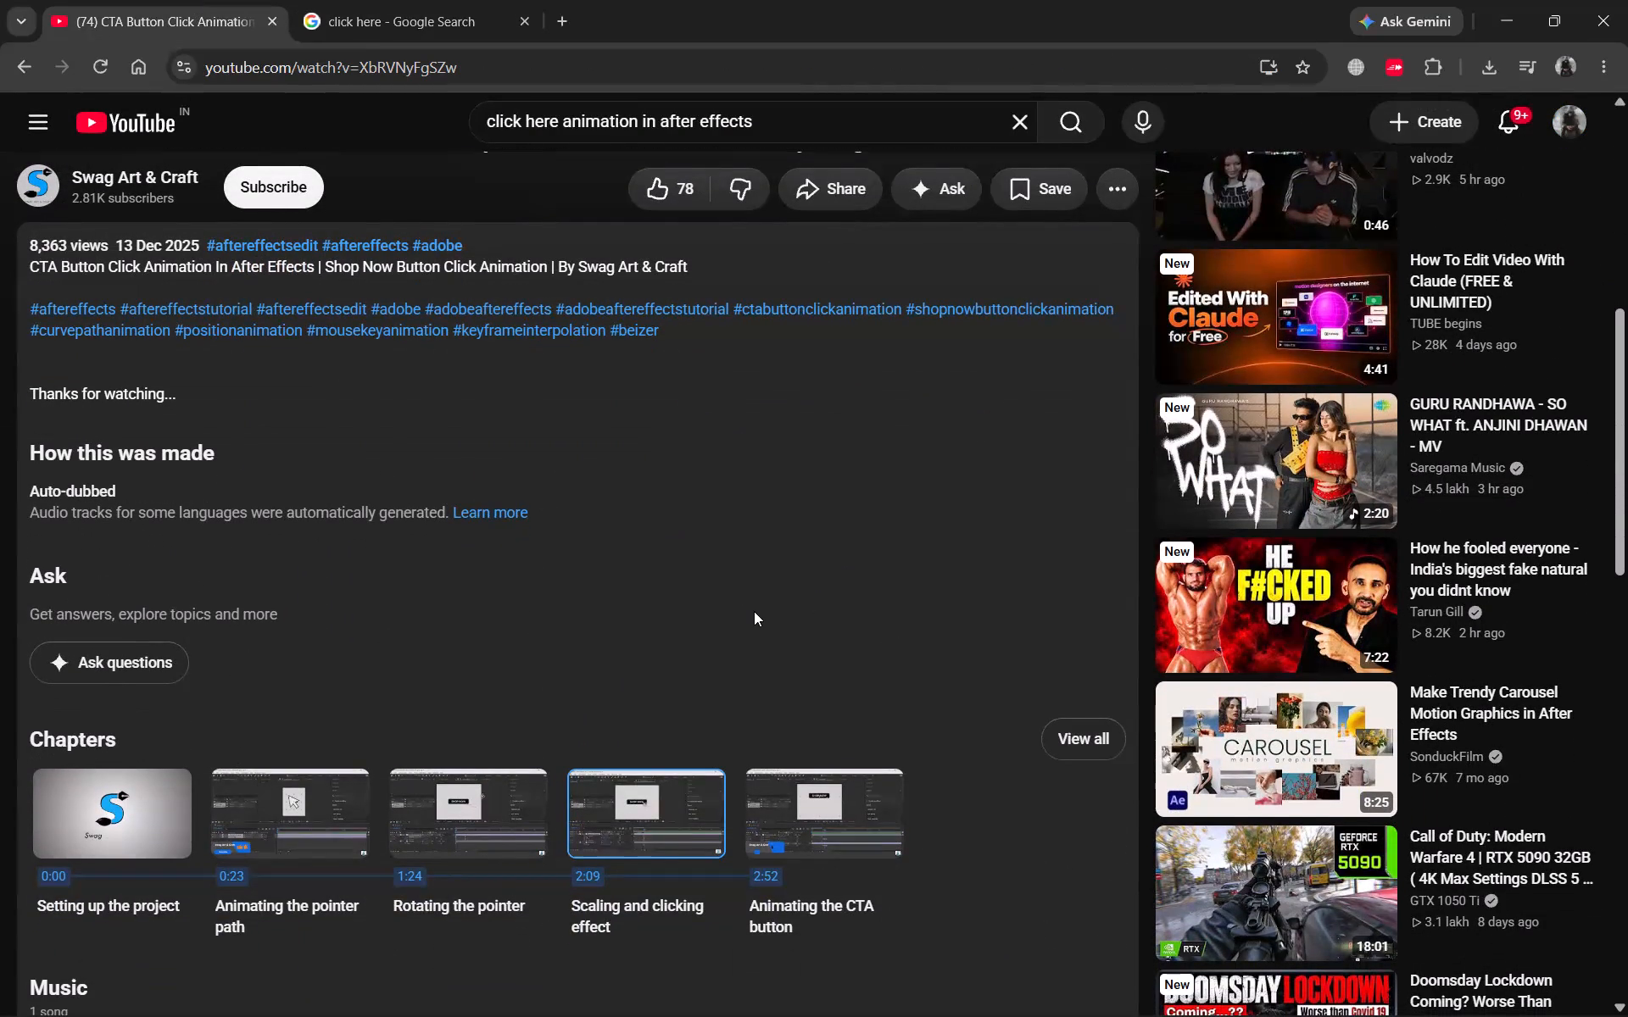
Return to the YouTube results, open the Mouse Click Animation After Effects tutorial, and read through its full description.
key("i")
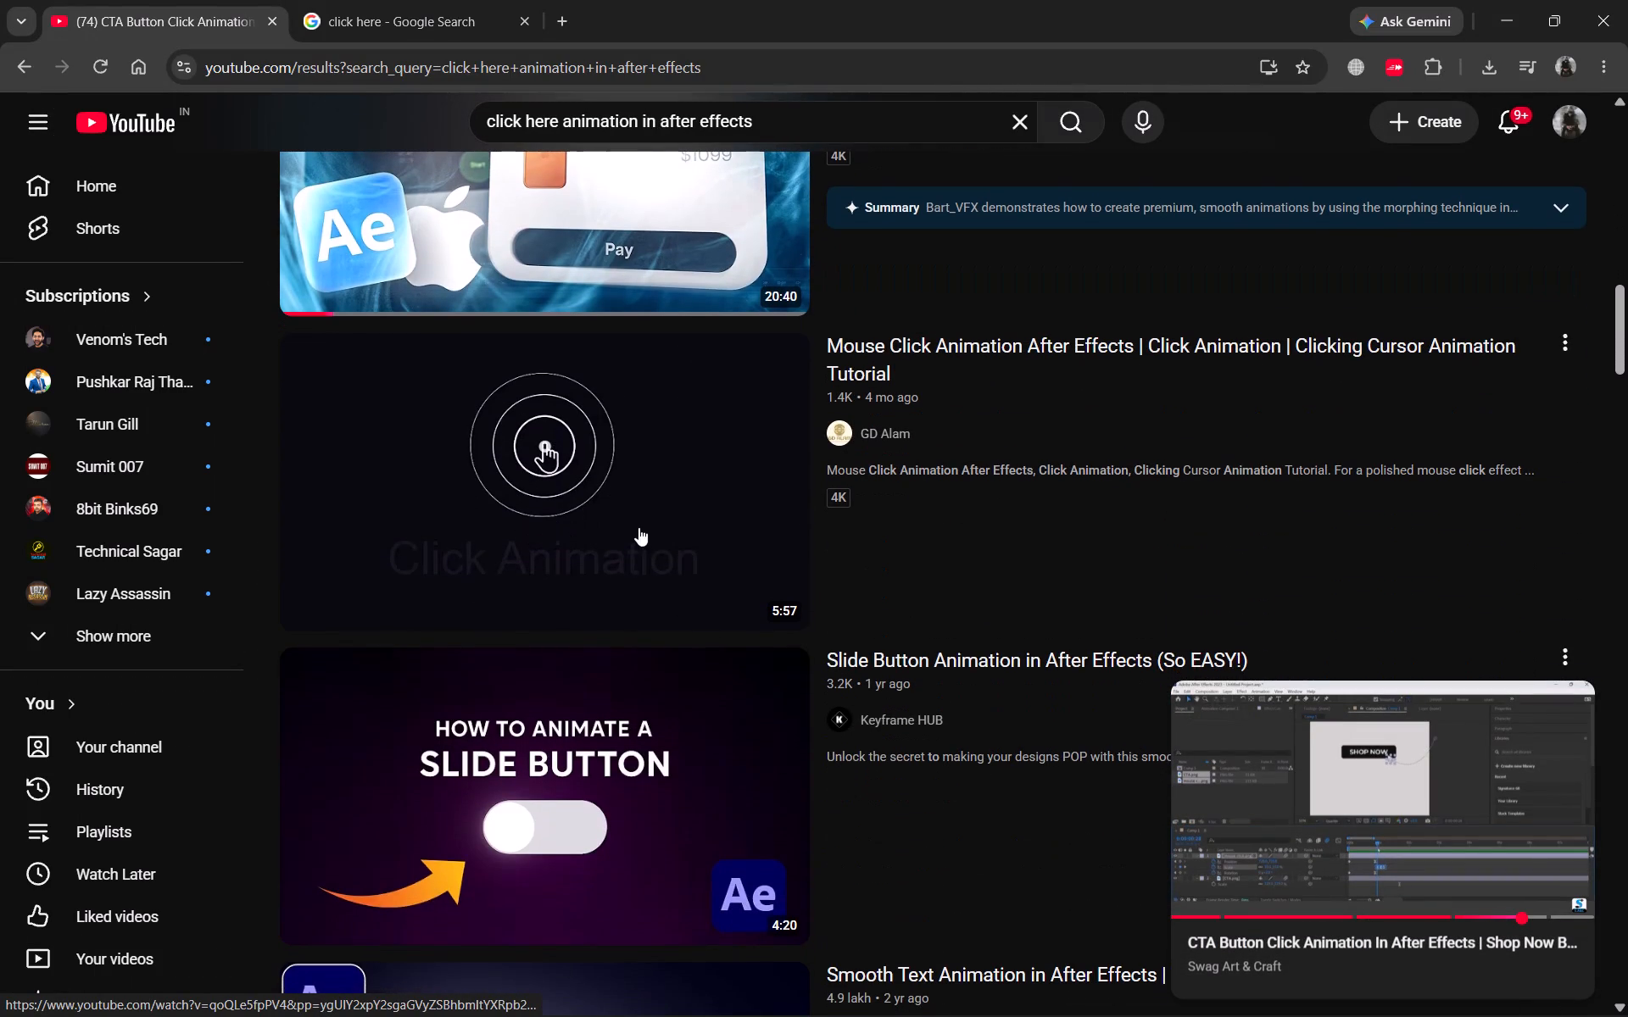
left_click(638, 527)
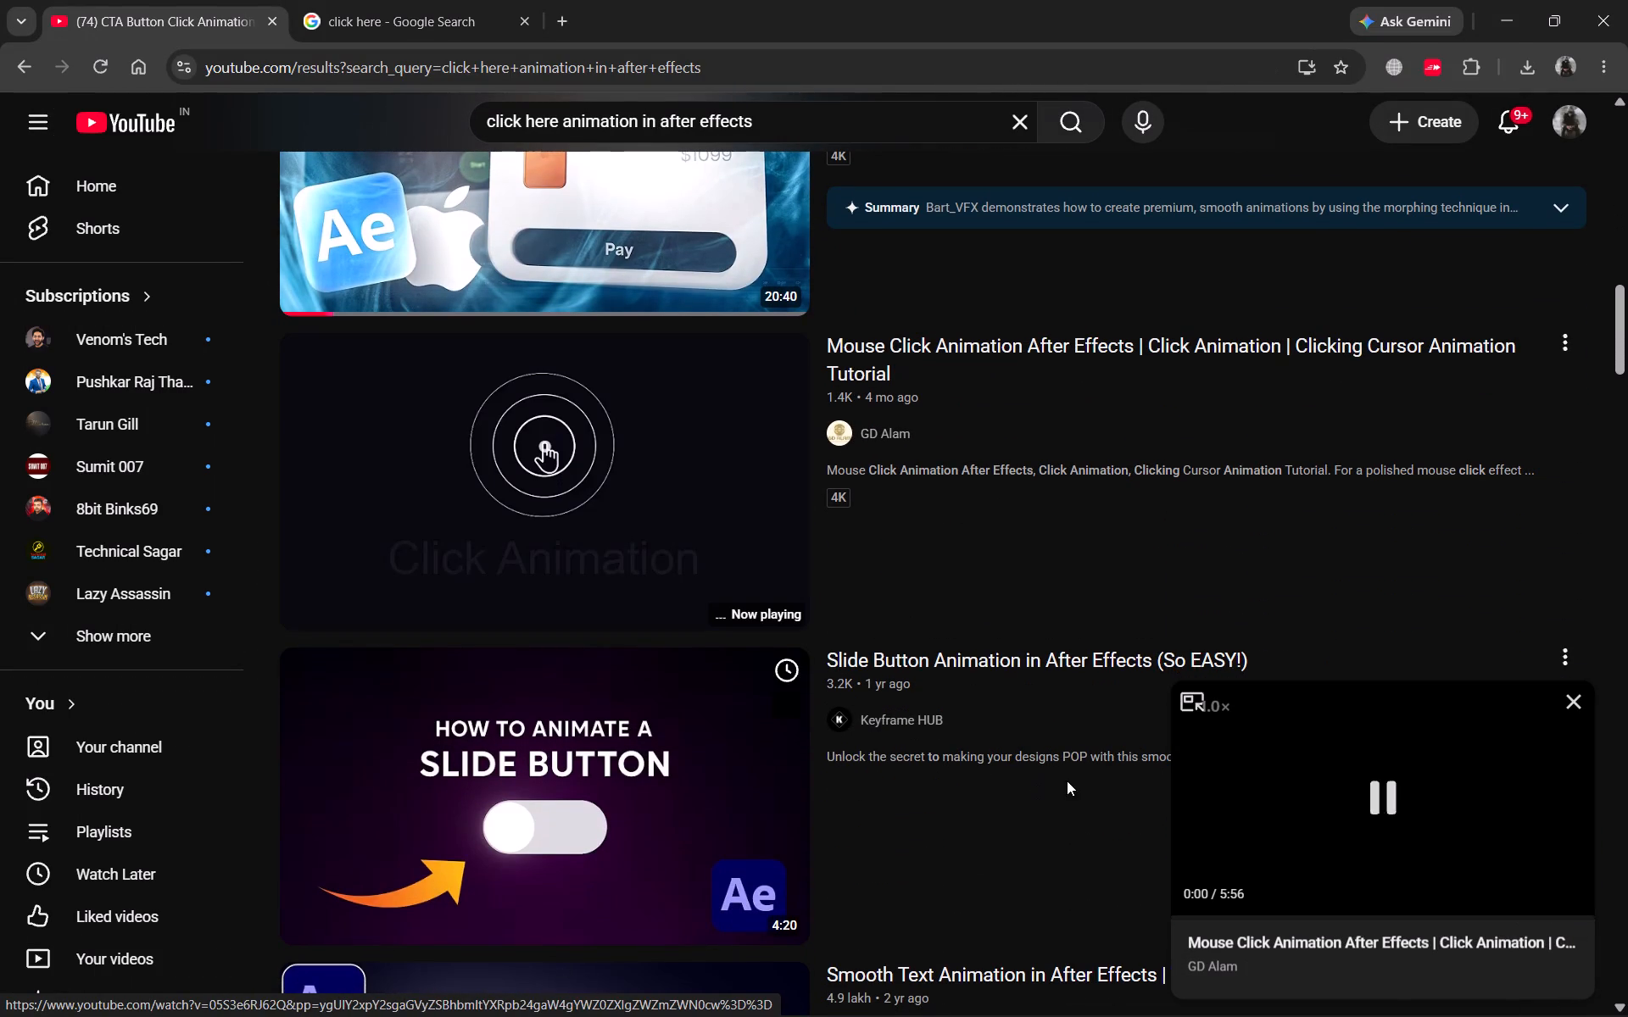
left_click(1196, 695)
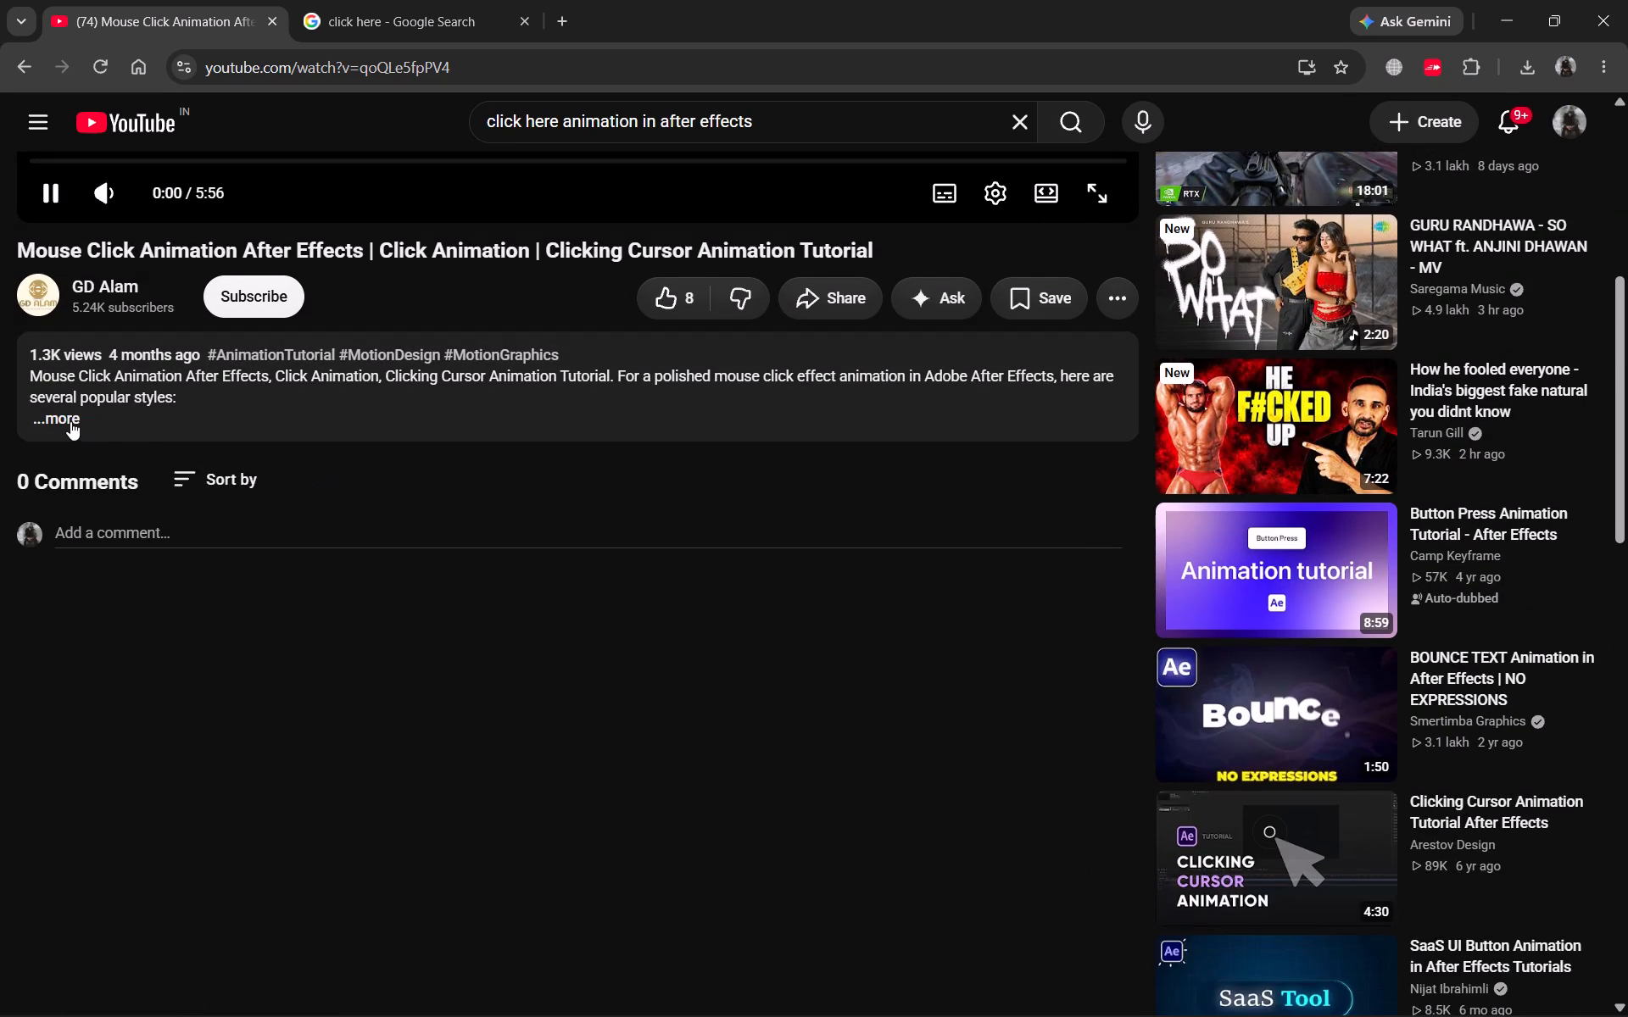
left_click(70, 421)
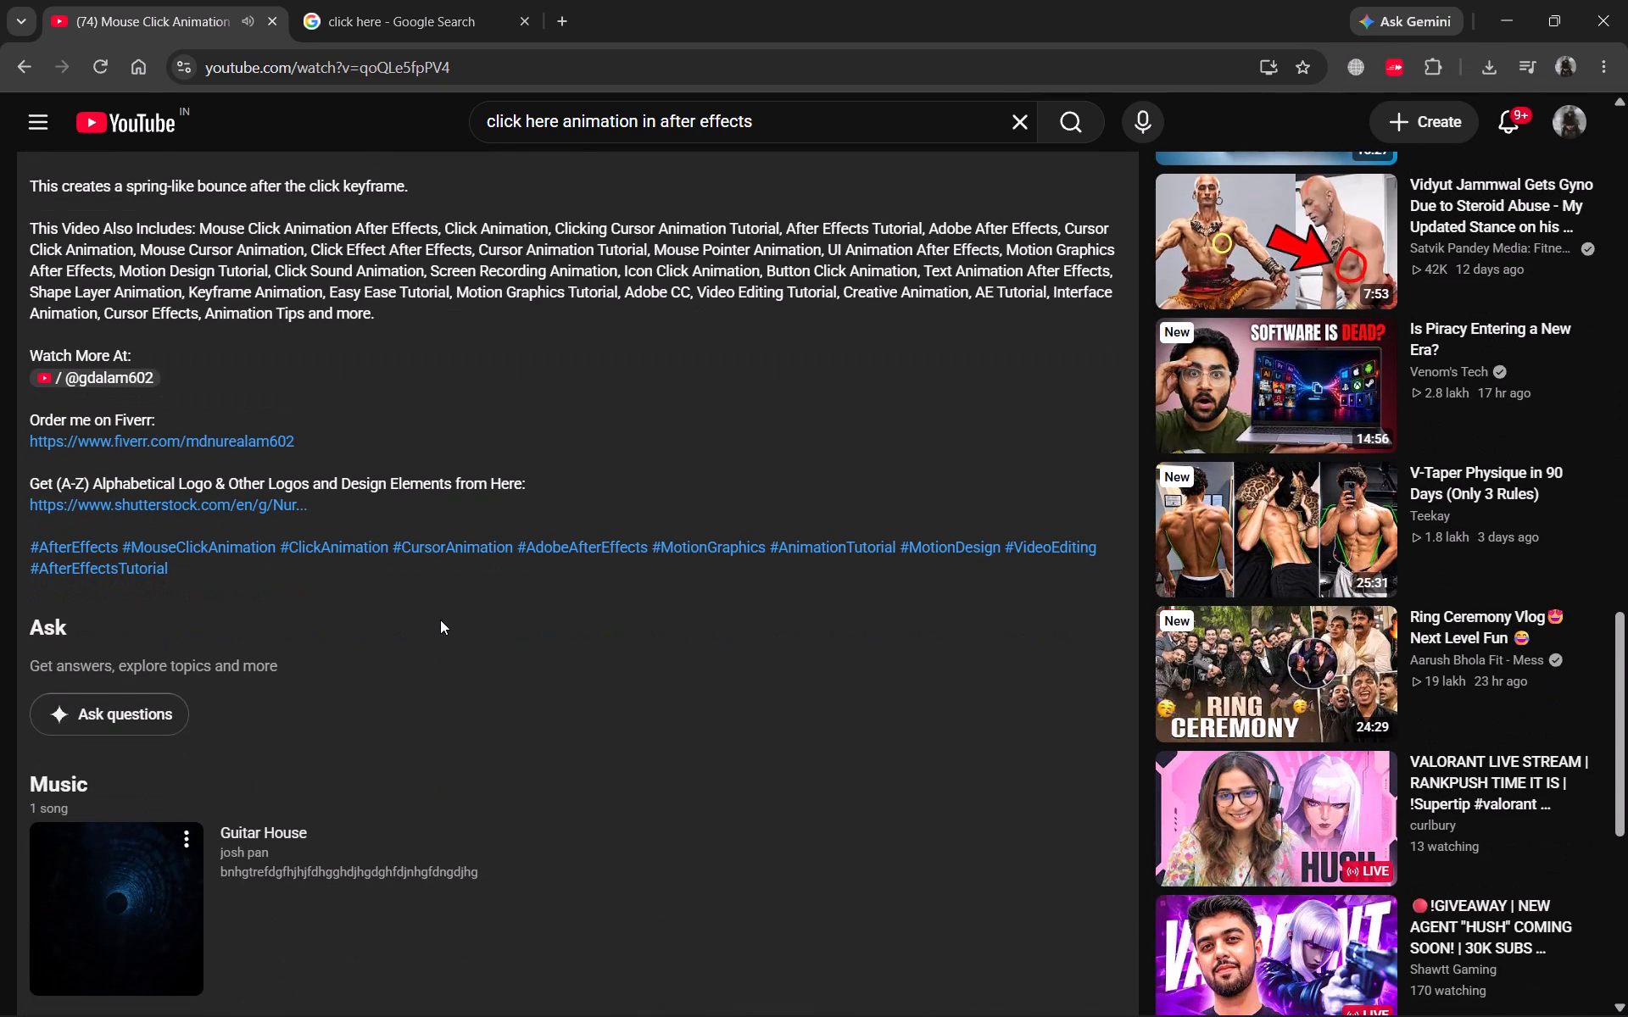
left_click(598, 520)
From the "click here" image results, save Pngtree's blue Click Here button image to Downloads as clickButton.
left_click(421, 0)
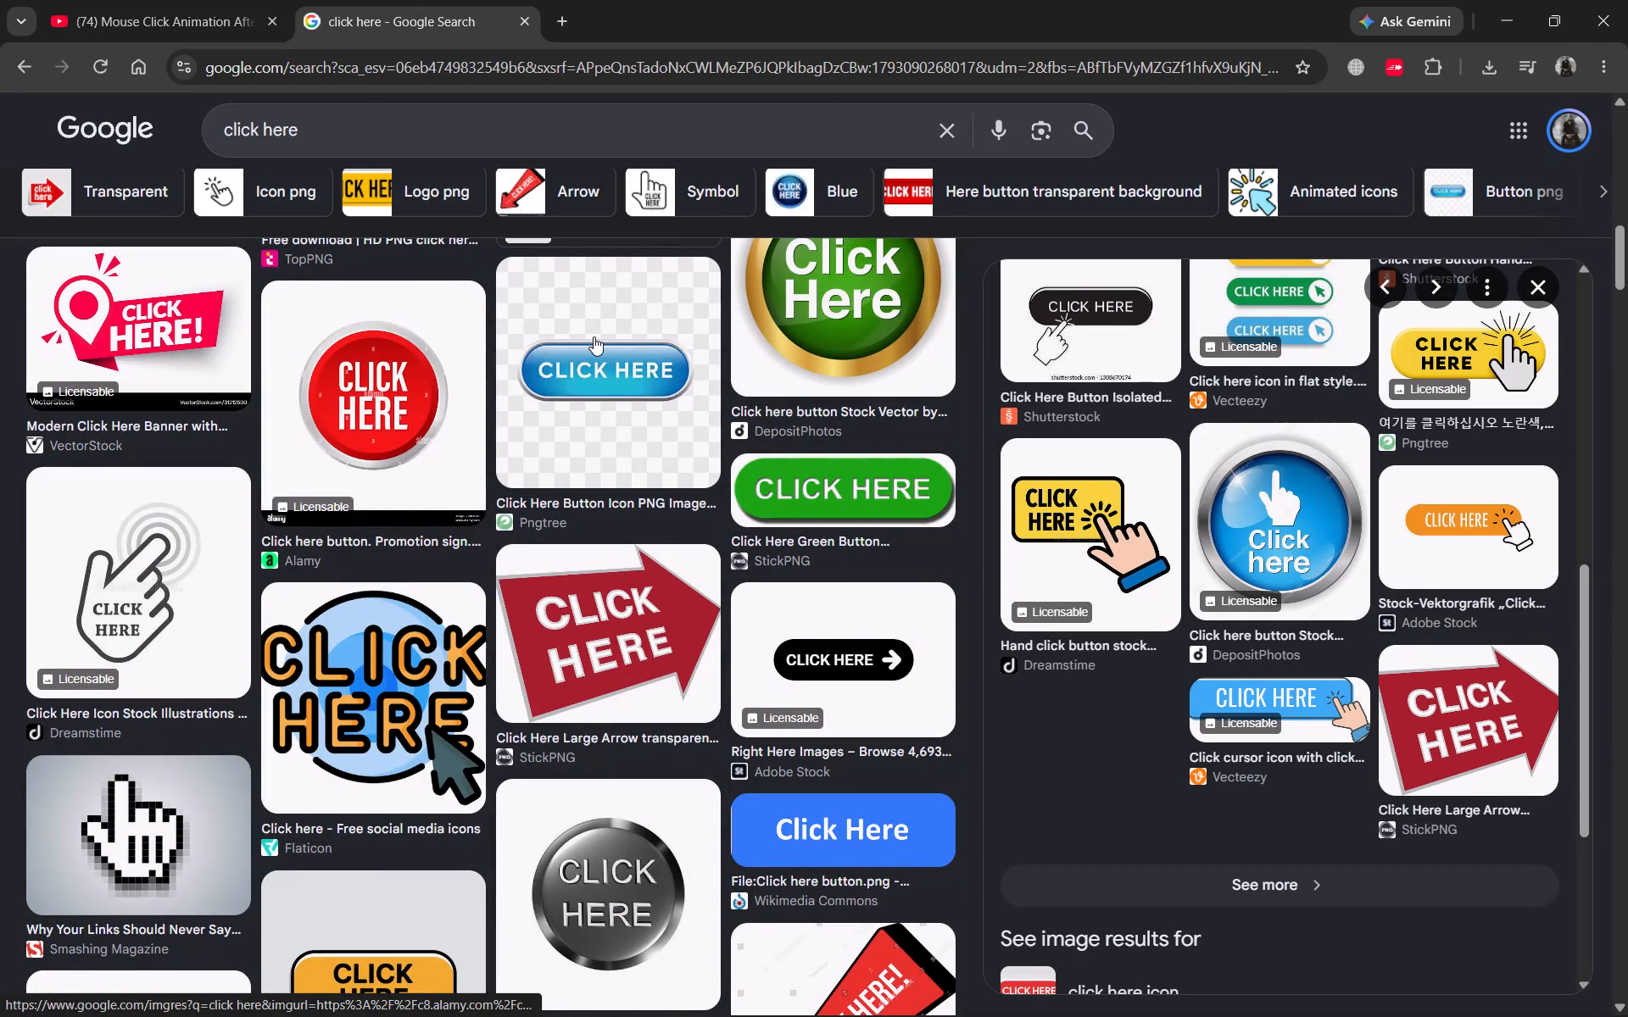
left_click(615, 386)
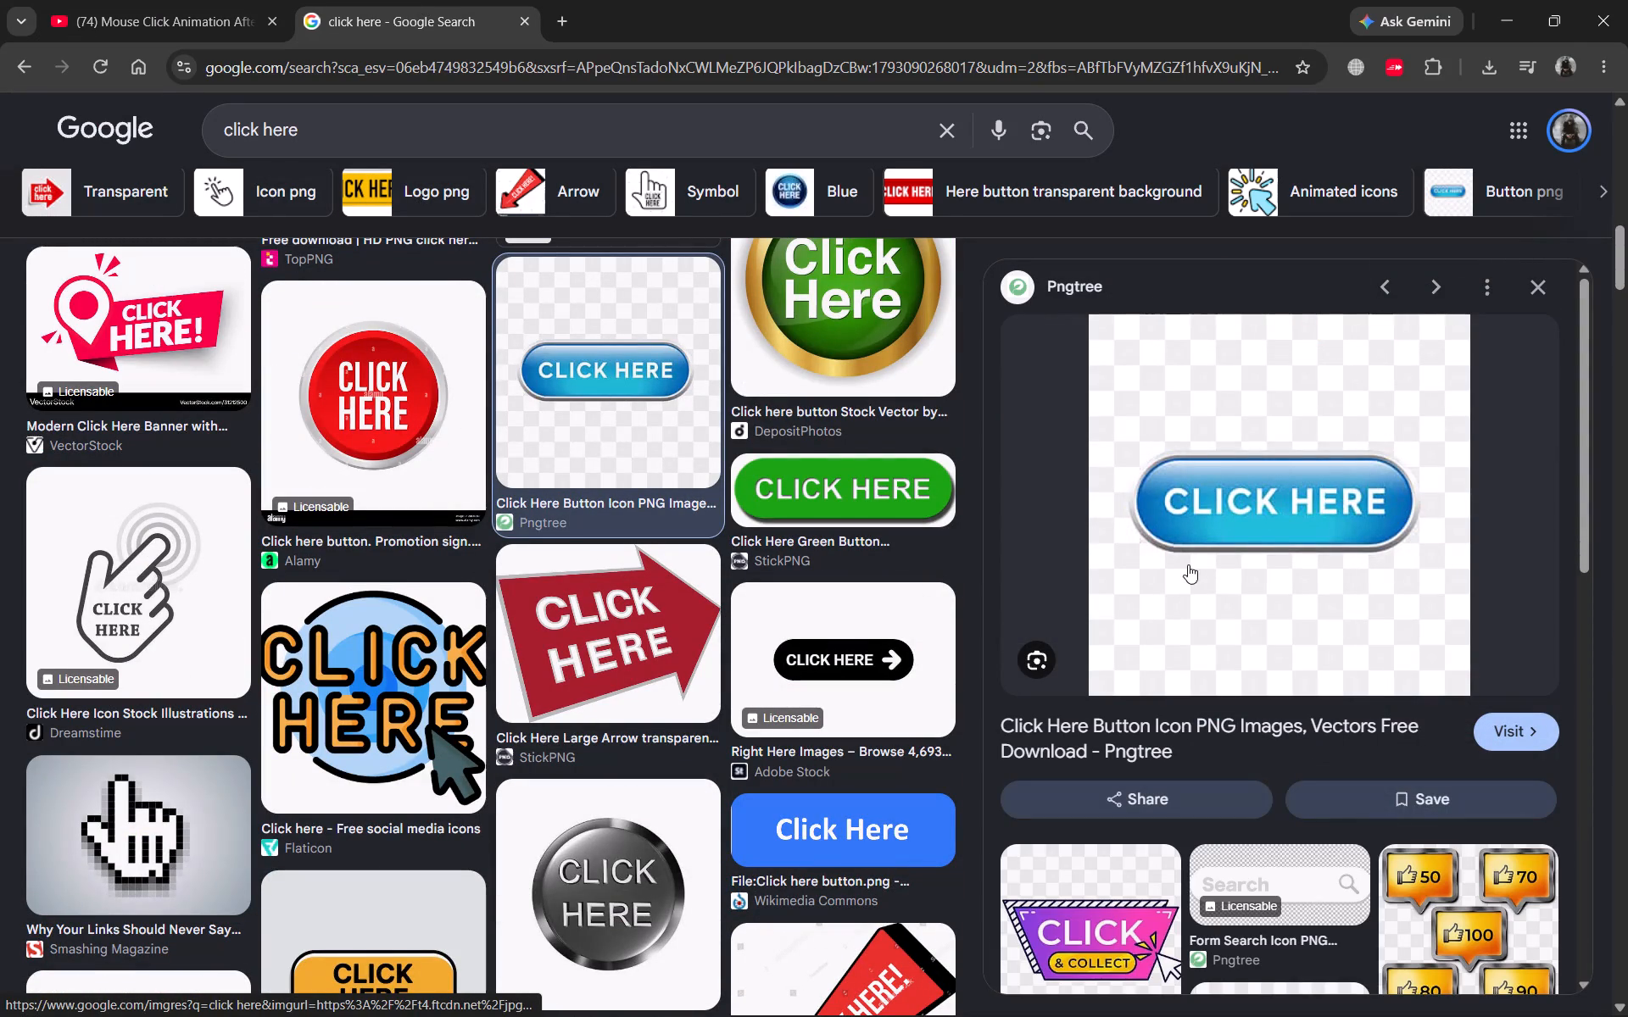
right_click(1266, 512)
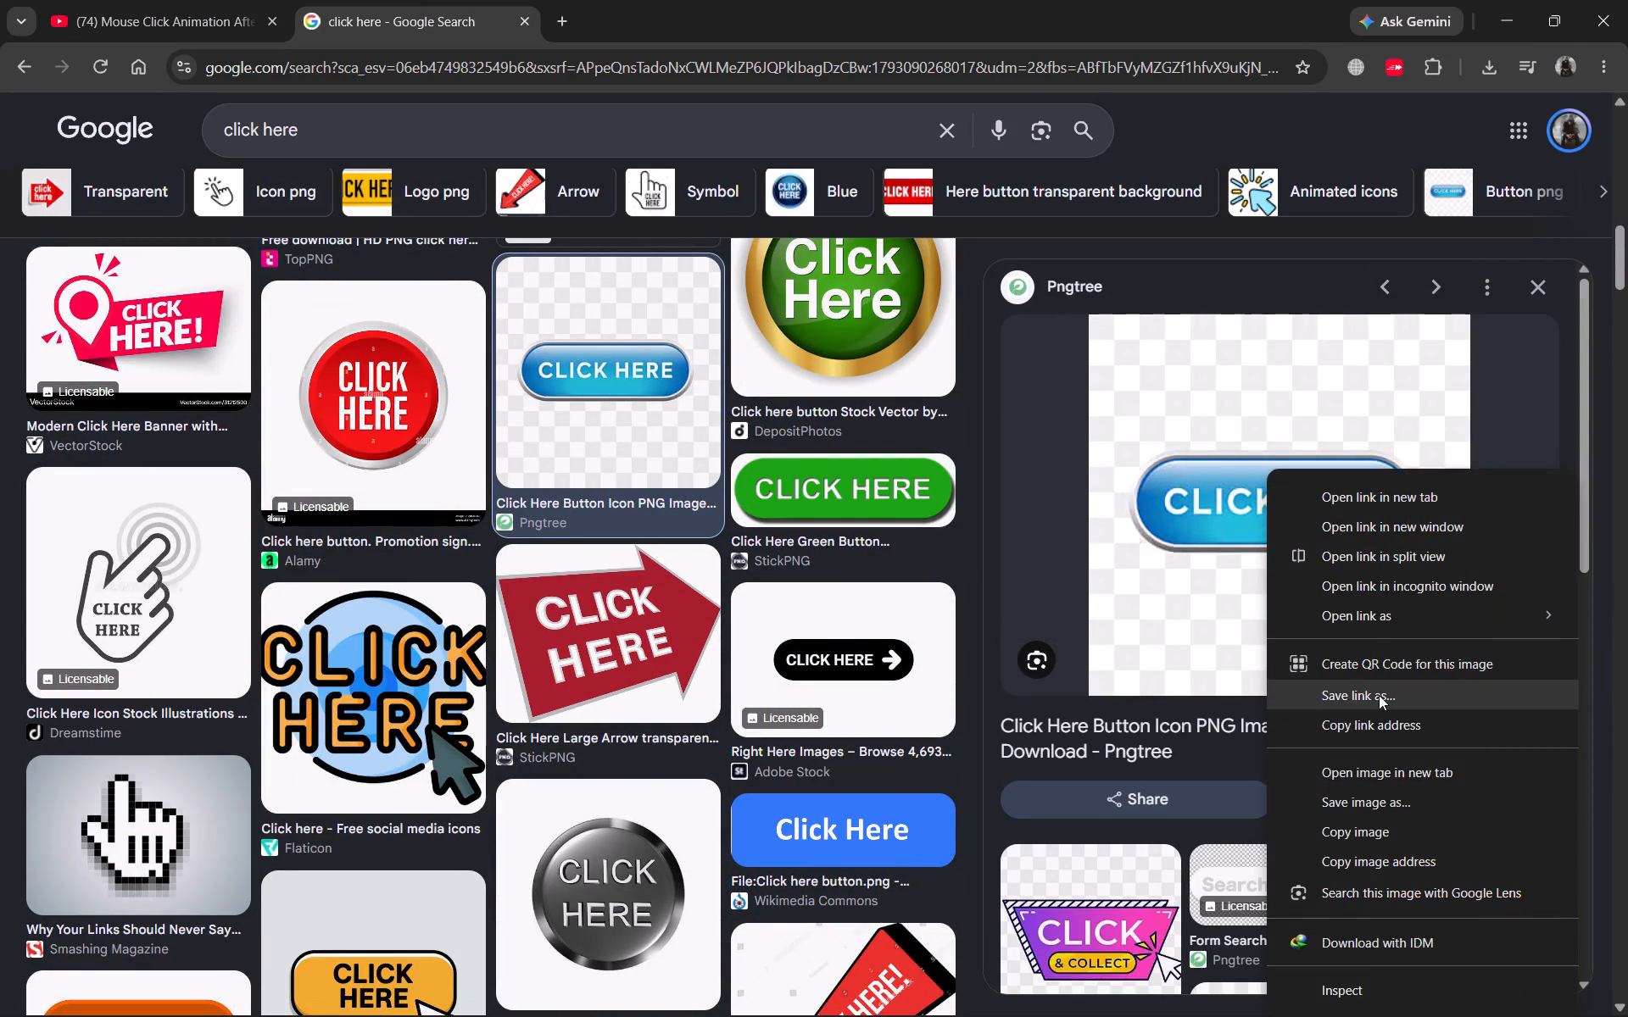
left_click(1380, 797)
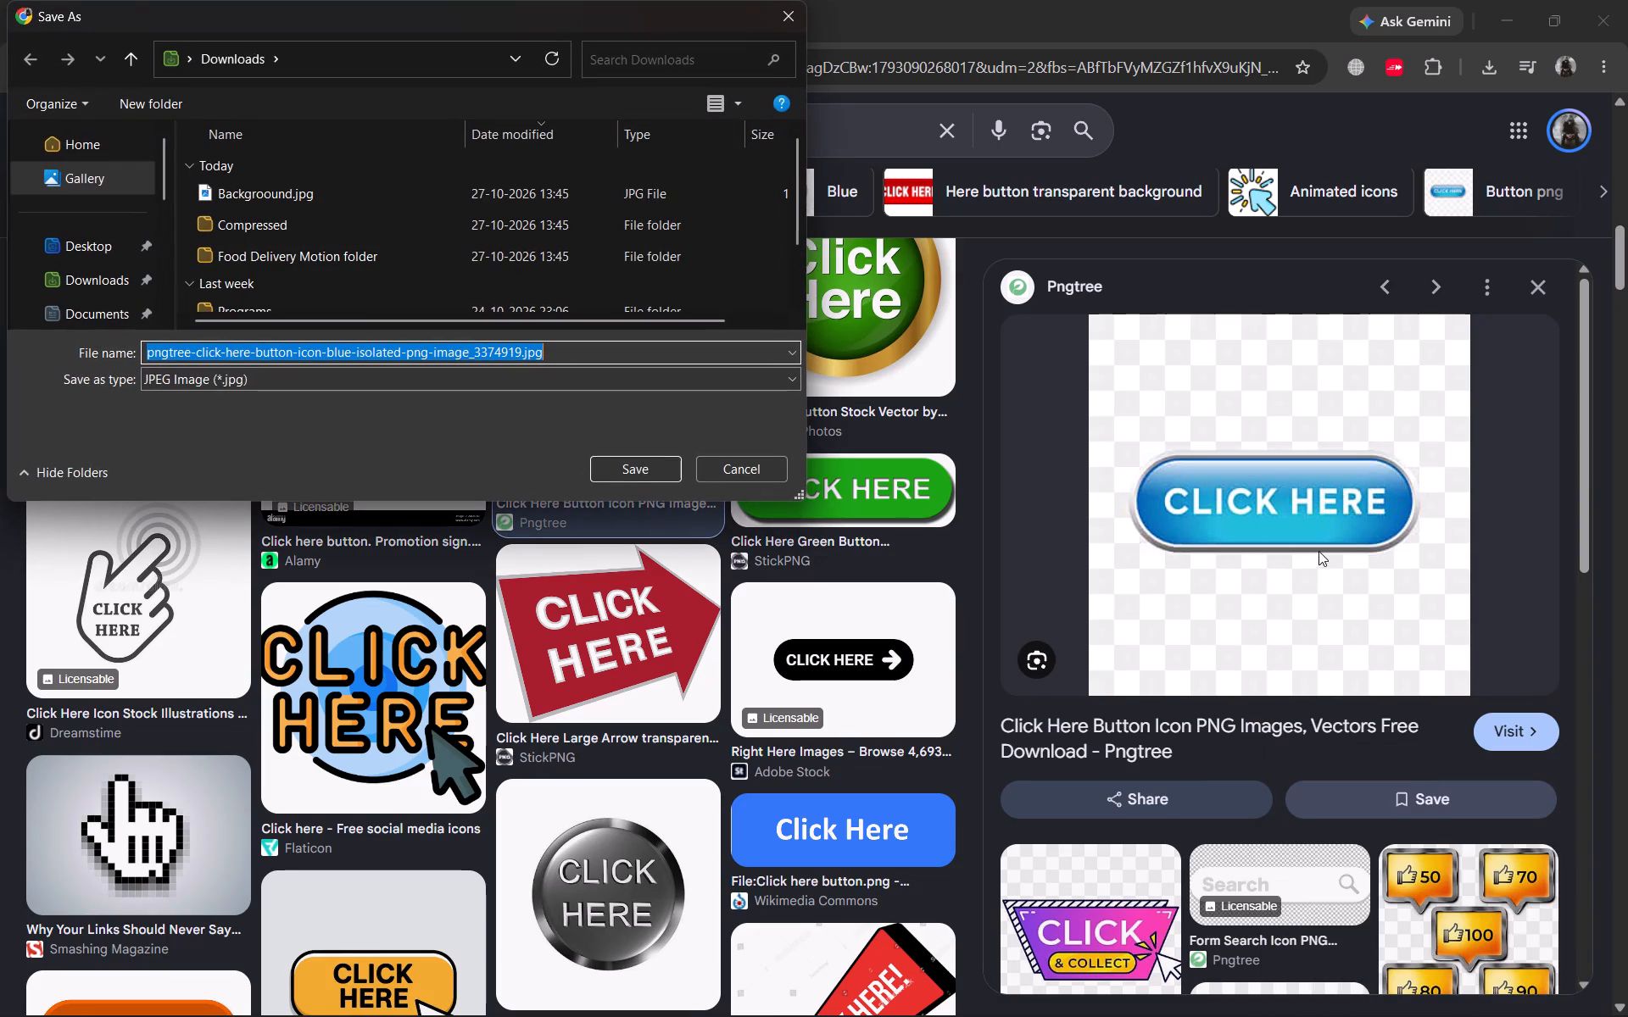
left_click_drag(521, 350, 178, 306)
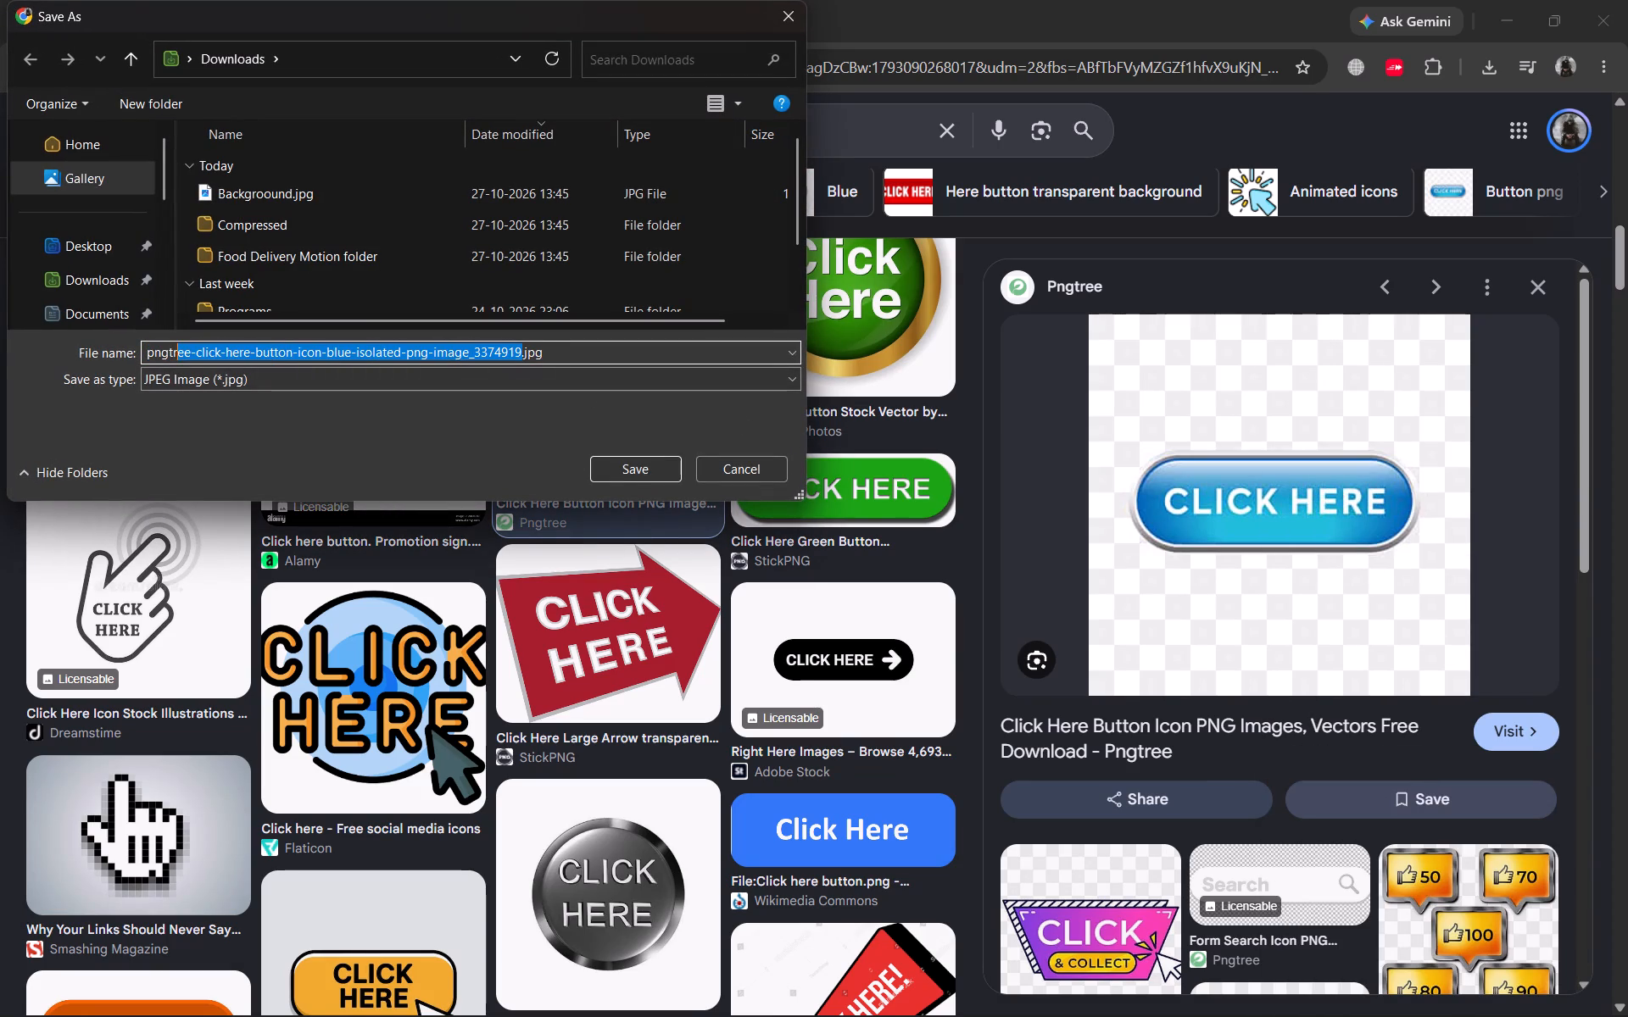
left_click_drag(178, 306, 138, 292)
type("clickG")
key("BackSpace")
type("Button")
key("Return")
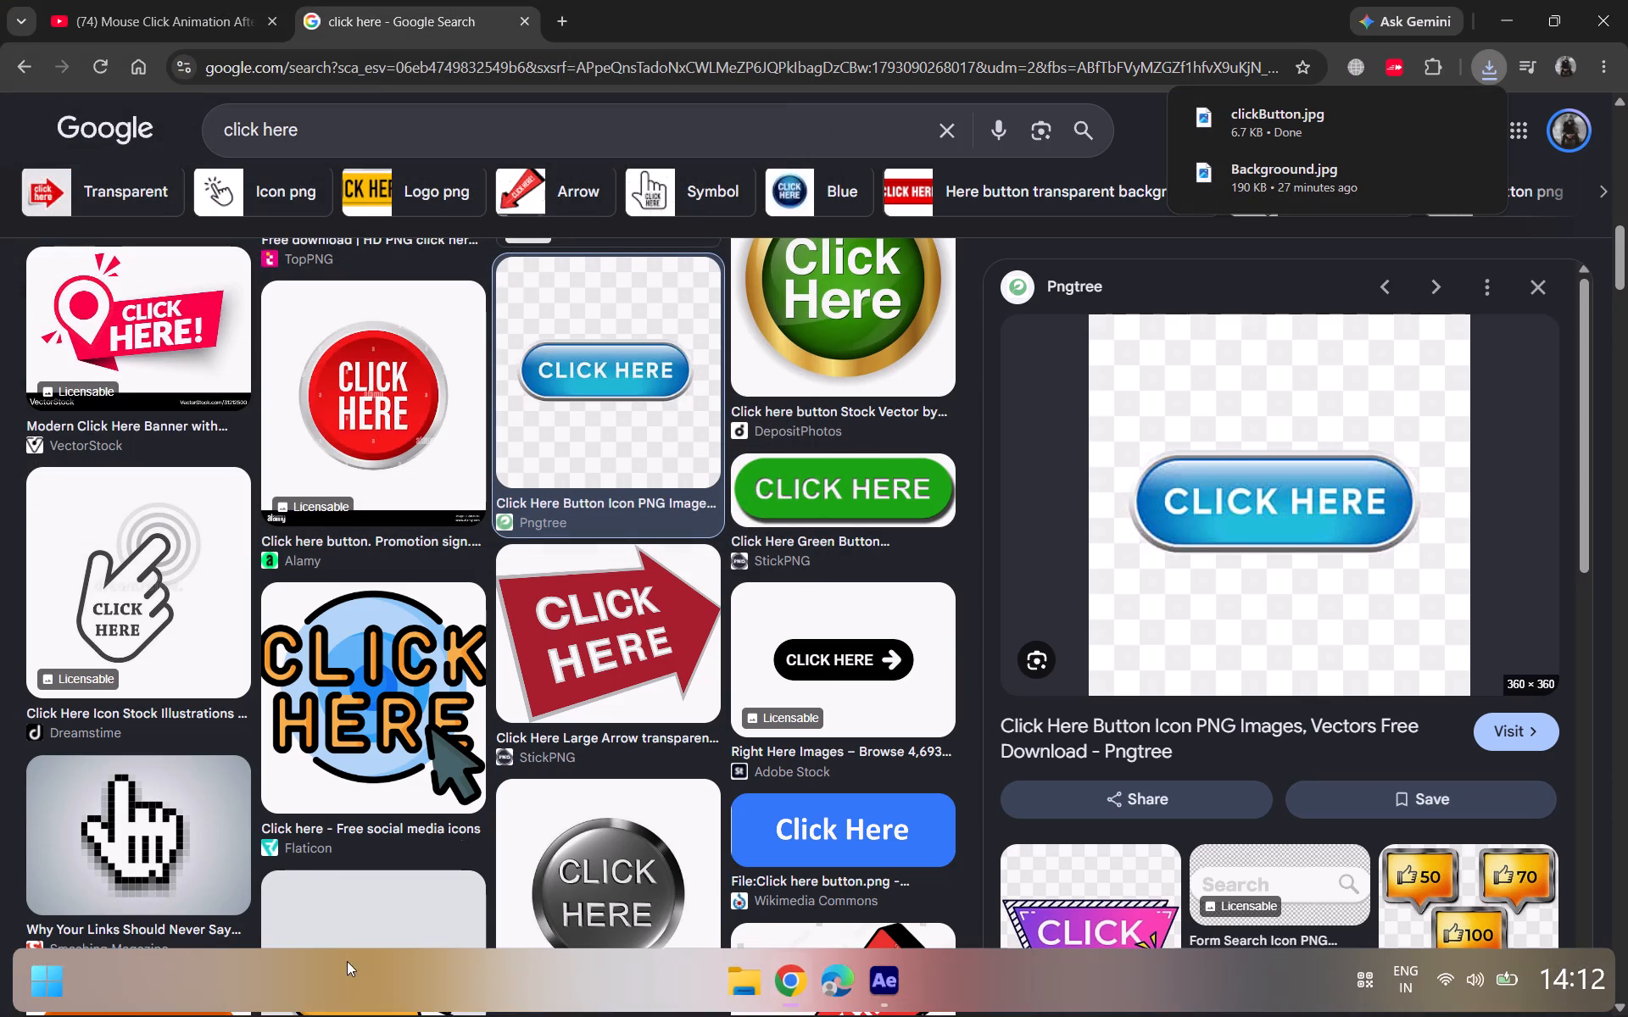
Switch to After Effects and import clickButton.jpg from the Downloads folder into the project.
left_click(889, 982)
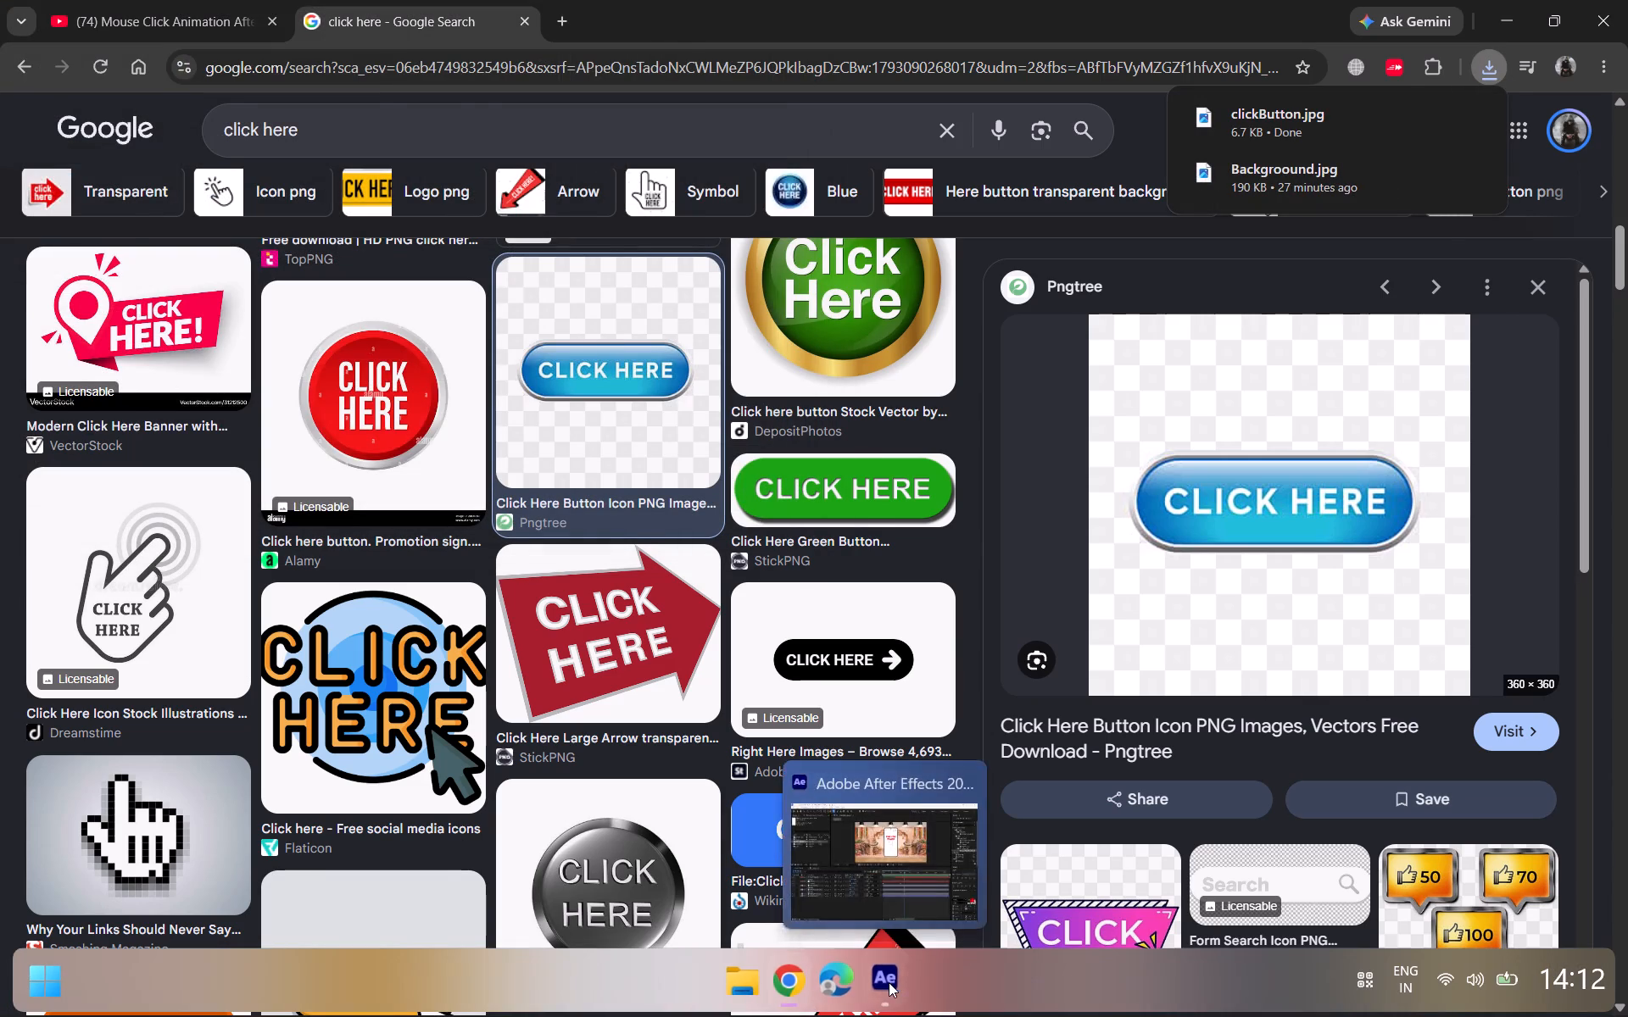
right_click(248, 448)
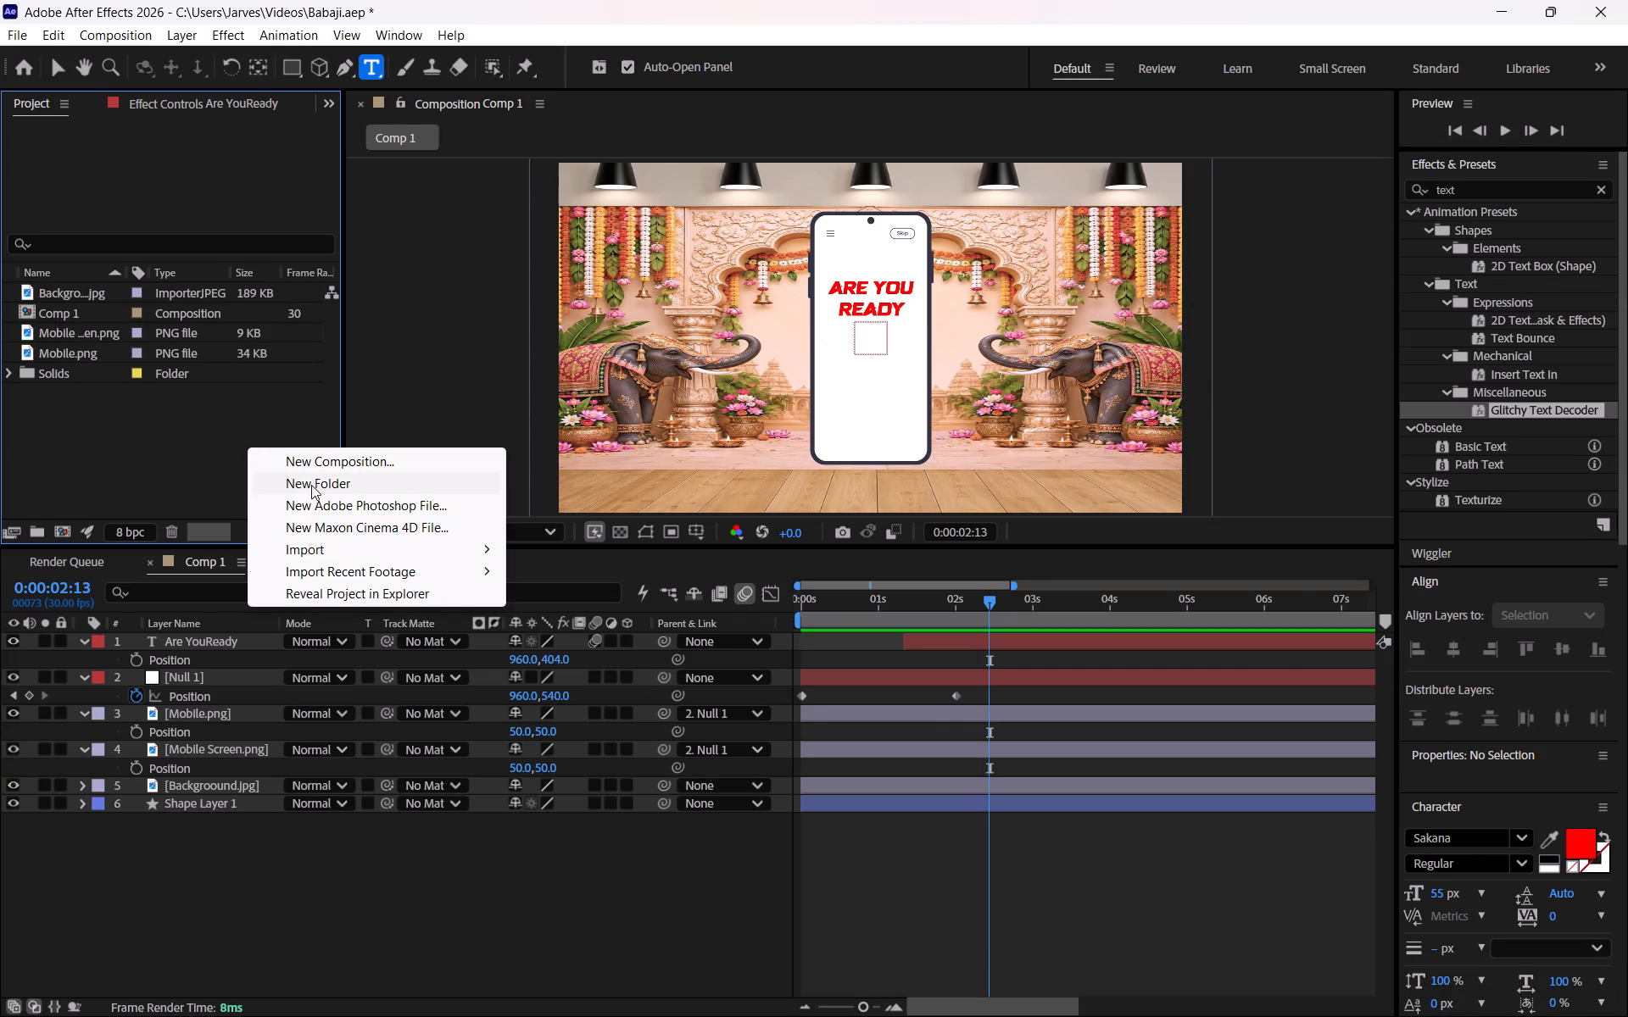
left_click(540, 545)
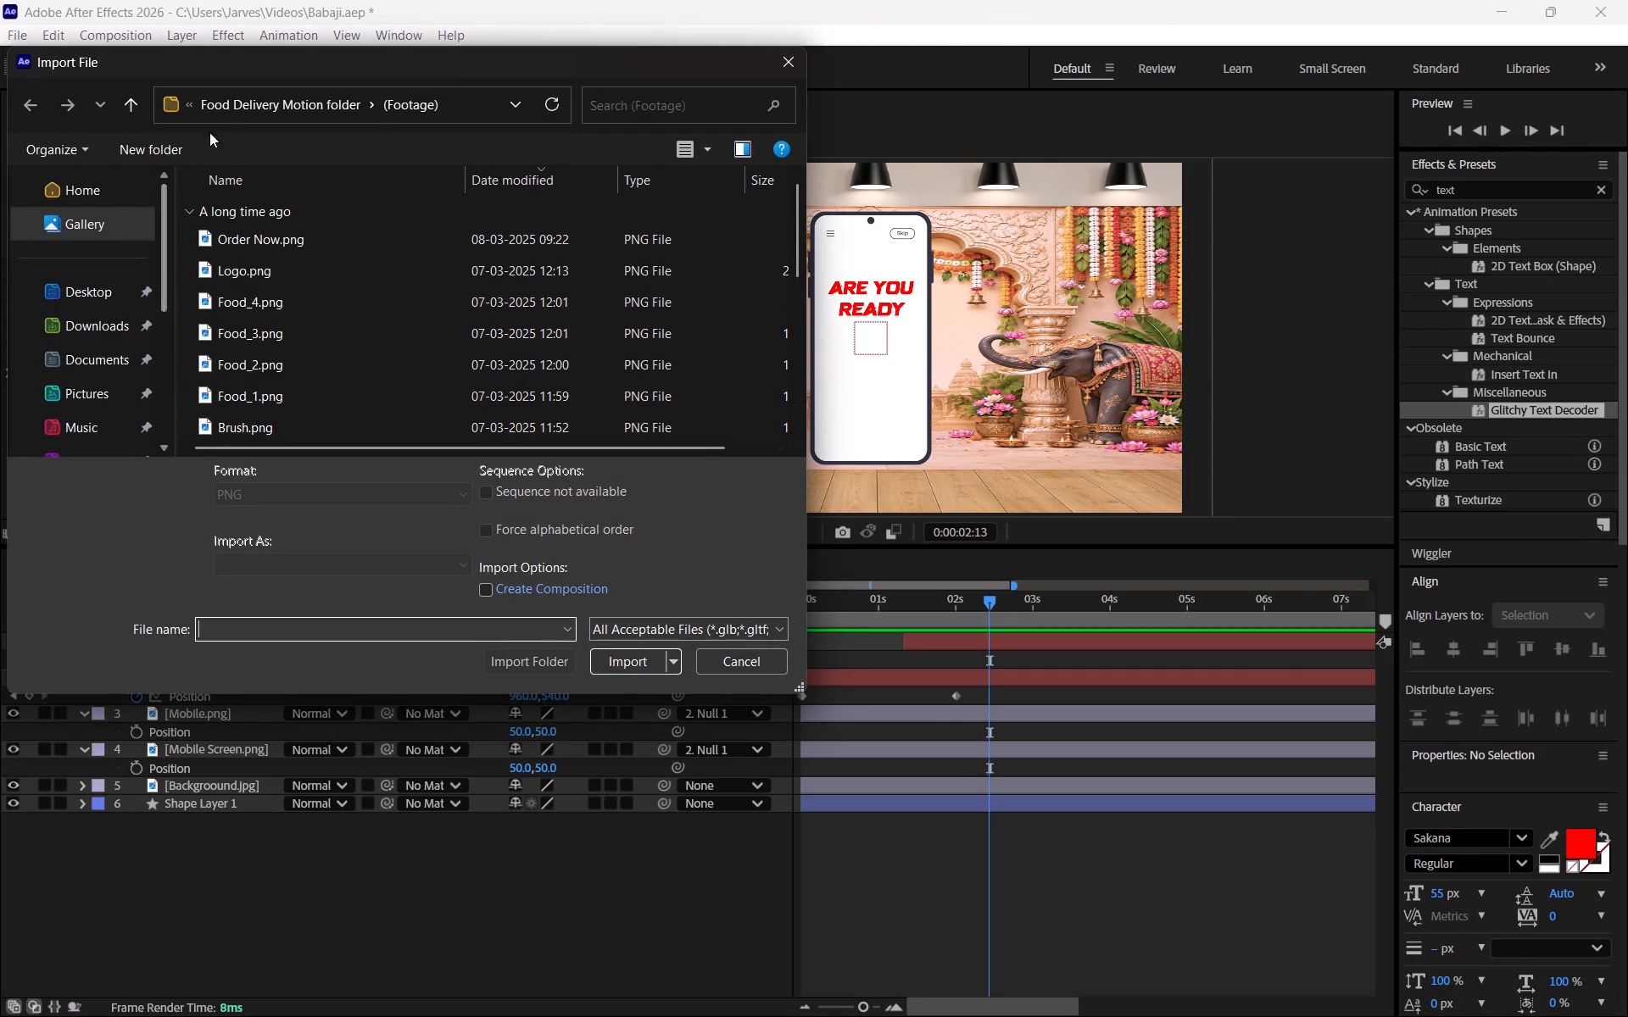
left_click(127, 103)
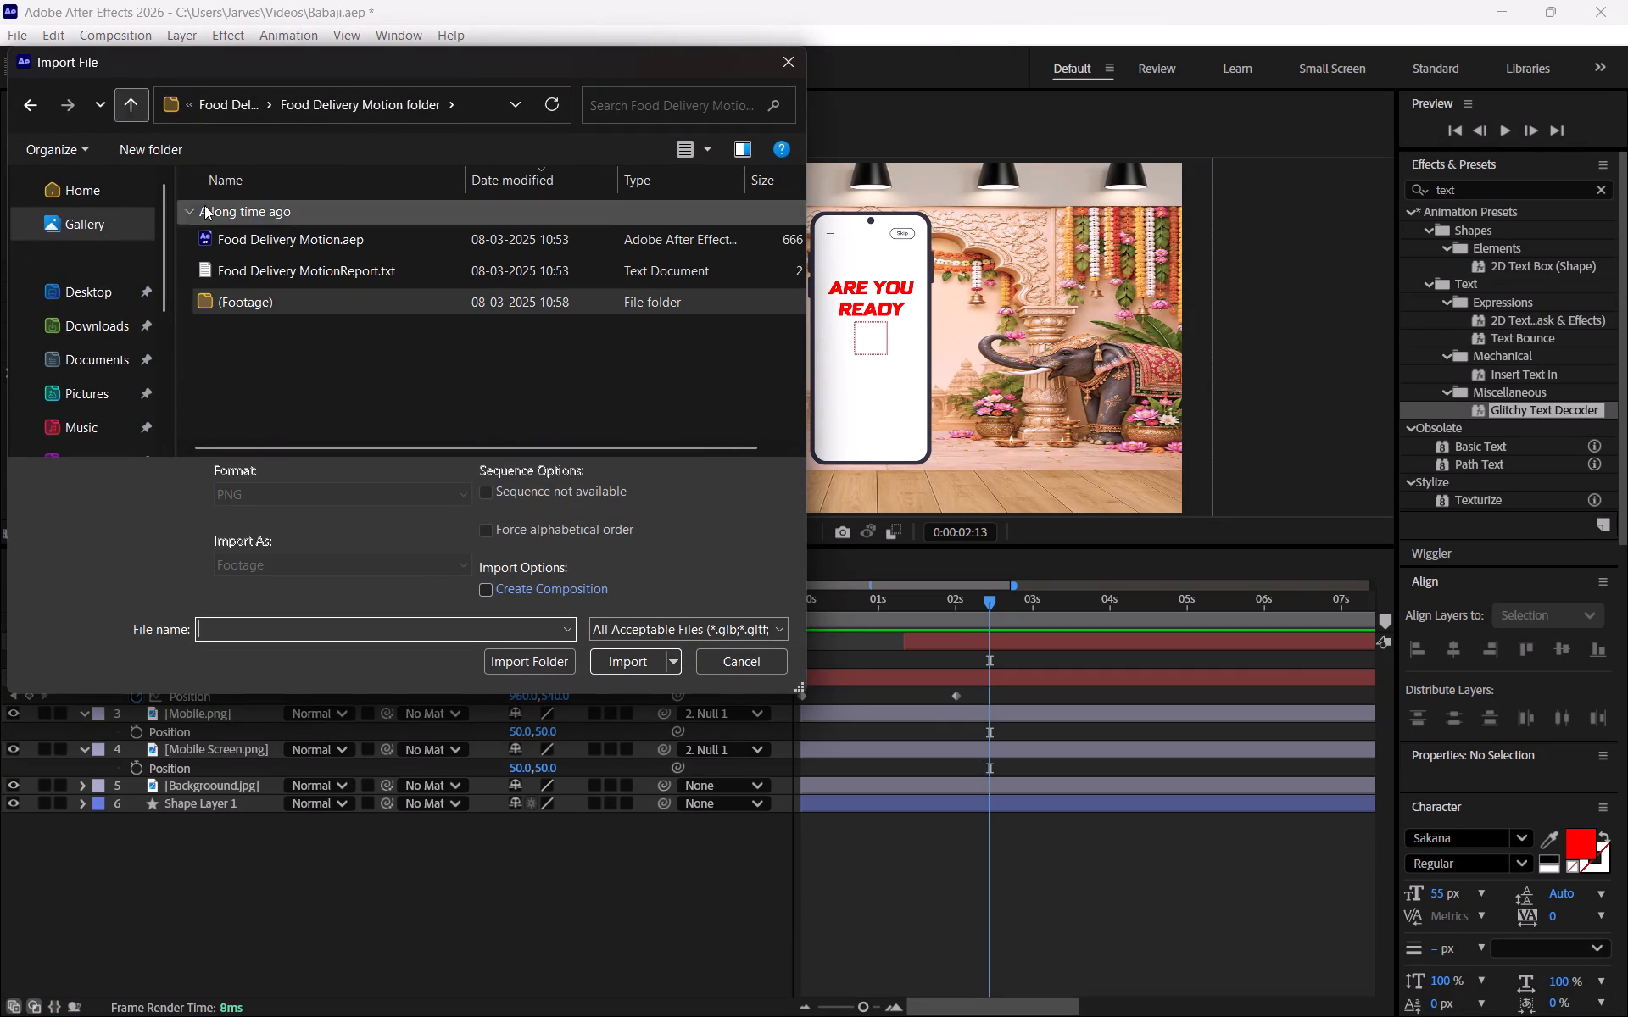
double_click(127, 101)
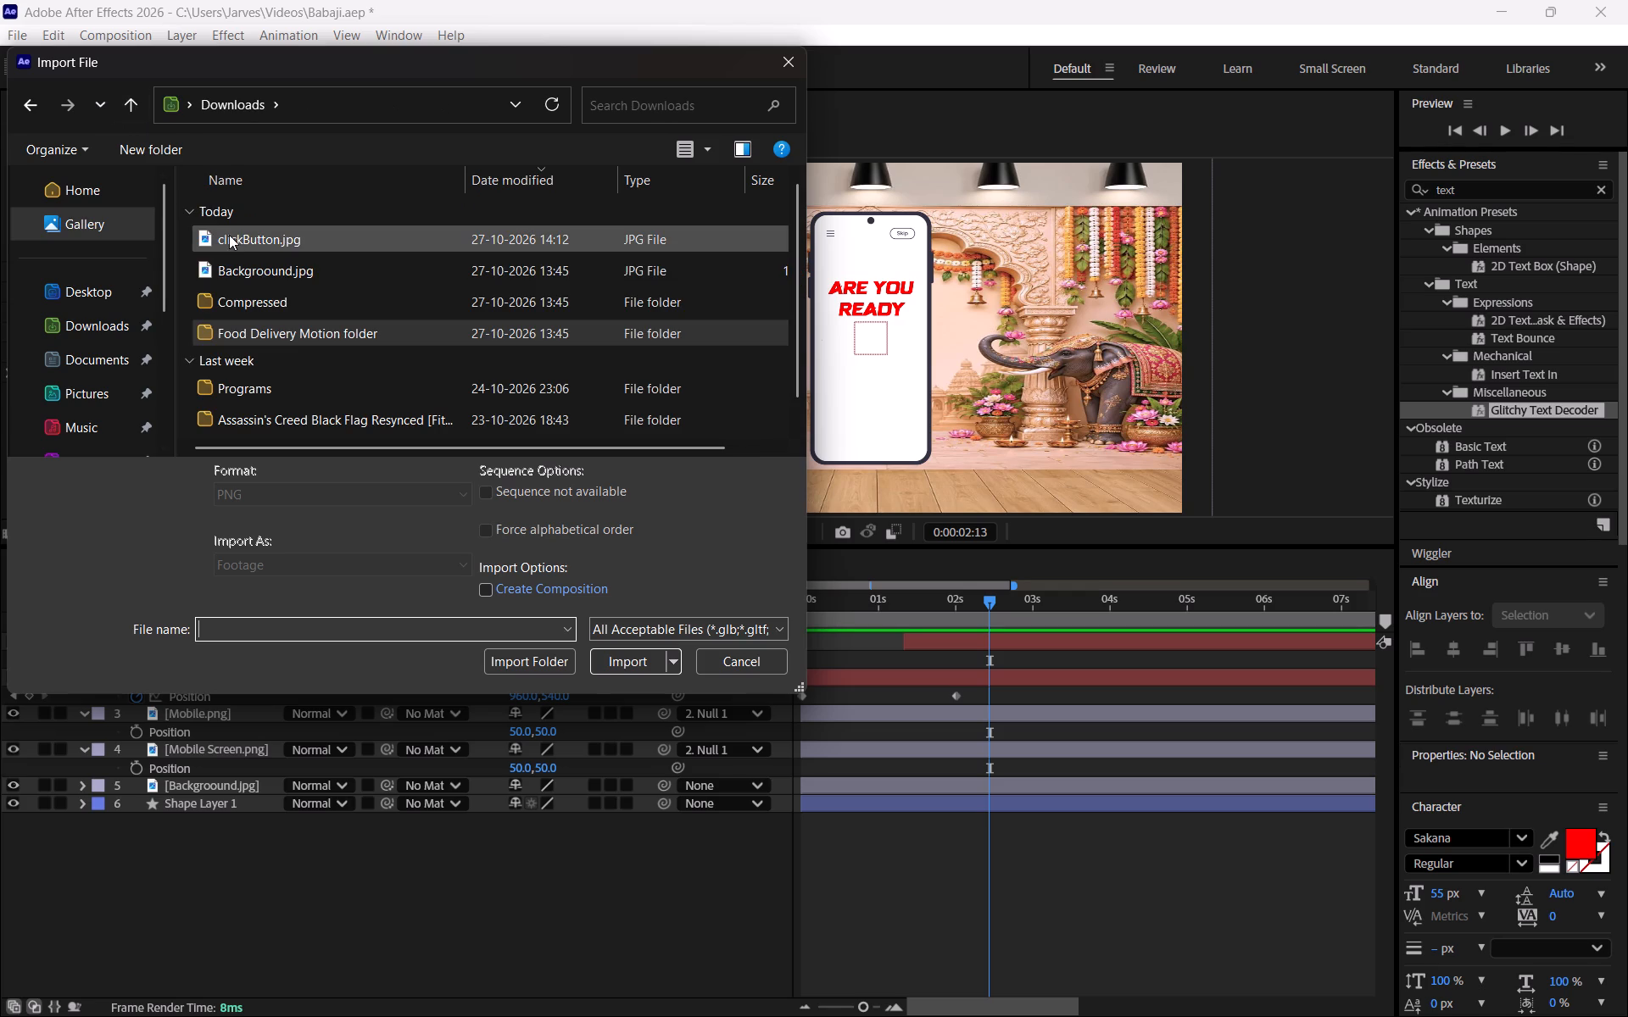
left_click(229, 239)
left_click(605, 659)
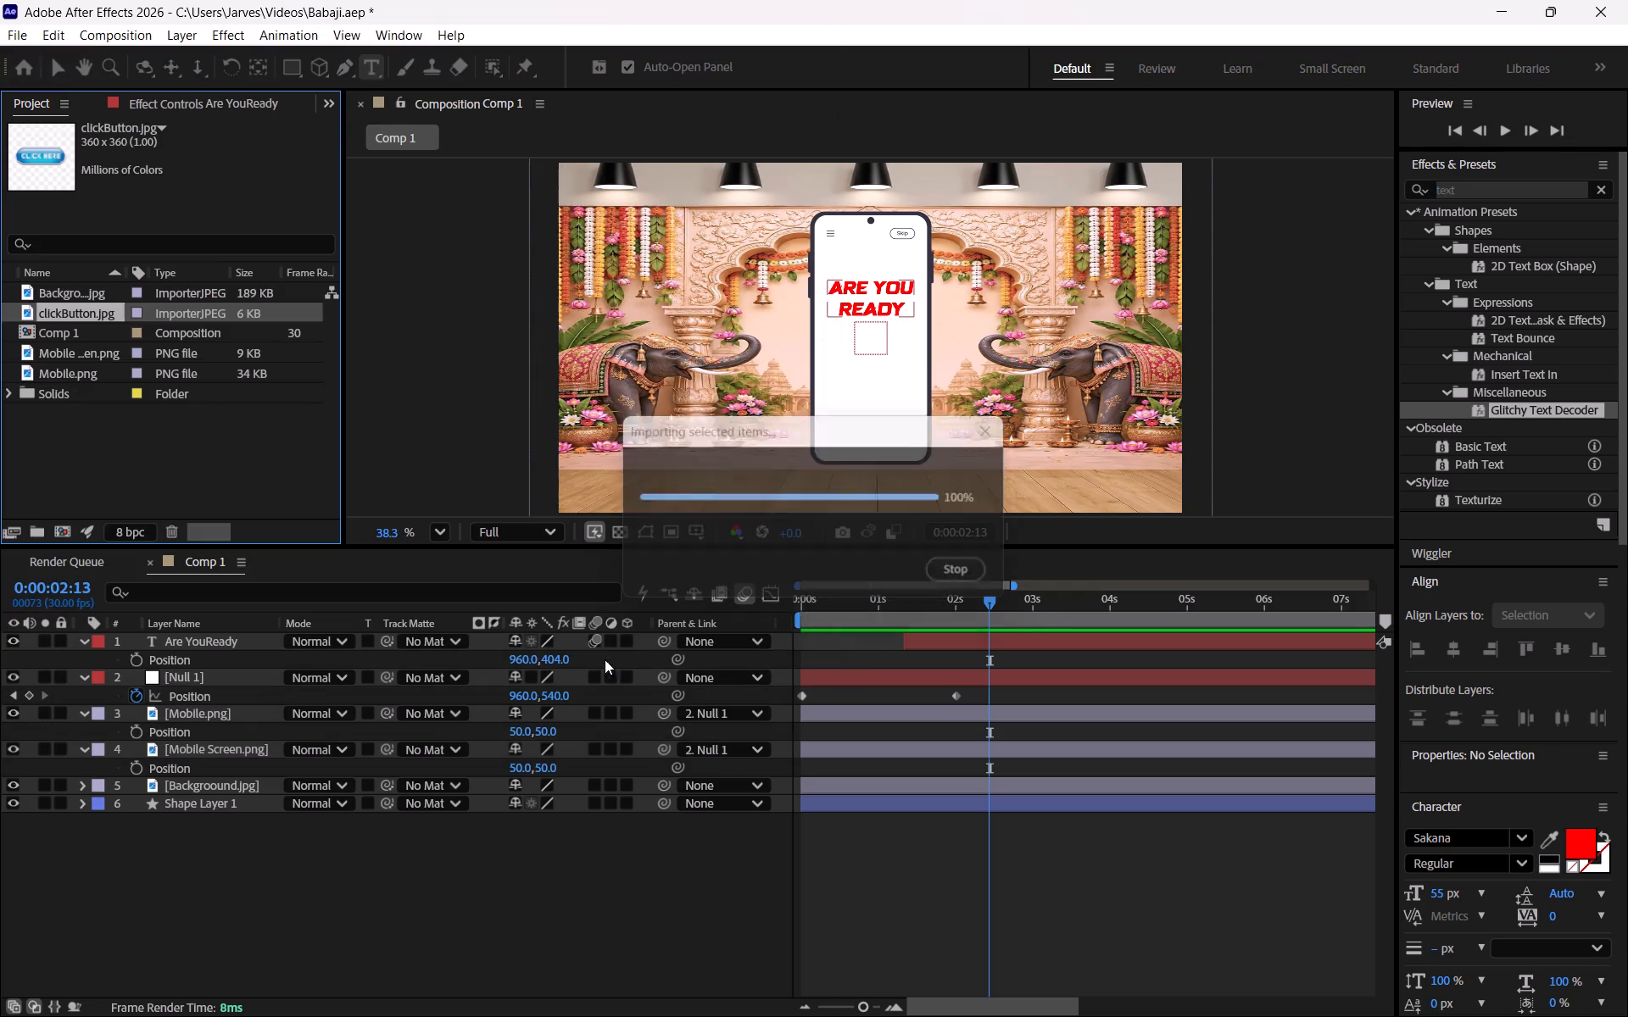
Add clickButton.jpg to Comp 1 as the top layer above Are YouReady, and deselect it.
left_click_drag(96, 310, 120, 424)
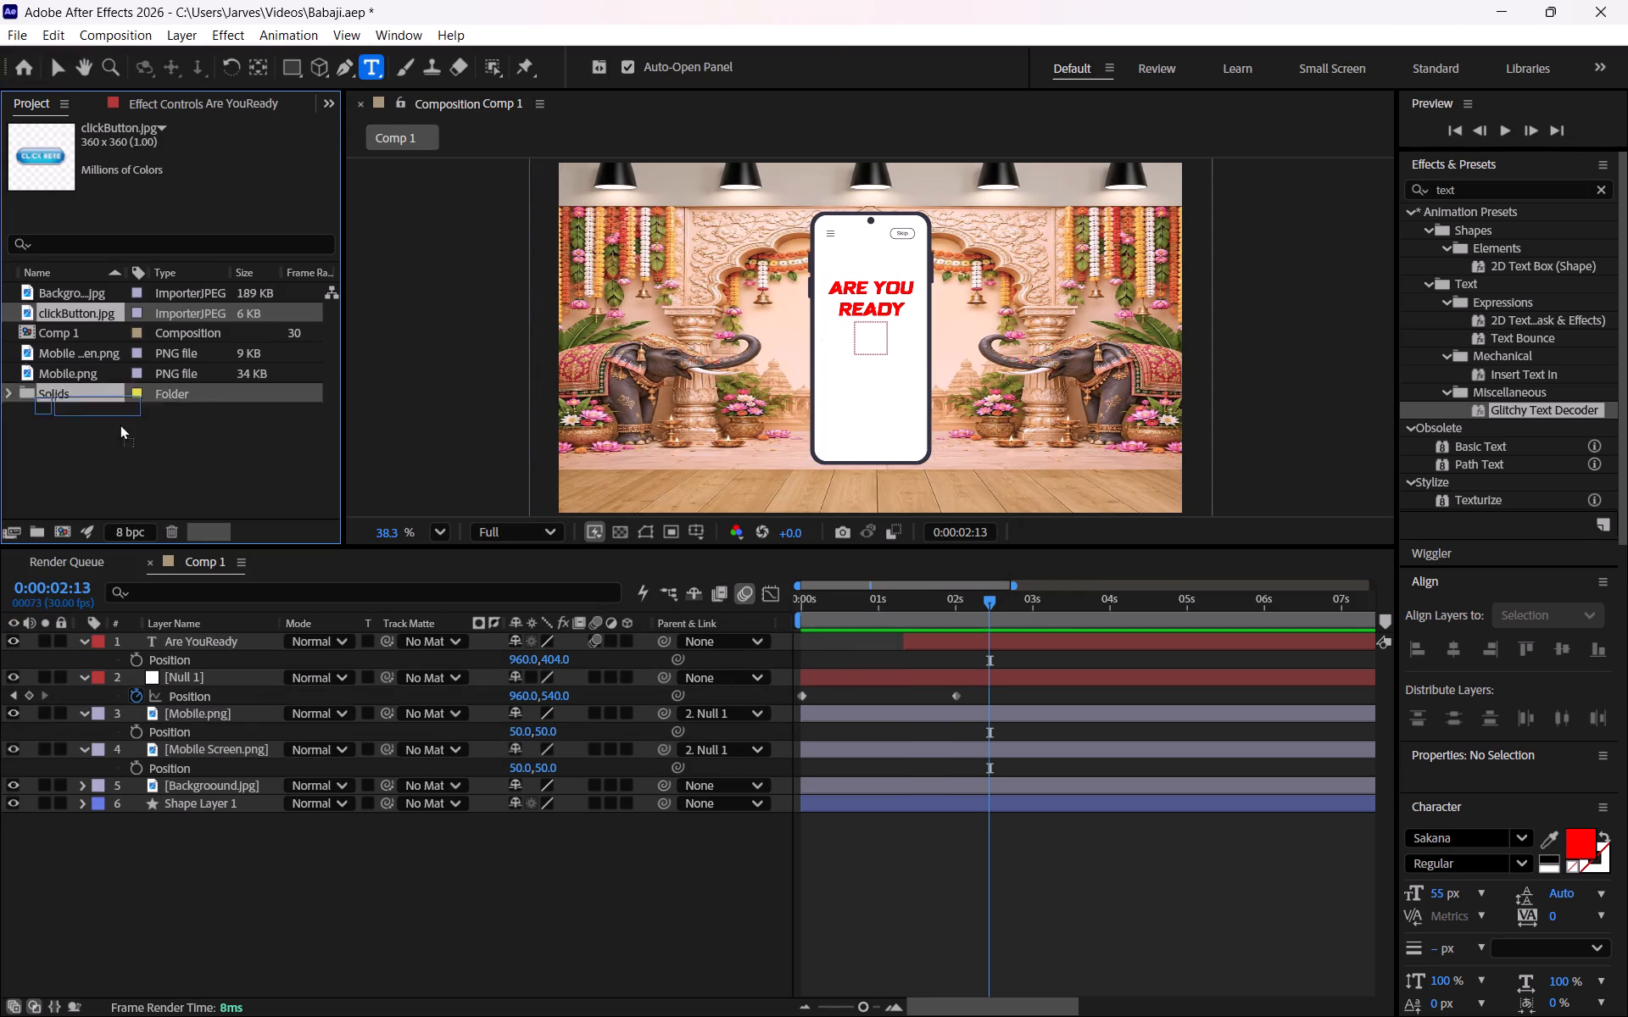
left_click_drag(120, 424, 264, 633)
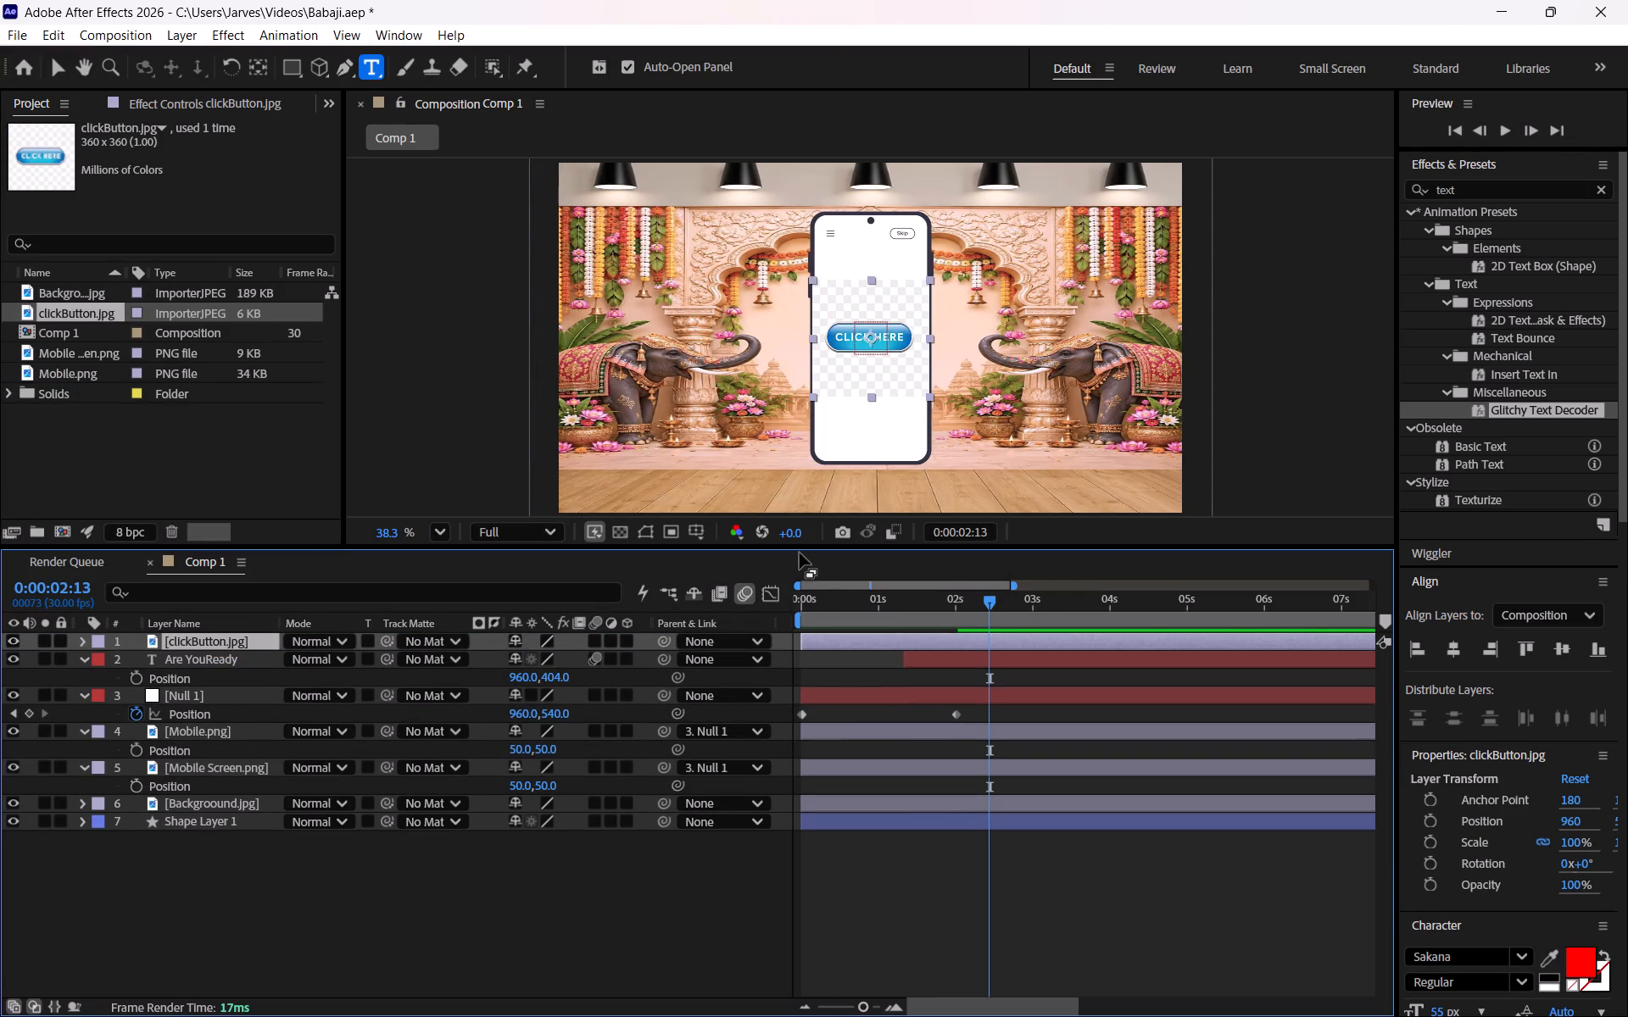
left_click(604, 852)
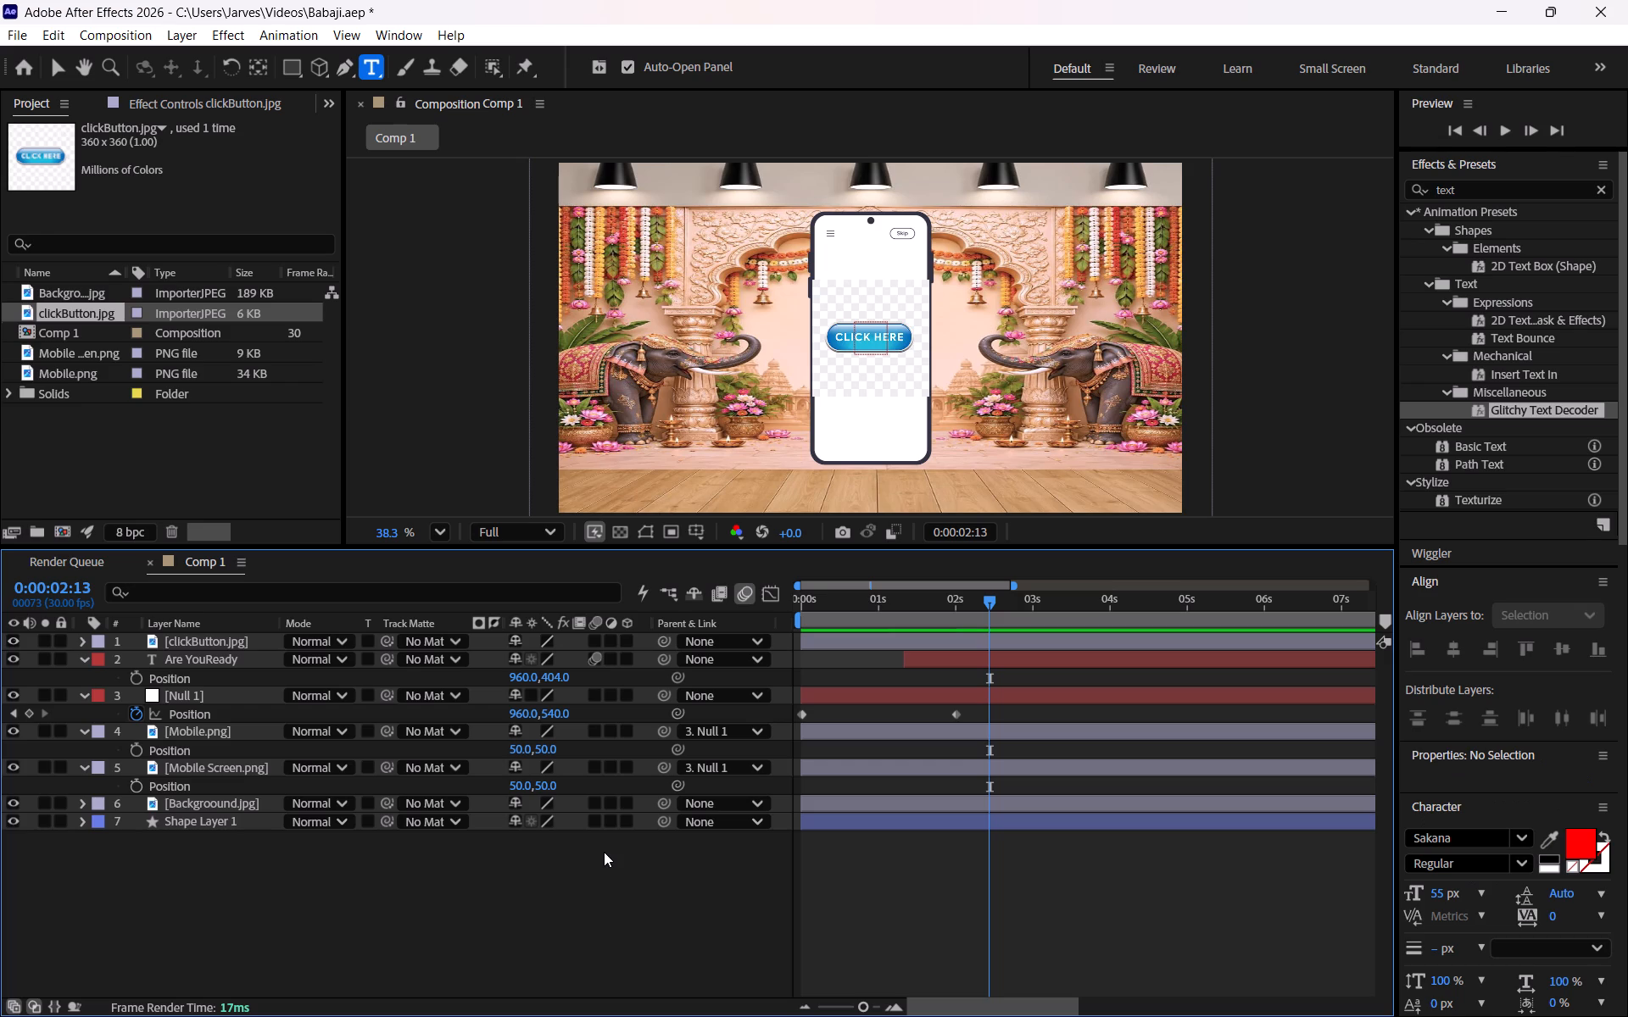
left_click(689, 931)
Switch to Chrome, search "bg remover free" in a new tab, and open the remove.bg site.
left_click(802, 980)
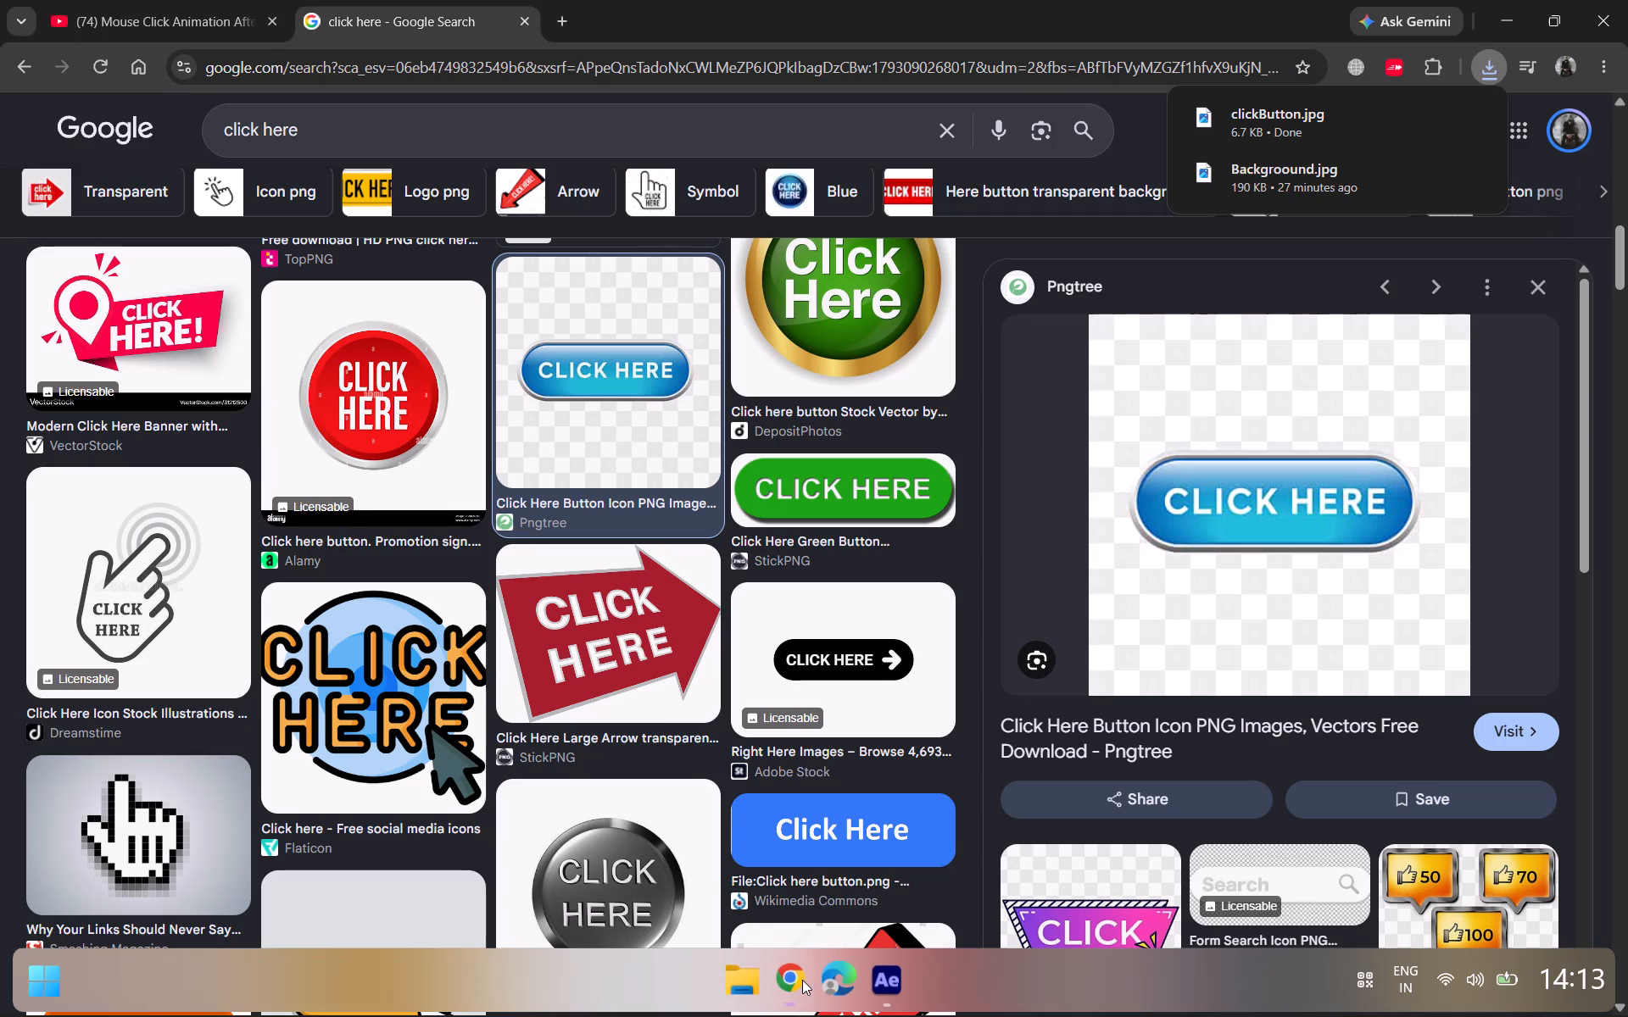
left_click(558, 15)
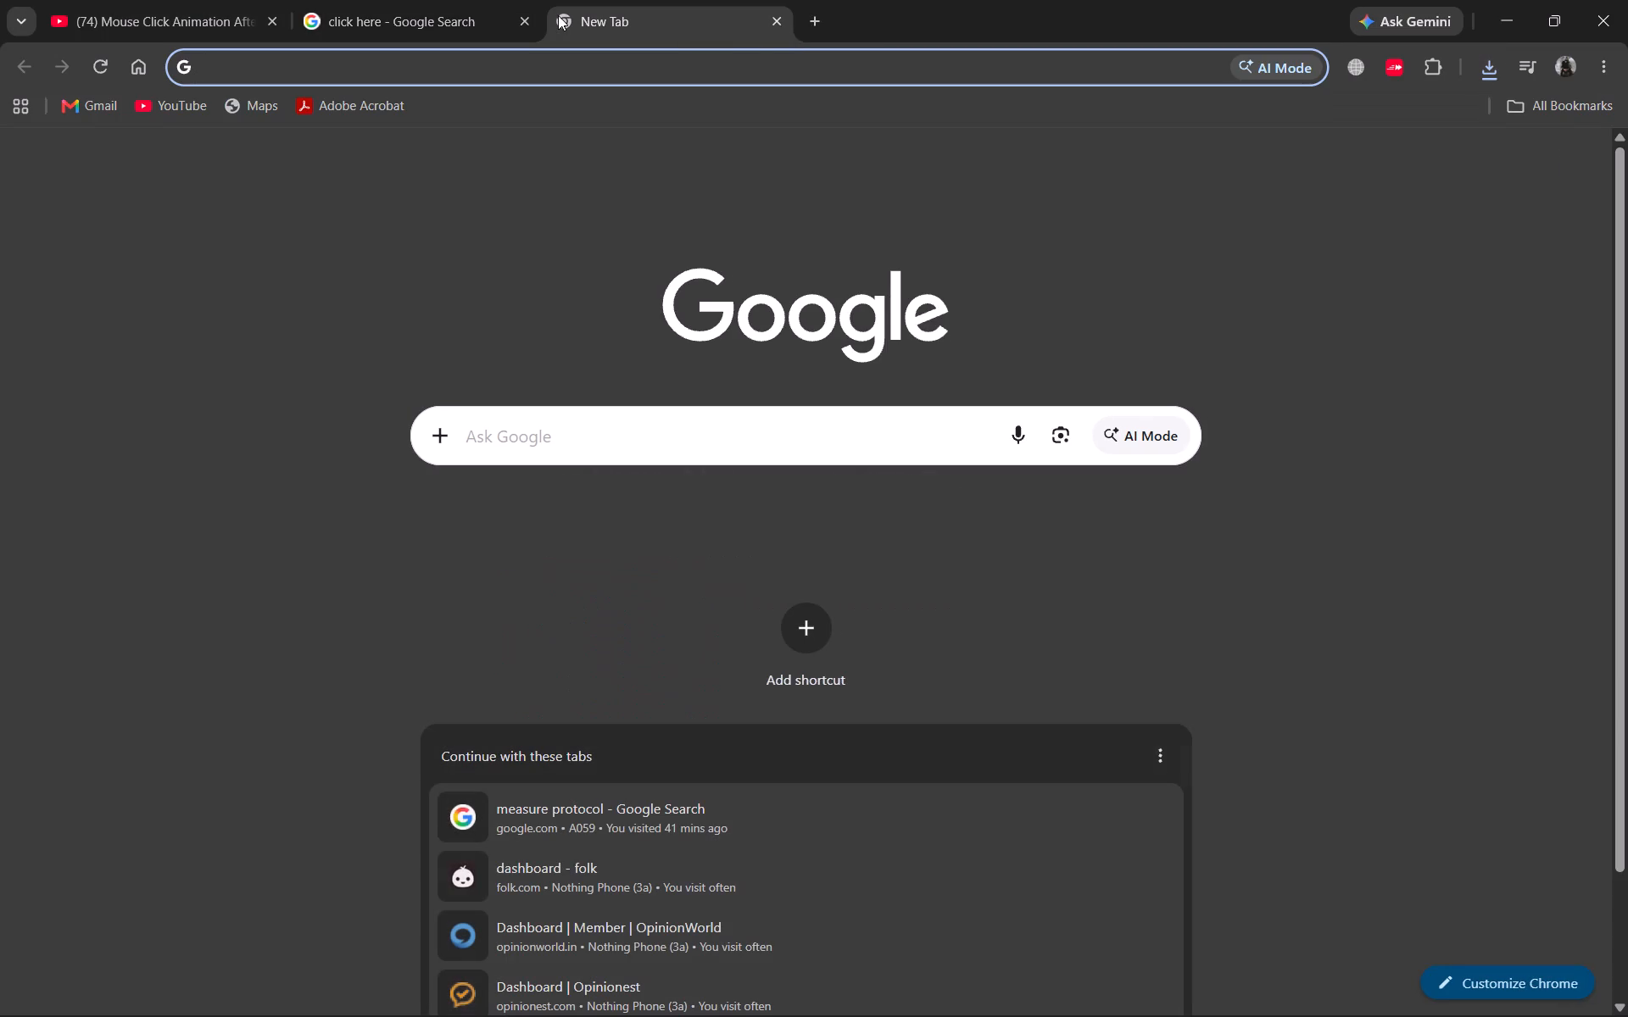
type("bg remover")
key("Down")
key("Down")
key("Return")
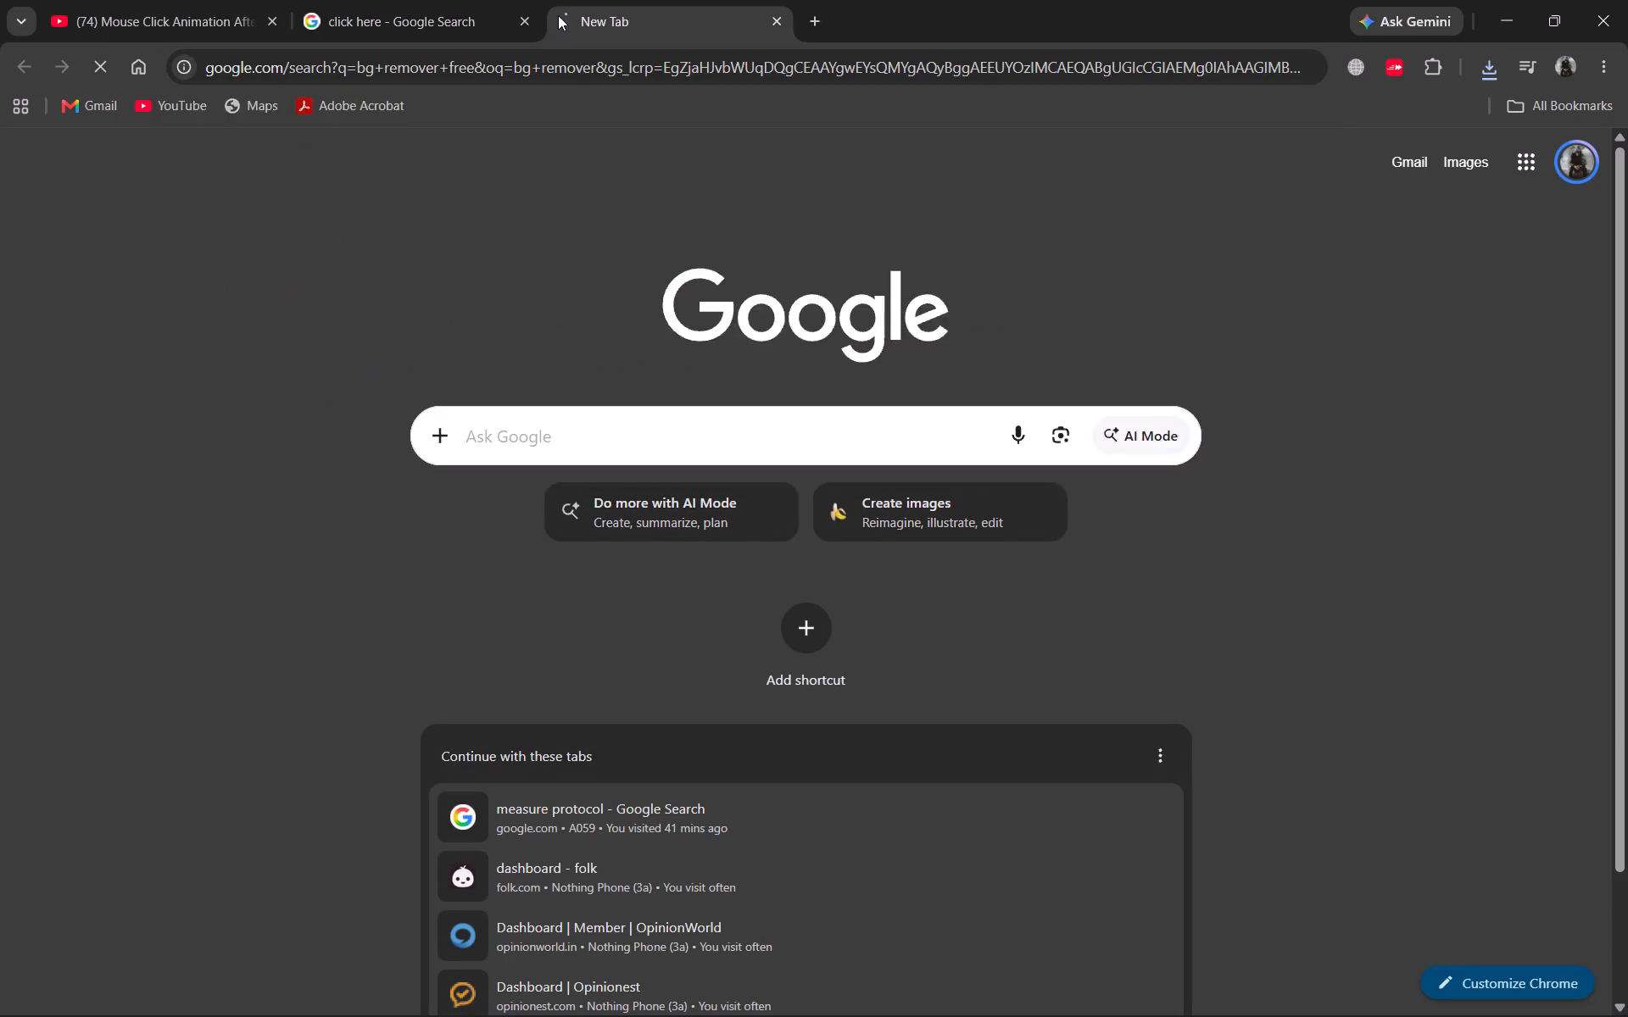
left_click(498, 310)
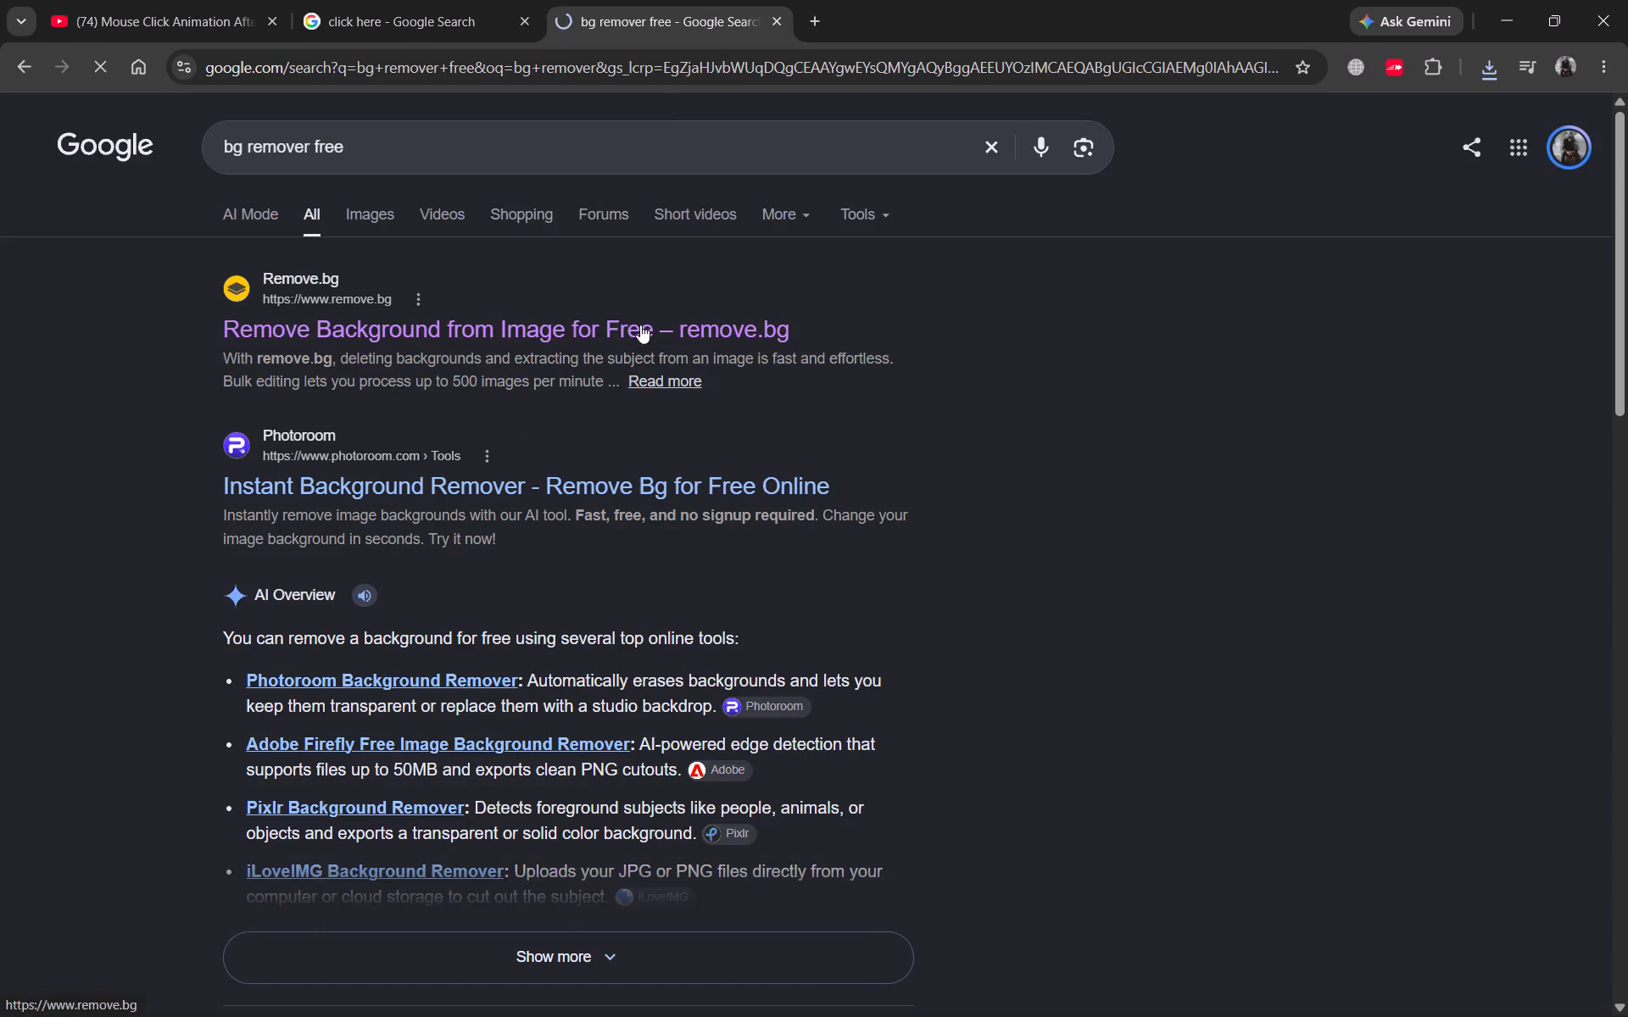
Search Google for "click here button vector" in another new tab.
left_click(817, 8)
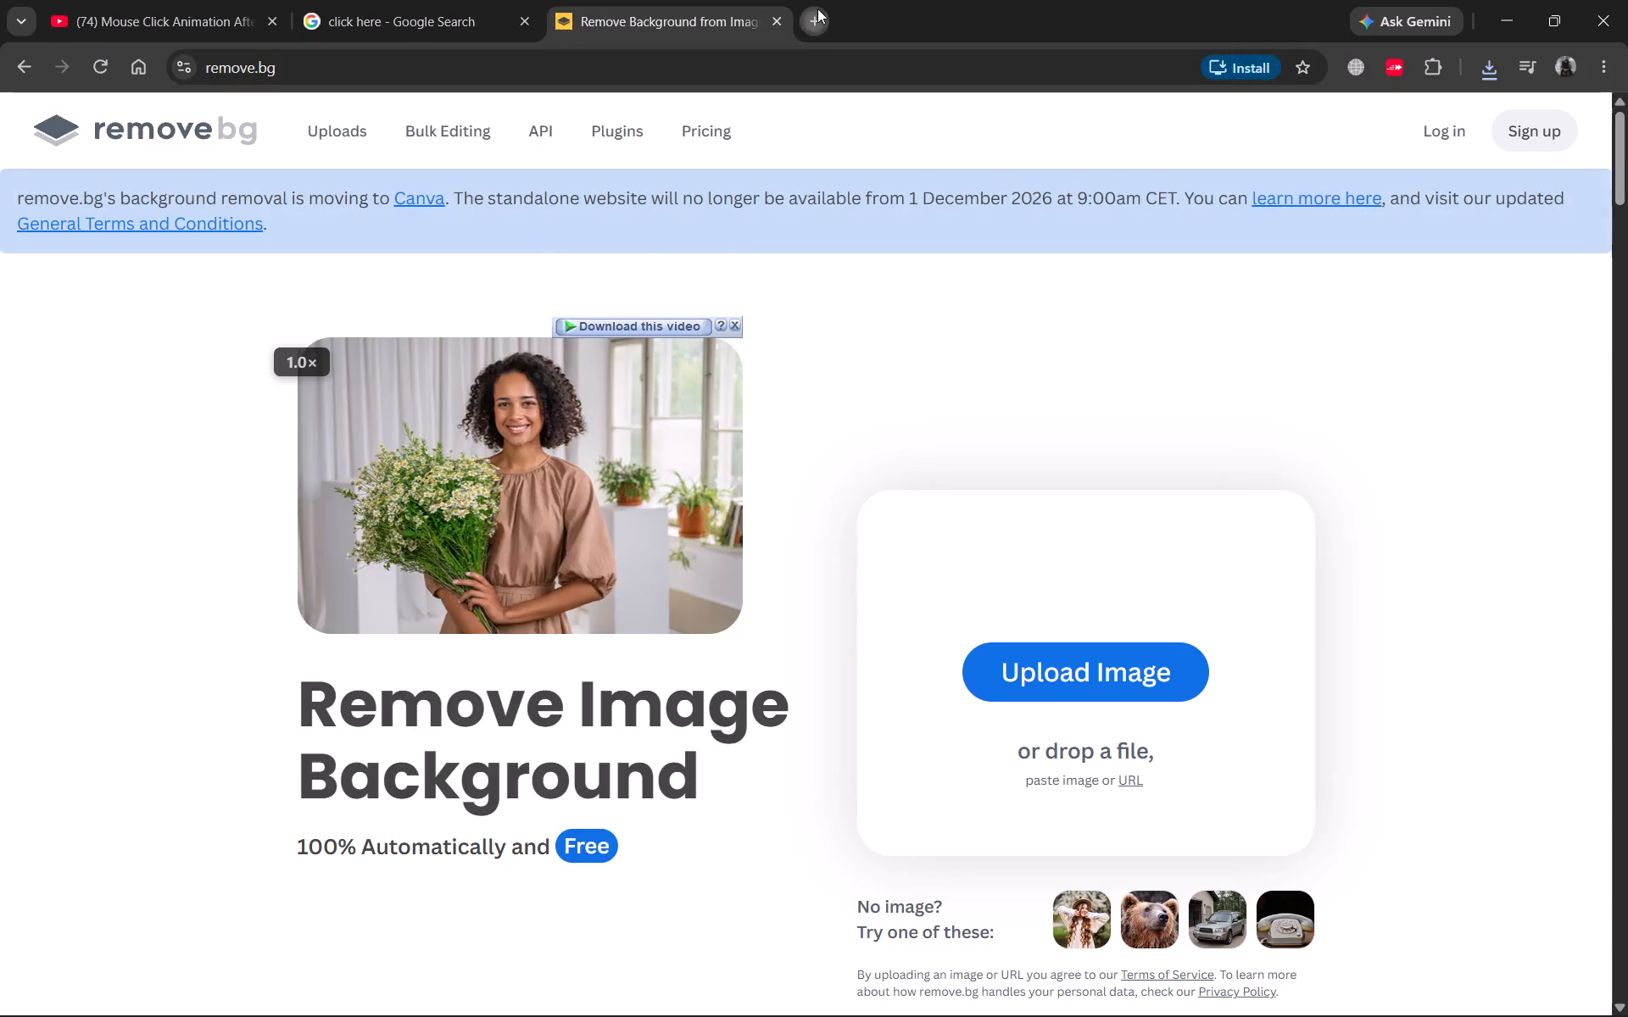
type("click her")
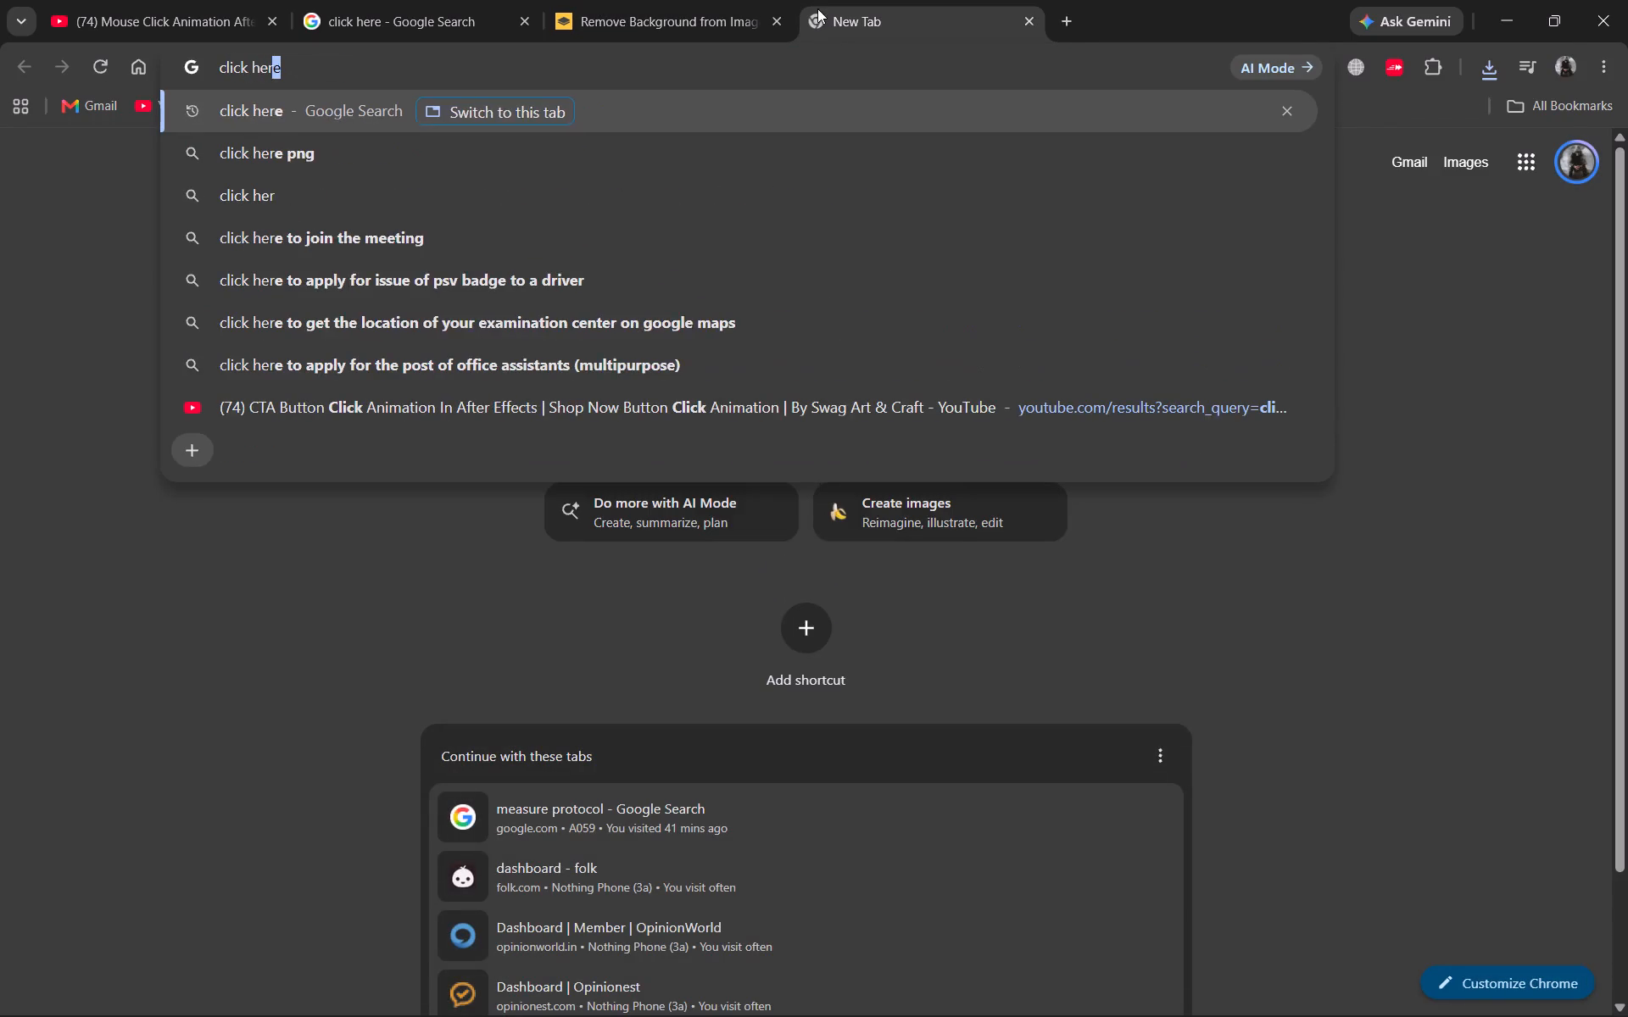
key("space")
key("BackSpace")
type("e button vector")
key("Return")
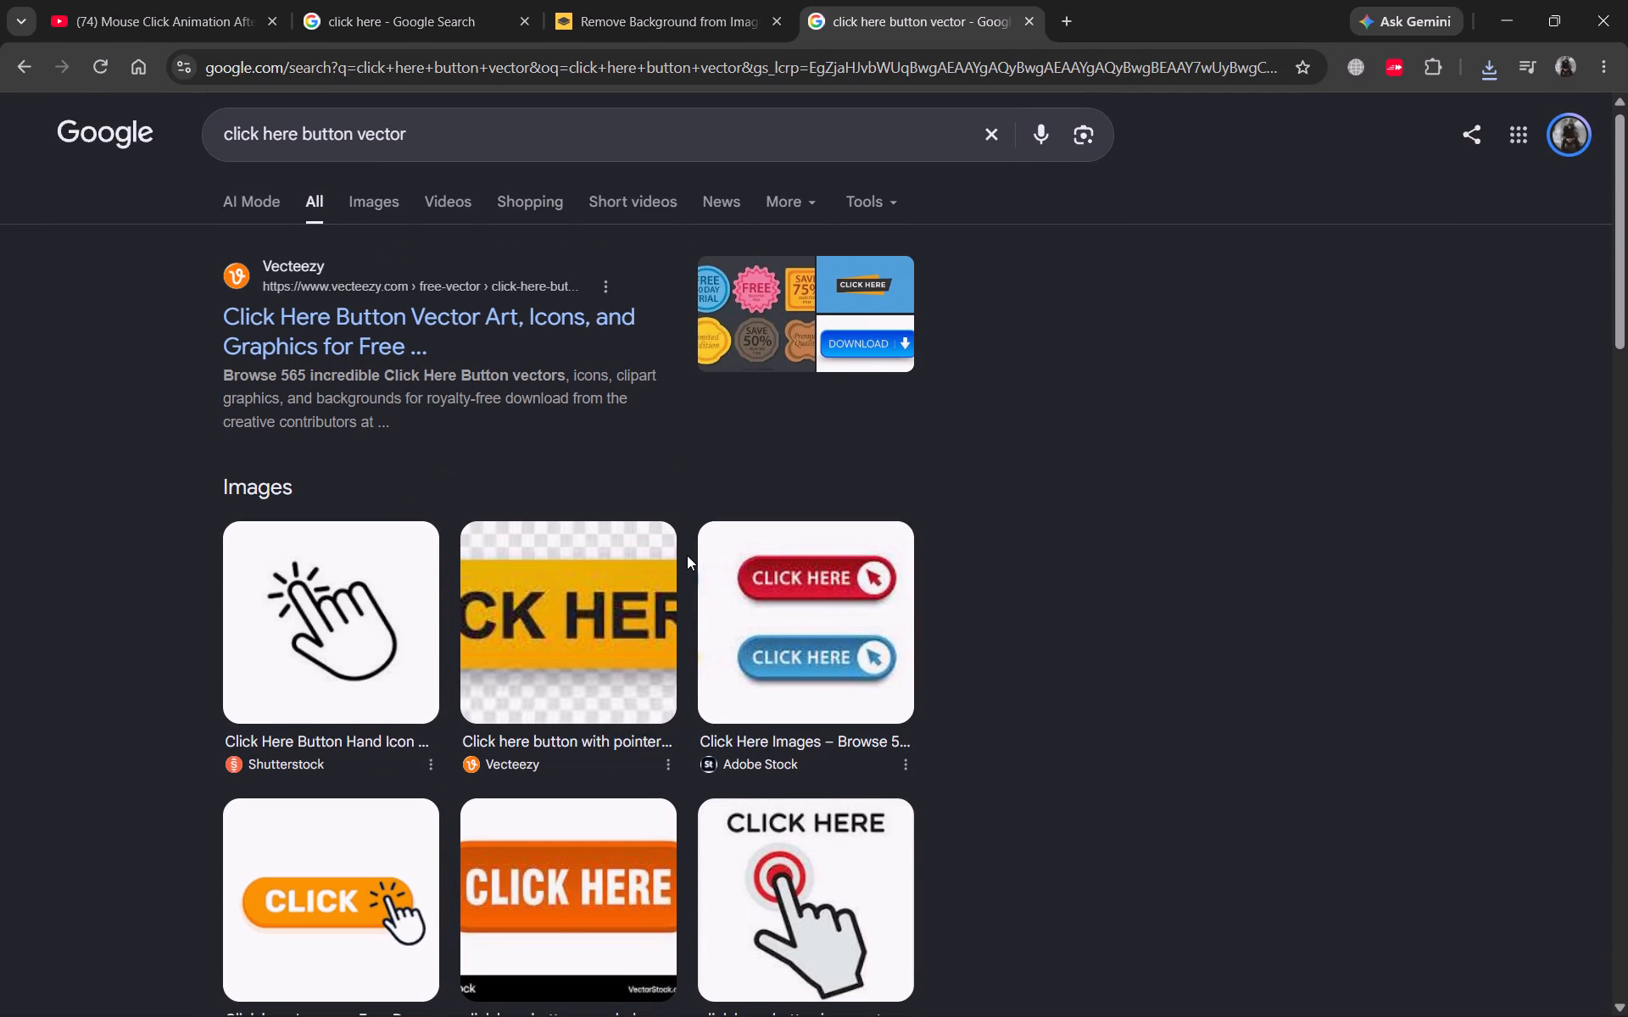
Upload clickButton.jpg to remove.bg and download the free 360 x 360 preview of the background-free button.
left_click(630, 0)
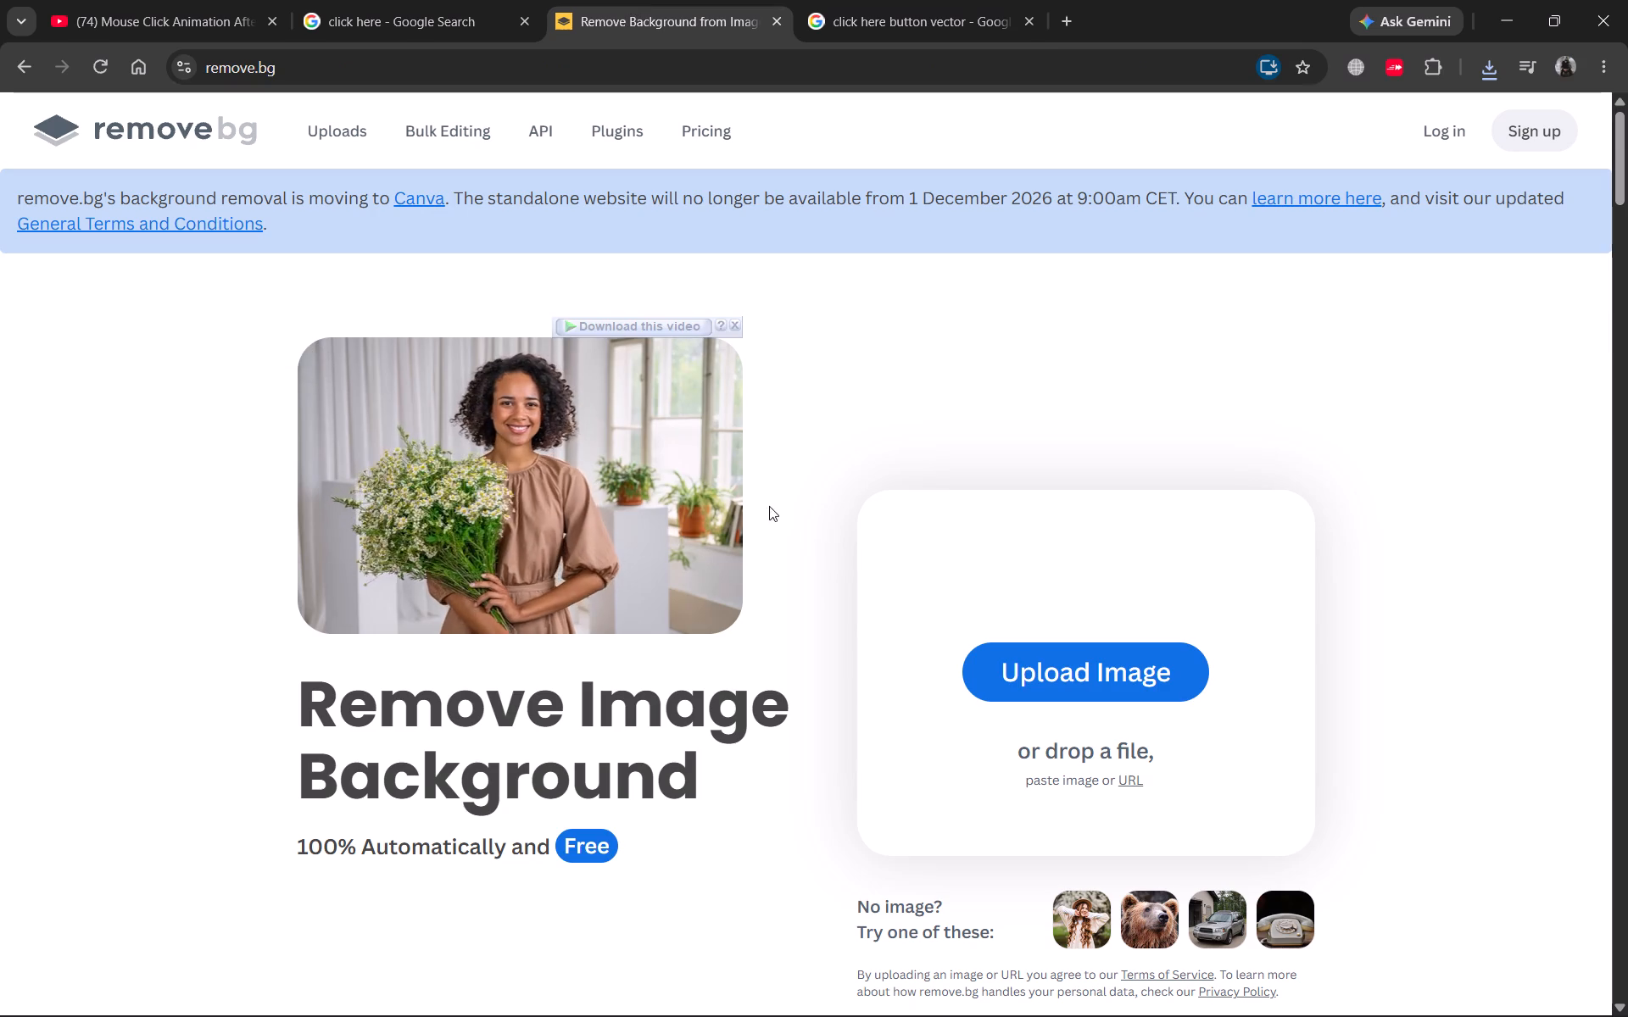
left_click(1038, 660)
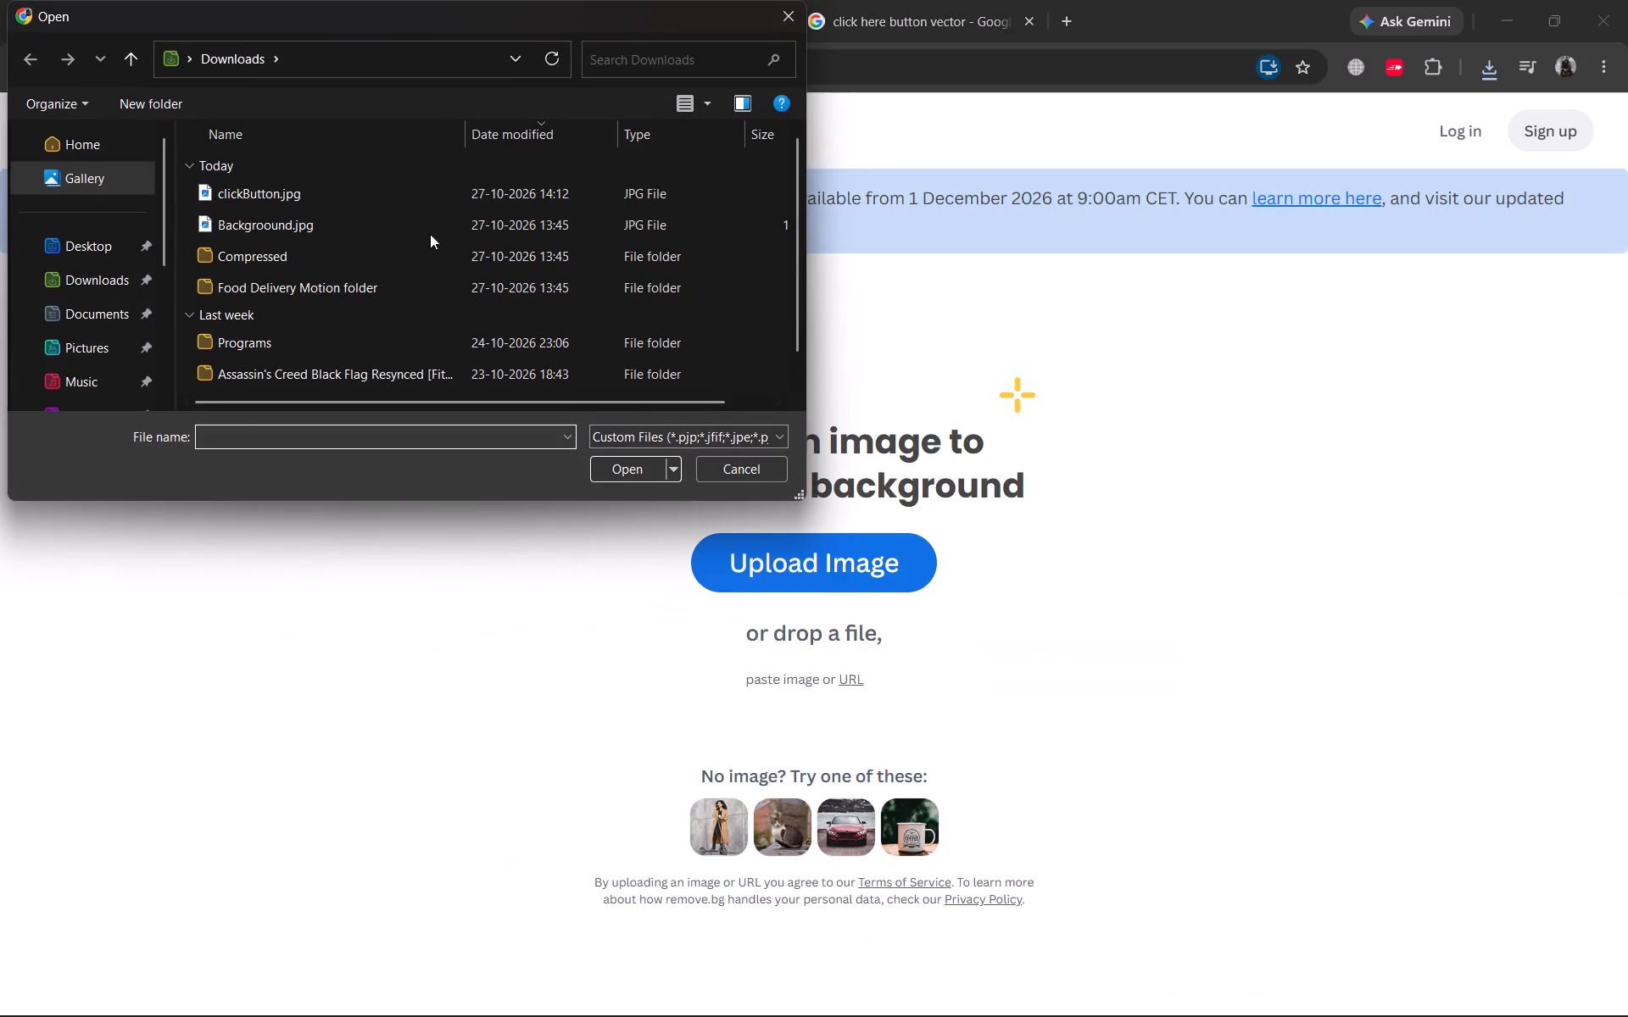
left_click(418, 205)
left_click(622, 463)
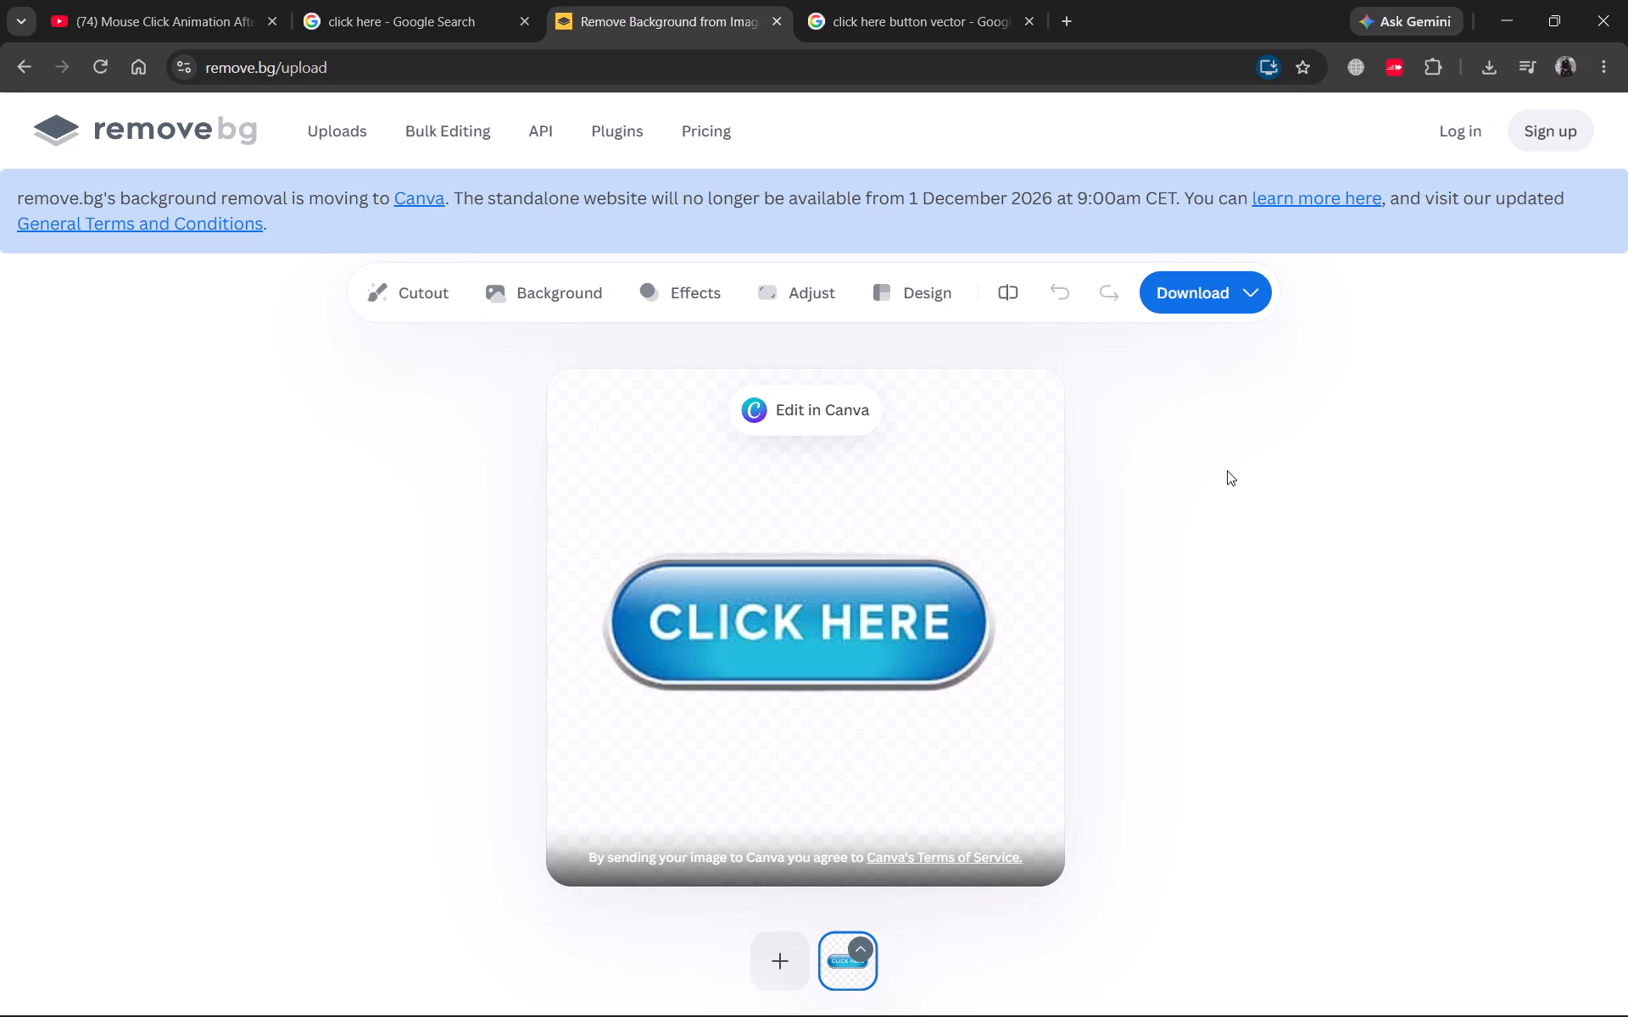
left_click(1208, 311)
left_click(1206, 358)
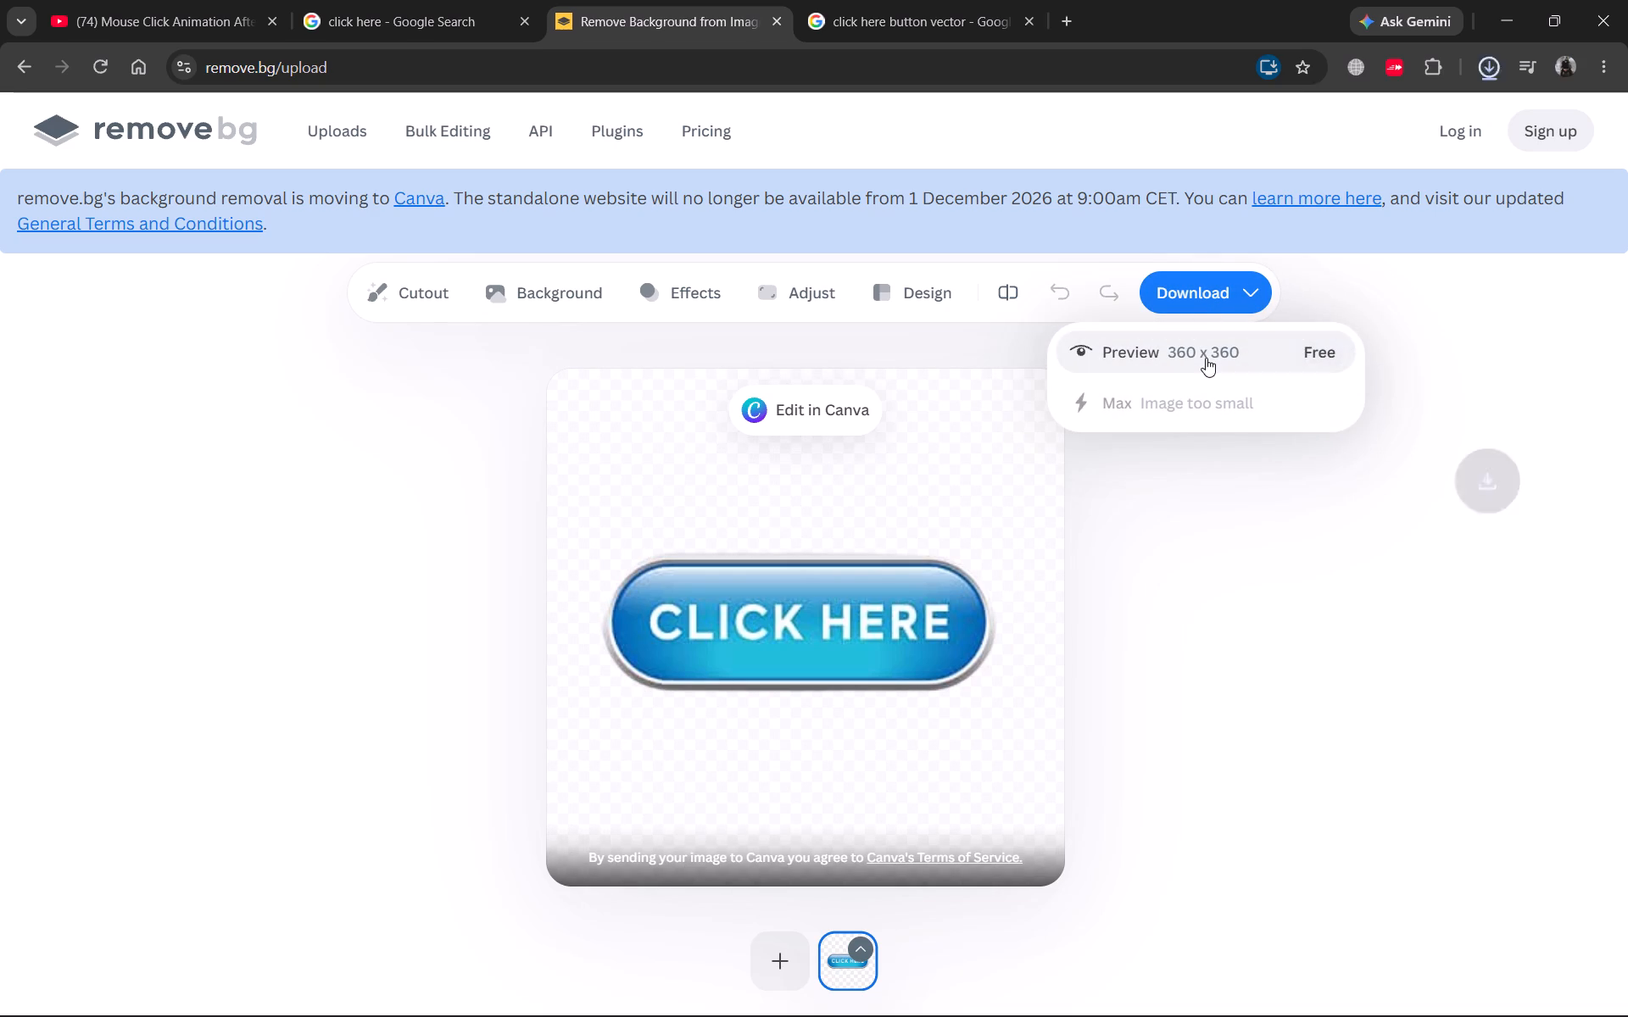
Open the downloaded clickButton-removebg-preview.png to check the cutout, and close the viewer.
left_click(1302, 120)
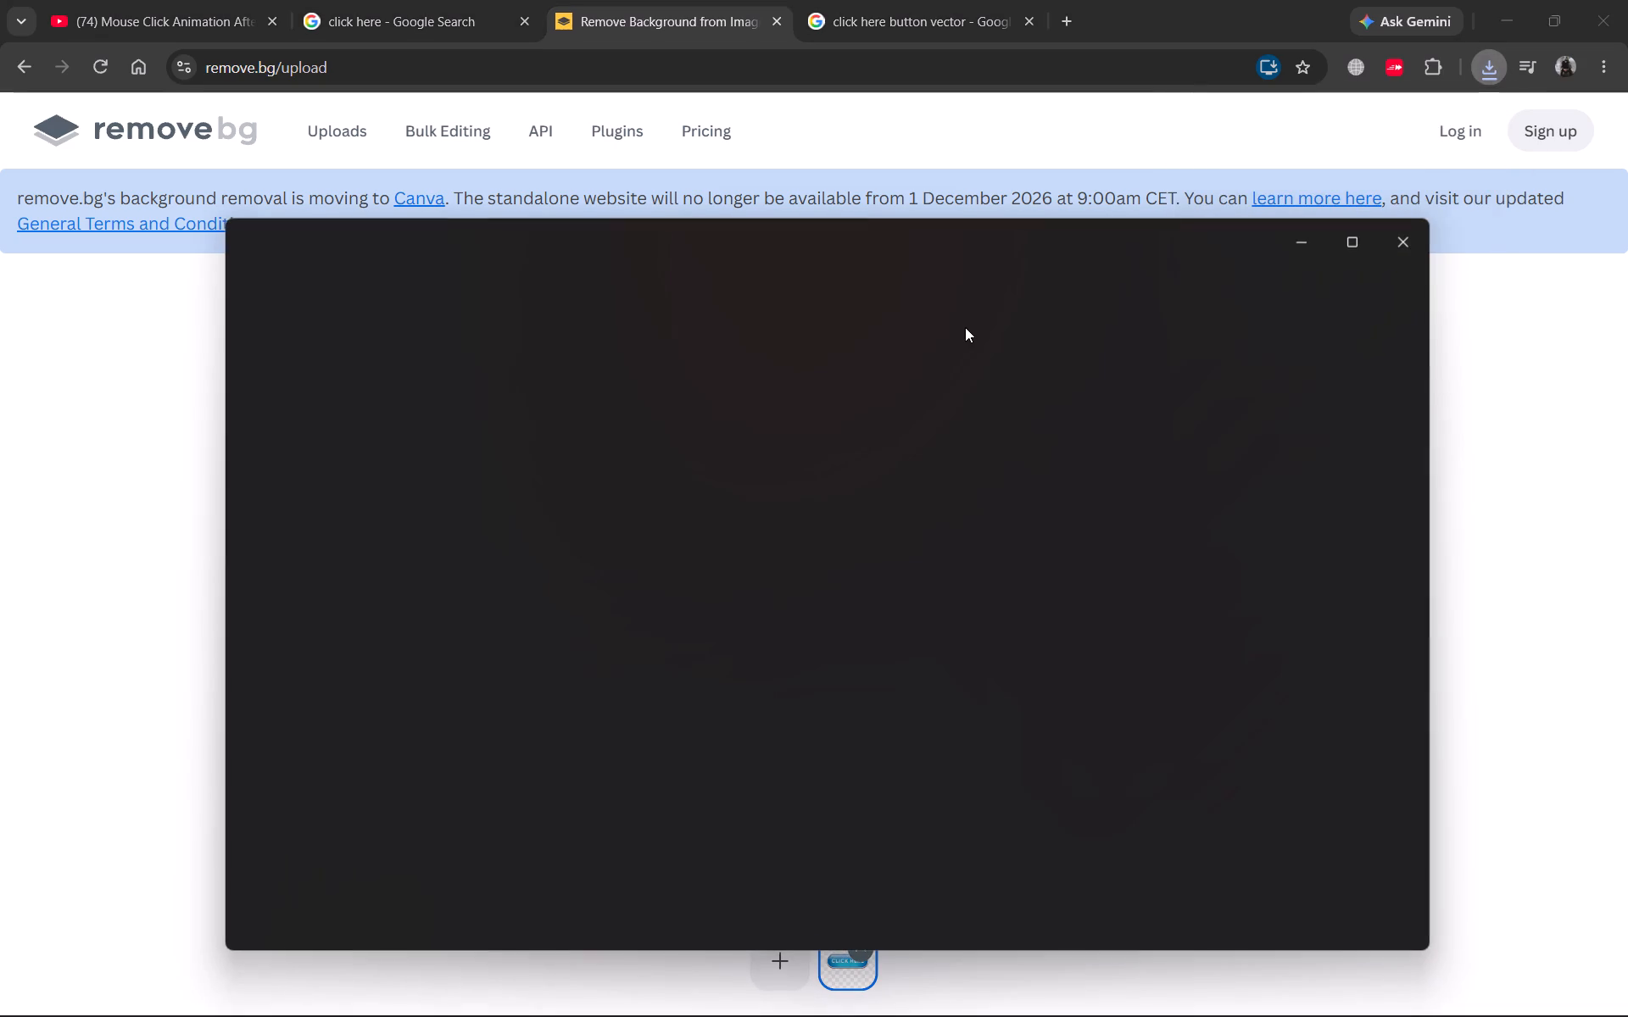
left_click(1422, 240)
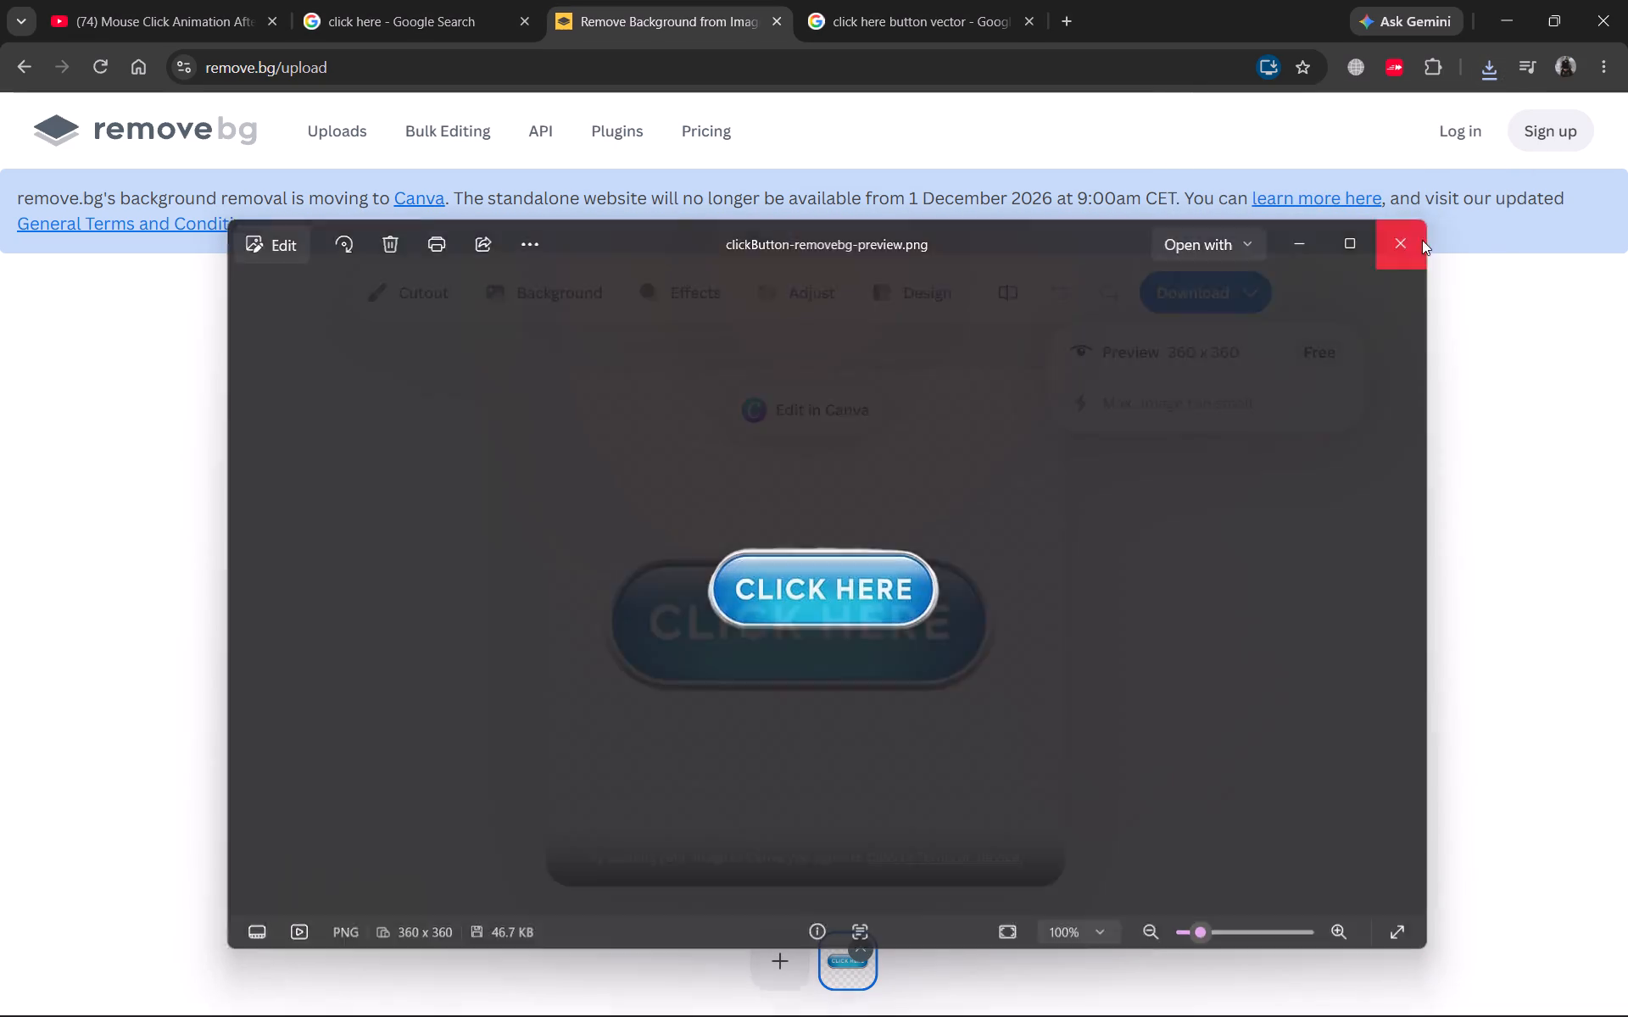
Close the remove.bg tab, switch to After Effects, and import clickButton-removebg-preview.png from Downloads as footage.
key("ctrl+w")
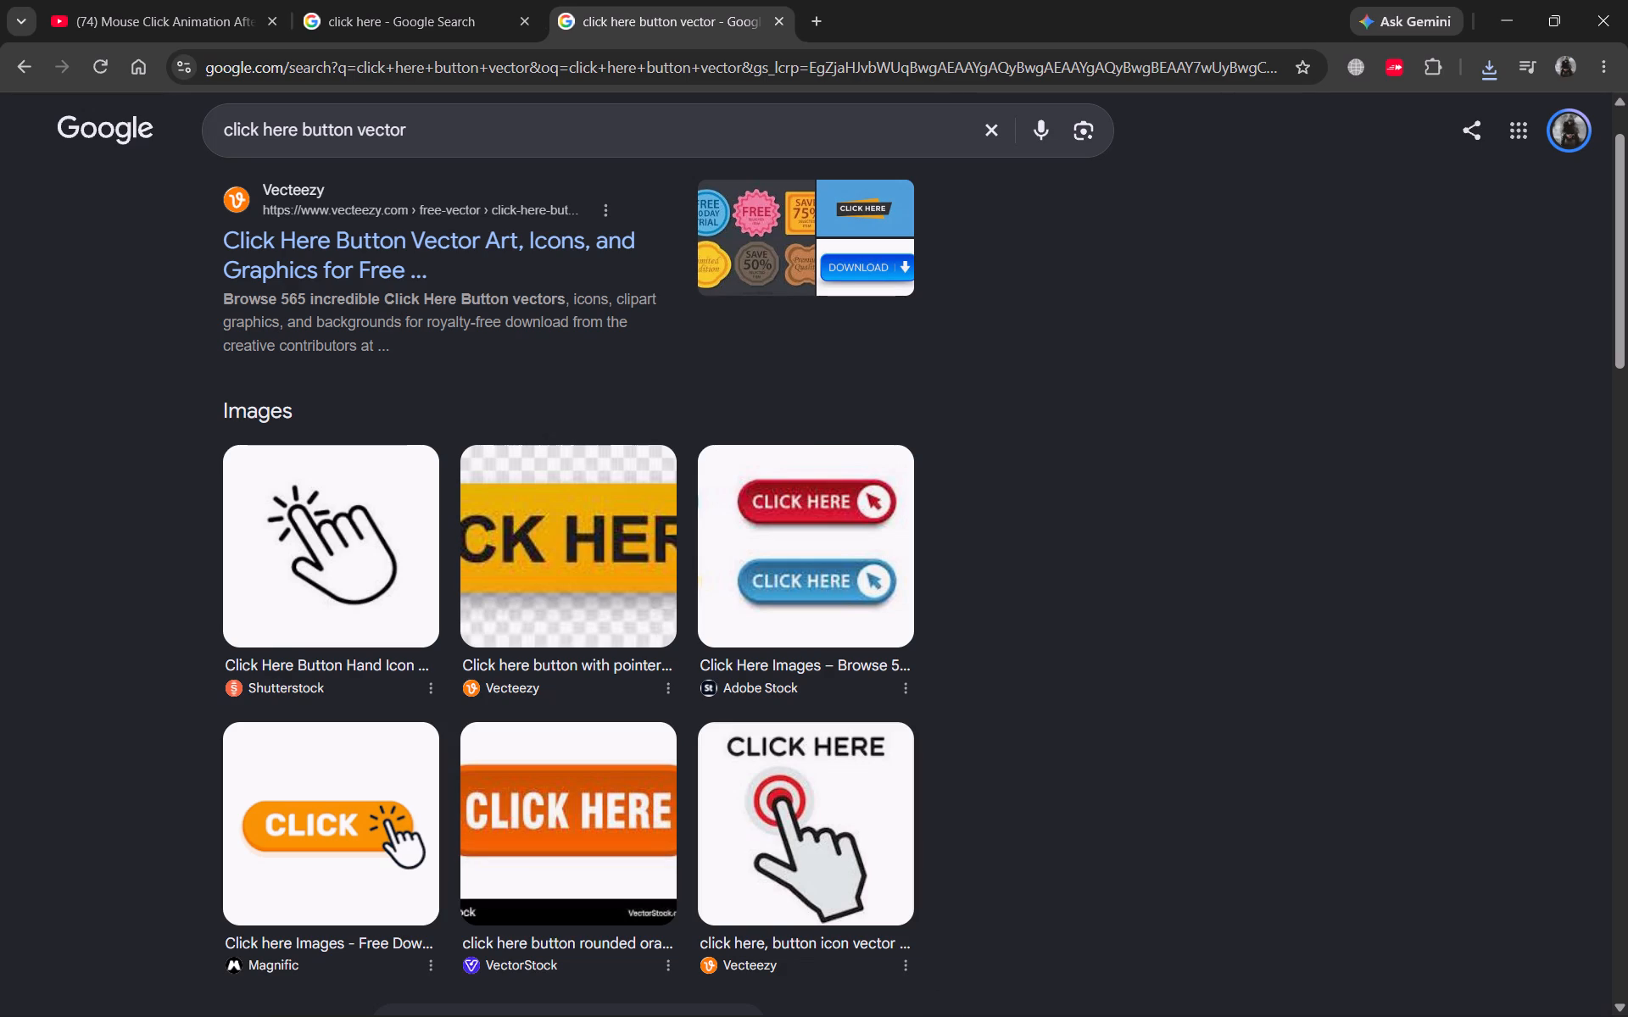
key("alt+Tab")
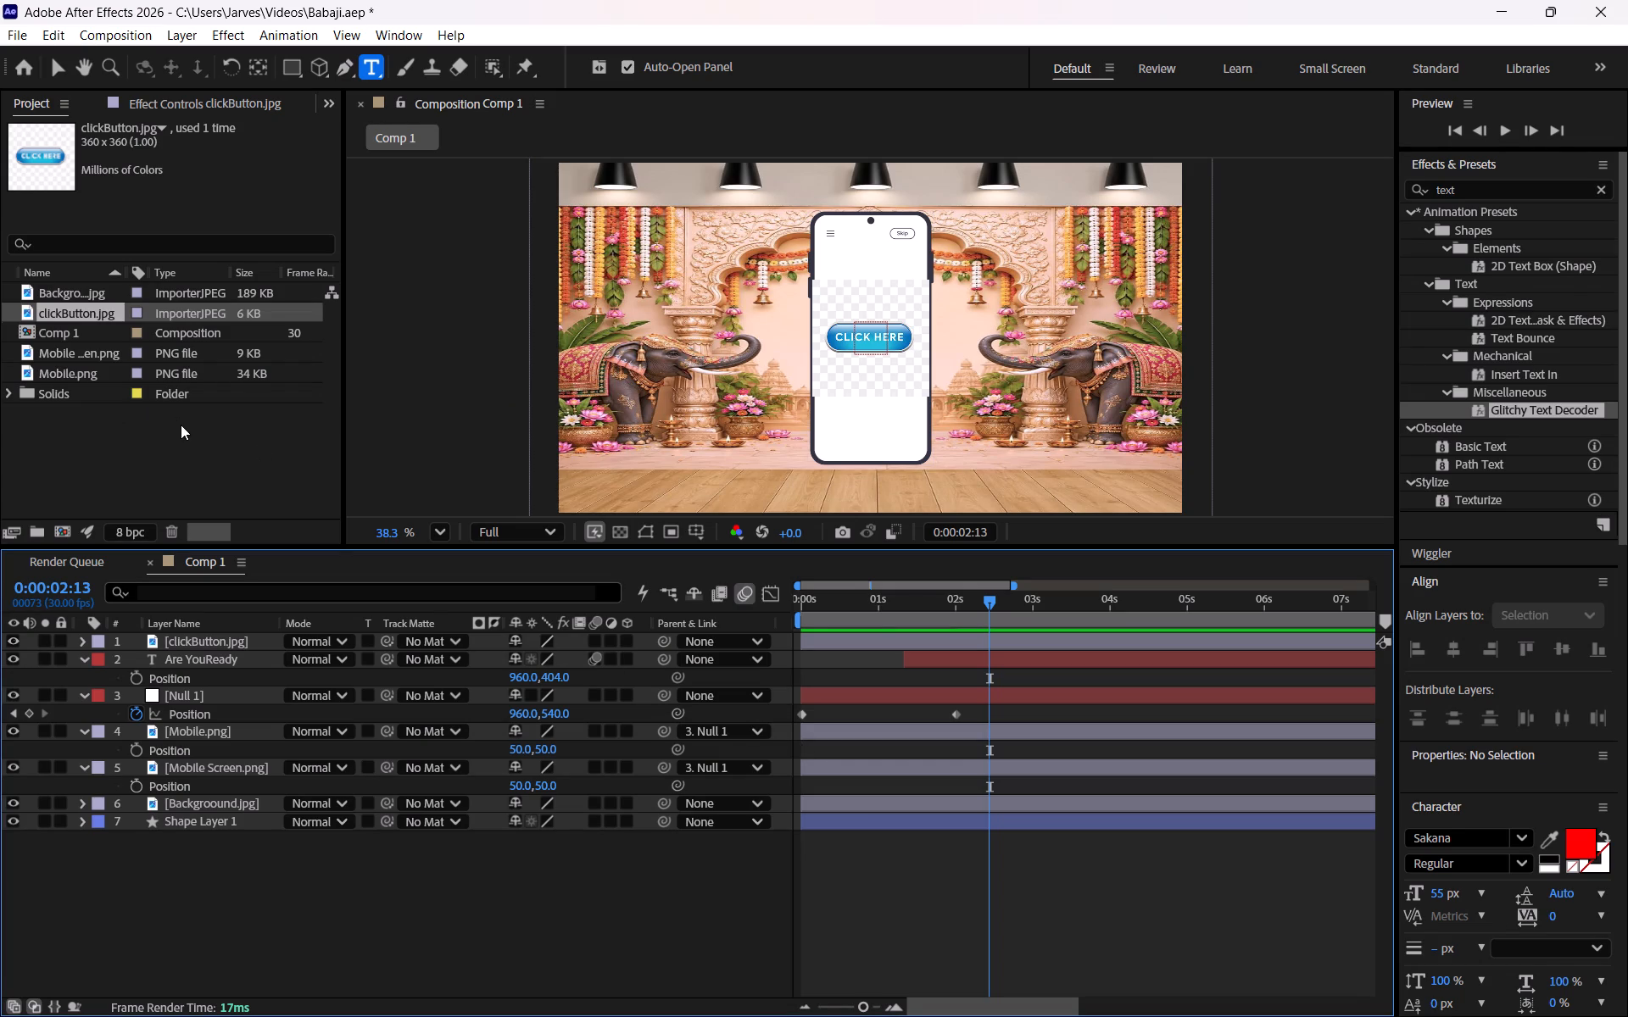
right_click(181, 425)
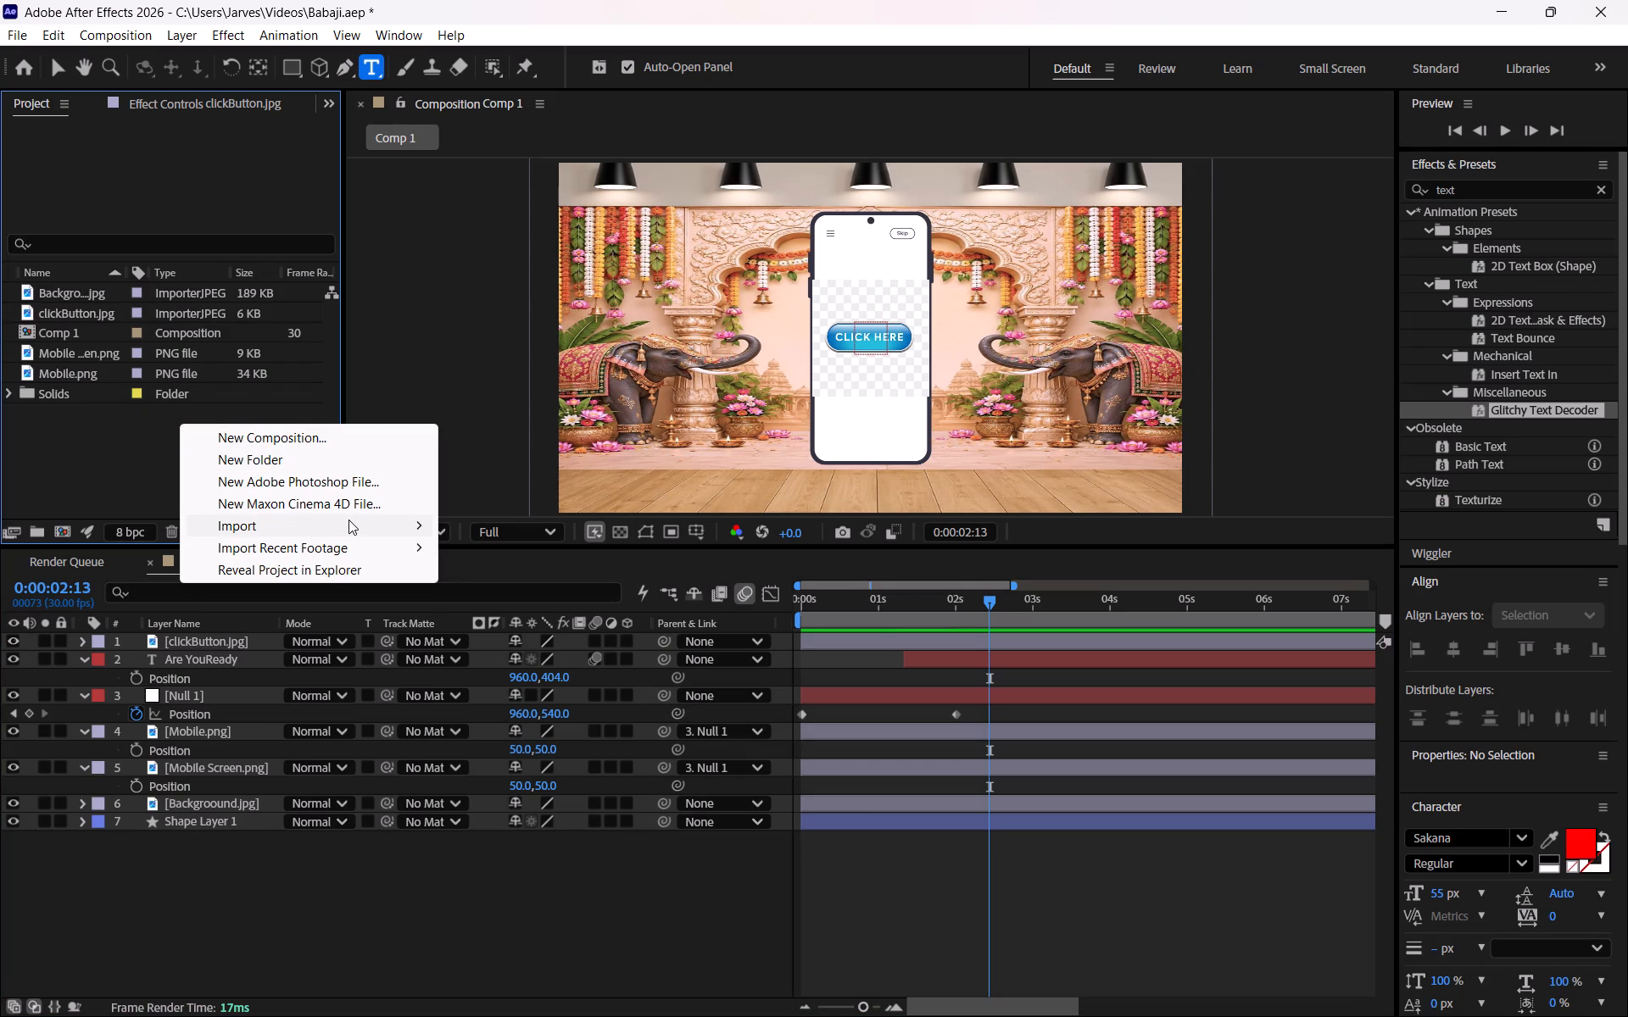
left_click(468, 526)
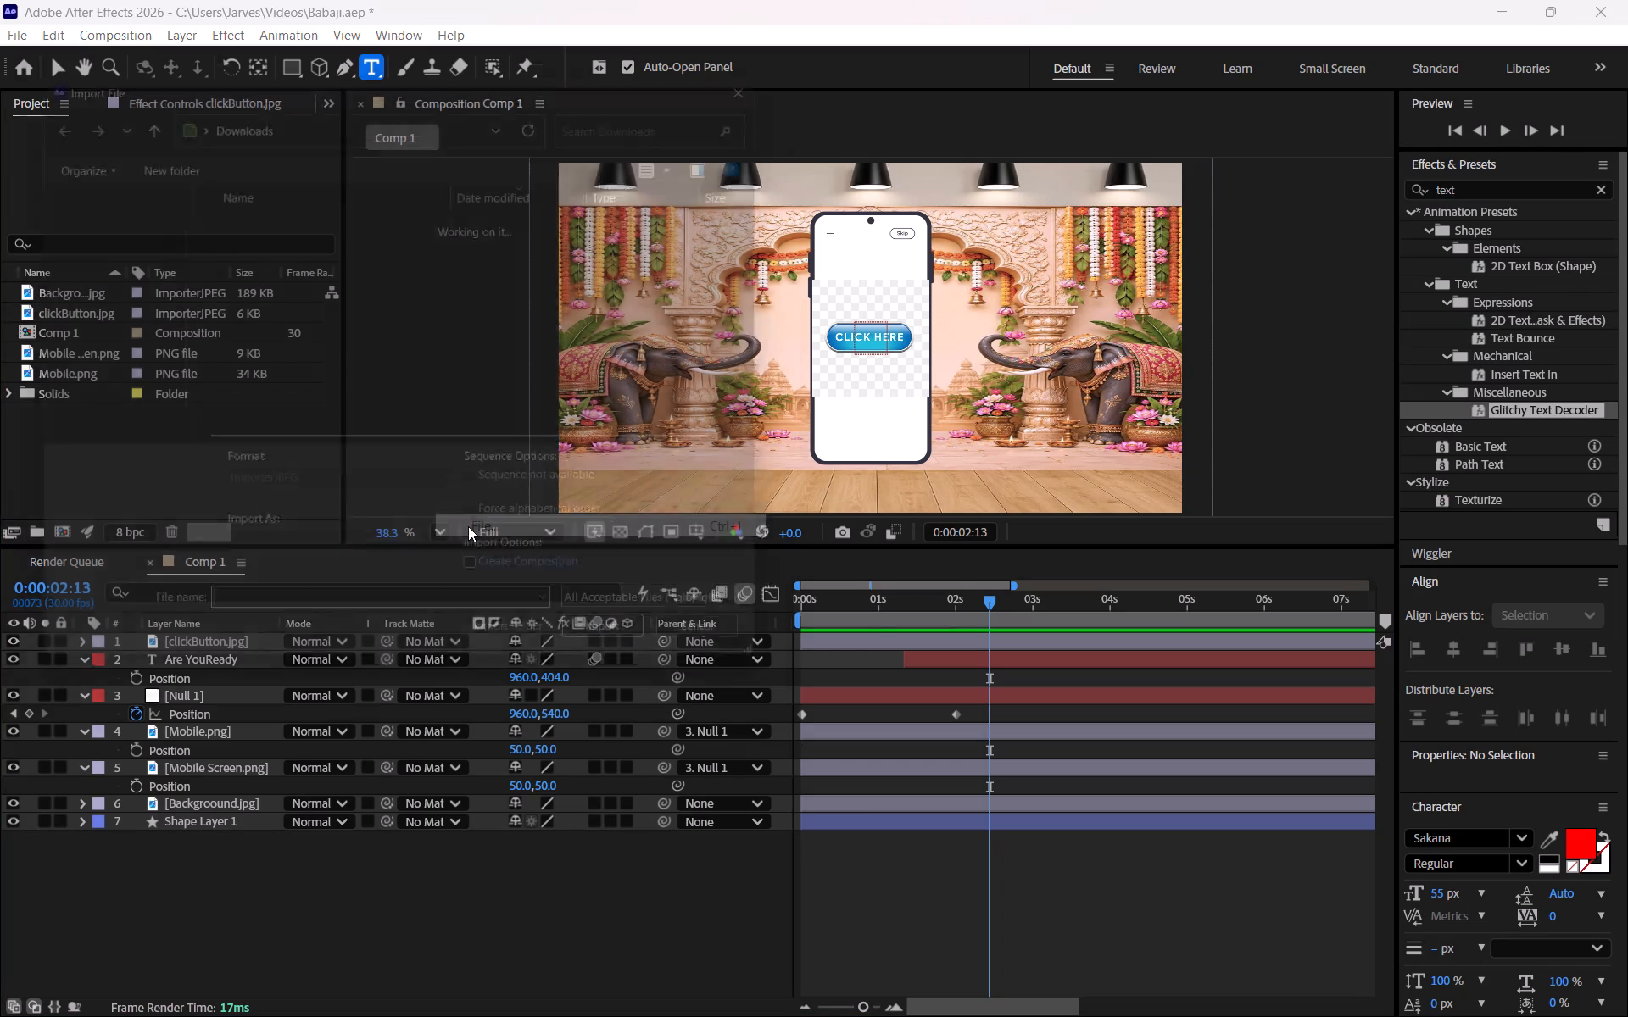
left_click(351, 241)
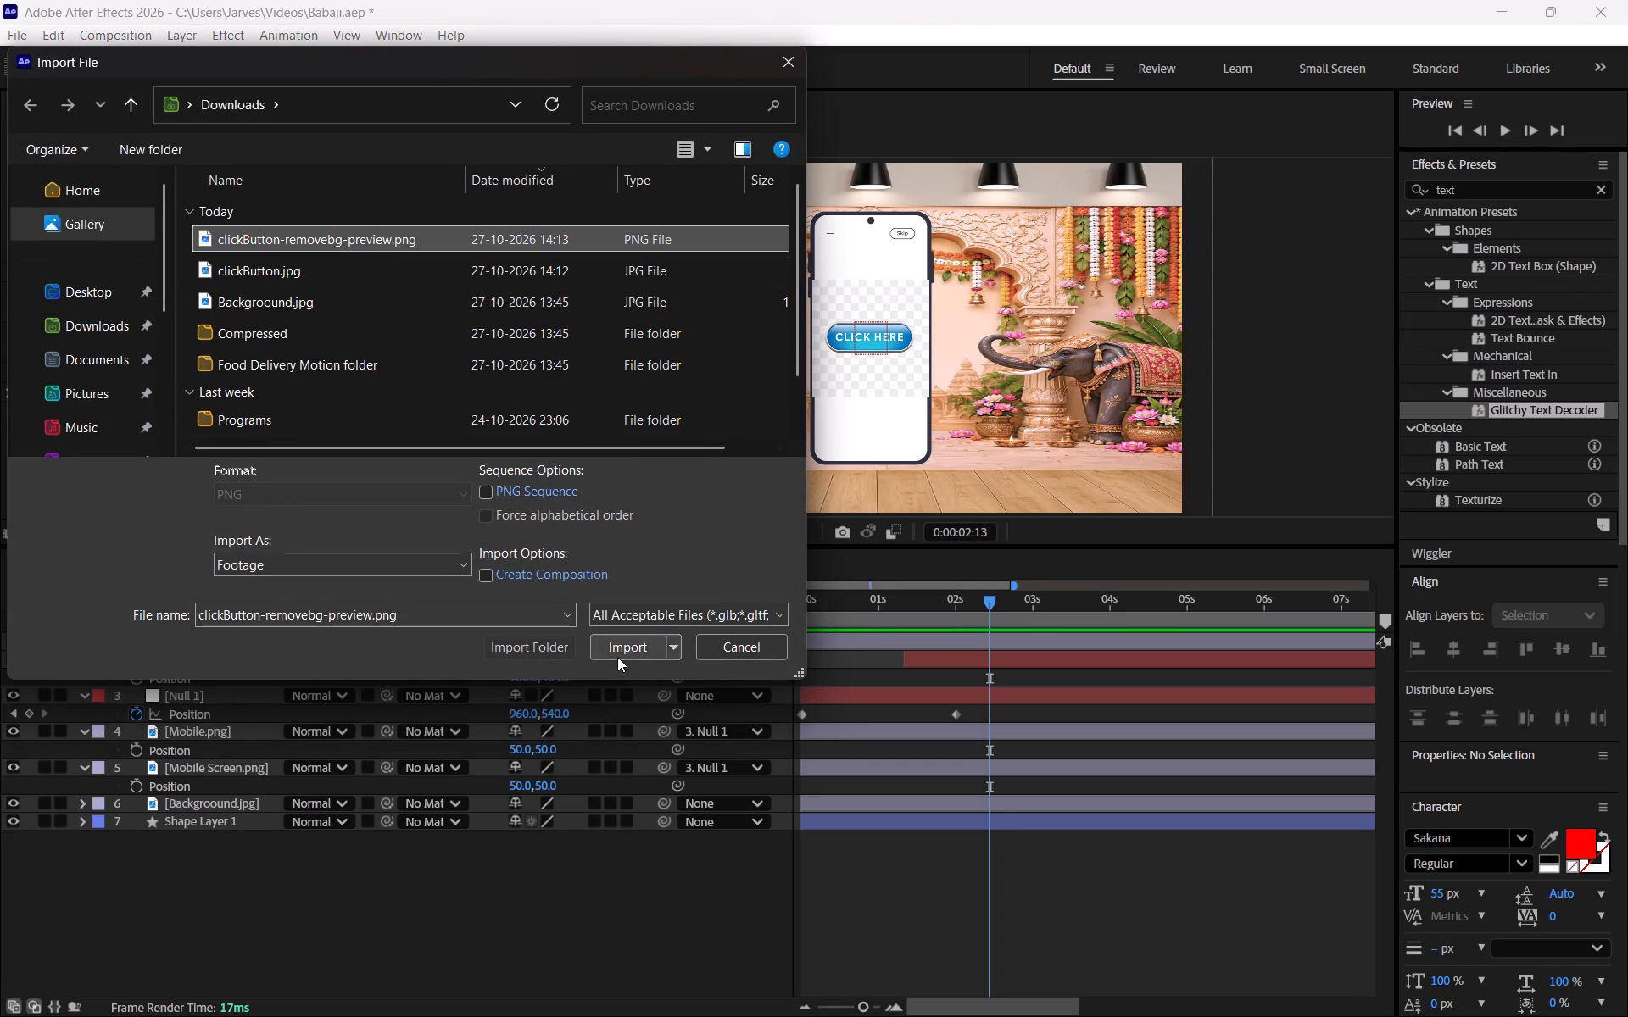
left_click(617, 657)
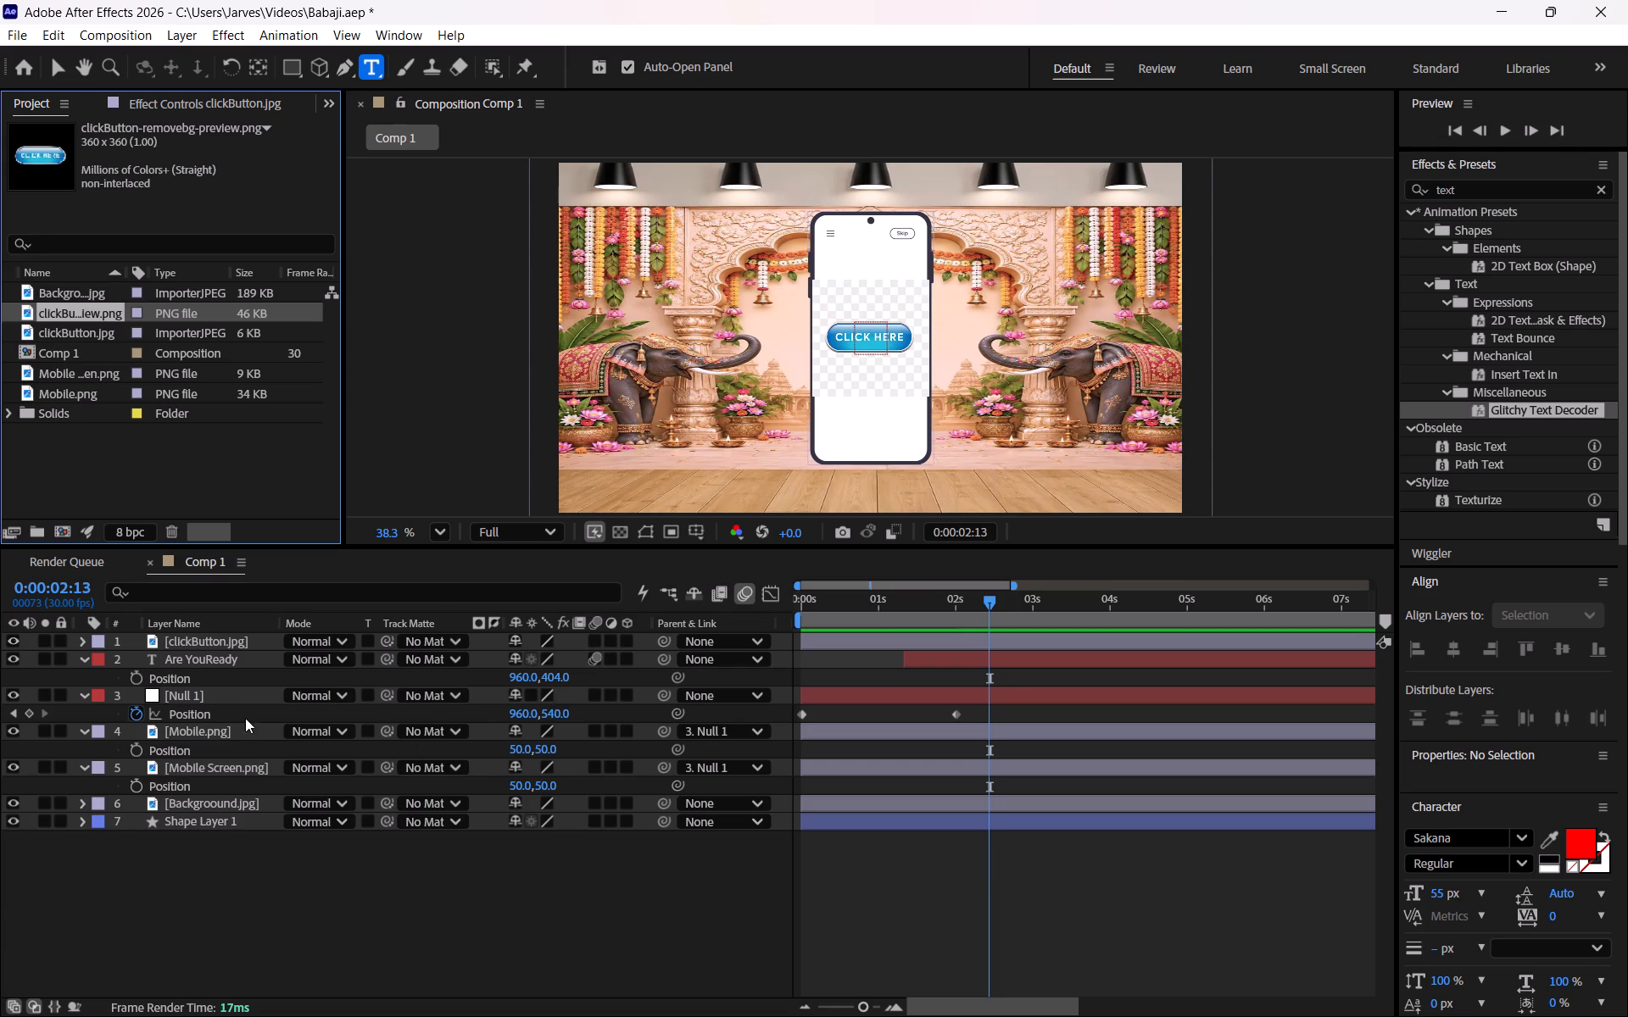
Replace the clickButton.jpg layer in Comp 1 with clickButton-removebg-preview.png as the topmost layer.
left_click(210, 638)
key("Delete")
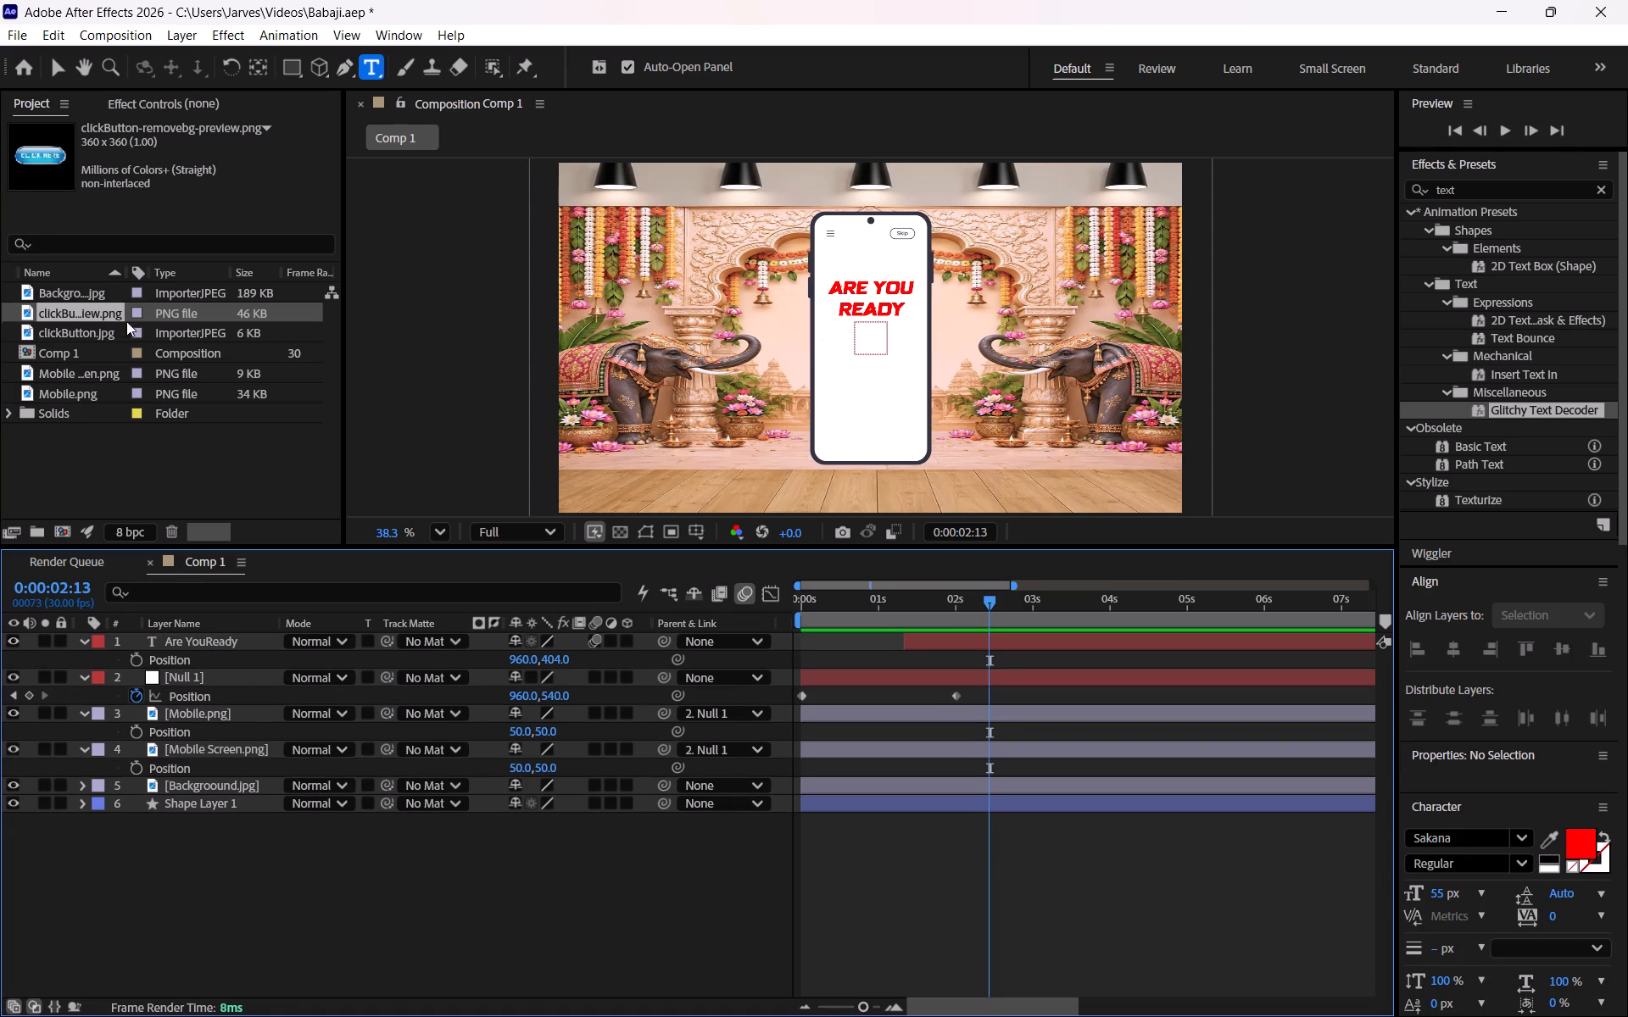
left_click_drag(107, 308, 224, 639)
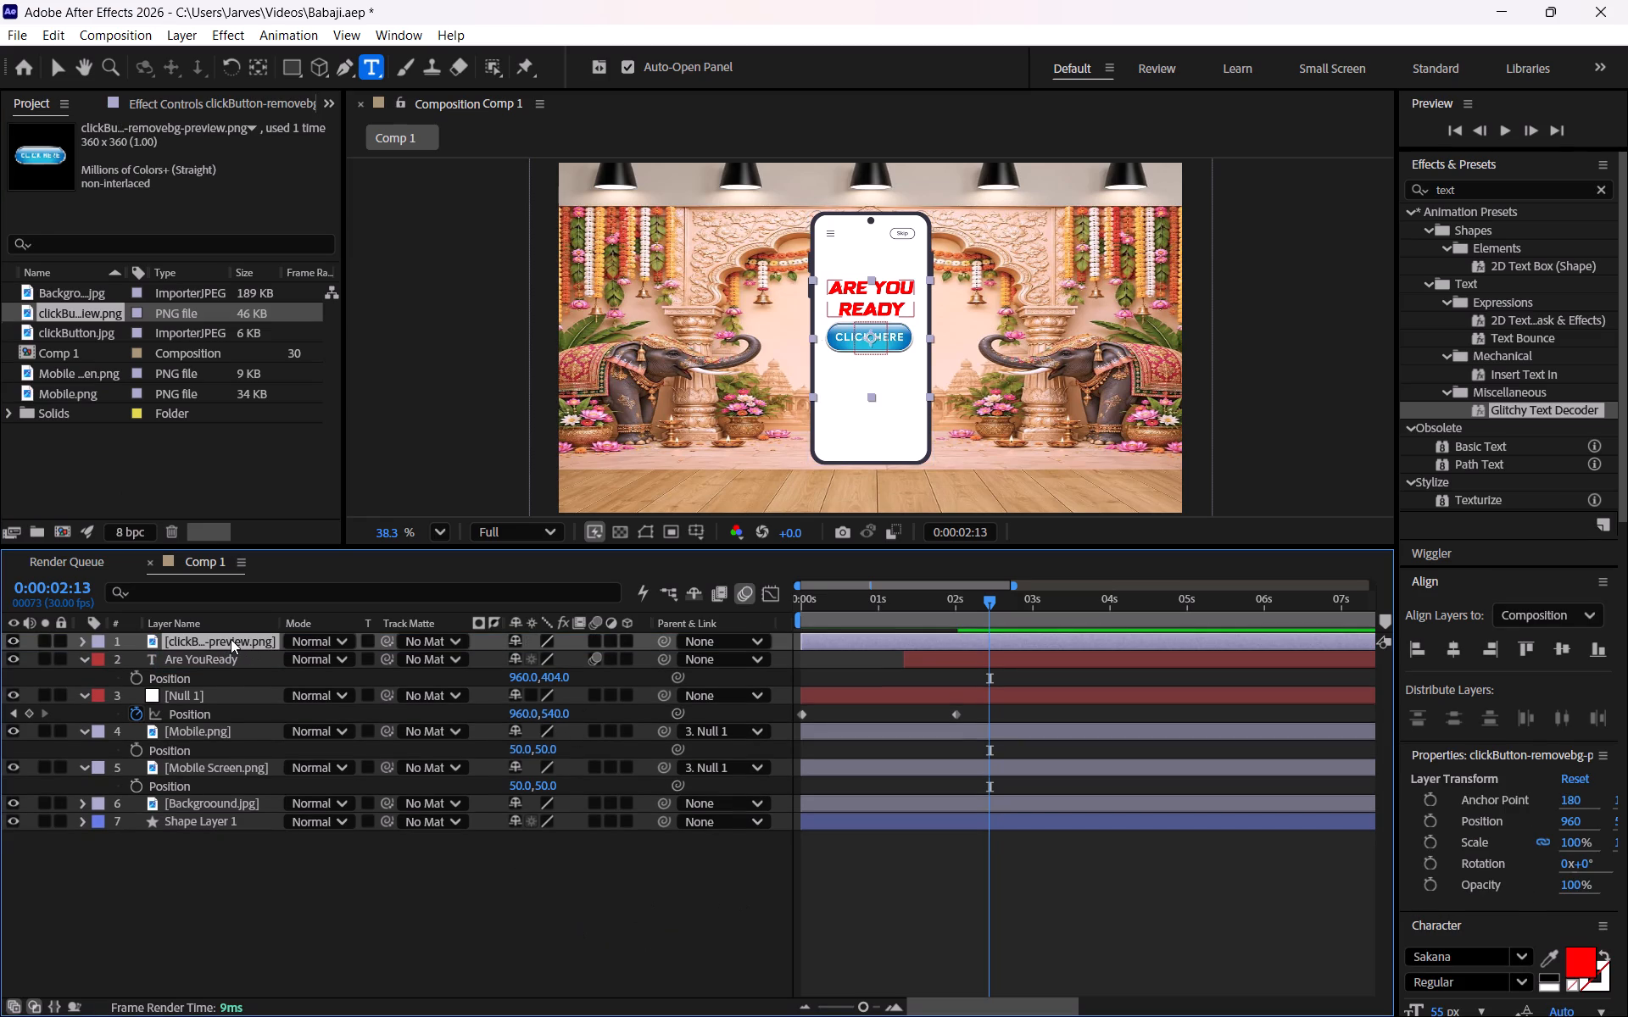
Move the transparent button below the "Are You Ready" text by setting its Position to 960, 676.
key("p")
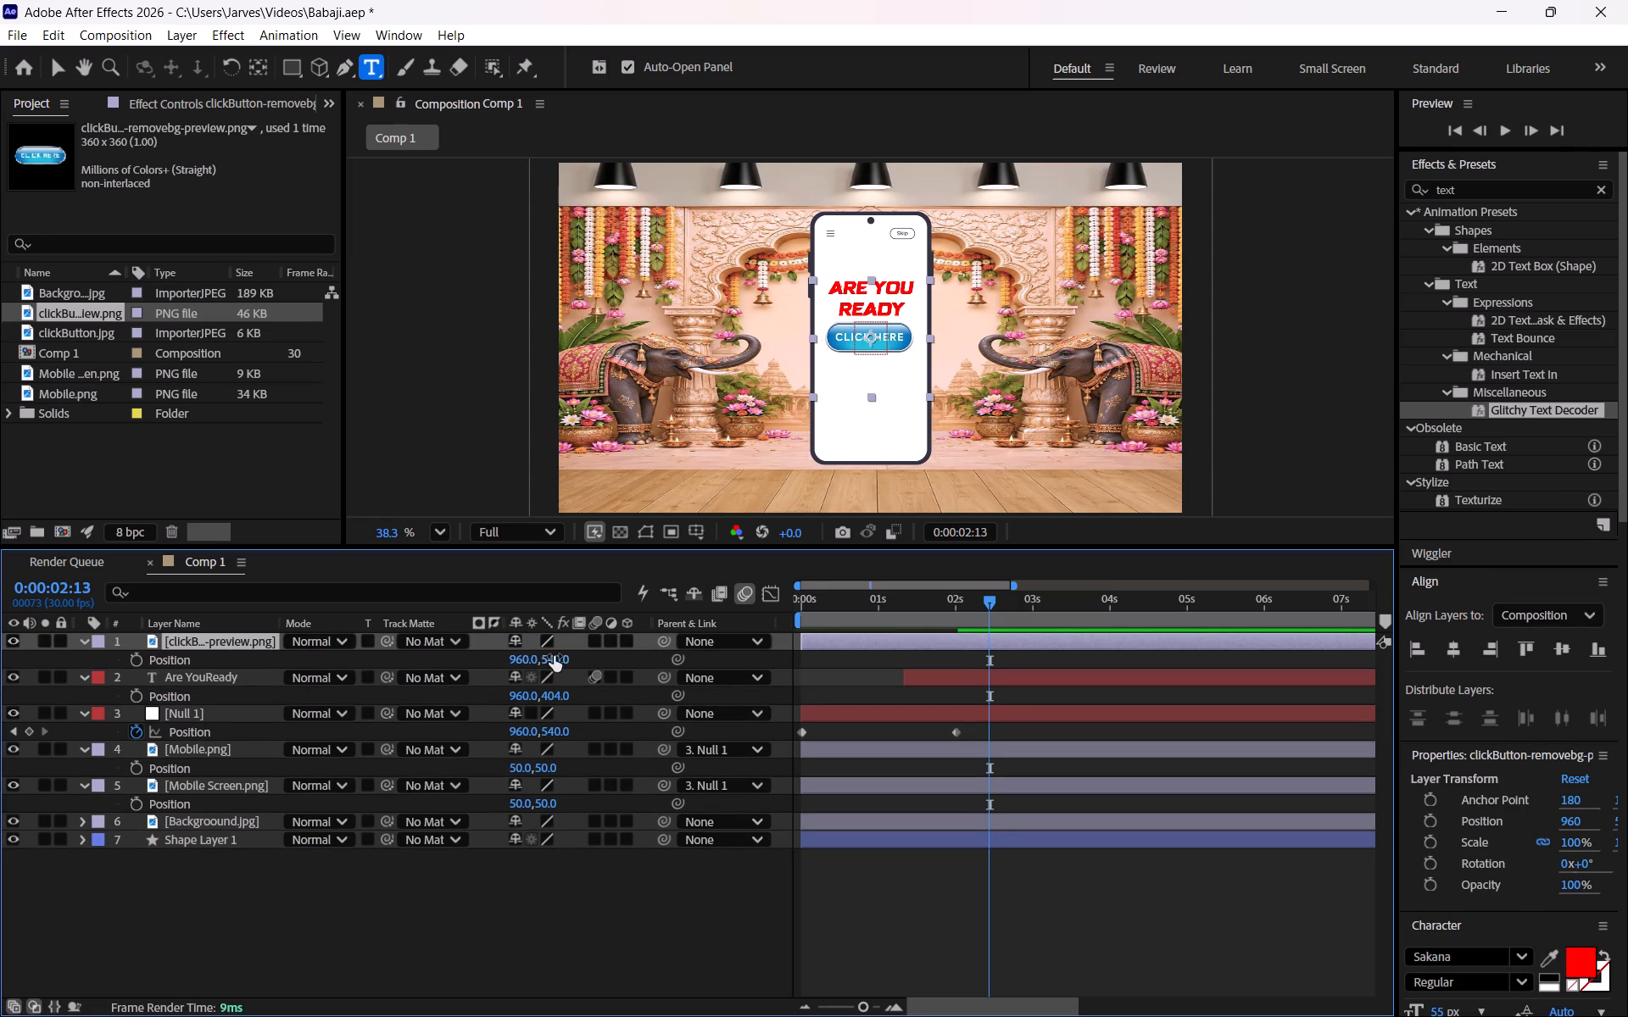
left_click_drag(555, 656, 666, 677)
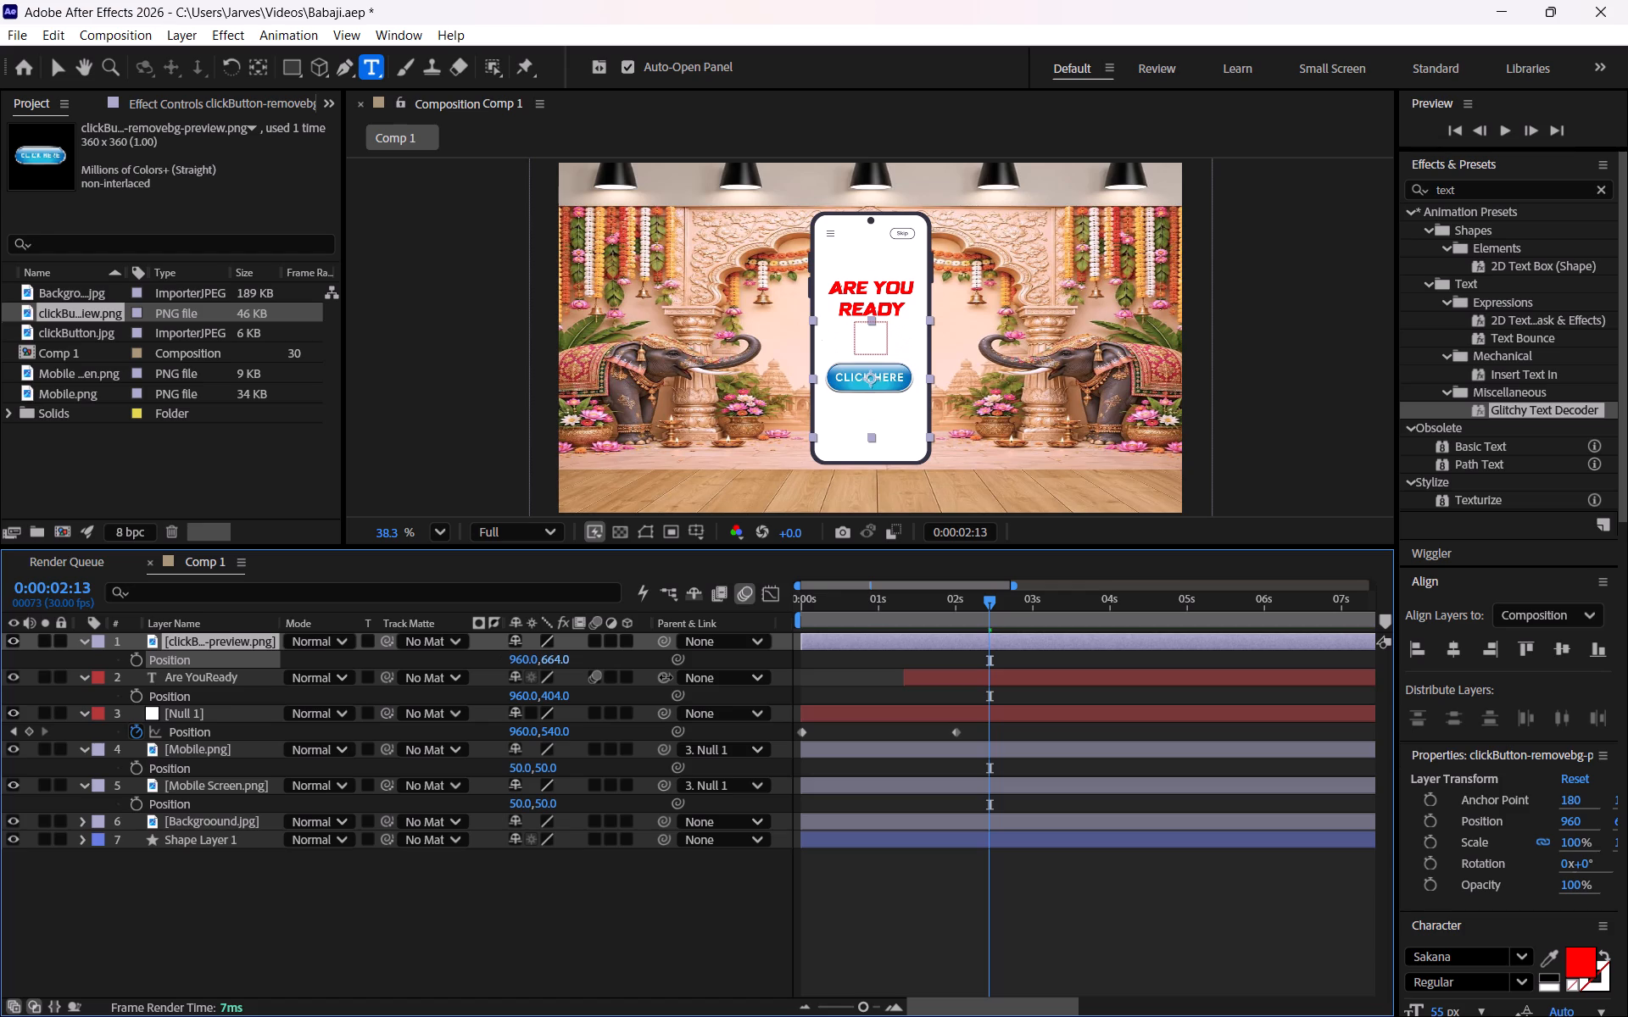
left_click_drag(666, 677, 674, 681)
left_click(631, 937)
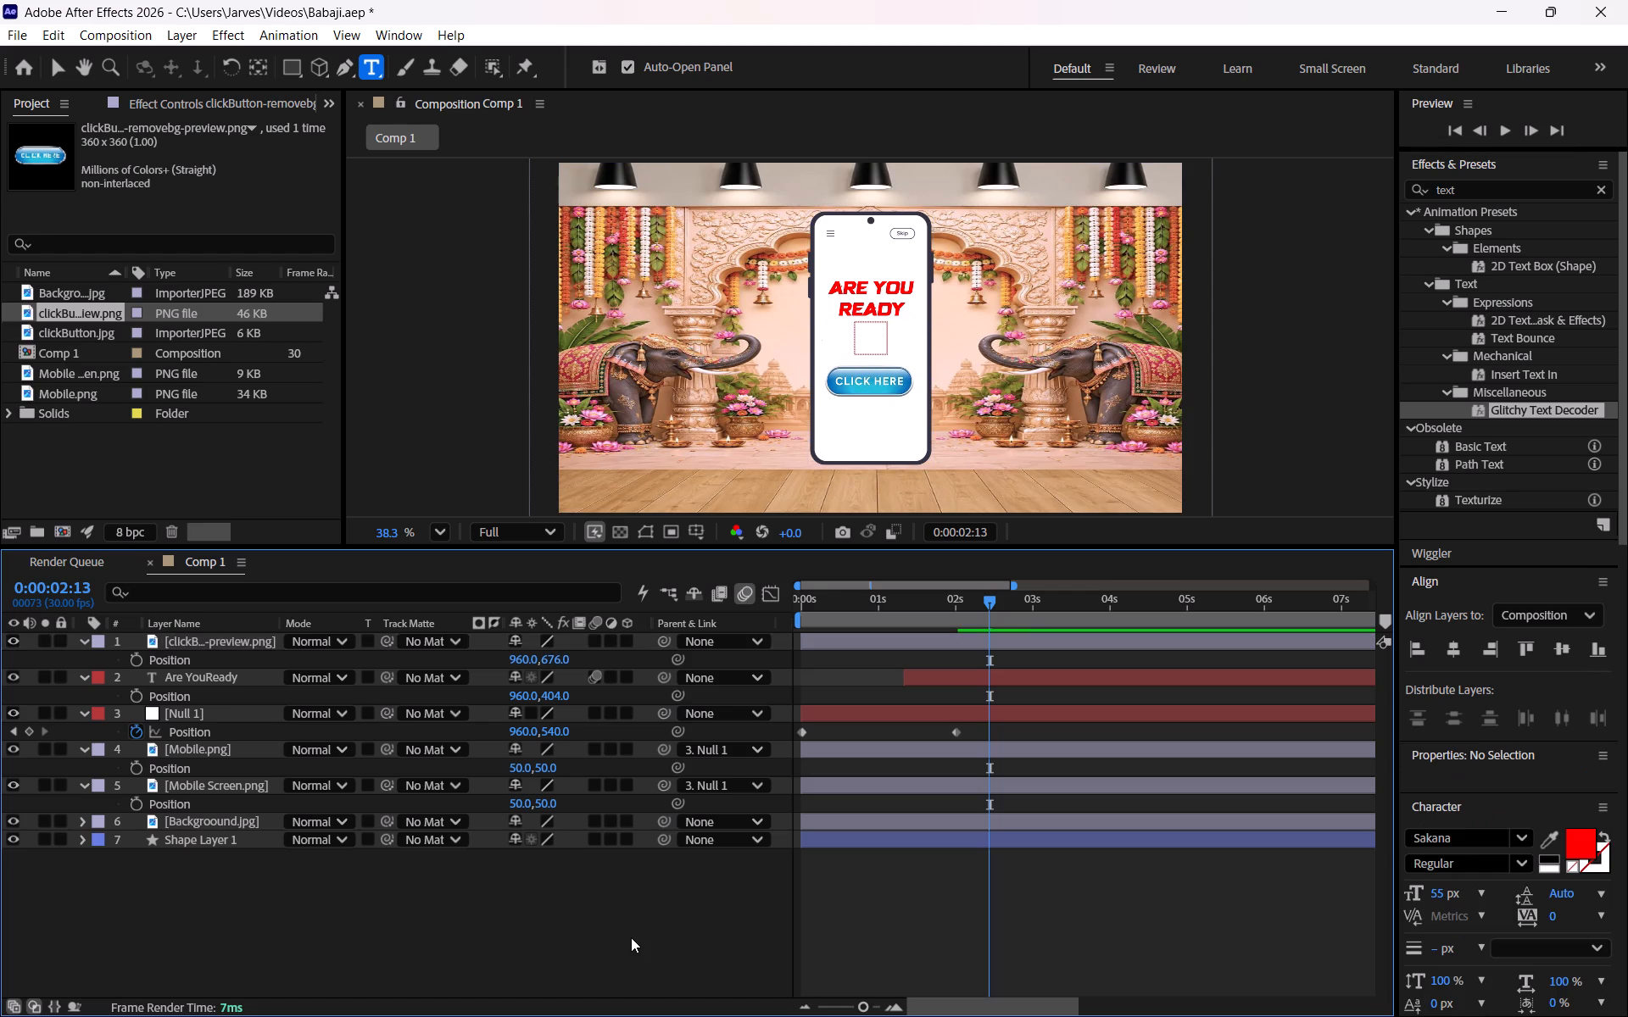
left_click(916, 917)
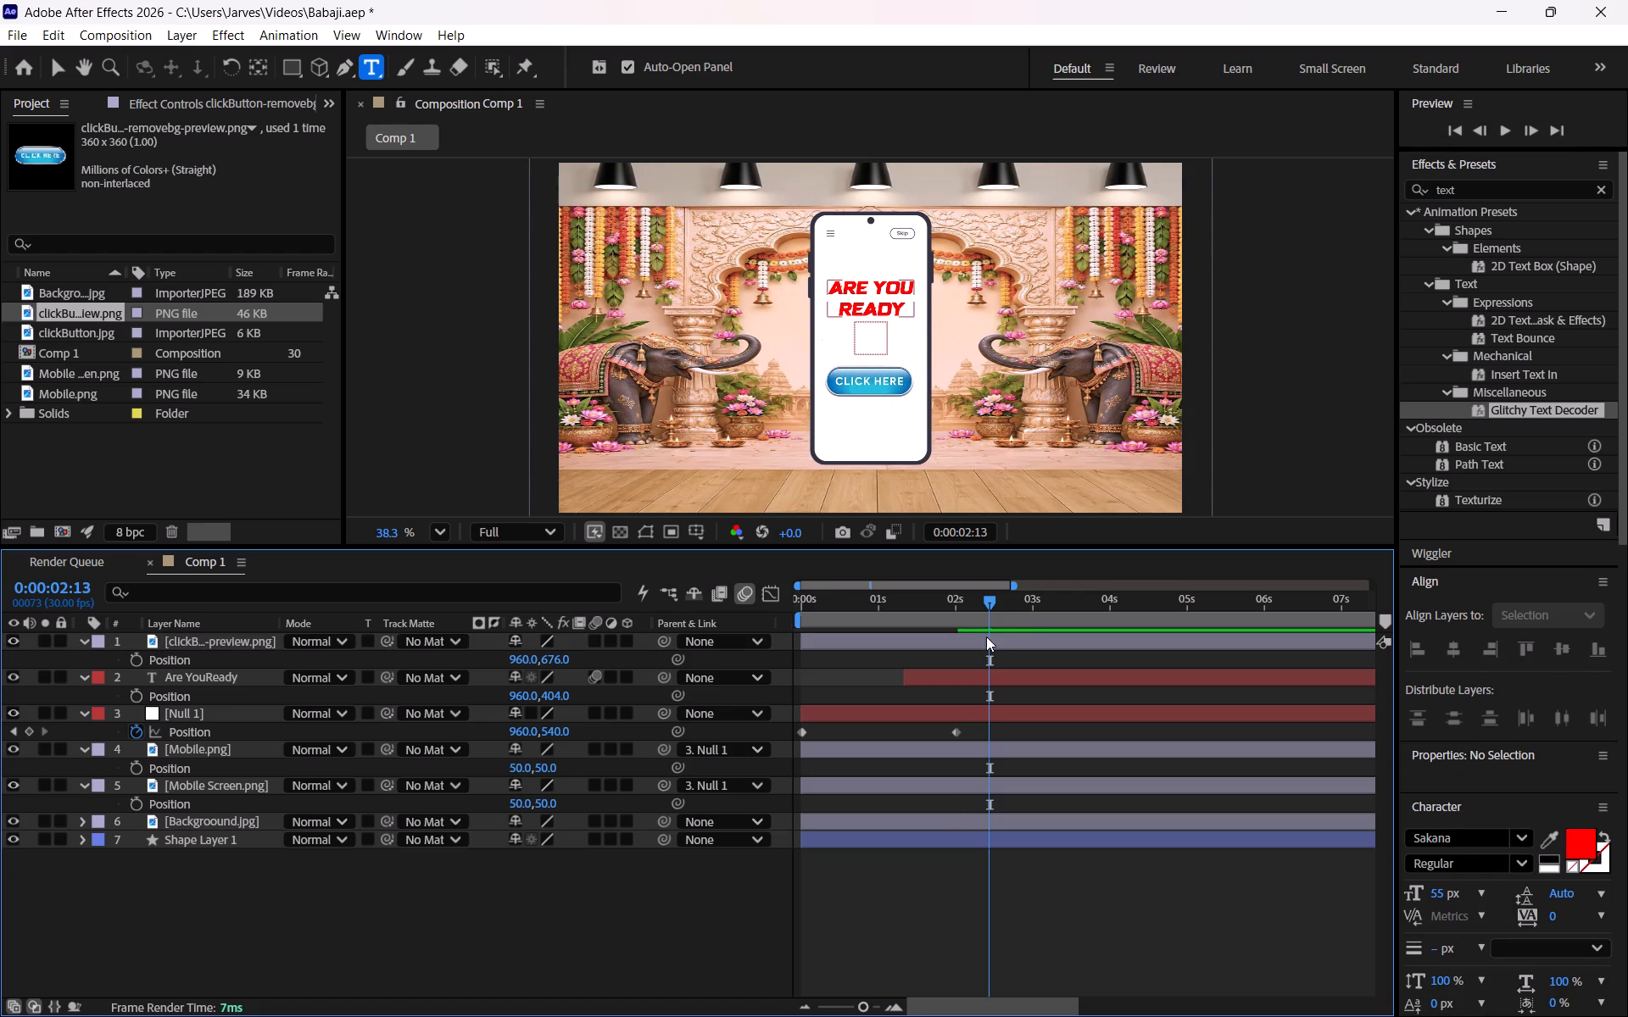
Scrub through the first two seconds to examine how the button's timing fits the phone's rise.
left_click_drag(989, 601, 805, 587)
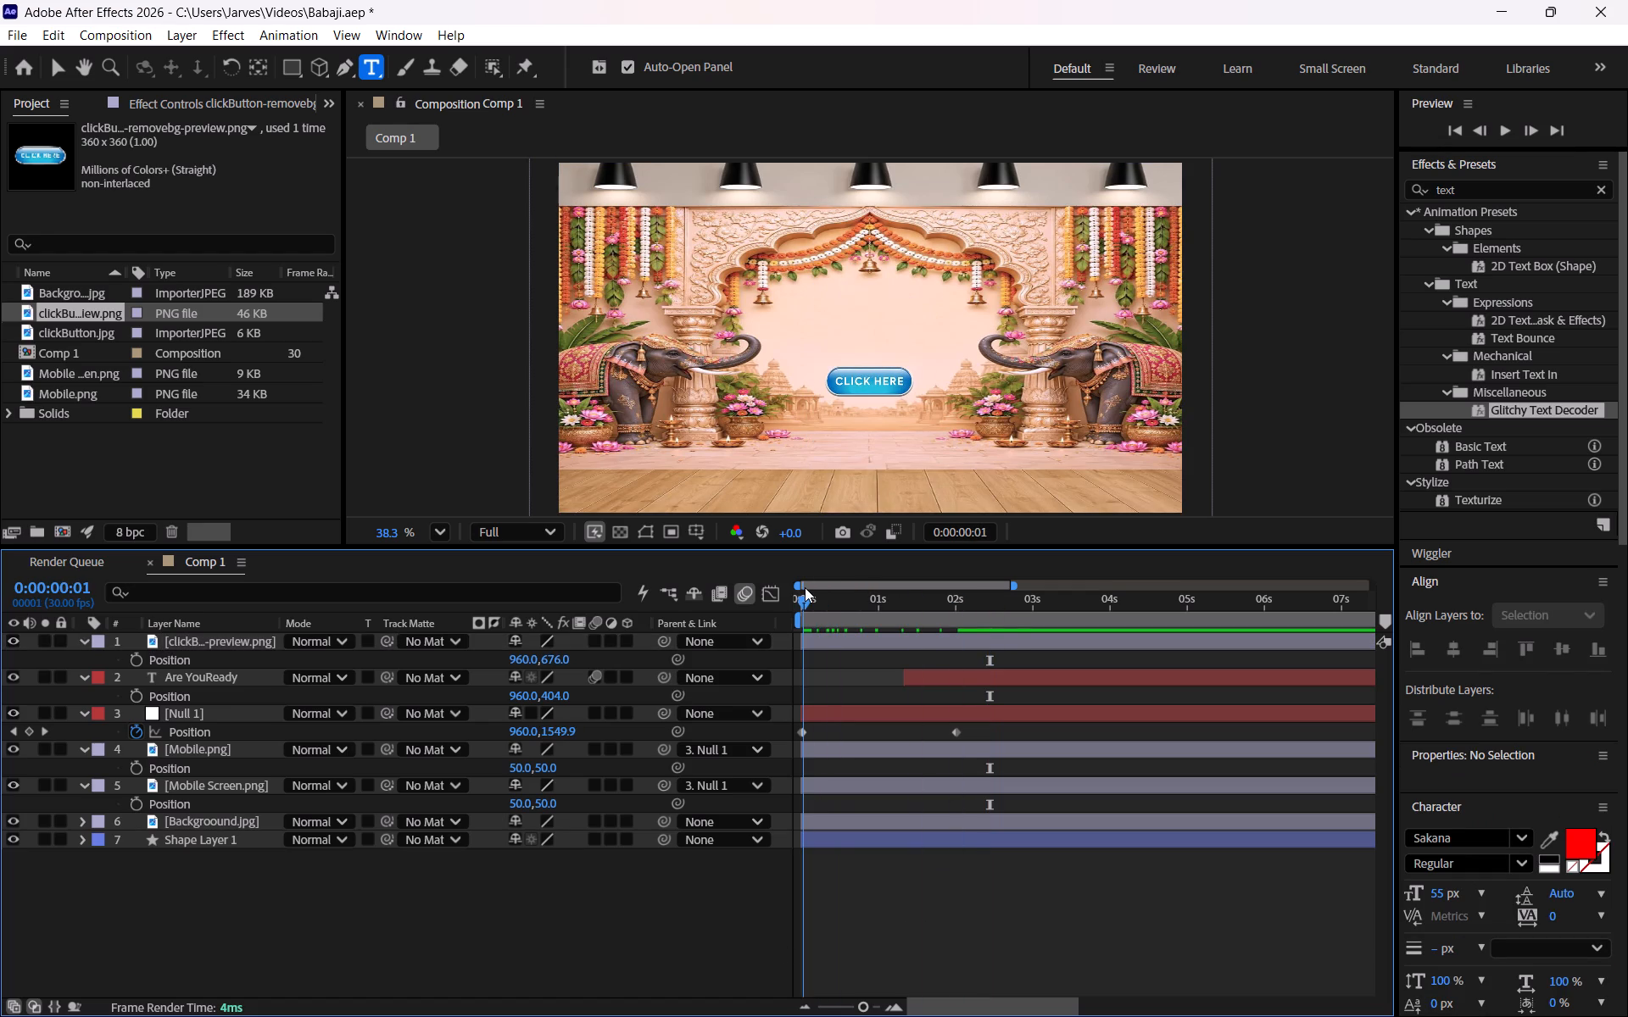
left_click_drag(805, 587, 960, 606)
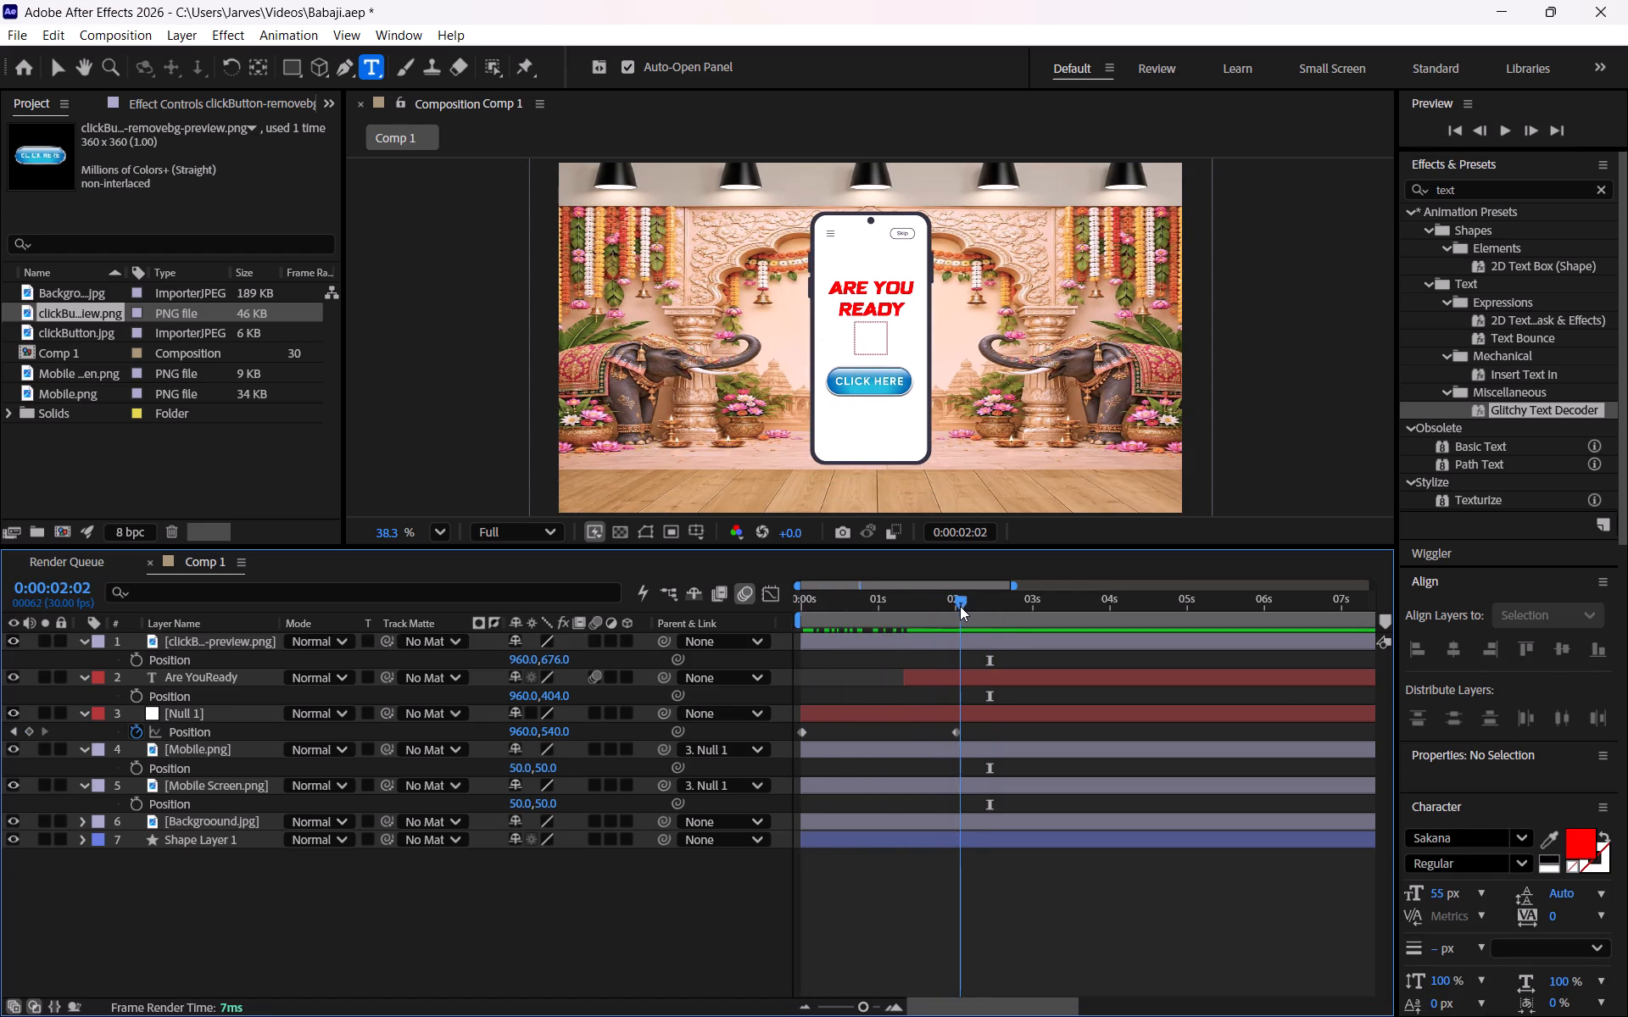
left_click_drag(960, 606, 797, 592)
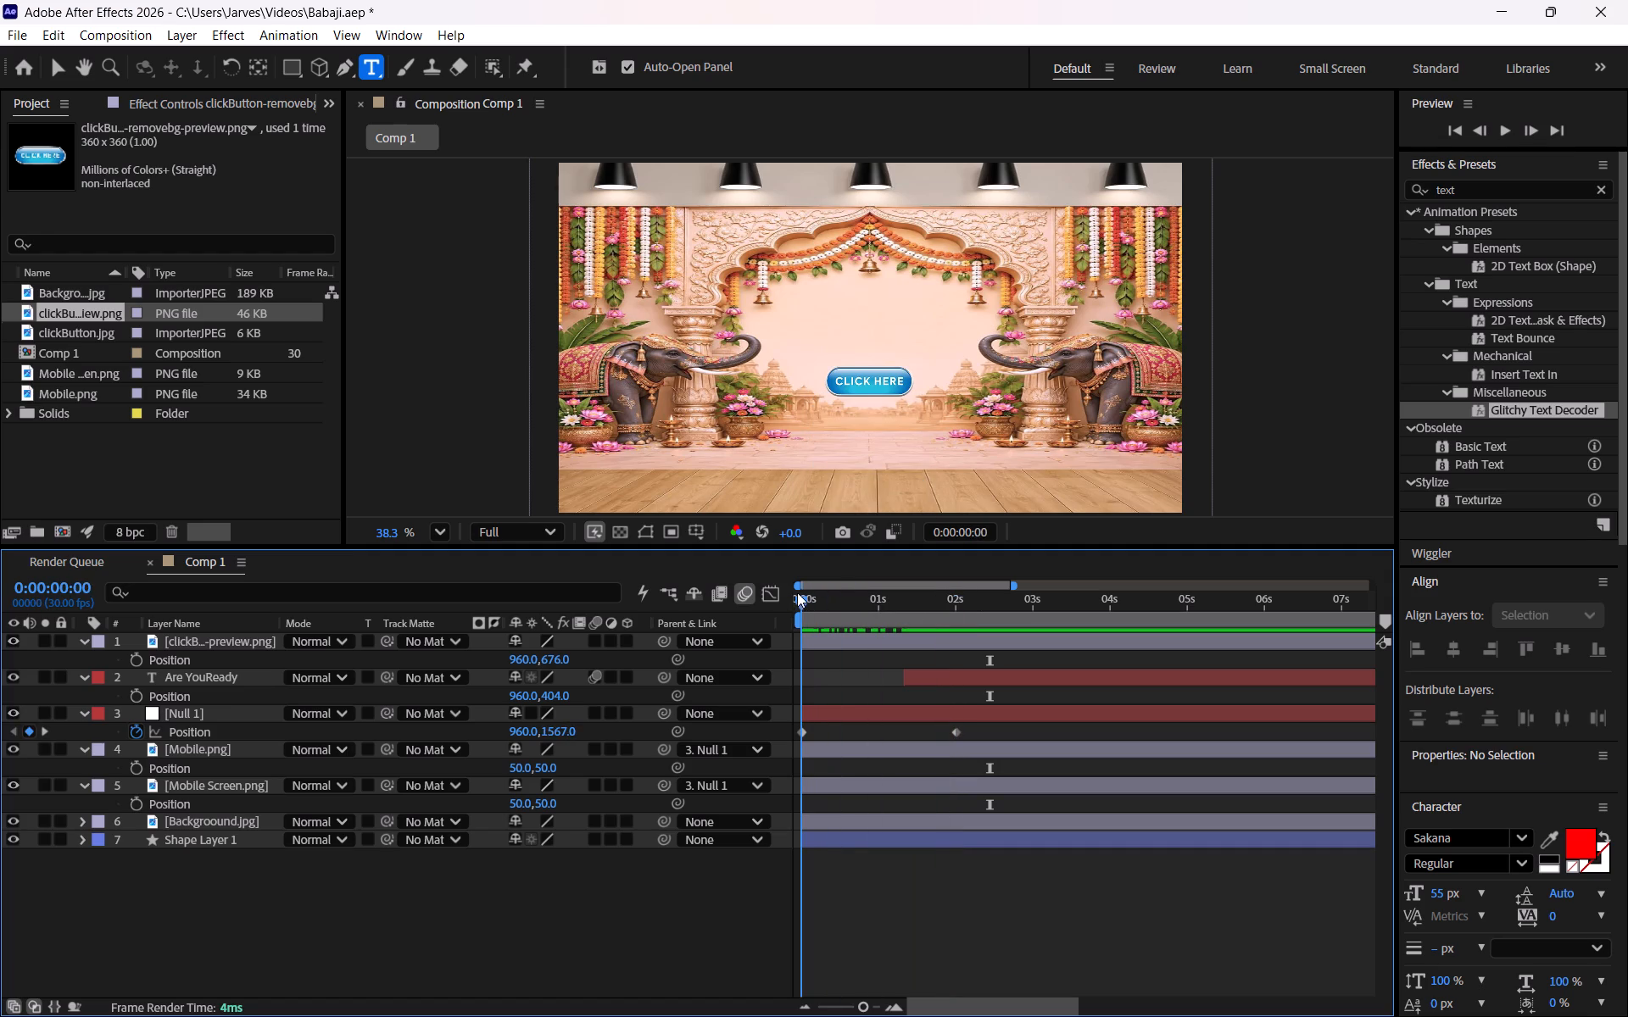
left_click_drag(797, 592, 953, 606)
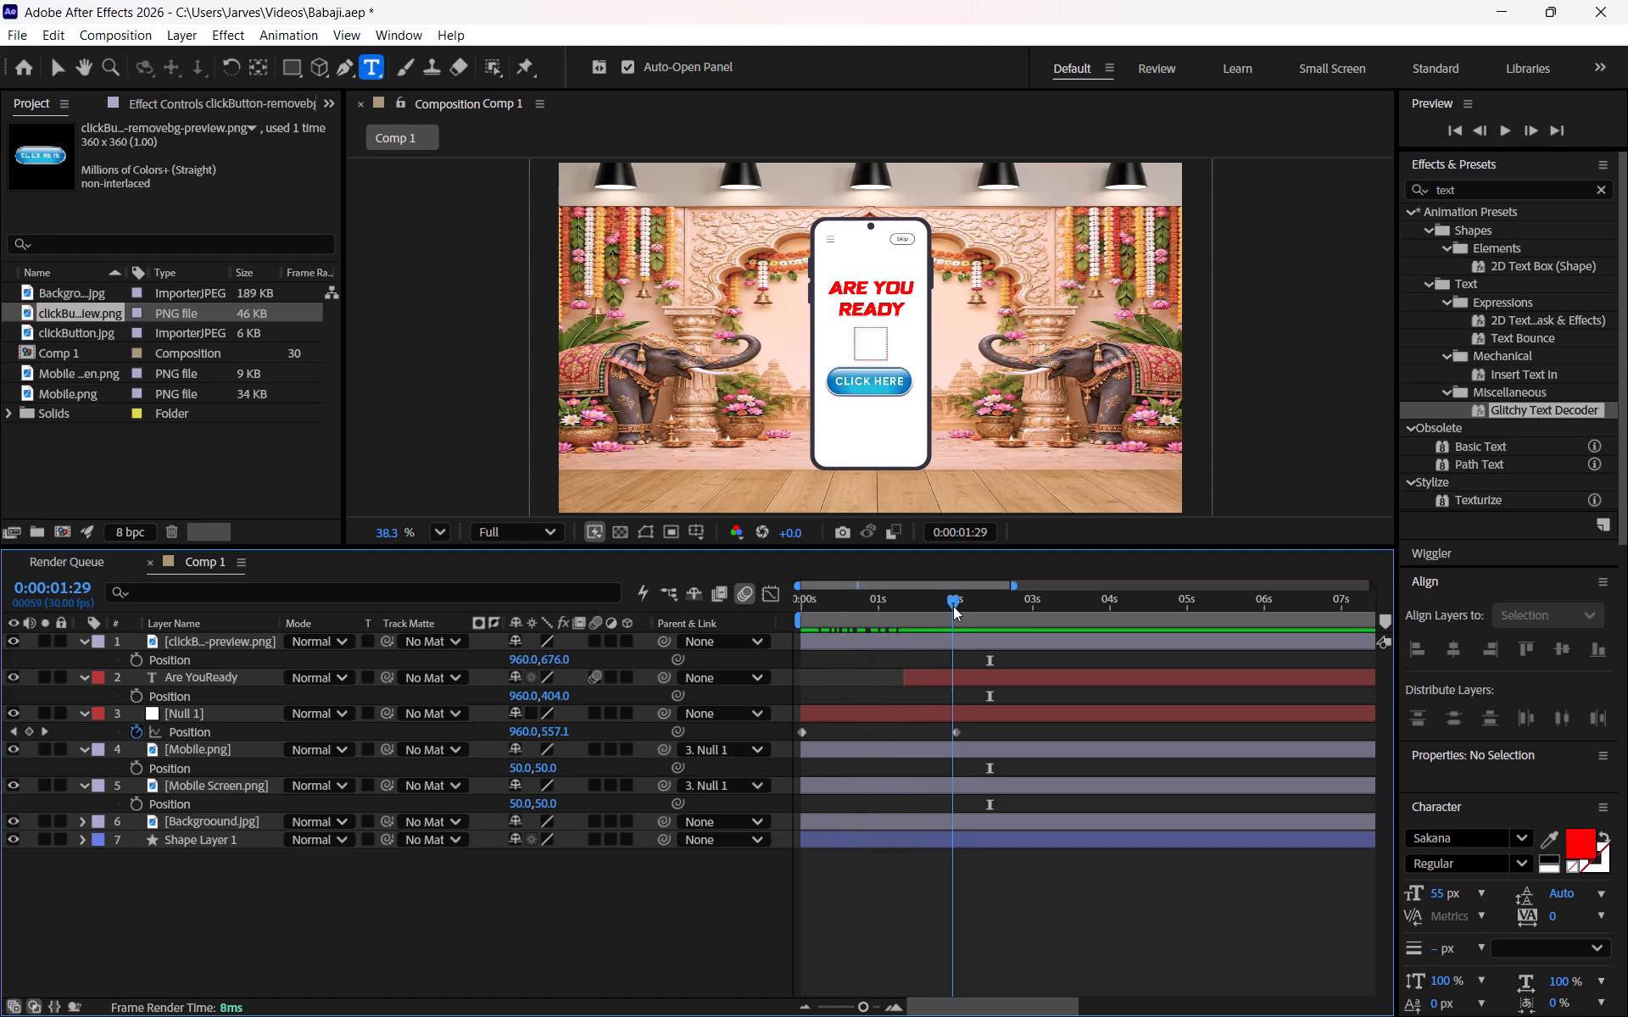
left_click_drag(953, 606, 958, 606)
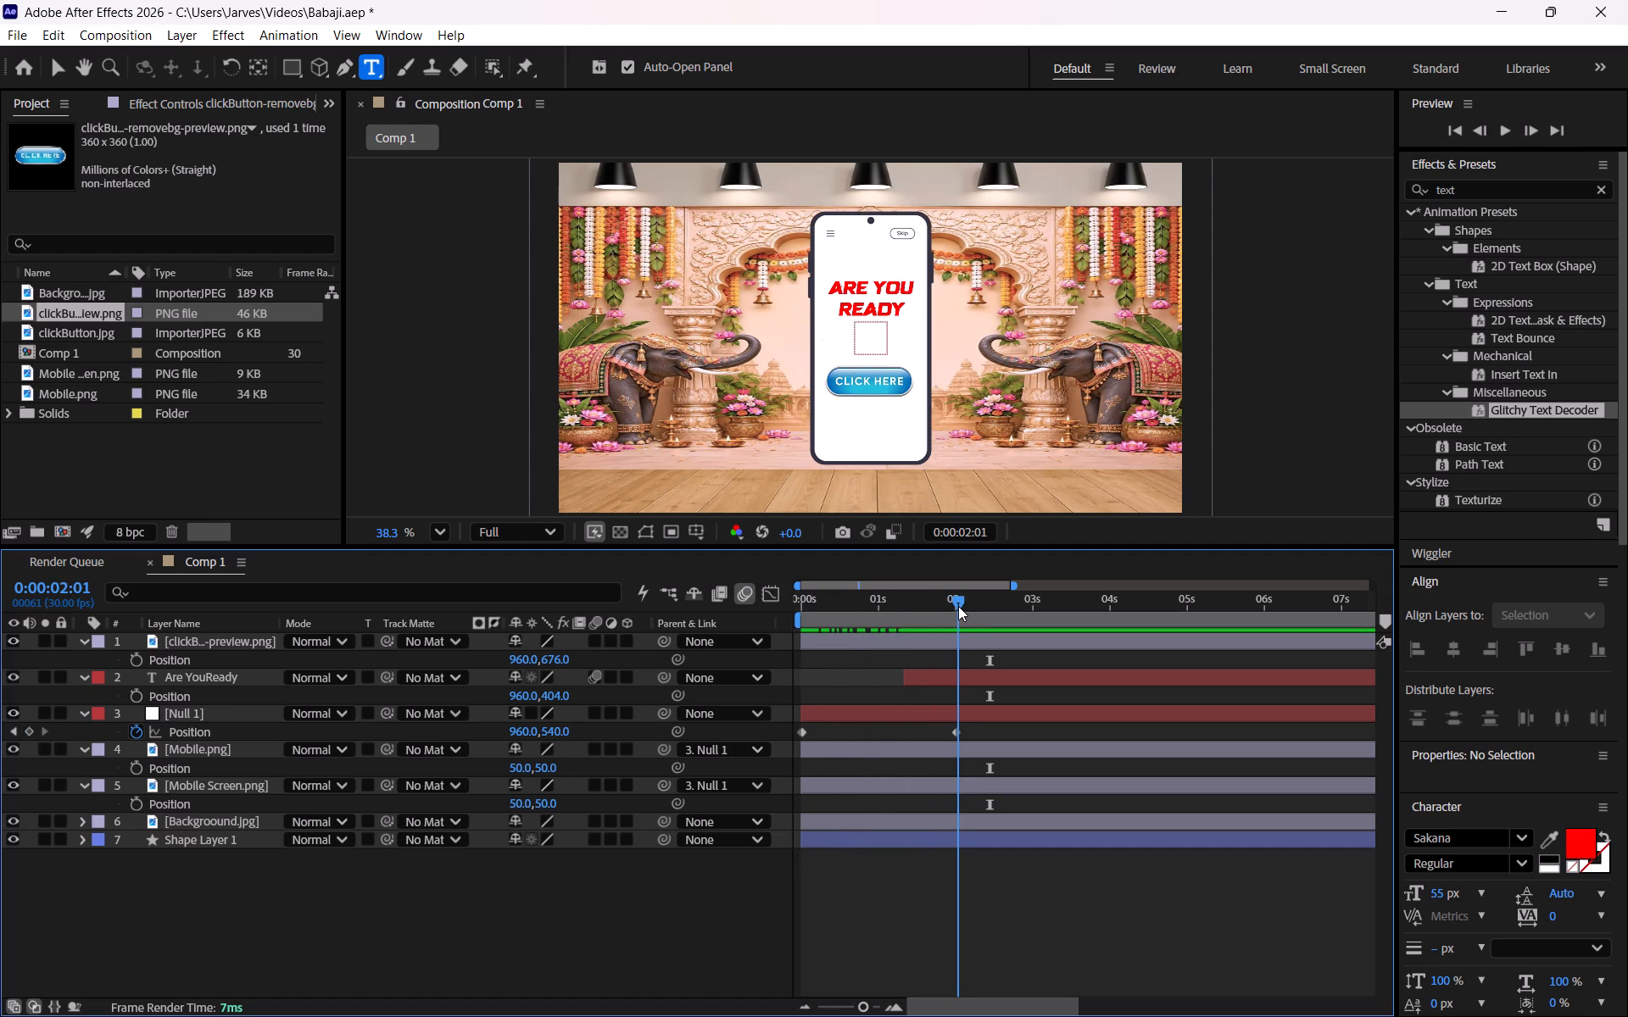
left_click_drag(958, 606, 900, 597)
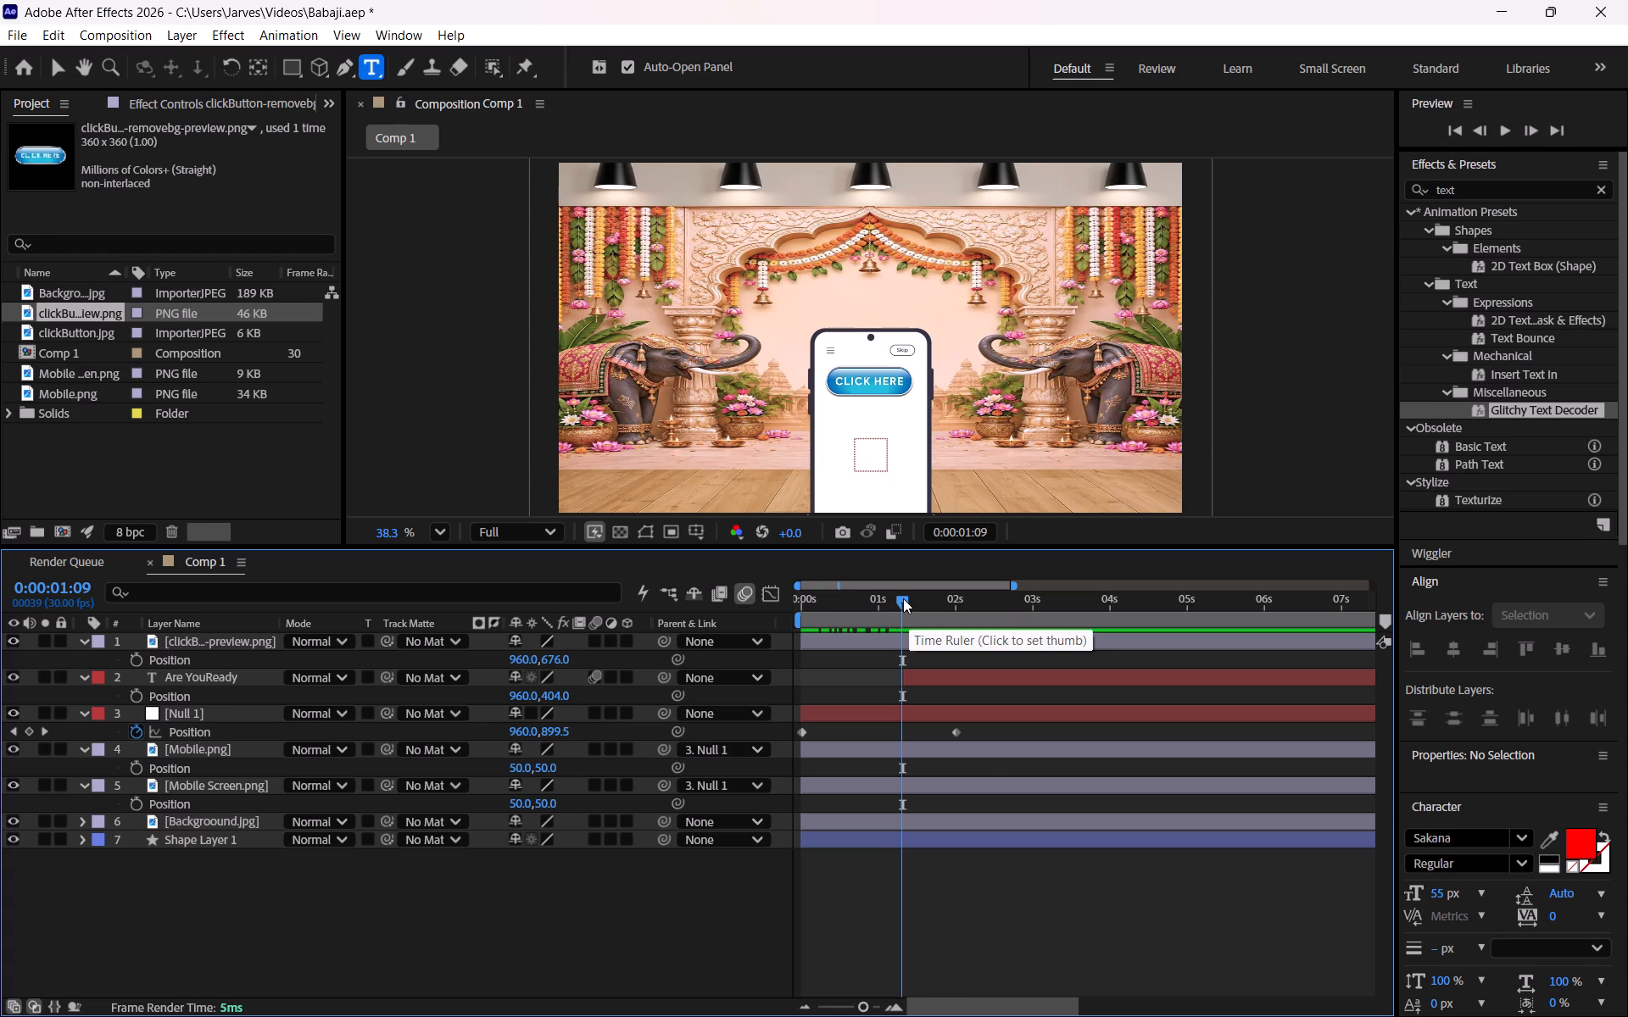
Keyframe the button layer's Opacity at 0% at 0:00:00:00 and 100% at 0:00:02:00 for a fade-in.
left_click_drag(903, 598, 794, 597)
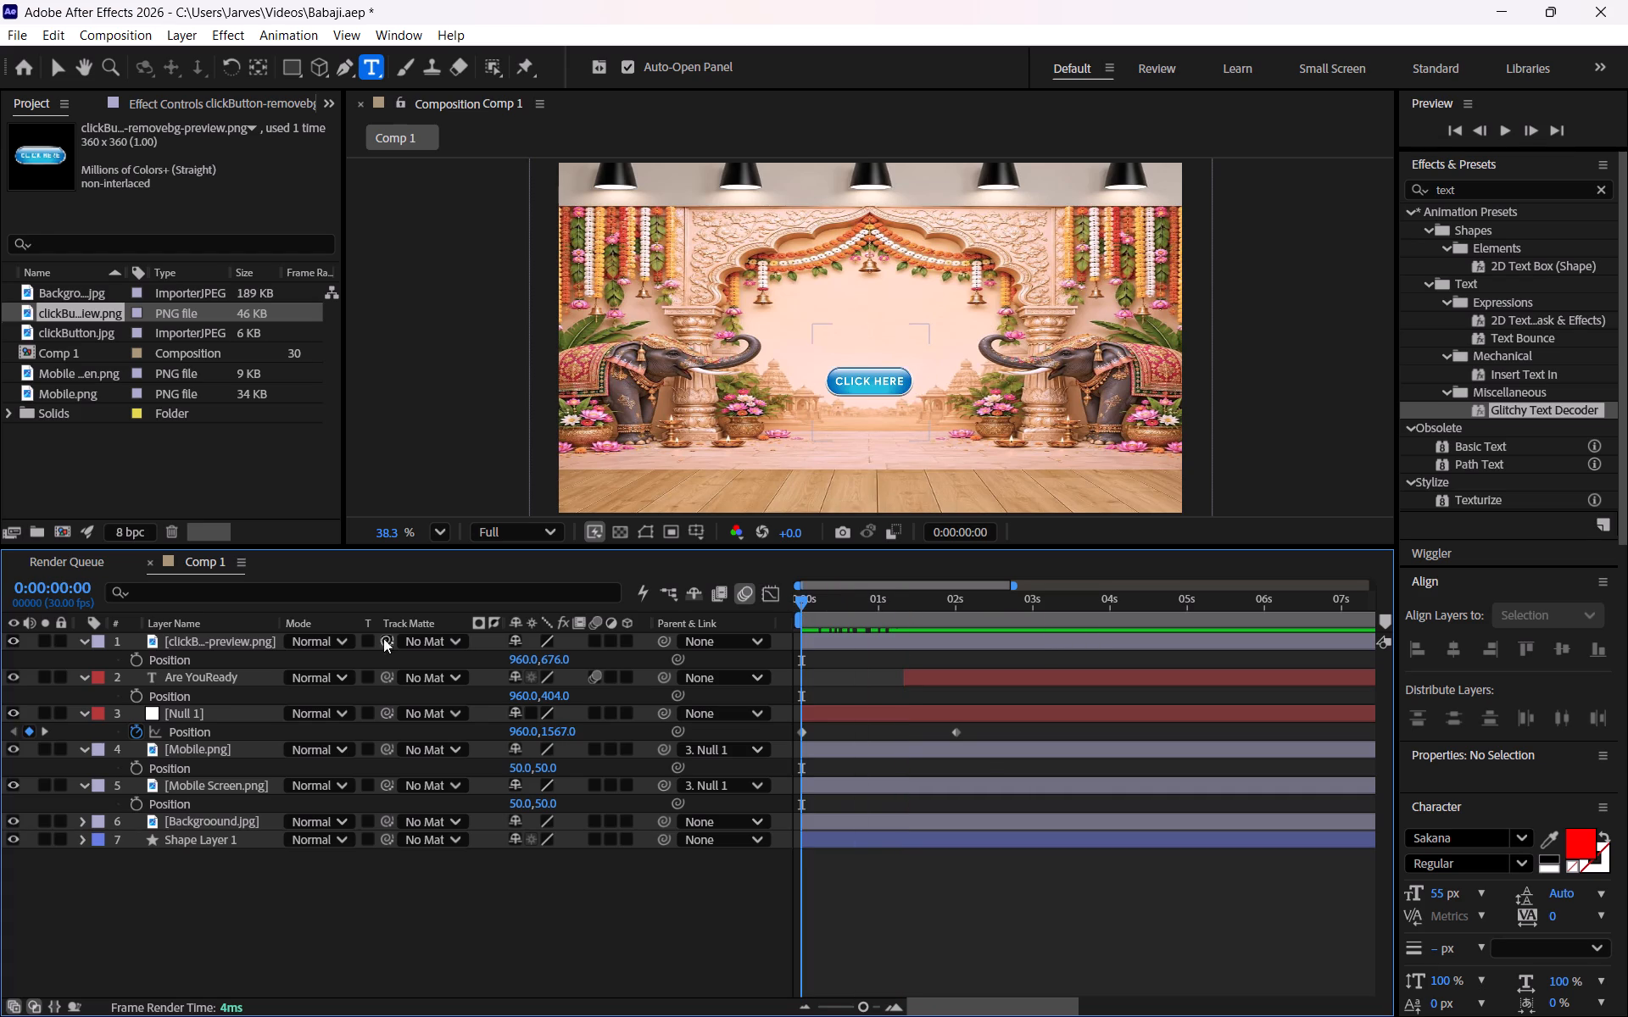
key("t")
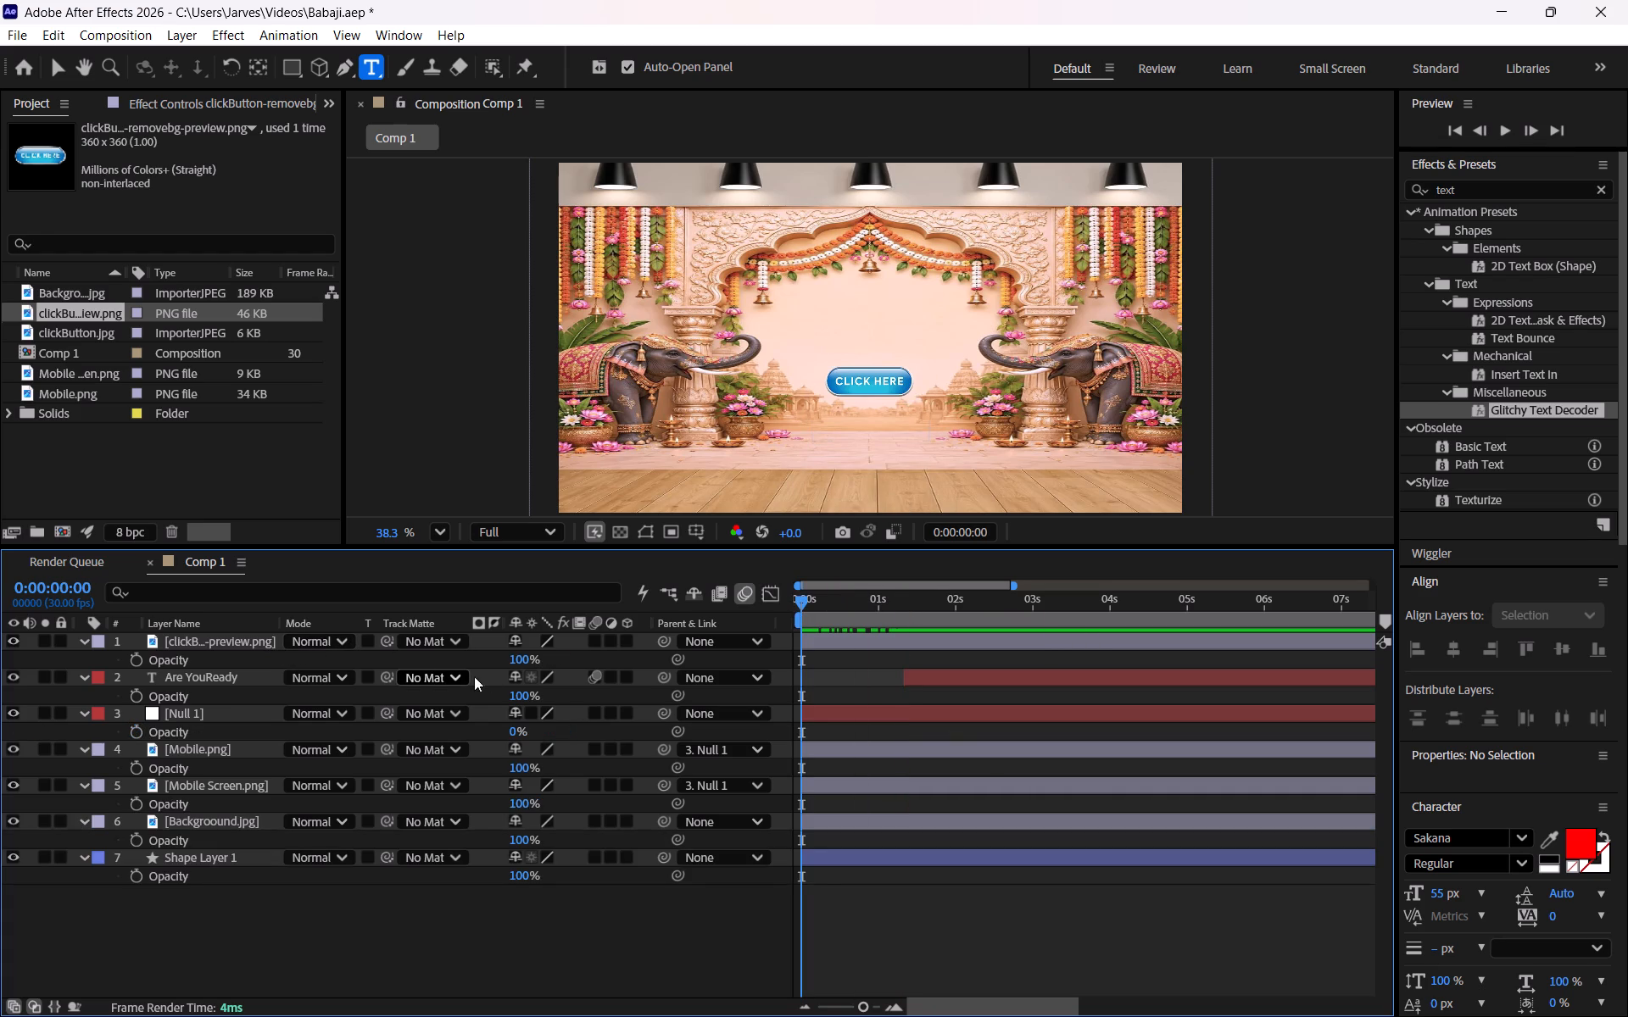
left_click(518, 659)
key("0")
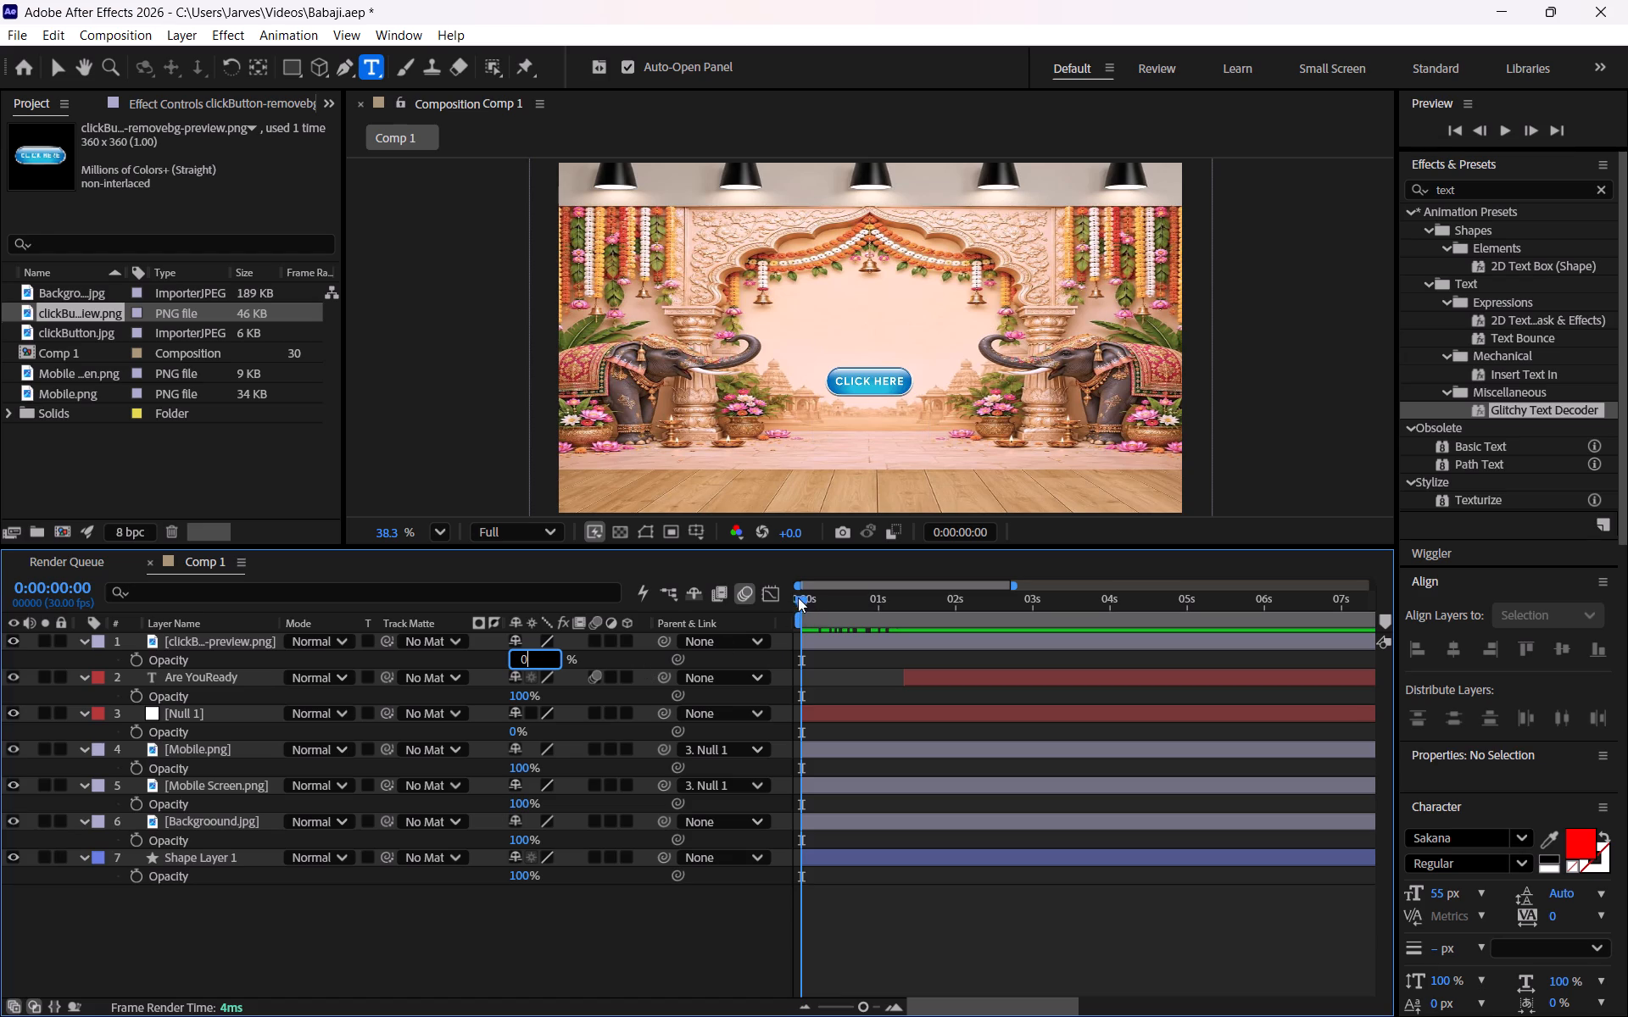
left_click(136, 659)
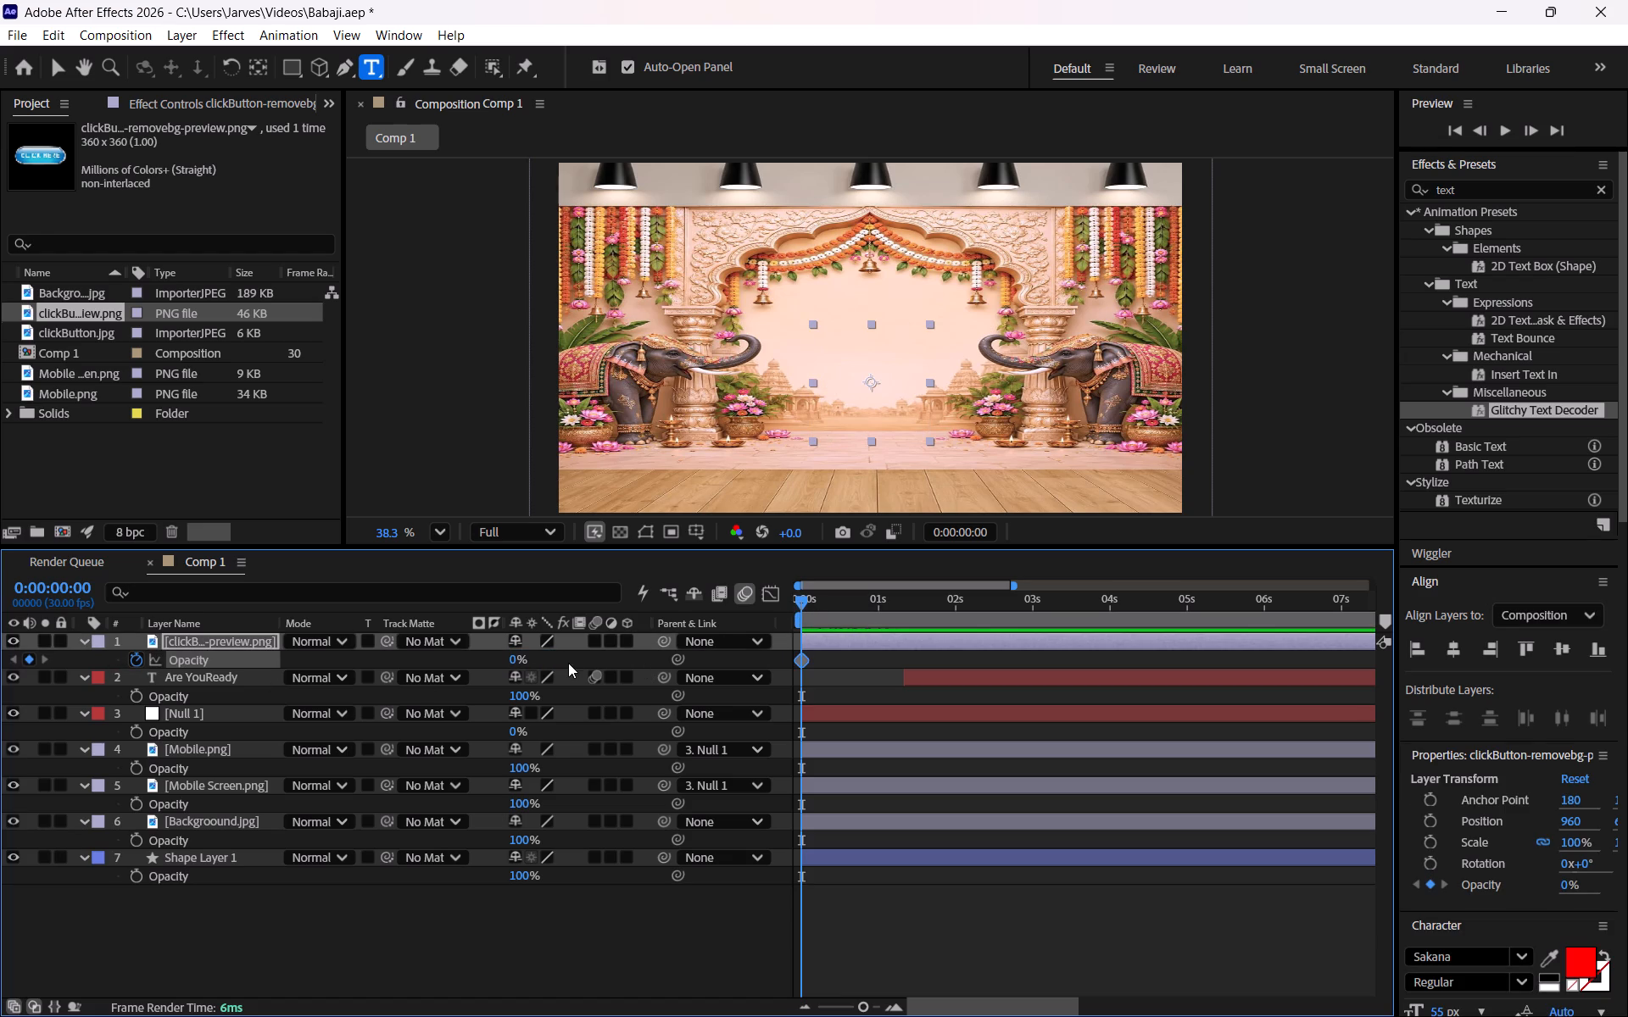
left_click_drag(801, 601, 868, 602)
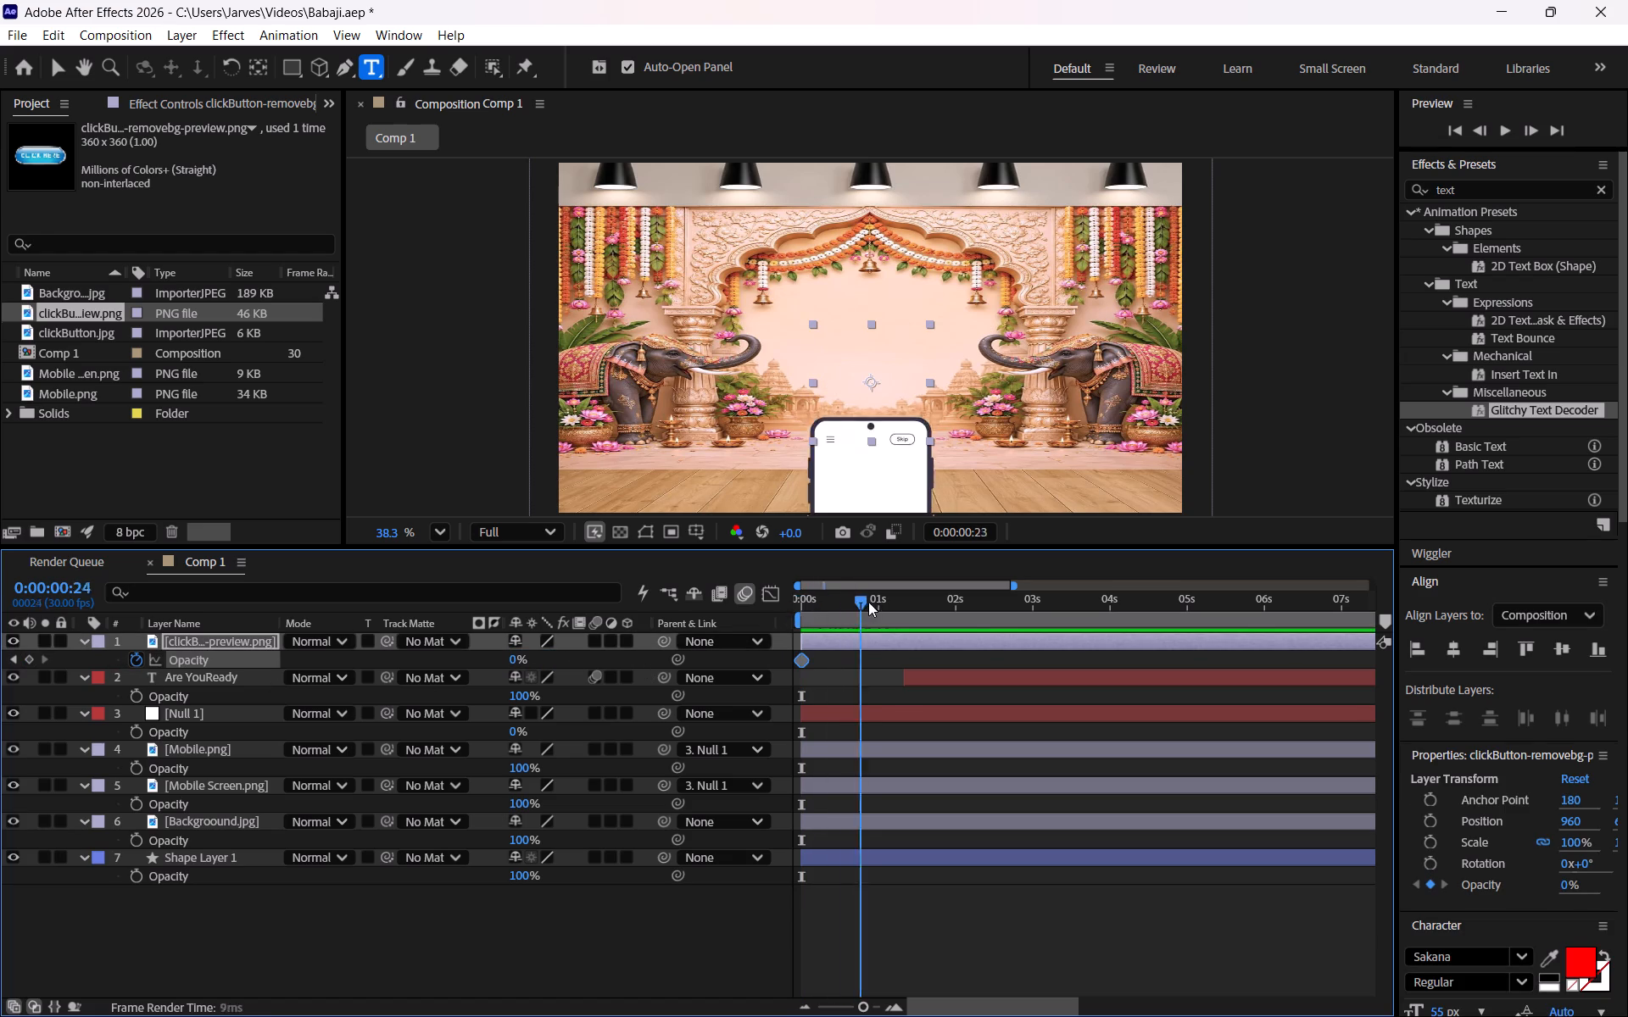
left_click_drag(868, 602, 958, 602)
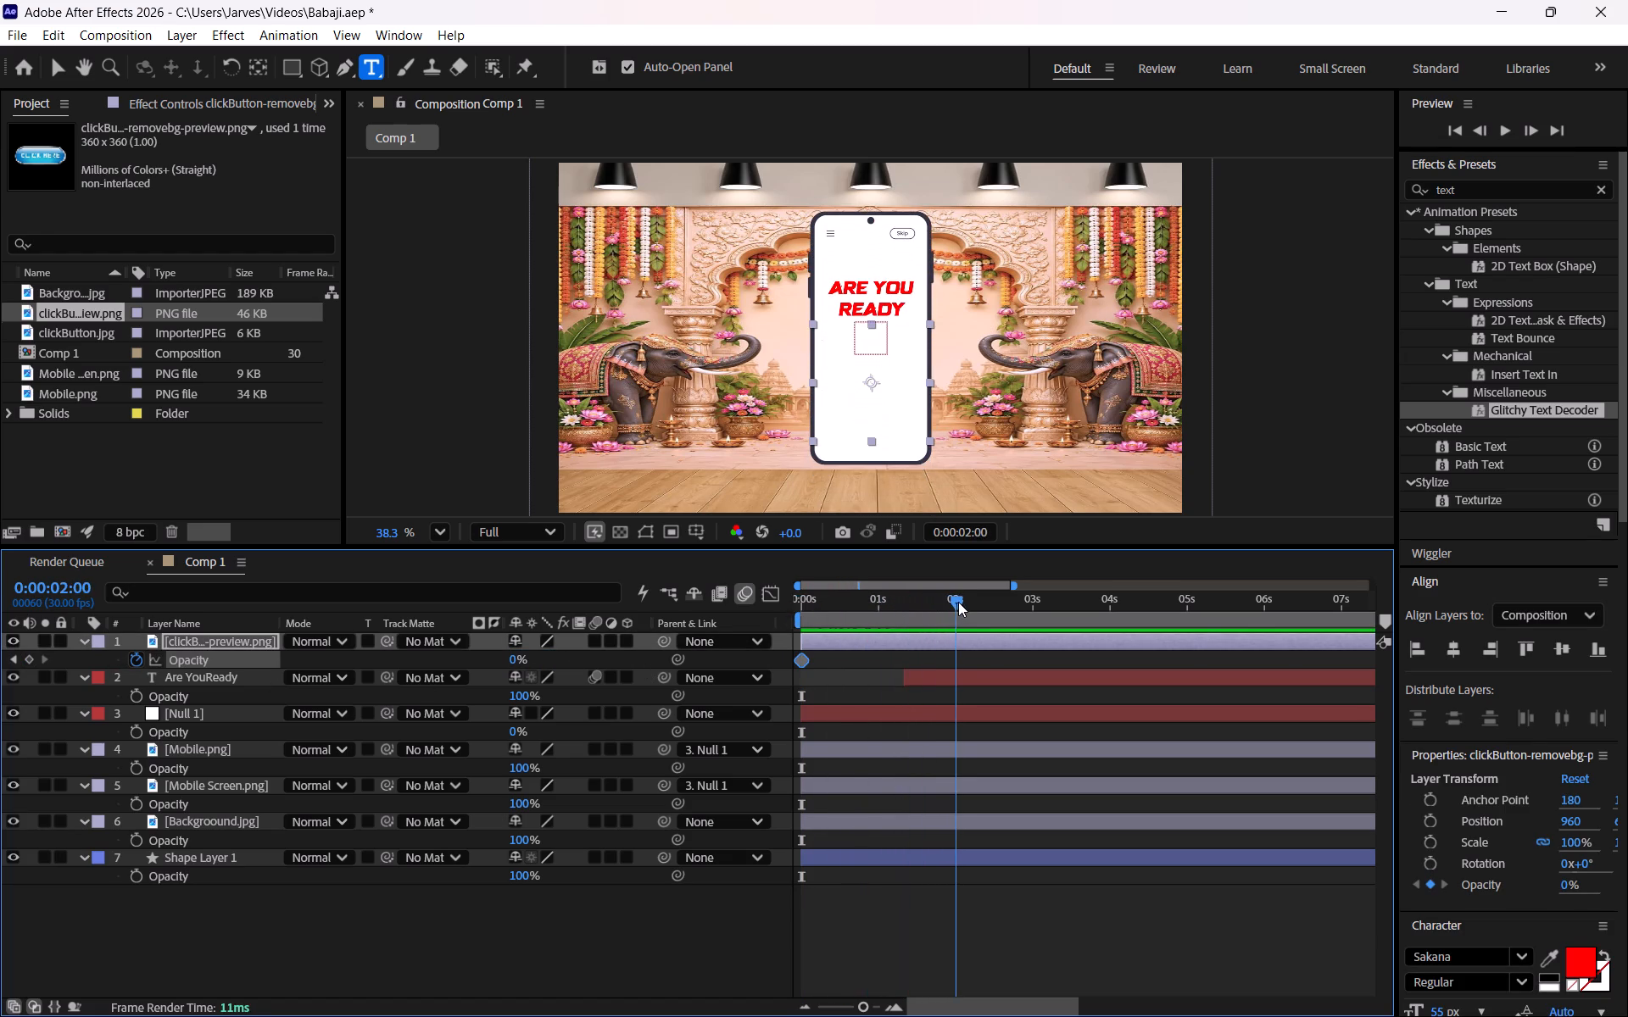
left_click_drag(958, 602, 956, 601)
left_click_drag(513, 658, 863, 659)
Play the composition from the start to review the button's fade-in, and return to 0:00:02:00.
left_click_drag(960, 599, 694, 599)
key("space")
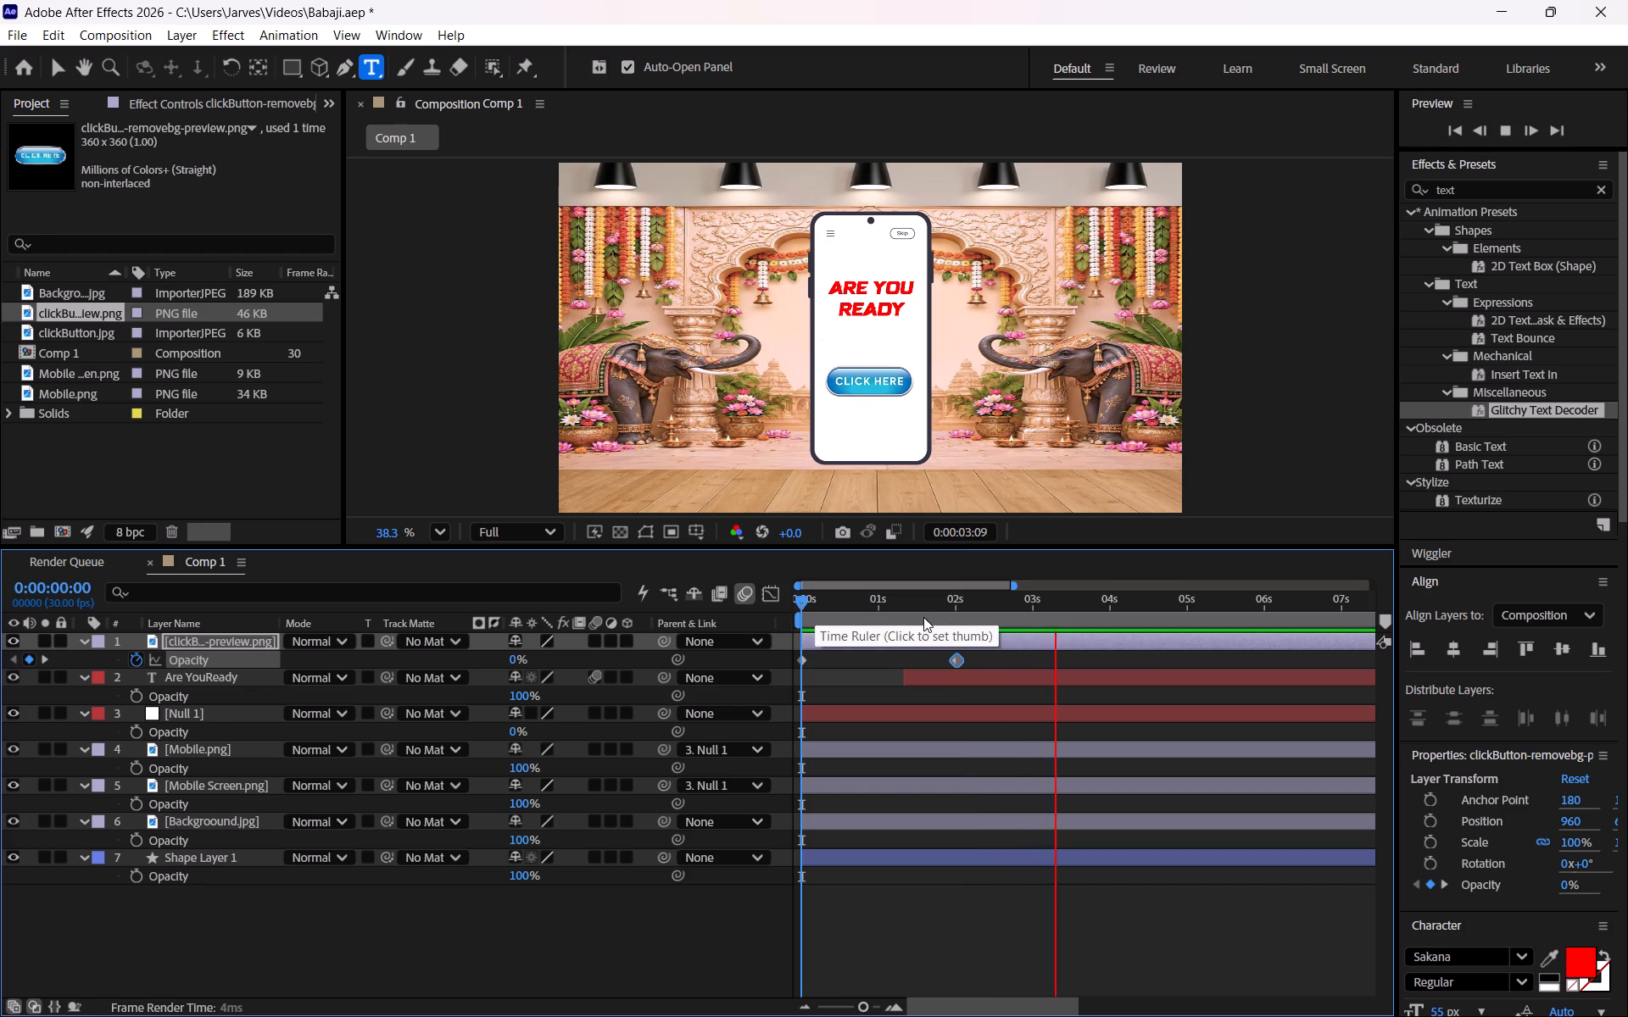
left_click(954, 609)
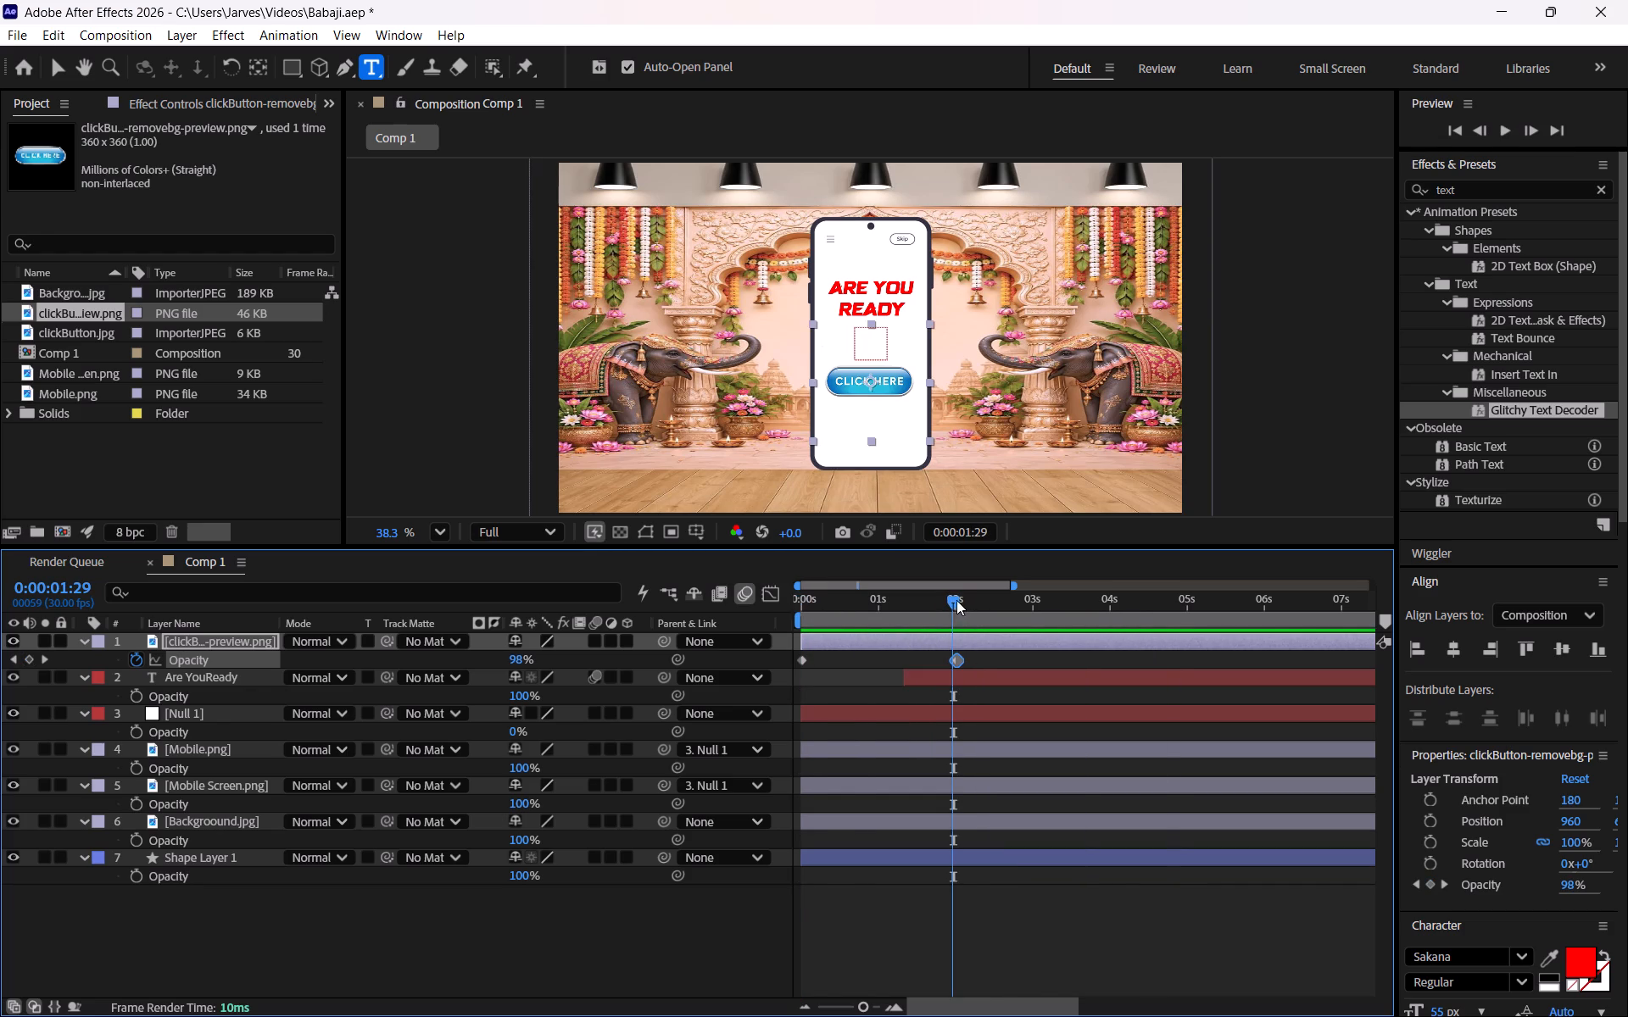
left_click(951, 598)
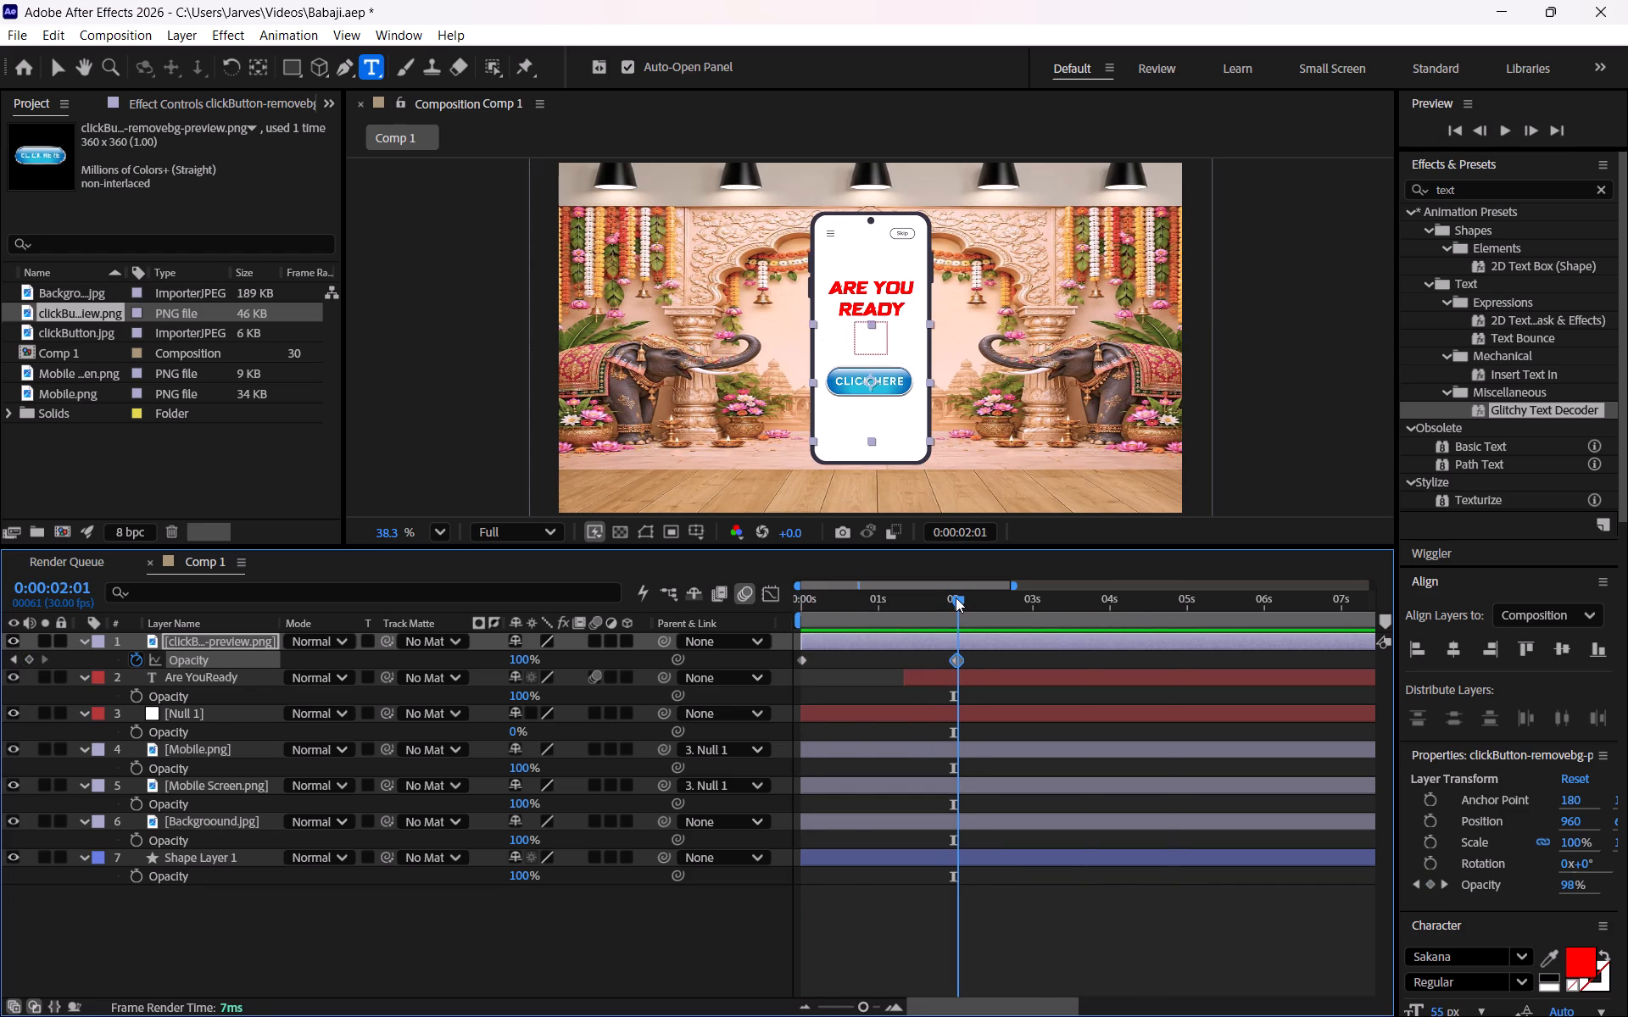
Move the Are YouReady text layer one place down, below Null 1, and trim its start at 0:00:01:10.
left_click(902, 636)
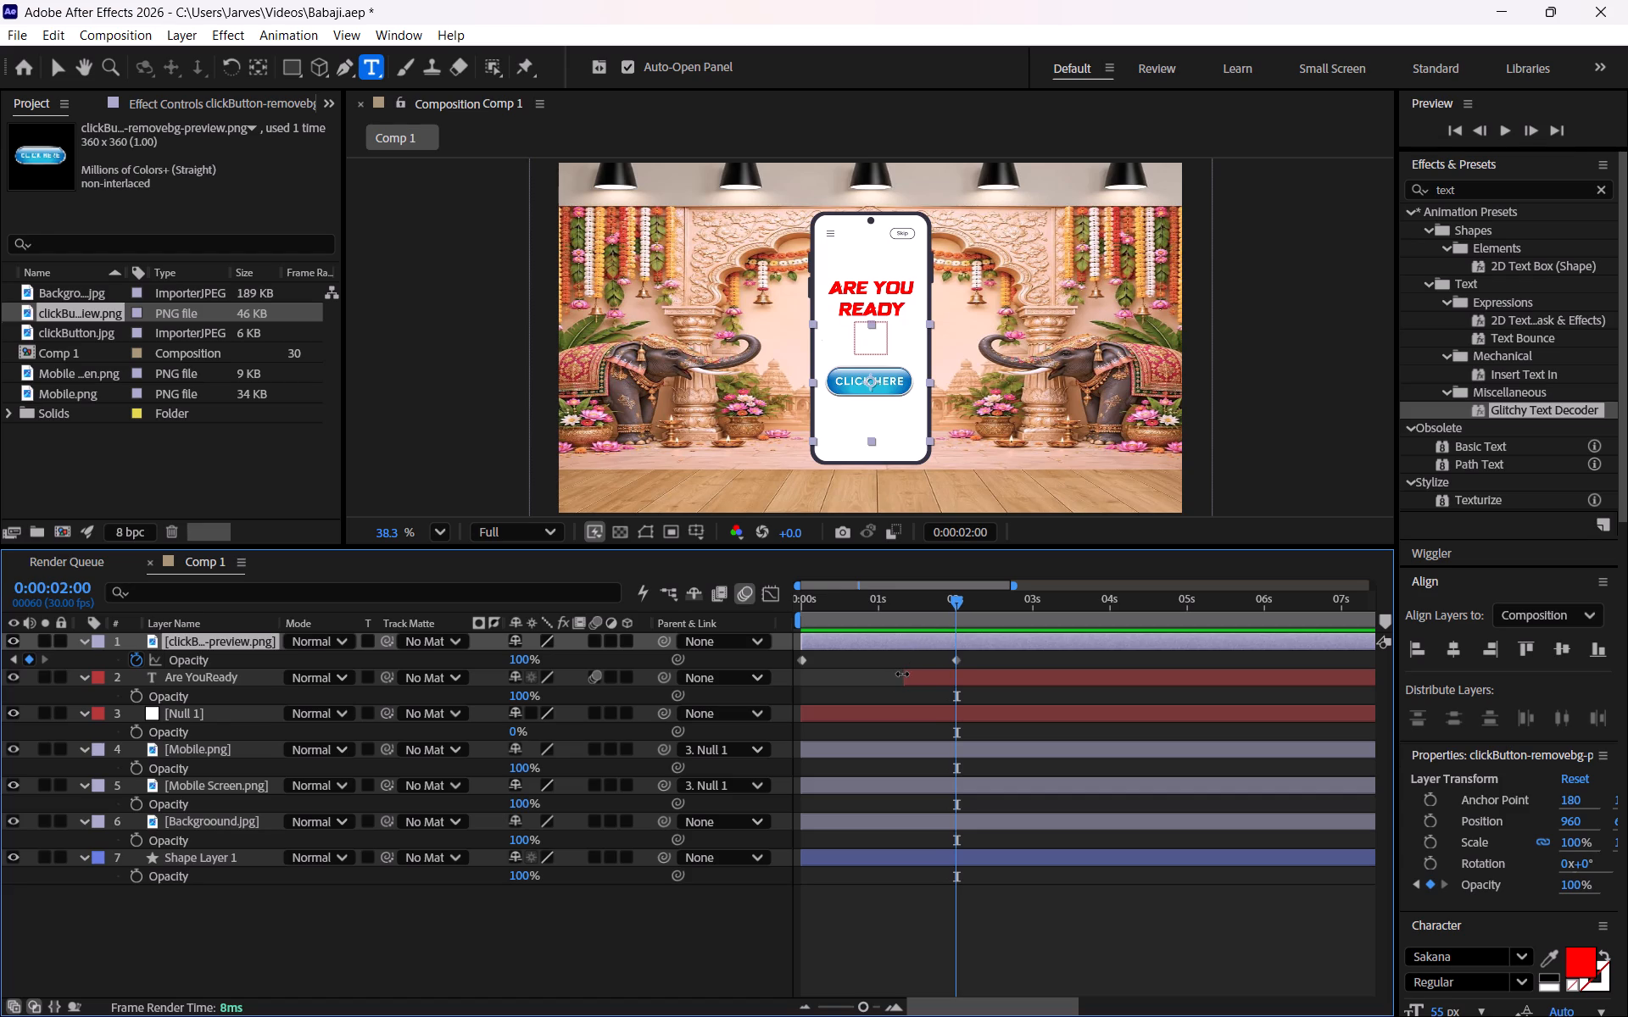
left_click(902, 674)
left_click_drag(954, 601, 903, 591)
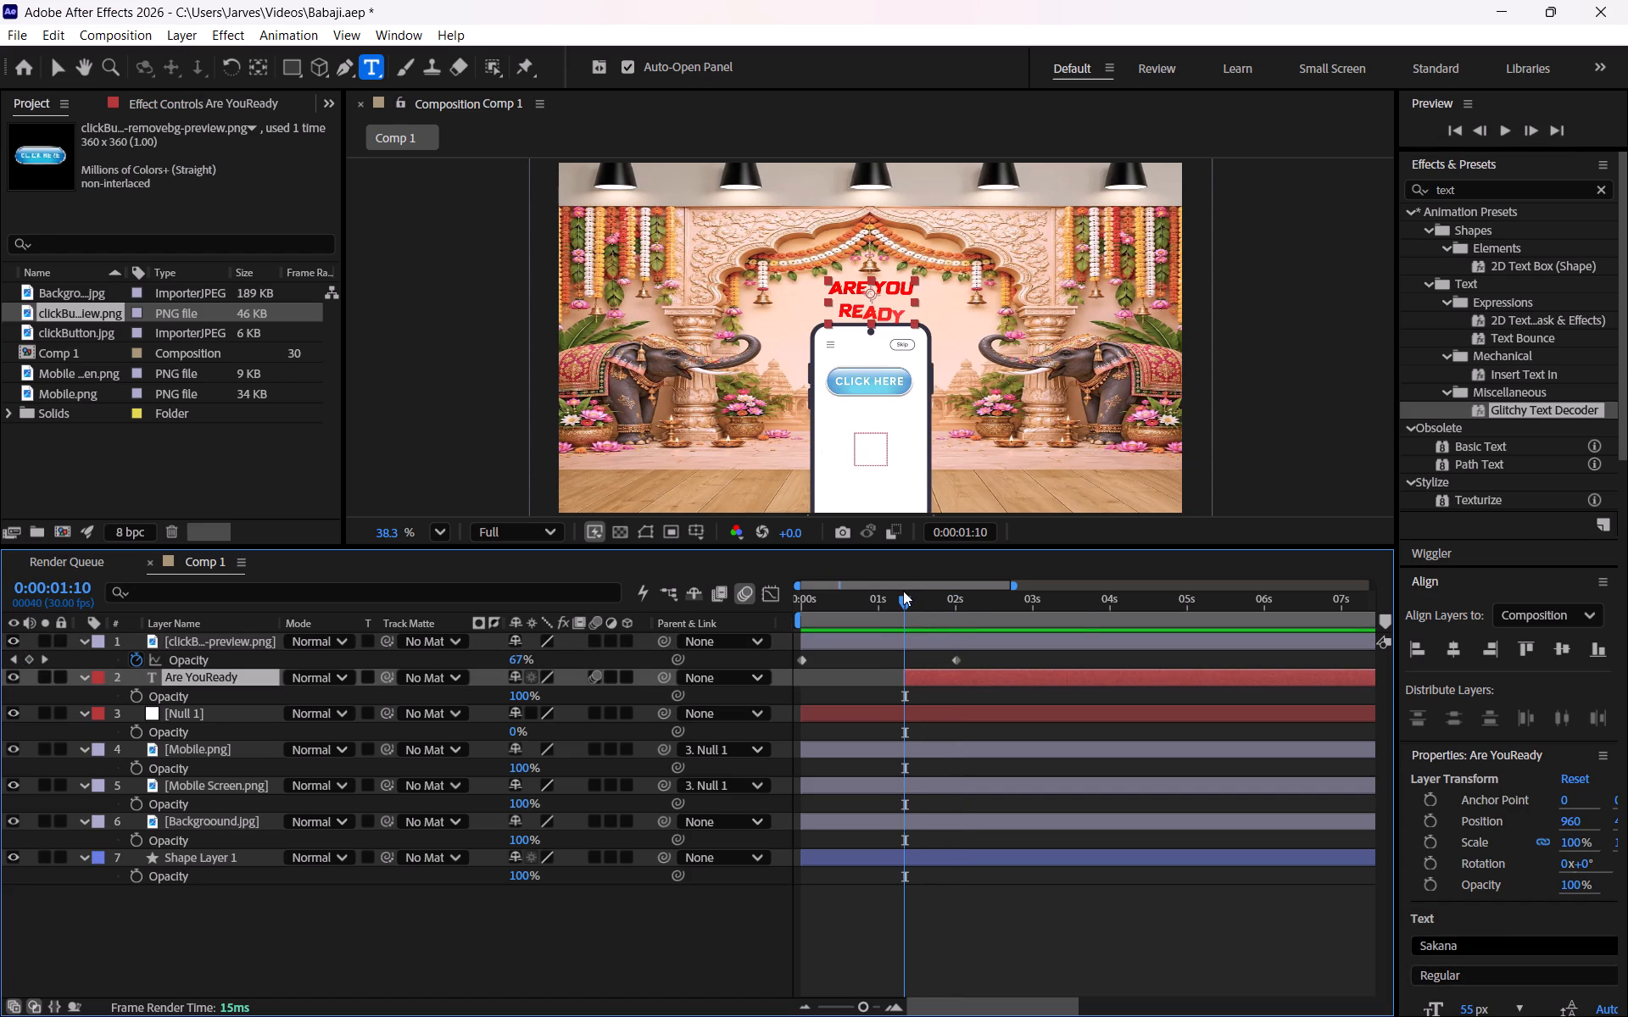
key("ctrl+bracketleft")
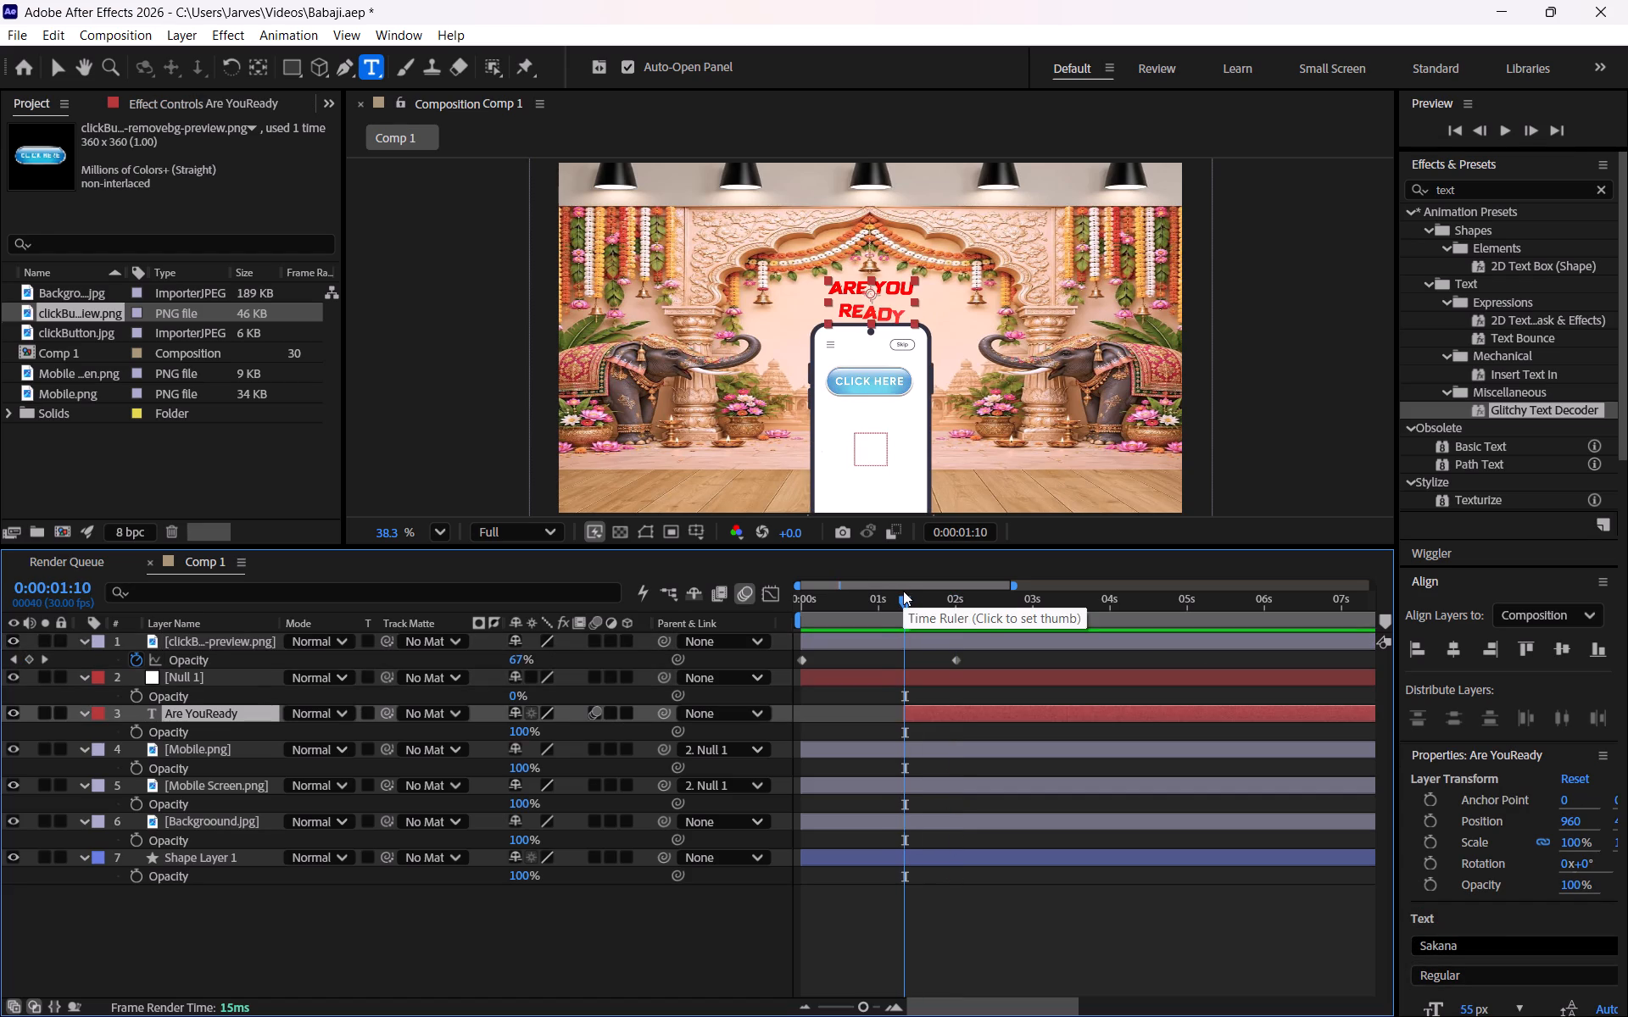
key("alt+bracketleft")
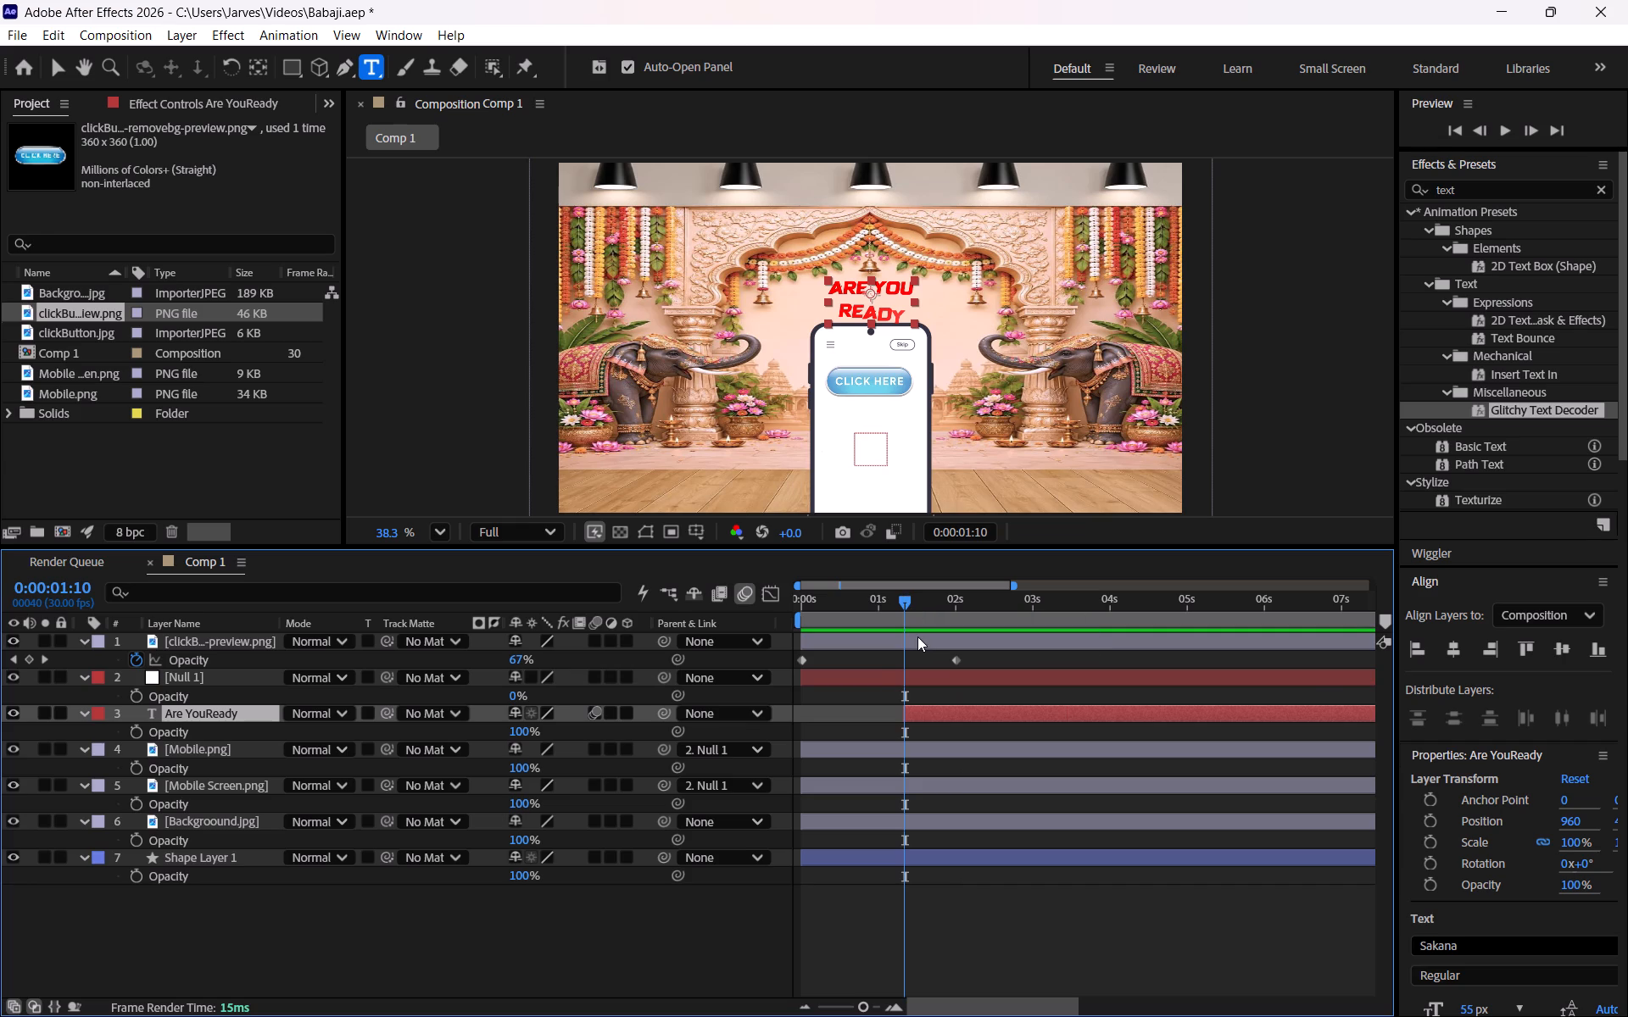
Trim the start of the button PNG layer to 0:00:01:10, in line with the text layer.
left_click(917, 636)
key("alt+bracketleft")
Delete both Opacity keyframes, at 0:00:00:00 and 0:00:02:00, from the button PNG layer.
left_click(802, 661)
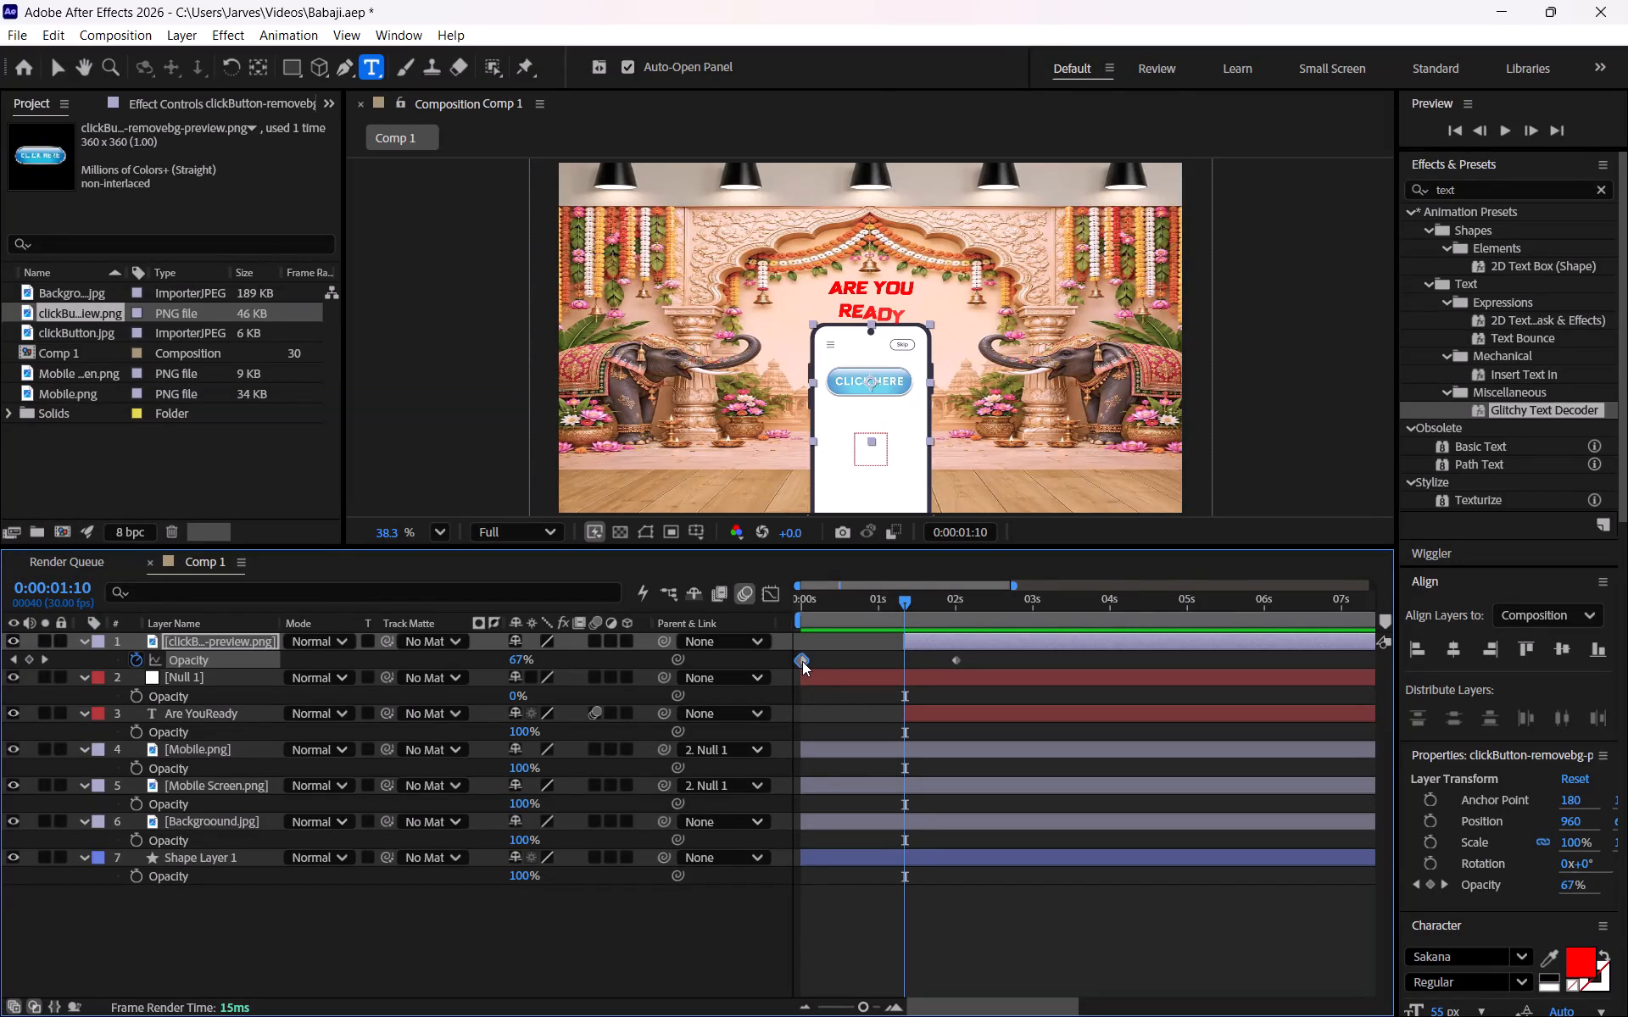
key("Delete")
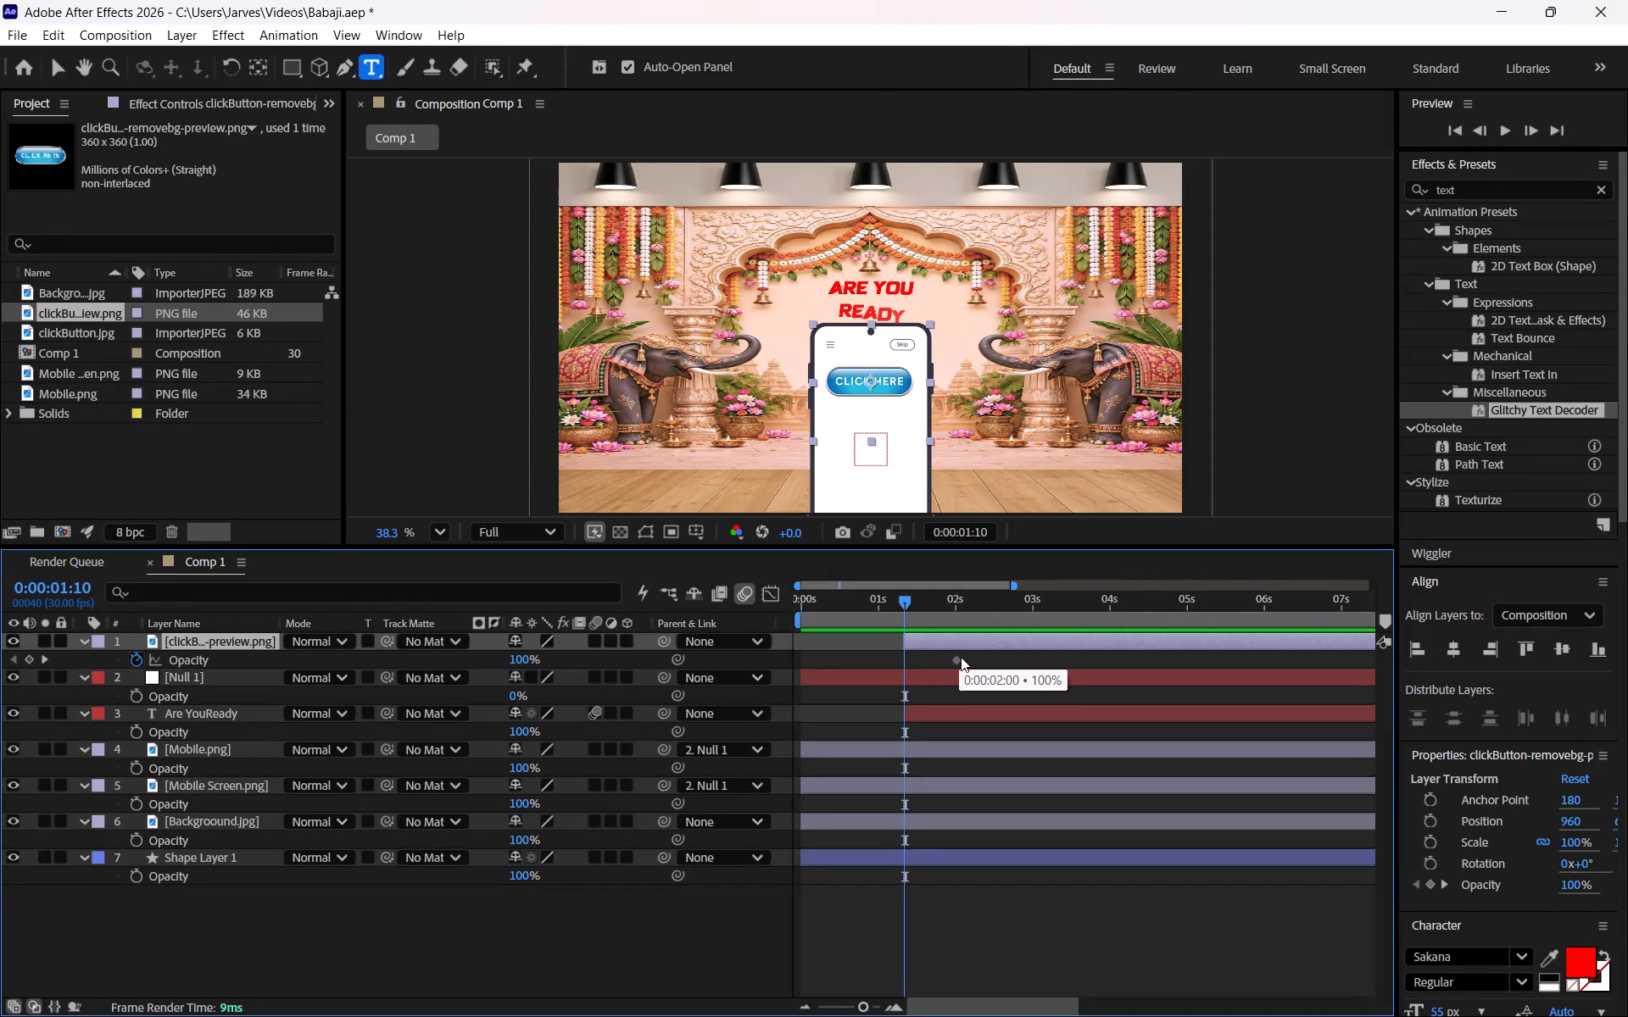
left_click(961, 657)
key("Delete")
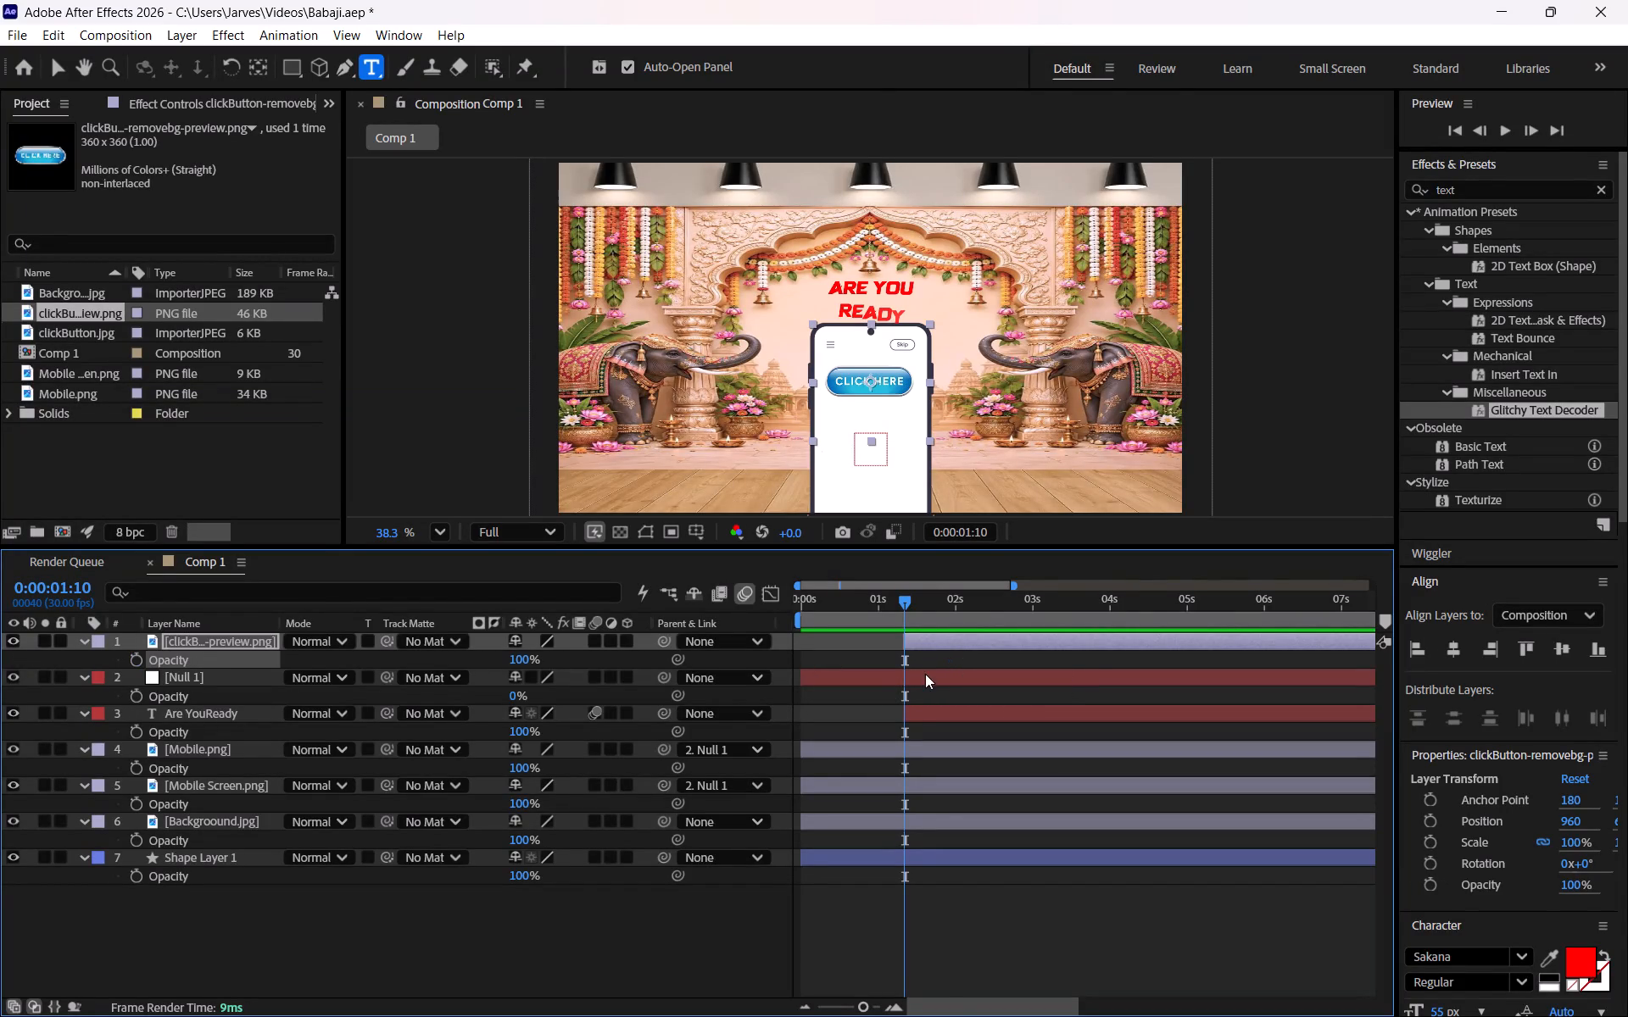
Play the composition from the start to check the trimmed button's entrance.
left_click_drag(904, 602, 785, 588)
key("space")
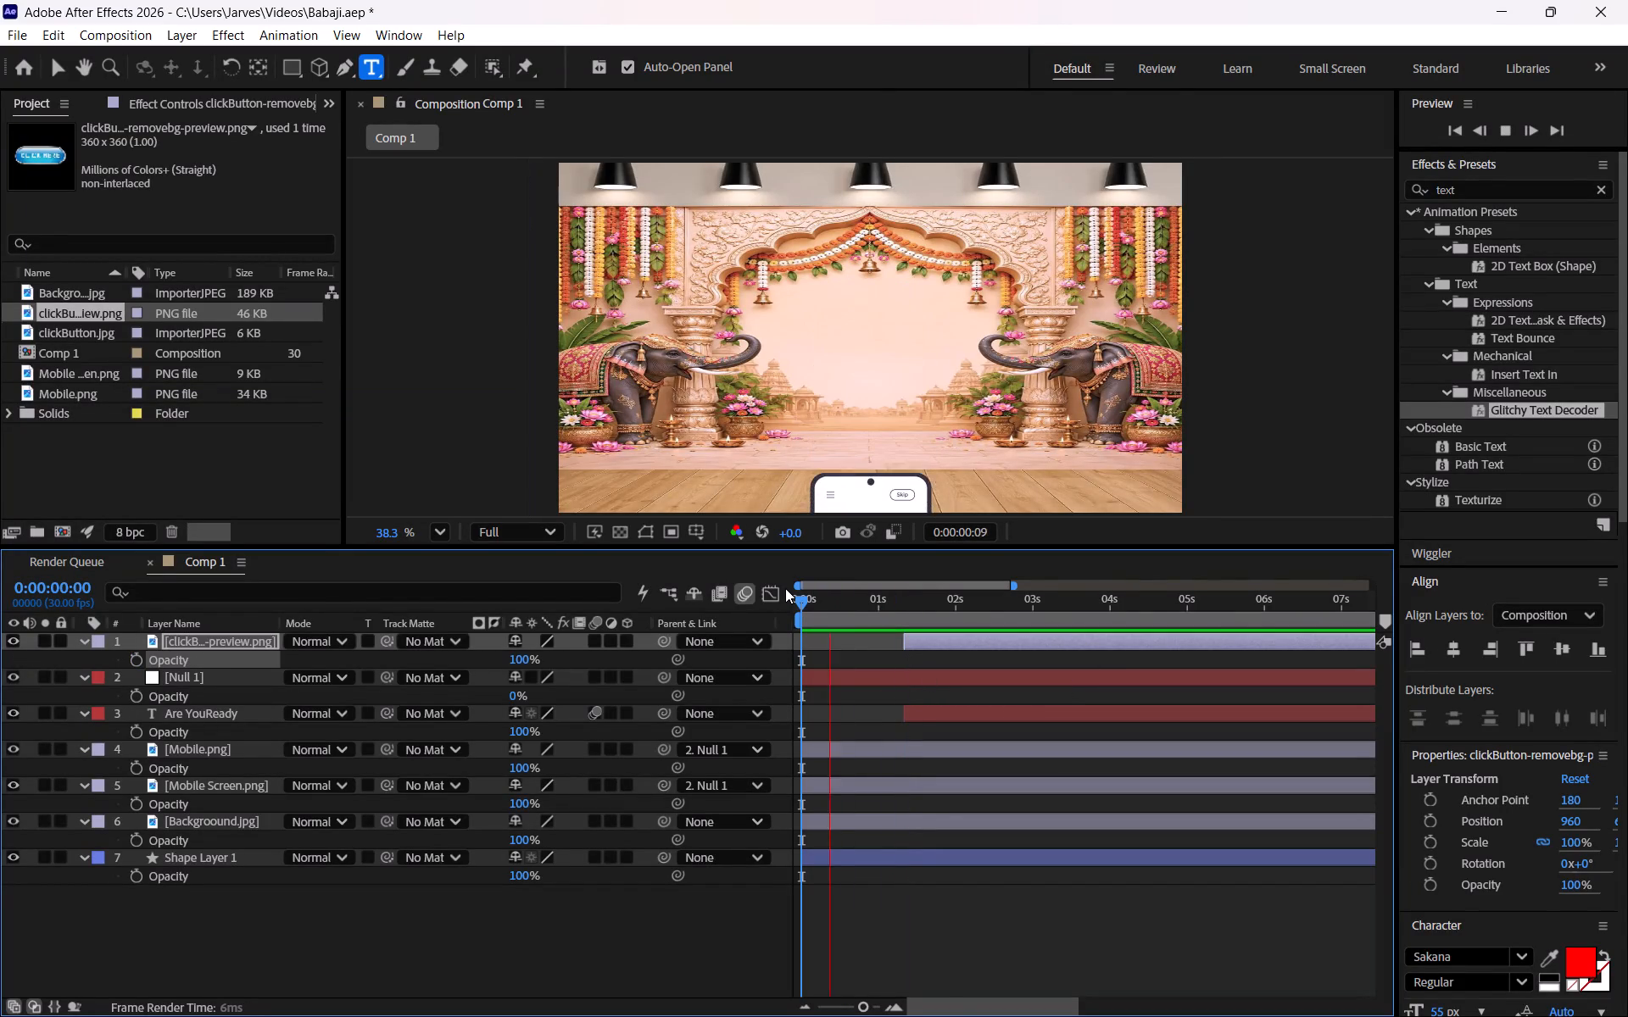
Replay the composition from the start to check how the text and the button enter.
key("space")
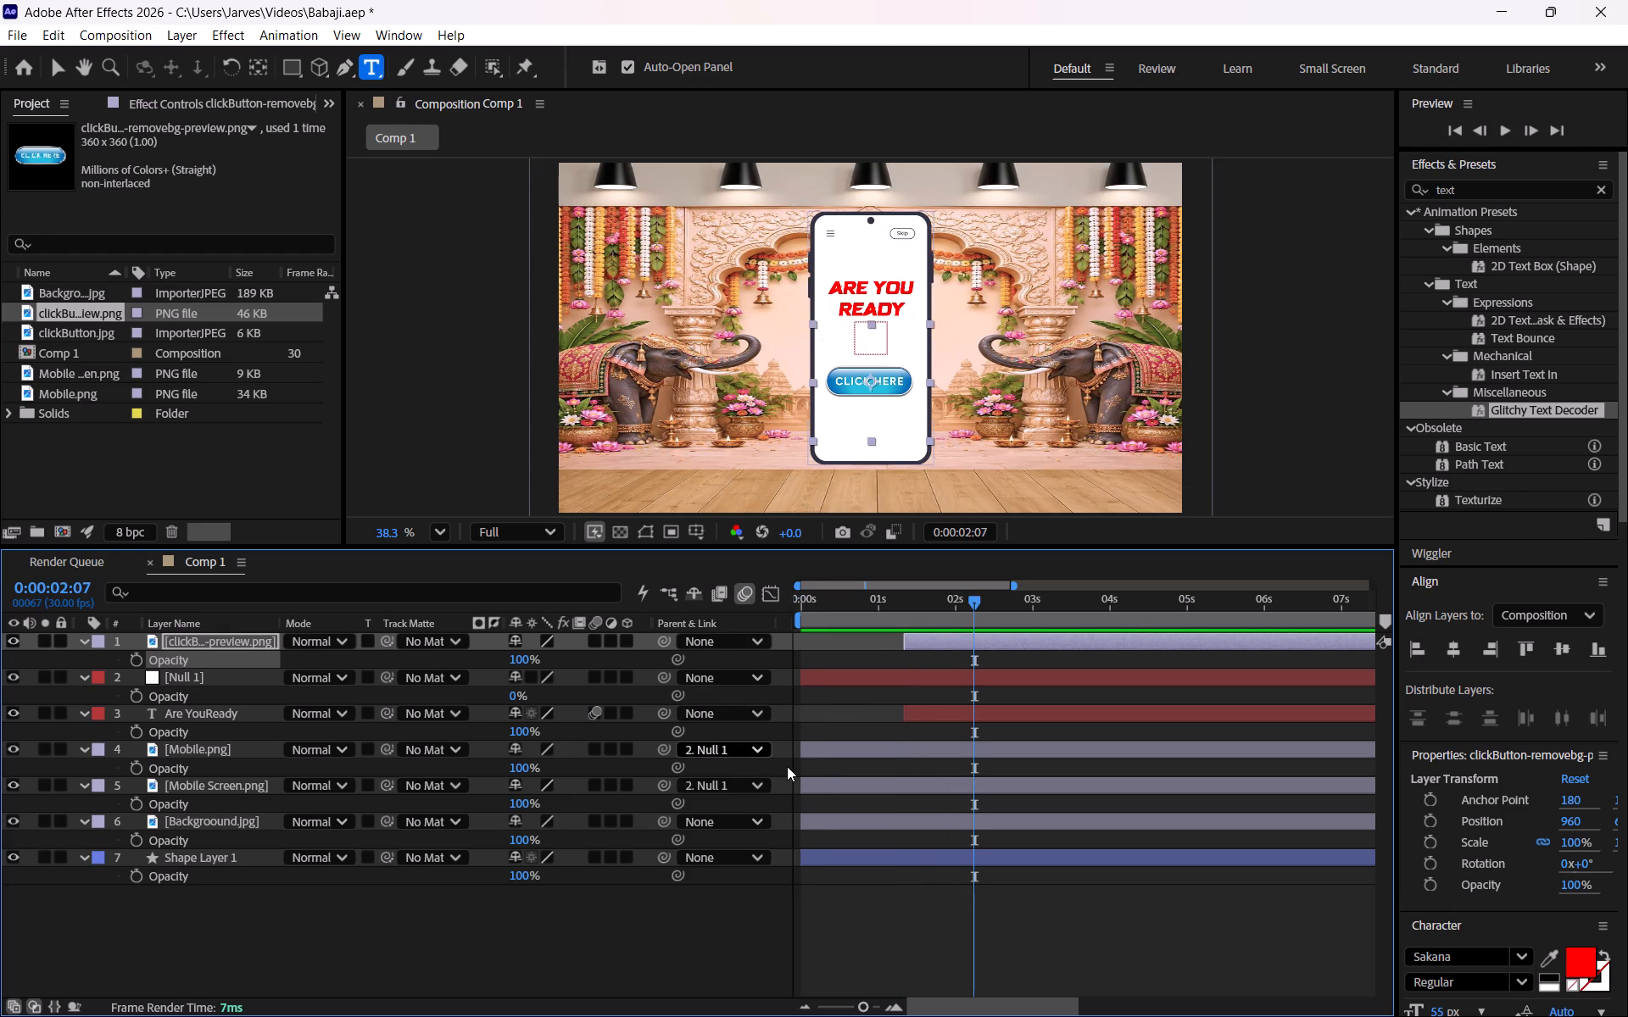
left_click(898, 920)
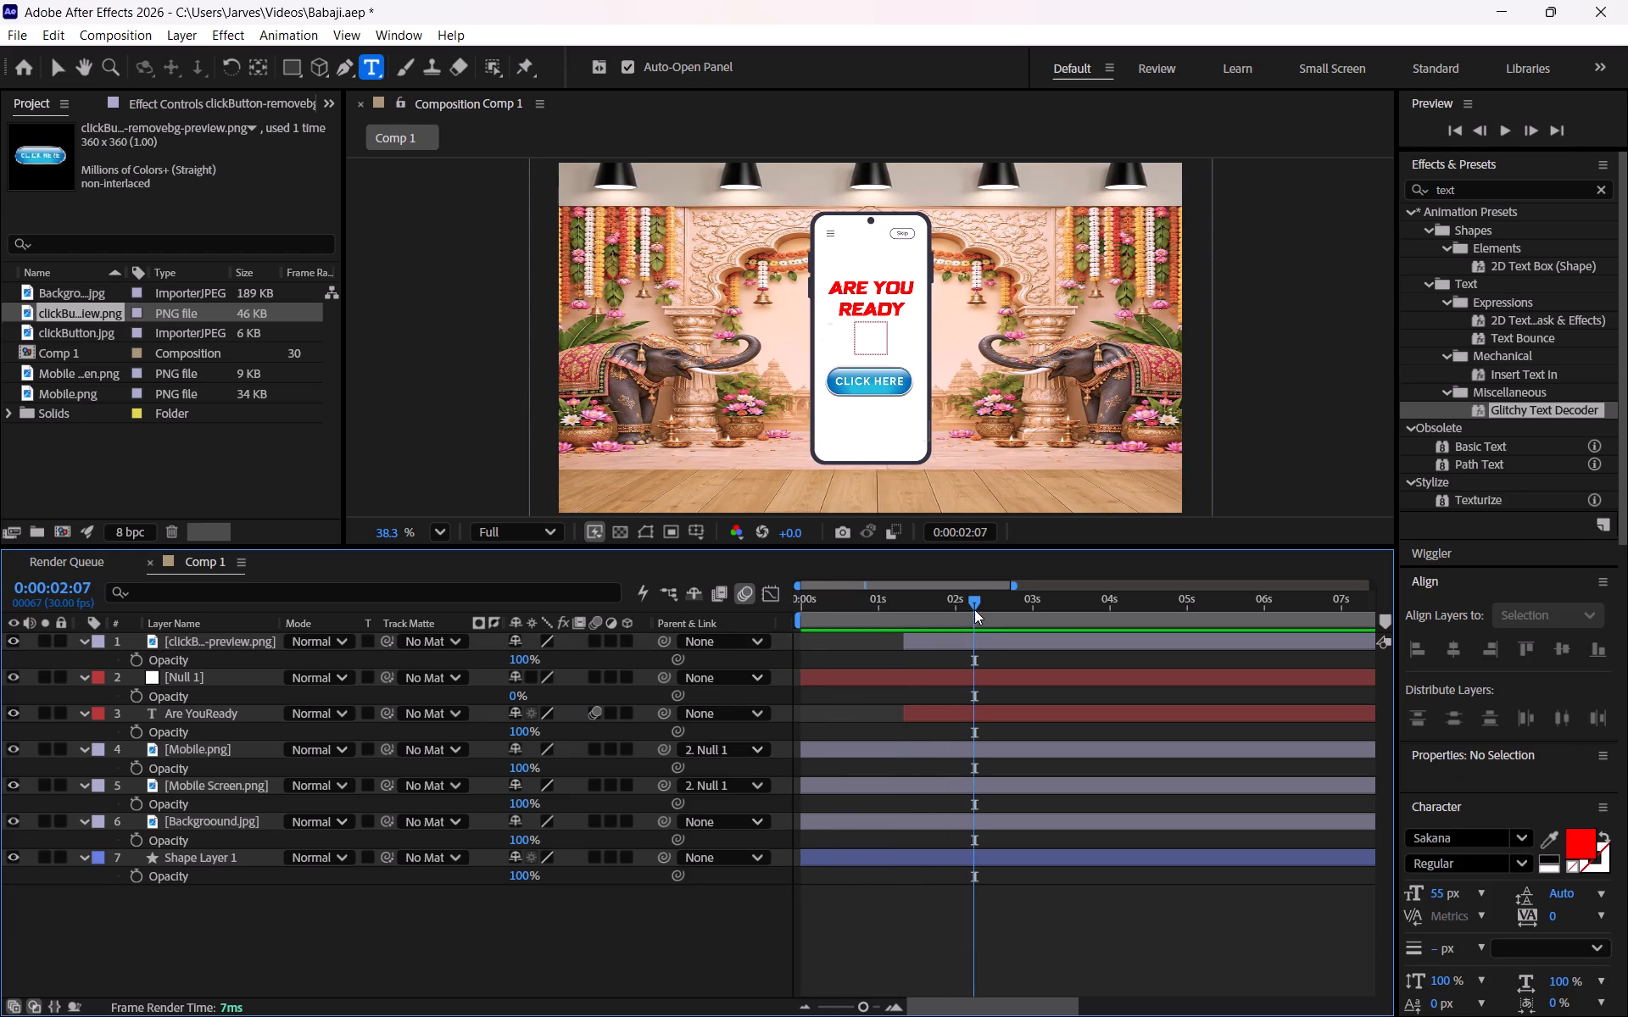
left_click_drag(975, 608, 780, 592)
key("space")
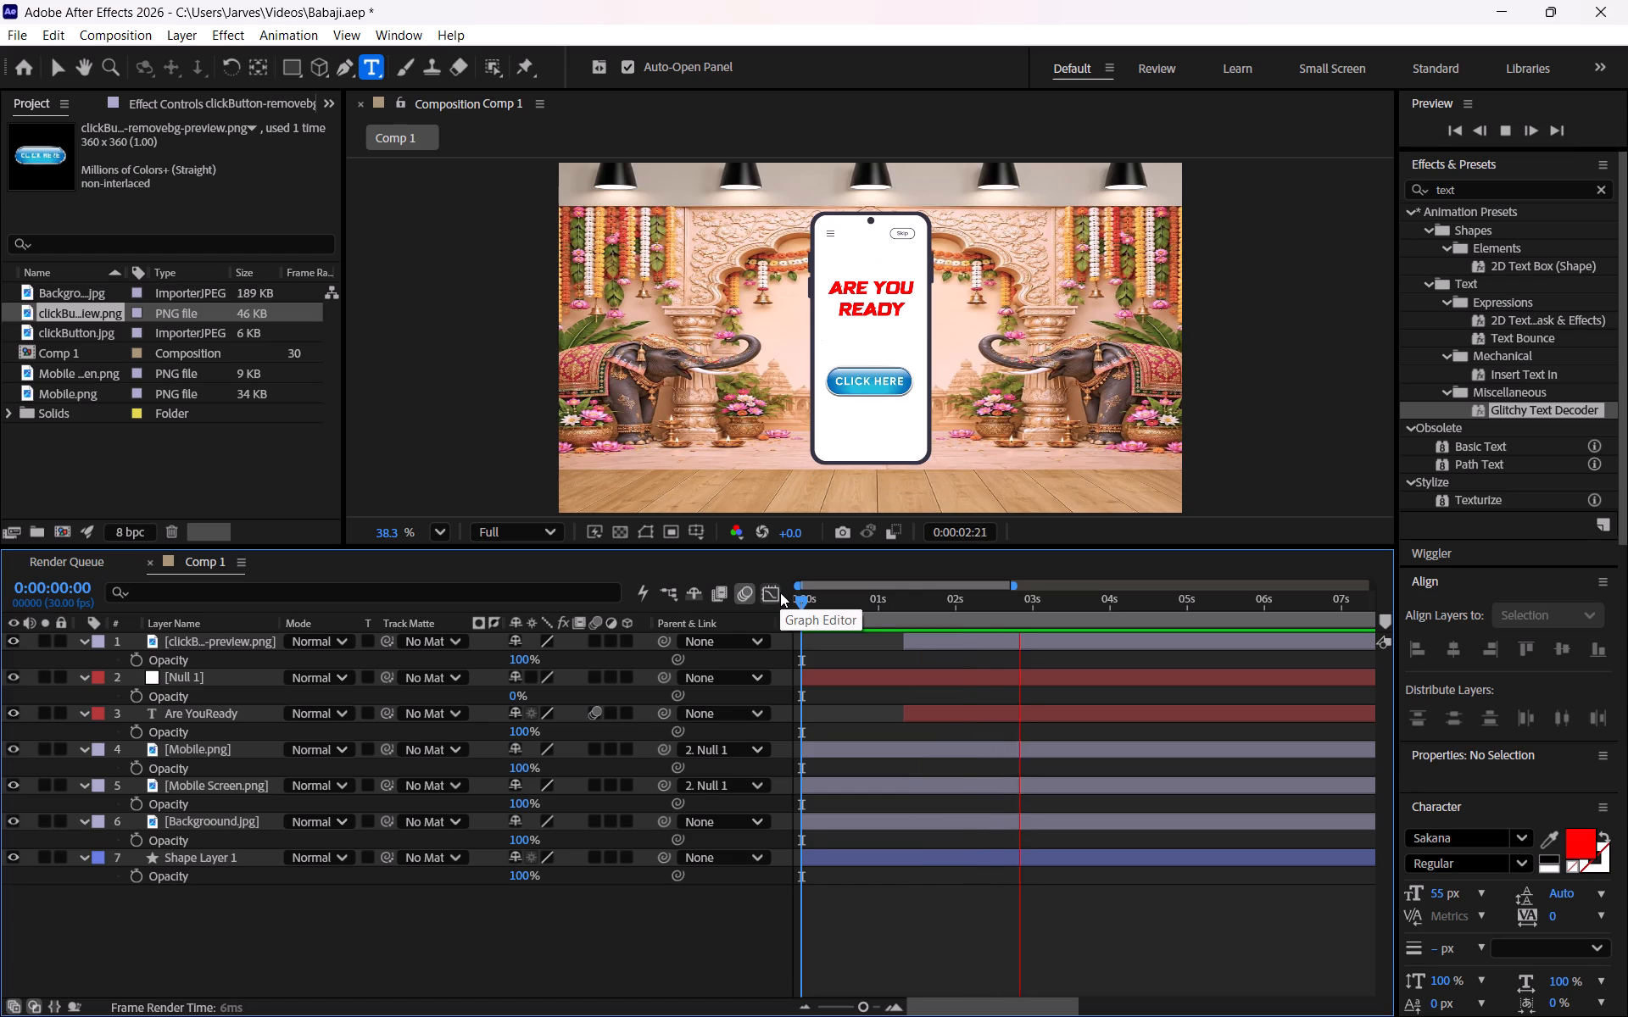
key("space")
Undo the button's trim and keyframe deletions, the text layer's reordering, and the addition of the button's two Opacity keyframes.
key("ctrl+z")
key("ctrl+z")
key("ctrl+z")
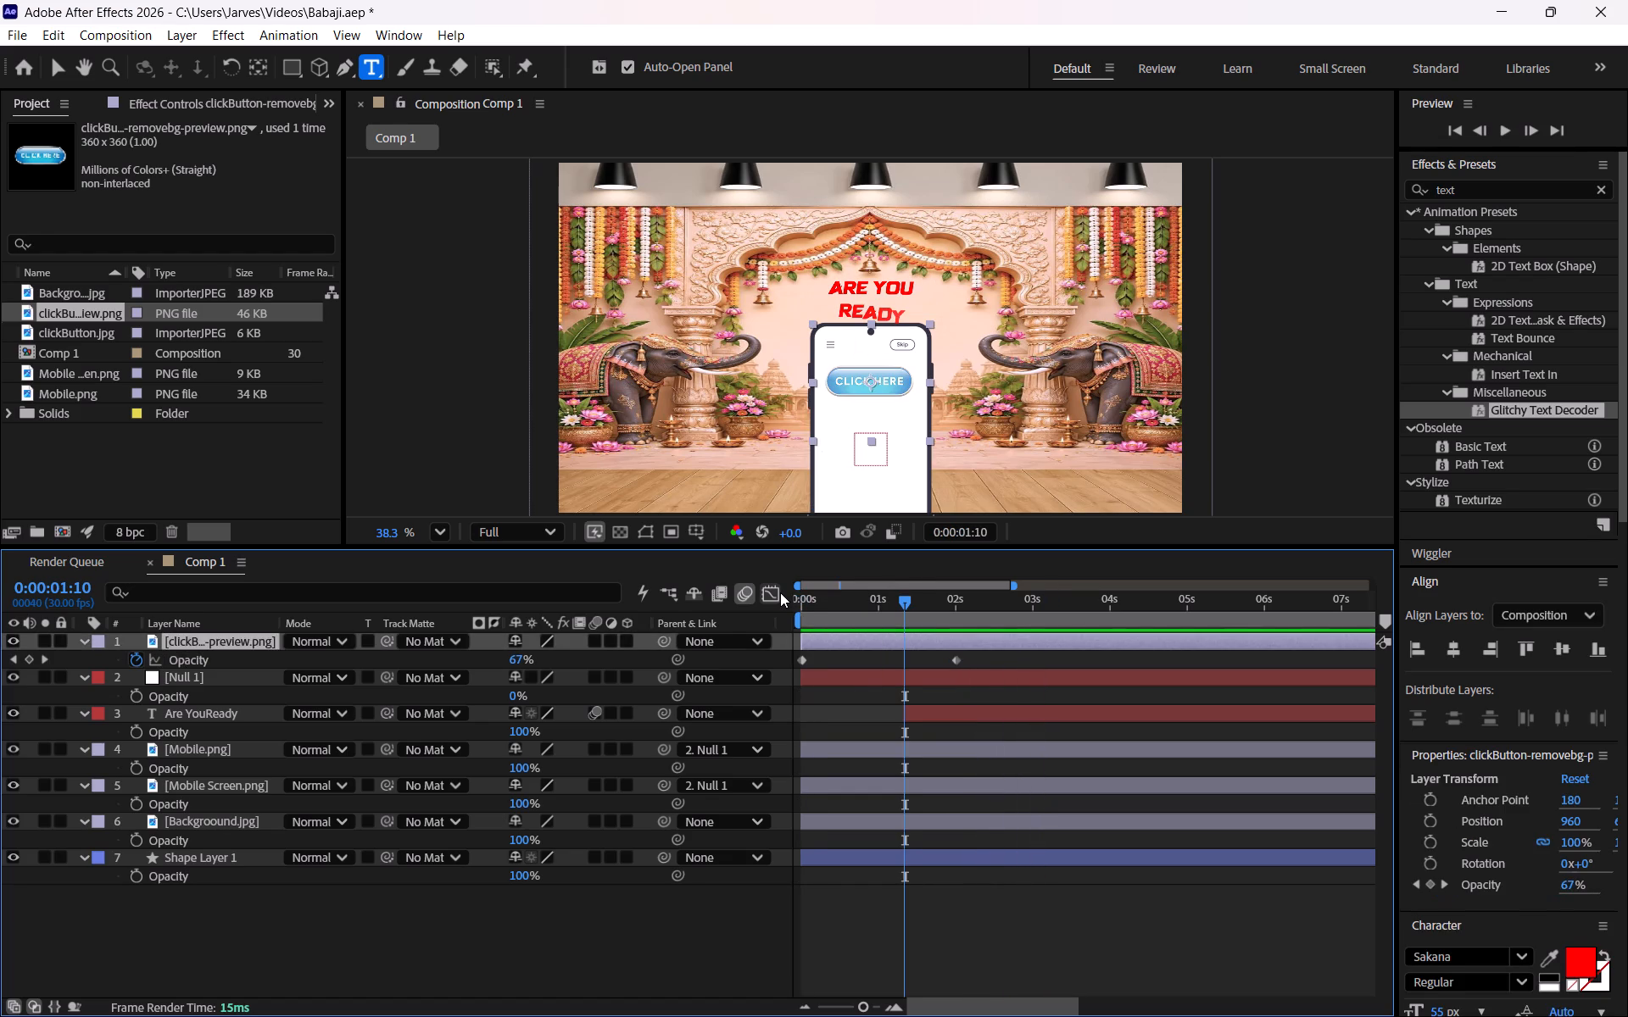
key("ctrl+z")
key("ctrl+z")
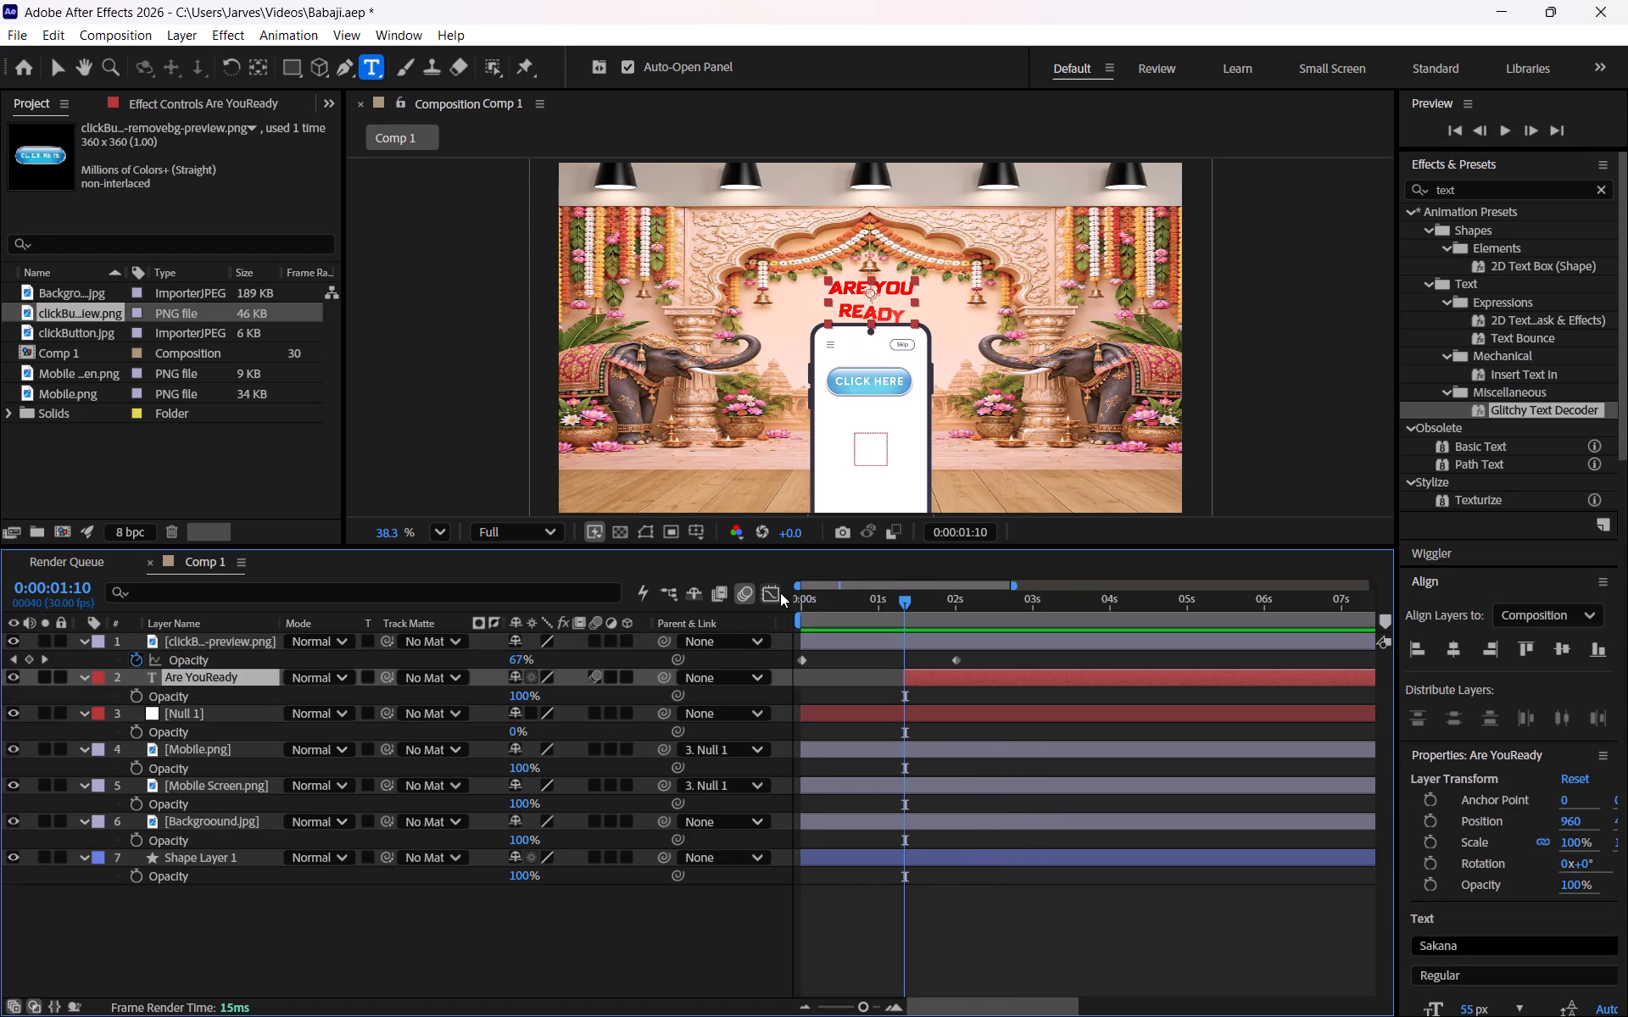
key("ctrl+z")
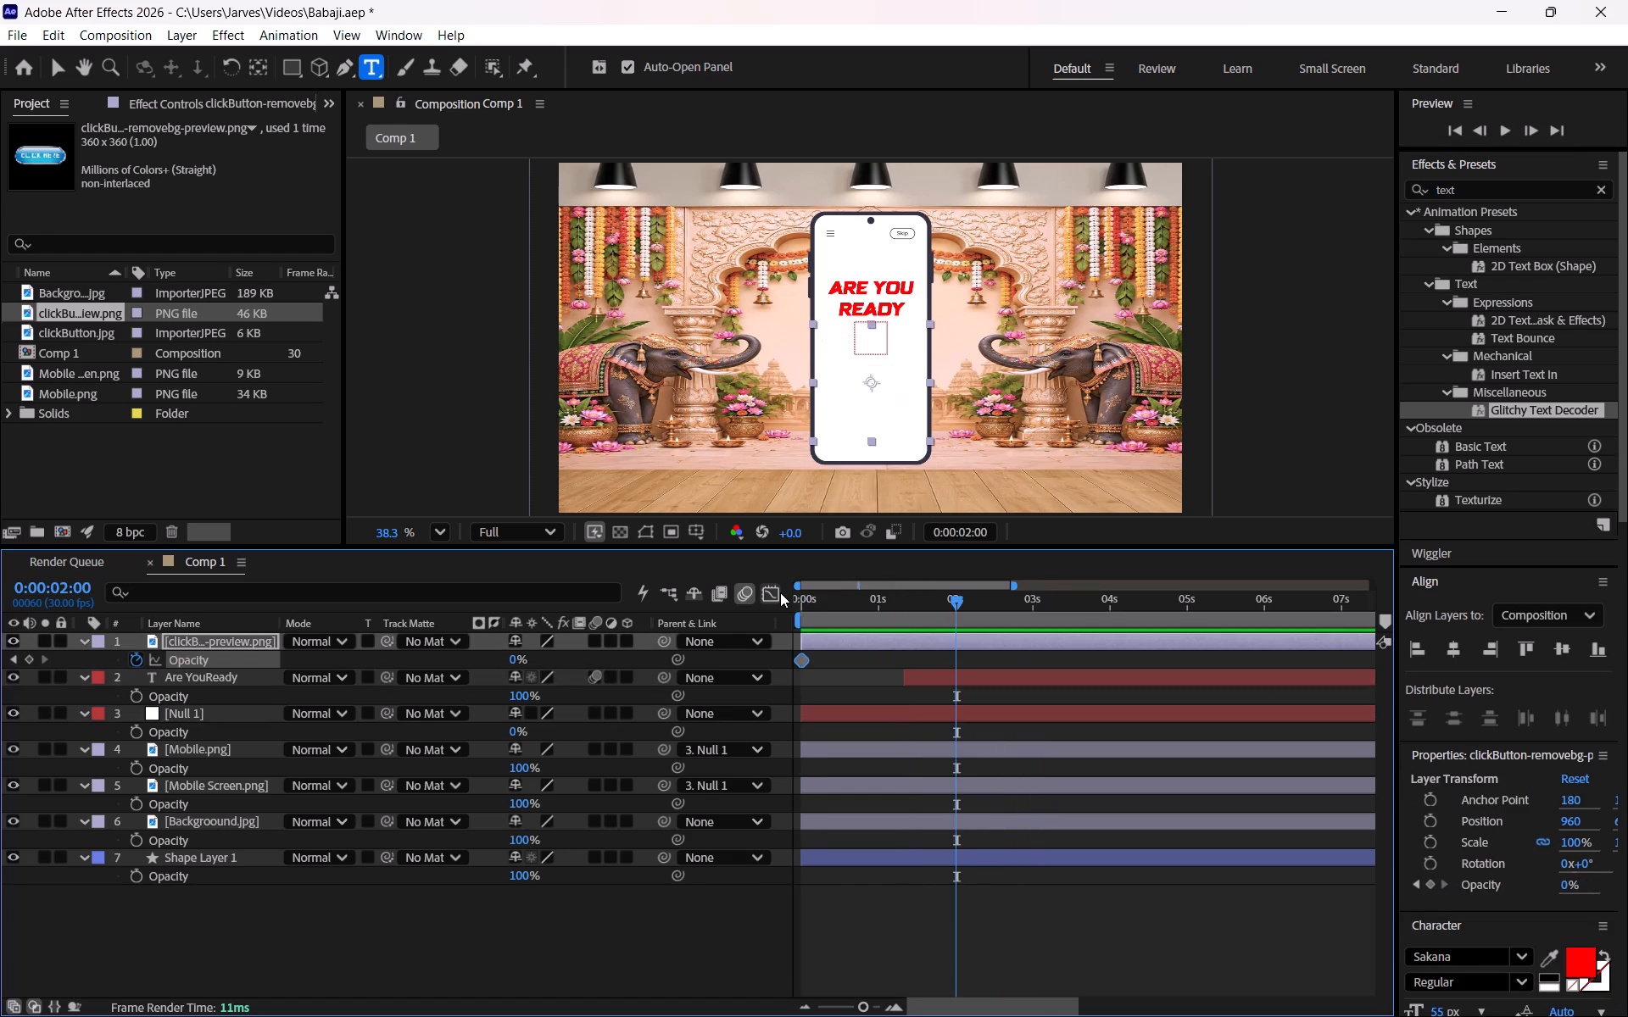
key("ctrl+z")
Play the composition to check the animation with the earlier edits undone.
key("space")
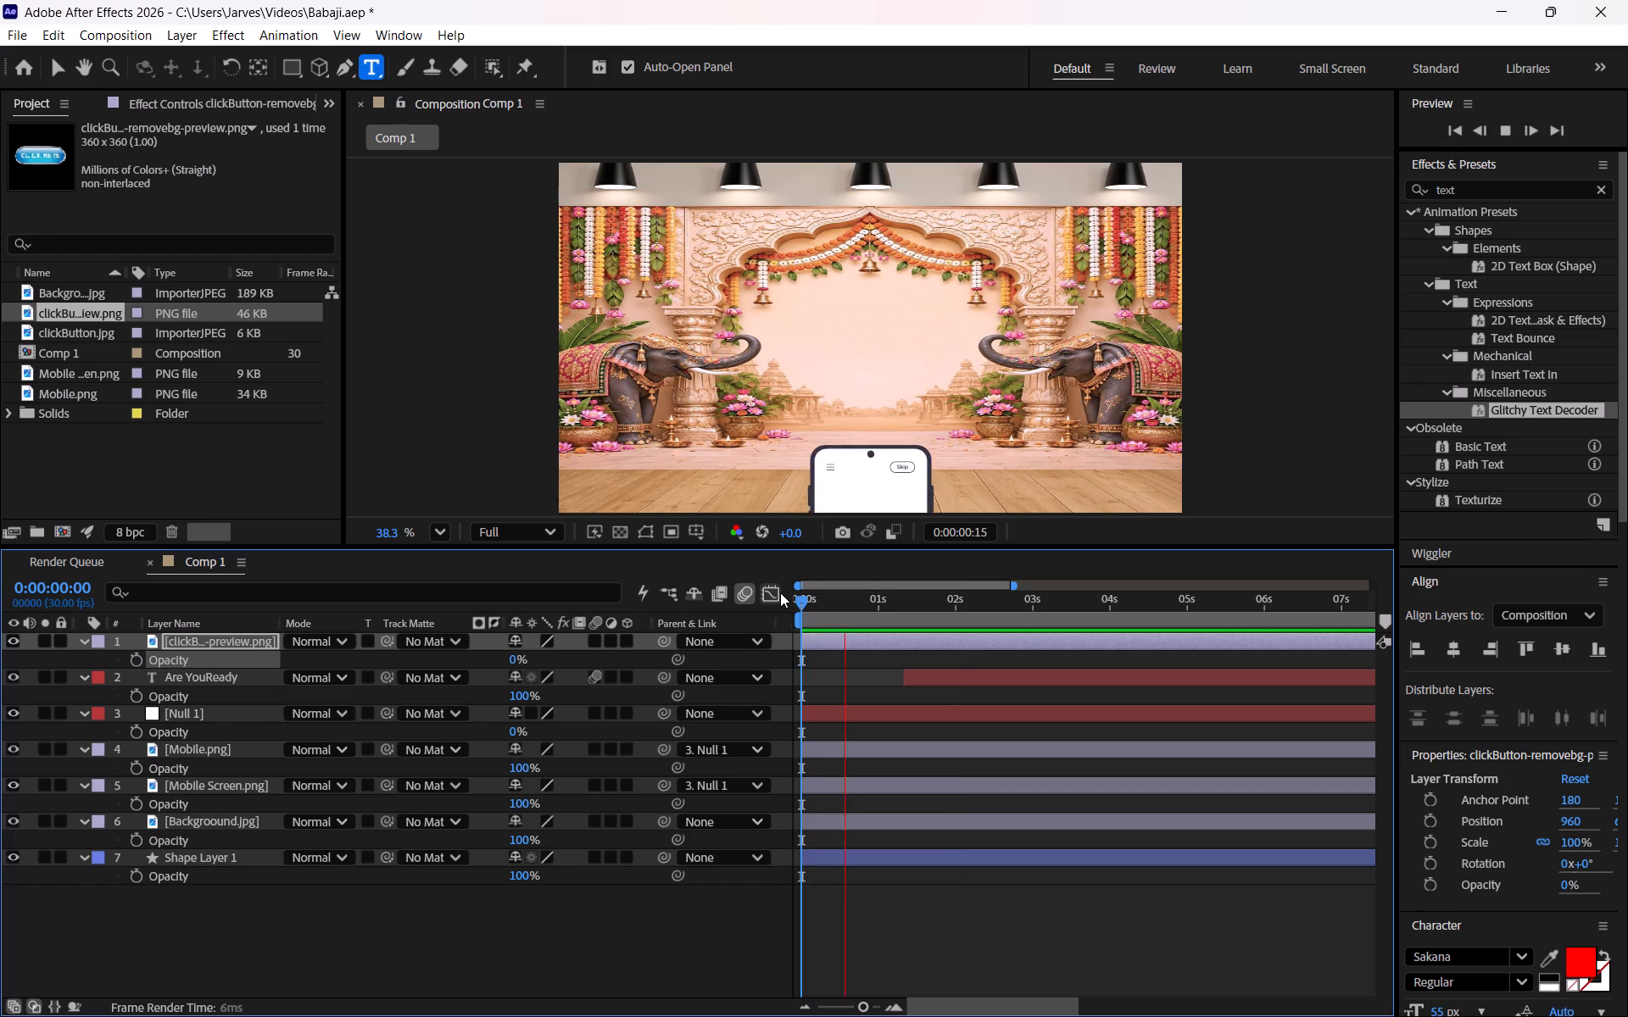
key("space")
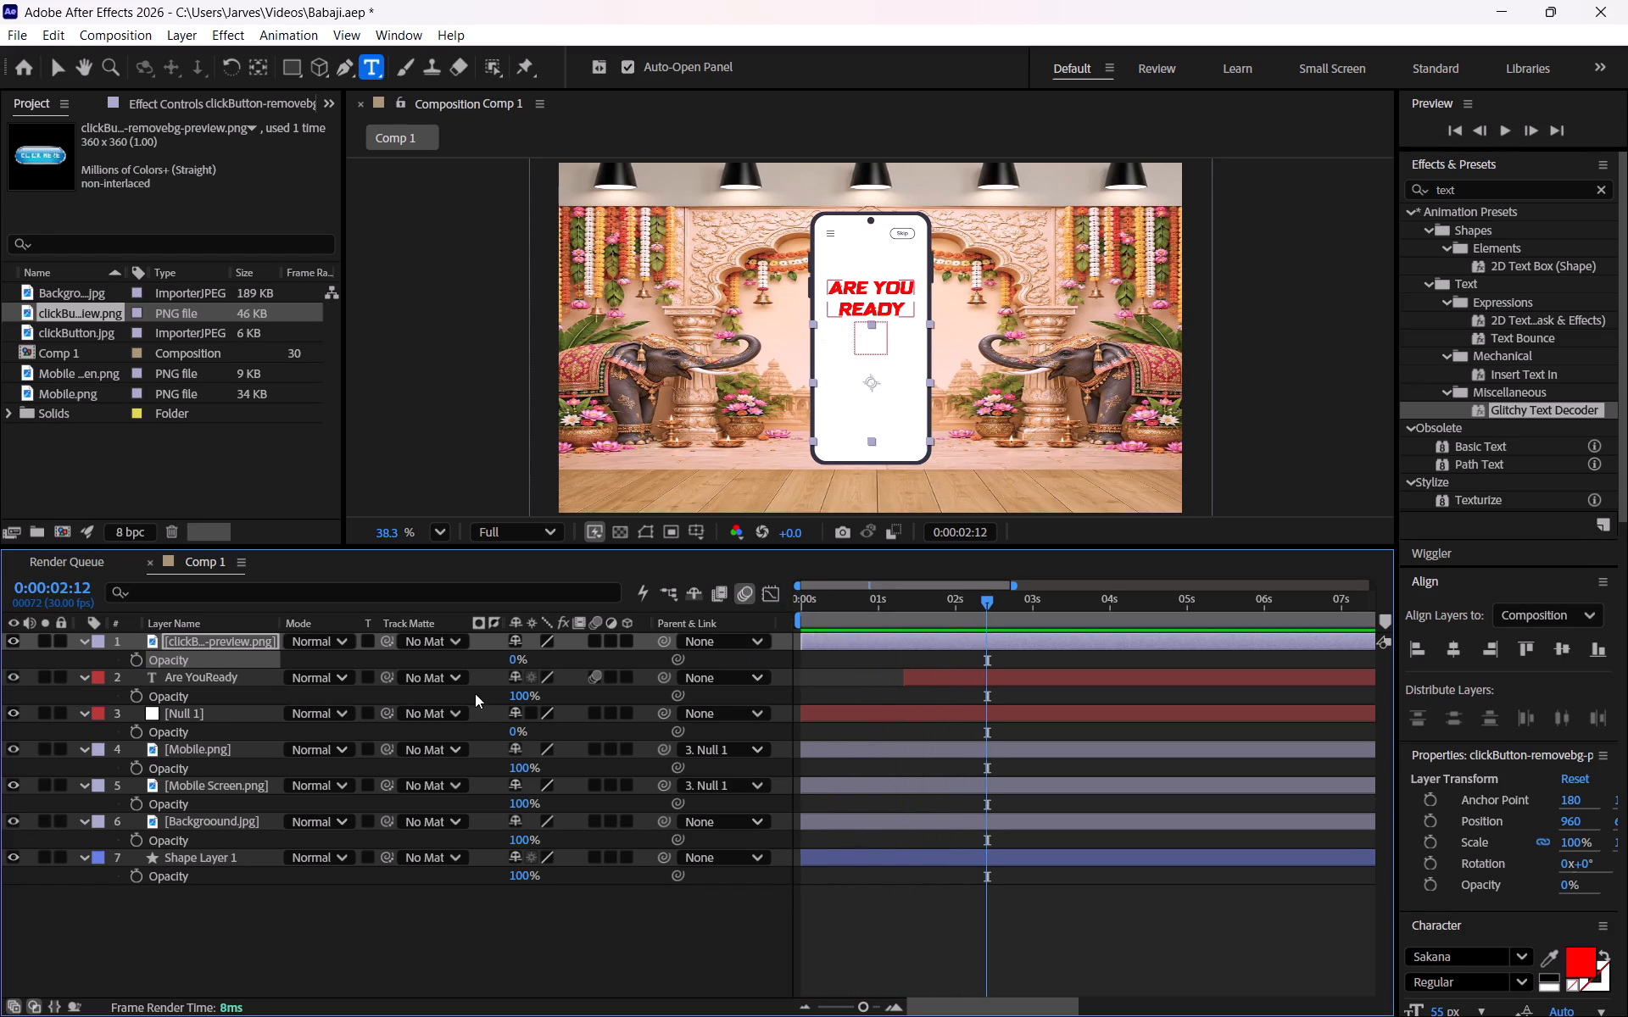
Expand the Are YouReady layer's Animator 1 to examine its Range Selector, Advanced options, Position and Opacity, and its addable properties.
left_click(231, 675)
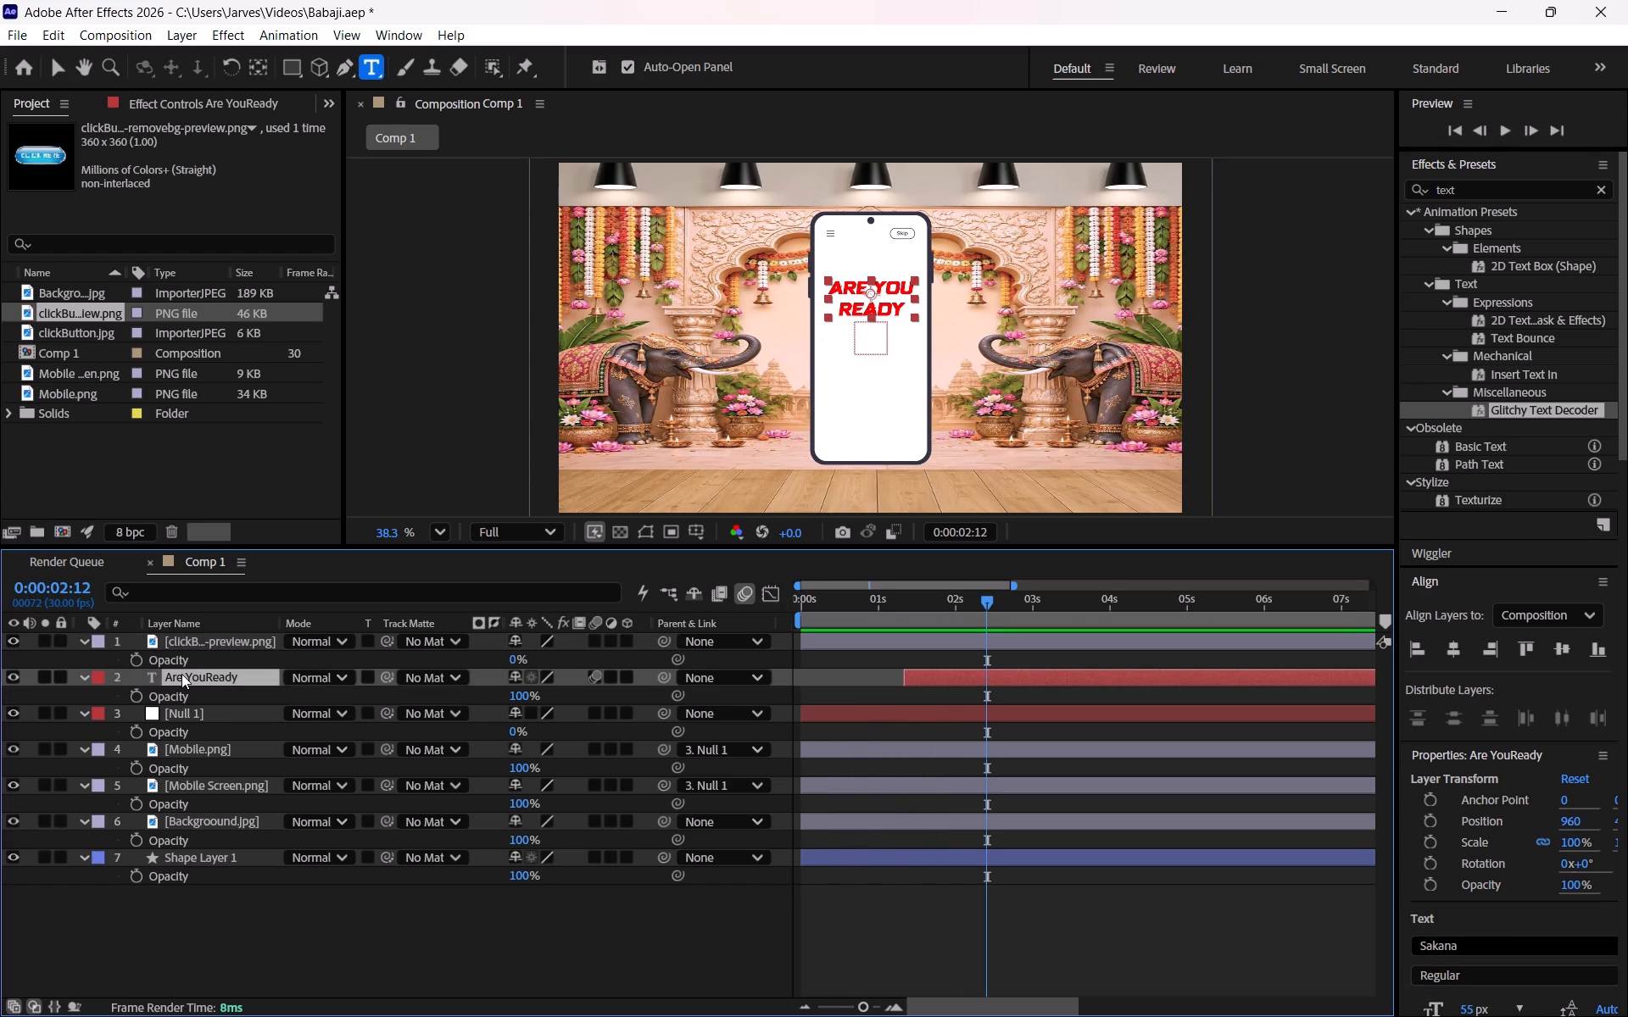
key("u")
left_click(137, 692)
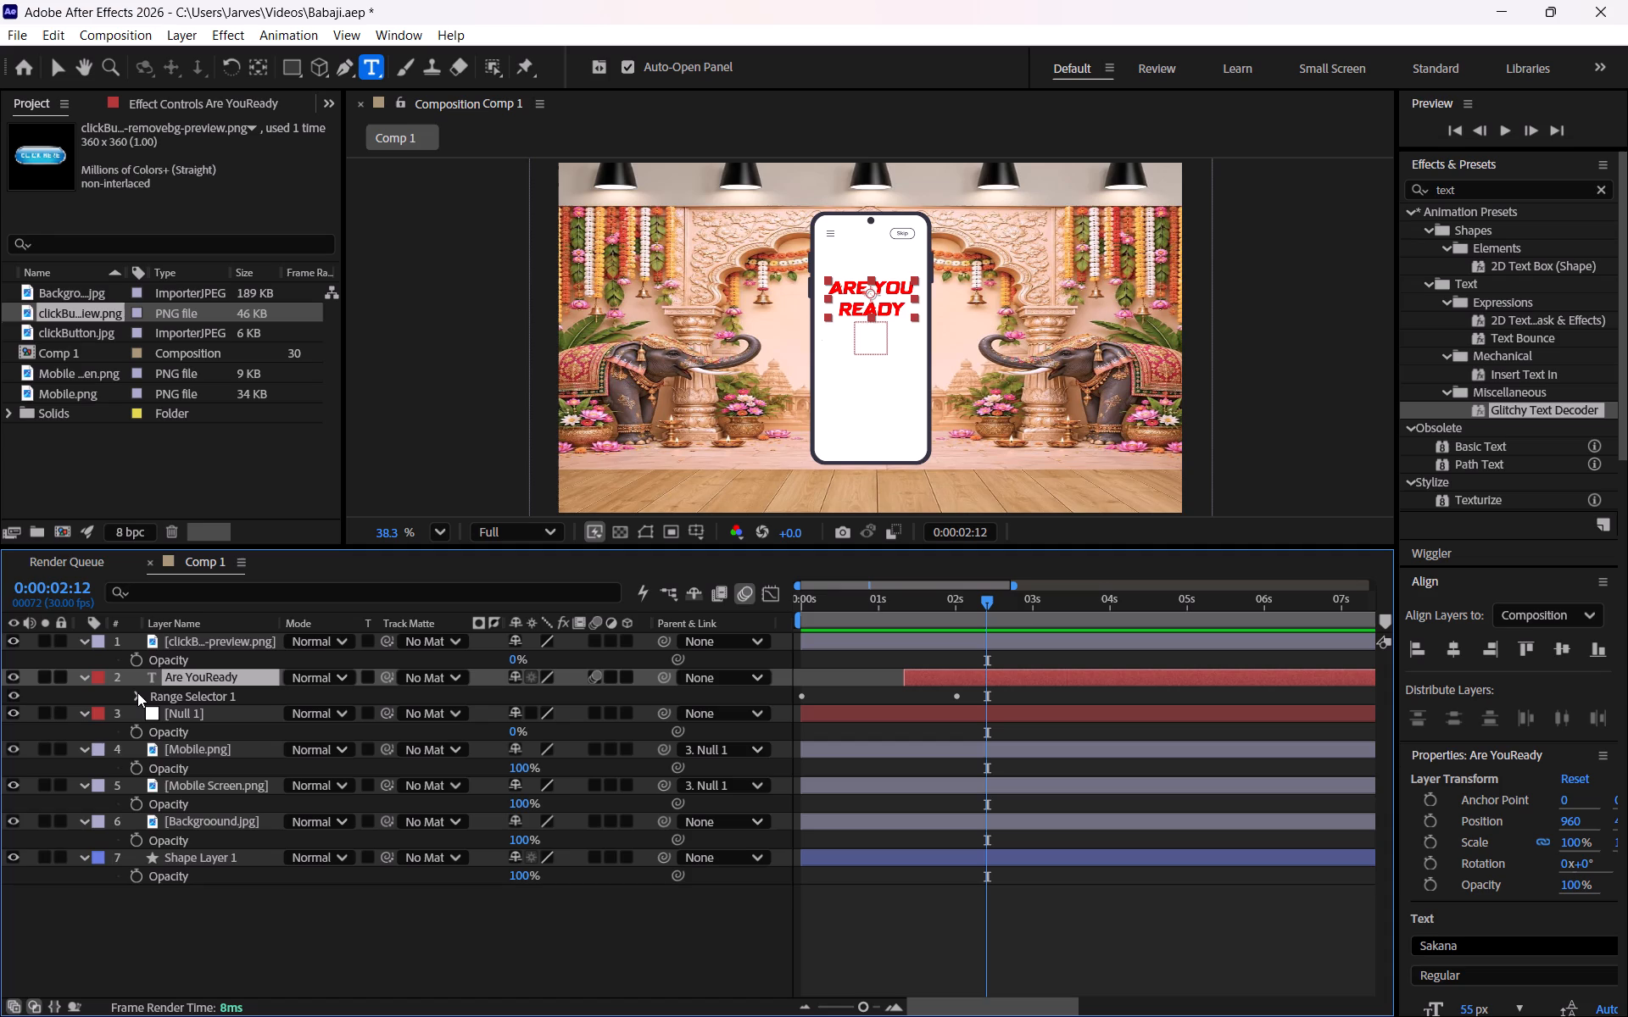
left_click(137, 692)
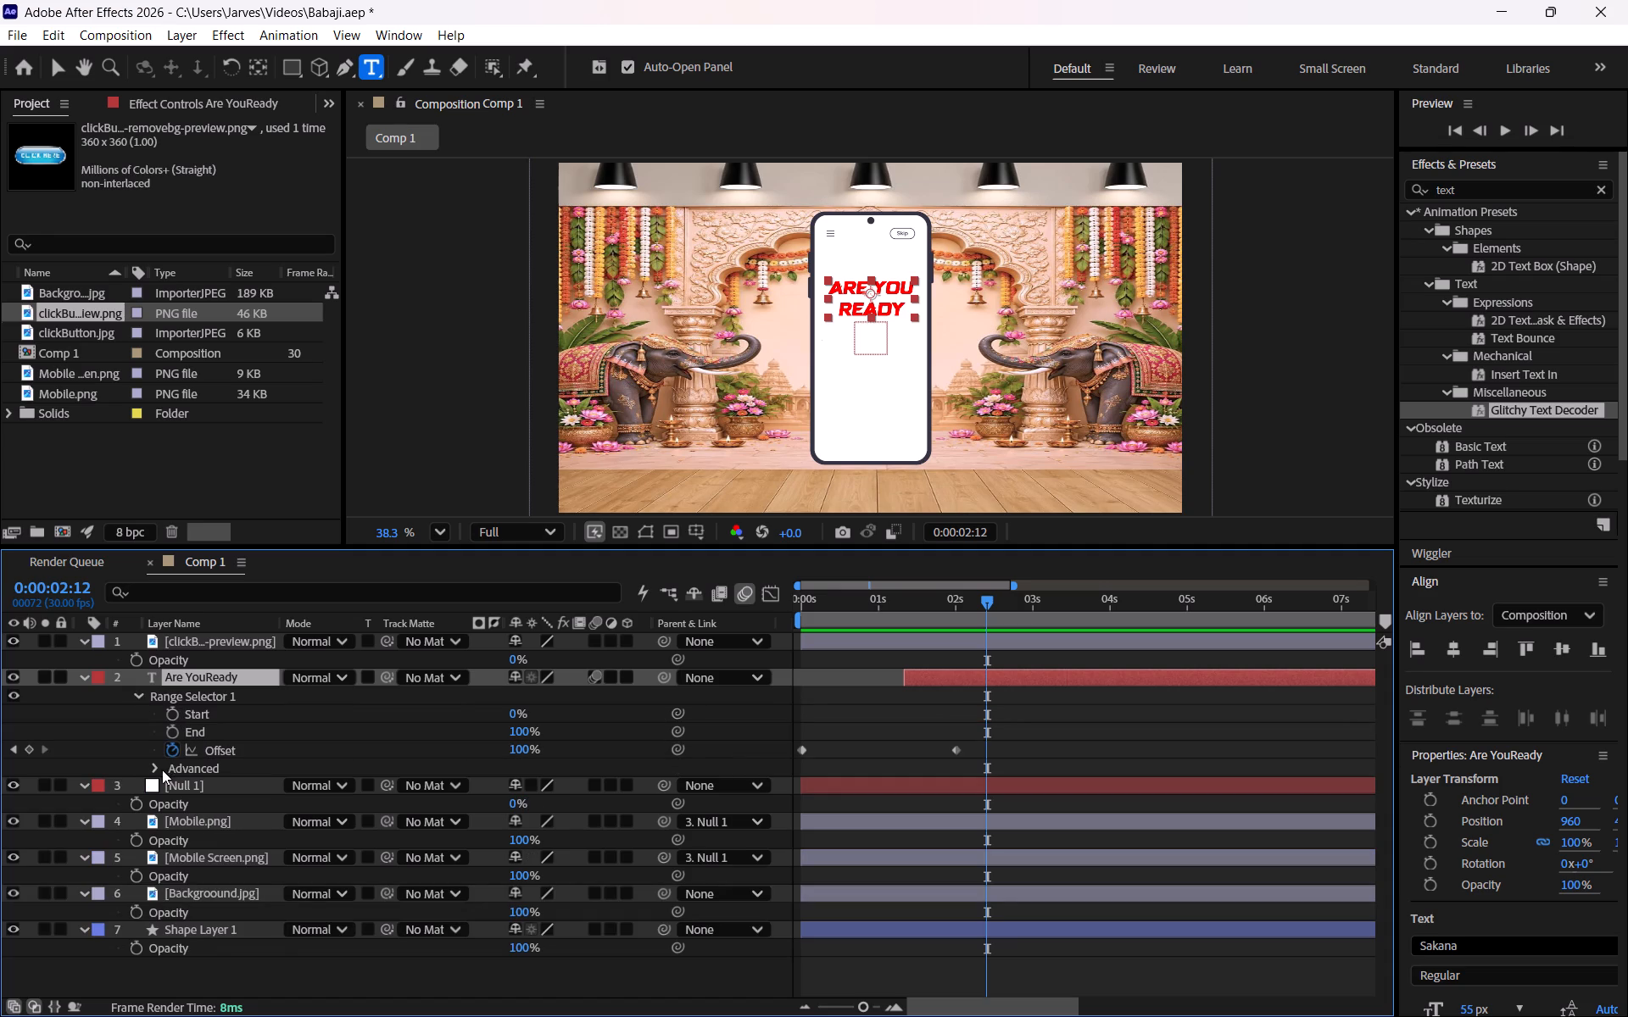
left_click(159, 768)
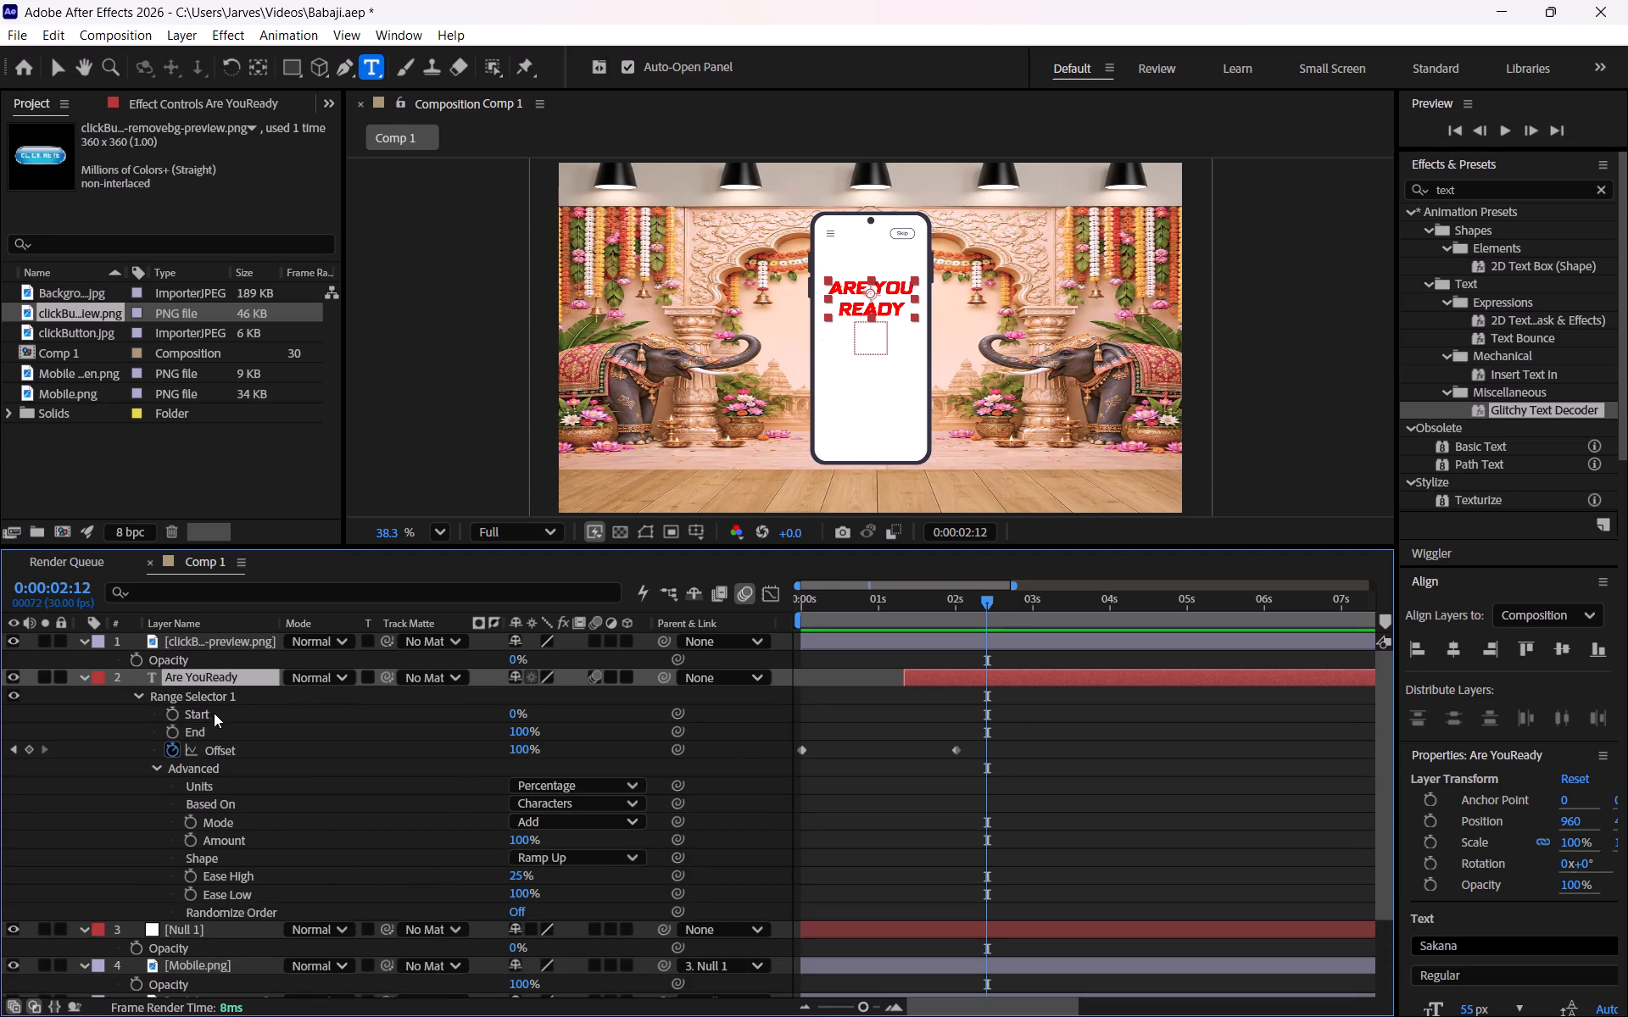
left_click(139, 694)
left_click(139, 694)
left_click(86, 677)
left_click(86, 677)
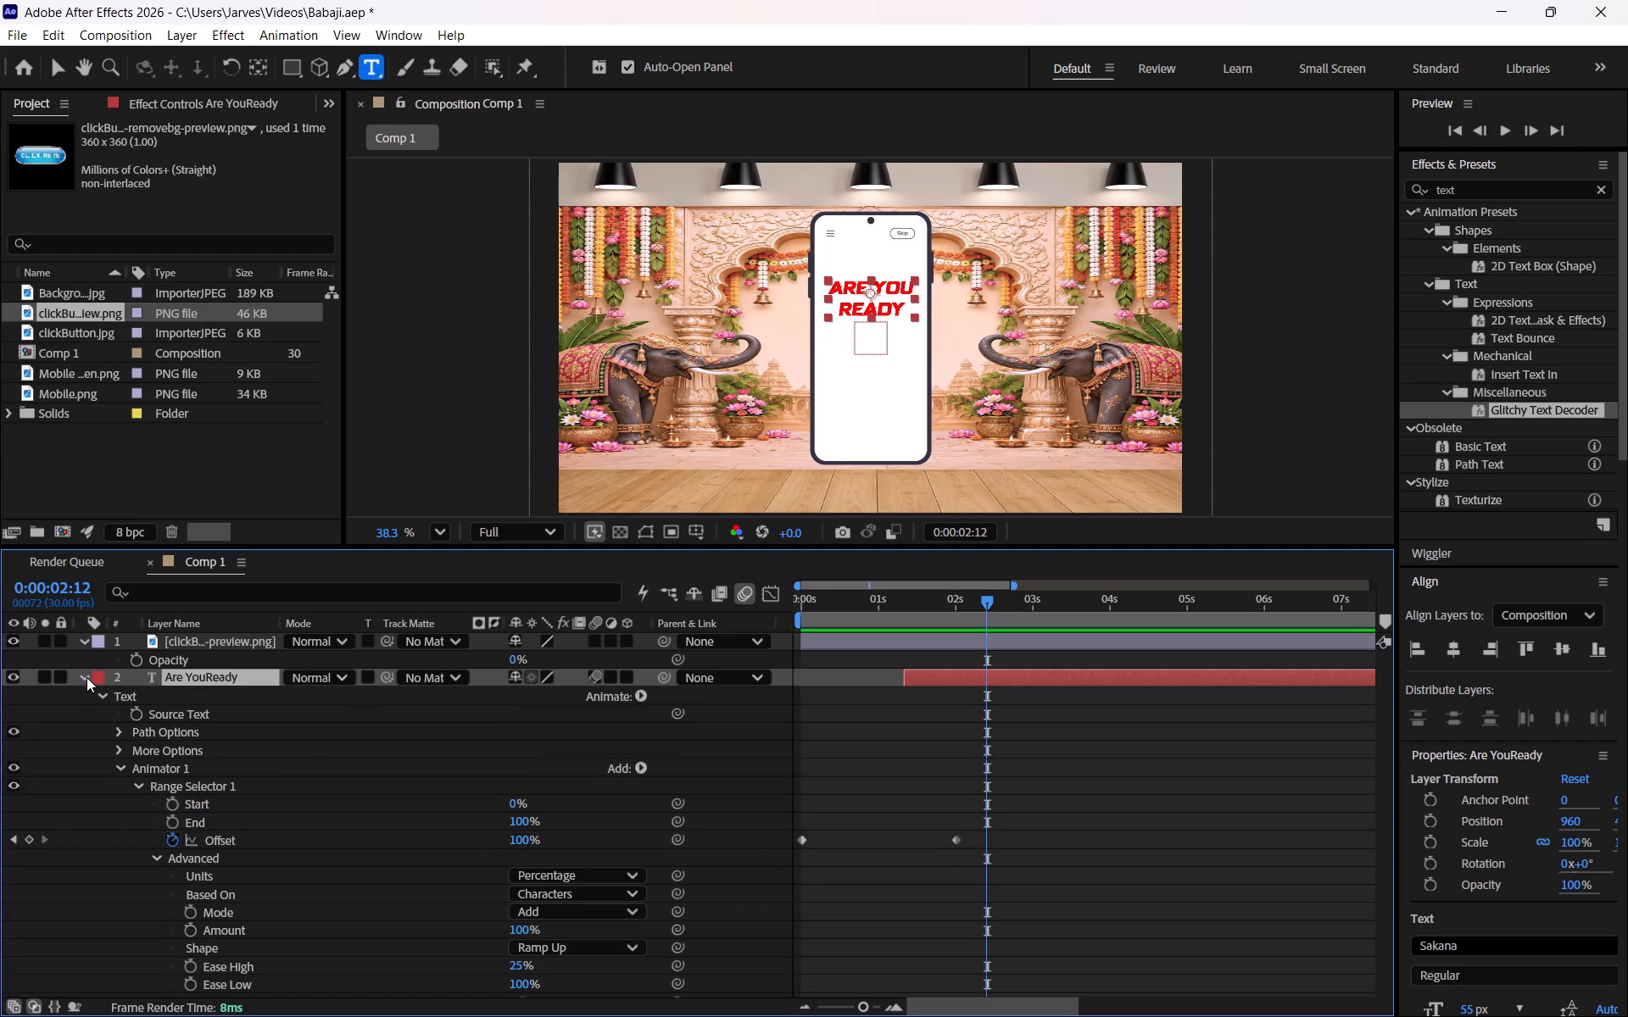
scroll(347, 823, "up", 1)
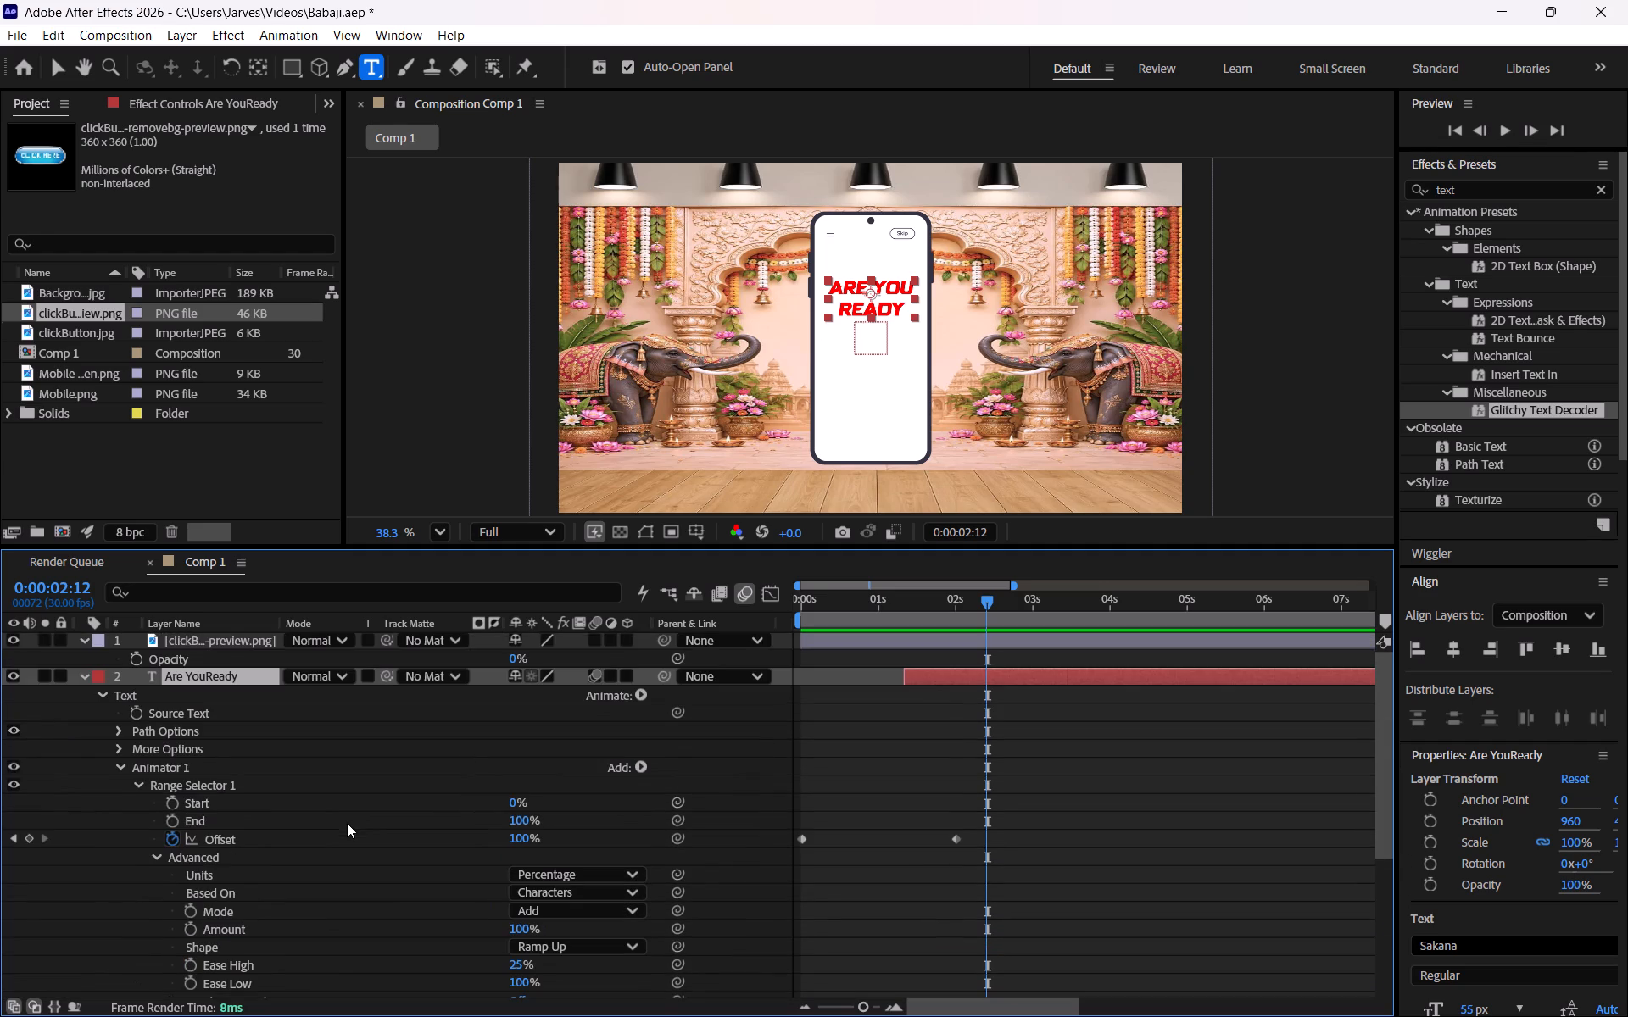
left_click(642, 765)
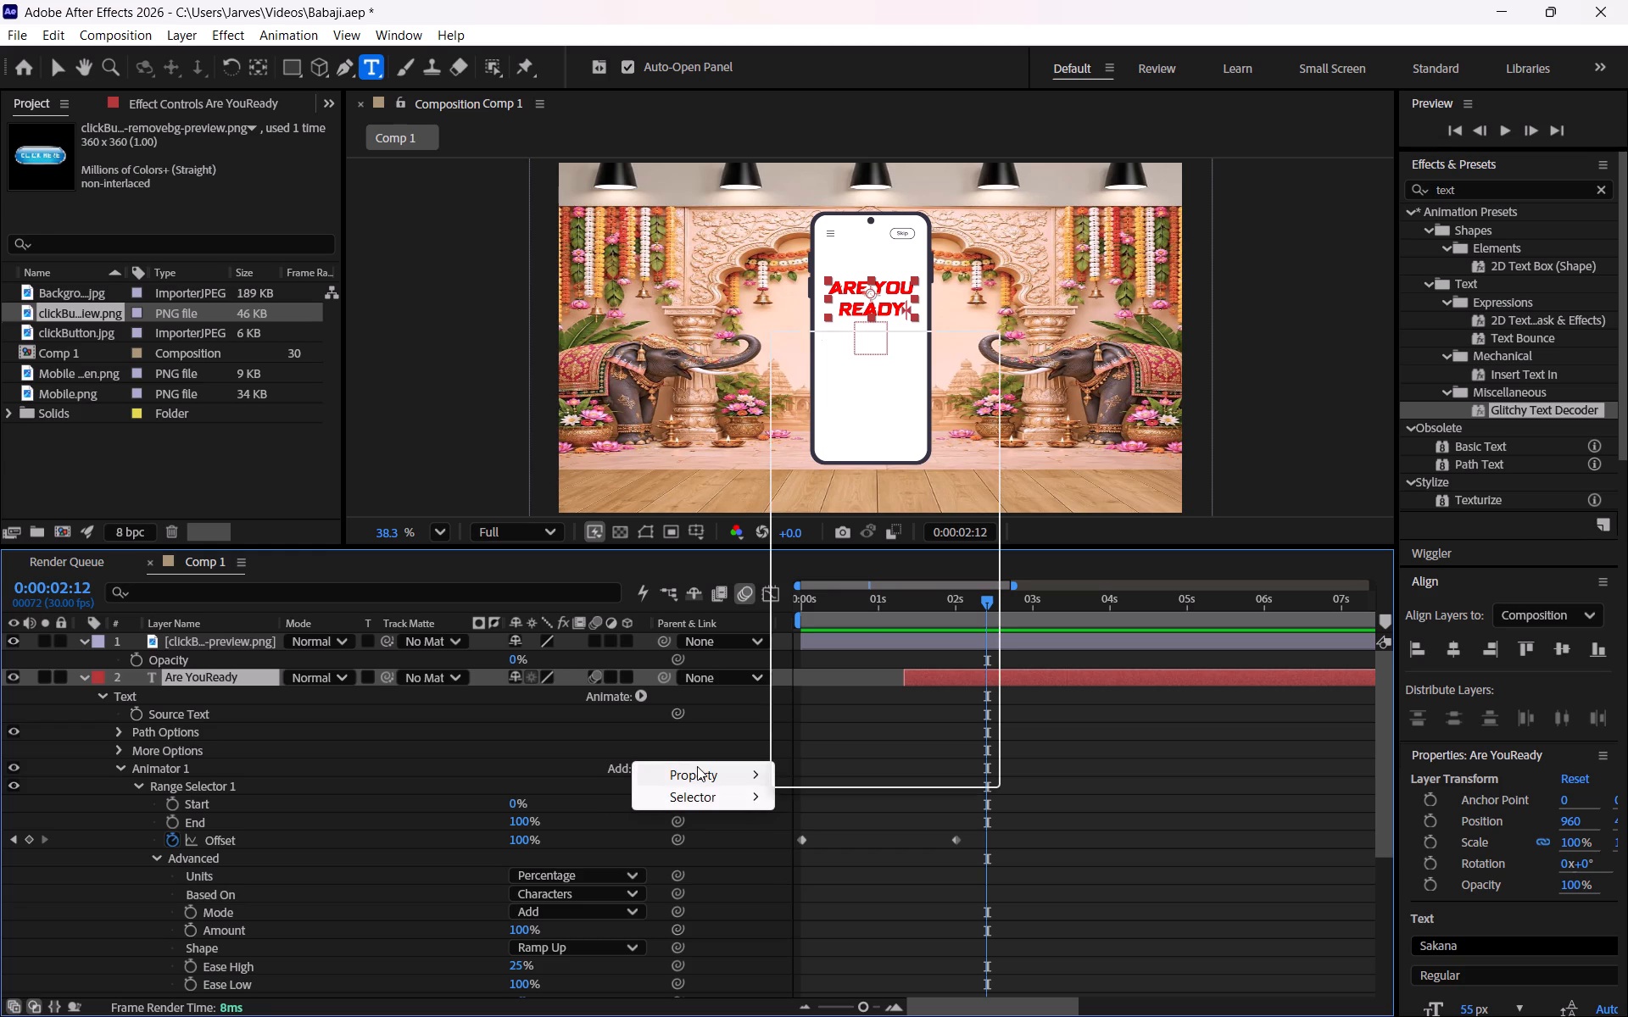
left_click(839, 401)
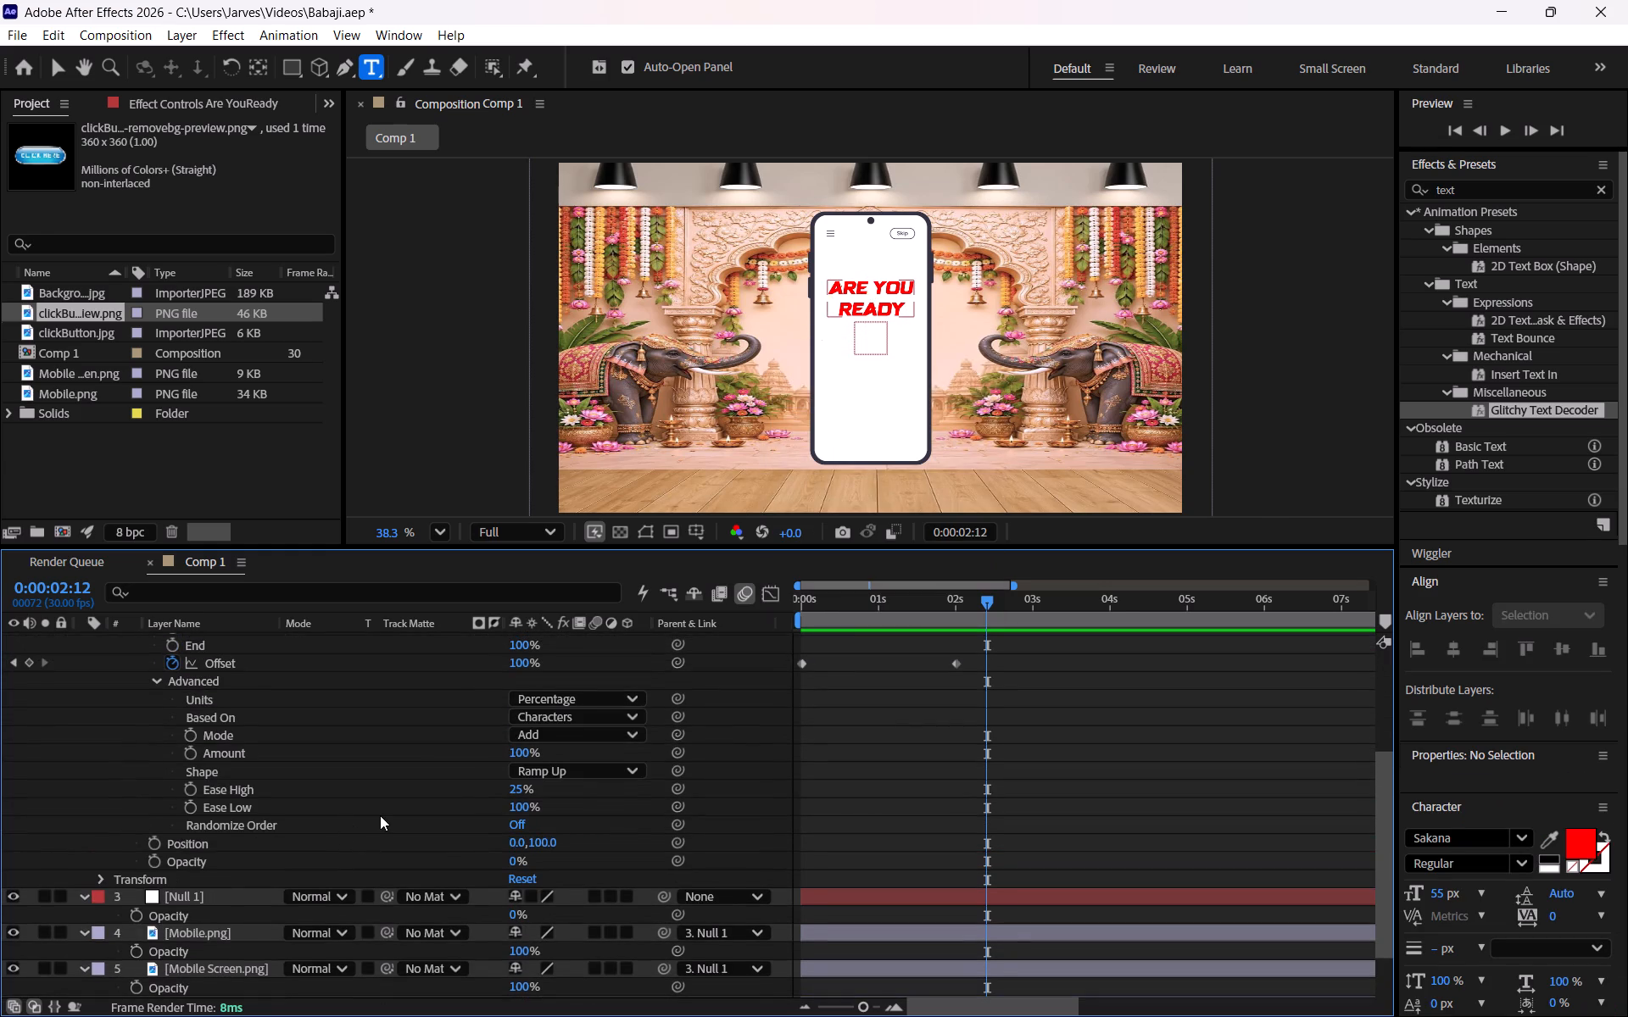
left_click(153, 827)
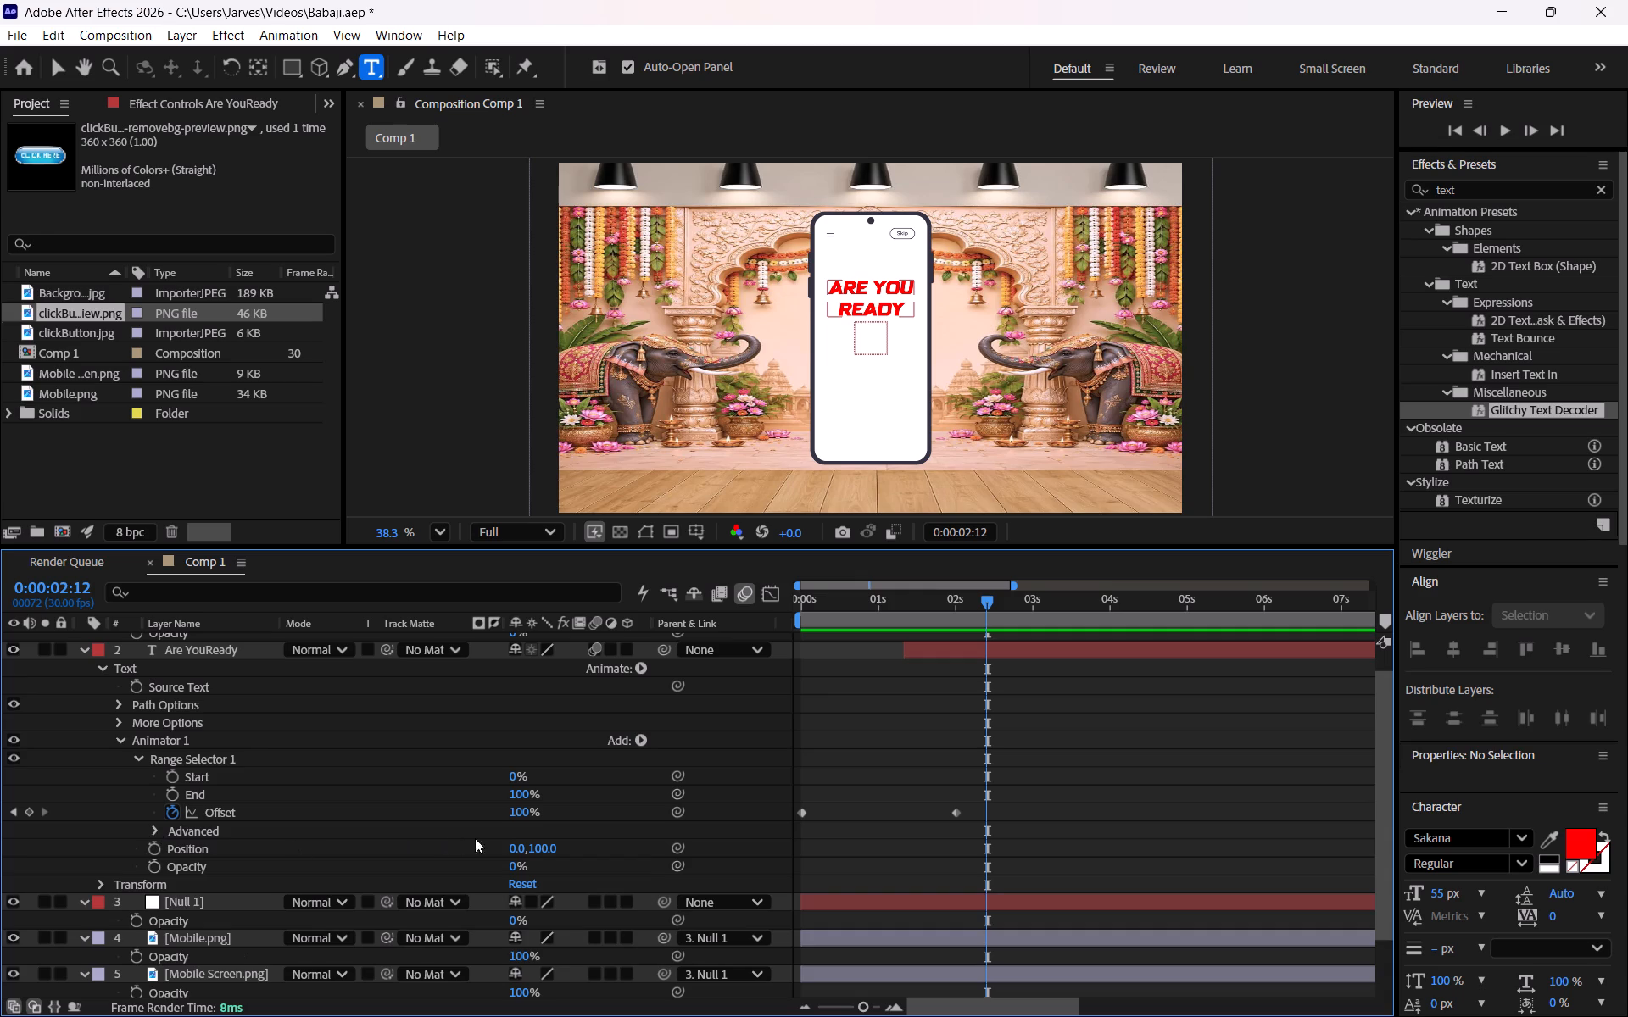
Scrub between 0:00:00:00 and 0:00:02:00 to examine the text animator's Offset keyframes against the picture.
left_click_drag(989, 597, 774, 593)
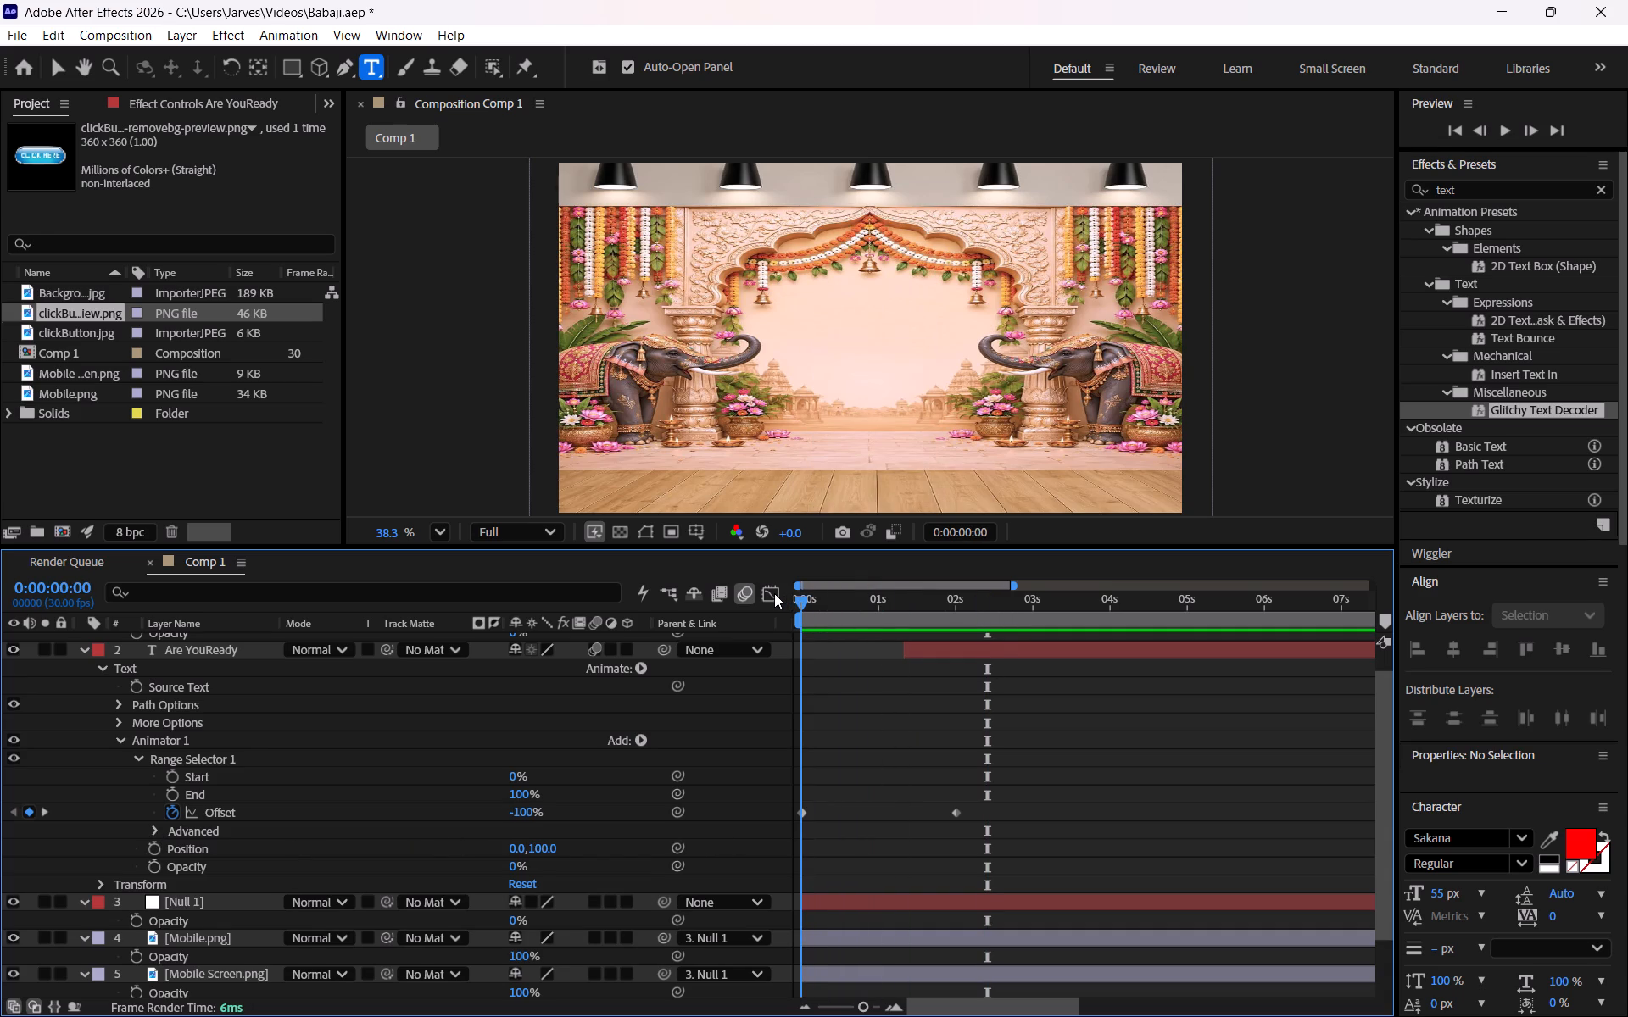
left_click_drag(774, 593, 956, 595)
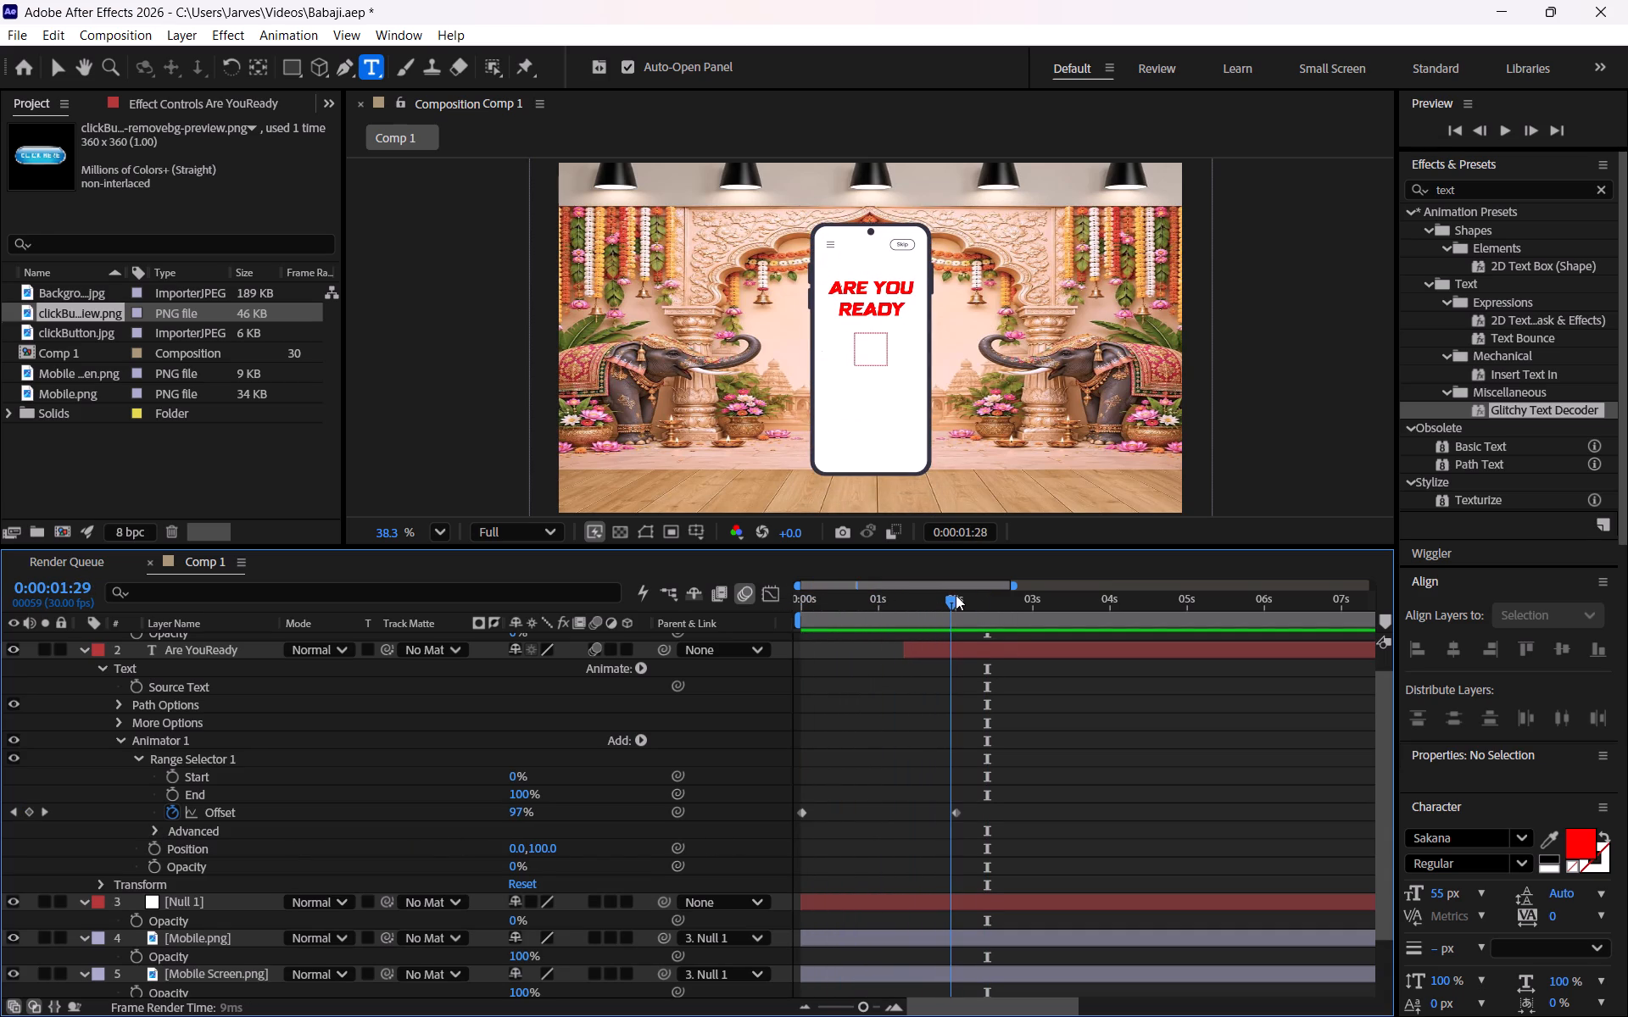
left_click_drag(956, 595, 798, 577)
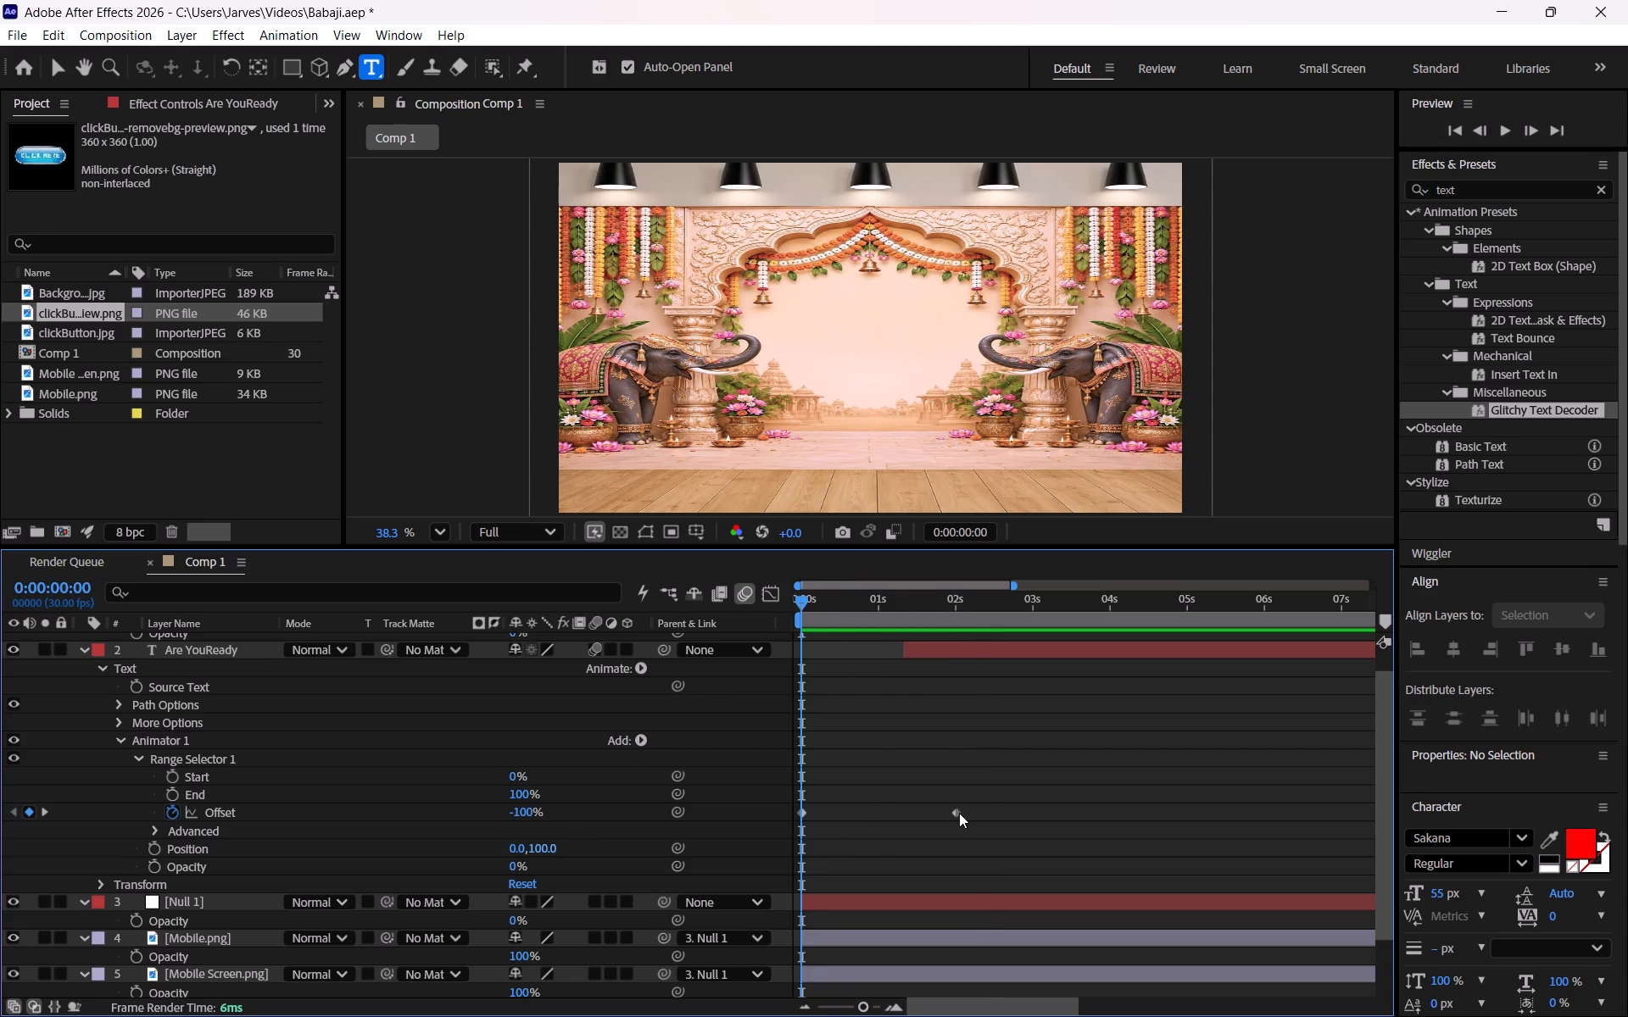
left_click(956, 609)
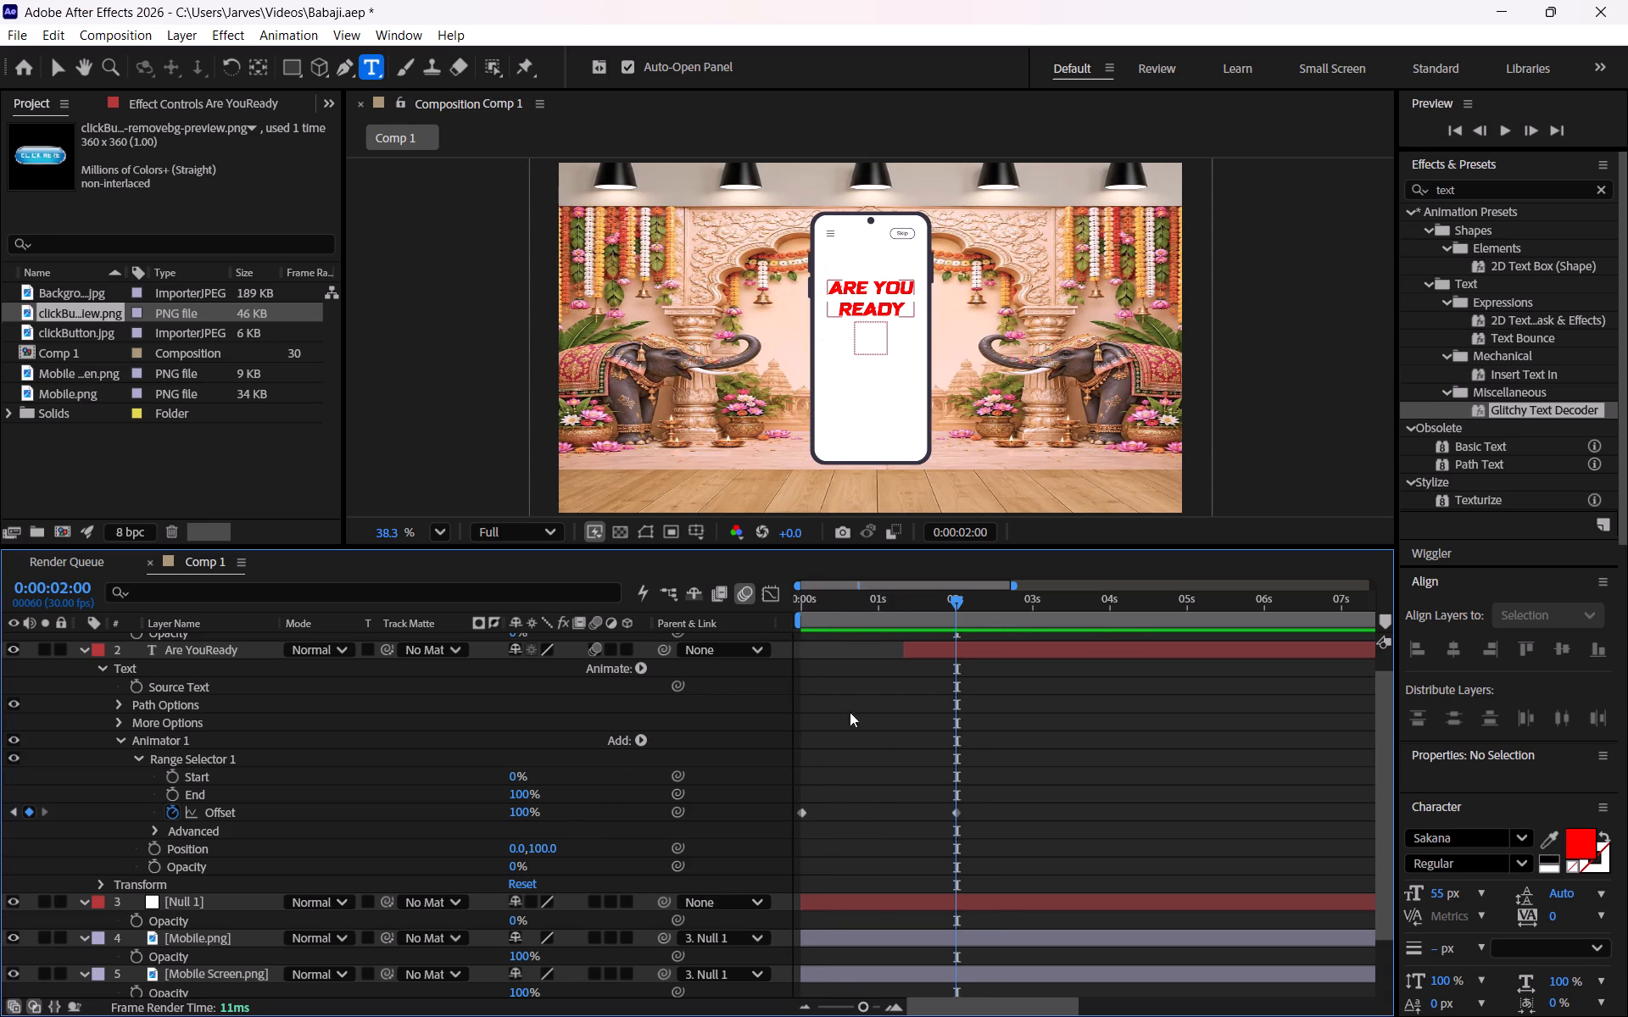
left_click_drag(957, 599, 939, 599)
Keyframe Animator 1's Position on the text layer at 0.0,100.0 at 0:00:00:00 and at 0.0,0.0 at 0:00:02:00.
left_click_drag(939, 599, 759, 598)
left_click(149, 847)
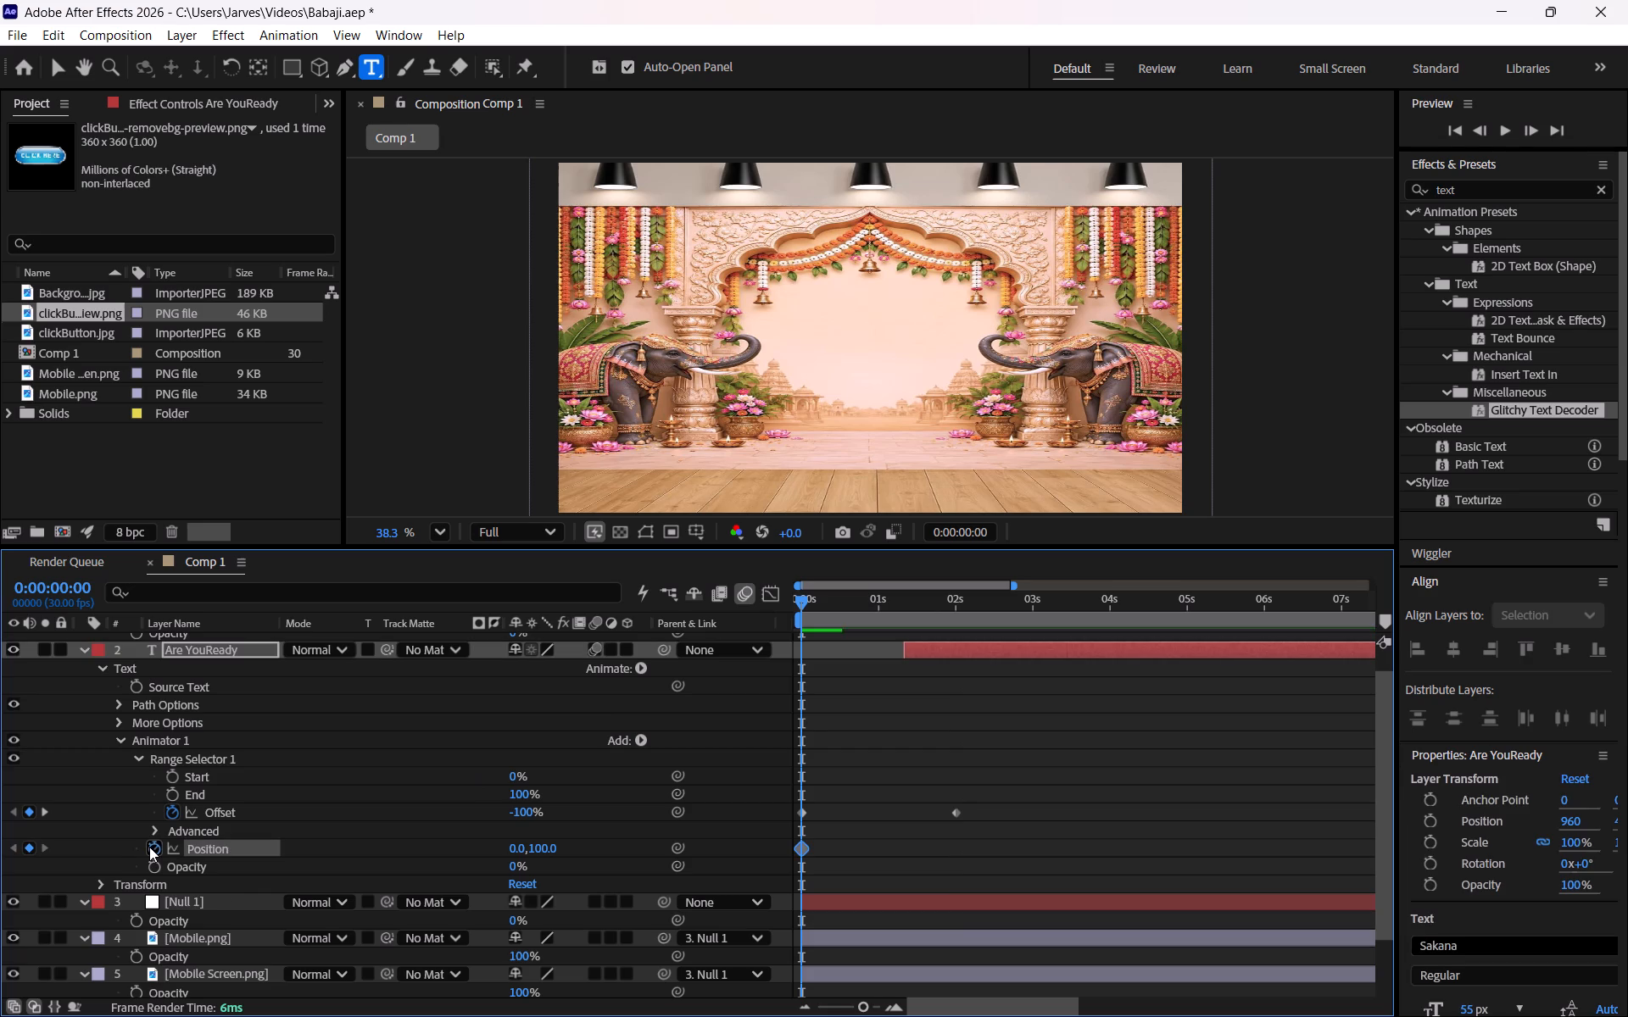
key("k")
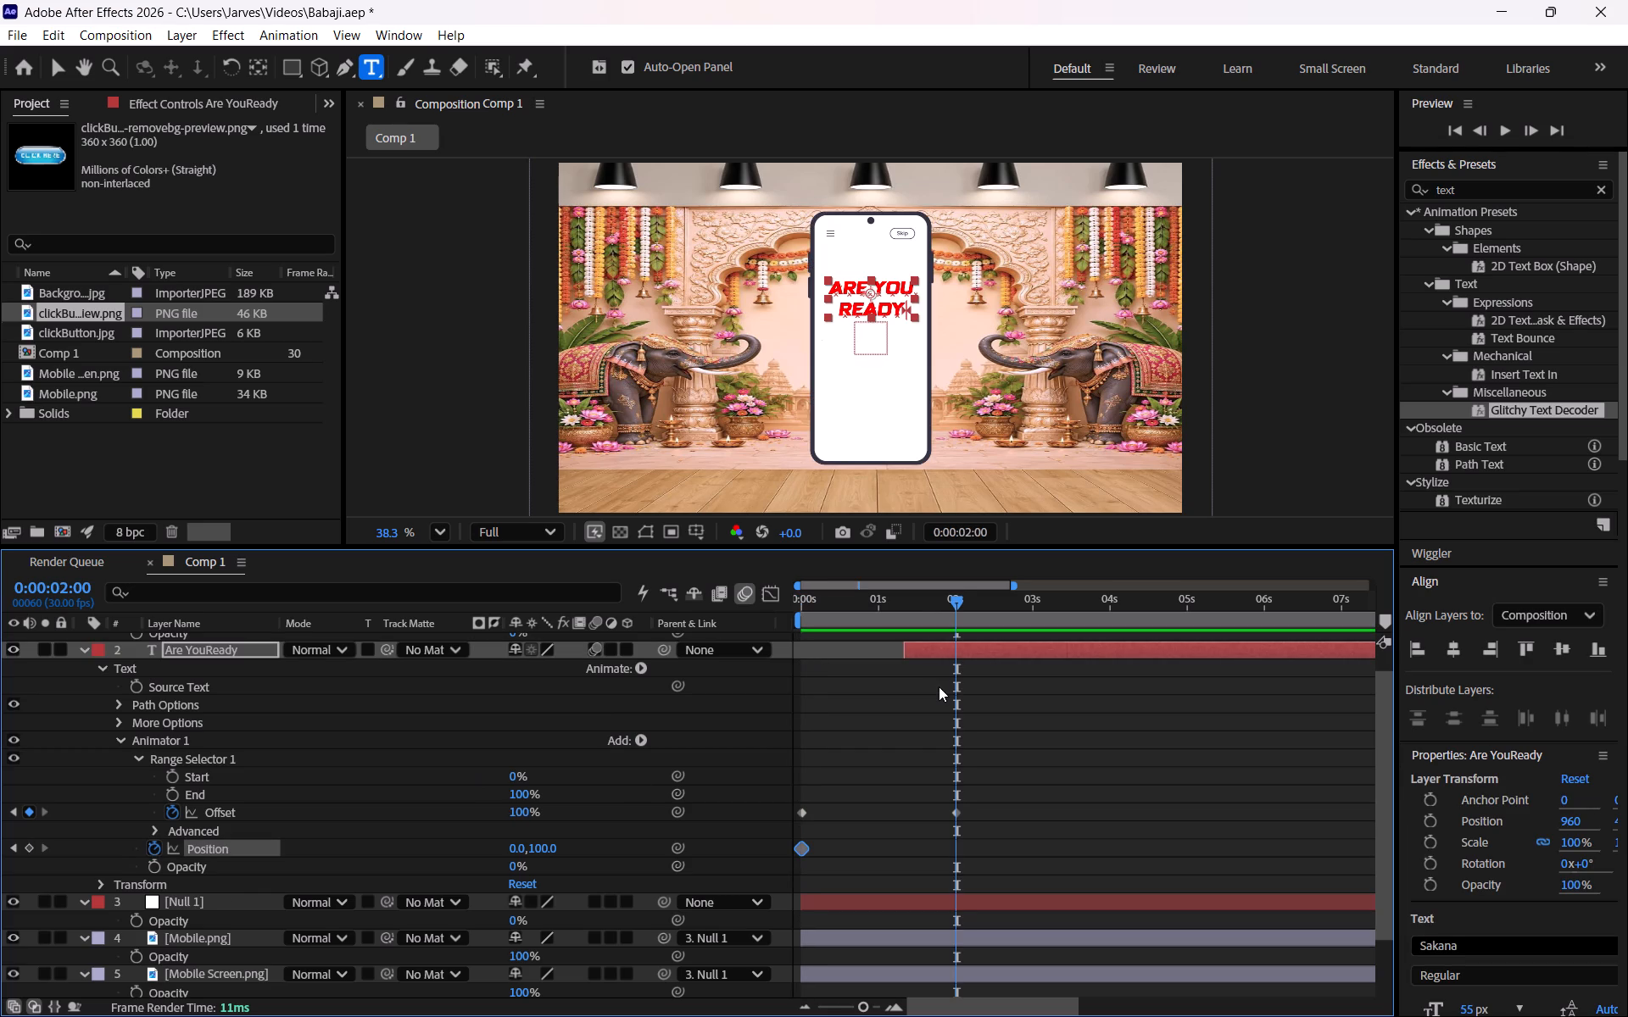
left_click(546, 846)
key("0")
key("Return")
Play the composition from the start to check the text's new Position animation.
left_click_drag(956, 597, 841, 603)
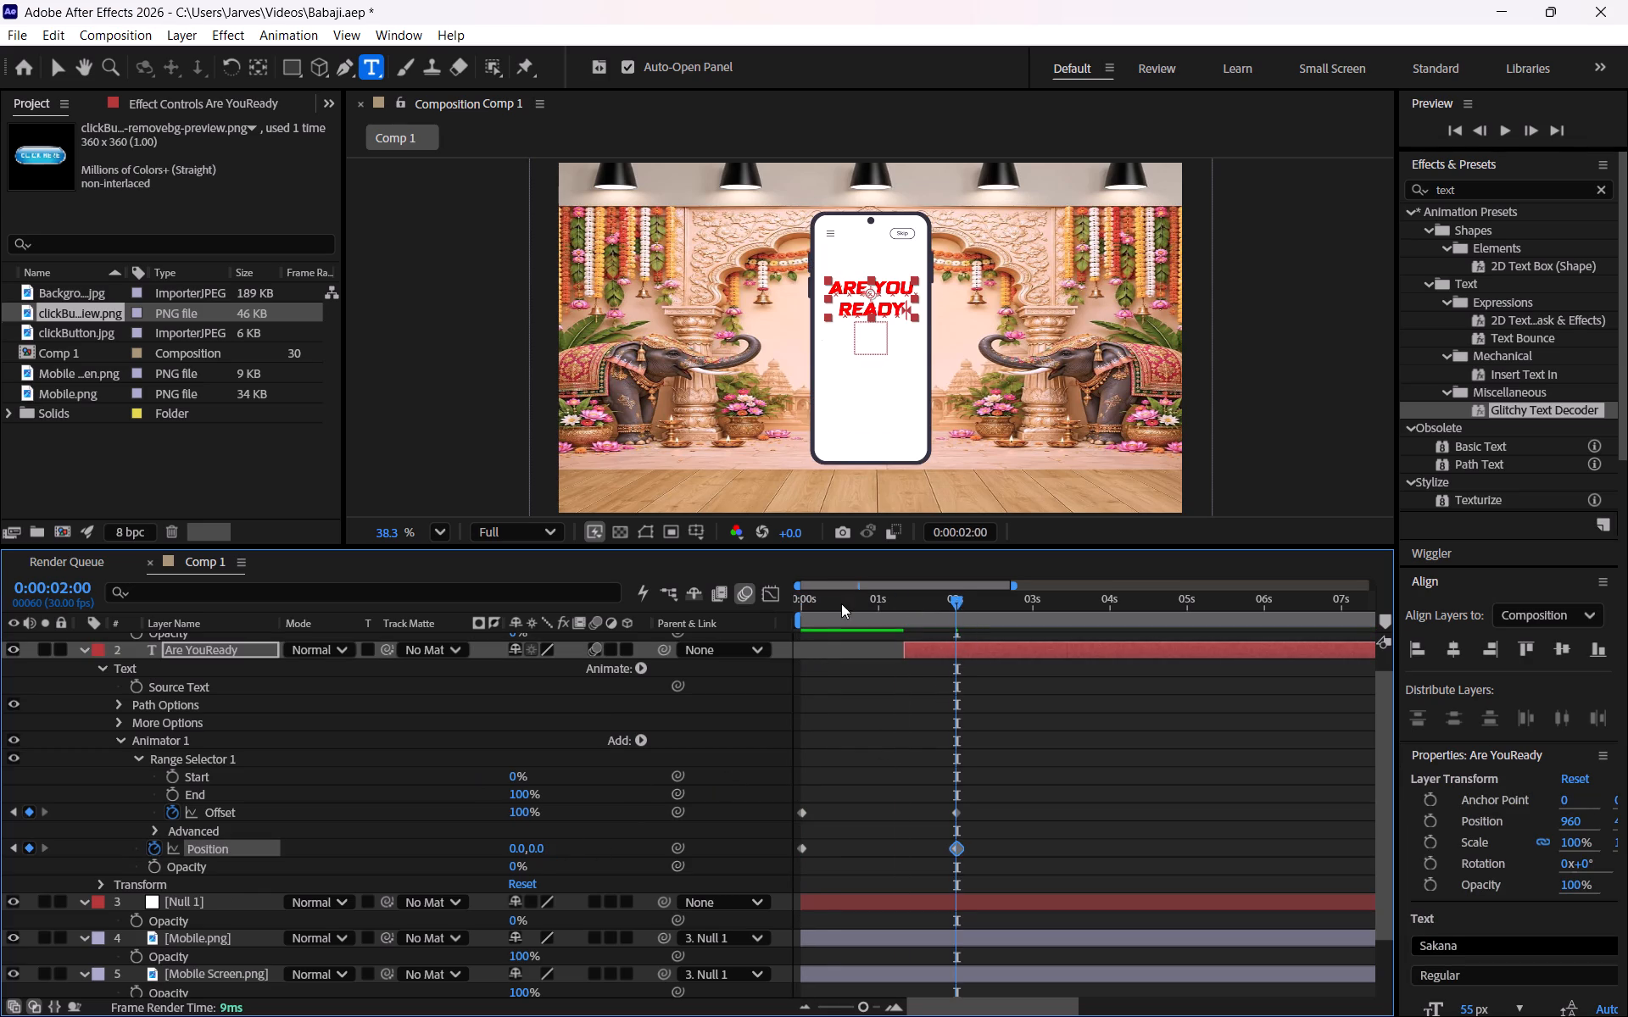
left_click_drag(841, 603, 716, 603)
key("space")
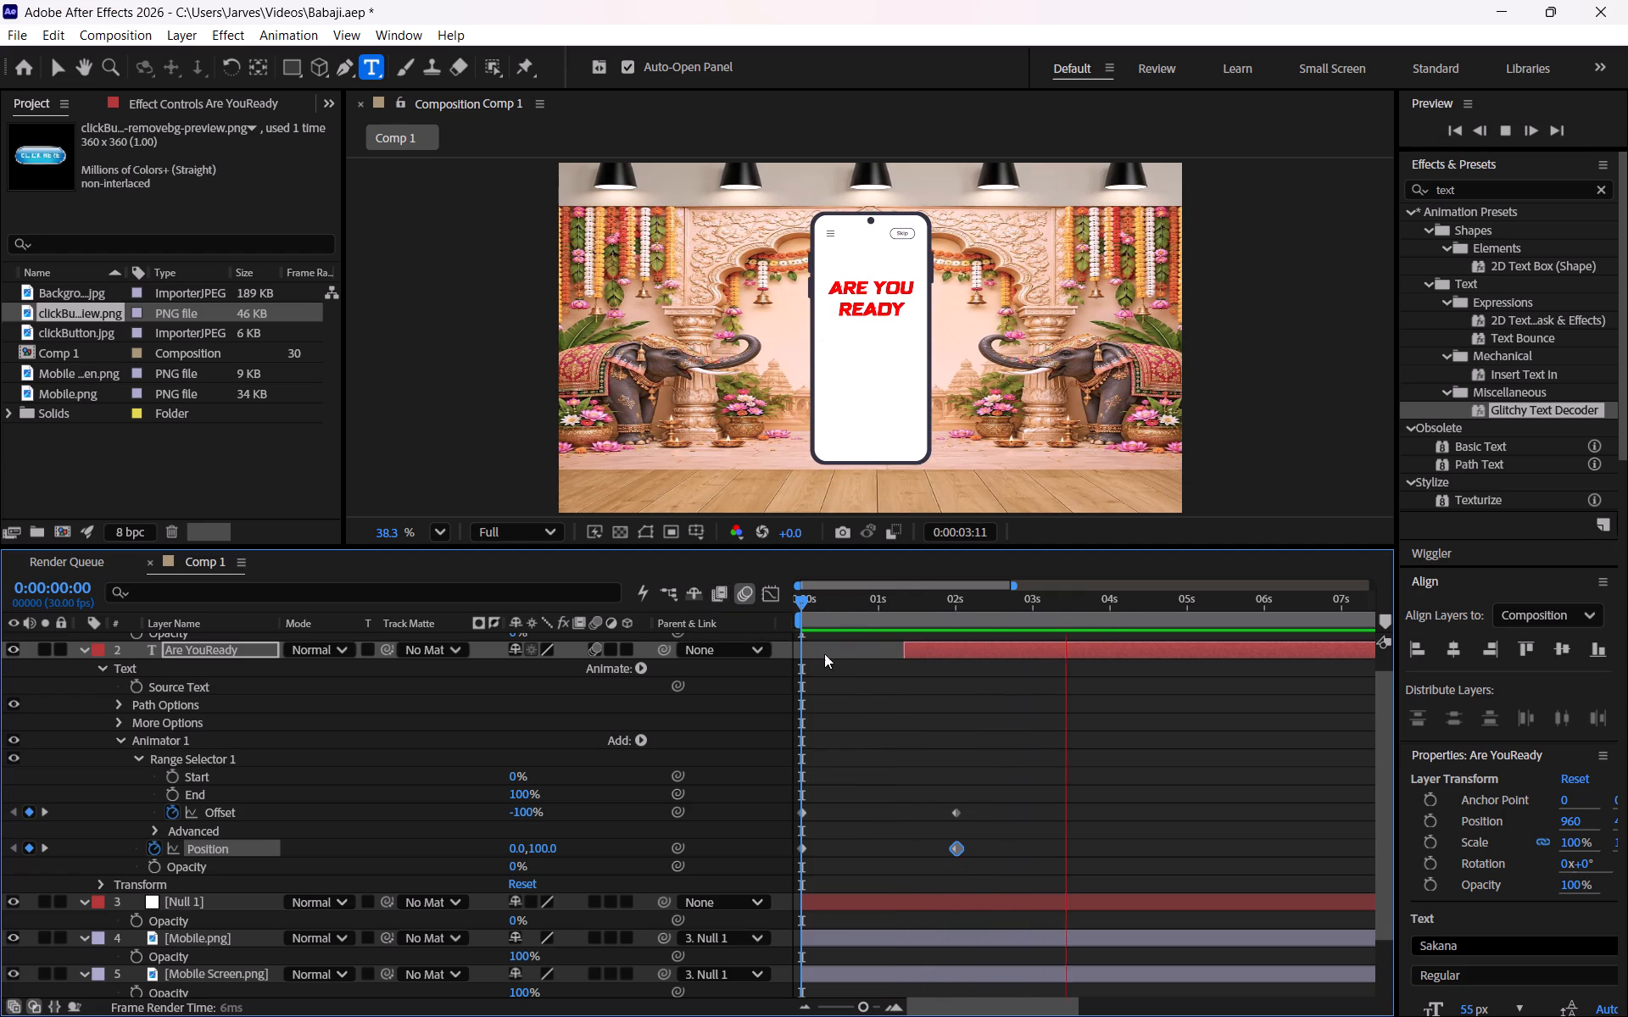
left_click(964, 632)
left_click(958, 620)
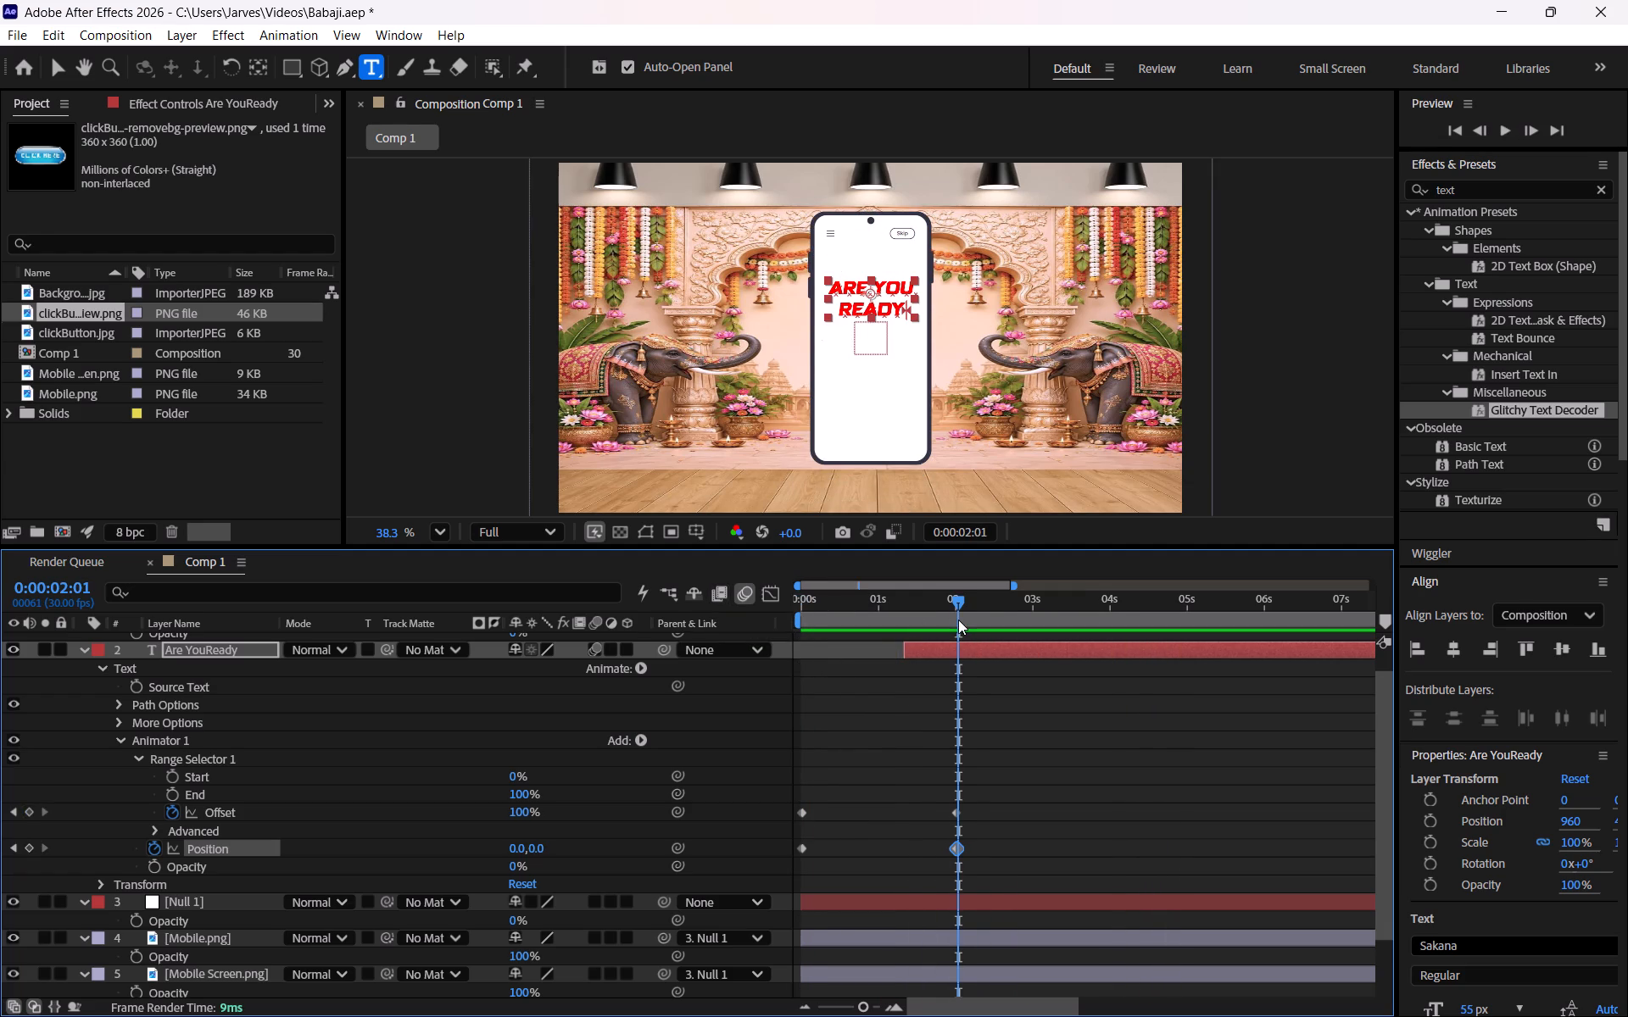
Delete the text animator's Offset keyframe at 0:00:00:00.
left_click_drag(956, 601, 767, 593)
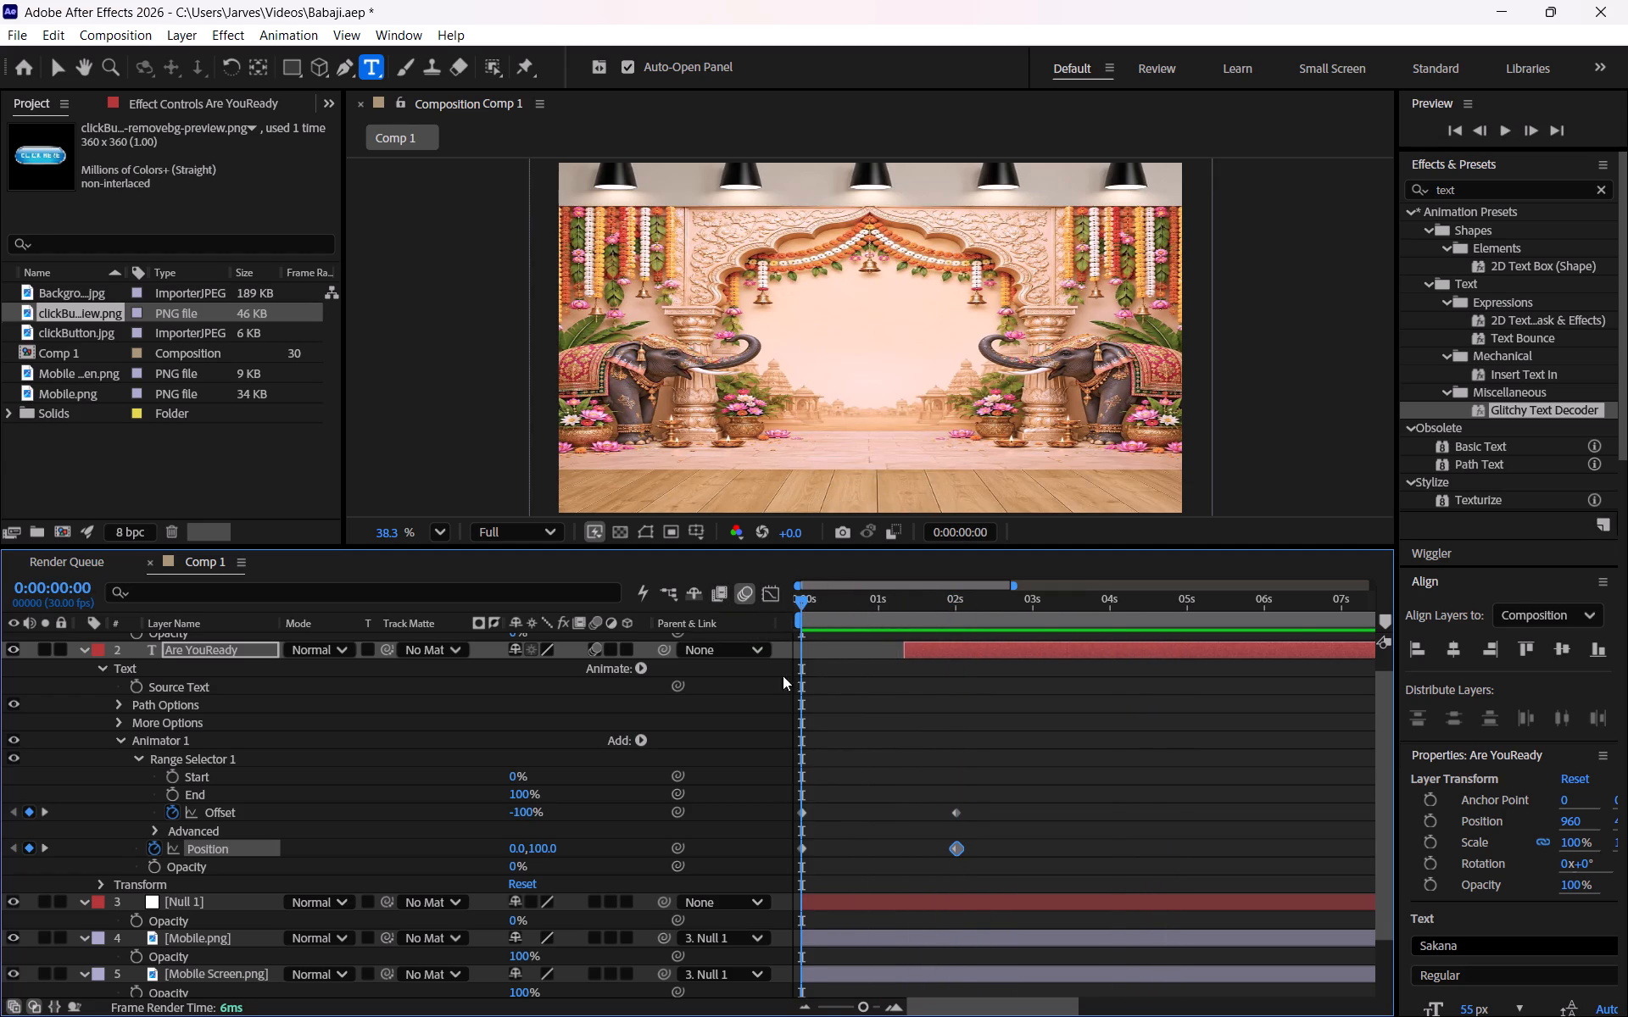
left_click(799, 807)
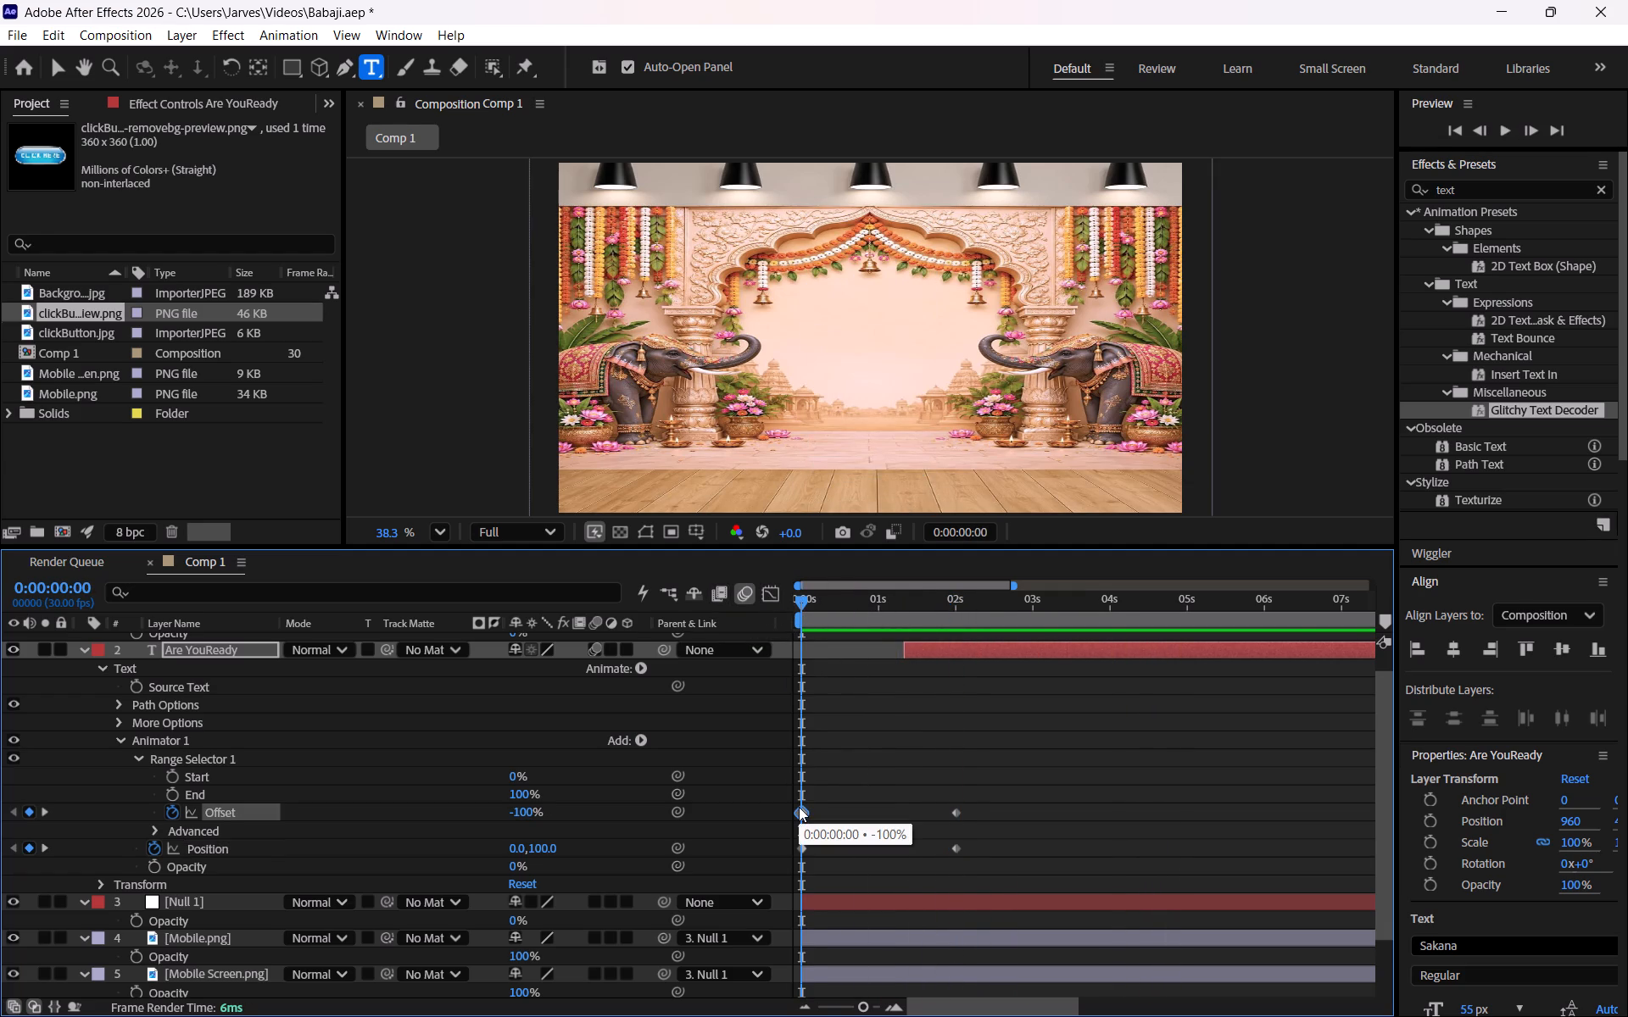
key("Delete")
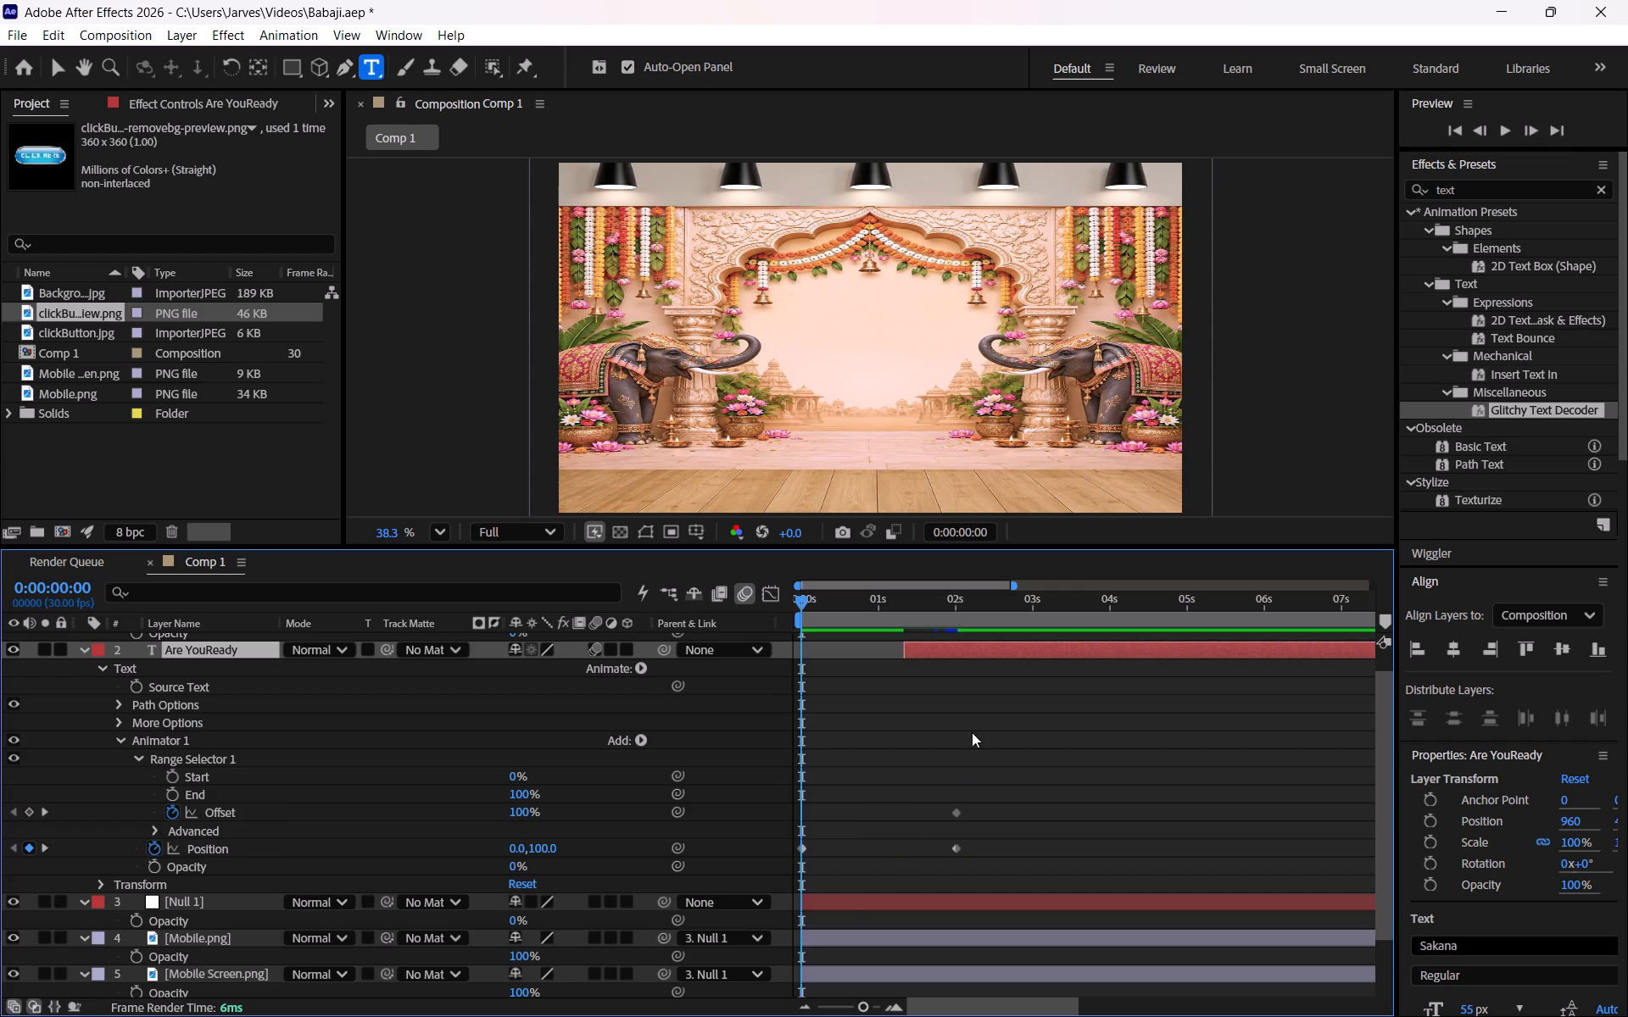
Keyframe Animator 1's Position on the Are YouReady layer at 0.0,100.0 at 0:00:01:10.
left_click(955, 606)
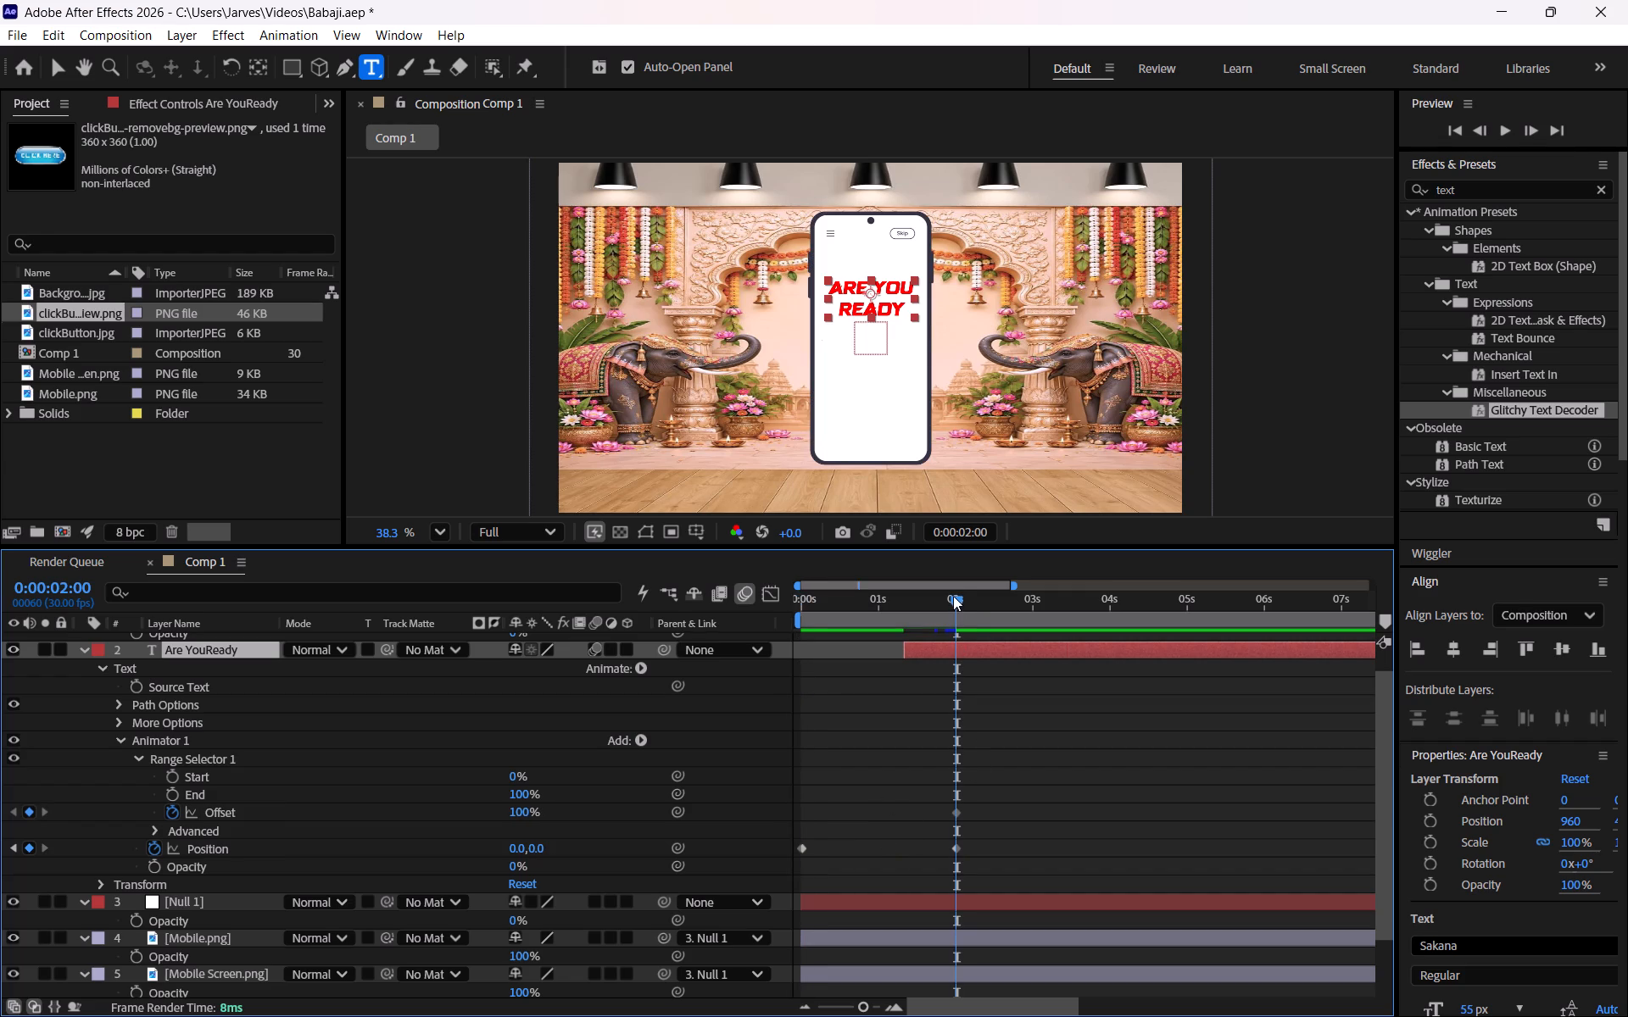
left_click_drag(953, 596, 904, 595)
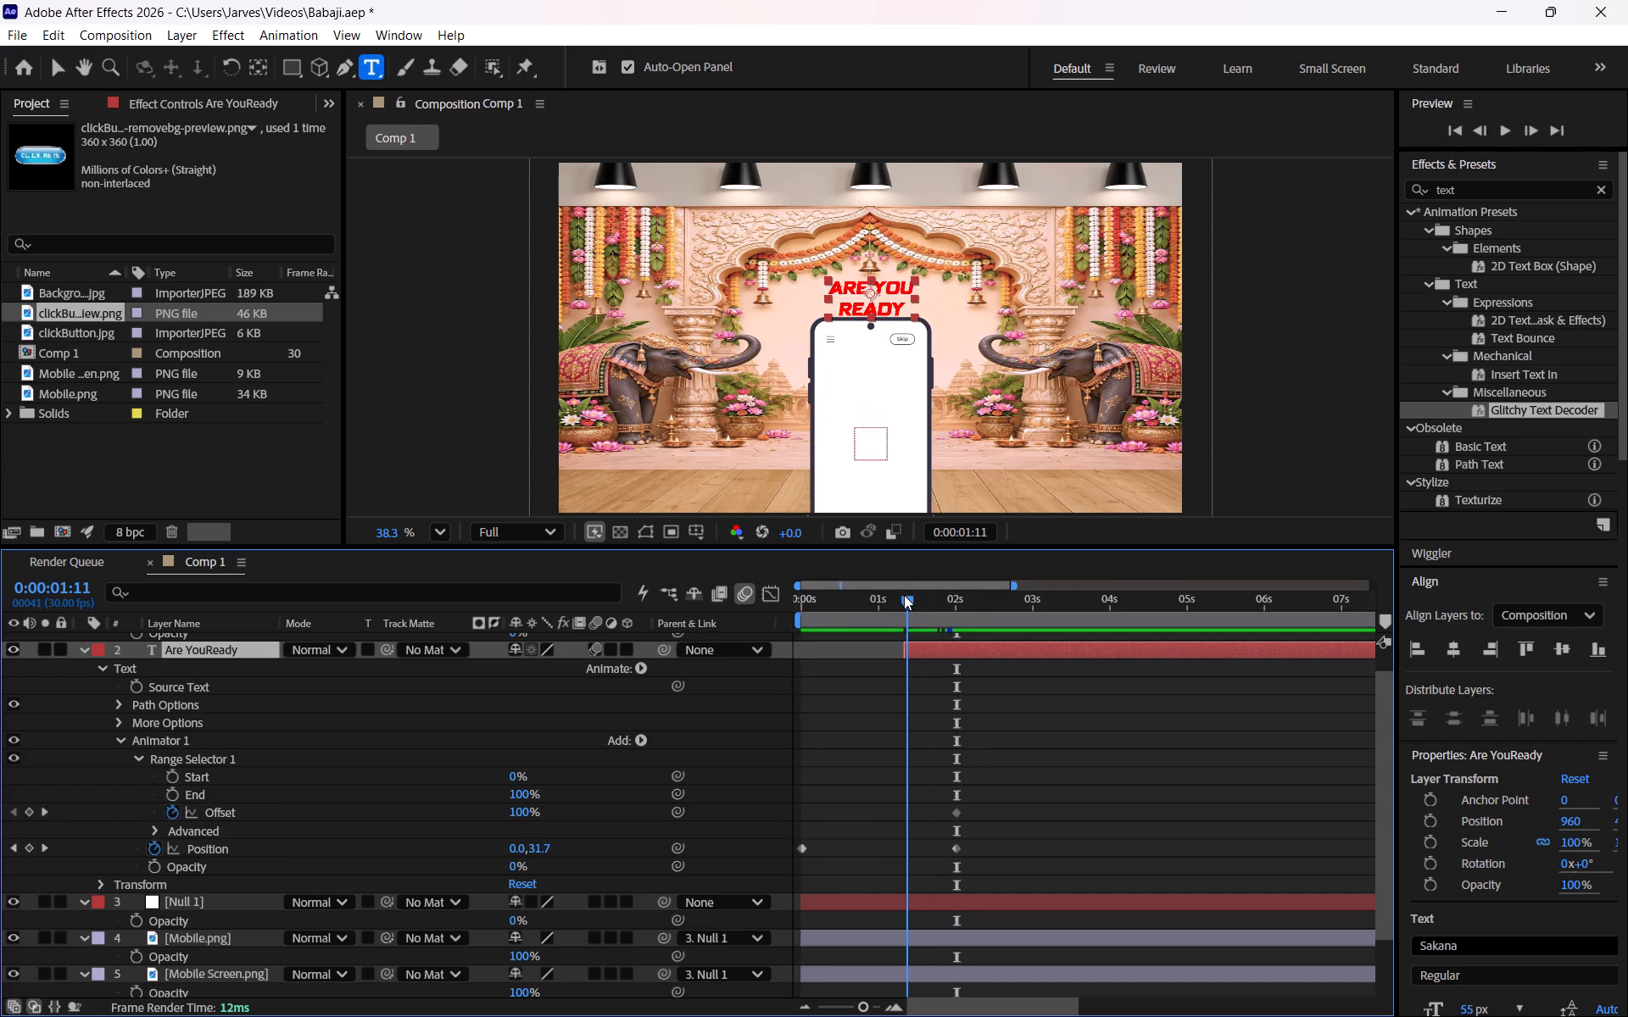
left_click_drag(904, 595, 903, 595)
left_click_drag(903, 595, 903, 597)
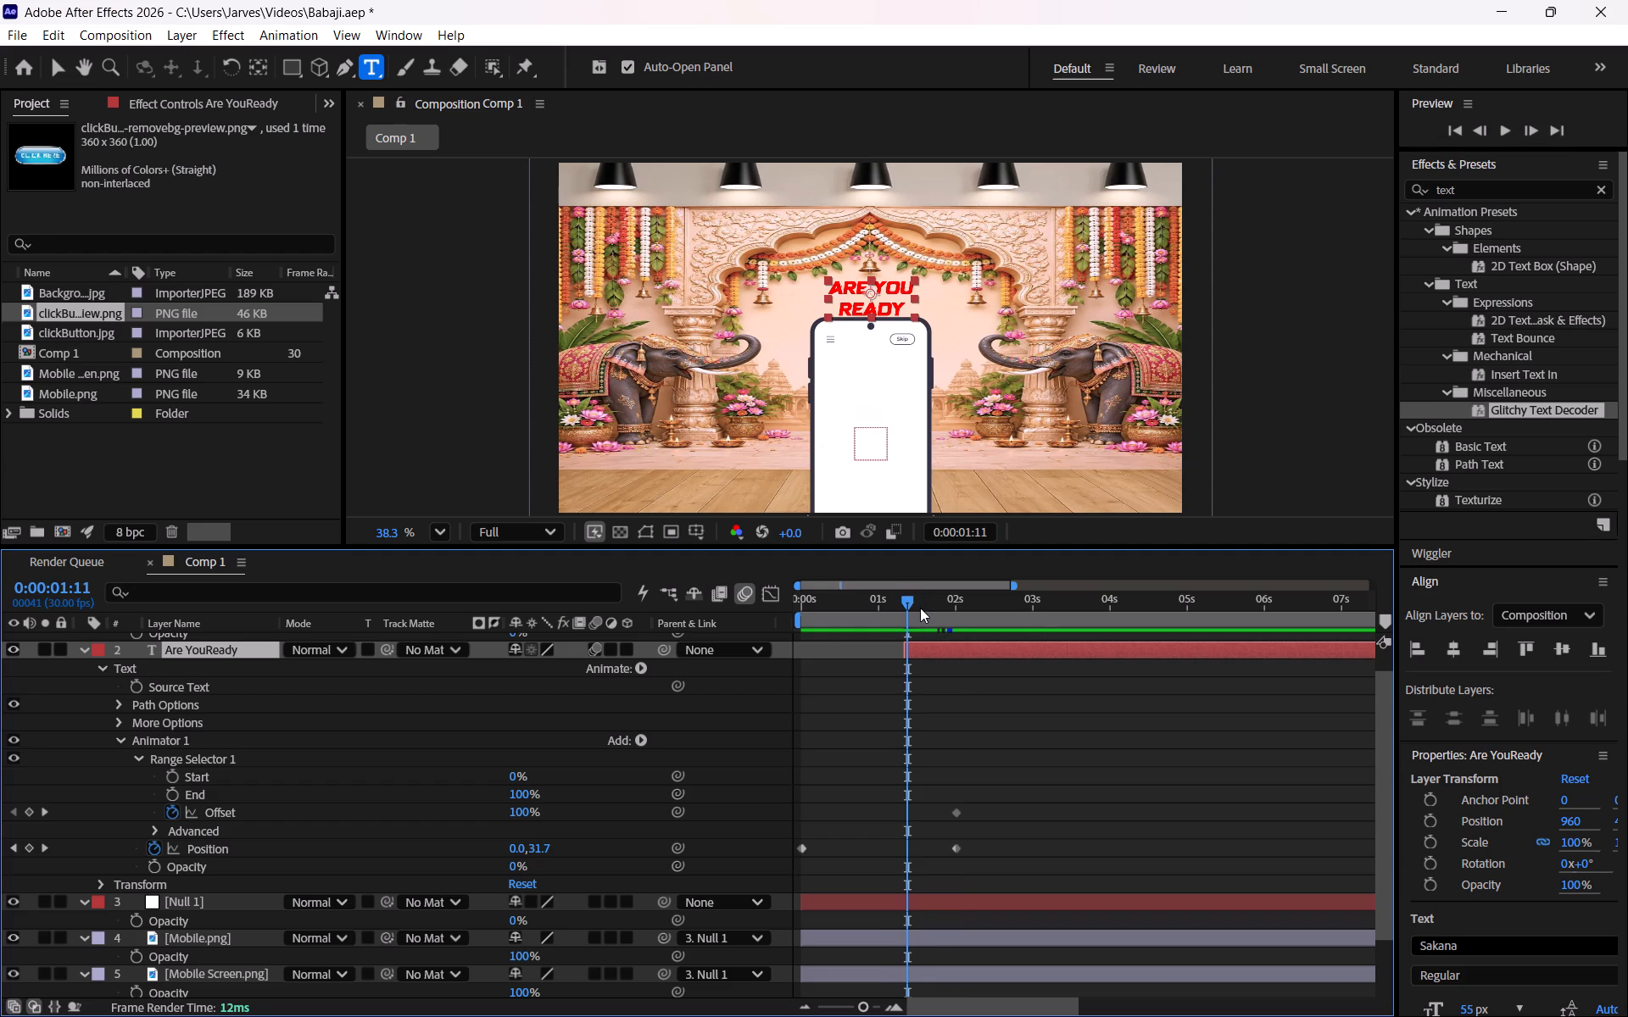
key("j")
key("k")
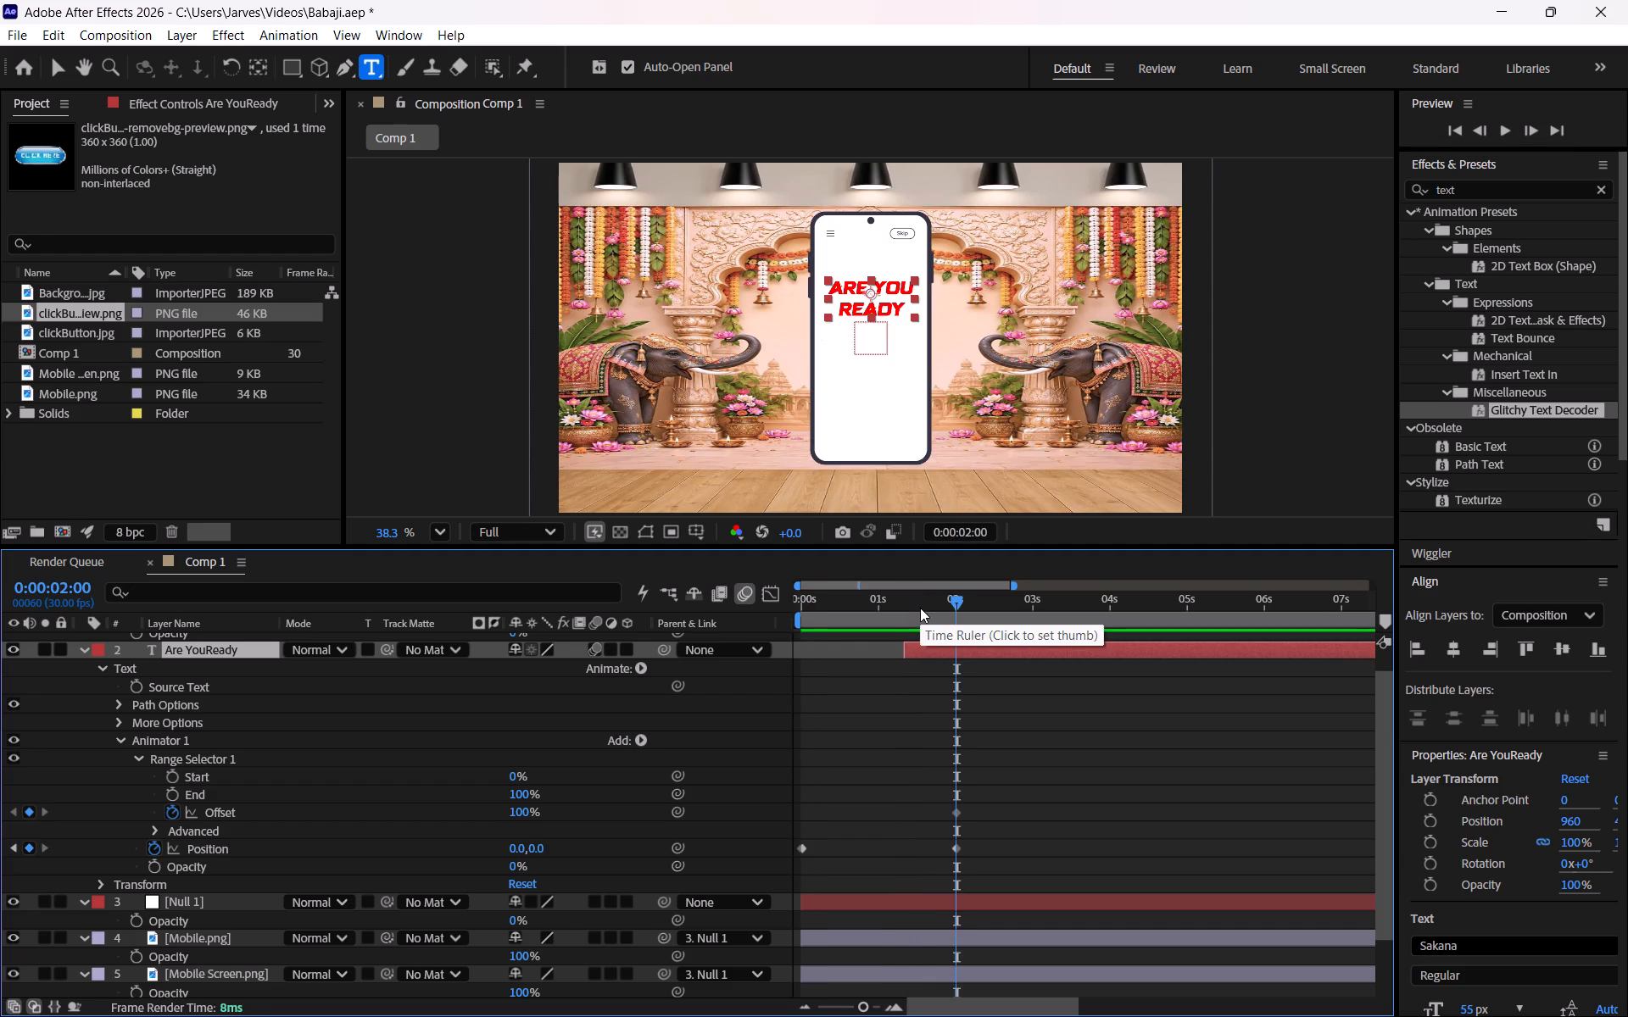
key("ctrl+shift+Left")
key("ctrl+shift+Left")
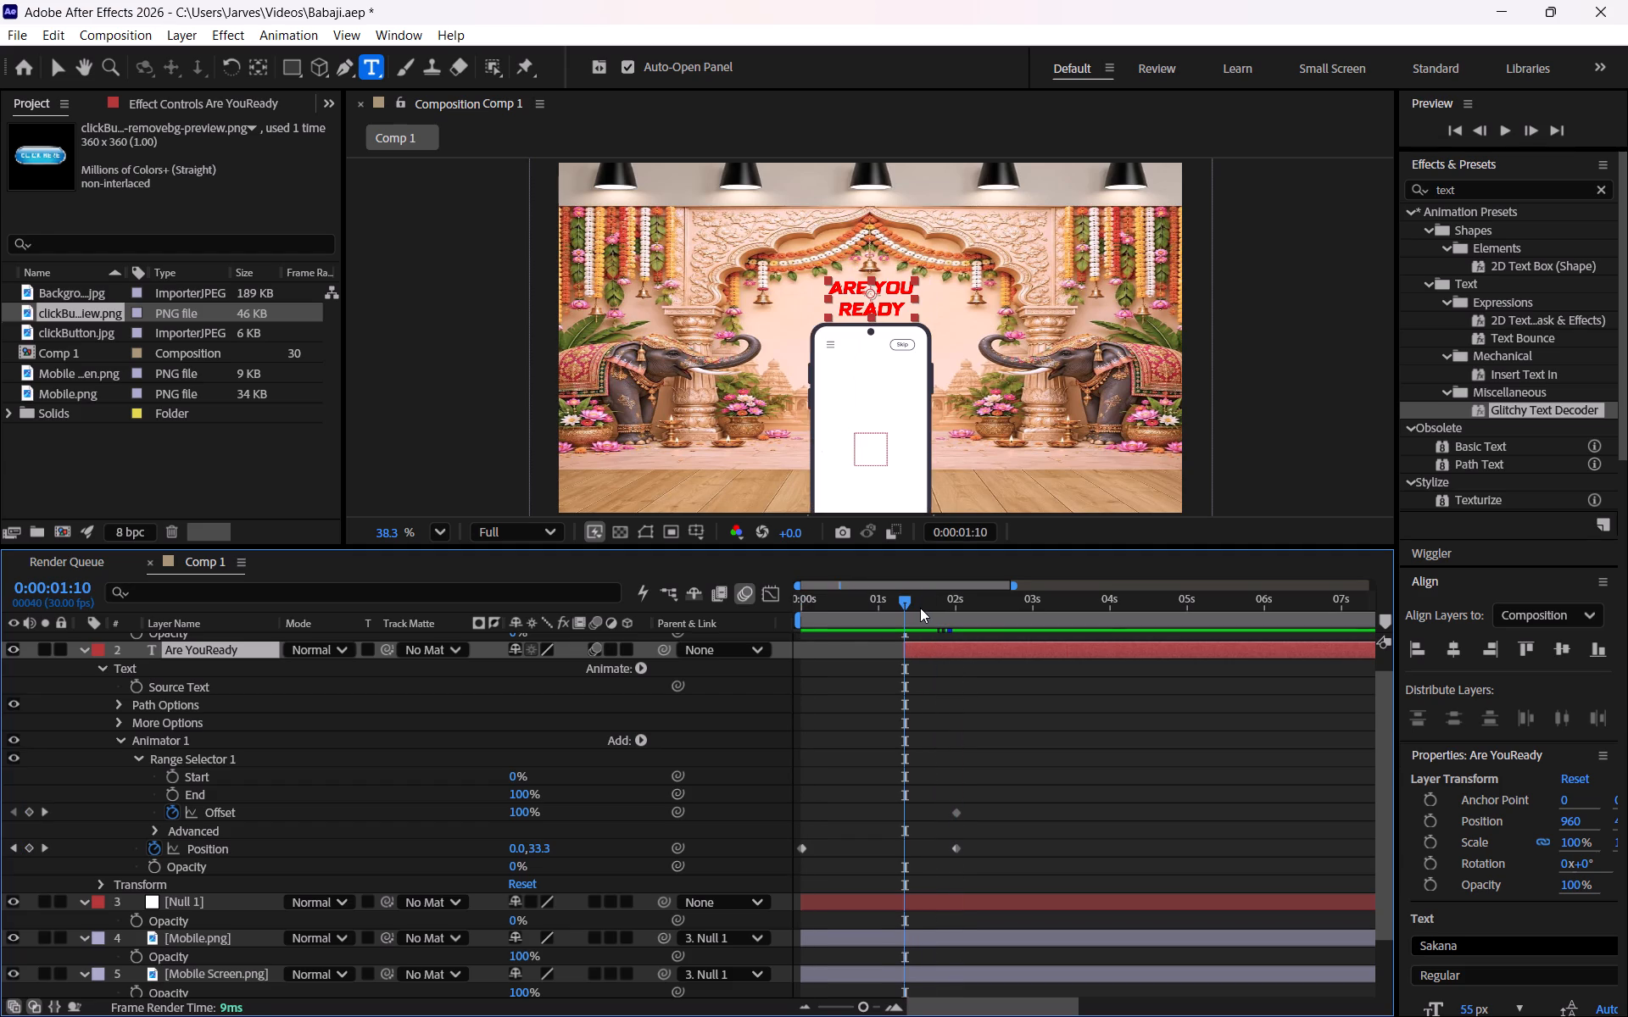
left_click(537, 845)
type("100")
key("Return")
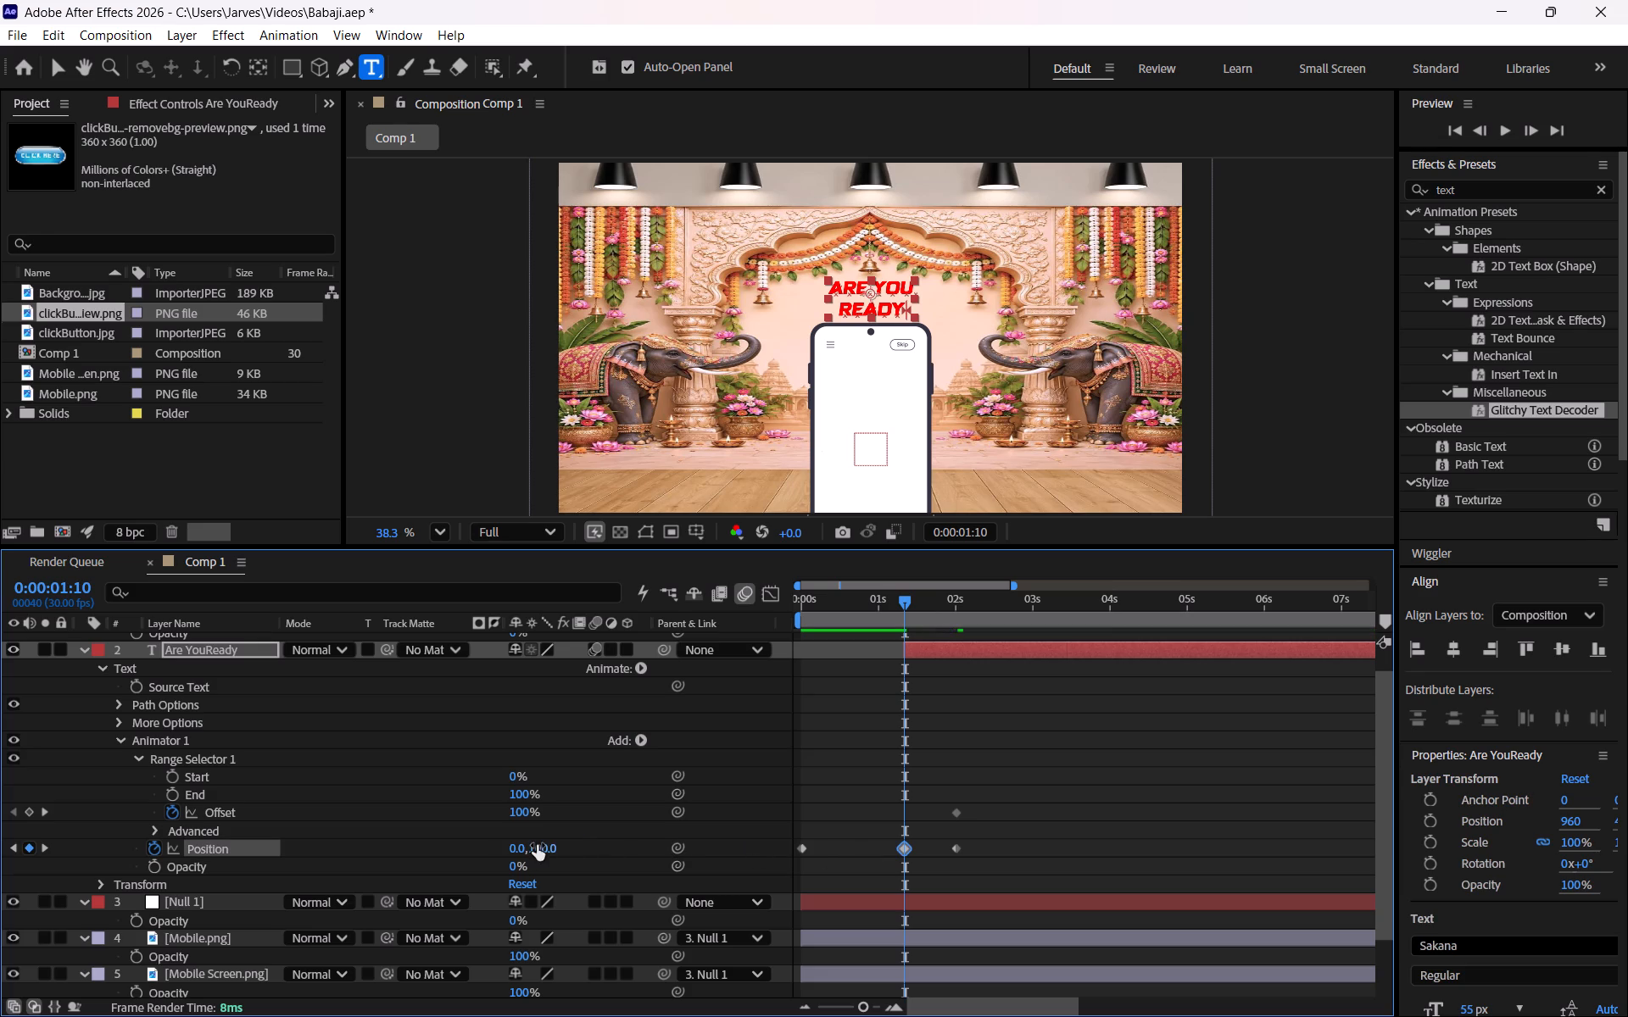
Delete Animator 1's Position keyframe at 0:00:00:00.
left_click(803, 844)
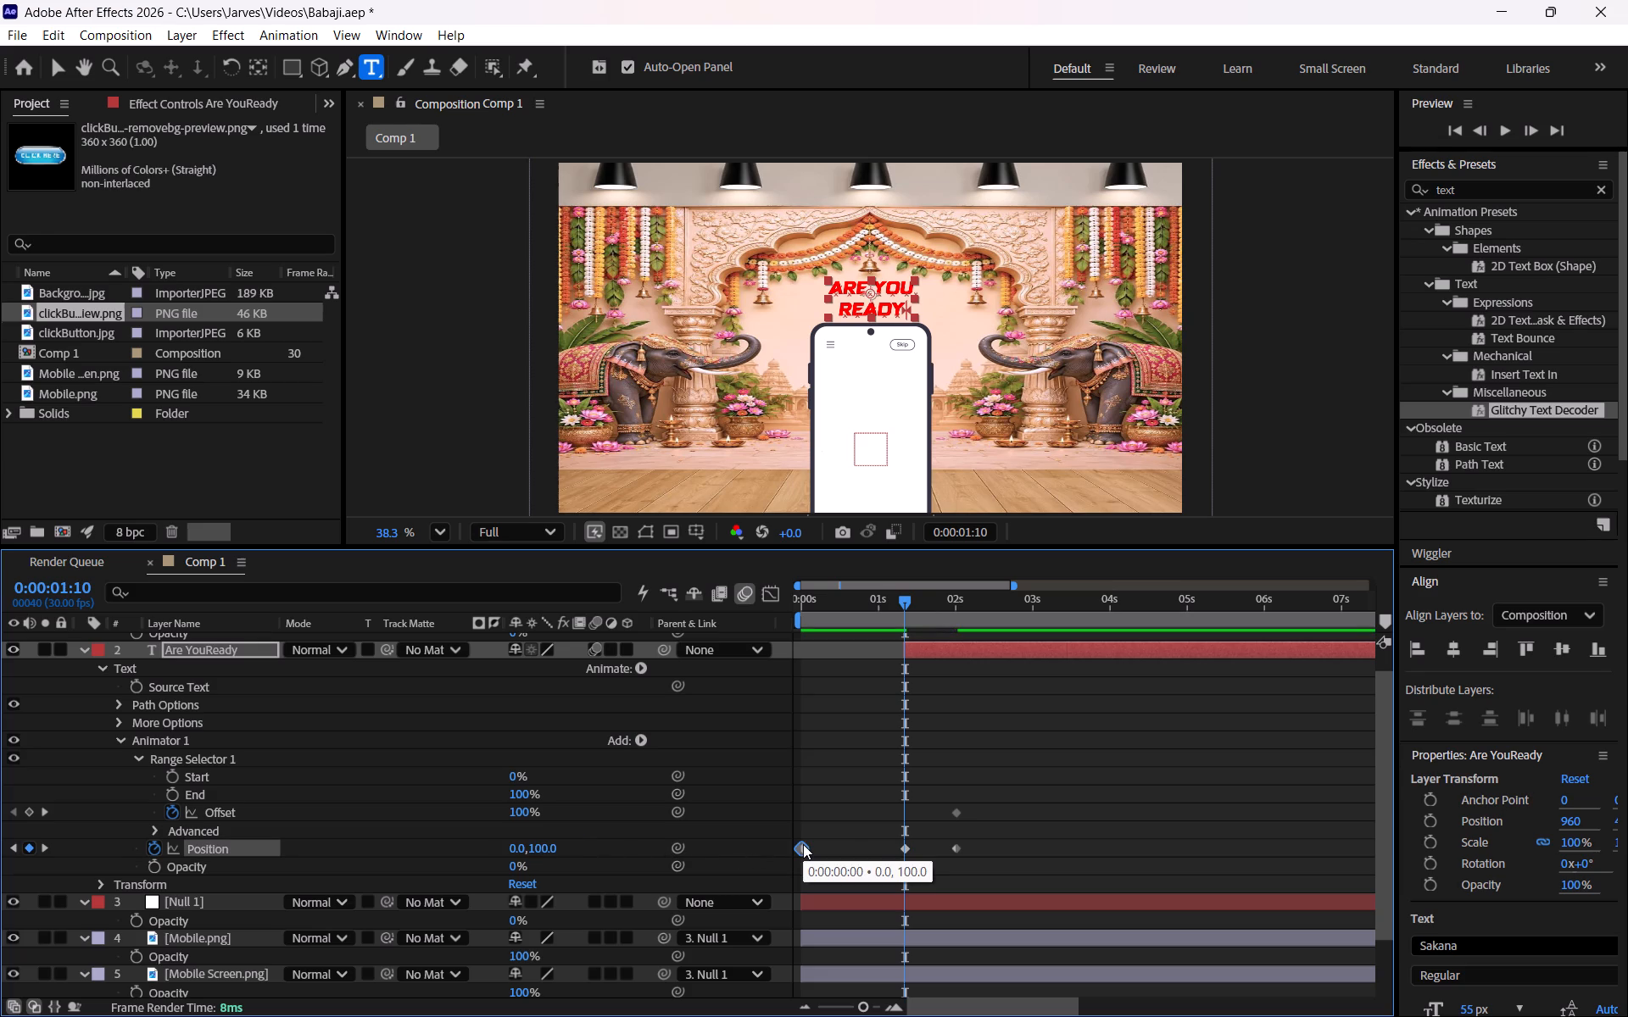
key("Delete")
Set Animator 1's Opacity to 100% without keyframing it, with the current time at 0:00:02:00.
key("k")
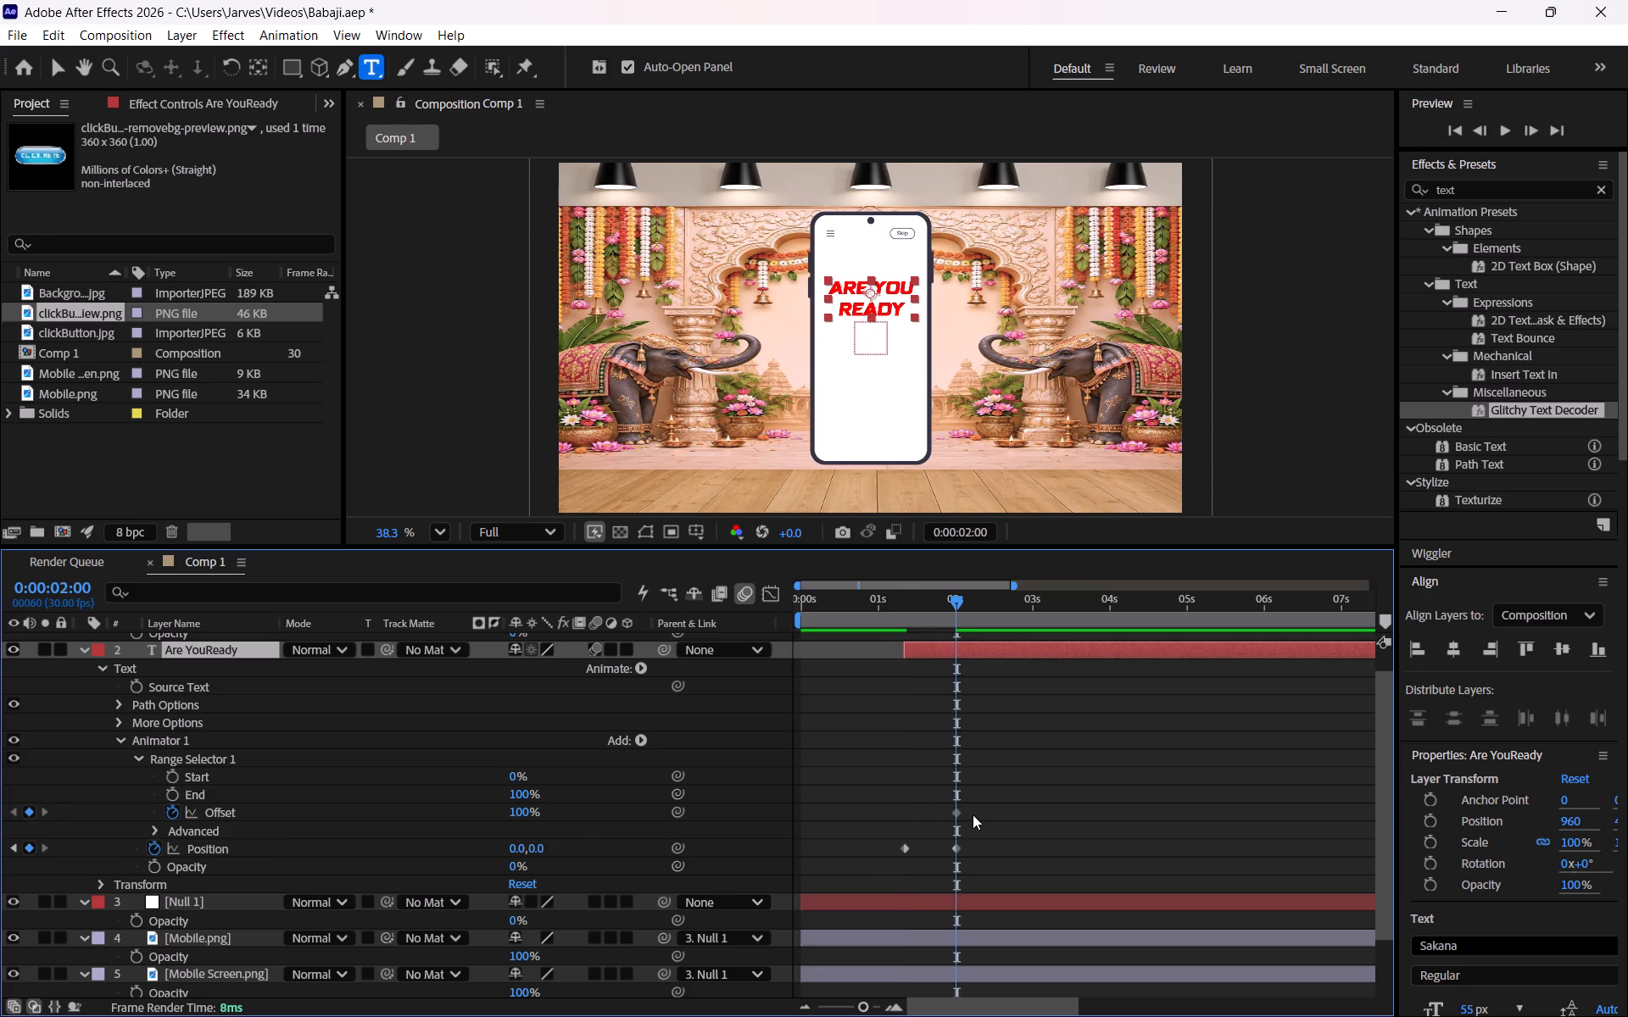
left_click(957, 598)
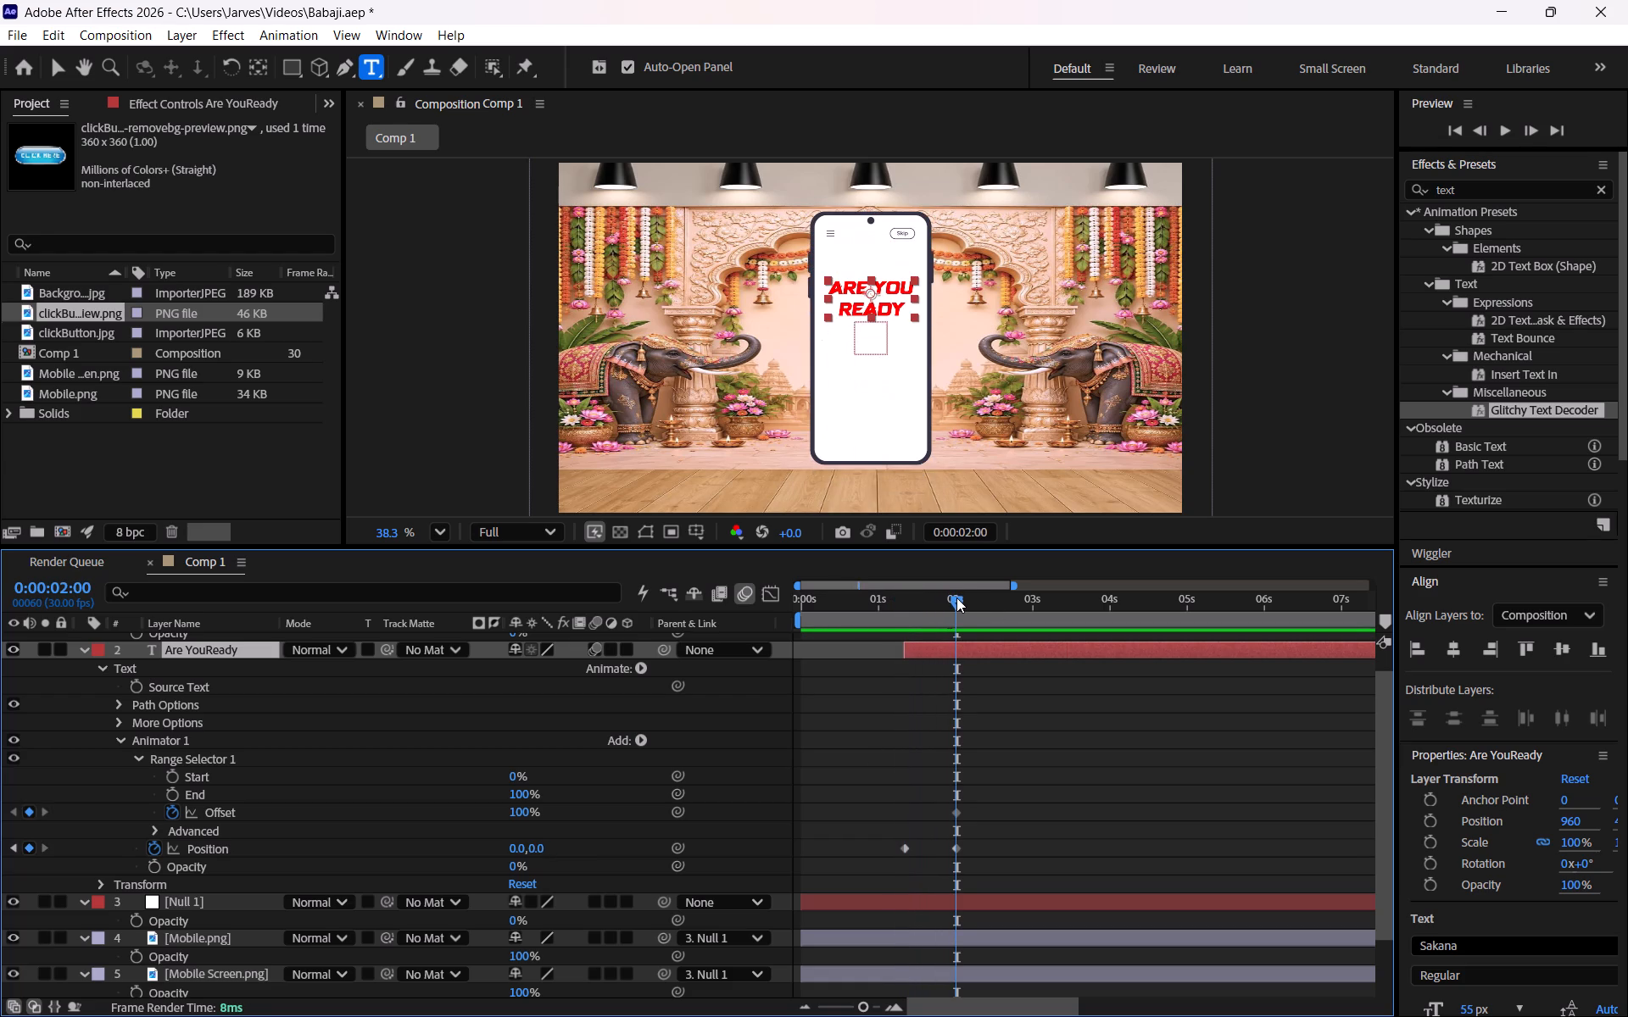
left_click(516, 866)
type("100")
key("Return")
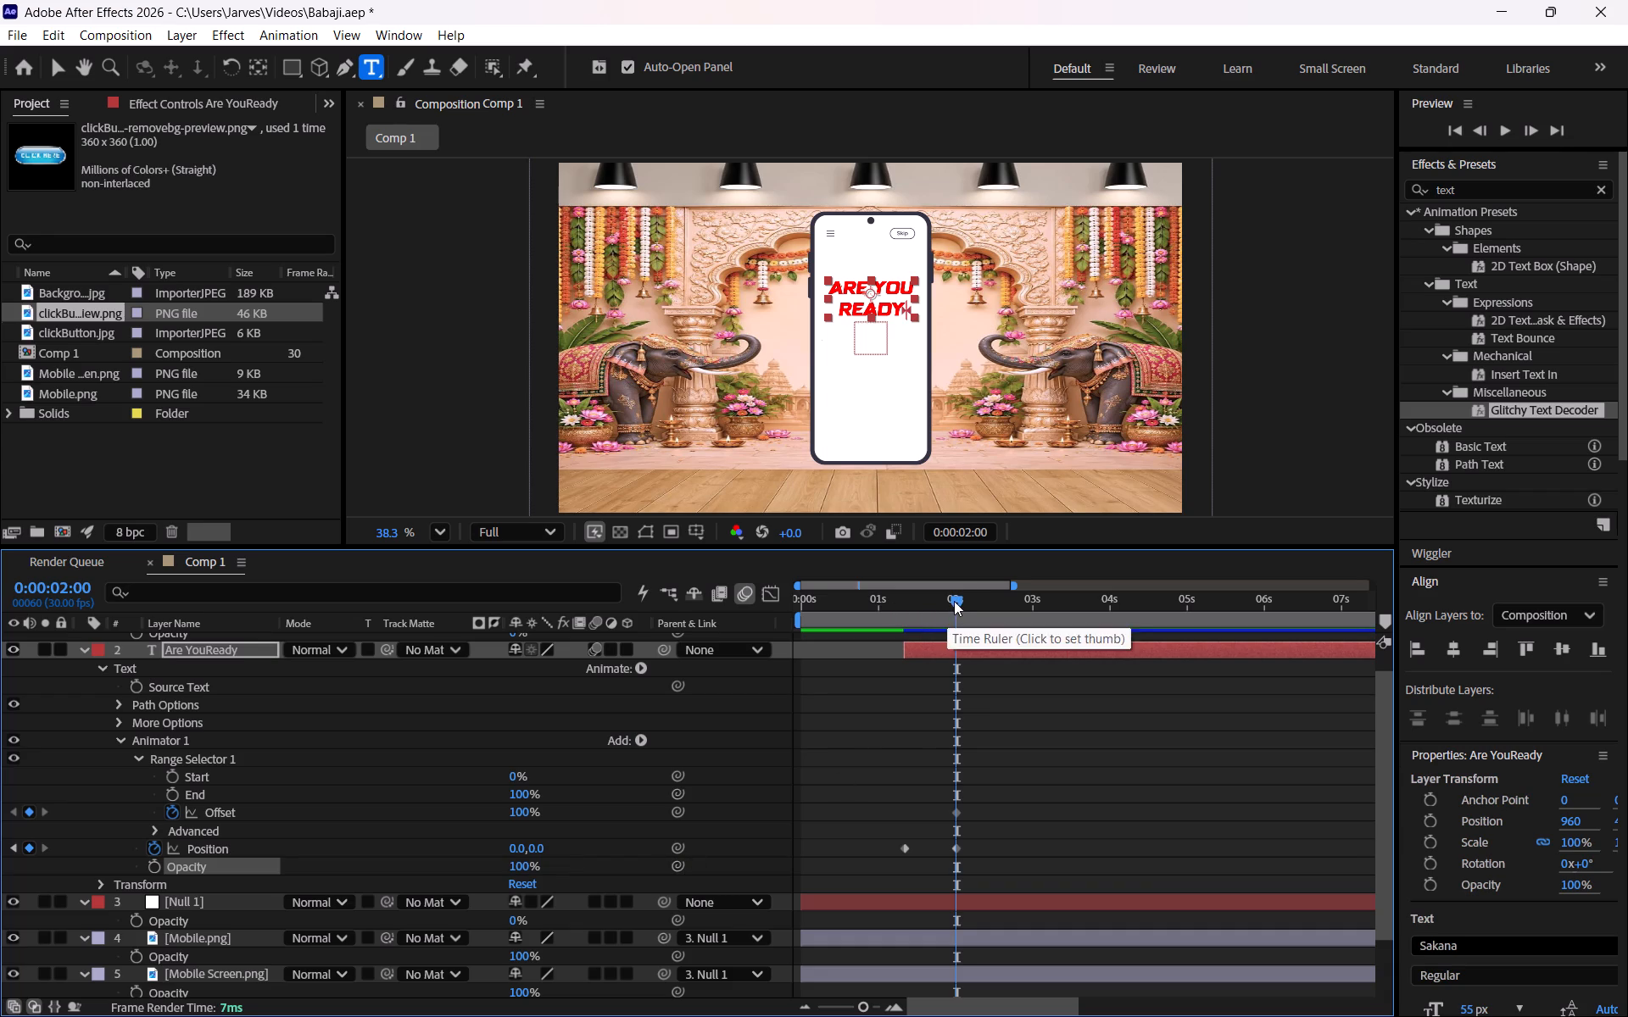
Play the text's entrance from 0:00:01:10 and from the composition's start to check its timing against the rising phone.
left_click_drag(954, 601, 900, 603)
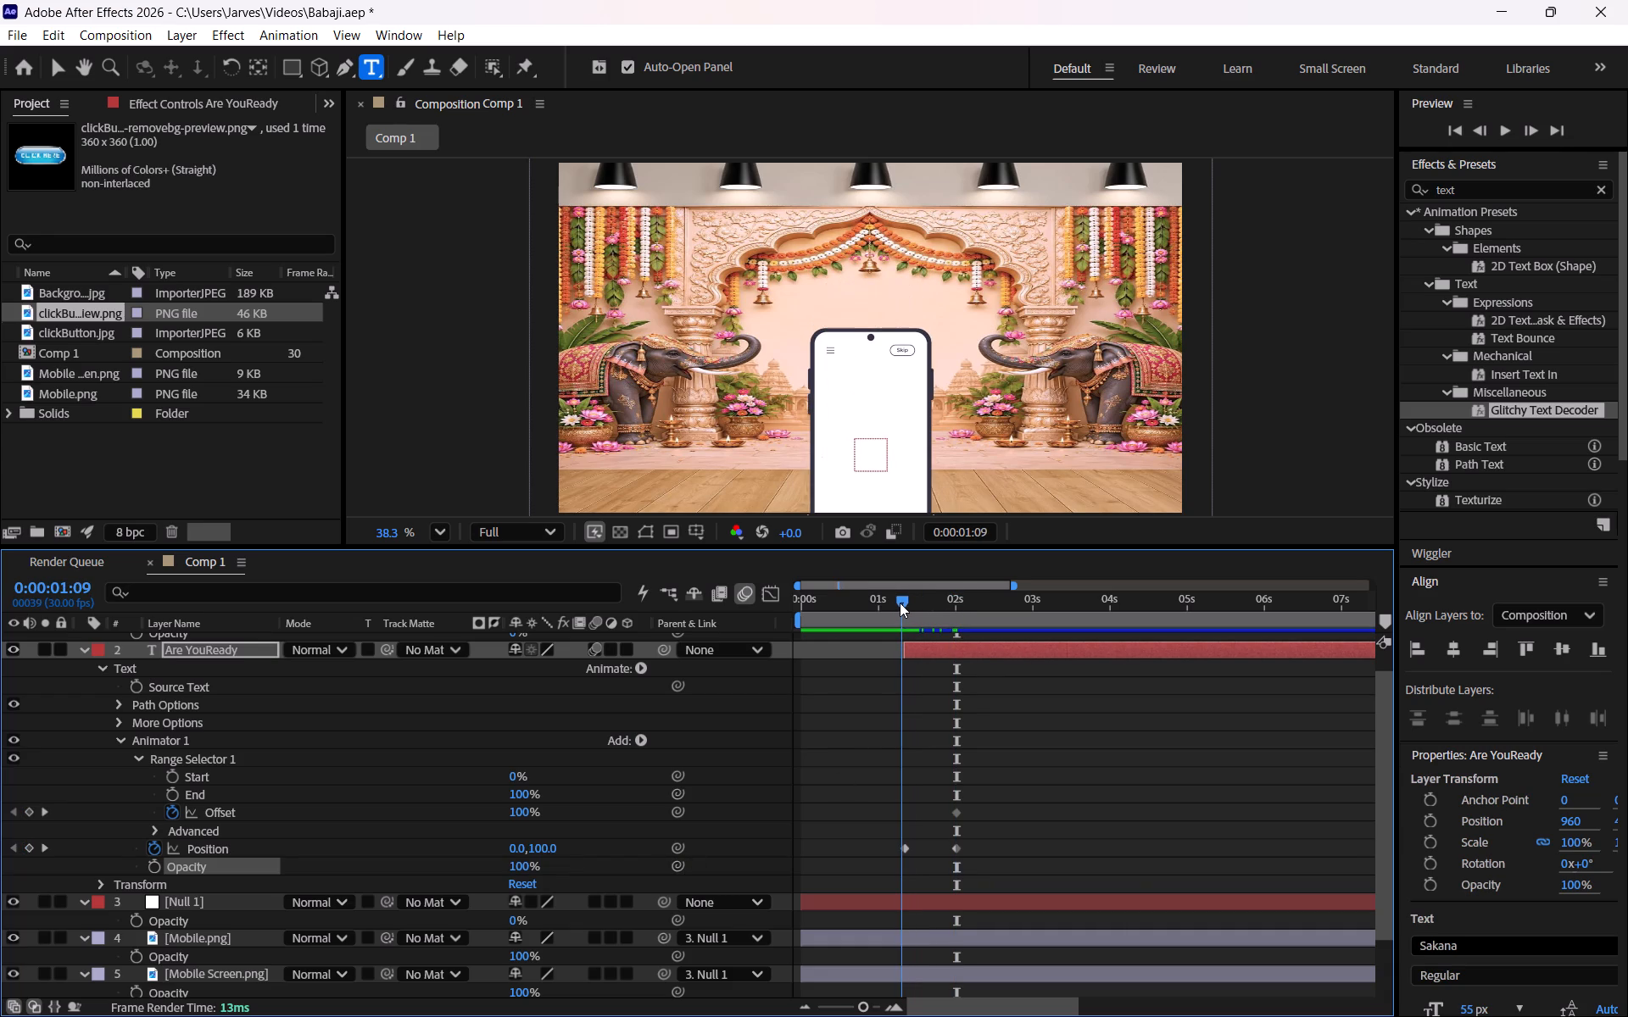
left_click_drag(900, 603, 902, 603)
key("space")
key("space")
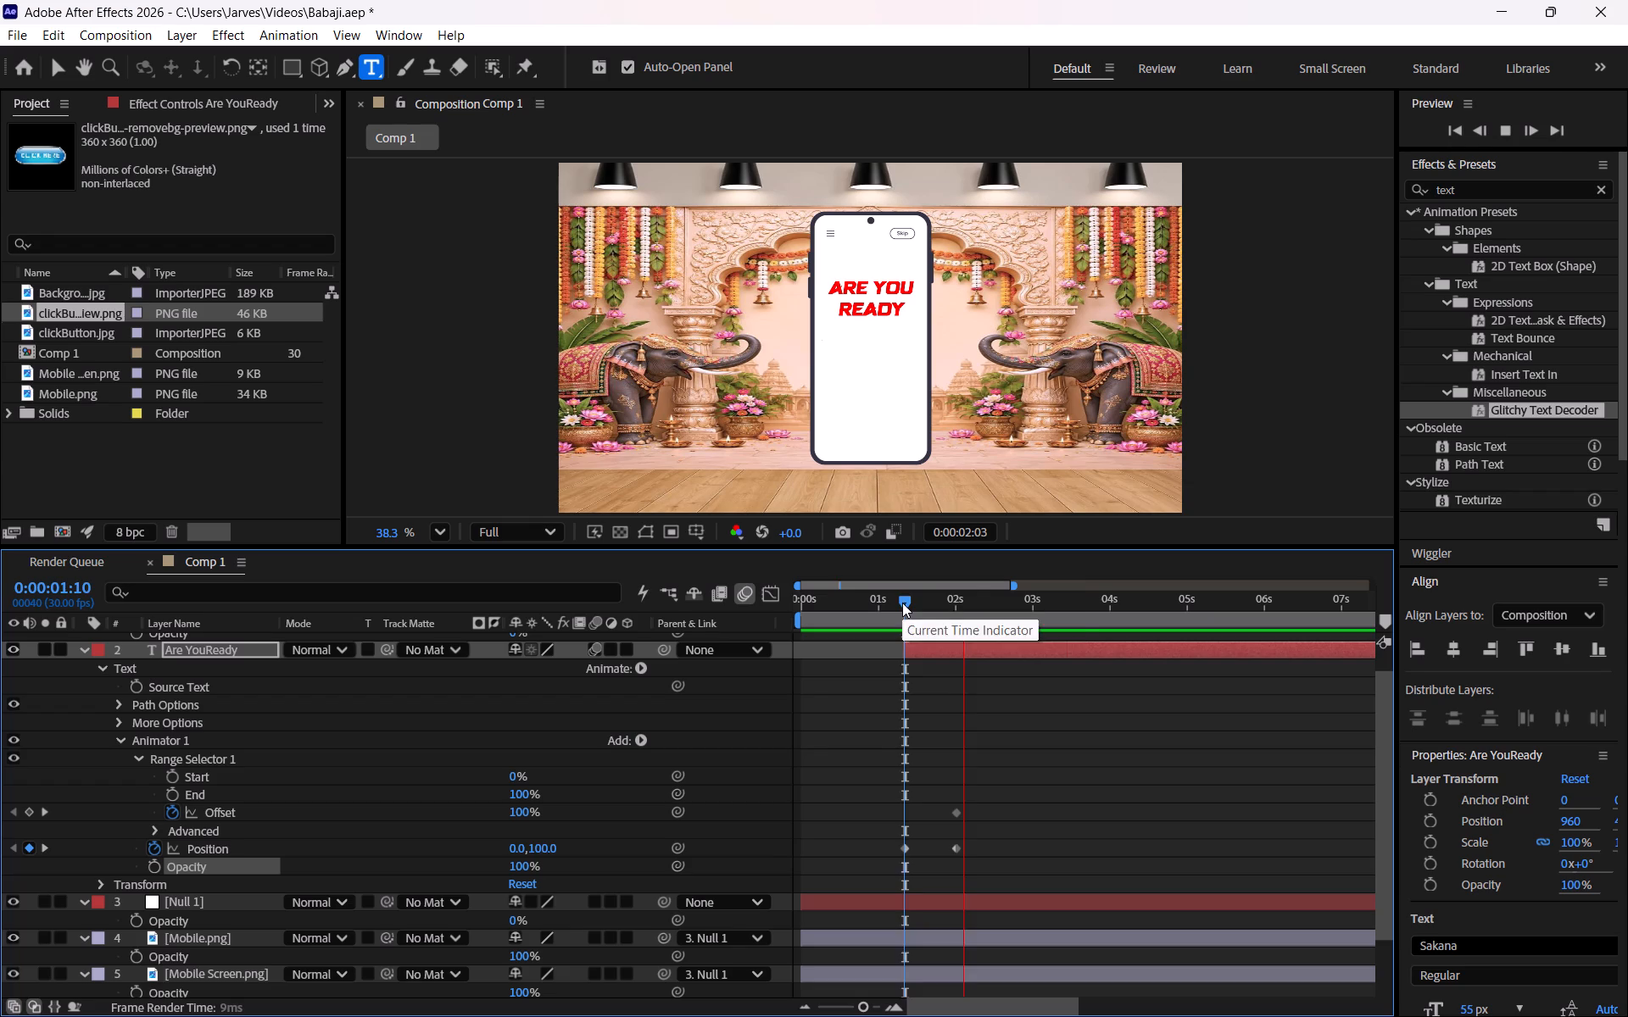
left_click_drag(968, 597, 798, 597)
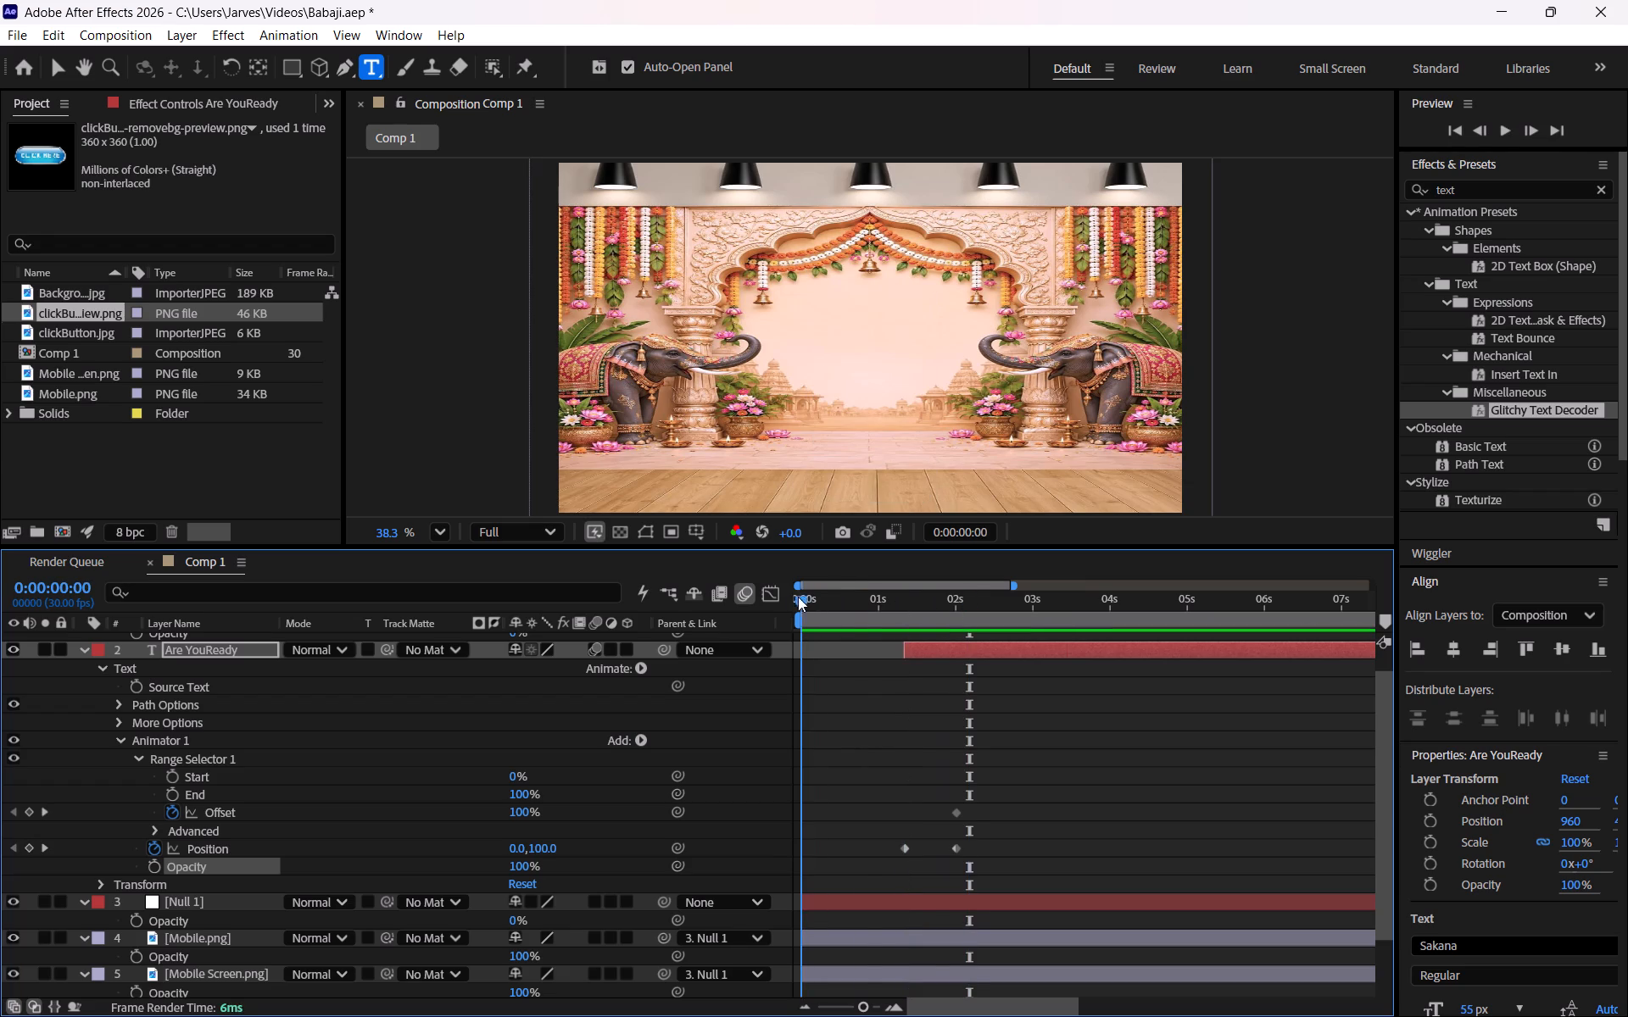
left_click_drag(798, 597, 784, 597)
key("space")
key("space")
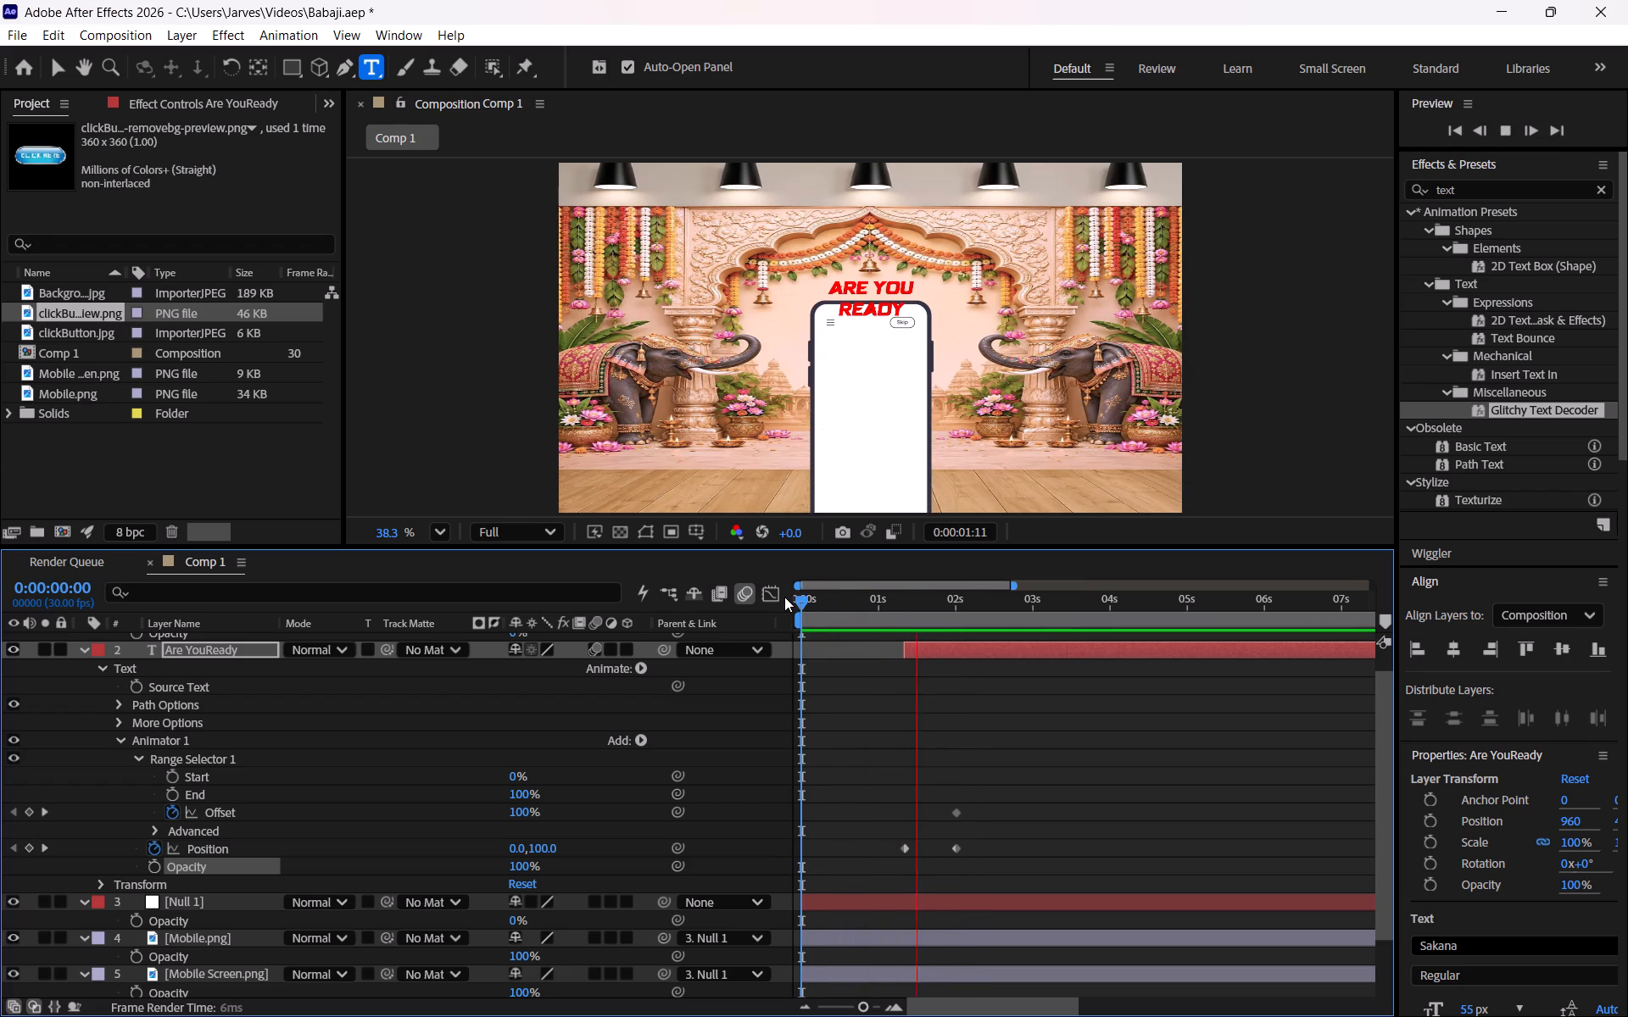
key("space")
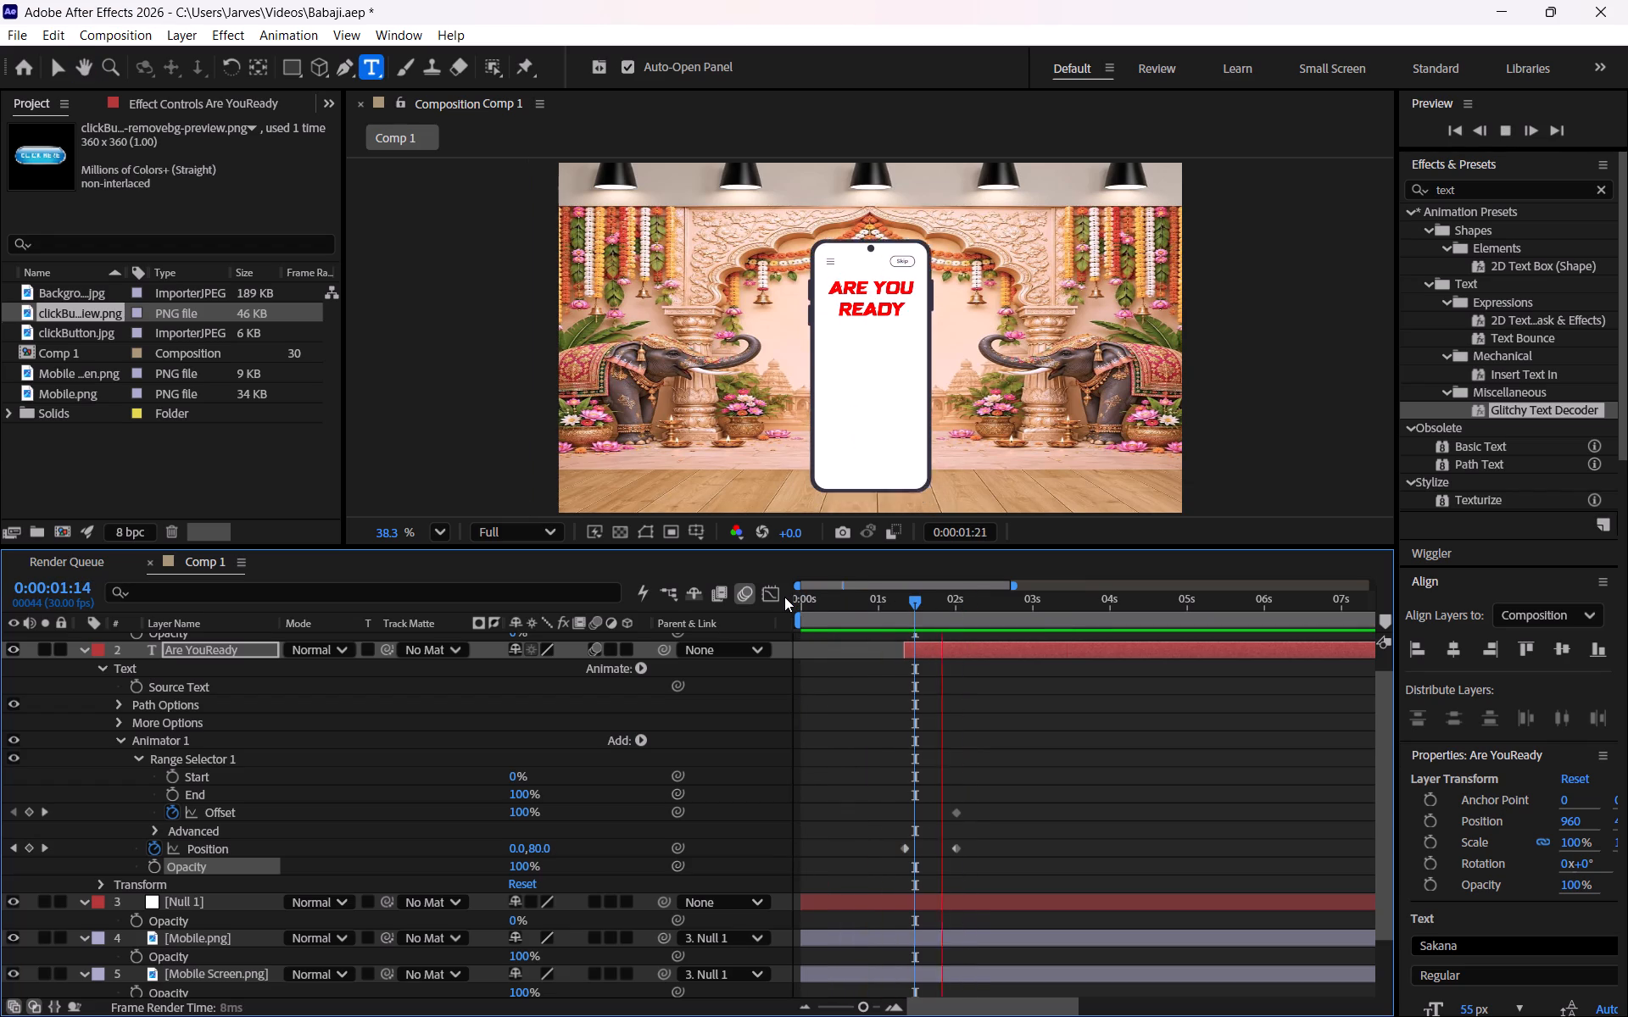
key("space")
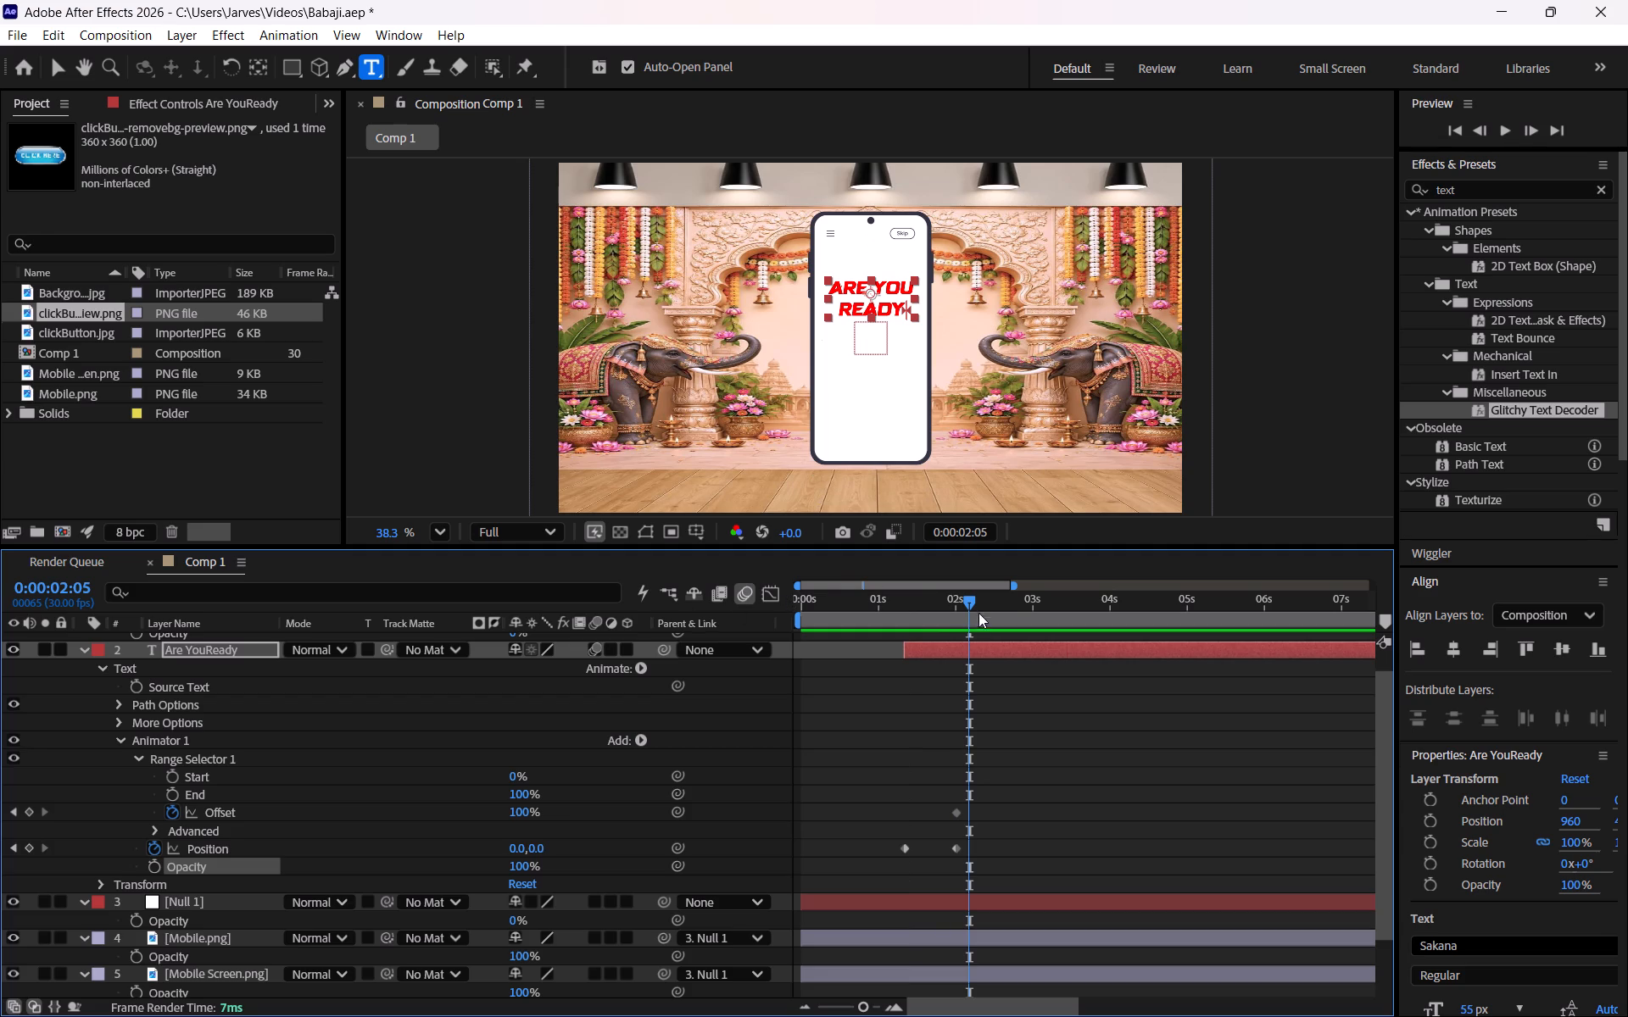
Keyframe Animator 1's Opacity on the text layer at 0% at 0:00:01:10 and at 100% at 0:00:02:00.
left_click_drag(969, 604, 906, 607)
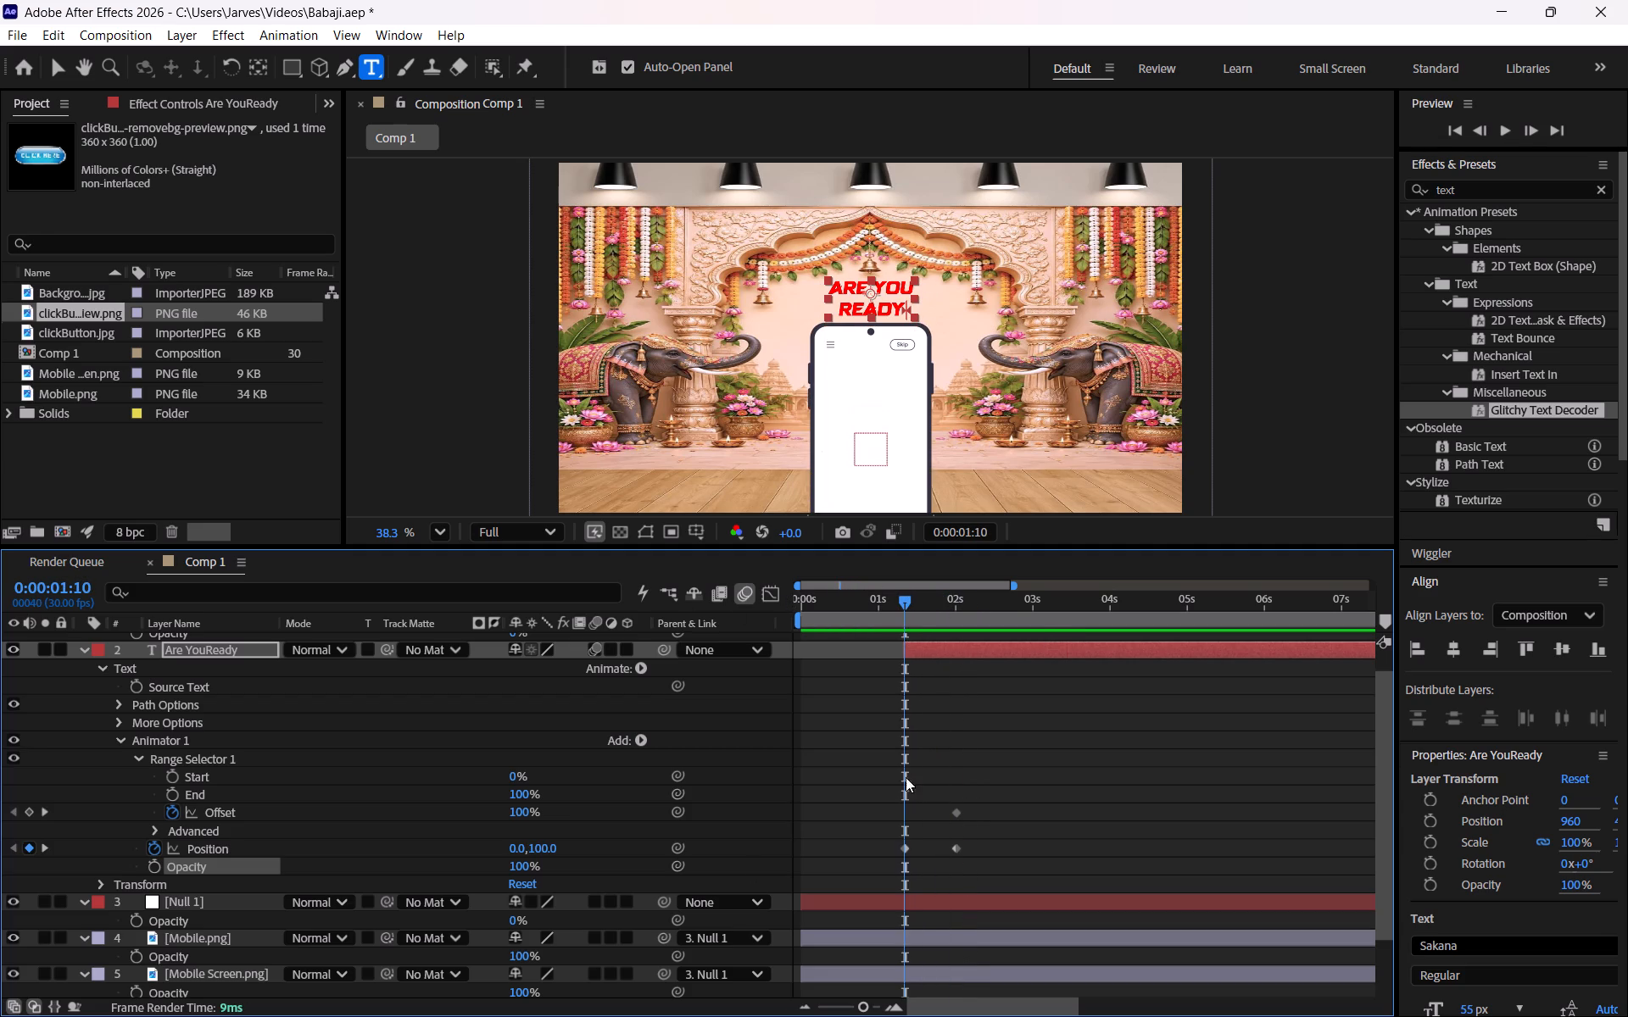
left_click(151, 869)
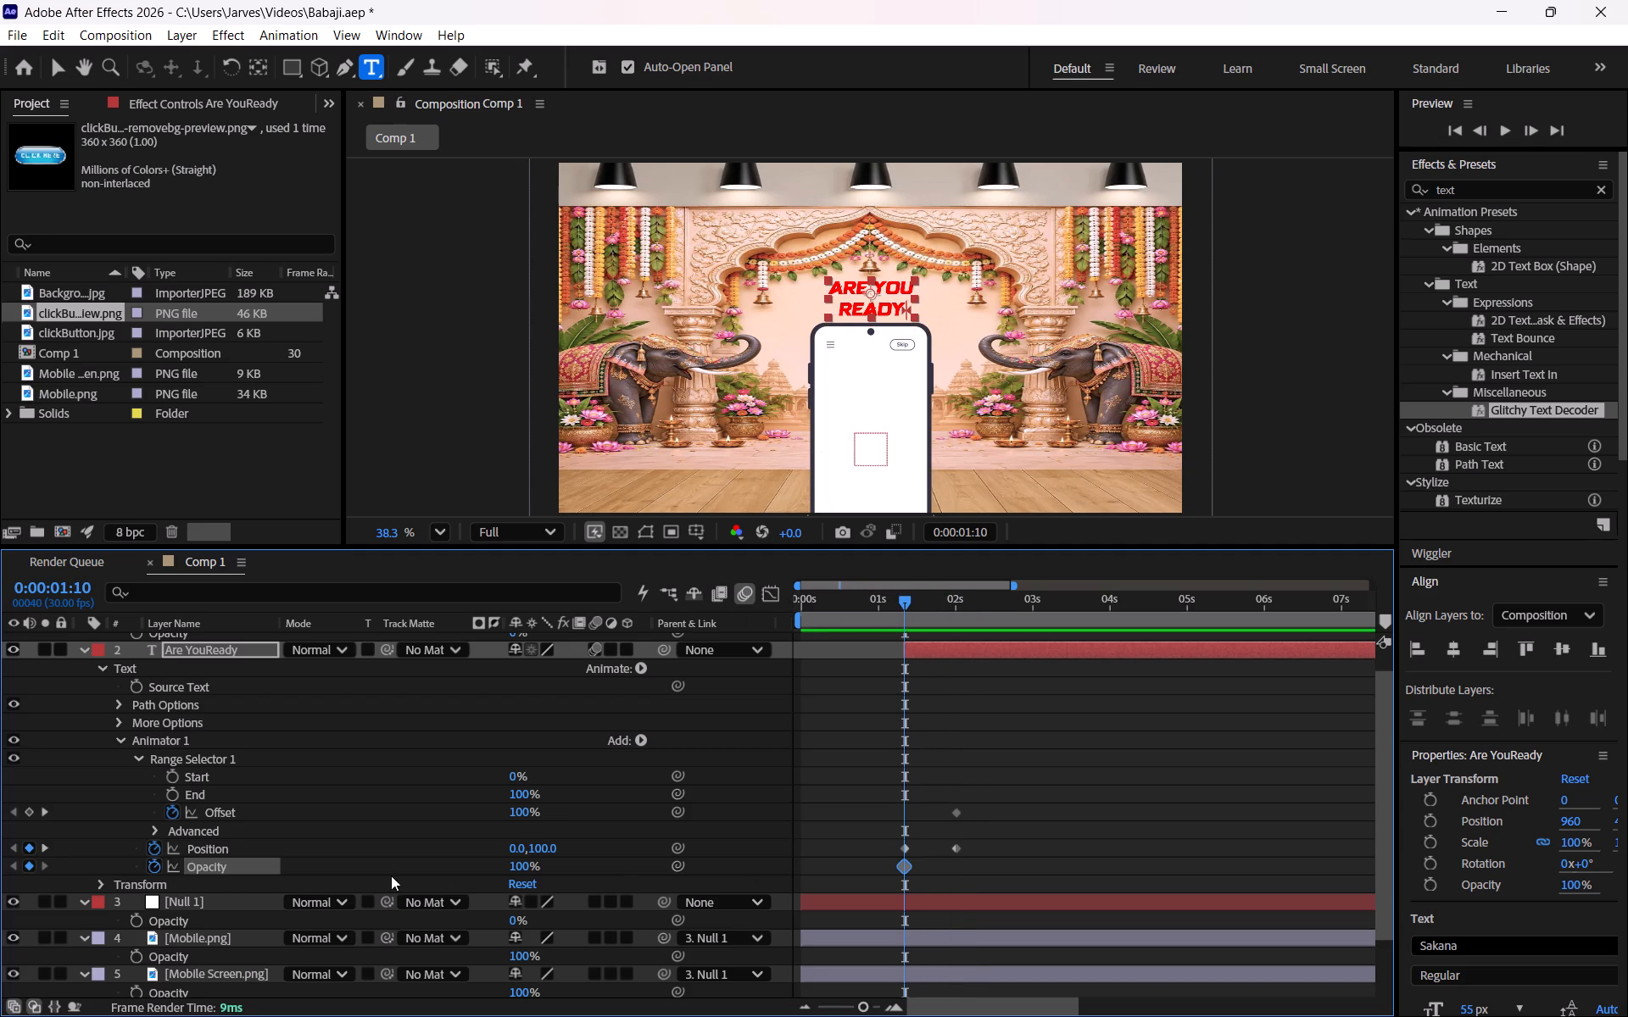
left_click(513, 868)
key("0")
key("k")
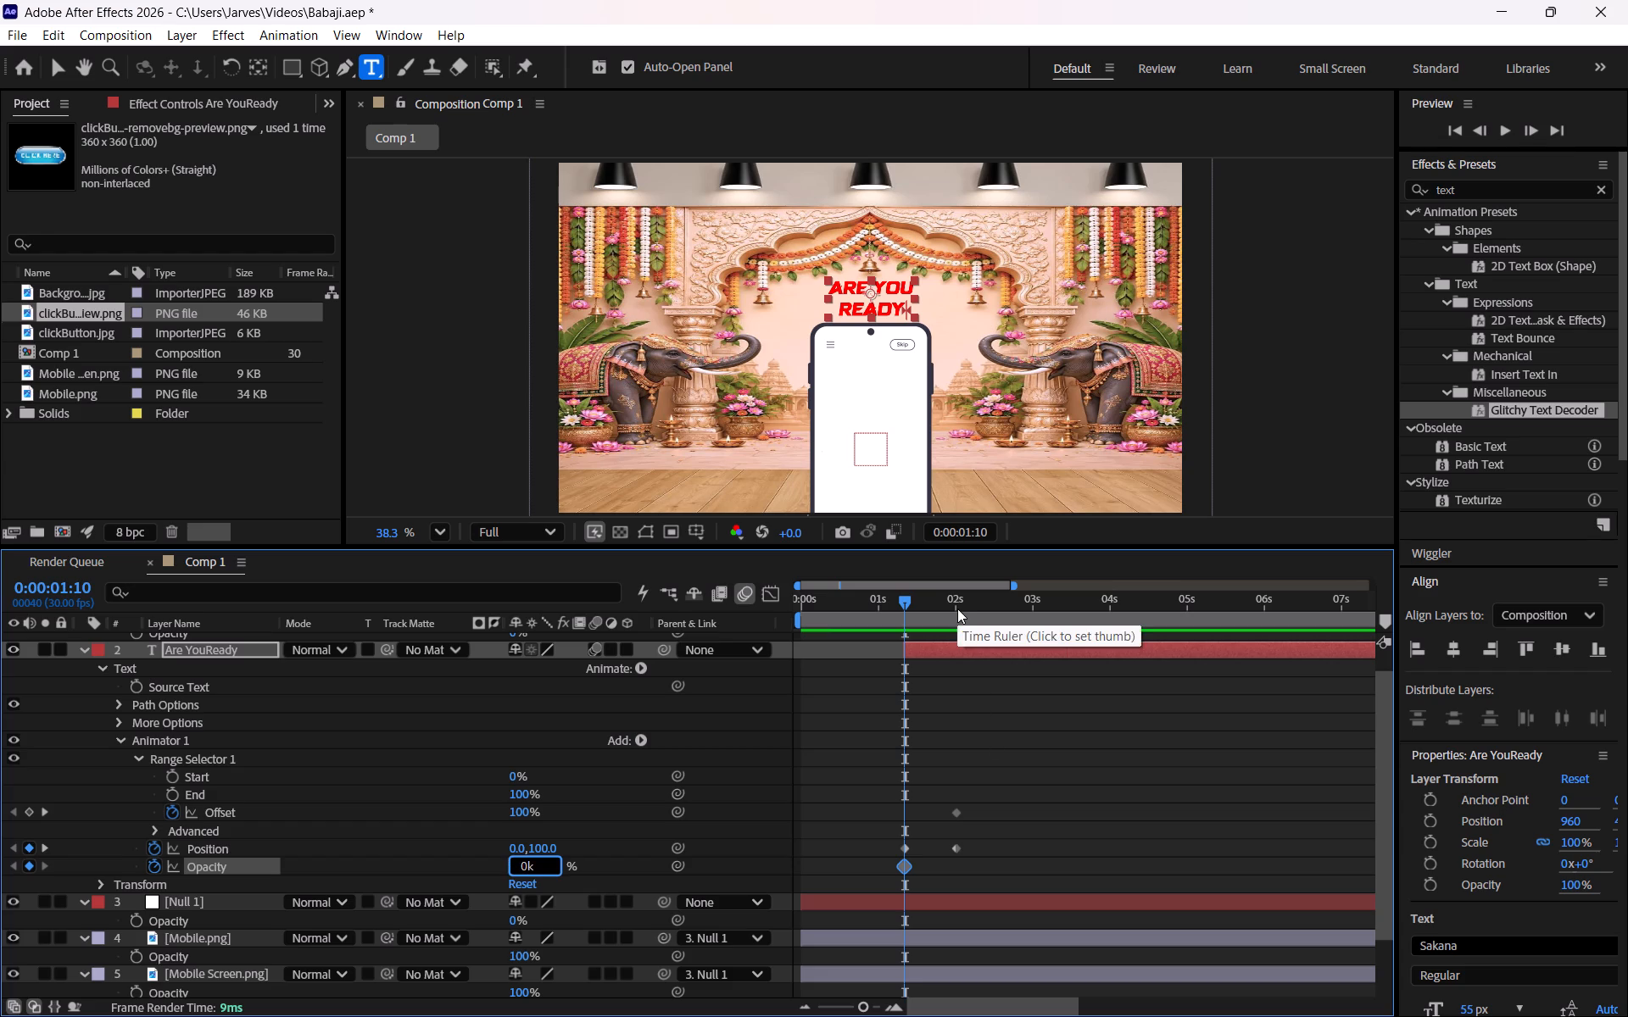
key("BackSpace")
key("Return")
key("k")
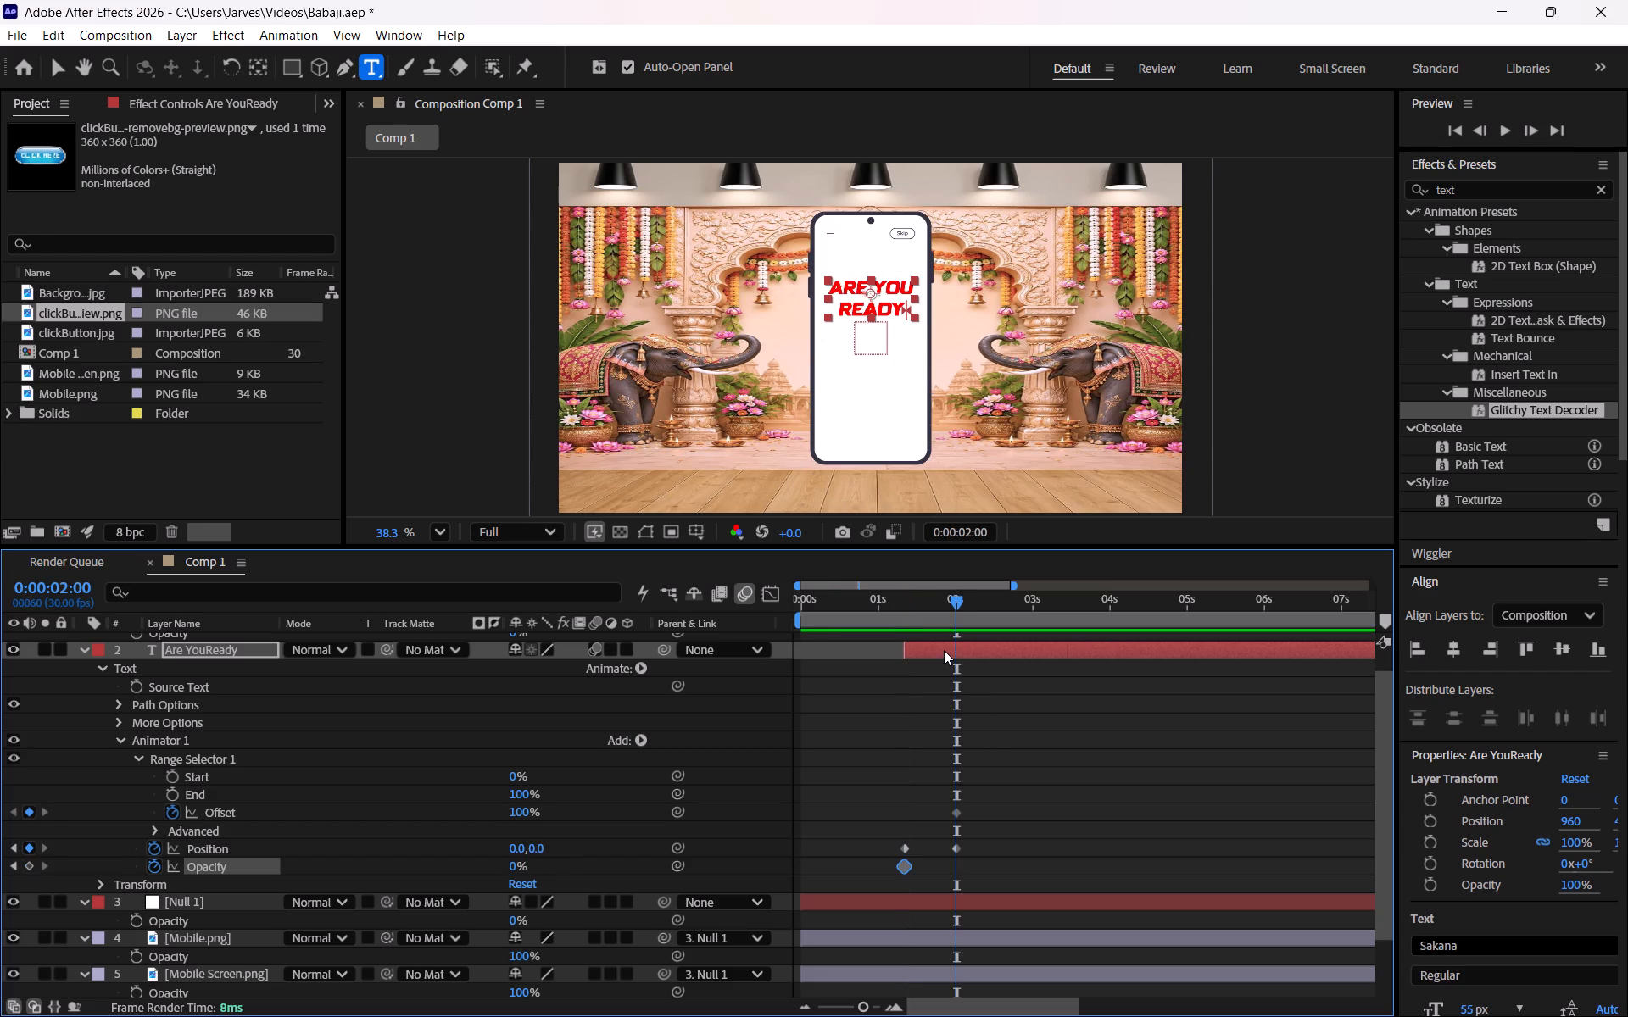
left_click(512, 864)
type("100")
key("Return")
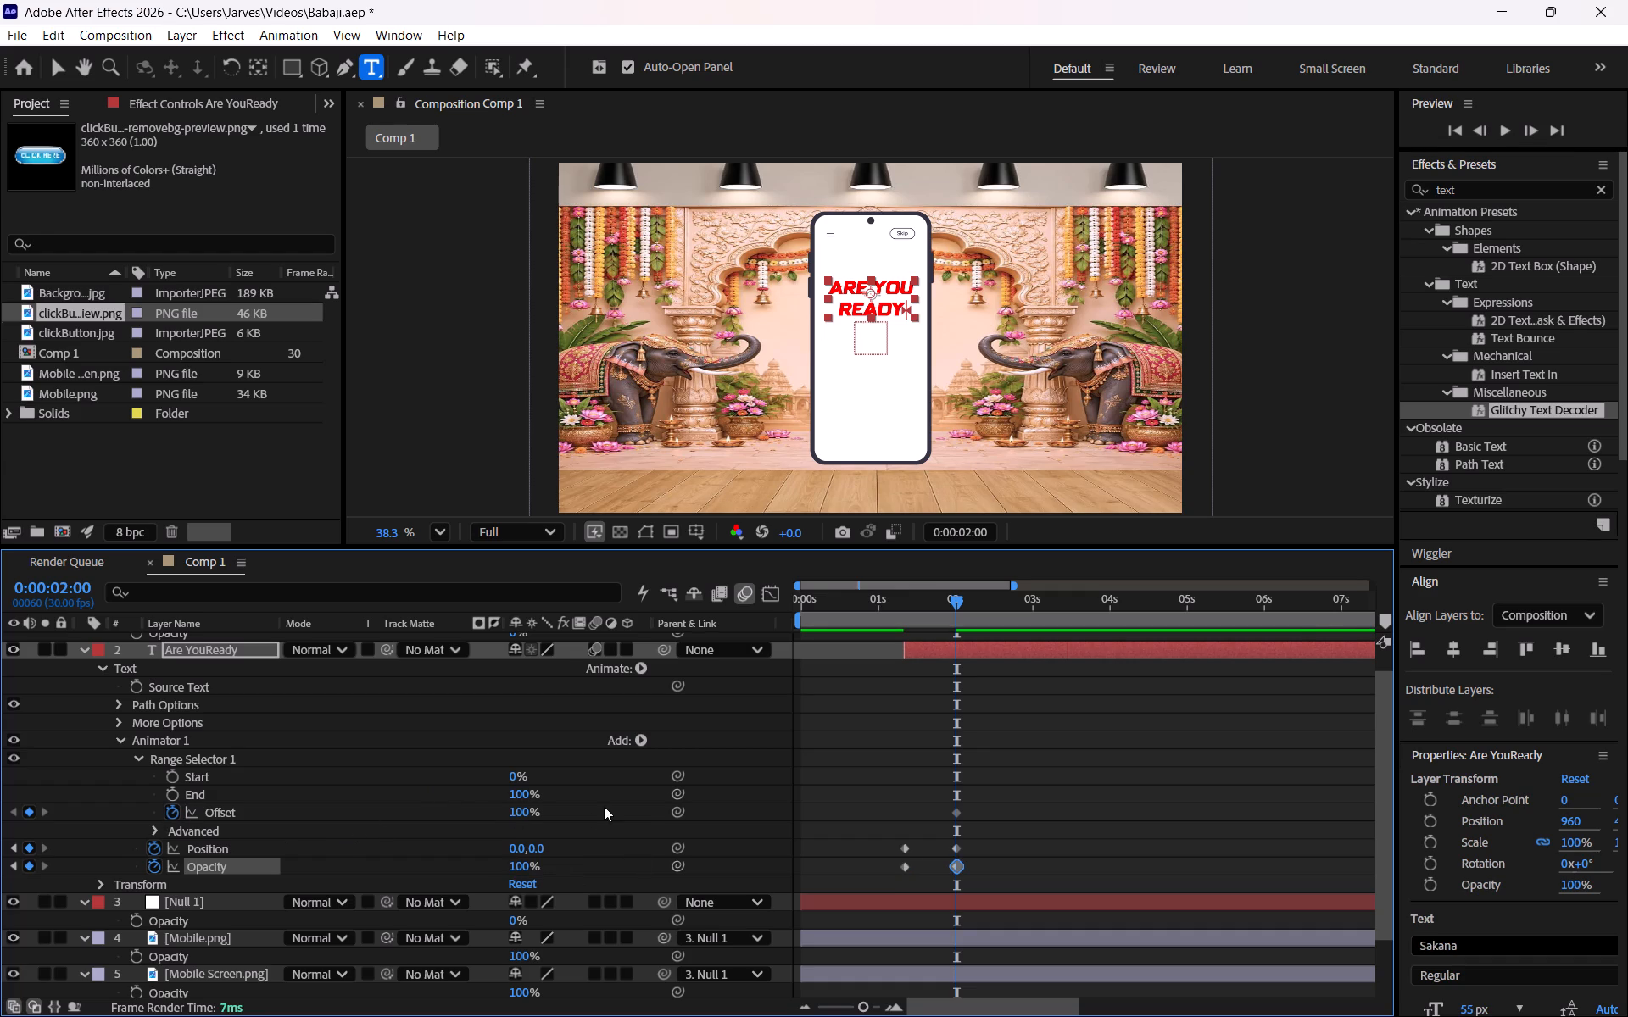
Keyframe Range Selector 1's Offset on the text layer at -100% at 0:00:01:10.
key("j")
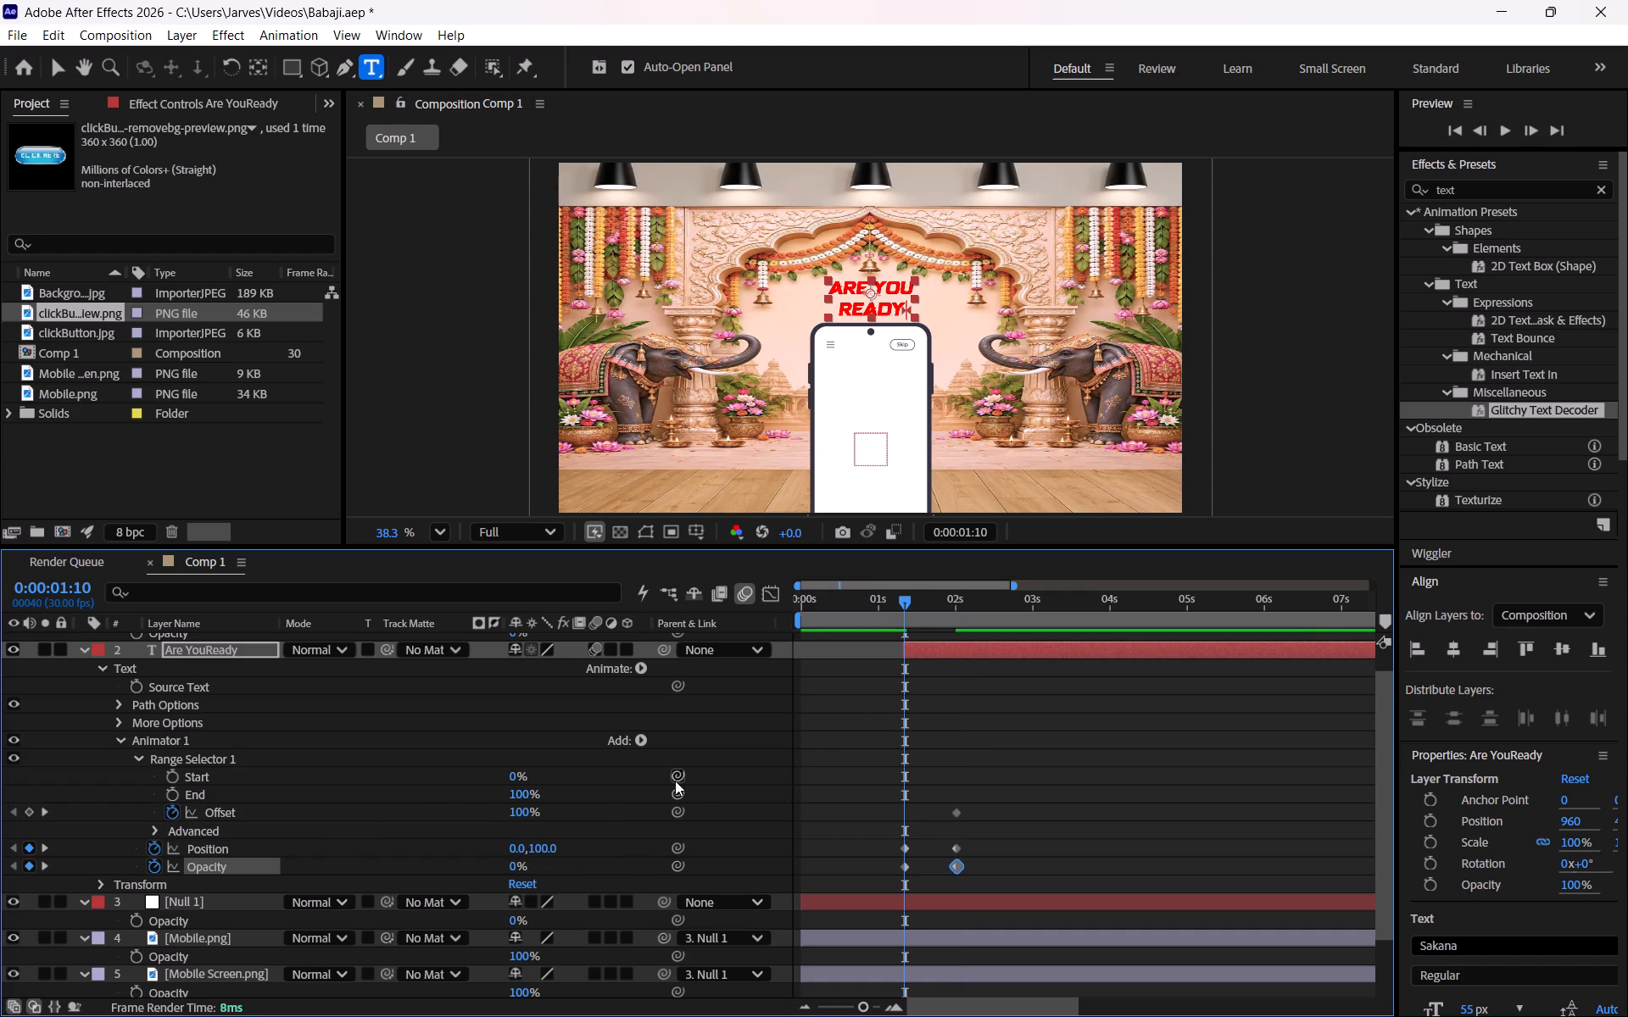
left_click_drag(513, 808, 326, 803)
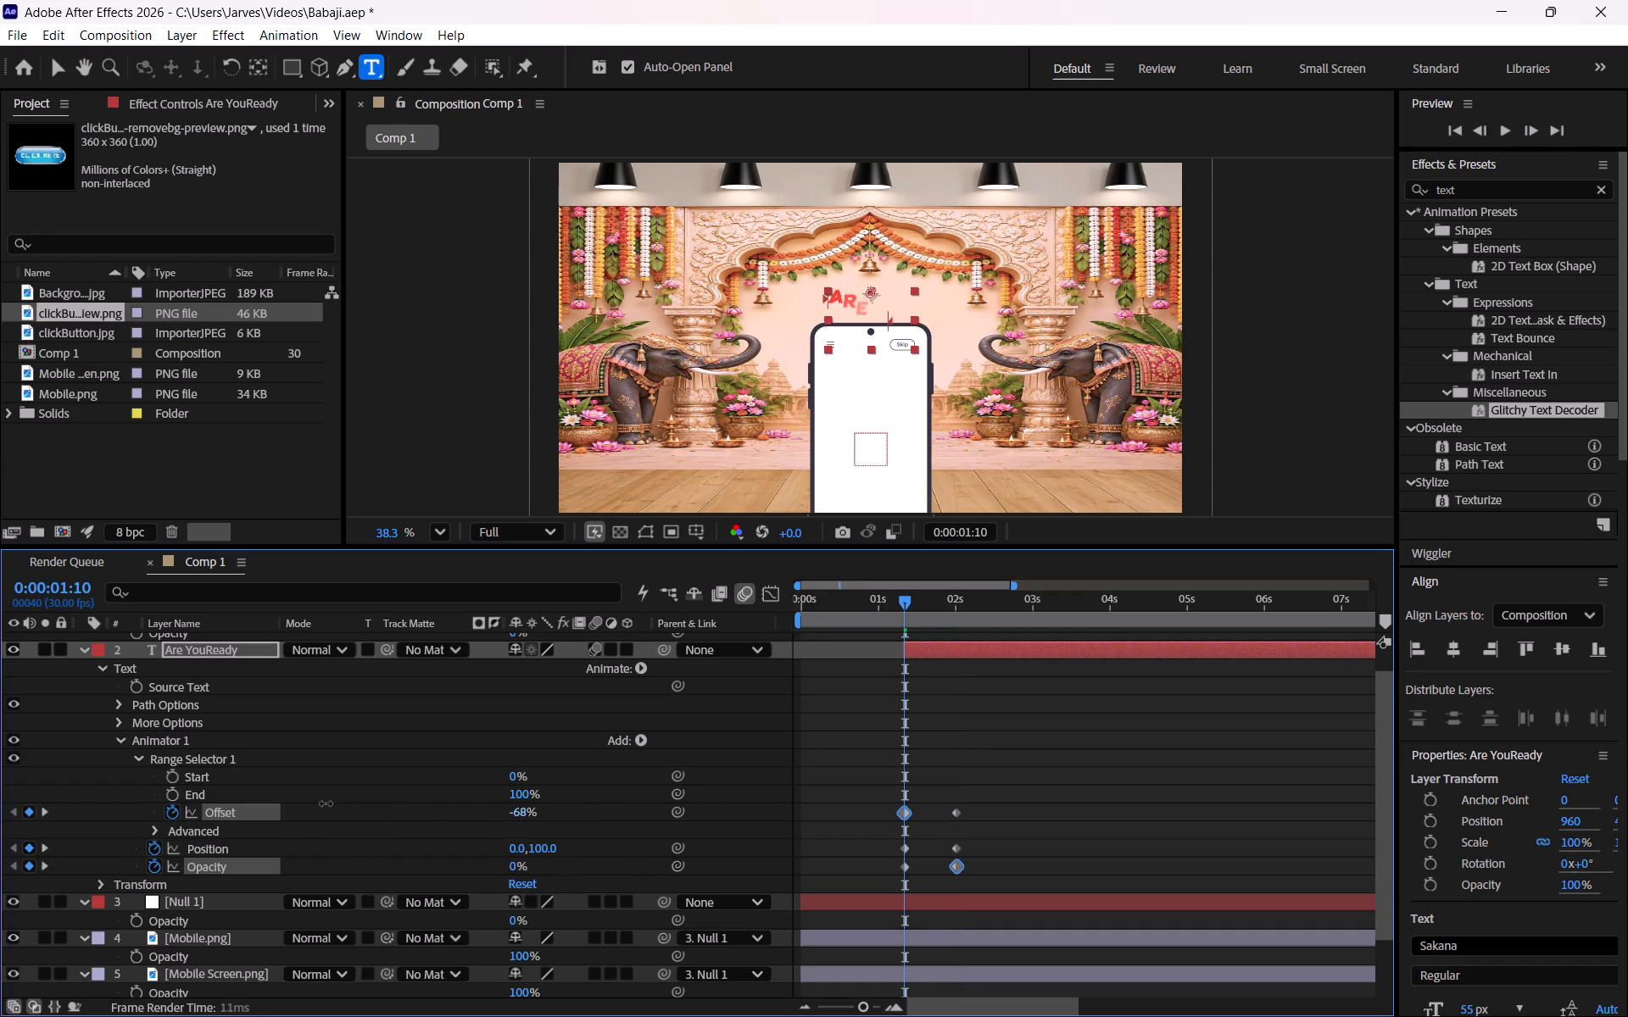
left_click_drag(326, 803, 244, 793)
Play the composition from the start to check the text's combined Offset, Position and Opacity animation, then return to 0:00:00:00.
key("k")
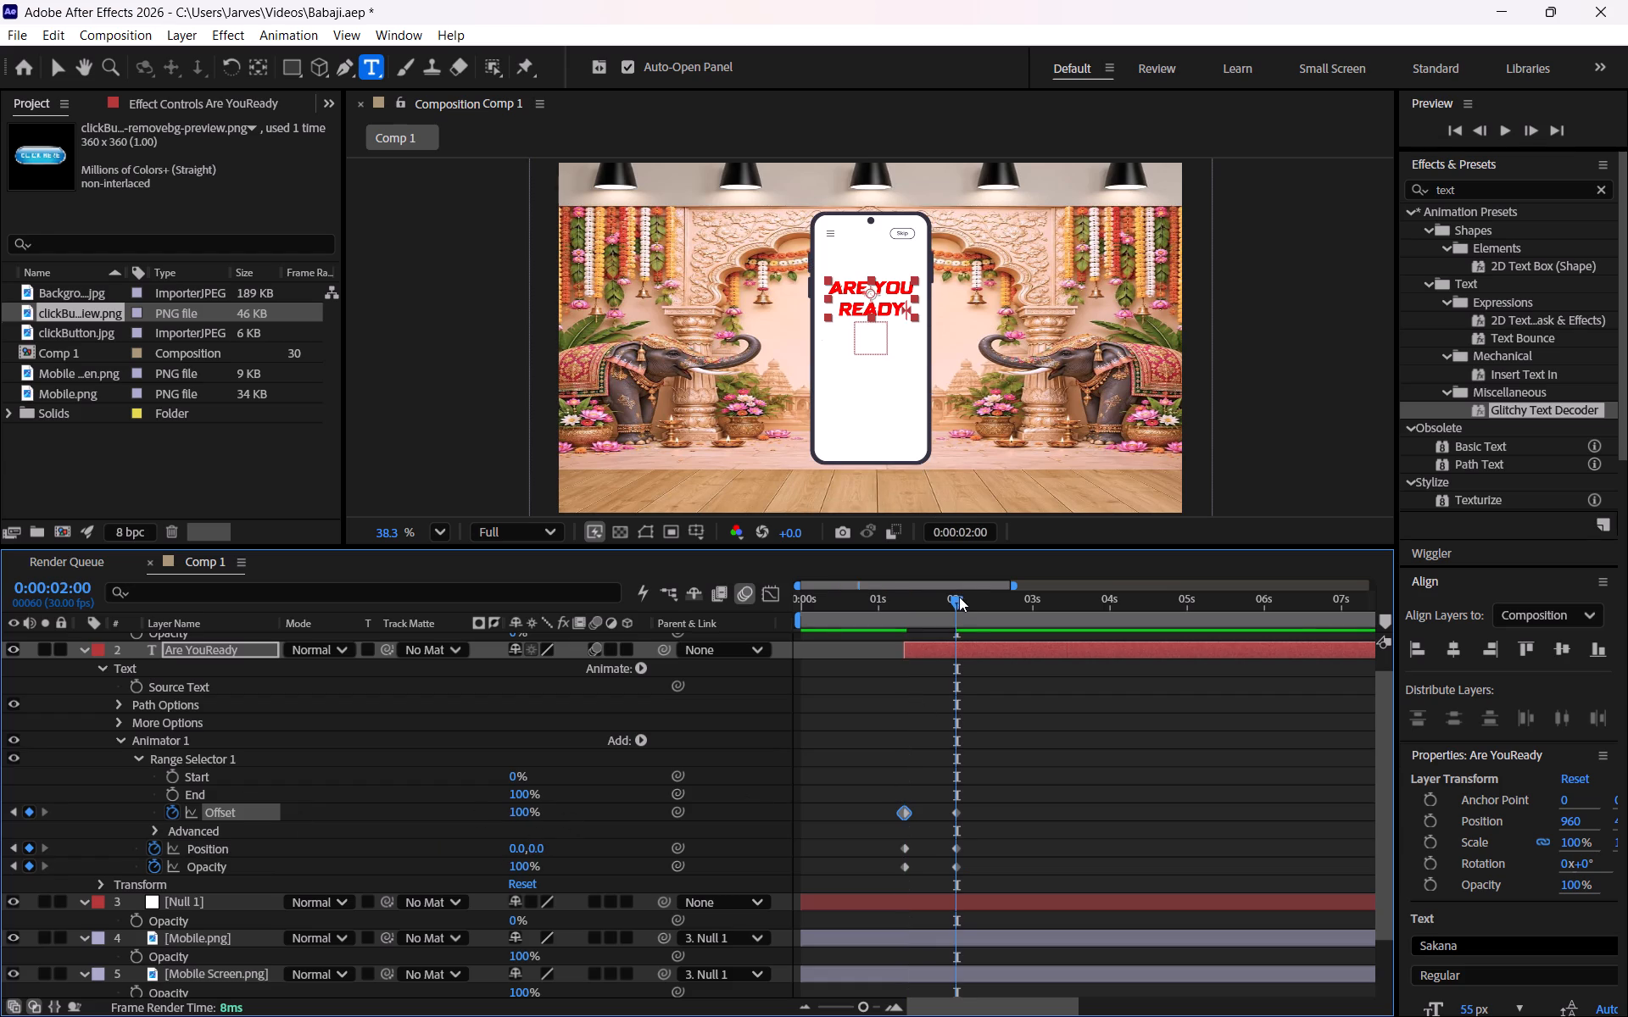
left_click_drag(958, 597, 767, 611)
key("space")
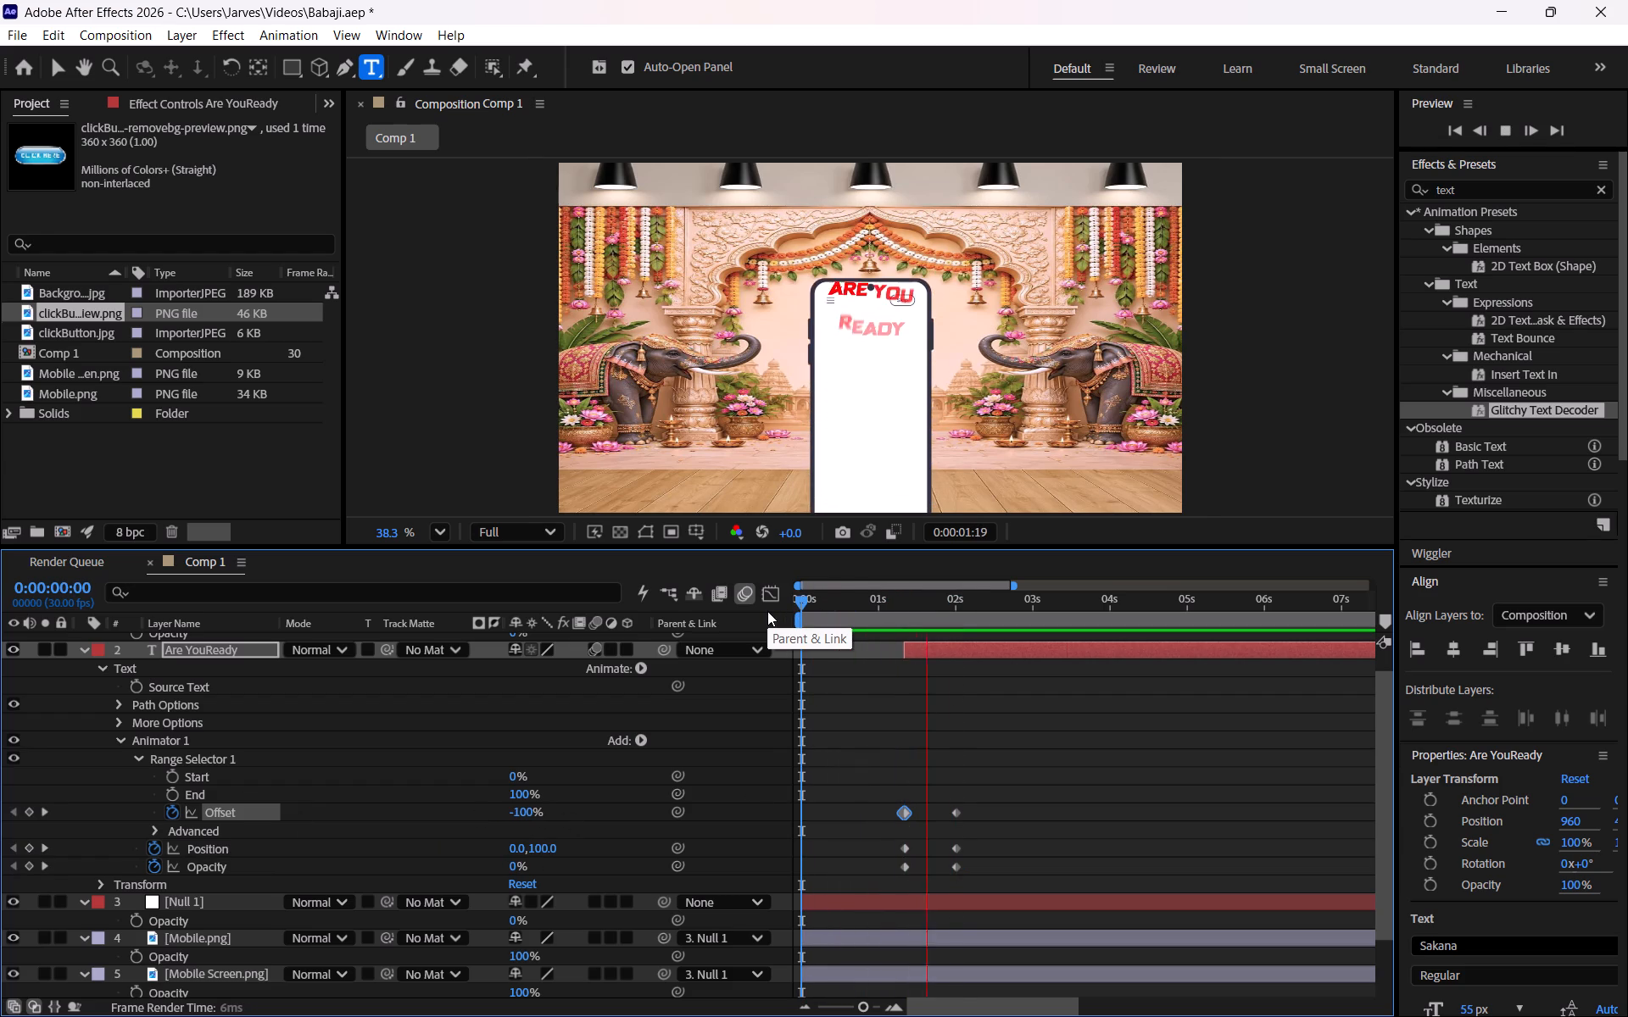
key("space")
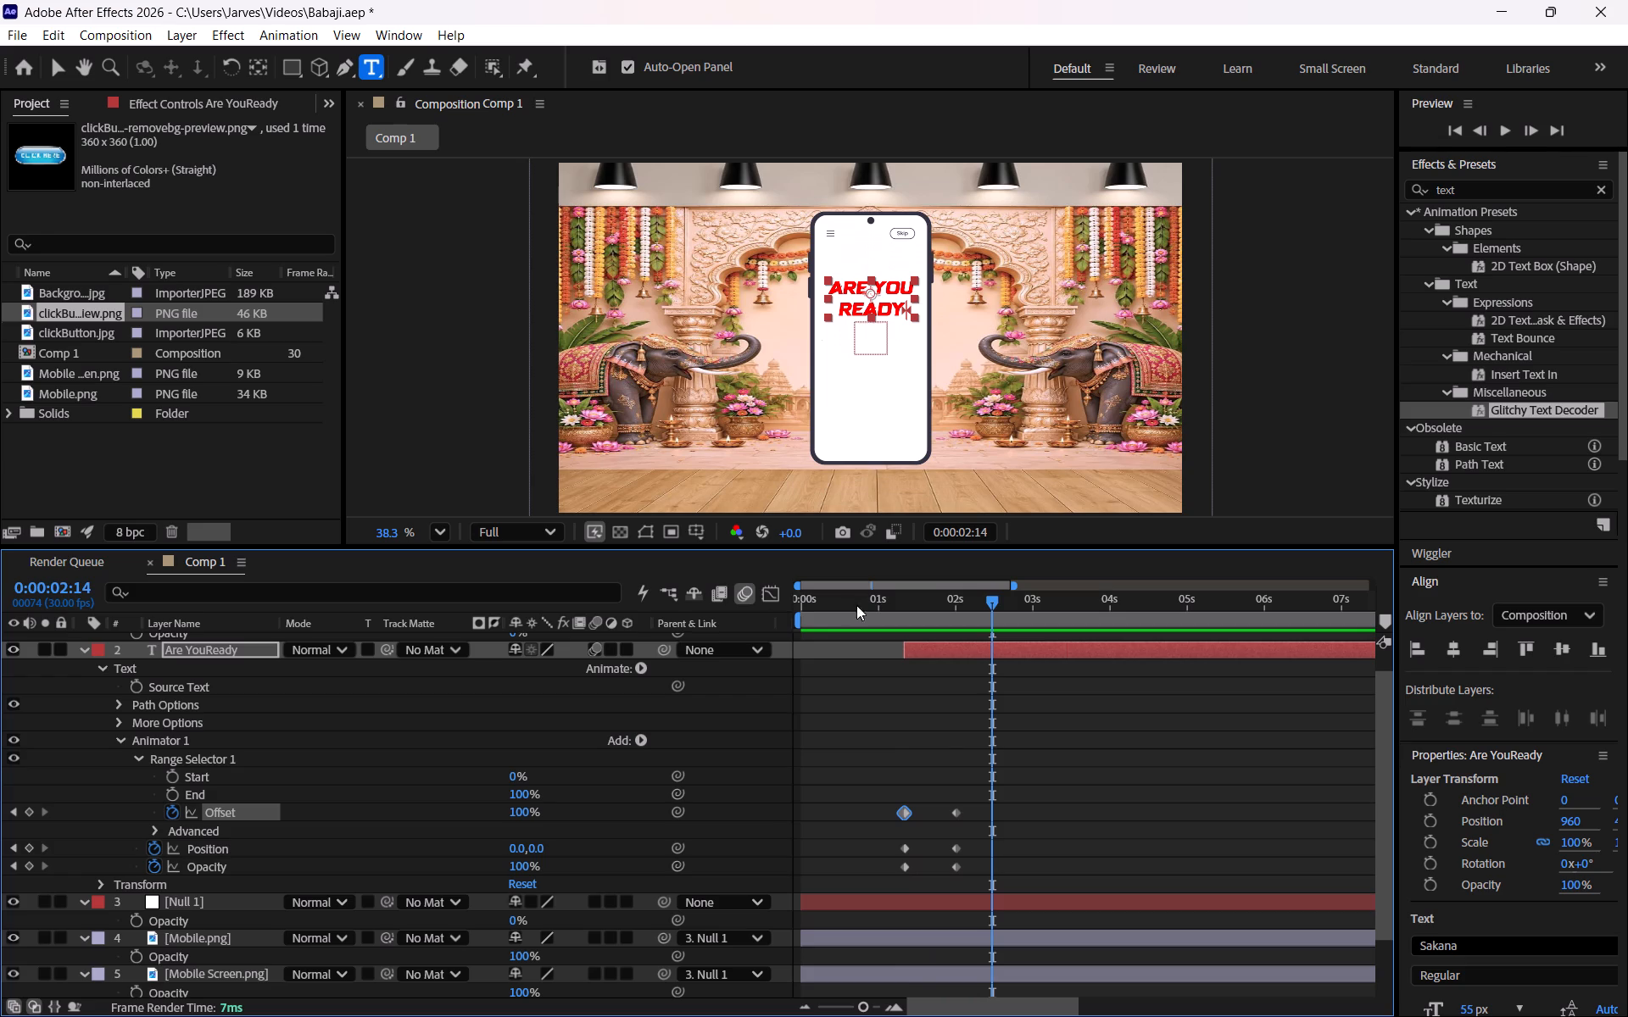
left_click_drag(994, 597, 789, 602)
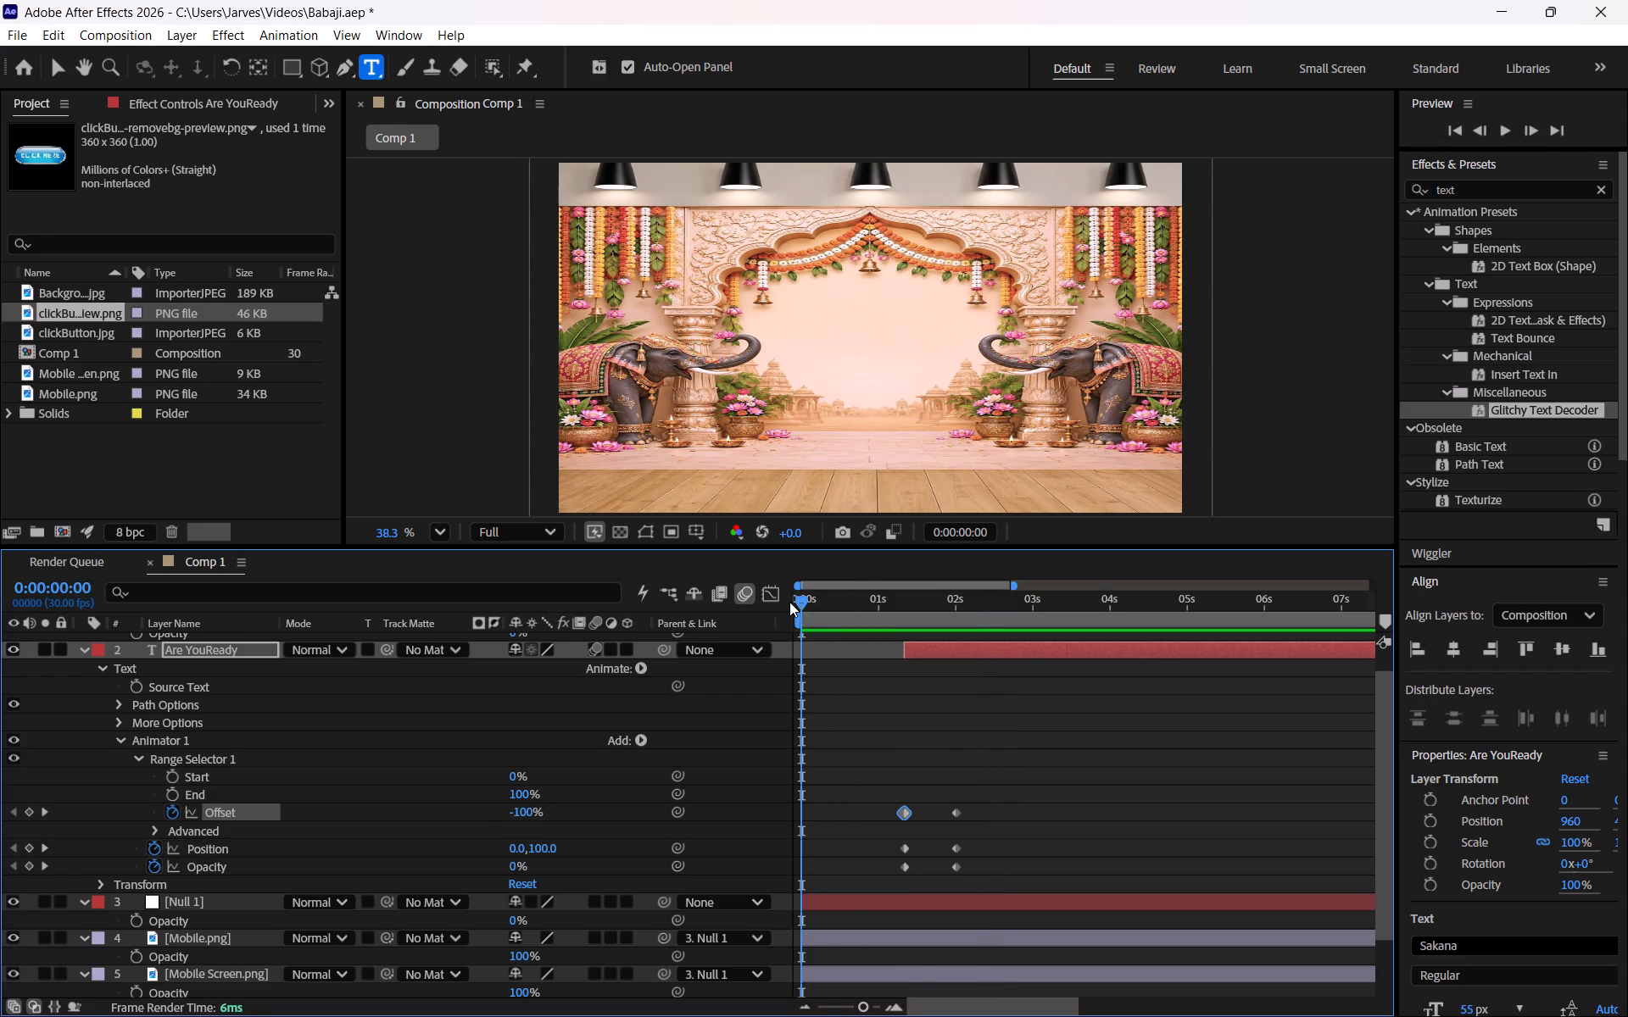
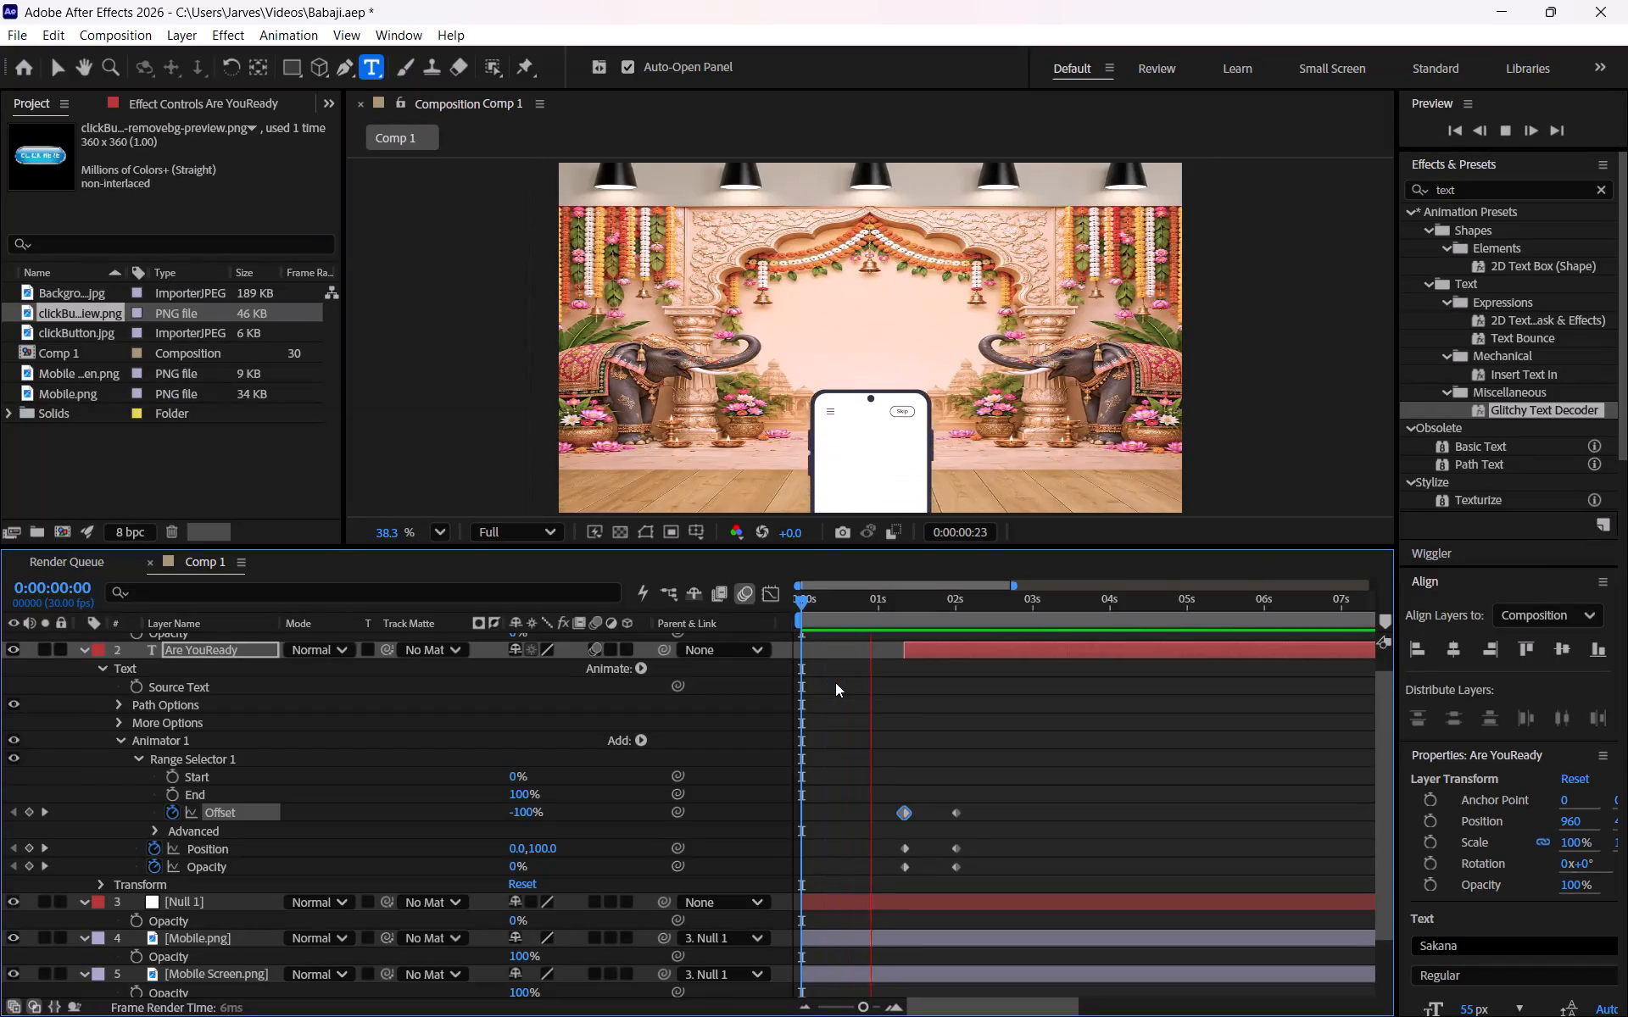
Play the composition from the start through the text's entrance to check its timing.
key("space")
key("space")
key("space")
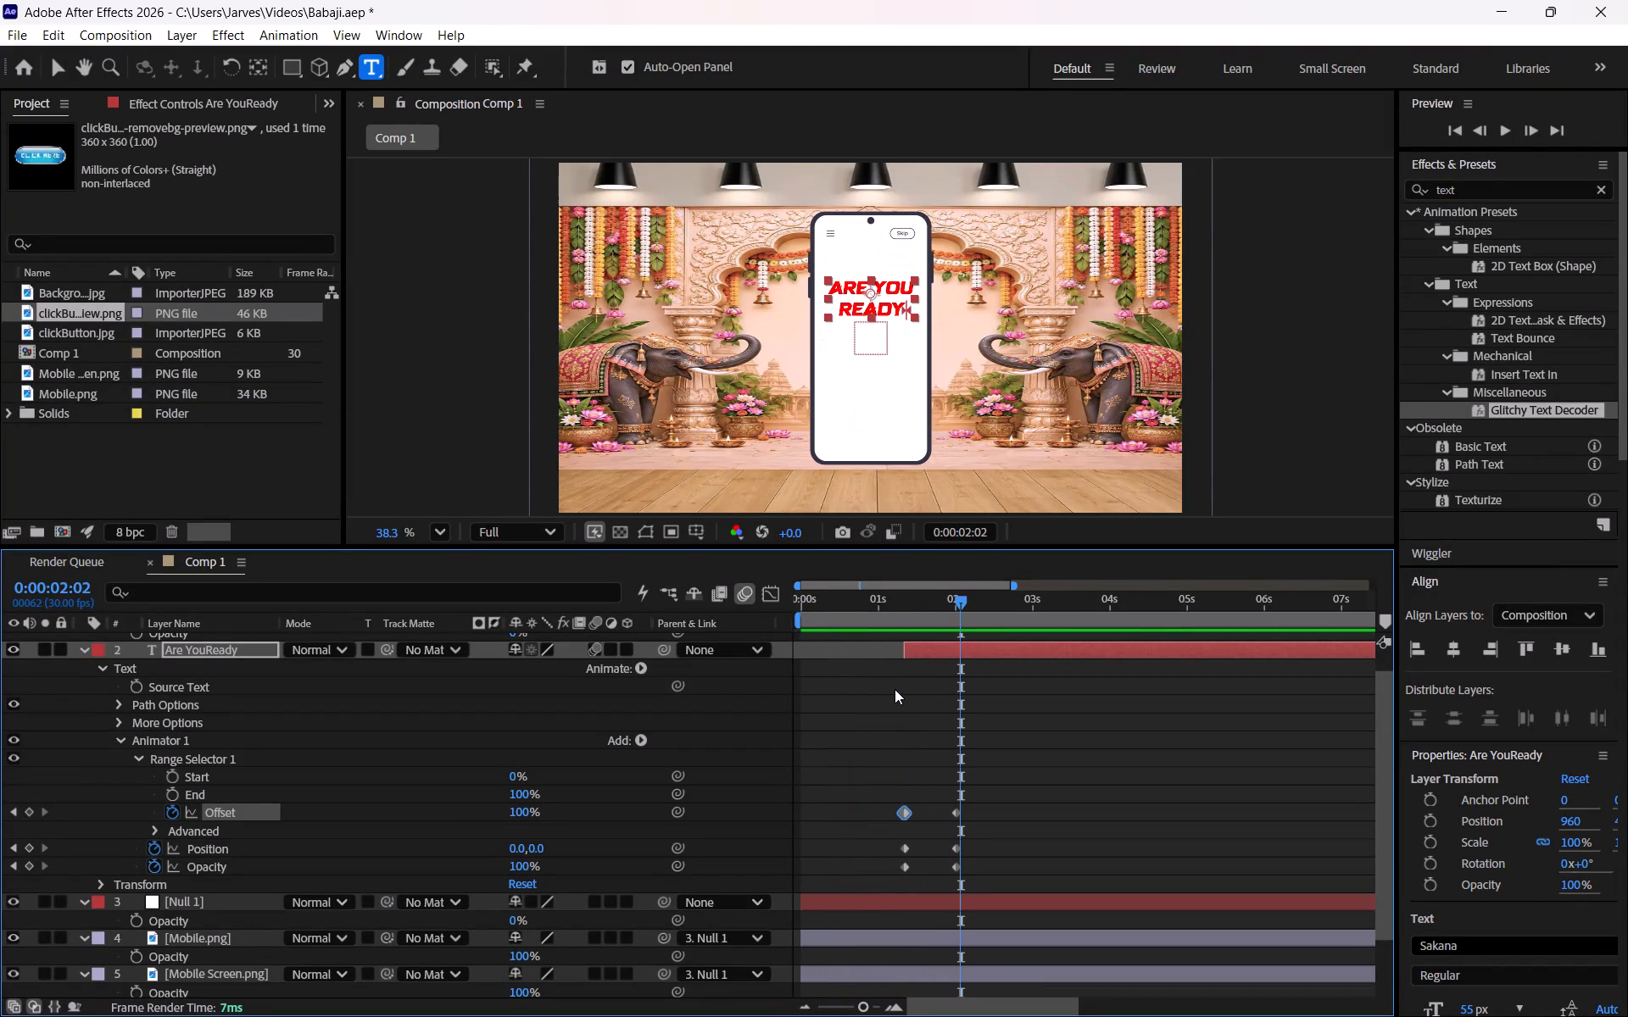
Trim the start of the clickButton-removebg-preview.png layer to the text's last keyframe at 0:00:02:00.
key("j")
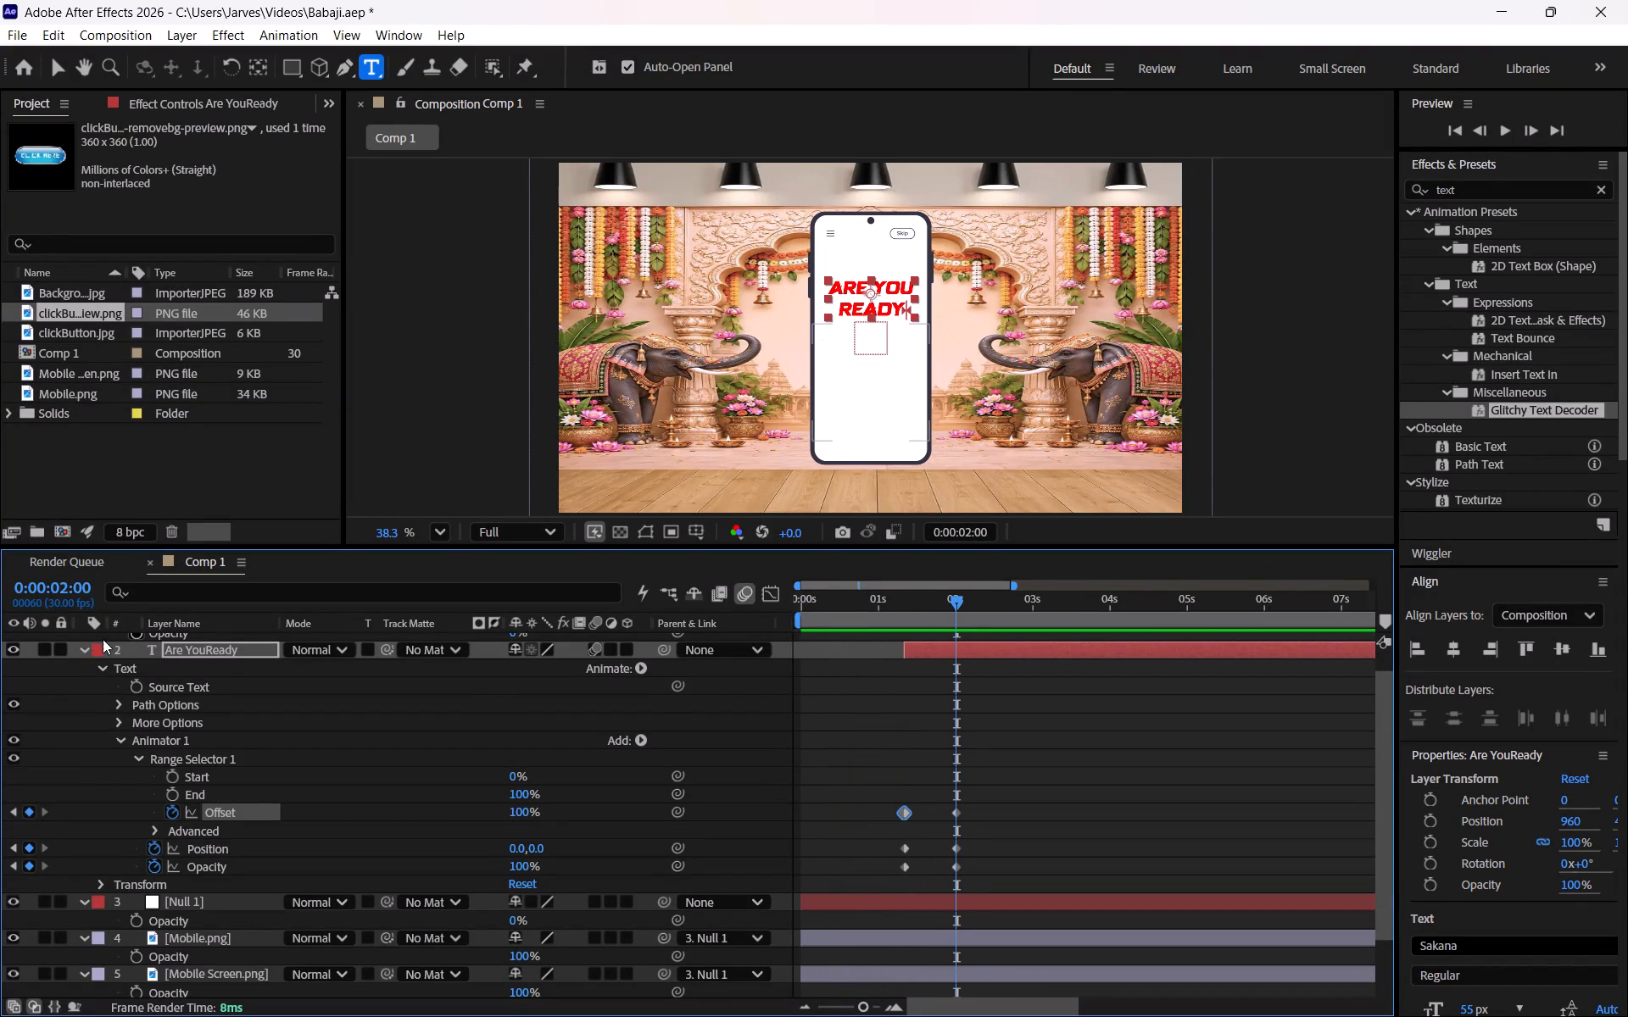
left_click(89, 645)
left_click(82, 649)
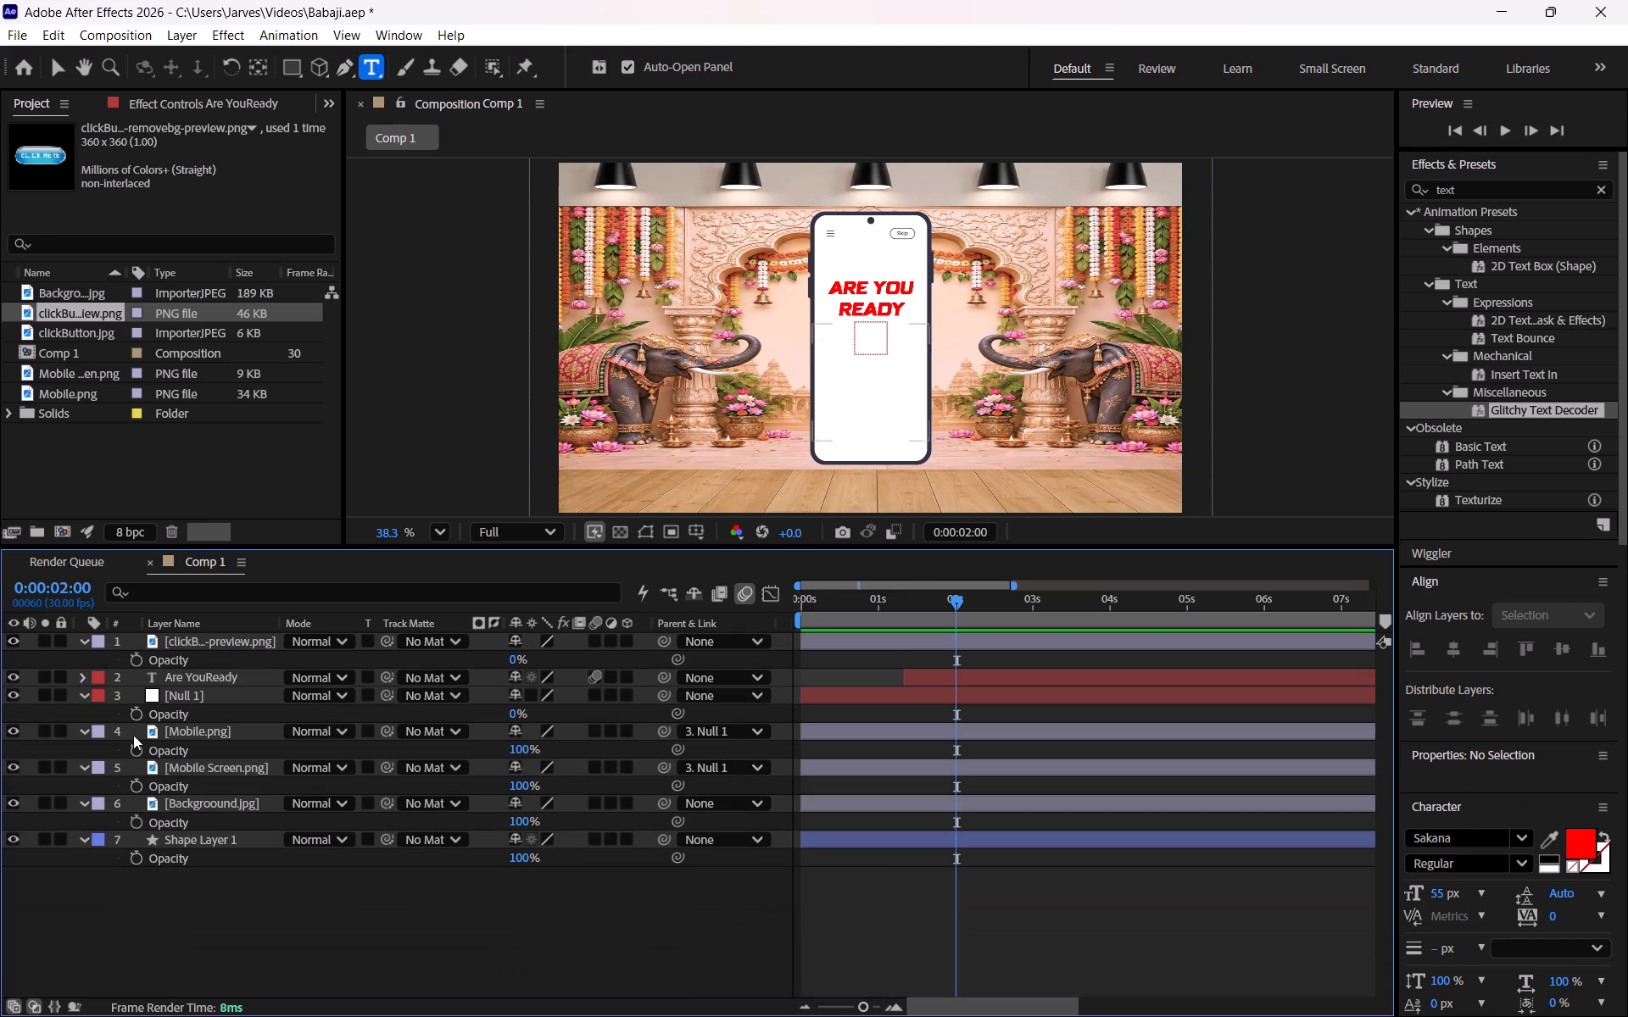
left_click(954, 593)
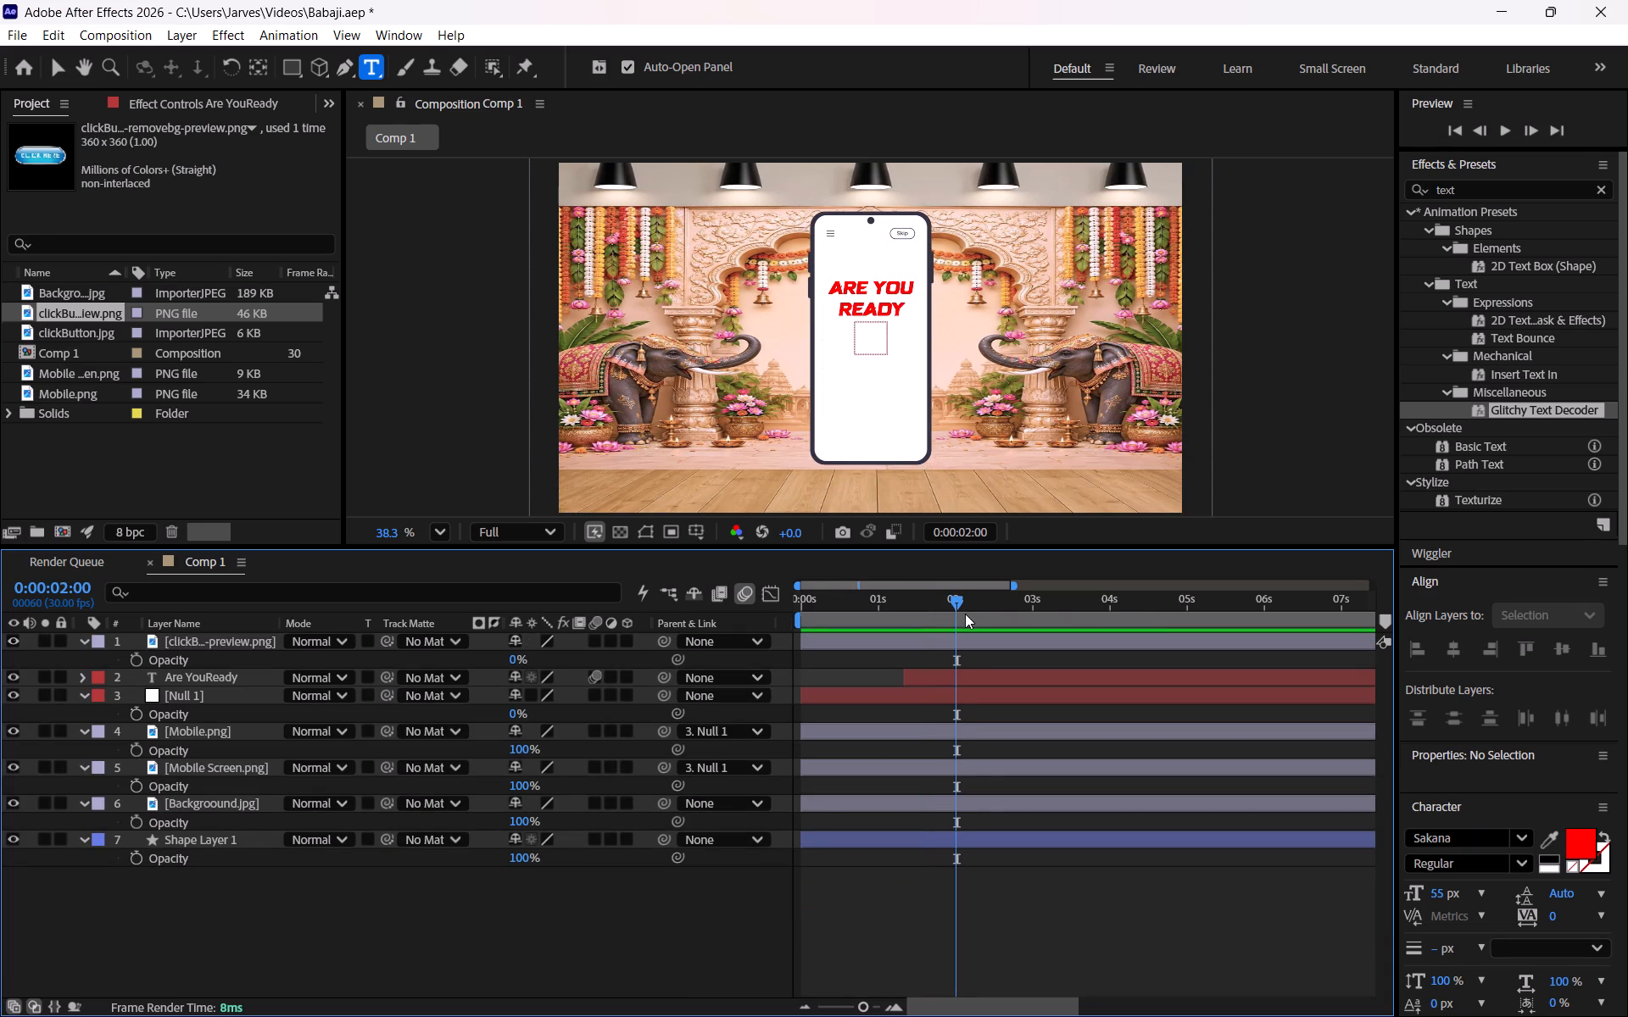
key("alt+bracketleft")
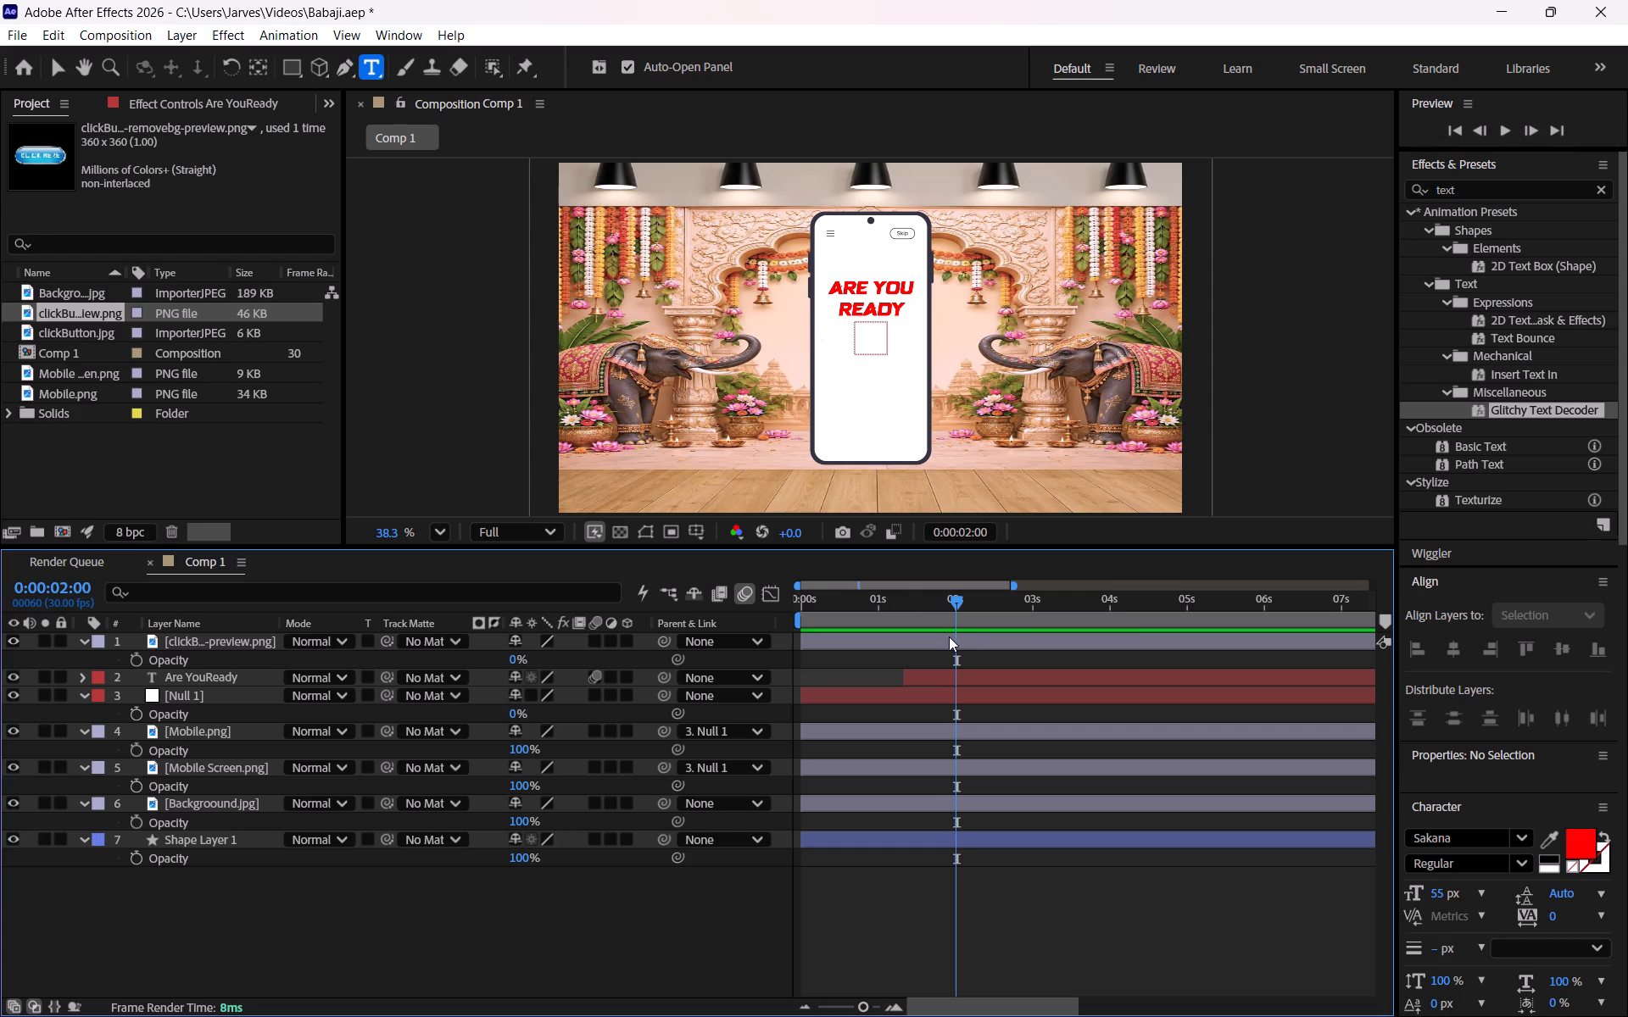
left_click(949, 636)
key("alt+bracketleft")
Switch to Chrome and skim Swag Art & Craft's CTA button click animation tutorial for how its pointer is set up.
key("alt+Tab")
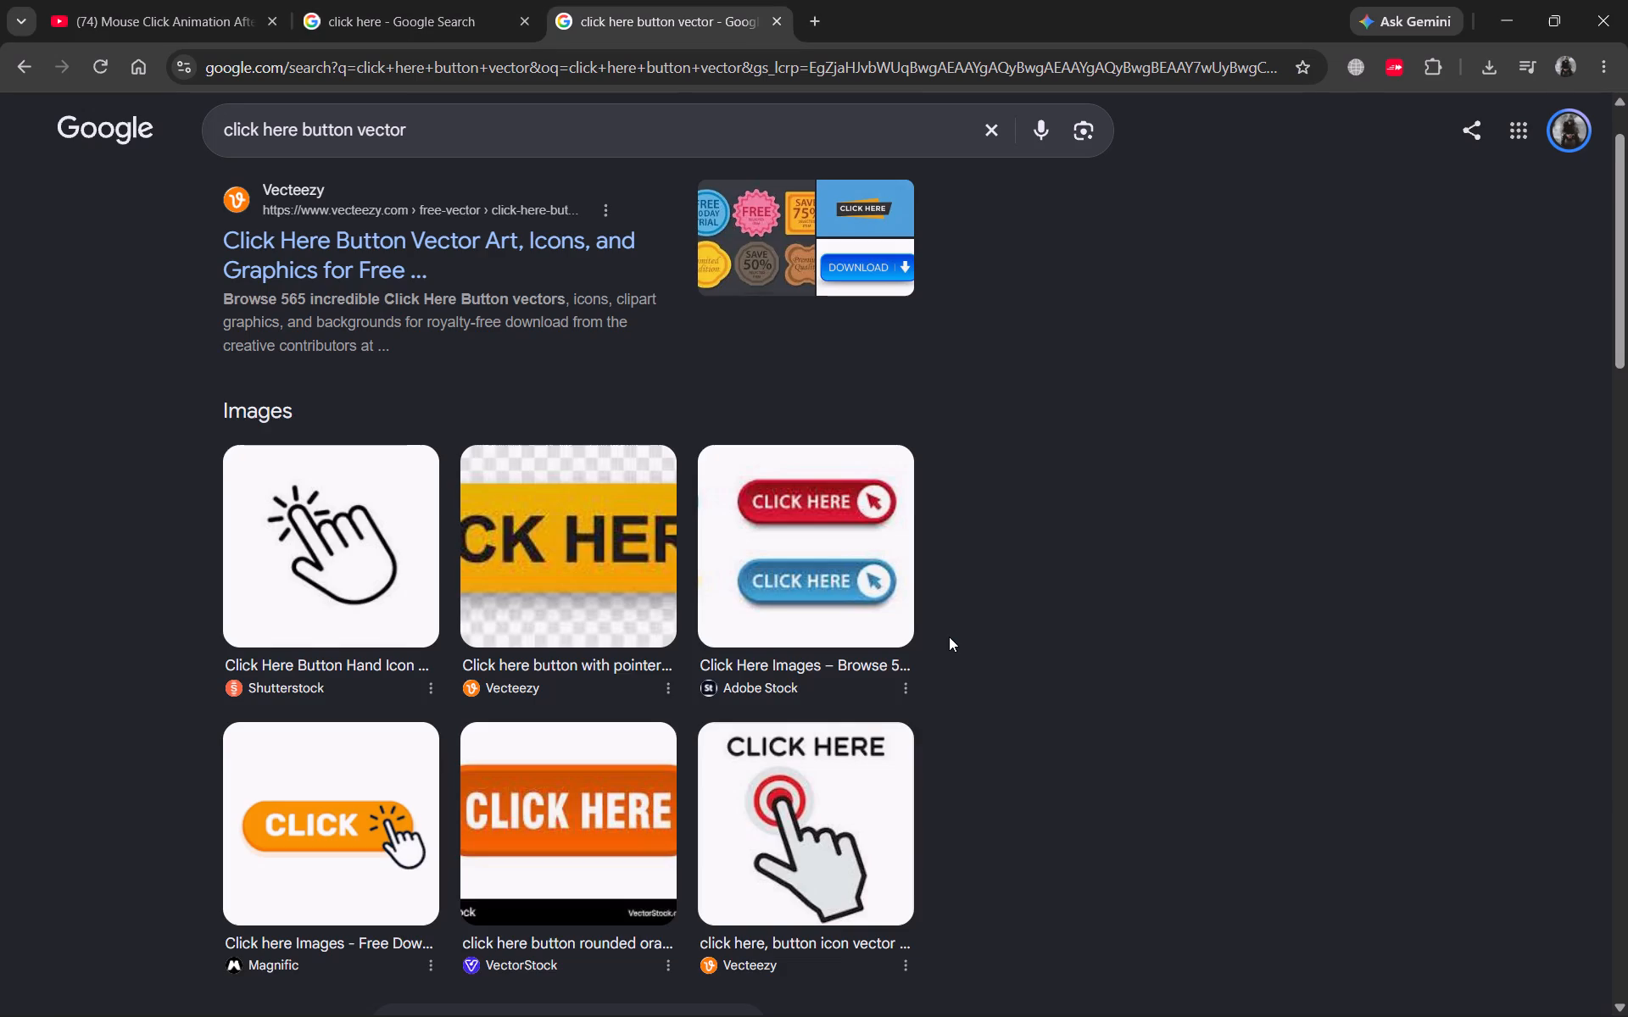
key("space")
left_click(216, 0)
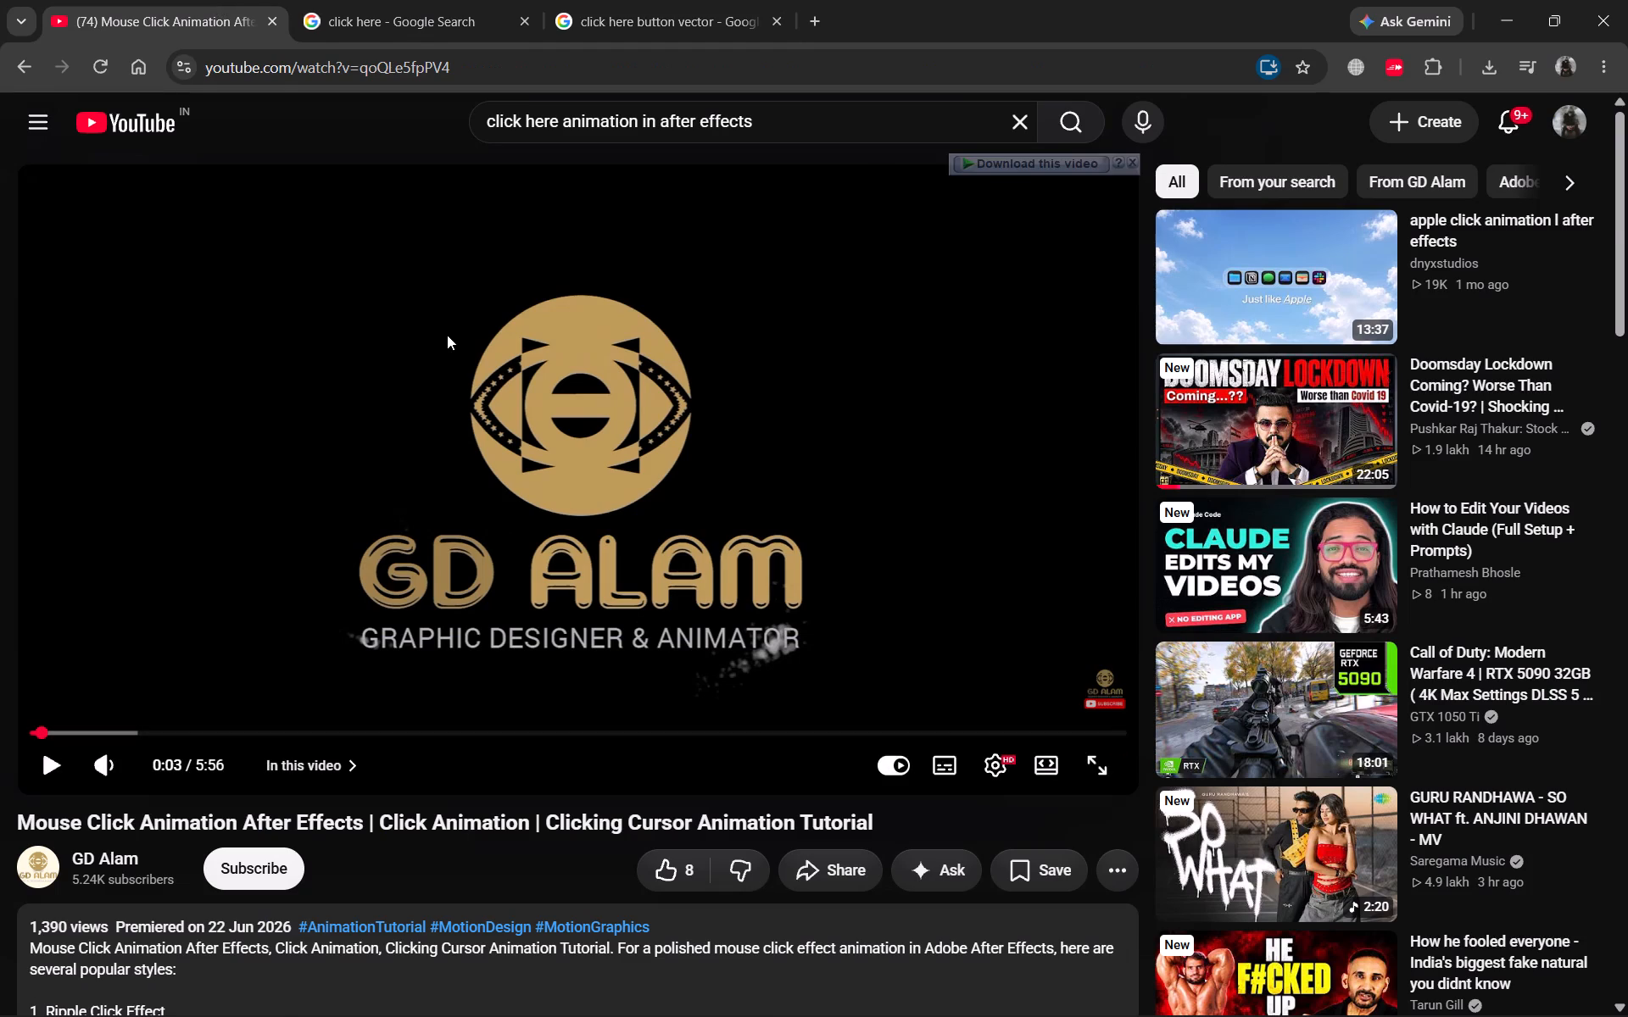
key("i")
left_click(614, 380)
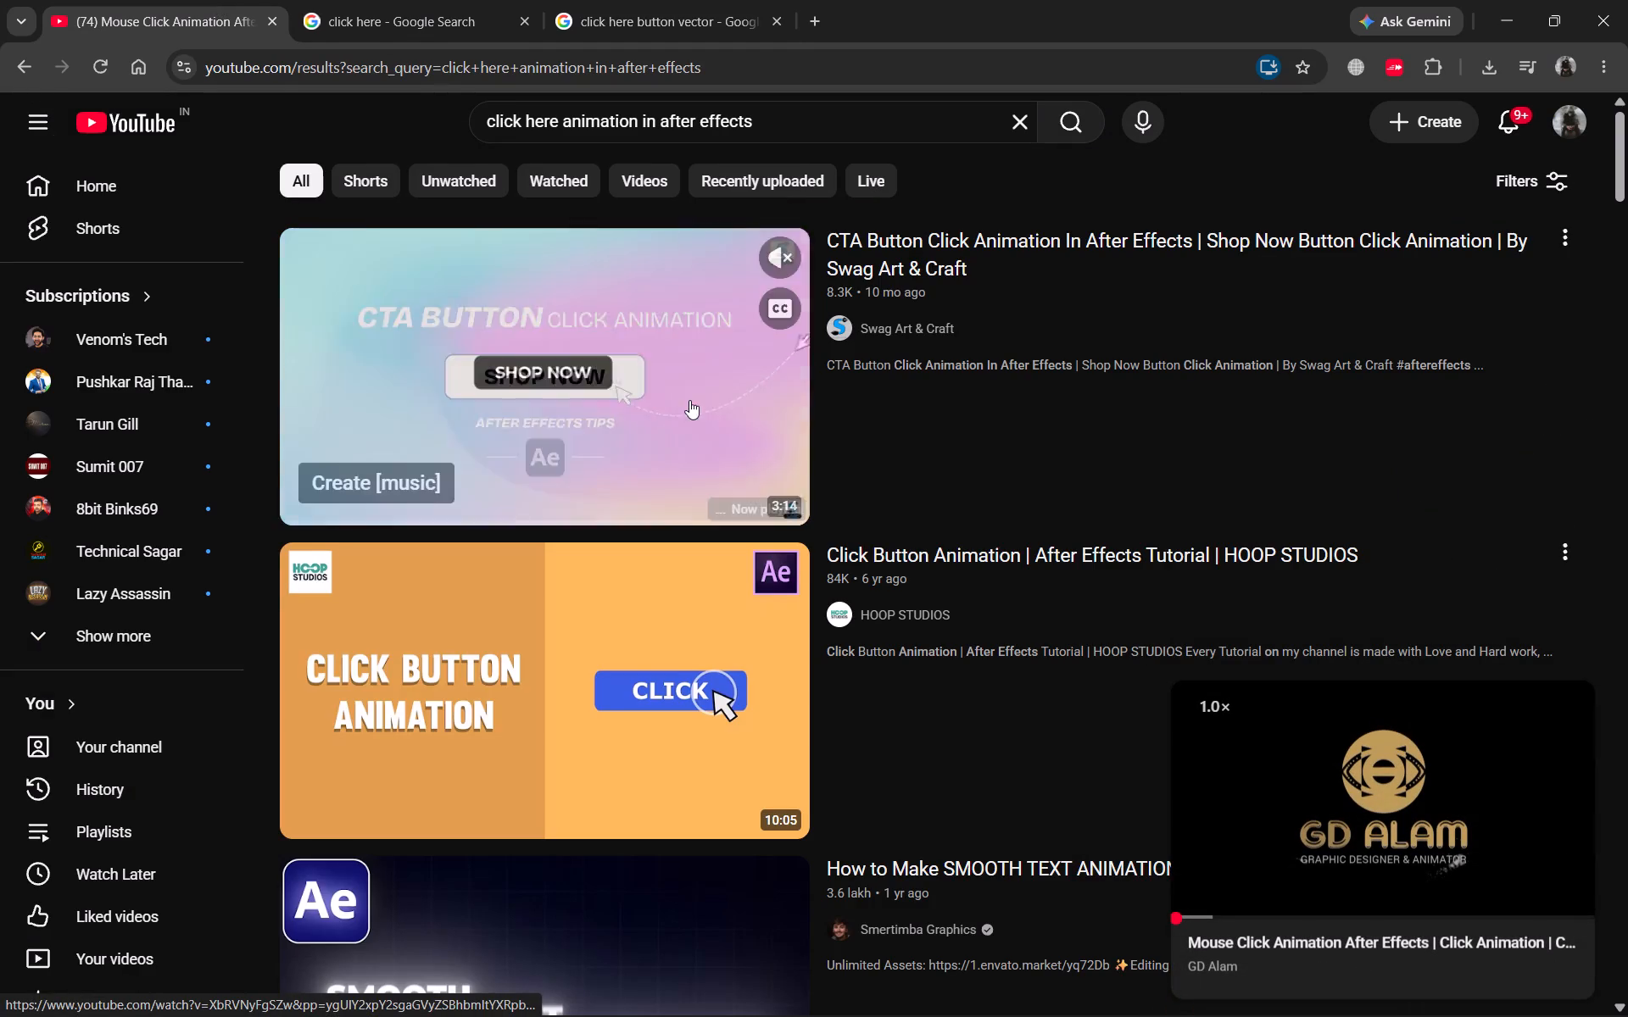
left_click(1200, 704)
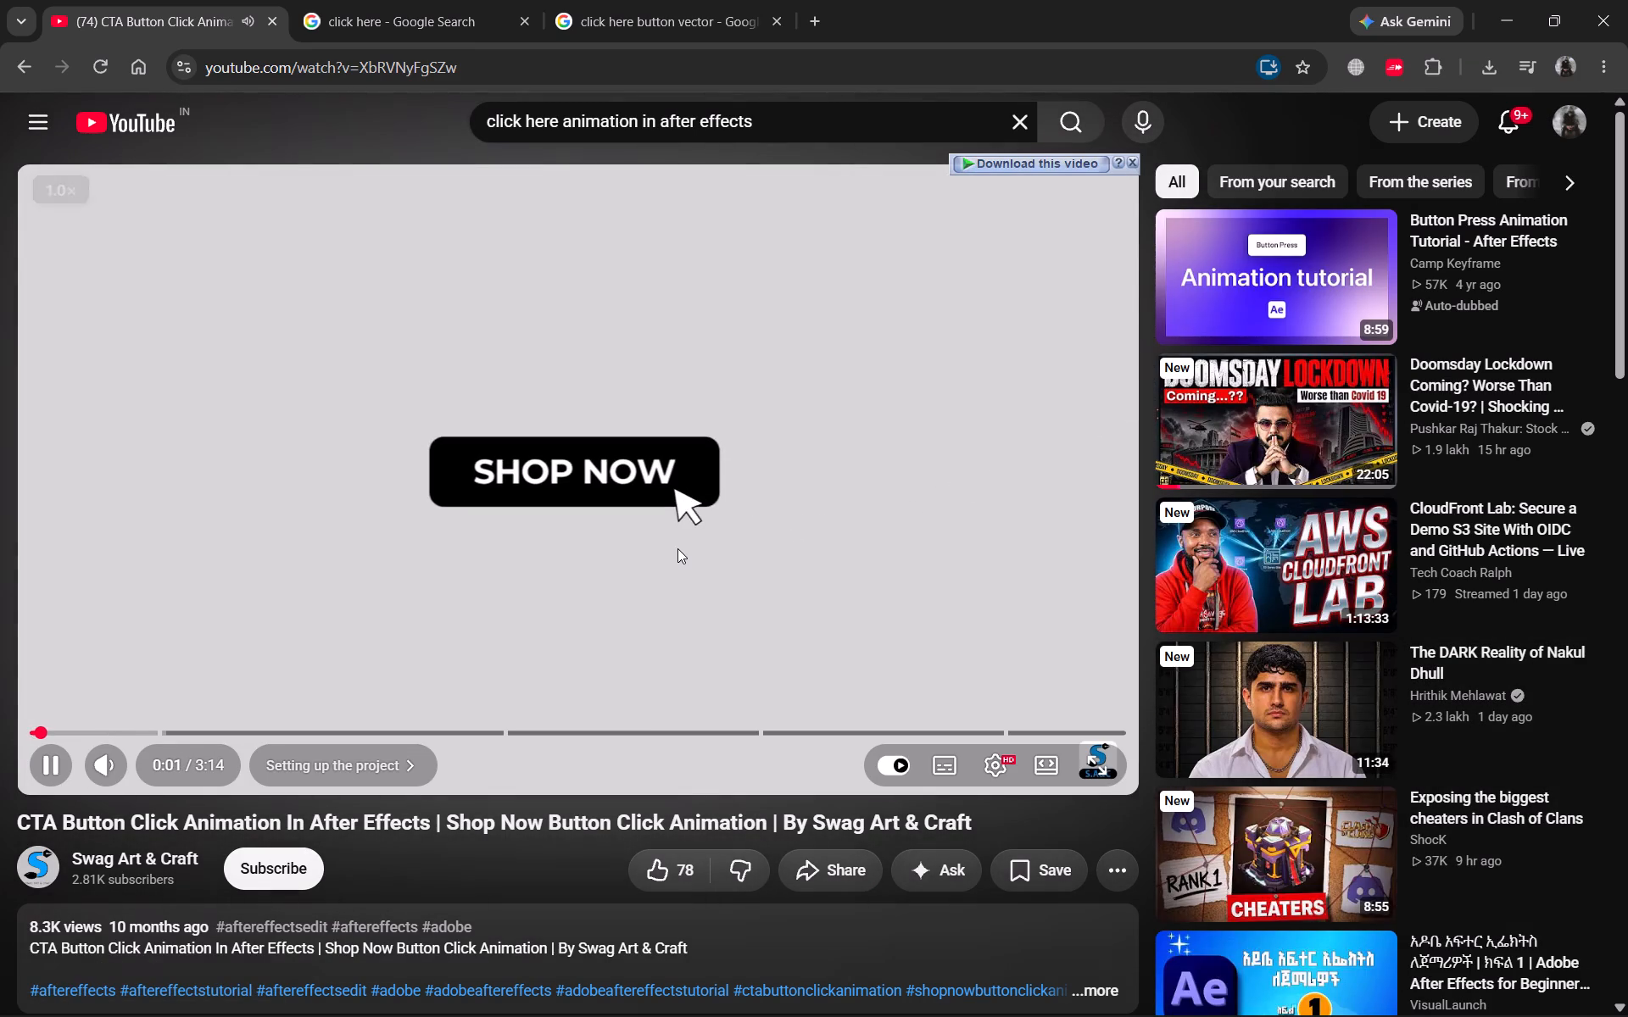
key("Right")
key("Right")
key("Right")
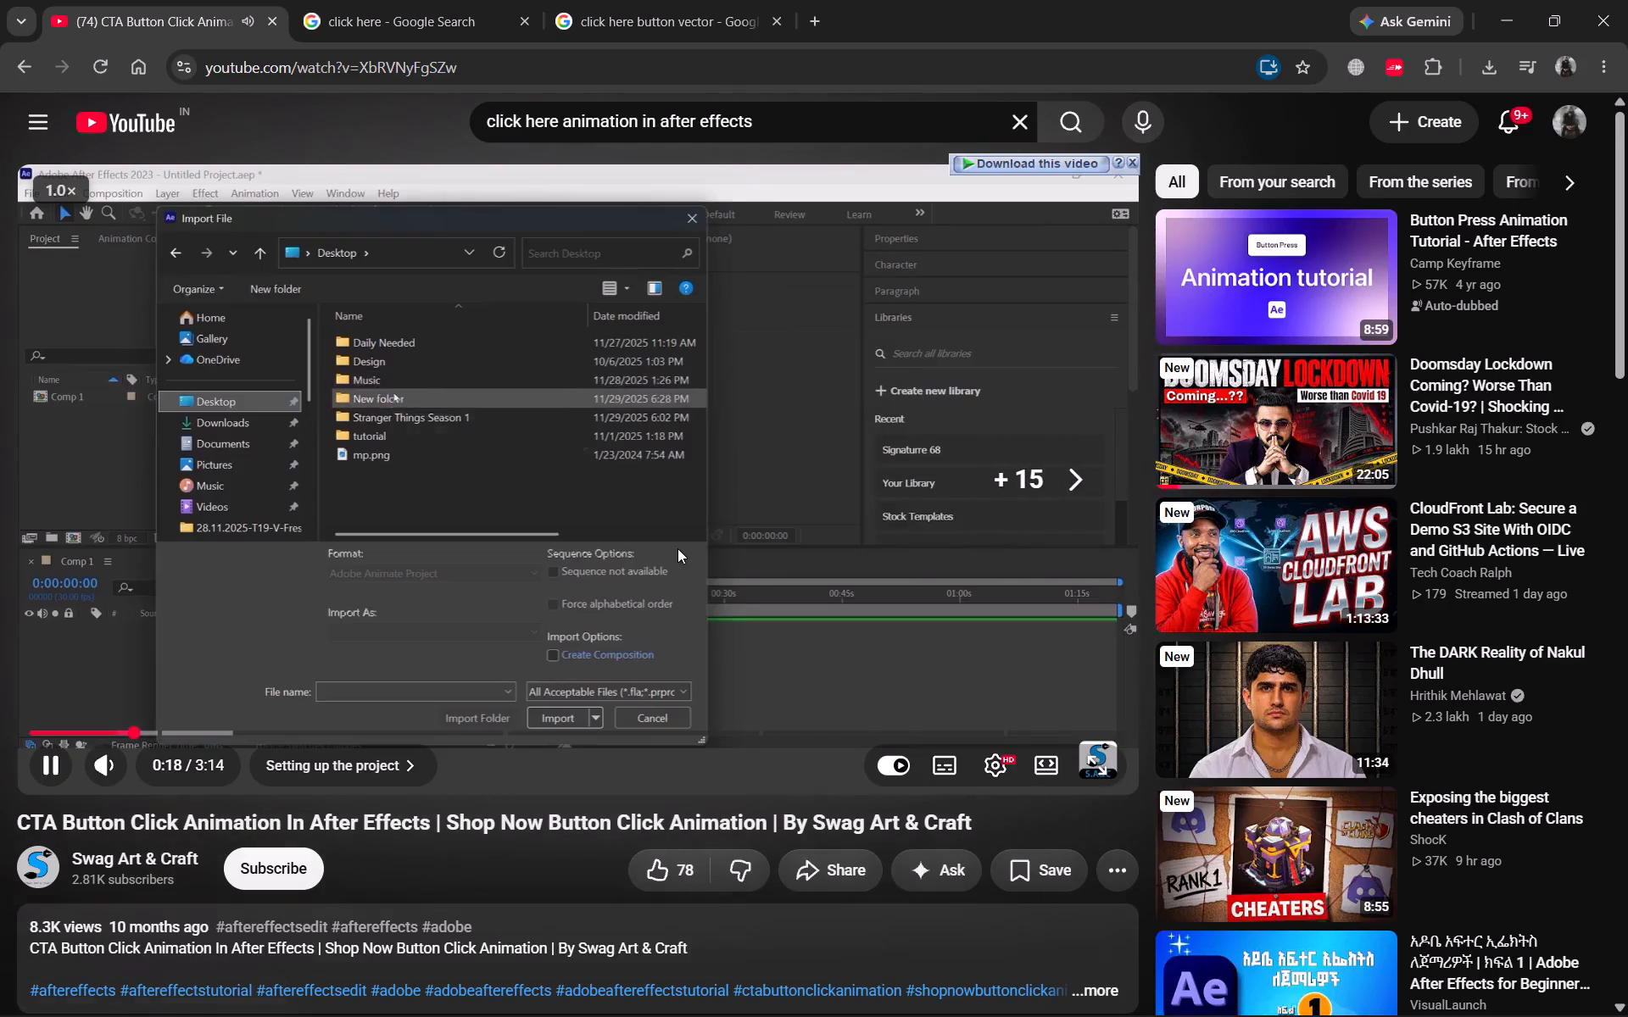
key("Right")
key("Right")
key("space")
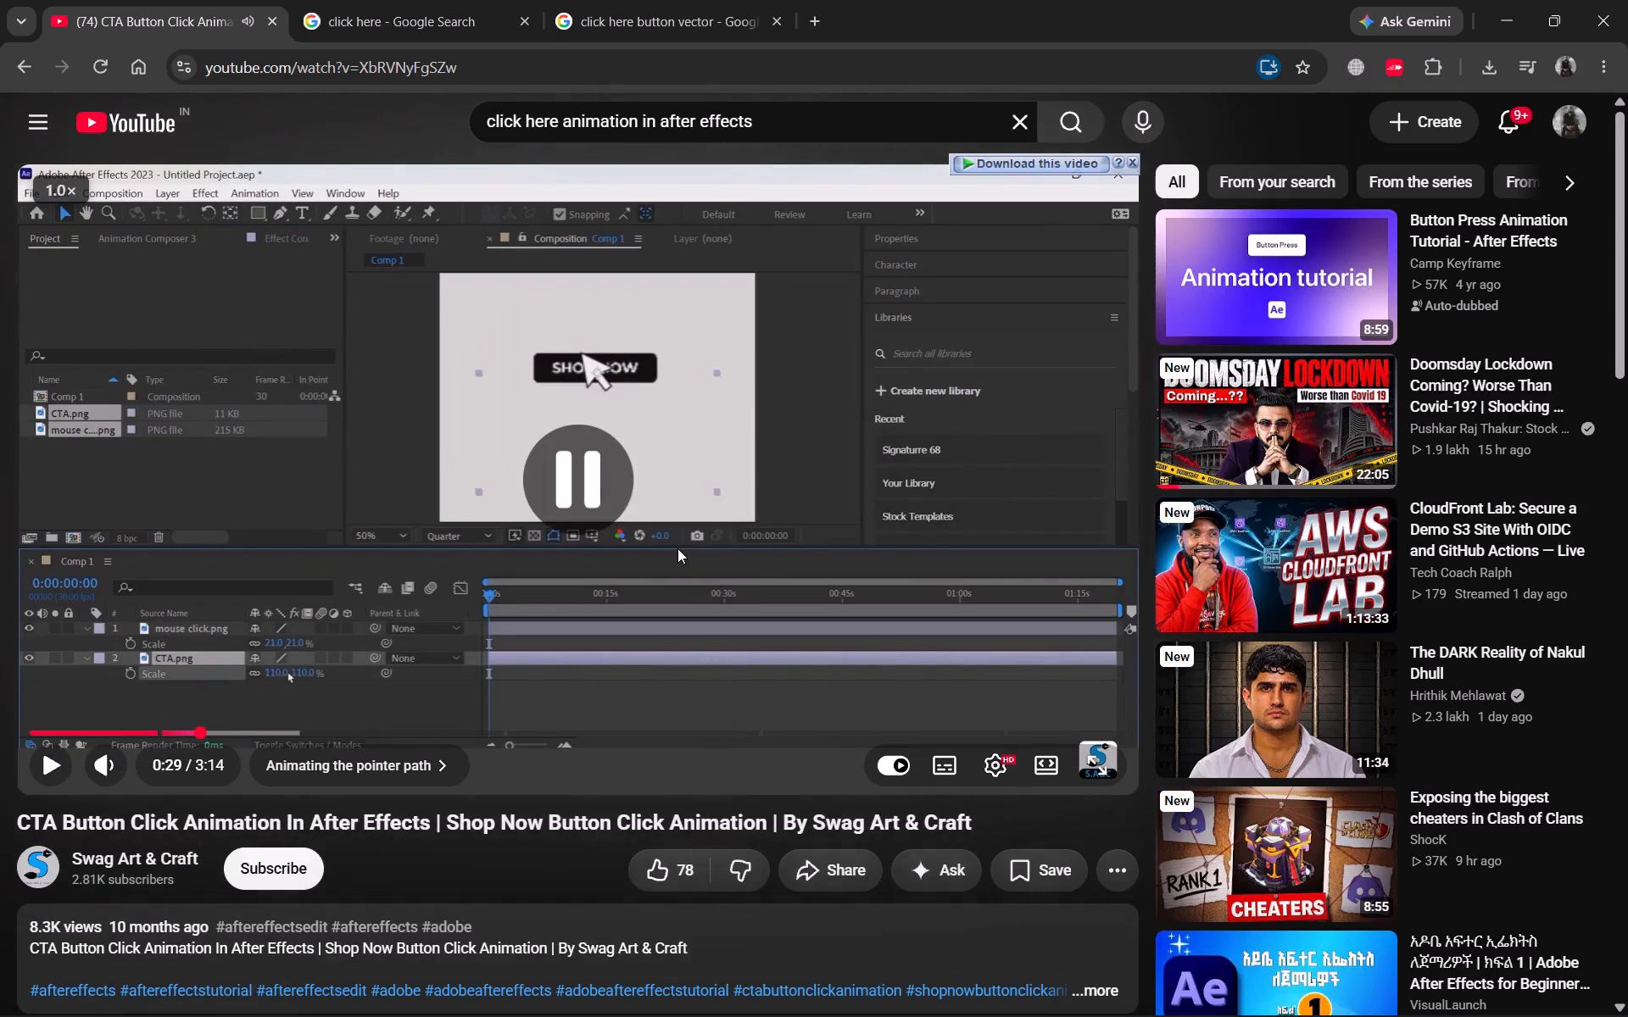
Search the web for "mouse cursor png" in a new tab and open Flaticon's Cursor Icons & Symbols page.
left_click(821, 19)
type("mouse cur")
key("Down")
key("Return")
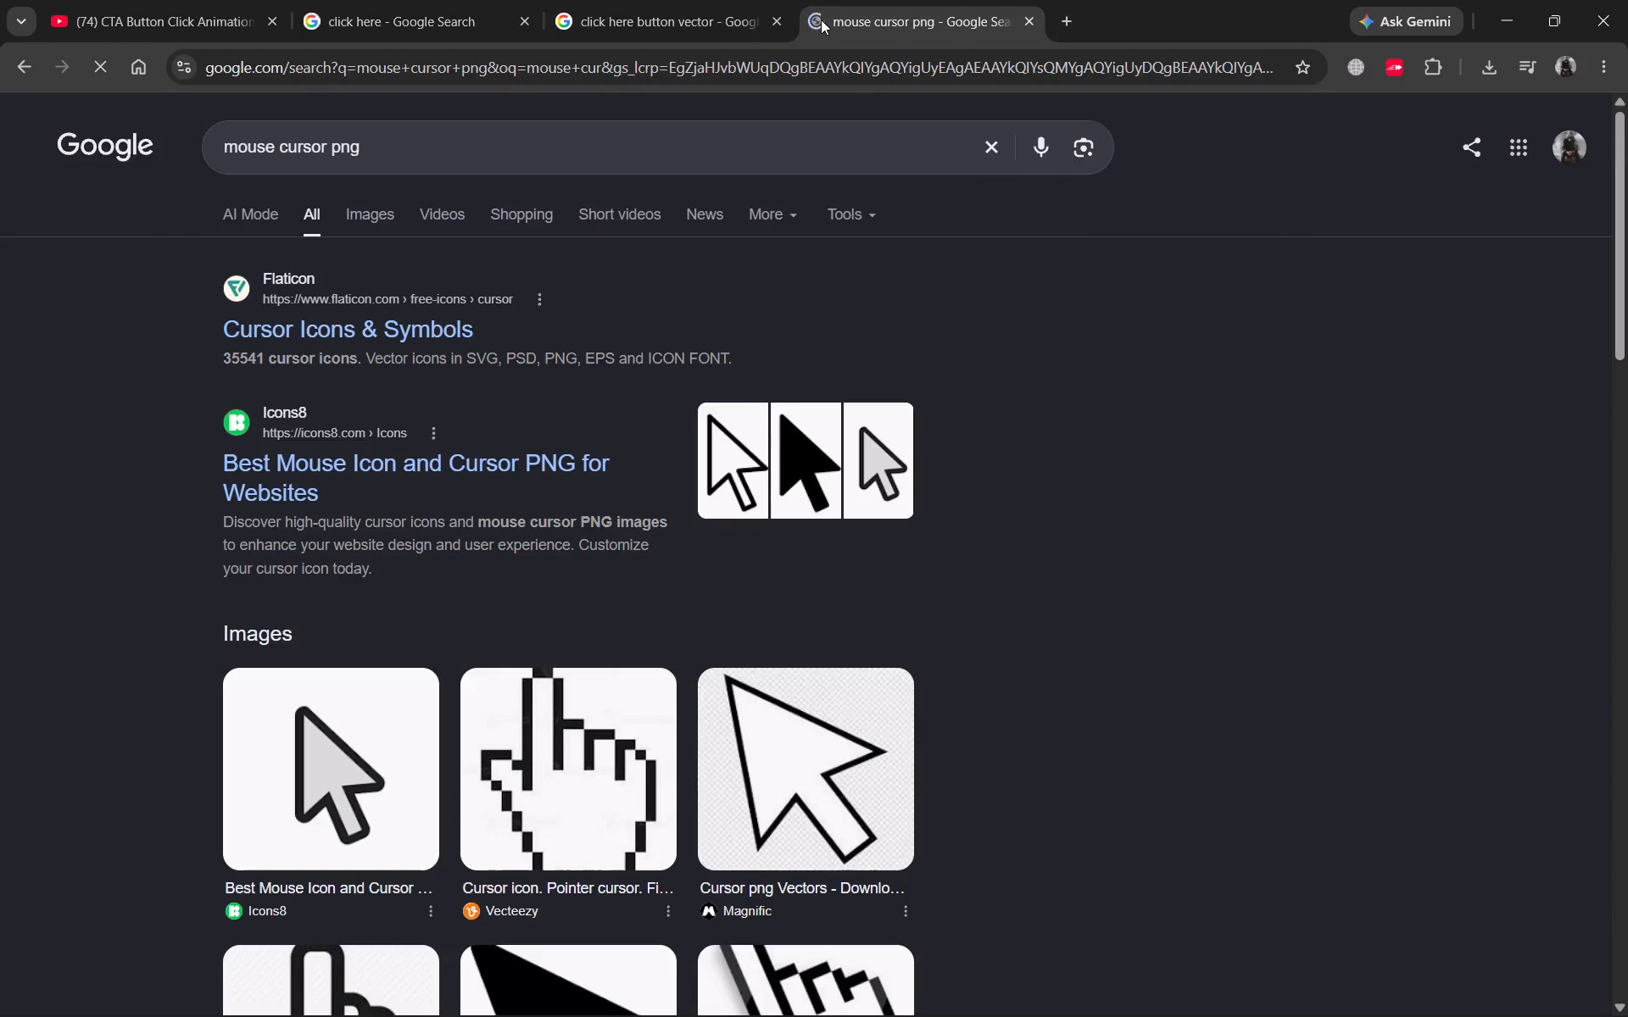
left_click(360, 342)
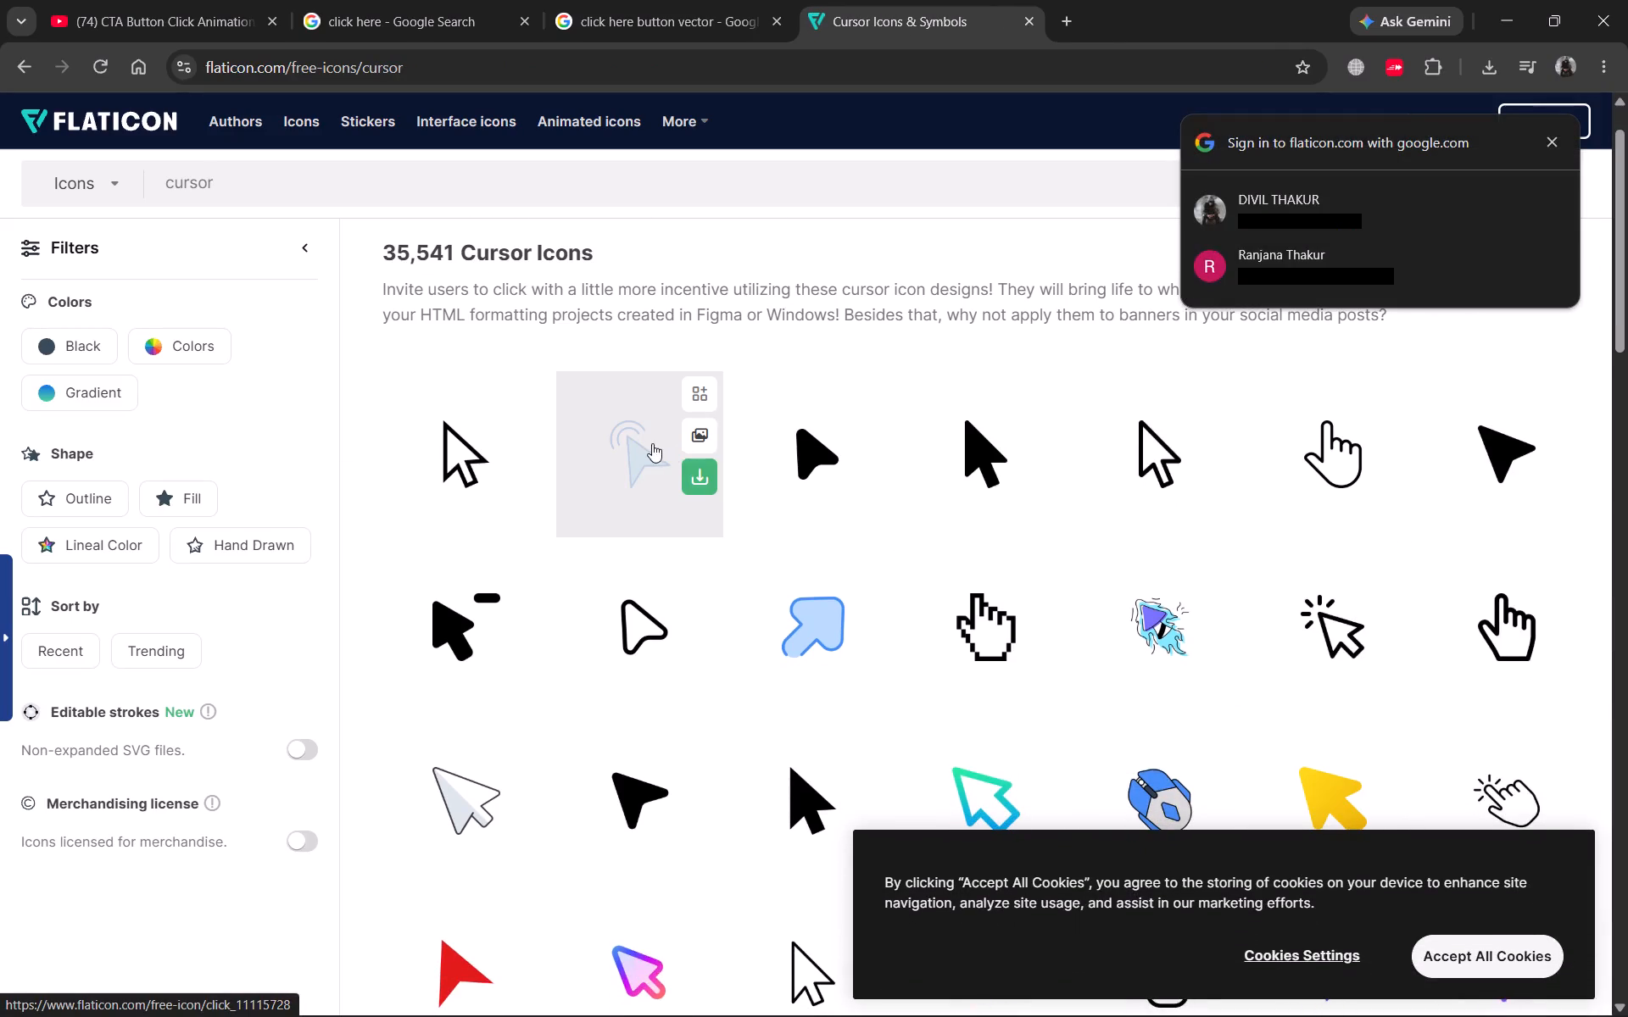
Download Flaticon's light-blue click cursor icon as a PNG and dismiss the attribution notice.
left_click(691, 469)
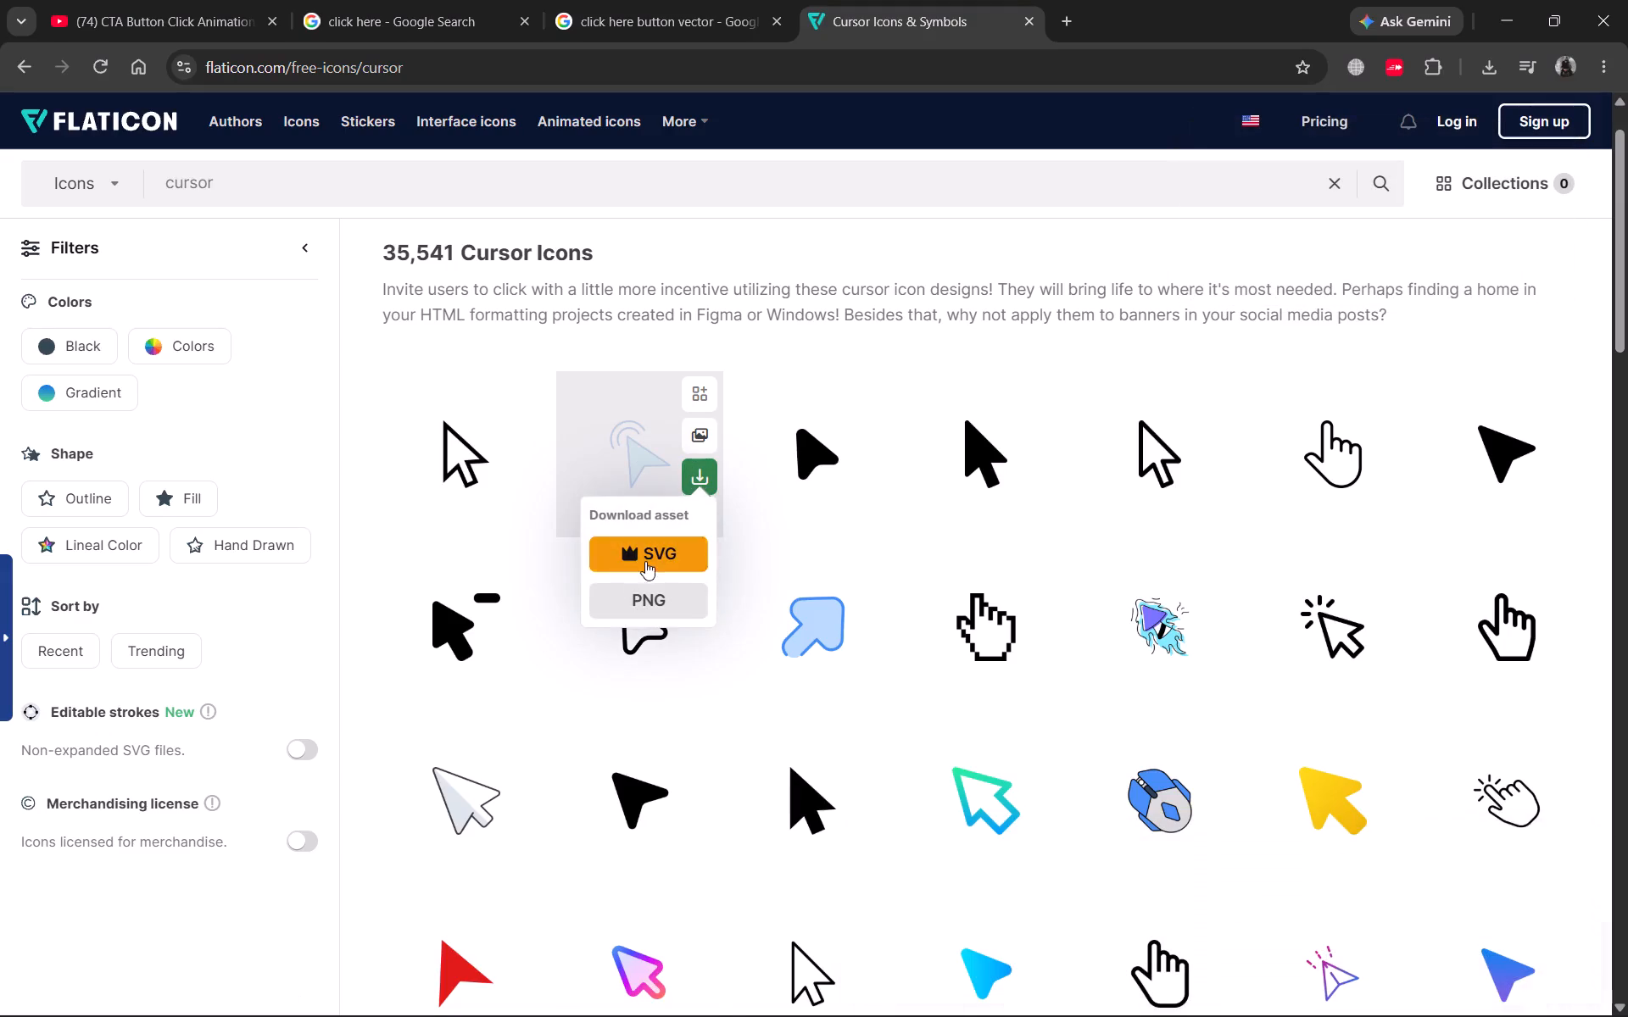
left_click(661, 591)
left_click(986, 557)
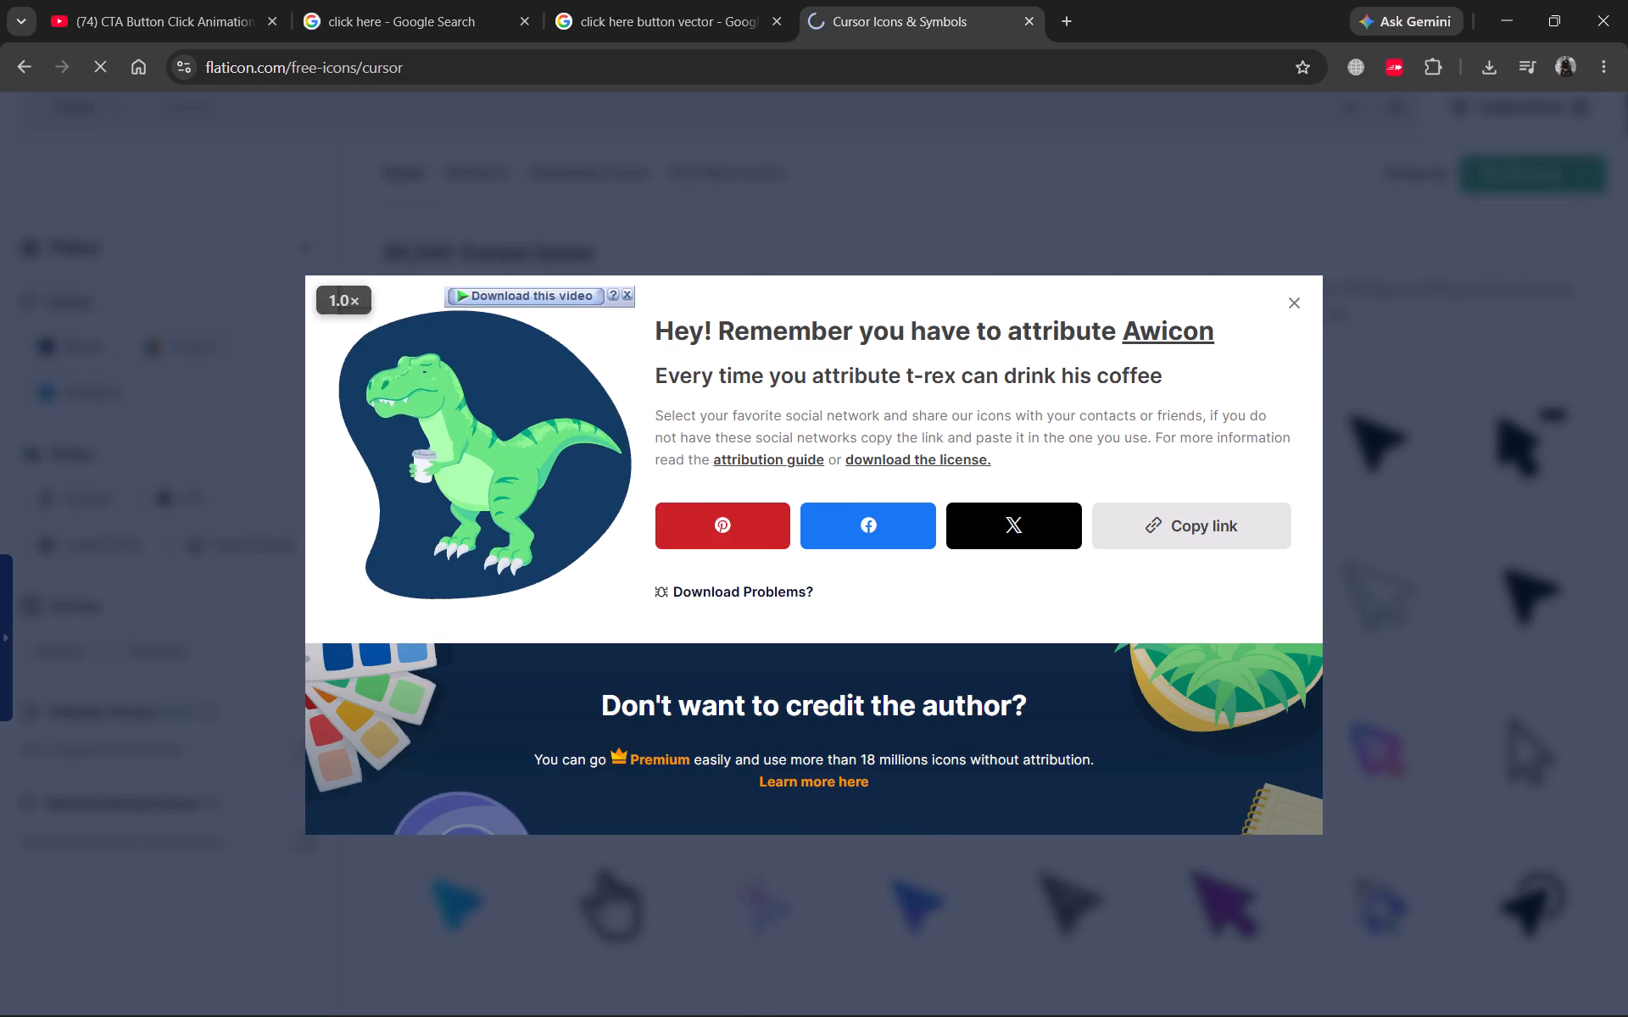
left_click(1294, 303)
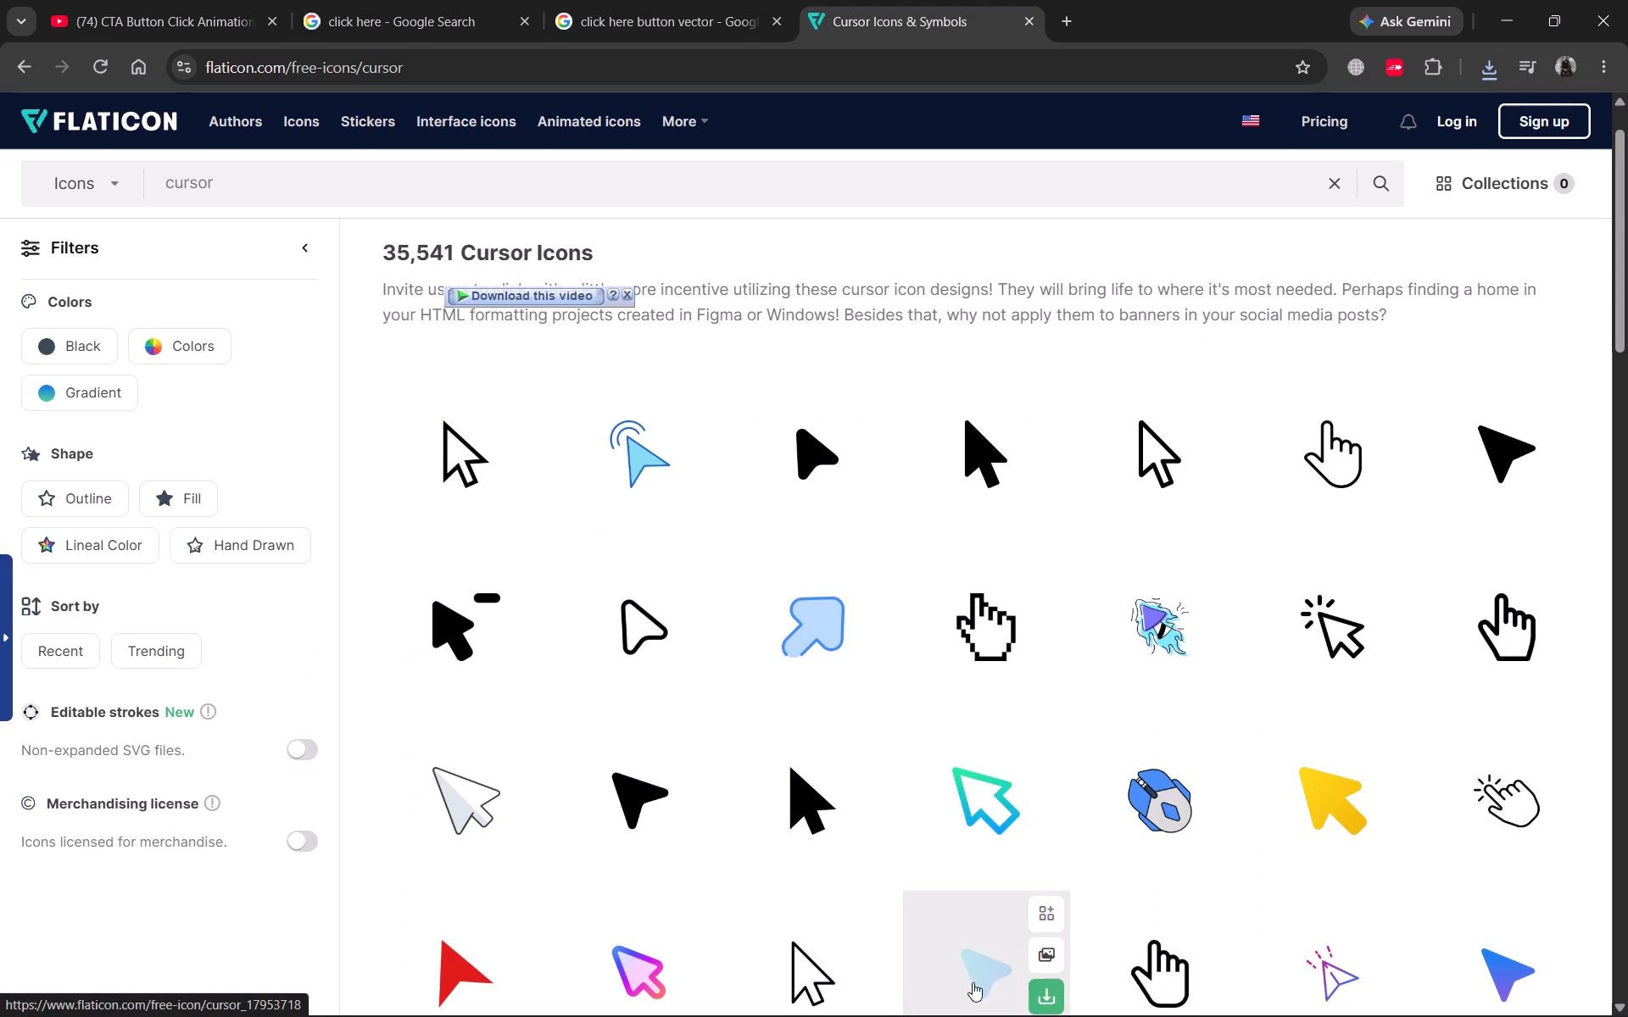
Close the Flaticon and click-here search tabs, leaving only the reopened CTA button tutorial tab.
key("ctrl+w")
key("ctrl+w")
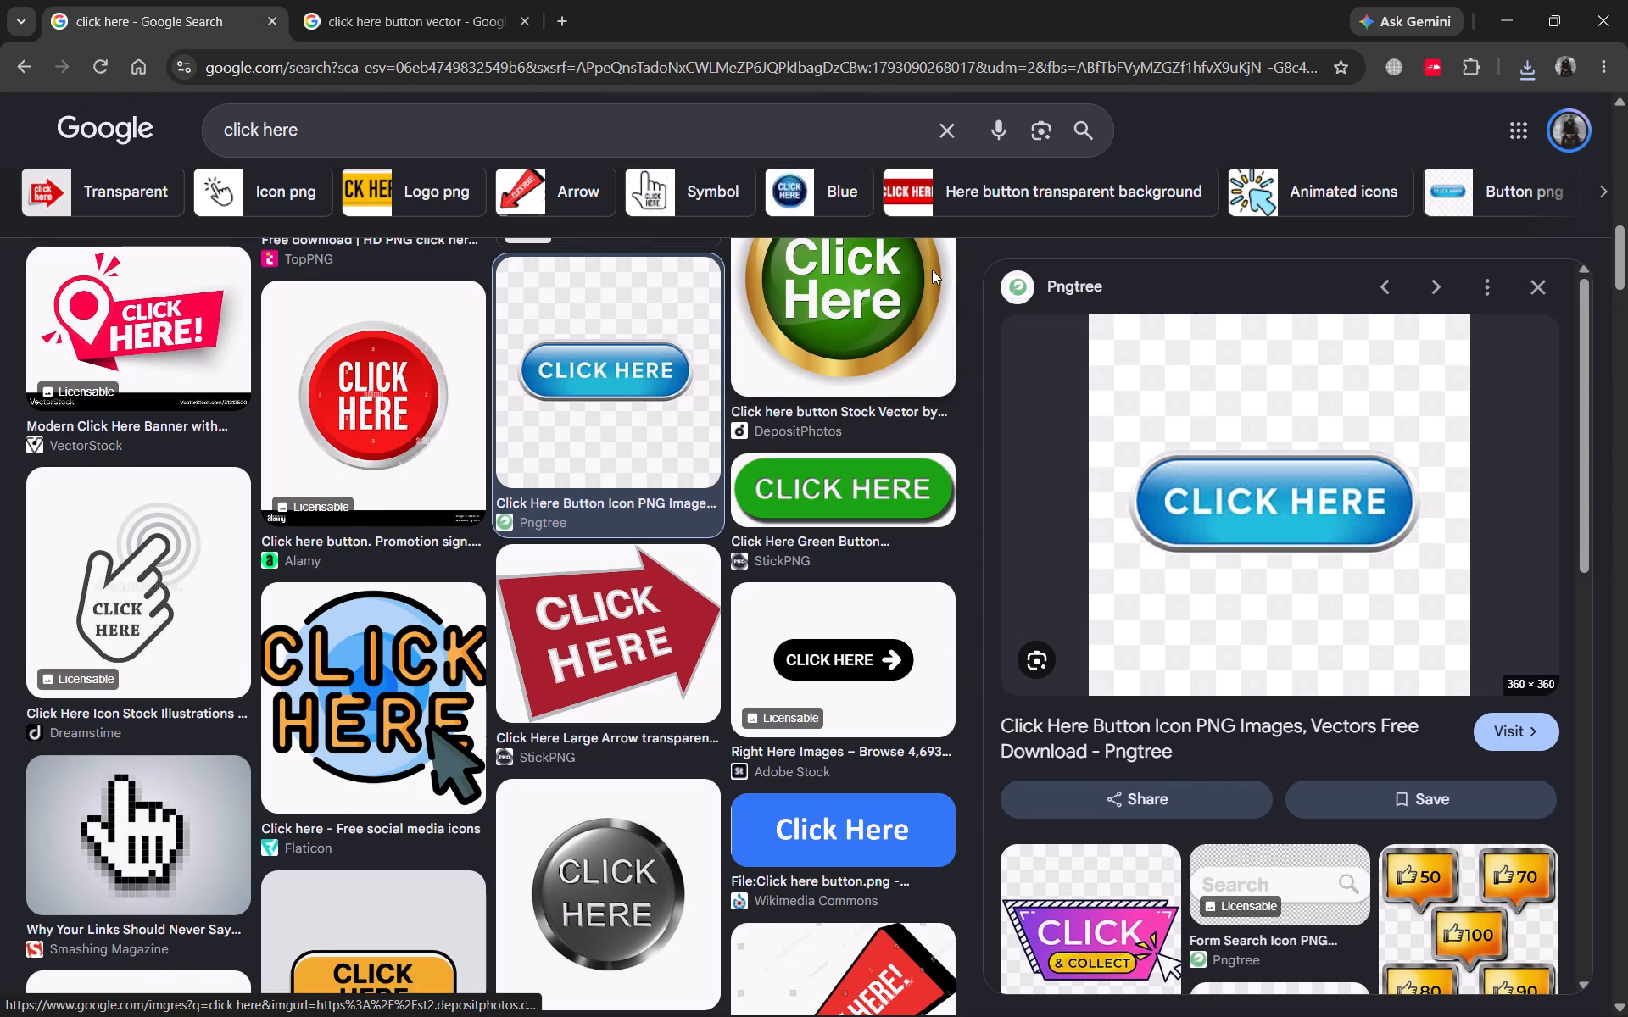
right_click(916, 28)
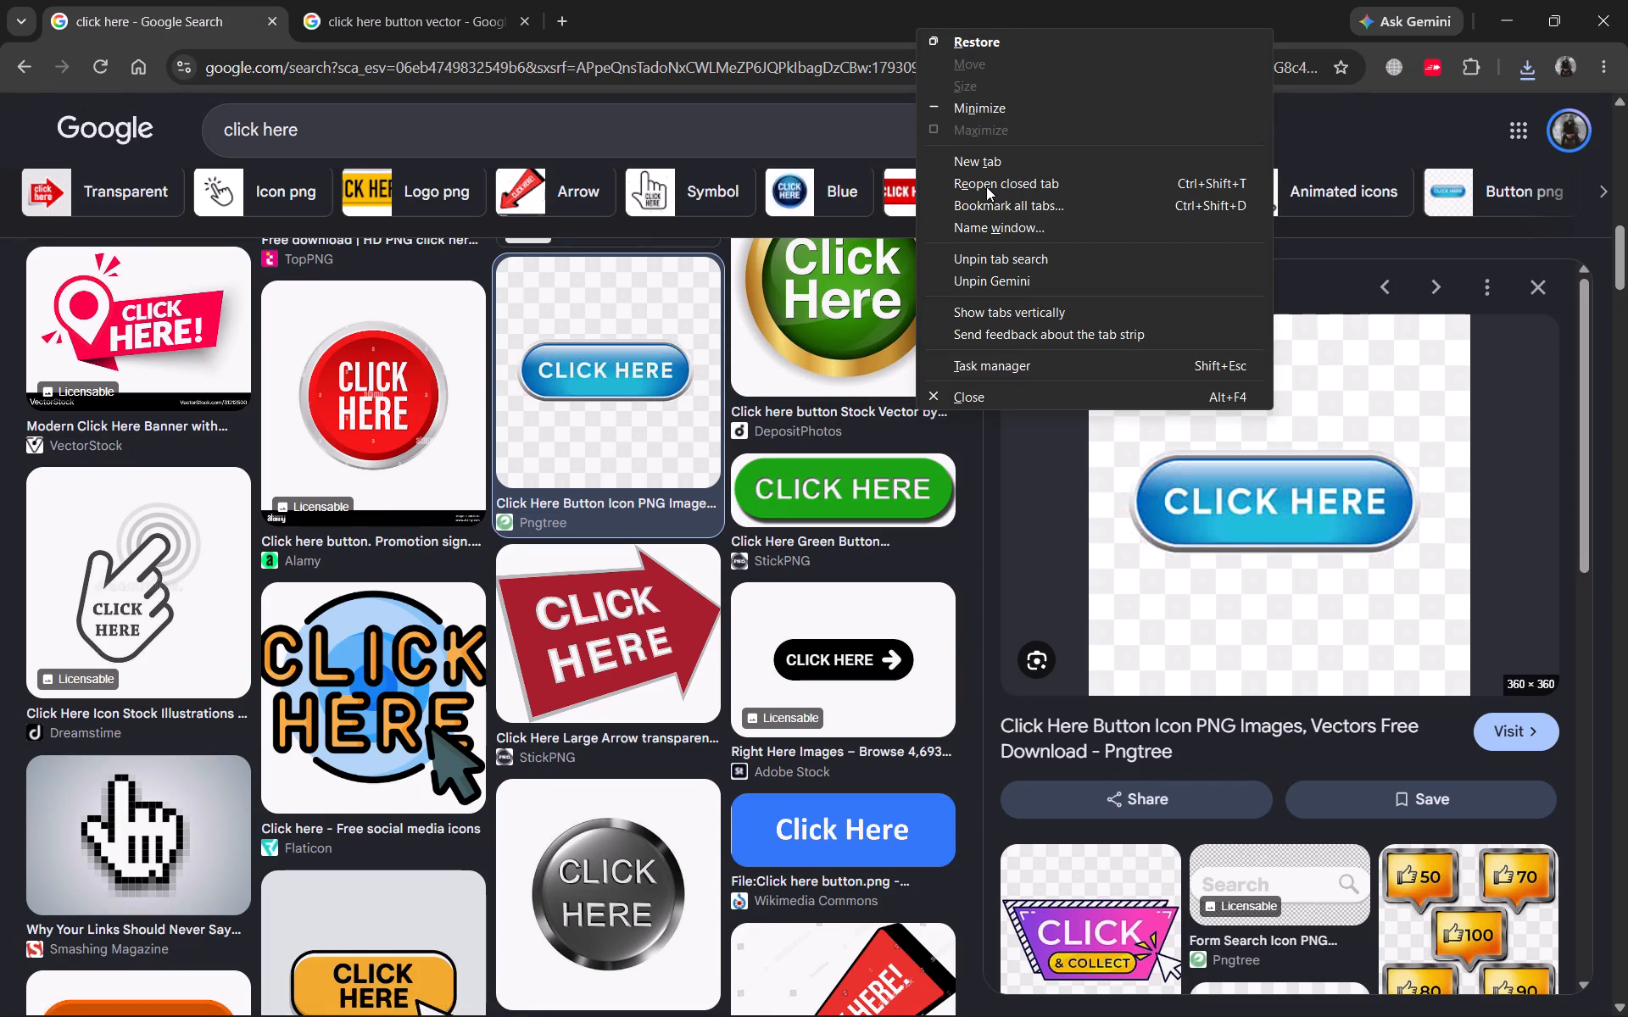
left_click(987, 184)
left_click(648, 0)
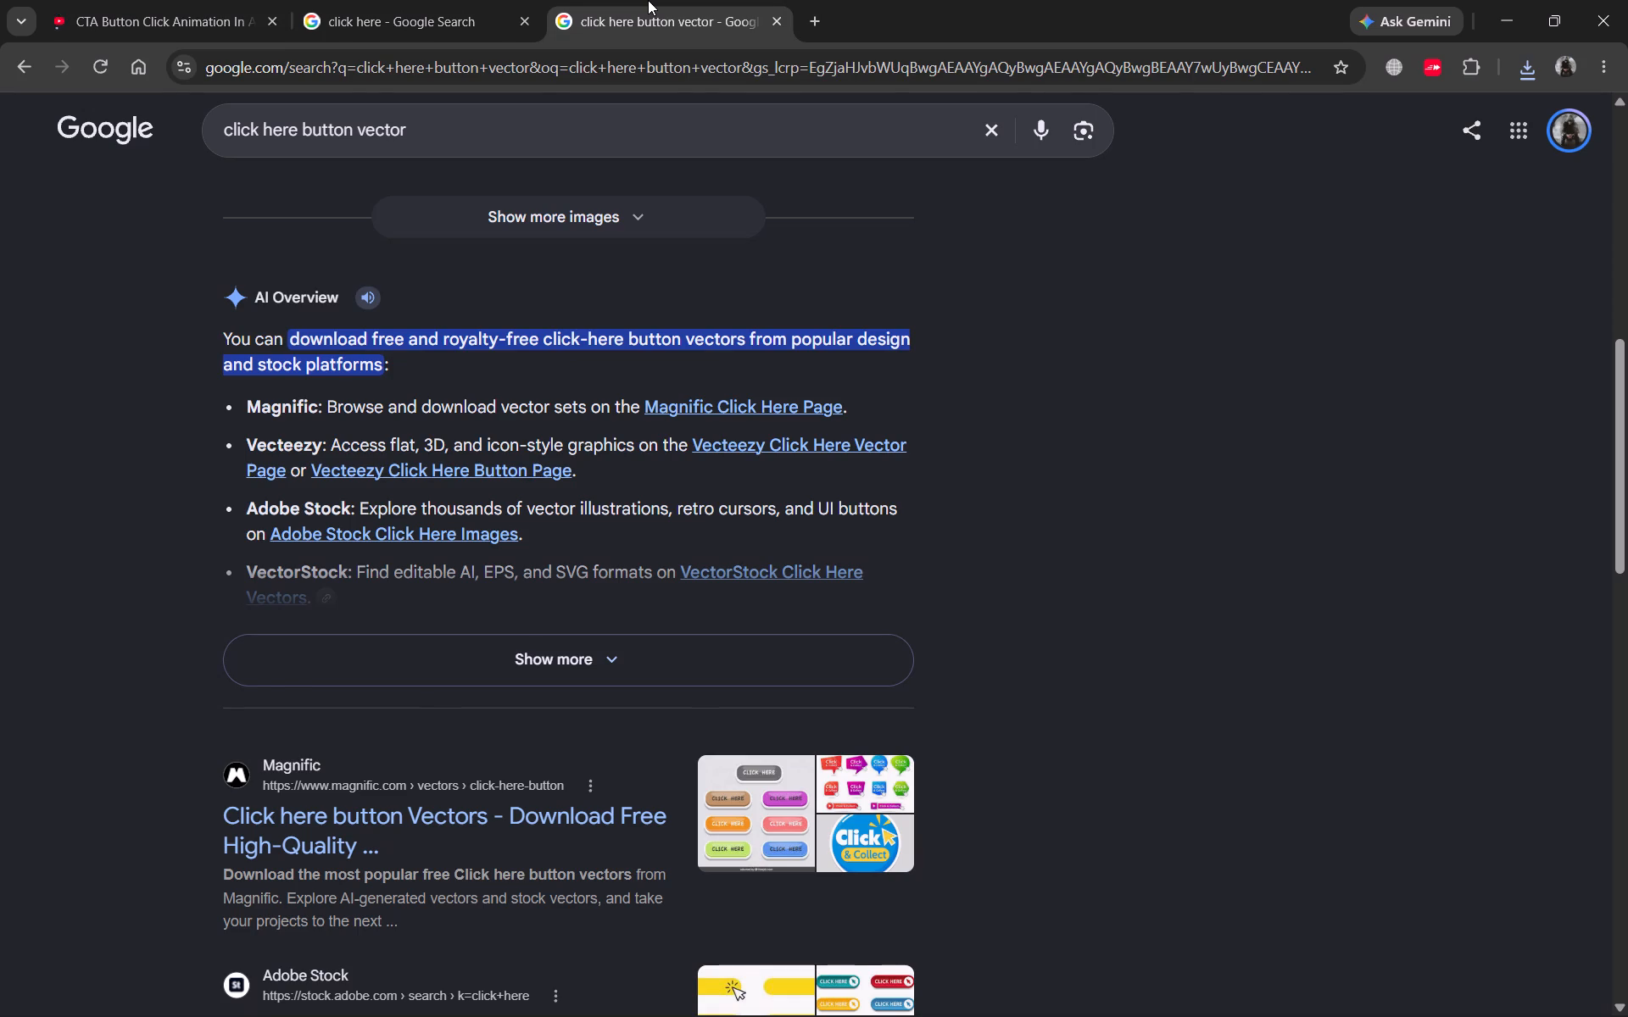
key("ctrl+w")
key("ctrl+w")
left_click(749, 502)
Switch to After Effects and import click.png from the Downloads folder into the project.
key("alt+Tab")
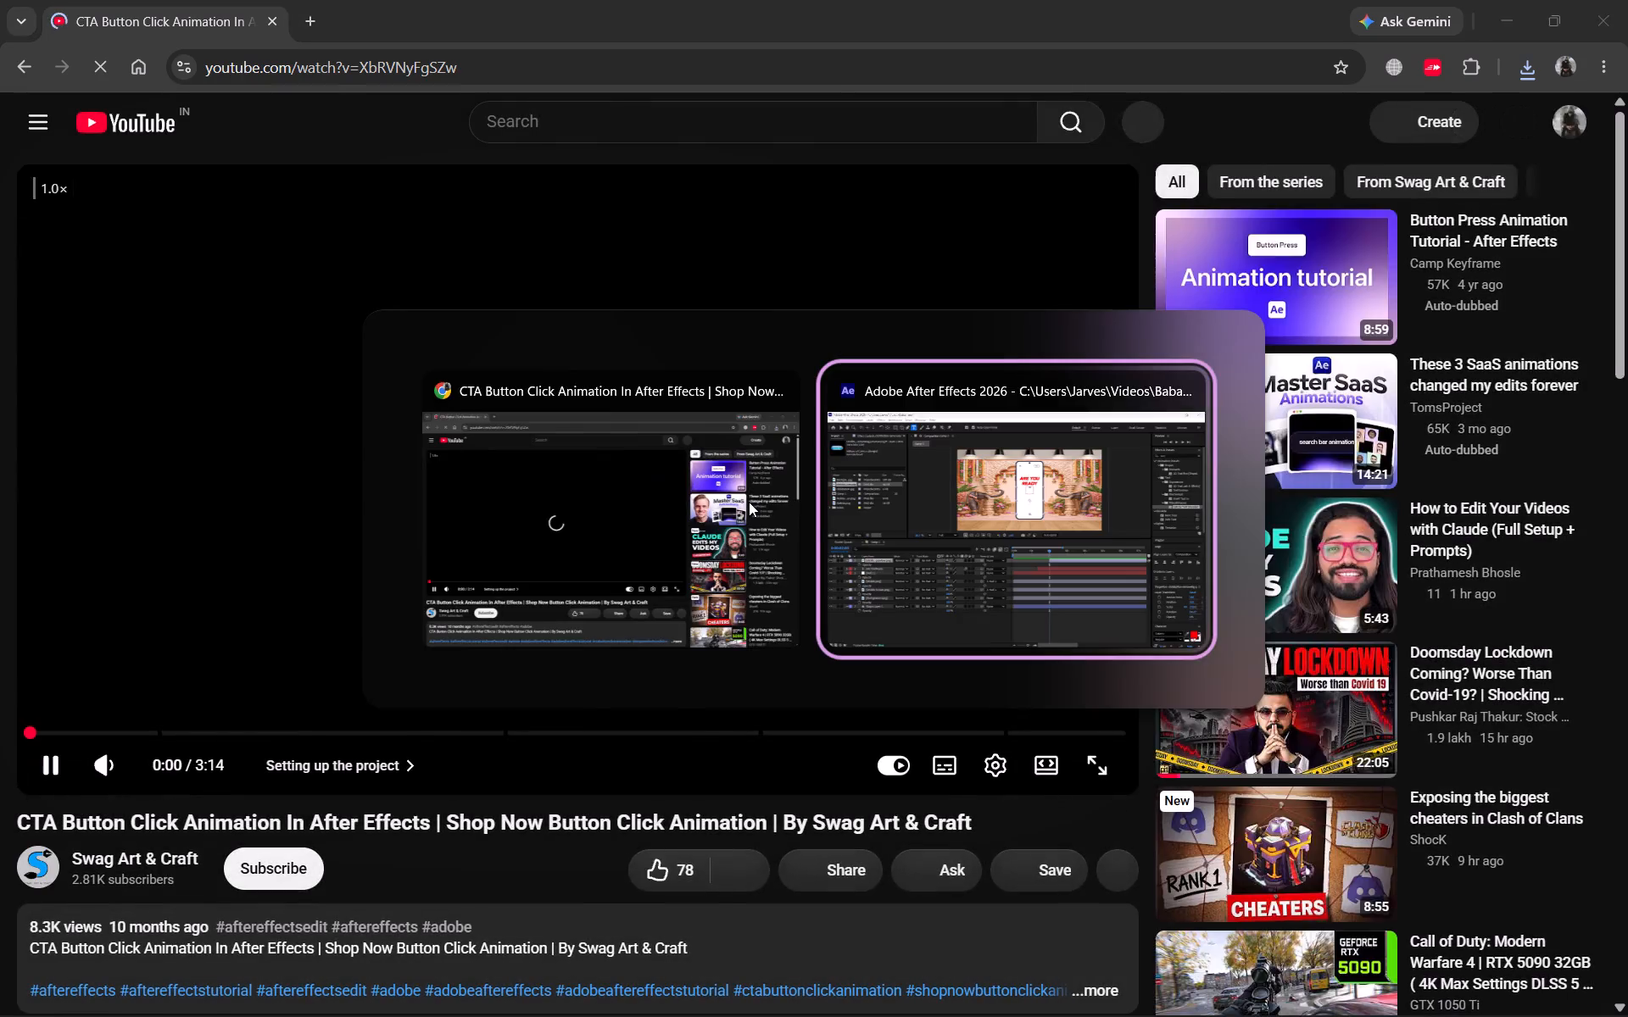
right_click(192, 463)
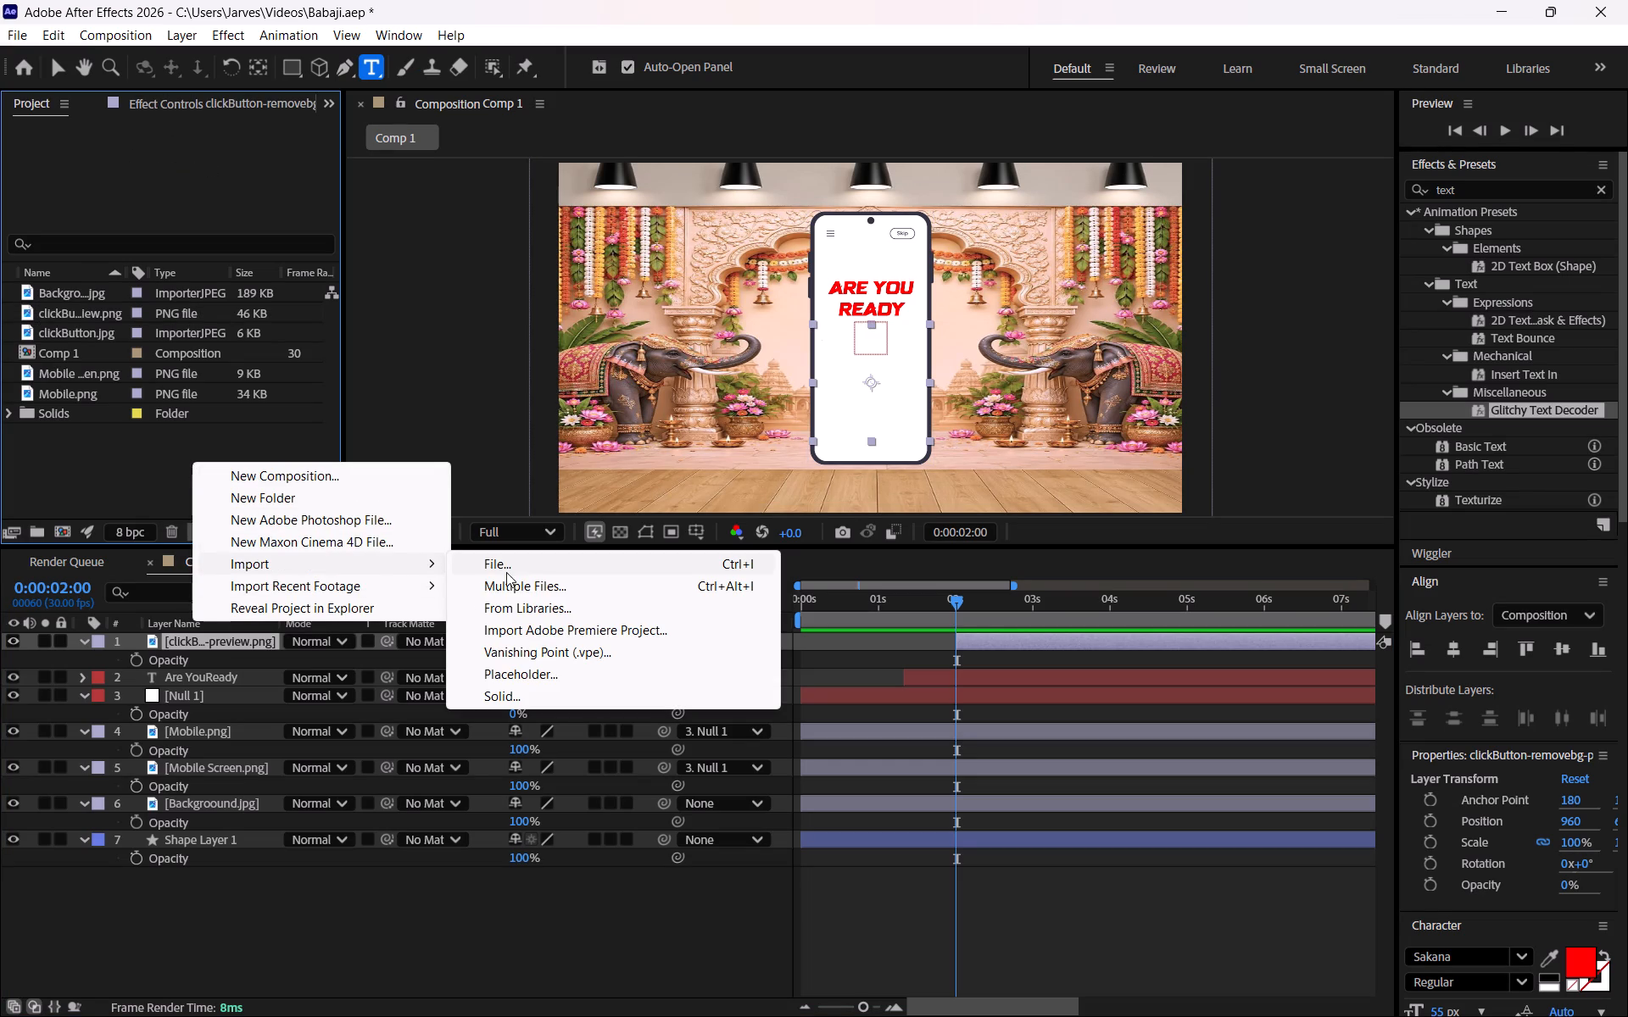
left_click(521, 569)
left_click(303, 240)
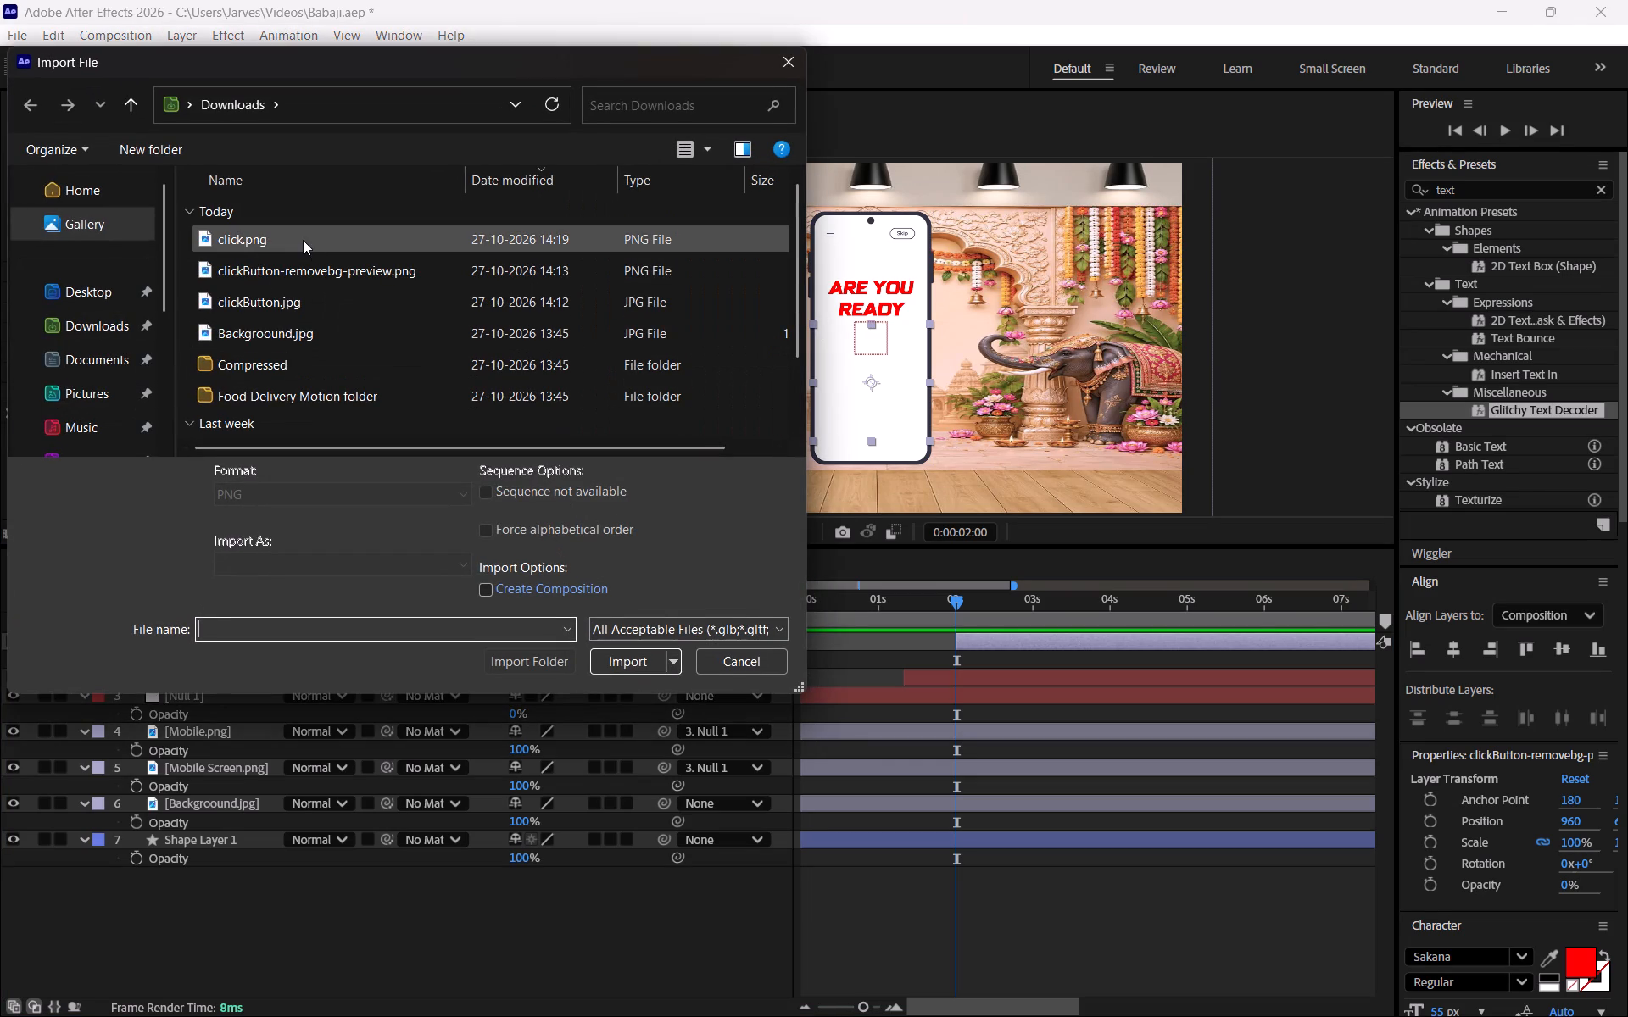
left_click(610, 641)
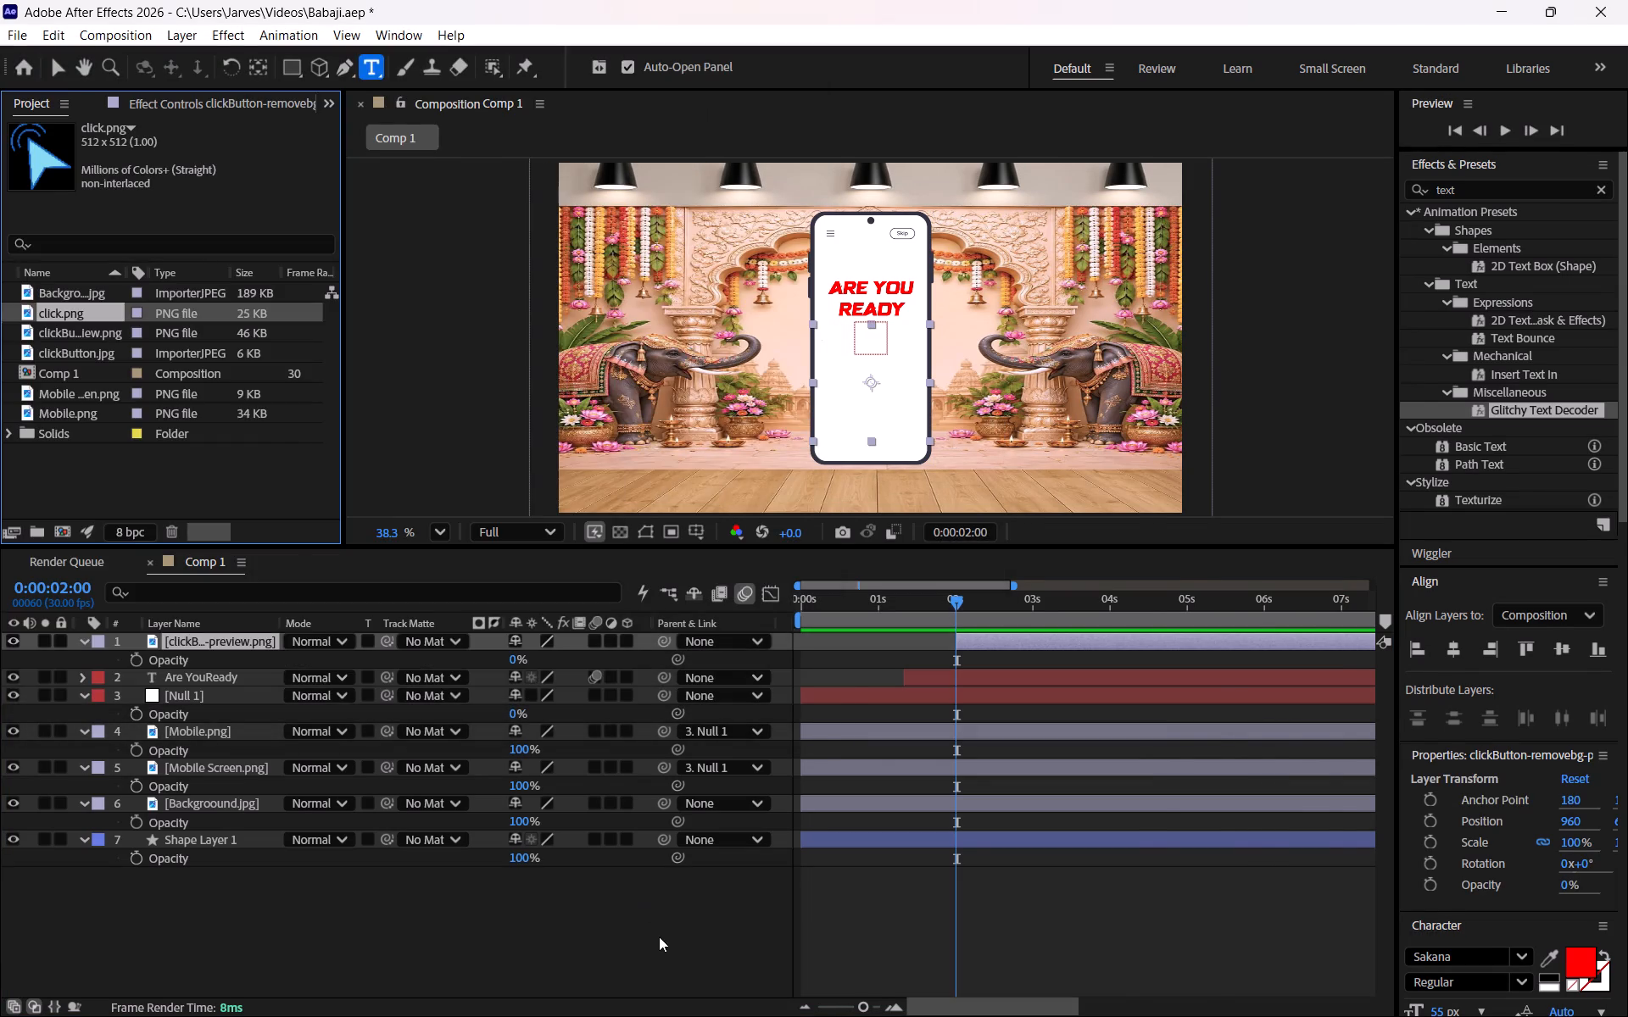
Pause the CTA button tutorial video in Chrome and return to After Effects.
key("alt+Tab")
left_click(714, 482)
key("alt+Tab")
Add click.png to Comp 1 above the clickButton layer and trim its start to 0:00:02:00.
left_click_drag(96, 315, 227, 641)
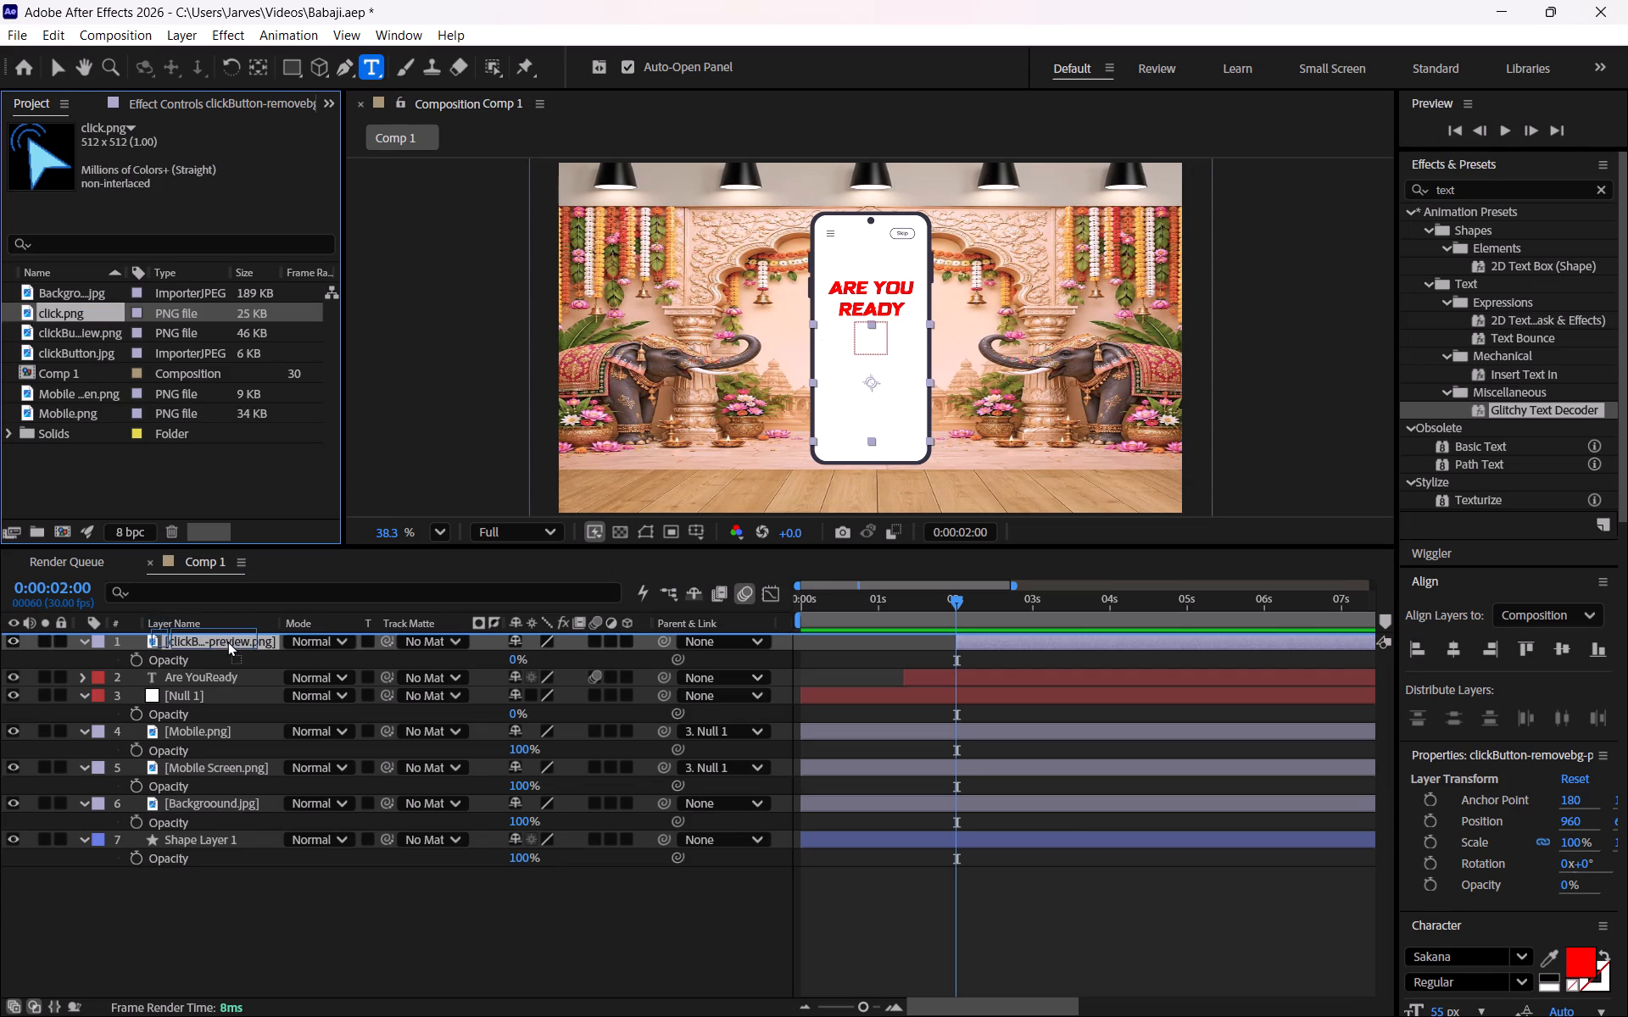
left_click_drag(227, 641, 224, 634)
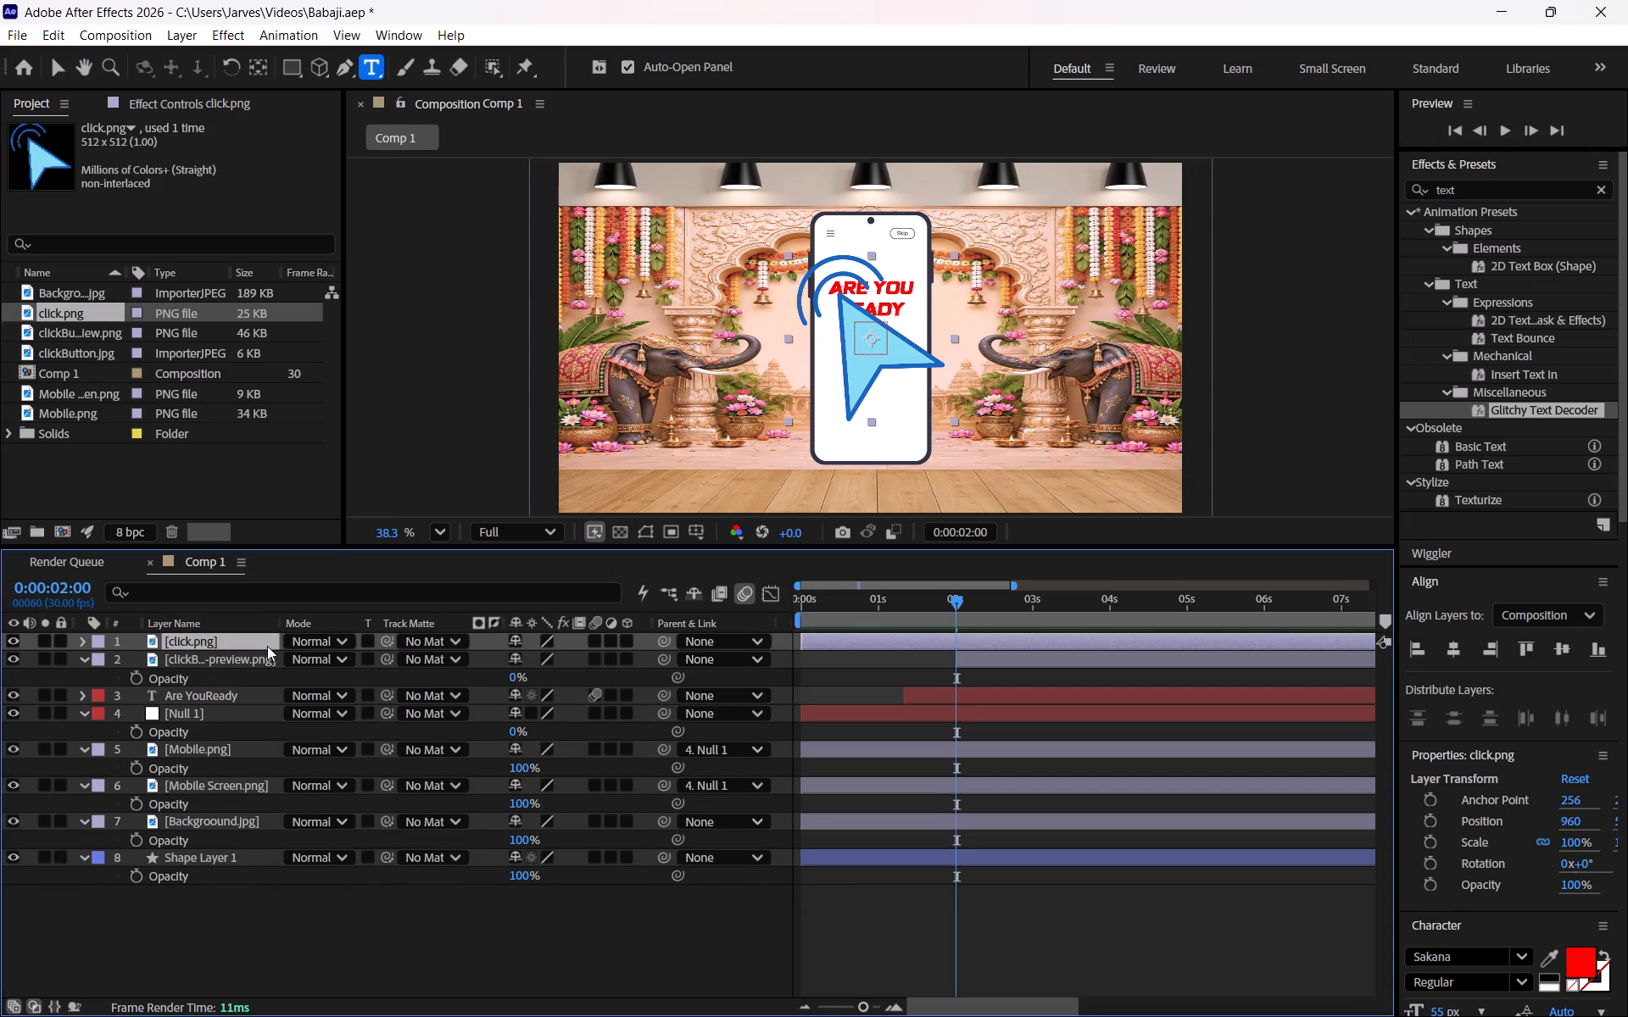
left_click(964, 642)
key("alt+bracketleft")
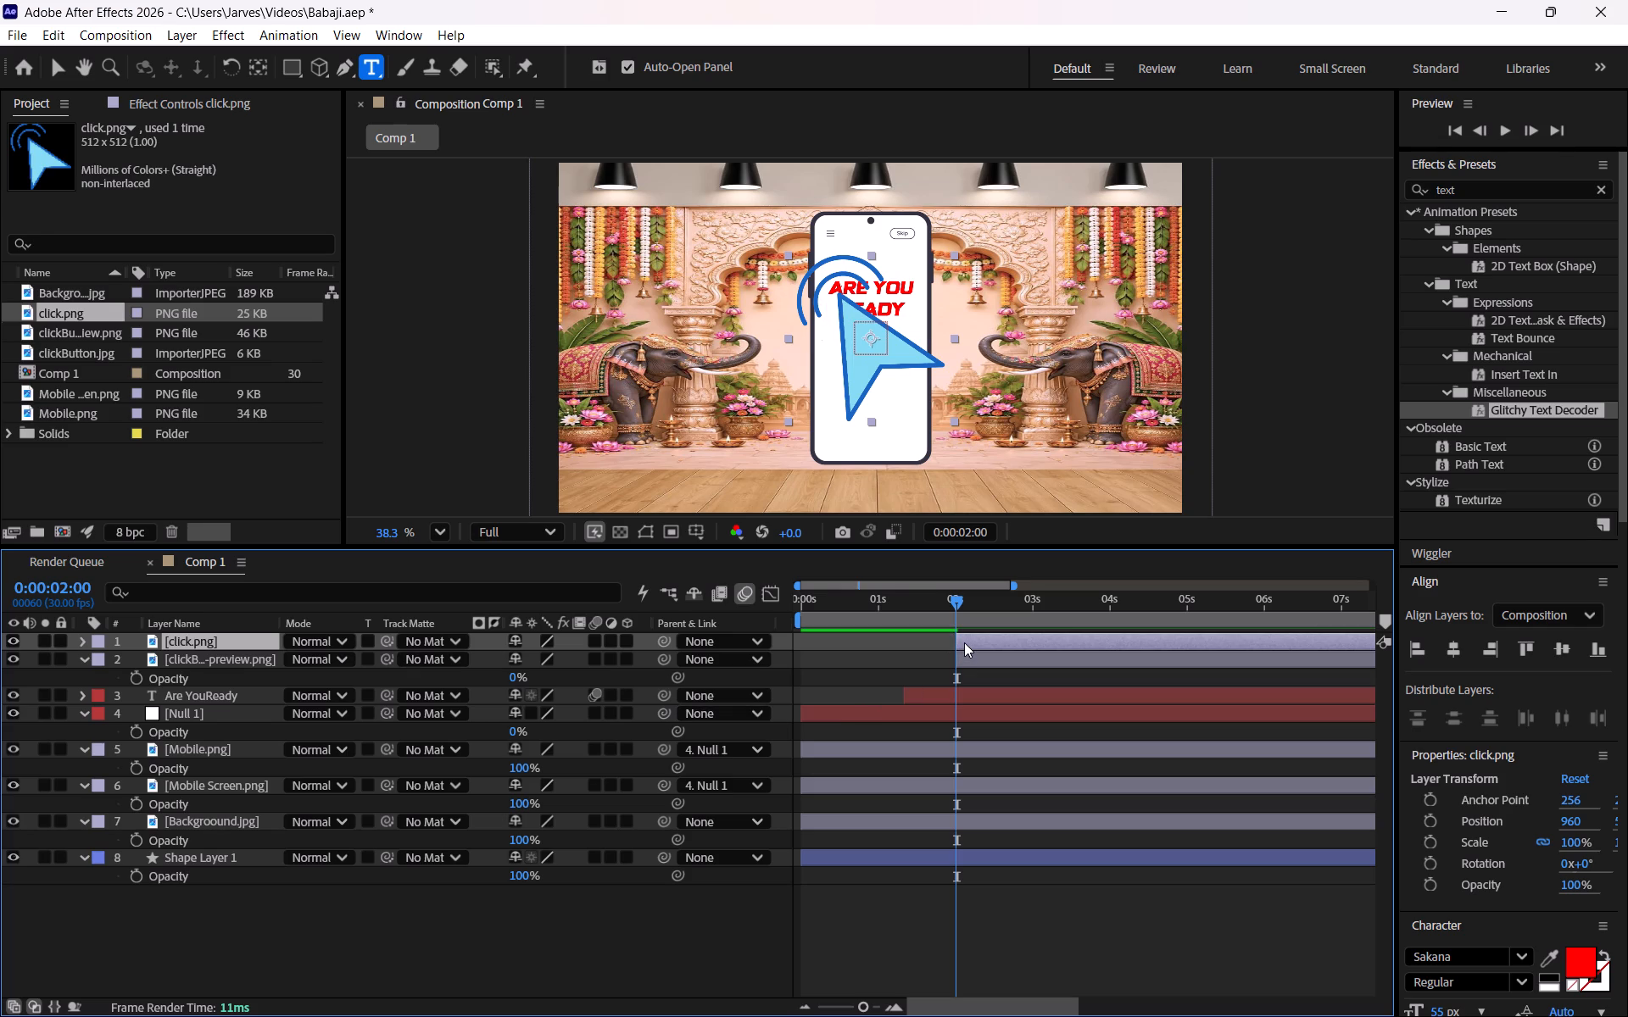
Try the click.png layer's Scale at 10% and 30%, and set it to 20%.
key("s")
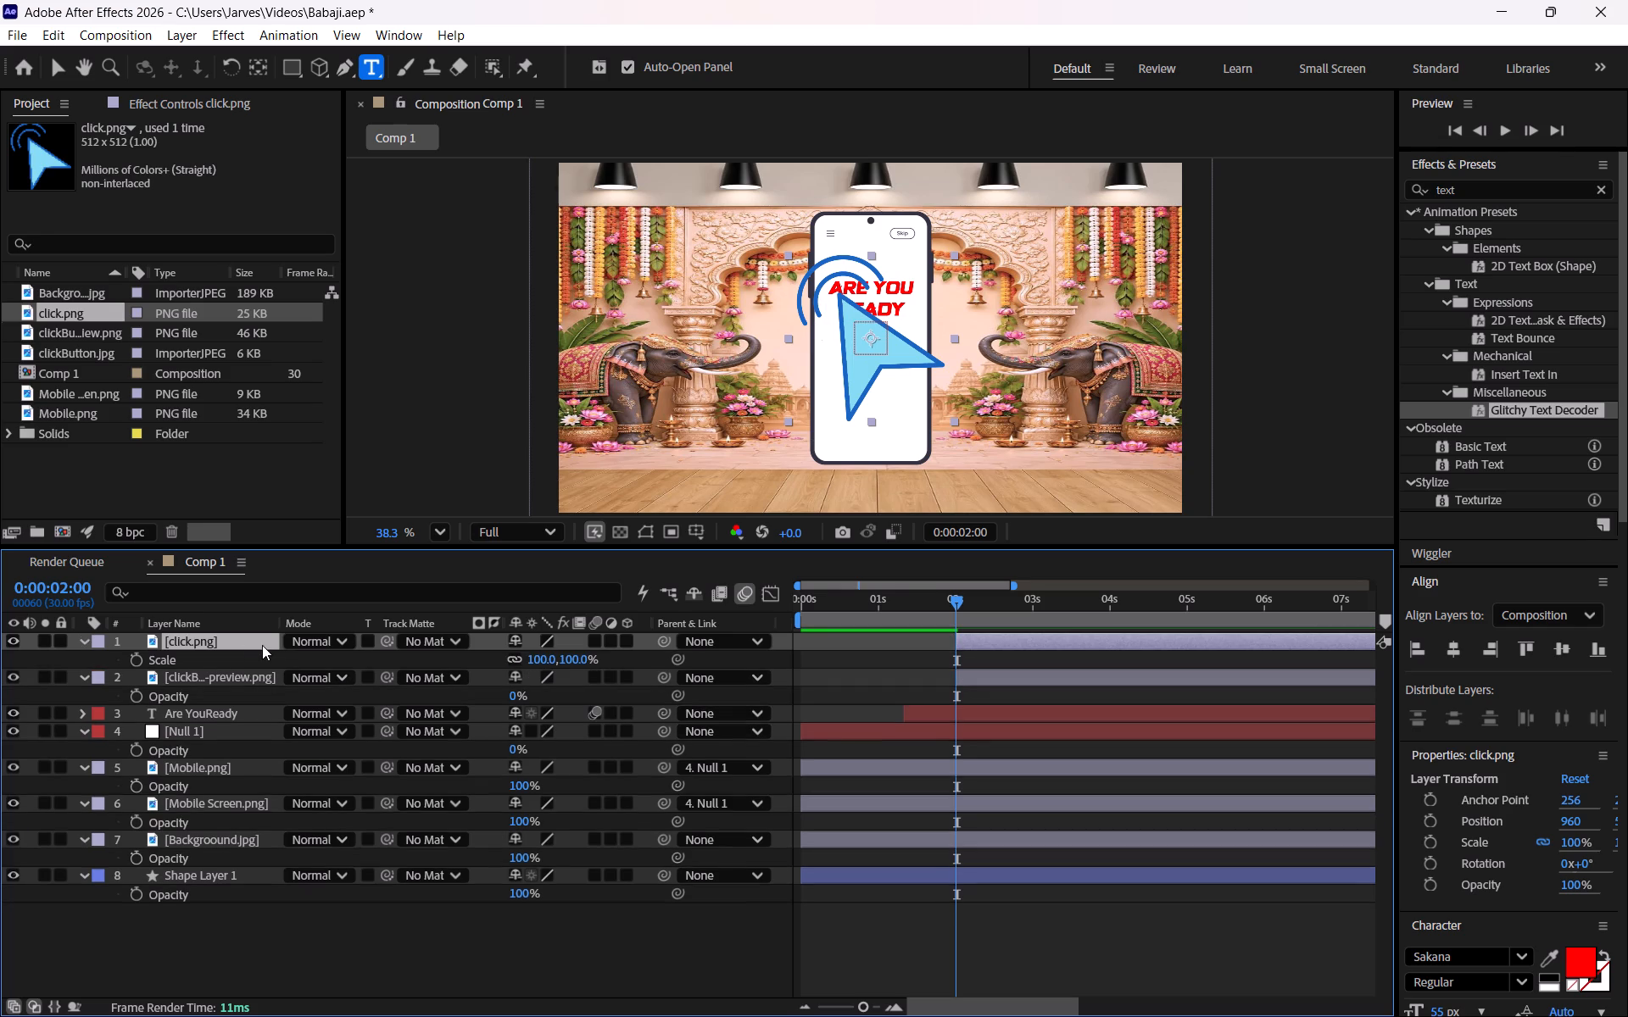
left_click(538, 659)
type("10")
key("Return")
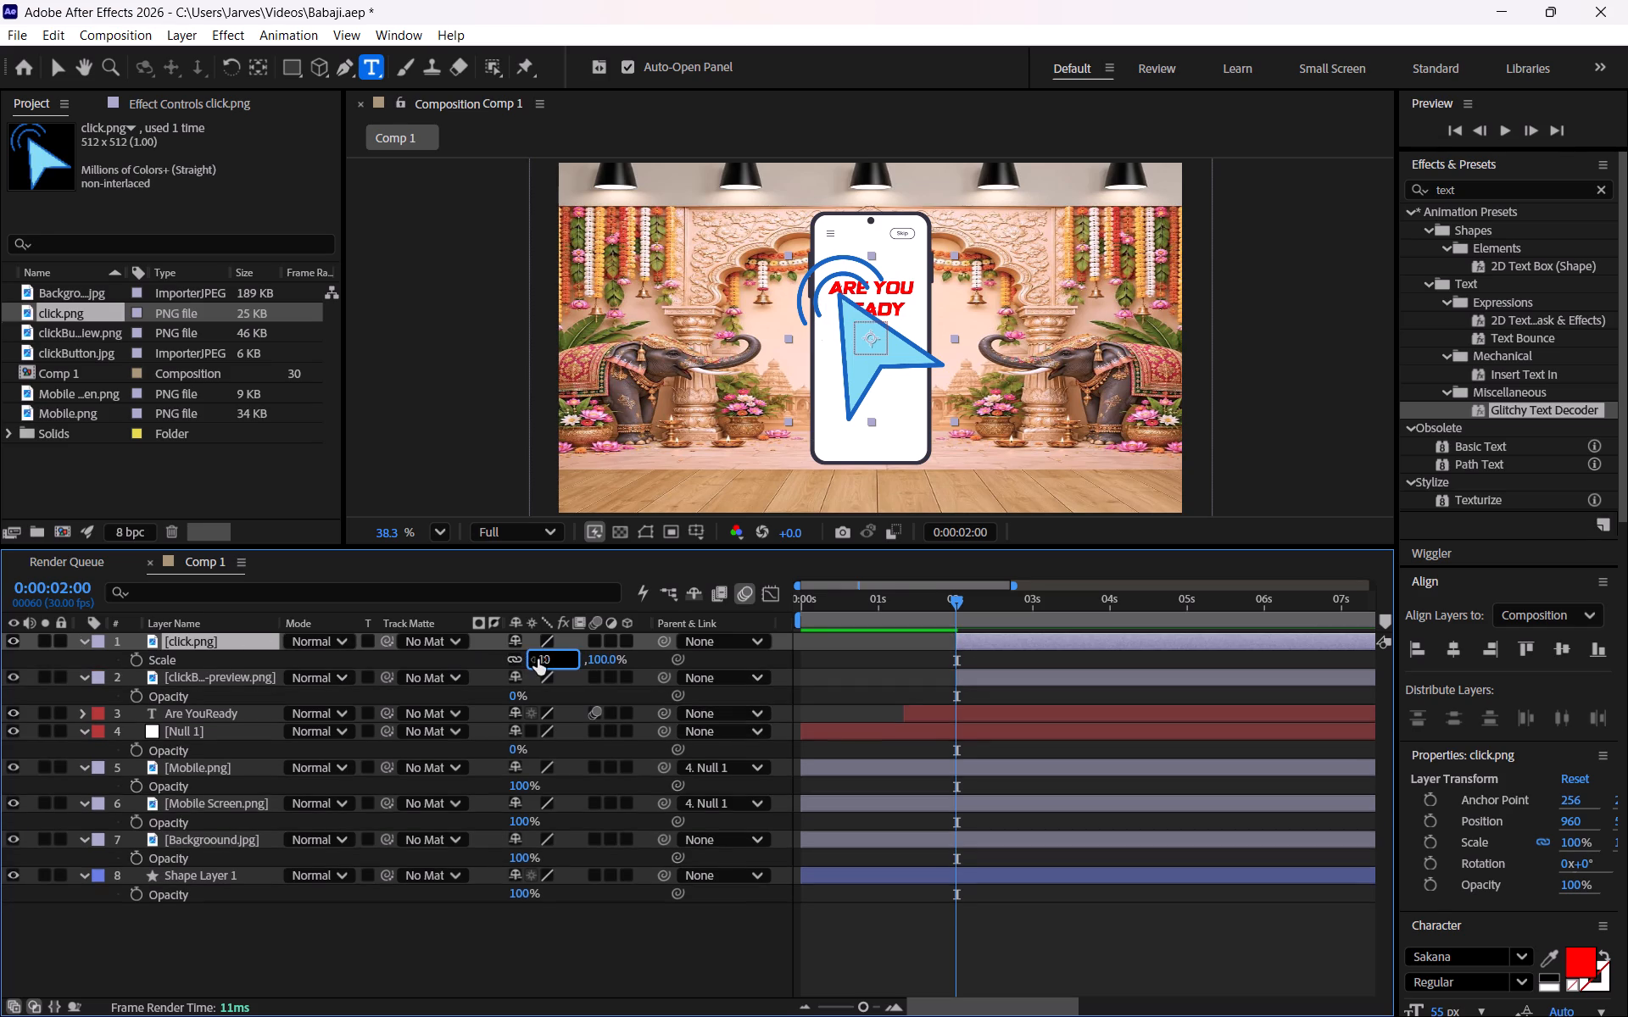
left_click(541, 659)
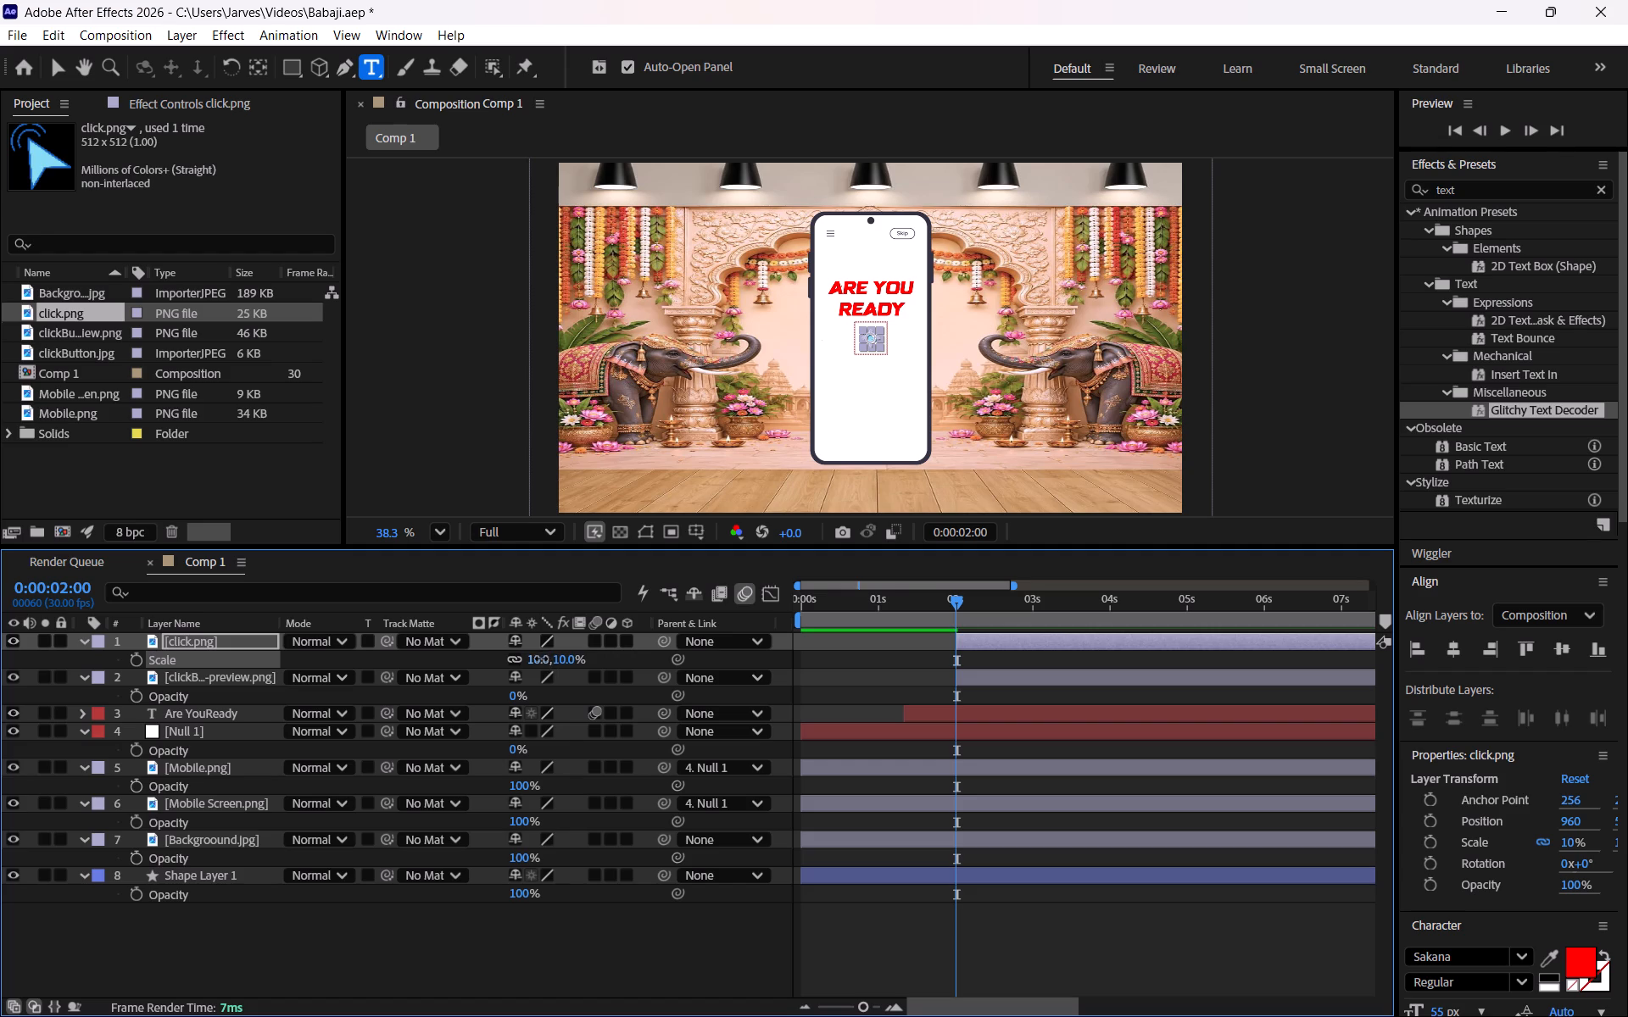
type("30")
key("Return")
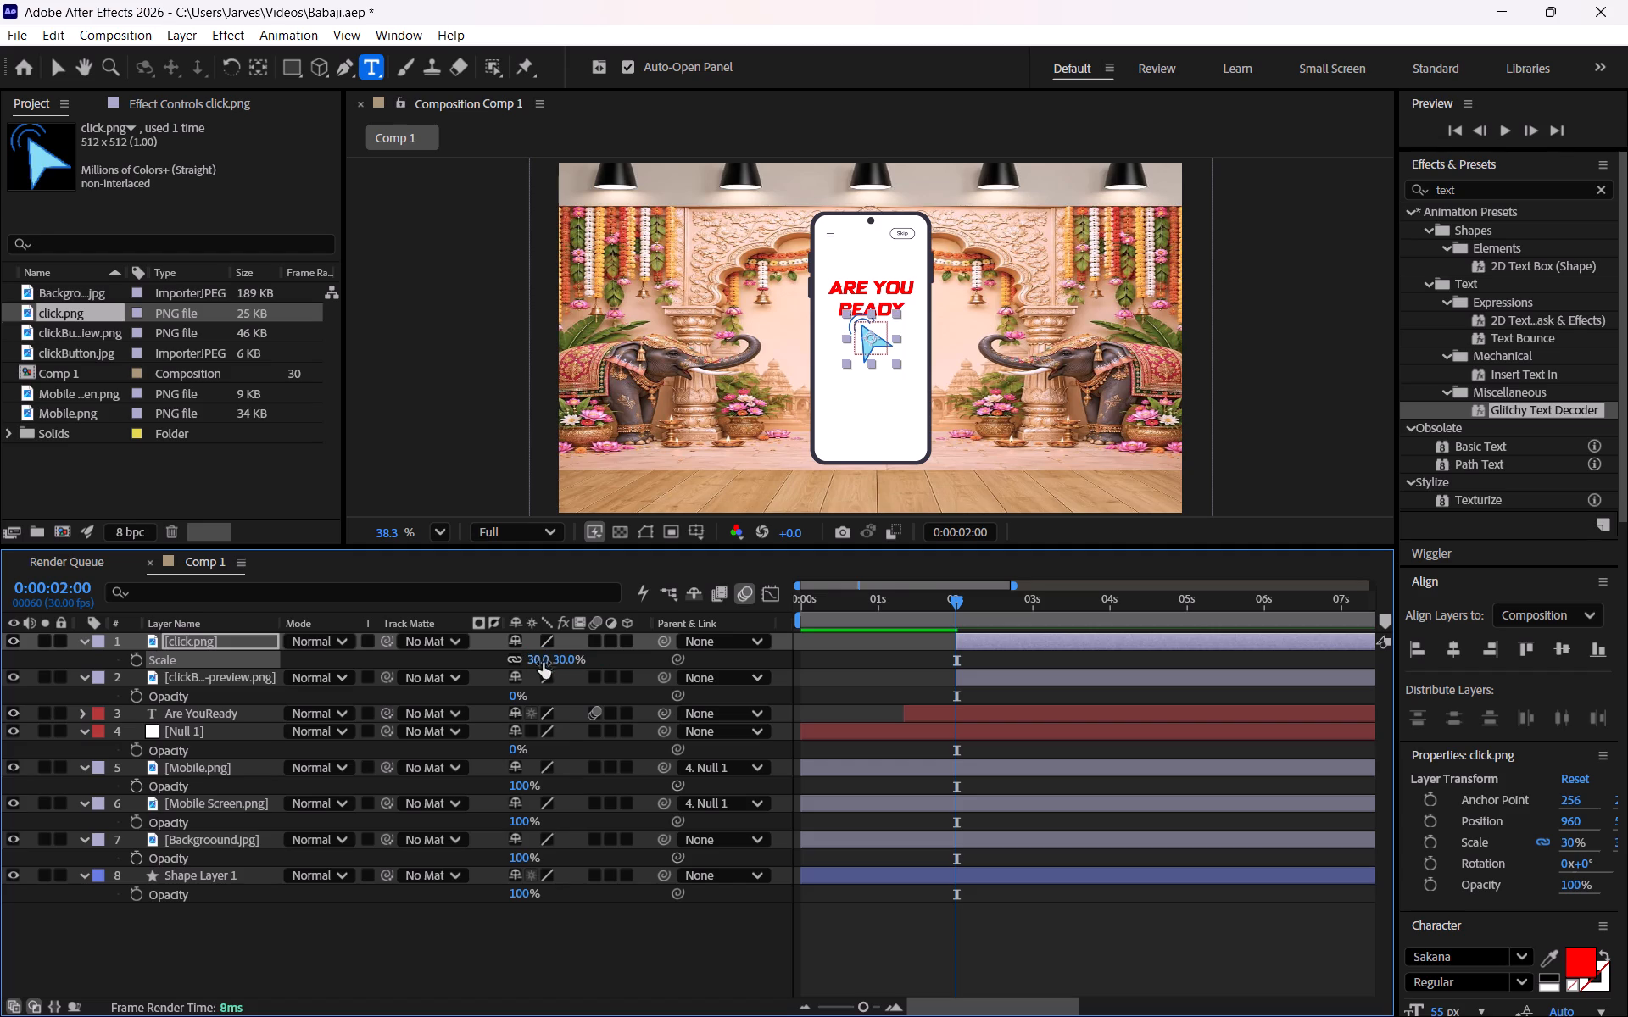
left_click(535, 655)
type("20")
key("Return")
Play the composition from 0:00:02:00 to check the scaled cursor on the phone screen.
left_click(660, 971)
key("space")
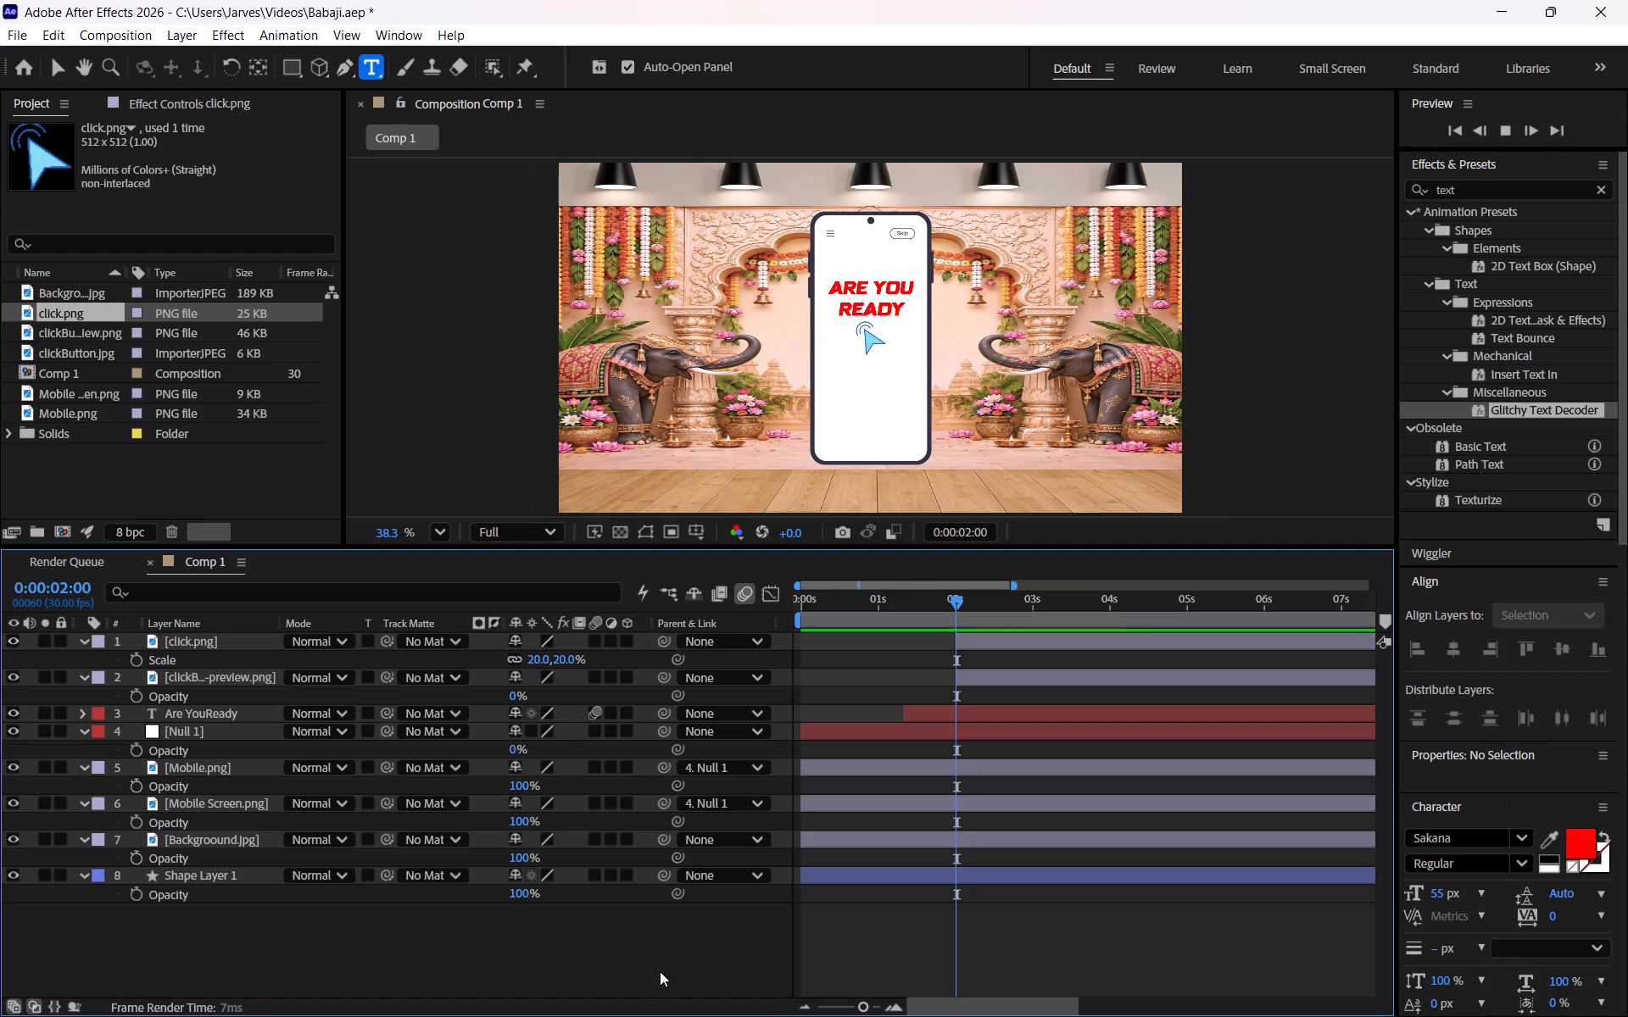
key("space")
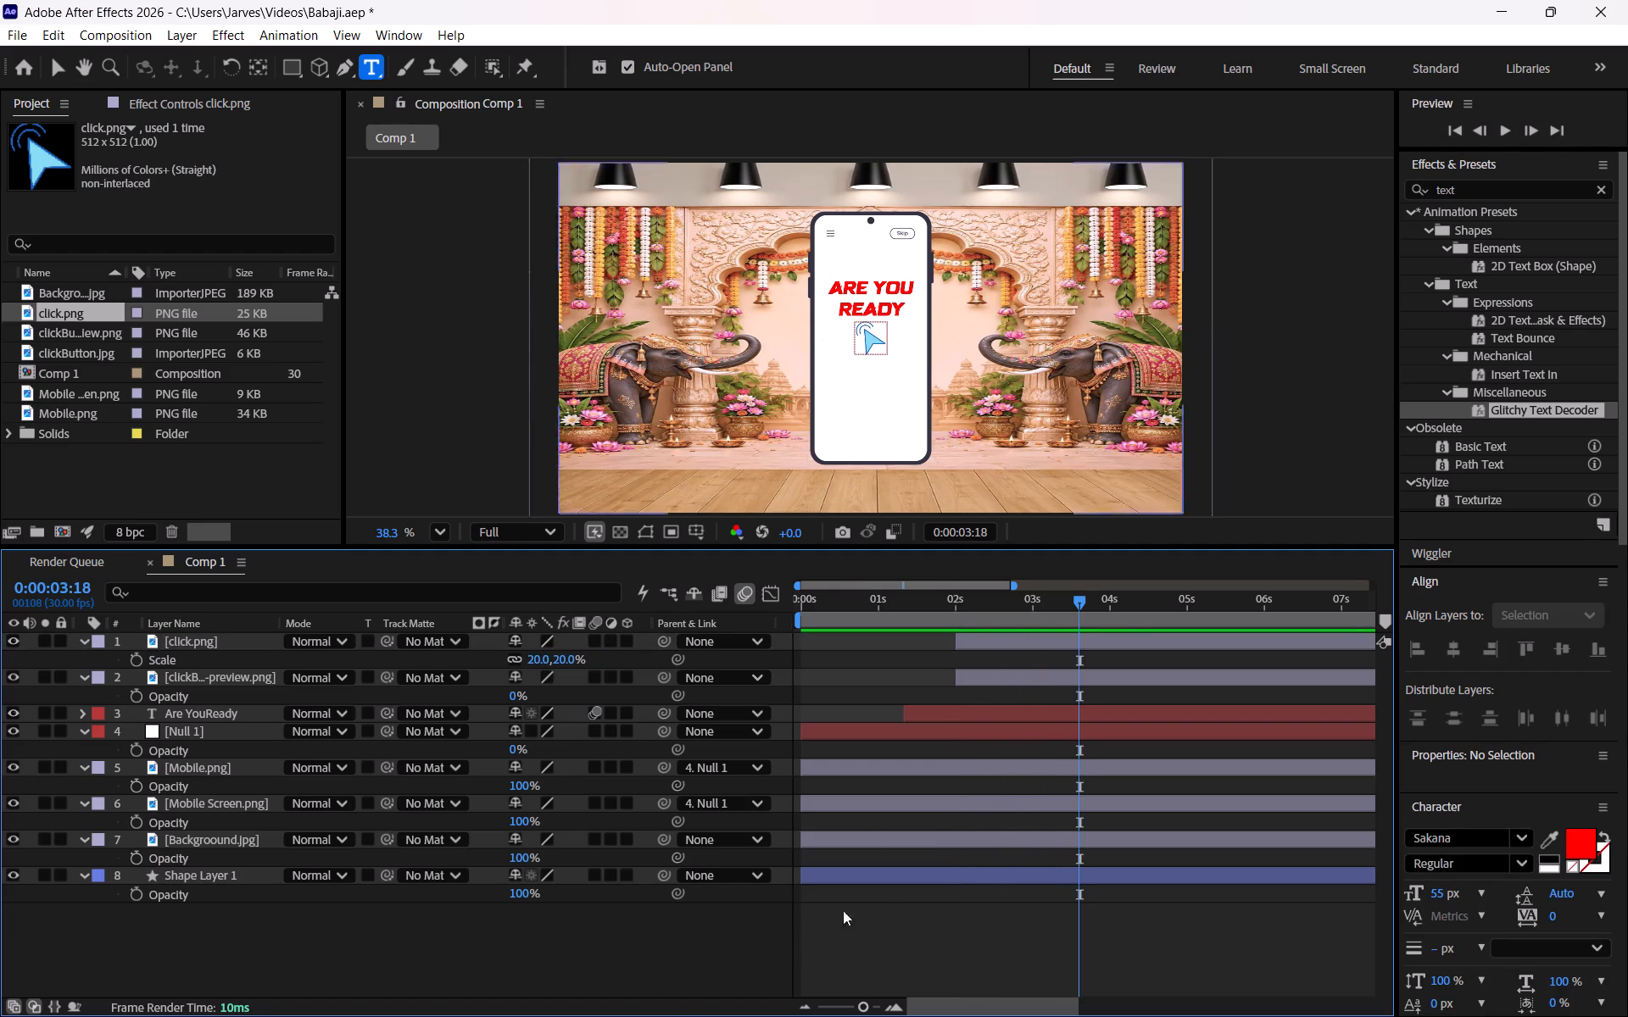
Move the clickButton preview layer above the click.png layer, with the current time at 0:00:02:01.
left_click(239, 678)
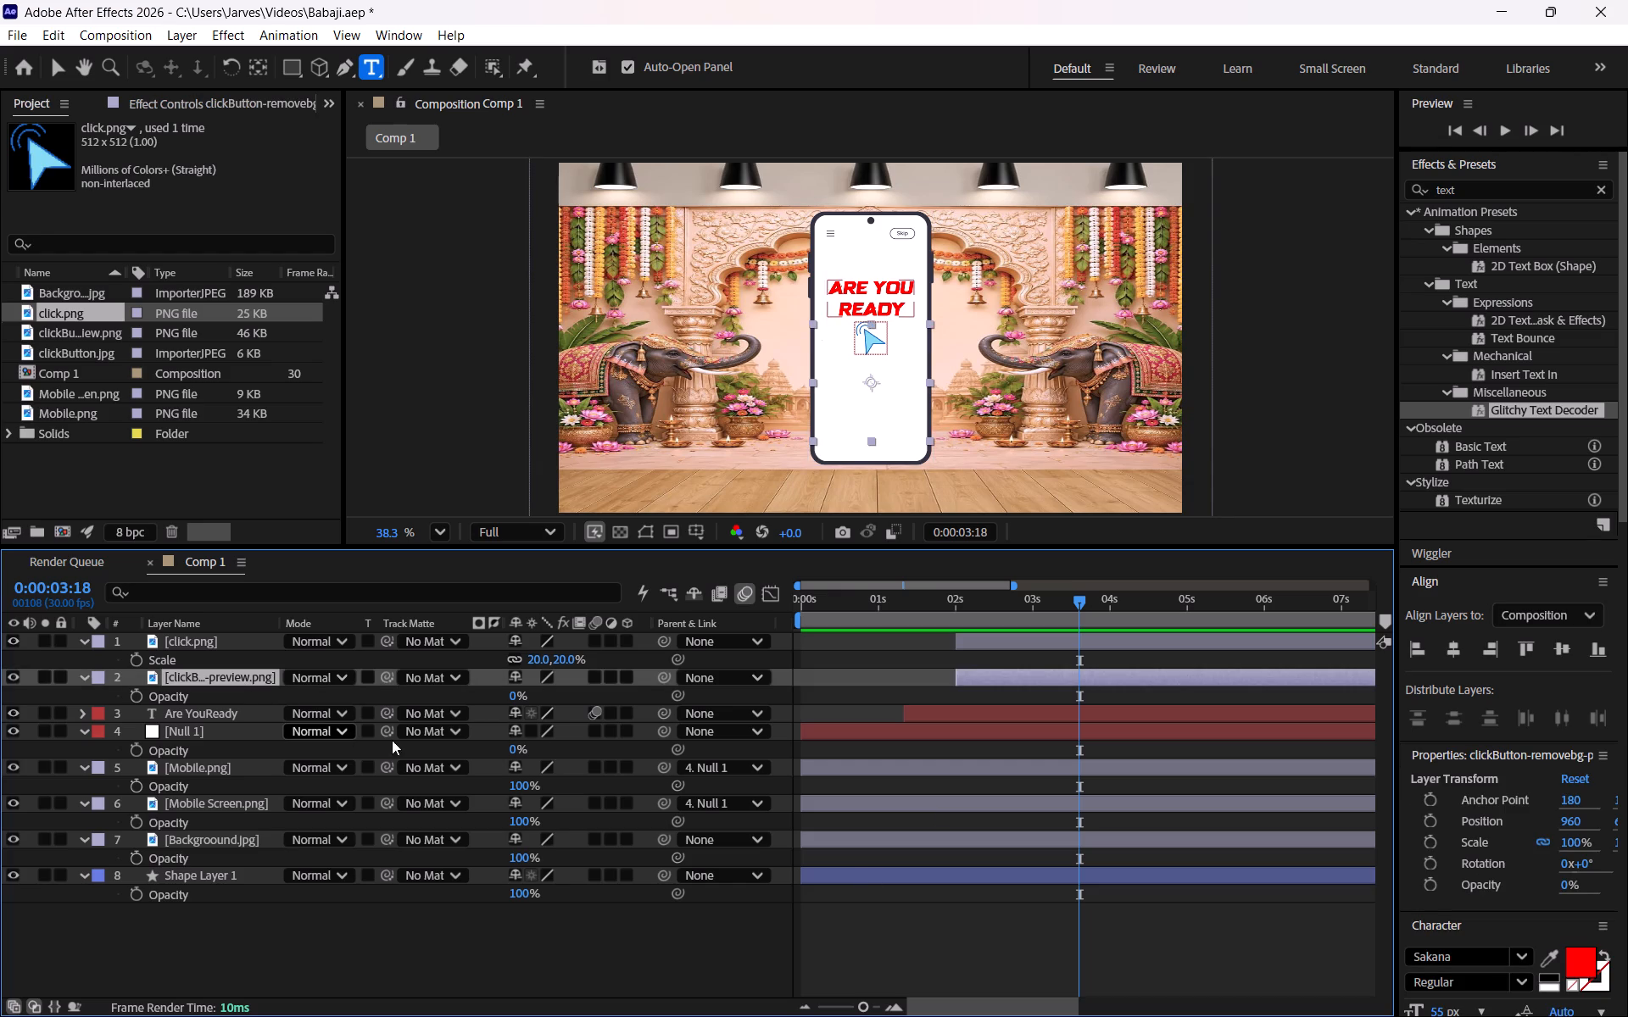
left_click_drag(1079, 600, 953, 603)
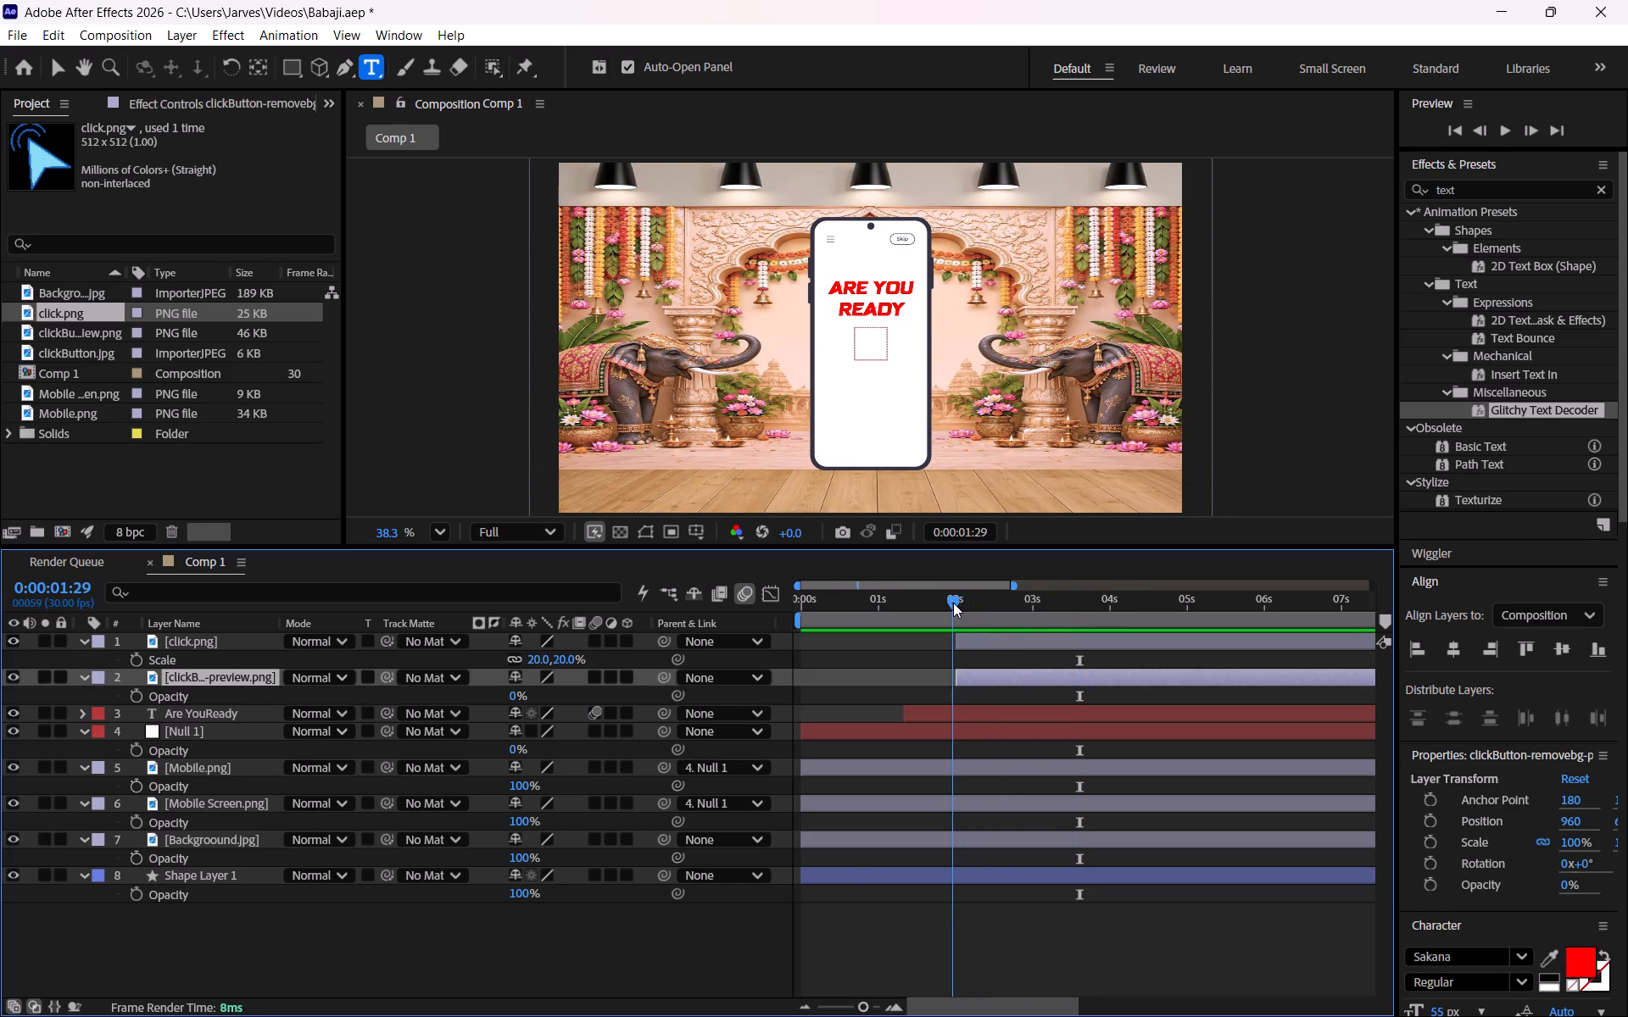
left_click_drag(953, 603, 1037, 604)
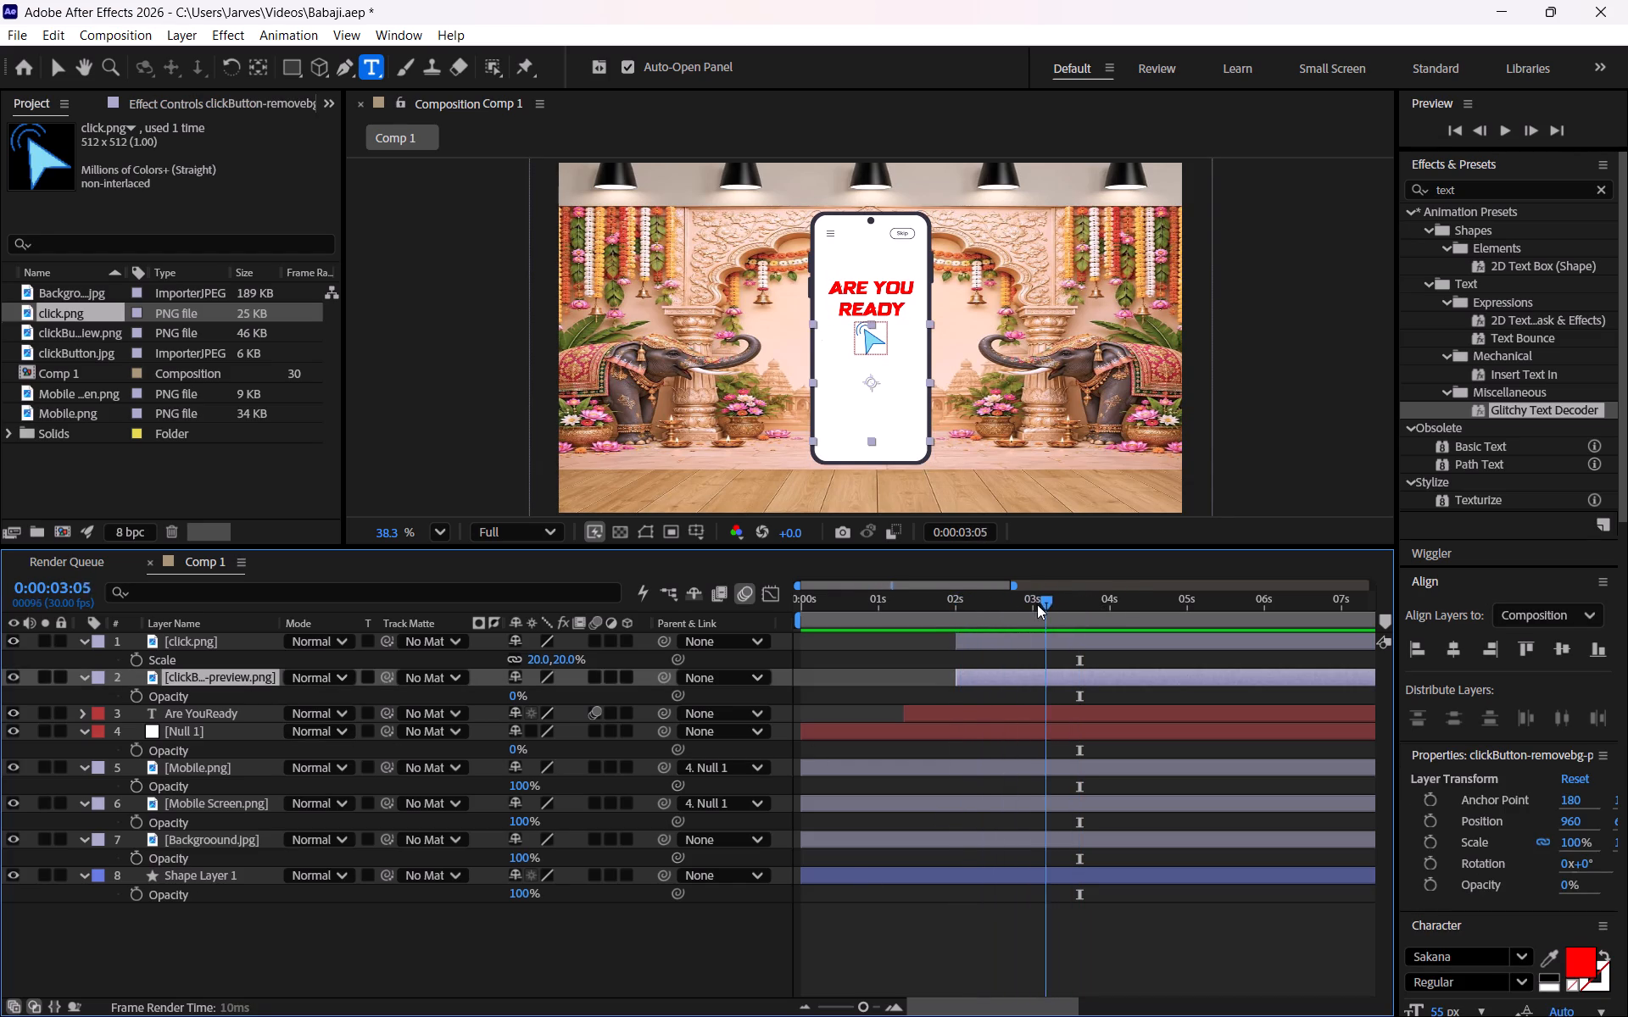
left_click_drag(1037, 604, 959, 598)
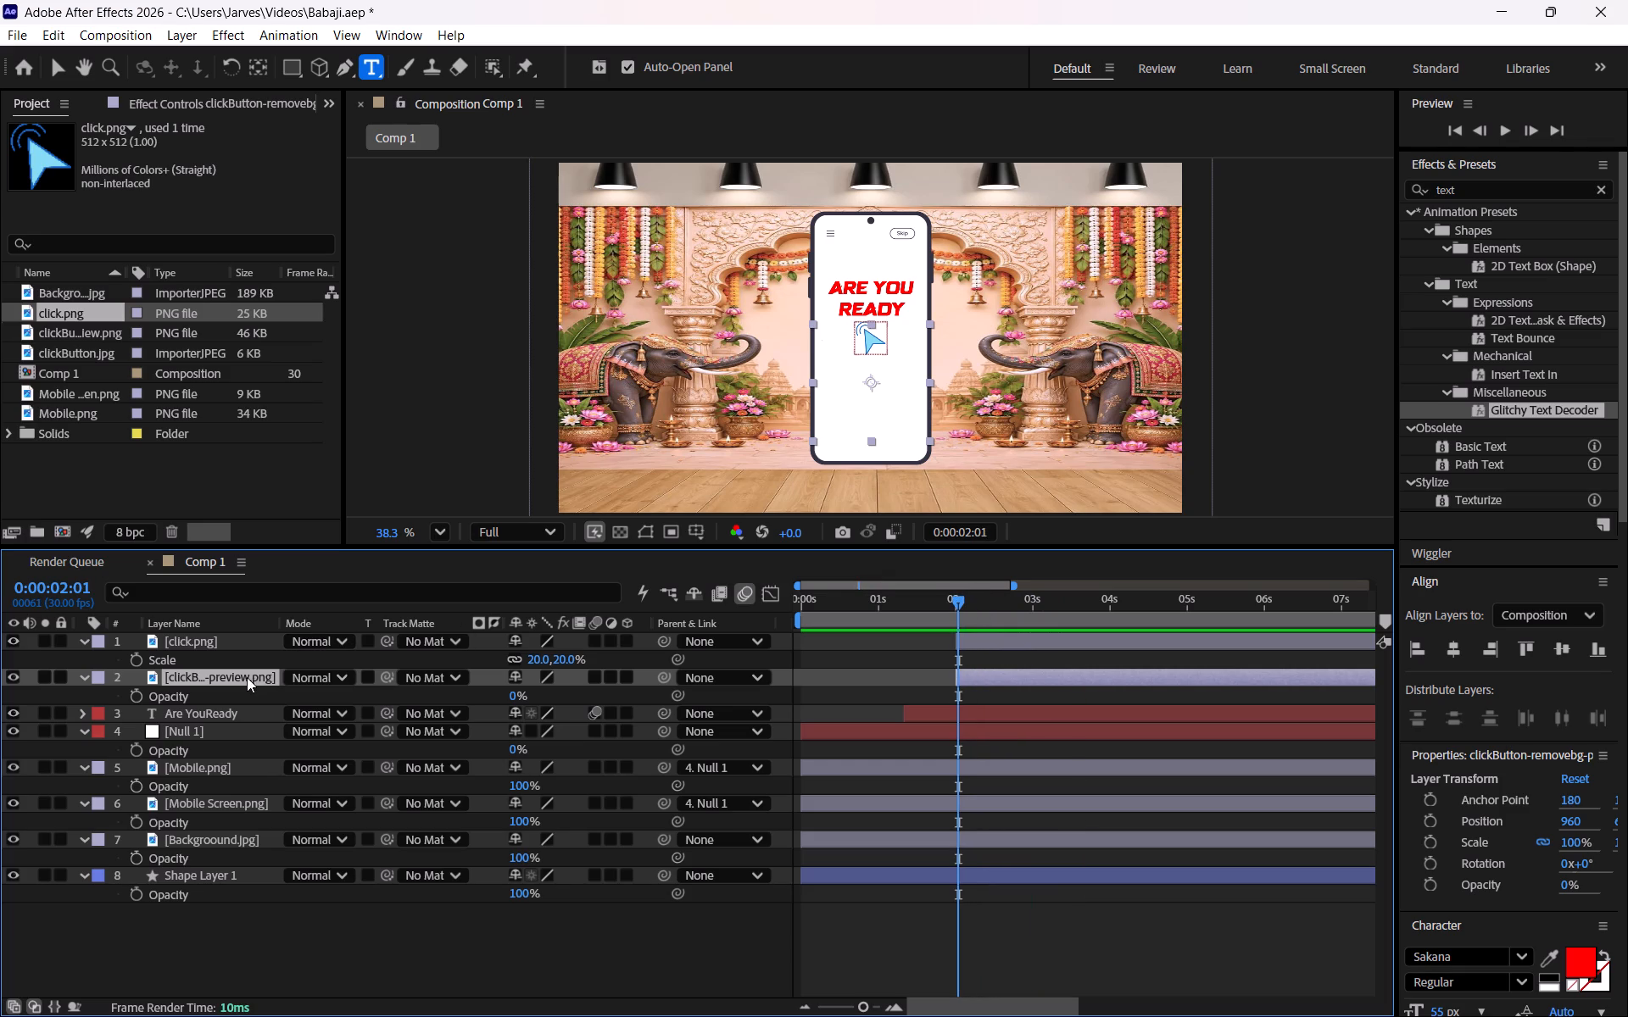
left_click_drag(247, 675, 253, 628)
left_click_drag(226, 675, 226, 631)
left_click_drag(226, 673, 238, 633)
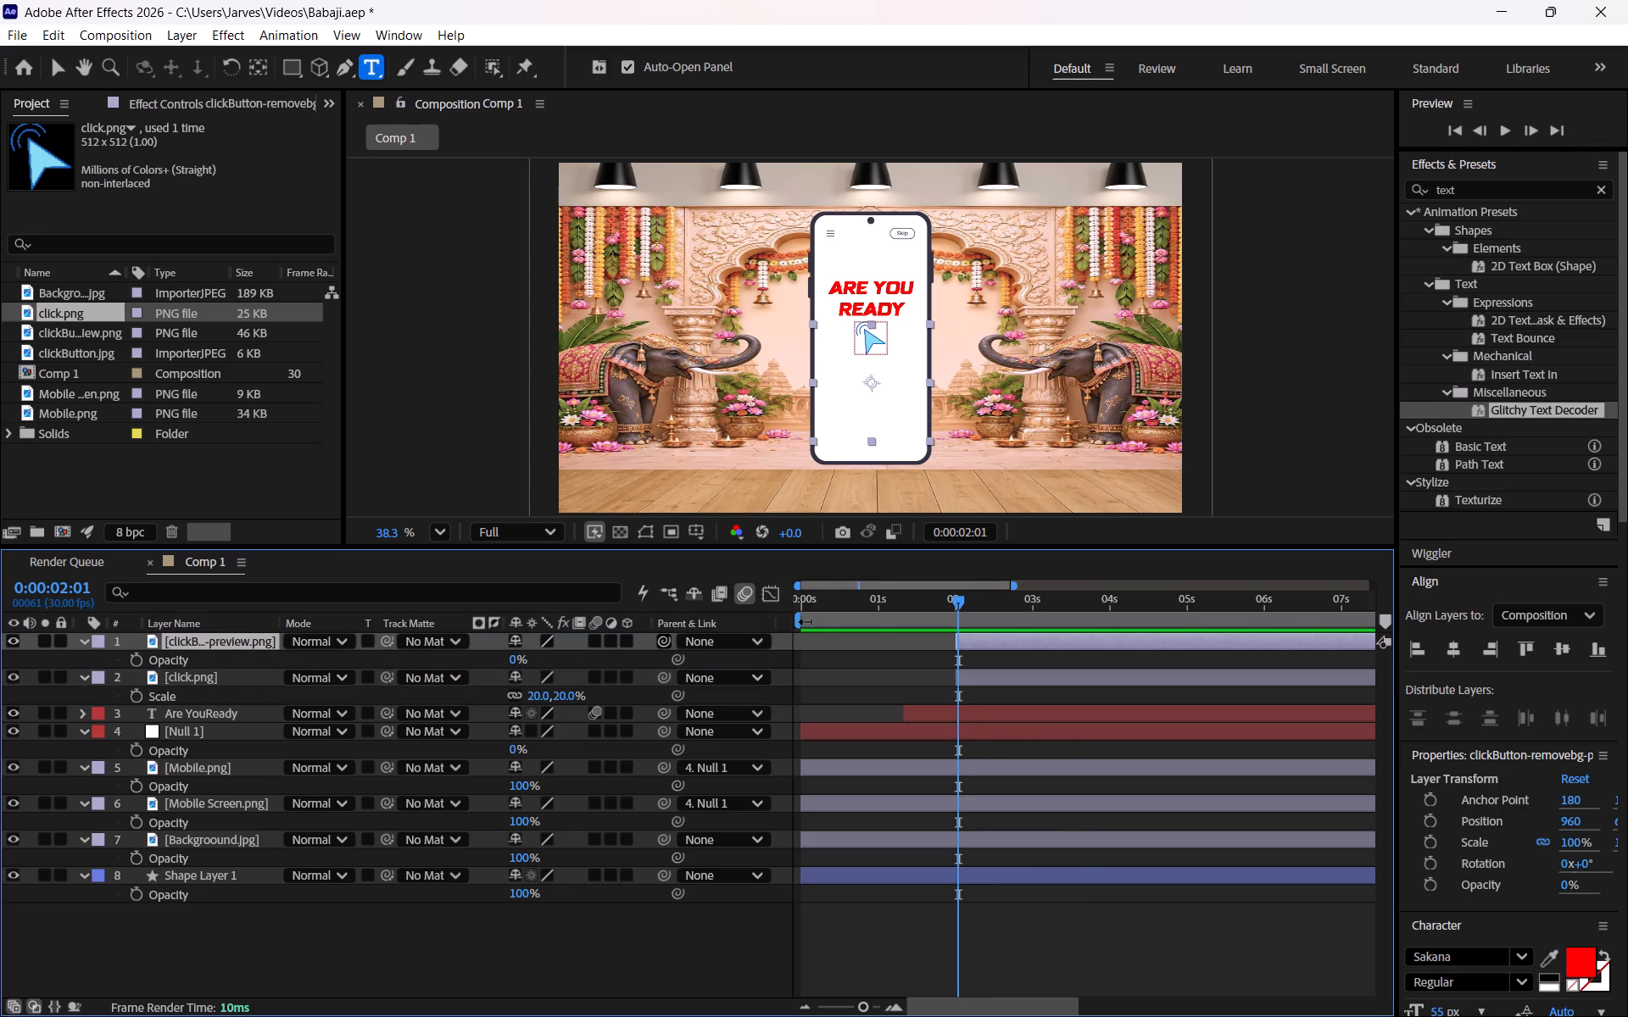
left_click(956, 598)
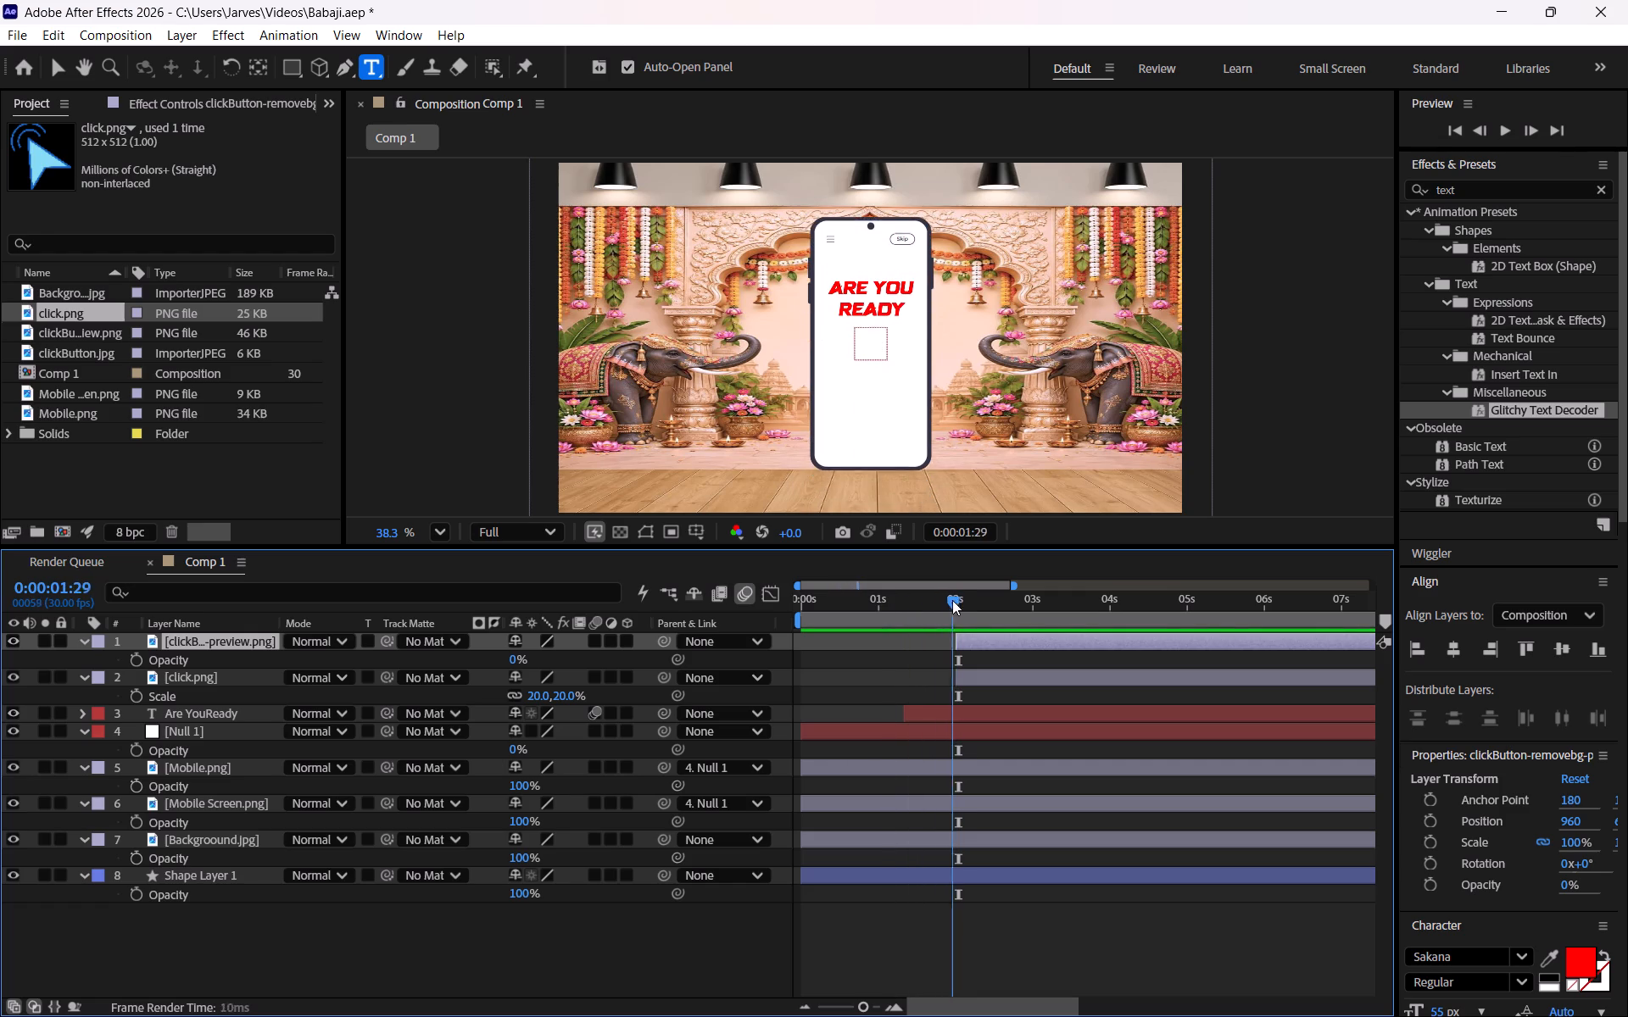
Set the clickButton preview layer's Opacity to 100%.
left_click(242, 639)
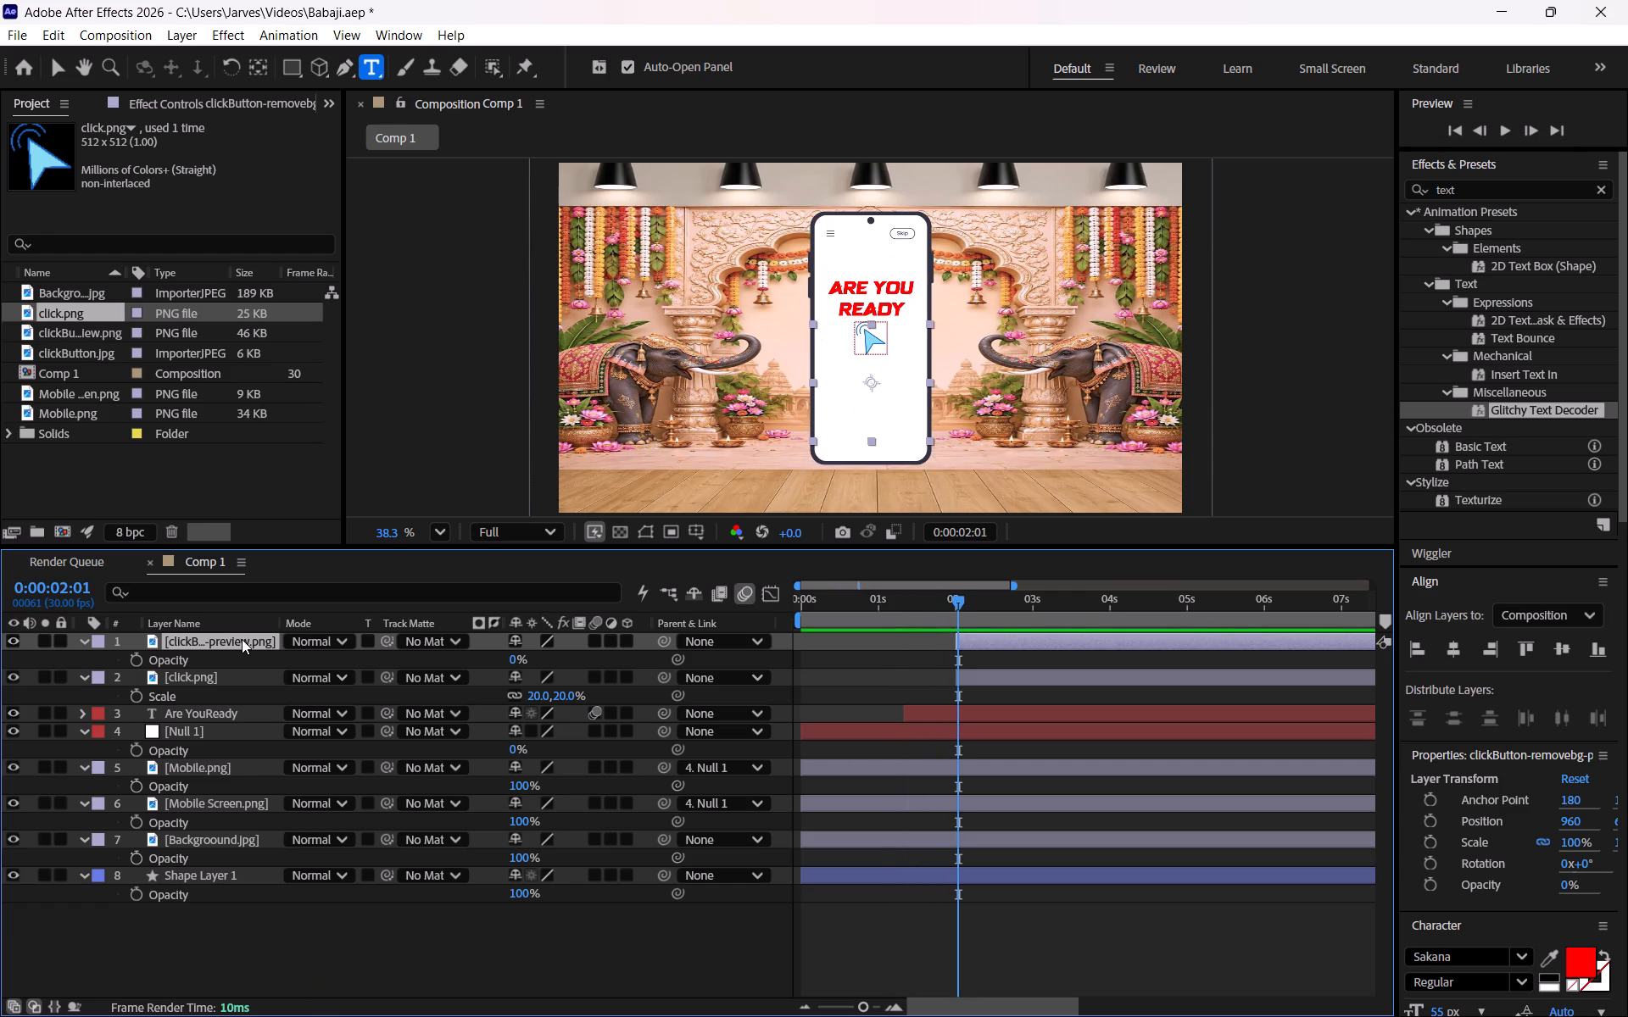
left_click_drag(514, 657, 694, 680)
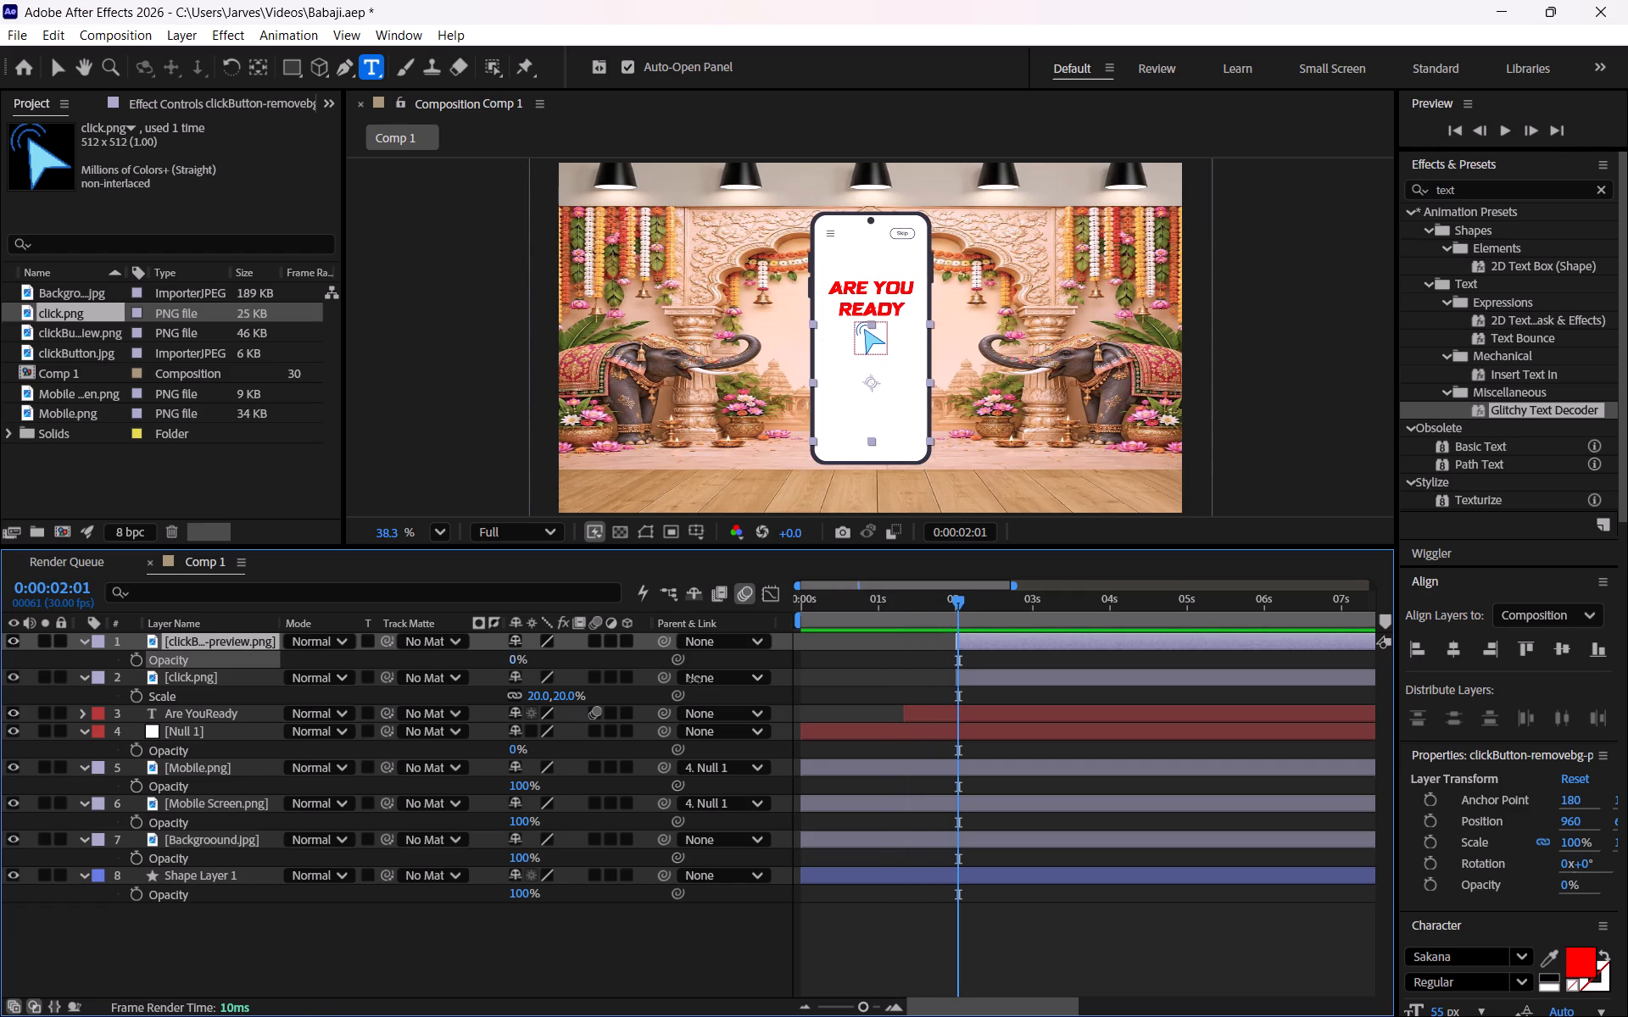
left_click_drag(694, 680, 816, 695)
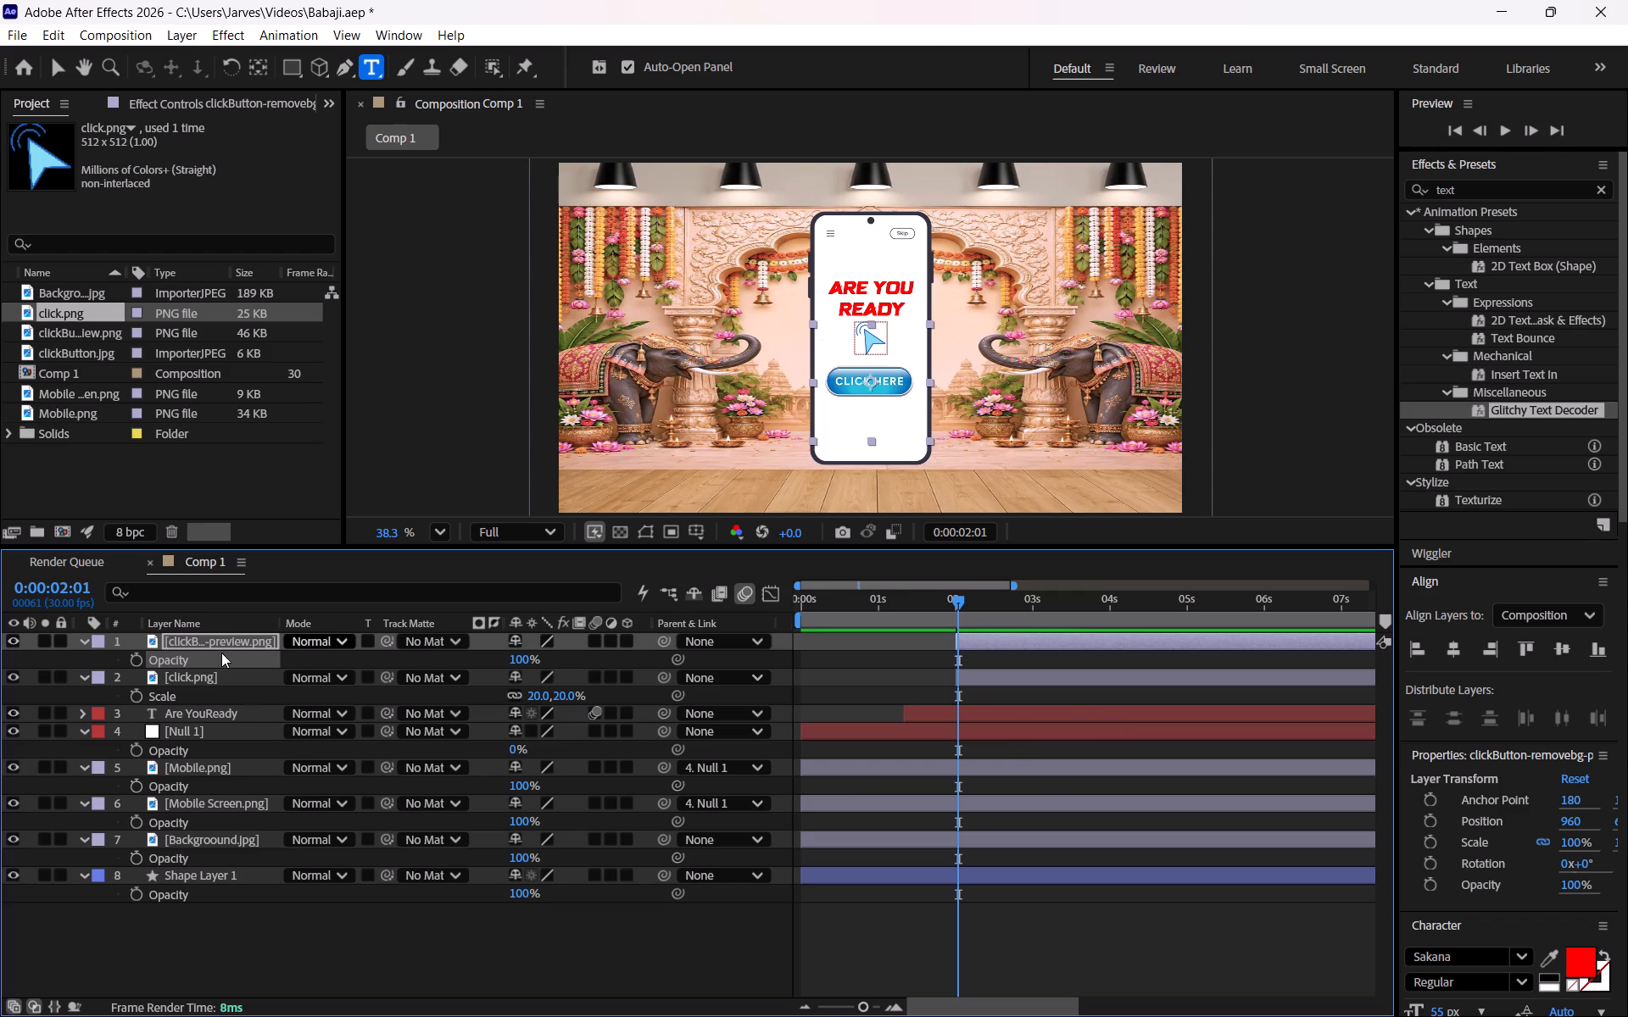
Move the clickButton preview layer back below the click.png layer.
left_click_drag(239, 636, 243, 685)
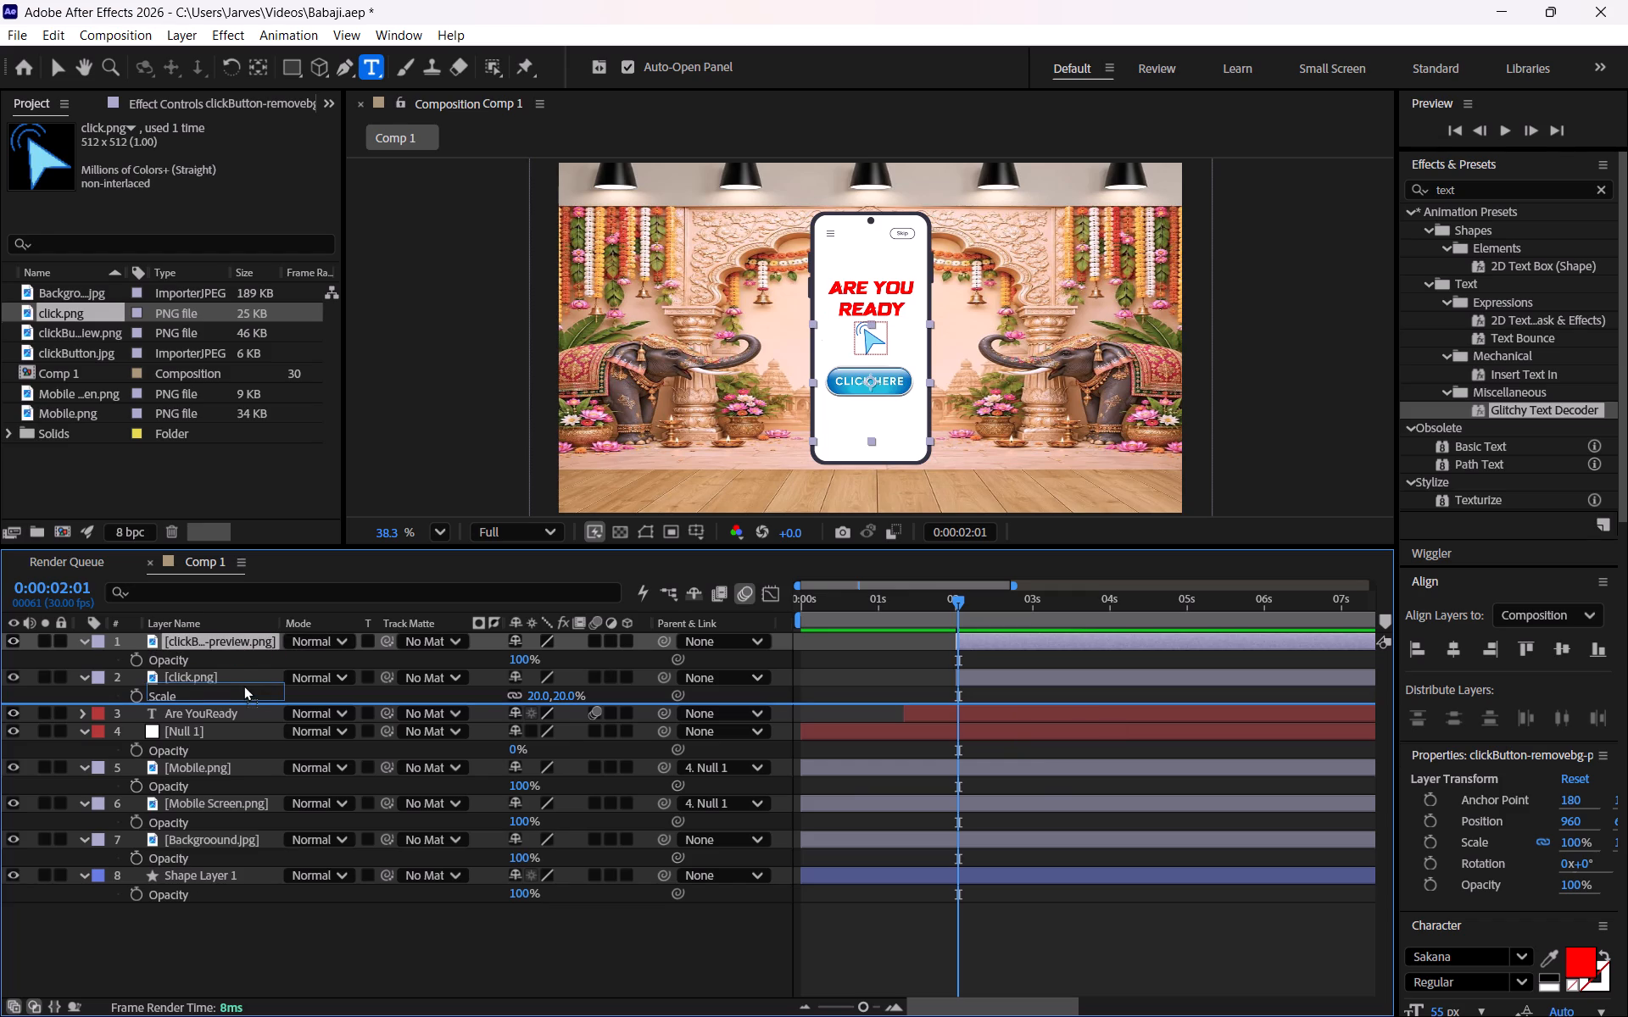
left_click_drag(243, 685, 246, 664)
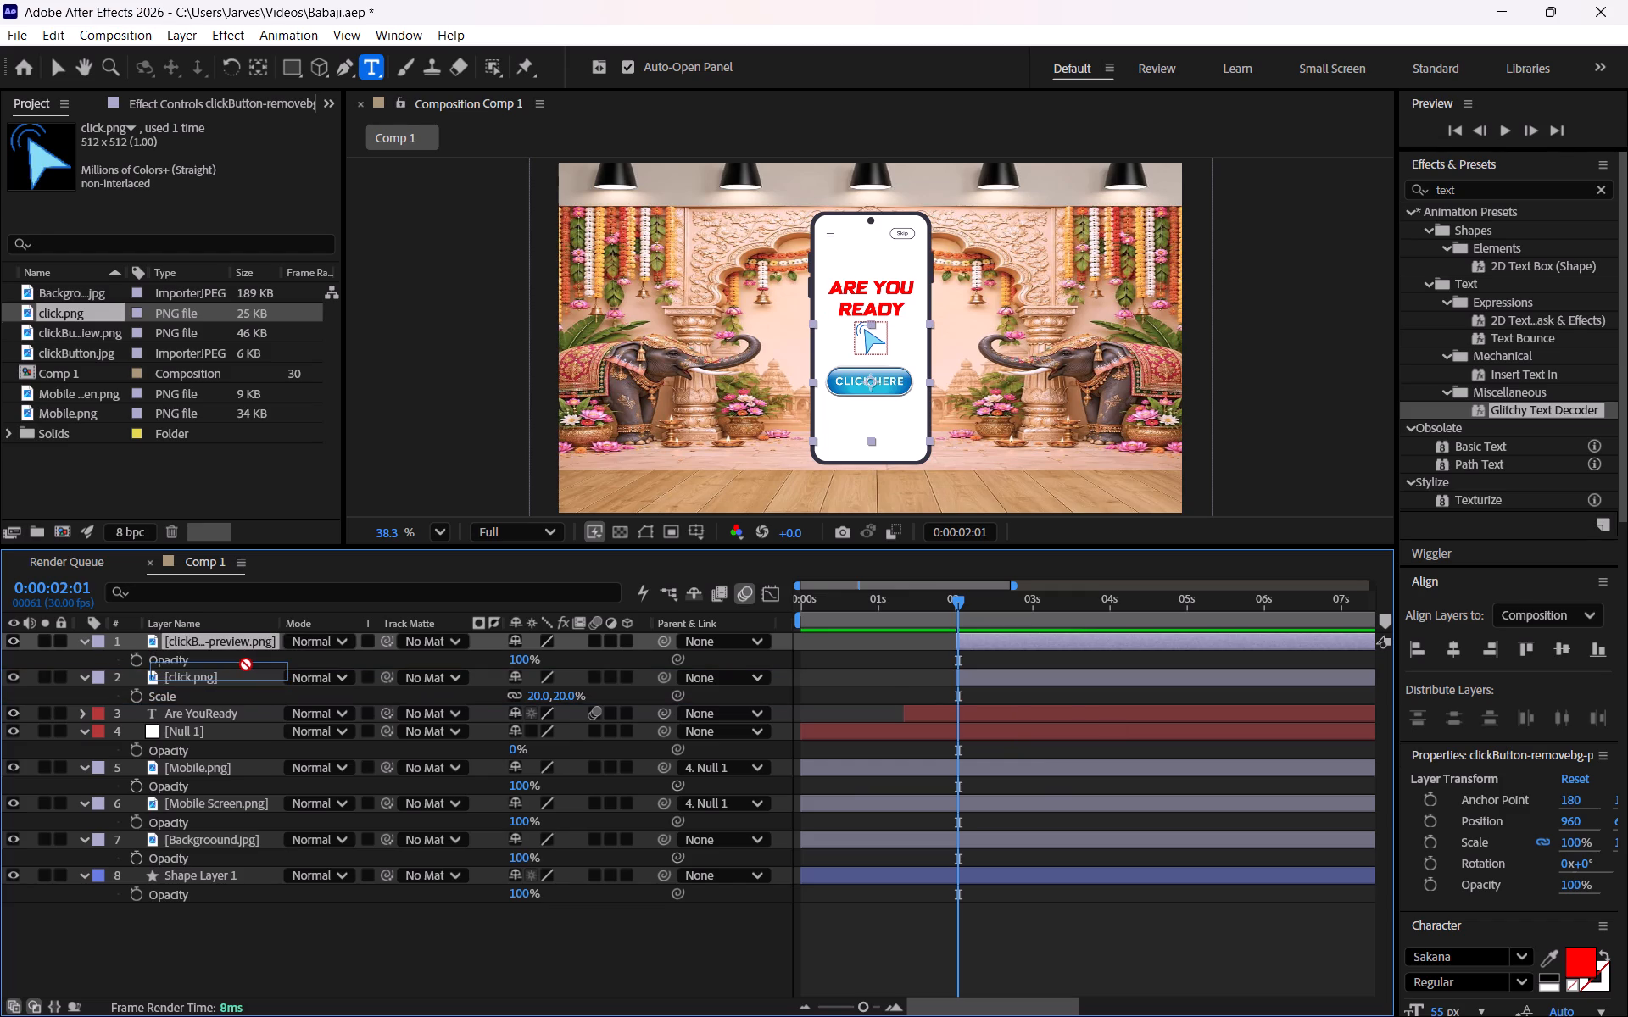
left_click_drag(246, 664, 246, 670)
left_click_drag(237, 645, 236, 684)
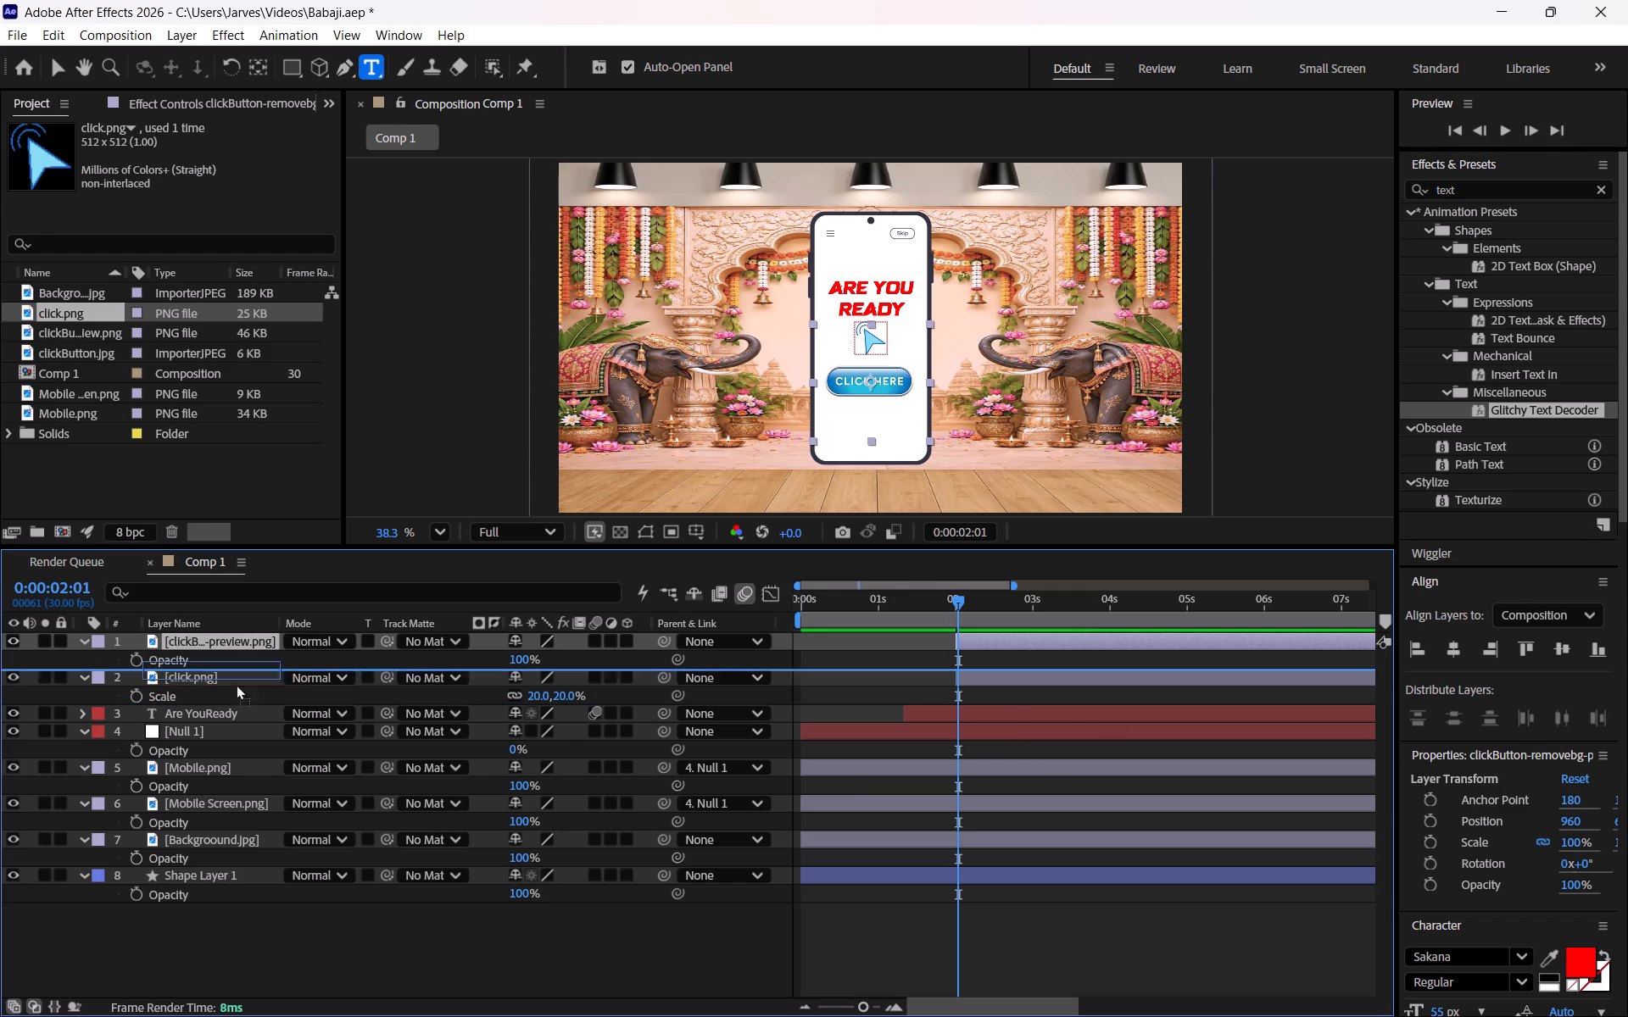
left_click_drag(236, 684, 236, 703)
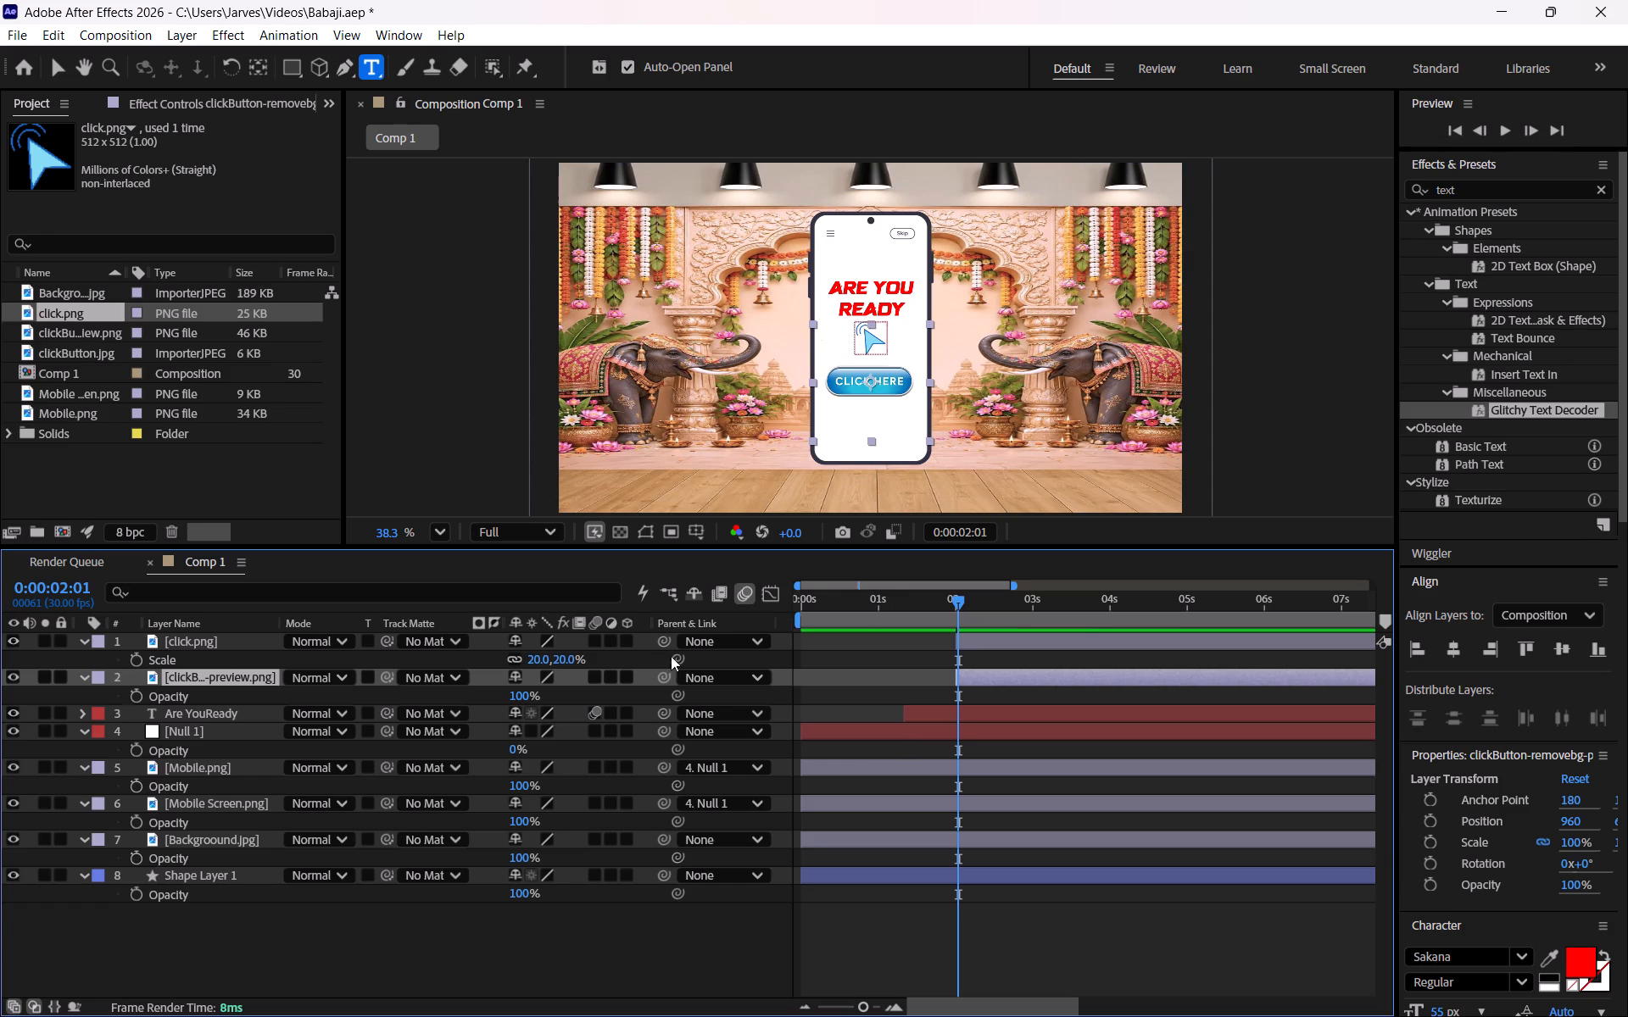
Set the click.png layer's Position to 1040, 727, at the lower-right edge of the Click Here button.
left_click(239, 643)
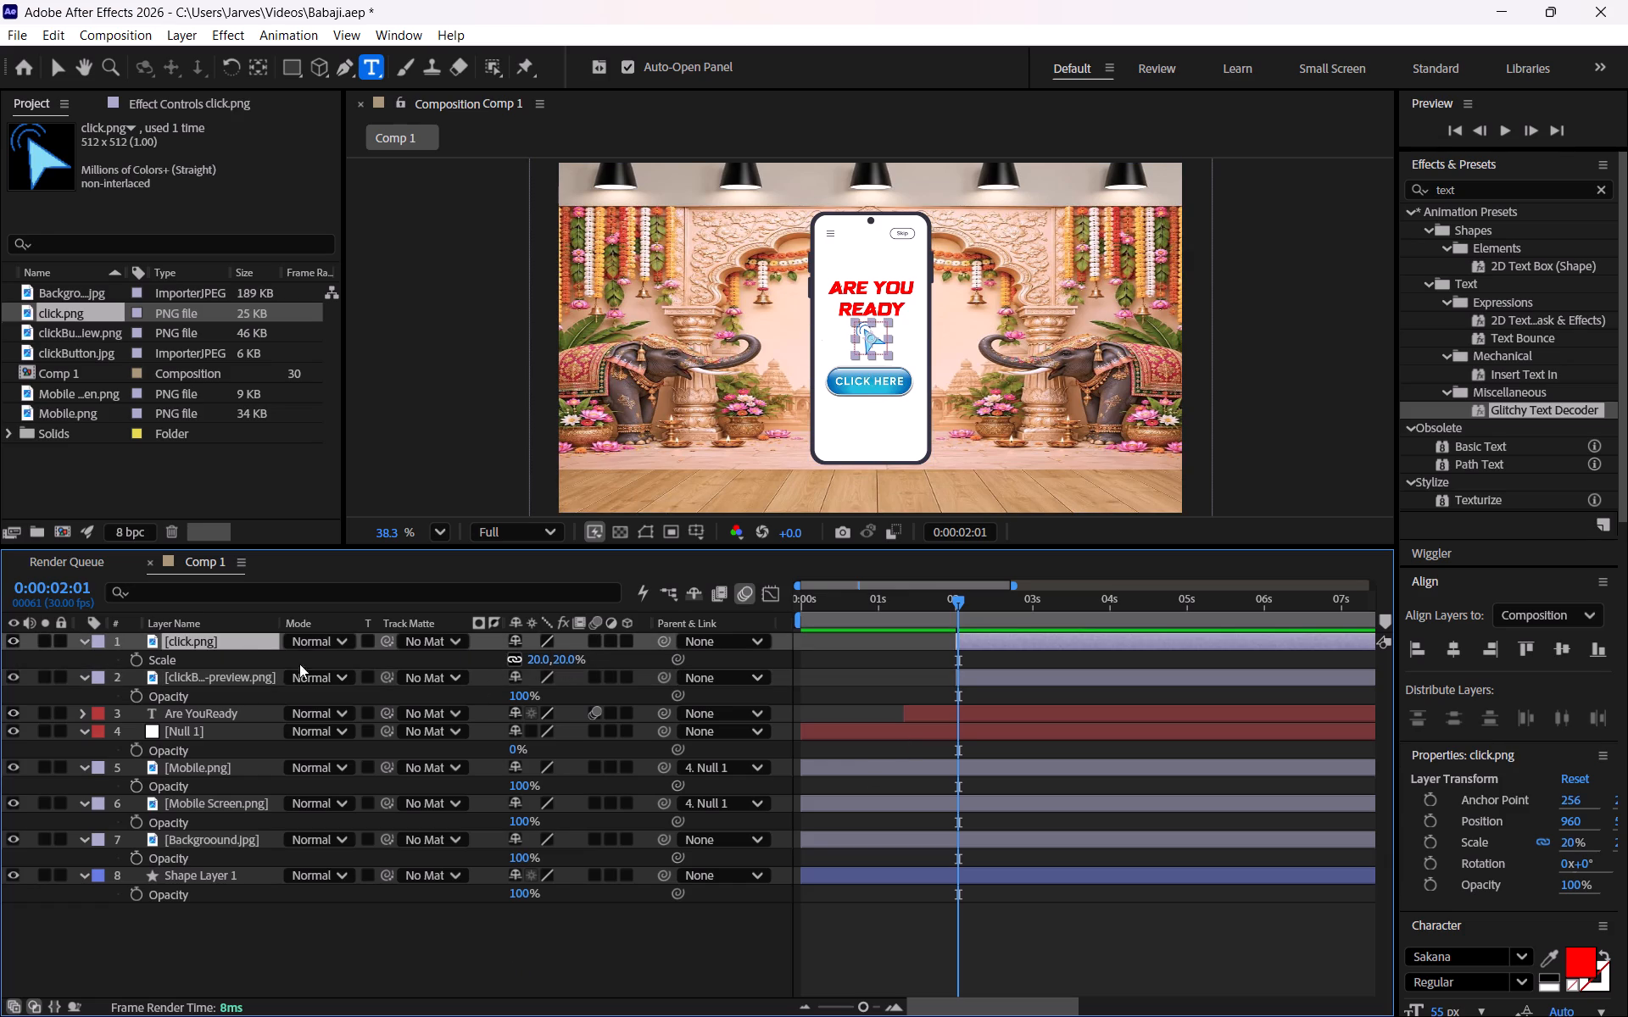
key("p")
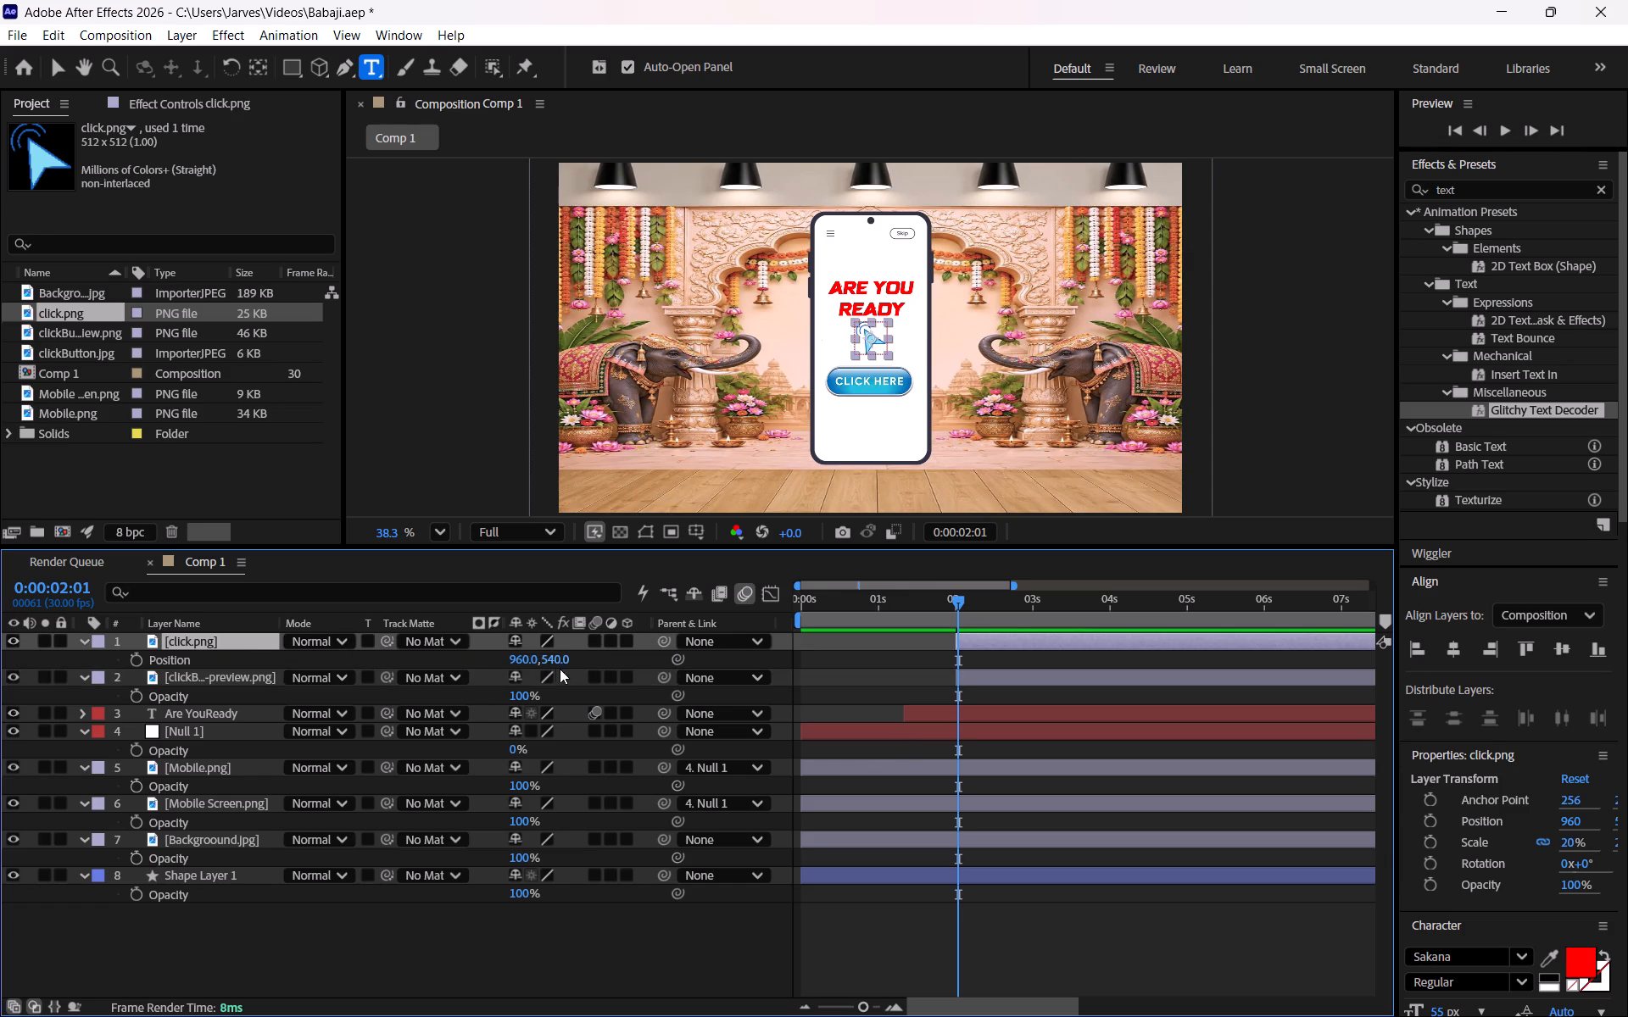
left_click_drag(559, 657, 635, 664)
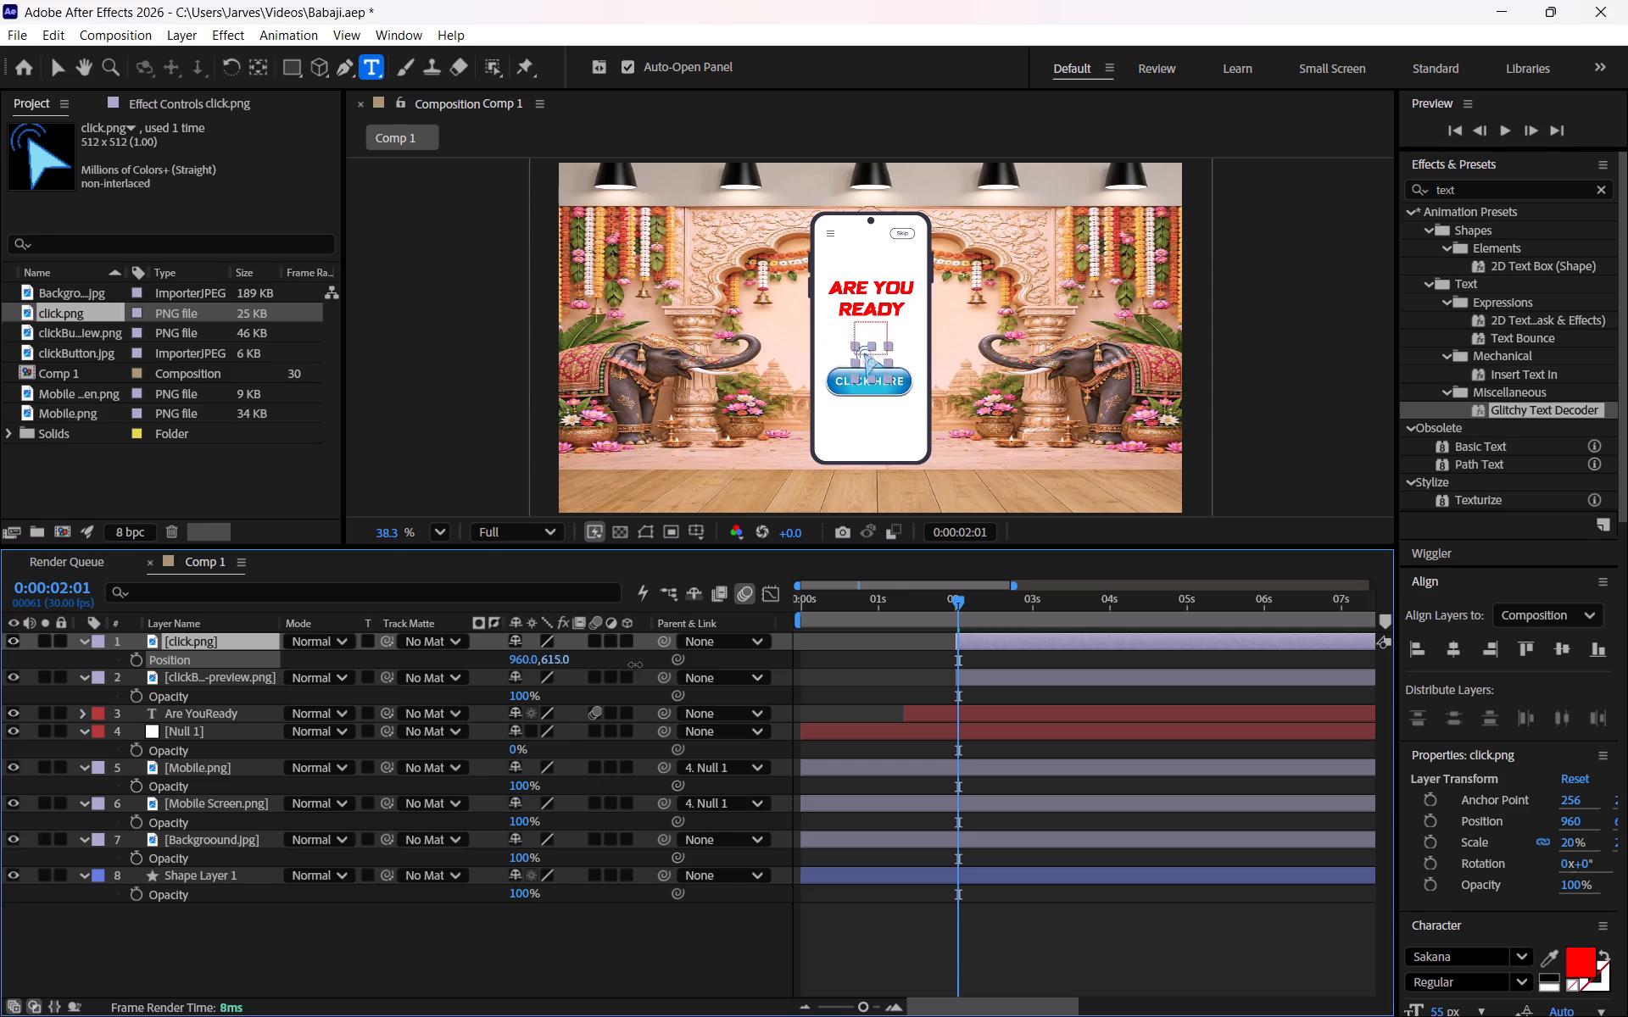
left_click_drag(635, 664, 719, 677)
left_click_drag(521, 658, 614, 665)
left_click_drag(567, 658, 583, 660)
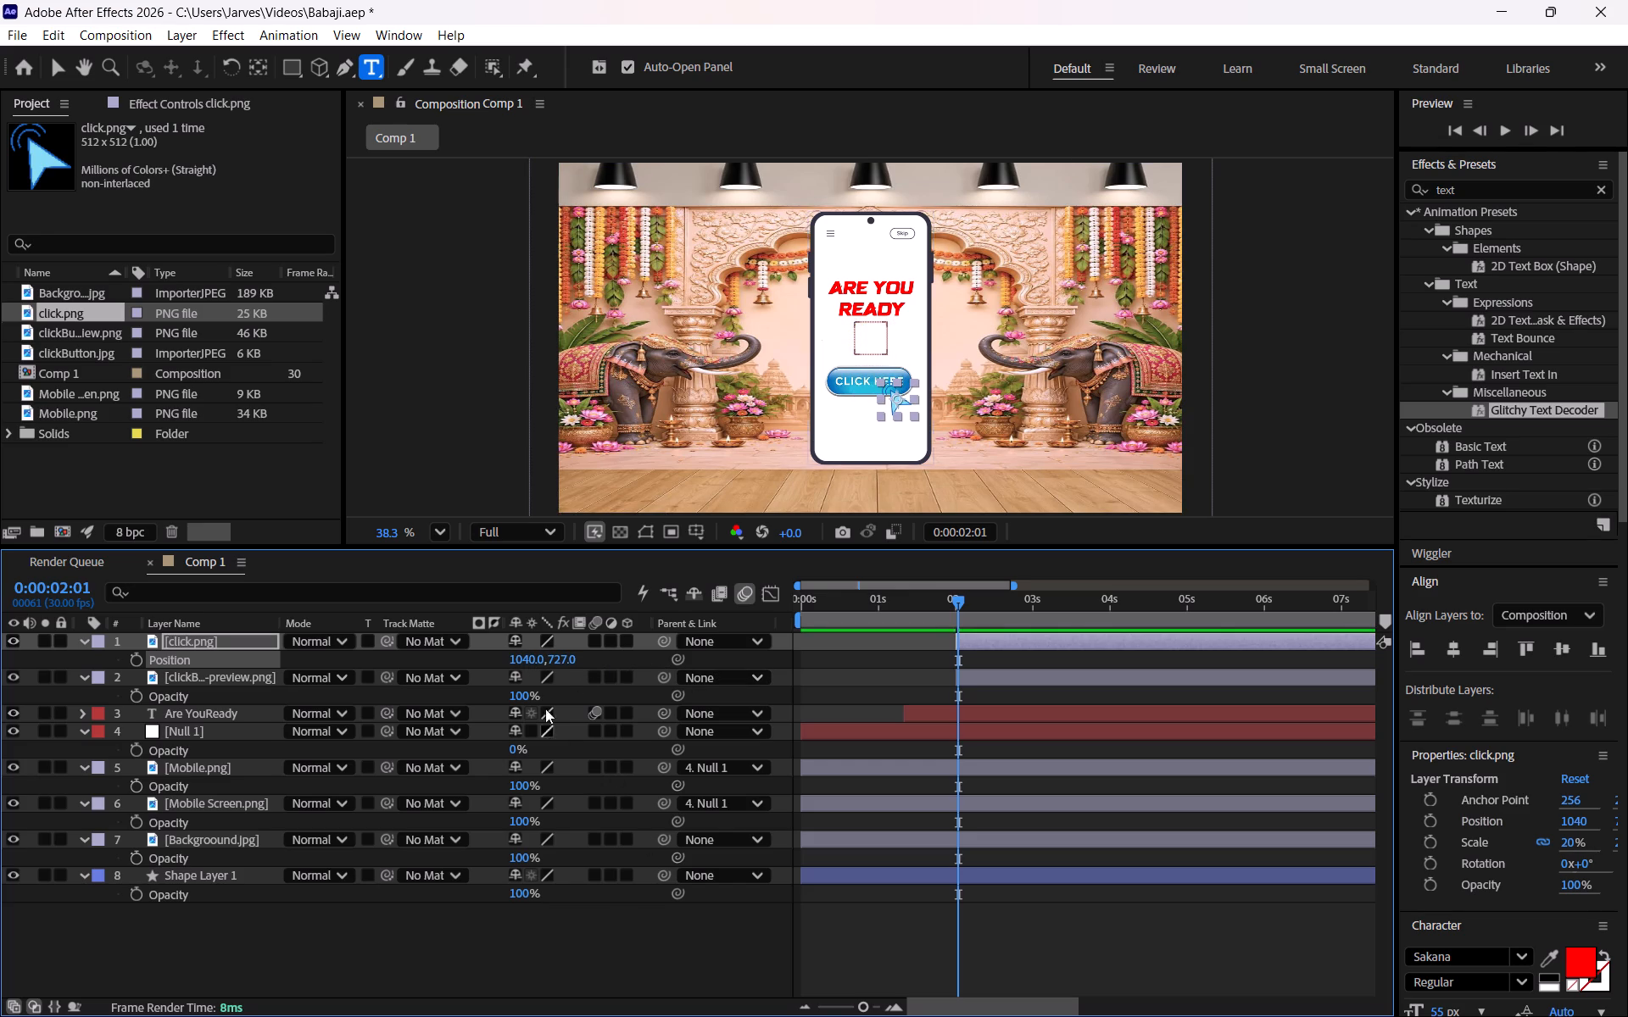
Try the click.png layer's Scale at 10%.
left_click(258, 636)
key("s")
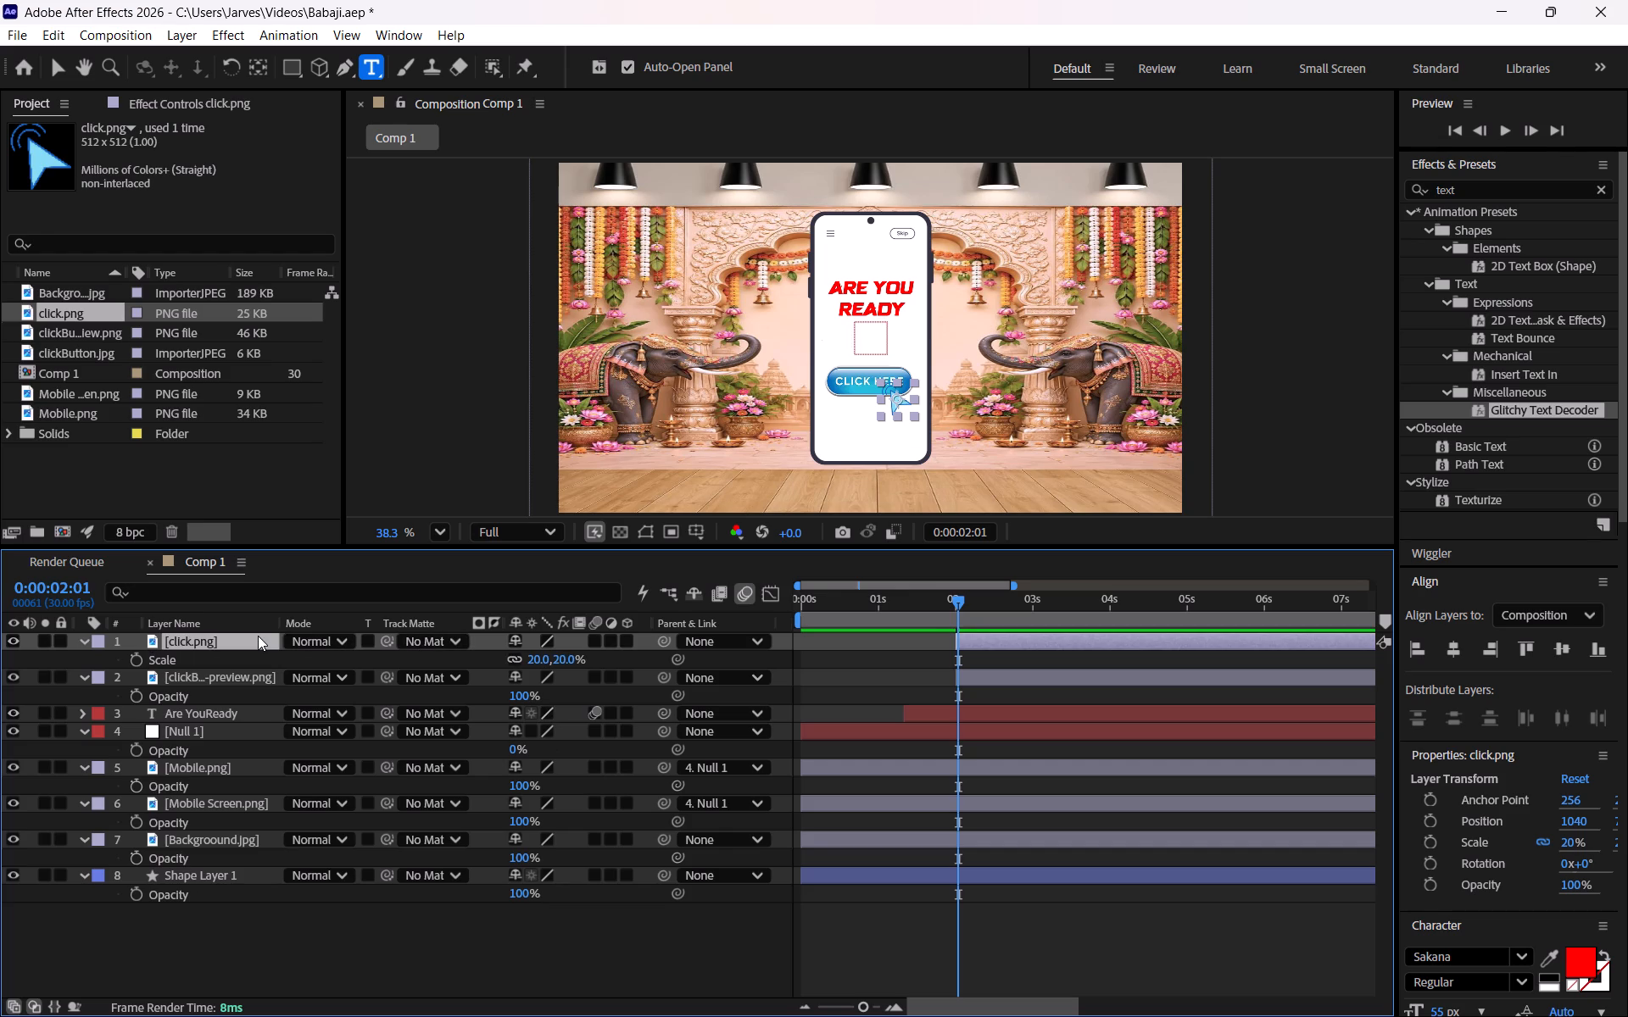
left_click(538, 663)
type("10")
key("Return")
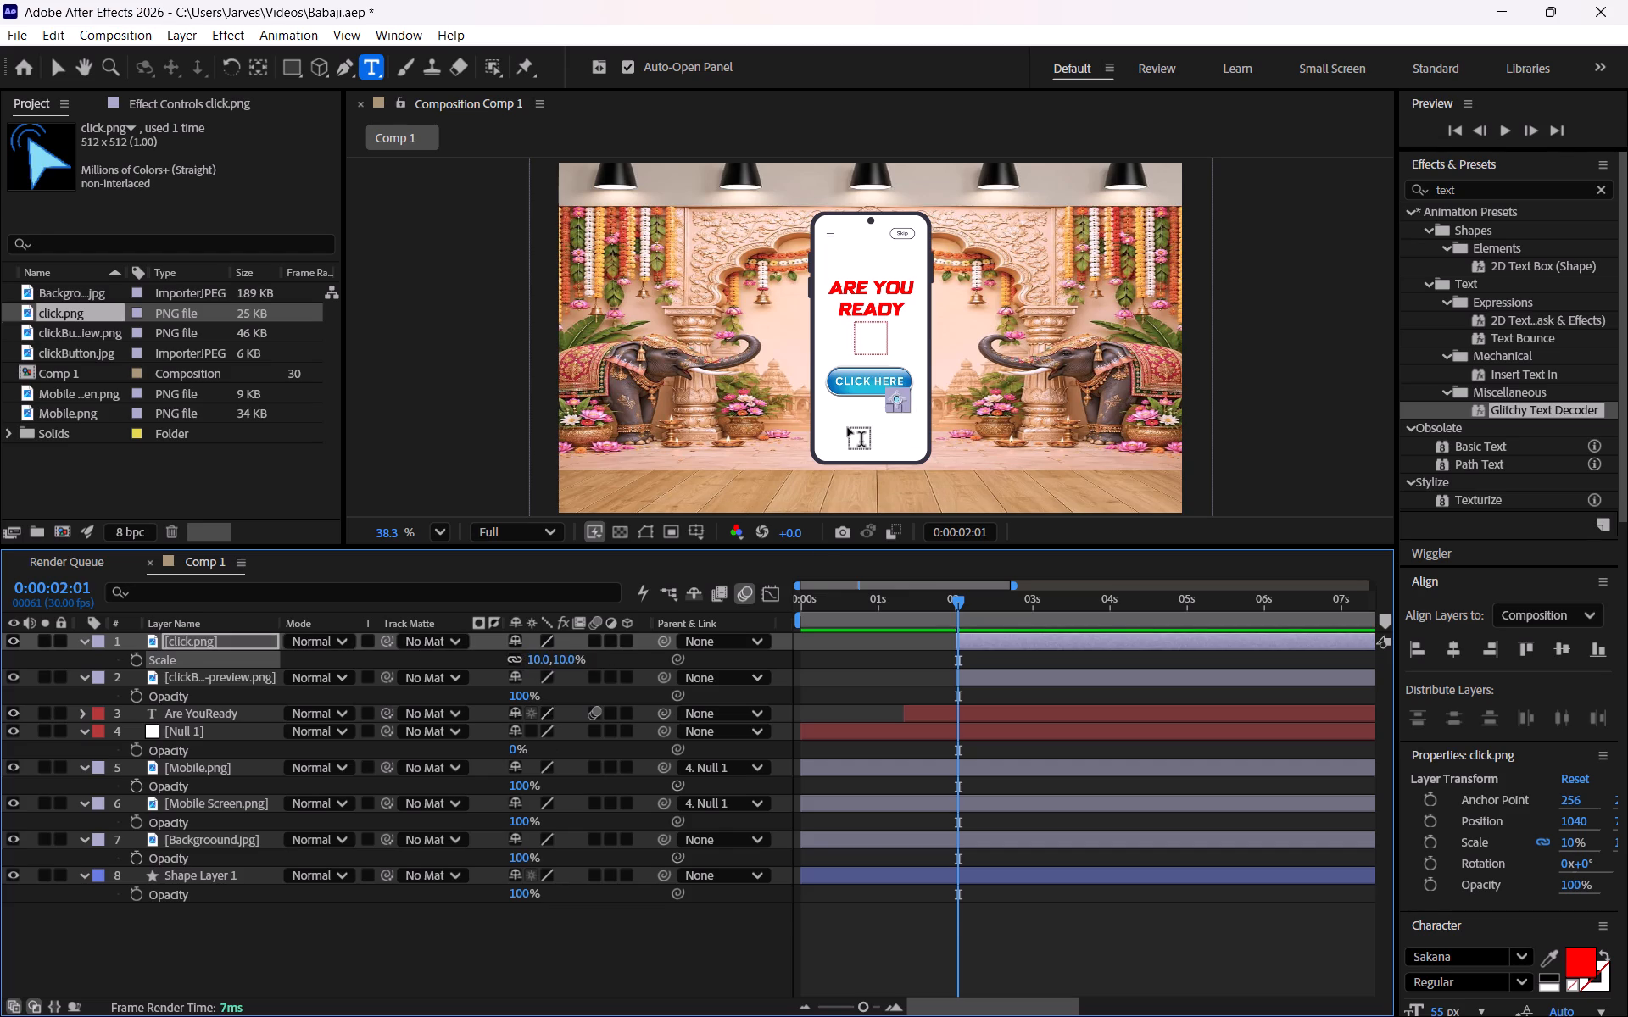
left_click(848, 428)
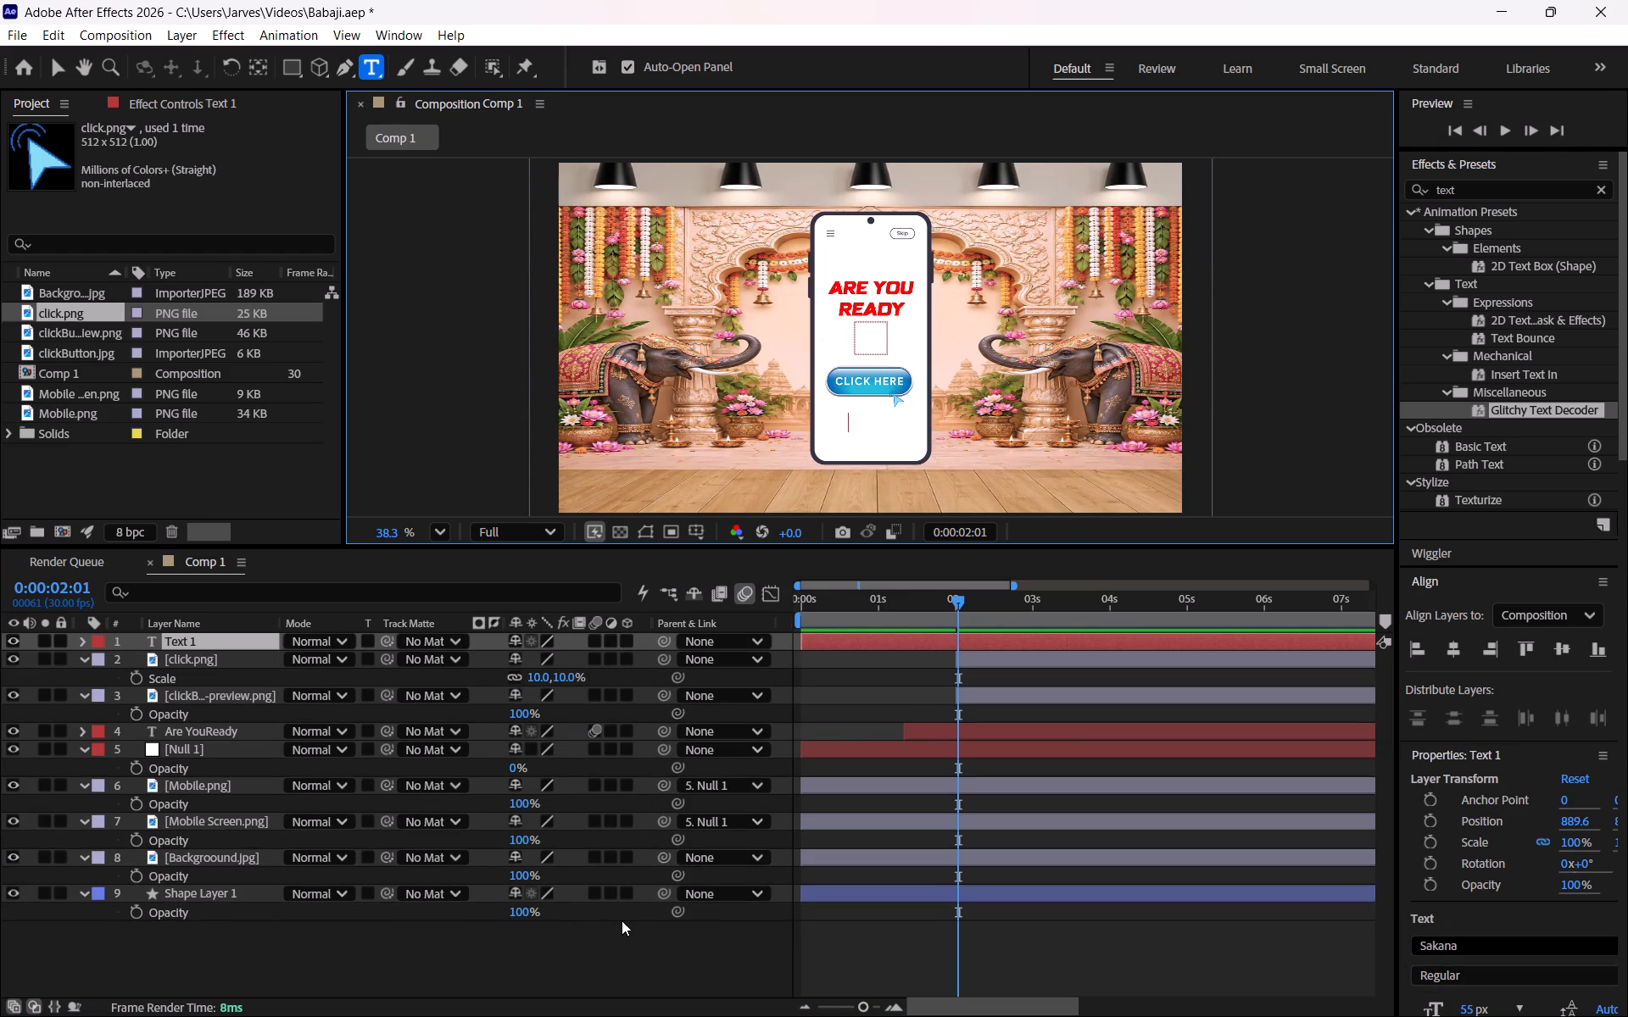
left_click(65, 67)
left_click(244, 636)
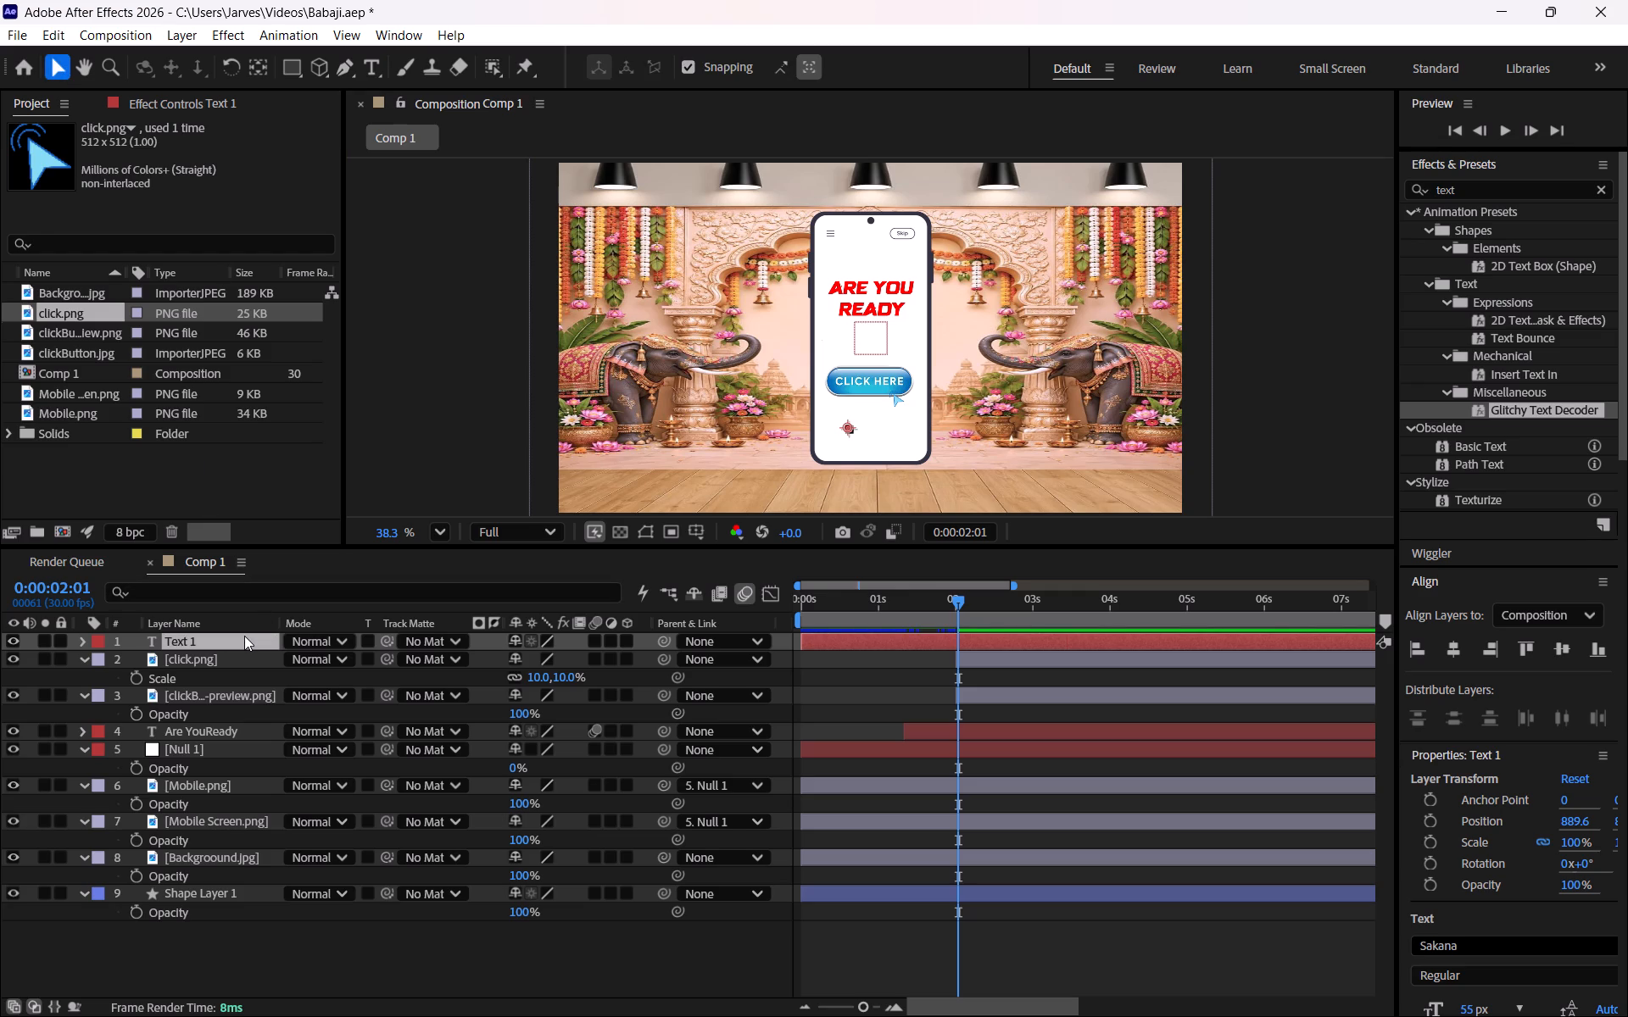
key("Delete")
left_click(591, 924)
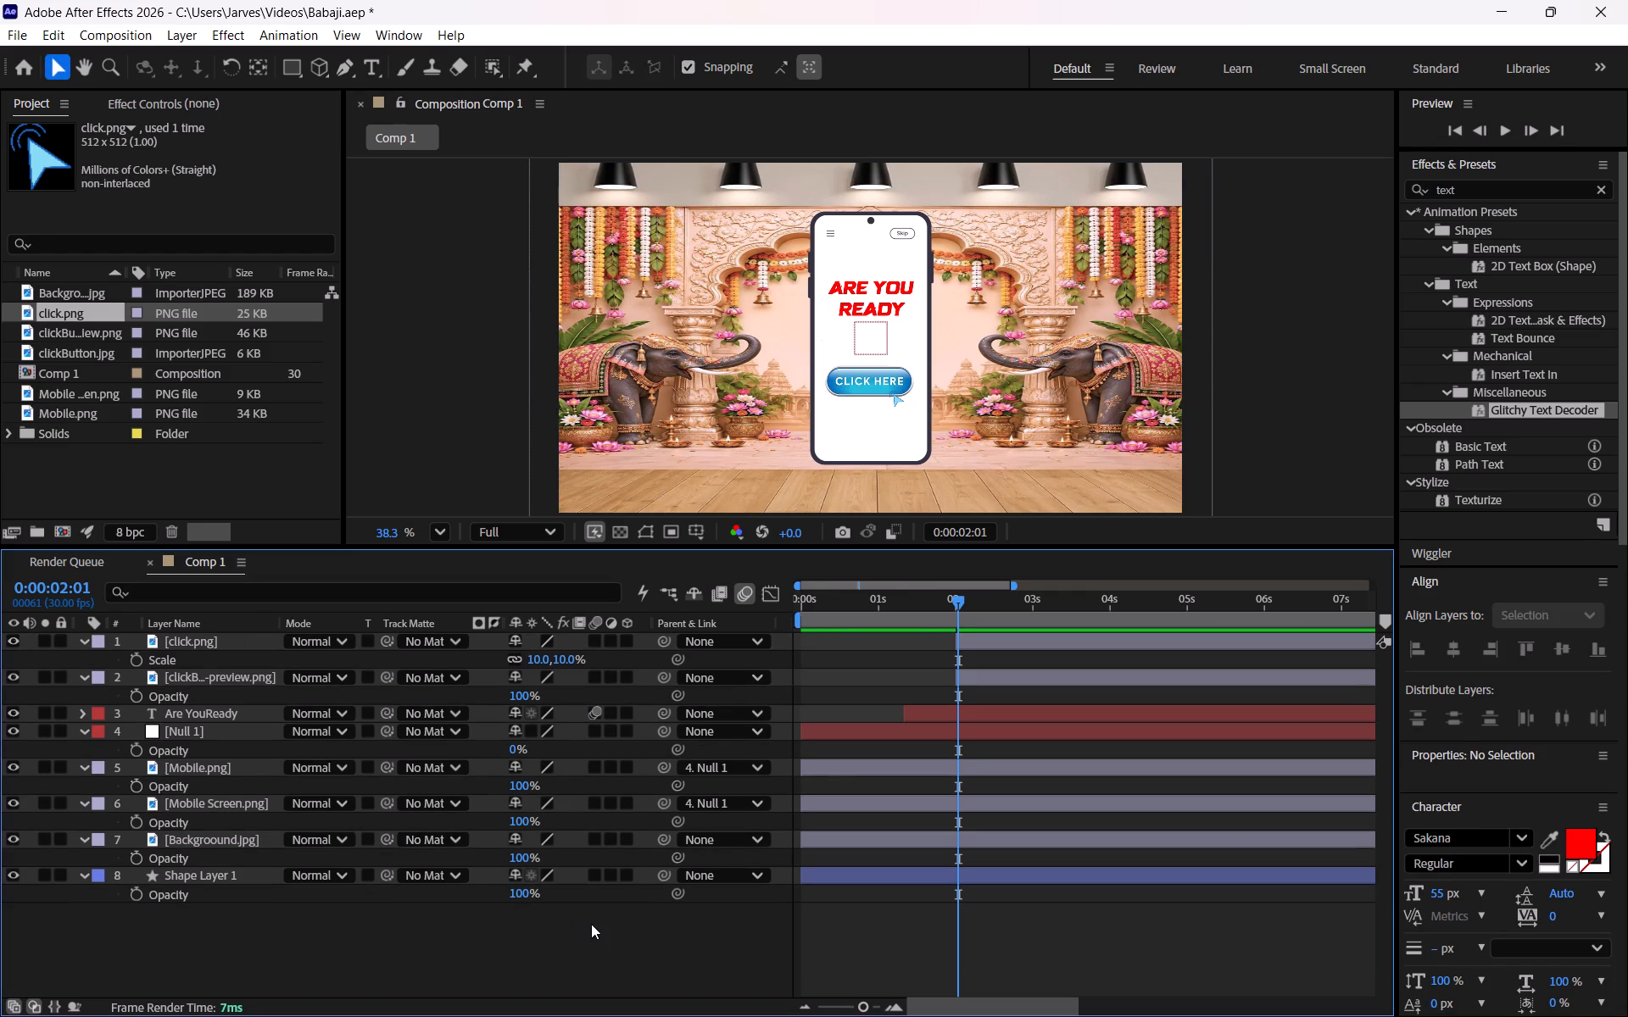
Set the click.png layer's Scale to 15%.
left_click(540, 658)
type("15")
key("Return")
left_click(623, 932)
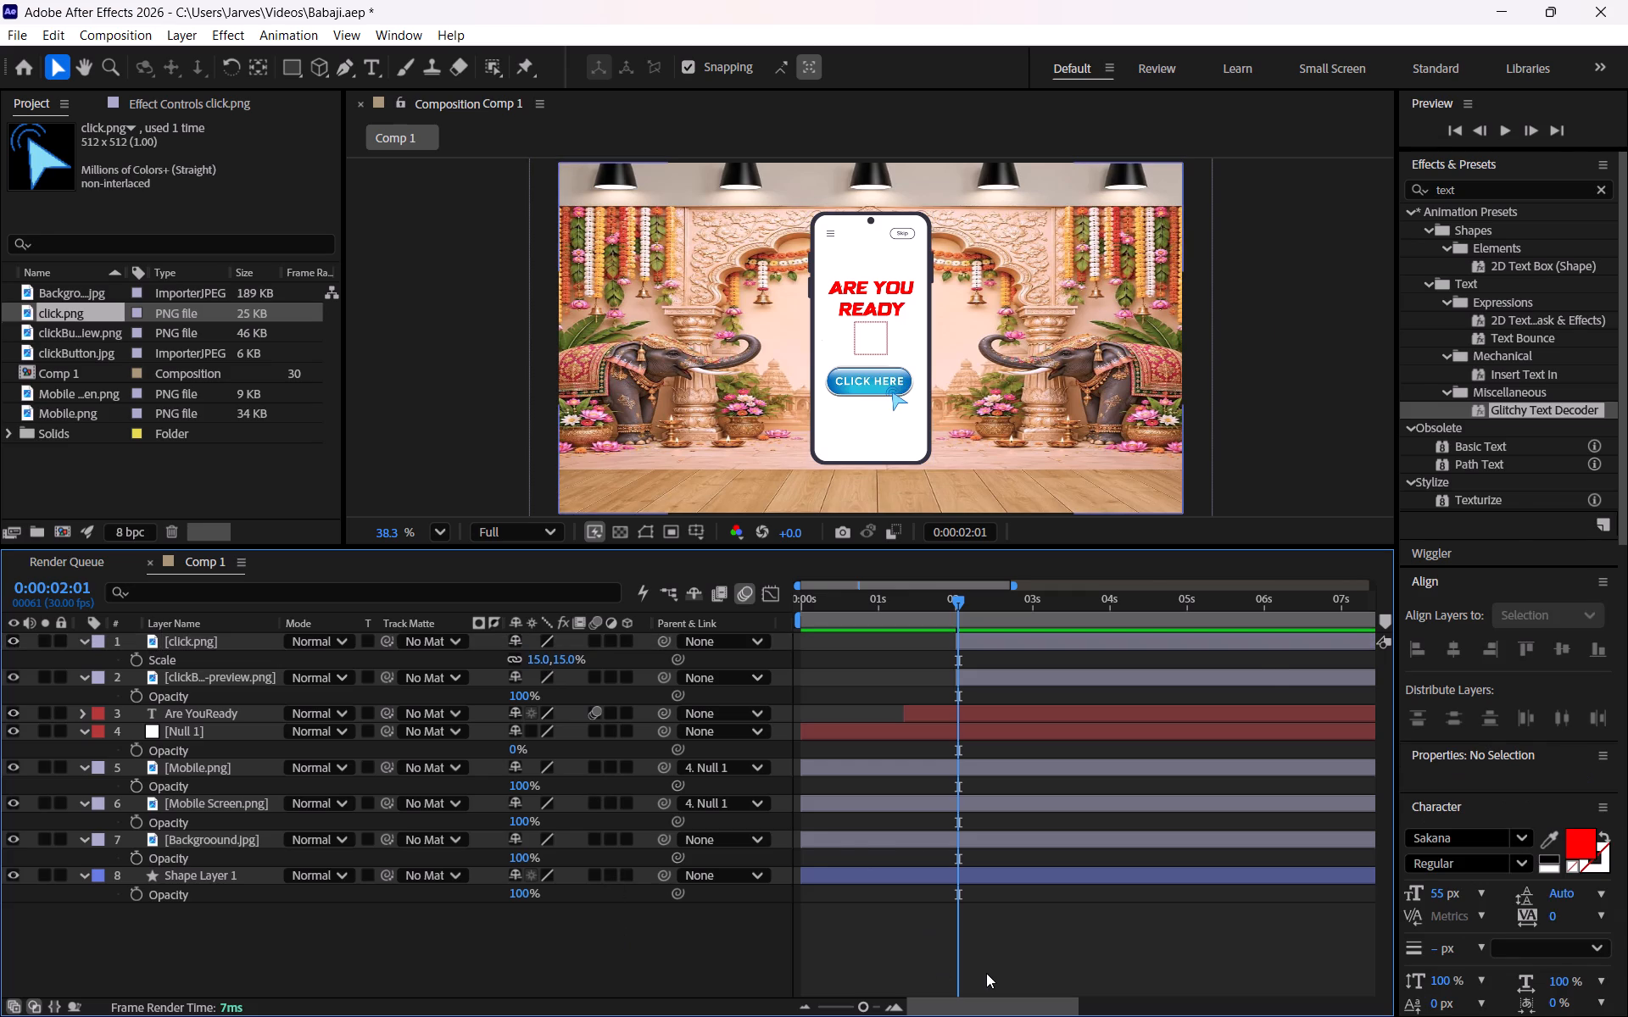
Switch to Chrome, watch how the CTA button tutorial animates the pointer path, and return to After Effects.
key("alt+Tab")
key("space")
key("Right")
key("Right")
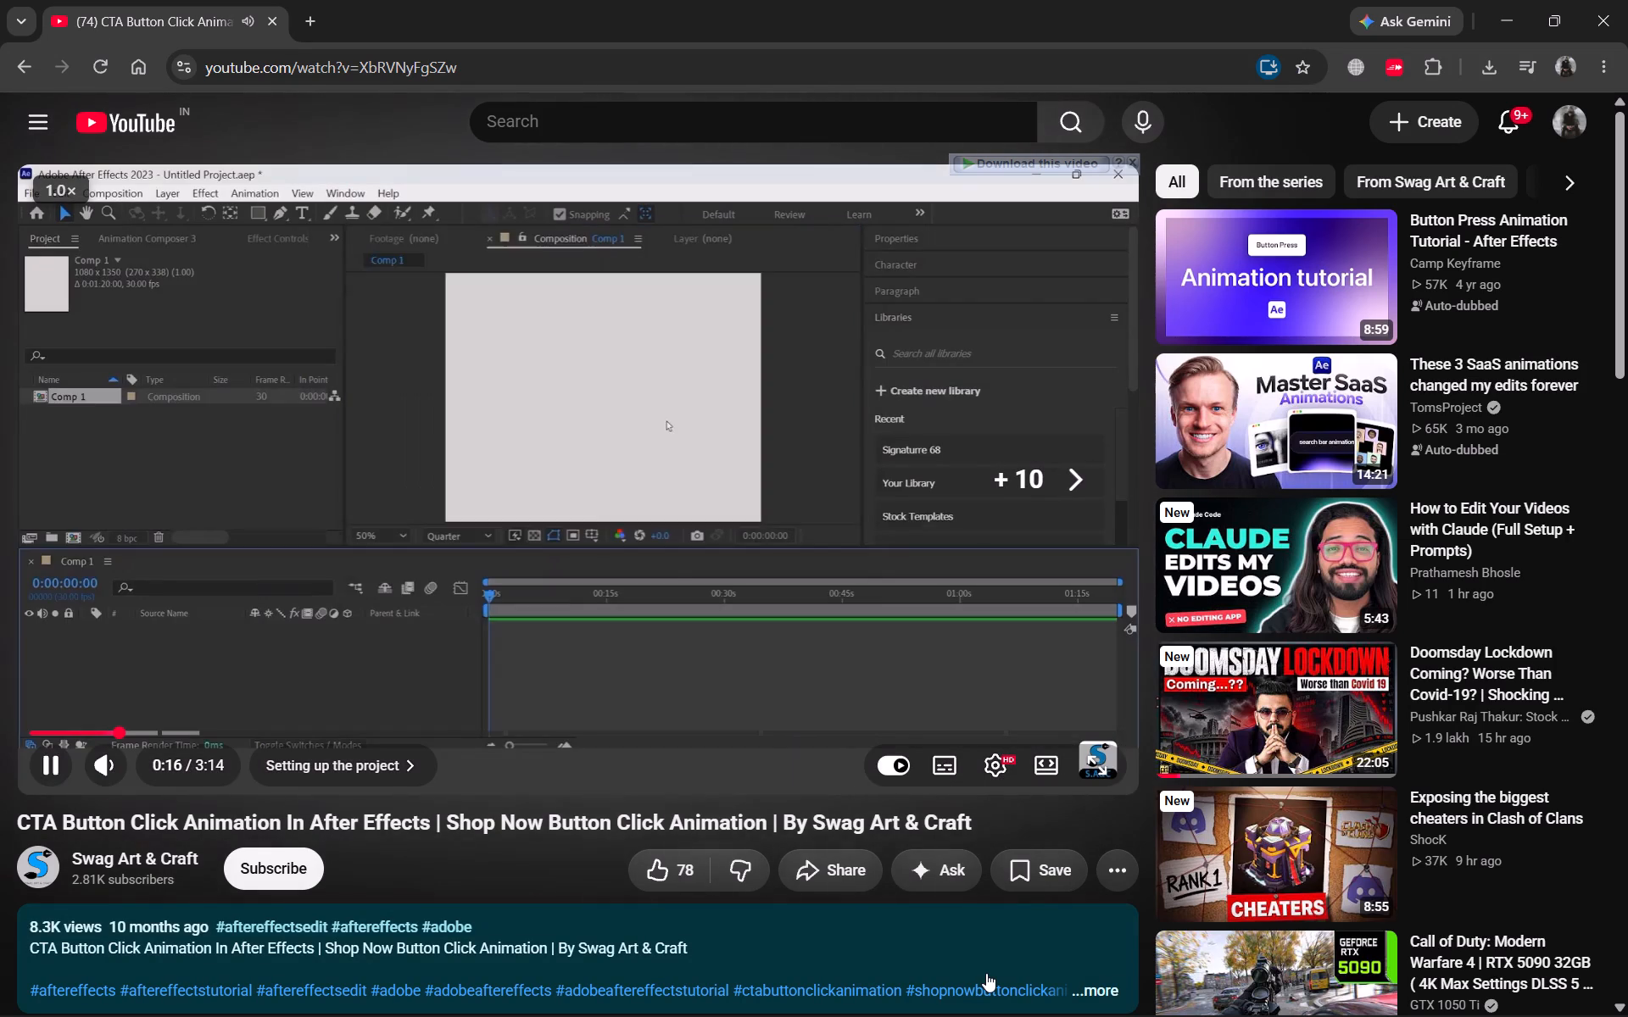
key("Right")
key("Right")
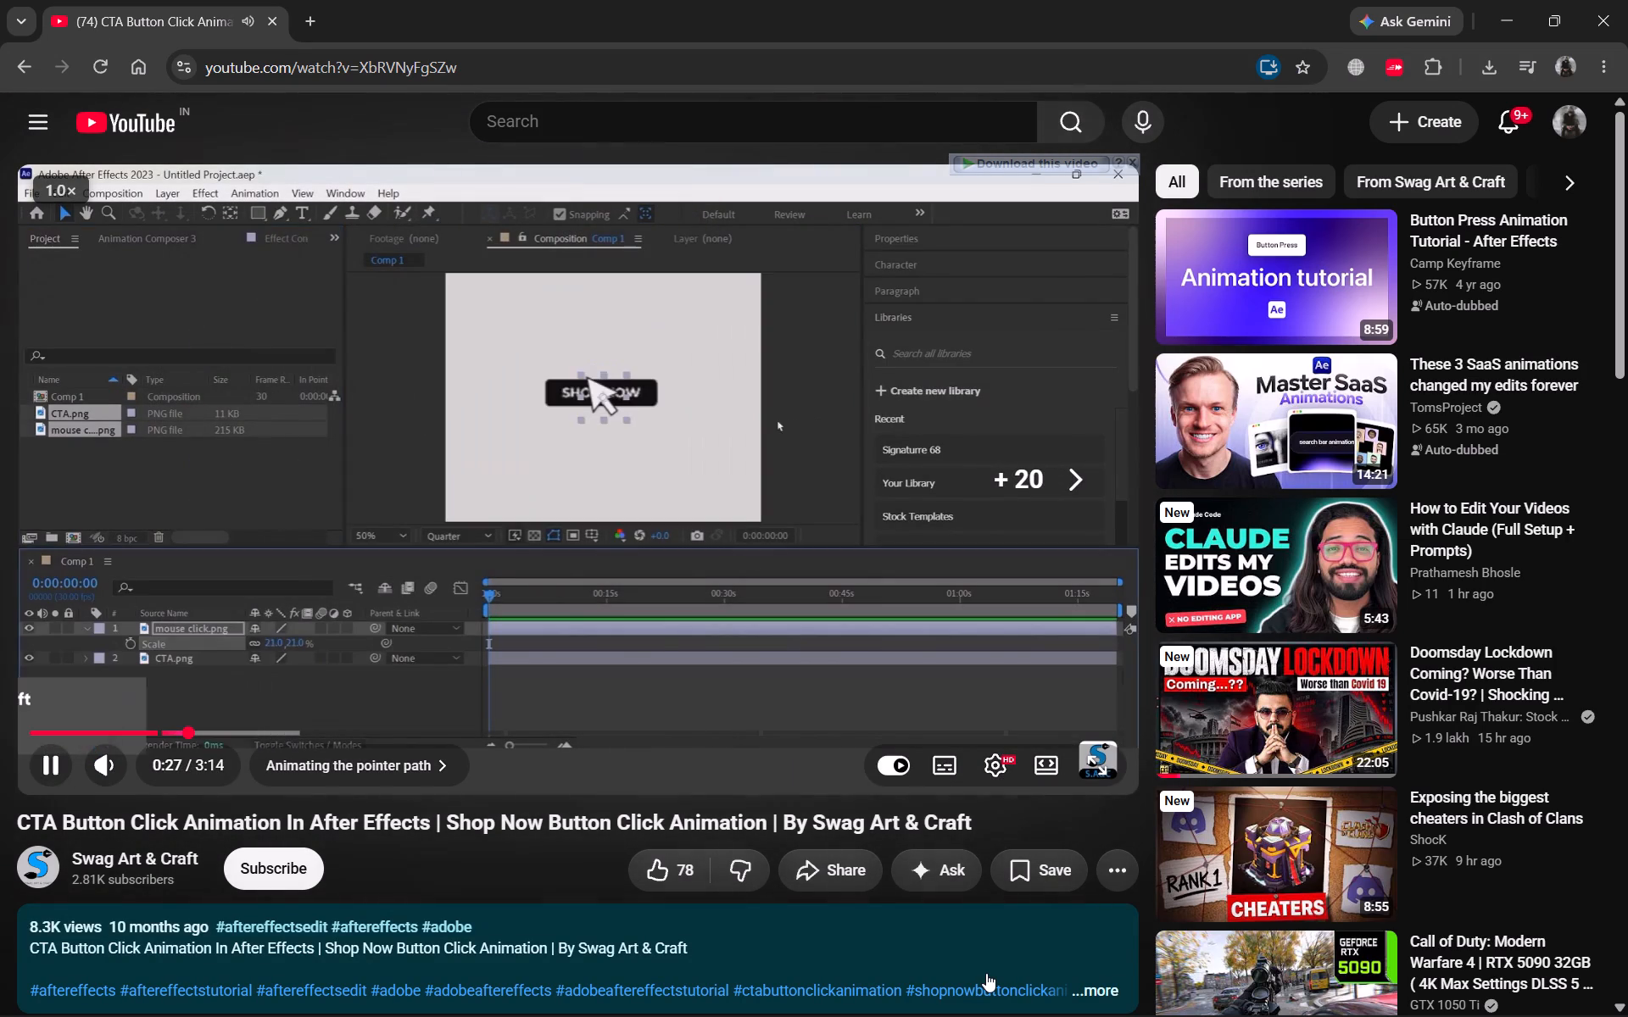
key("Right")
key("Right")
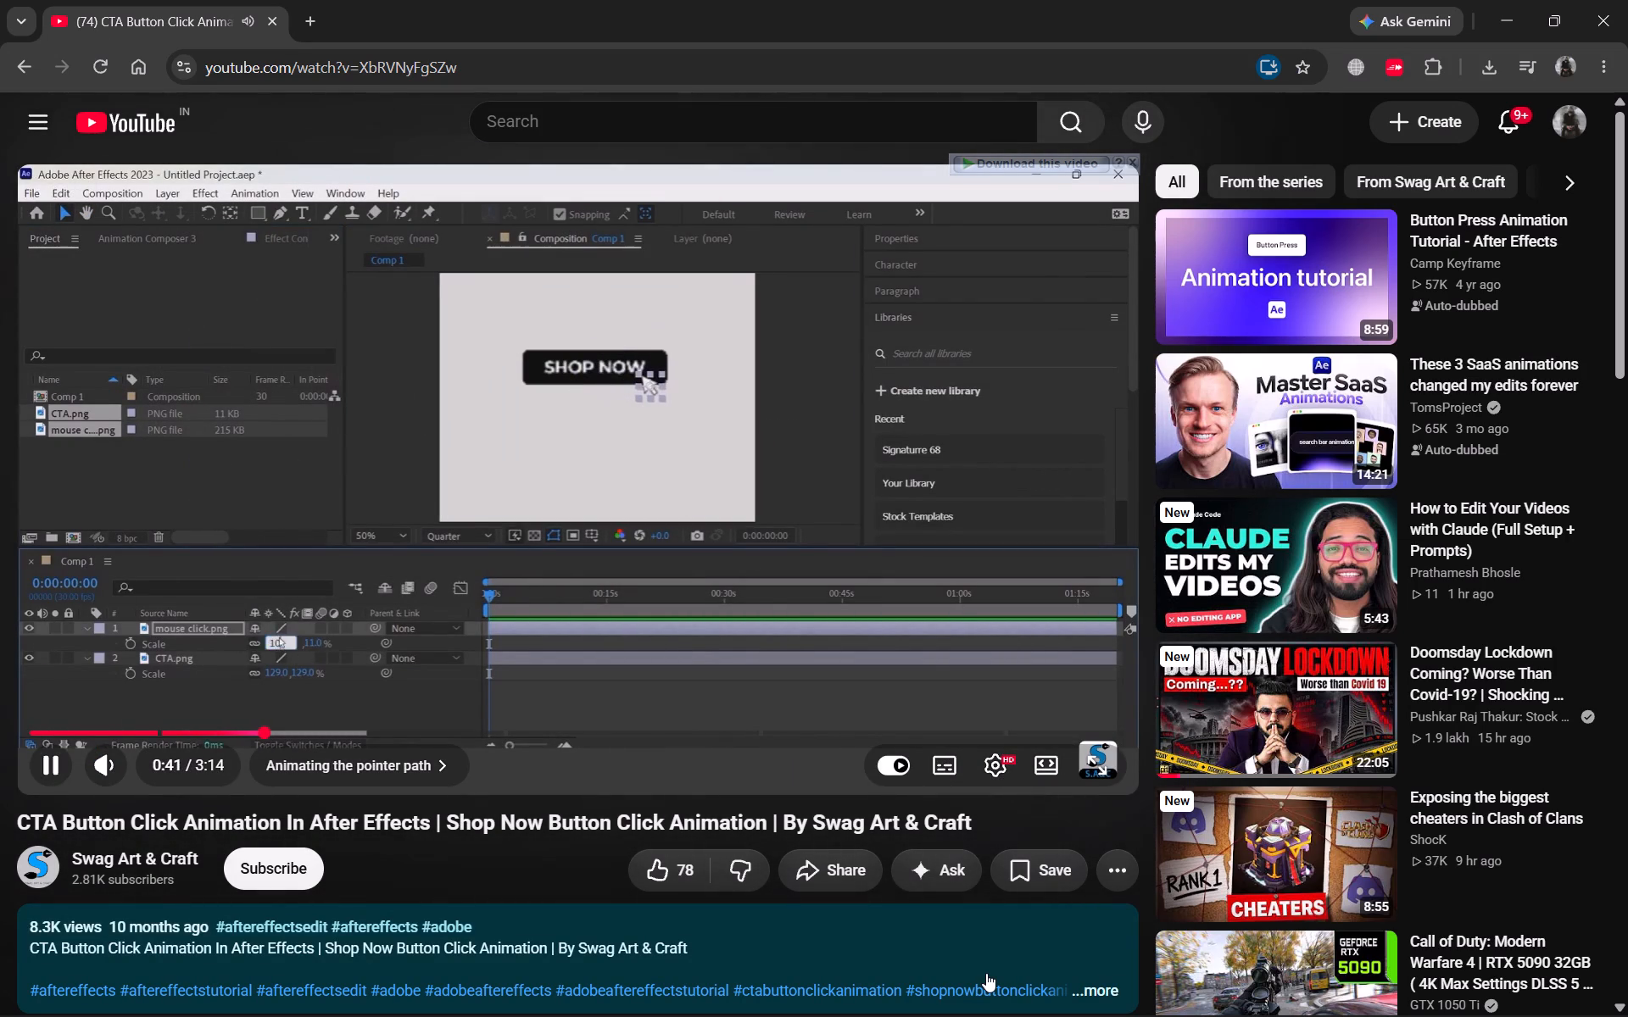
key("space")
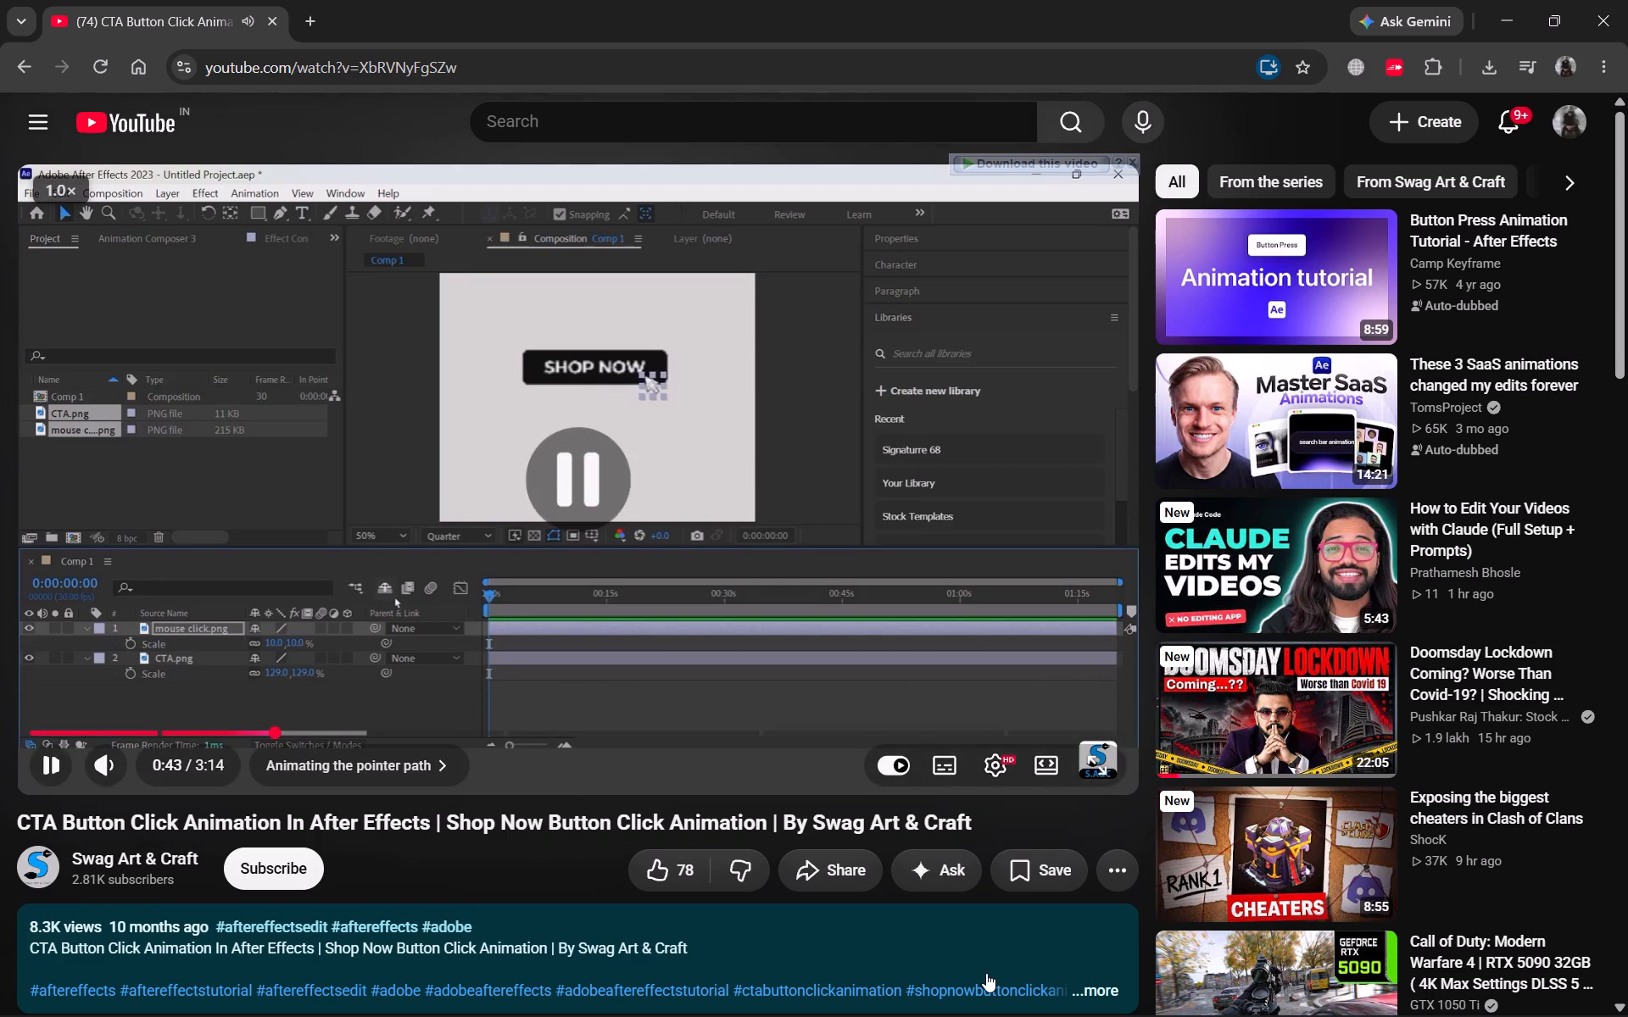
key("space")
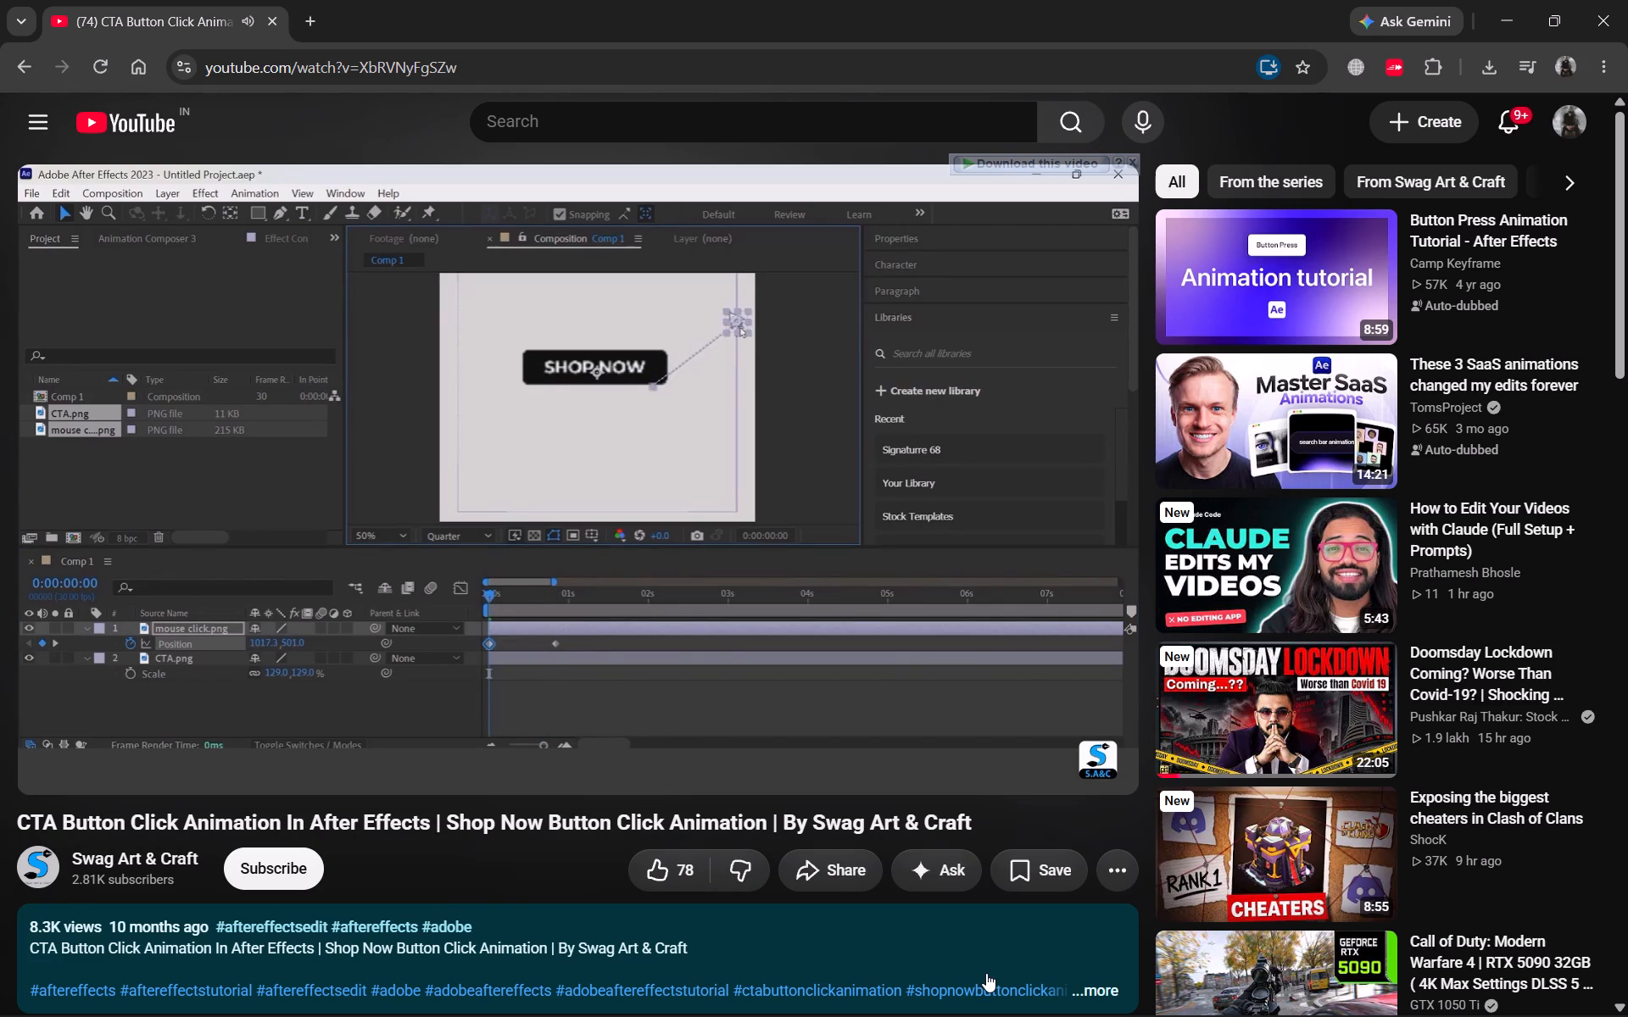
key("Left")
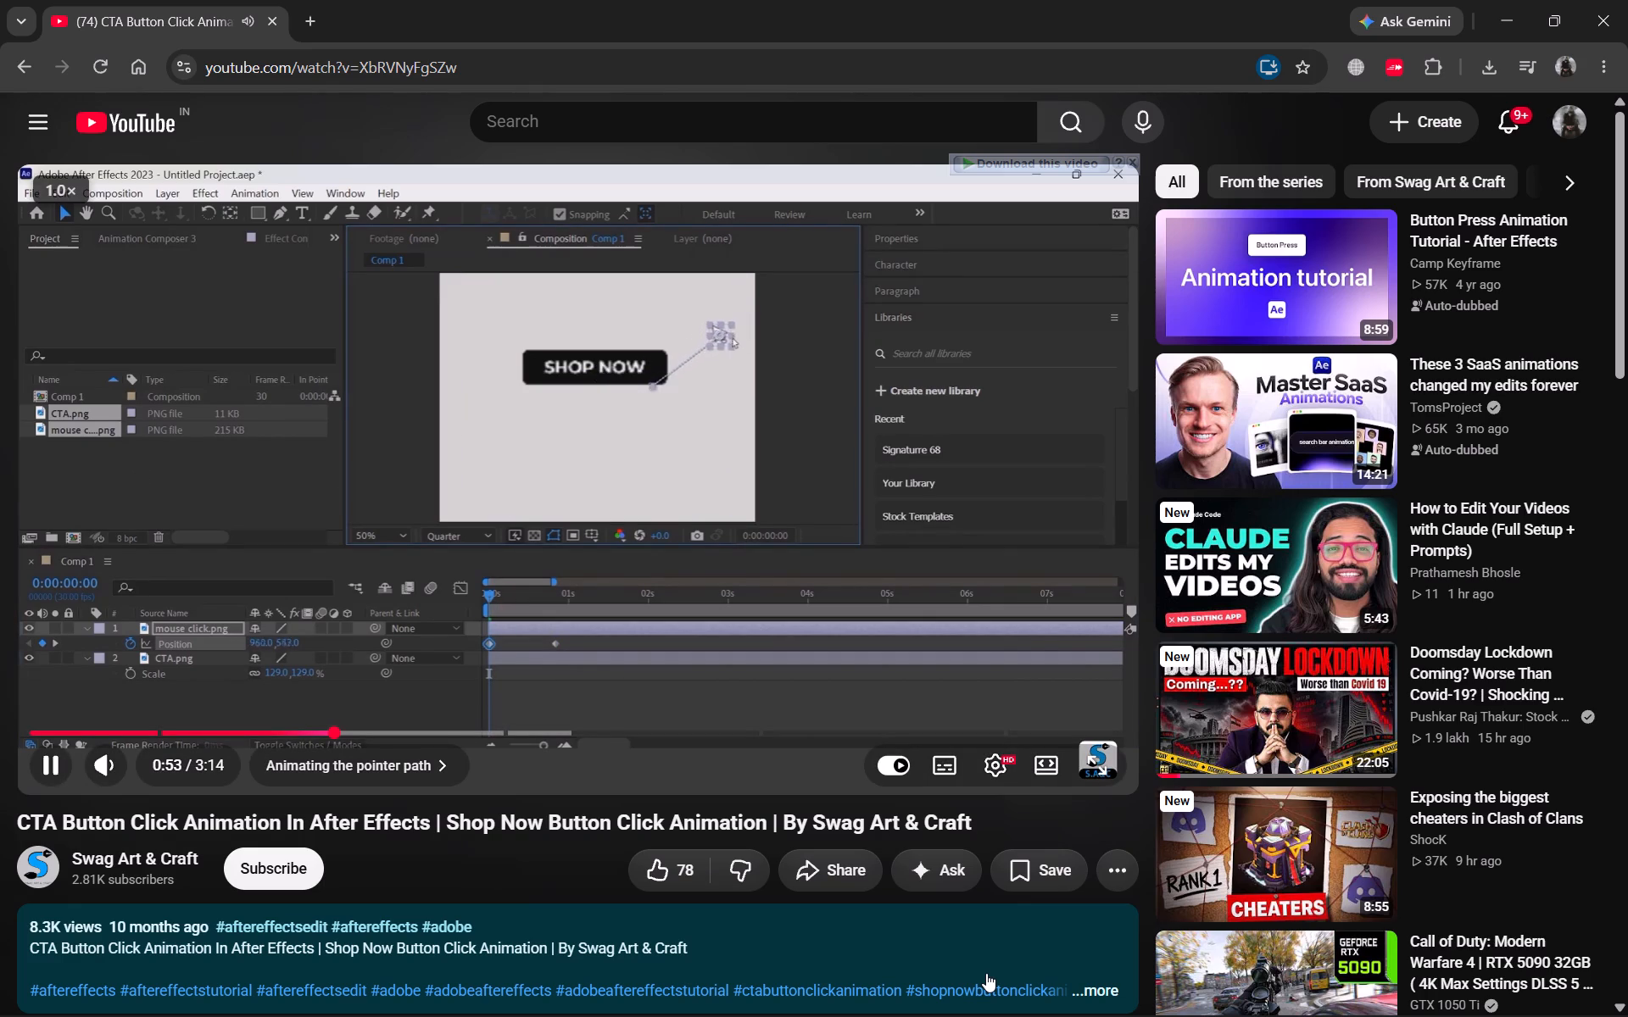
key("space")
key("alt+Tab")
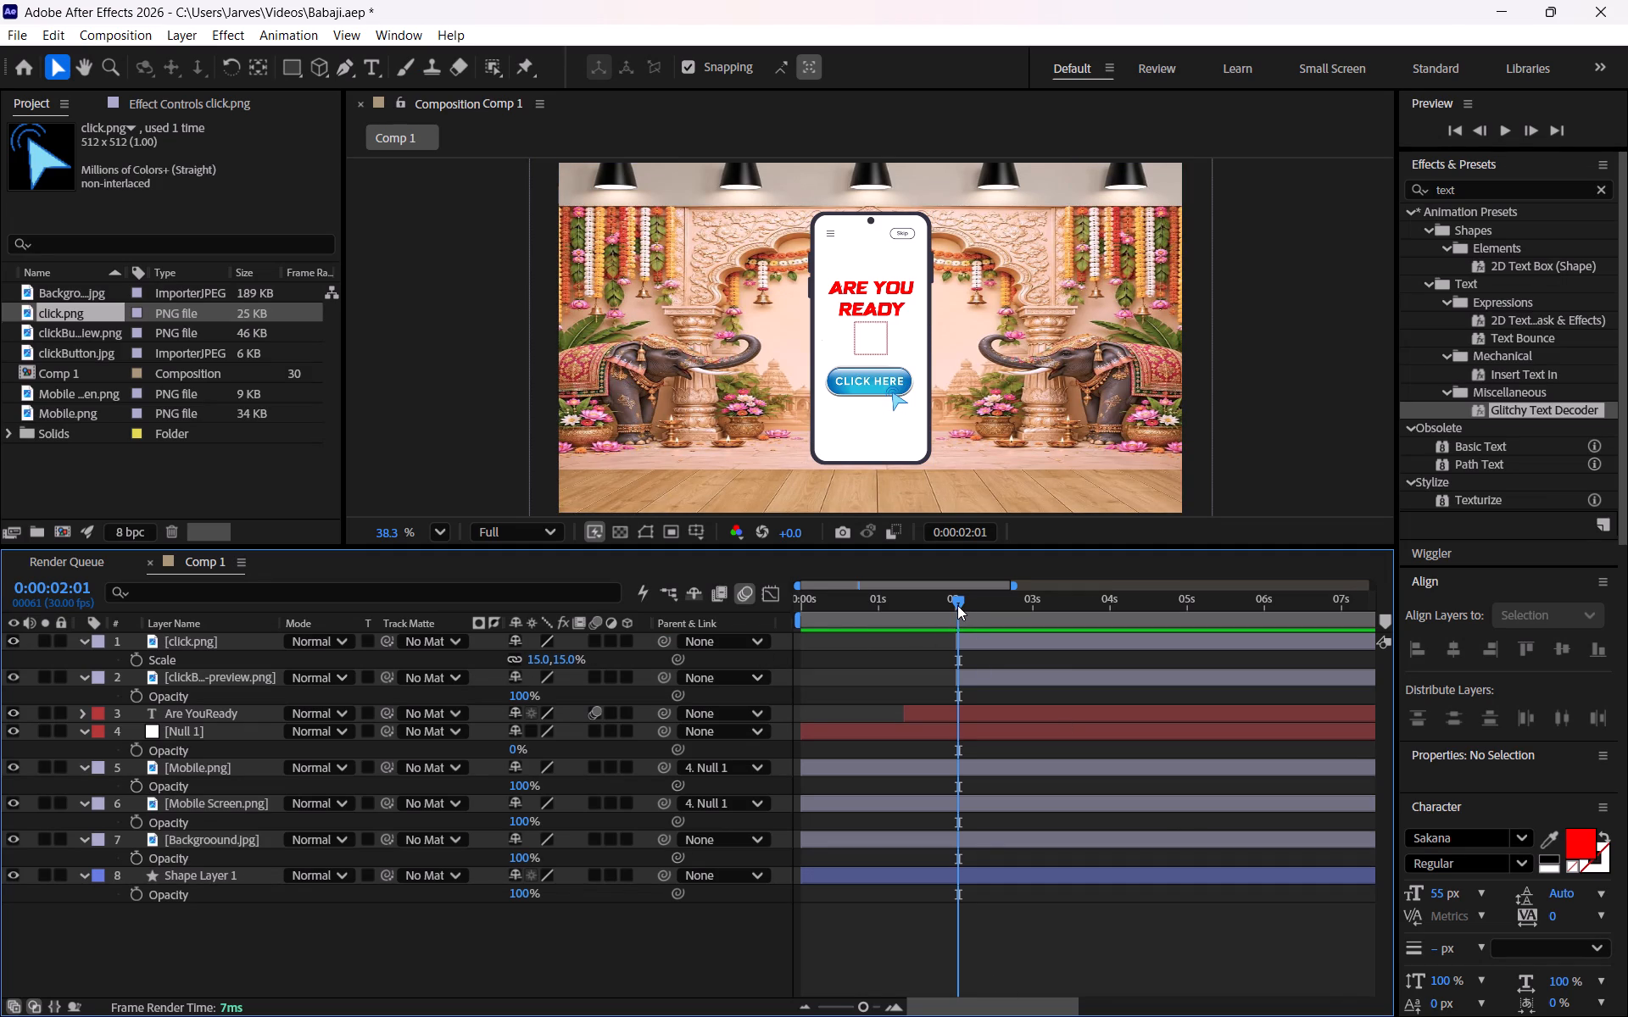
Switch to Chrome, rewatch how the CTA button tutorial scales and places the pointer, and return to After Effects.
key("alt+Tab")
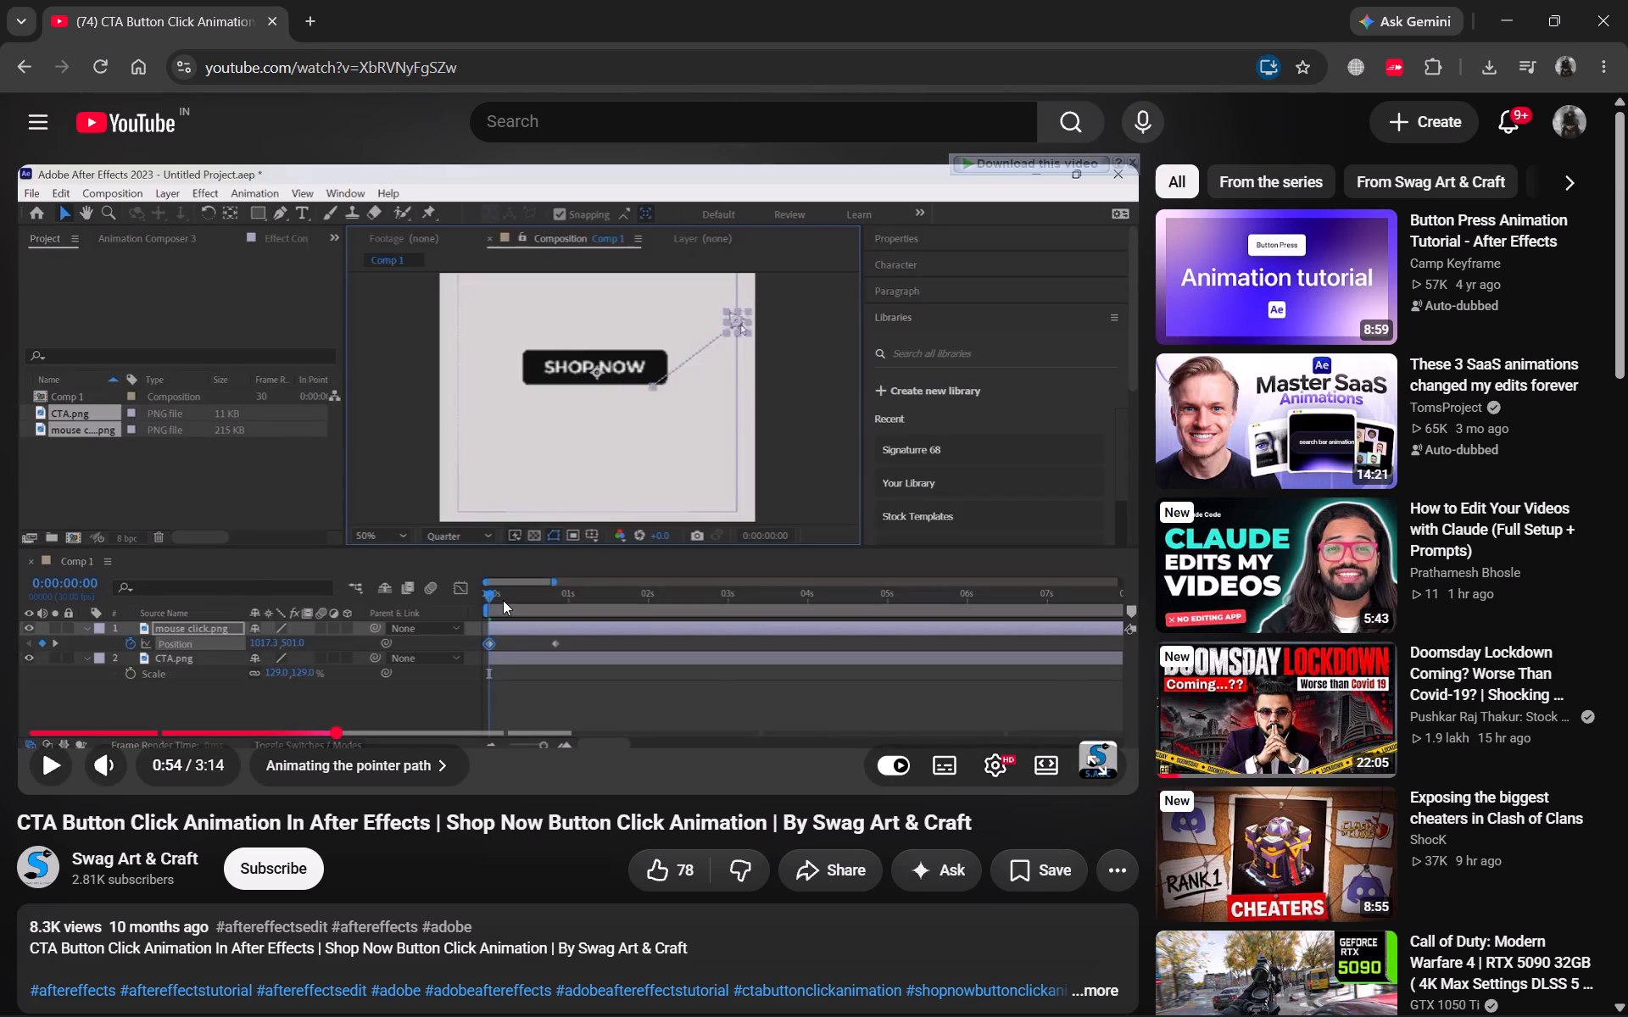
key("Left")
key("Left")
key("Left")
key("space")
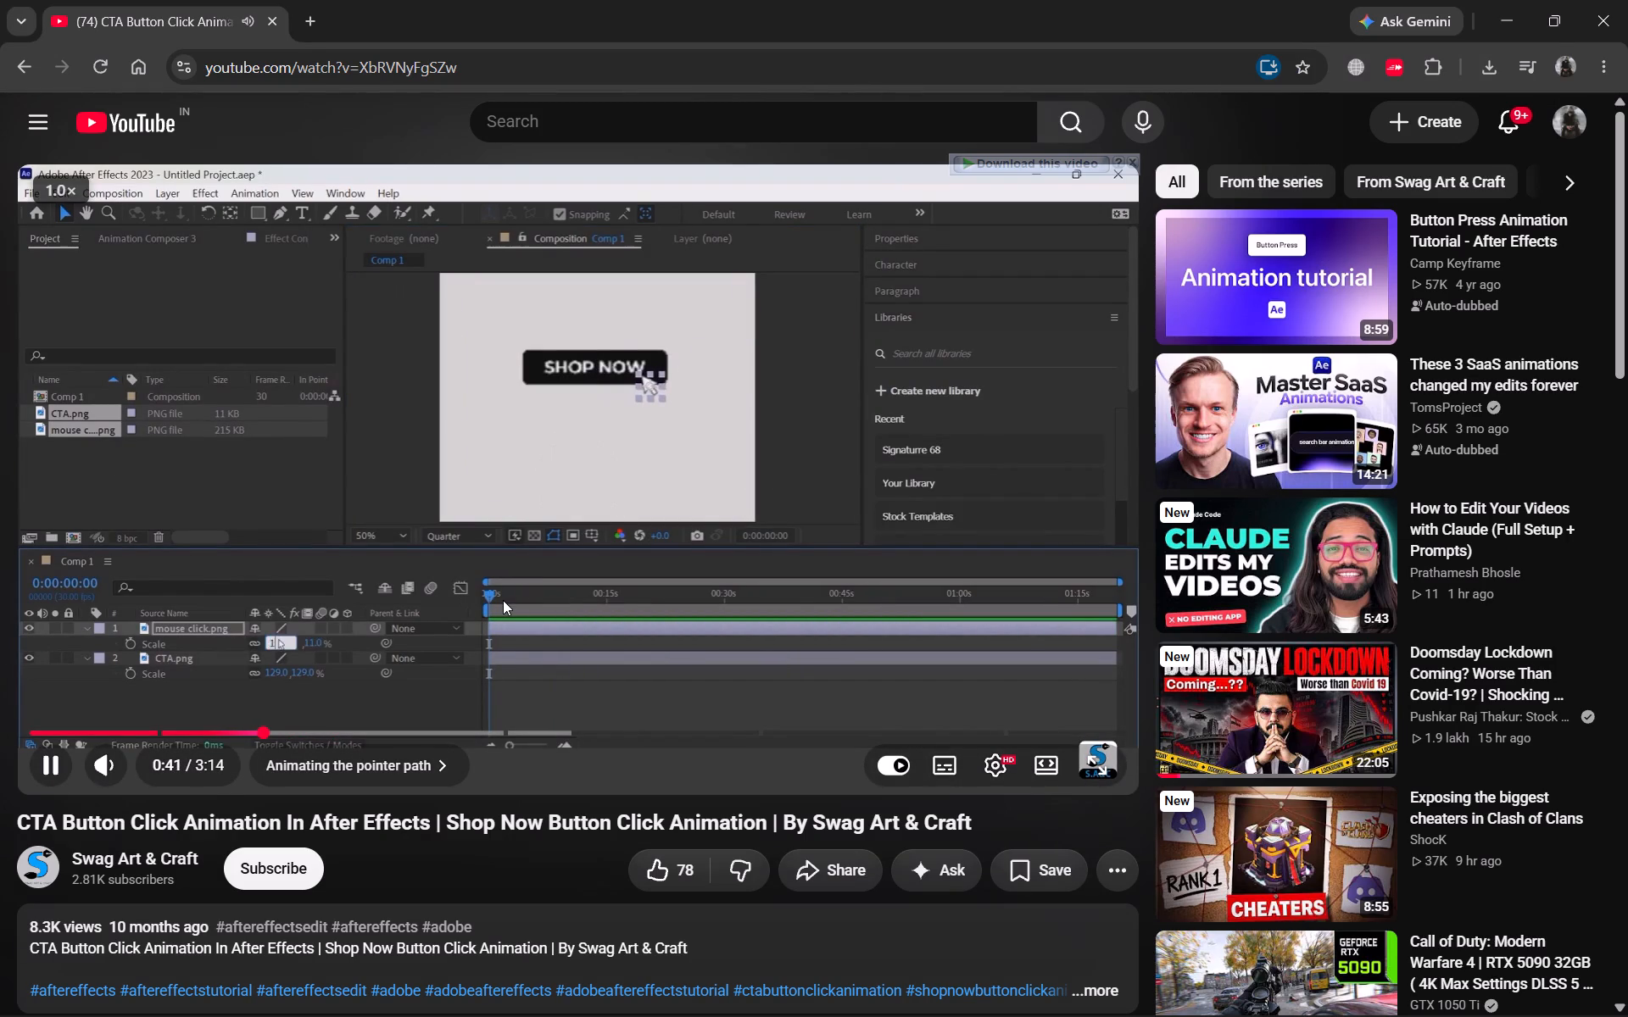
key("space")
key("space")
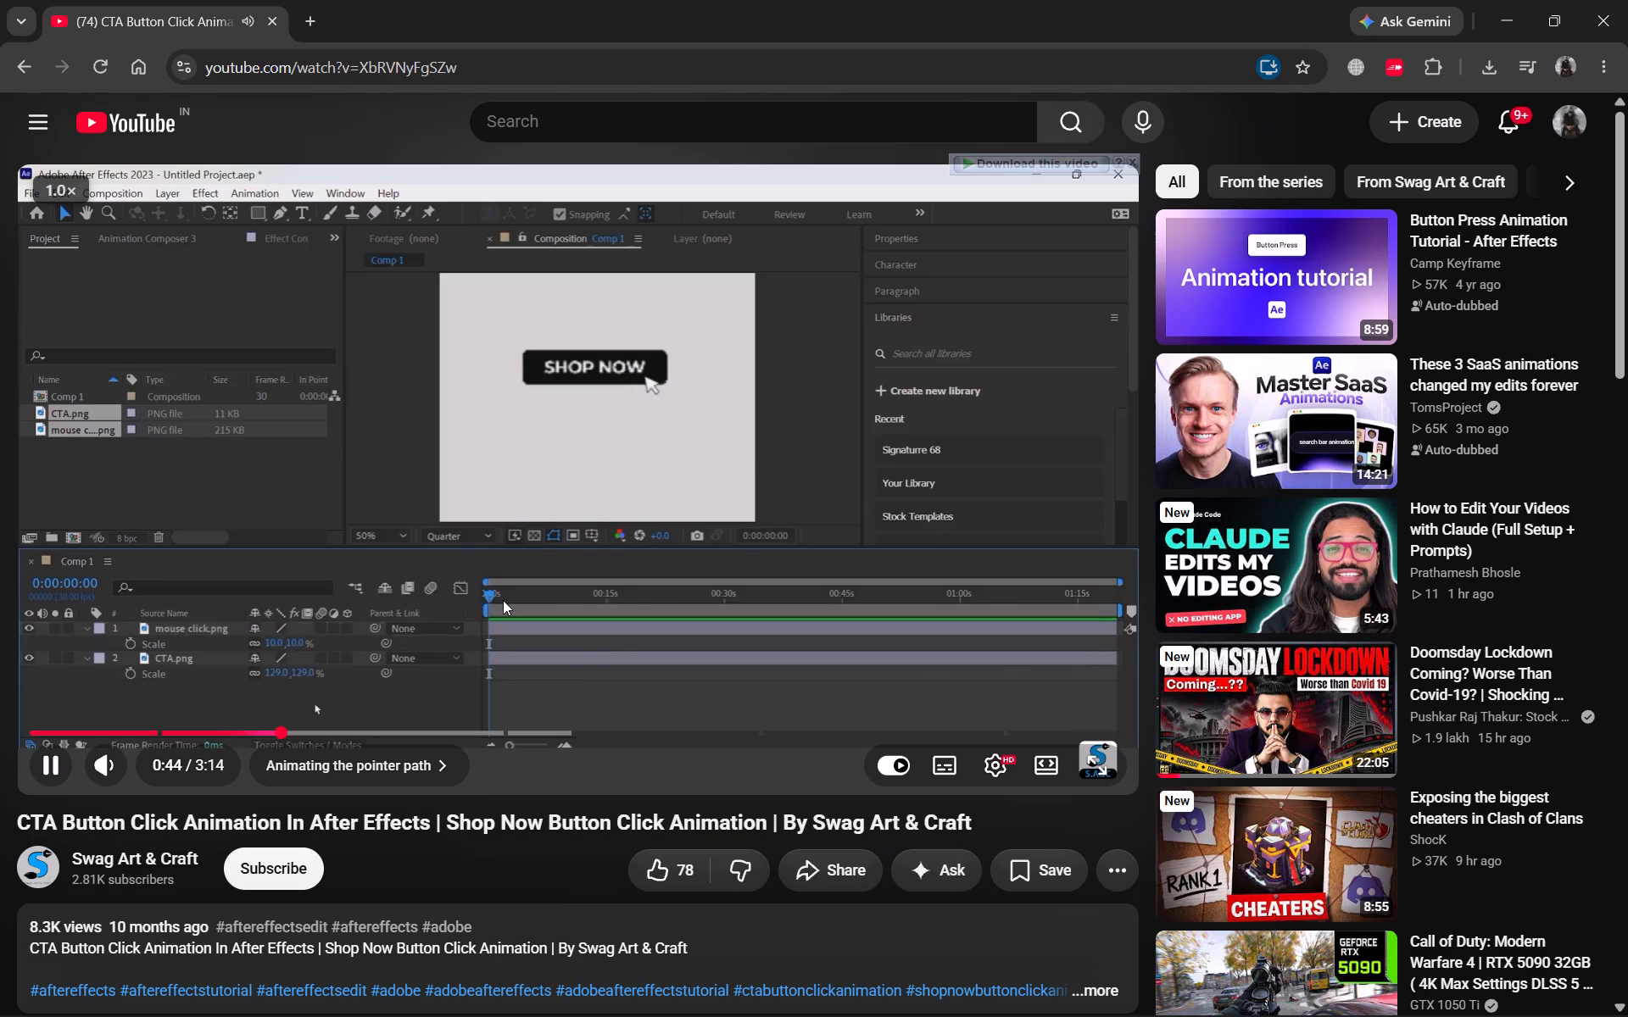
key("space")
key("alt+Tab")
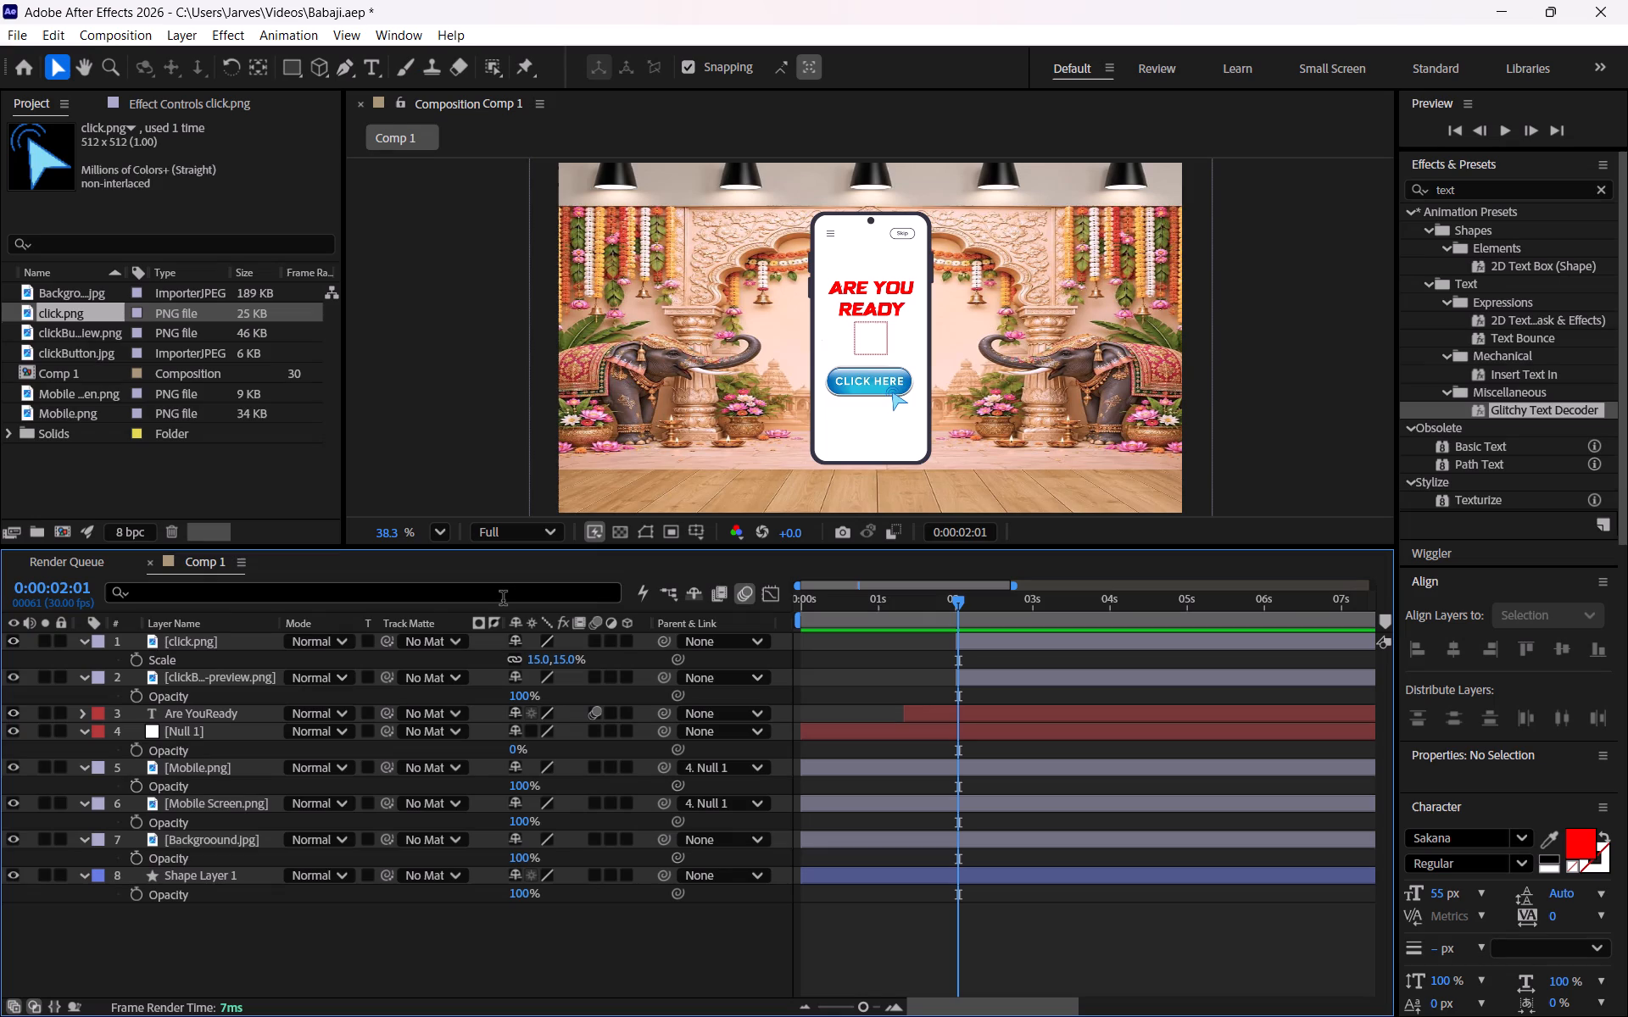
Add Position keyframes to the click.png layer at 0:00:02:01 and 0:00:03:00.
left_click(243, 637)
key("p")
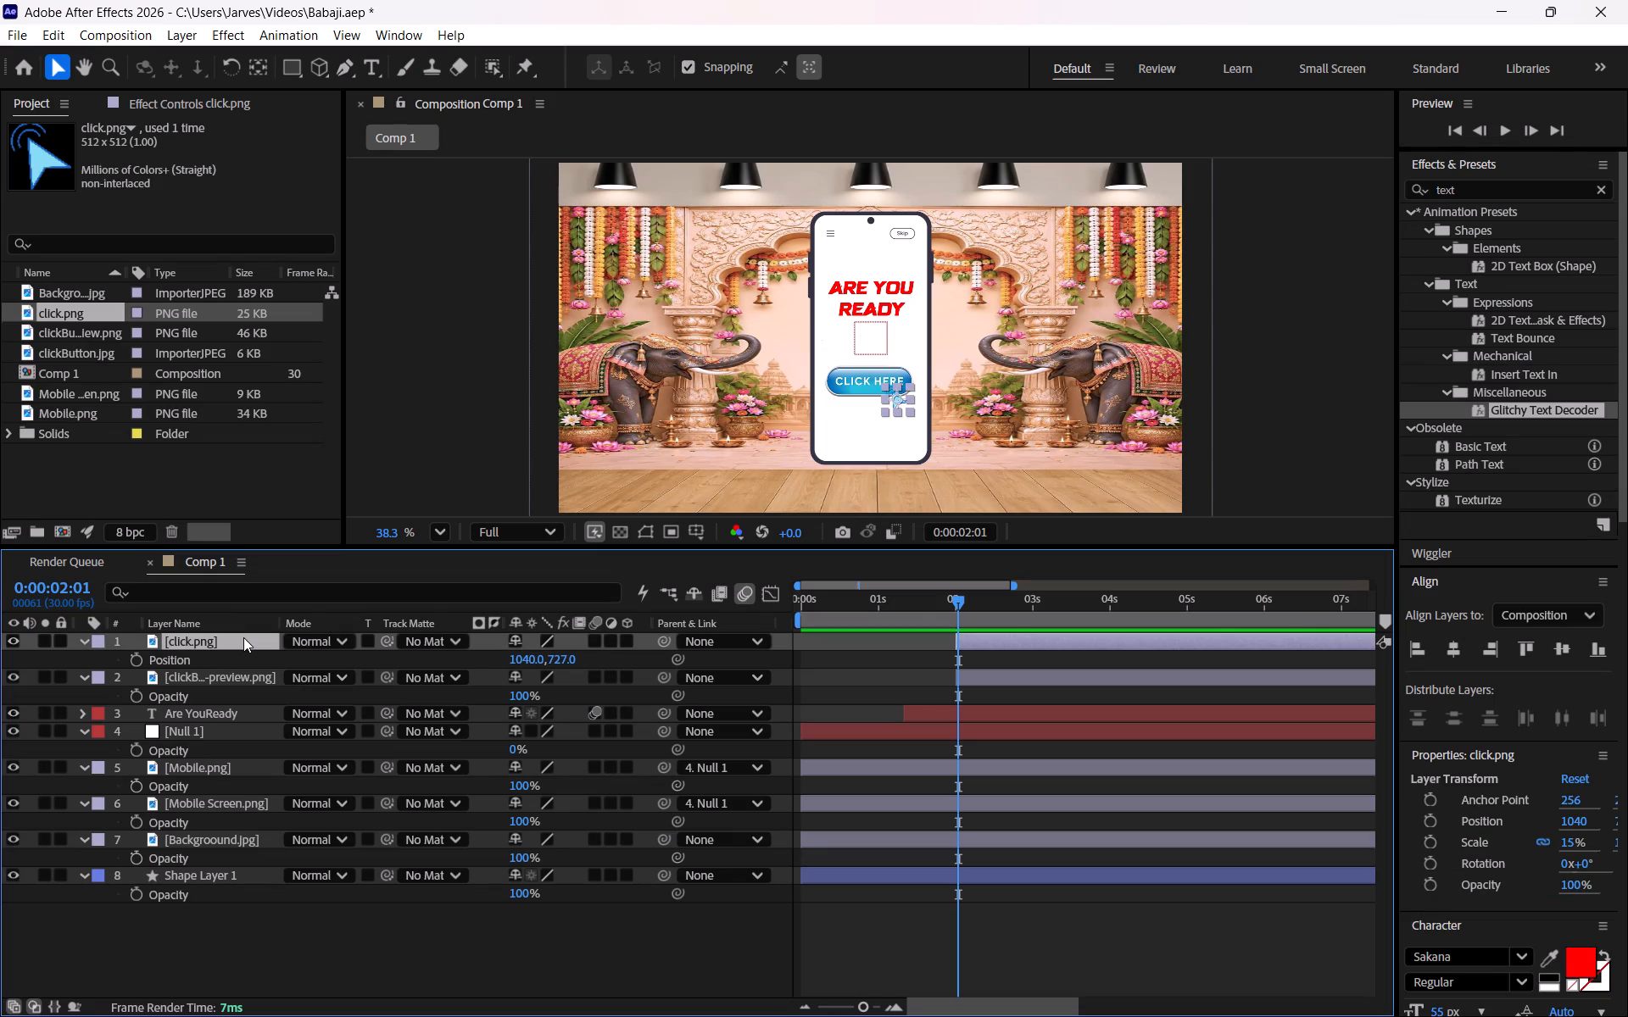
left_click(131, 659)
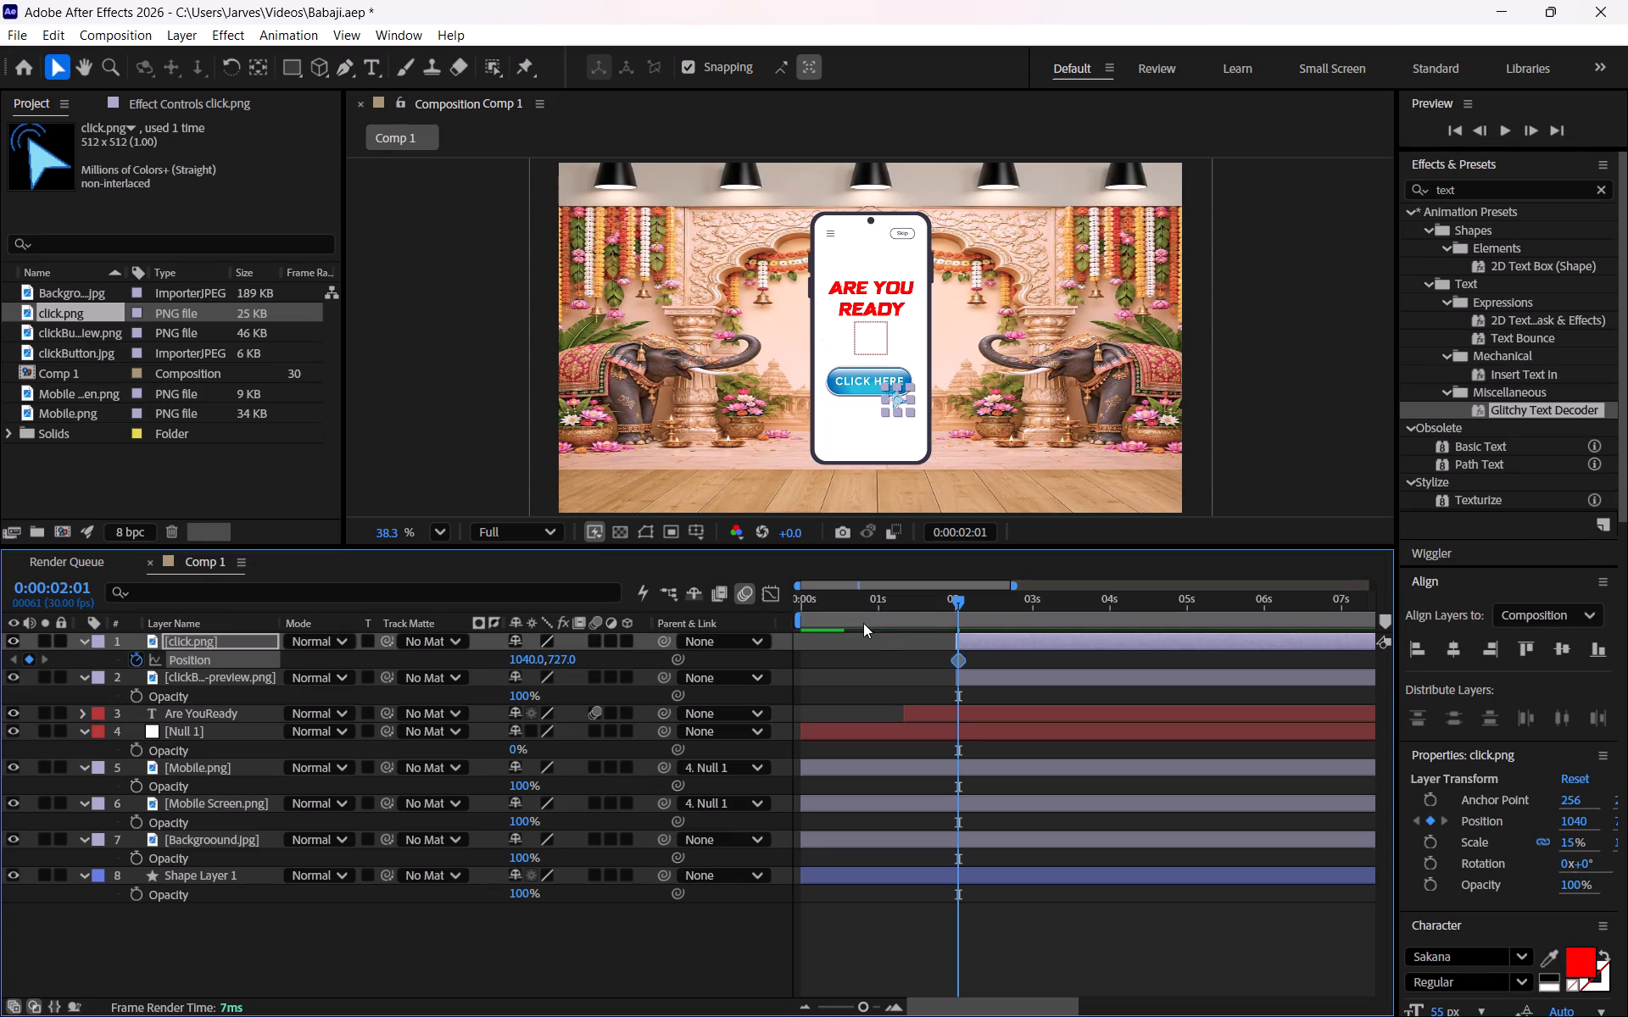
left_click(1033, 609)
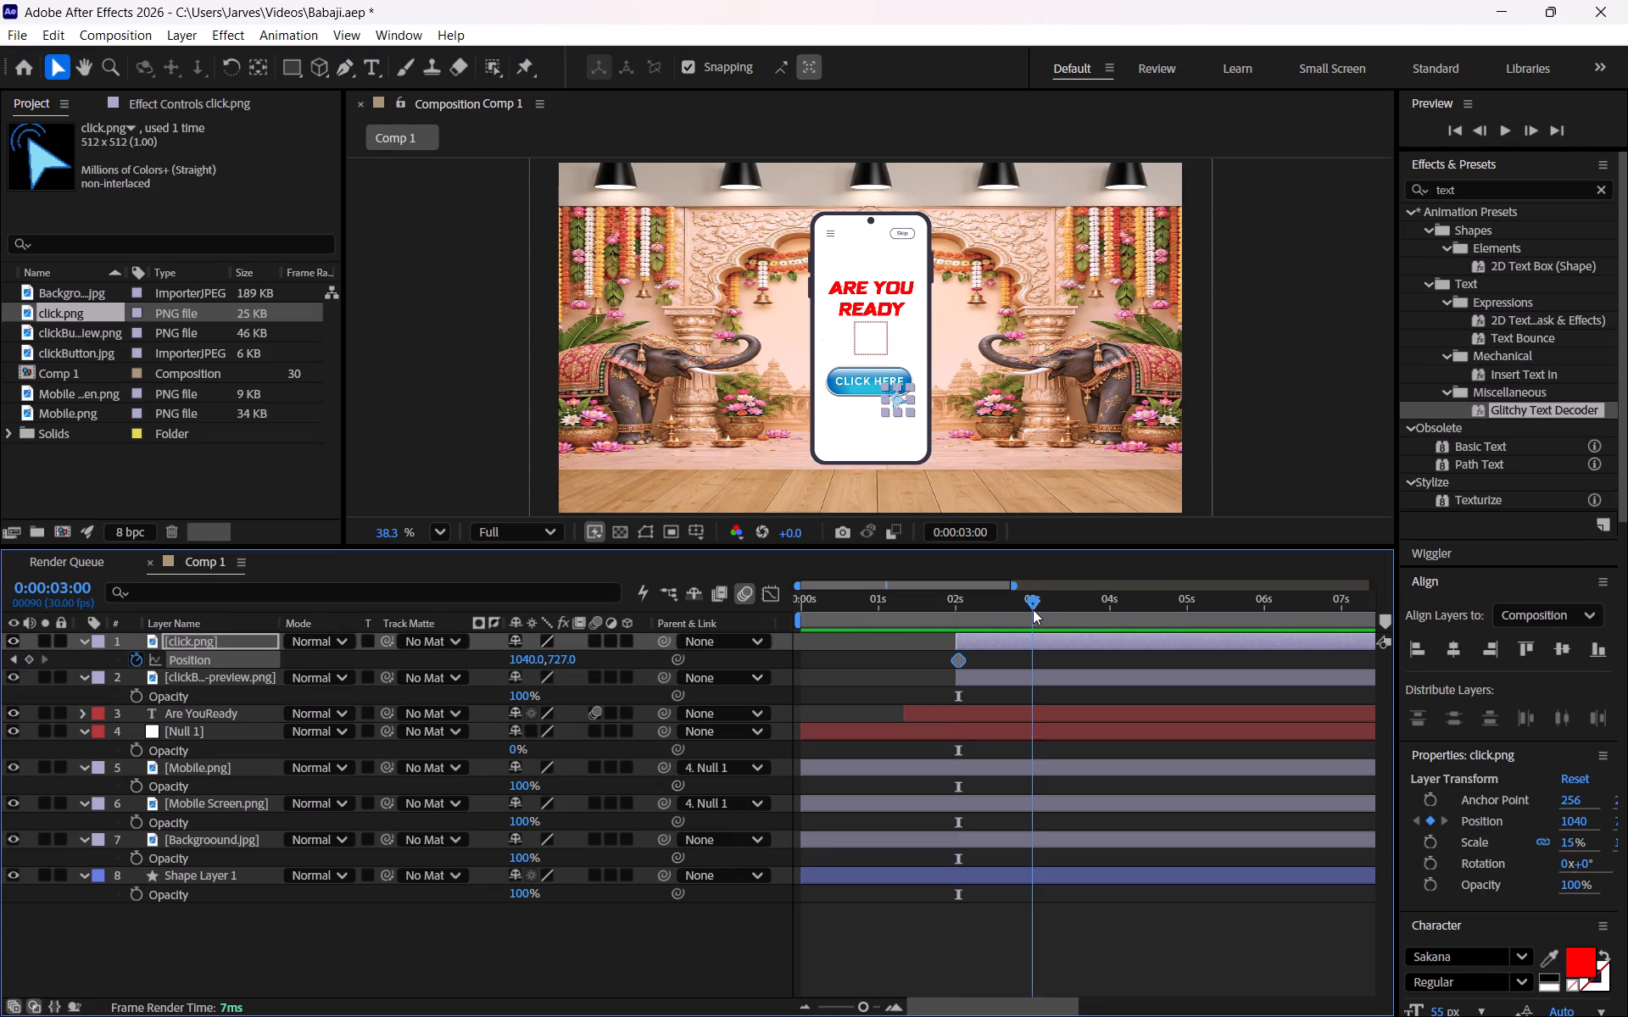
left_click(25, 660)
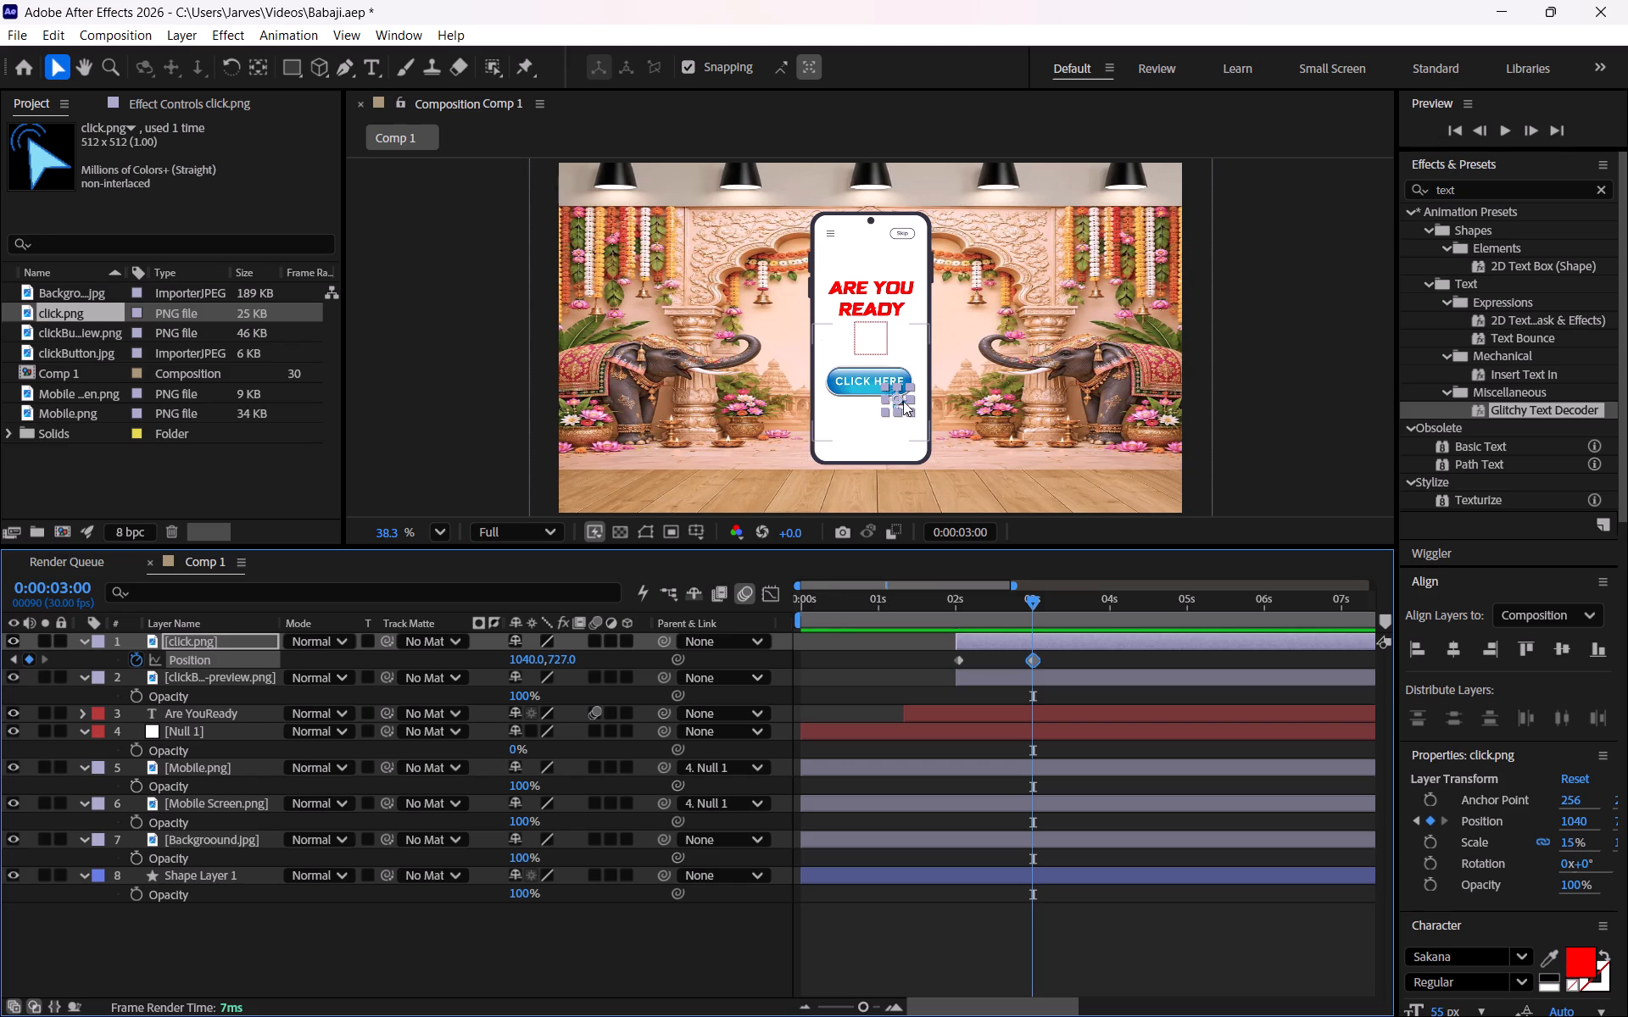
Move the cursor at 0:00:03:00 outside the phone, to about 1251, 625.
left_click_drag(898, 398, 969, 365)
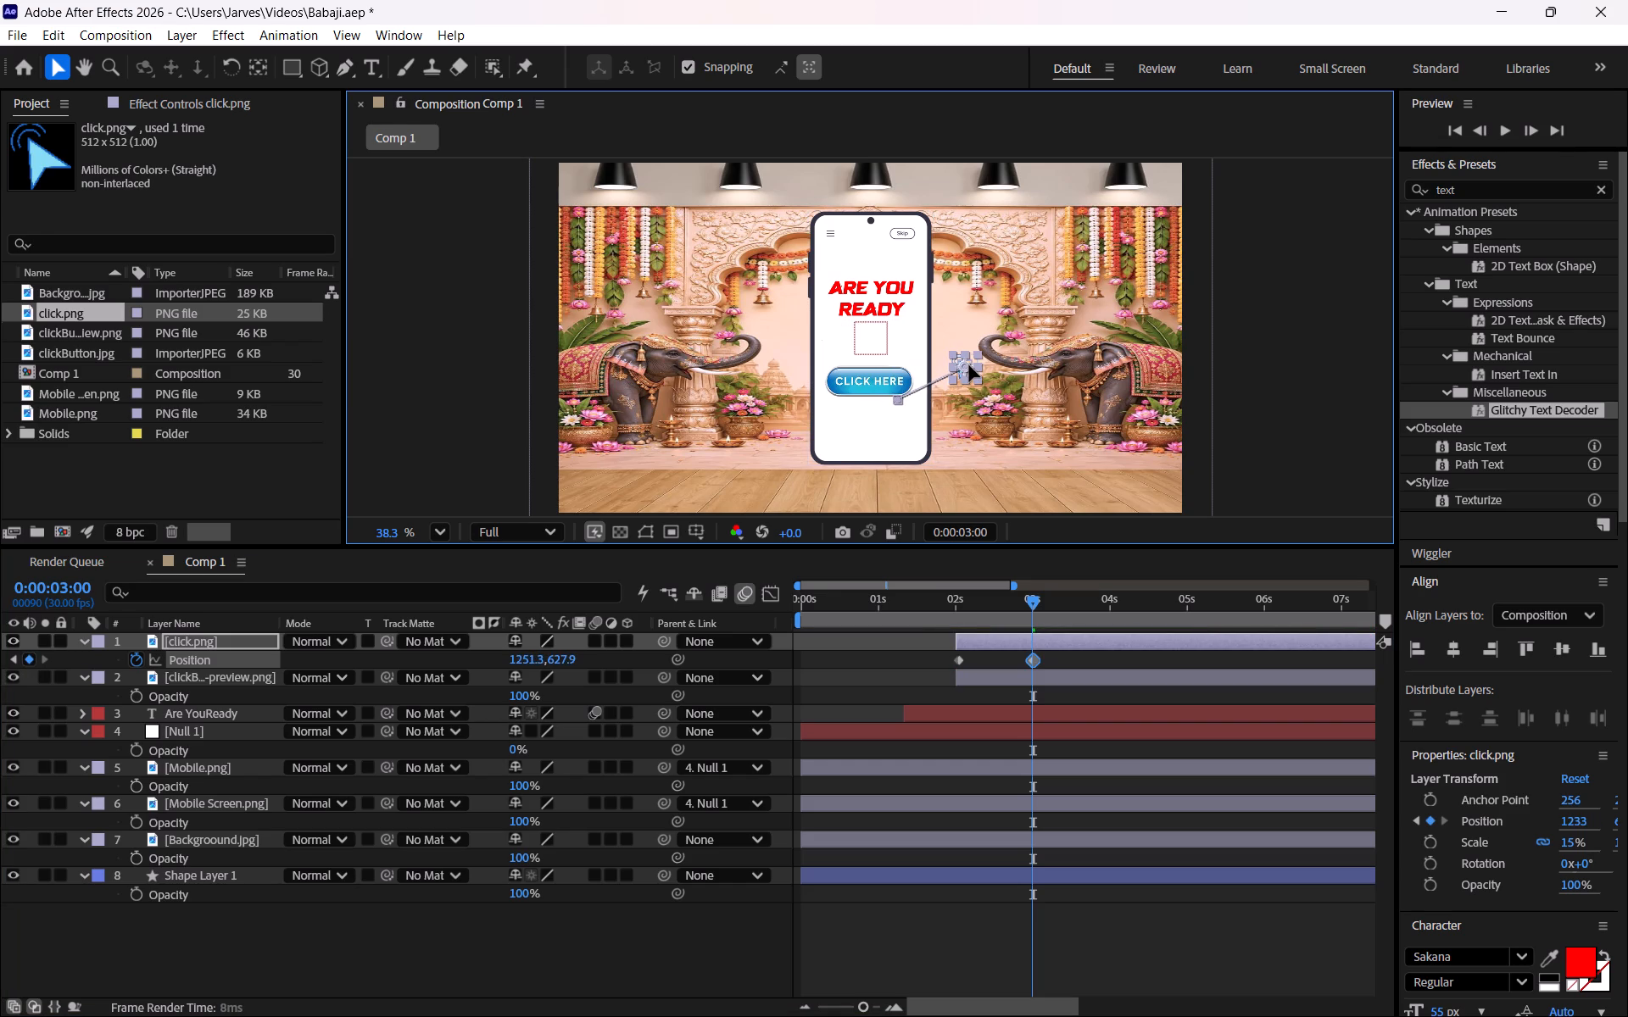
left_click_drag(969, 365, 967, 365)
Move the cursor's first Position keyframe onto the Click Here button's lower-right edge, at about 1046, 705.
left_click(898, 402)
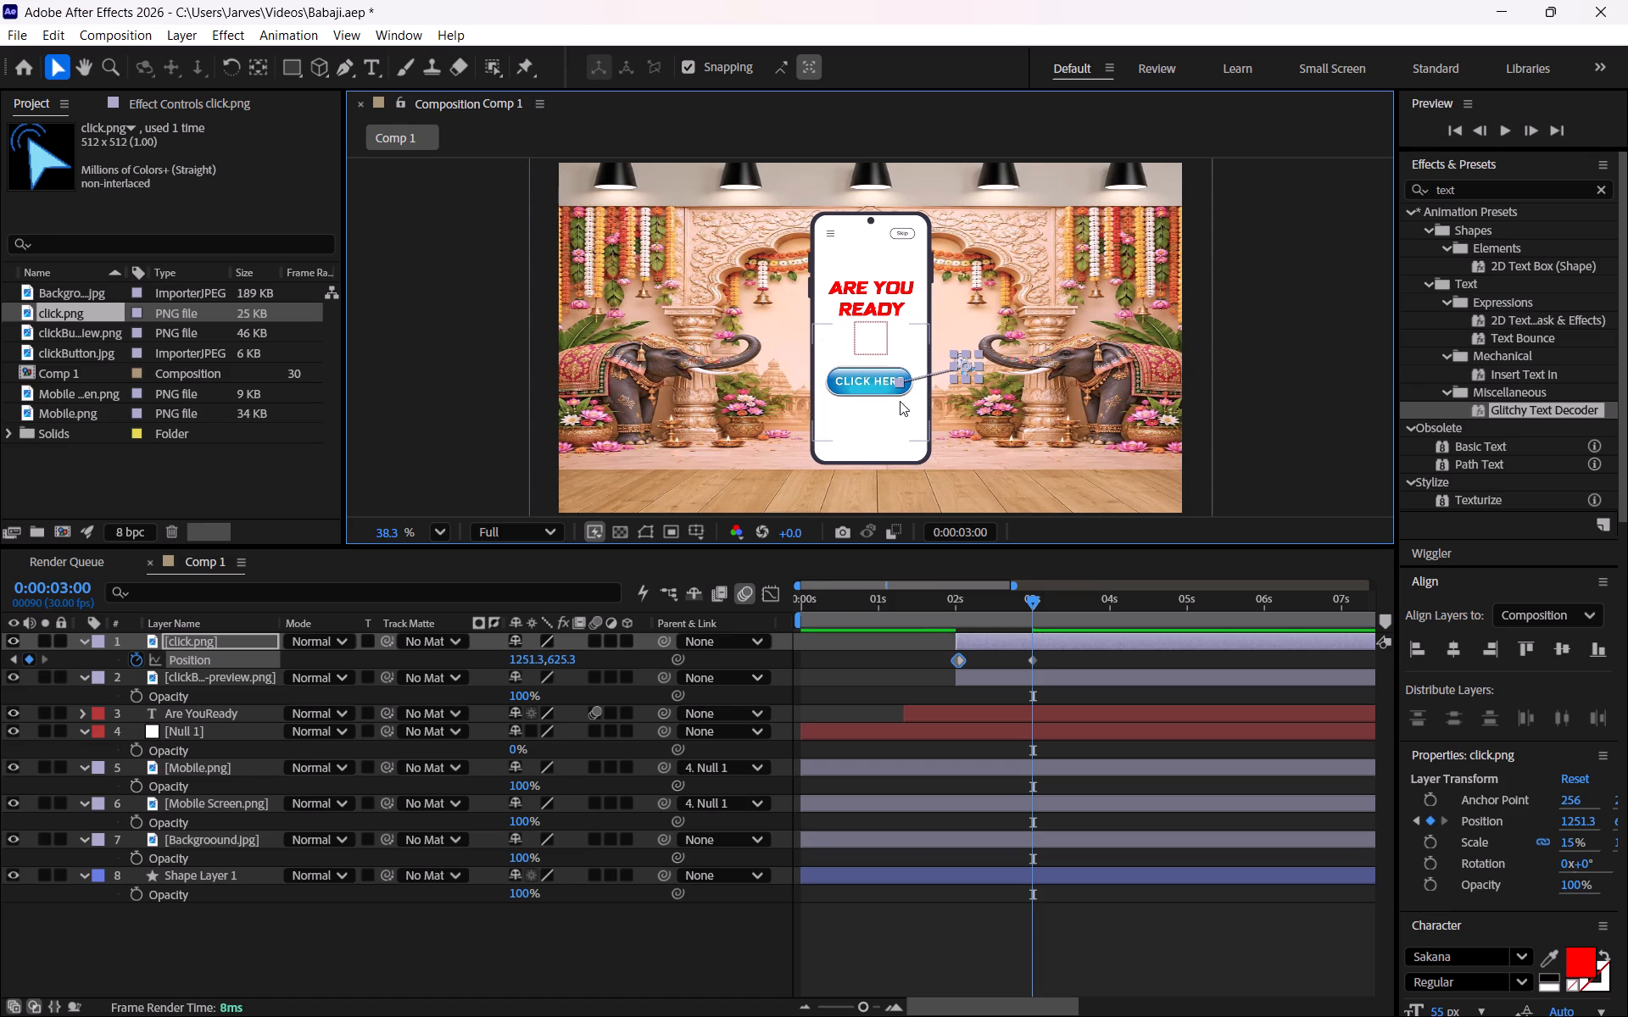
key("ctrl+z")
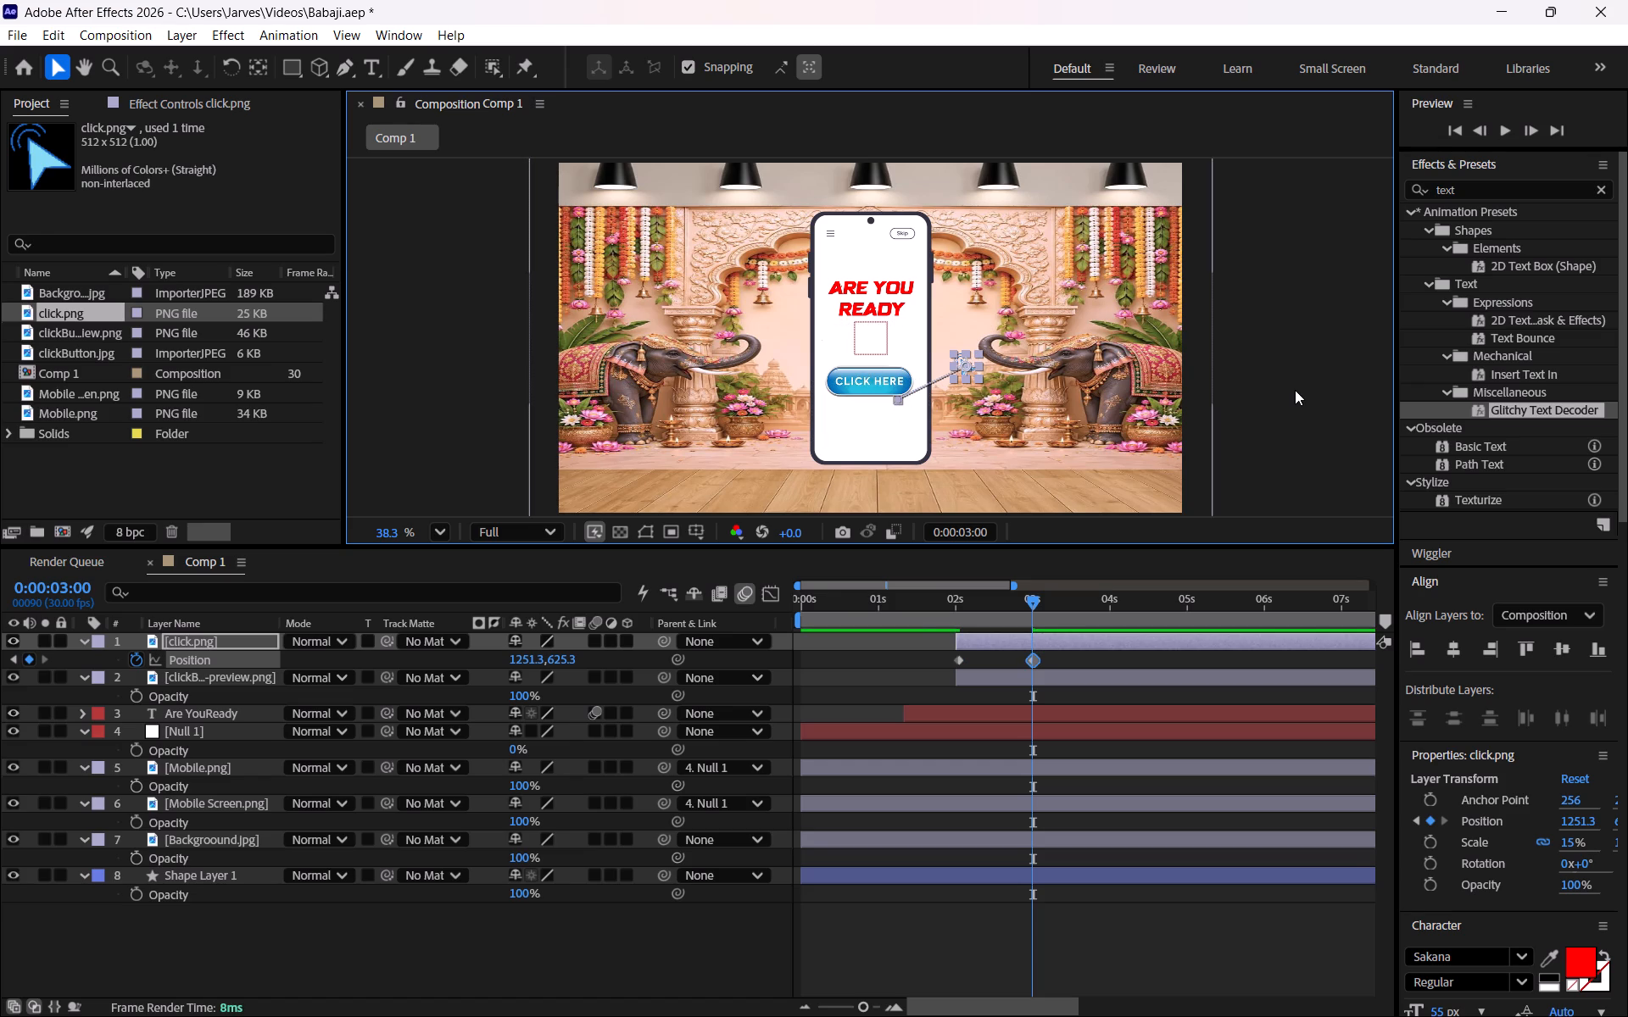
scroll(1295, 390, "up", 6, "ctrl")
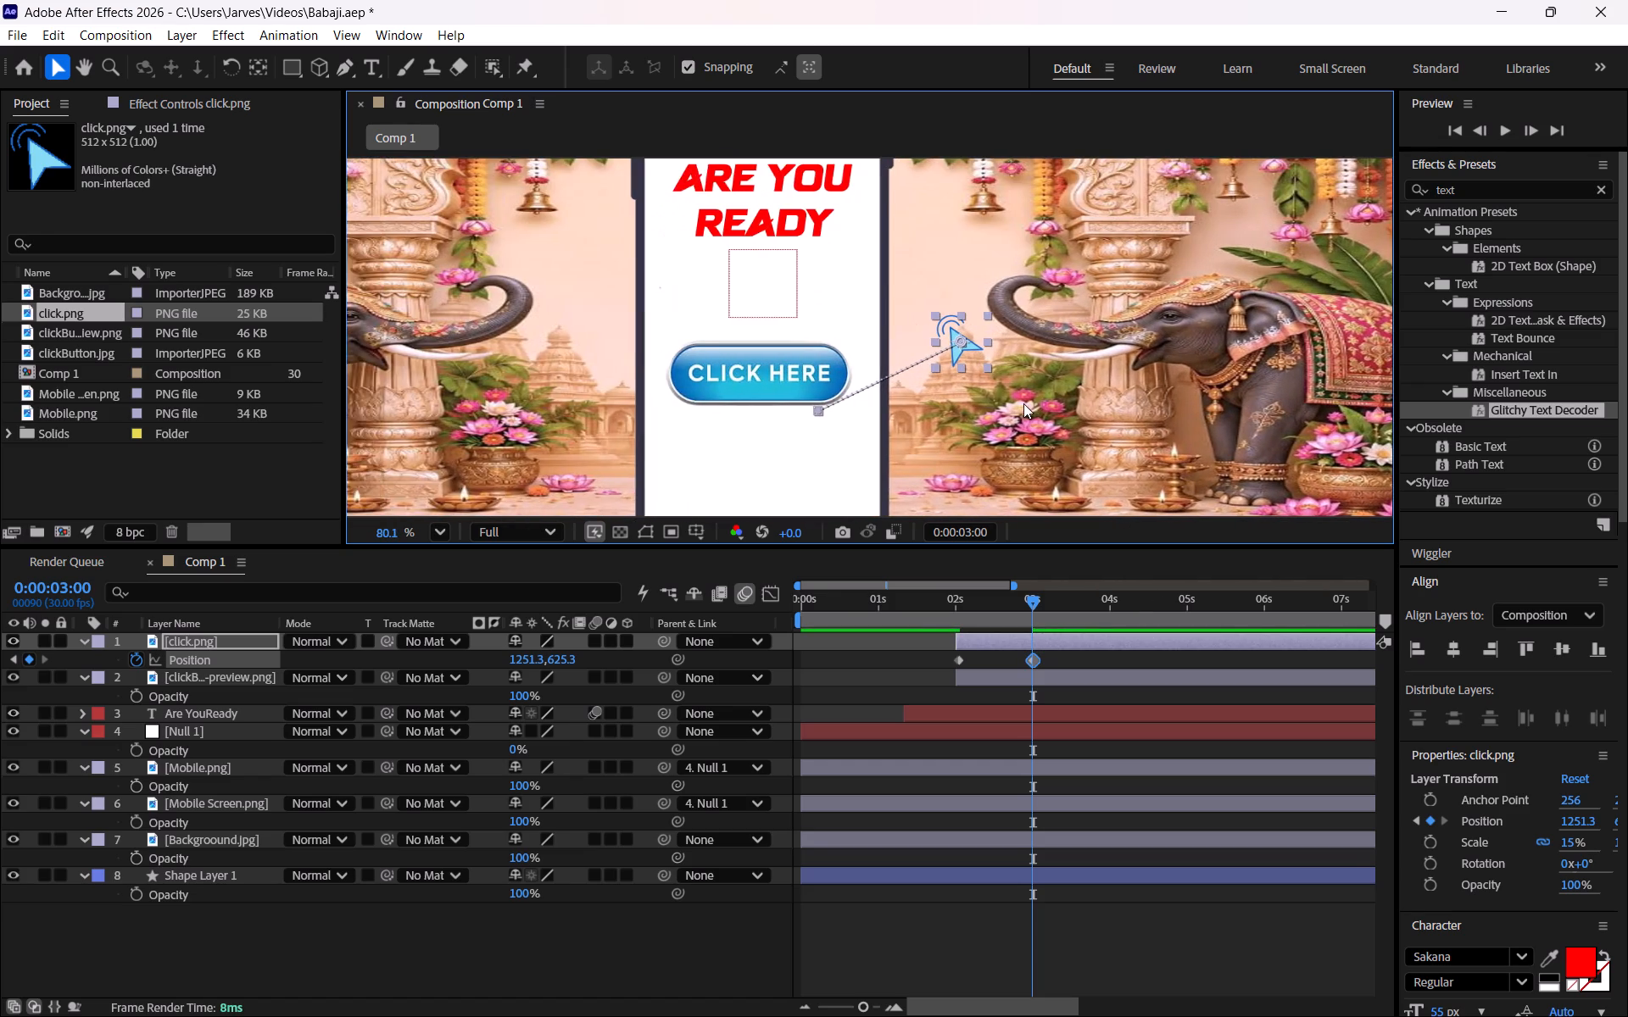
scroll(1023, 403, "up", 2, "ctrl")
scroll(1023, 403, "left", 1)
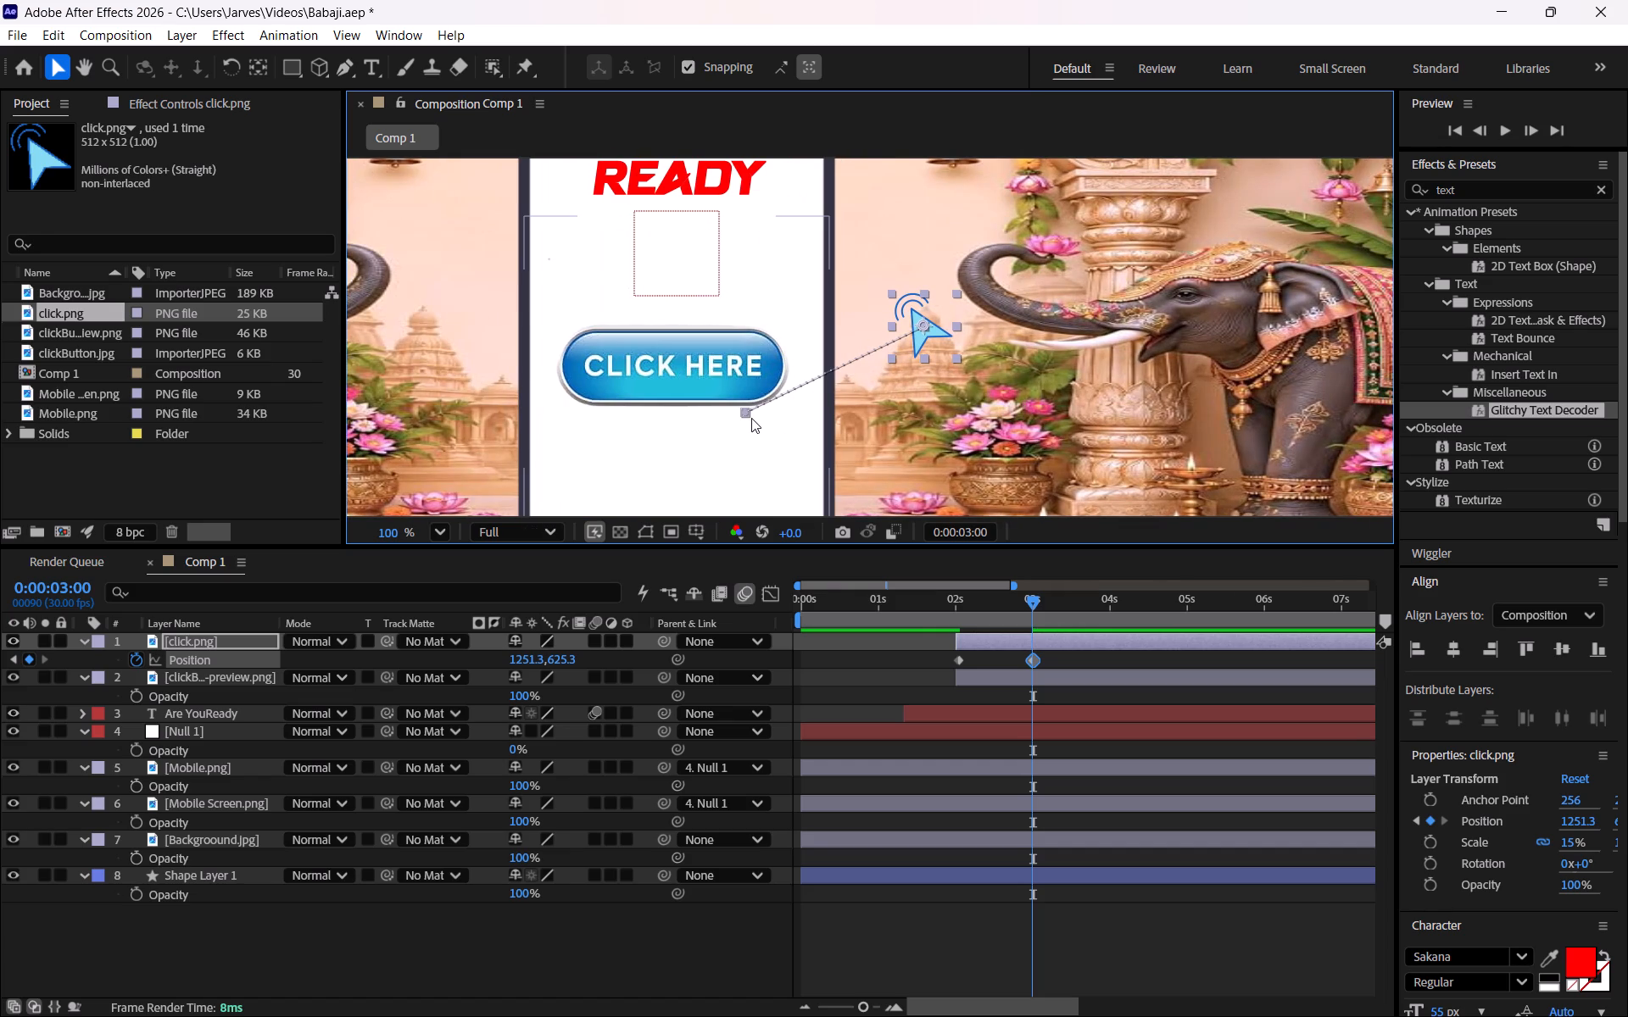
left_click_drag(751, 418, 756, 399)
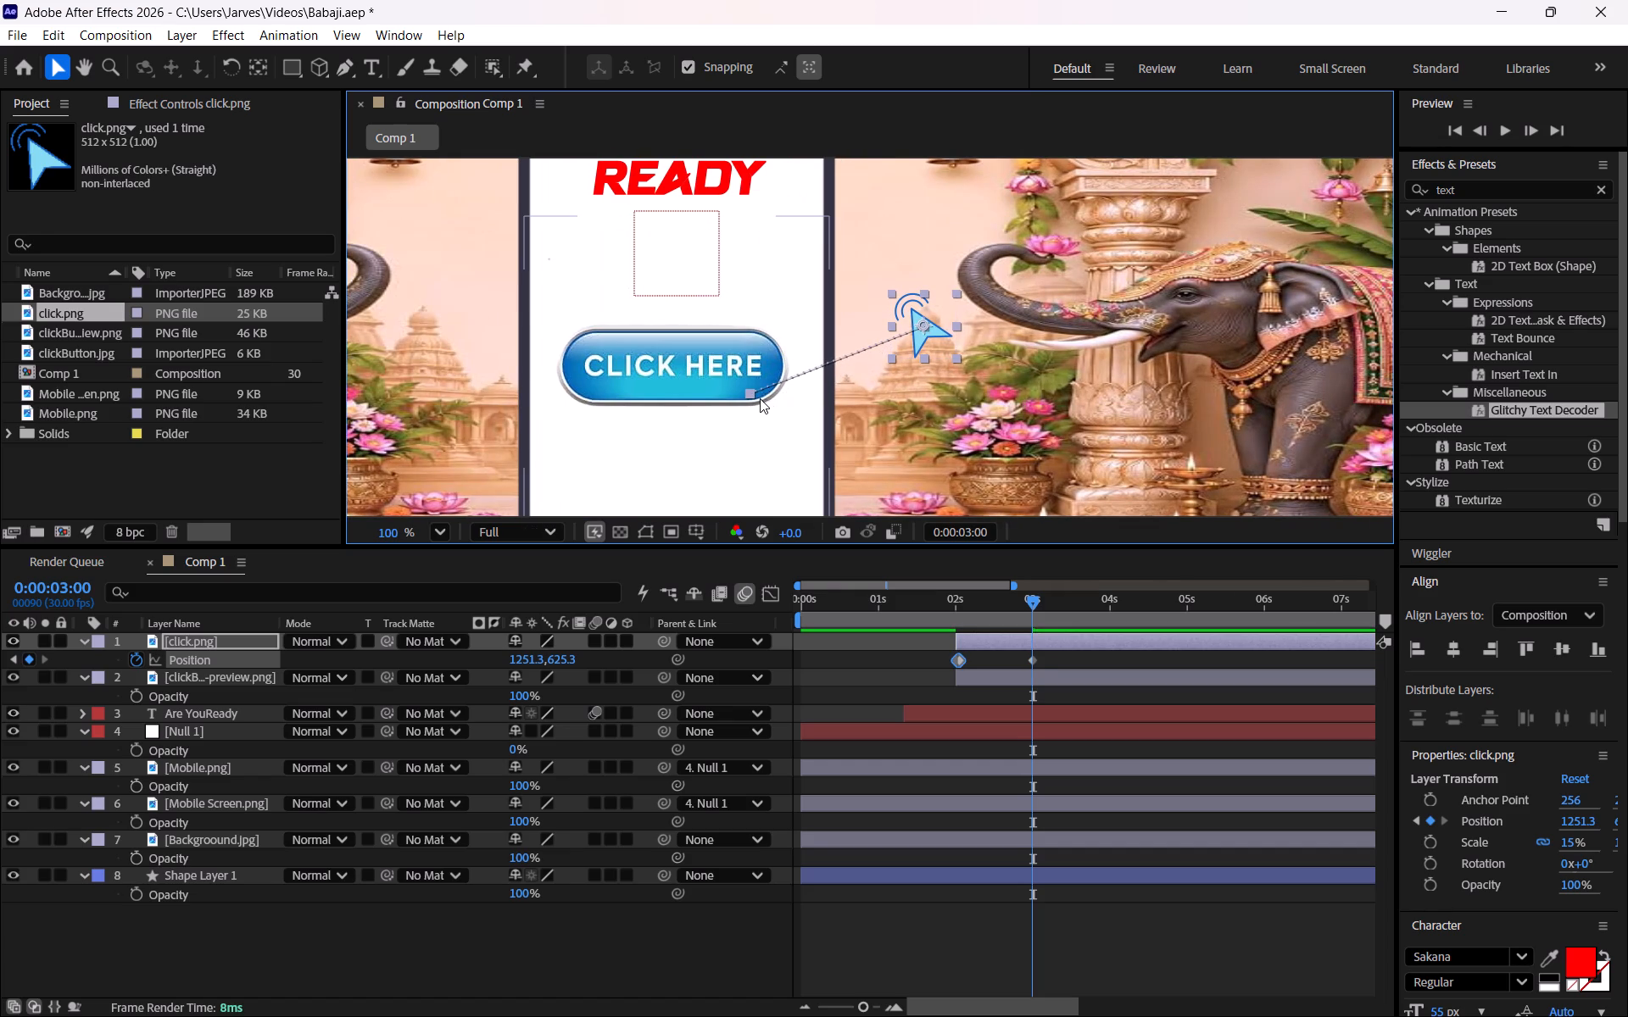
Scrub through the cursor's motion between its two keyframes and compare it with the tutorial's pointer path in Chrome.
left_click_drag(1033, 599, 980, 603)
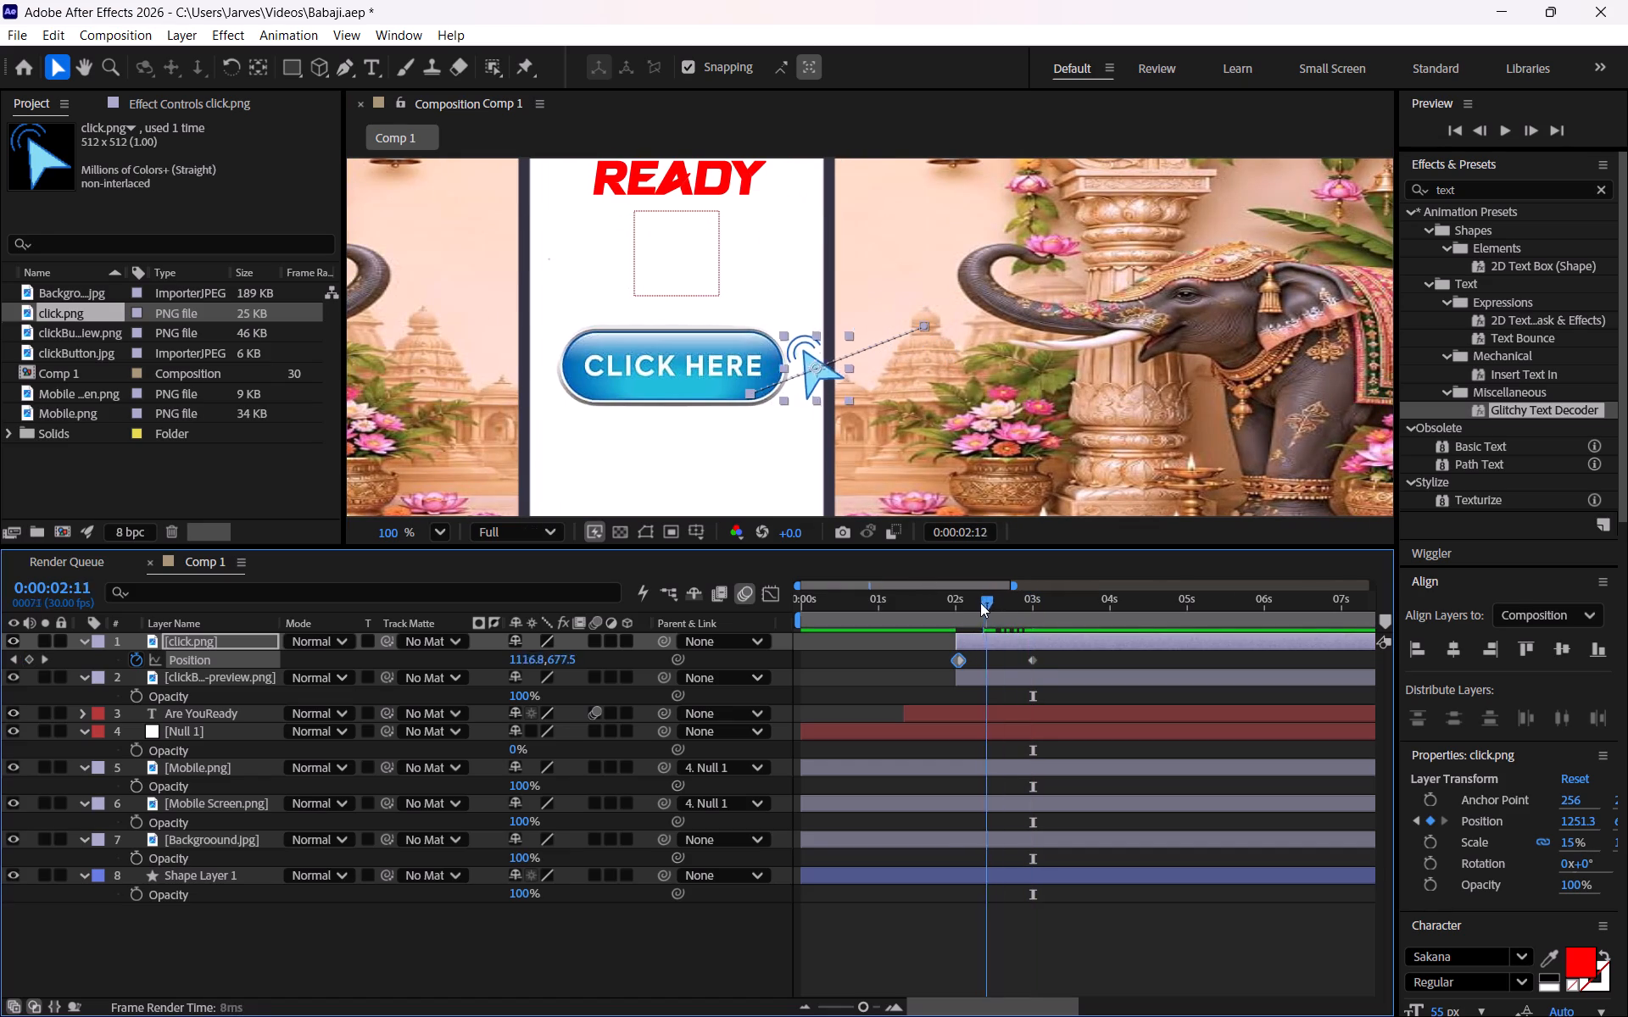
left_click_drag(980, 603, 1021, 606)
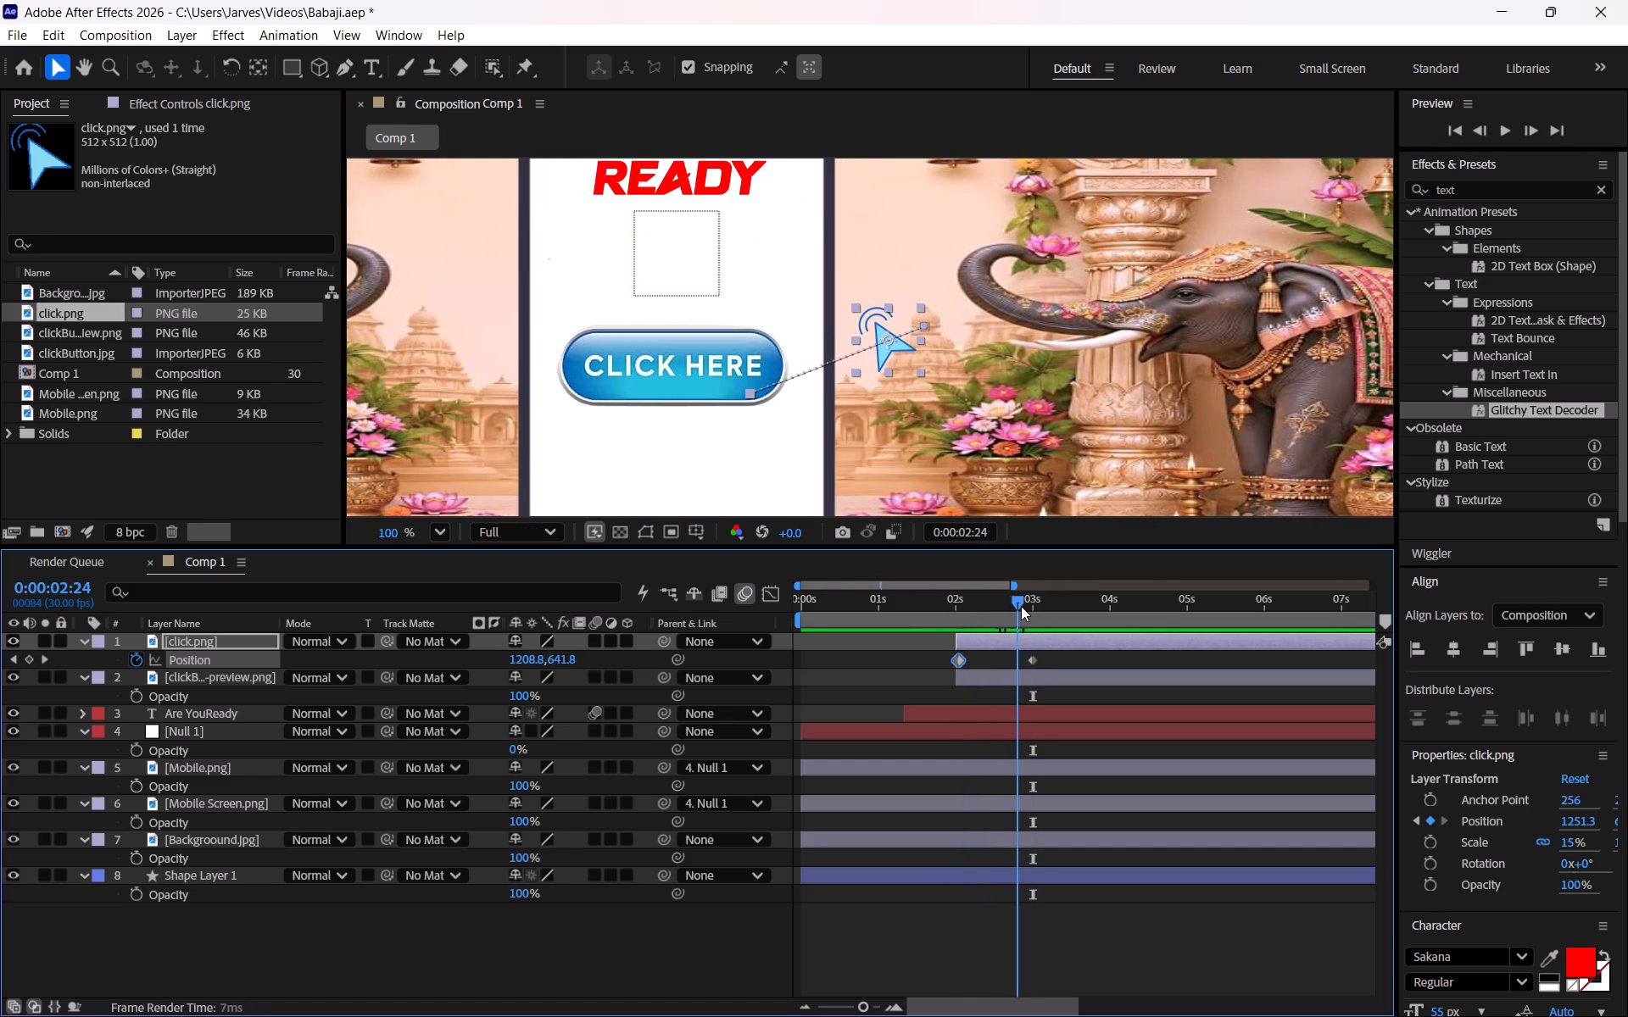
left_click_drag(1021, 606, 1033, 608)
key("alt+Tab")
left_click(893, 579)
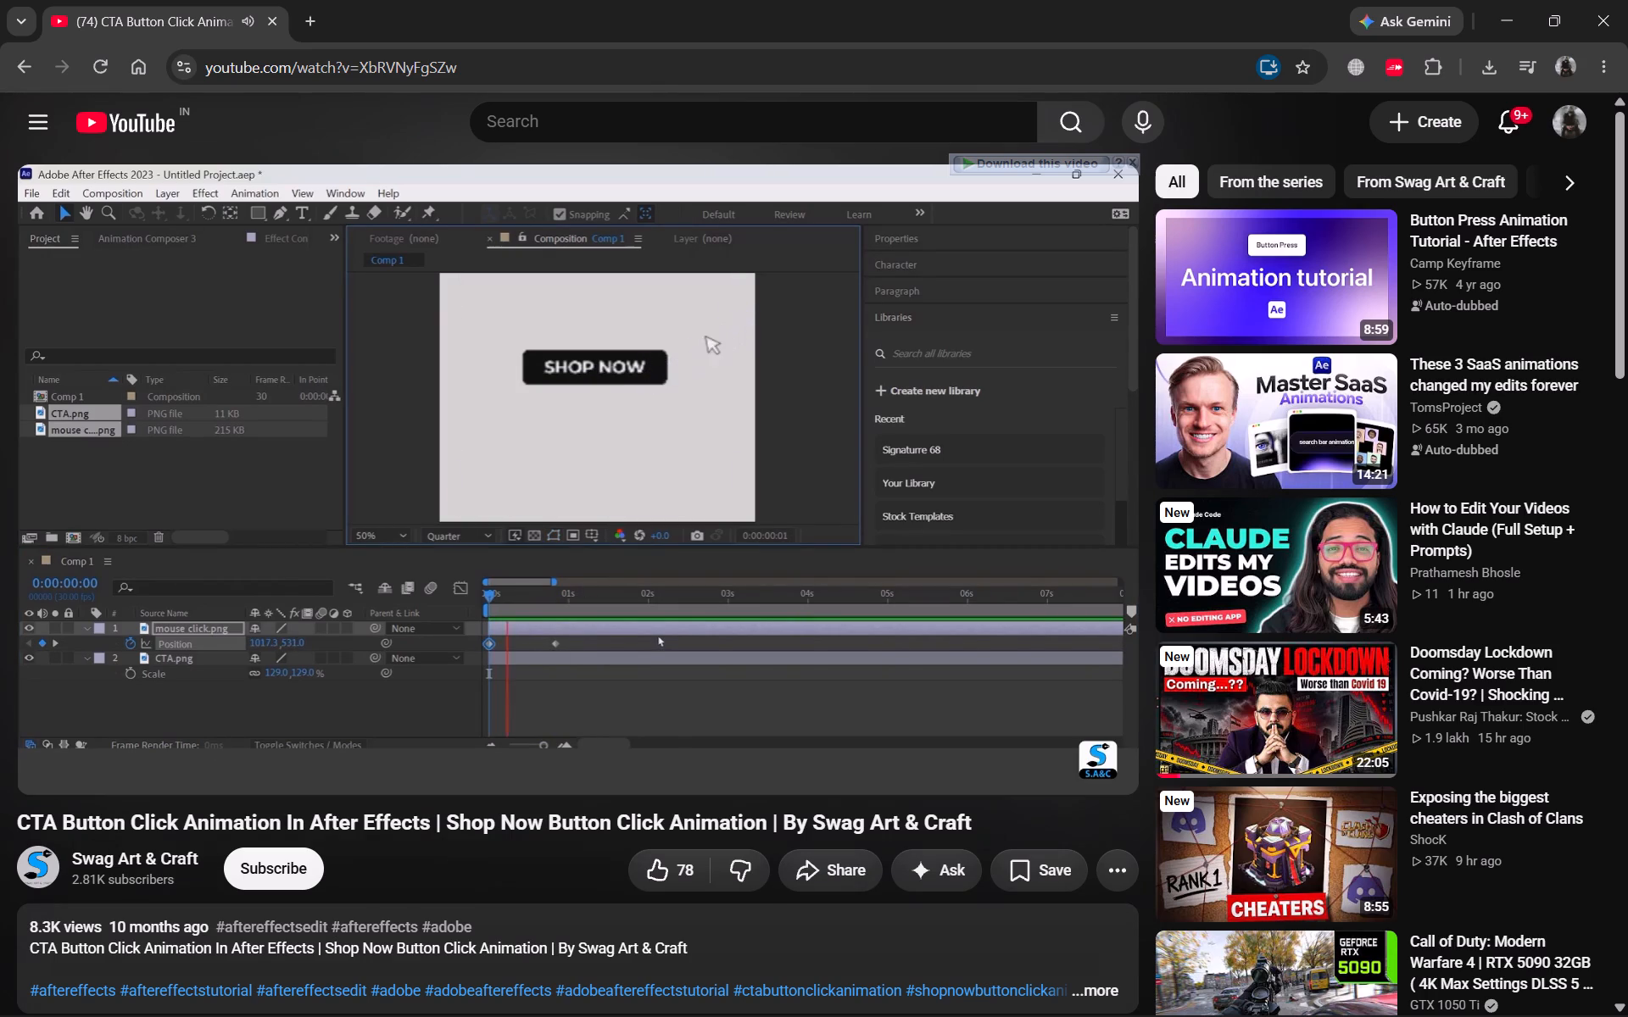
key("space")
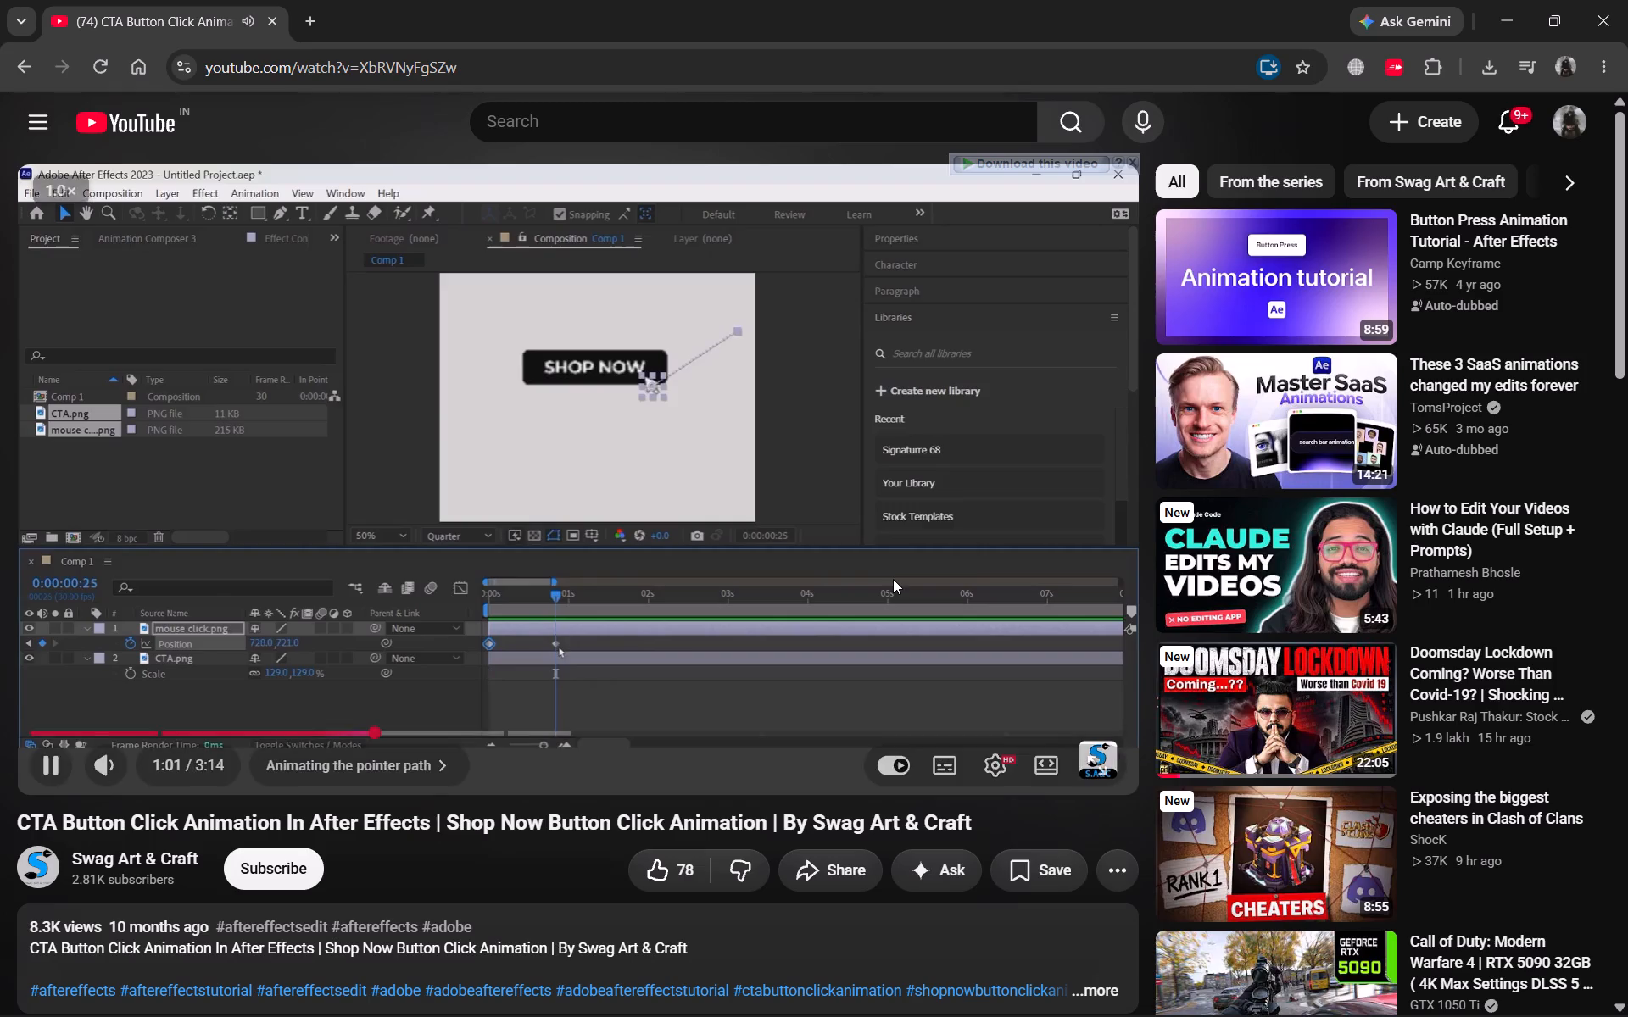
key("alt+Tab")
Play back the cursor's move in Comp 1 and check the tutorial's next keyframe step in Chrome.
key("space")
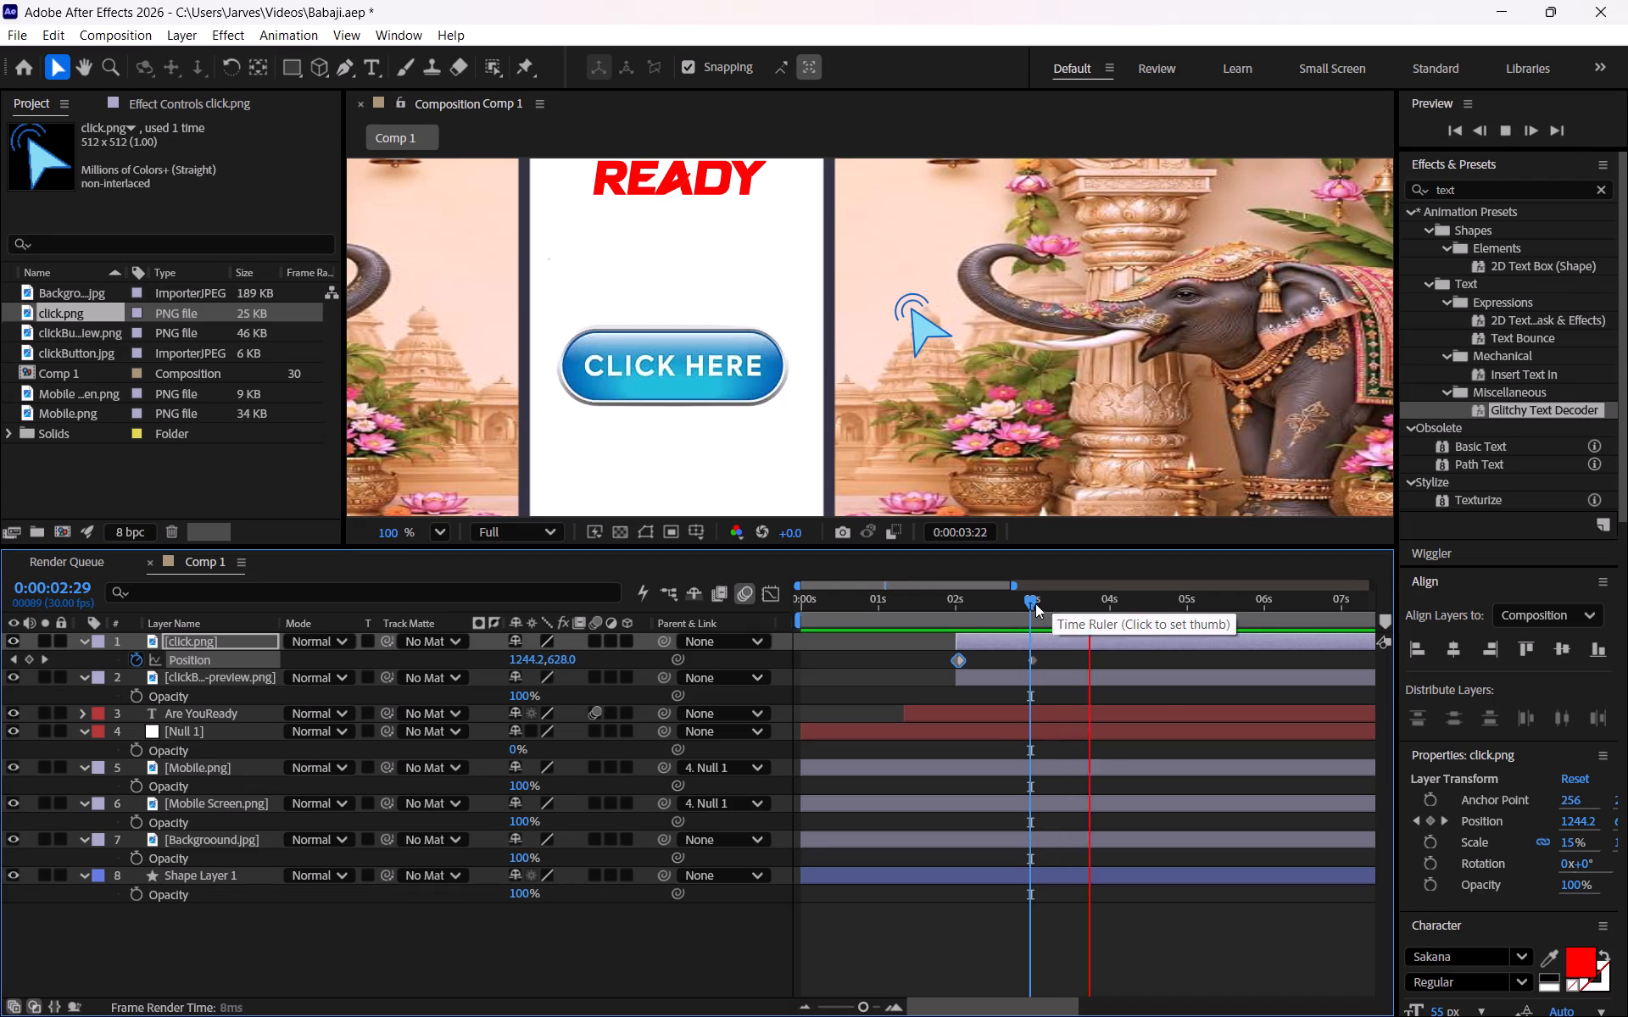
left_click_drag(1030, 600, 929, 602)
key("space")
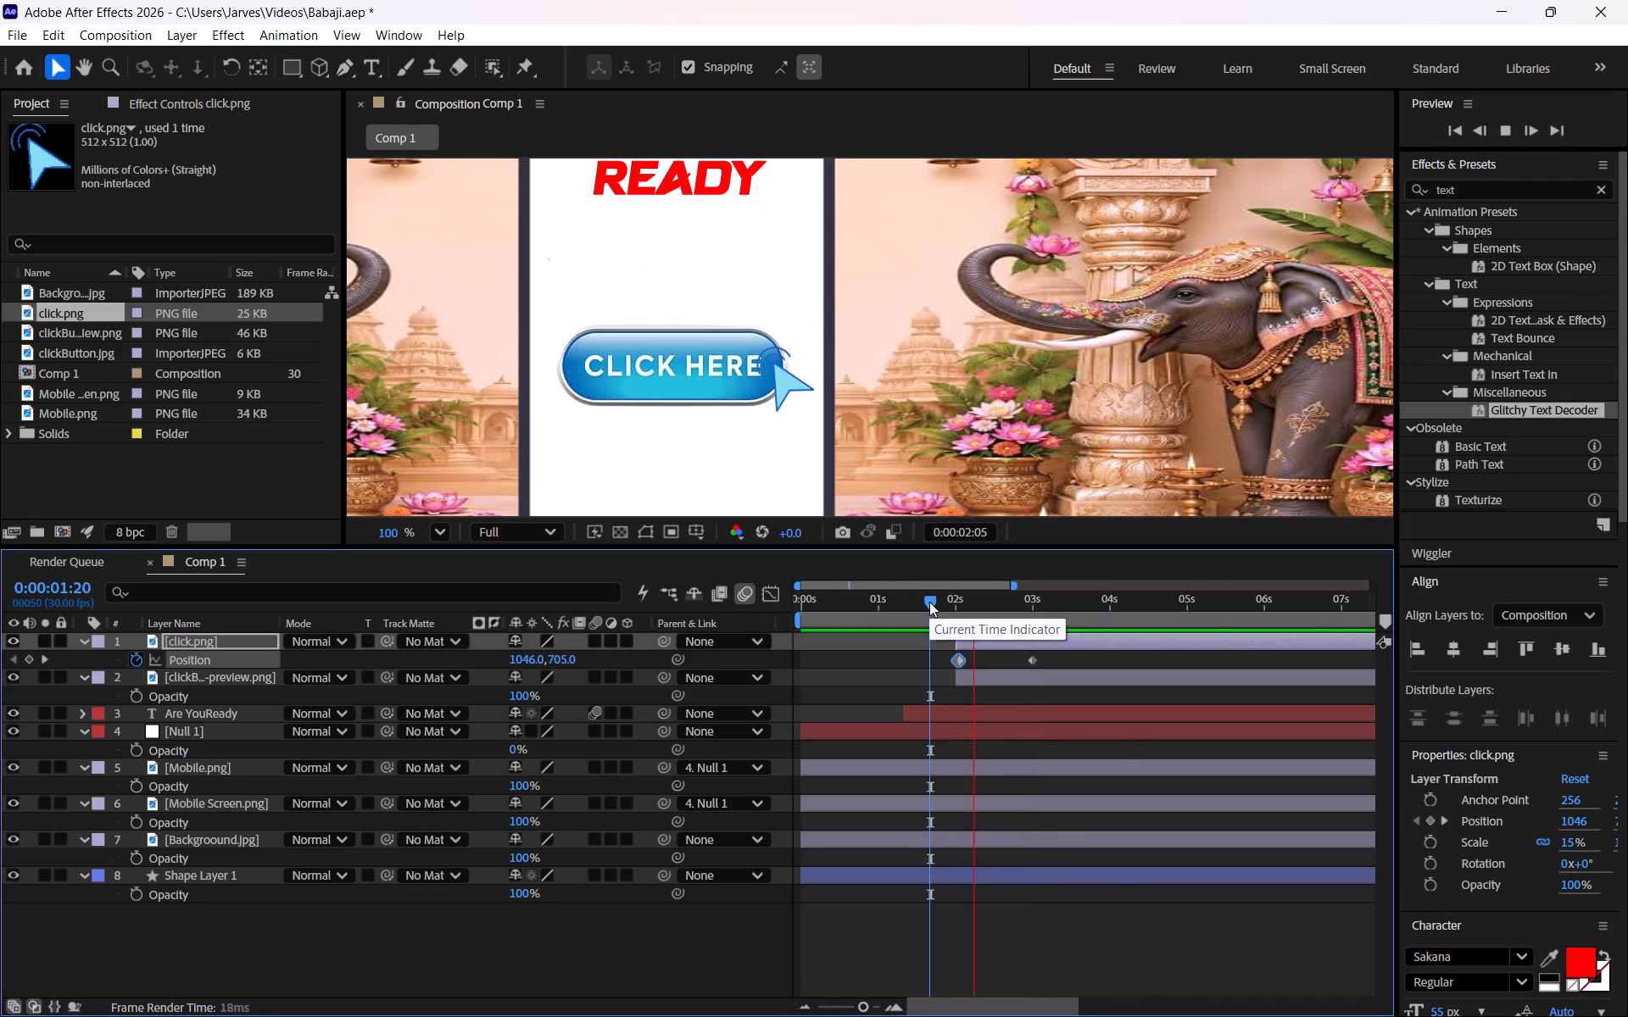
key("space")
key("space")
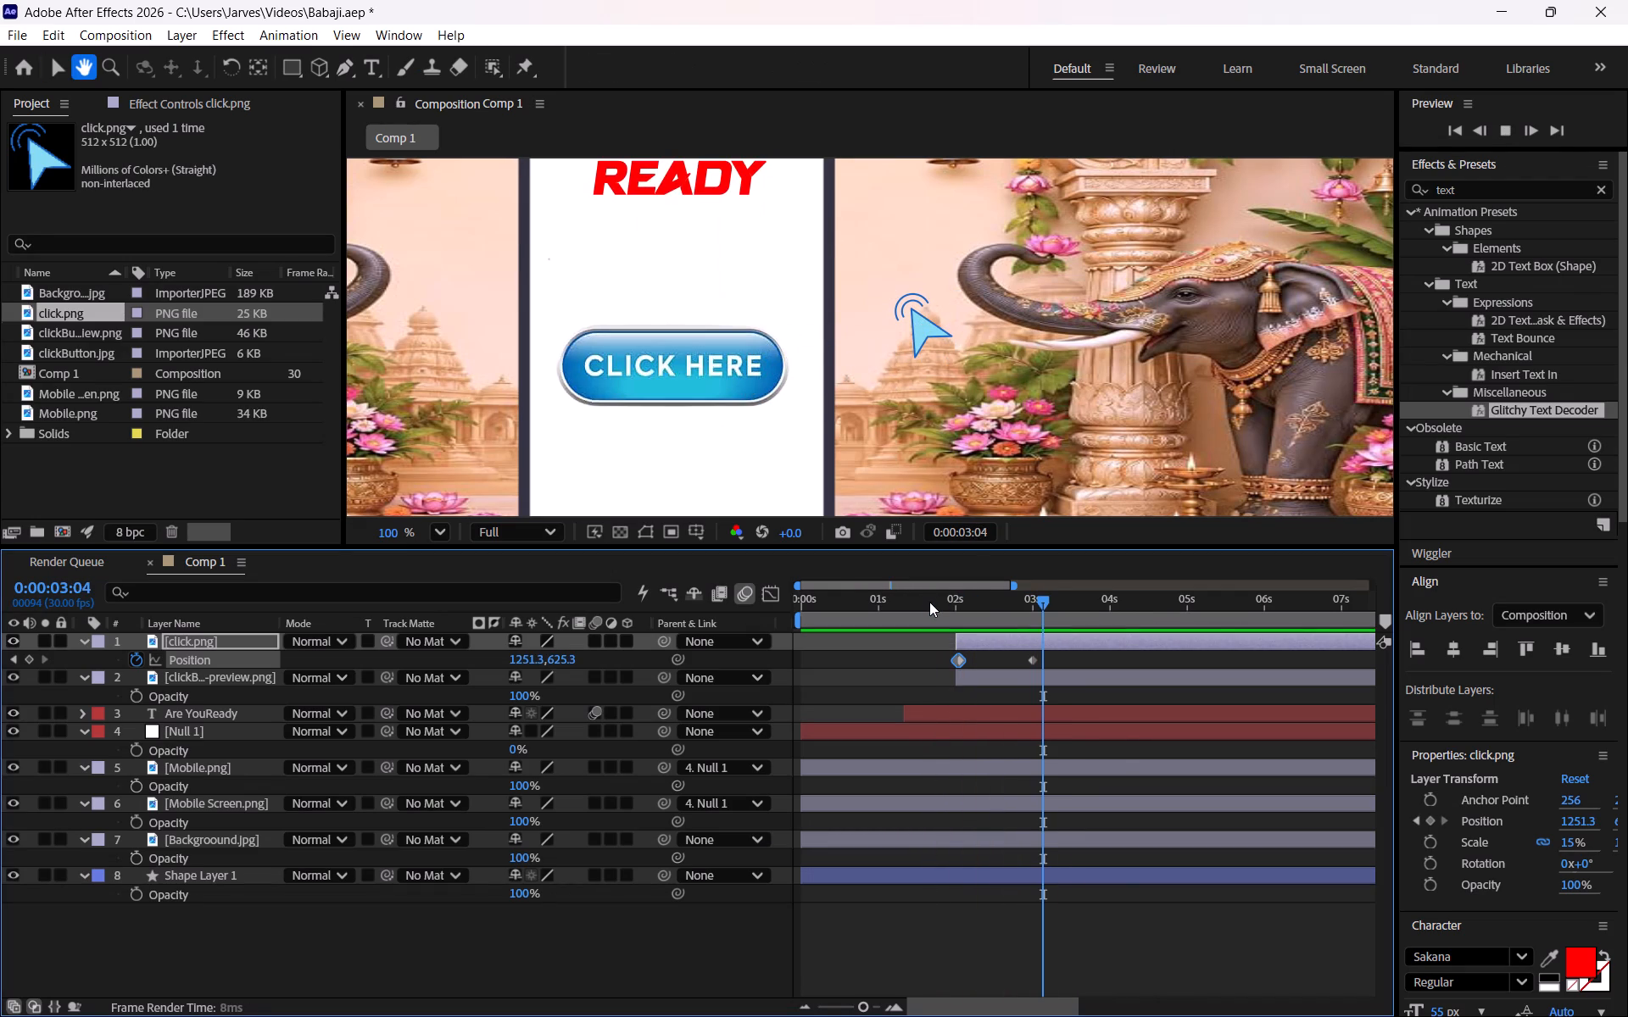
key("space")
key("alt+Tab")
left_click(898, 682)
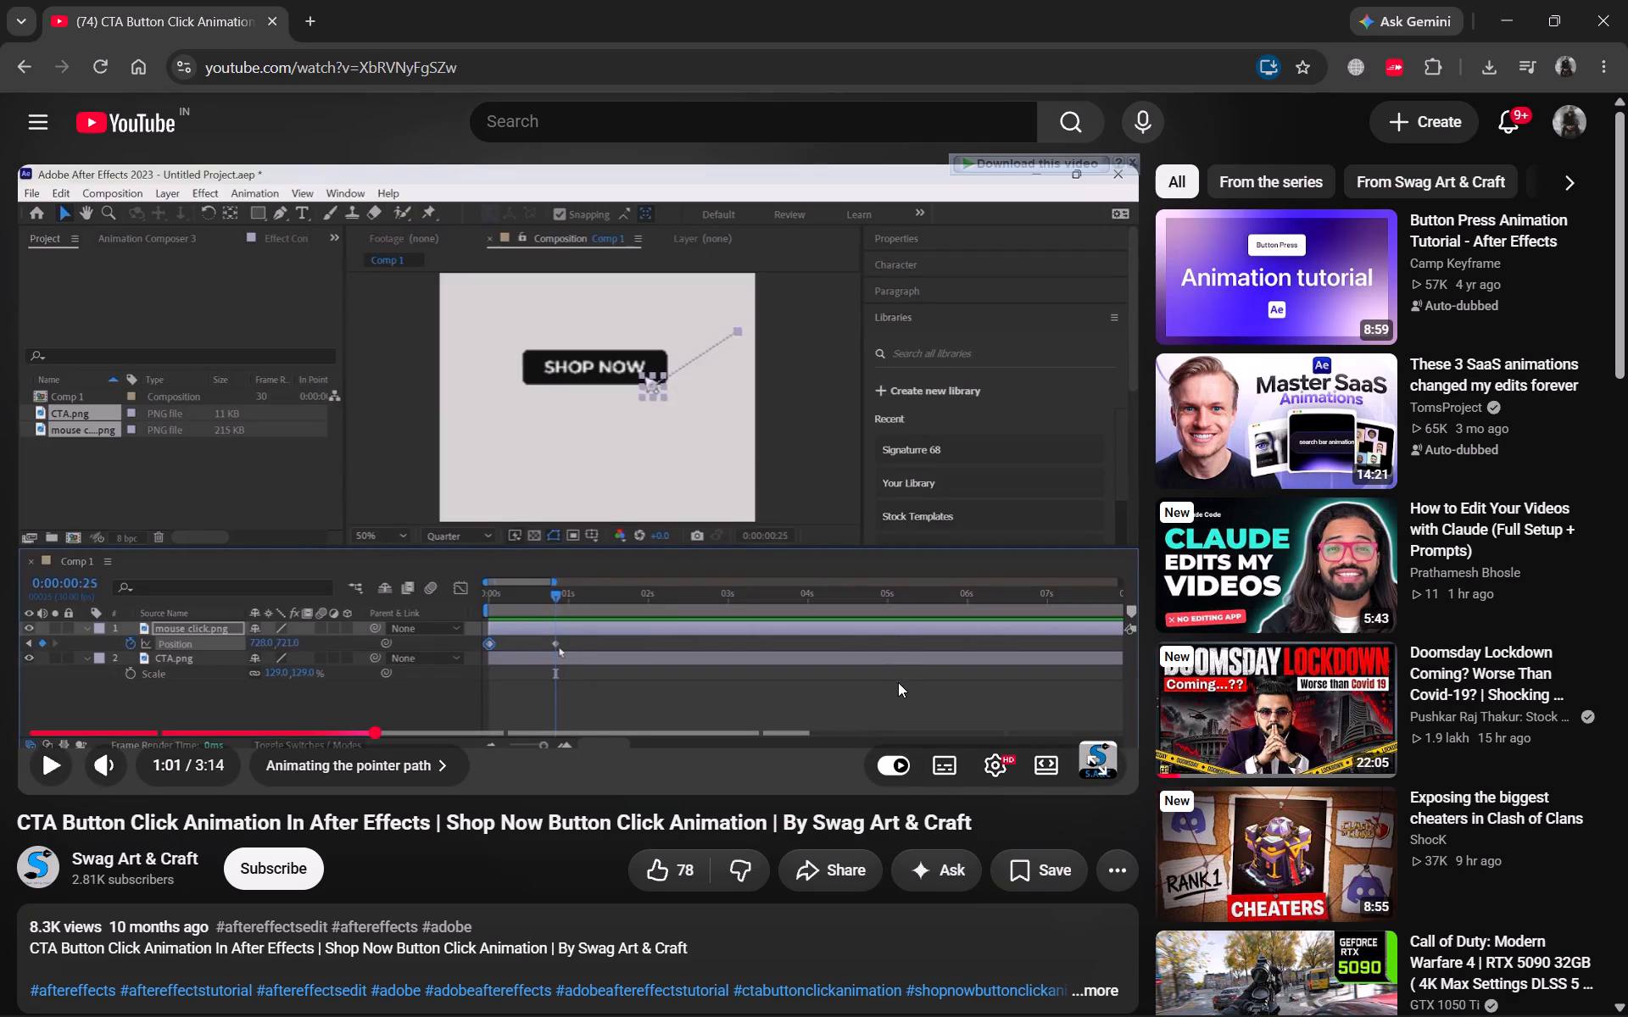
key("space")
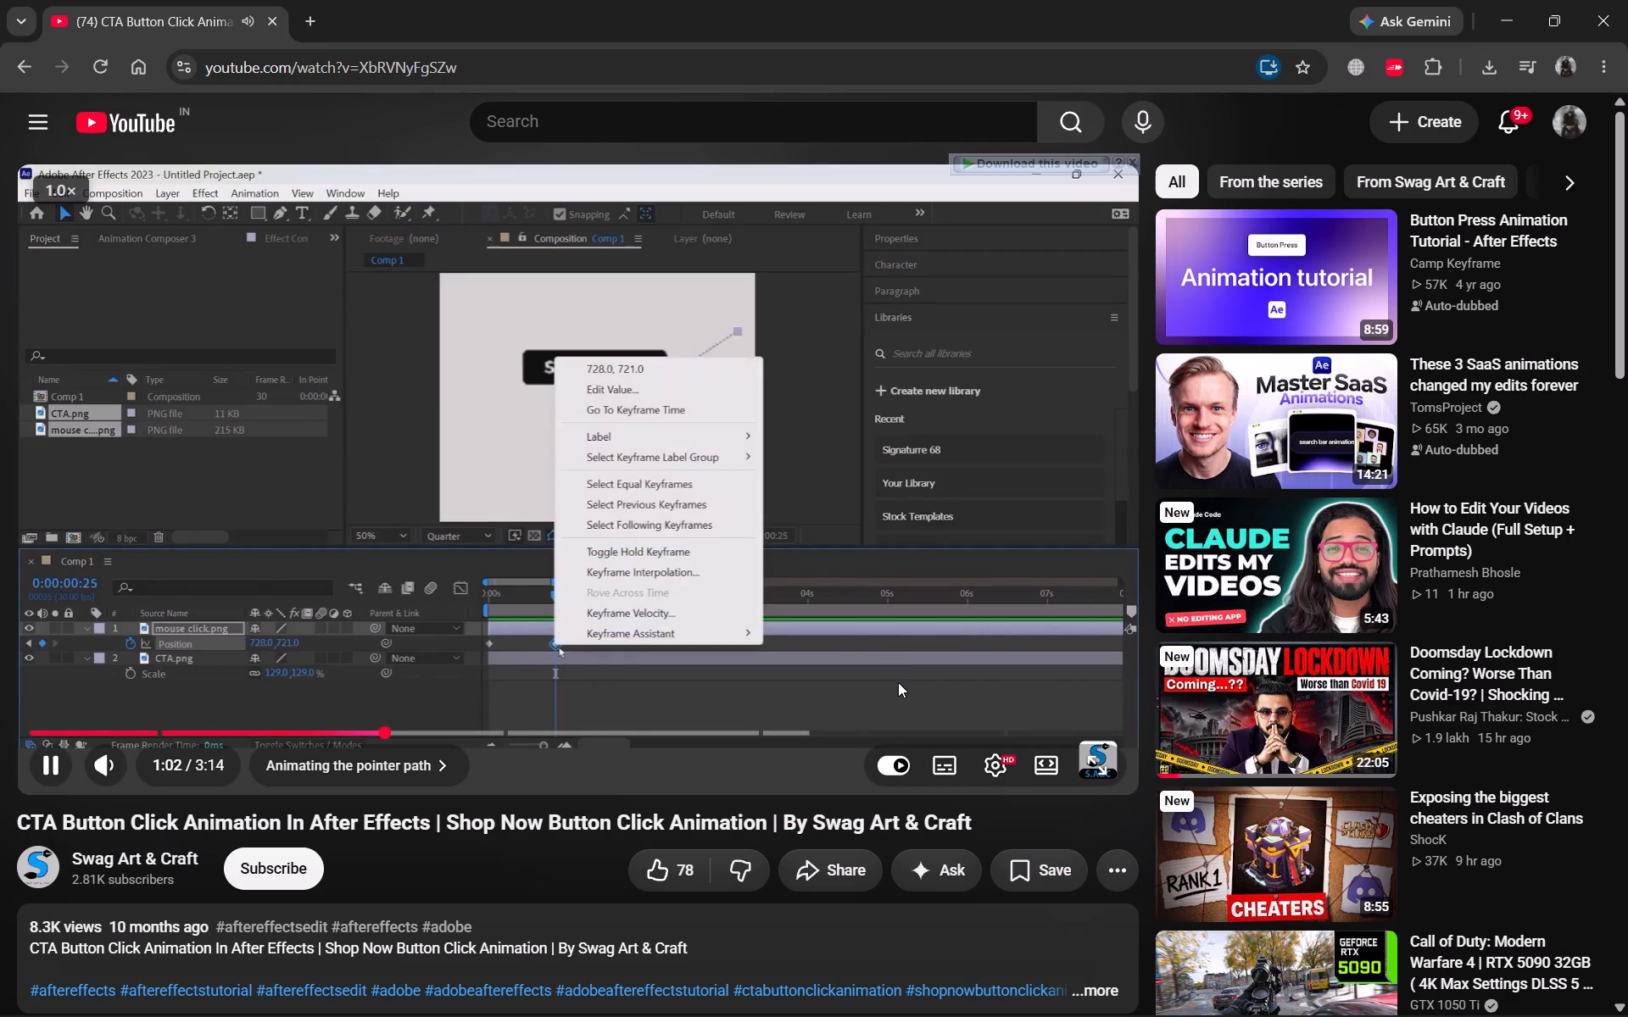
key("alt+Tab")
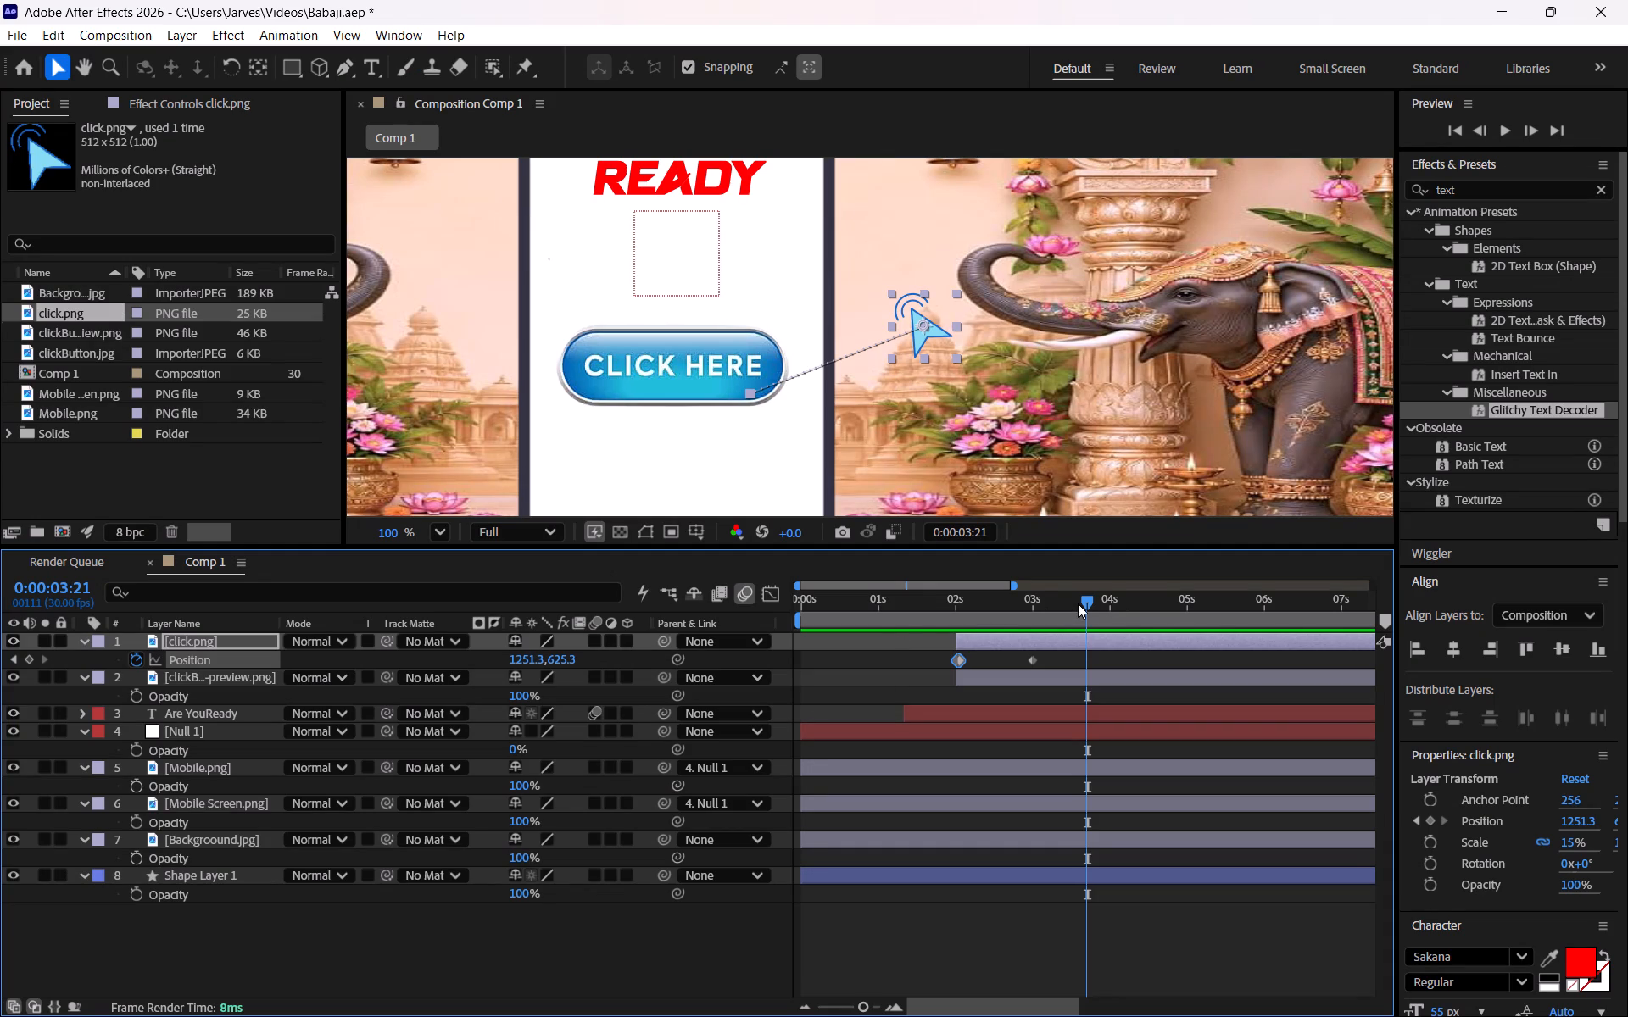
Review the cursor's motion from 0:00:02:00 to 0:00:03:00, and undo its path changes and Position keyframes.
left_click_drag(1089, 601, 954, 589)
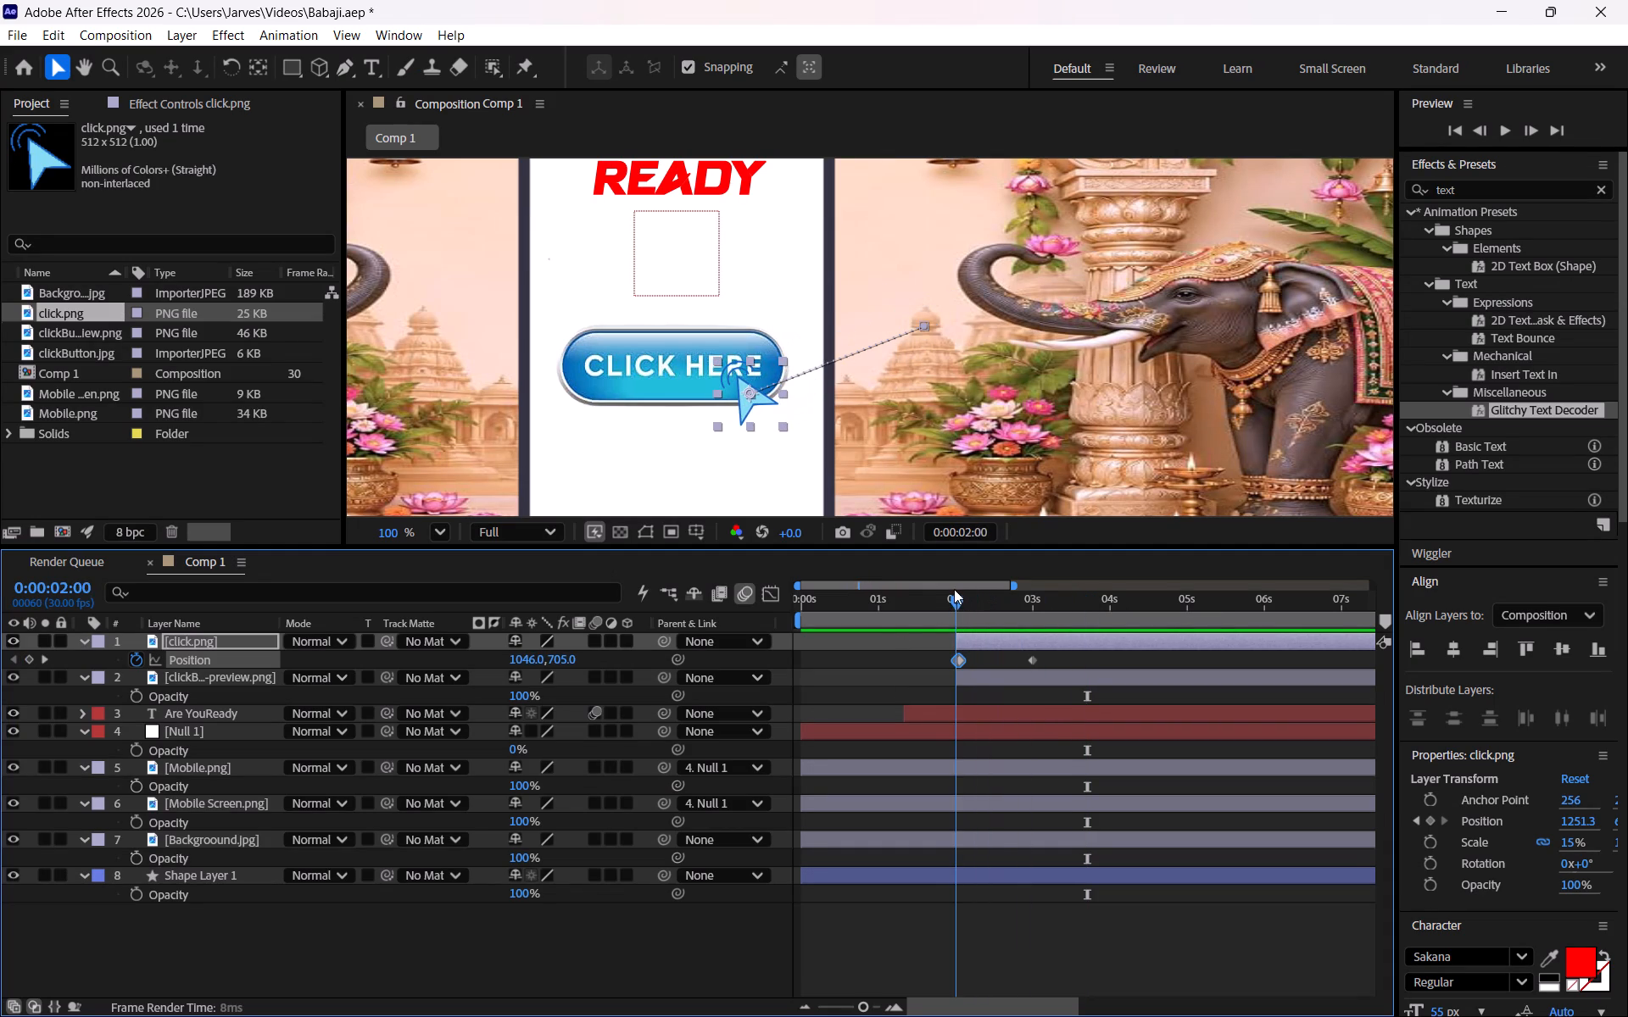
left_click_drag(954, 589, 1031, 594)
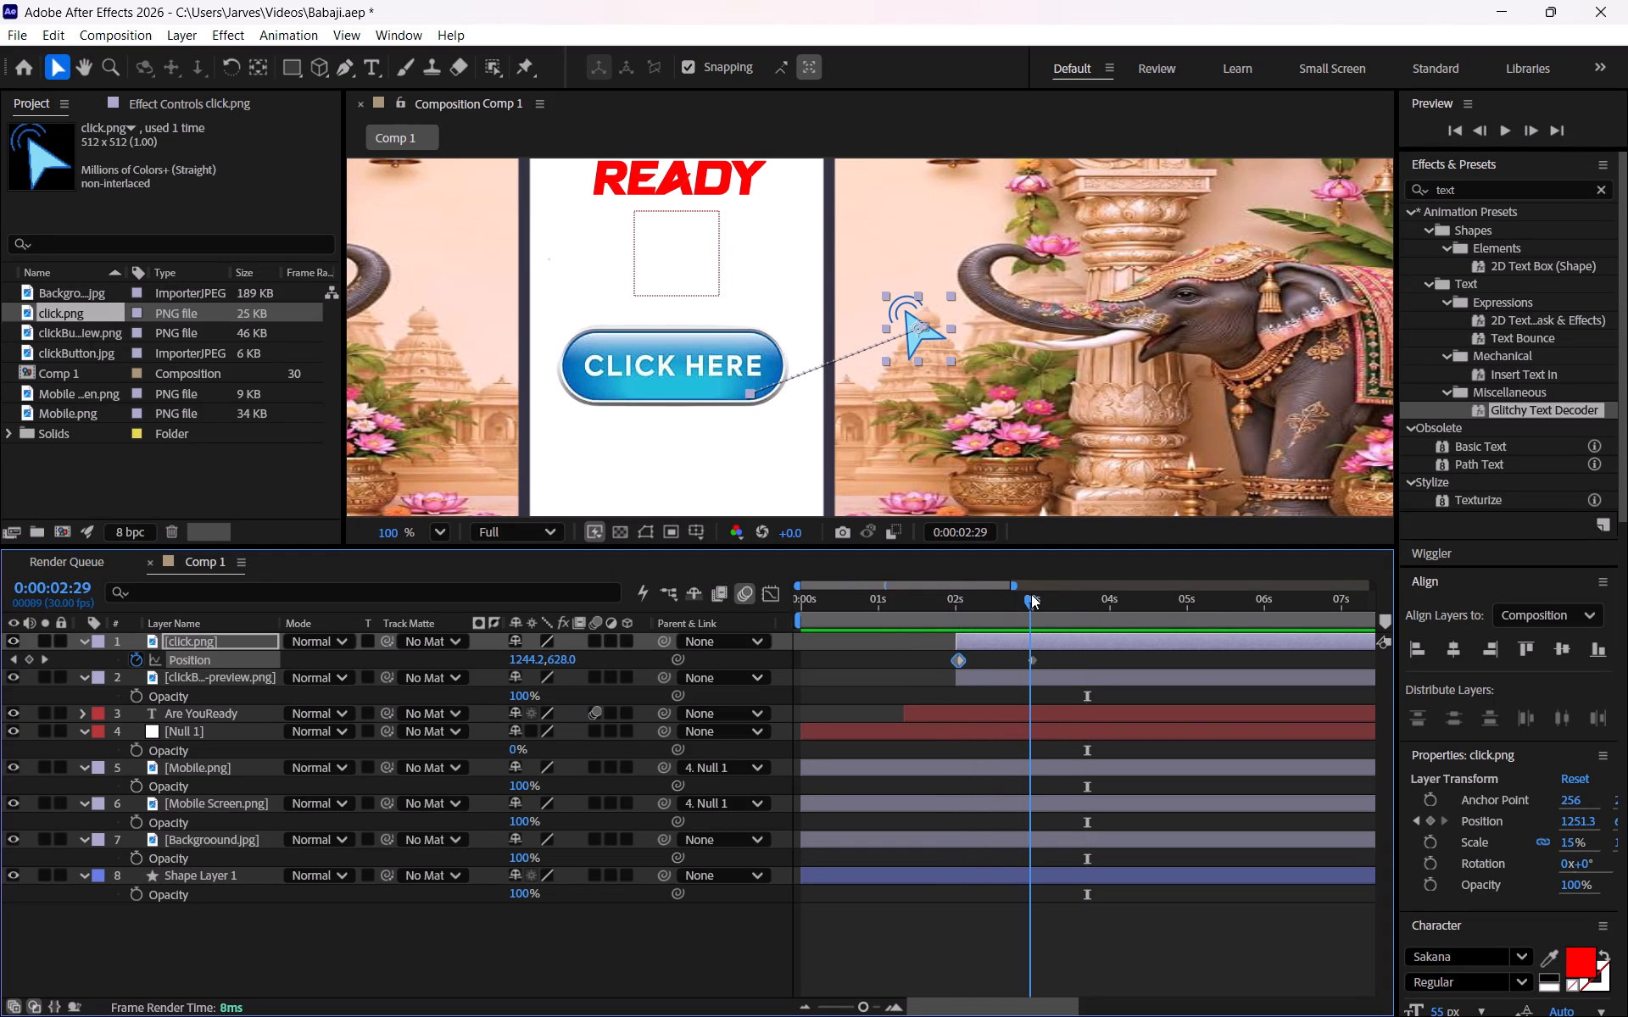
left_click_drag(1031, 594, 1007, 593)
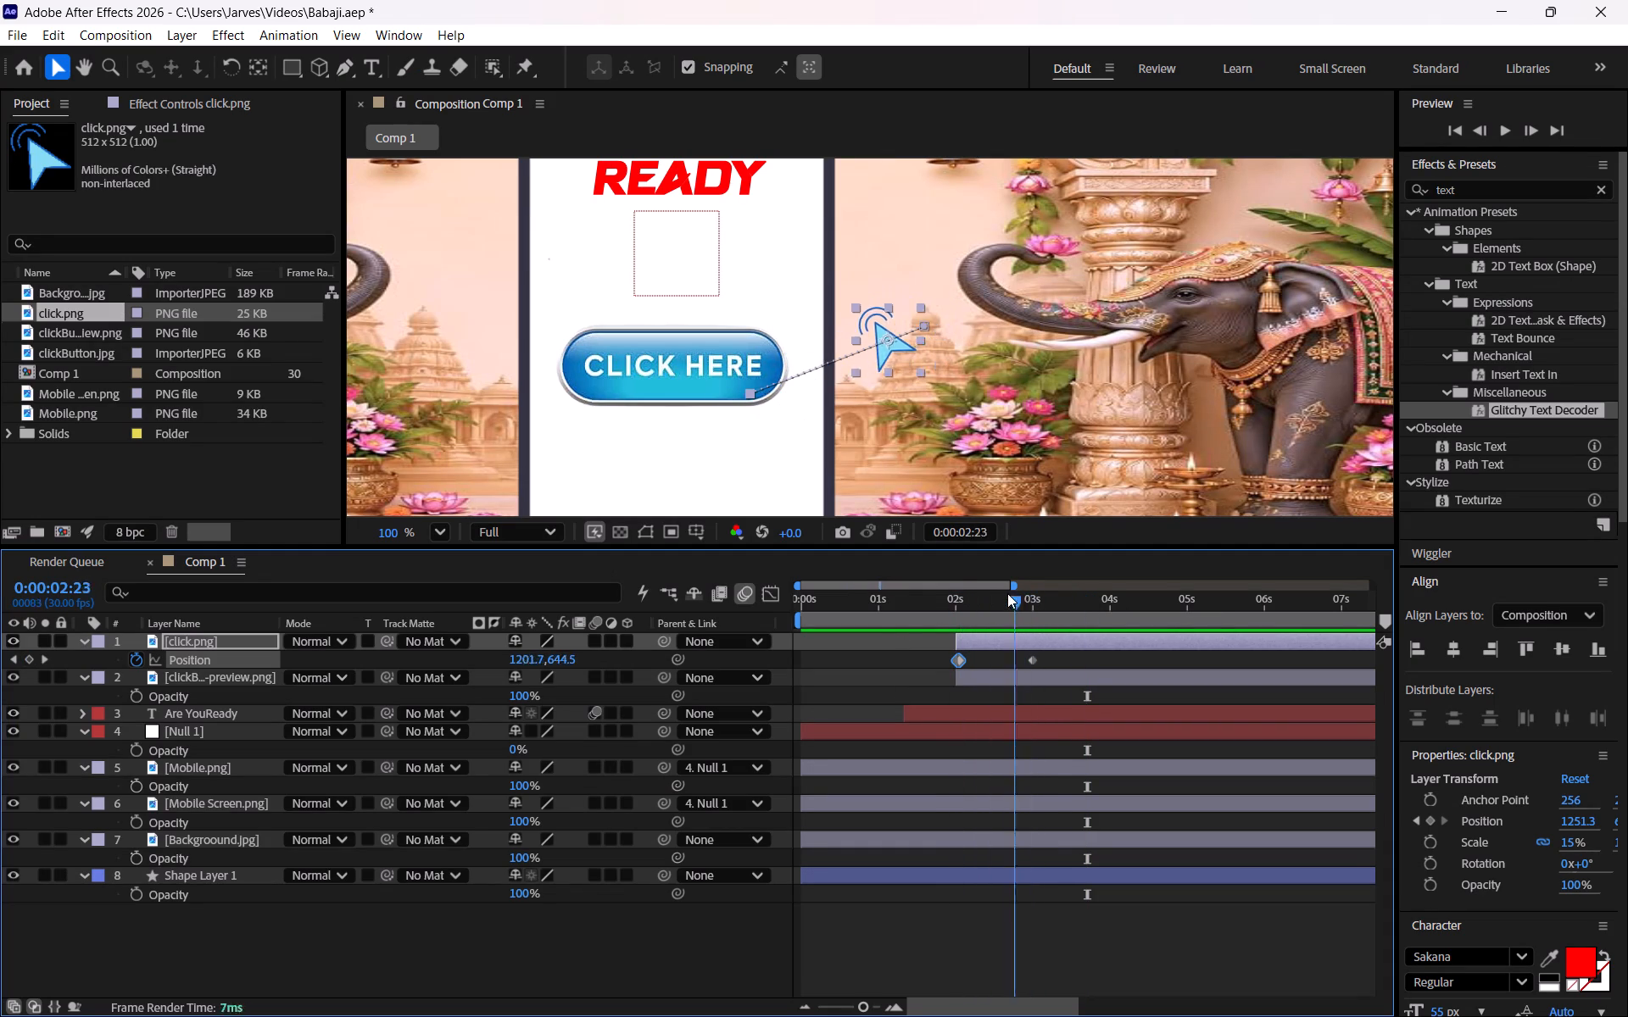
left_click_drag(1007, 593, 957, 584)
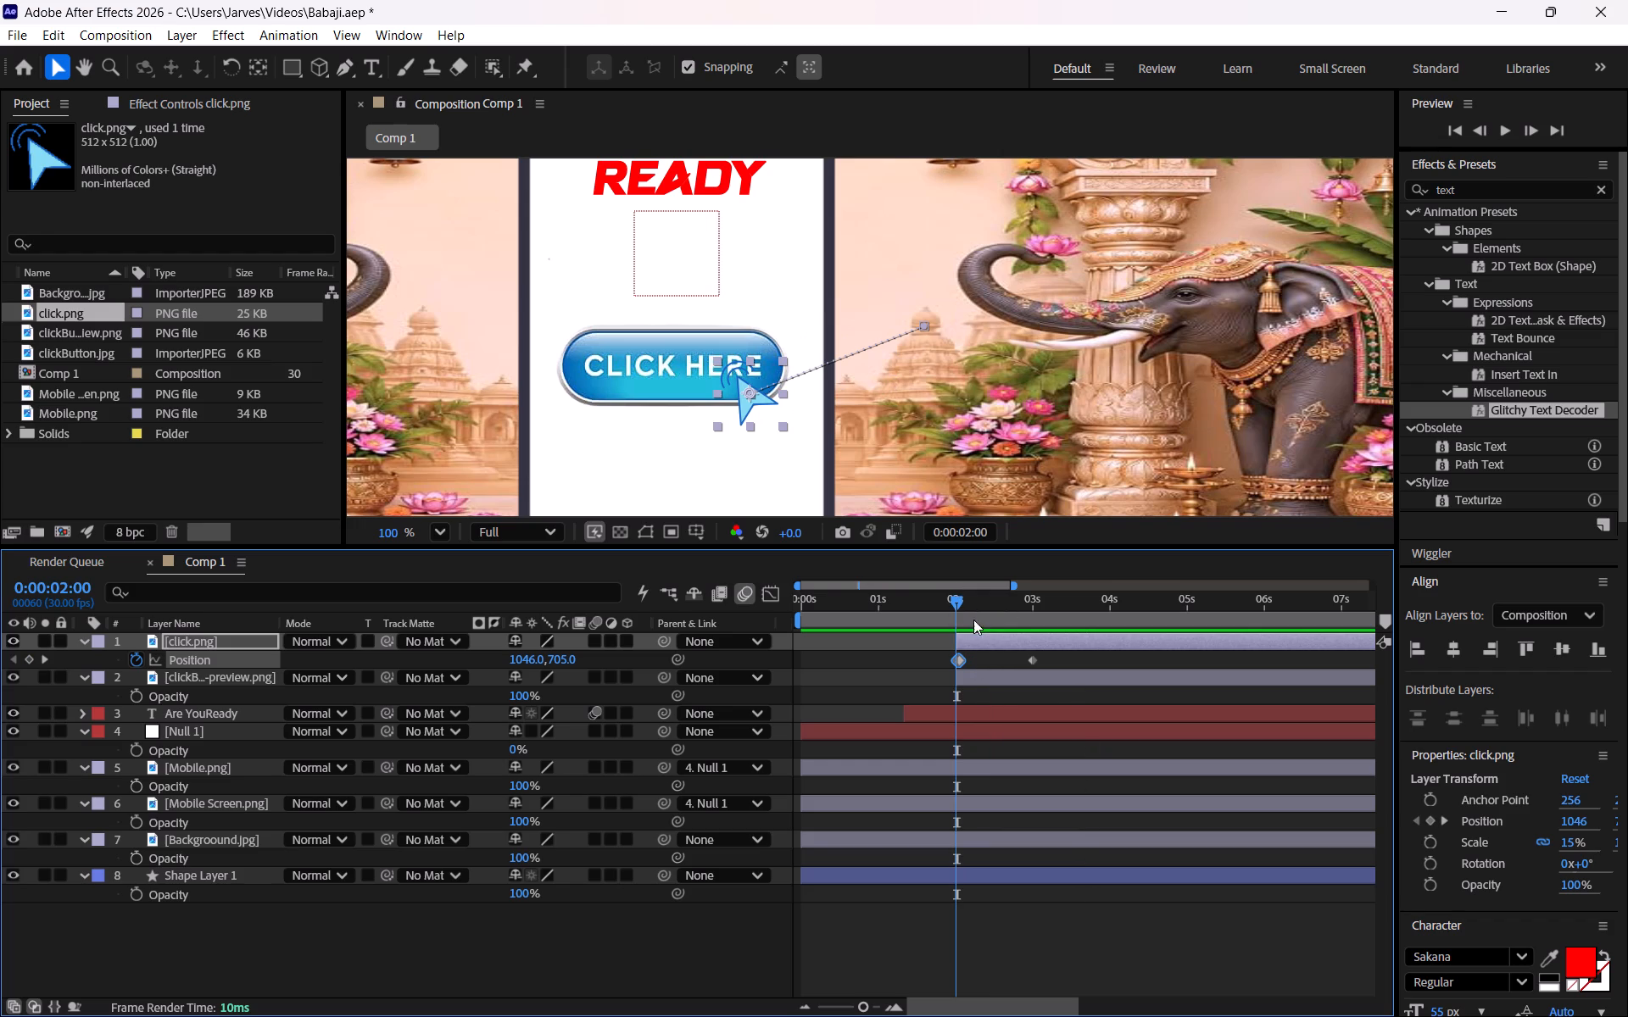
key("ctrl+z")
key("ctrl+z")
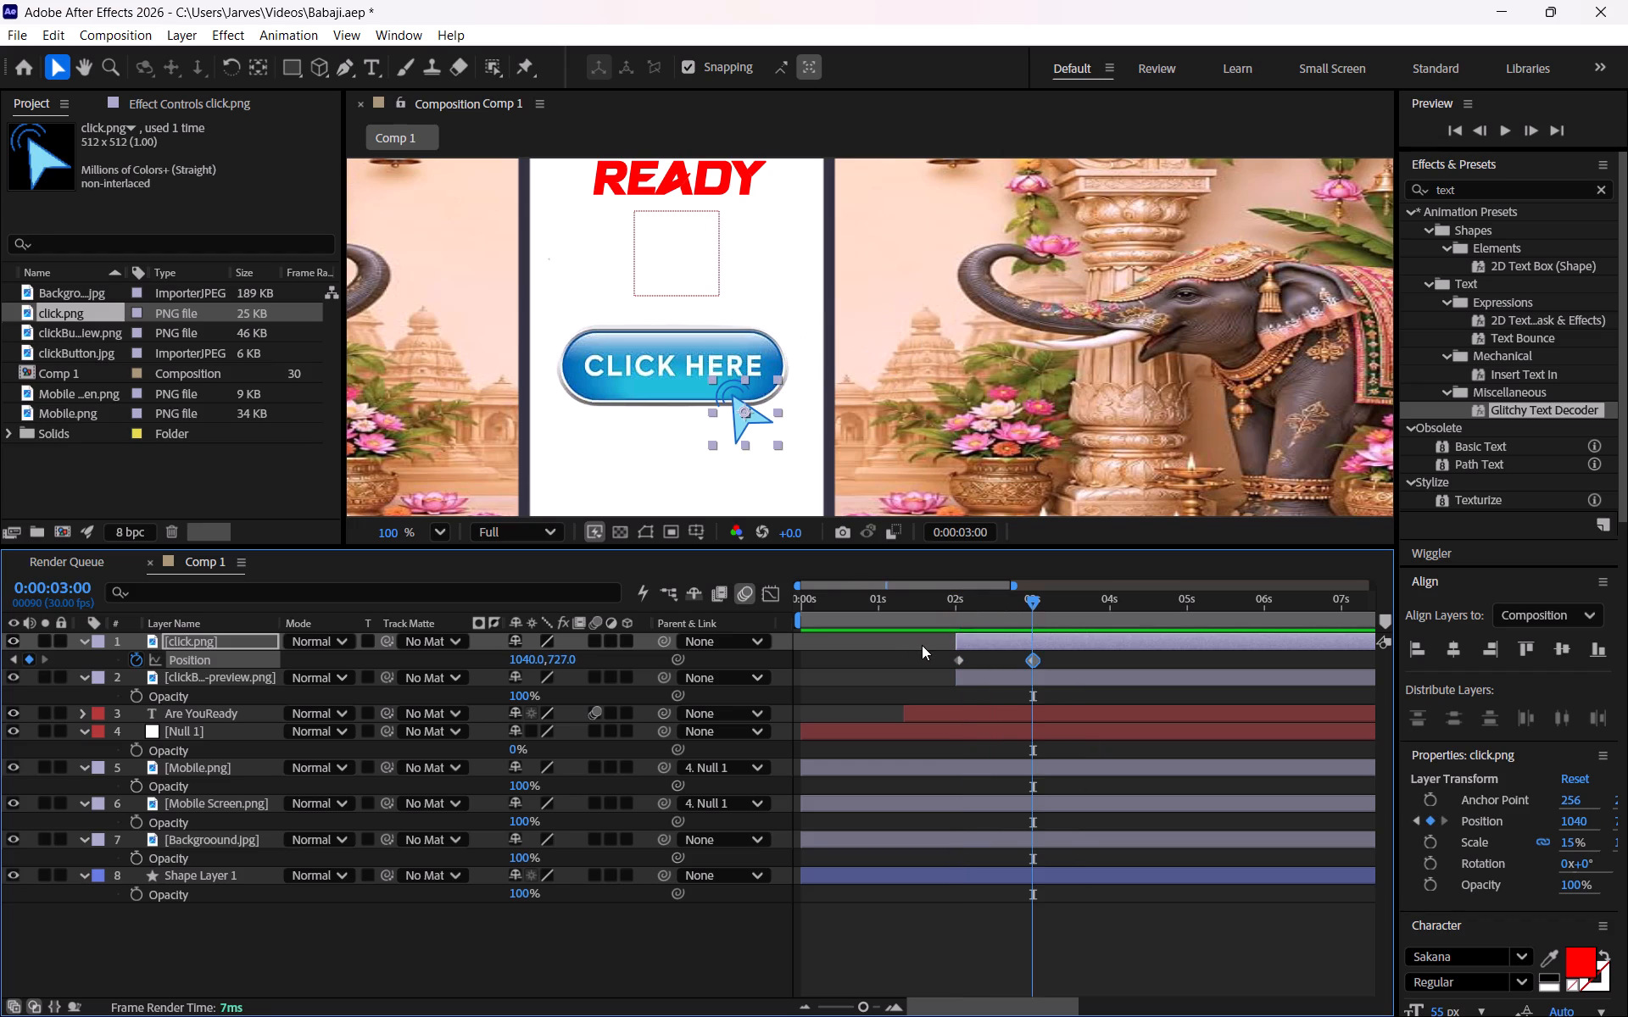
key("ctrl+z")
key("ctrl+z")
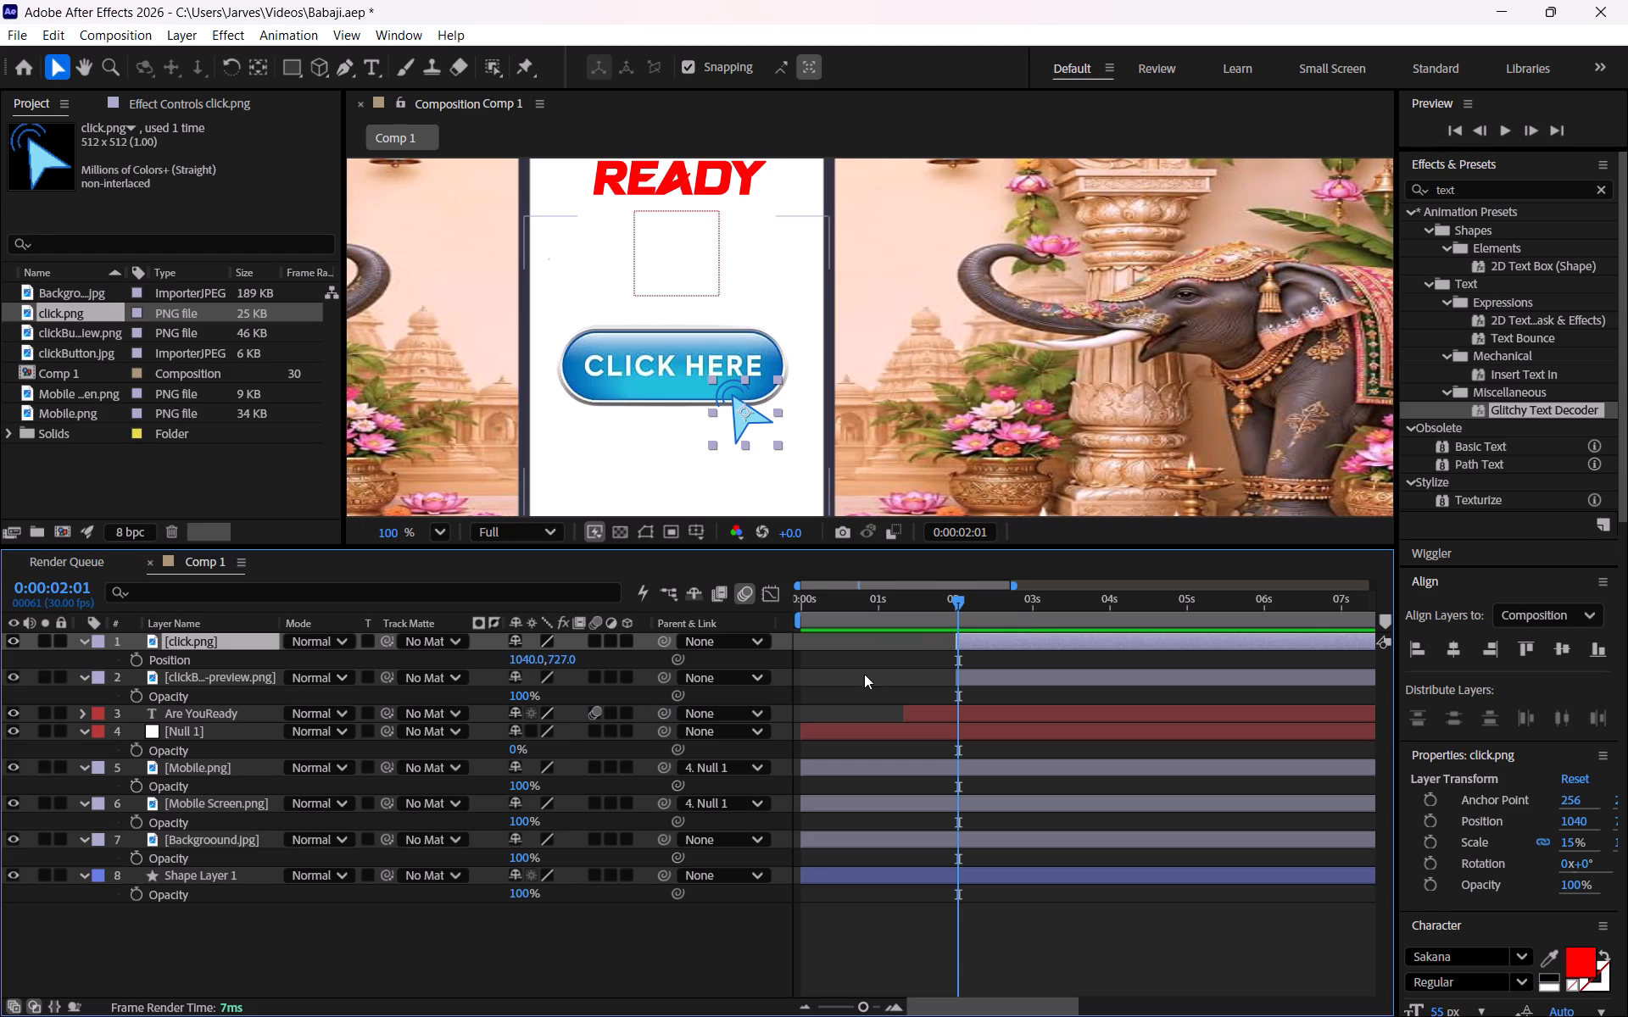
Set the click.png layer's Scale to 12%.
scroll(865, 343, "down", 7, "ctrl")
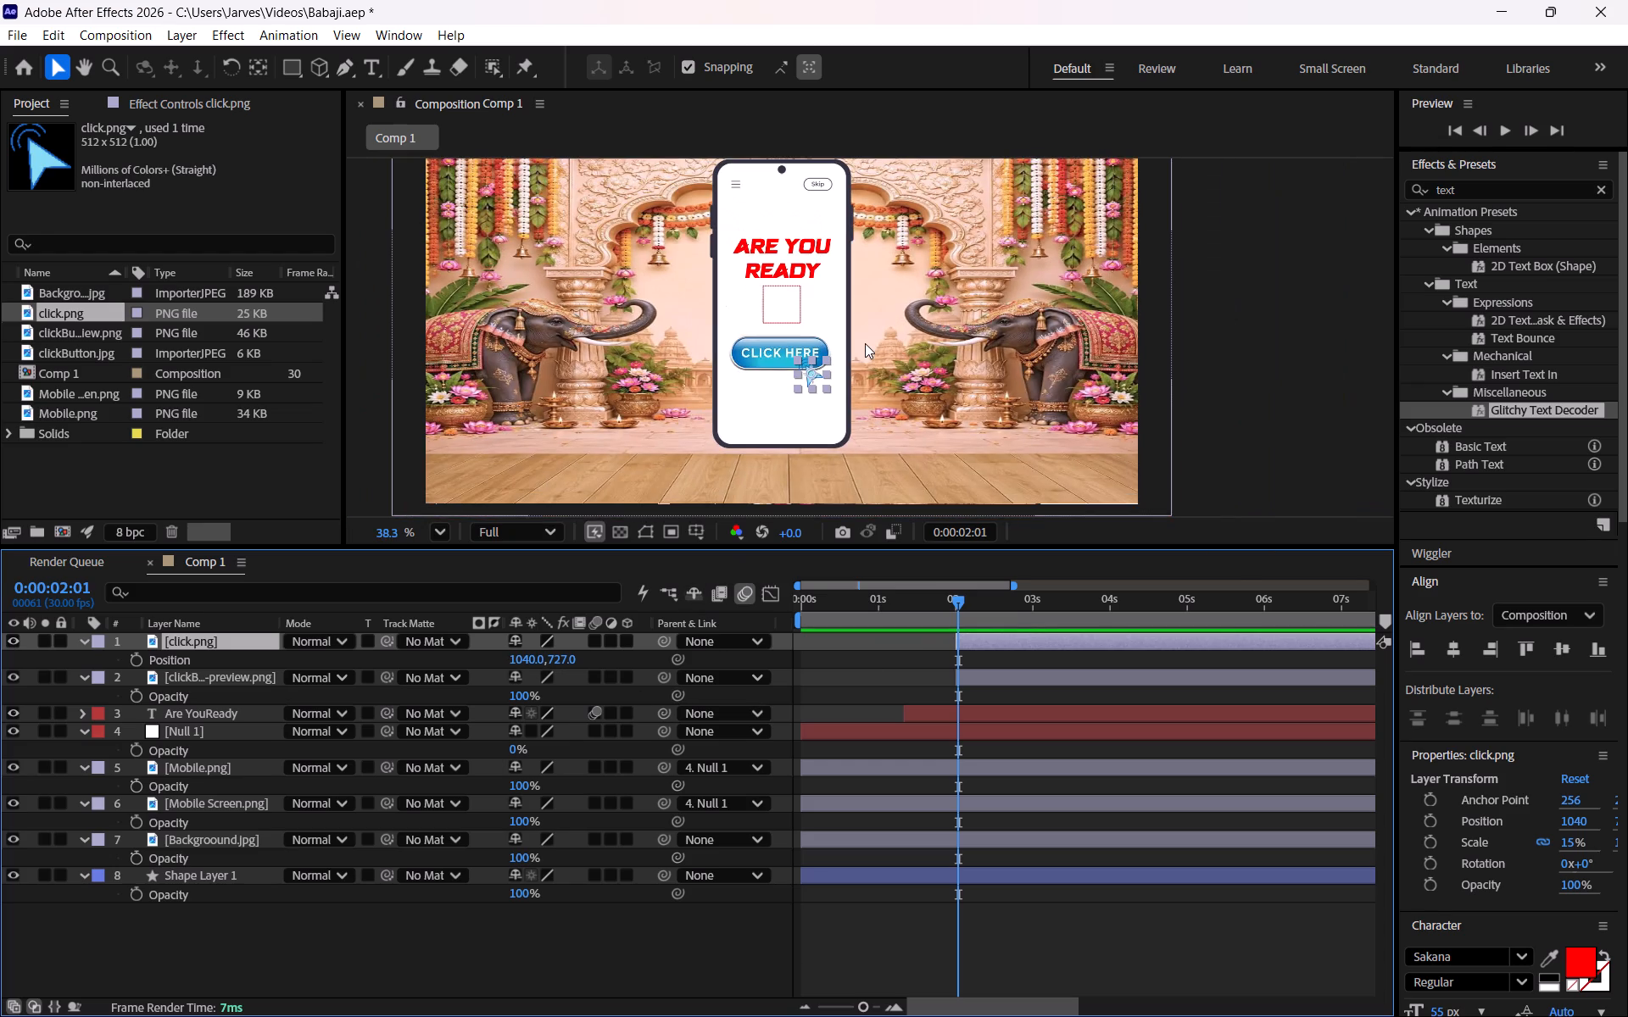
left_click(1267, 358)
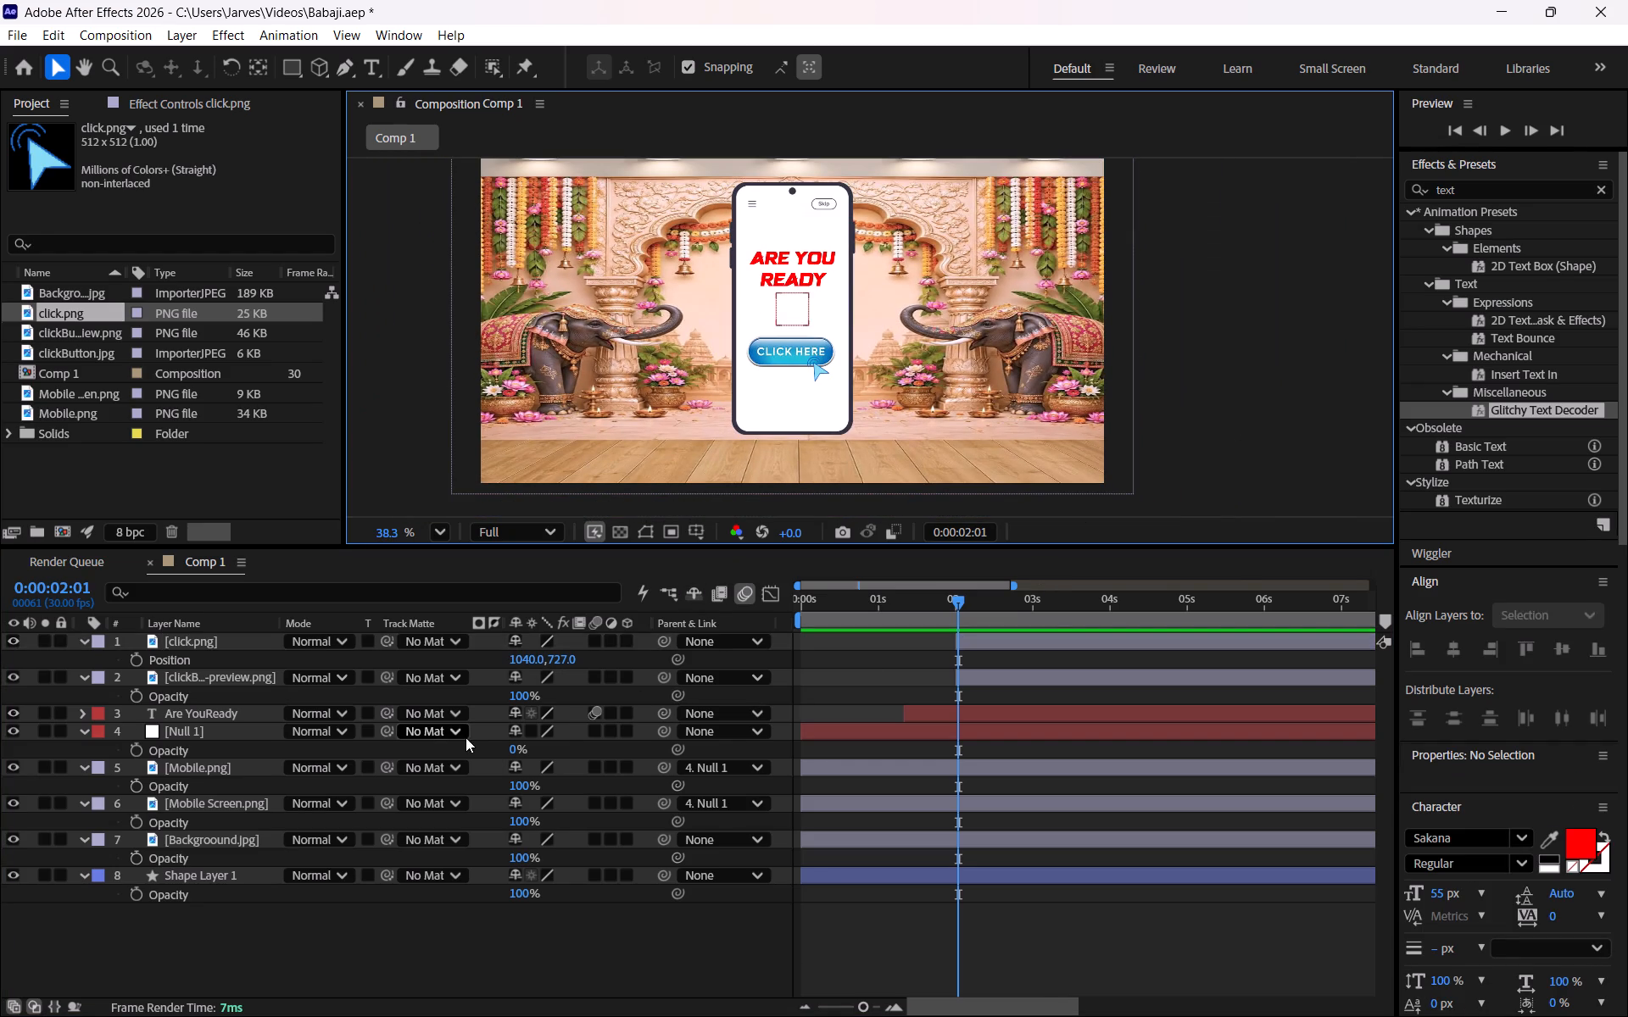
left_click(245, 633)
key("s")
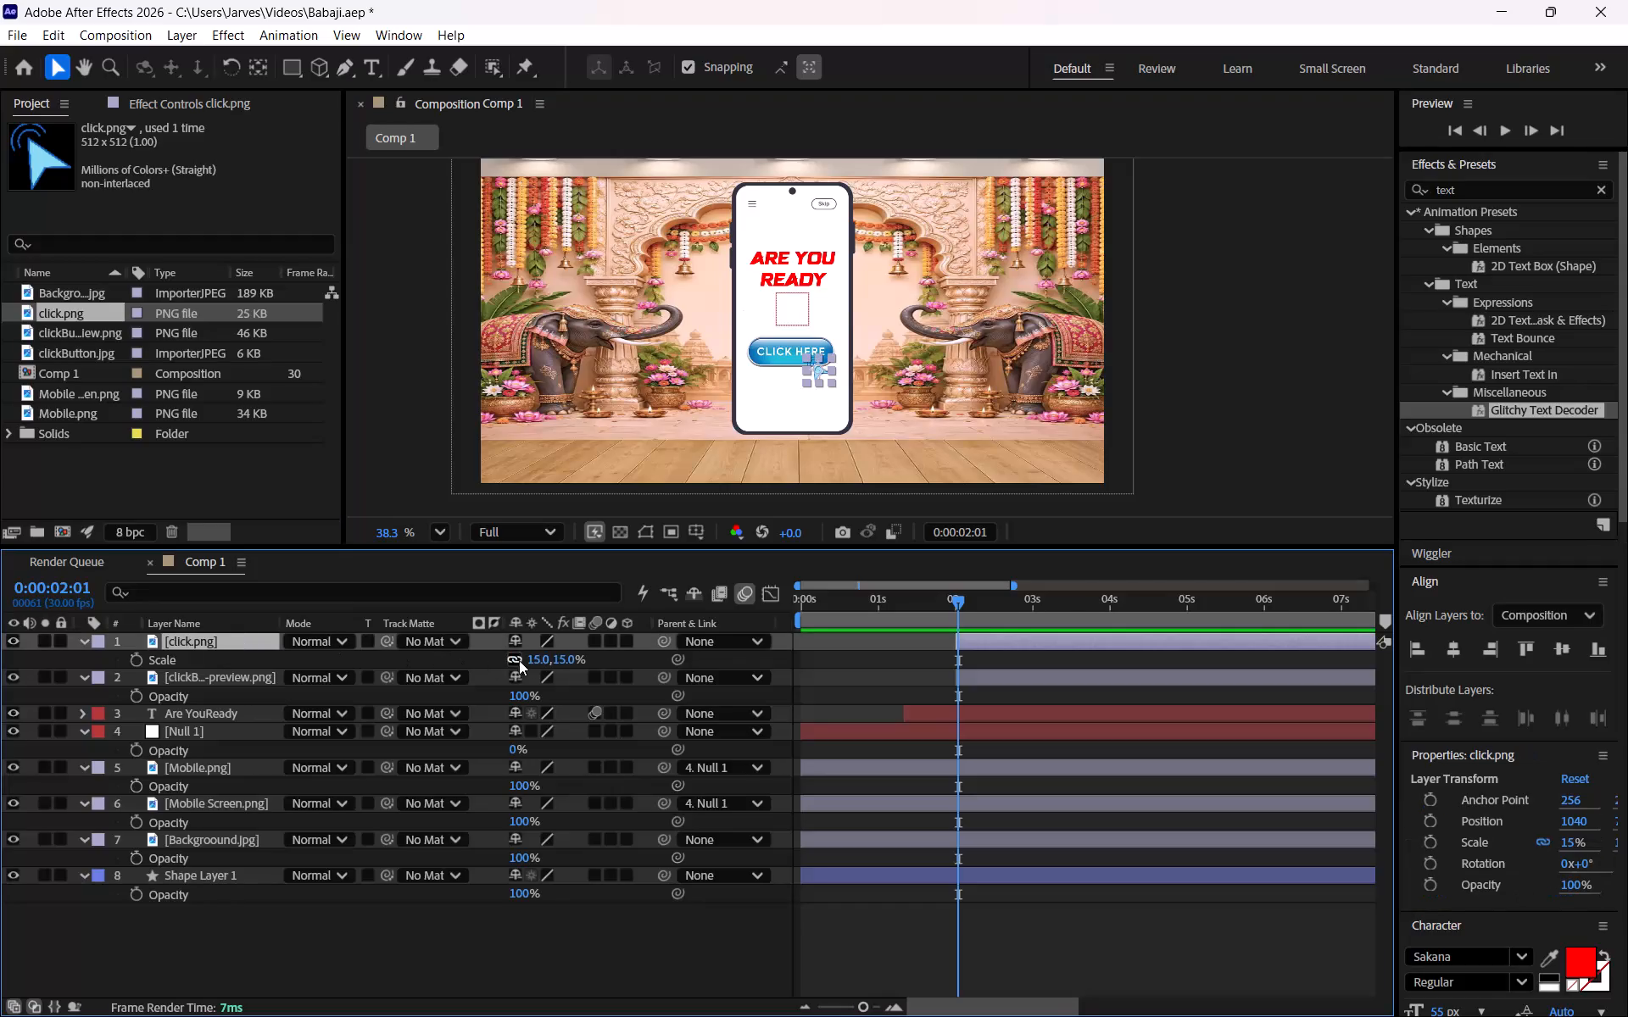
left_click(537, 661)
type("12")
key("Return")
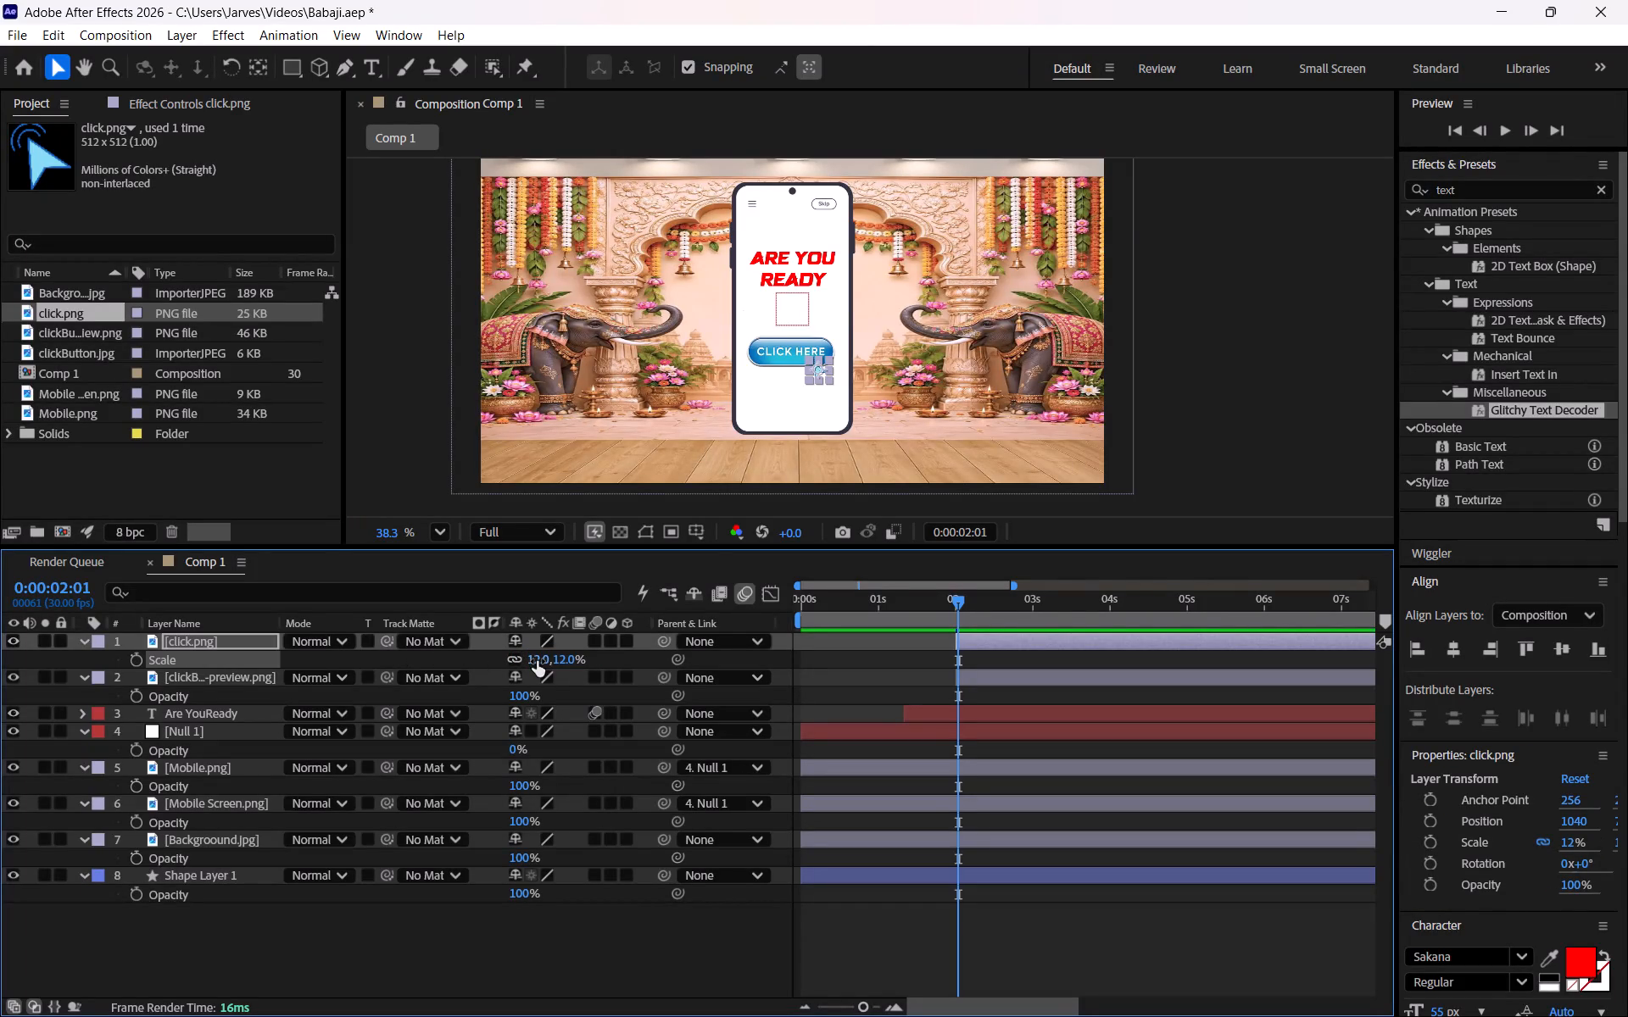
left_click(1148, 415)
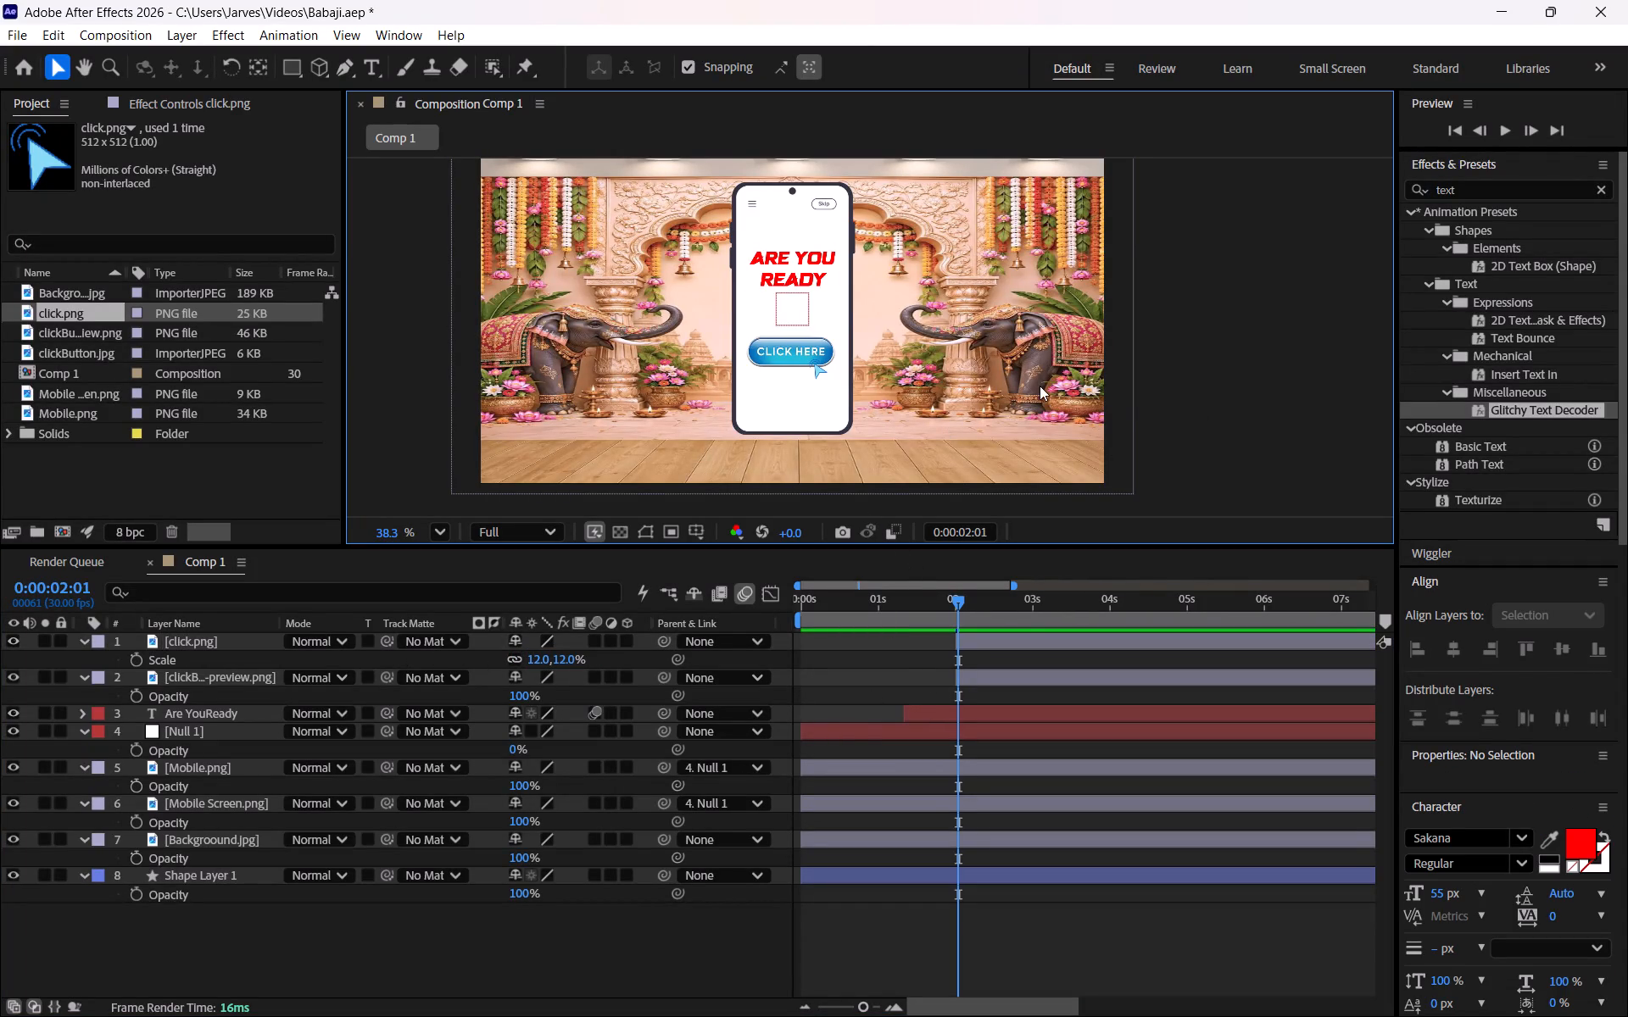
Set the click.png layer's Scale to 10%.
scroll(1040, 386, "up", 3, "ctrl")
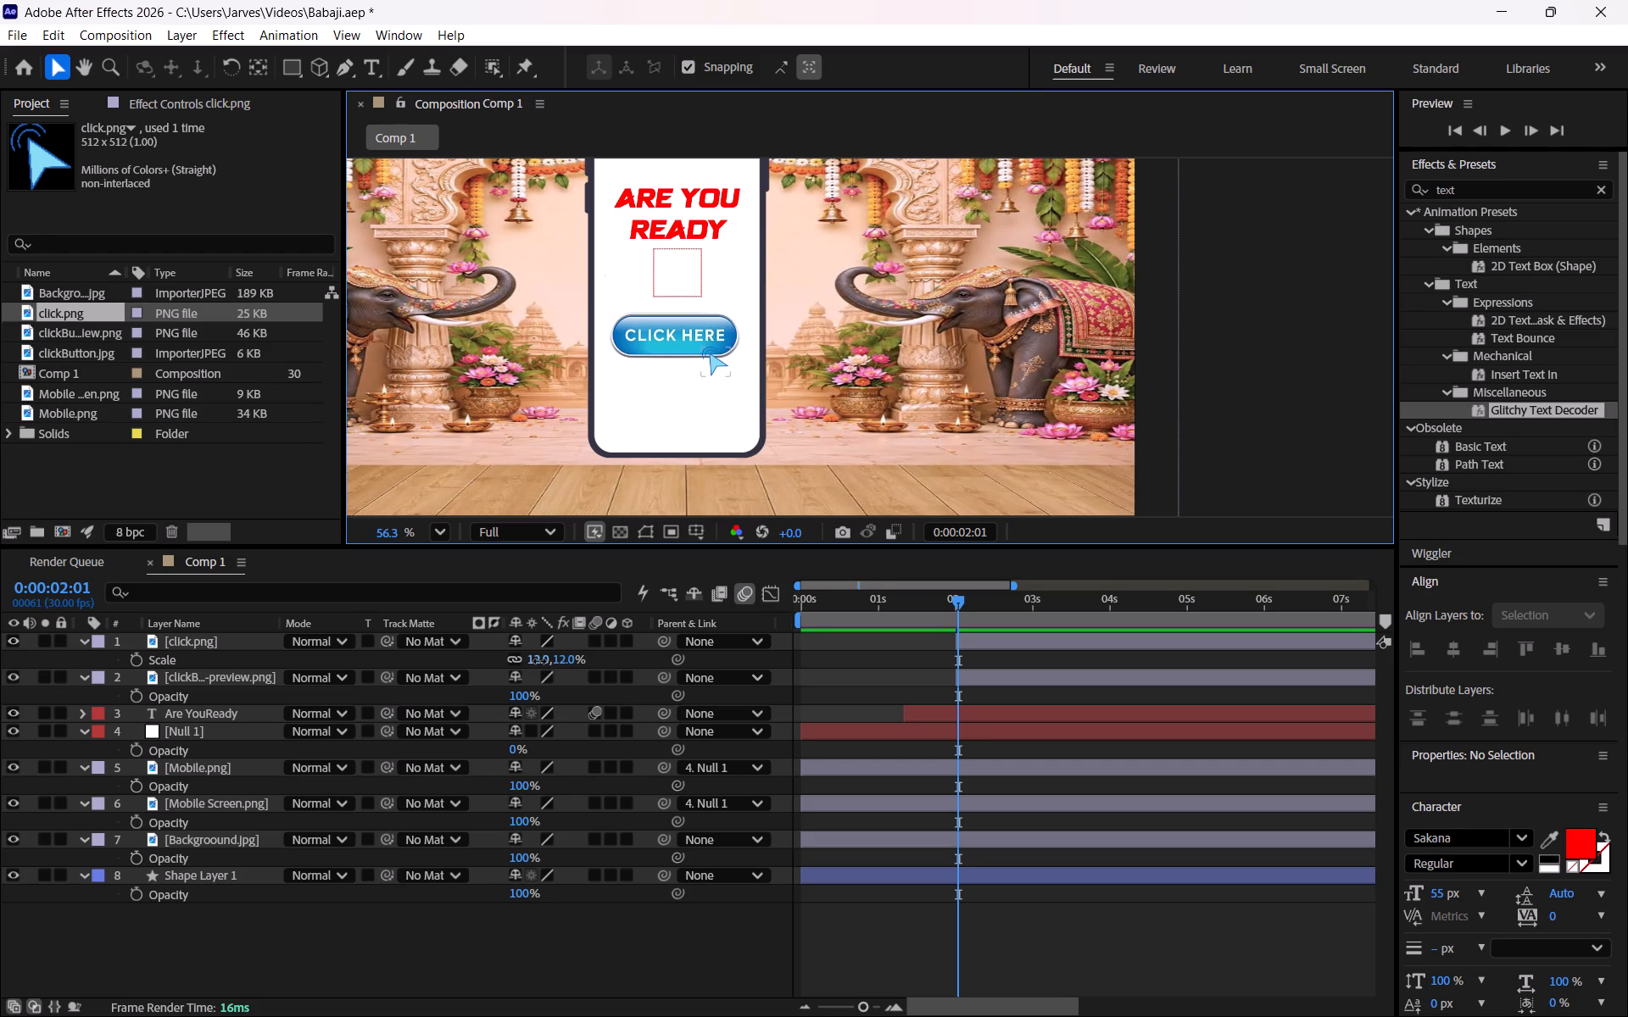
left_click(539, 661)
type("10")
key("Return")
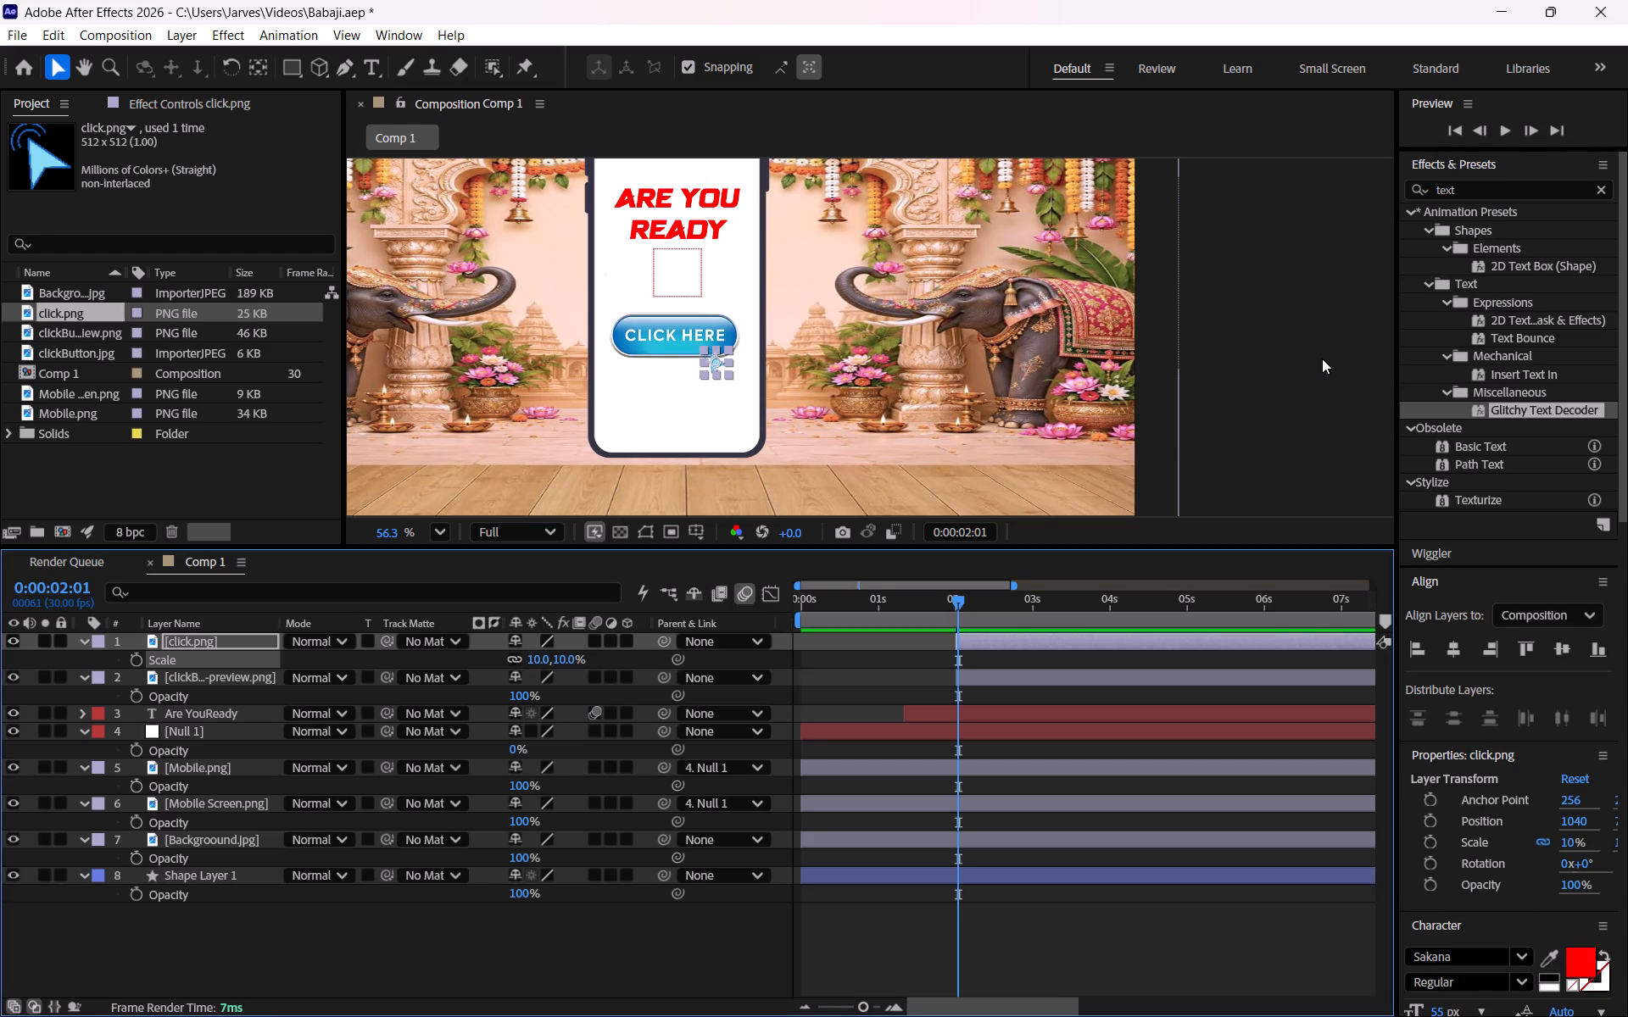
left_click(1322, 358)
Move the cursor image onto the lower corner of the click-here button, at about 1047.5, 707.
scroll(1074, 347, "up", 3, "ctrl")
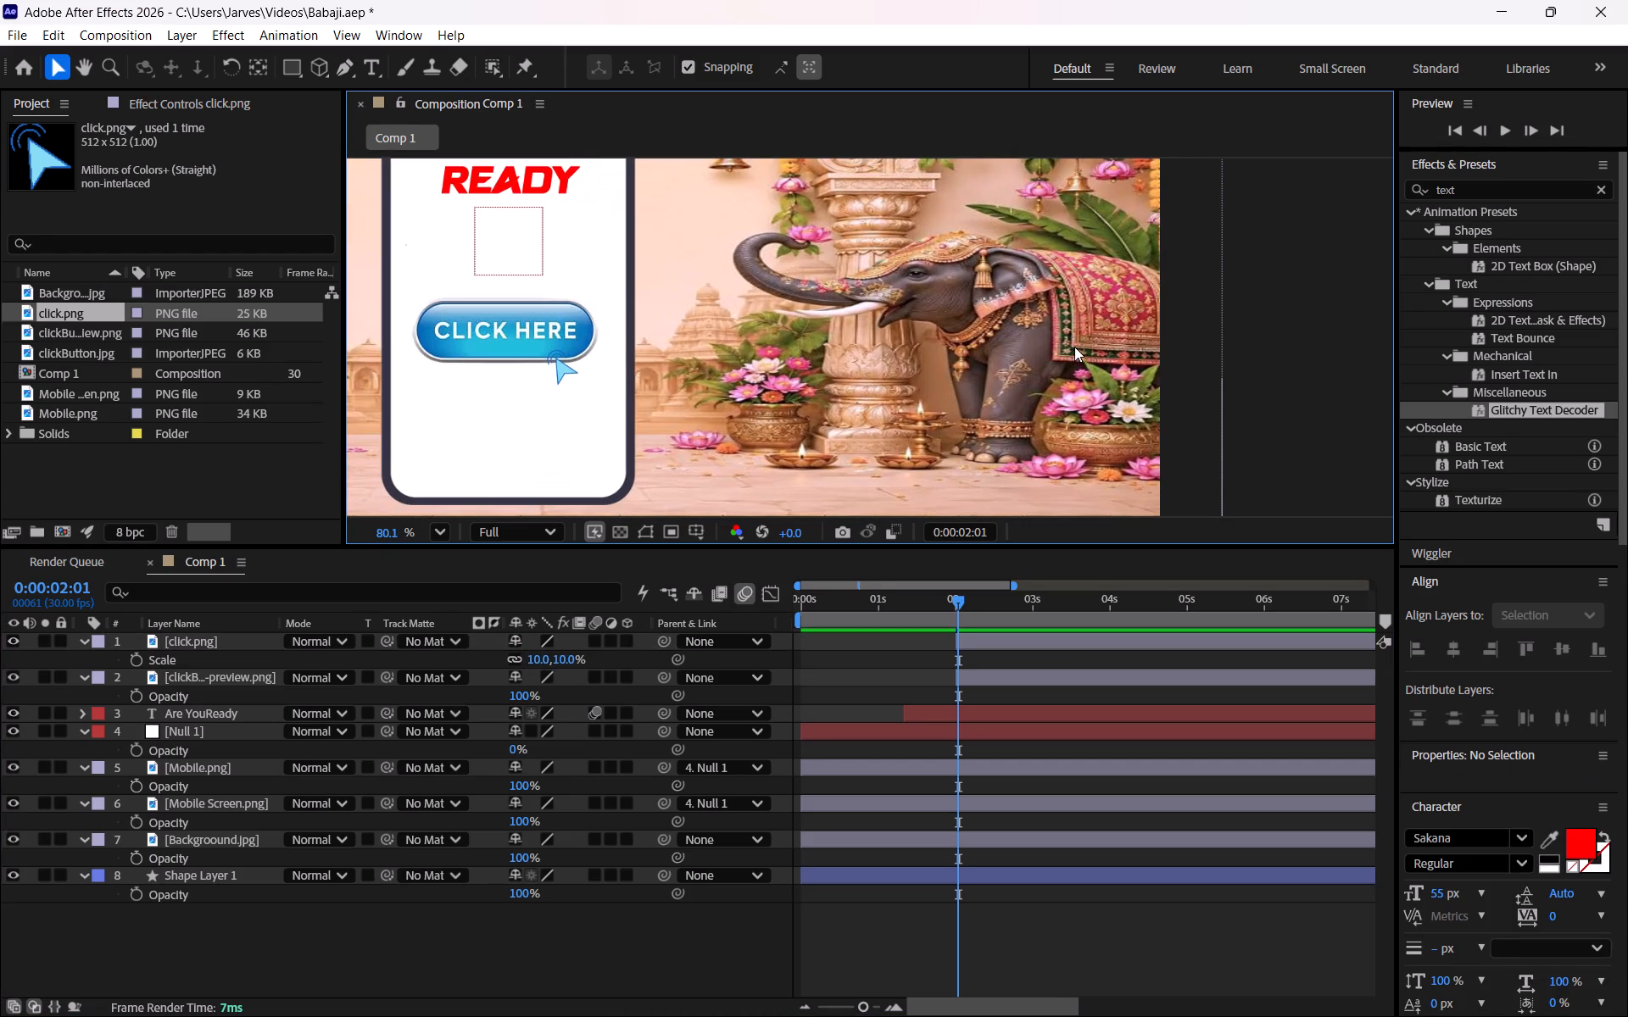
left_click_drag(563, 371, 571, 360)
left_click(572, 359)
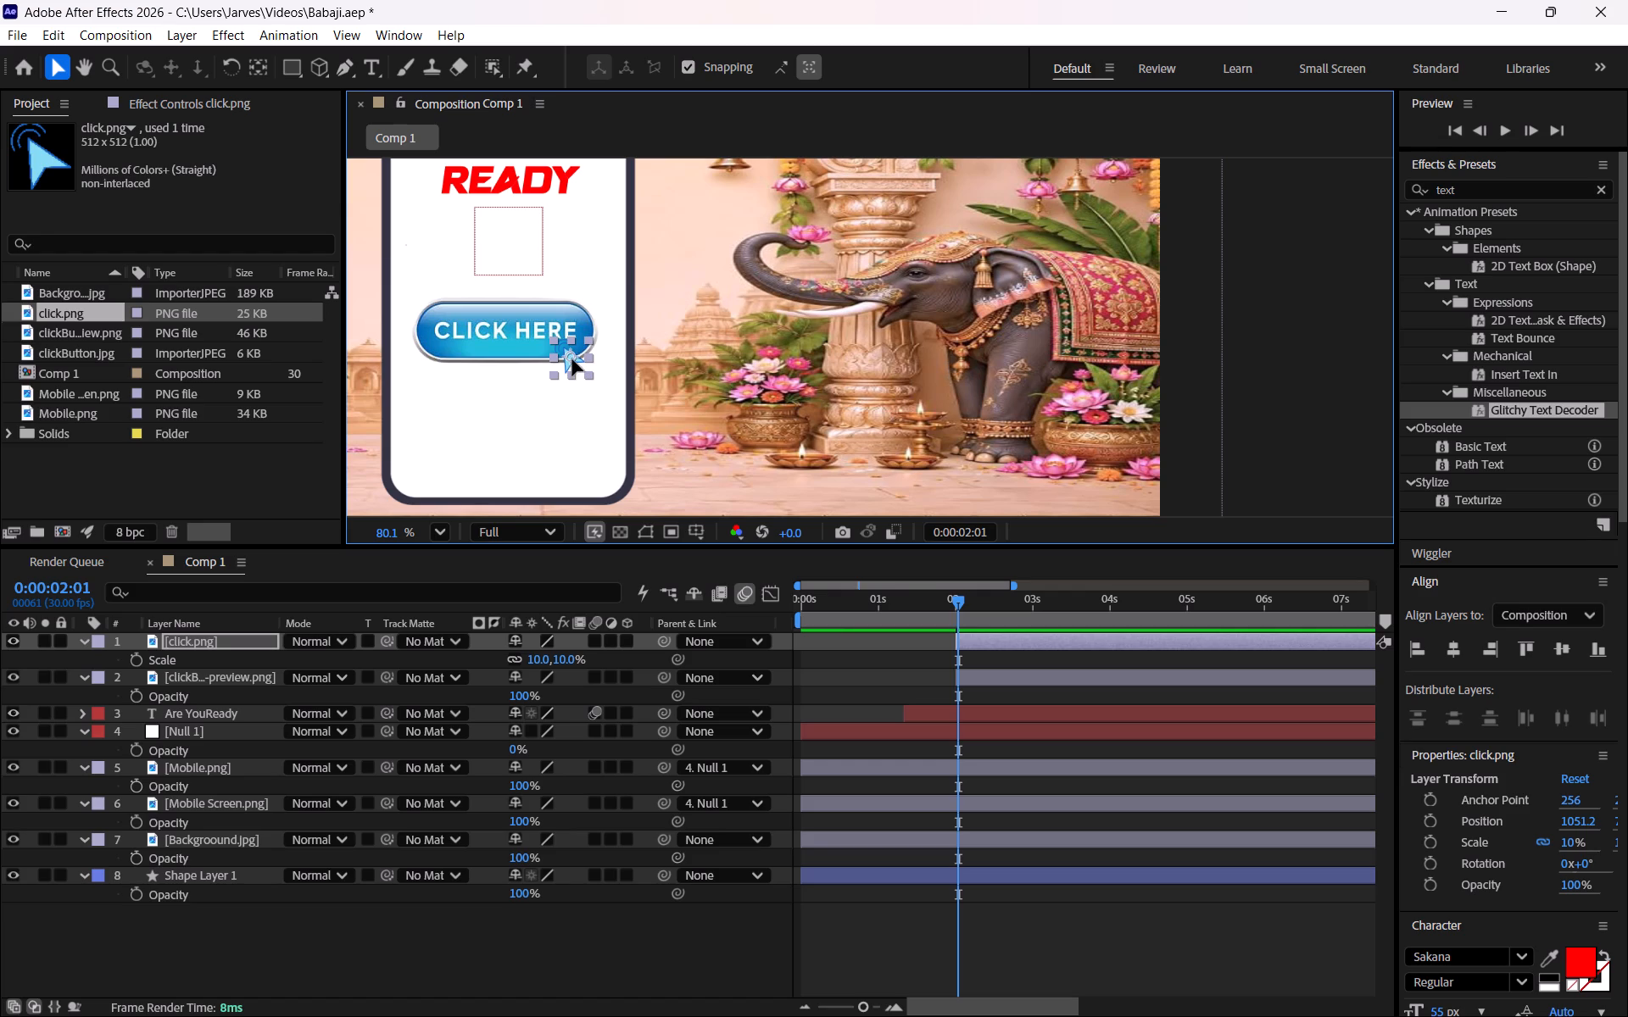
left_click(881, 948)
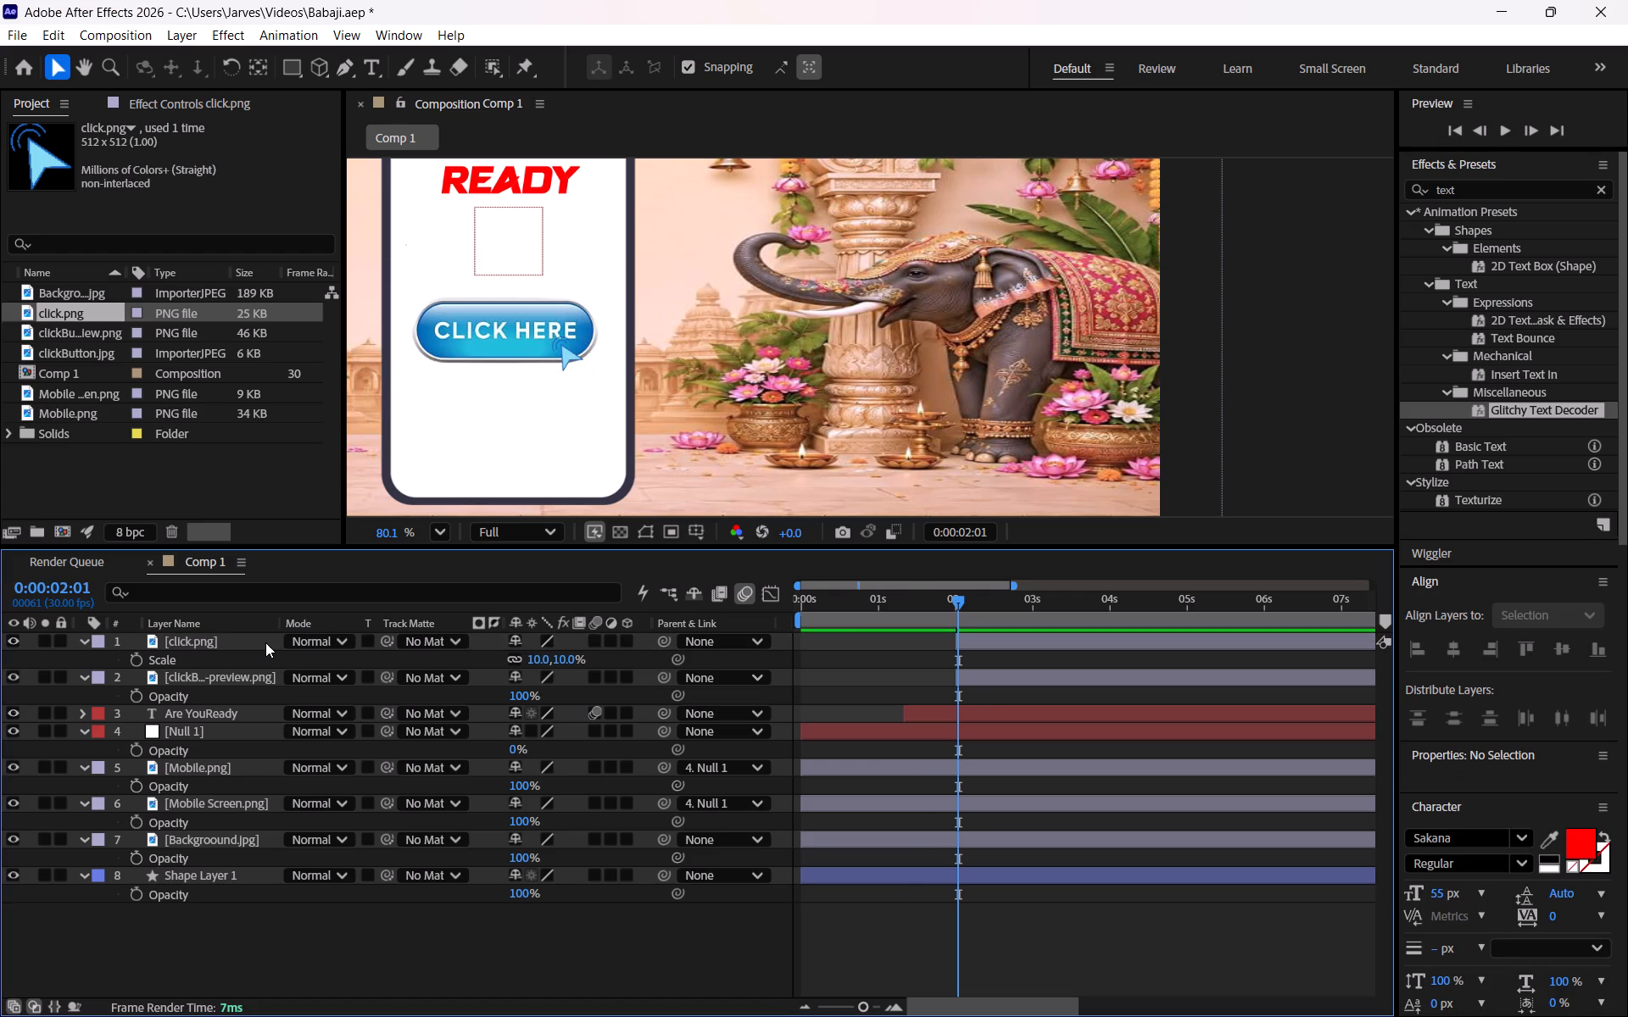
Place the click.png cursor beside the phone at about 1213.6, 649.6 and set its first Position keyframe at 0:00:02:01.
left_click(259, 643)
key("p")
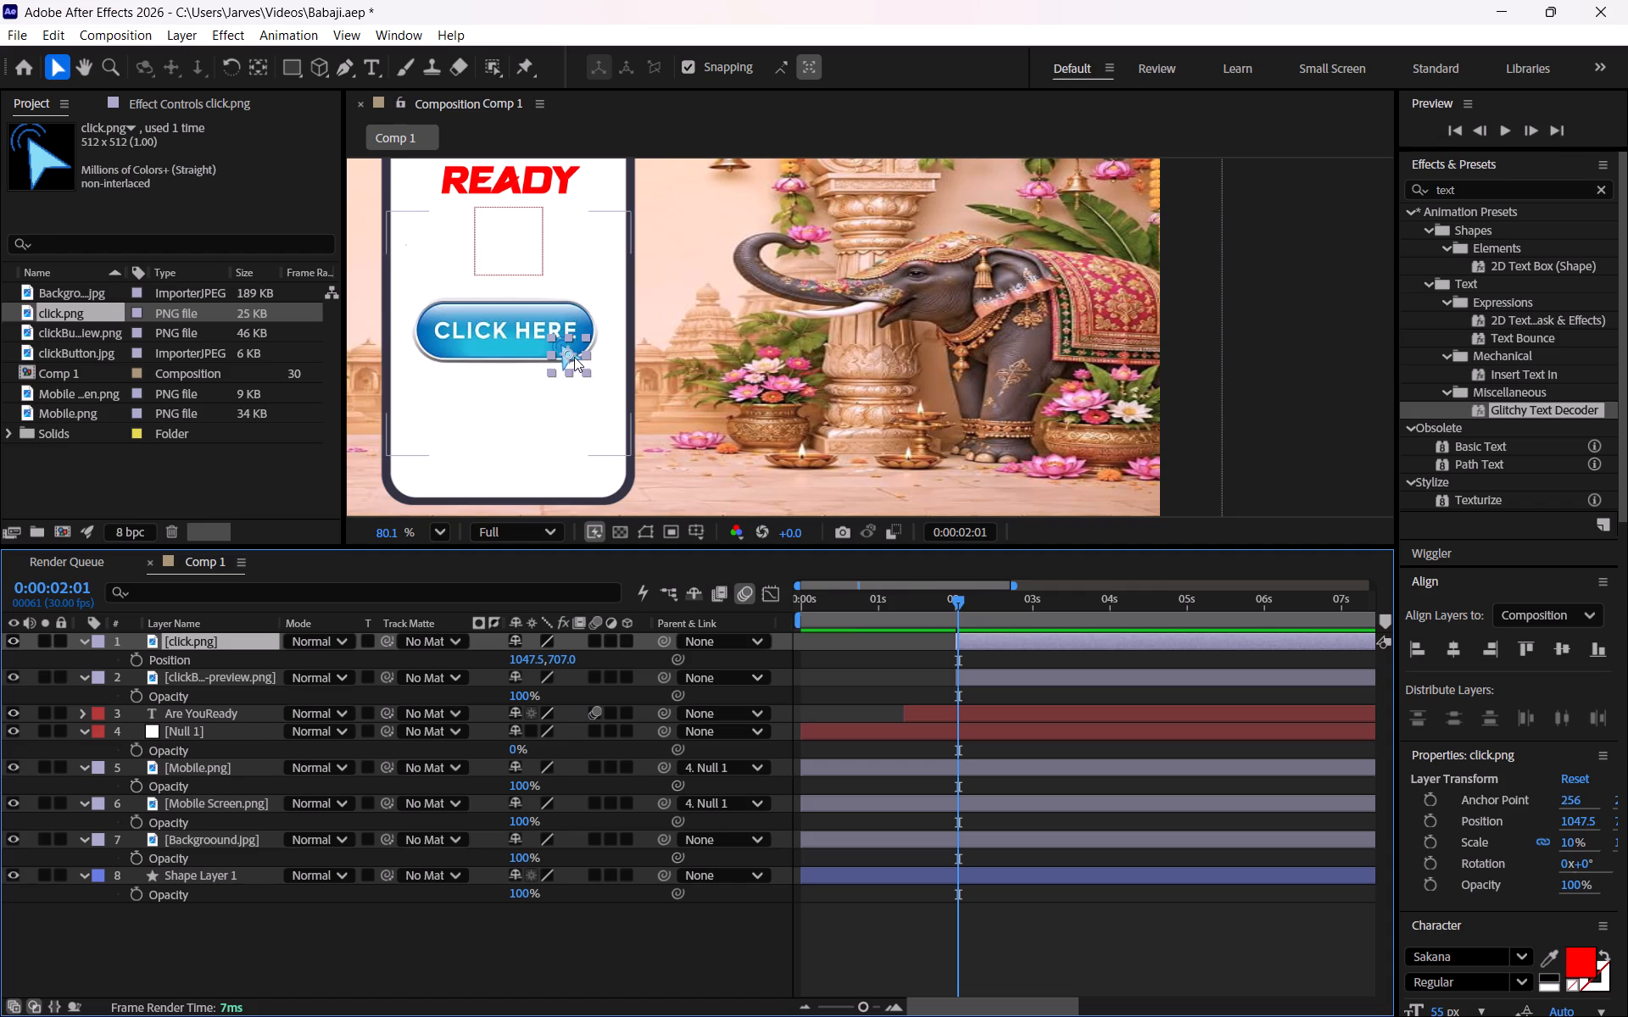
left_click_drag(565, 354, 666, 316)
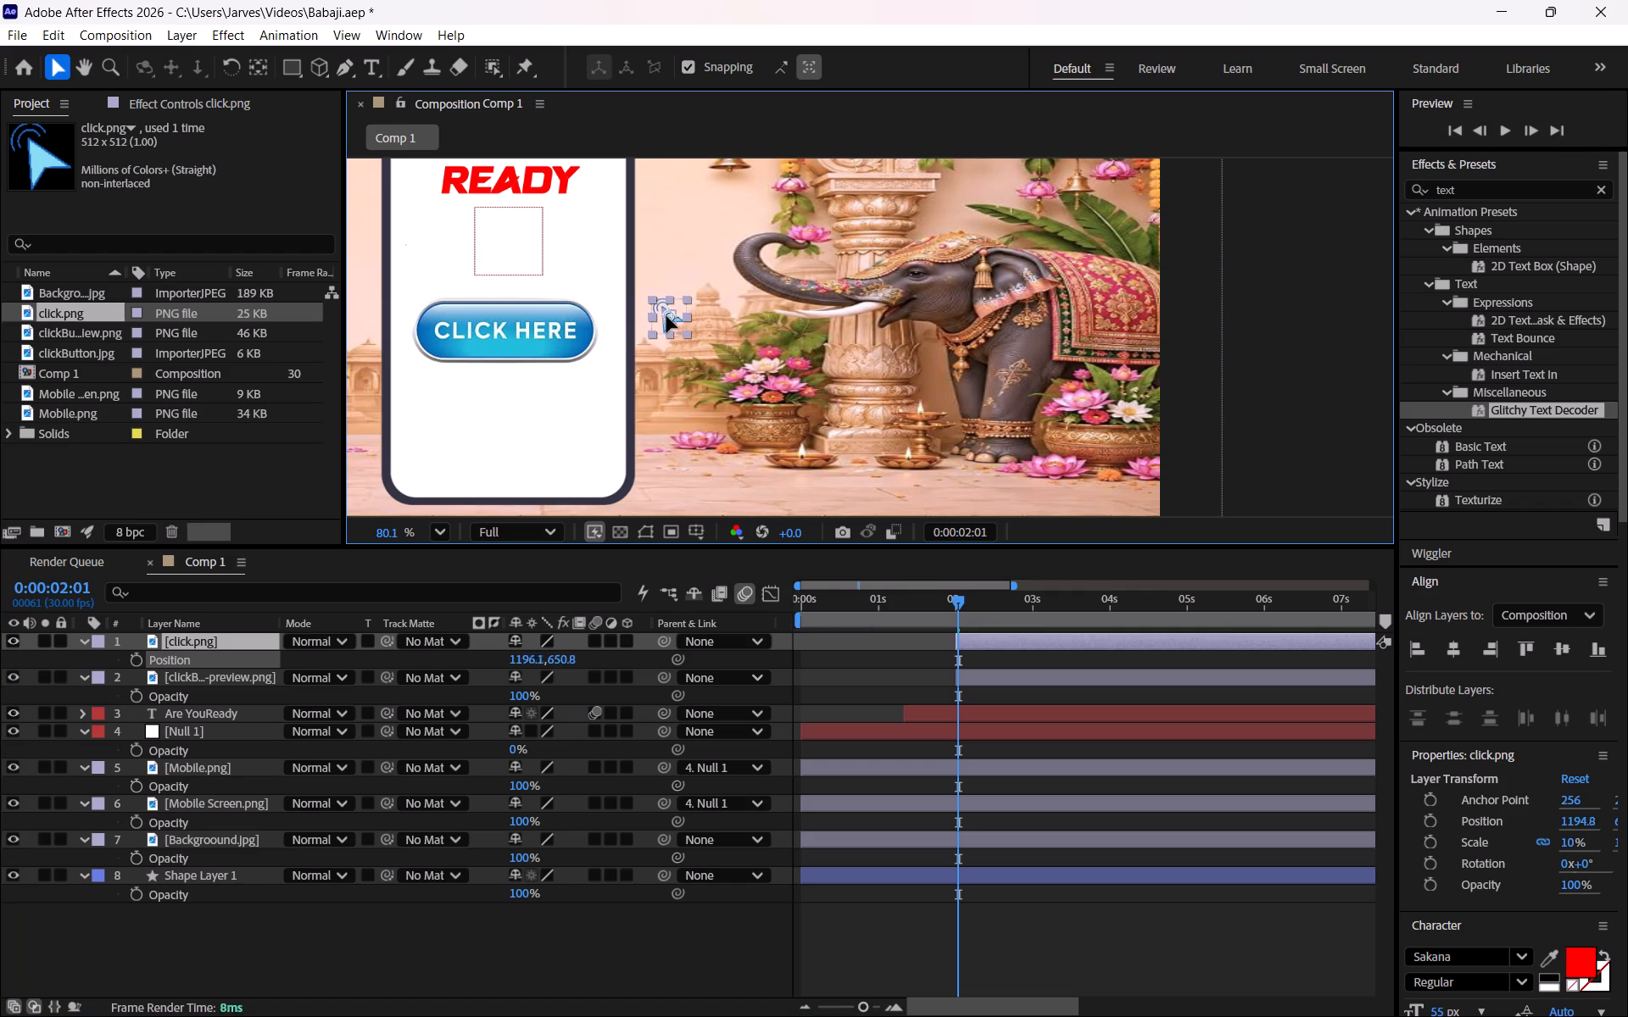
left_click_drag(666, 316, 677, 315)
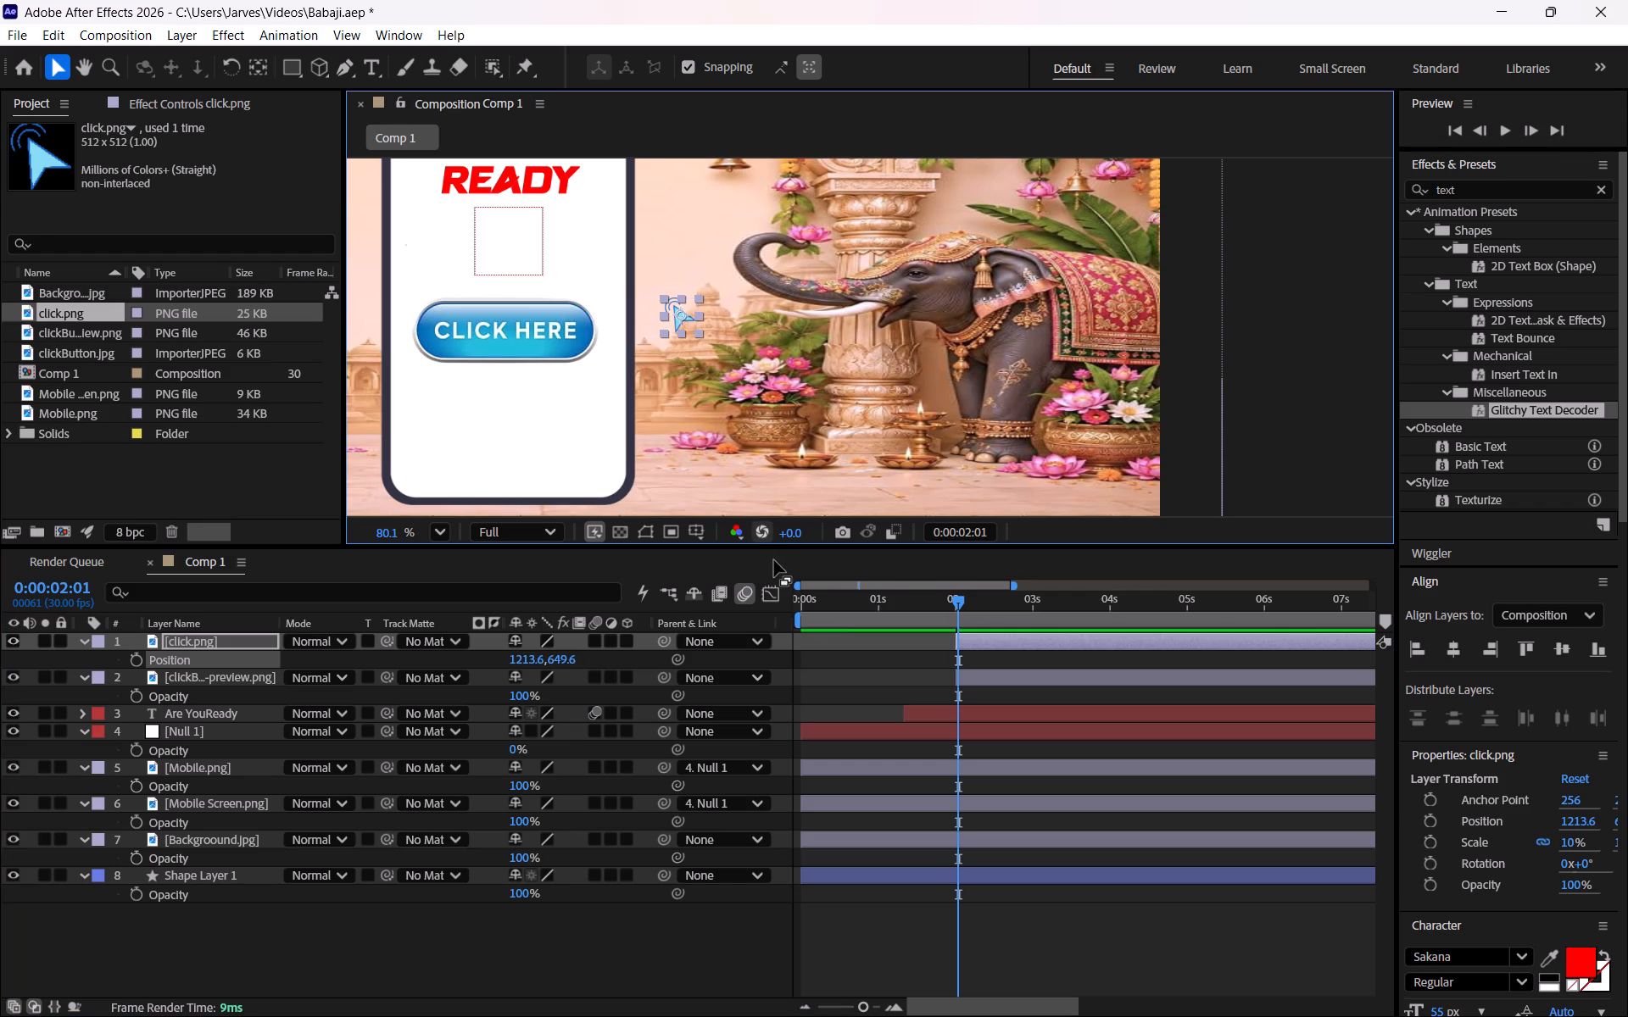
left_click(137, 661)
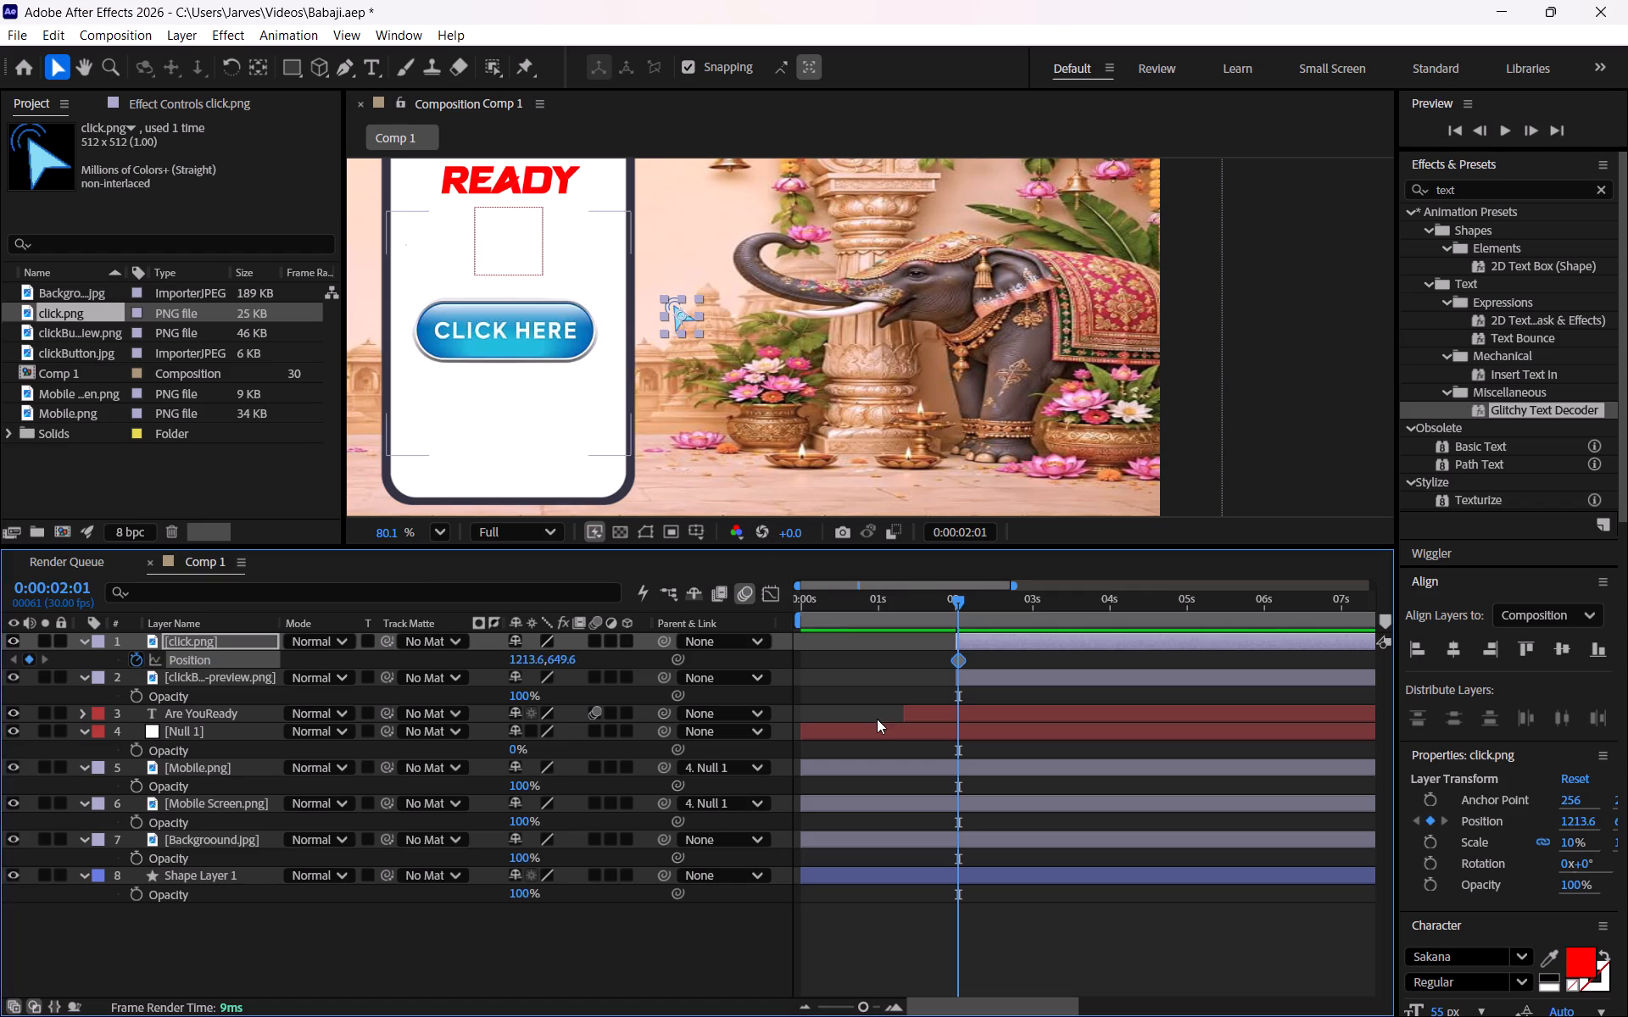
Add a Position keyframe at 0:00:03:00 with the cursor on the click-here button's lower corner, at about 1051, 711.
left_click(1033, 610)
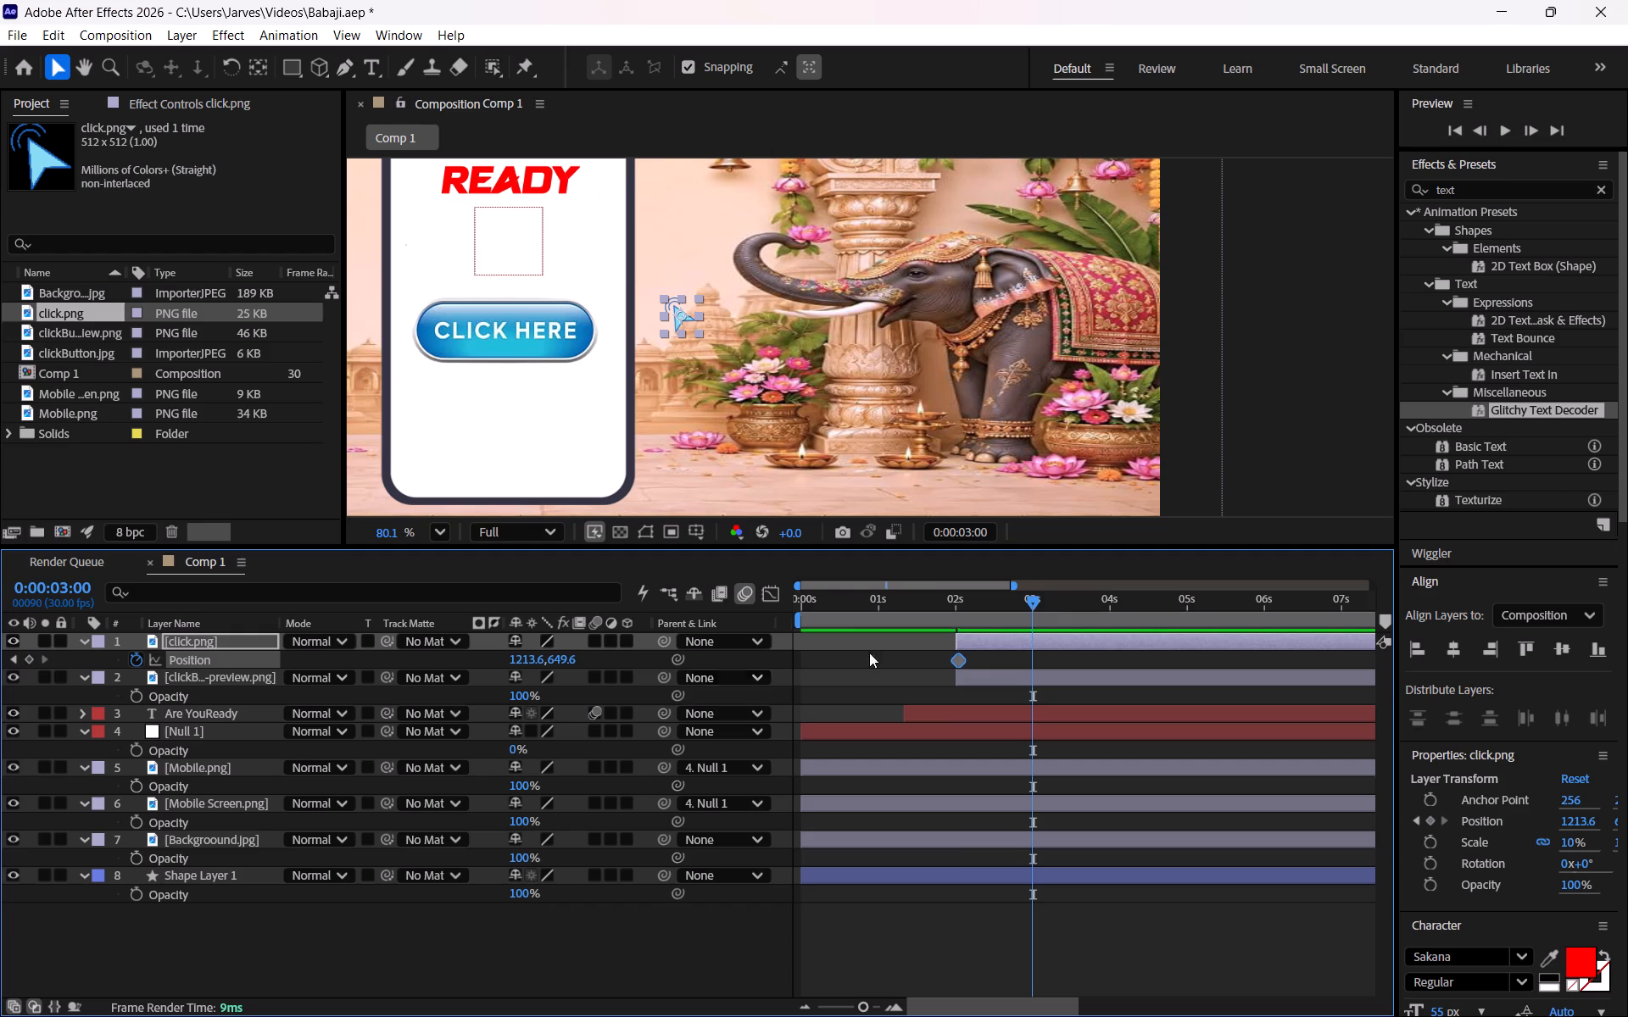
left_click(31, 660)
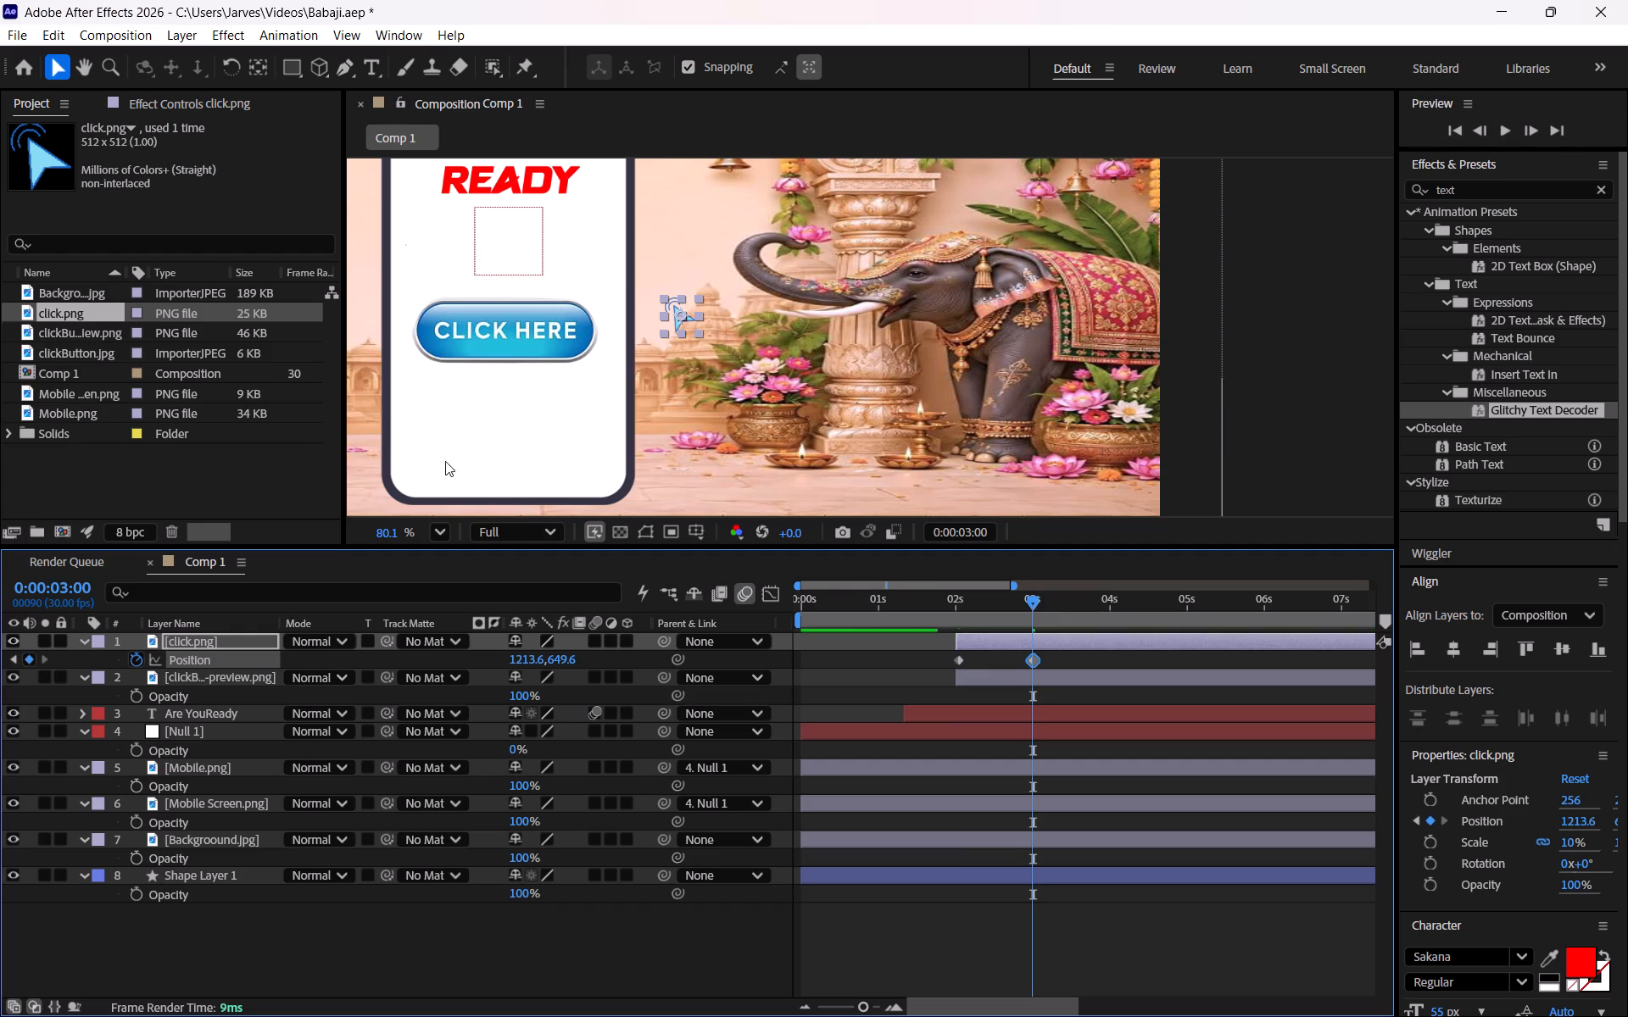
left_click_drag(679, 311, 612, 331)
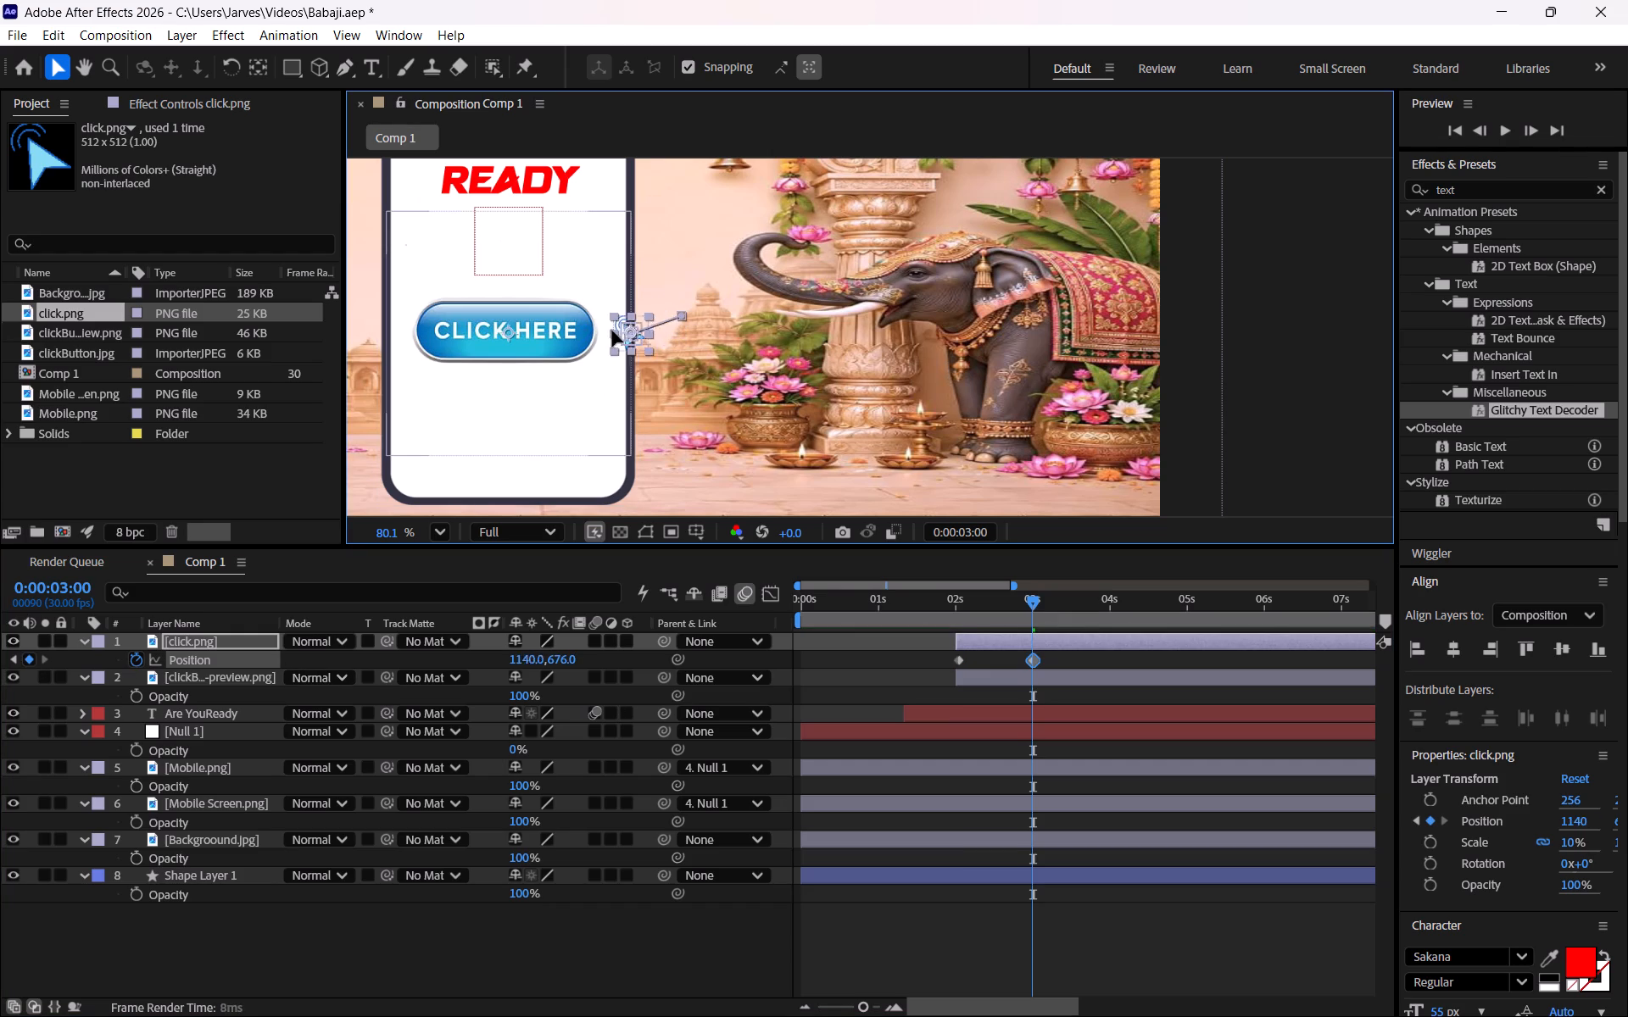
left_click_drag(612, 331, 571, 354)
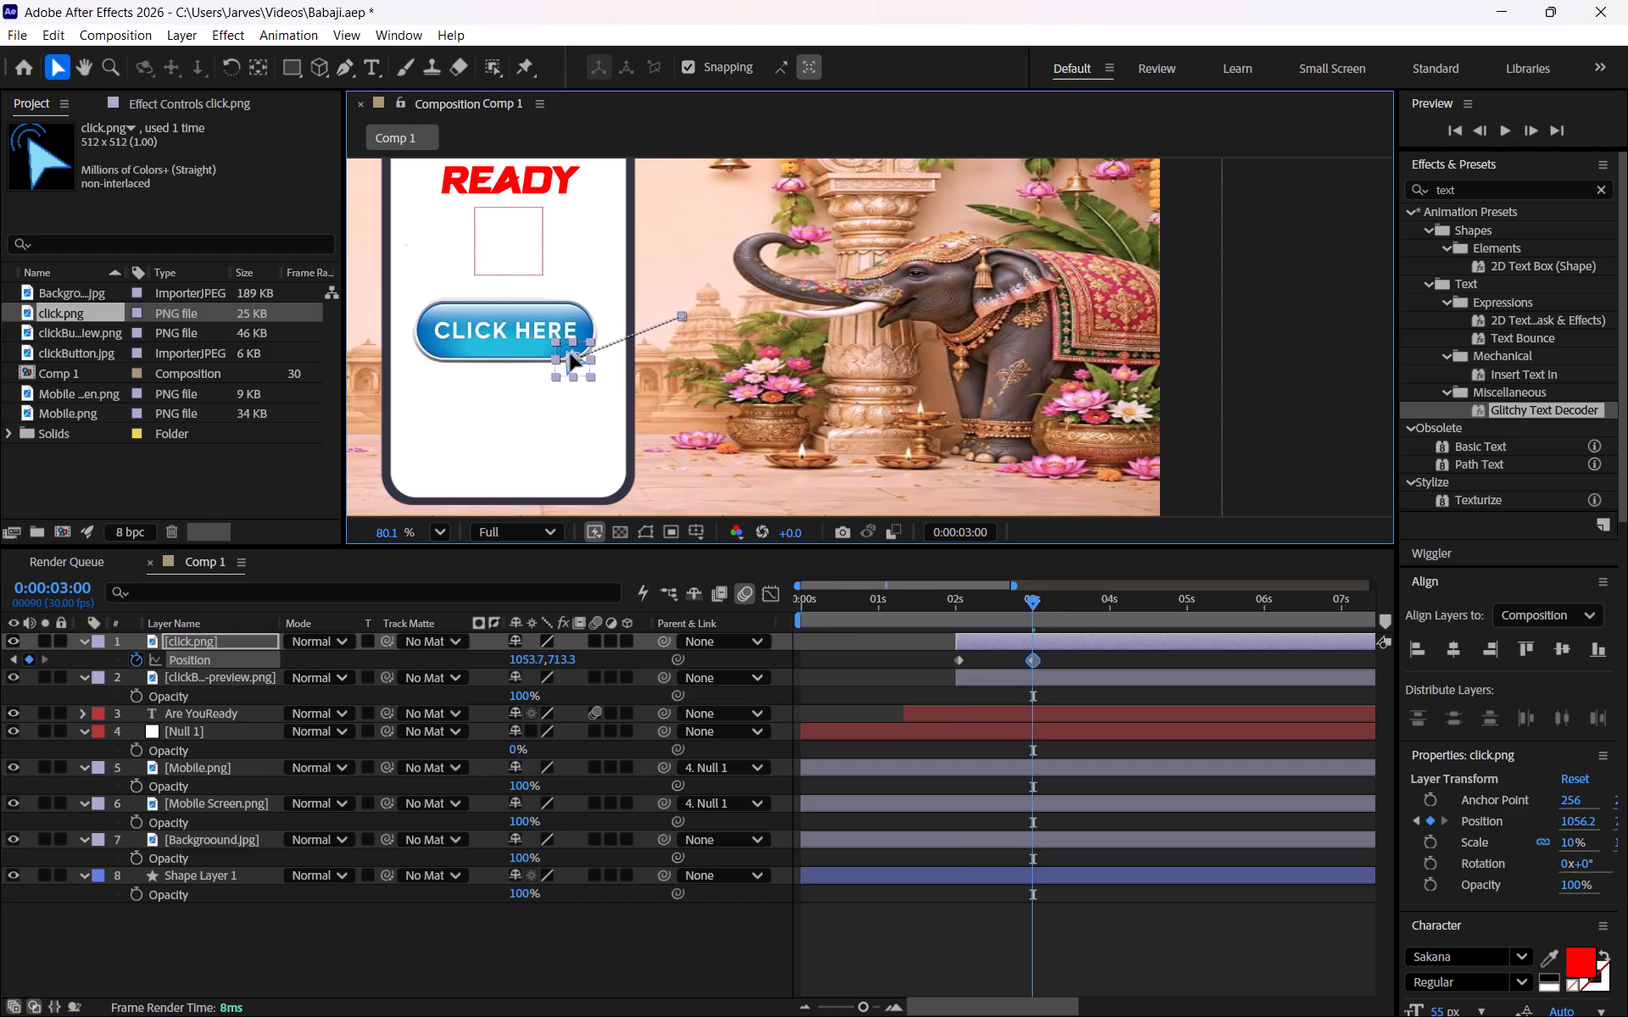
left_click_drag(571, 354, 569, 353)
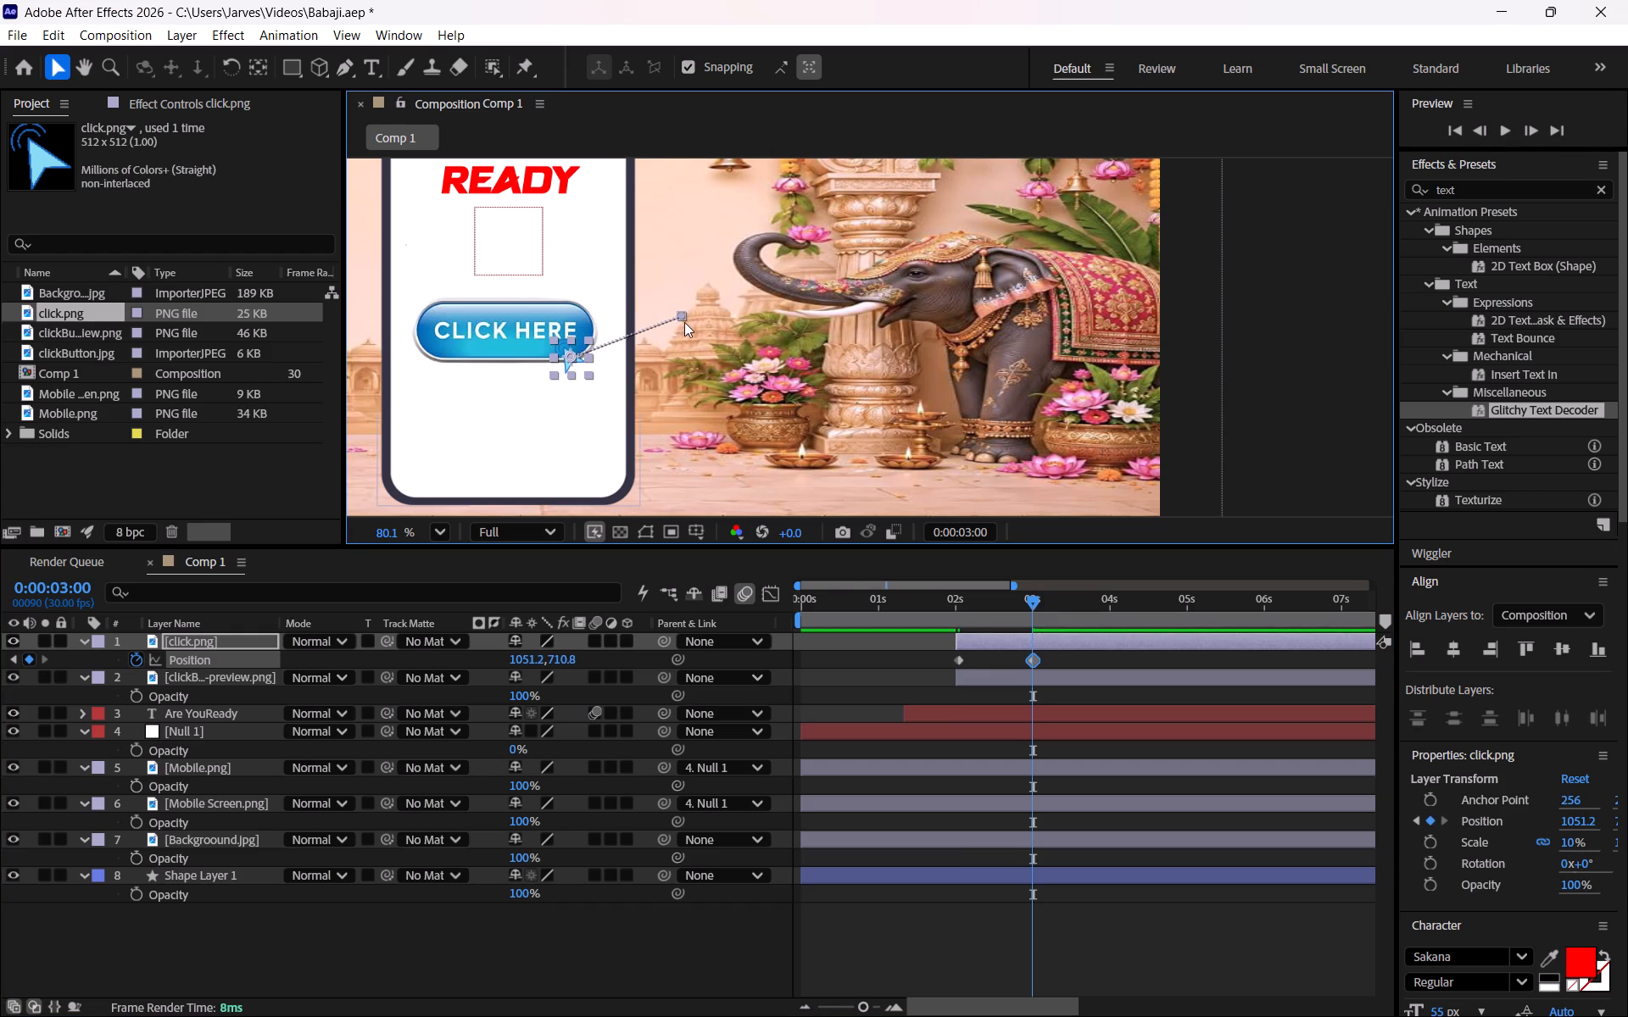
Nudge the starting point of the cursor's motion path up to about 1213.6, 643.3.
left_click(684, 318)
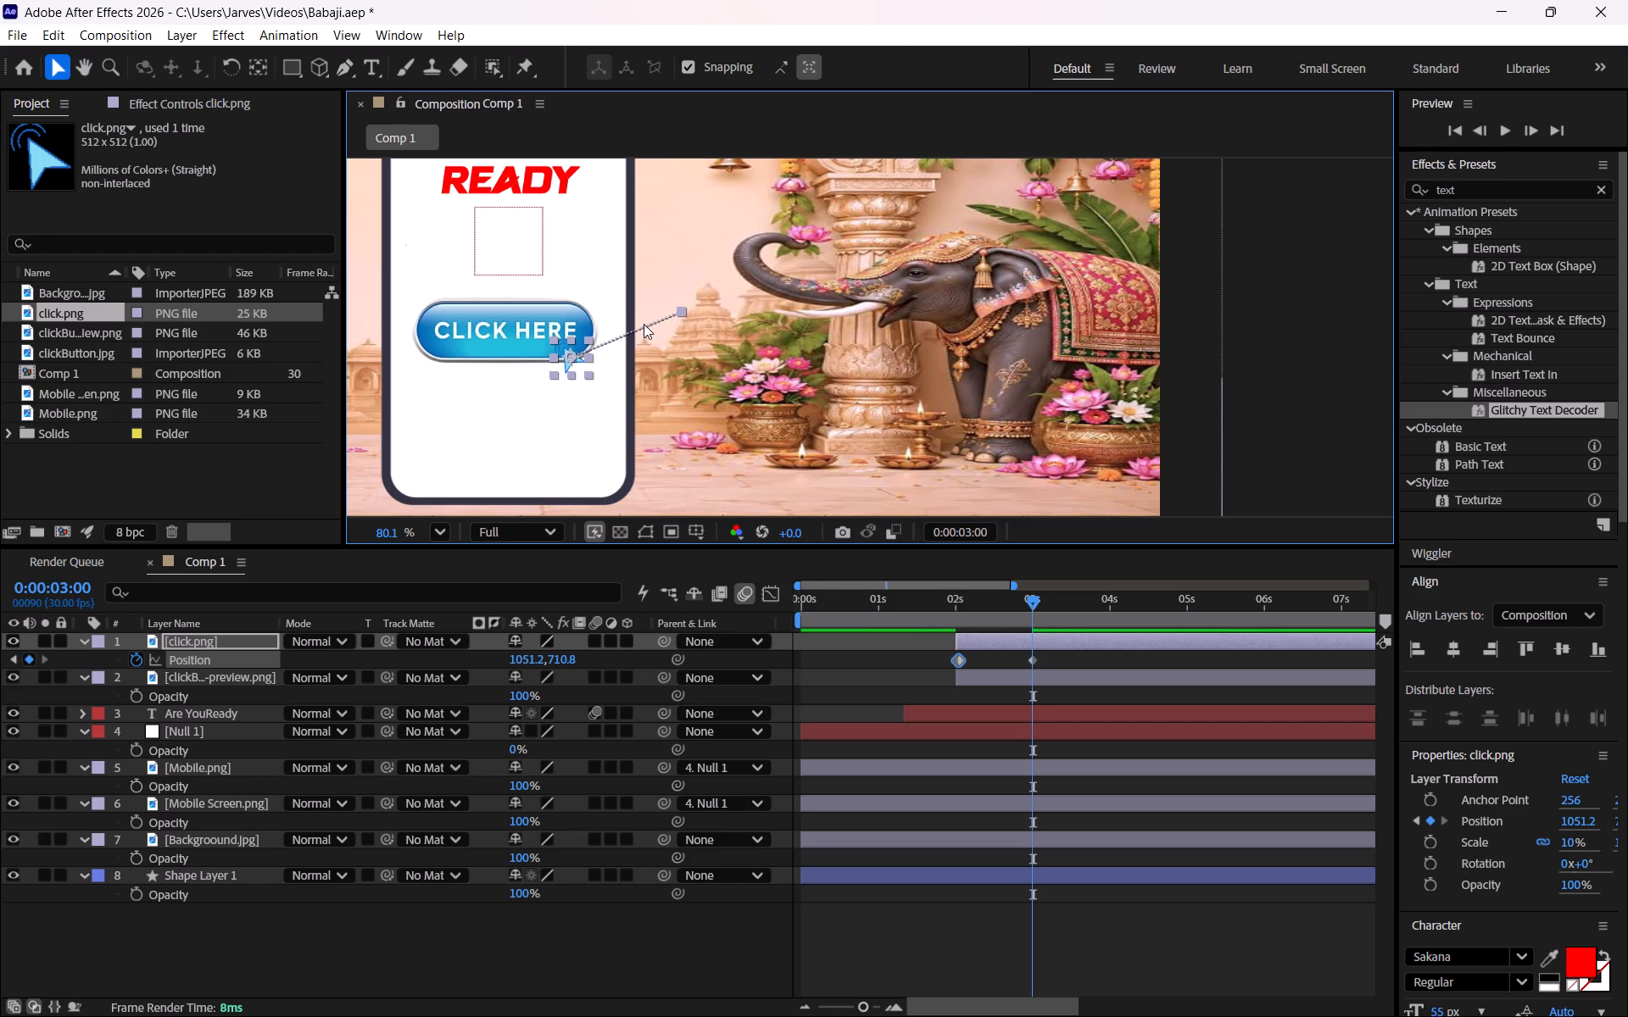
left_click_drag(643, 329, 659, 335)
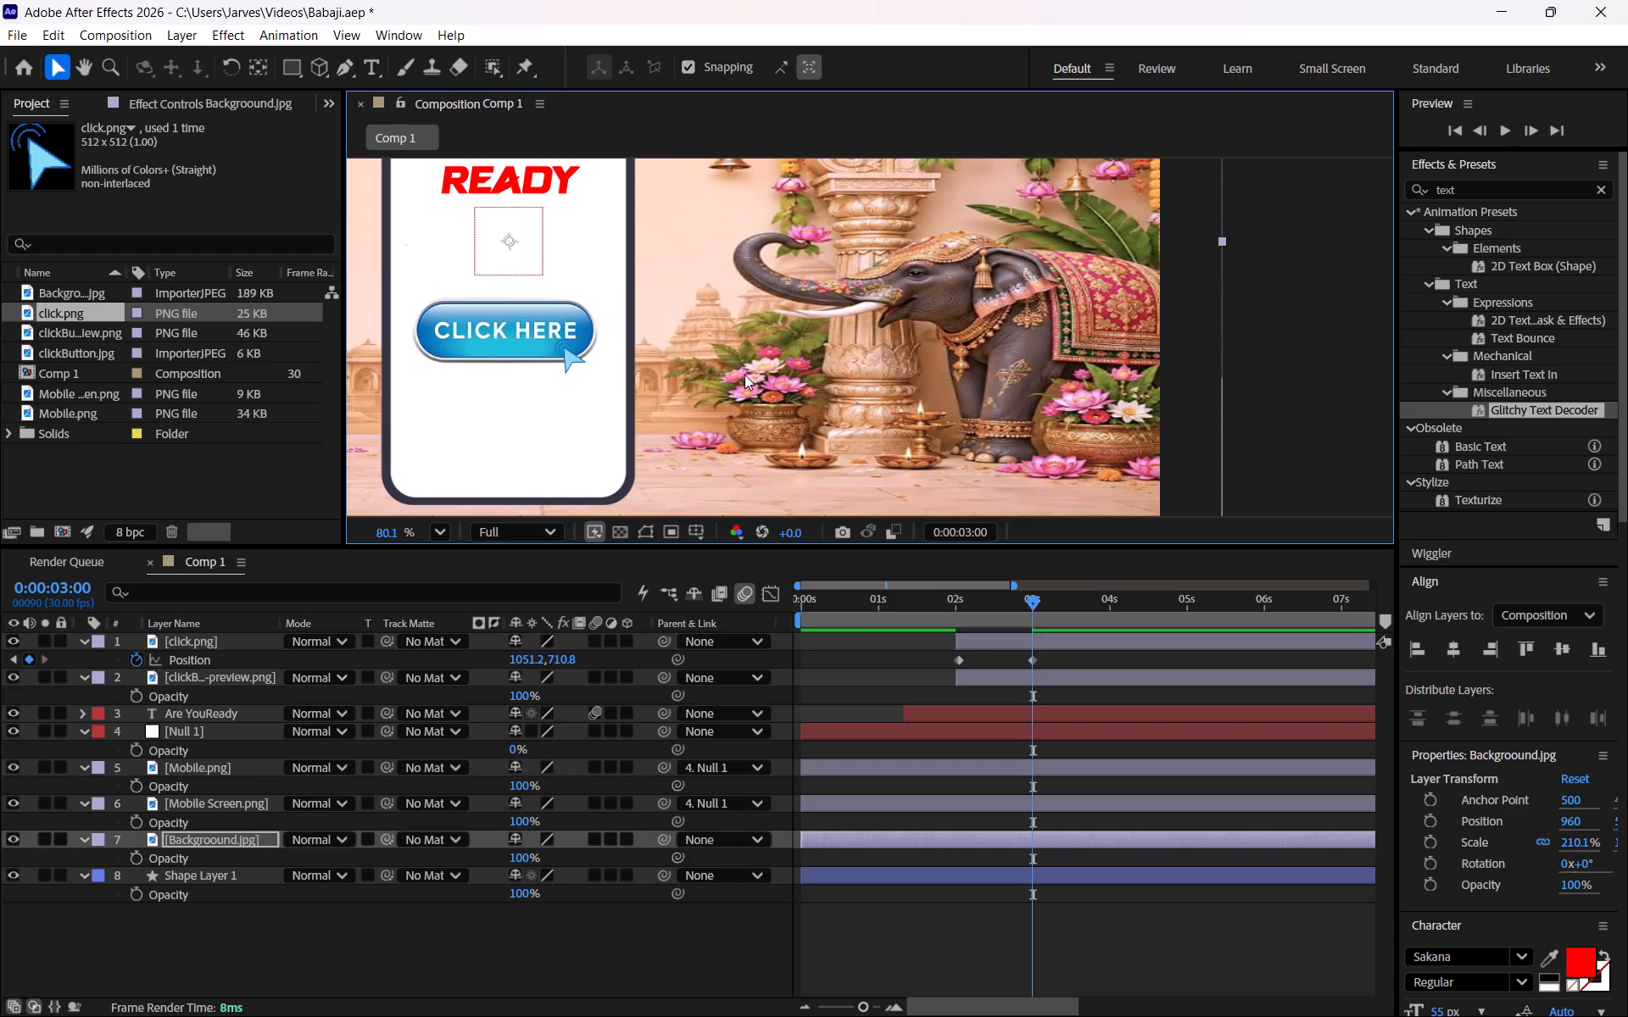
left_click(1305, 361)
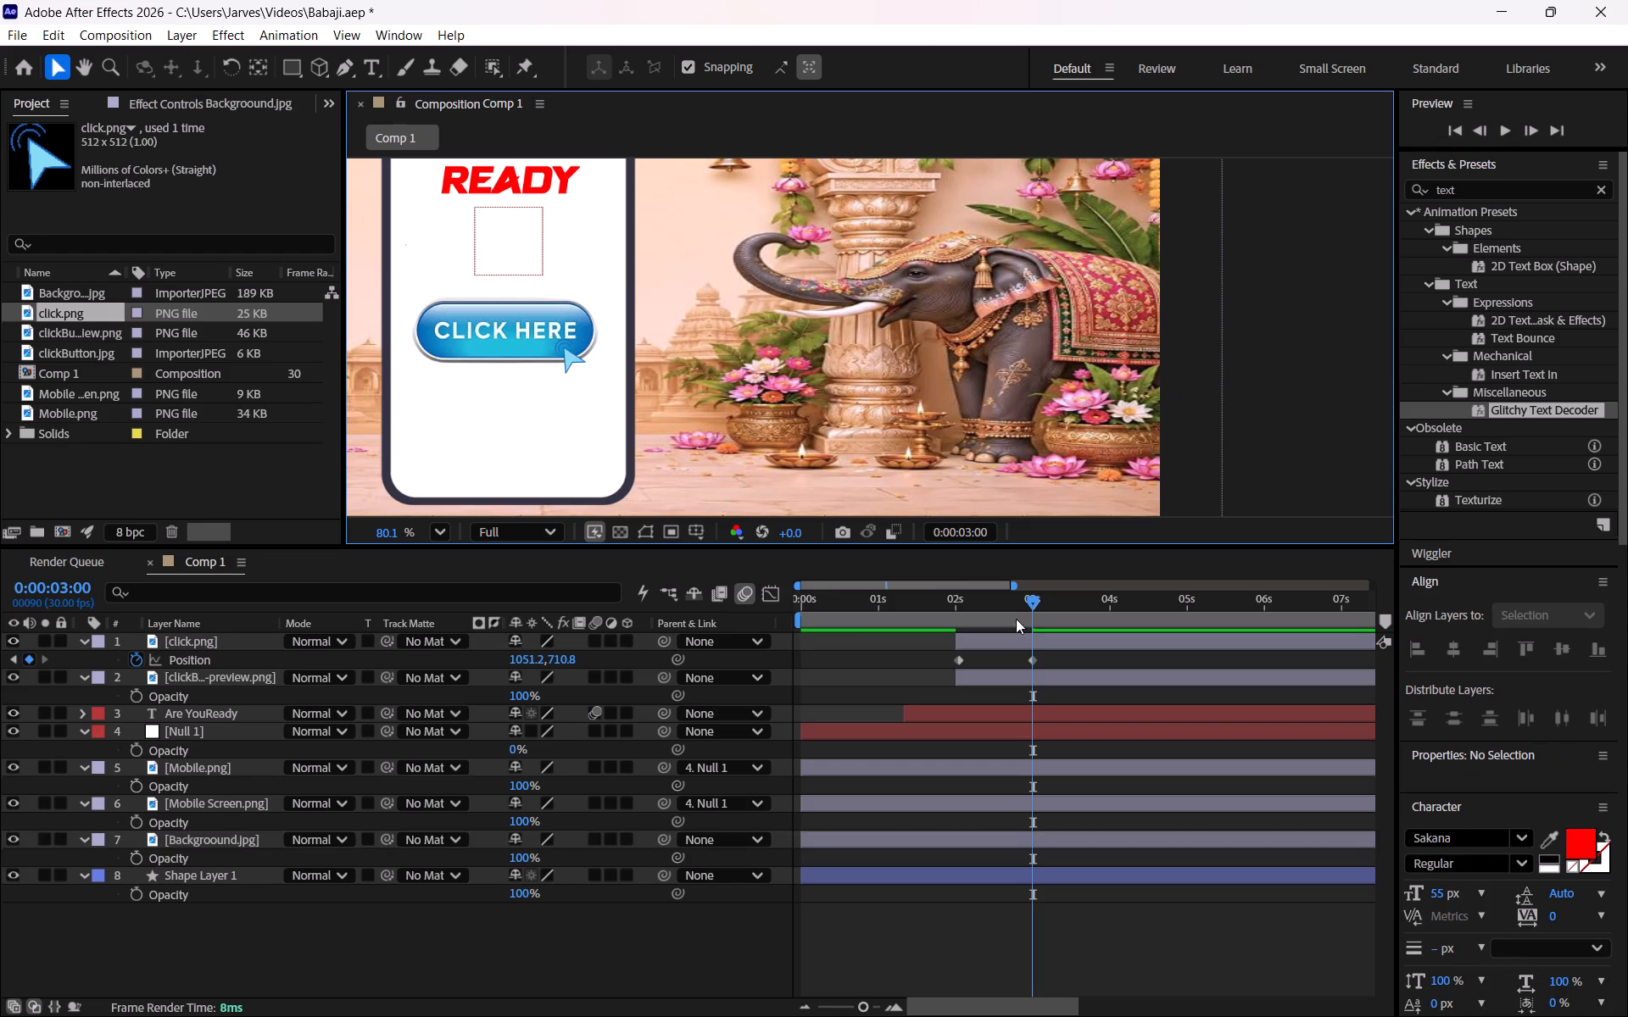
Play back the cursor's move from 0:00:01:14 and return to its first keyframe at 0:00:02:01.
left_click_drag(1034, 599, 916, 599)
key("space")
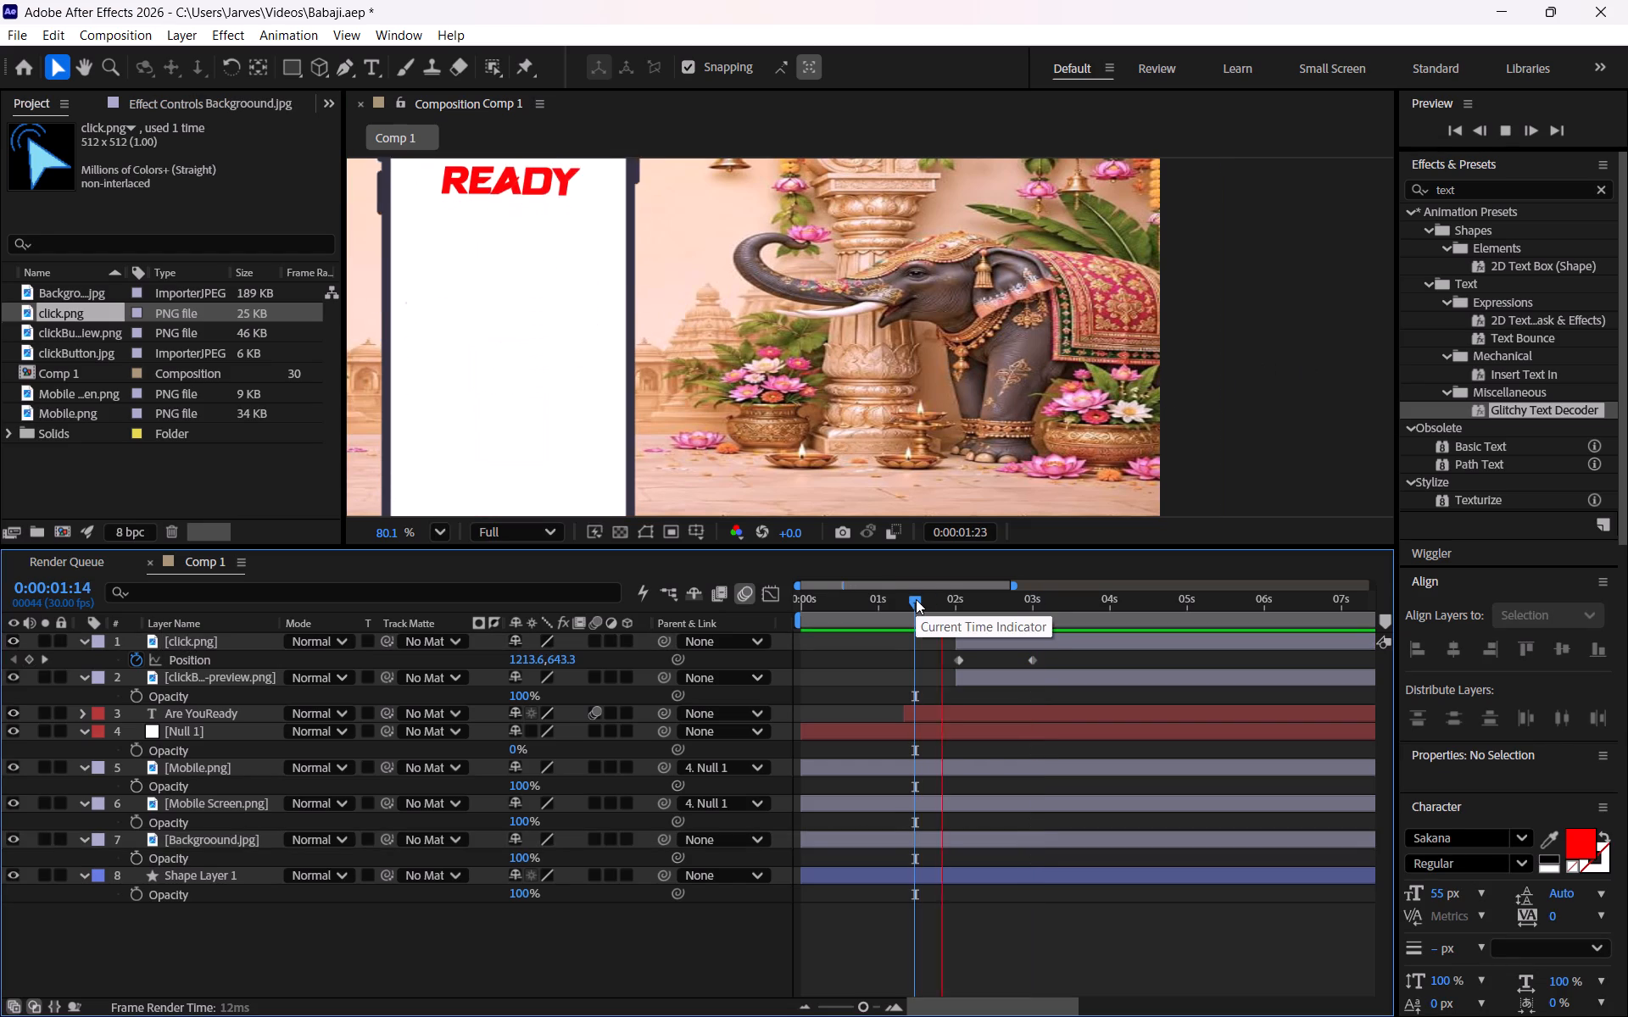
key("space")
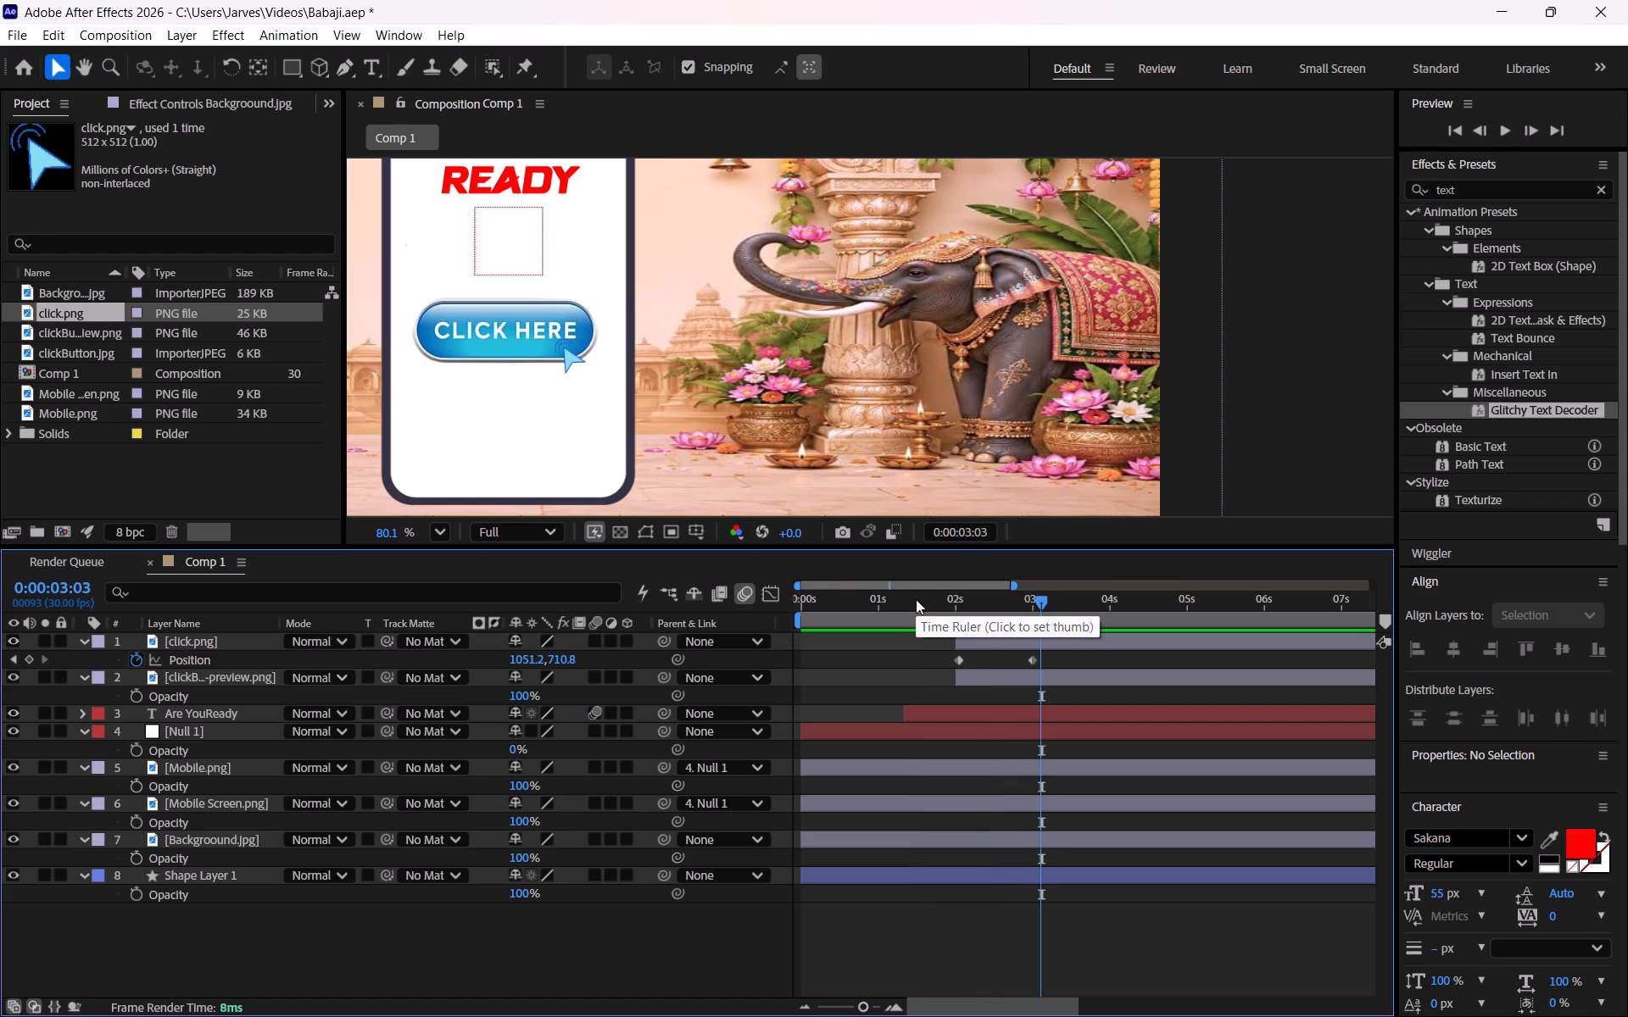
left_click_drag(1039, 601, 950, 611)
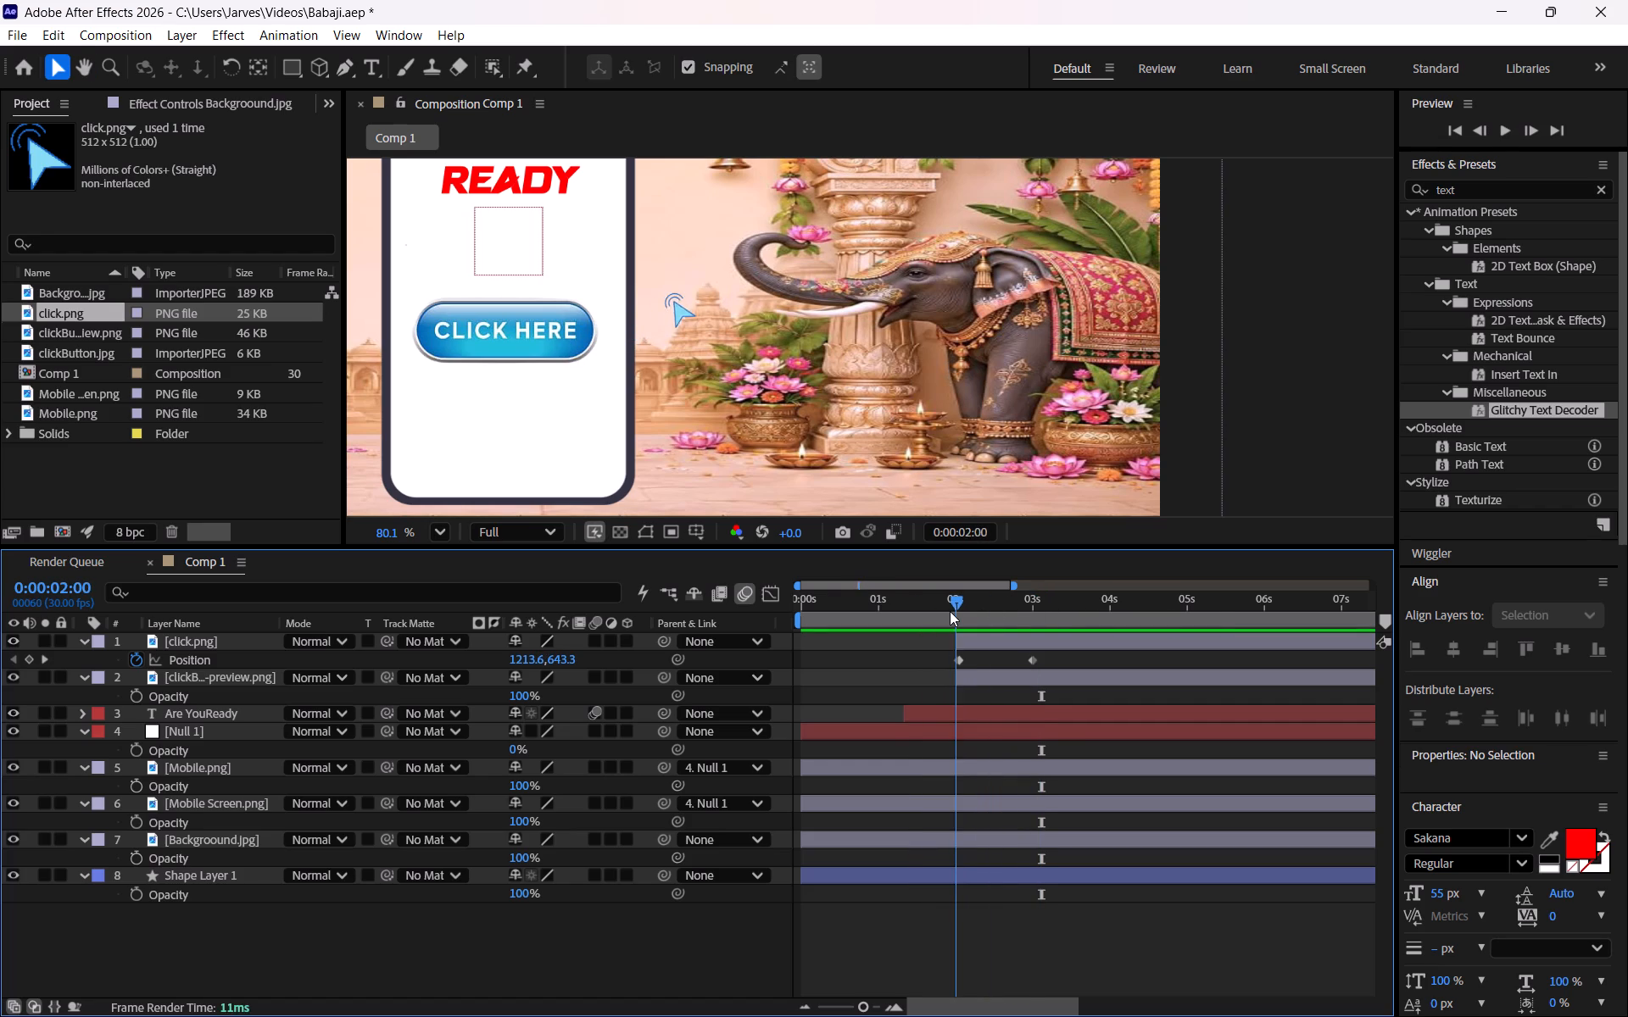
left_click_drag(950, 611, 957, 612)
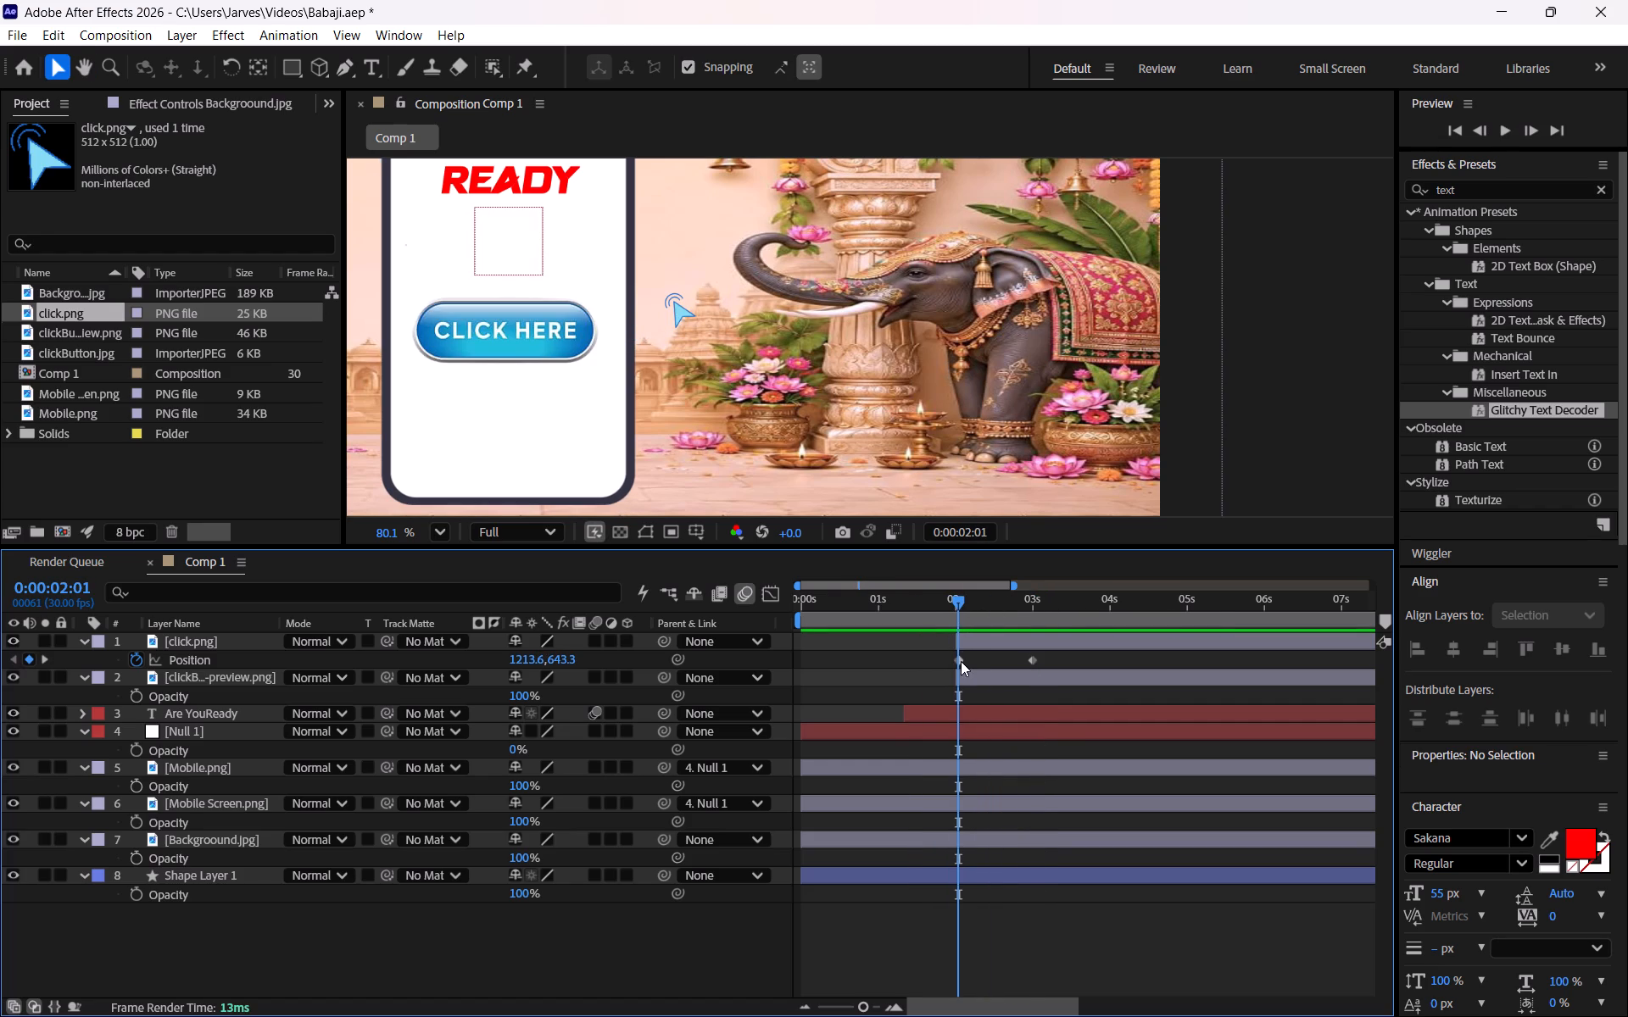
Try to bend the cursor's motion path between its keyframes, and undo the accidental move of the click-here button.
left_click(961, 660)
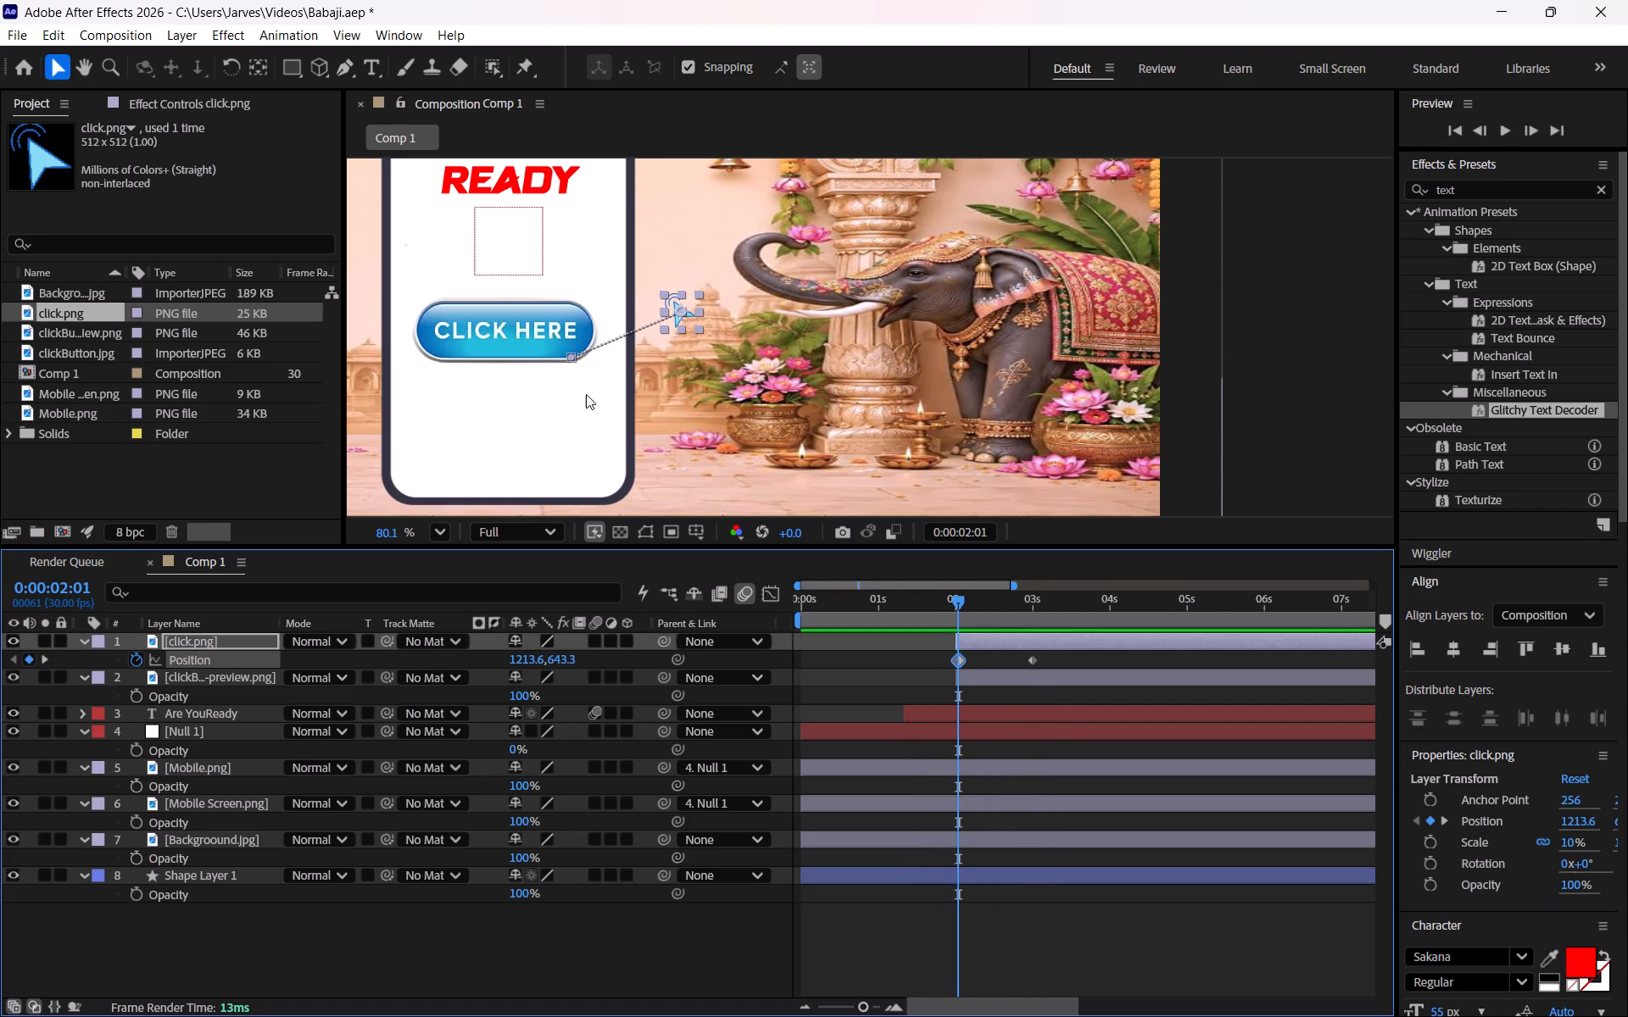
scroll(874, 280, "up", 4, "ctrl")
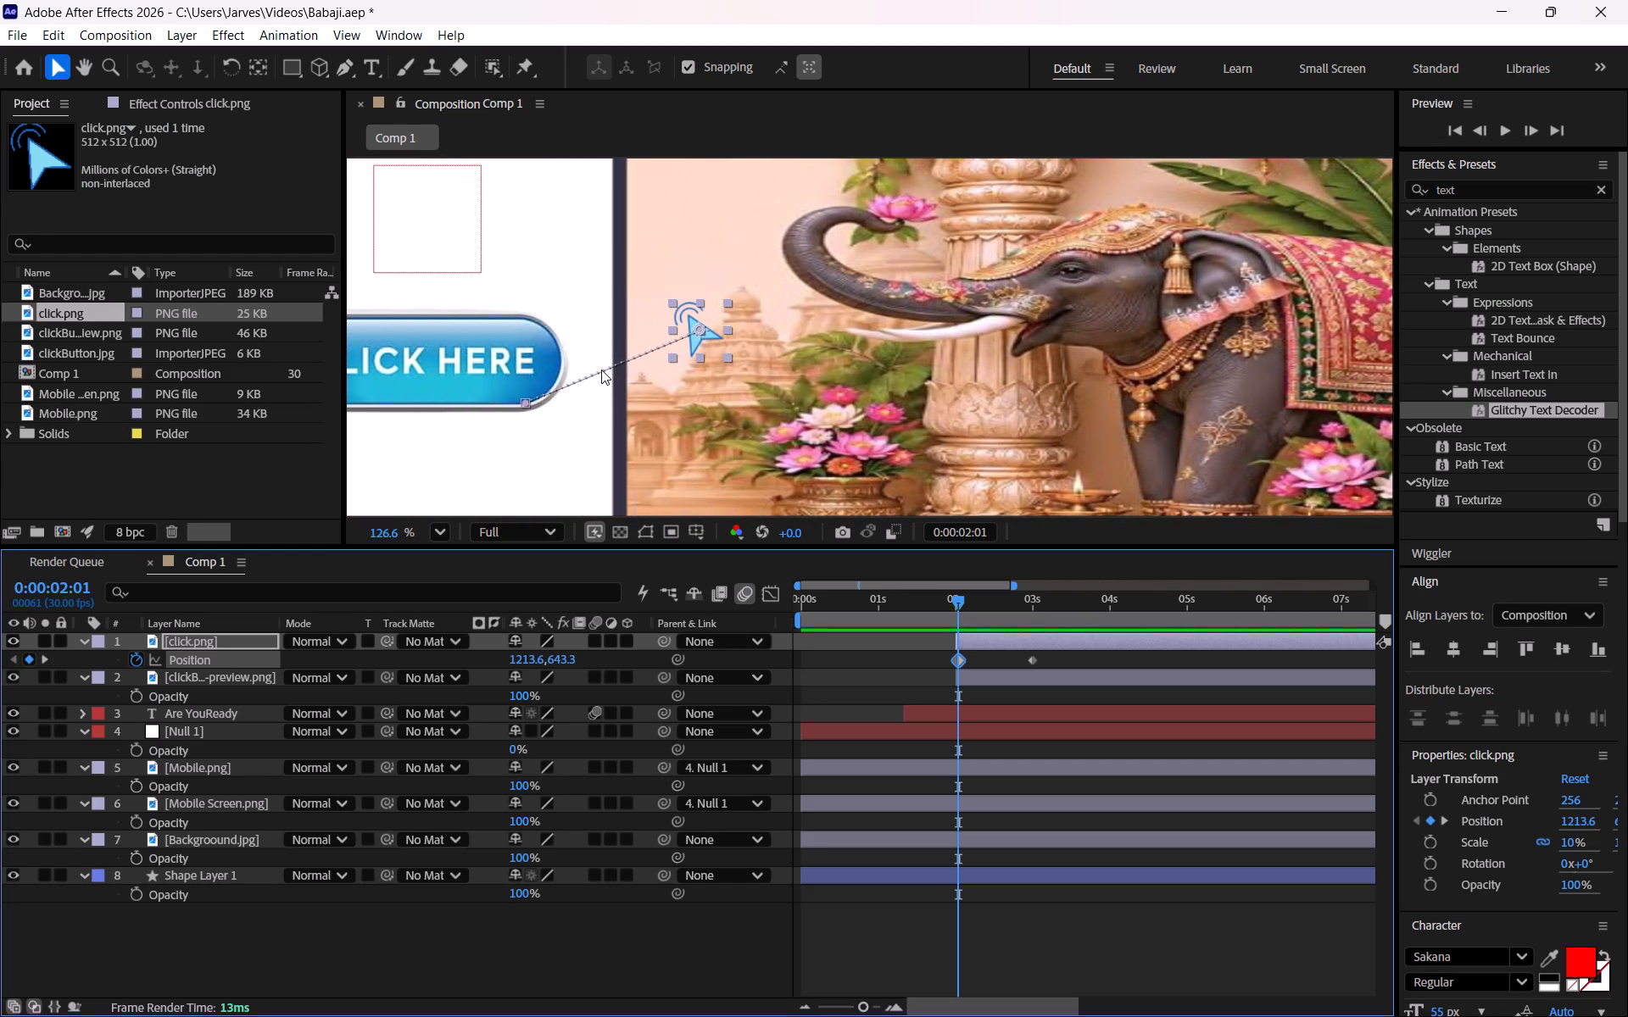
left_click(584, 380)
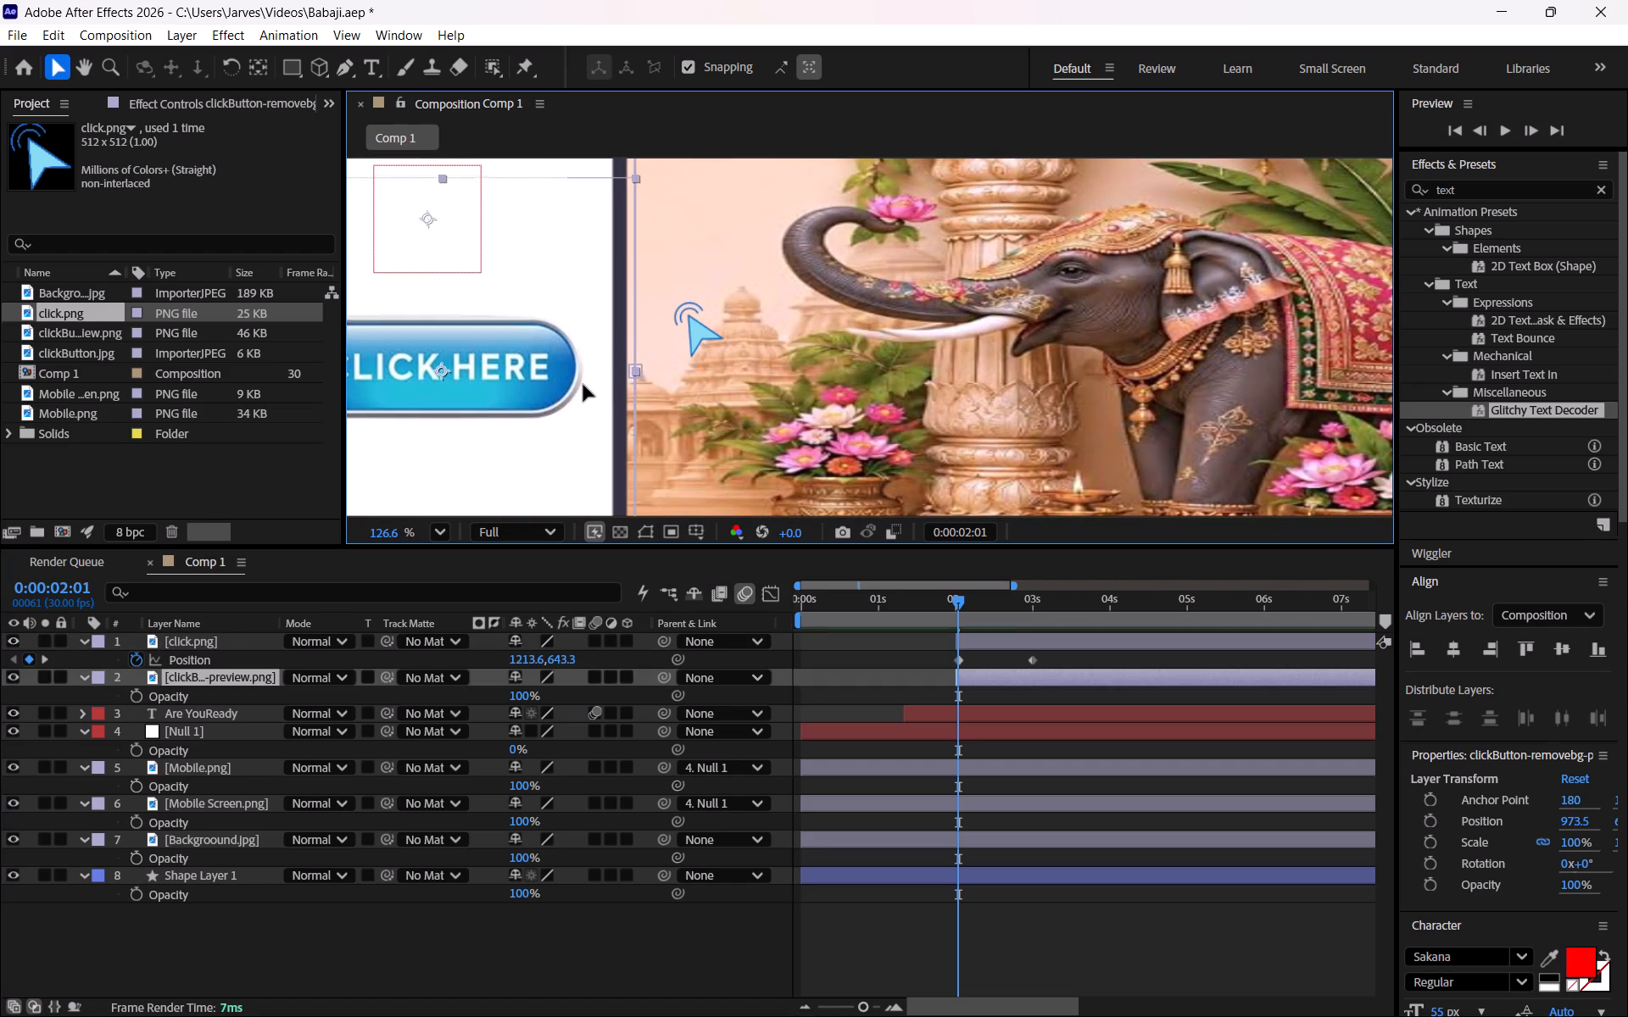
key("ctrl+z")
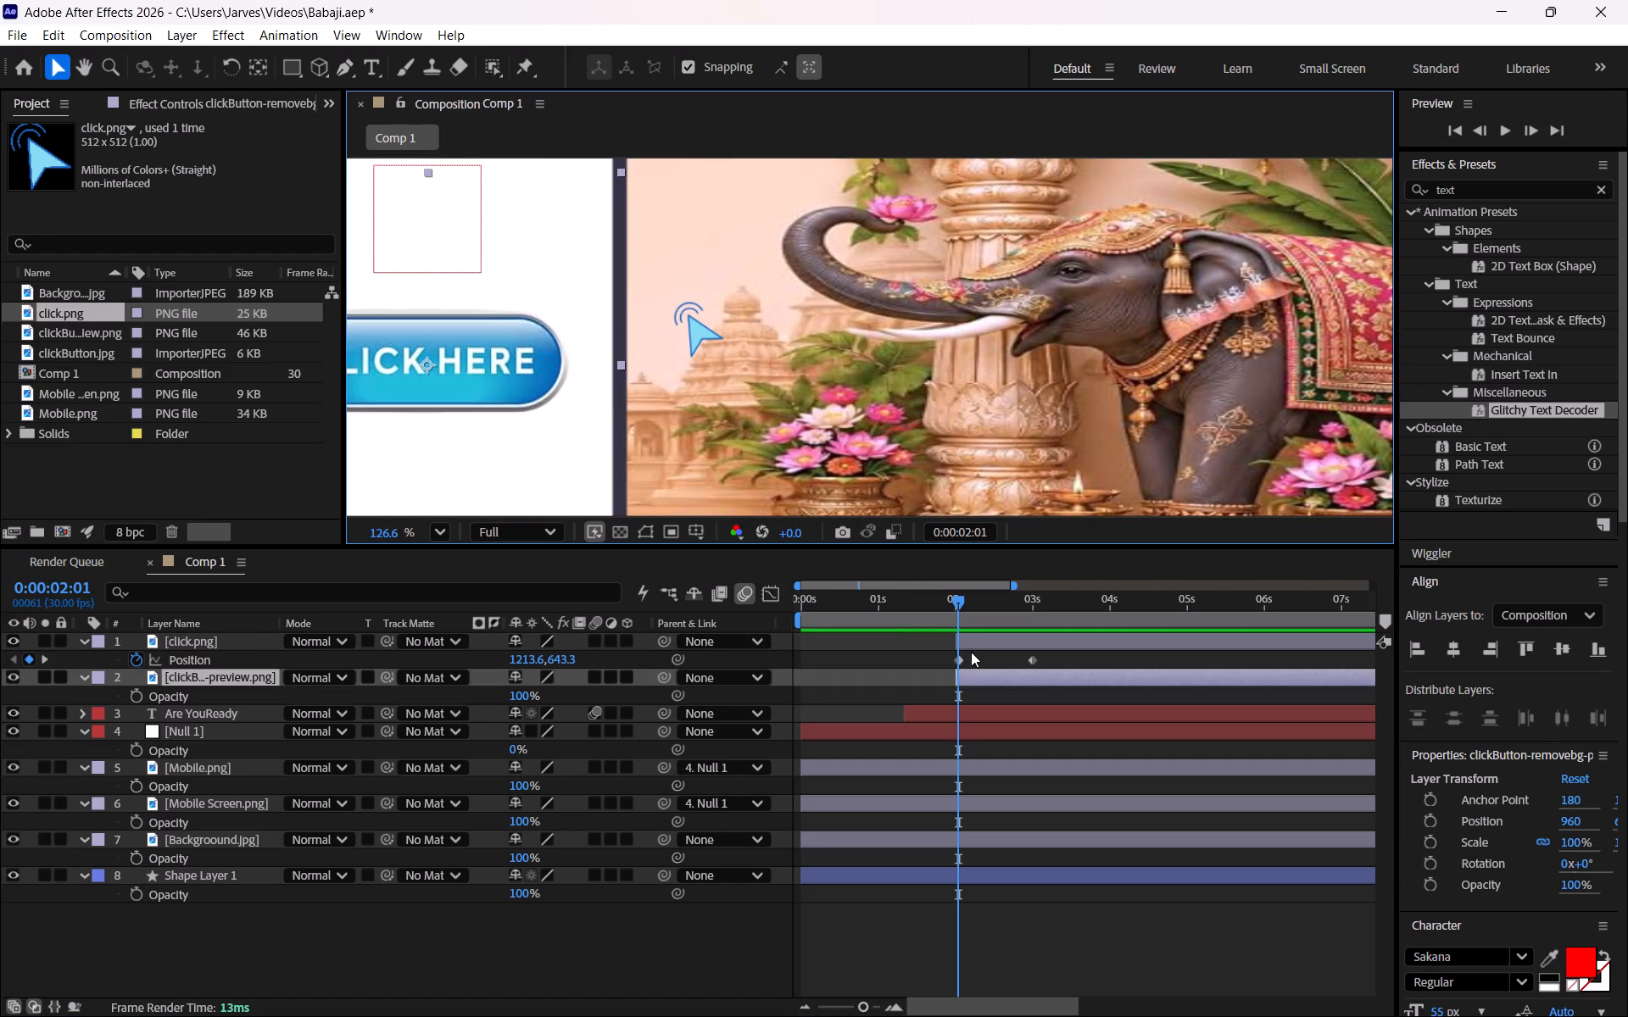
Shift the end point of the cursor's motion path on the click-here button to about 1046.5, 702.9.
left_click(977, 653)
left_click(962, 660)
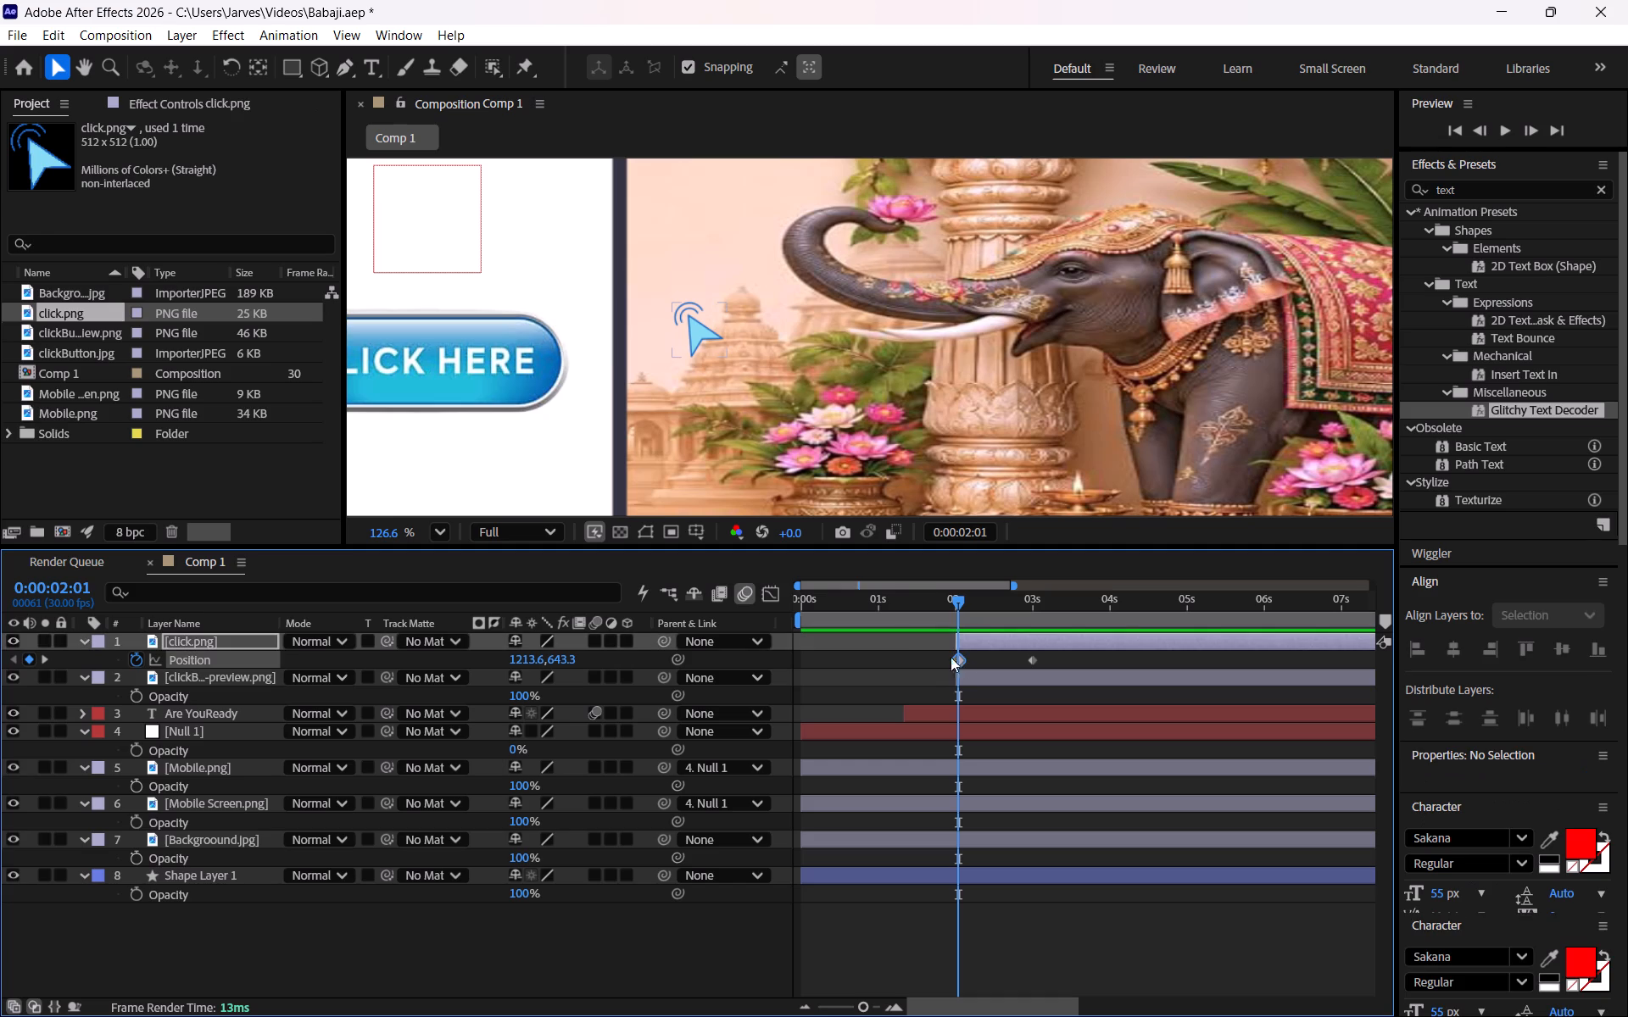
left_click_drag(527, 405, 527, 406)
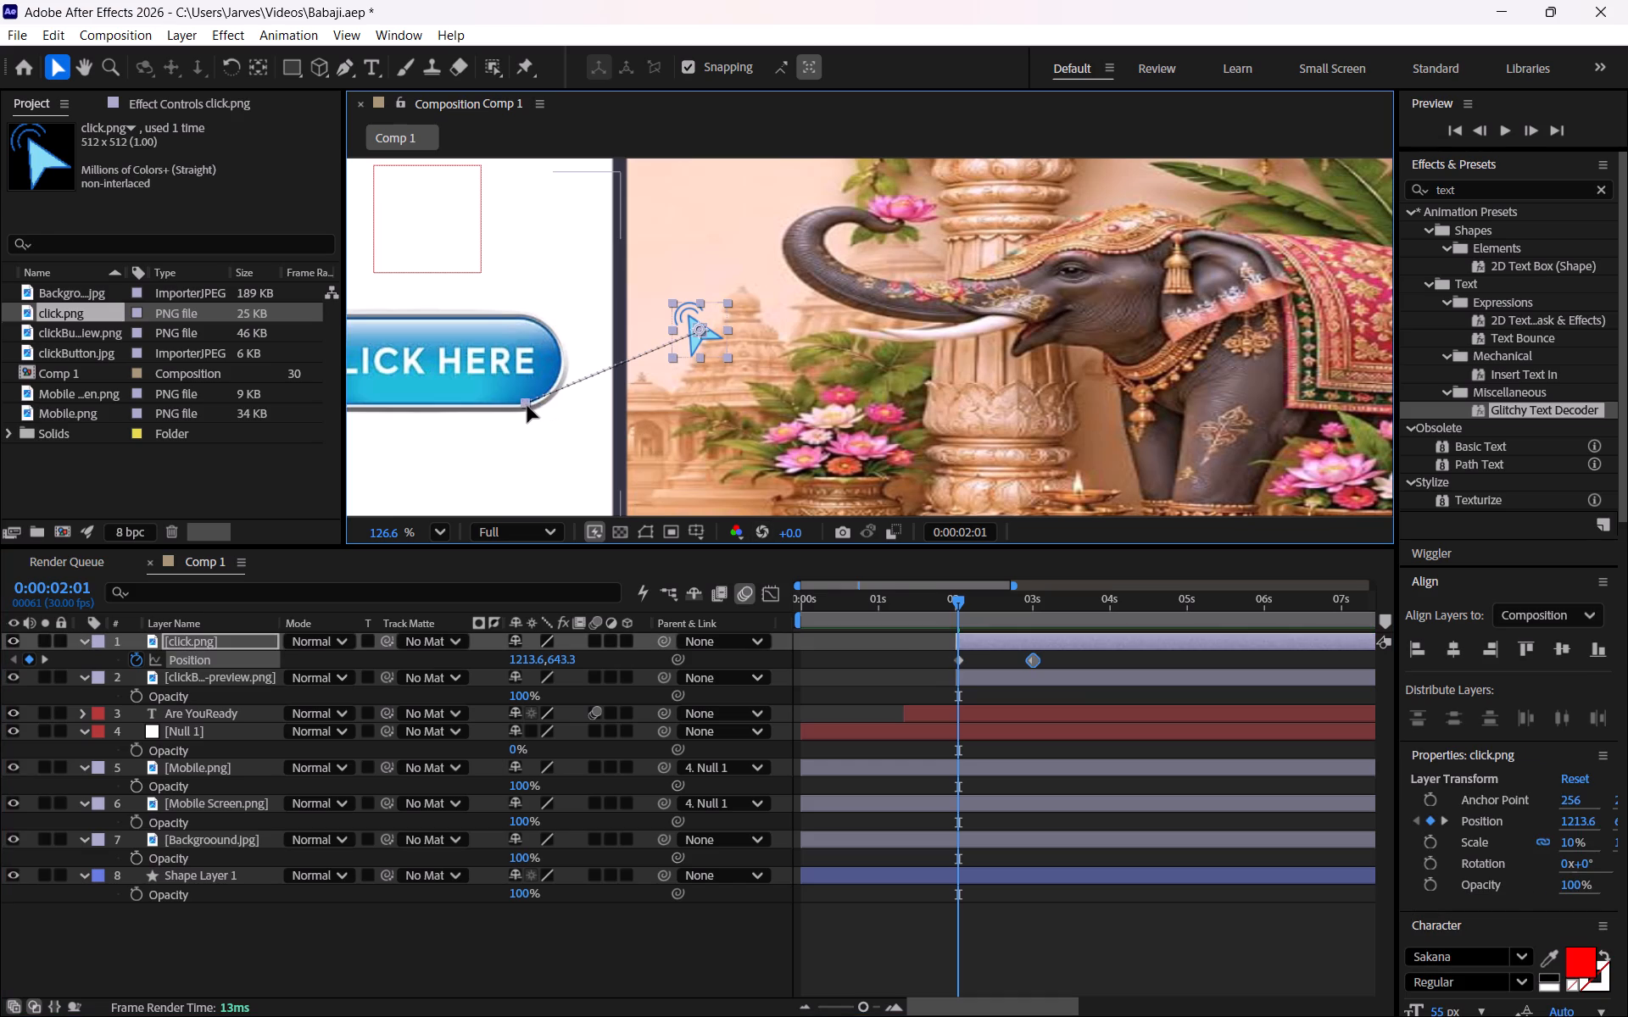
left_click_drag(527, 406, 522, 397)
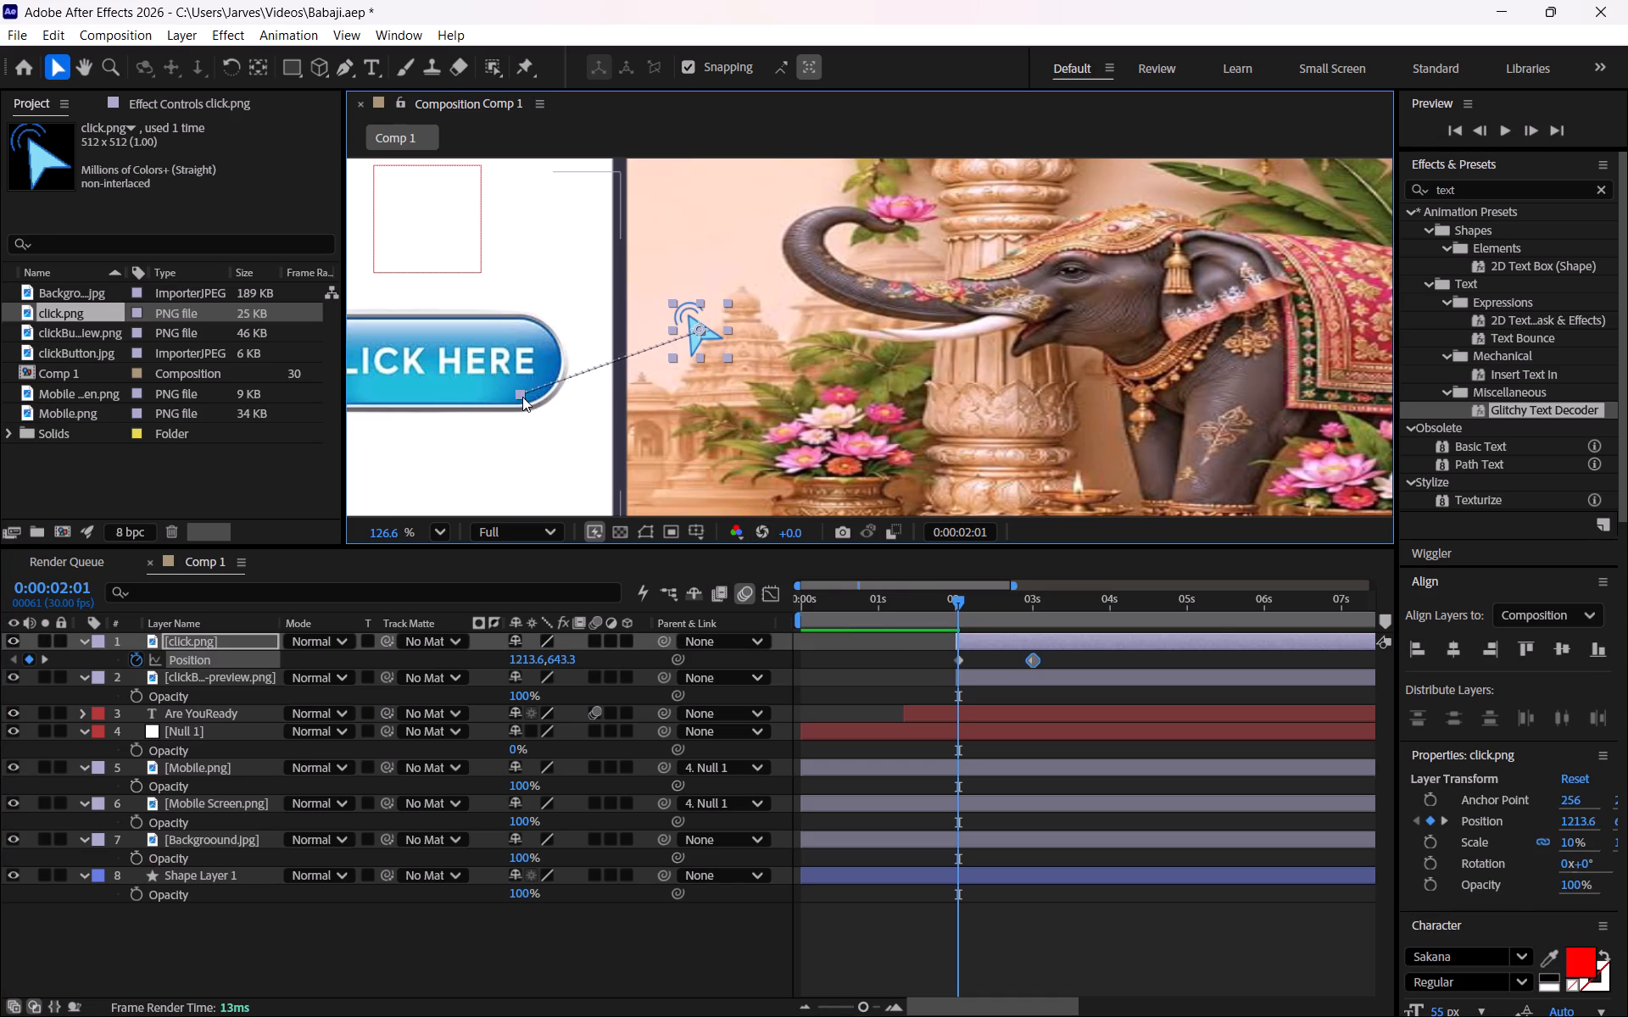
left_click(530, 389)
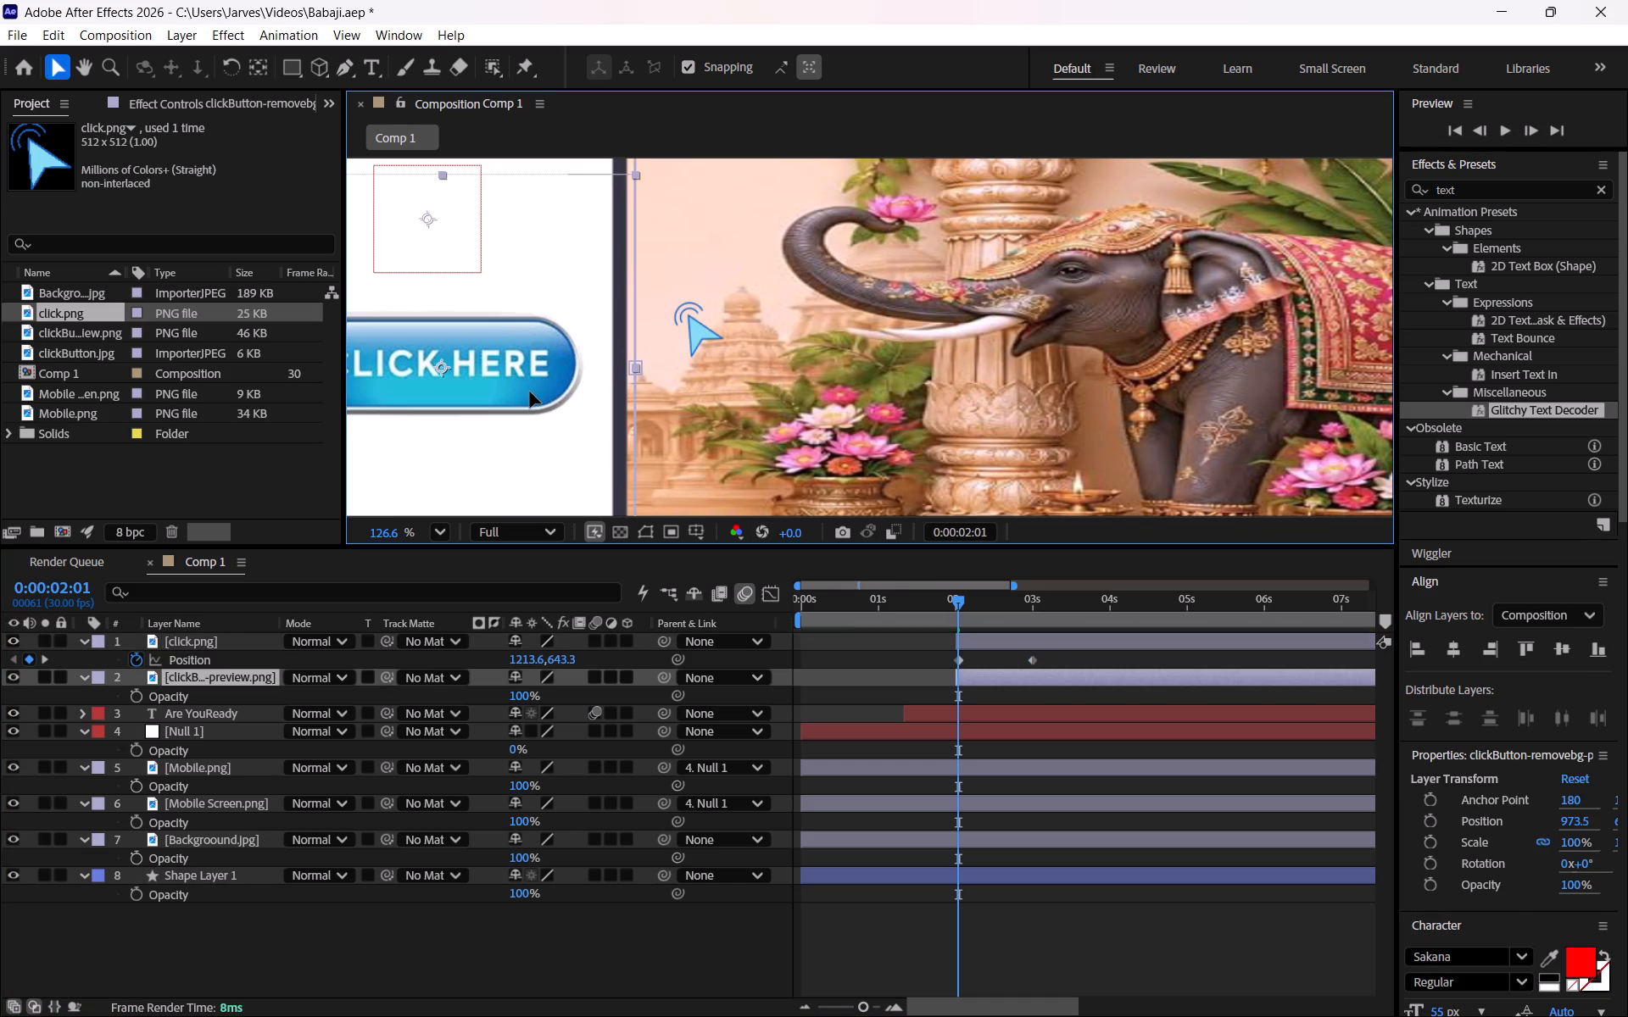
key("ctrl+z")
Set both the temporal and spatial interpolation of the cursor's last position keyframe to Bezier, following the tutorial.
key("alt+Tab")
left_click(700, 520)
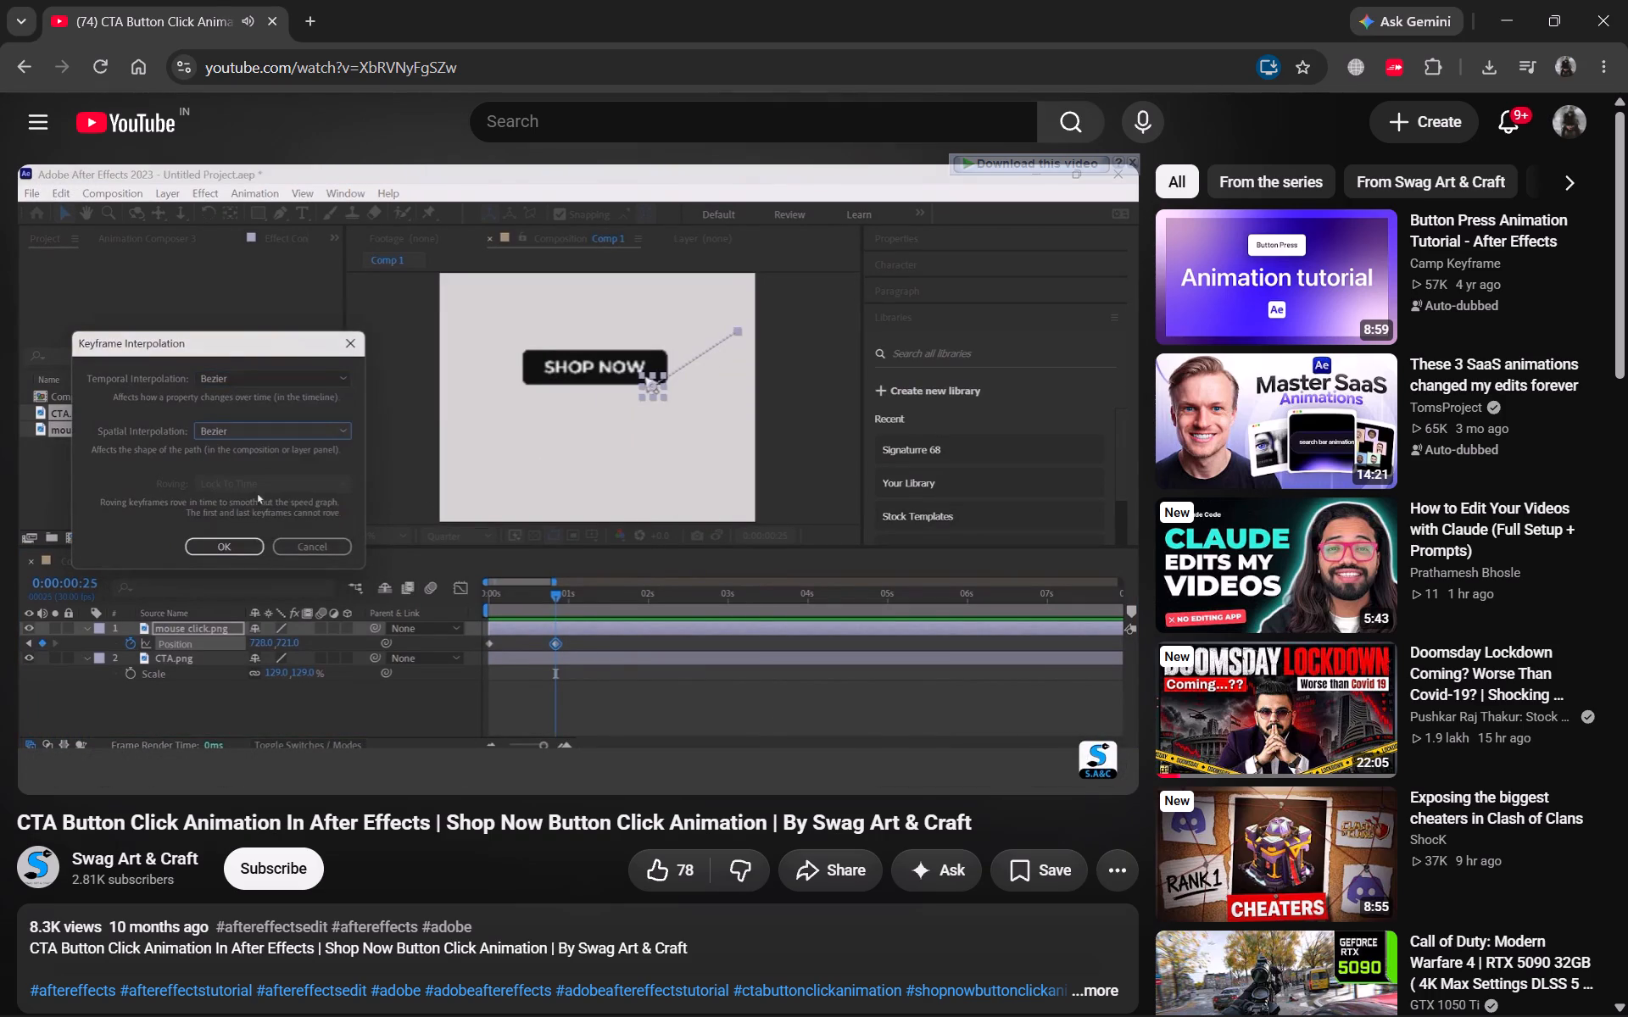
key("space")
key("alt+Tab")
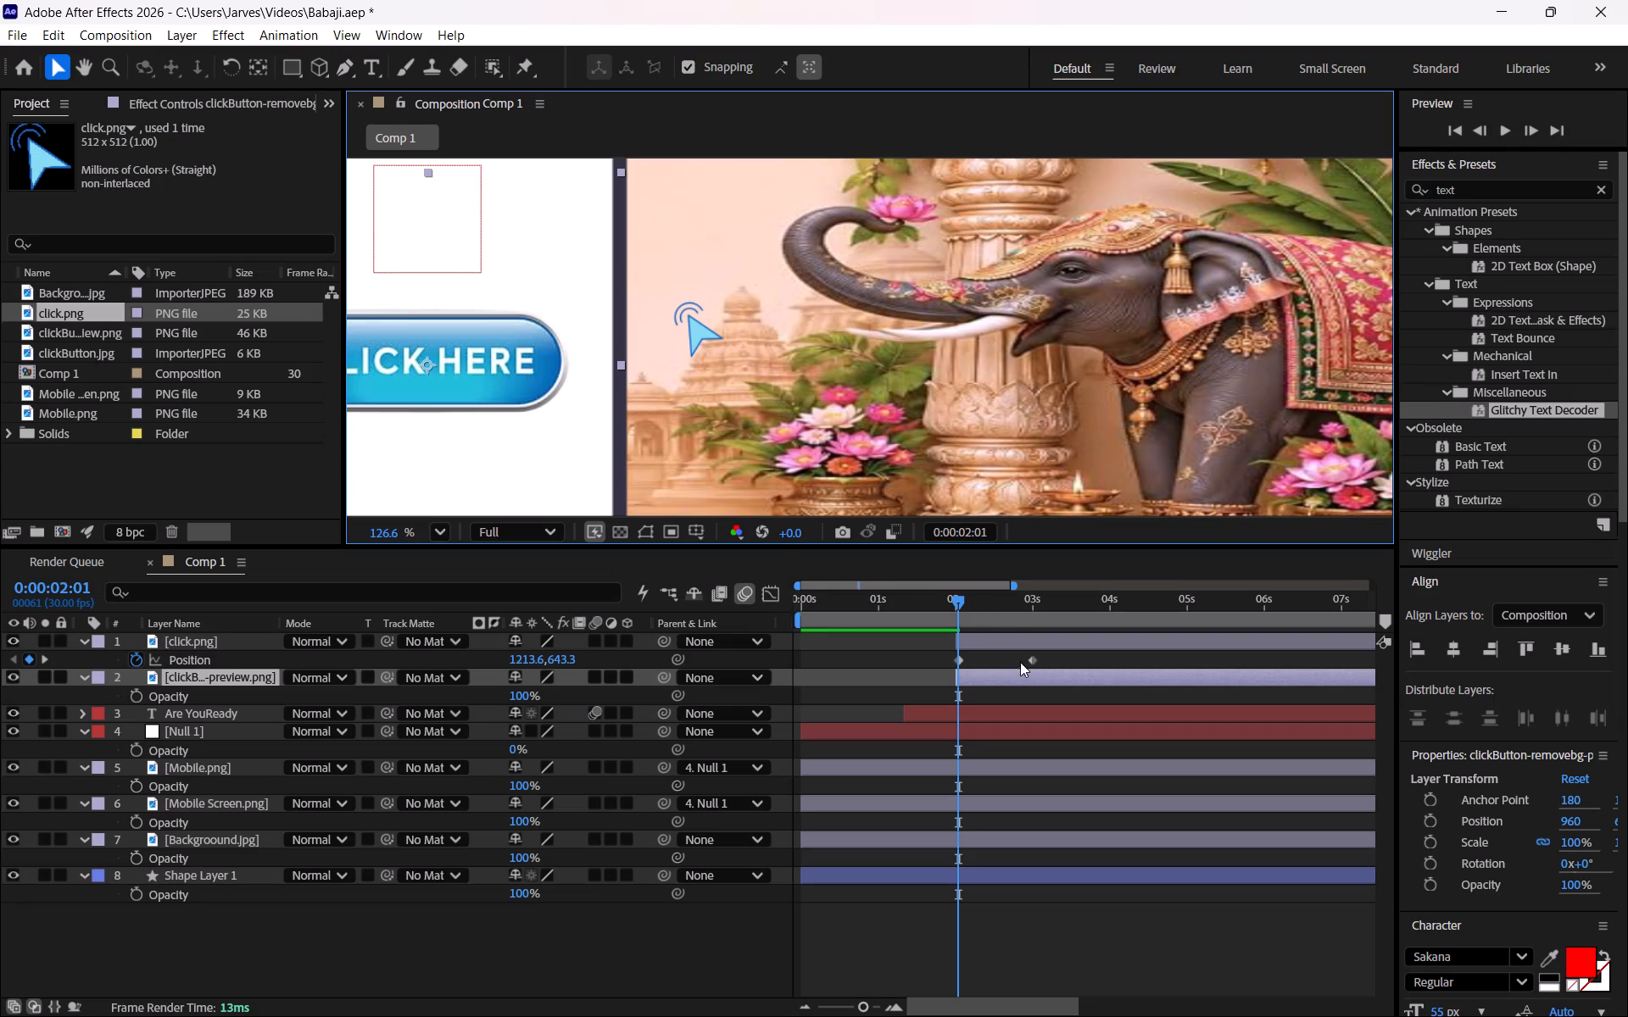
left_click(1029, 658)
right_click(1034, 656)
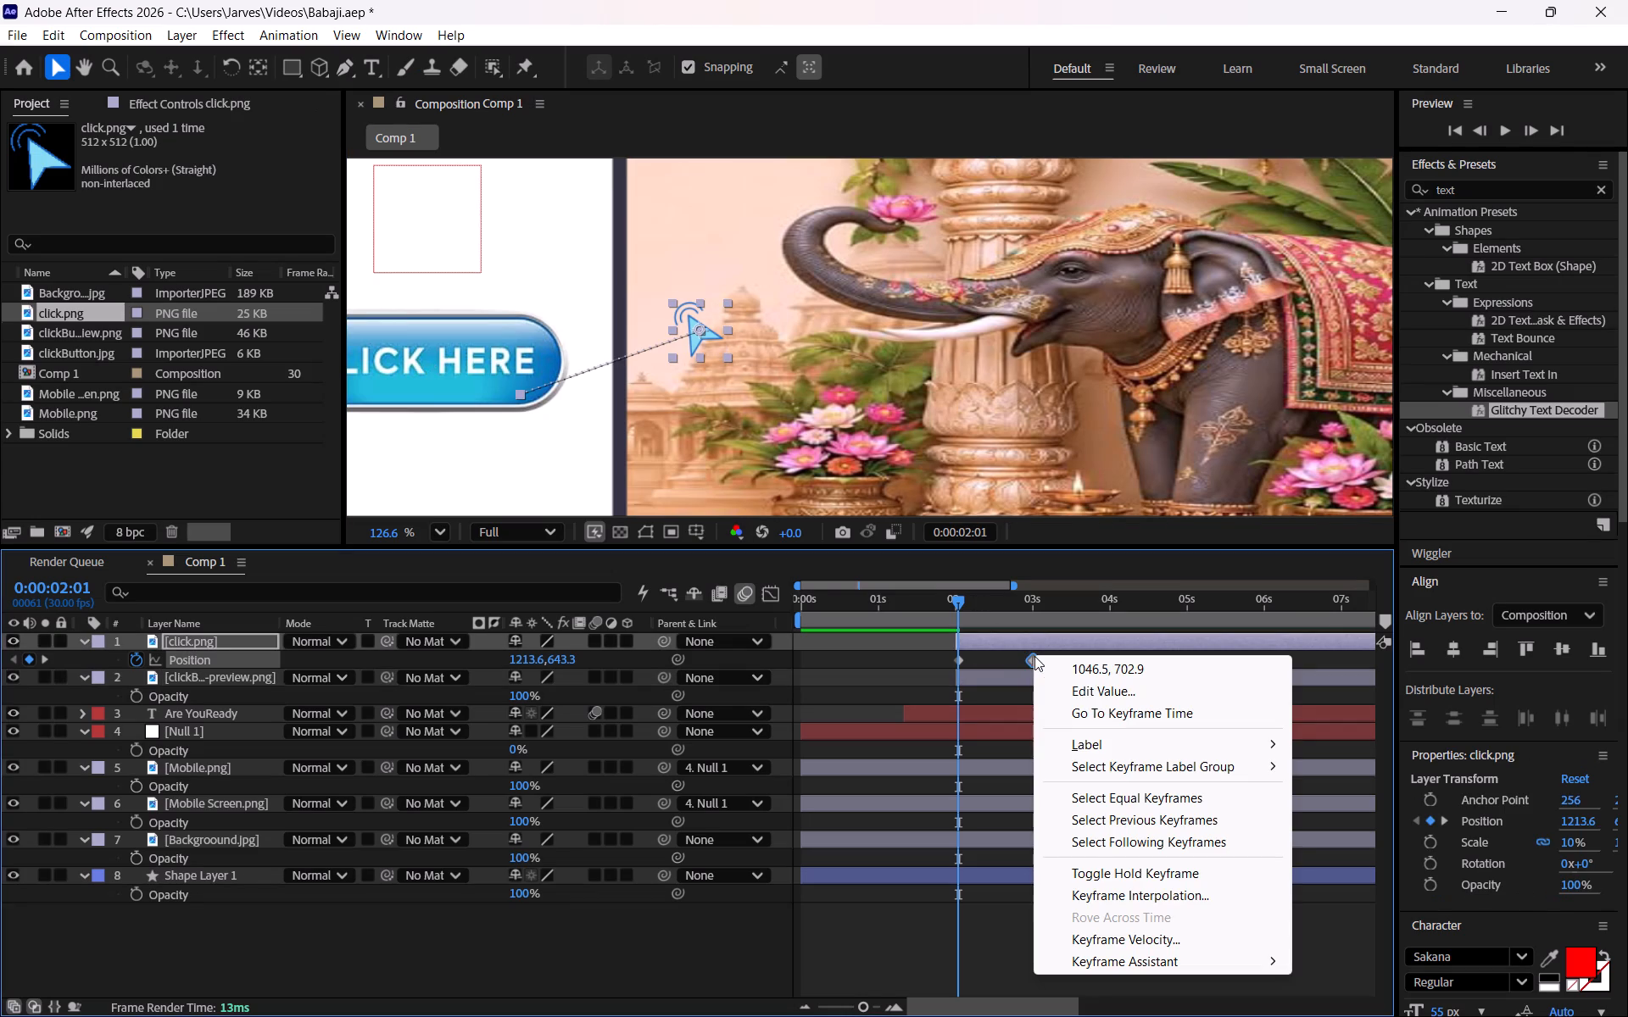
left_click(1108, 900)
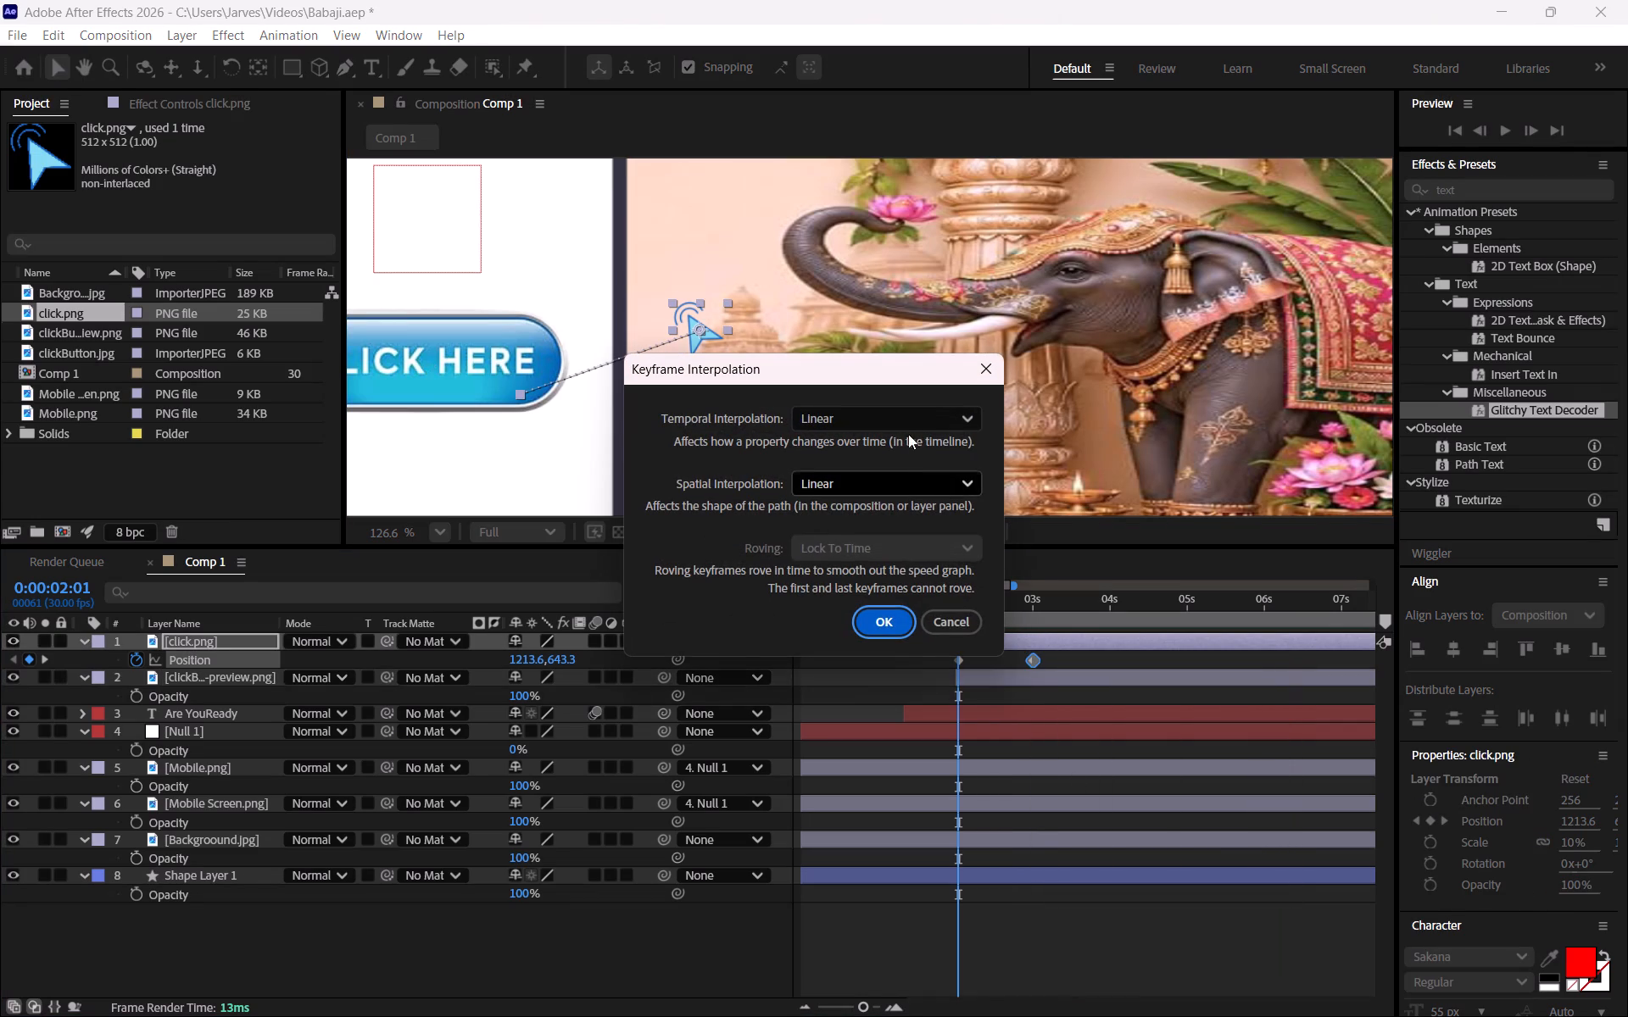
left_click(895, 415)
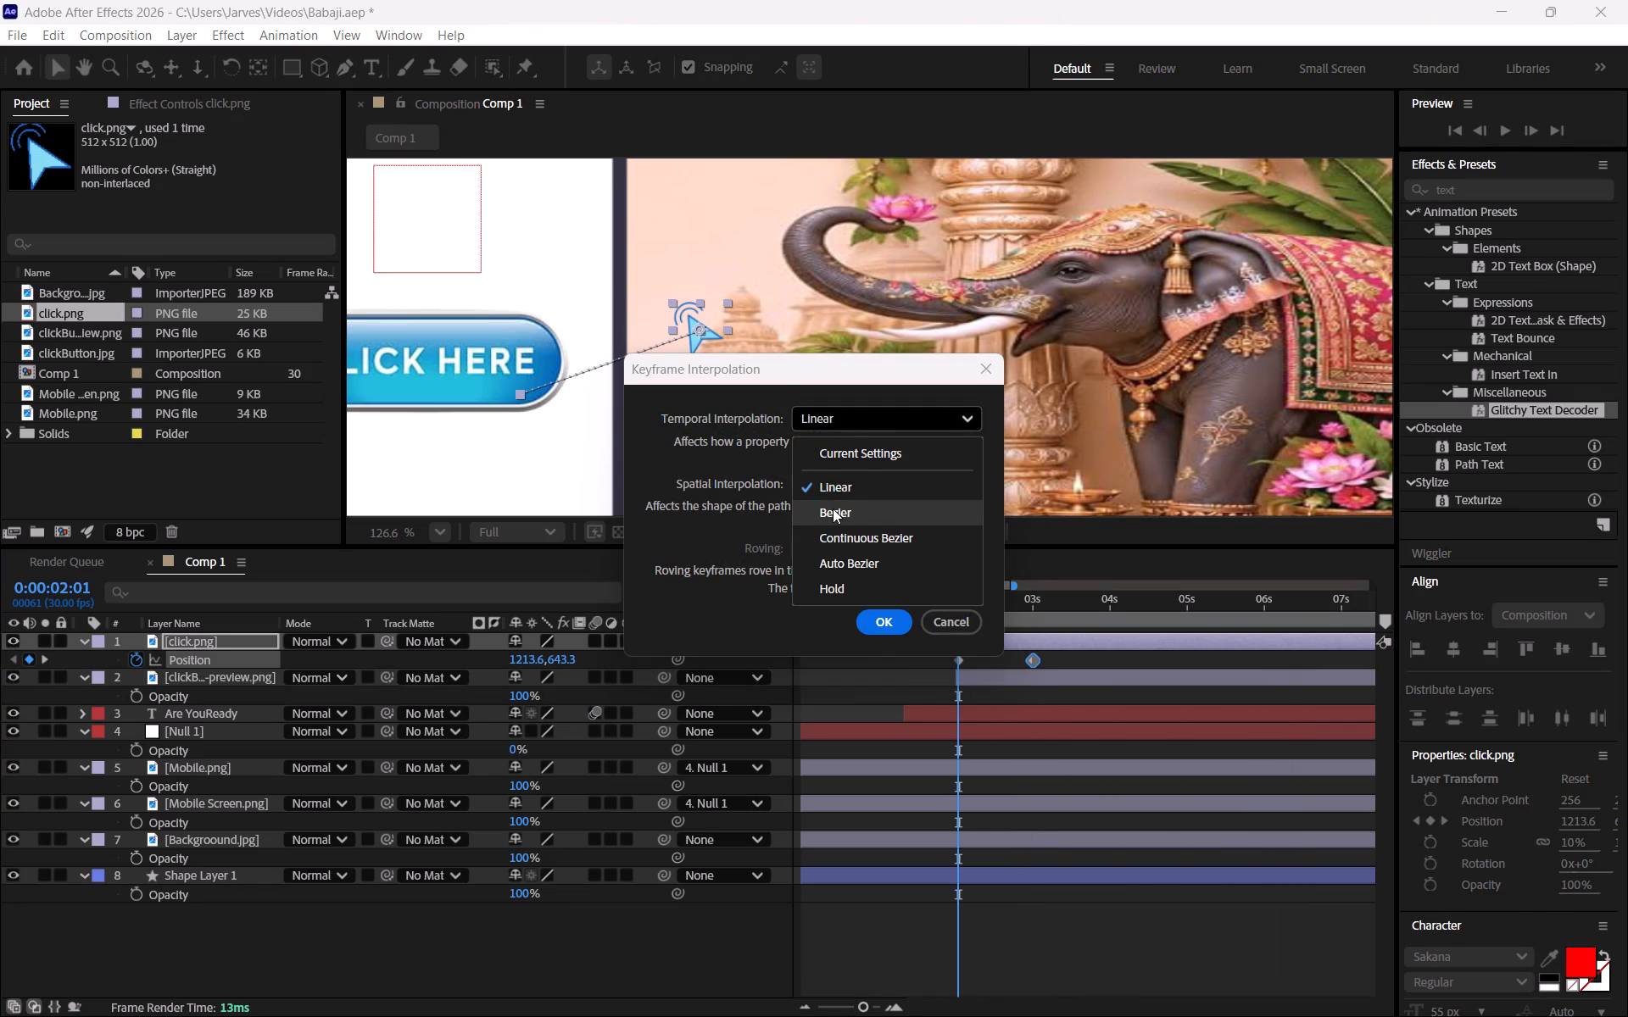
left_click(833, 508)
left_click(850, 492)
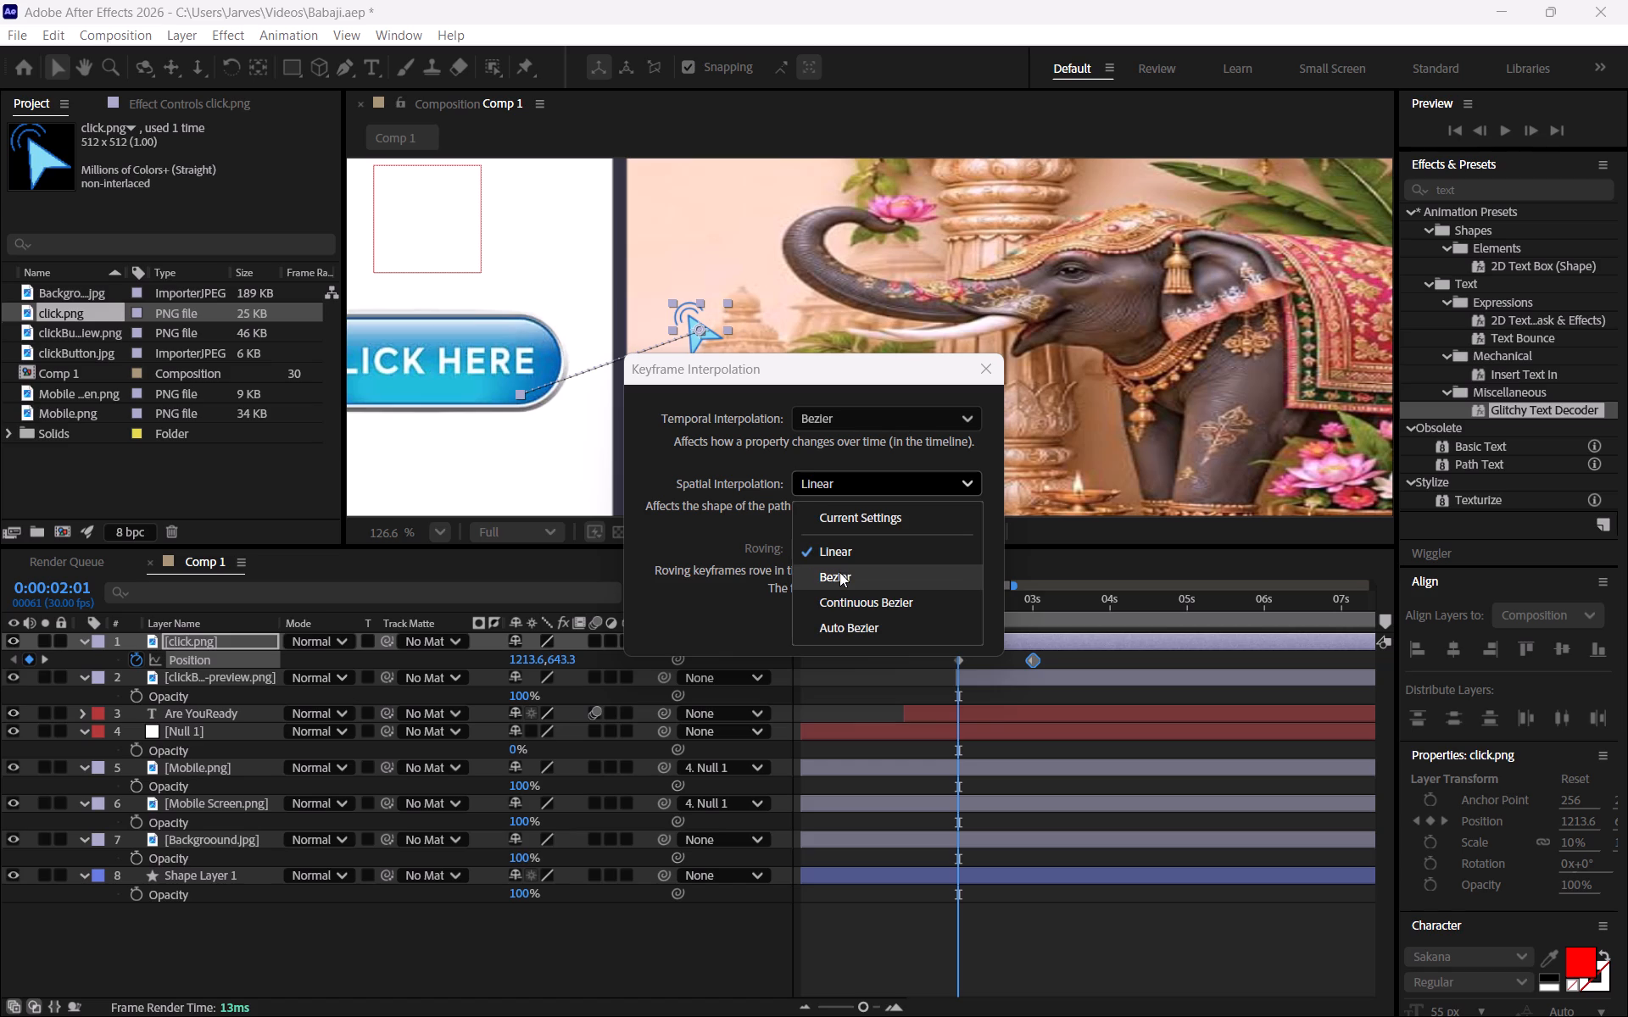
left_click(839, 572)
left_click(873, 619)
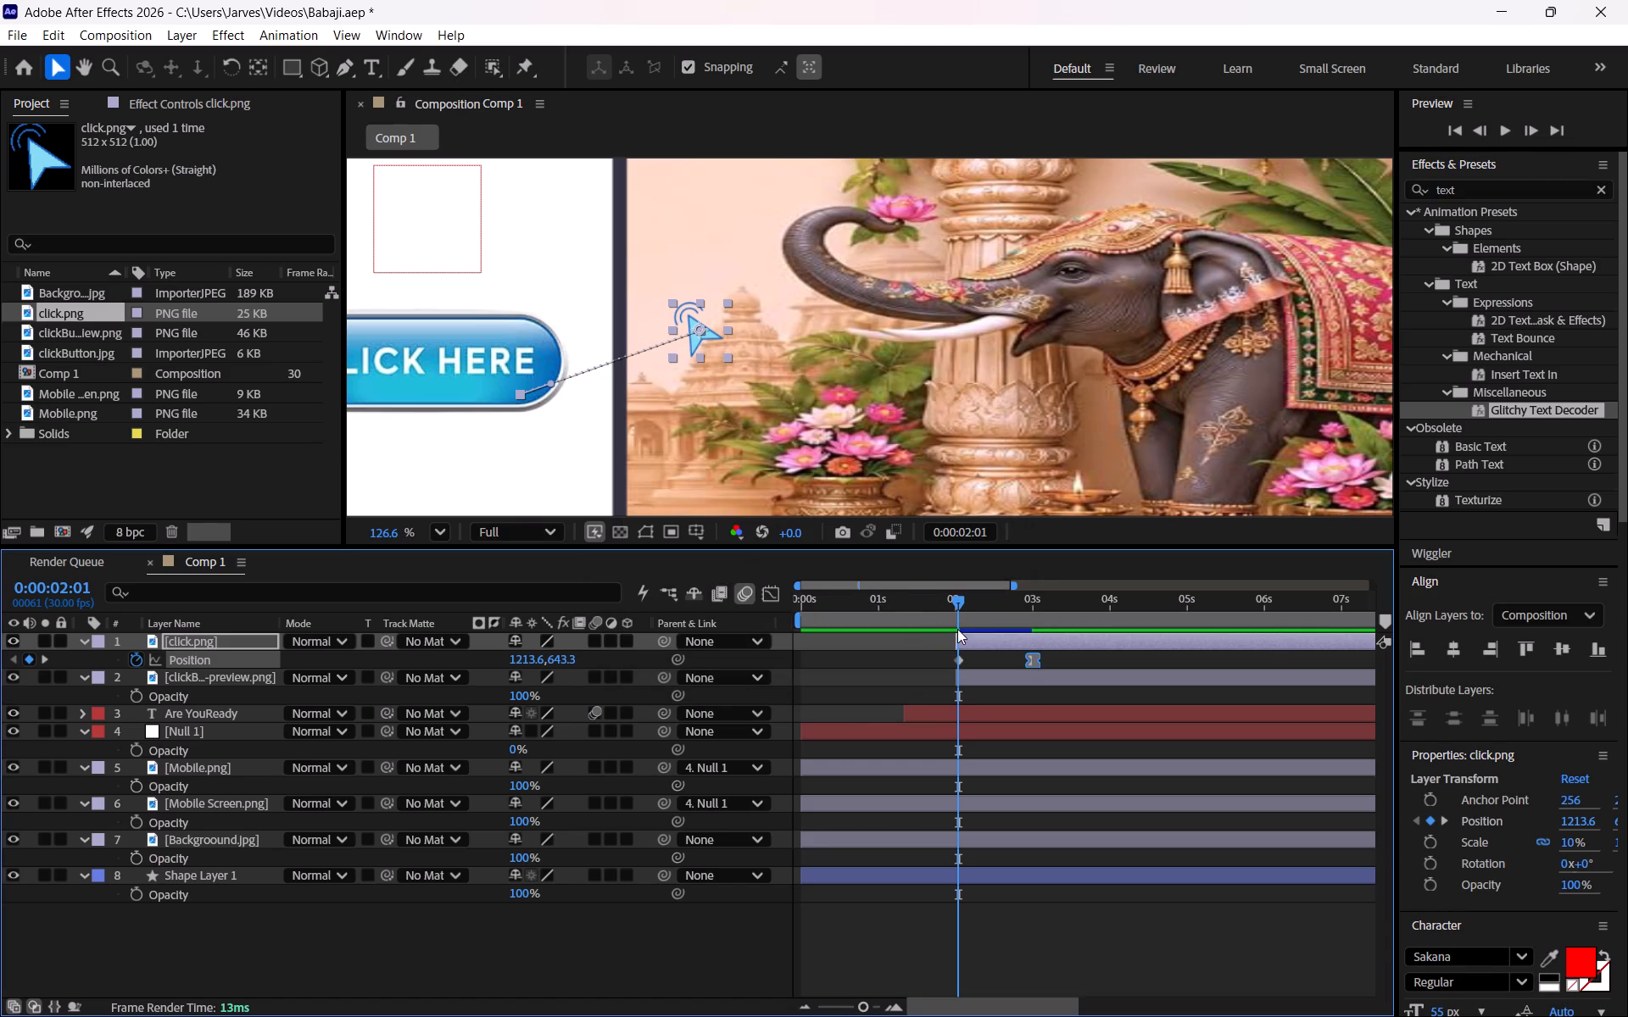
Bend the cursor's motion path into a downward curve from its end keyframe, as in the tutorial, and preview the move.
key("alt+Tab")
left_click(837, 610)
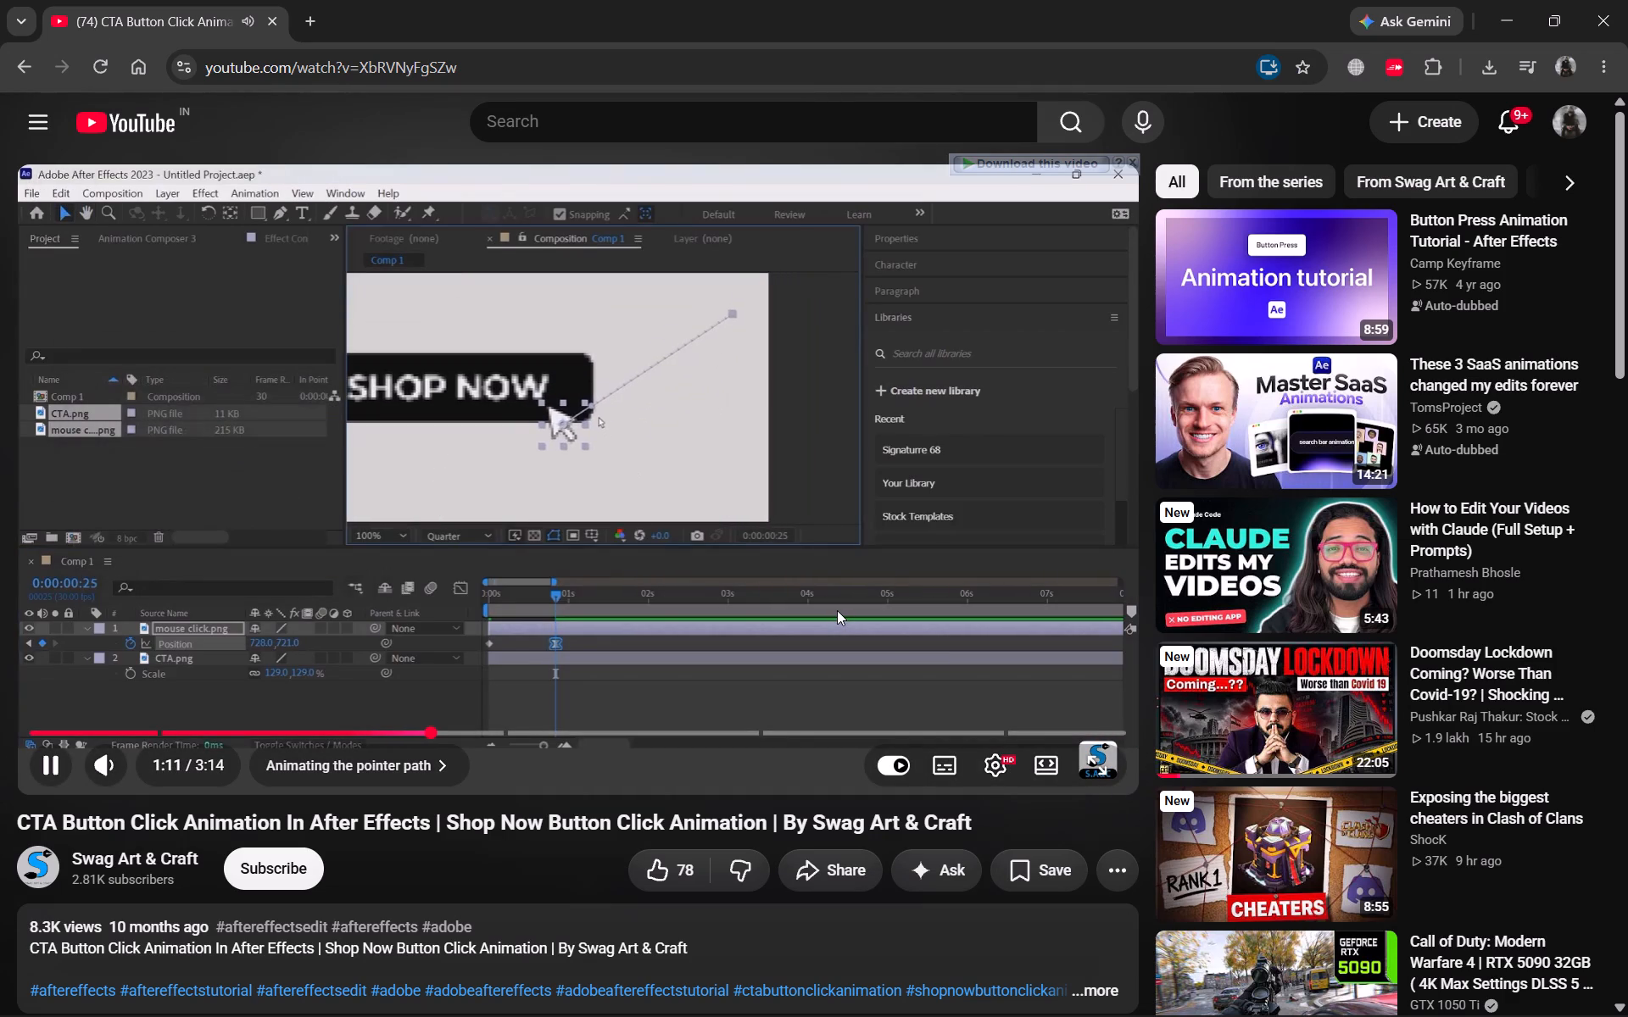
key("space")
key("alt+Tab")
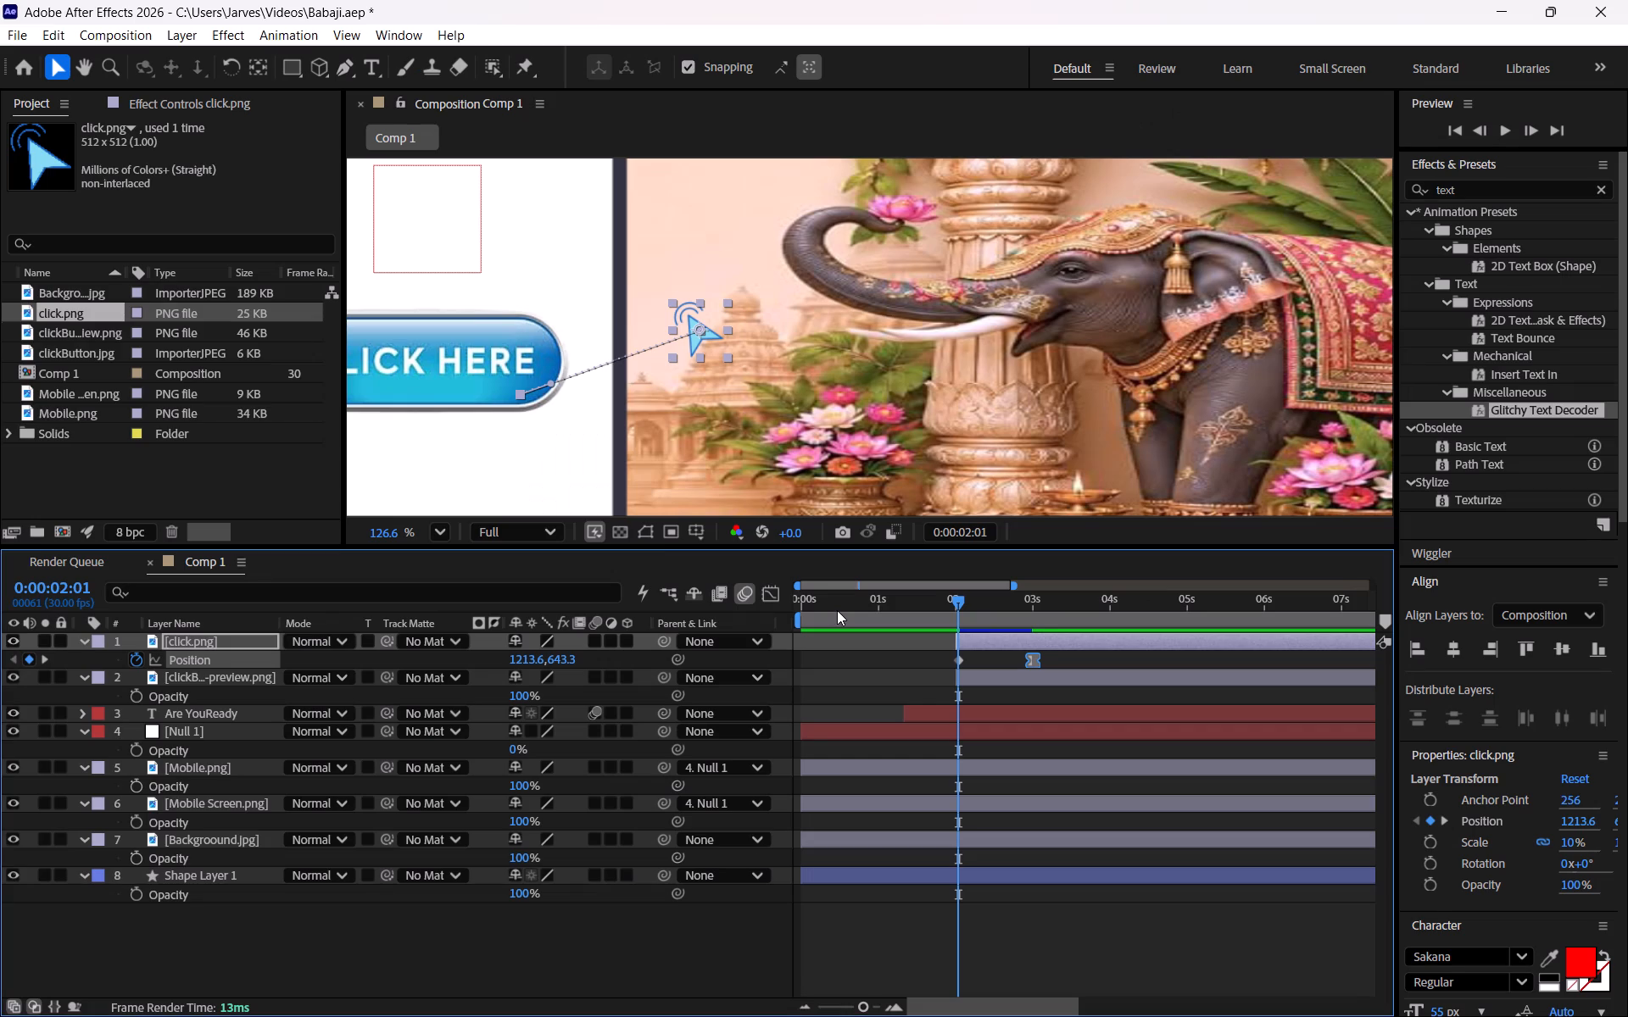
left_click_drag(549, 385, 651, 493)
key("alt+Tab")
key("space")
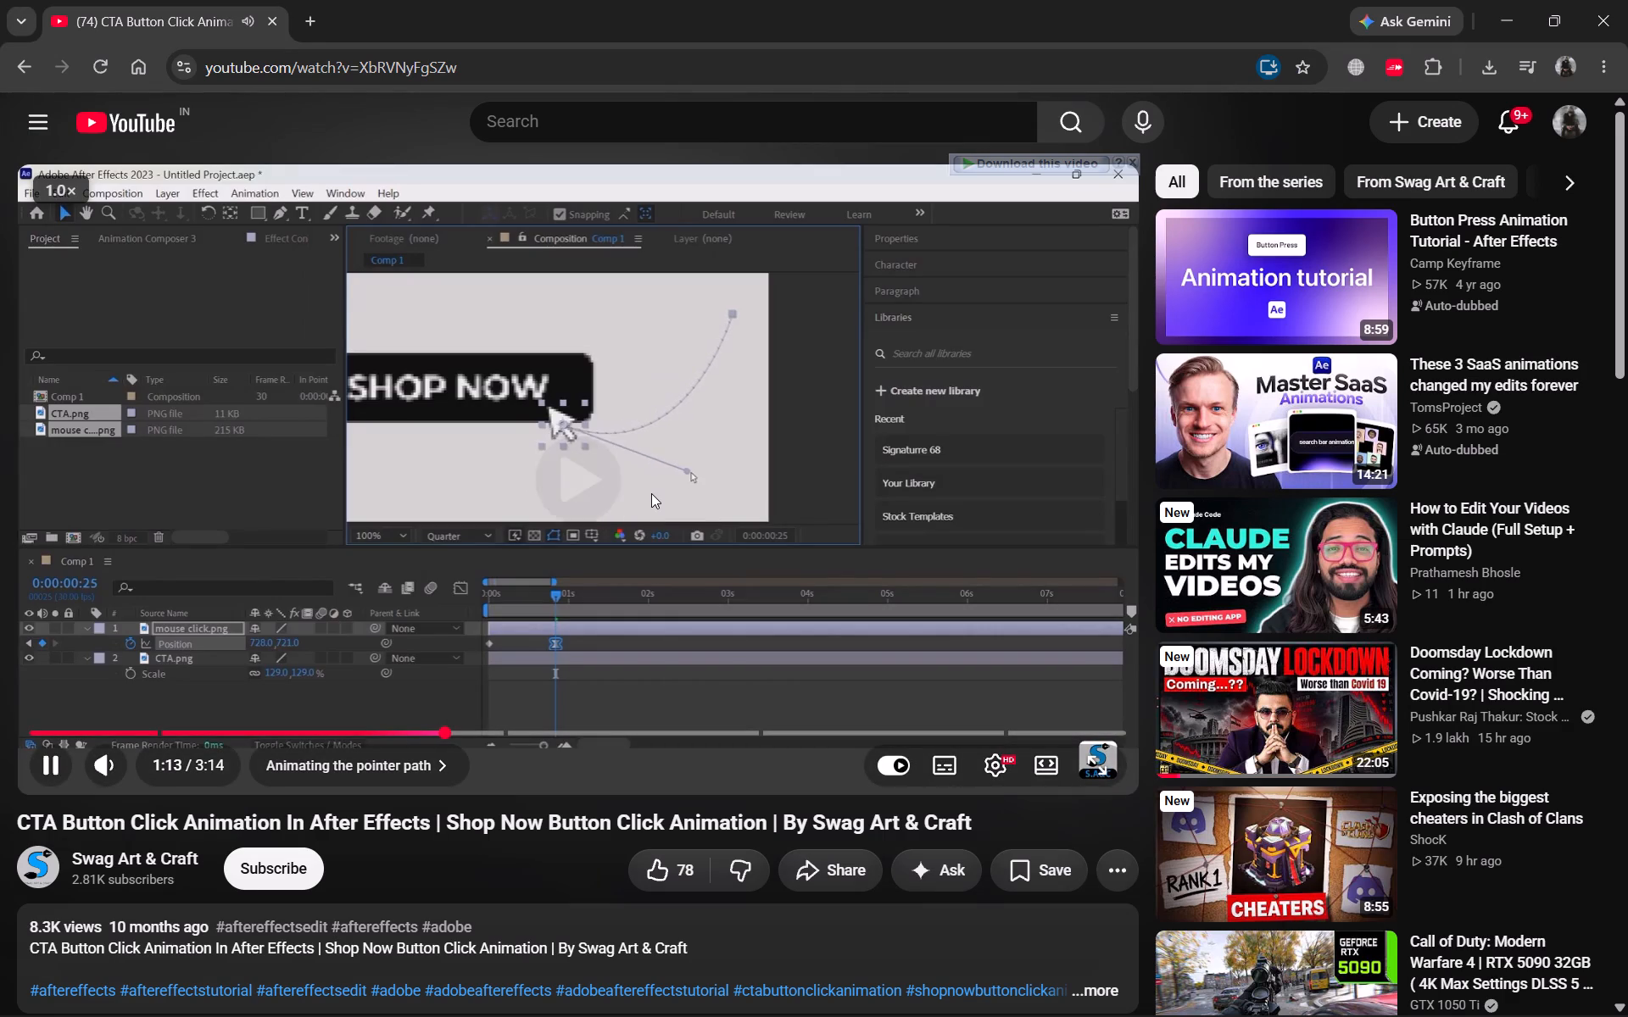
key("space")
key("alt+Tab")
key("space")
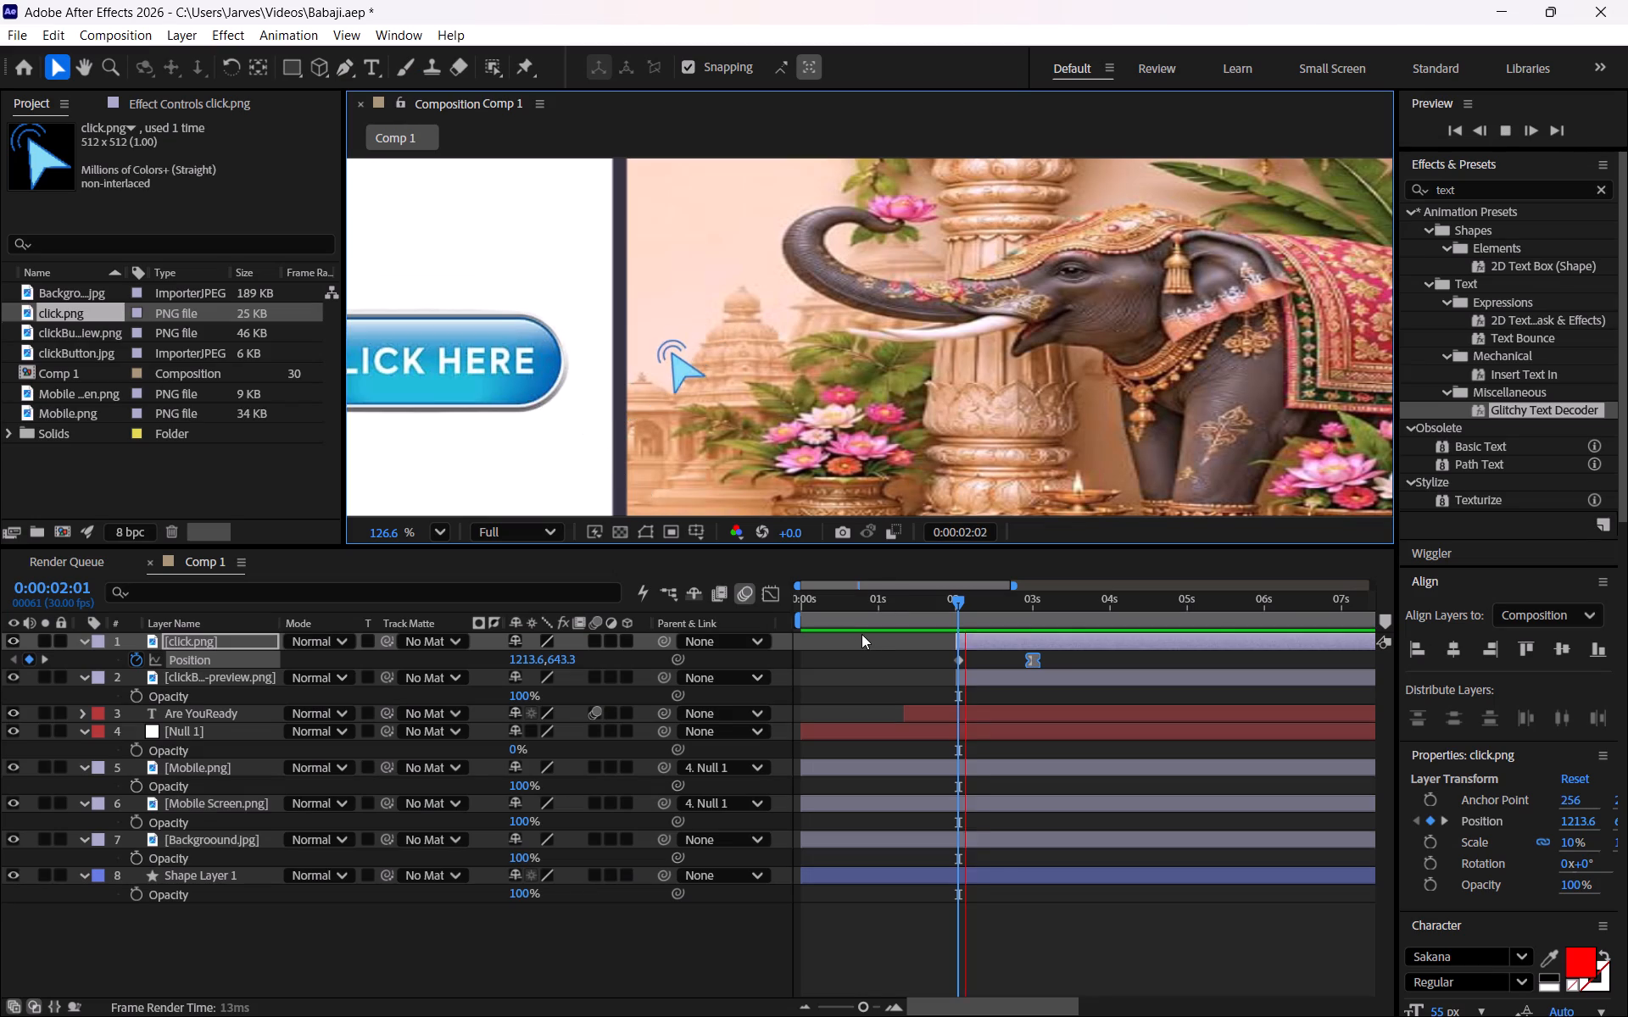
key("space")
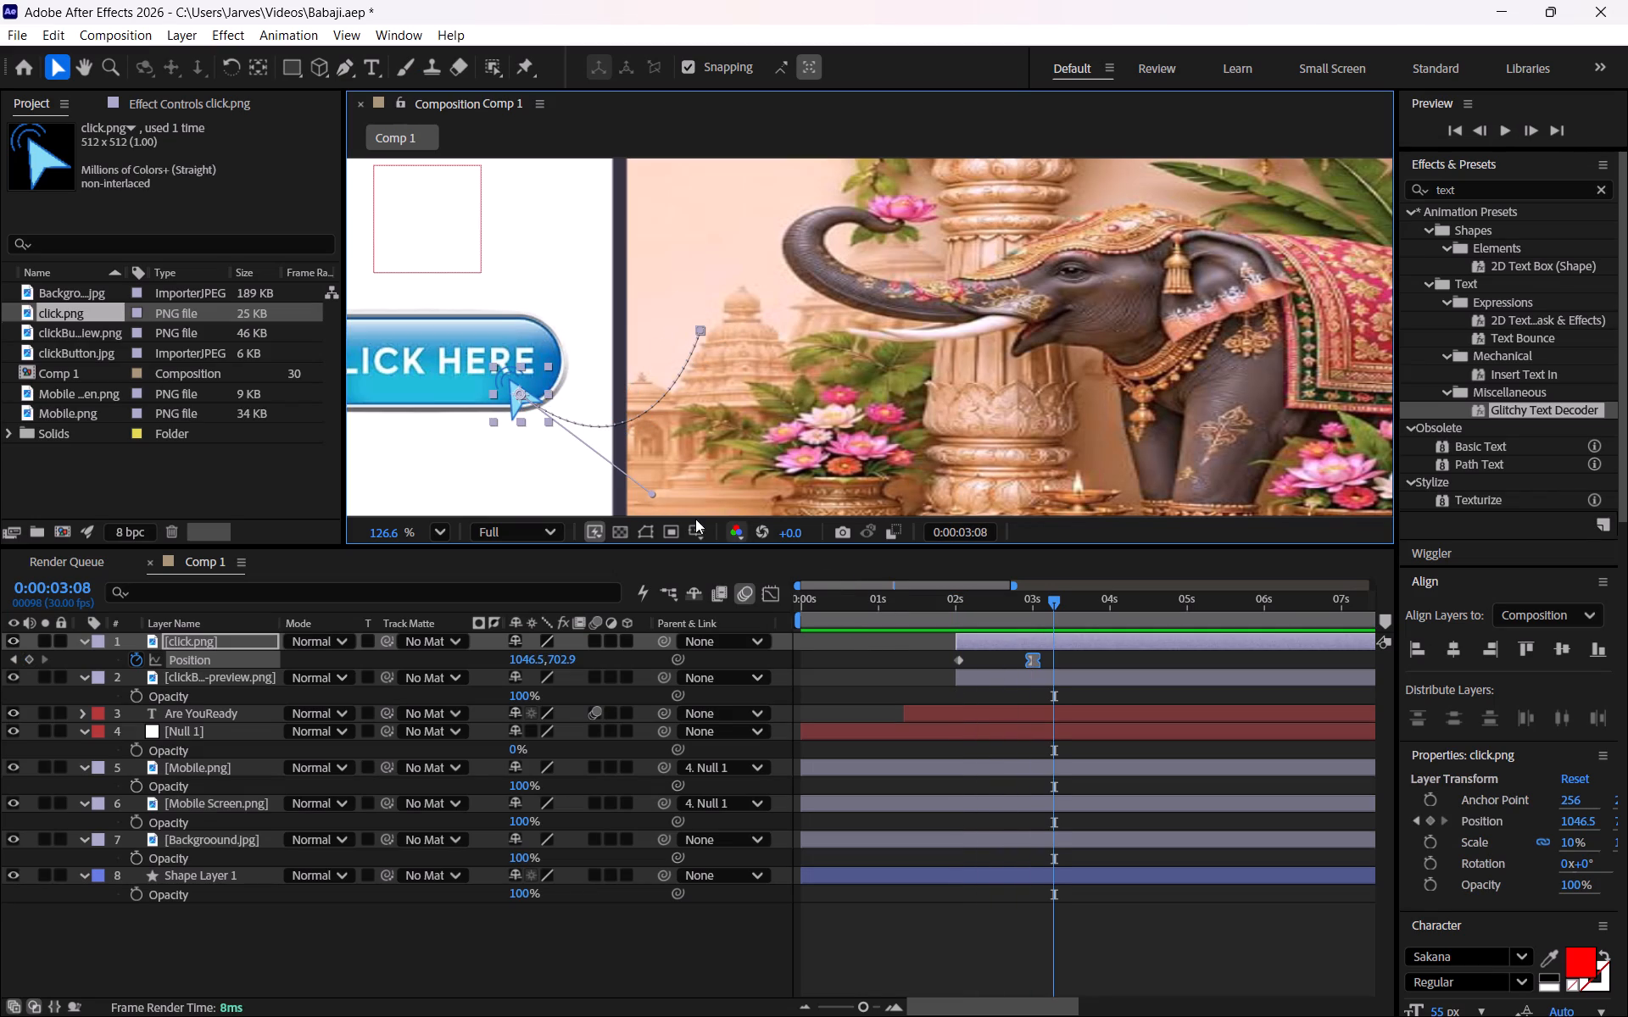
Make the cursor path's curve shallower and raise its starting point to about 1219.9, 617.3.
left_click_drag(651, 495, 653, 458)
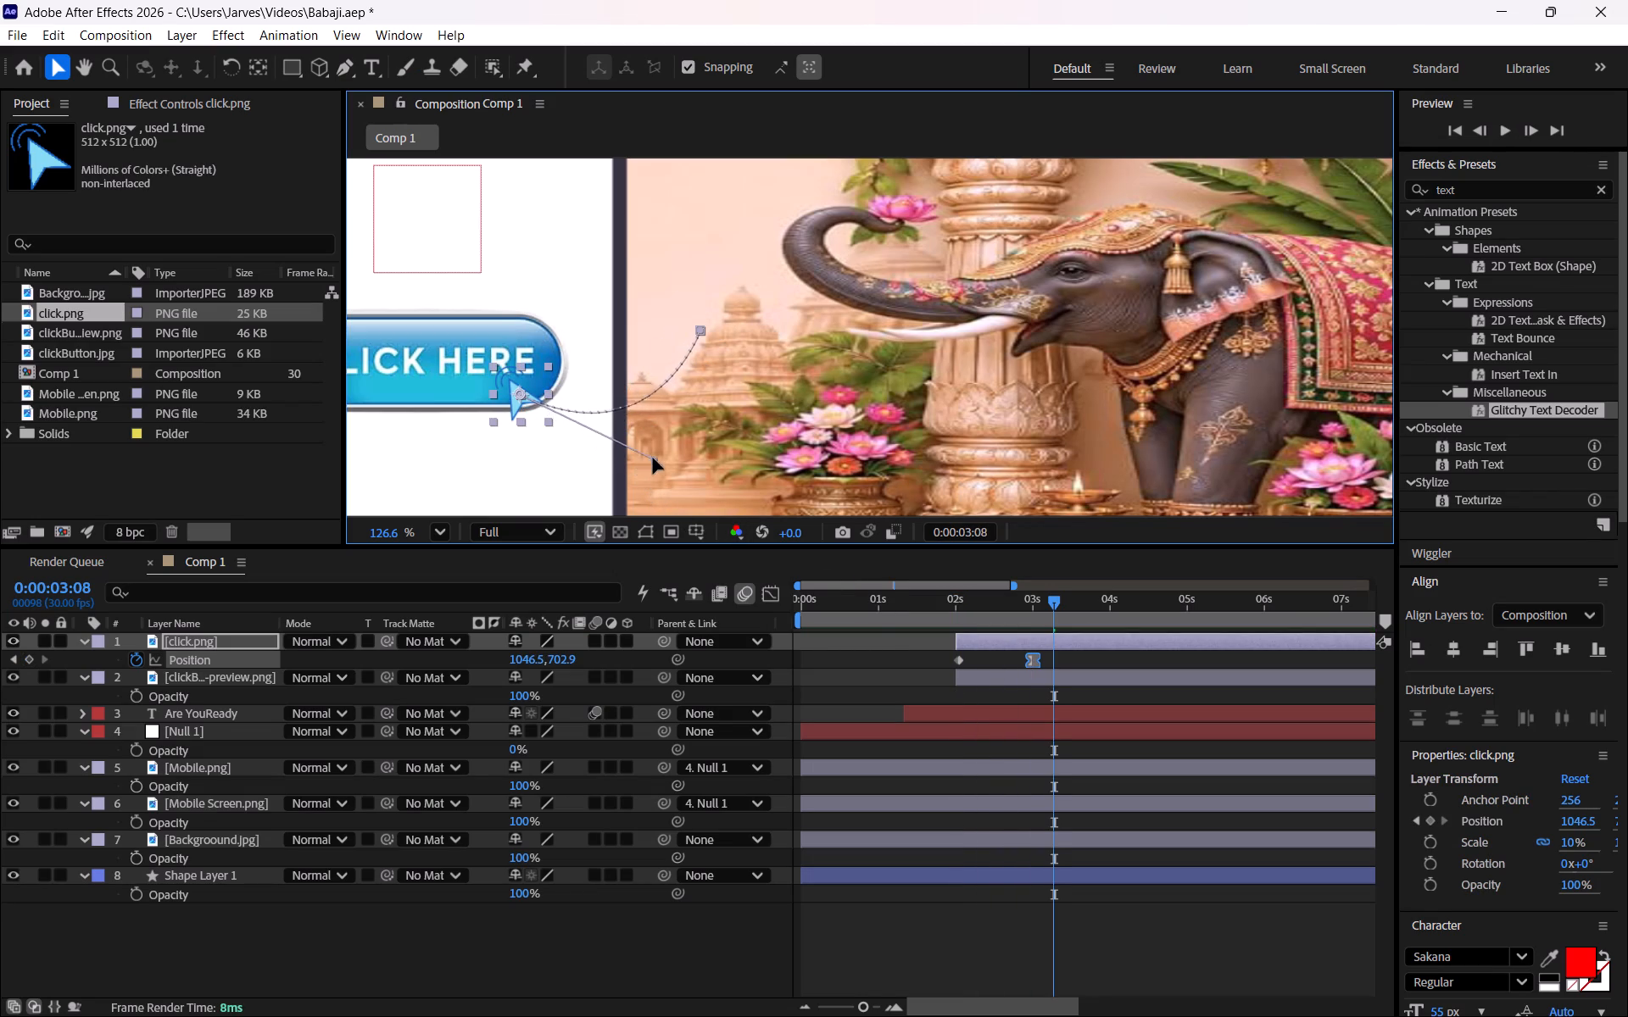
left_click_drag(653, 458, 650, 440)
left_click_drag(700, 331, 705, 311)
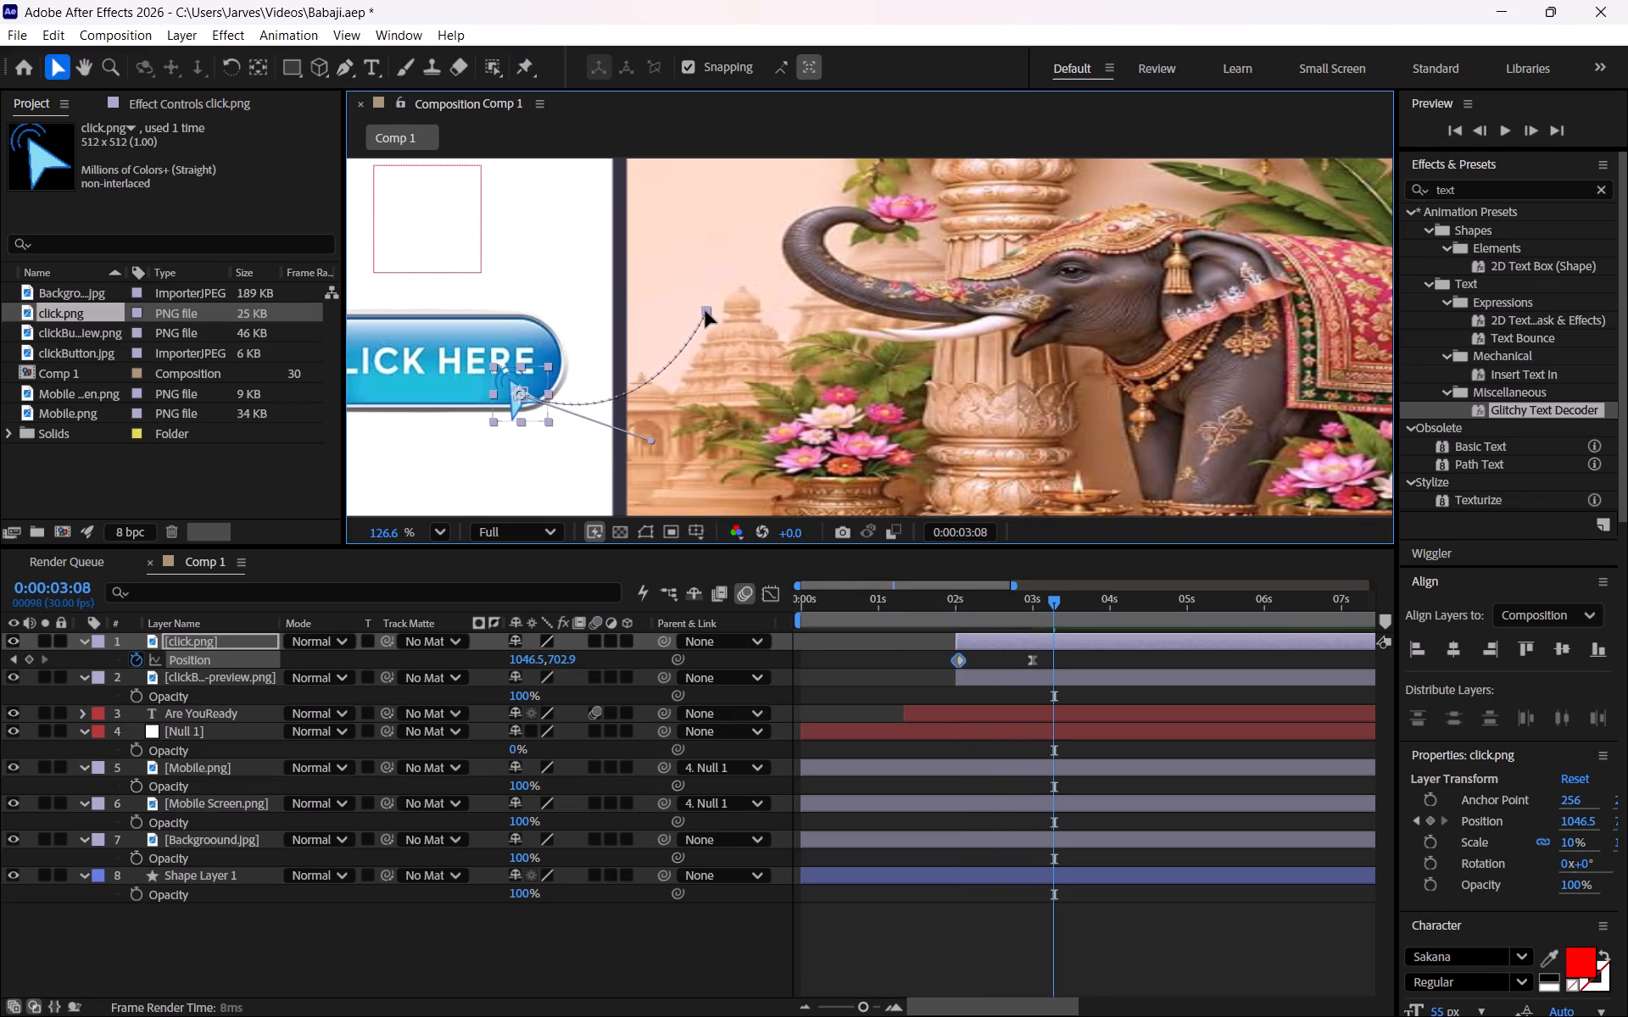
left_click_drag(705, 311, 706, 303)
left_click_drag(648, 432, 661, 440)
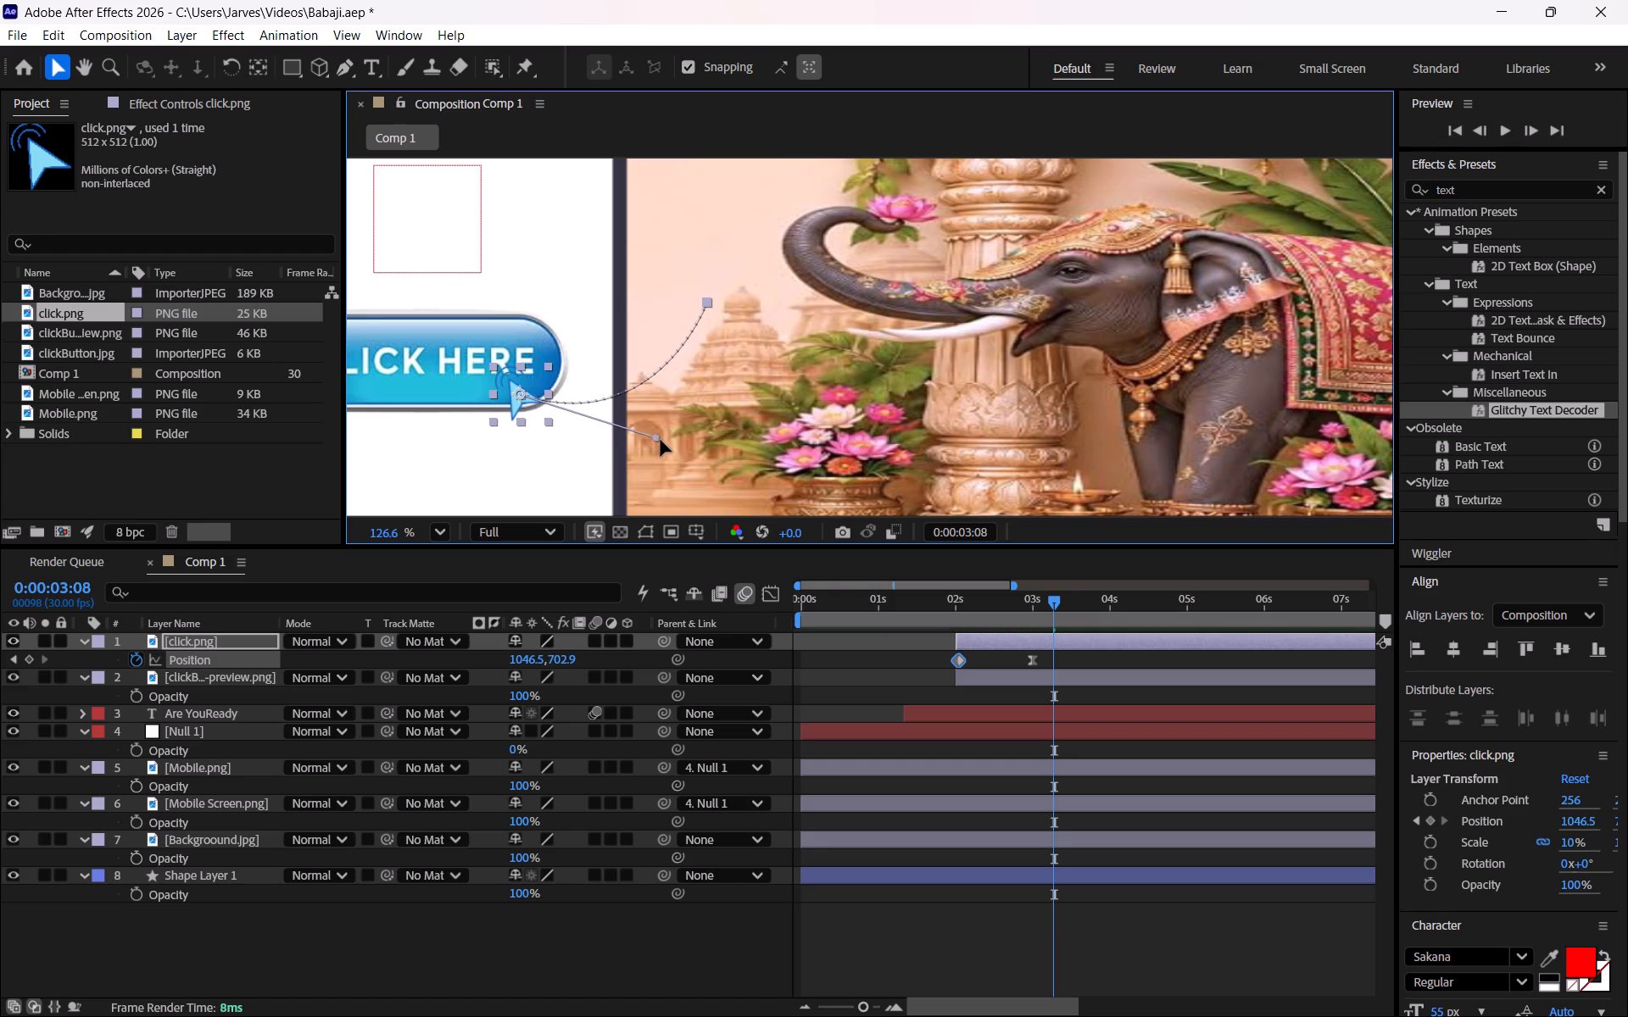
left_click_drag(661, 440, 675, 458)
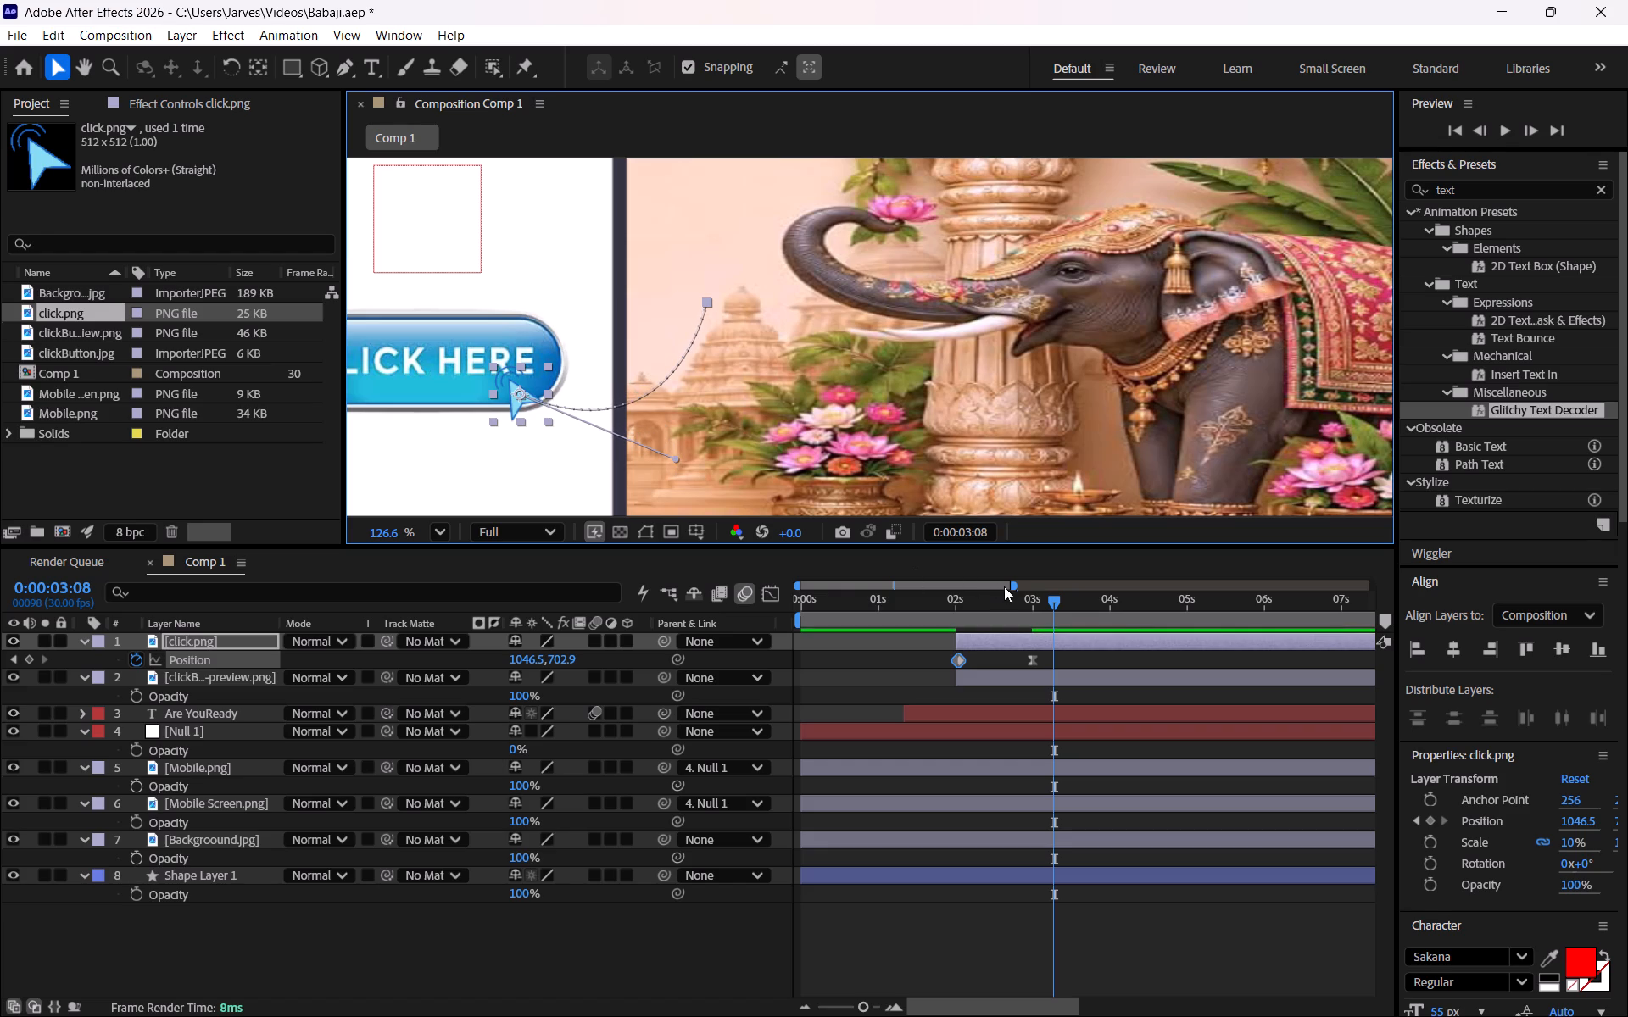
Play back the whole animation from 0:00:00:00 with the full frame in view.
left_click_drag(1052, 599, 761, 598)
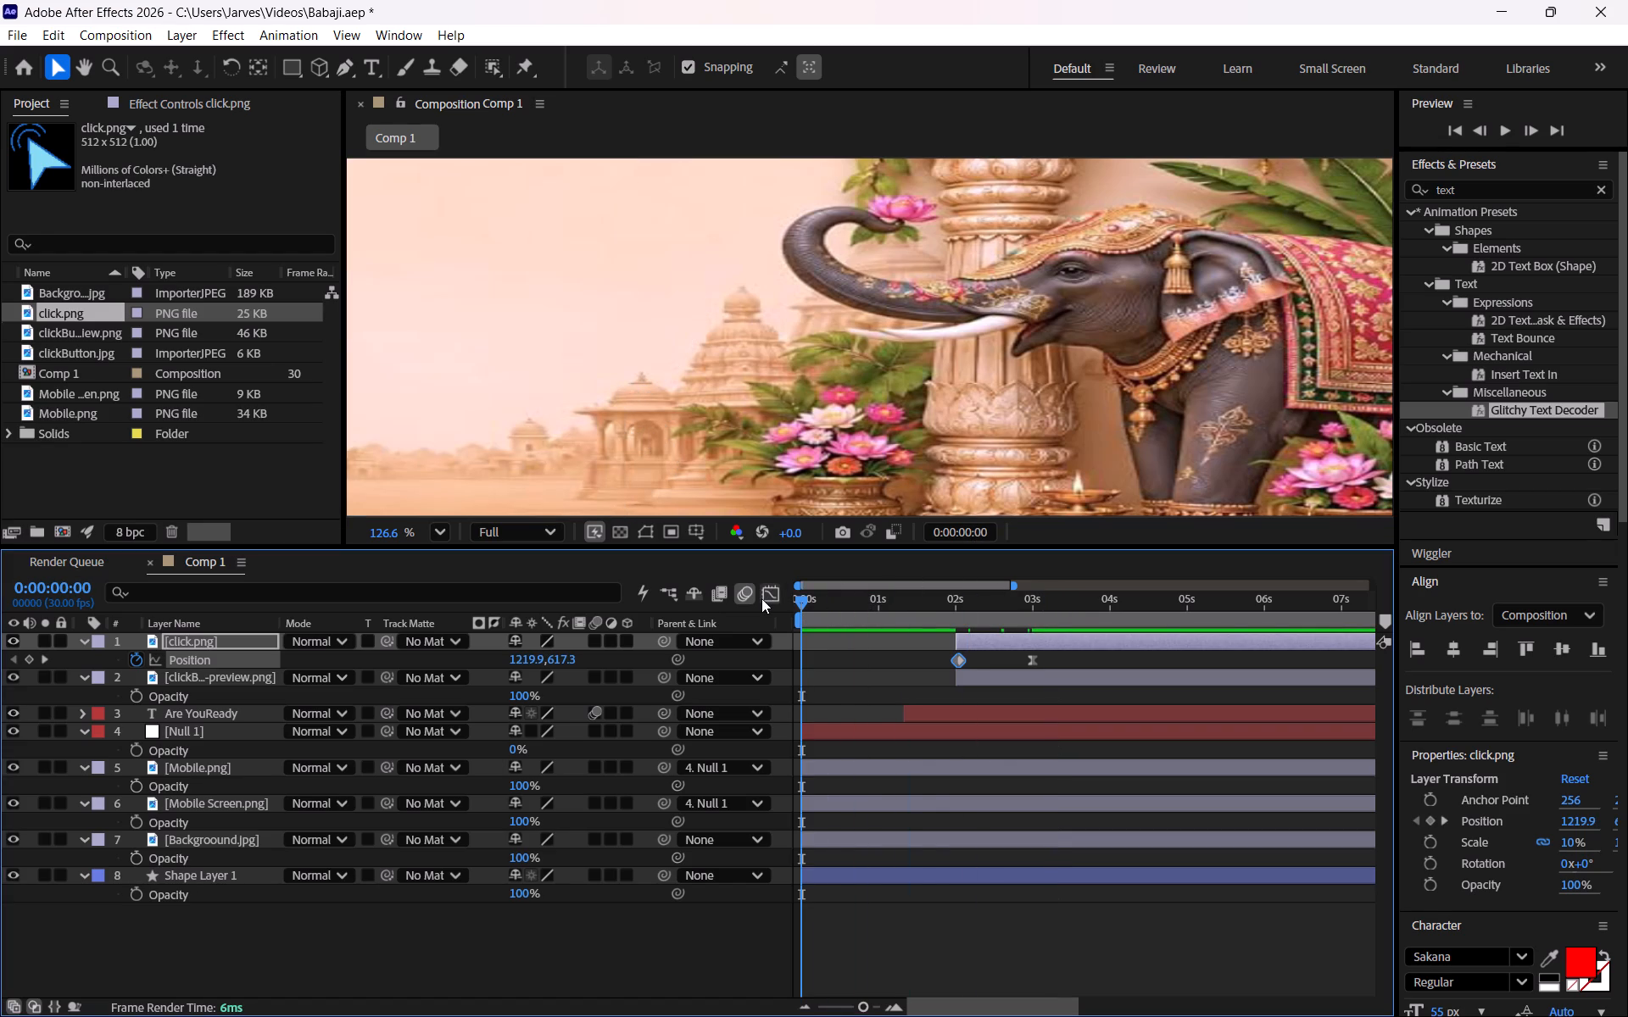
scroll(944, 502, "down", 5, "ctrl")
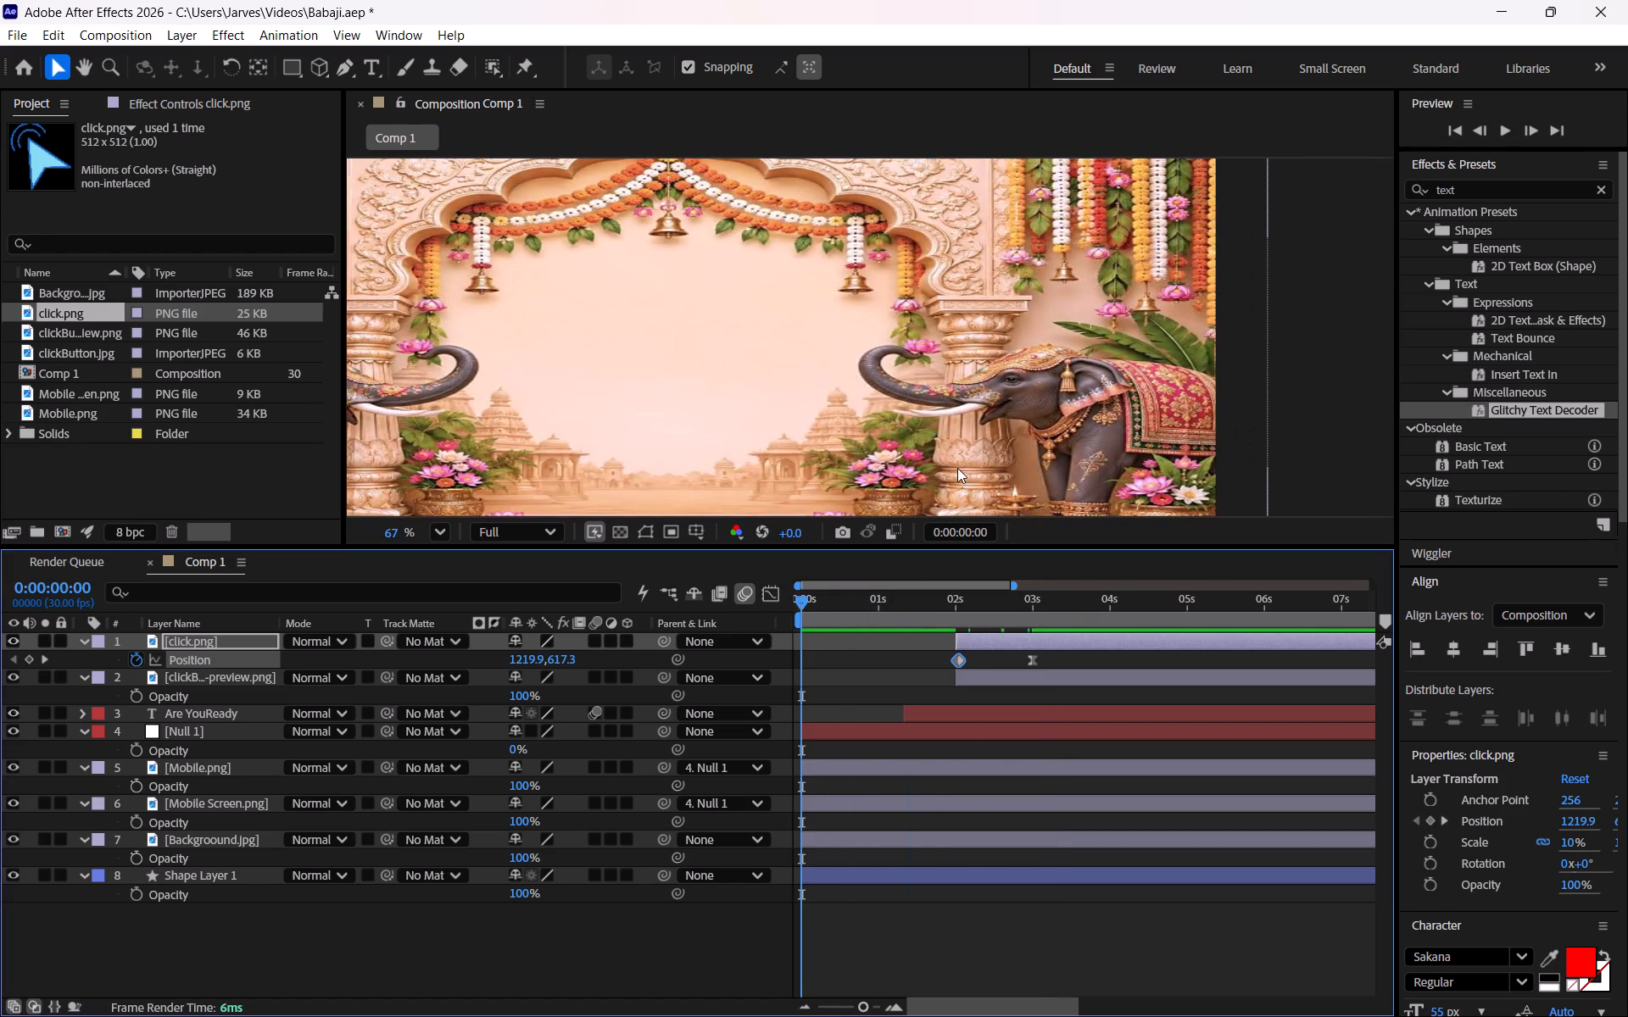
scroll(957, 468, "down", 2, "ctrl")
key("space")
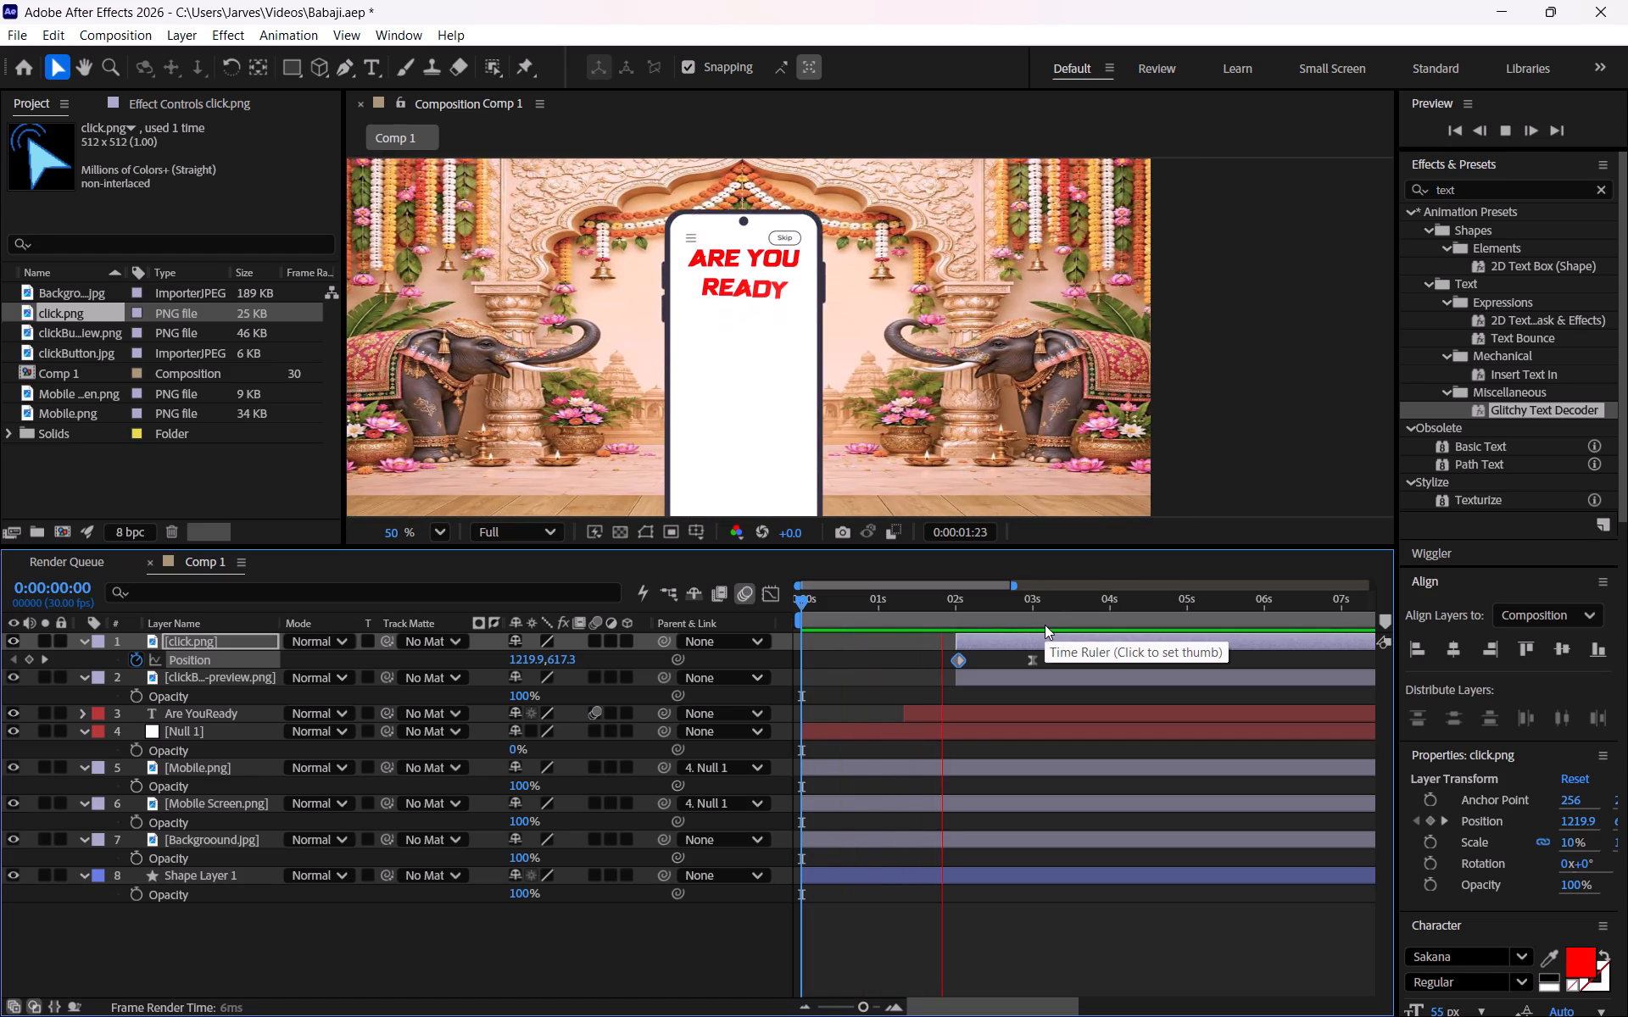
key("space")
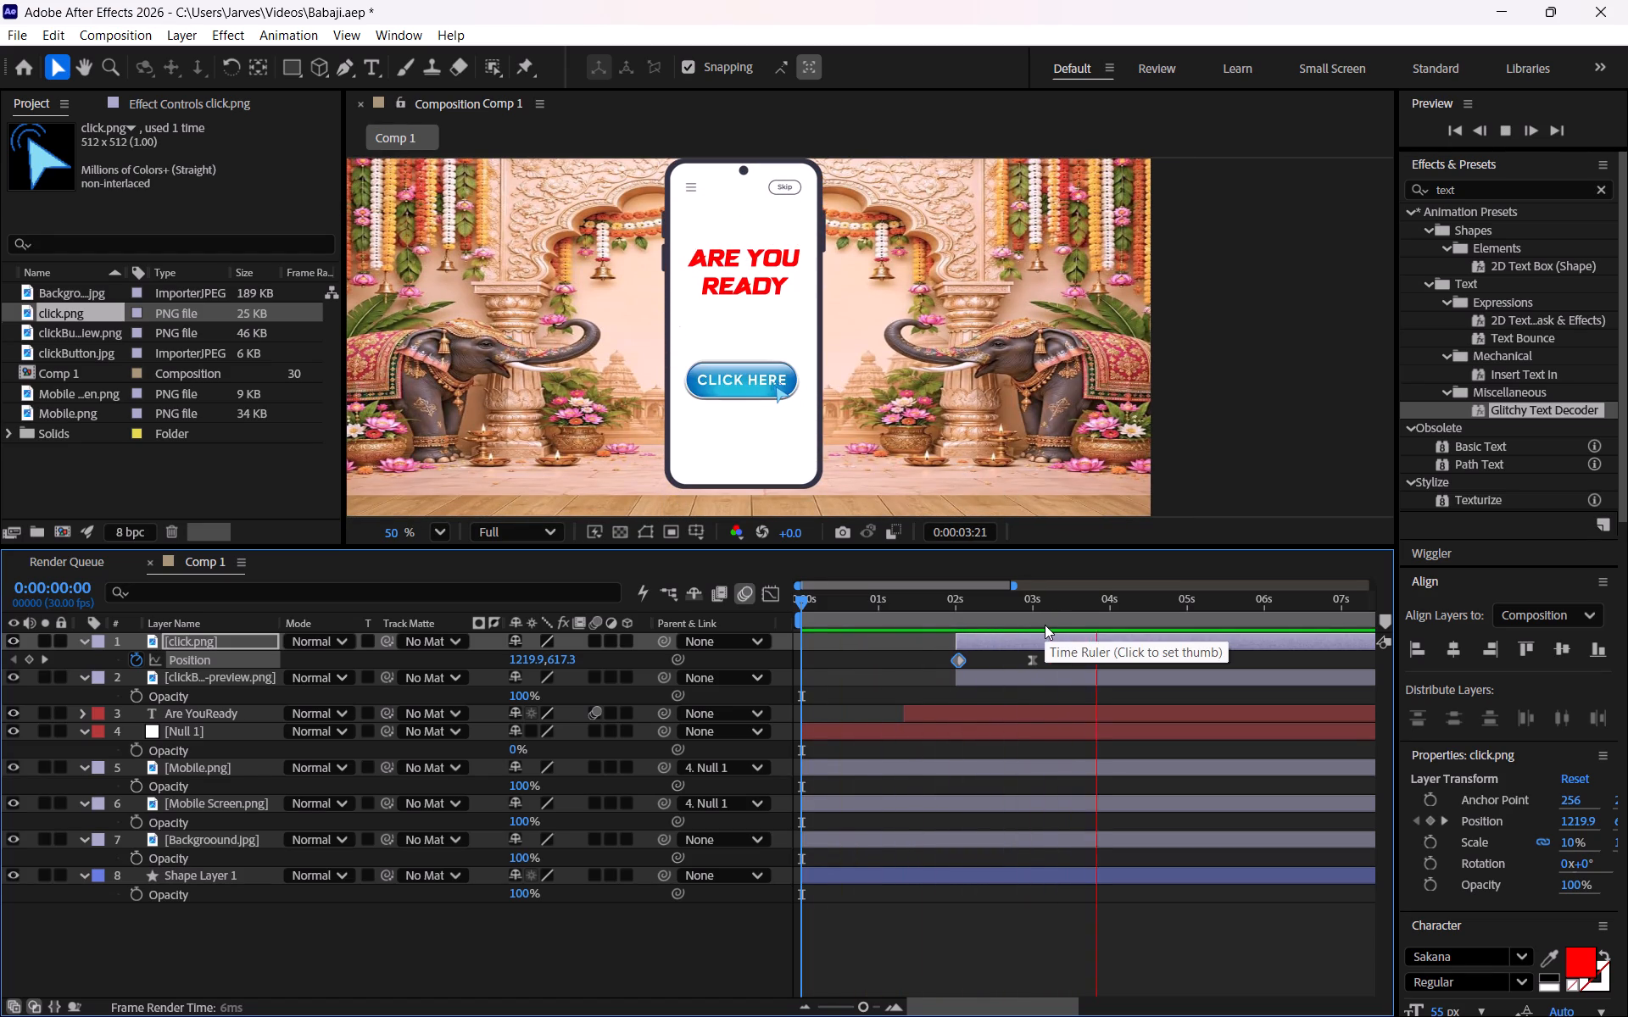
Following the tutorial's pointer rotation, rotate the cursor layer to about -126° at 0:00:02:00 and set a rotation keyframe there.
left_click_drag(1101, 599, 984, 606)
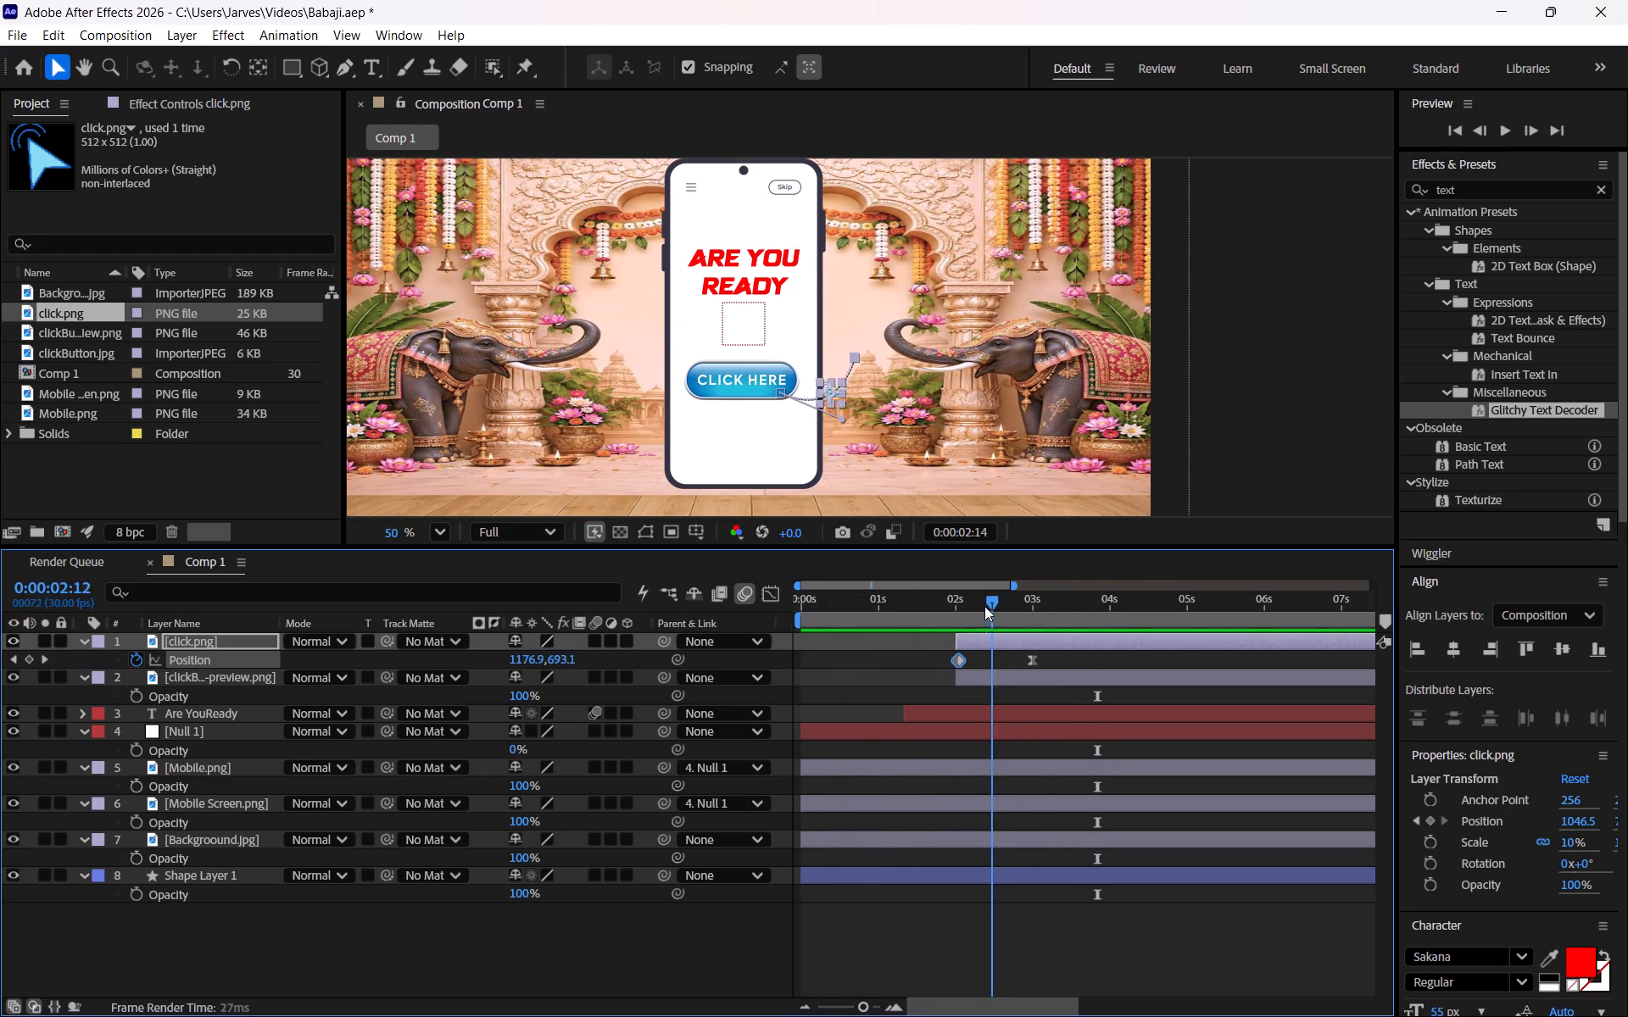
left_click_drag(984, 606, 956, 600)
key("alt+Tab")
left_click(857, 566)
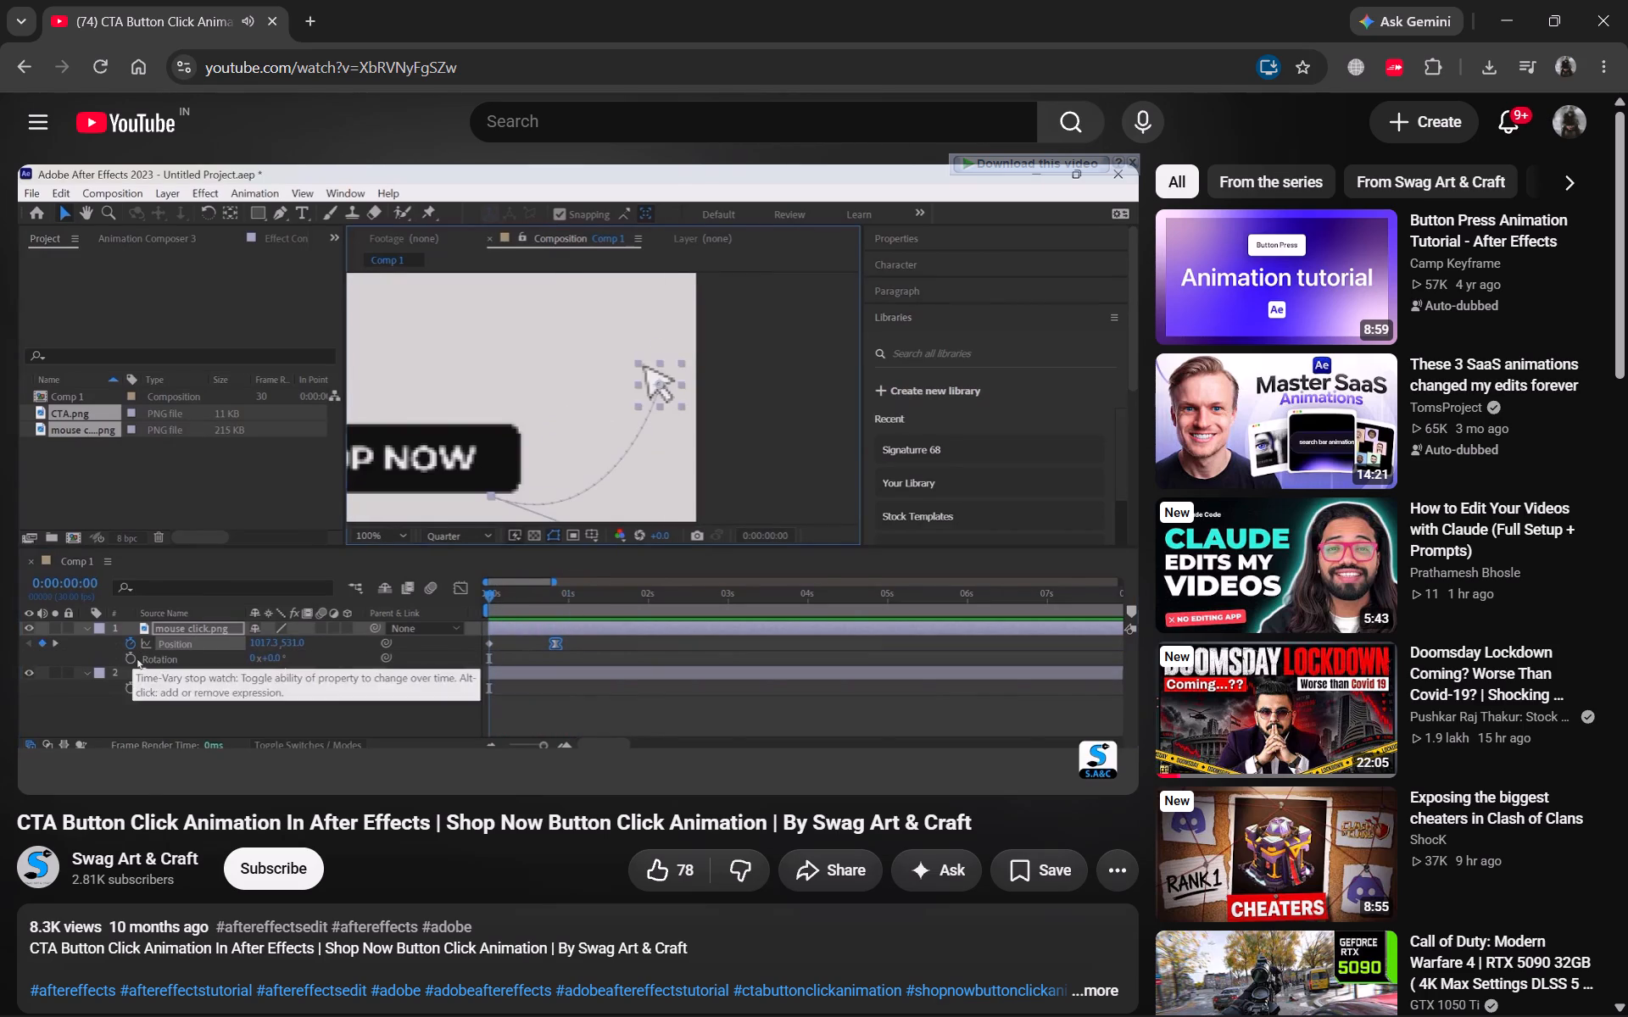
key("space")
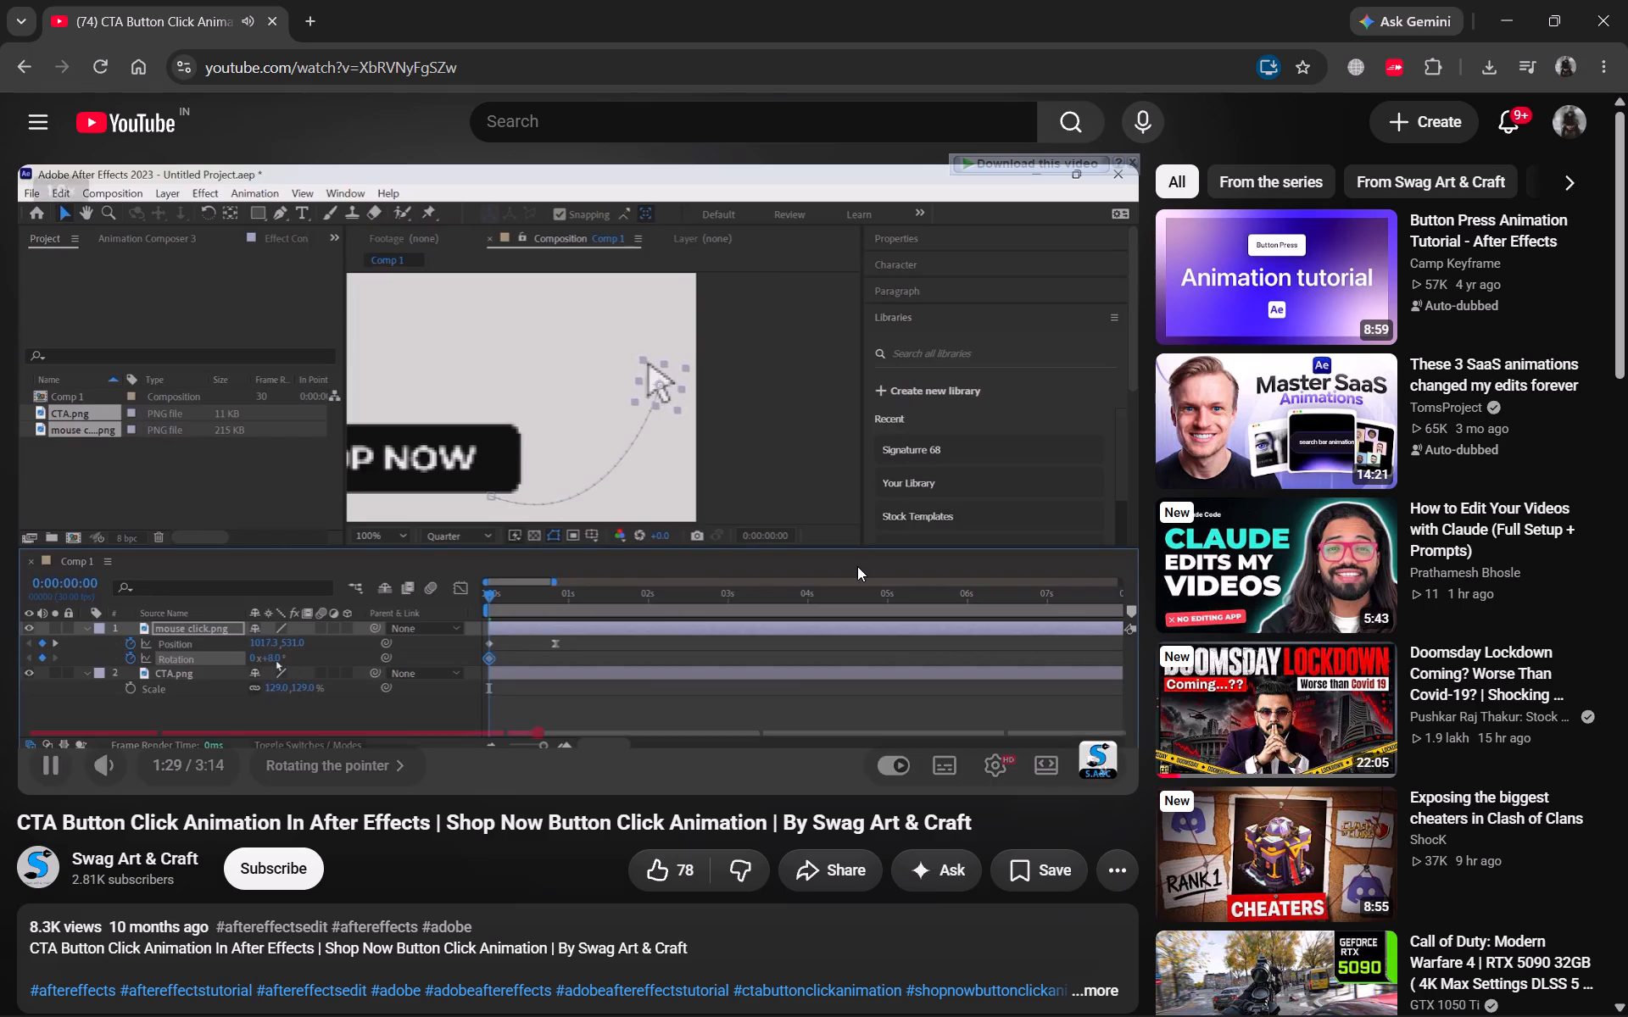
key("alt+Tab")
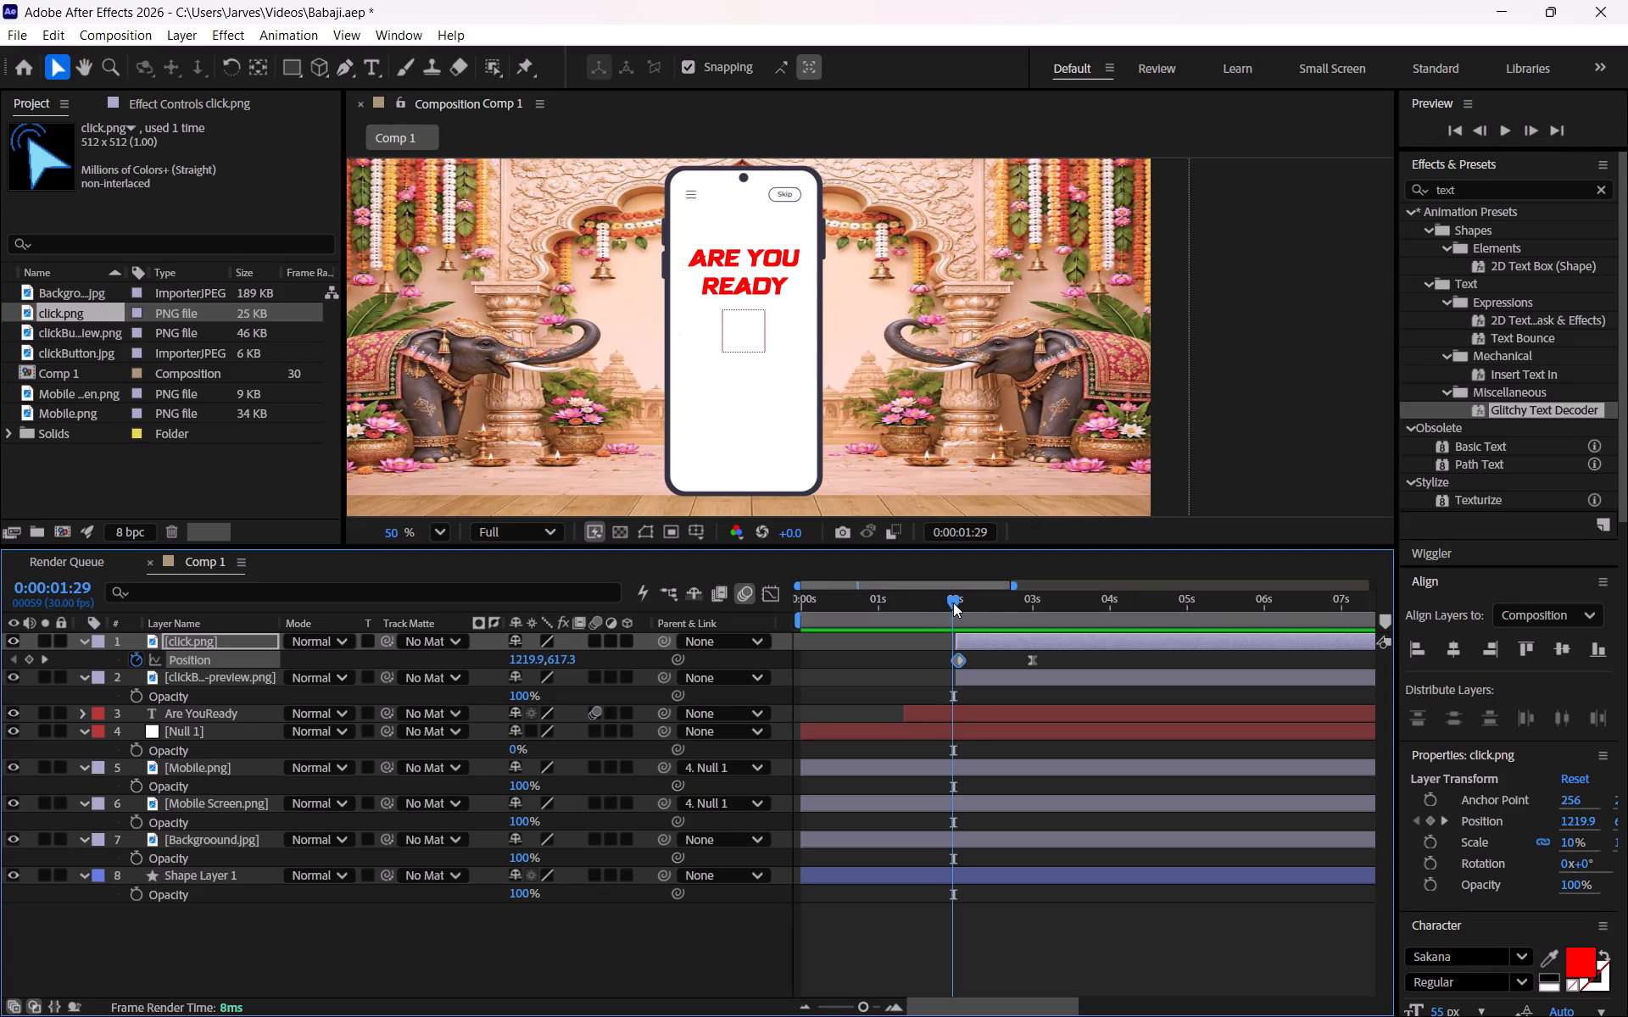
left_click(953, 603)
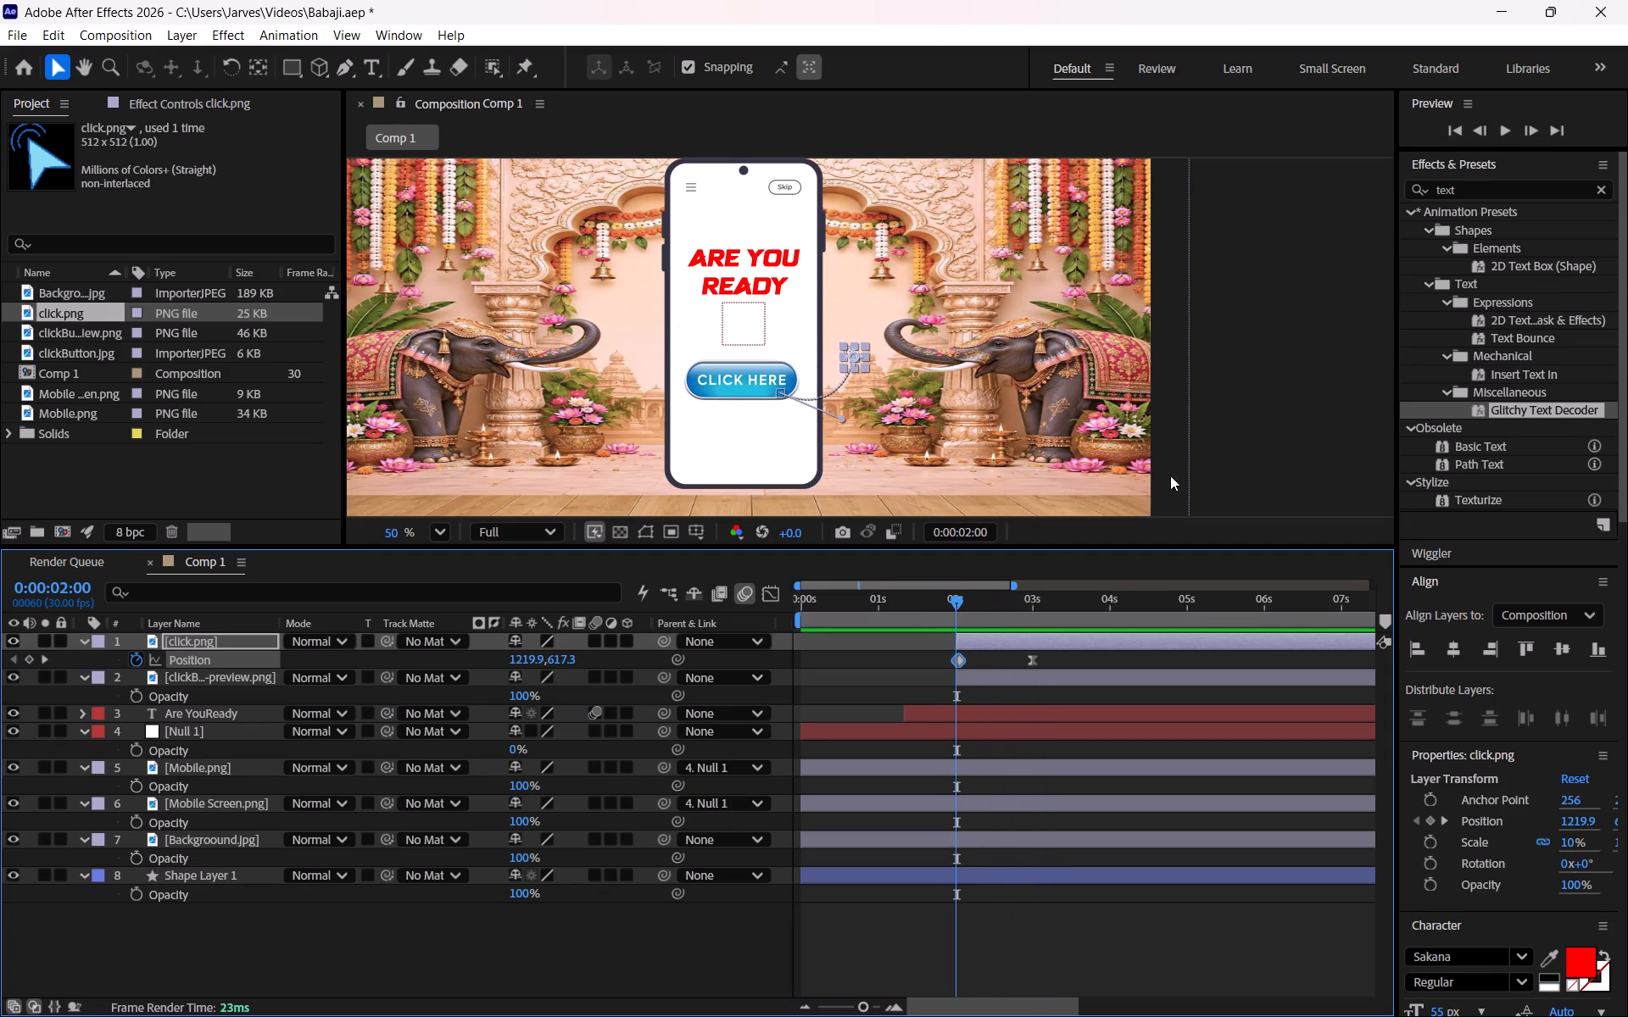
left_click(1219, 450)
scroll(1084, 420, "up", 4, "ctrl")
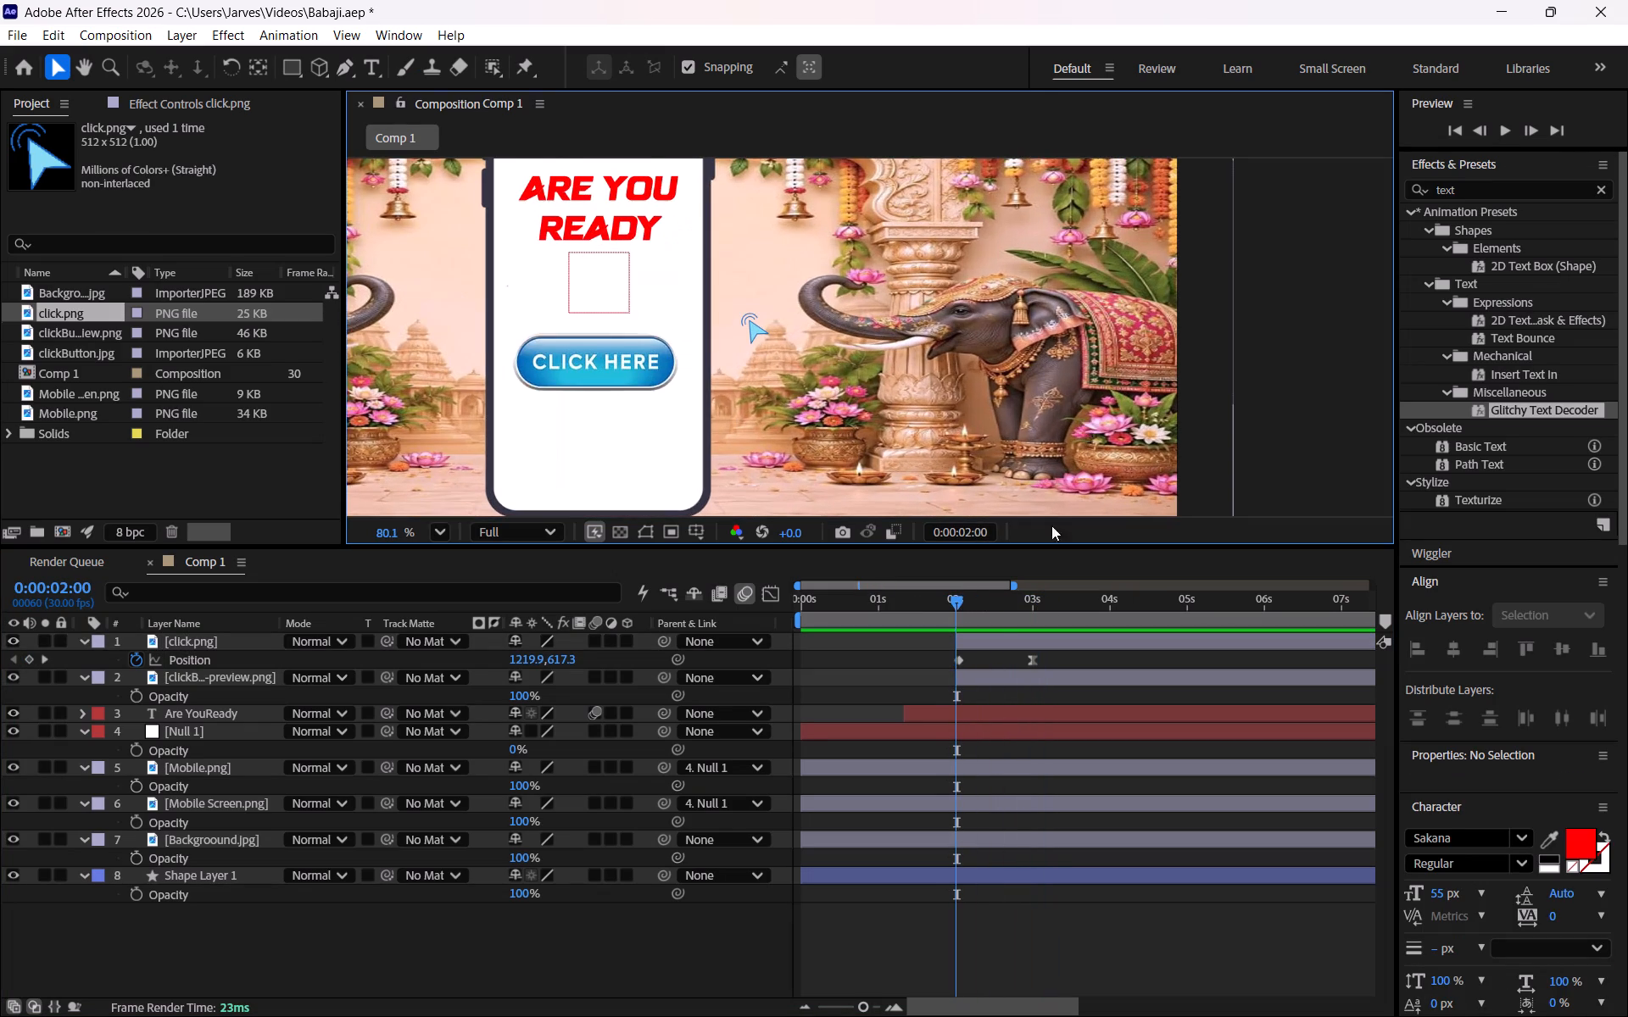
left_click(958, 660)
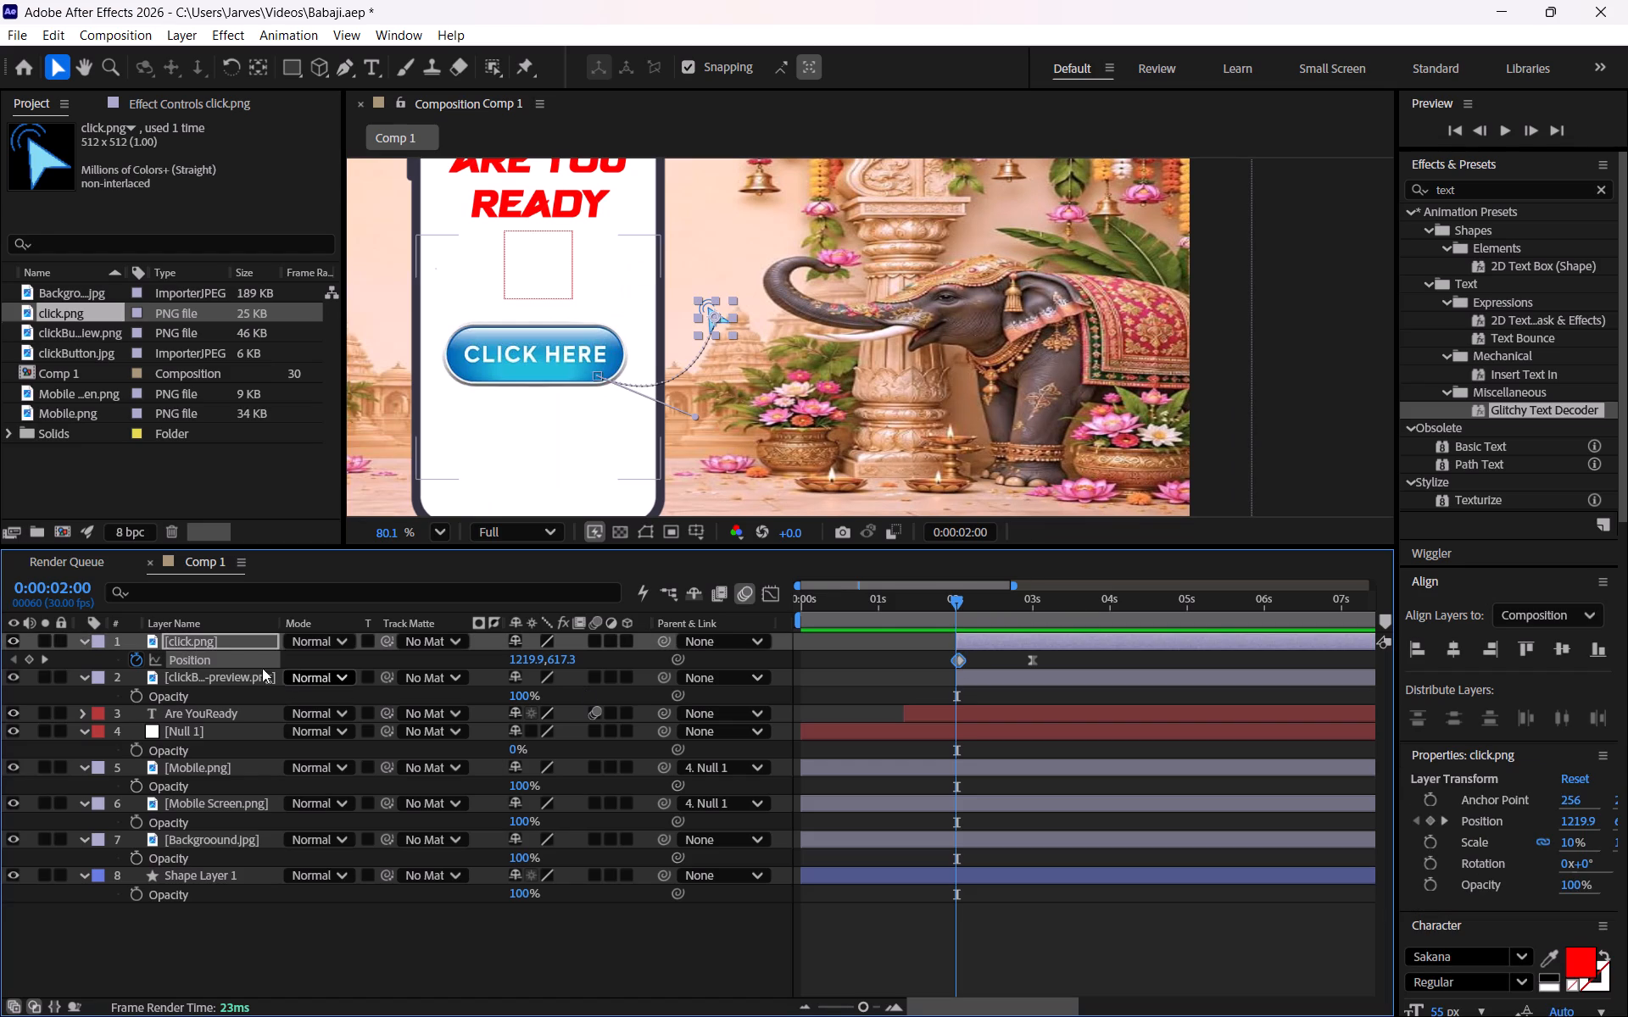
key("r")
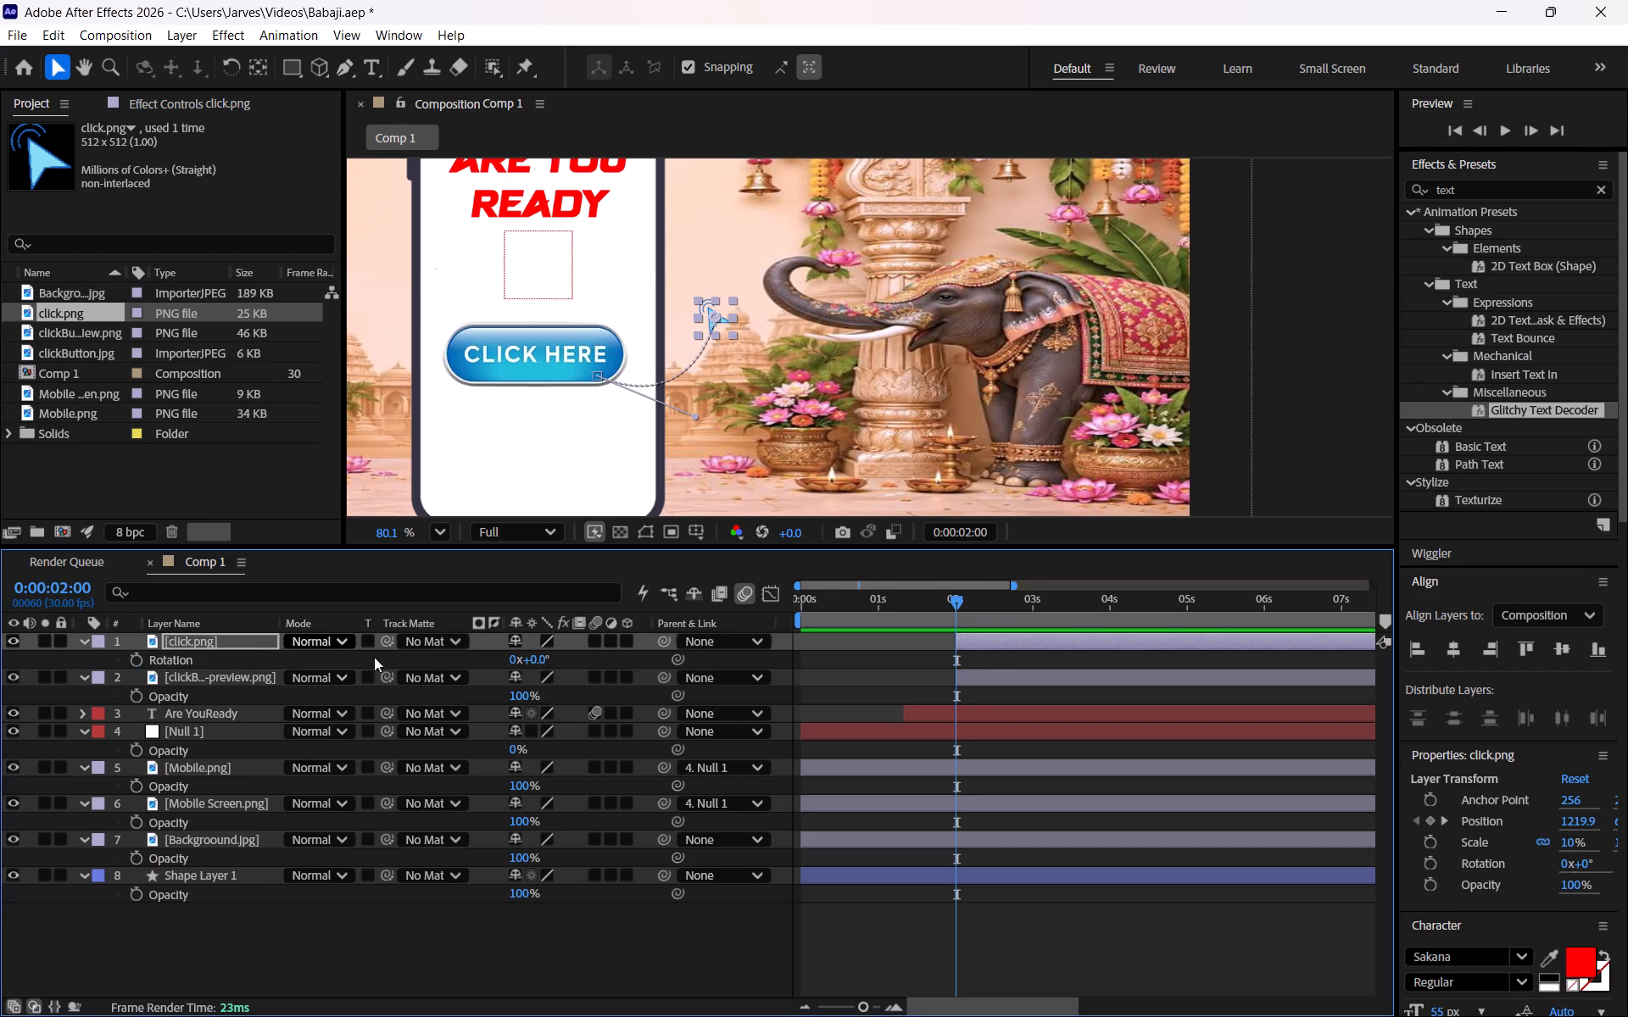
left_click_drag(538, 660, 578, 658)
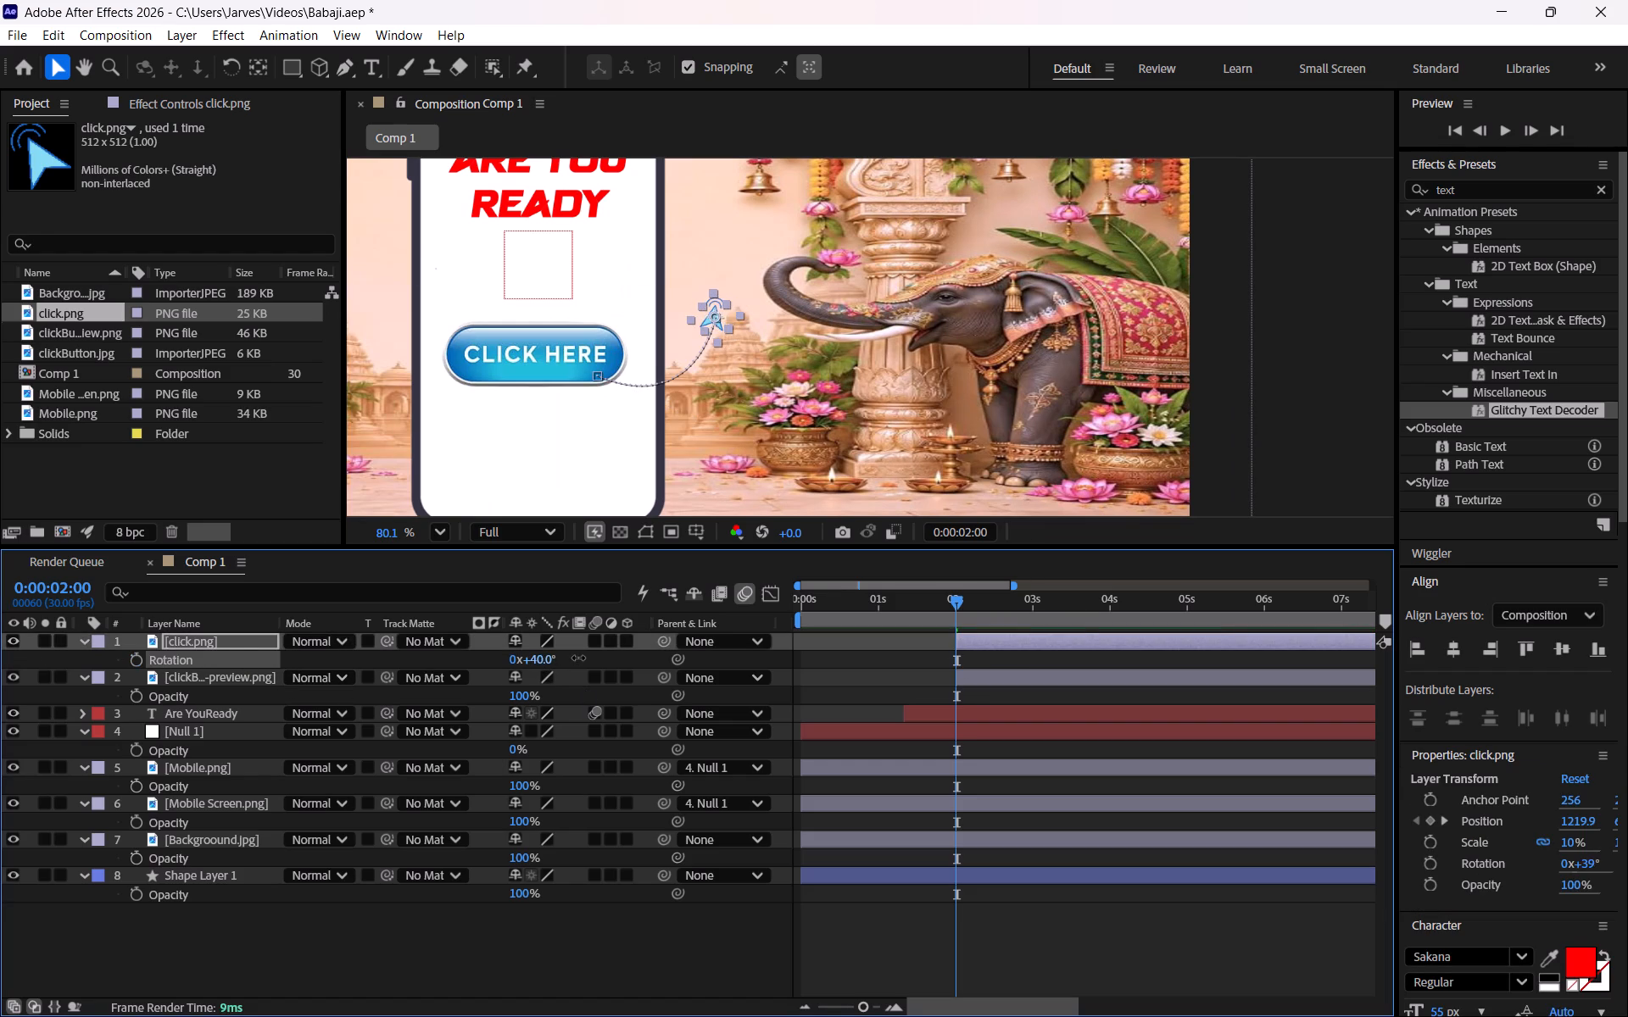
left_click_drag(578, 658, 401, 643)
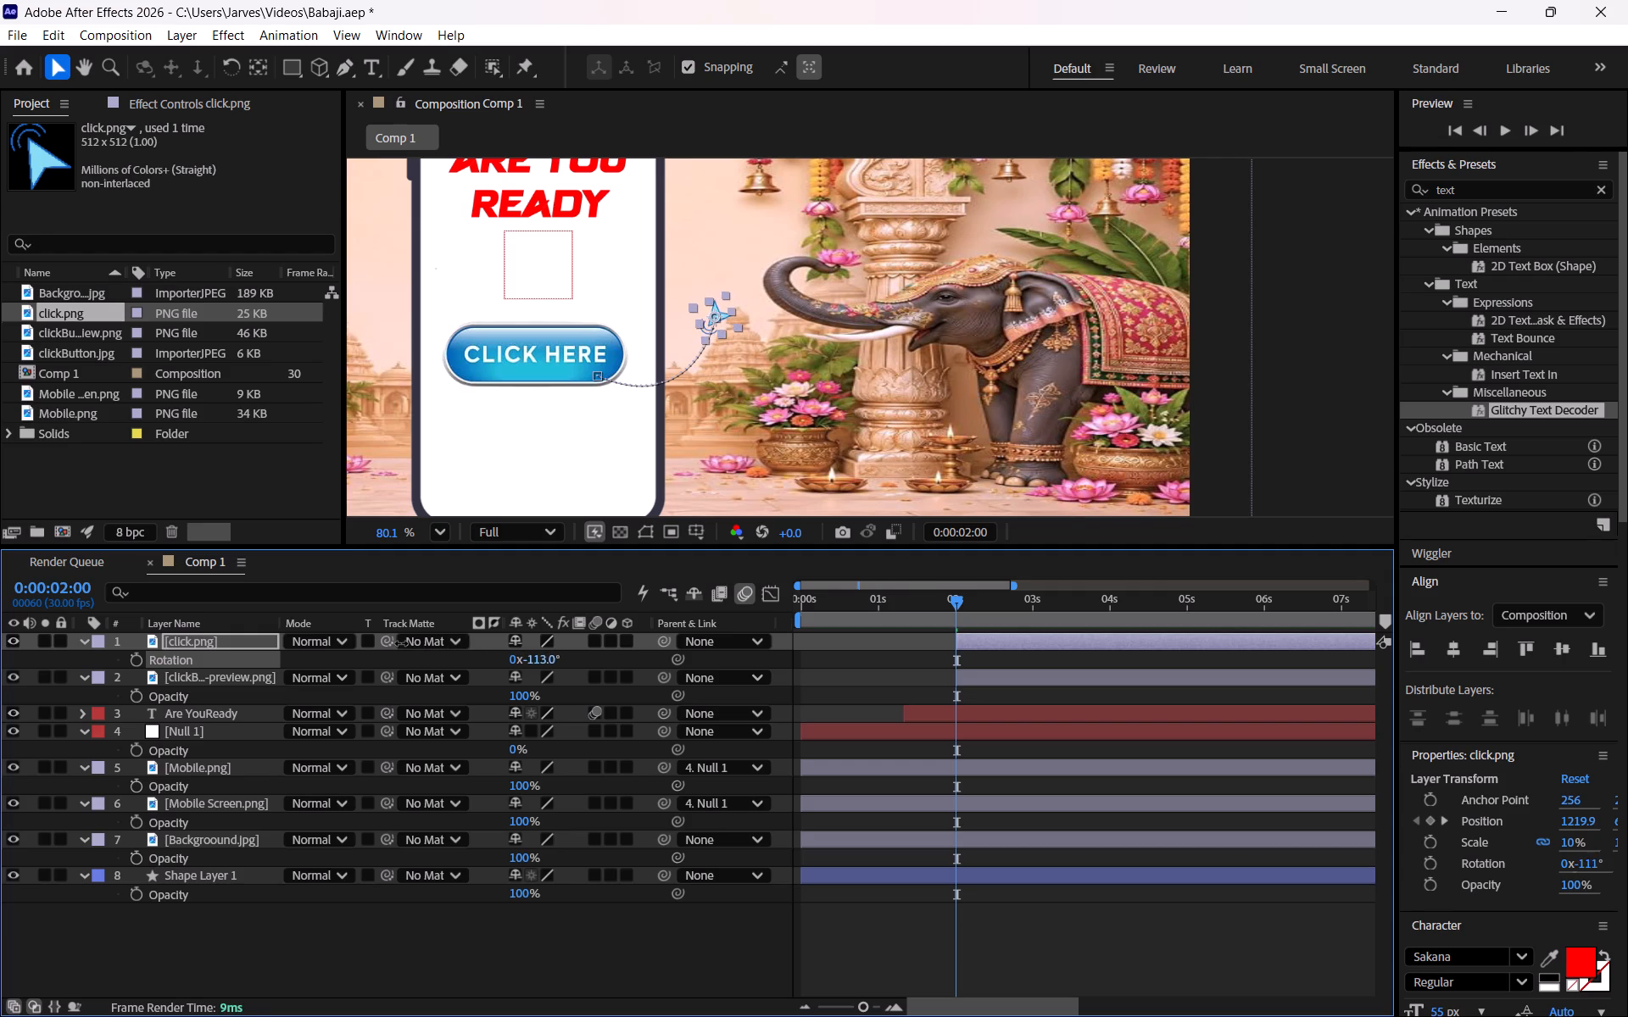
left_click_drag(401, 643, 382, 637)
left_click(134, 660)
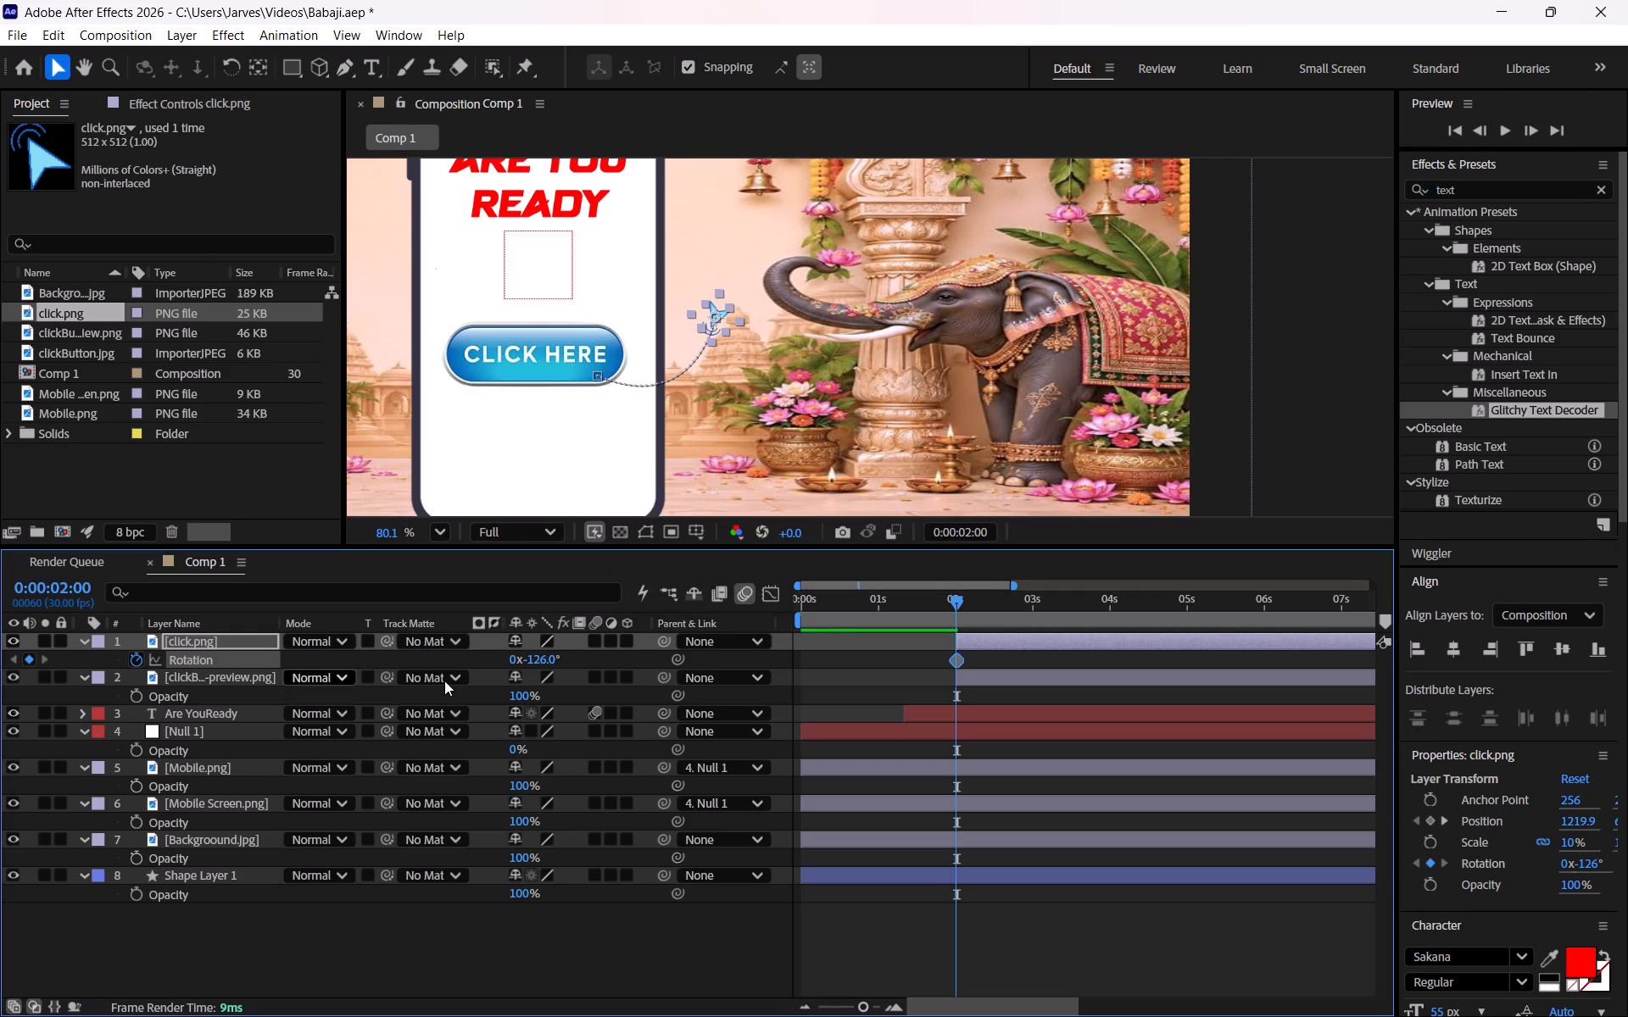
Set the cursor layer's rotation to -21° with a keyframe at 0:00:03:00 and preview the rotating move.
left_click_drag(957, 599, 1014, 597)
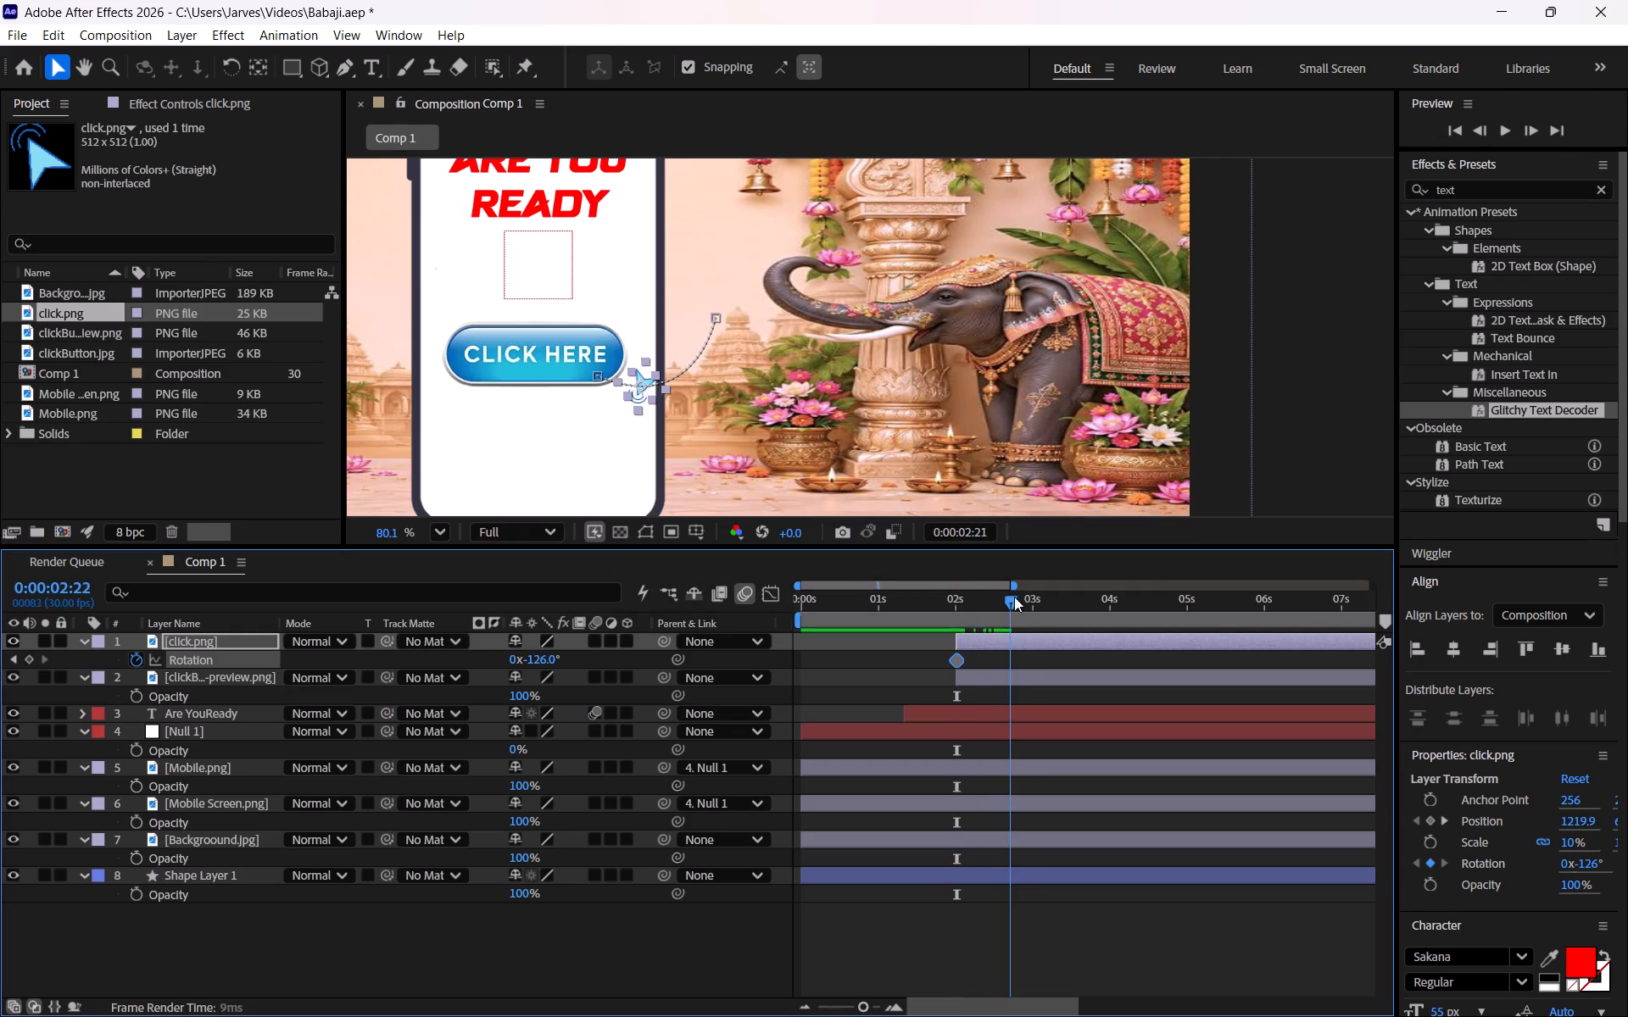
left_click_drag(1014, 597, 1036, 596)
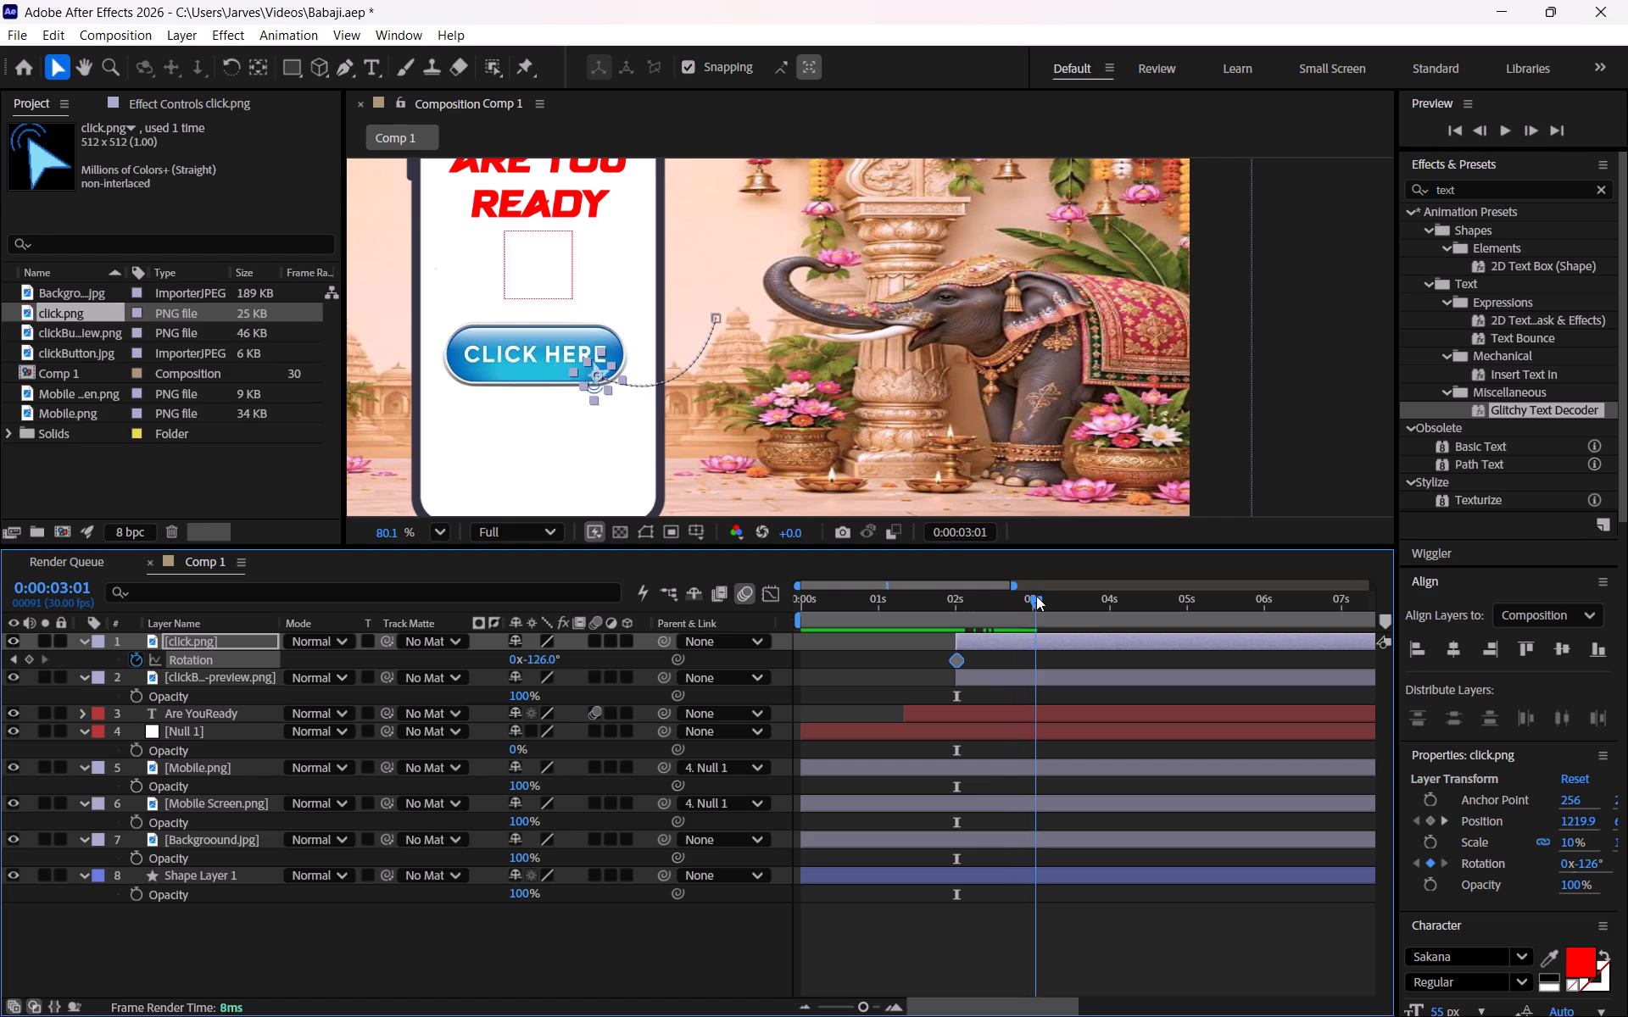
left_click_drag(1036, 596, 1034, 595)
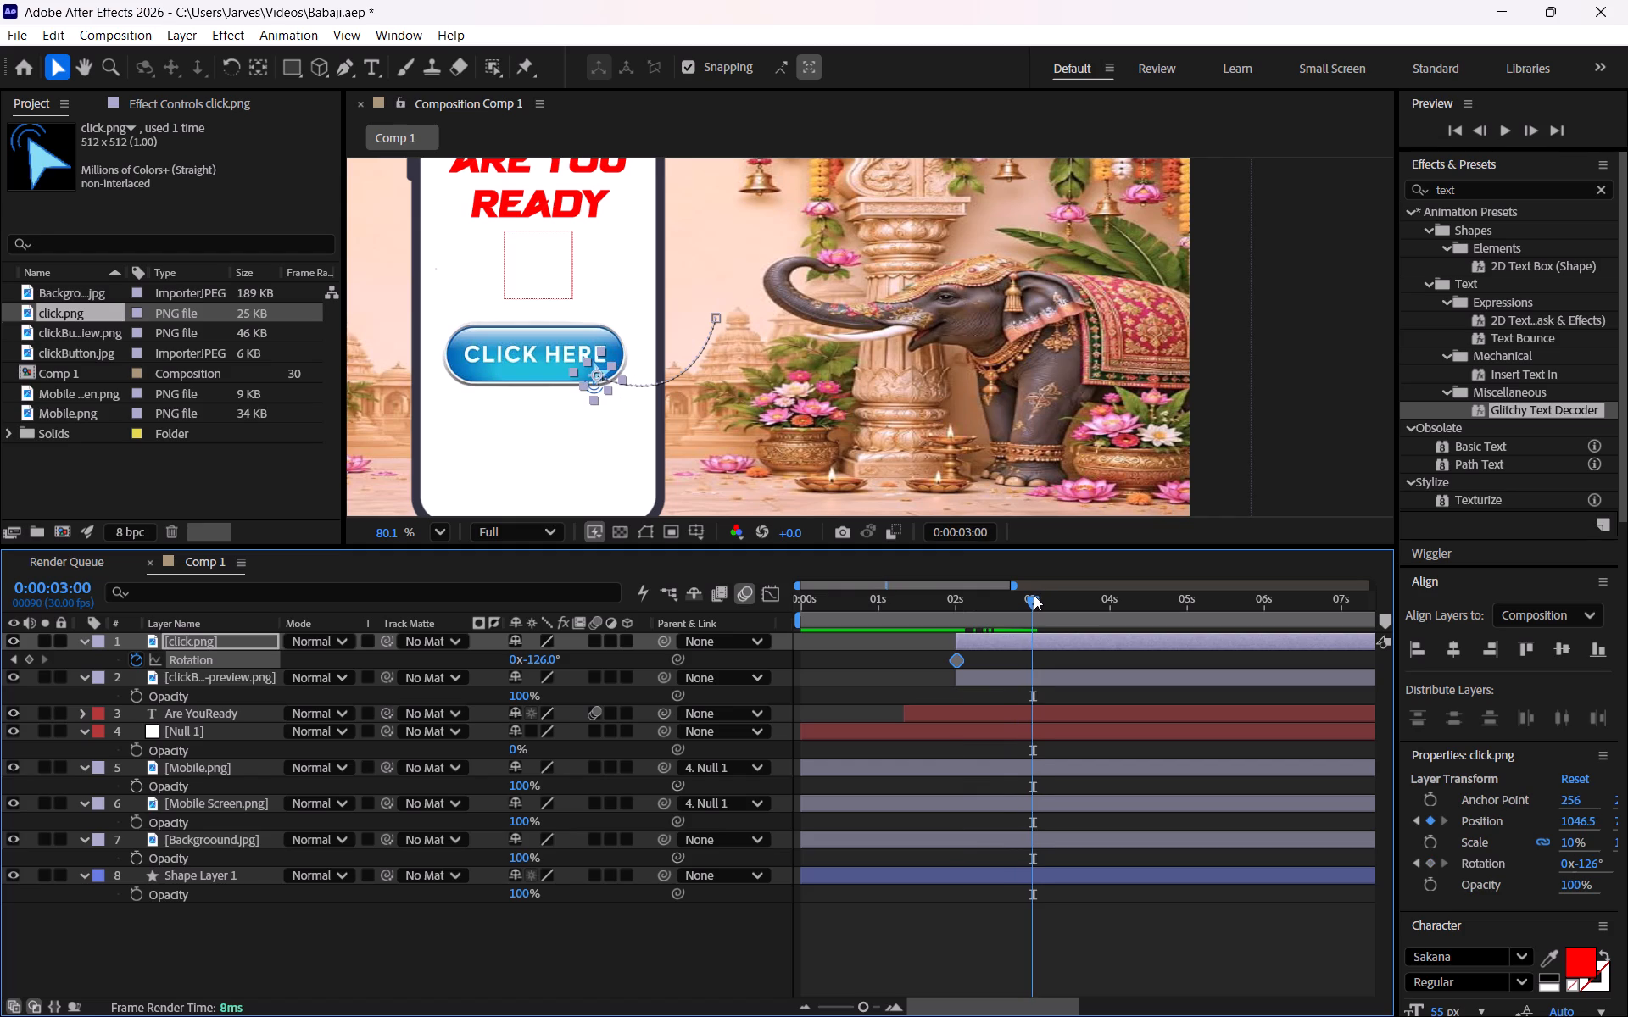
left_click_drag(544, 662, 505, 661)
left_click_drag(505, 661, 674, 680)
left_click_drag(1037, 603, 906, 598)
key("space")
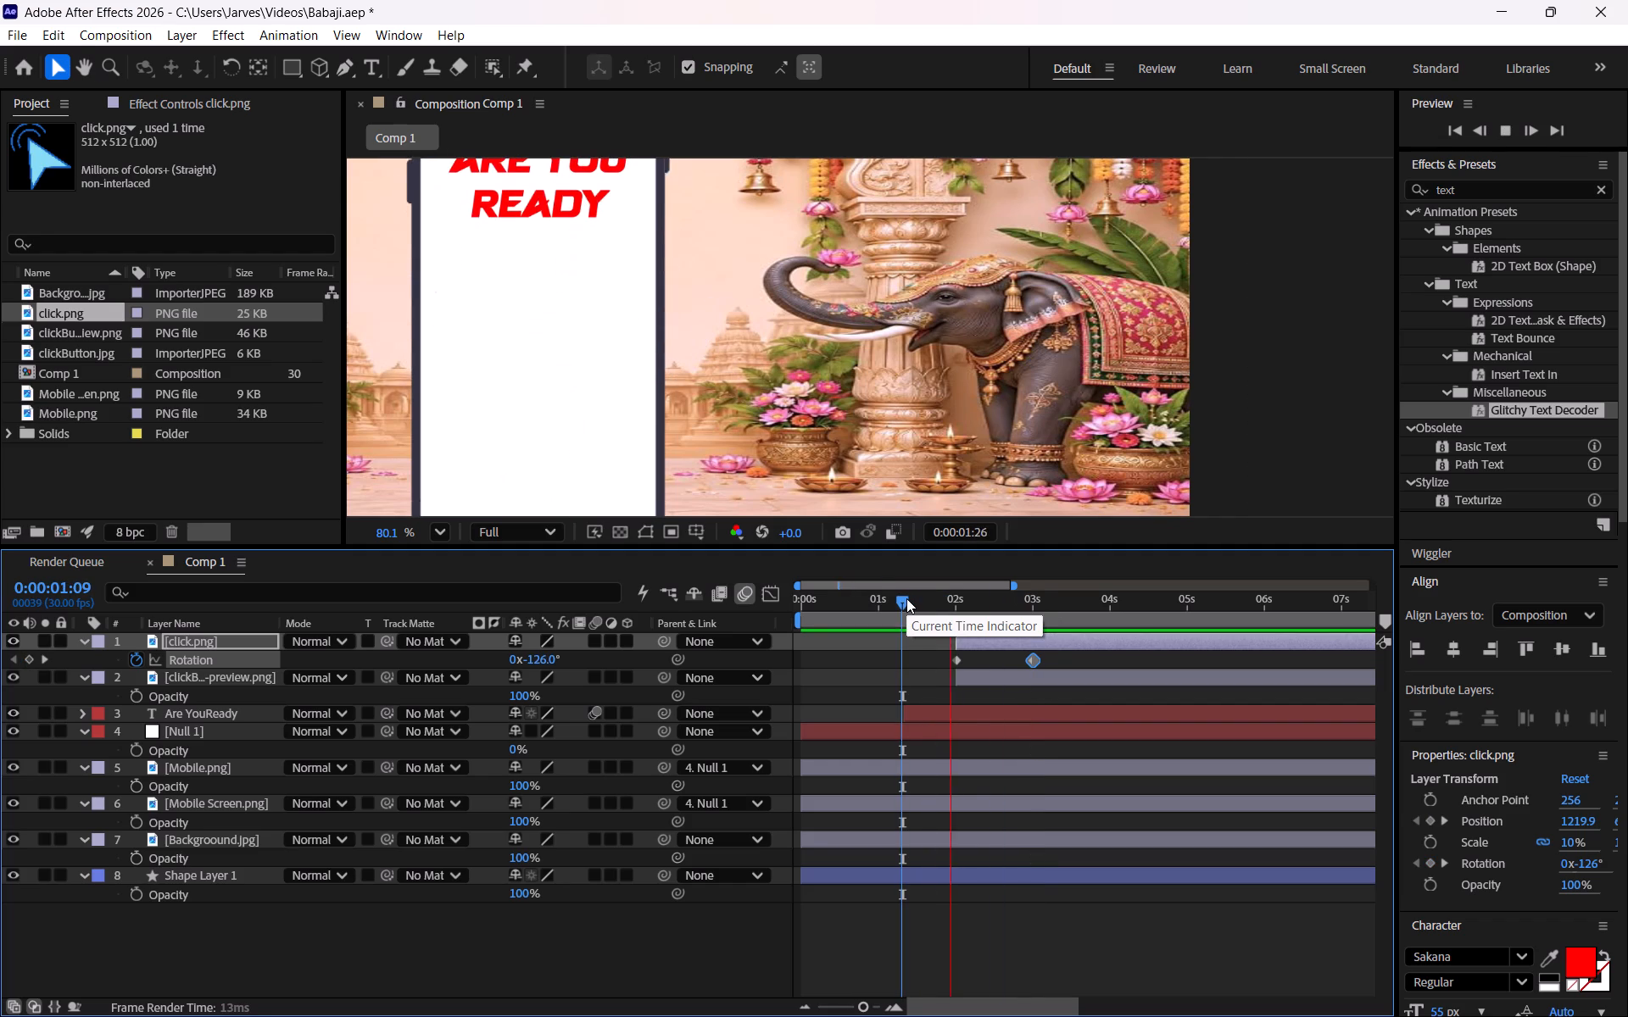
key("space")
Watch the tutorial's pointer rotation section through to the start of its scaling and clicking effect, and return to After Effects.
key("alt+Tab")
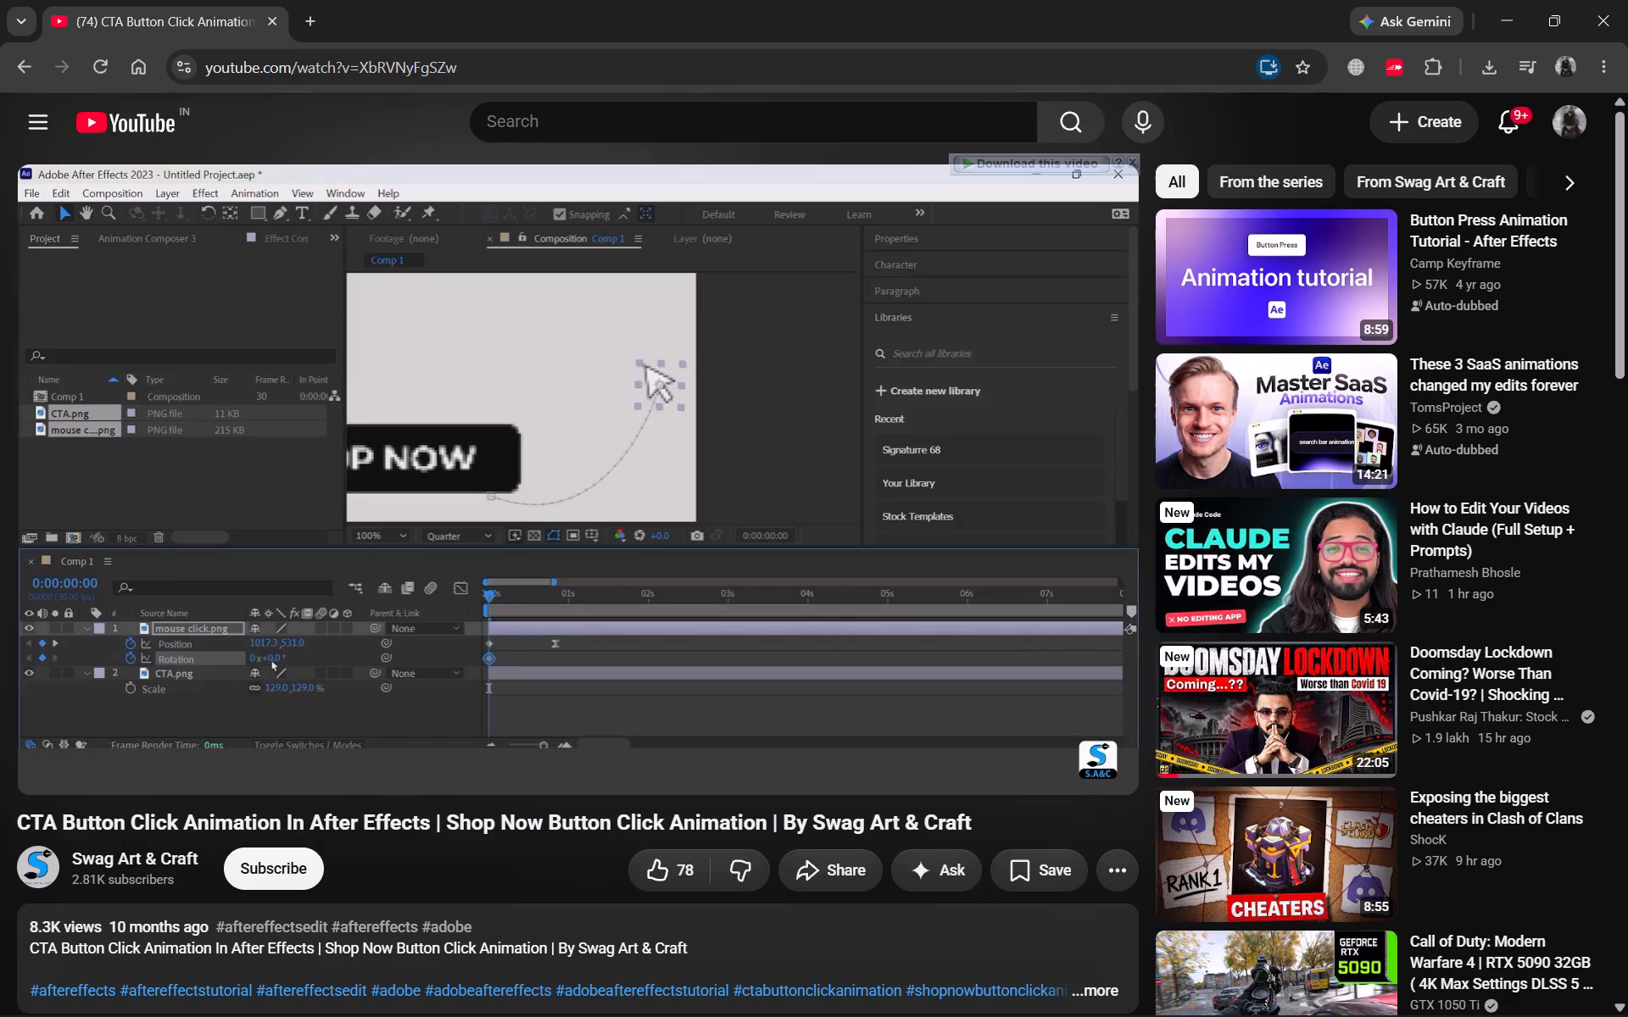
key("space")
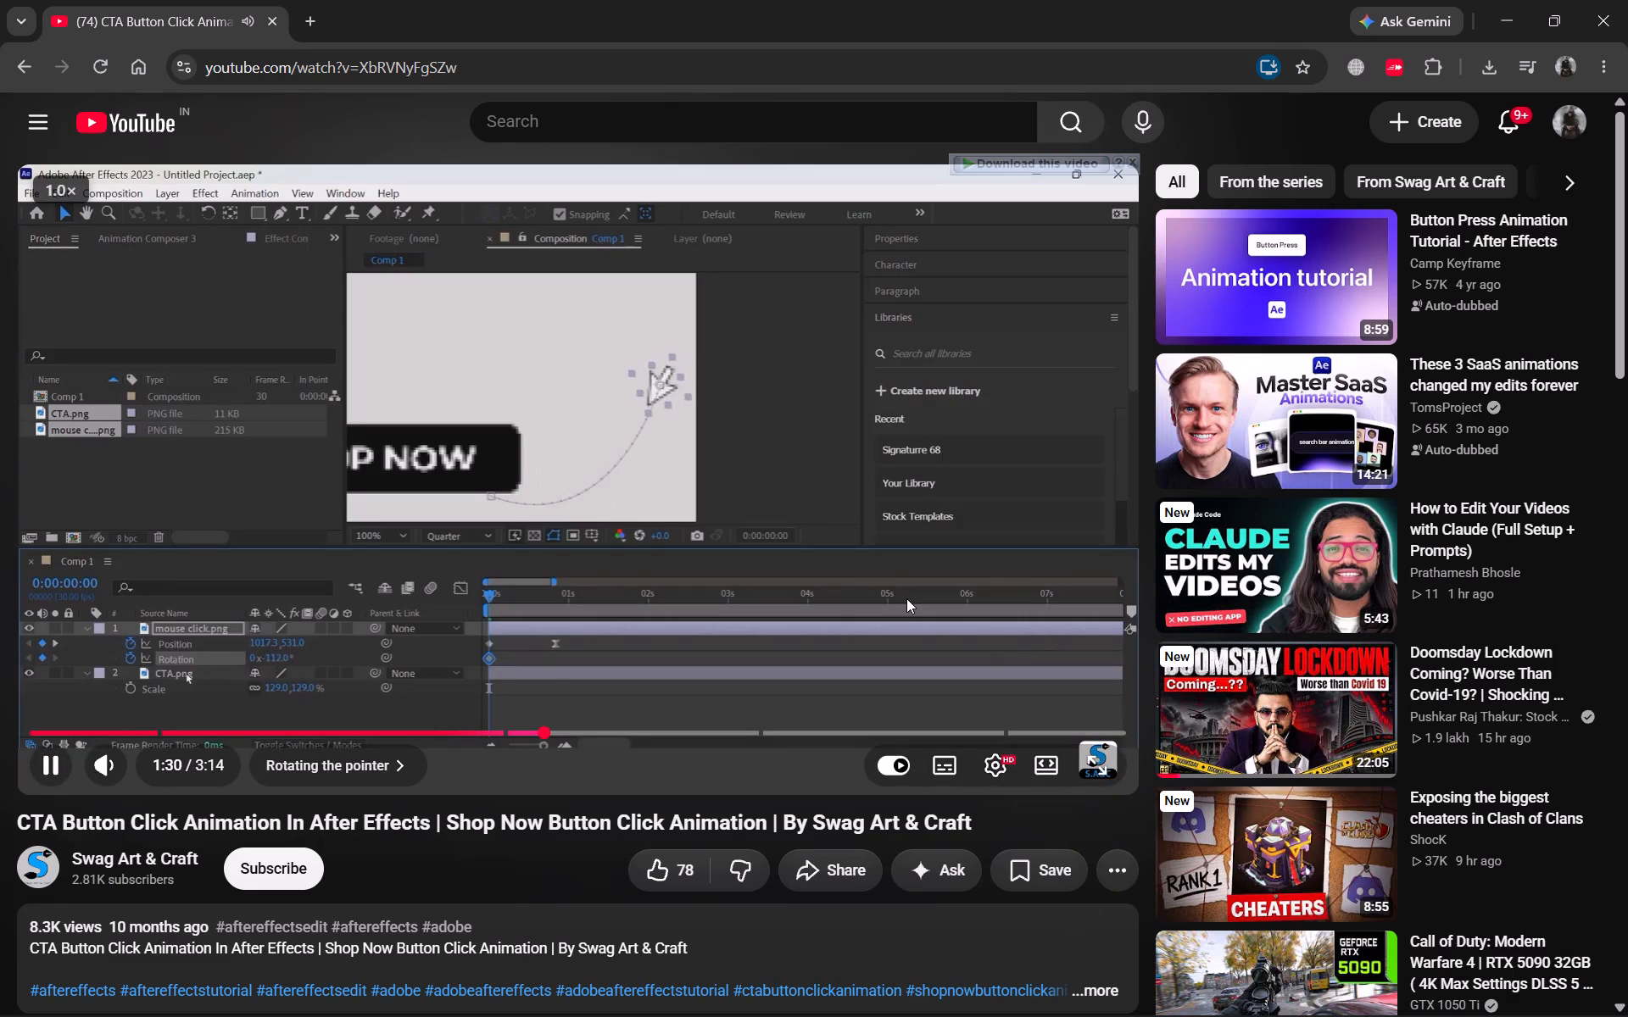
key("Right")
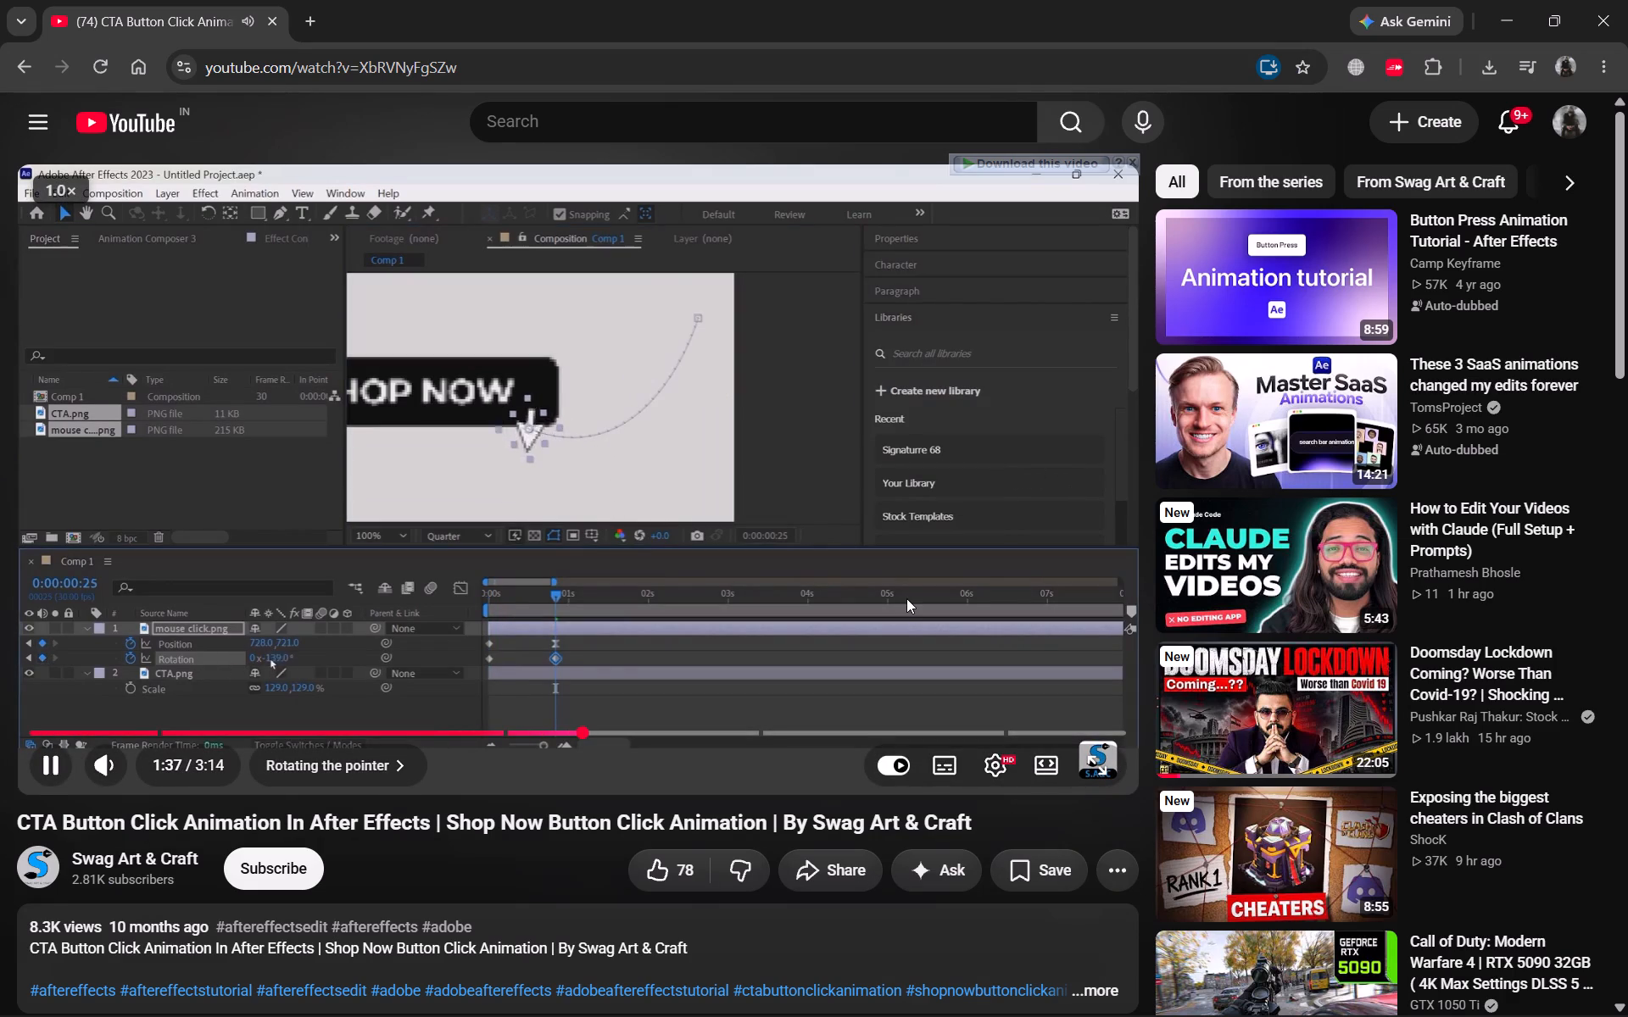
key("Right")
key("Right")
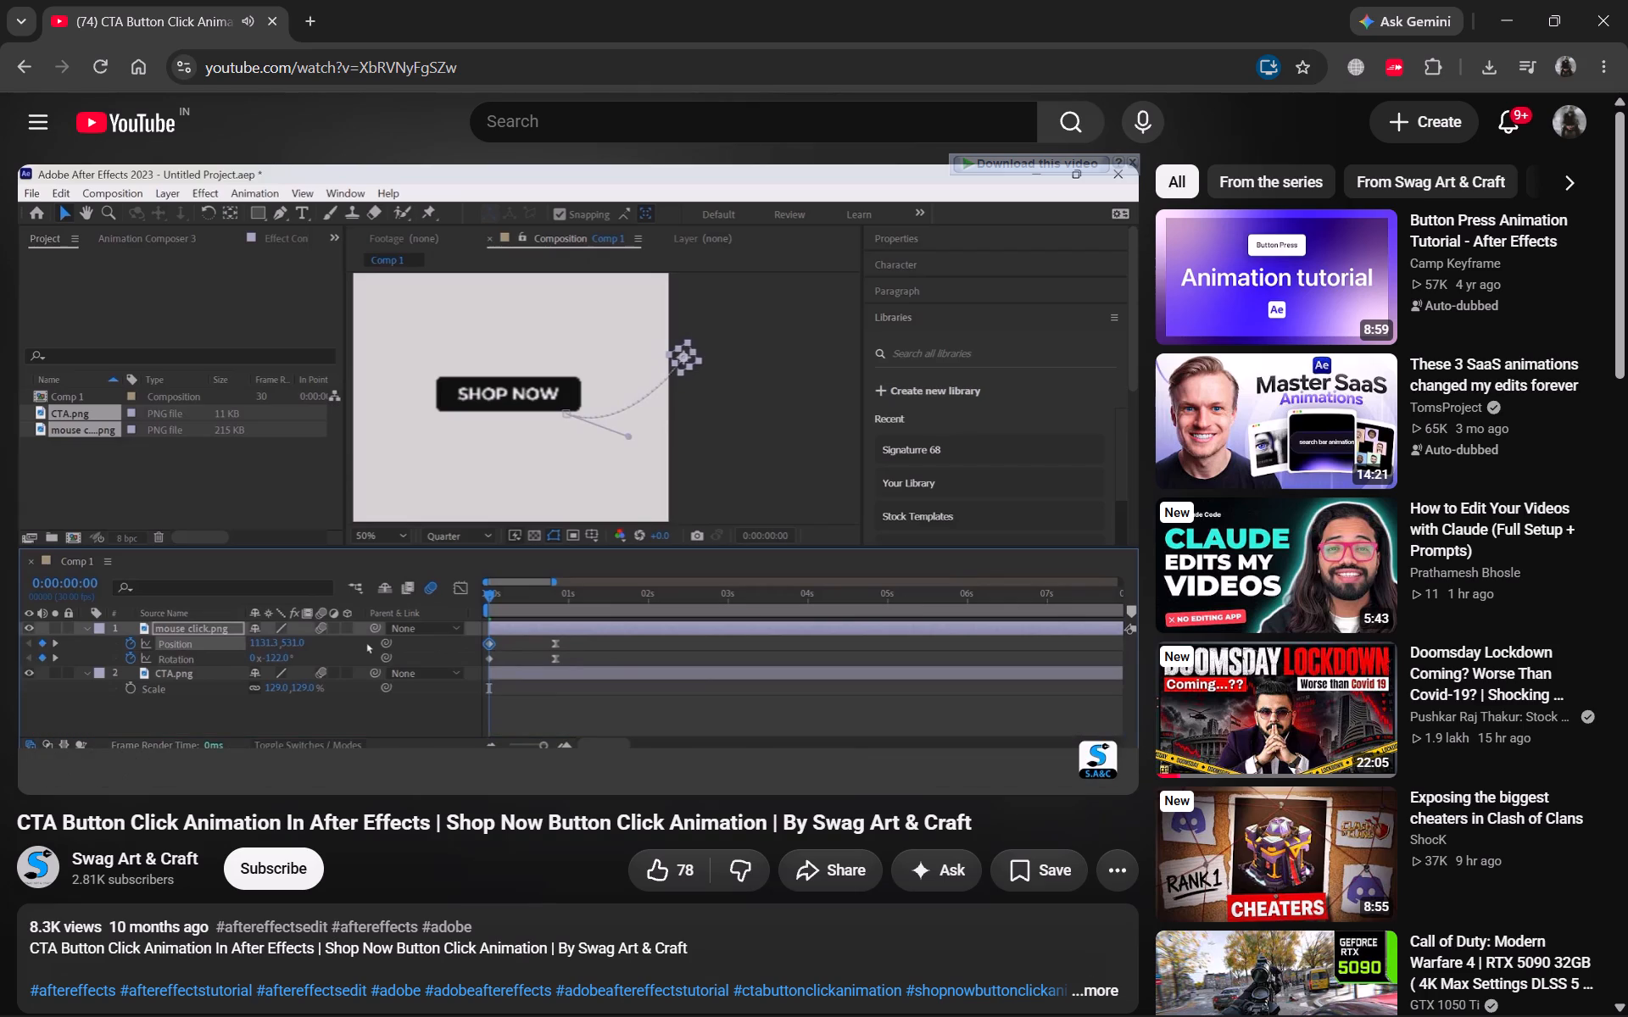
key("Right")
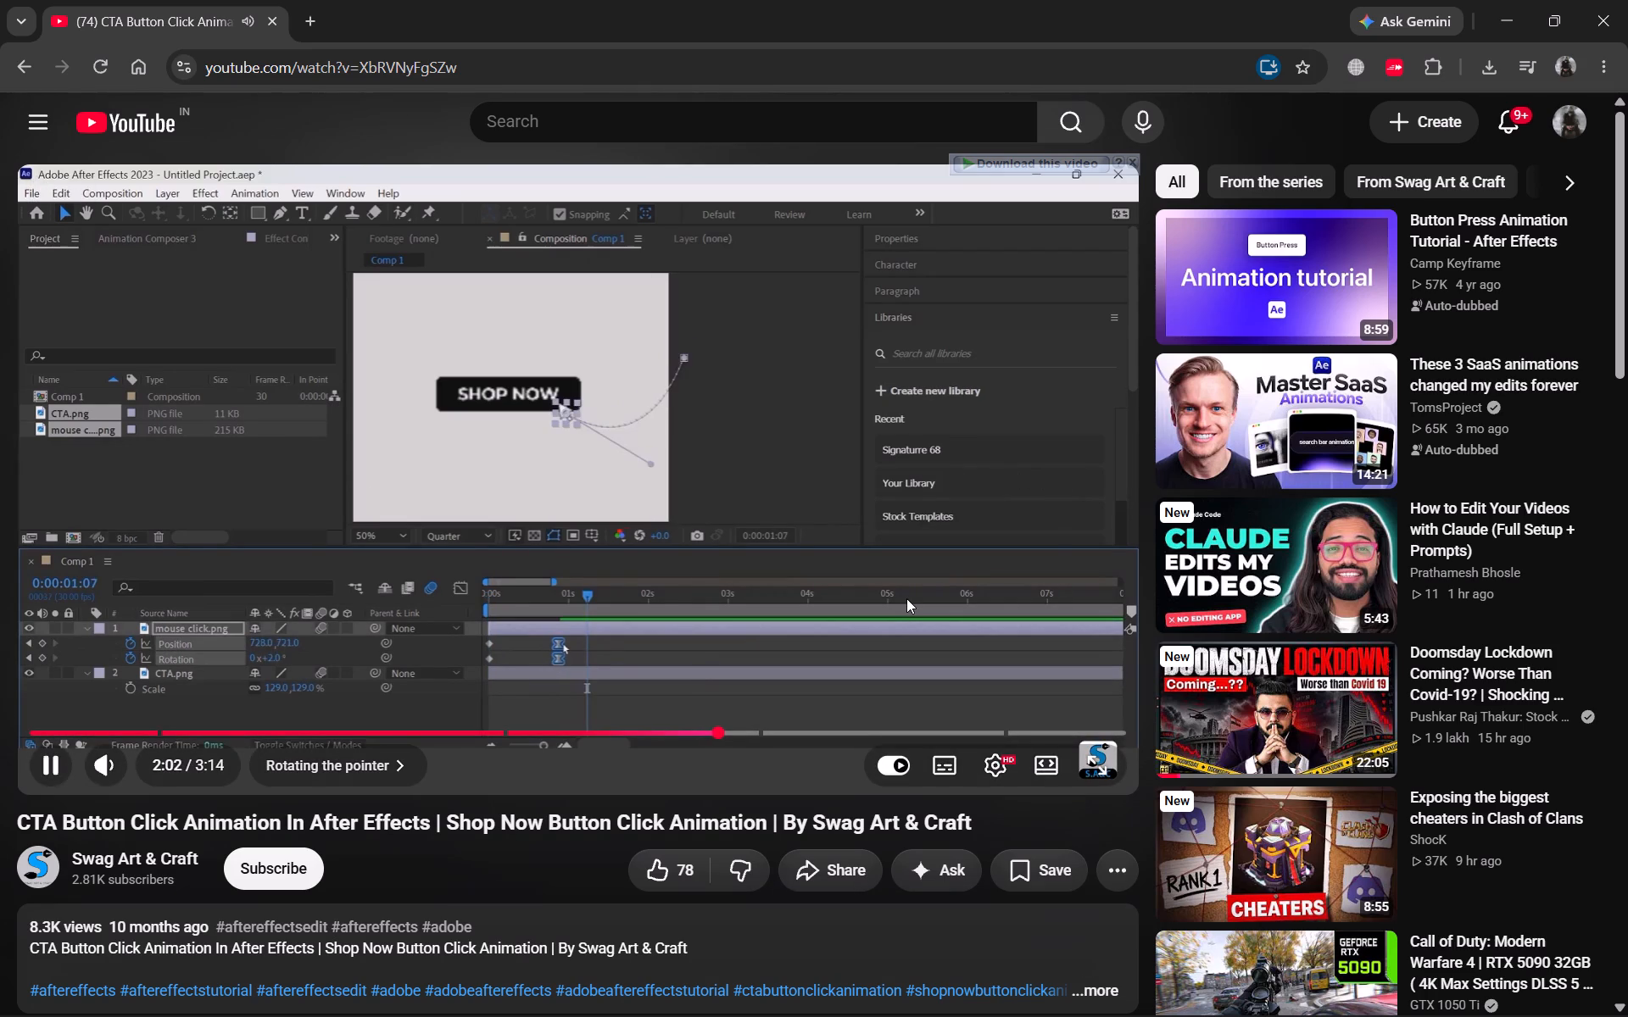
key("Left")
key("Left")
key("Left")
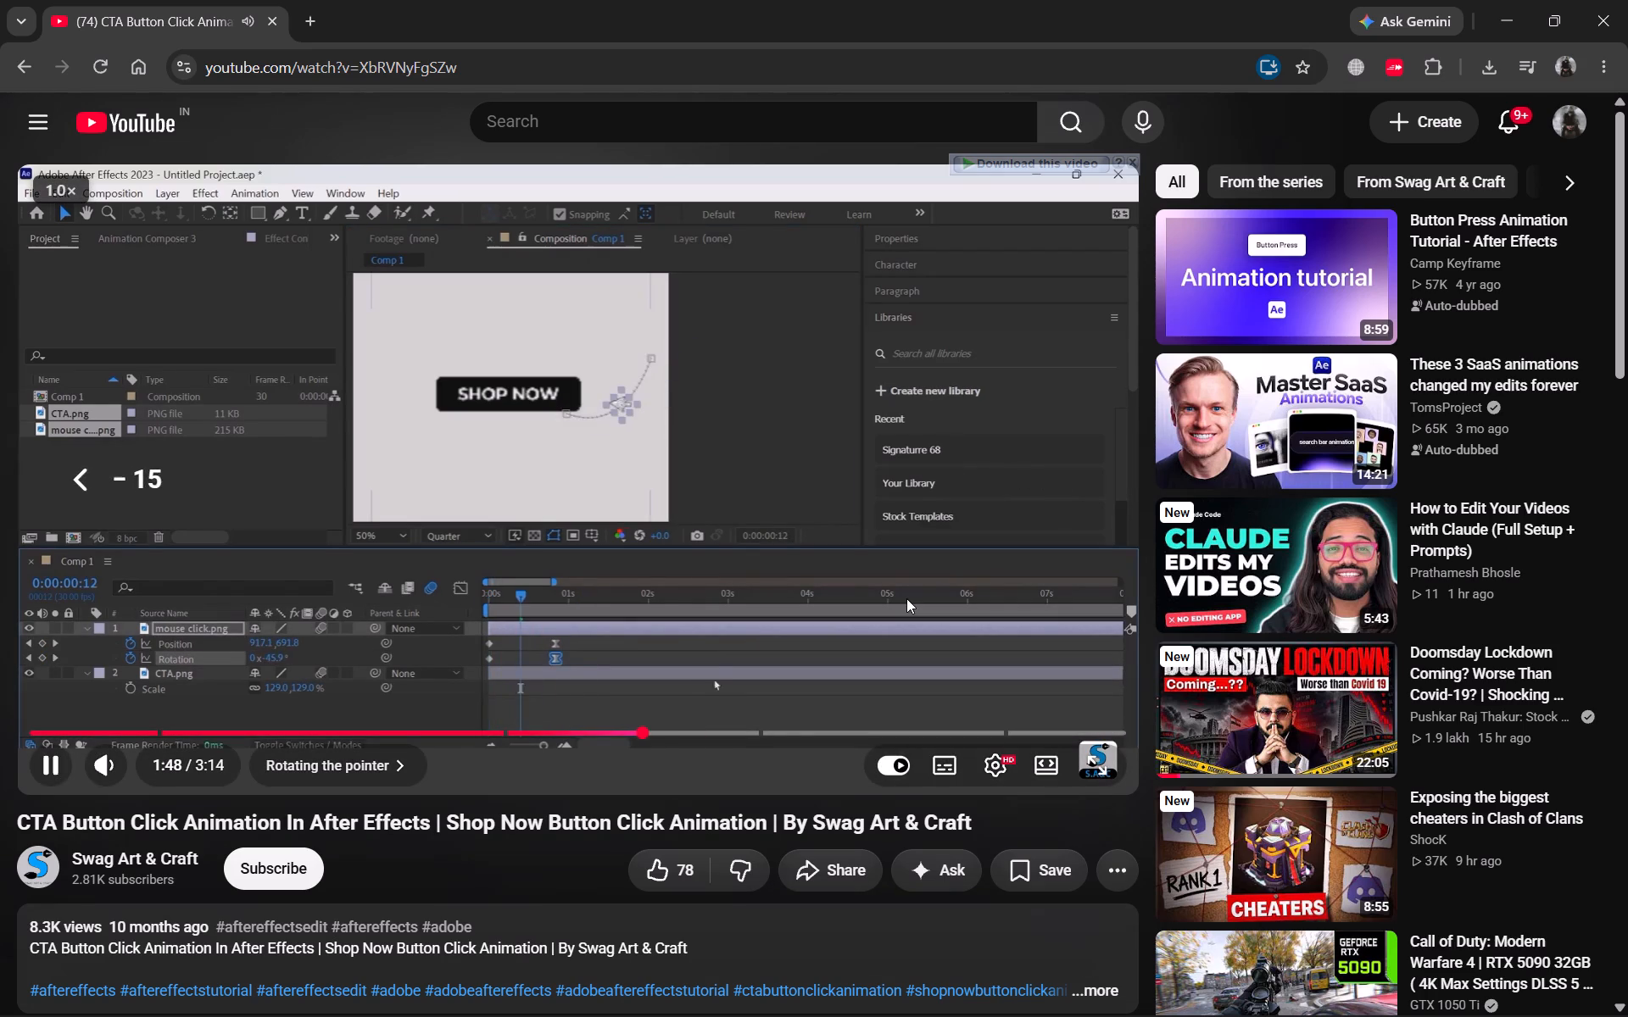
key("Left")
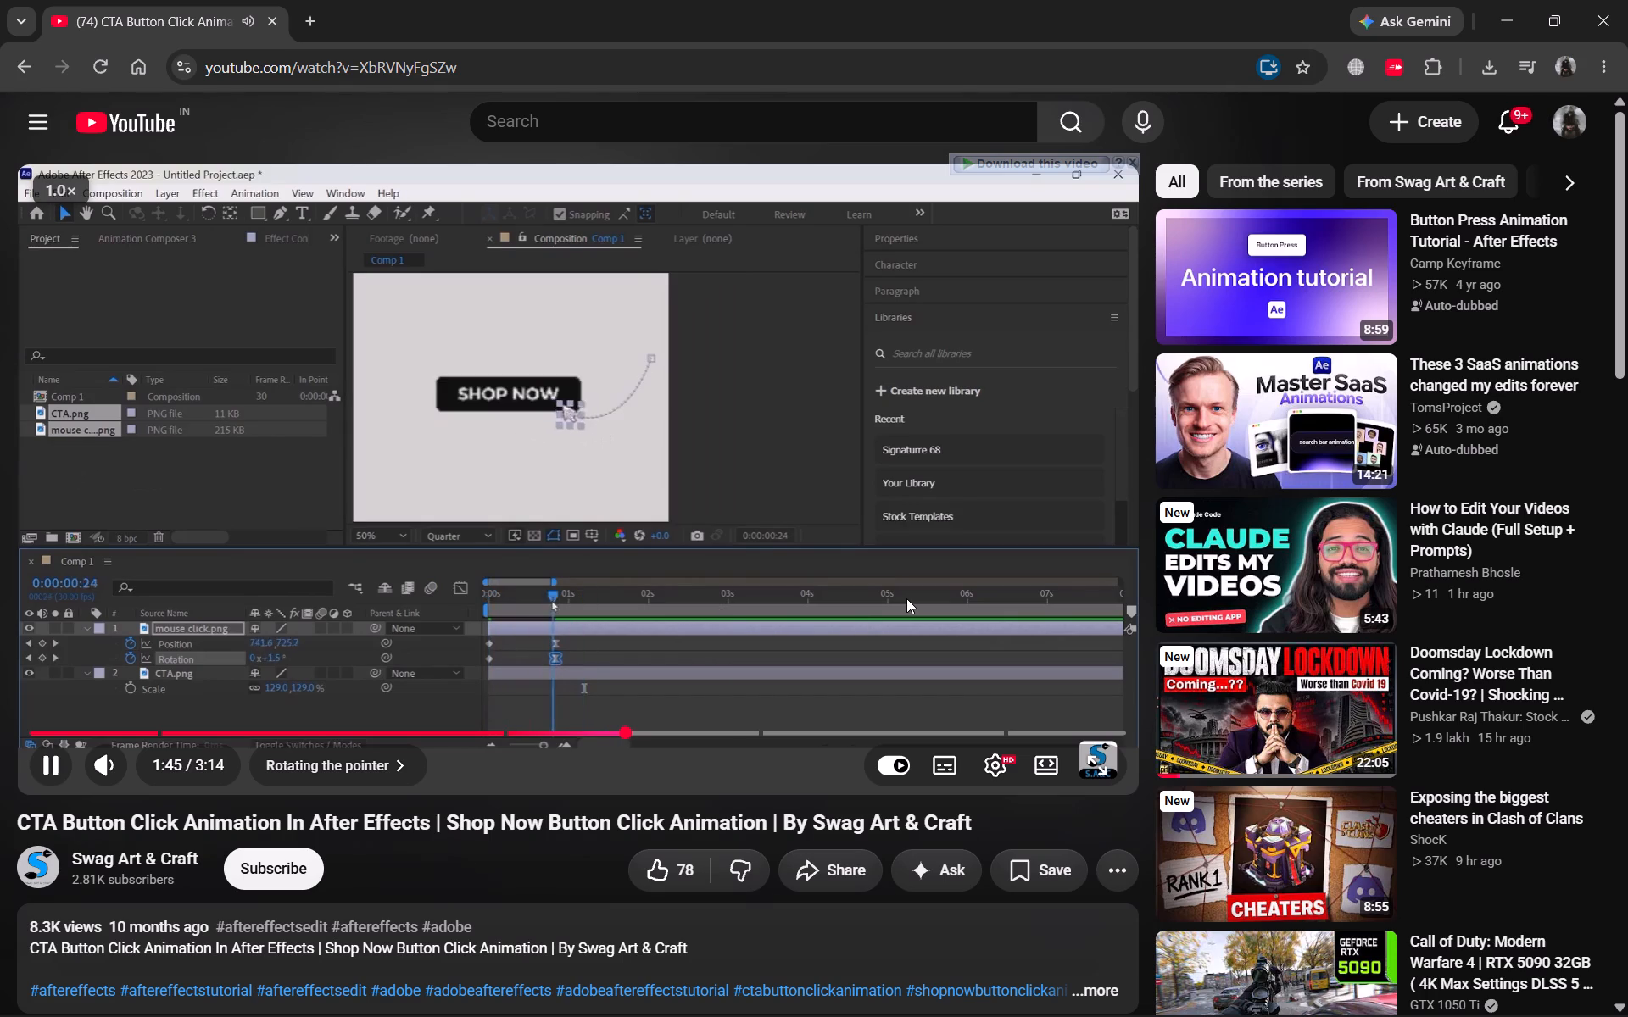
key("Right")
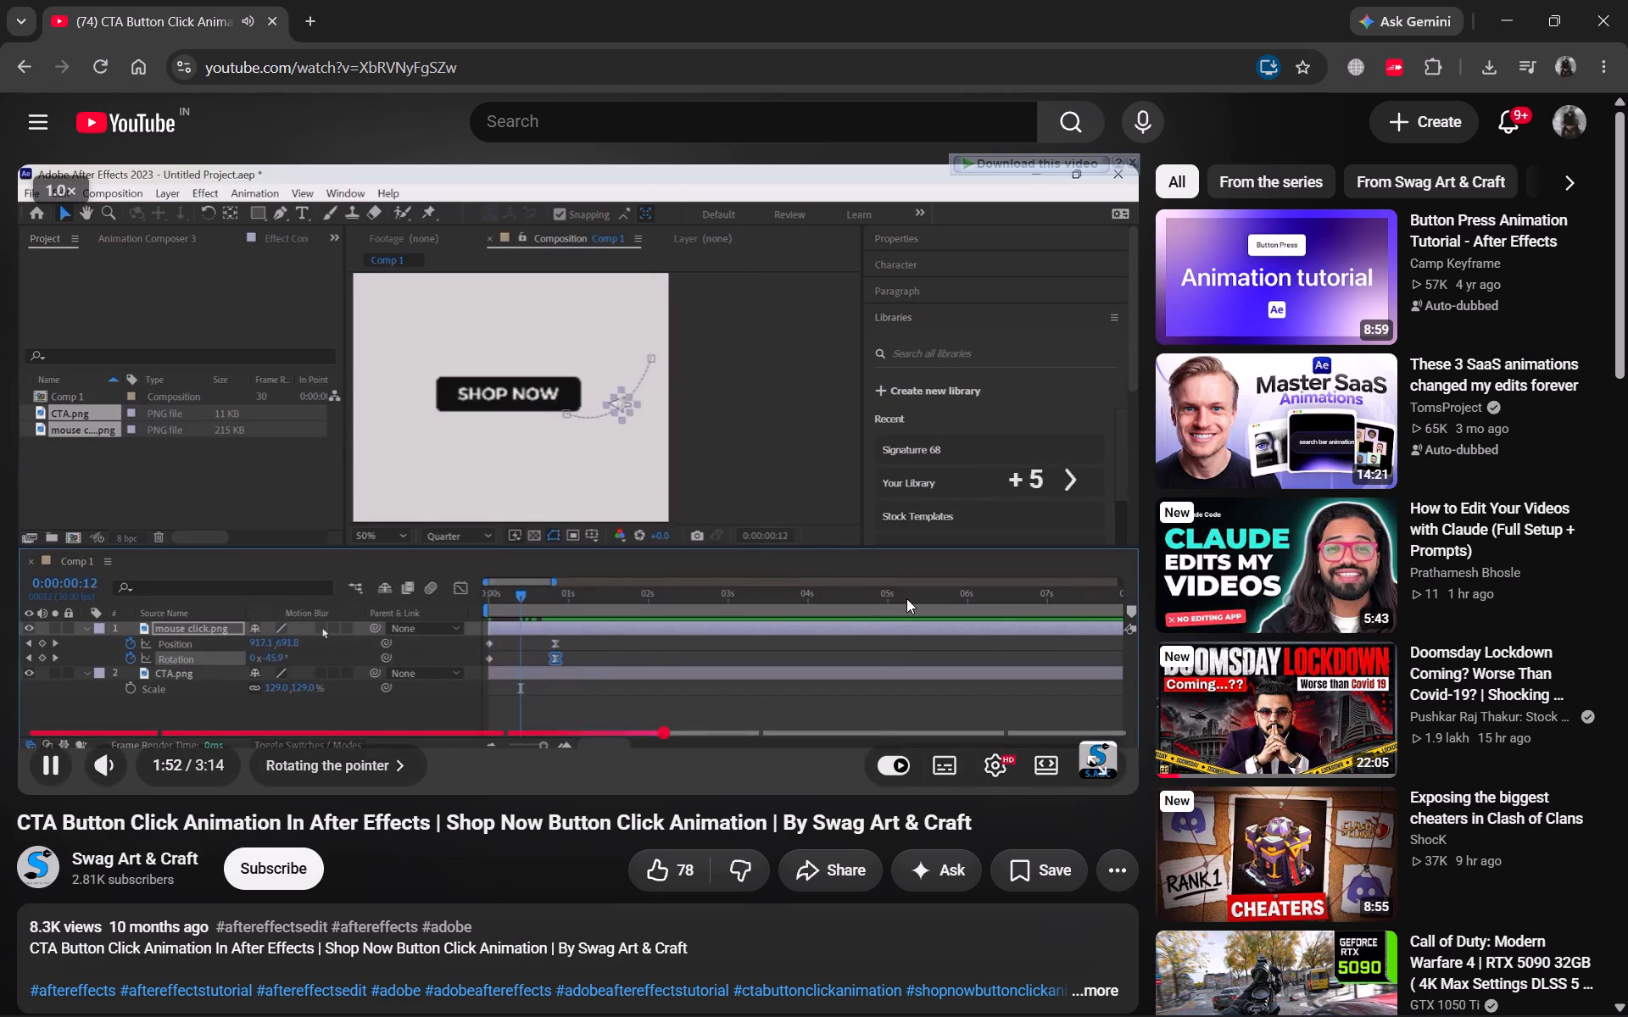
key("Right")
key("Right")
key("Right")
key("Right")
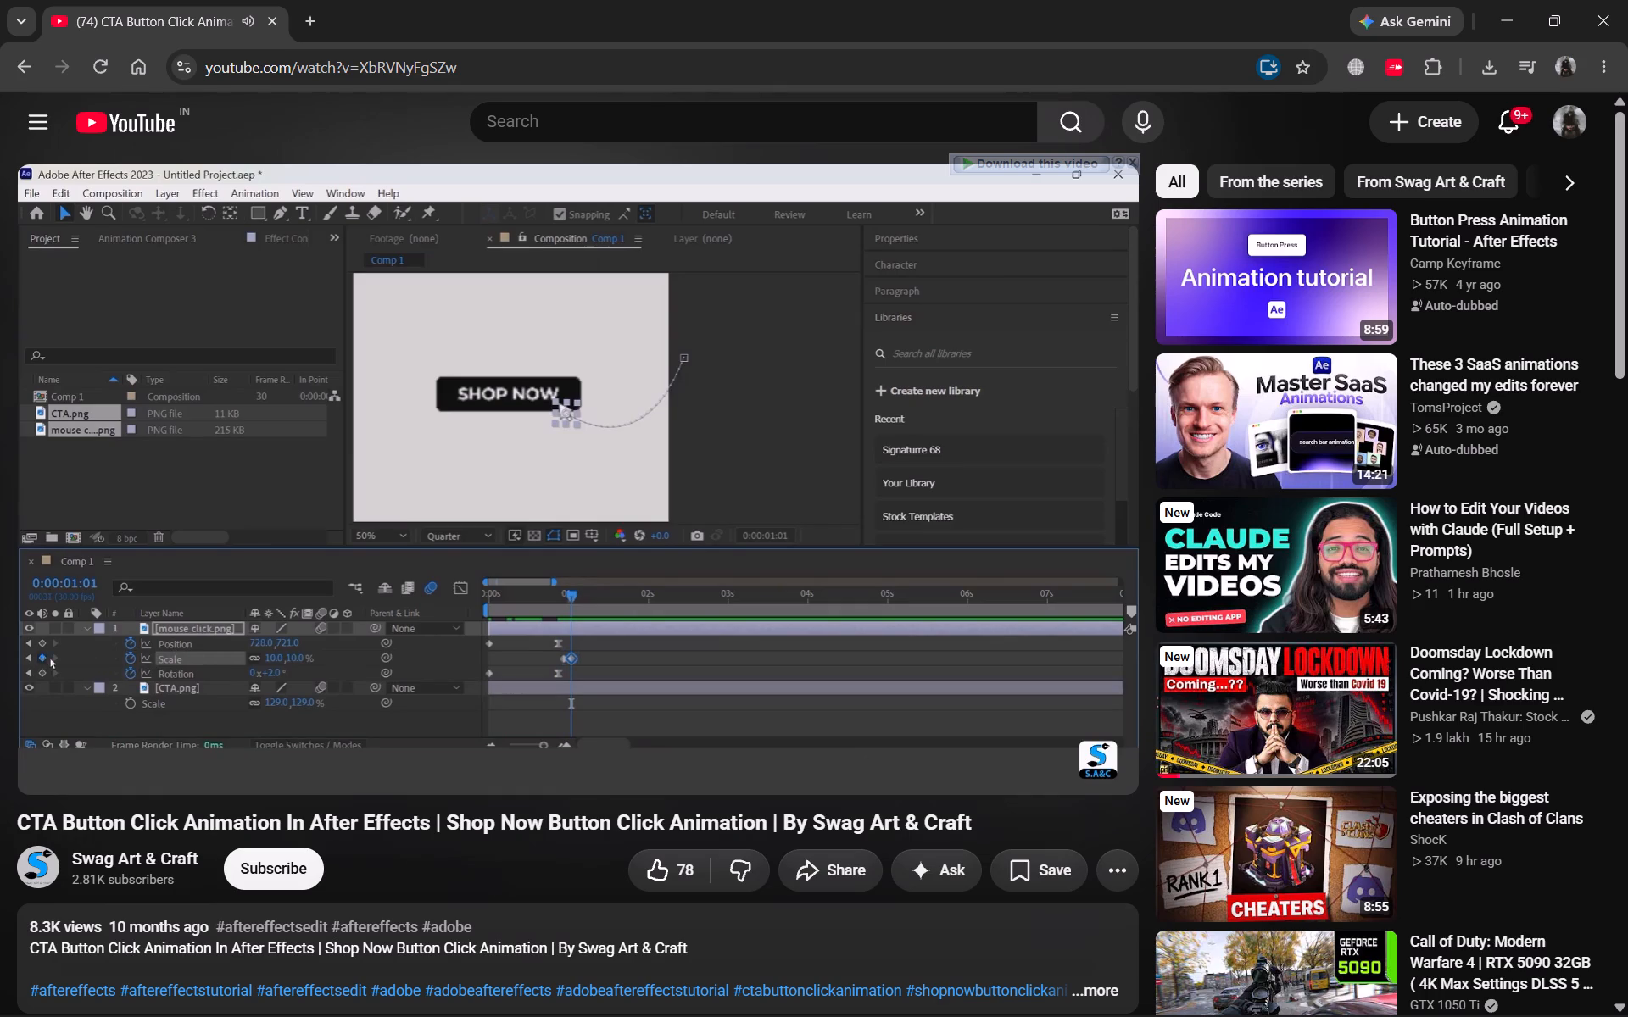
key("space")
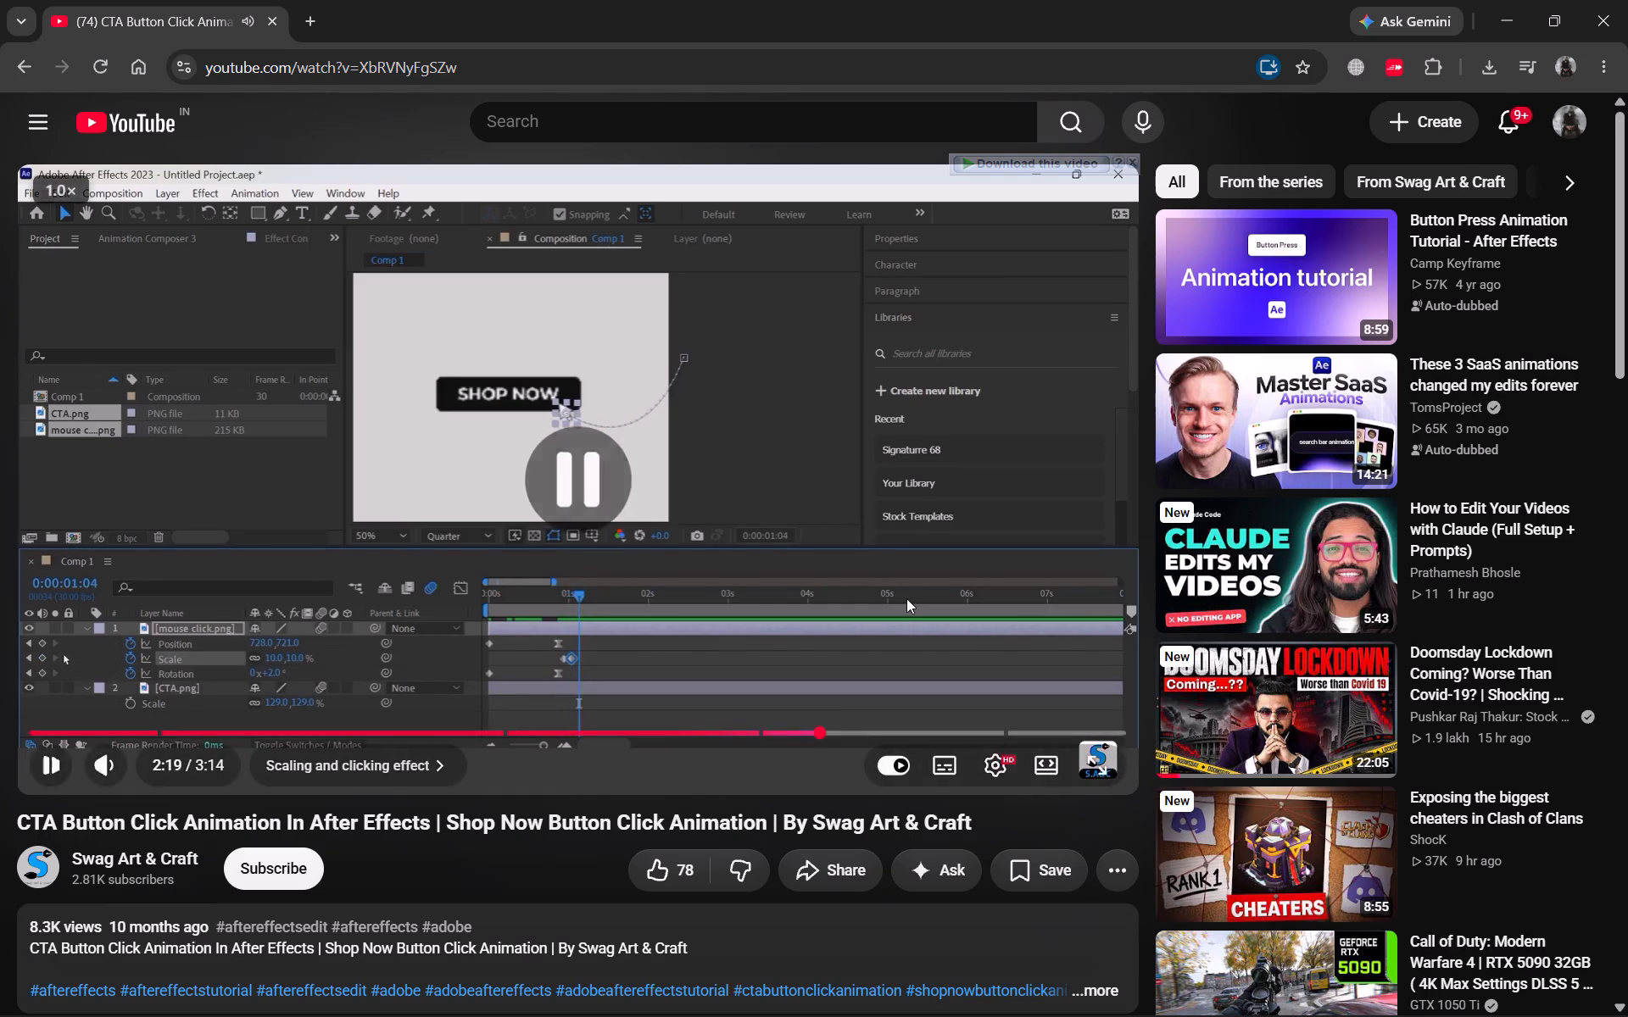
key("alt+Tab")
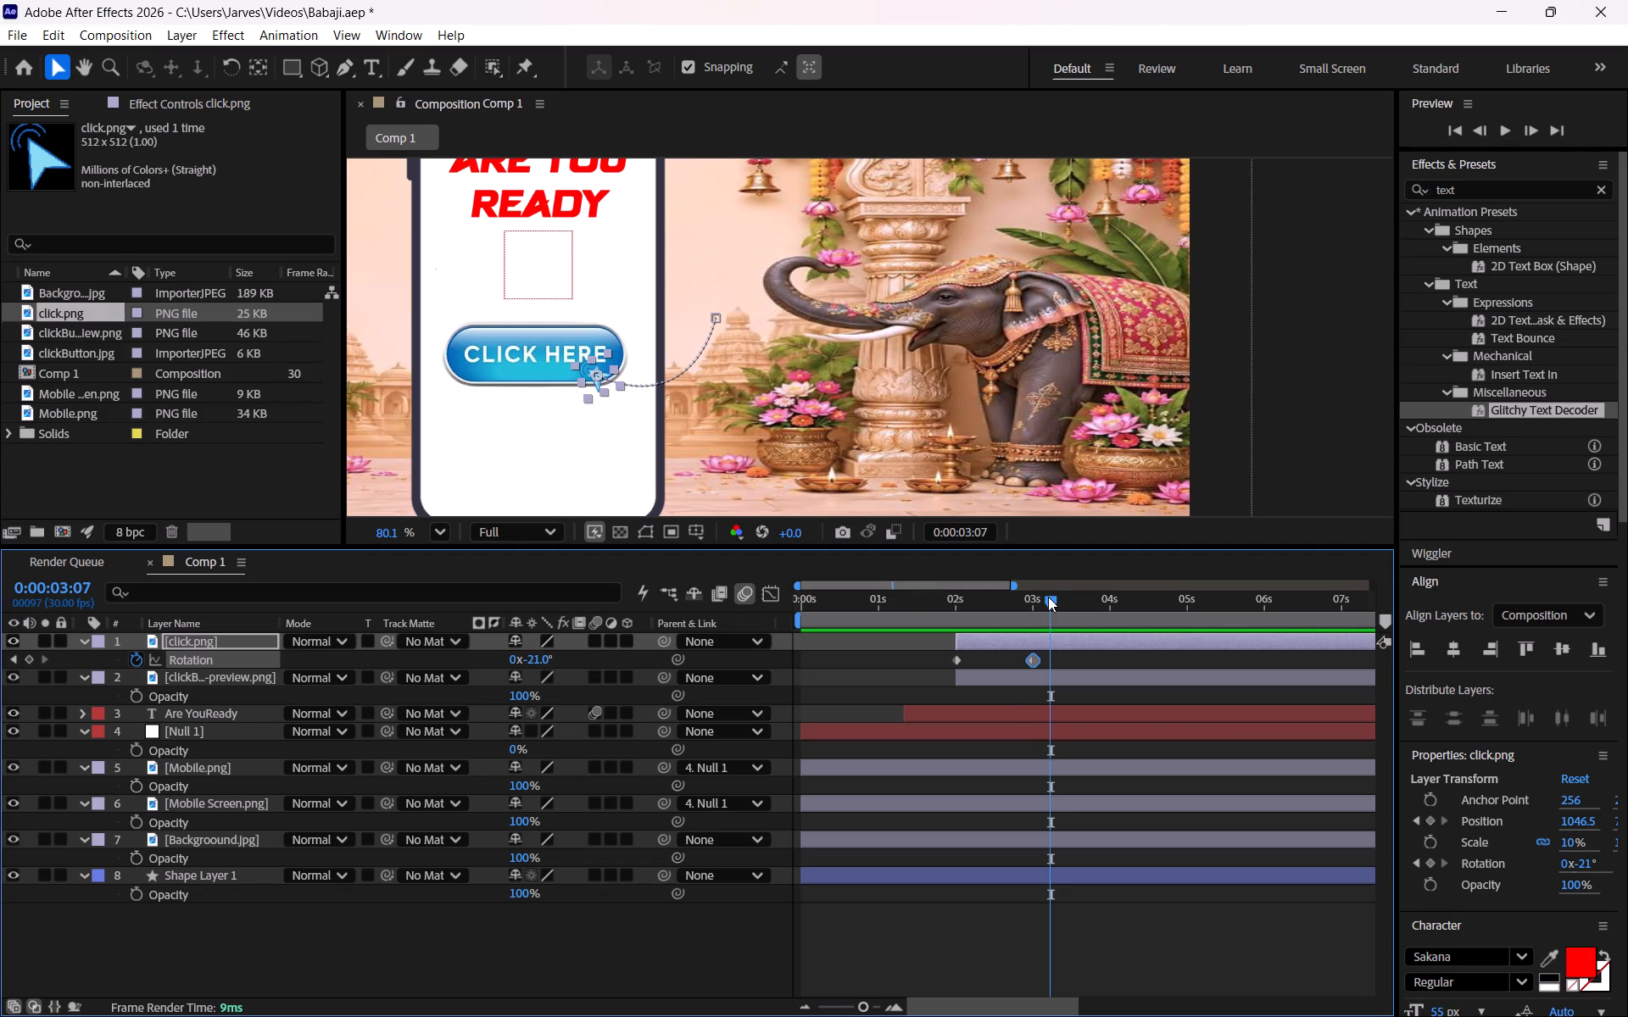
Following the tutorial's click effect, set a 10% scale keyframe on the cursor layer at 0:00:03:00.
left_click_drag(1048, 597, 1034, 593)
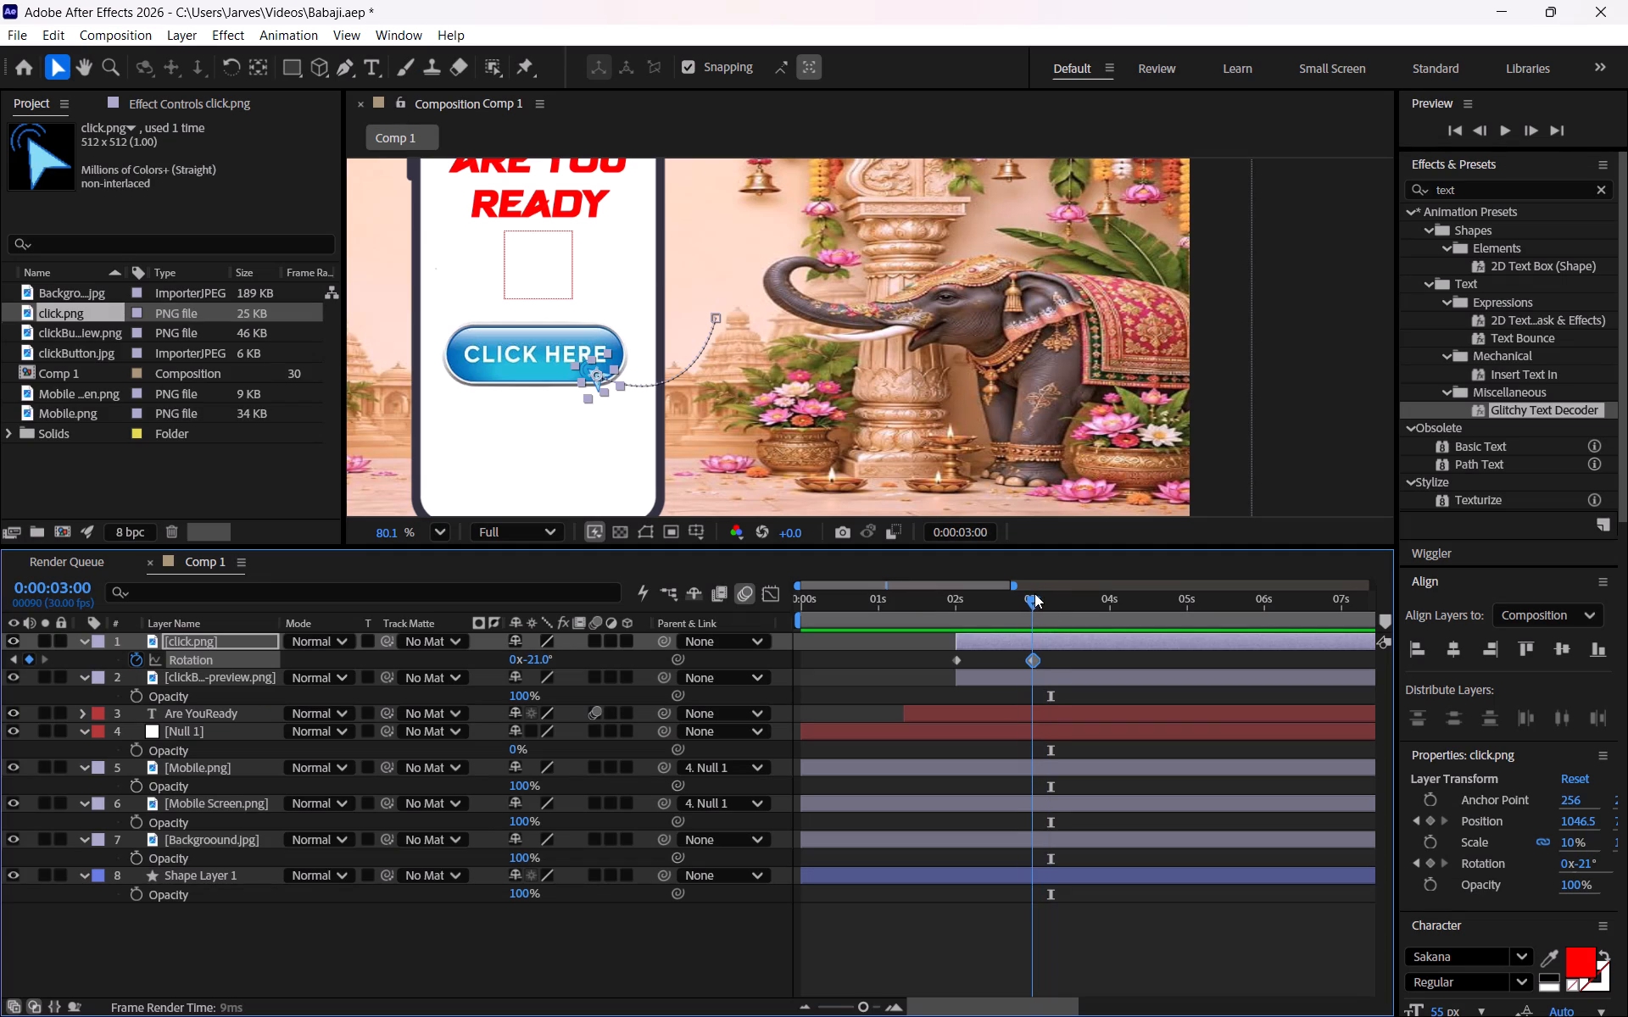
left_click_drag(1034, 593, 1031, 593)
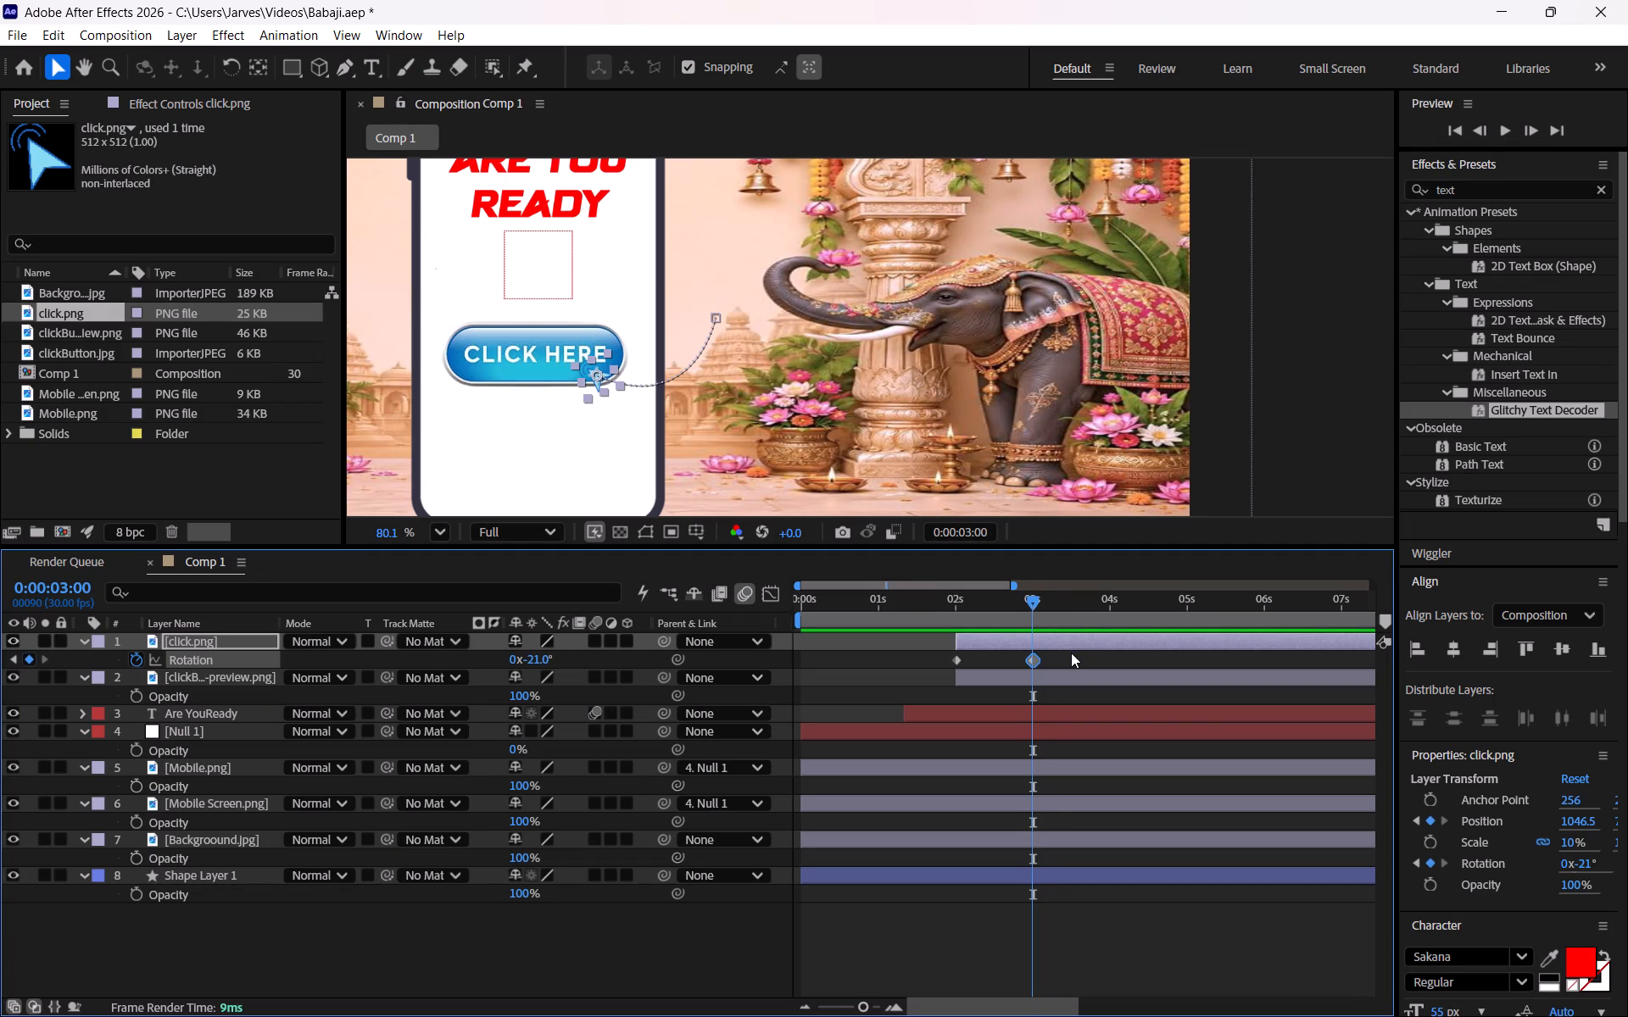
scroll(1071, 653, "up", 5, "ctrl")
key("alt+Tab")
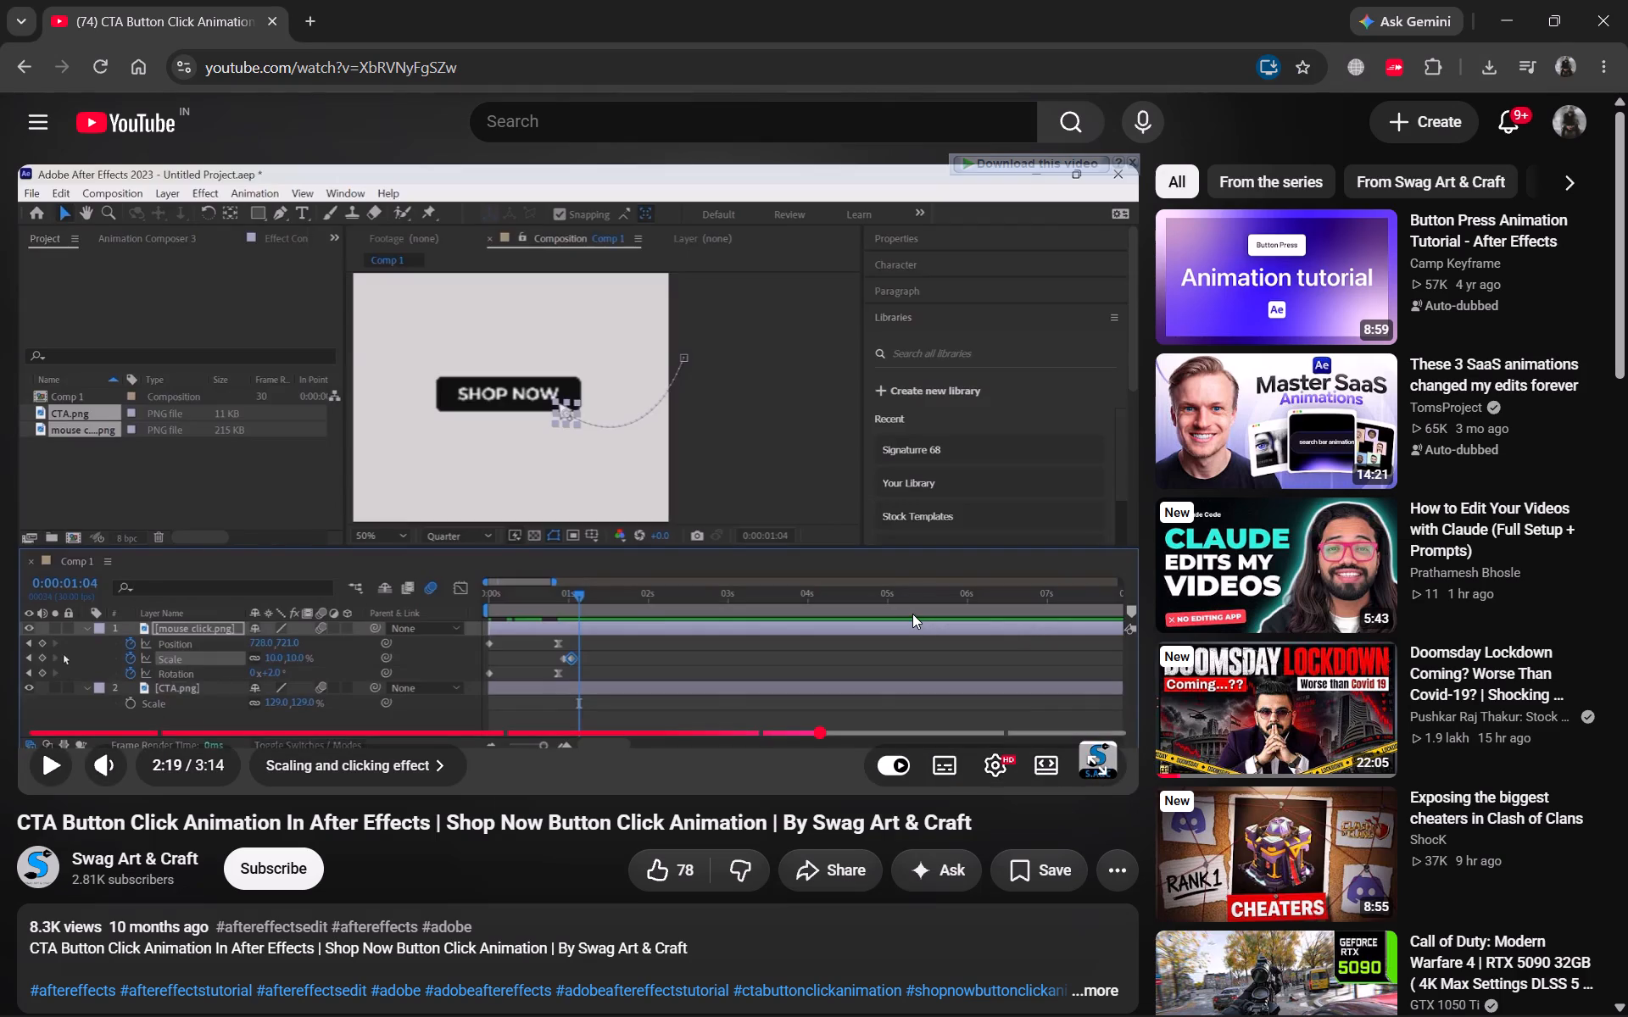
key("alt+Tab")
key("alt+Tab")
key("alt+Tab")
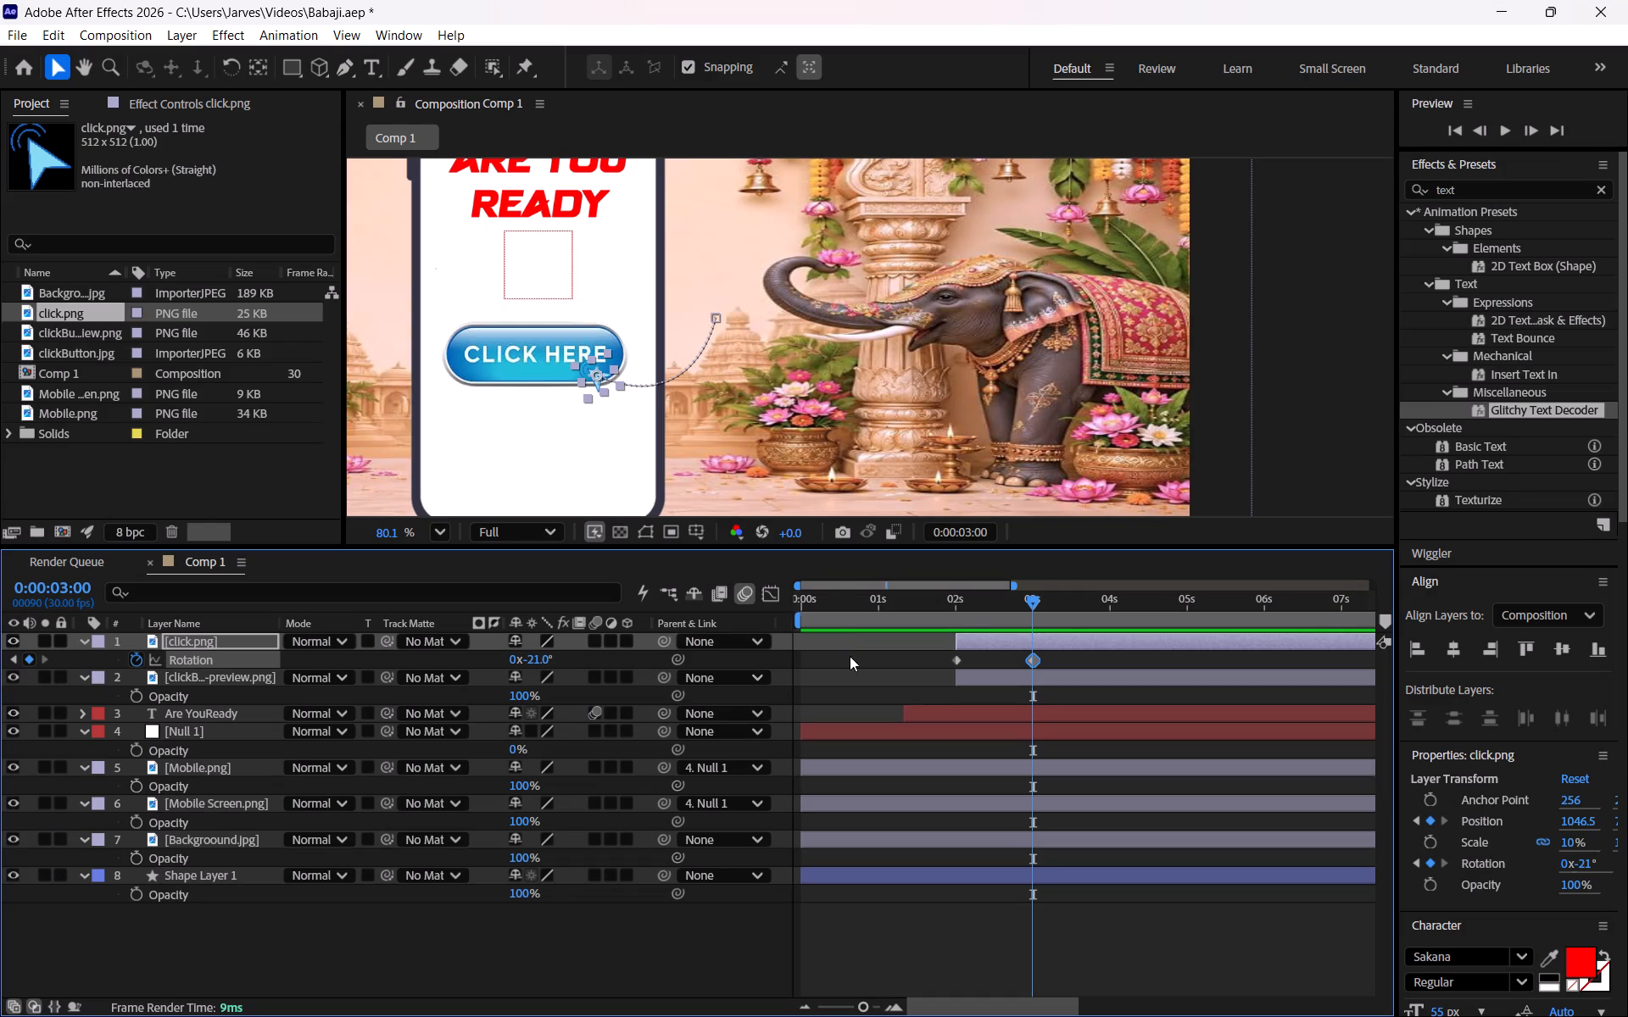
key("s")
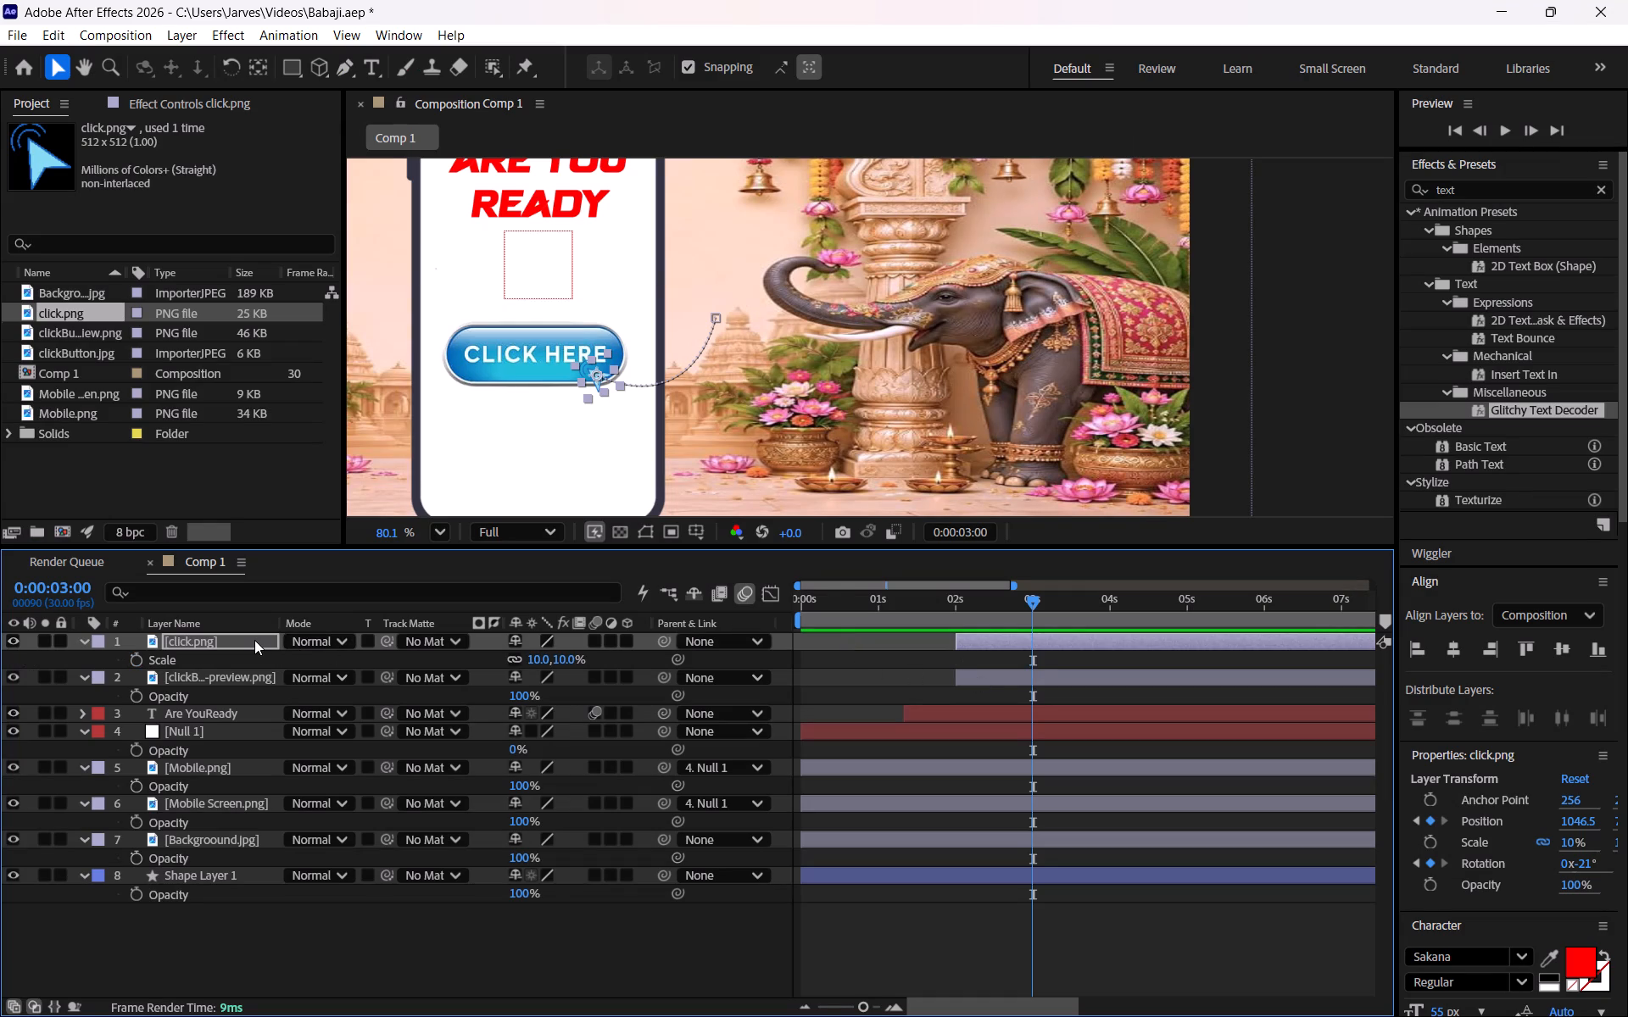
key("alt+Tab")
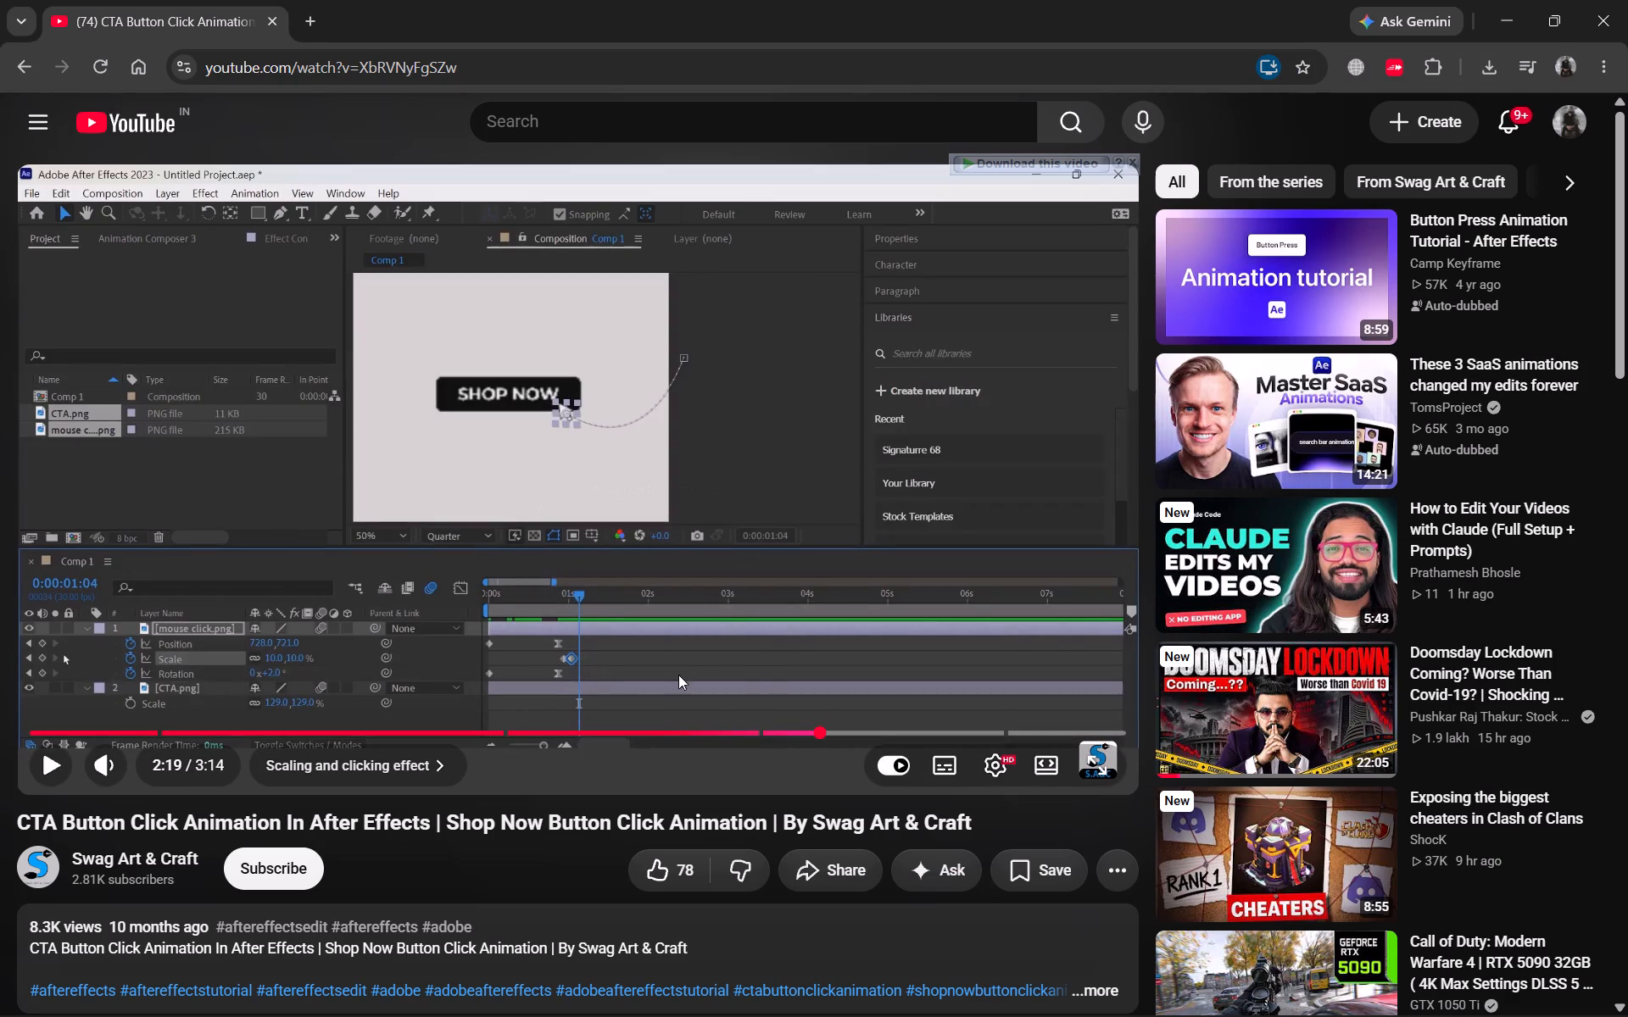
key("alt+Tab")
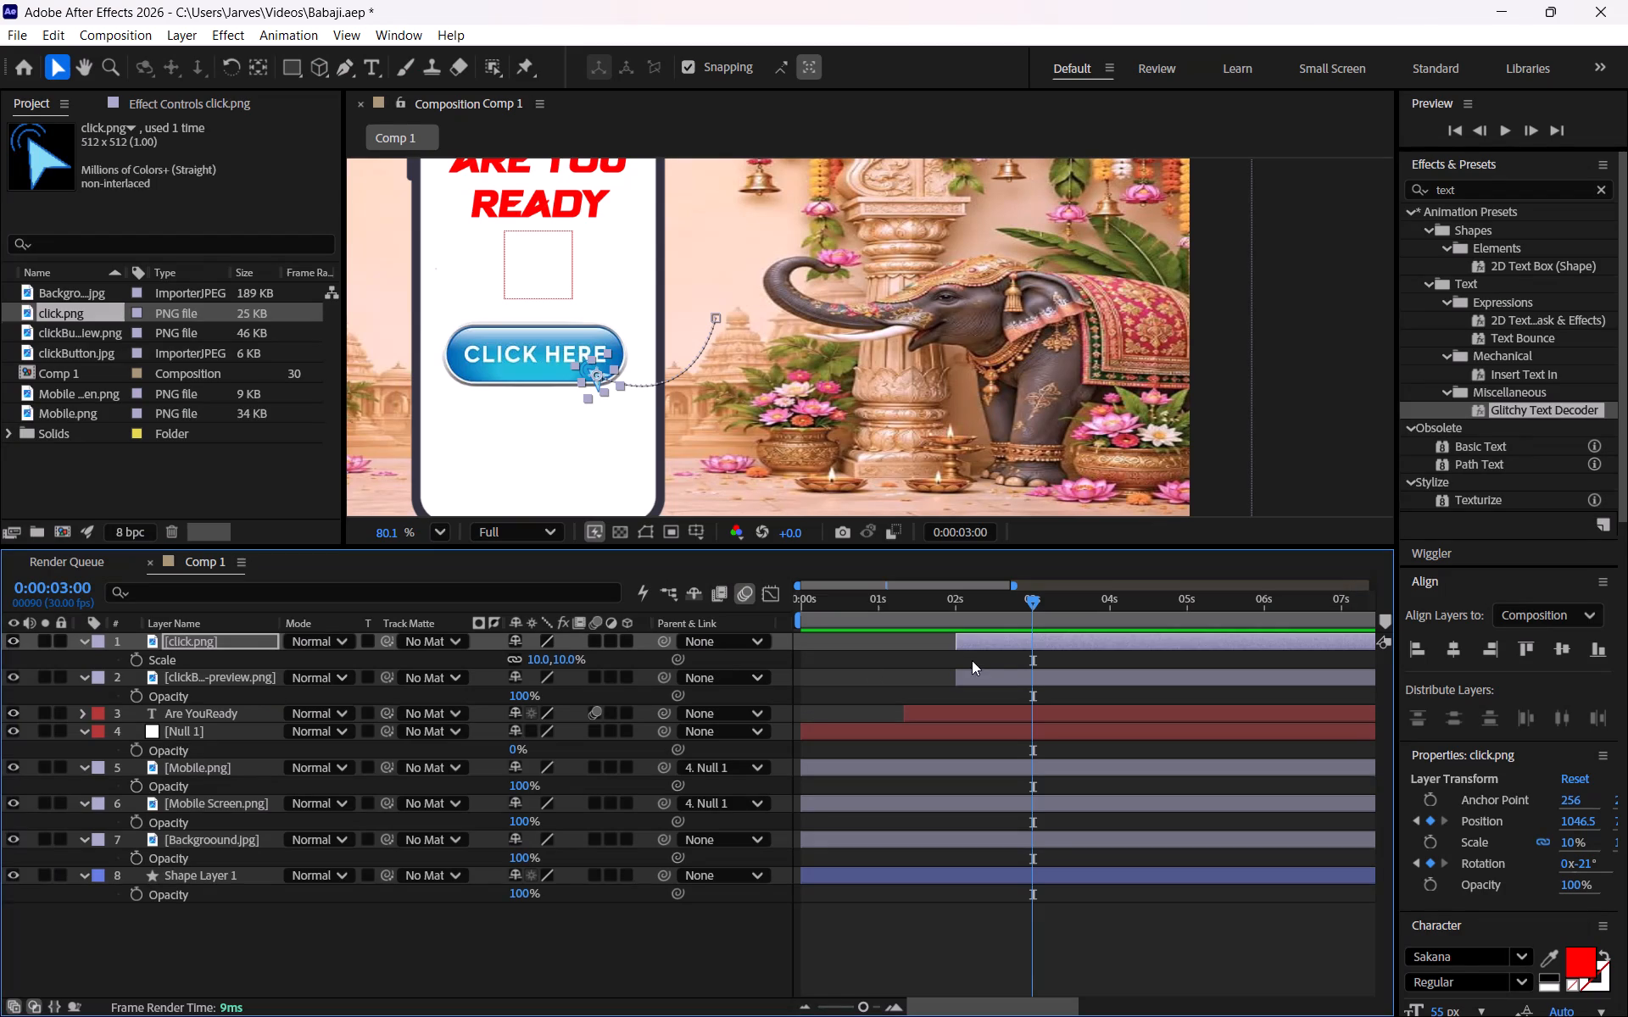
left_click(136, 654)
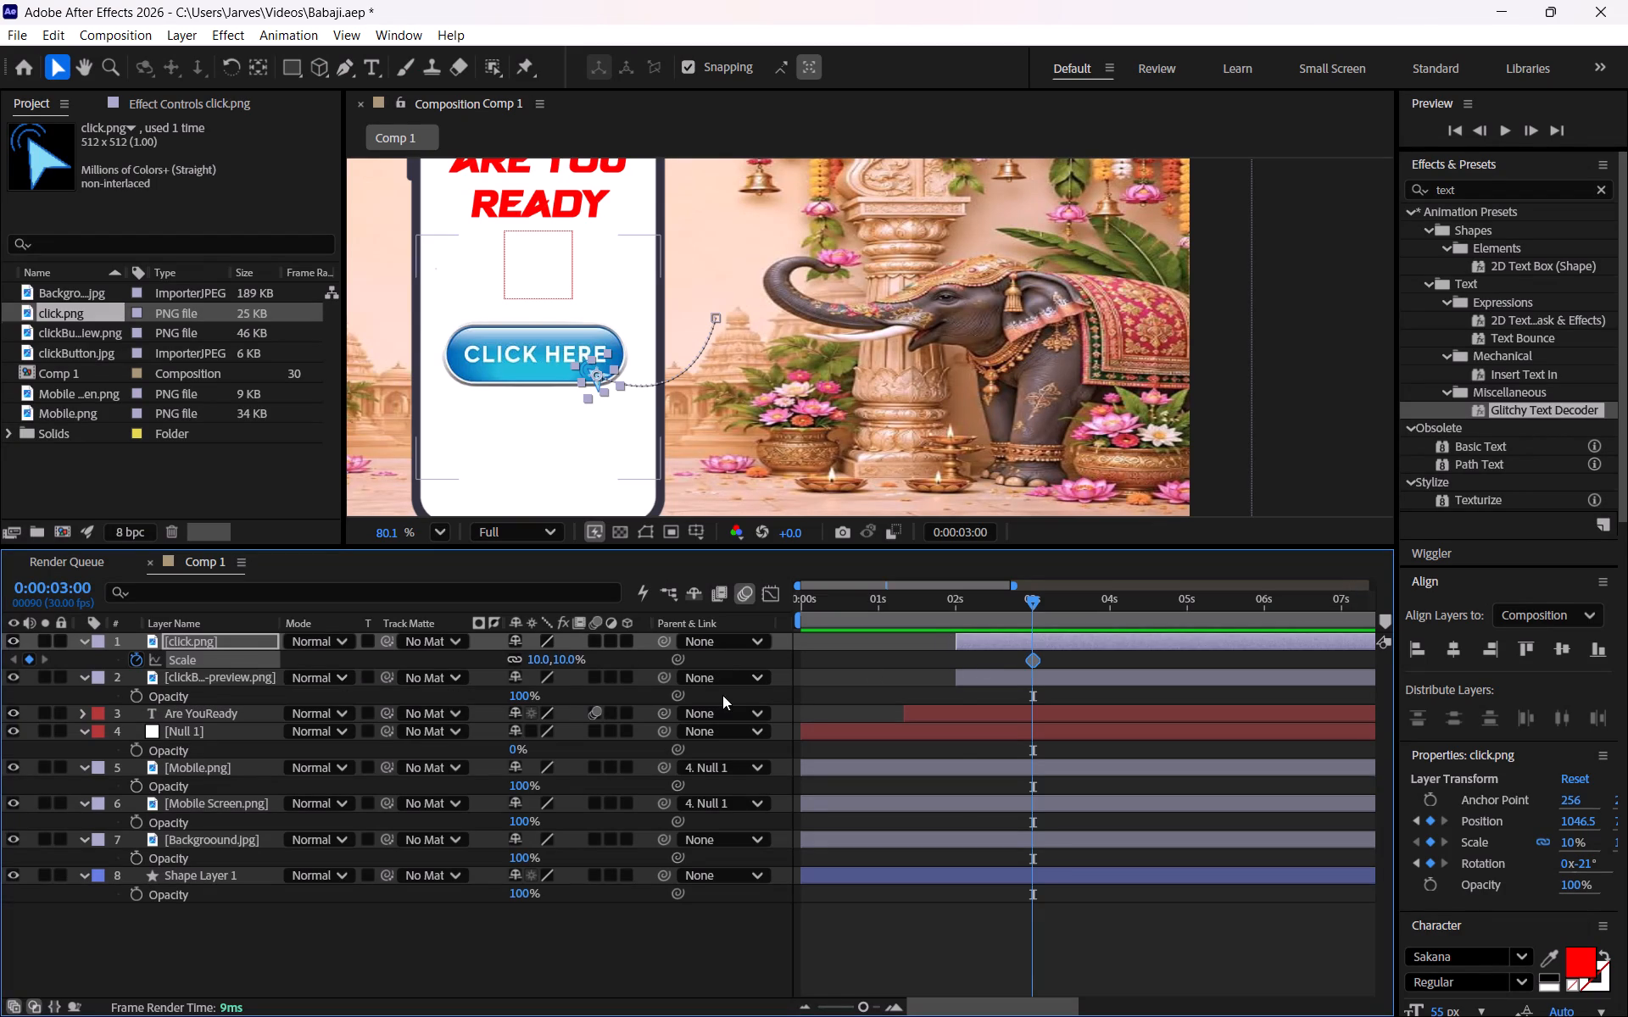
Add the cursor's click pulse with scale keyframes of 12% at 0:00:03:02 and 10% at 0:00:03:04.
left_click(1030, 600)
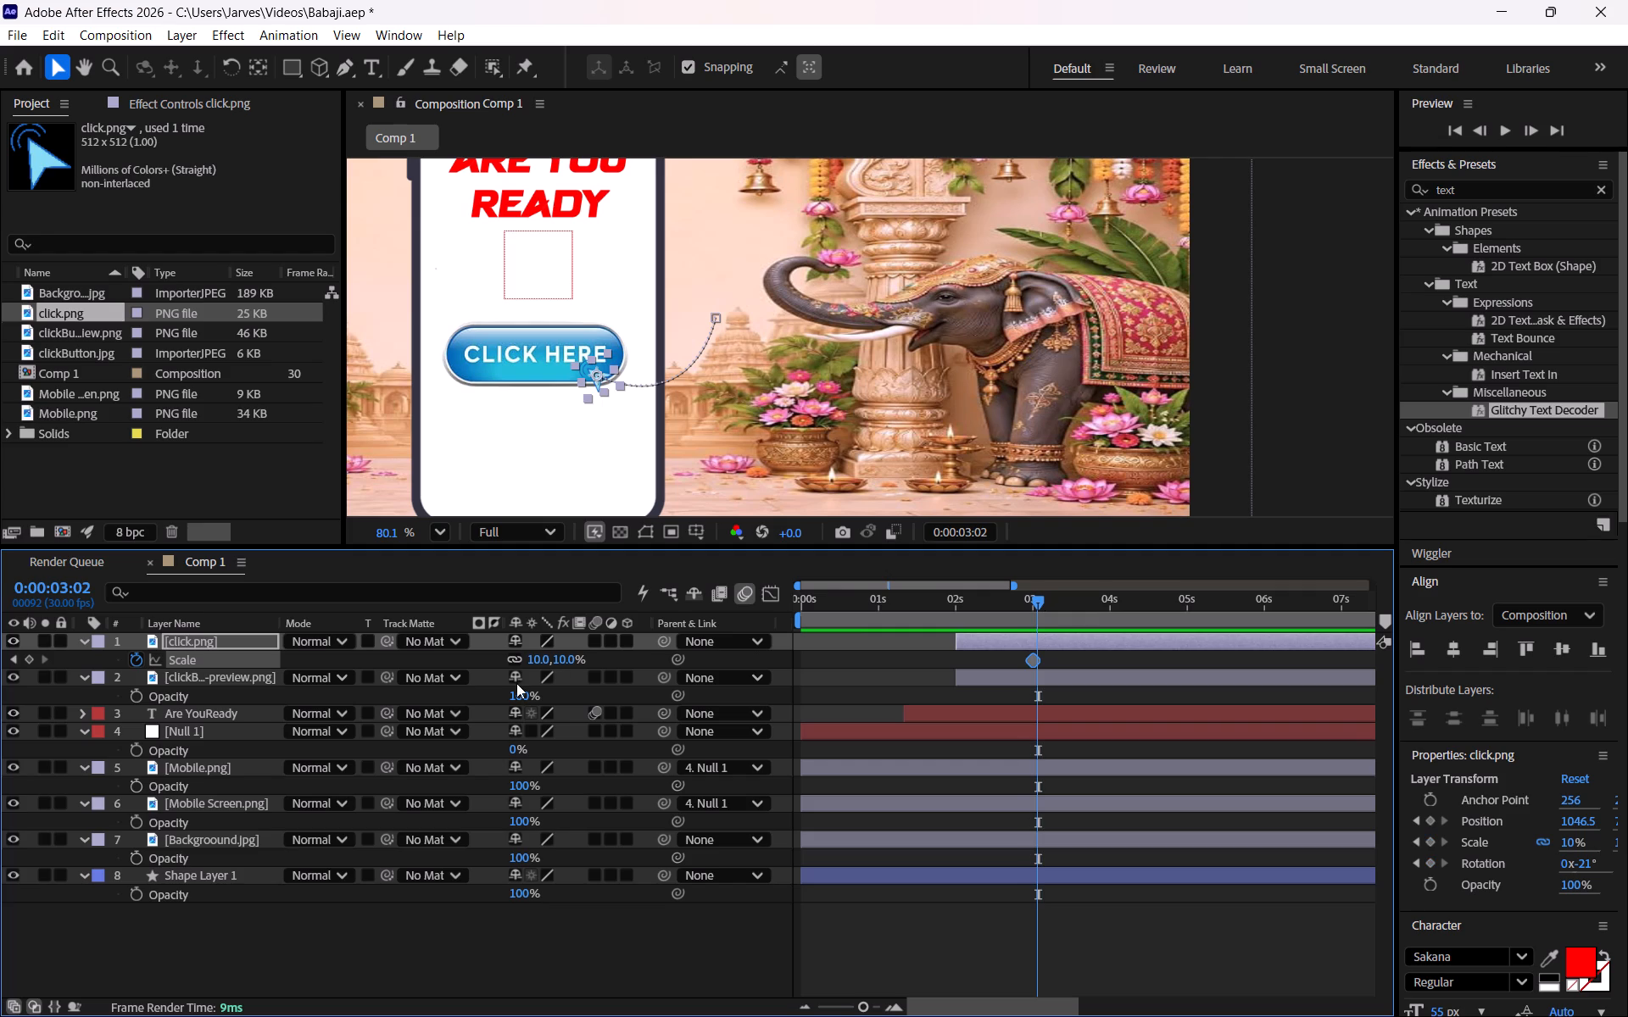
left_click(537, 661)
type("12")
key("Return")
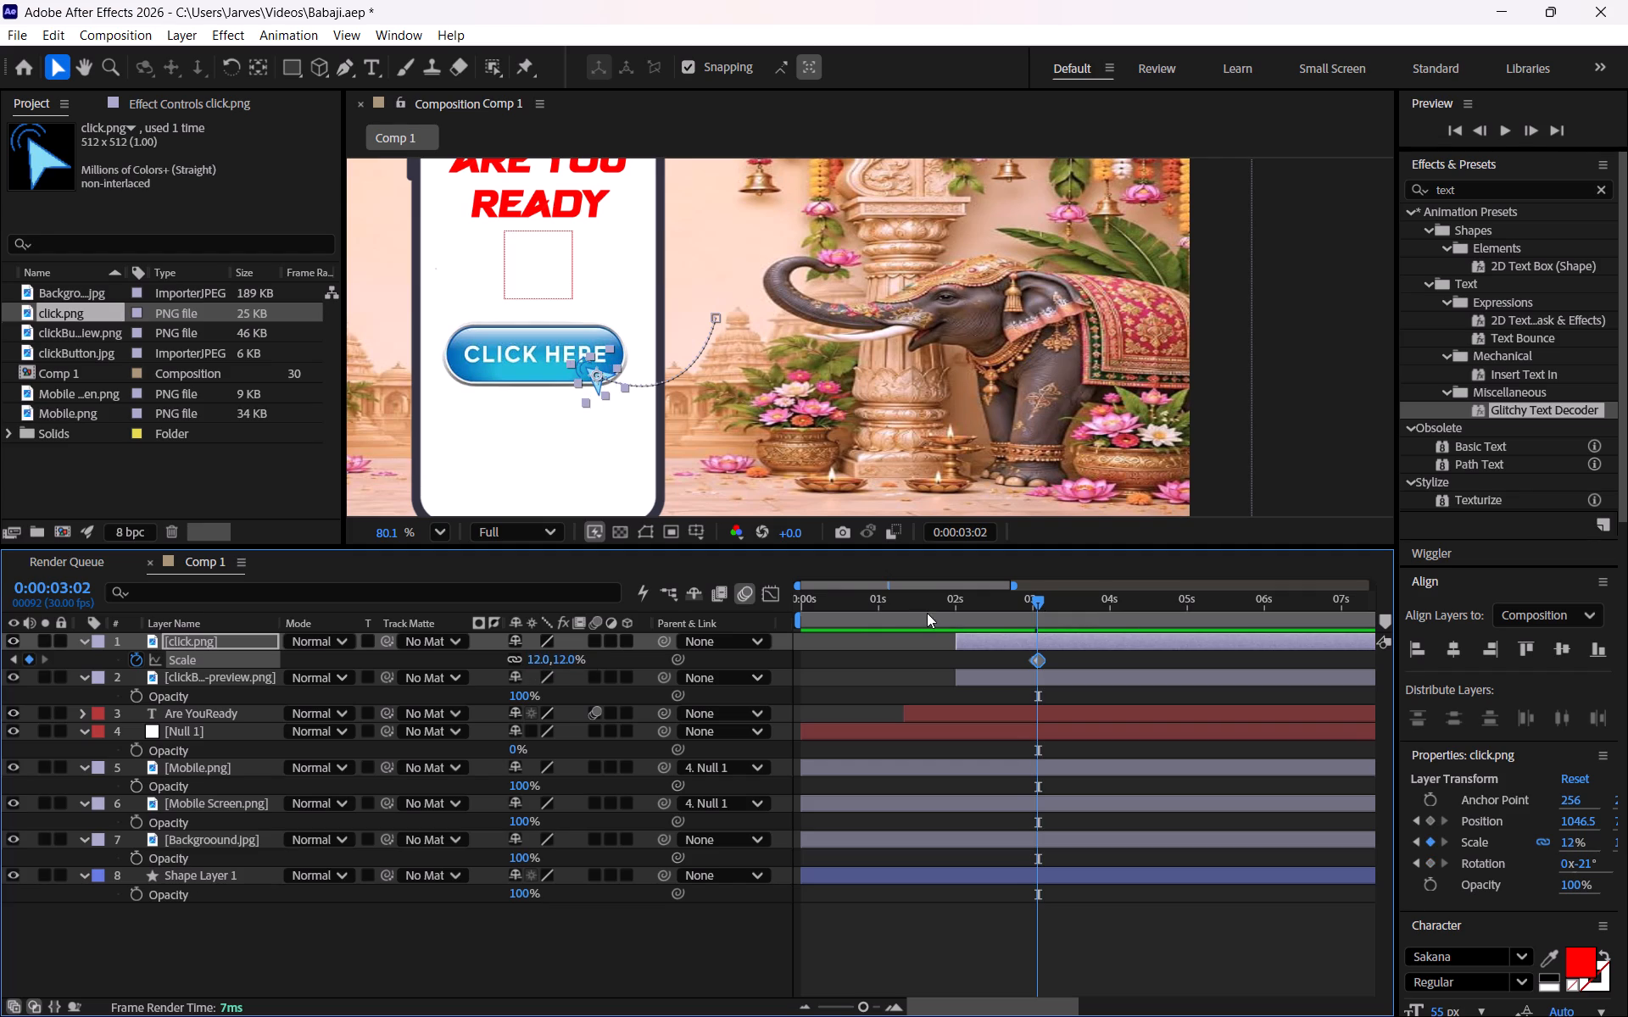
left_click(1038, 601)
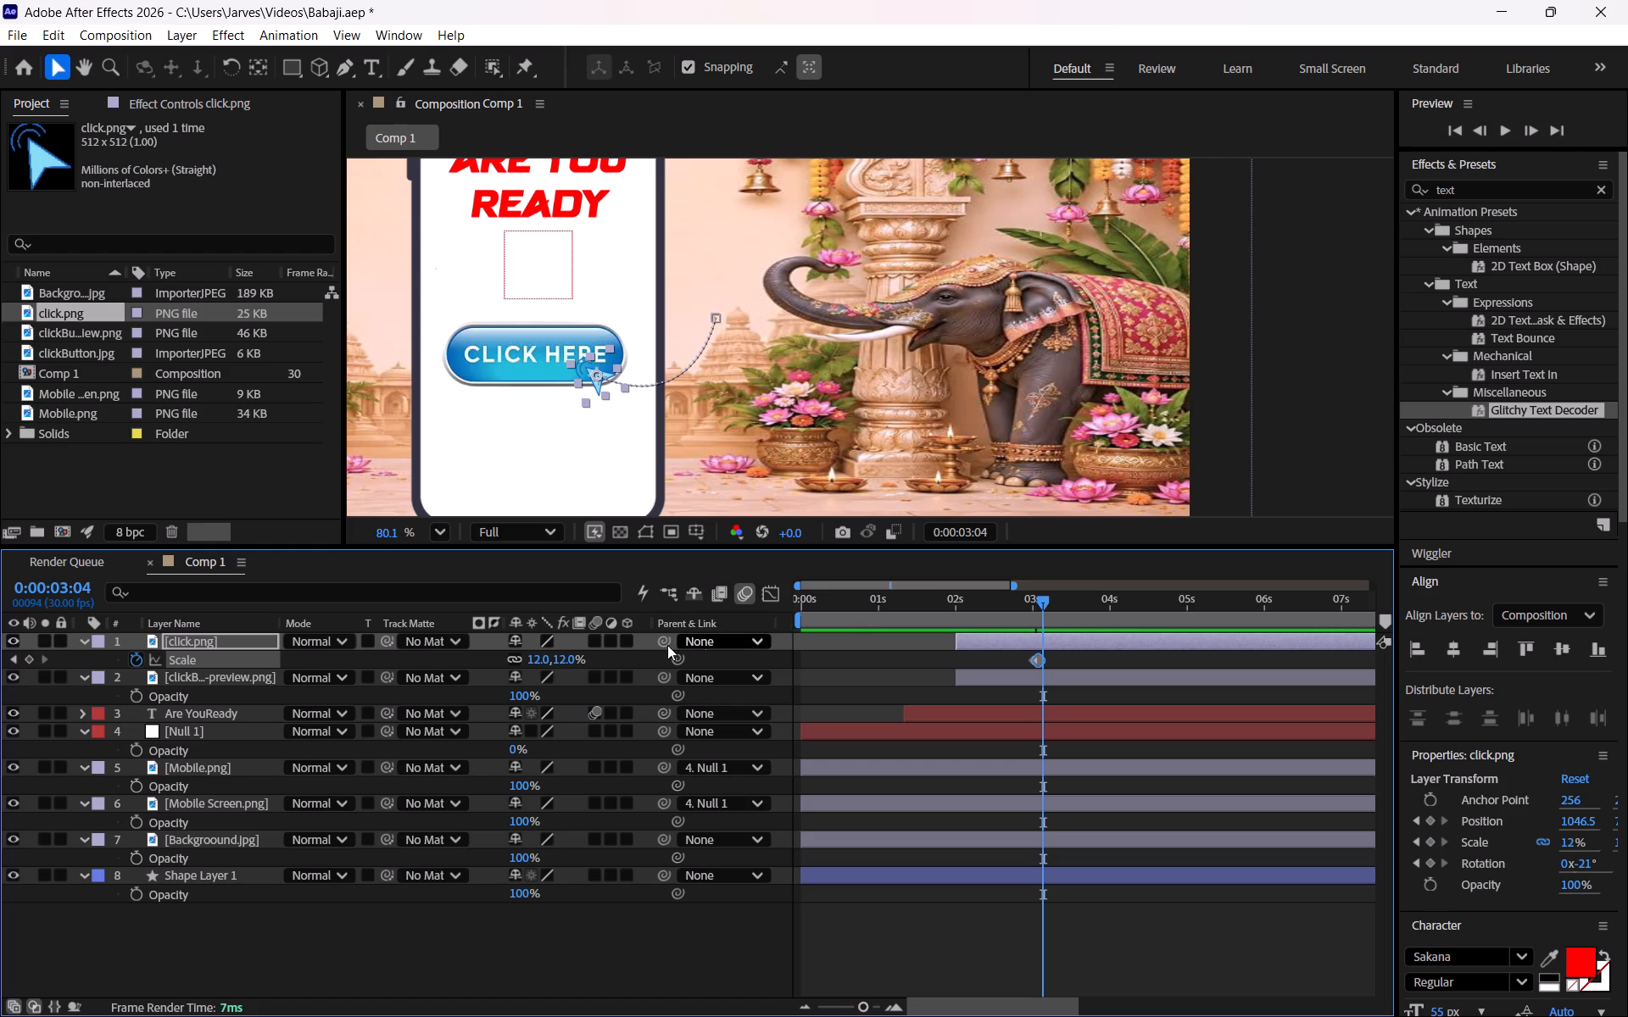
left_click(540, 656)
type("10")
key("Return")
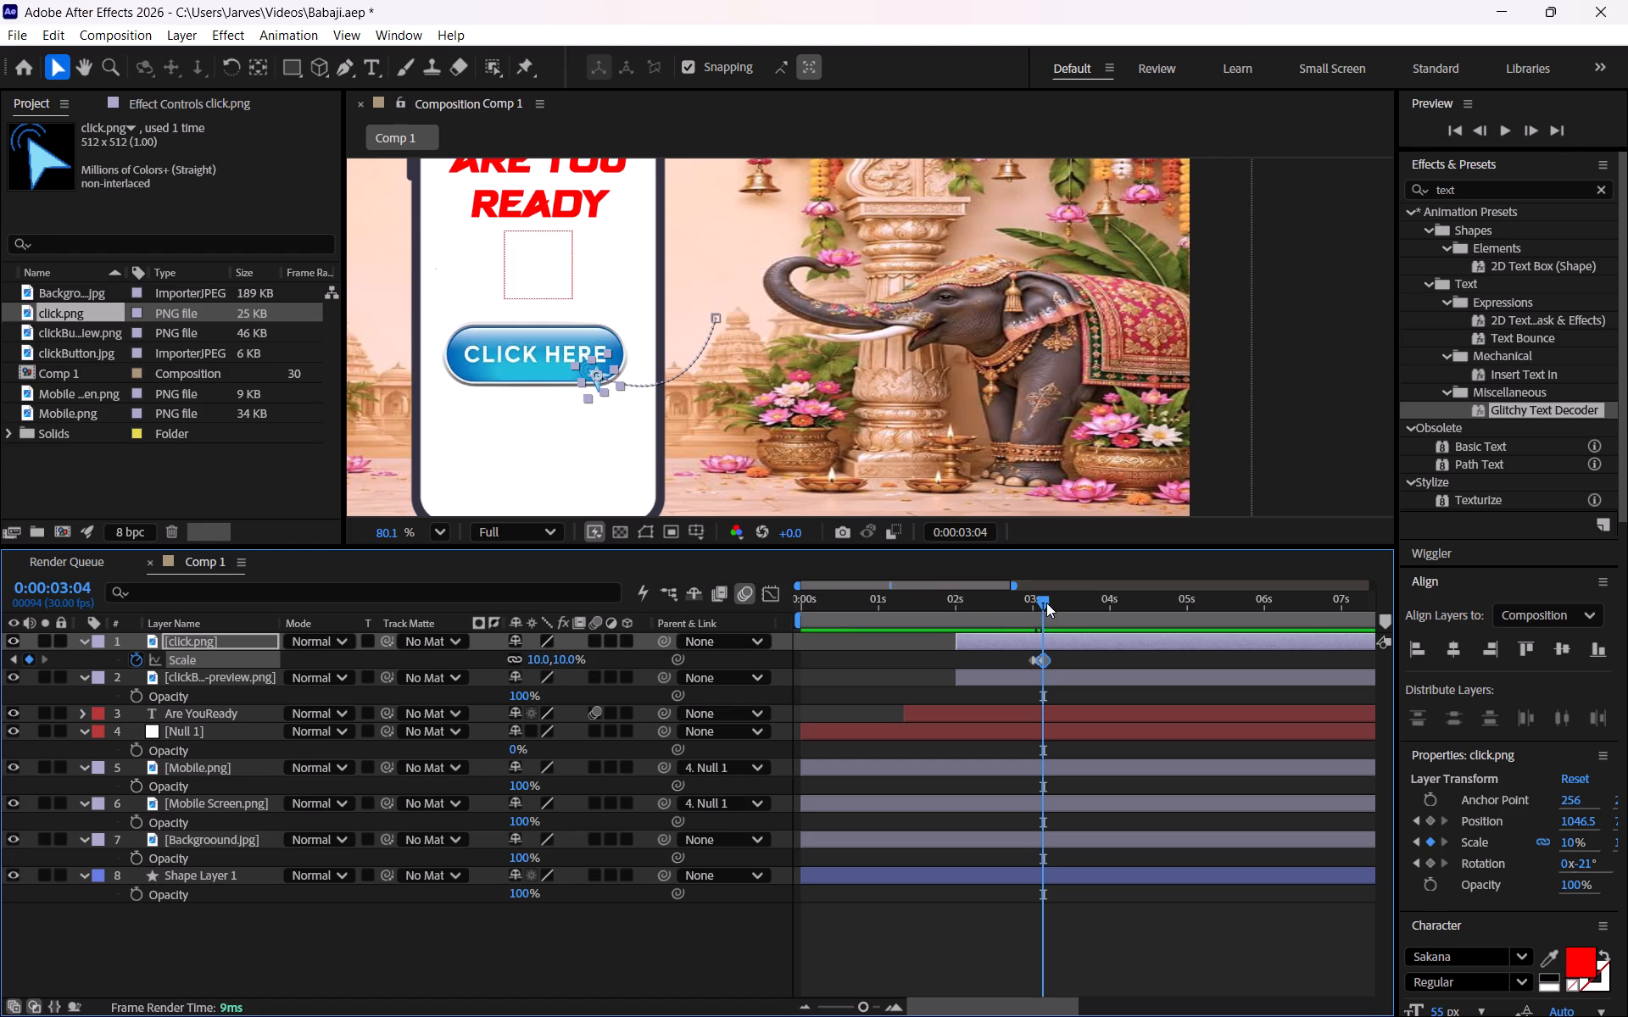
Play back the animation from 0:00:00:00 to check the cursor's click pulse.
left_click_drag(1046, 603, 785, 620)
key("space")
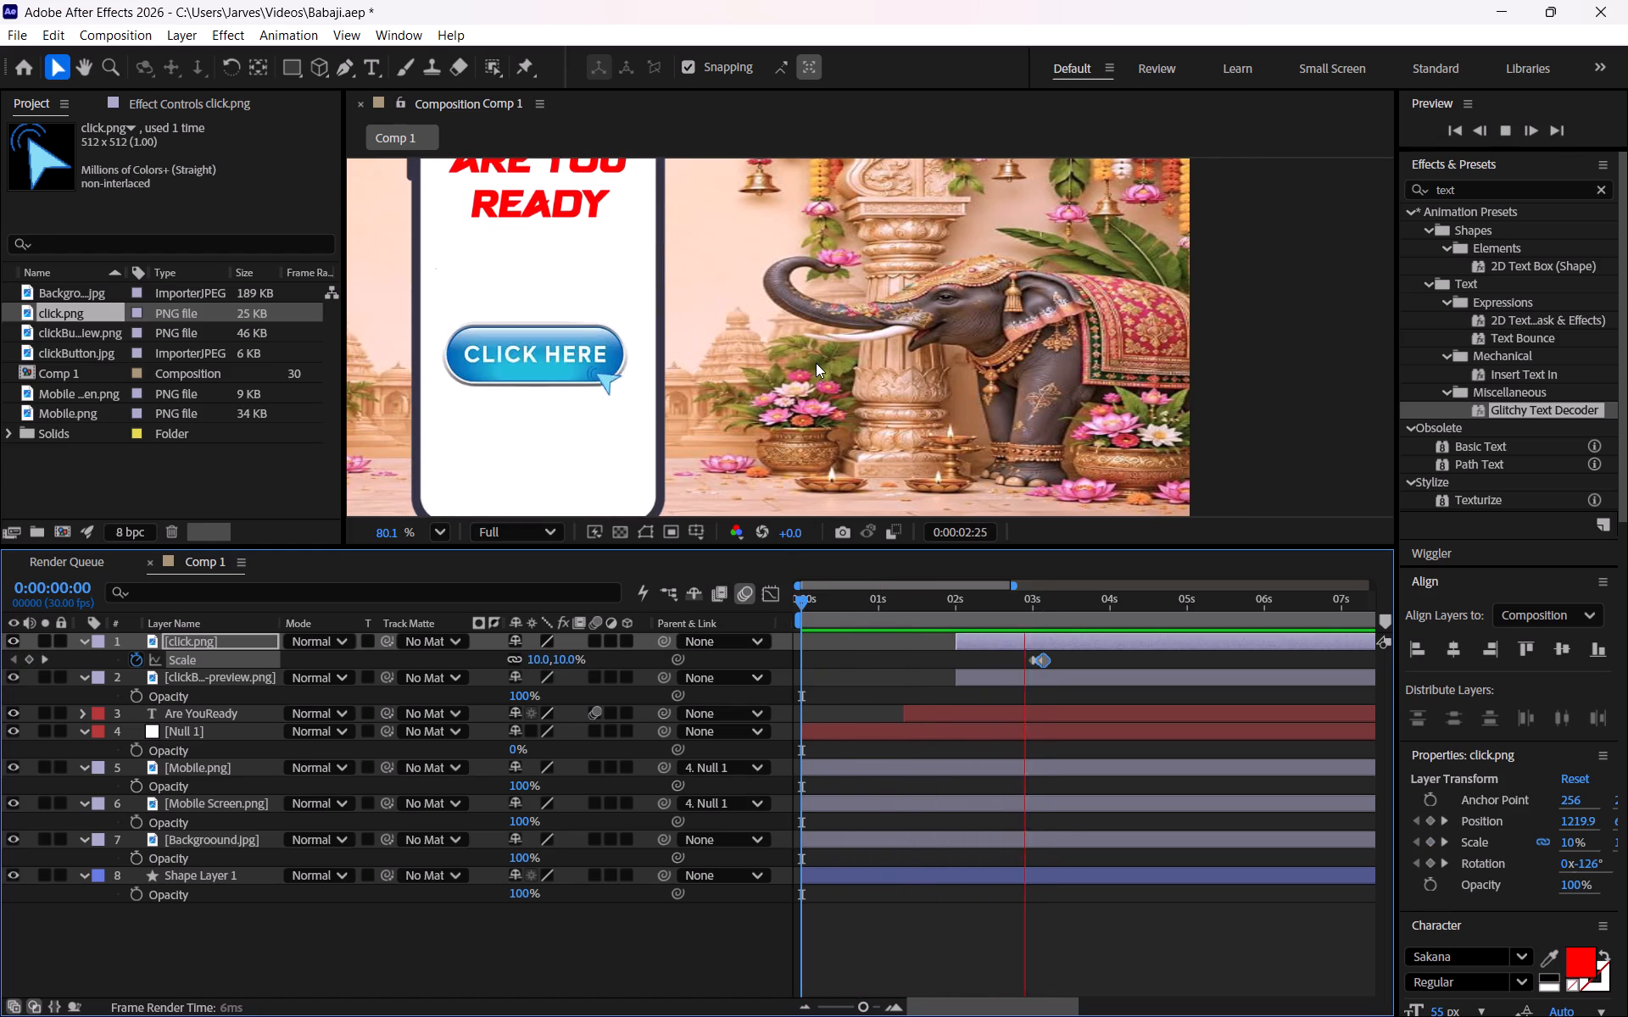
key("space")
Watch the tutorial's continuation of the scaling and clicking effect and return to After Effects.
key("alt+Tab")
key("space")
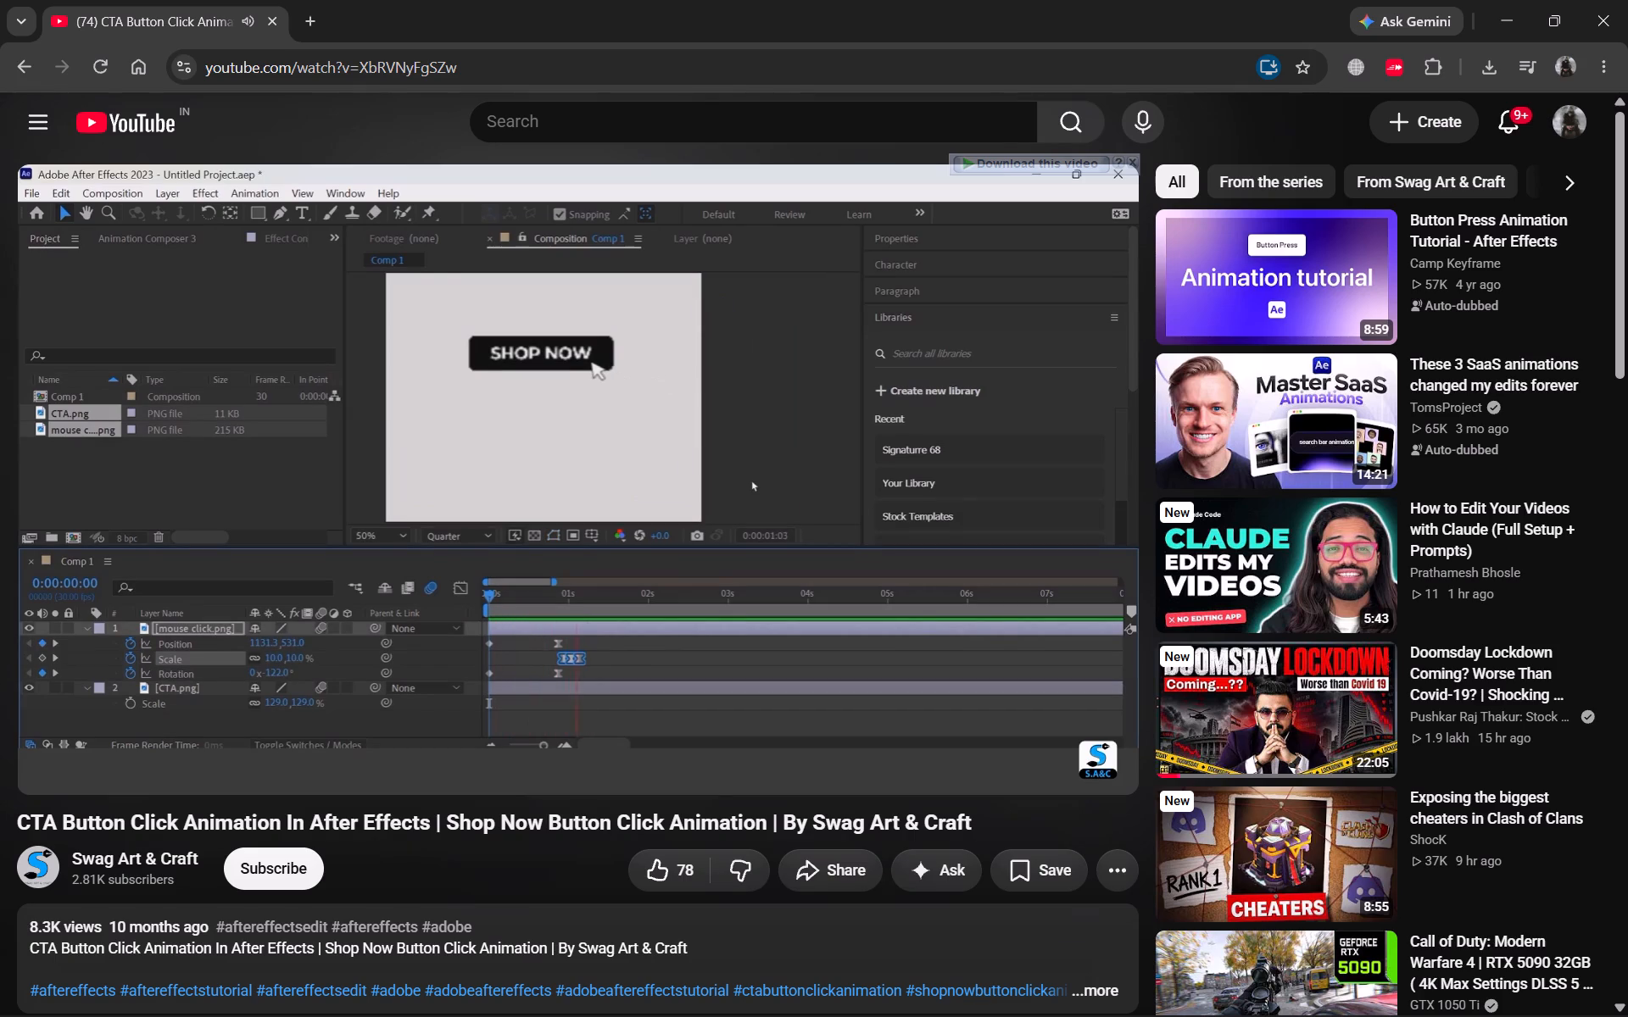
key("space")
key("alt+Tab")
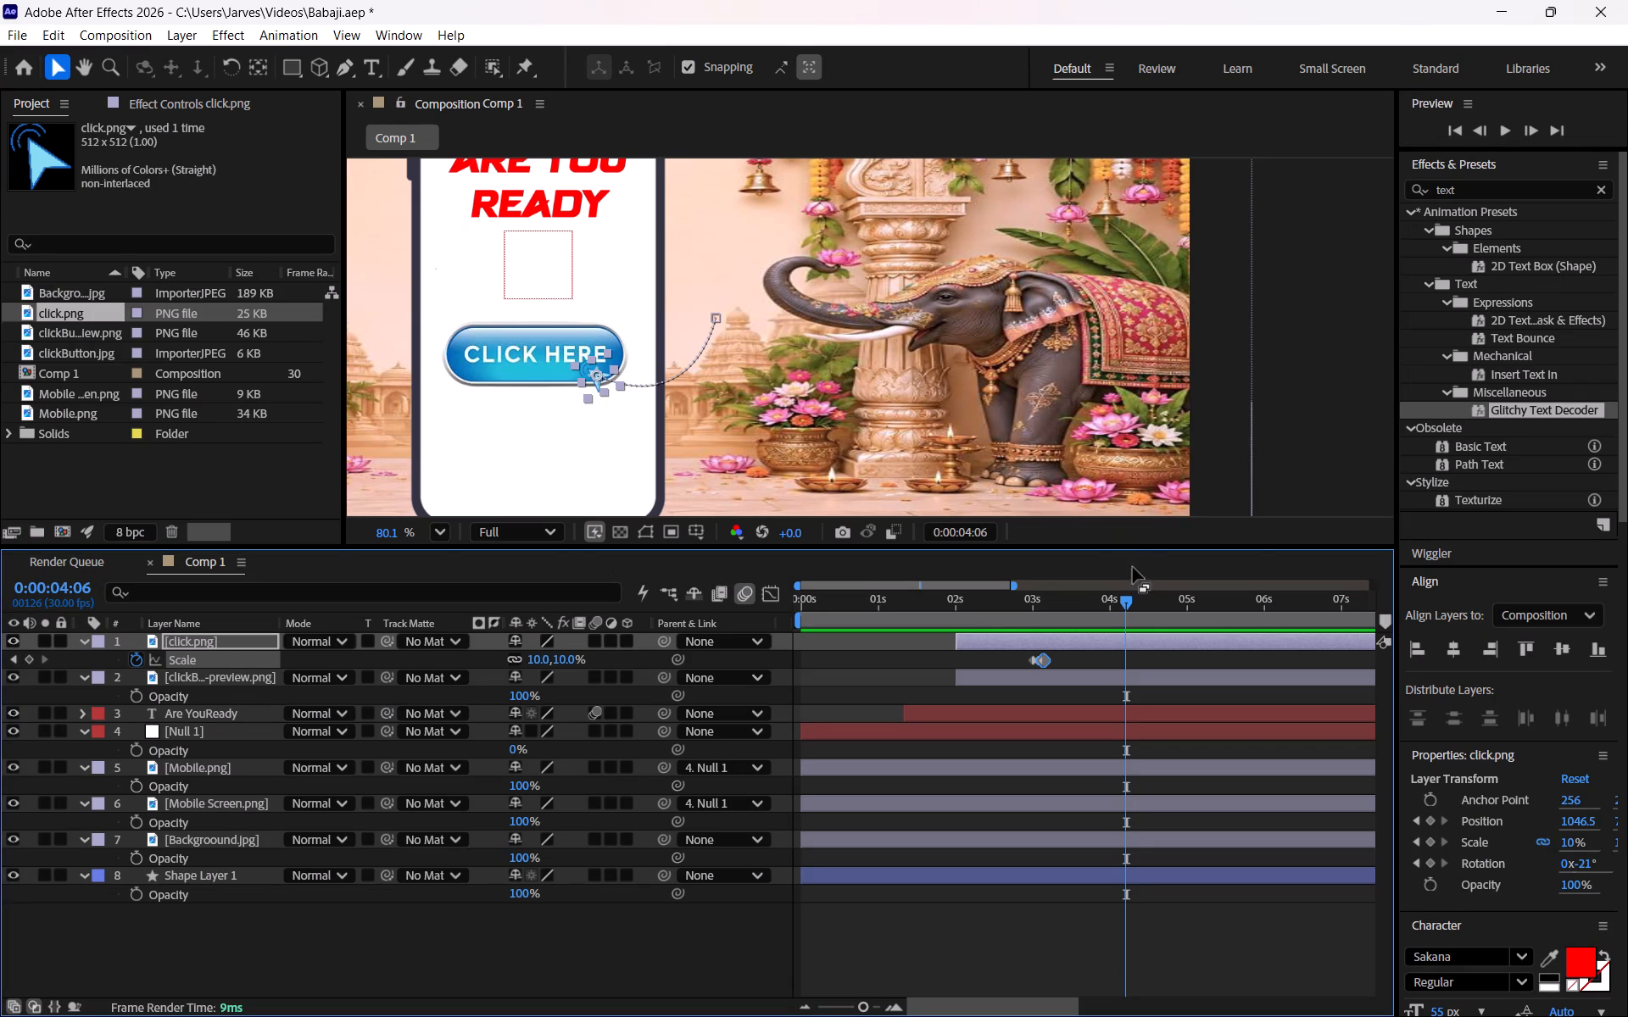
Set the cursor layer's scale keyframe at 0:00:03:02 to 8%.
left_click_drag(1129, 600, 1034, 595)
key("k")
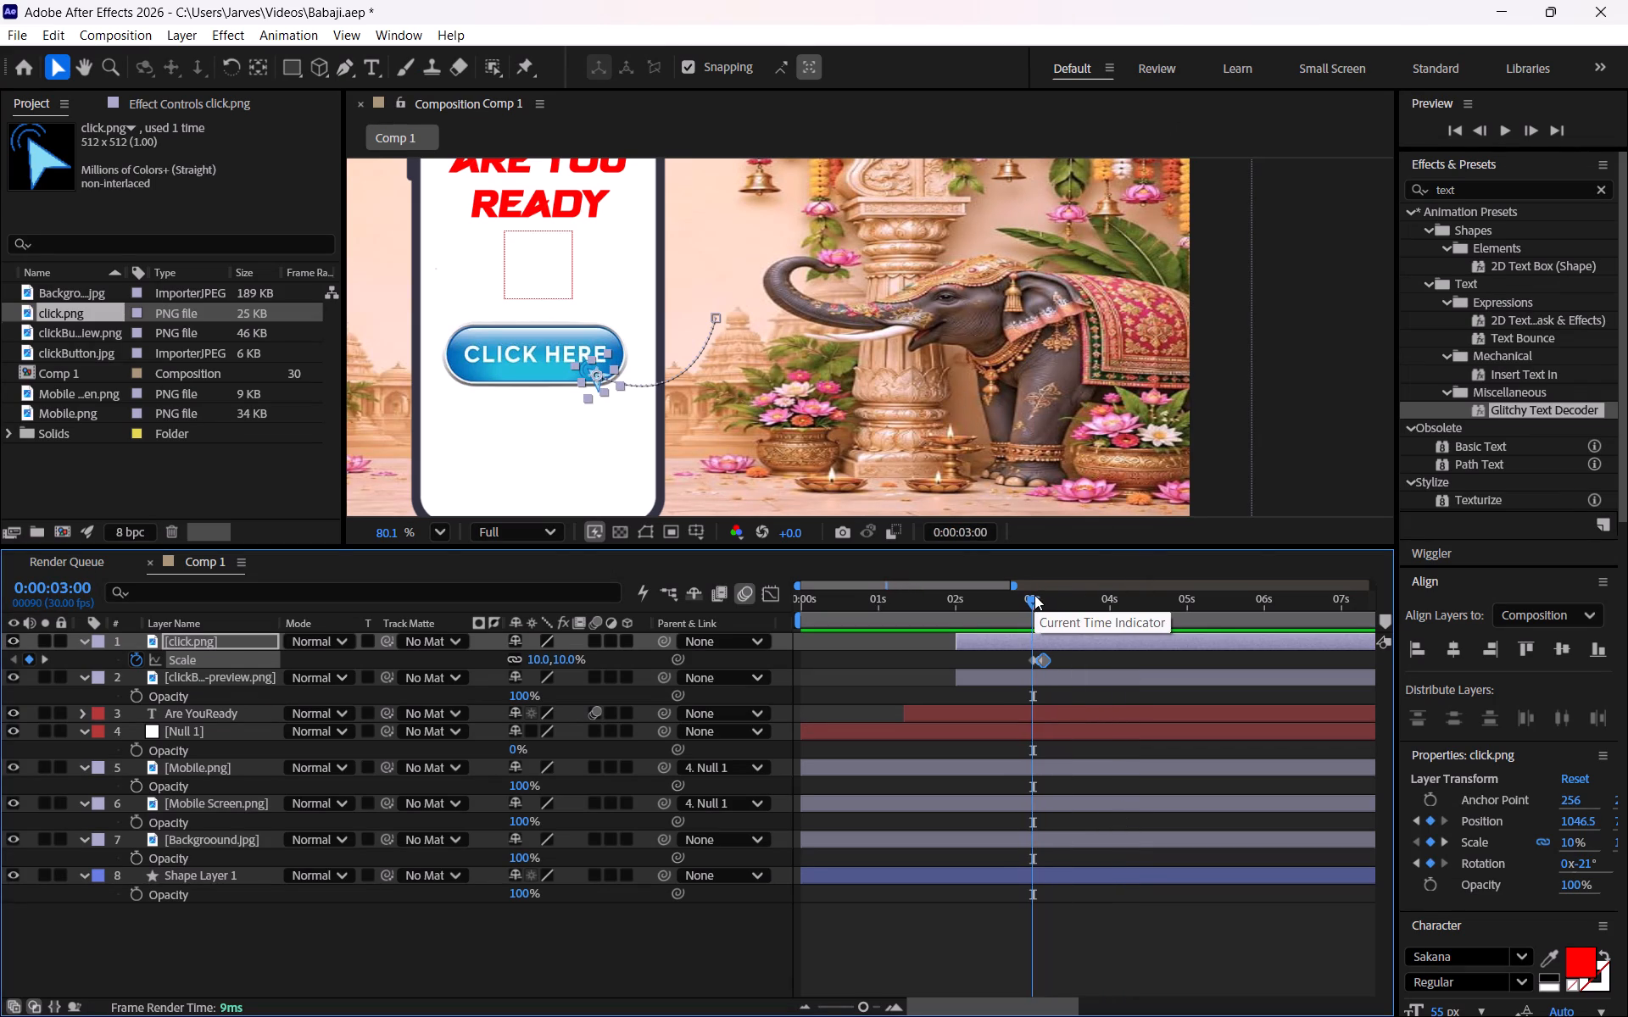
key("k")
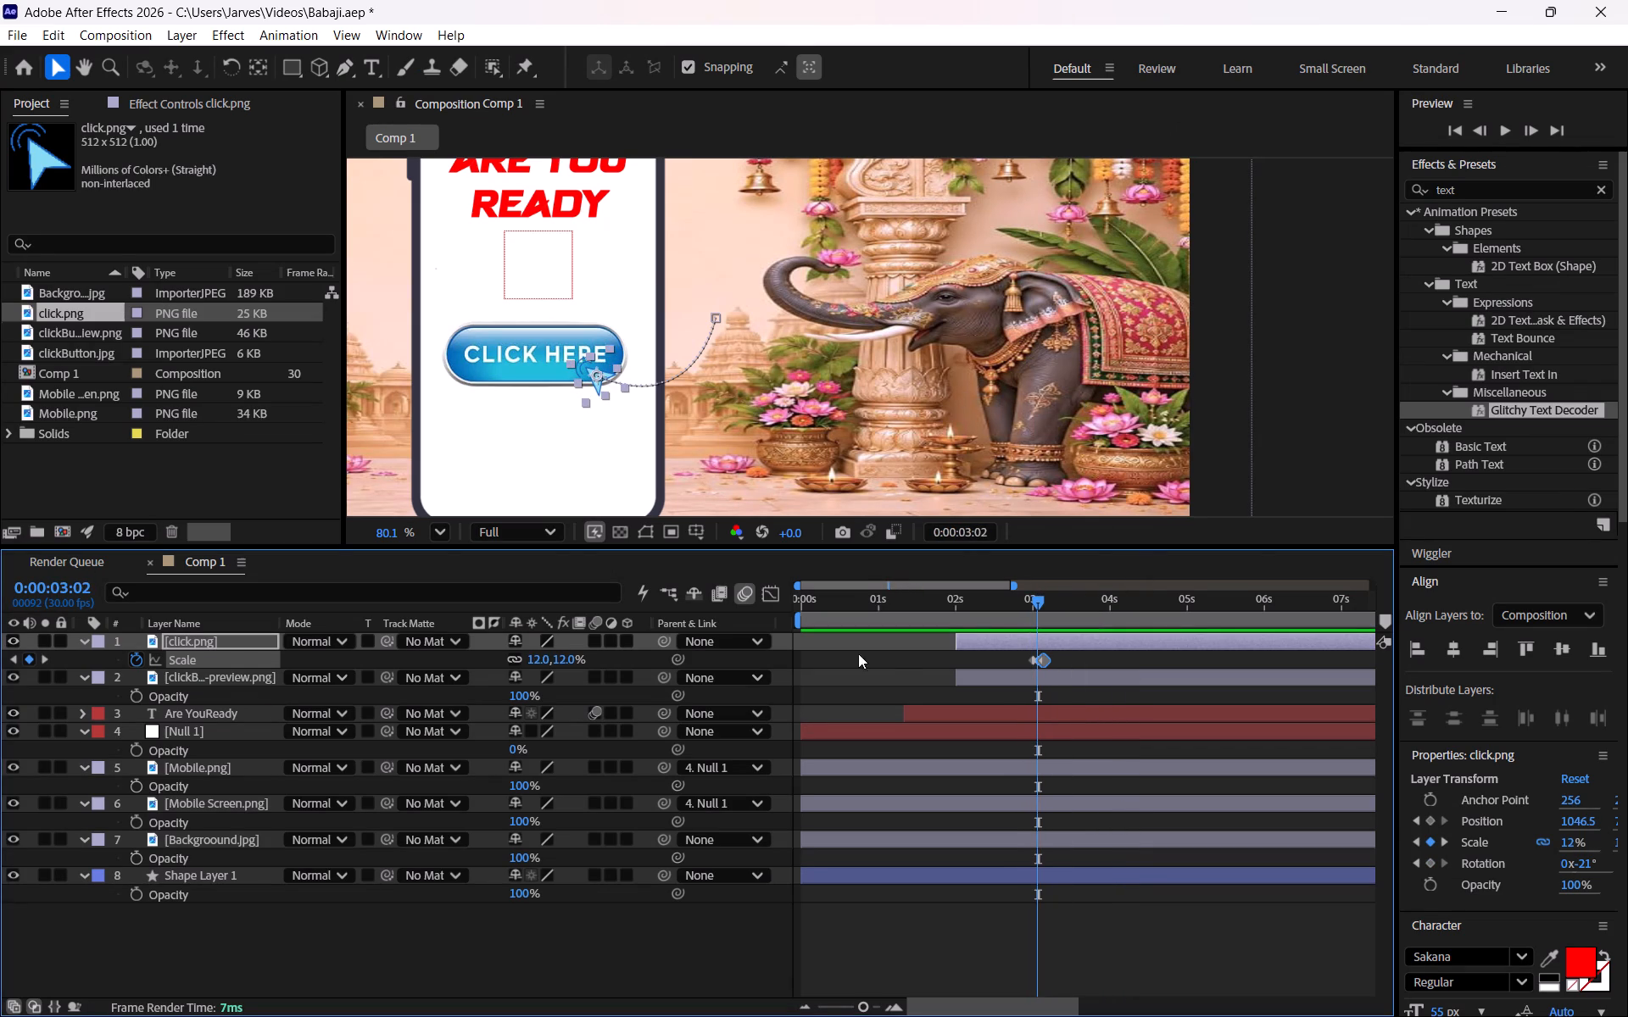
left_click(535, 657)
key("8")
key("Return")
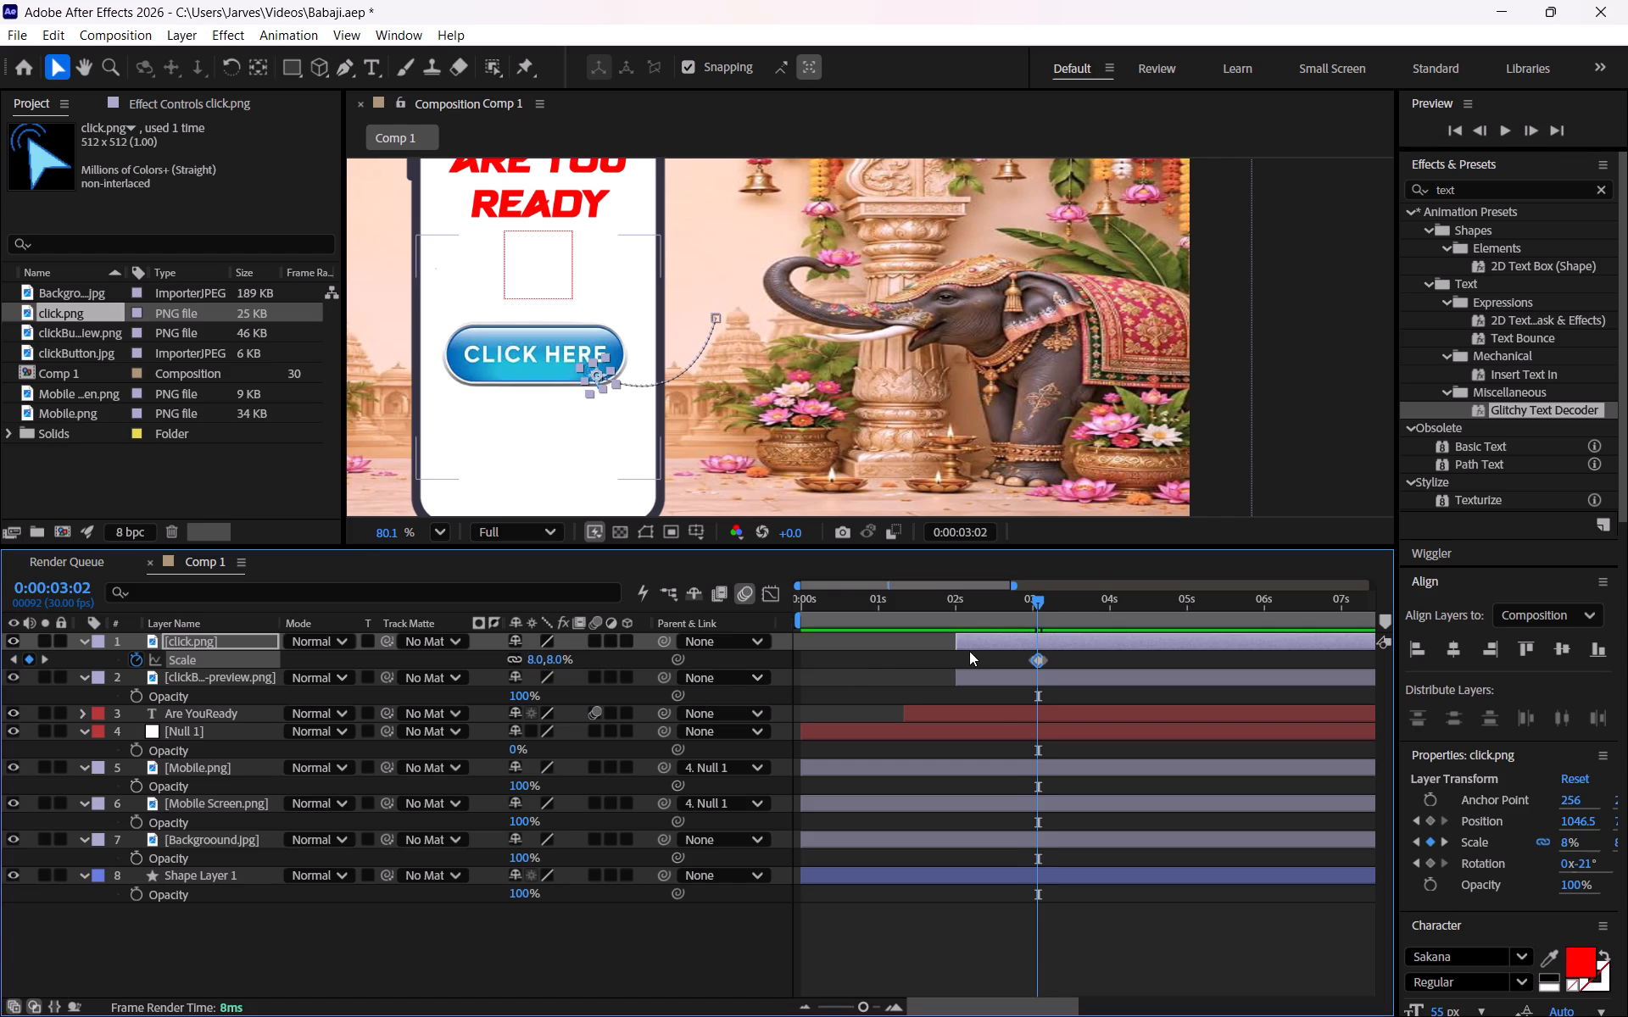
Apply Easy Ease to the cursor layer's three scale keyframes at 0:00:03:00, 0:00:03:02 and 0:00:03:04.
key("k")
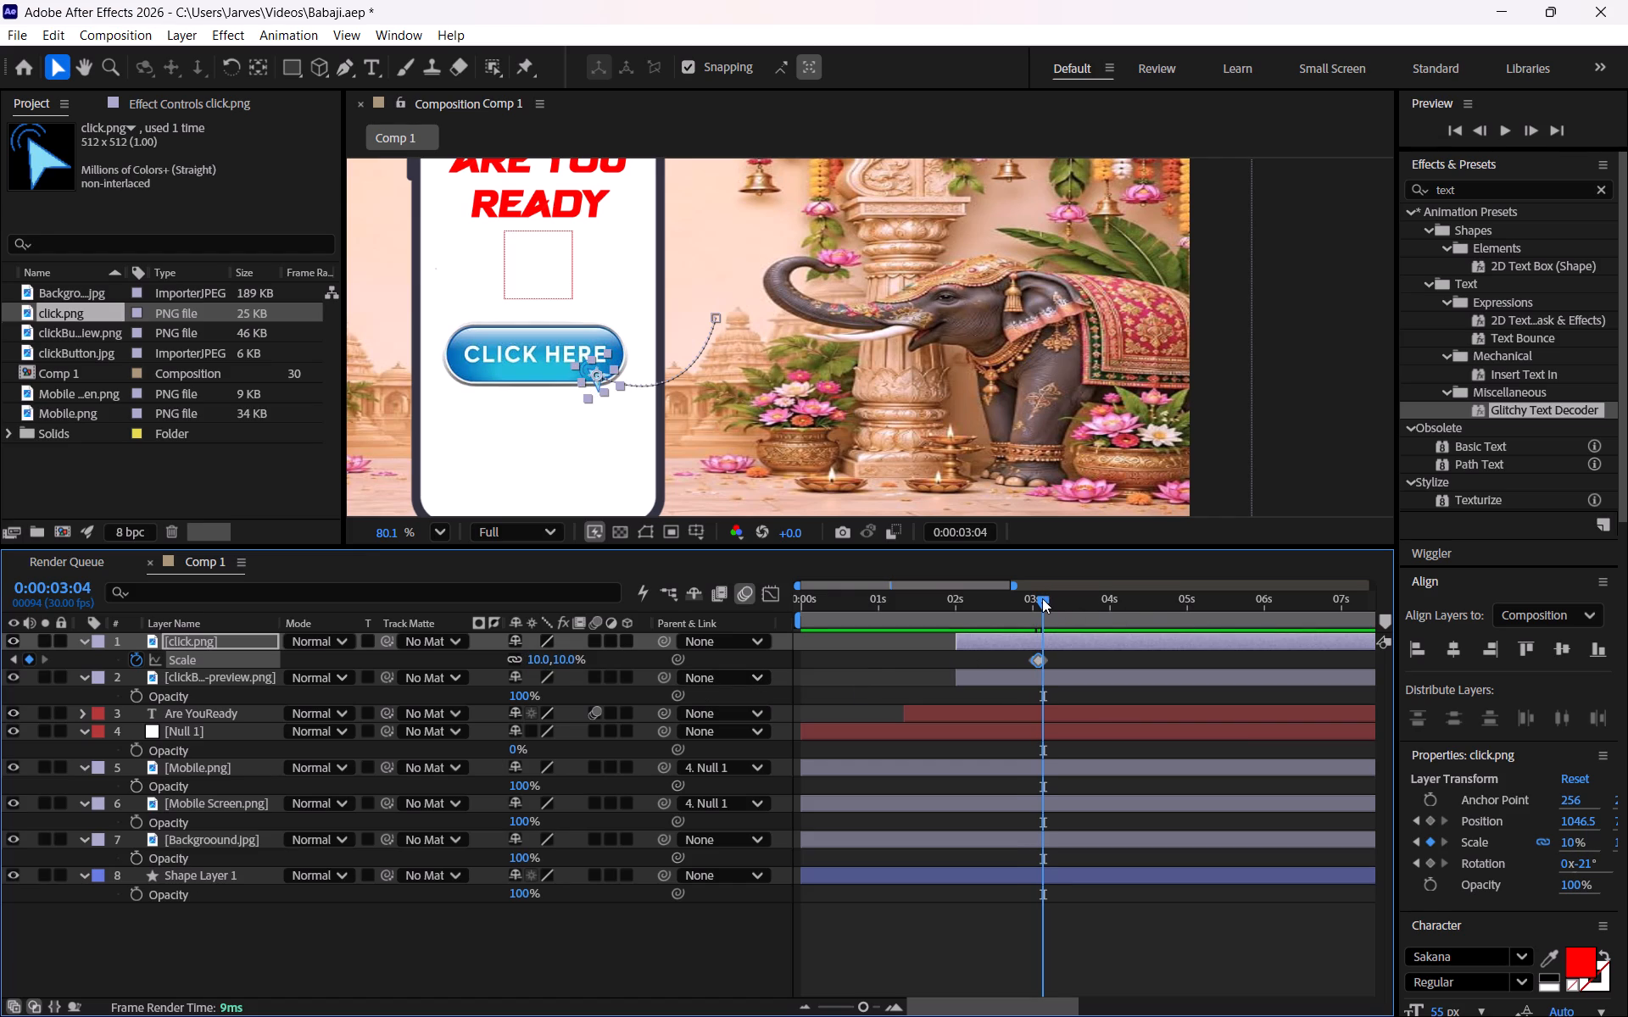
left_click_drag(861, 1005, 918, 1002)
left_click_drag(1105, 663, 1029, 663)
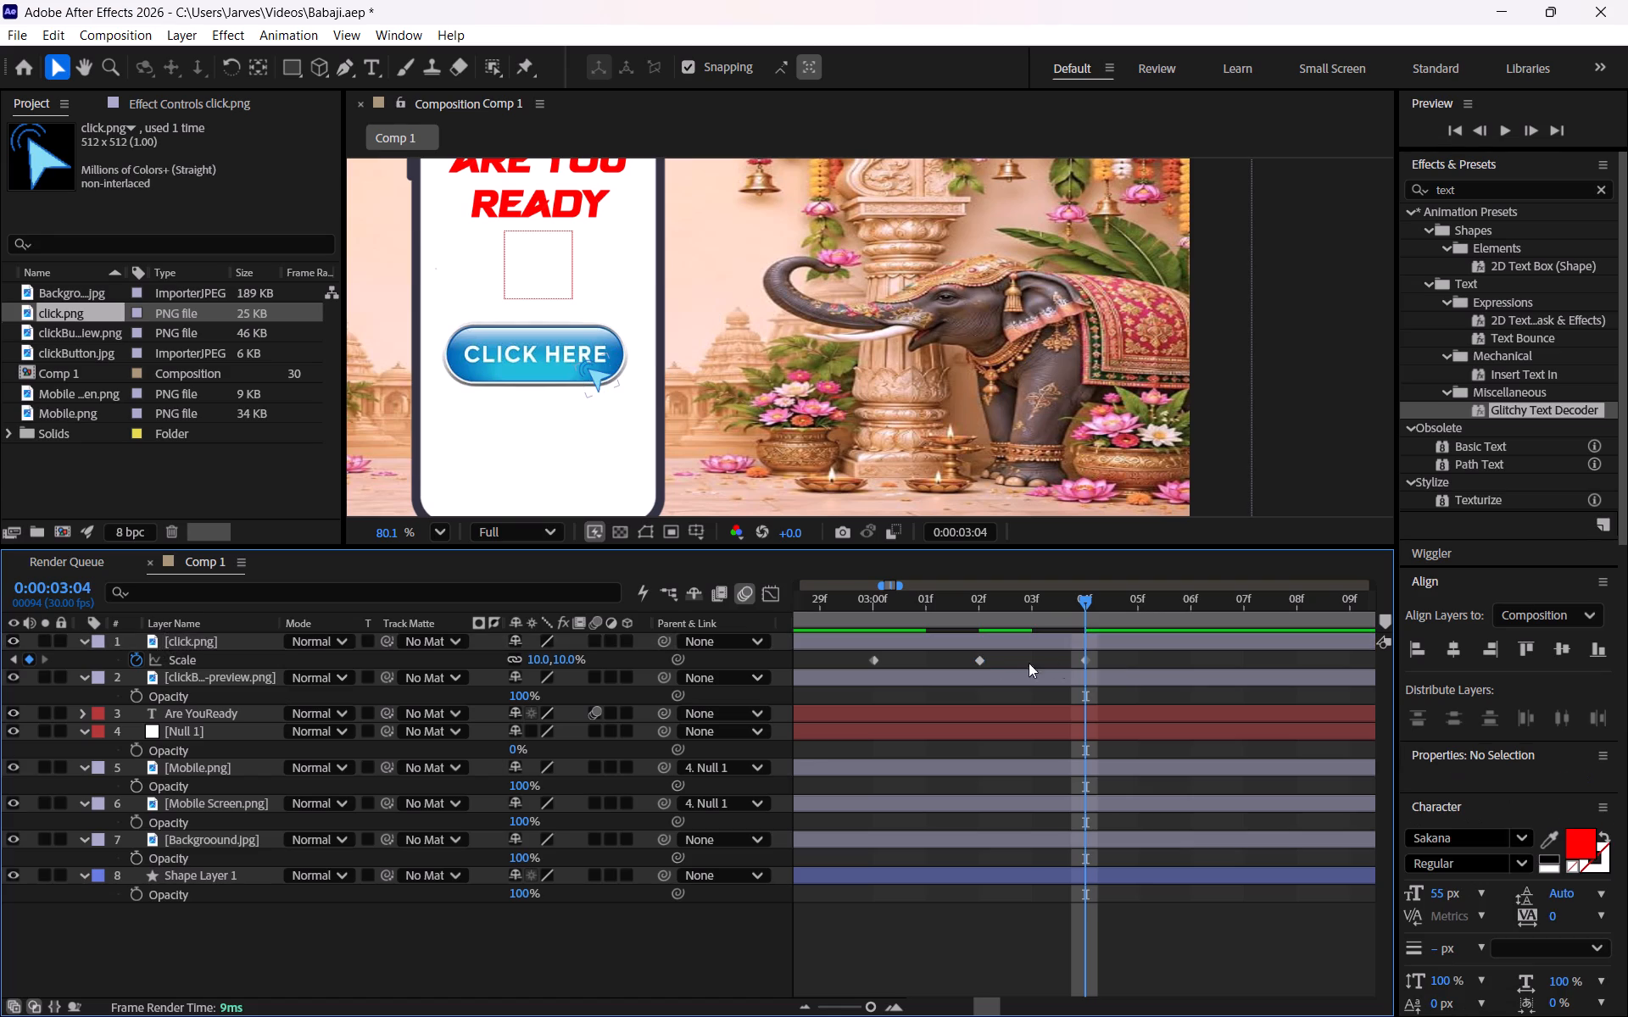
left_click_drag(1029, 663, 855, 663)
left_click(855, 663)
left_click_drag(855, 663, 857, 661)
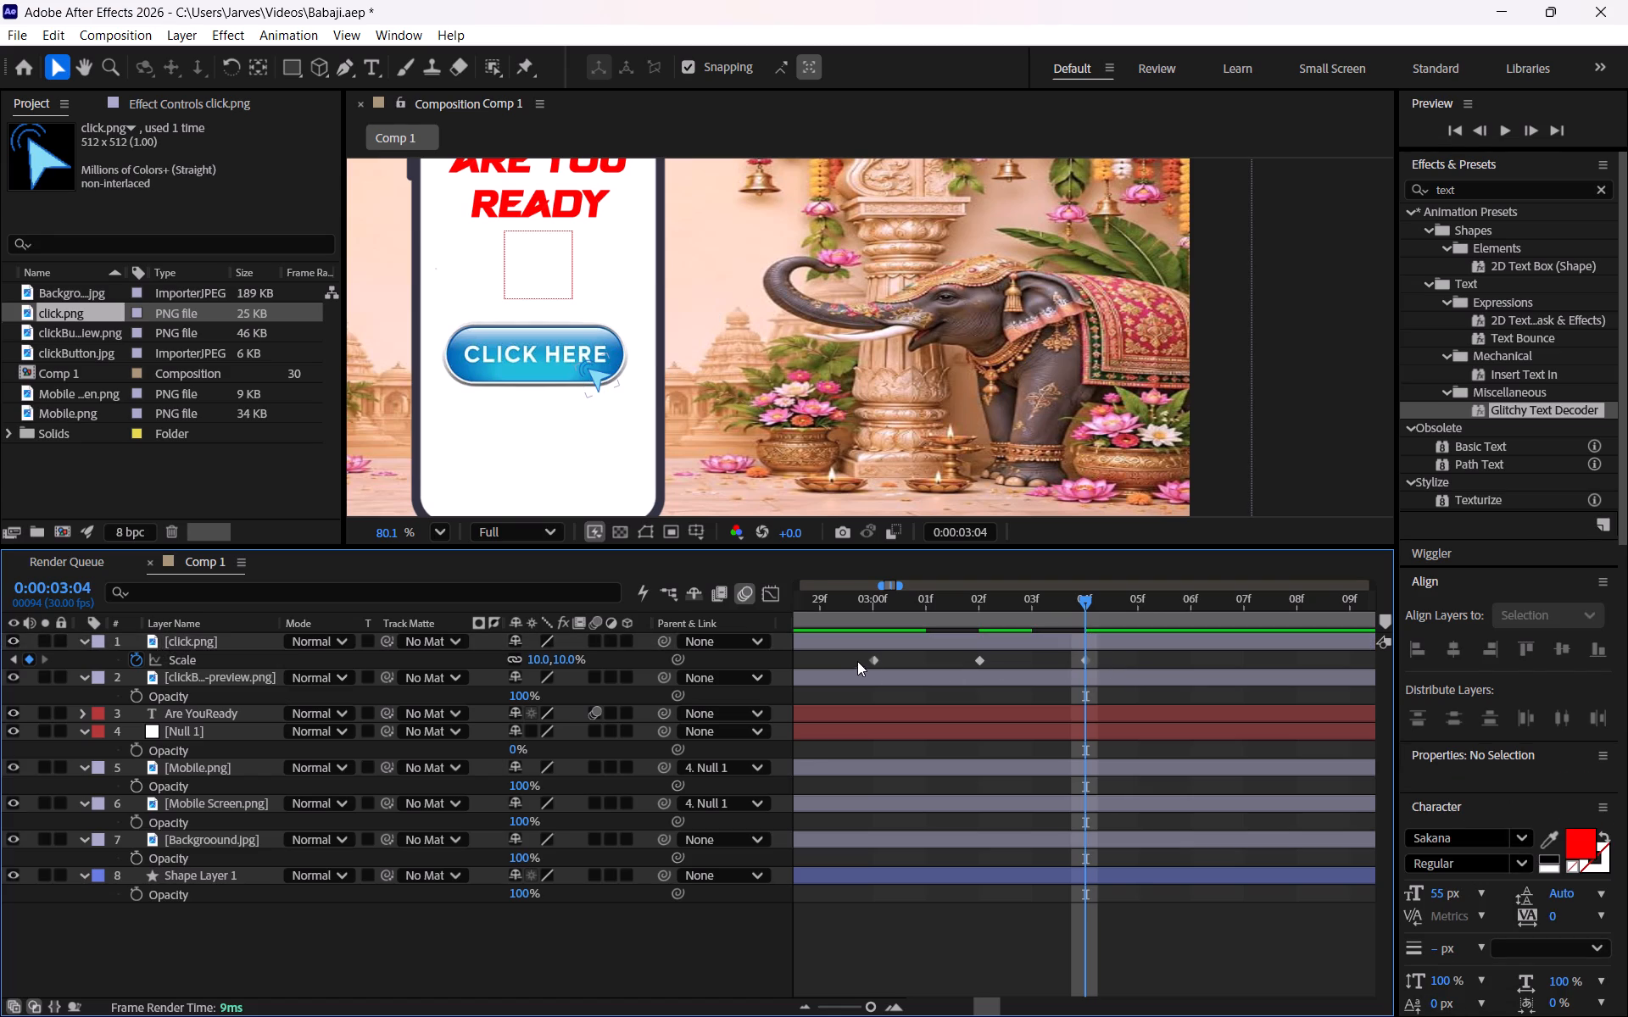
left_click_drag(857, 661, 1092, 658)
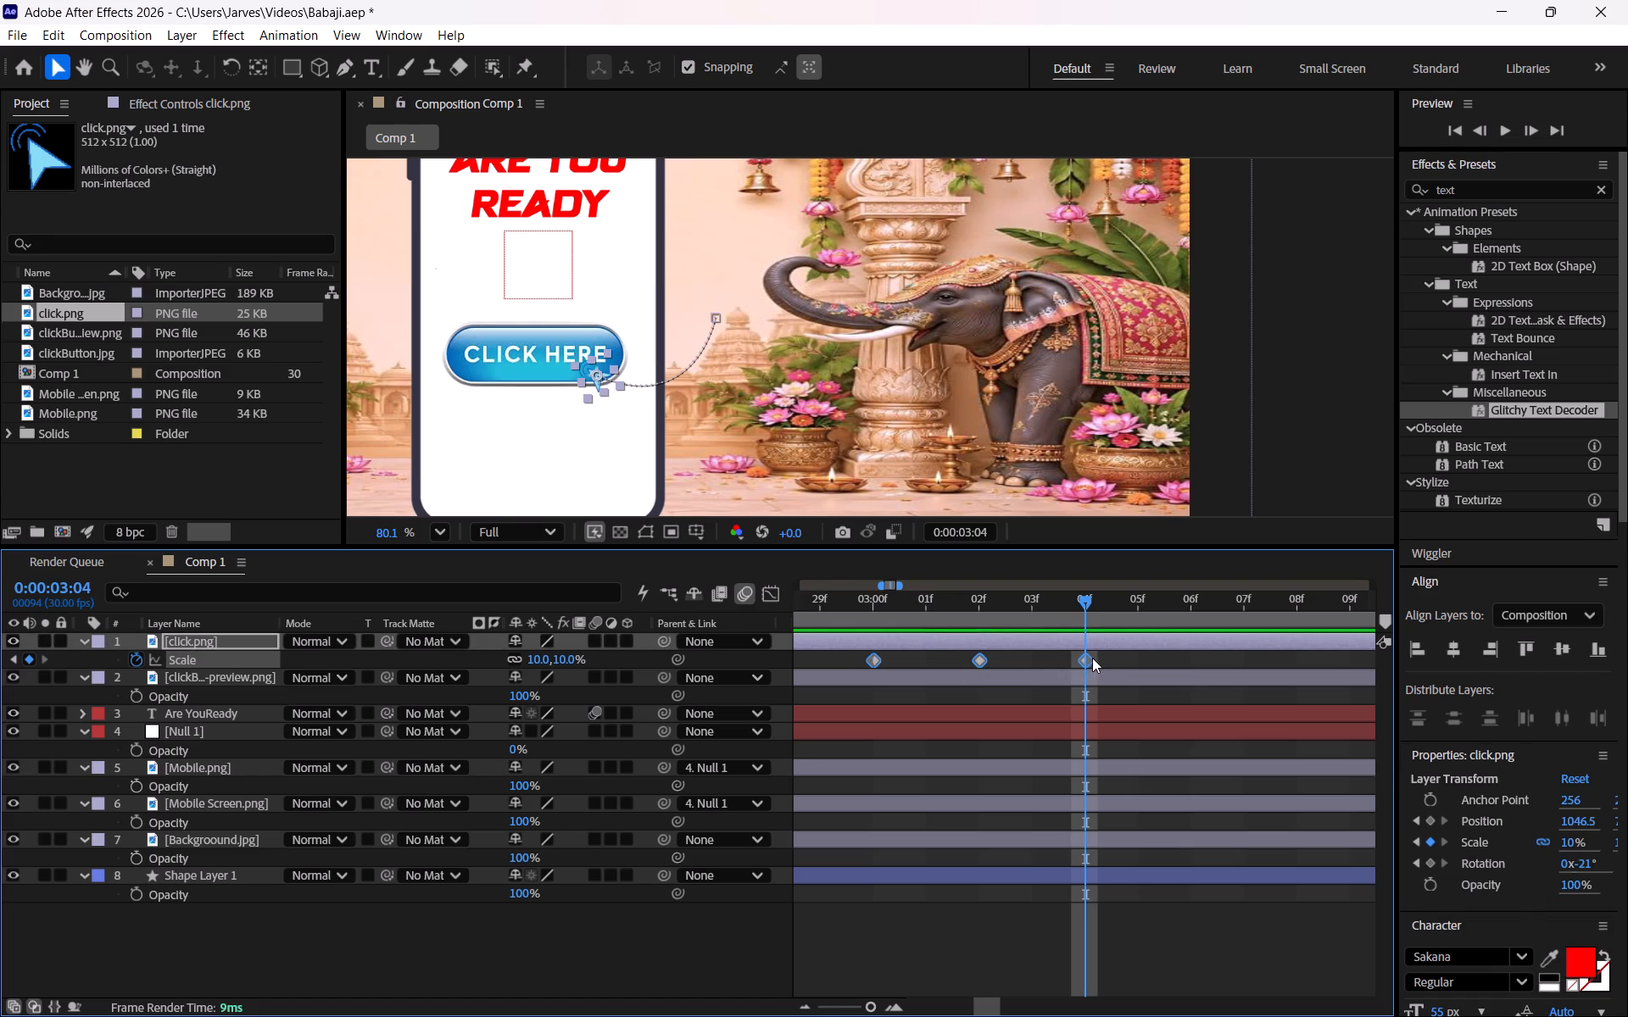
key("F9")
Play back the animation from 0:00:01:13 and again from 0:00:00:00 to check the cursor's eased click pulse.
left_click_drag(1080, 601, 751, 577)
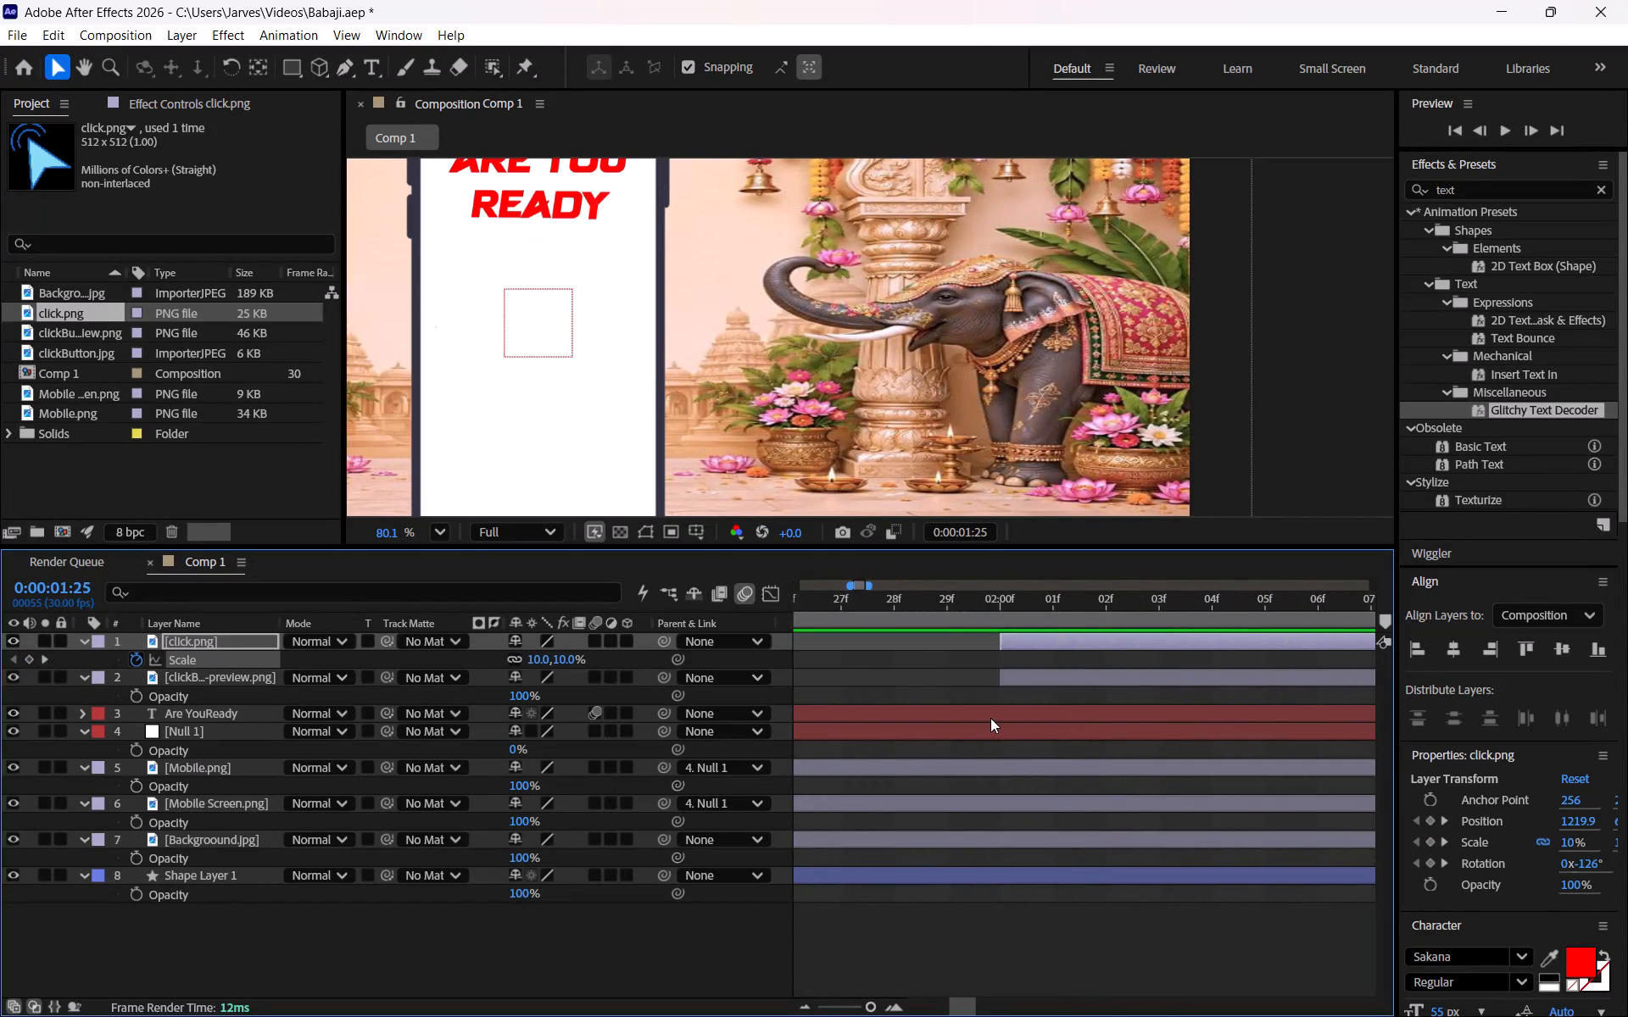
scroll(990, 718, "right", 4)
left_click(982, 614)
key("space")
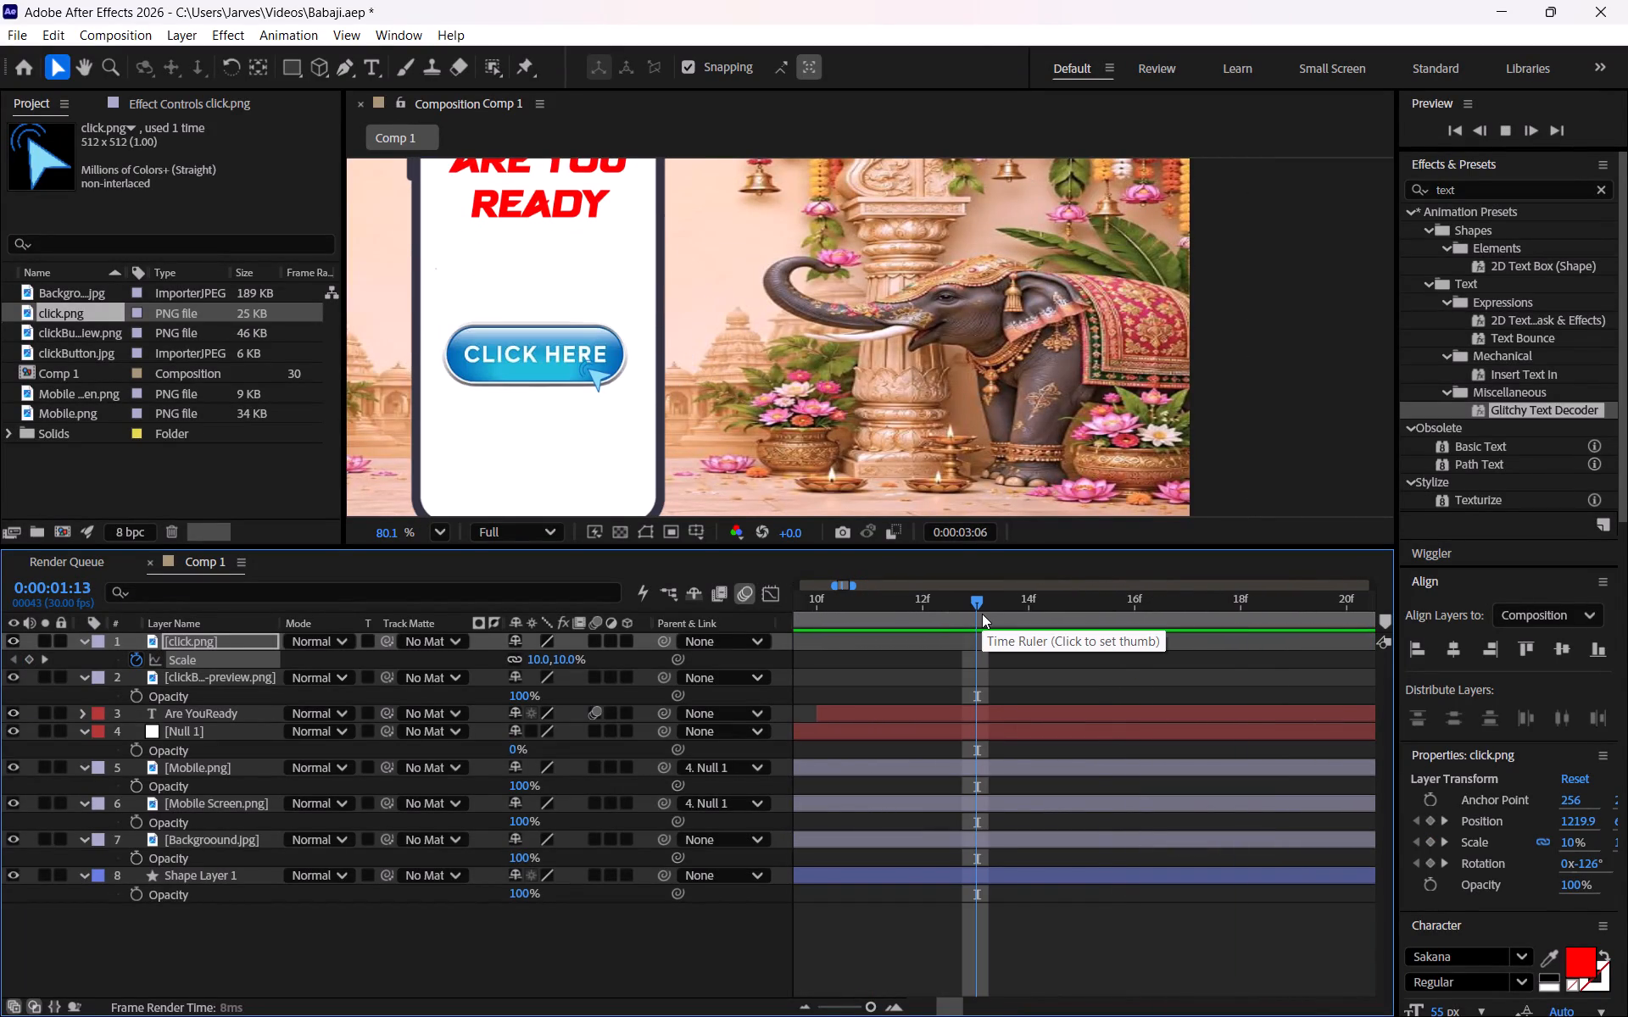
key("space")
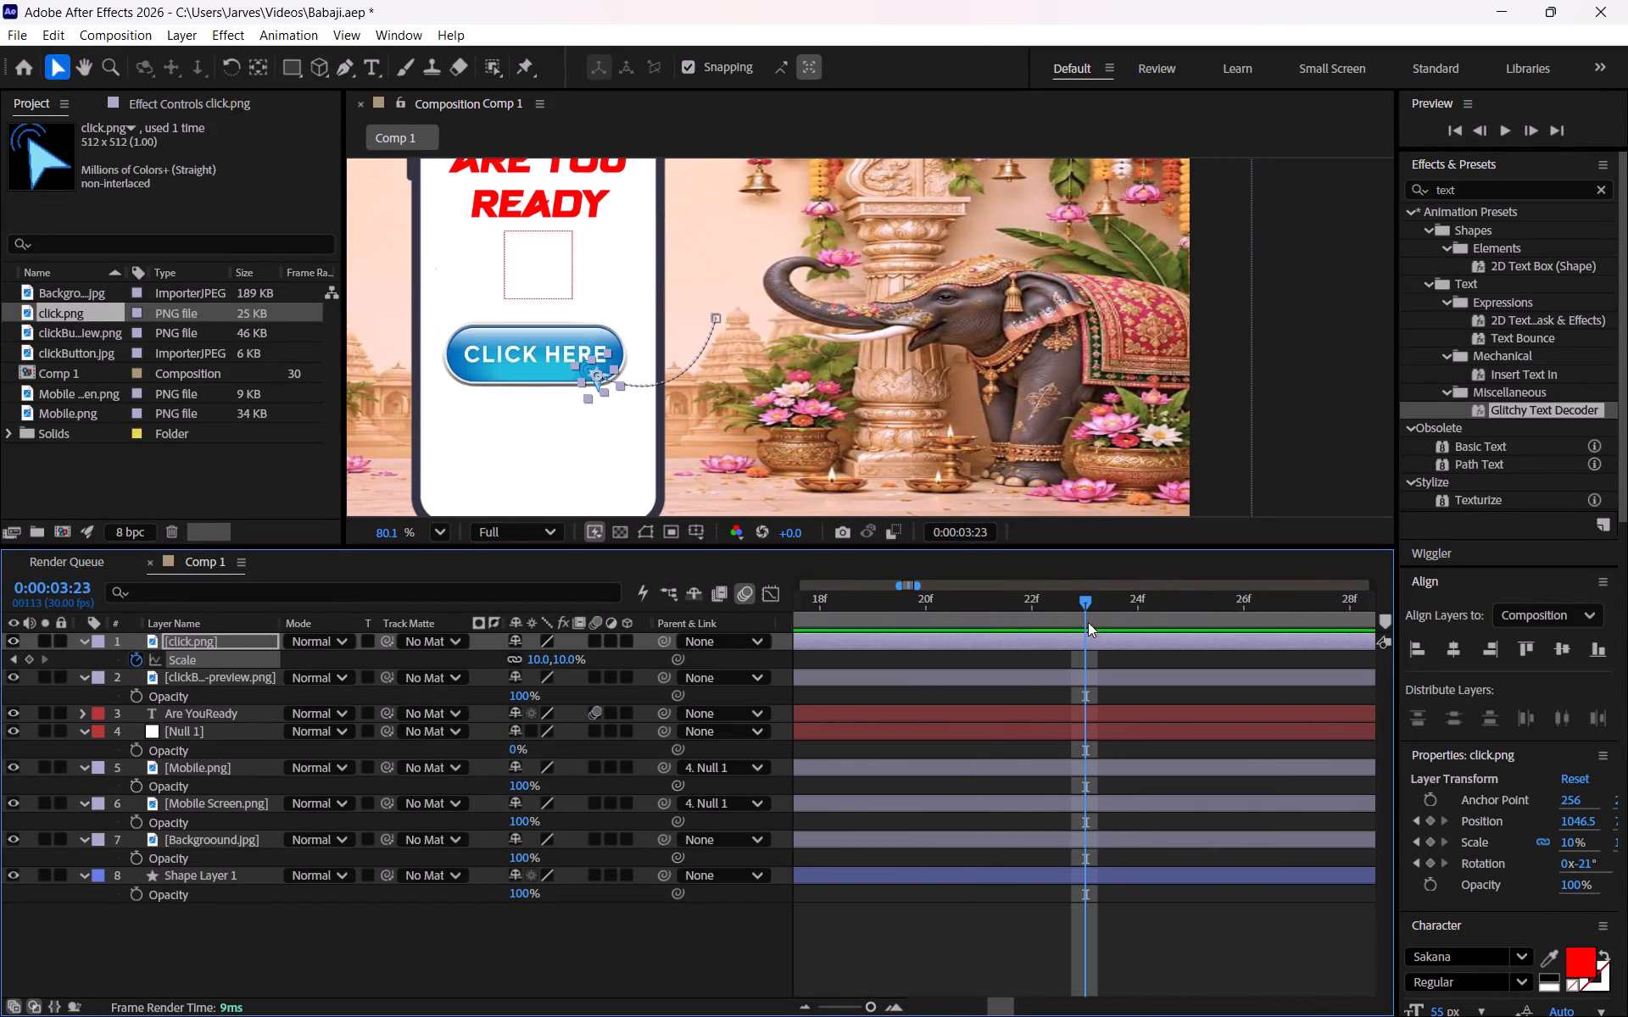
left_click_drag(1084, 599, 722, 642)
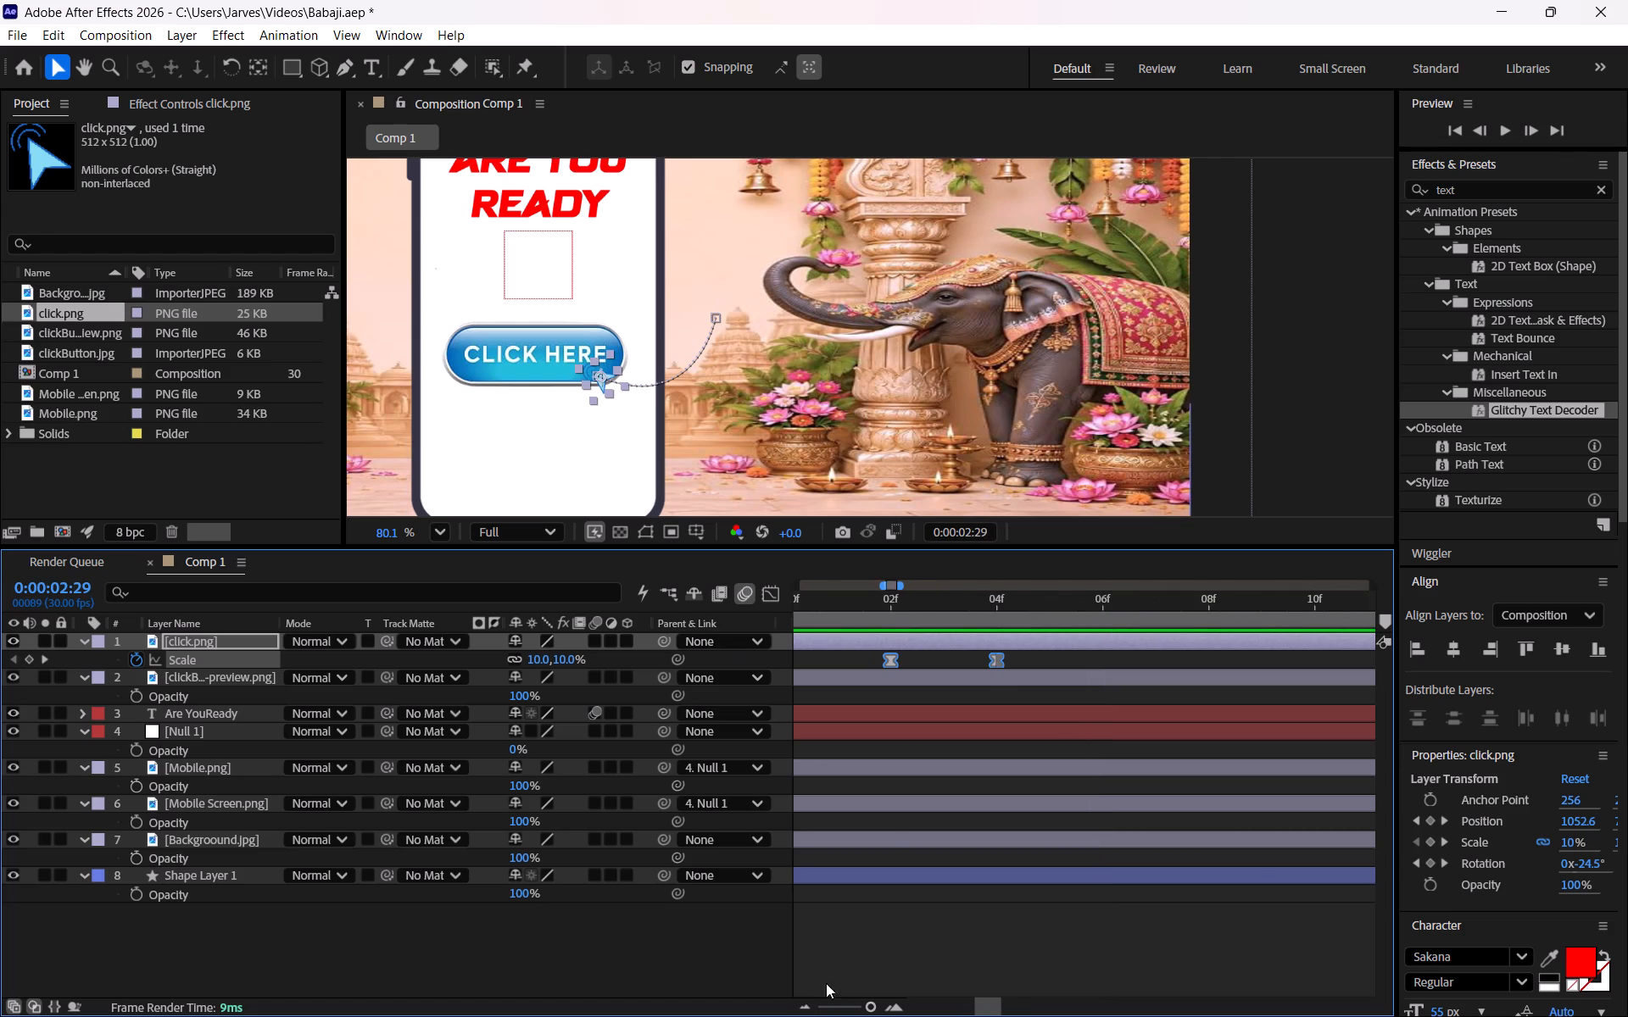
left_click(824, 1006)
left_click_drag(891, 600, 783, 611)
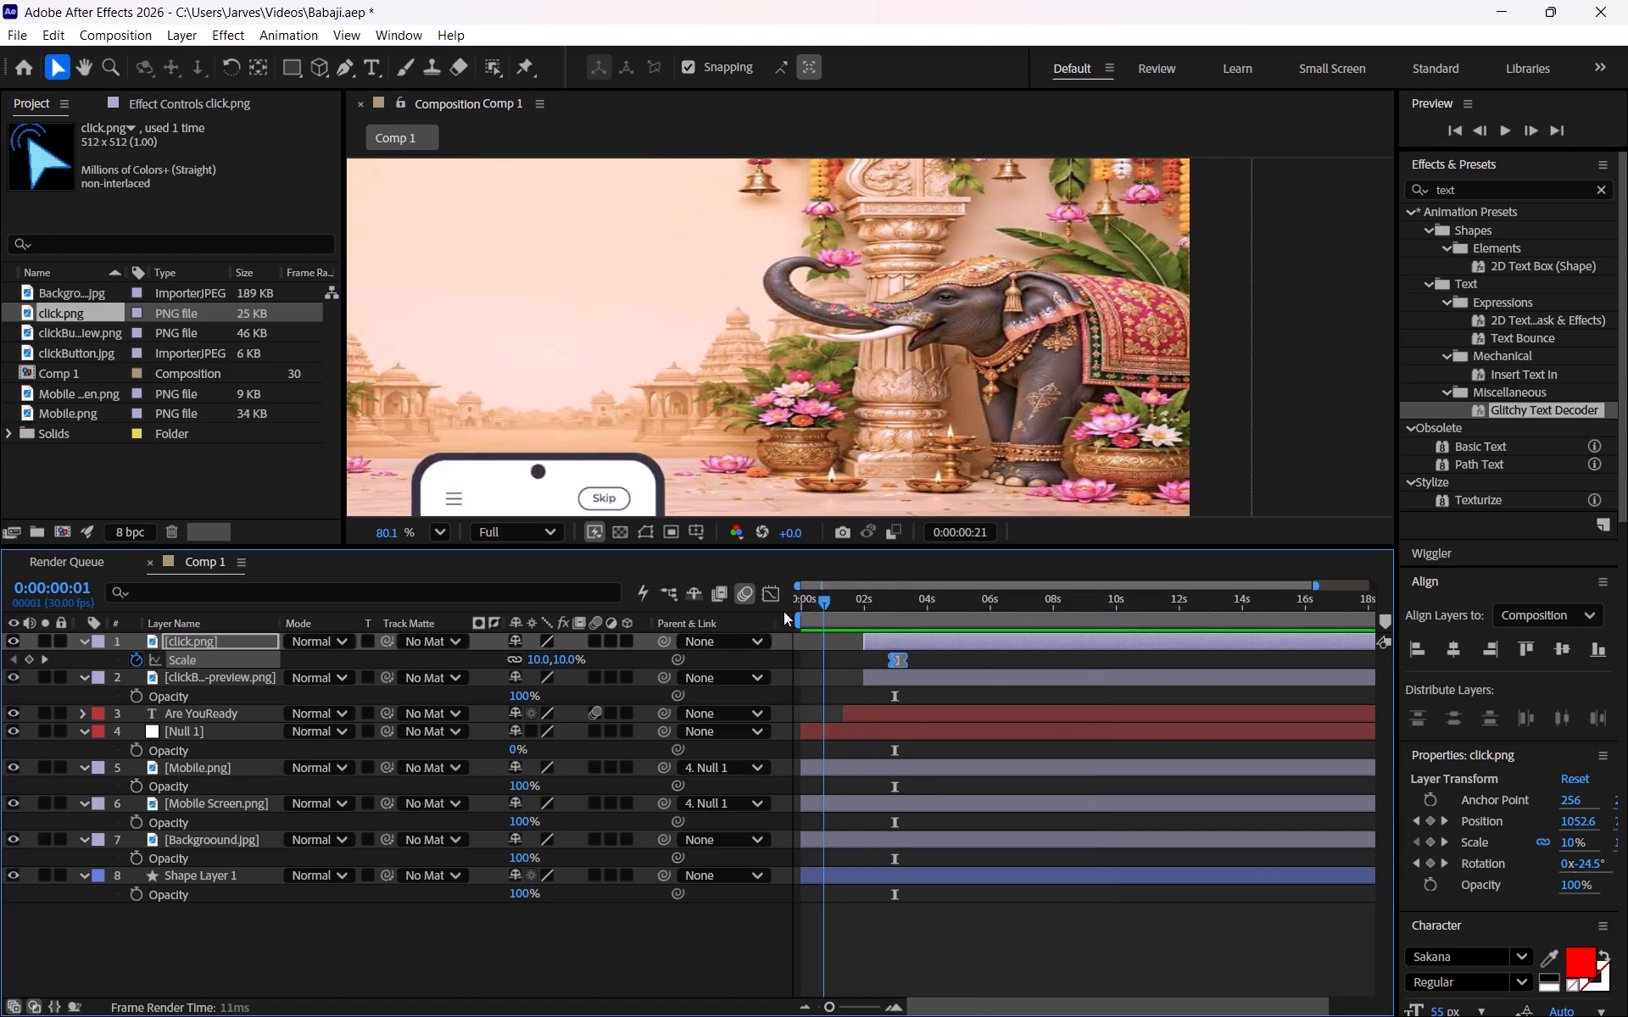
left_click_drag(783, 611, 721, 619)
key("space")
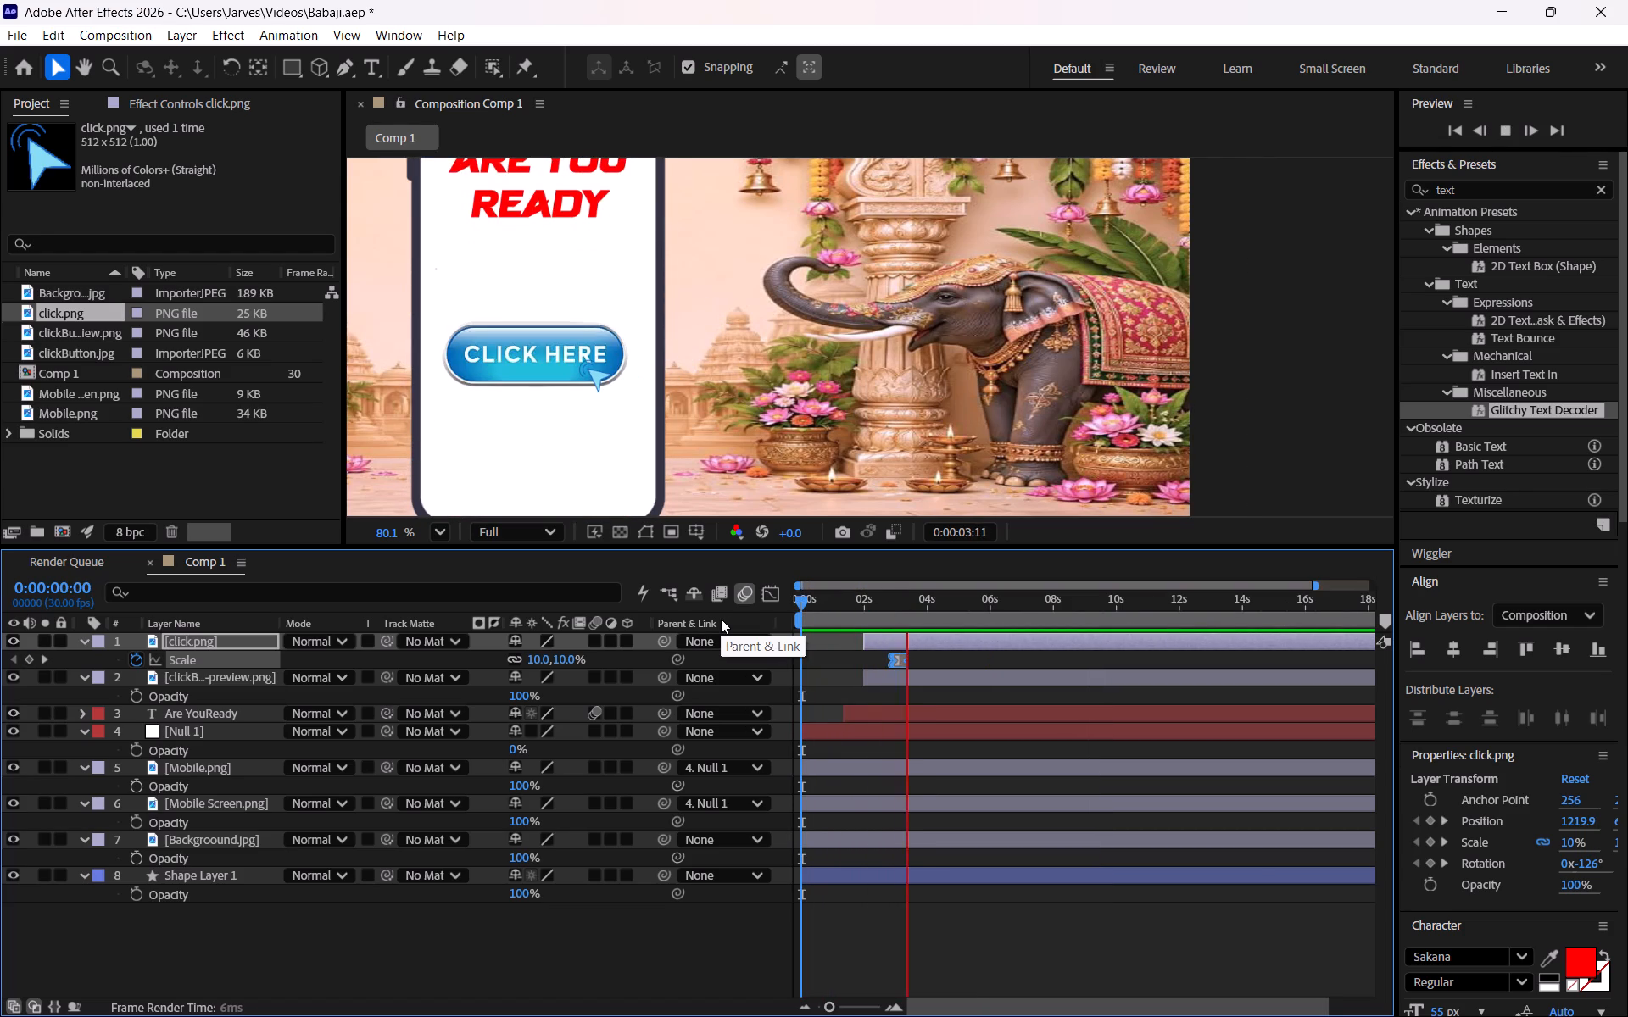
left_click(707, 984)
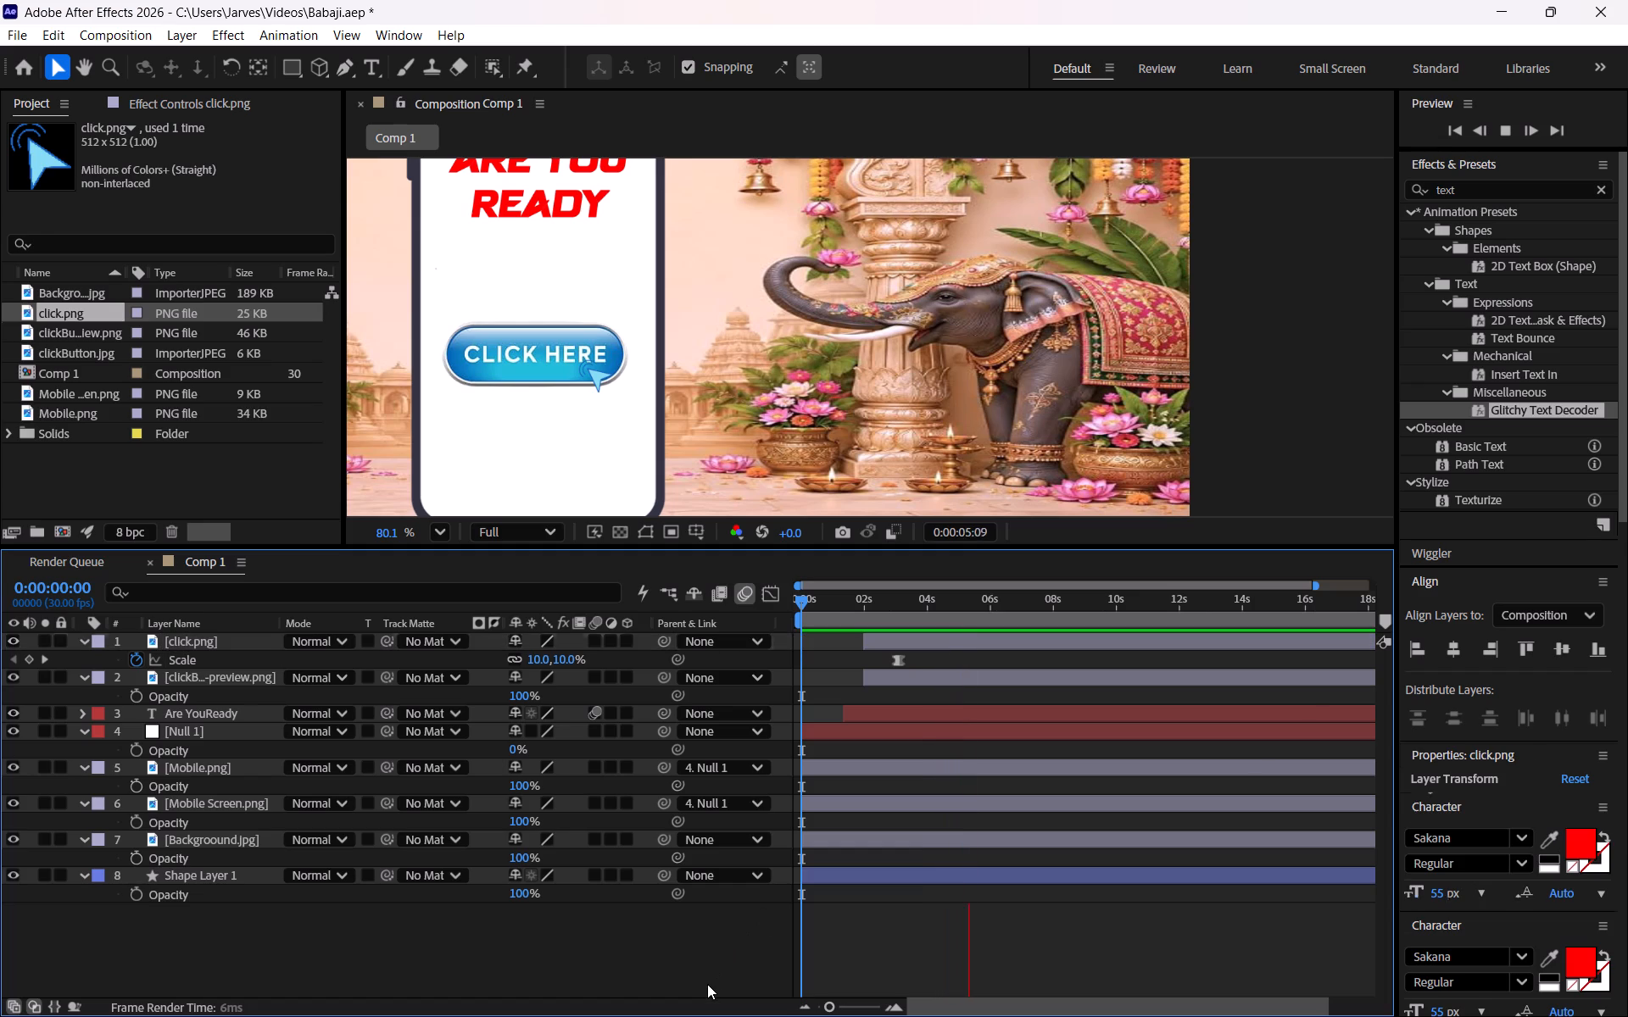
left_click(801, 595)
left_click(655, 993)
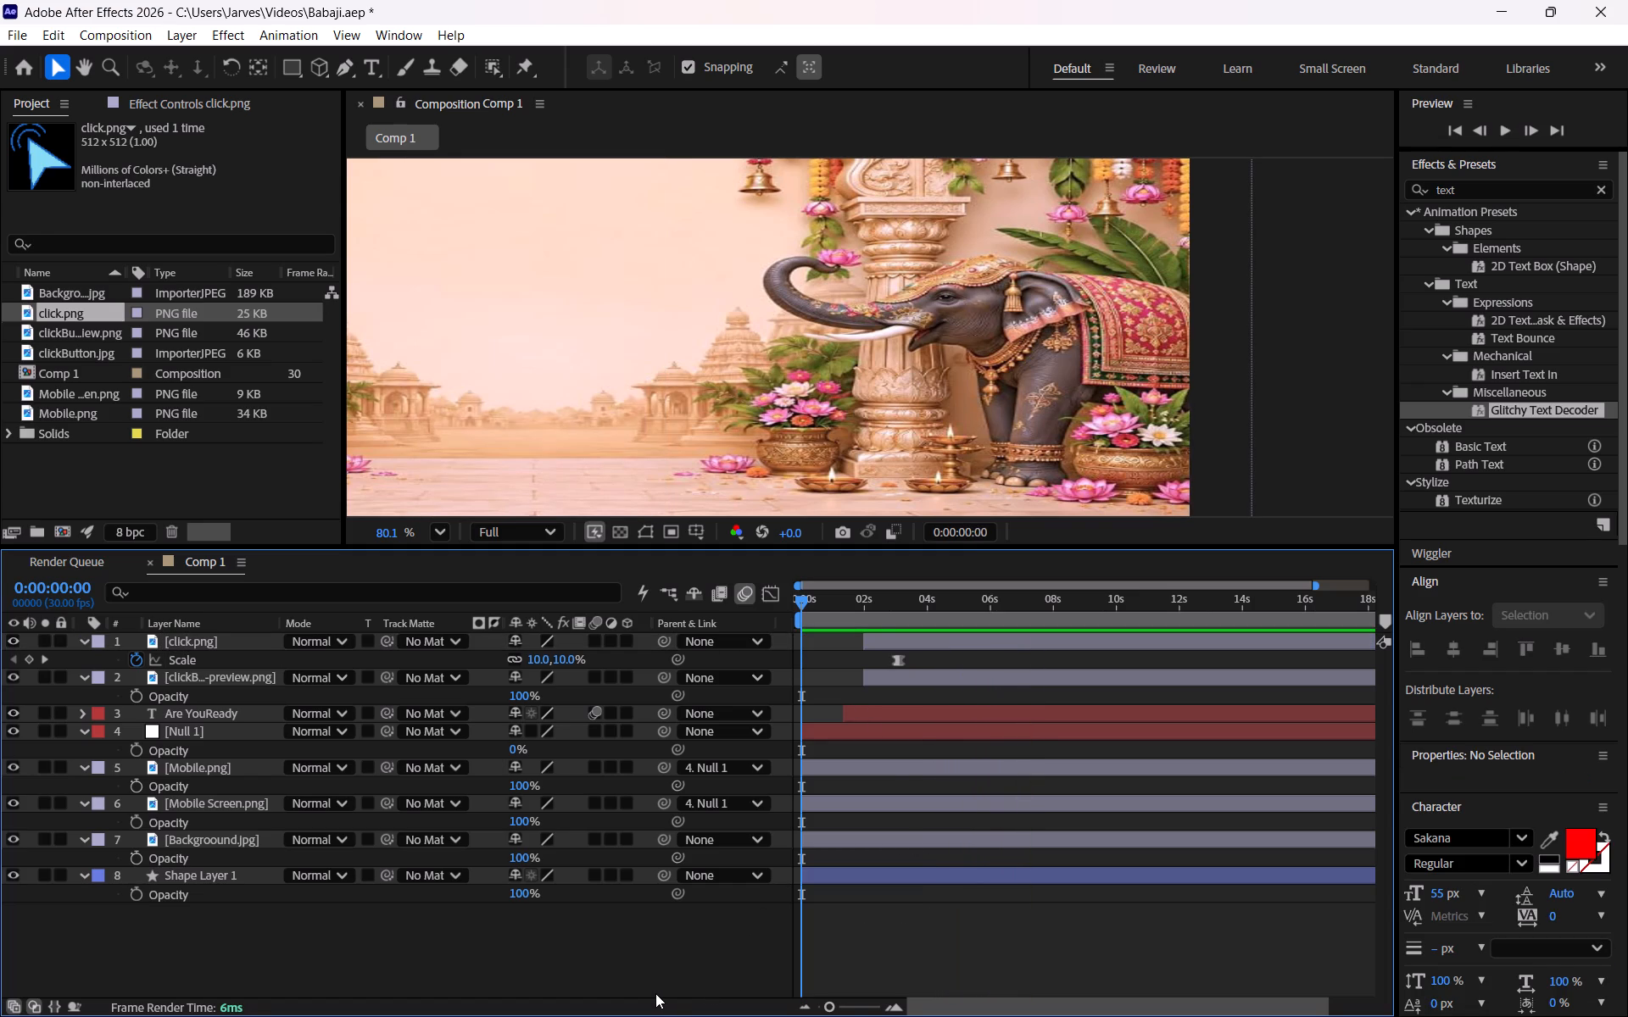
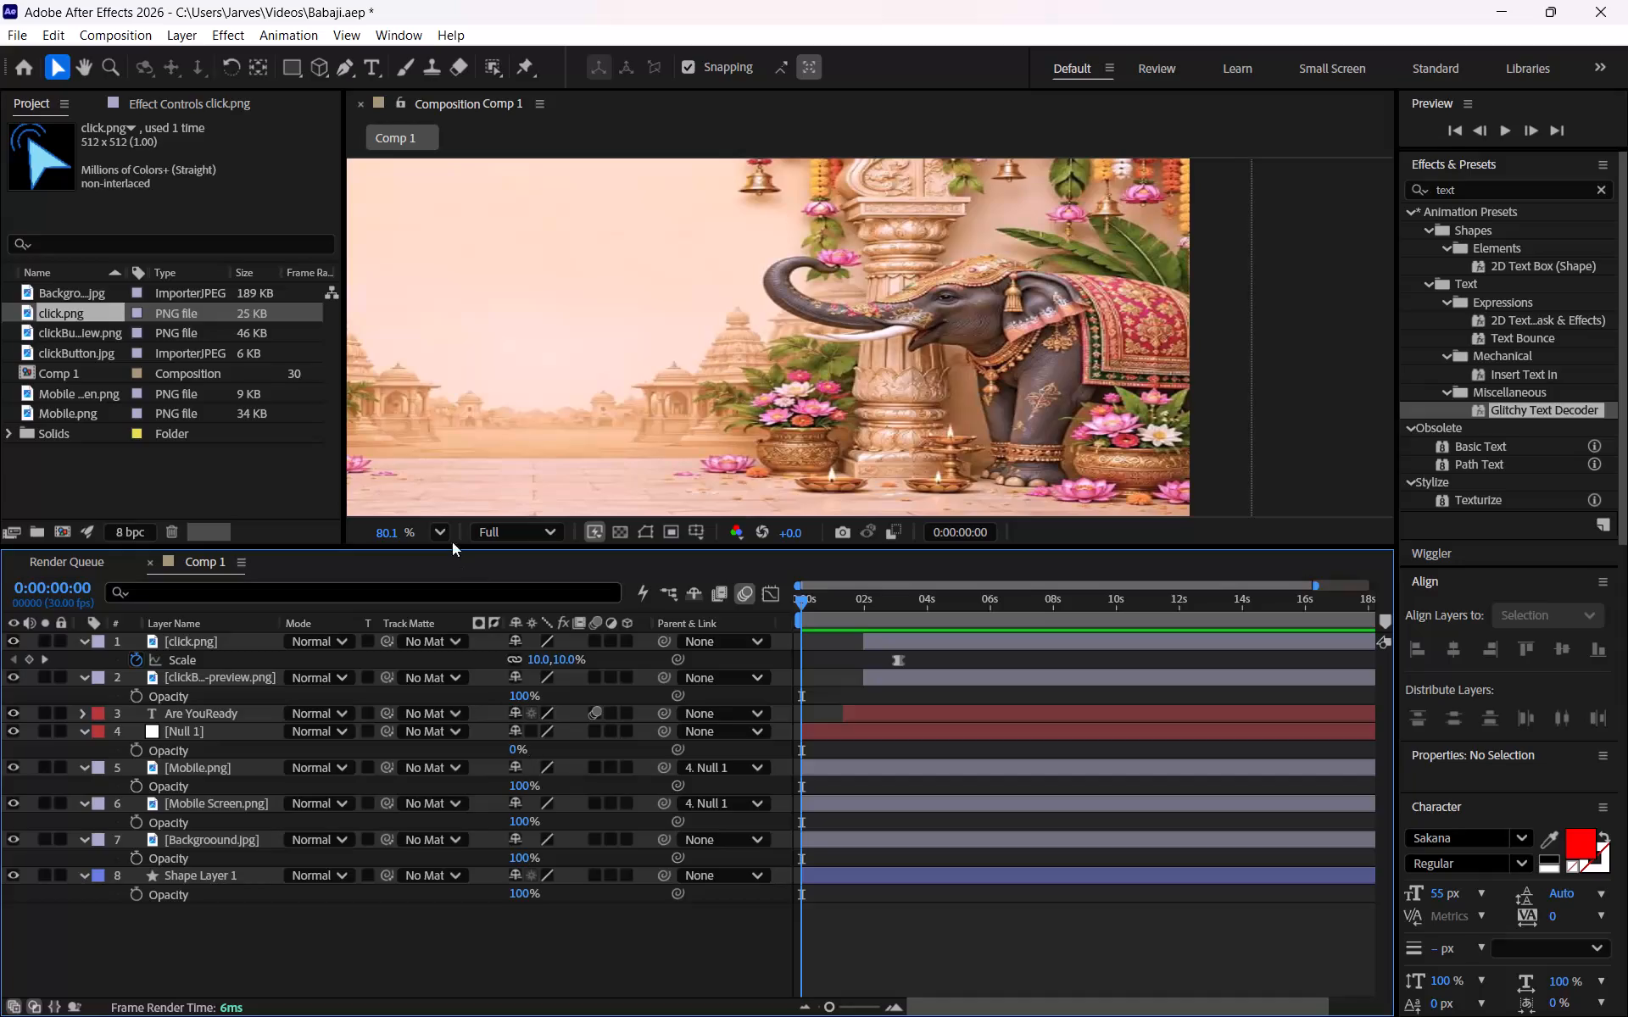
Preview the phone and click-button animation in Comp 1 from the start, and park the playhead at 0:00:04:00.
left_click(431, 528)
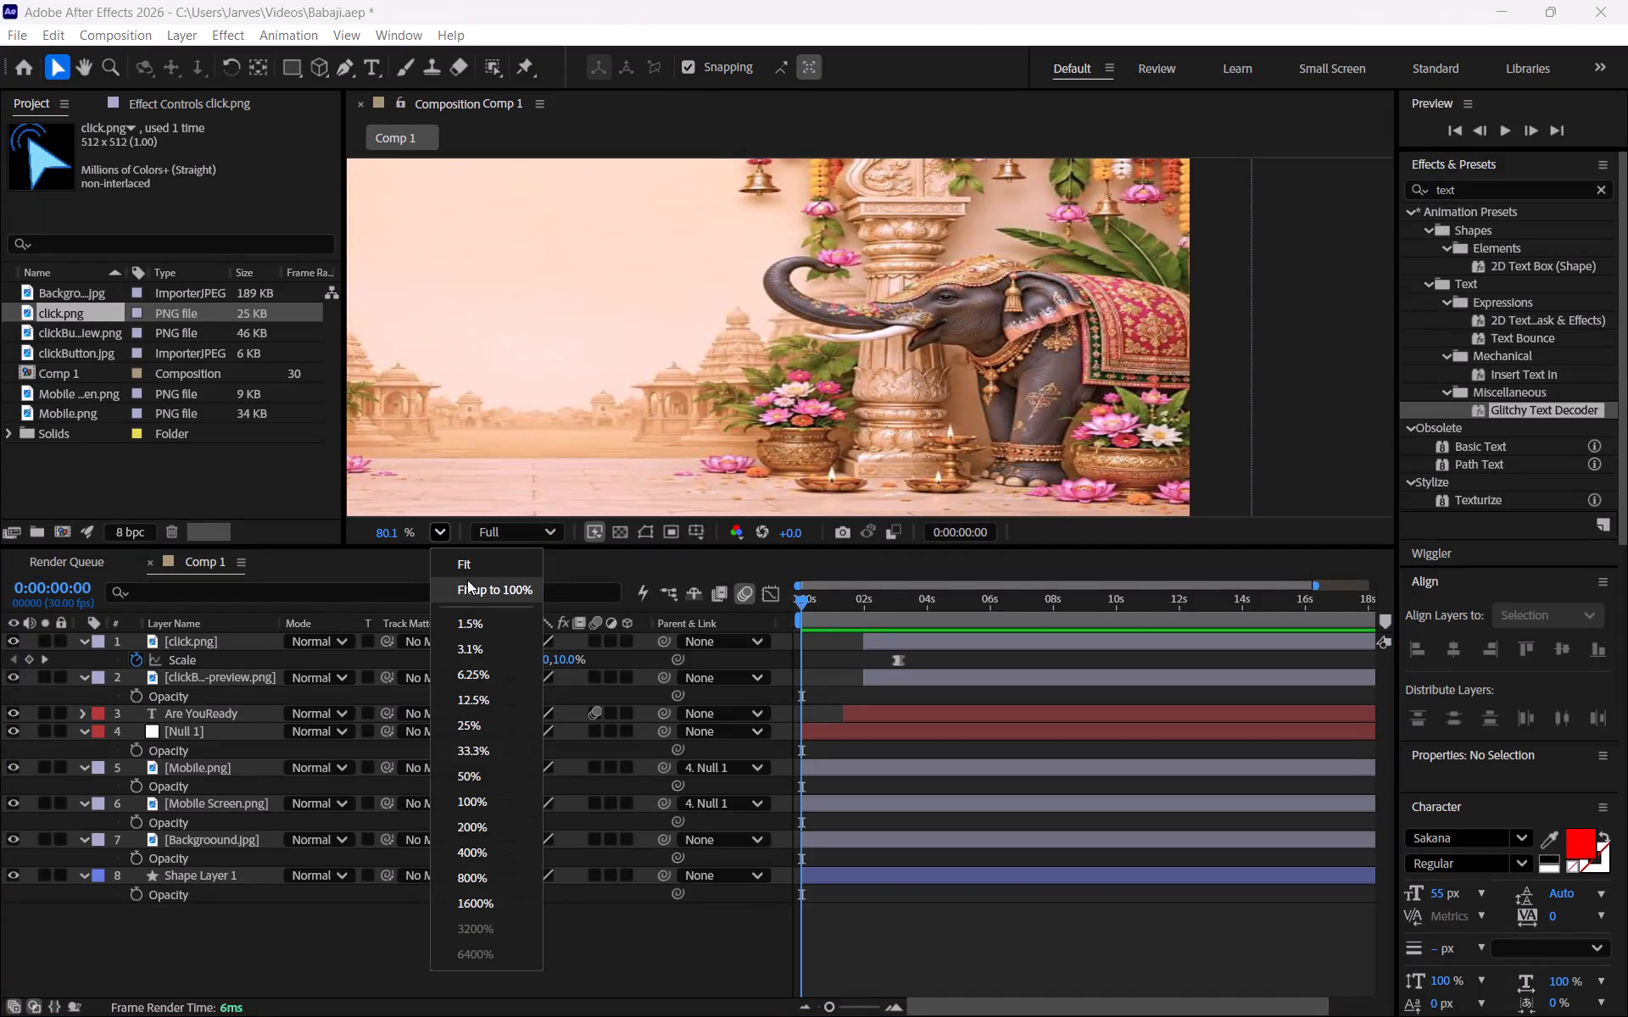
left_click(467, 580)
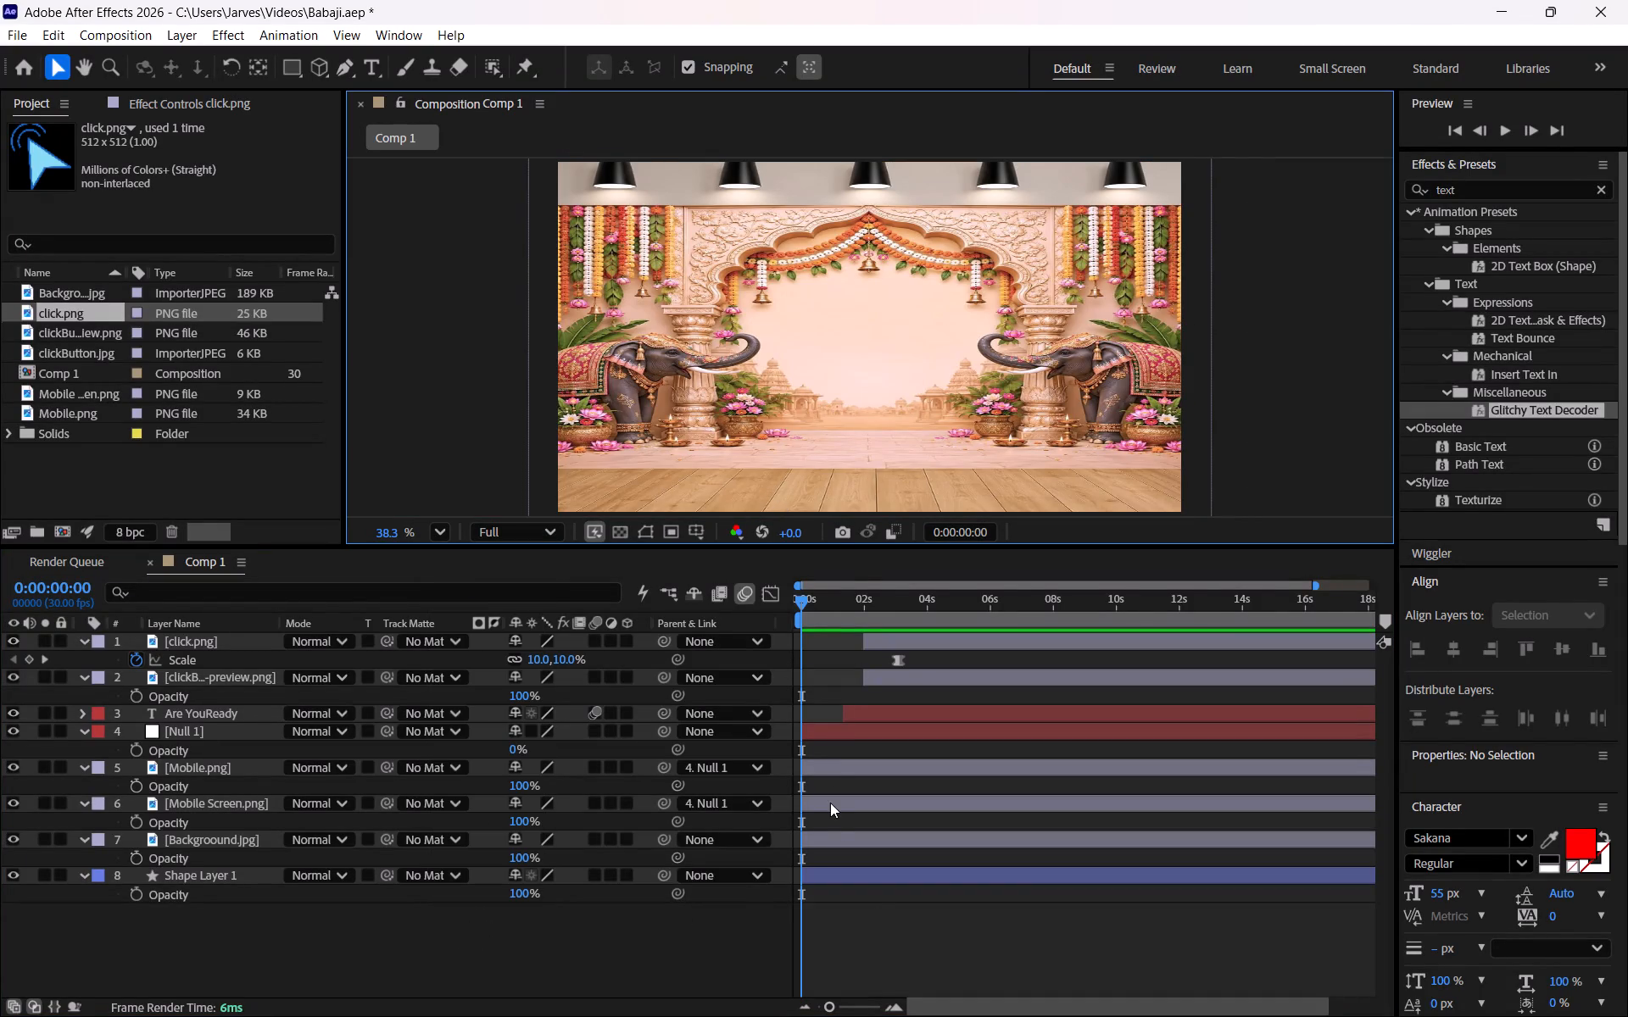
key("space")
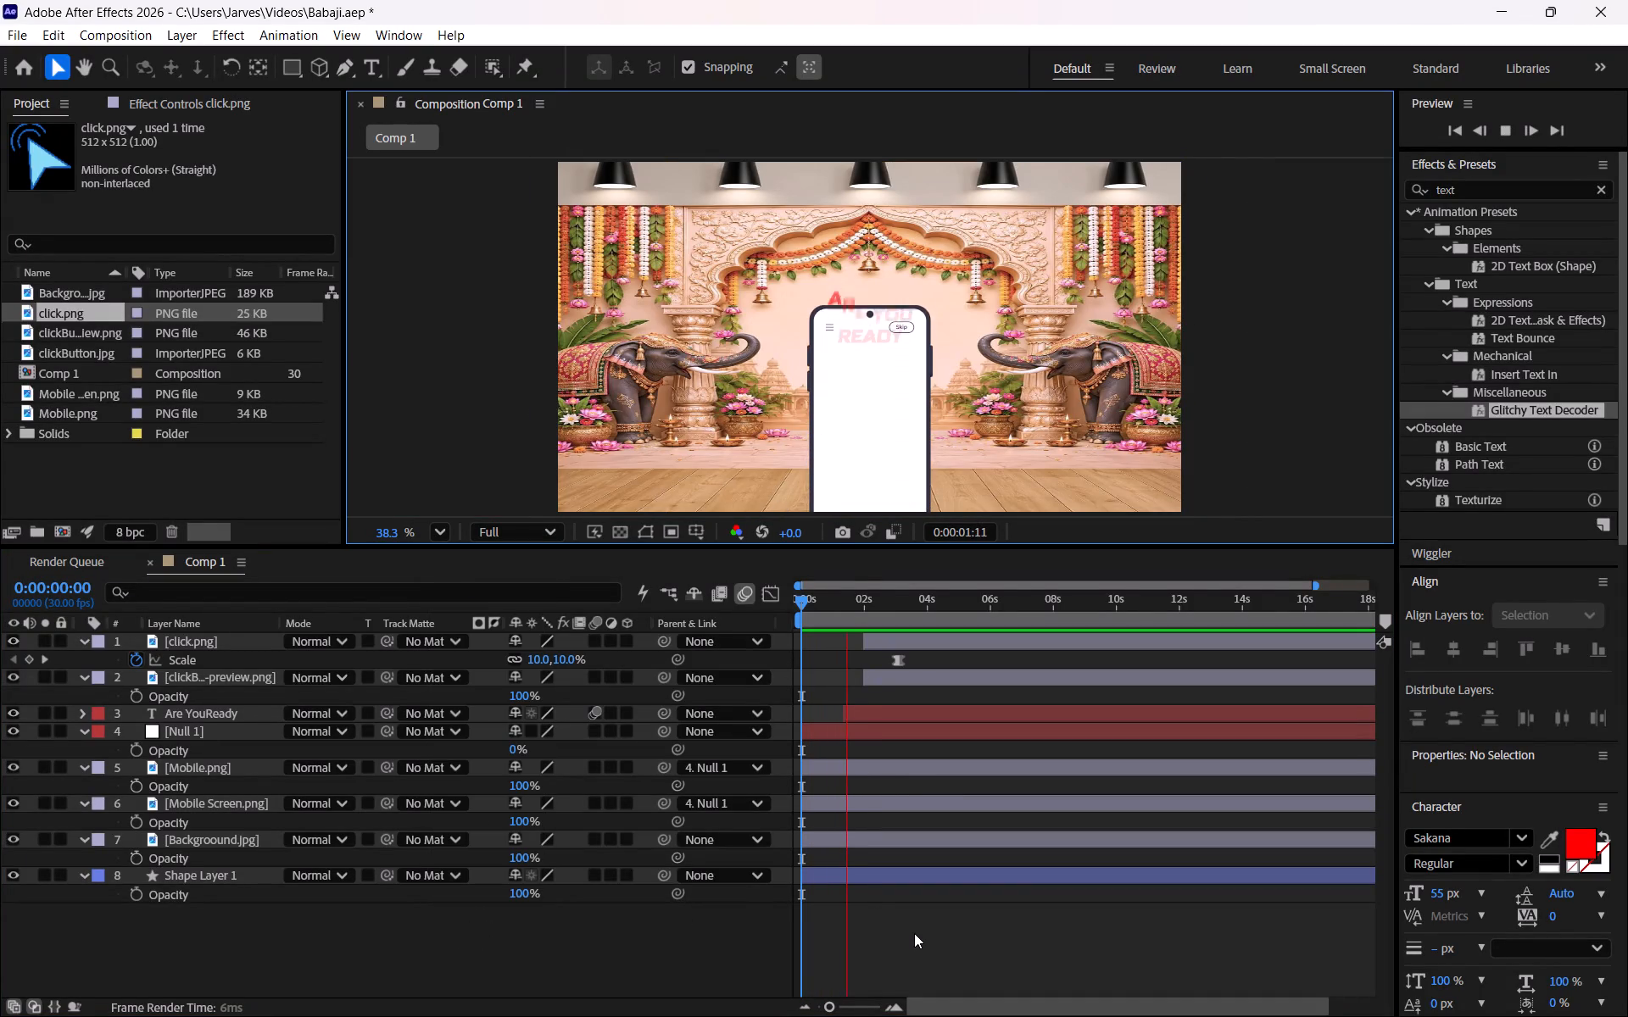
key("space")
key("space")
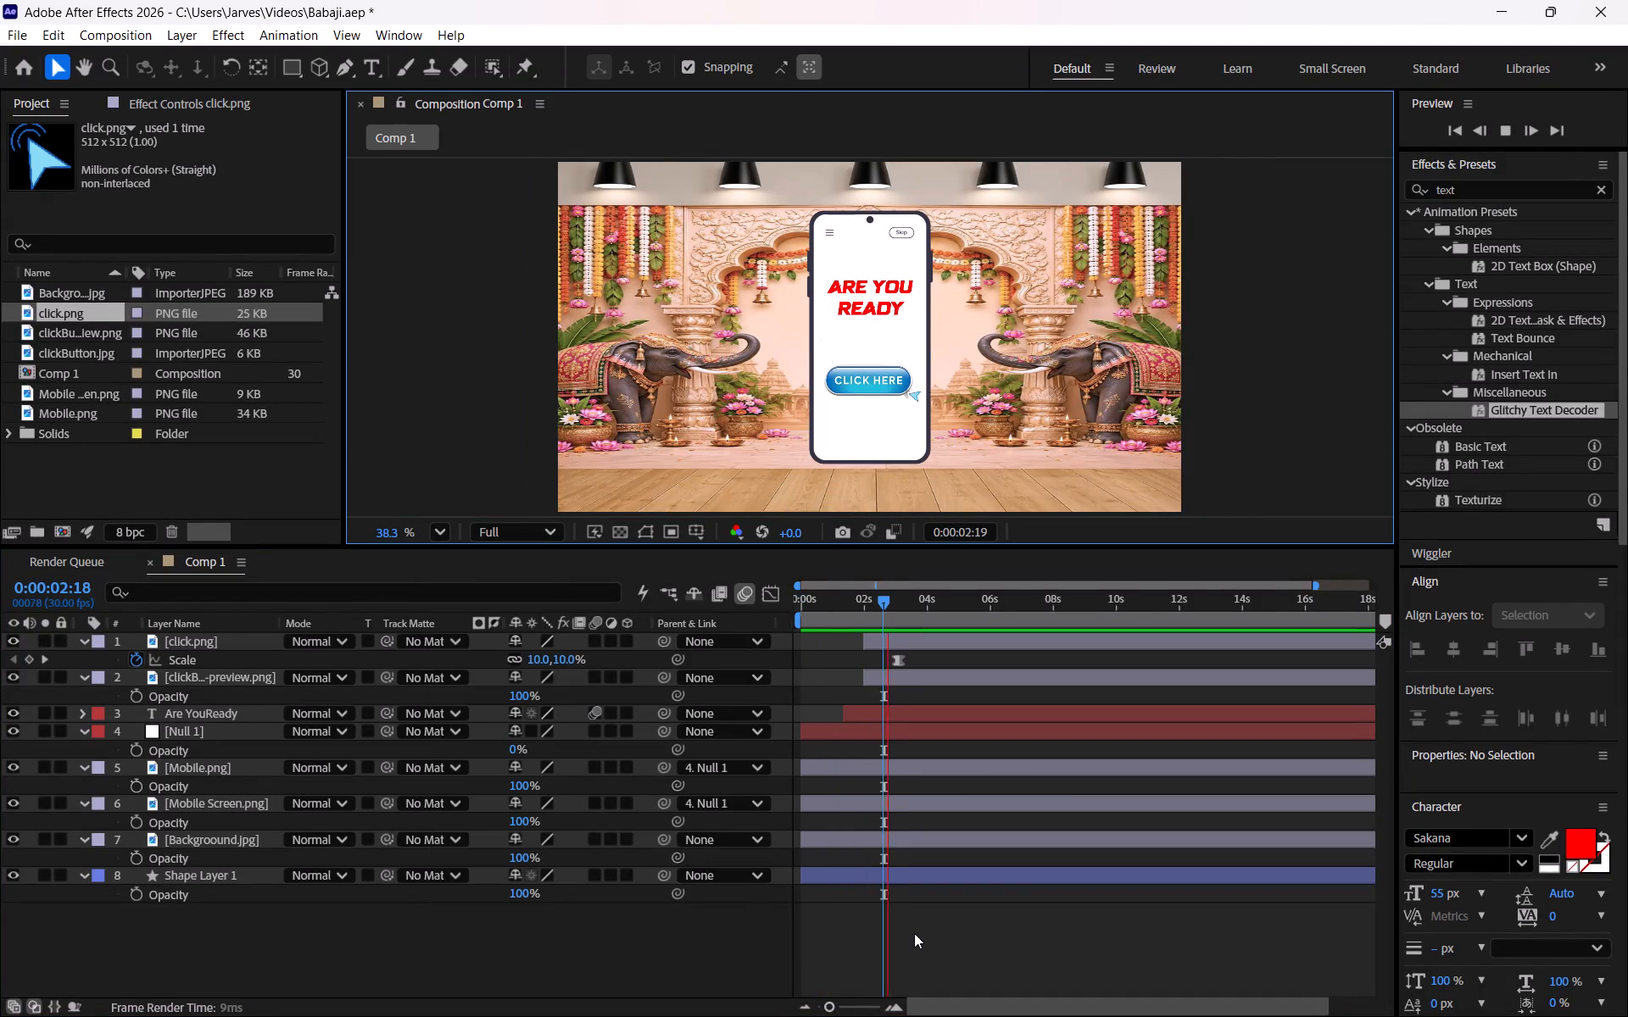
key("space")
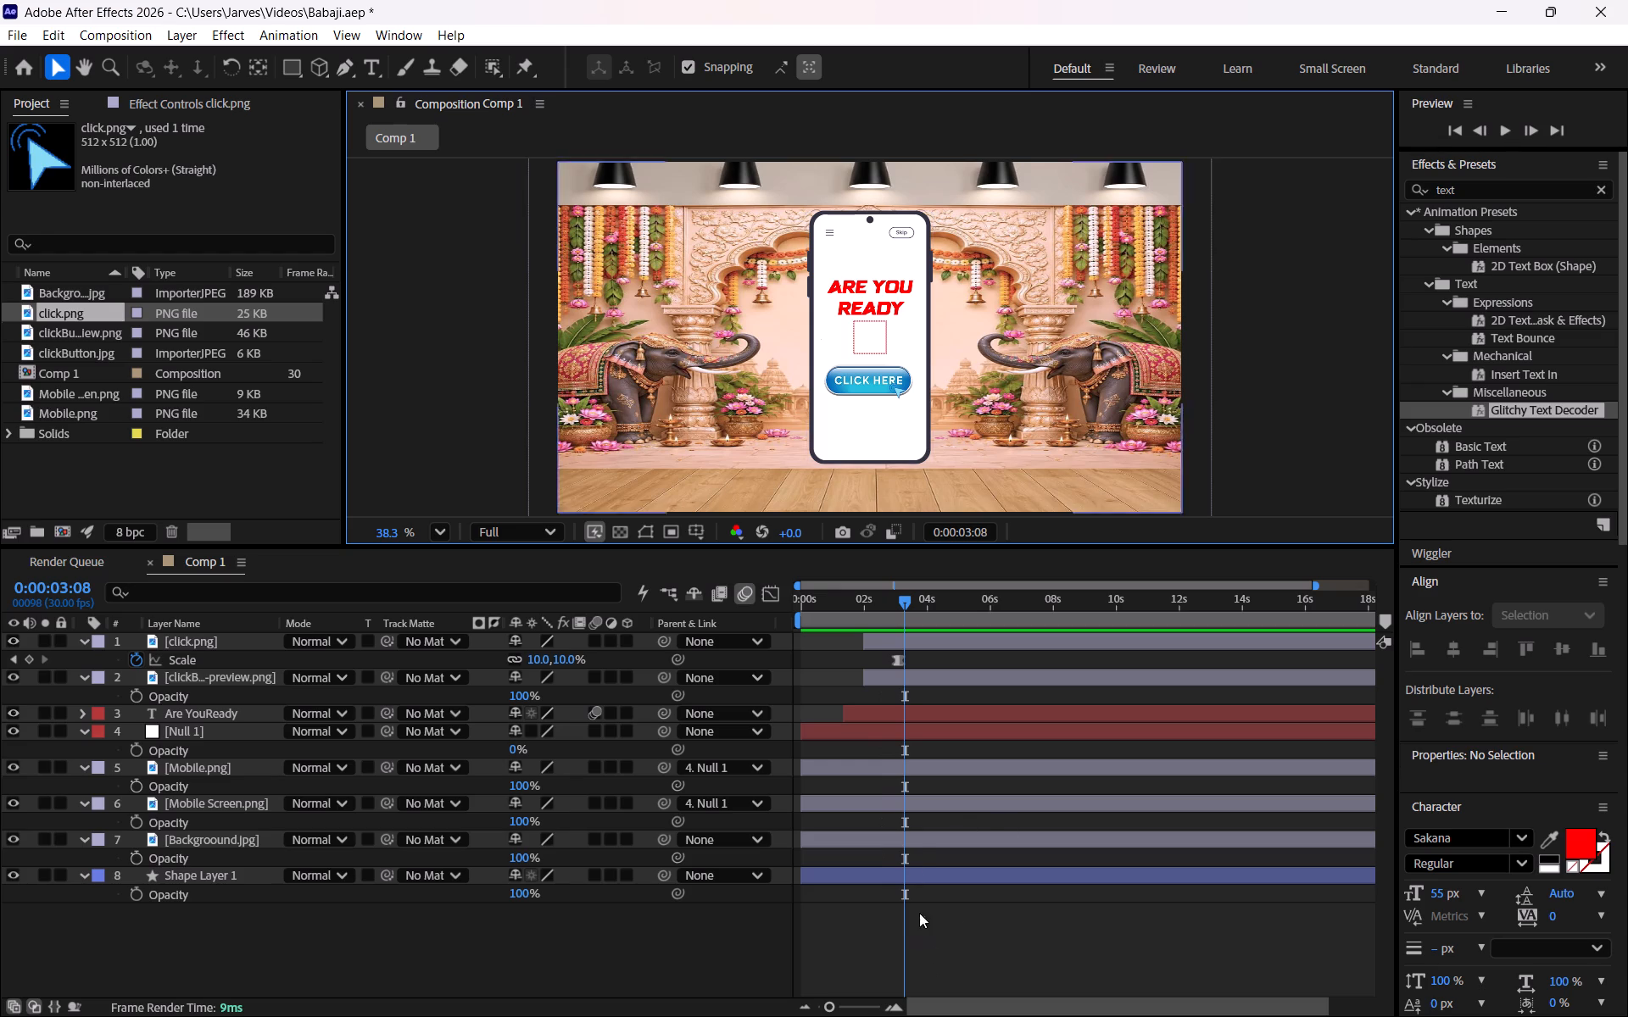
left_click(928, 614)
Switch to Chrome, pause the CTA button tutorial, and search YouTube in a new tab for "delivery after effects".
key("alt+Tab")
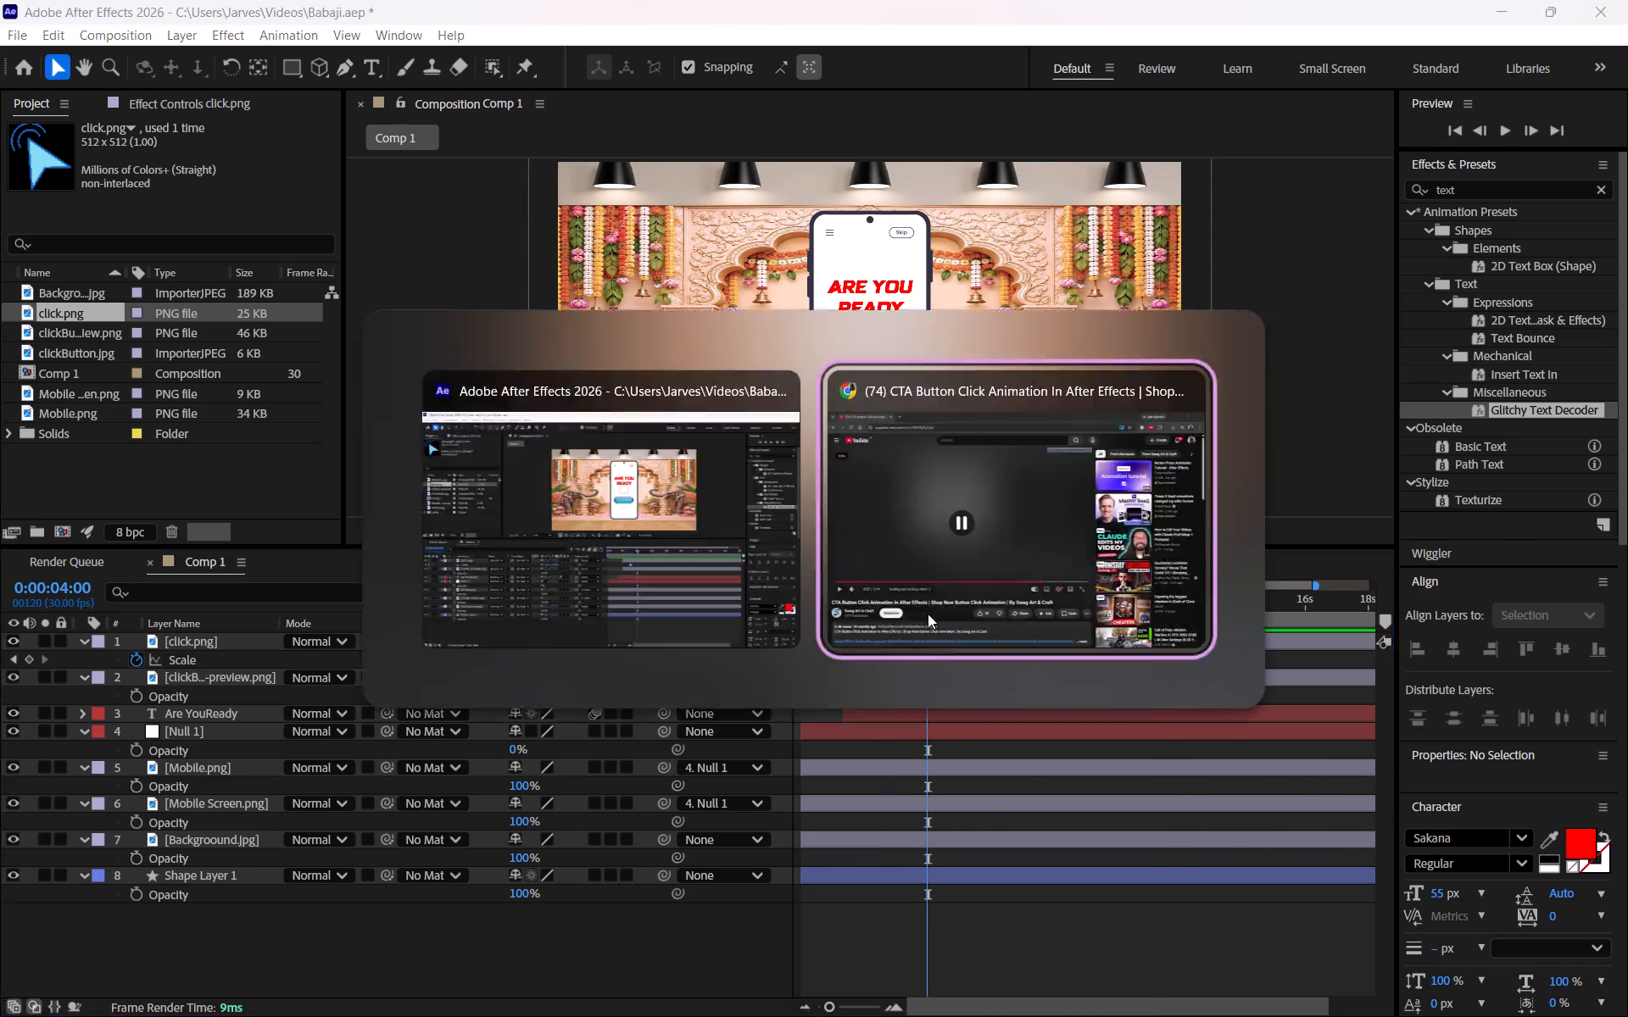
left_click(712, 453)
key("space")
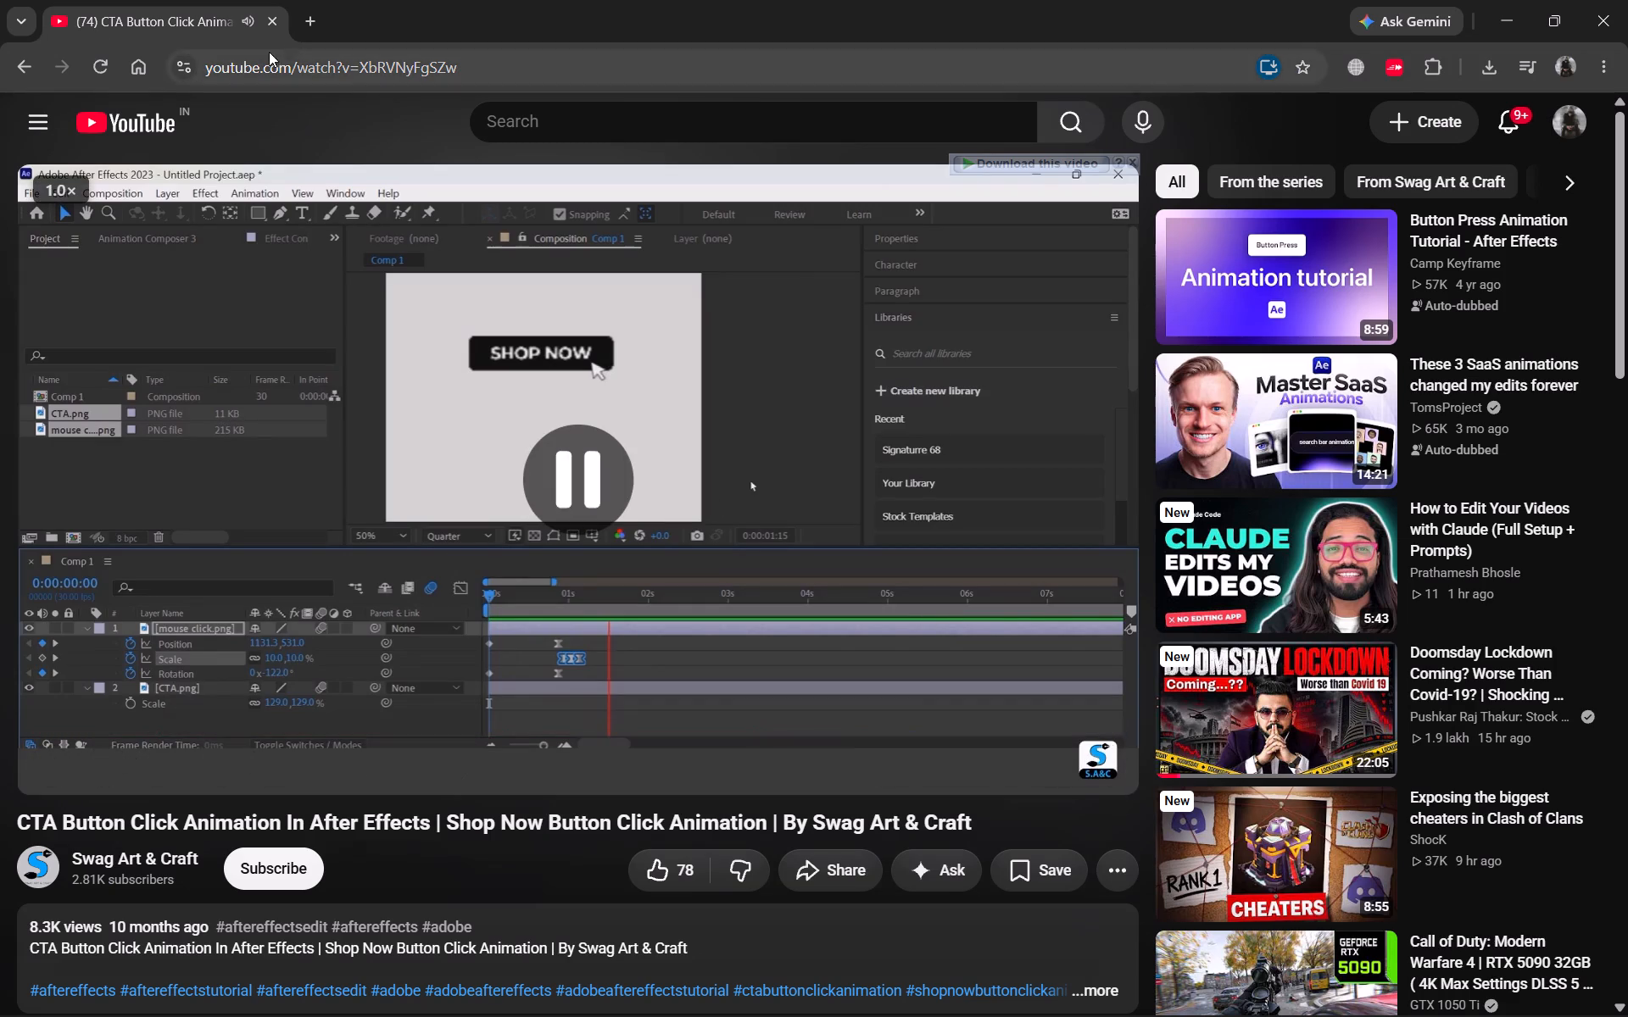
left_click(298, 21)
type("you")
key("Return")
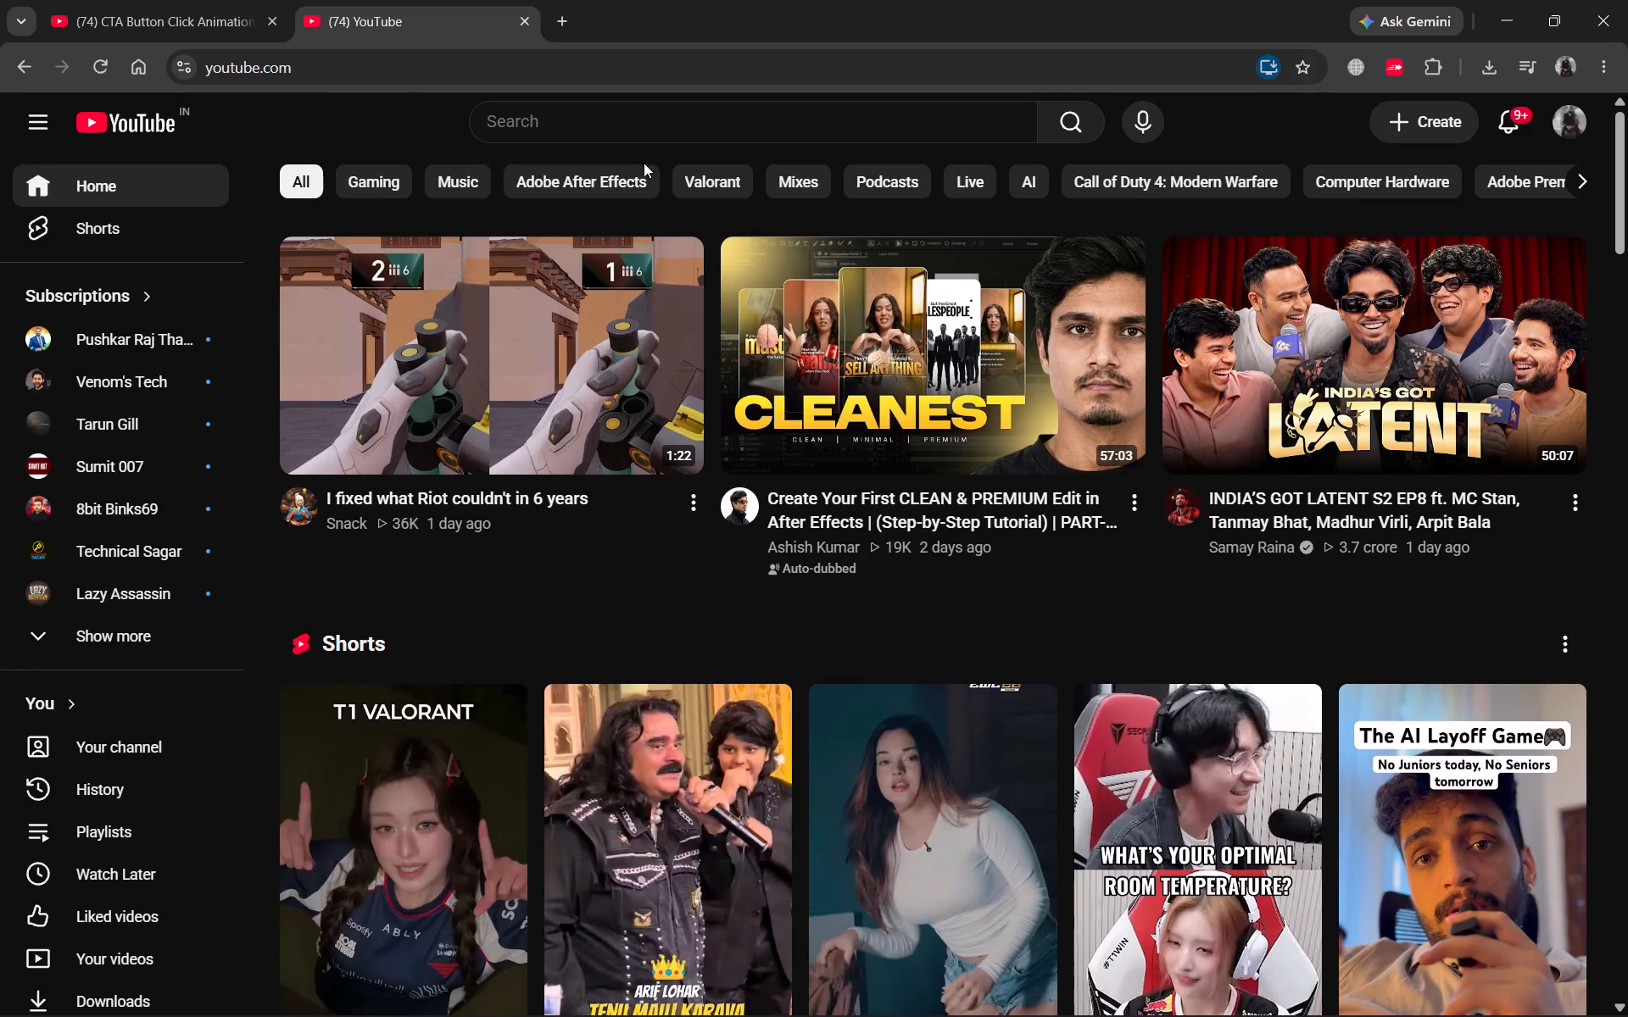
left_click(612, 117)
type("delivery after")
key("space")
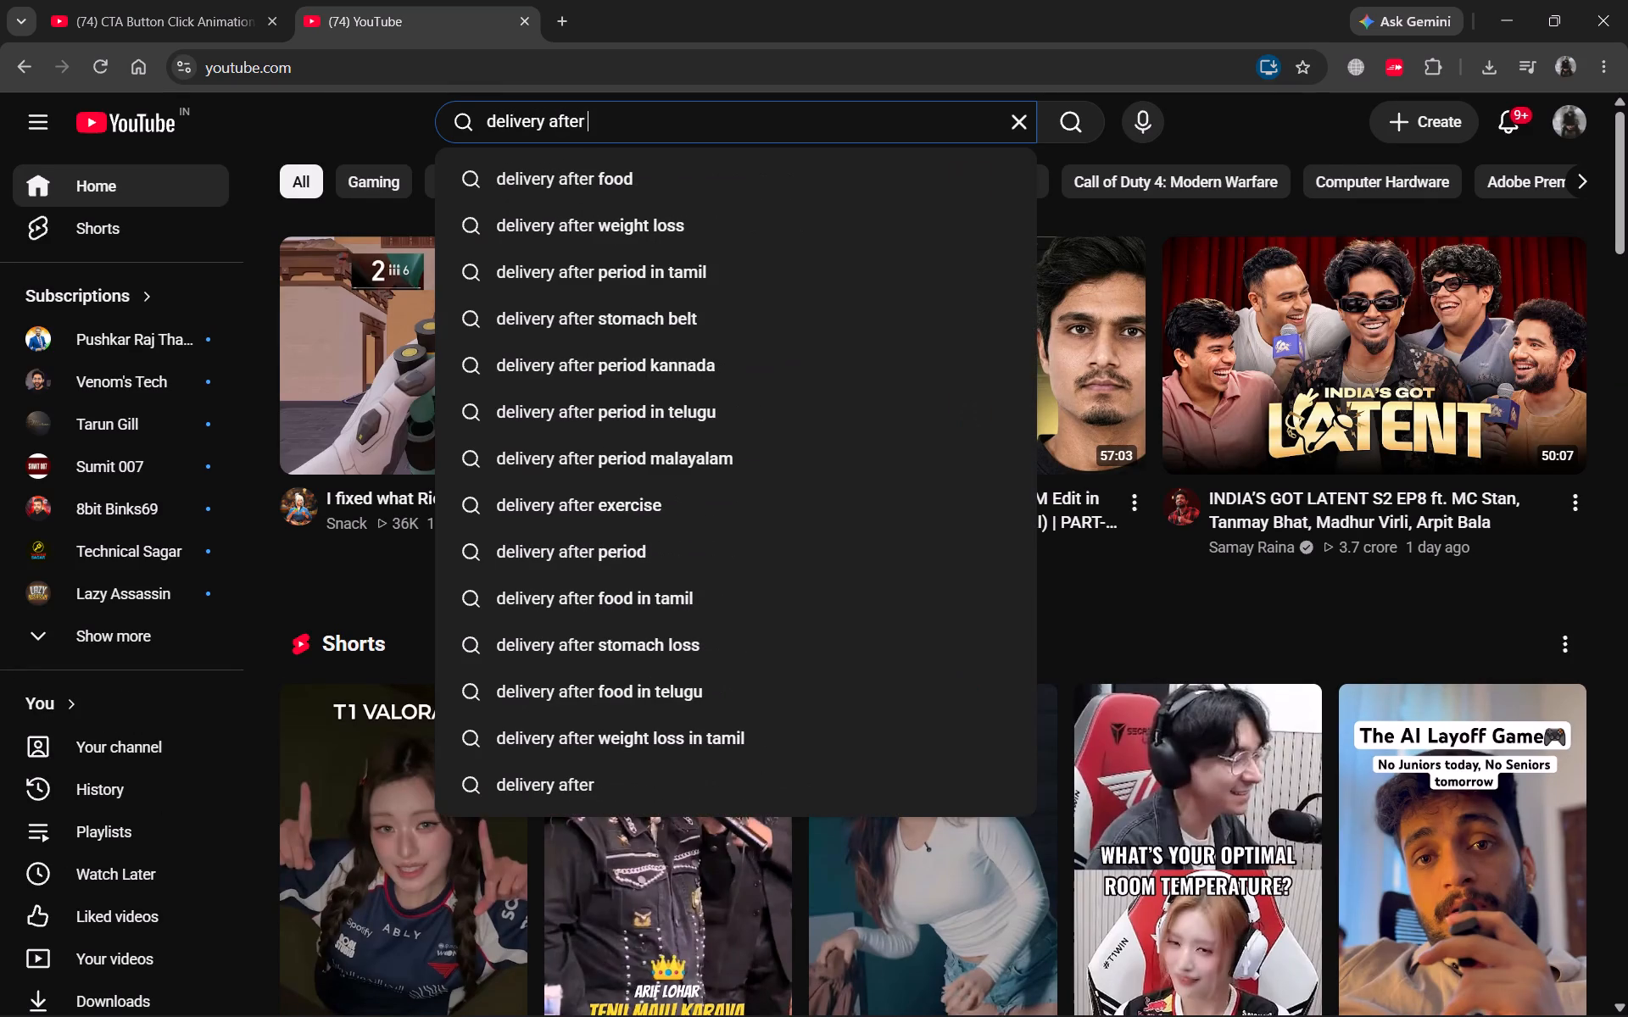
type("ef")
key("Down")
key("Return")
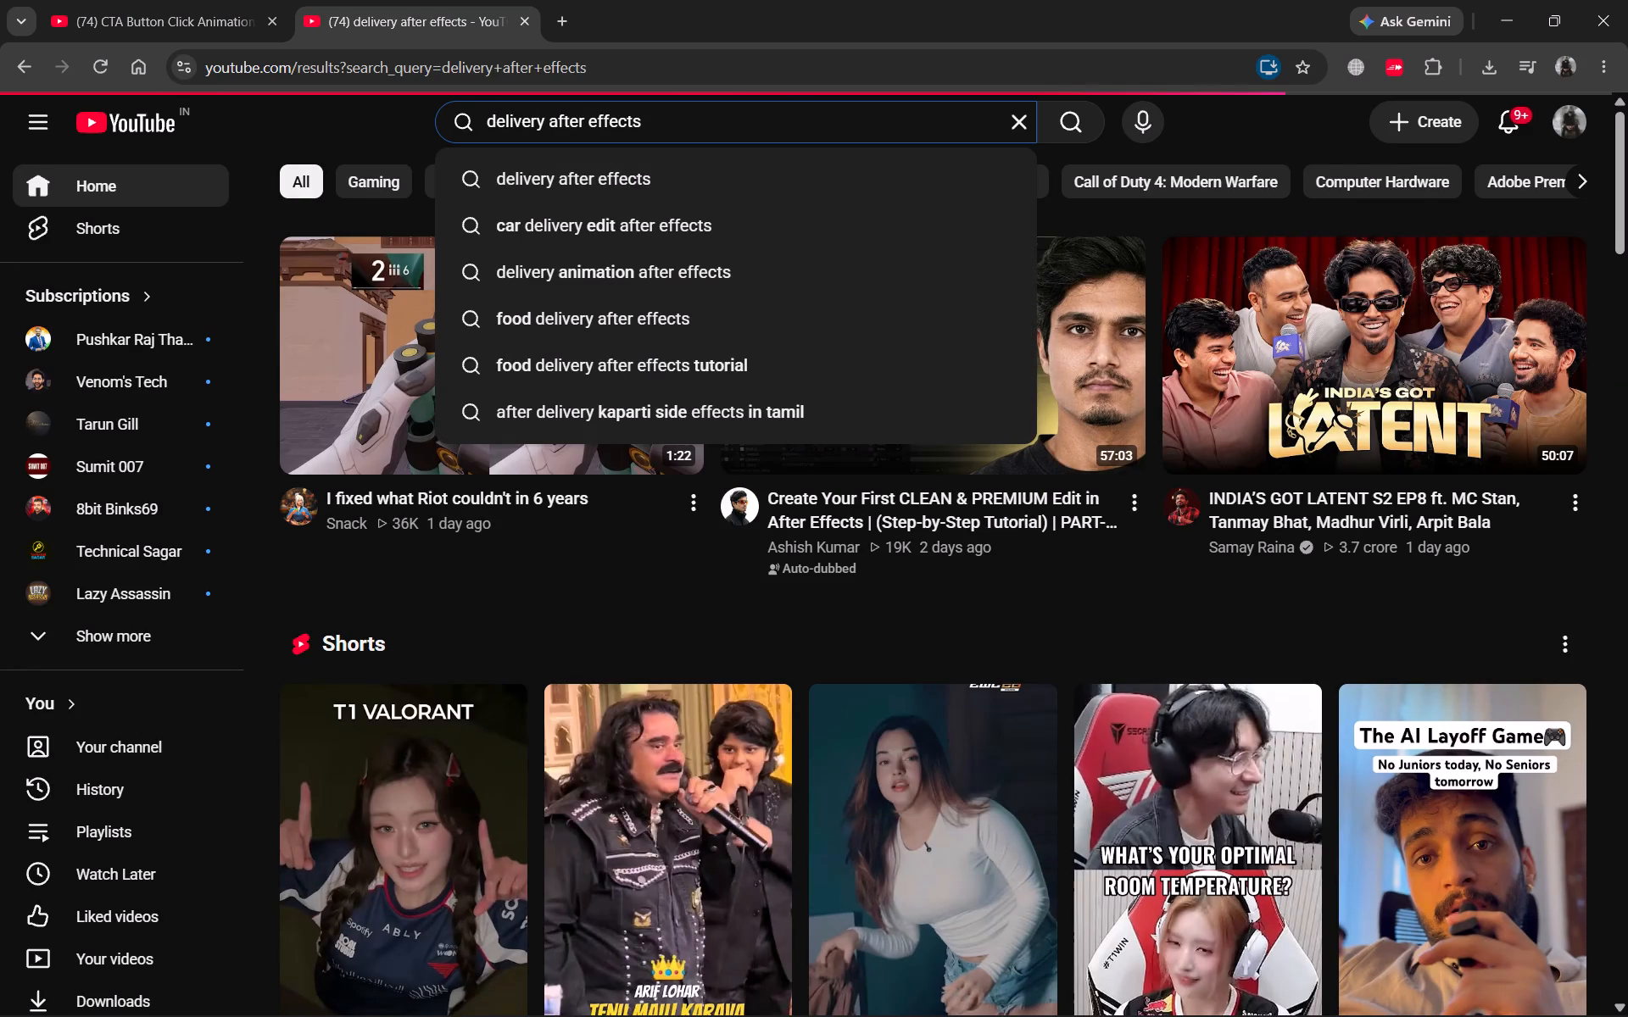
Open the Food Delivery Motion Ads tutorial and skim it from about 3:12 to the delivery boy scooter section.
left_click(532, 331)
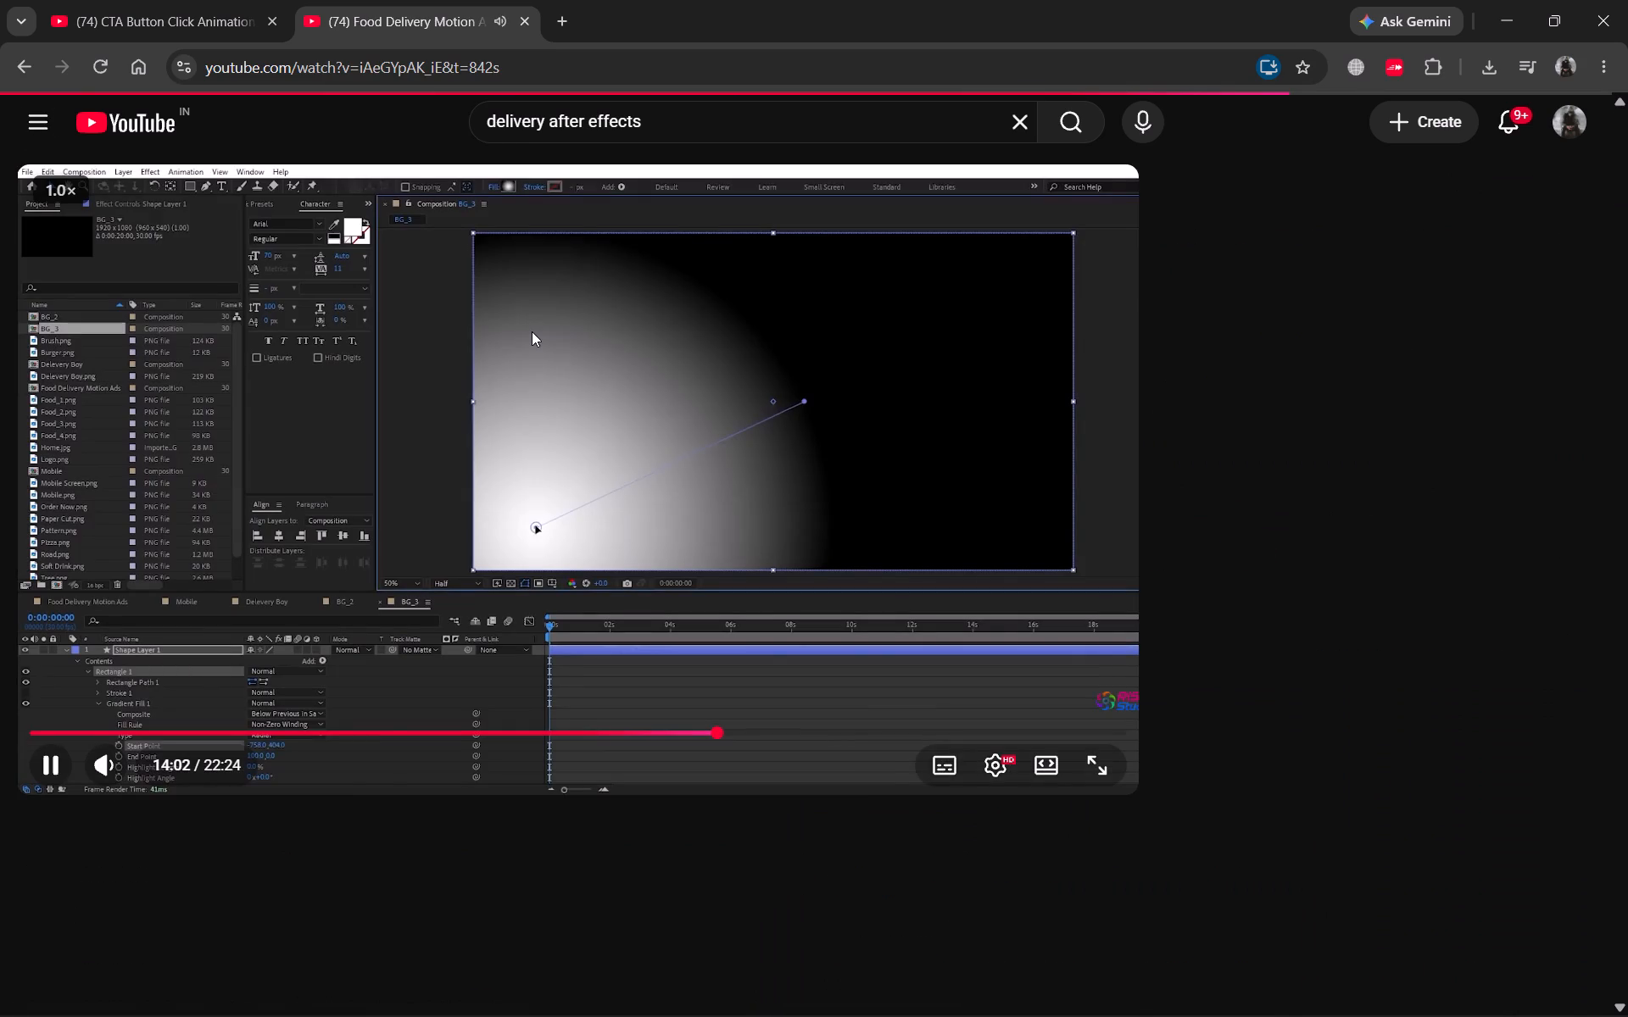
left_click(187, 730)
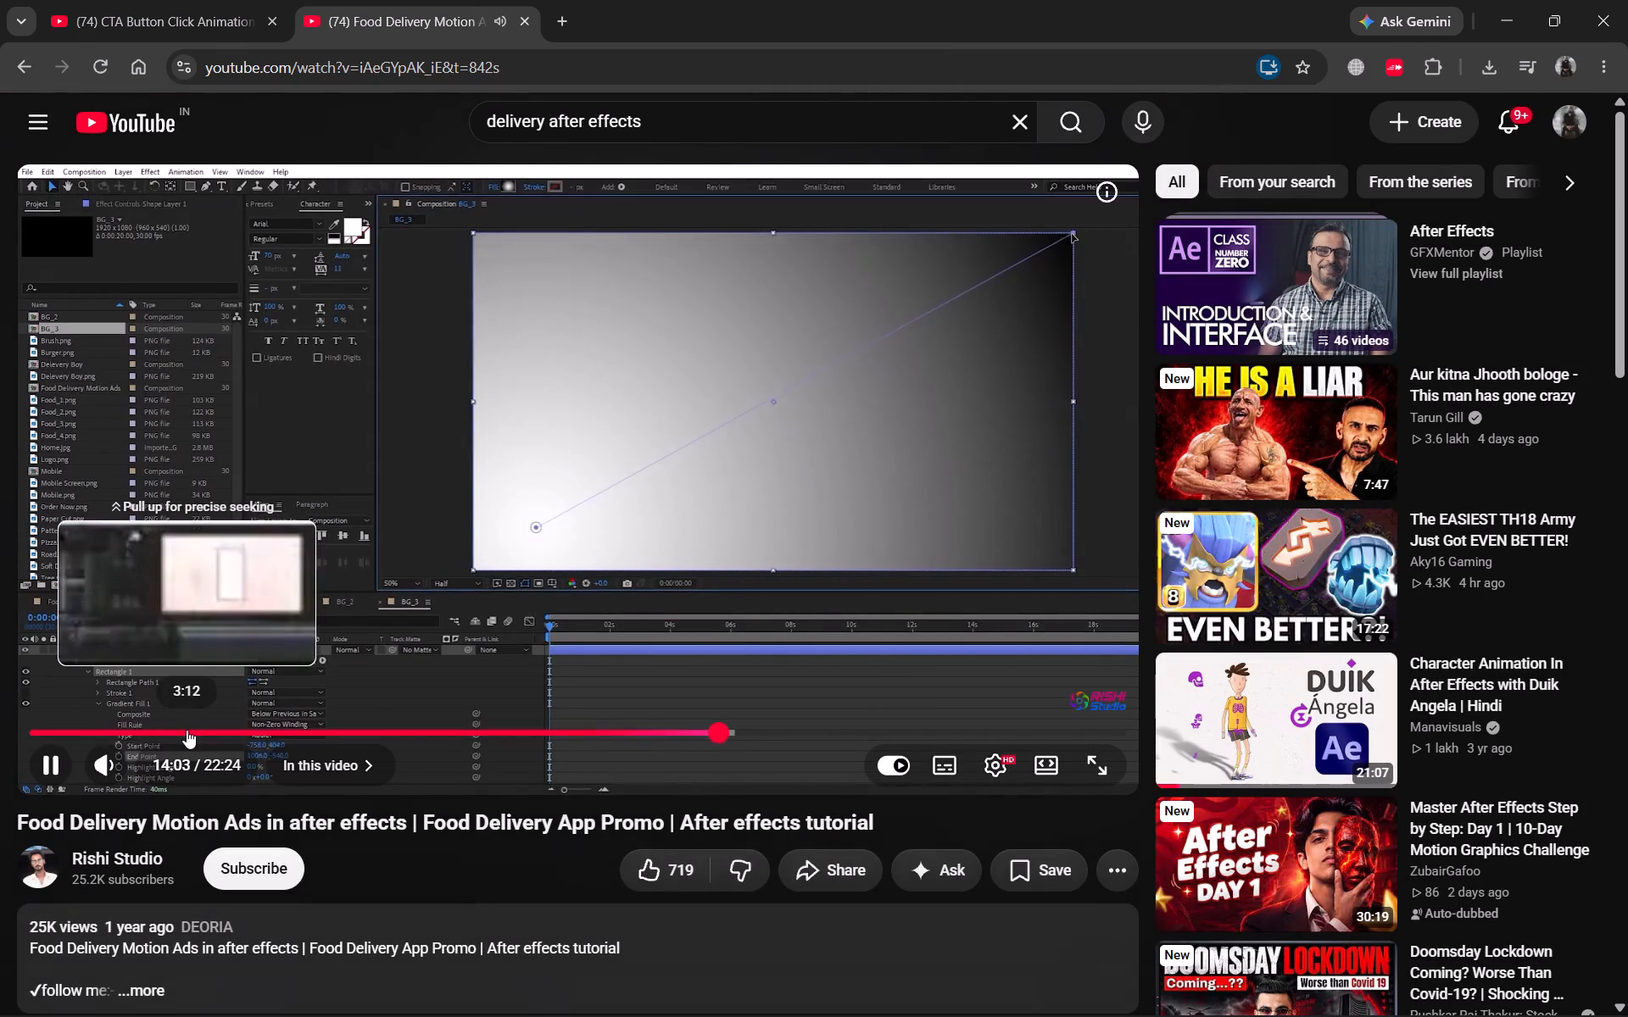
left_click(538, 509)
key("Right")
key("Right")
key("Right")
key("Right")
key("Right")
key("Right")
key("Right")
key("Right")
key("Right")
key("Right")
key("Right")
key("Right")
key("Right")
key("Right")
key("Right")
key("Right")
key("Right")
key("Right")
key("Right")
key("Right")
key("Right")
key("Right")
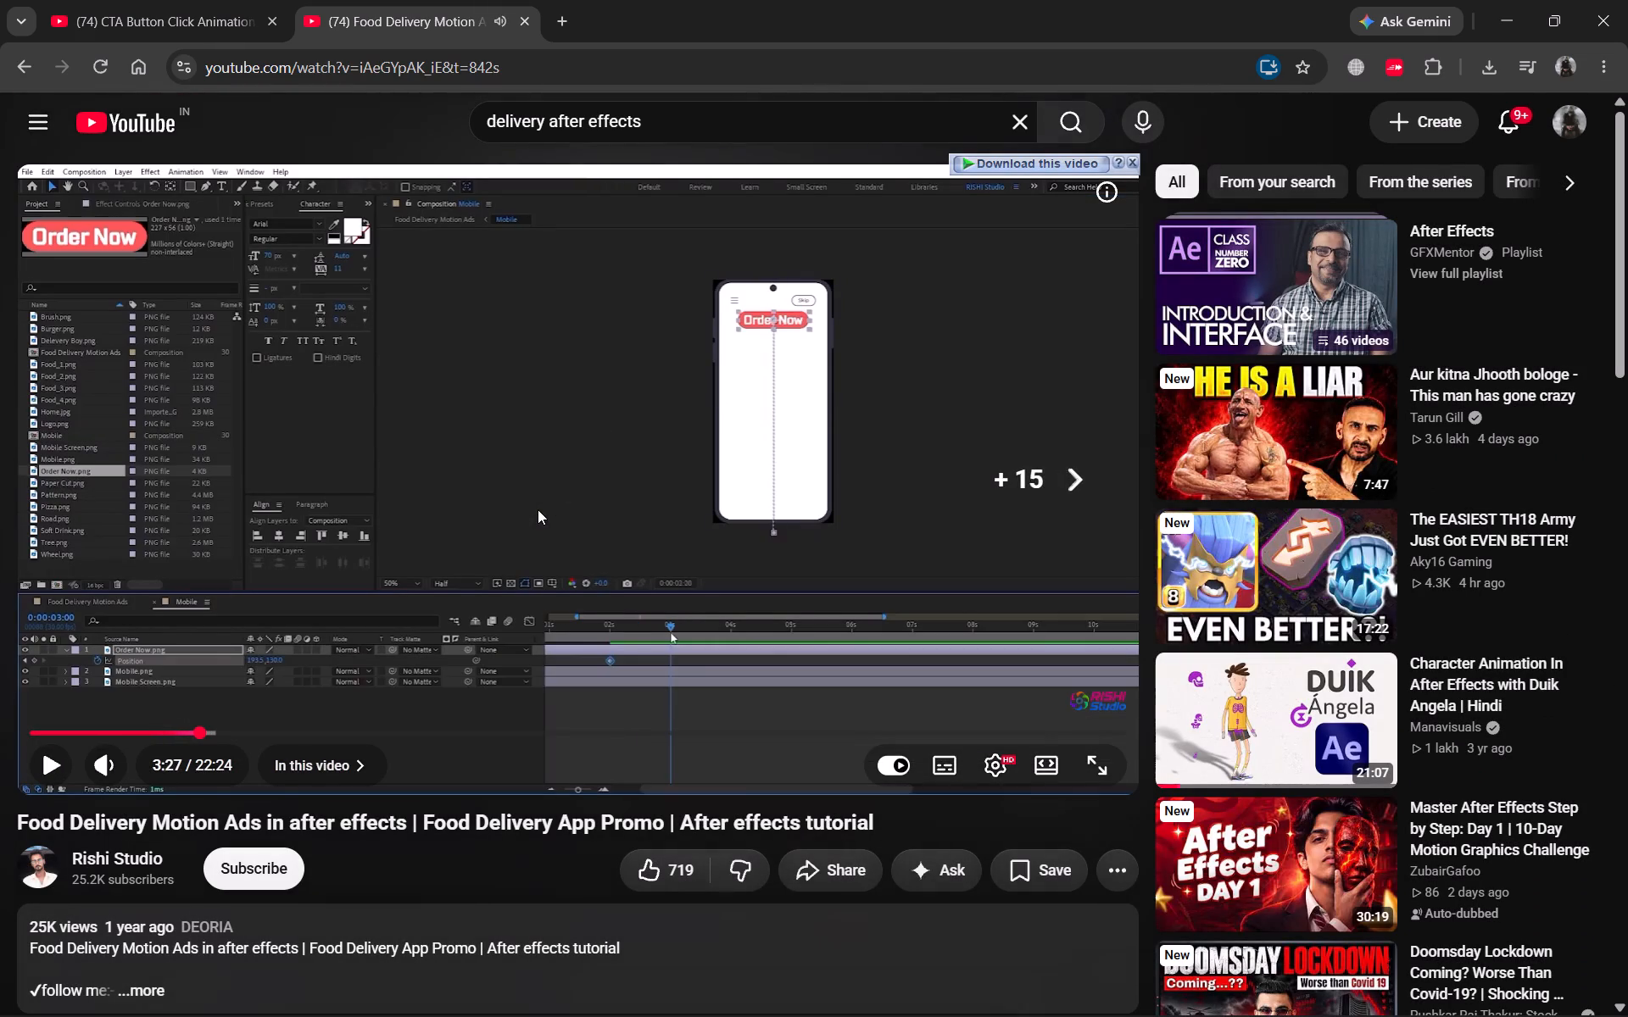
key("Right")
key("Right")
key("Right")
key("Right")
key("Right")
key("Right")
key("Right")
key("Right")
key("Right")
key("Right")
key("Right")
key("Right")
key("Right")
key("Right")
key("Right")
key("Right")
key("Right")
key("Right")
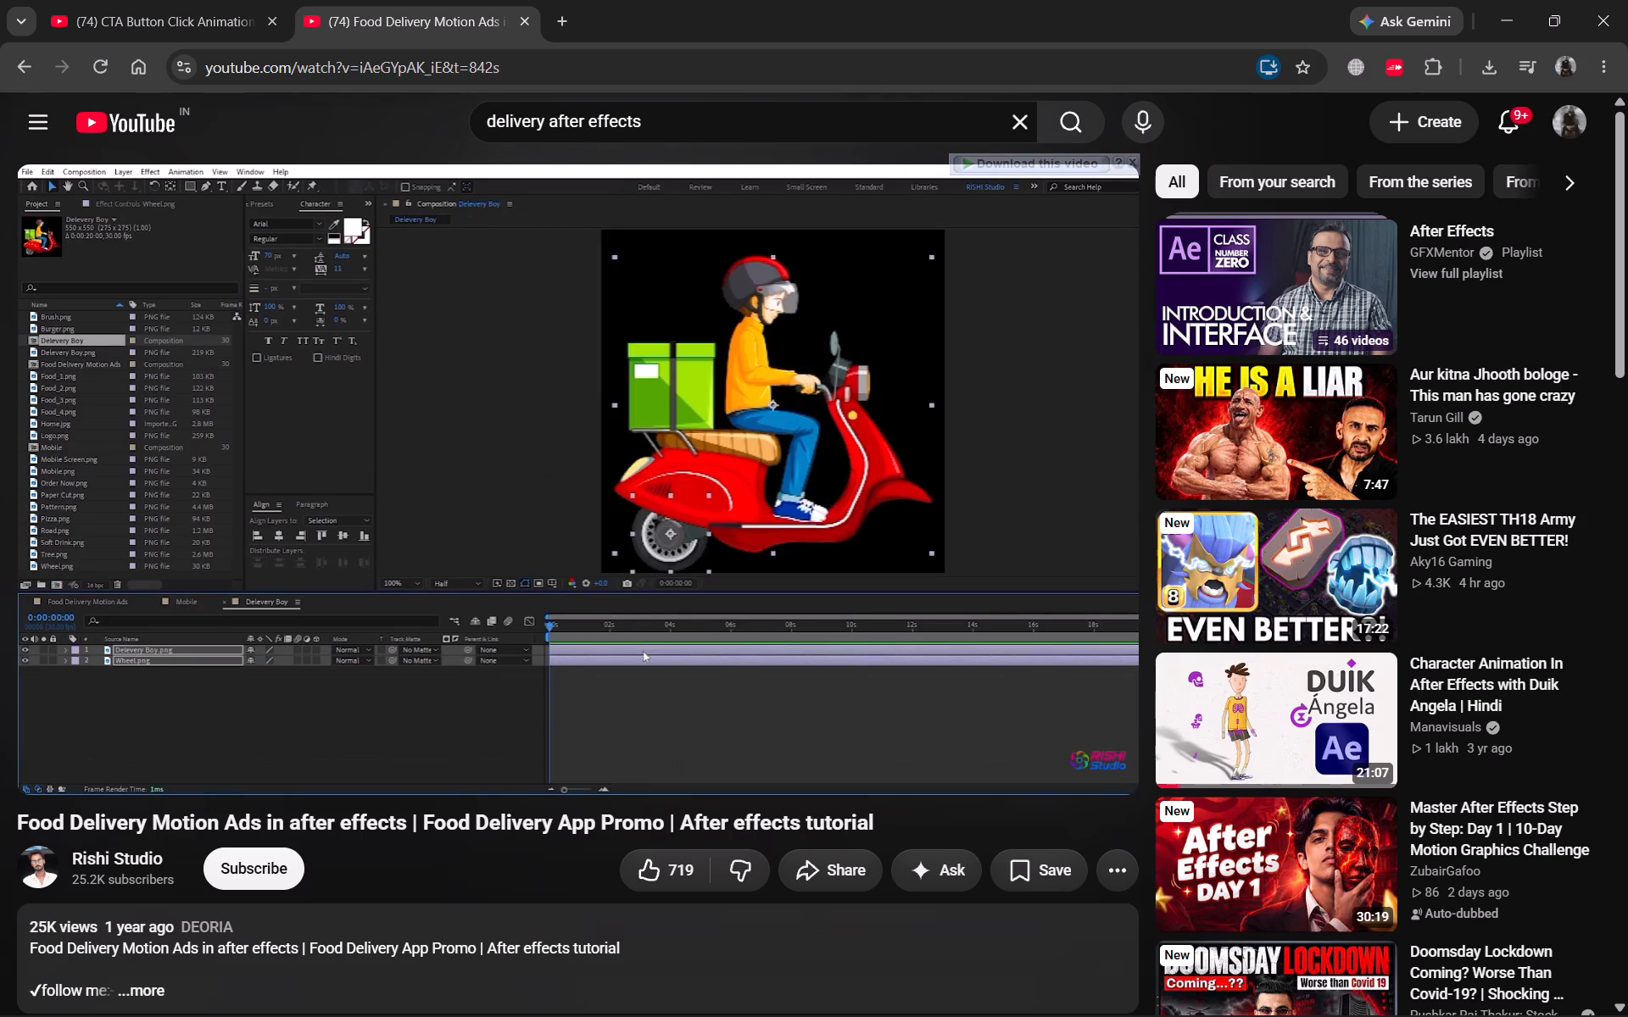
Examine how the tutorial builds the Delivery Boy composition and adds it to the main composition.
key("Left")
key("Left")
key("Left")
key("Left")
key("Left")
key("Left")
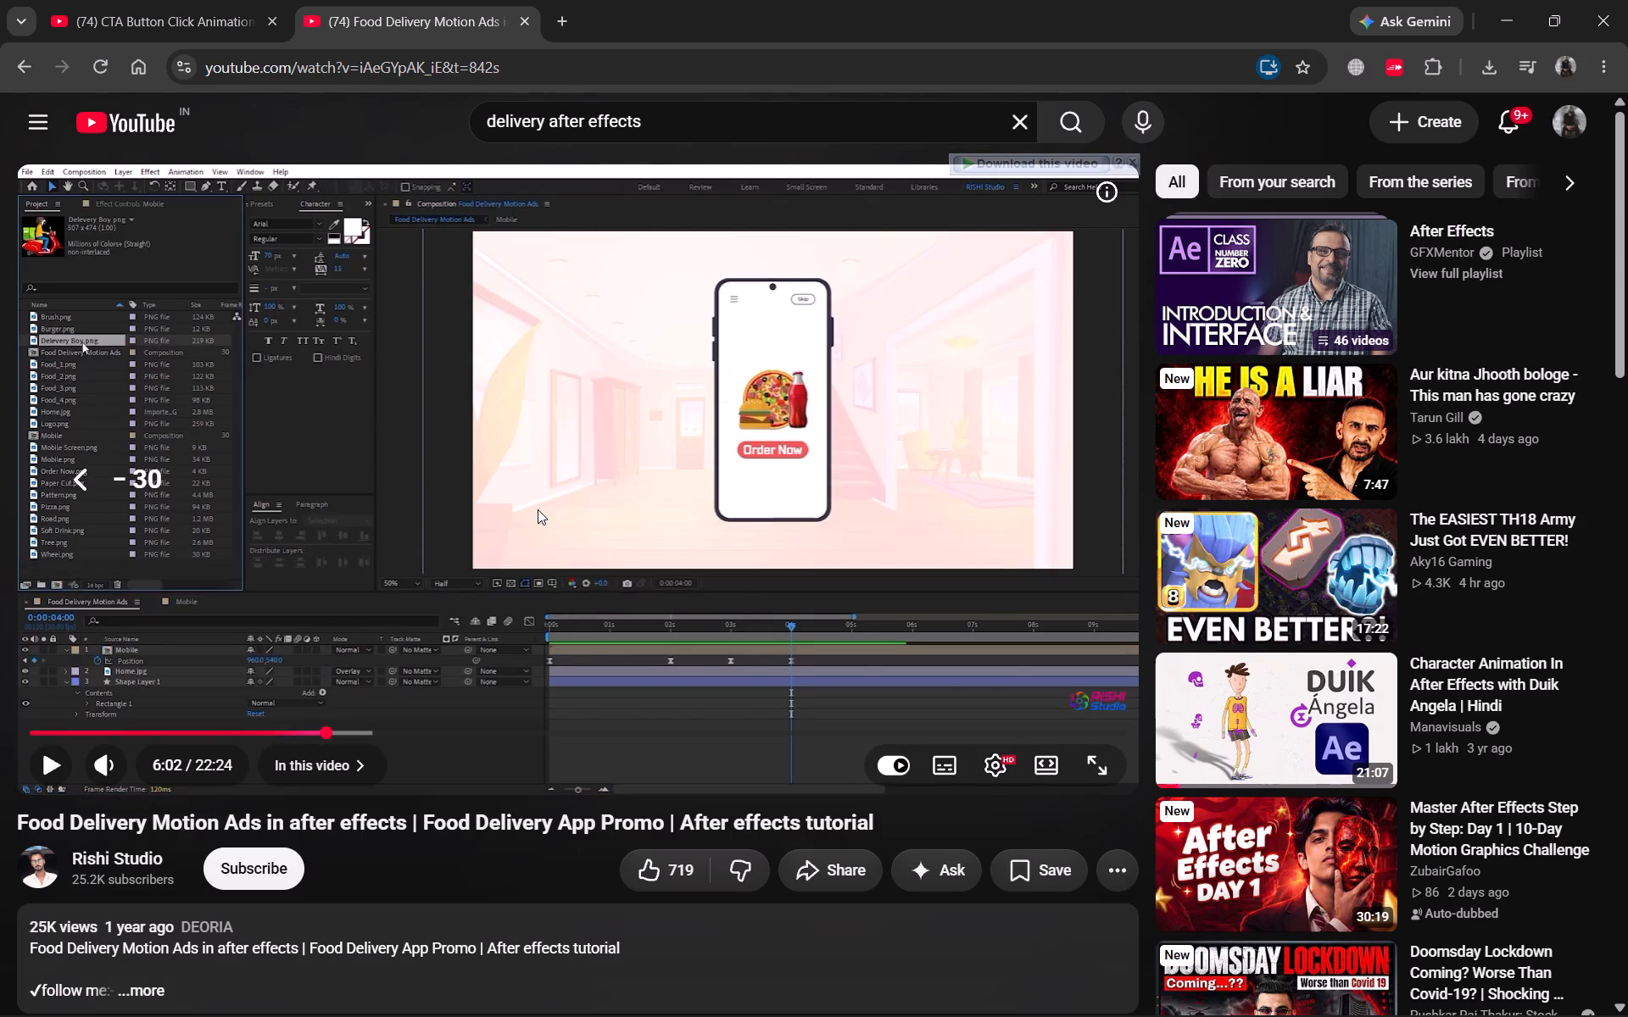
key("space")
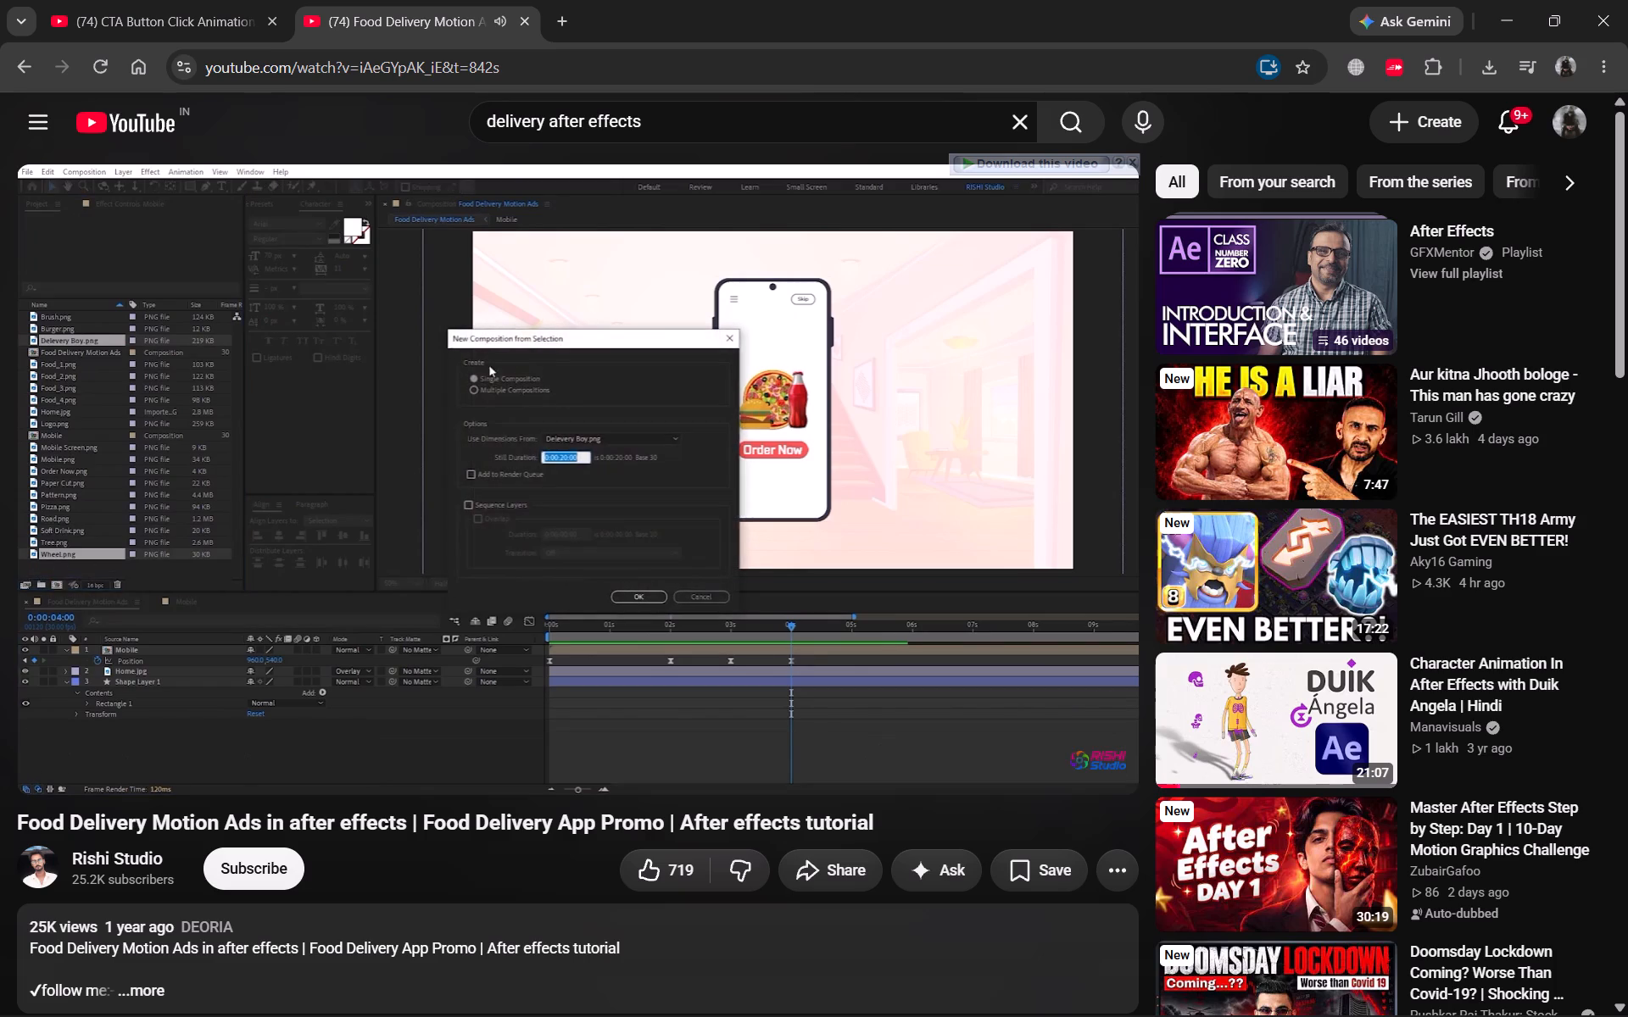
key("Right")
key("Right")
key("Right")
key("Right")
key("Right")
key("Right")
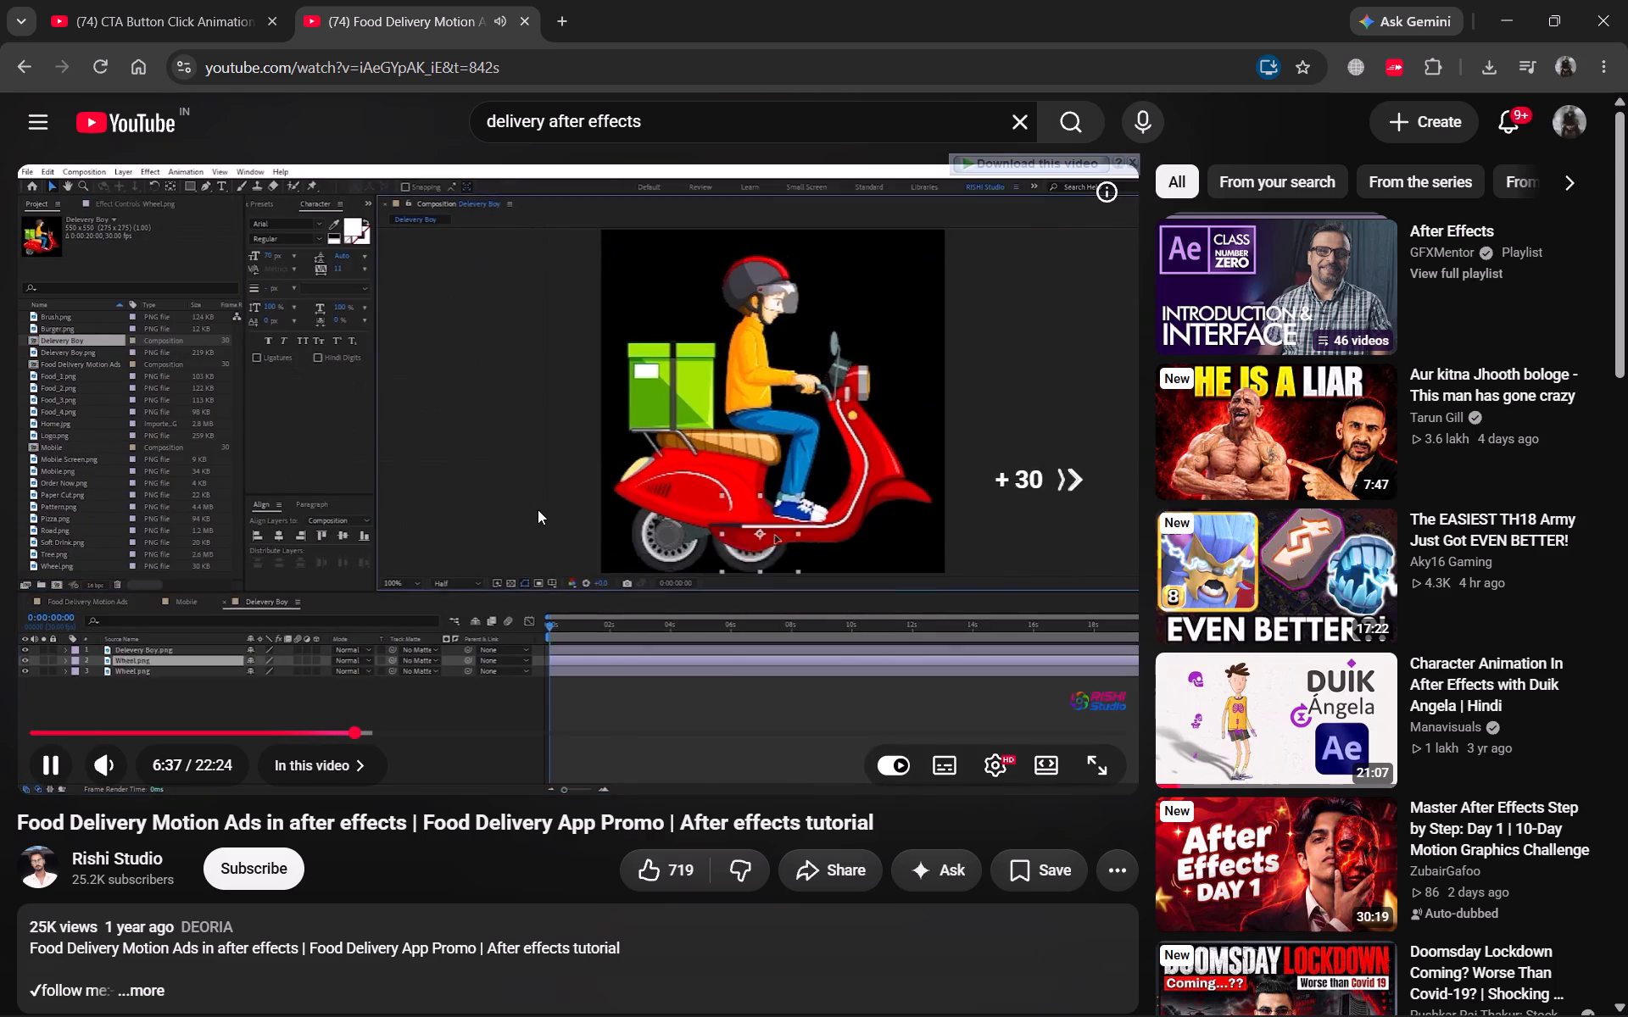
key("Right")
key("Right")
key("Left")
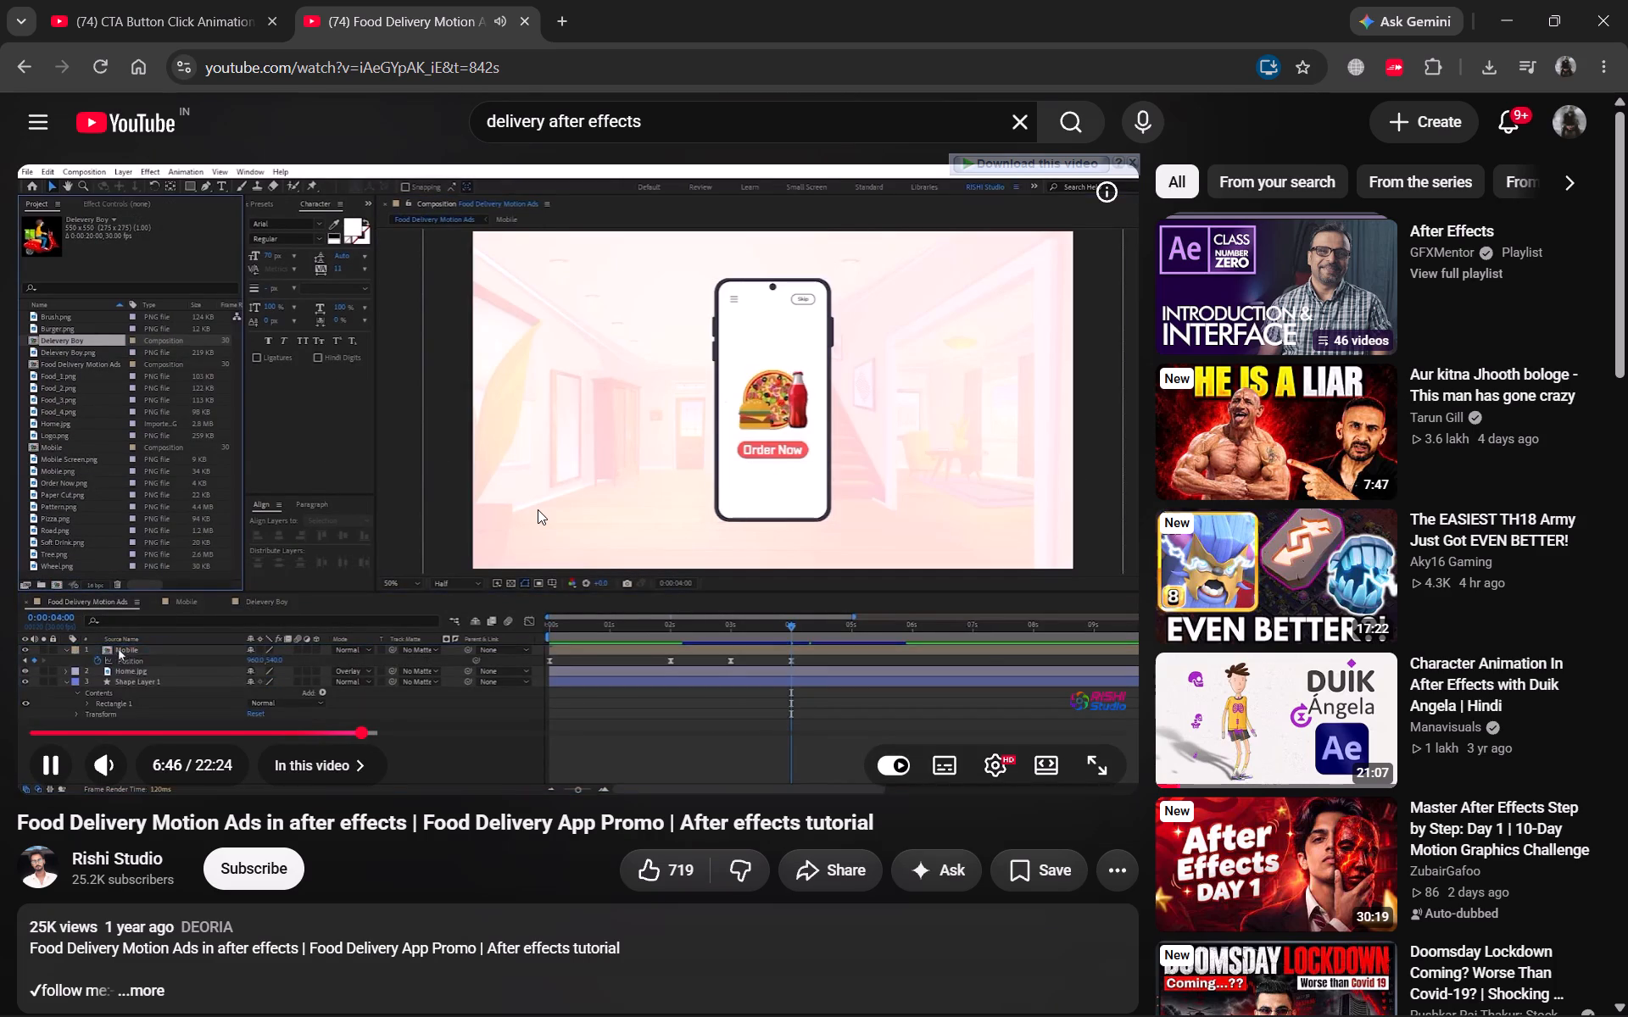
key("space")
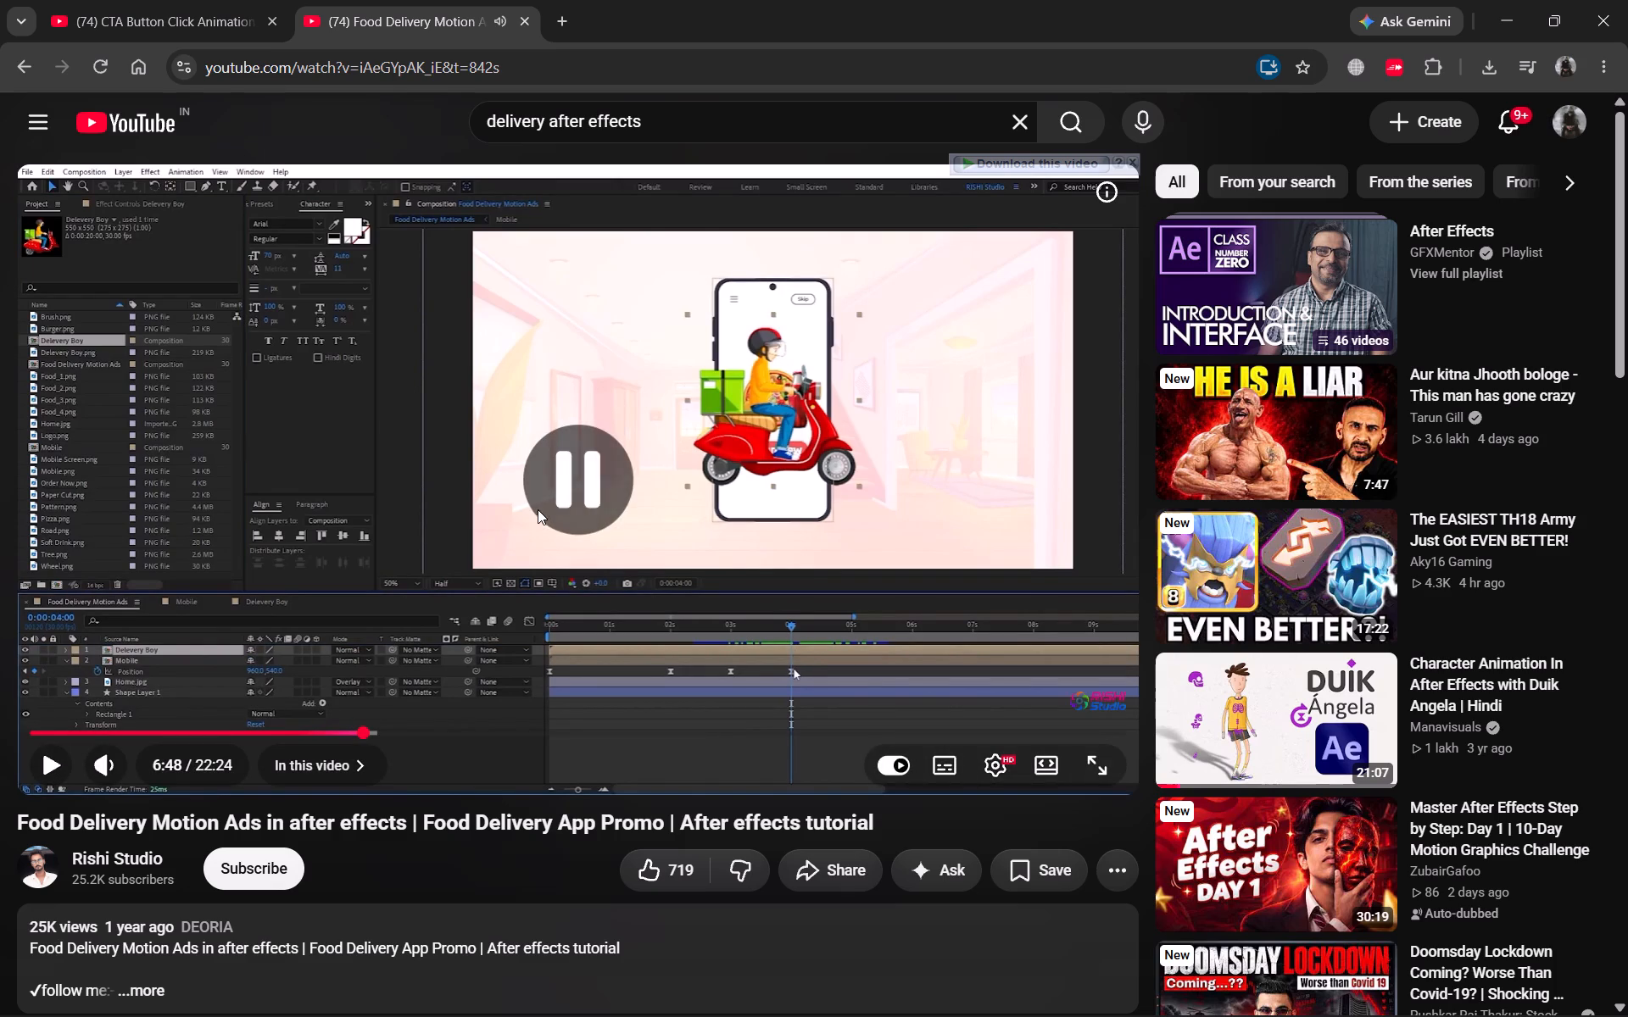
Go back in the tutorial and review how the food items and Order Now button animate on the phone.
key("Left")
key("Left")
key("Left")
key("Left")
key("Left")
key("Left")
key("Left")
key("Left")
key("Left")
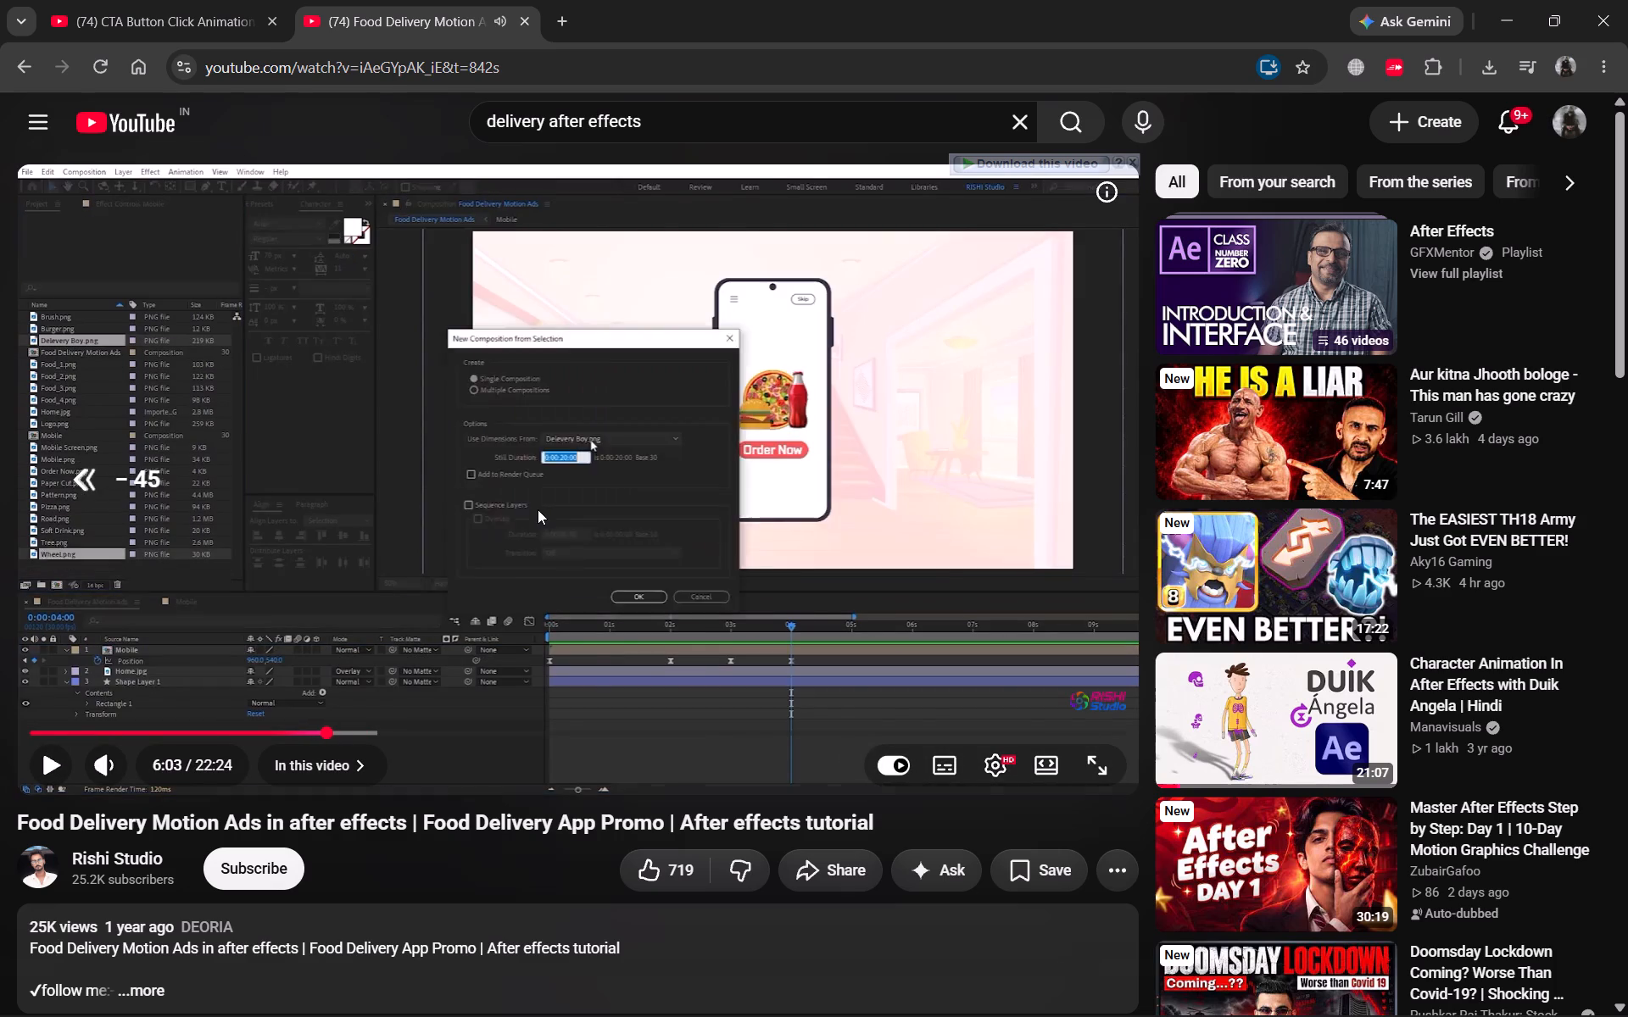
key("Left")
key("Left")
key("Left")
key("Left")
key("Left")
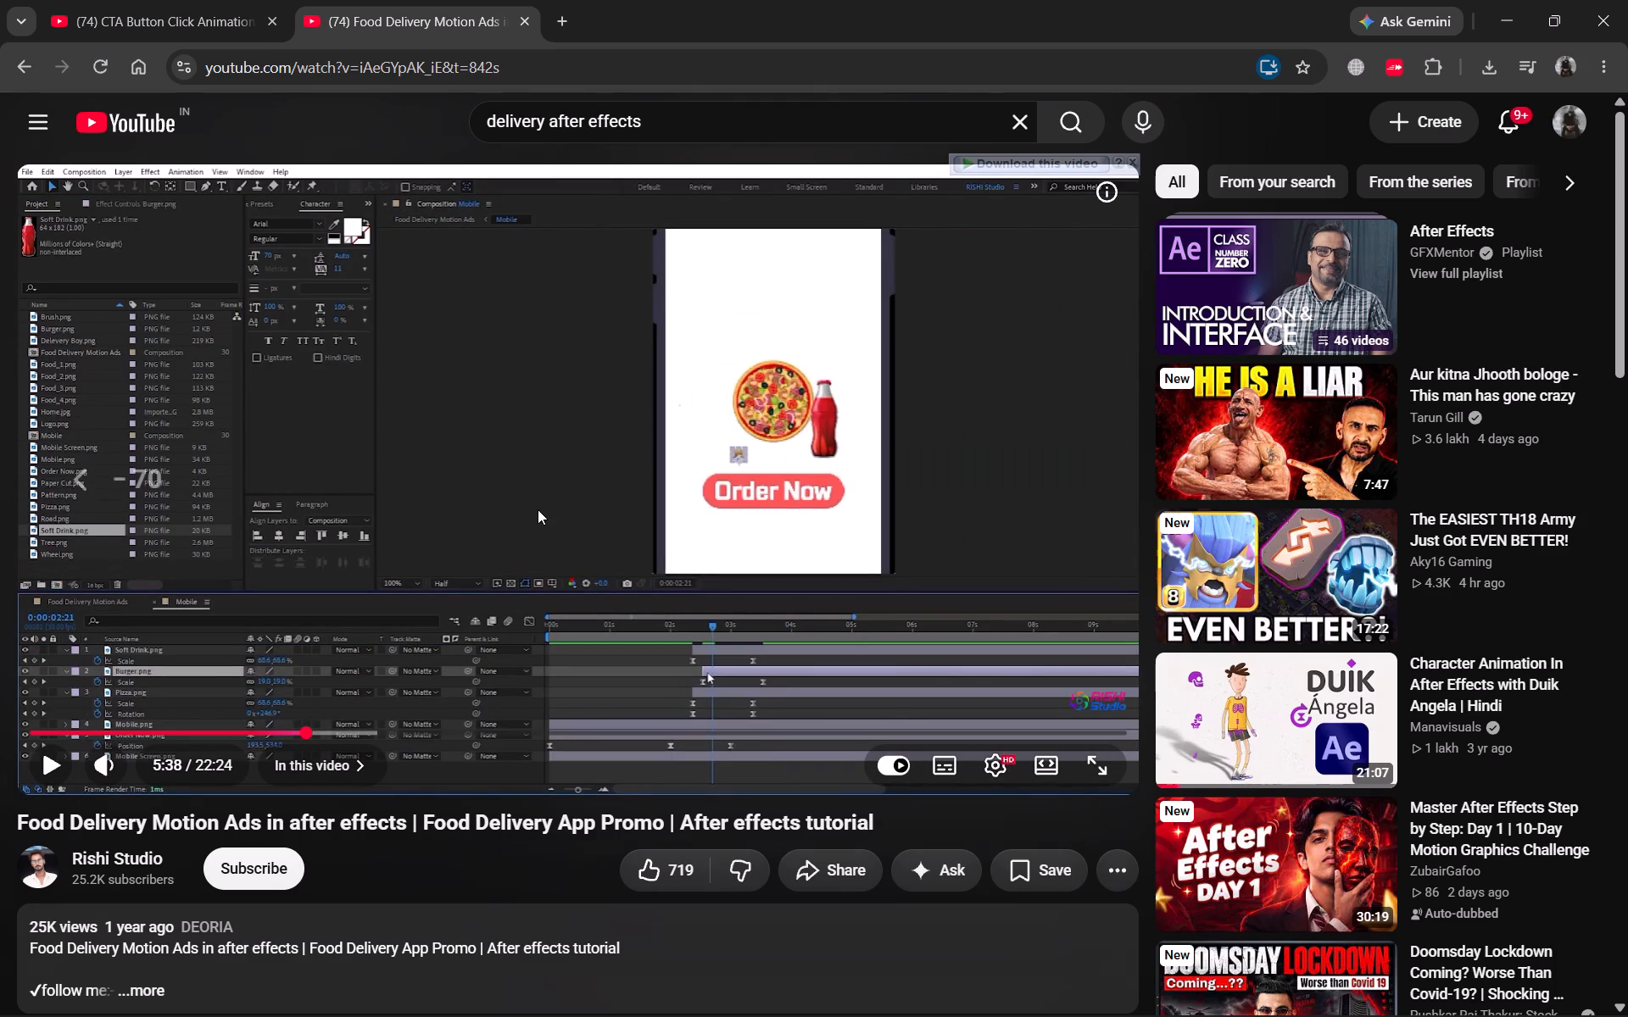
key("space")
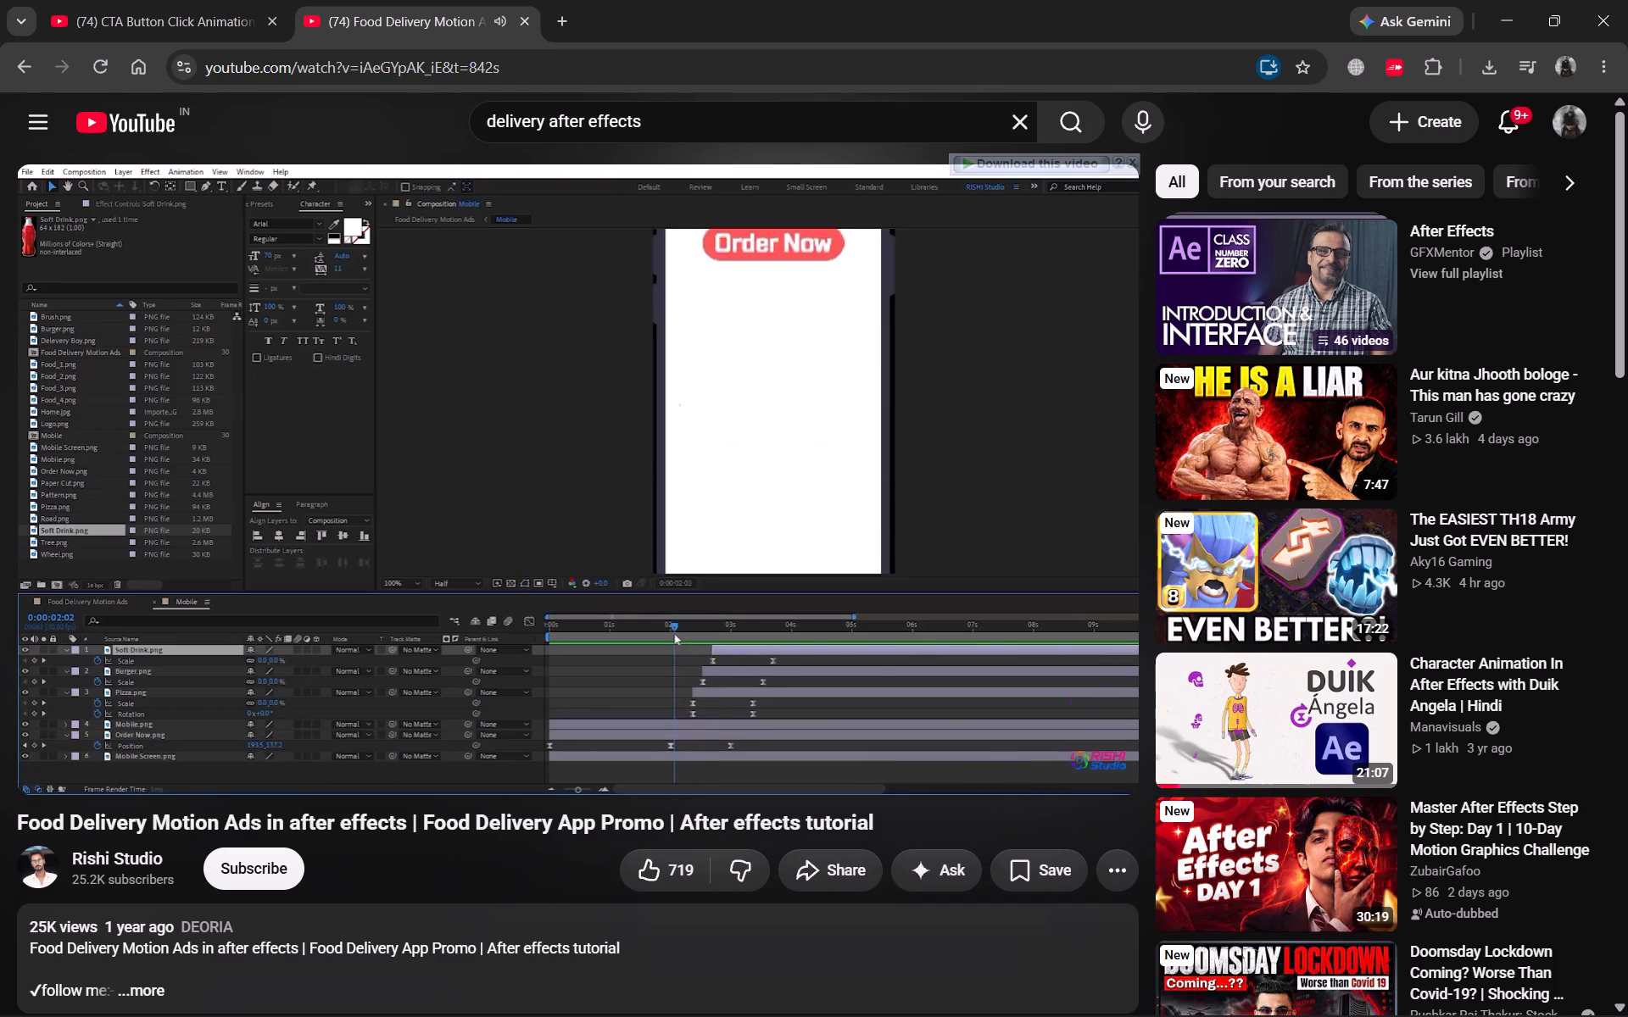
key("Right")
key("Left")
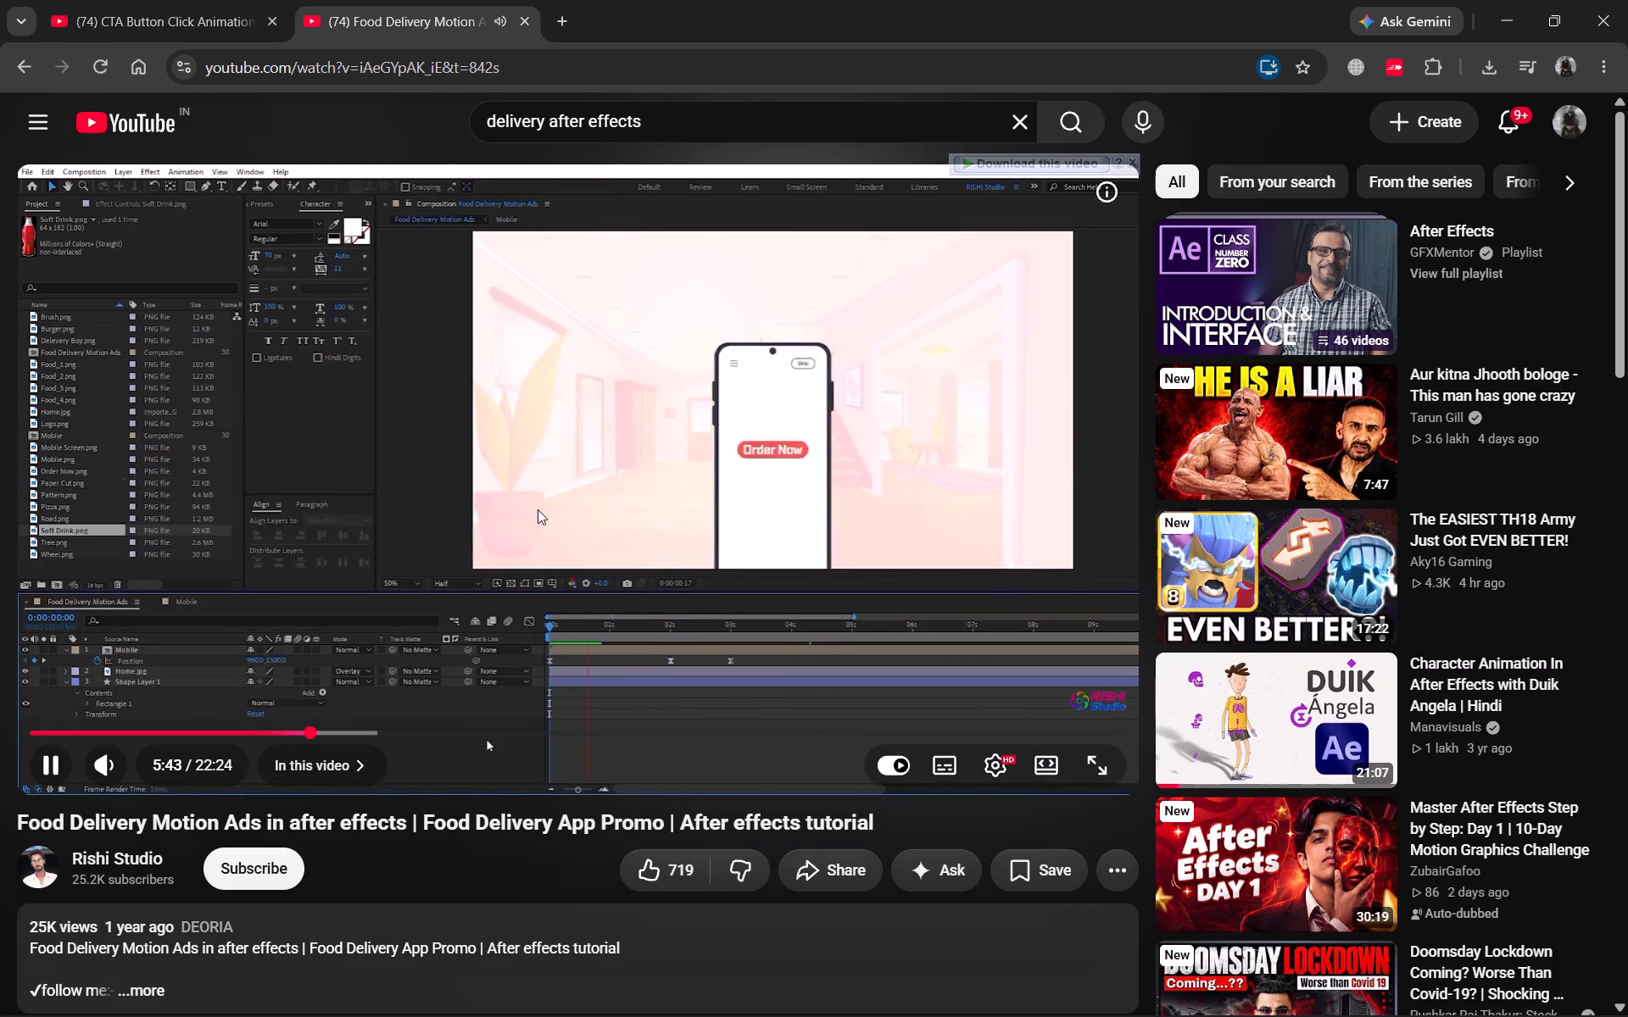
key("space")
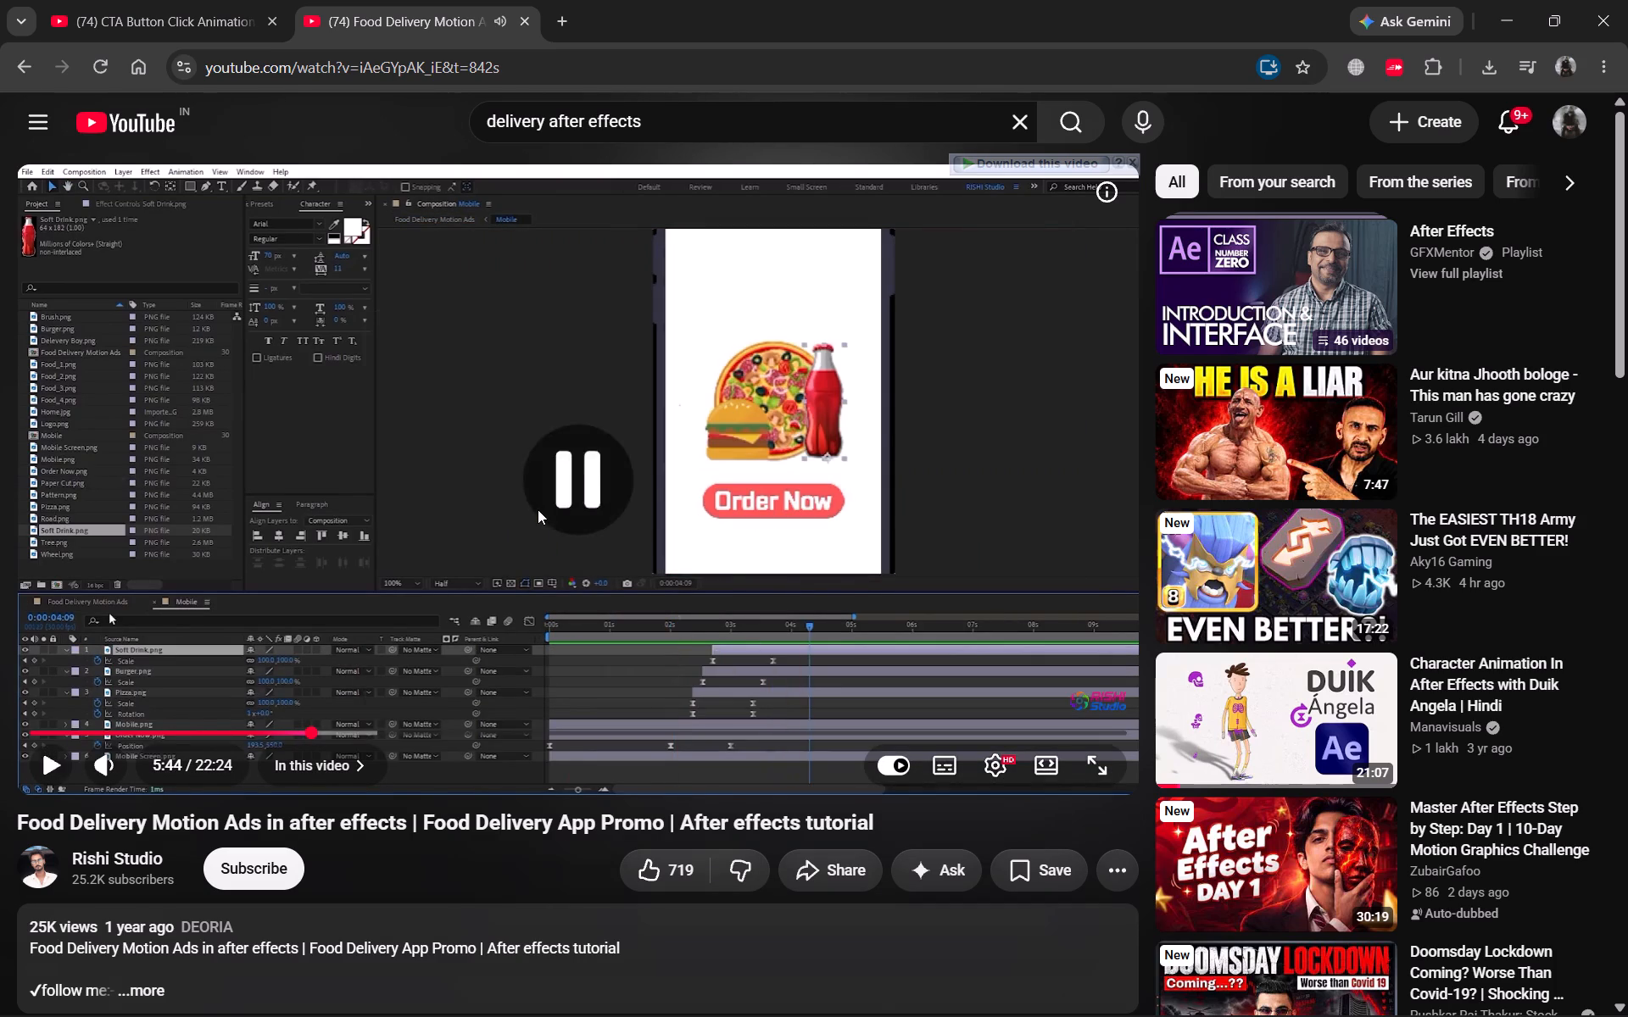
Switch back to After Effects and set the Comp 1 playhead to 0:00:04:01.
key("alt+Tab")
left_click(562, 954)
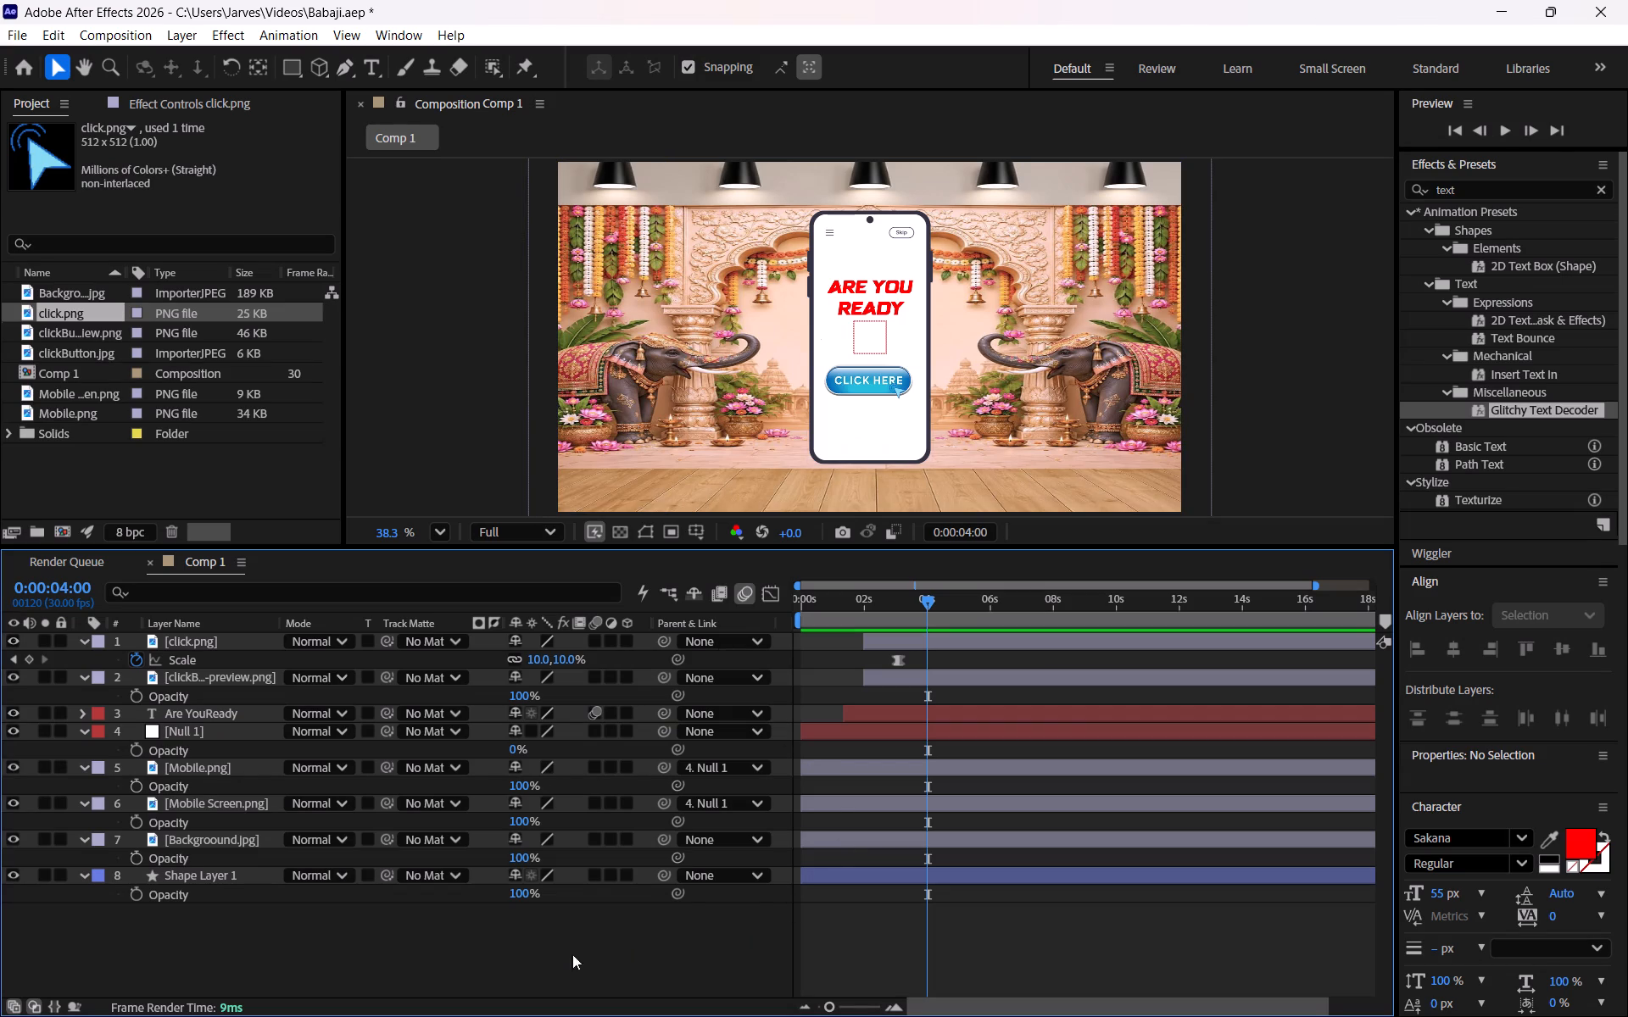
left_click(889, 937)
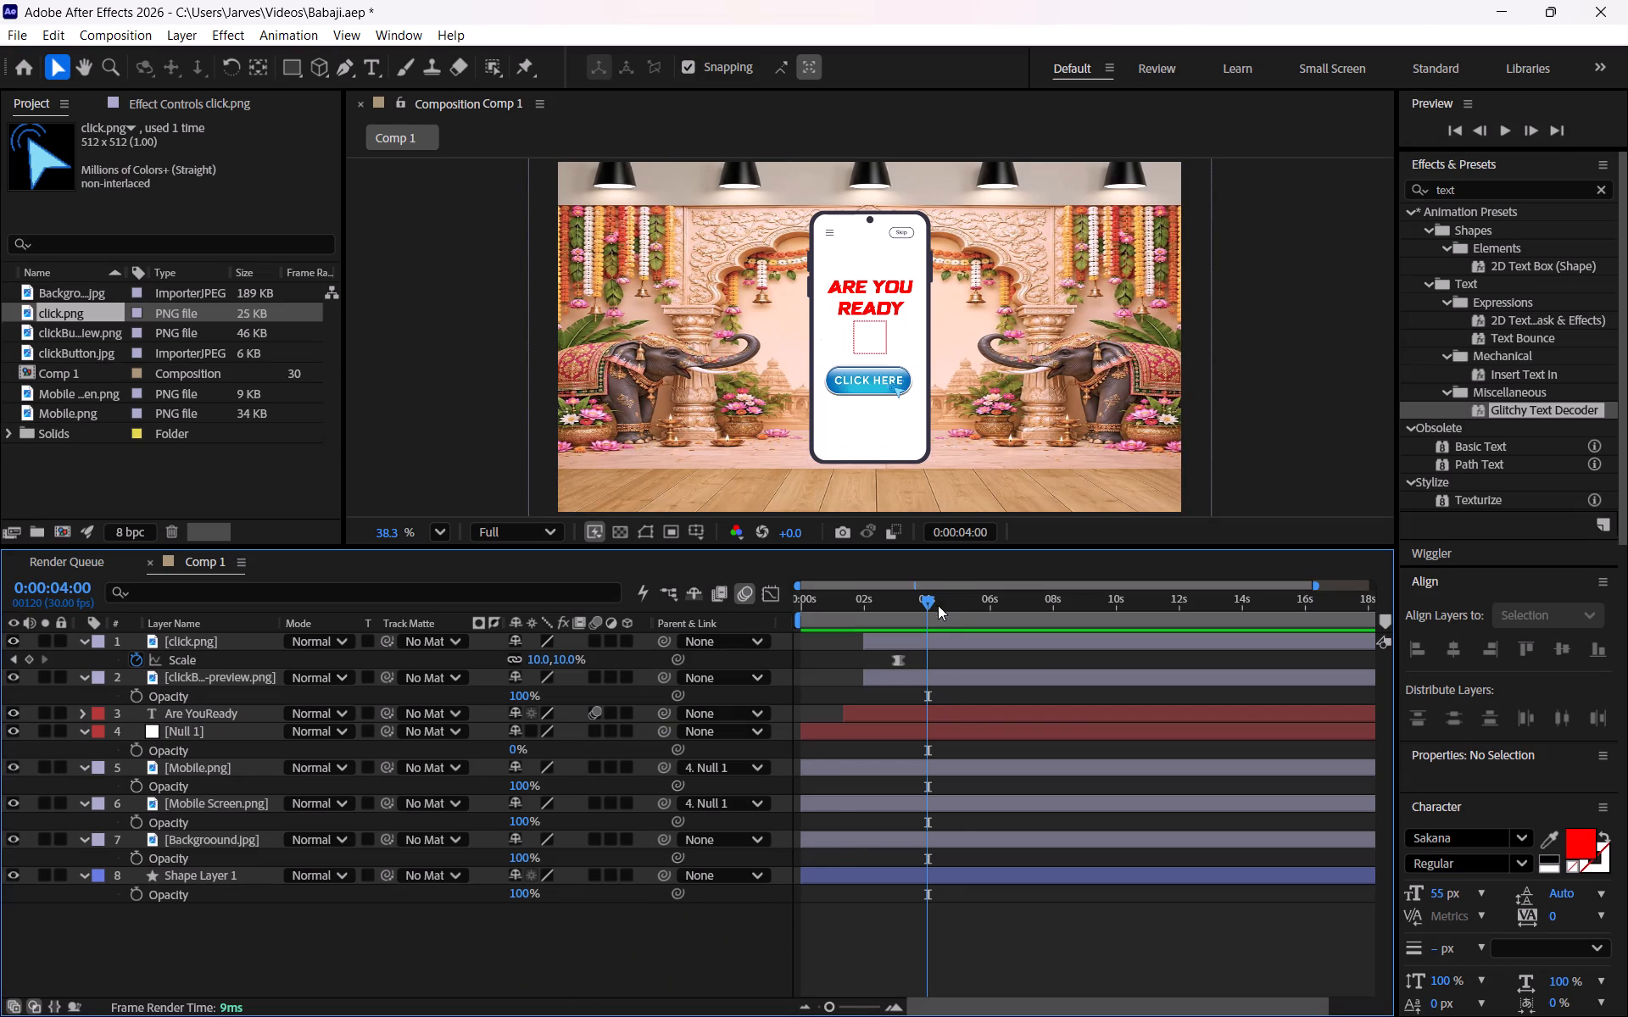
left_click(929, 598)
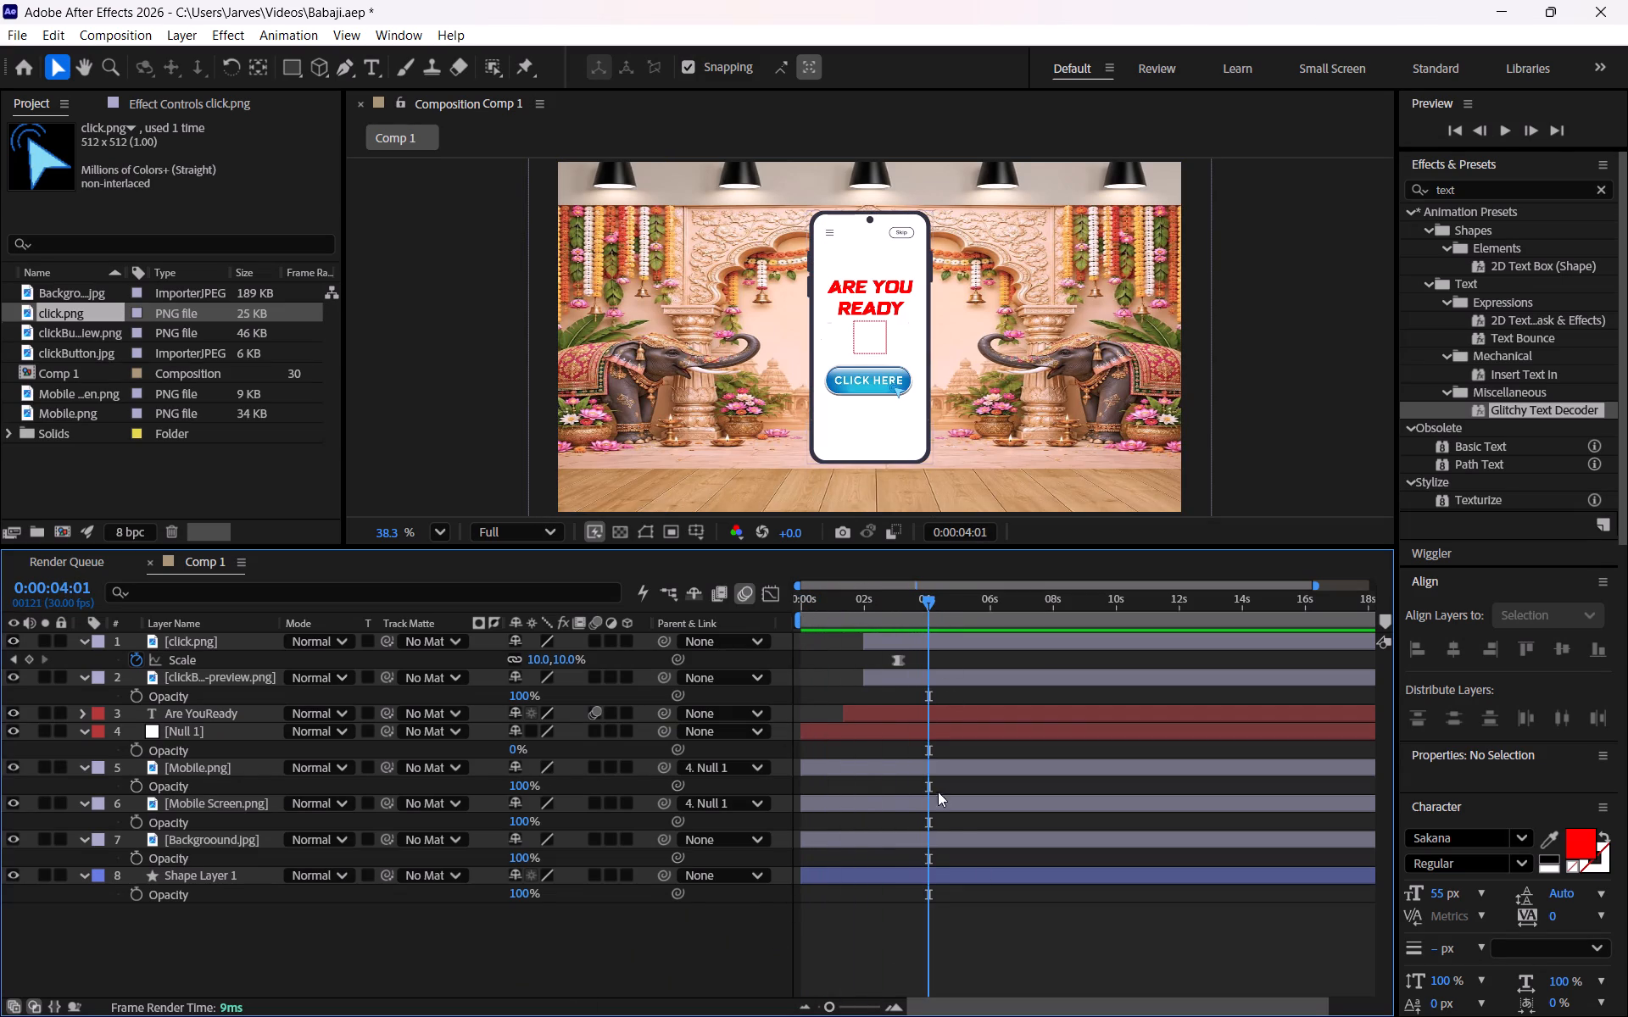
left_click(859, 930)
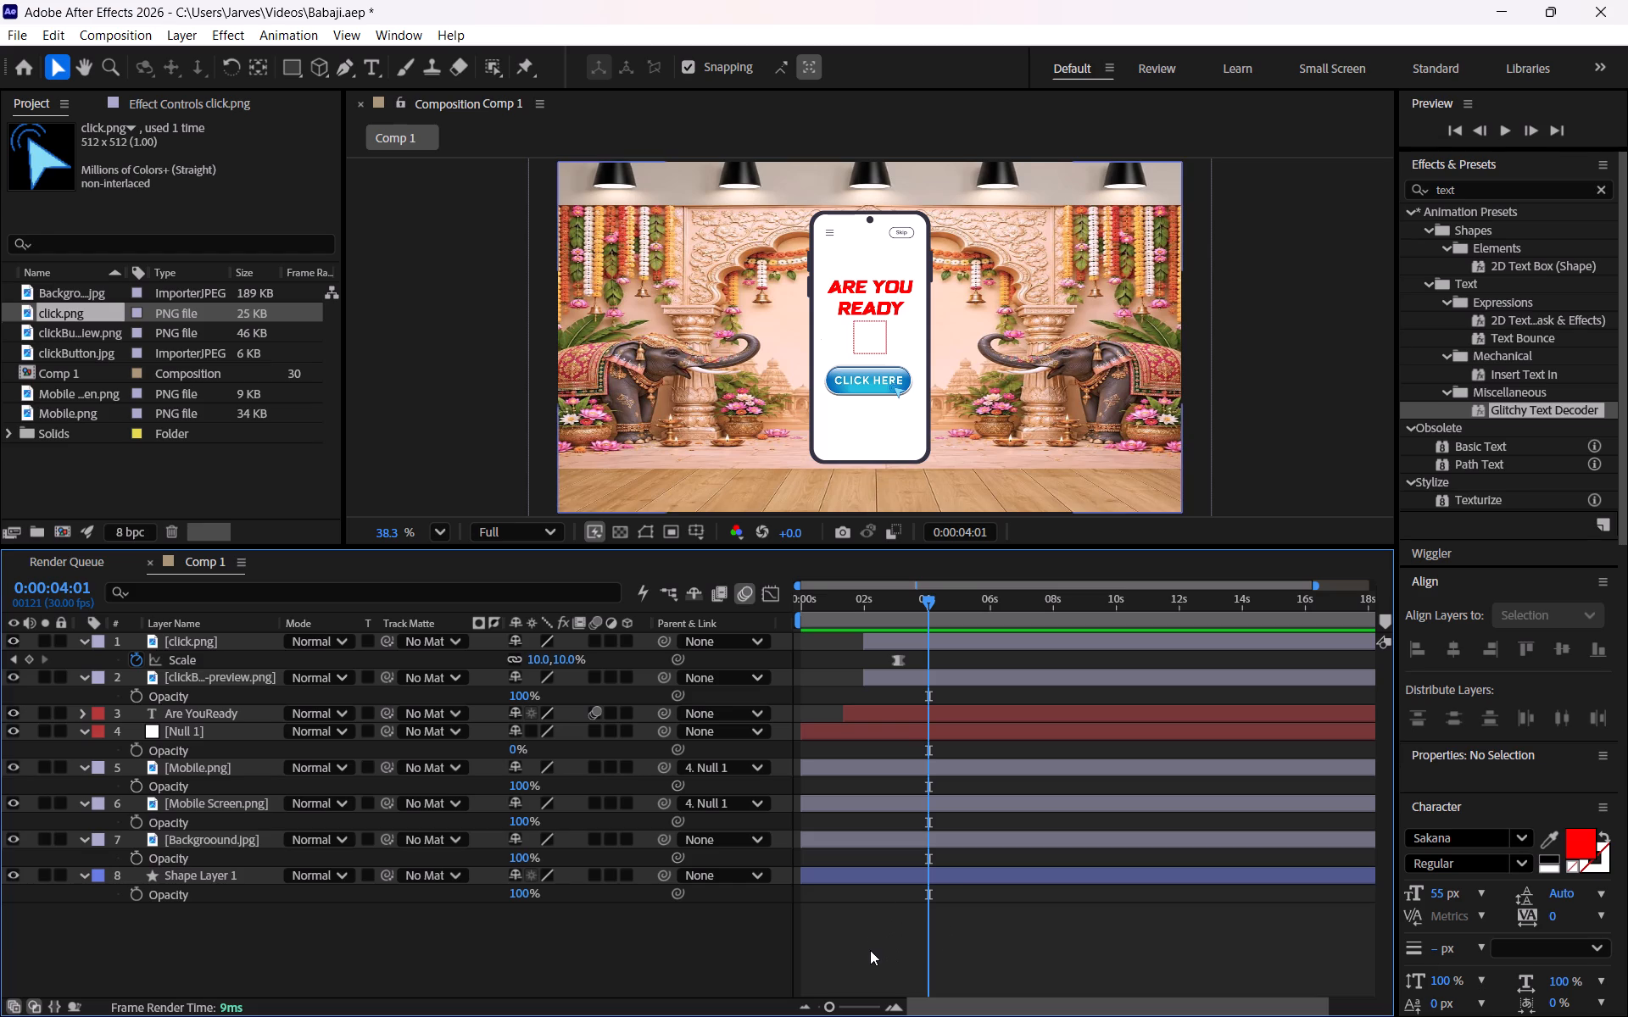
left_click(870, 950)
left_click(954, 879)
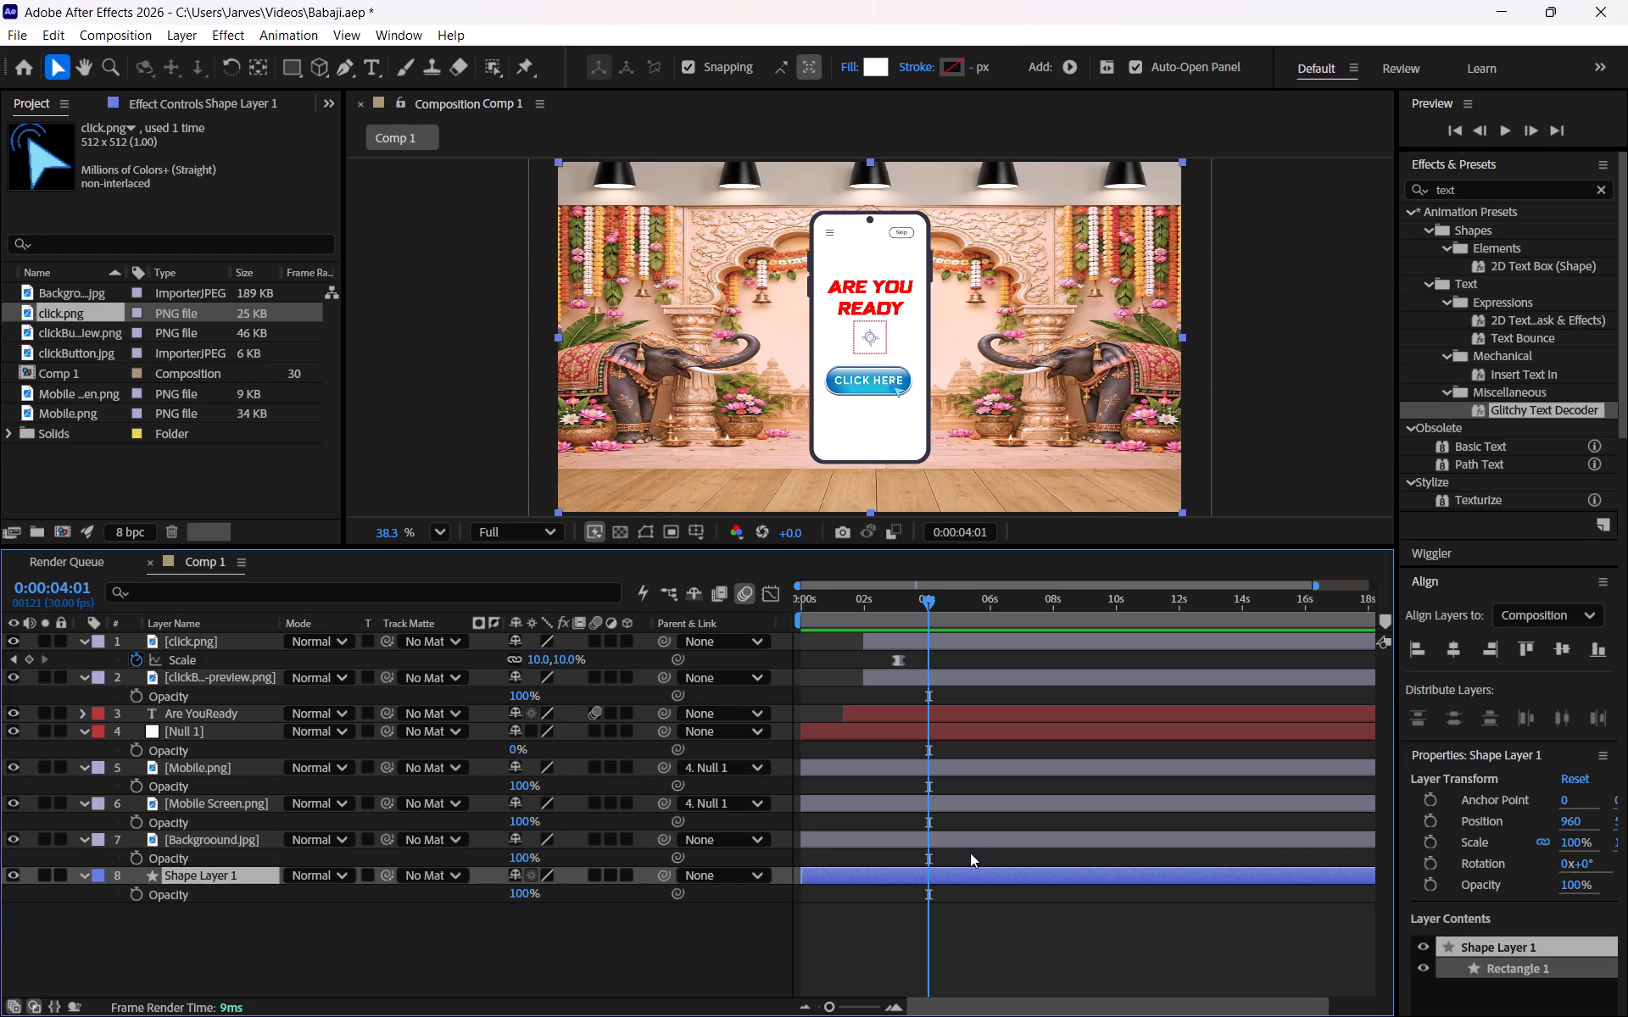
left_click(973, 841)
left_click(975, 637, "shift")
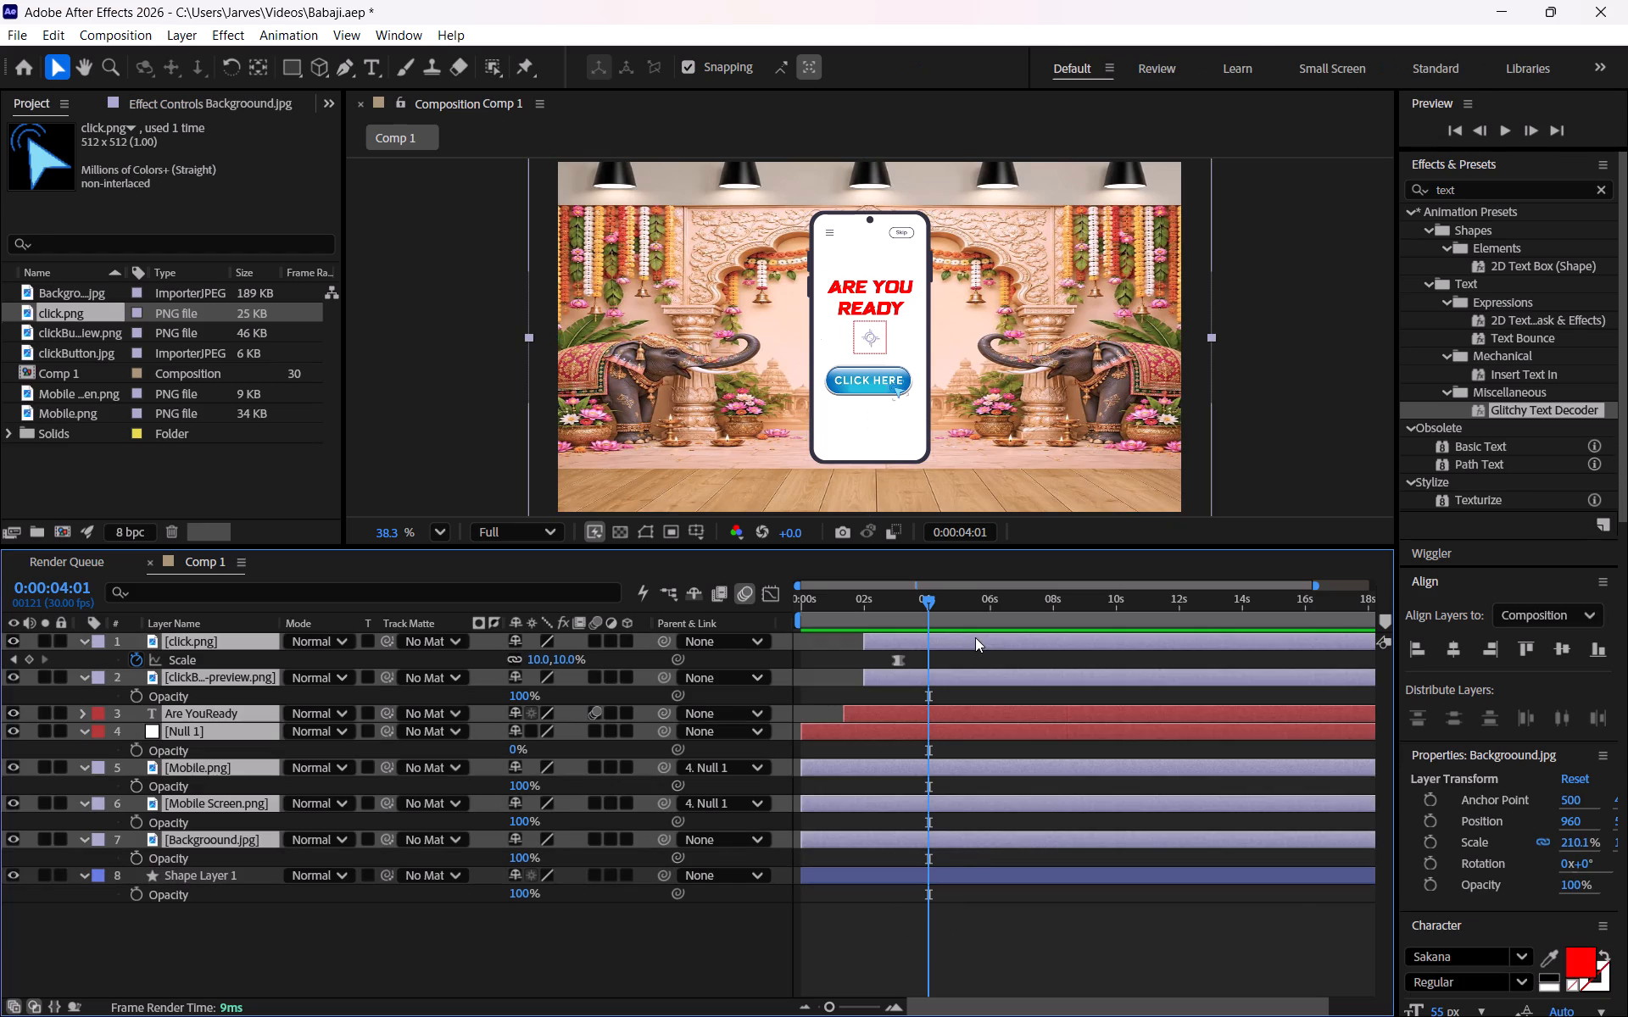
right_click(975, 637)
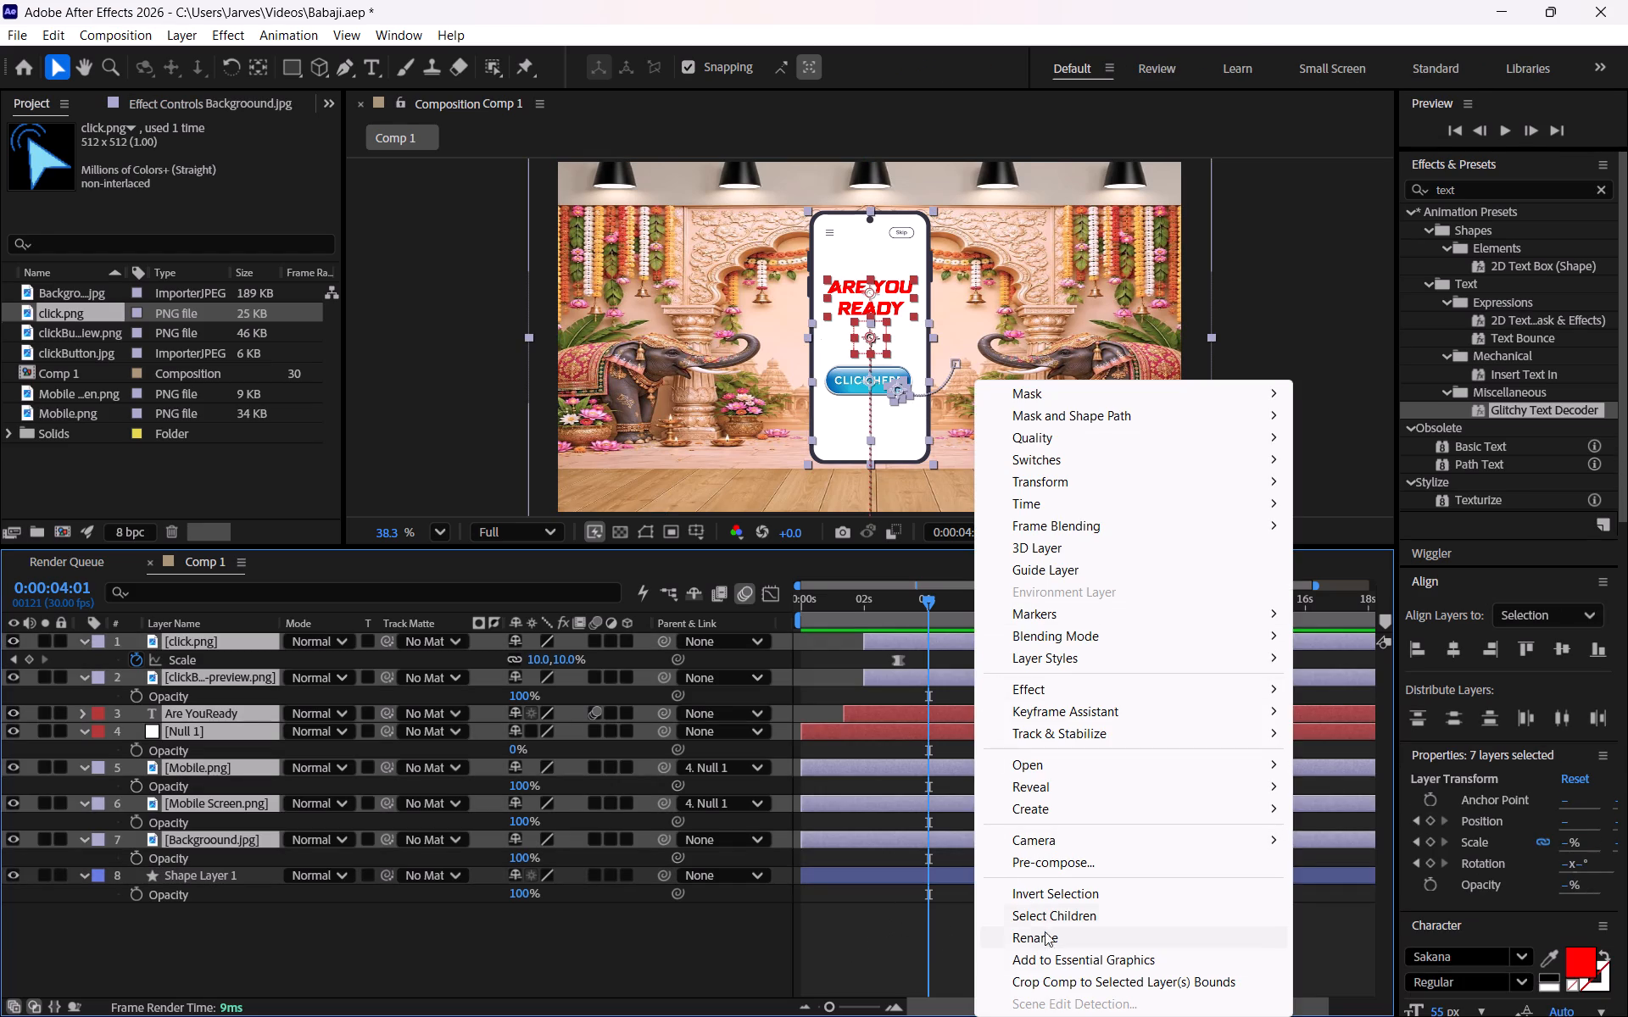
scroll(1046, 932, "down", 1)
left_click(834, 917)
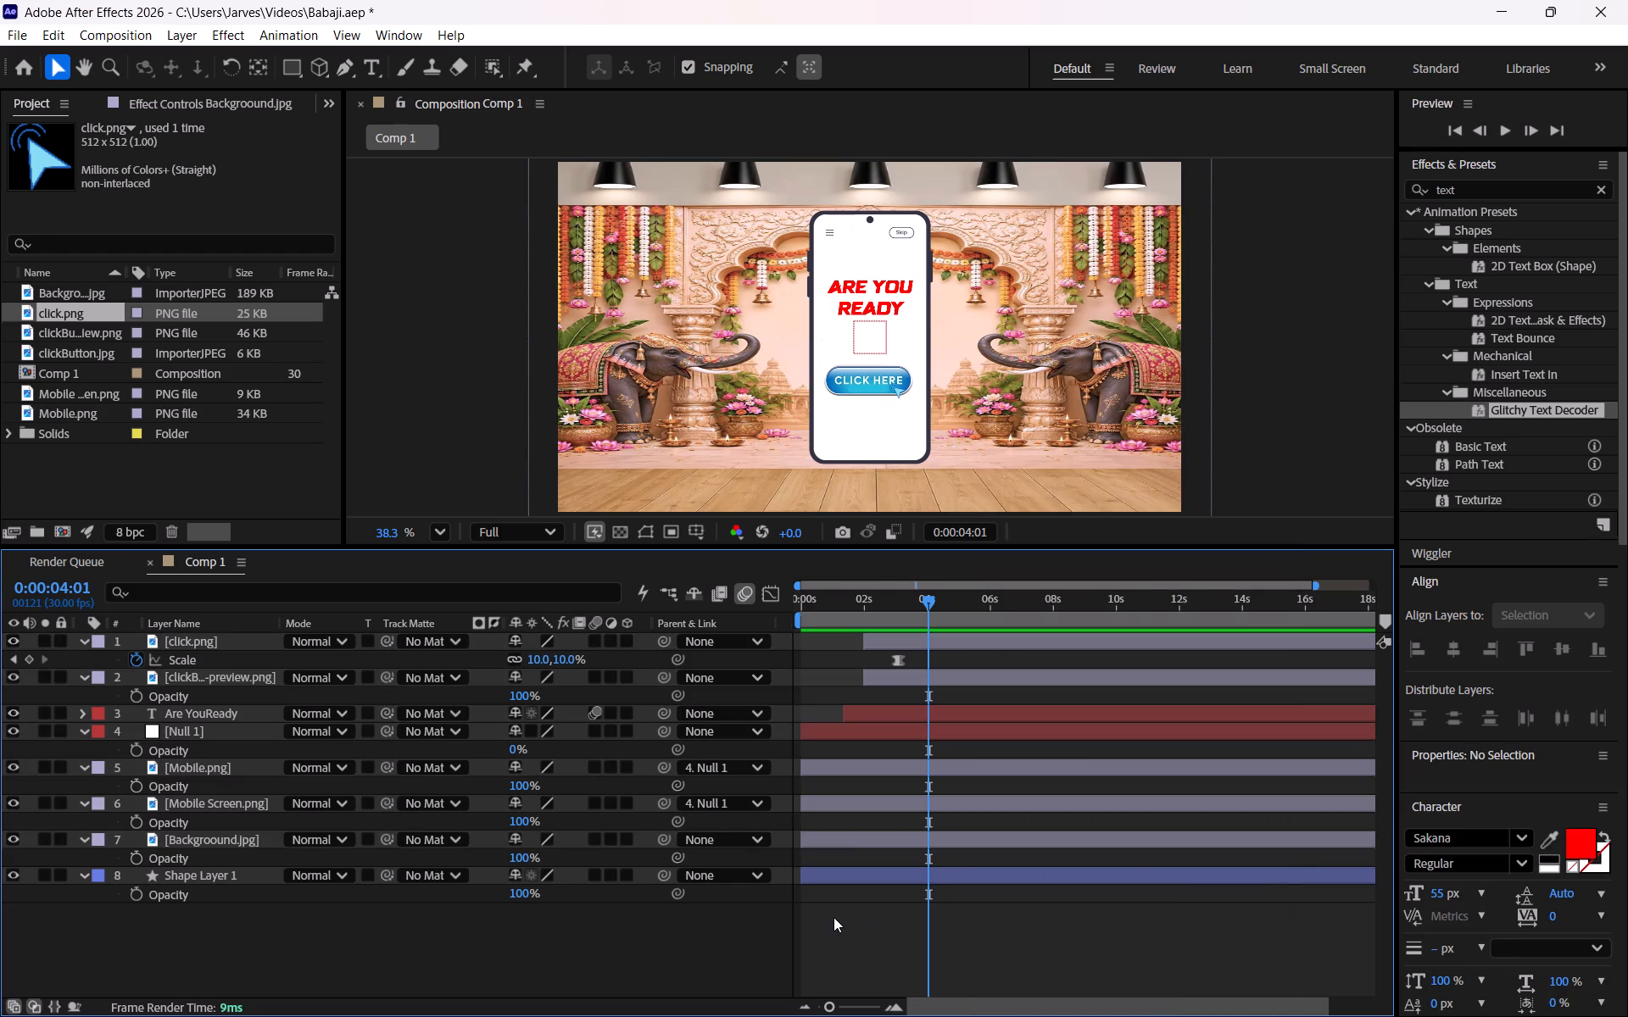
Pre-compose the seven layers from click.png down to the background image, moving all attributes and leaving Shape Layer 1 out.
left_click(857, 838)
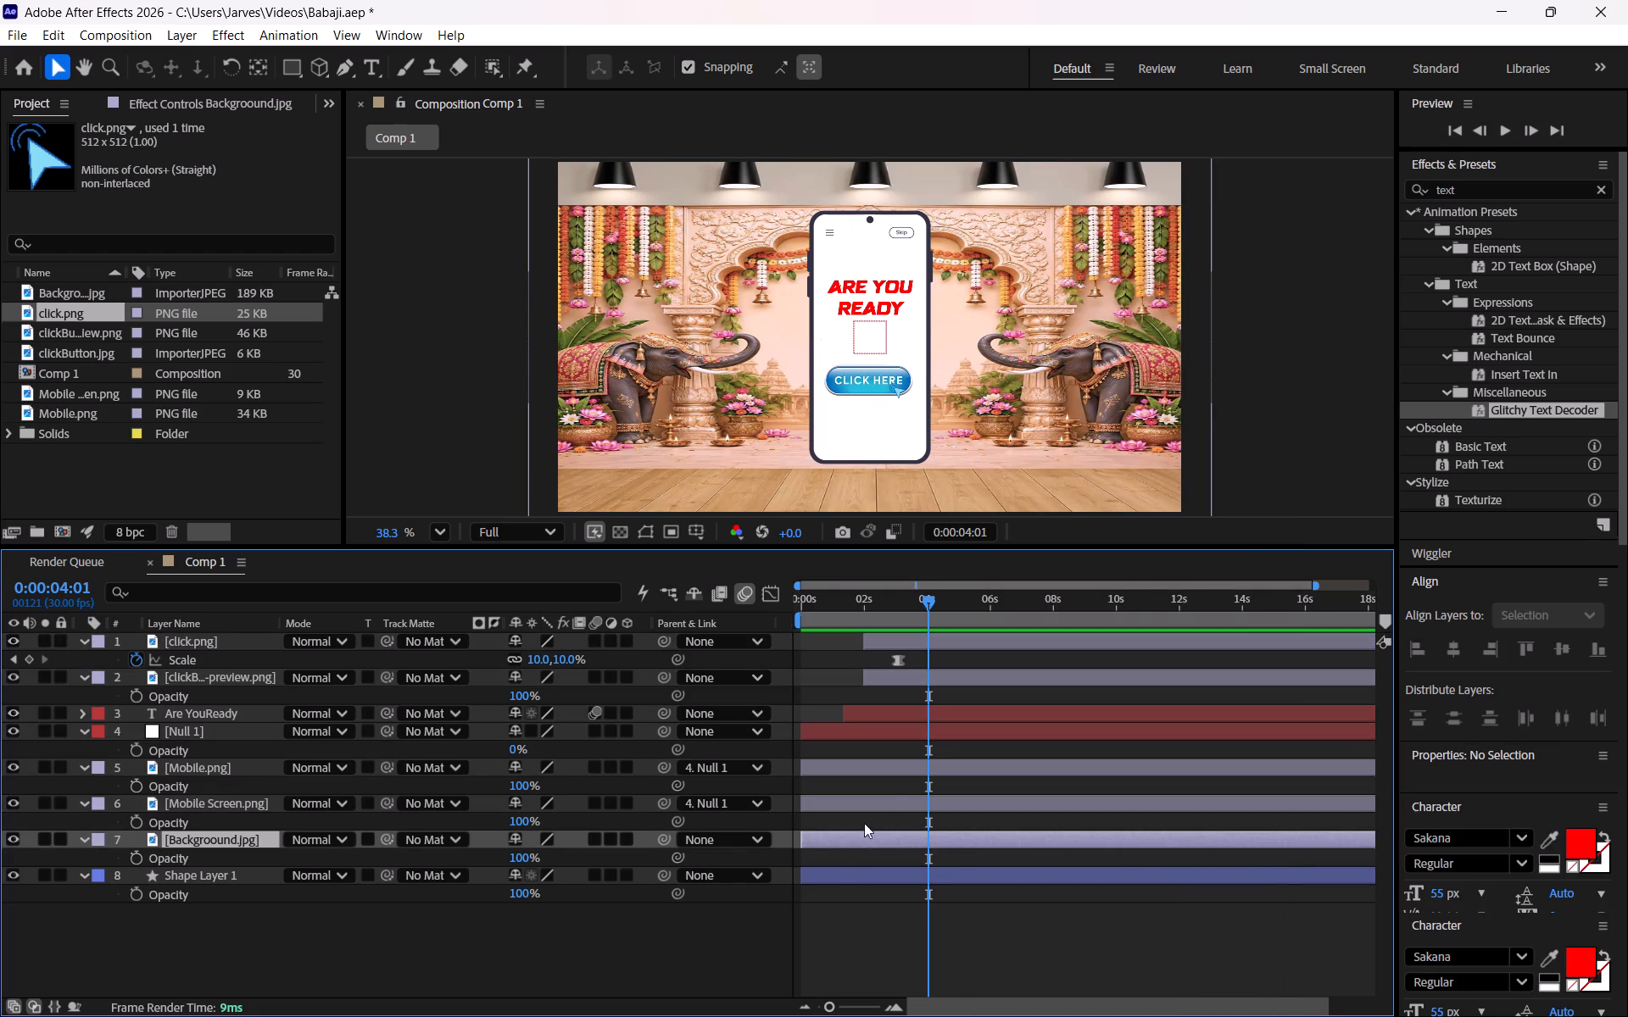
left_click(899, 639, "shift")
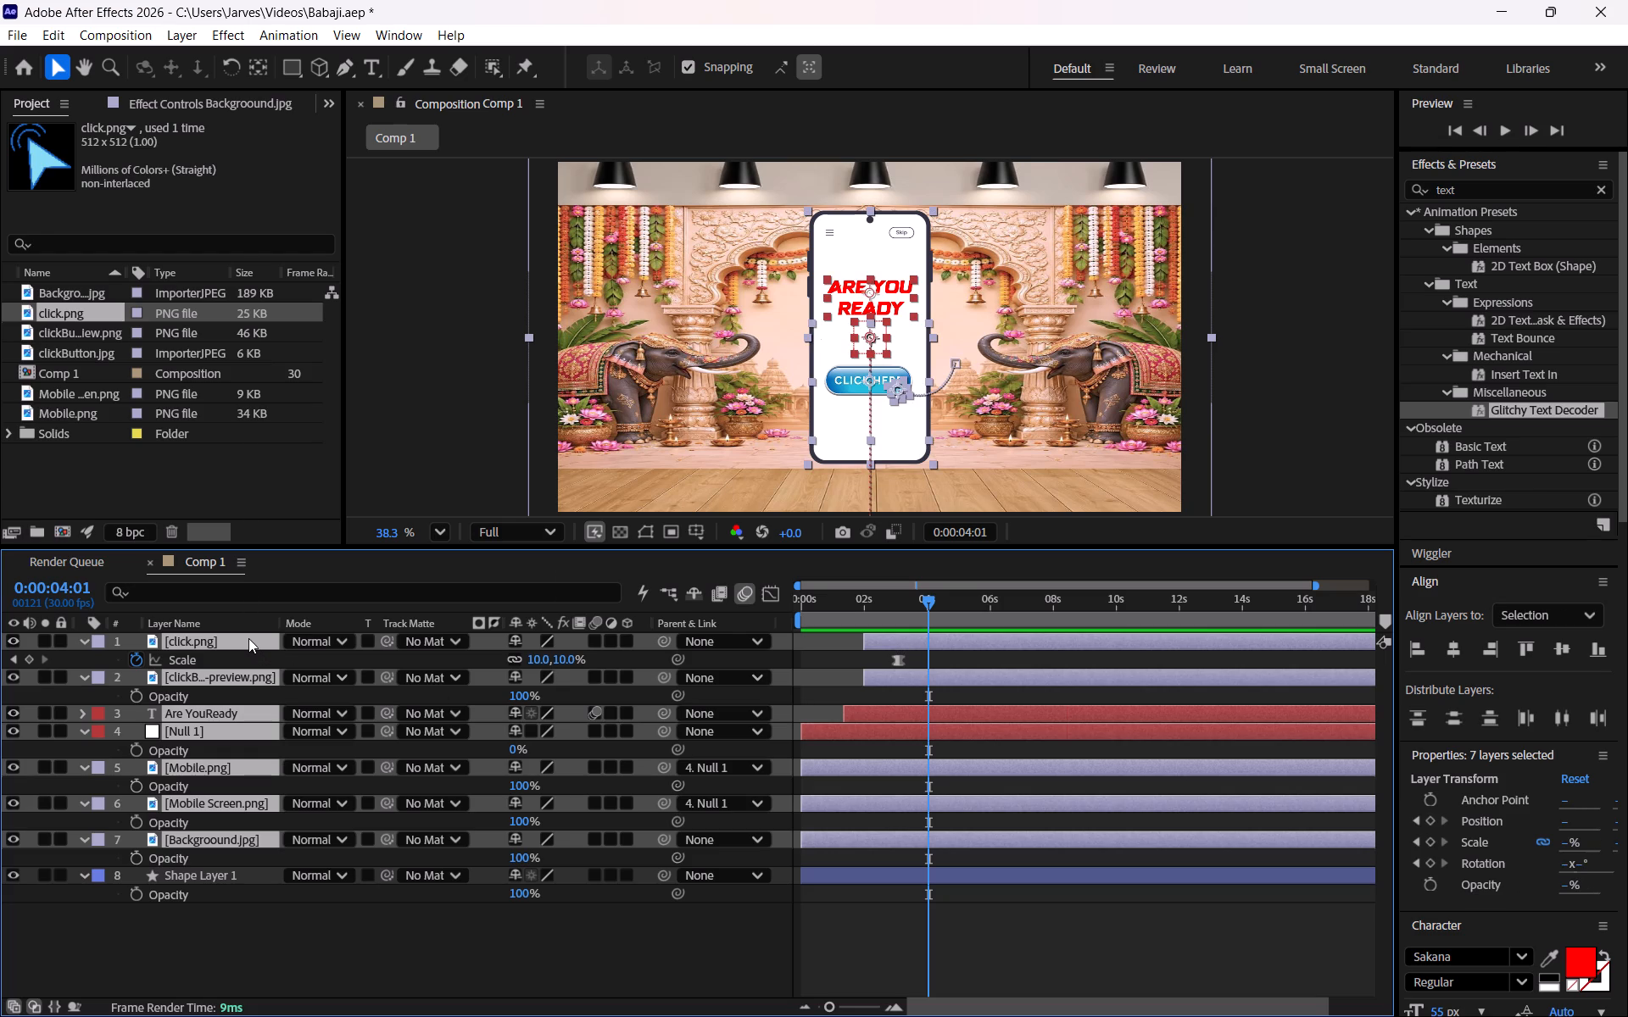
right_click(248, 638)
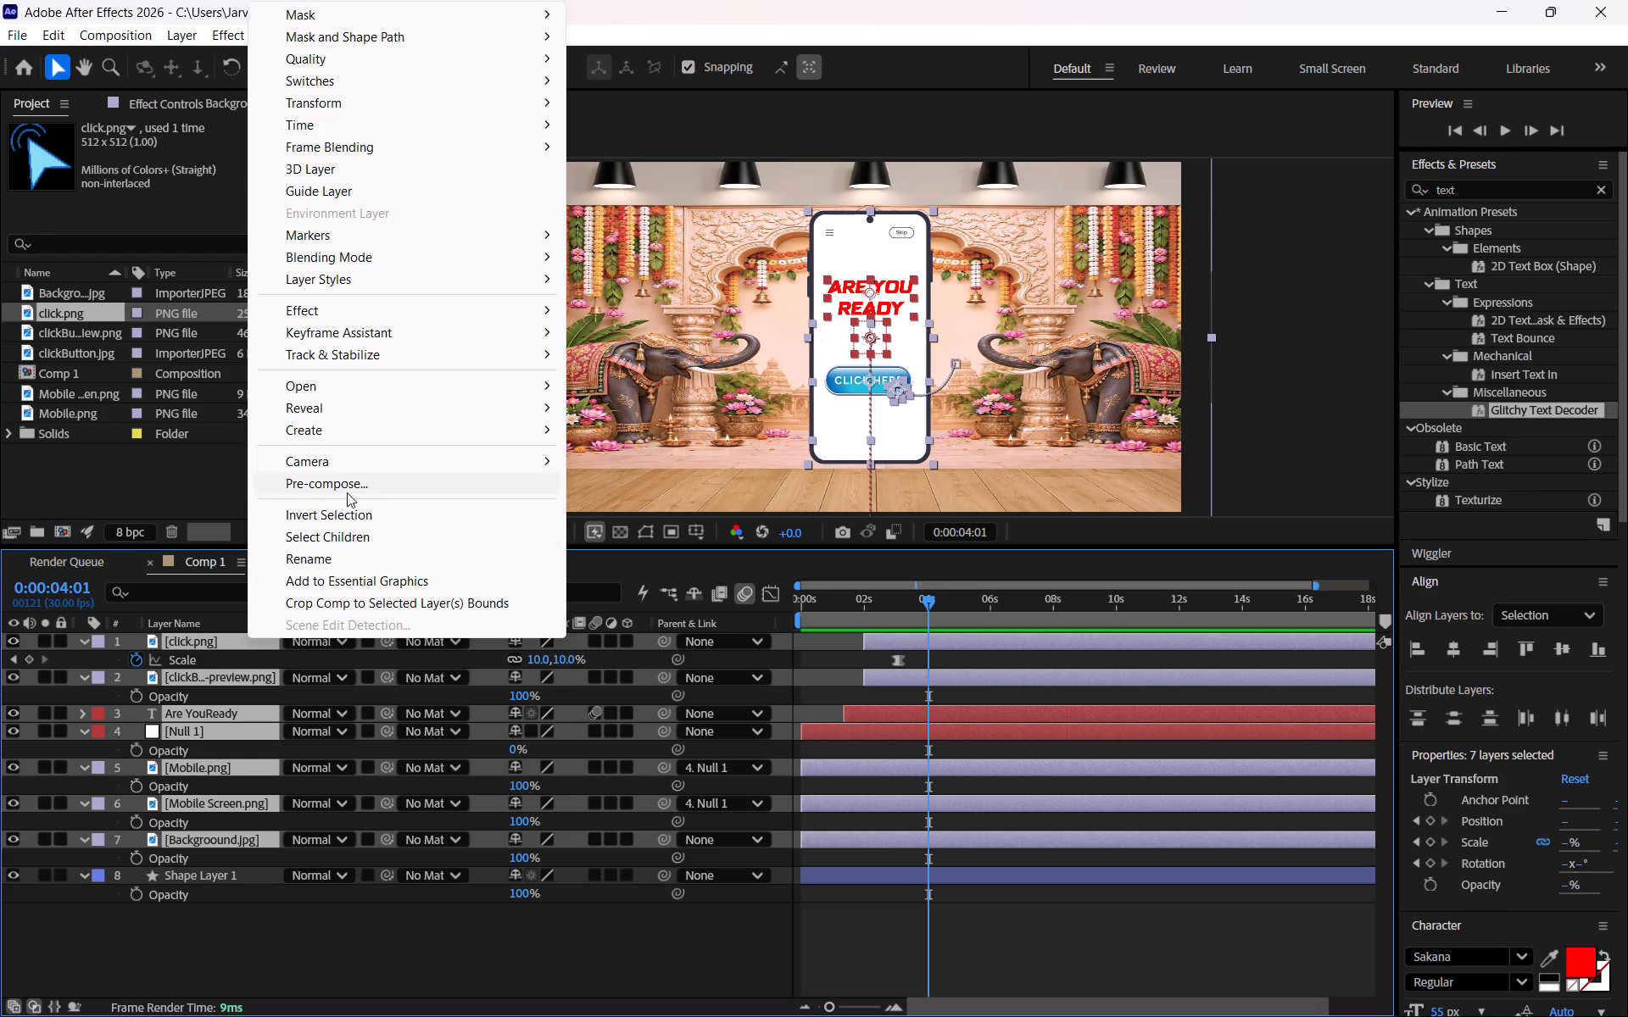
left_click(347, 492)
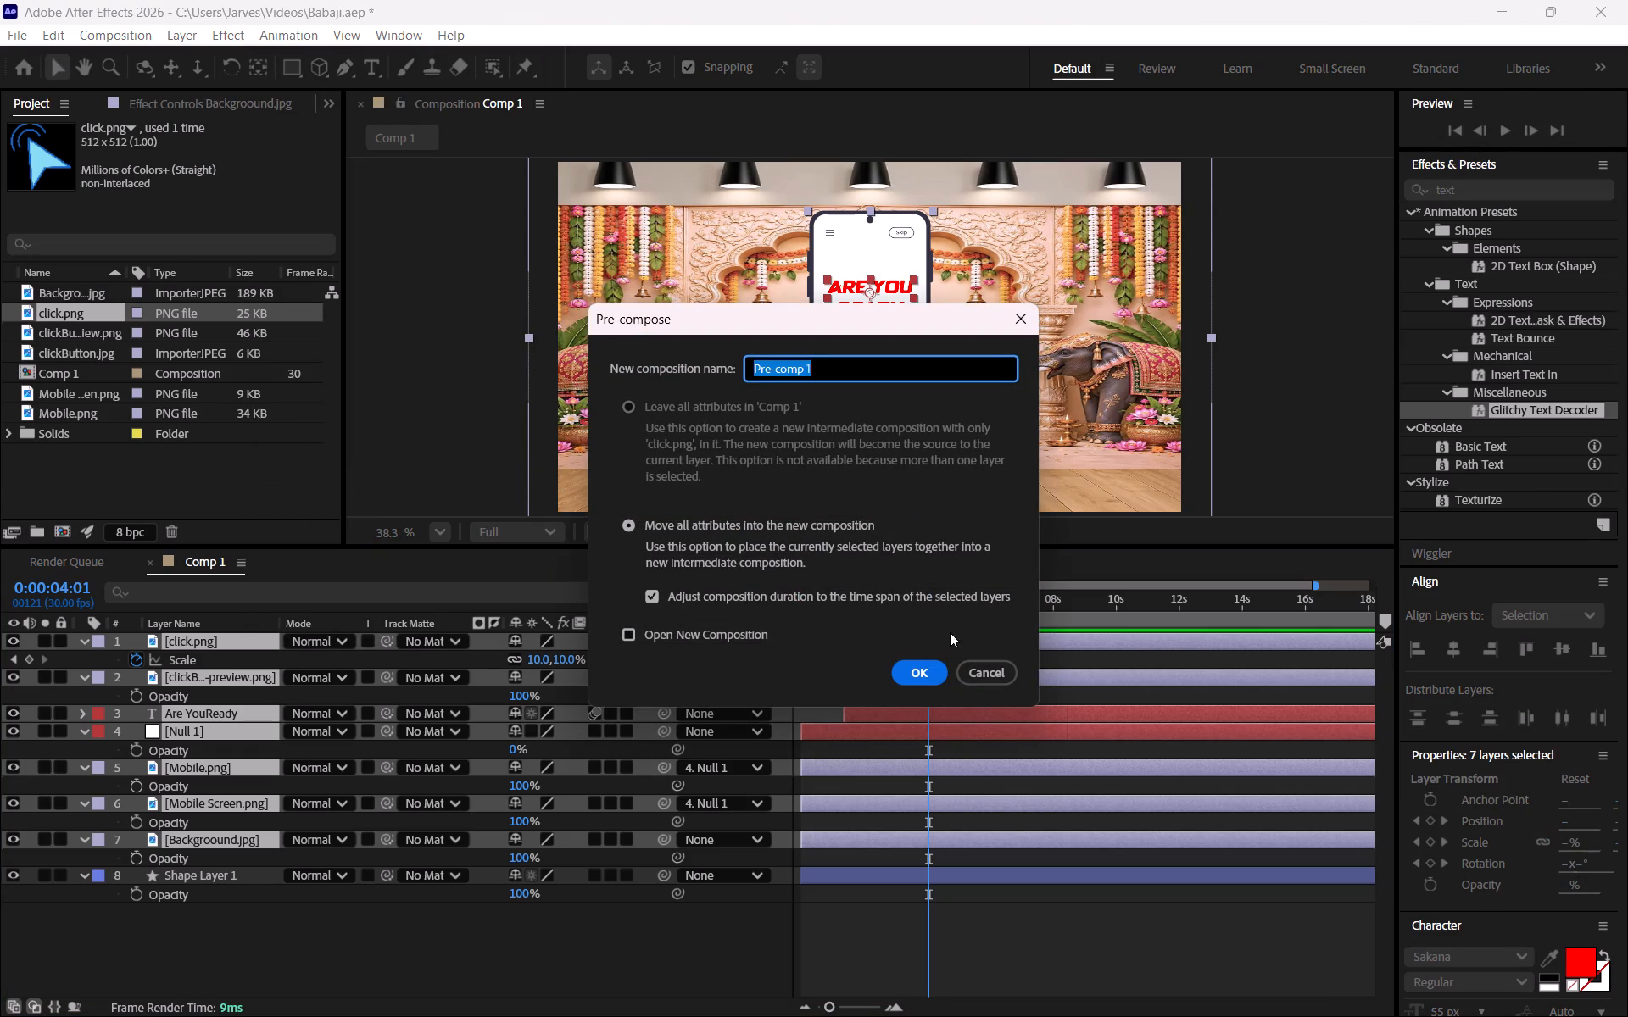
left_click(912, 677)
left_click(483, 798)
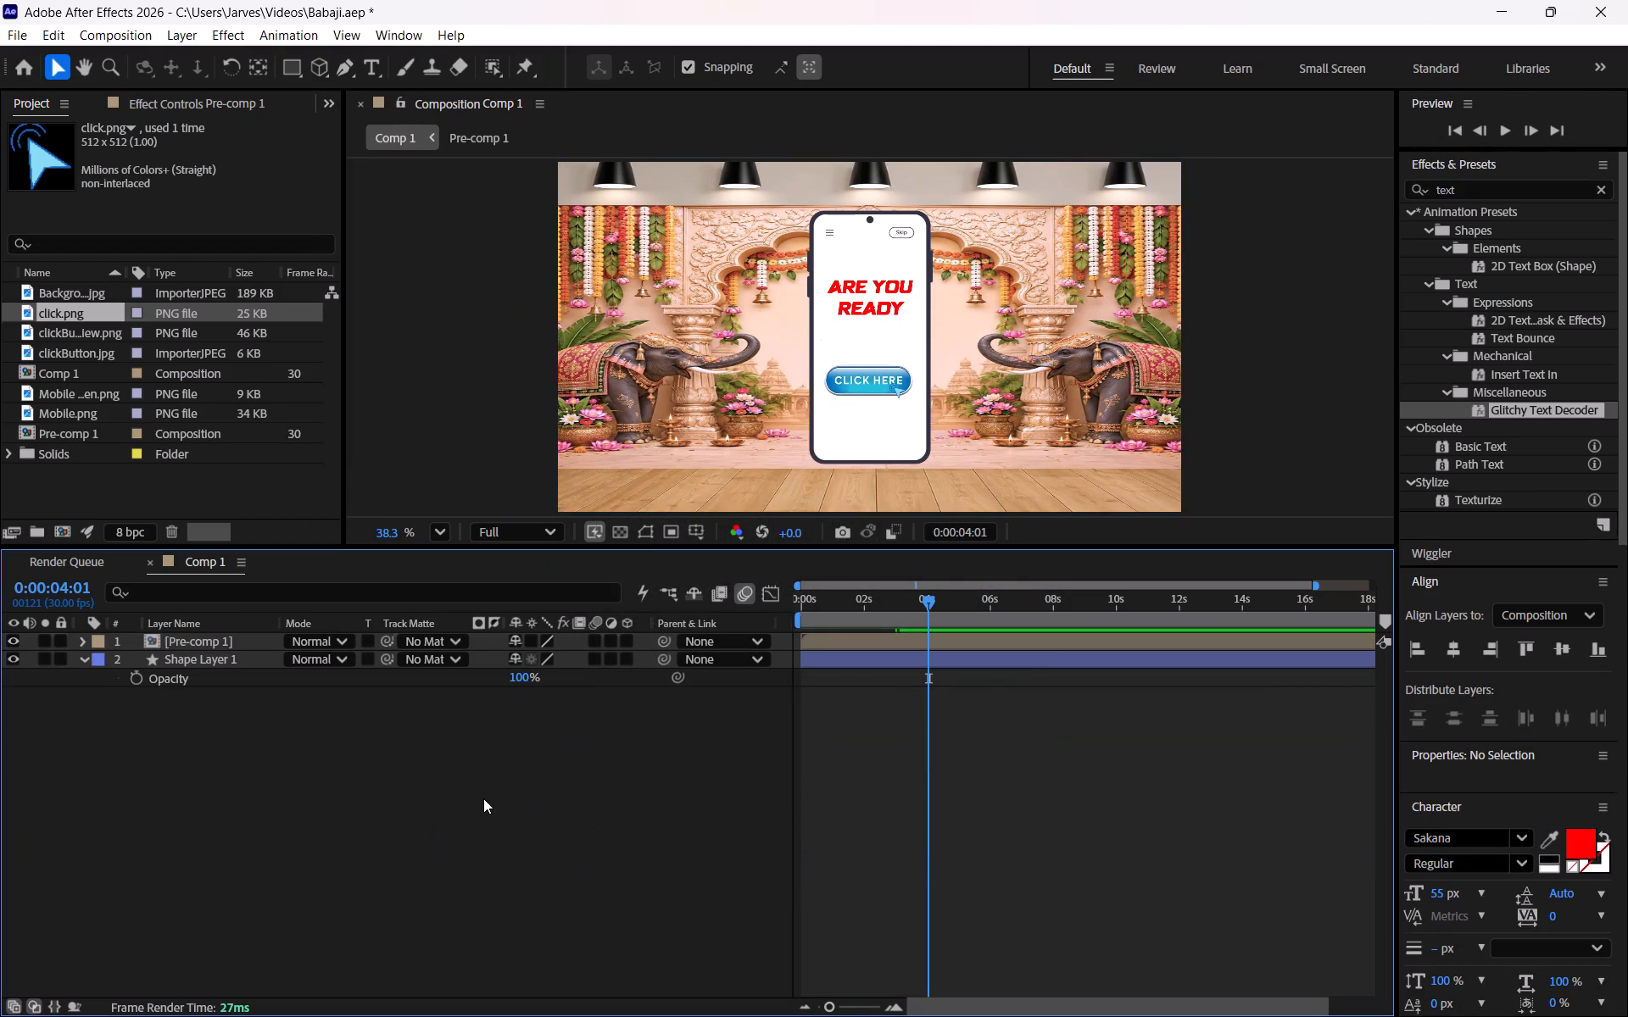
Preview Comp 1 from the start, stop after the button animation, and park the playhead at 0:00:04:00.
left_click_drag(931, 598, 789, 599)
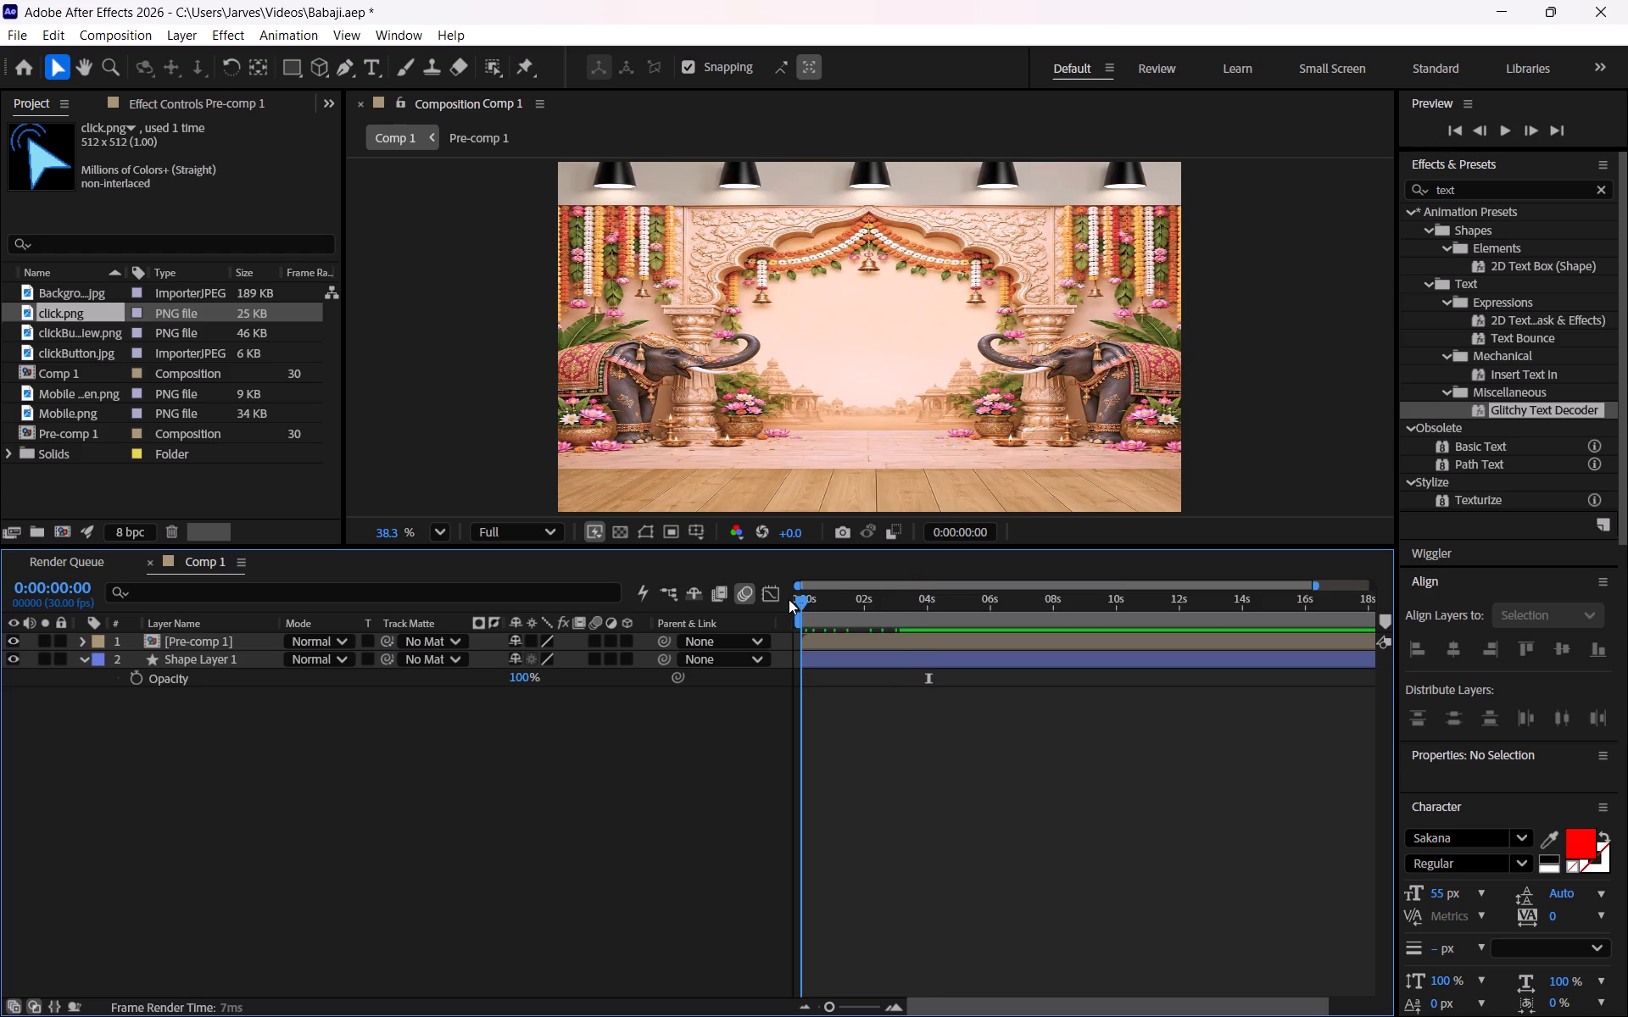
key("space")
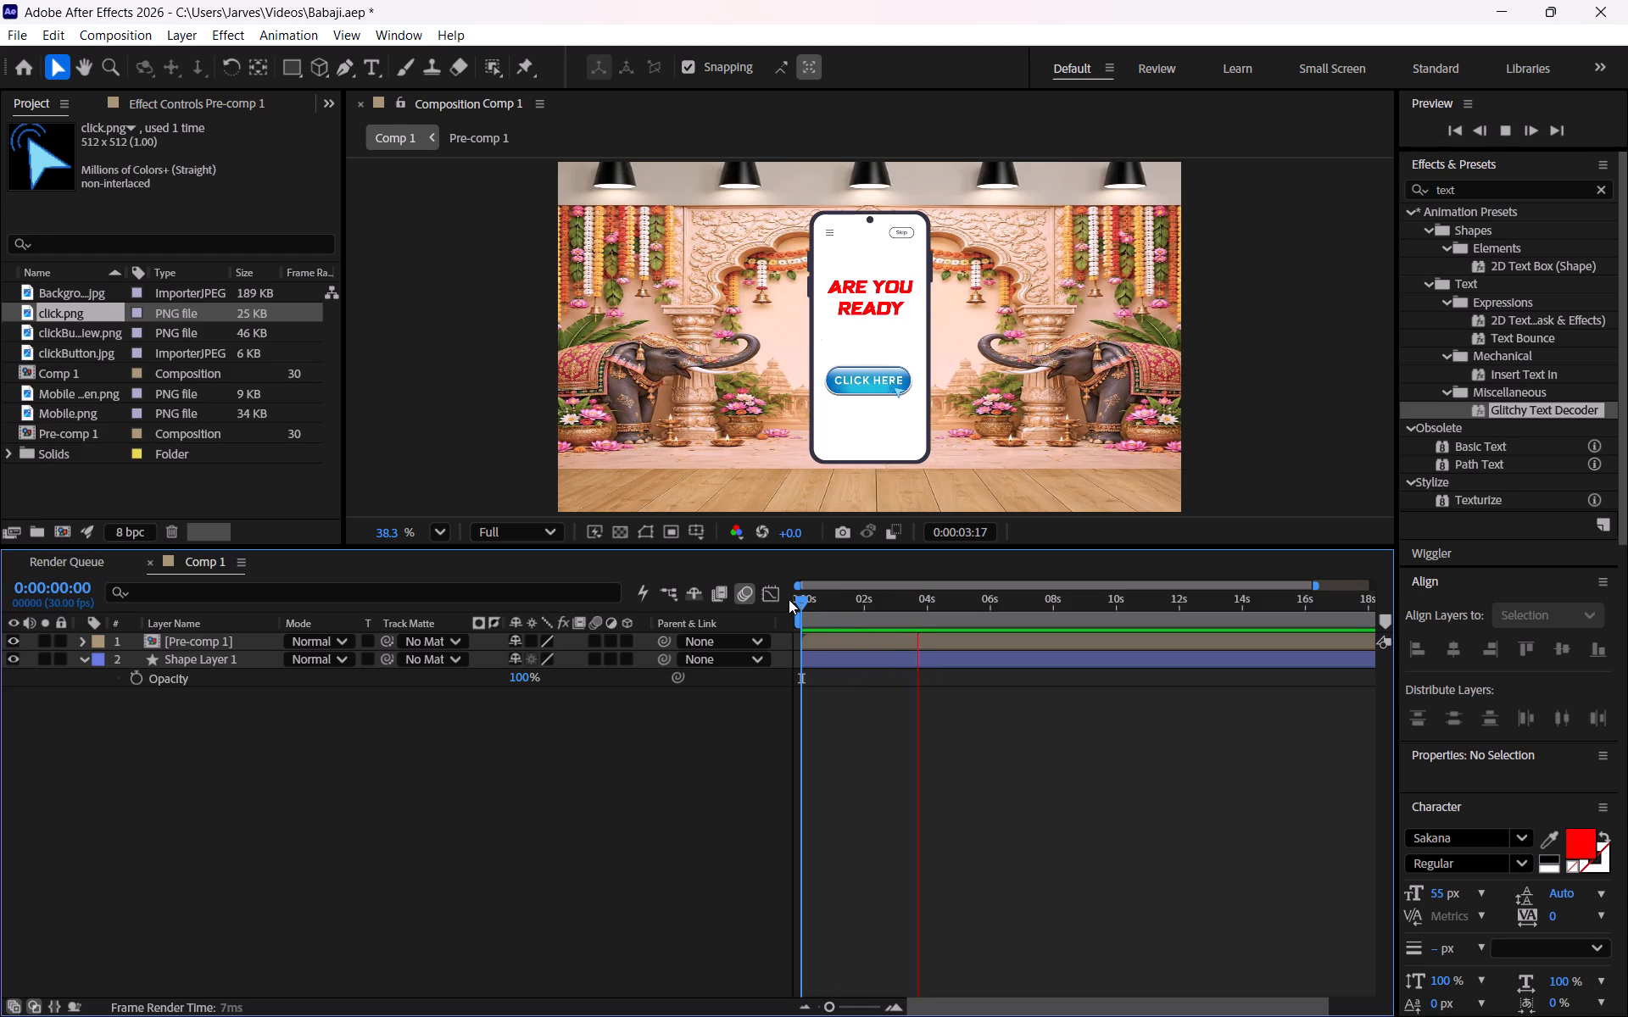
key("space")
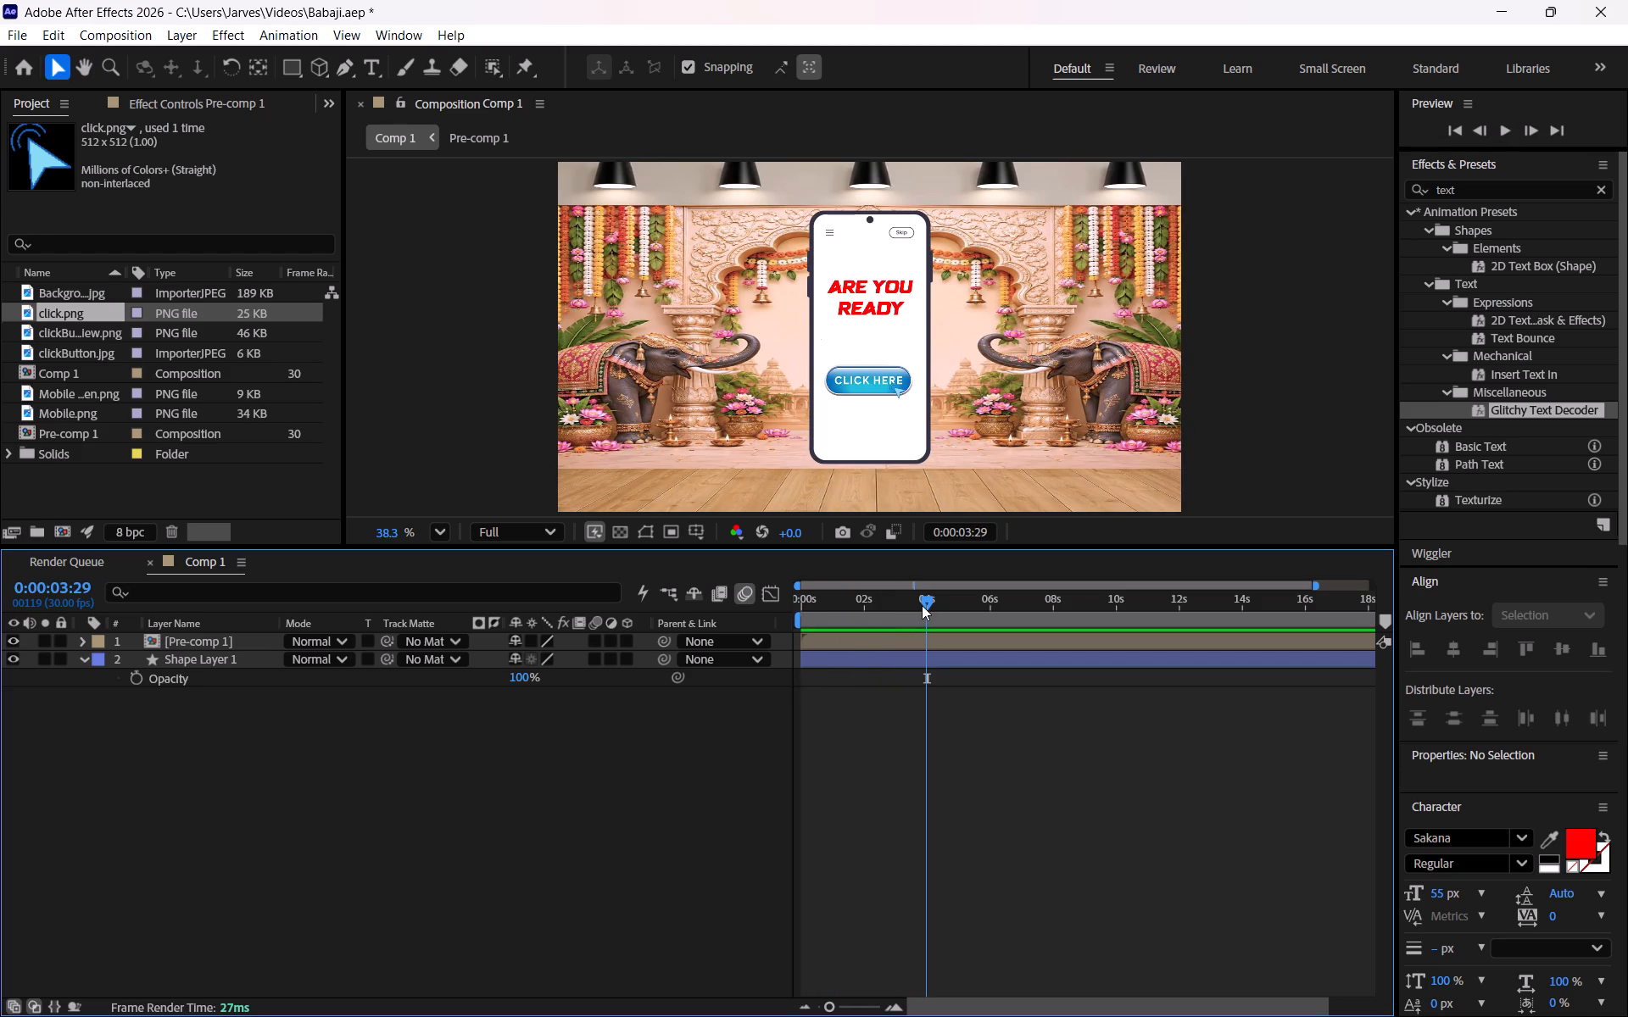
left_click(922, 605)
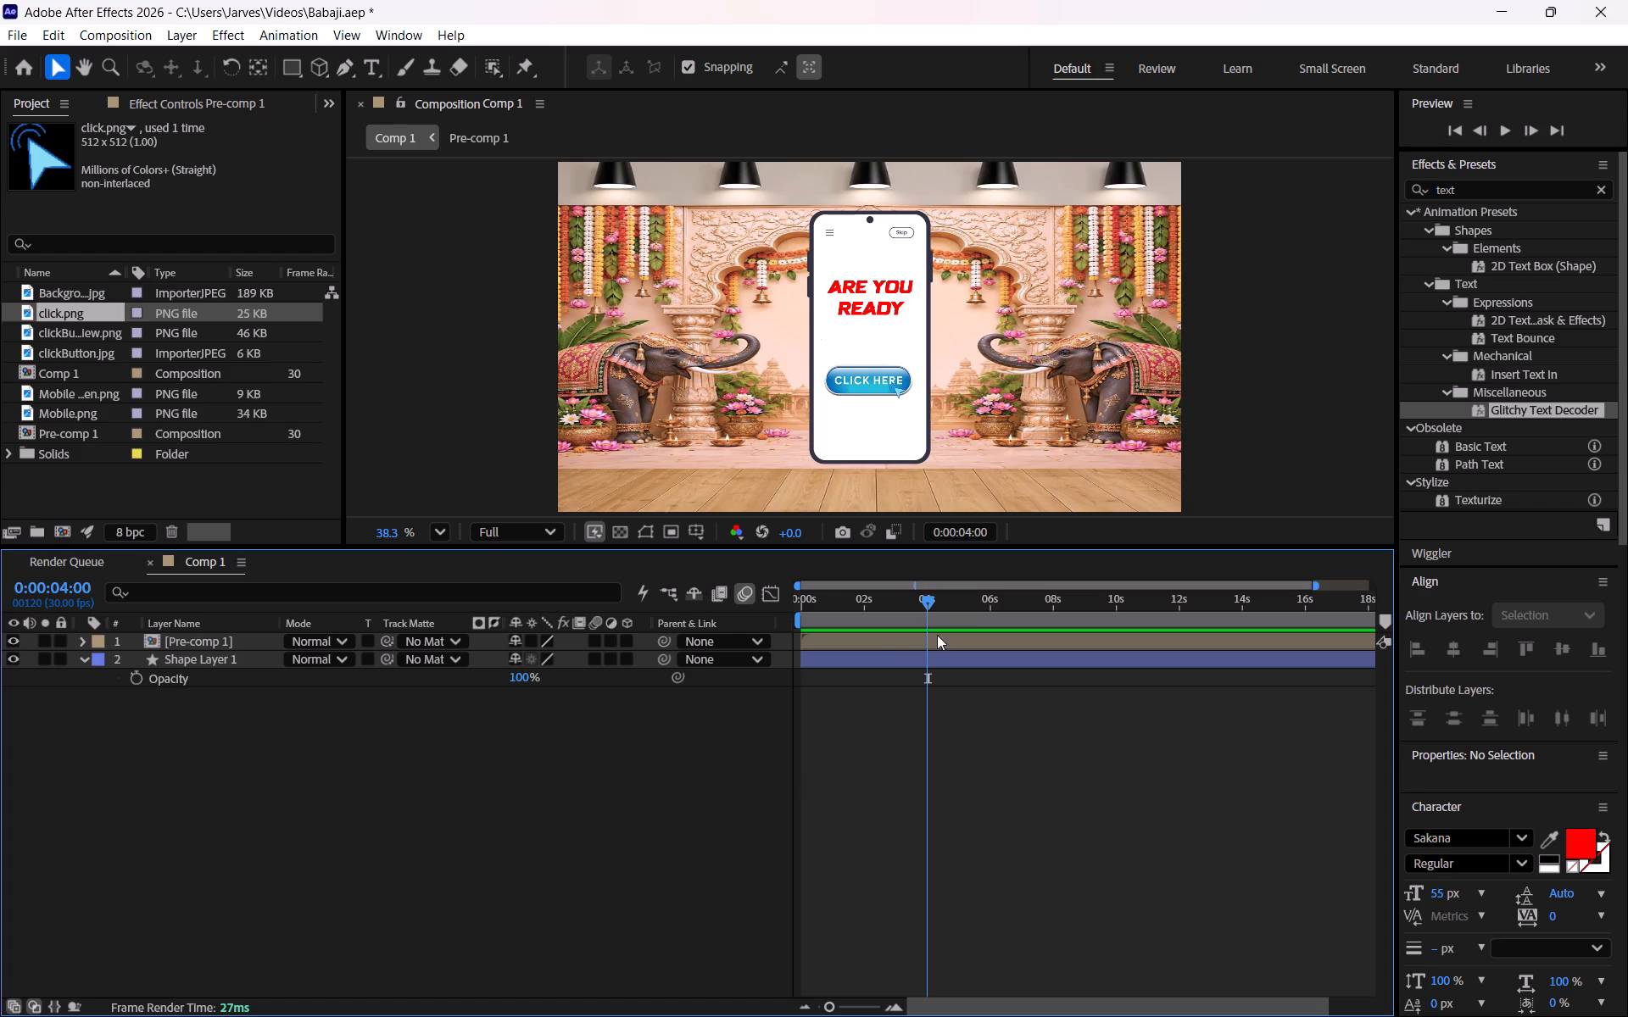
left_click(480, 812)
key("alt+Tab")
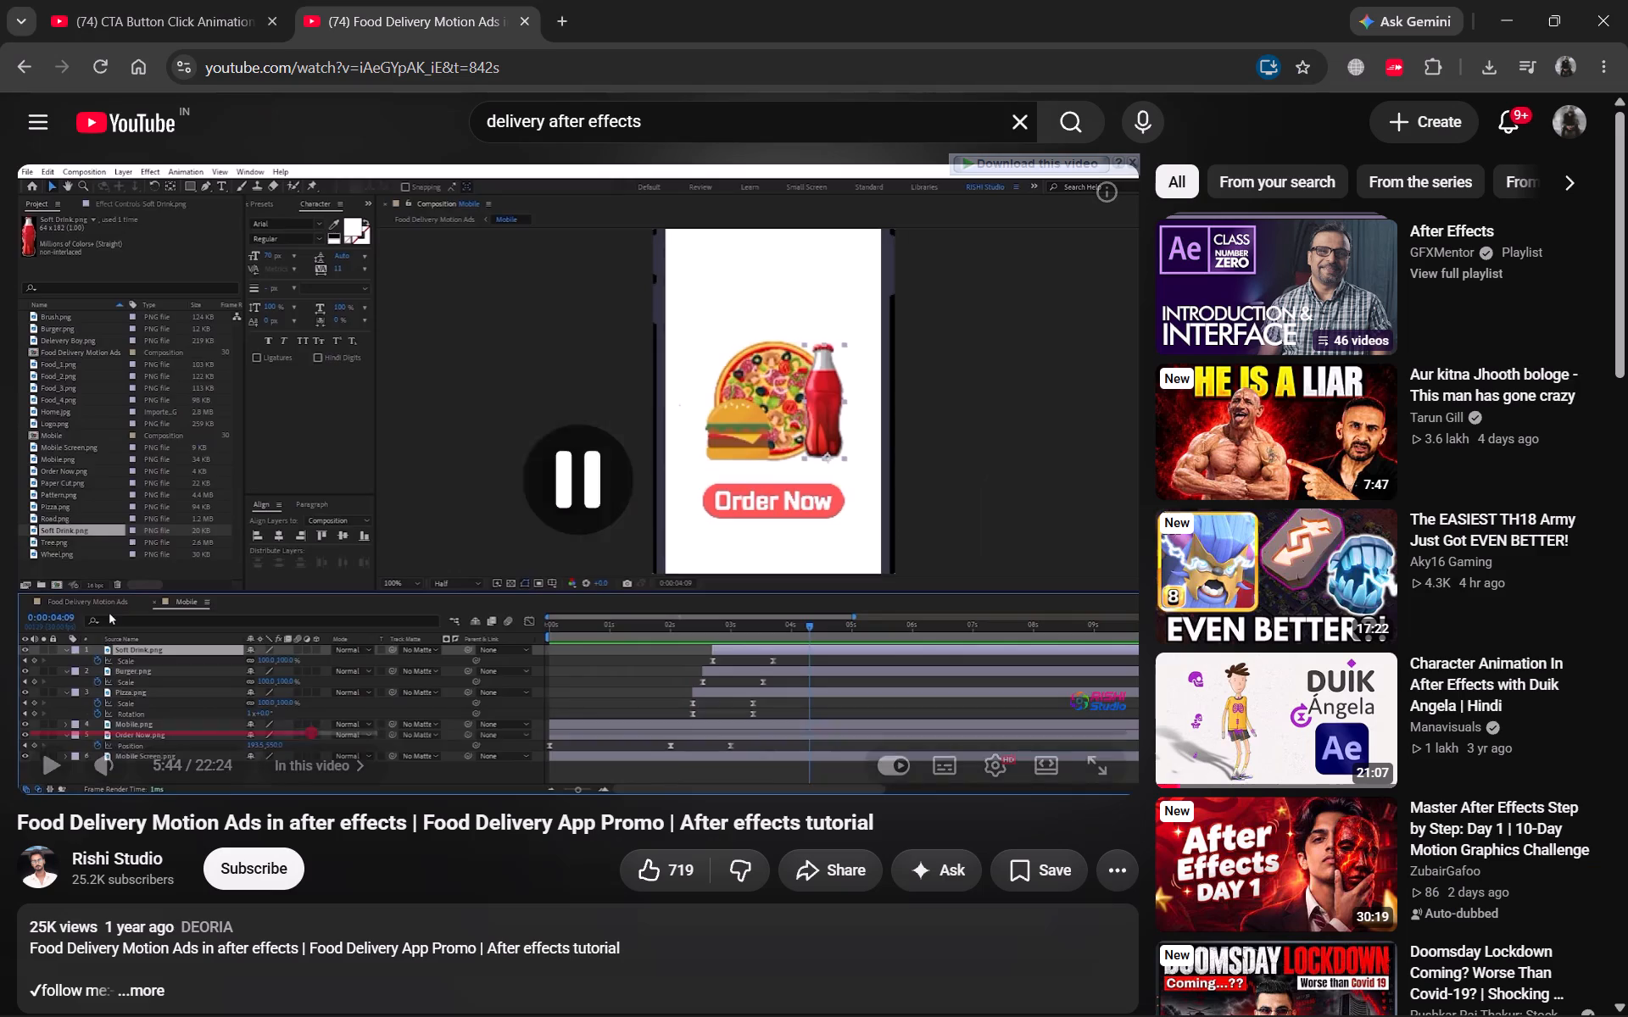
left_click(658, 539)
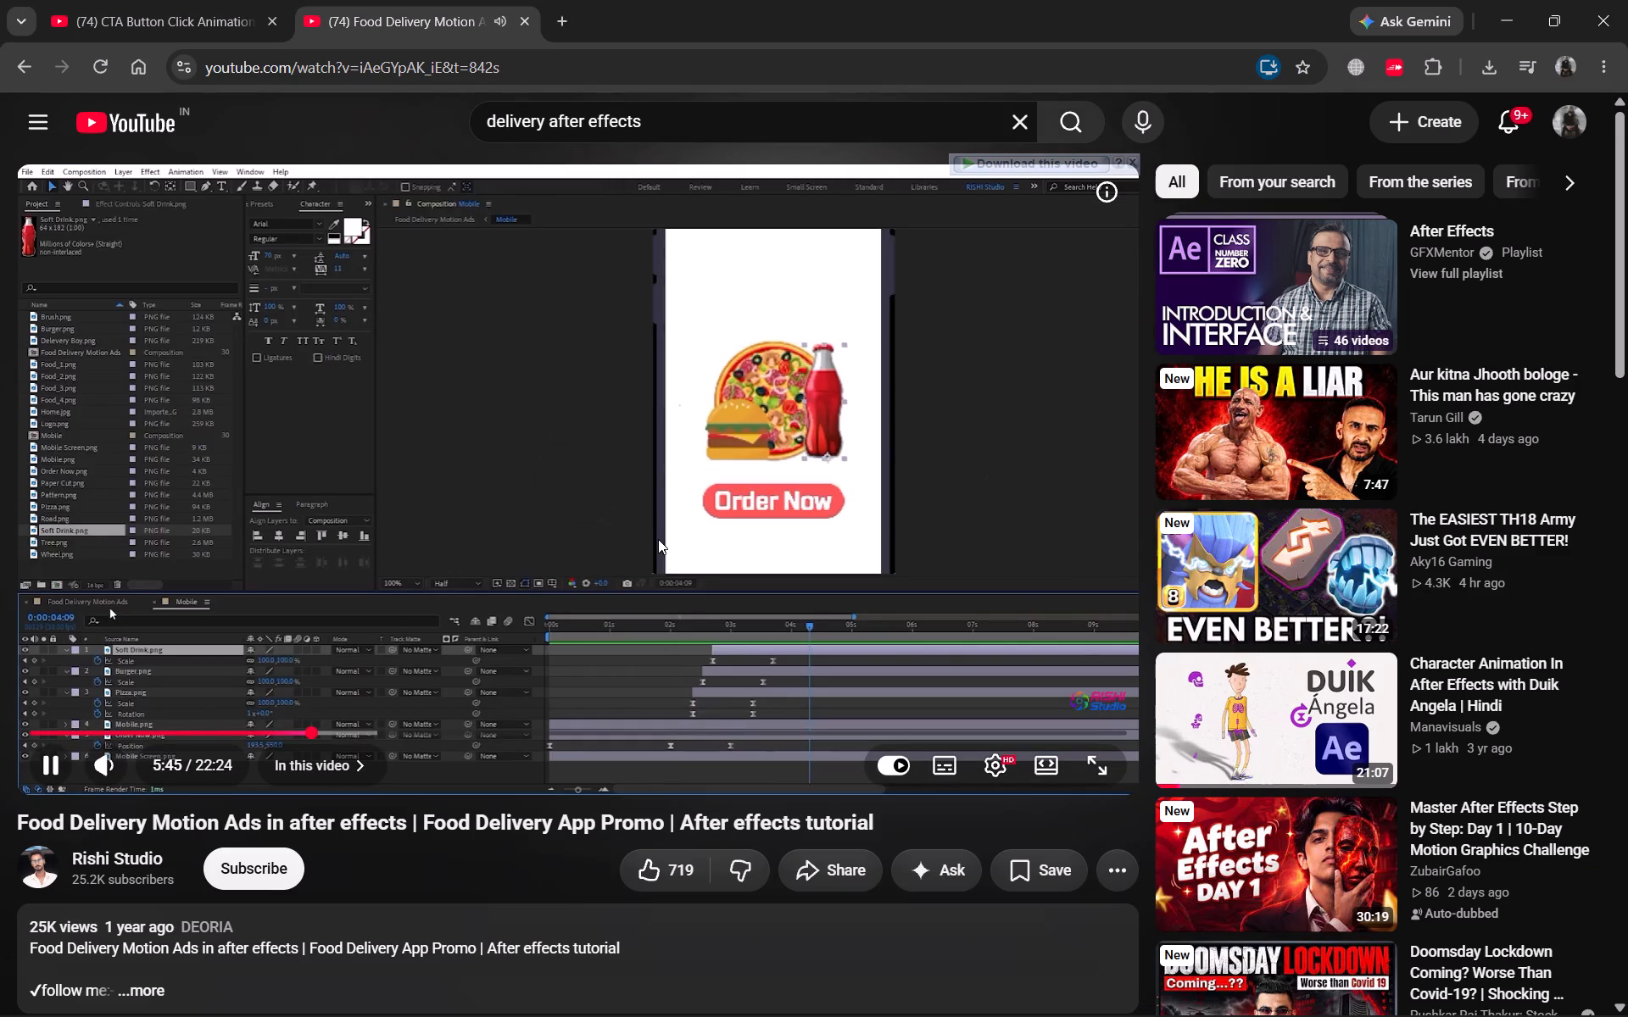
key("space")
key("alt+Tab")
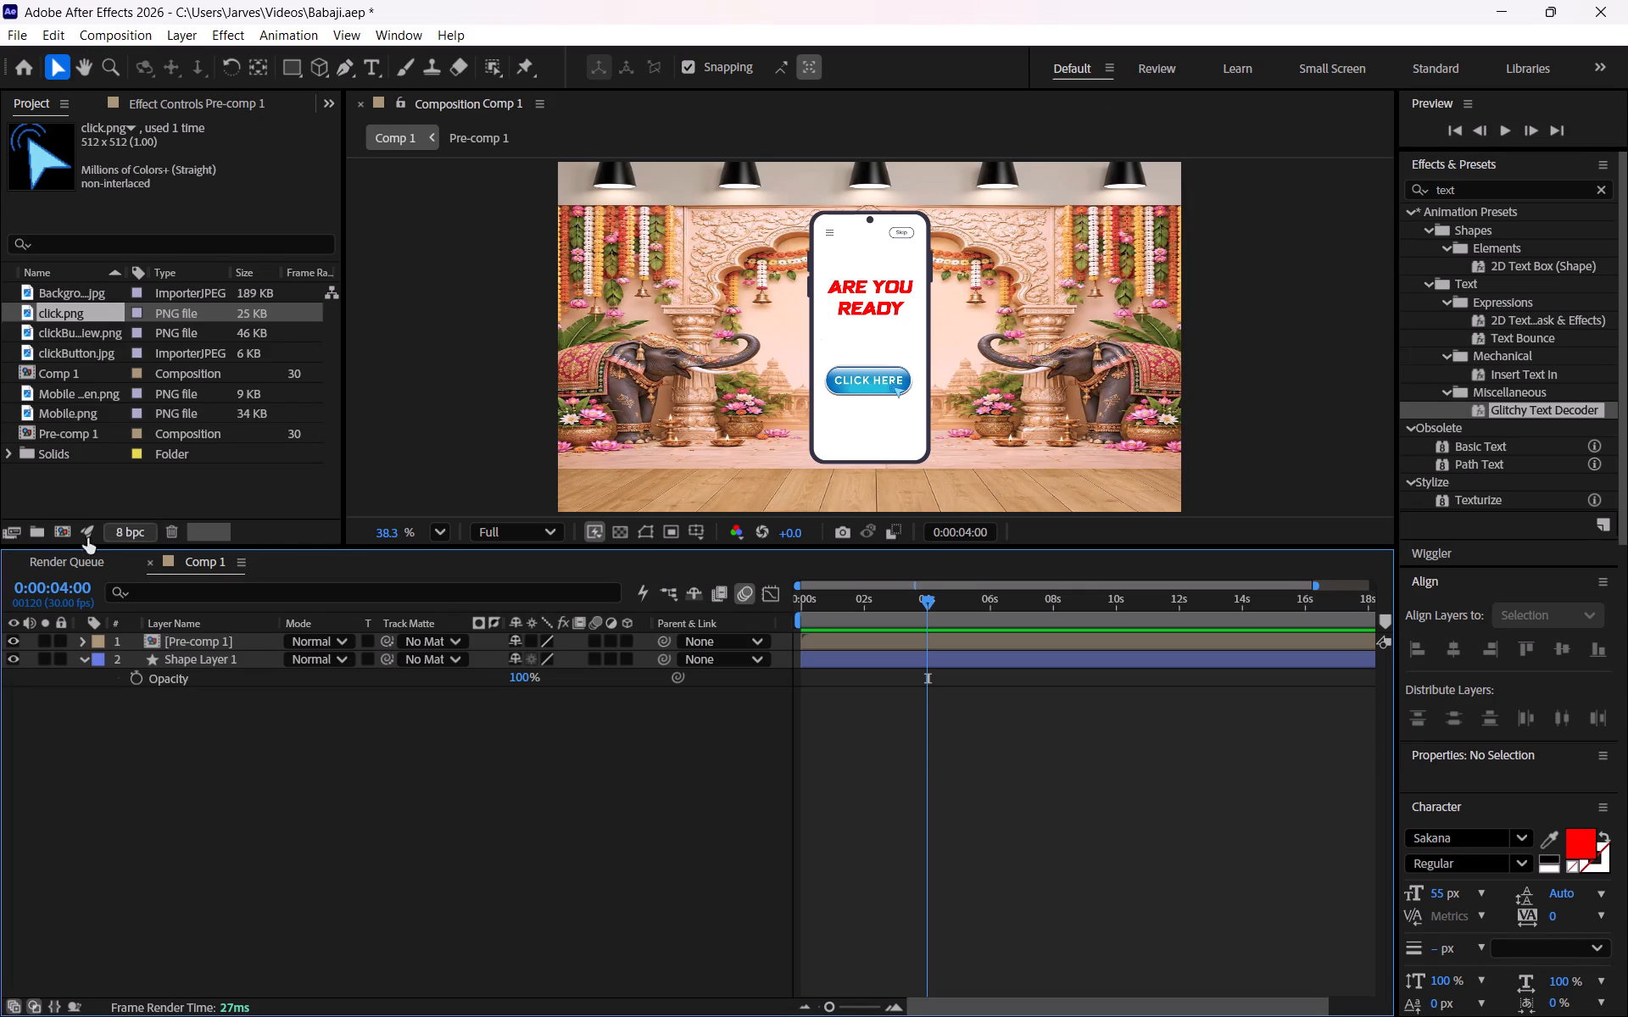
Create a new composition named driver with the offered 1920x1080, 30 fps, 20-second settings.
left_click(66, 533)
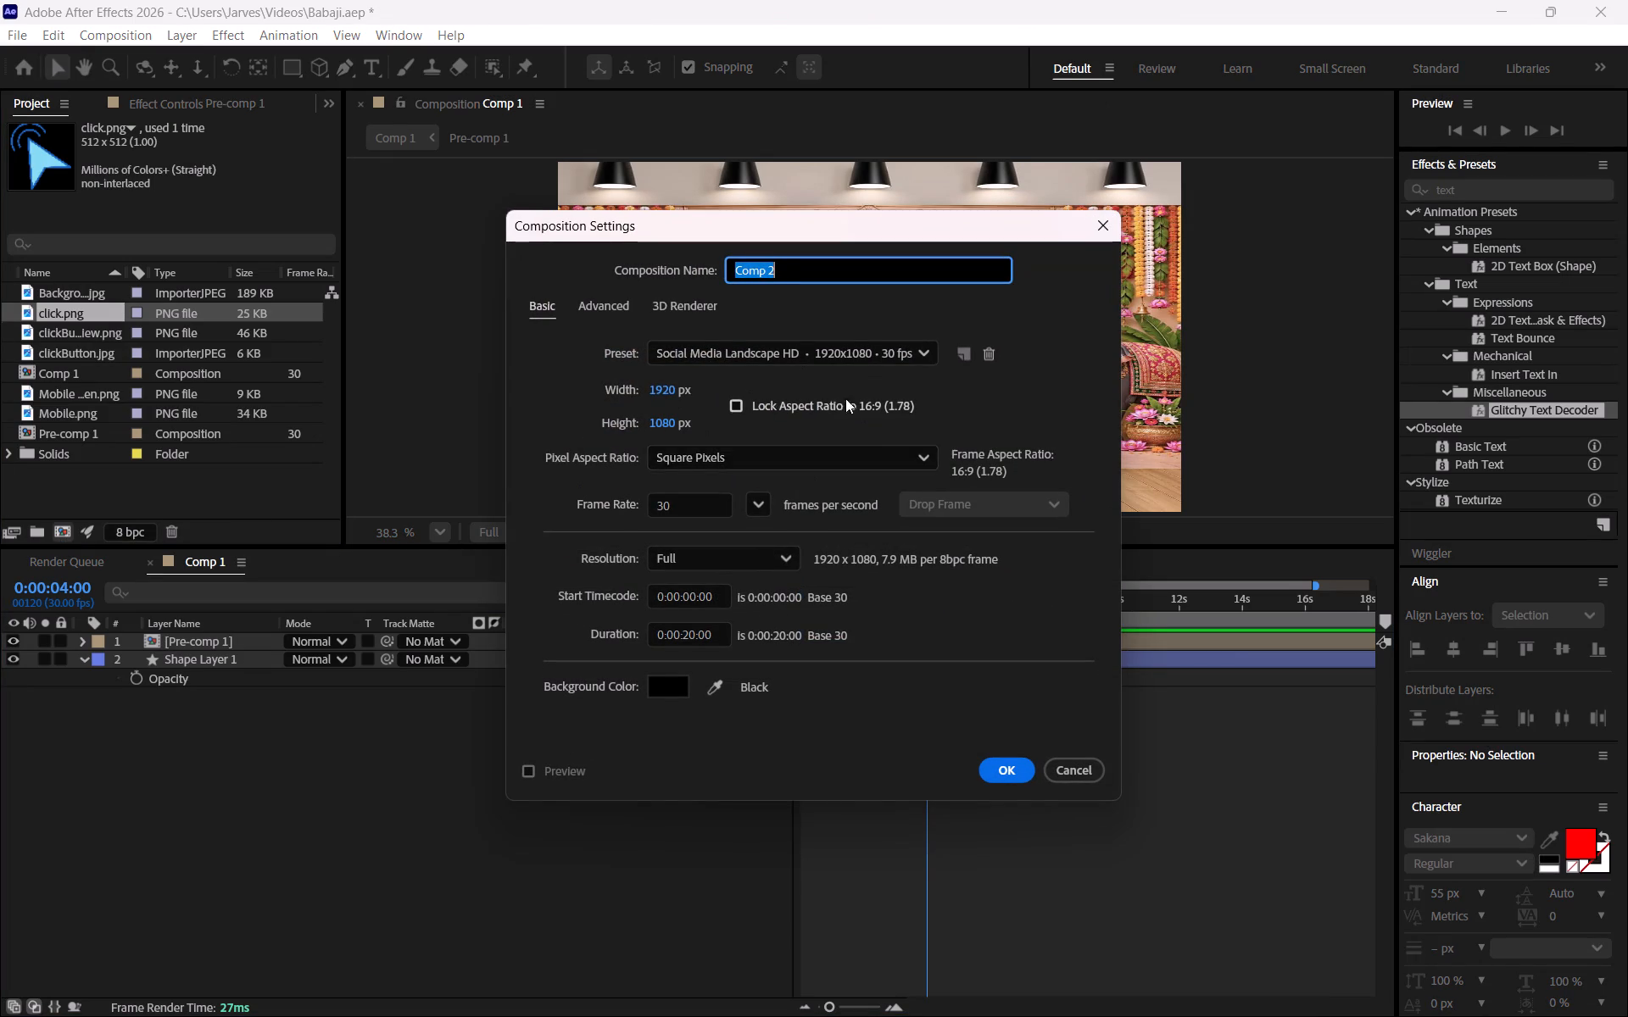
type("driver")
key("Return")
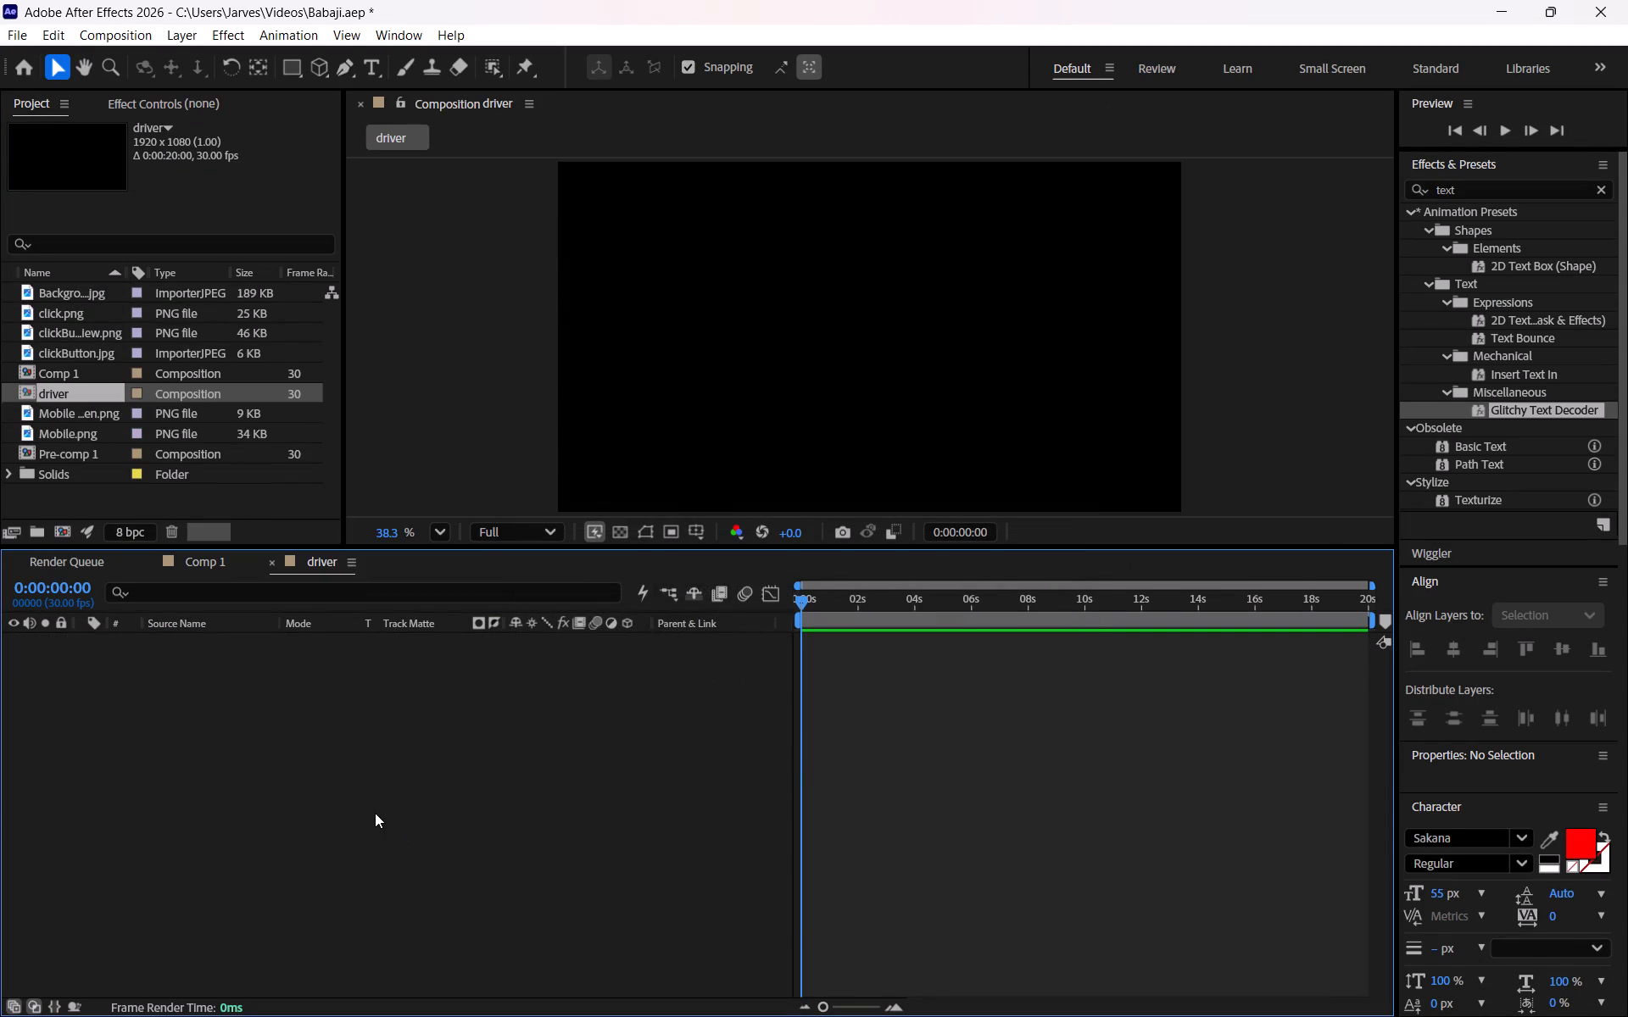
left_click(375, 813)
Import Delevery Boy.png from the (Footage) folder inside the Food Delivery Motion folder as footage.
right_click(82, 503)
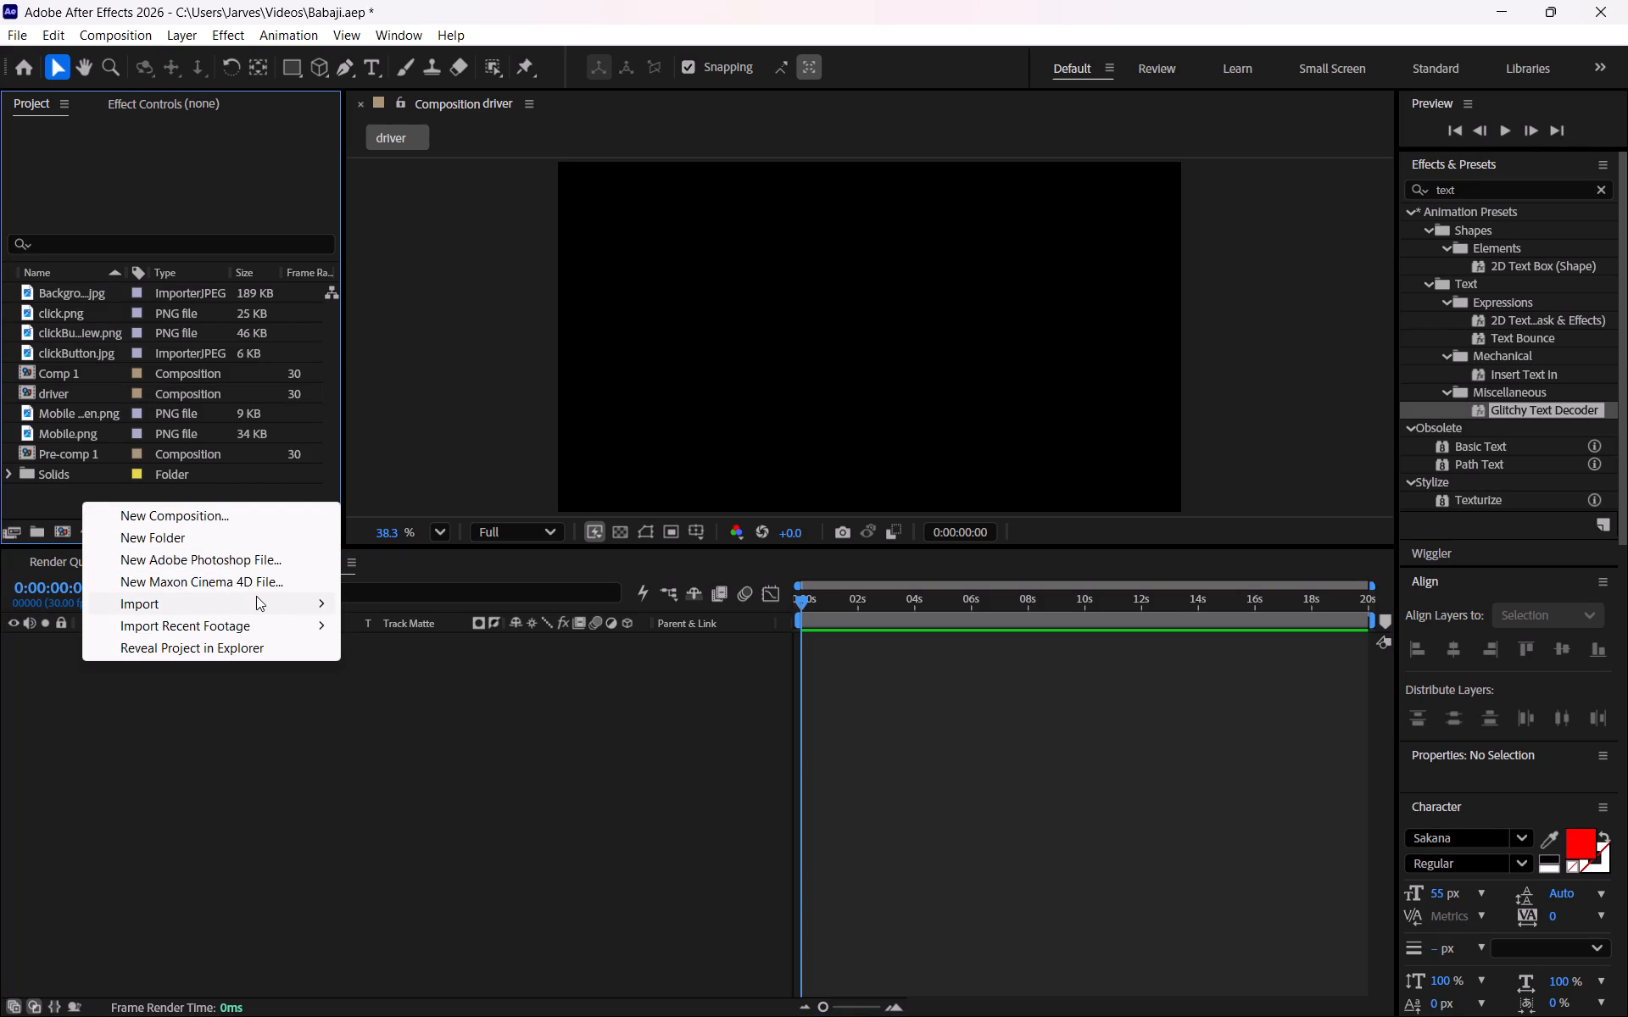
left_click(406, 621)
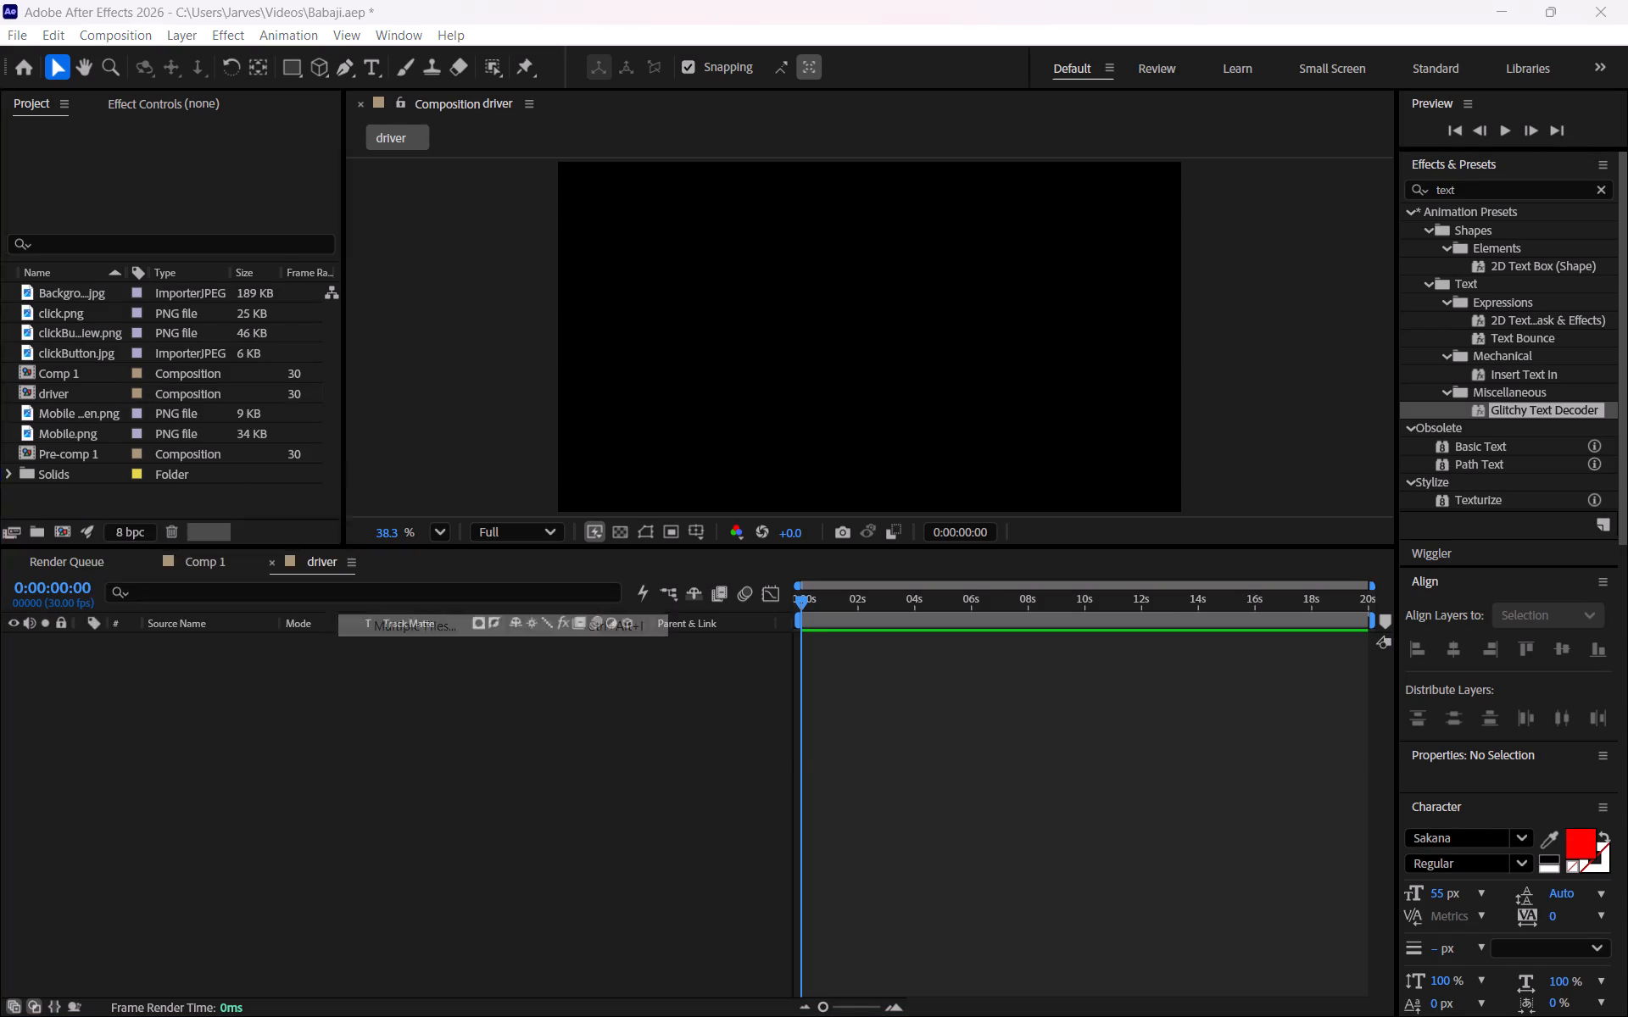
double_click(293, 388)
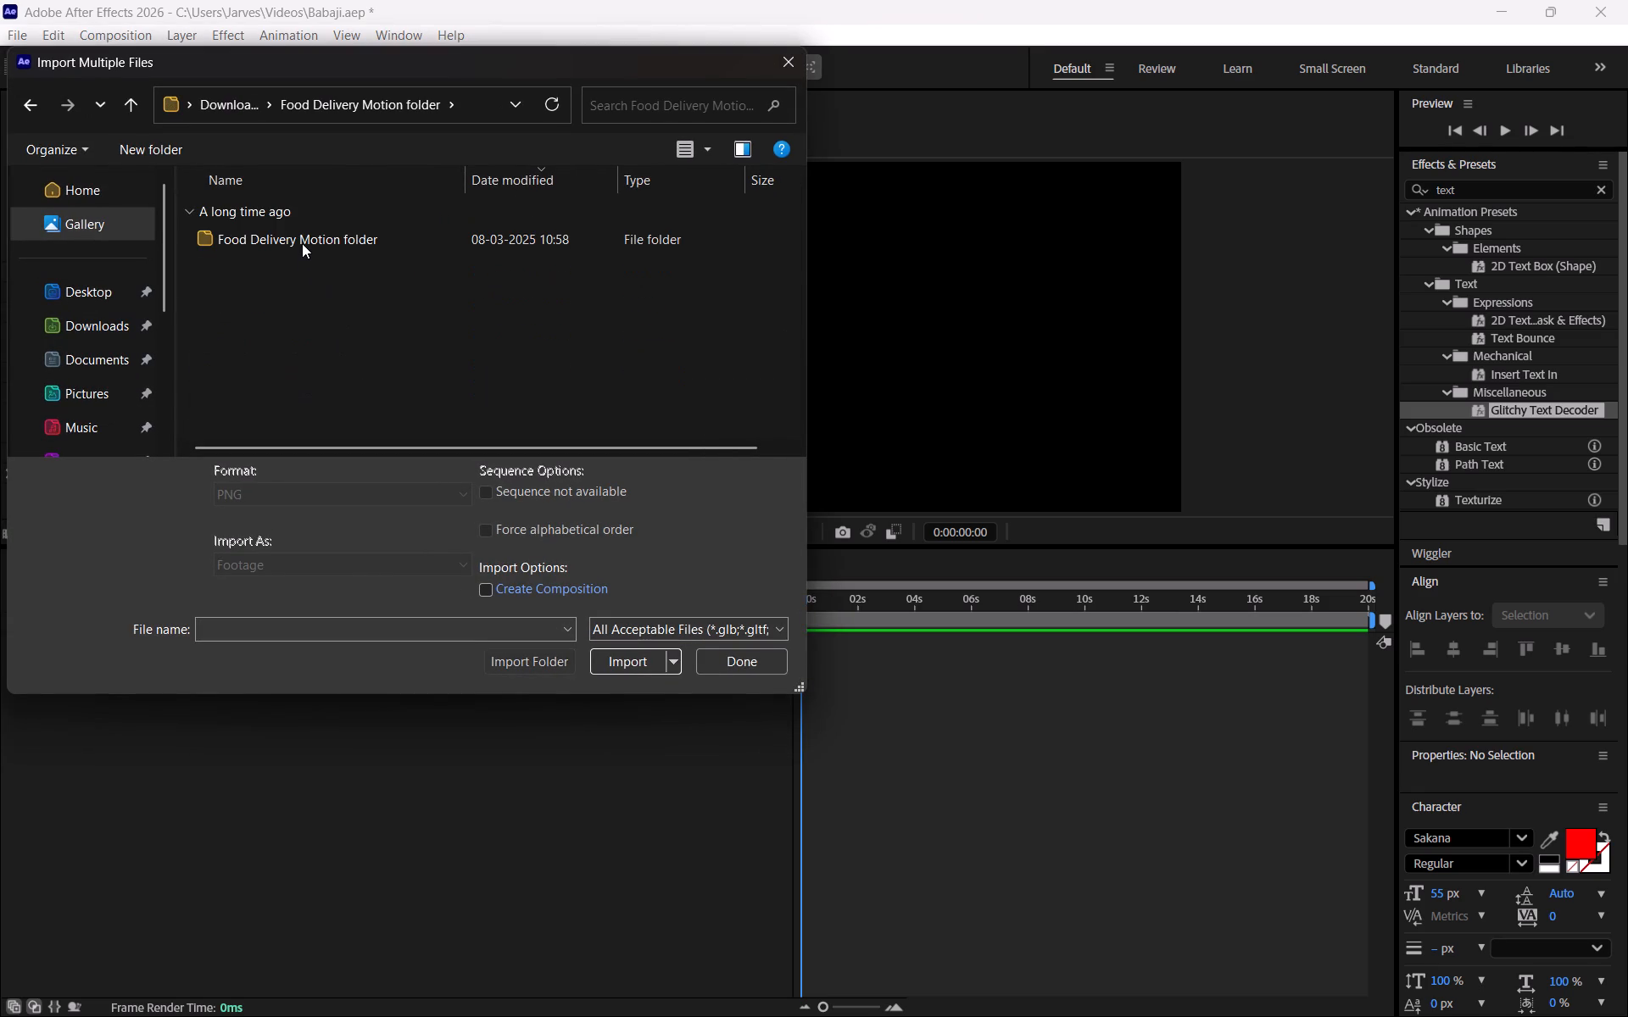
double_click(302, 243)
double_click(302, 292)
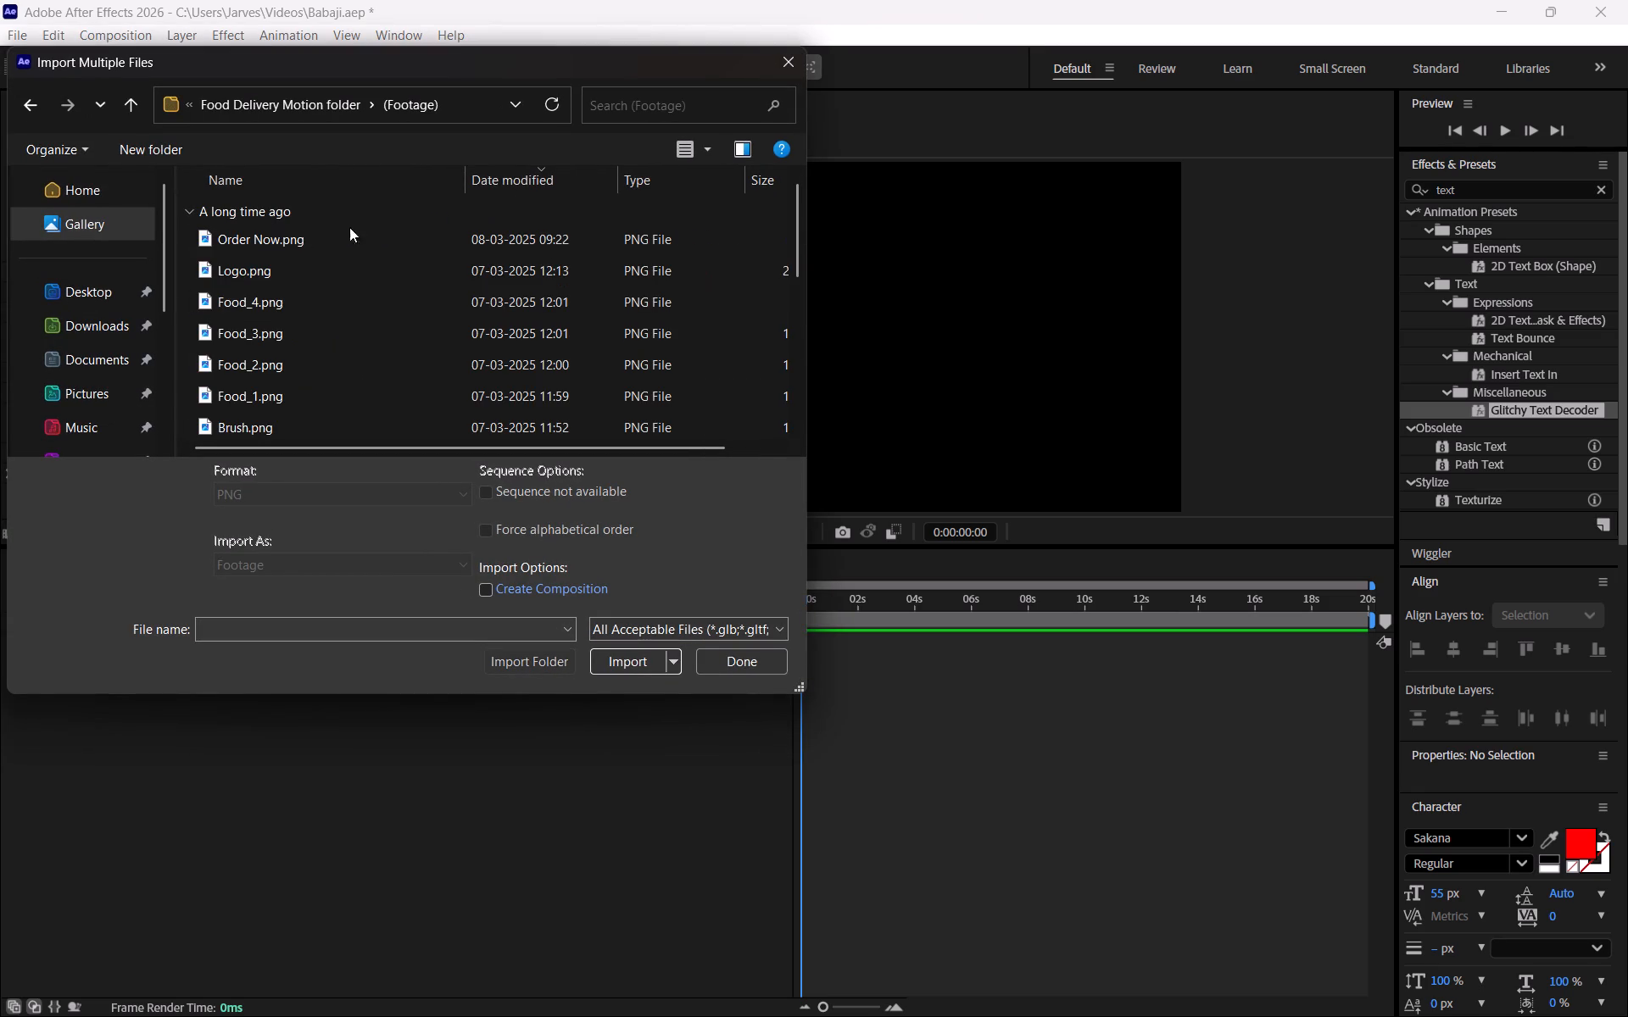
scroll(353, 378, "down", 1)
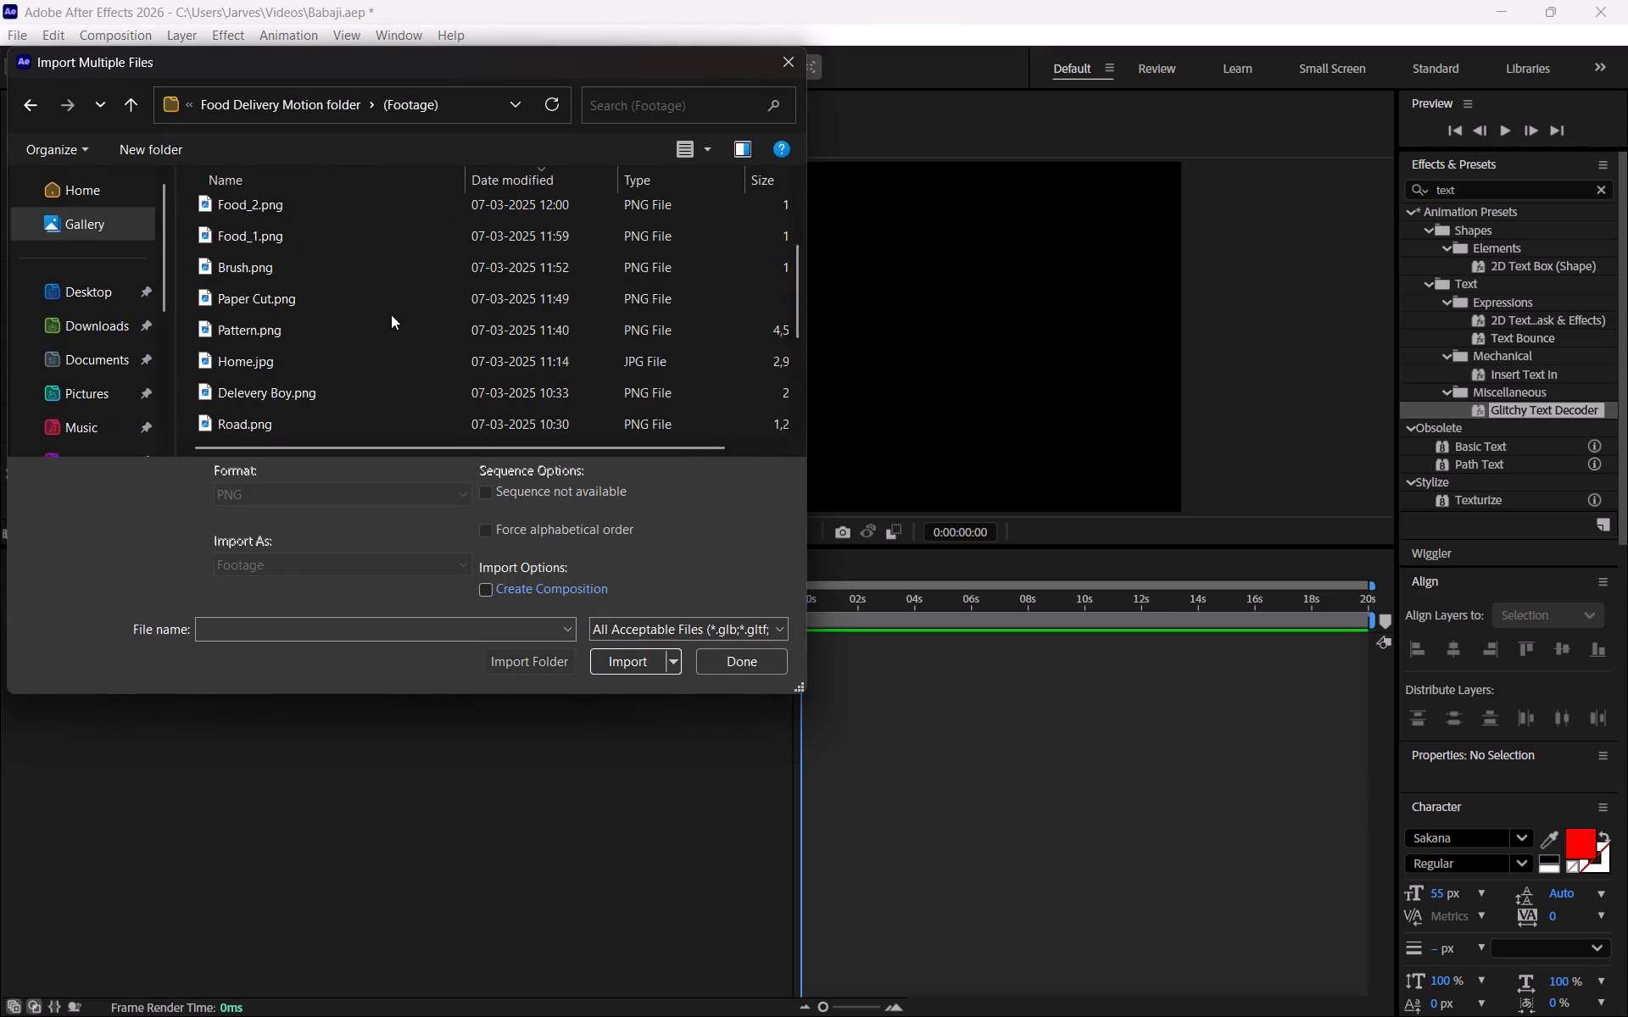
scroll(391, 314, "down", 1)
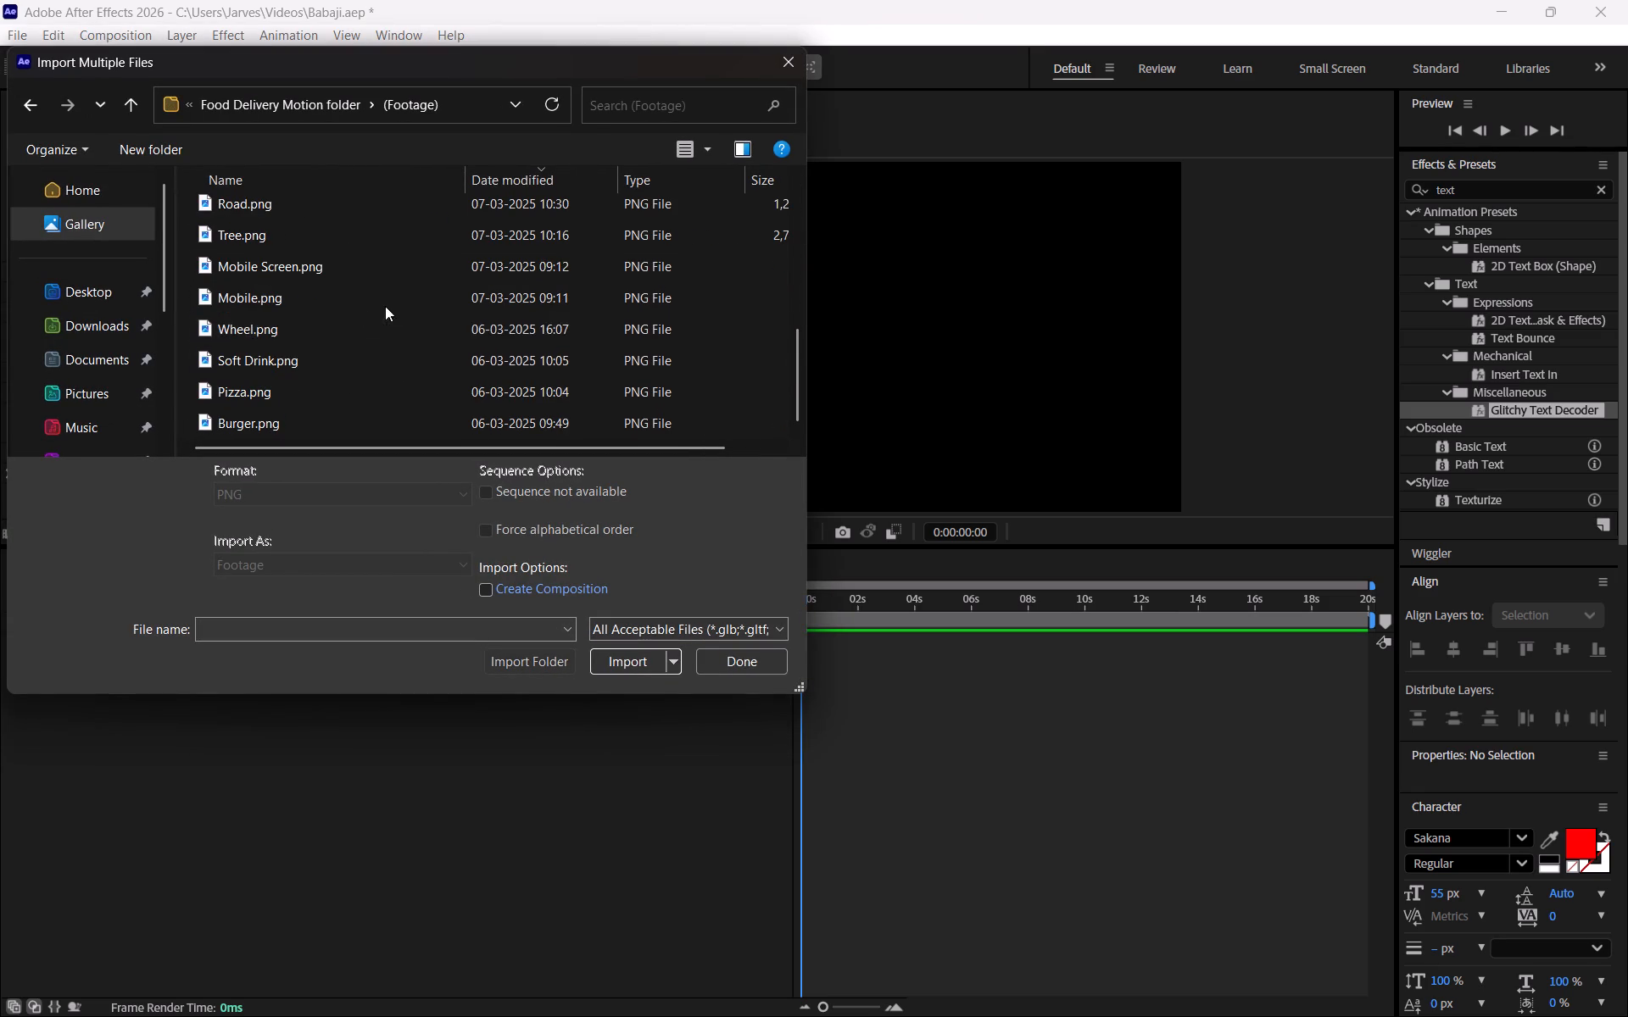
left_click(321, 321)
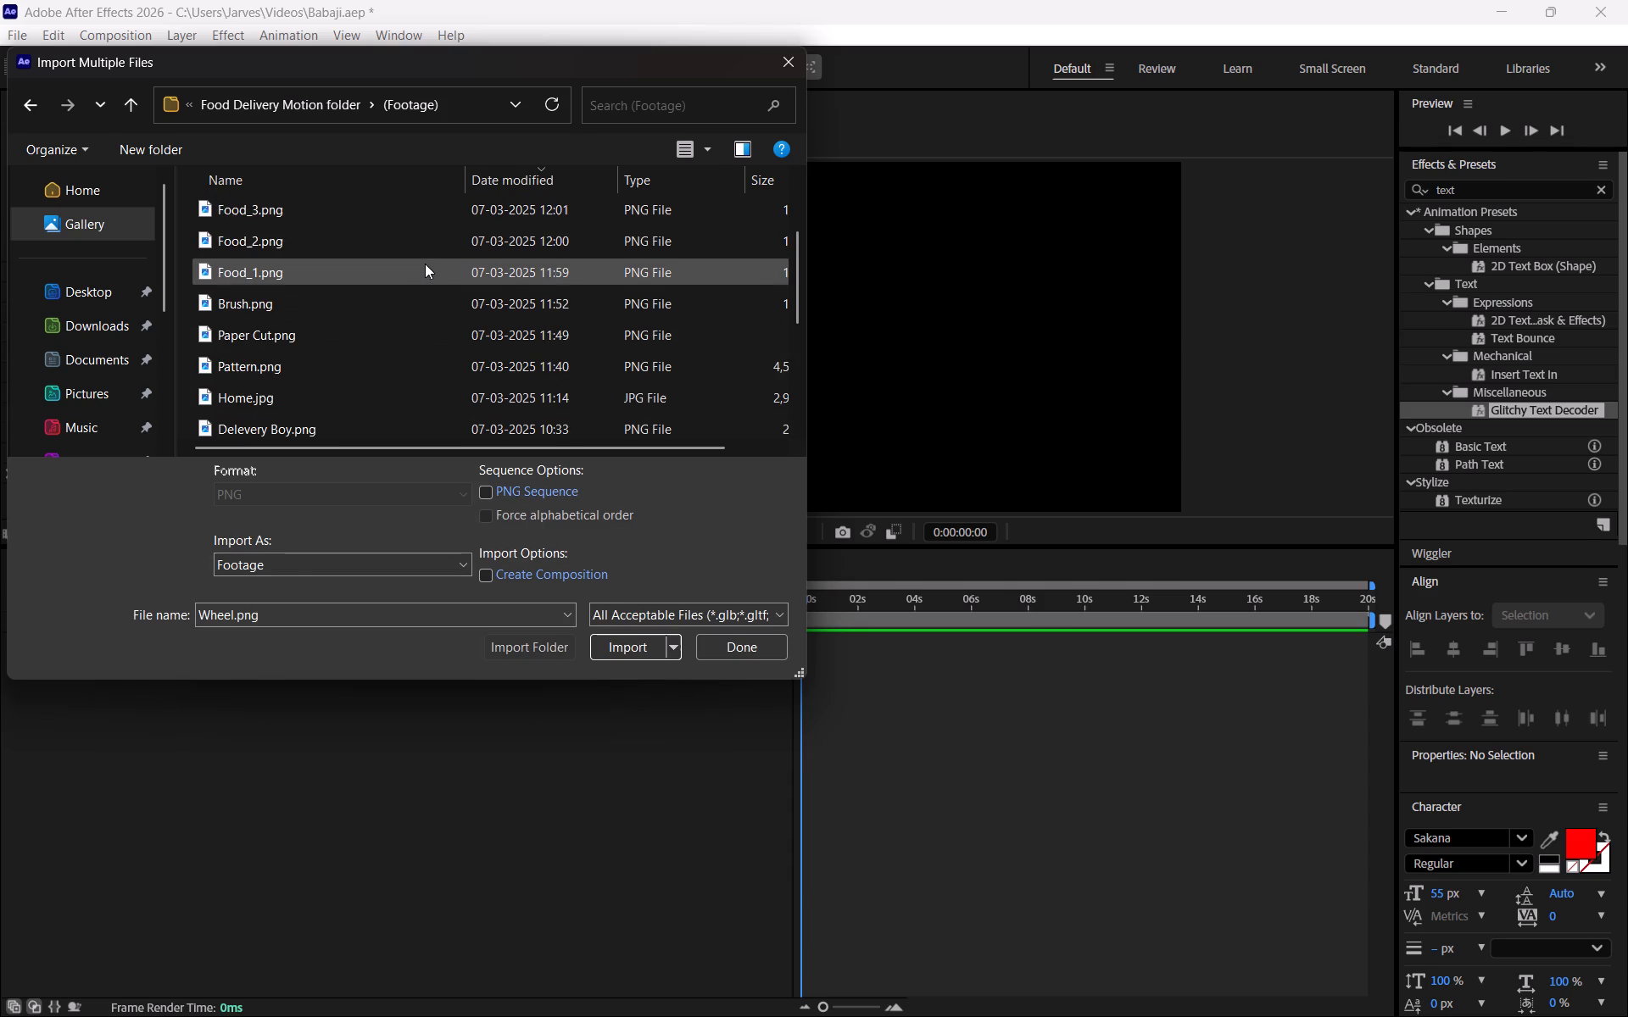
scroll(425, 264, "up", 1)
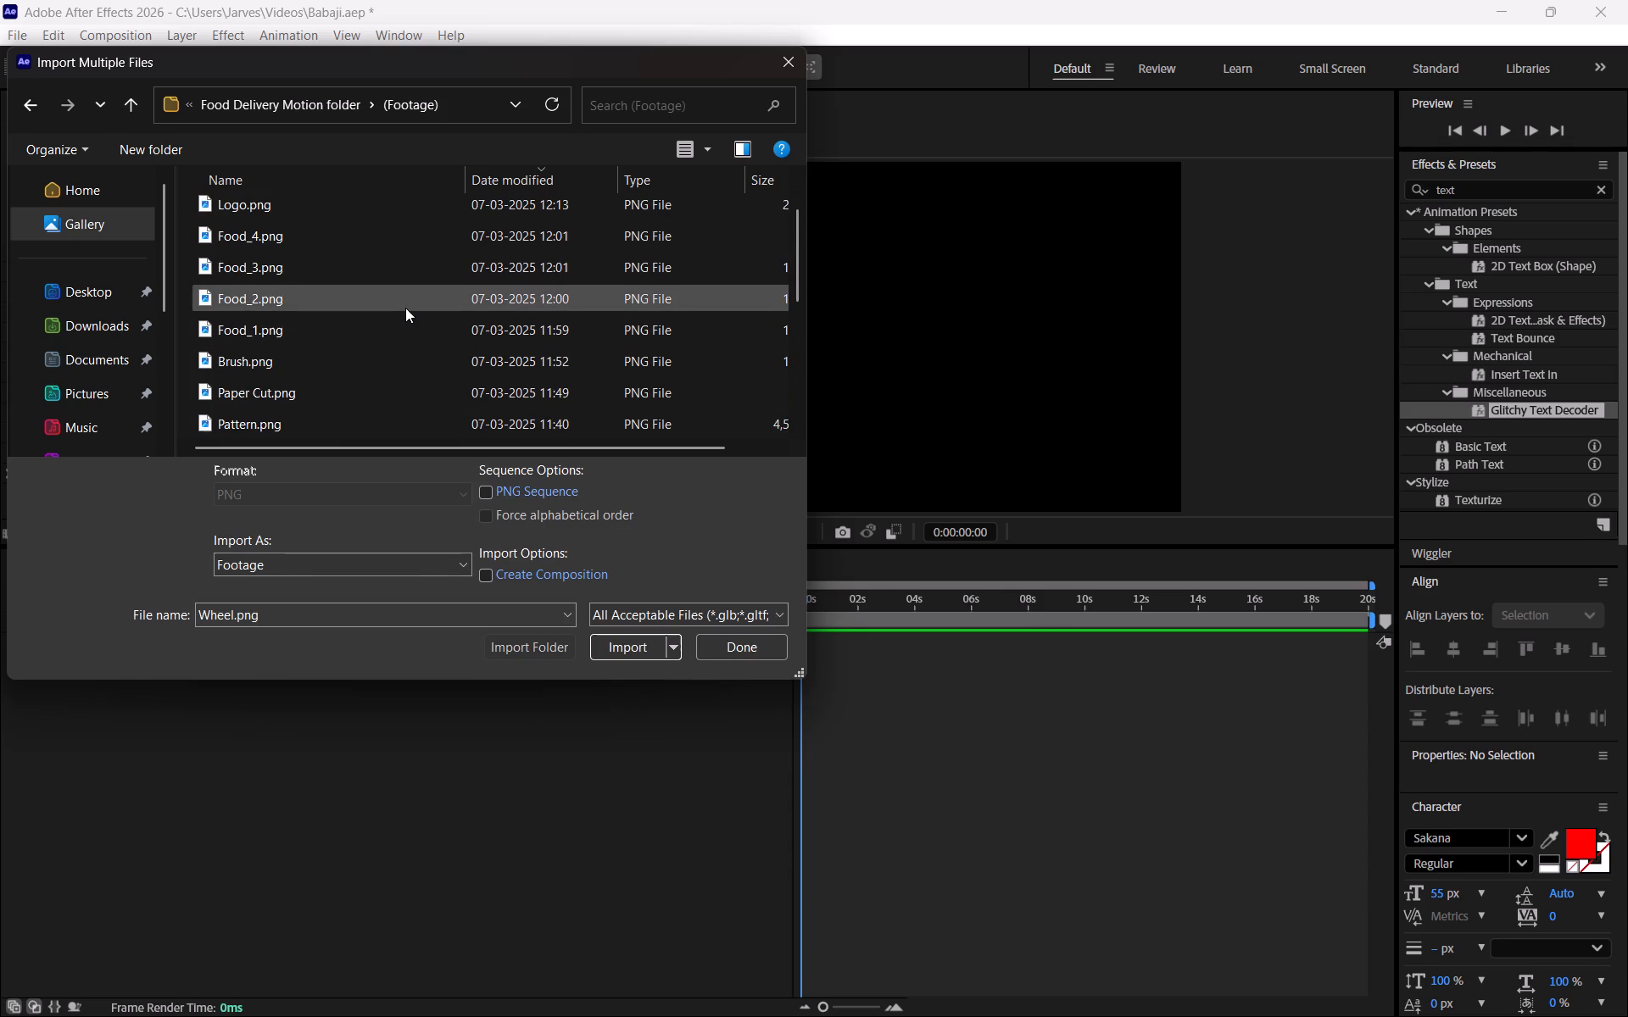
scroll(405, 308, "down", 1)
left_click(321, 405)
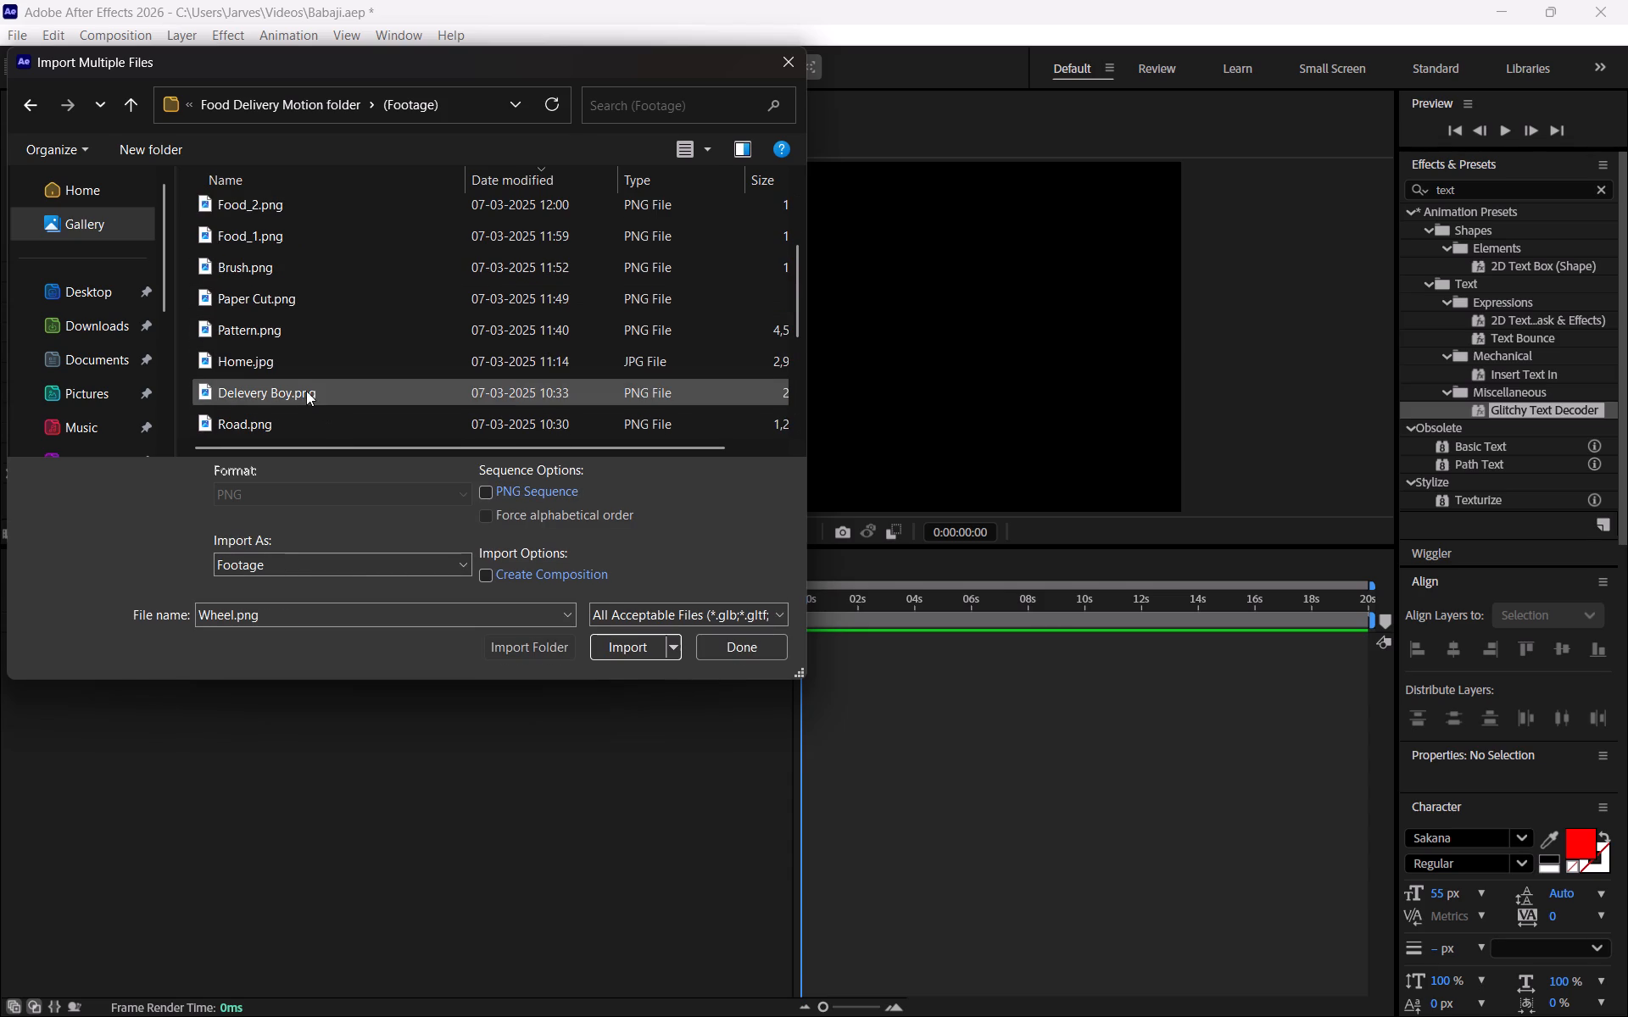
left_click(306, 391)
left_click(623, 642)
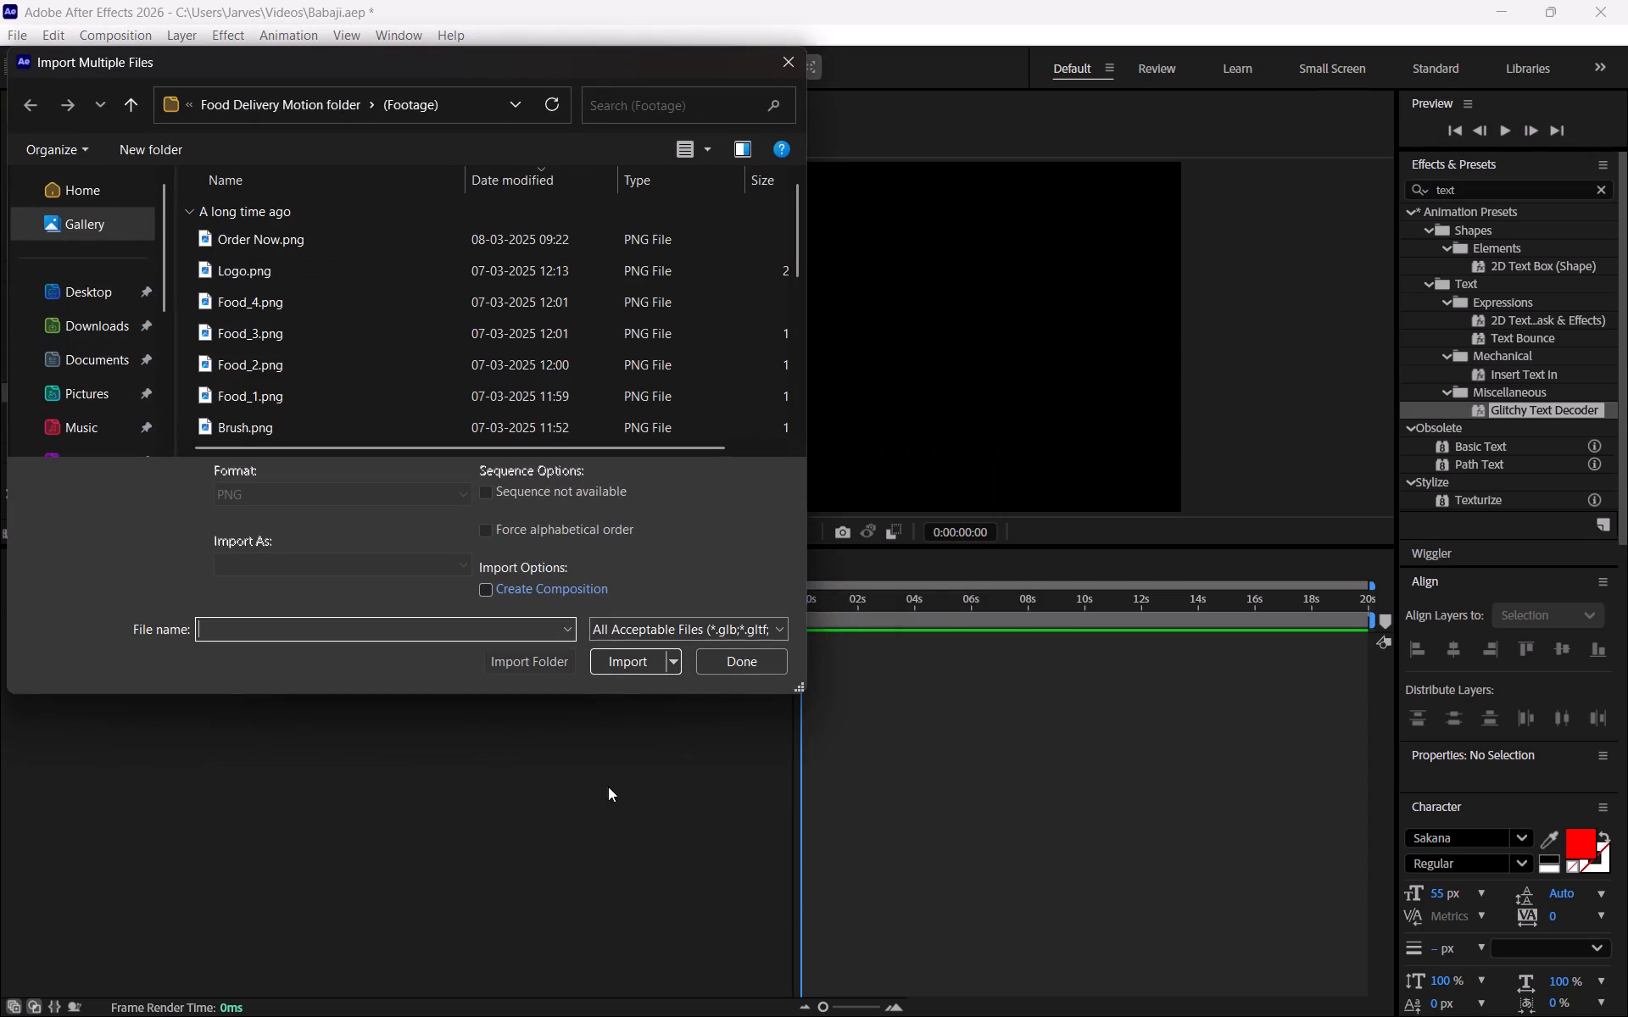
left_click(723, 663)
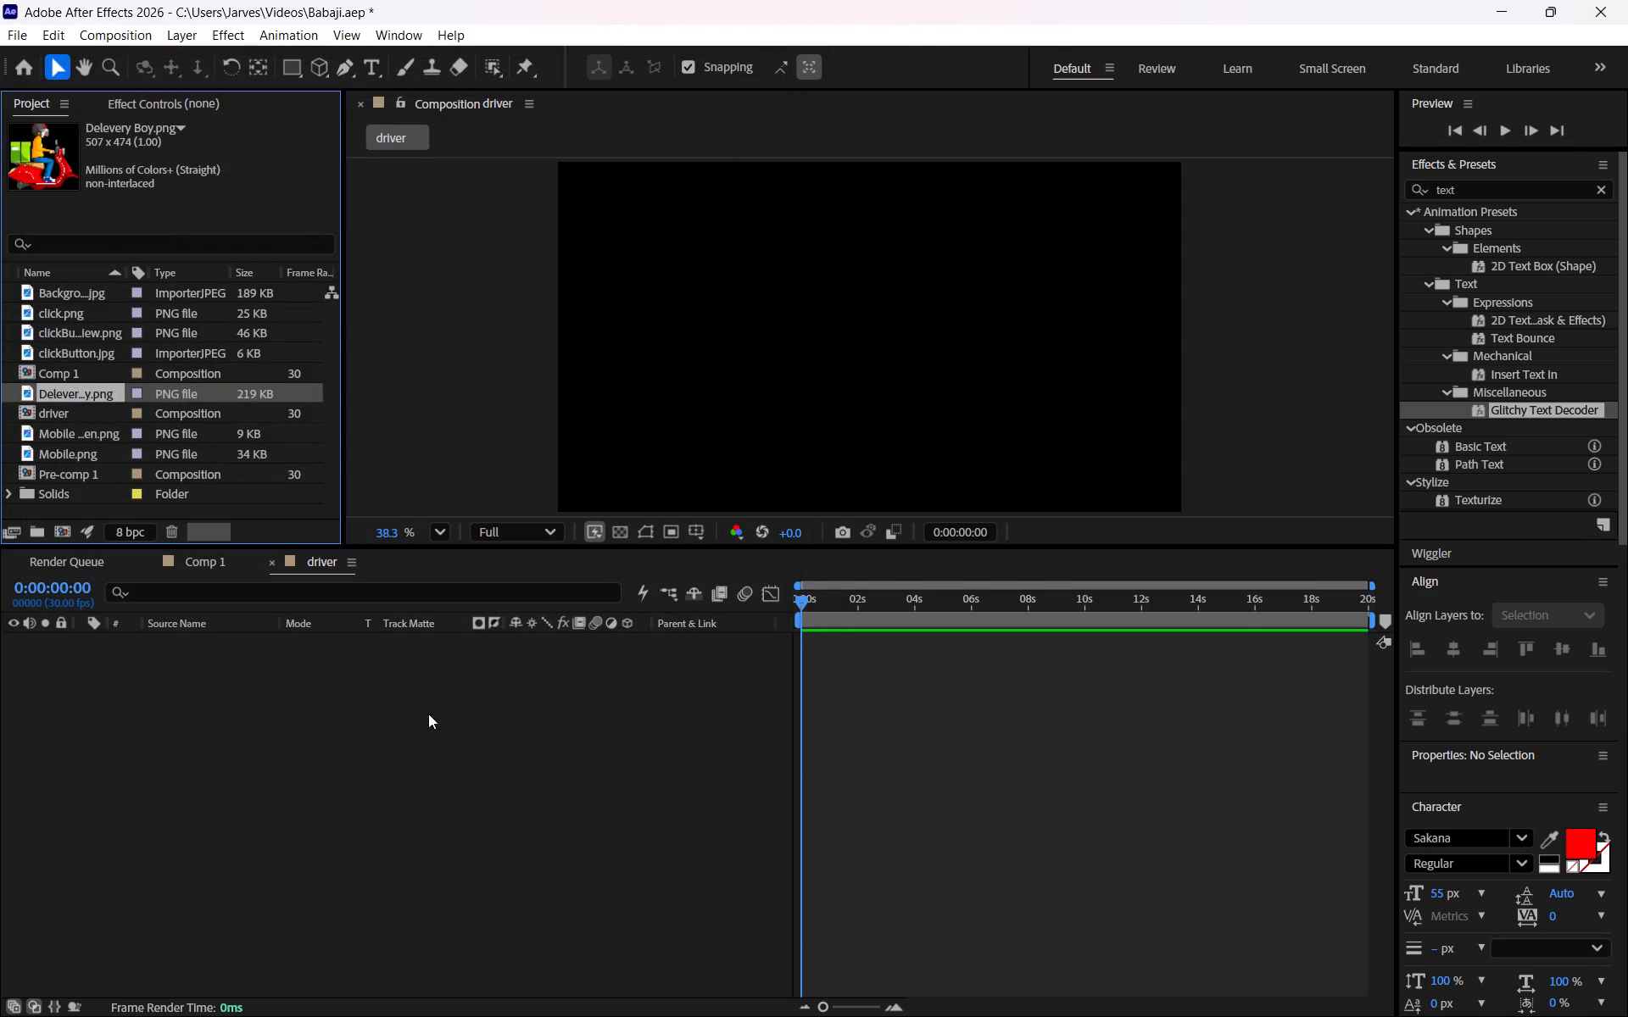
Add Delevery Boy.png as a layer in the driver composition.
left_click_drag(84, 392, 161, 654)
left_click_drag(161, 654, 162, 654)
Delete the unused clickButton.jpg footage from the project.
scroll(99, 362, "up", 1)
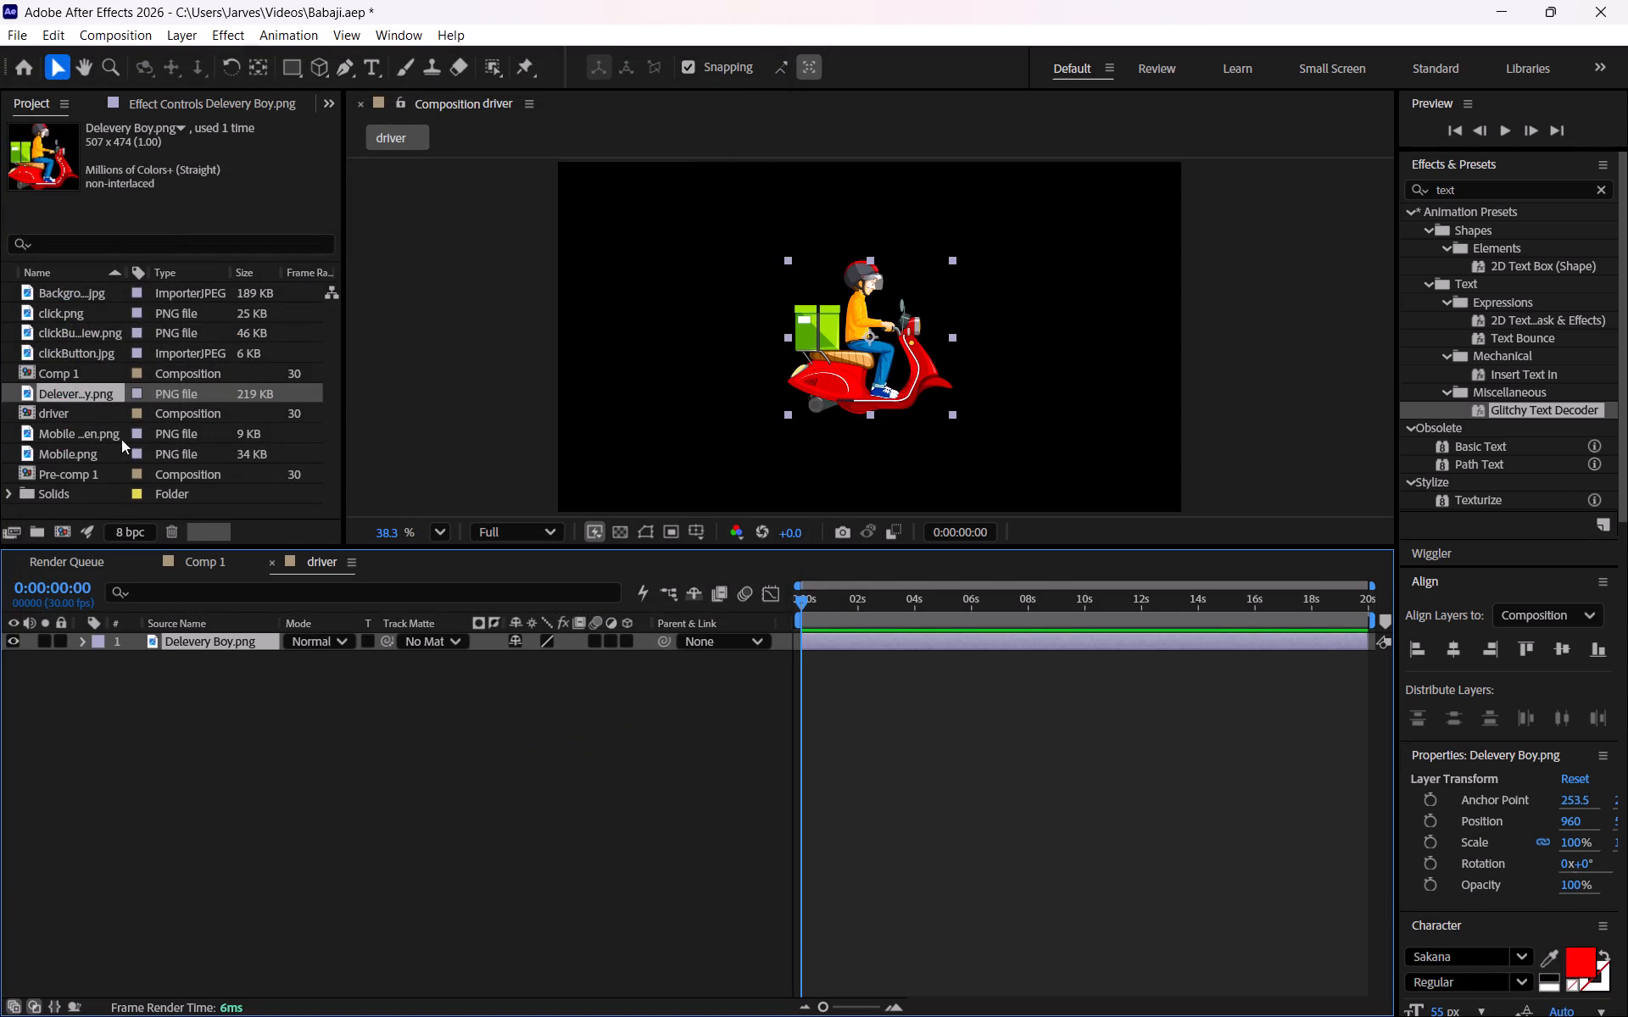
scroll(103, 436, "down", 1)
scroll(105, 397, "up", 5)
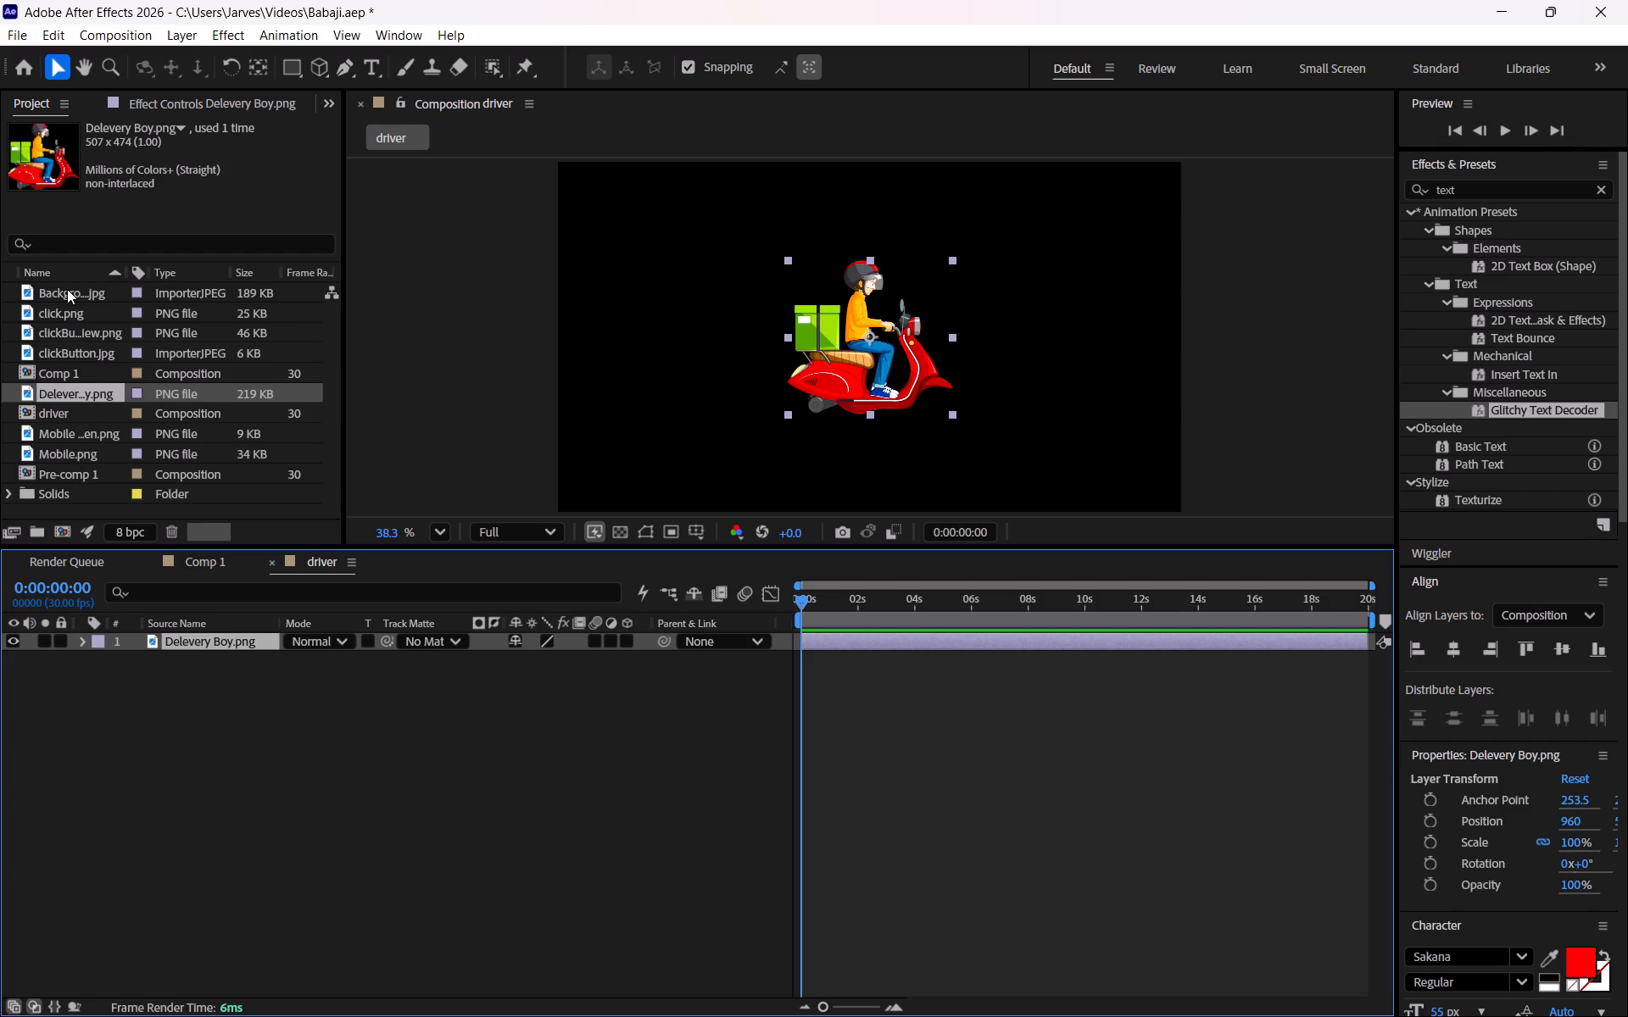
left_click(67, 289)
left_click(63, 325)
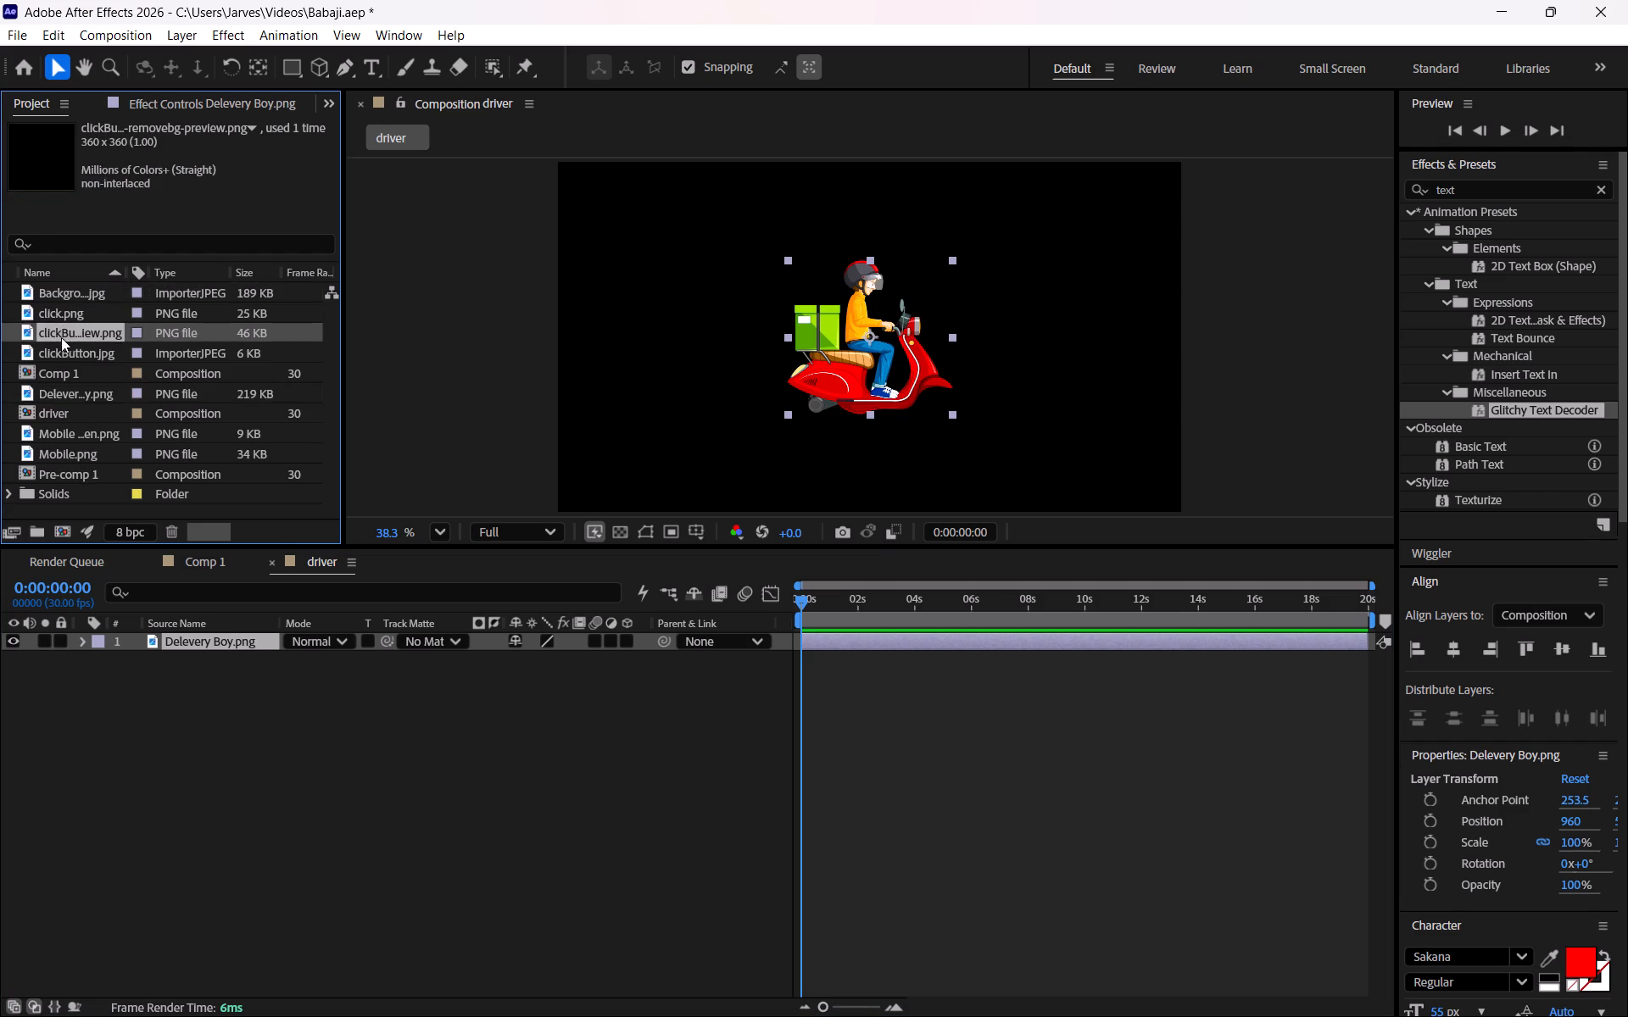
left_click(70, 347)
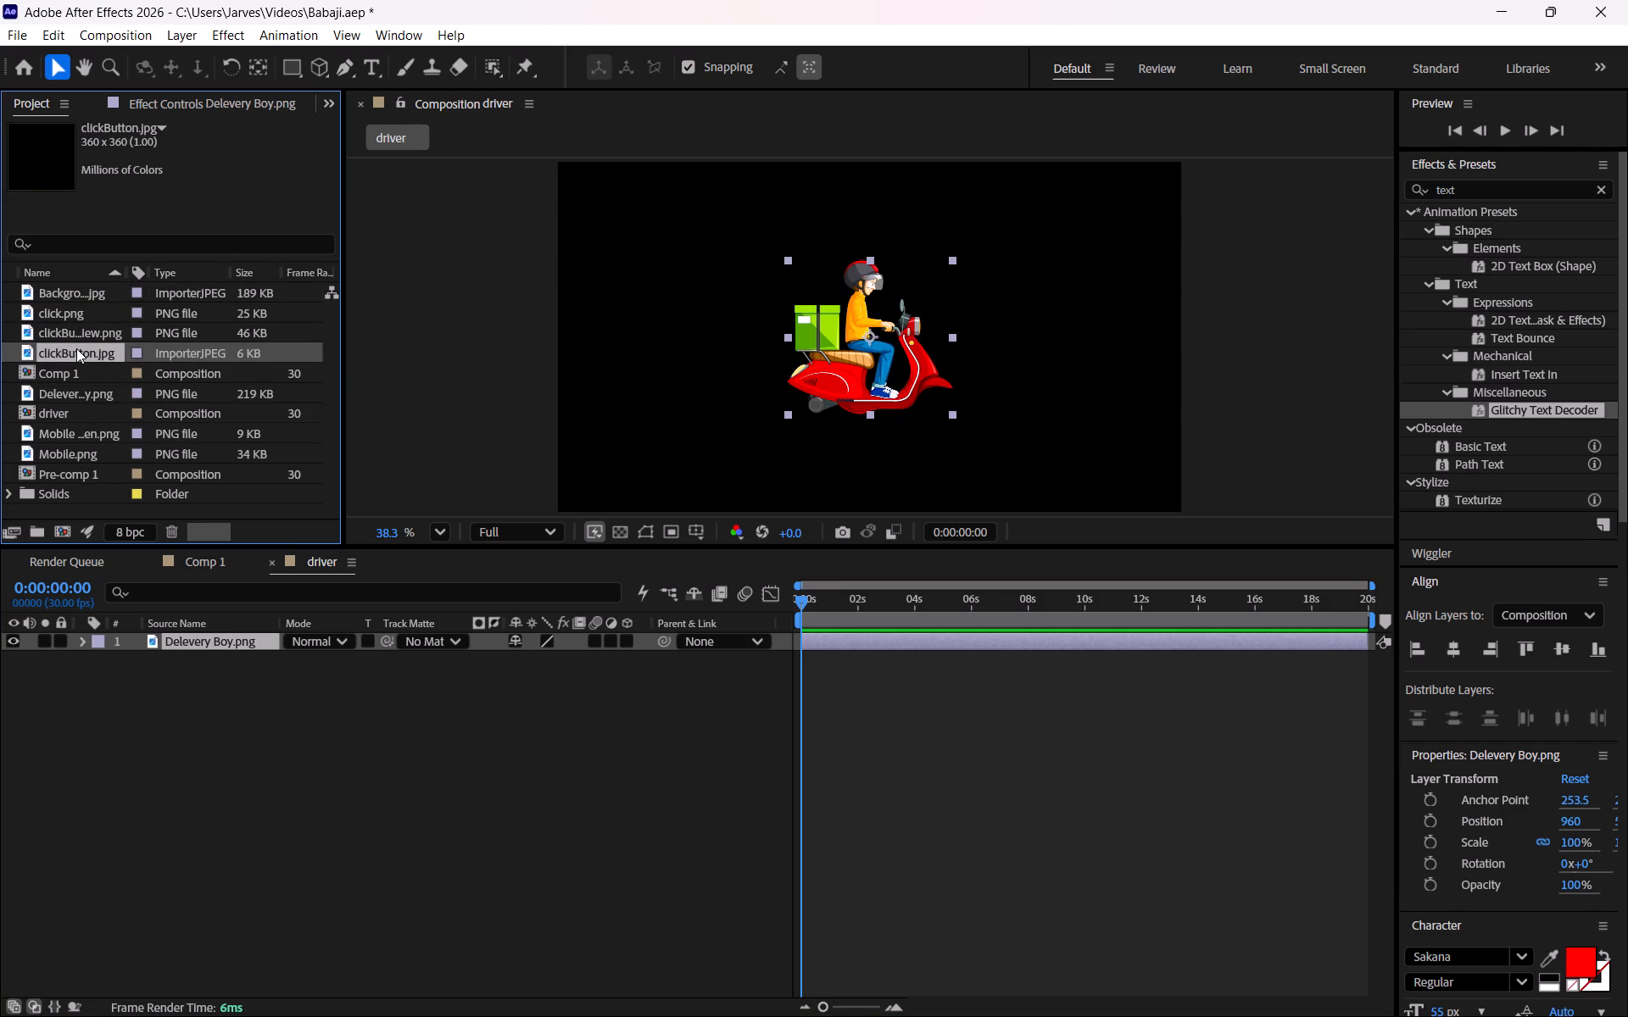
key("Delete")
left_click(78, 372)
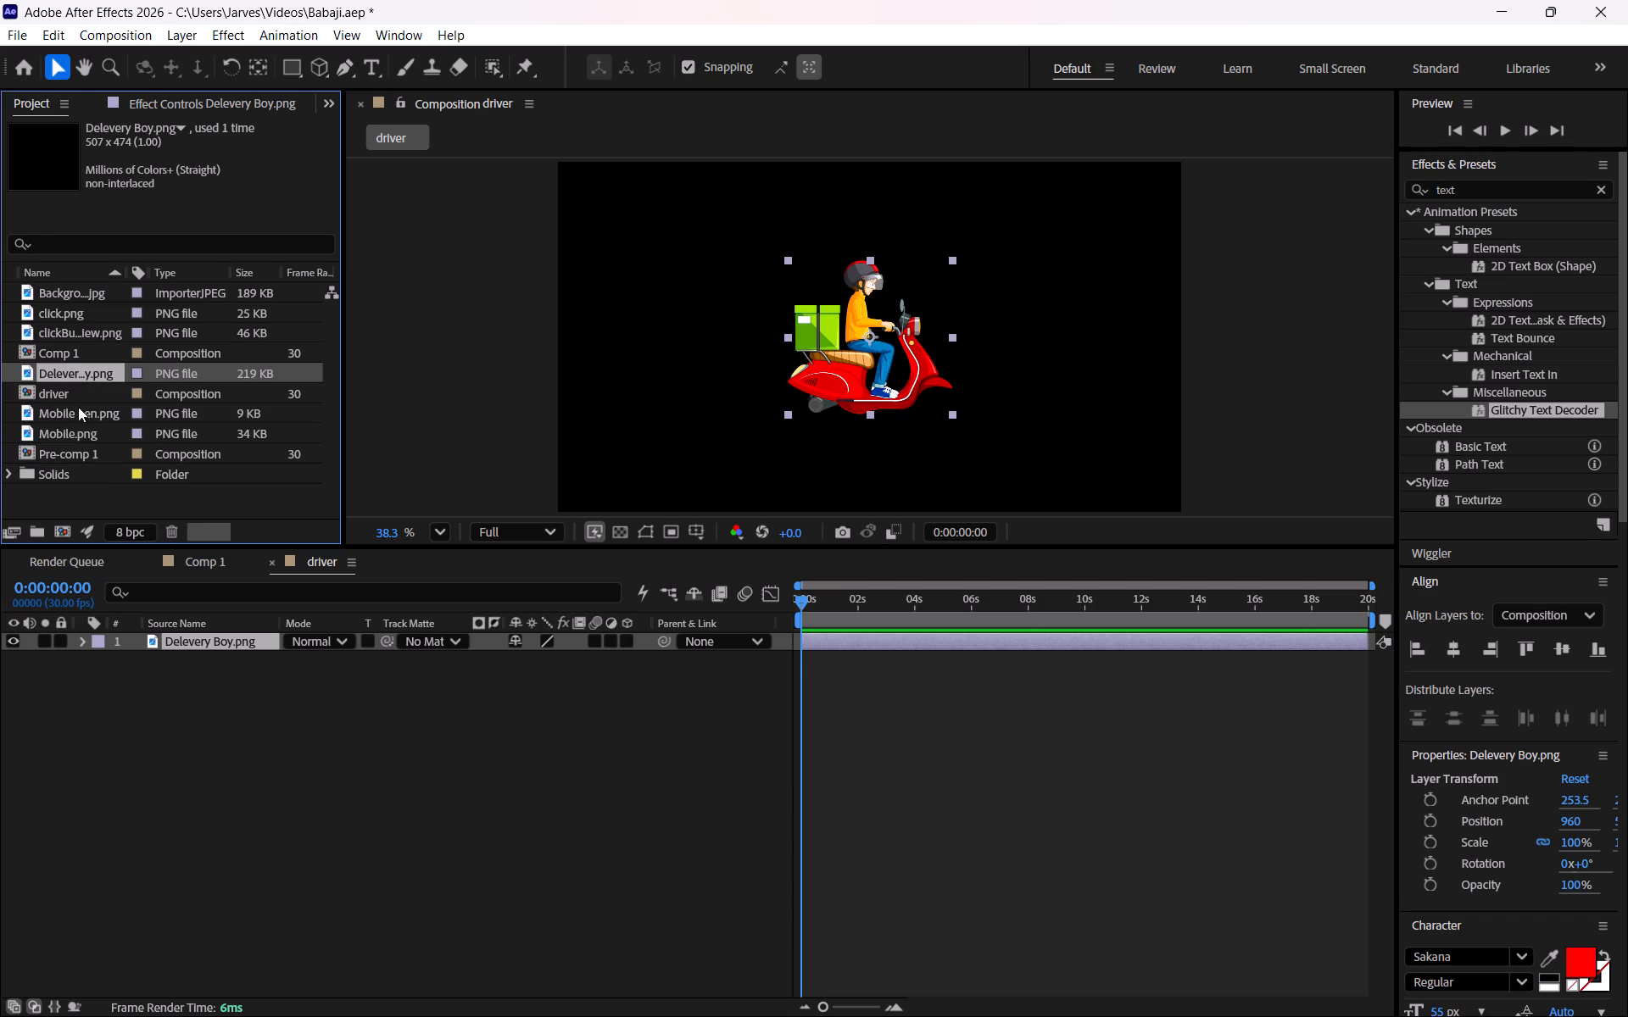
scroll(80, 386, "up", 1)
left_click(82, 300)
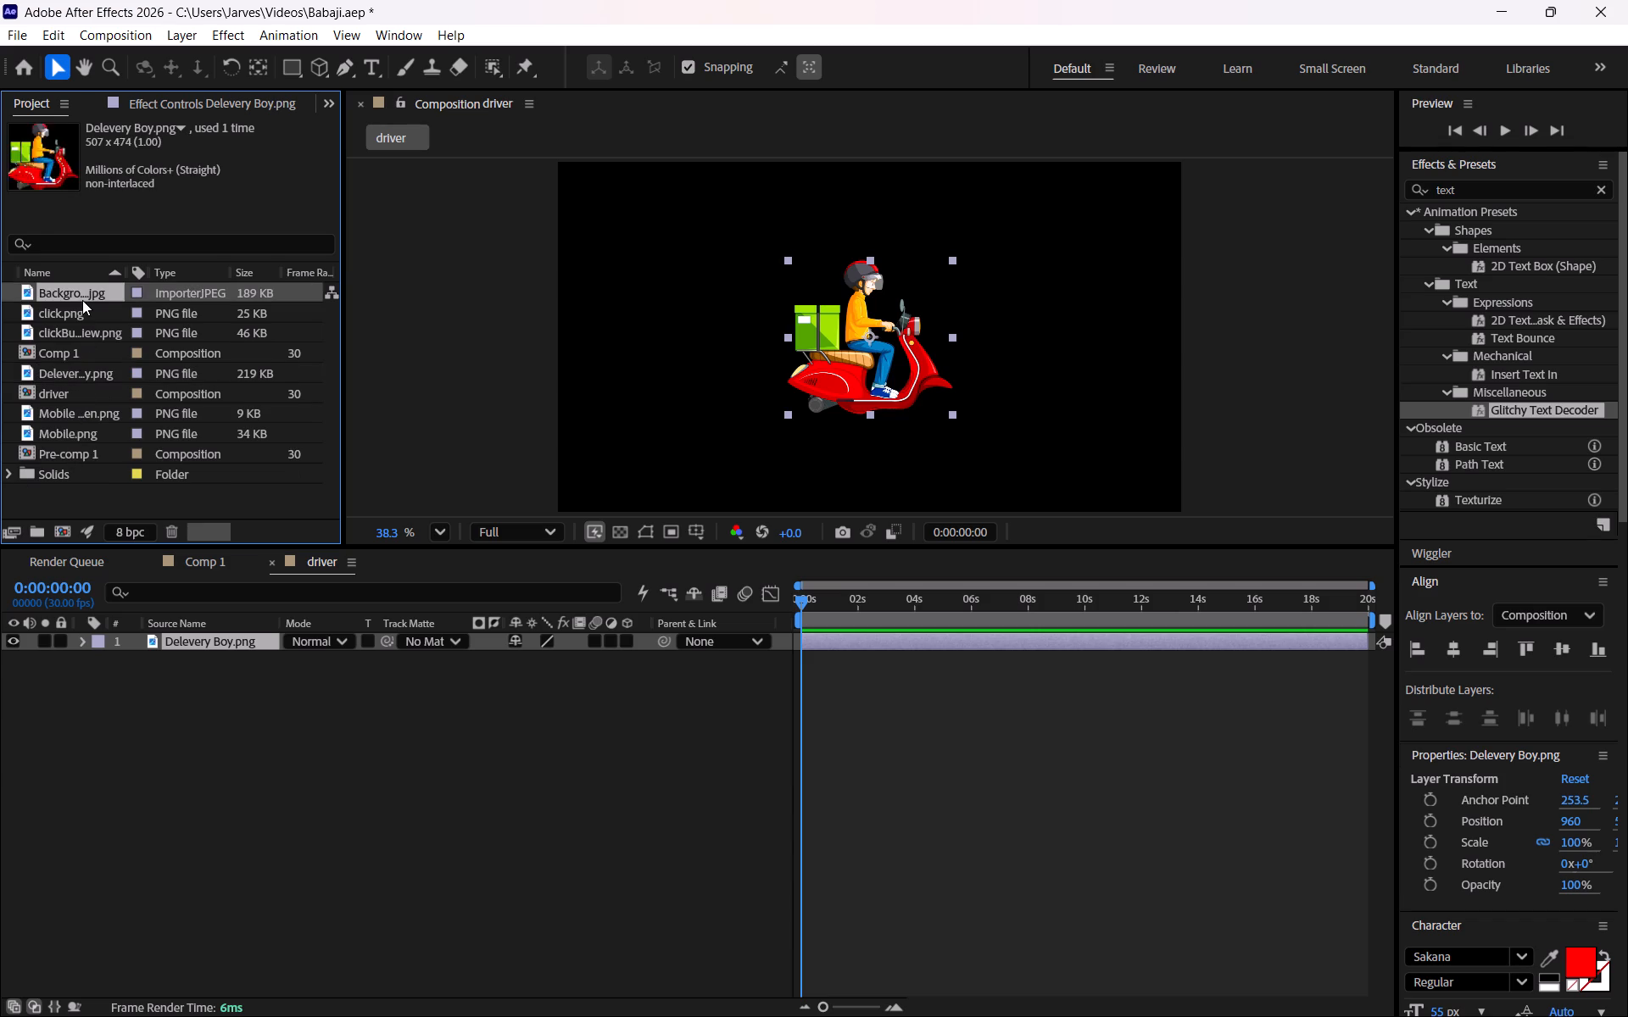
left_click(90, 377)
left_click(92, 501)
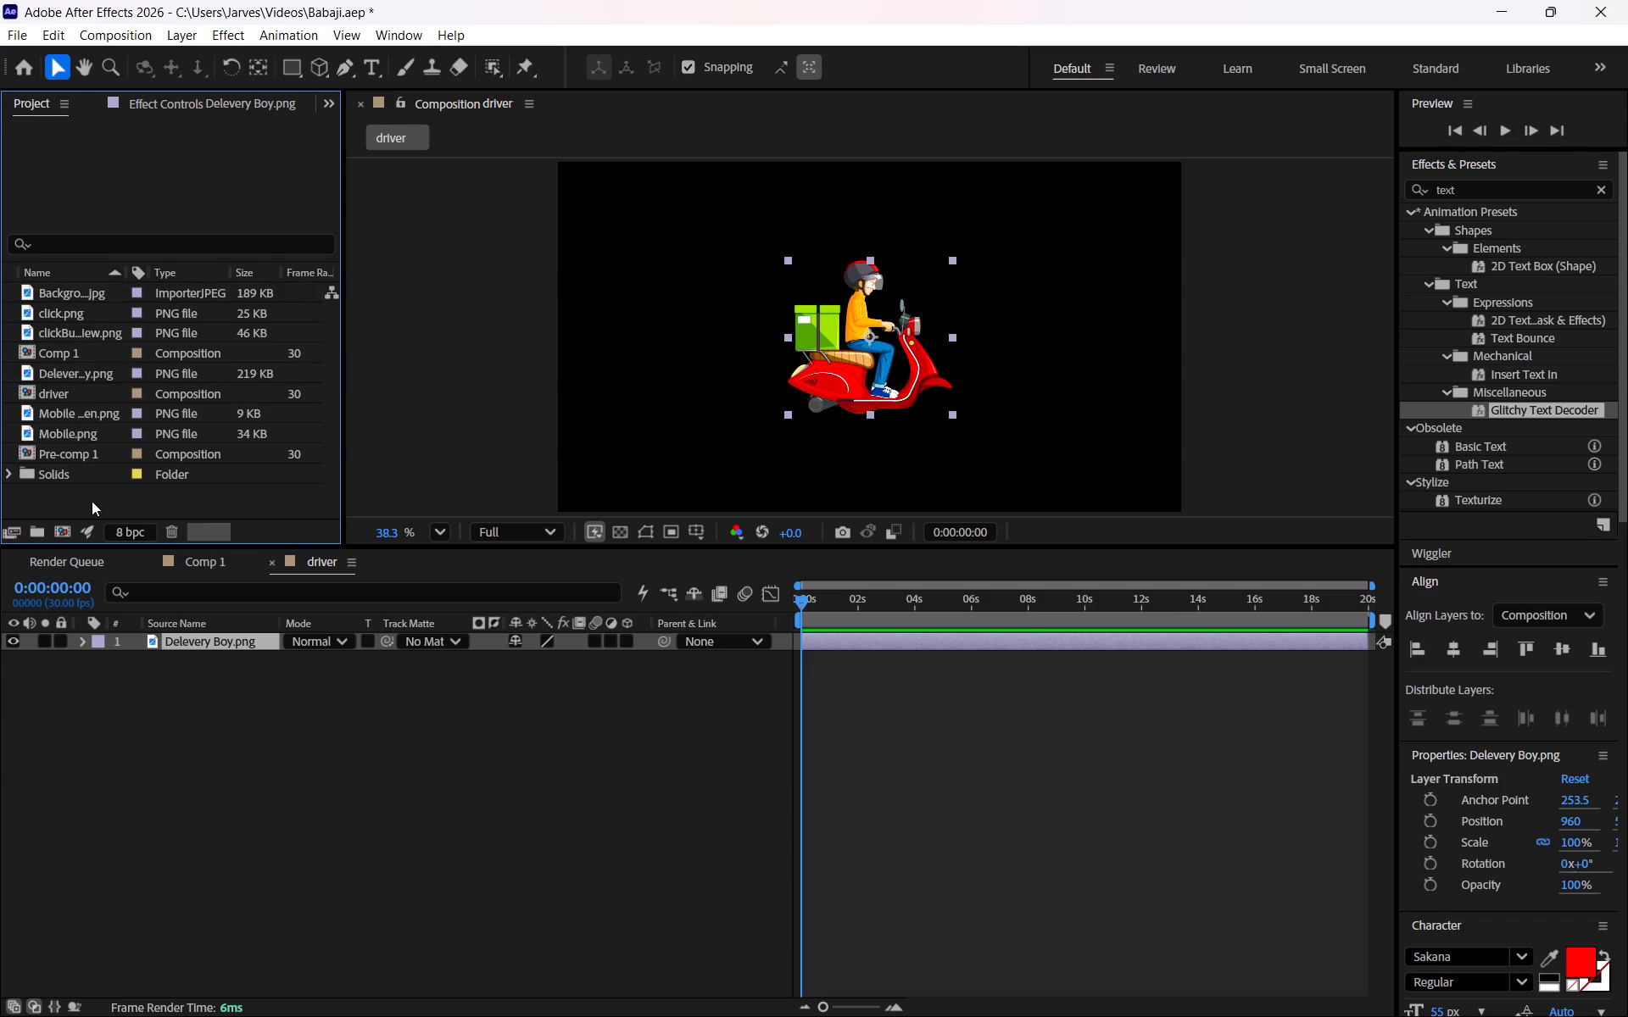
Import Wheel.png from the (Footage) folder as footage.
right_click(95, 496)
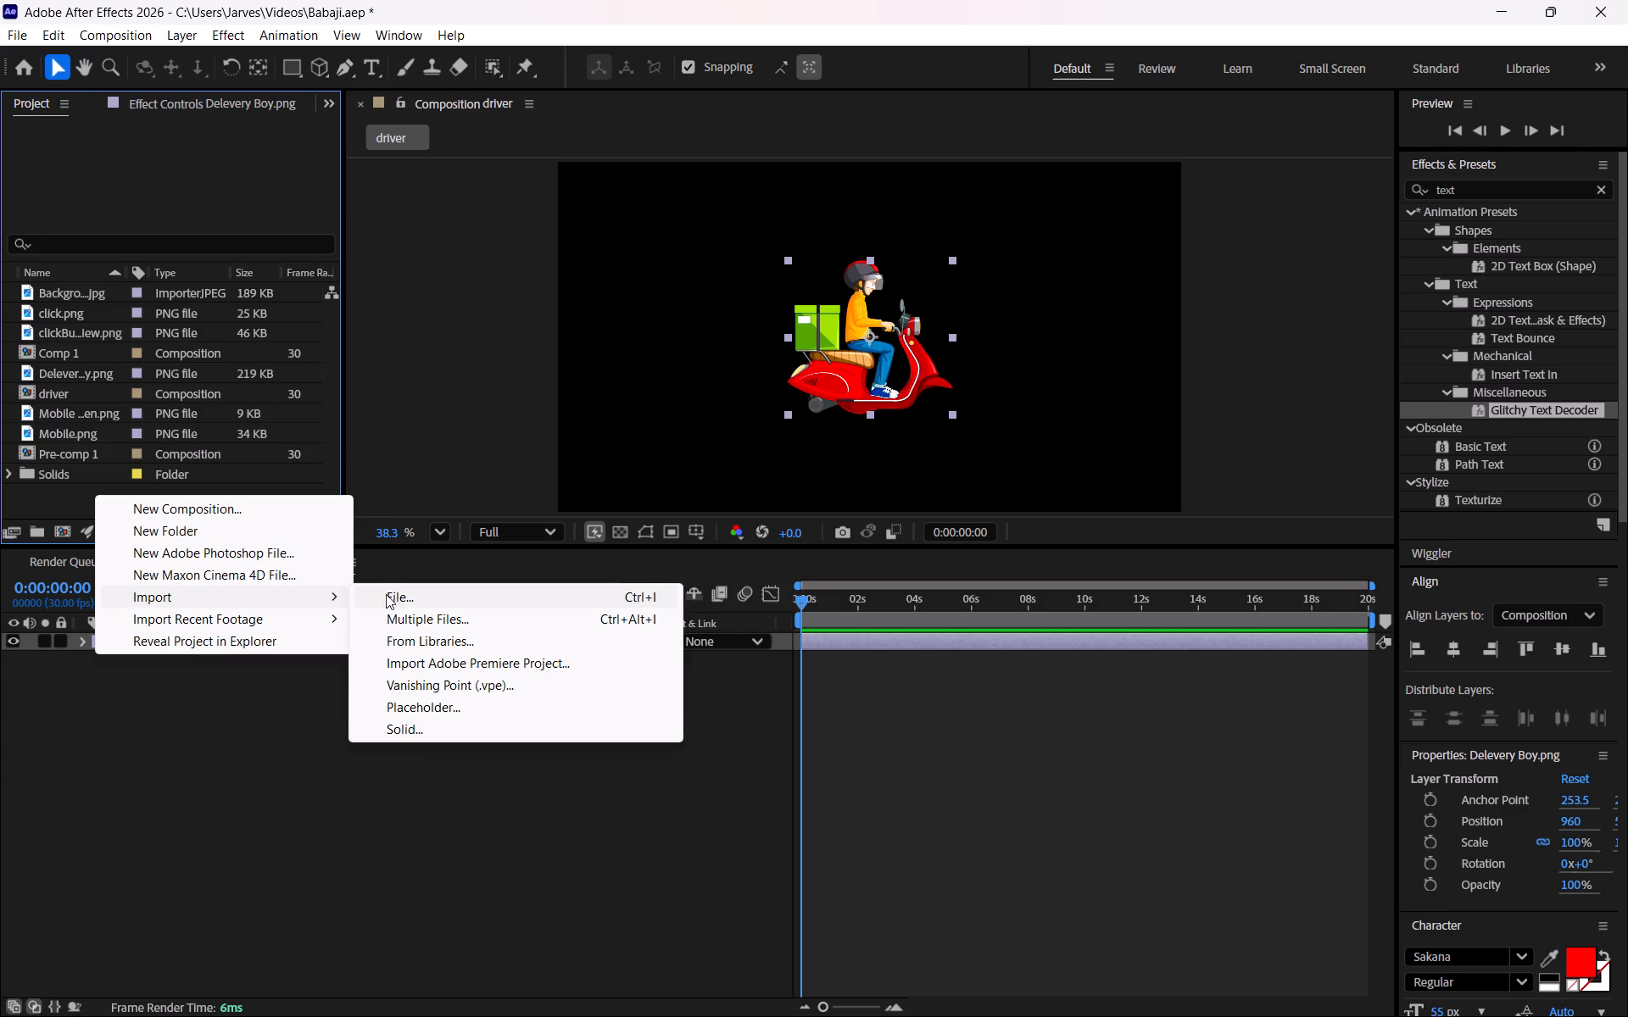
left_click(402, 592)
scroll(294, 387, "down", 20)
scroll(294, 387, "down", 4)
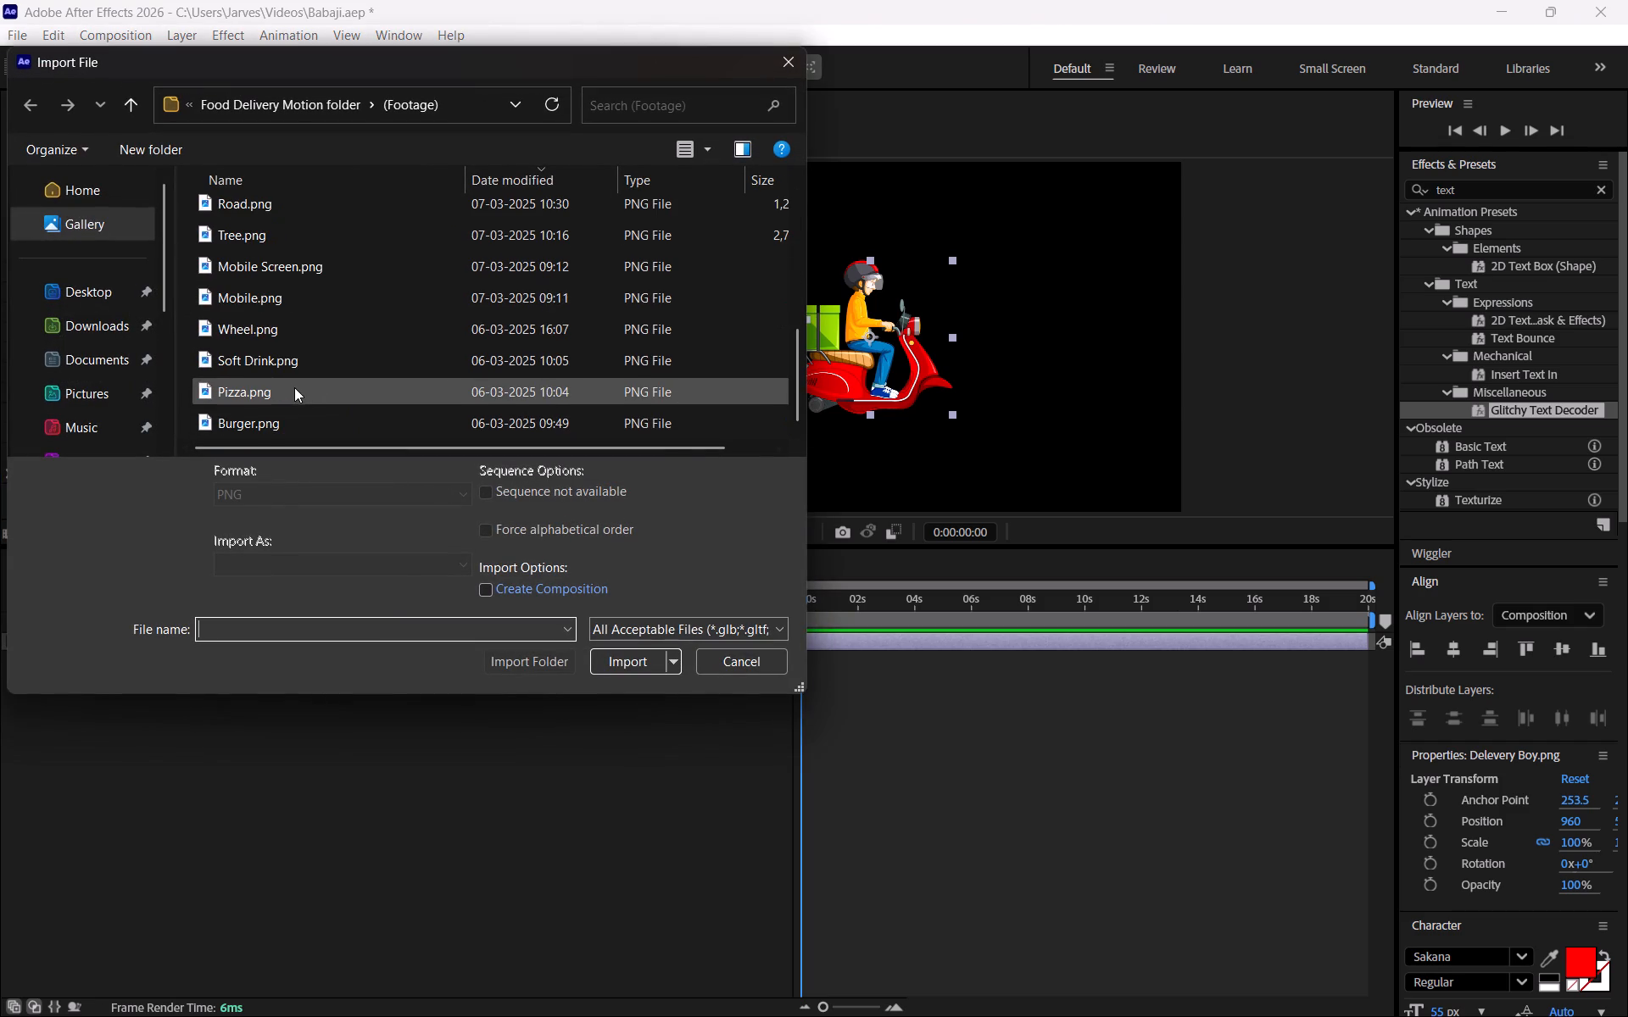
scroll(294, 387, "down", 8)
left_click(295, 328)
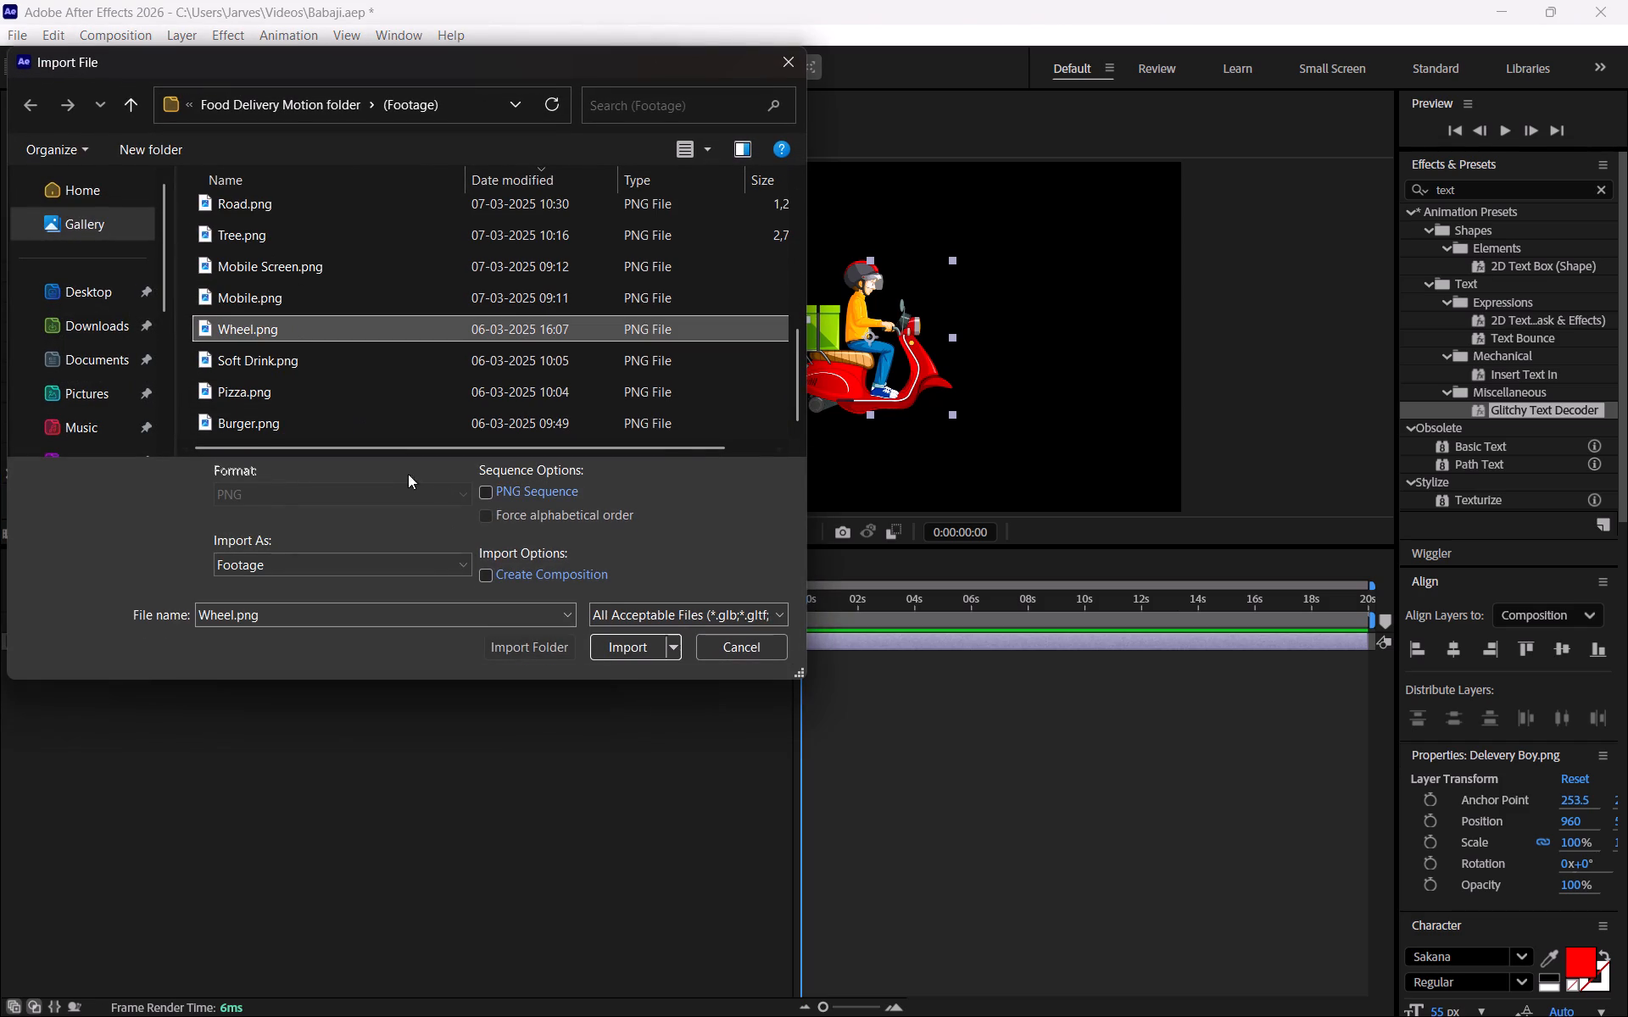
left_click(600, 635)
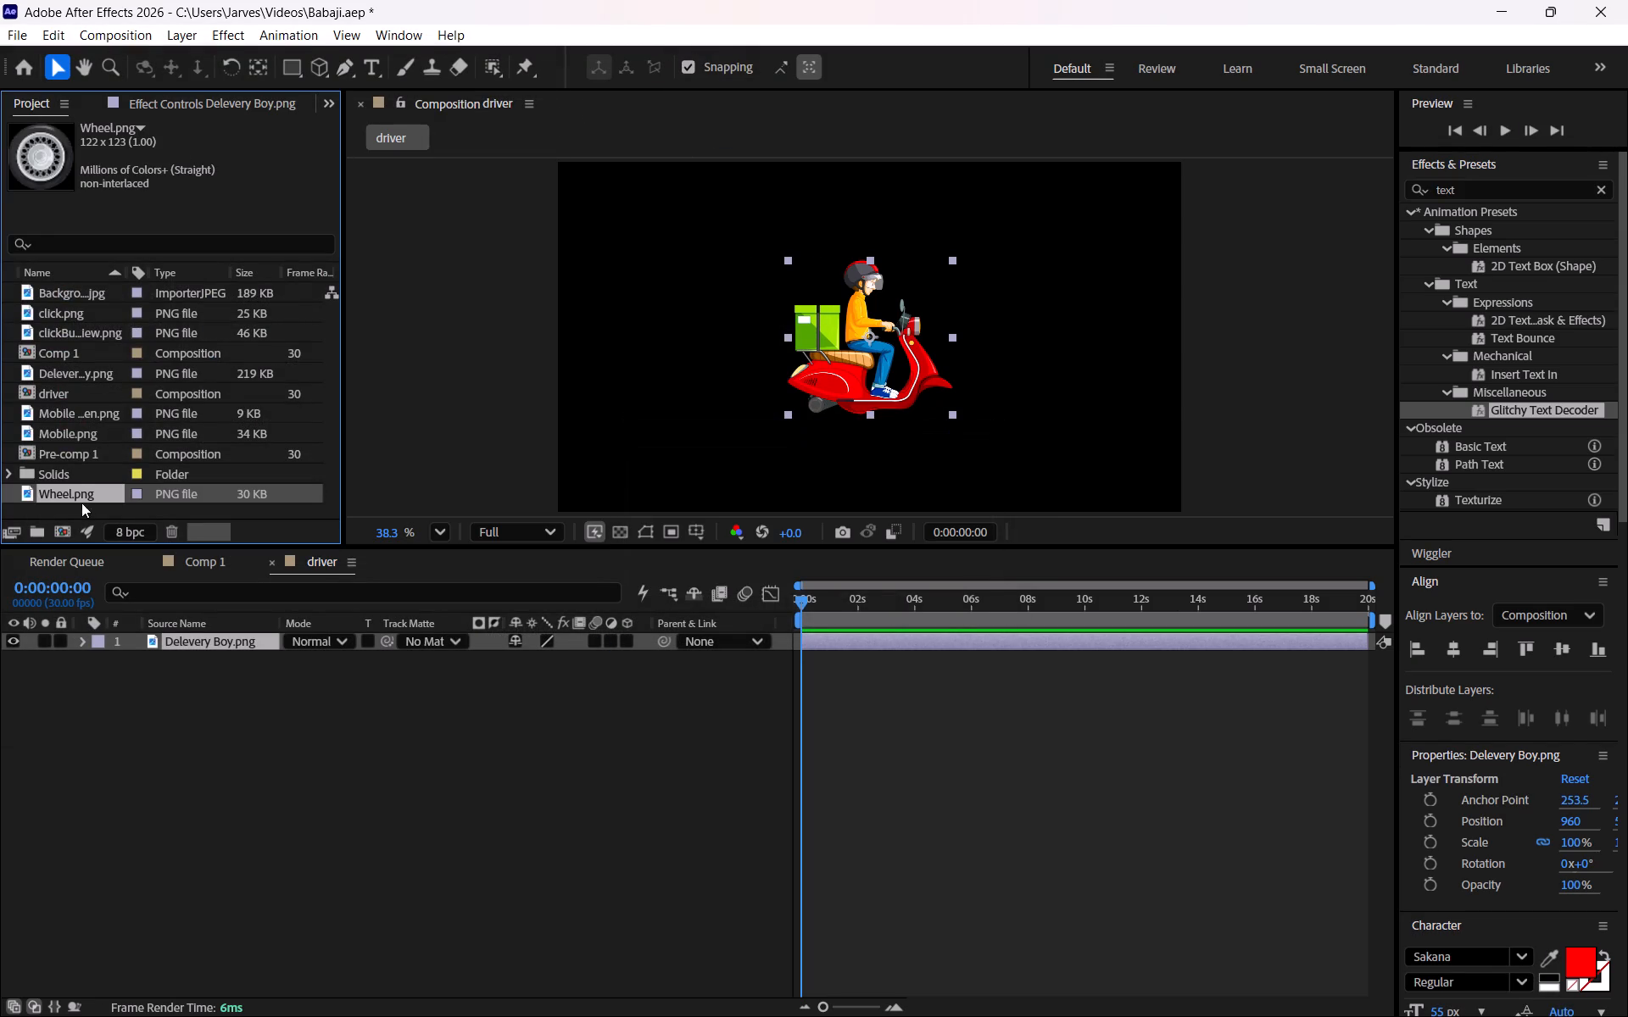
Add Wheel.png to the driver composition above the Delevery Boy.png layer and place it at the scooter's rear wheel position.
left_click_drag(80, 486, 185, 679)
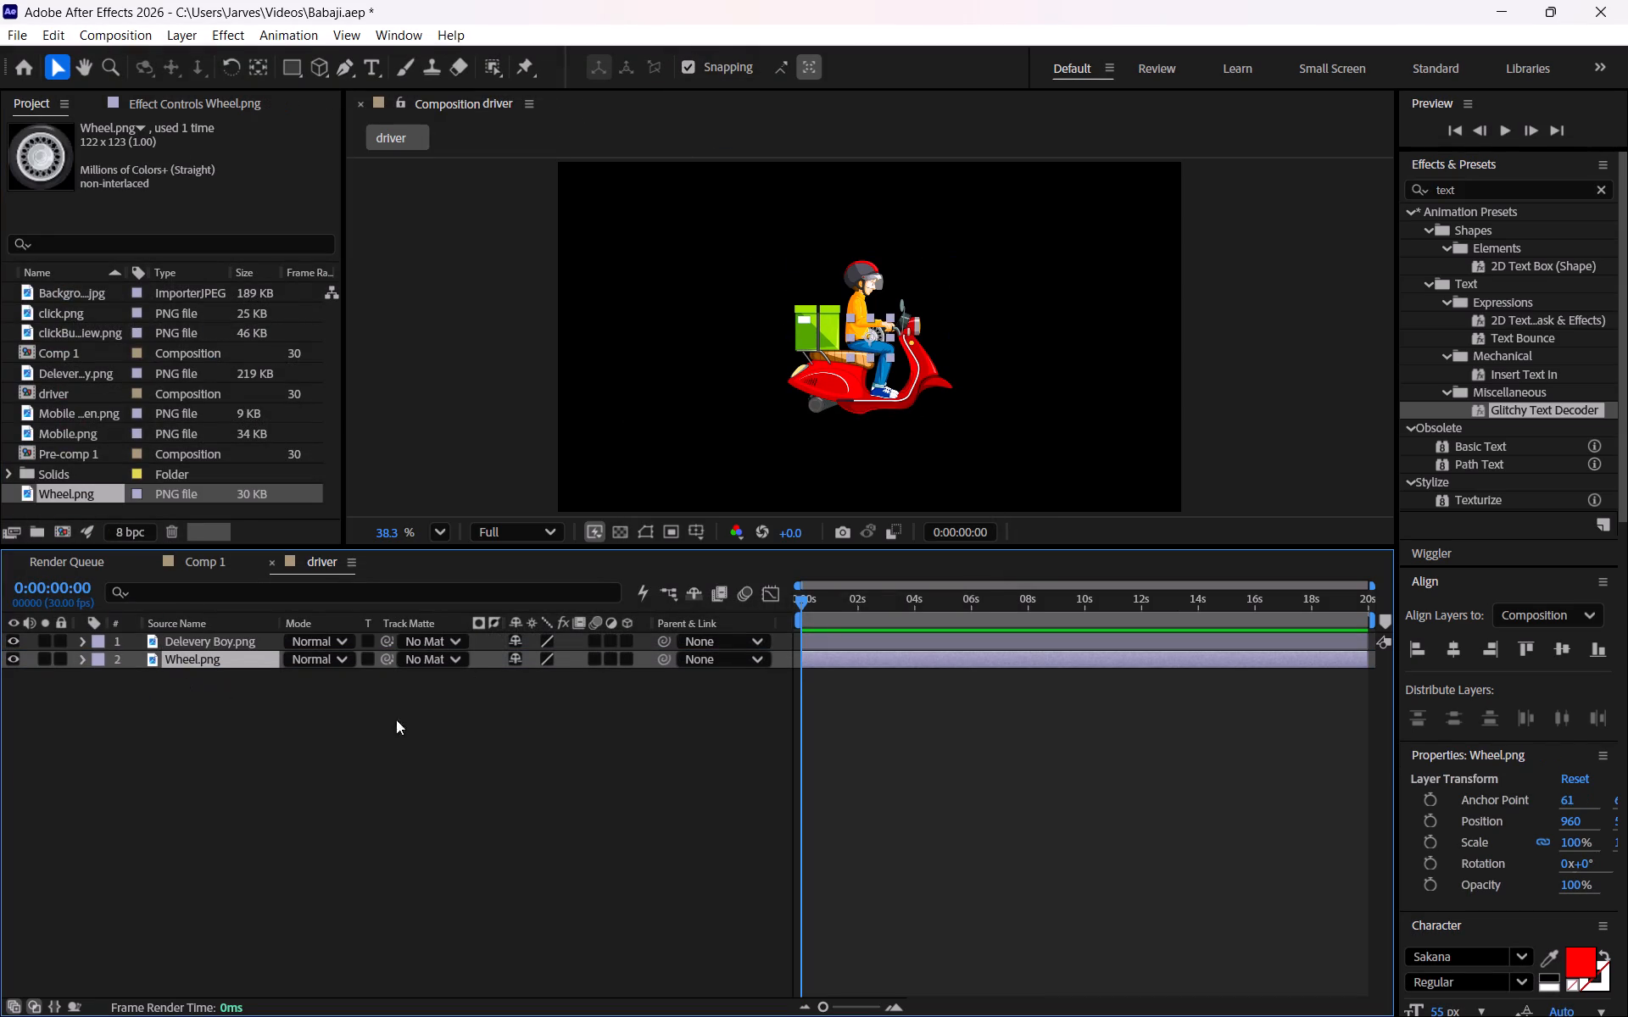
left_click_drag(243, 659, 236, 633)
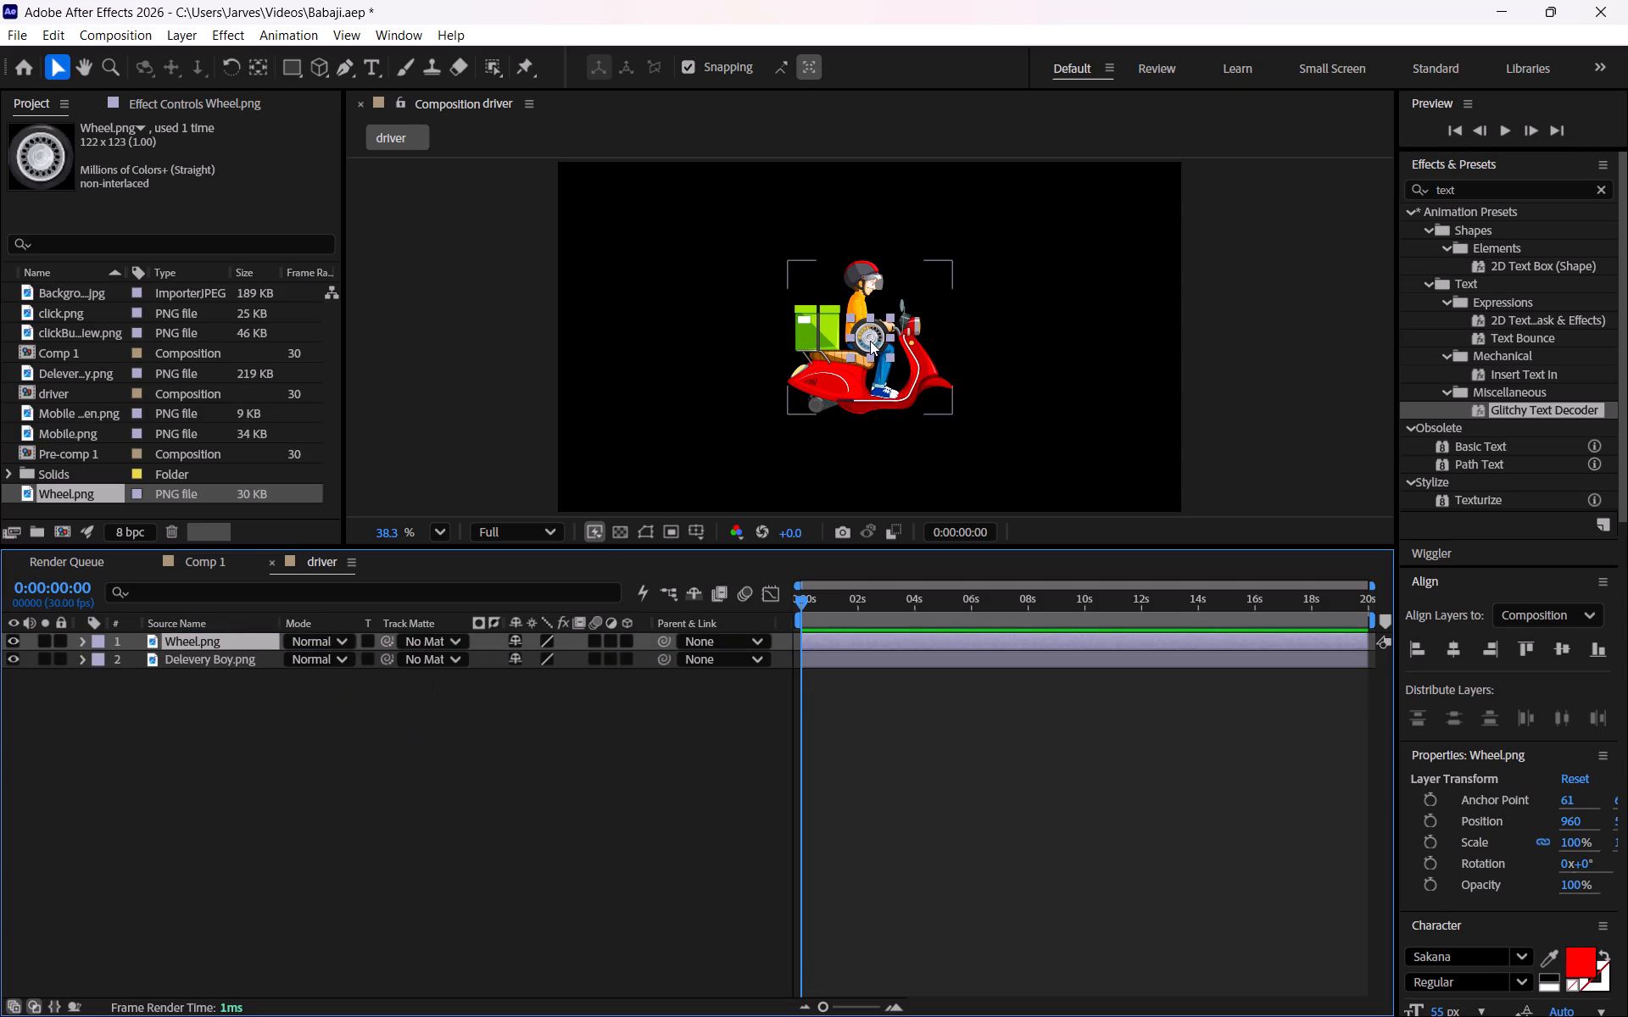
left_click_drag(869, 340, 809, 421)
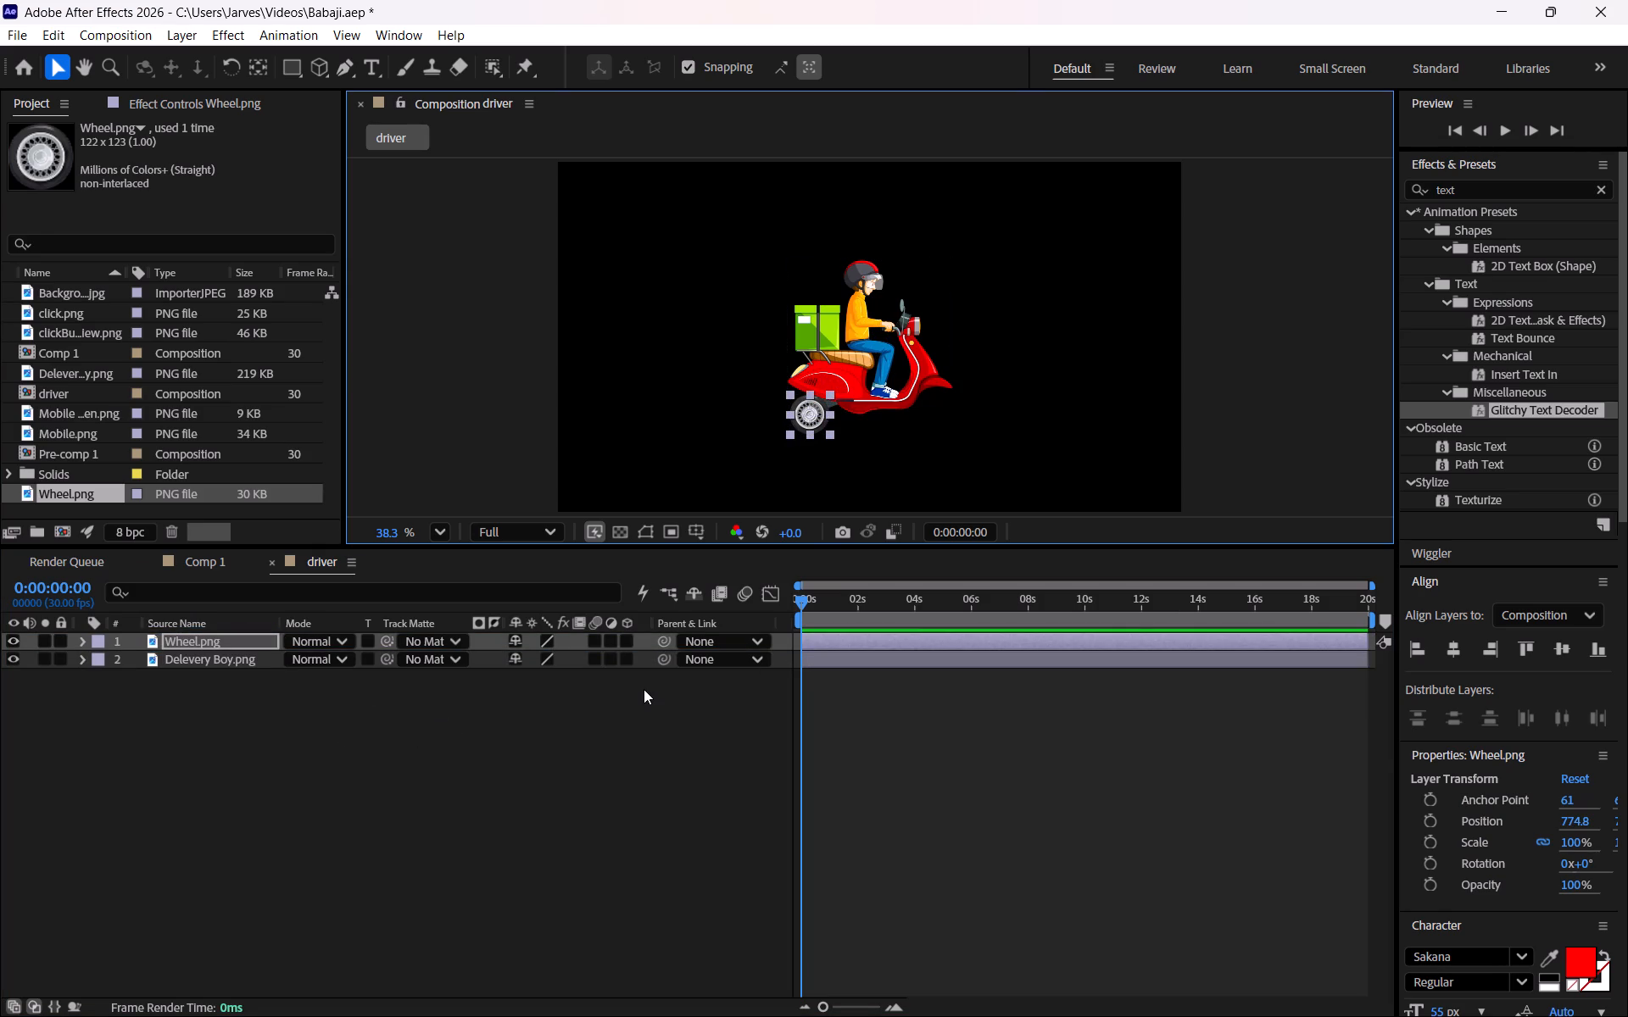
Switch to the YouTube tutorial in Chrome and watch how the delivery boy composition is created from the footage.
key("alt+Tab")
key("space")
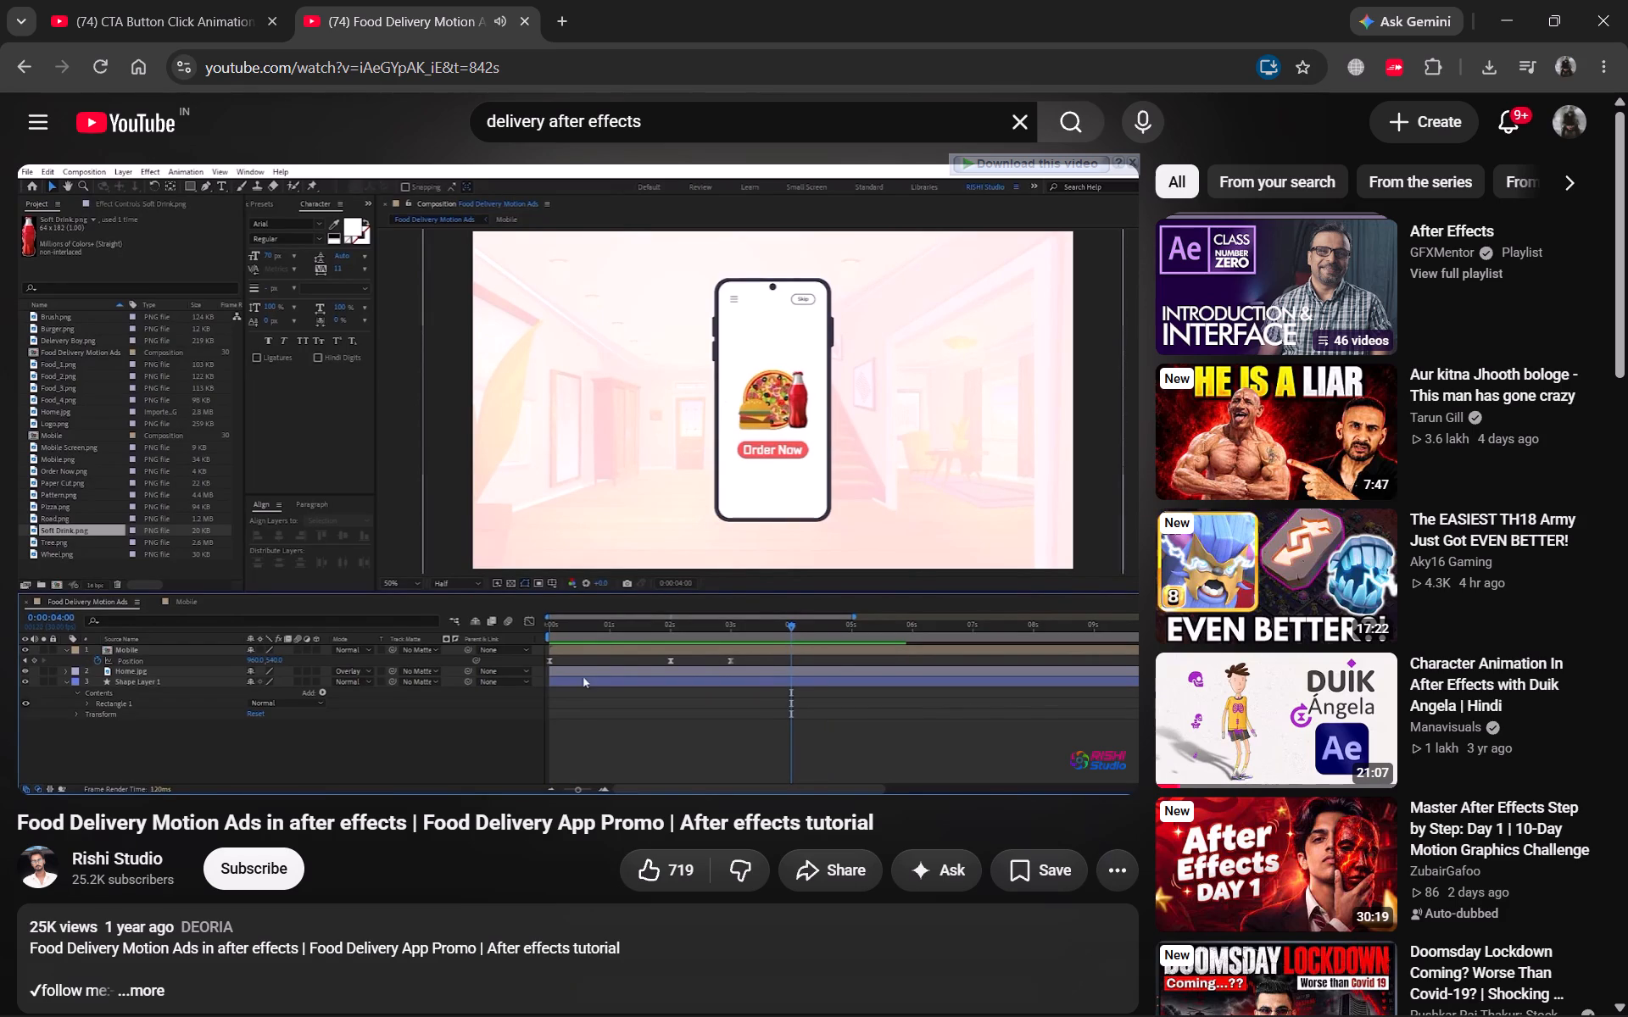
key("Right")
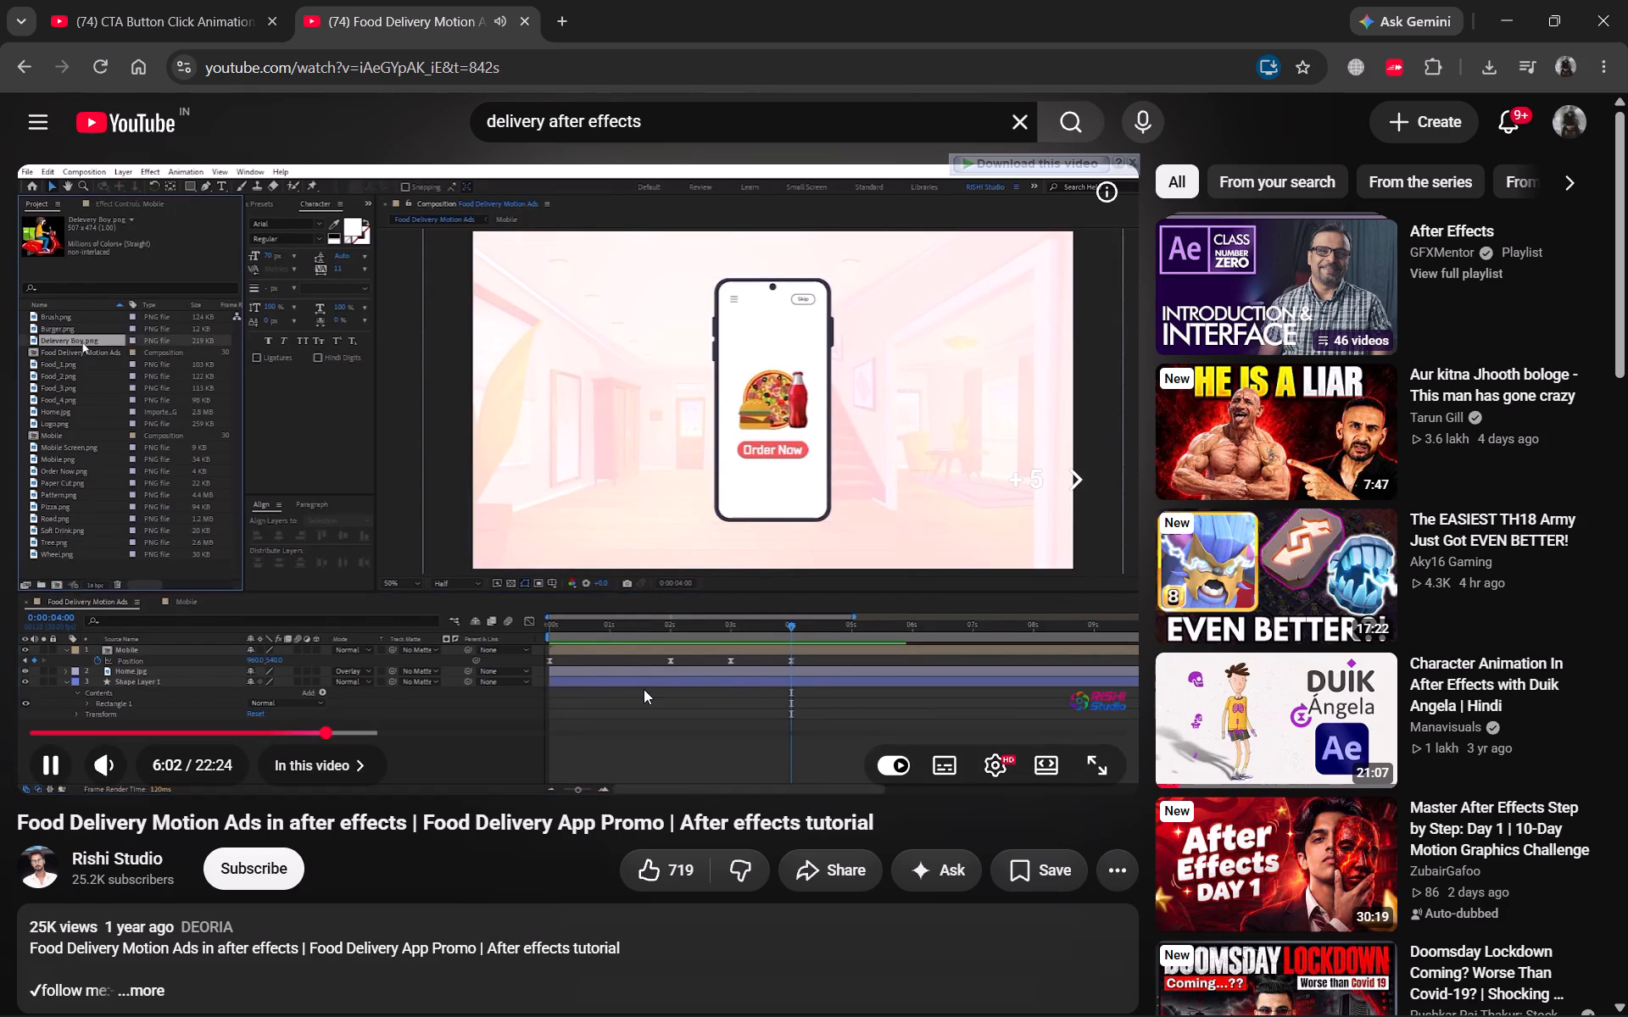
key("Right")
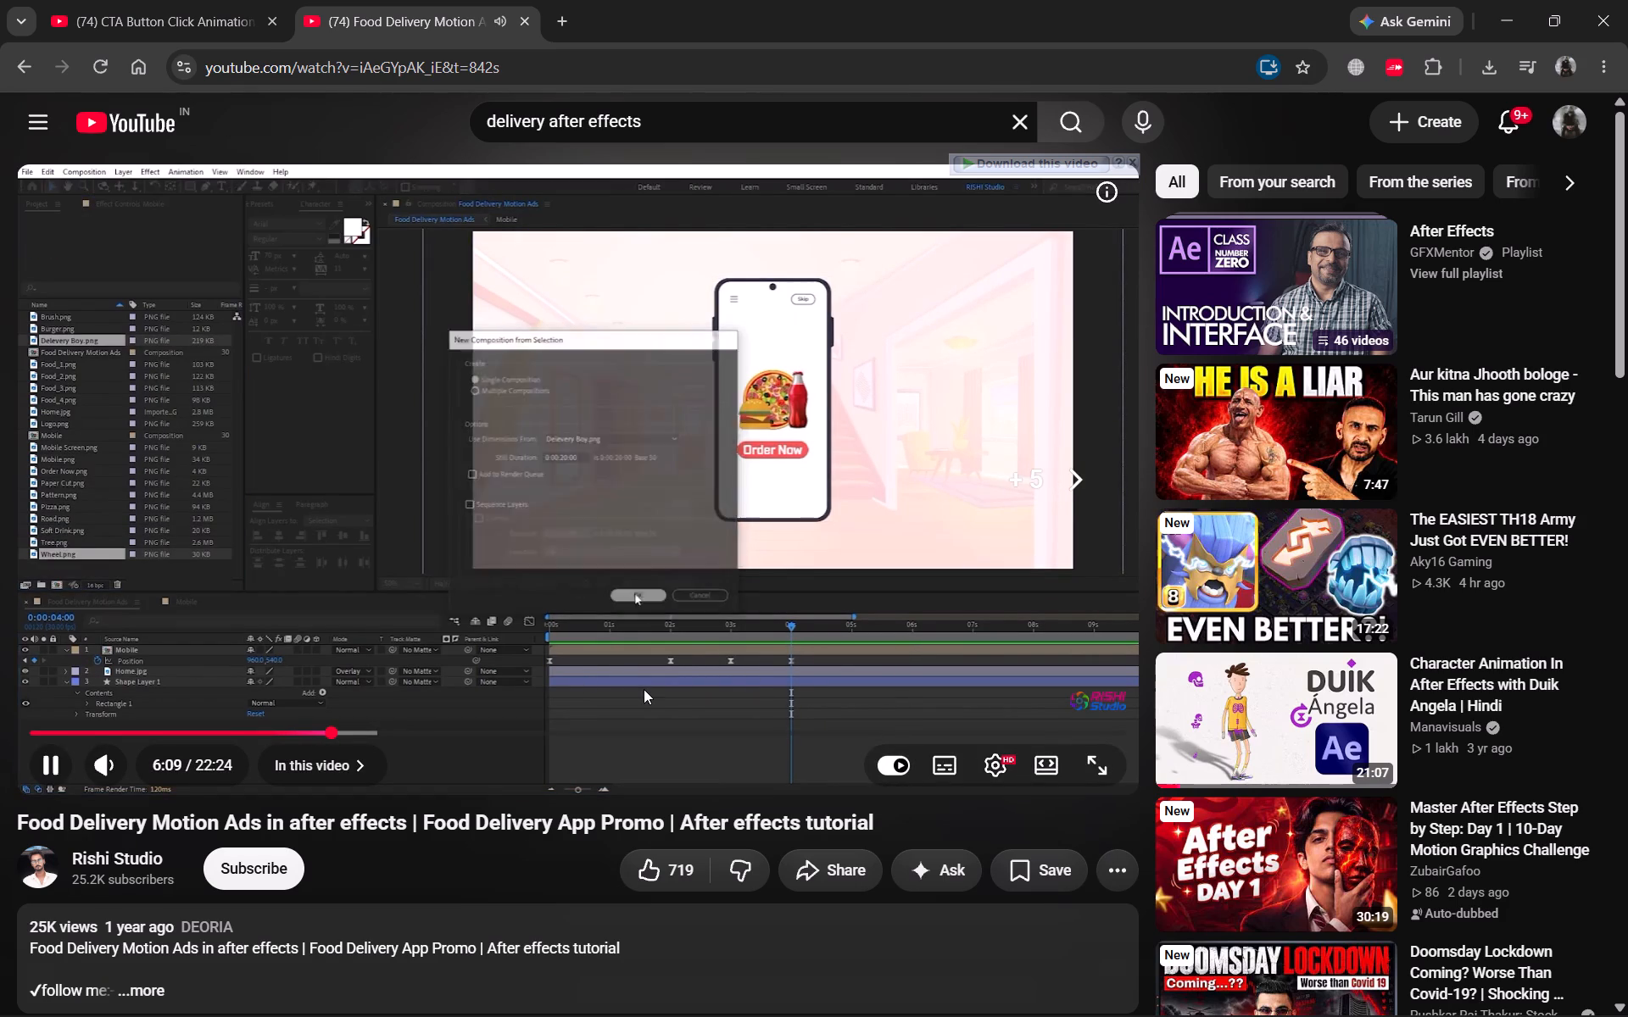
key("Left")
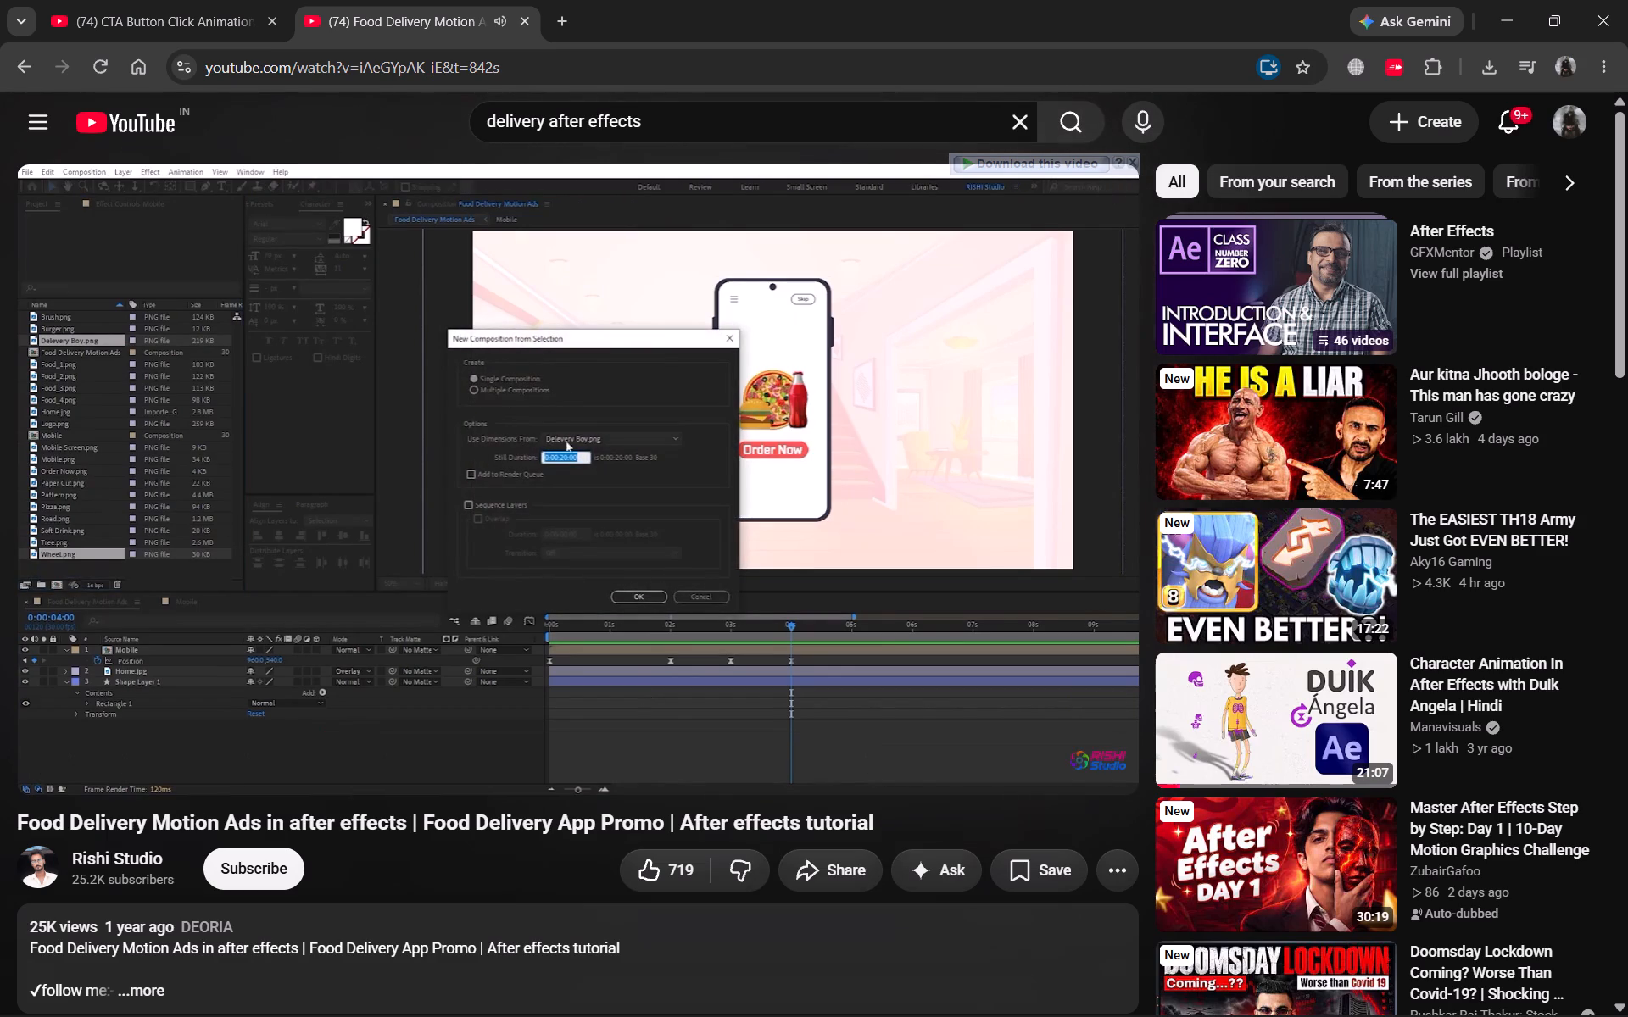
key("space")
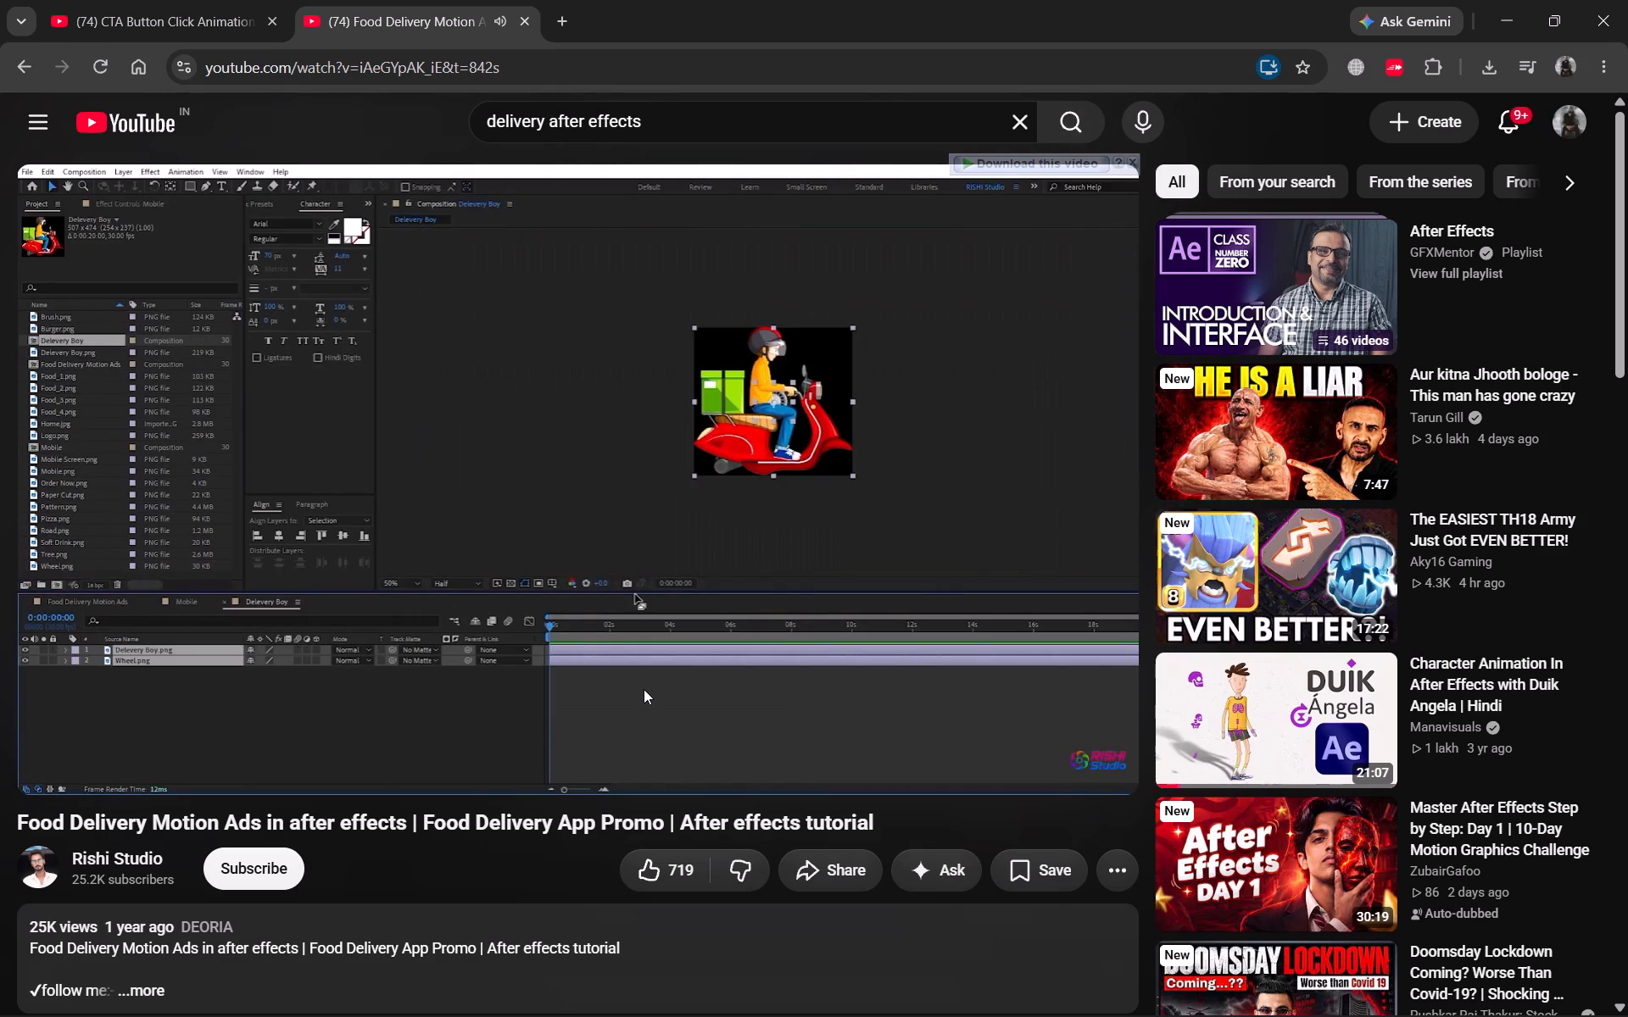
Back in After Effects, close the driver composition's timeline and delete the driver composition from the project.
key("alt+Tab")
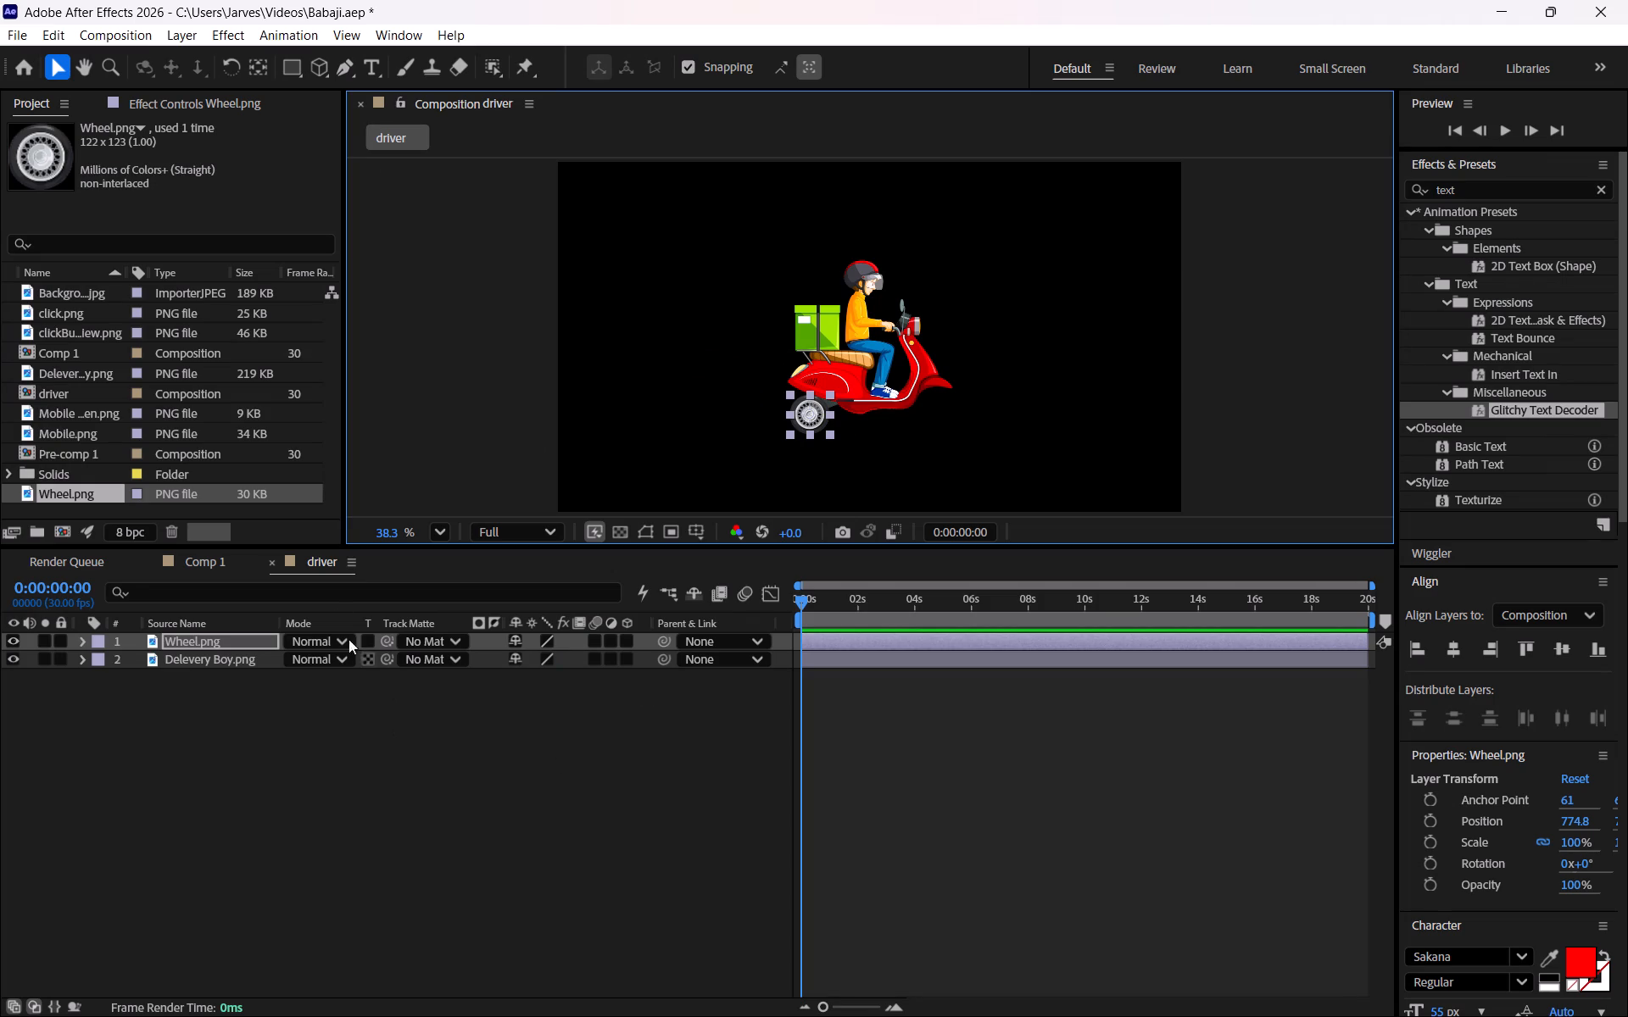
left_click(81, 393)
right_click(81, 393)
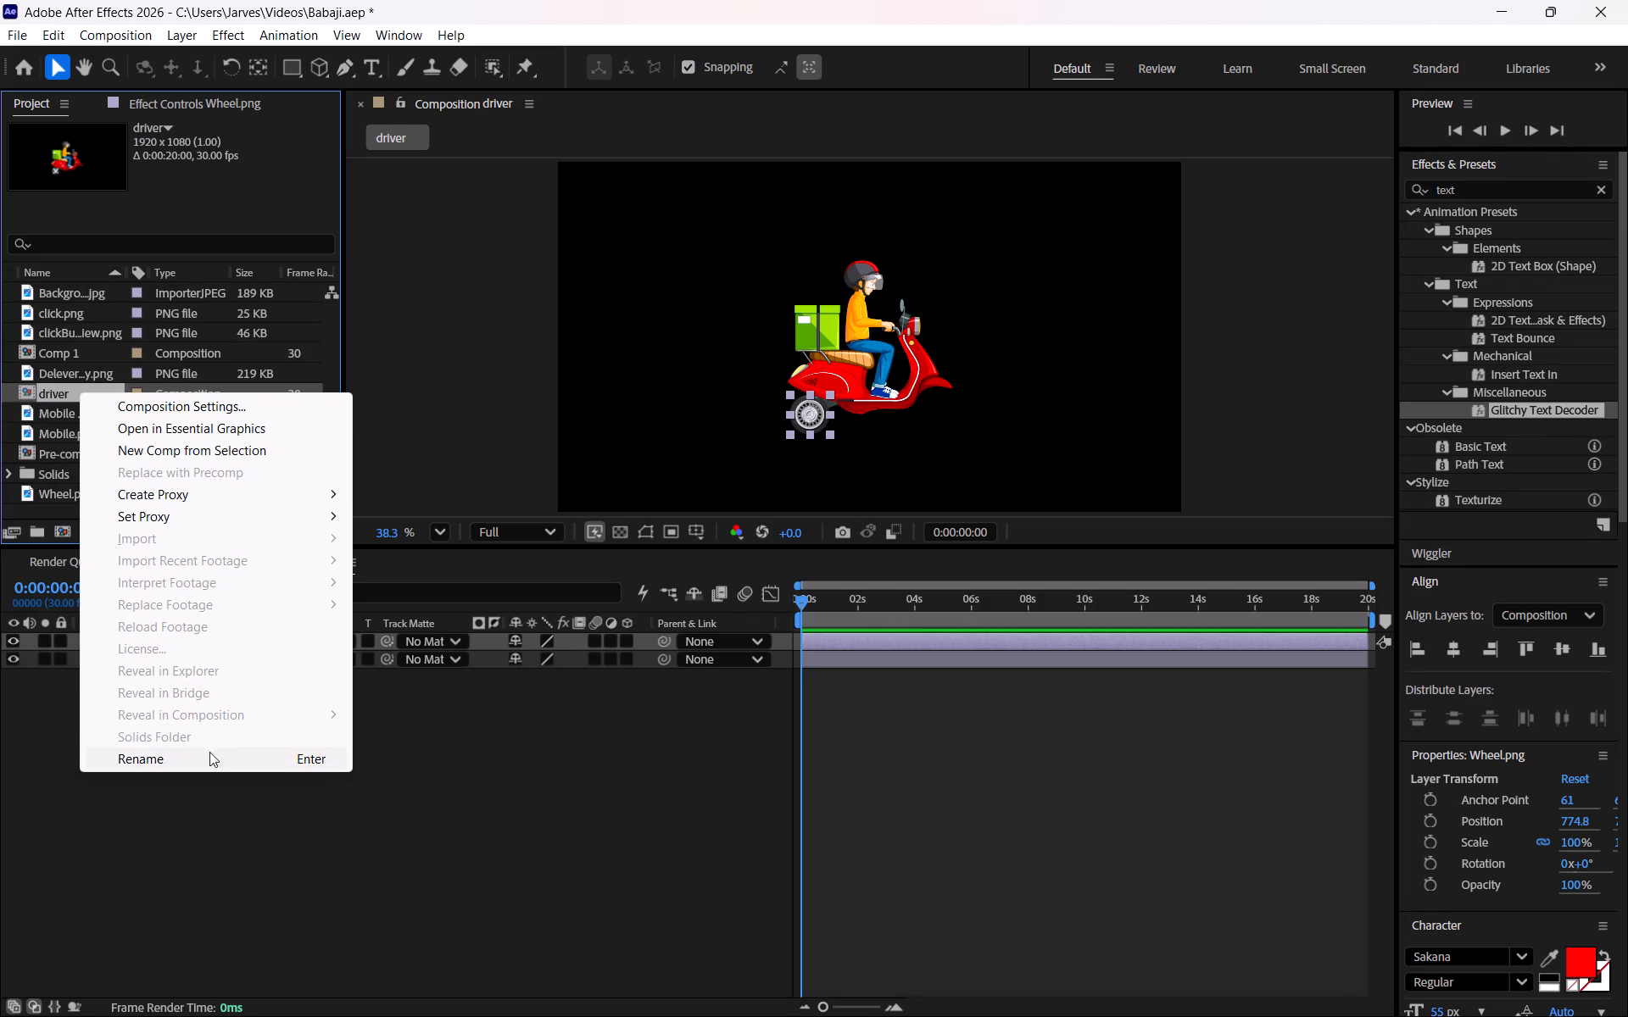
left_click(209, 848)
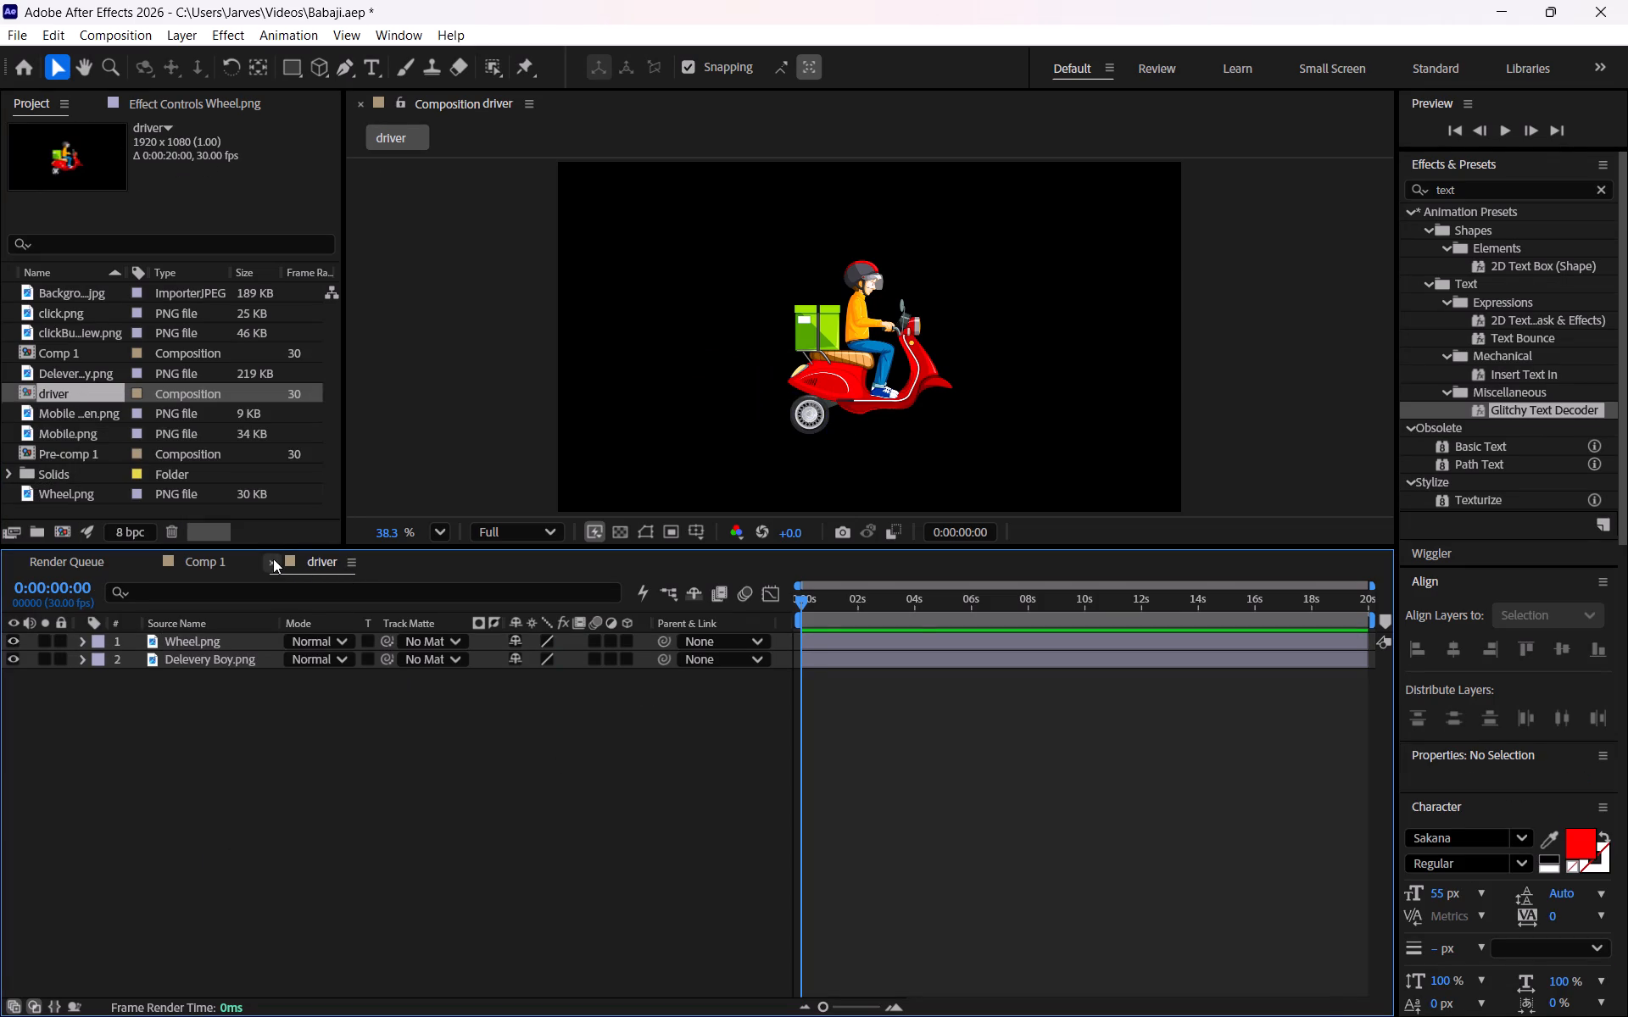
left_click(273, 559)
left_click(204, 797)
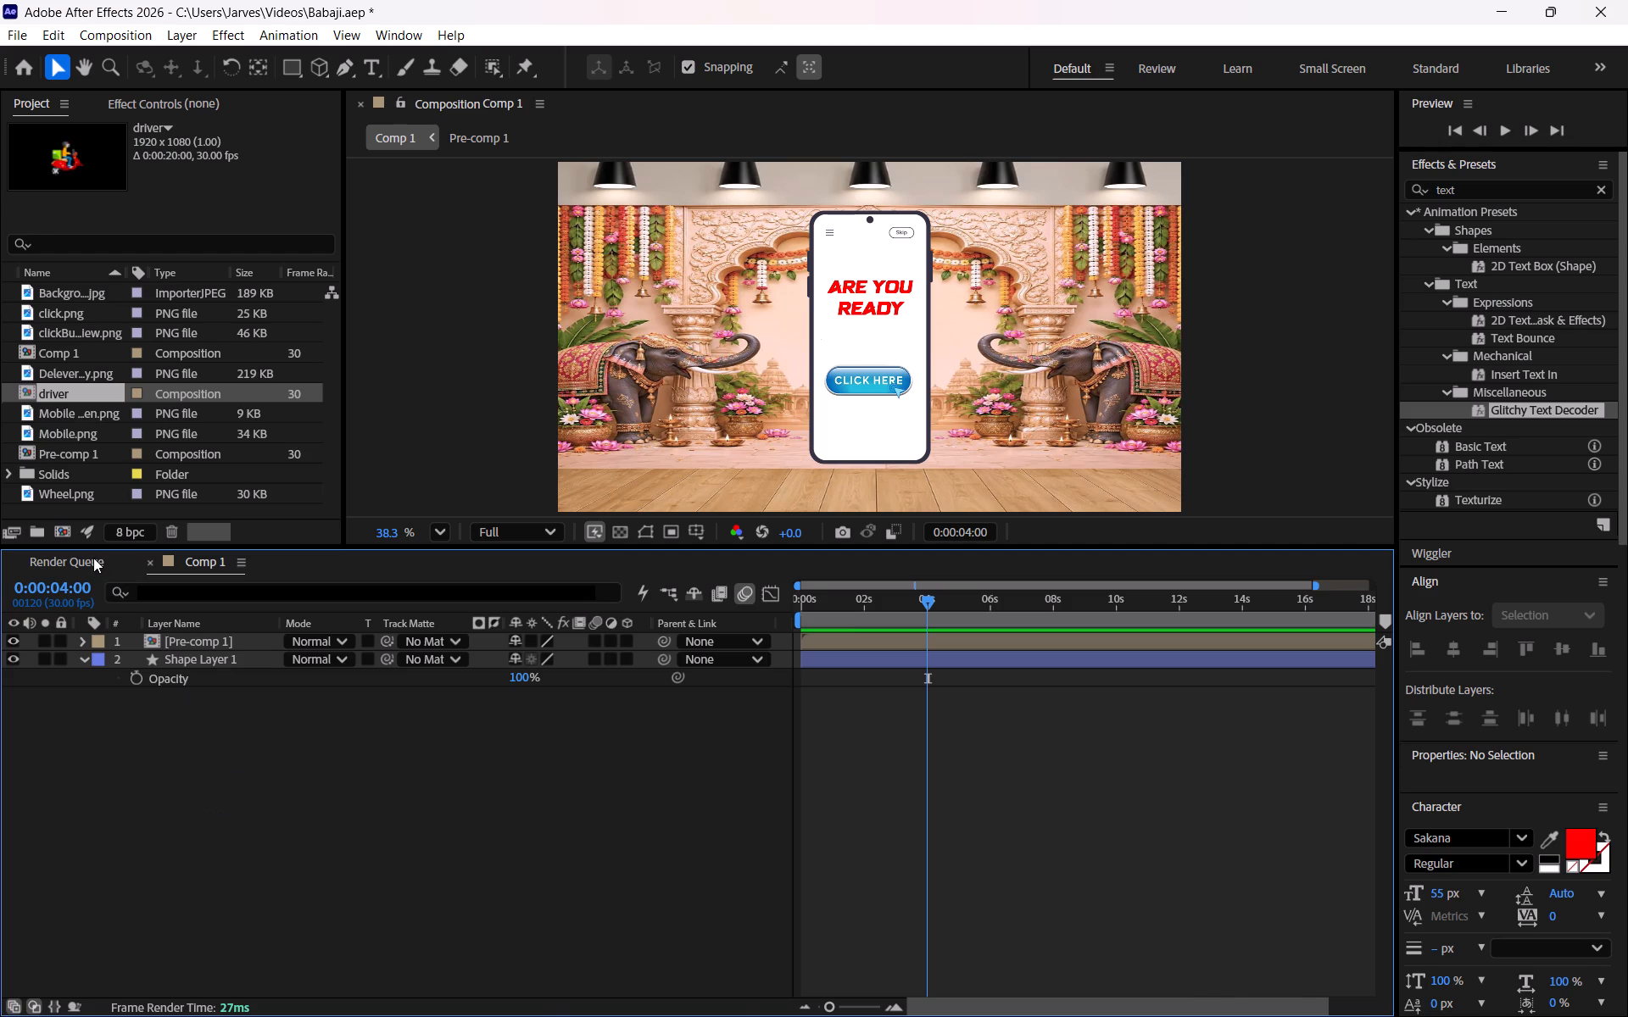
left_click(93, 558)
left_click(209, 567)
left_click(264, 845)
key("Delete")
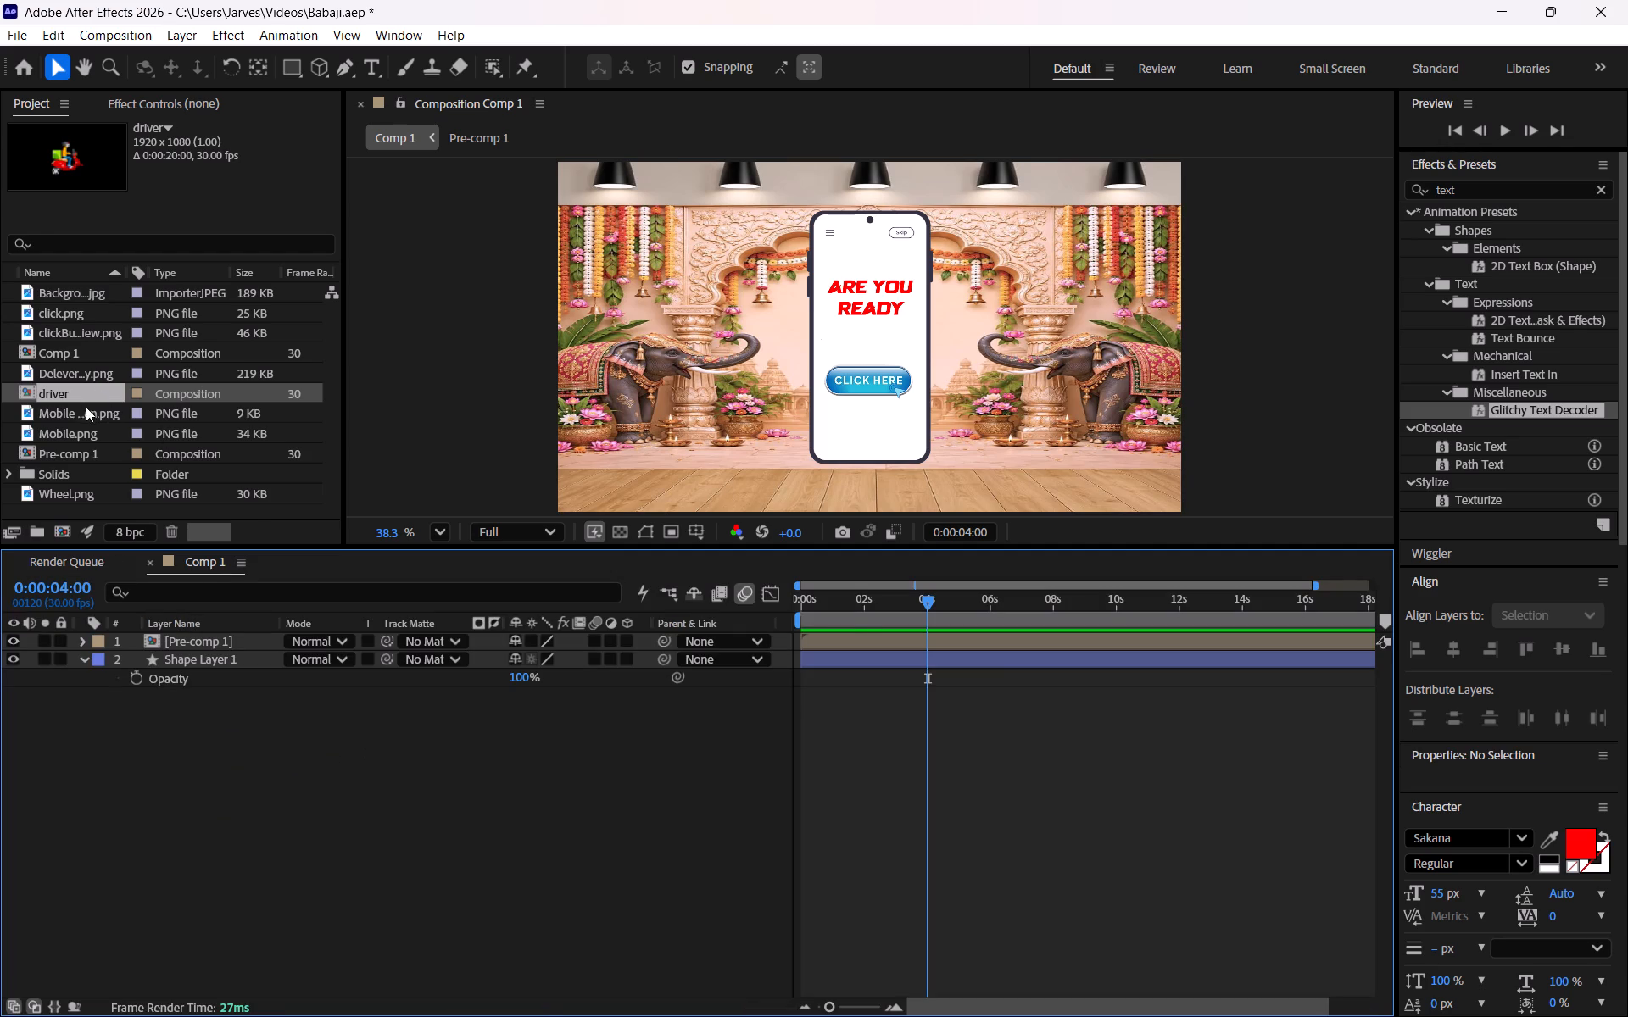
left_click(75, 400)
left_click(64, 387)
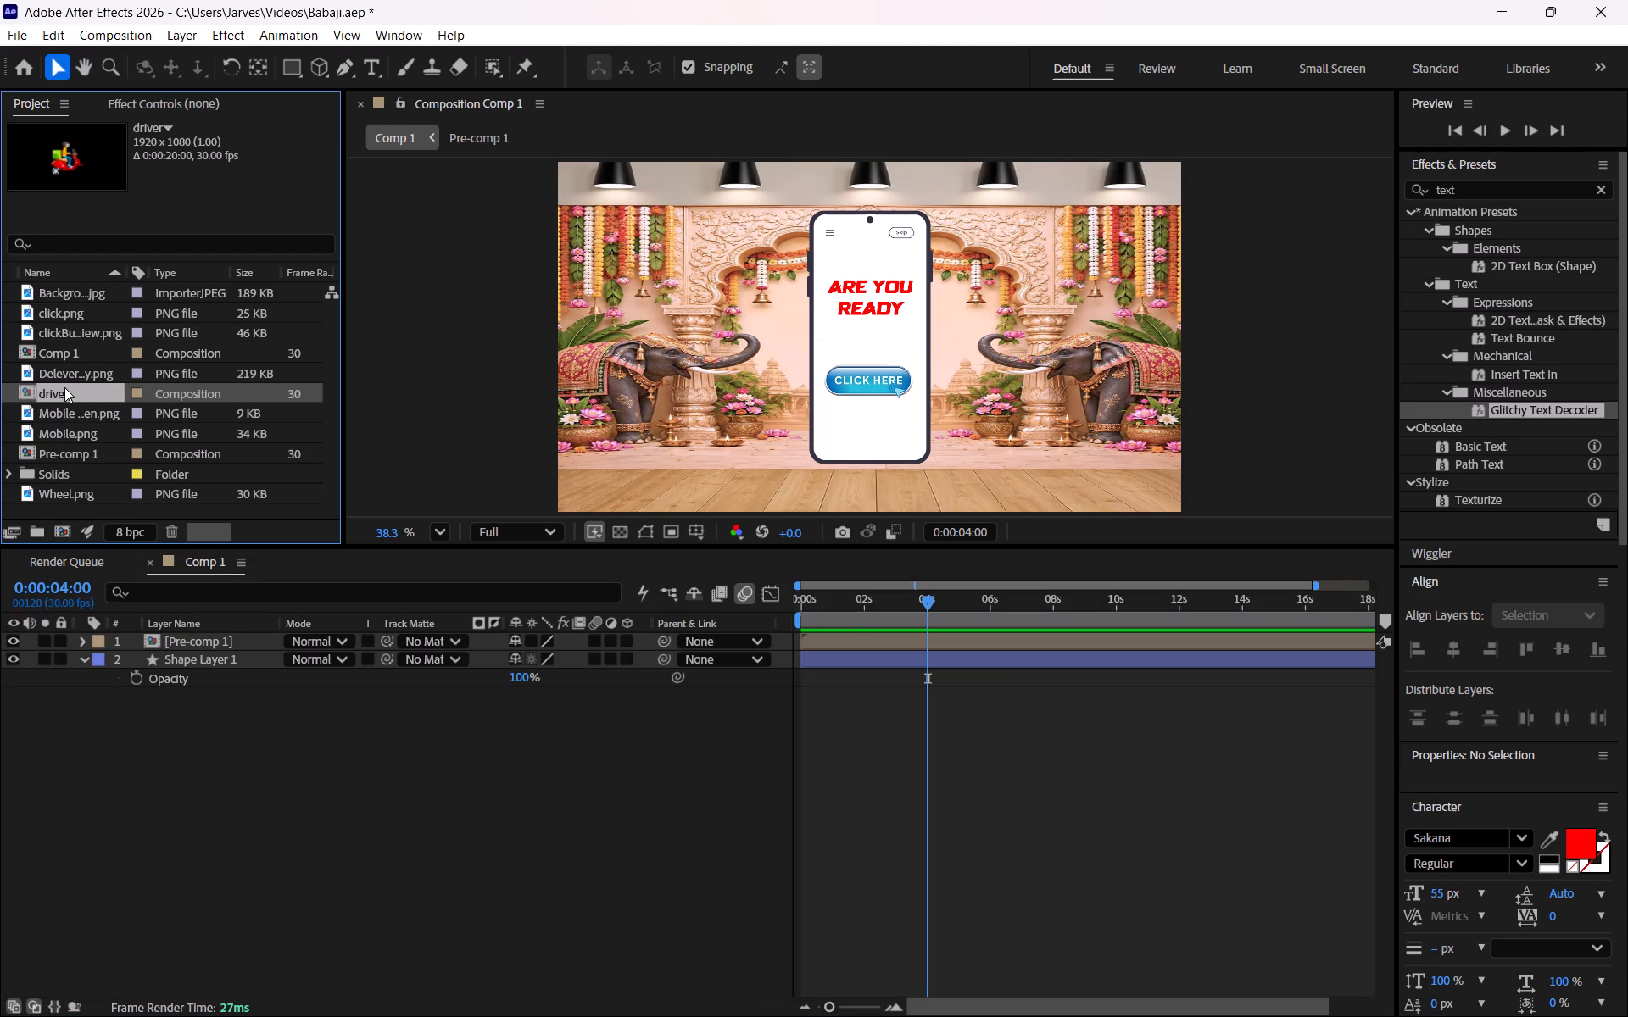
left_click(172, 386)
left_click(68, 419)
left_click(63, 392)
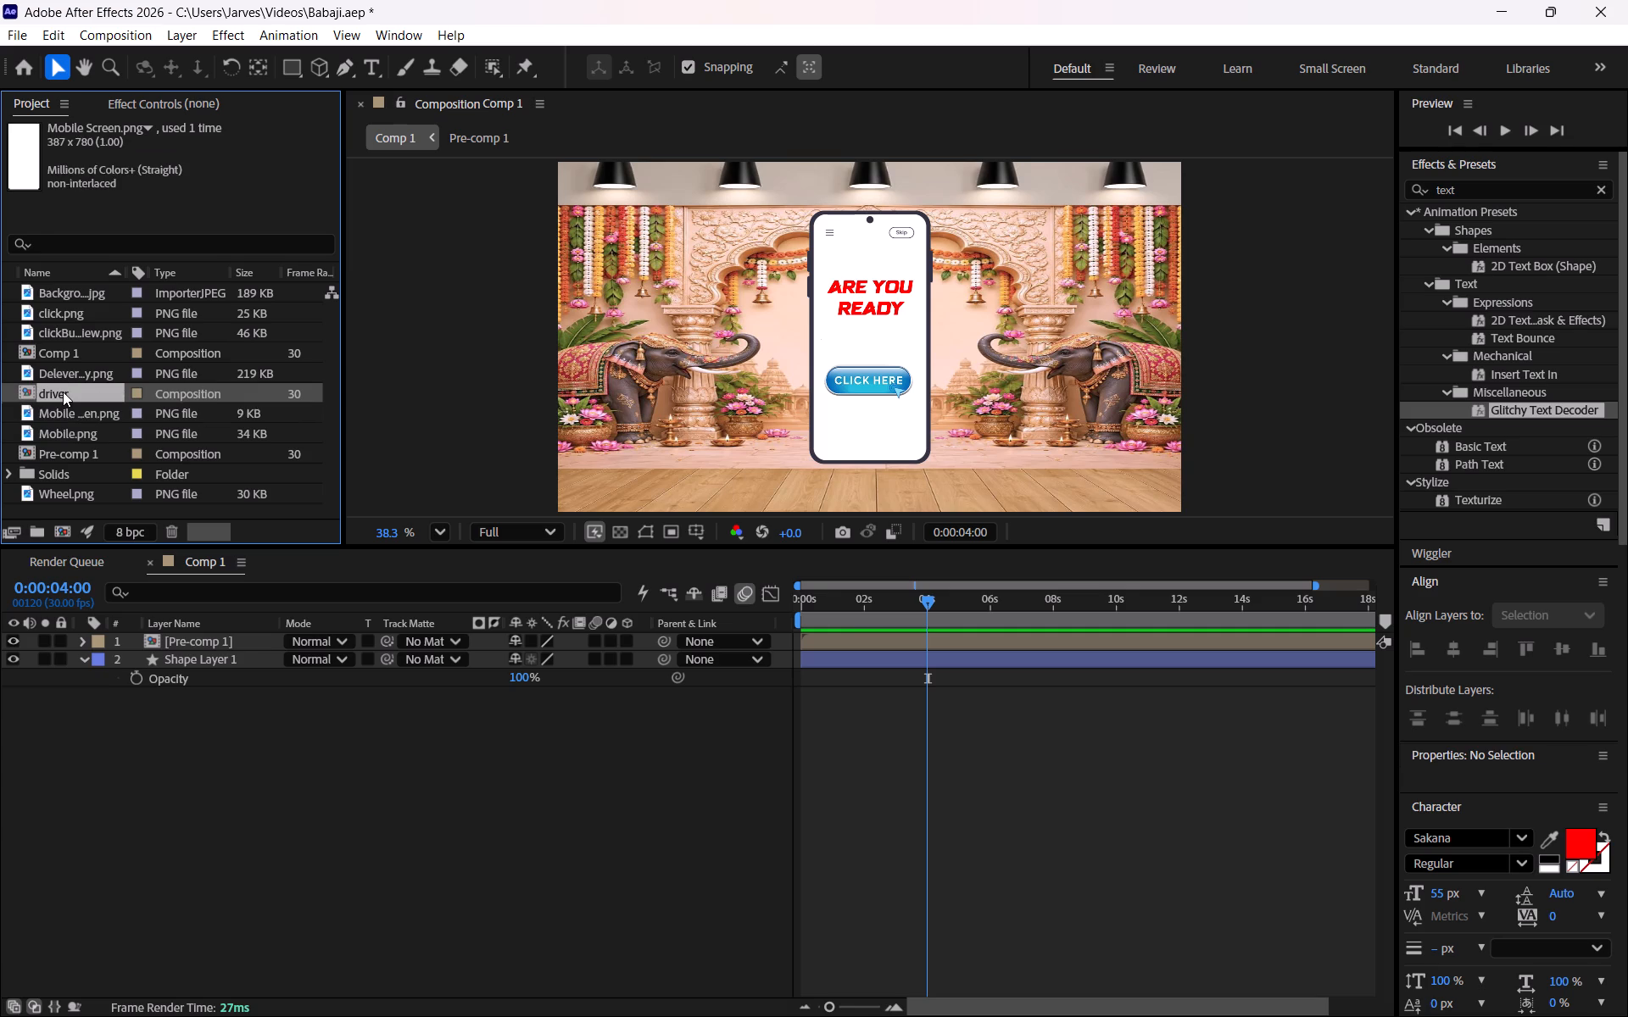
key("Delete")
left_click(859, 583)
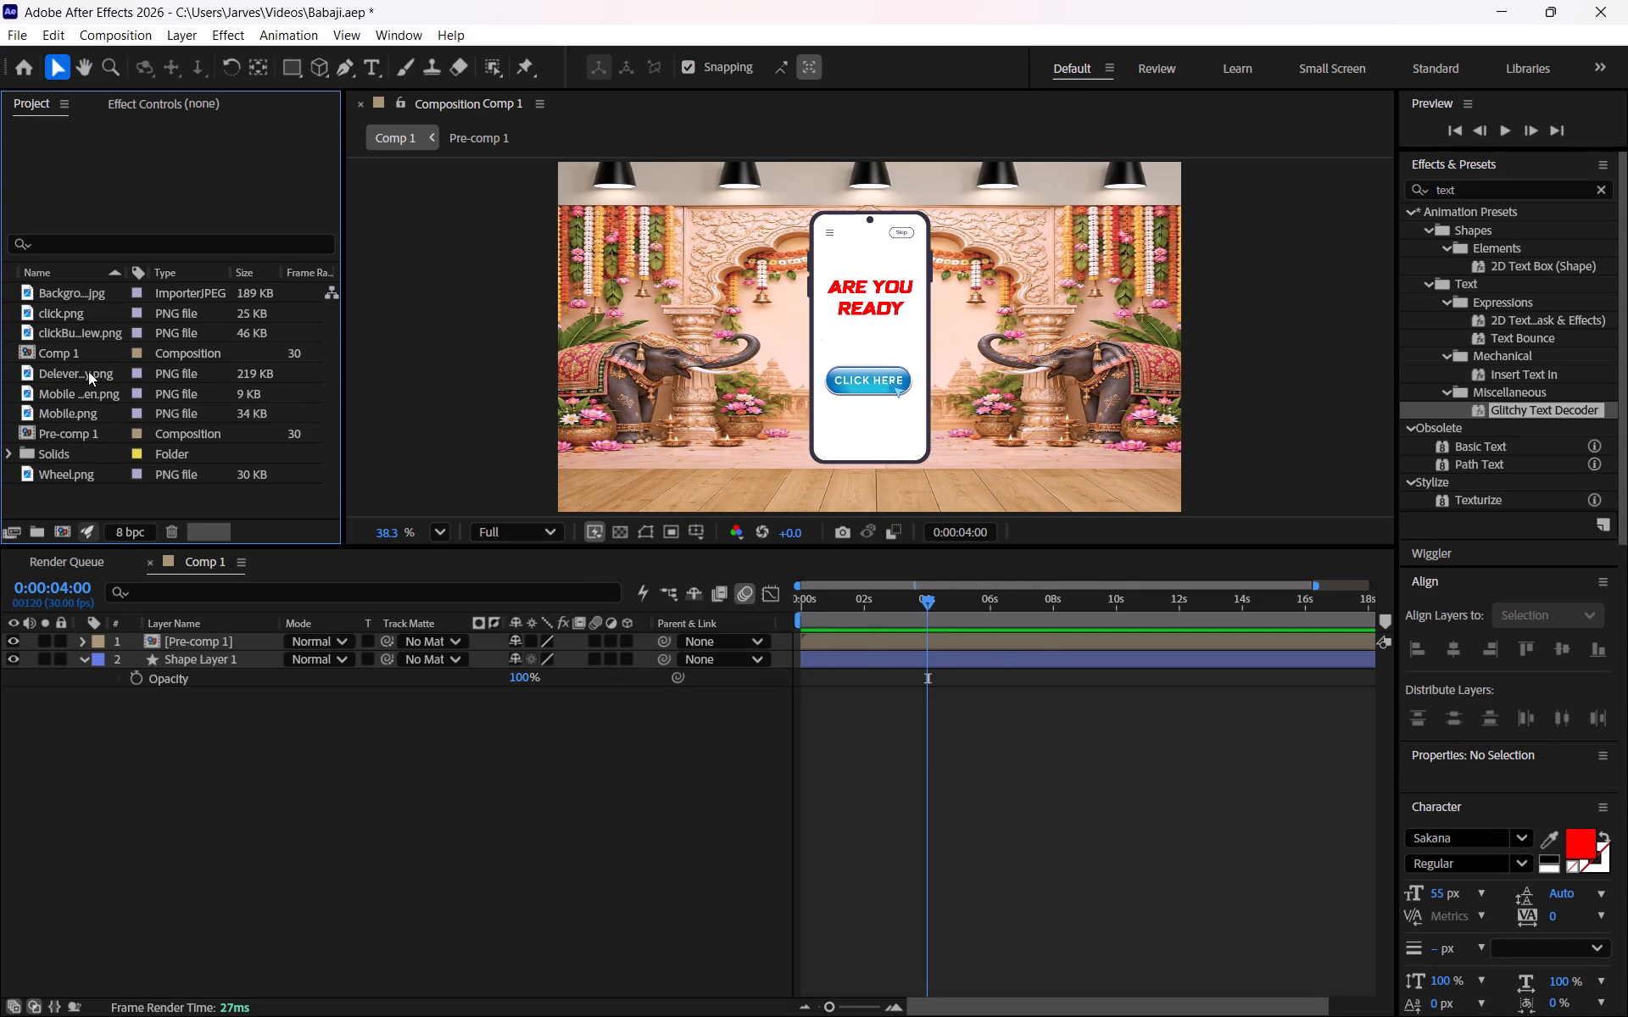
Rechecking the tutorial, create a single composition from Delevery Boy.png and Wheel.png, using Delevery Boy.png's dimensions and a 0:00:20:00 still duration.
left_click(88, 371)
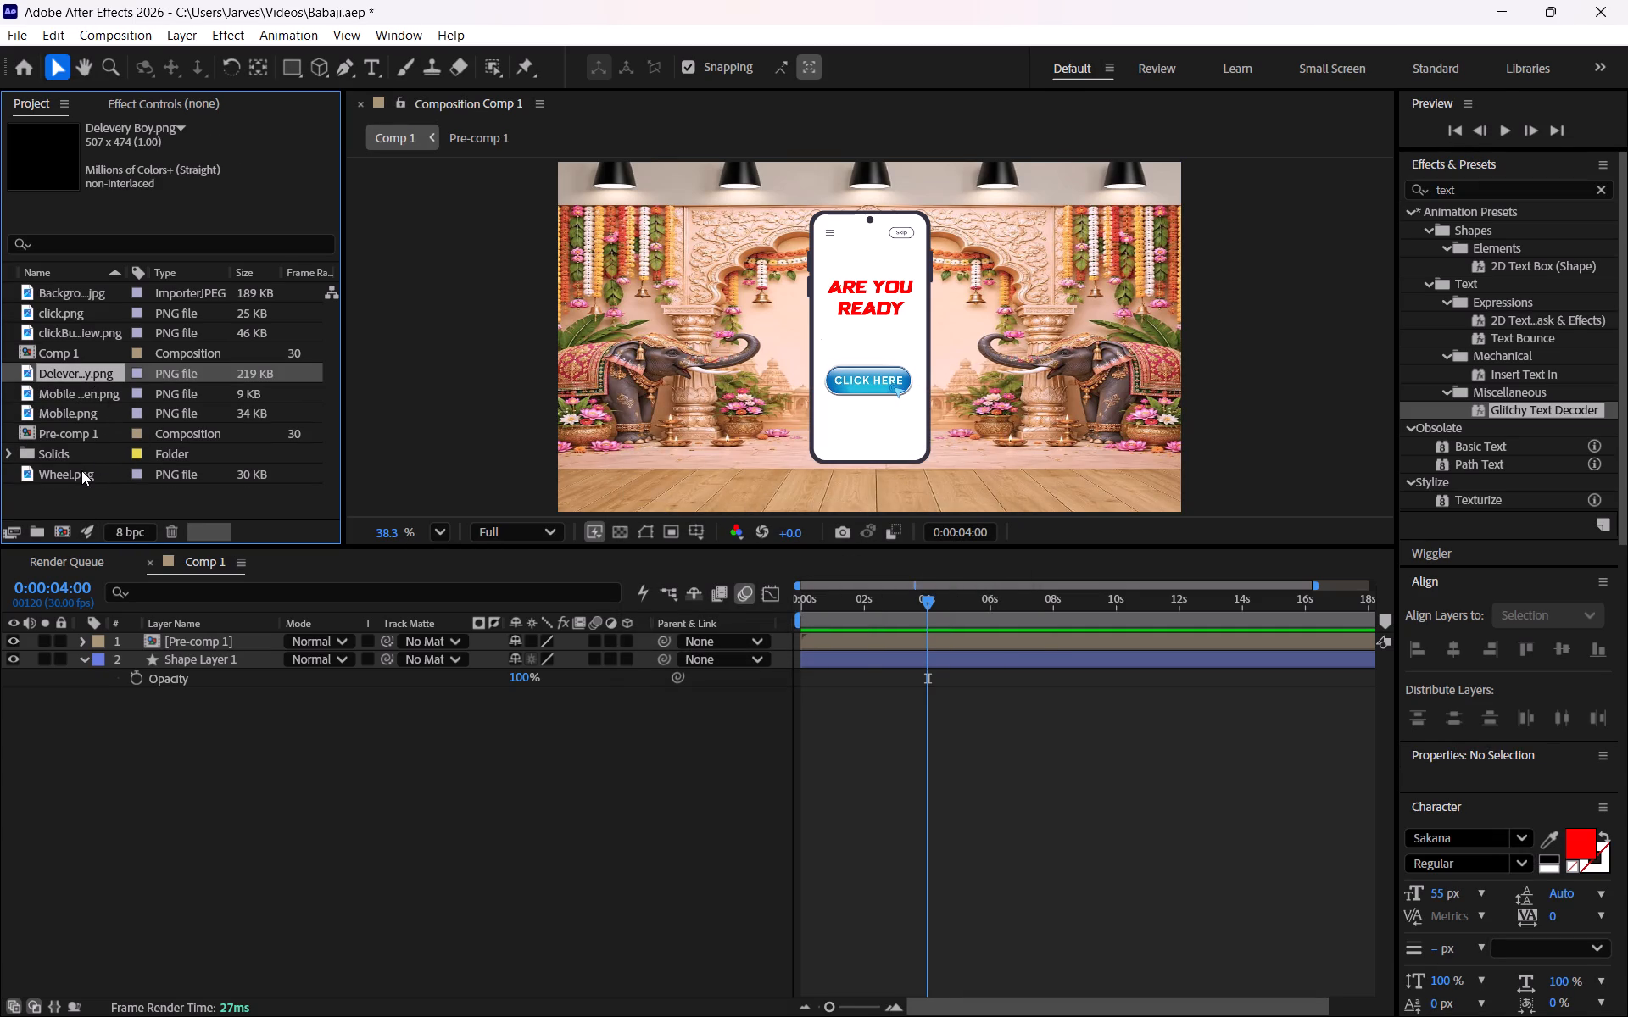
left_click(81, 470, "ctrl")
left_click(71, 526)
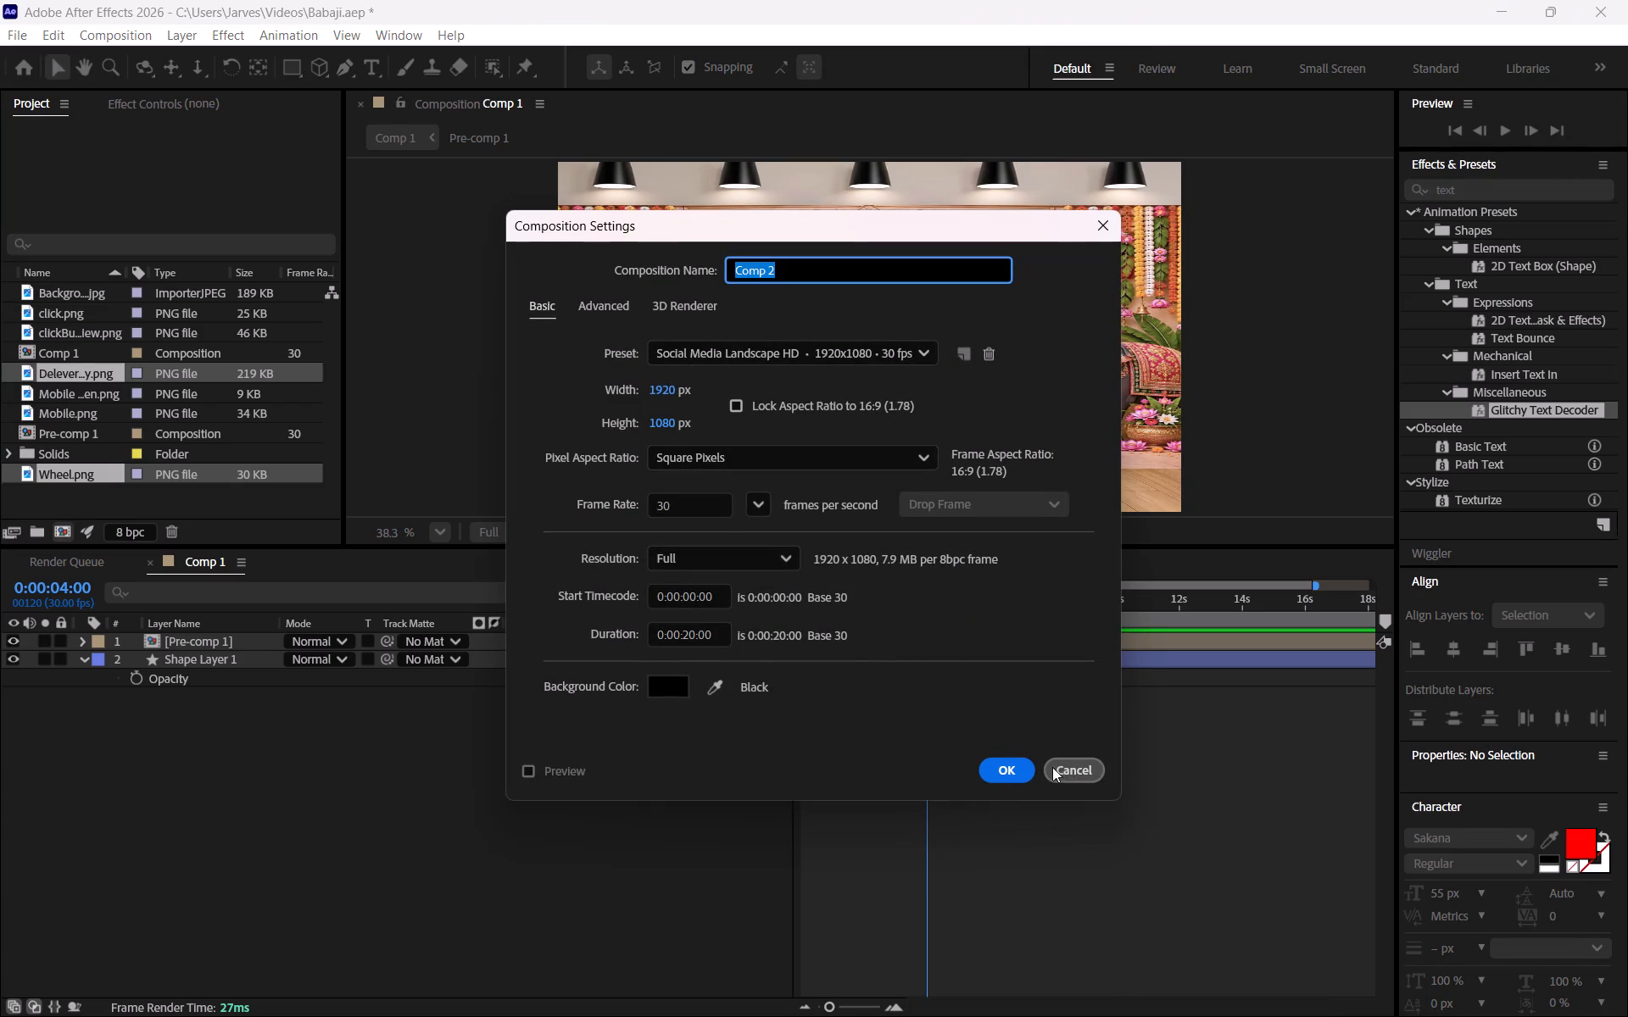
left_click(1063, 770)
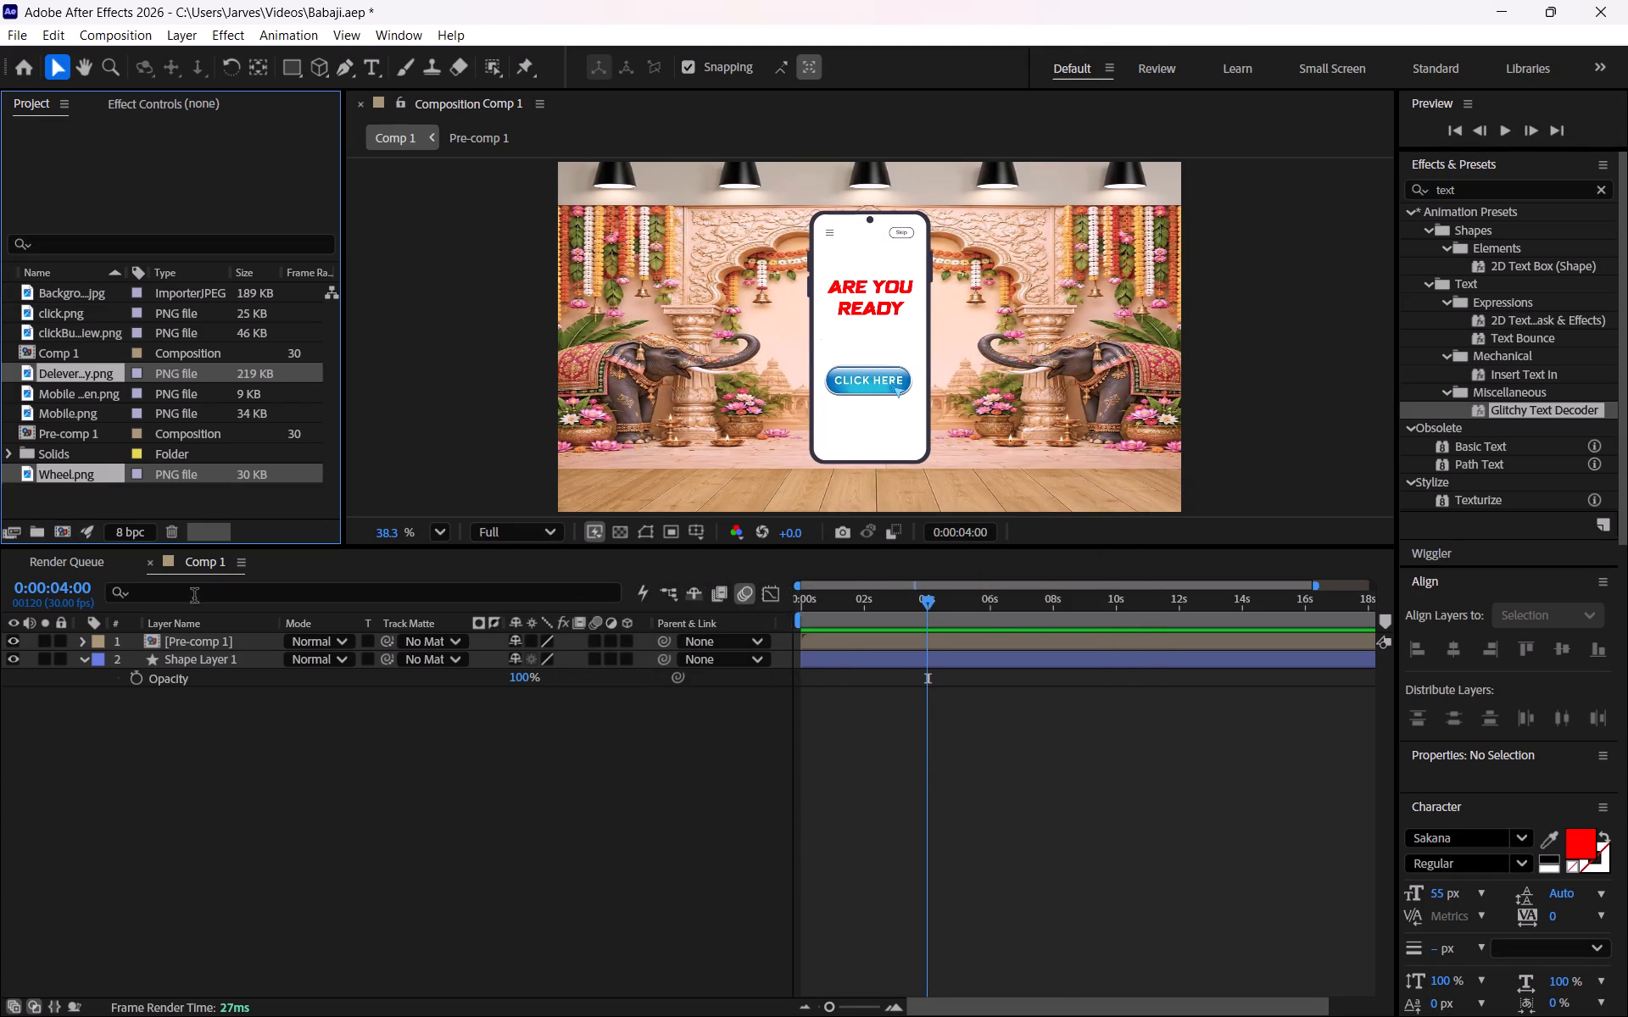
key("alt+Tab")
left_click(509, 531)
key("Left")
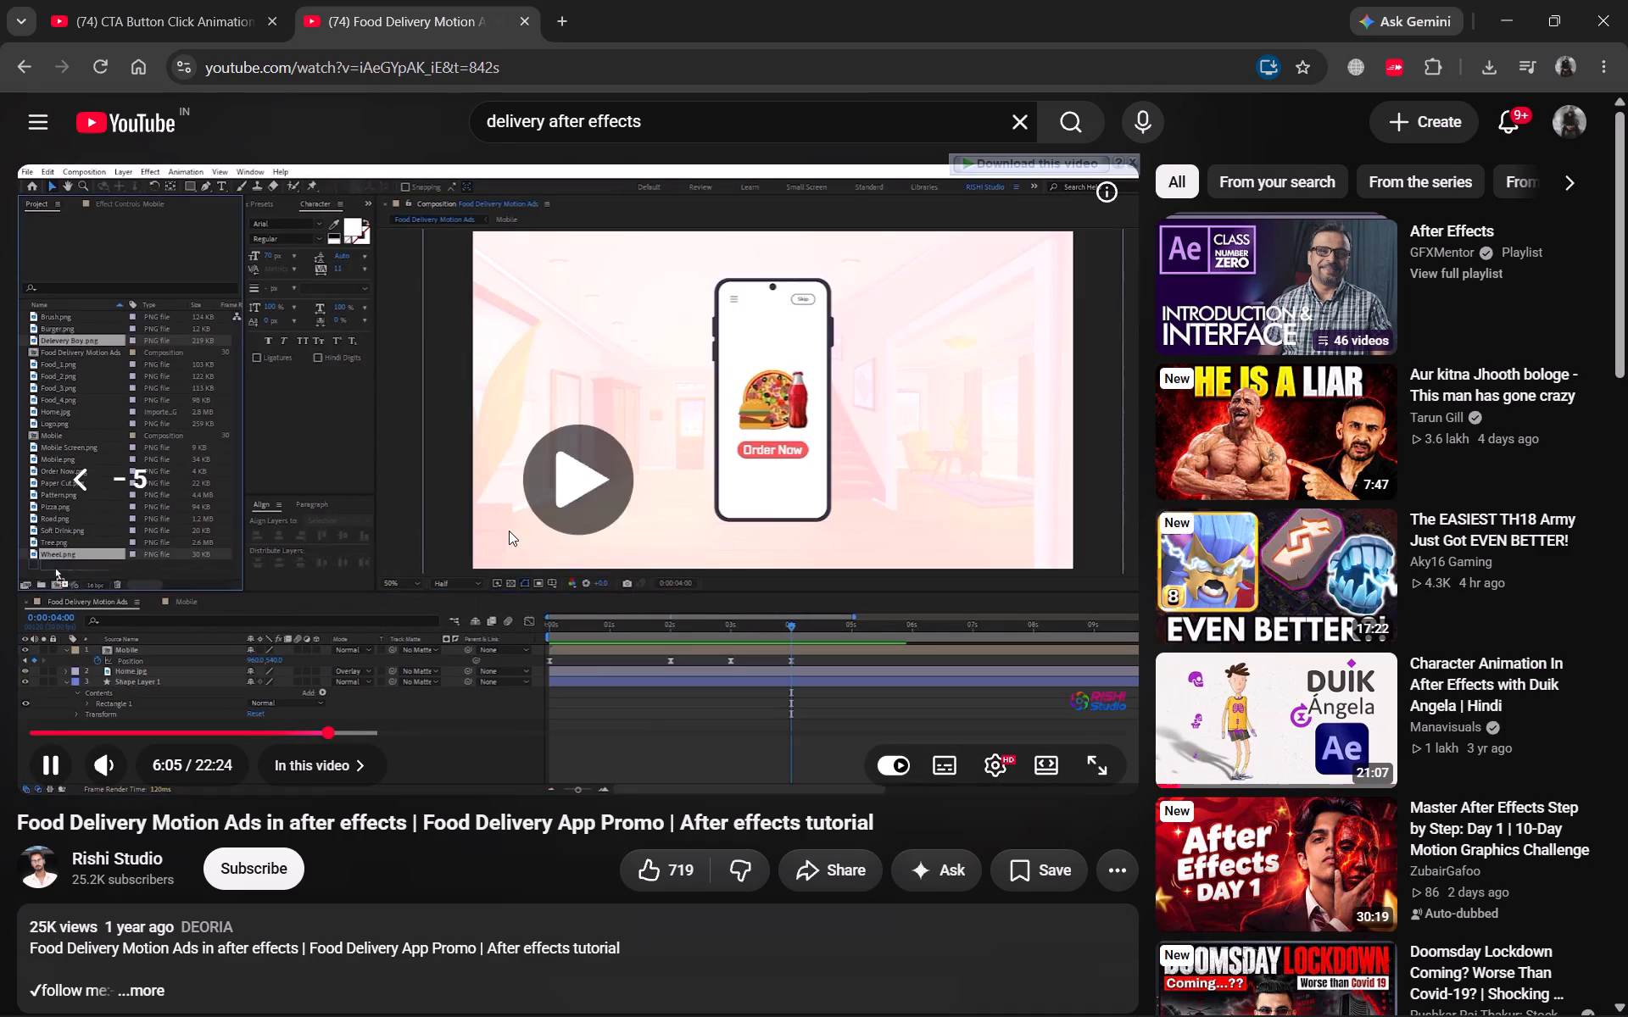
key("space")
key("alt+Tab")
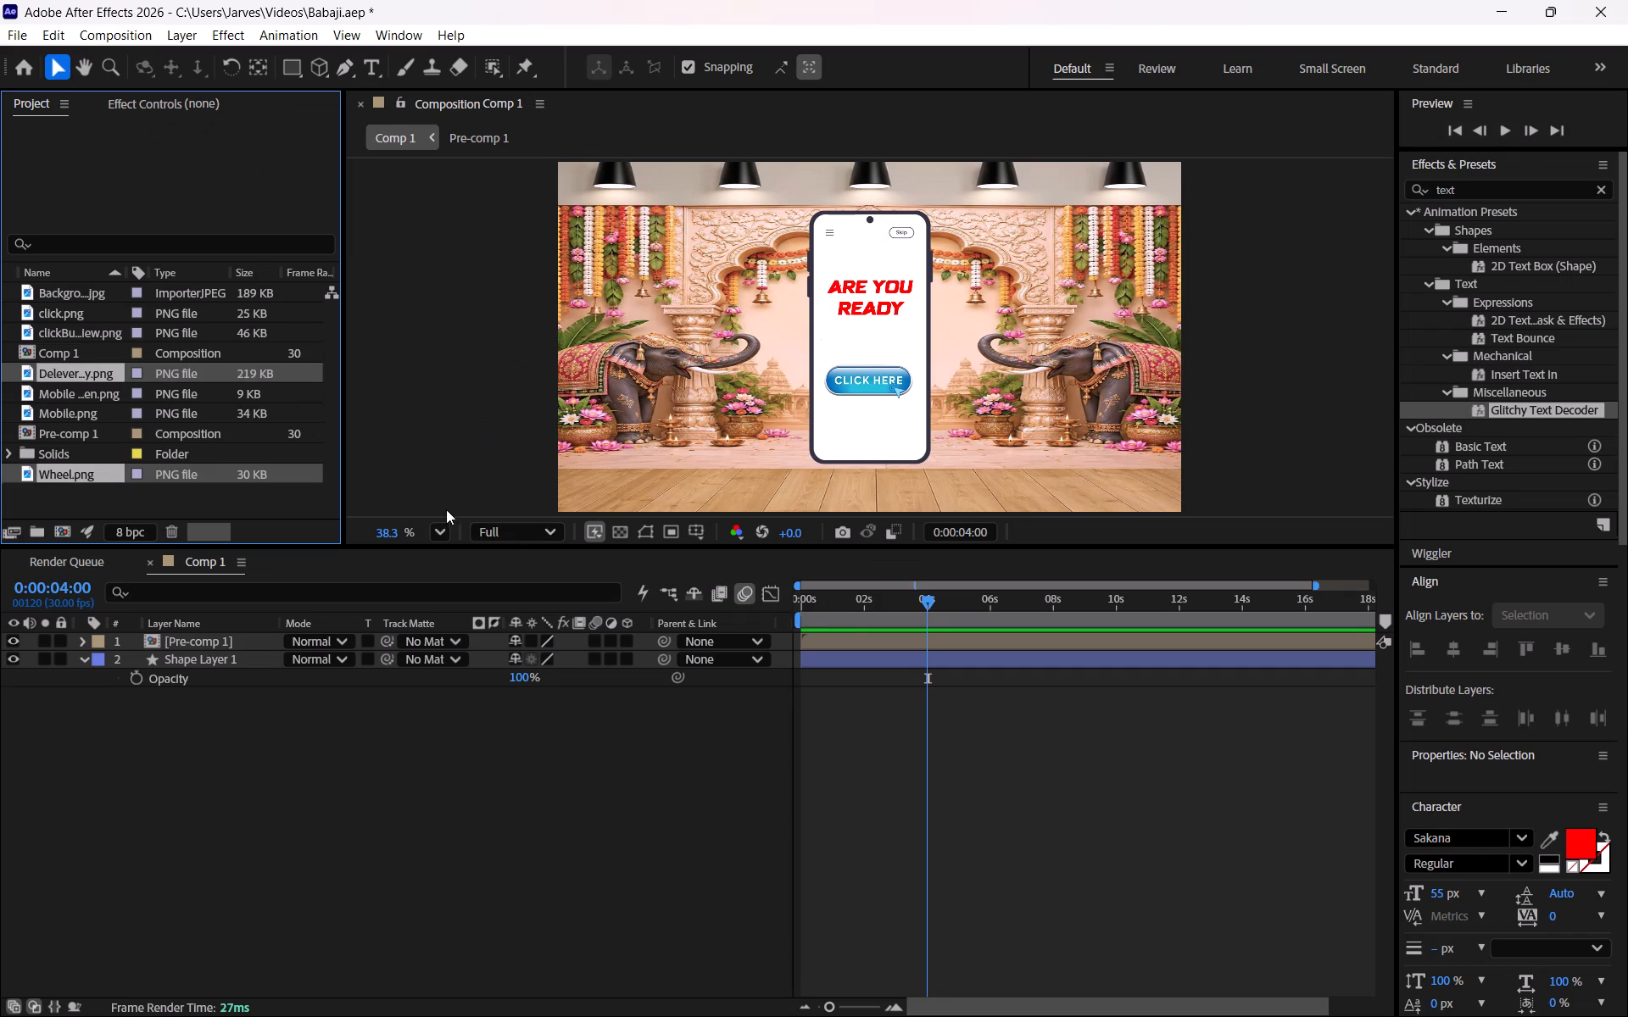
left_click_drag(83, 472, 69, 535)
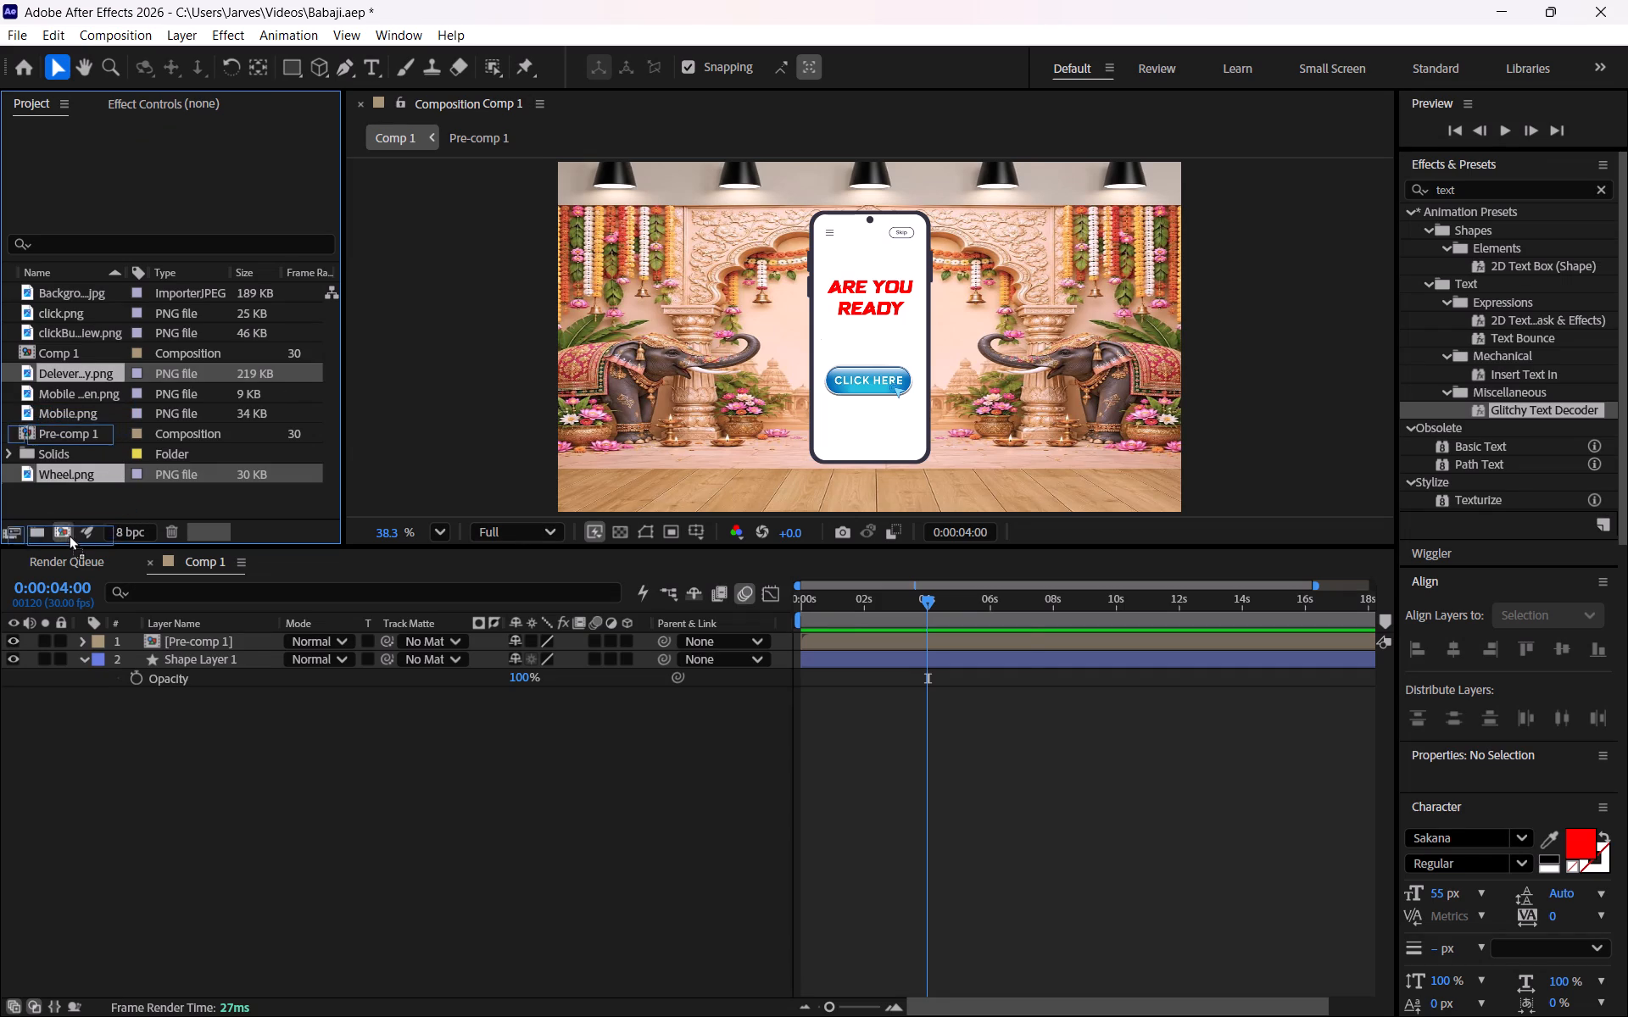
left_click_drag(69, 535, 67, 536)
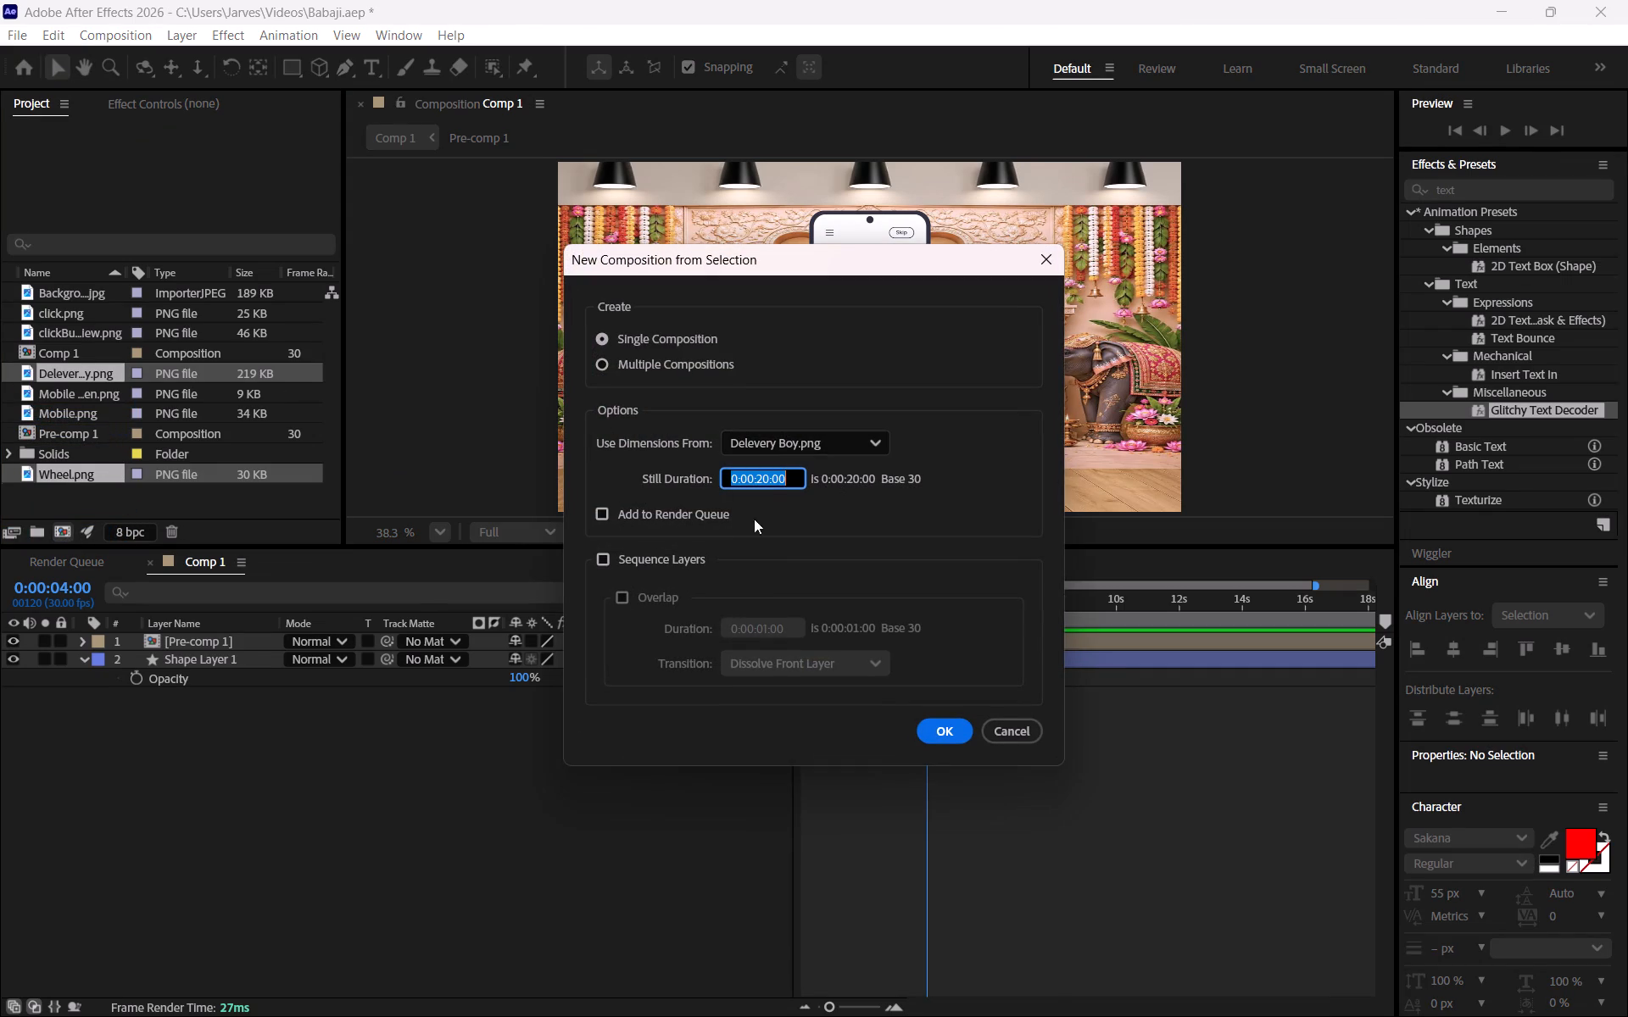
left_click(938, 728)
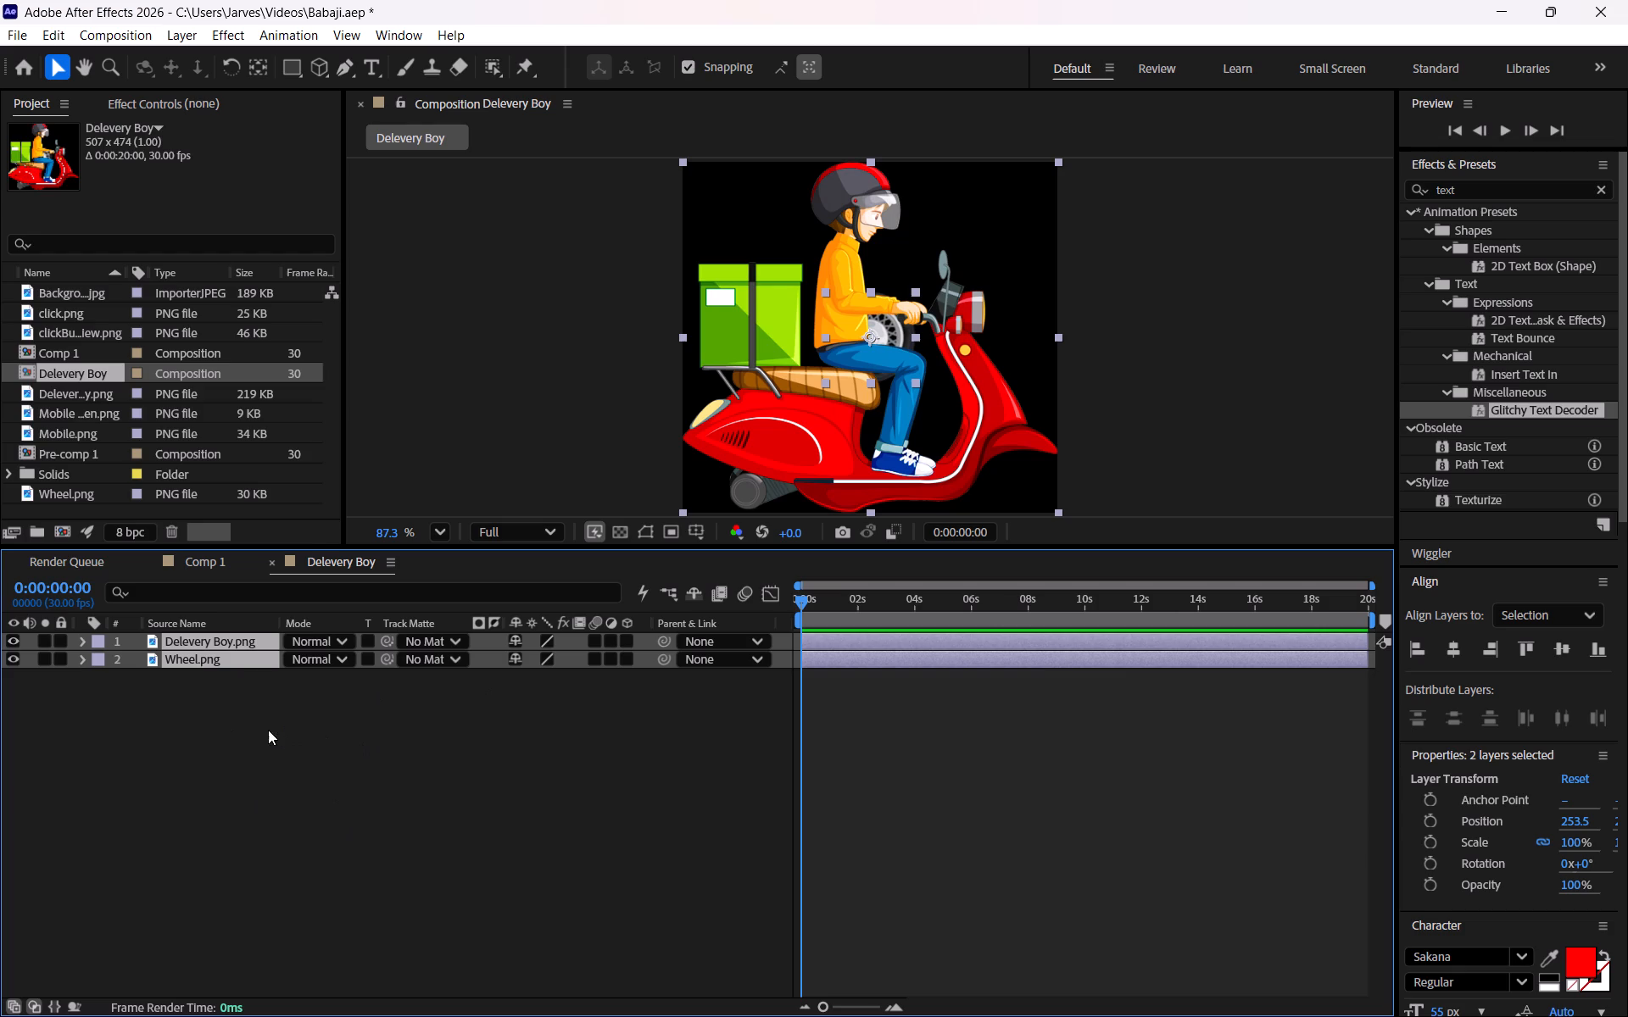
Shift the Delevery Boy.png and Wheel.png layers together slightly, to a horizontal position of about 271.
left_click_drag(889, 326, 900, 315)
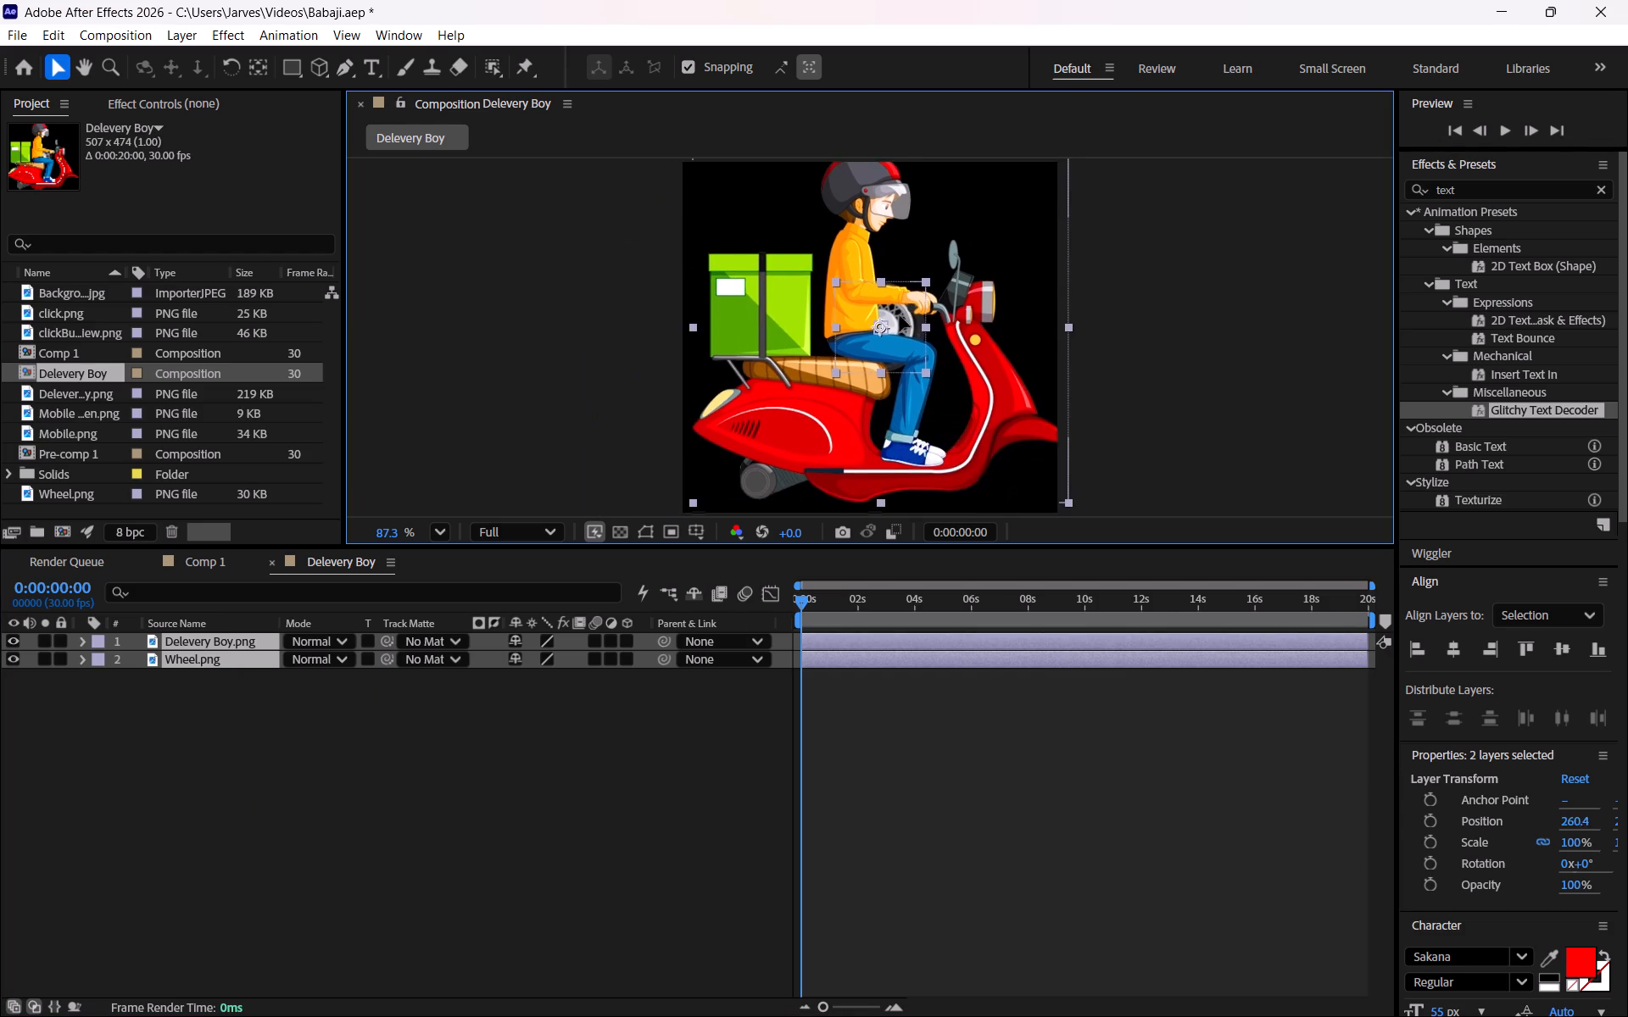
left_click_drag(900, 315, 901, 305)
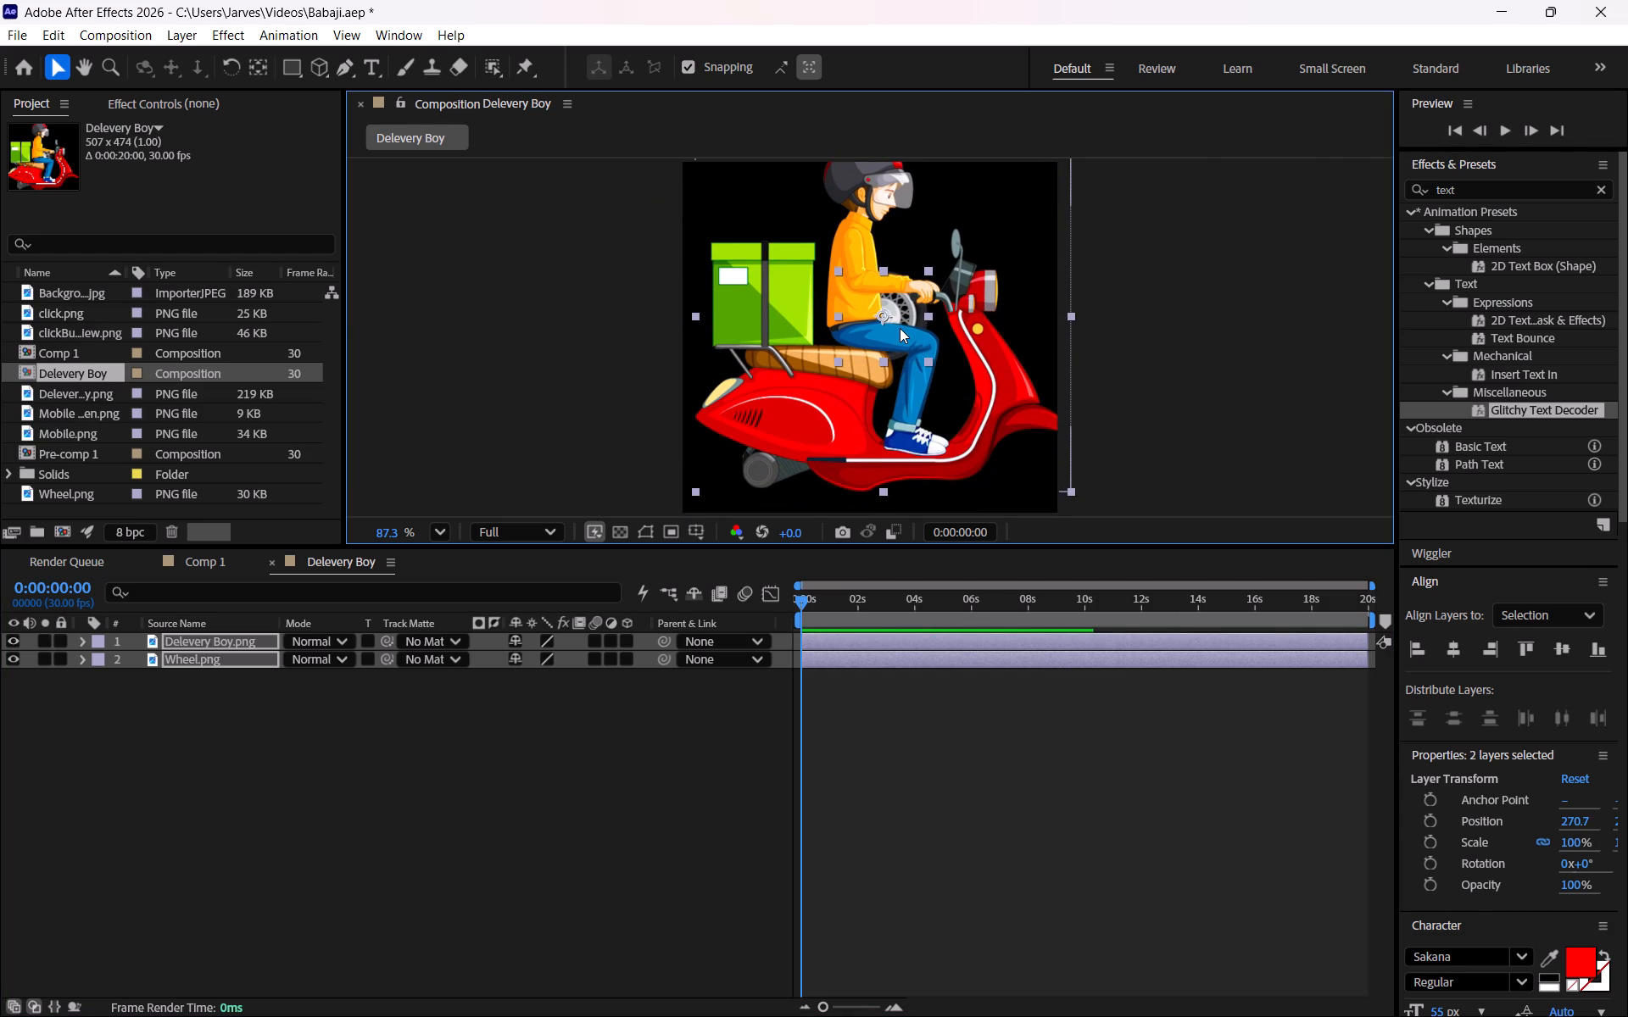
Switch to the tutorial in Chrome and watch how the wheel is placed and the composition settings are opened.
key("alt+Tab")
key("space")
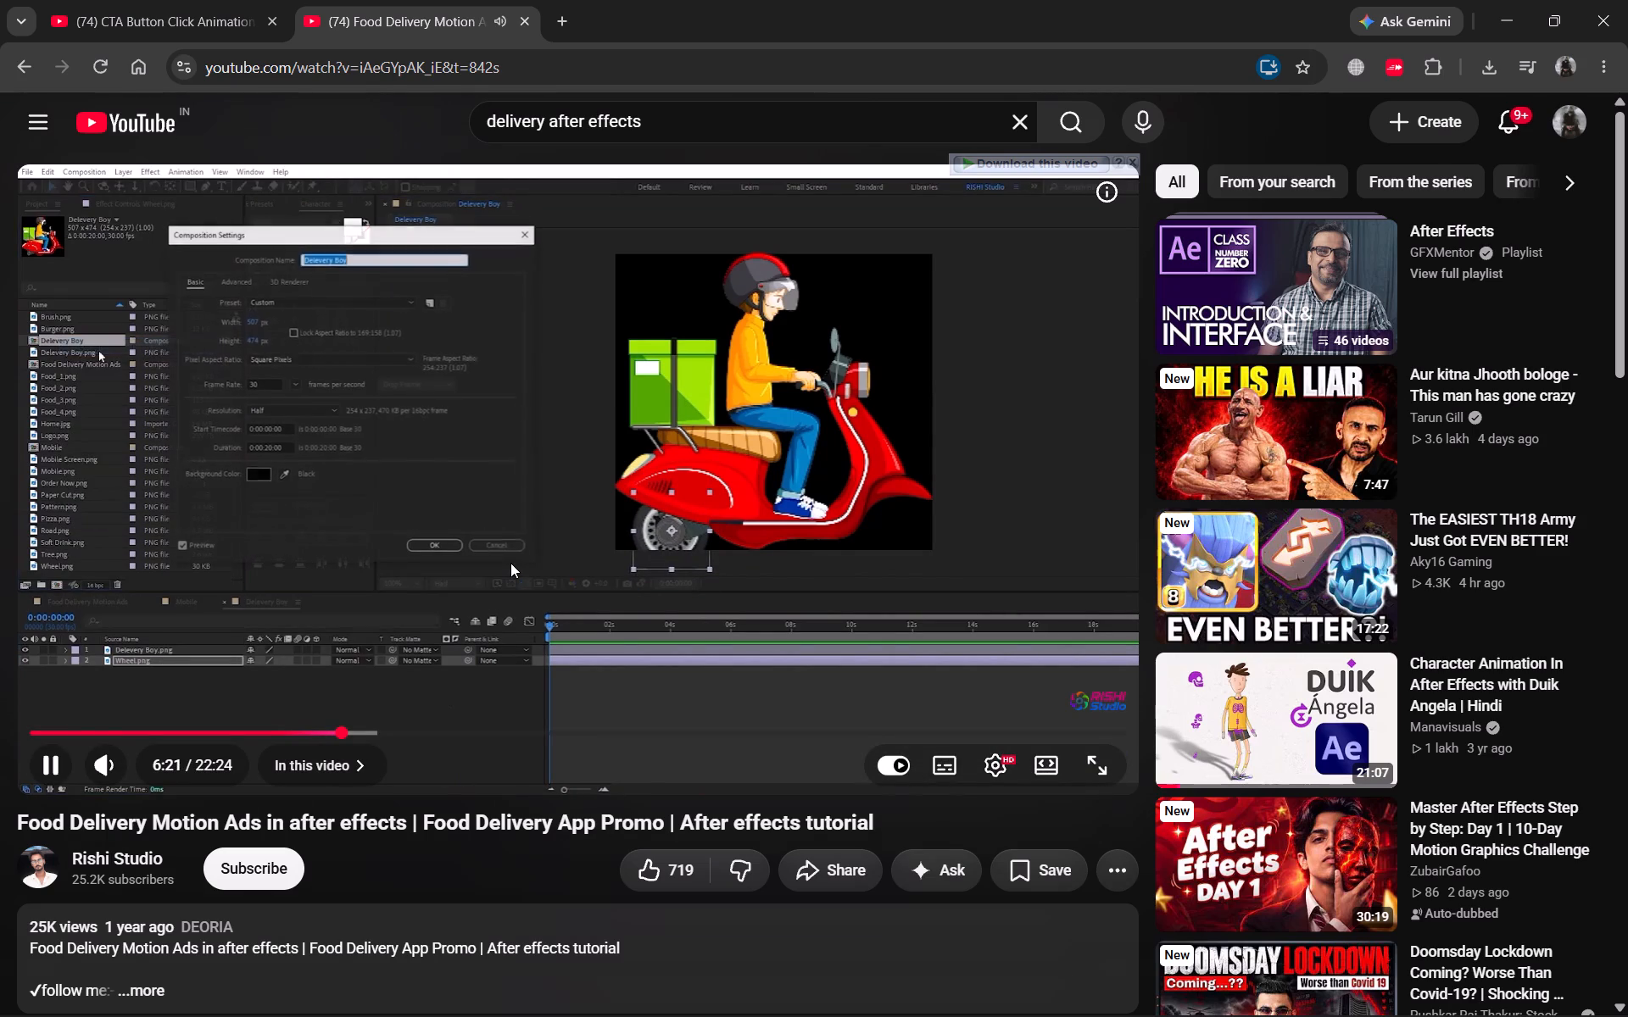
key("space")
Return to After Effects and open the composition settings of the Delevery Boy composition.
key("alt+Tab")
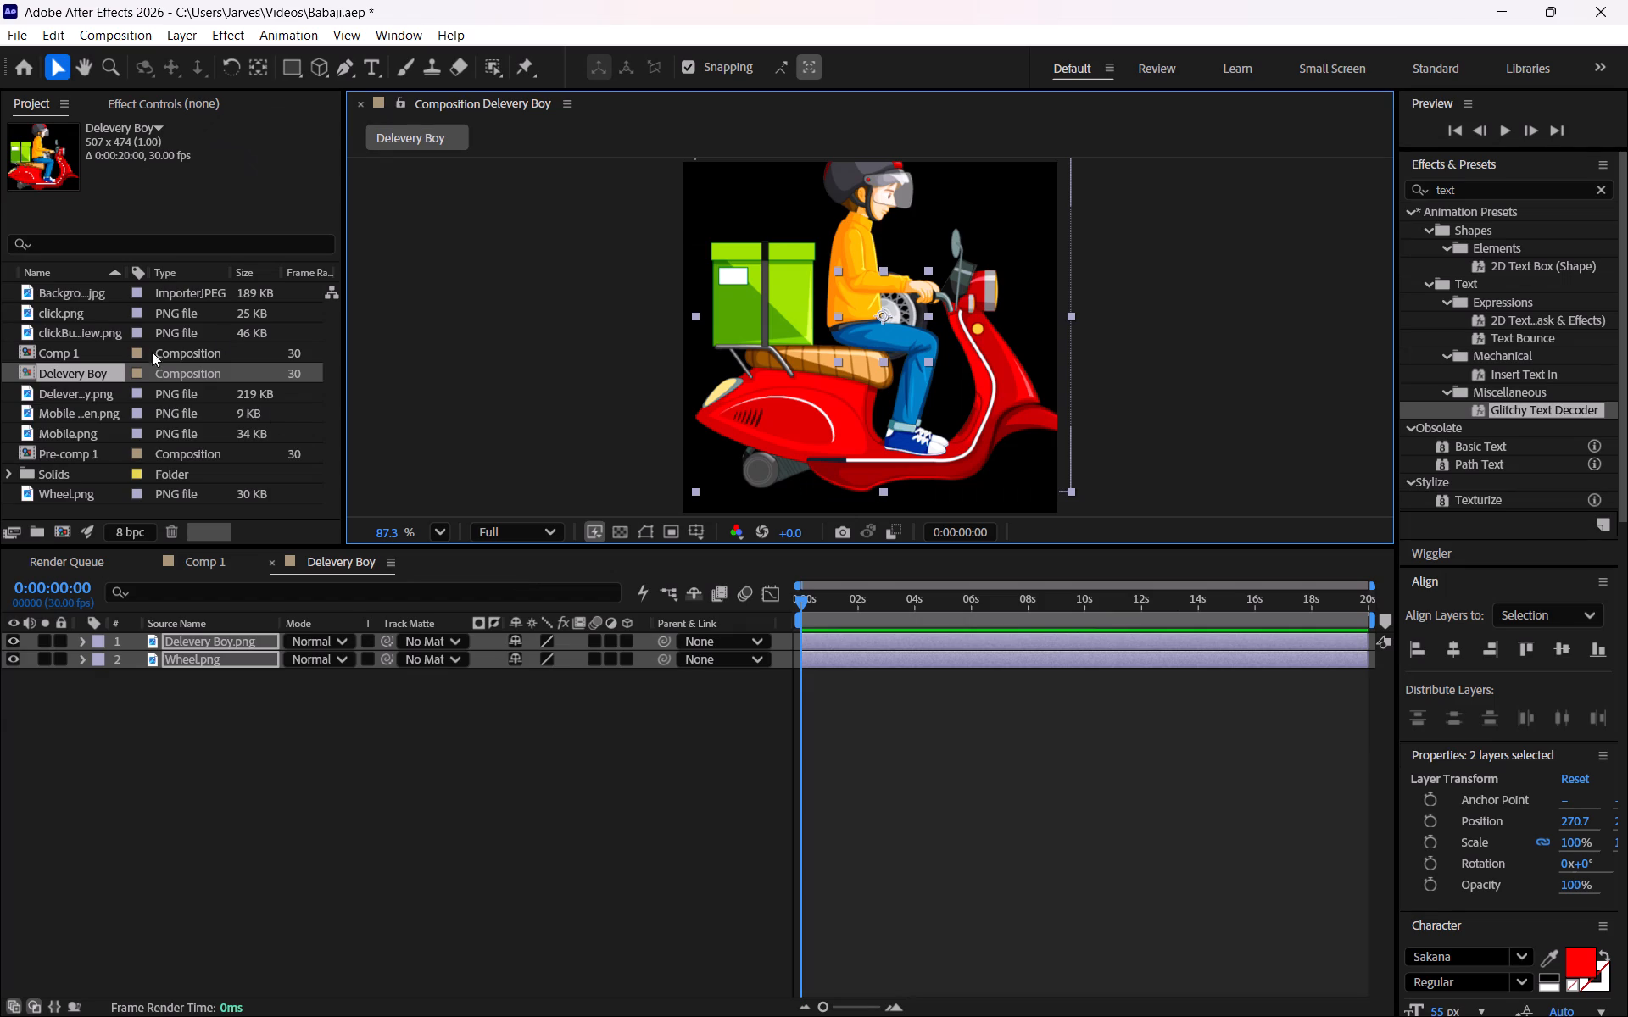
right_click(83, 371)
left_click(170, 383)
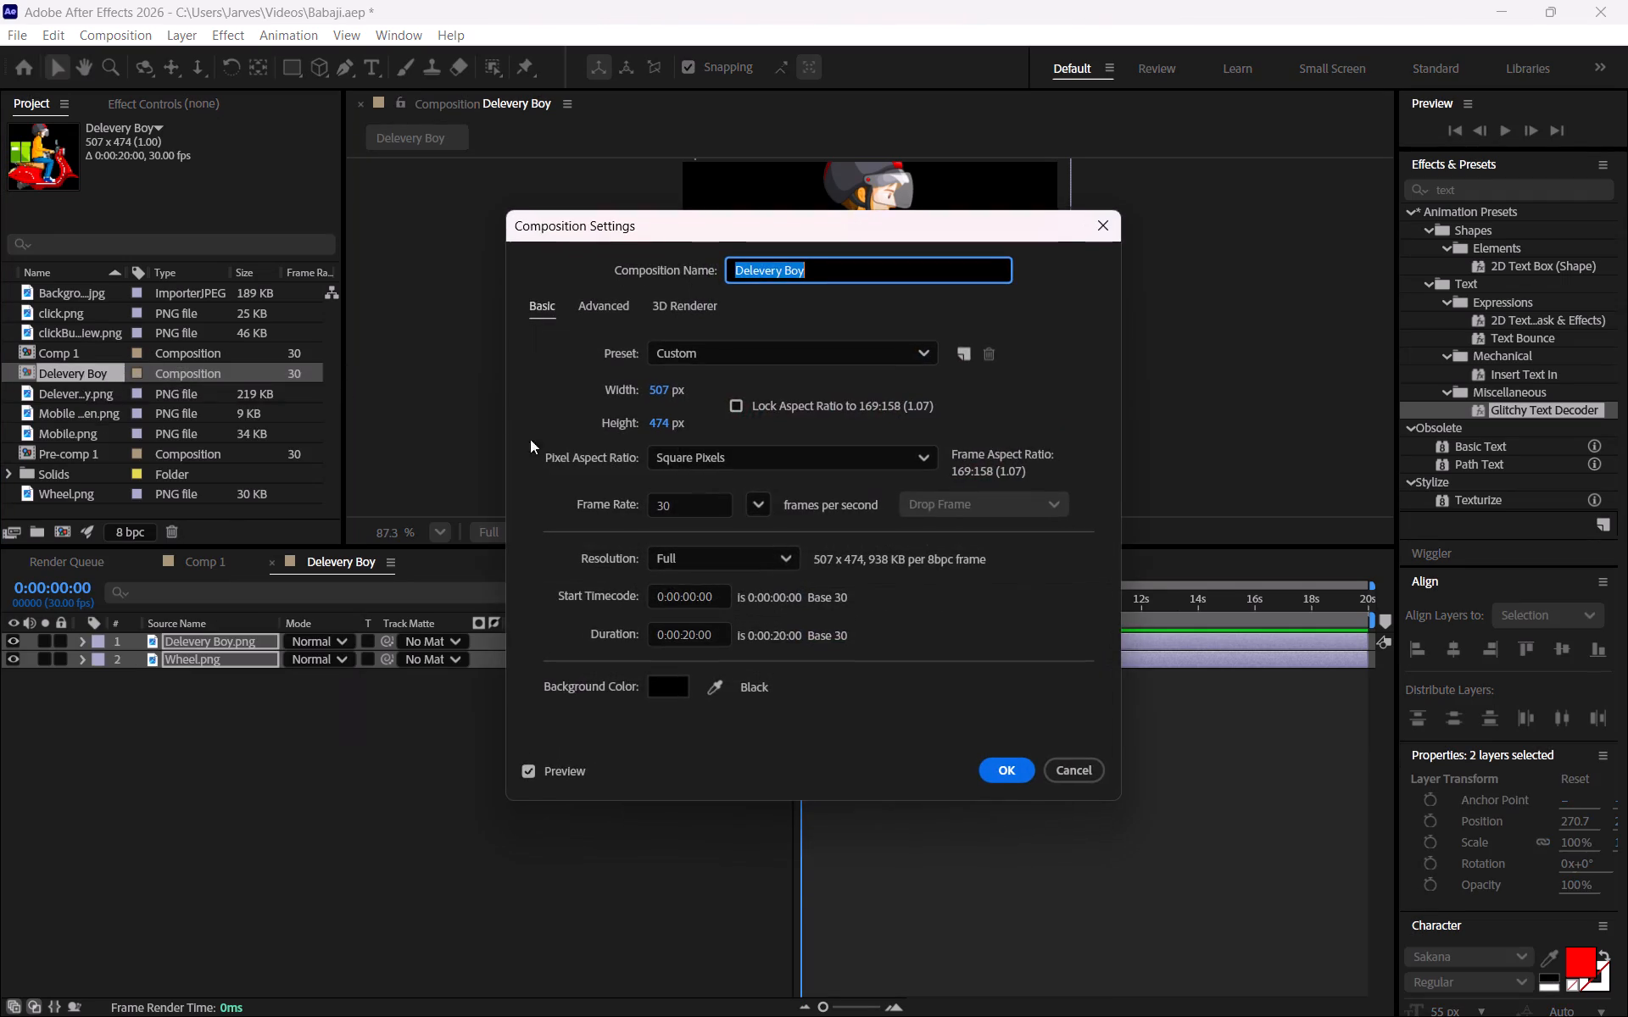
Check the size used in the Chrome tutorial, and set the Delevery Boy composition in After Effects to 550 × 550 px.
key("alt+Tab")
left_click(481, 448)
key("Right")
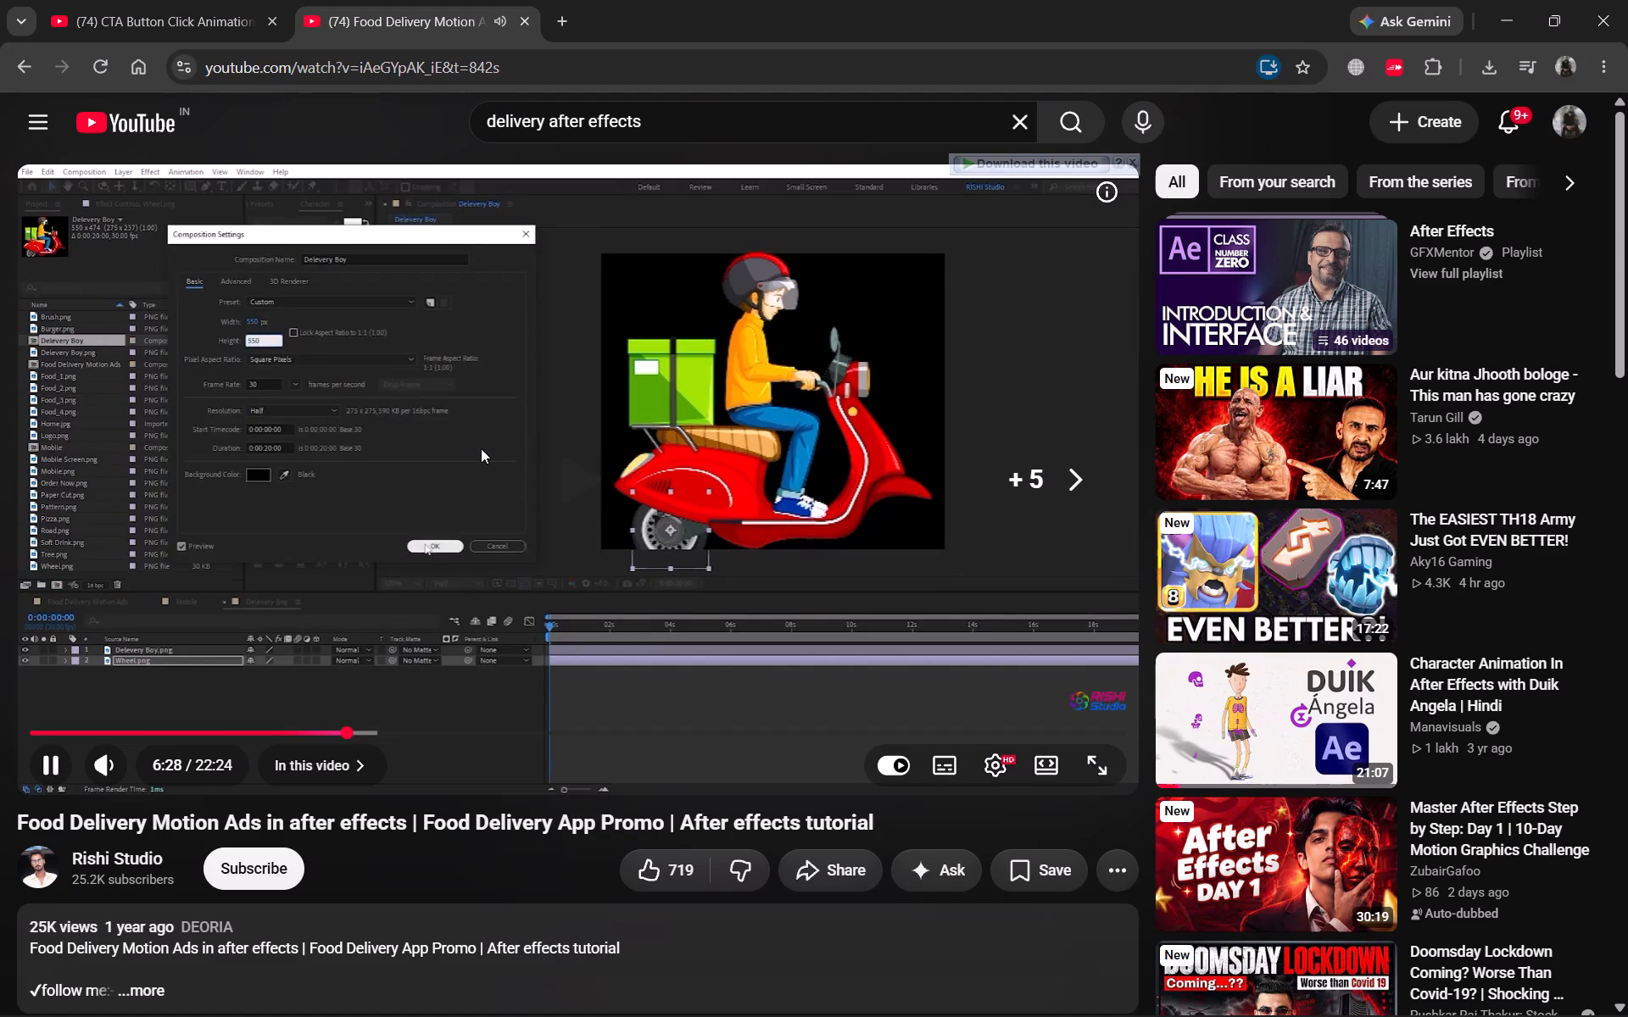
key("space")
key("alt+Tab")
left_click(666, 391)
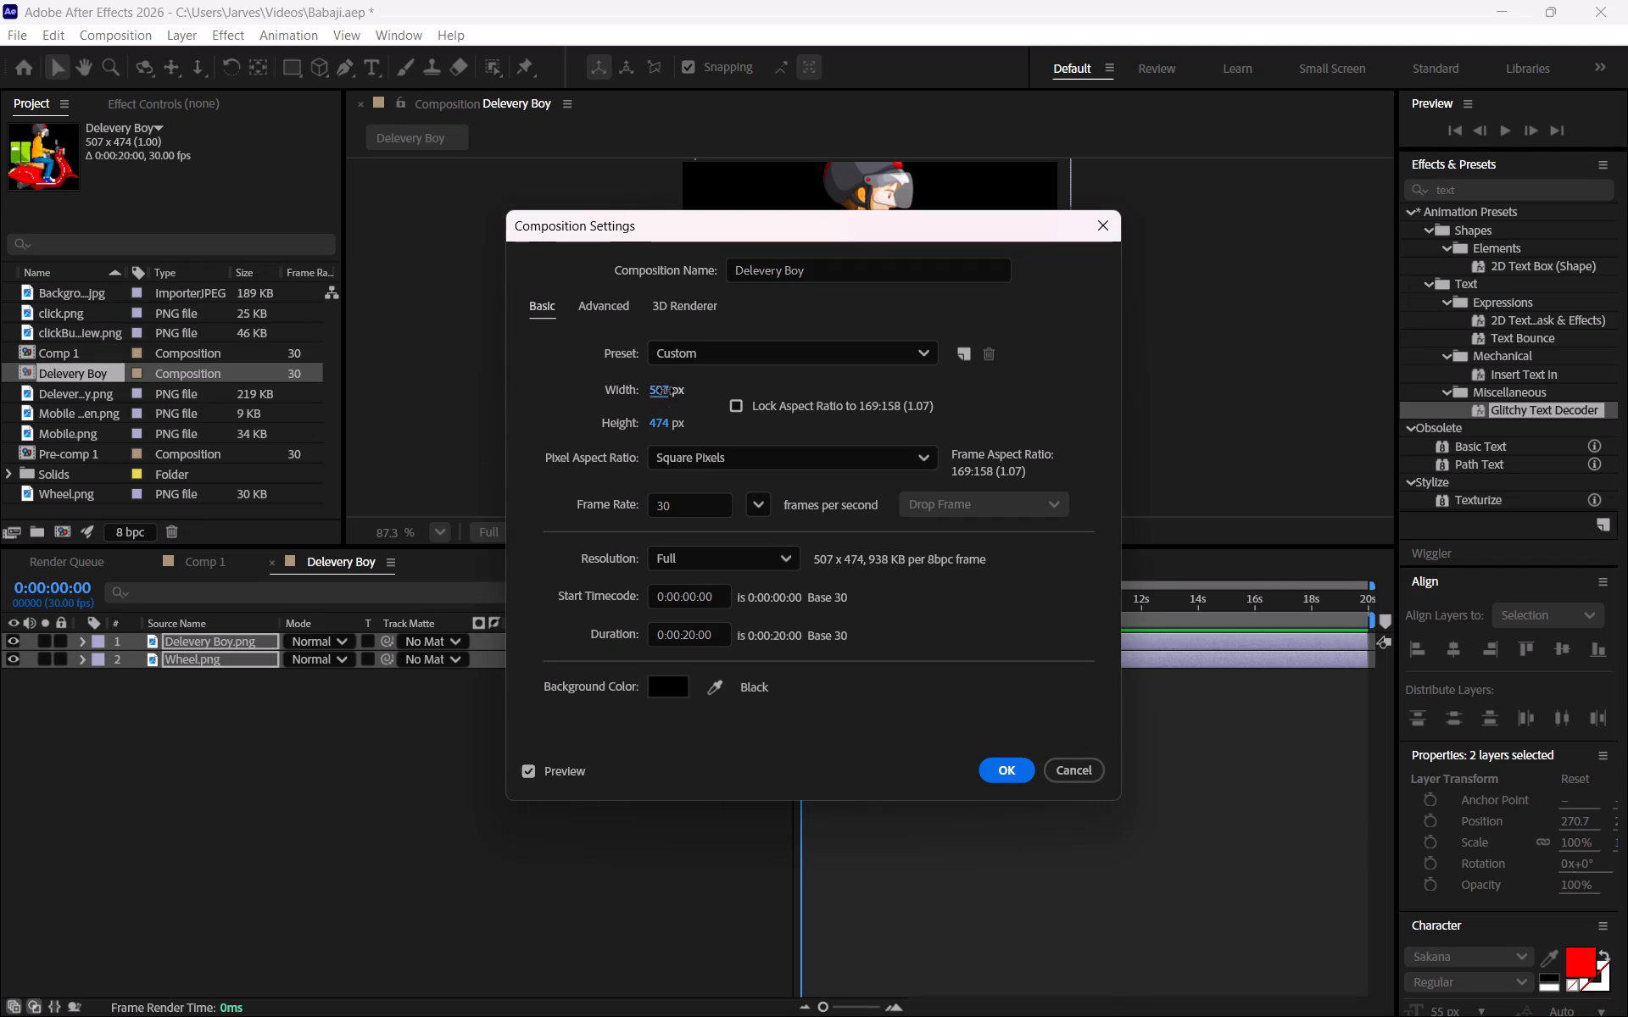
type("550")
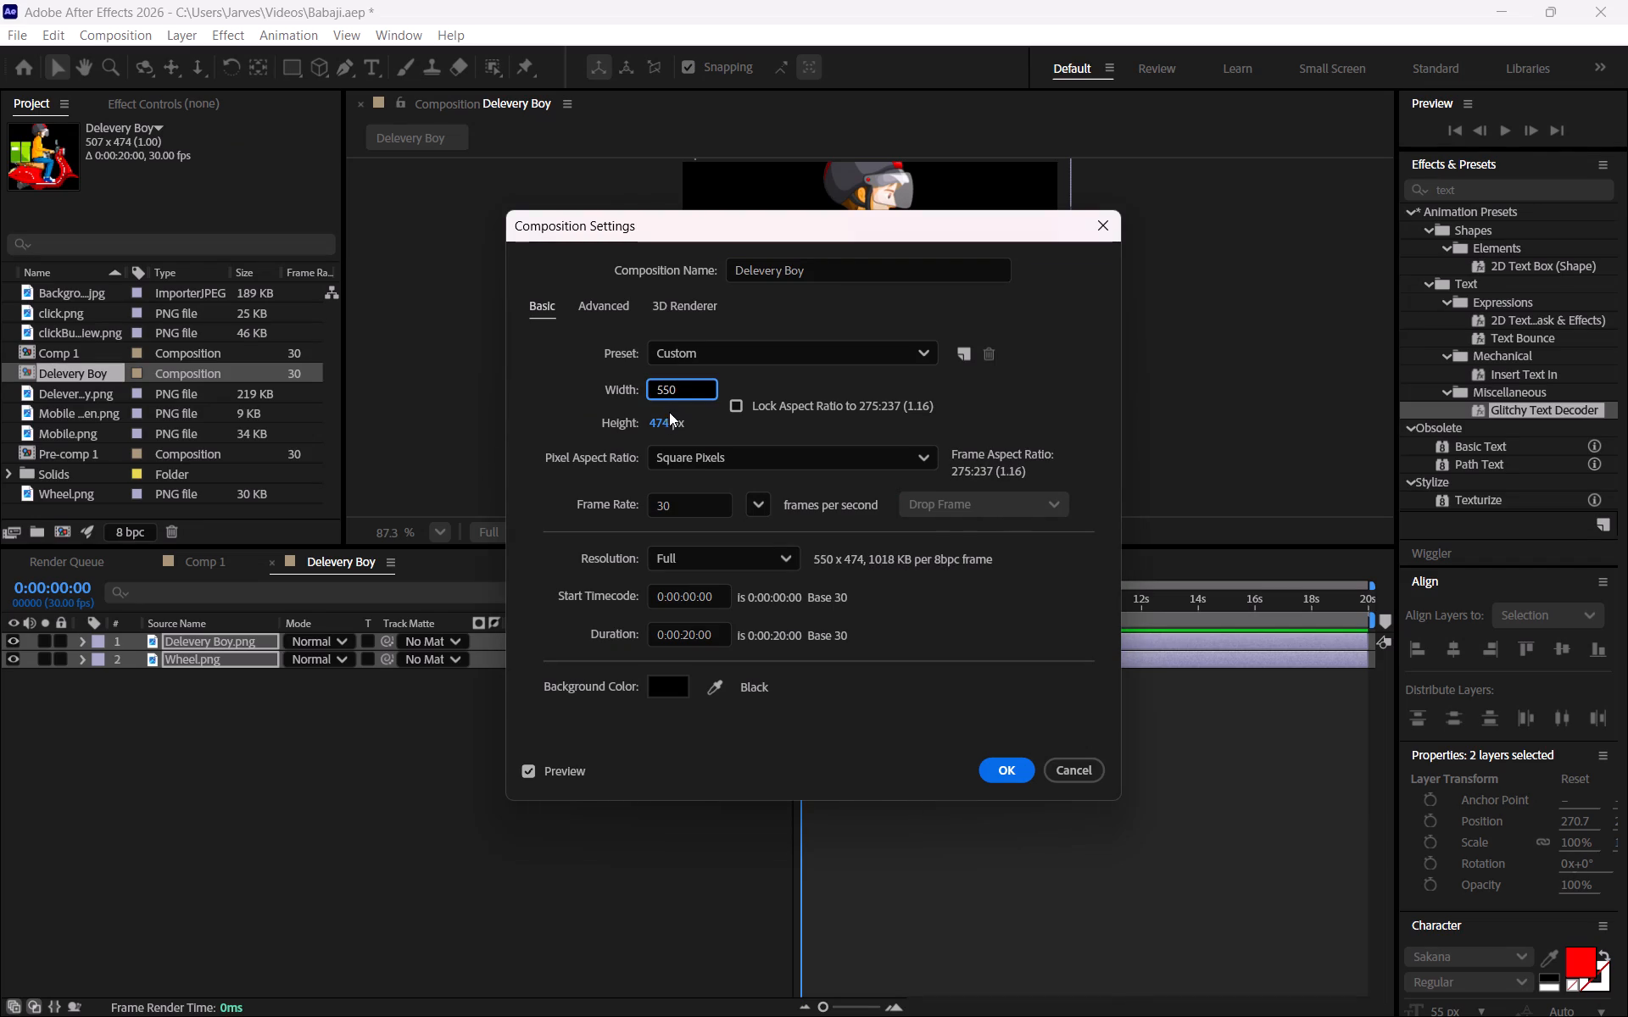
left_click(666, 423)
type("550")
key("Return")
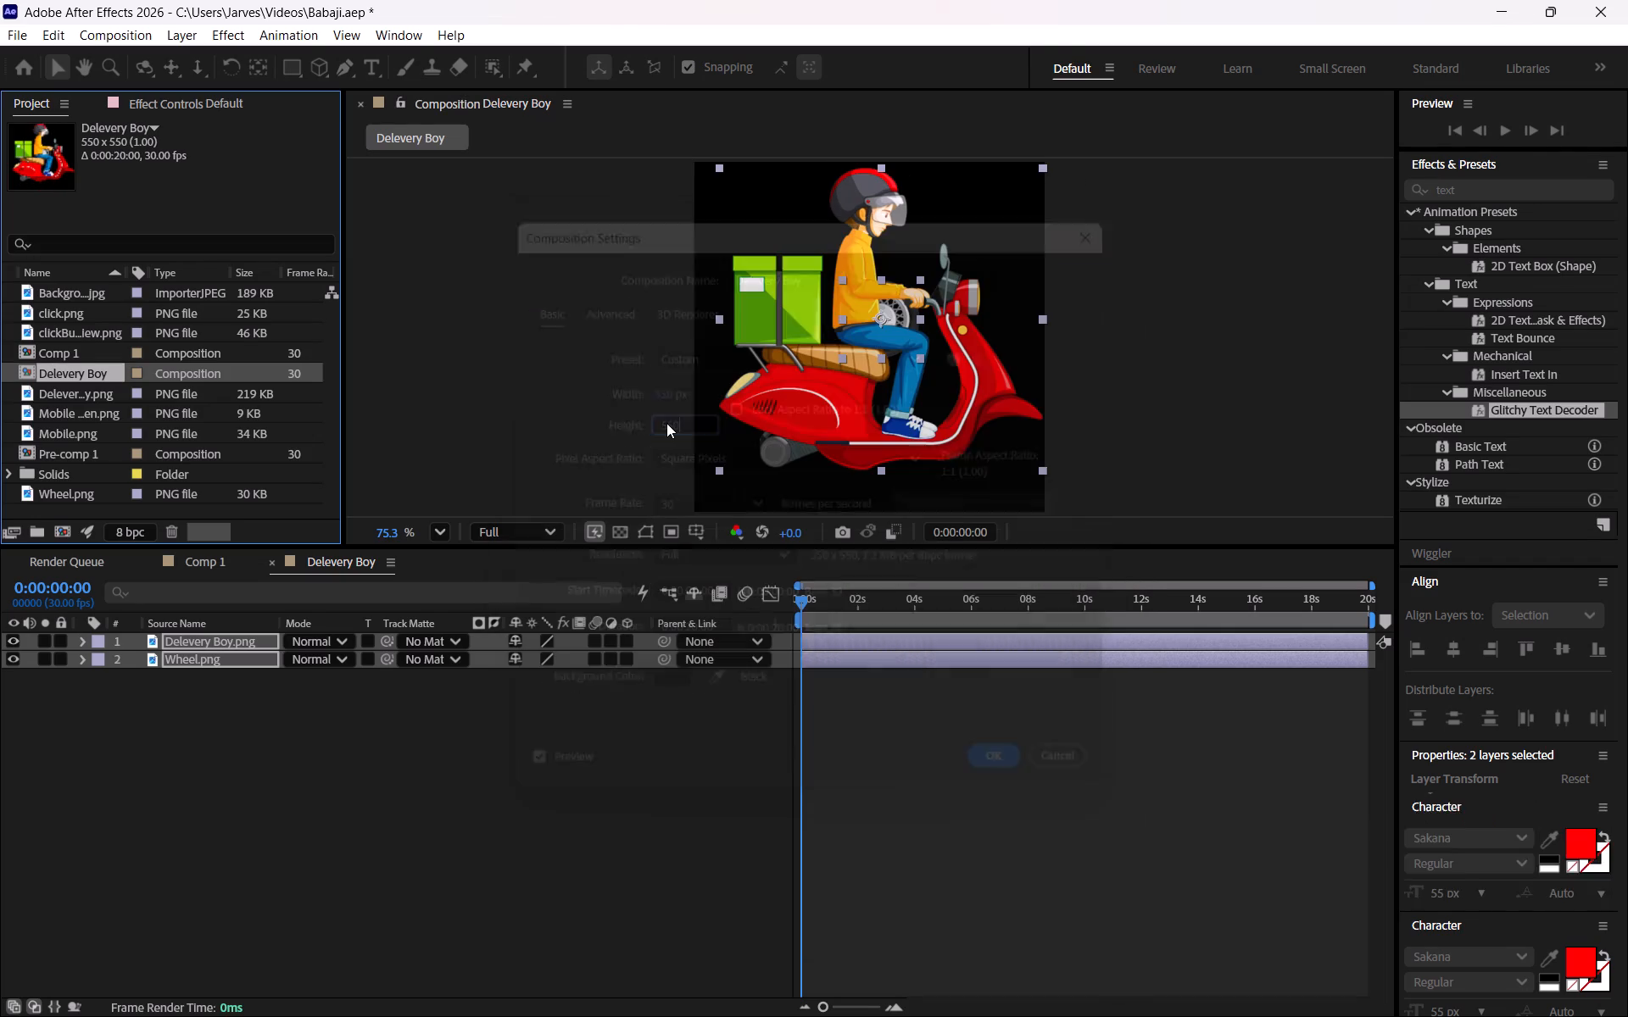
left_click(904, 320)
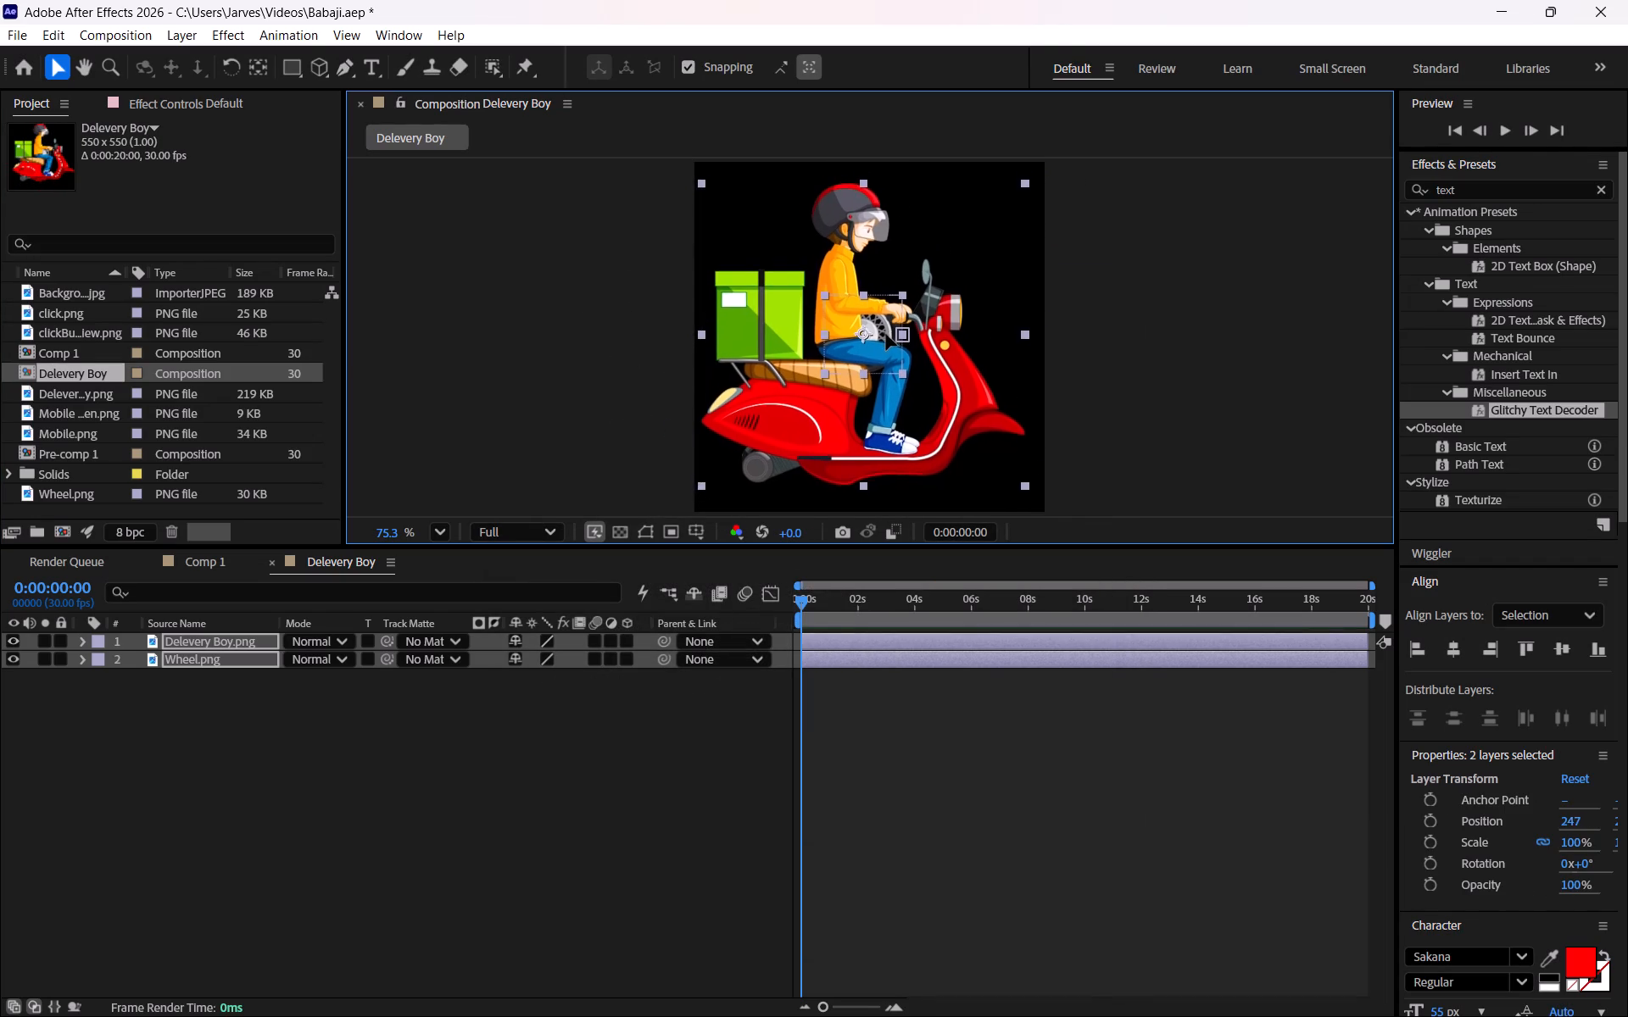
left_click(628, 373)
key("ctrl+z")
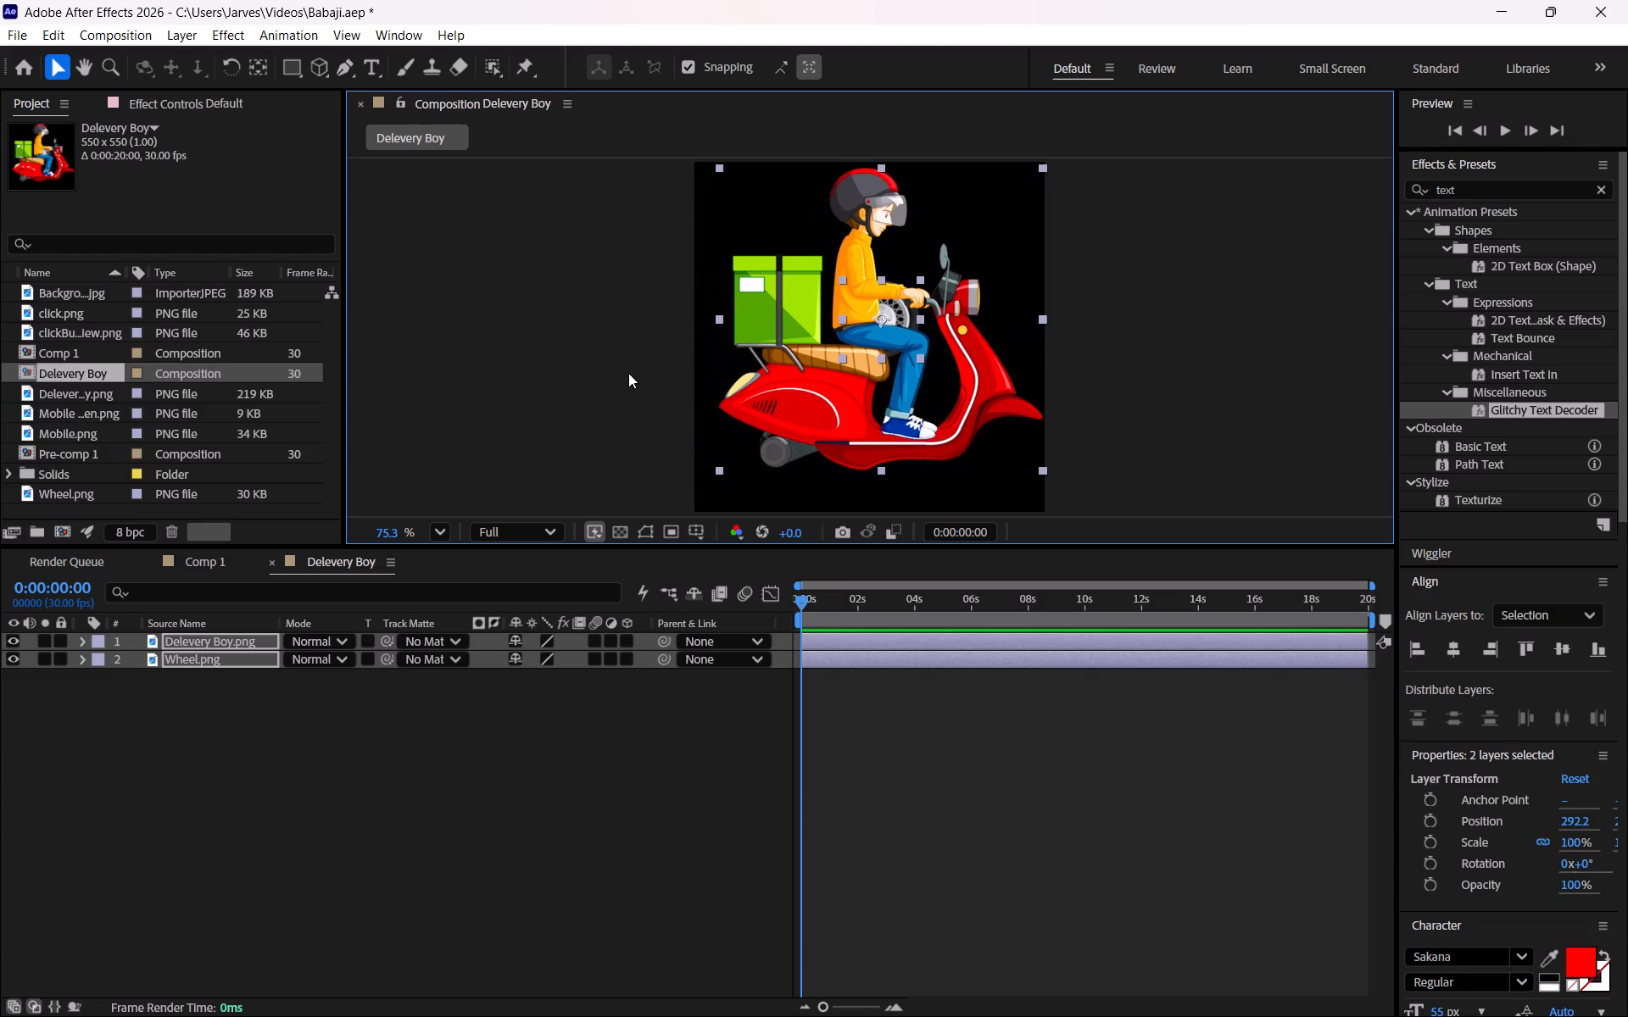
Place the Wheel.png layer on the scooter's rear axle, at a horizontal position of about 129.
left_click(220, 750)
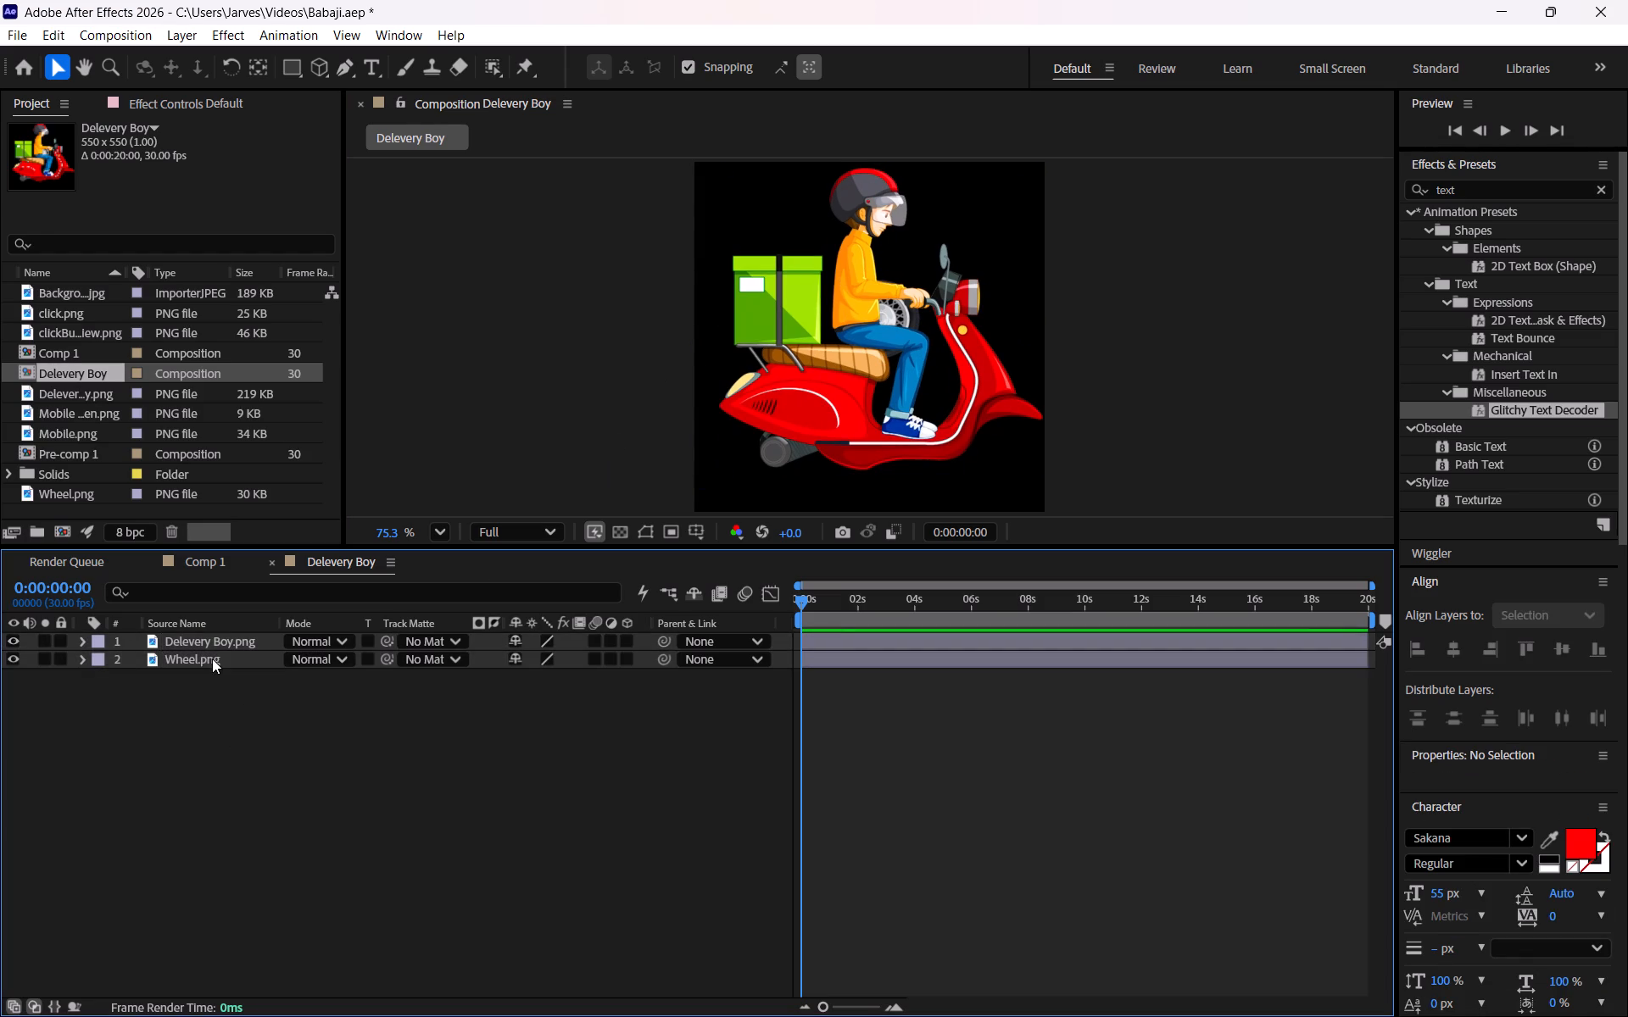
left_click(212, 659)
left_click_drag(885, 313, 883, 315)
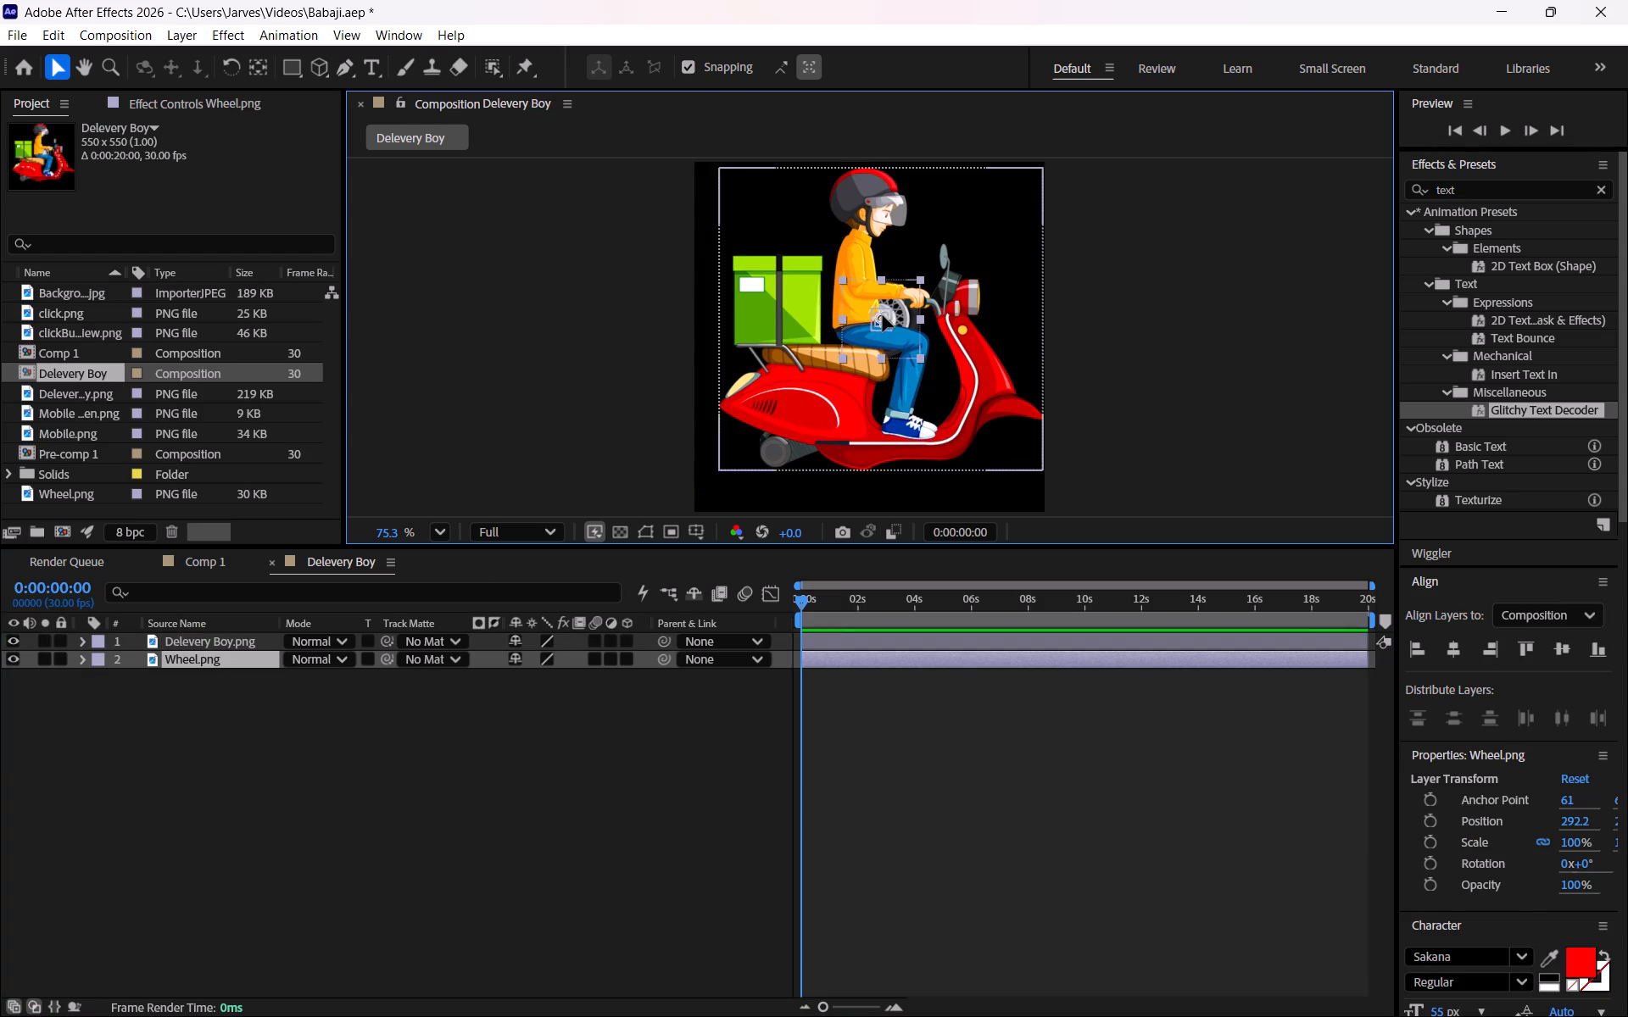
left_click_drag(883, 315, 775, 441)
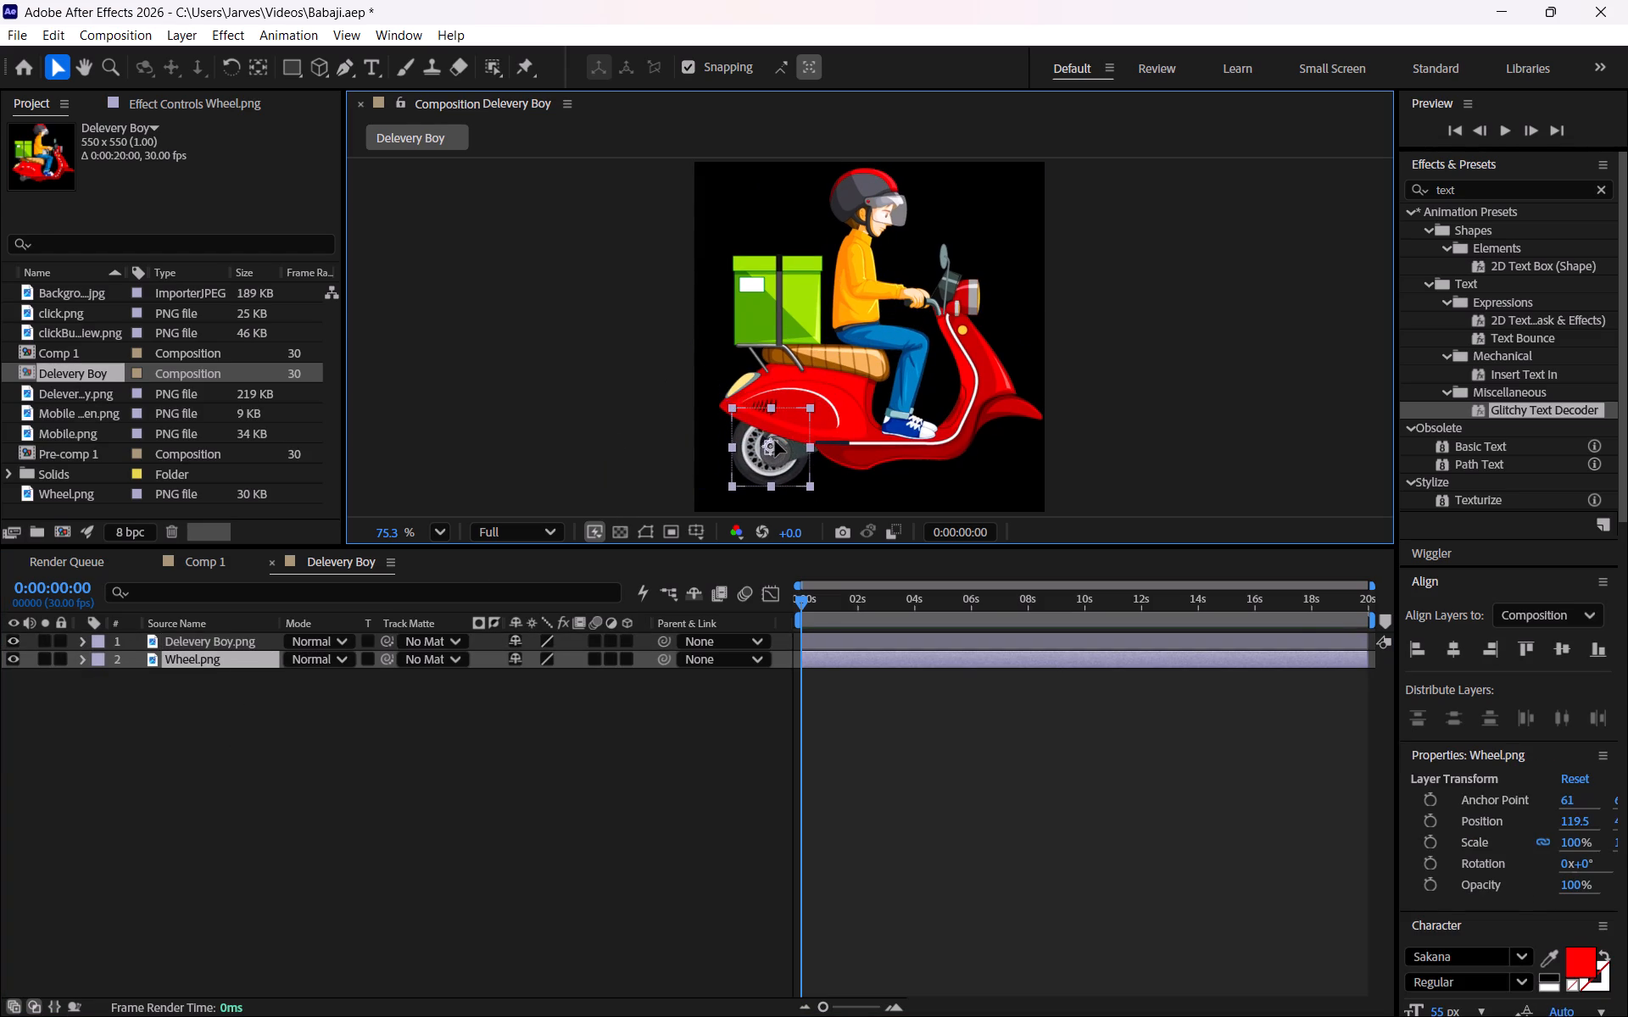
left_click_drag(775, 441, 781, 441)
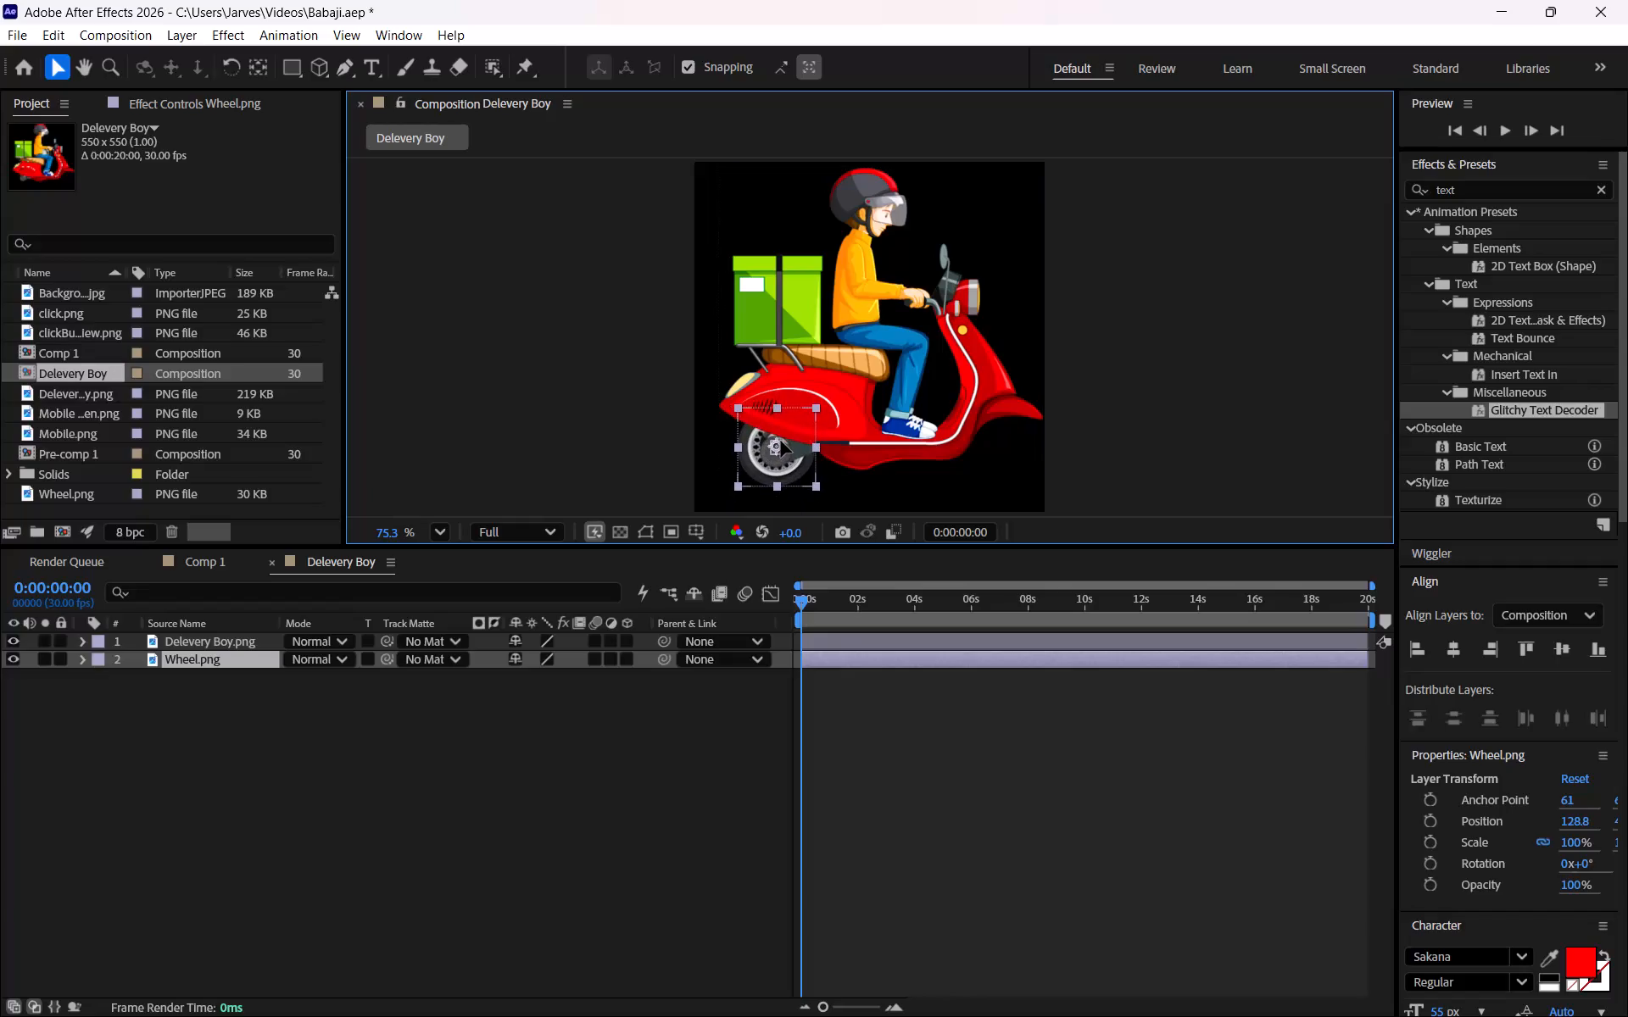
left_click_drag(781, 441, 781, 444)
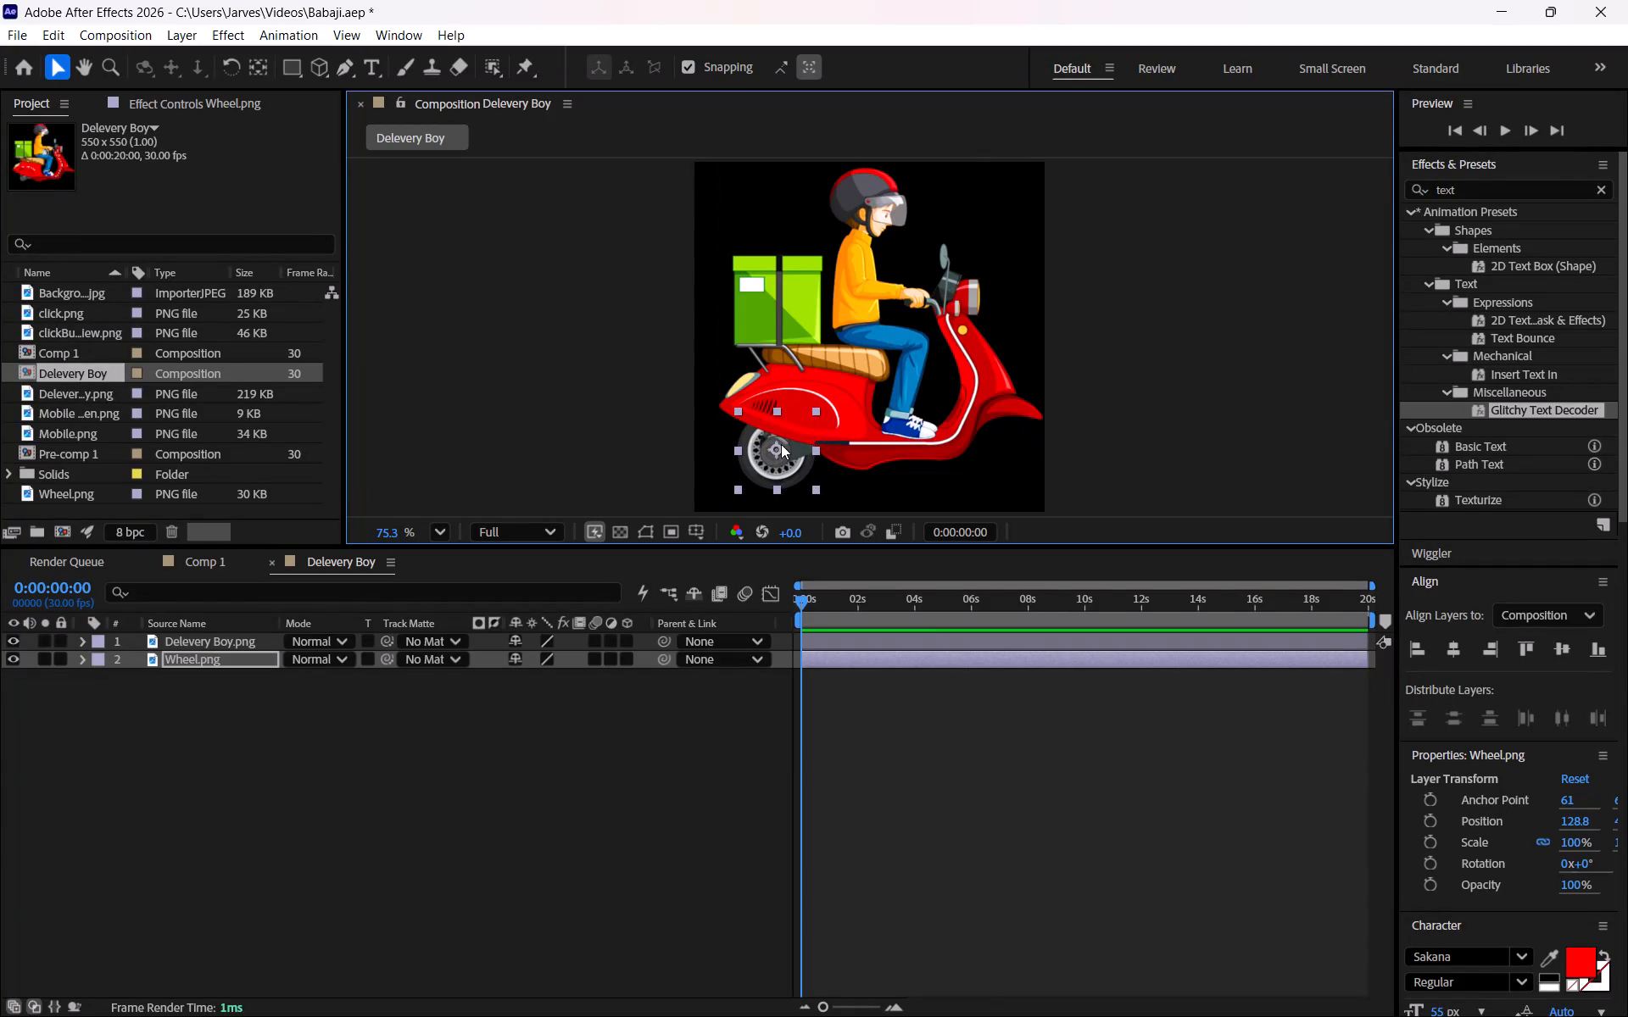
Duplicate the Wheel.png layer and place the copy under the scooter's front fender, at a horizontal position of about 490.
key("ctrl+d")
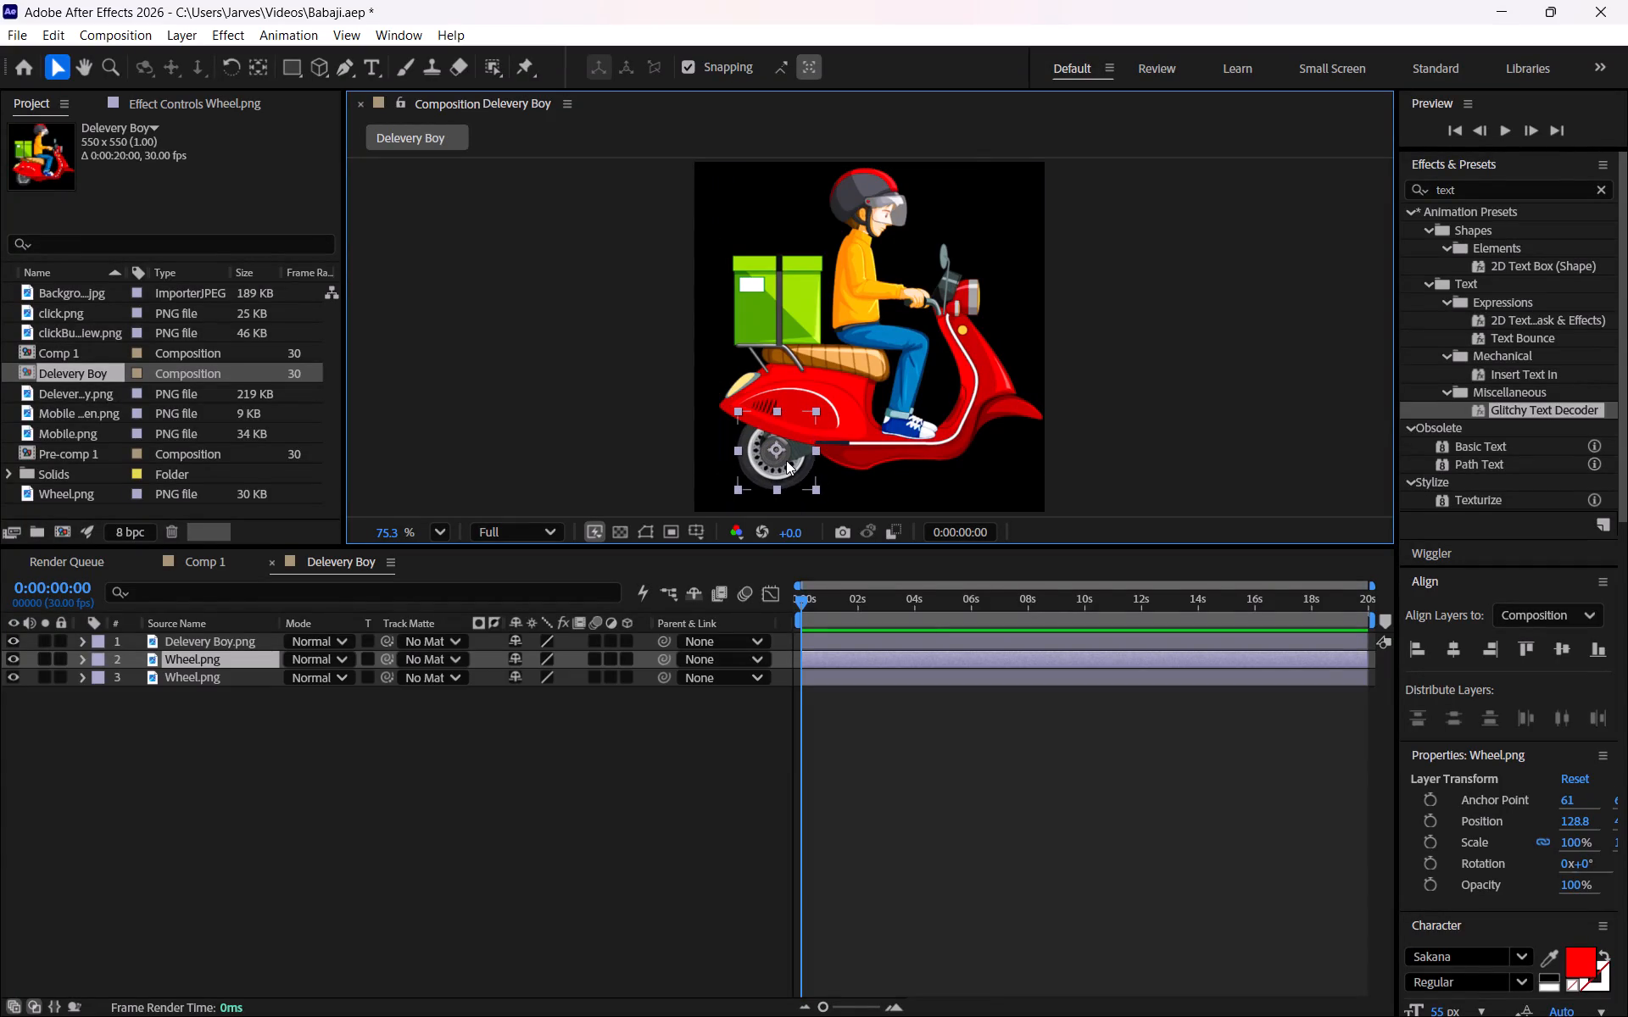
left_click_drag(779, 451, 869, 452)
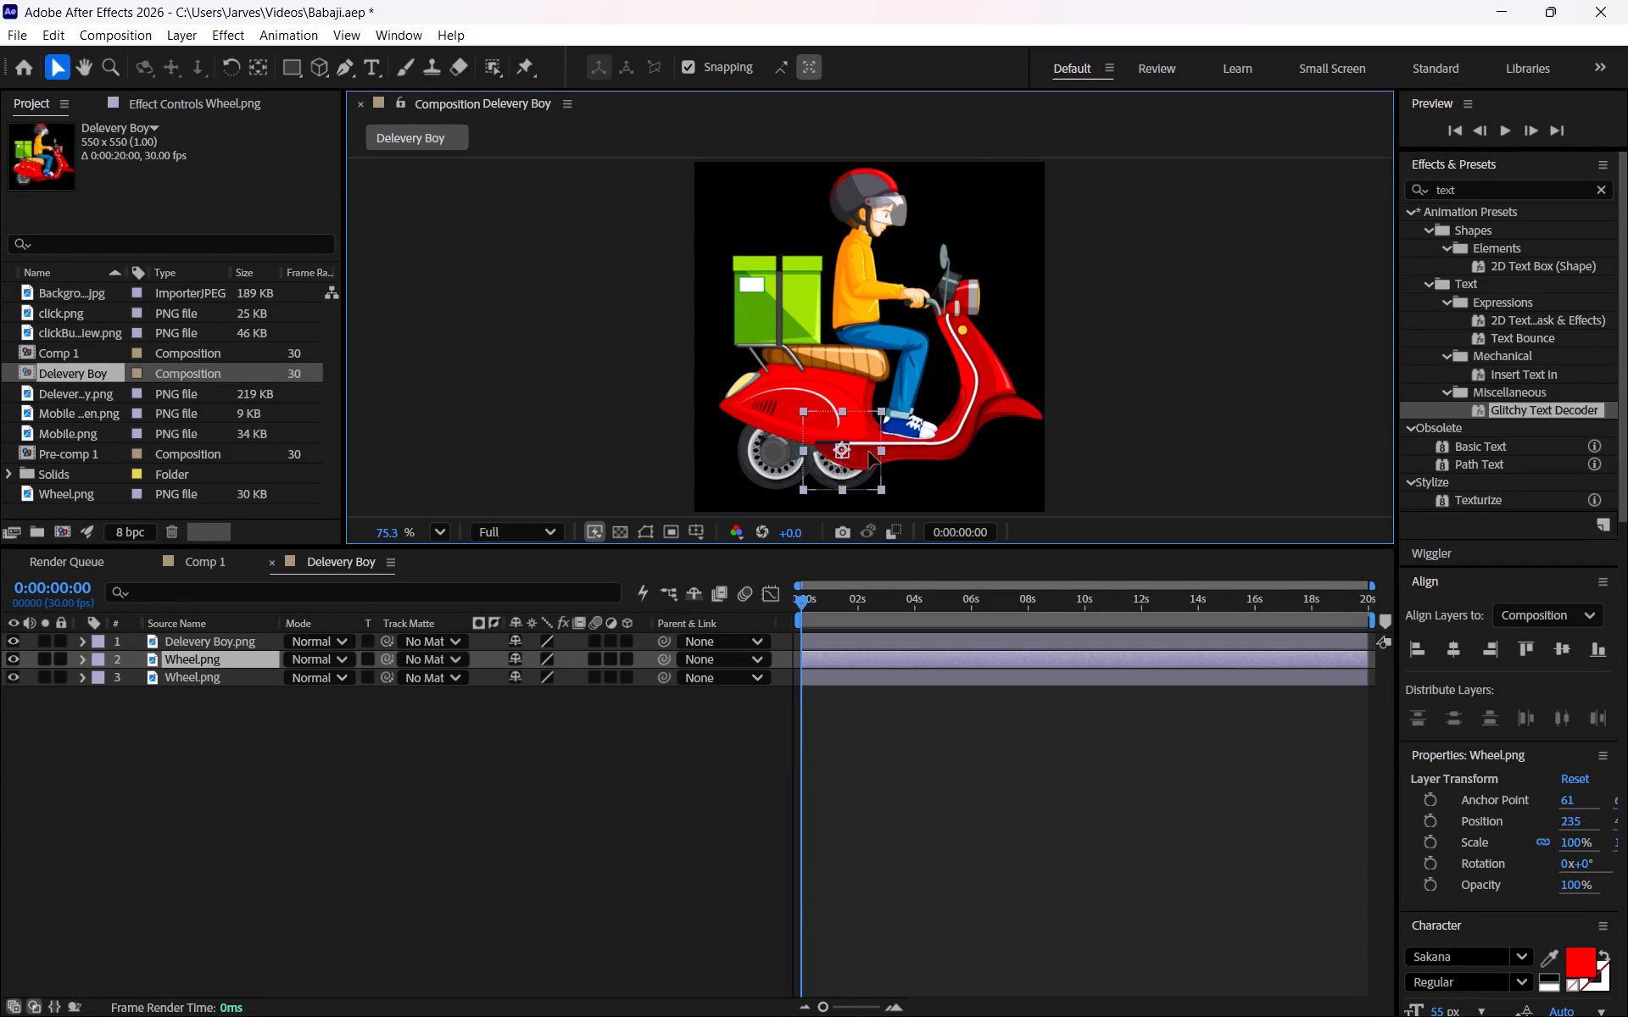
left_click_drag(869, 452, 1005, 445)
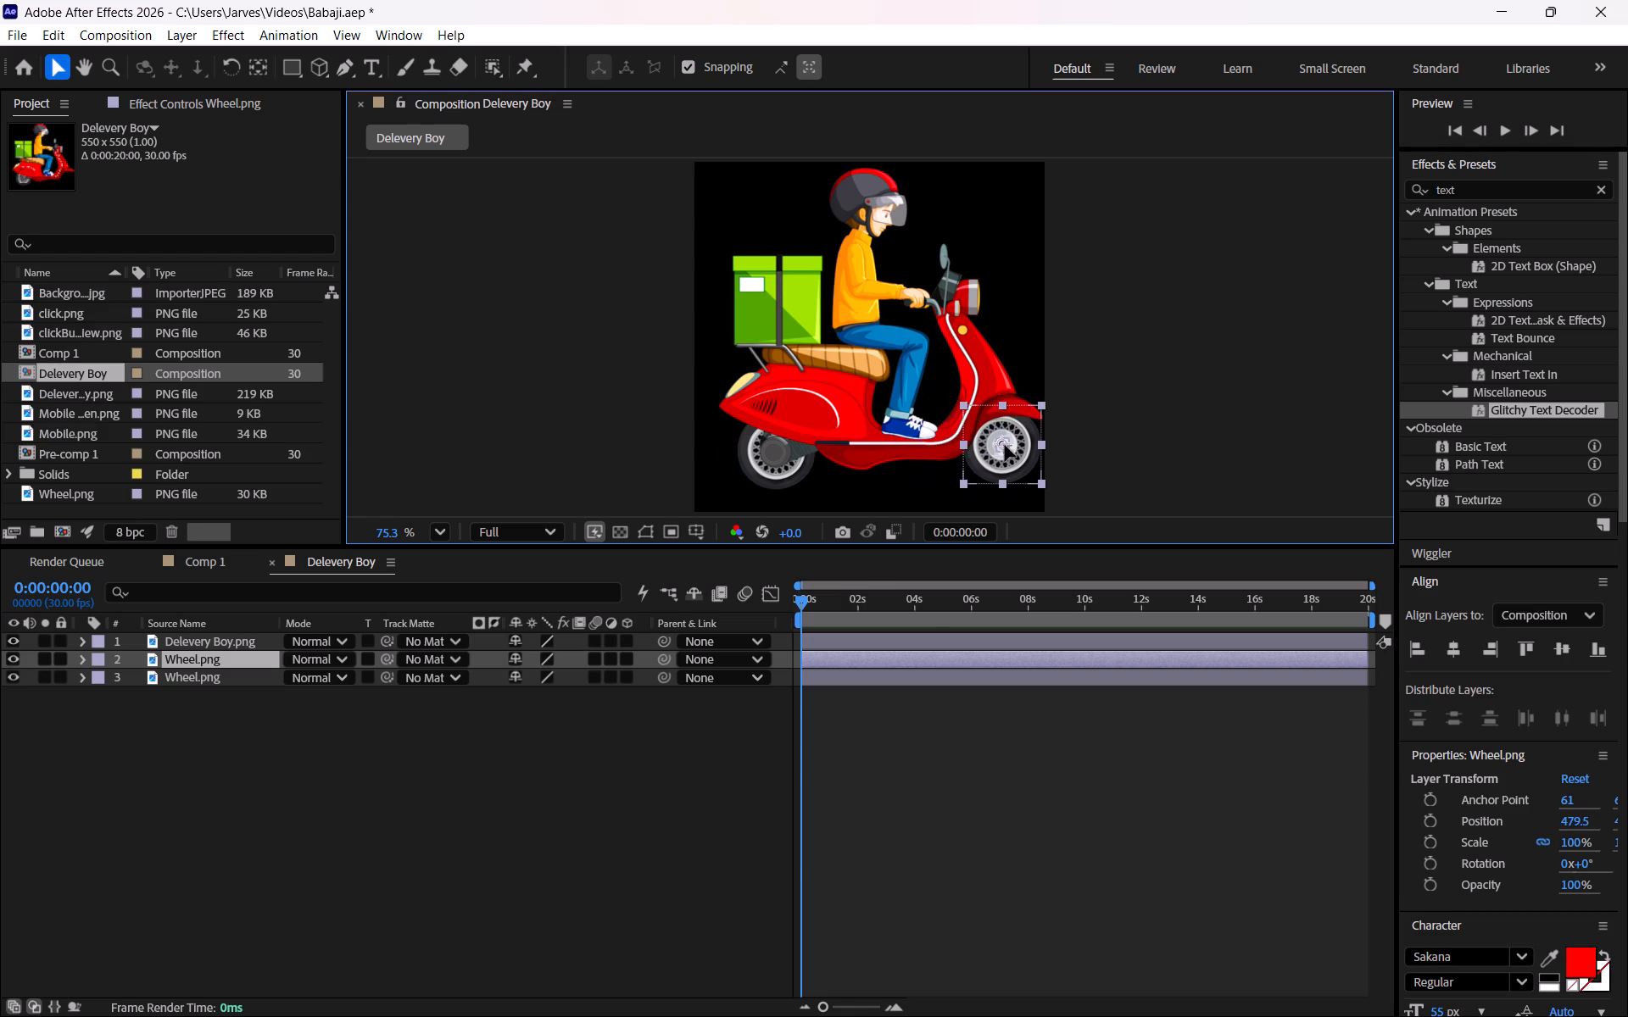
left_click_drag(1005, 445, 1010, 448)
left_click(1158, 436)
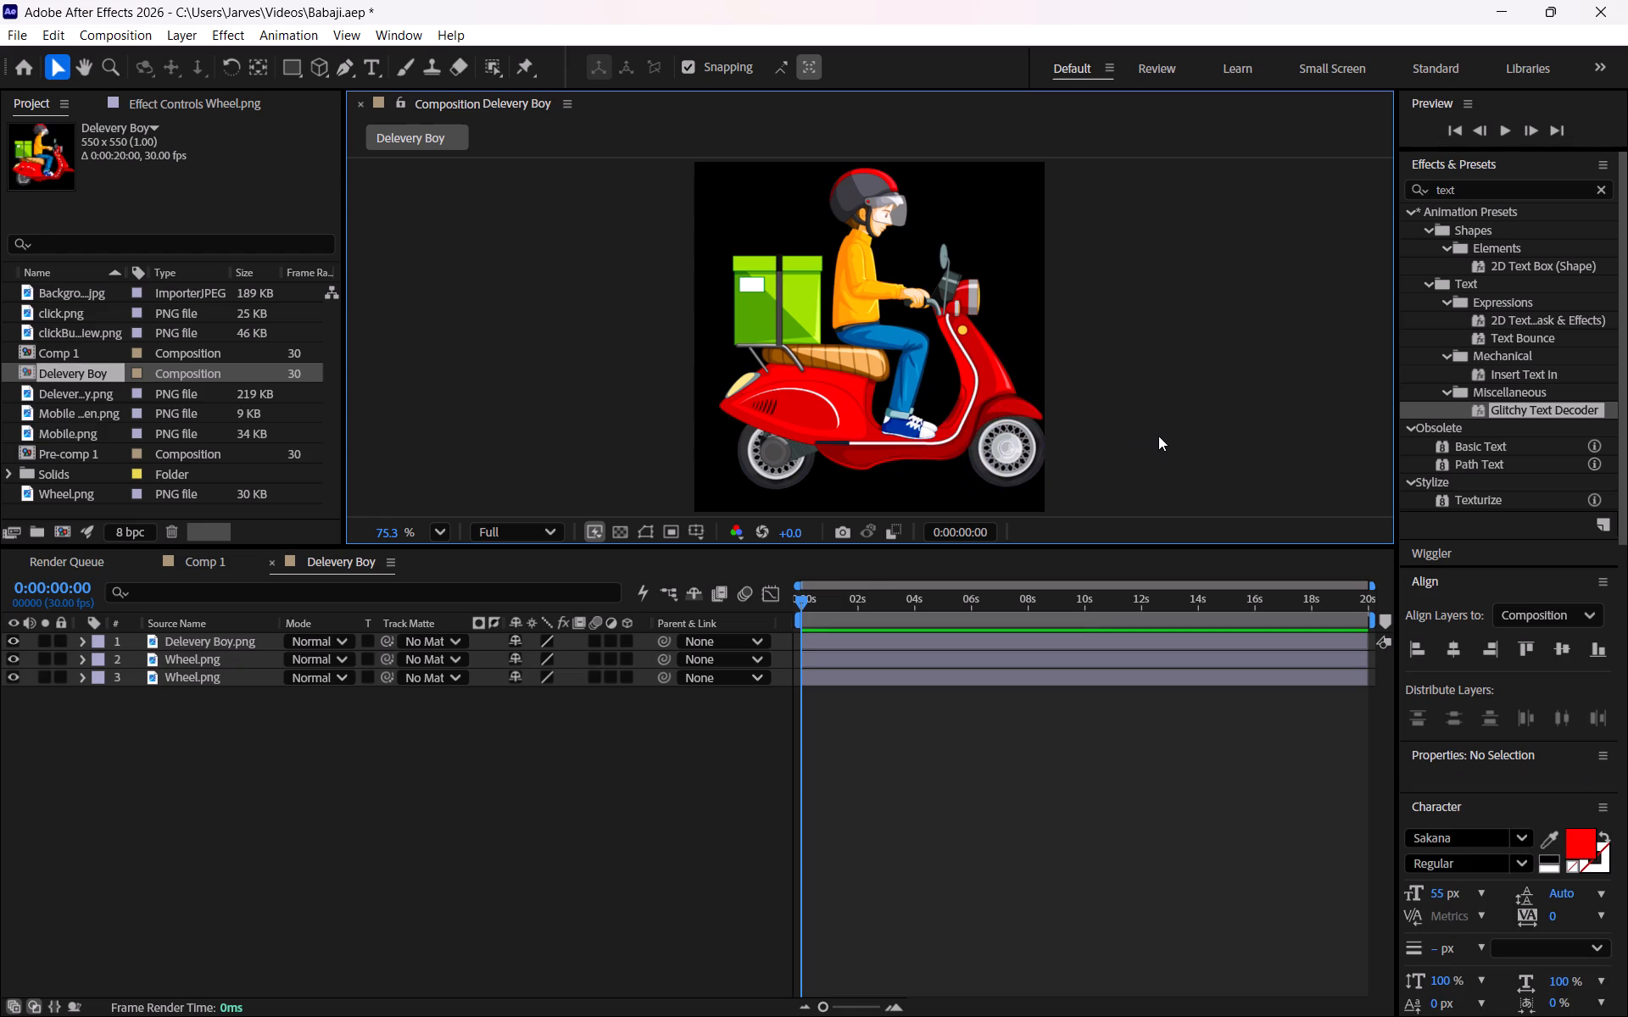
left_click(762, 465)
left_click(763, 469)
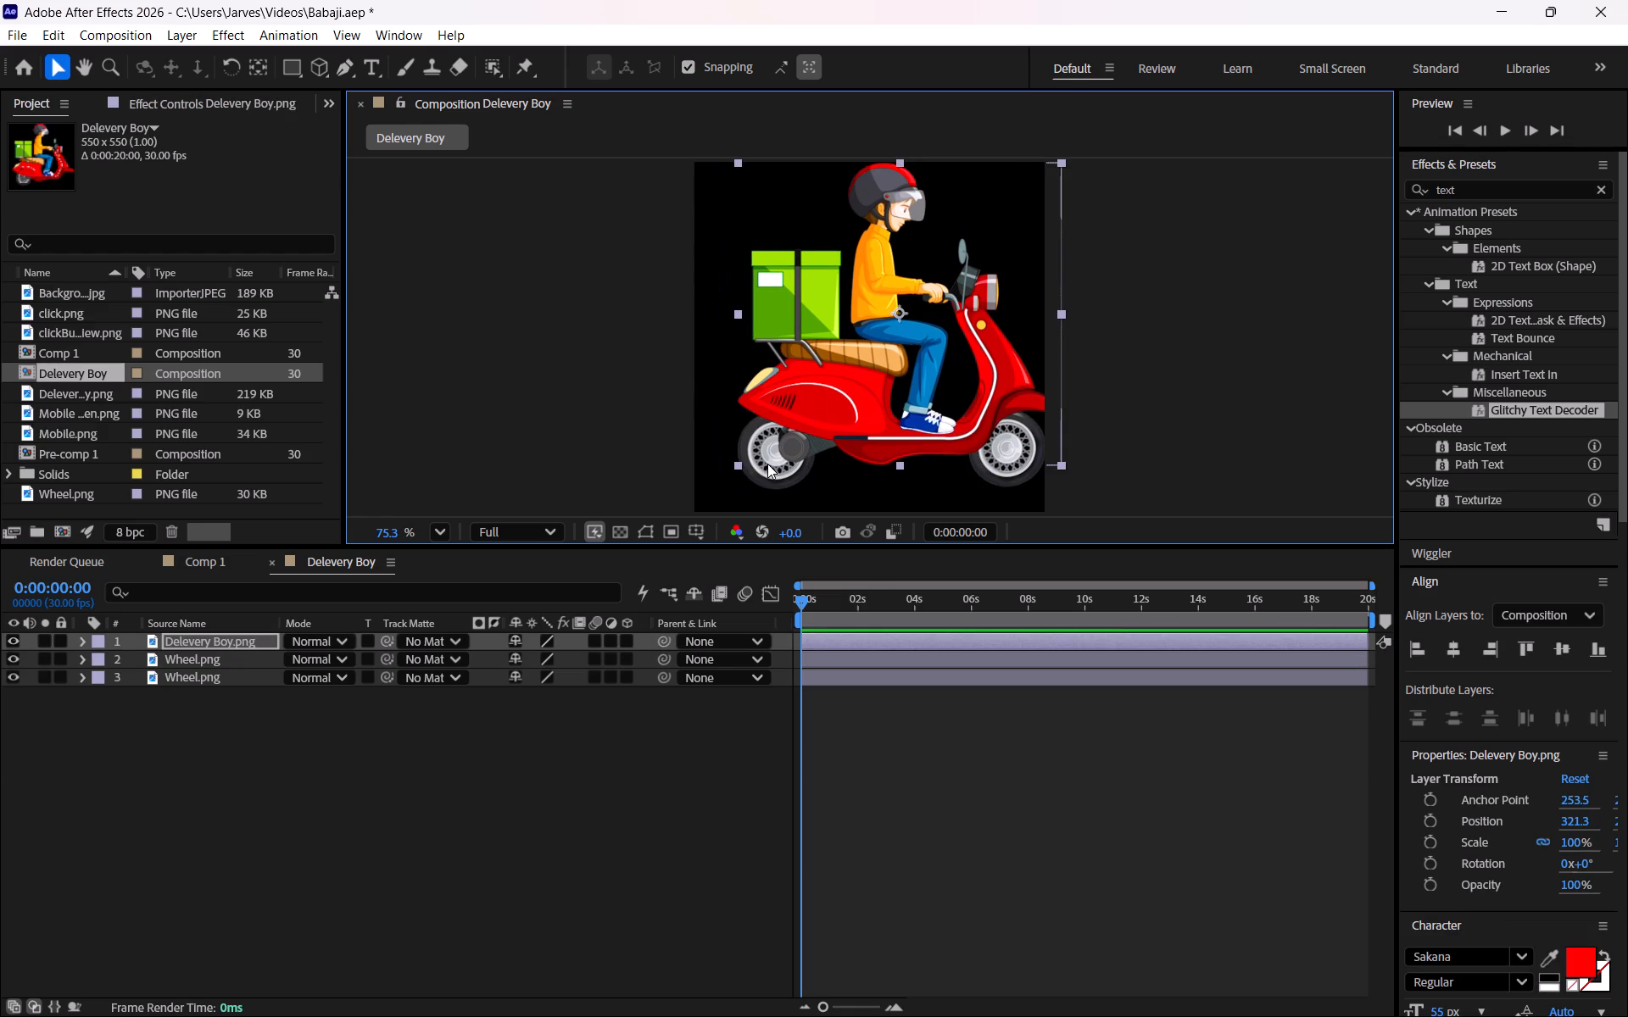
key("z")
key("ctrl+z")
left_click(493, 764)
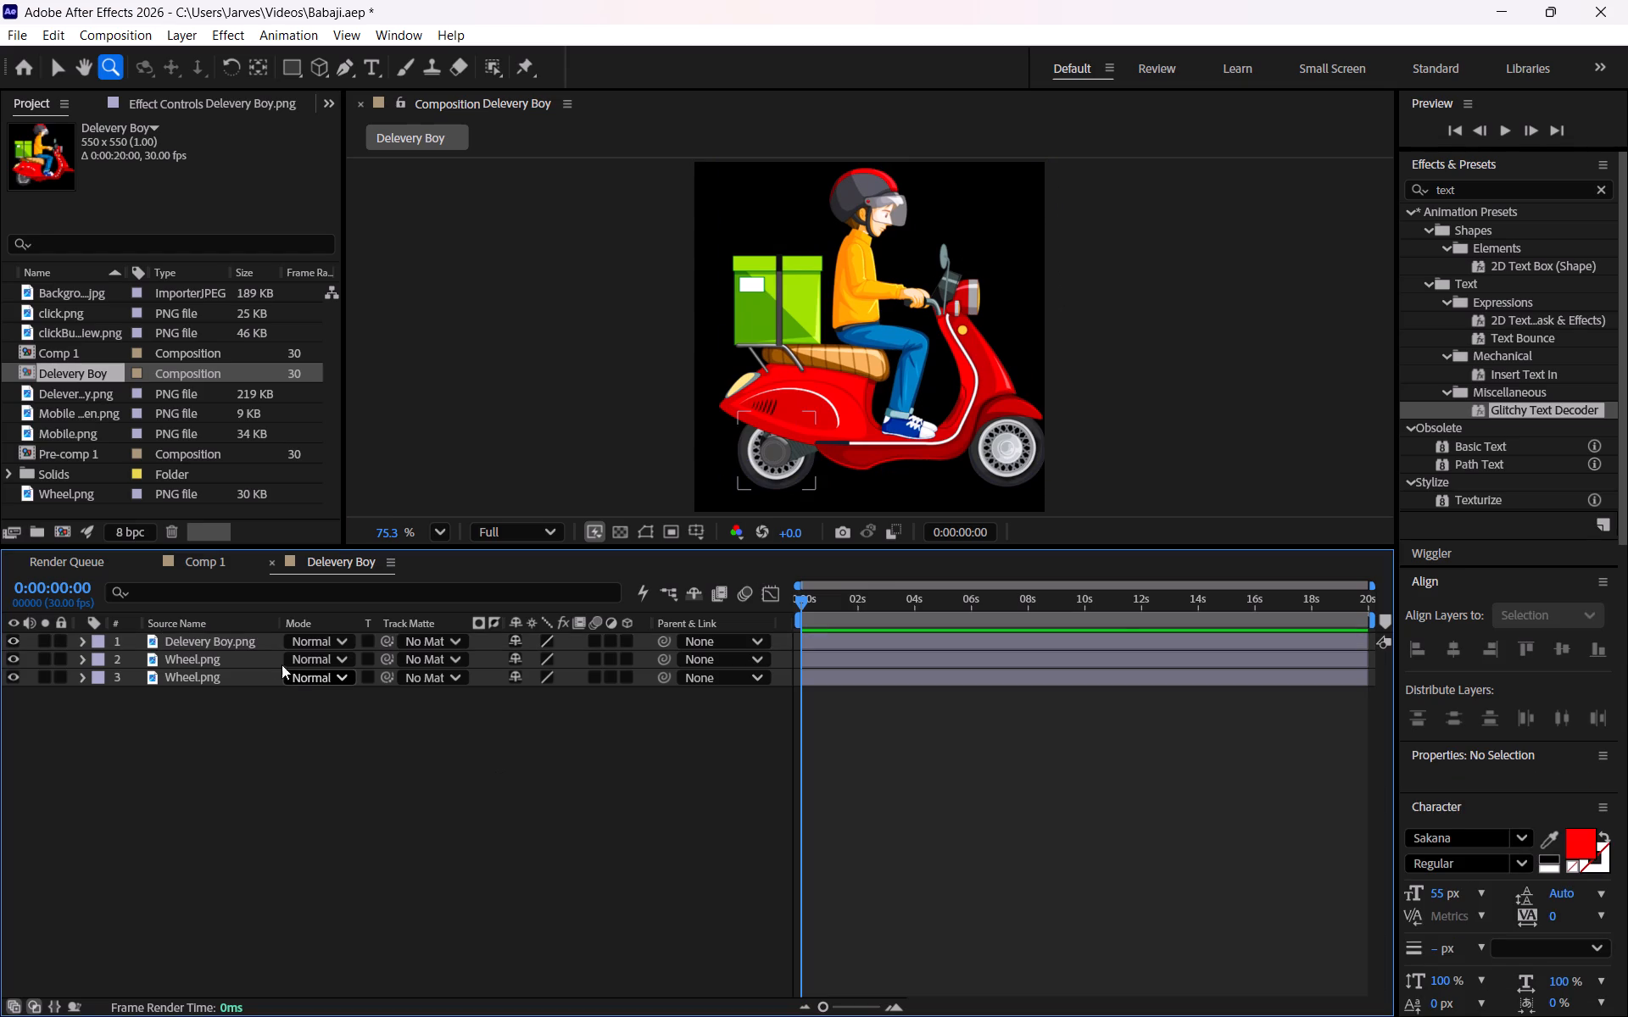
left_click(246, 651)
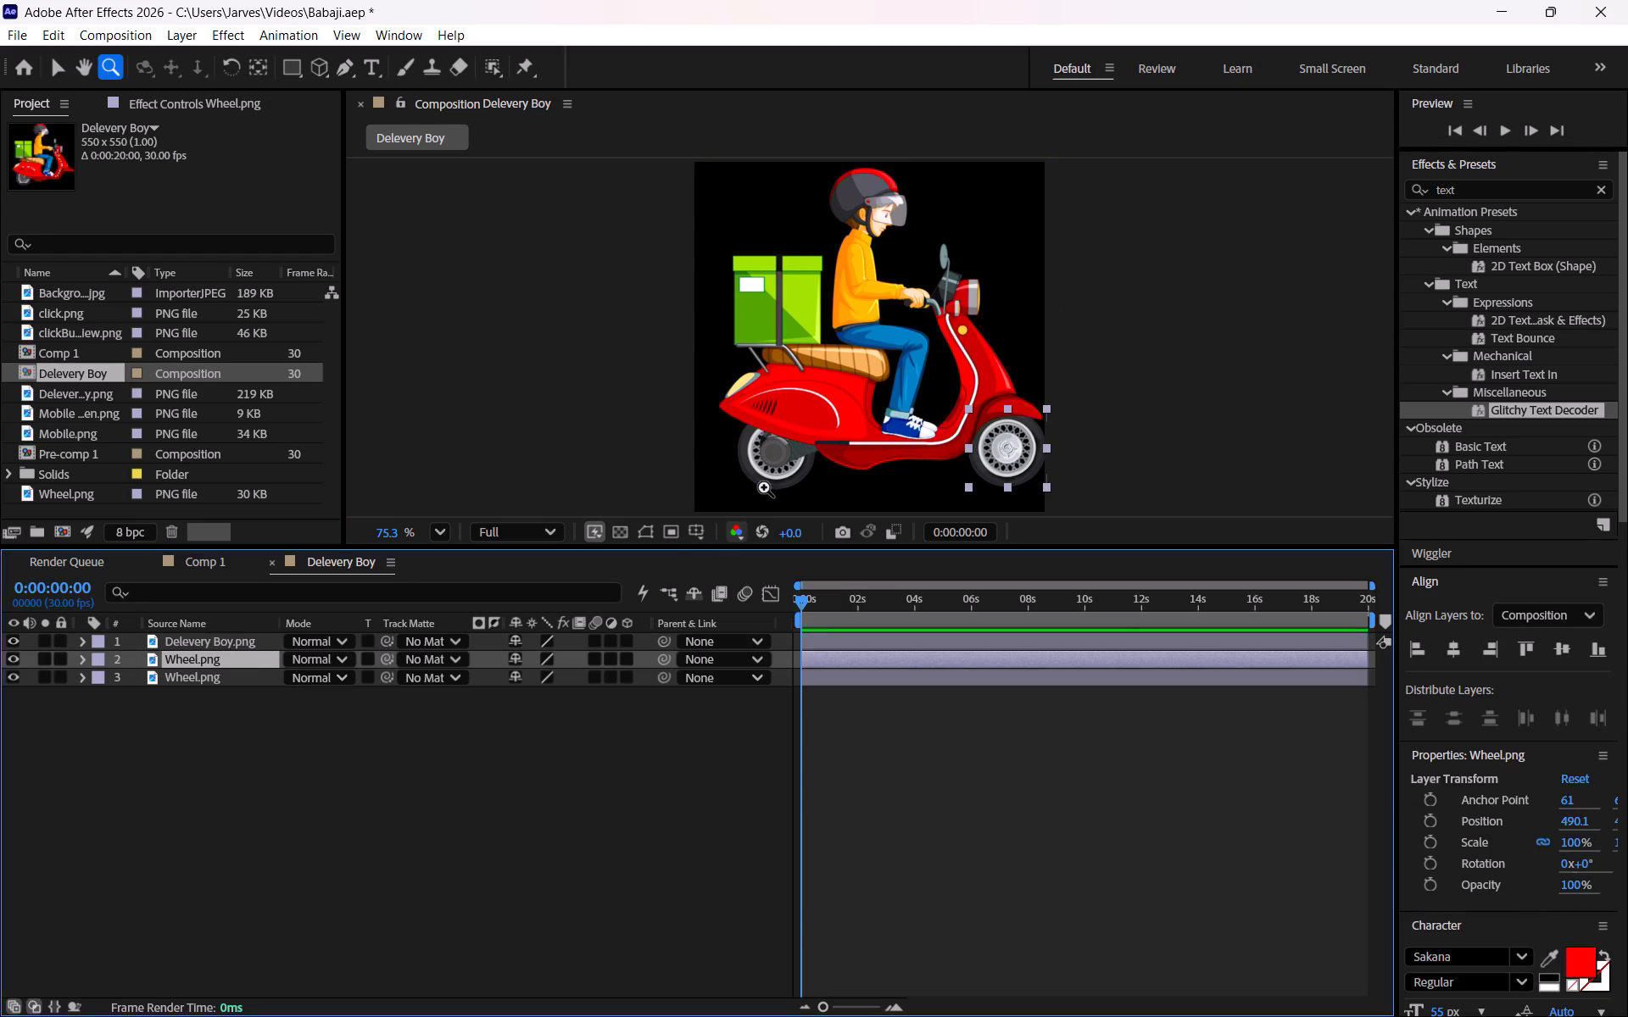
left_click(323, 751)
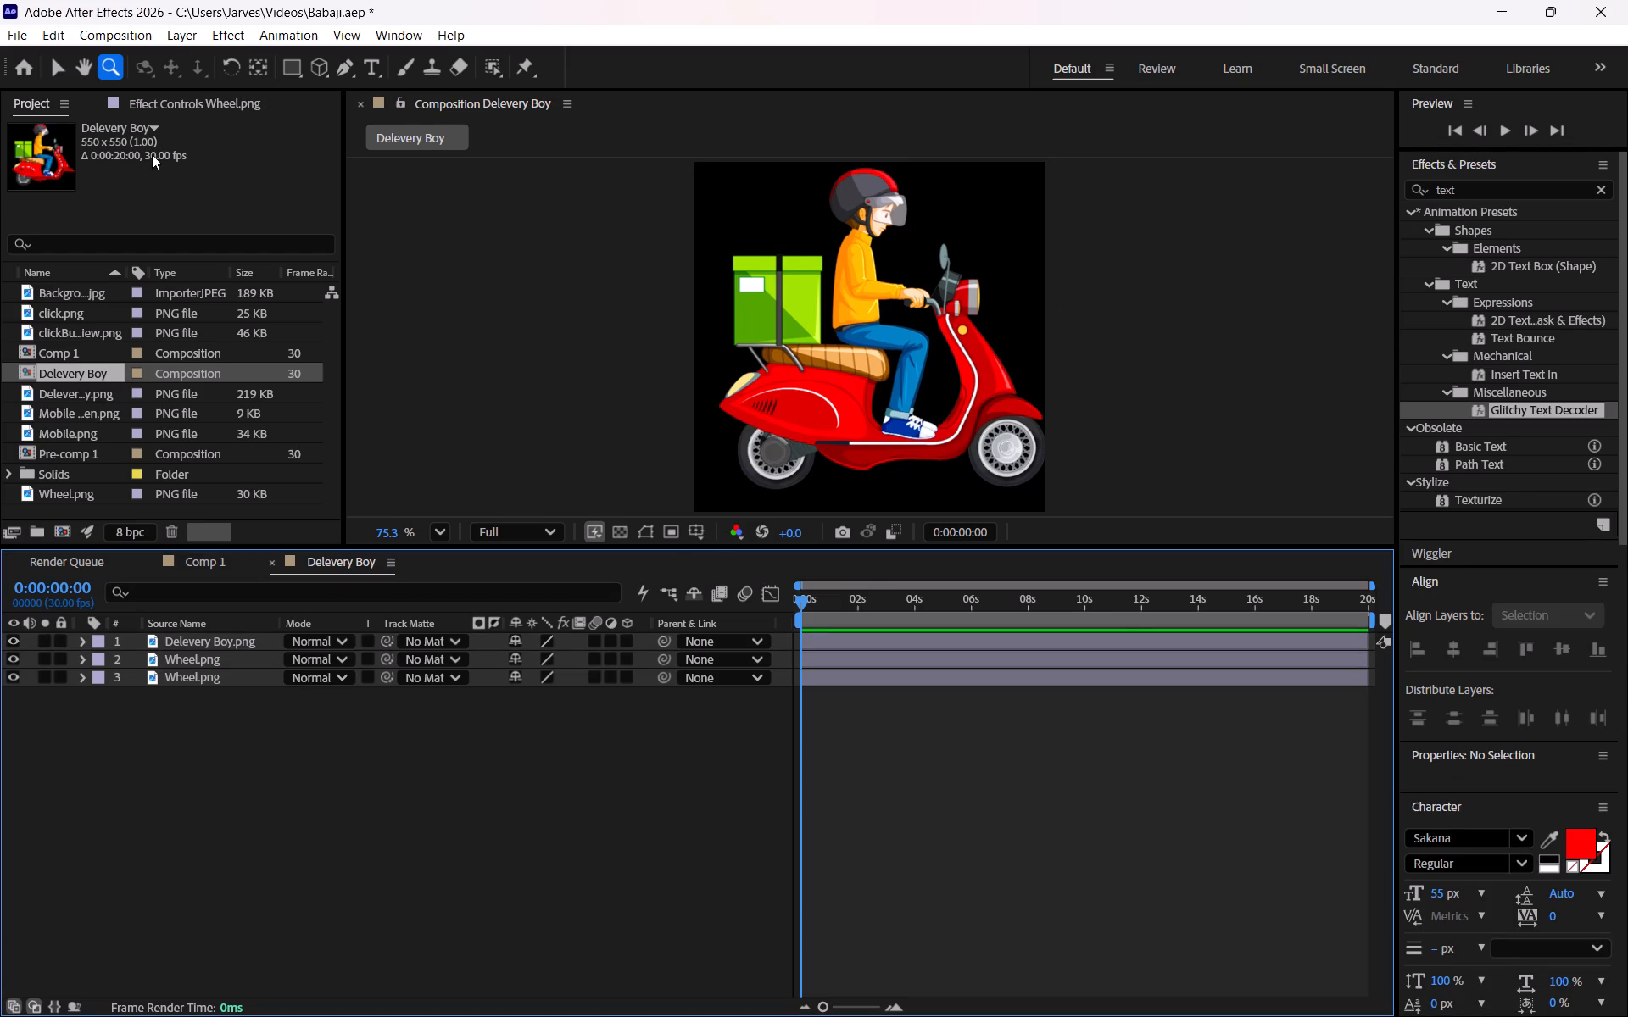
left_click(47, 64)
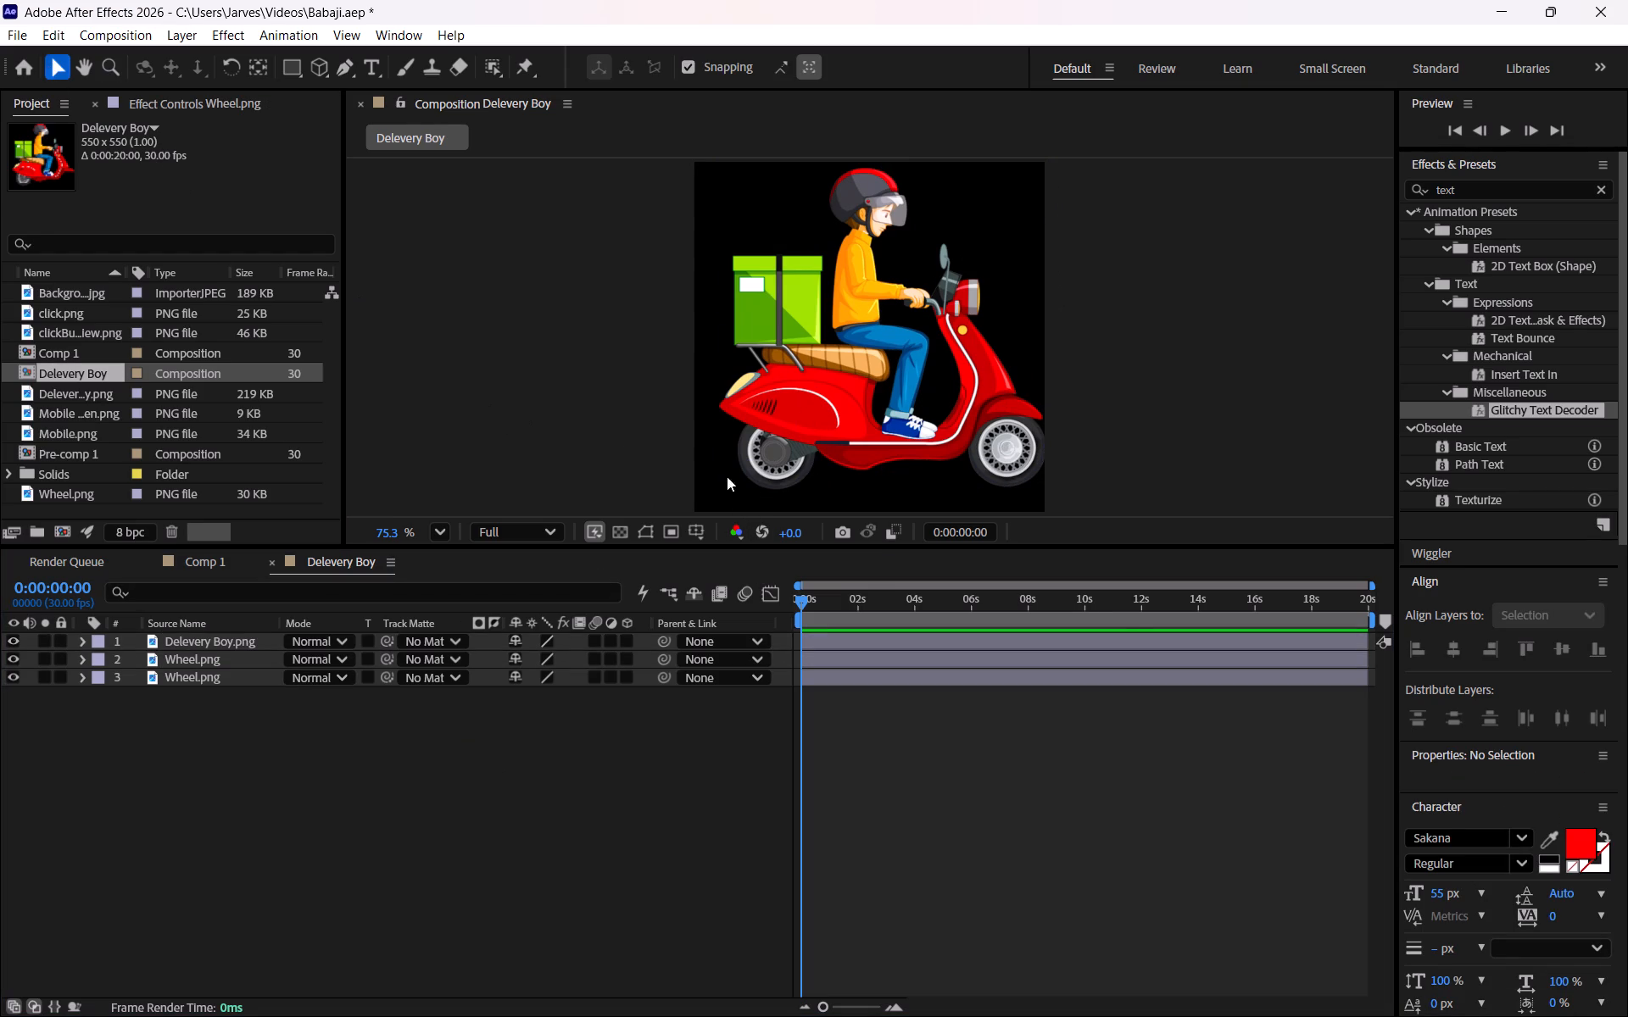
Nudge the rear Wheel.png layer slightly, to a horizontal position of about 126, and close its separate layer view.
left_click(753, 470)
left_click(761, 475)
left_click(761, 475)
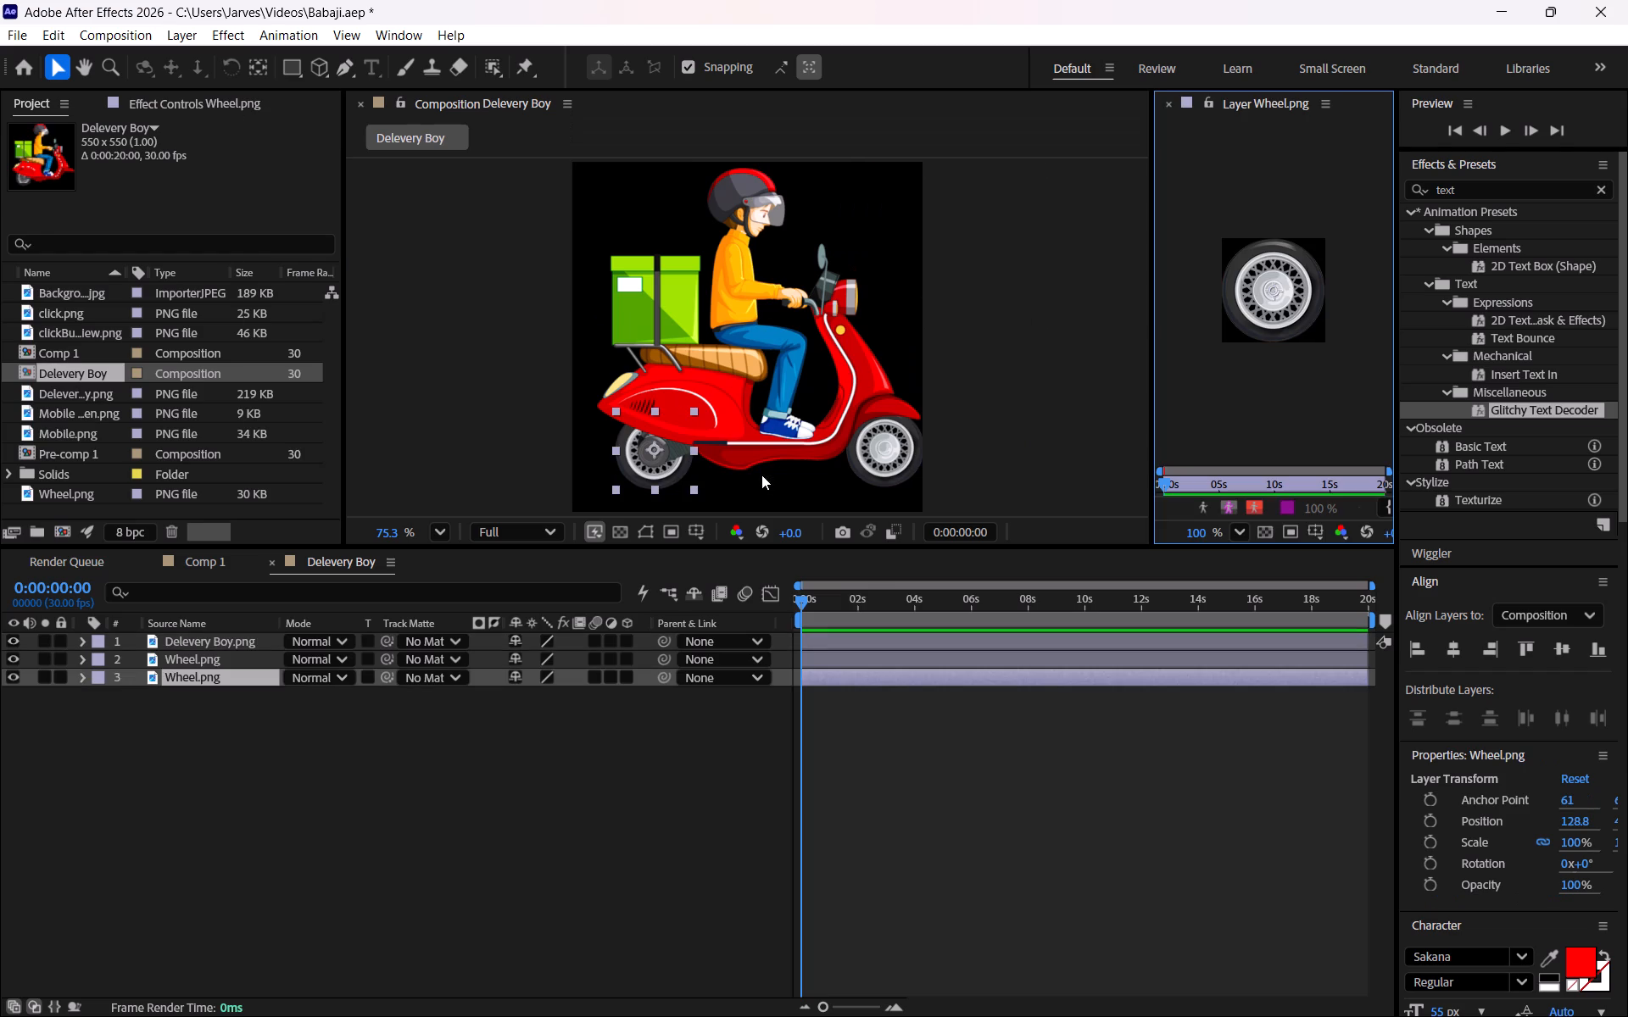
left_click(637, 472)
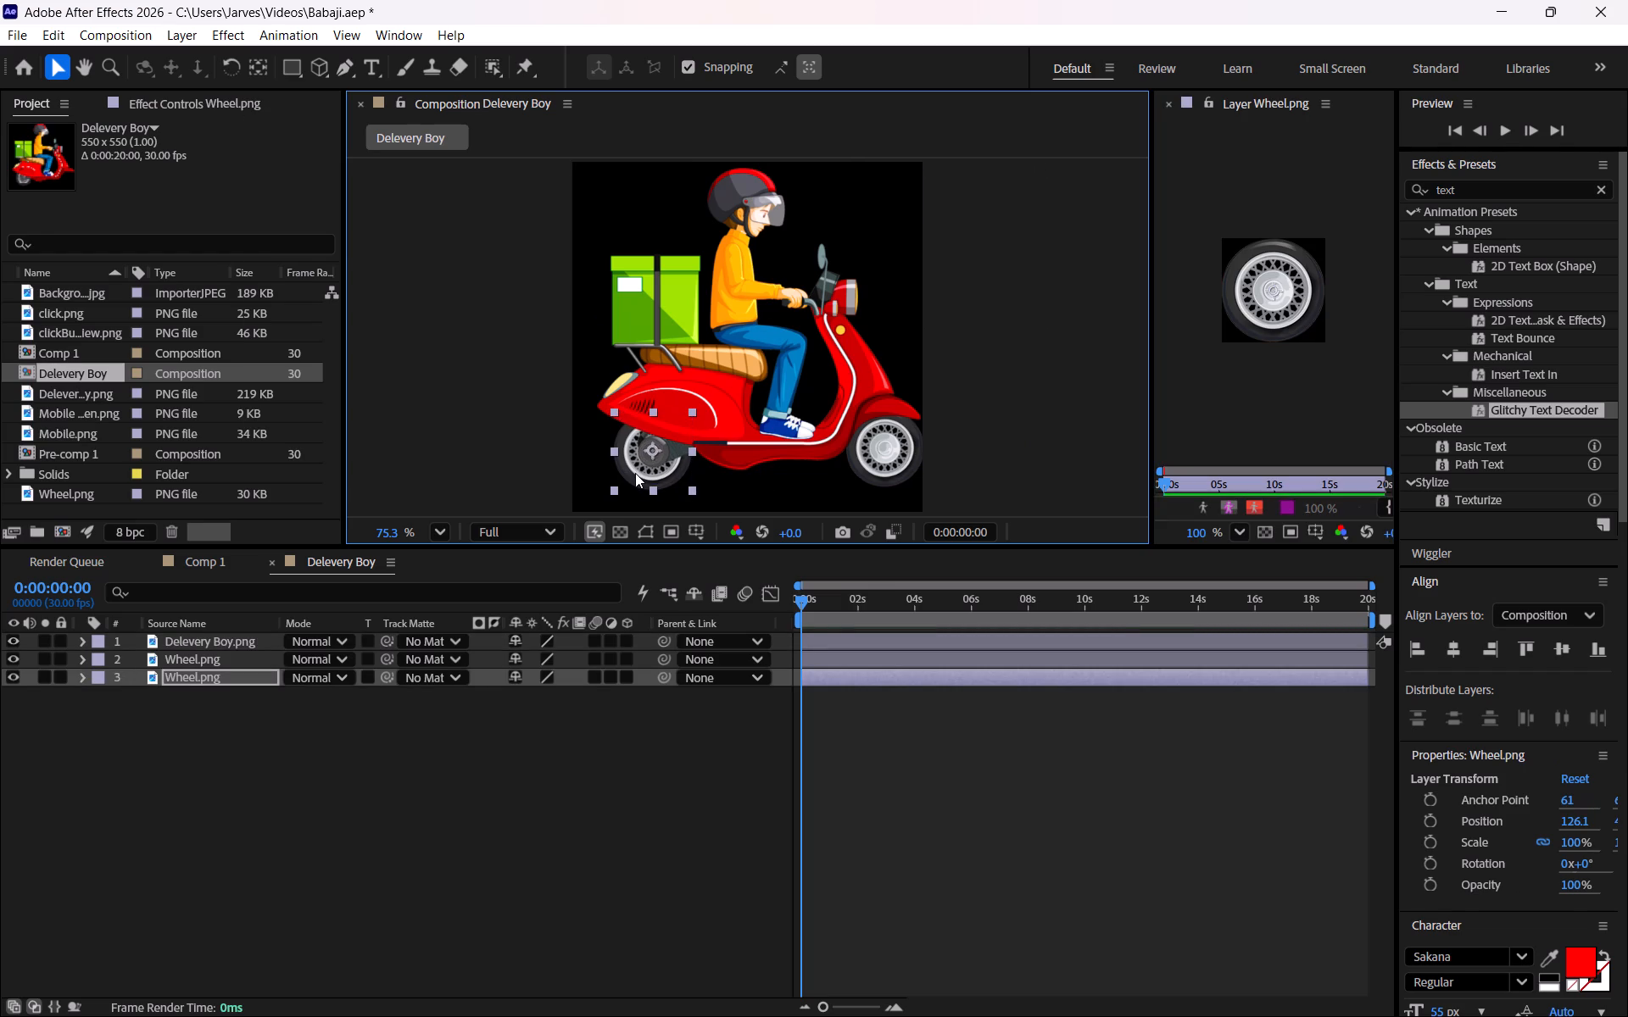
left_click(652, 746)
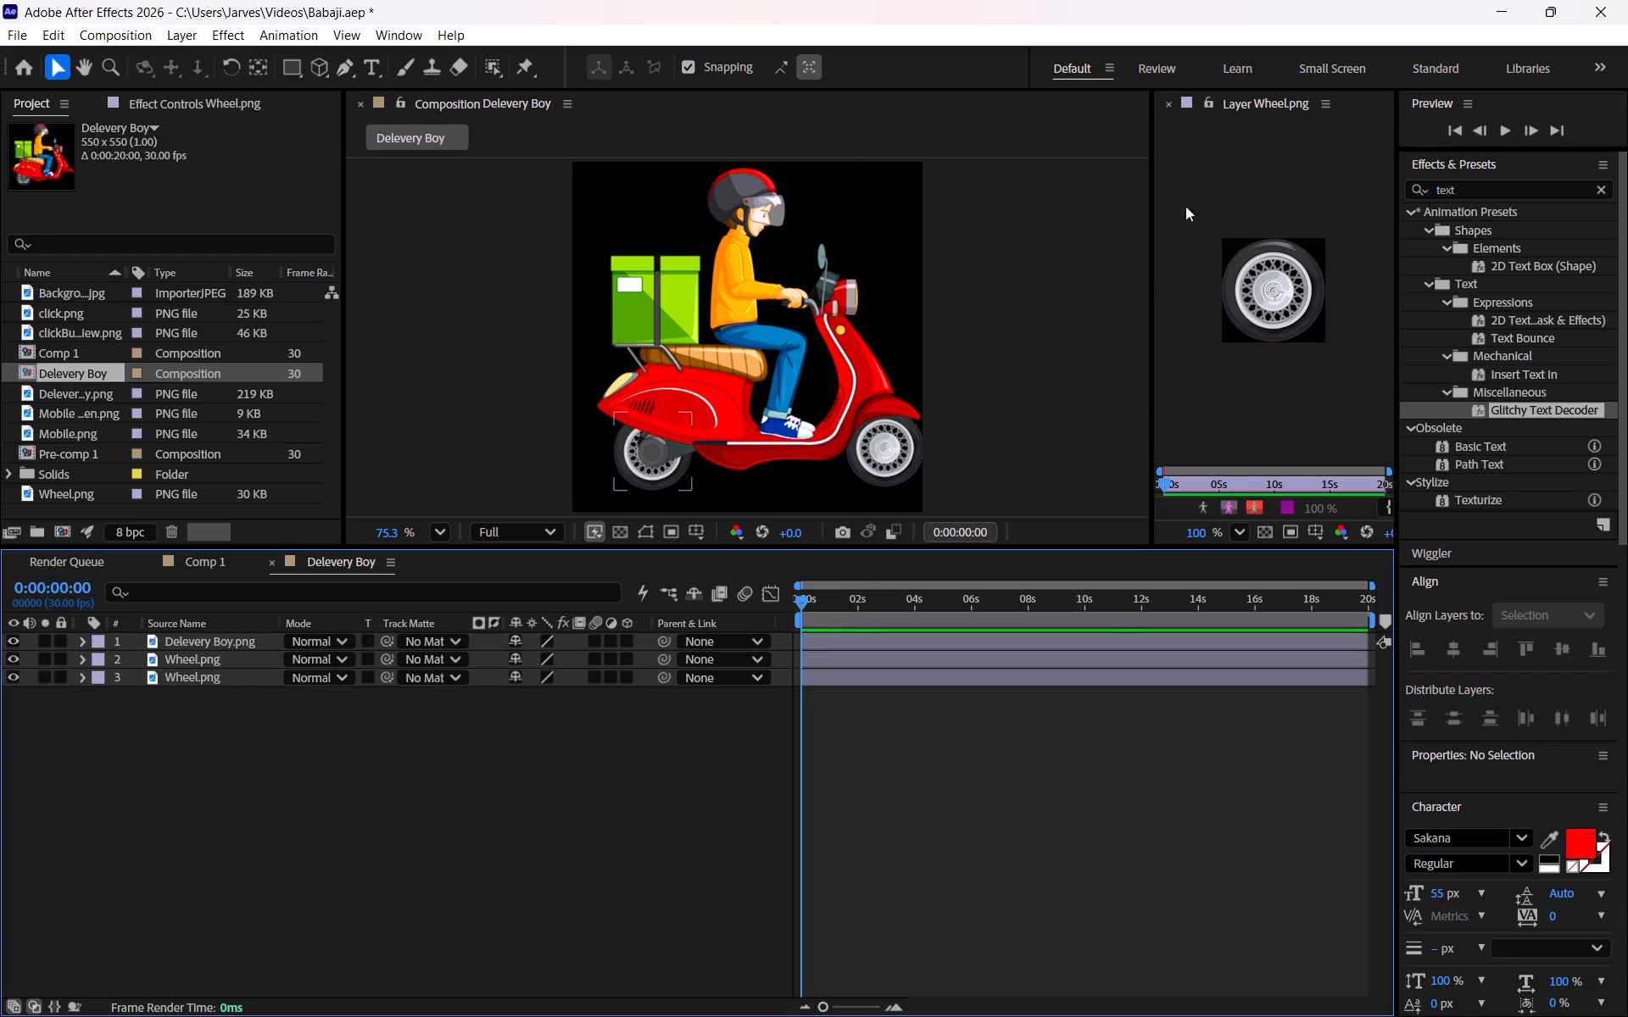
left_click(1170, 106)
Following the tutorial in Chrome, add the Delevery Boy composition to Comp 1 in After Effects as the topmost layer, above Pre-comp 1.
key("alt+Tab")
left_click(862, 448)
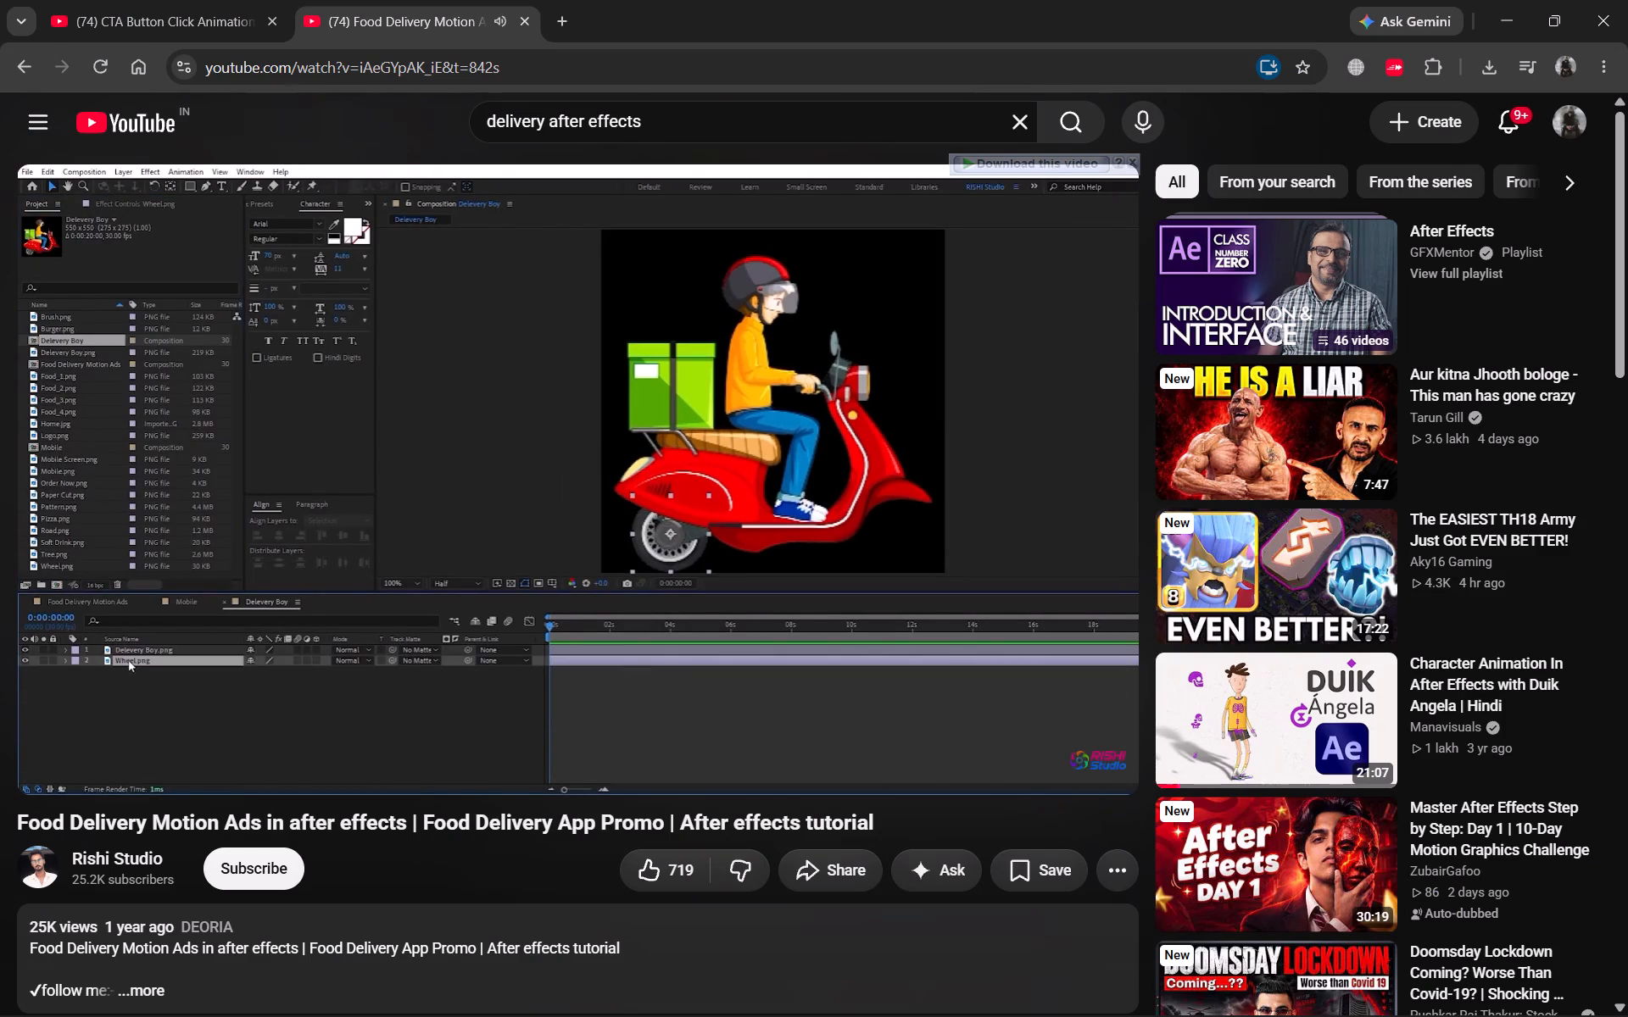
key("Right")
key("Right")
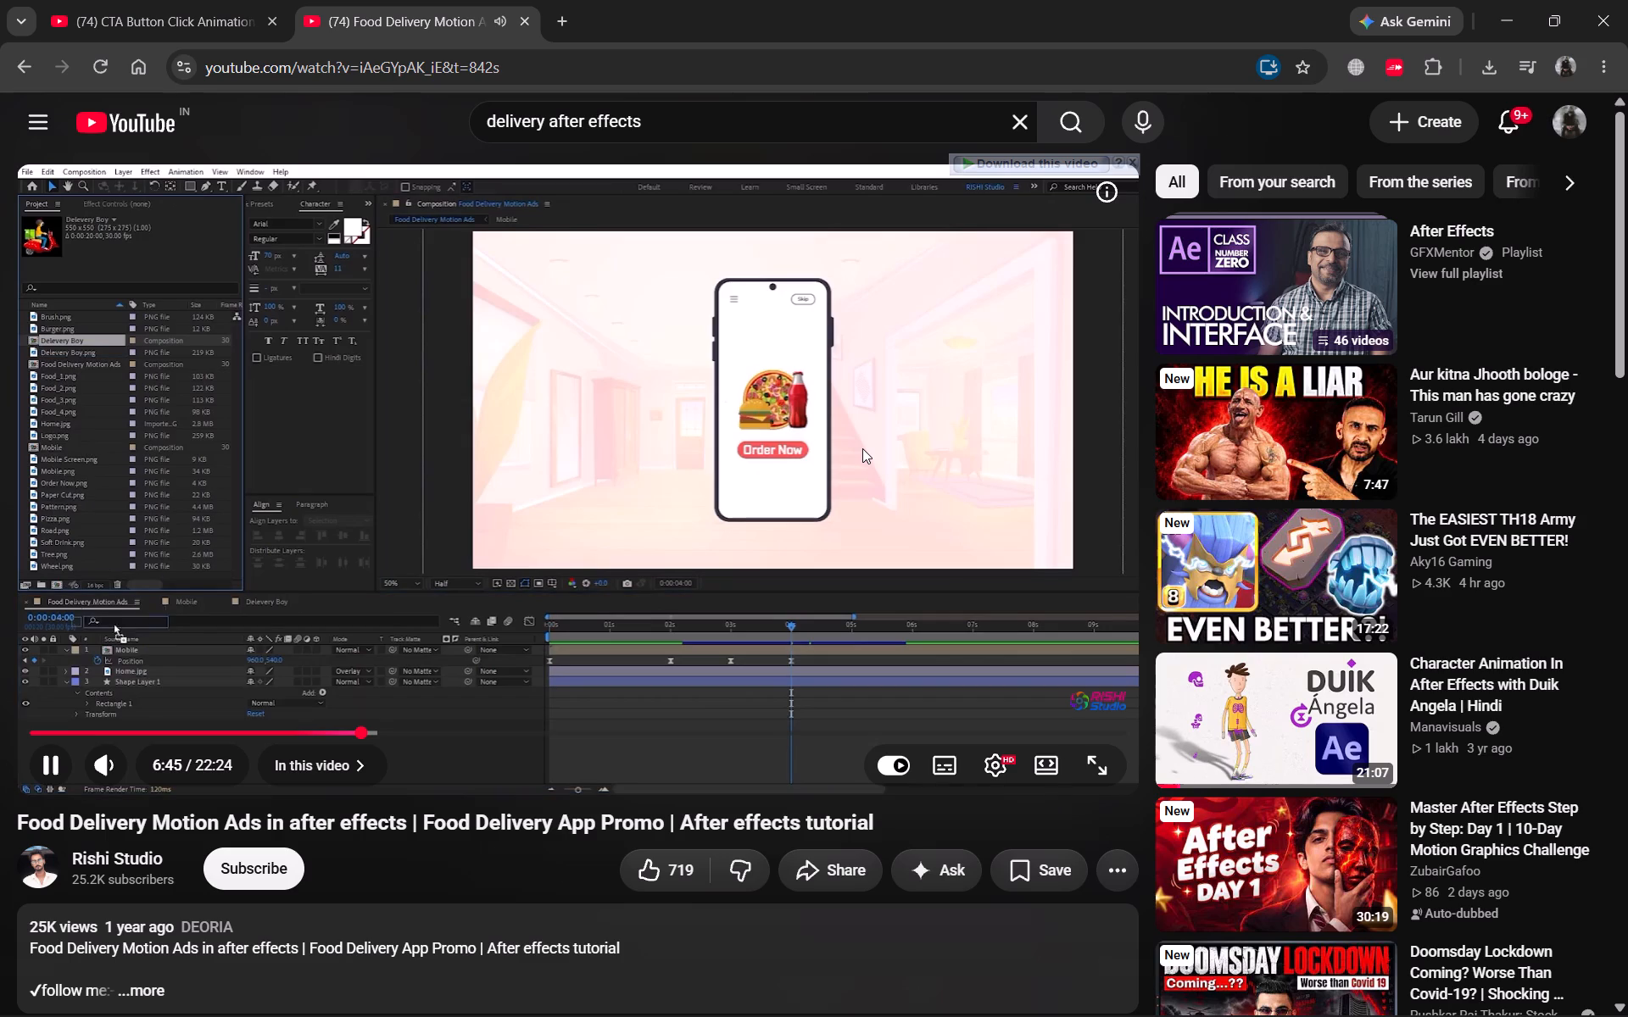
key("space")
key("alt+Tab")
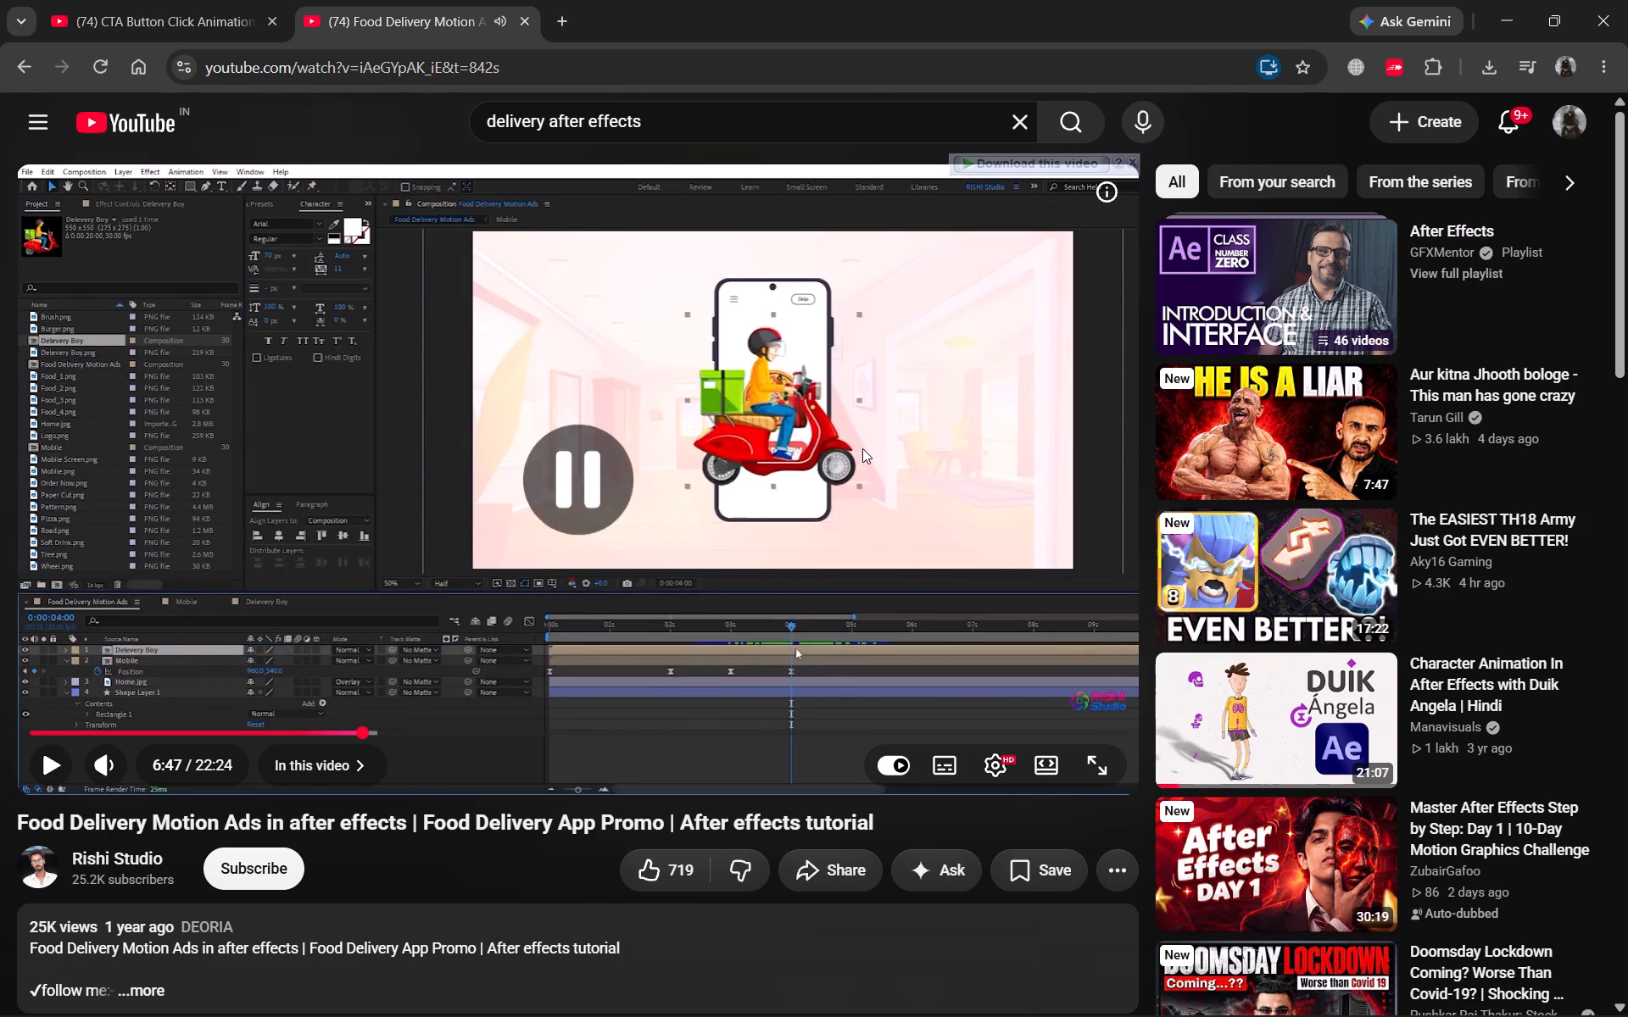
left_click(194, 566)
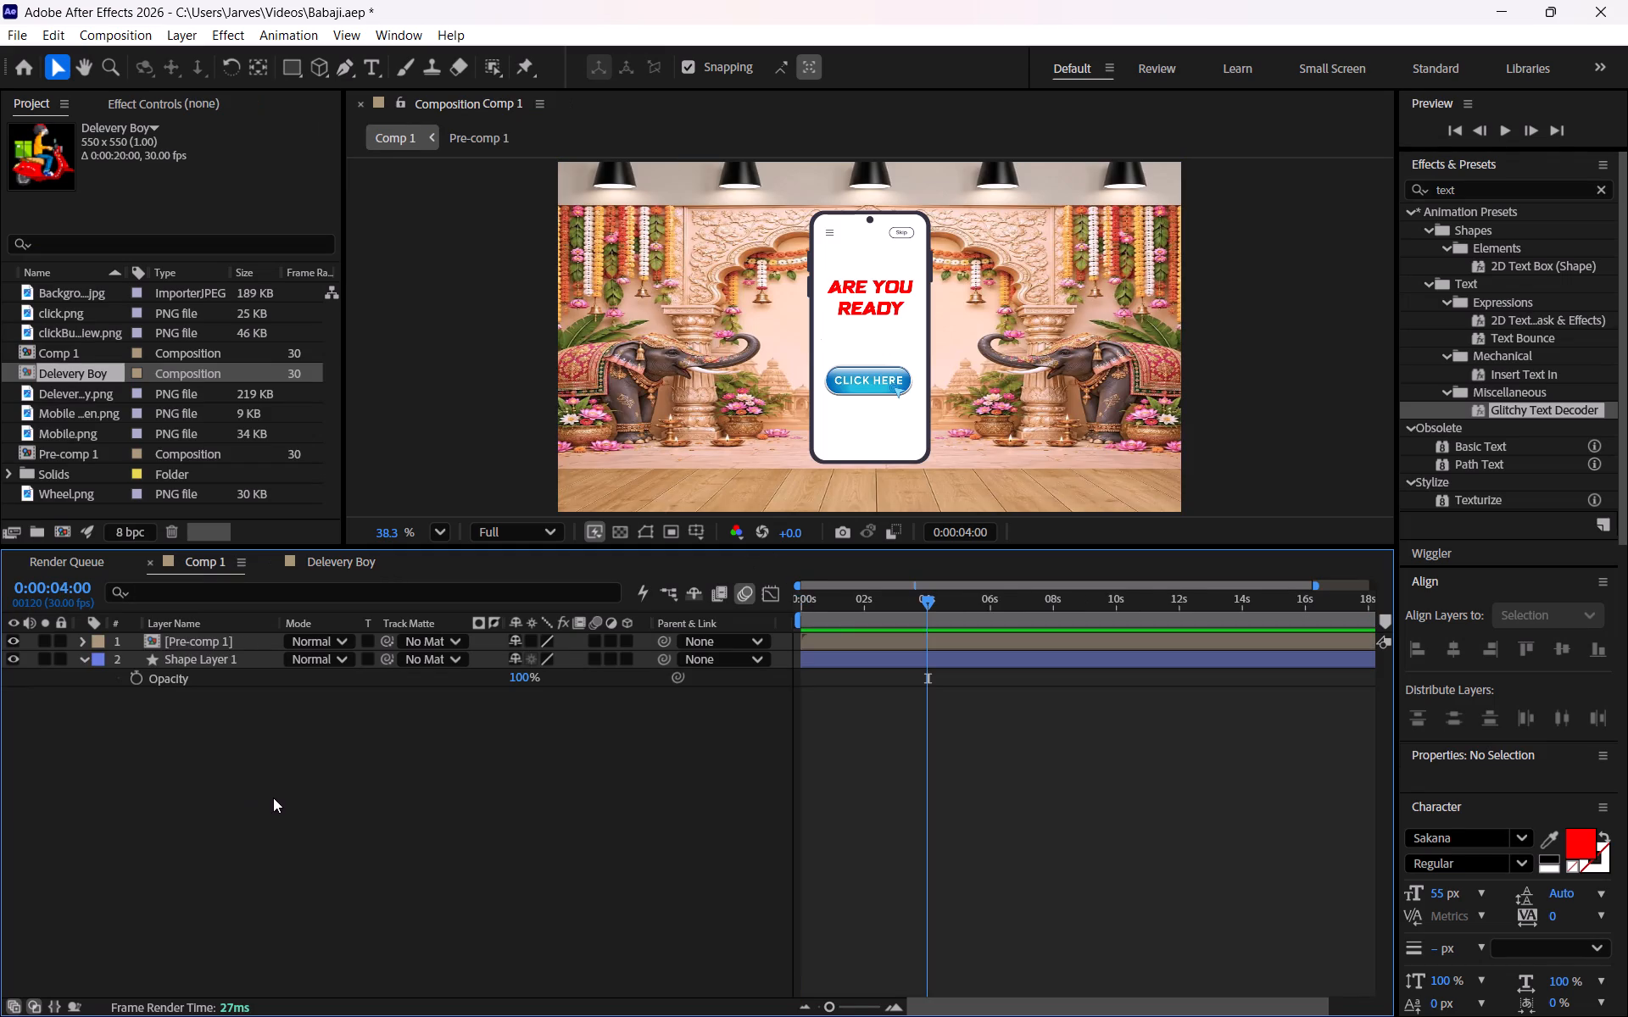
left_click(273, 797)
left_click_drag(75, 372, 182, 618)
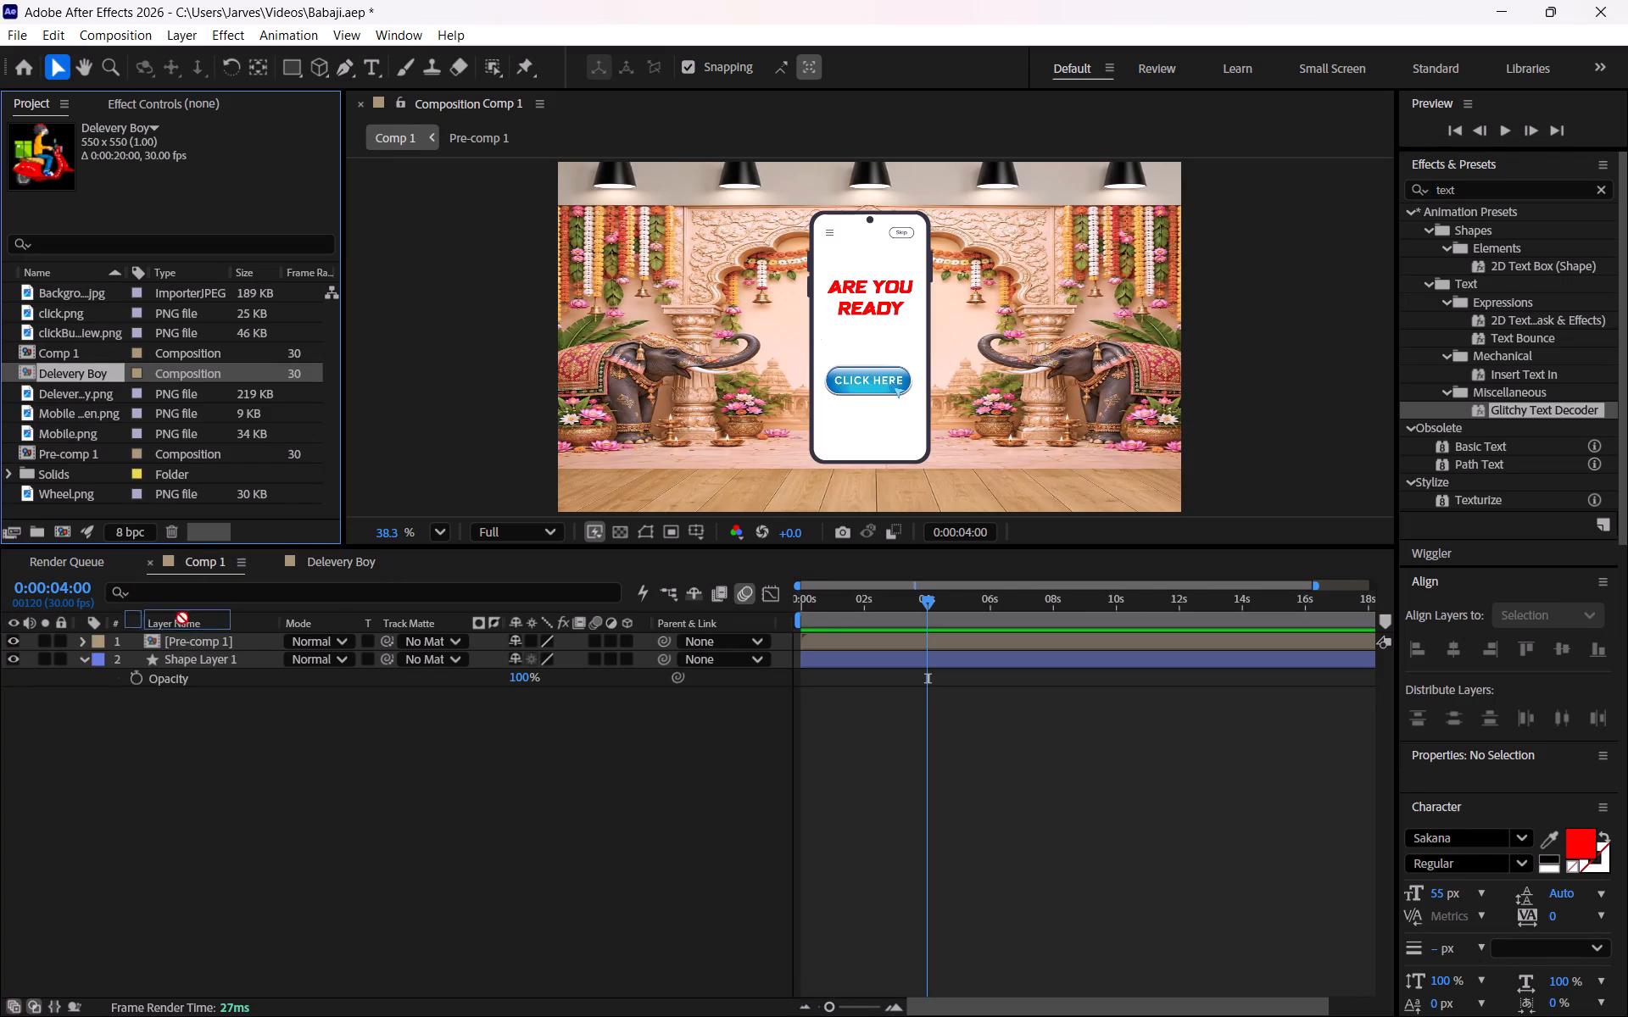
left_click_drag(182, 618, 195, 636)
Check in the Chrome tutorial how the layer start is set, and in After Effects send the Delevery Boy layer one level below Pre-comp 1.
key("alt+Tab")
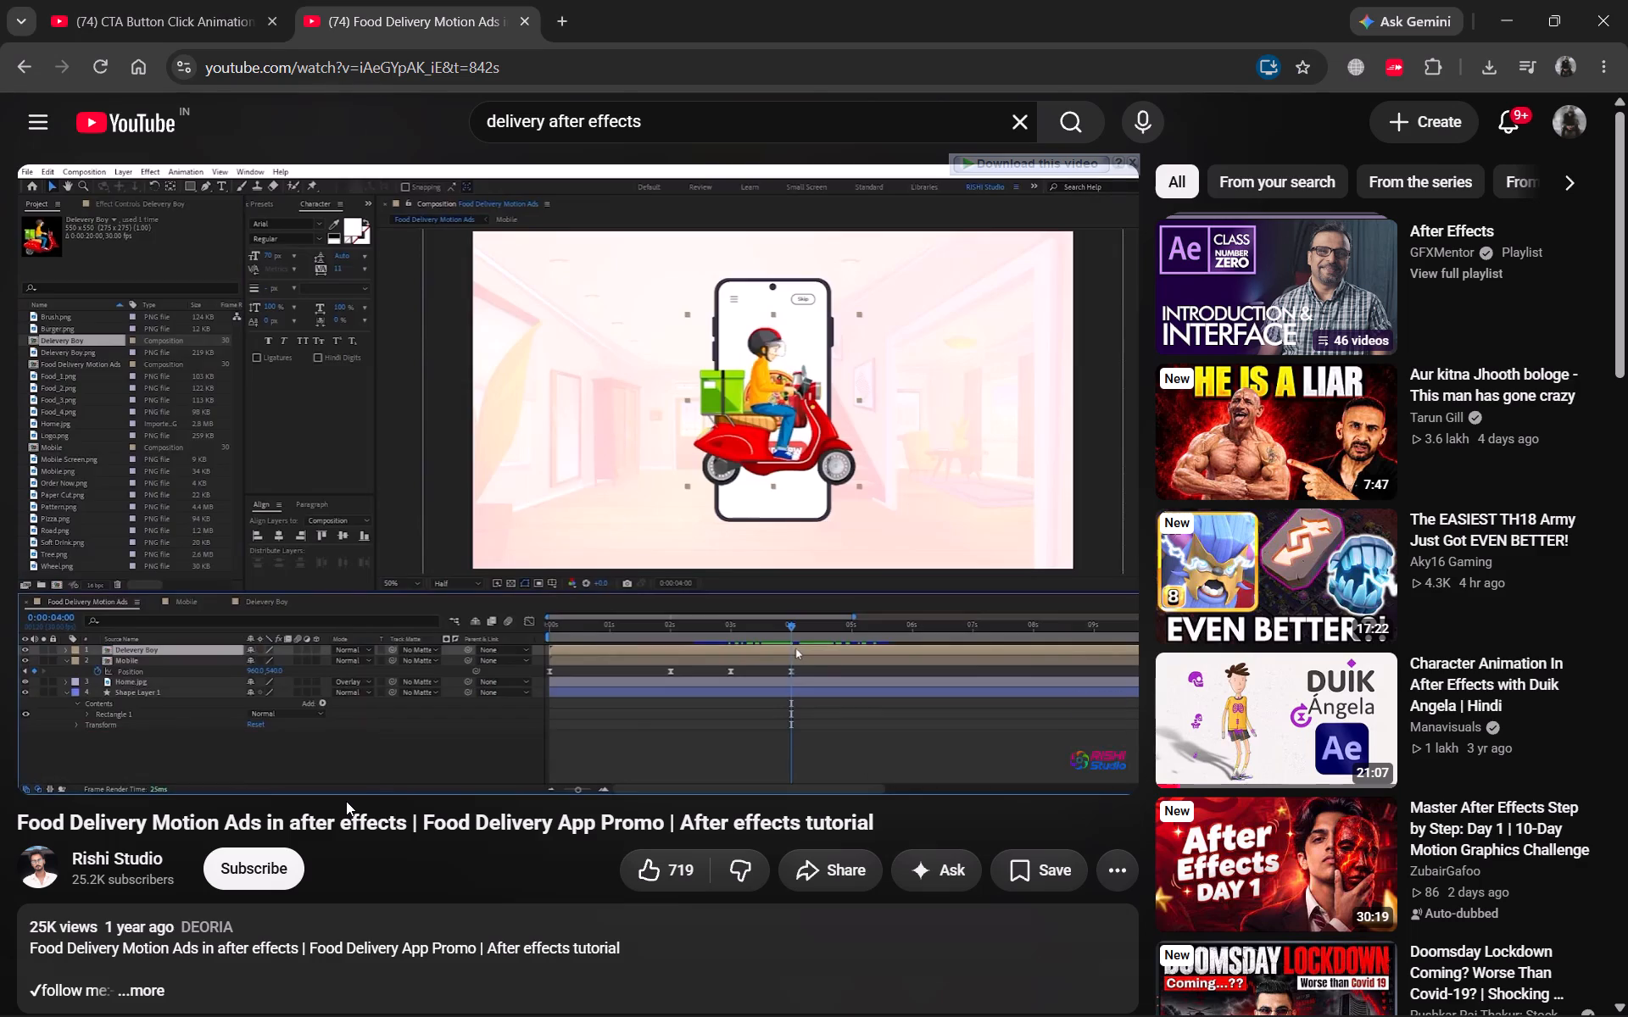
key("space")
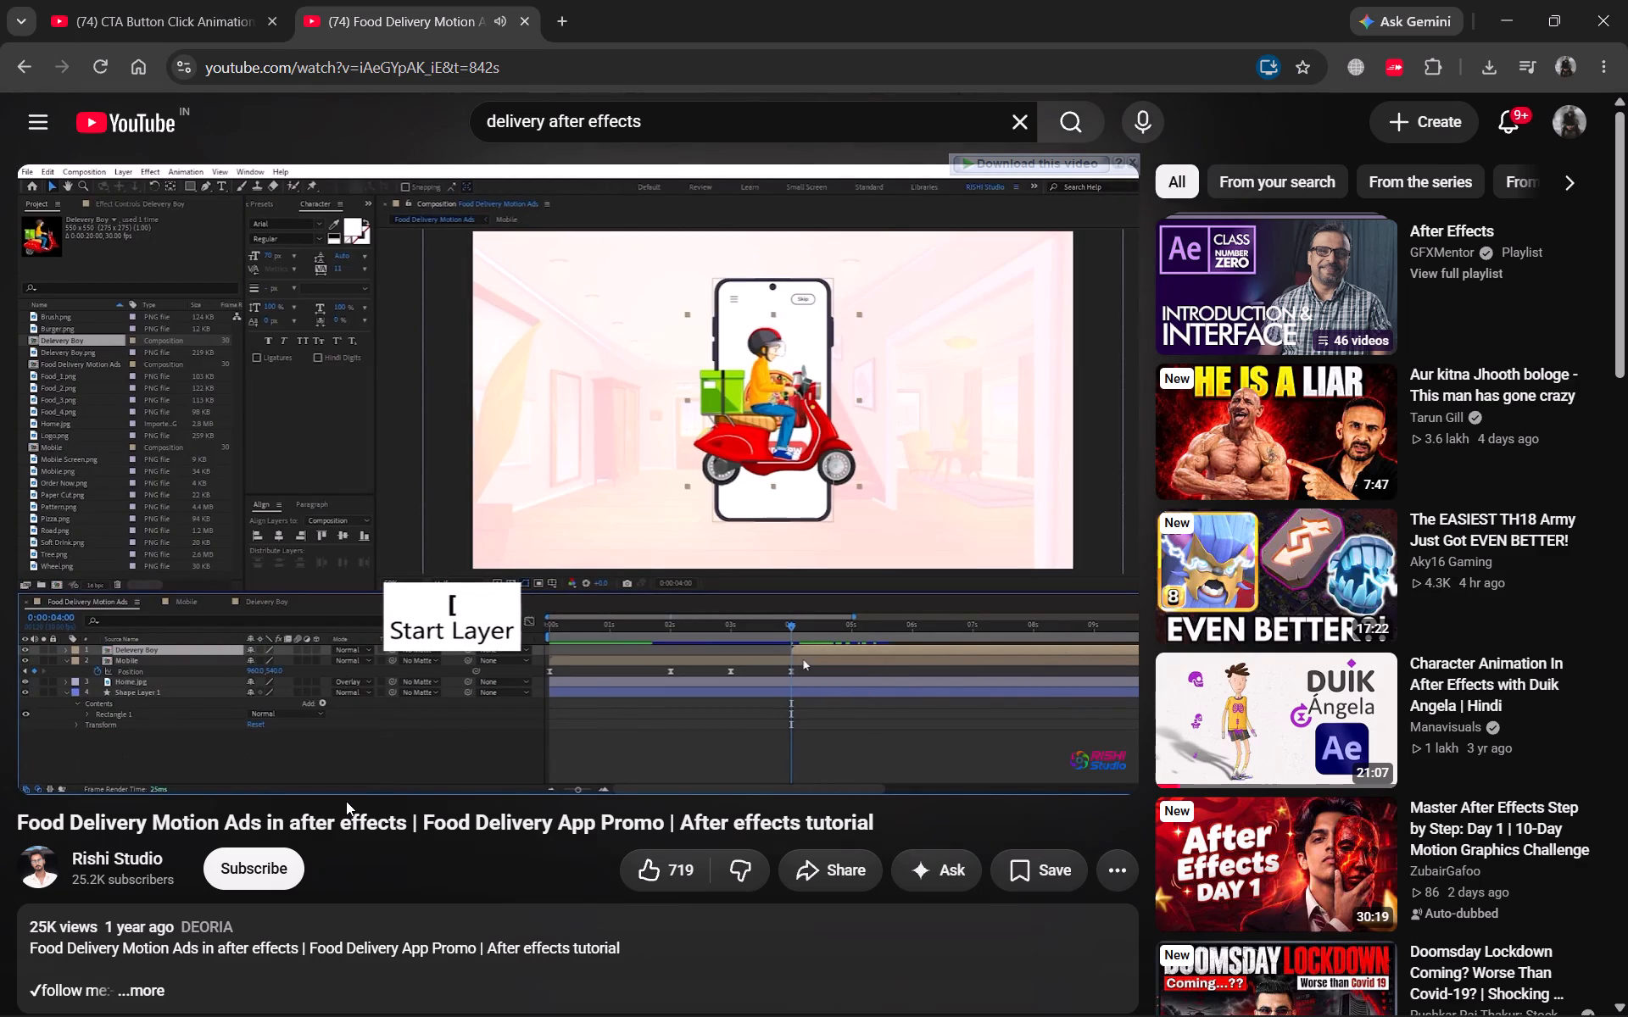
key("space")
key("alt+Tab")
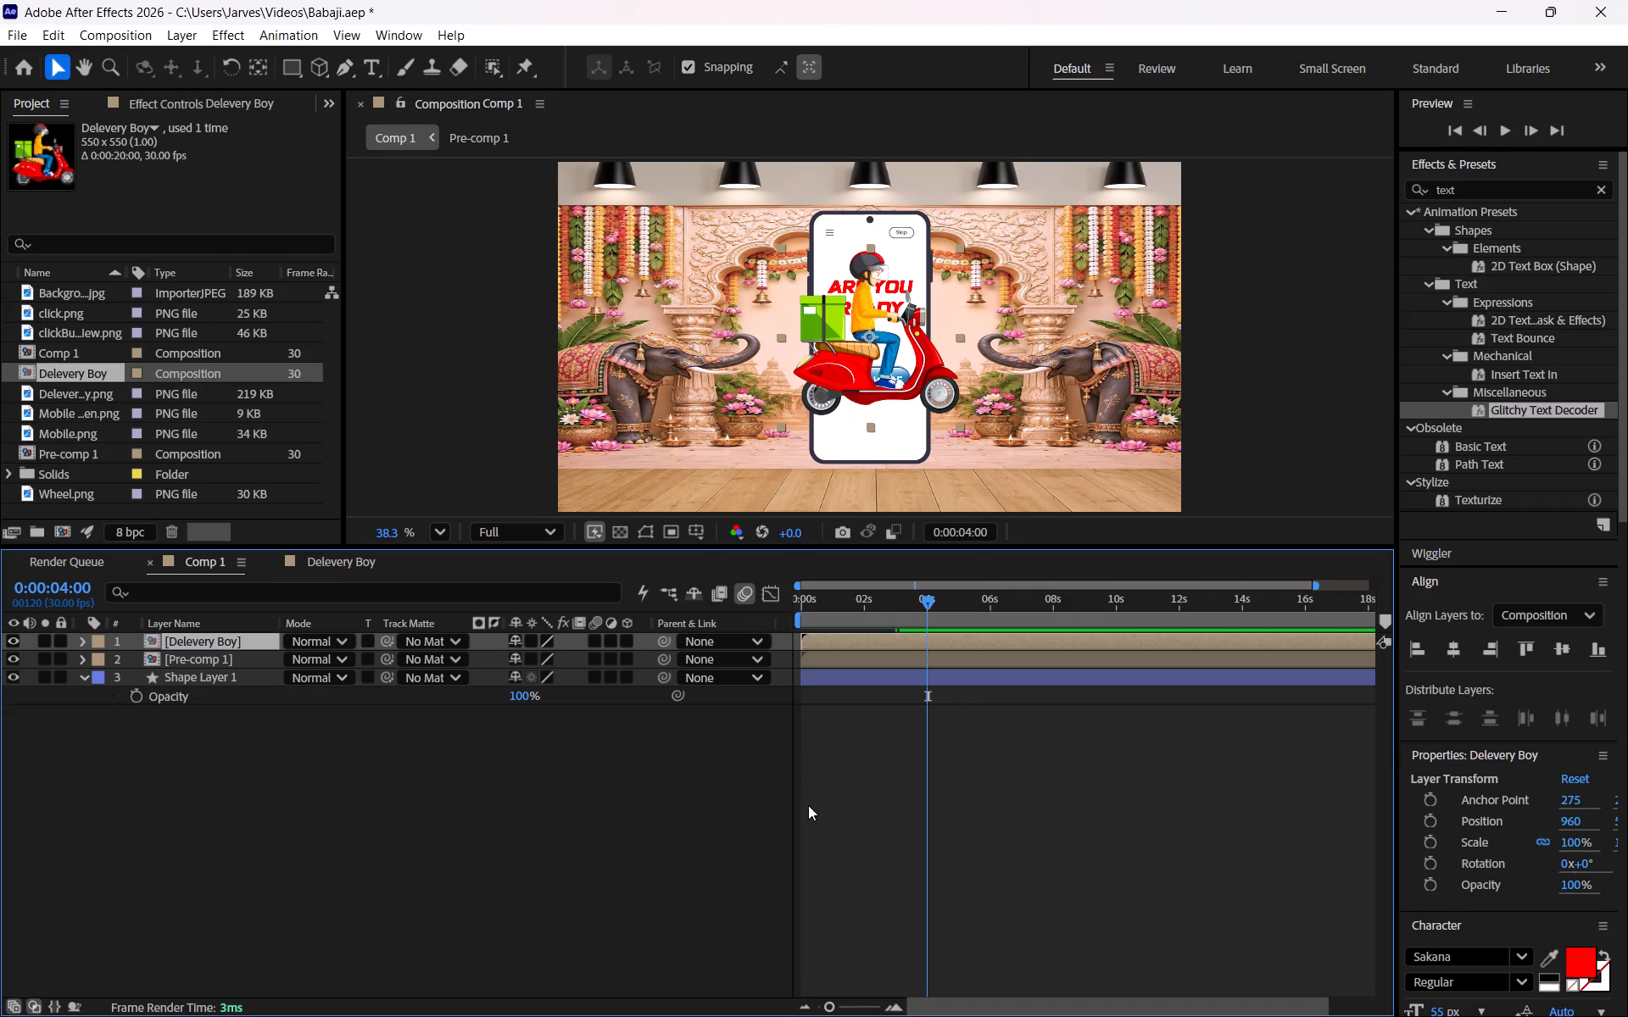
left_click(939, 634)
key("ctrl+bracketleft")
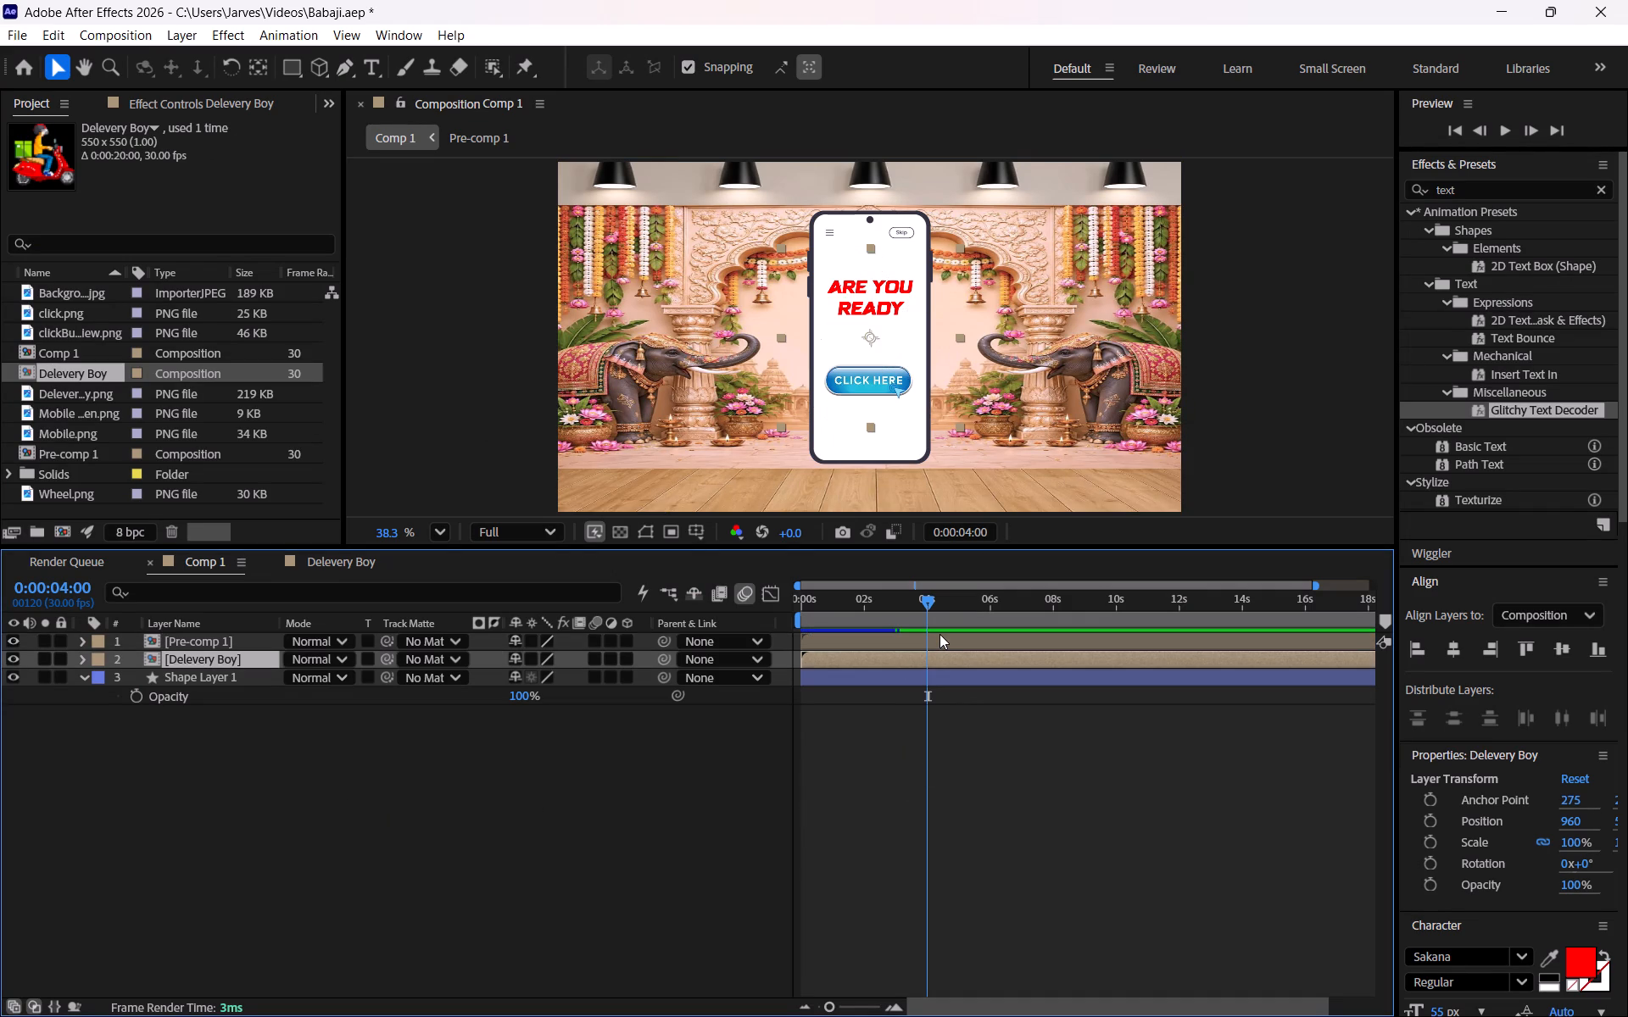
Trim the start of the Pre-comp 1 layer in Comp 1 to 0:00:04:00.
left_click(855, 793)
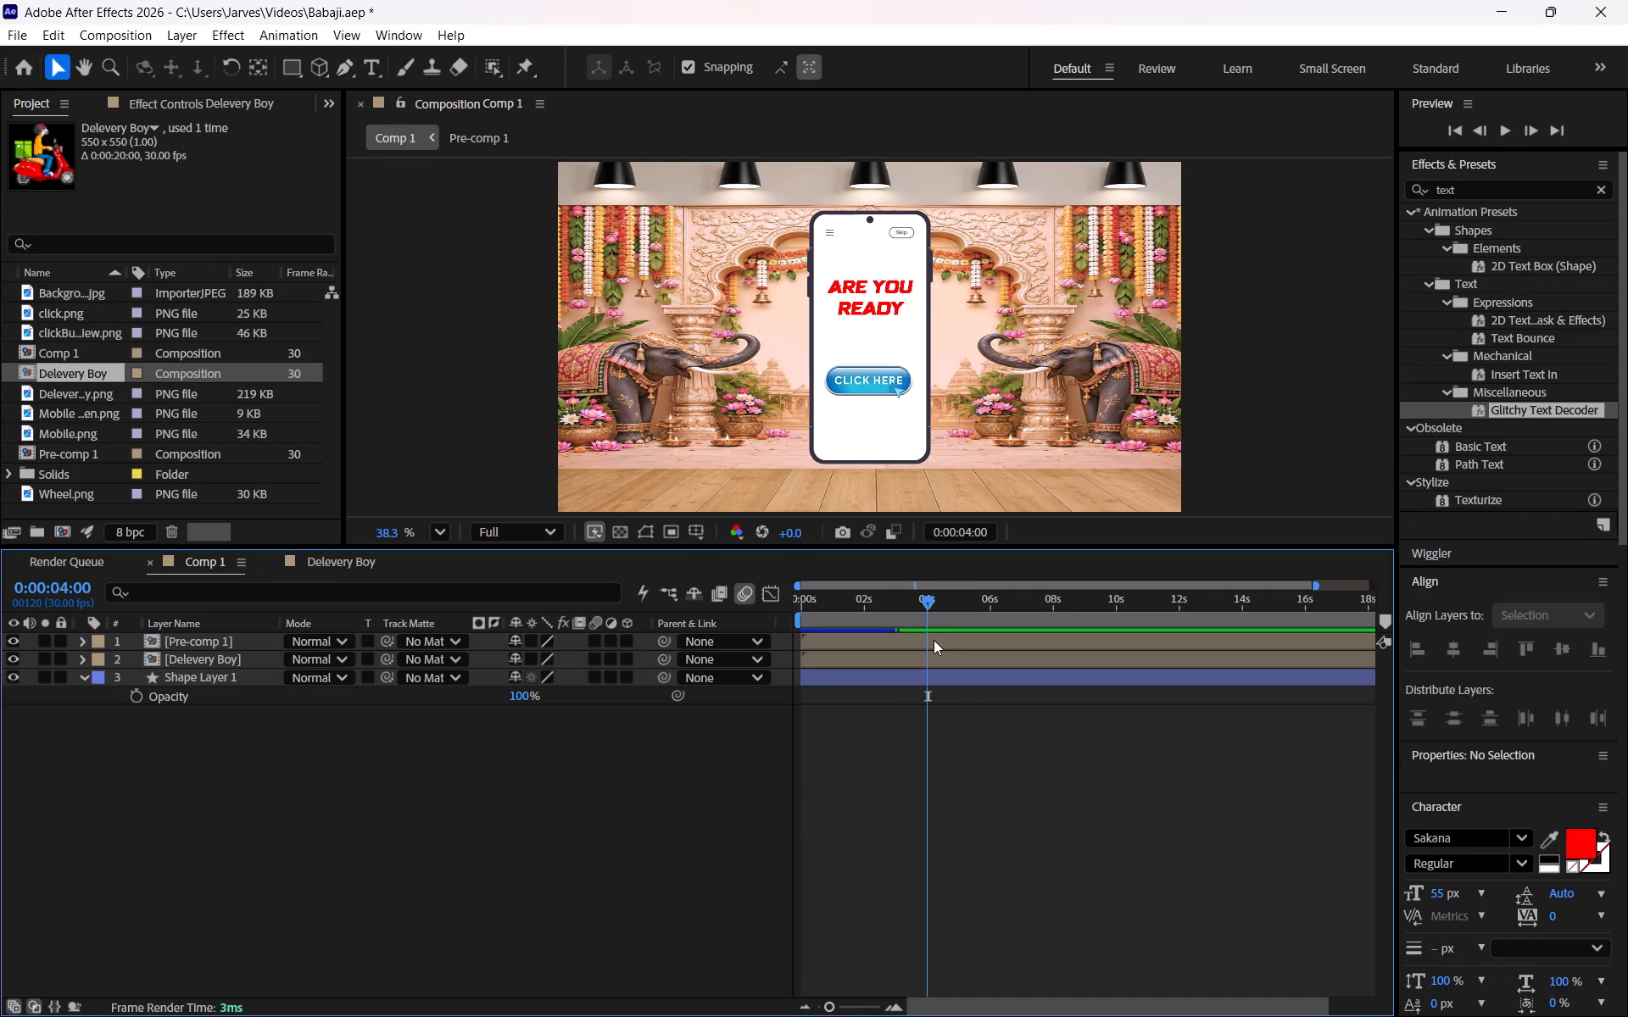
left_click(934, 637)
key("alt+bracketleft")
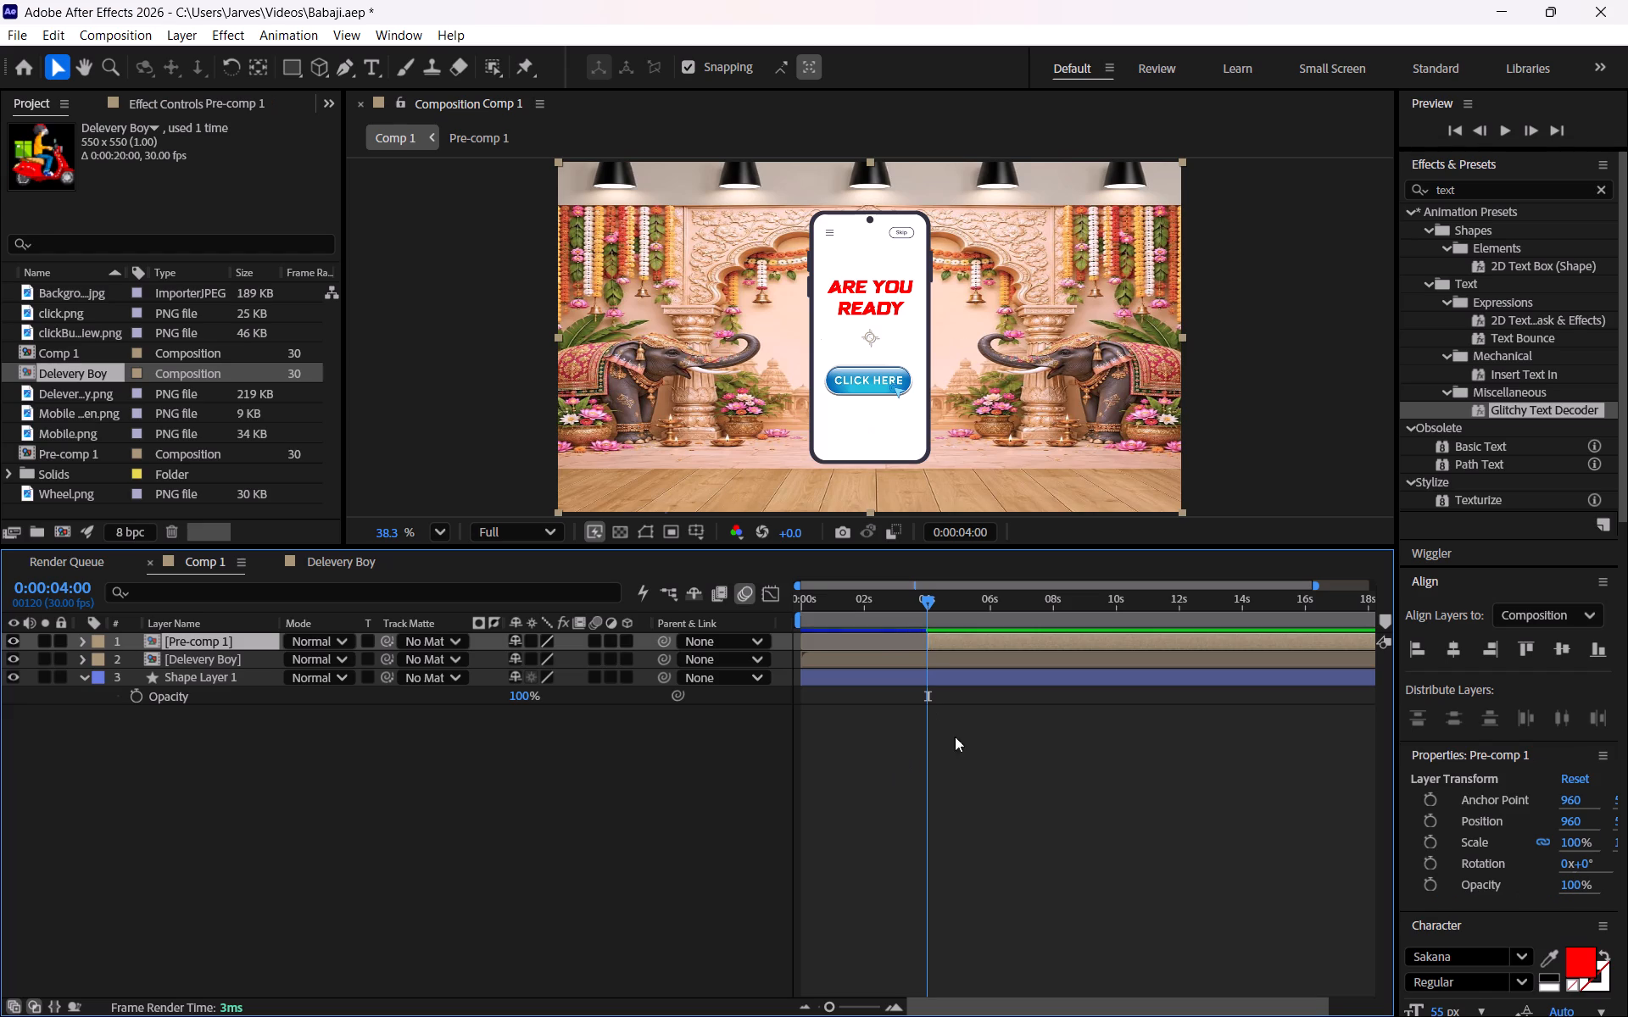
Preview Comp 1 from the beginning to check the switch at four seconds between the Delevery Boy and Pre-comp 1 layers.
left_click(978, 814)
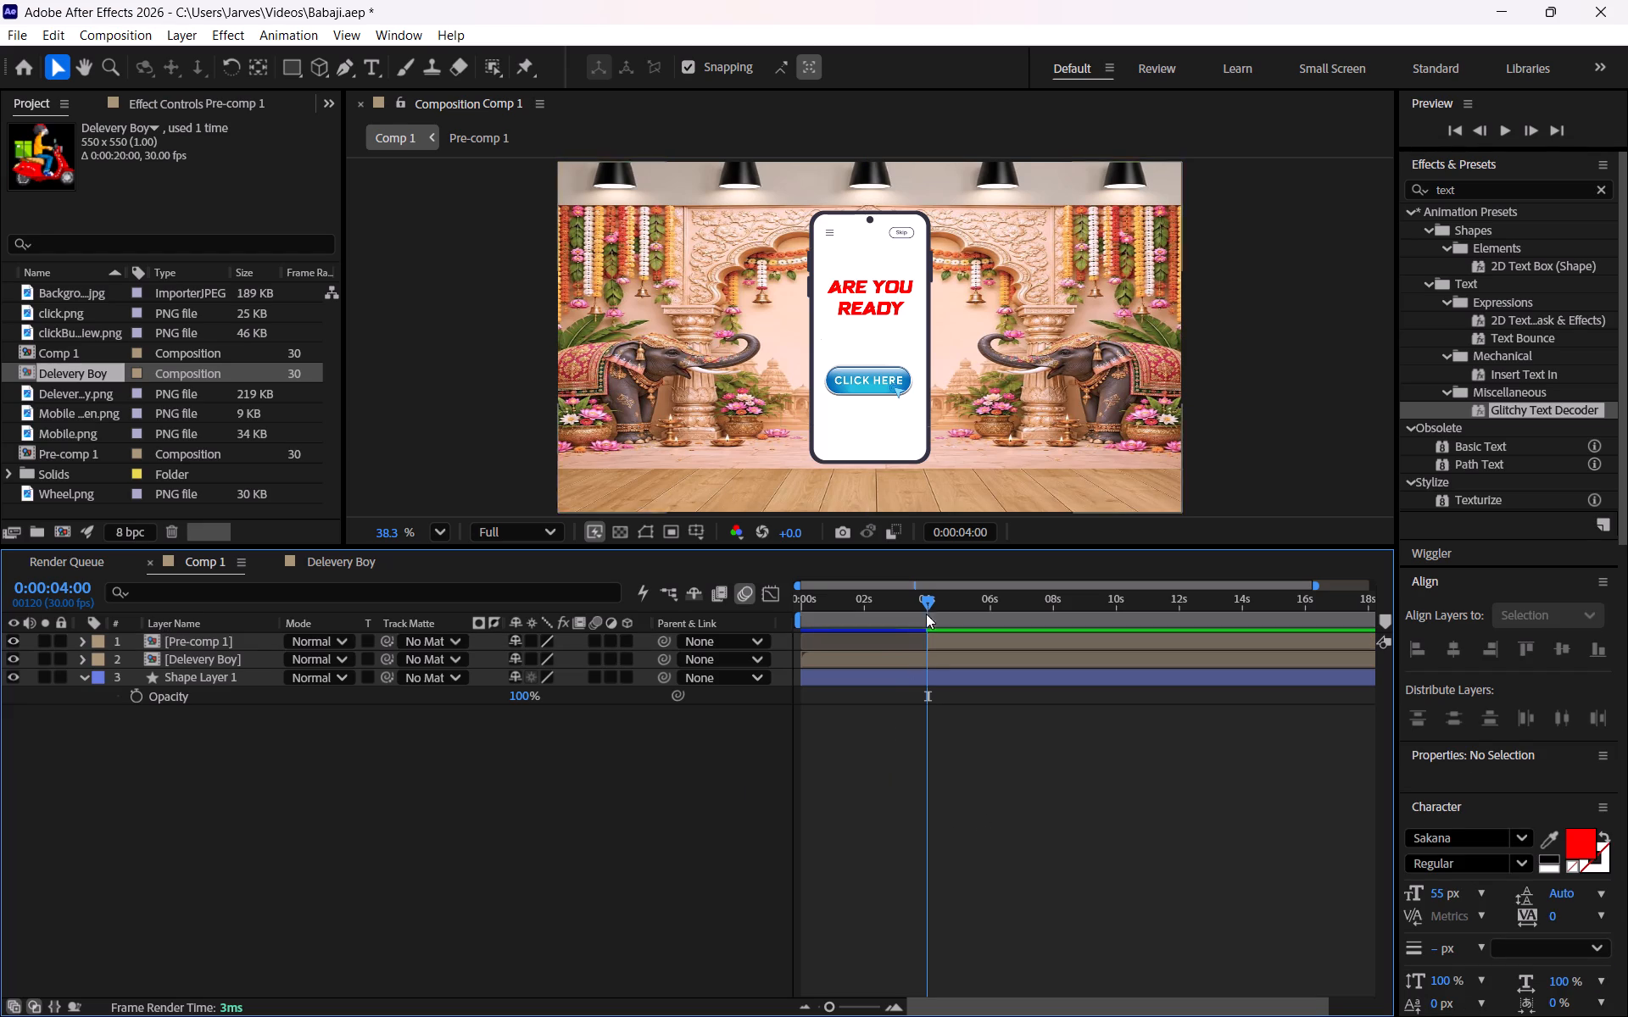
left_click(928, 597)
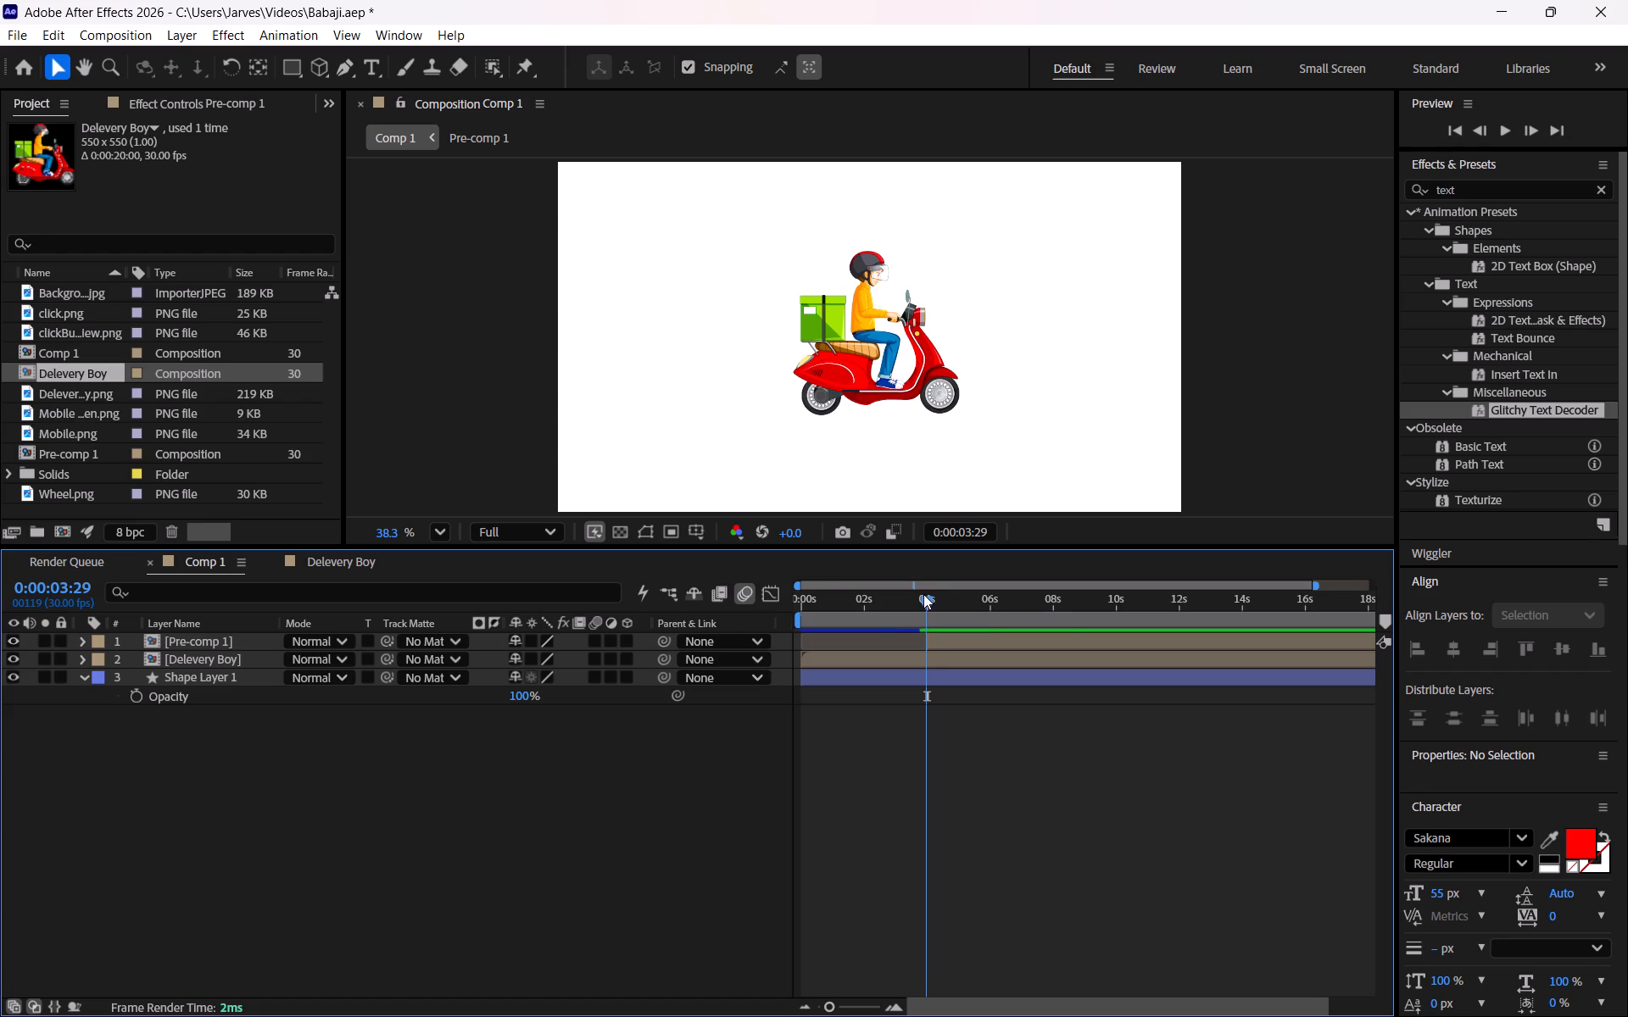
left_click_drag(923, 594, 781, 607)
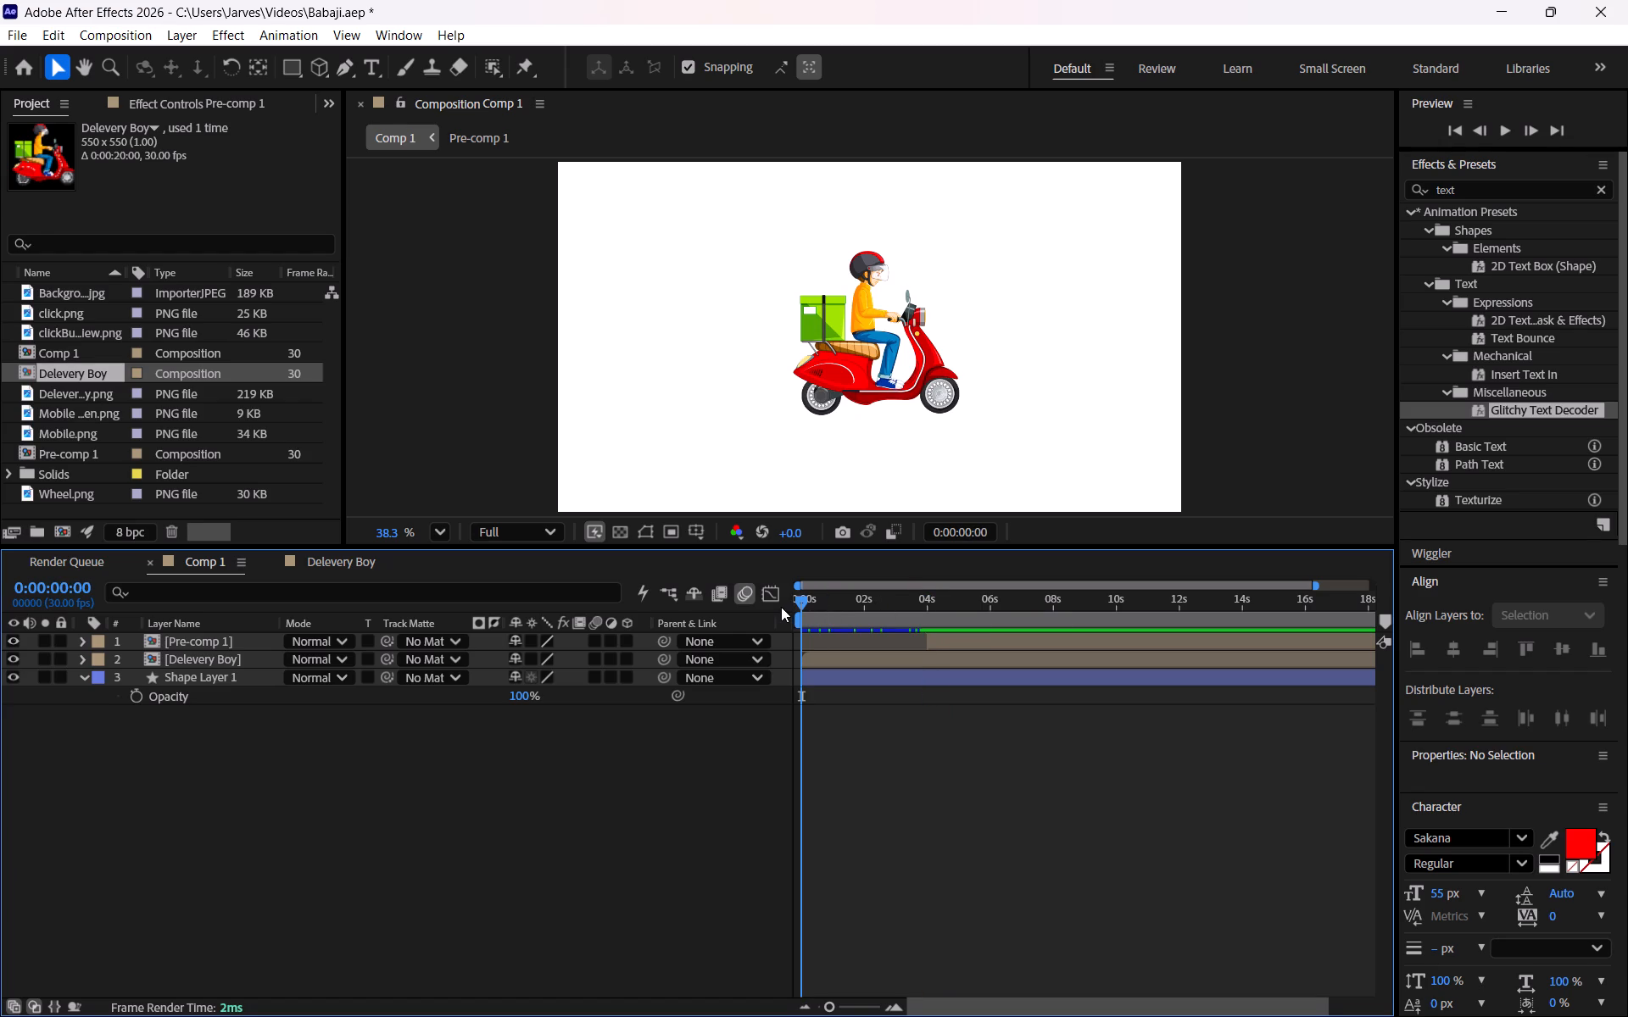
left_click(833, 706)
left_click(847, 782)
key("space")
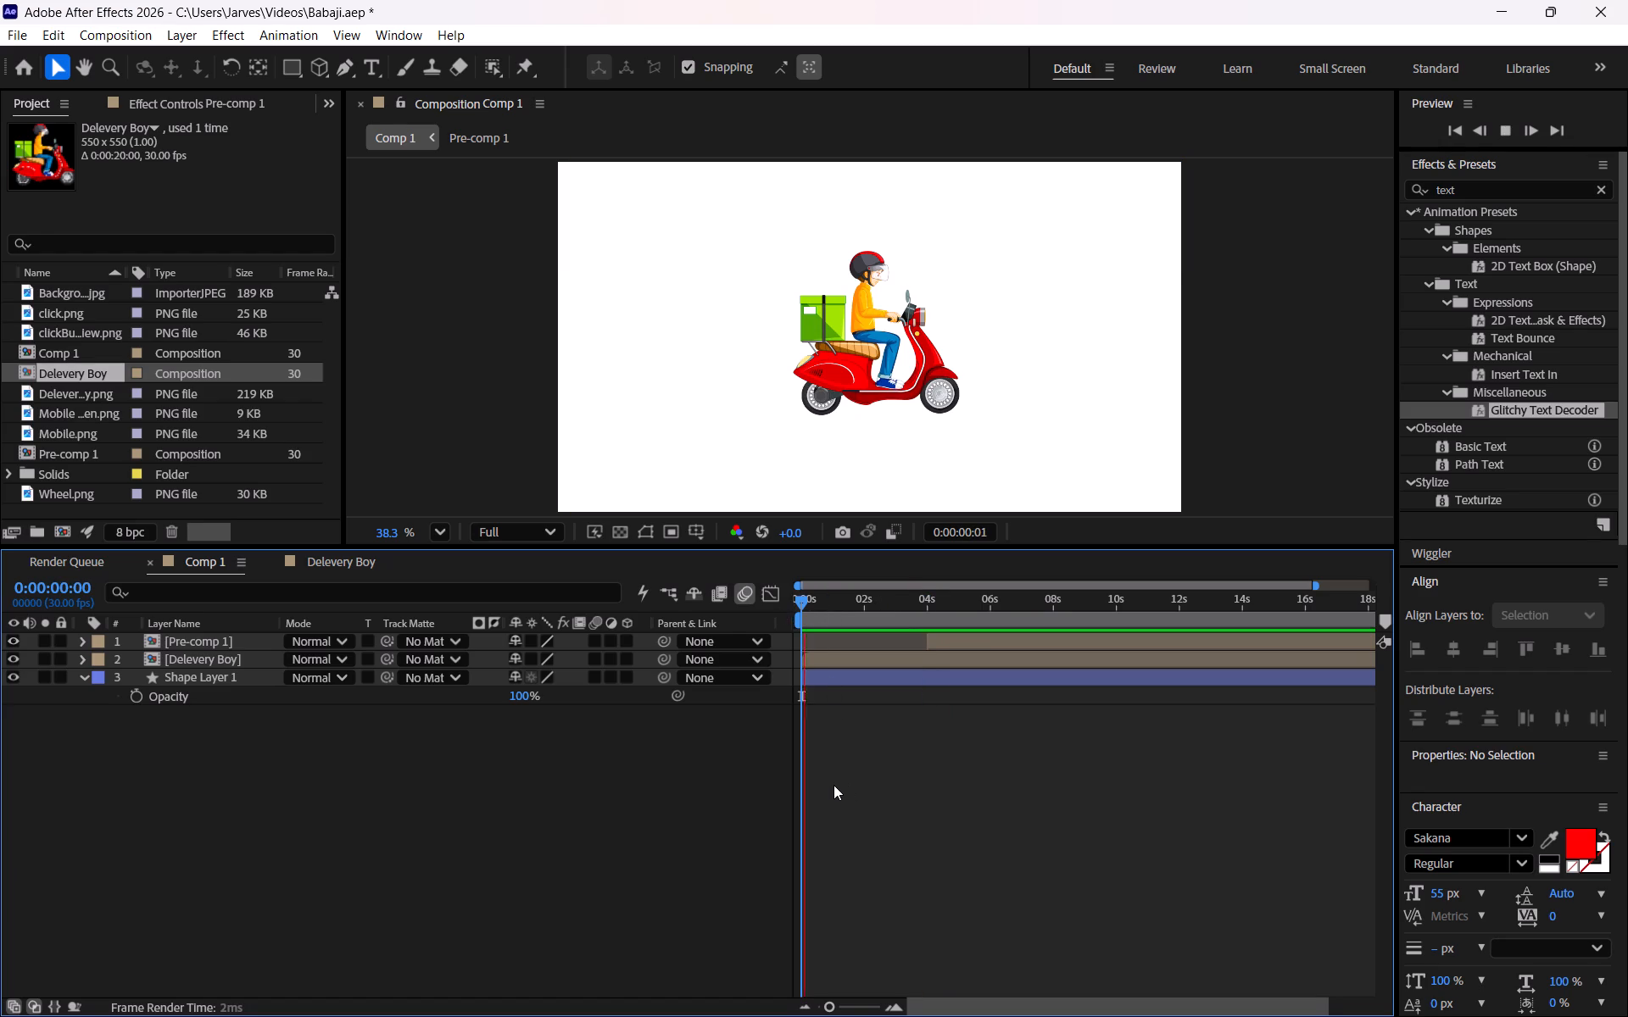
left_click(869, 666)
left_click(880, 764)
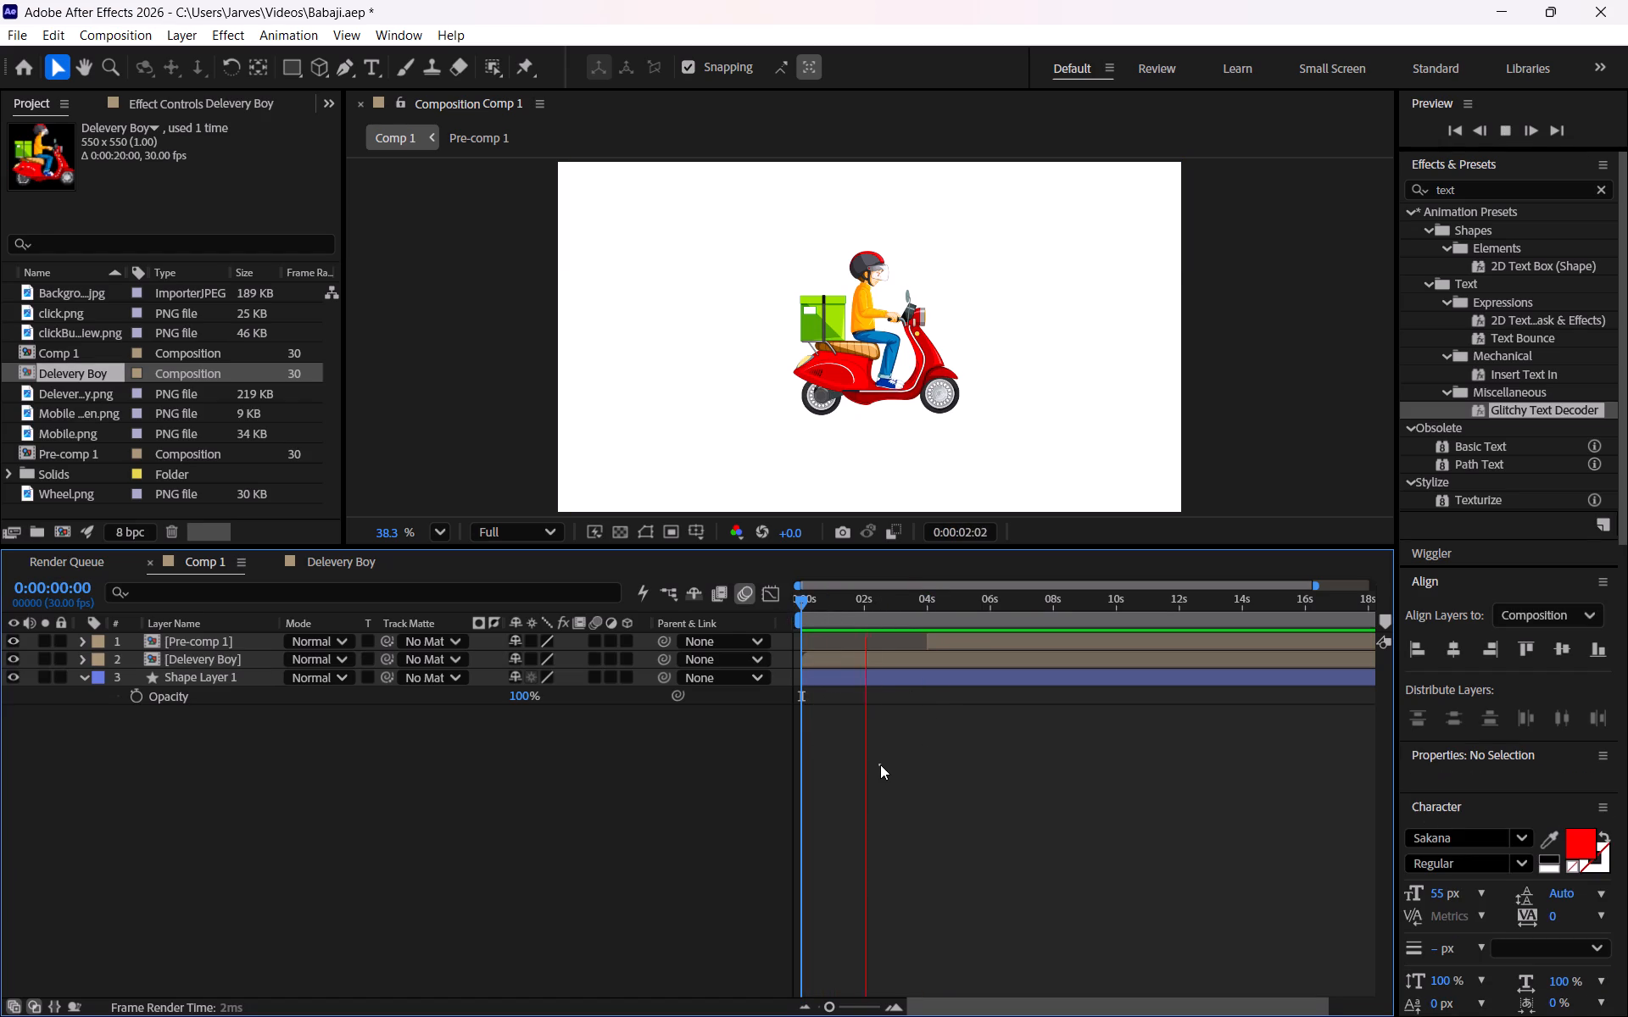
left_click(586, 878)
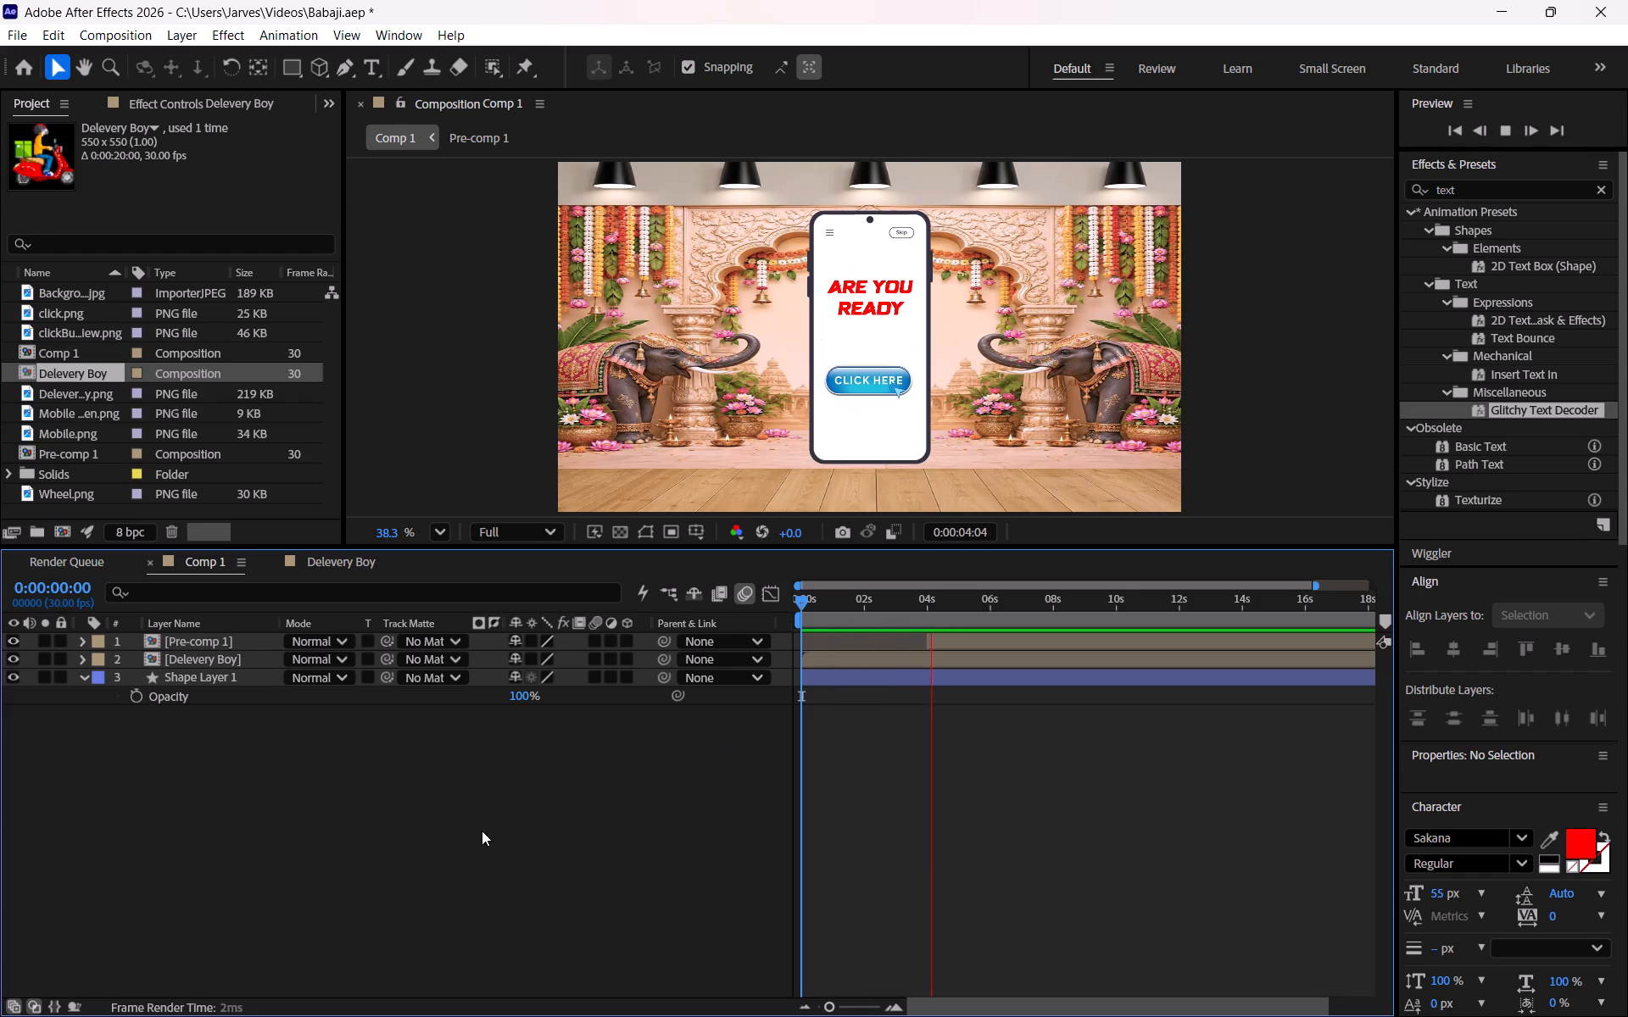
key("space")
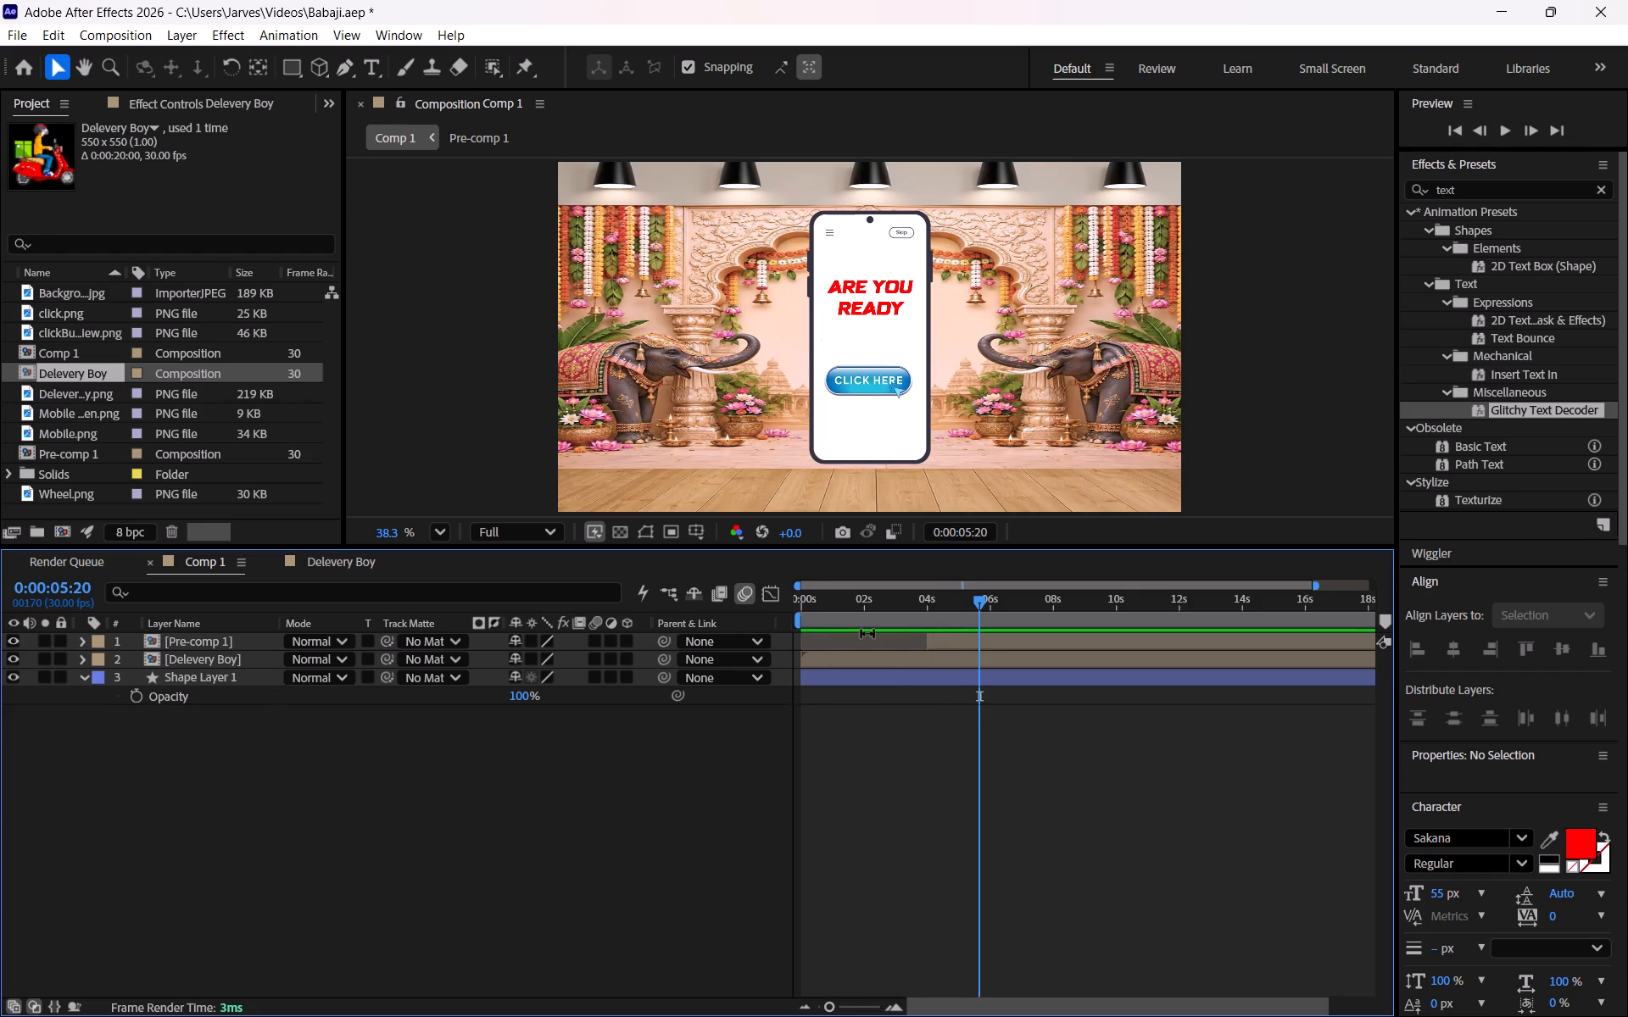
left_click_drag(987, 600, 980, 604)
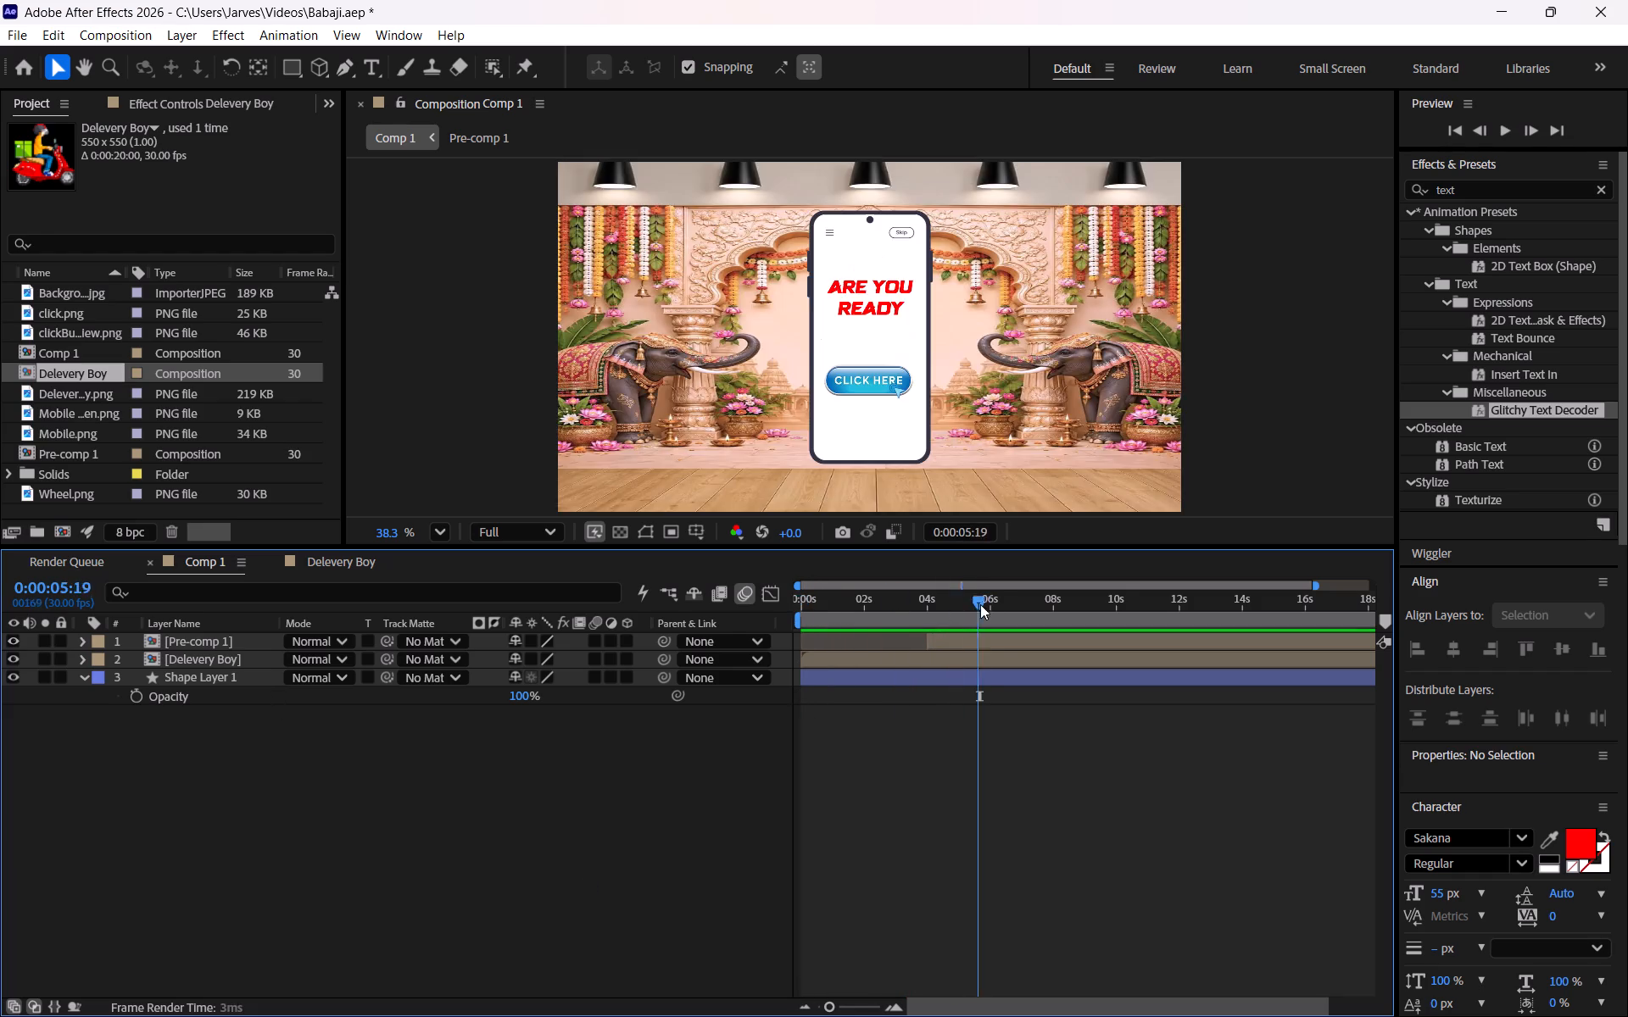
left_click_drag(980, 604, 776, 597)
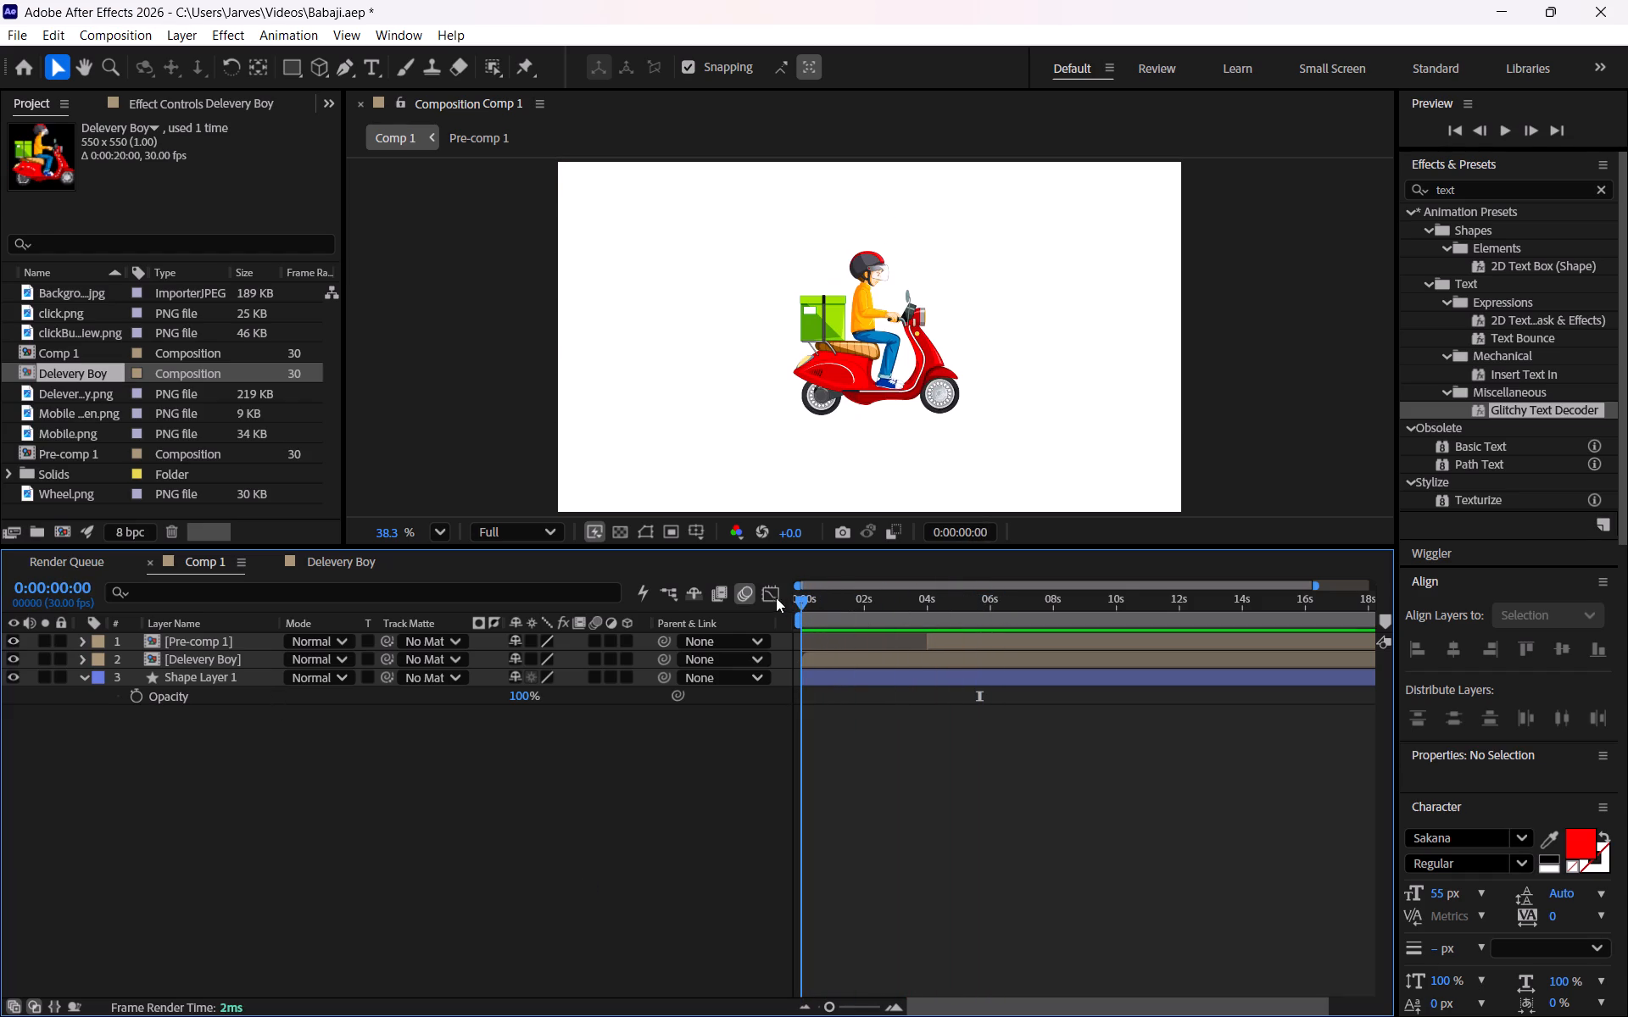
left_click_drag(776, 597, 921, 593)
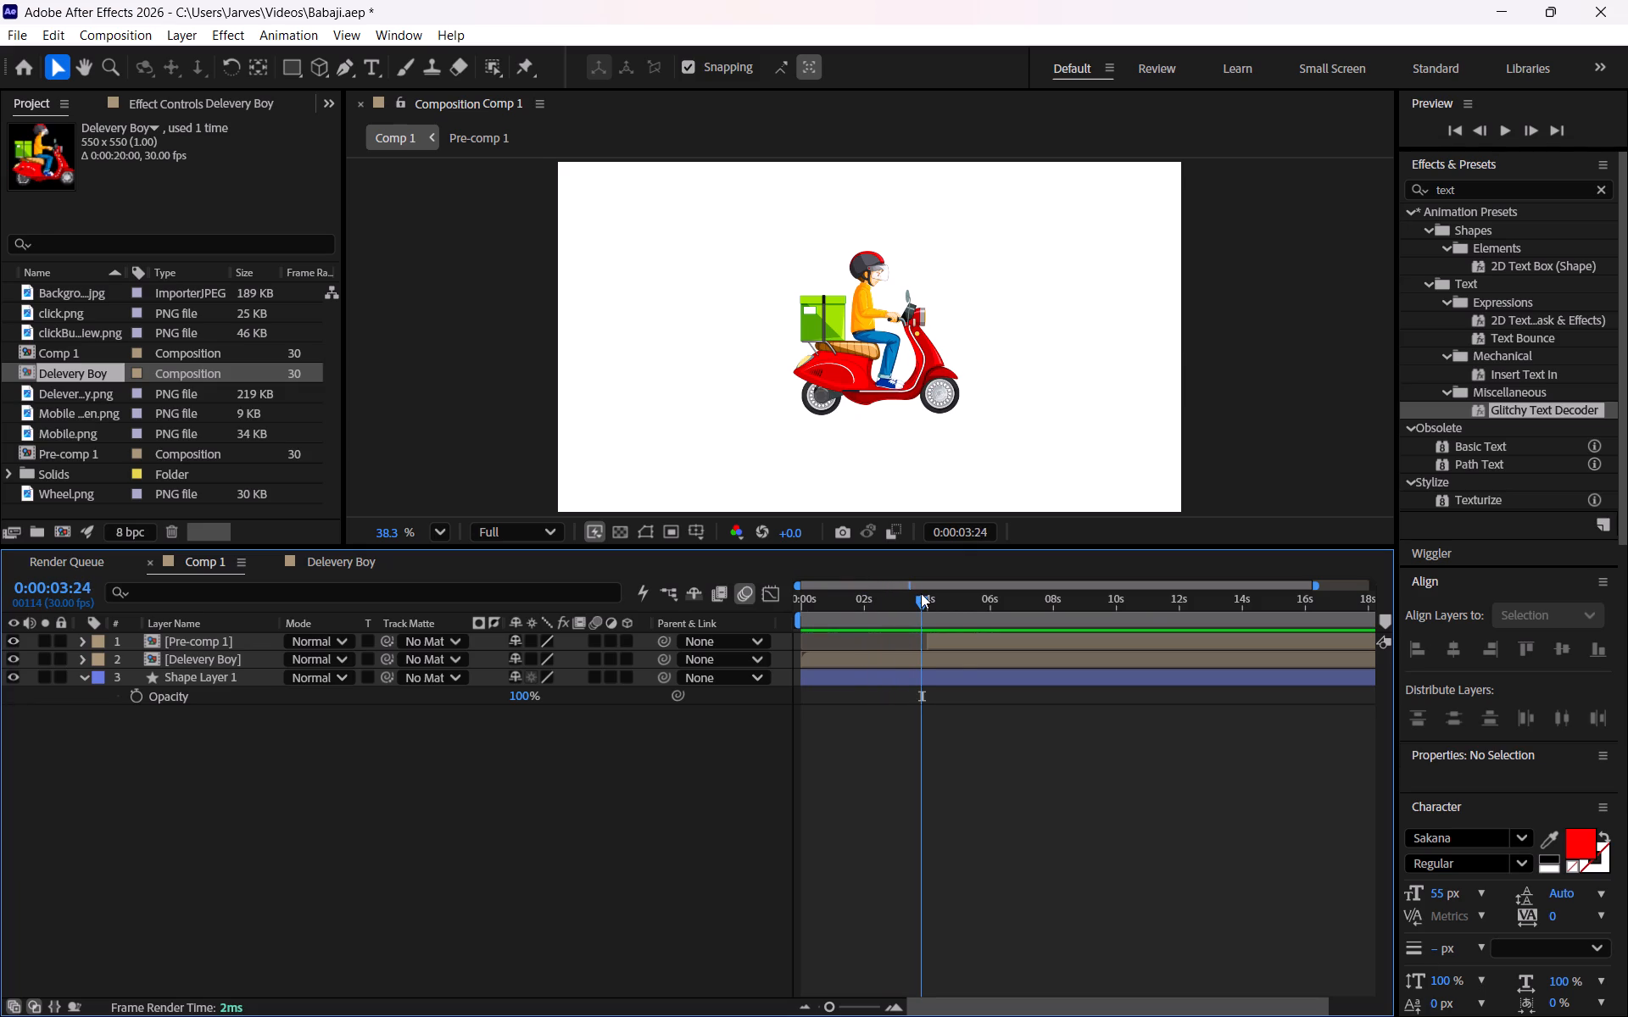
Undo the Pre-comp 1 trim, and instead trim the start of the Delevery Boy layer to 0:00:04:00 in Comp 1.
key("ctrl+z")
left_click(957, 664)
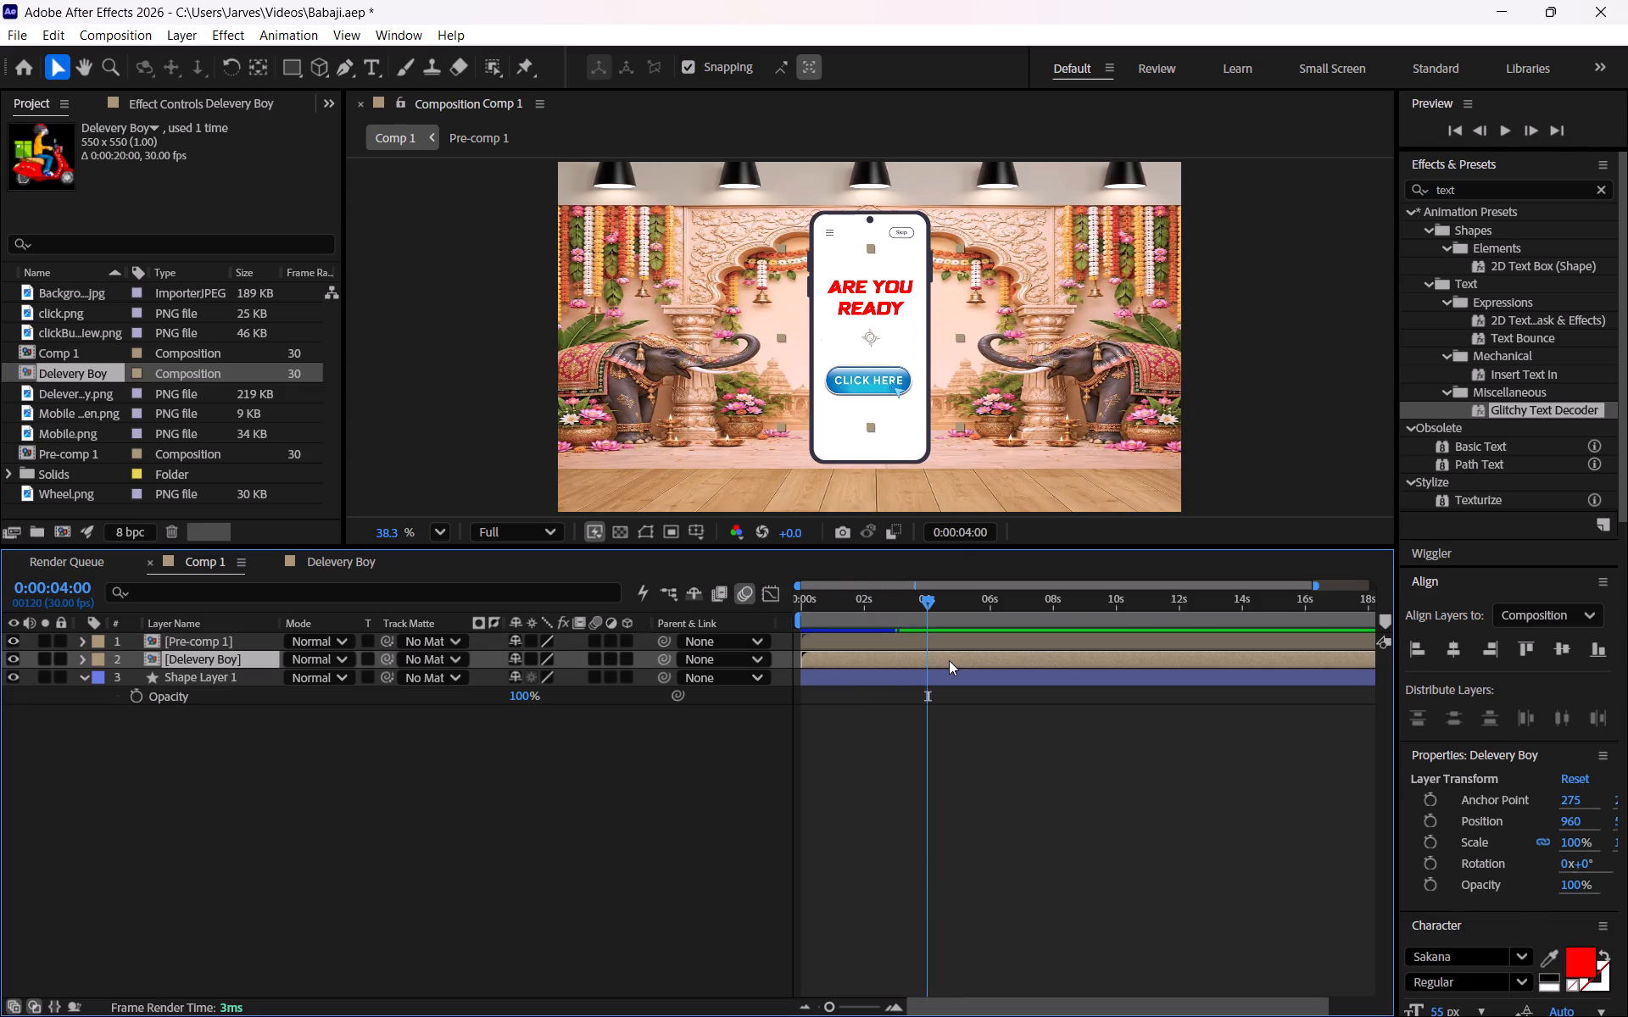
key("alt+bracketleft")
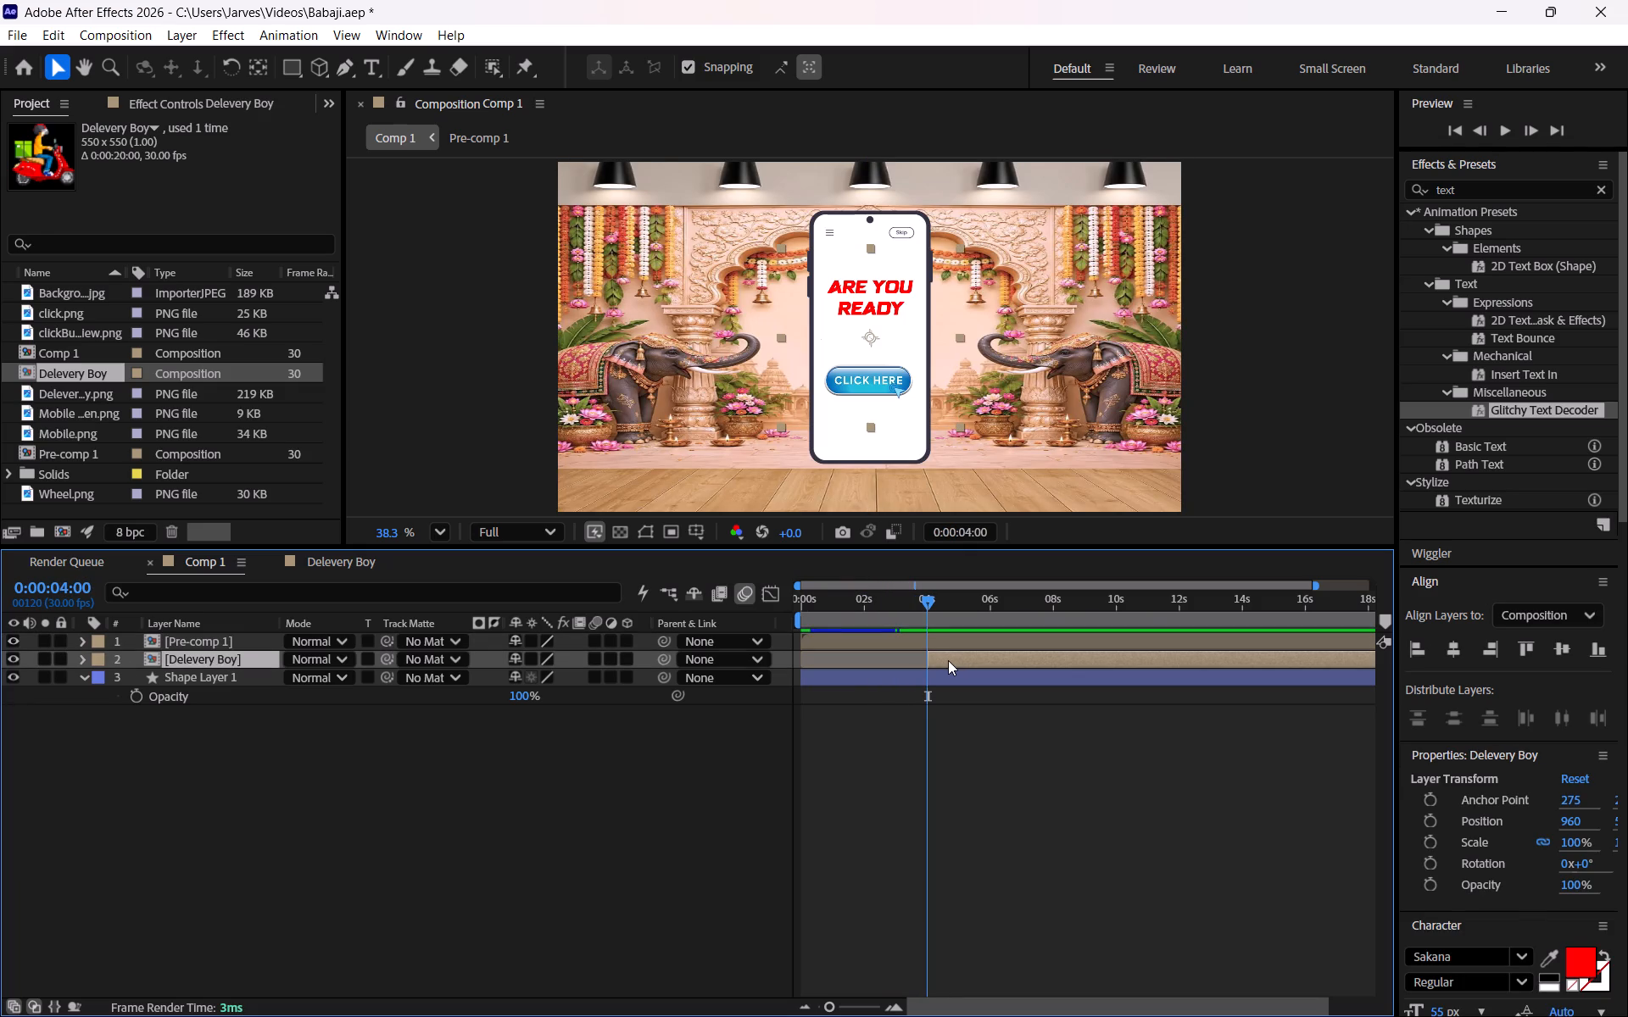
left_click_drag(928, 600, 783, 592)
key("space")
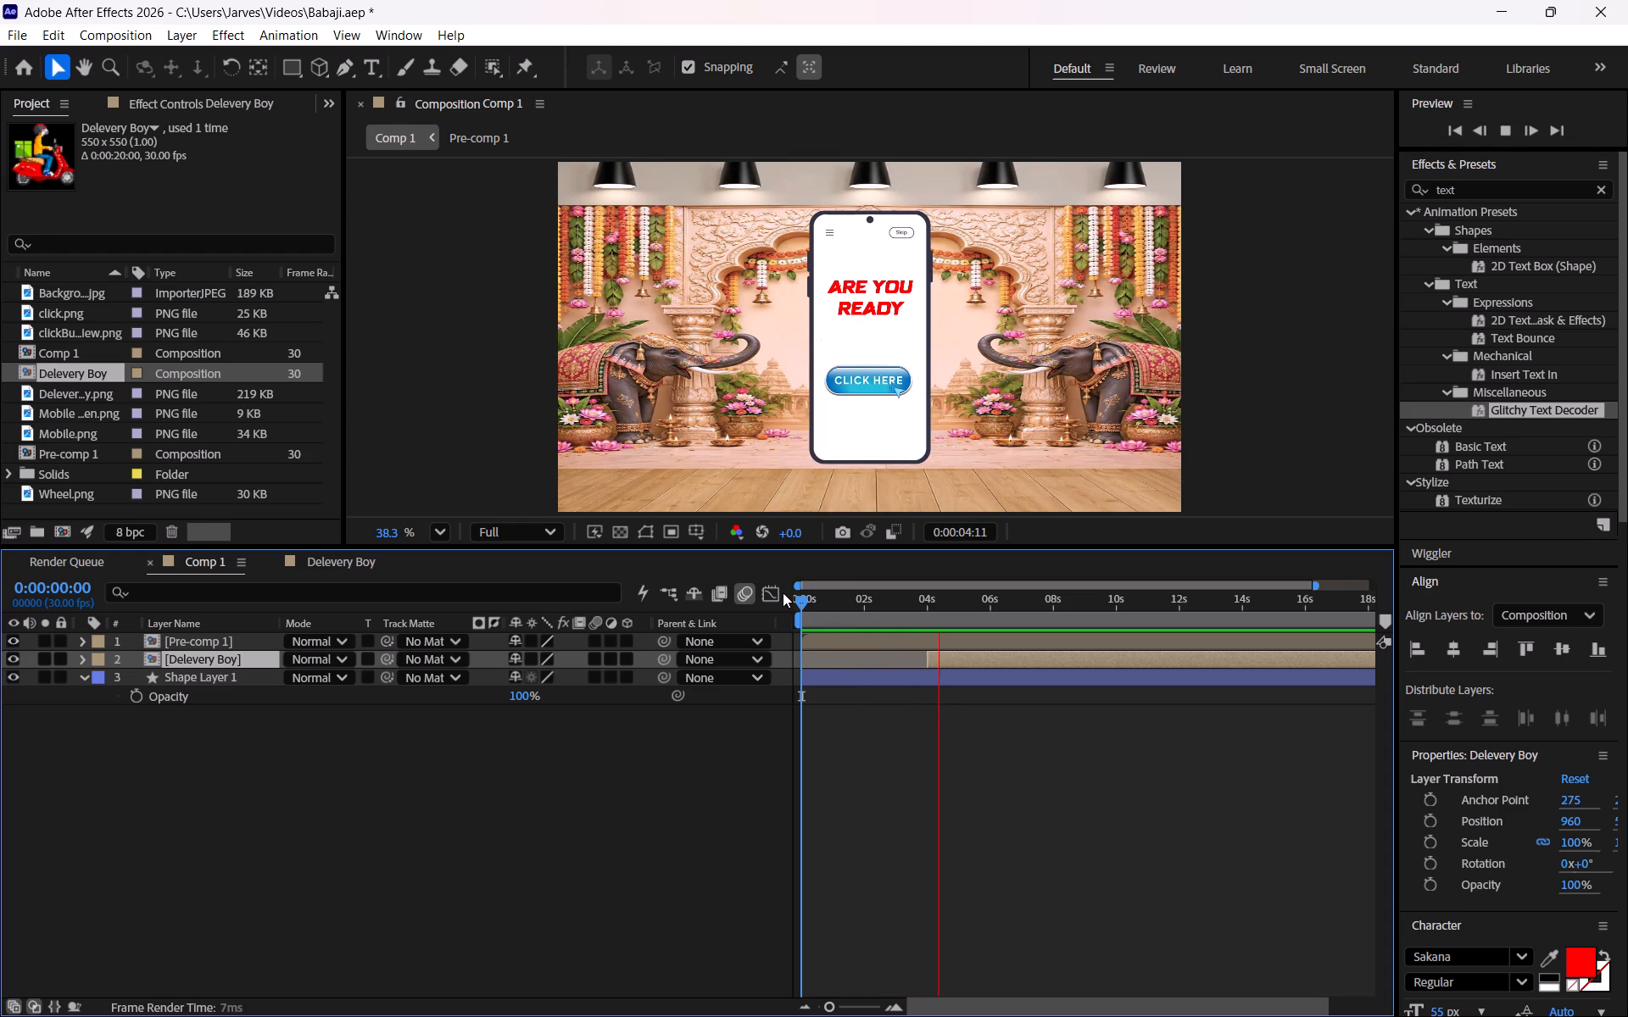
key("space")
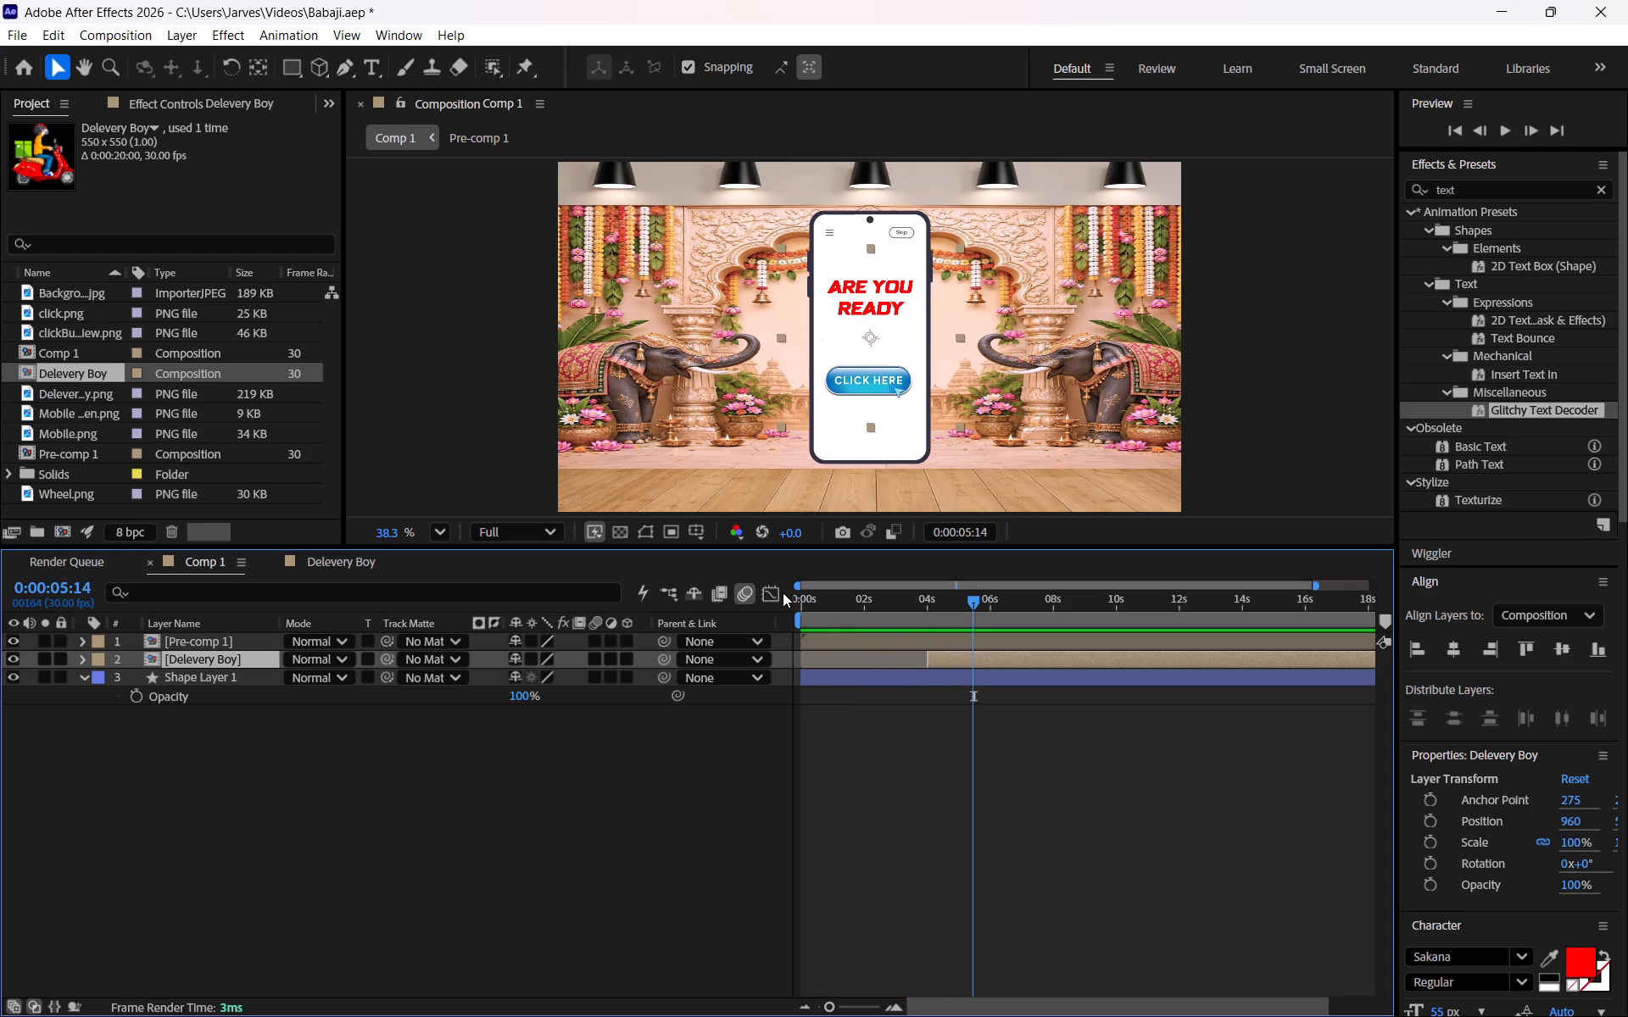
left_click(824, 799)
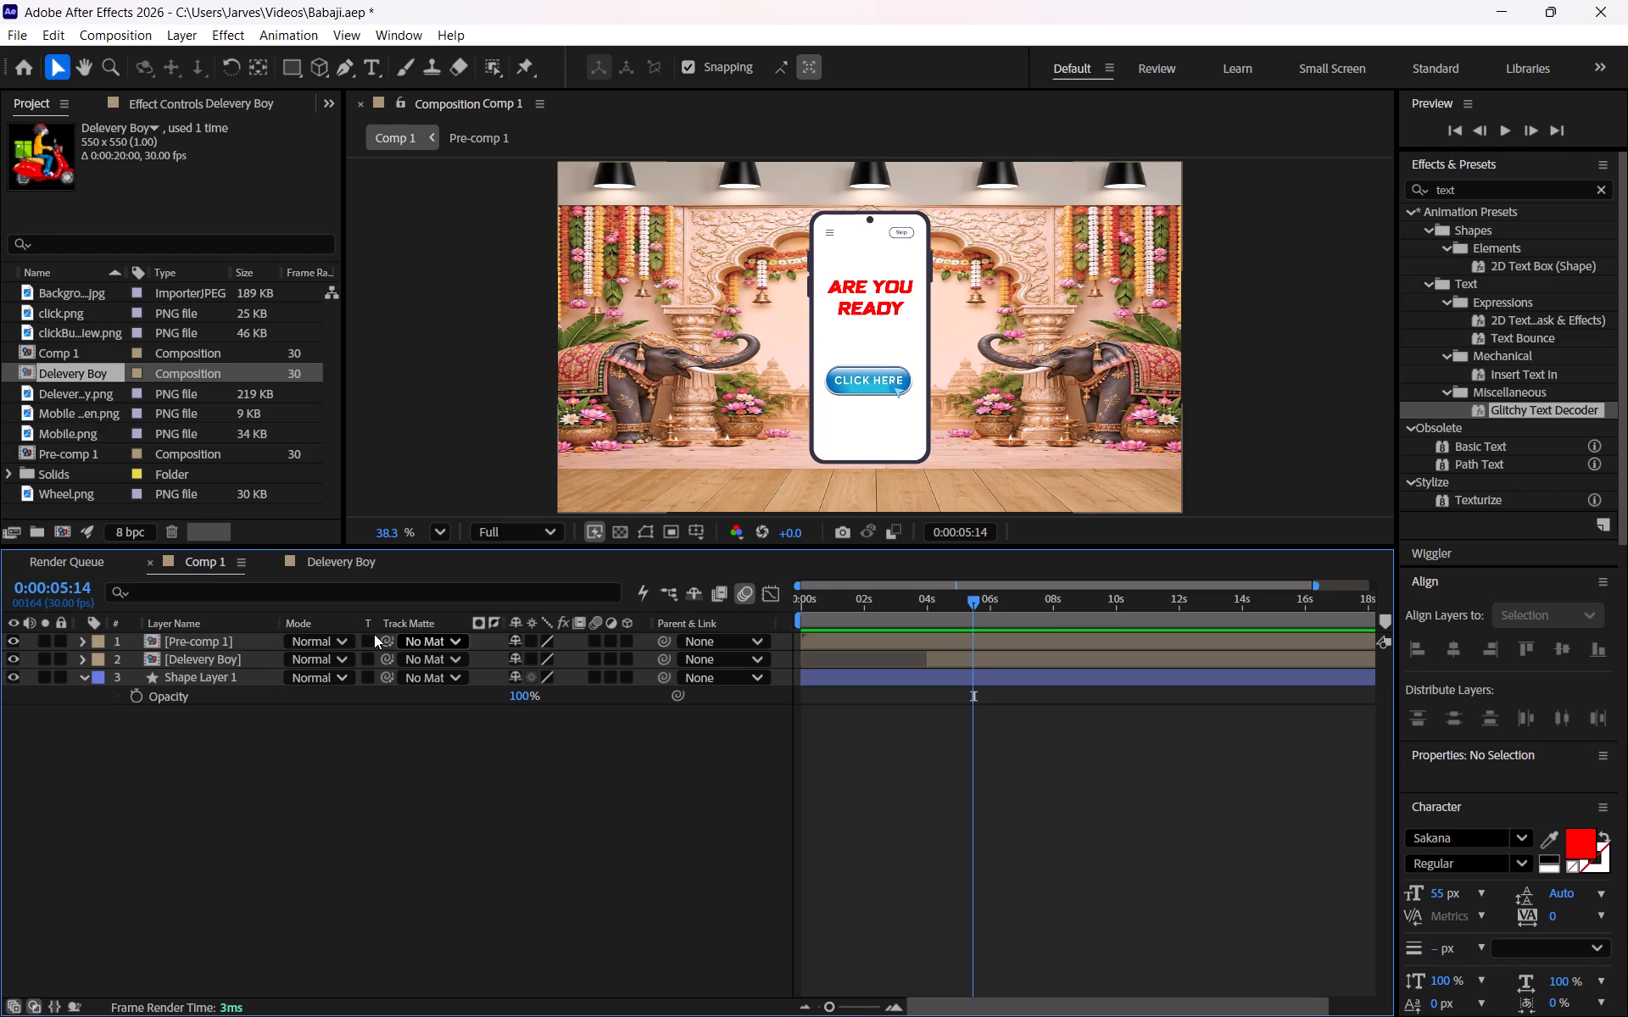
Move the Delevery Boy layer above Pre-comp 1 in Comp 1 and preview the scooter's appearance around four seconds.
left_click_drag(220, 659, 221, 636)
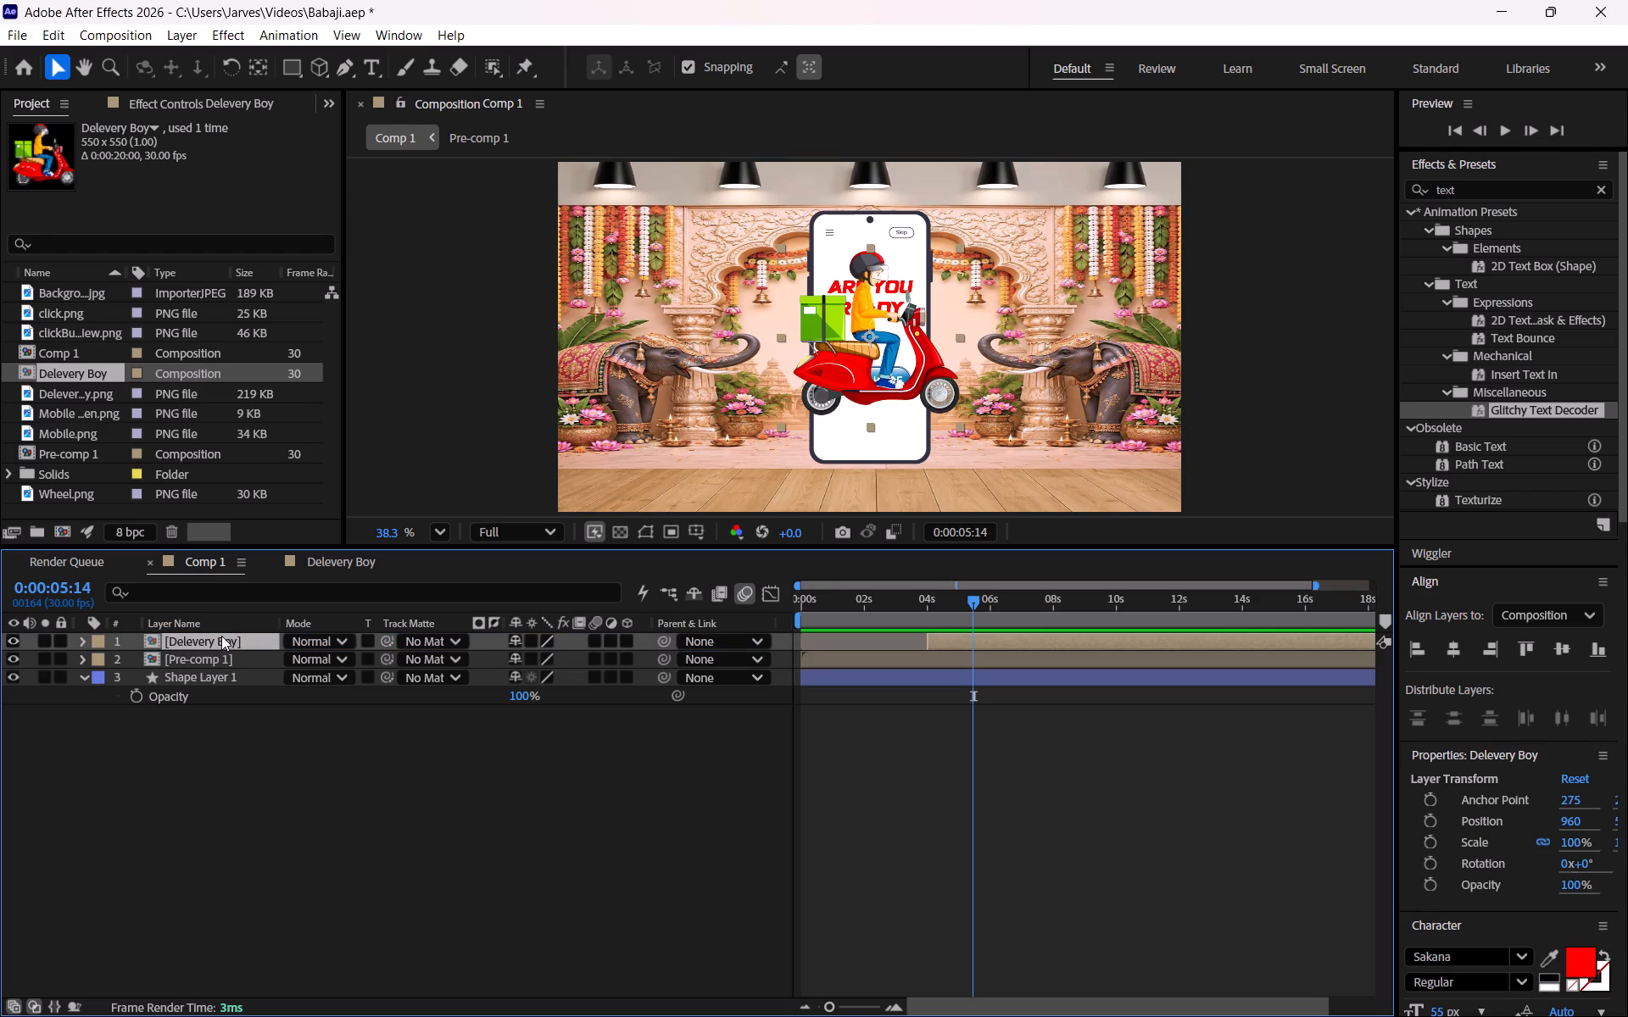
left_click_drag(973, 600, 876, 603)
key("space")
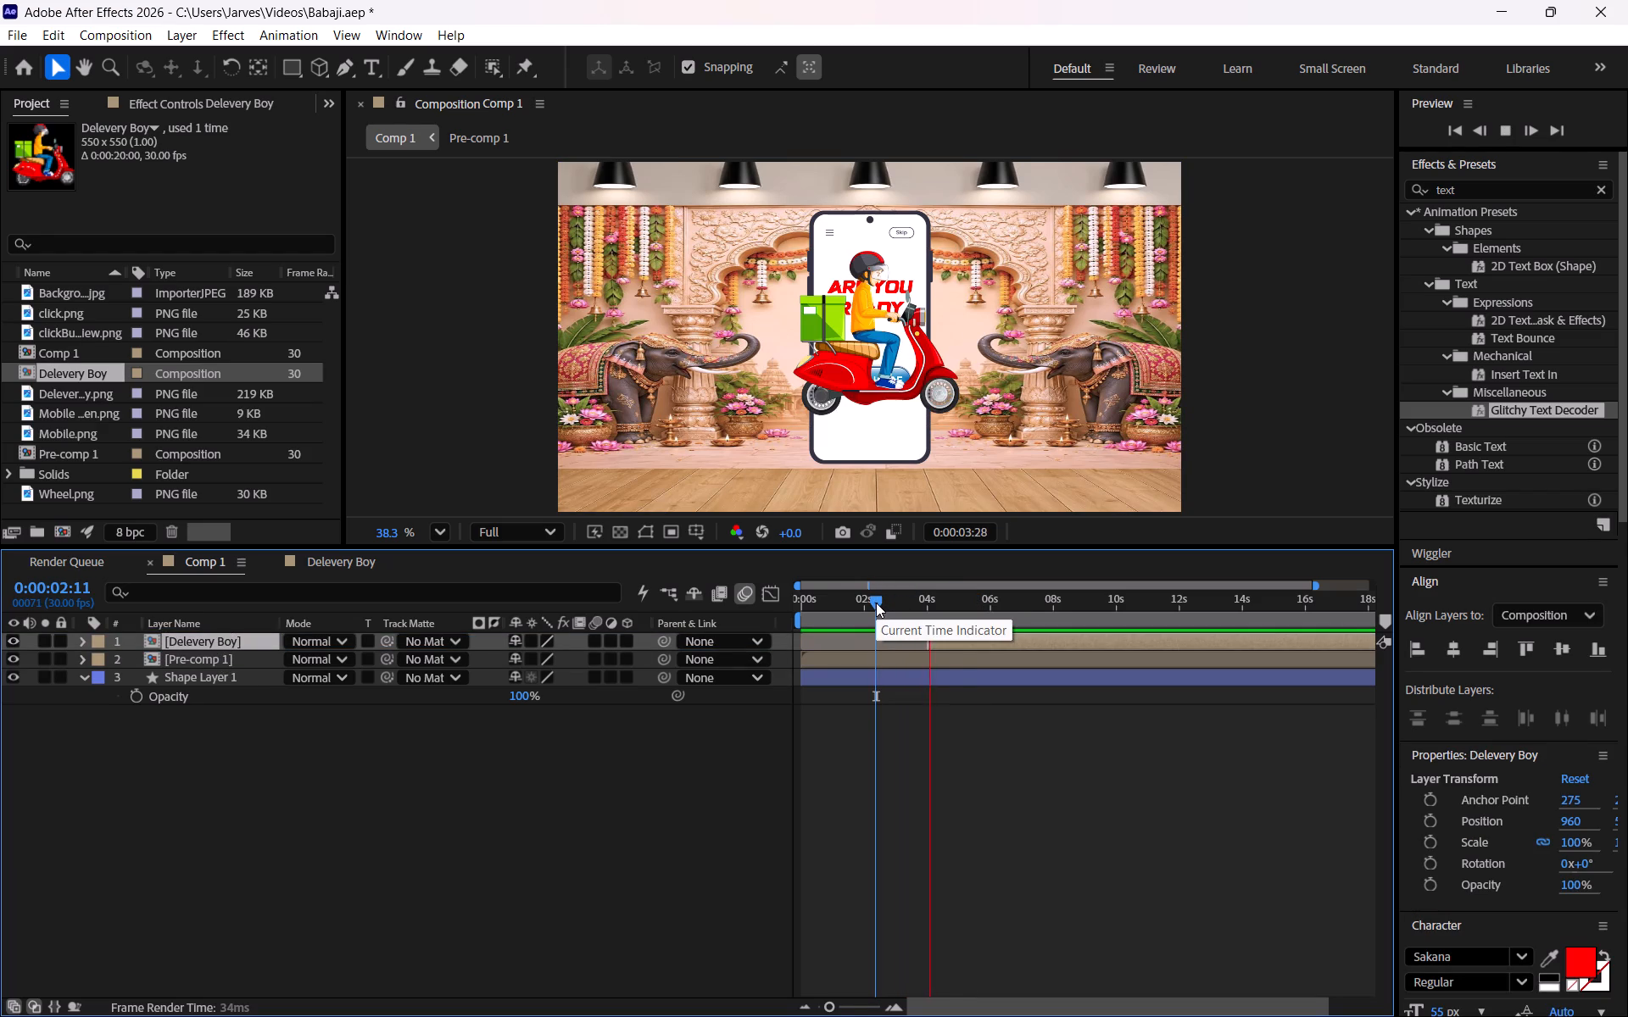
key("space")
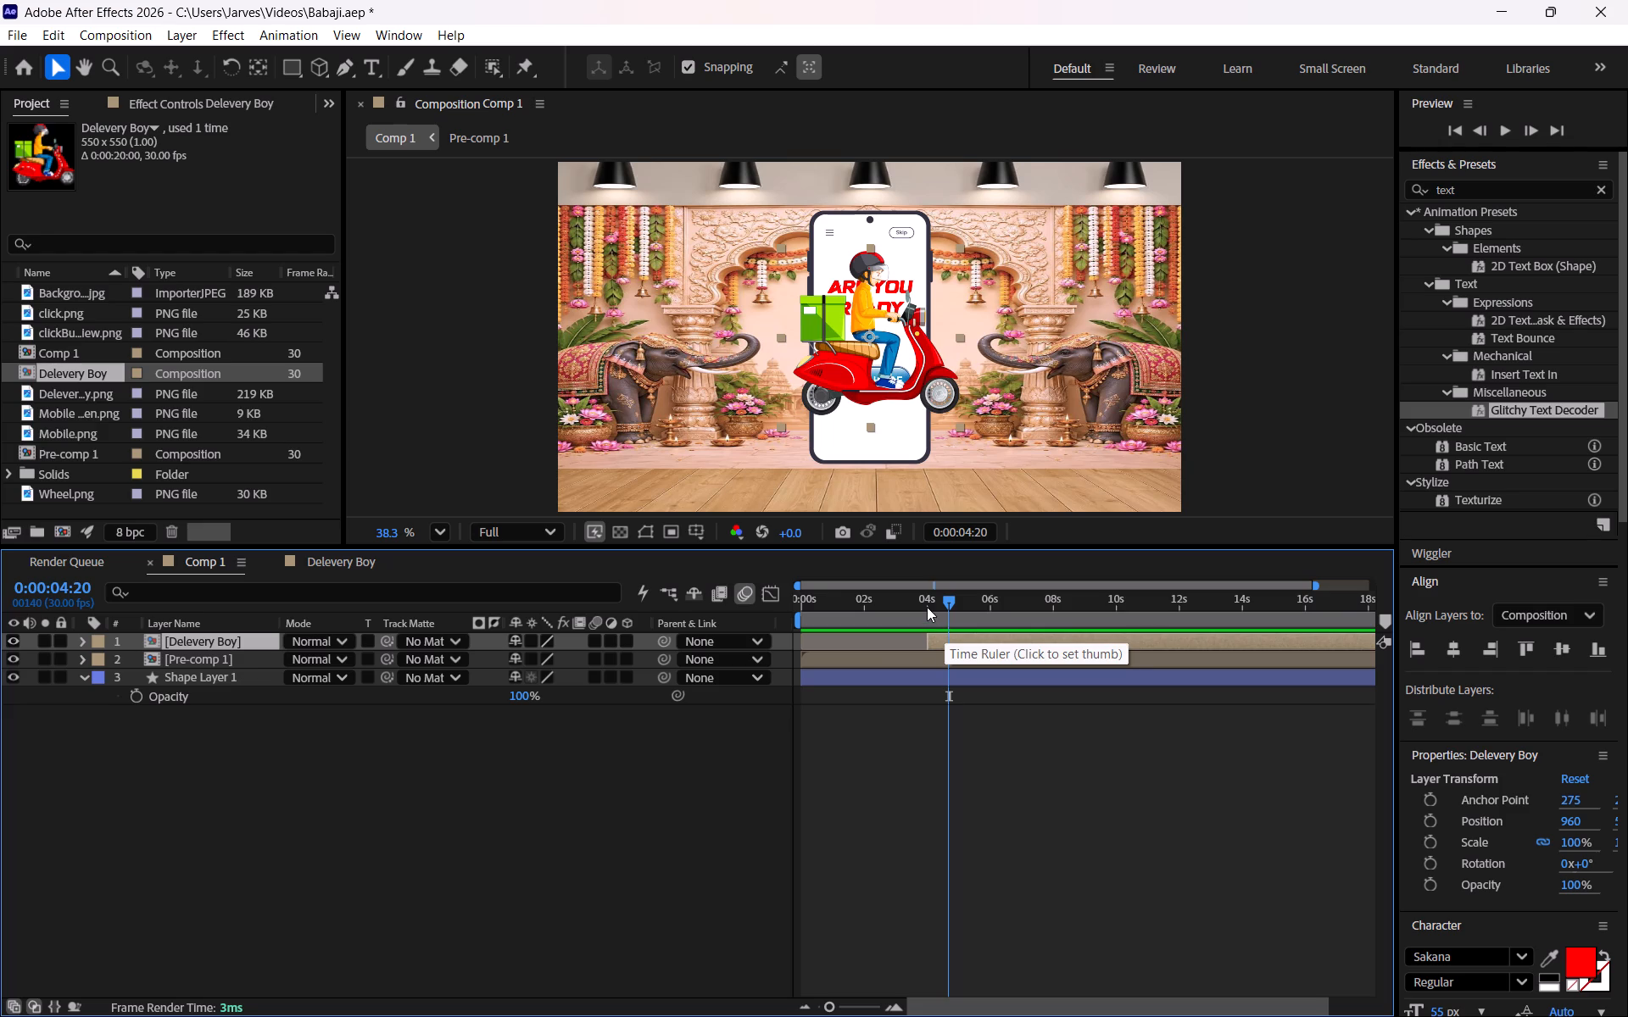
left_click(927, 607)
left_click_drag(927, 603, 845, 601)
key("space")
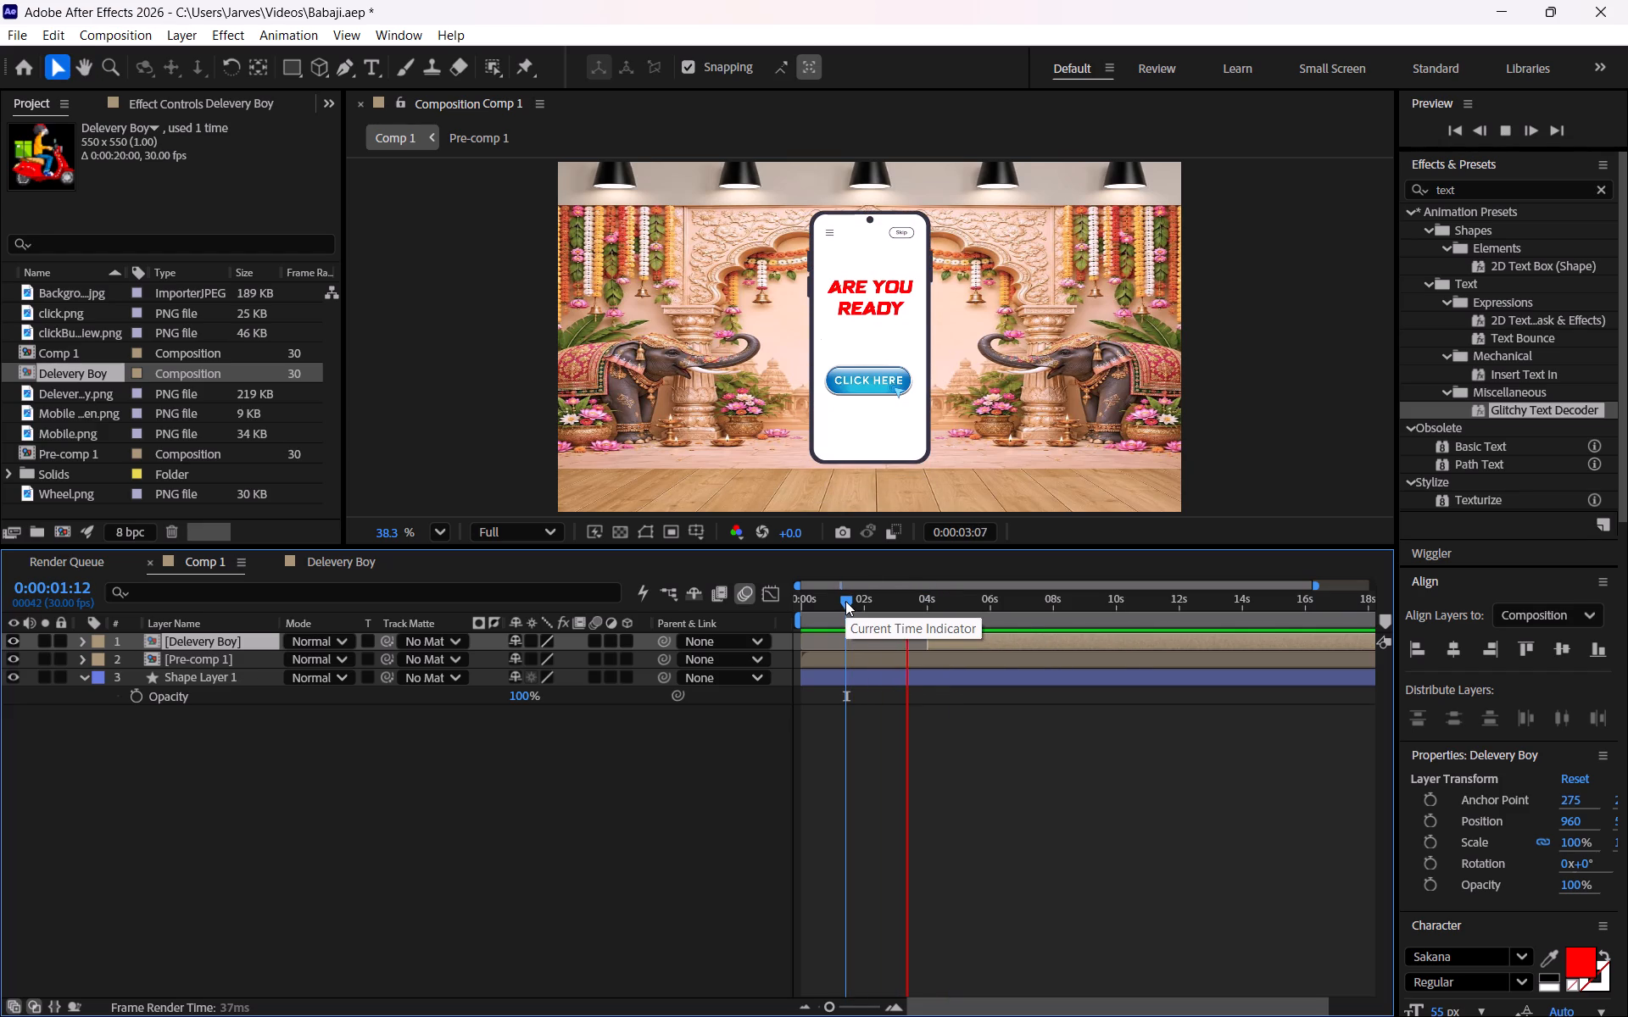
key("space")
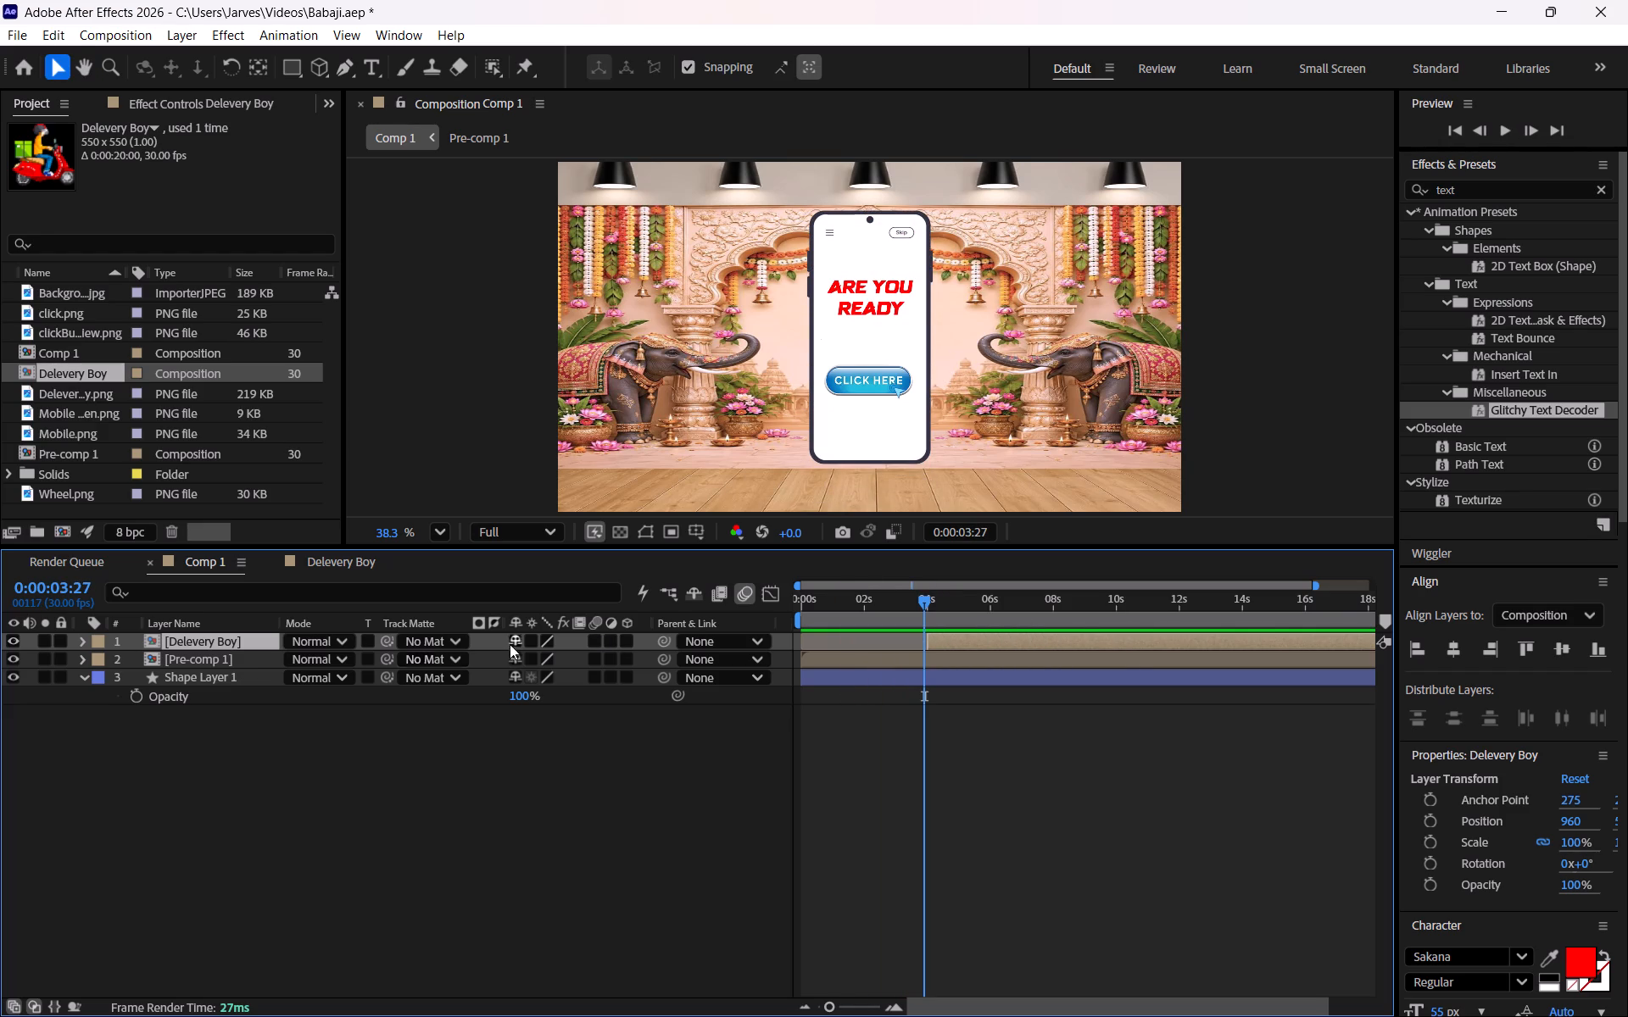
In Pre-comp 1, reveal the layers' keyframes and move click.png's three Scale keyframes together so they start at about 0:00:03:15.
double_click(208, 653)
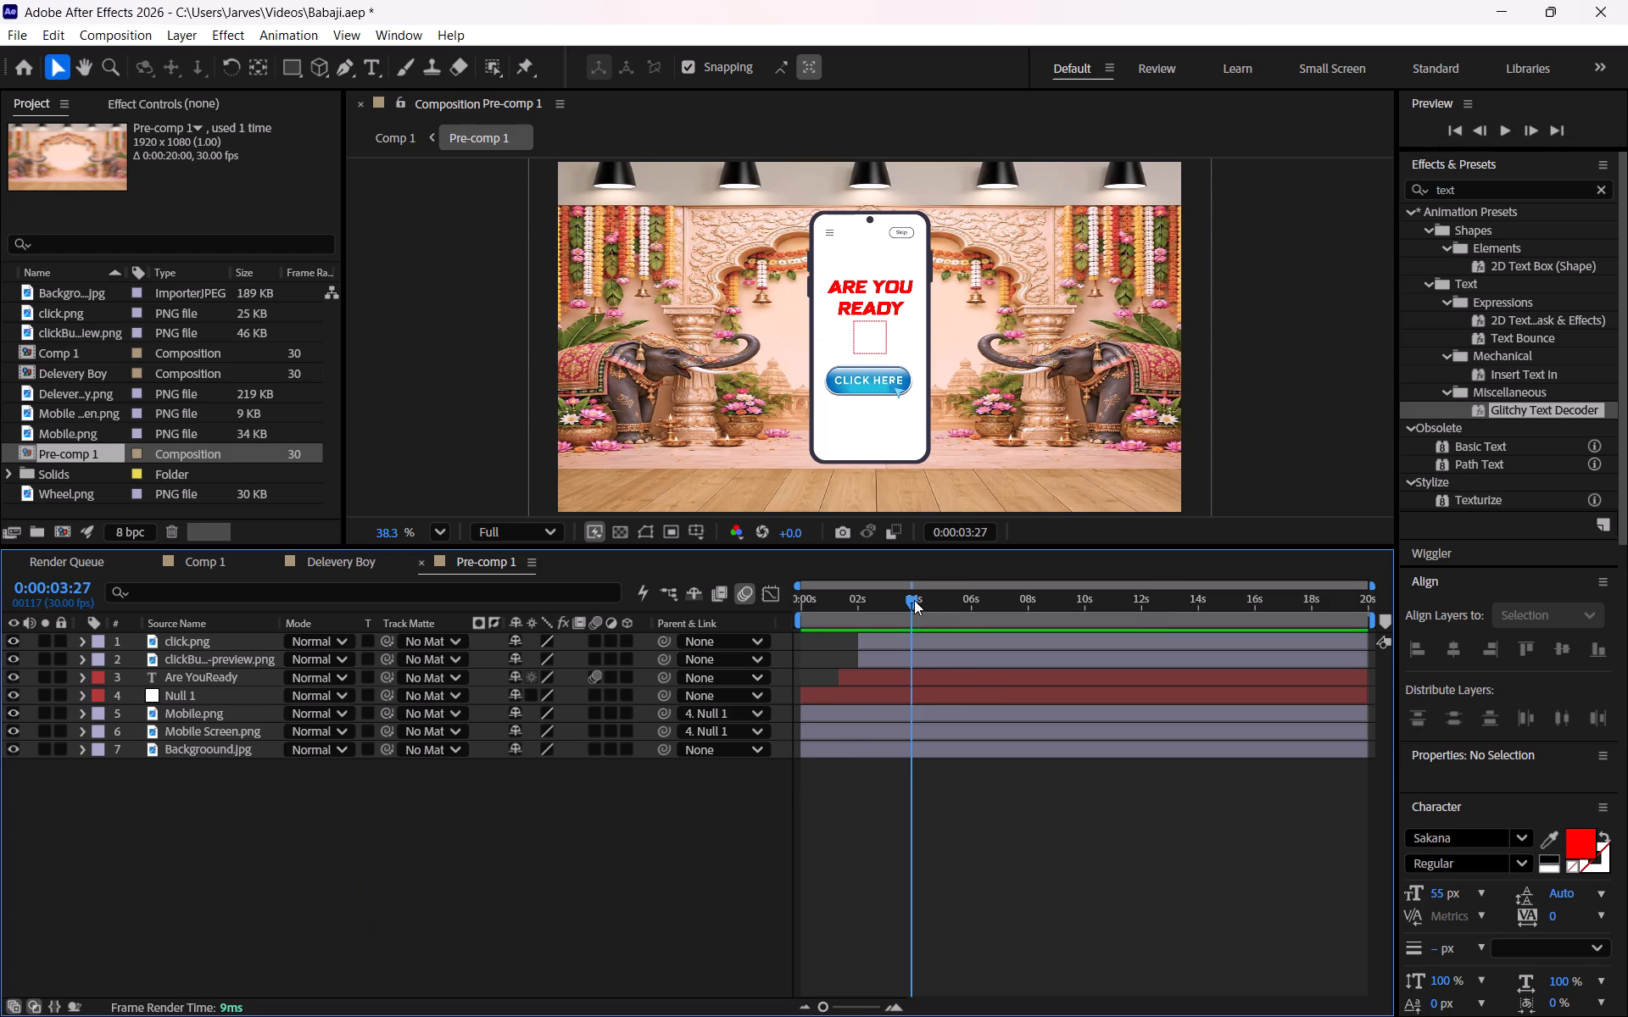
key("u")
left_click_drag(911, 602, 878, 593)
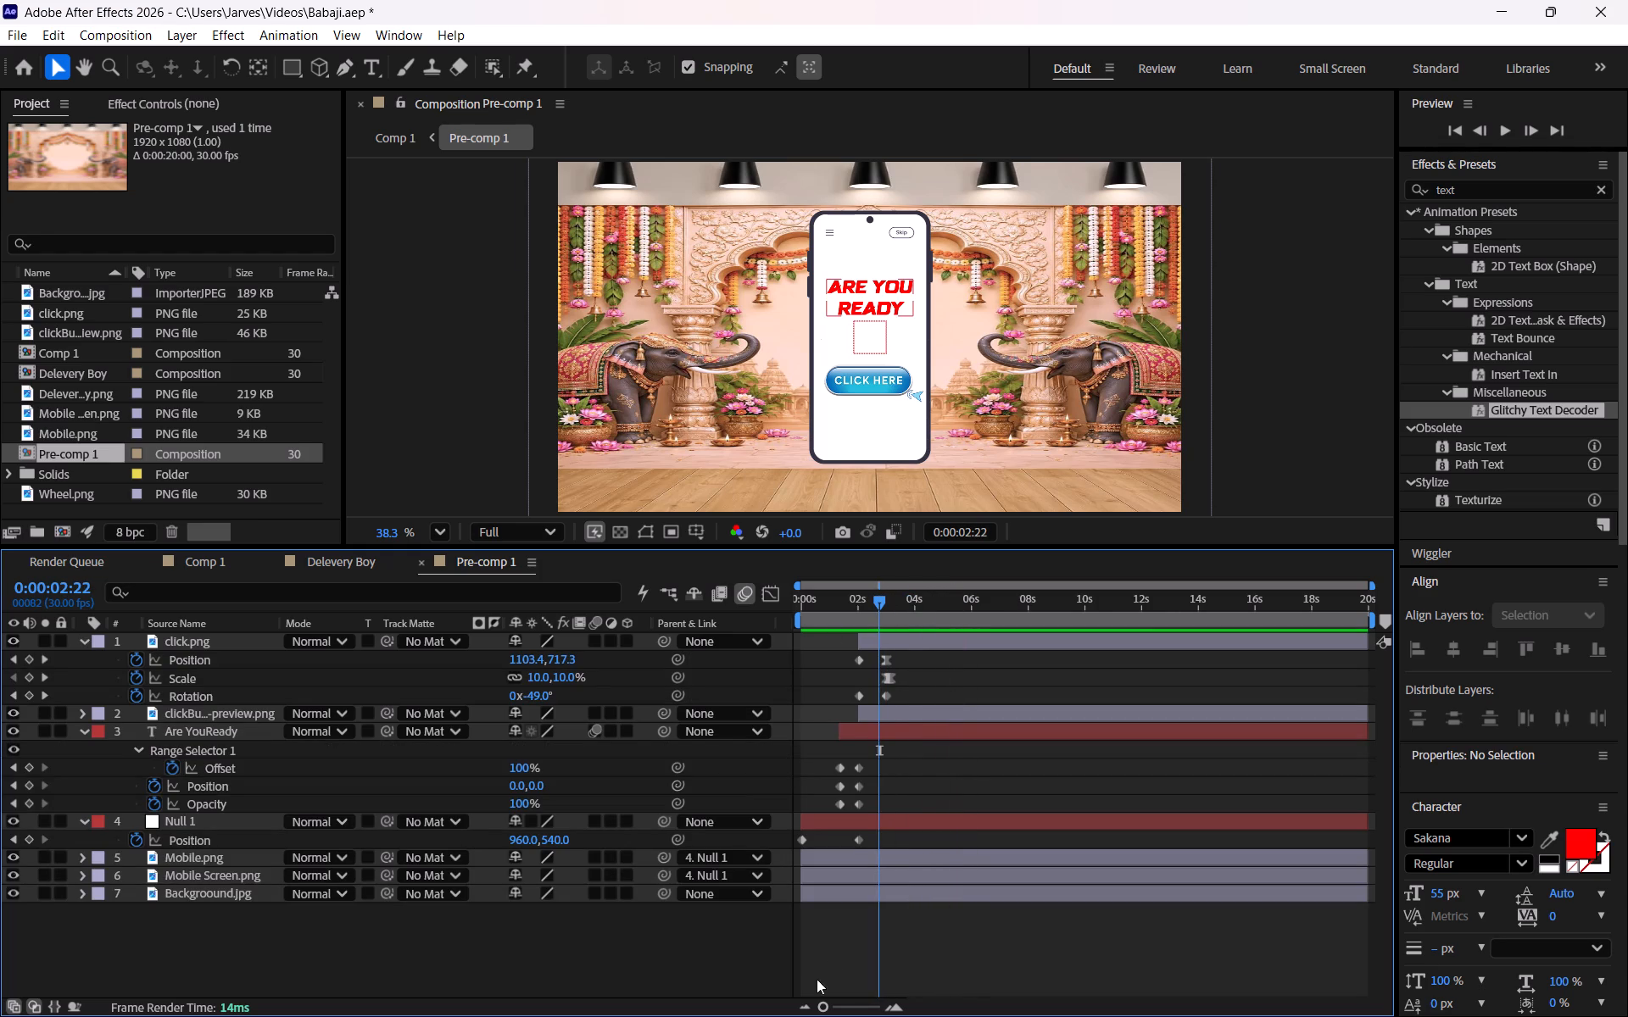
left_click_drag(827, 1003, 871, 1004)
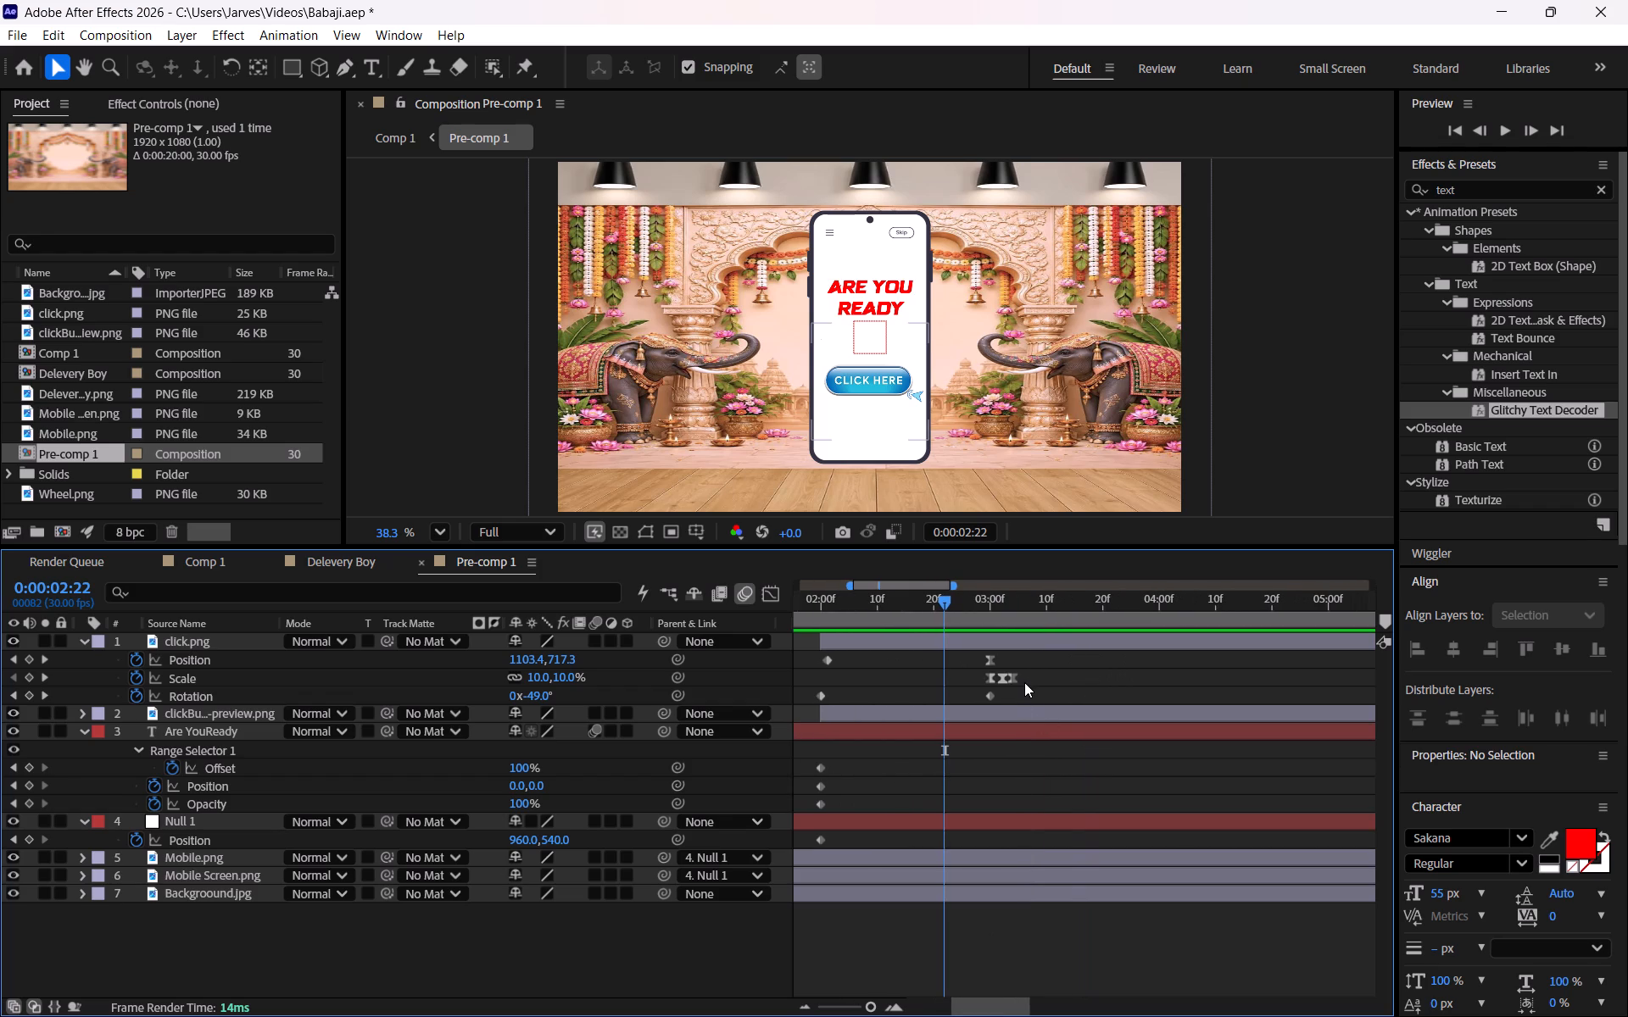
left_click_drag(1024, 680, 984, 676)
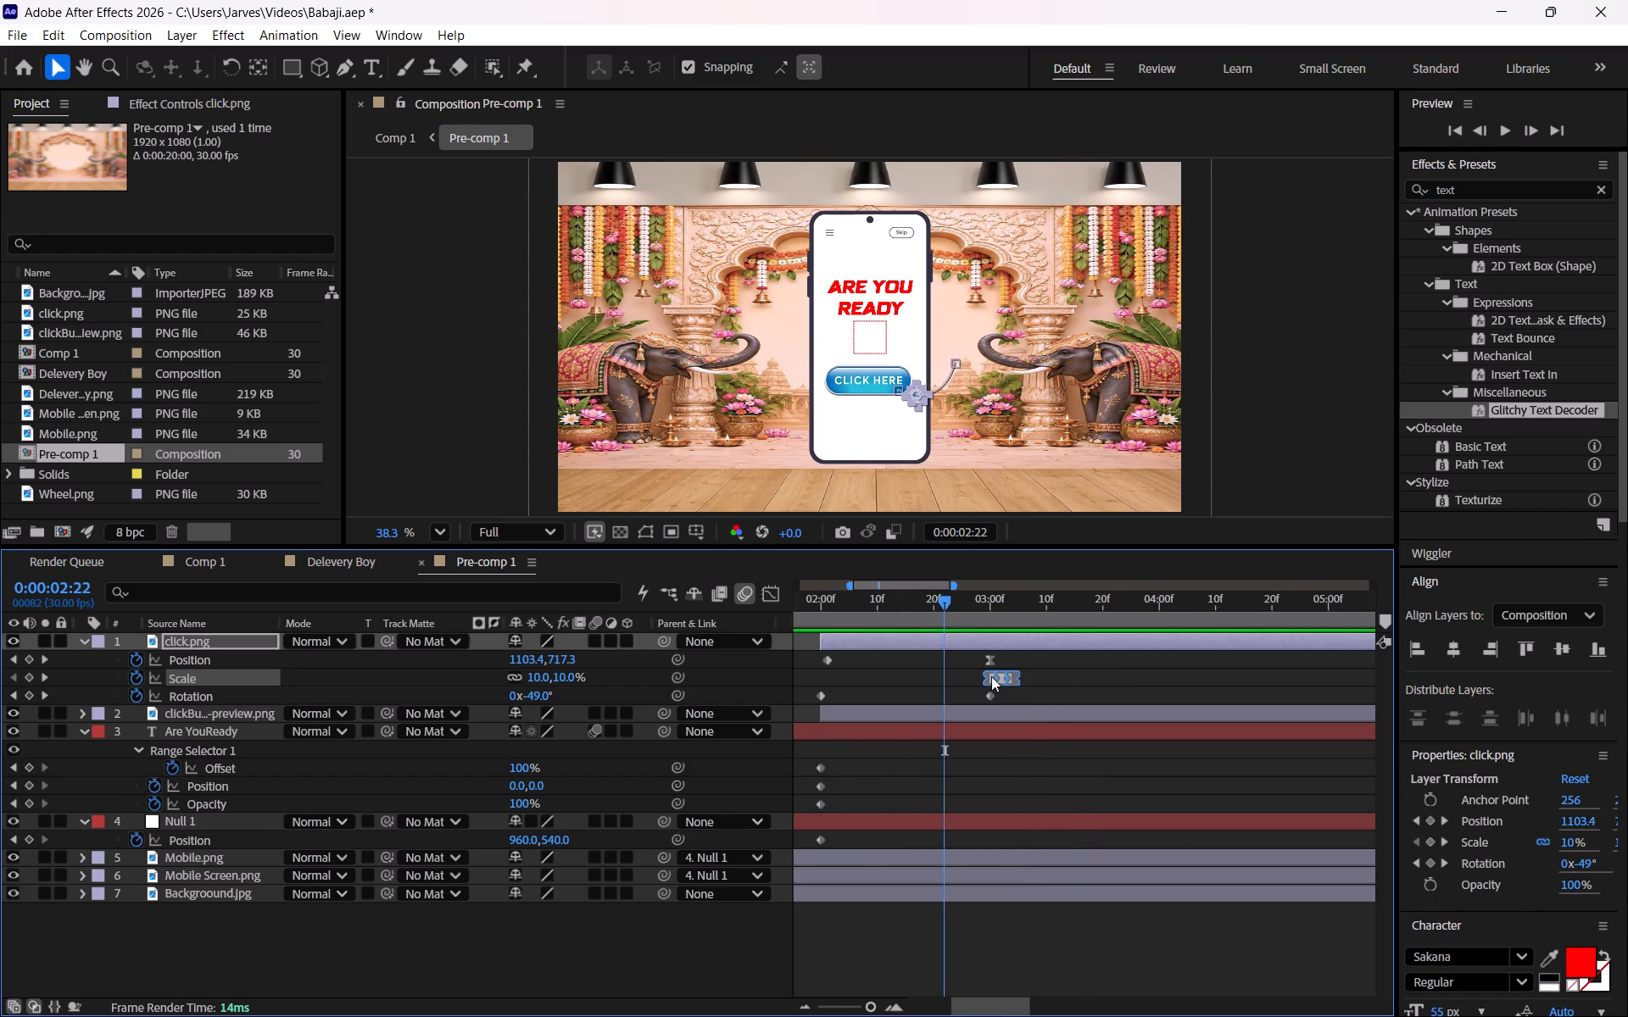
left_click_drag(990, 674, 1017, 674)
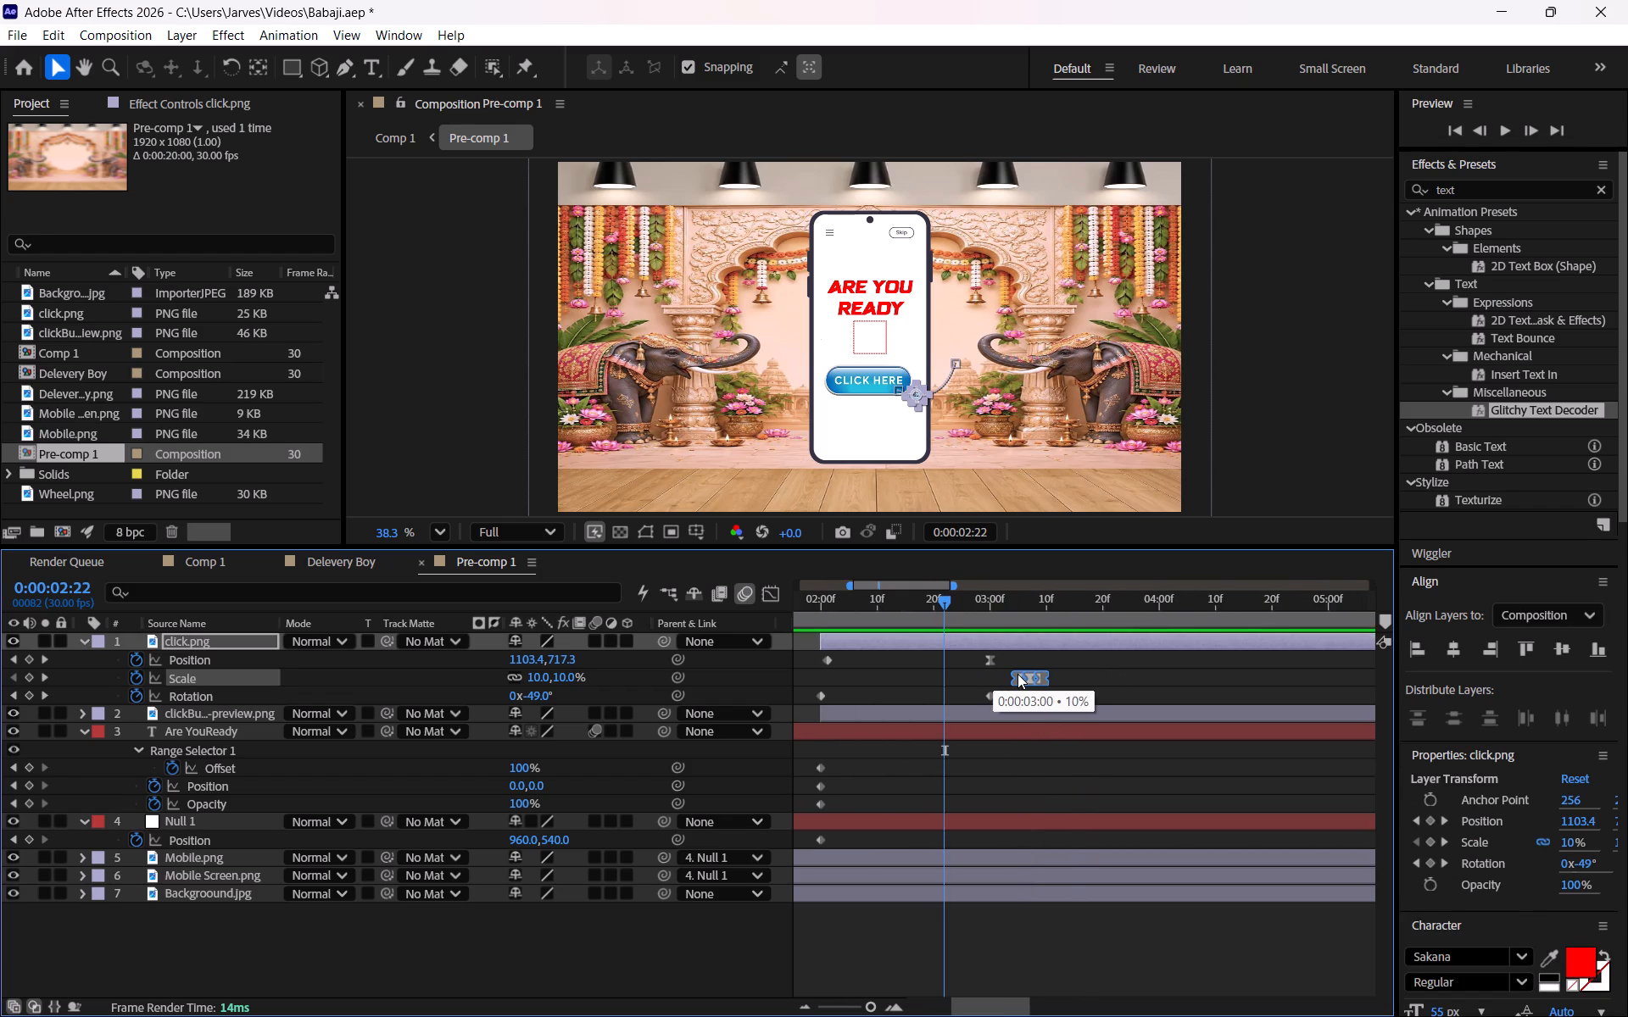
left_click_drag(1017, 674, 1052, 675)
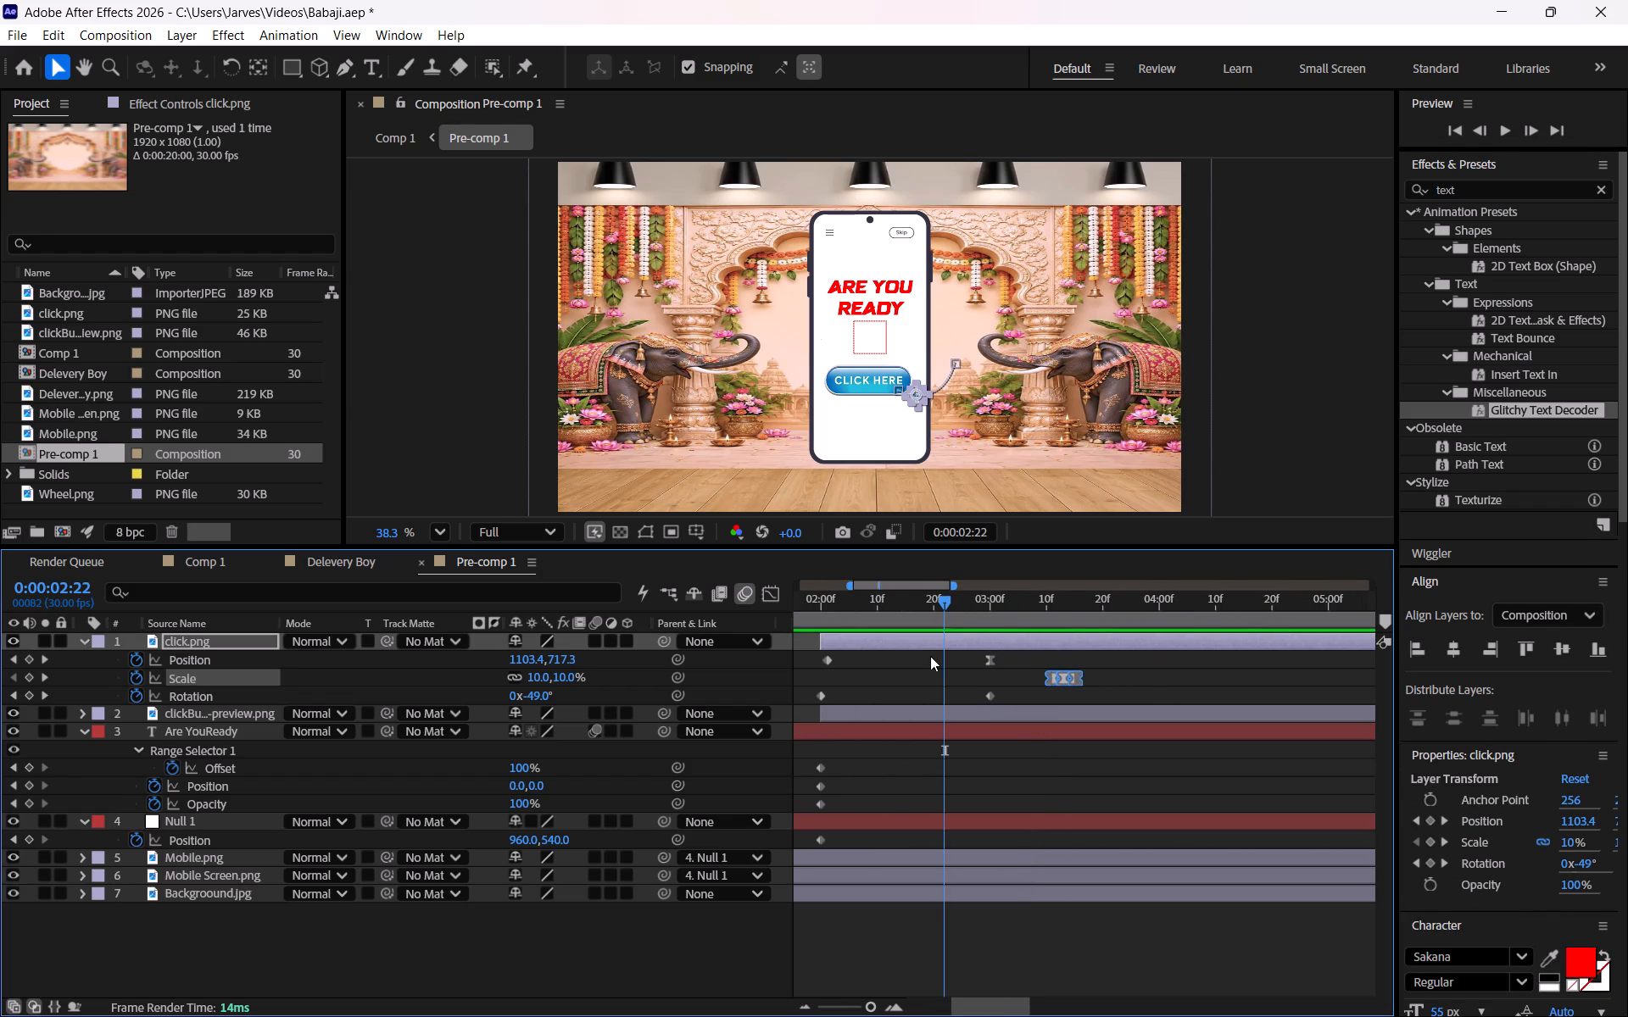
key("space")
key("space")
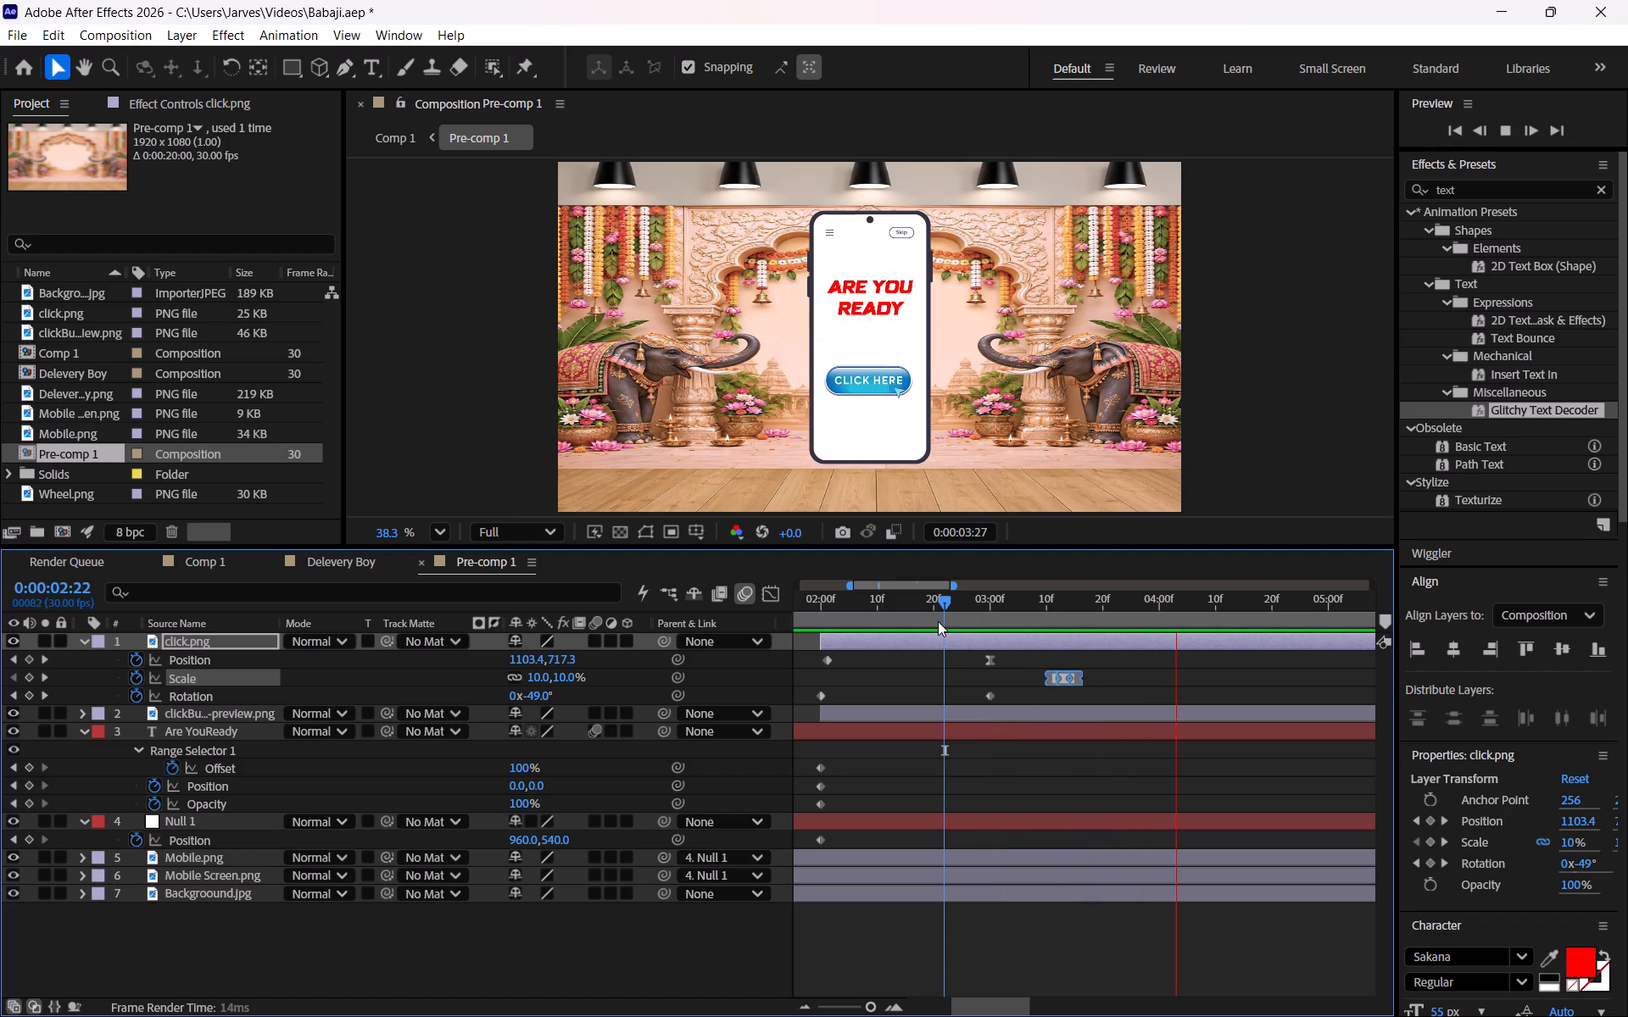
left_click_drag(1057, 678, 1076, 678)
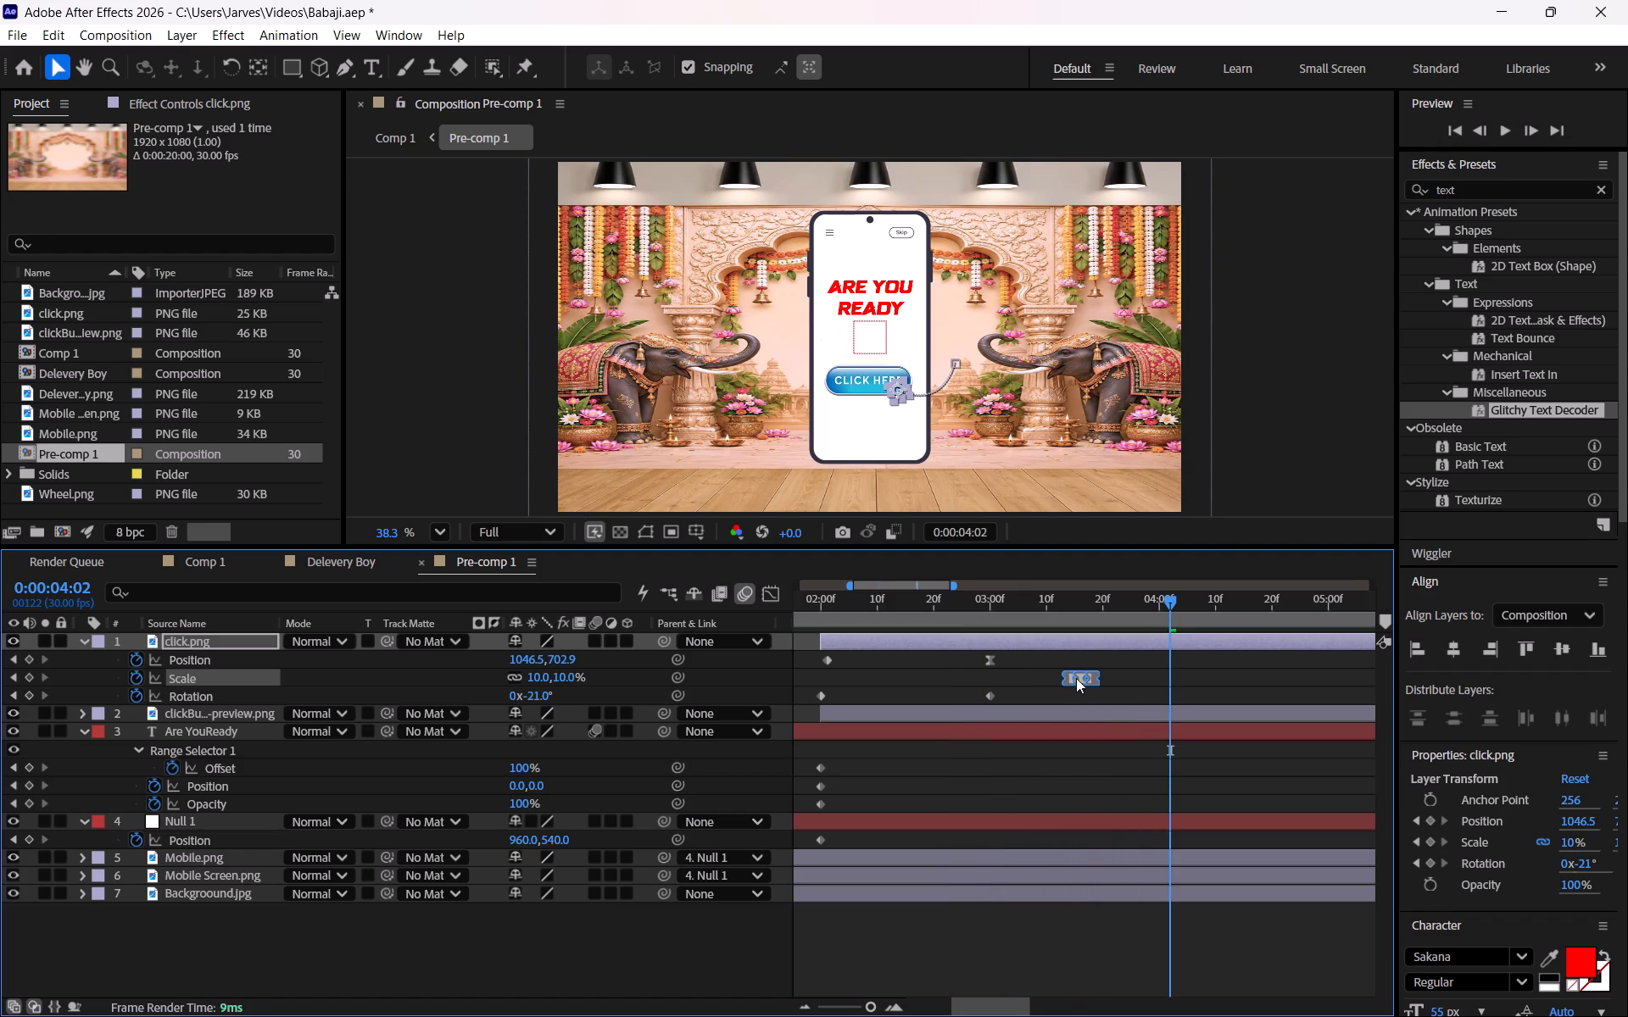
left_click_drag(1076, 678, 1081, 678)
Move click.png's ending Position and Rotation keyframes to 0:00:03:10, preview the cursor animation, and return to Comp 1.
left_click_drag(990, 658, 995, 658)
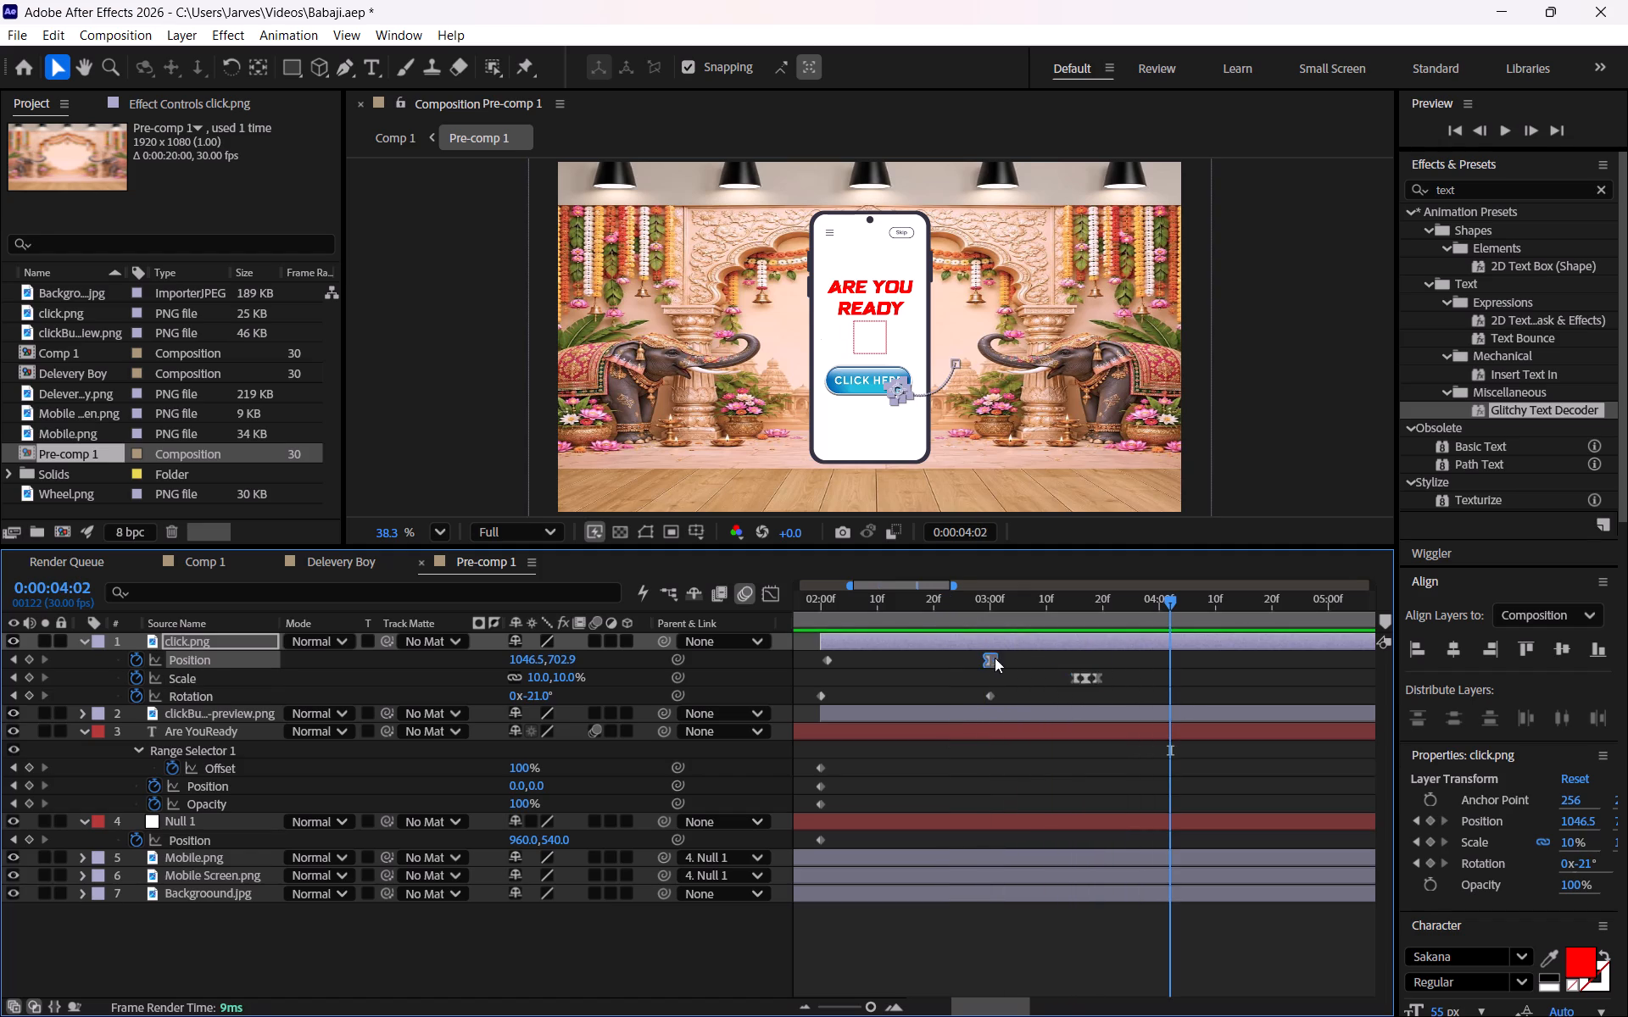
left_click_drag(995, 658, 1046, 658)
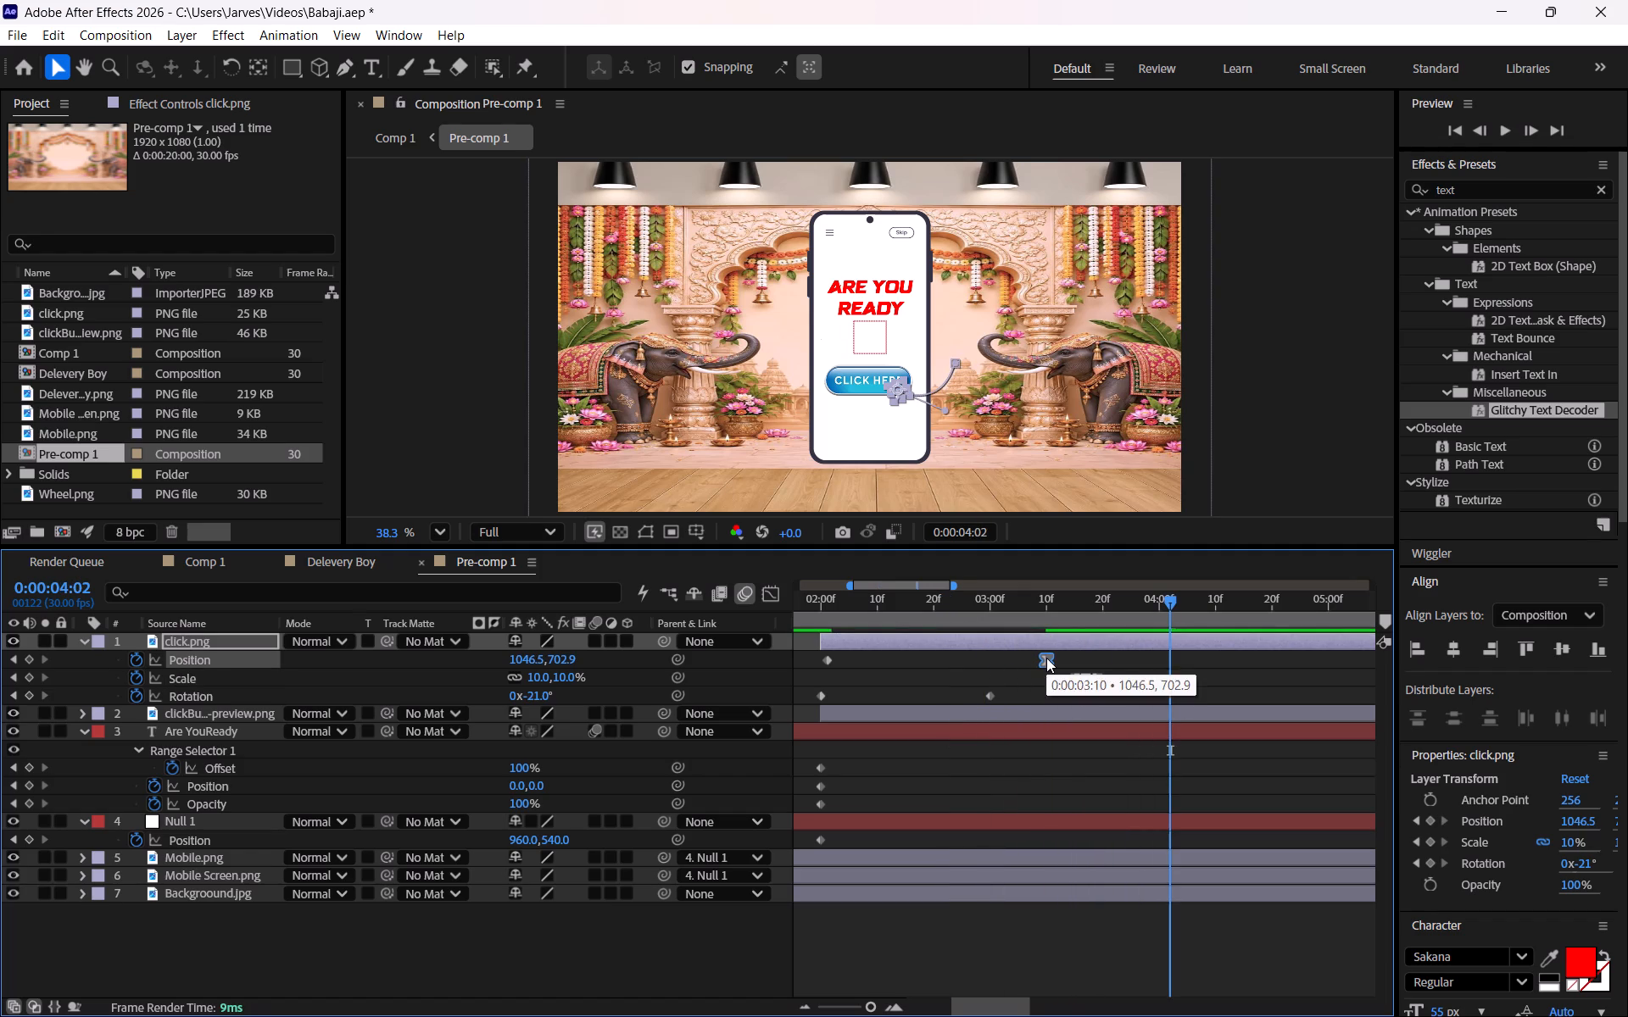
left_click_drag(990, 697, 1046, 700)
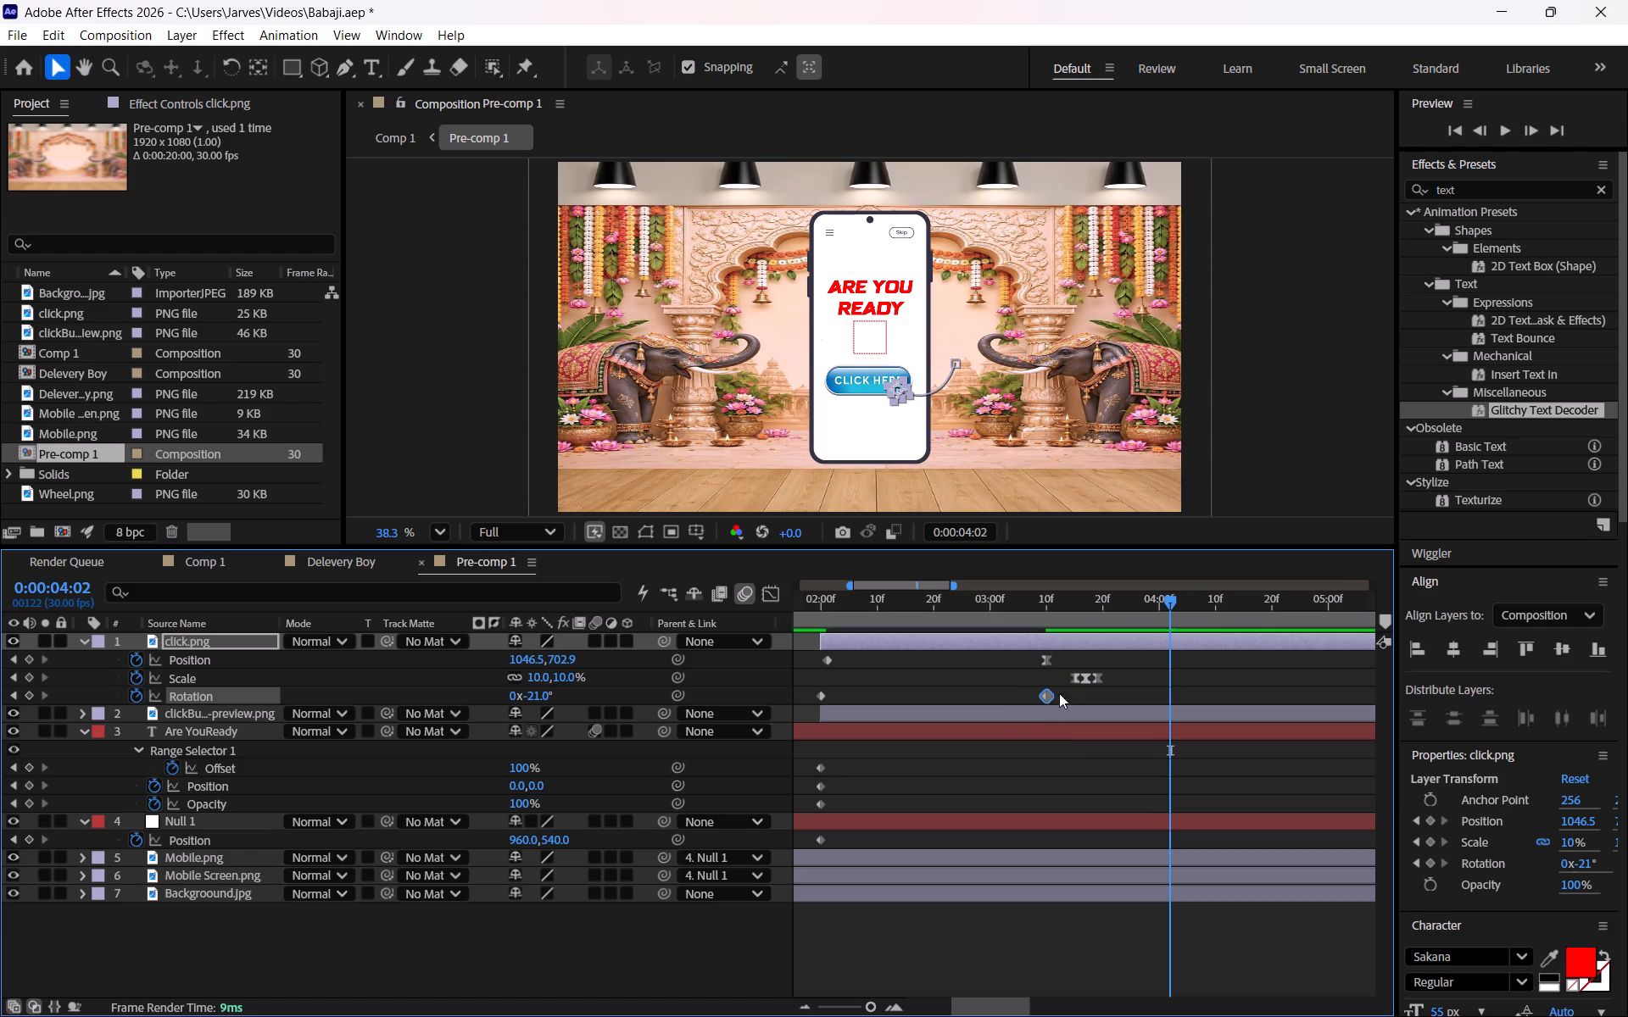
left_click(935, 618)
key("space")
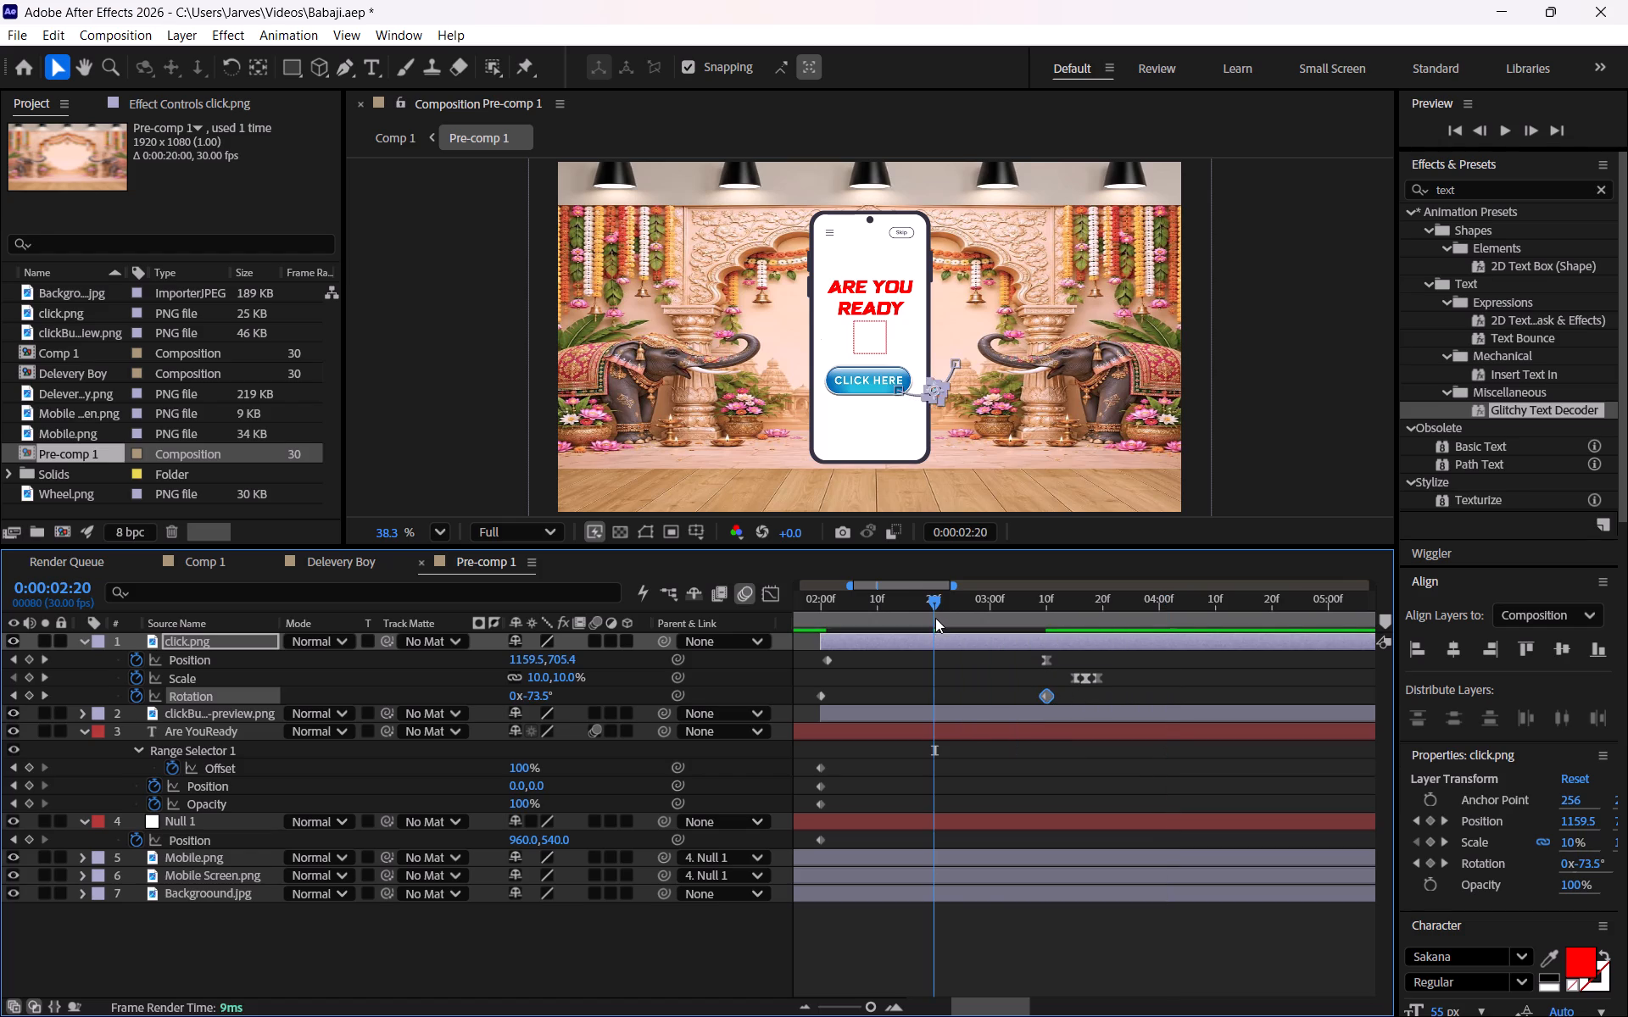
key("space")
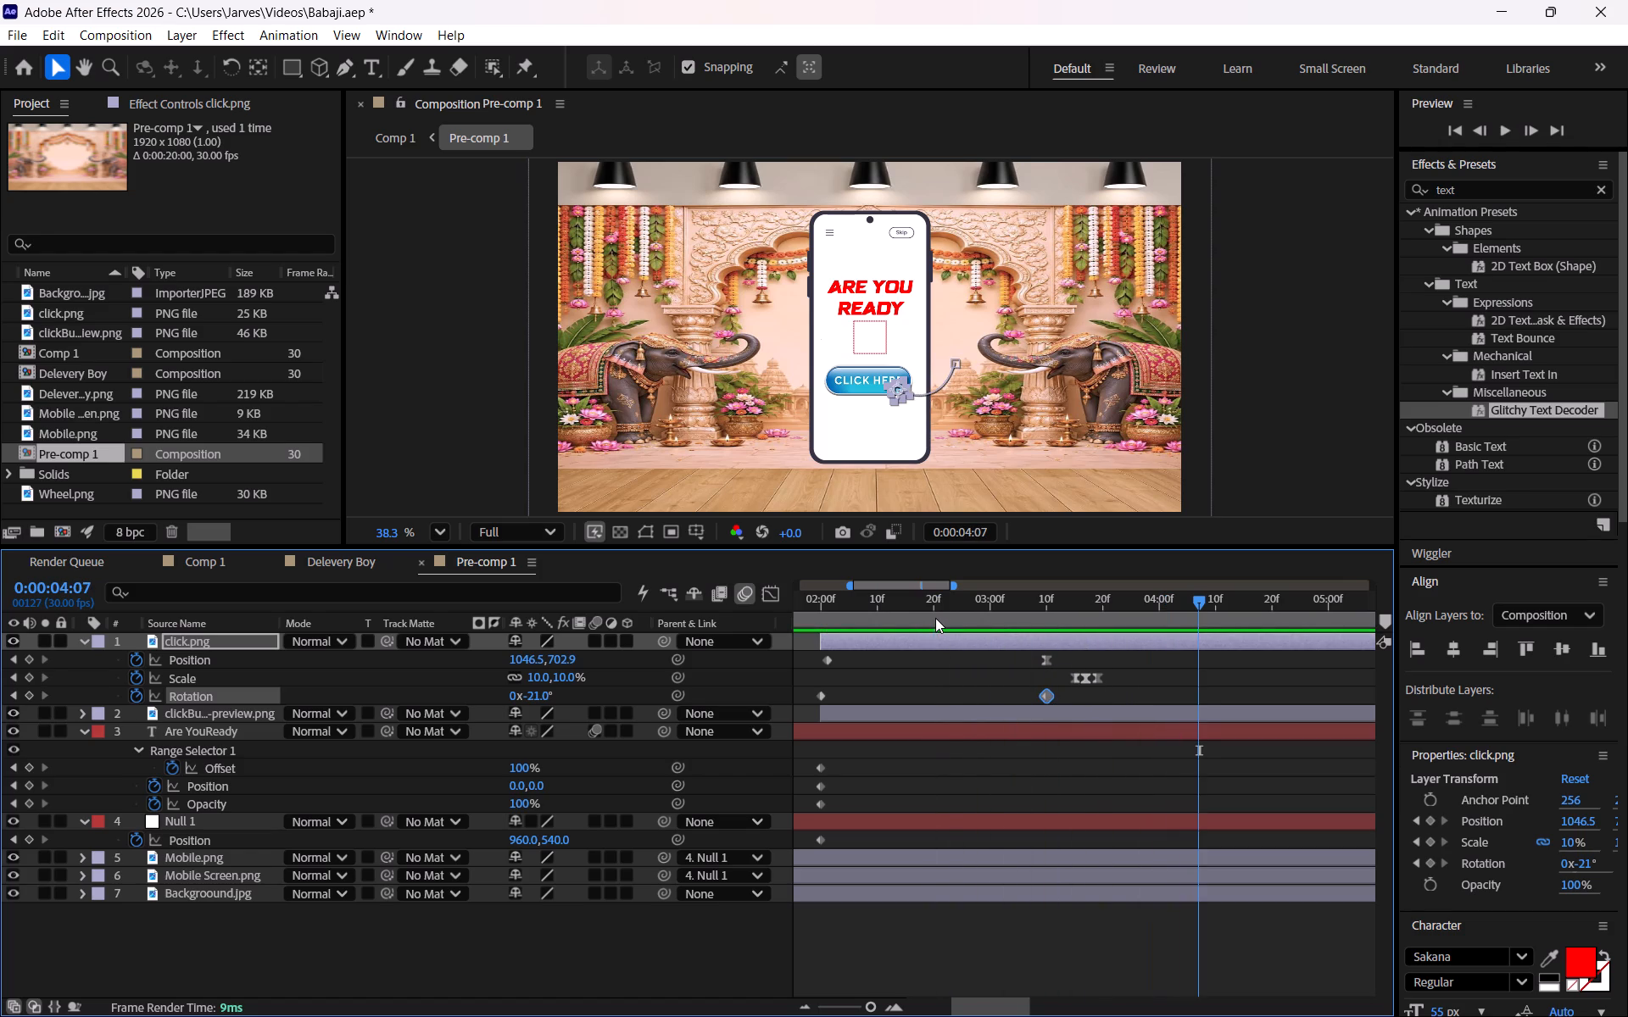
left_click(230, 560)
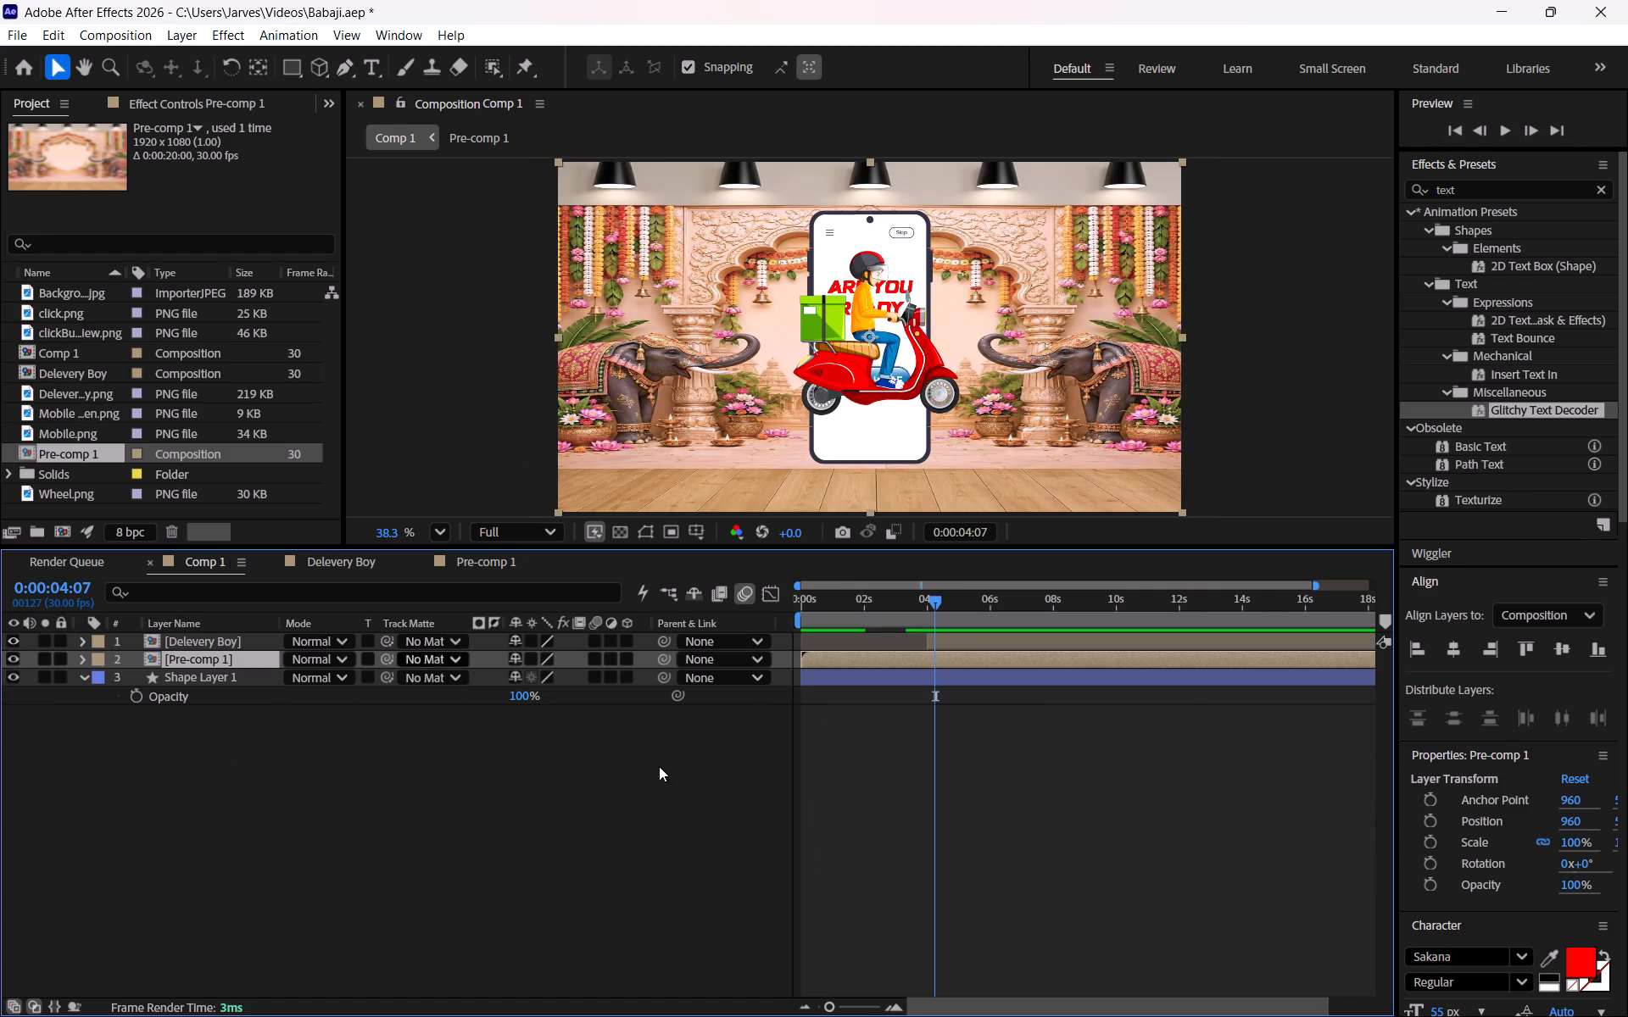
Preview the Comp 1 animation from about 0:00:01:27 past the scooter's appearance.
key("space")
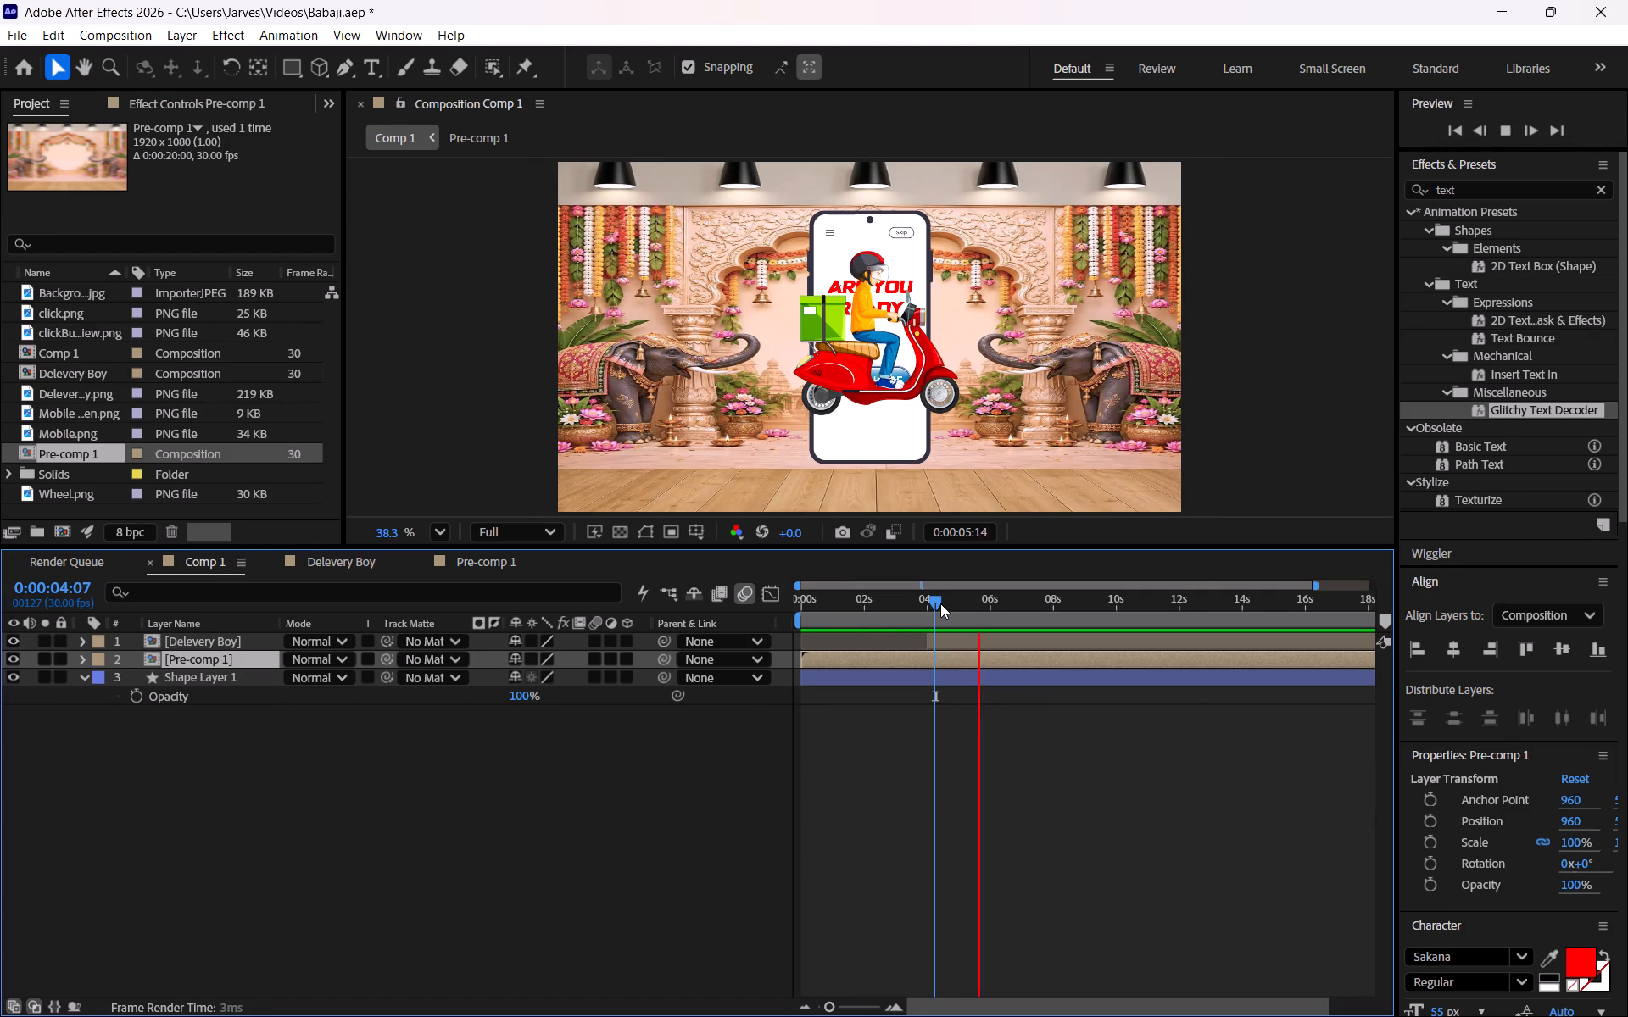
left_click_drag(935, 600, 861, 600)
key("space")
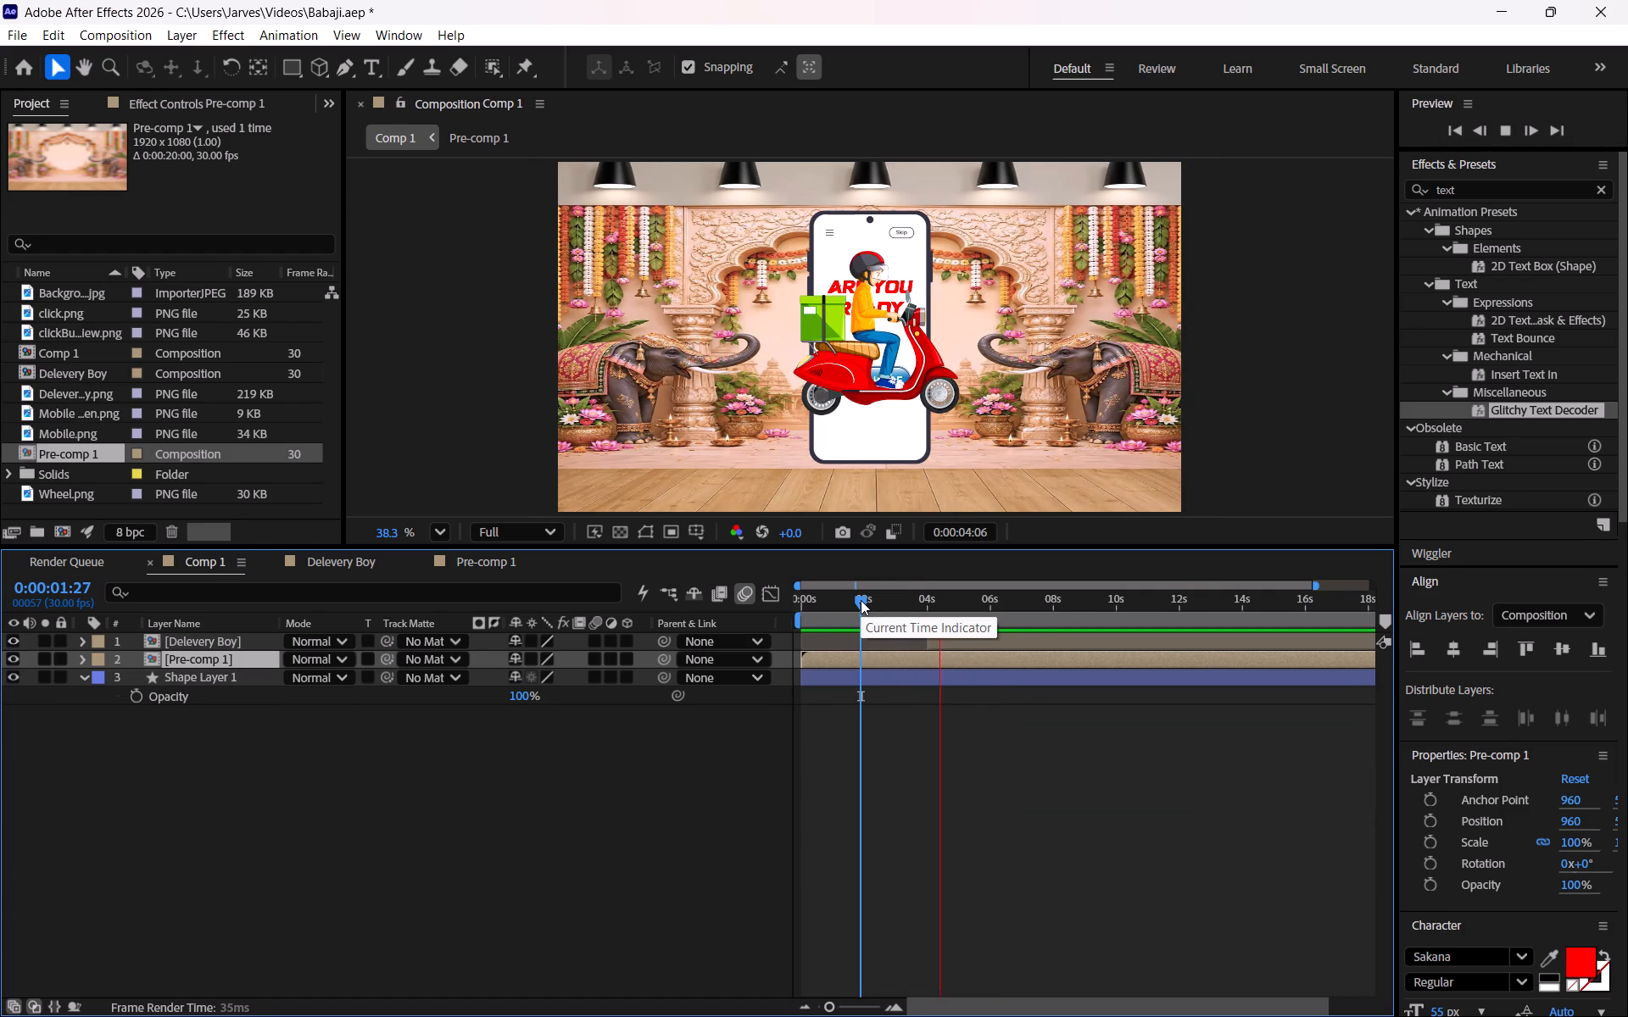
key("space")
Switch to the YouTube tutorial in Chrome and review how the delivery boy layer is centred after its start is placed at four seconds.
key("alt+Tab")
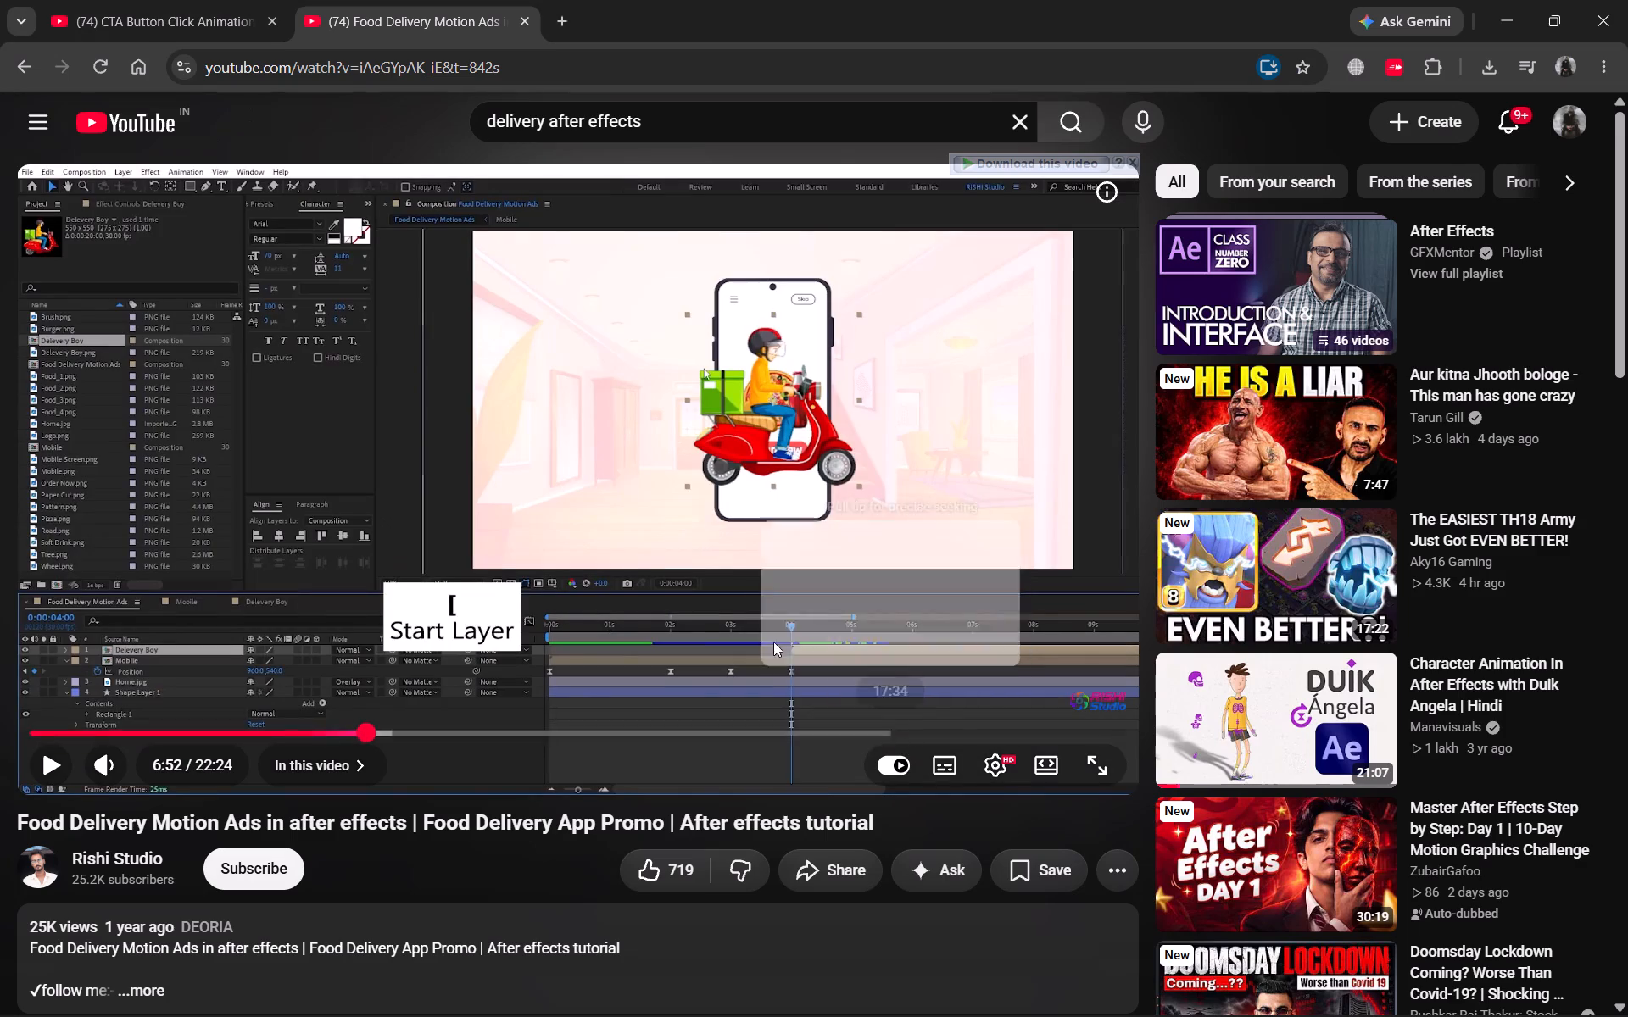
left_click(740, 613)
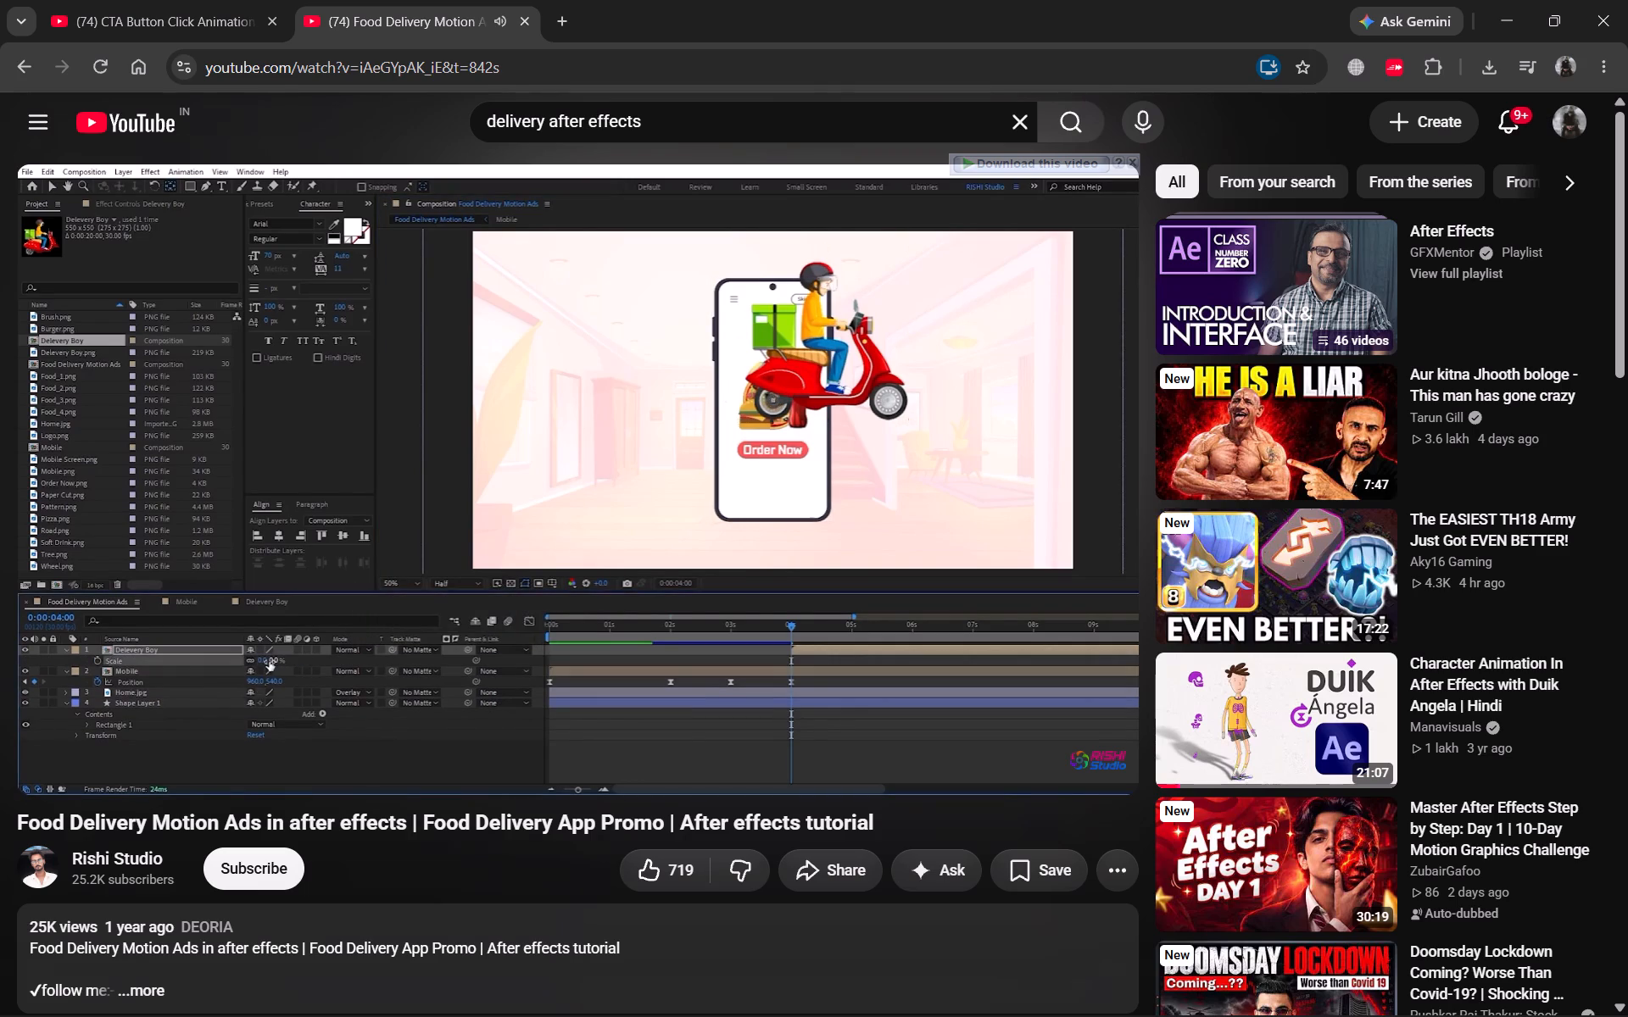
key("Left")
key("Left")
key("Left")
key("Left")
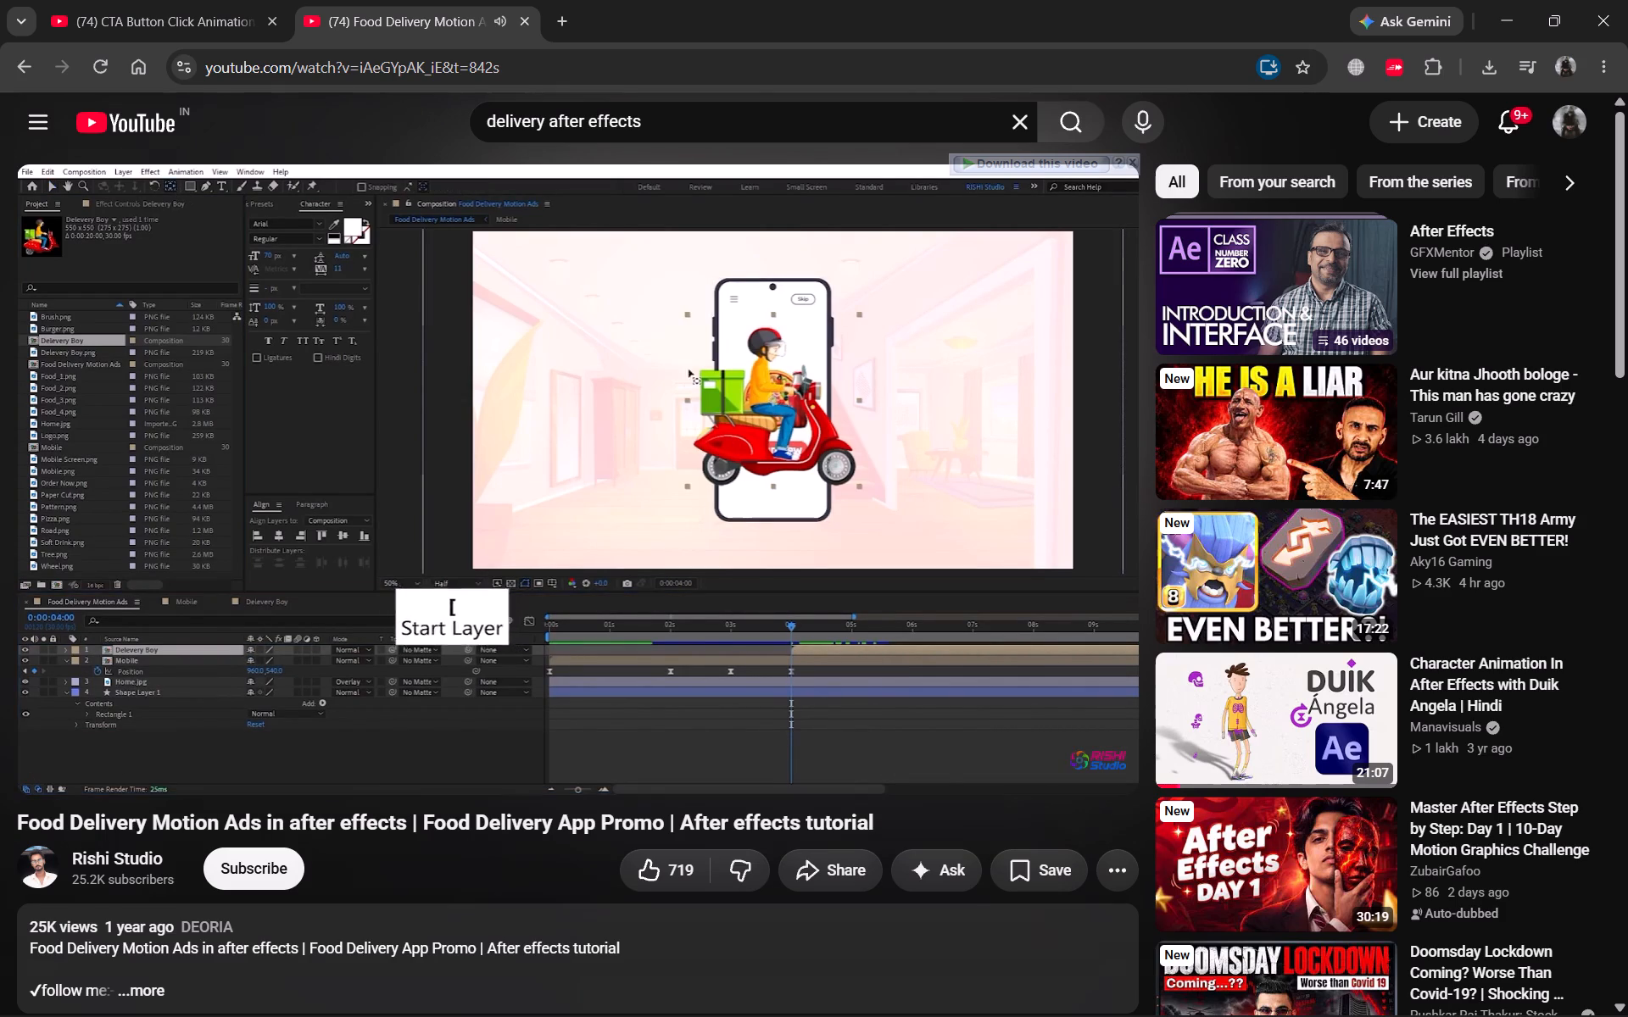
key("space")
key("alt+Tab")
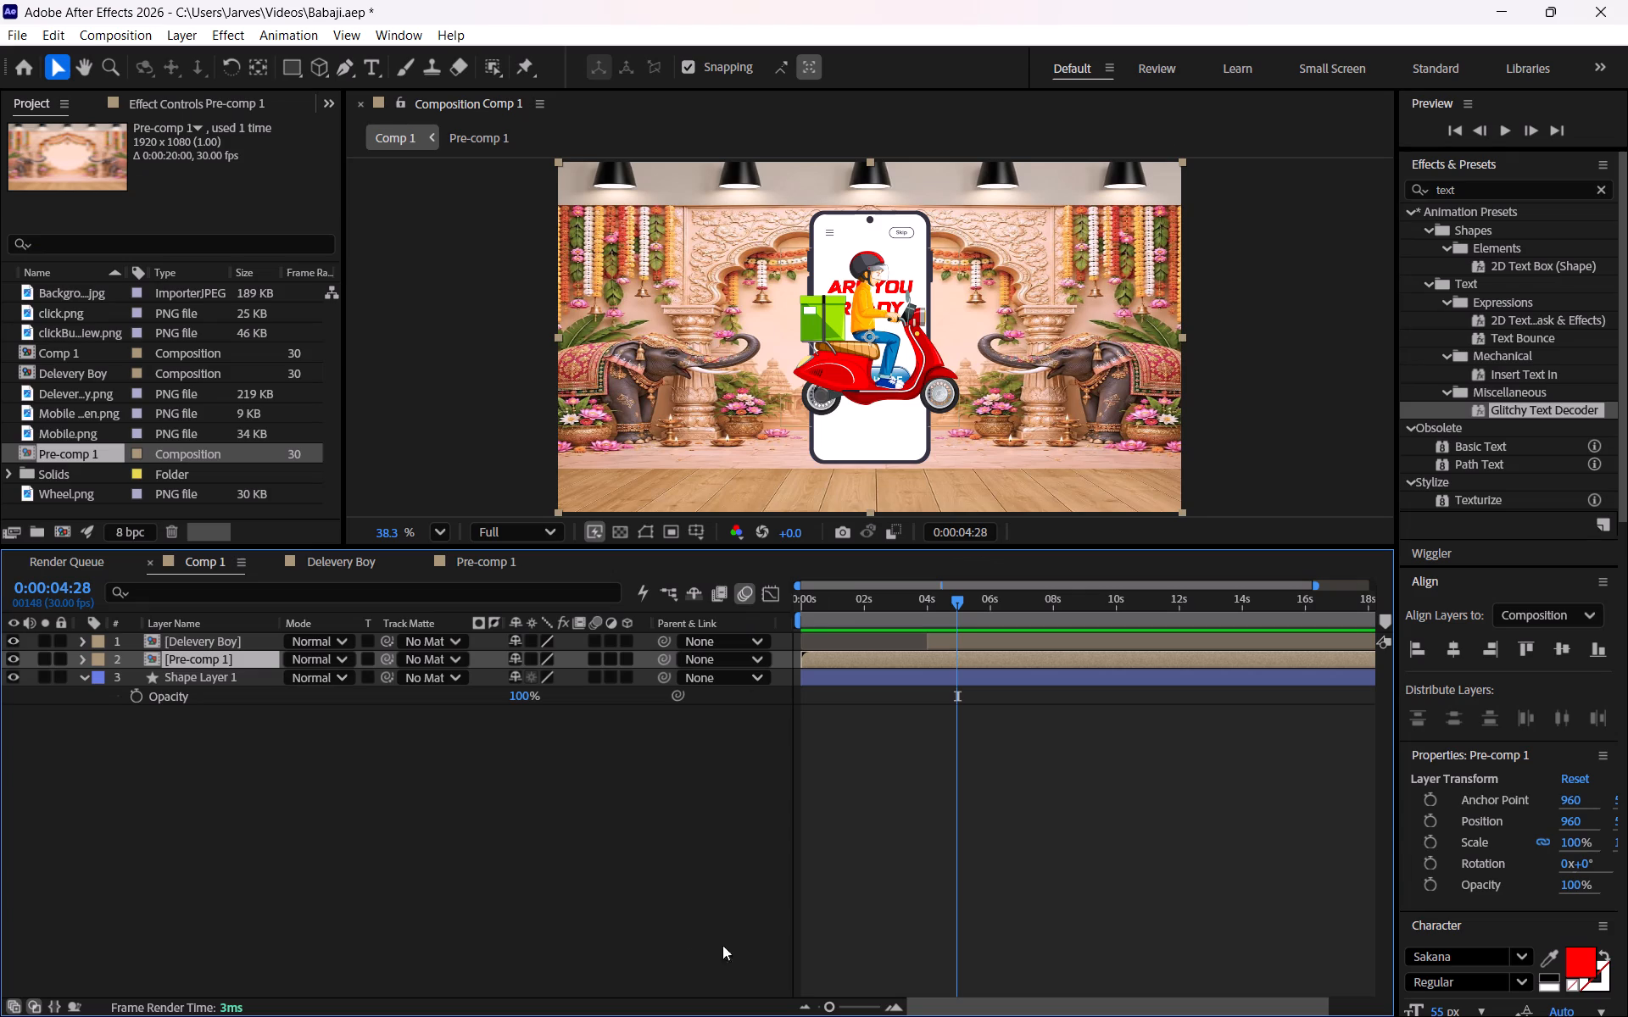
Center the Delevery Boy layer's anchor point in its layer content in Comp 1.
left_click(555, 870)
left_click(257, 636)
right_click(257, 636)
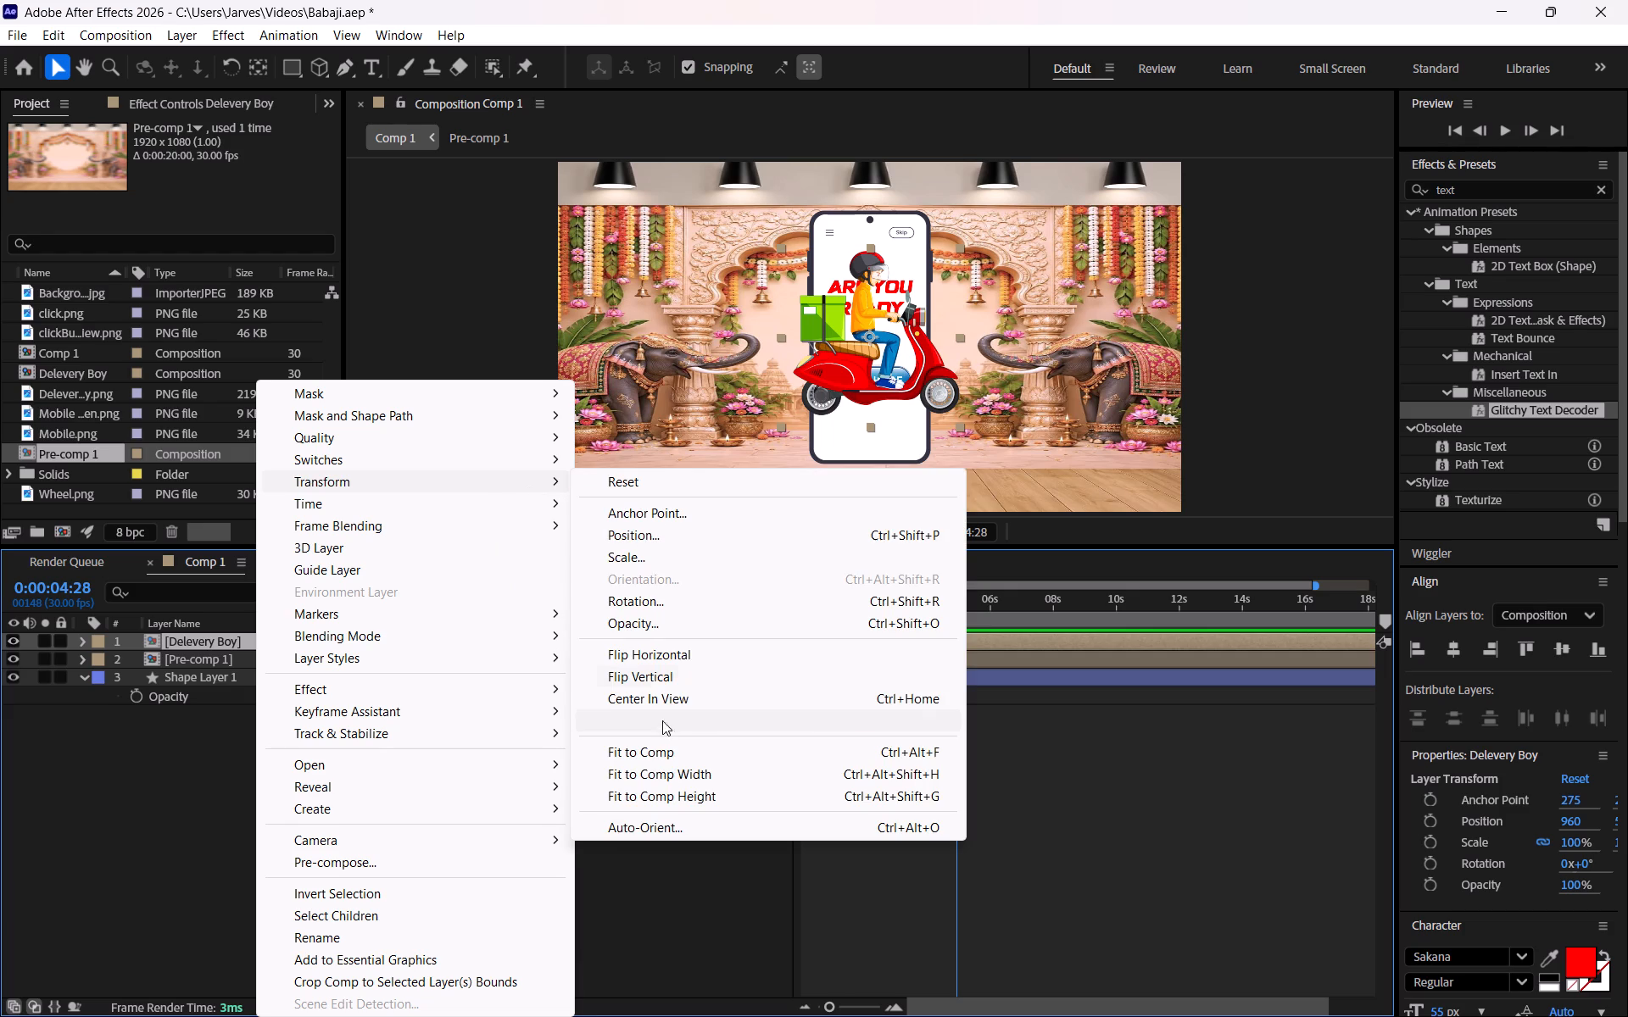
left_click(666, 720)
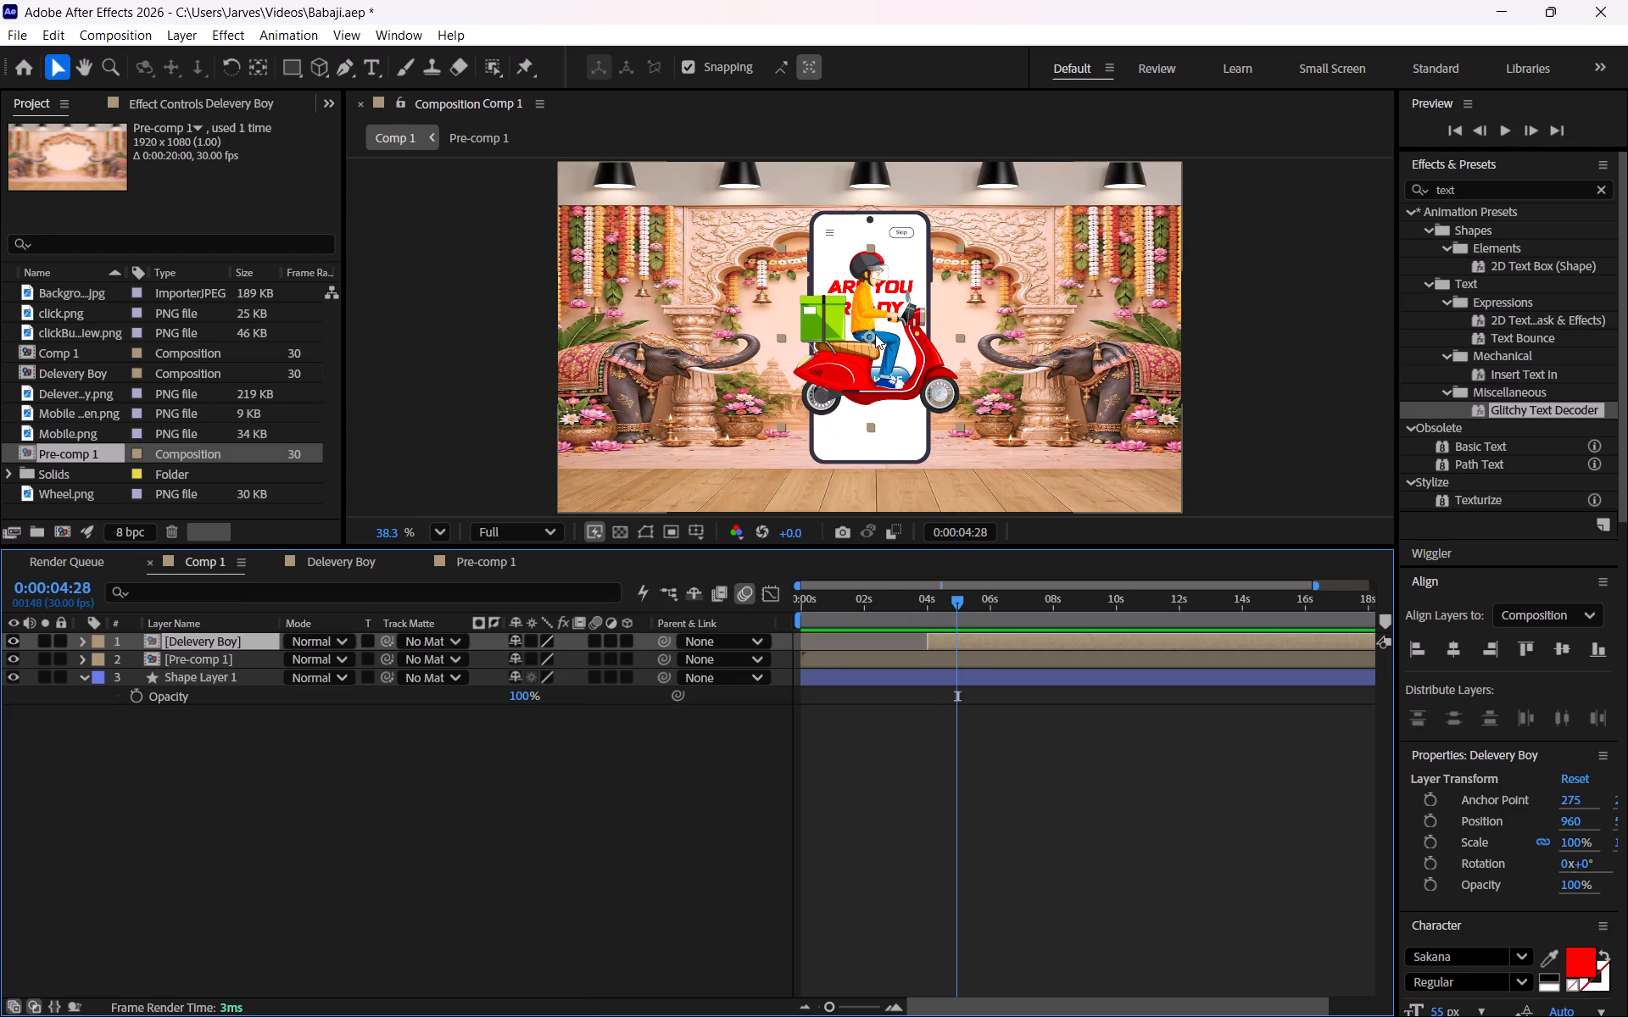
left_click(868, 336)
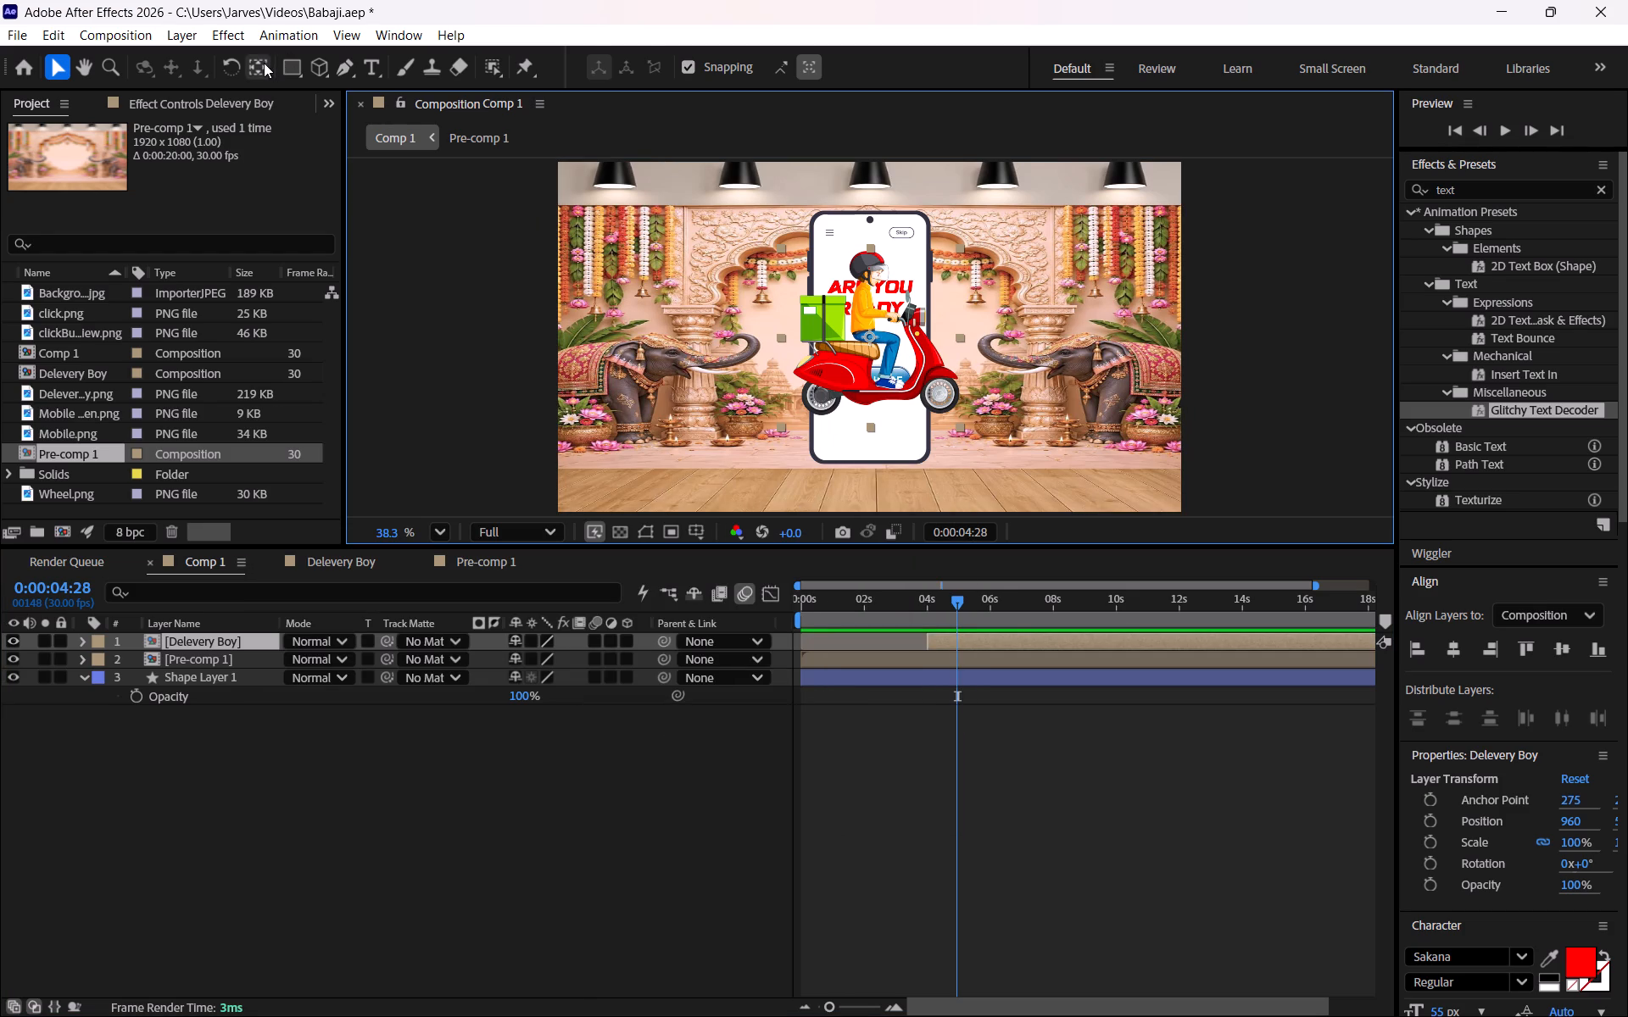
Use the Pan Behind tool to move the Delevery Boy layer's anchor point onto the scooter's rear wheel, at about X 128.9.
left_click(264, 63)
left_click_drag(868, 338, 855, 352)
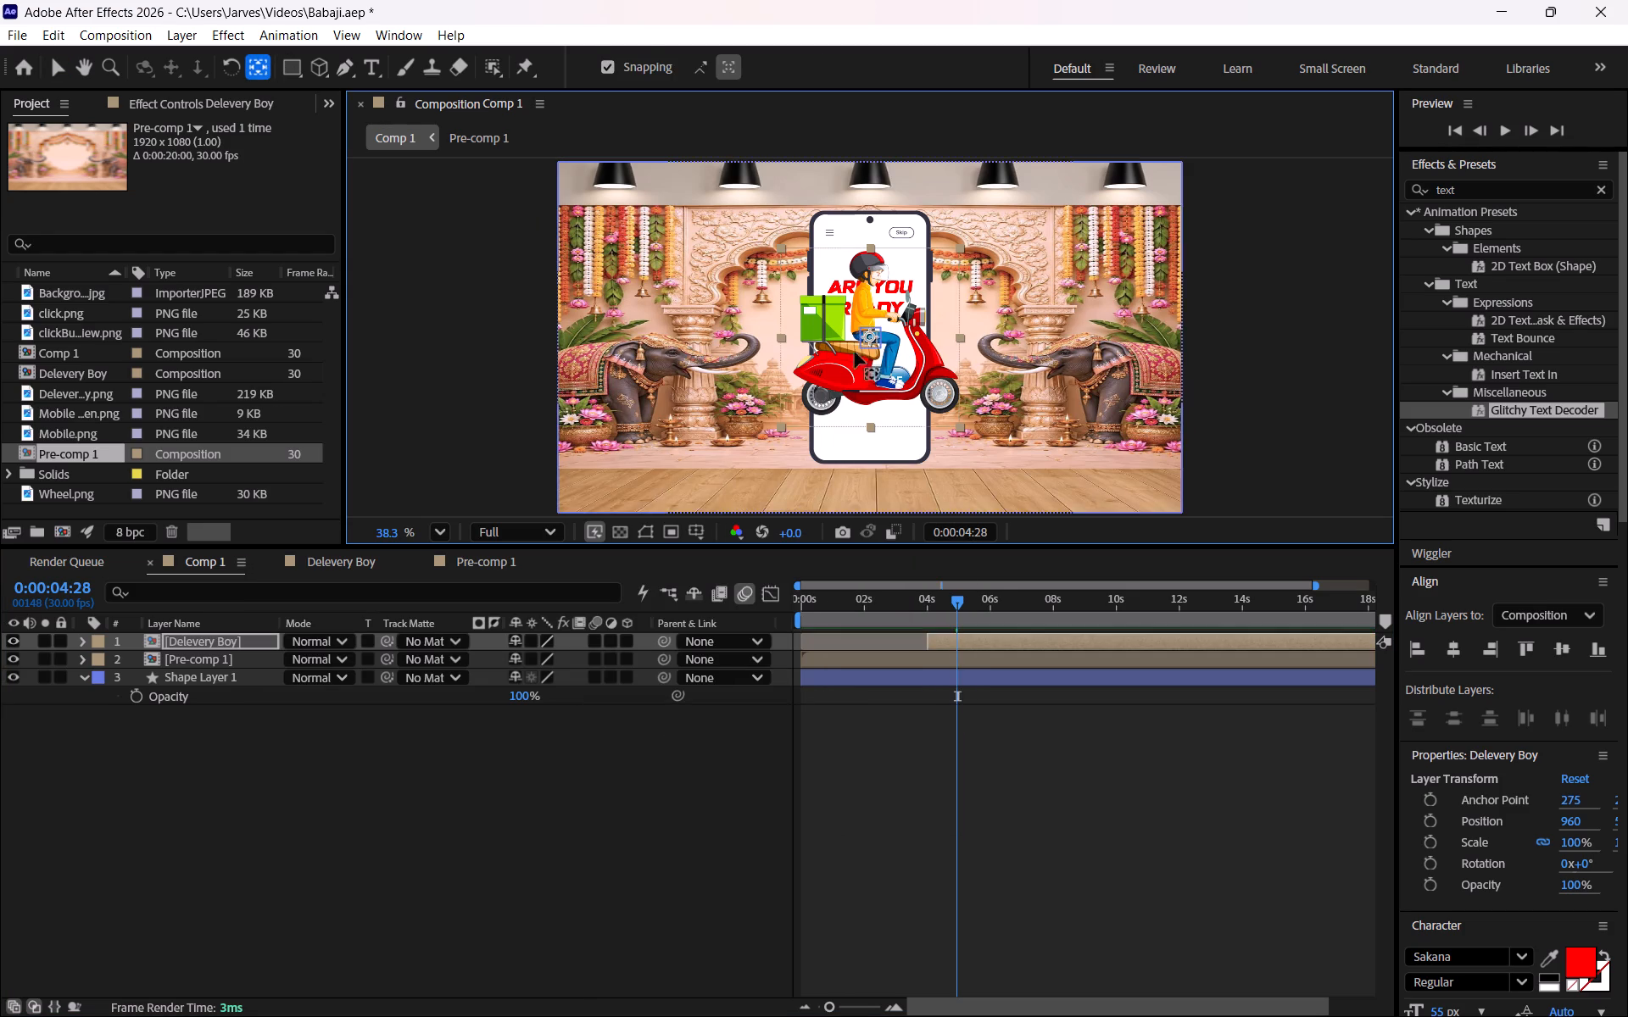
left_click_drag(855, 352, 819, 397)
left_click(819, 397)
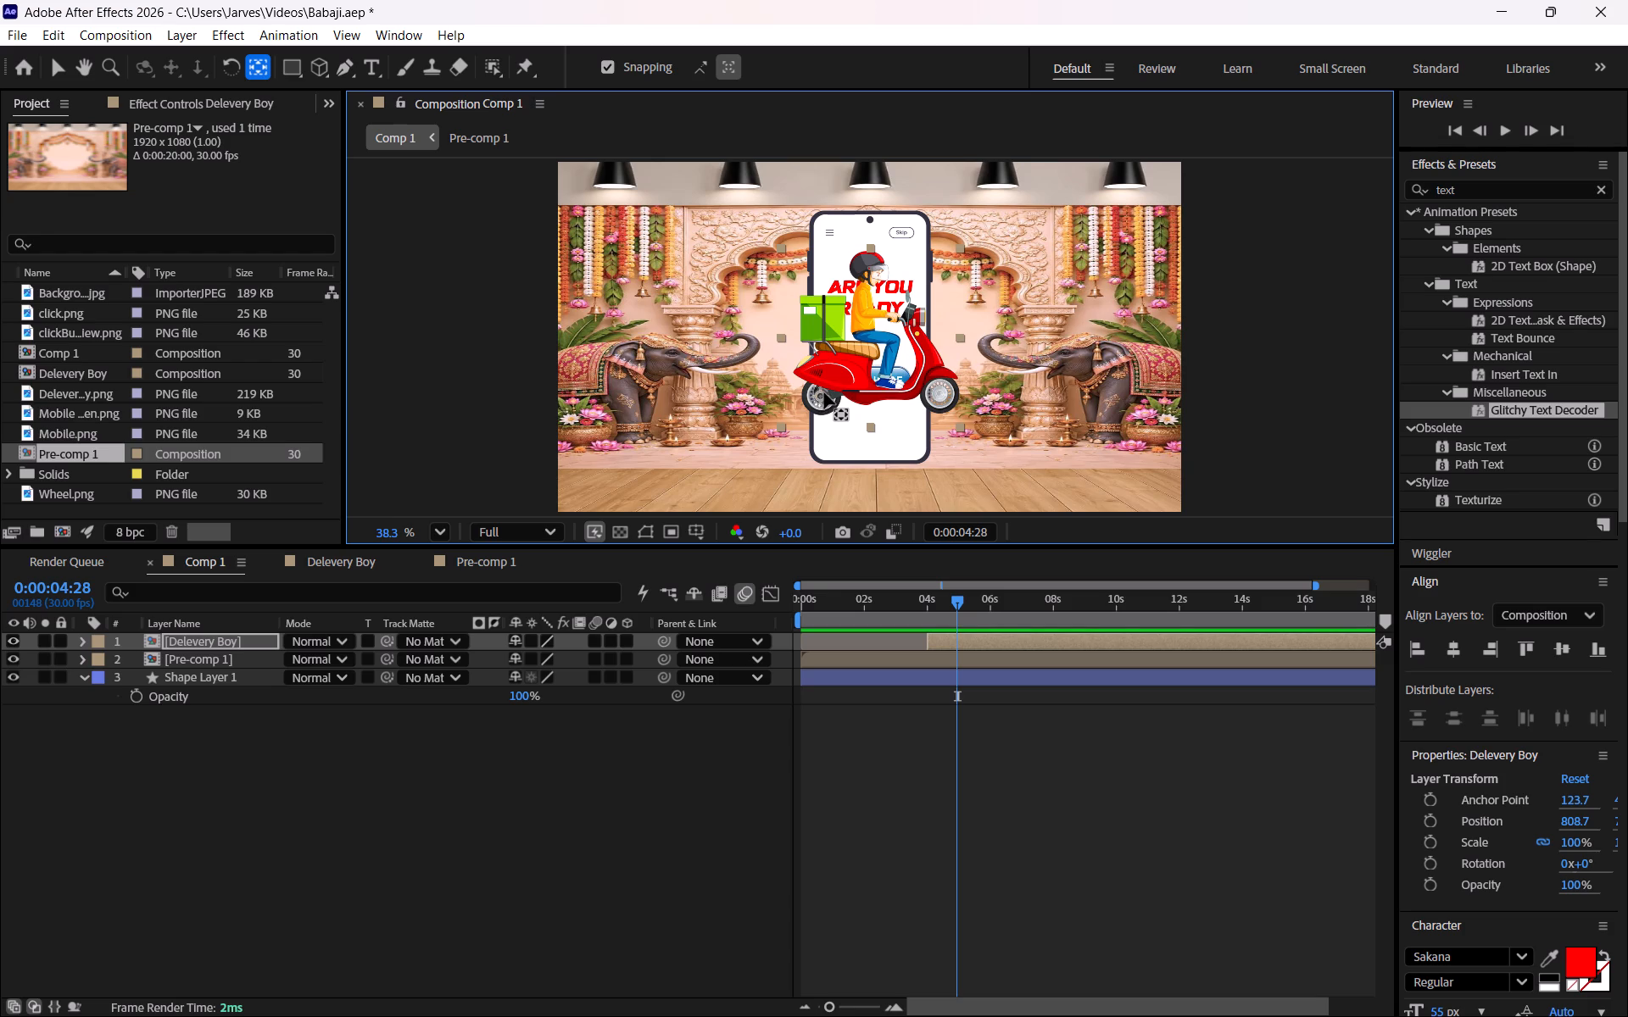
left_click(823, 398)
left_click(682, 810)
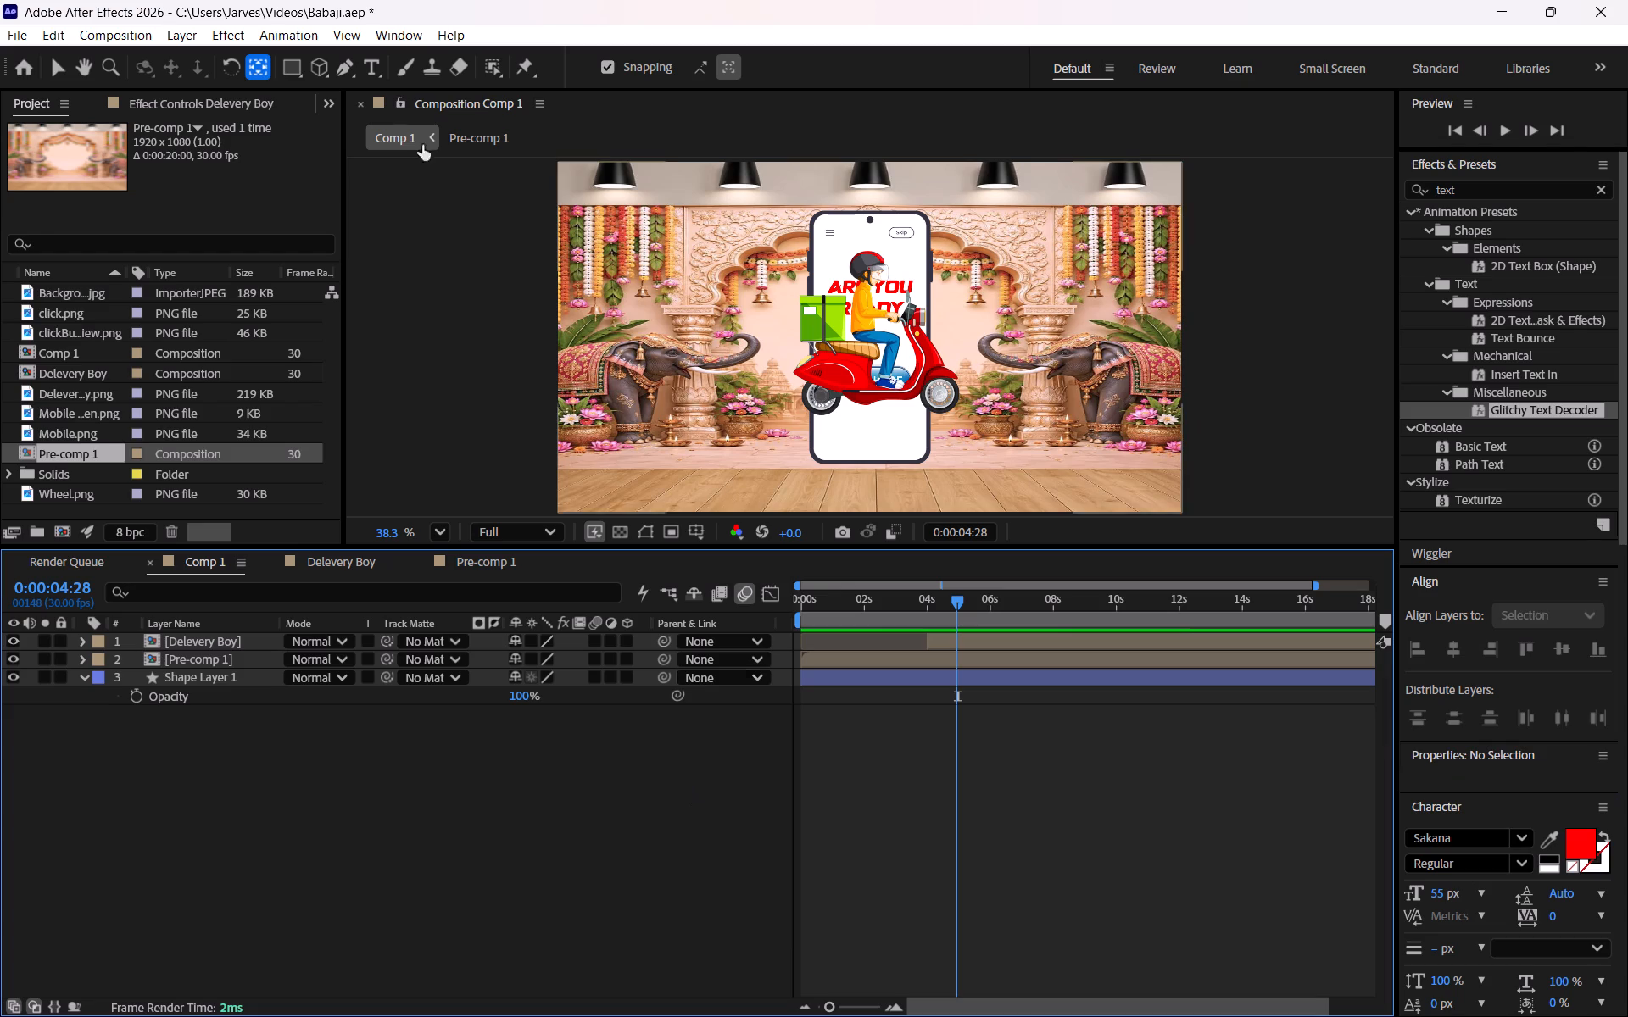
left_click(64, 60)
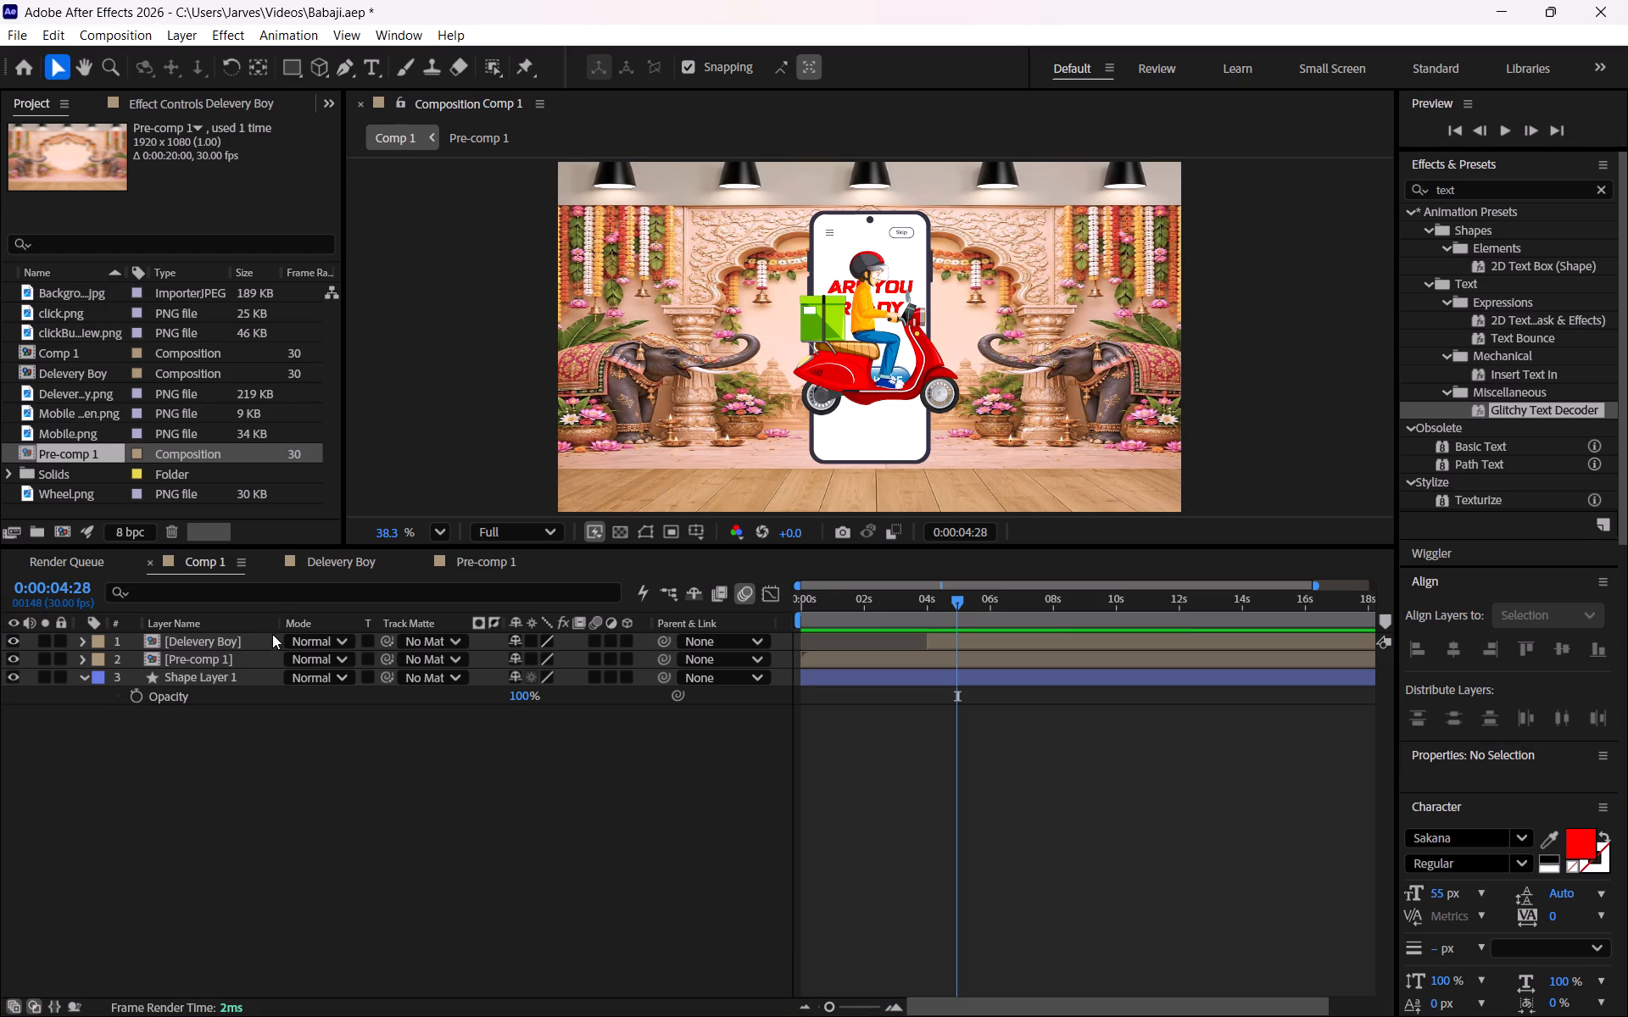
Align the Delevery Boy layer to the composition's horizontal and vertical centres, checking the tutorial's centring step.
left_click(276, 643)
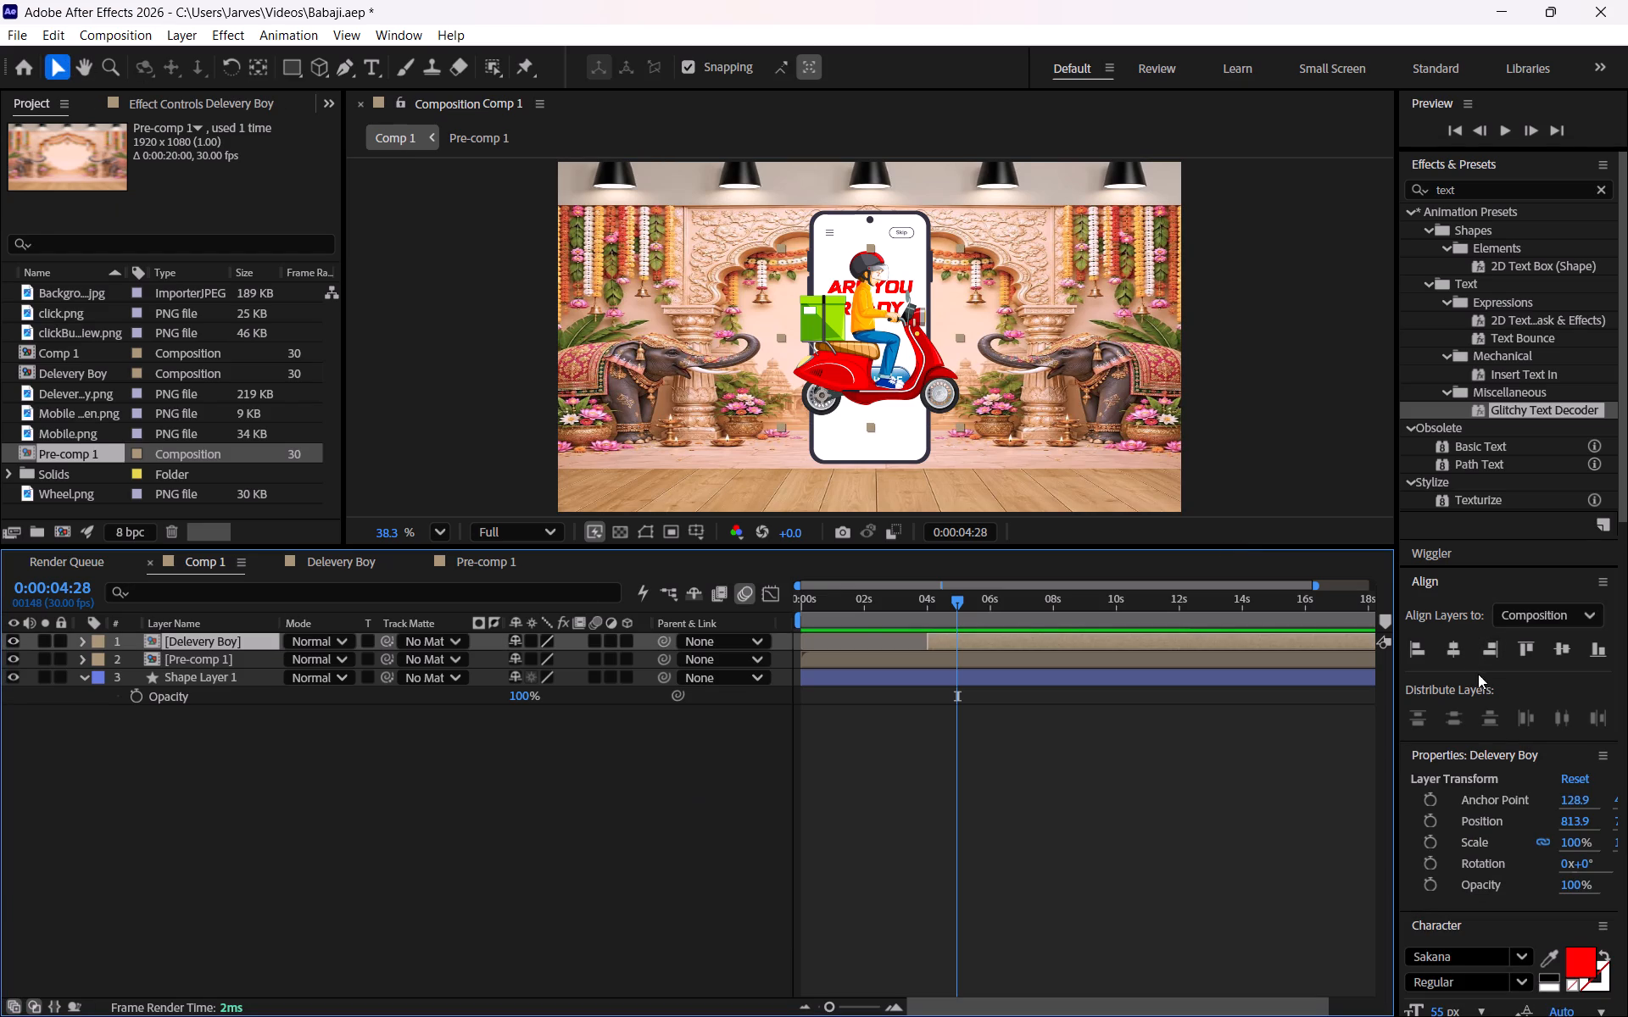
left_click(1456, 648)
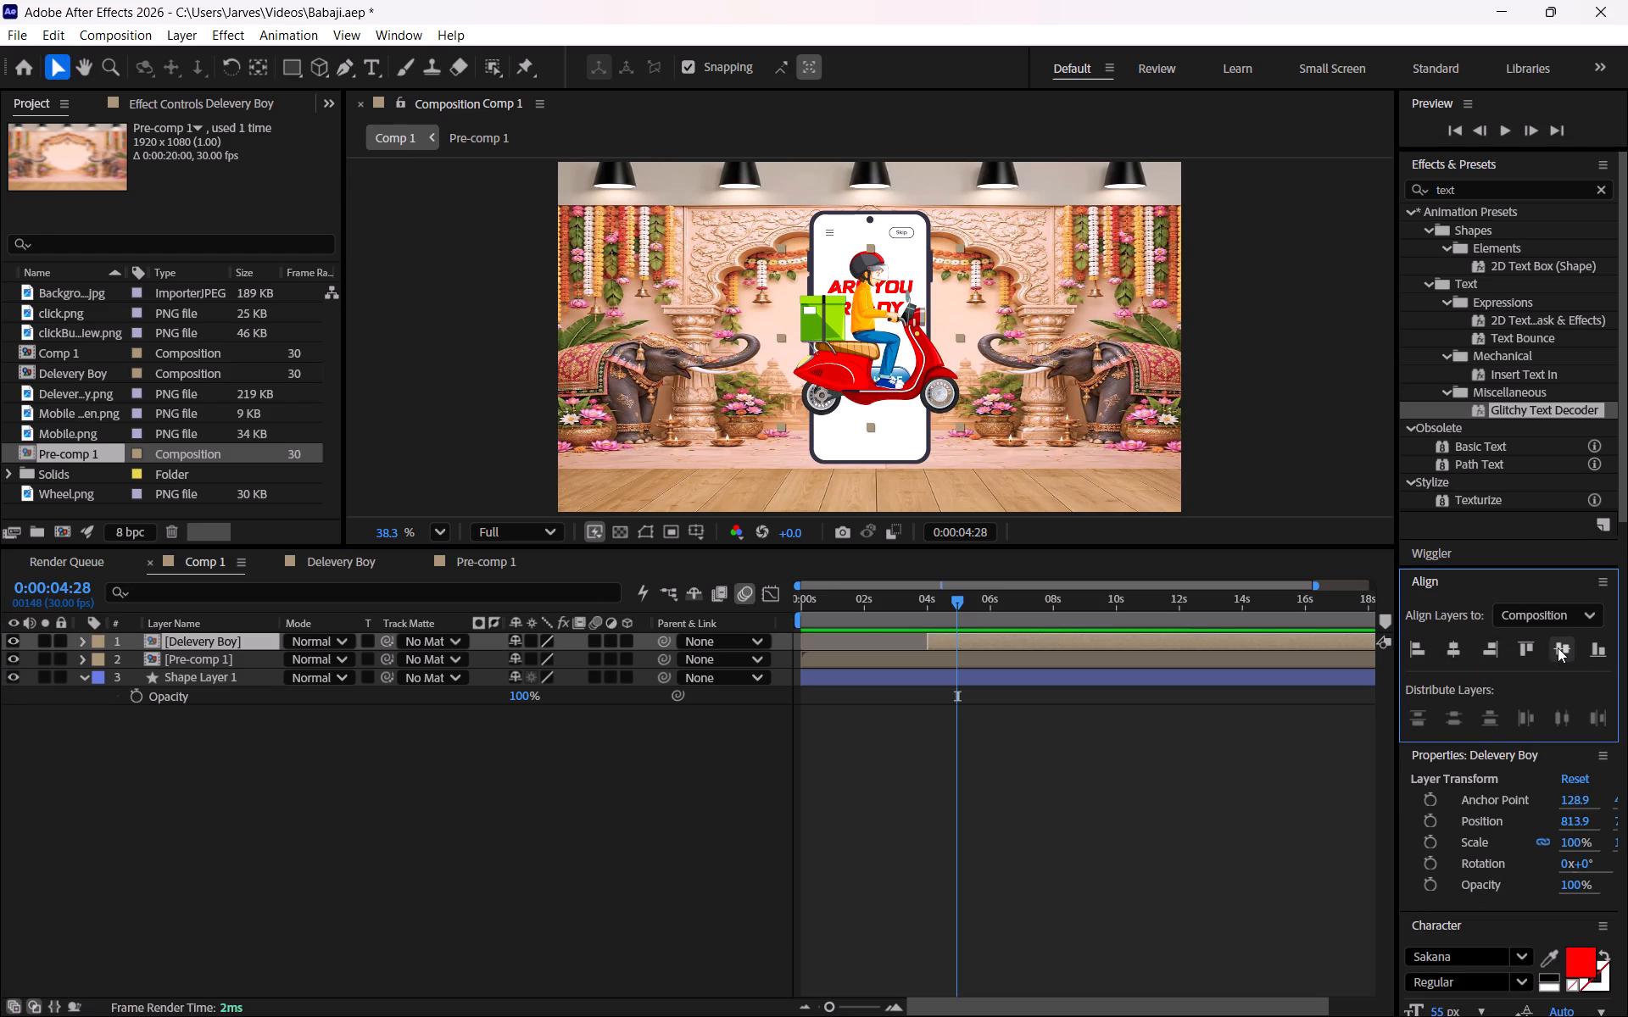
left_click(1558, 647)
left_click(722, 933)
key("alt+Tab")
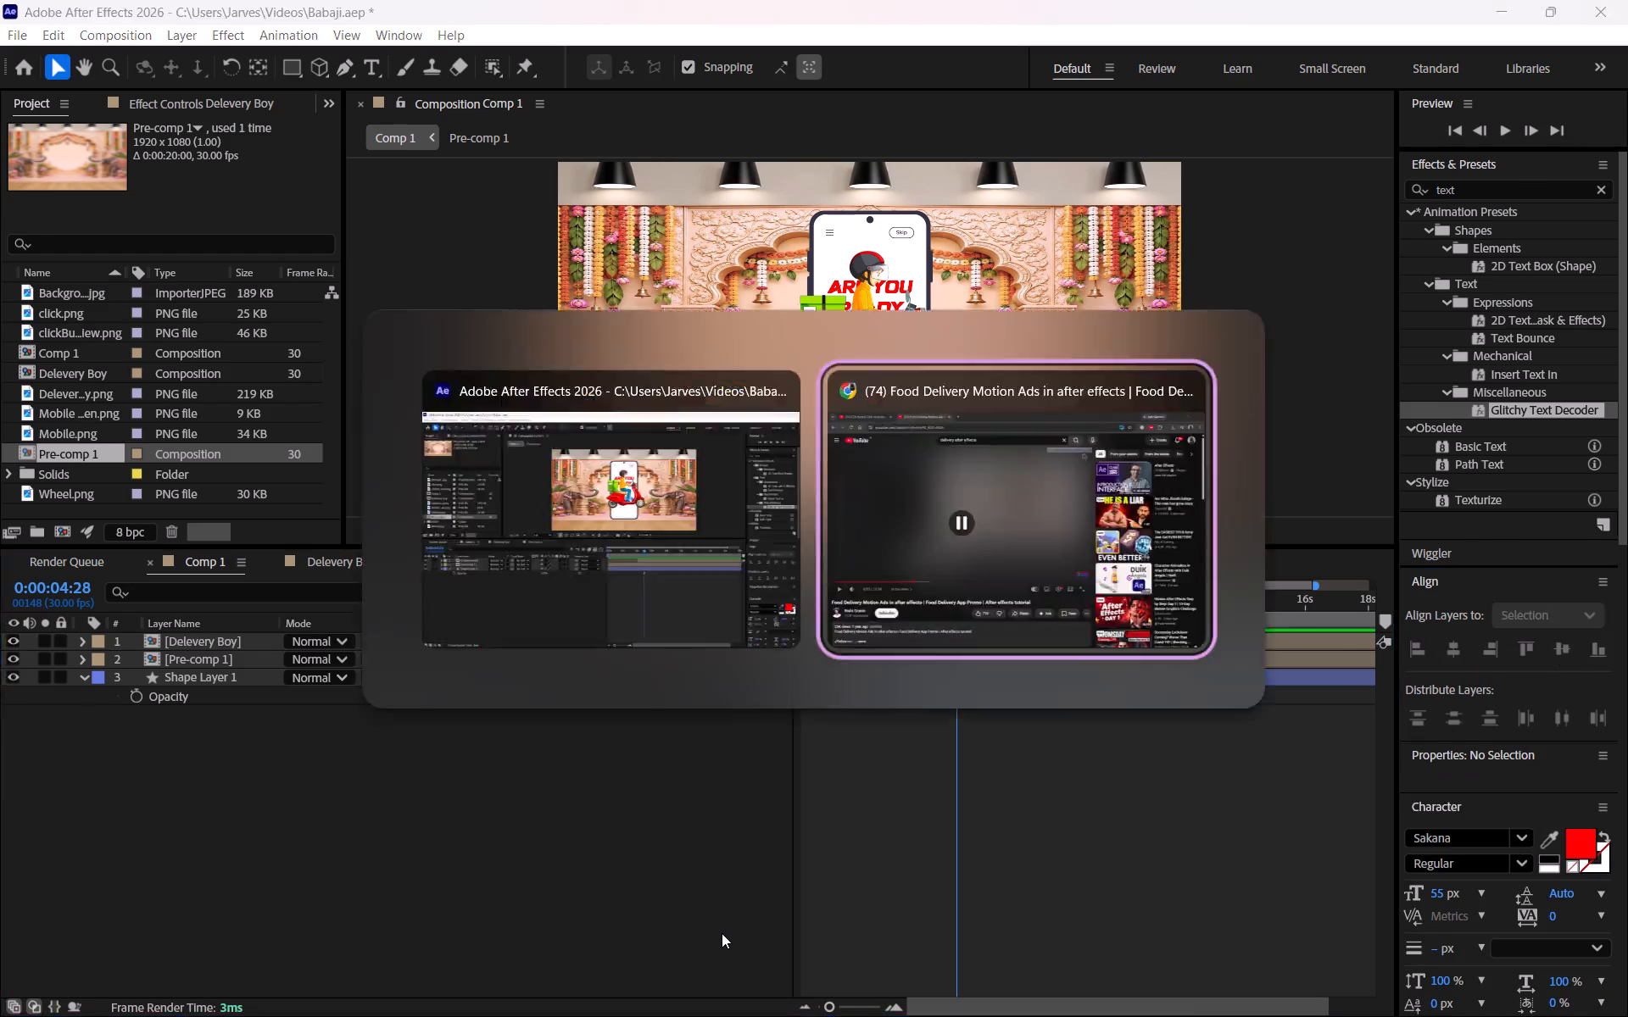
key("space")
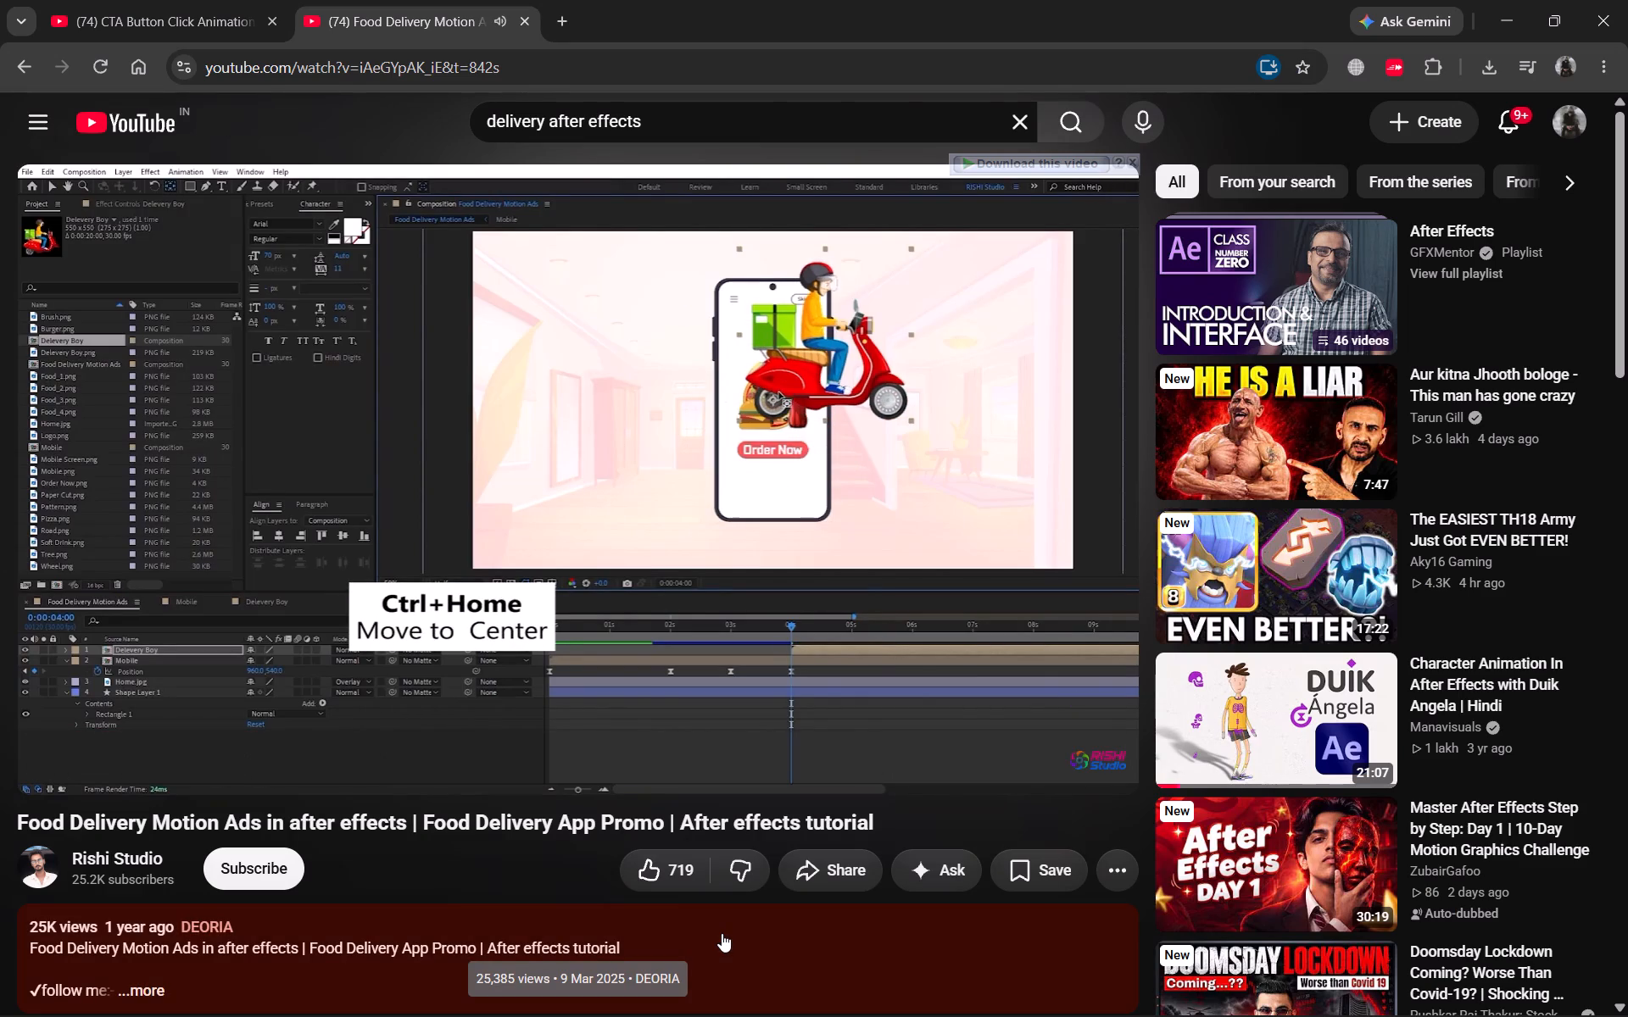
key("space")
key("alt+Tab")
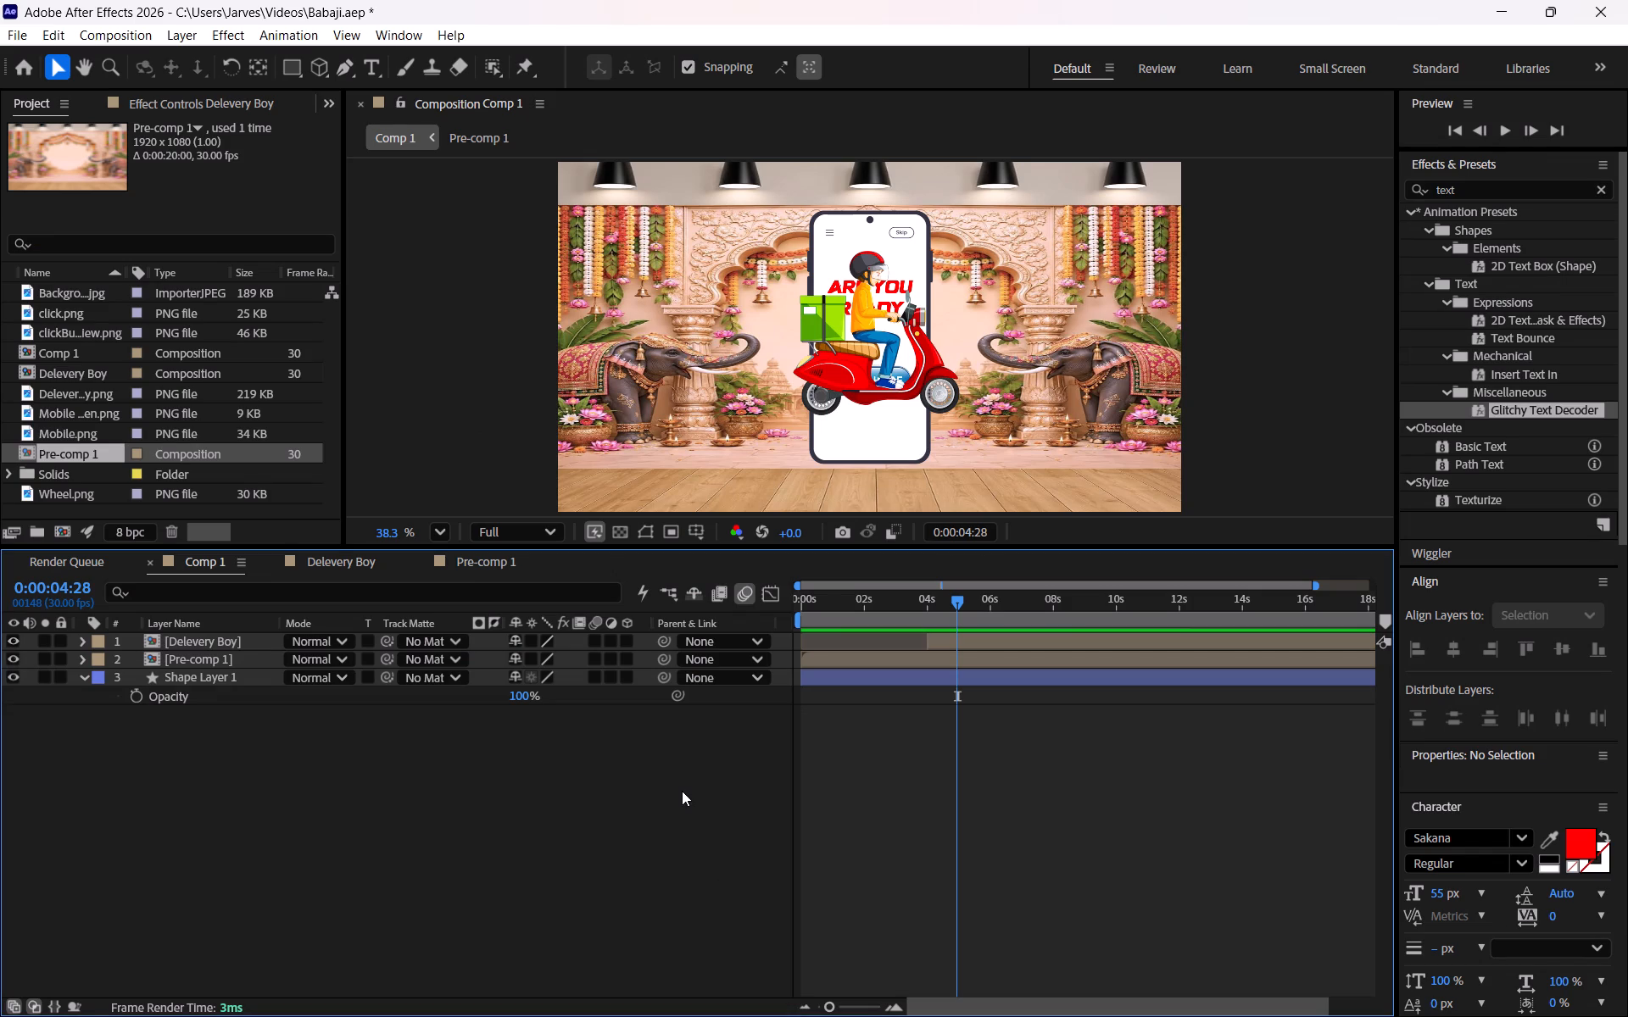
left_click(682, 791)
left_click(975, 639)
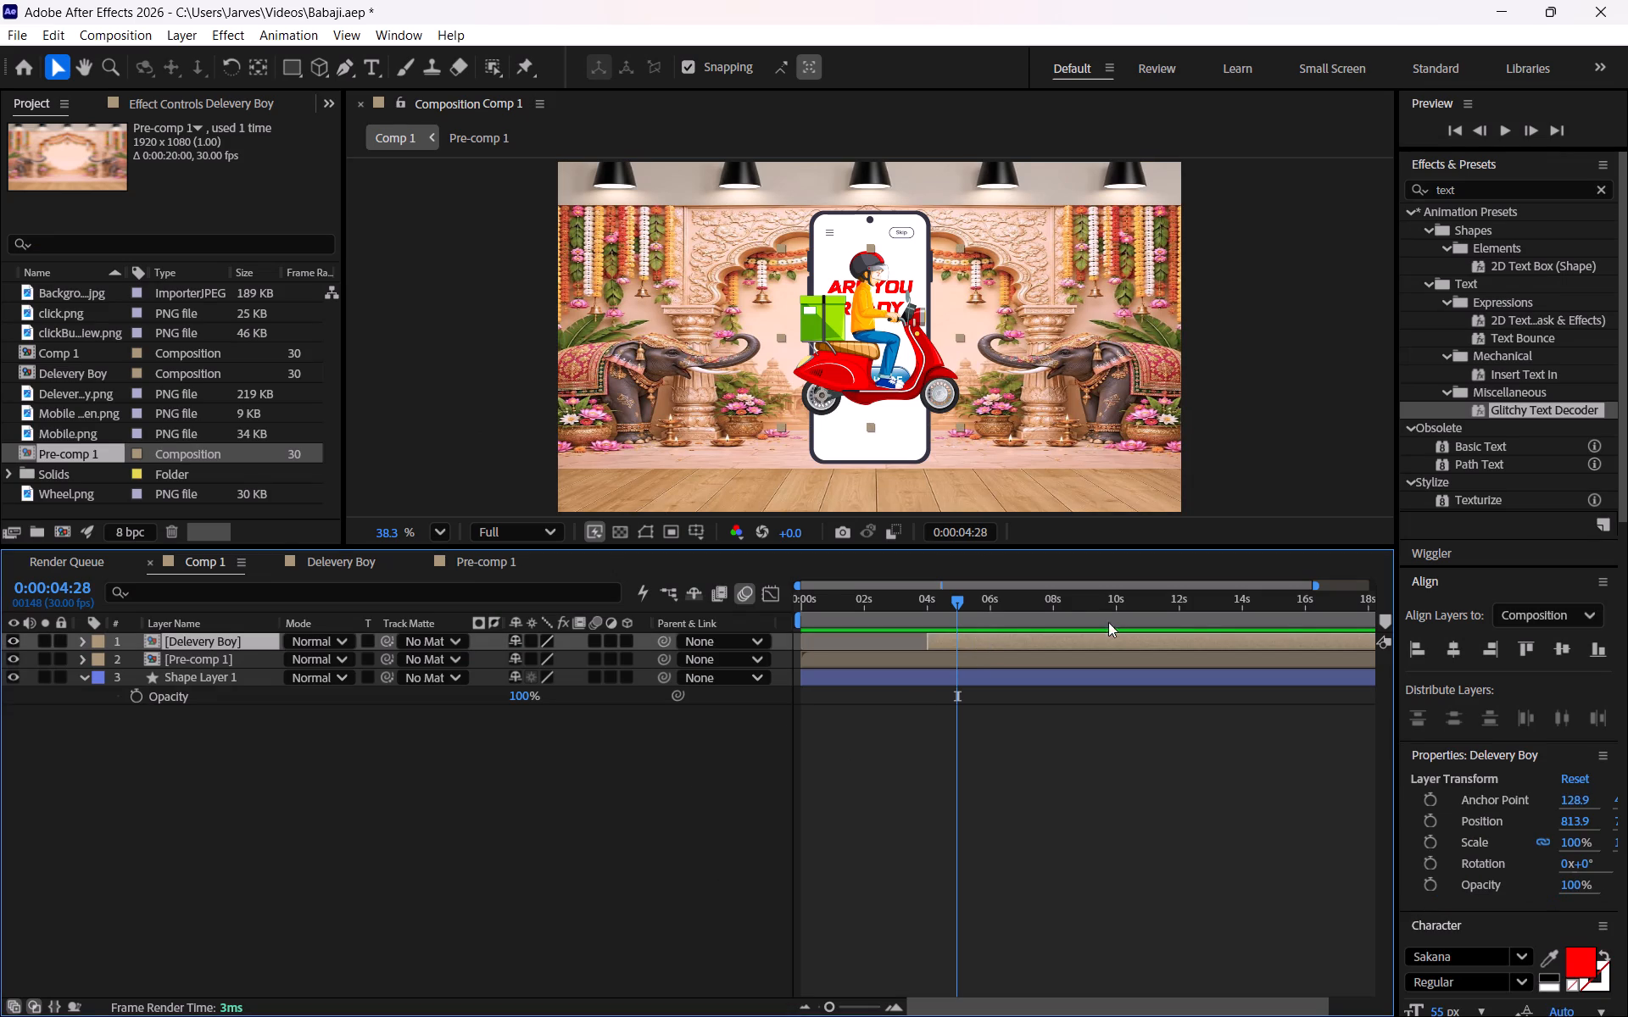
left_click(1441, 653)
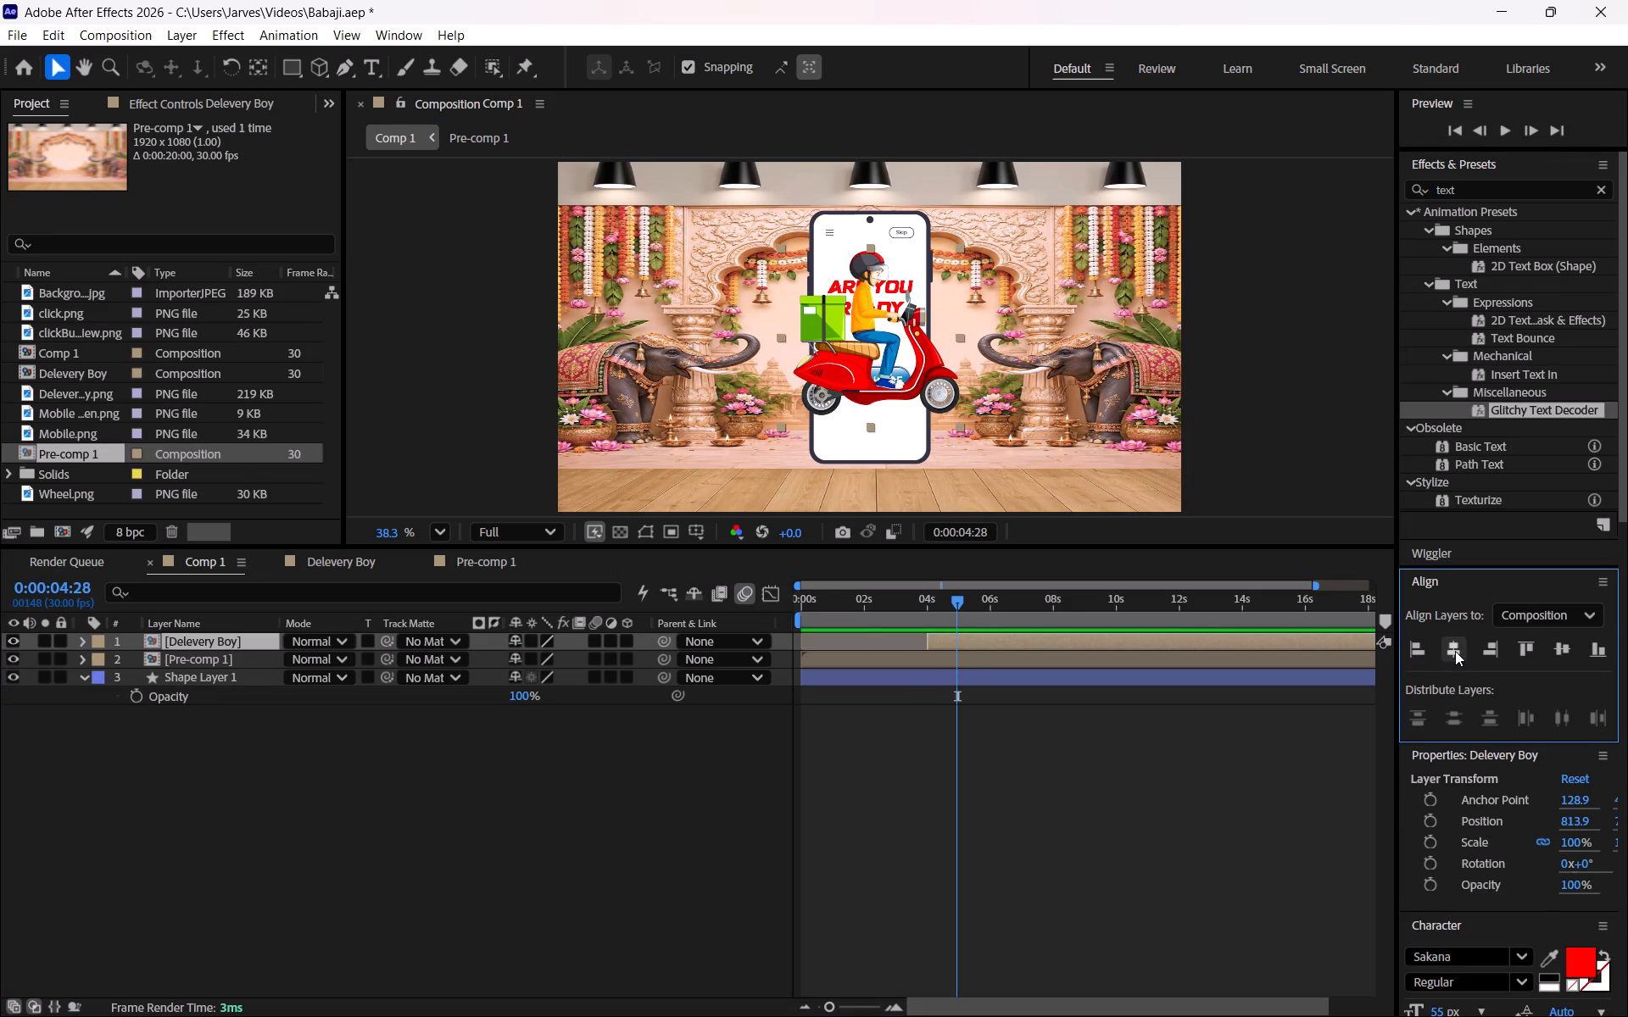
left_click(1455, 651)
left_click(1555, 648)
left_click(676, 813)
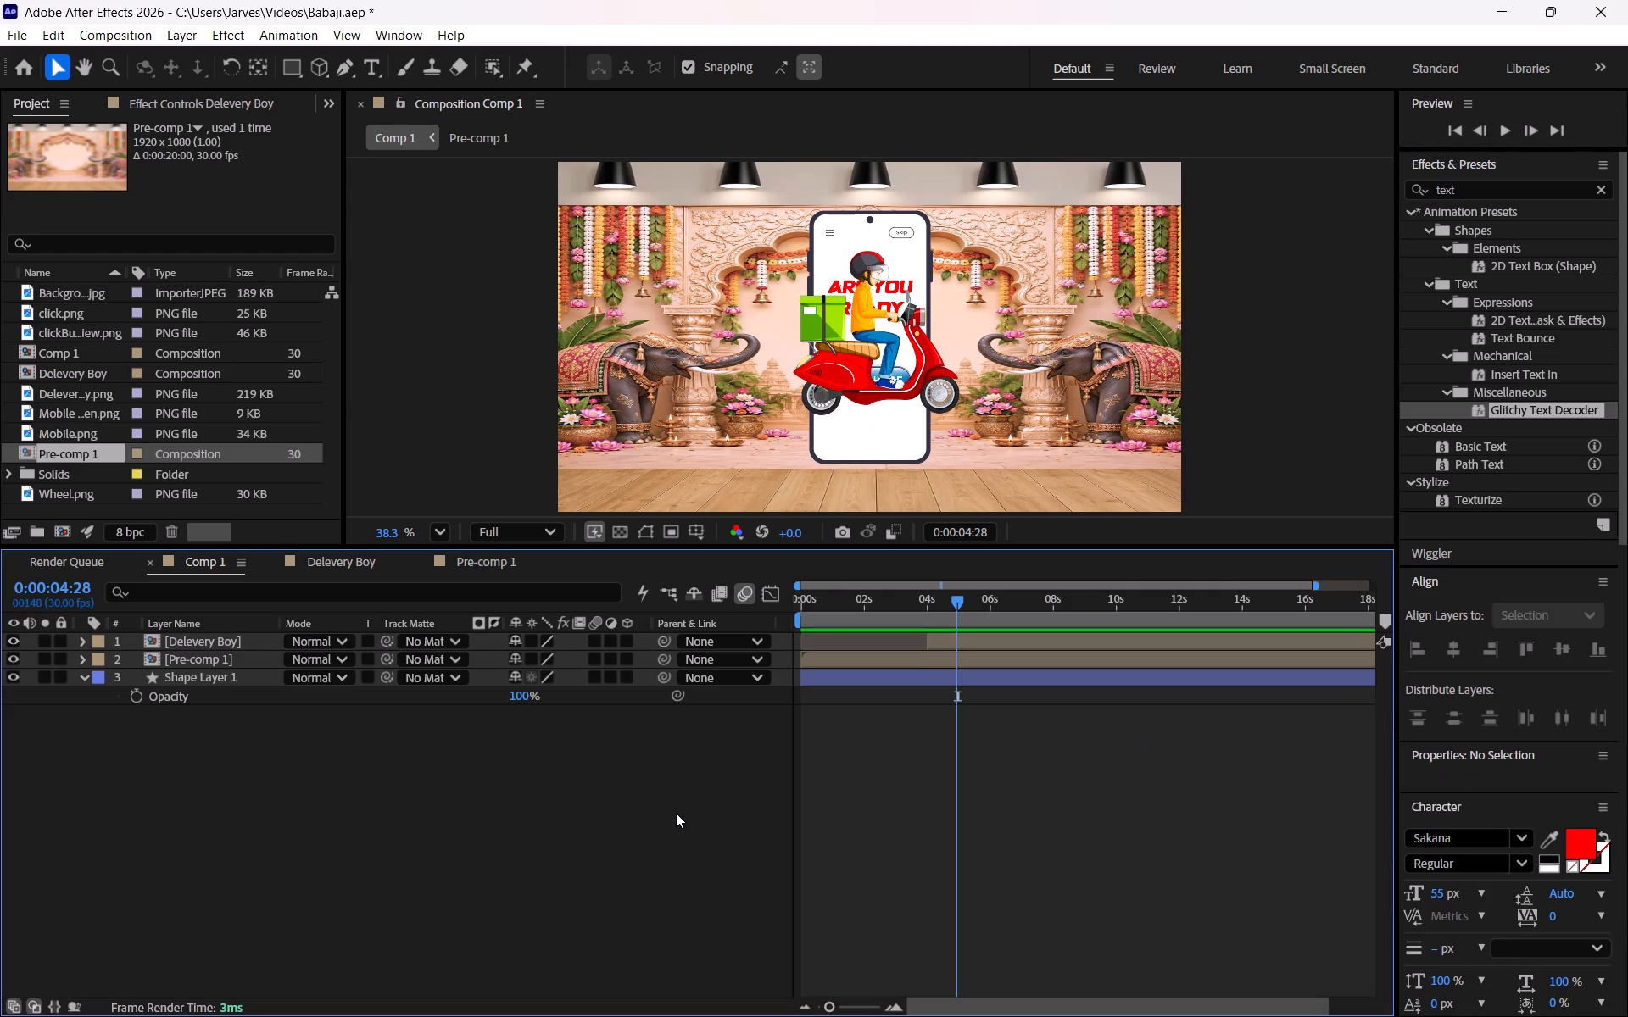
Follow the tutorial's scaling step by setting the Delevery Boy layer's Scale to 0% in Comp 1.
key("alt+Tab")
key("space")
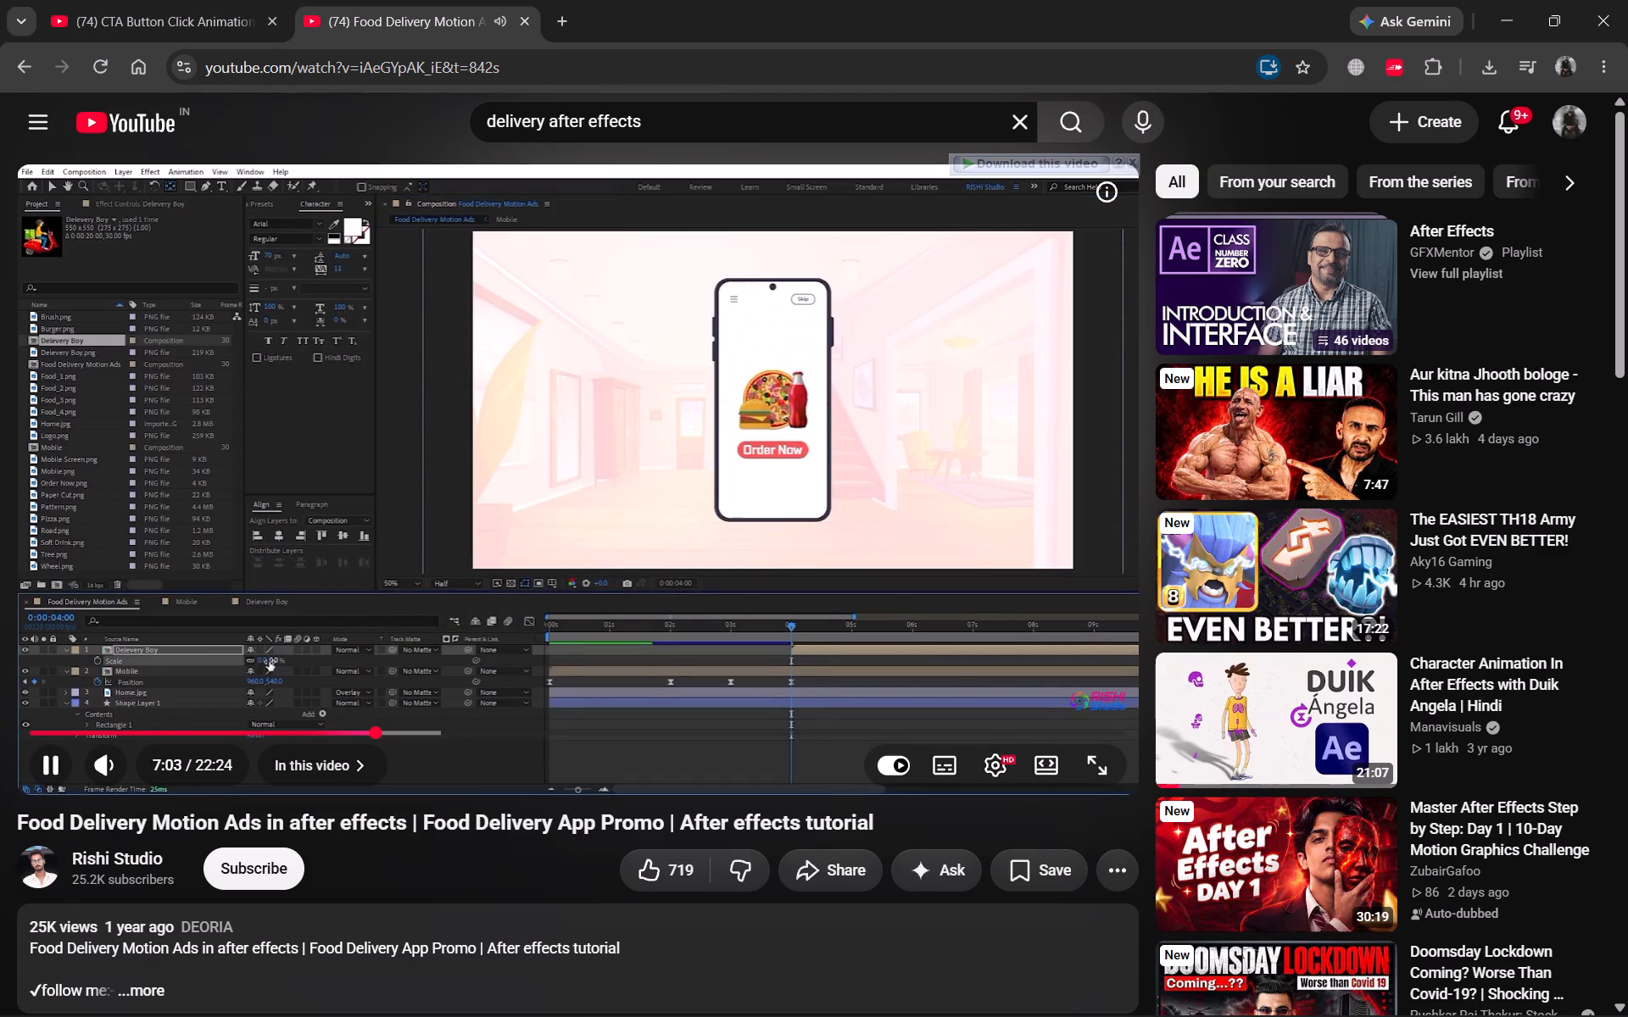
key("space")
key("alt+Tab")
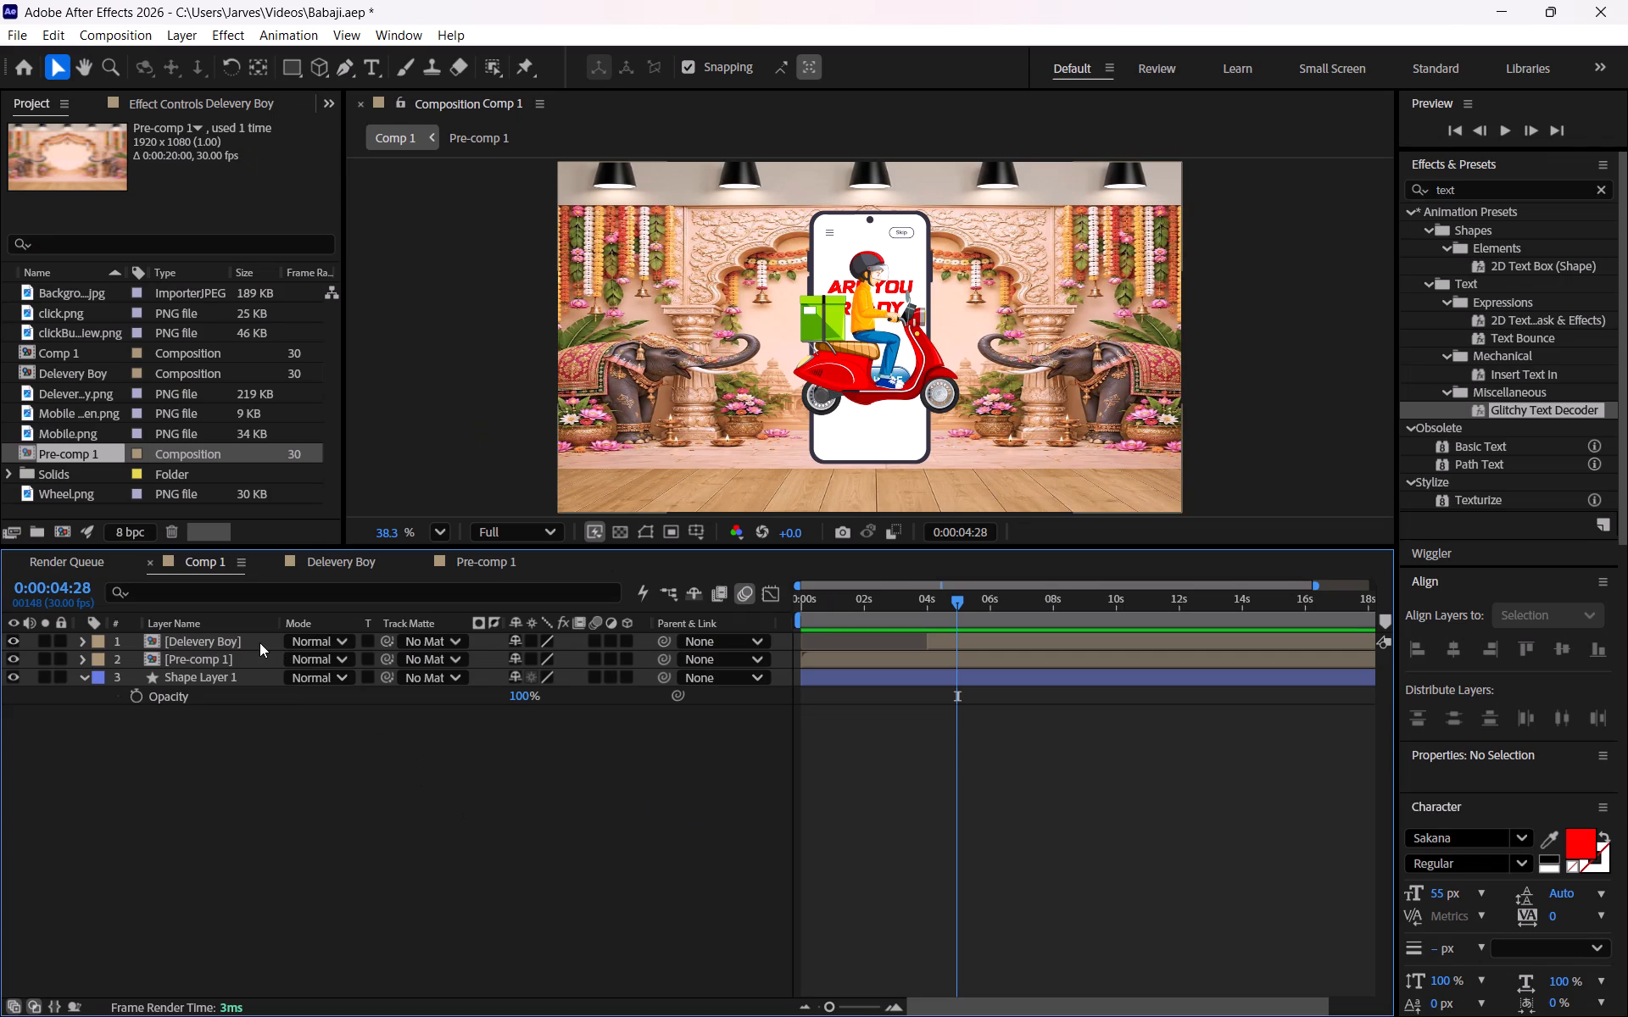
left_click(259, 642)
key("s")
left_click(548, 655)
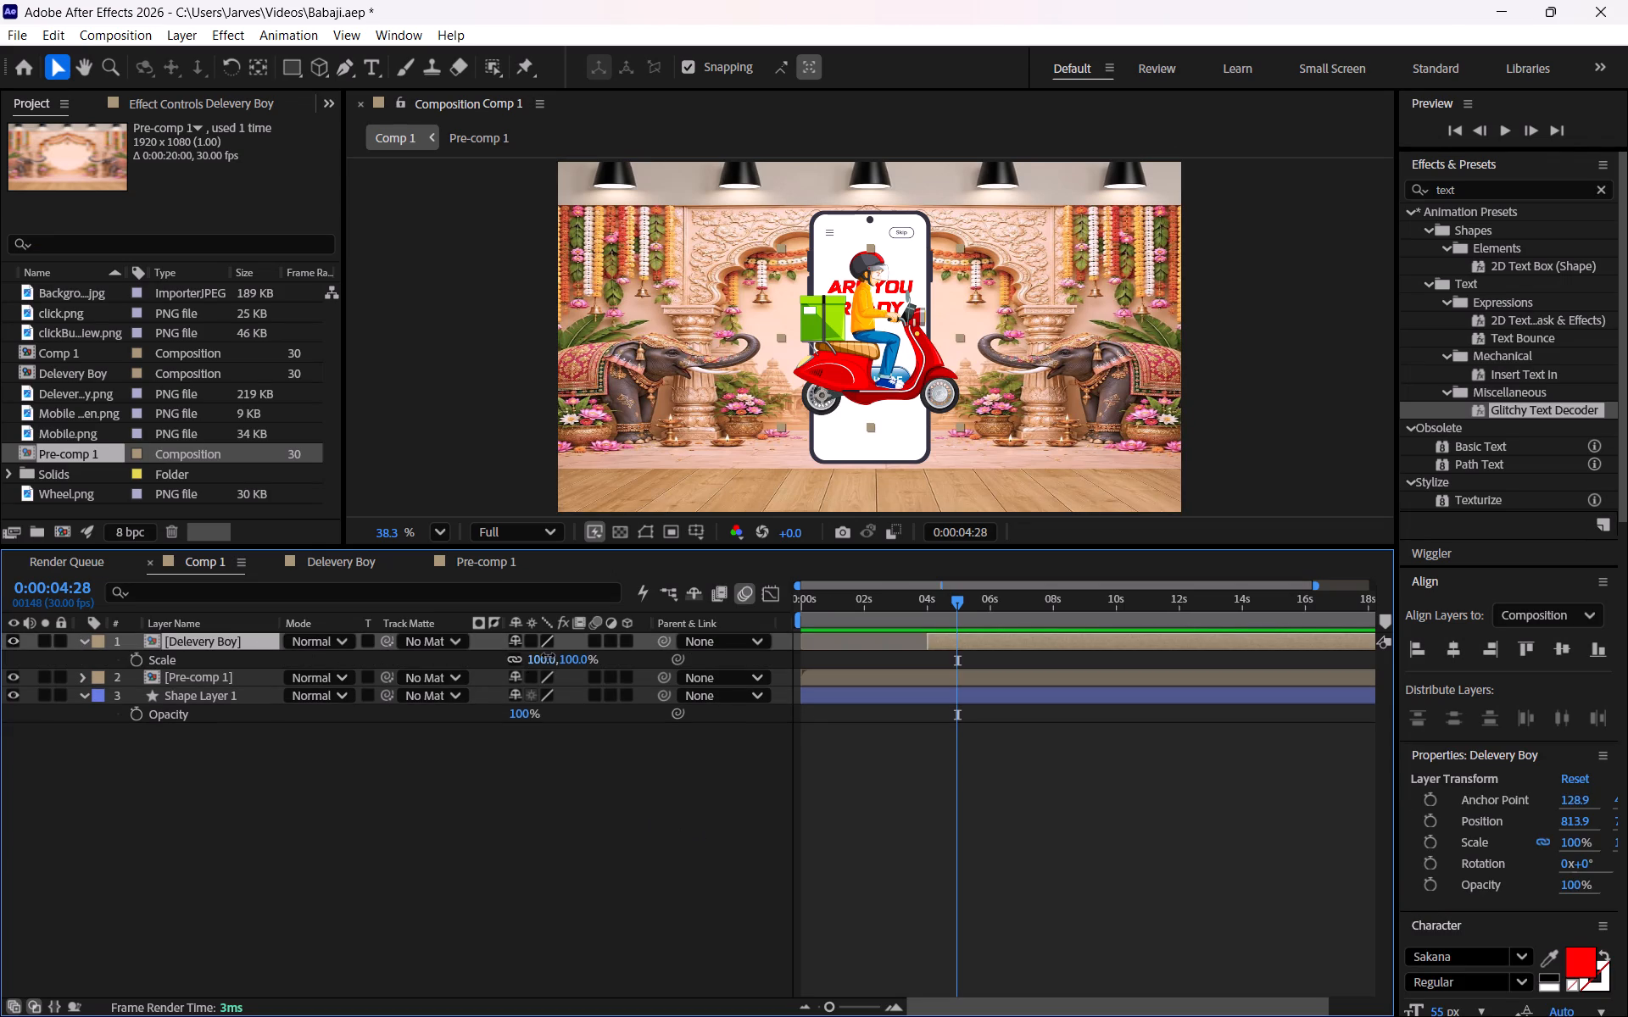
key("0")
key("Return")
left_click(601, 756)
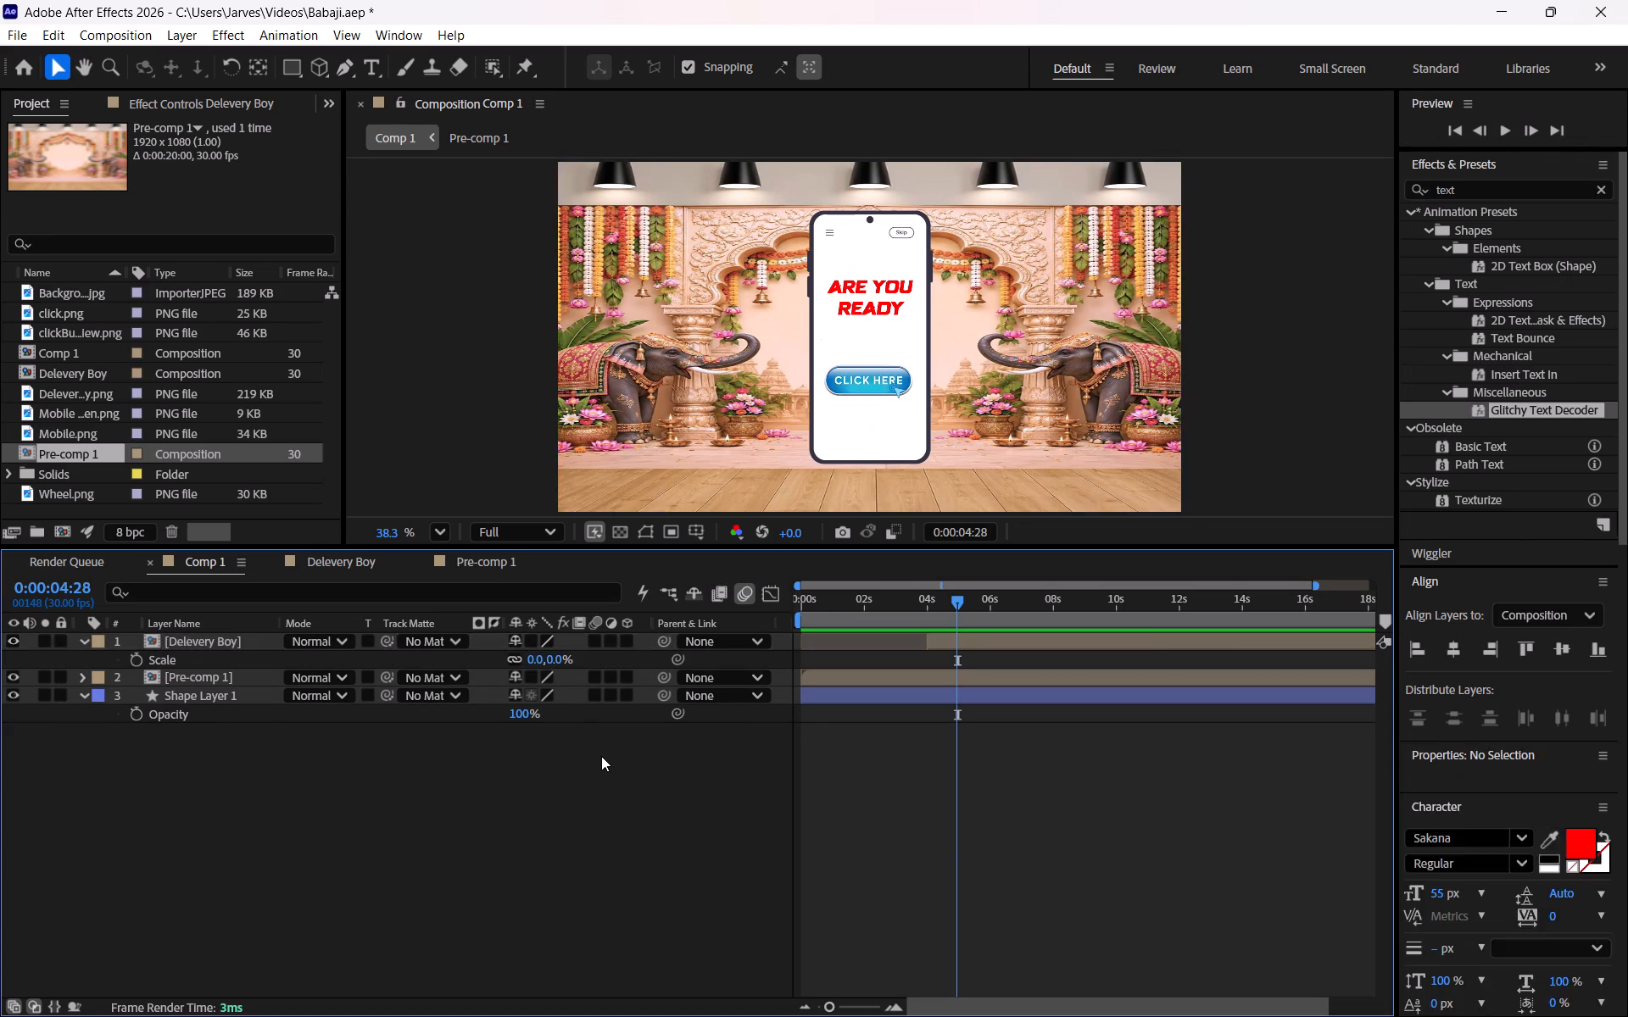
Watch the tutorial's keyframing part, and add a Scale keyframe to the Delevery Boy layer at 0:00:04:00.
key("alt+Tab")
key("space")
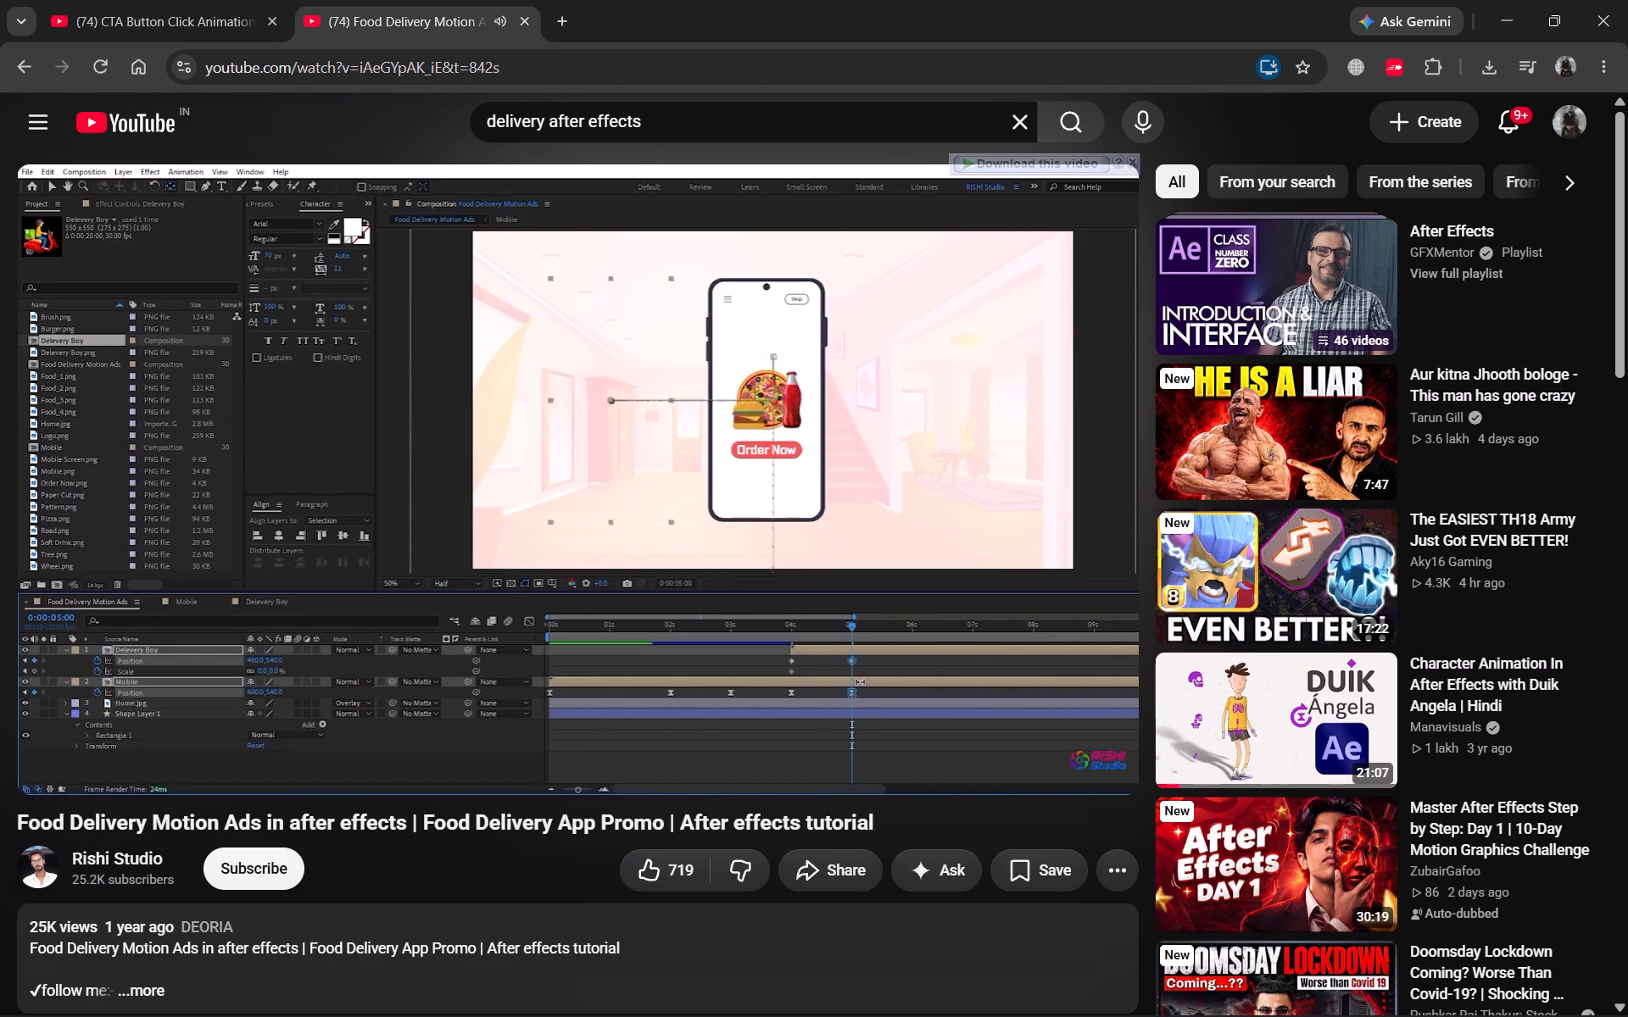
key("space")
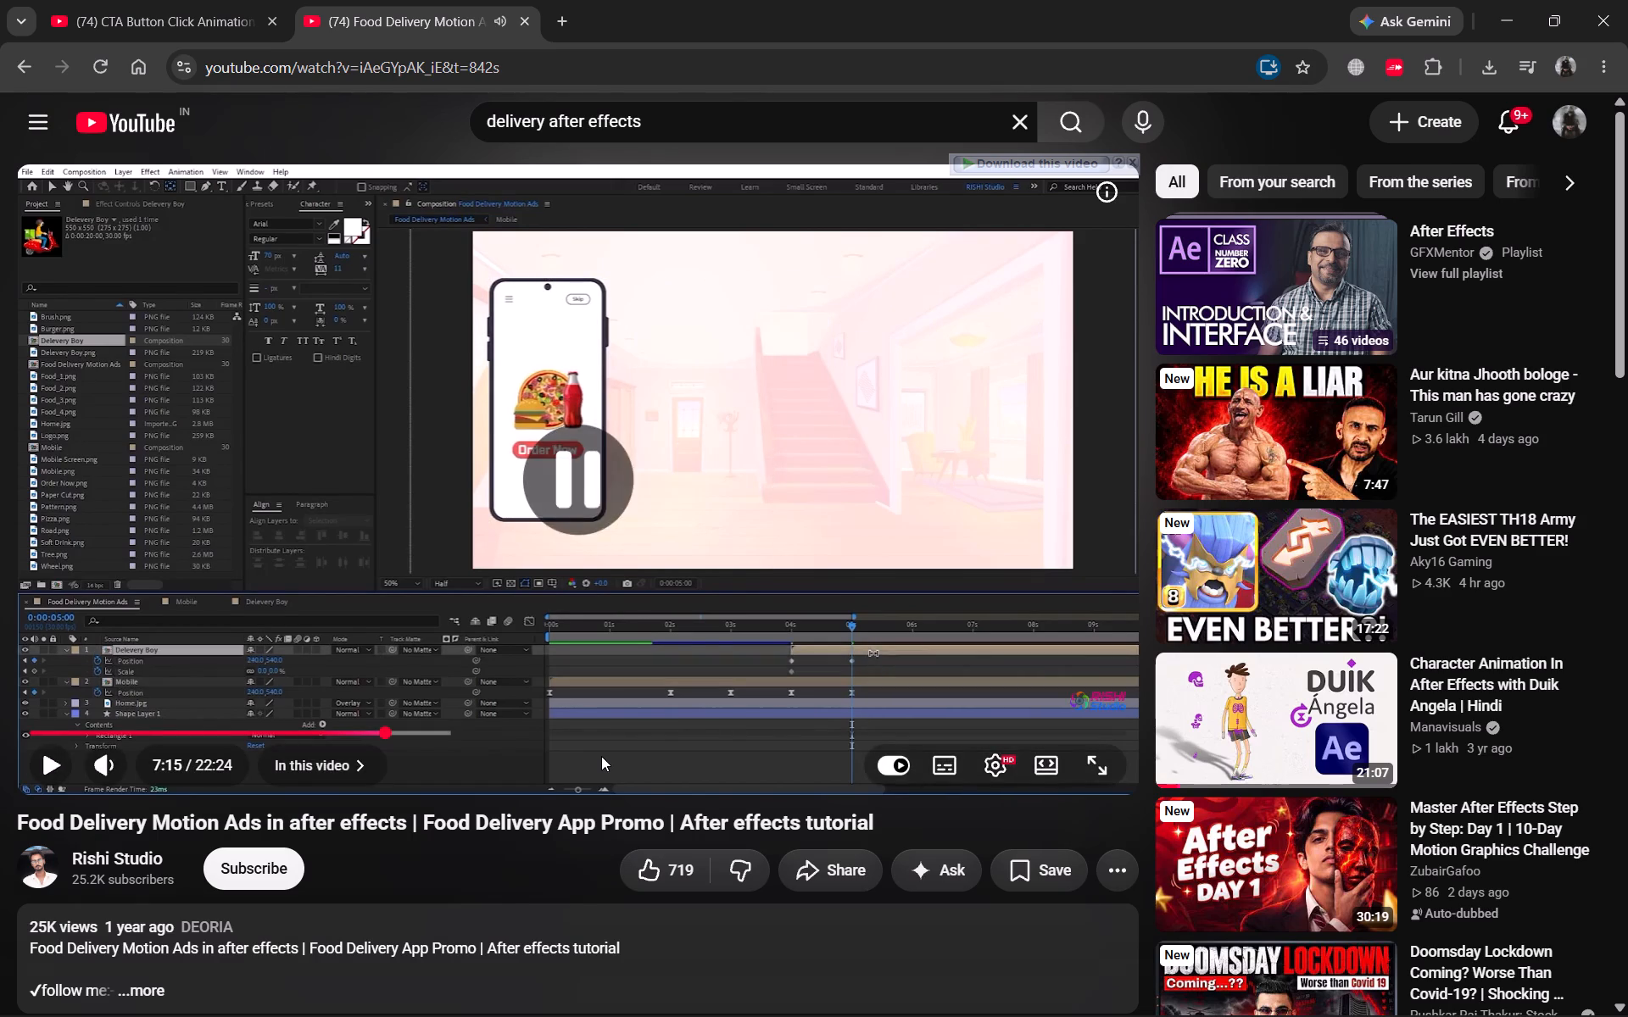
key("alt+Tab")
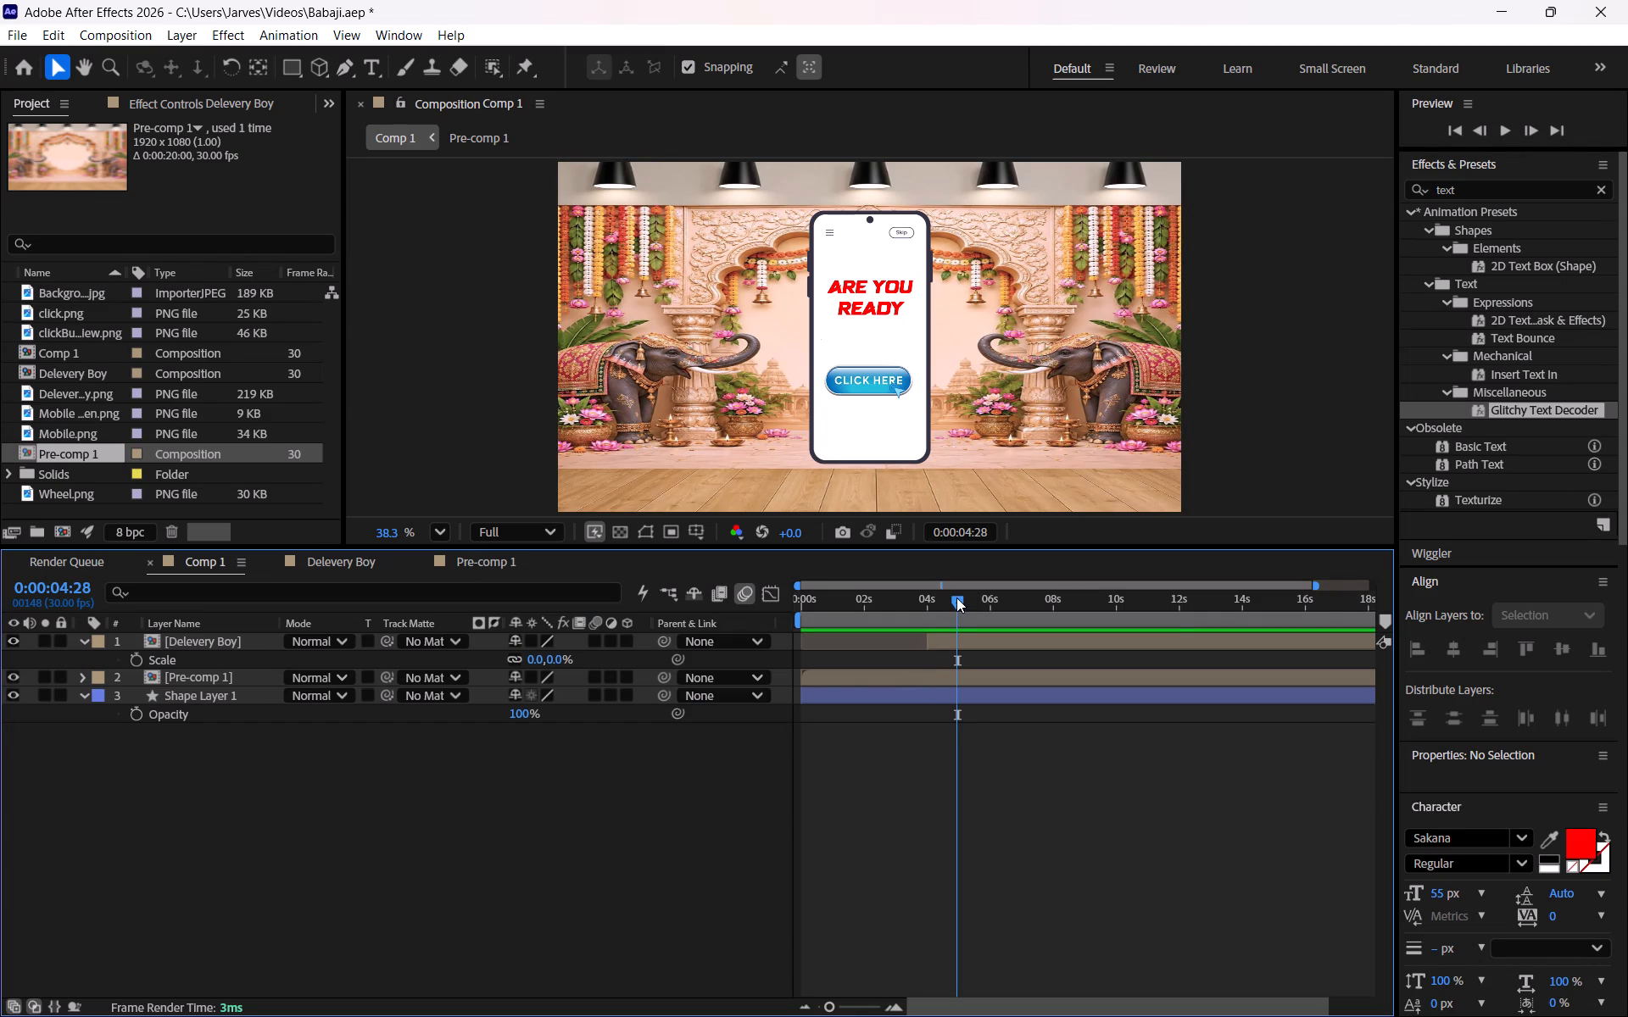
left_click_drag(956, 597, 927, 597)
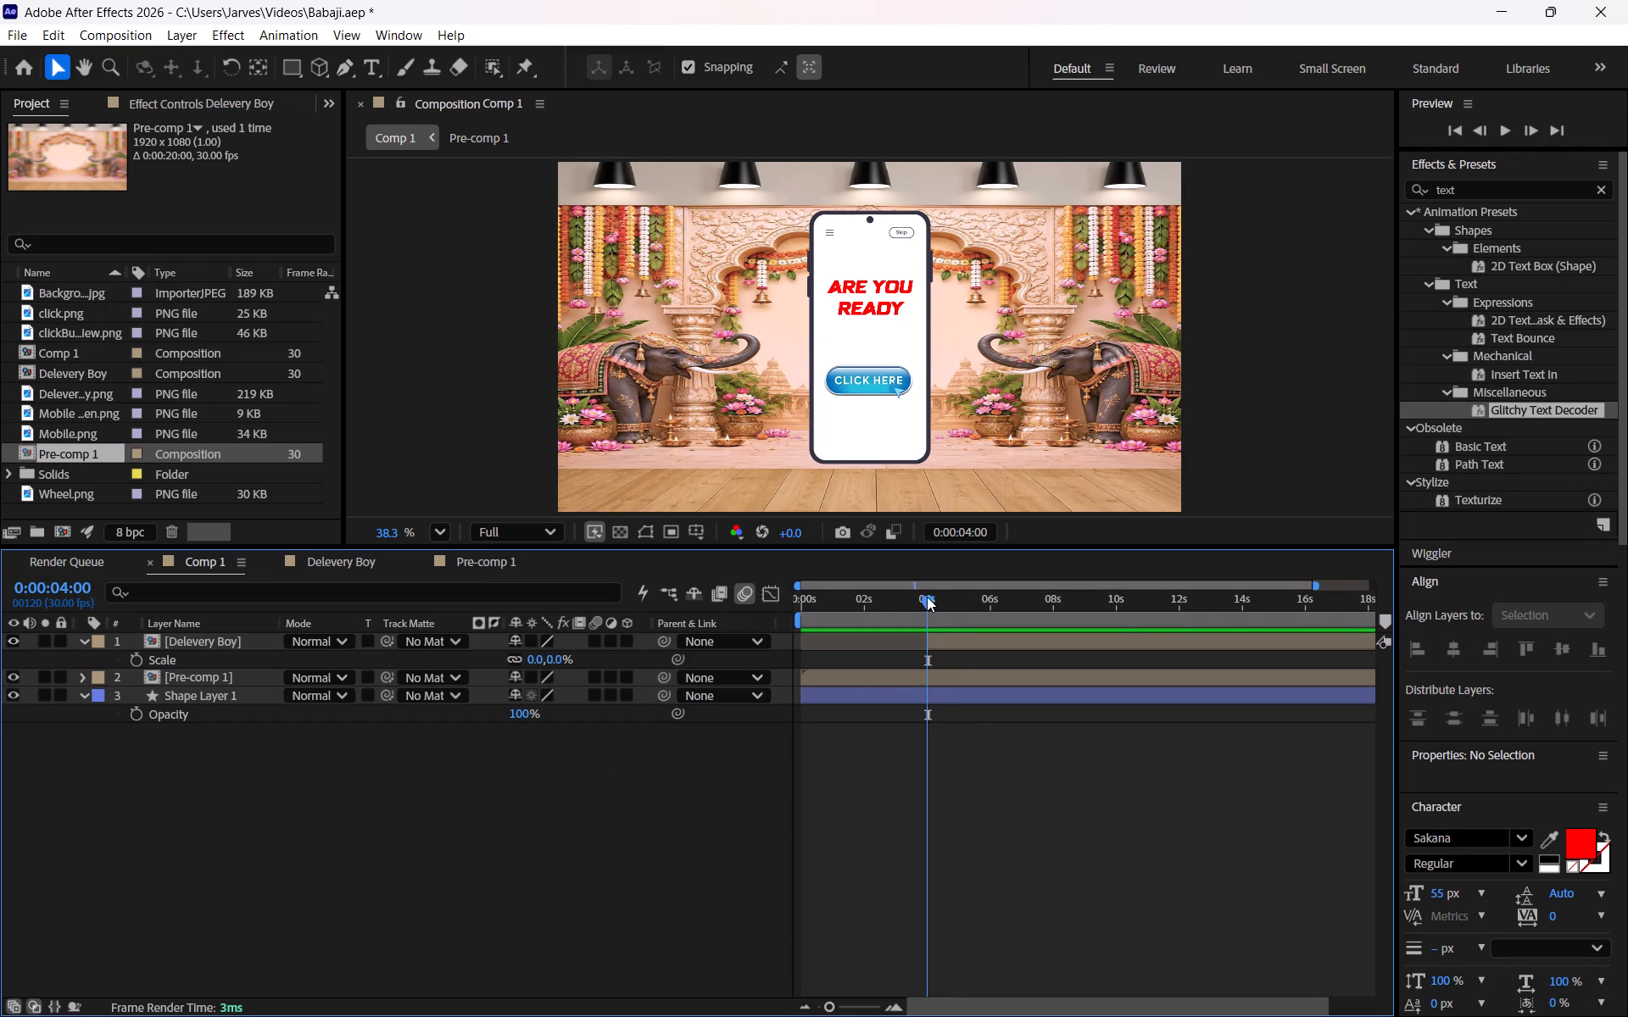
key("alt+Tab")
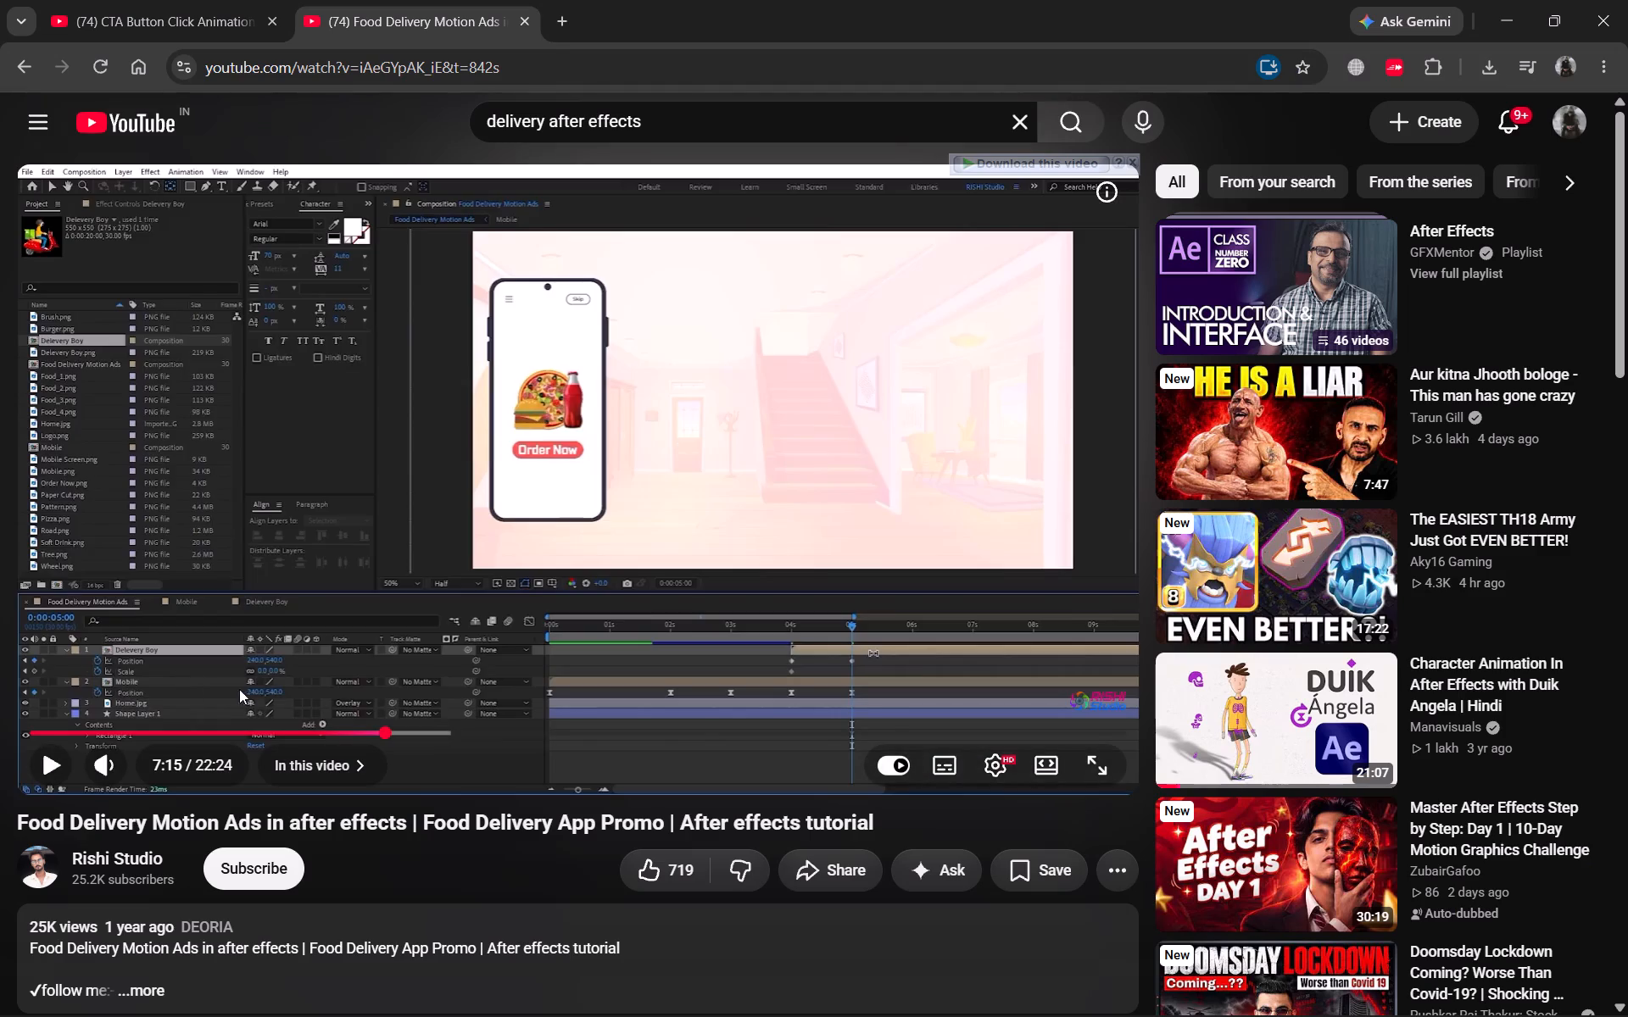
key("alt+Tab")
left_click(137, 654)
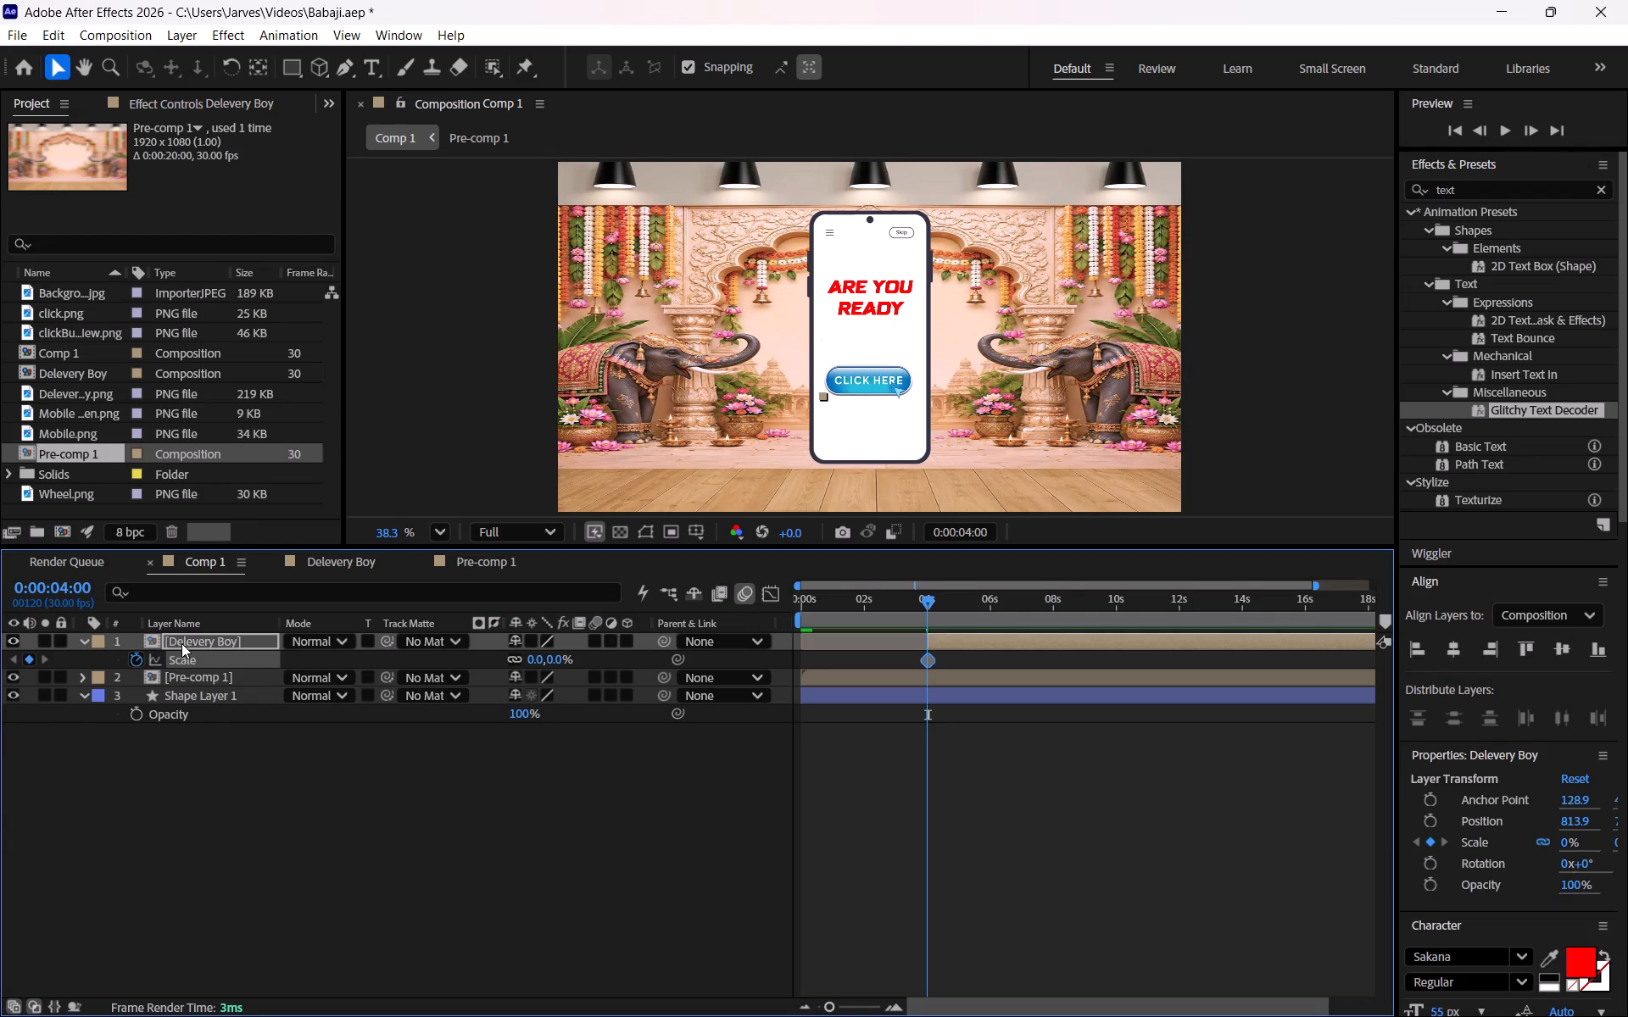
Add a Position keyframe to the Delevery Boy layer at 0:00:04:00 and show its Scale property alongside Position.
left_click(184, 642)
key("p")
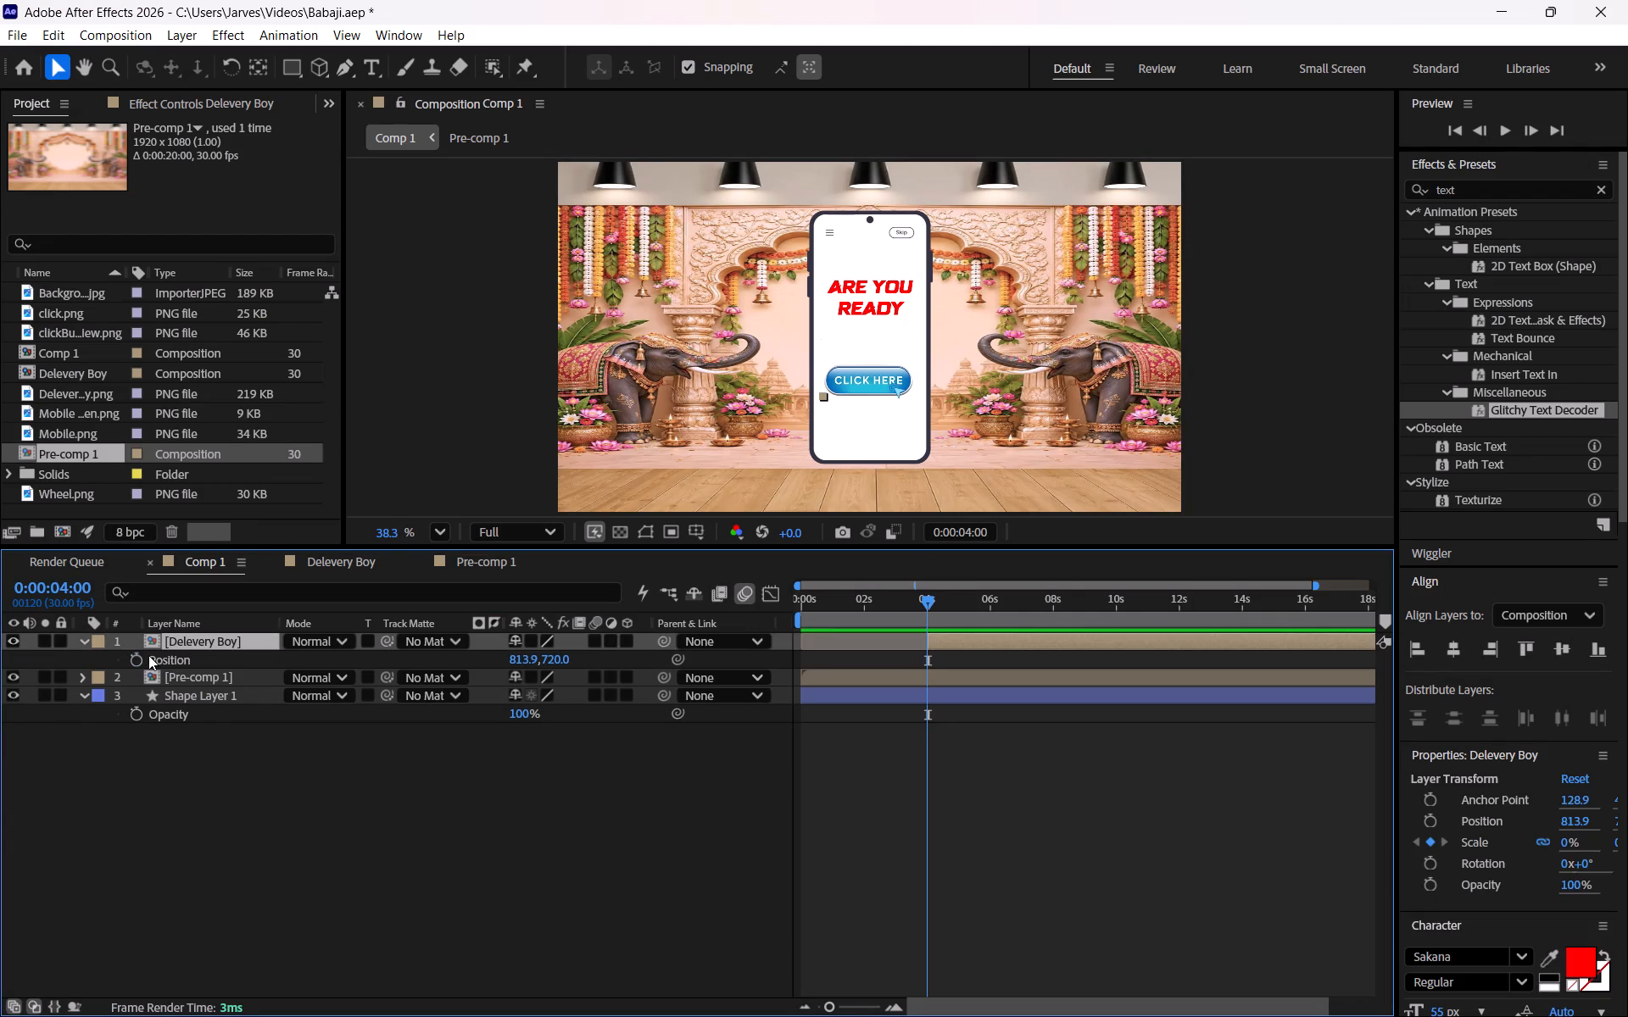
left_click(135, 659)
key("shift+s")
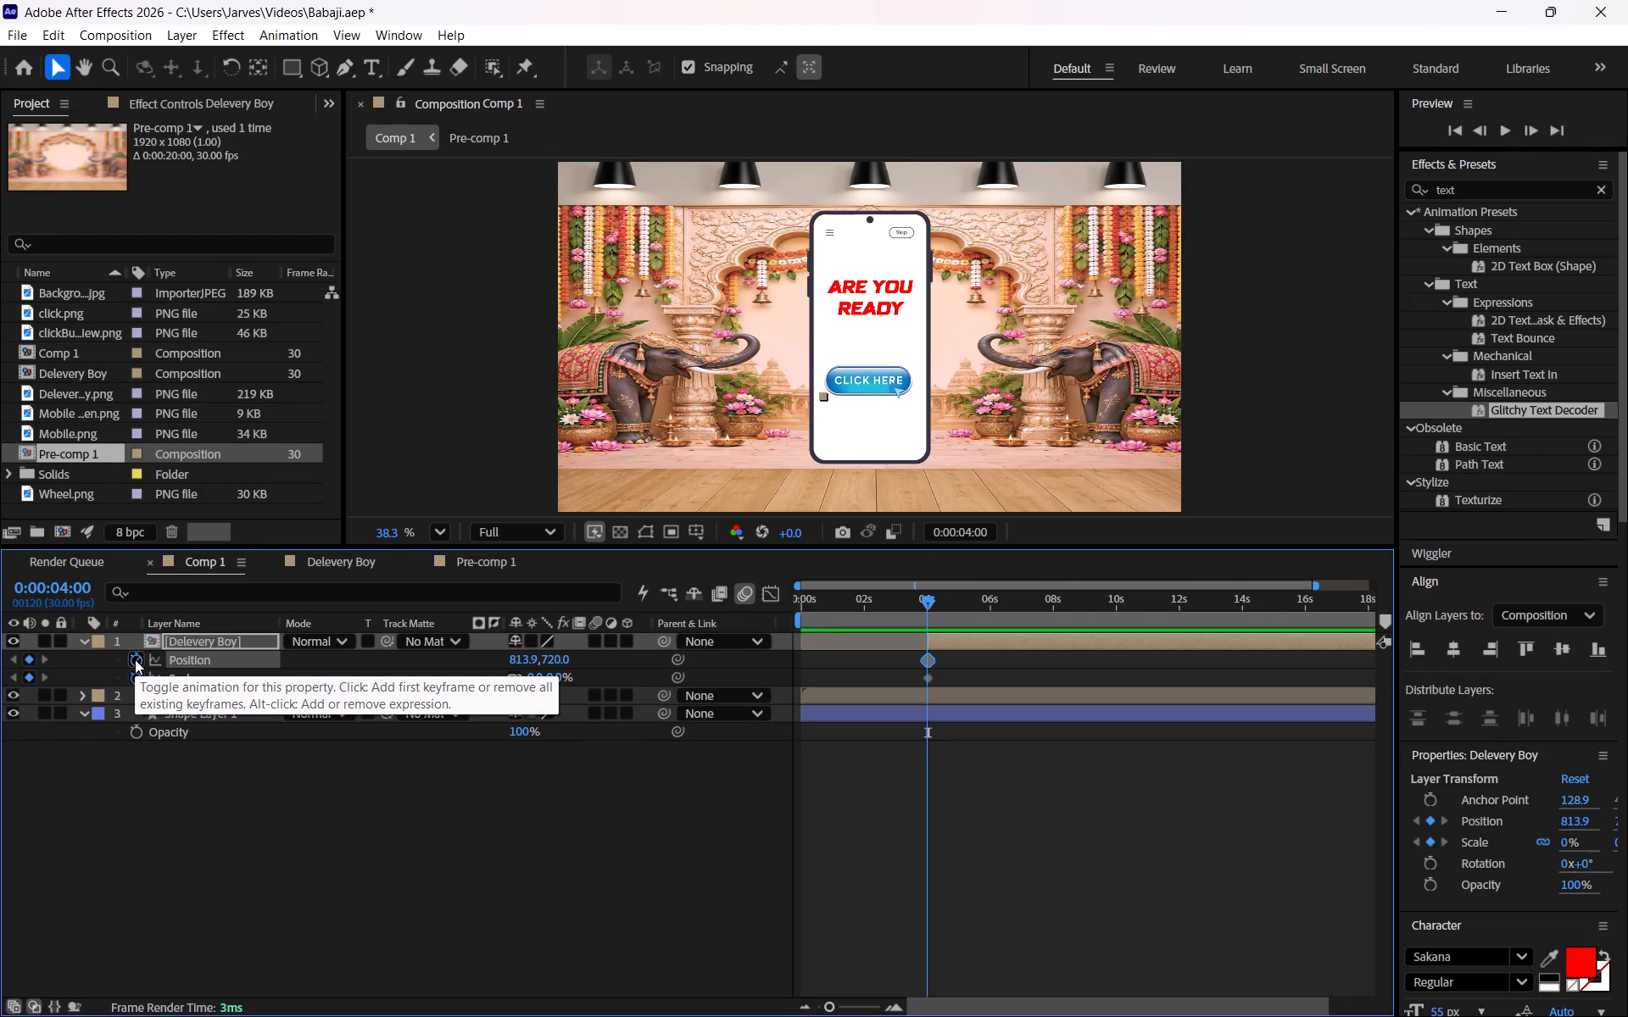
Check the tutorial's phone movement, and add a Position keyframe to the Pre-comp 1 layer at 0:00:04:00.
left_click(314, 810)
key("alt+Tab")
key("space")
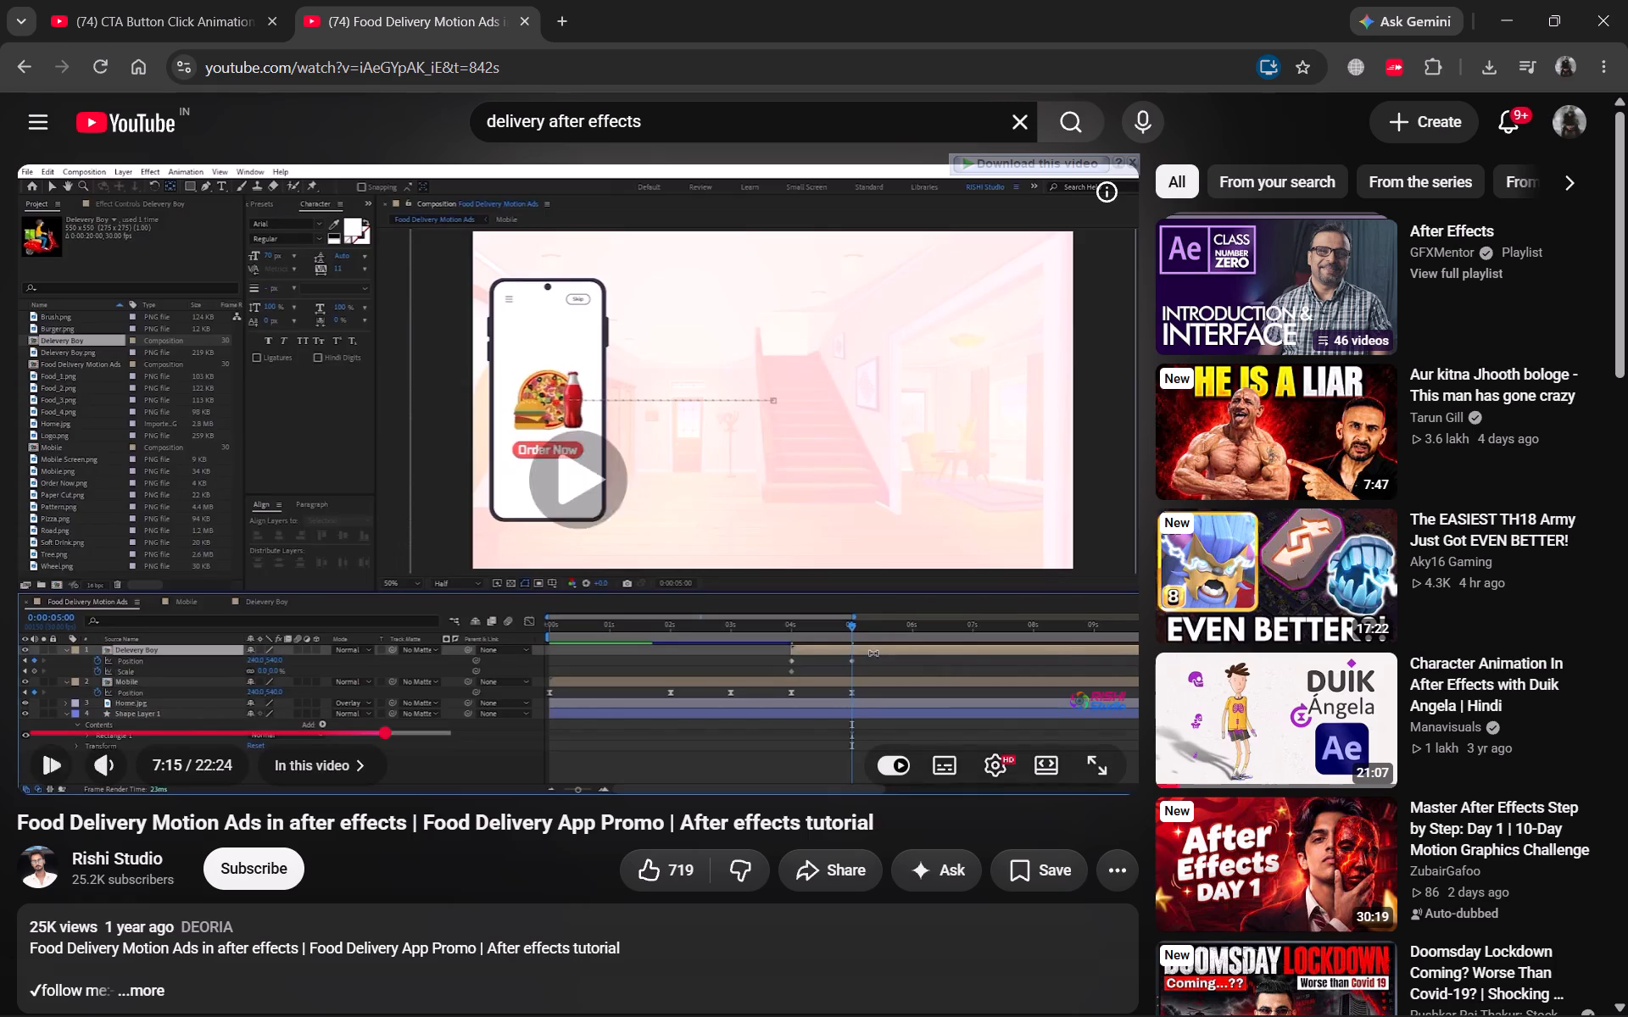
key("Left")
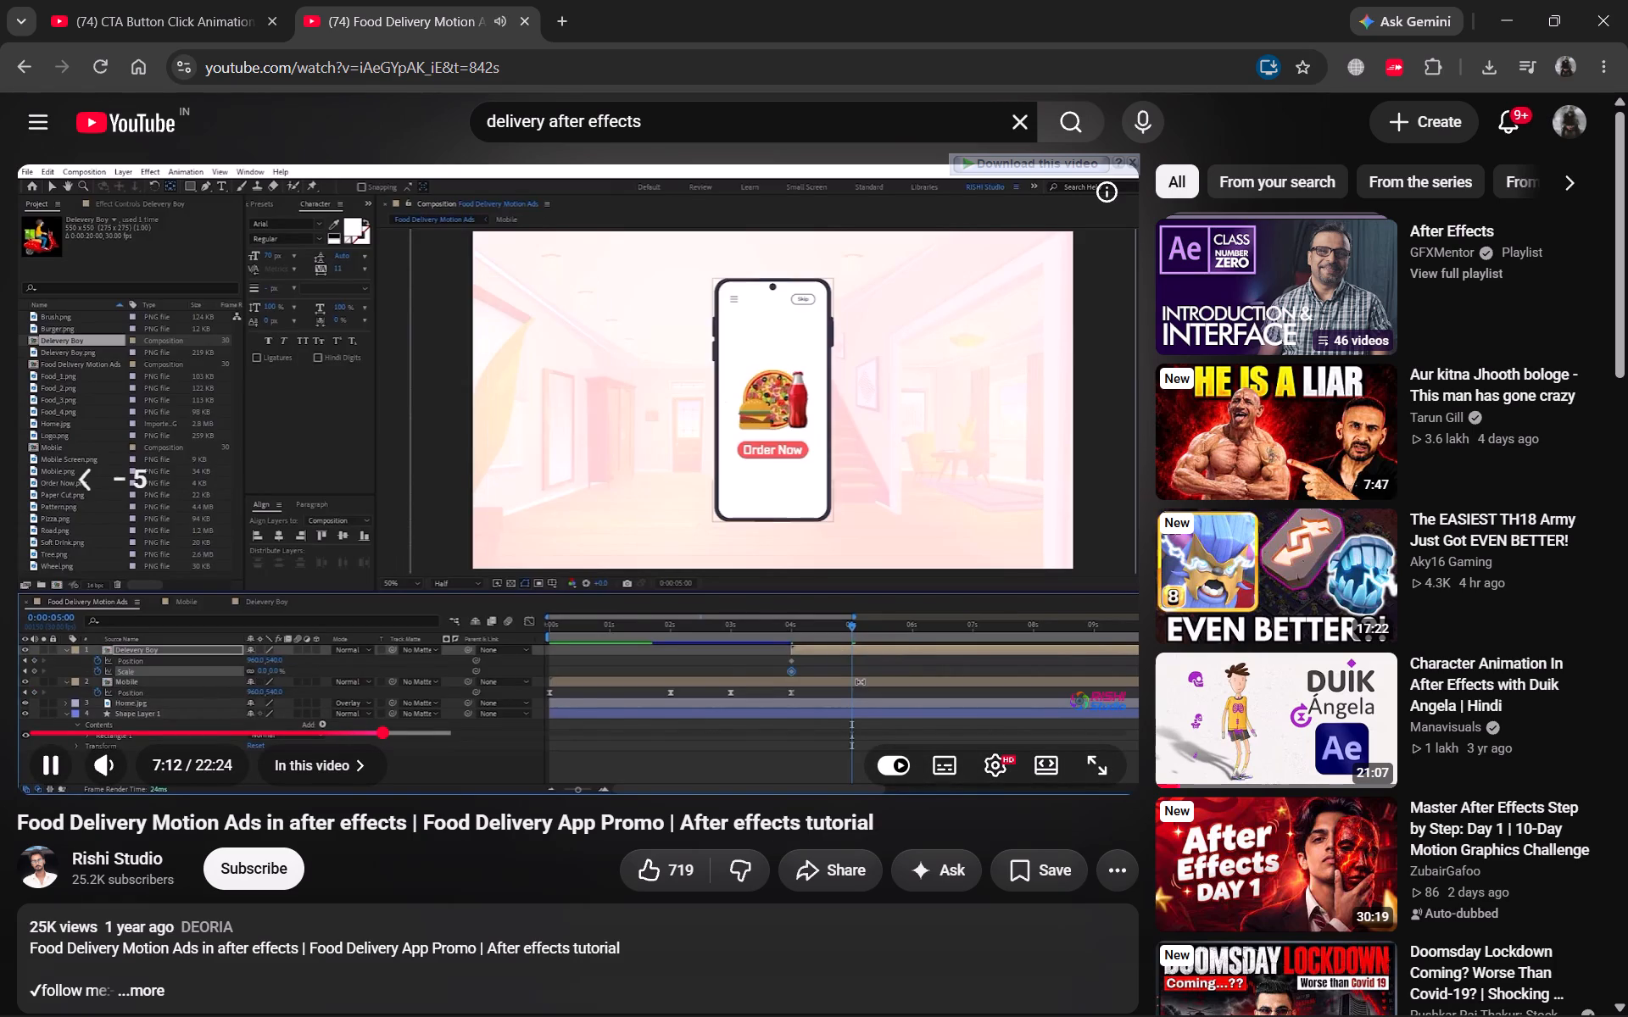
key("space")
key("alt+Tab")
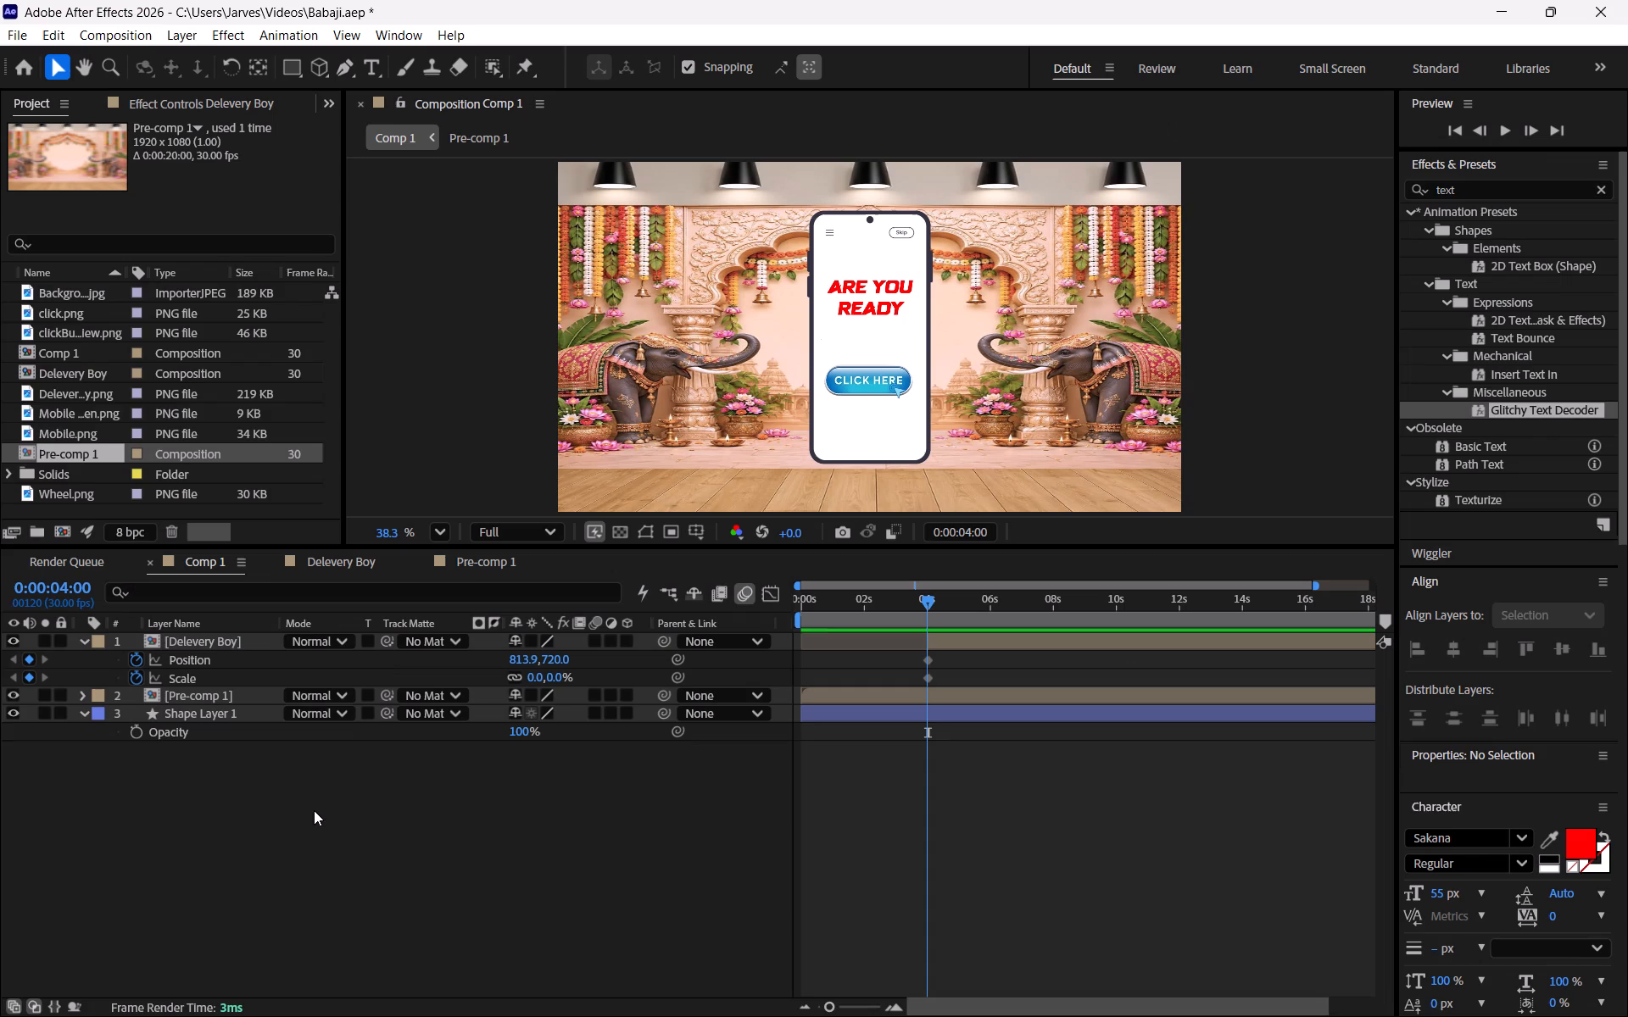
left_click(847, 998)
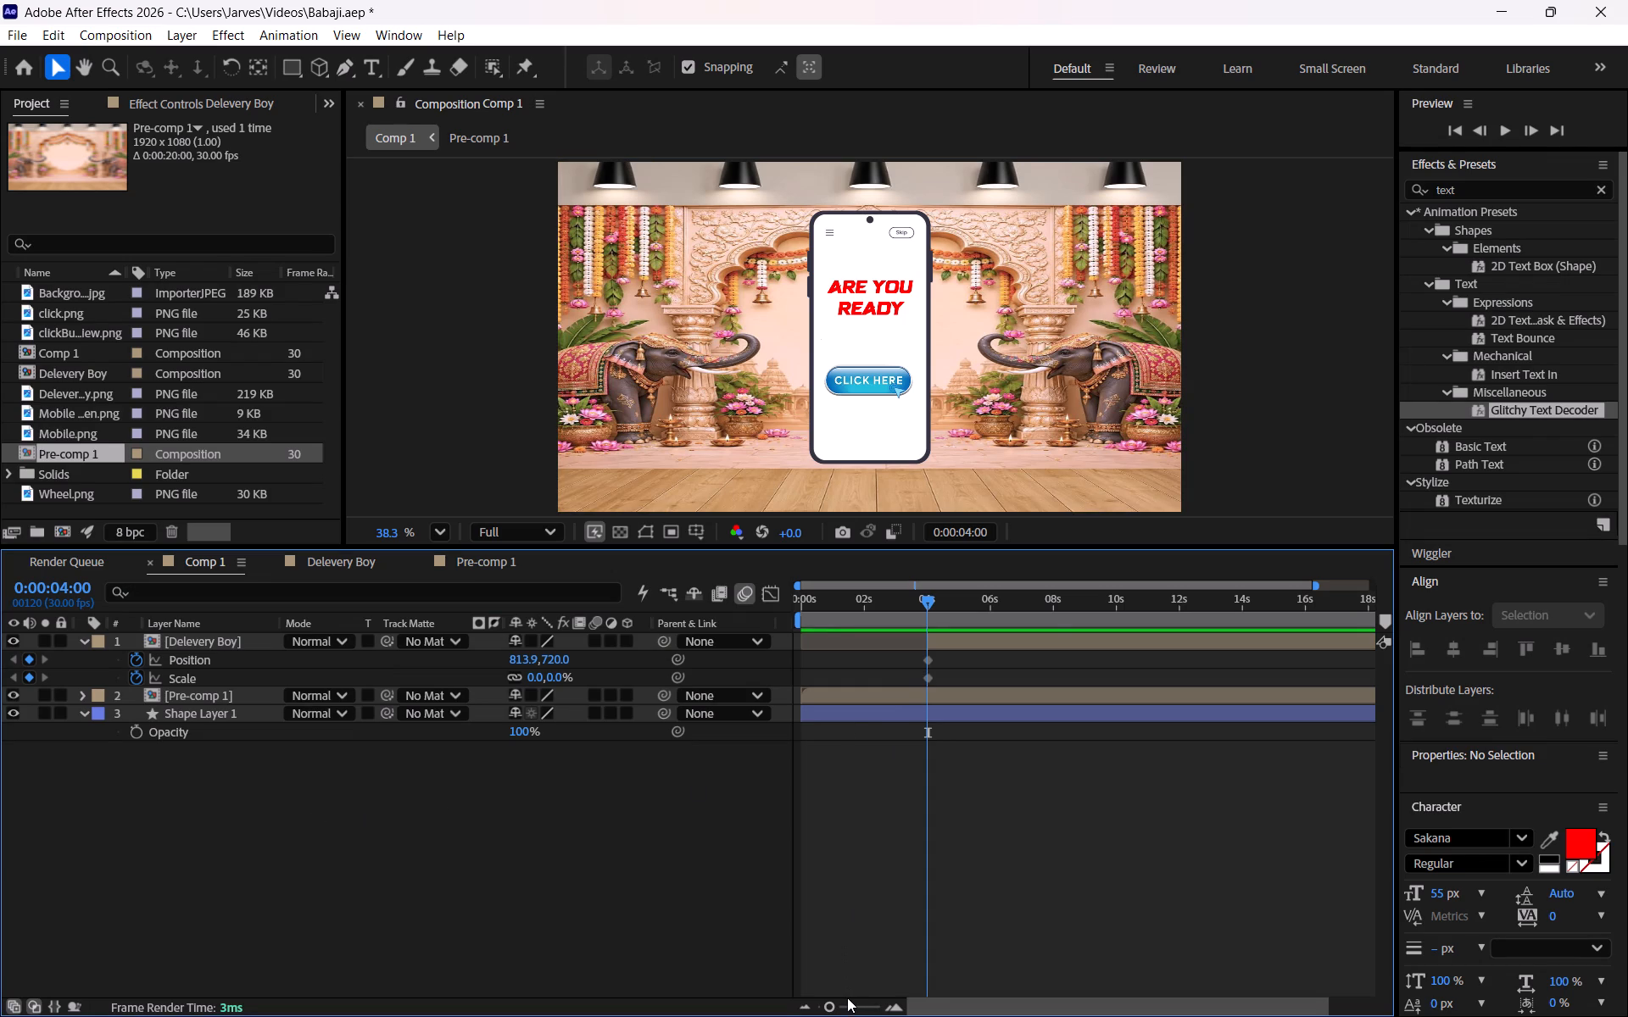
left_click(849, 1002)
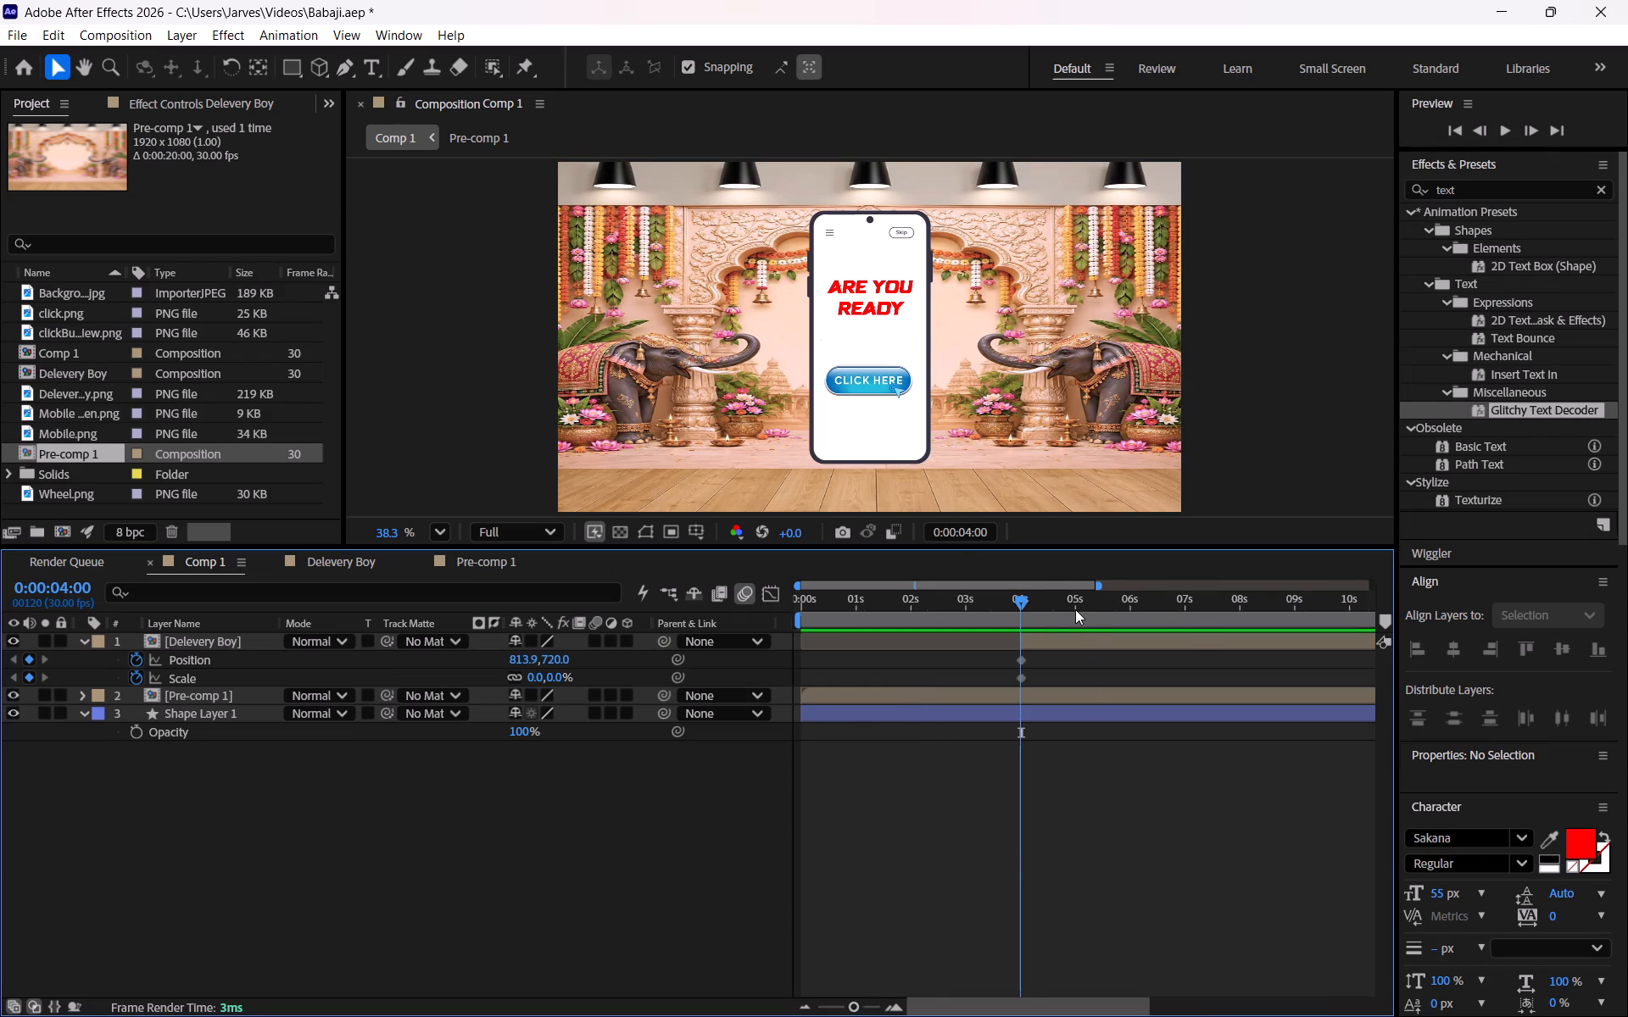
left_click(1075, 609)
left_click(203, 693)
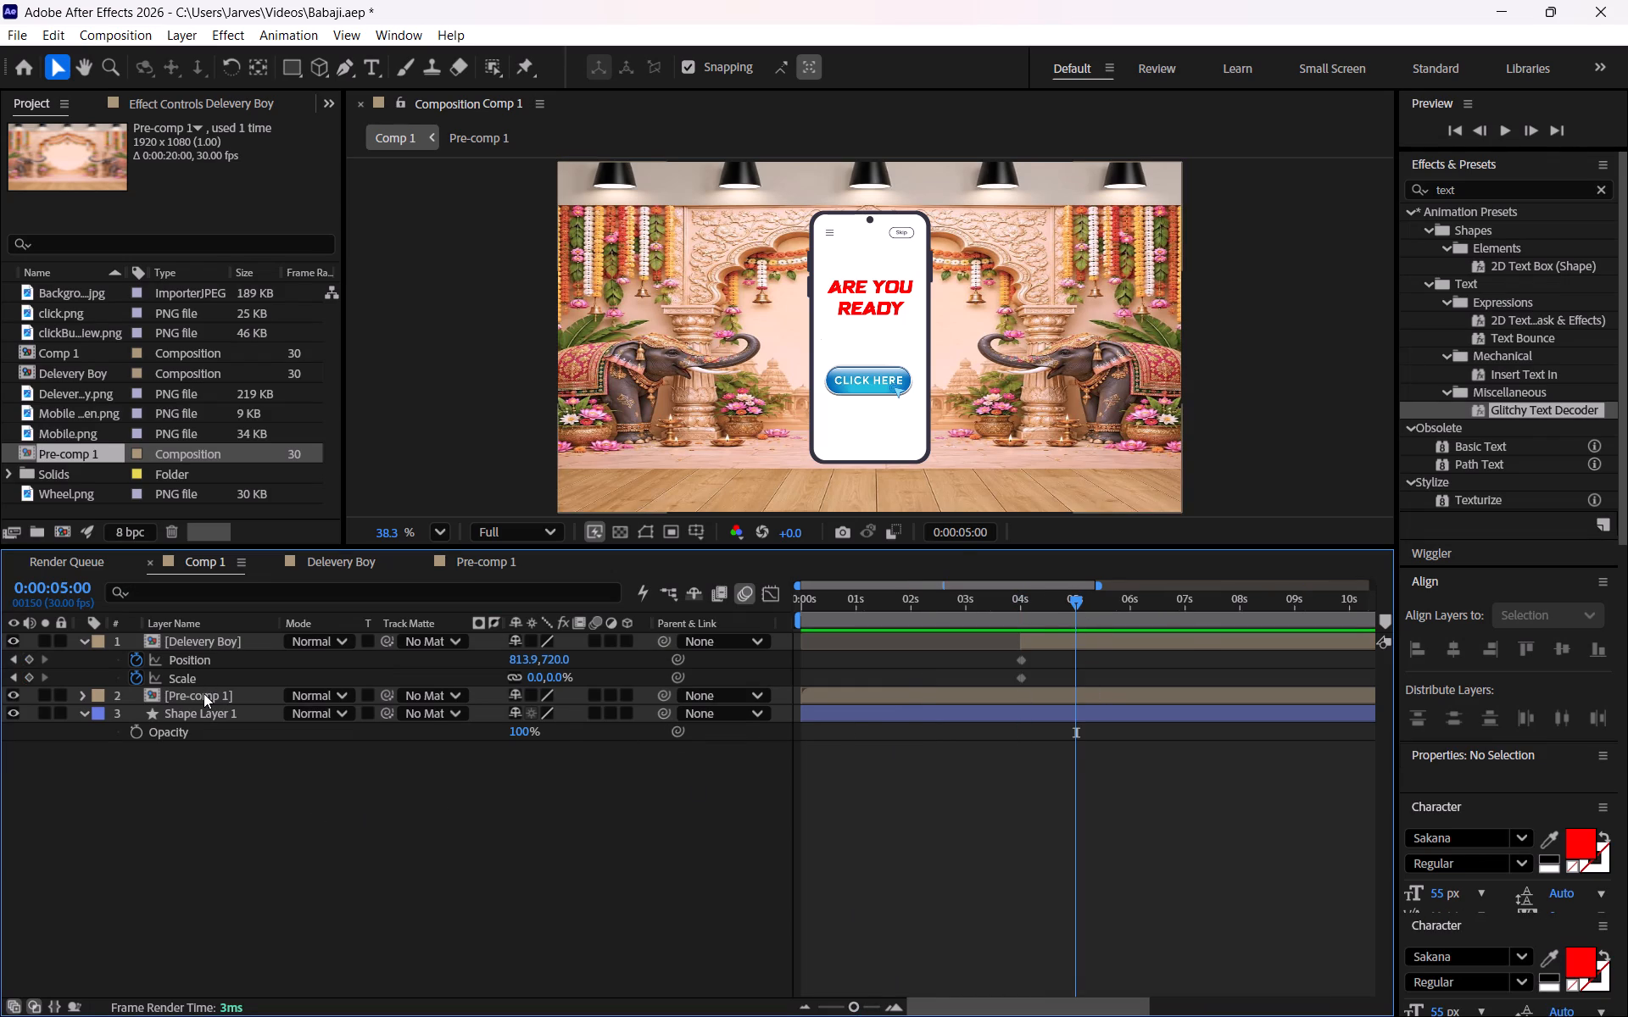
key("p")
left_click(139, 714)
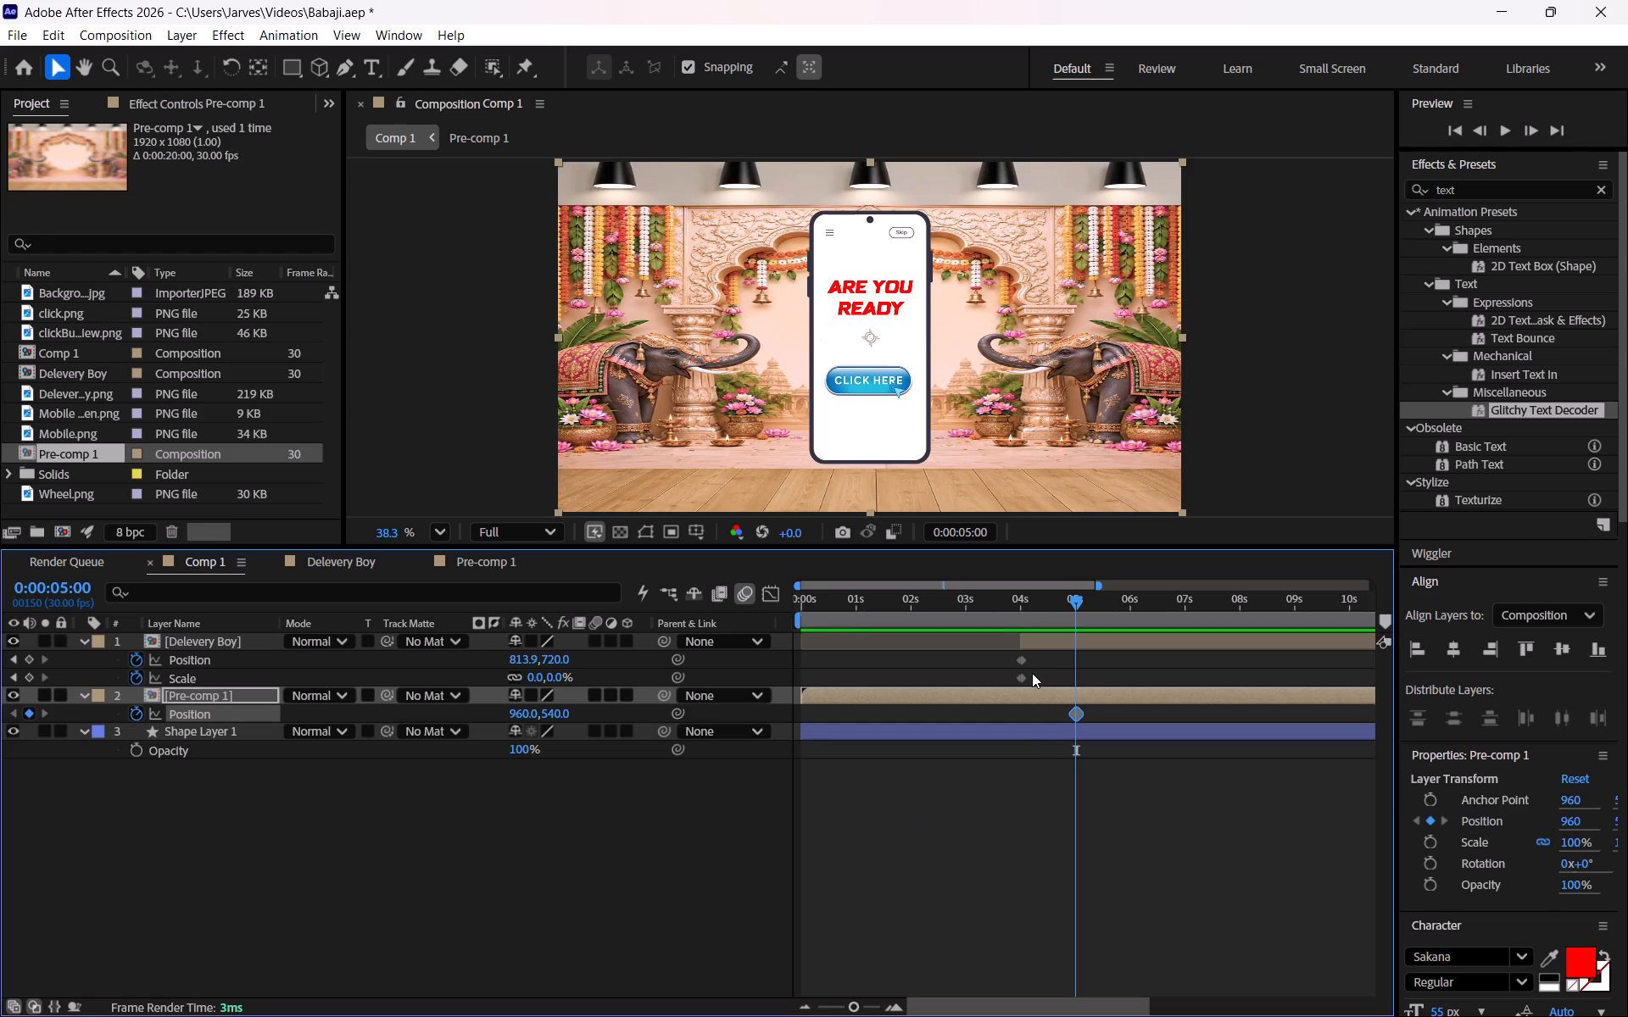
key("ctrl+z")
key("j")
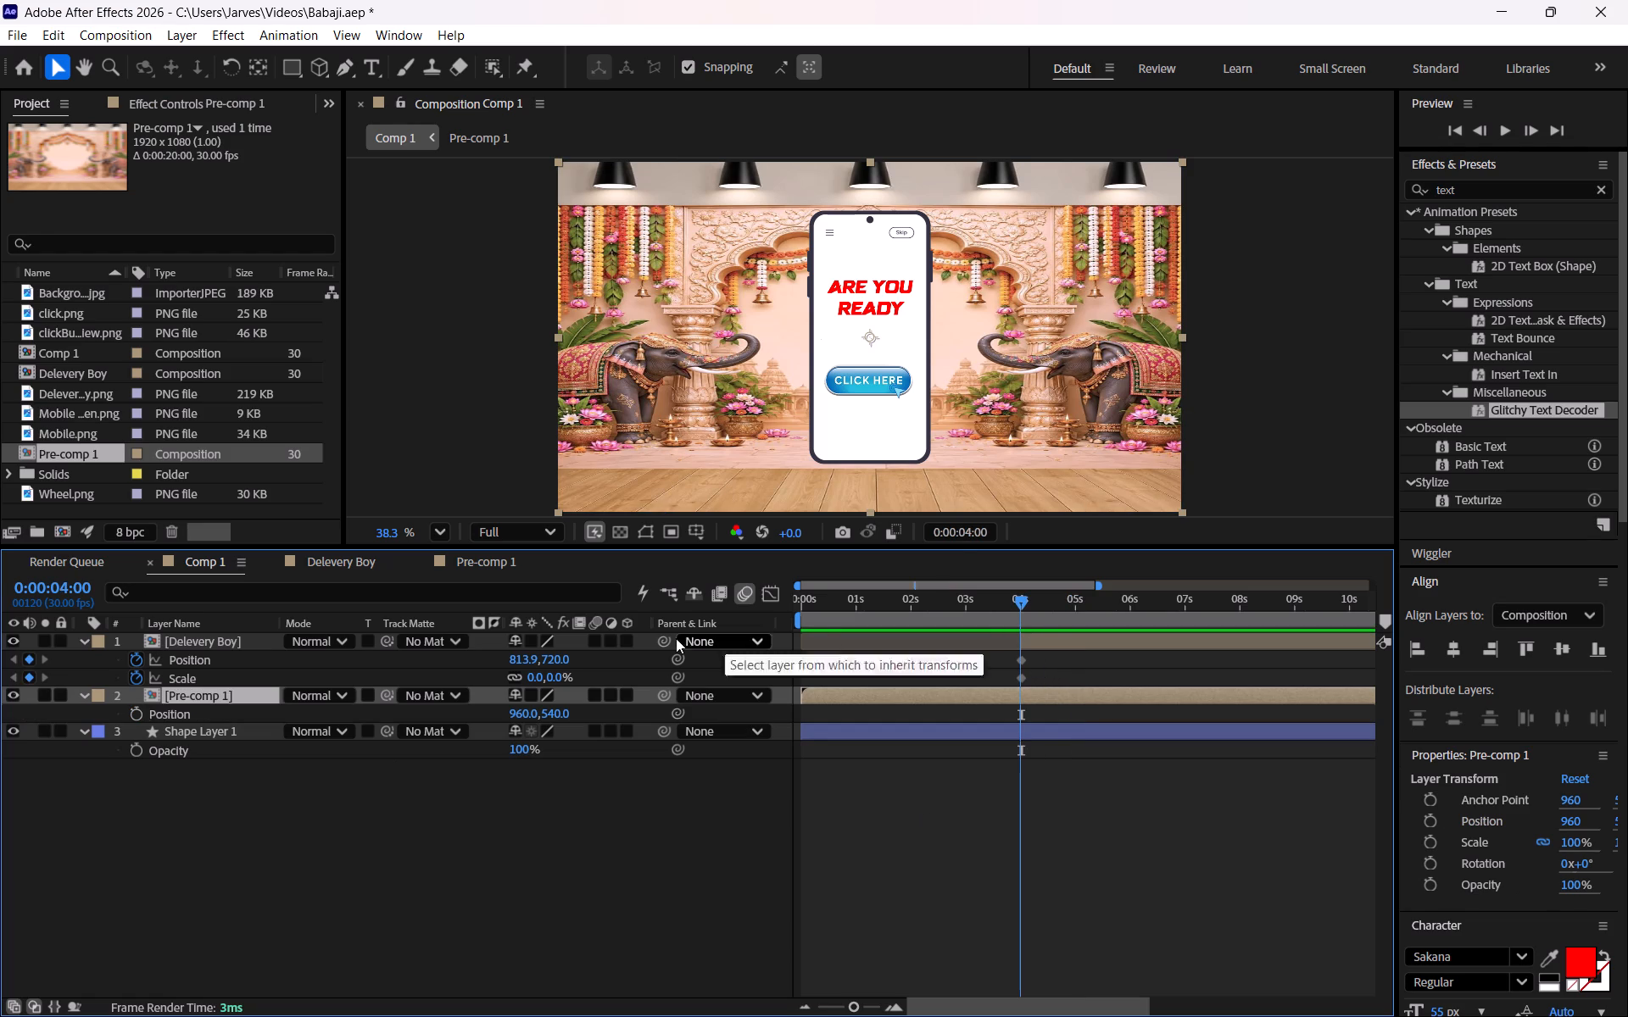
left_click(137, 713)
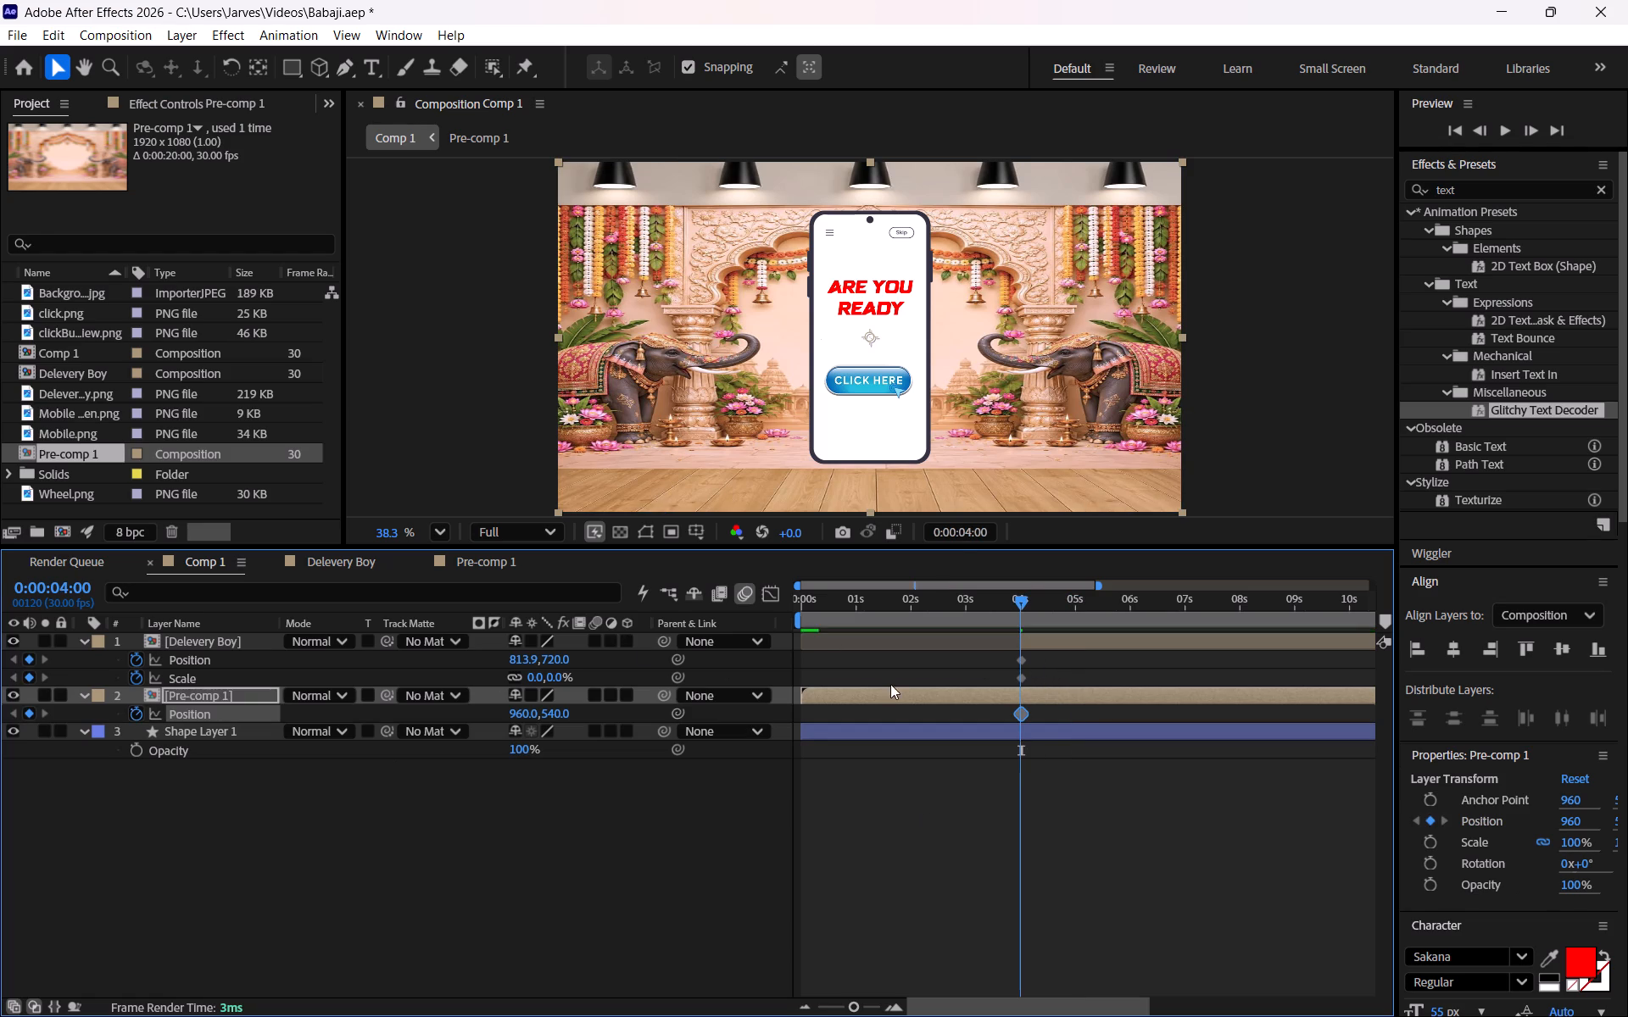
Watch the tutorial's scale-up part, and set the Delevery Boy layer's Scale to 60% at 0:00:05:00.
left_click(1074, 610)
key("alt+Tab")
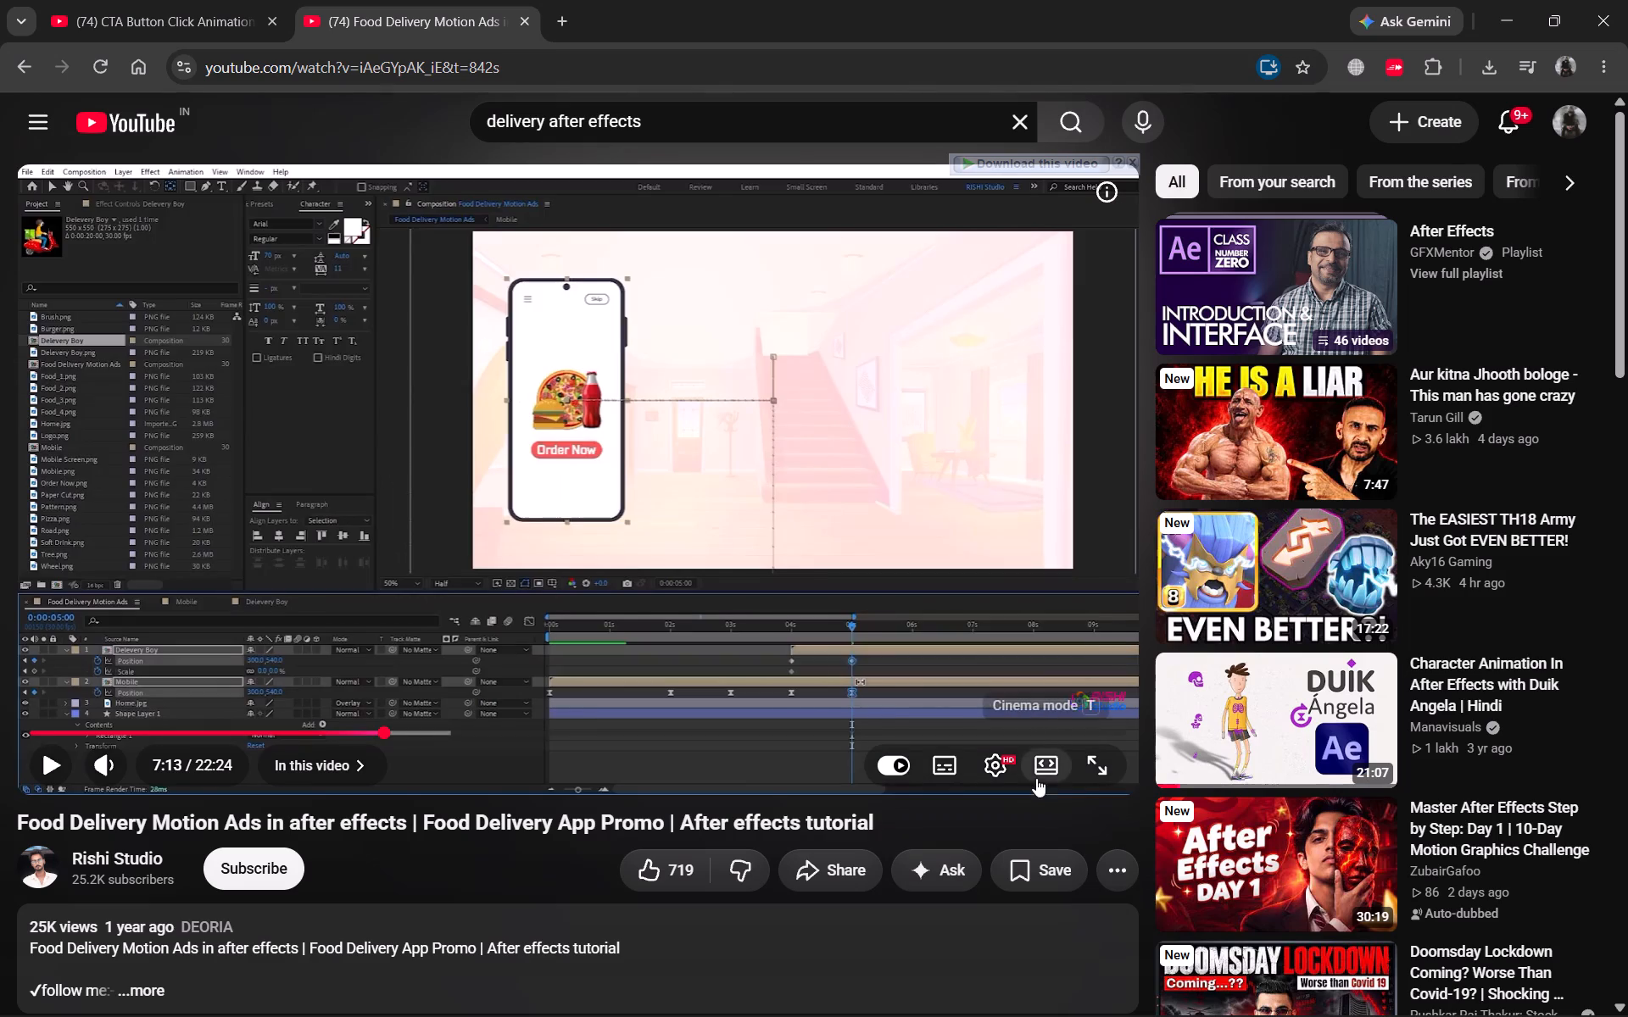
left_click(725, 598)
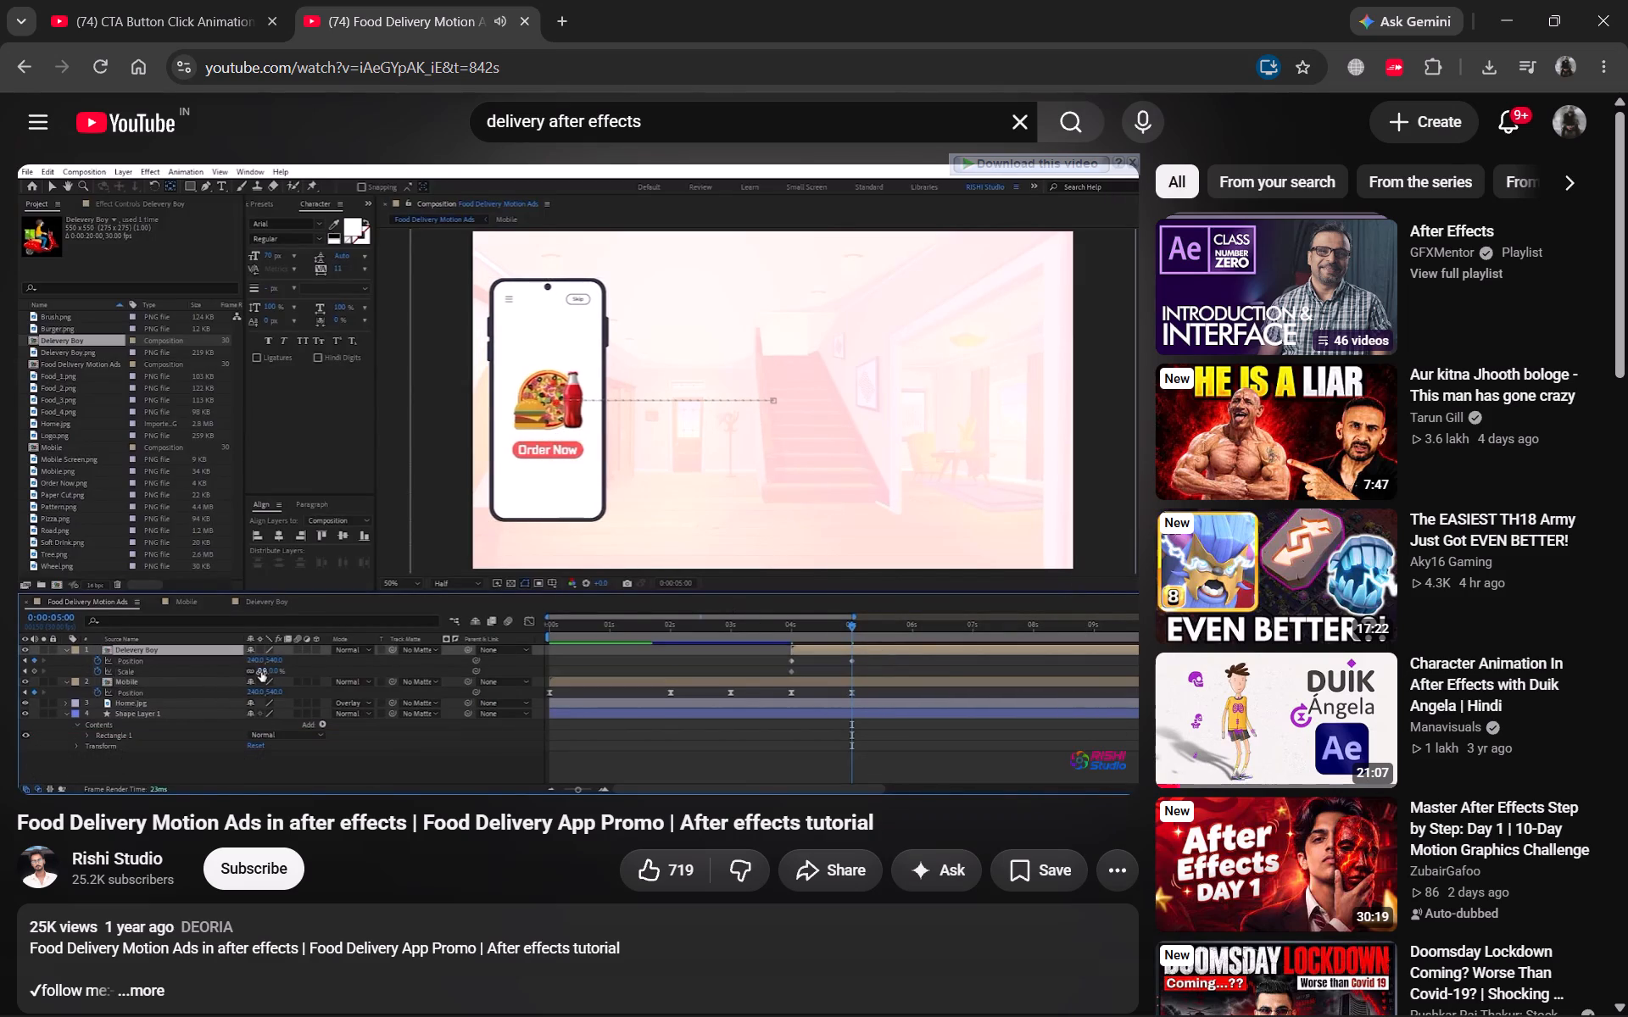
key("space")
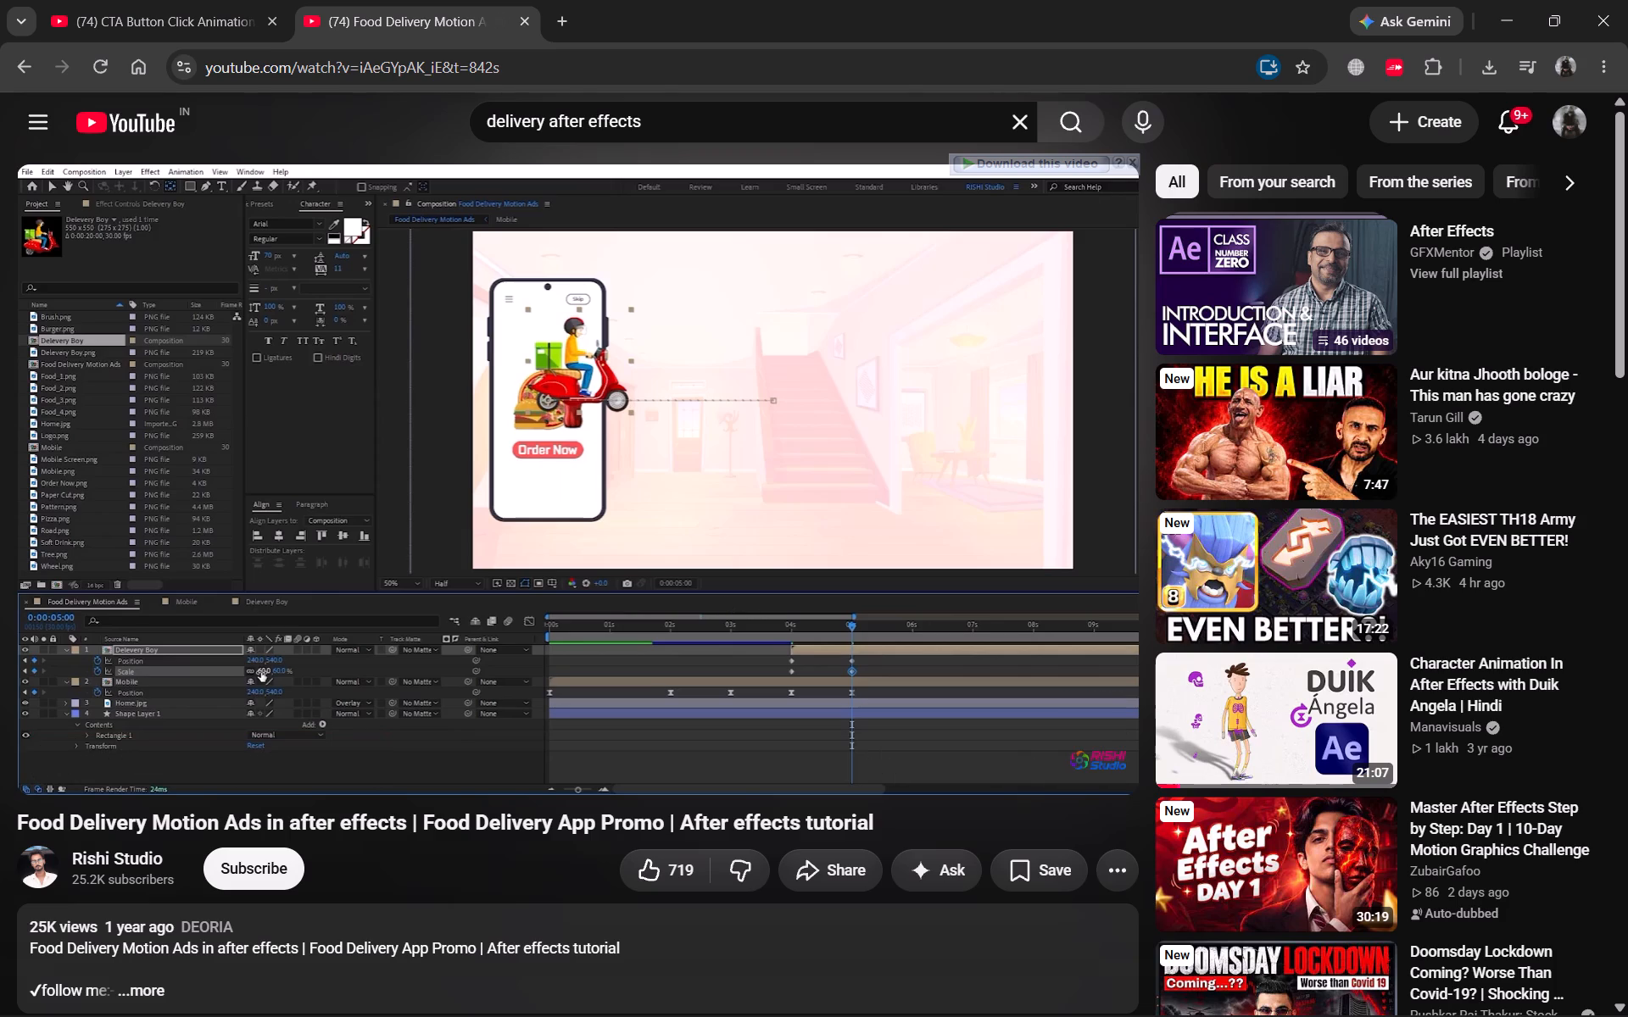
key("space")
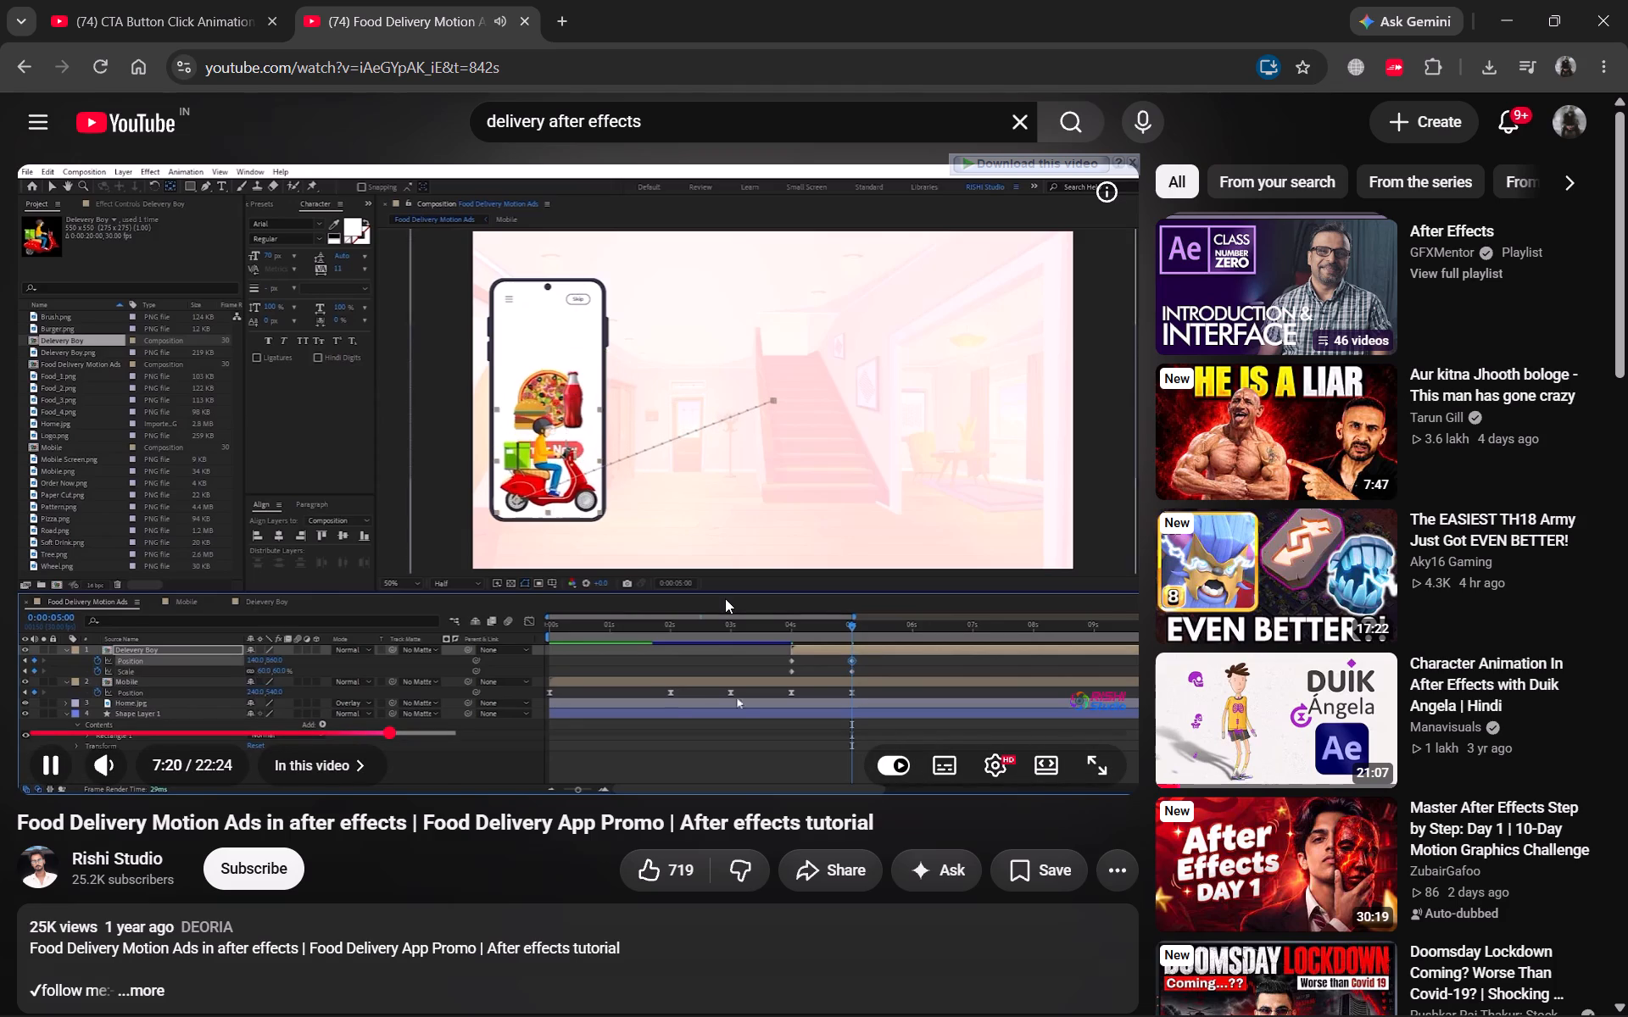
key("space")
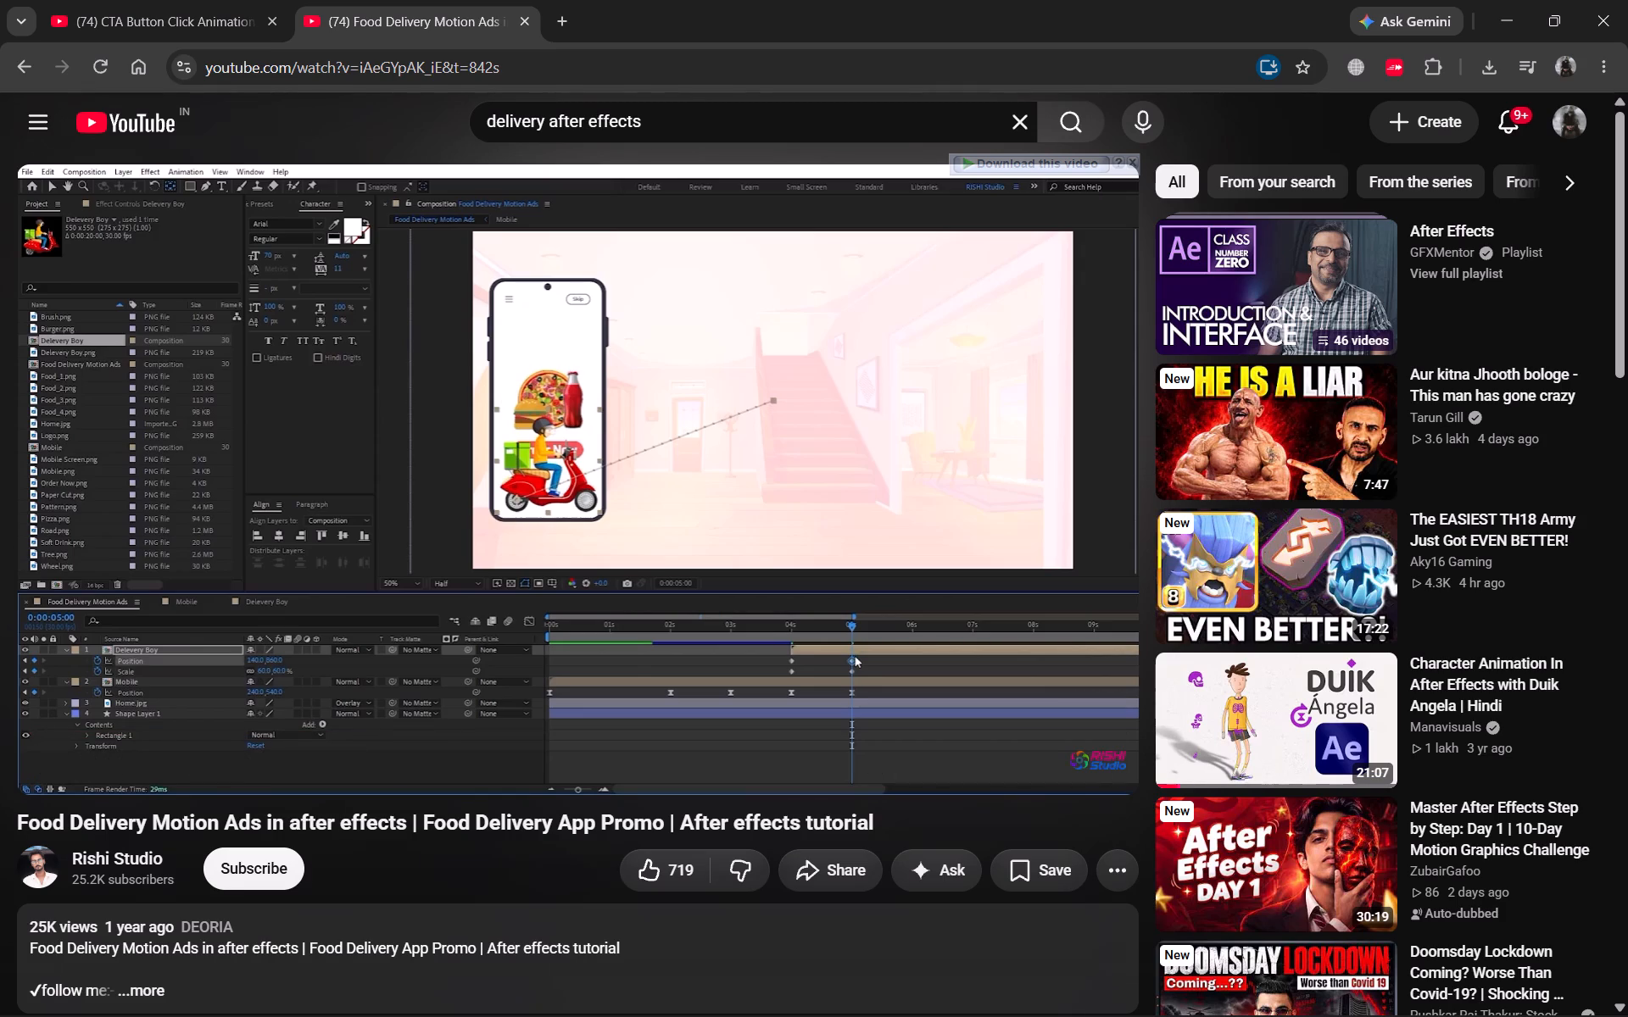
key("alt+Tab")
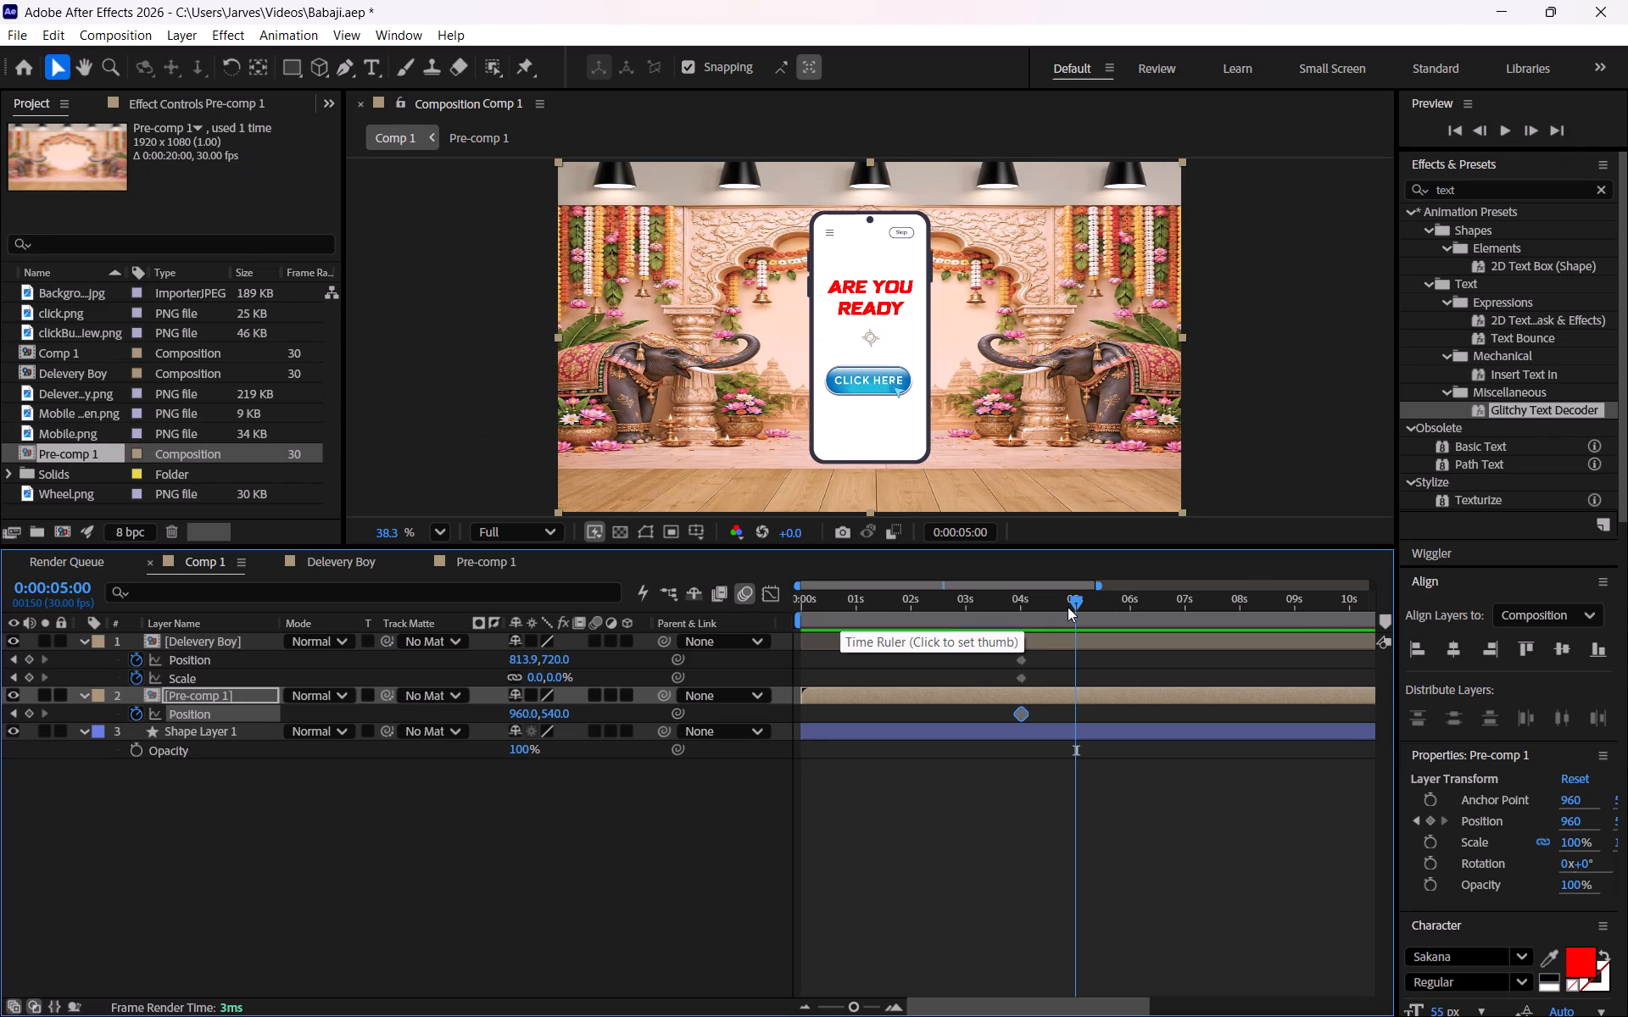
key("alt+Tab")
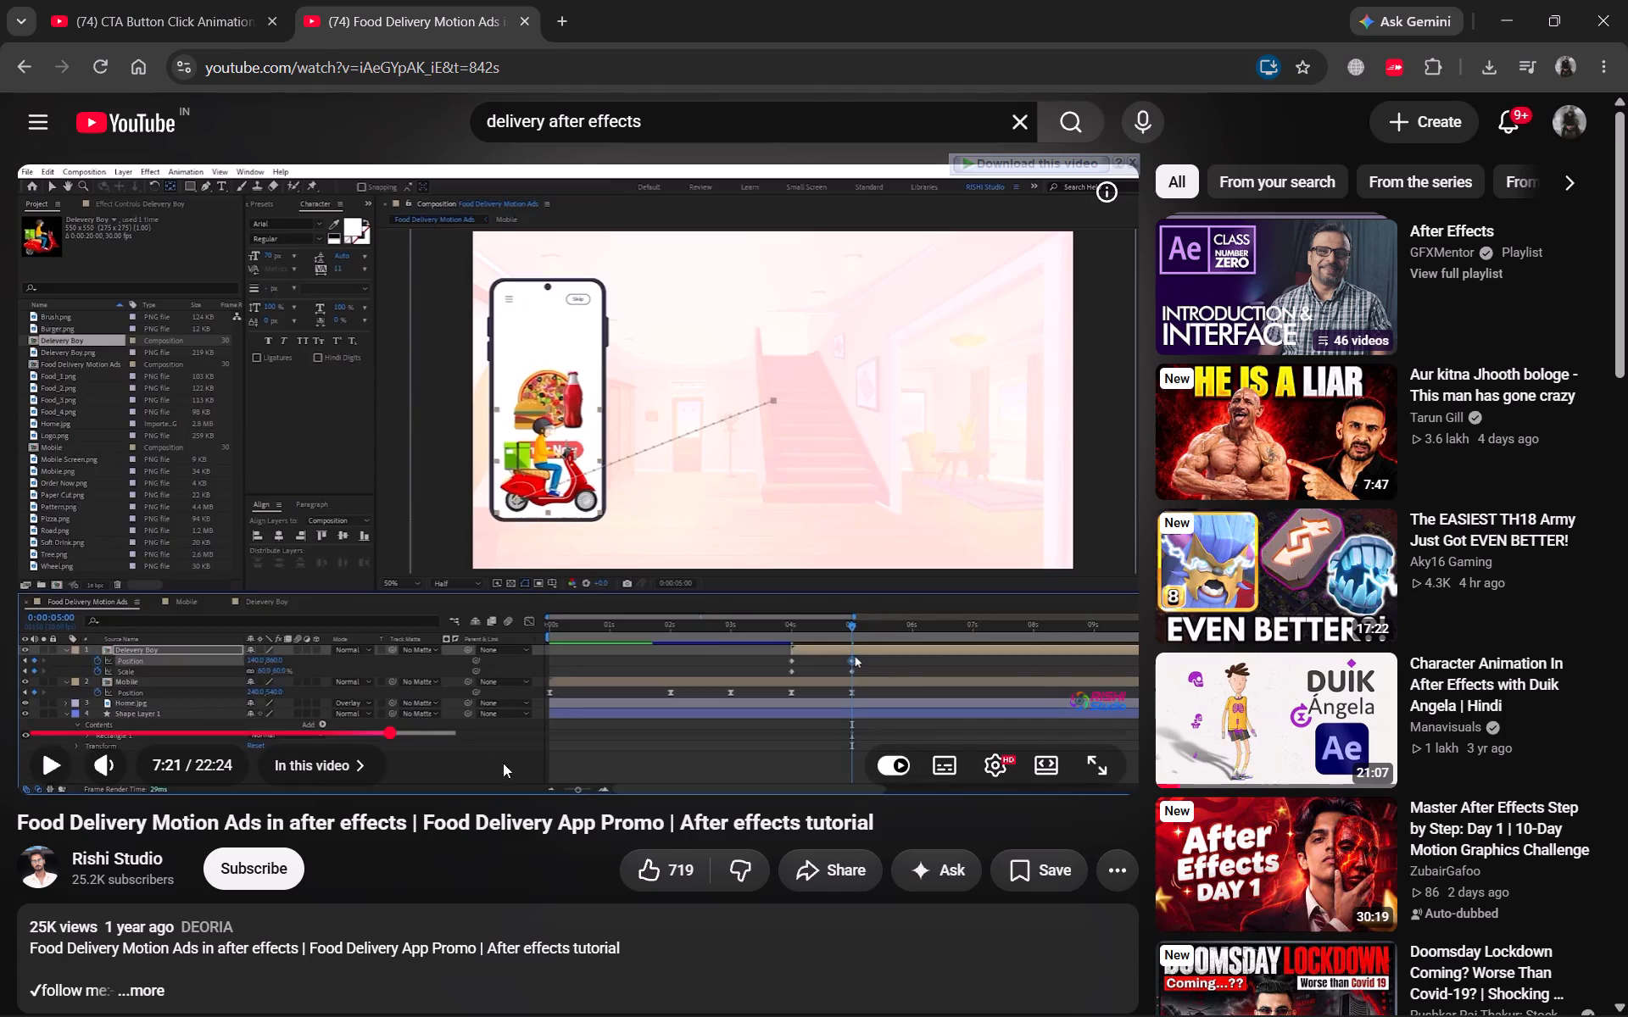
key("alt+Tab")
left_click(536, 676)
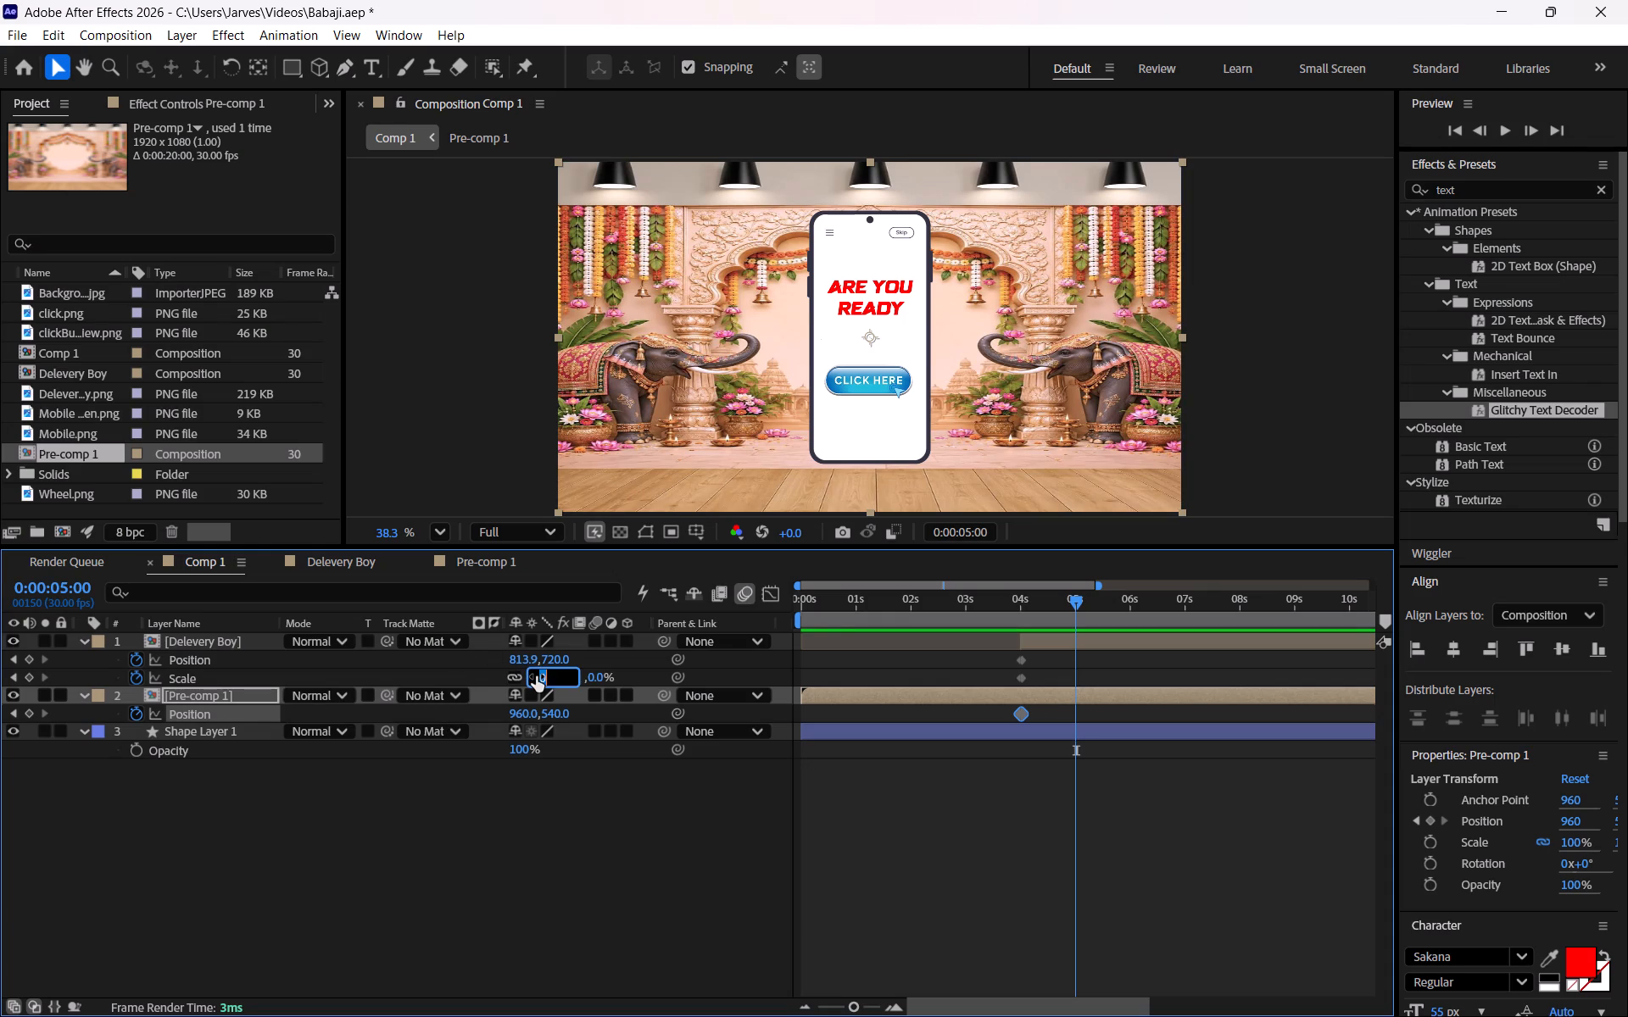
type("60")
key("Return")
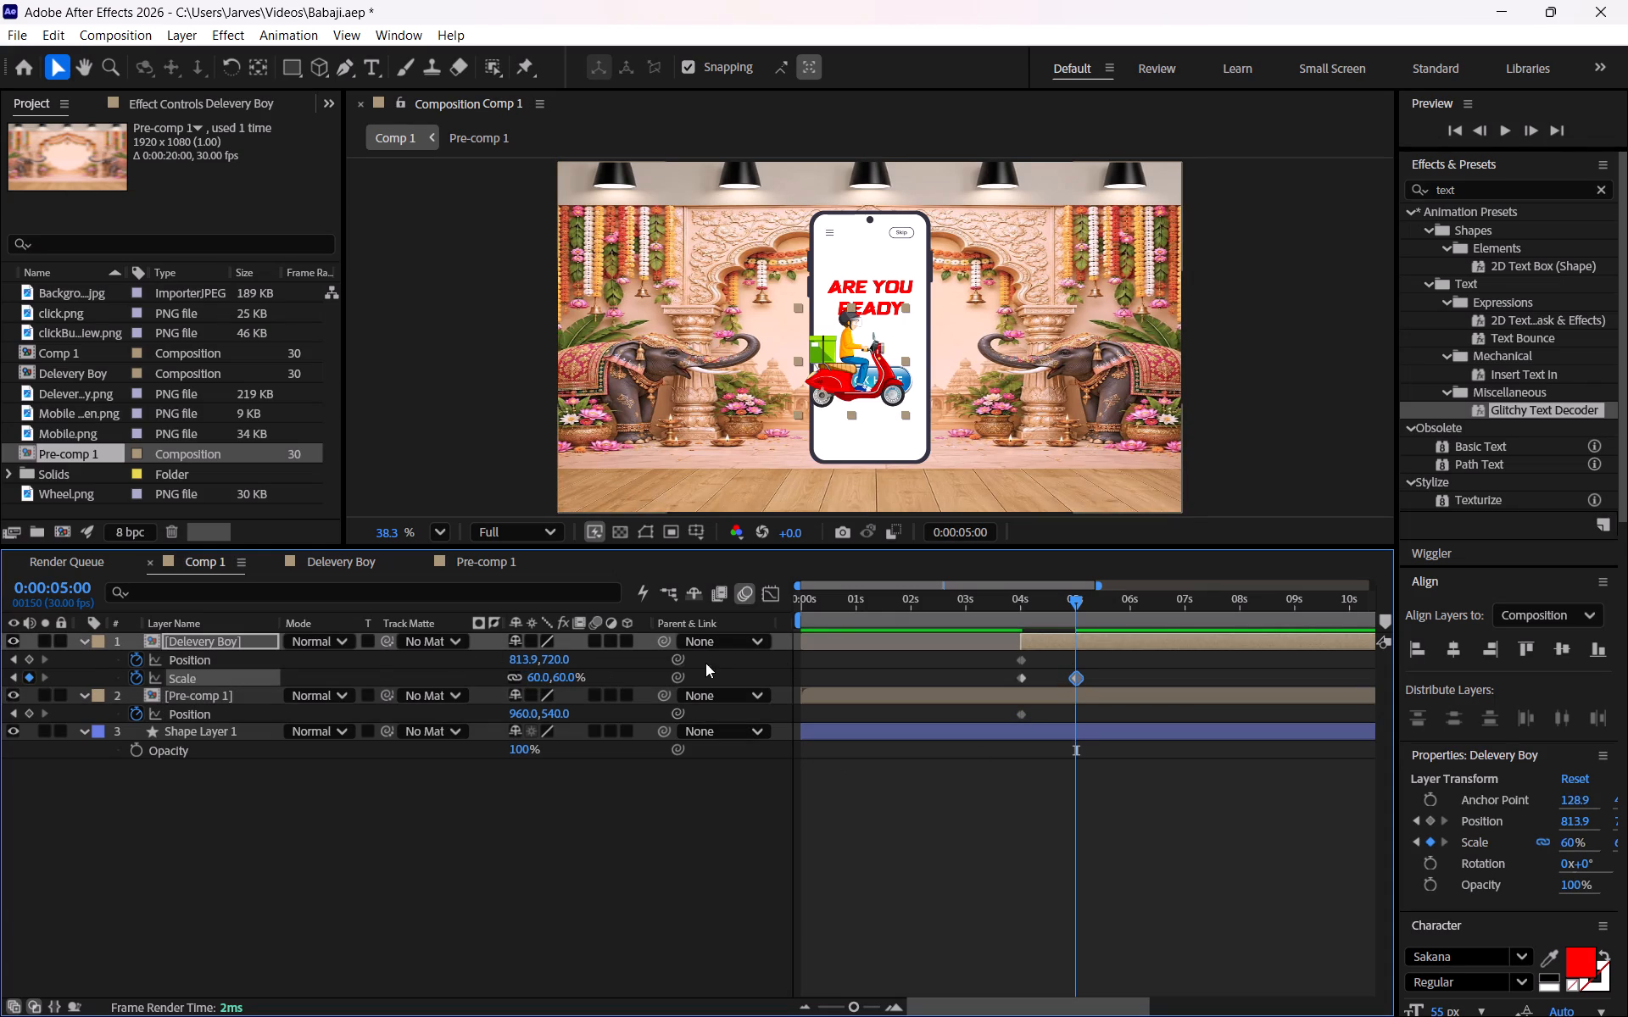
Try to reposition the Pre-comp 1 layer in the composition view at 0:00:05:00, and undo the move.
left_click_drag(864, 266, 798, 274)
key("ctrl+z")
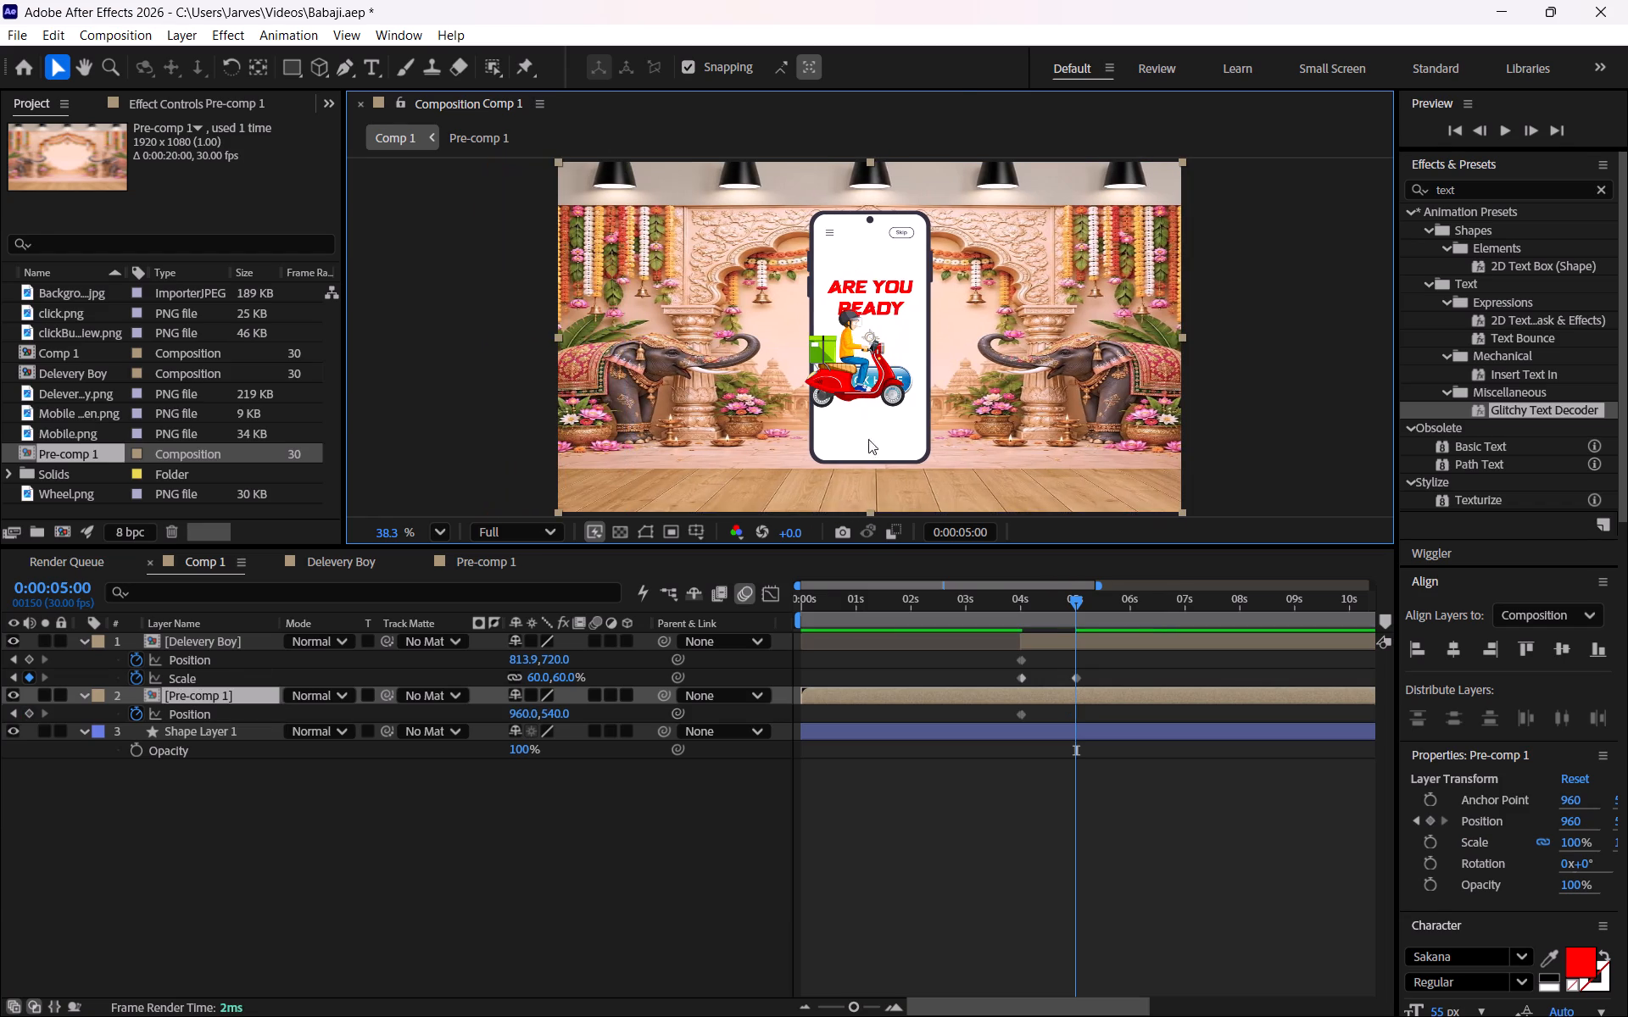
Rewatch the tutorial's part on moving the phone and delivery boy layers sideways together.
key("alt+Tab")
key("Left")
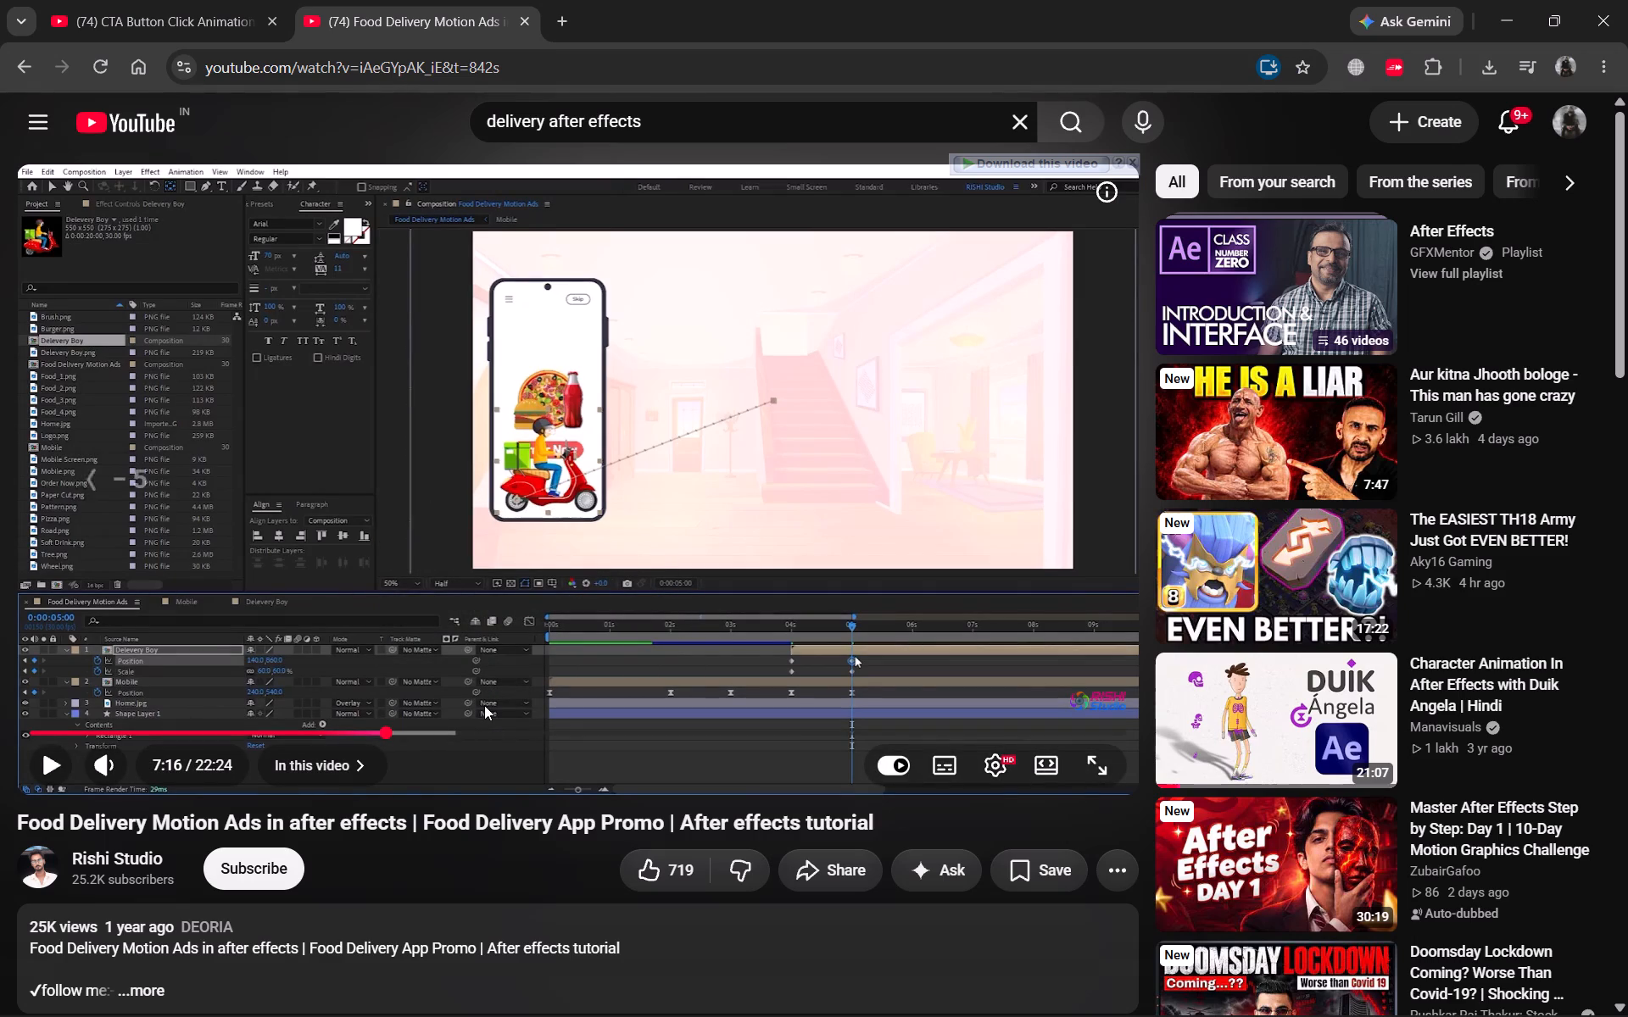
key("Left")
key("Left")
key("space")
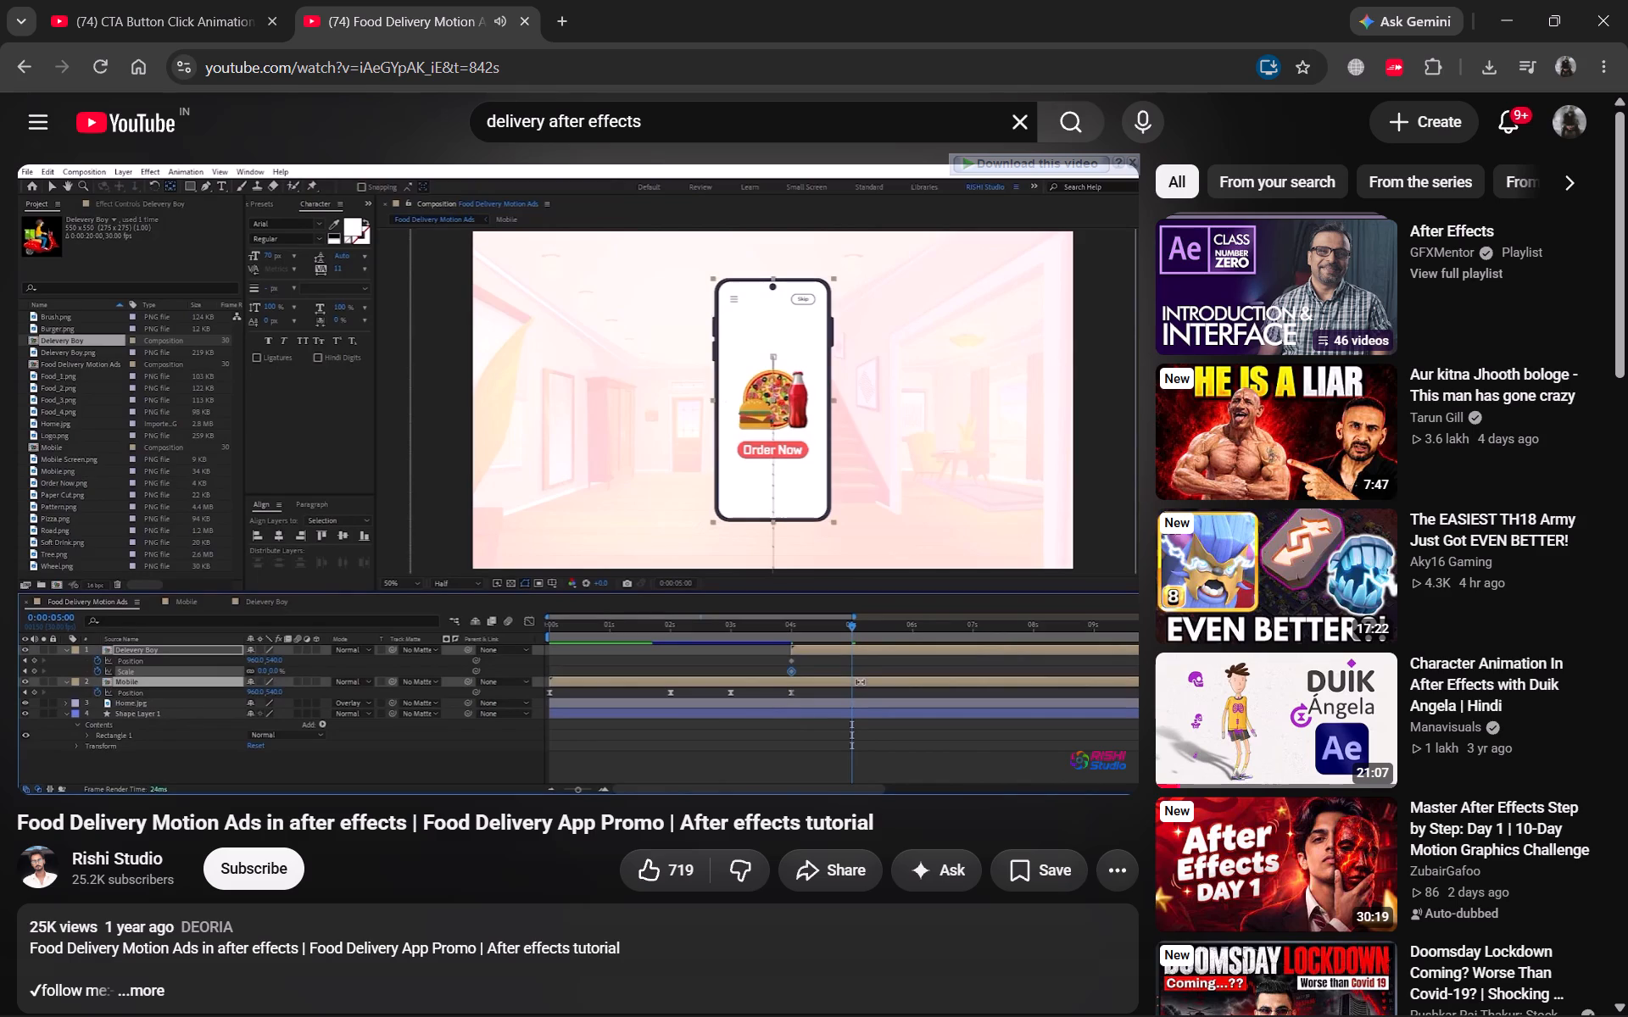
key("space")
key("alt+Tab")
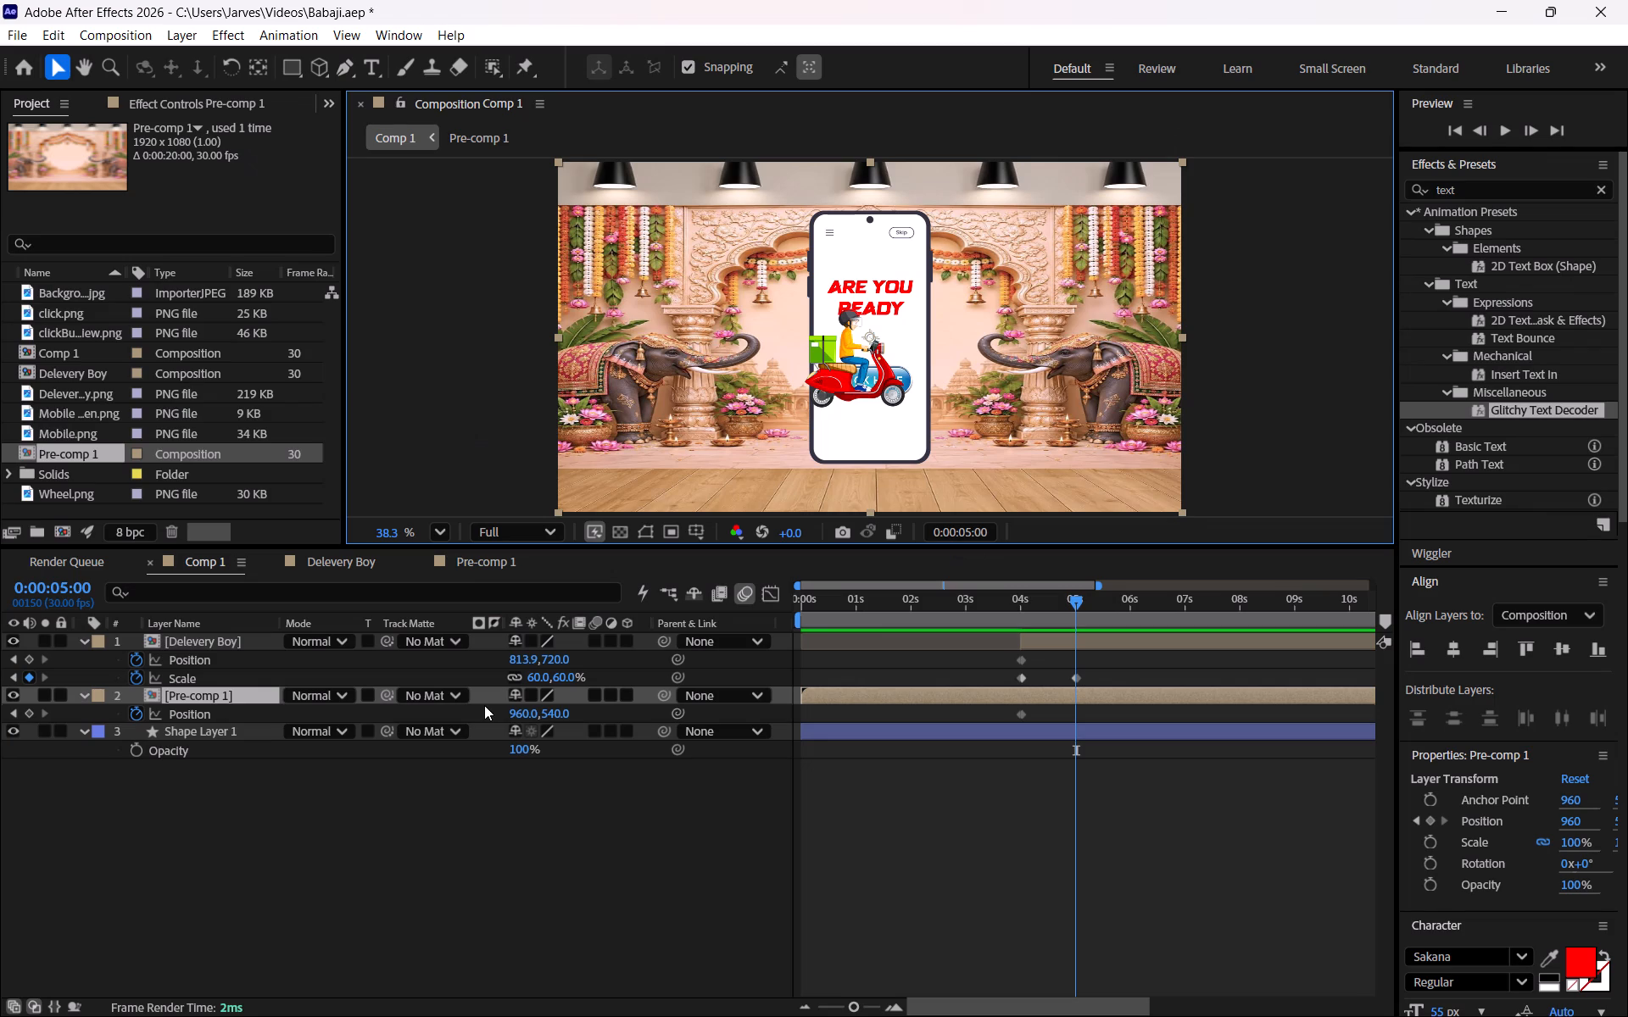
Shift the Delevery Boy and Pre-comp 1 layers horizontally together at 0:00:05:00, ending at X positions 815.9 and 962.0.
left_click(1023, 641)
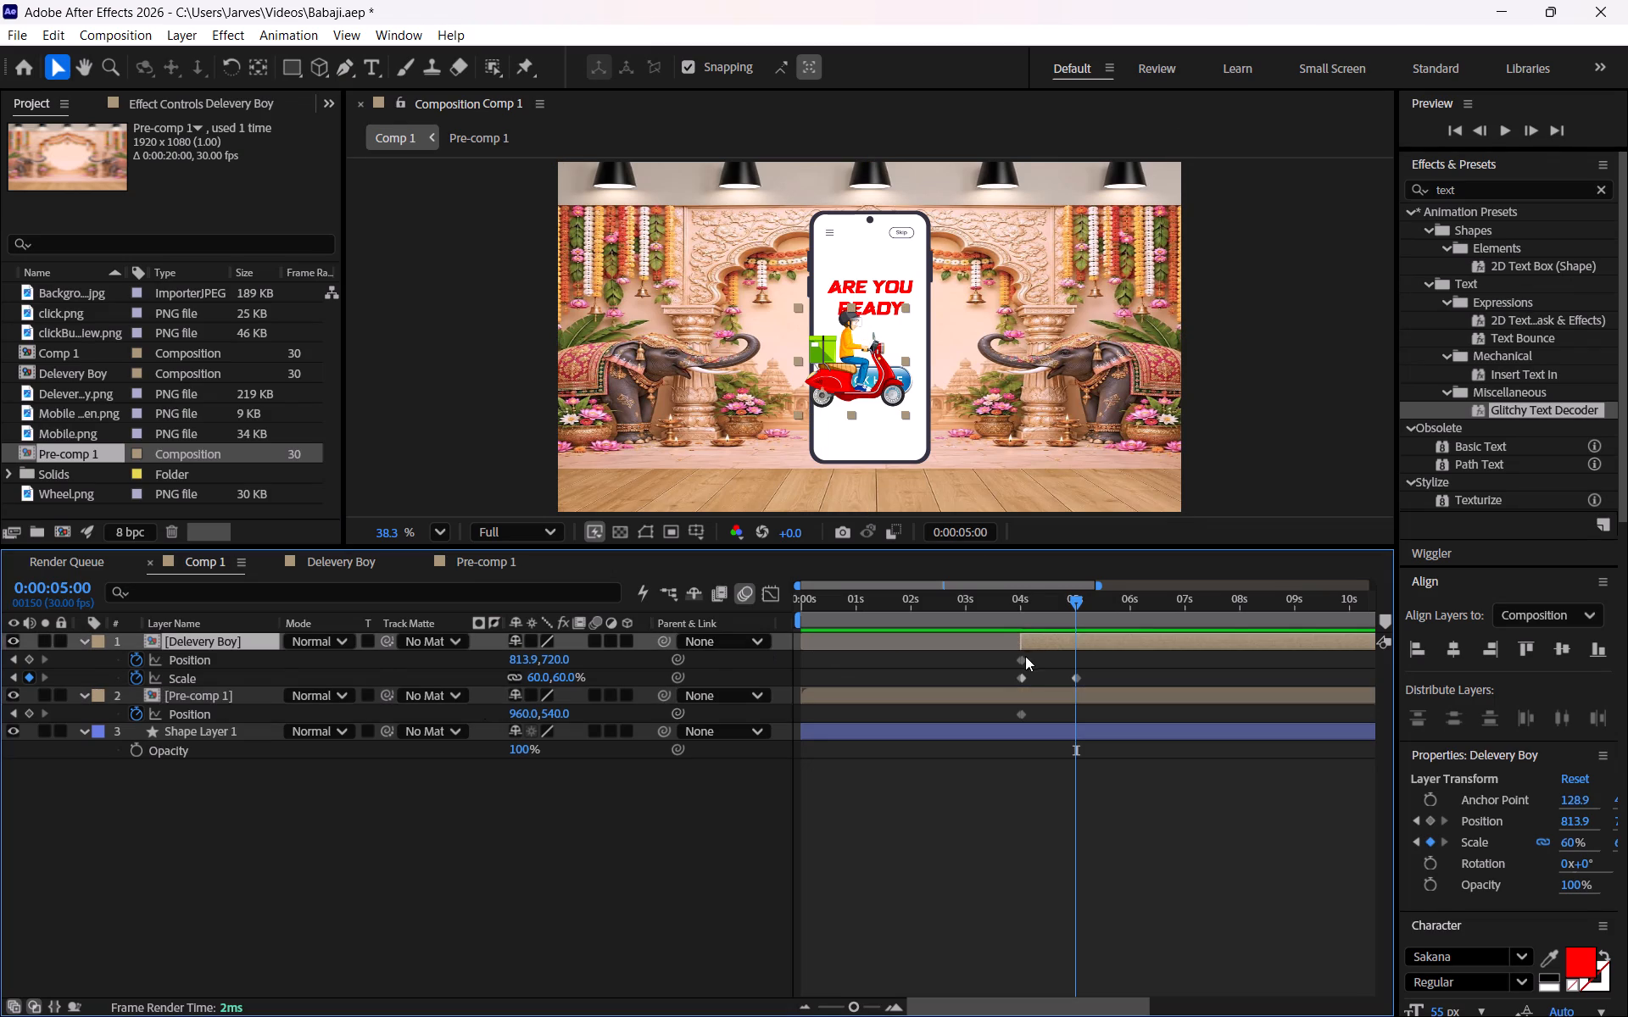
left_click(1003, 699, "shift")
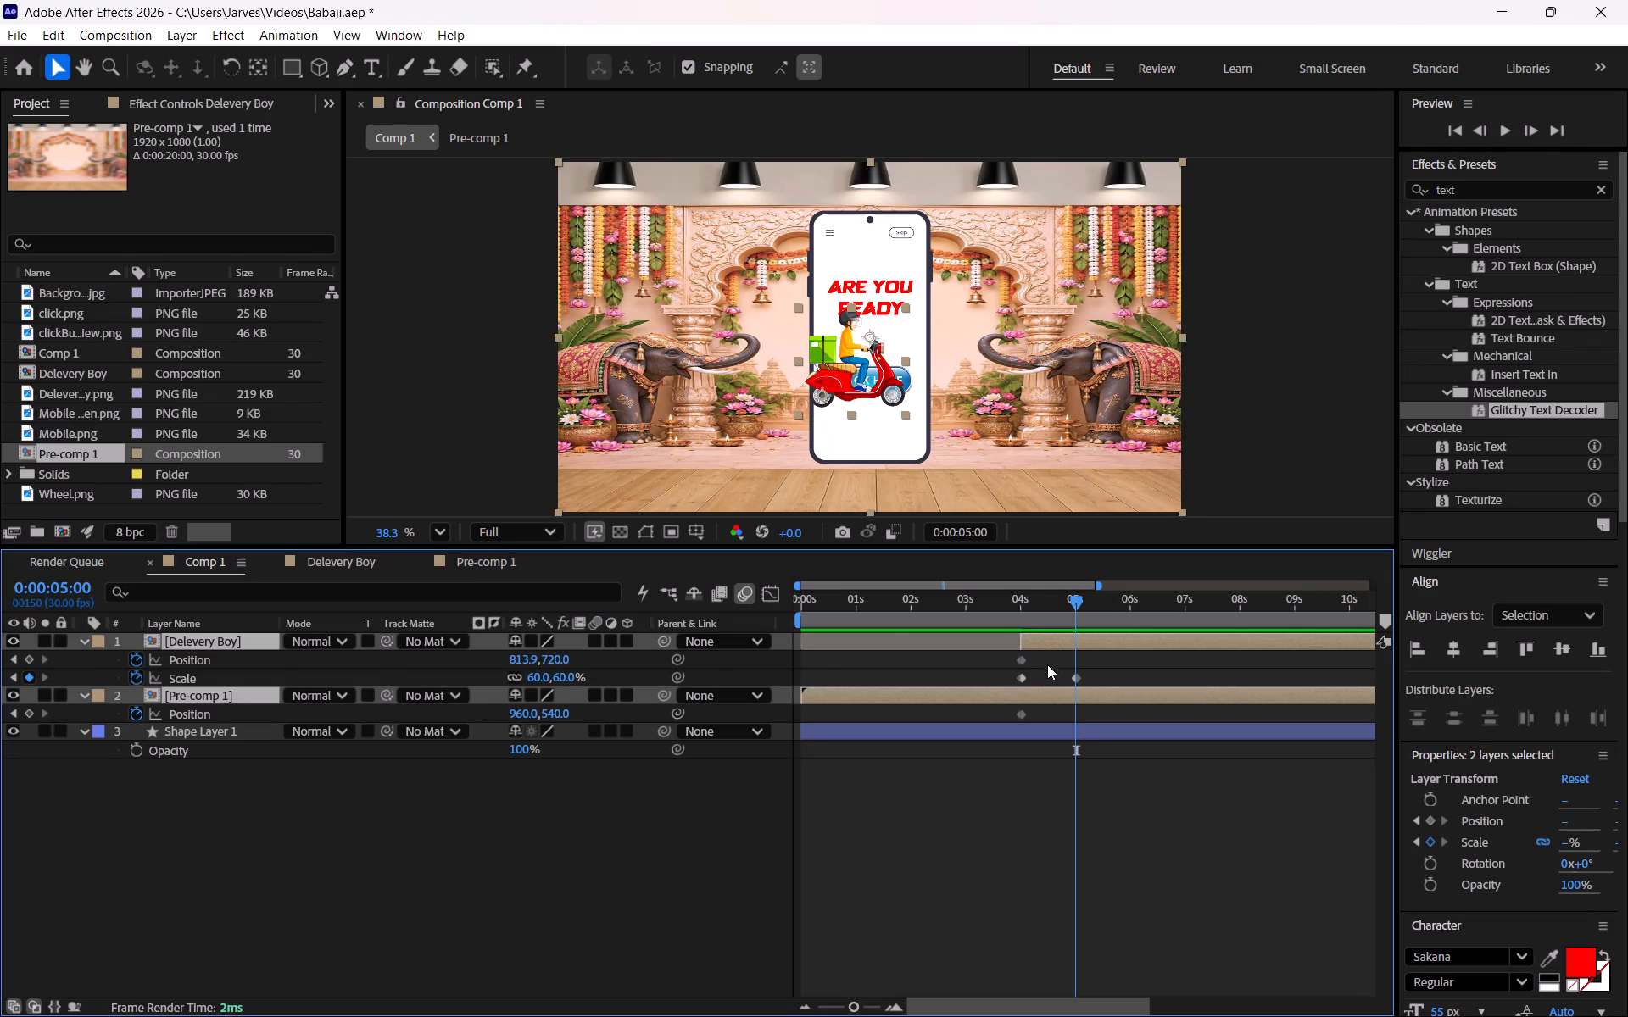
key("alt+Tab")
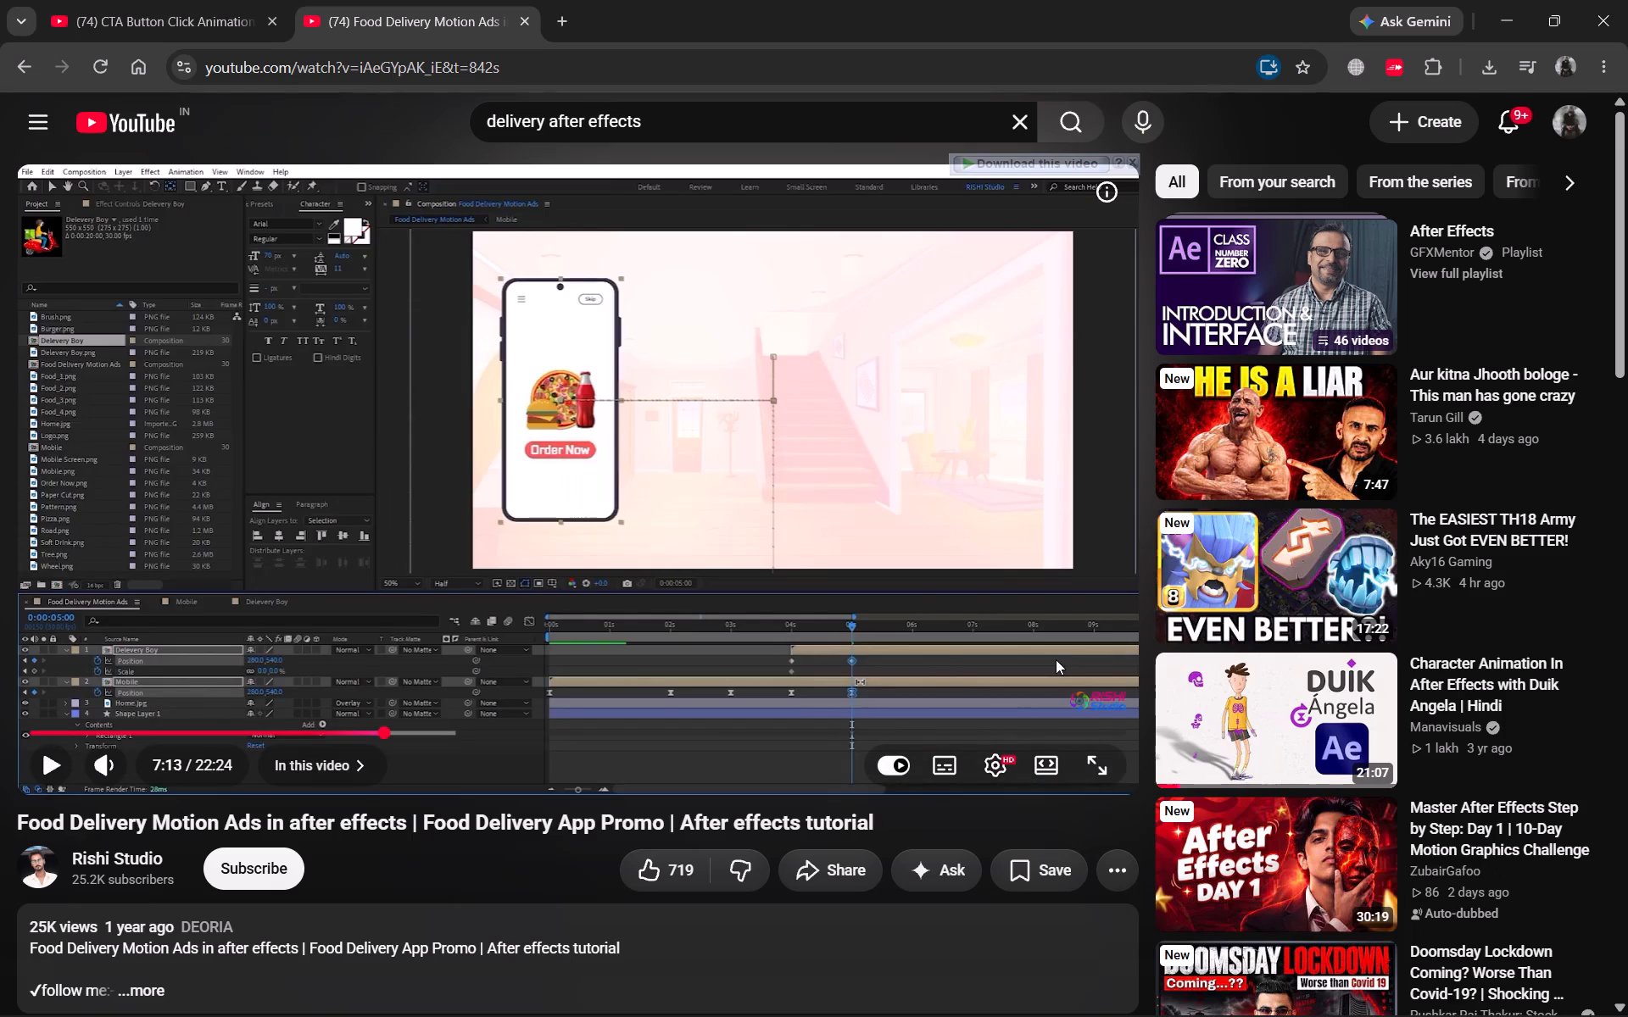
key("alt+Tab")
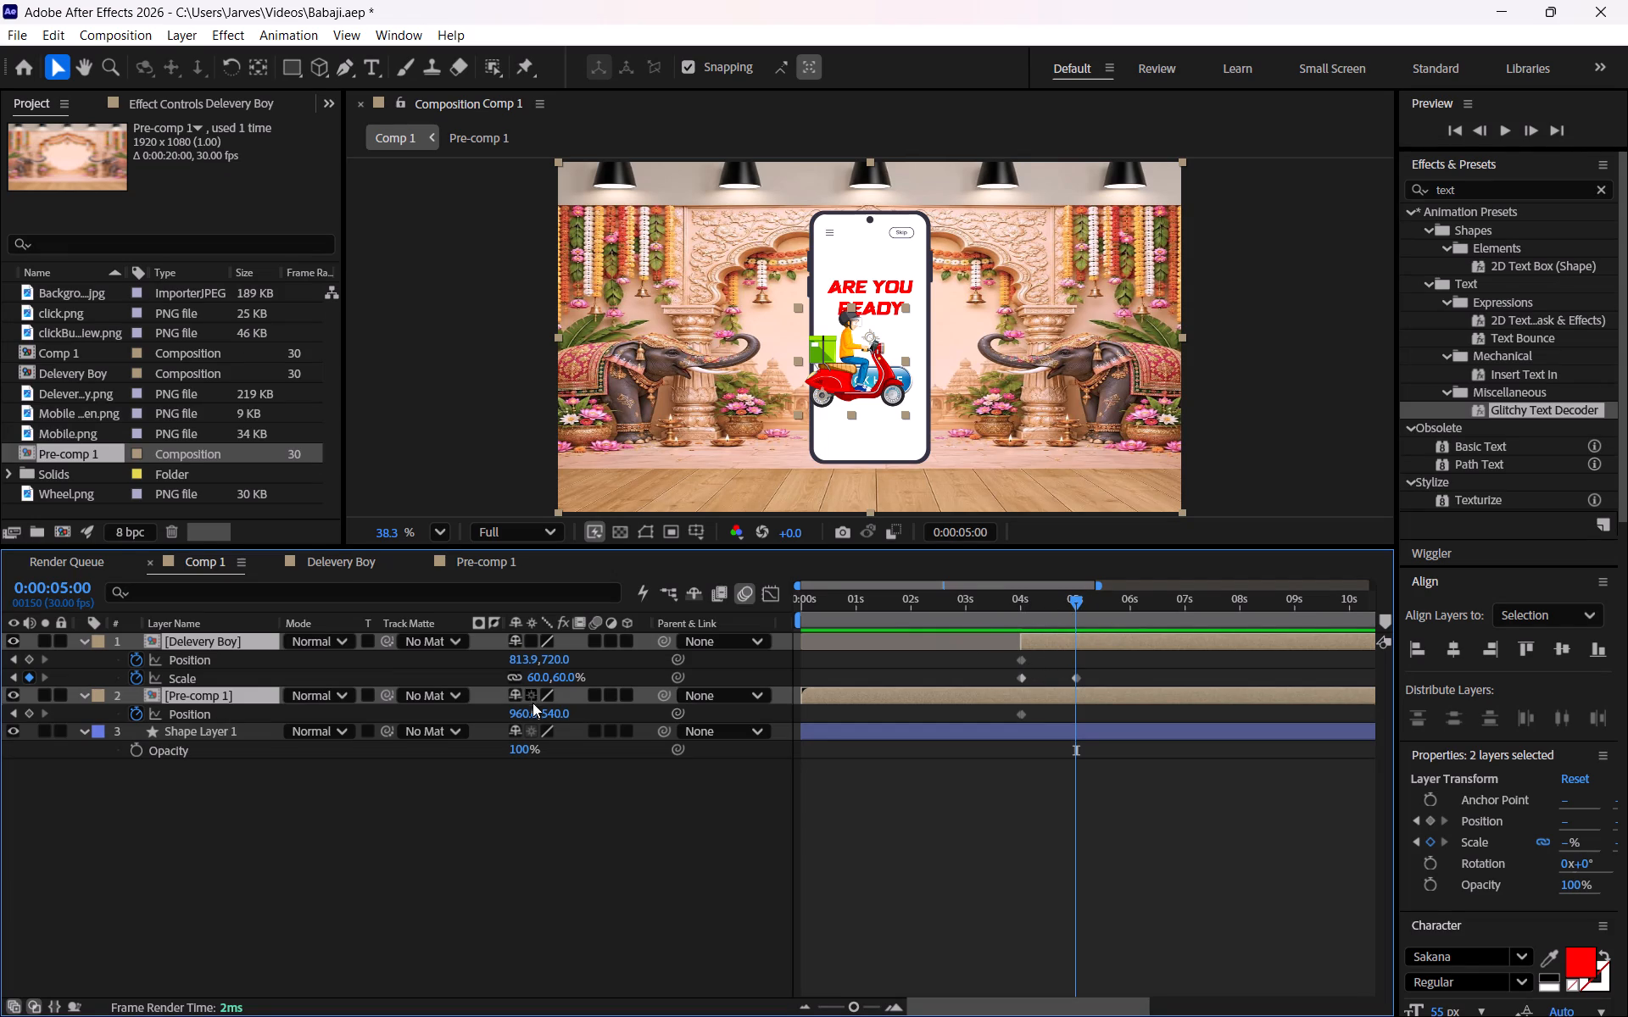
left_click_drag(520, 658, 422, 659)
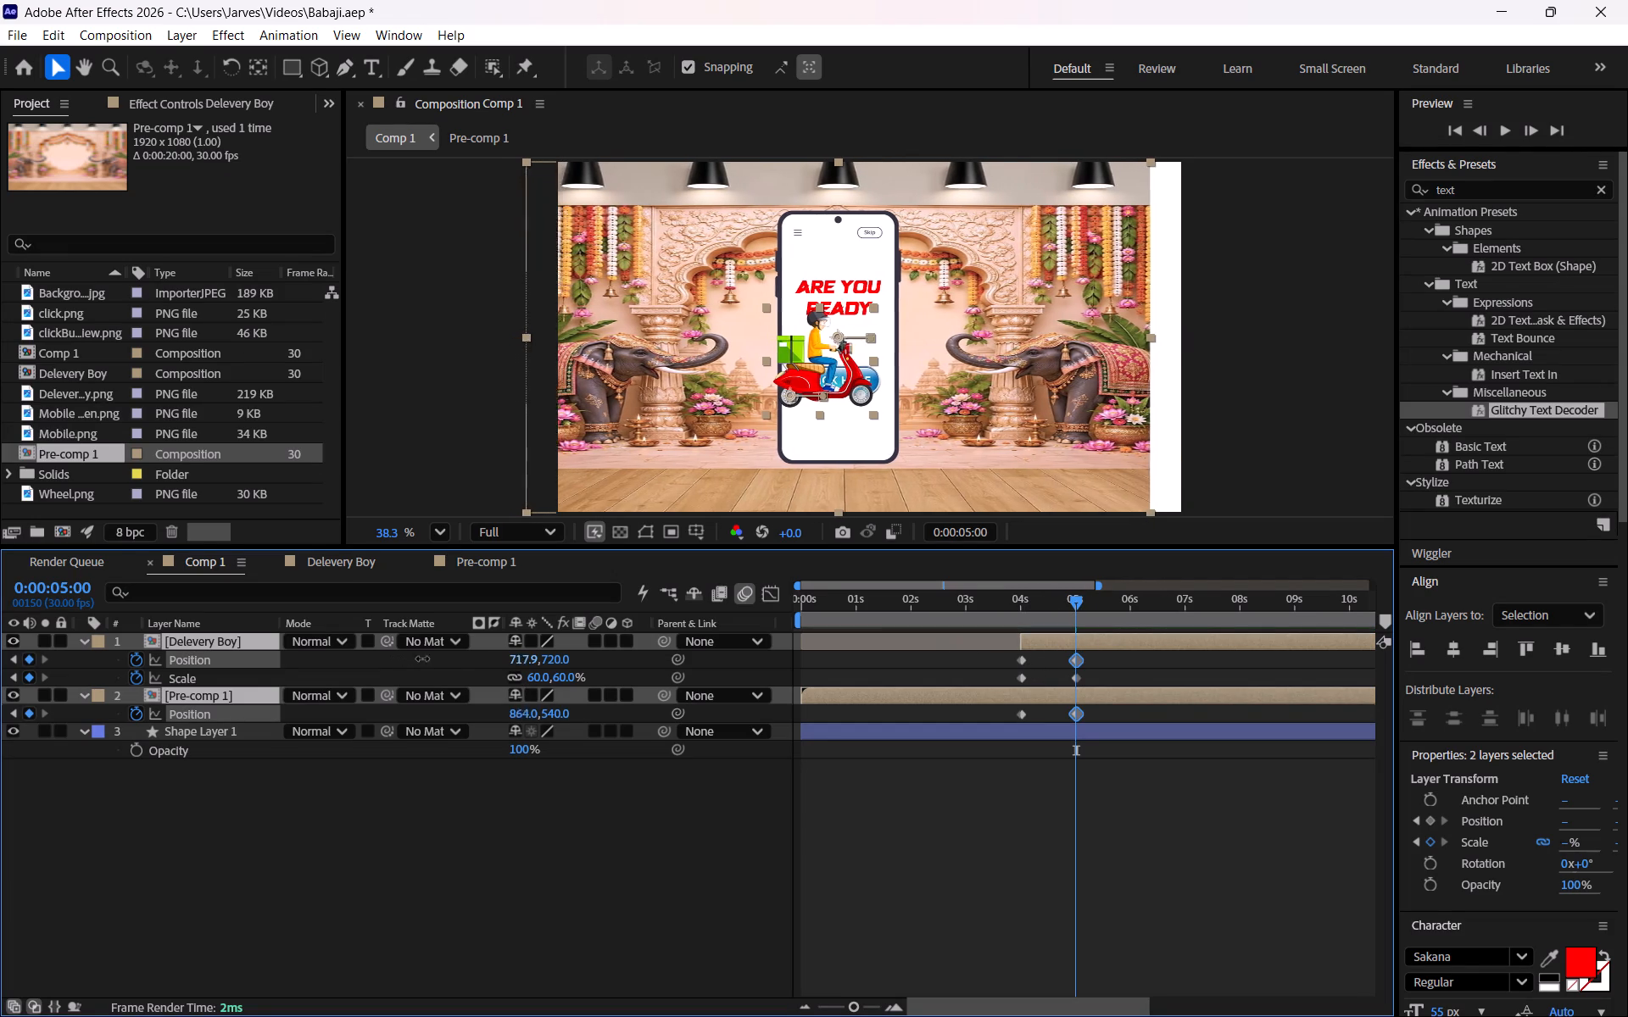
left_click_drag(422, 659, 527, 664)
left_click_drag(527, 664, 0, 728)
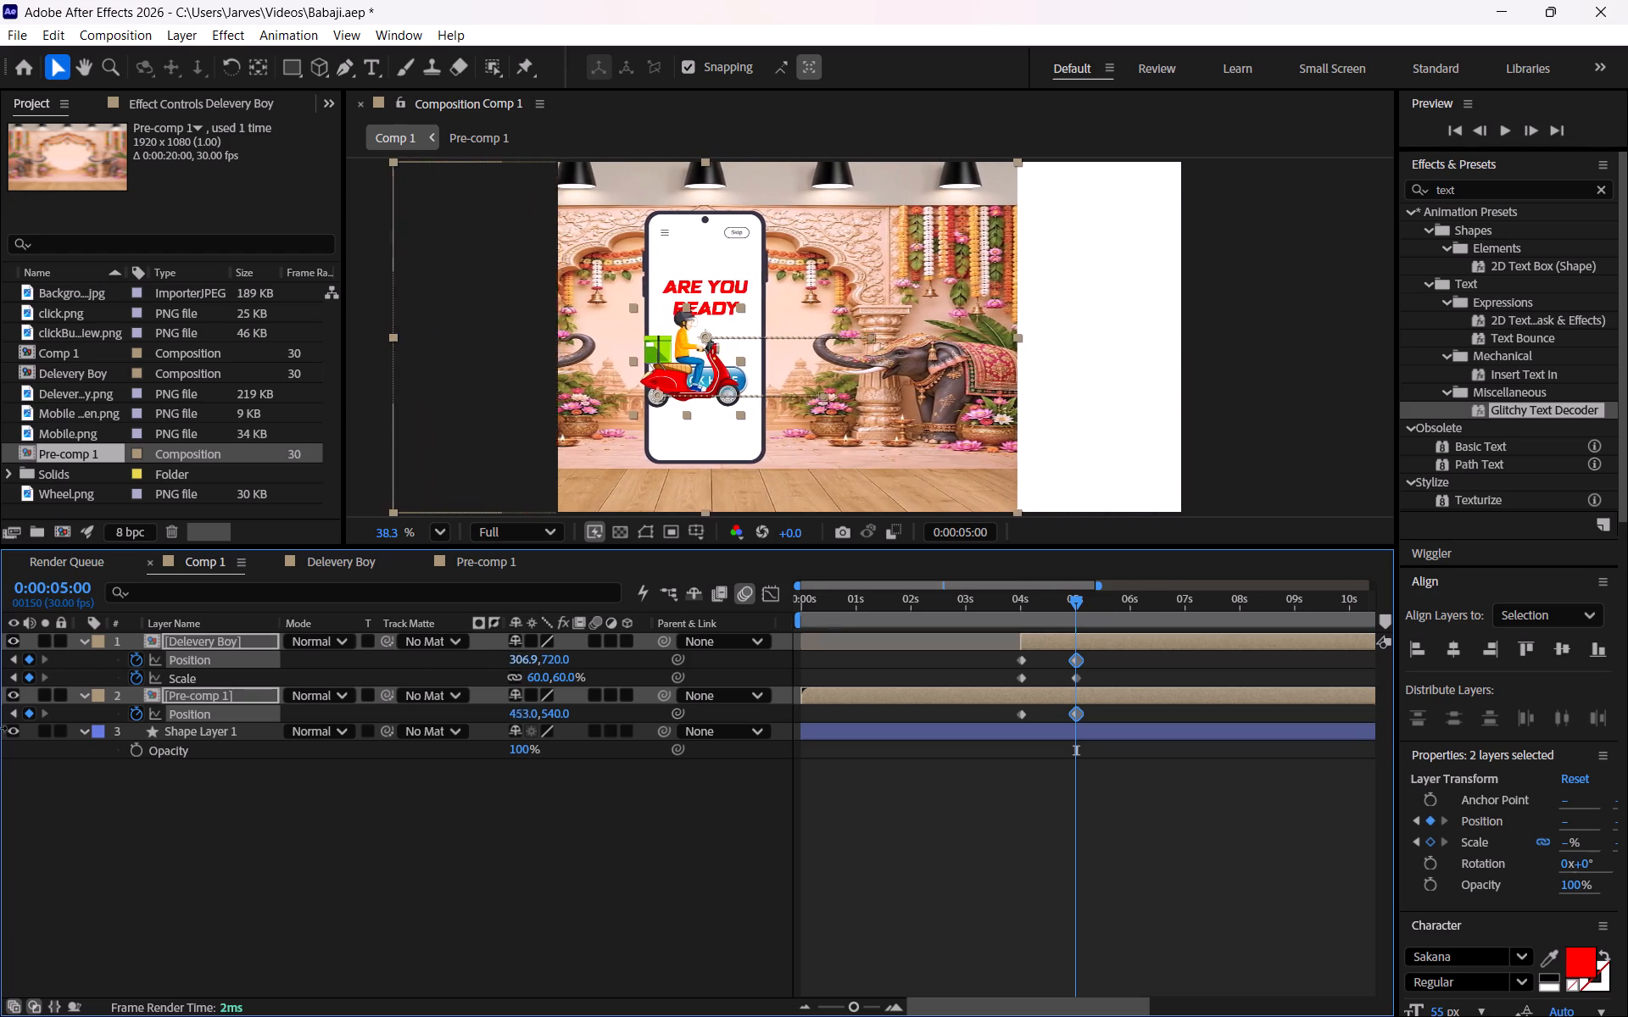
left_click_drag(0, 728, 500, 711)
key("ctrl+z")
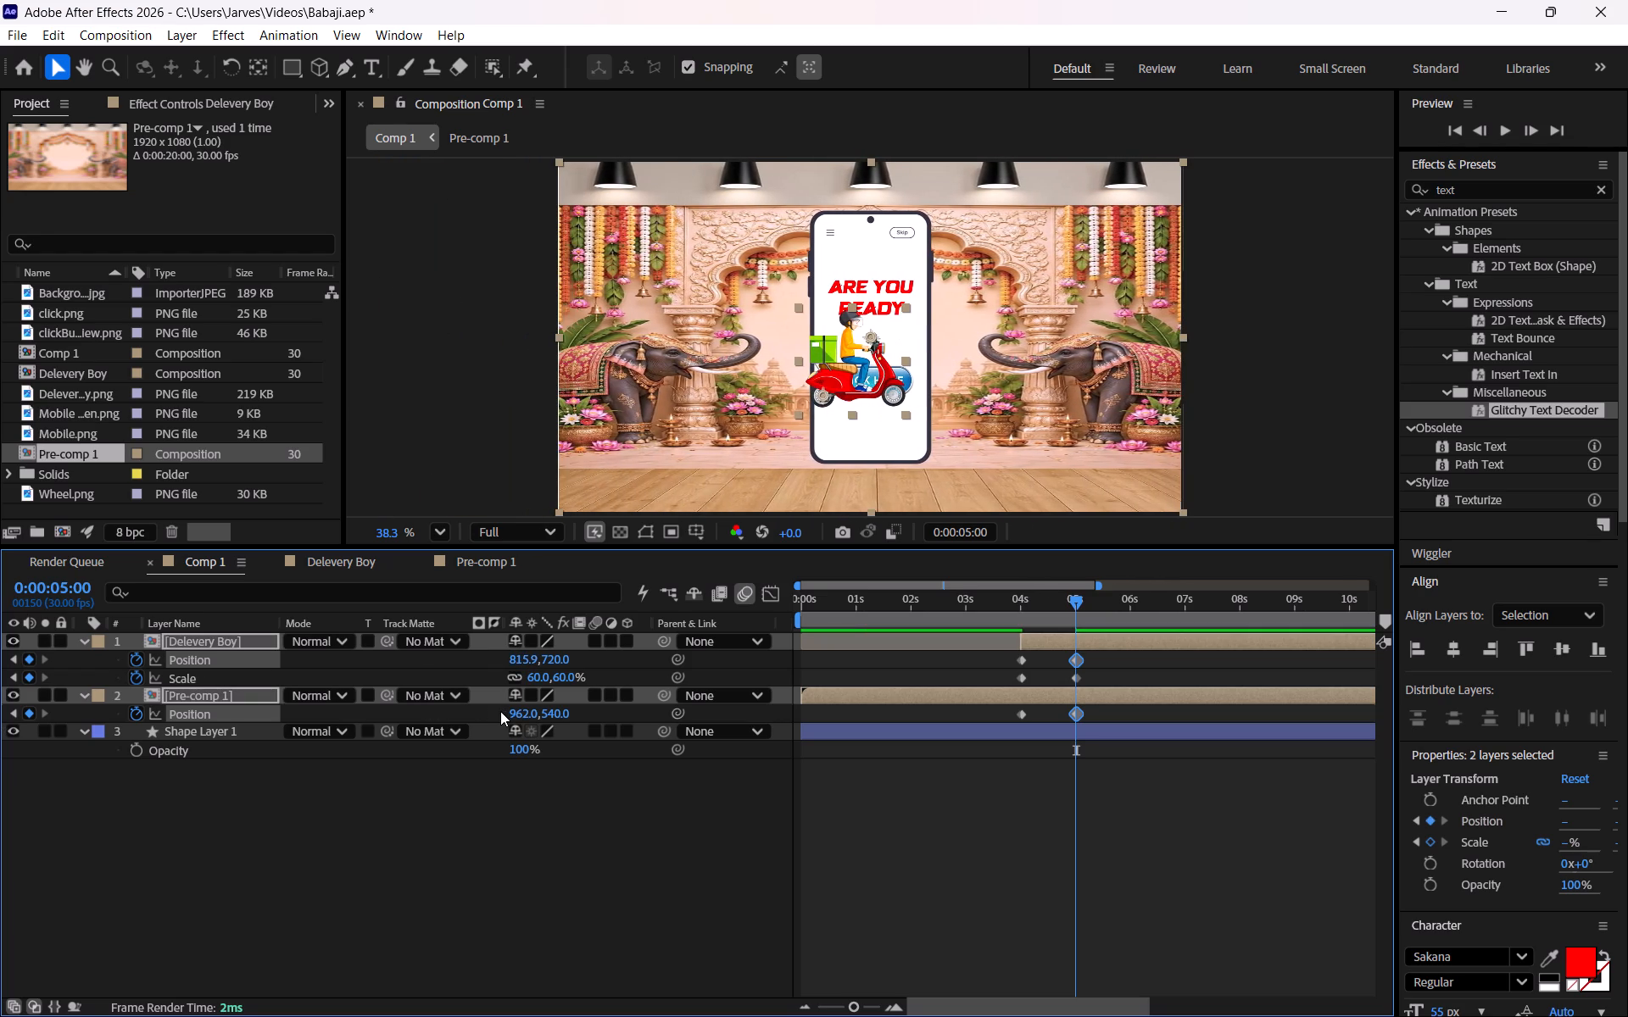
Open Pre-comp 1 and examine its phone, background and Null 1 layers.
left_click(407, 885)
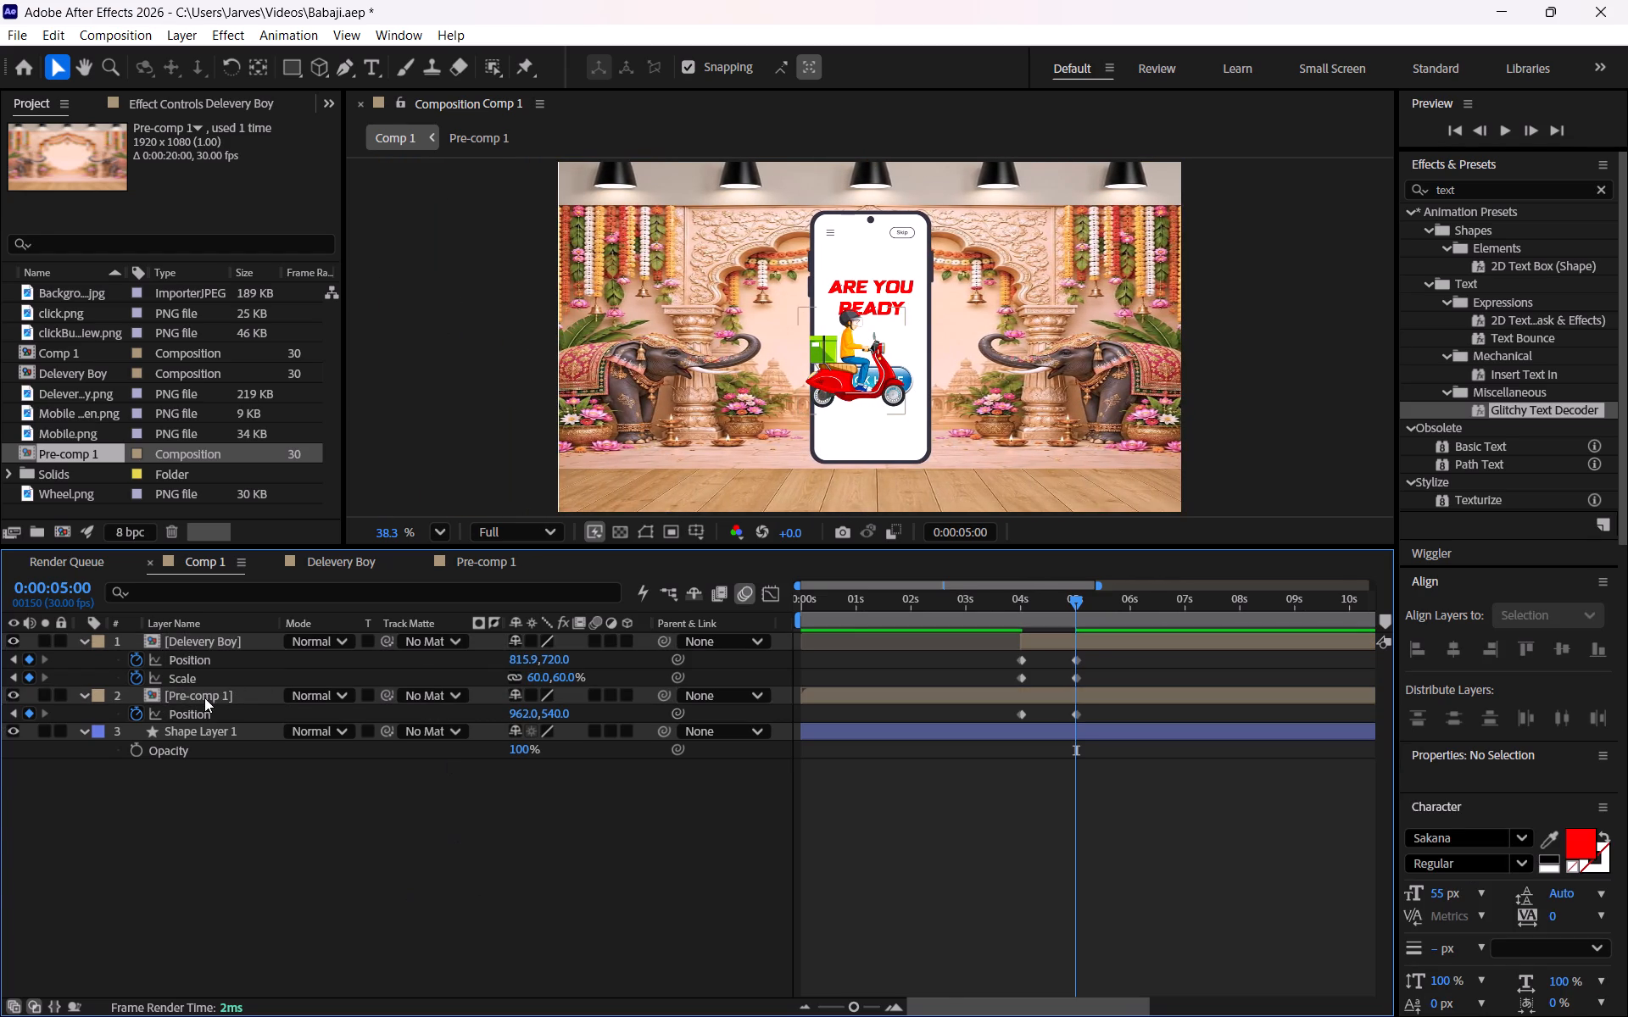
double_click(204, 697)
left_click(252, 958)
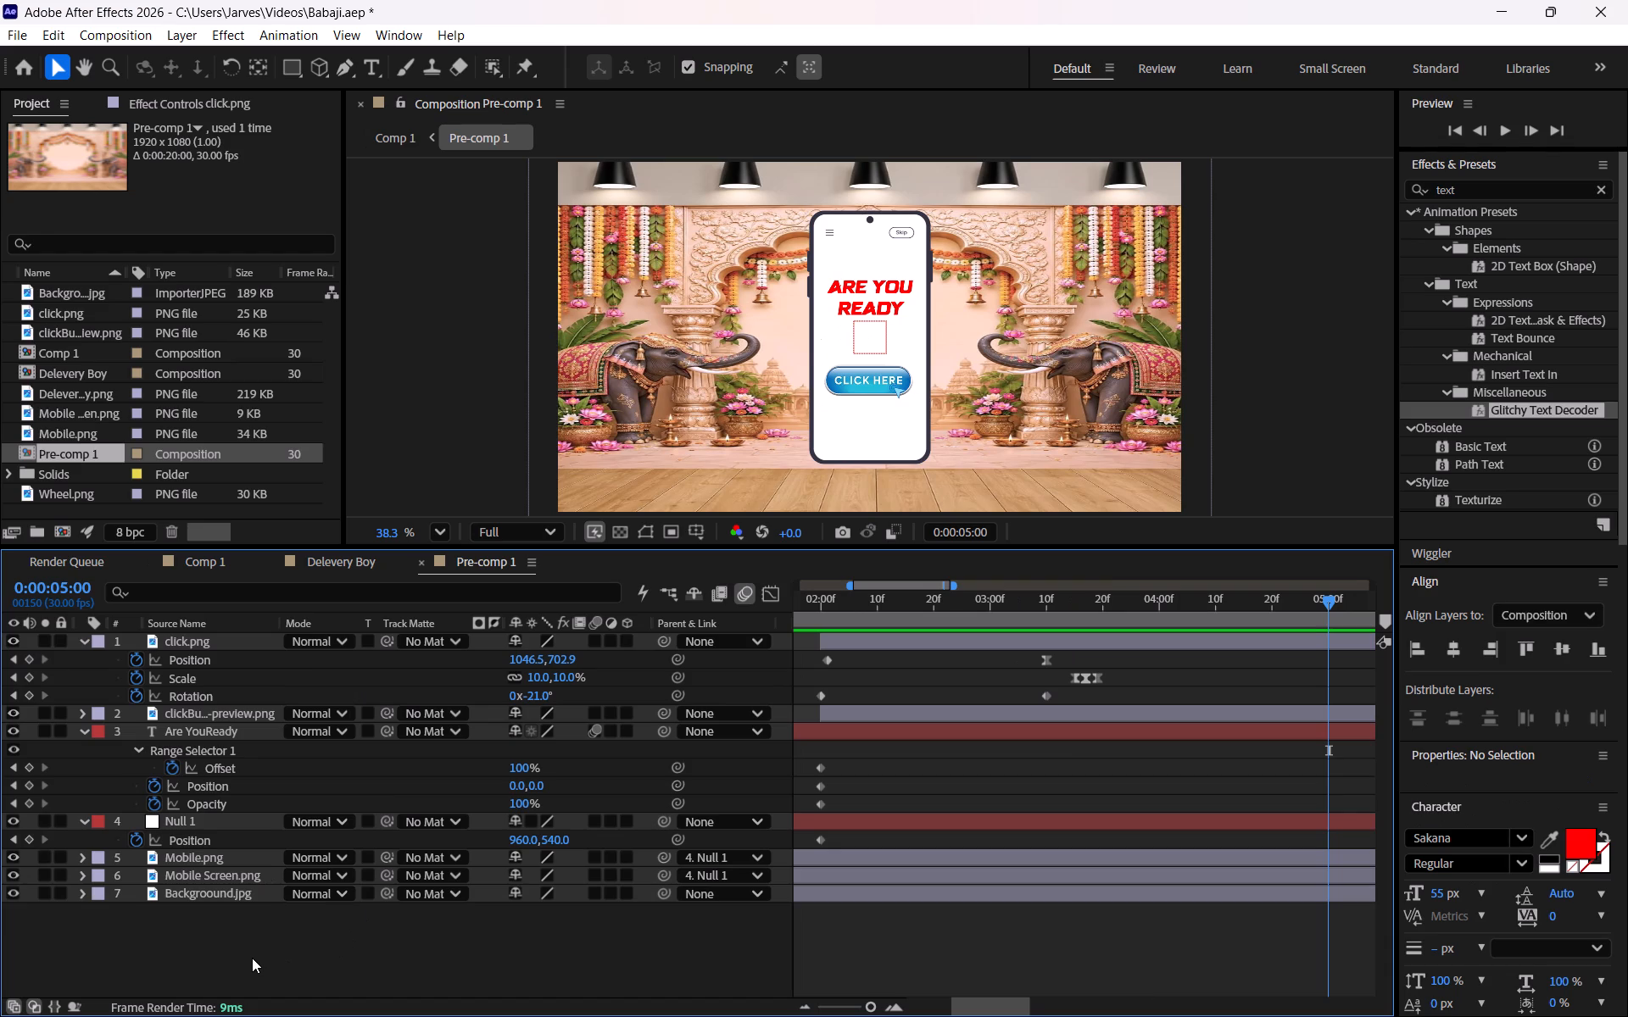
left_click(288, 957)
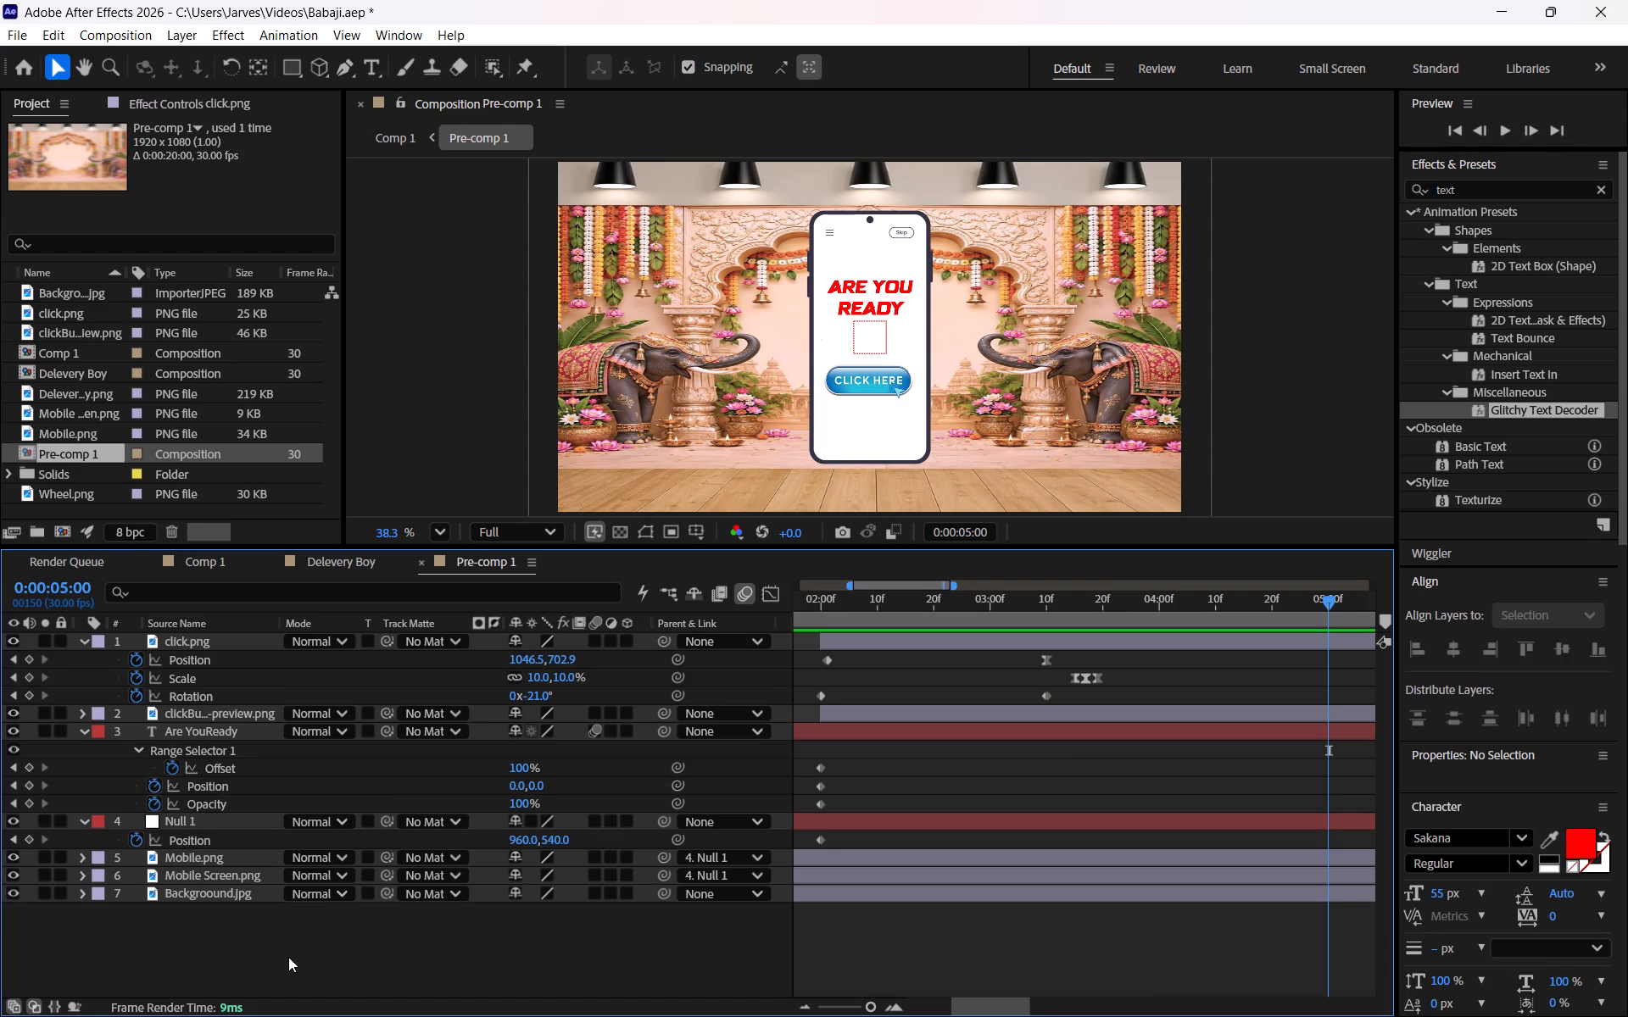
left_click(288, 957)
left_click(340, 965)
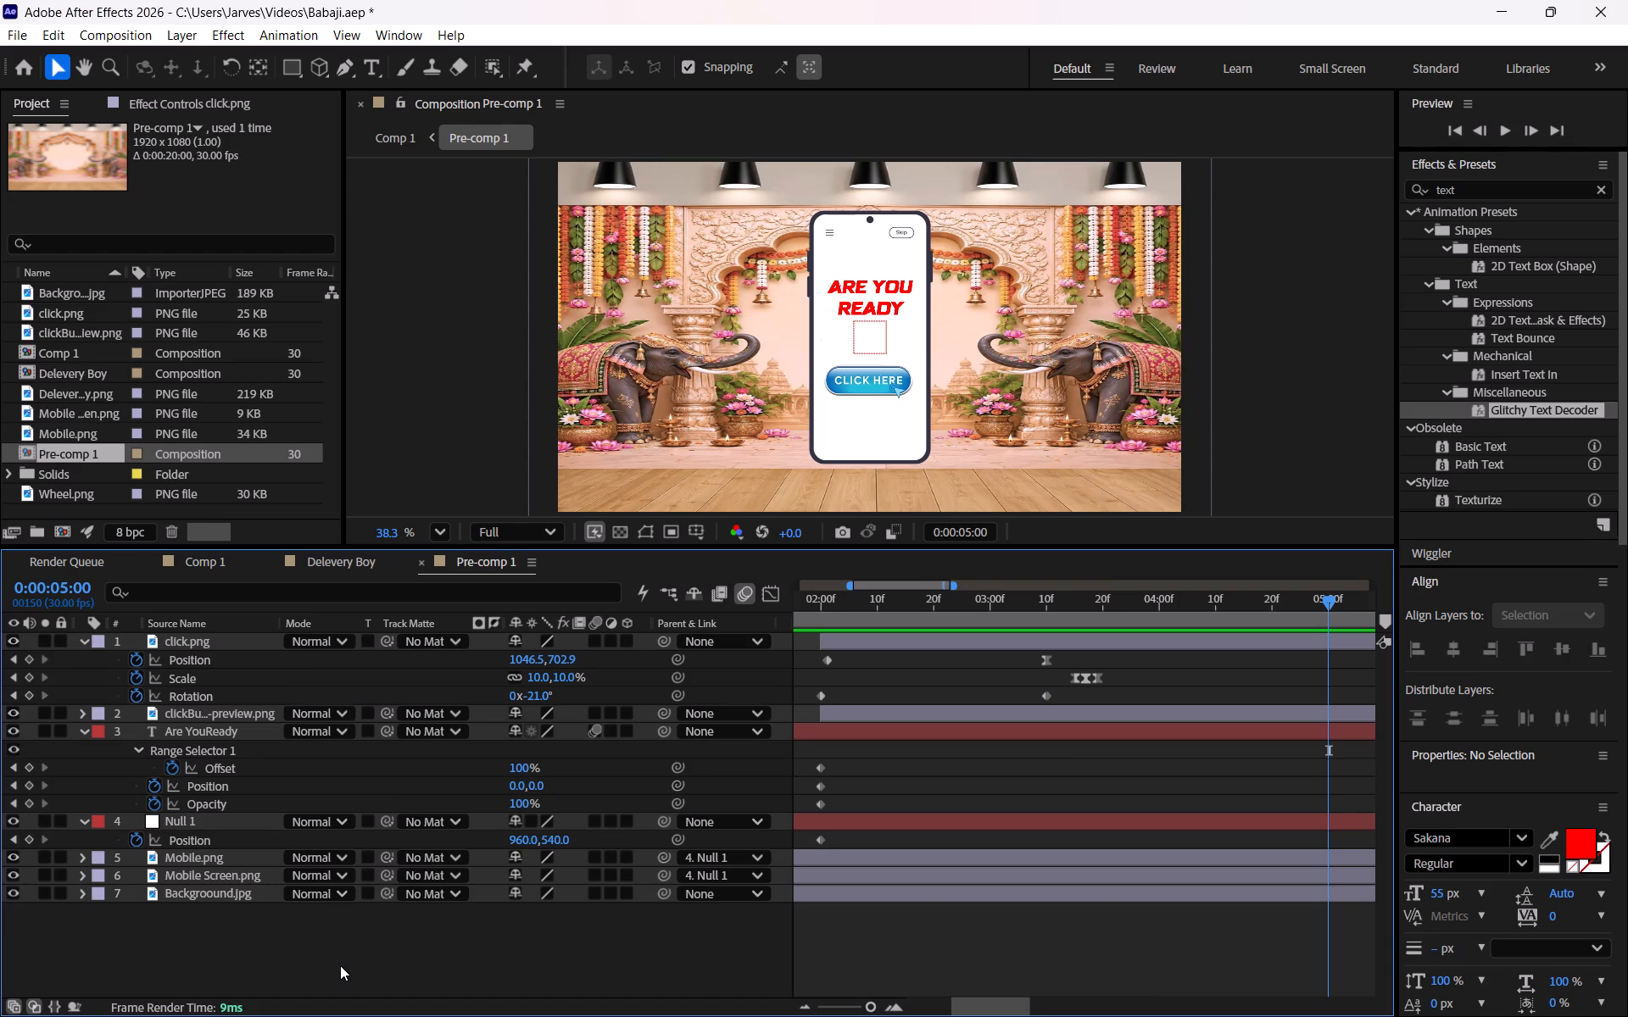
left_click(340, 965)
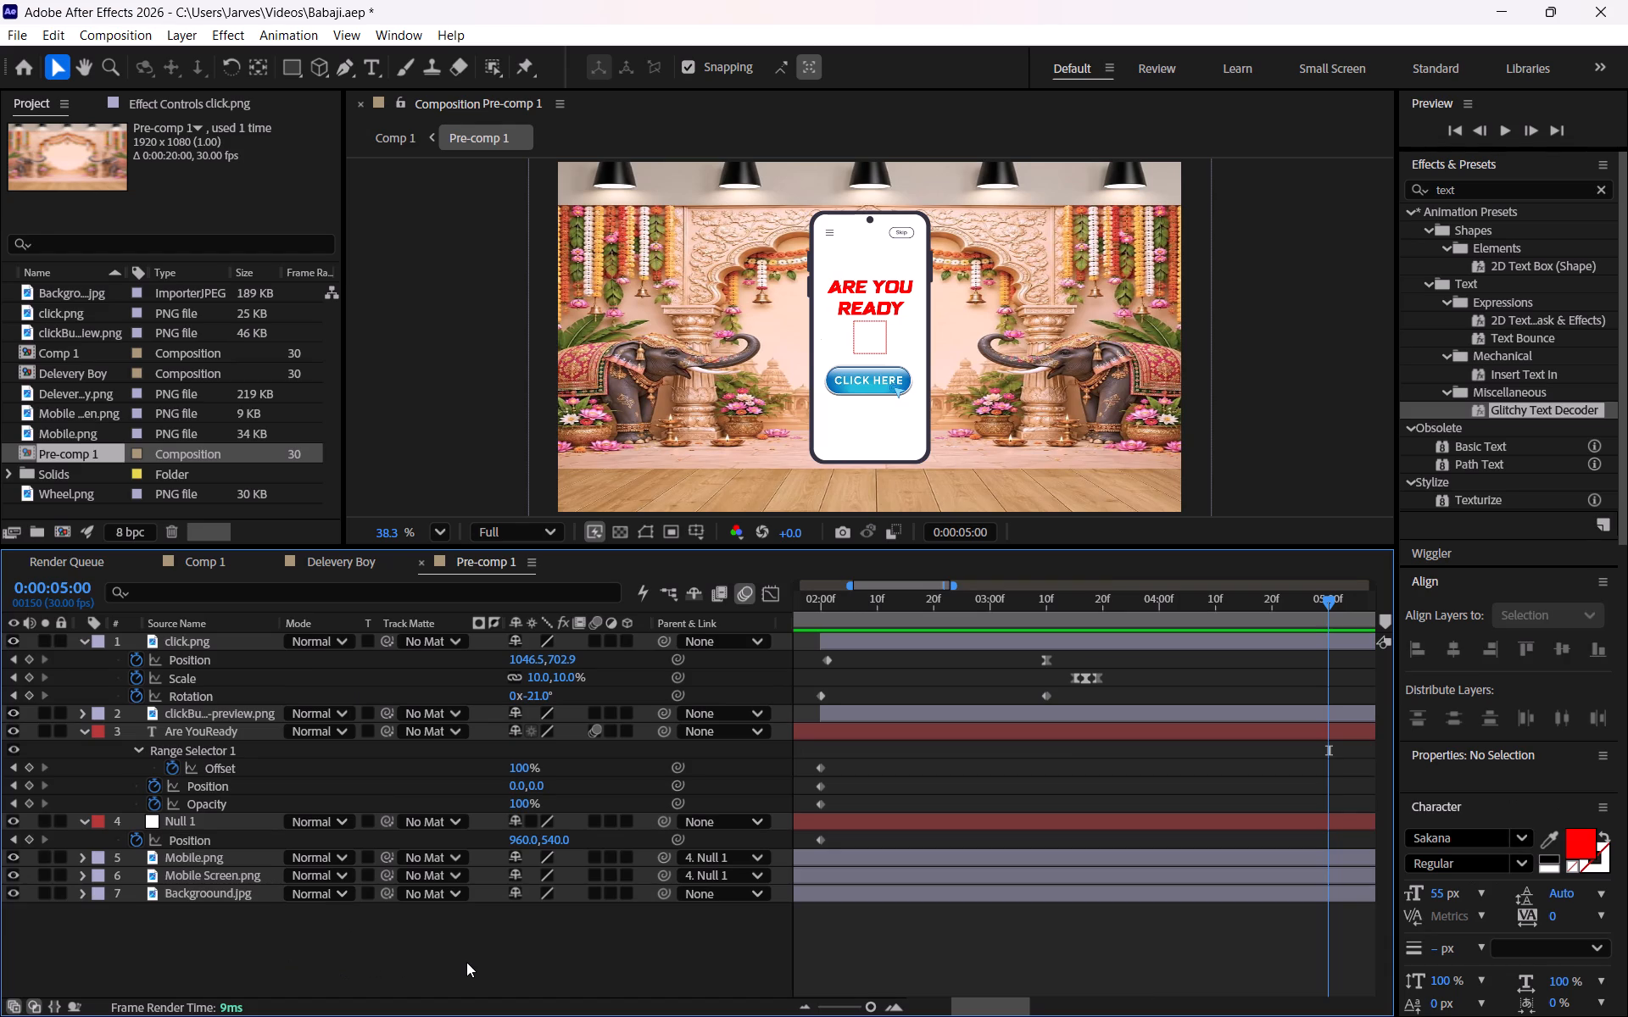
left_click(466, 962)
Compare the layers of Comp 1 and Pre-comp 1 with the tutorial's phone and delivery boy setup.
left_click(200, 569)
left_click(344, 842)
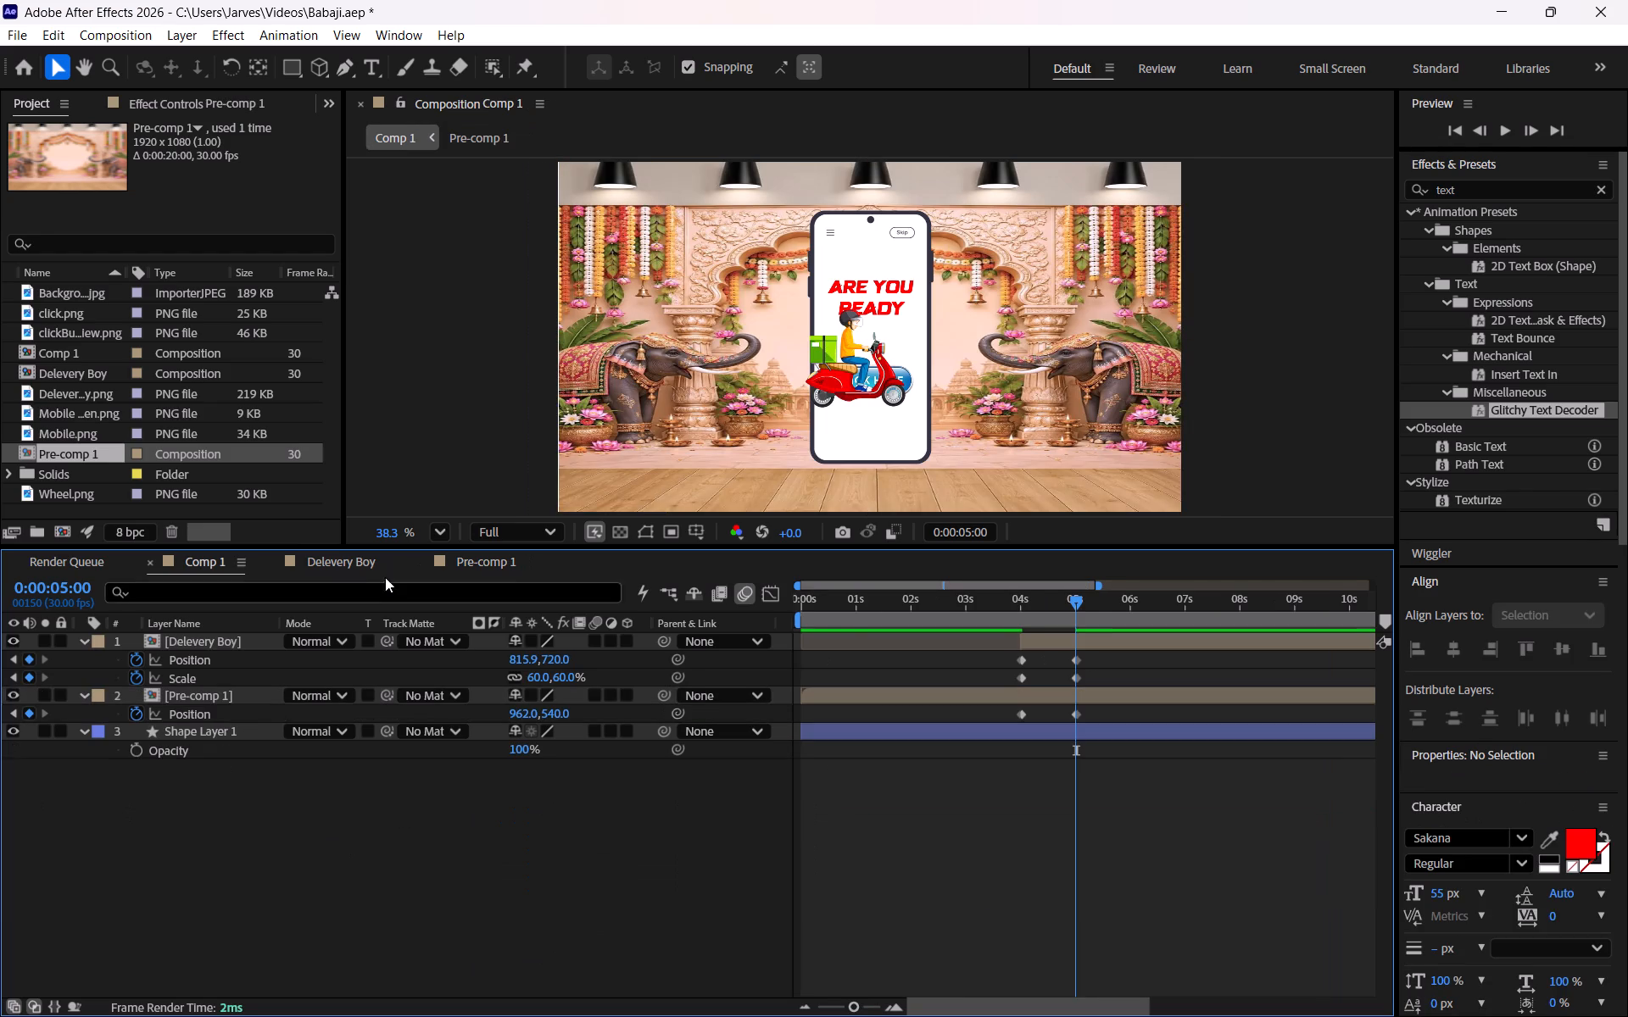
left_click(369, 572)
left_click(471, 564)
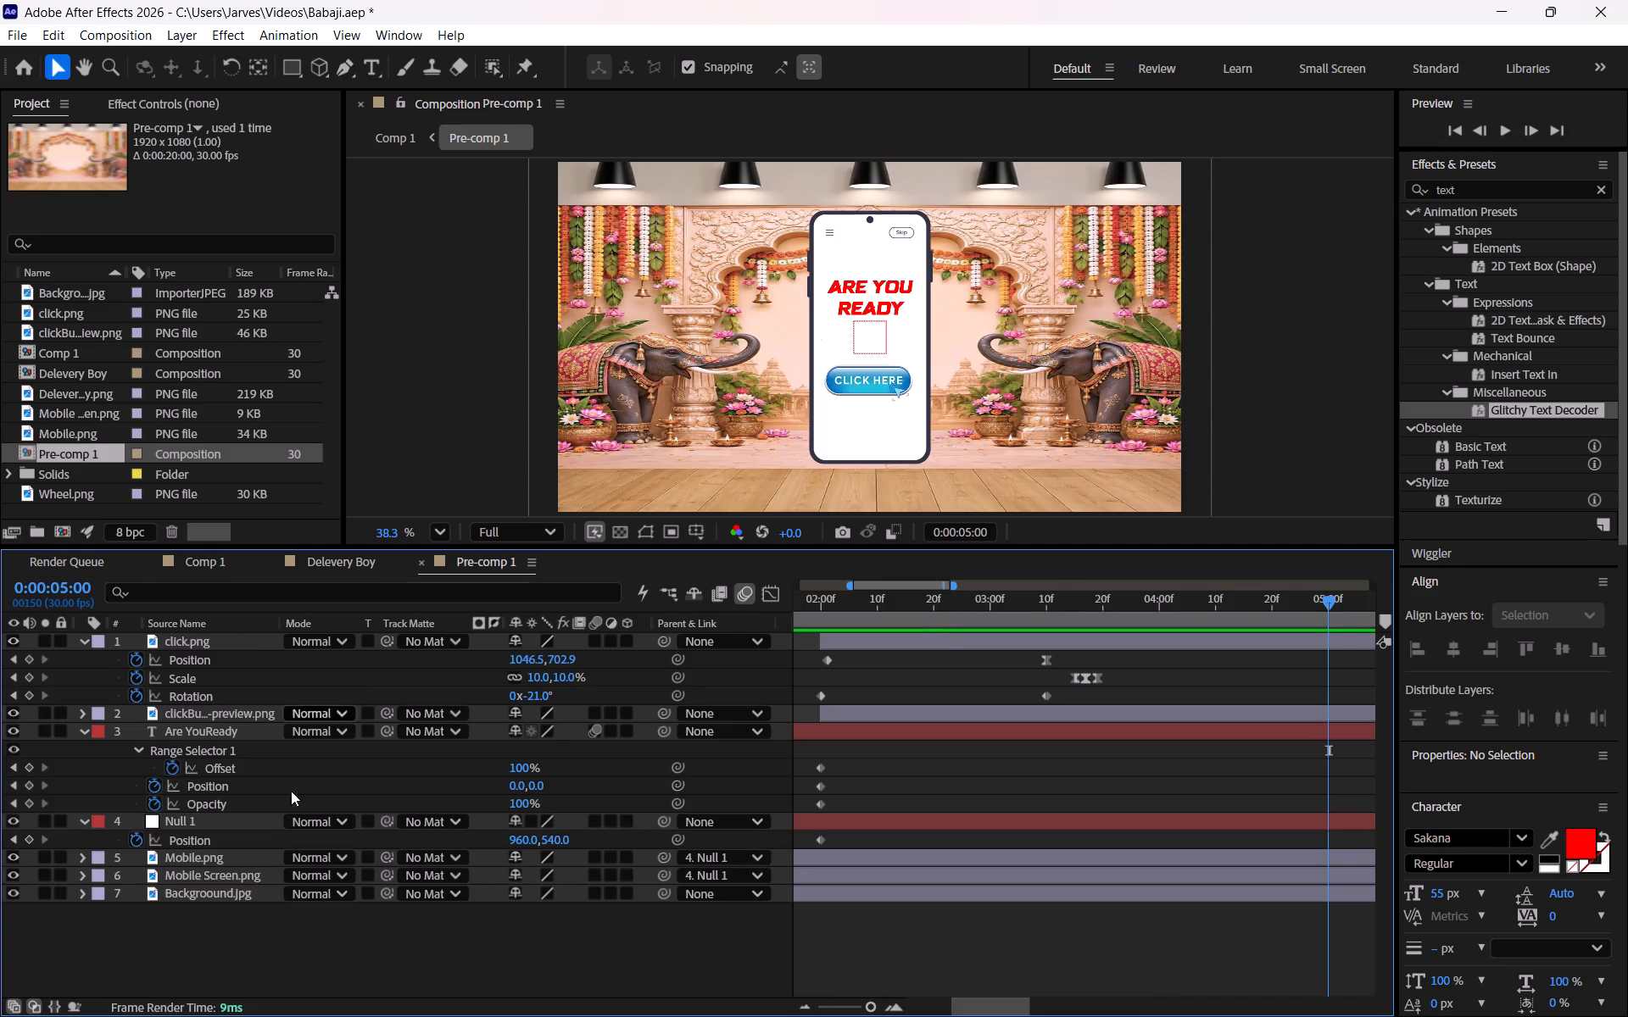
key("alt+Tab")
key("space")
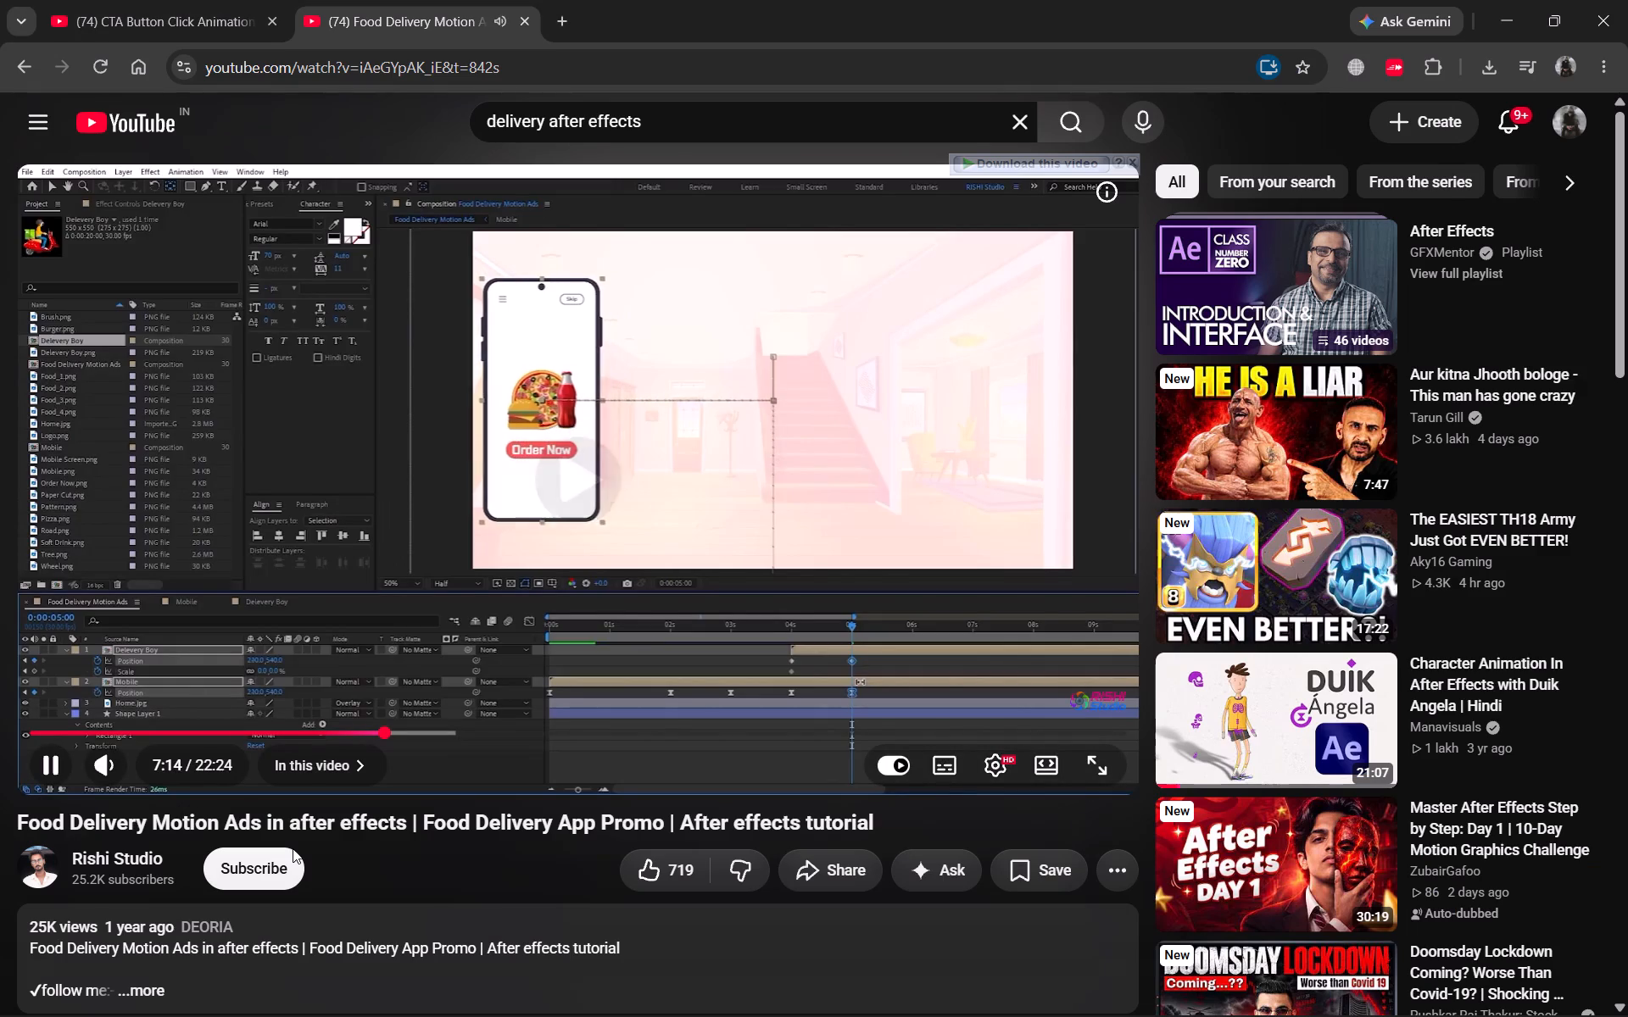
key("space")
key("alt+Tab")
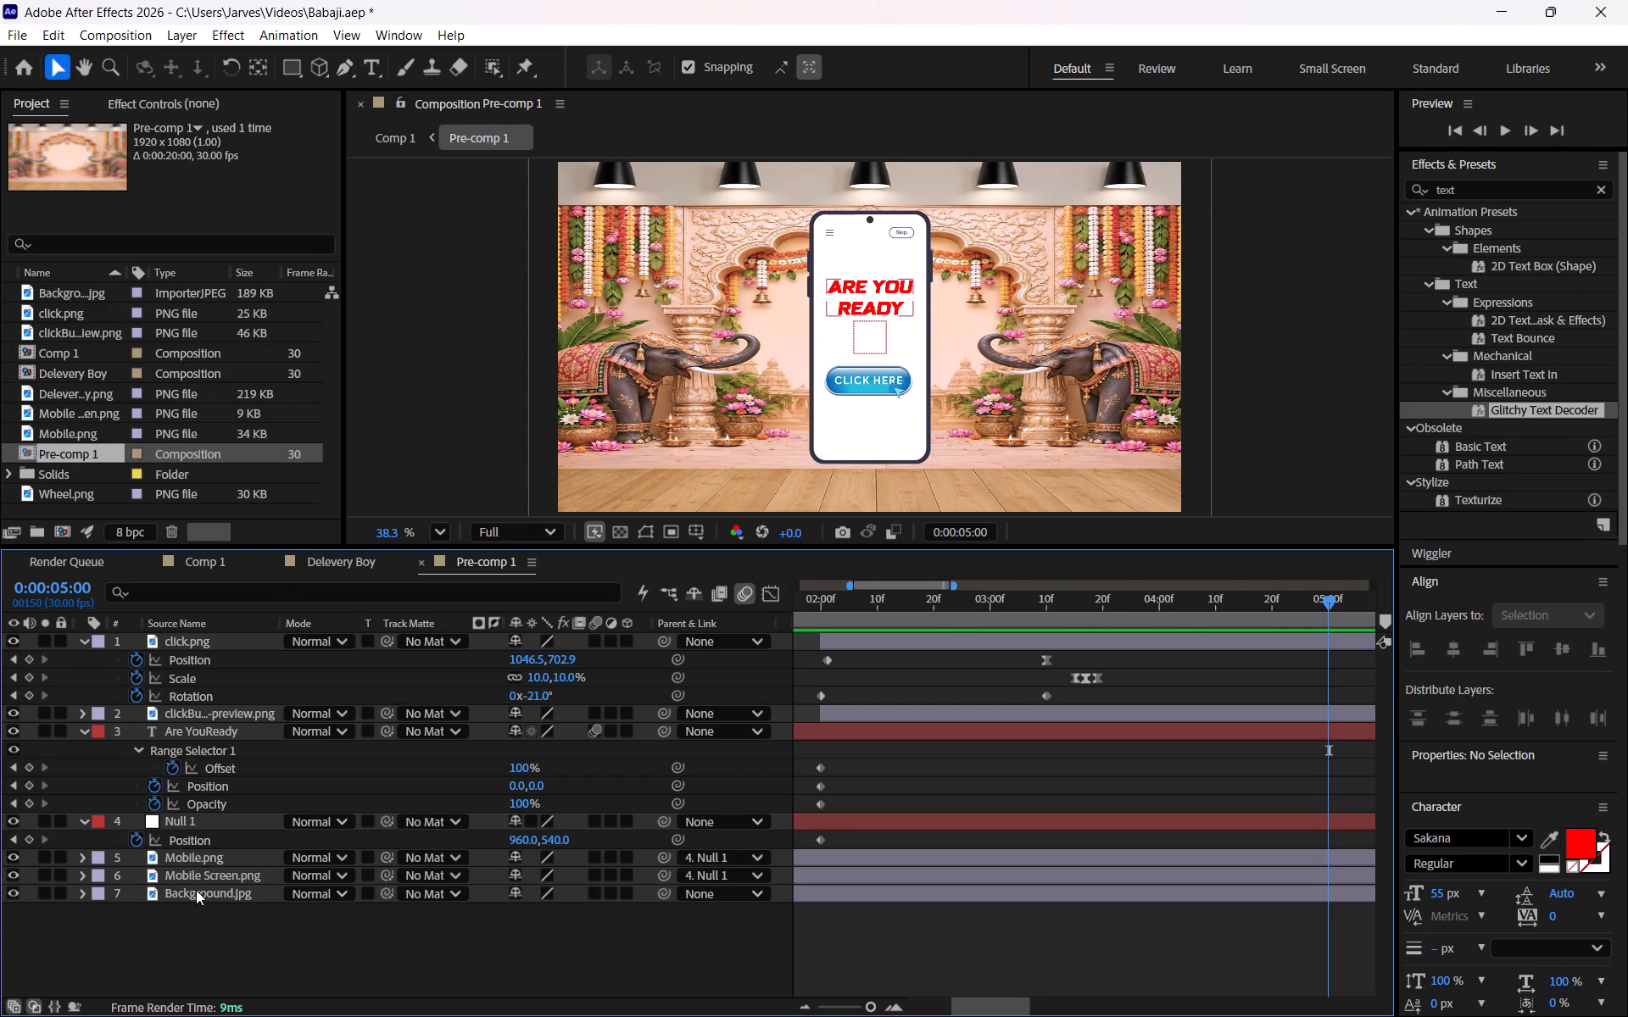
Delete the Background.jpg layer from Pre-comp 1 and return to Comp 1.
left_click_drag(194, 902, 194, 568)
left_click(180, 570)
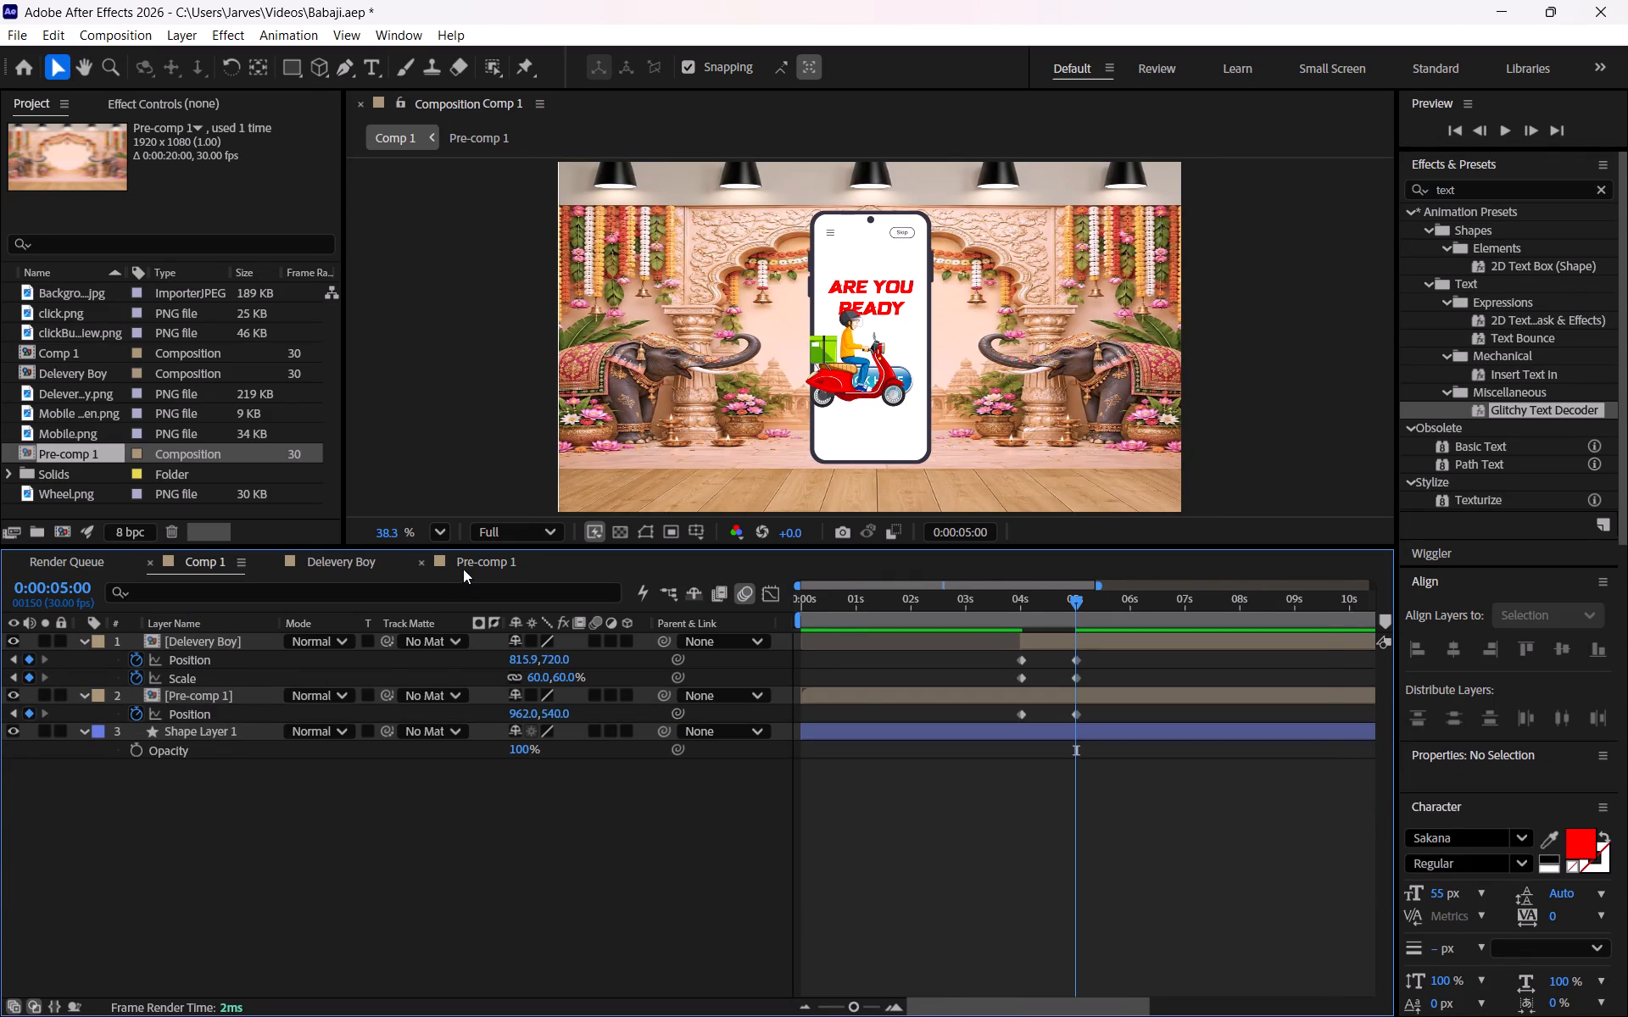
left_click(463, 569)
key("Delete")
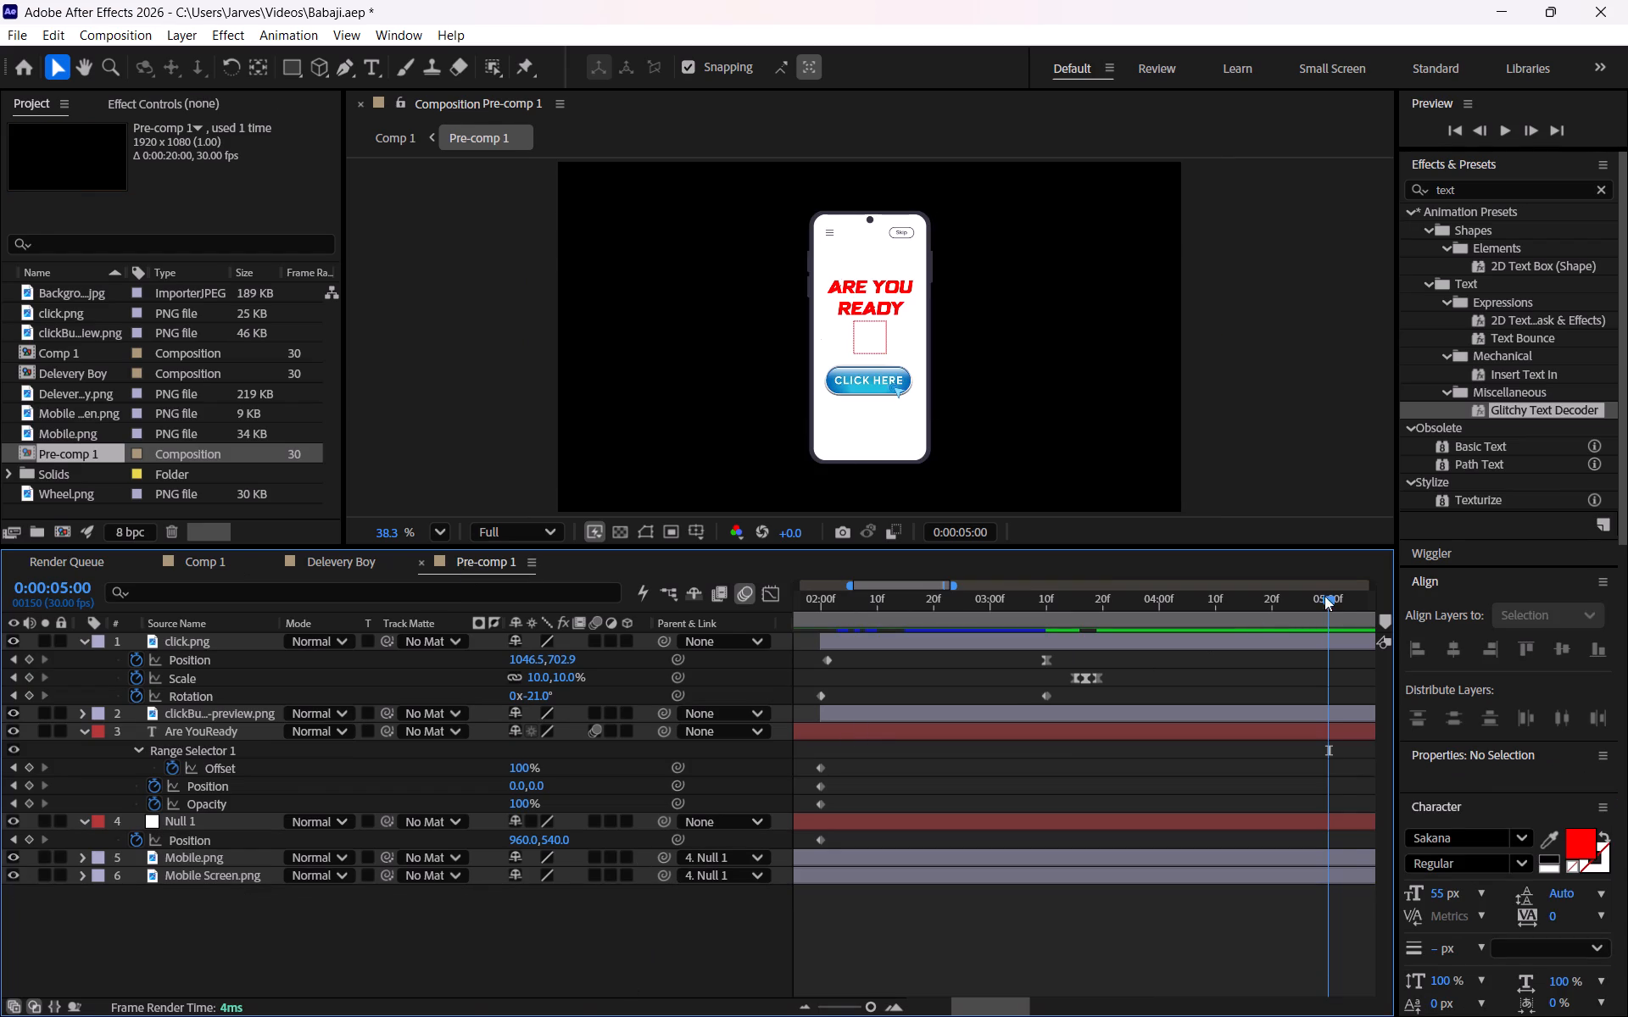
left_click(323, 565)
left_click(217, 554)
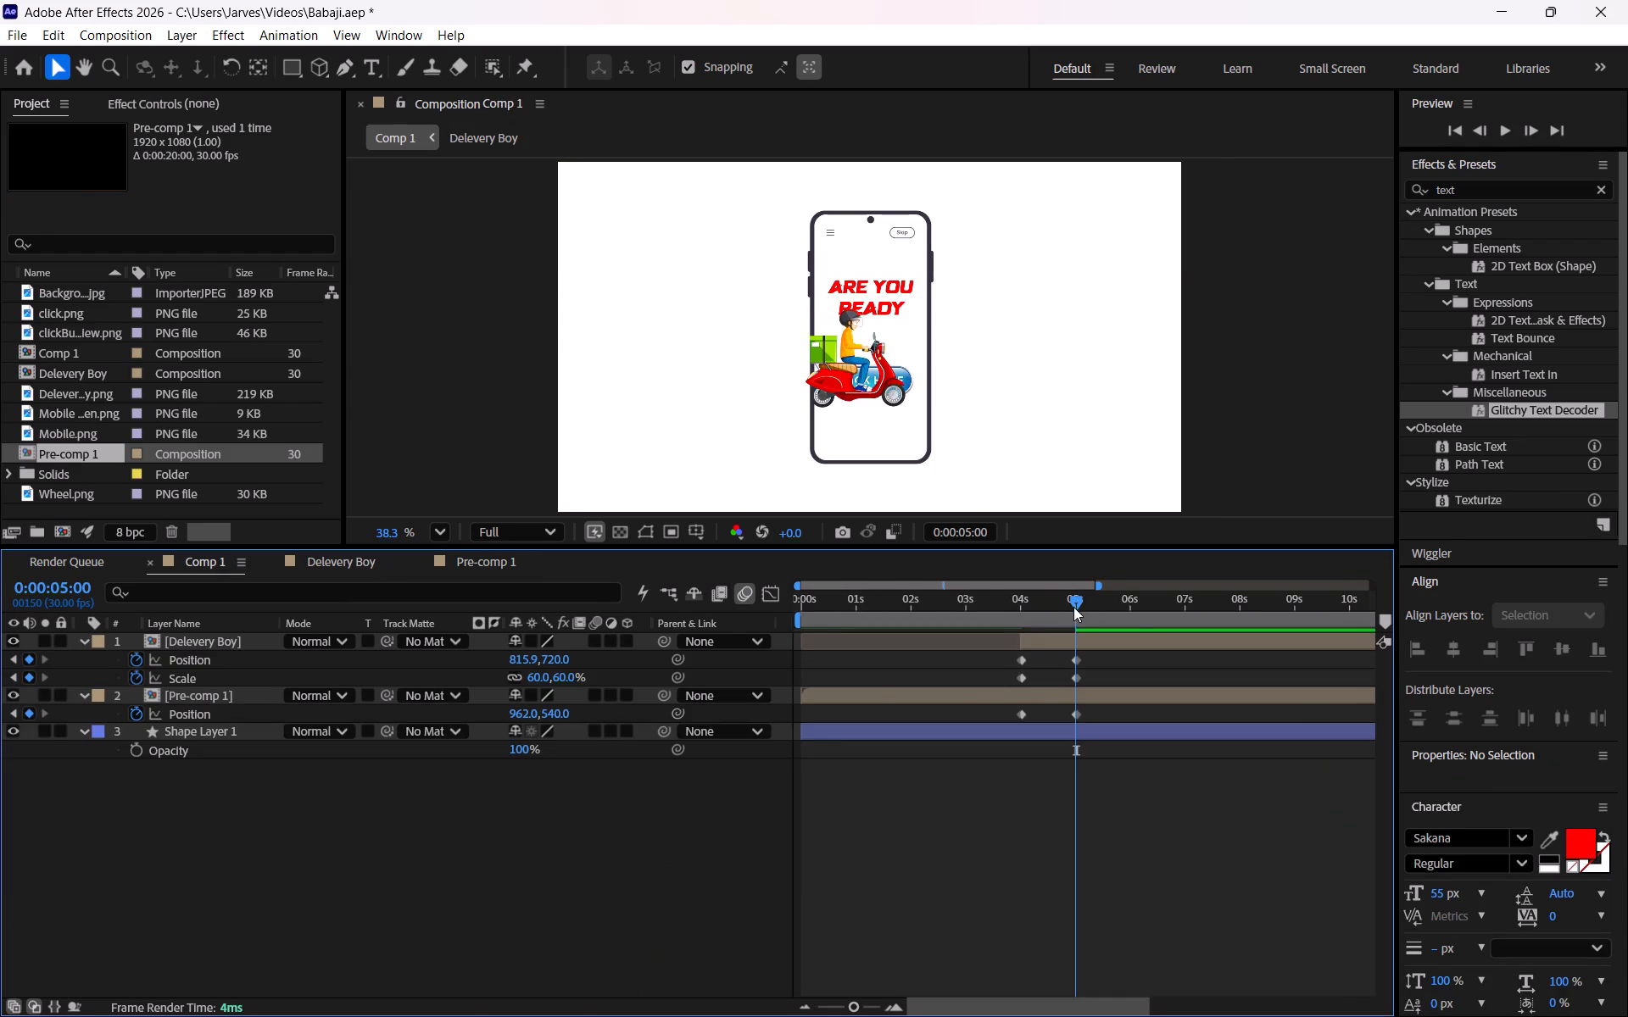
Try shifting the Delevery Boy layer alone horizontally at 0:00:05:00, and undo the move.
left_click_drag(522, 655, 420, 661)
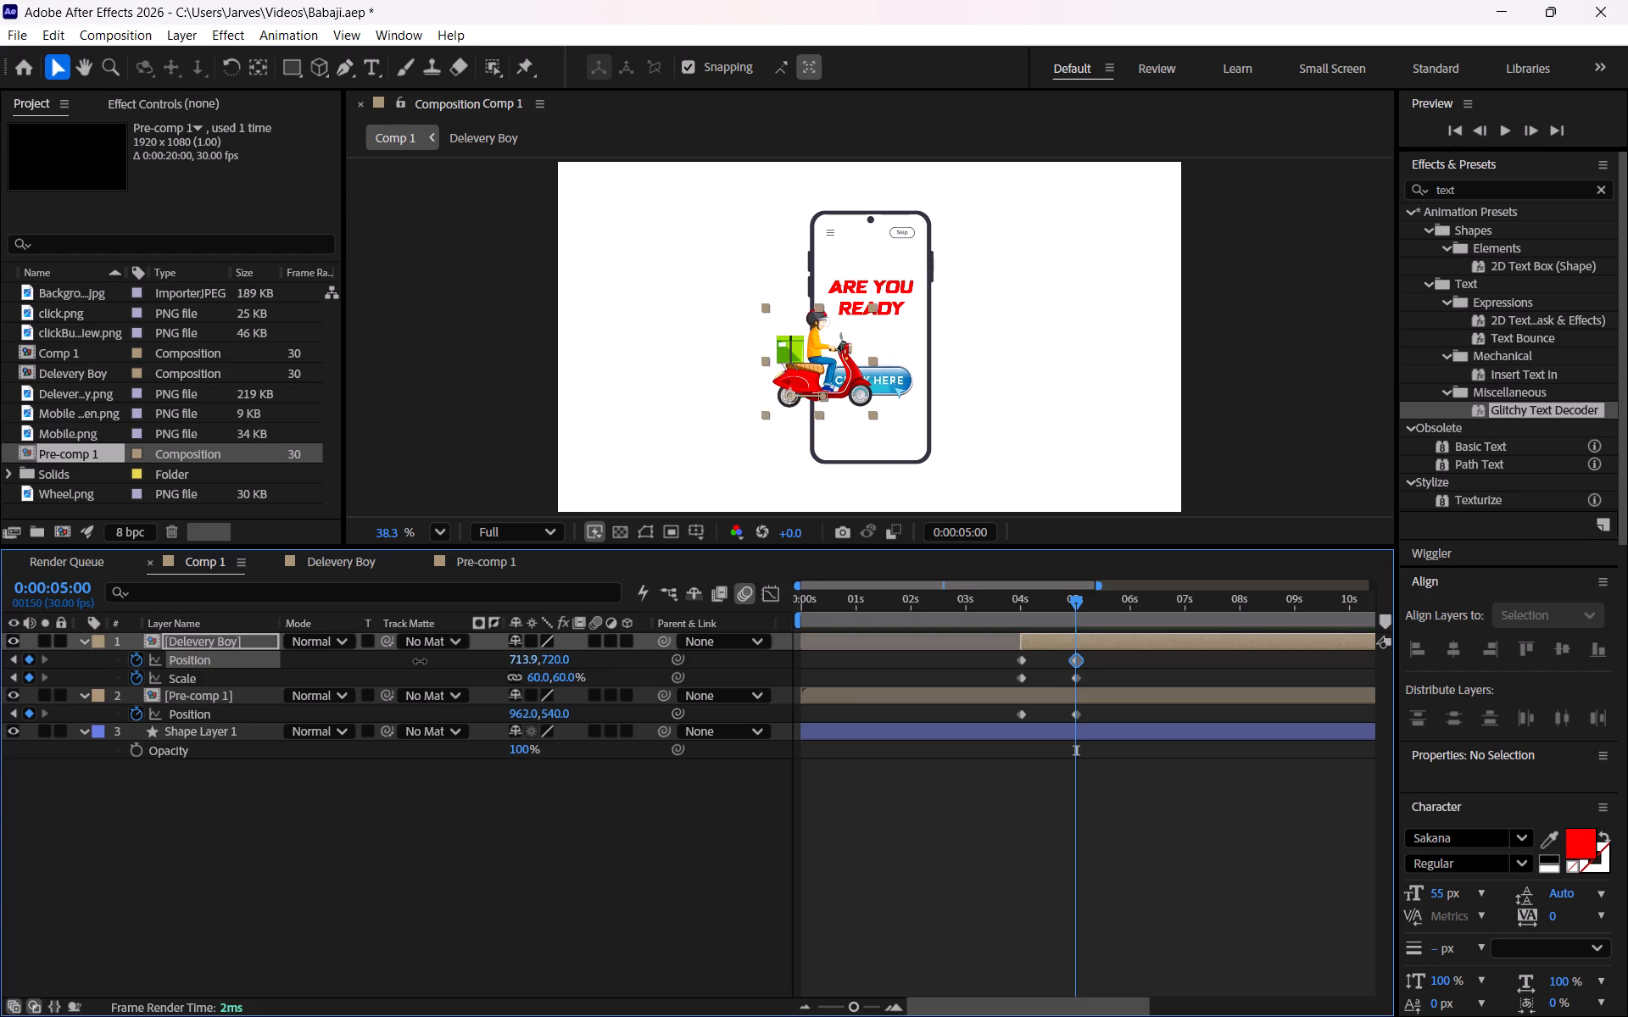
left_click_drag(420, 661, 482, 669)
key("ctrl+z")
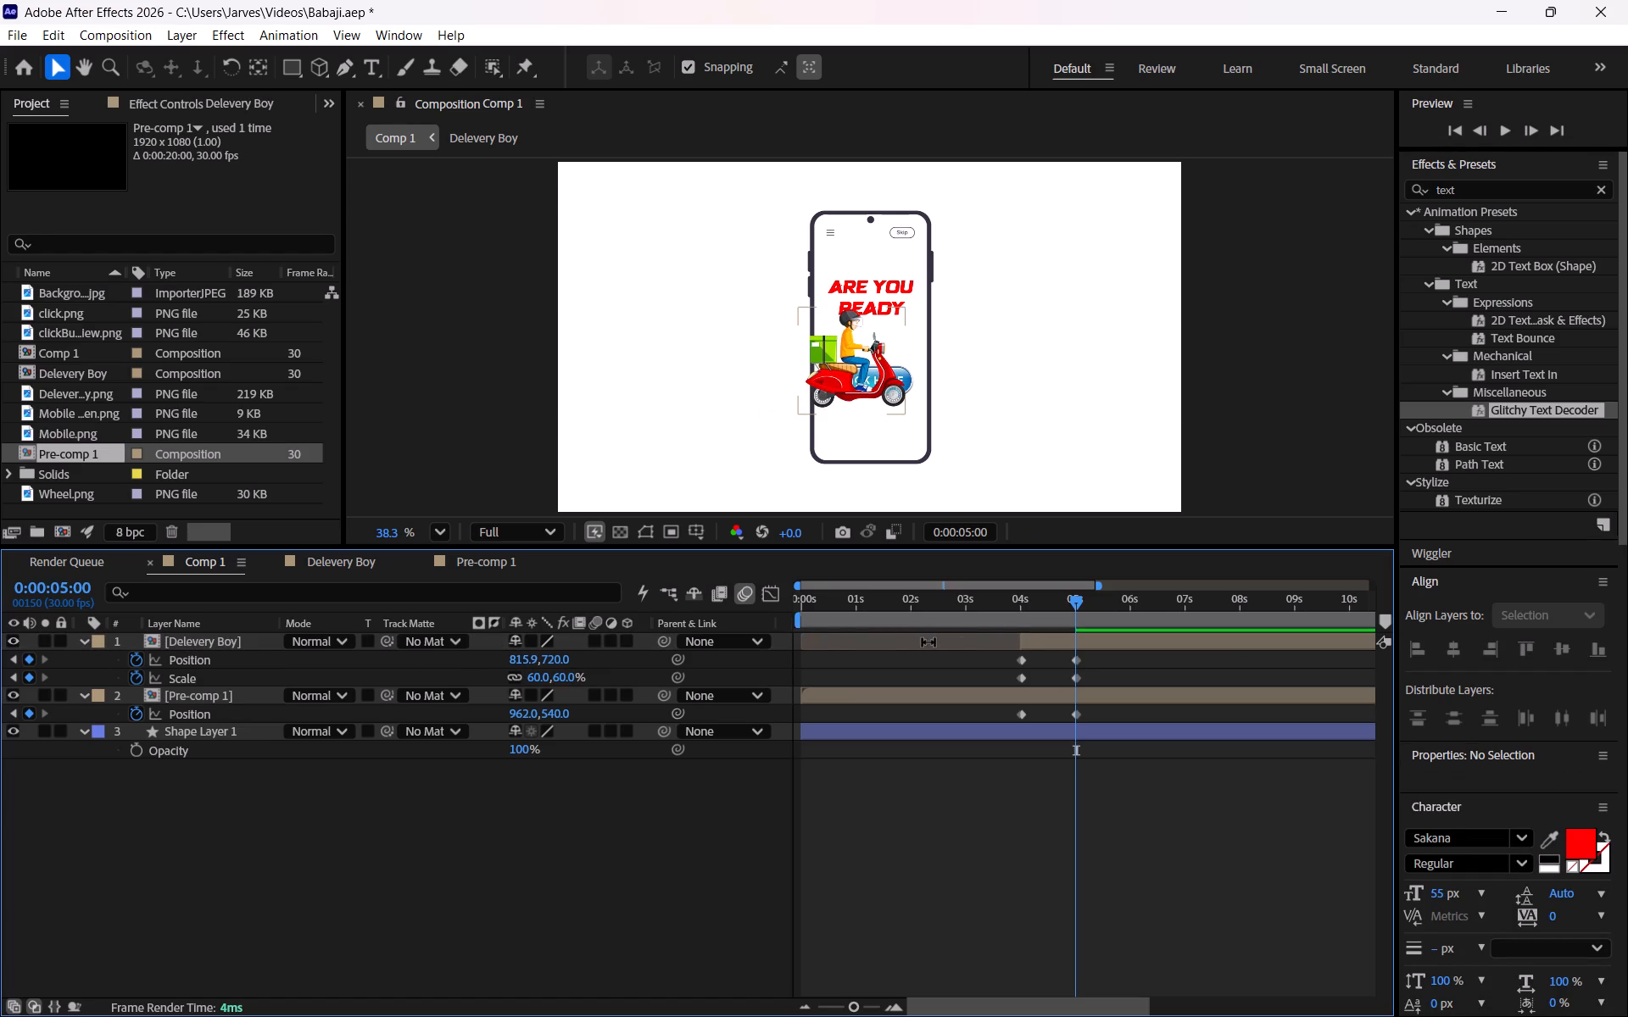
Shift the Delevery Boy and Pre-comp 1 layers together toward the frame's left edge at 0:00:05:00, to X positions 106.9 and 253.0.
left_click(1024, 646)
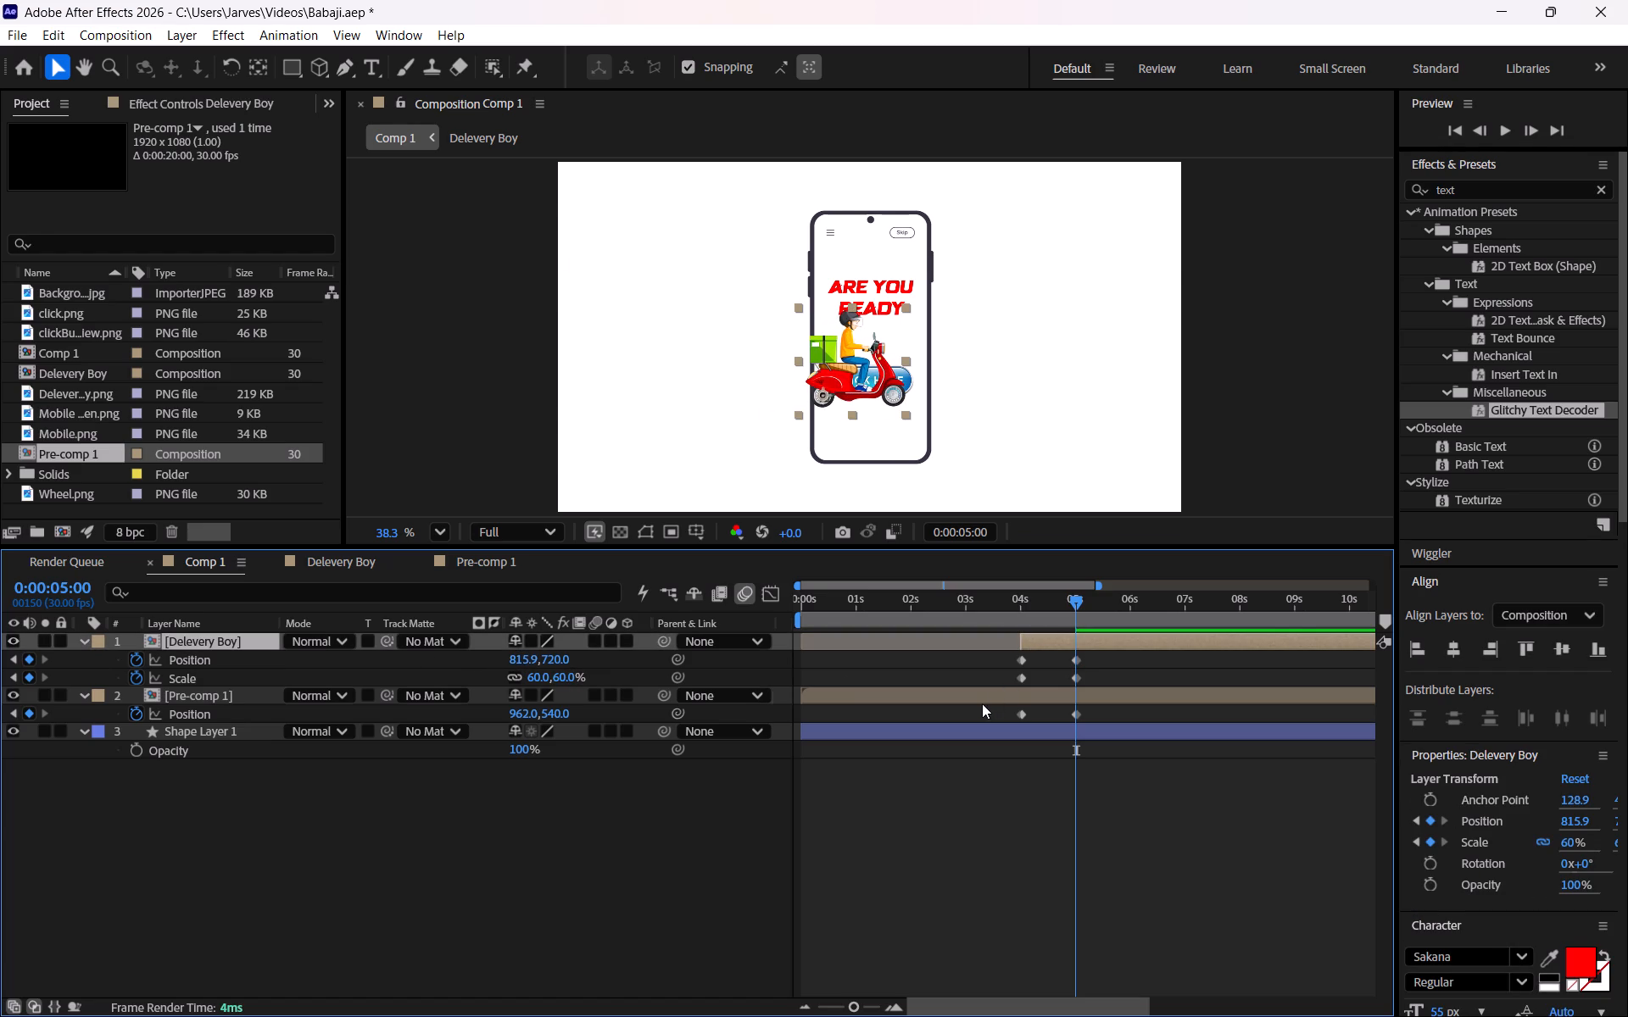
left_click(982, 703, "shift")
left_click_drag(516, 660, 169, 650)
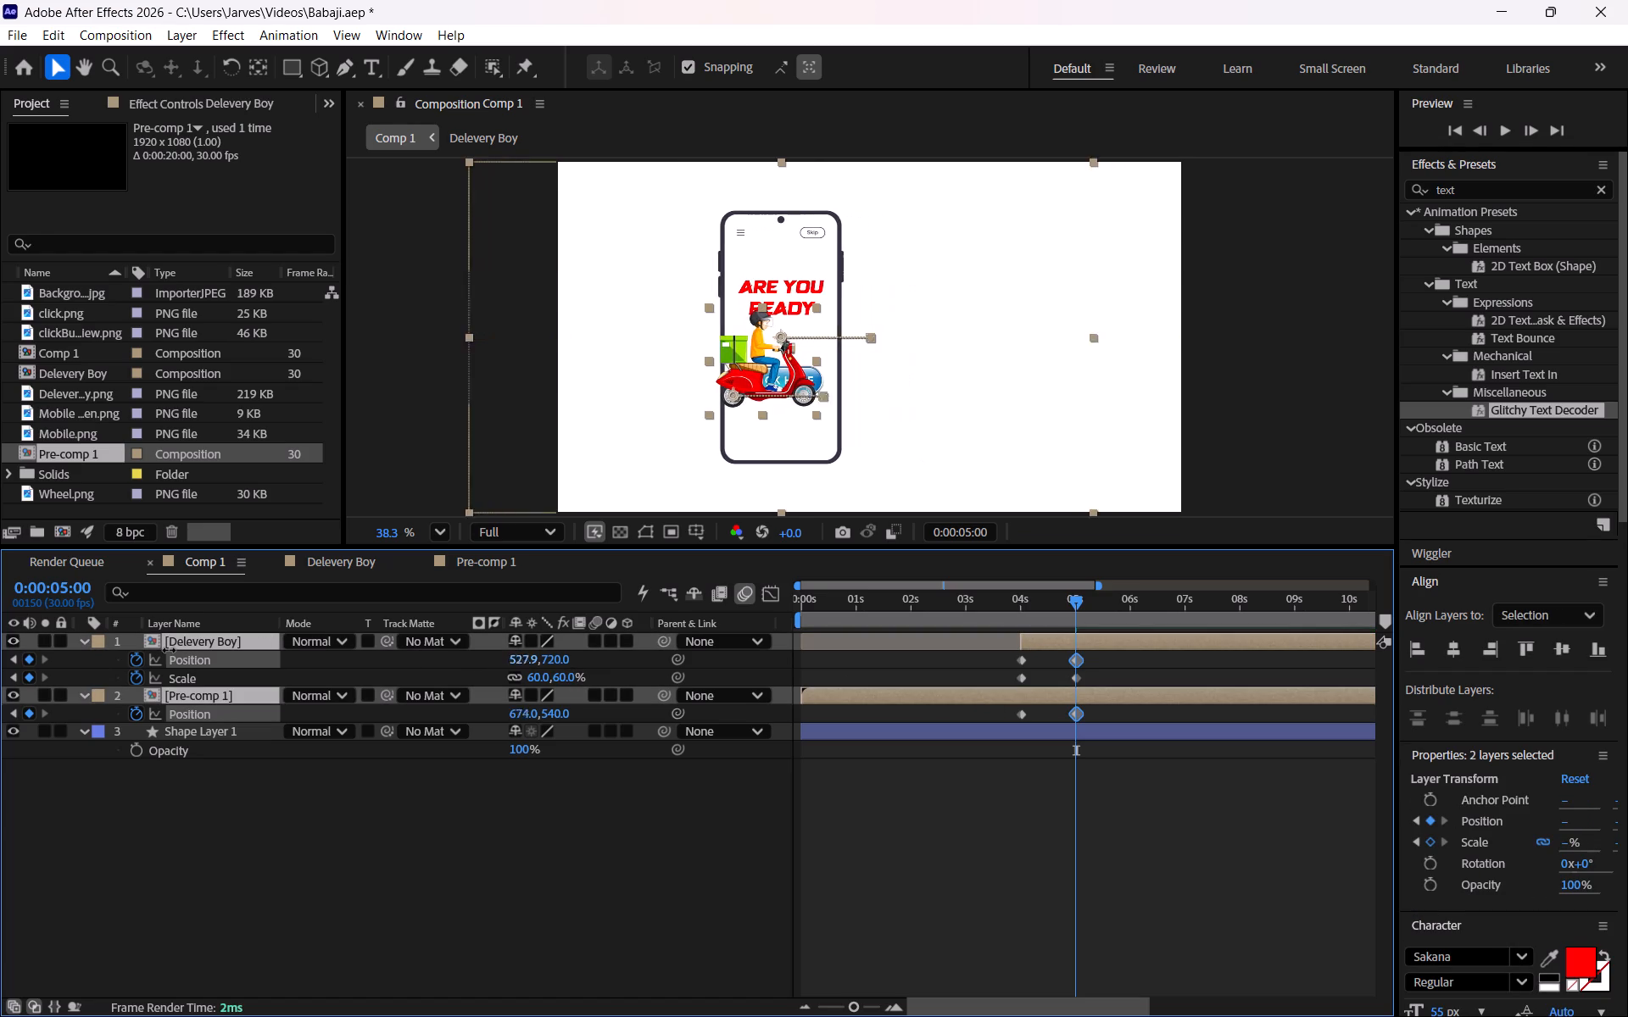
left_click_drag(169, 650, 0, 676)
left_click_drag(525, 658, 328, 670)
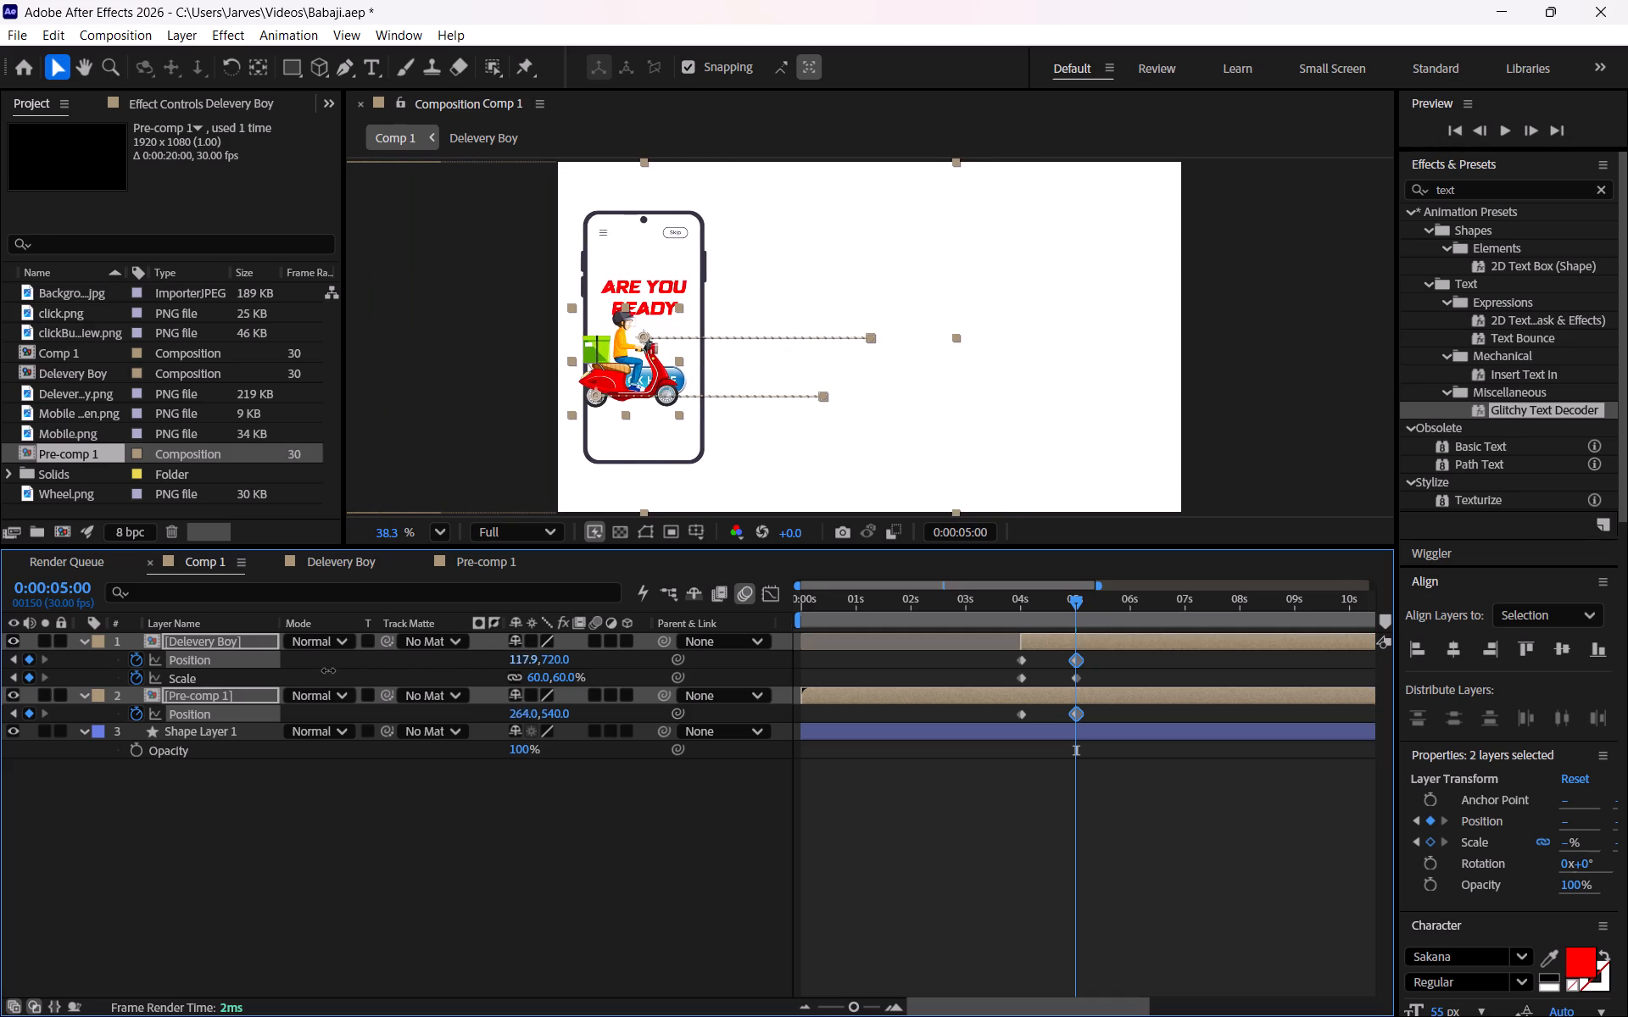
left_click_drag(328, 670, 320, 672)
left_click(479, 853)
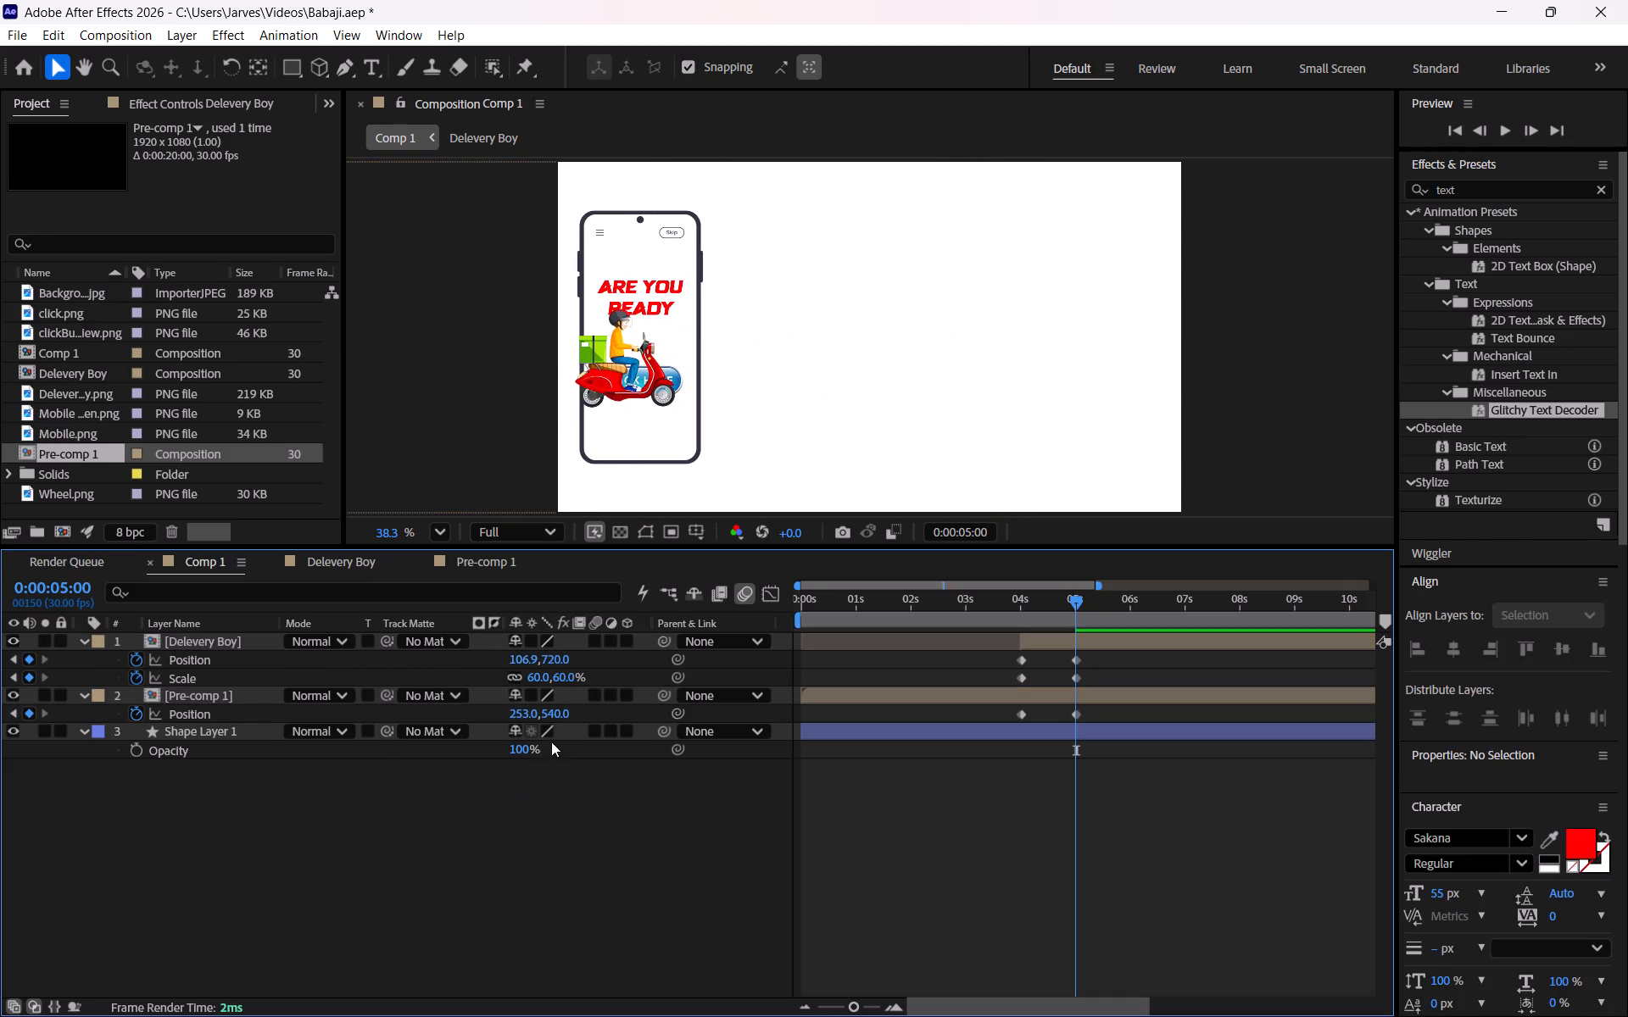
Following the tutorial, move the scooter onto the phone's lower part at 0:00:05:00, placing the Delevery Boy layer at about 143.4, 881.7.
key("alt+Tab")
left_click(651, 614)
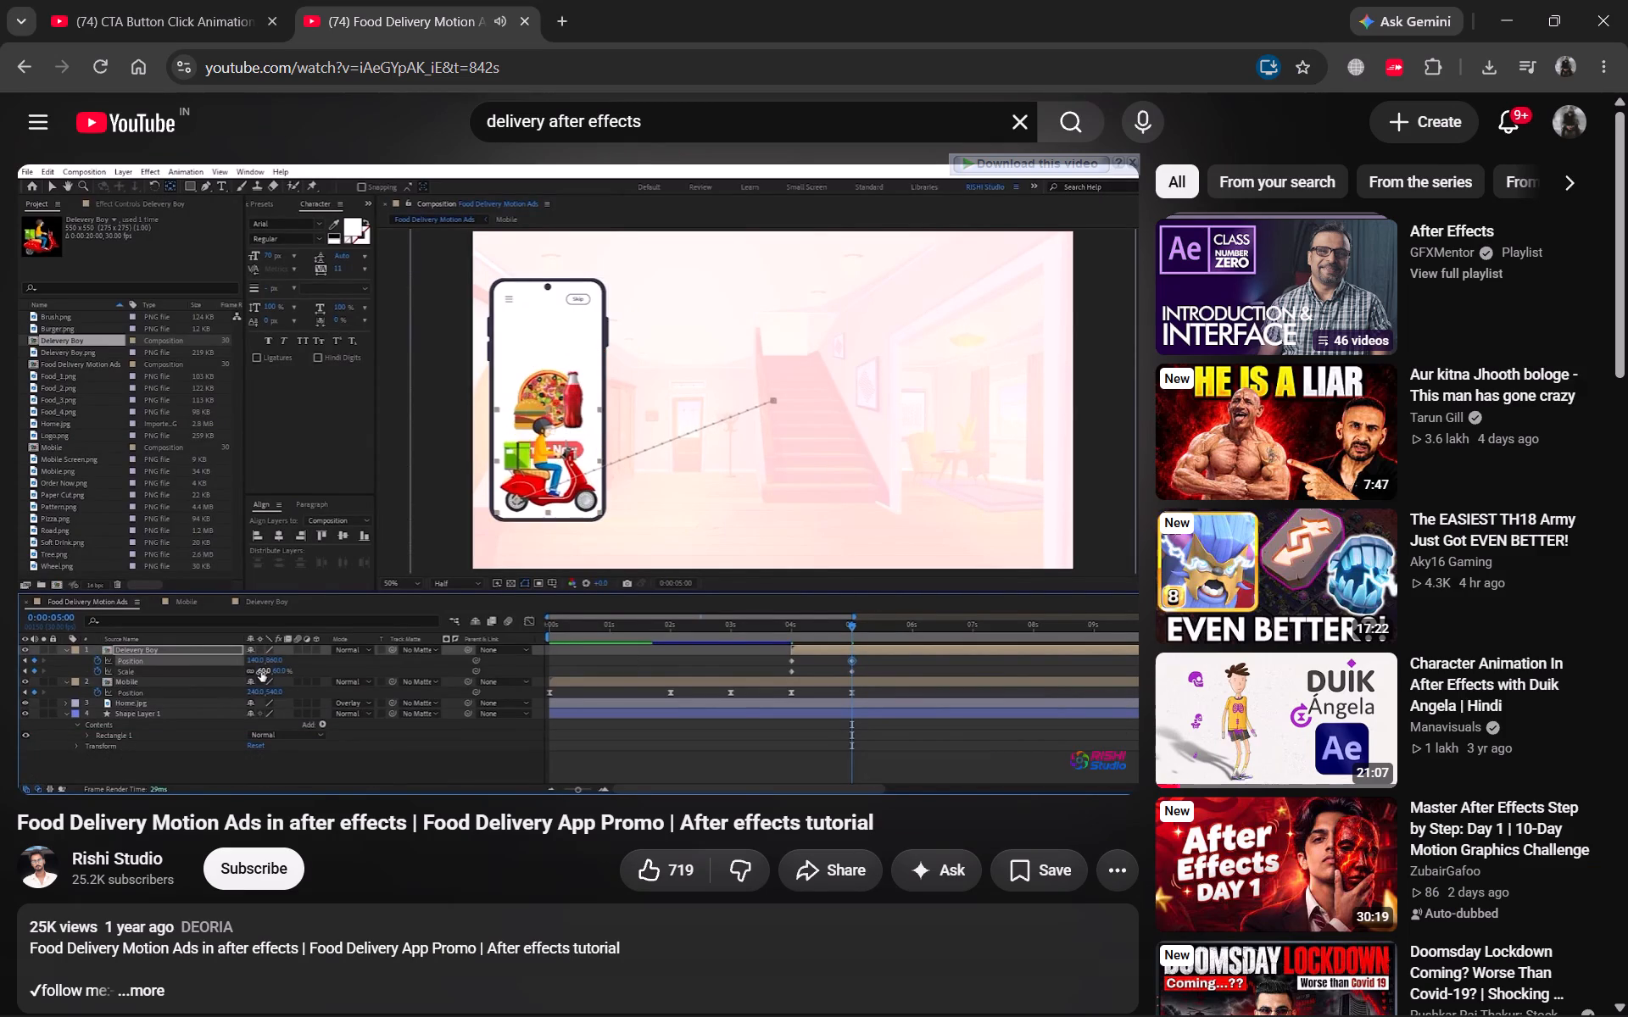
key("space")
key("alt+Tab")
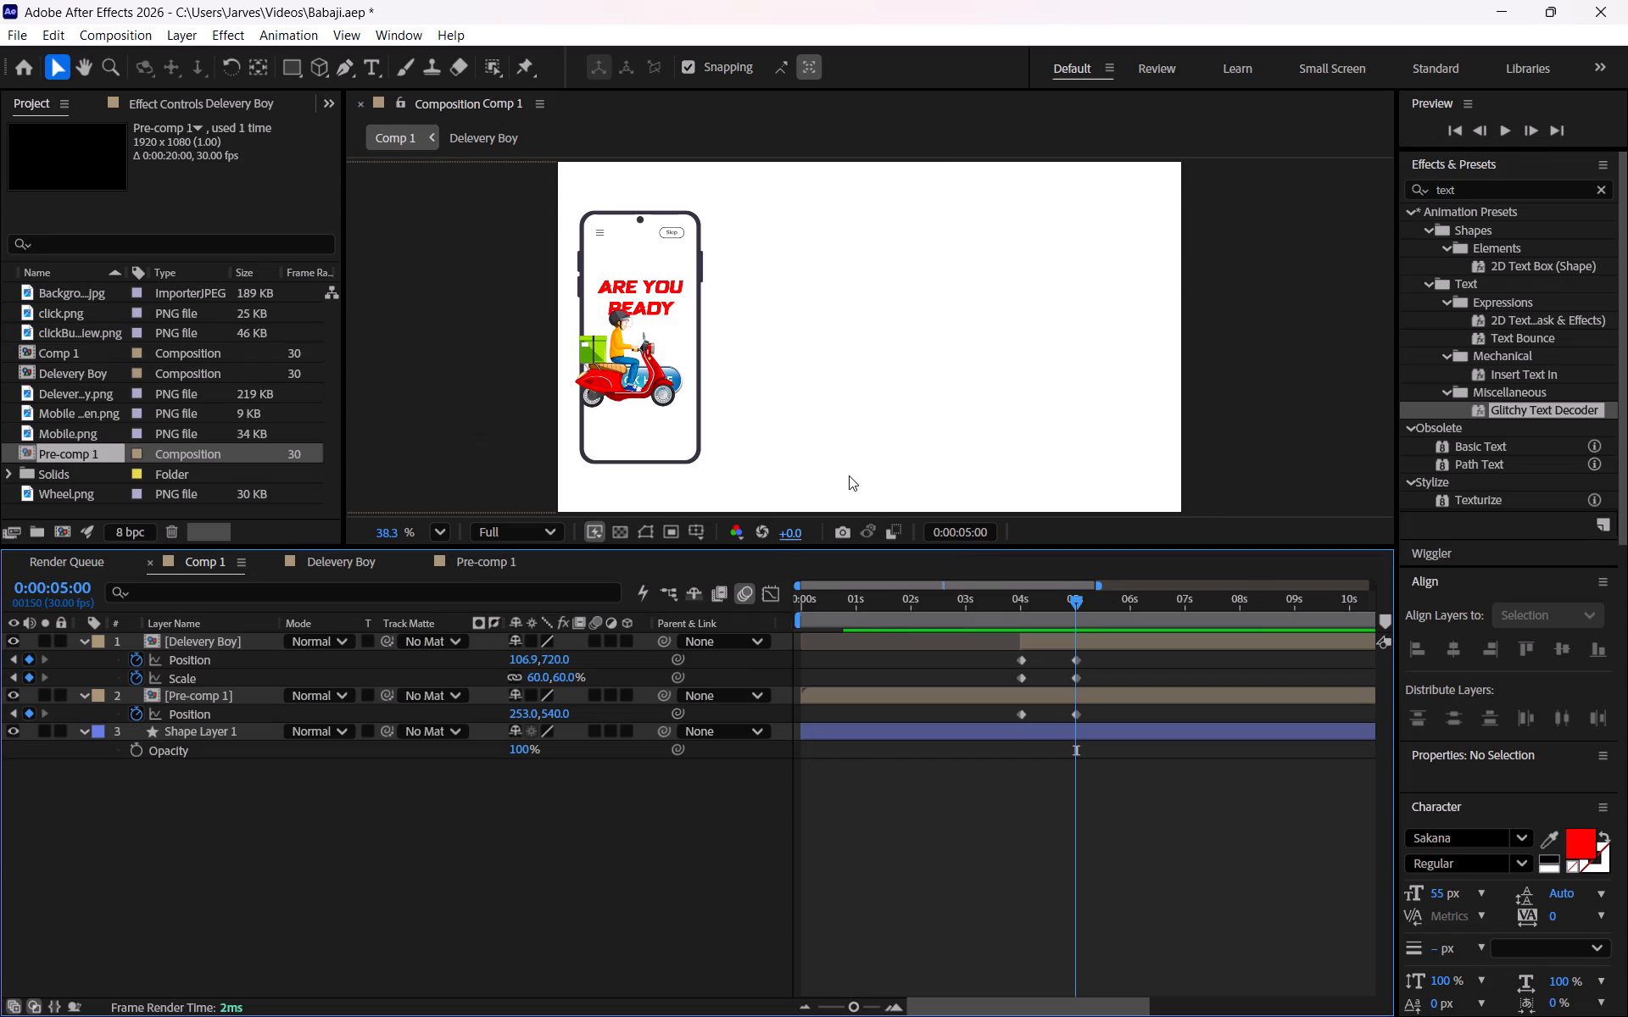
left_click(610, 381)
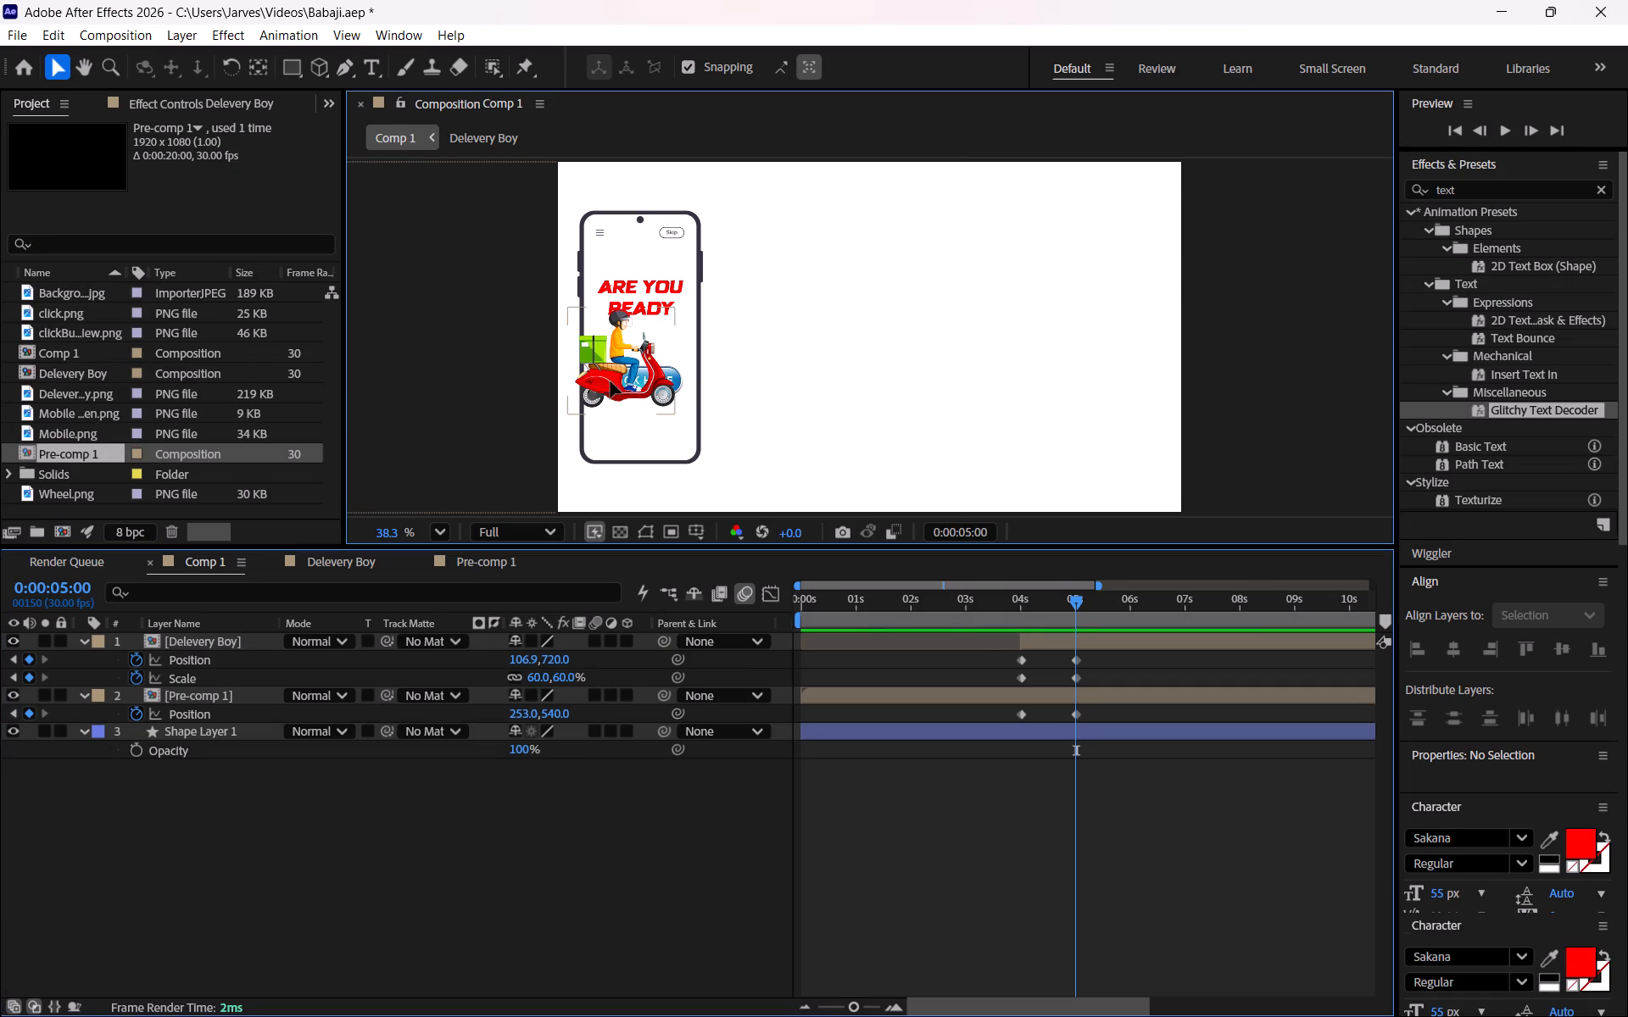
left_click_drag(600, 375, 610, 403)
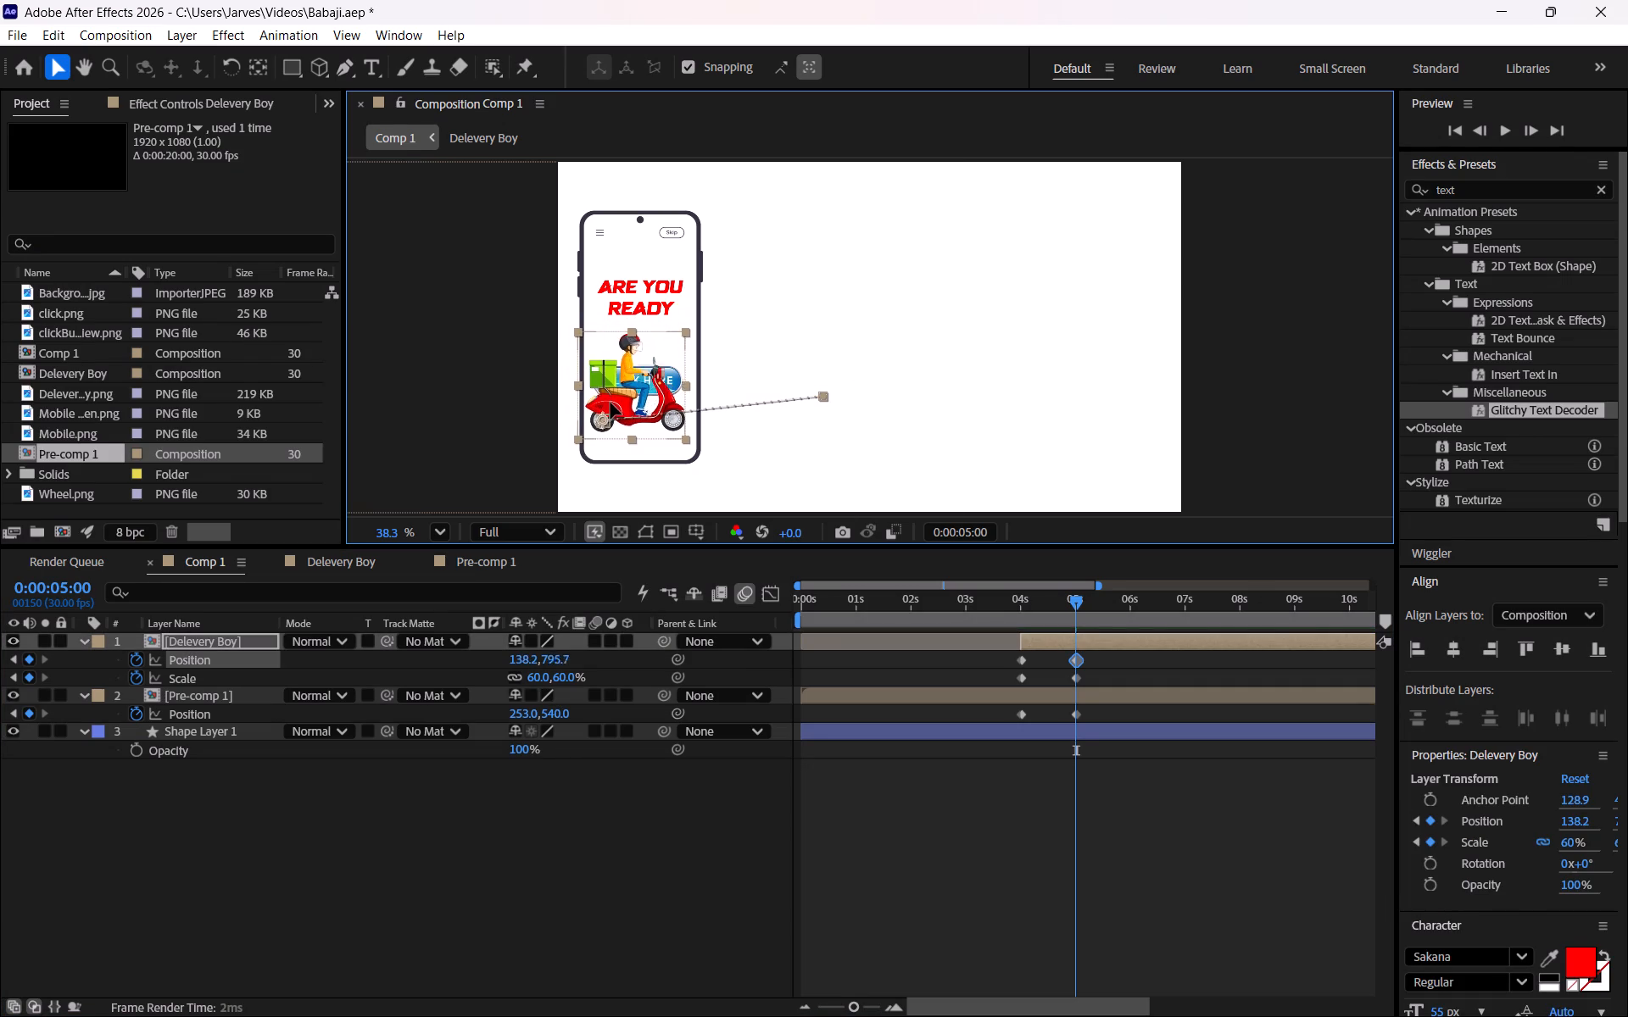
left_click_drag(610, 403, 614, 430)
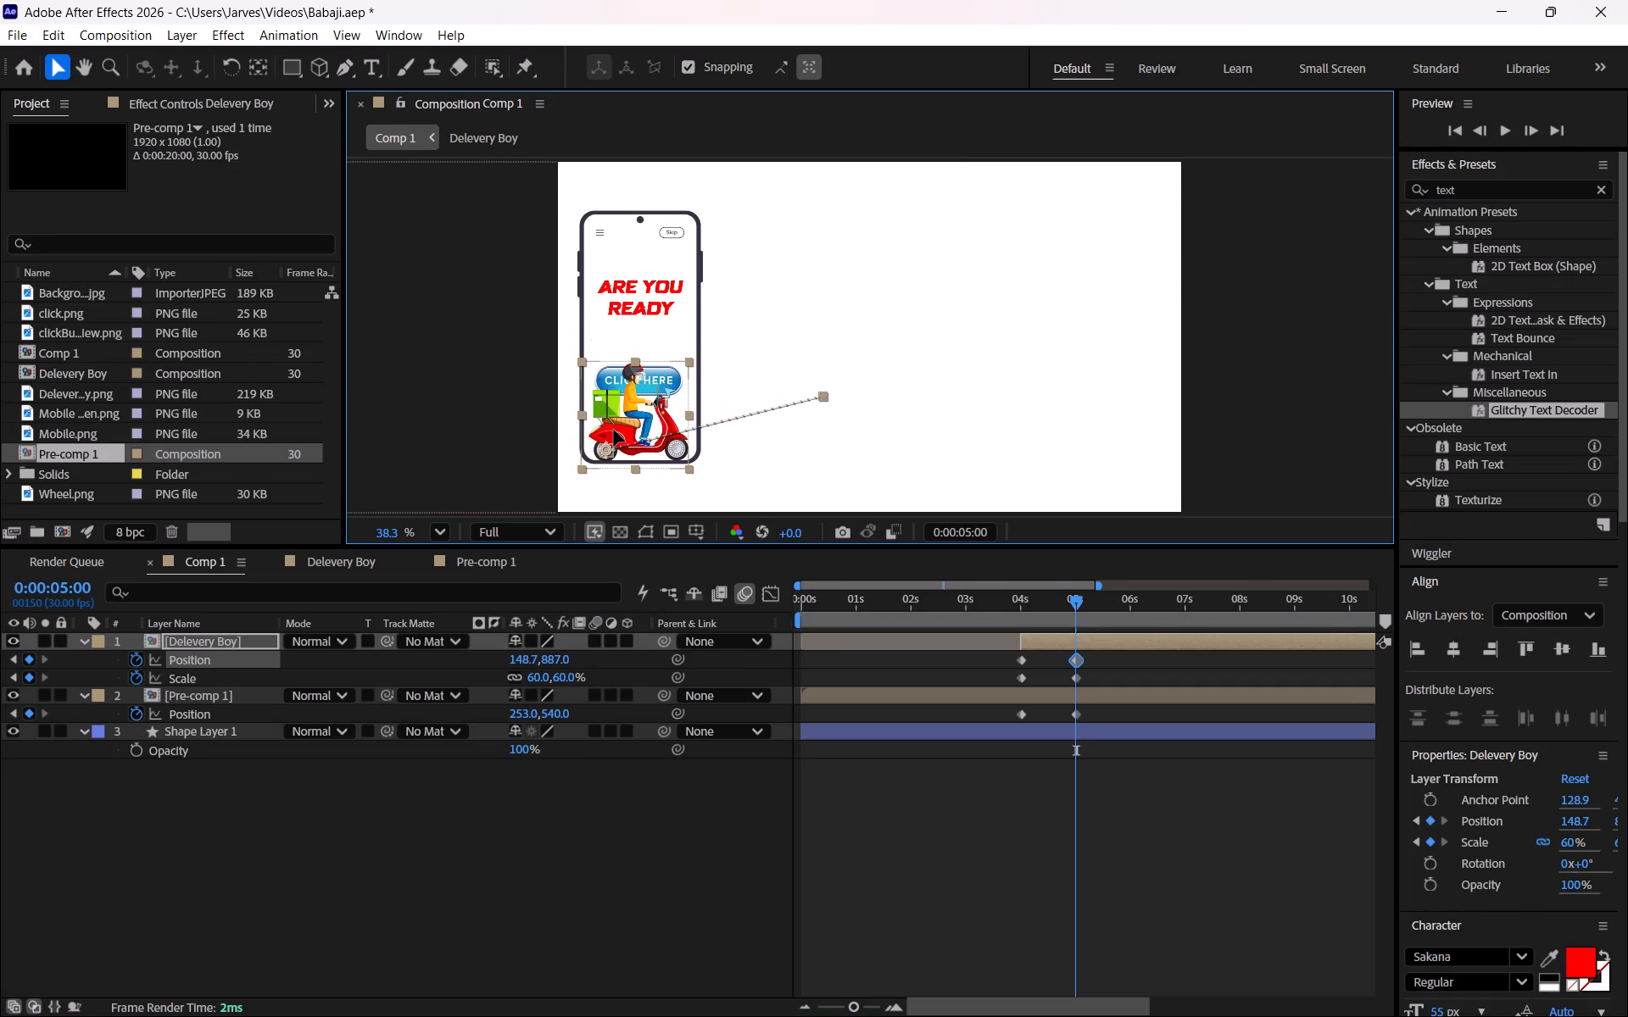
left_click_drag(614, 430, 612, 428)
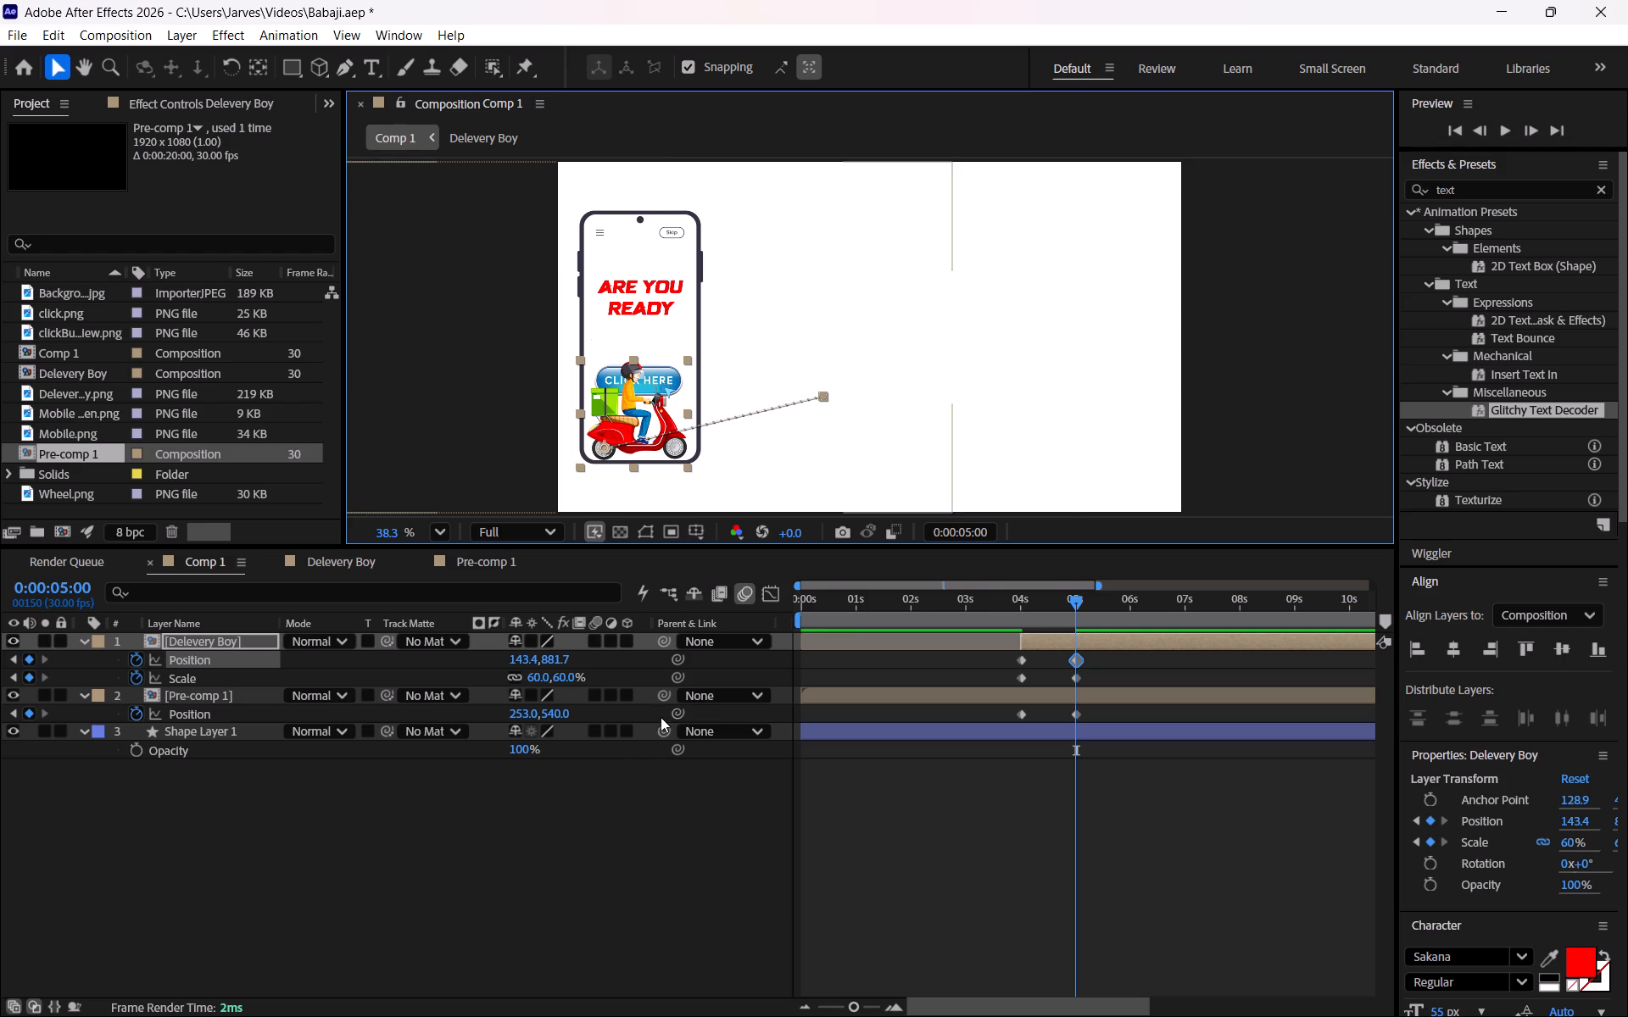
left_click(622, 809)
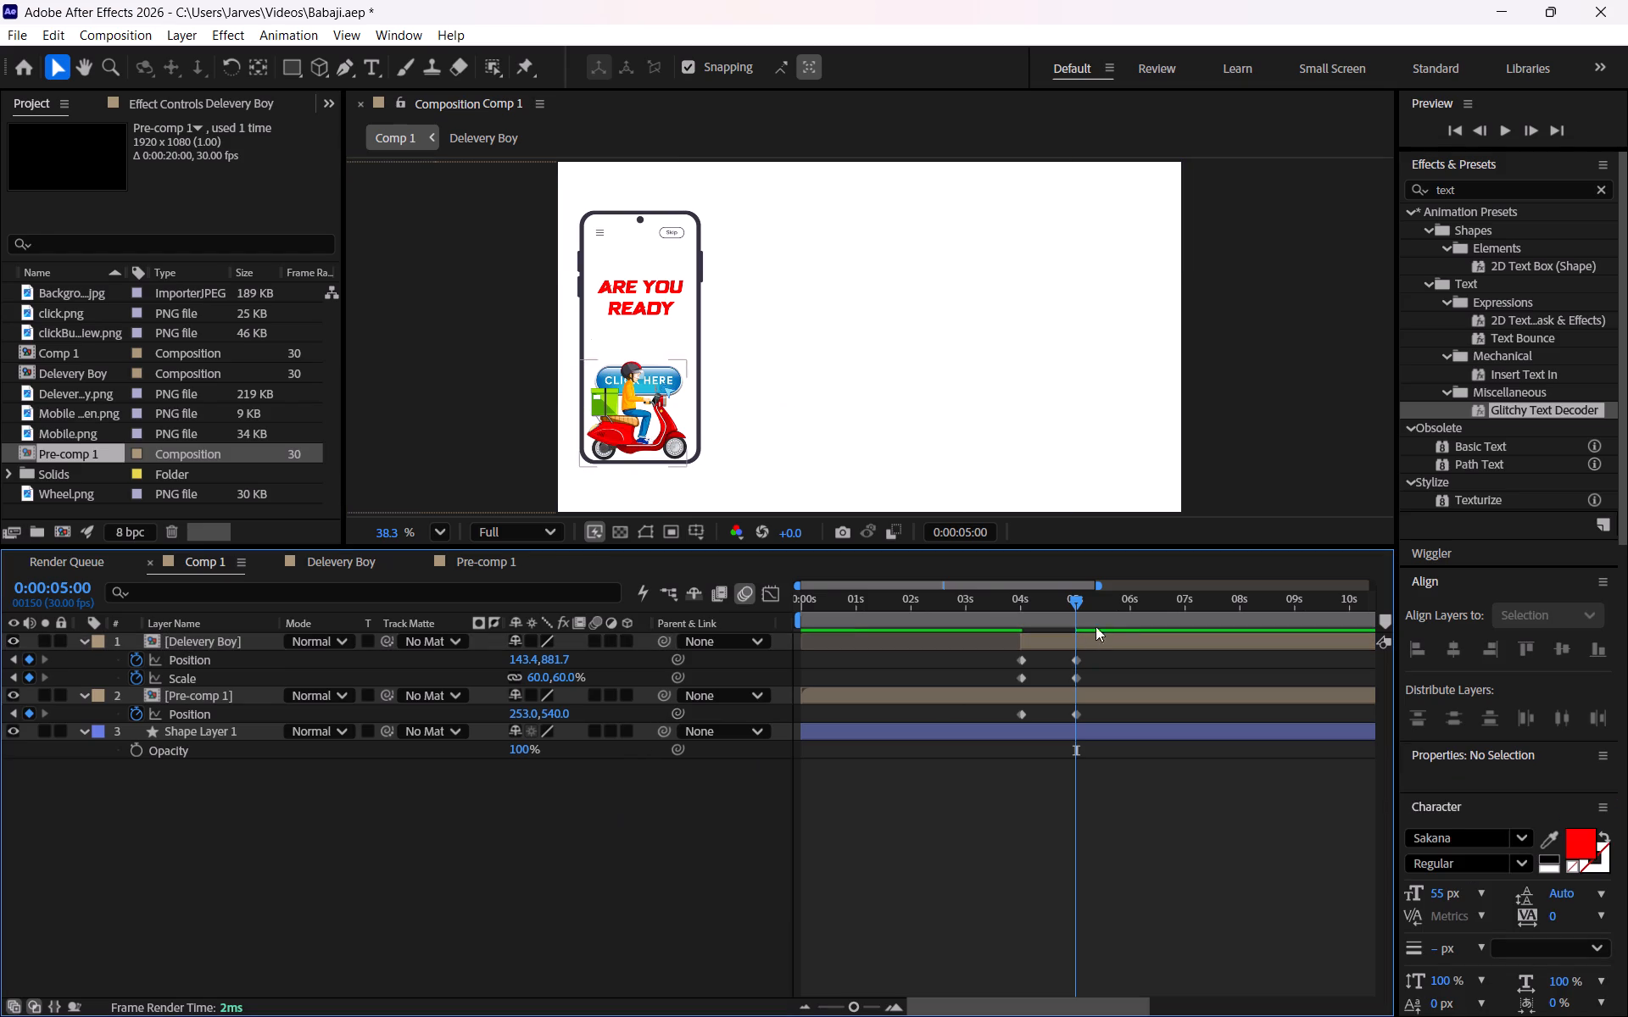
Play back Comp 1 from the start to check the phone and scooter movement.
left_click_drag(1073, 596, 798, 611)
key("space")
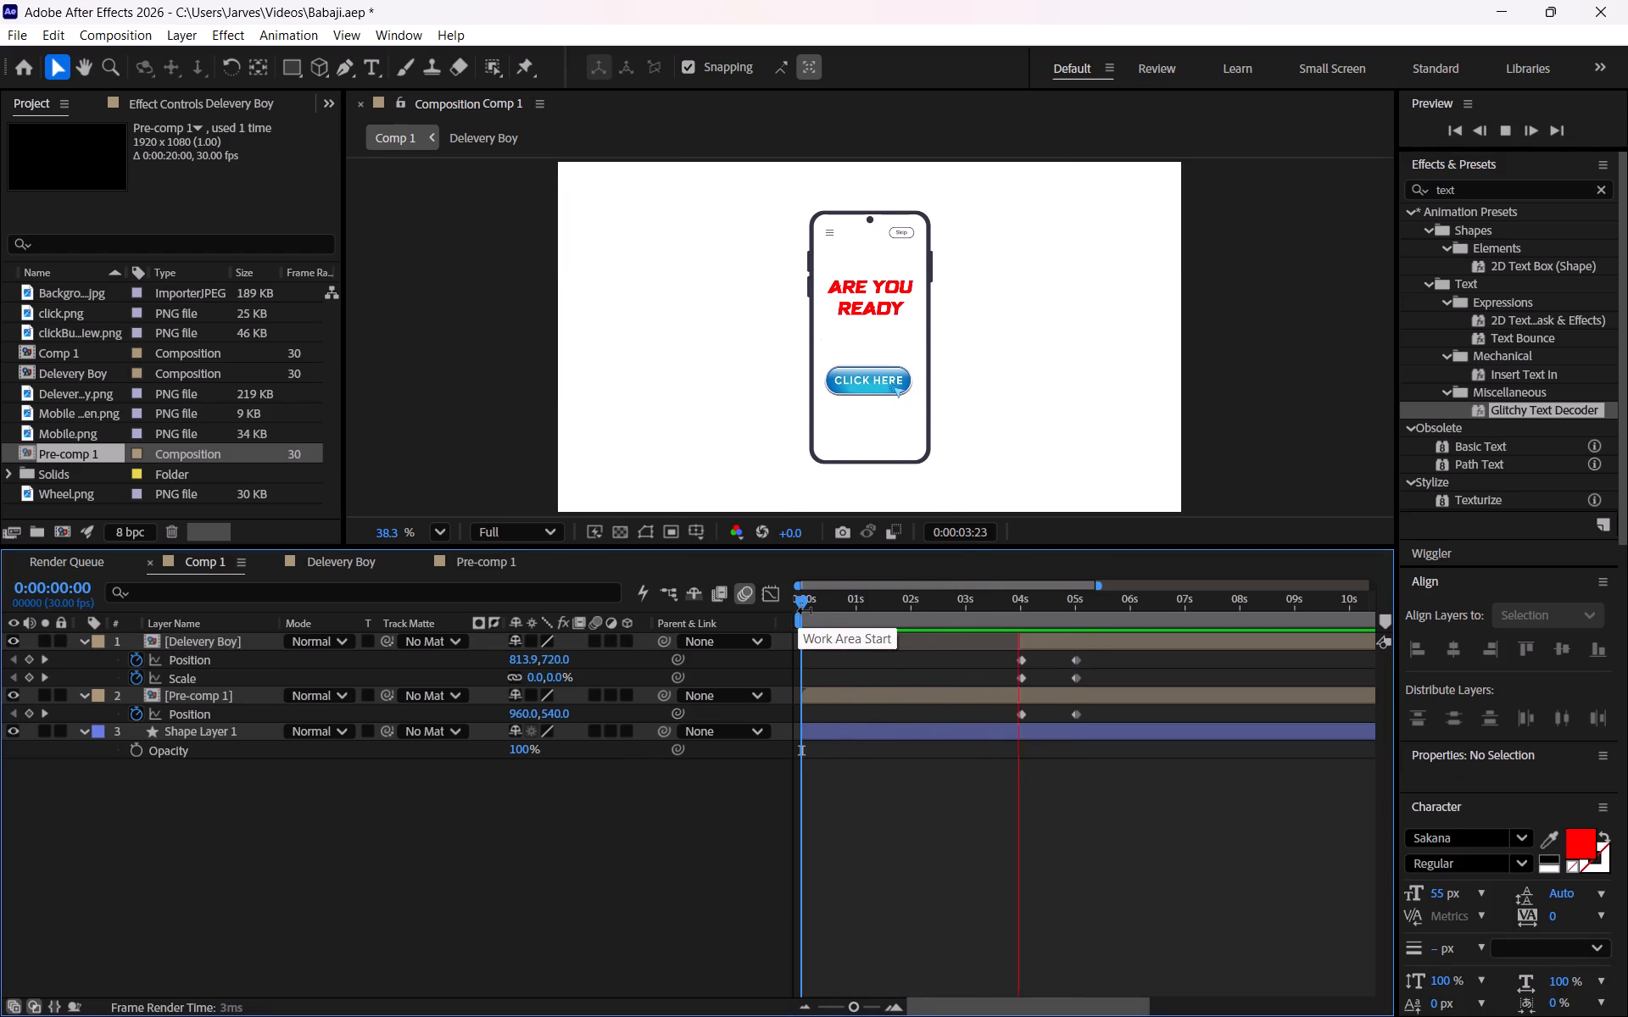
key("space")
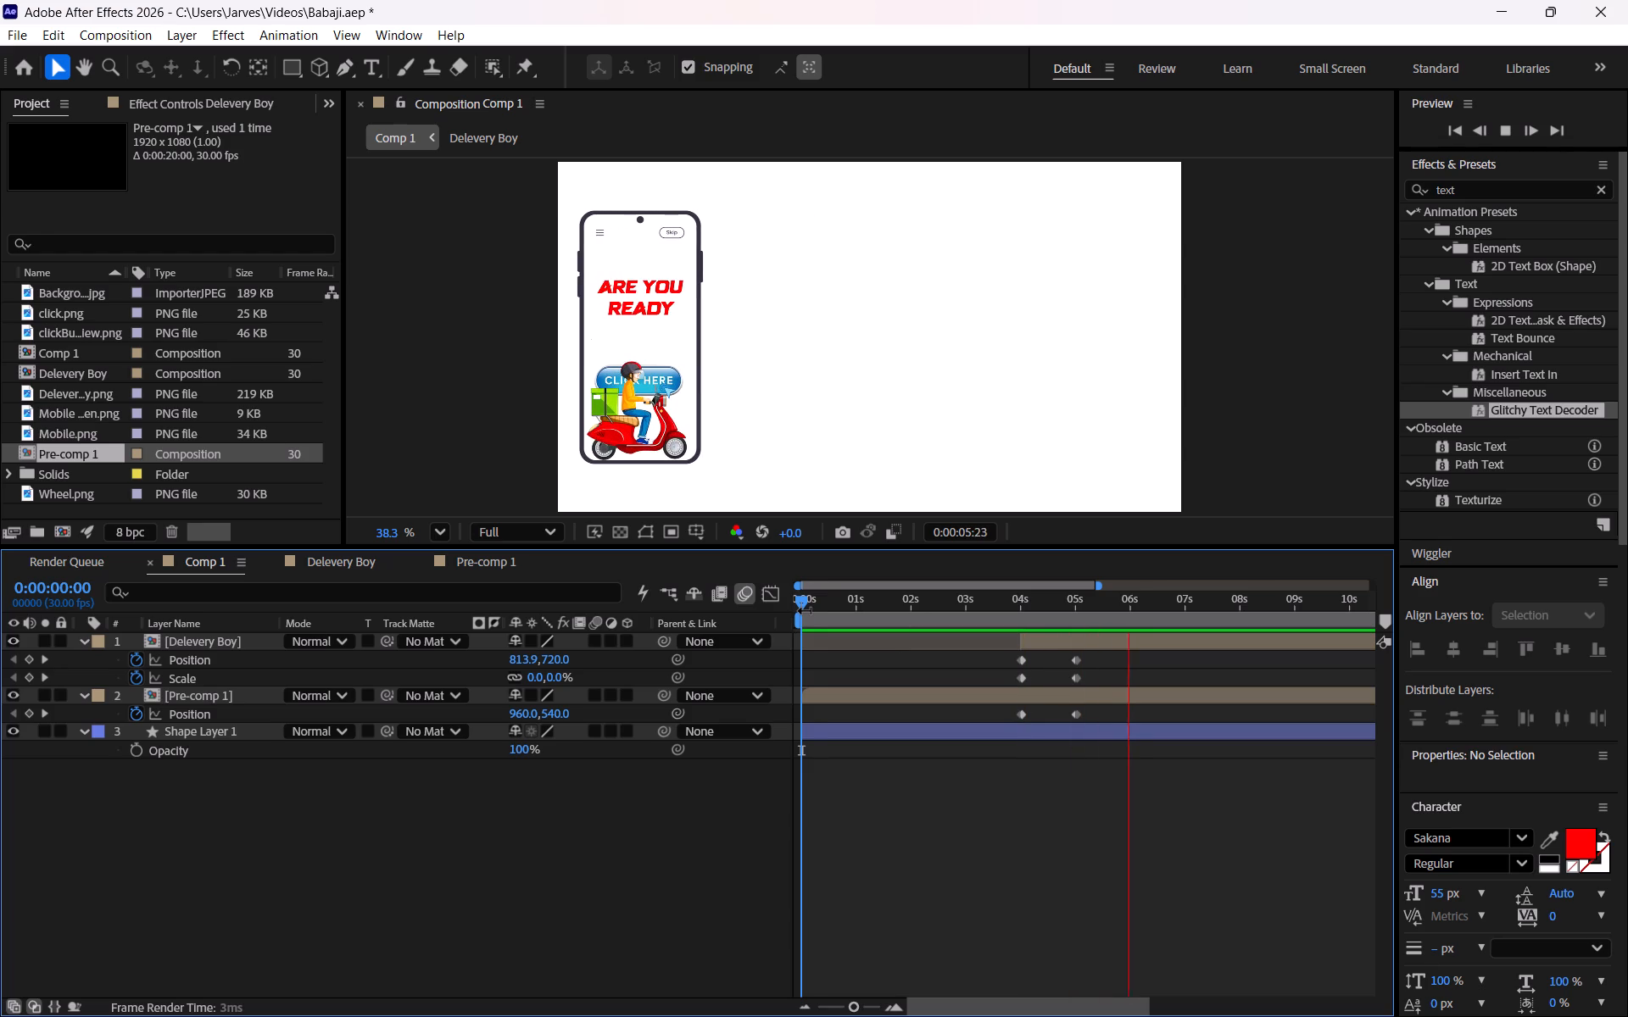
Following the tutorial, apply Easy Ease to all Position and Scale keyframes of the Delevery Boy and Pre-comp 1 layers.
key("alt+Tab")
key("space")
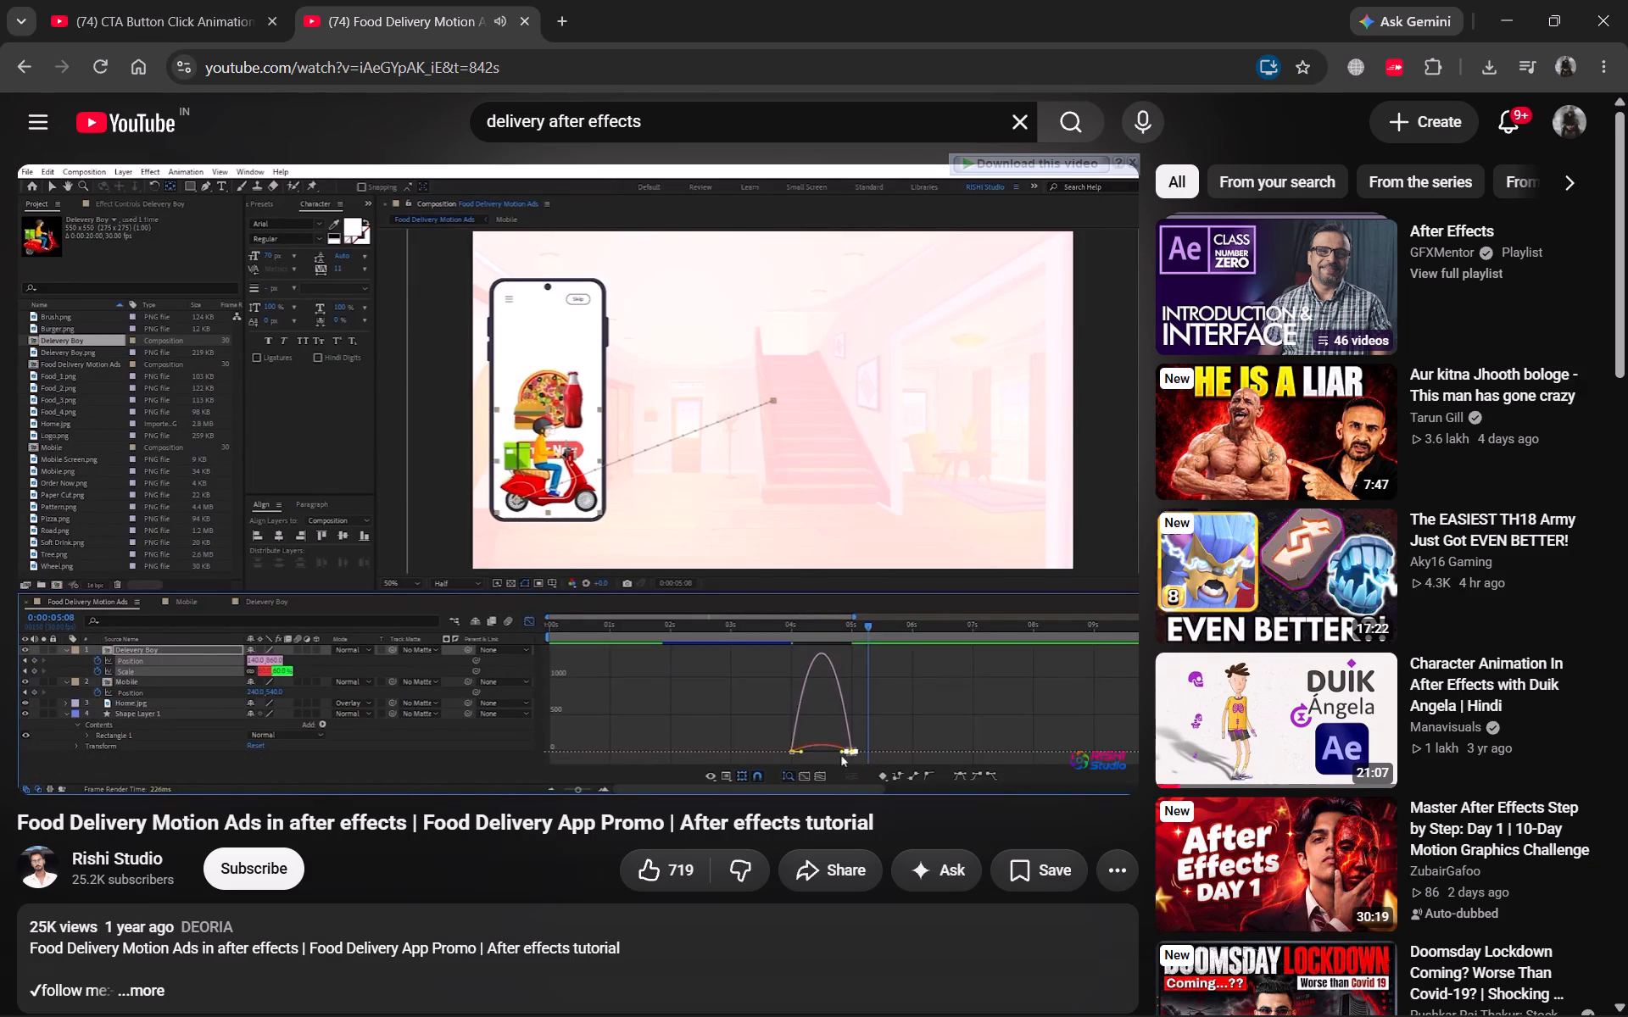
key("space")
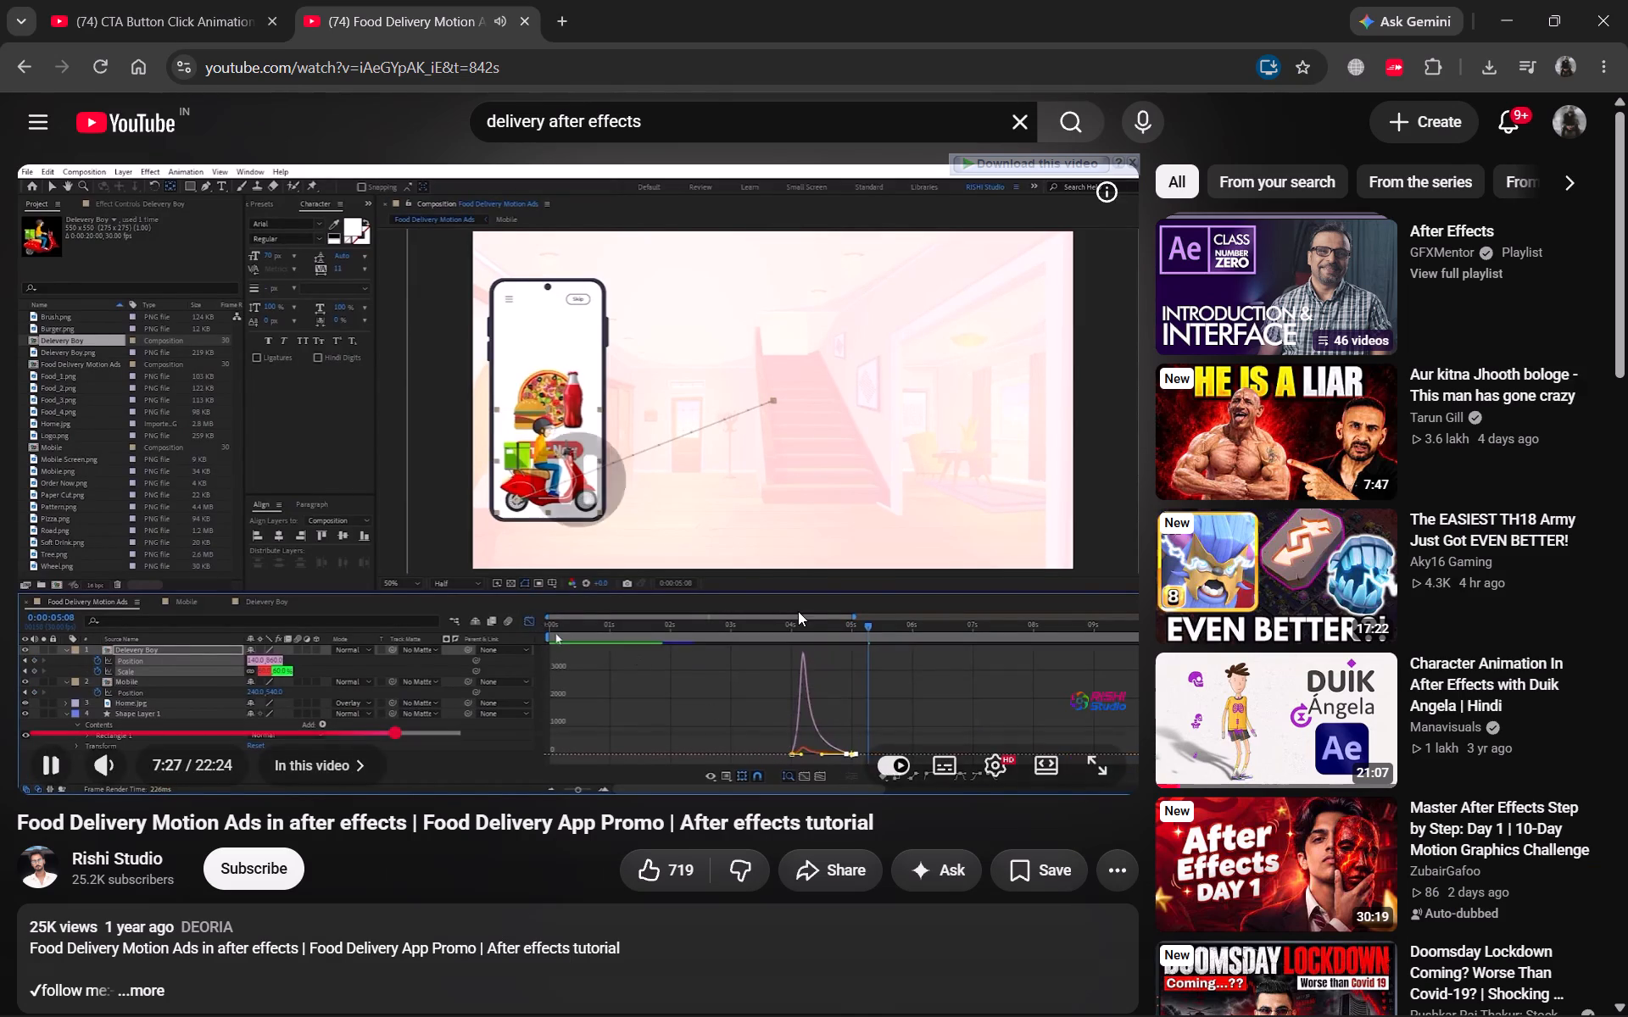
key("alt+Tab")
left_click_drag(1090, 714, 1086, 714)
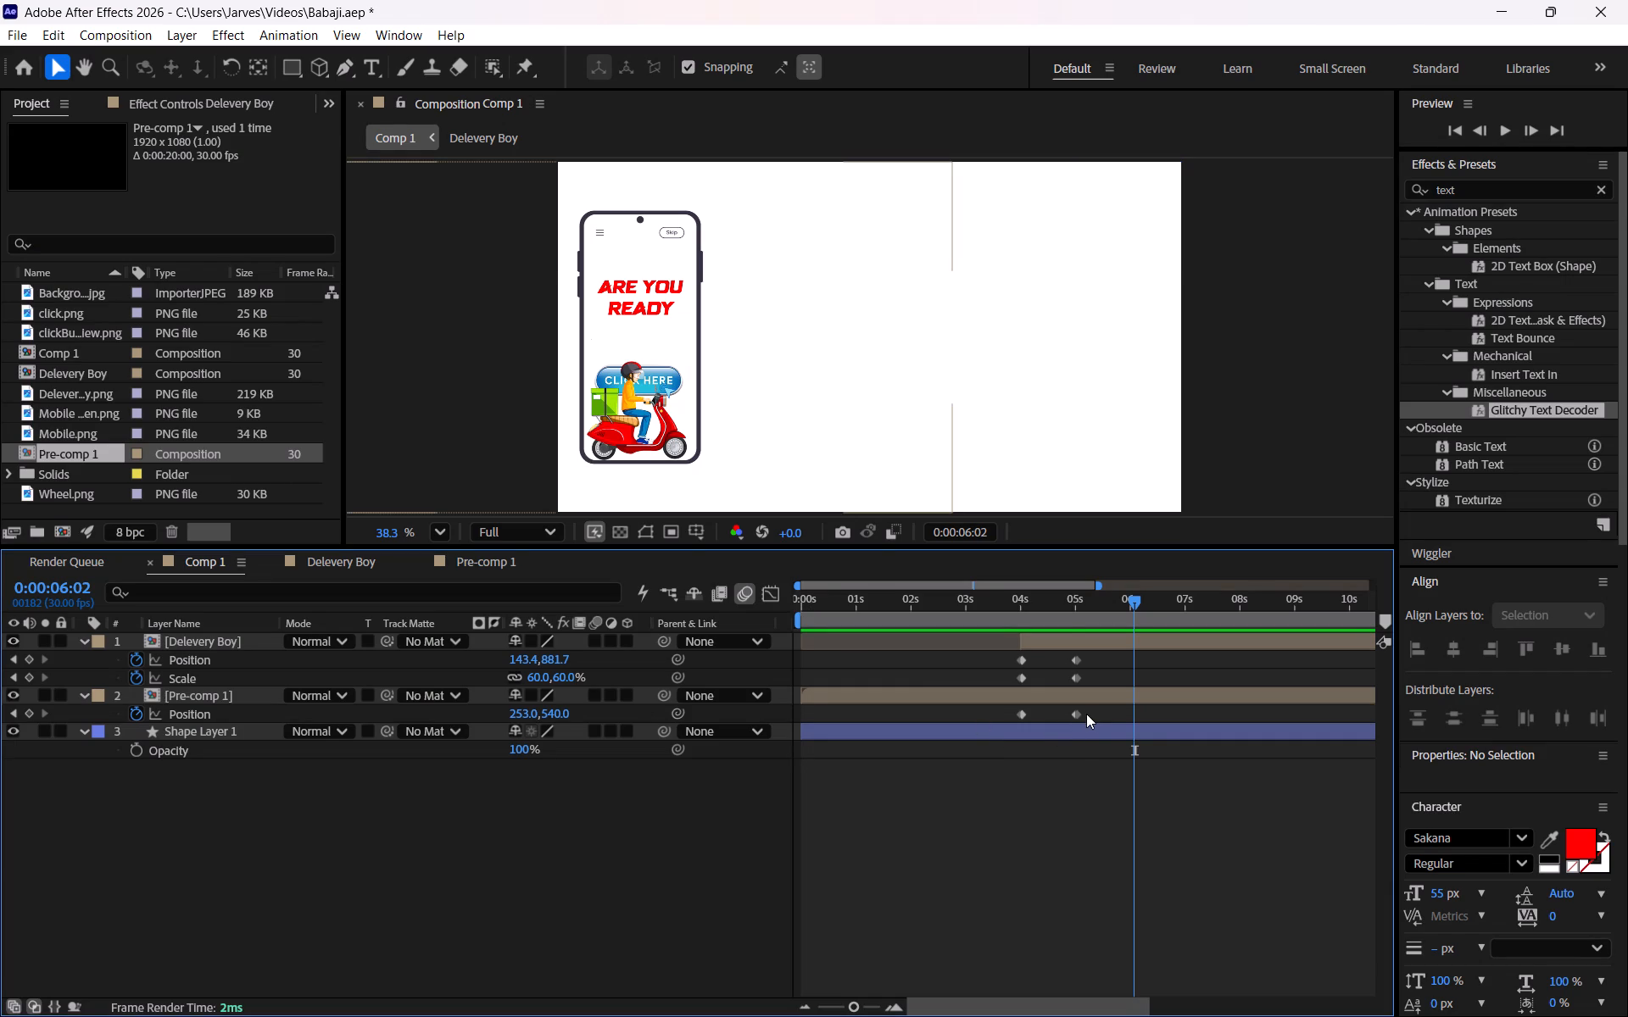
left_click_drag(1086, 714, 1016, 653)
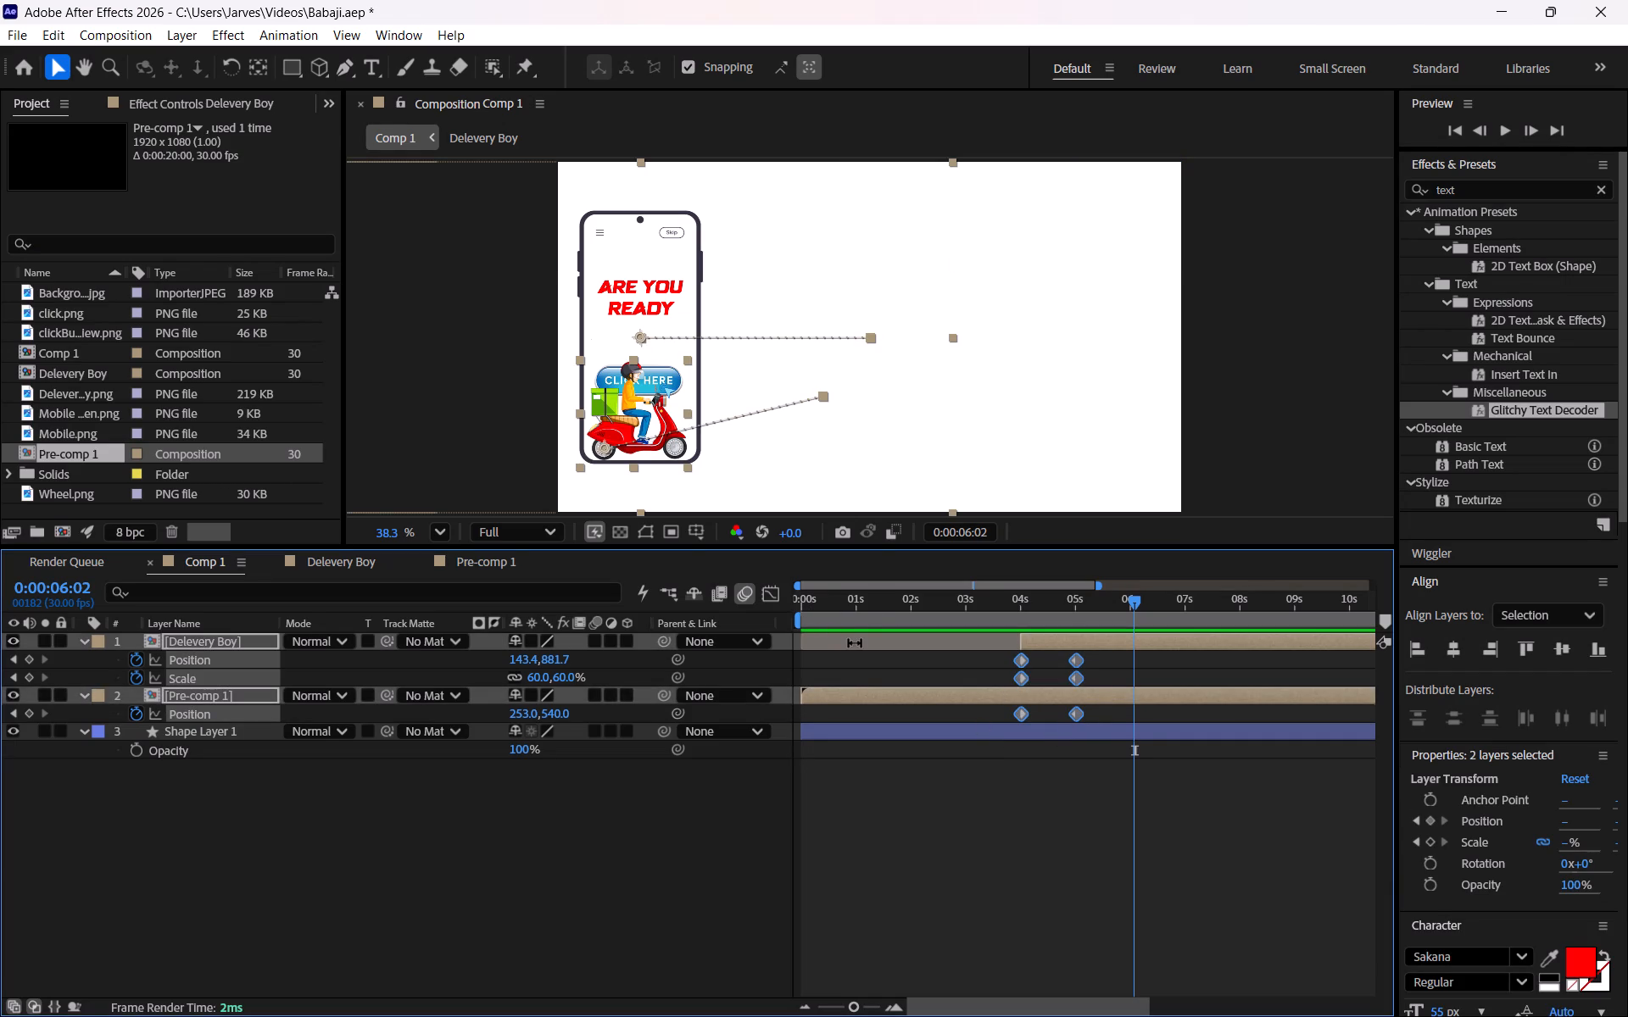
key("F9")
Reshape the eased keyframes' speed graph so the motion peaks sharply just after four seconds and slows gradually toward five seconds.
left_click(775, 590)
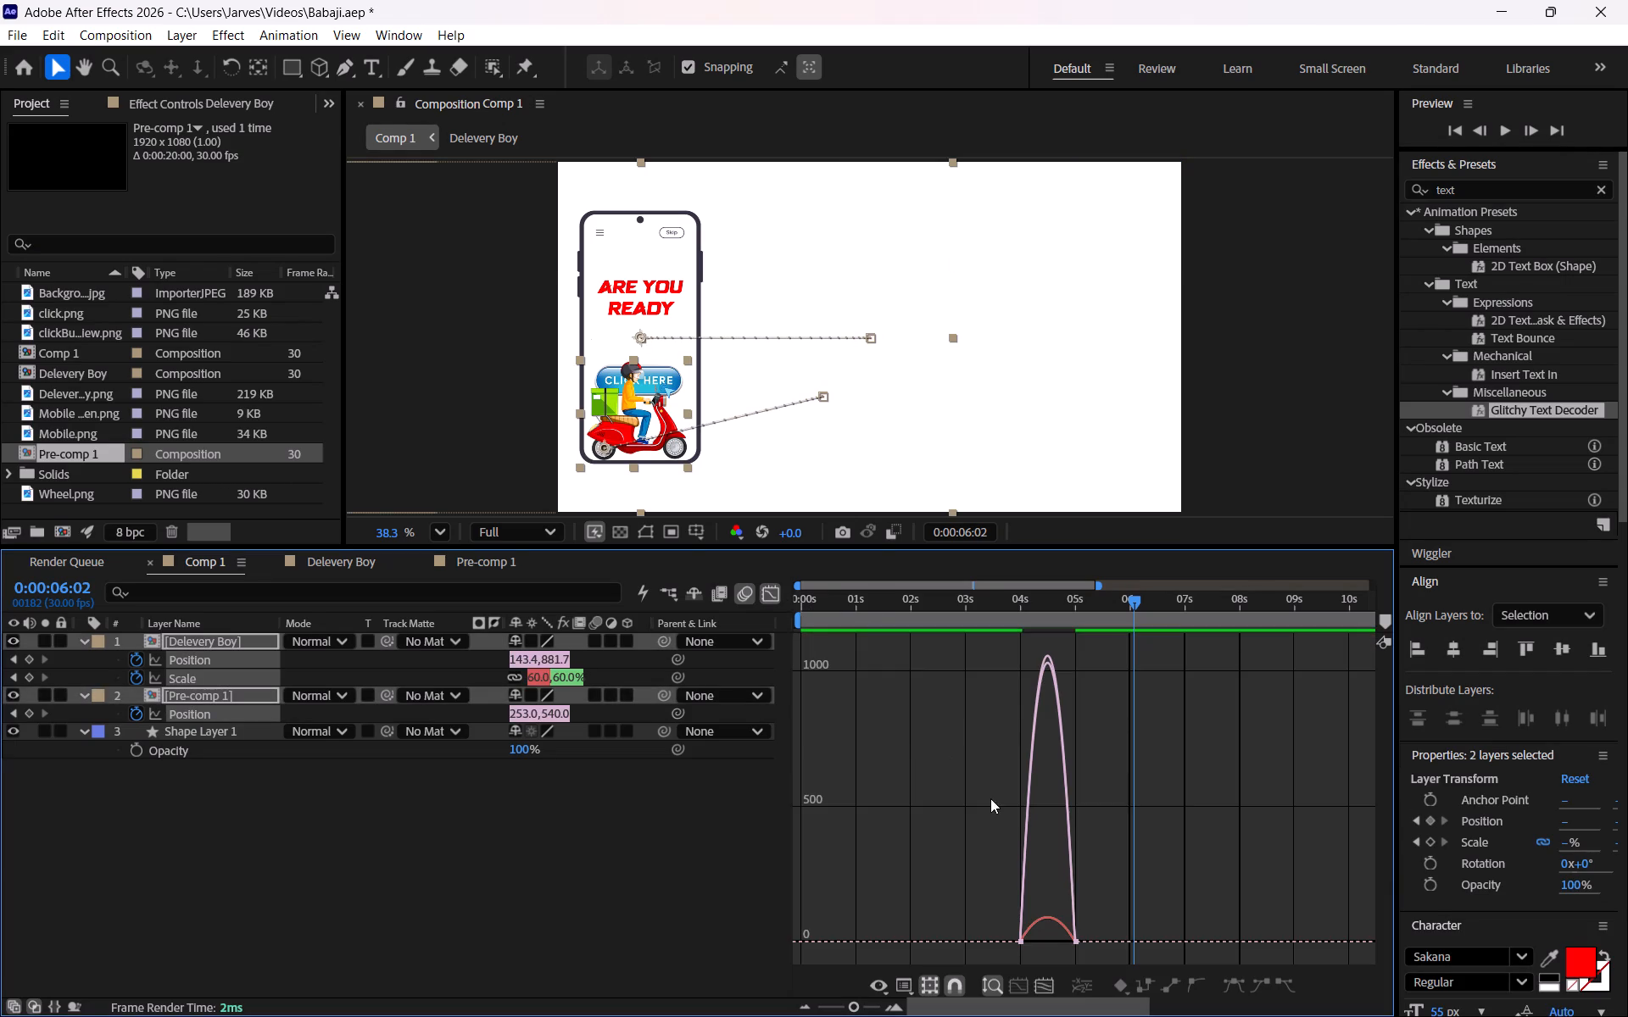
left_click_drag(1094, 947, 1006, 933)
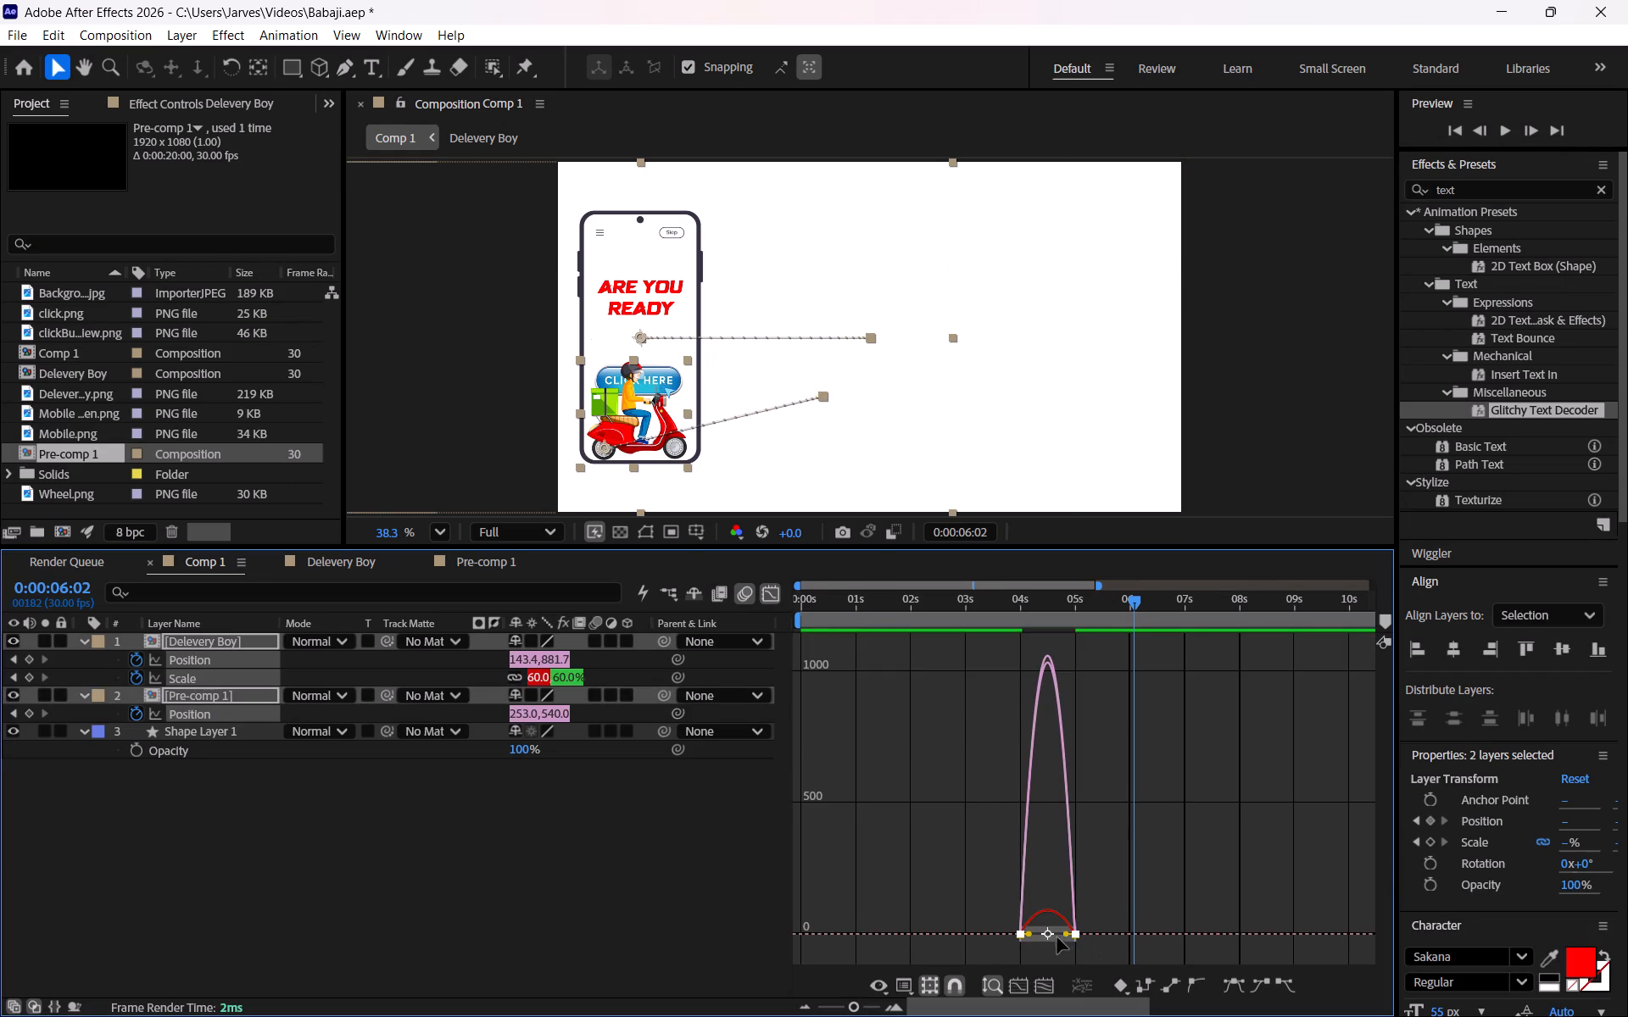
left_click_drag(1069, 936, 1048, 936)
left_click_drag(1048, 936, 1027, 935)
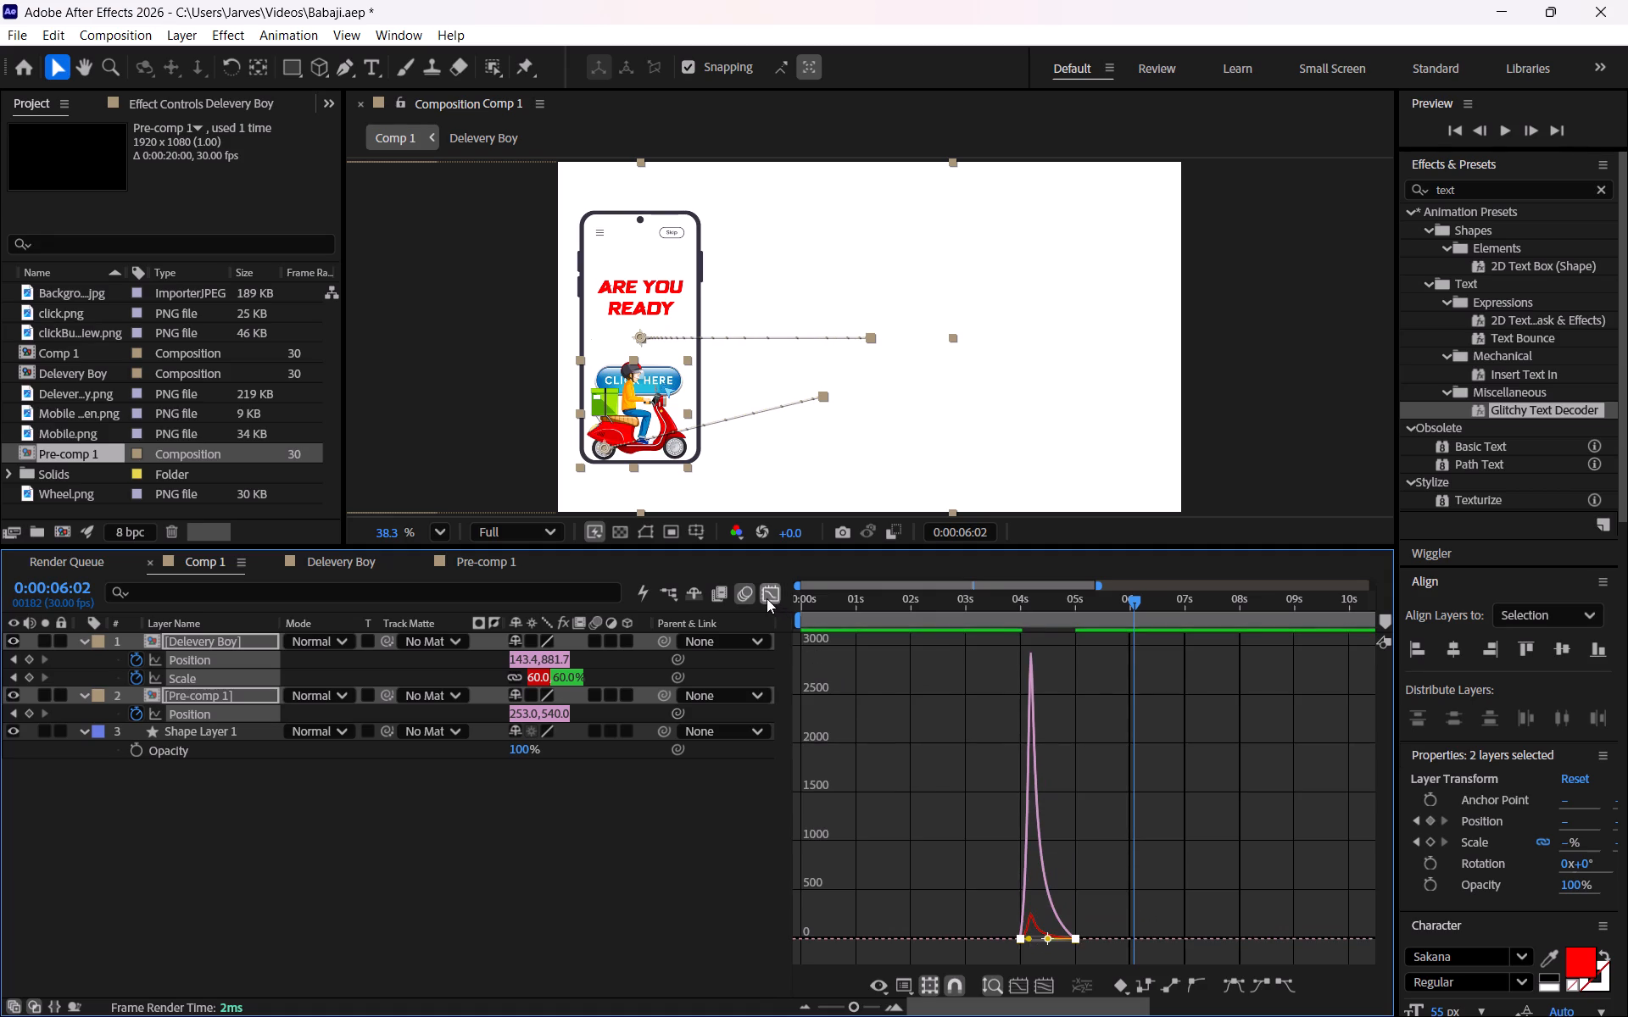
left_click(767, 598)
Play back the eased phone and scooter movement from 0:00:03:06 and again from 0:00:02:15.
left_click(978, 611)
key("space")
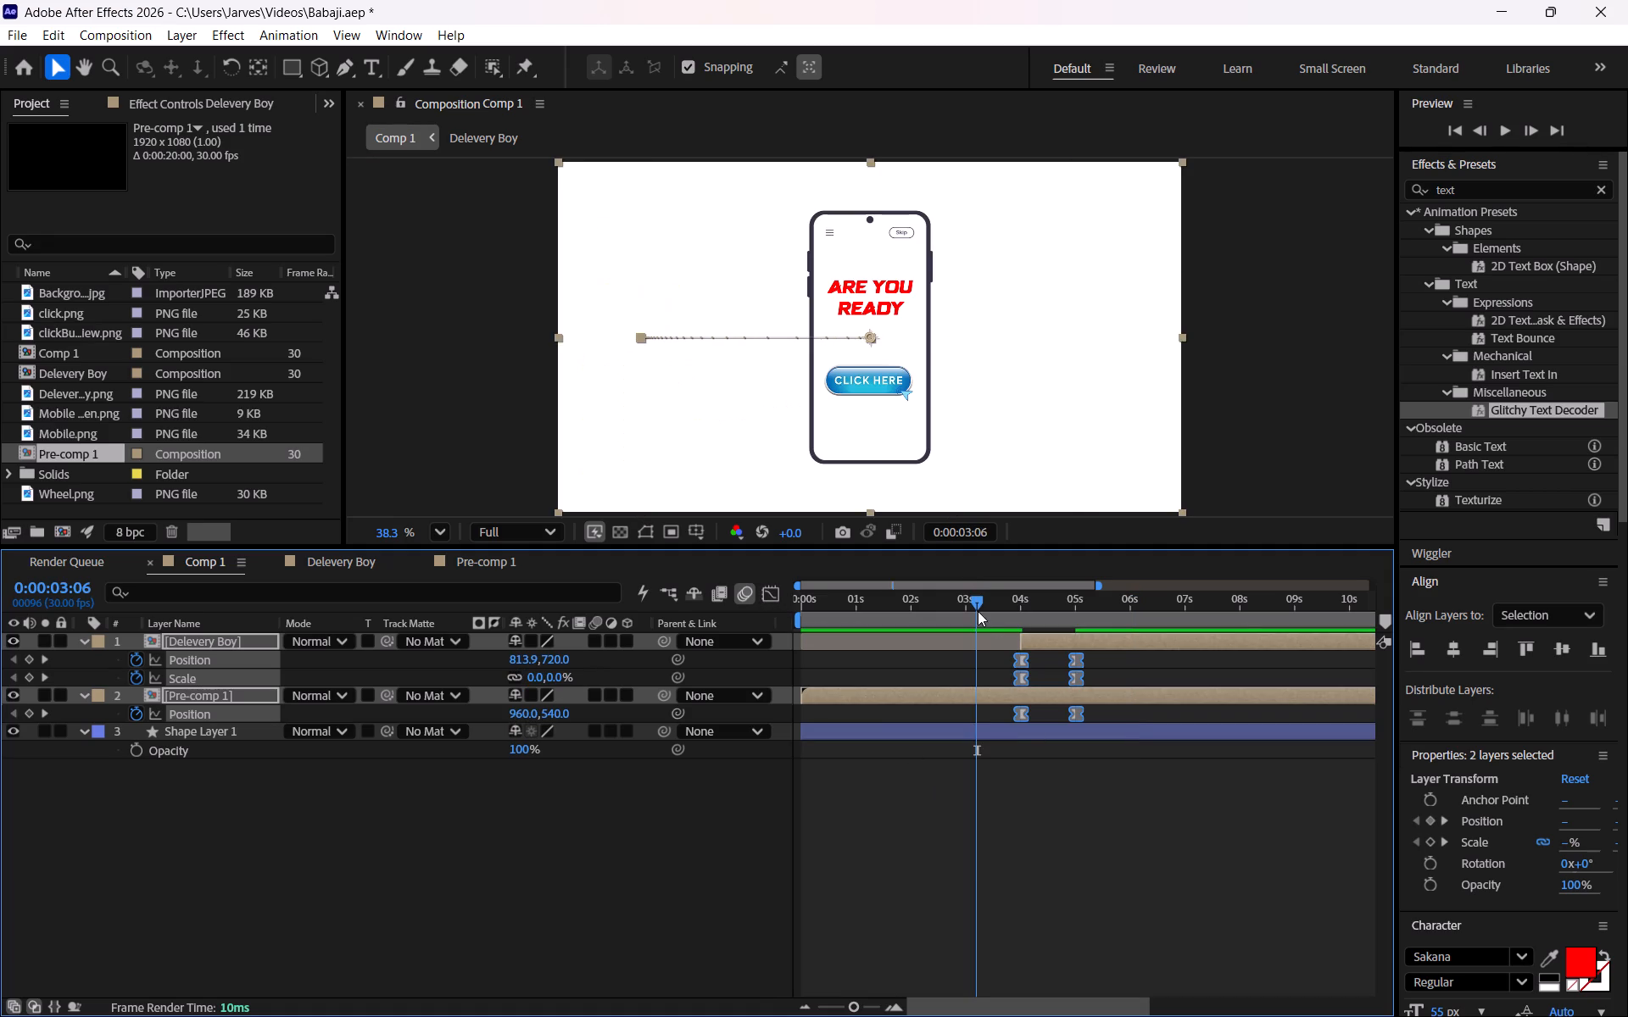
key("space")
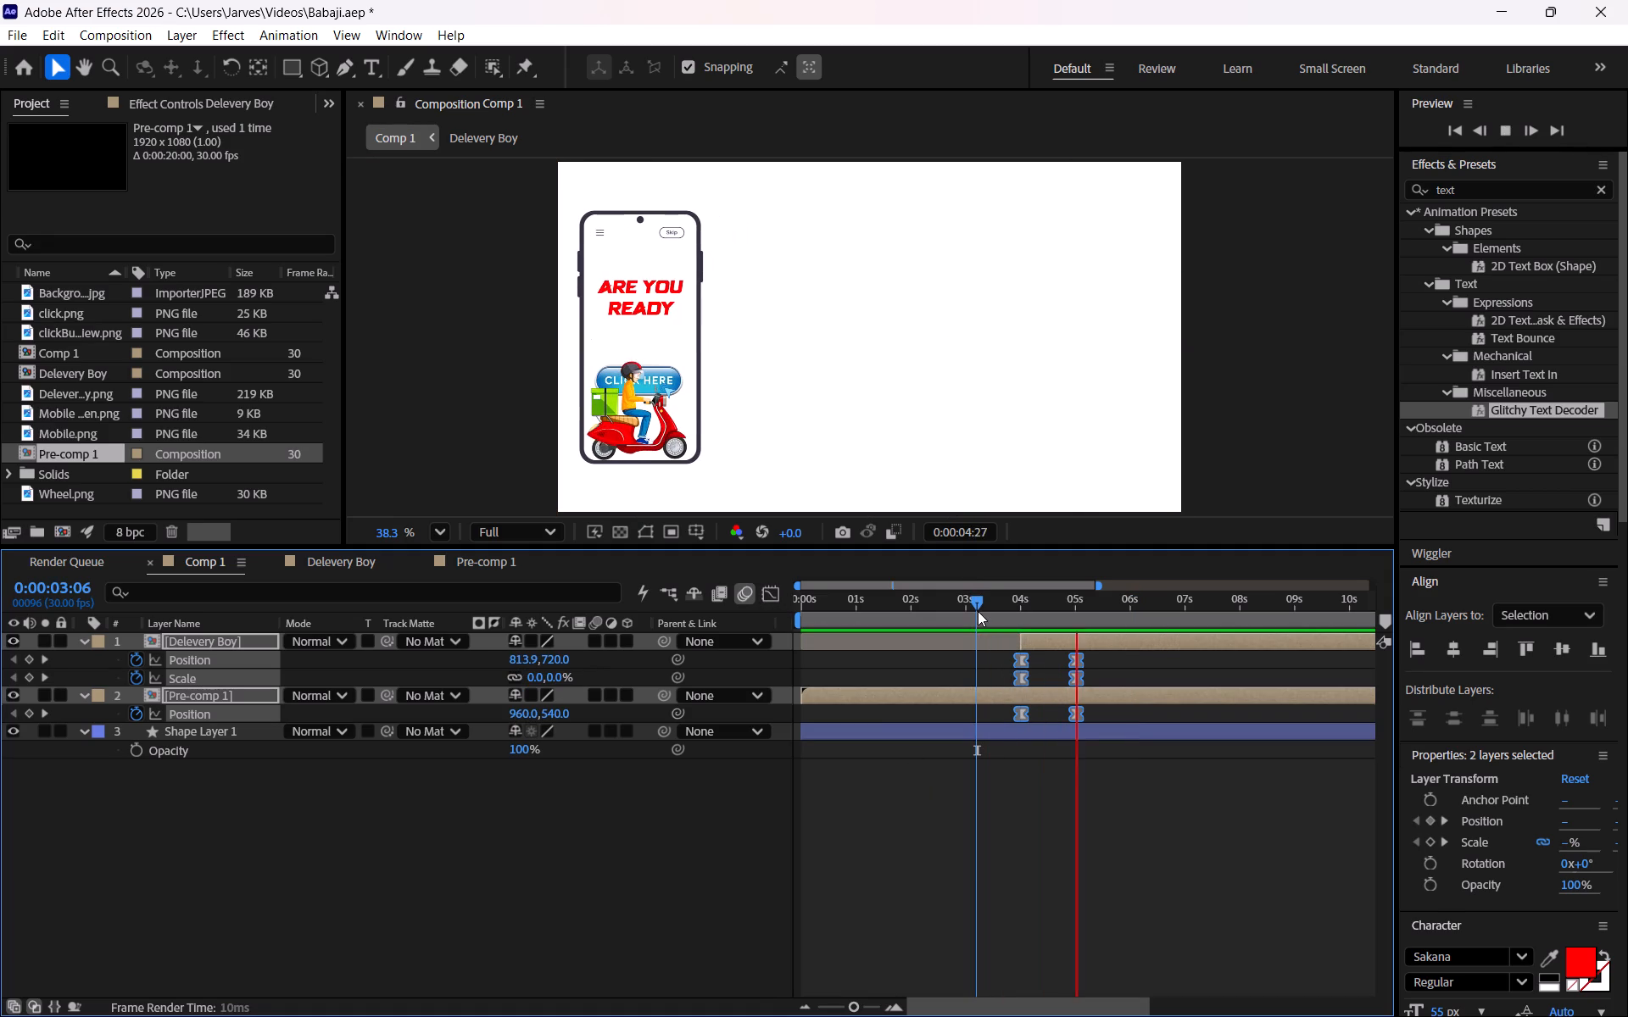
left_click(939, 614)
key("space")
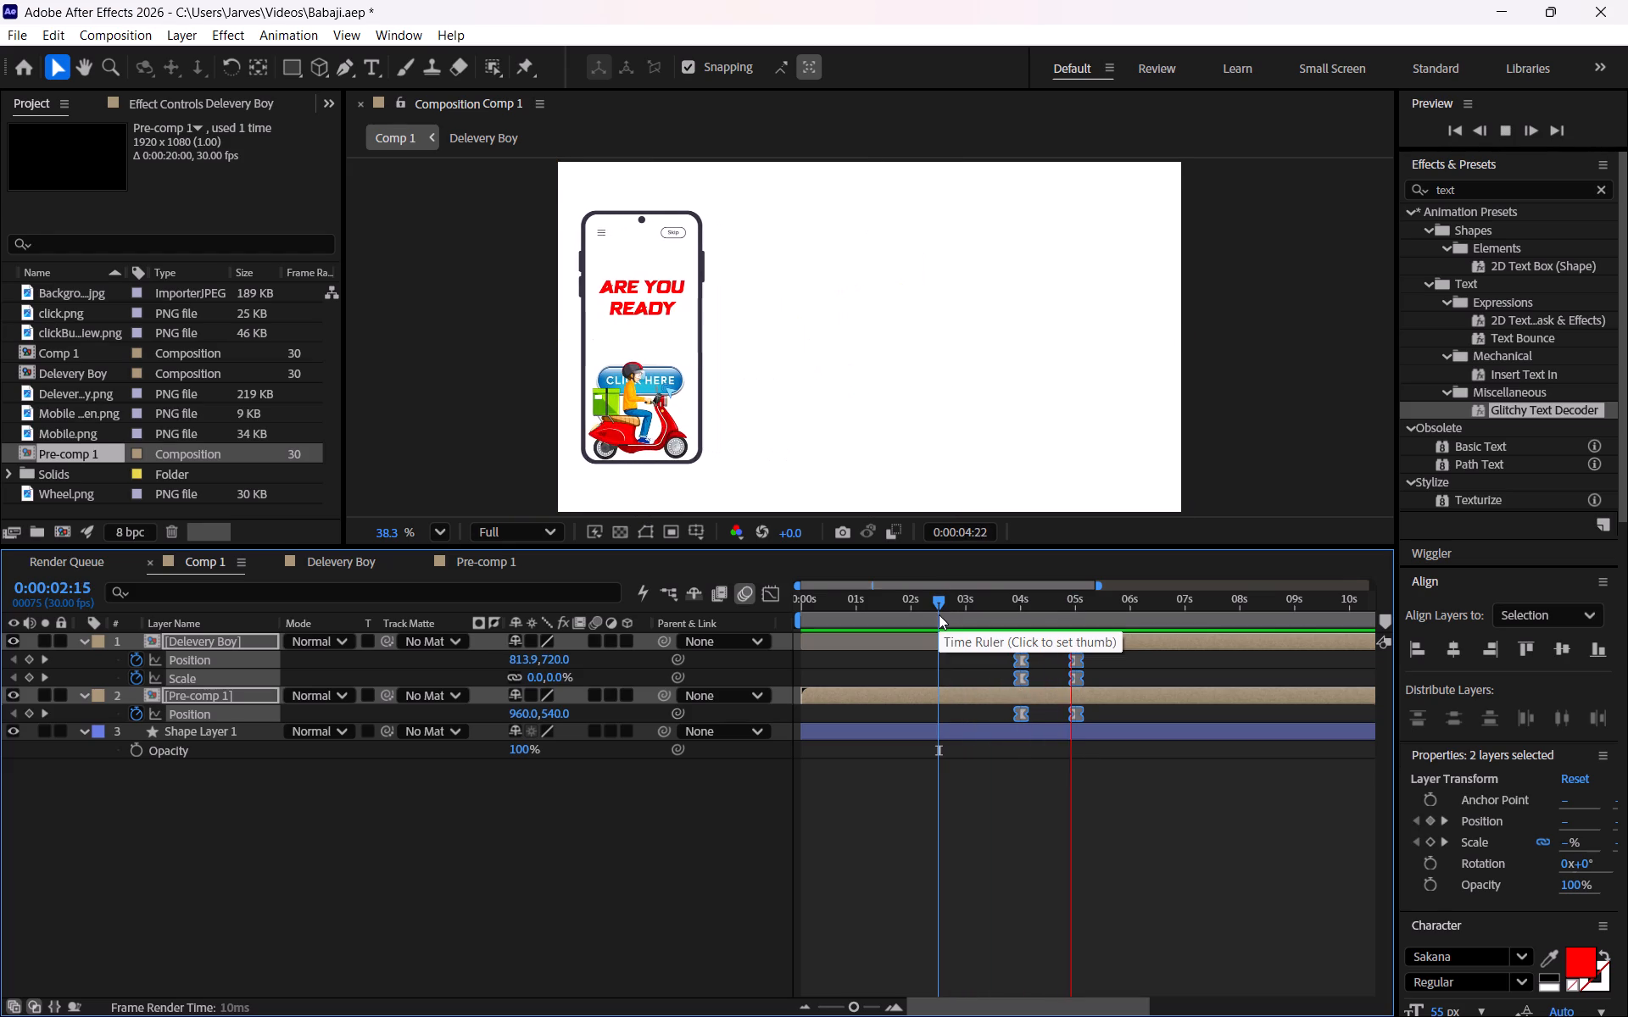
key("space")
Continue watching the tutorial from its speed graph adjustment of the delivery boy layer.
key("alt+Tab")
key("space")
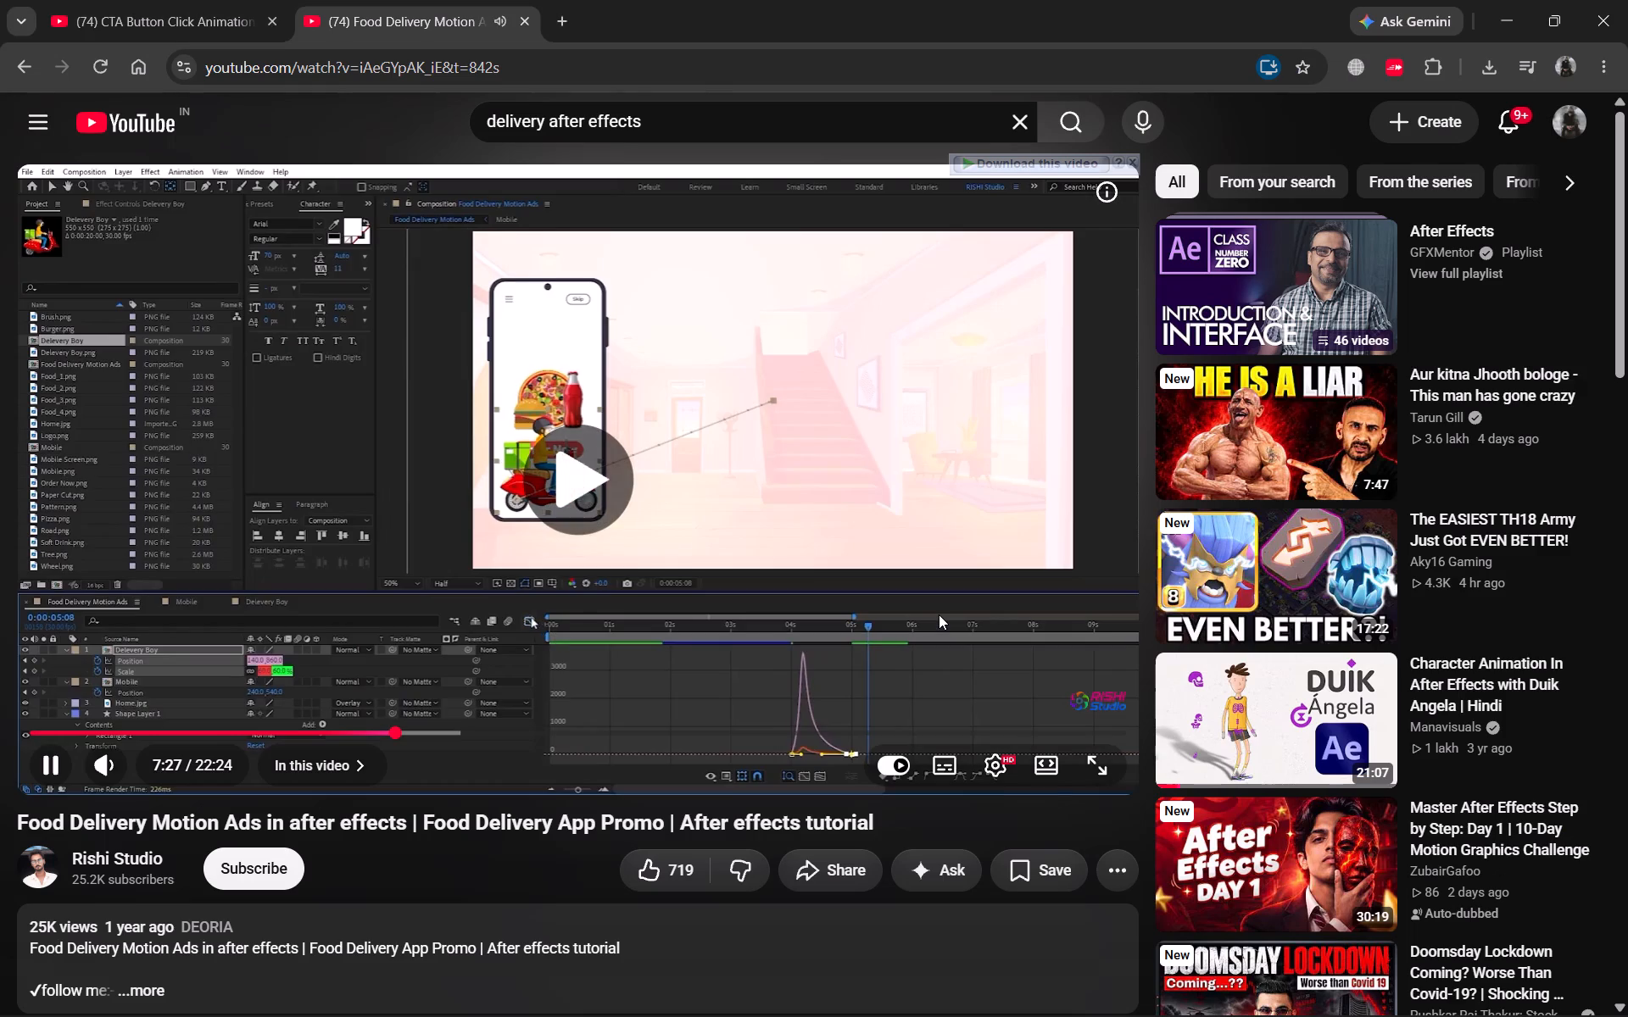
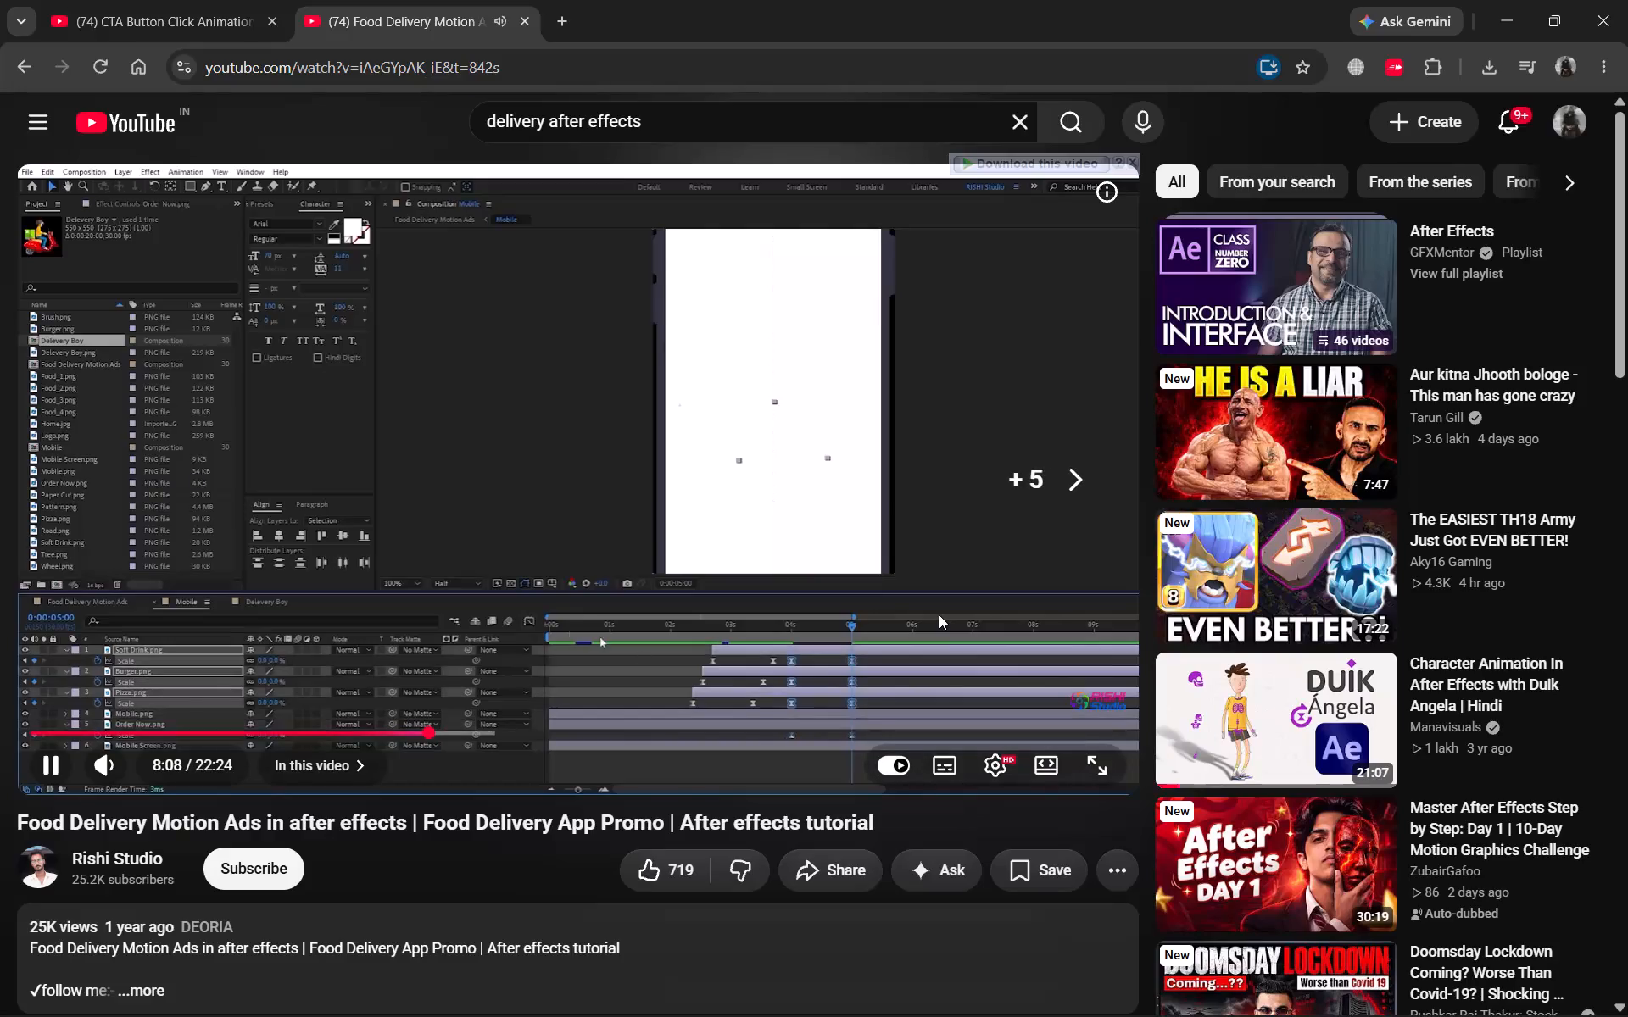
Skim the tutorial around the scaling down of the food images and Order Now button, and pause where the delivery boy enters.
key("Right")
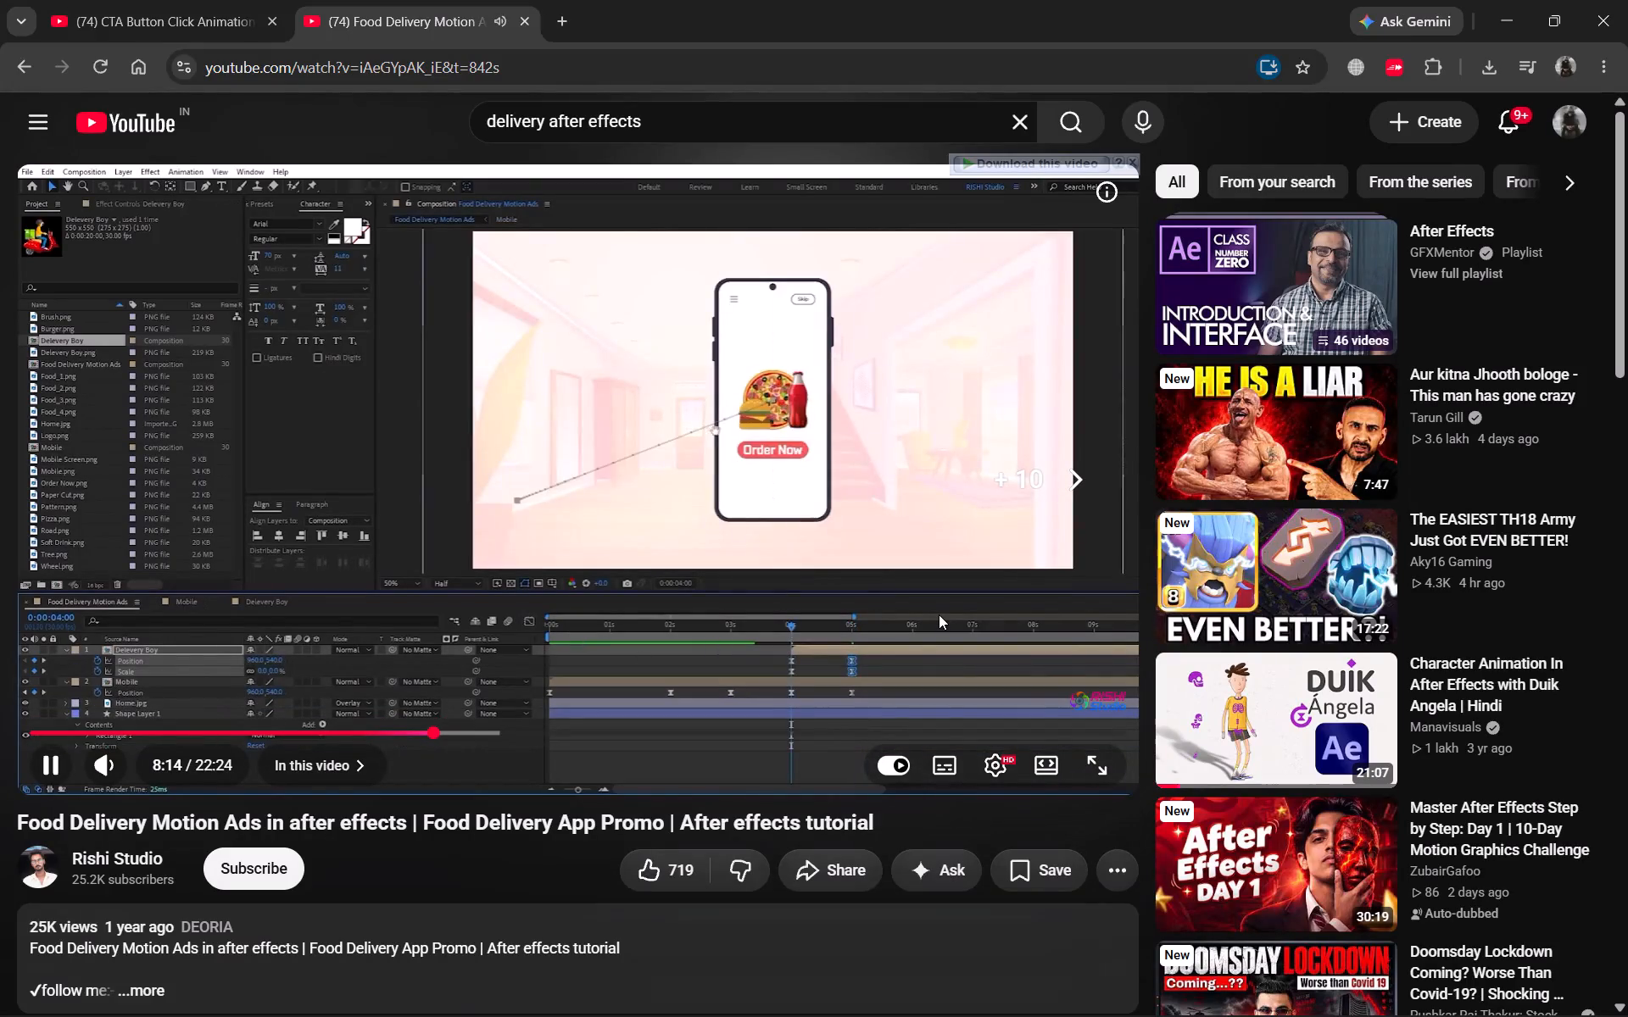
key("Right")
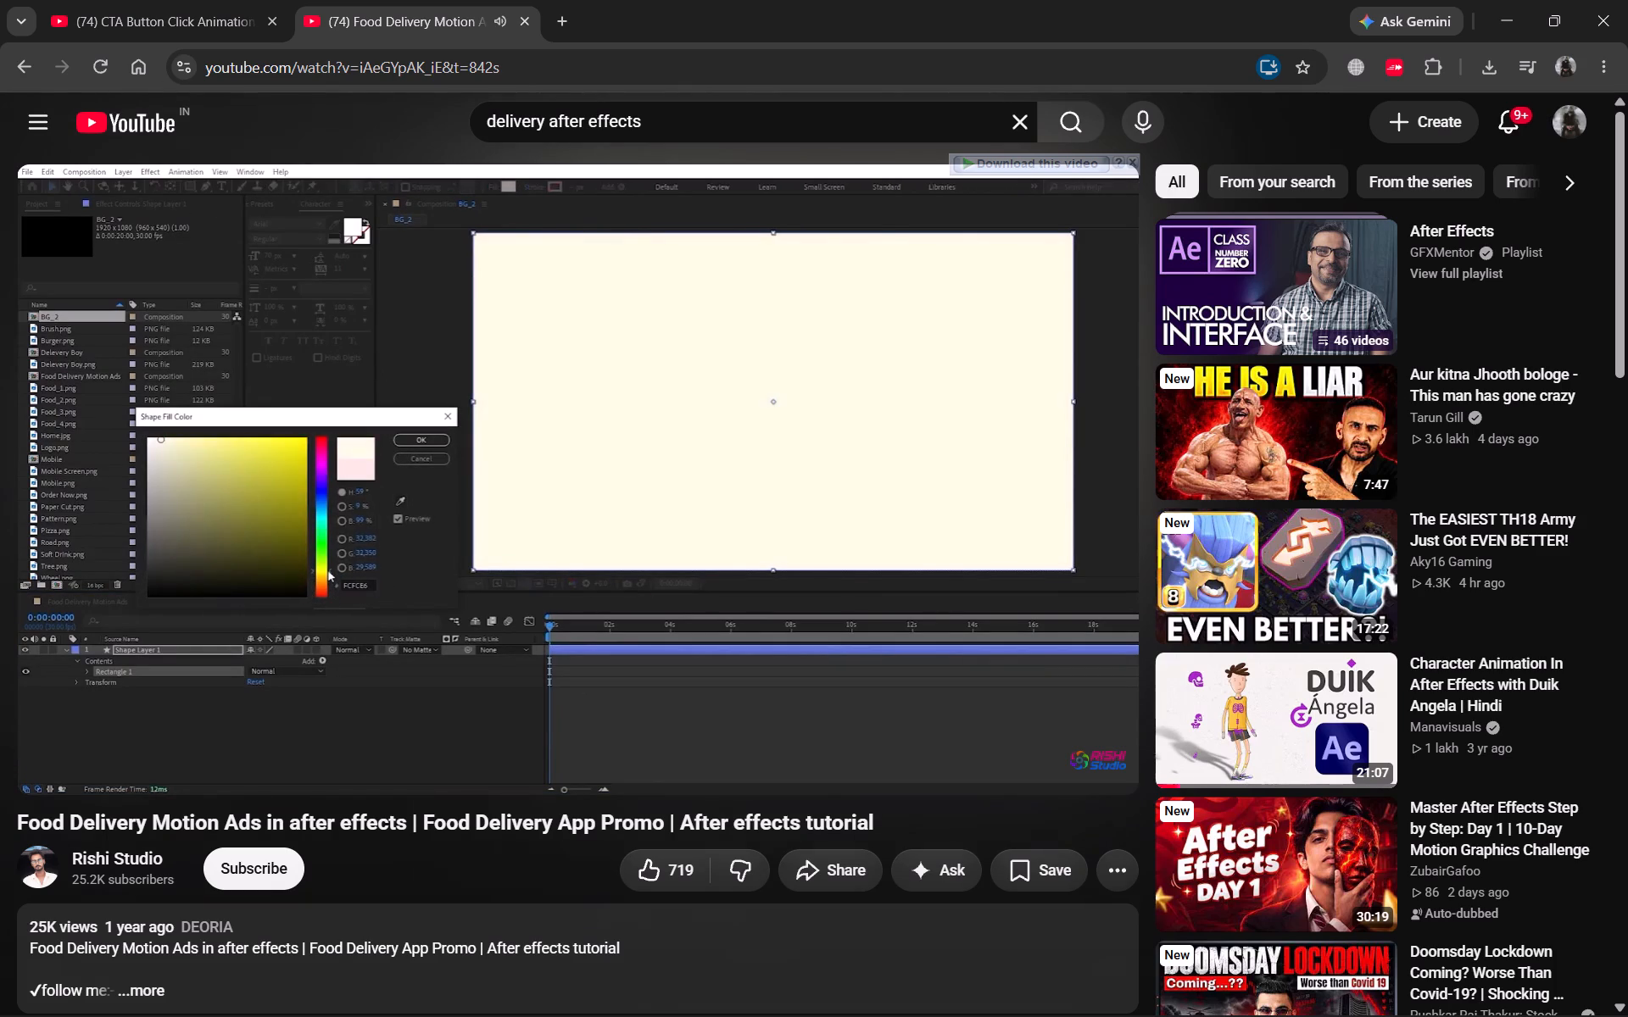
key("Left")
key("Left")
key("Left")
key("Left")
key("Left")
key("Left")
key("Left")
key("Left")
key("Left")
key("Left")
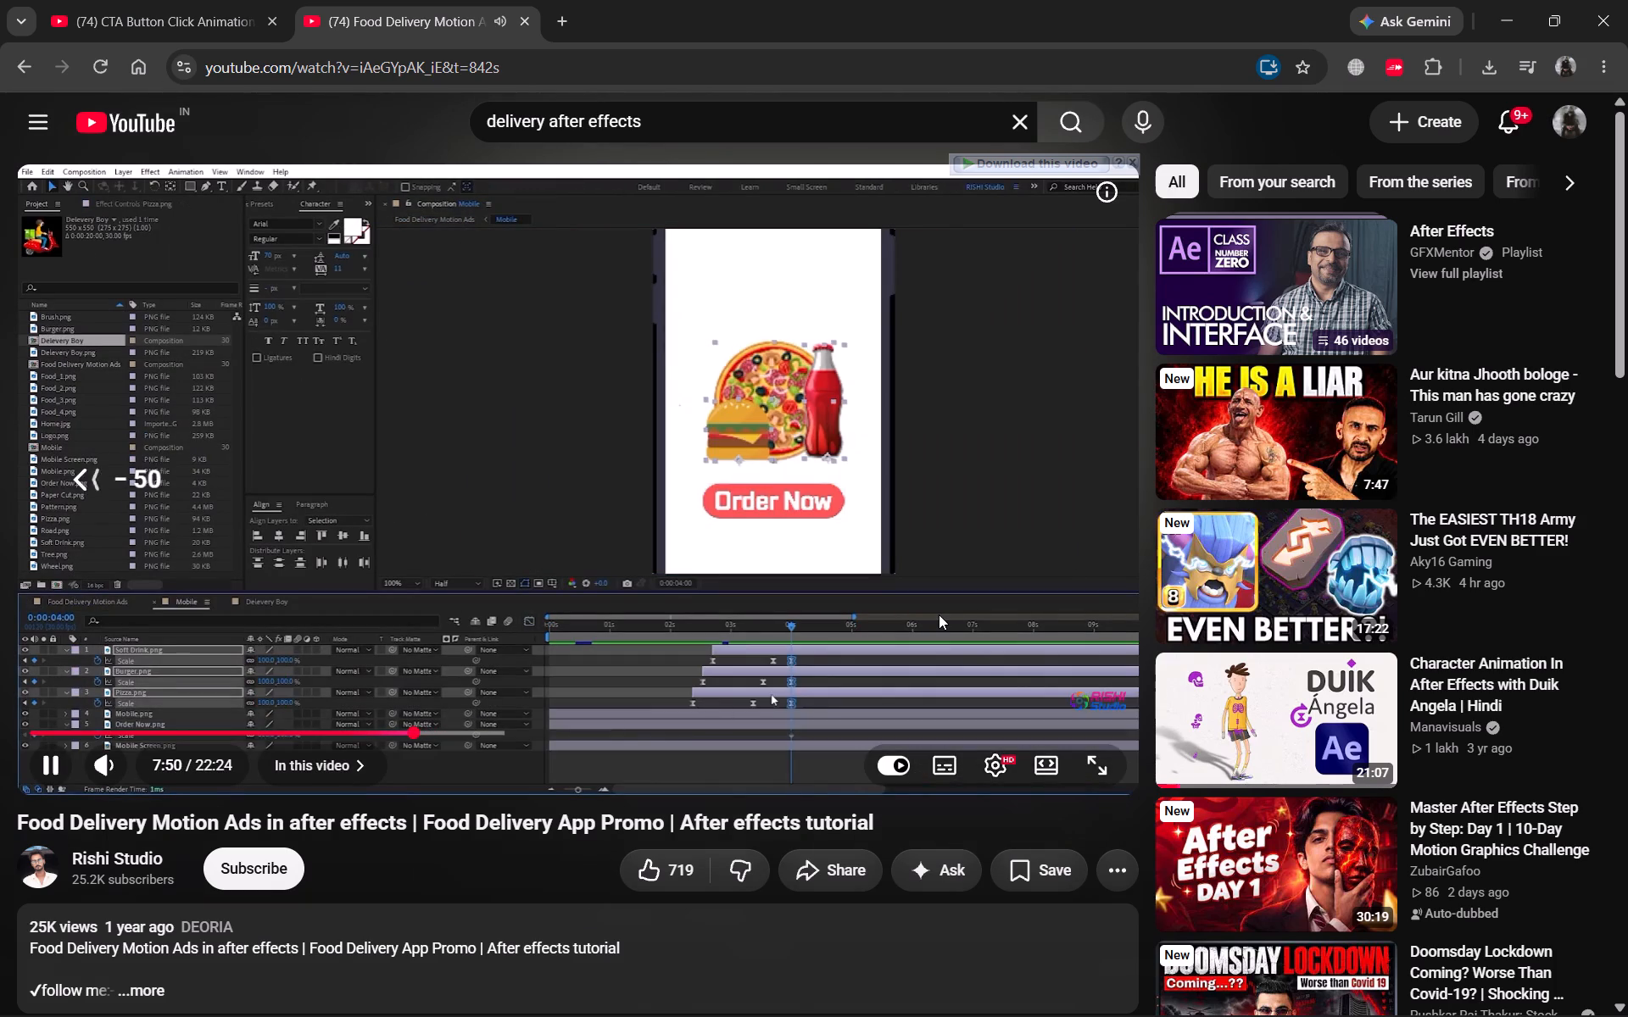
key("Left")
key("Left")
key("Left")
key("Left")
key("Left")
key("Right")
key("Right")
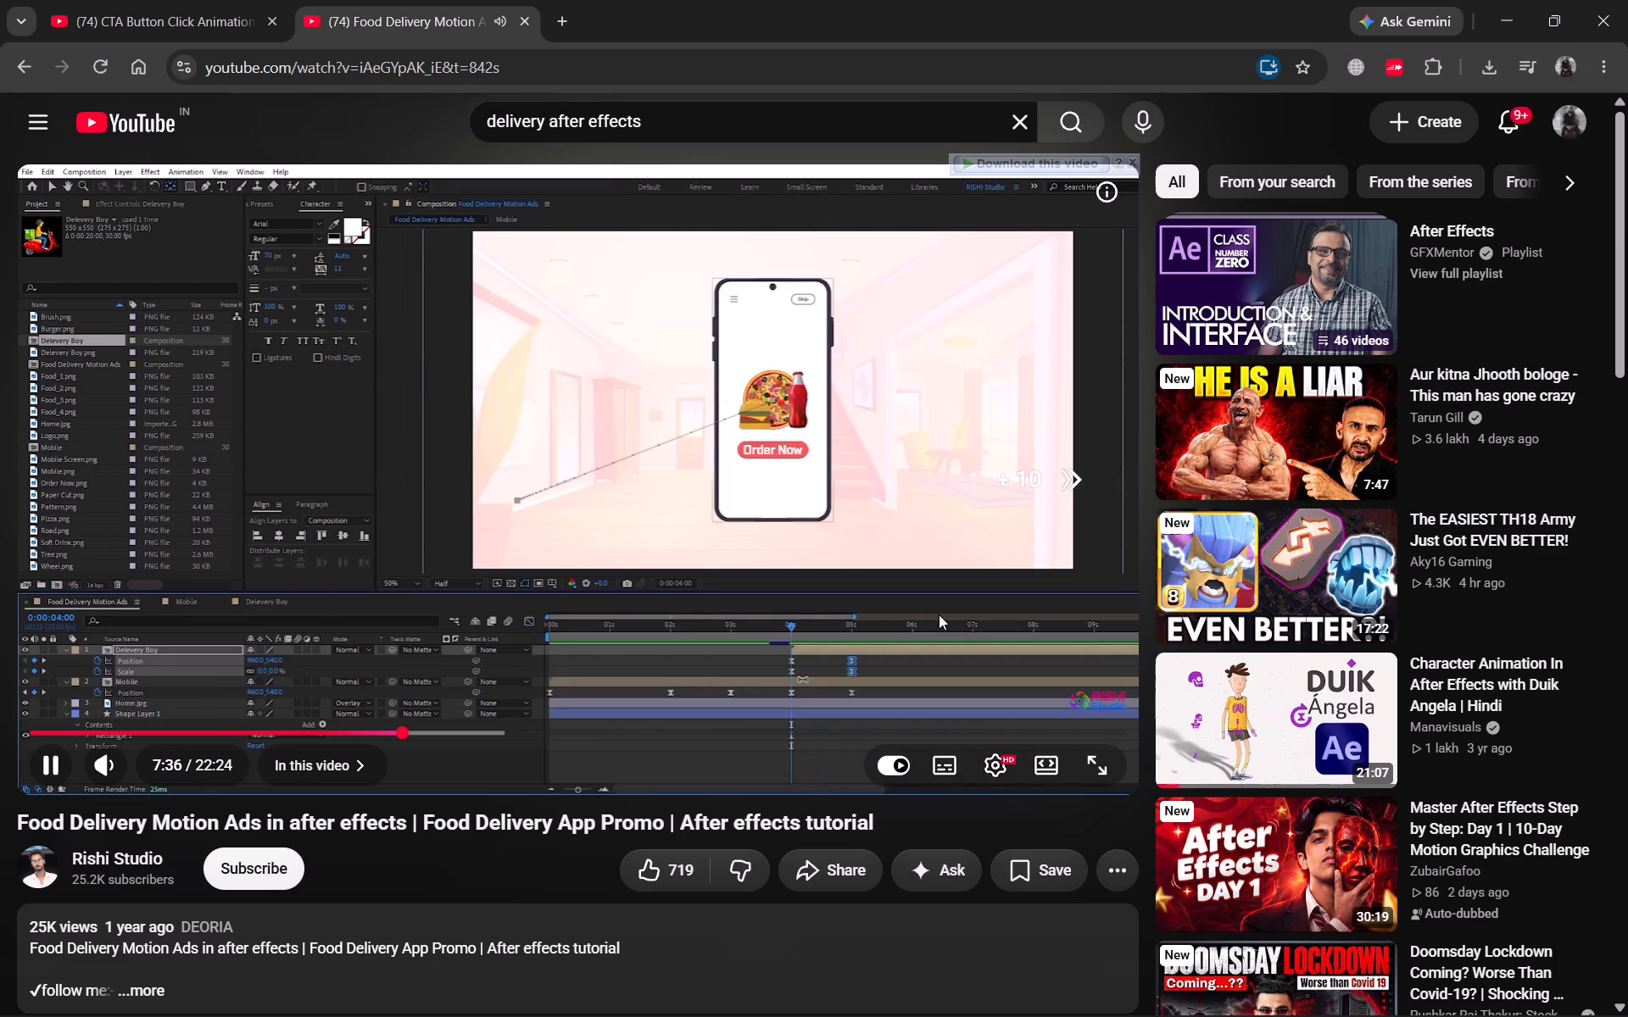
key("space")
Switch back to After Effects and open the Pre-comp 1 composition containing the phone, text and button layers.
key("alt+Tab")
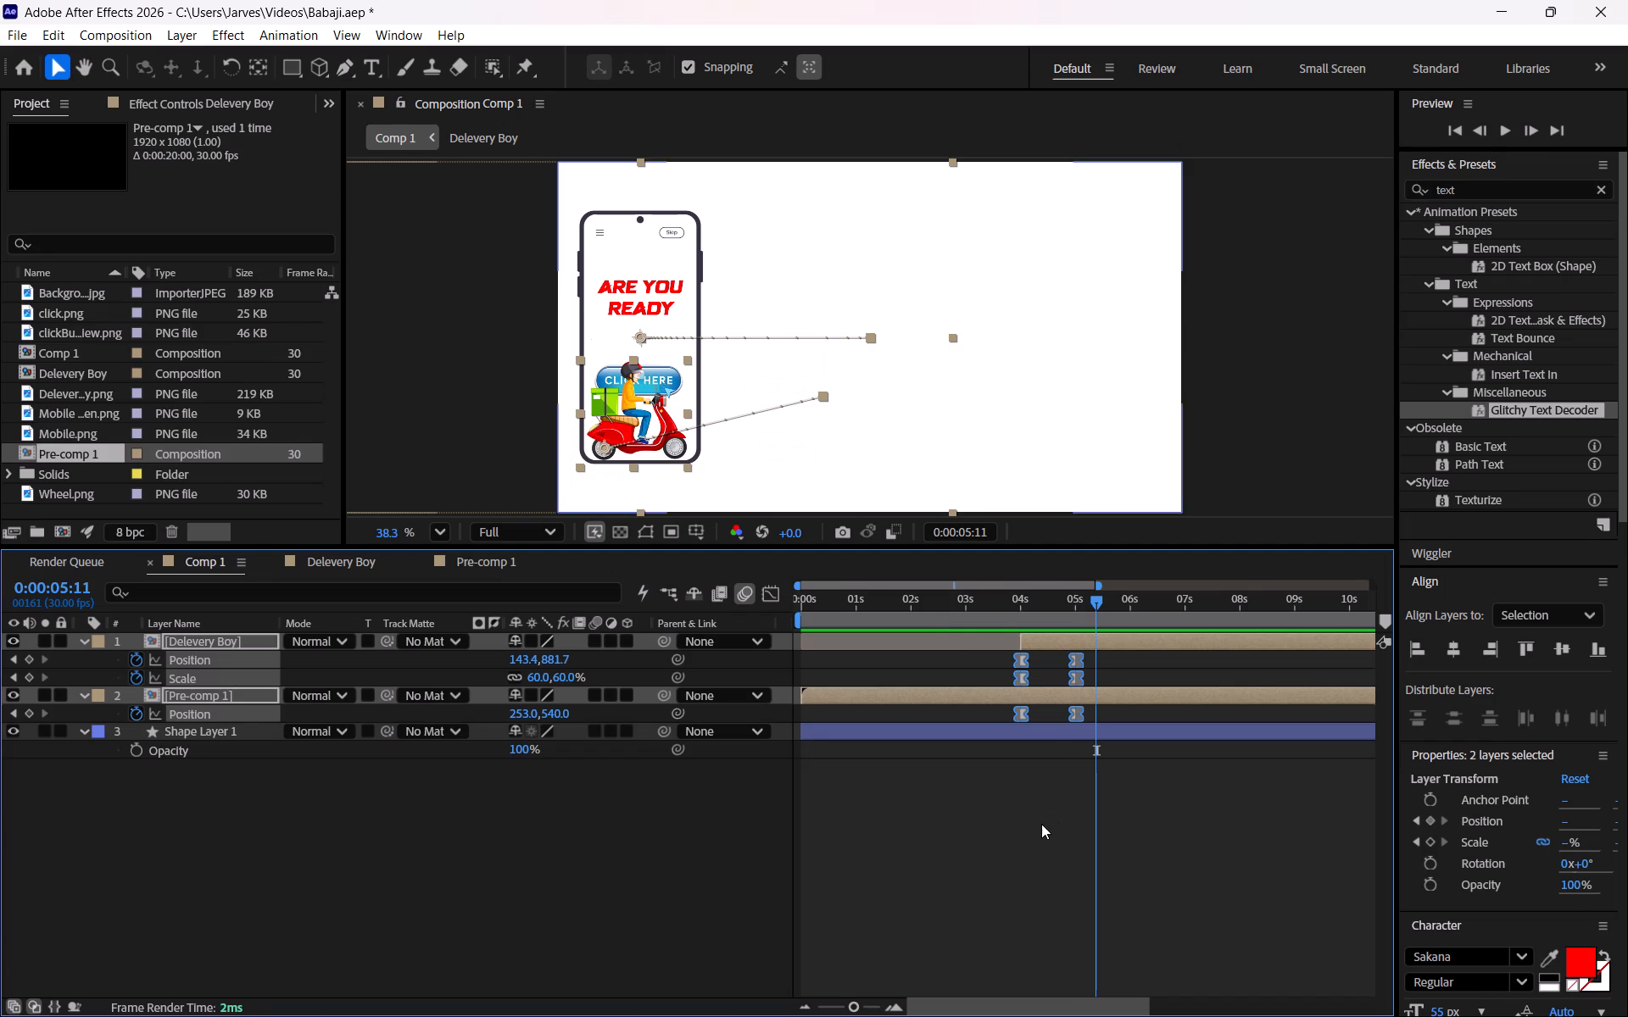
left_click(1041, 824)
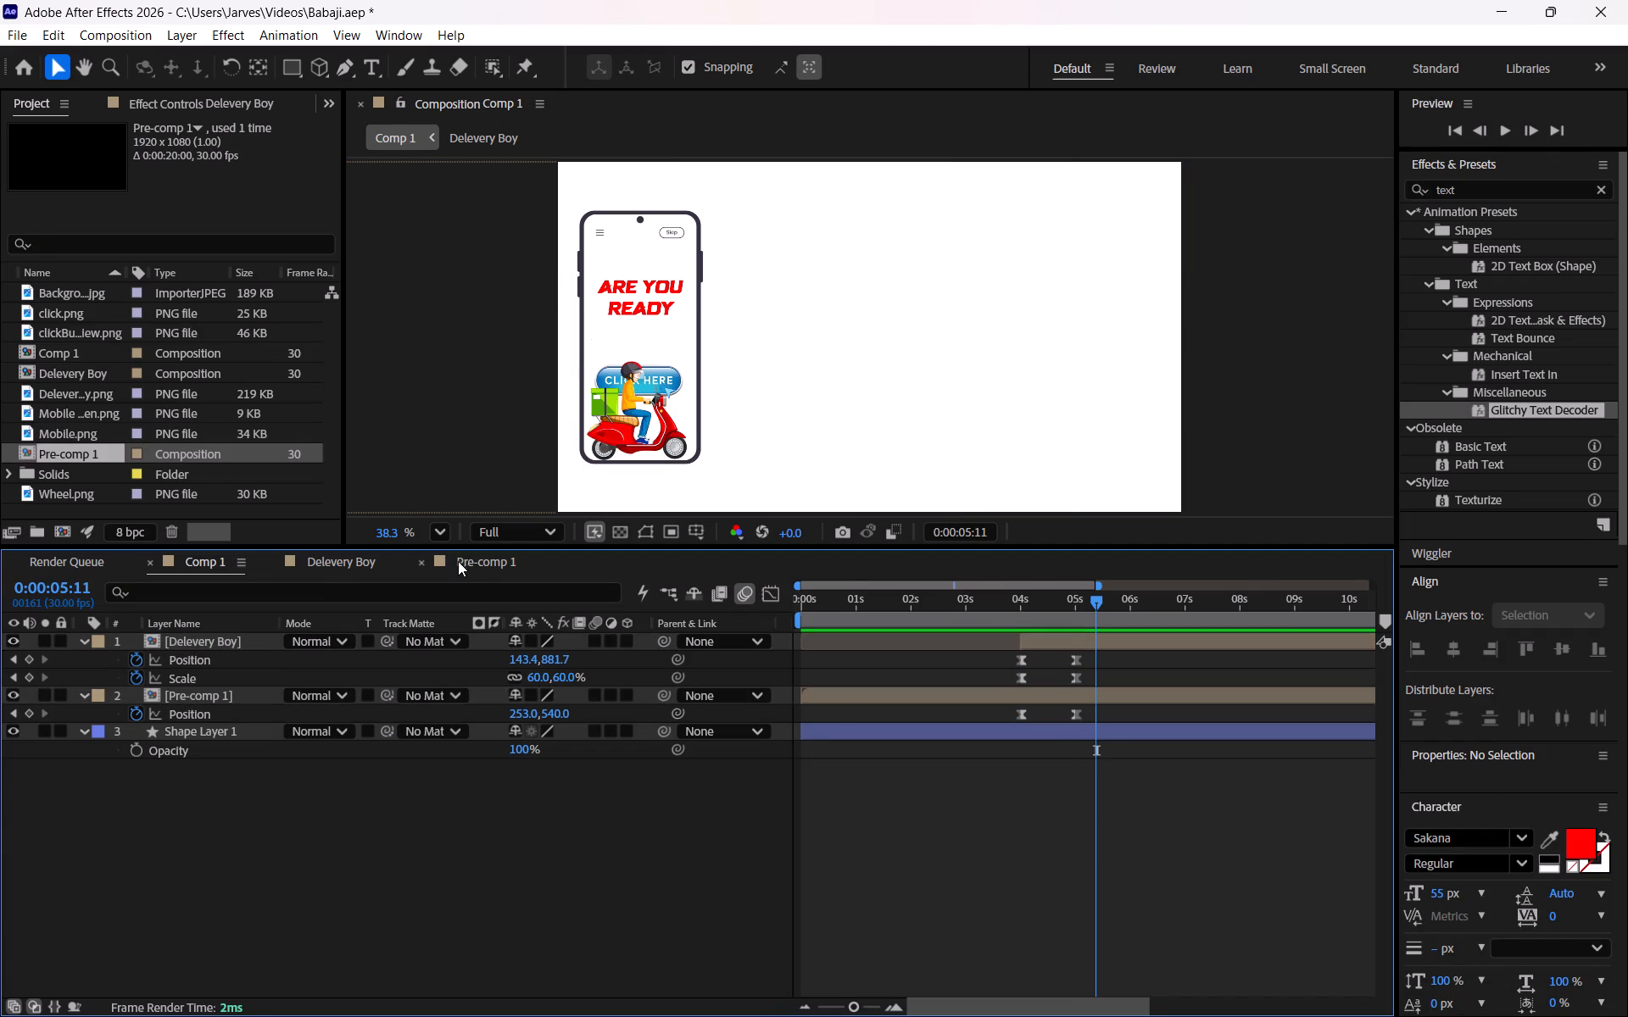
double_click(460, 563)
left_click(953, 956)
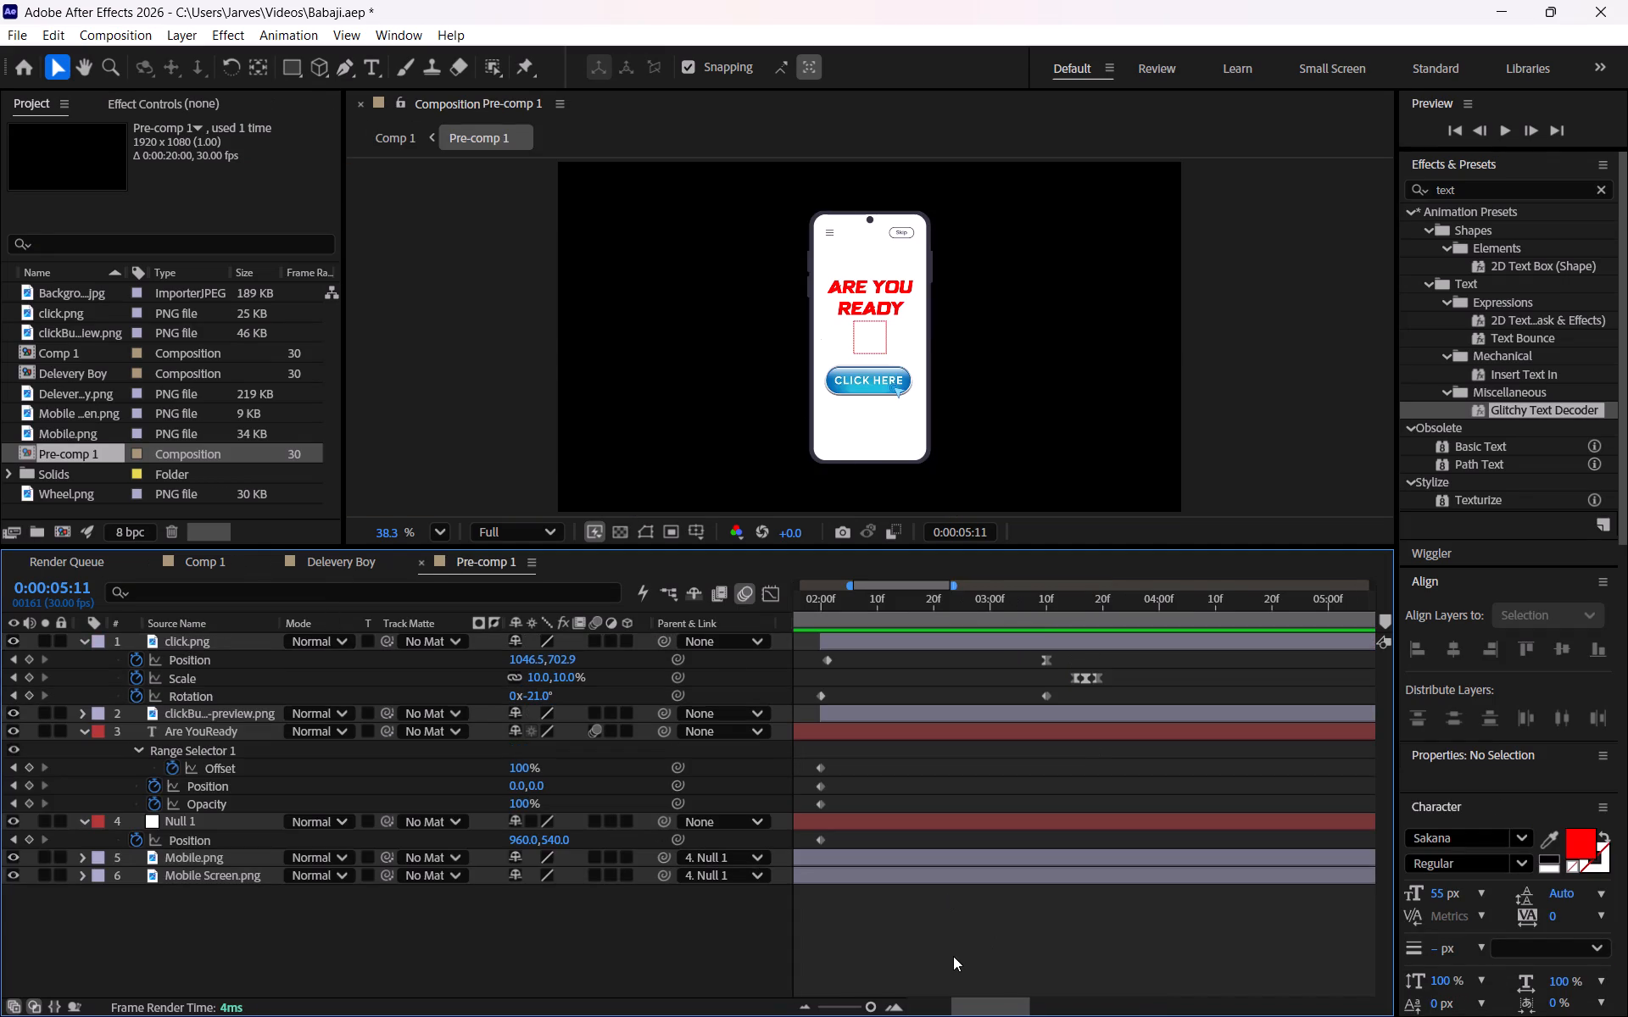
left_click(919, 884)
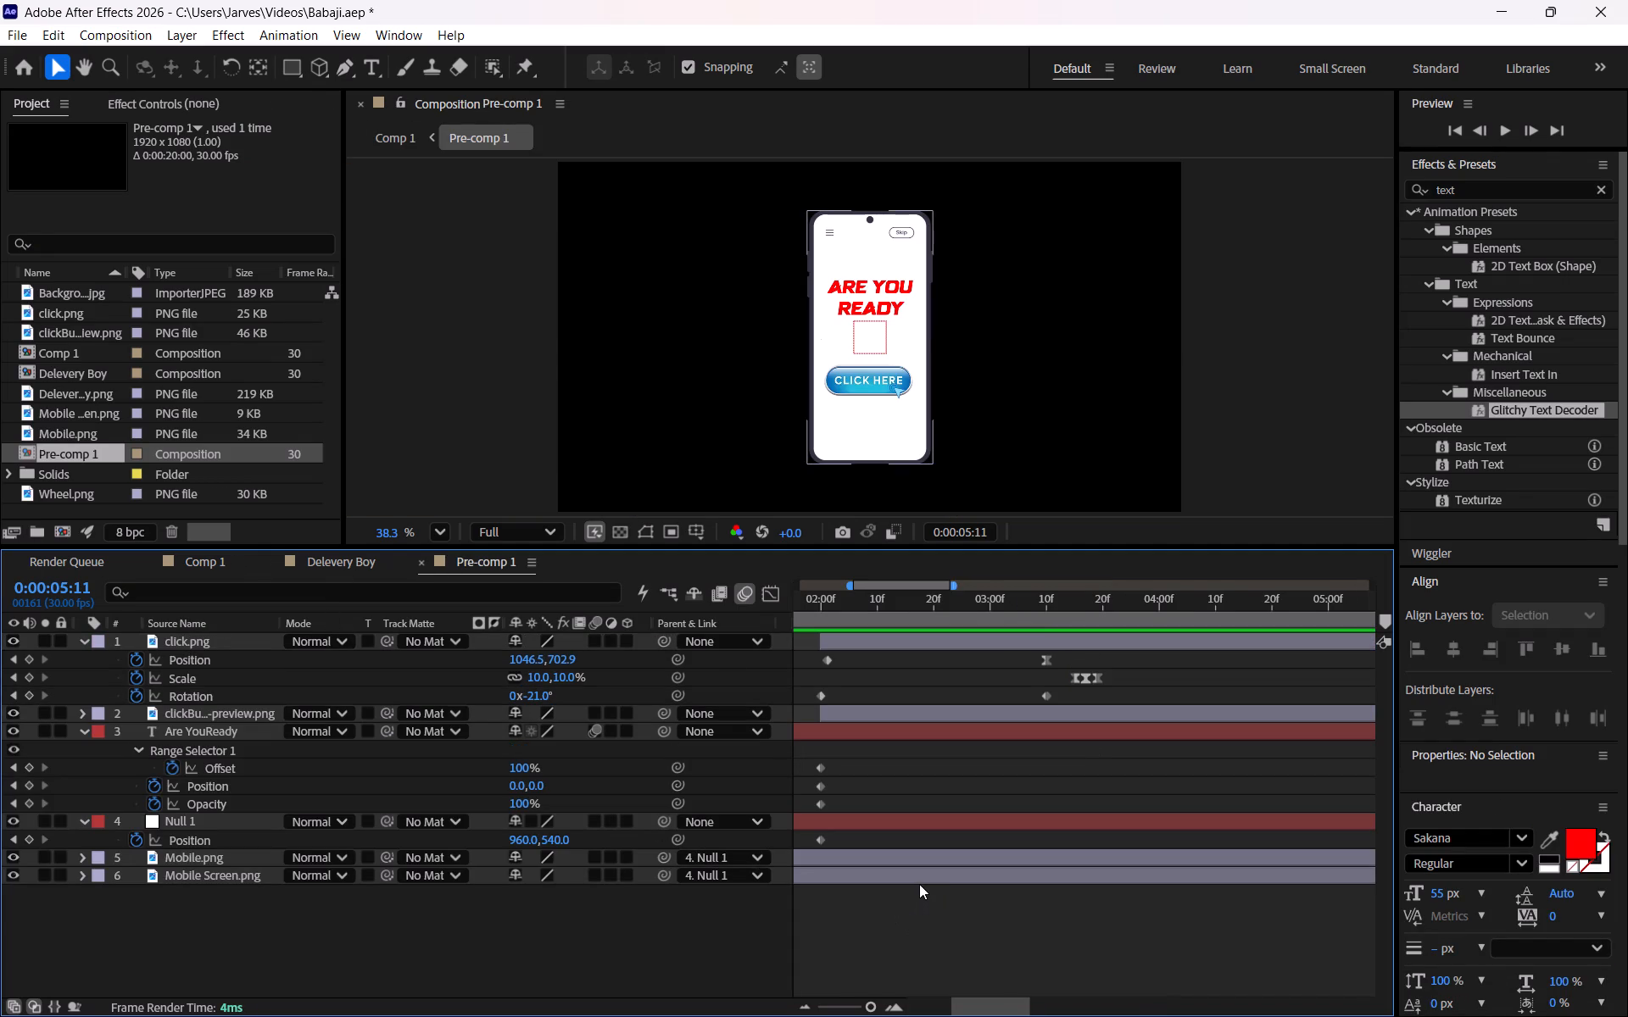
left_click(925, 878)
left_click(933, 857)
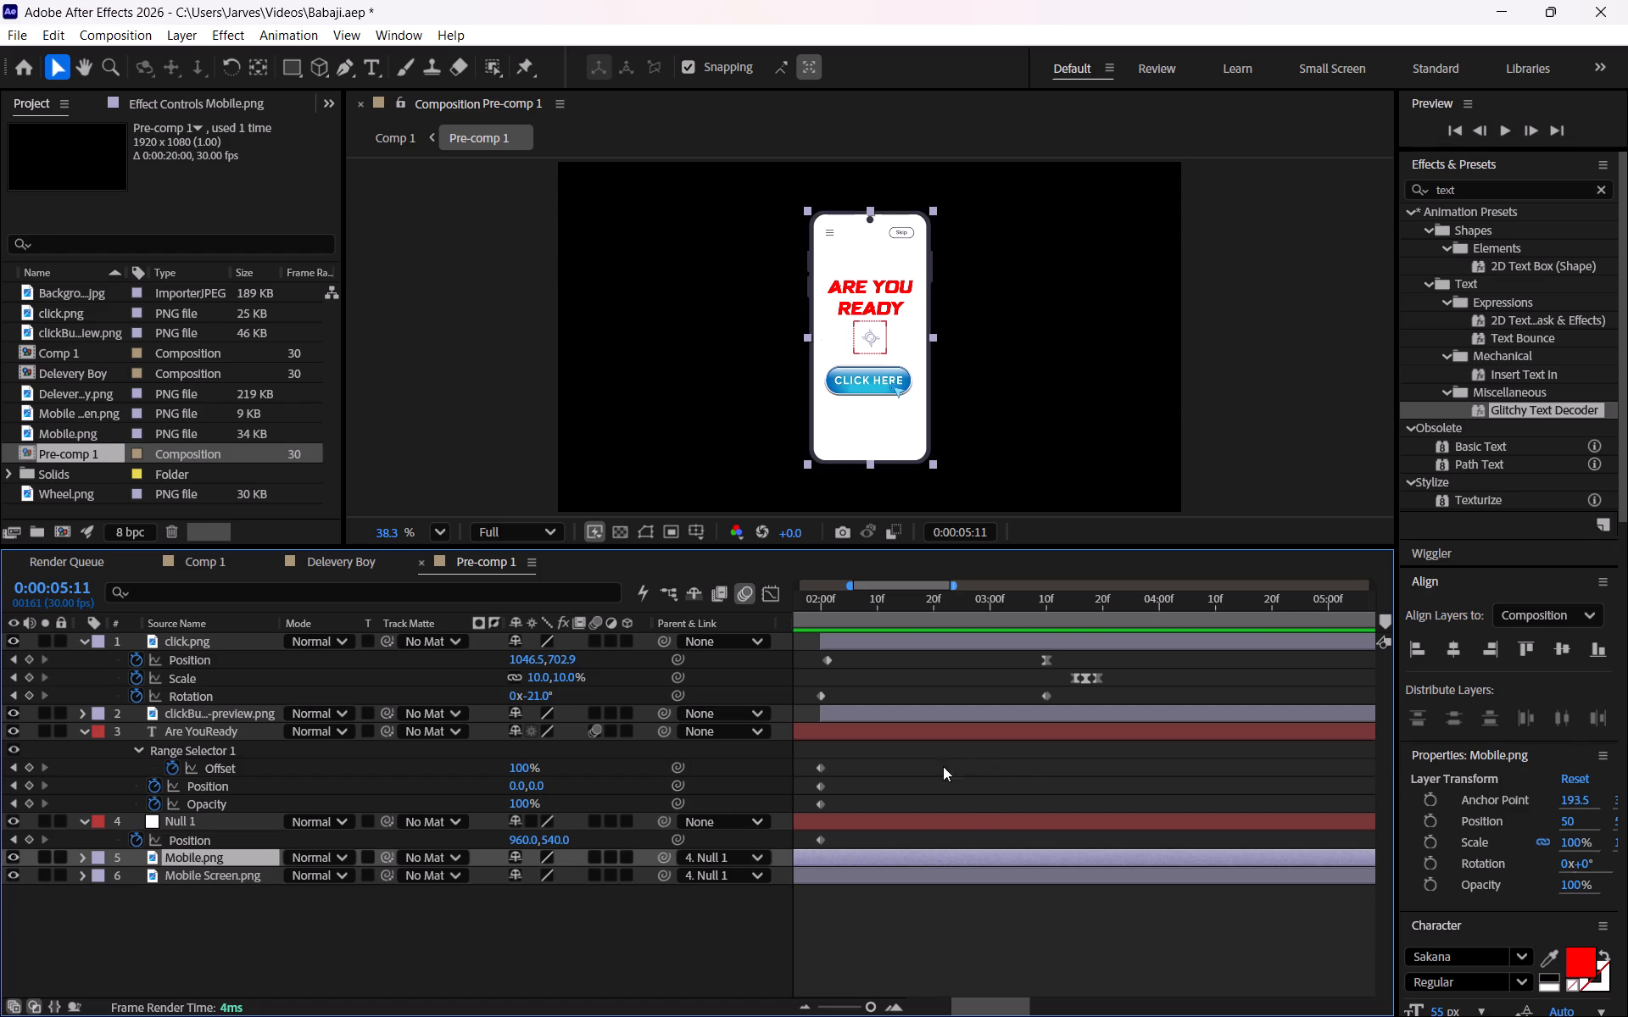
left_click(928, 817)
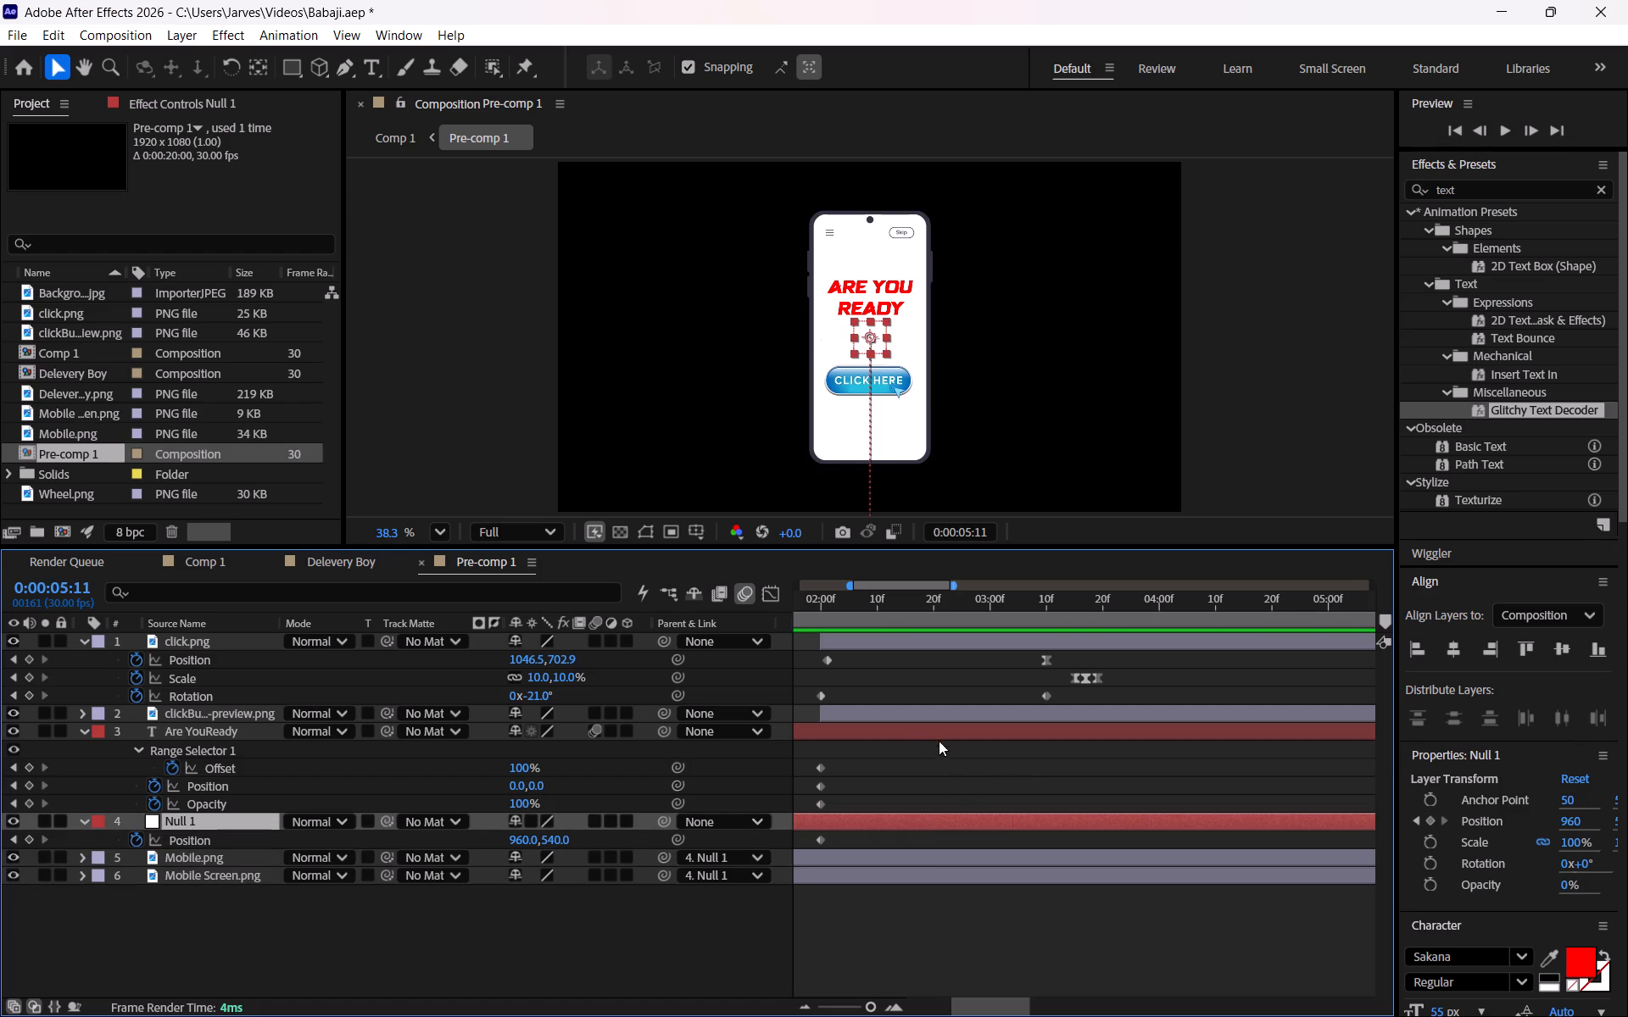
left_click(934, 885)
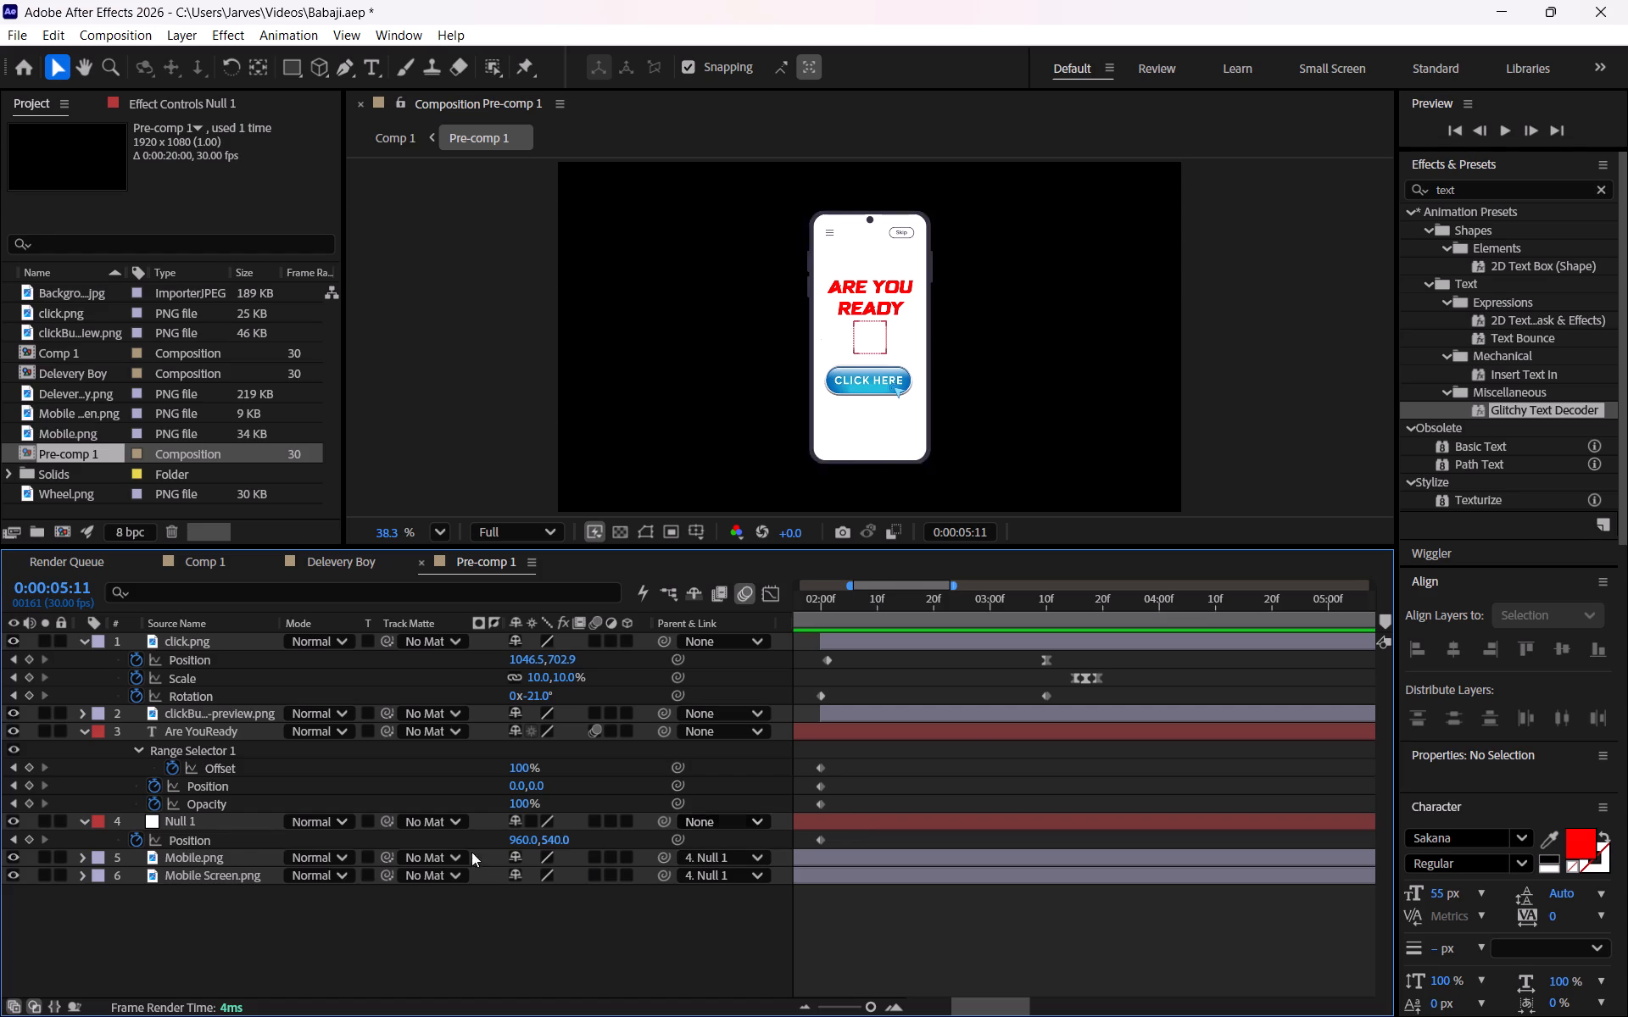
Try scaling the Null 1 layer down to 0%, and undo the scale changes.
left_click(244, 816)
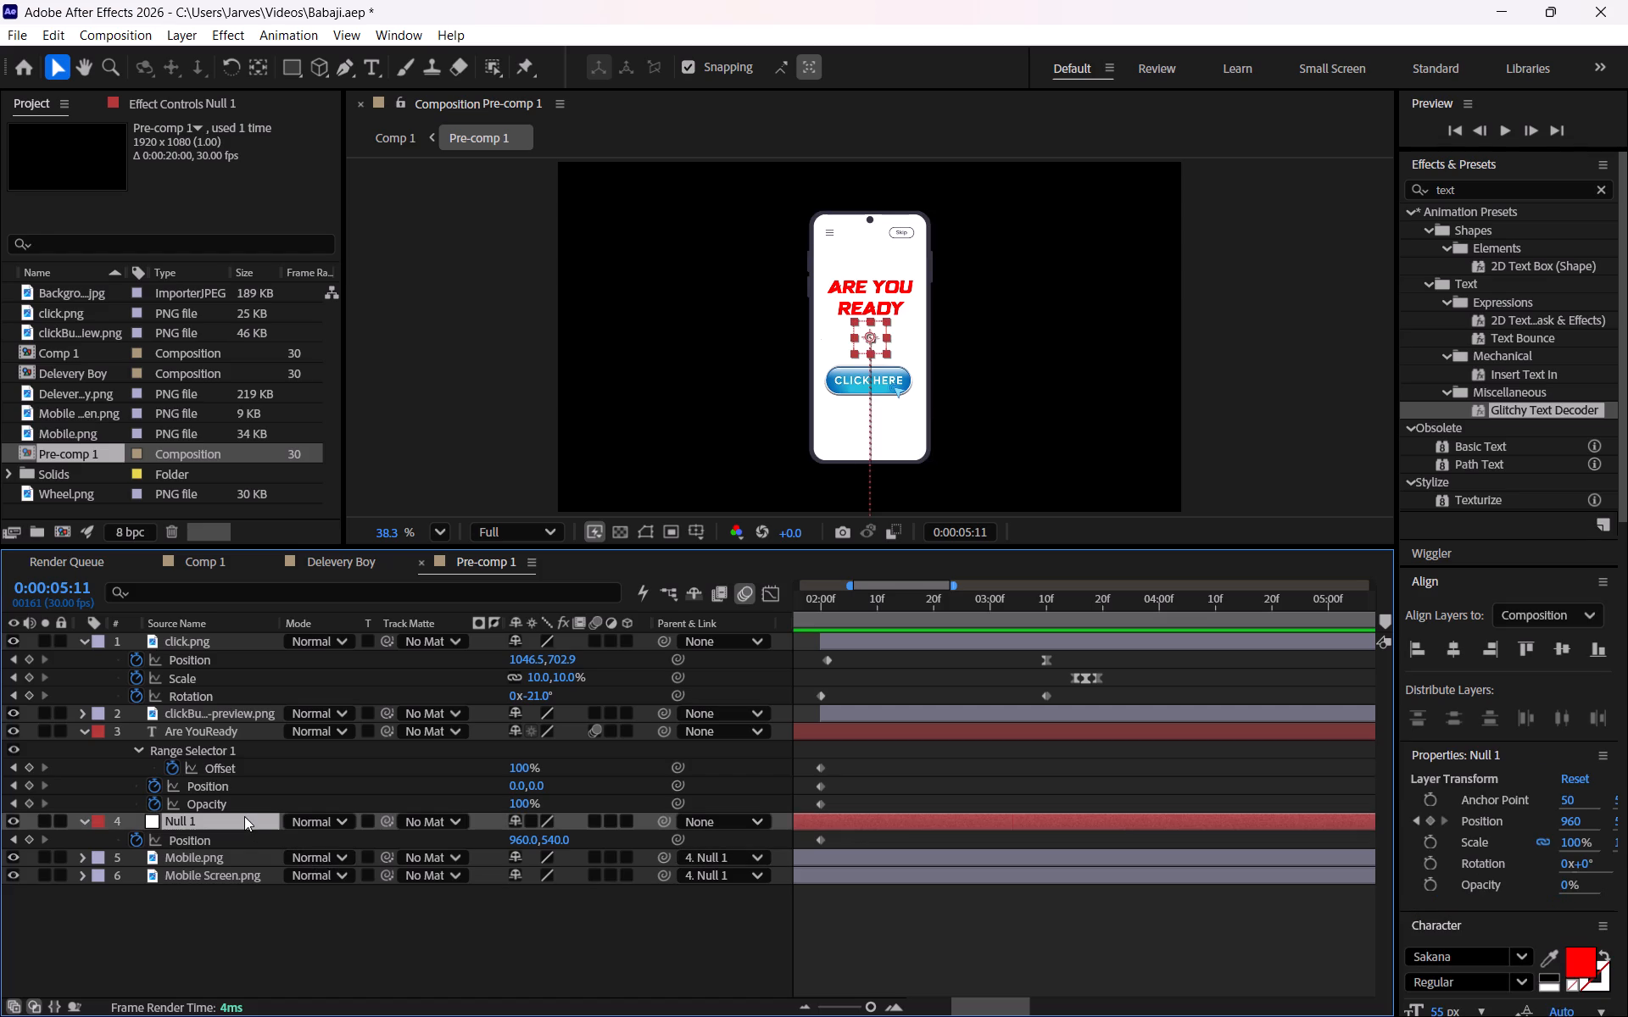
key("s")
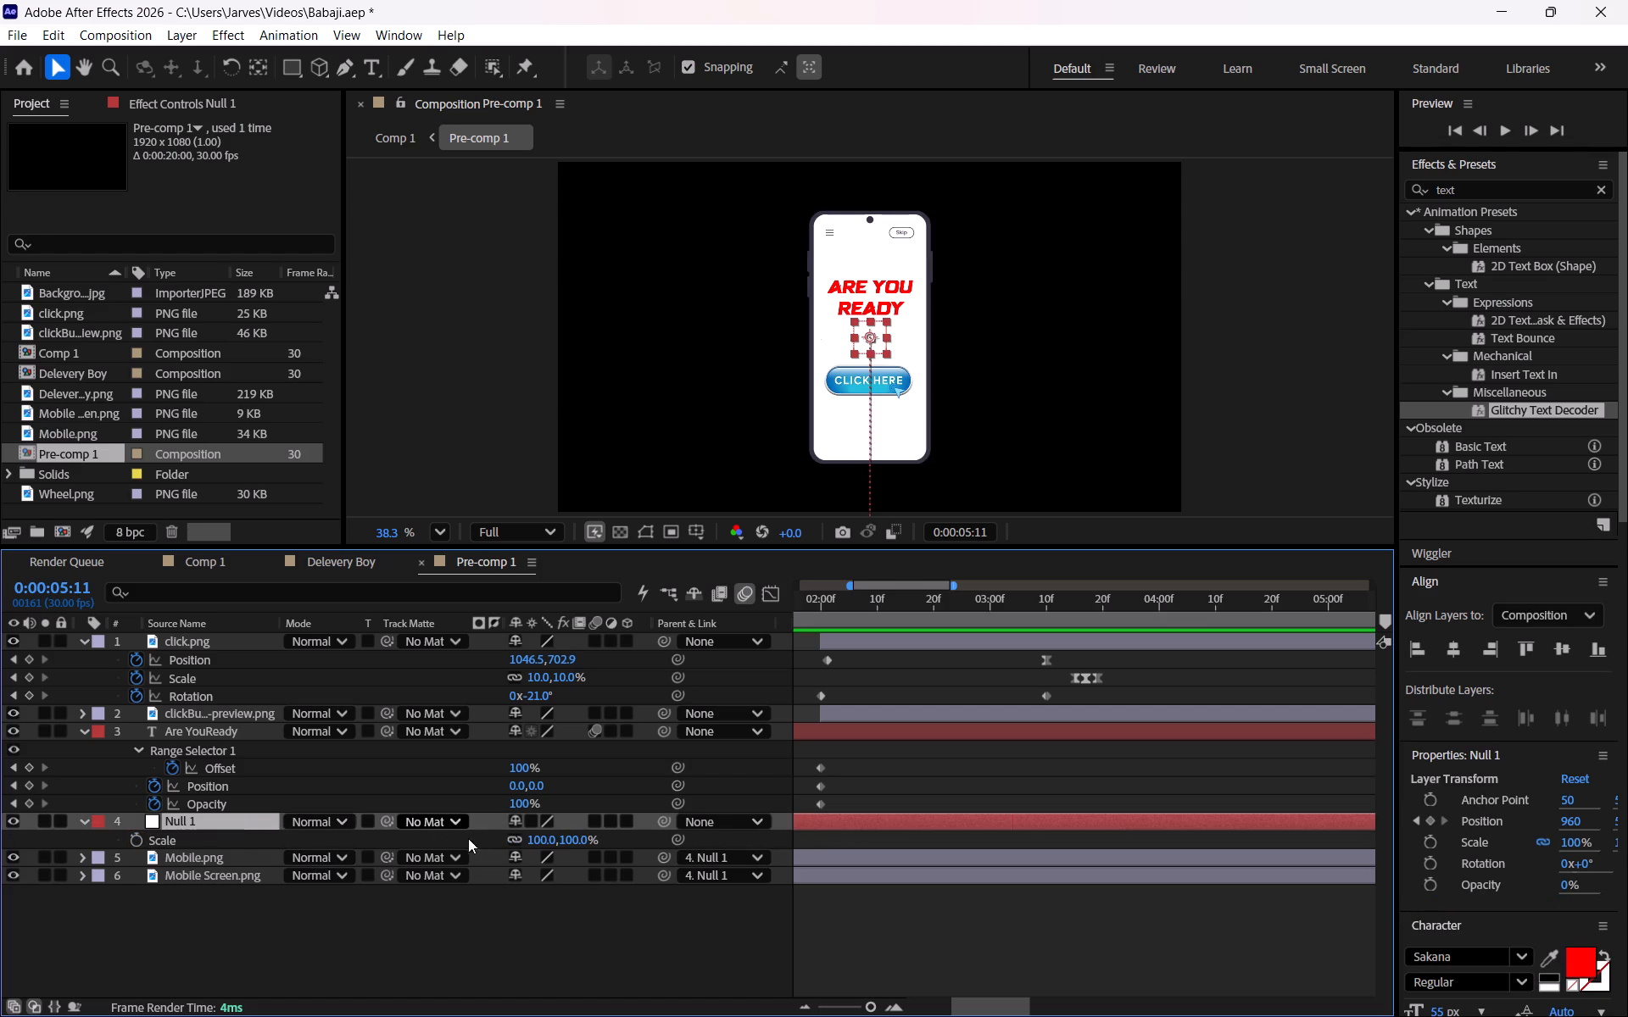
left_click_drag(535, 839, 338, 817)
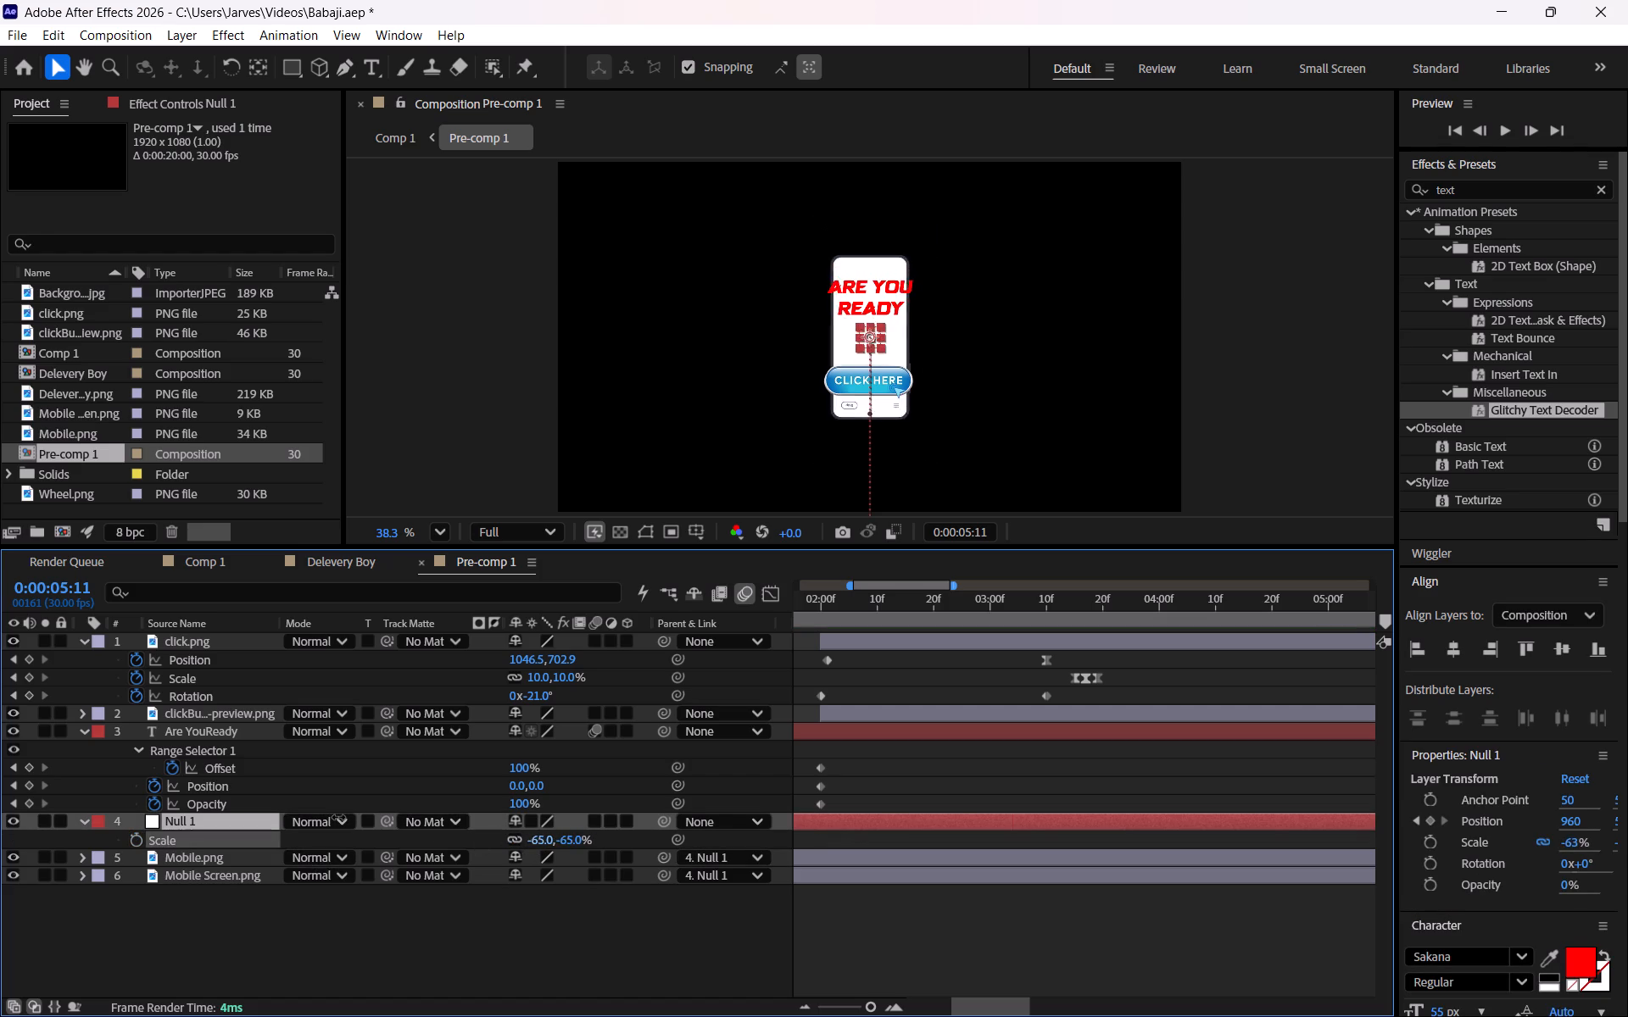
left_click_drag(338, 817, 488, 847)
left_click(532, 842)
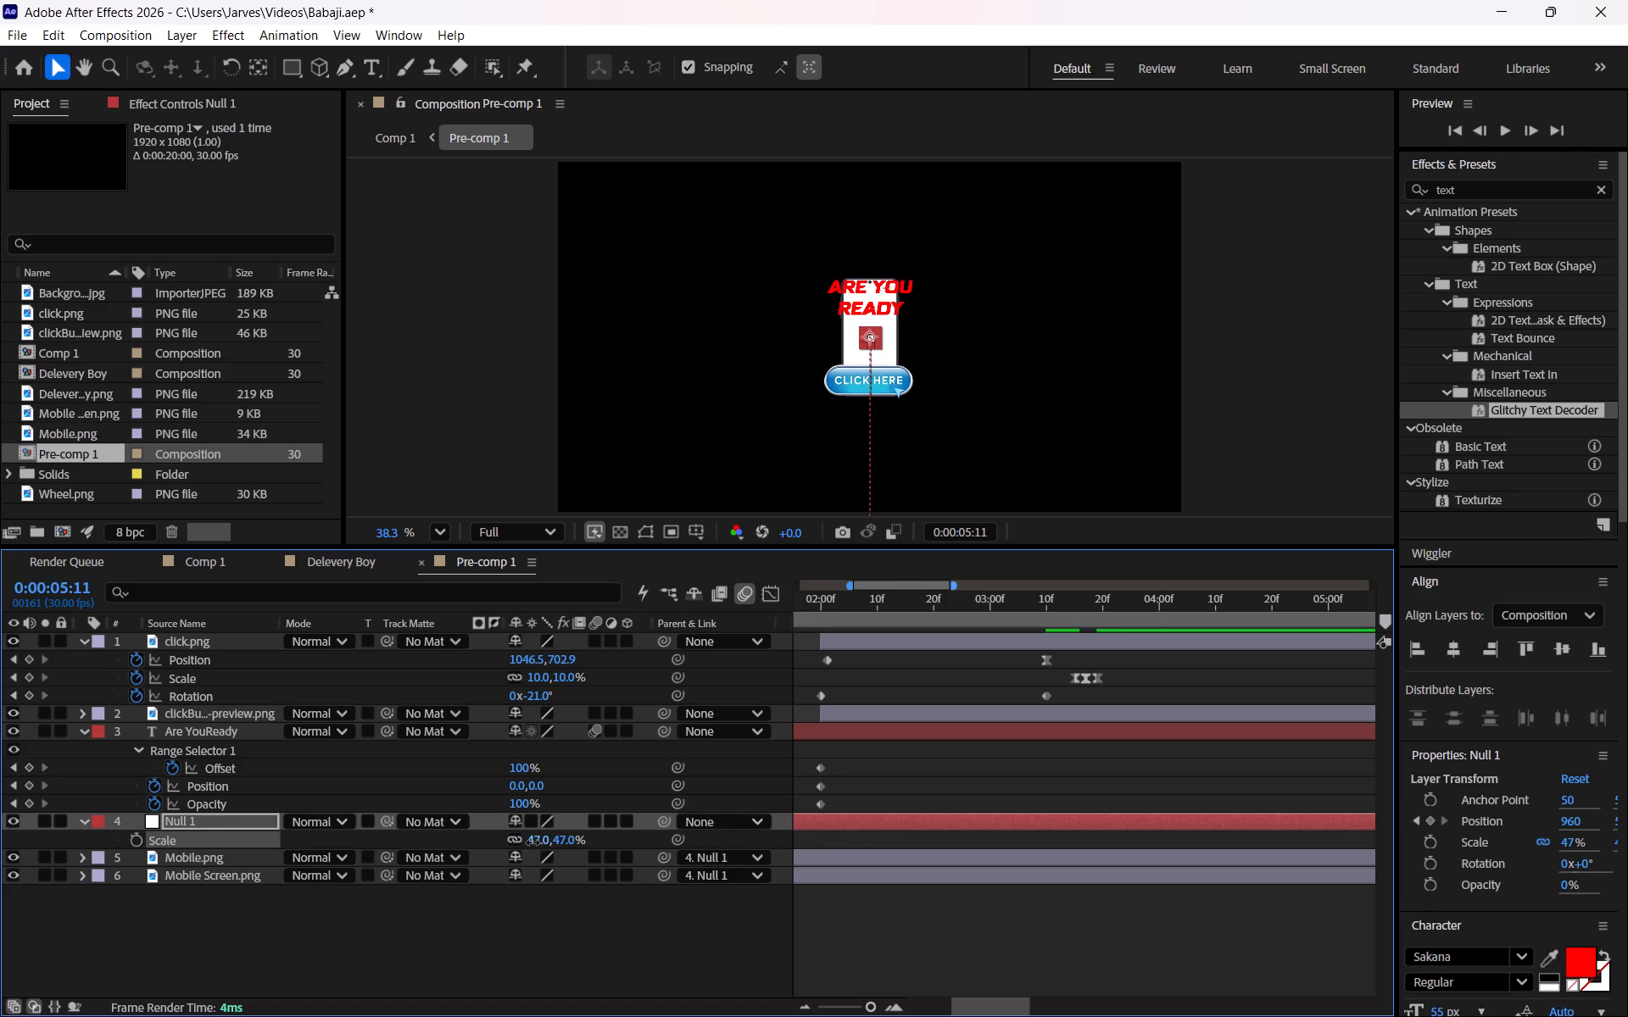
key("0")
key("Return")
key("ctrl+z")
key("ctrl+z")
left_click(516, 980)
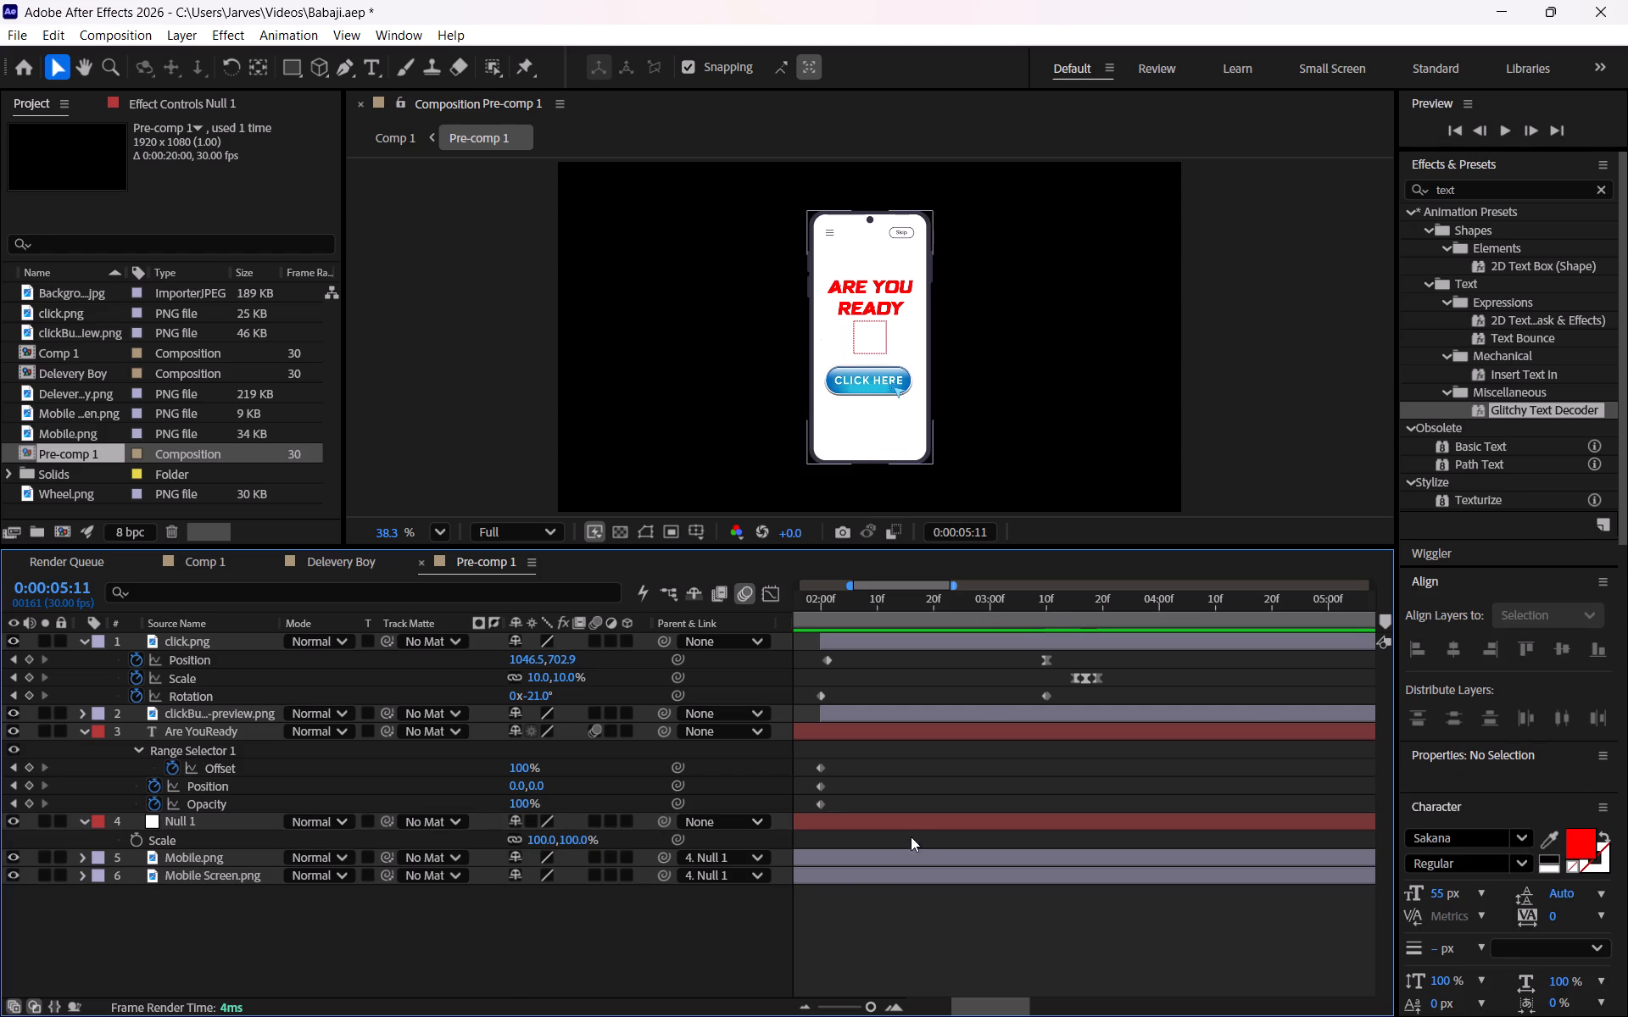
At 0:00:04:00, add Scale keyframes to the click.png, click button, Are YouReady text and Null 1 layers.
left_click(855, 1008)
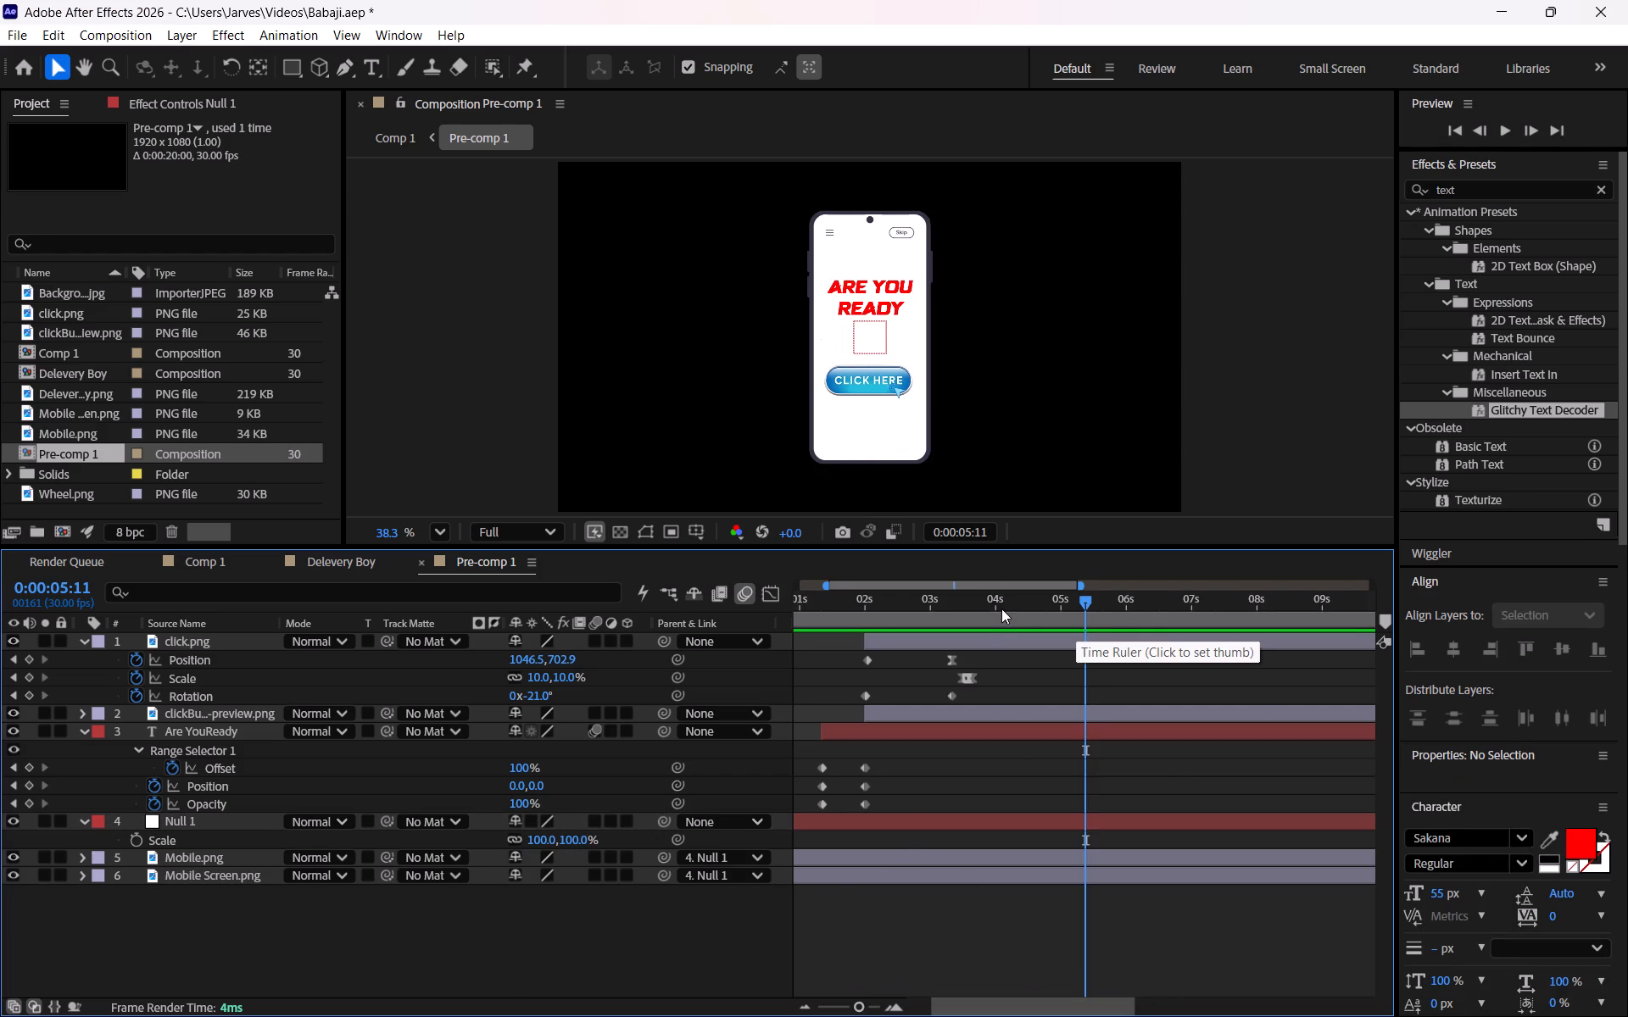
left_click(995, 608)
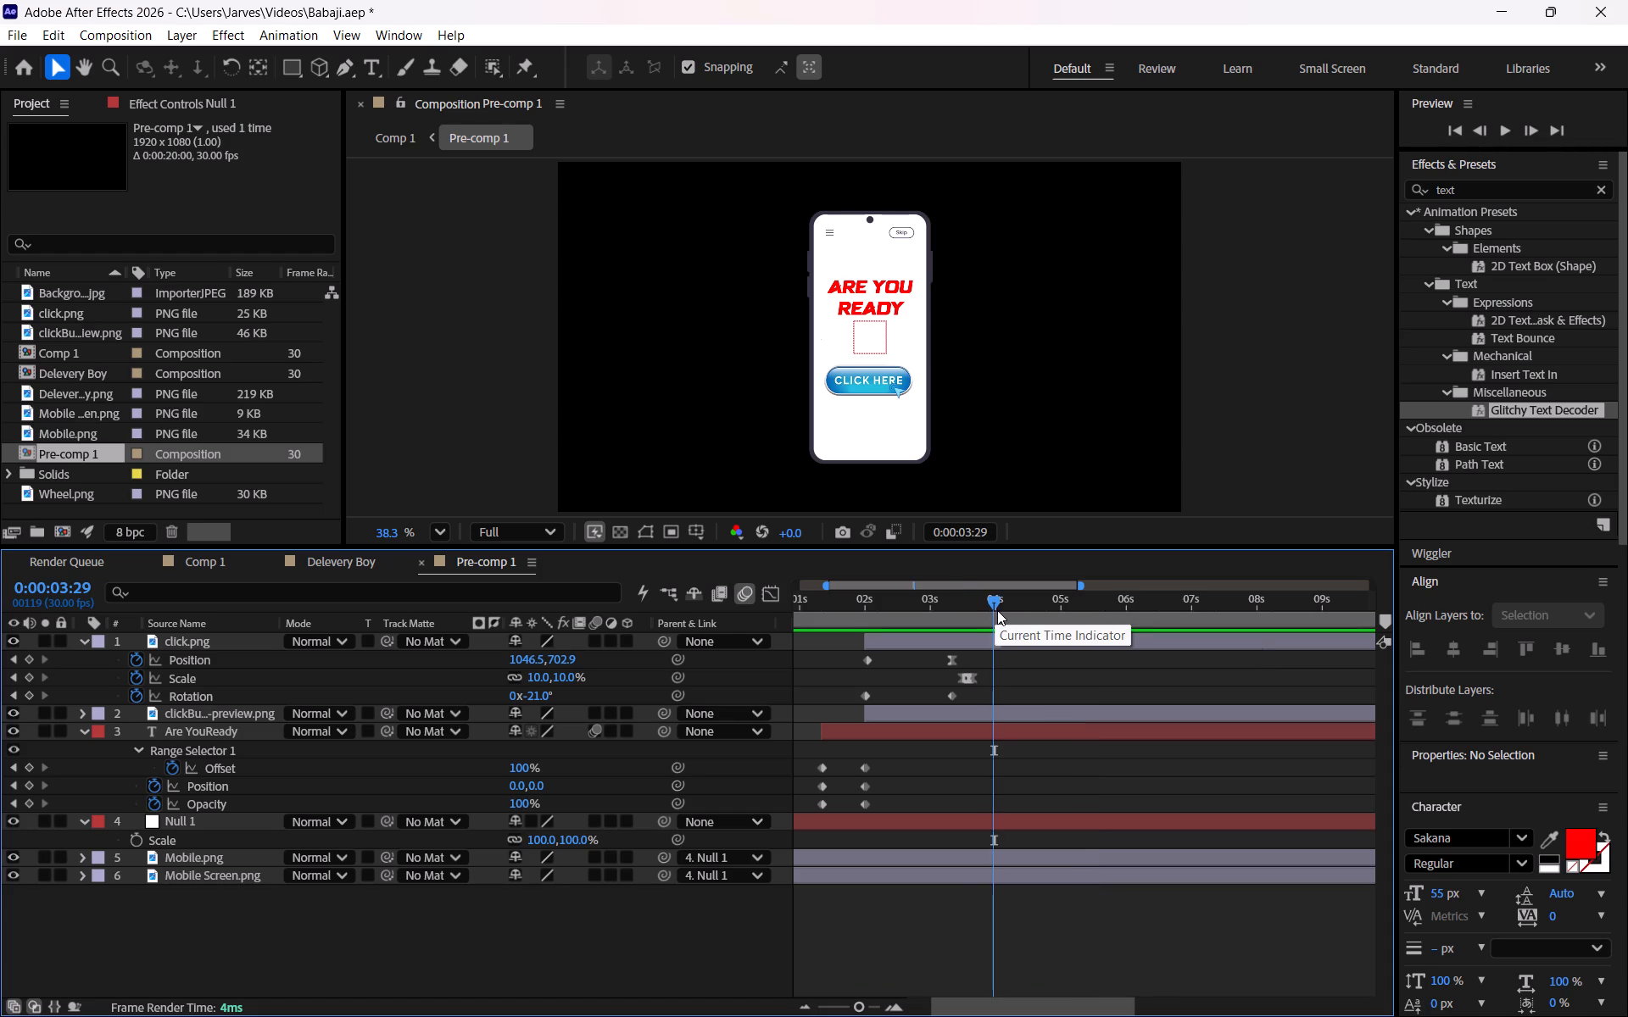
scroll(1036, 649, "up", 1, "ctrl")
left_click(1000, 616)
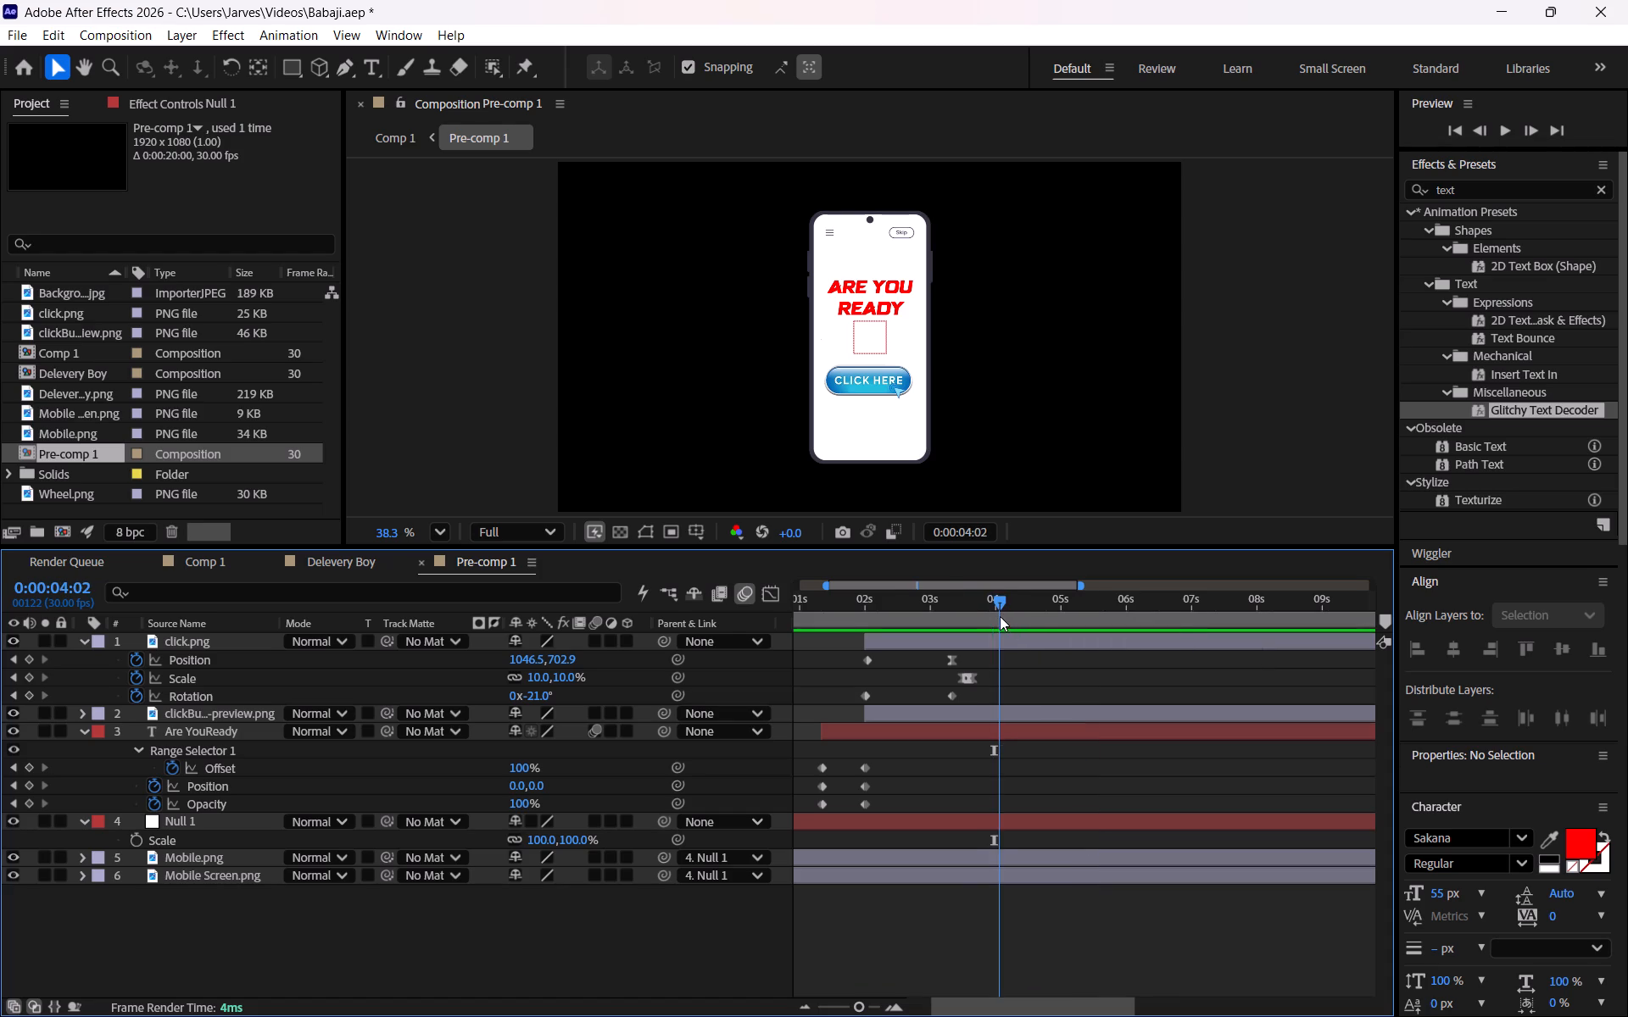
left_click(998, 602)
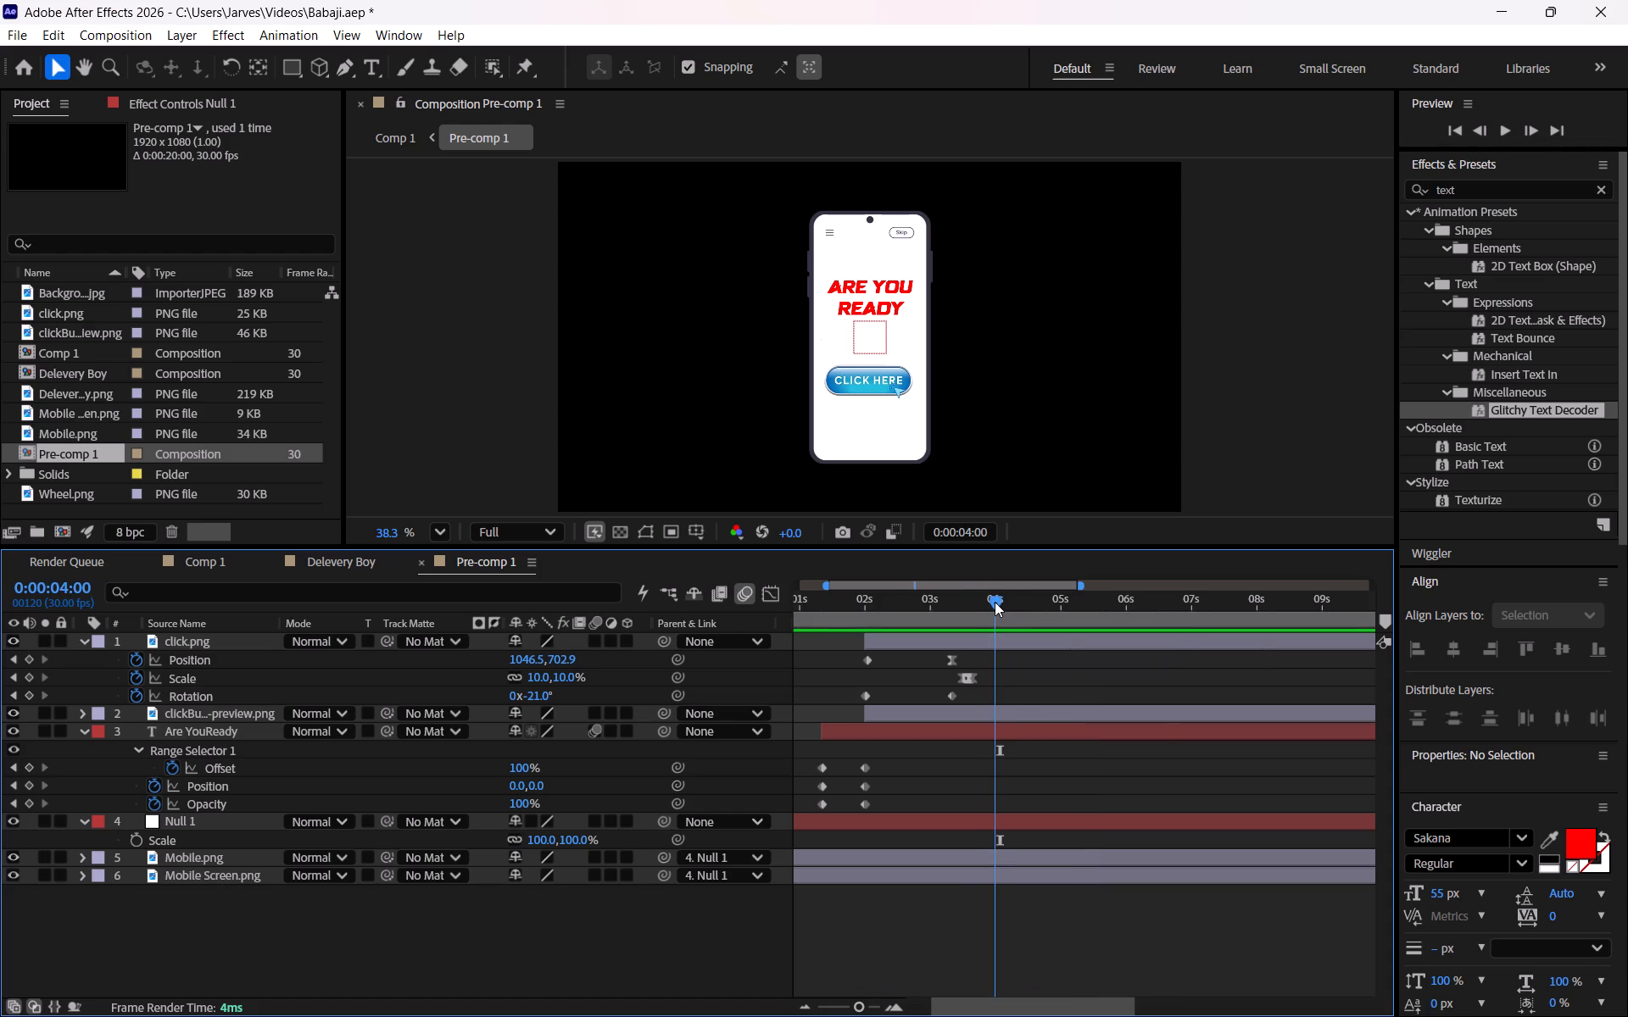
left_click(885, 632)
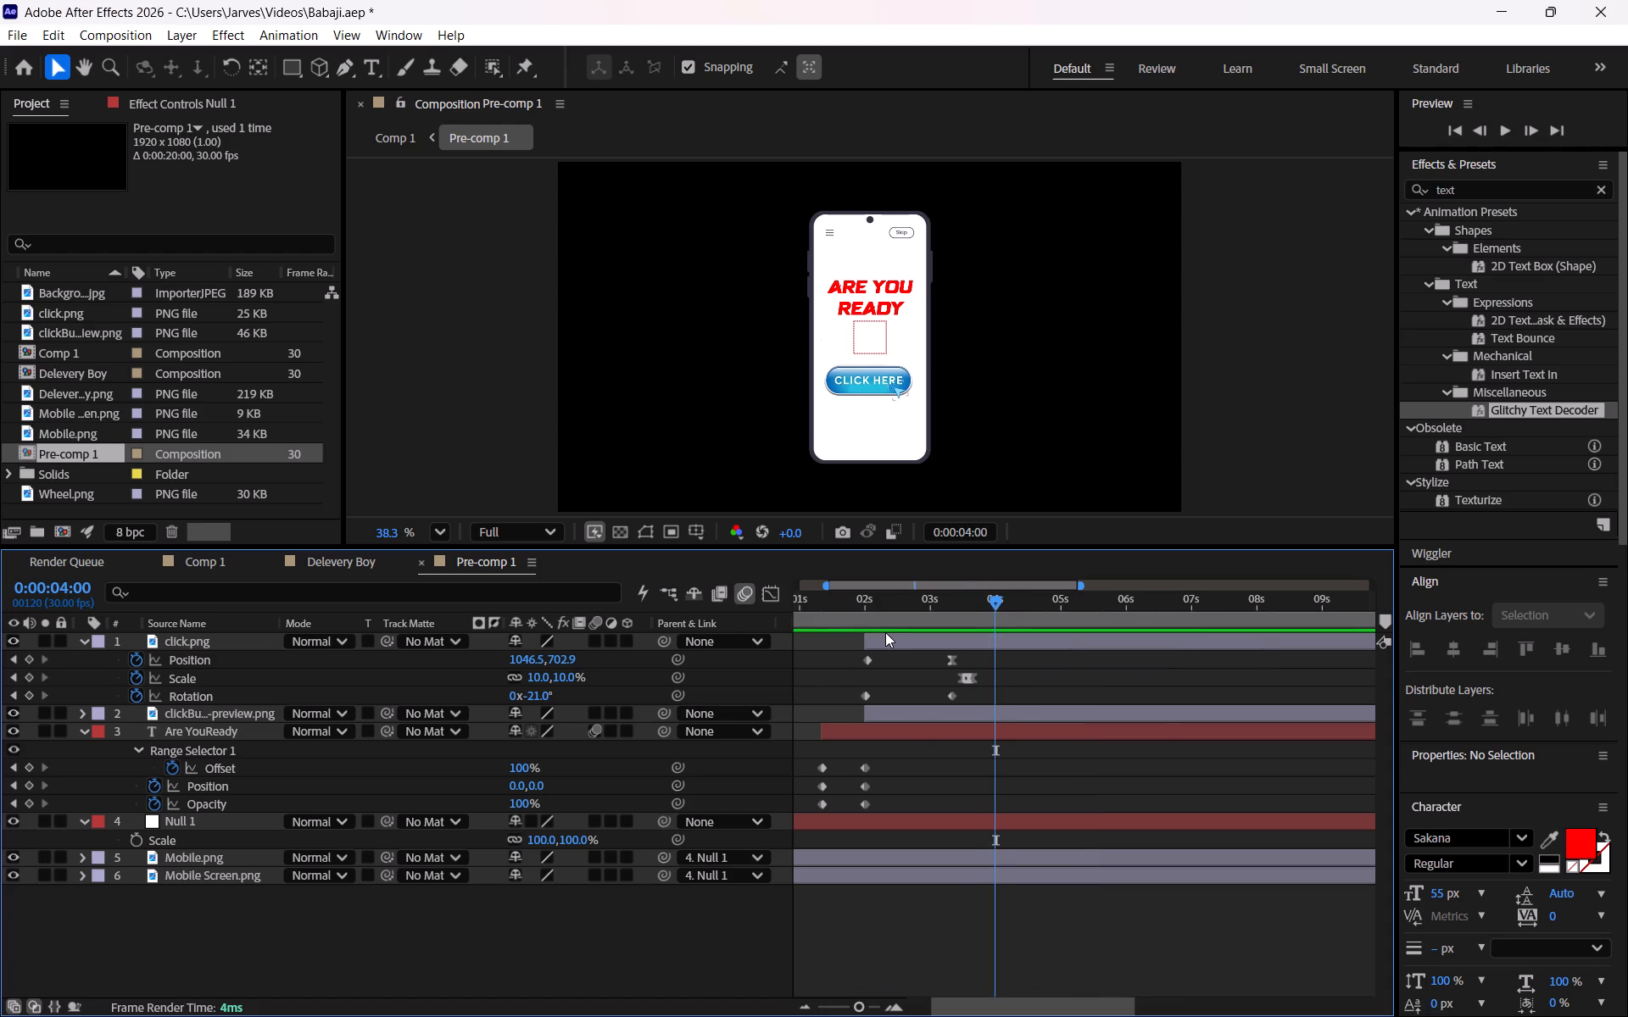
left_click(887, 640)
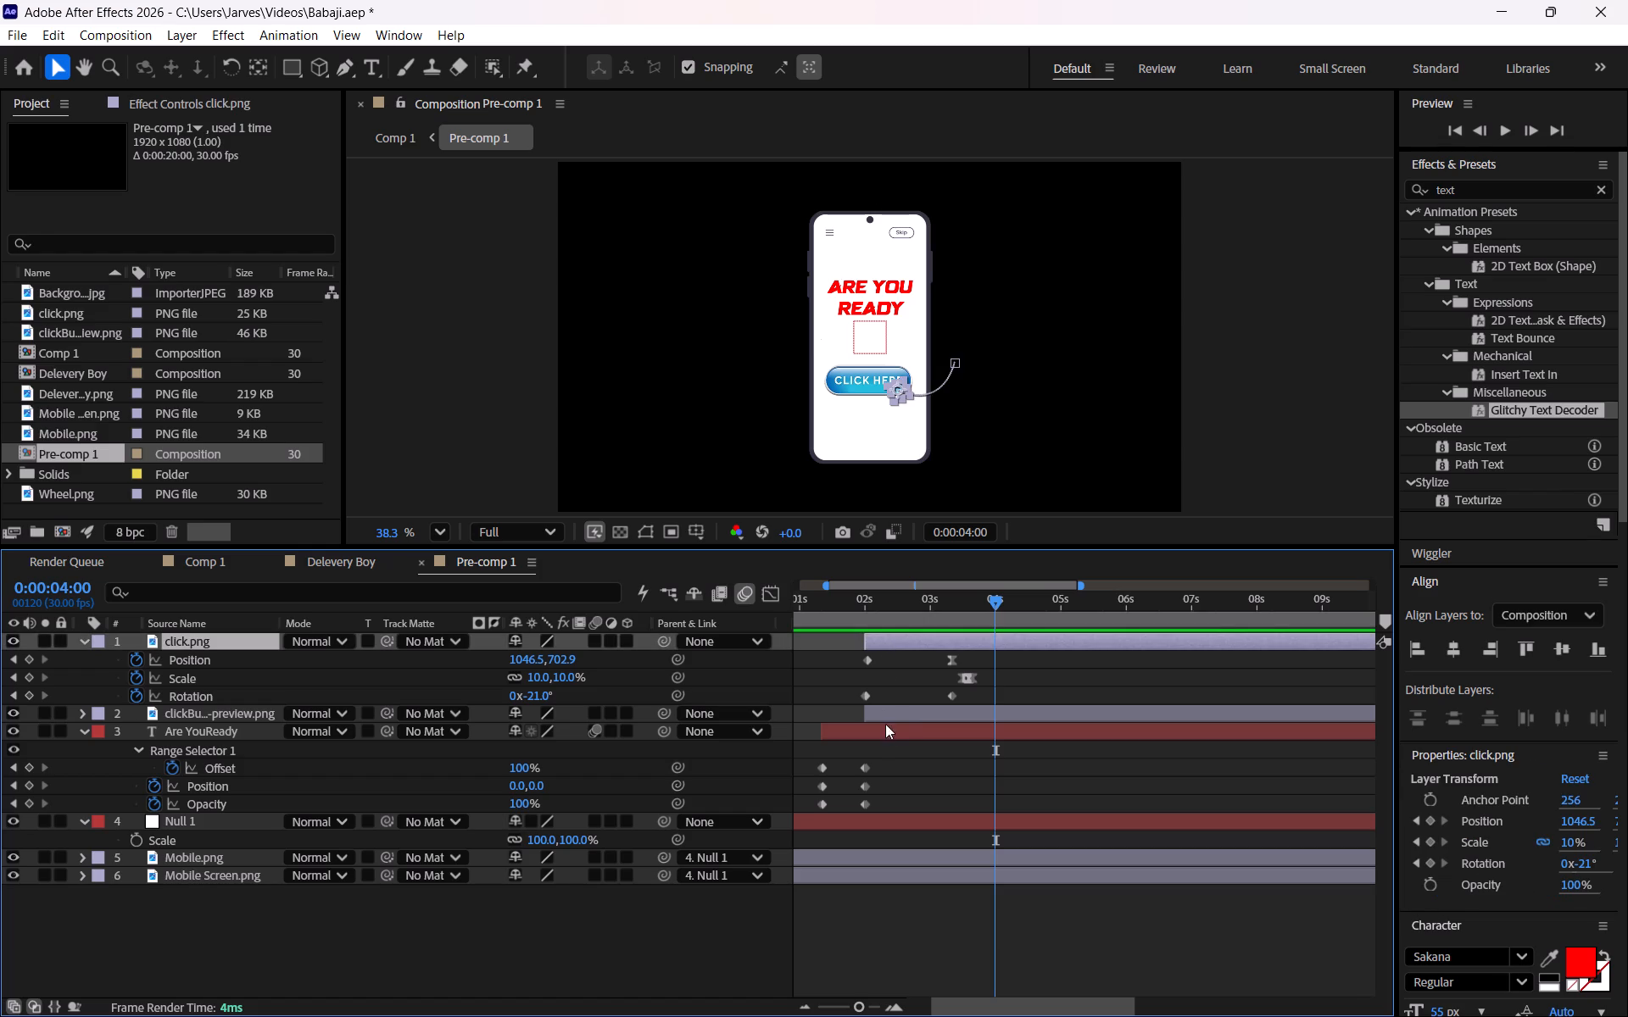
left_click(909, 821, "shift")
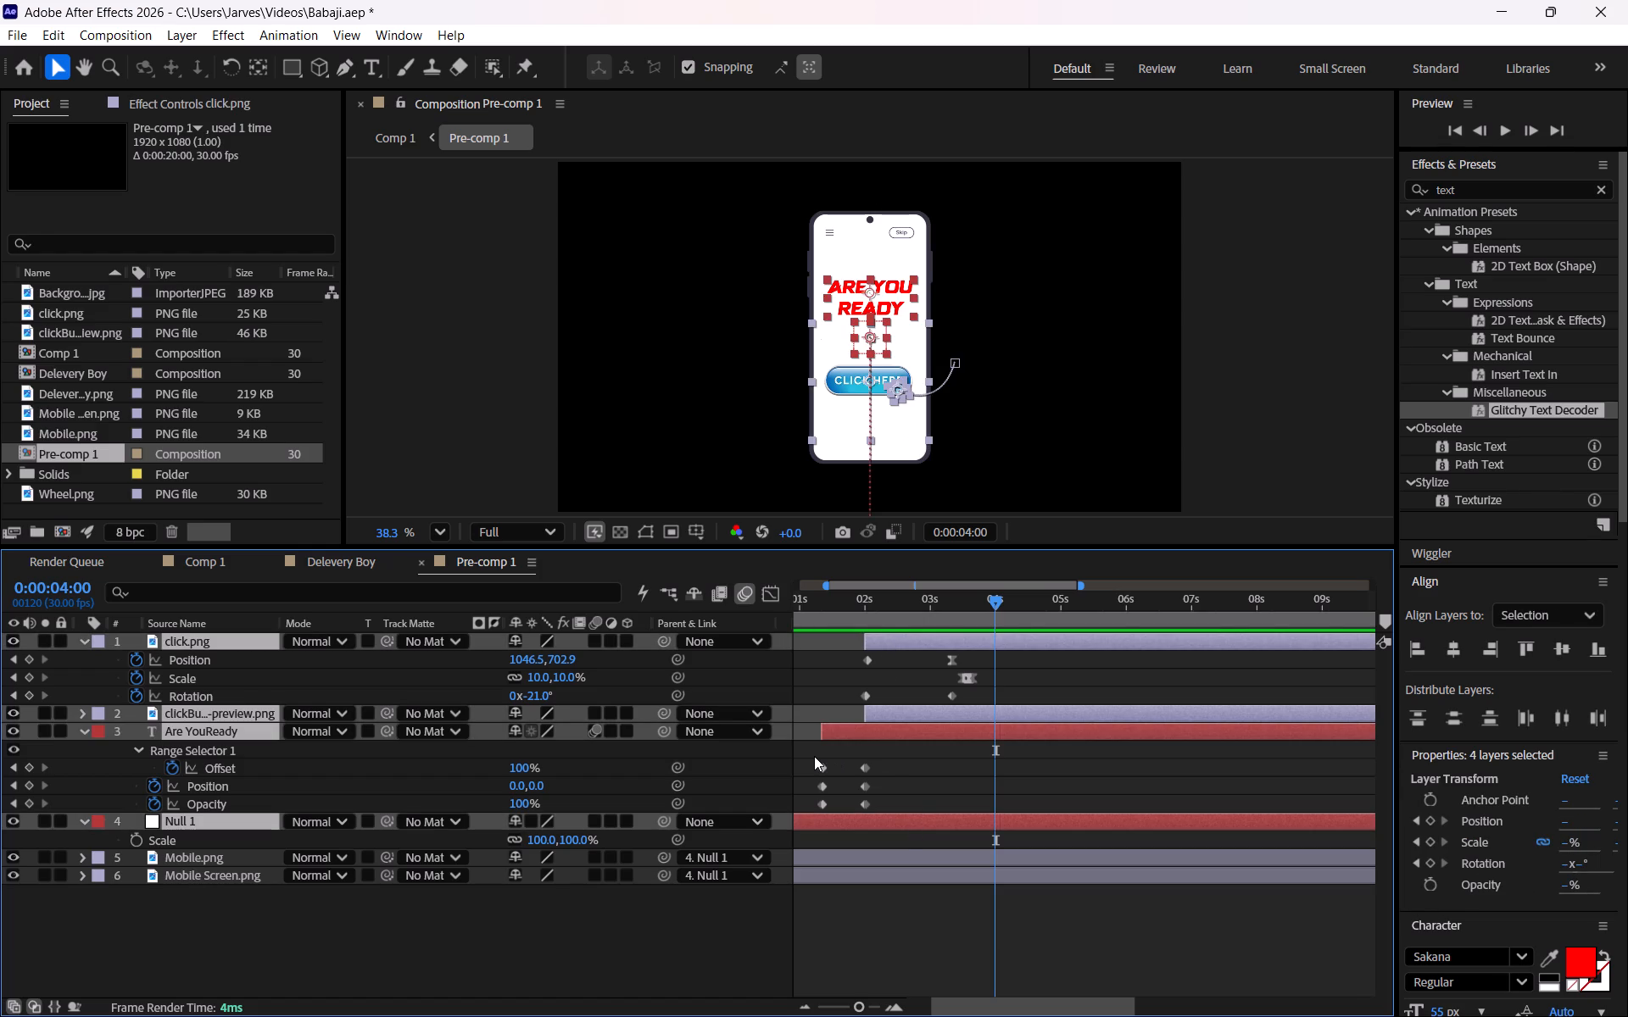
key("s")
key("s")
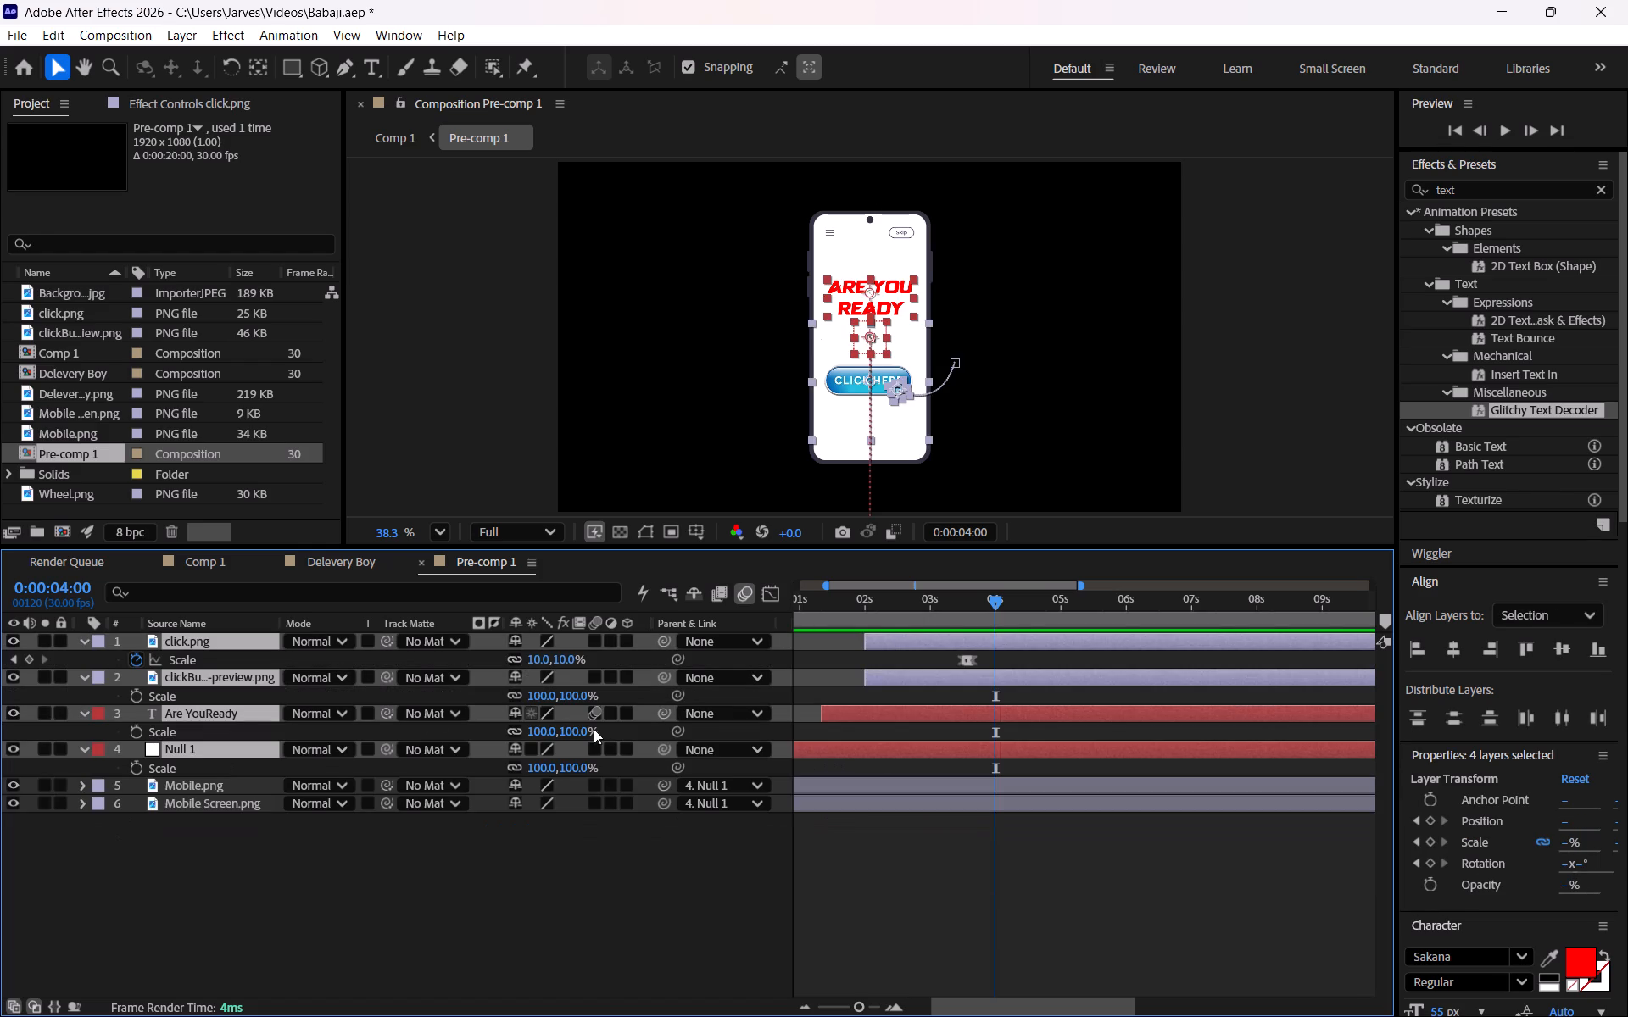
left_click(27, 658)
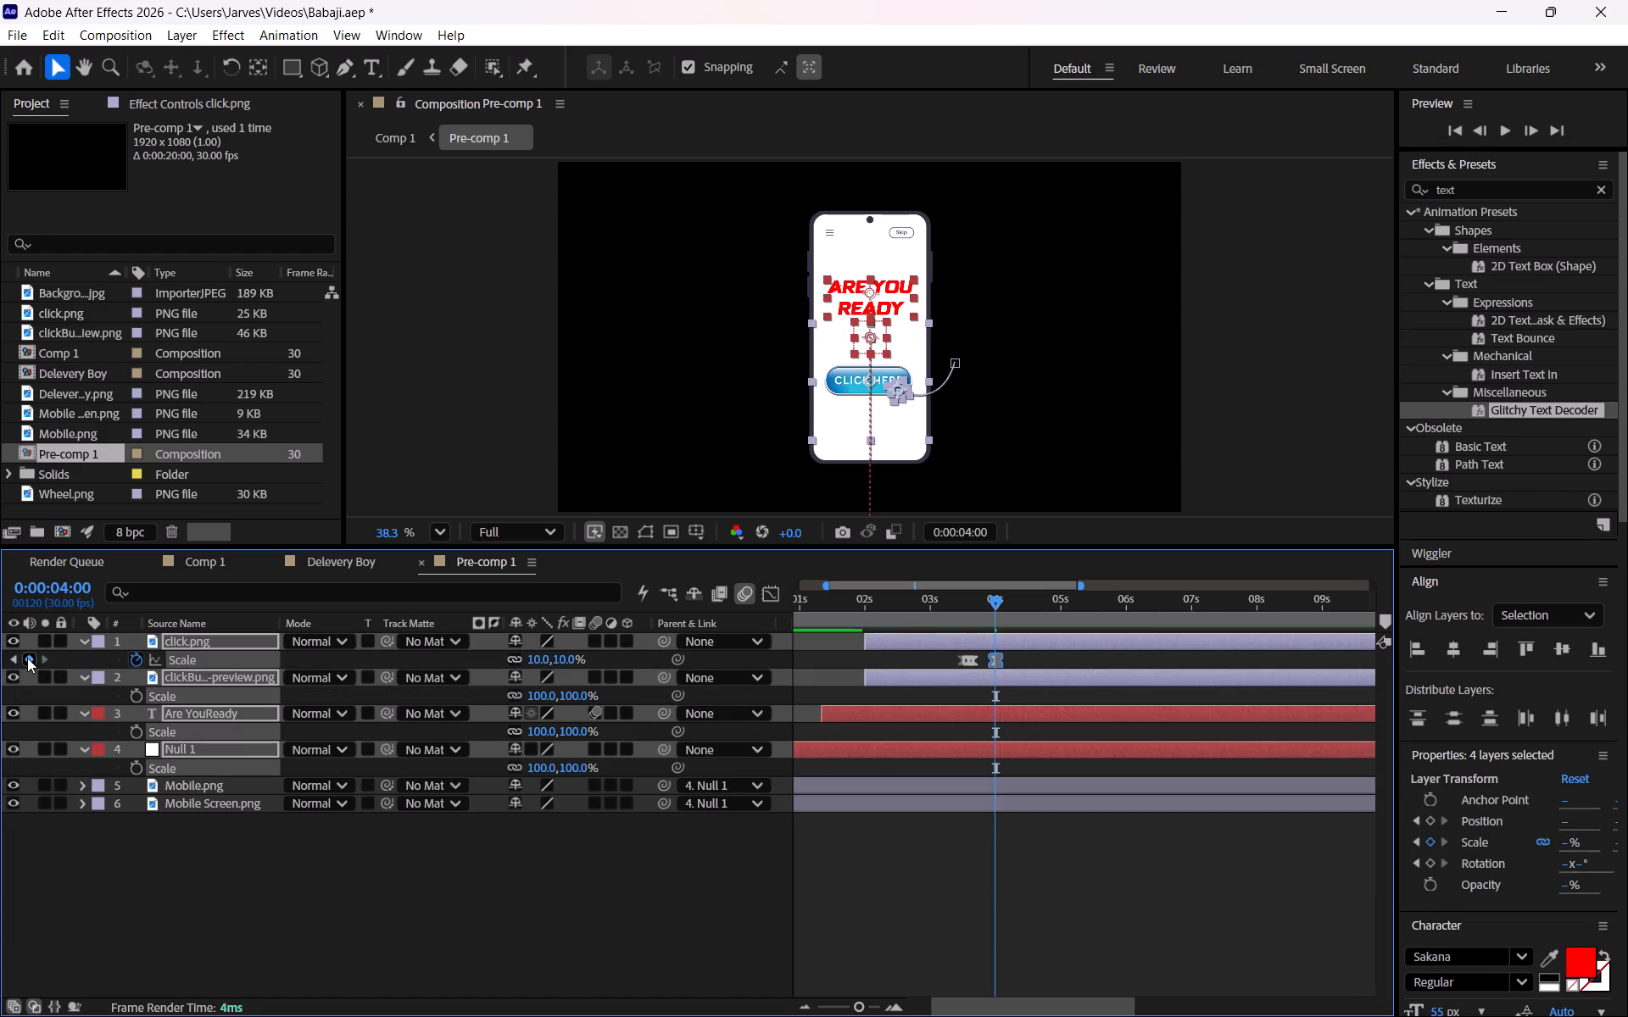
left_click(138, 692)
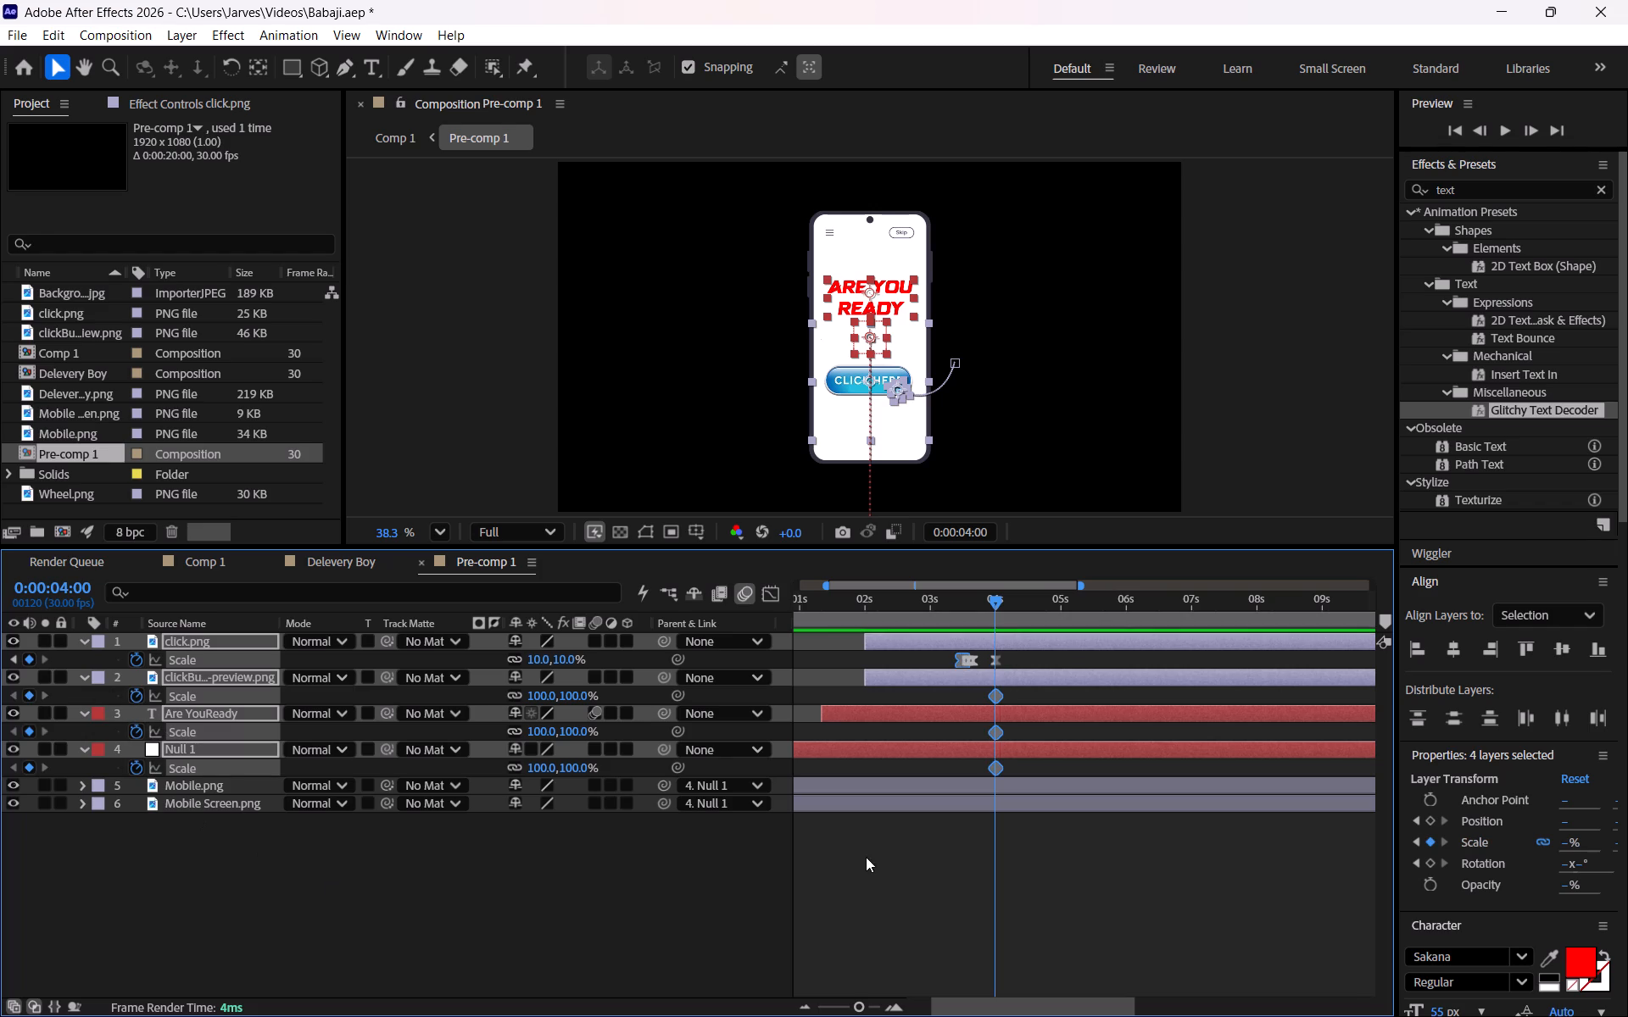
At 0:00:05:00, set the Scale of the click.png, click button, Are YouReady and Null 1 layers to 0%.
left_click(1061, 607)
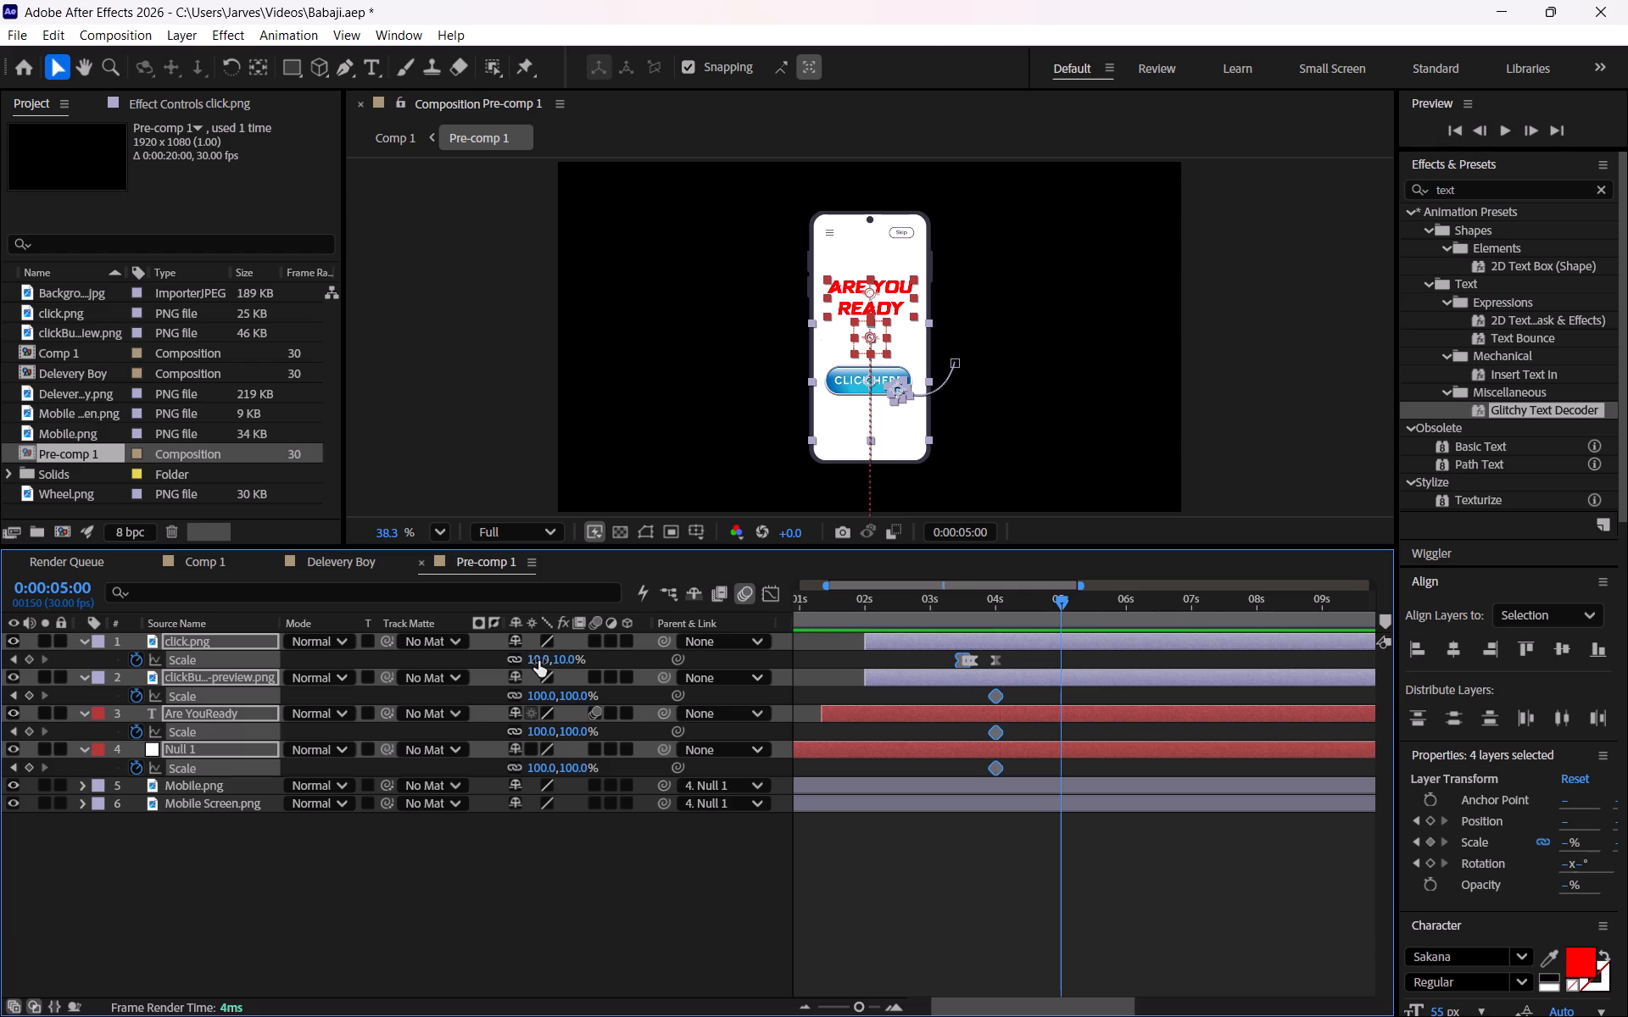
left_click(538, 661)
key("0")
key("Return")
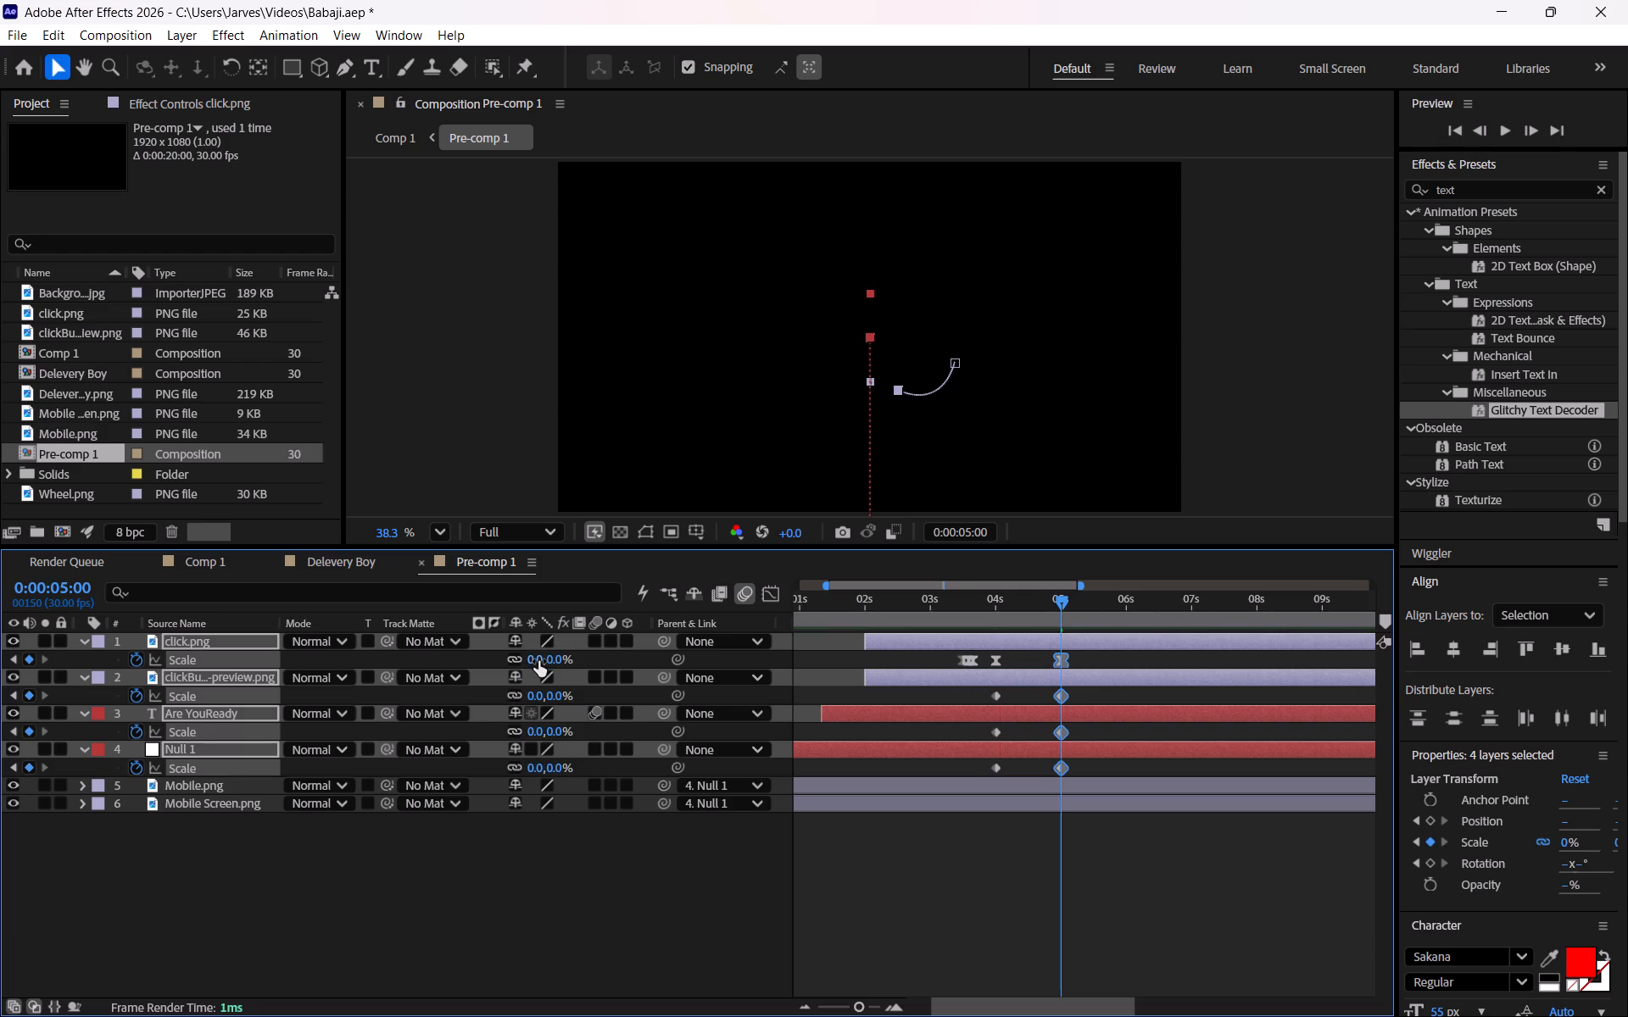
Play back Pre-comp 1 from the start to check how the phone, text and button scale down.
left_click_drag(1062, 601, 925, 600)
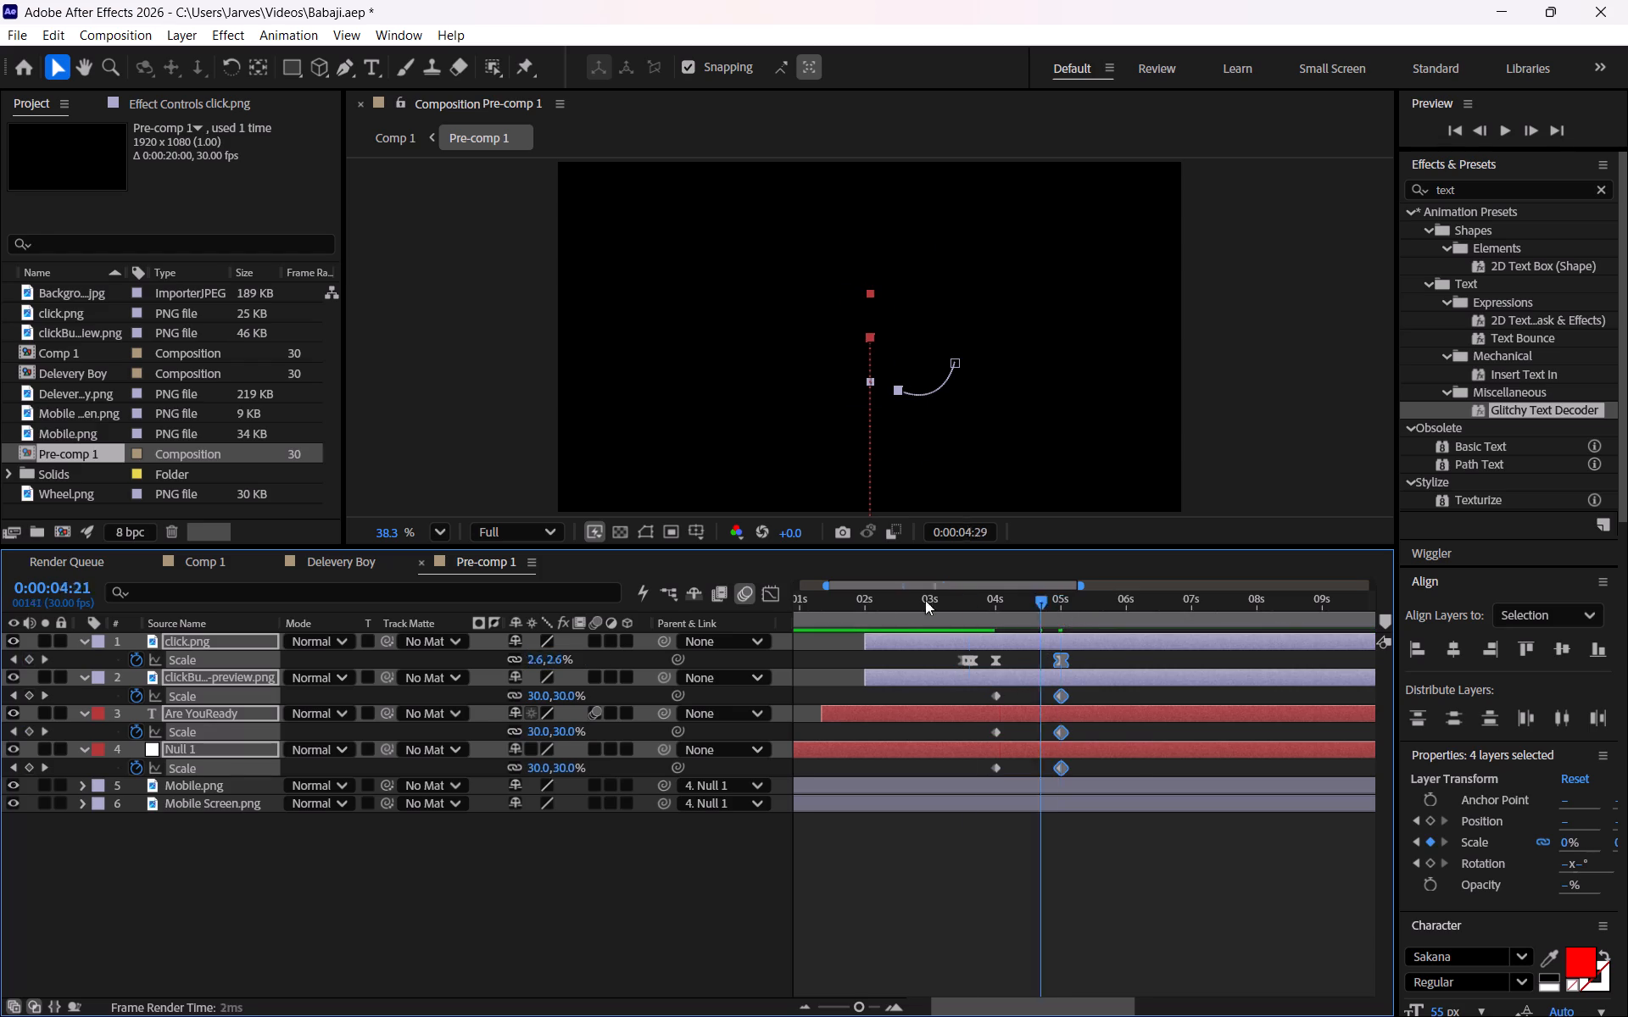
left_click_drag(925, 600, 776, 592)
key("space")
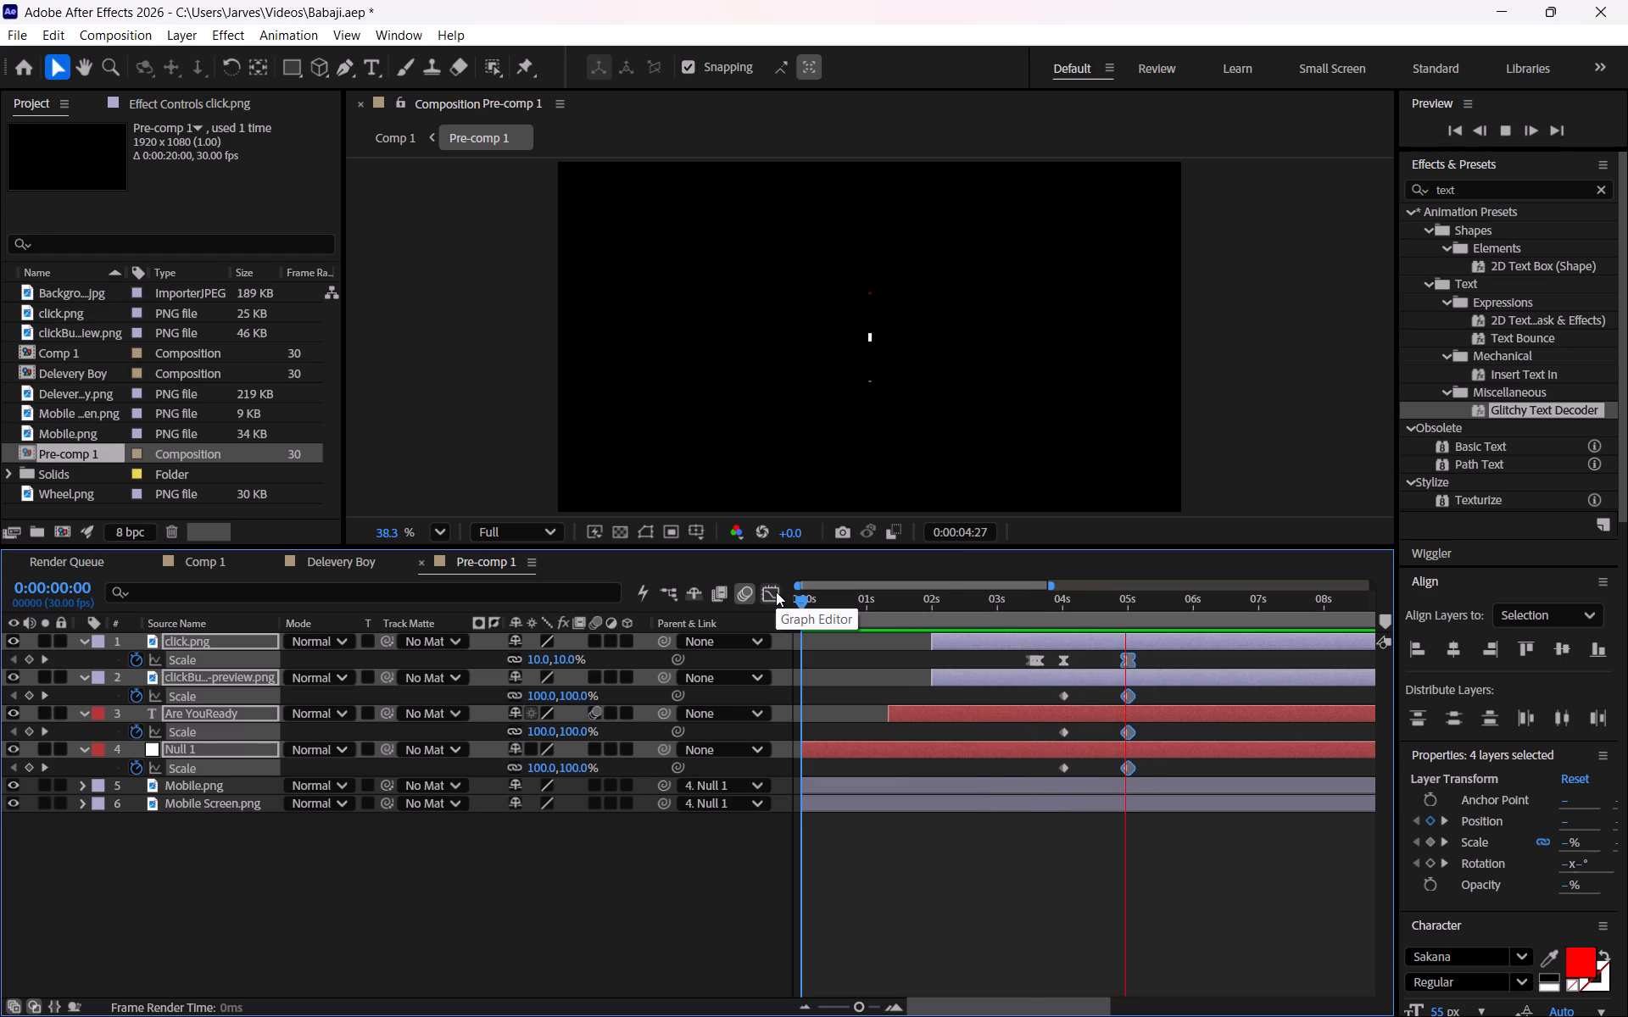
key("space")
Apply Easy Ease to the 4-second and 5-second Scale keyframes of click.png, the click button, Are YouReady and Null 1.
left_click(769, 592)
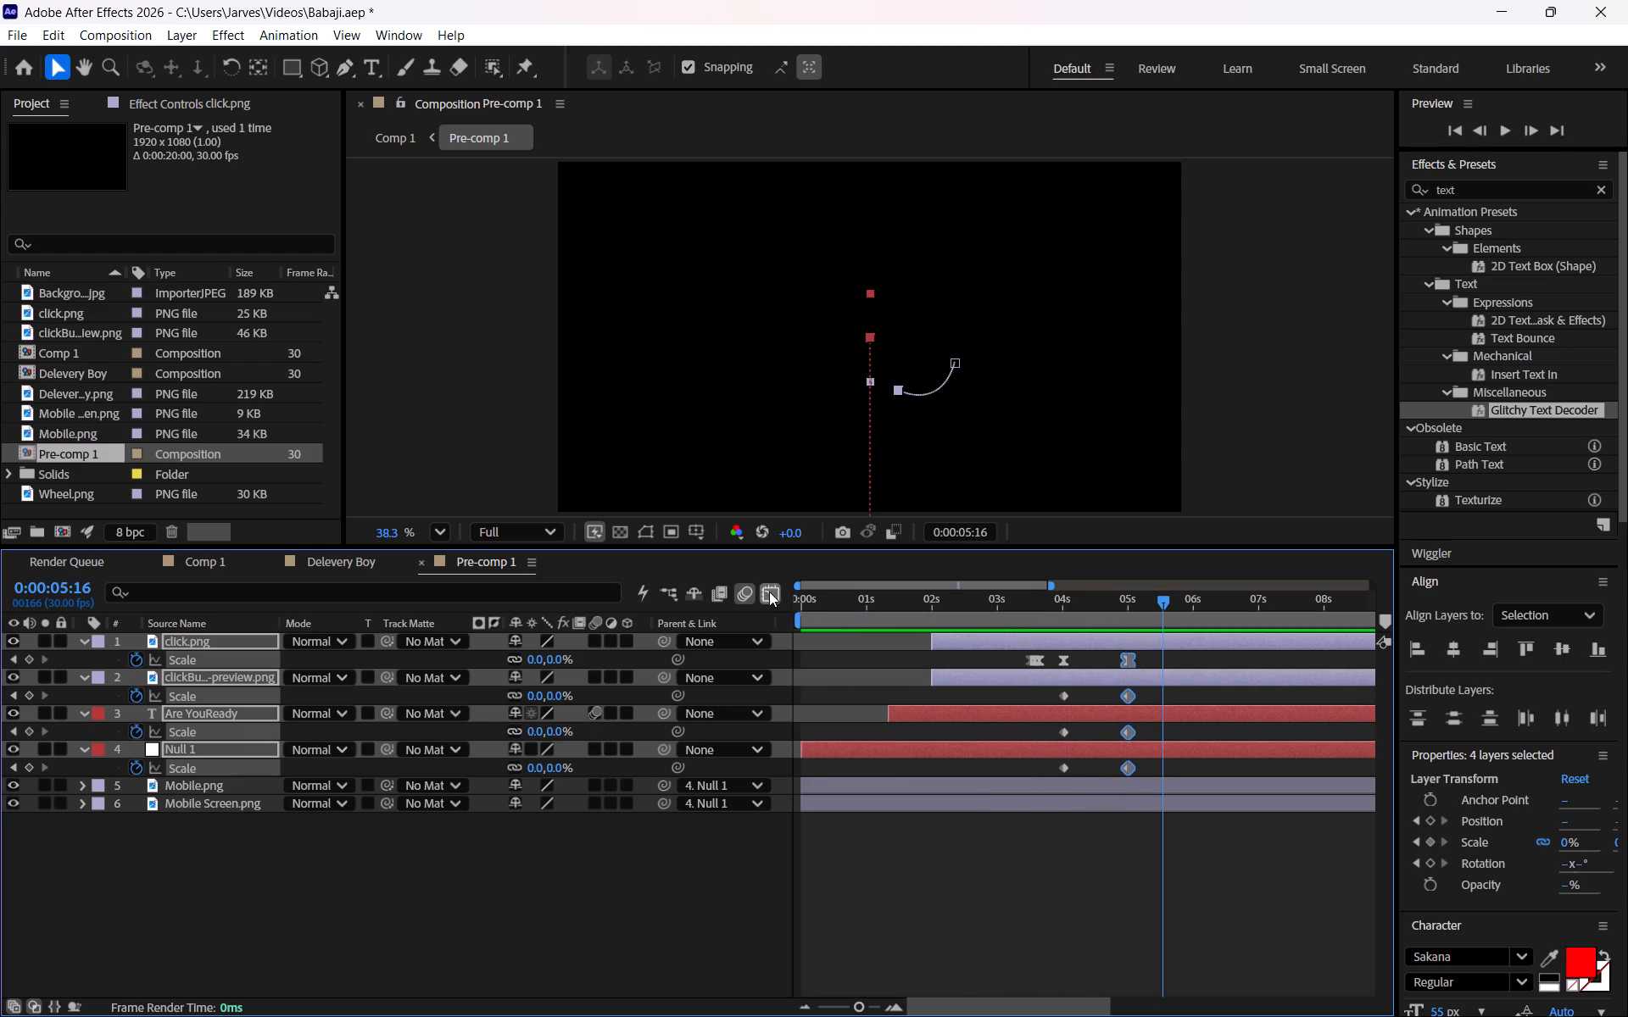
left_click(761, 594)
left_click(1057, 852)
left_click_drag(1137, 770, 1078, 687)
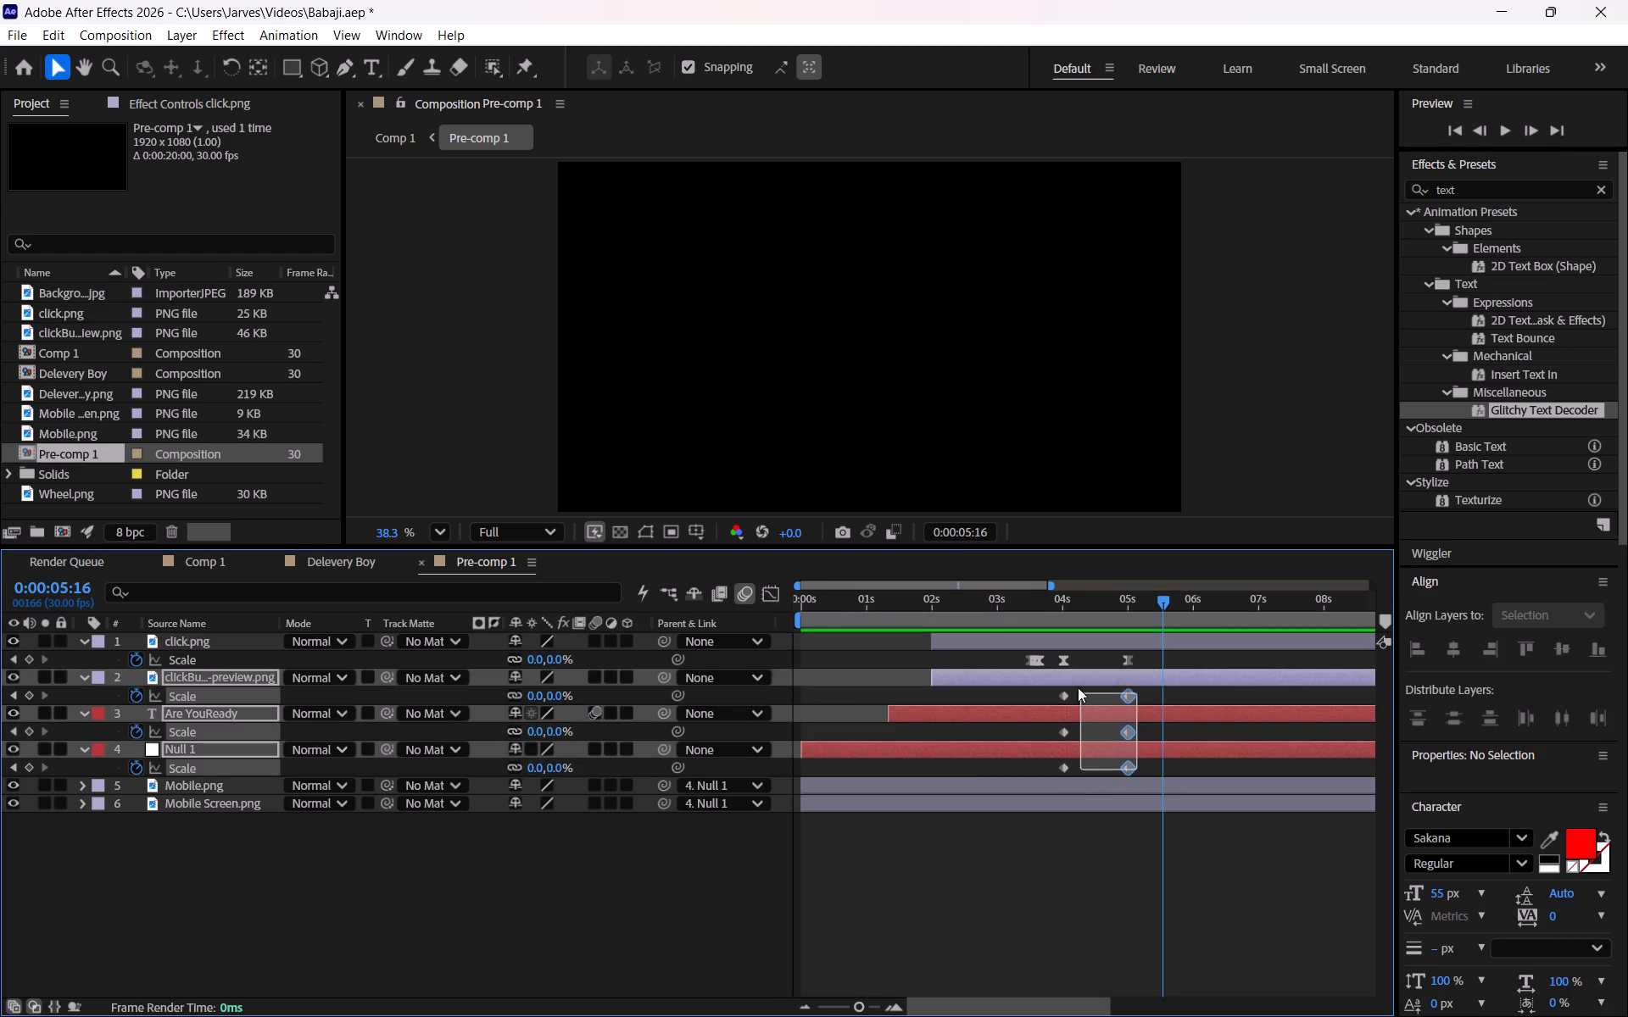
left_click_drag(1078, 687, 1061, 660)
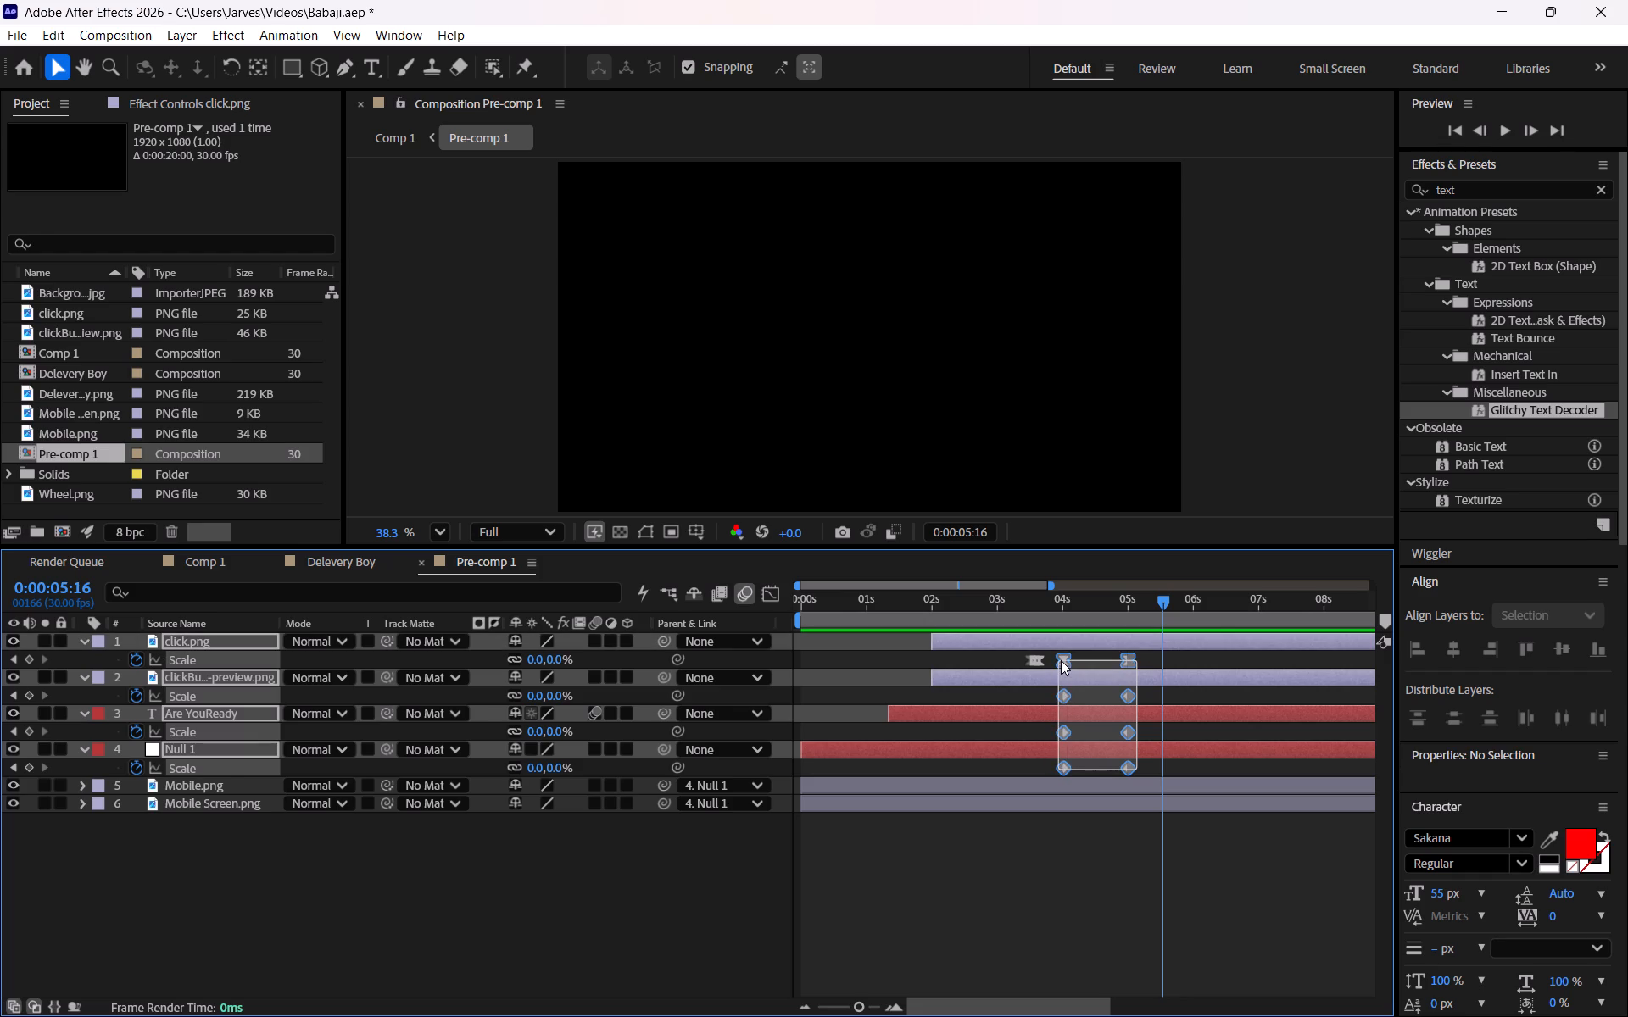
left_click_drag(1061, 660, 1061, 659)
key("F9")
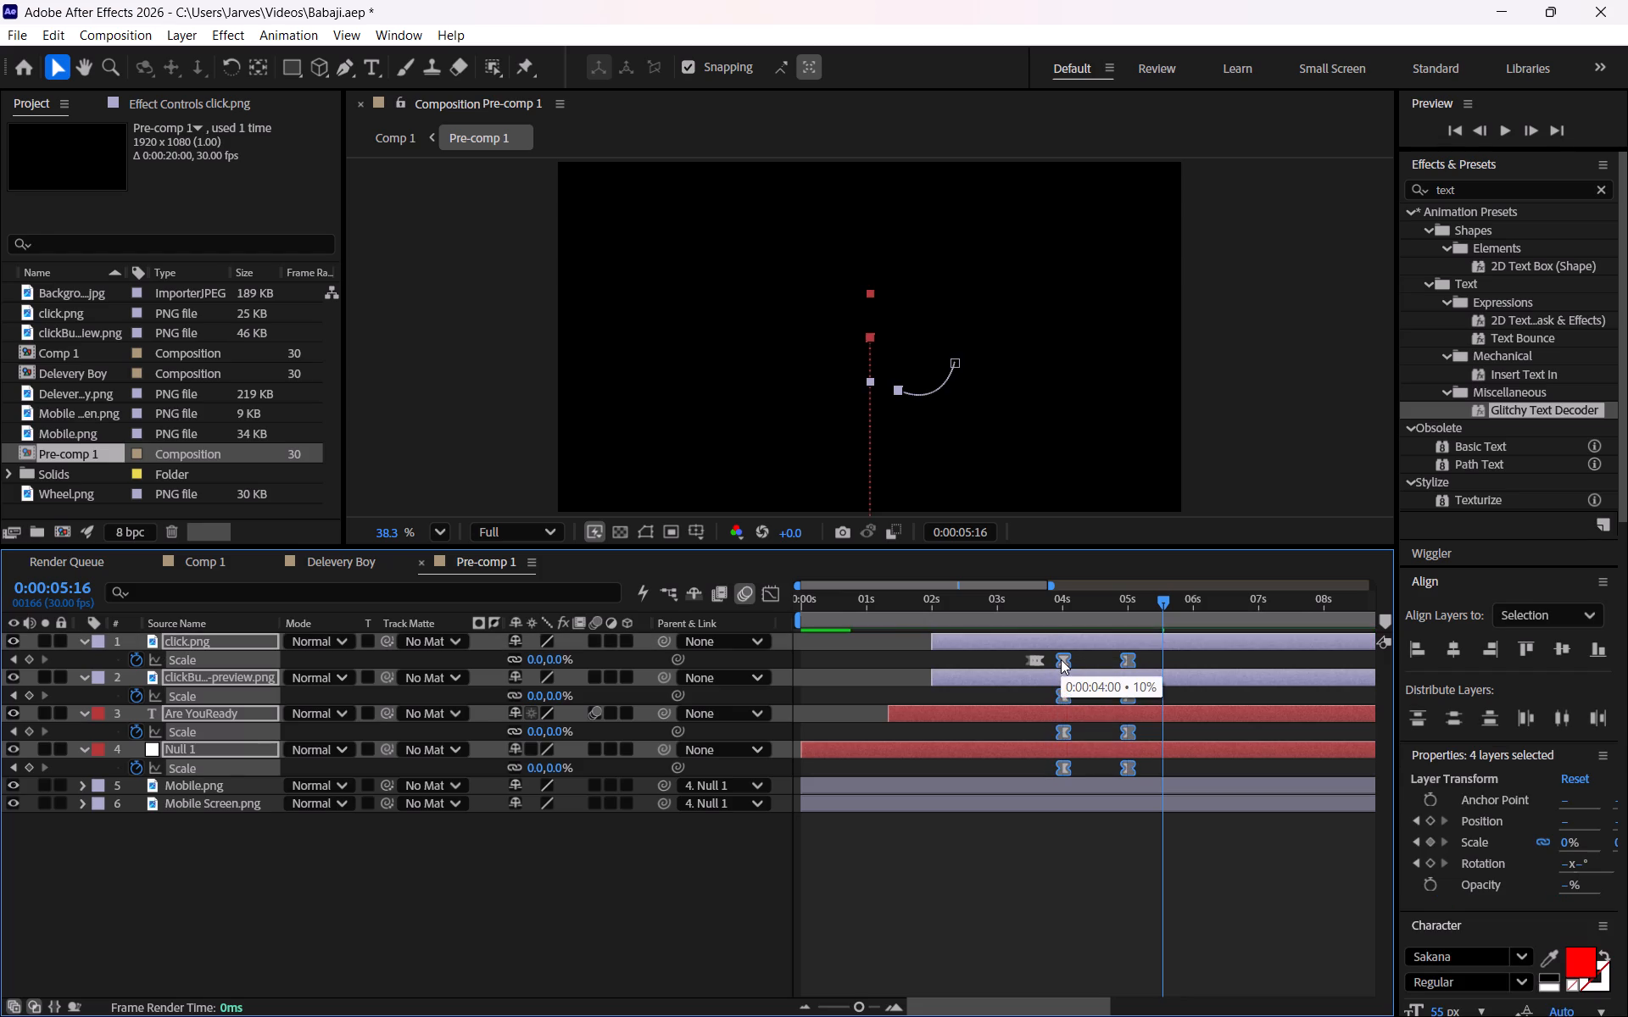
left_click(996, 876)
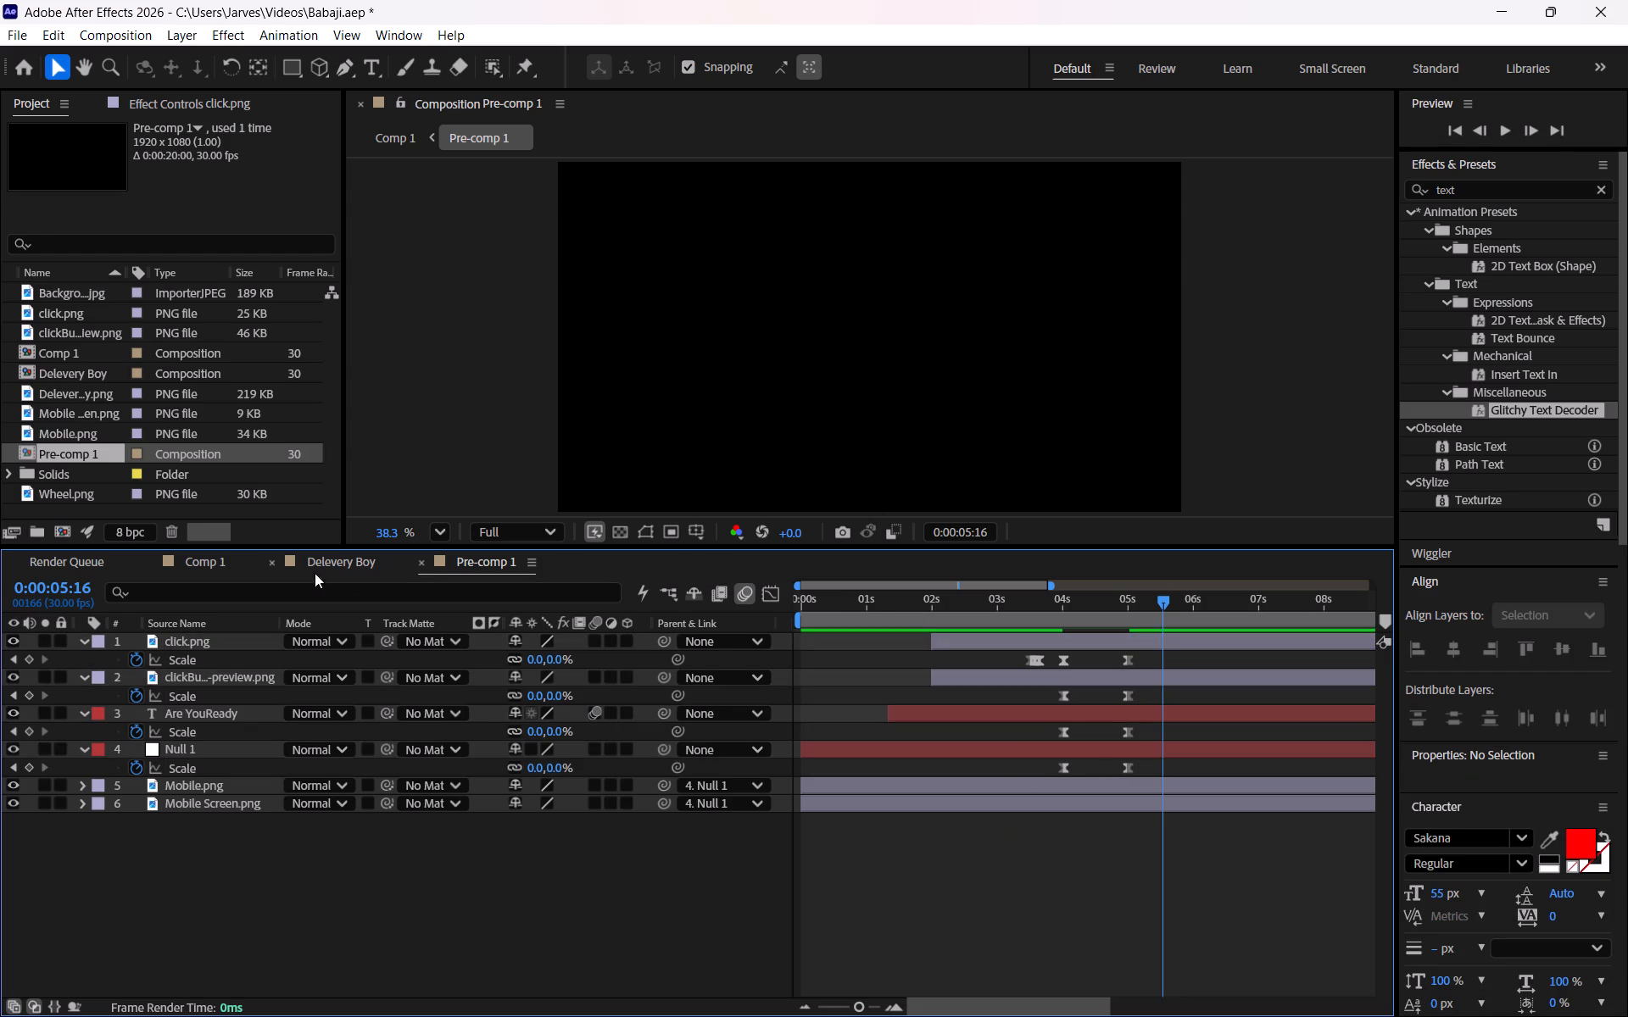
Play back Comp 1 from the start to check the phone's exit together with the delivery scooter's entrance.
left_click(218, 559)
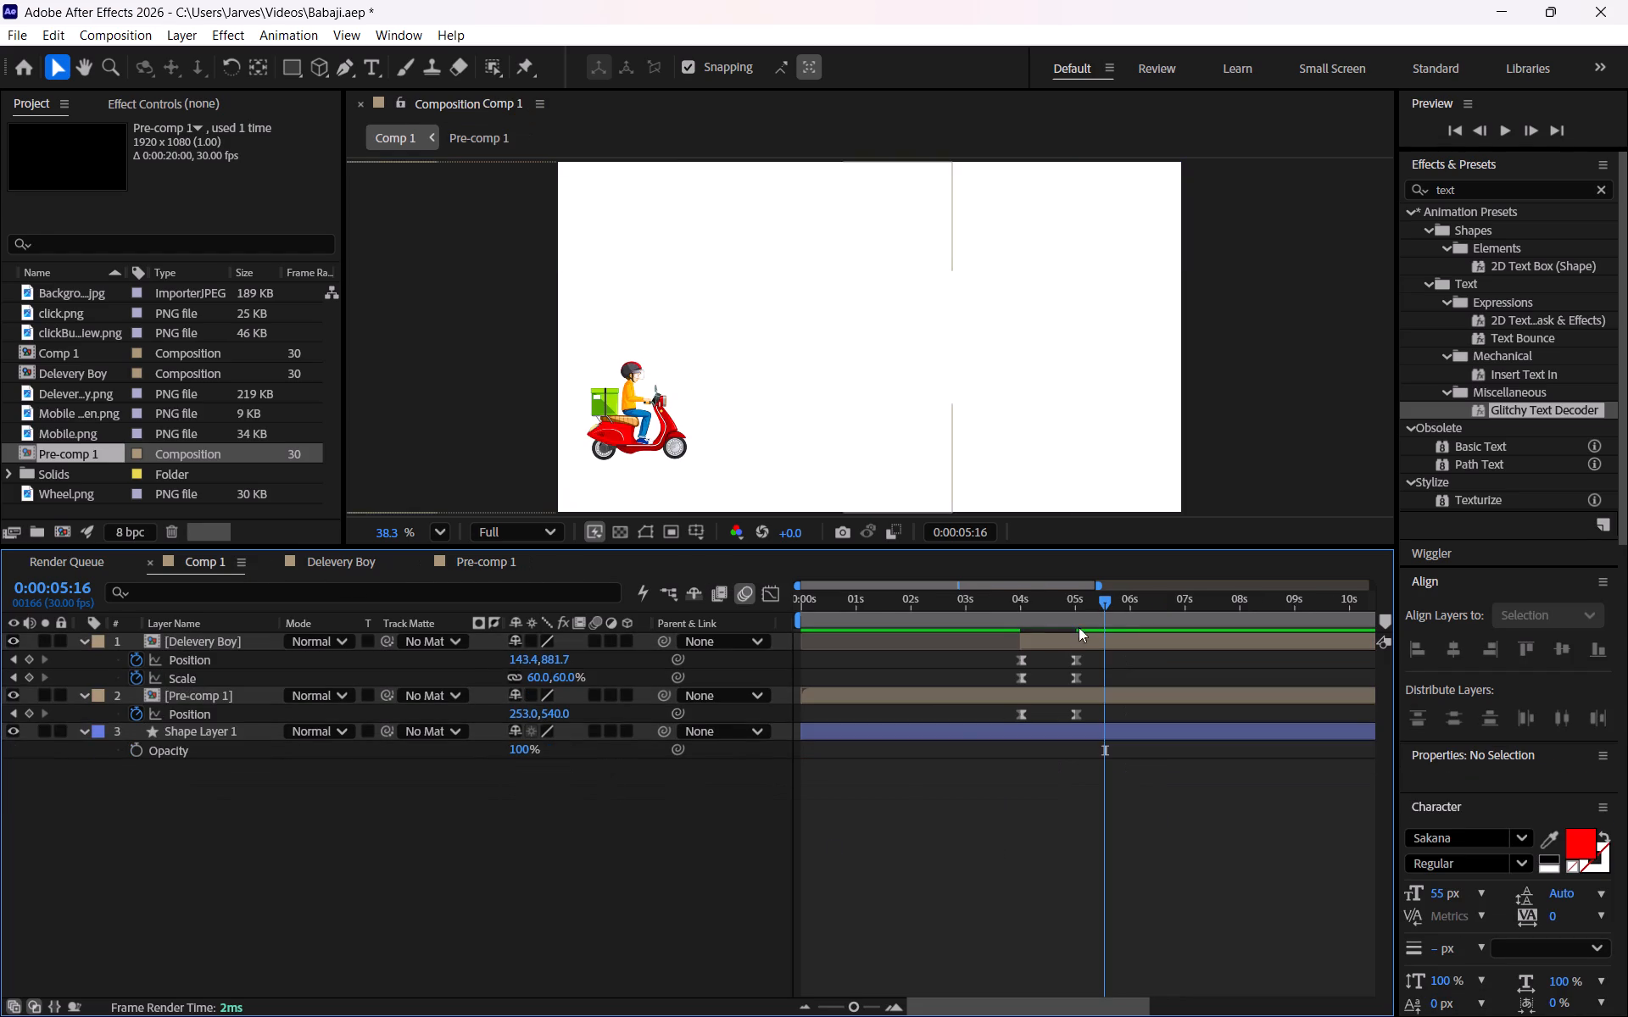
left_click_drag(1099, 602, 767, 598)
key("space")
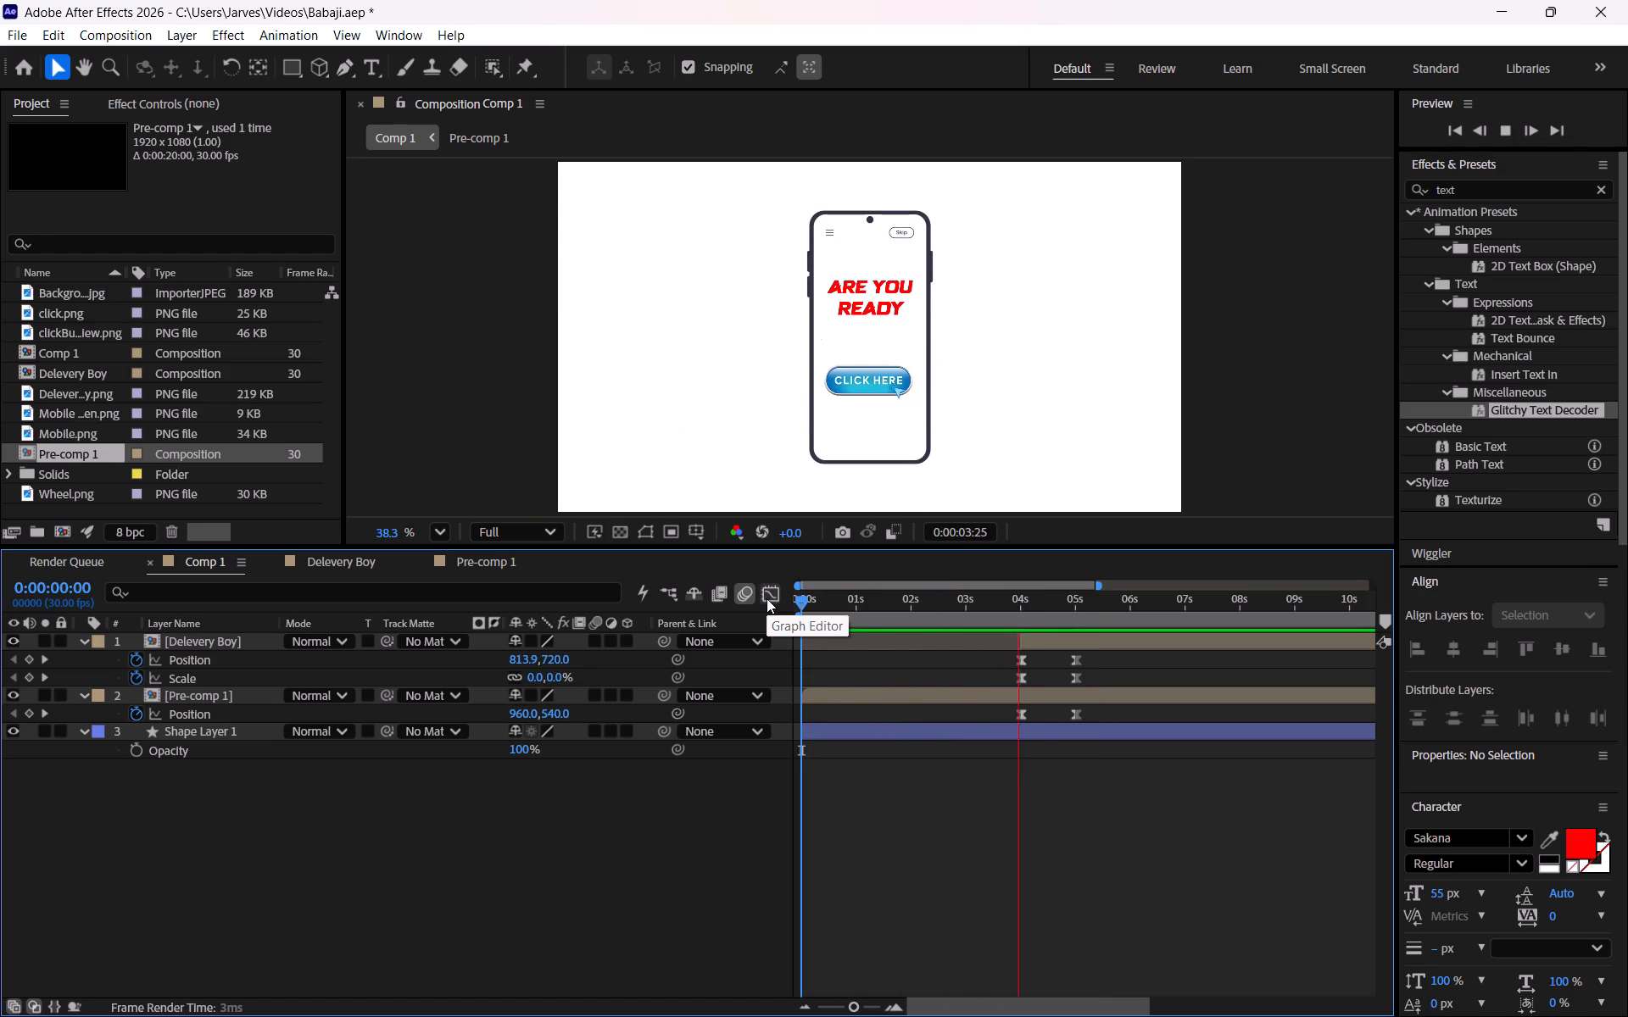
key("space")
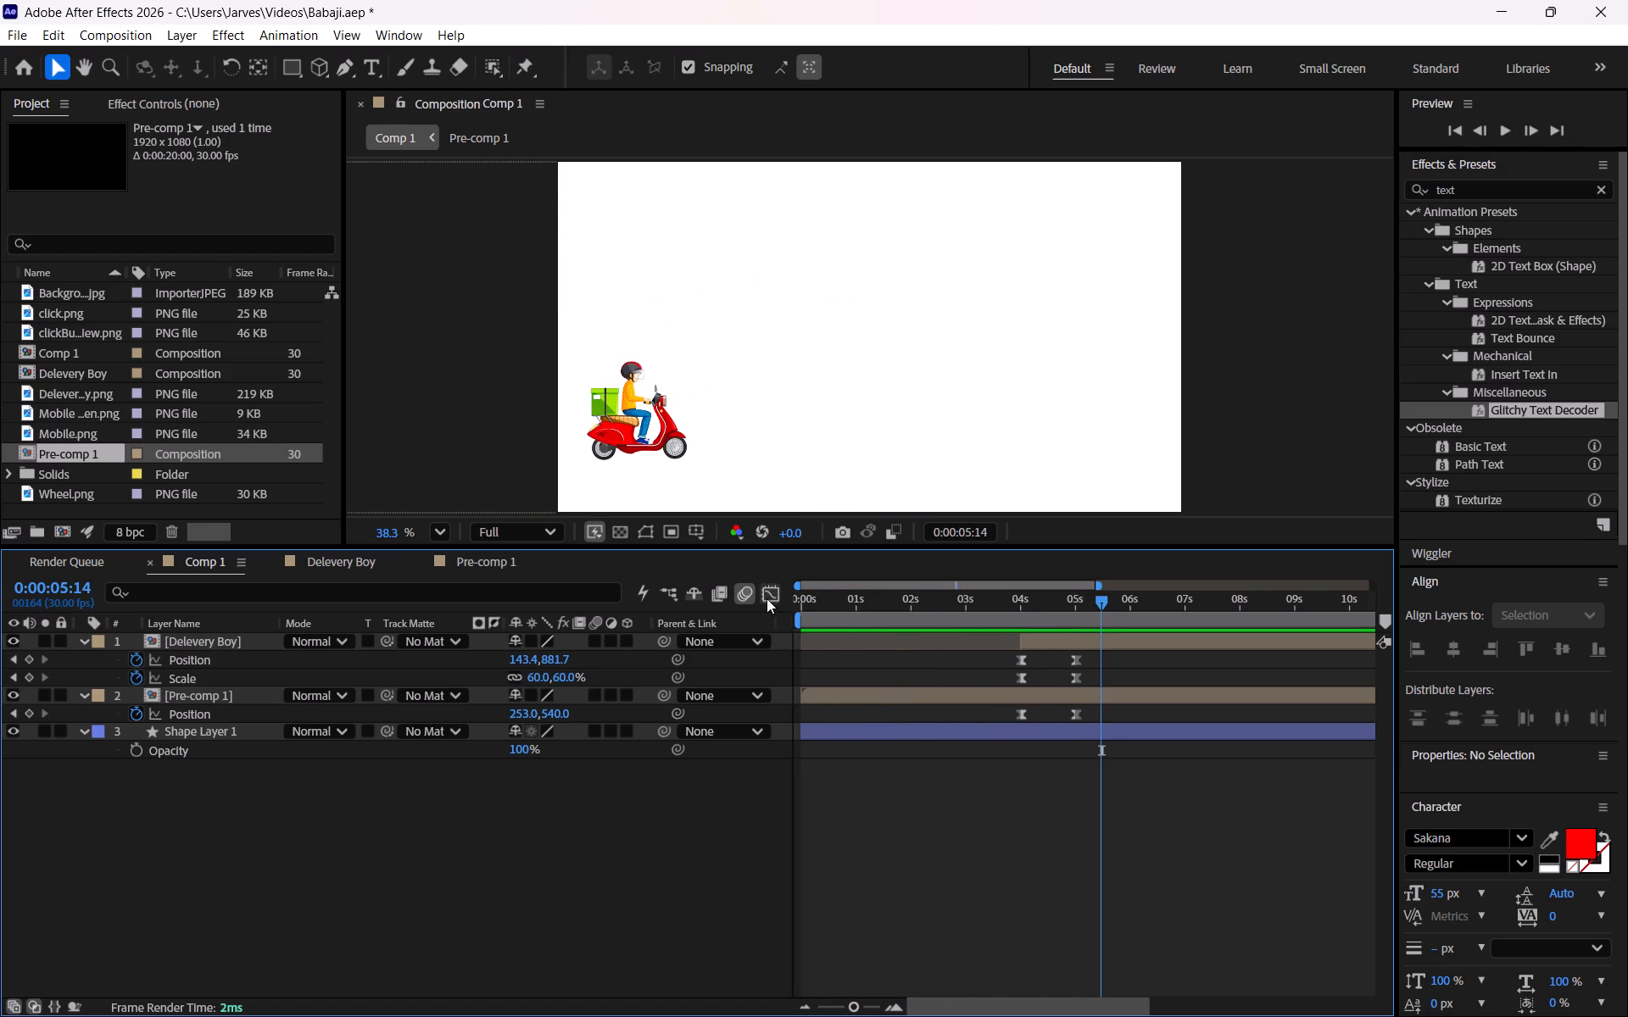
Switch to the food delivery tutorial in Chrome and skip ahead to the part where a new background composition is created.
key("alt+Tab")
key("space")
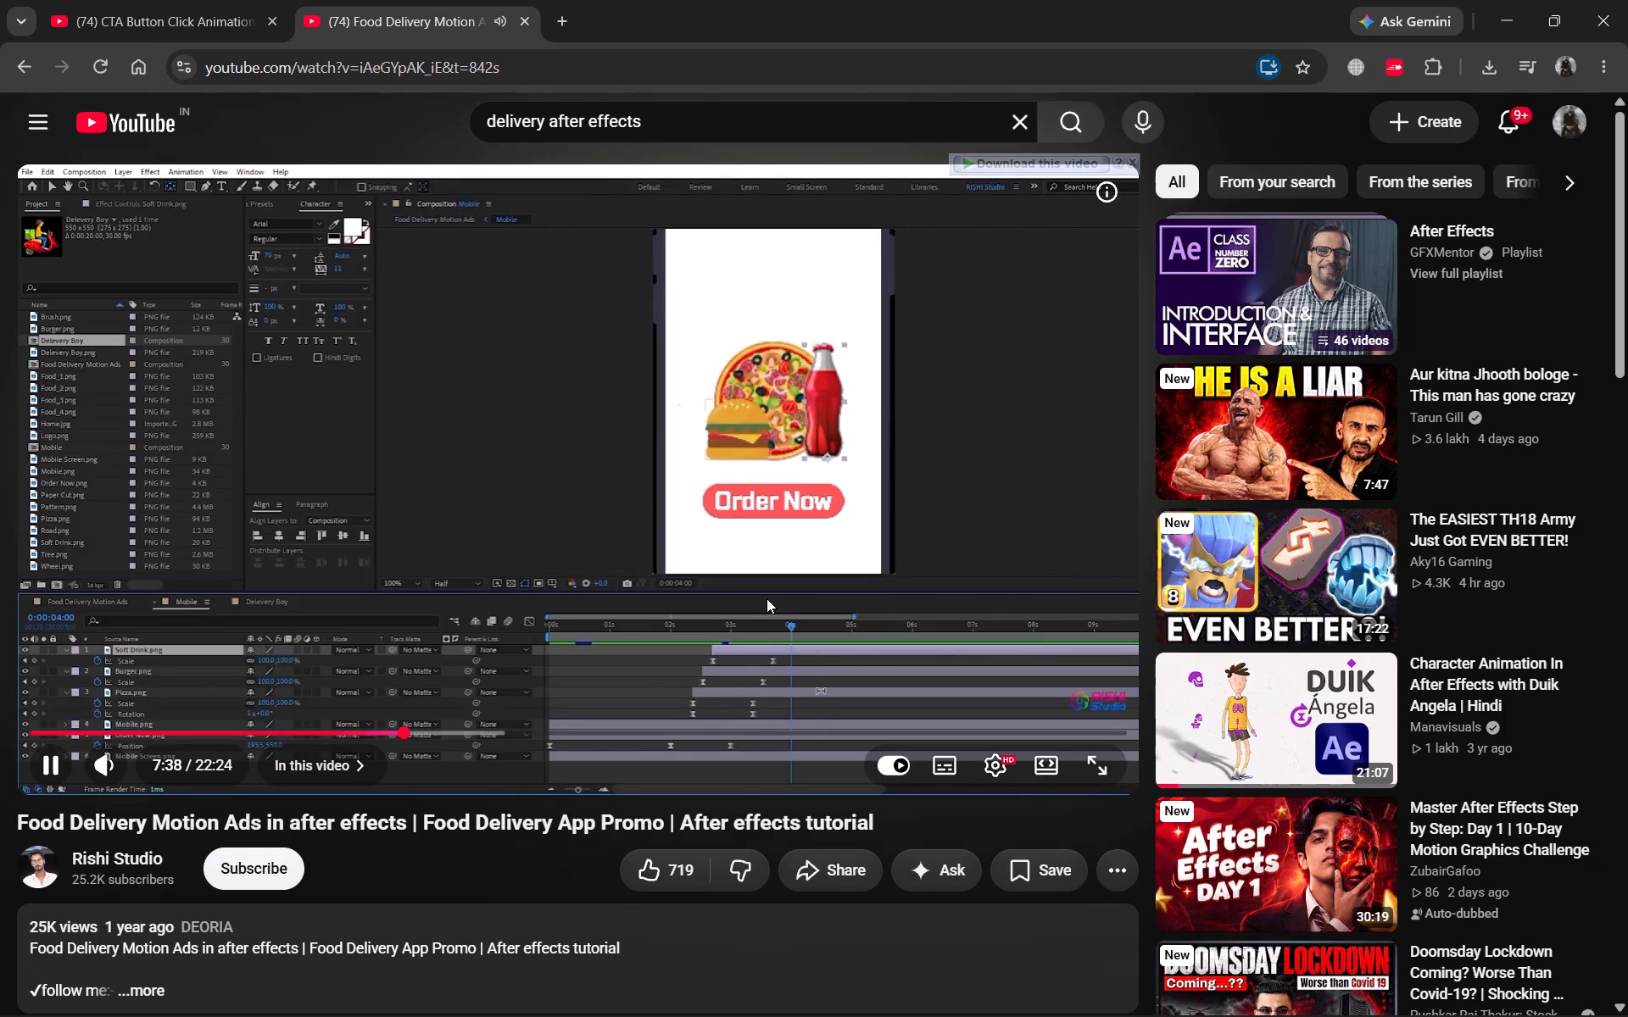
key("Right")
key("Right")
key("Right")
key("Right")
key("Right")
key("Right")
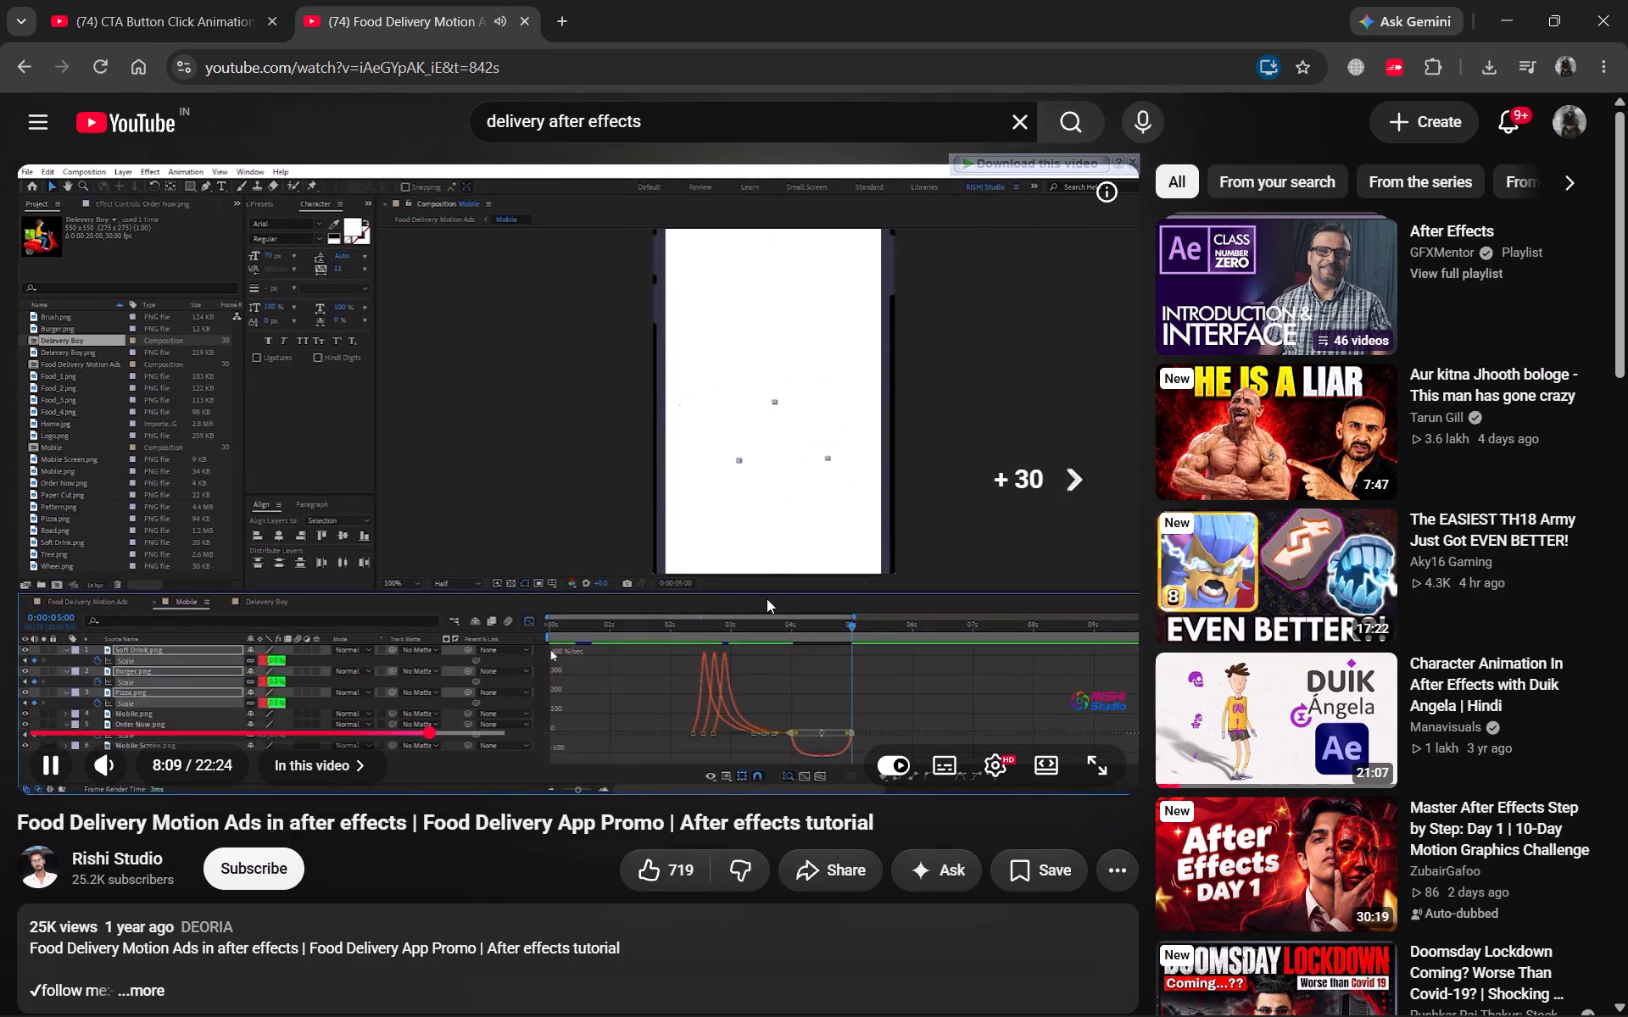
key("Right")
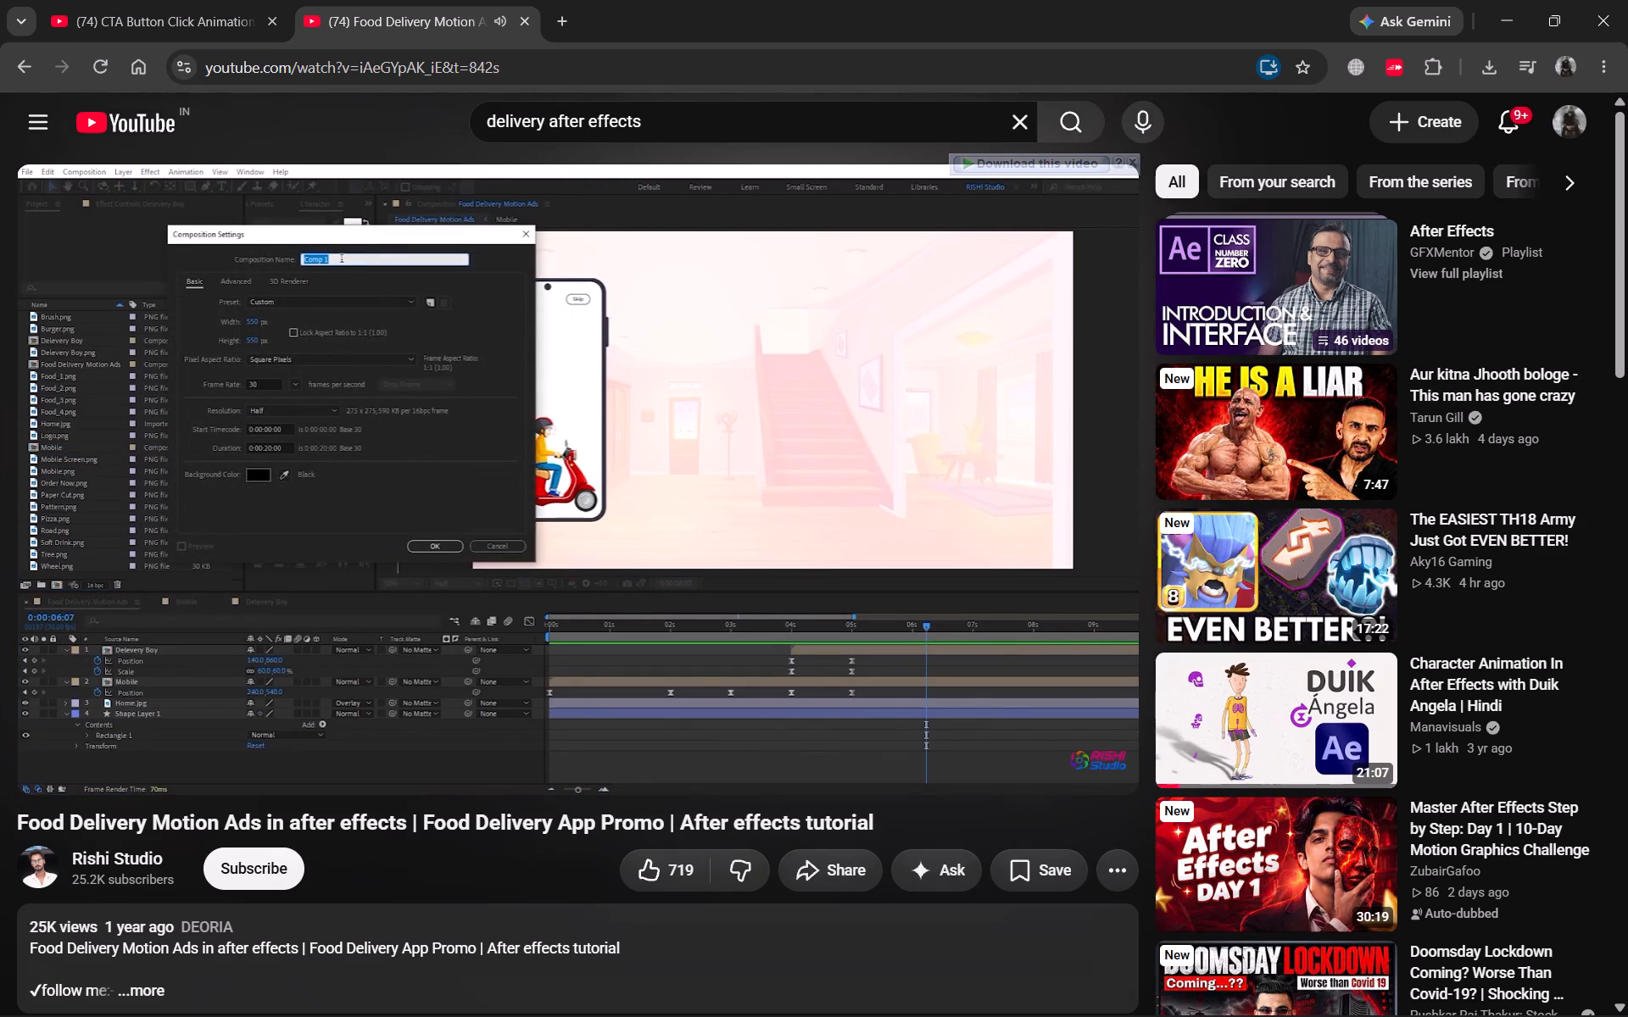
key("space")
key("alt+Tab")
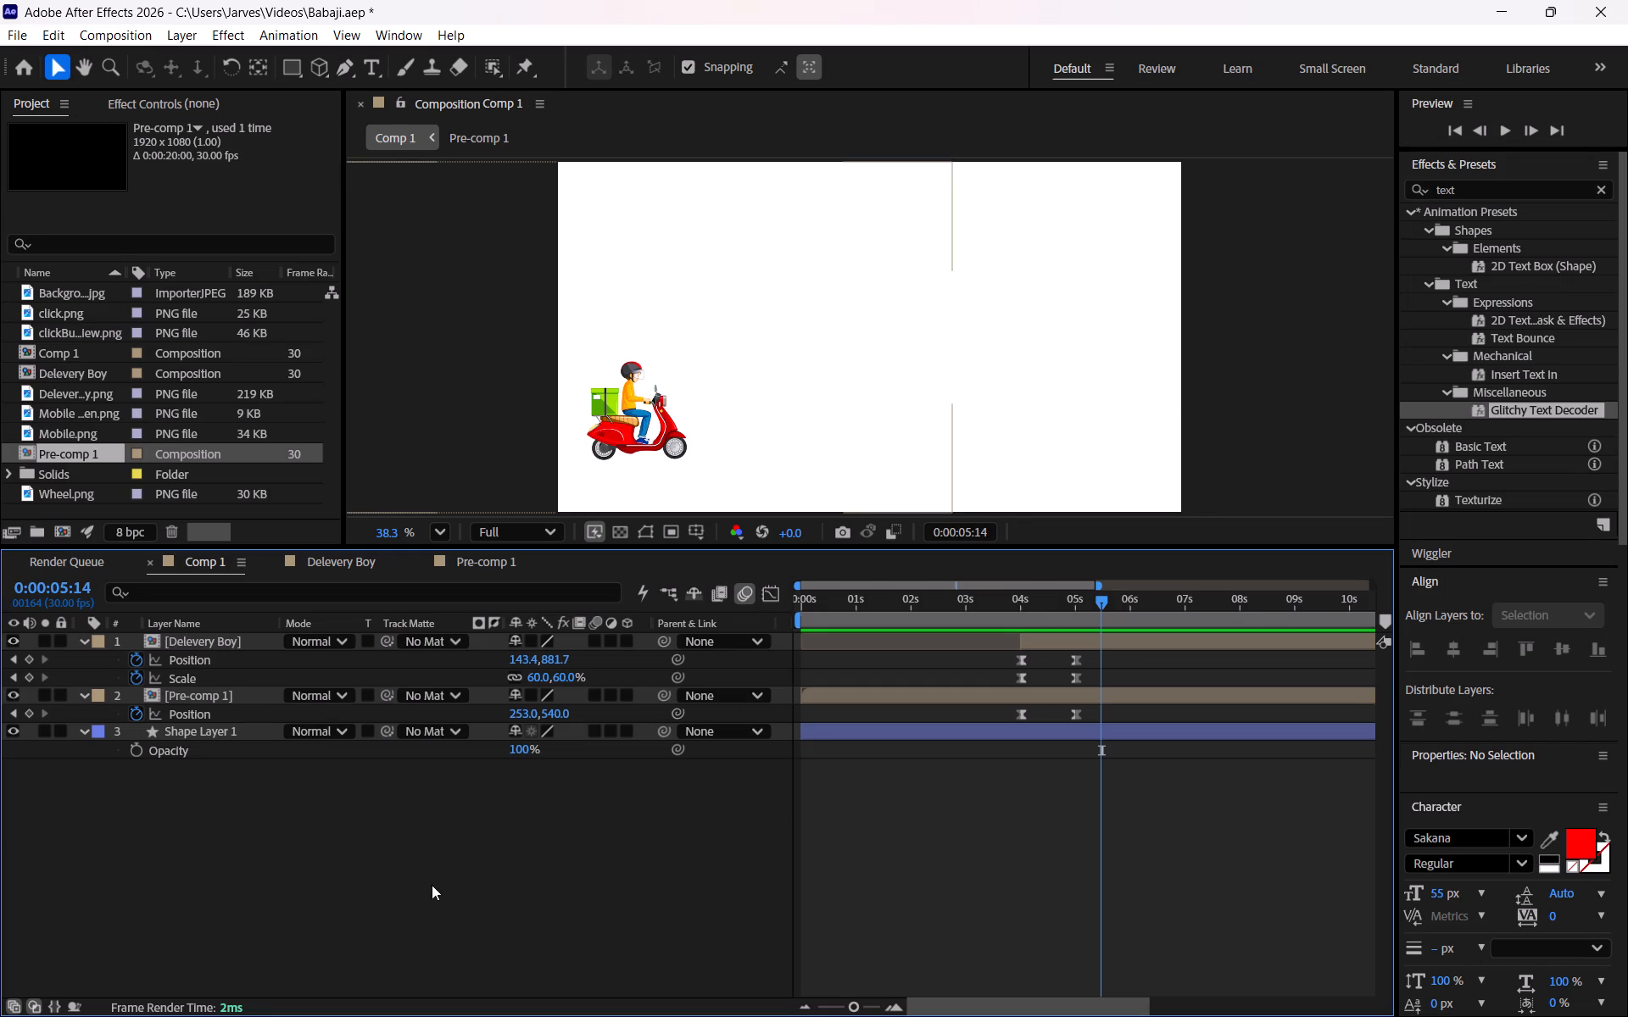
Create a new composition named bg_2 using the Social Media Landscape HD 1920x1080 30 fps preset.
left_click(415, 886)
left_click(59, 532)
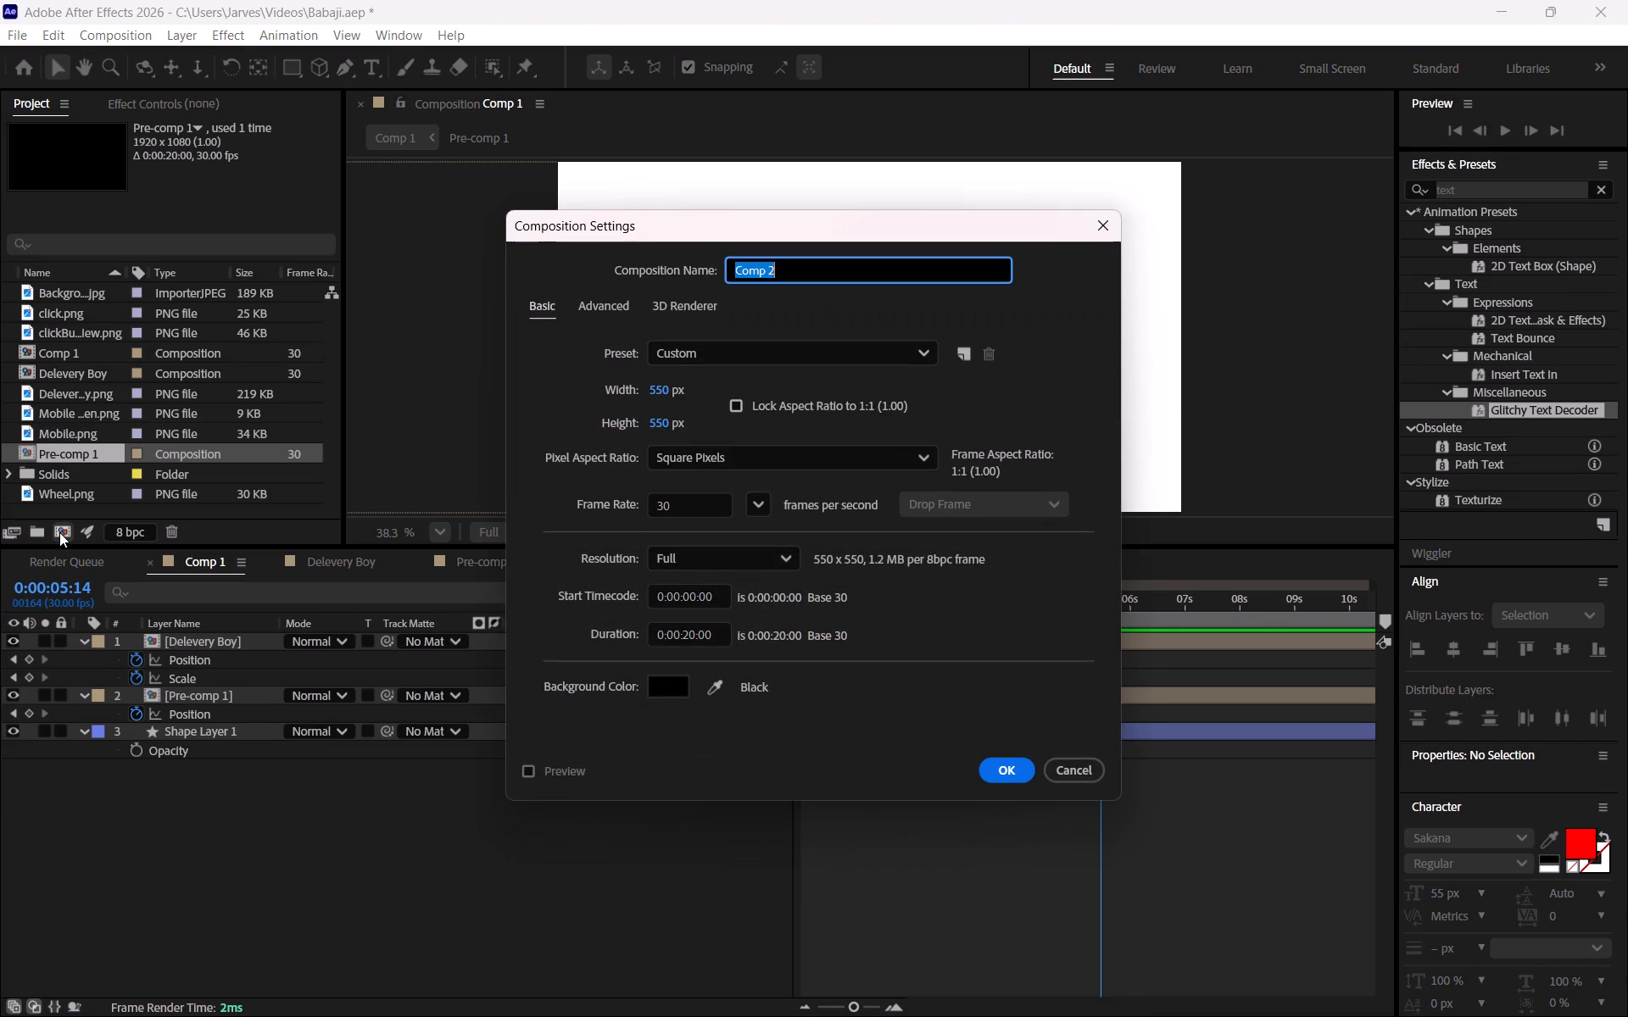
type("bg")
type("_2")
left_click(700, 356)
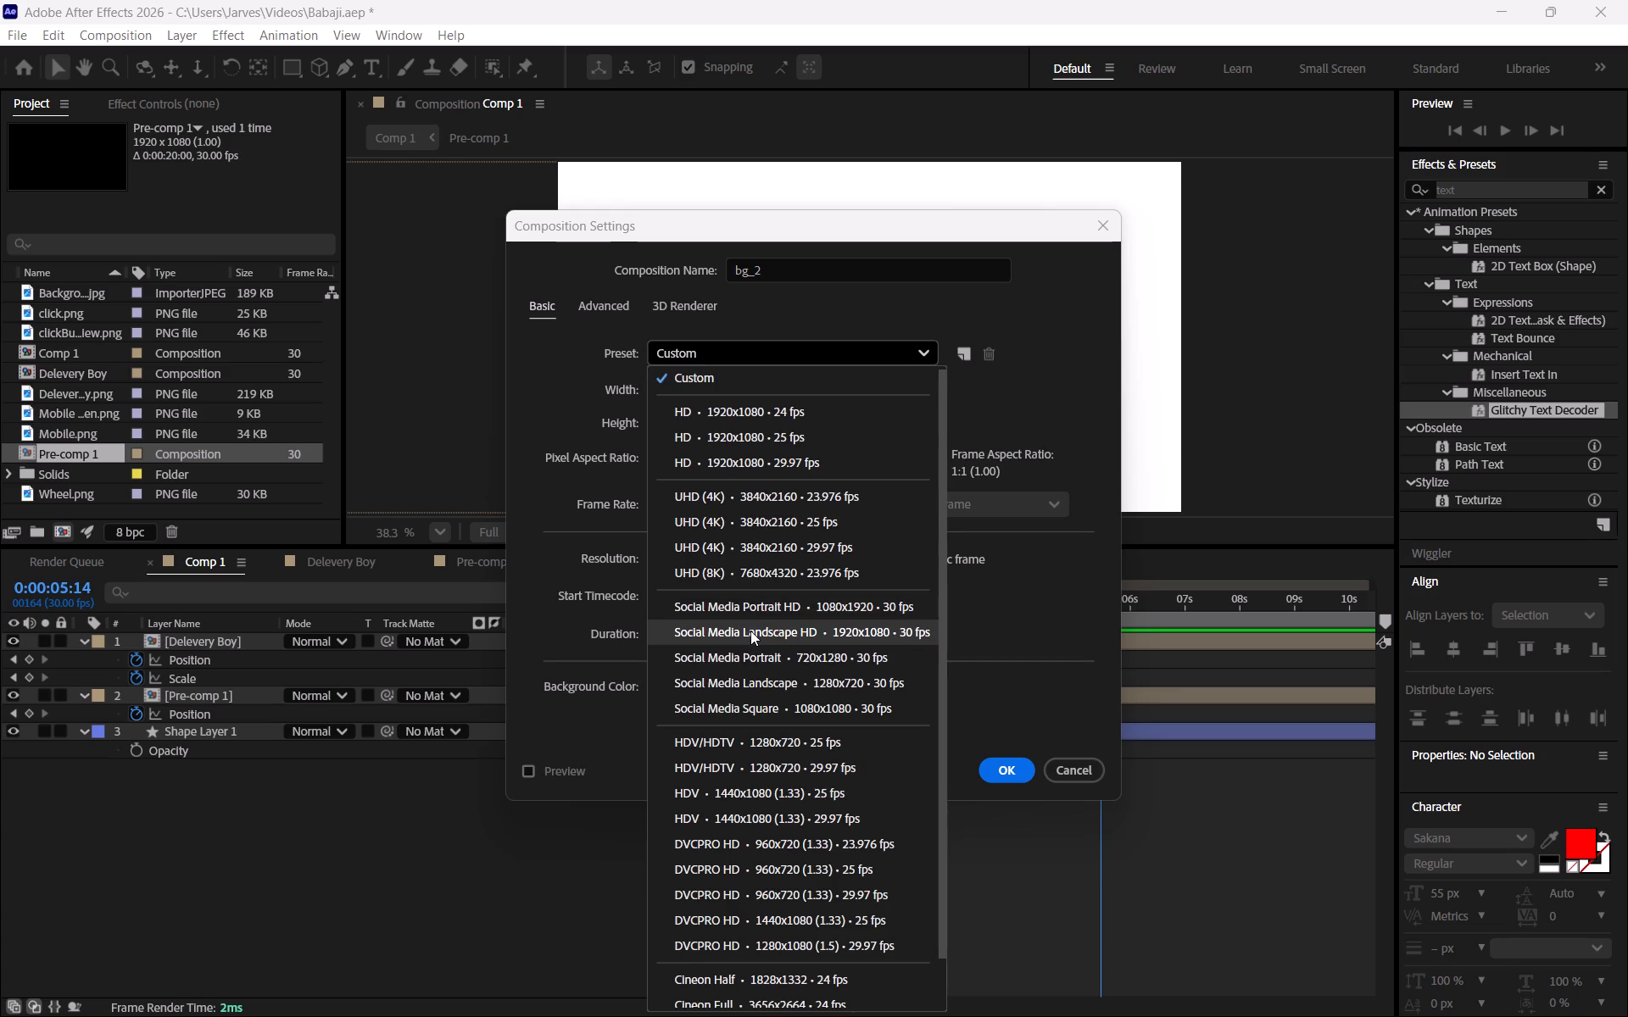
left_click(750, 631)
left_click(995, 777)
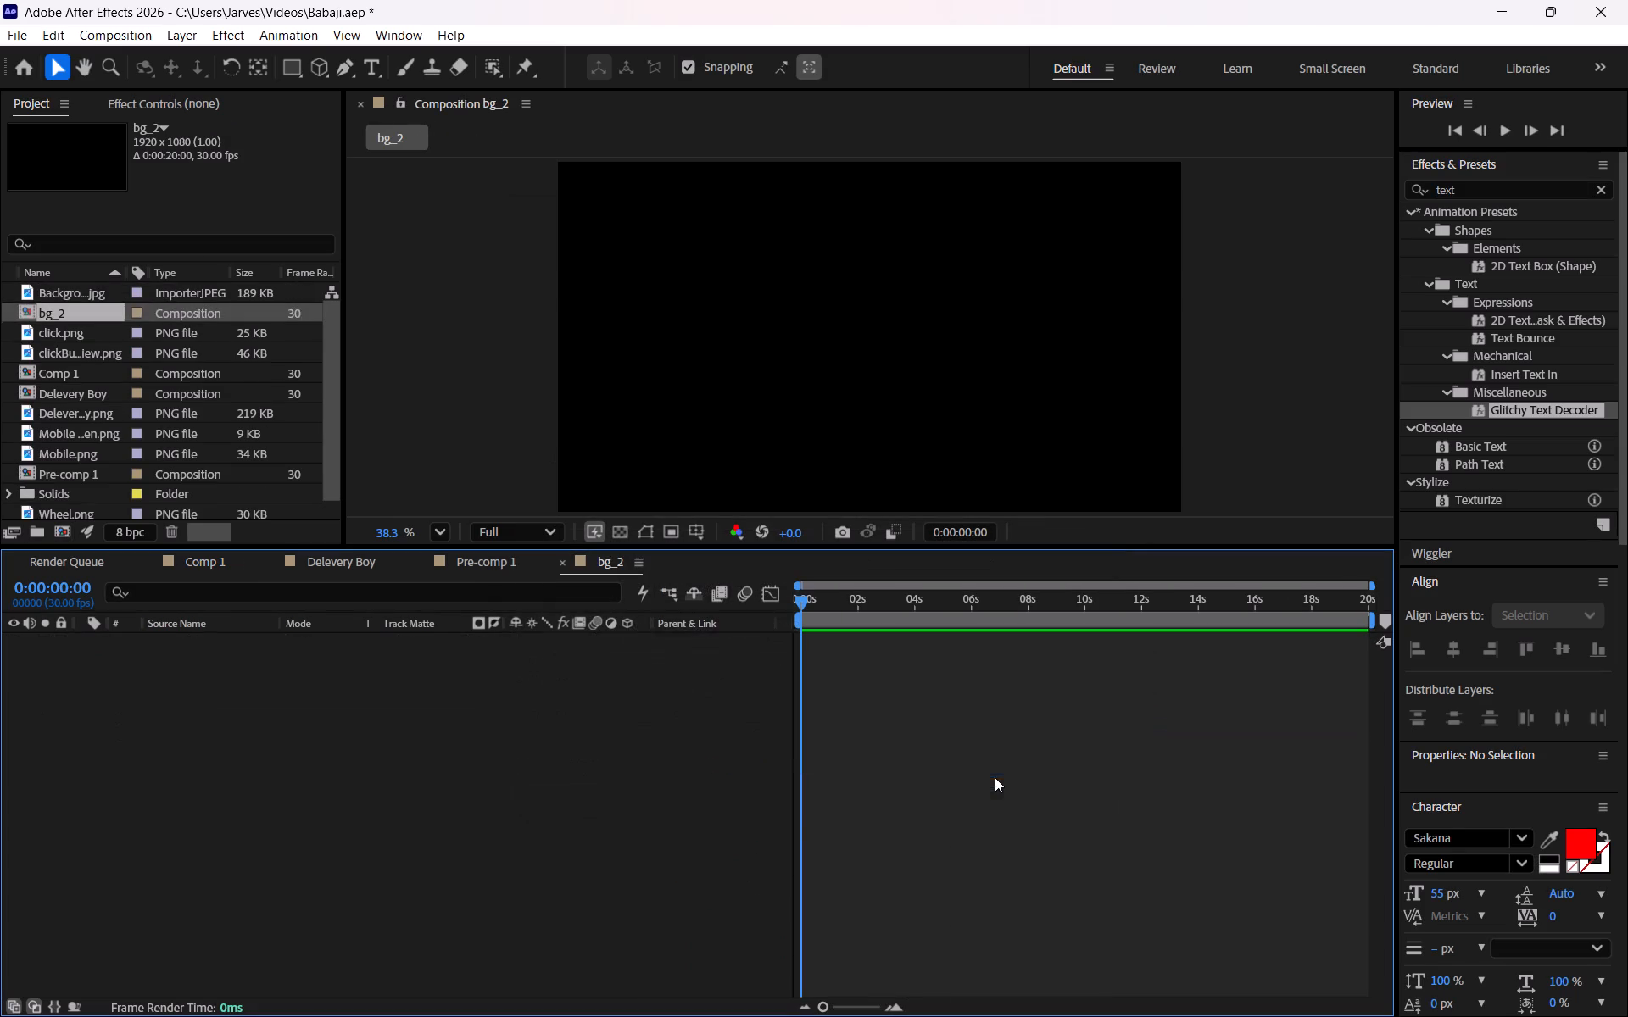
Return to the tutorial in Chrome and watch how the background composition's rectangle is added and coloured.
key("alt+Tab")
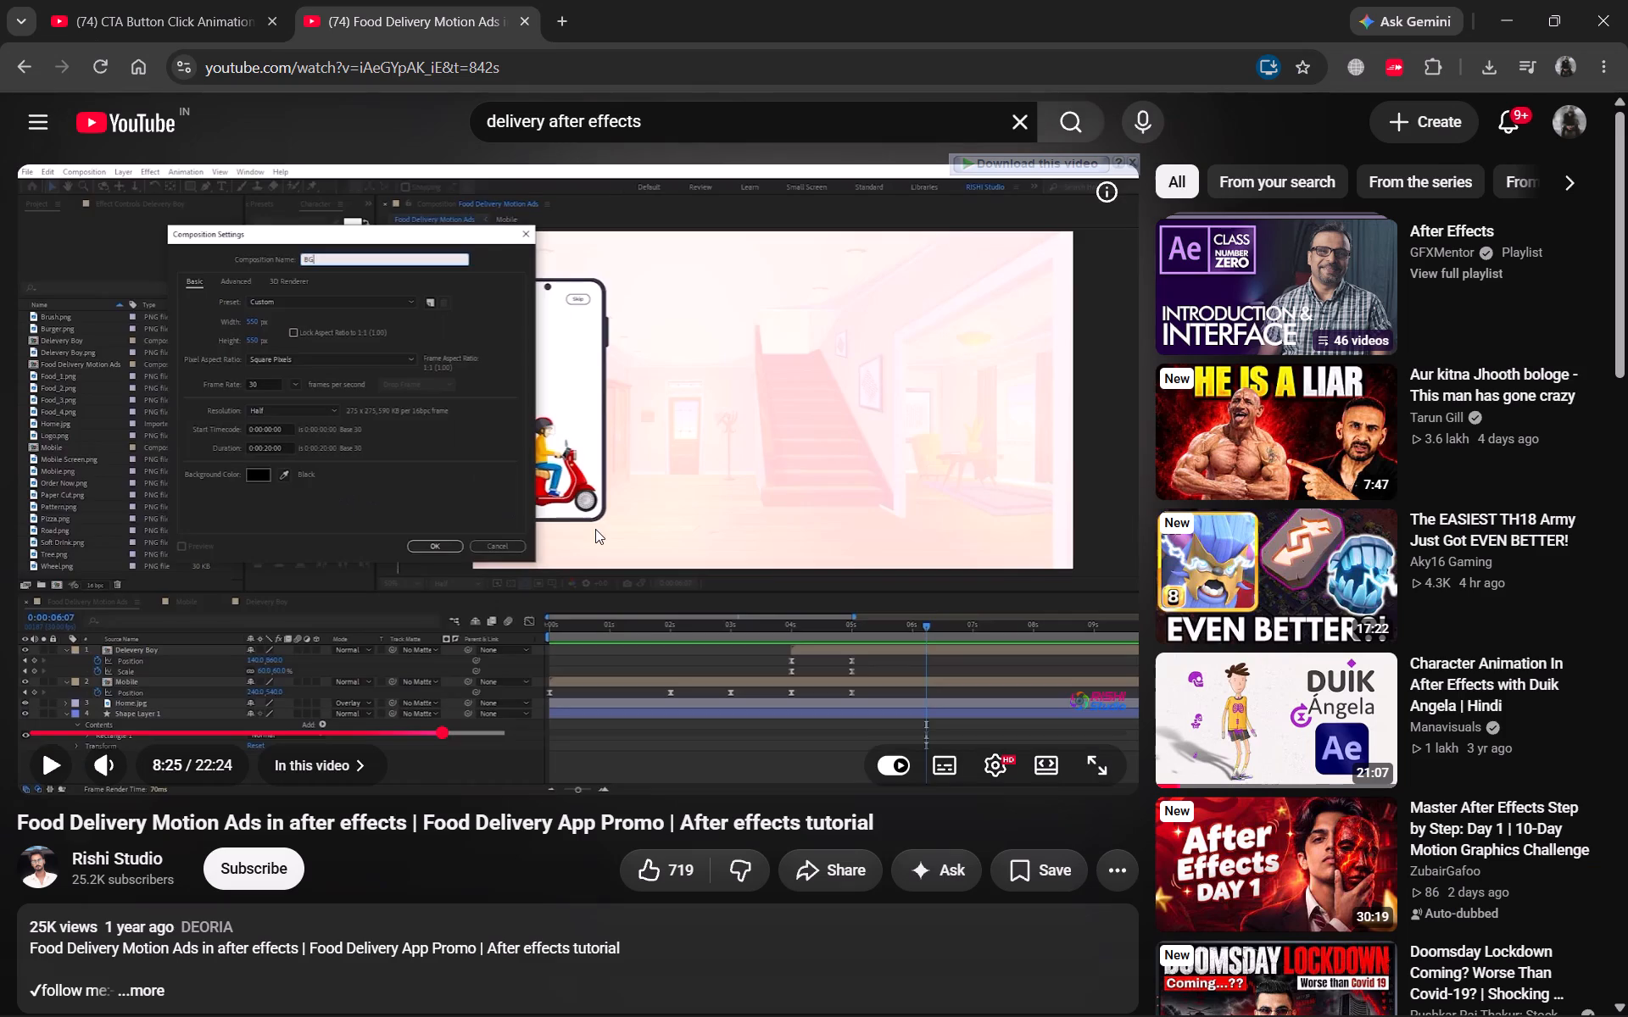
left_click(595, 529)
key("Right")
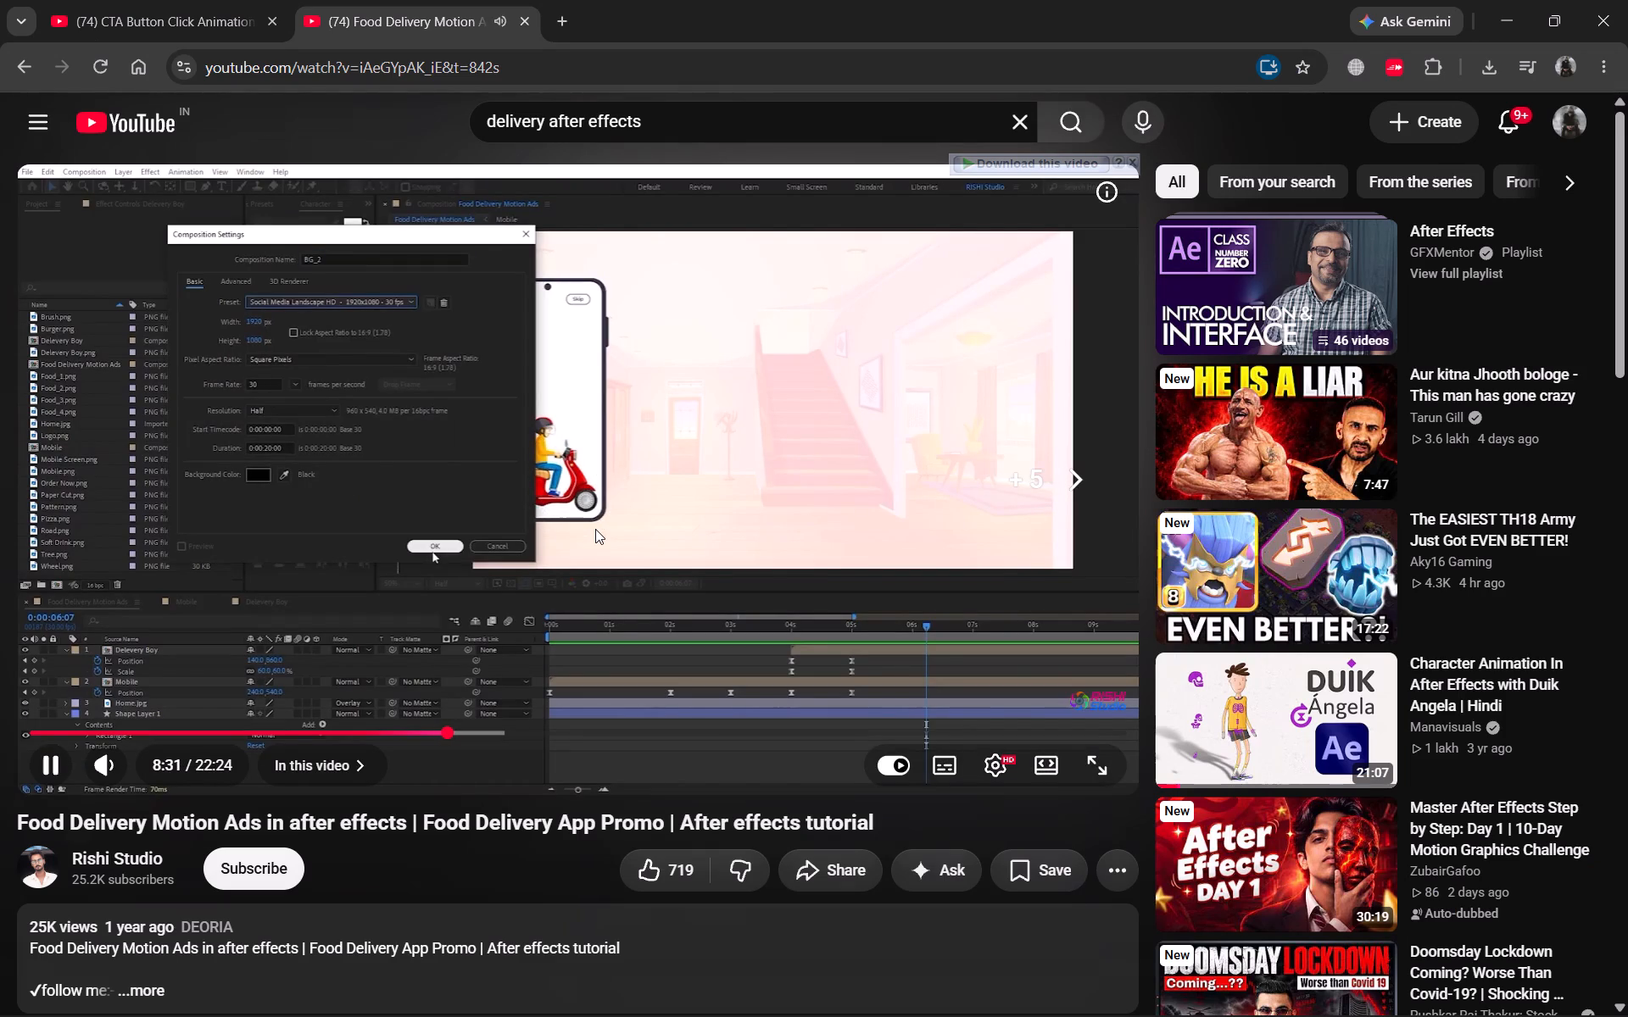
key("Right")
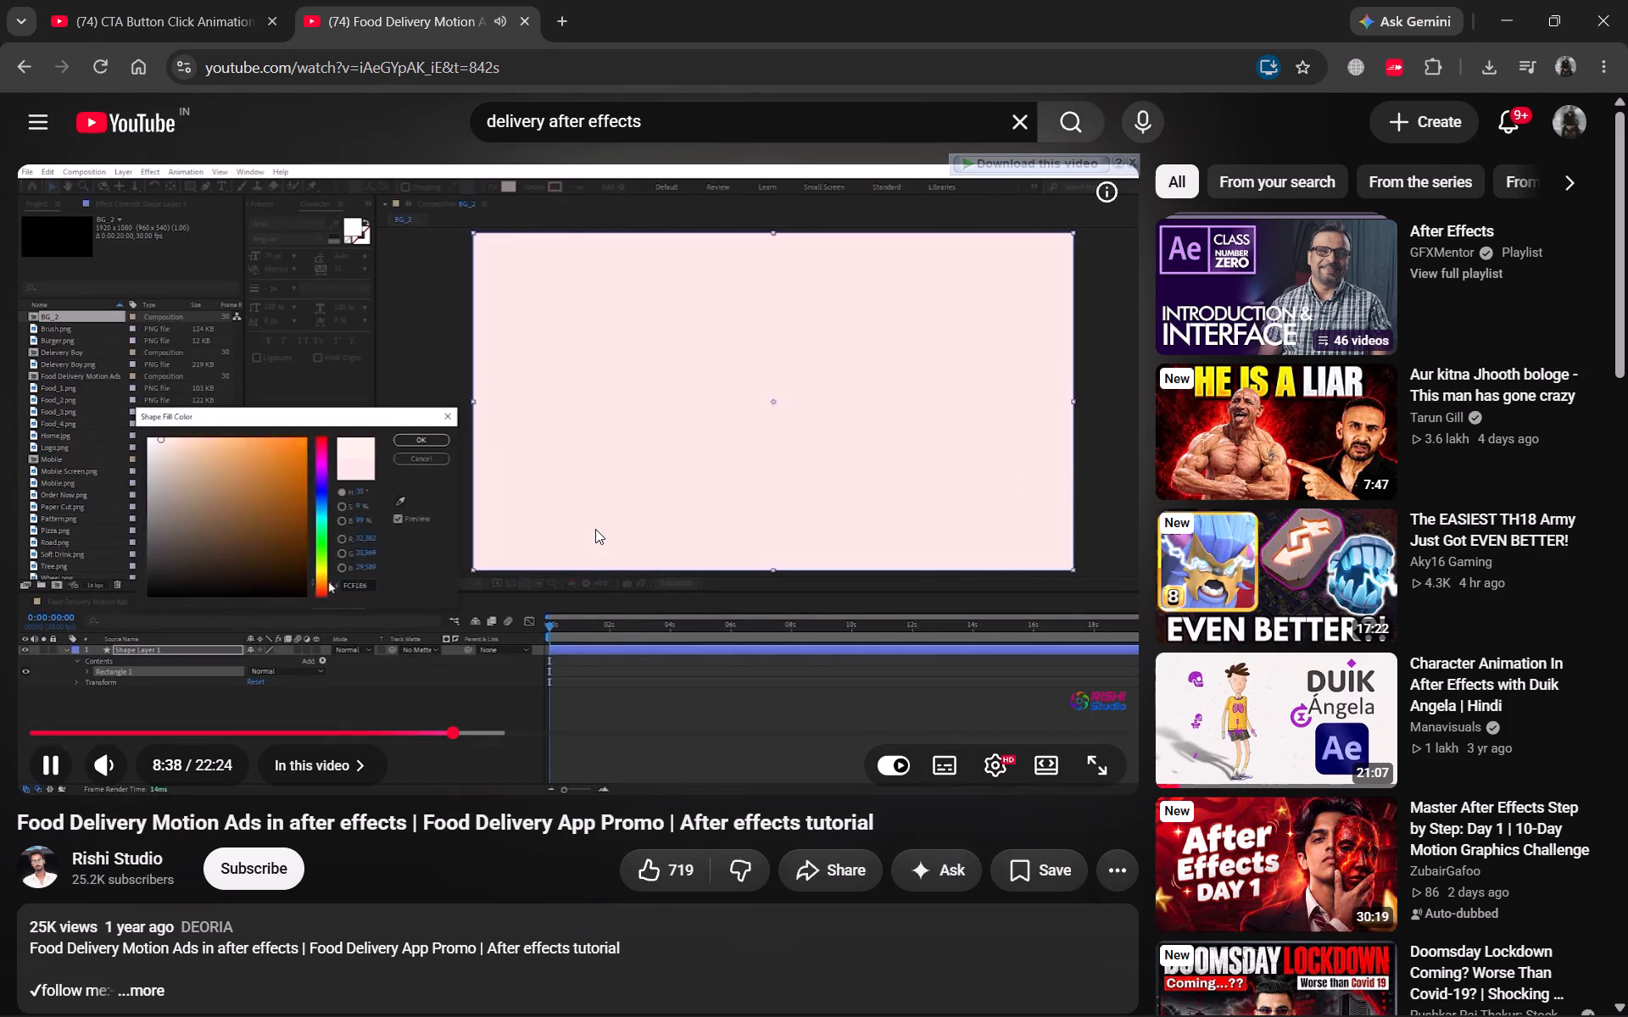
key("space")
key("alt+Tab")
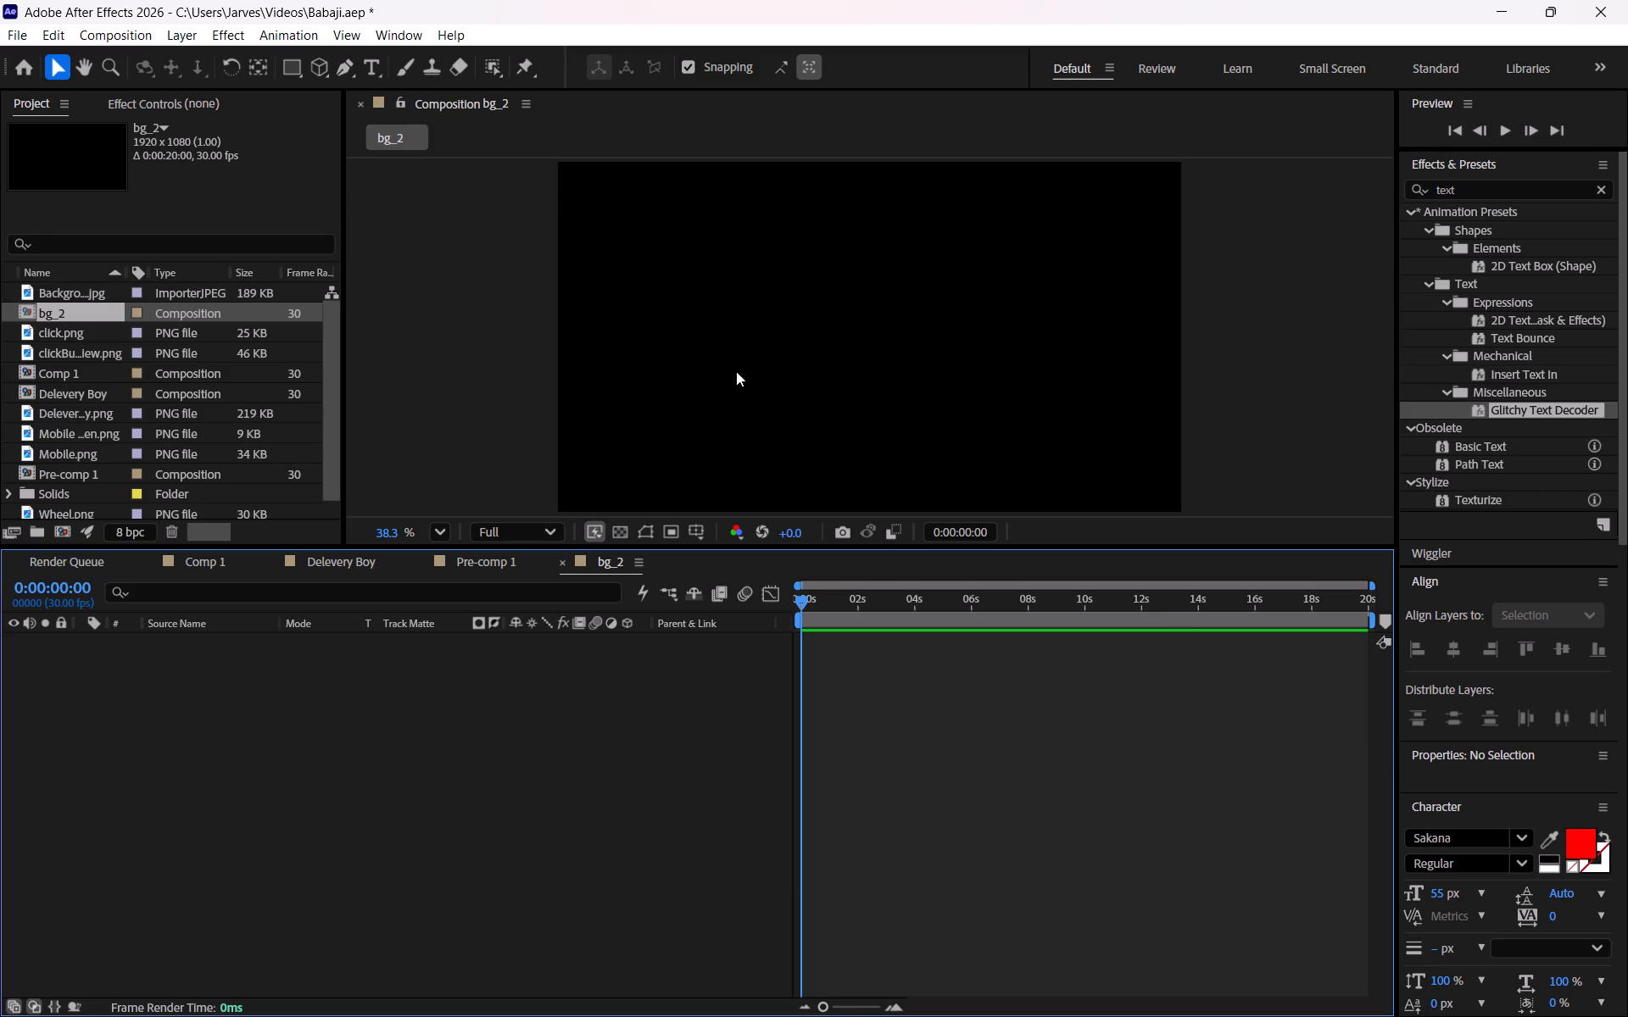
Add a rectangle shape layer that fills the whole bg_2 composition frame.
left_click(412, 346)
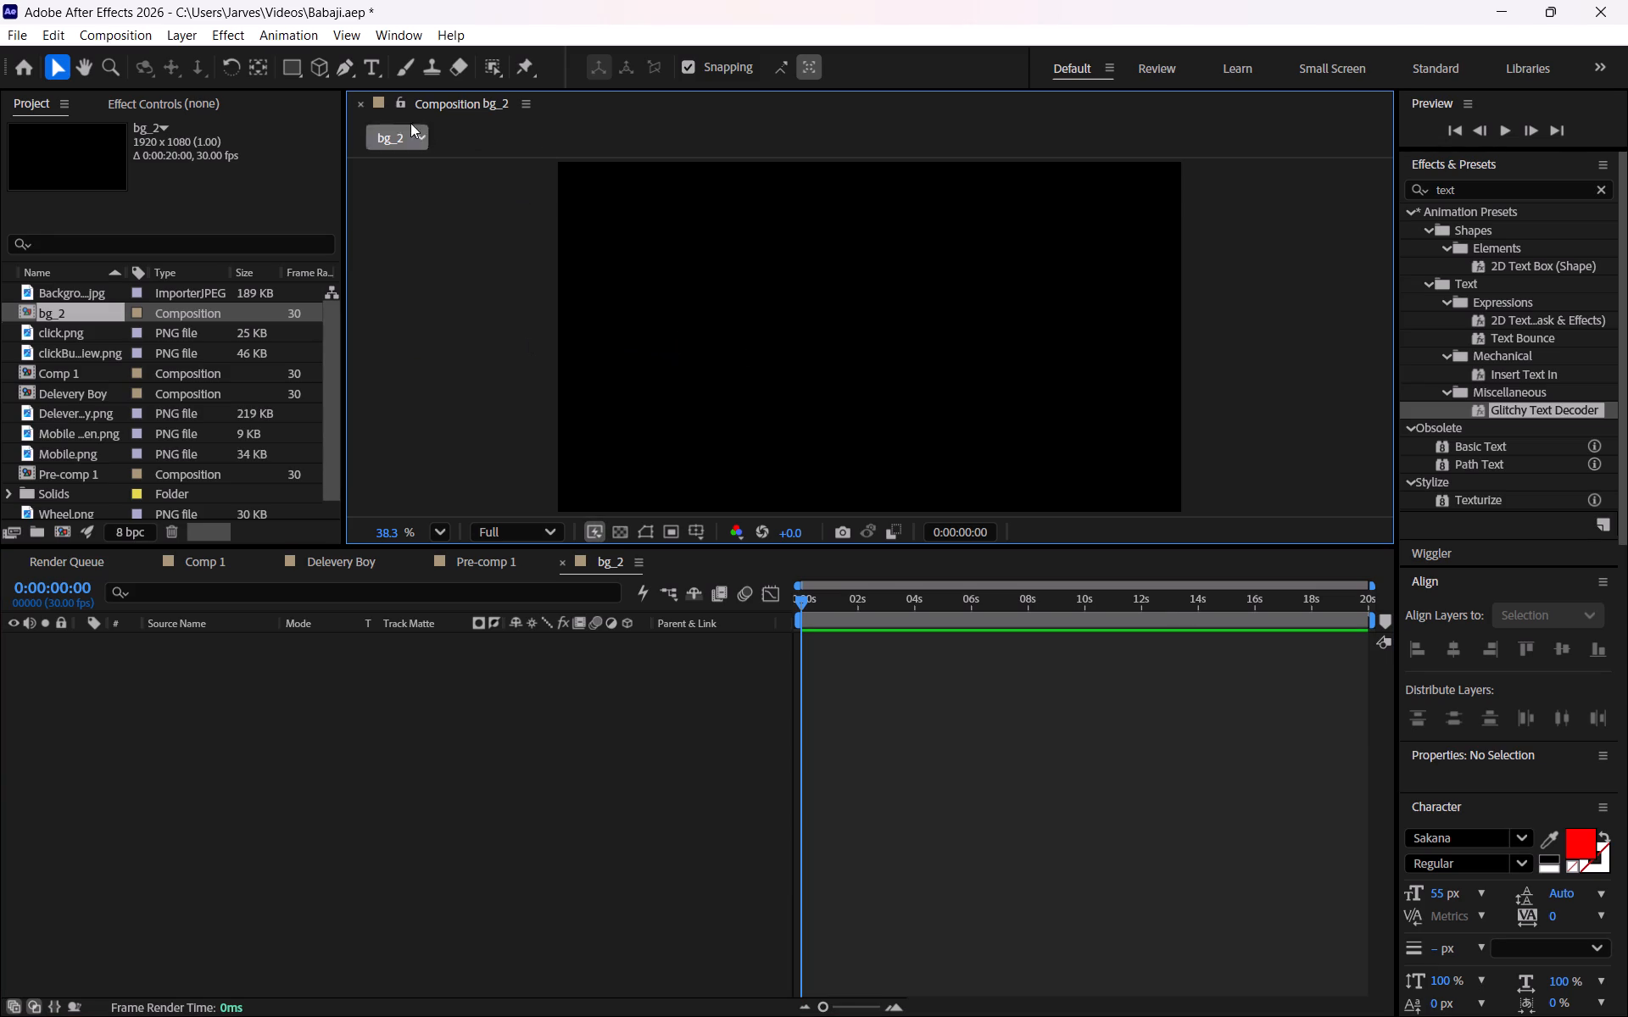
double_click(293, 64)
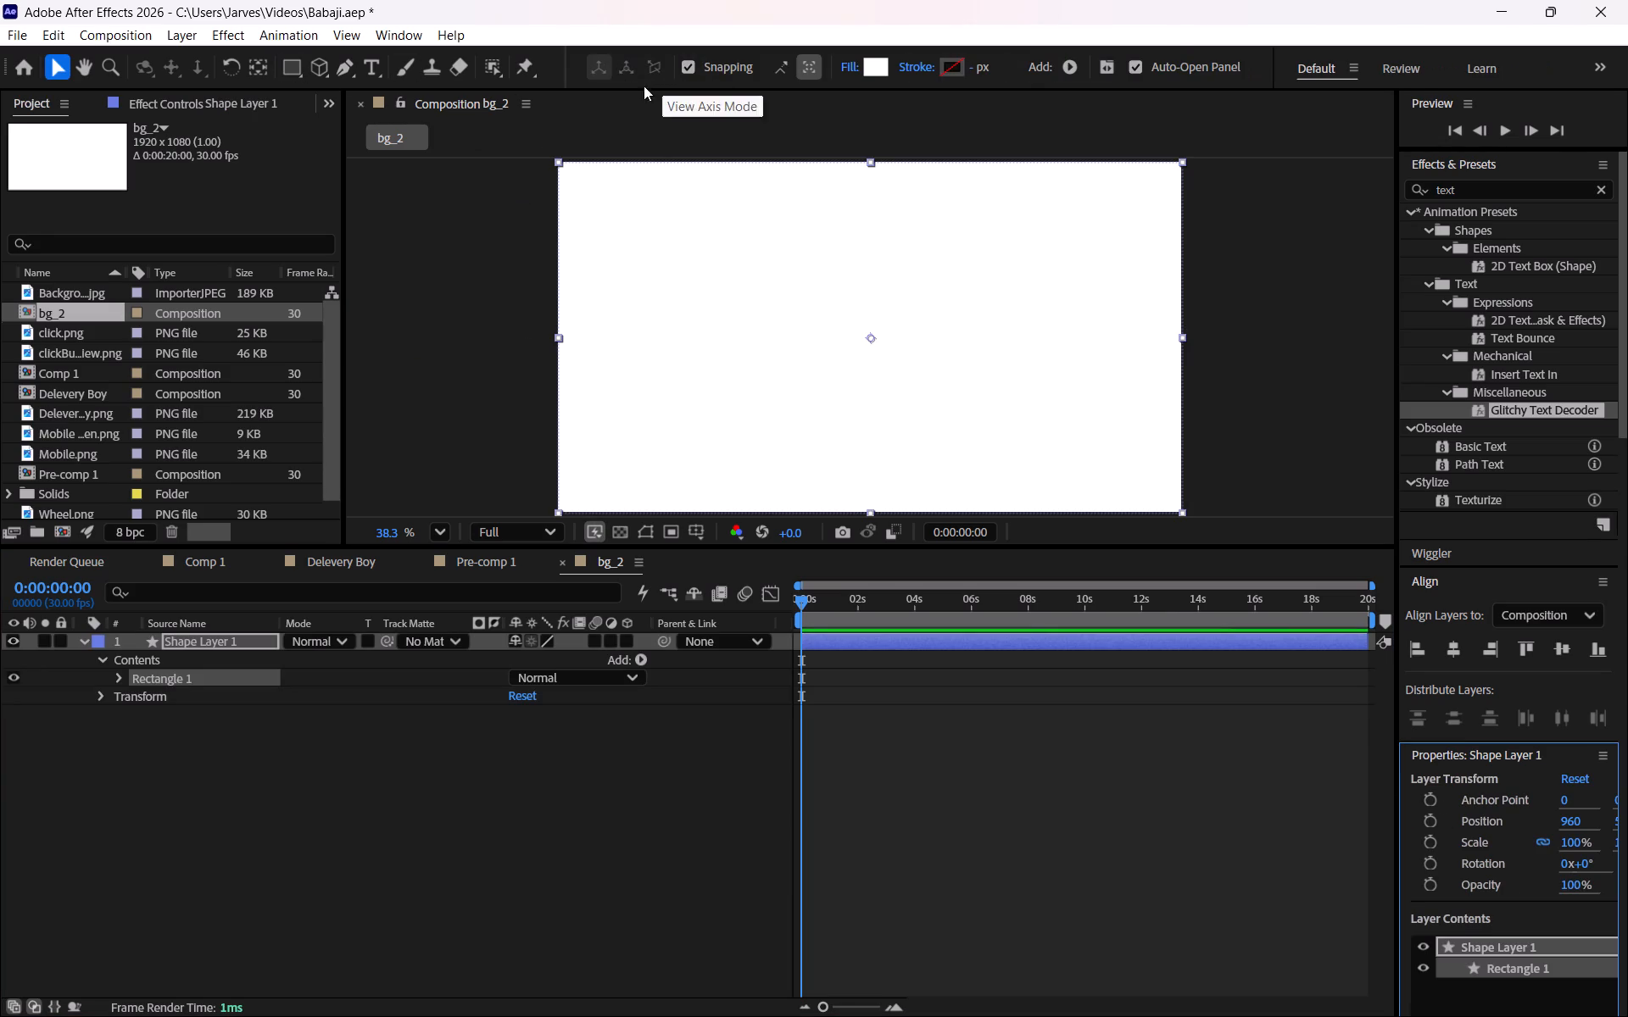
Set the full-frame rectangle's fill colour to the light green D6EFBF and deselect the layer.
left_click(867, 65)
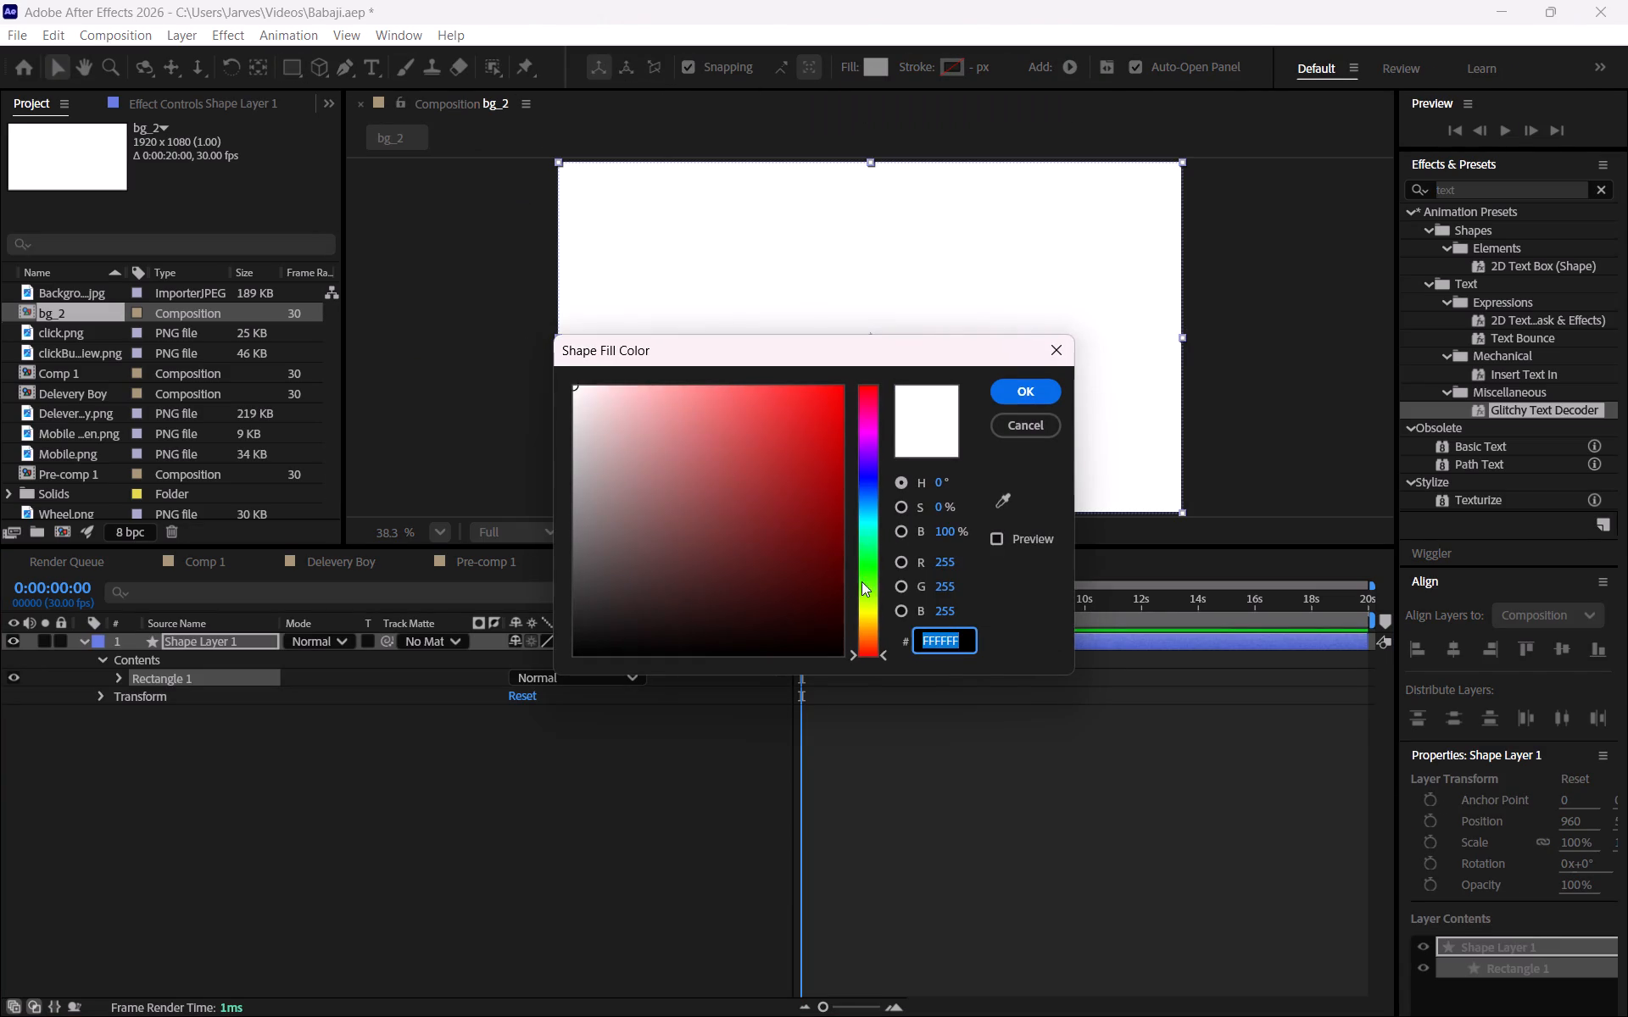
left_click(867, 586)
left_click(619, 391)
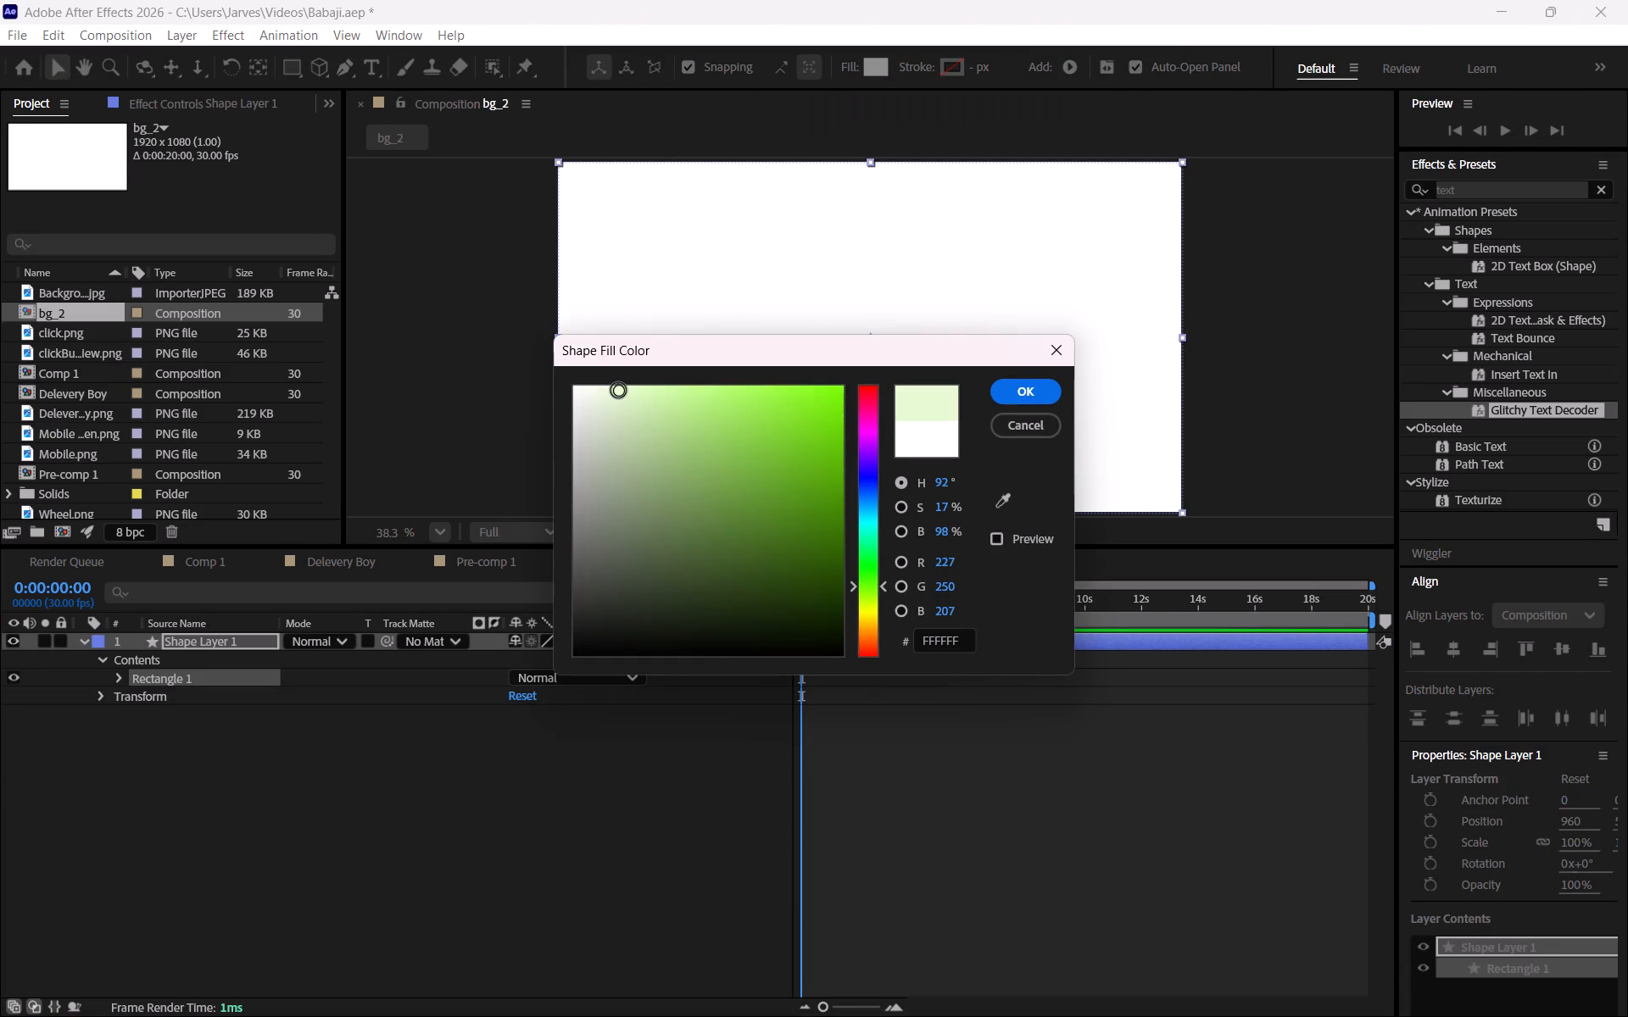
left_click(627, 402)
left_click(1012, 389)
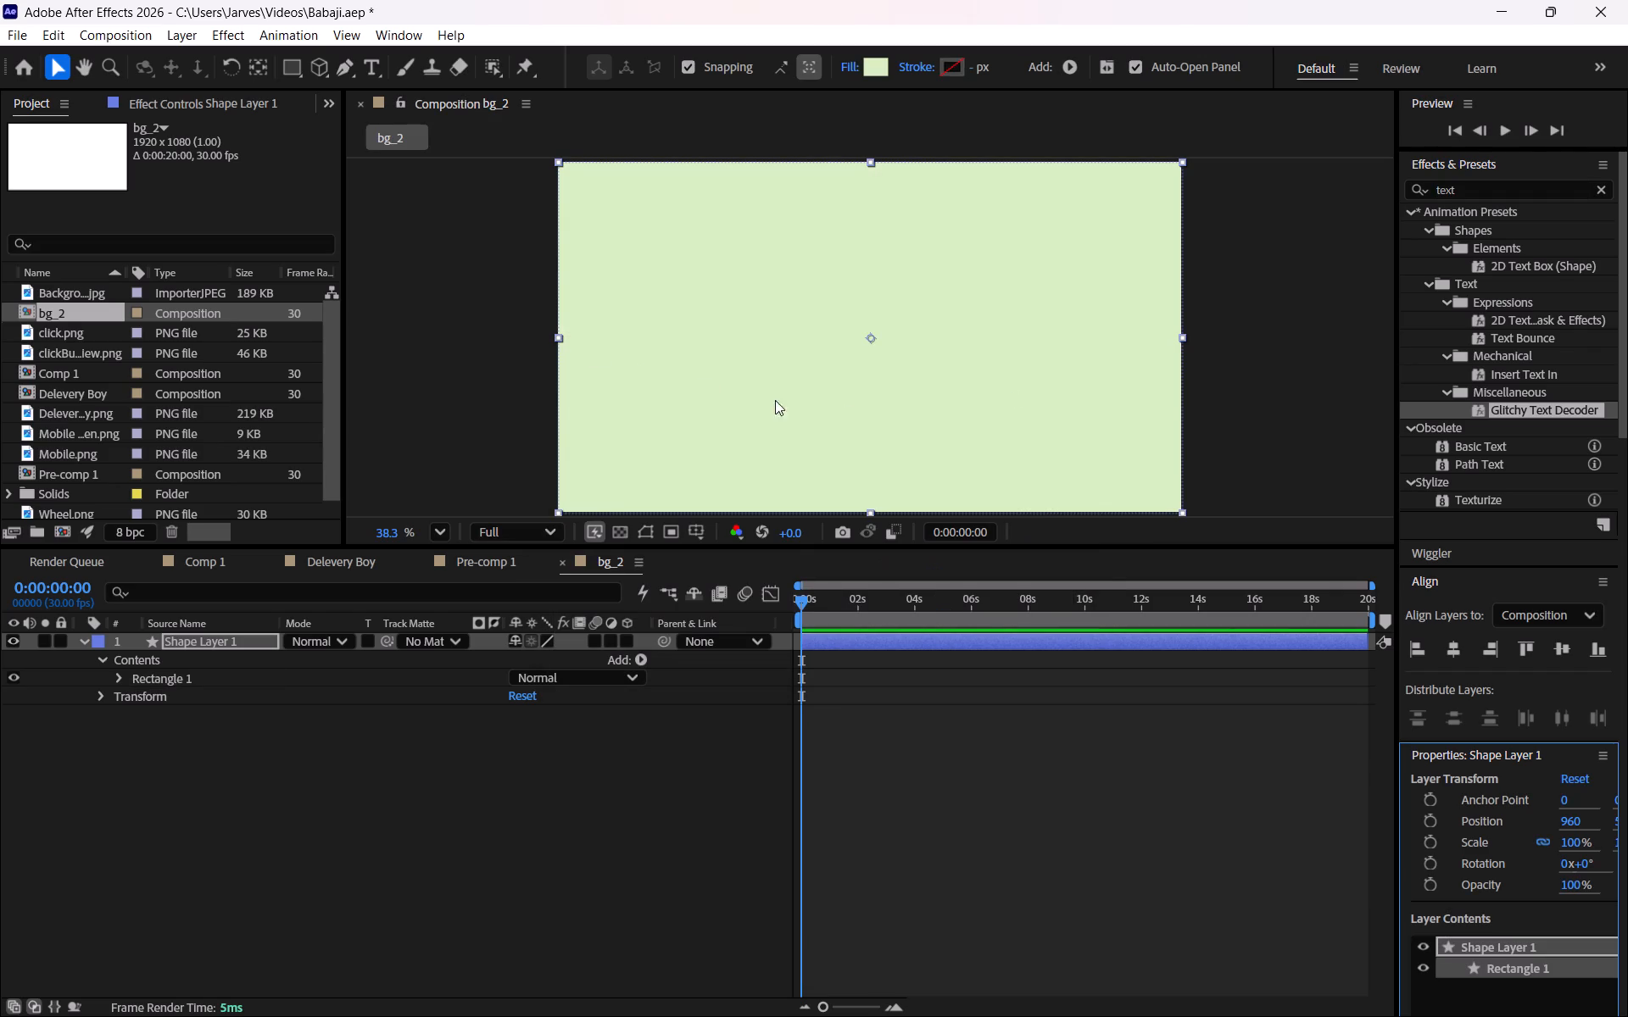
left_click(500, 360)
Check the tutorial in Chrome for the background's final fill colour and the road artwork placed over it.
key("alt+Tab")
key("space")
key("Right")
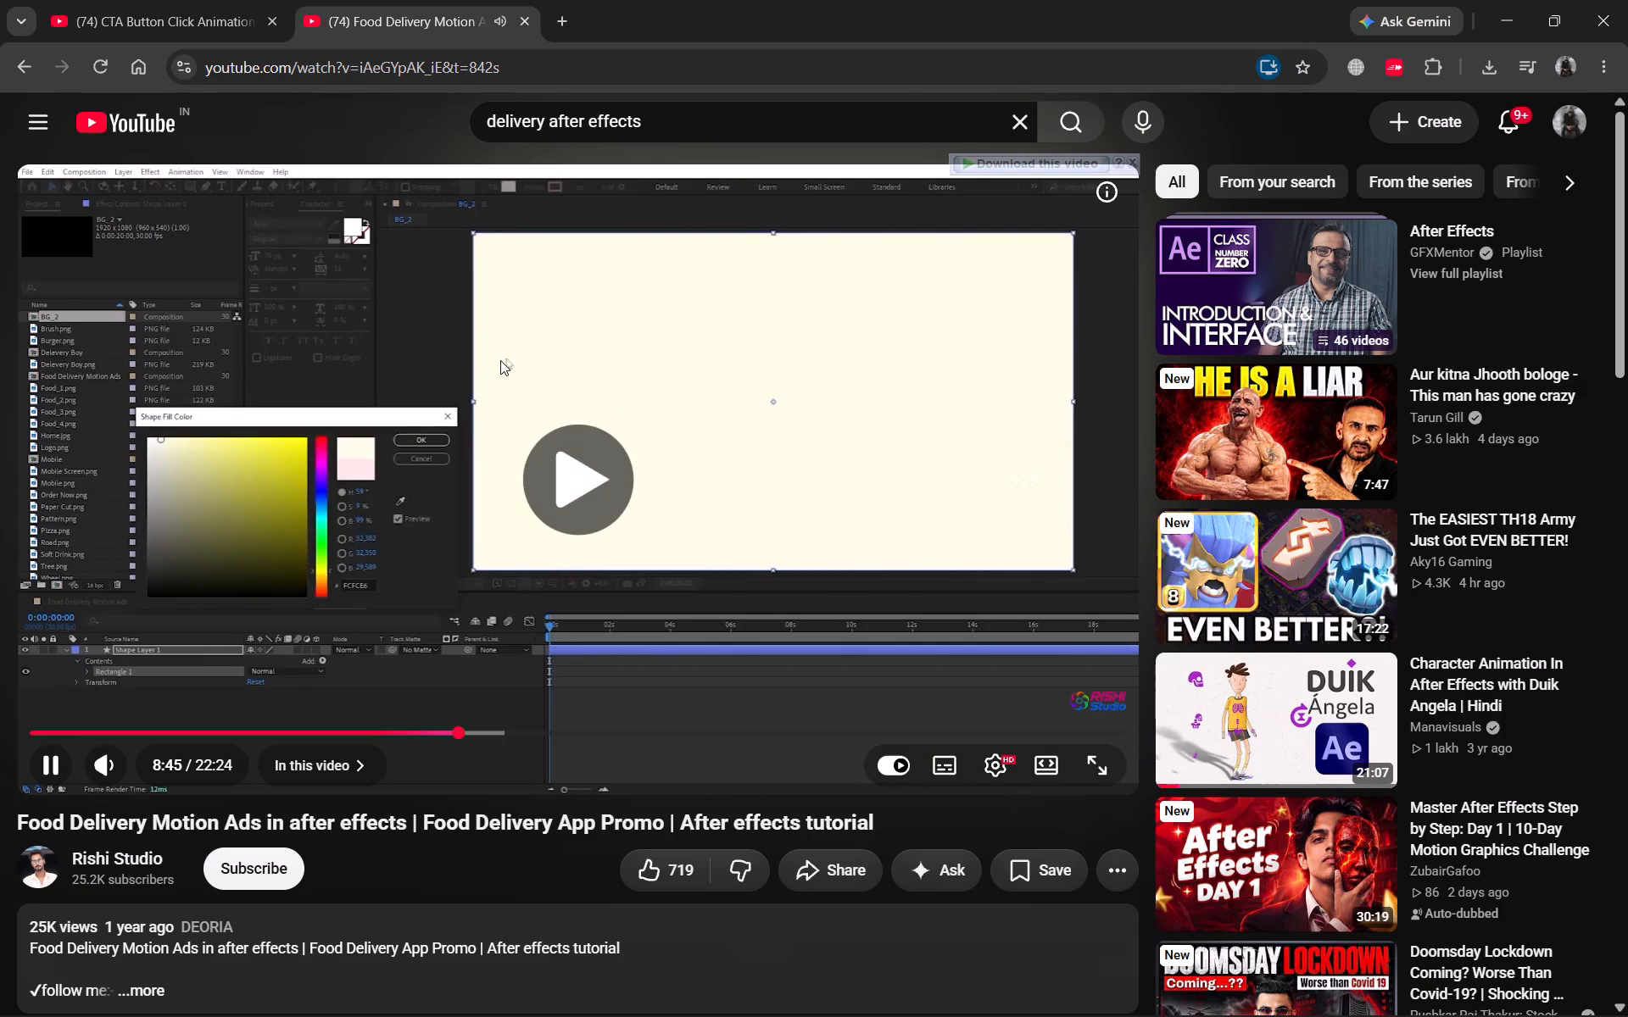
key("Right")
key("Left")
key("space")
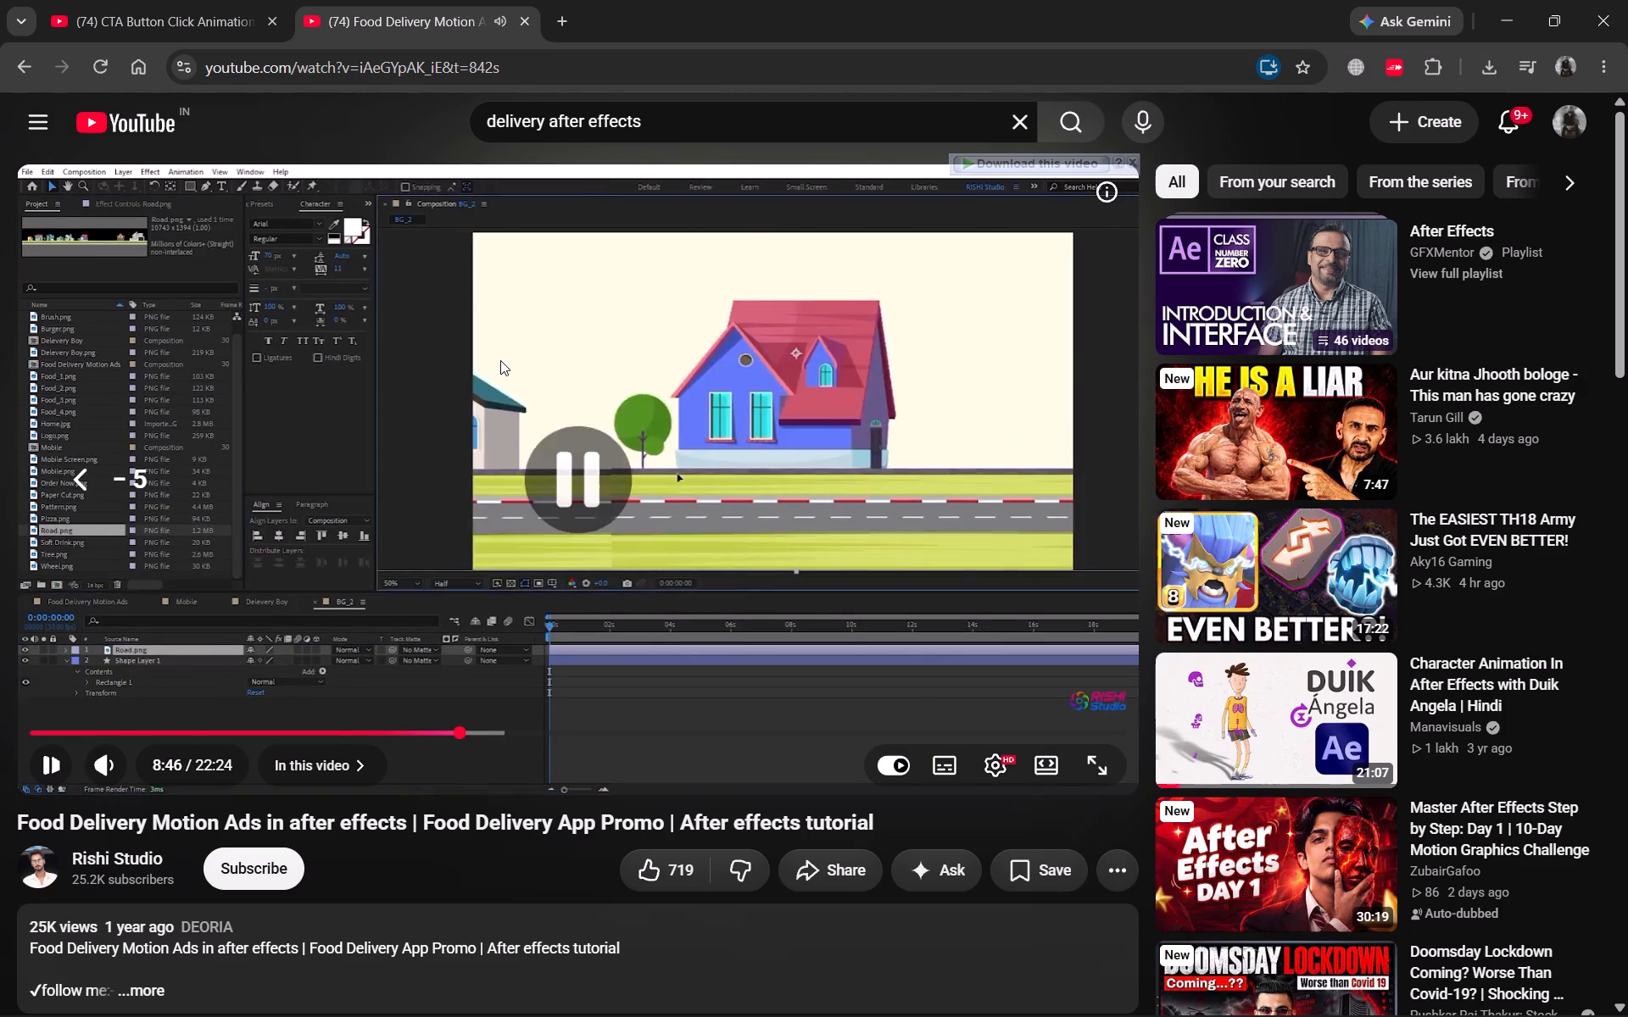
key("alt+Tab")
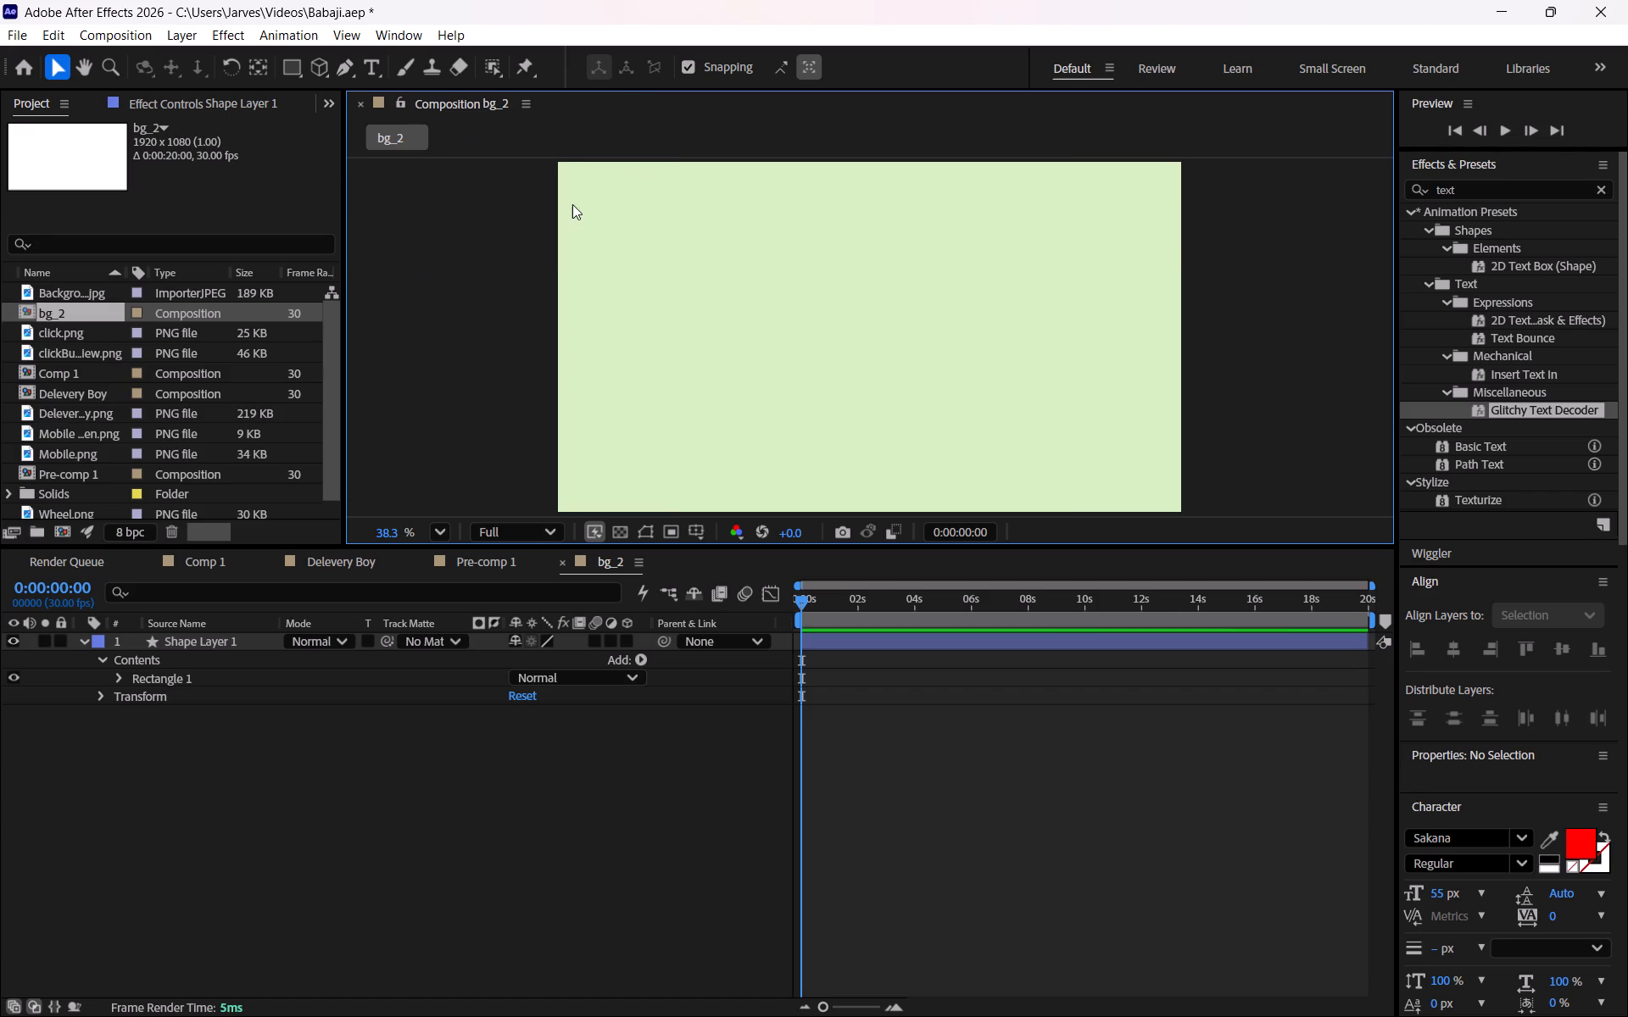
Change the full-frame rectangle's fill in bg_2 to the pale yellow-green F2FFD9.
left_click(678, 403)
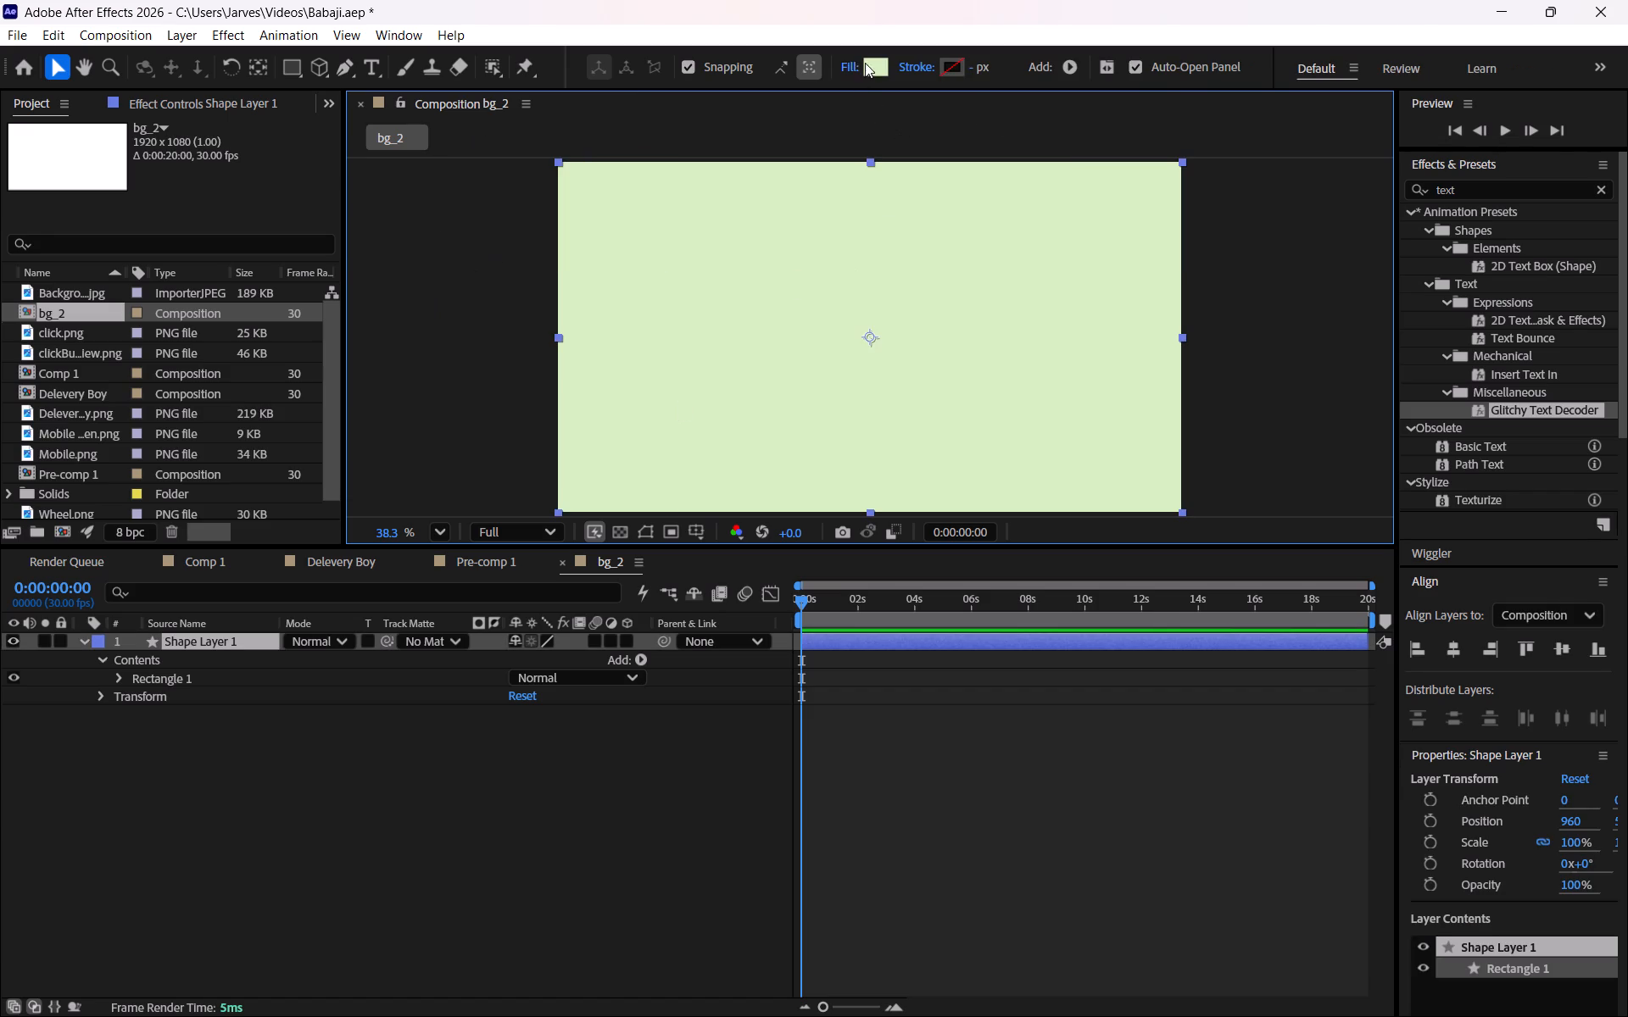
left_click(870, 66)
left_click(859, 589)
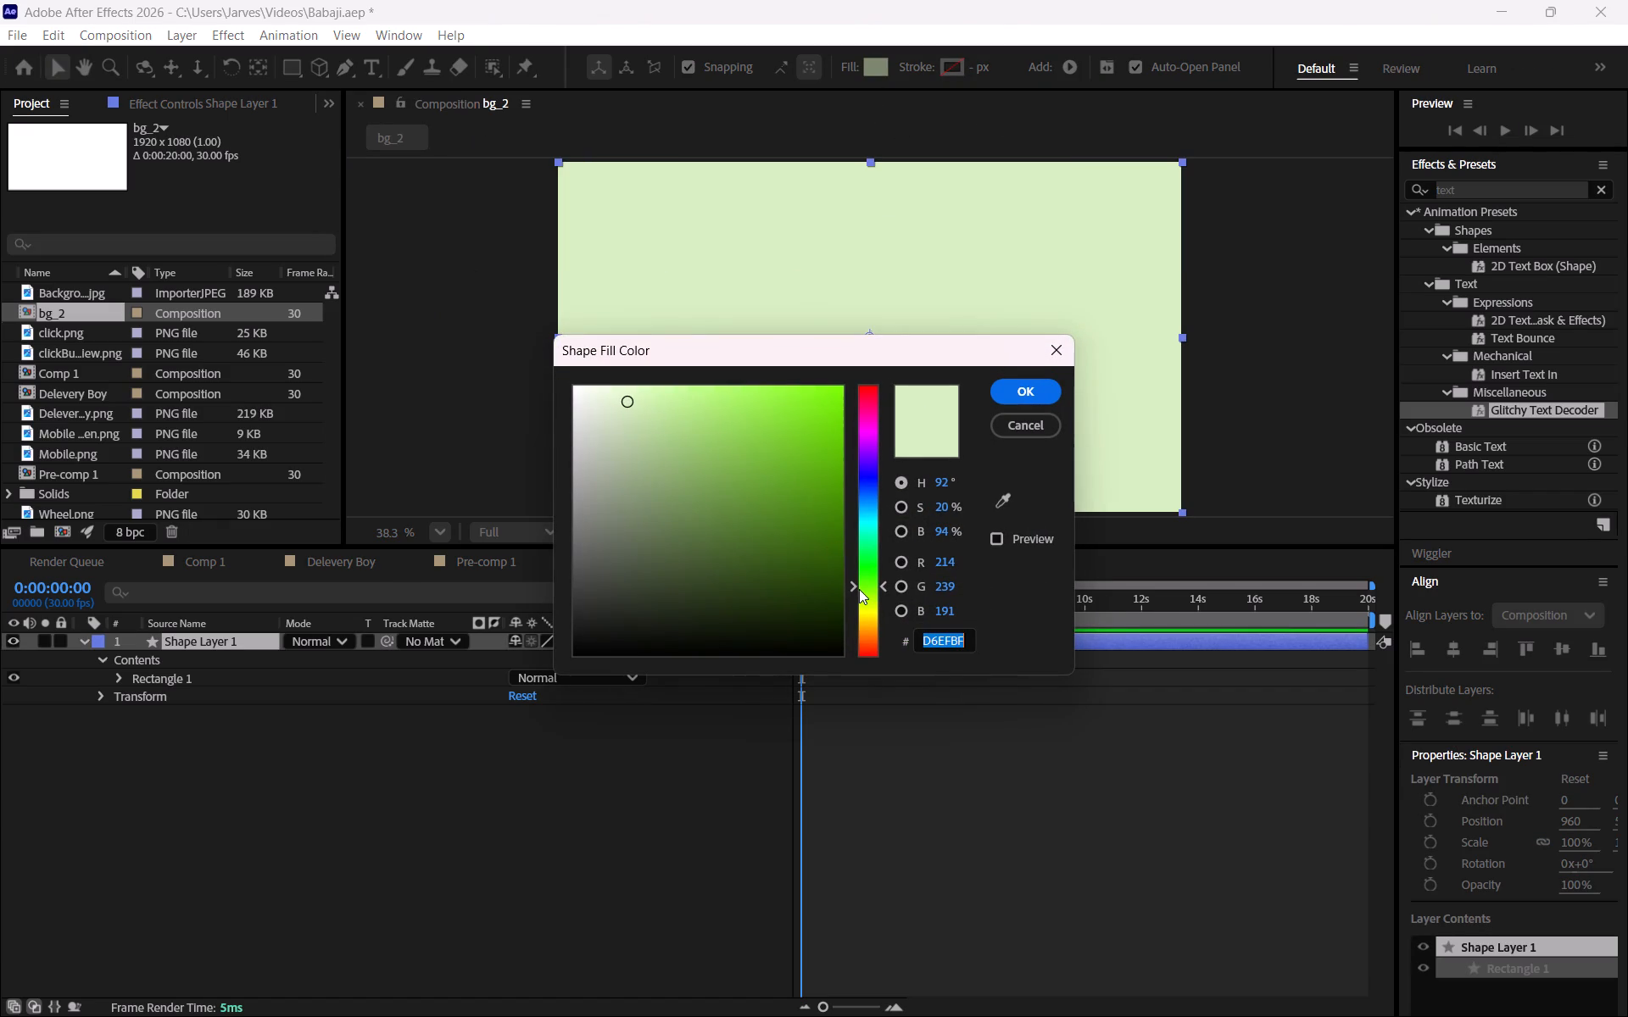
left_click(867, 595)
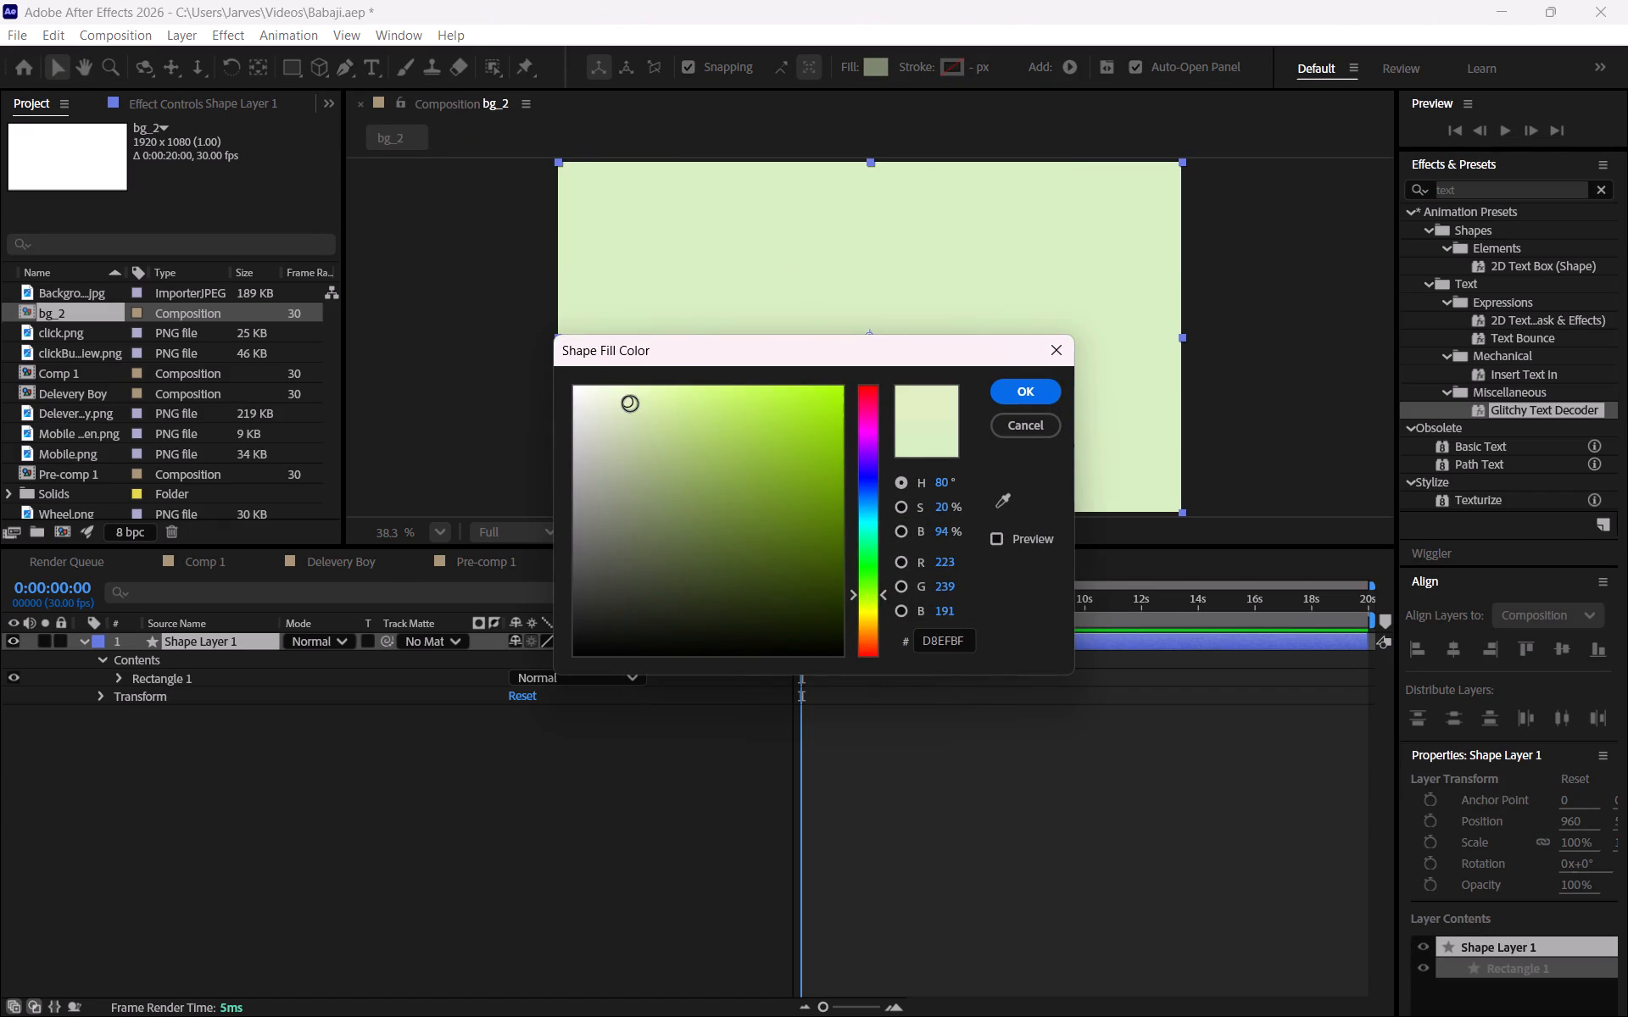
left_click_drag(631, 404, 612, 386)
left_click(1024, 389)
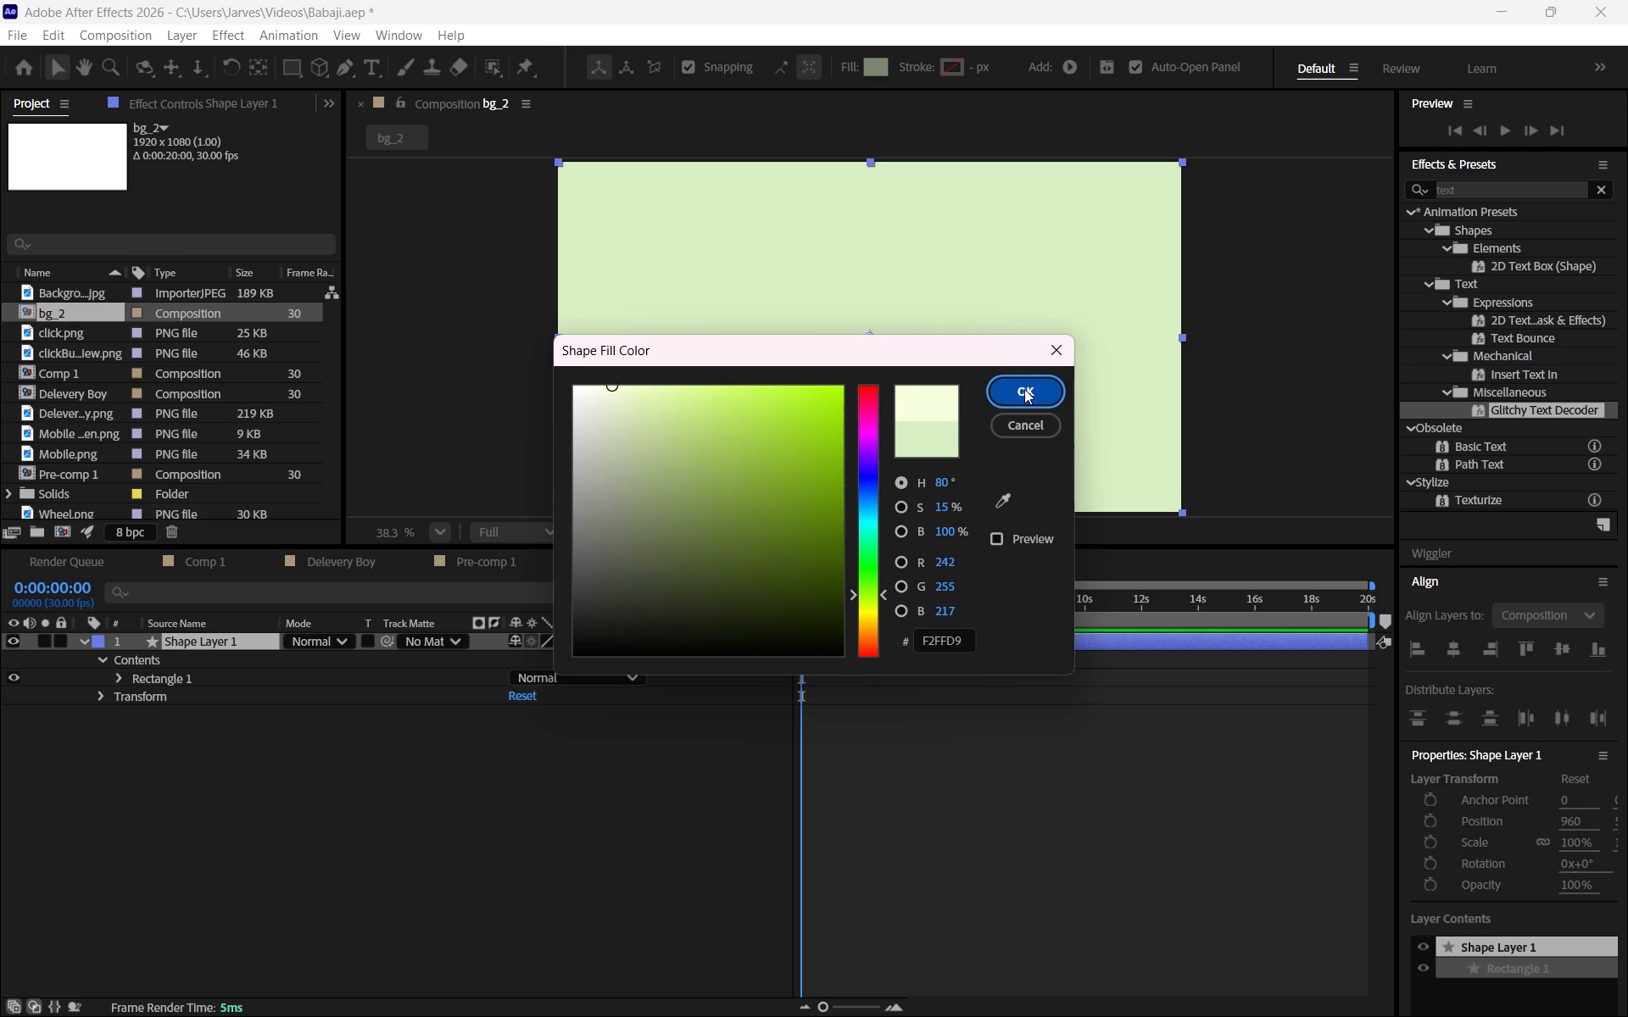
Deselect the layer and compare bg_2's background colour with the road and house scene in the Chrome tutorial.
left_click(516, 391)
key("alt+Tab")
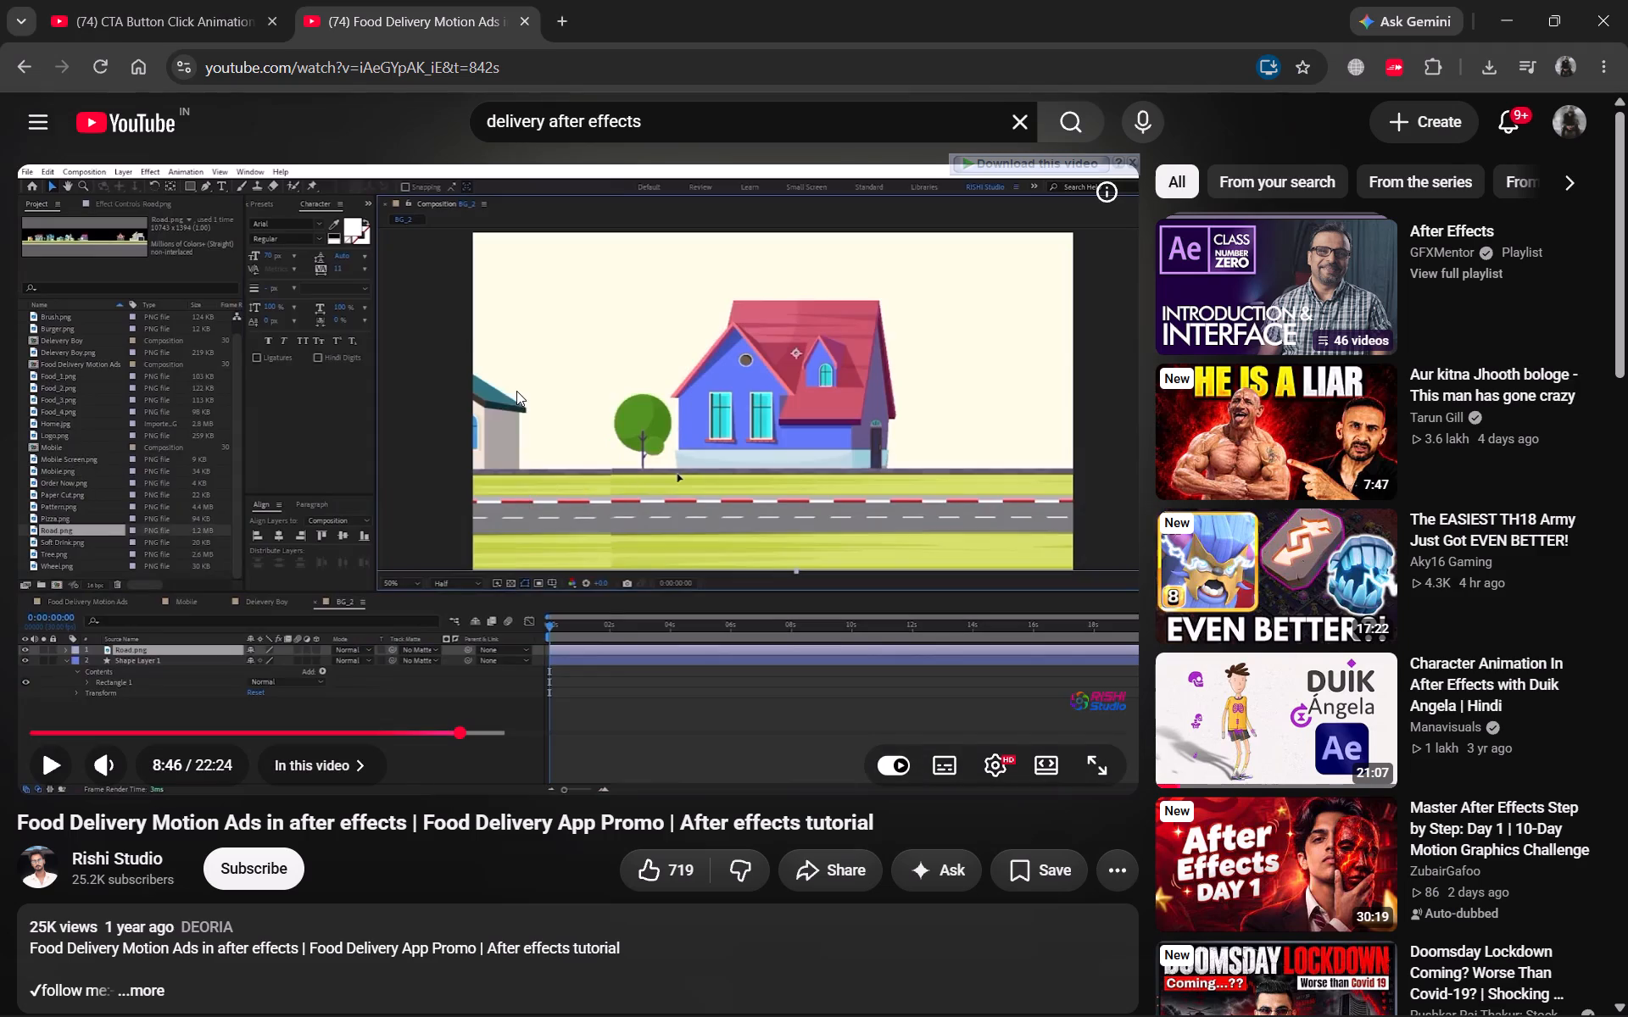
key("space")
key("space")
key("space")
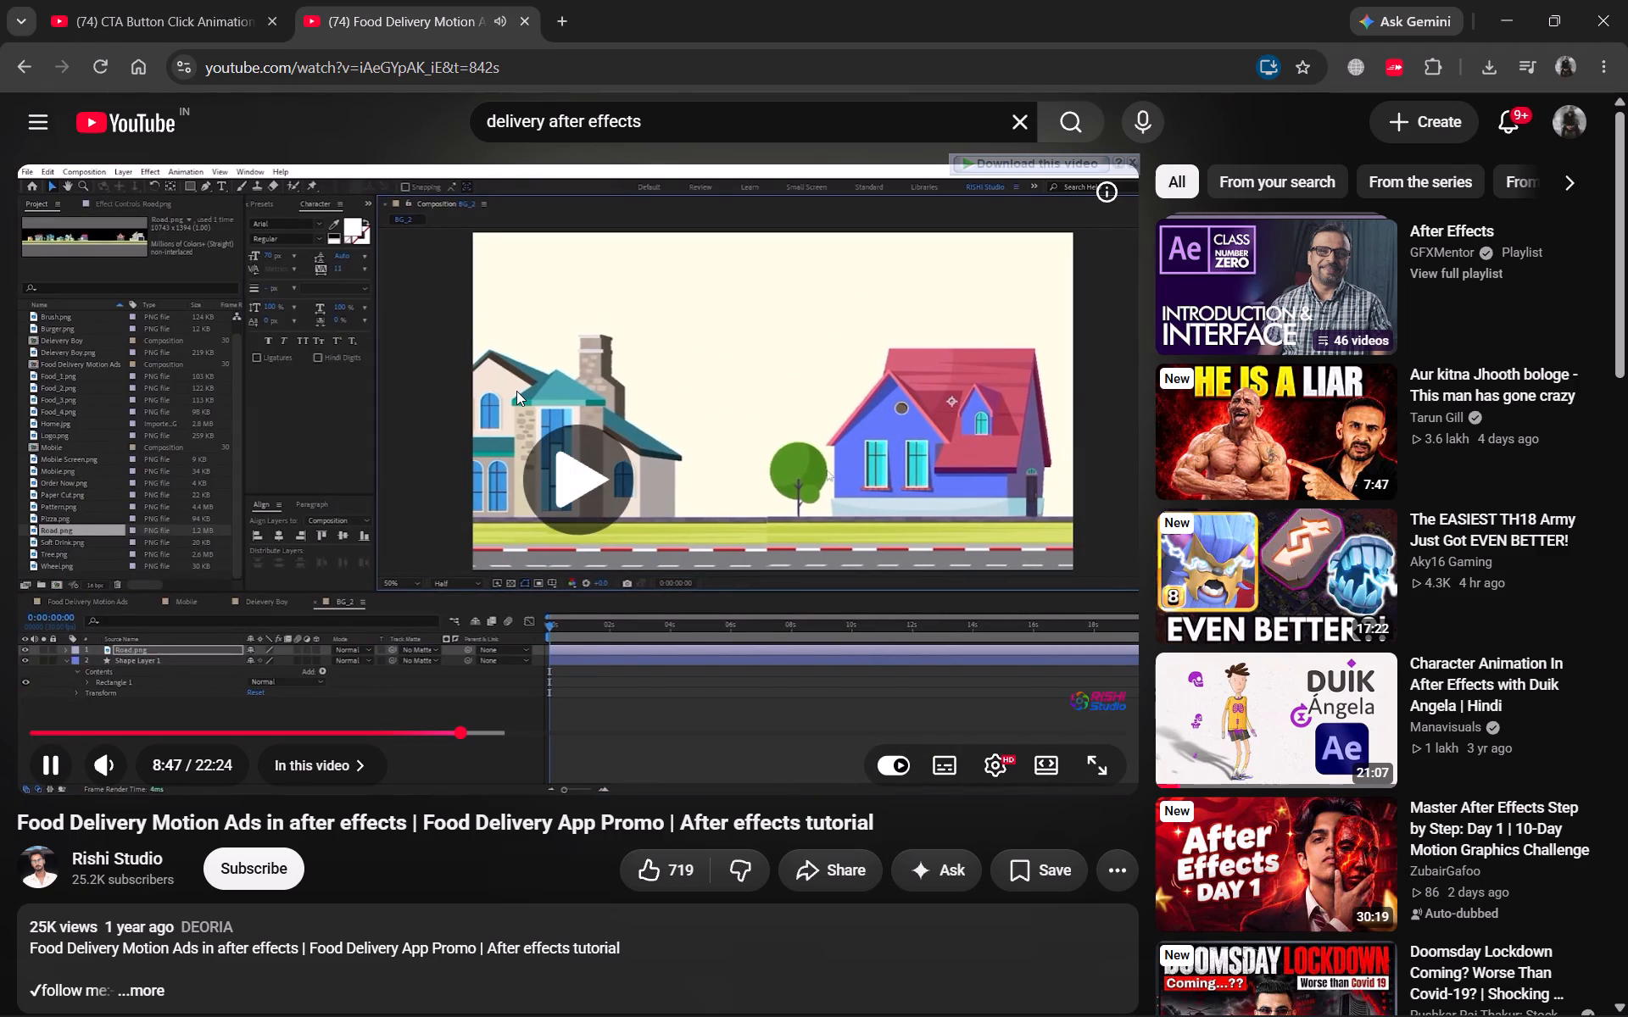
key("Right")
key("space")
key("alt+Tab")
Change the full-frame rectangle's fill in bg_2 to the pale yellow F8FFD9.
left_click(746, 250)
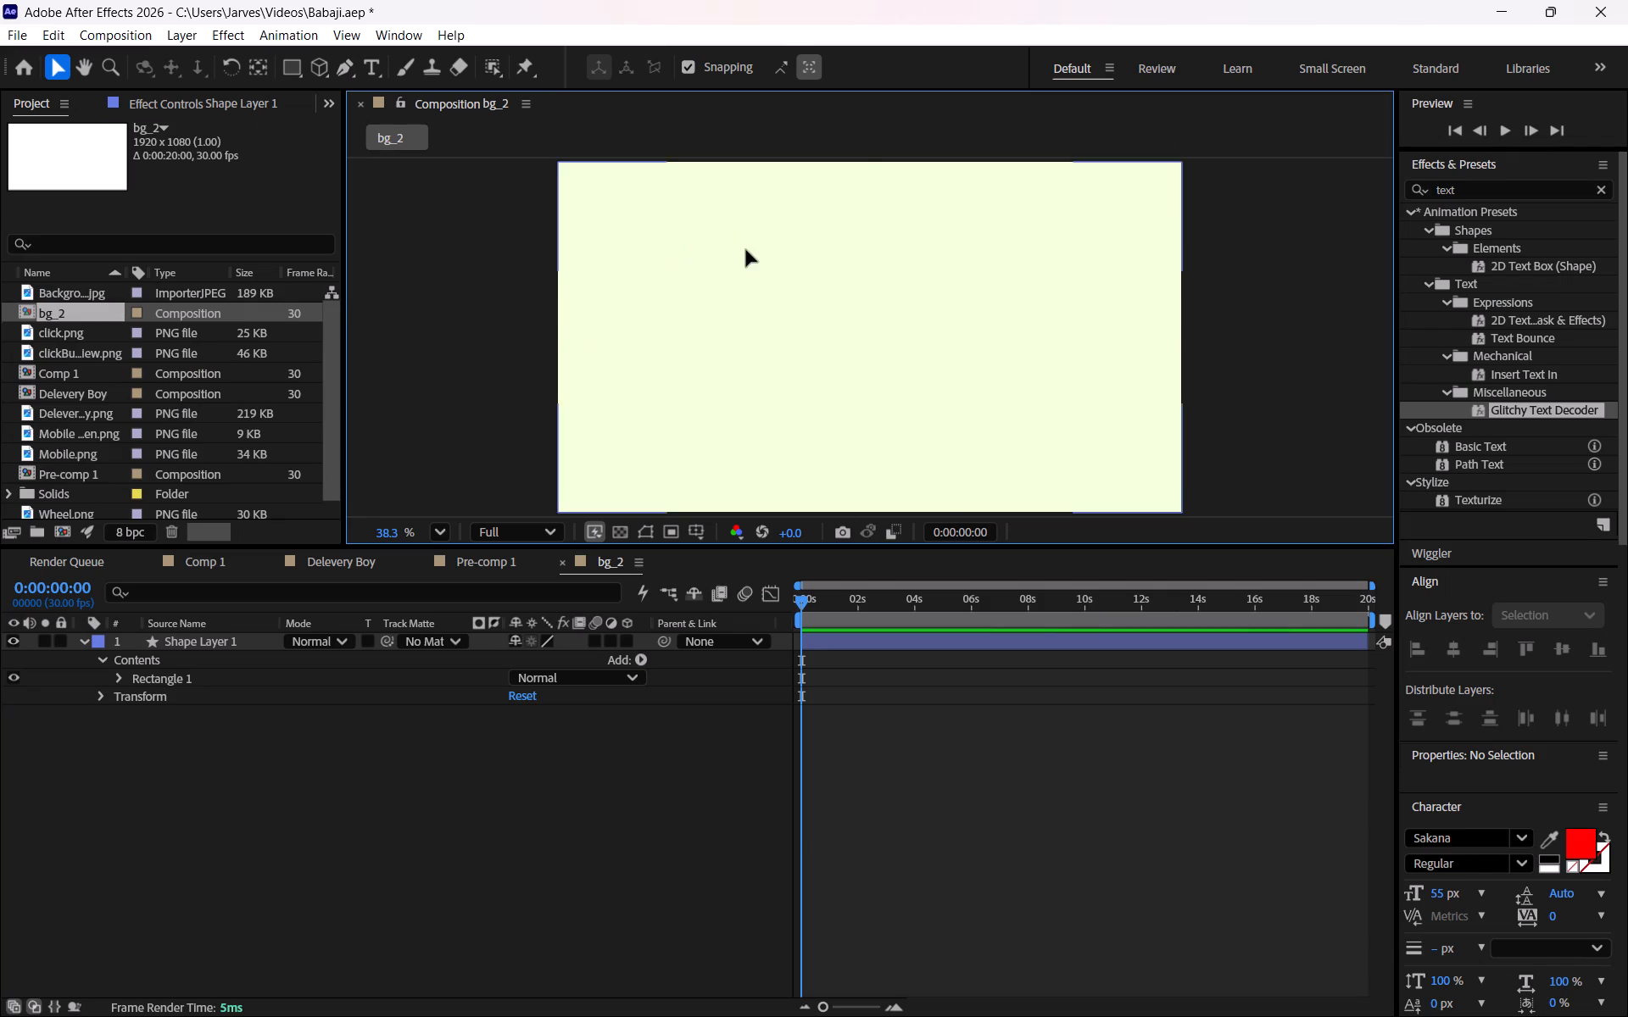
left_click(881, 68)
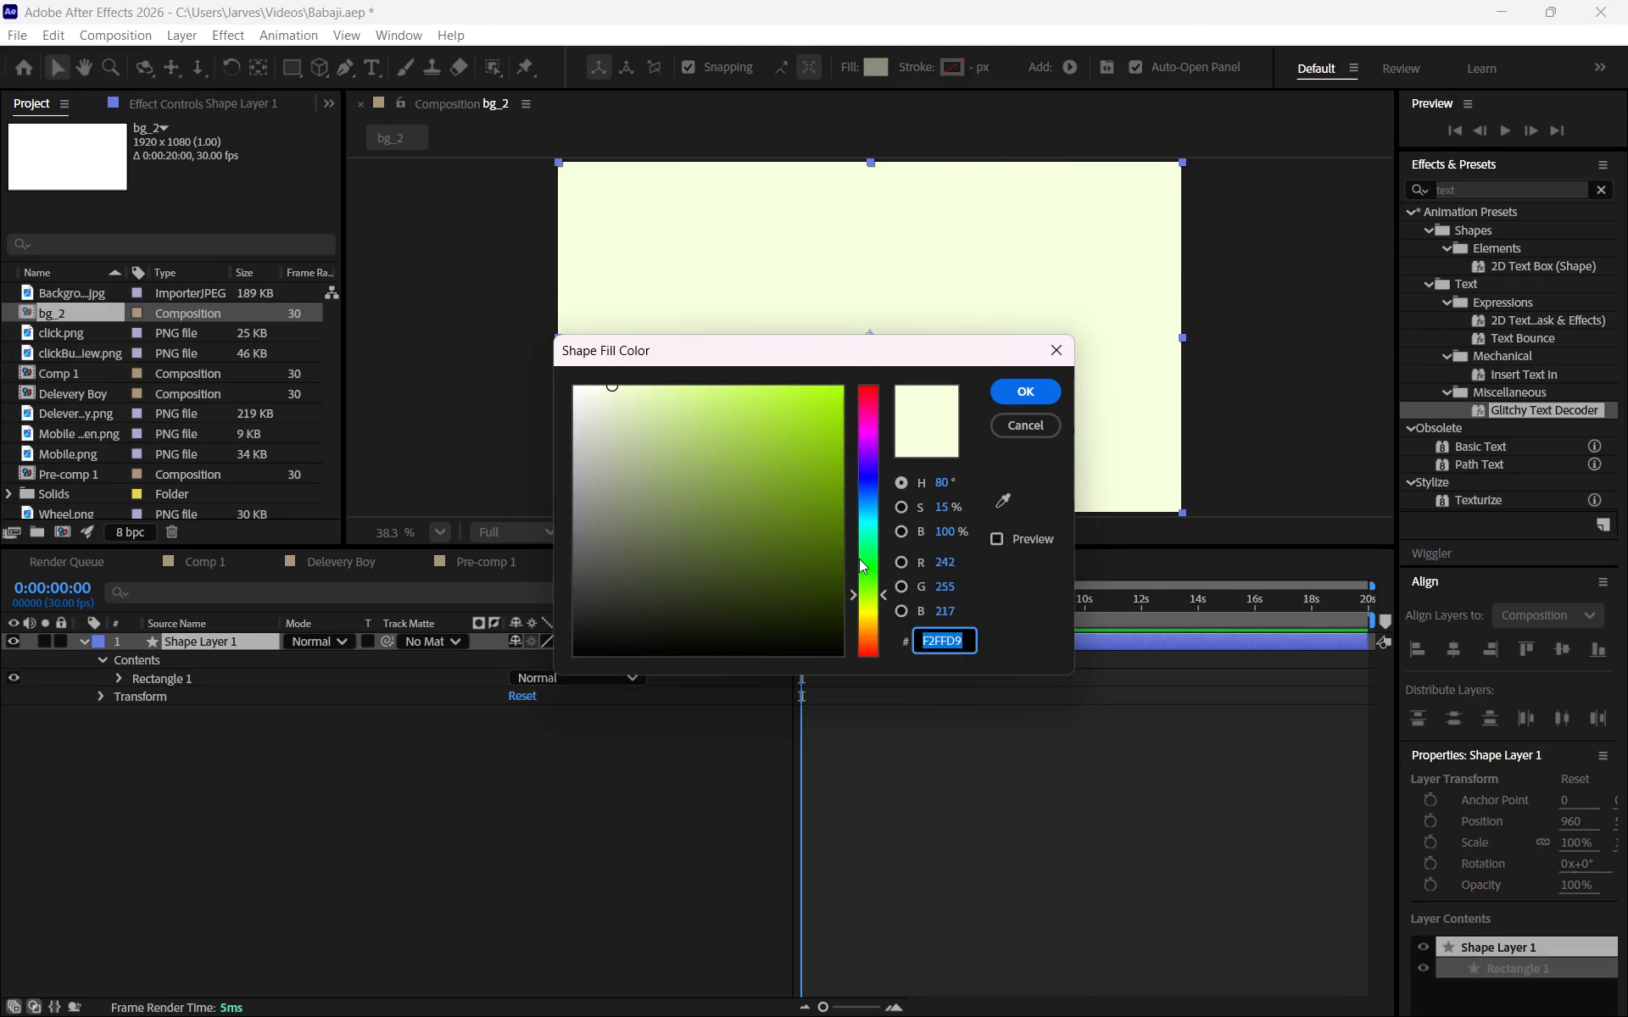
left_click(867, 602)
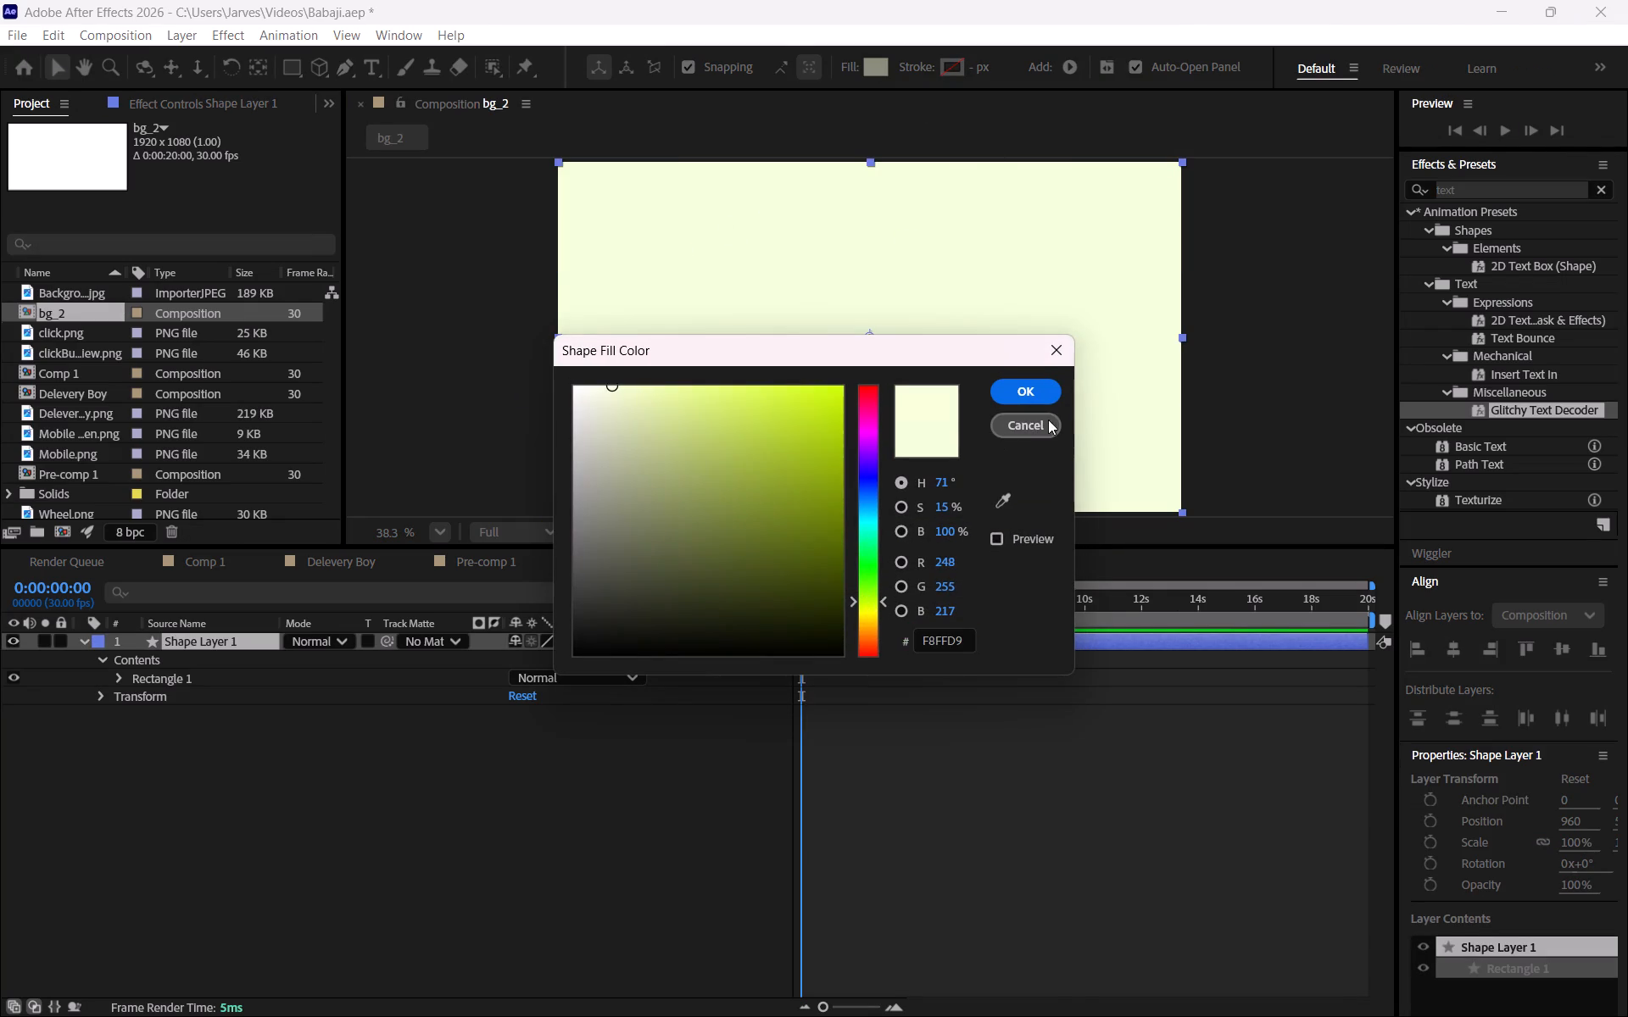
left_click(1044, 392)
left_click(485, 347)
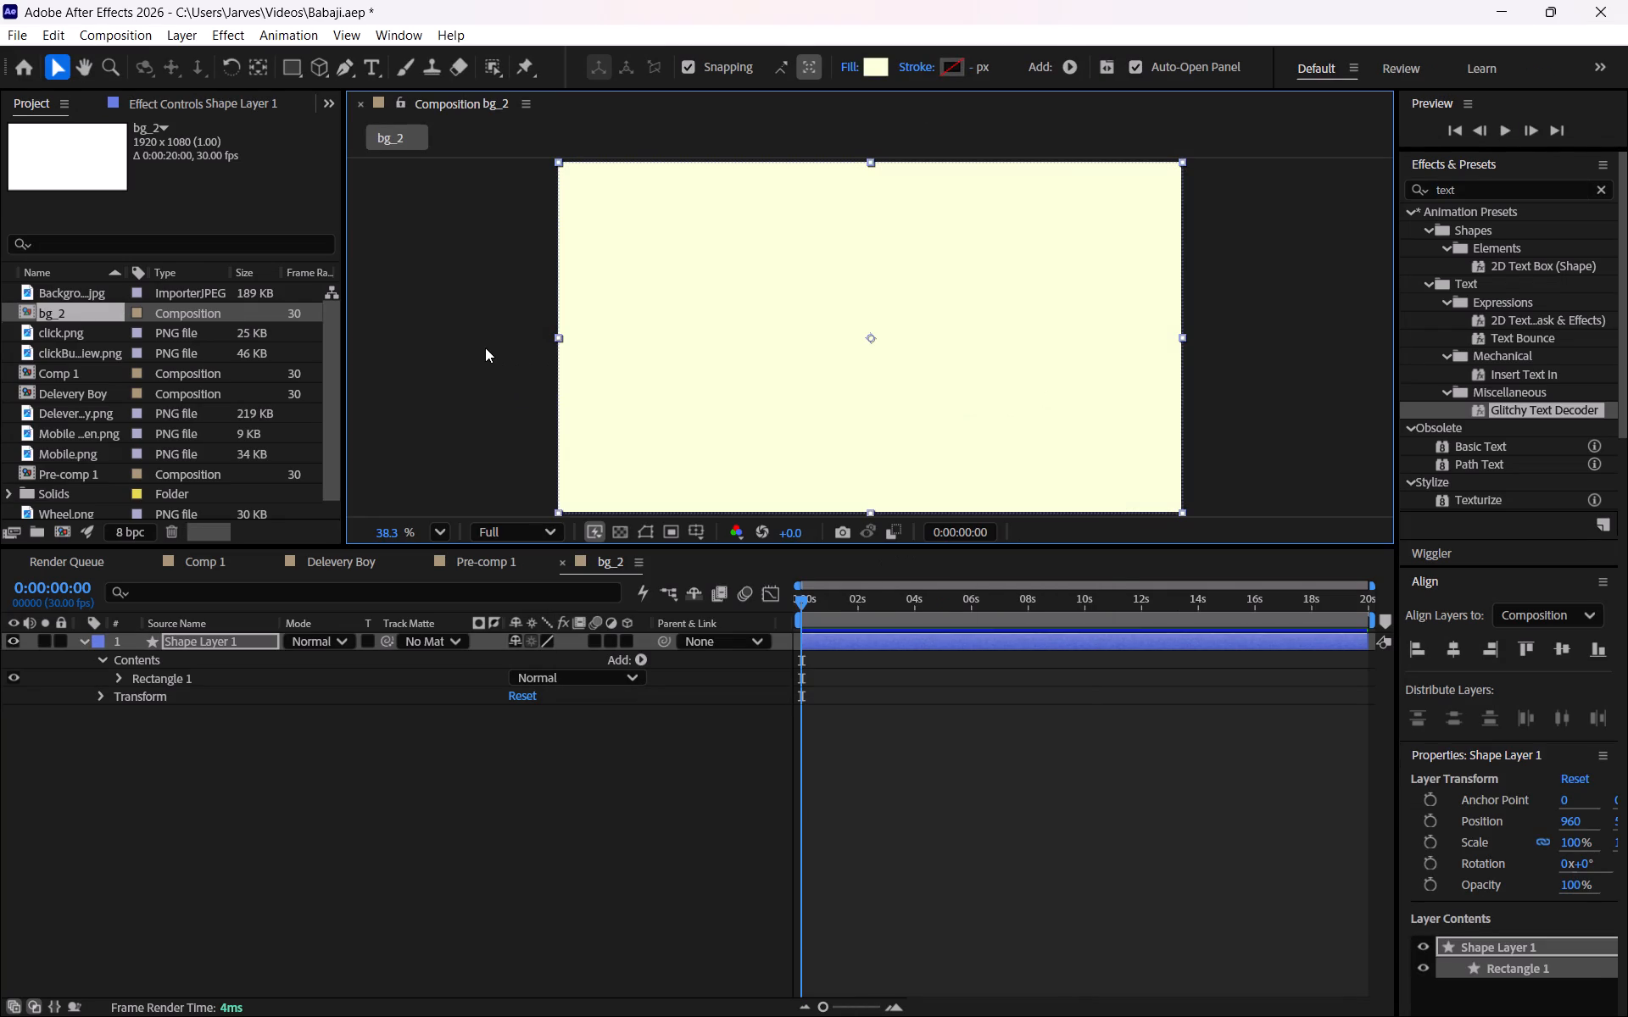
Check the tutorial in Chrome for which footage is placed over the background and in what layer order.
key("alt+Tab")
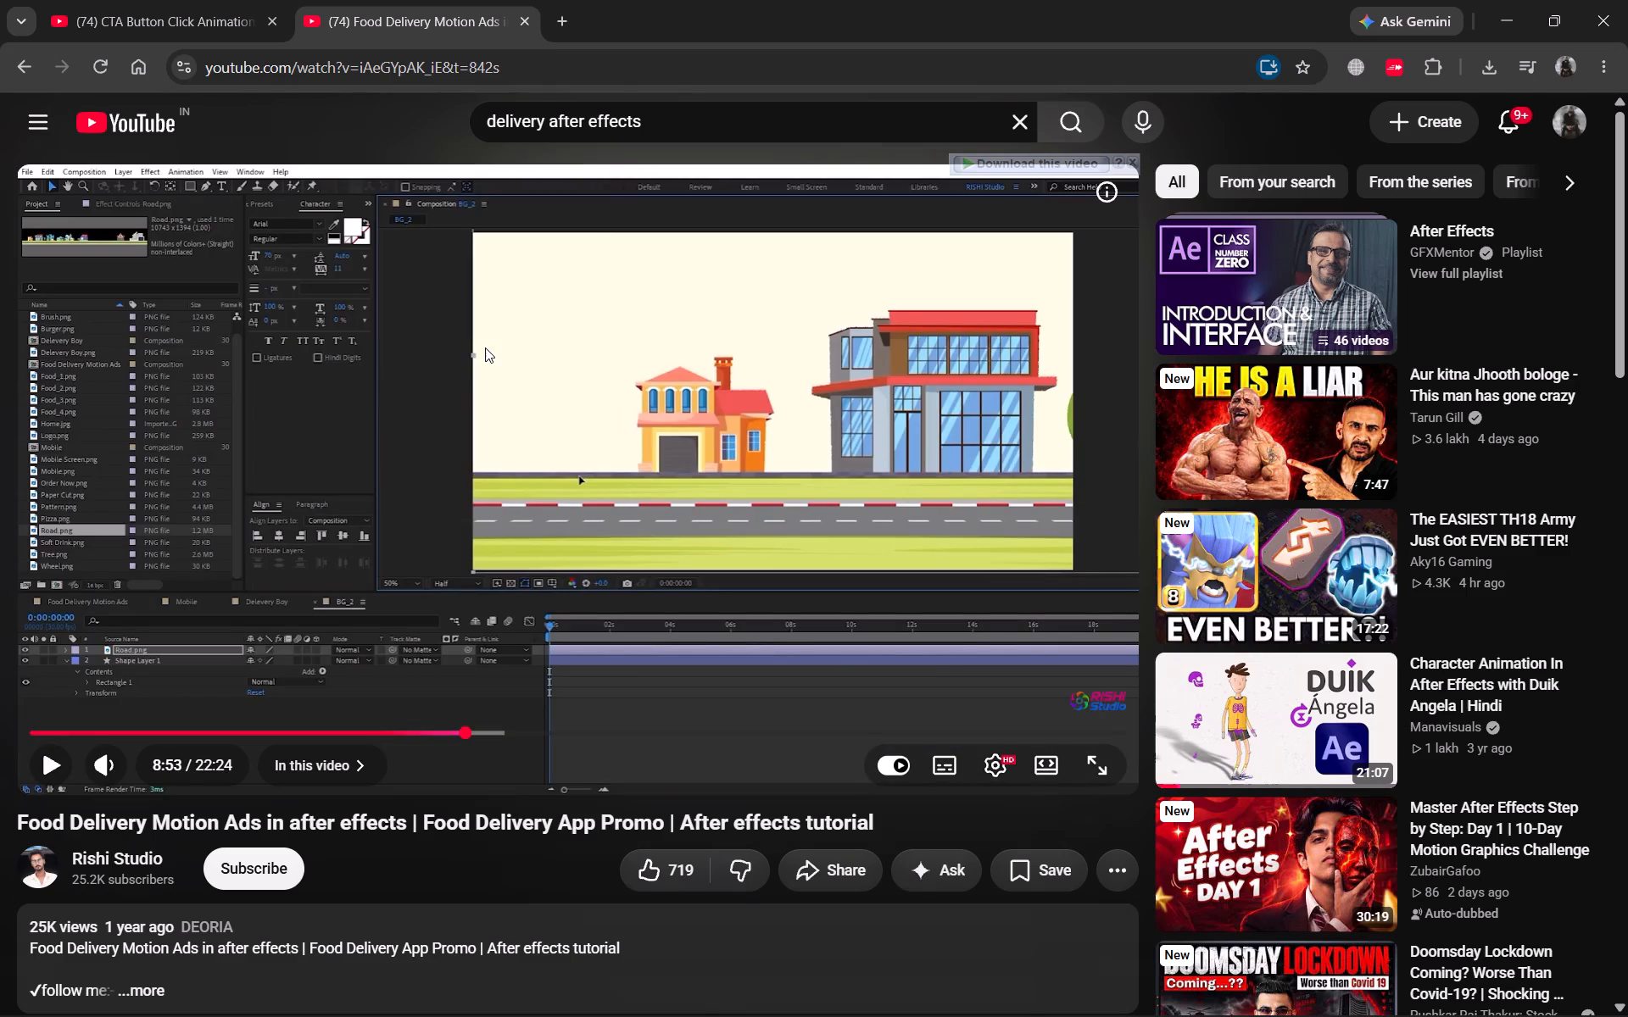
key("space")
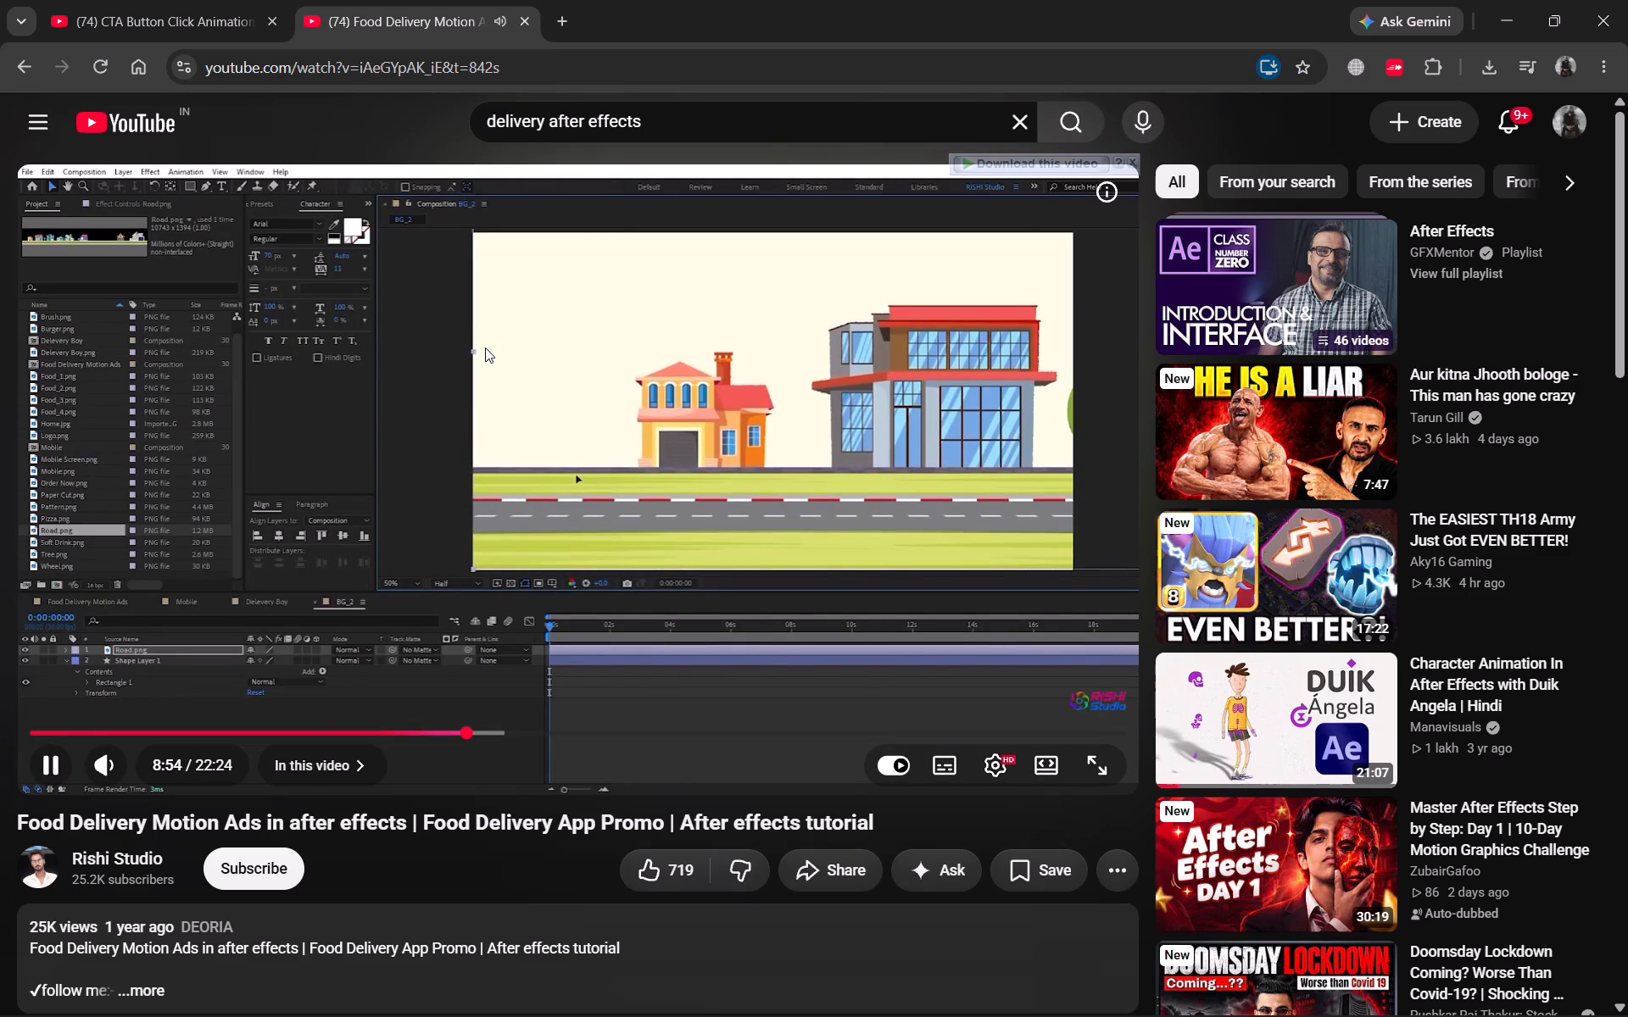
key("Right")
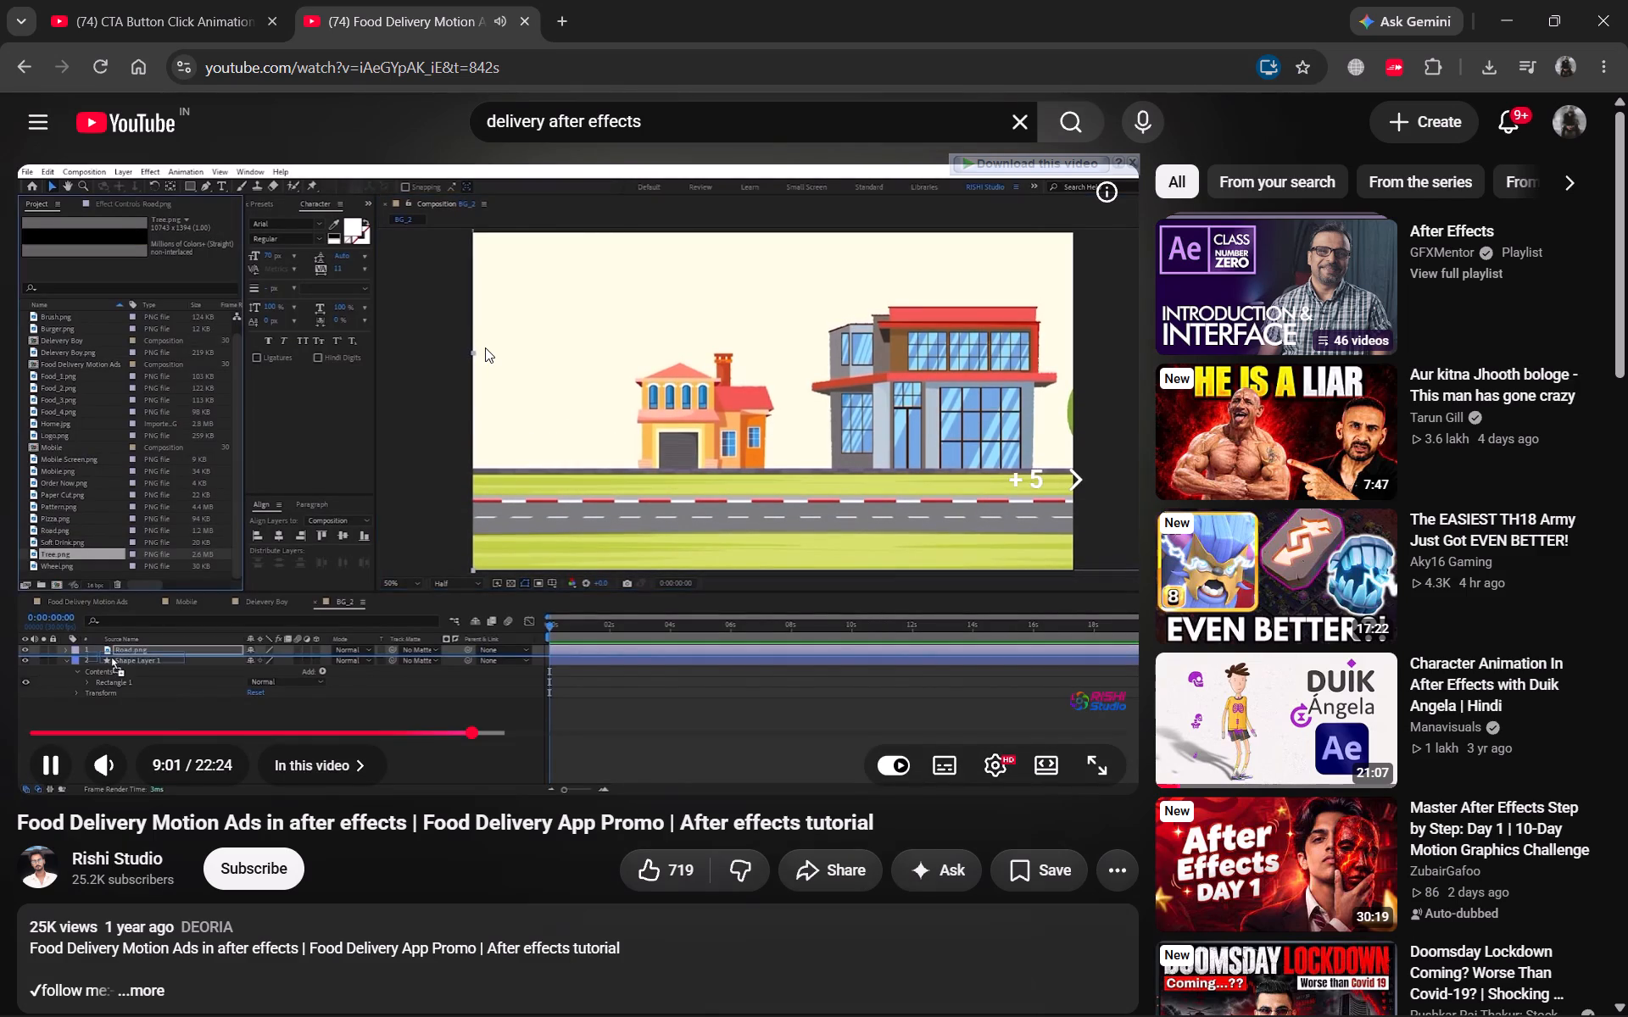
key("Right")
key("space")
key("alt+Tab")
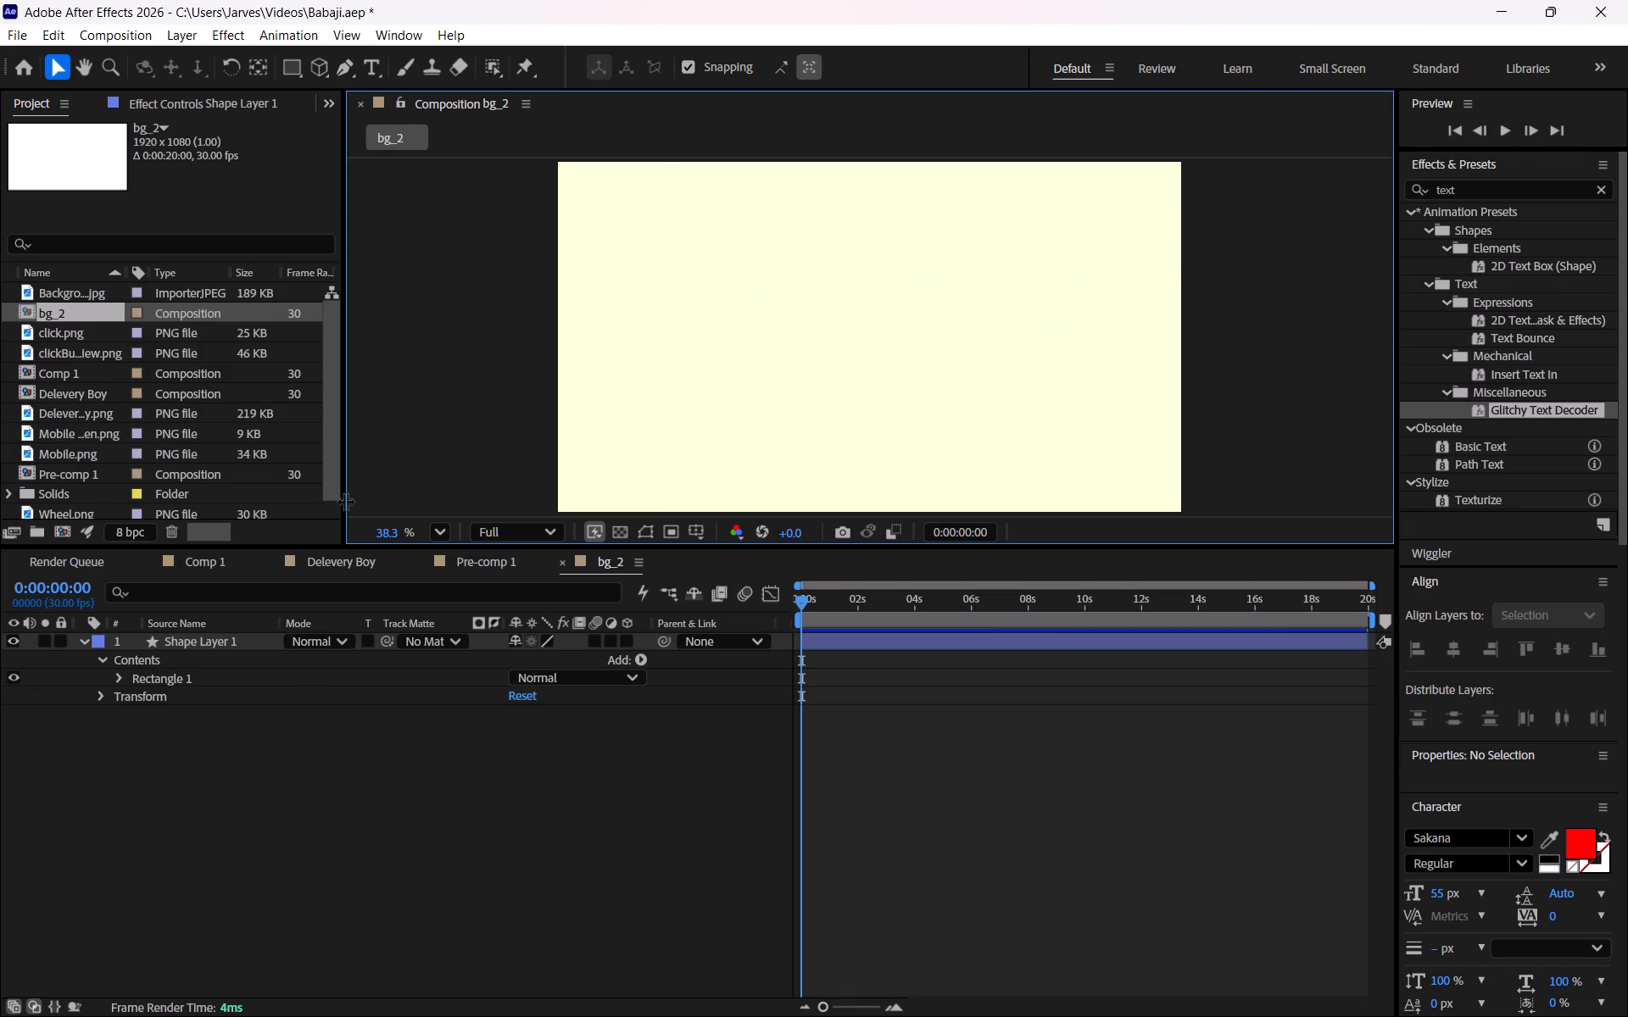
Import Road.png and Tree.png from the (Footage) folder into the project.
left_click(306, 789)
scroll(148, 436, "down", 3)
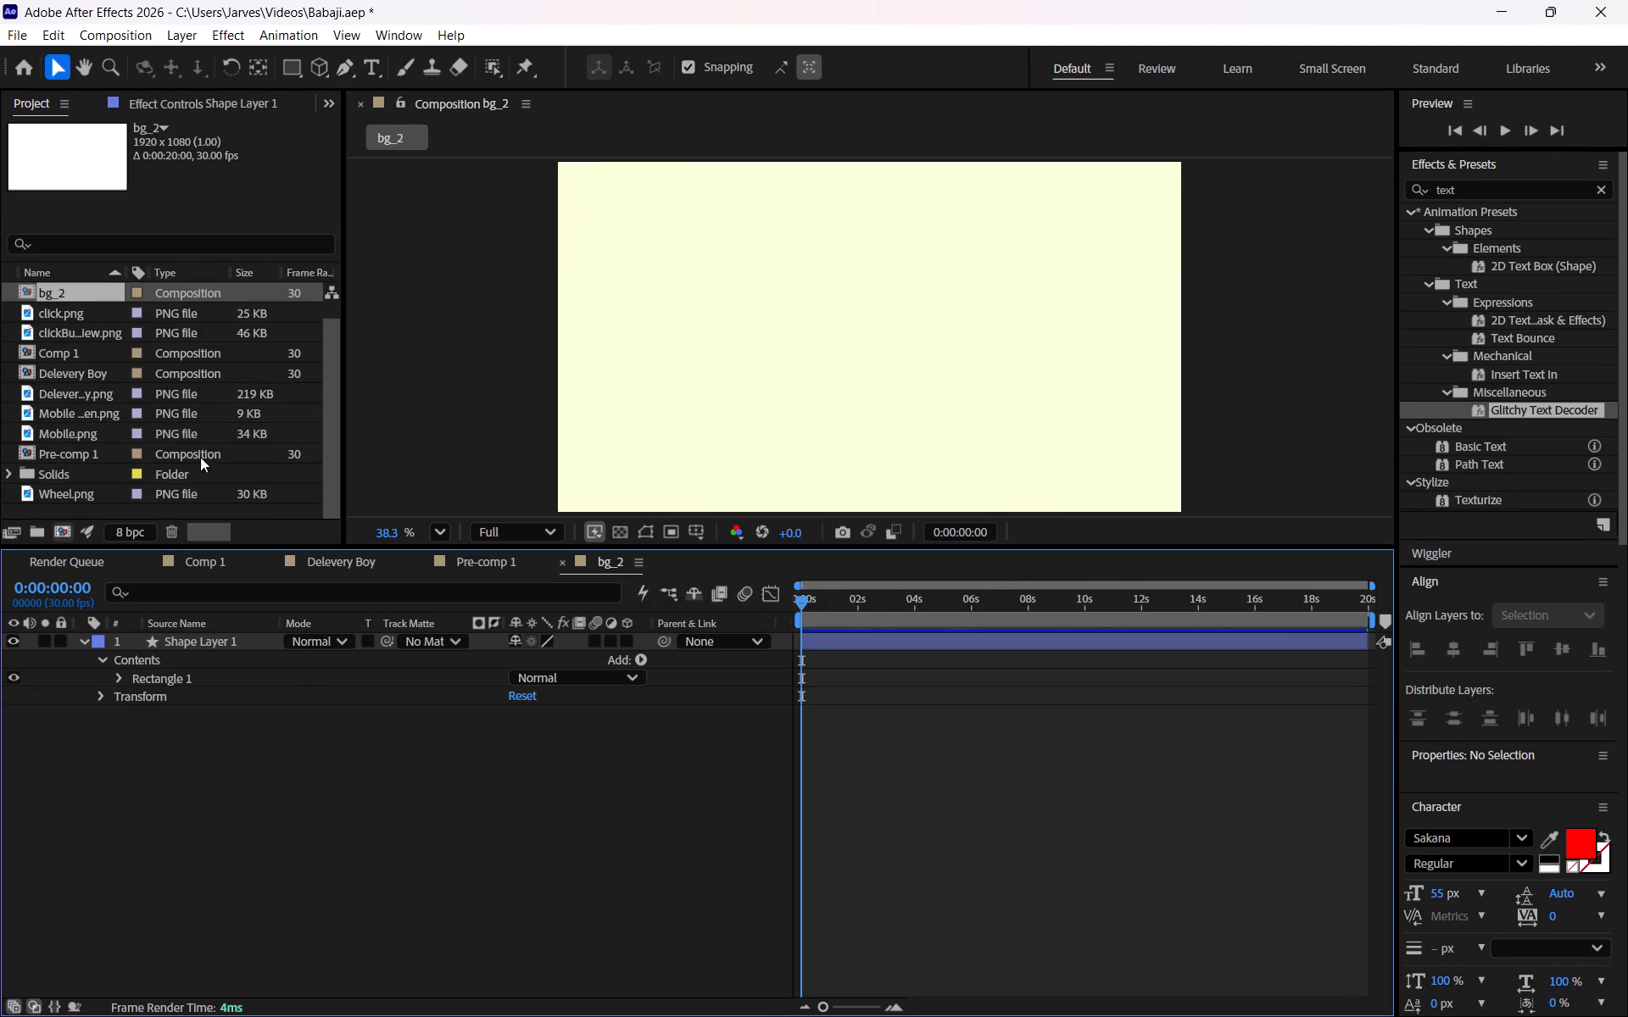
right_click(141, 506)
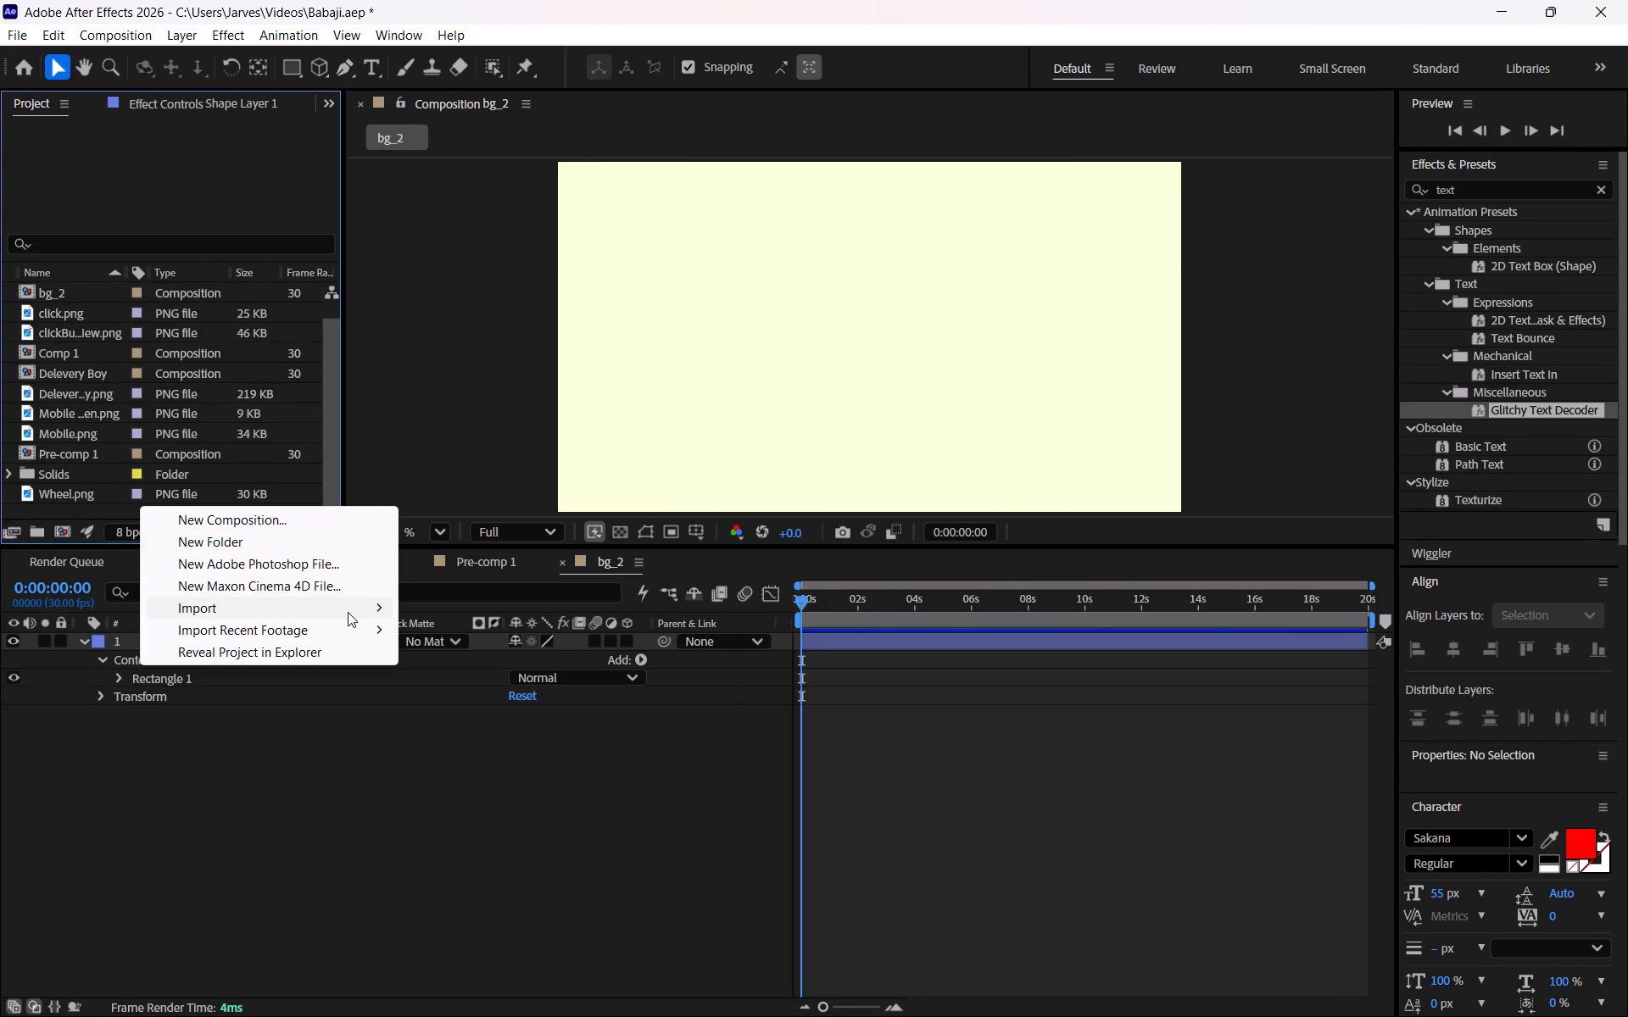
left_click(474, 632)
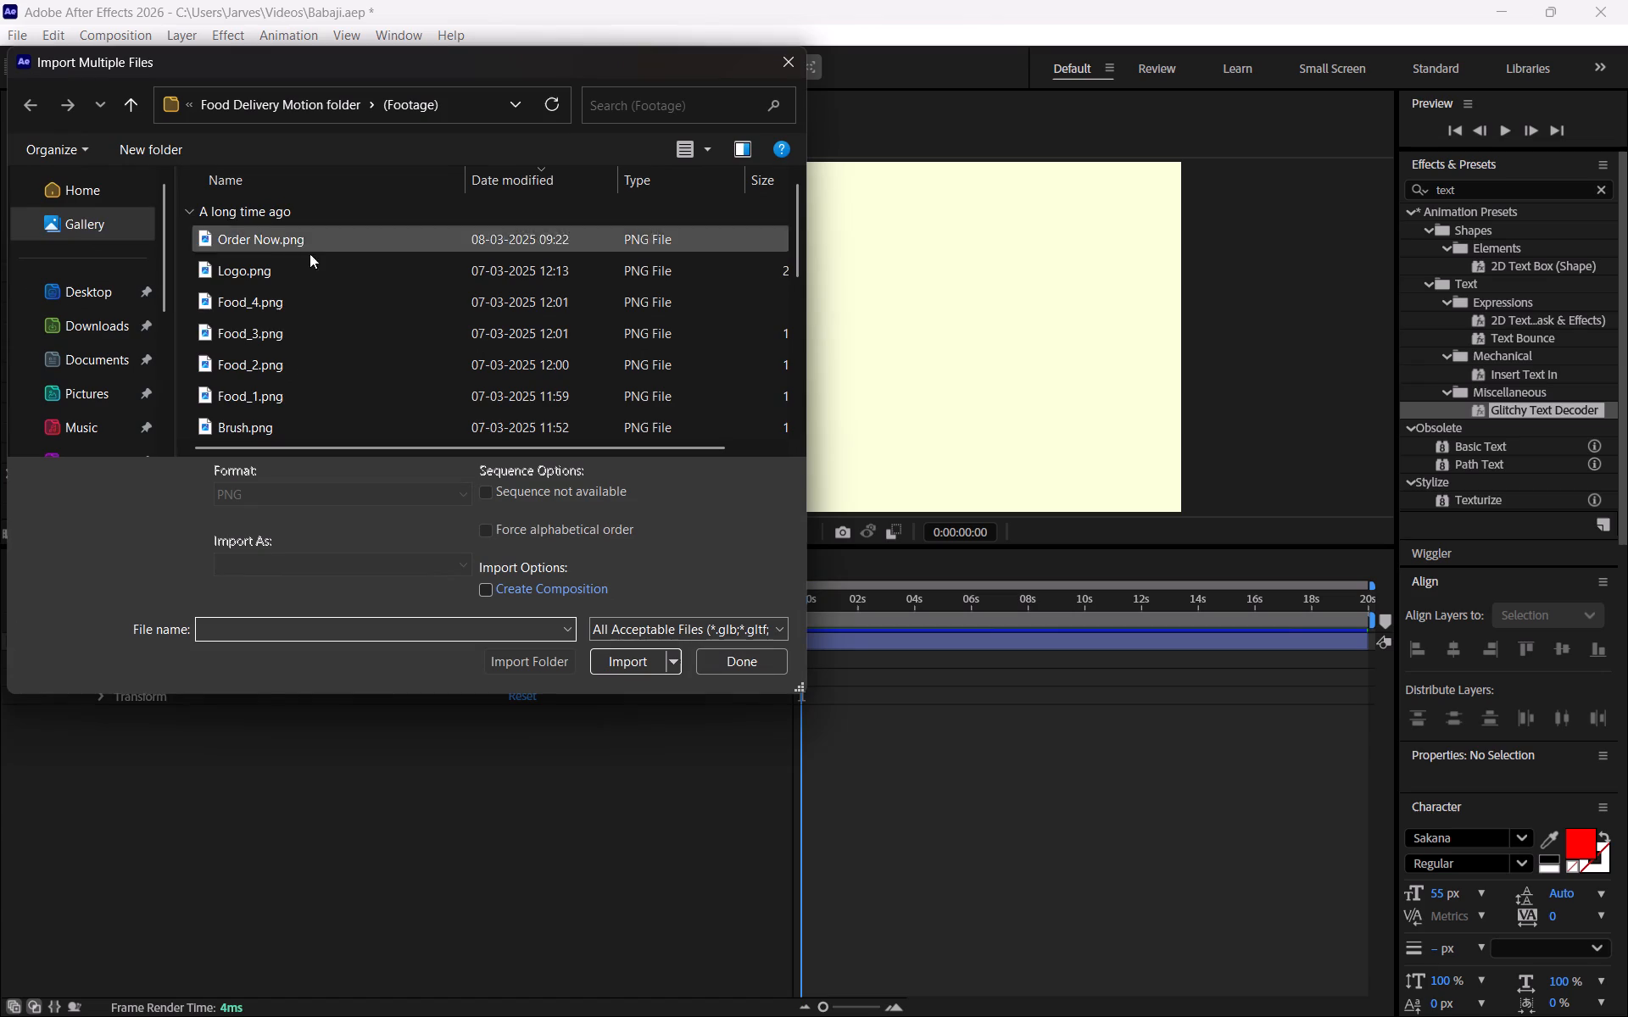
scroll(313, 348, "down", 1)
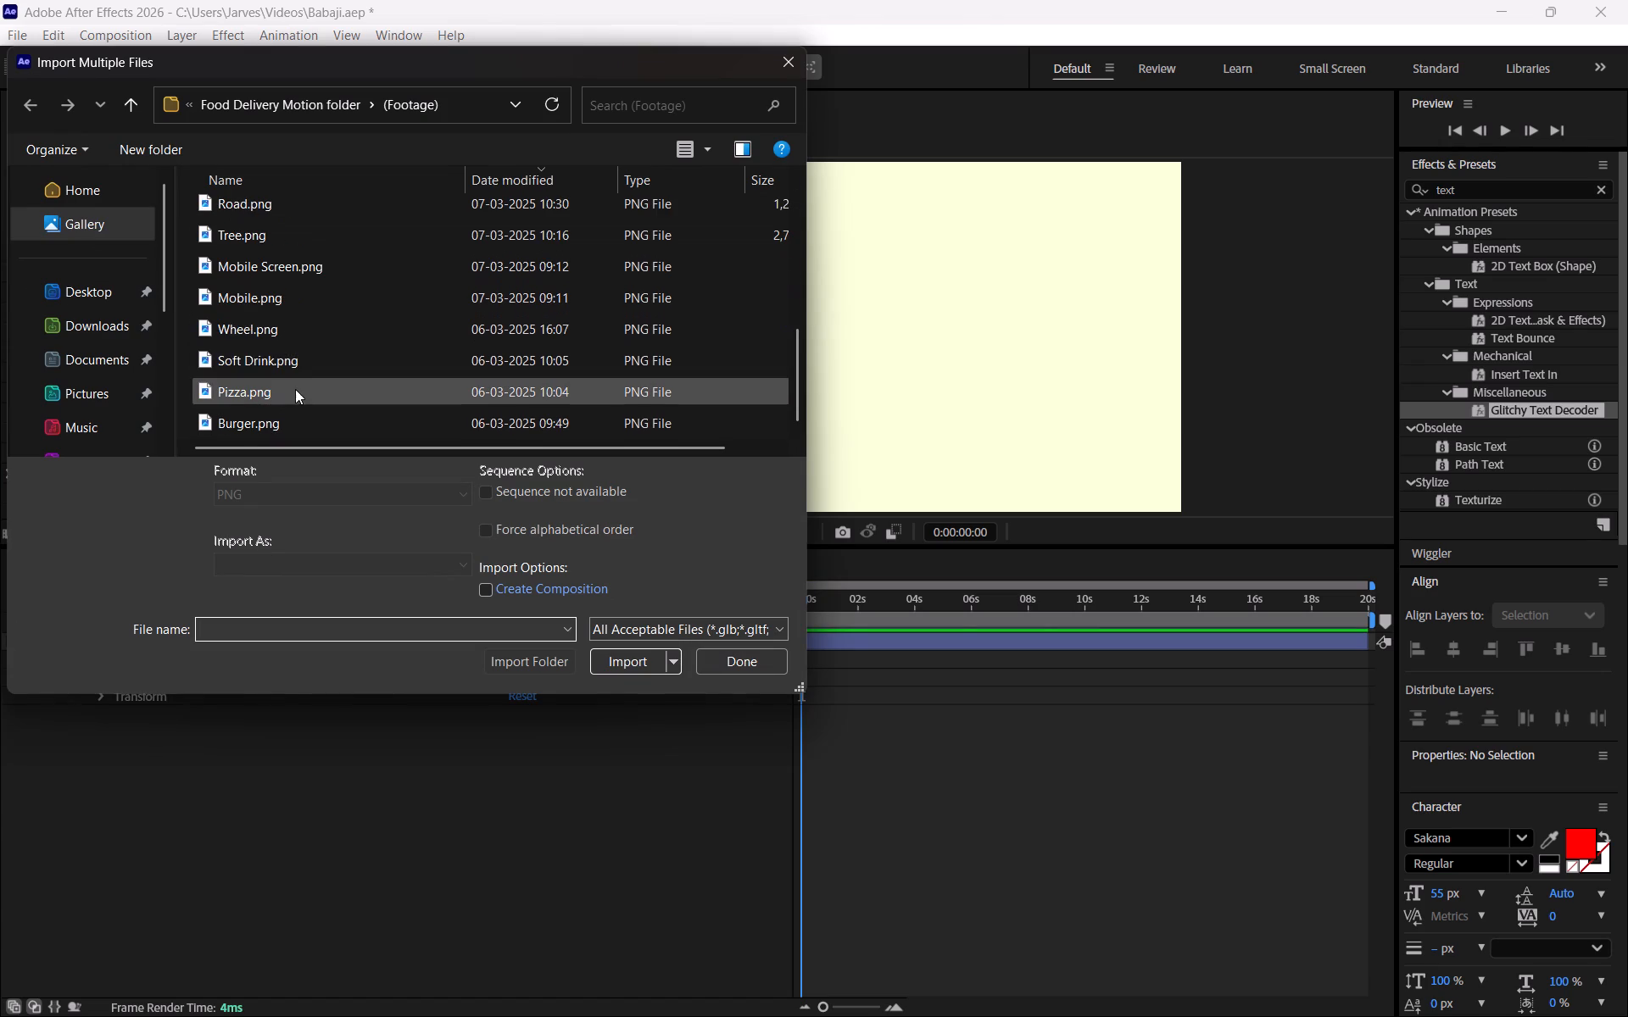
left_click(279, 235)
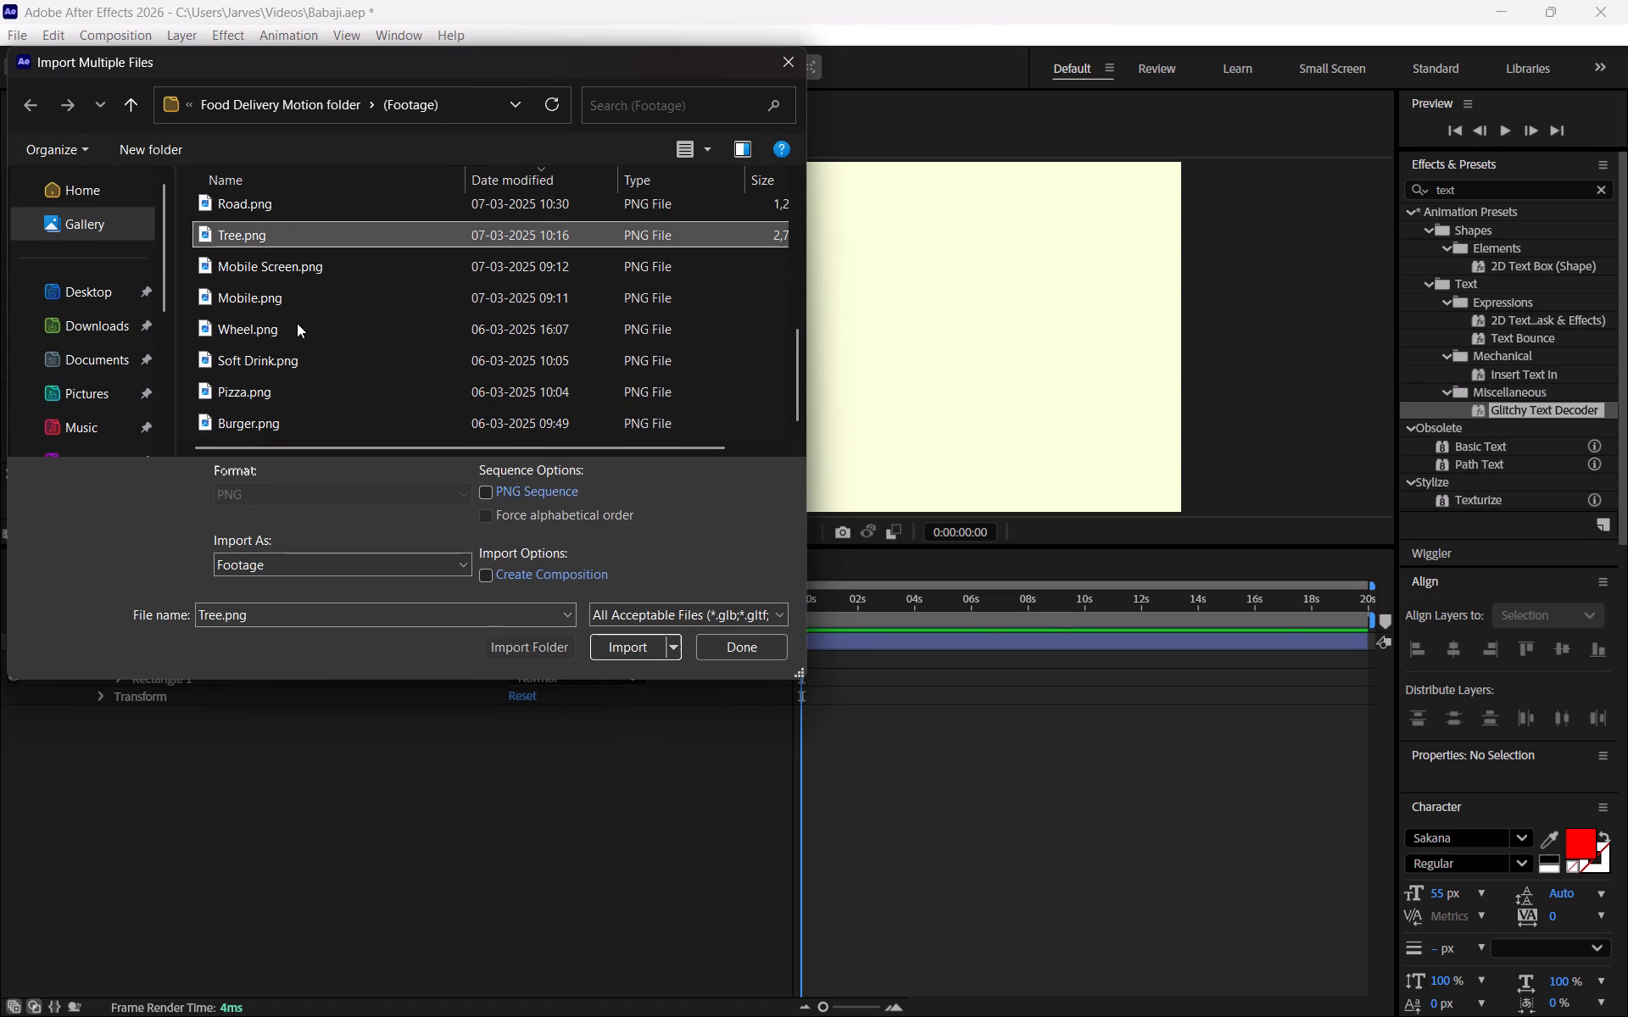
left_click(289, 204)
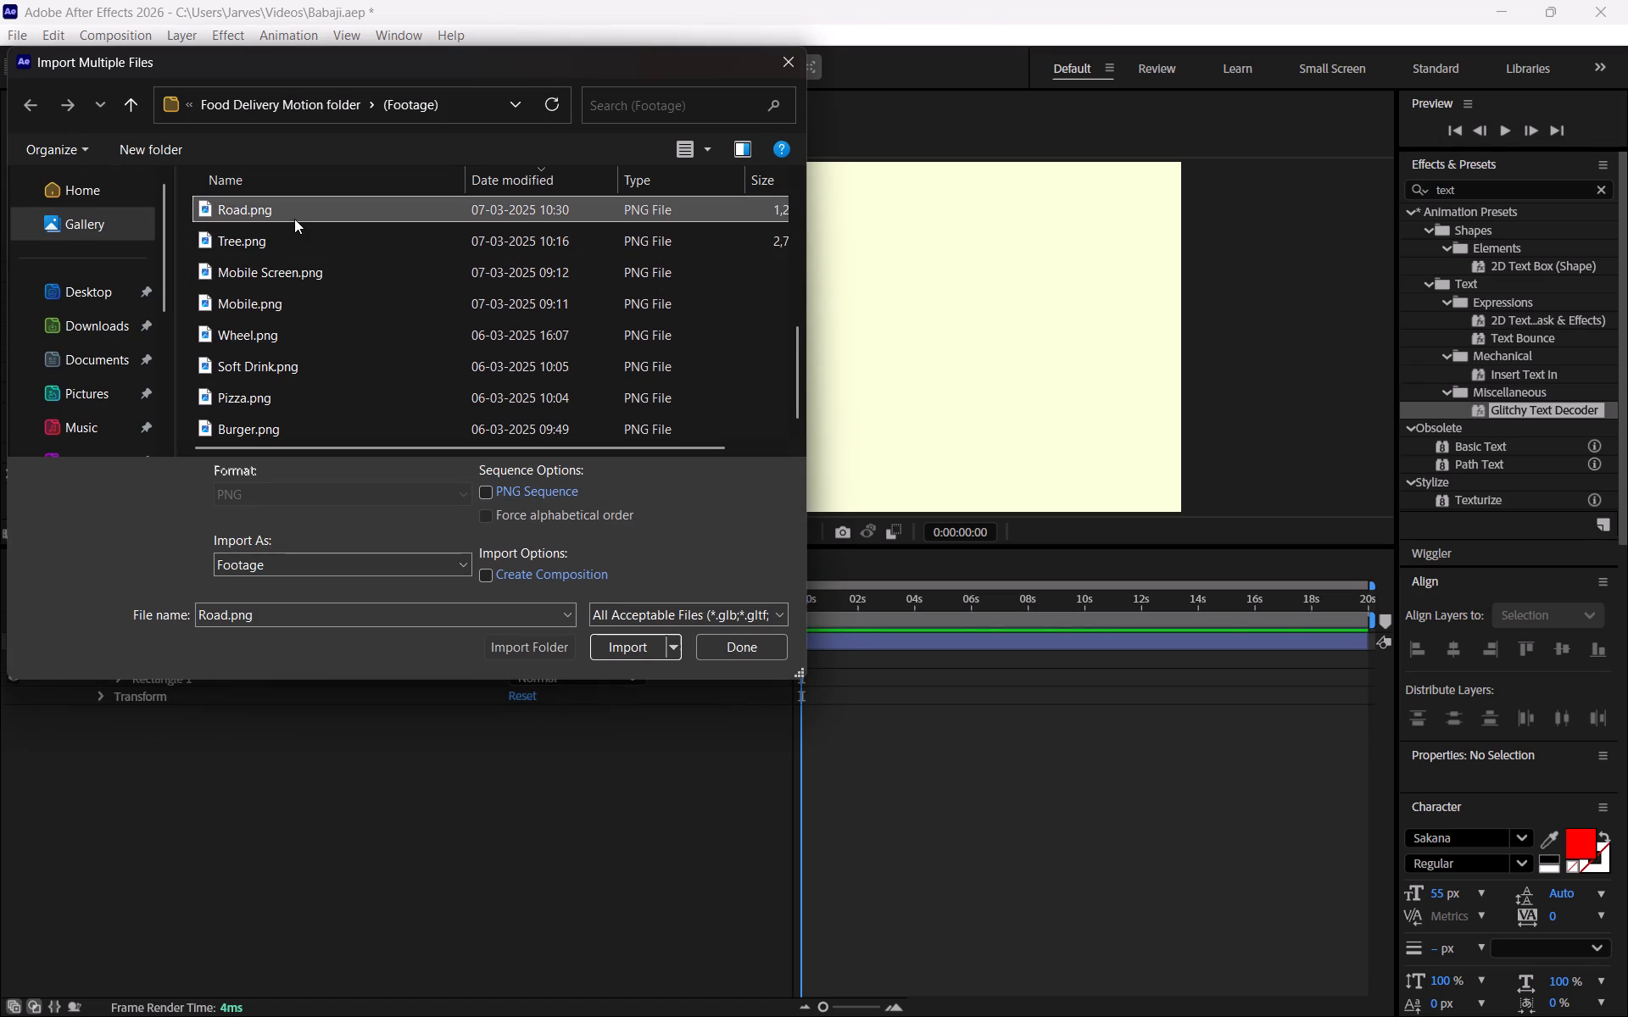
left_click(275, 242, "shift")
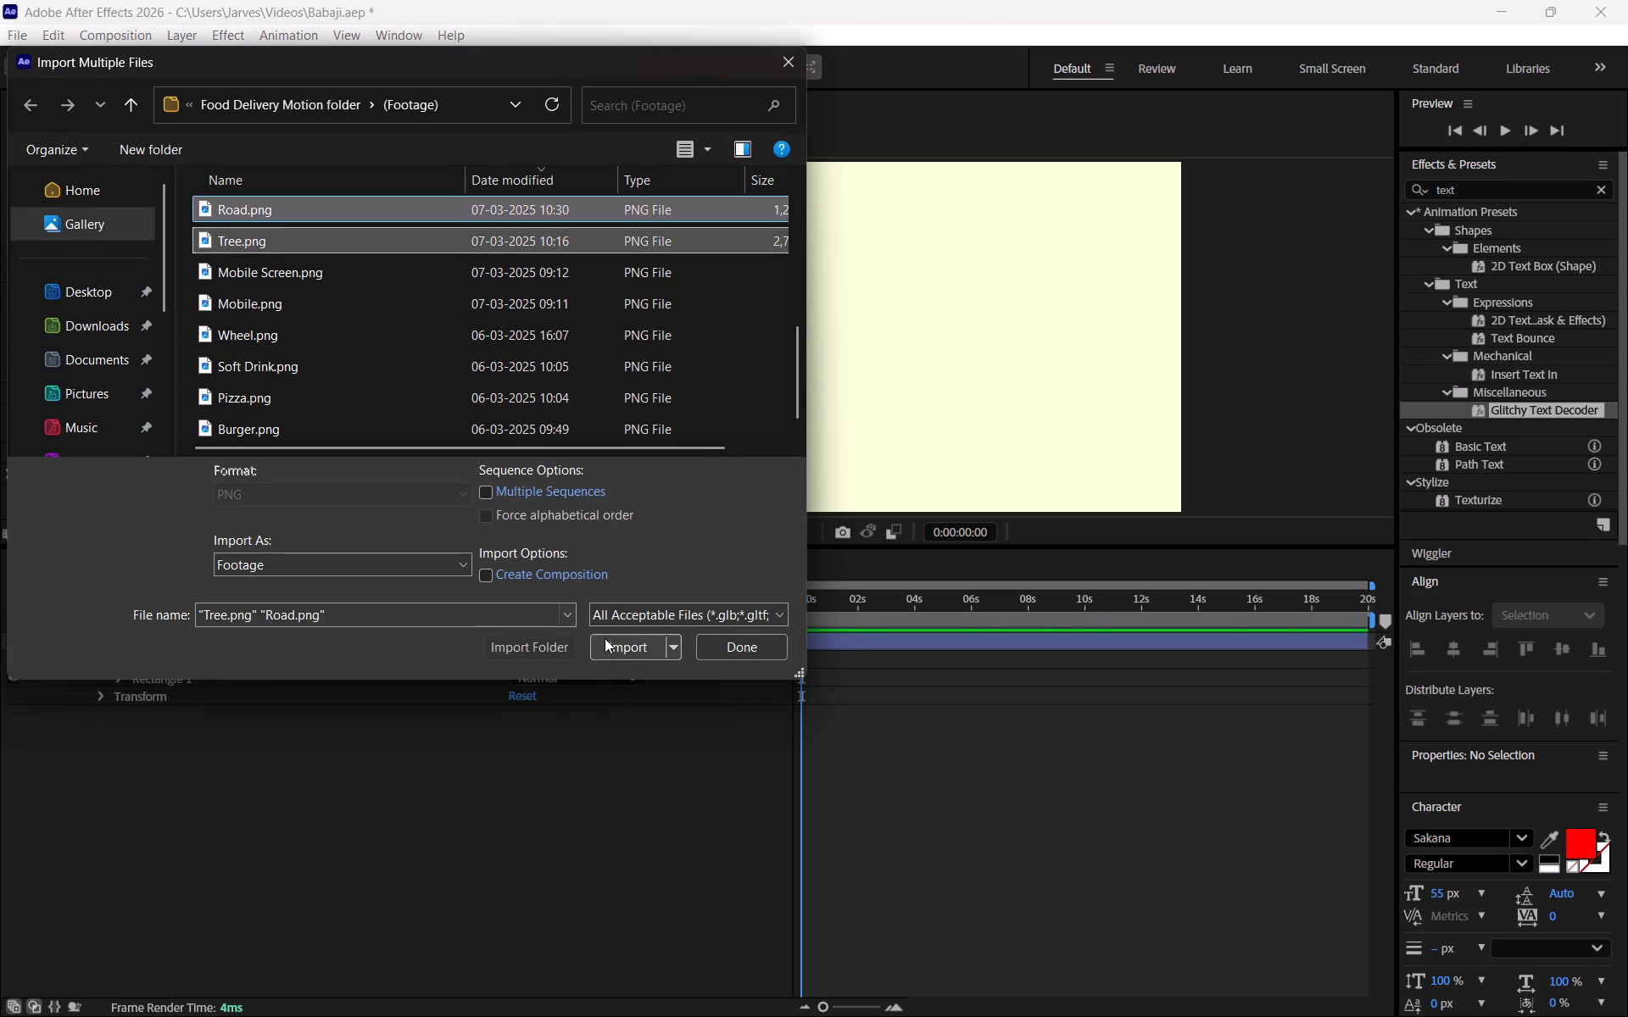
left_click(605, 638)
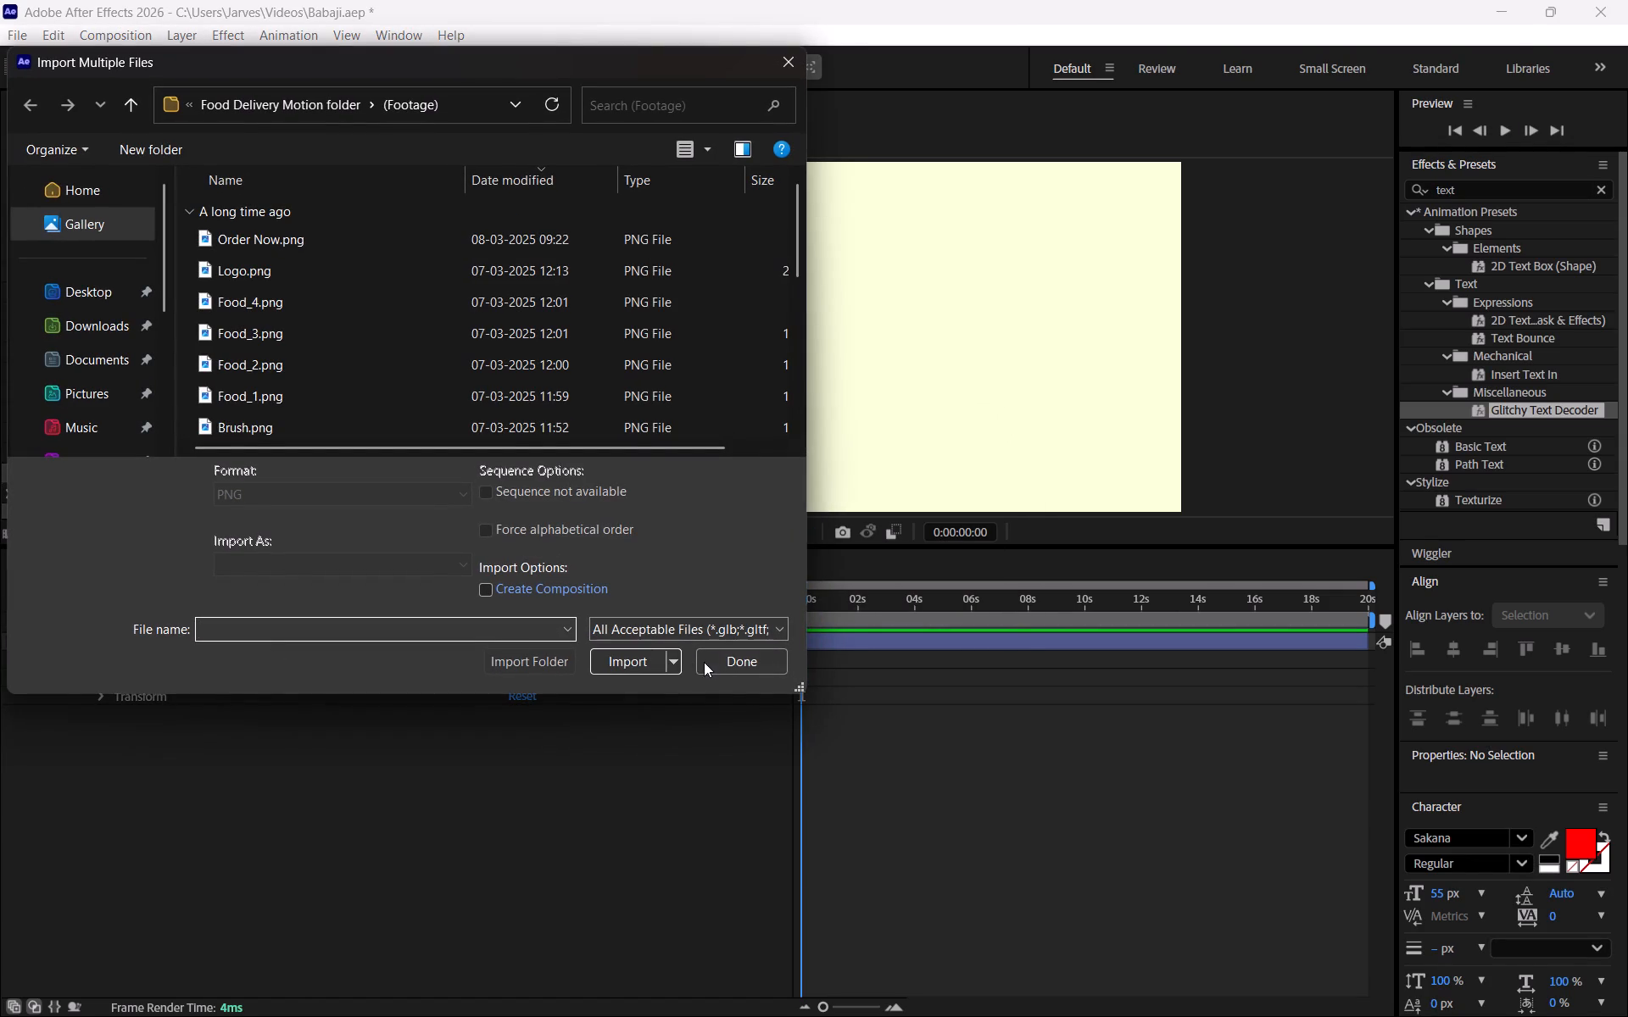
left_click(706, 662)
Add Road.png and Tree.png to bg_2, stacked above the background shape layer with Road.png on top.
left_click_drag(98, 469, 175, 718)
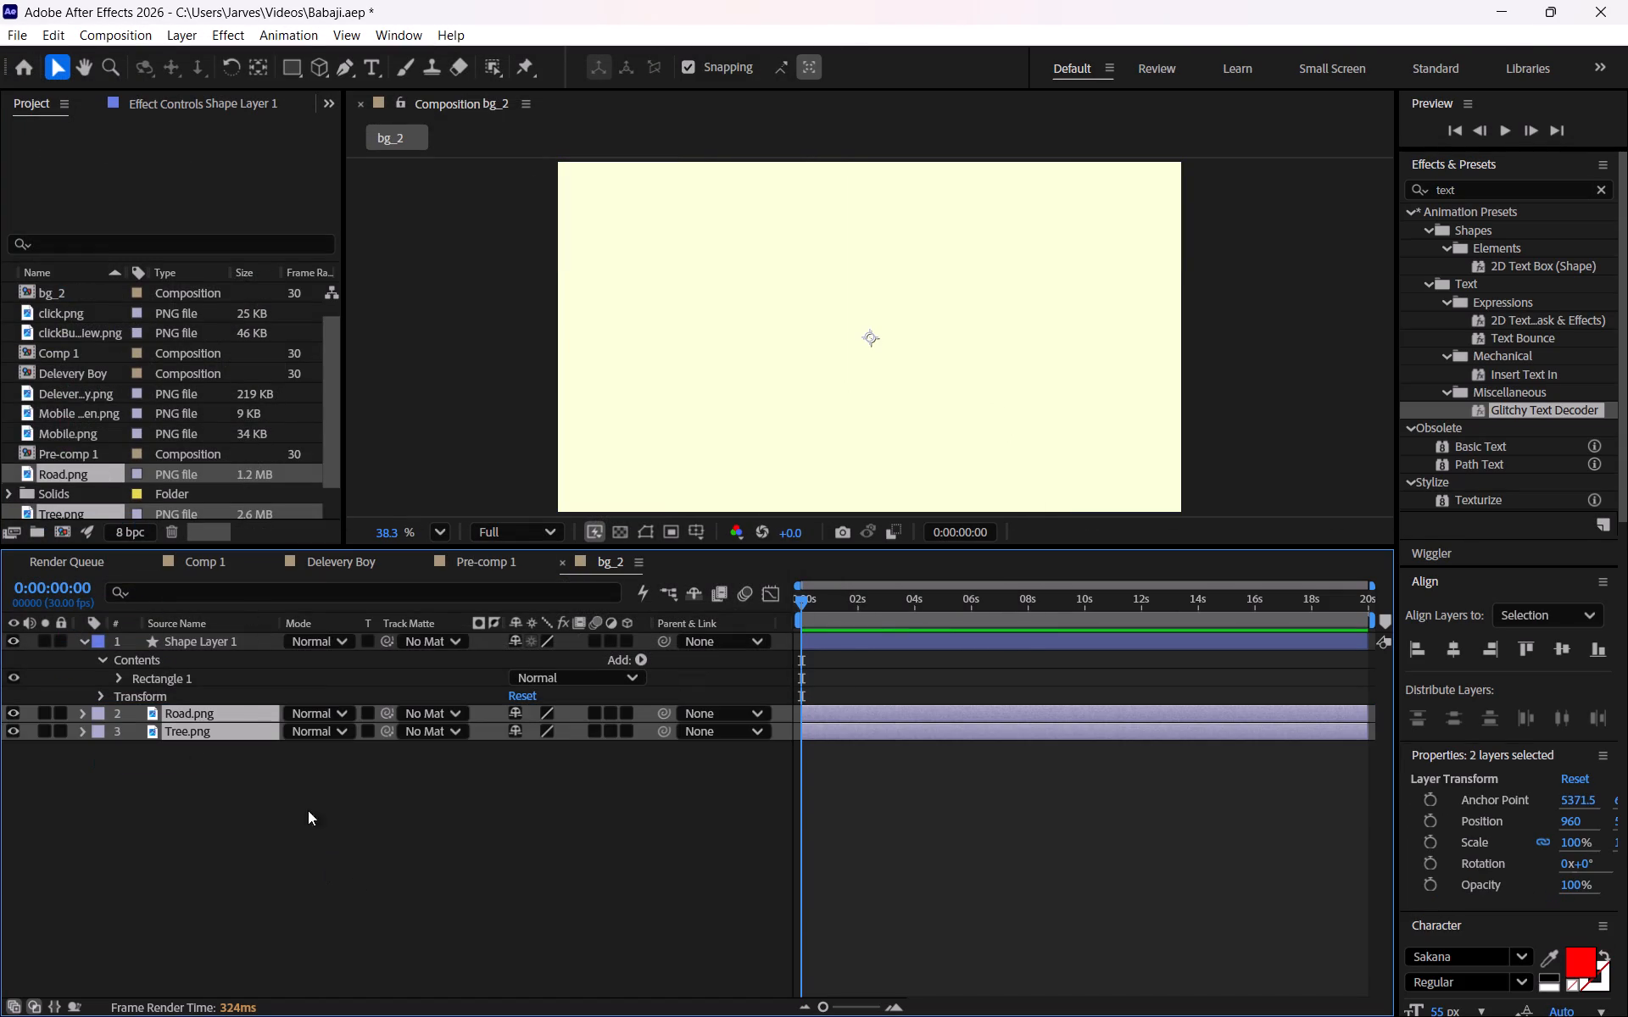
left_click_drag(220, 718, 245, 640)
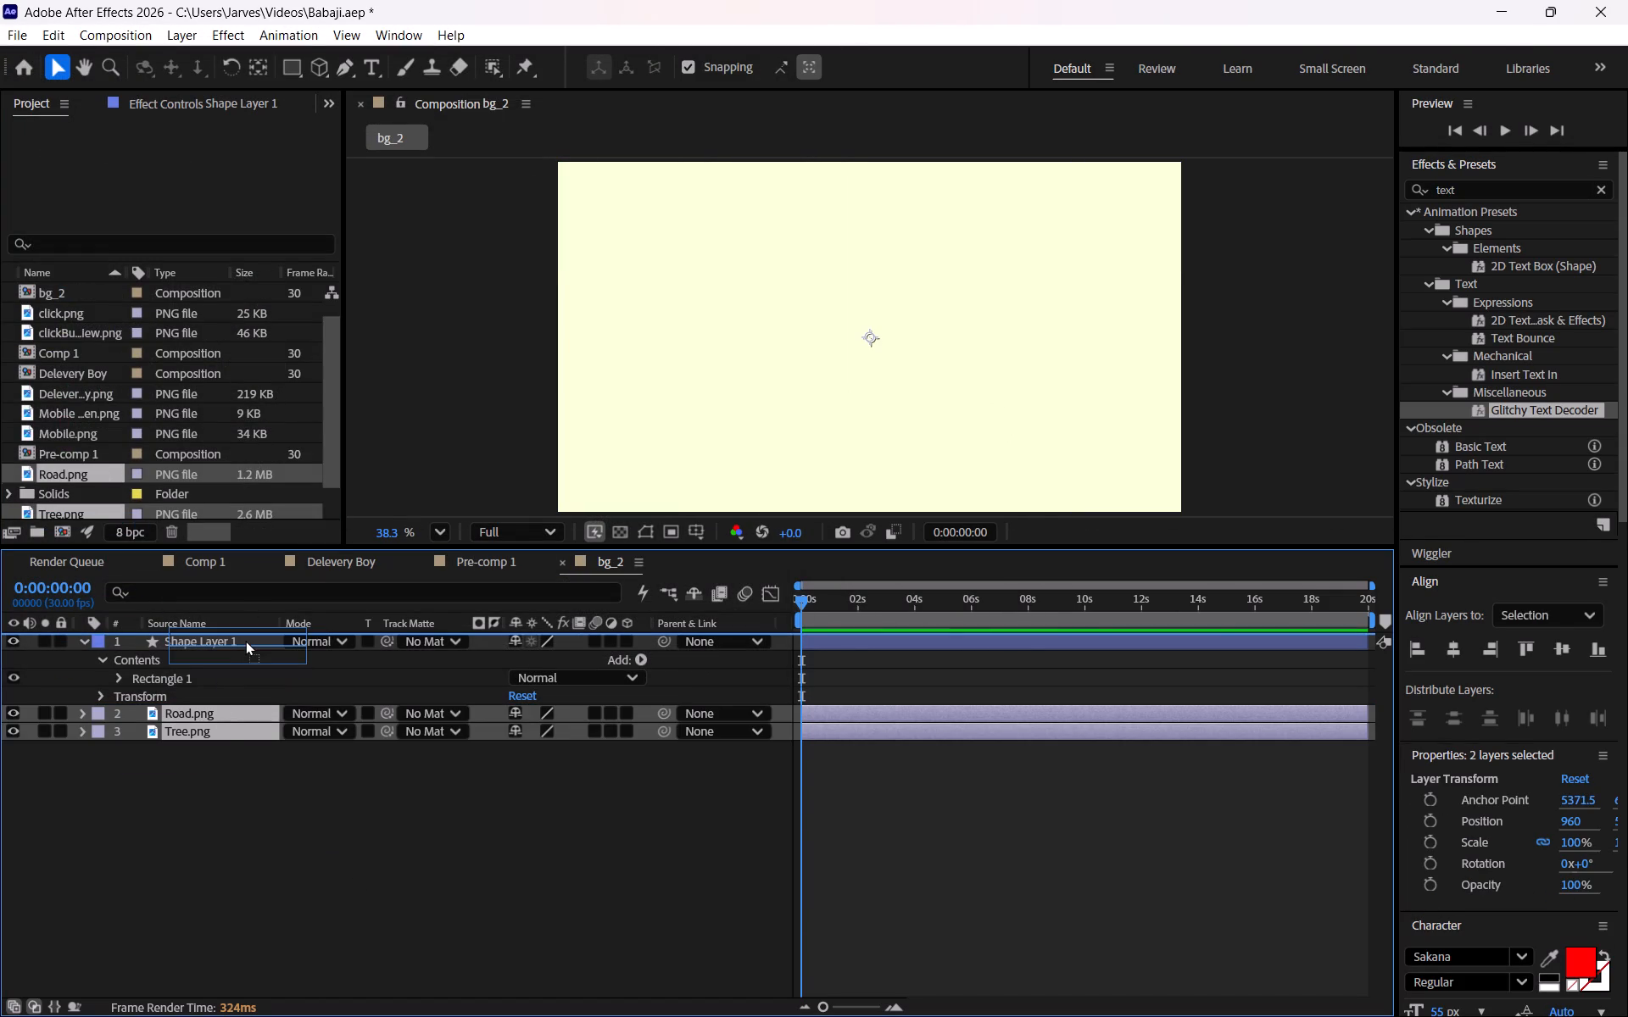
left_click_drag(245, 640, 252, 631)
left_click_drag(240, 718, 265, 633)
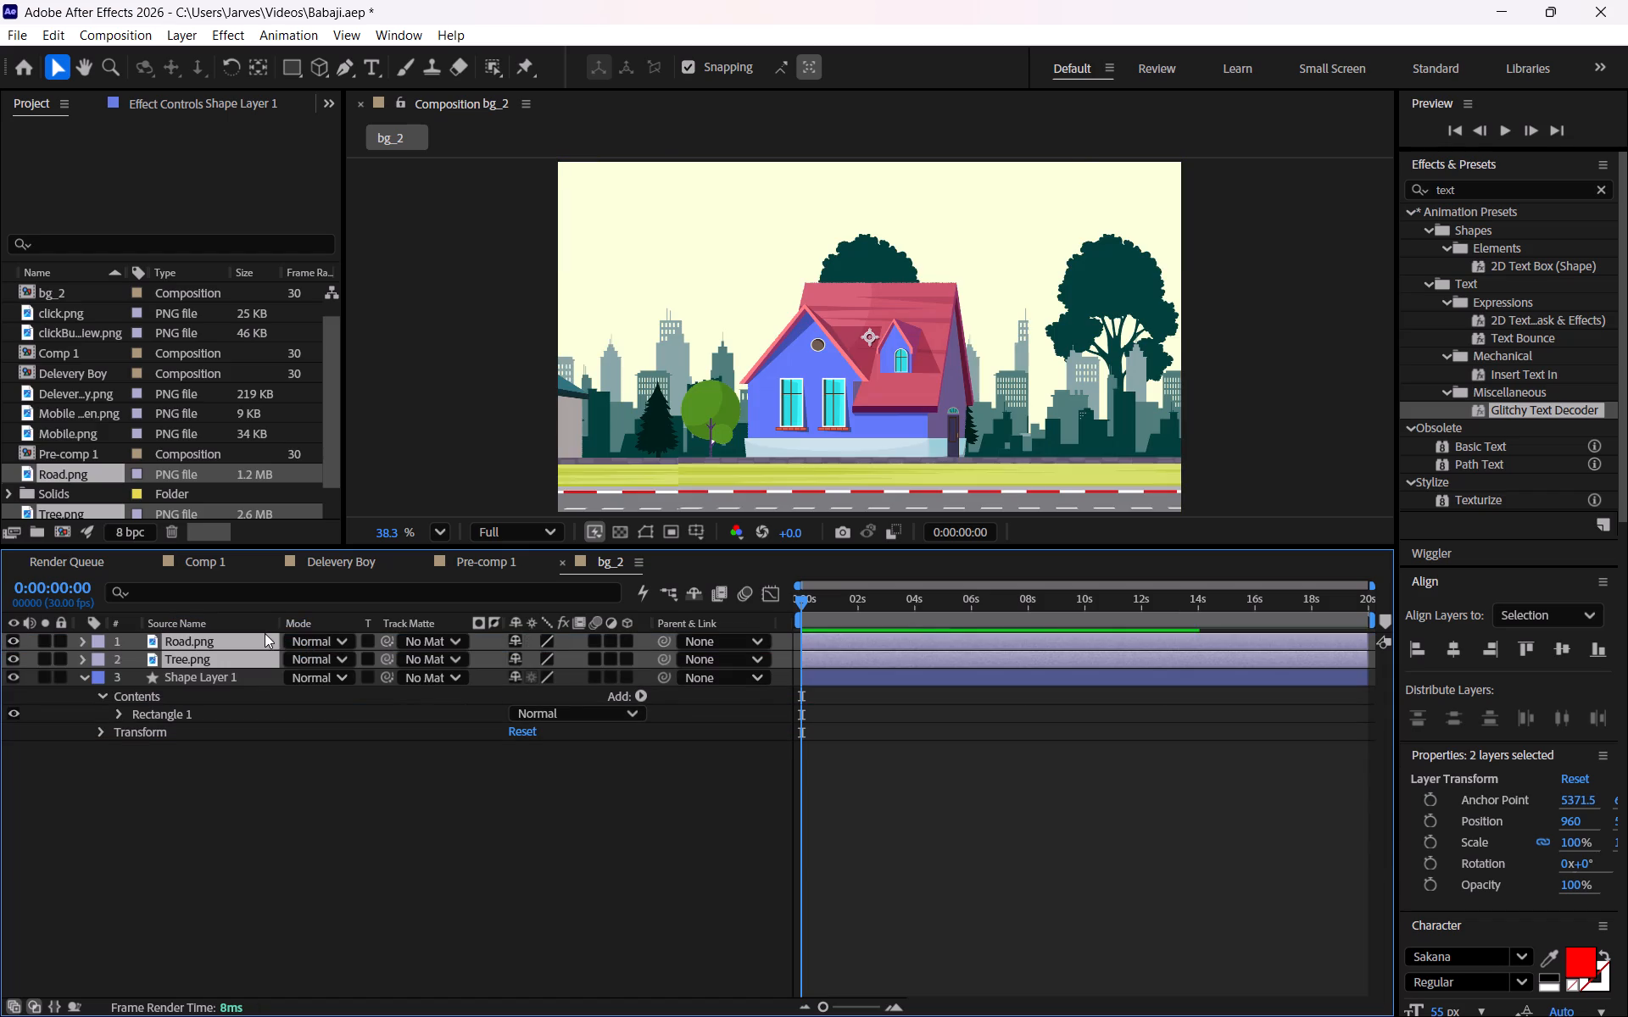
left_click(348, 807)
Move the Road.png layer to an X position of about 1440, with its lower edge at the frame's bottom edge.
left_click(850, 394)
left_click_drag(850, 394, 889, 368)
left_click(1171, 99)
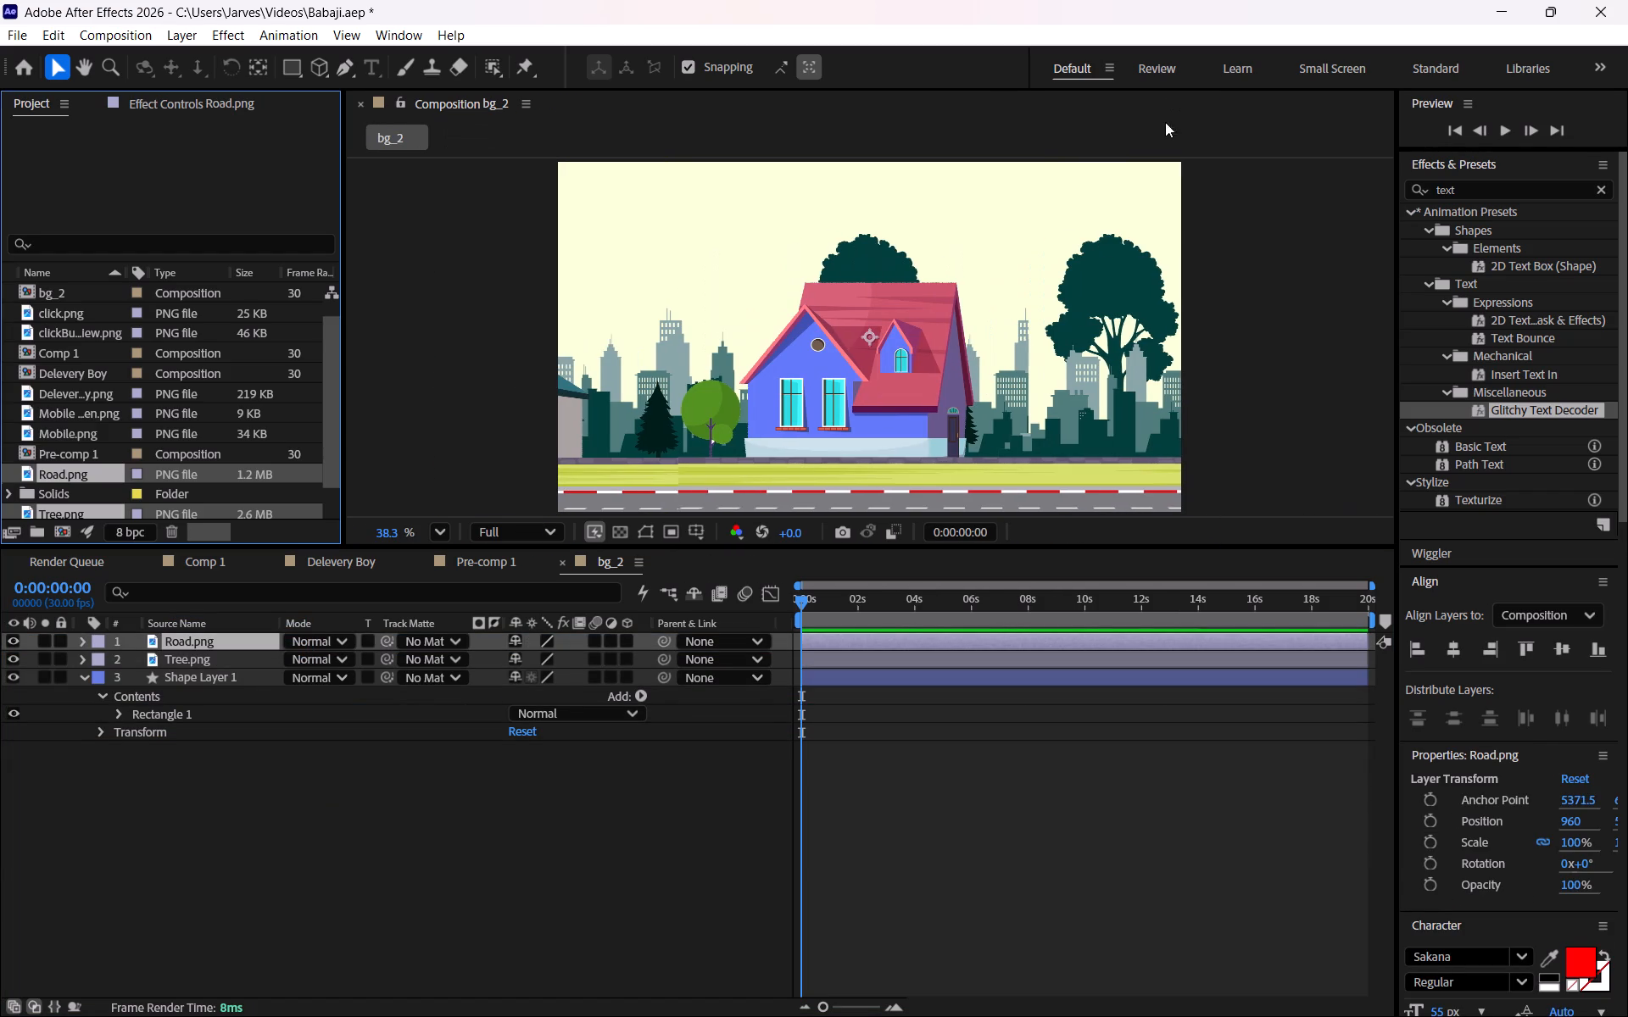
left_click_drag(869, 409, 949, 320)
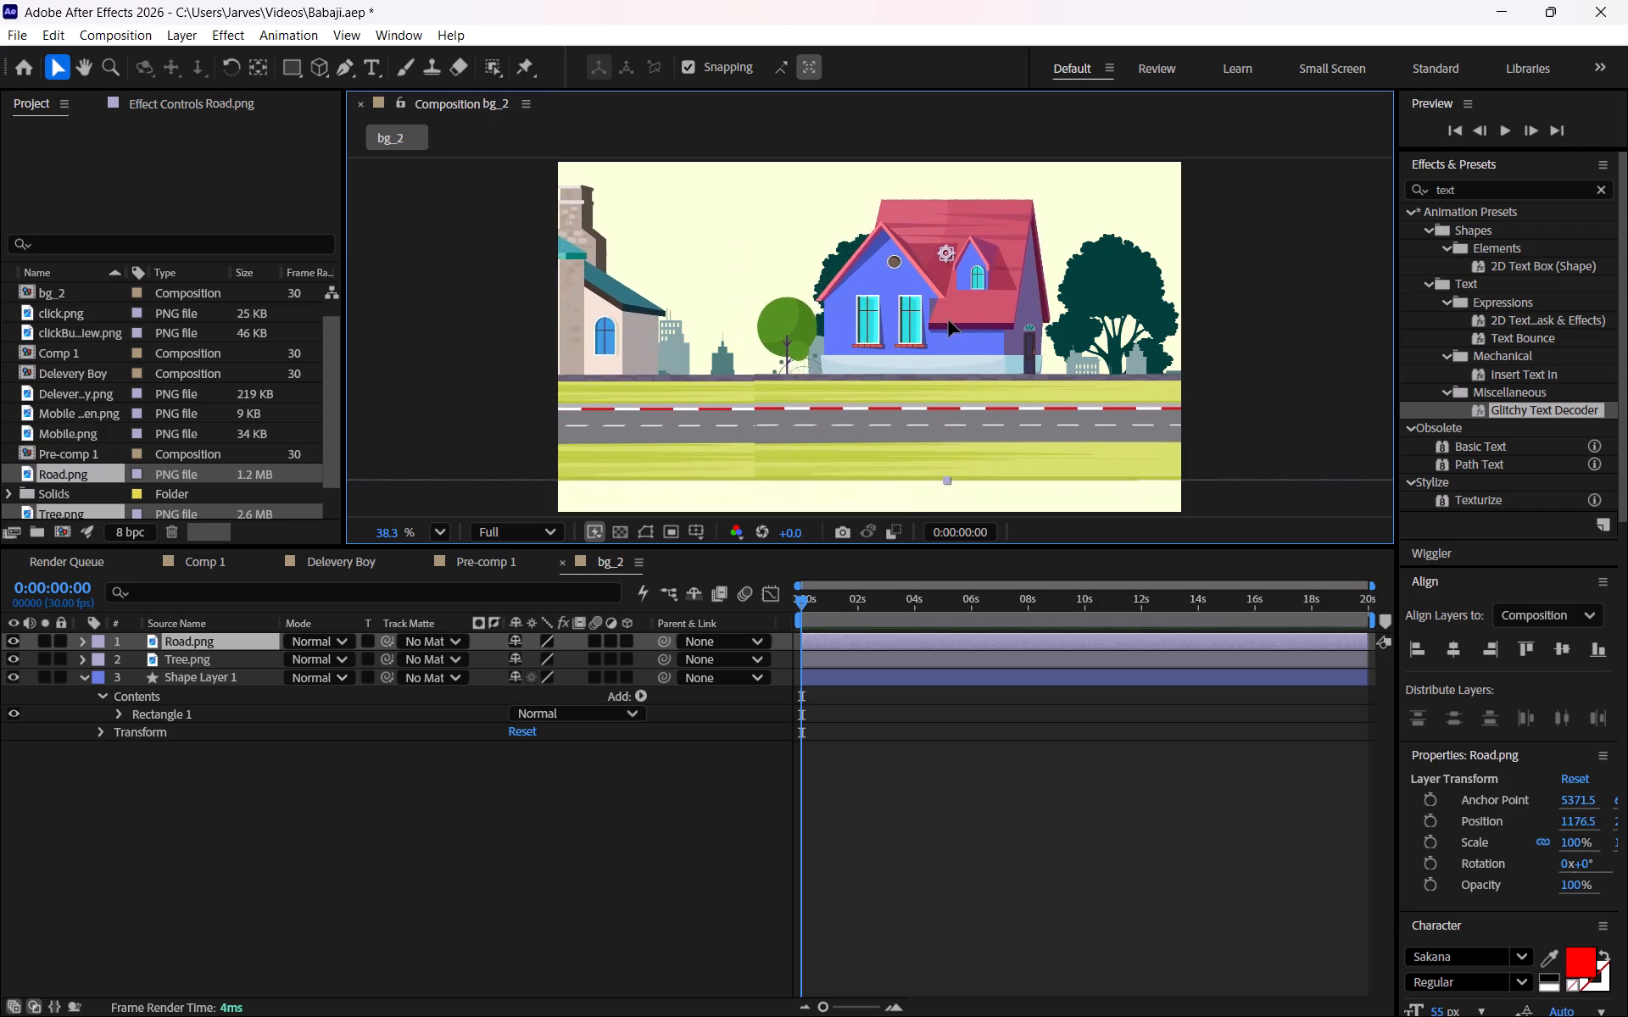
left_click_drag(949, 320, 988, 356)
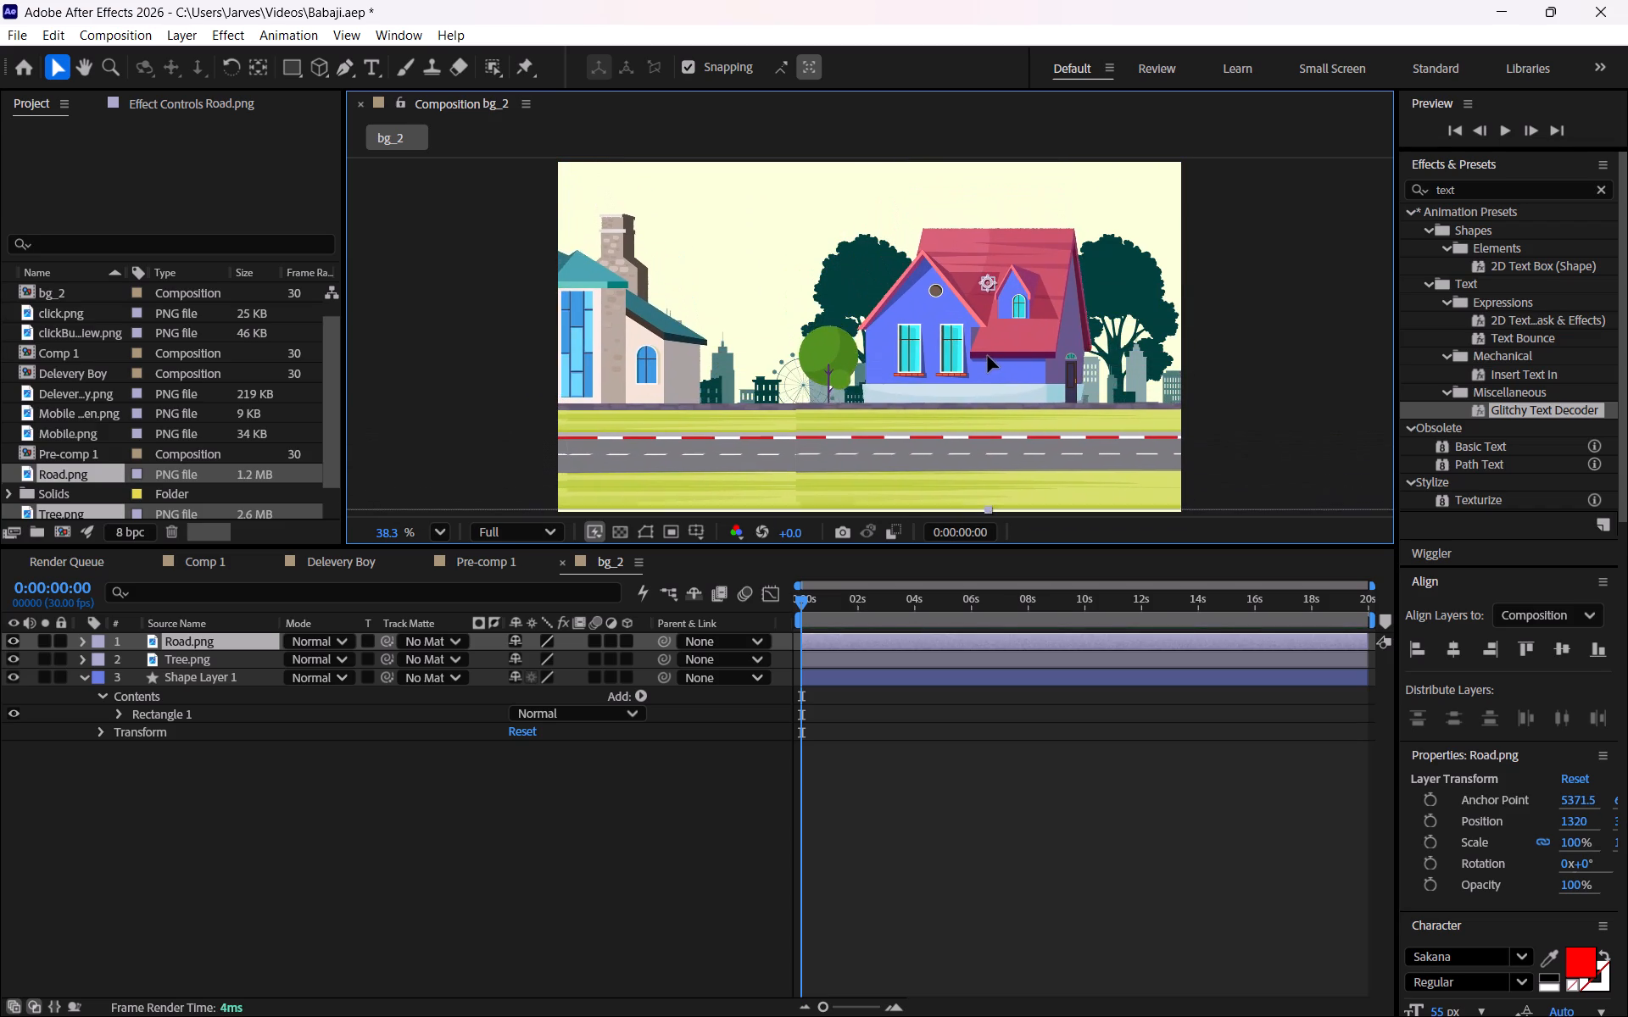
left_click_drag(988, 356, 1025, 347)
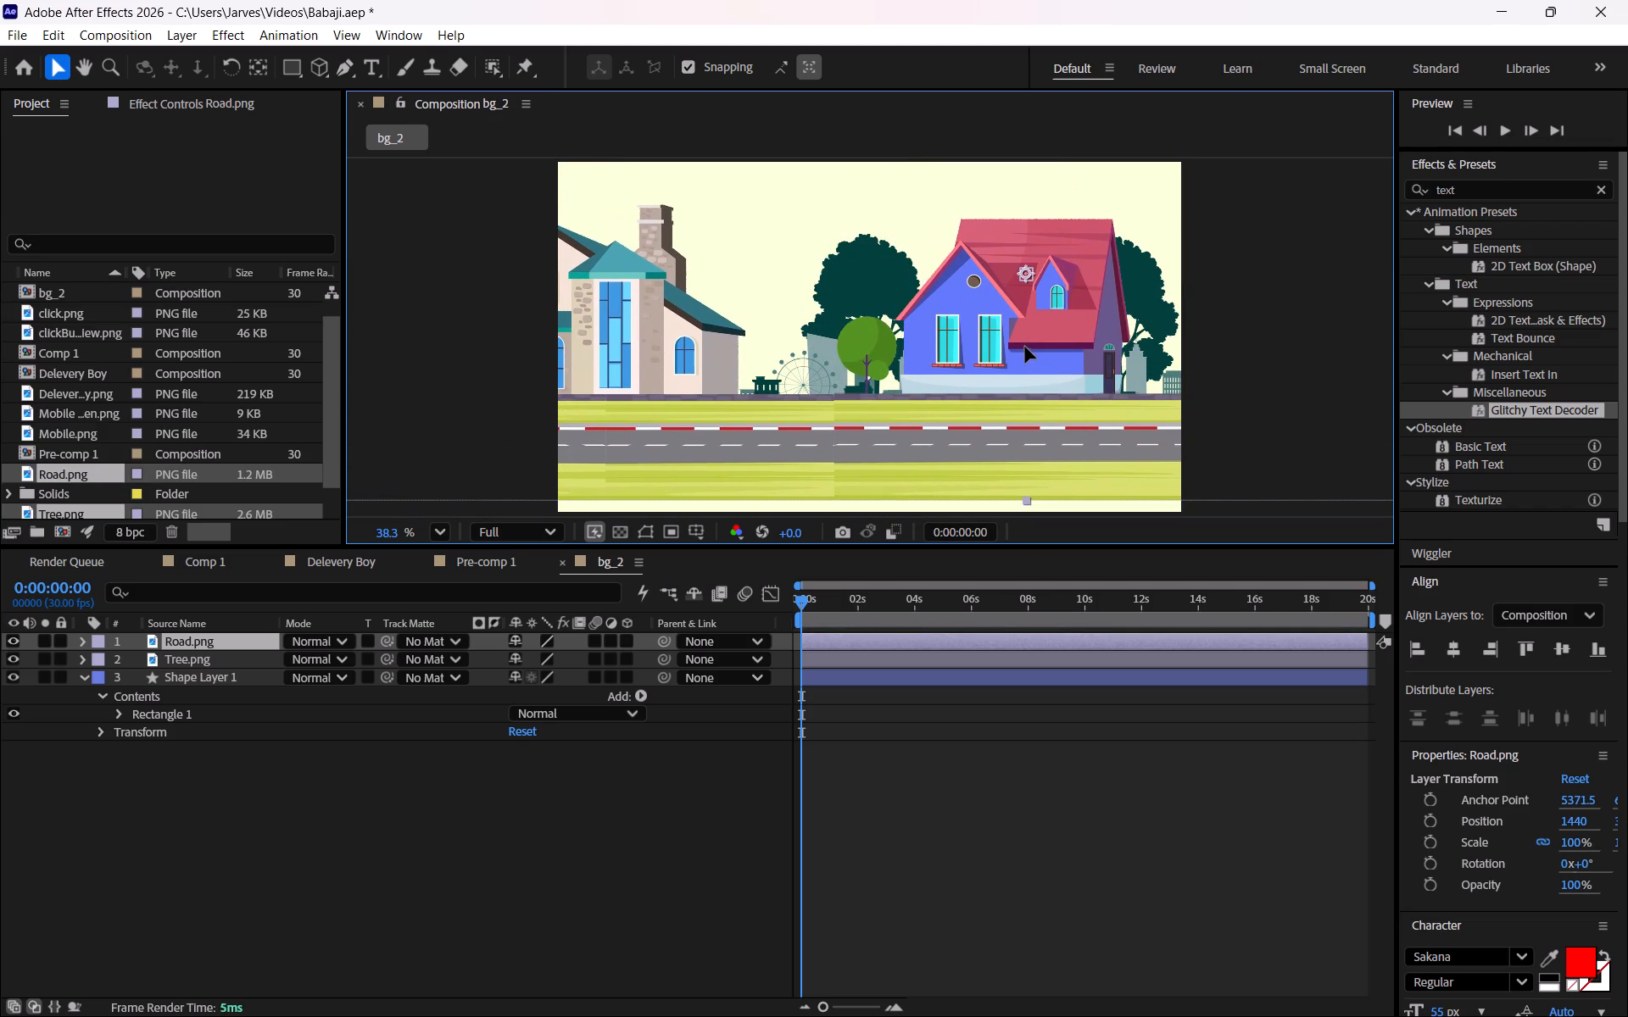
left_click_drag(1025, 347, 1025, 358)
left_click(879, 275)
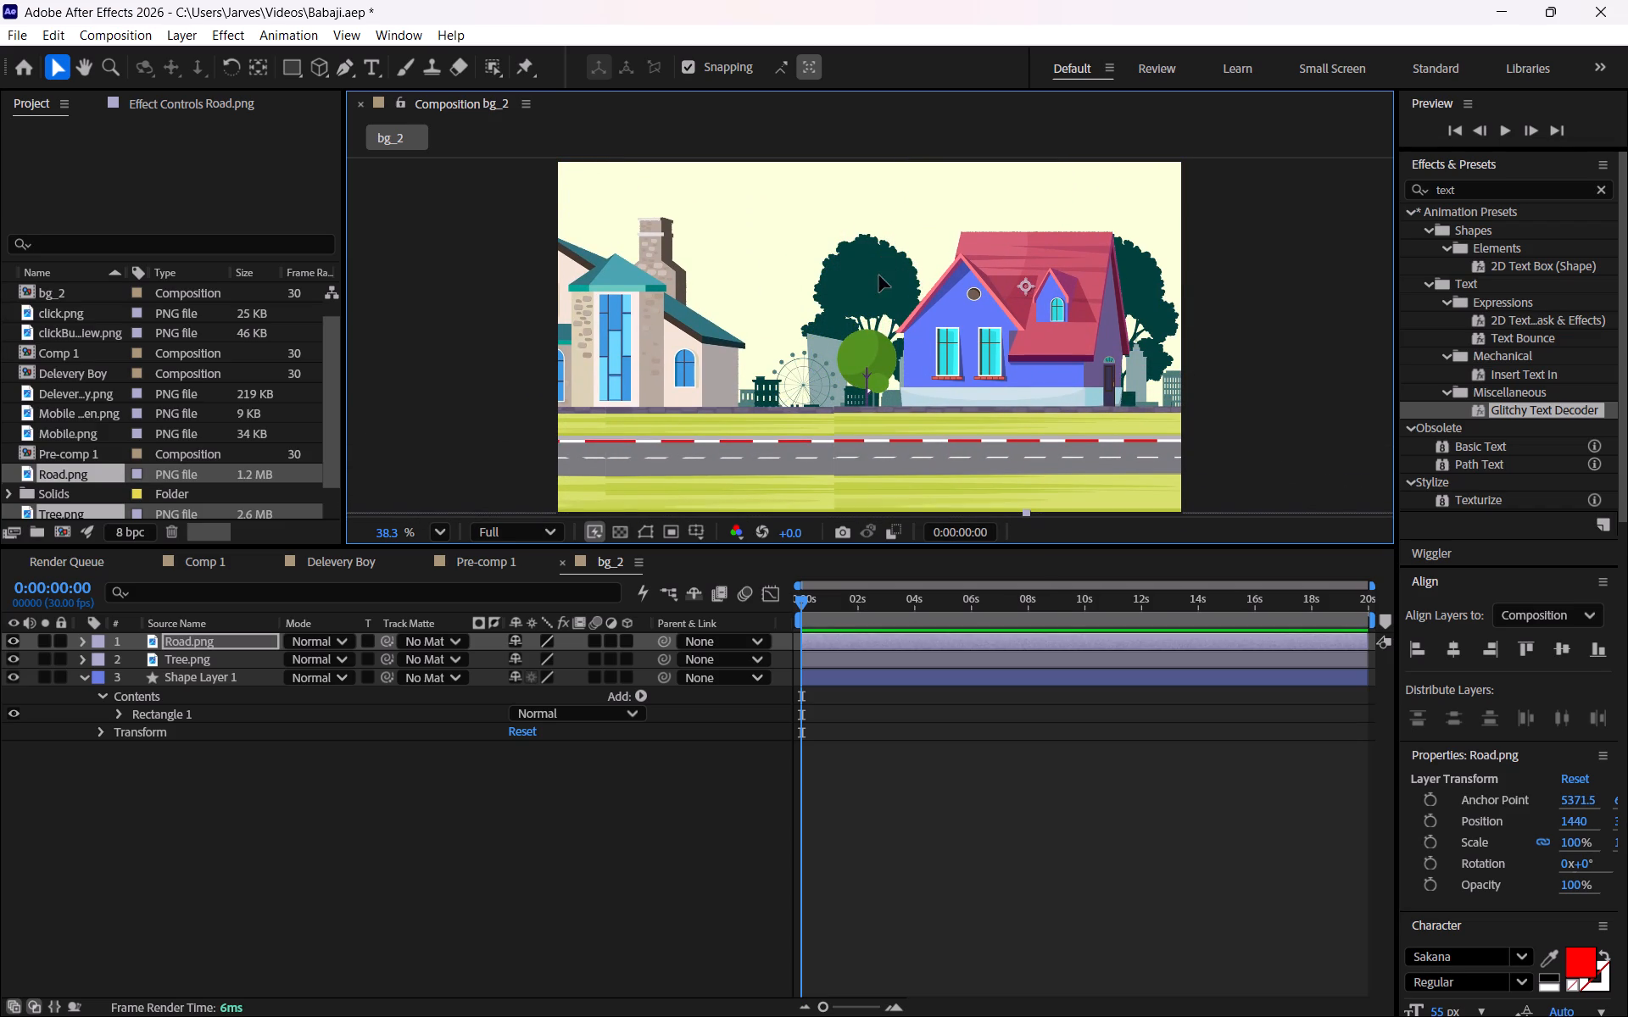
Raise the Tree.png layer behind the houses to an X position of about 929, with its lower edge at the frame's bottom.
left_click(225, 651)
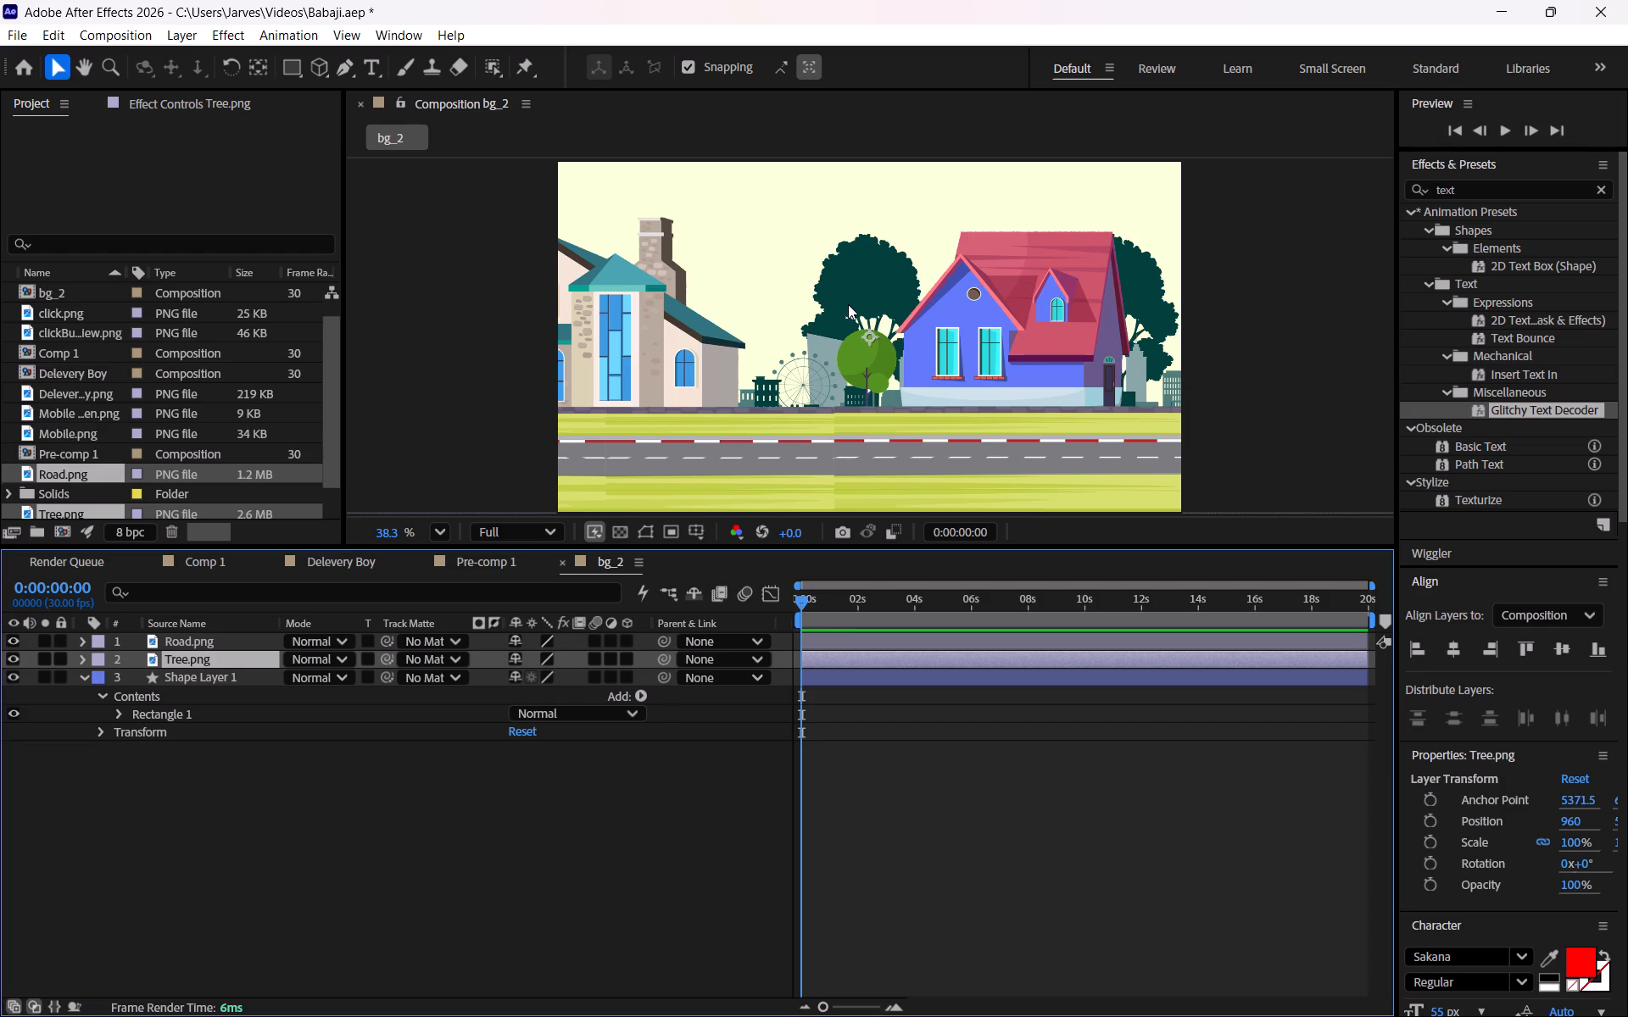
left_click_drag(846, 299, 836, 230)
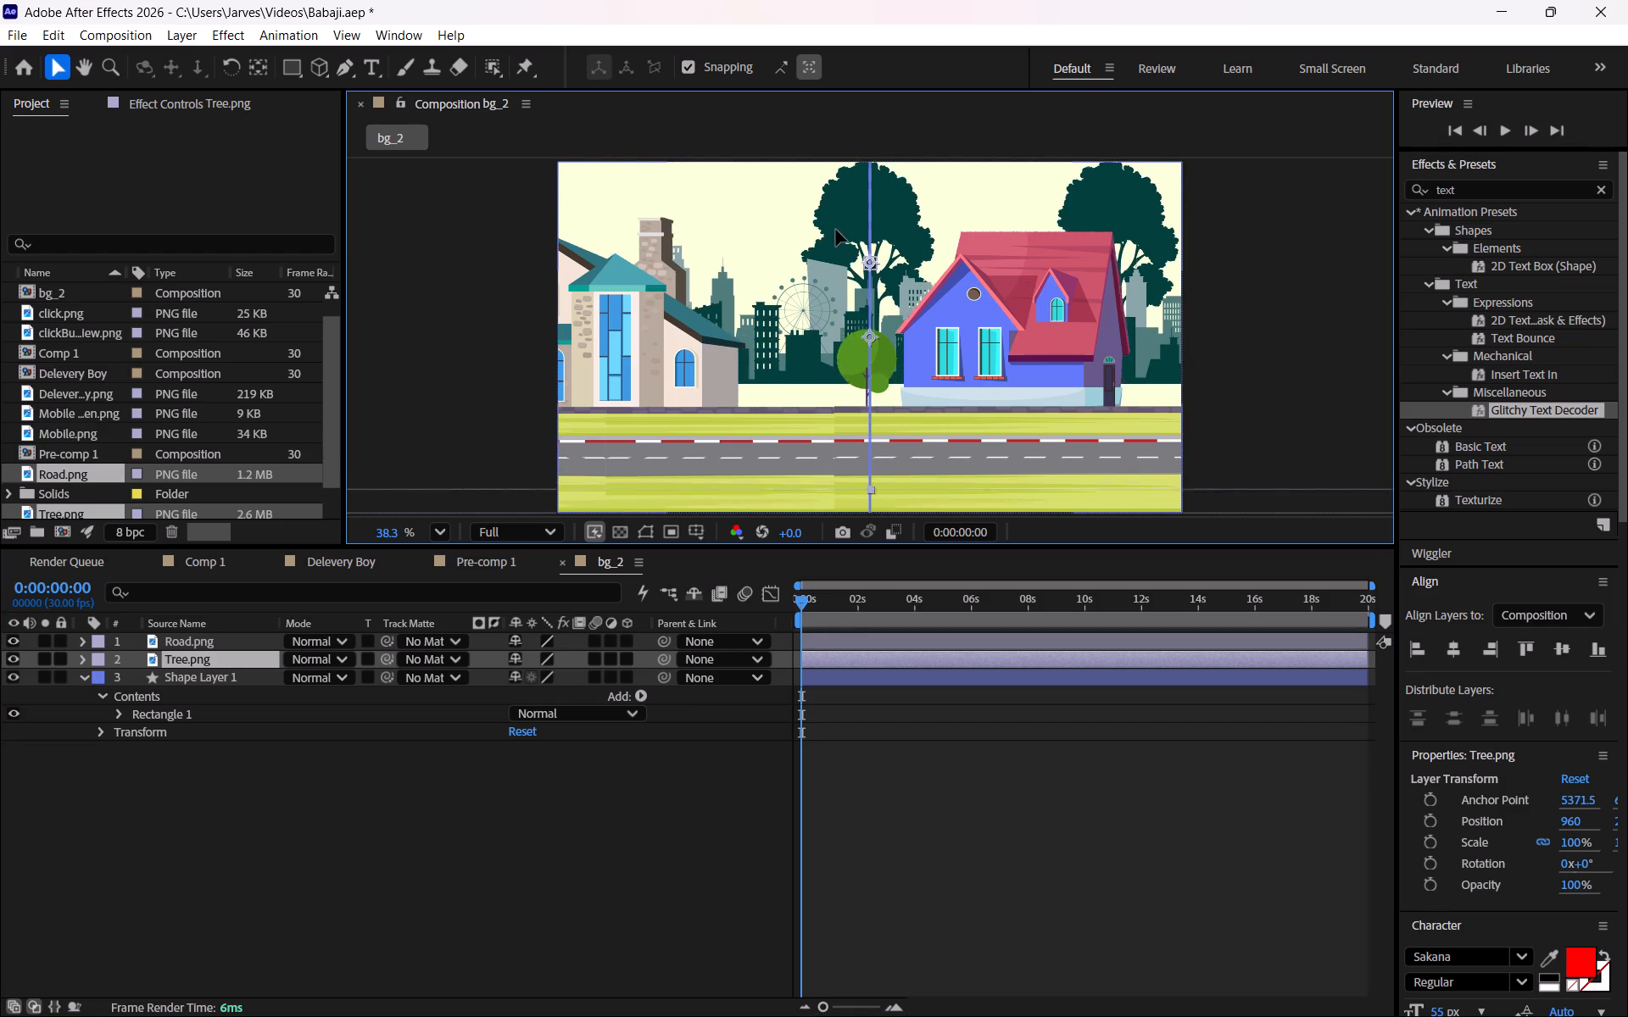
left_click_drag(836, 230, 836, 242)
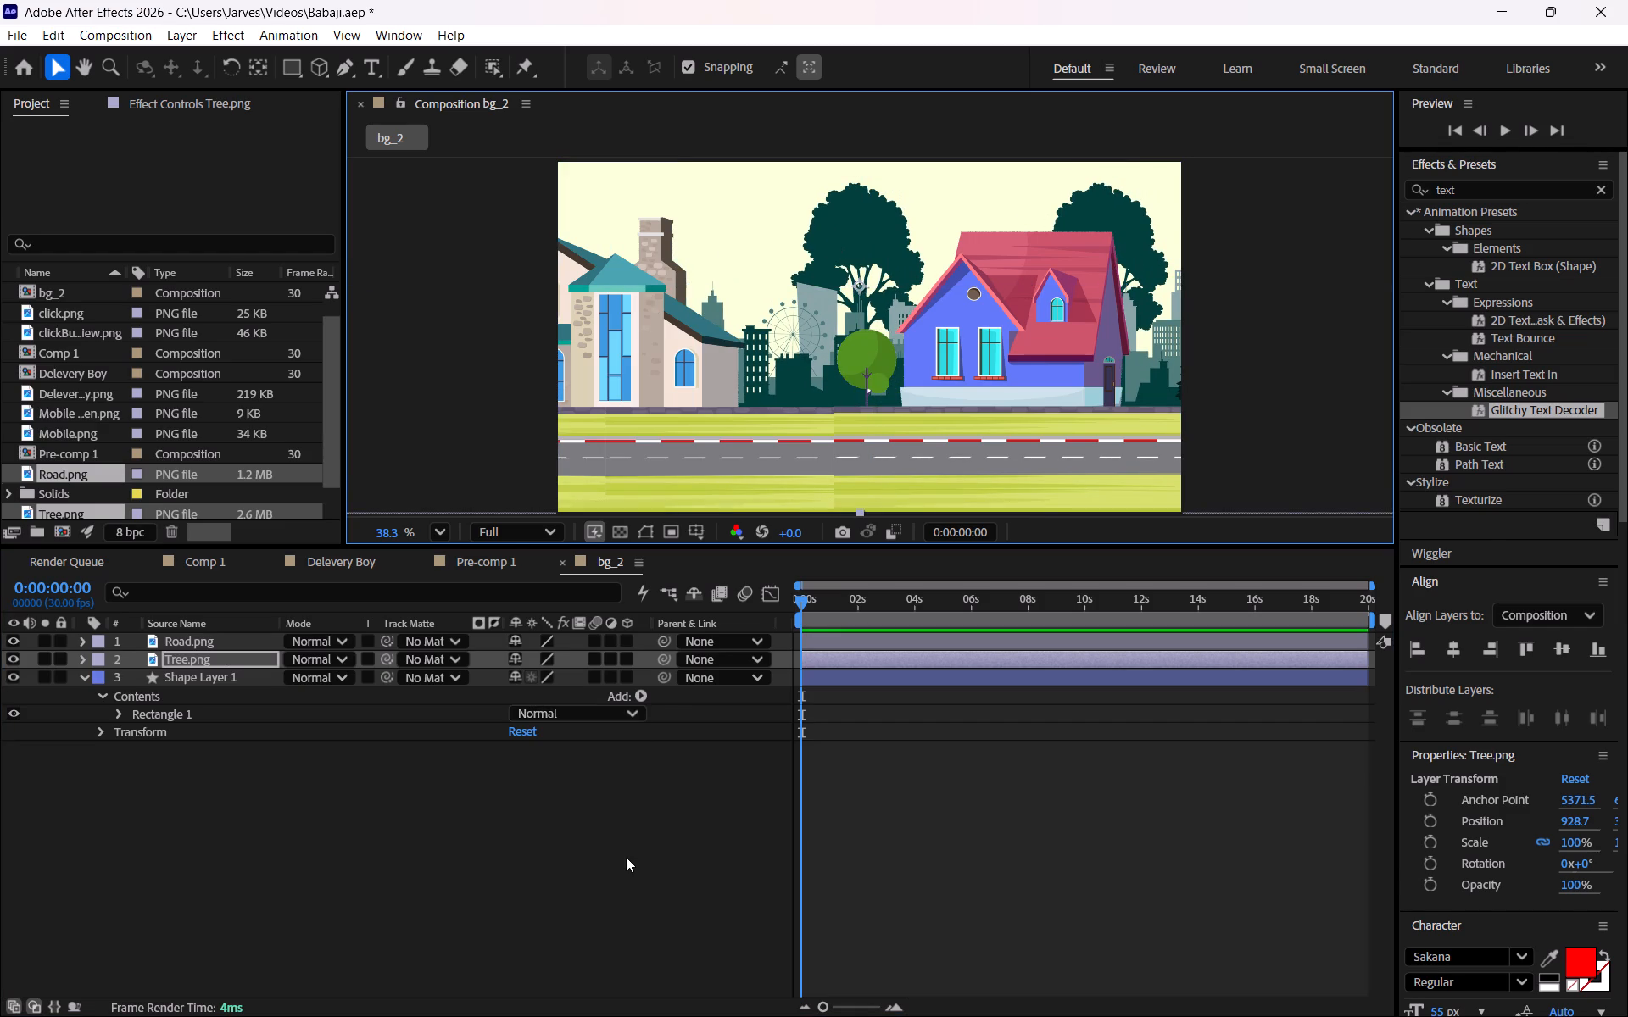
left_click(626, 857)
Check the tutorial in Chrome for the tree layer's blending, and set the Tree.png layer's blending mode to Darker Color.
key("alt+Tab")
key("space")
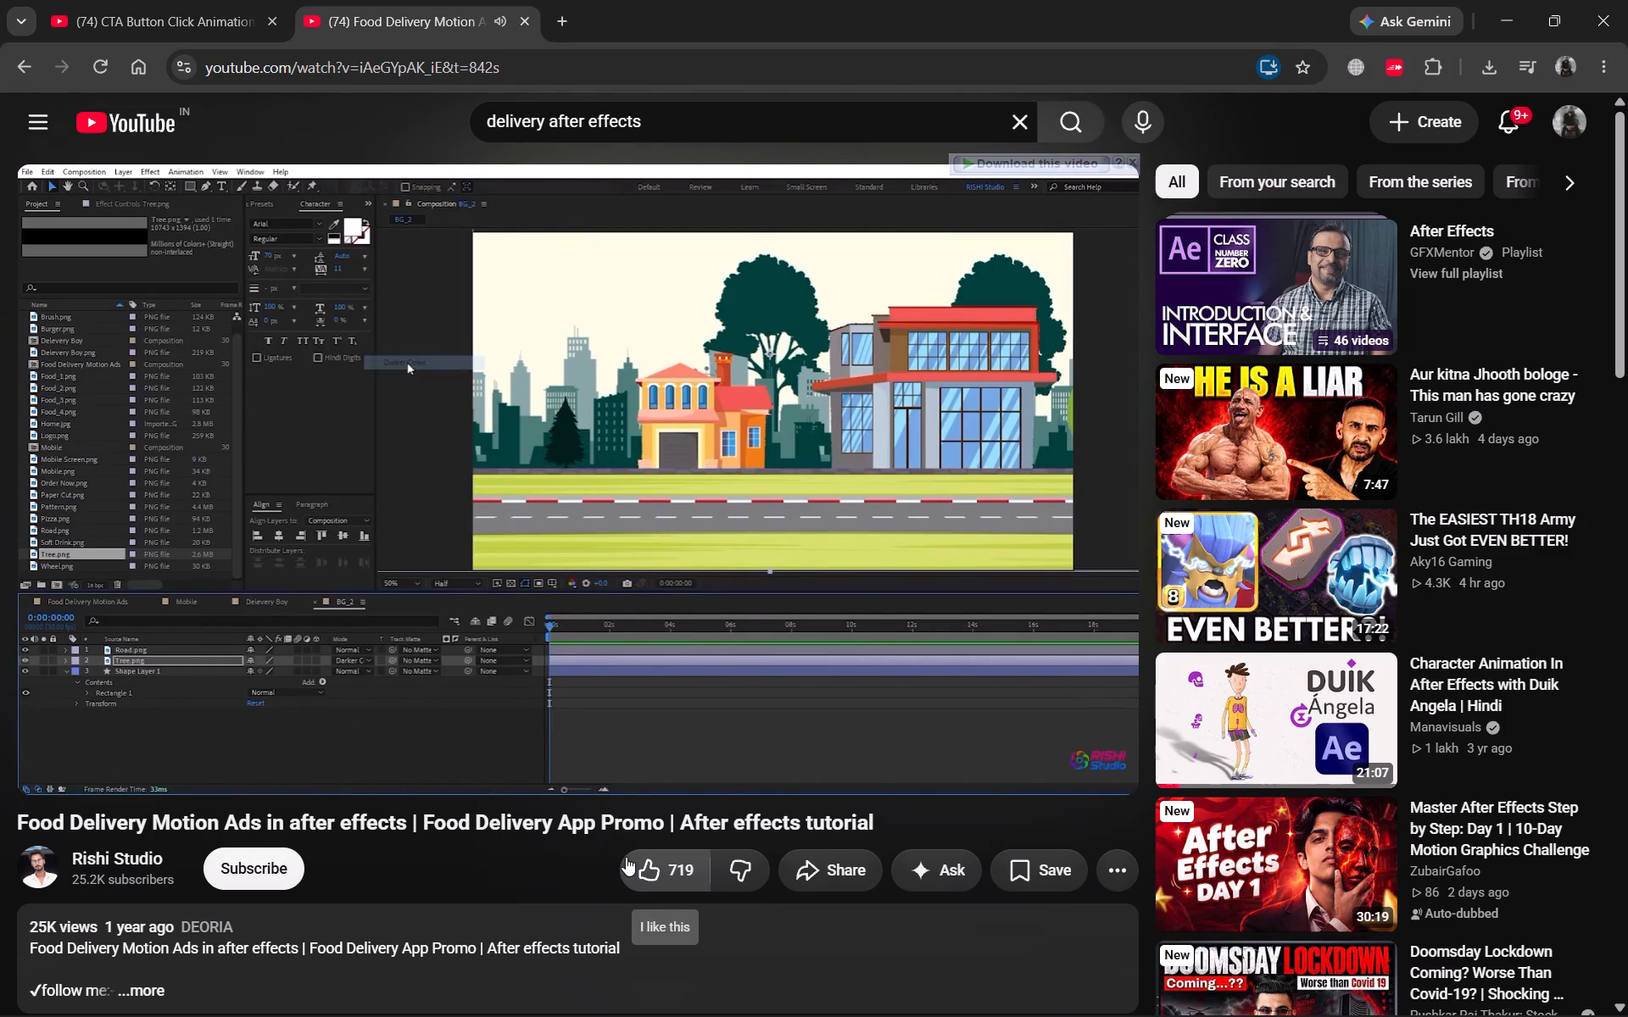
key("space")
key("alt+Tab")
left_click(450, 870)
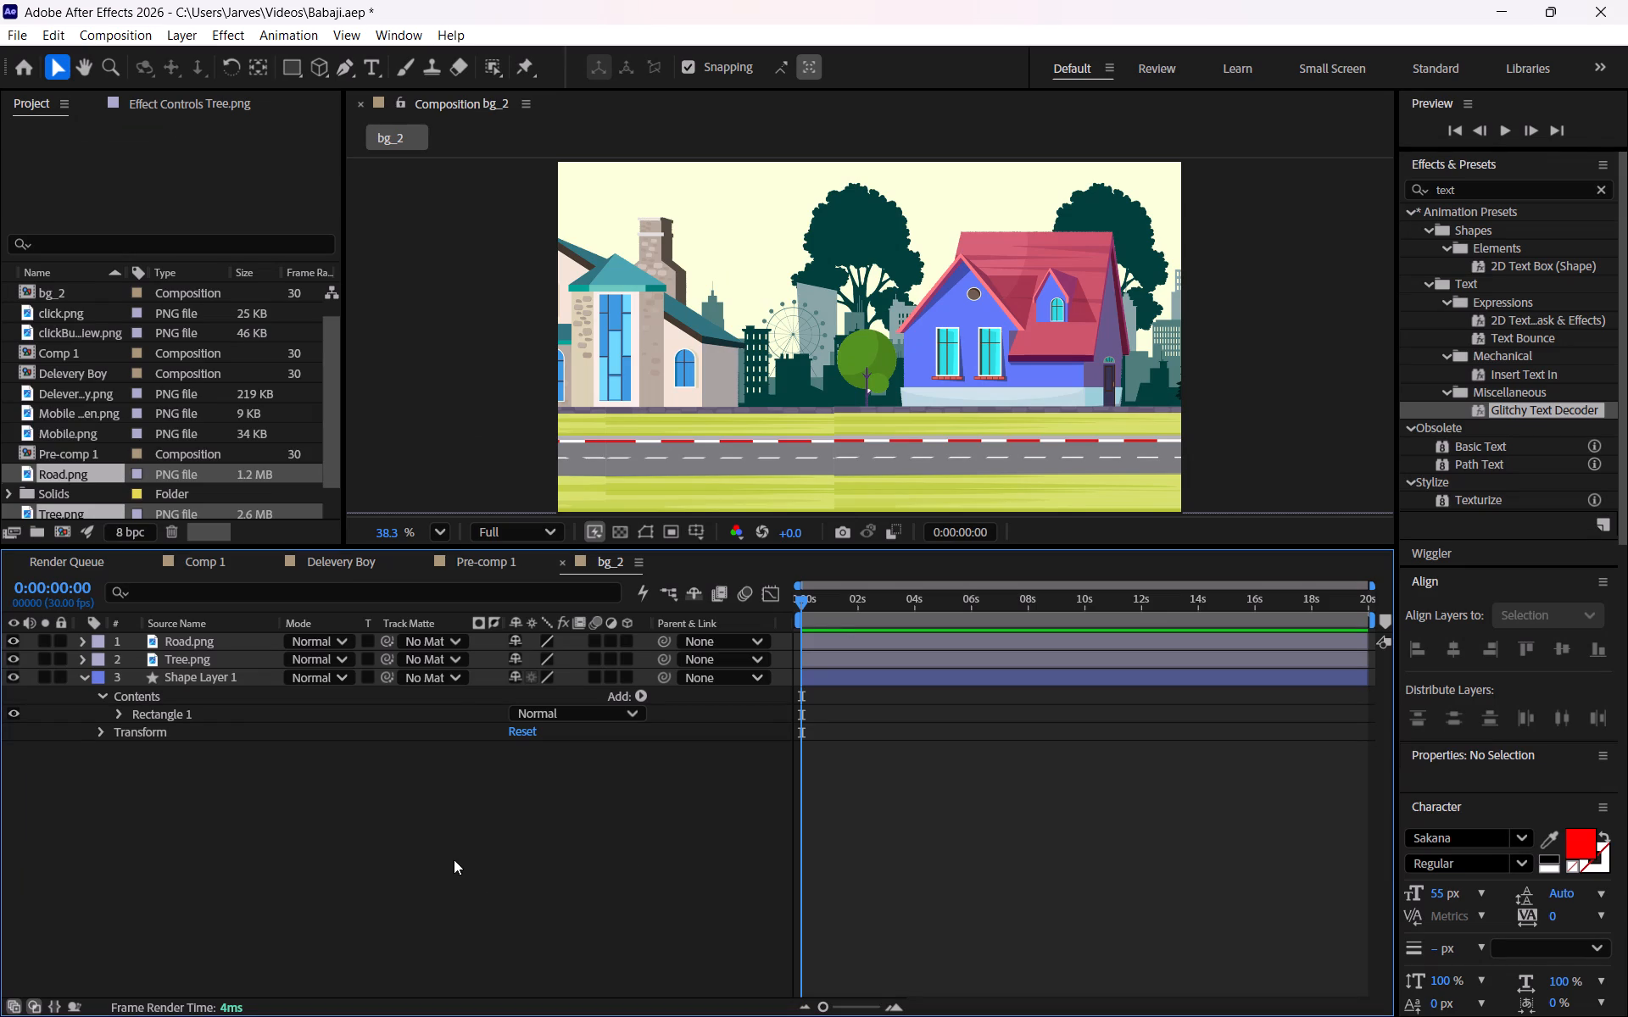
left_click(334, 654)
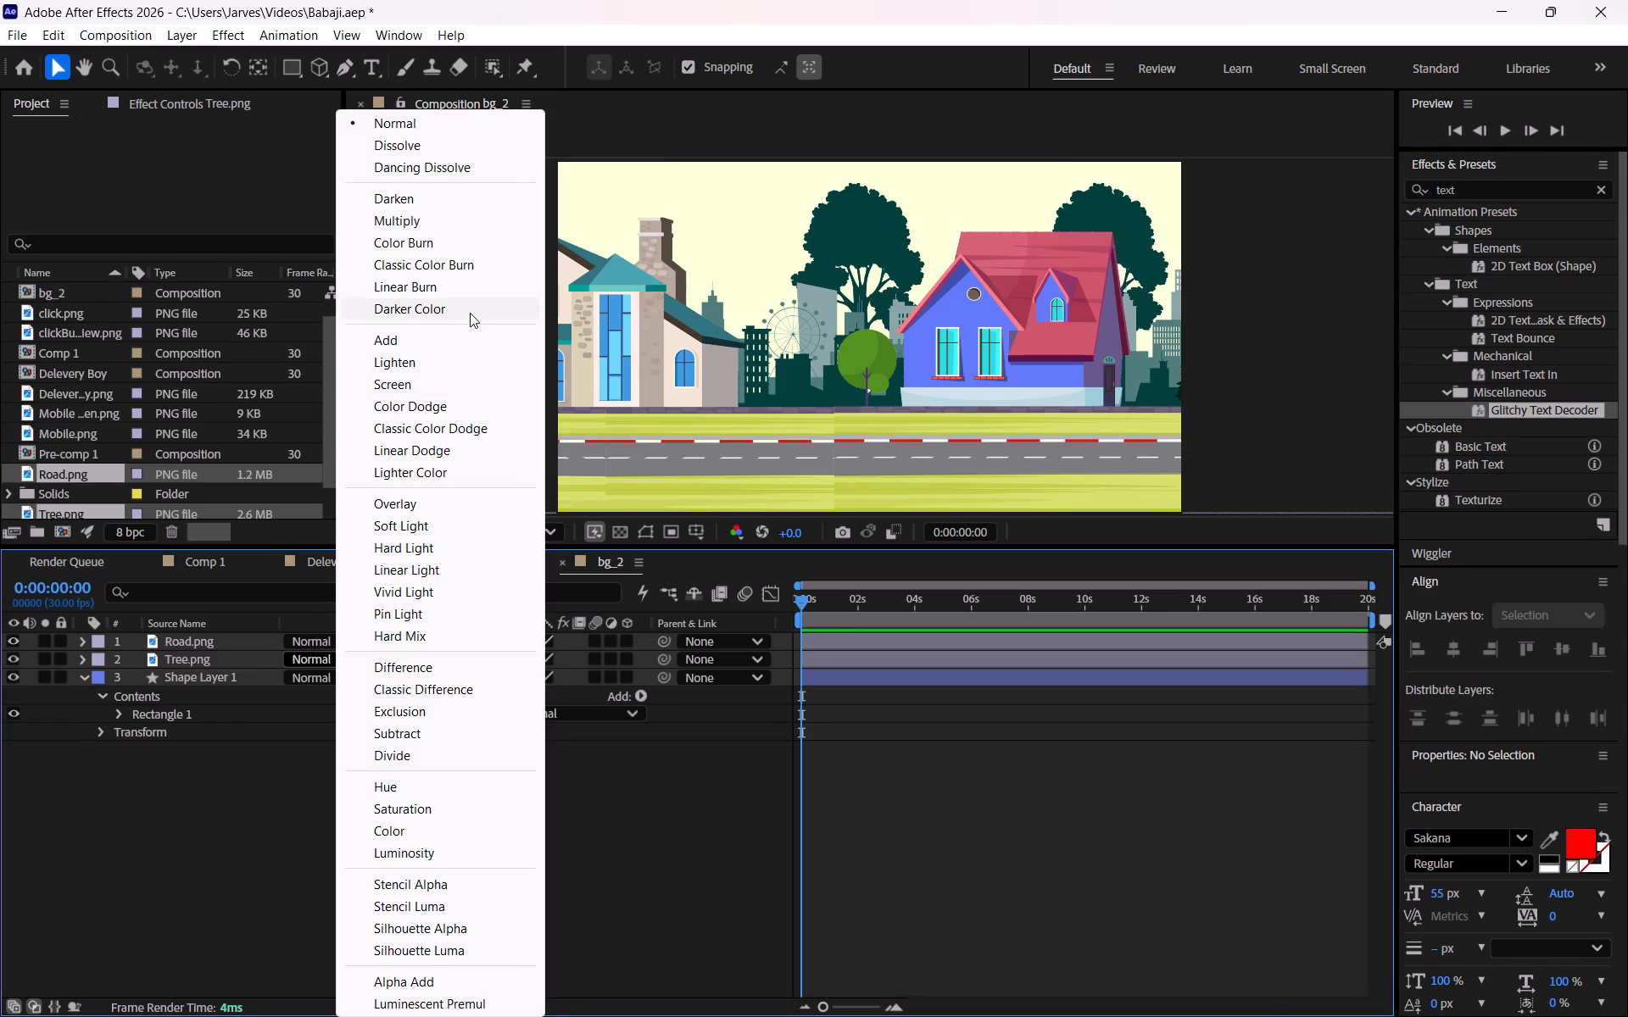
left_click(470, 313)
Check the tutorial in Chrome for the tree layer's transparency, and set the Tree.png layer's opacity to 15%.
key("alt+Tab")
key("space")
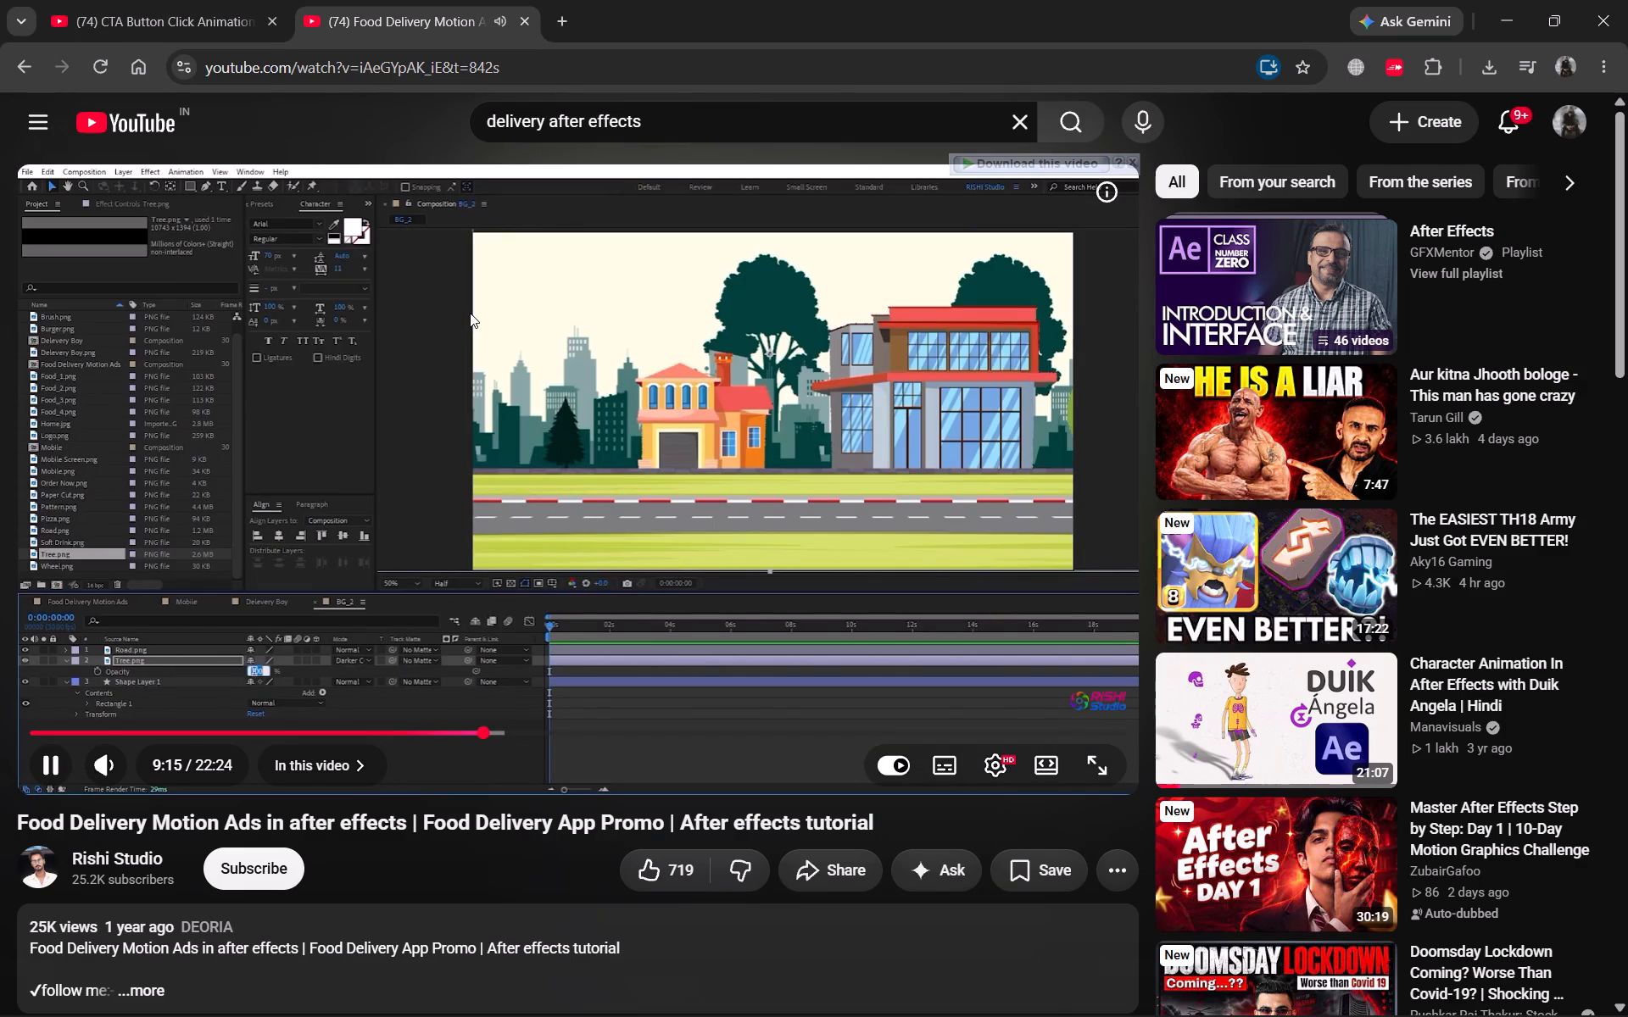
key("space")
key("alt+Tab")
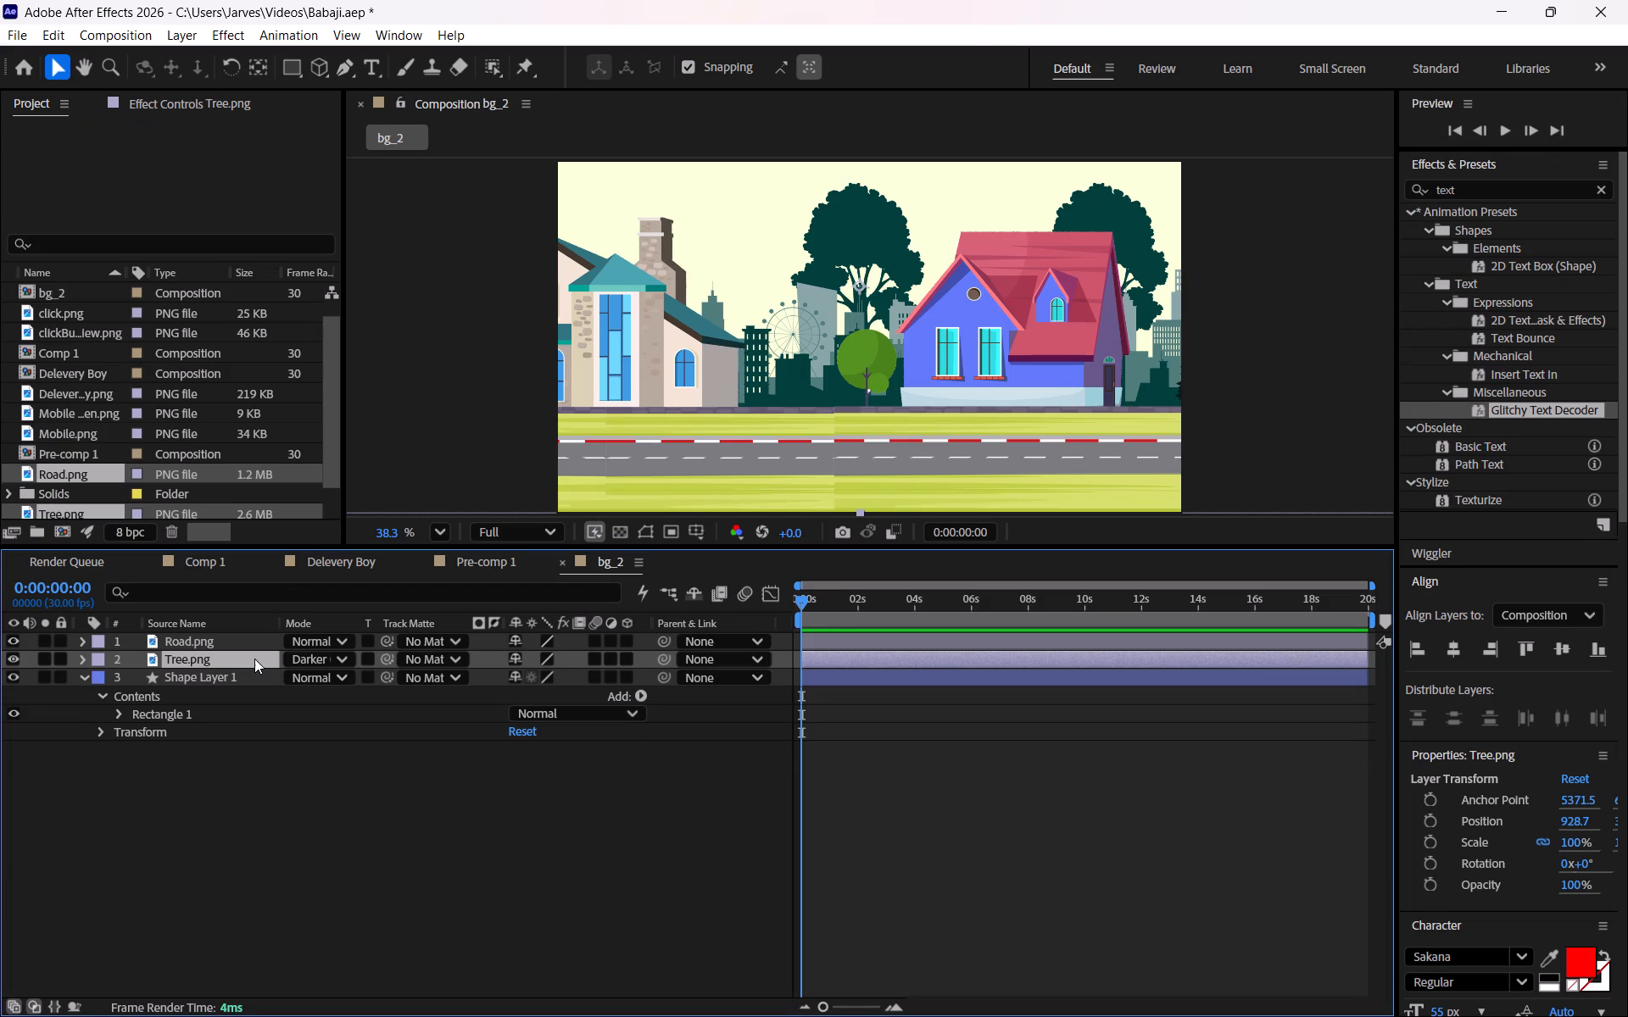
key("t")
left_click(519, 679)
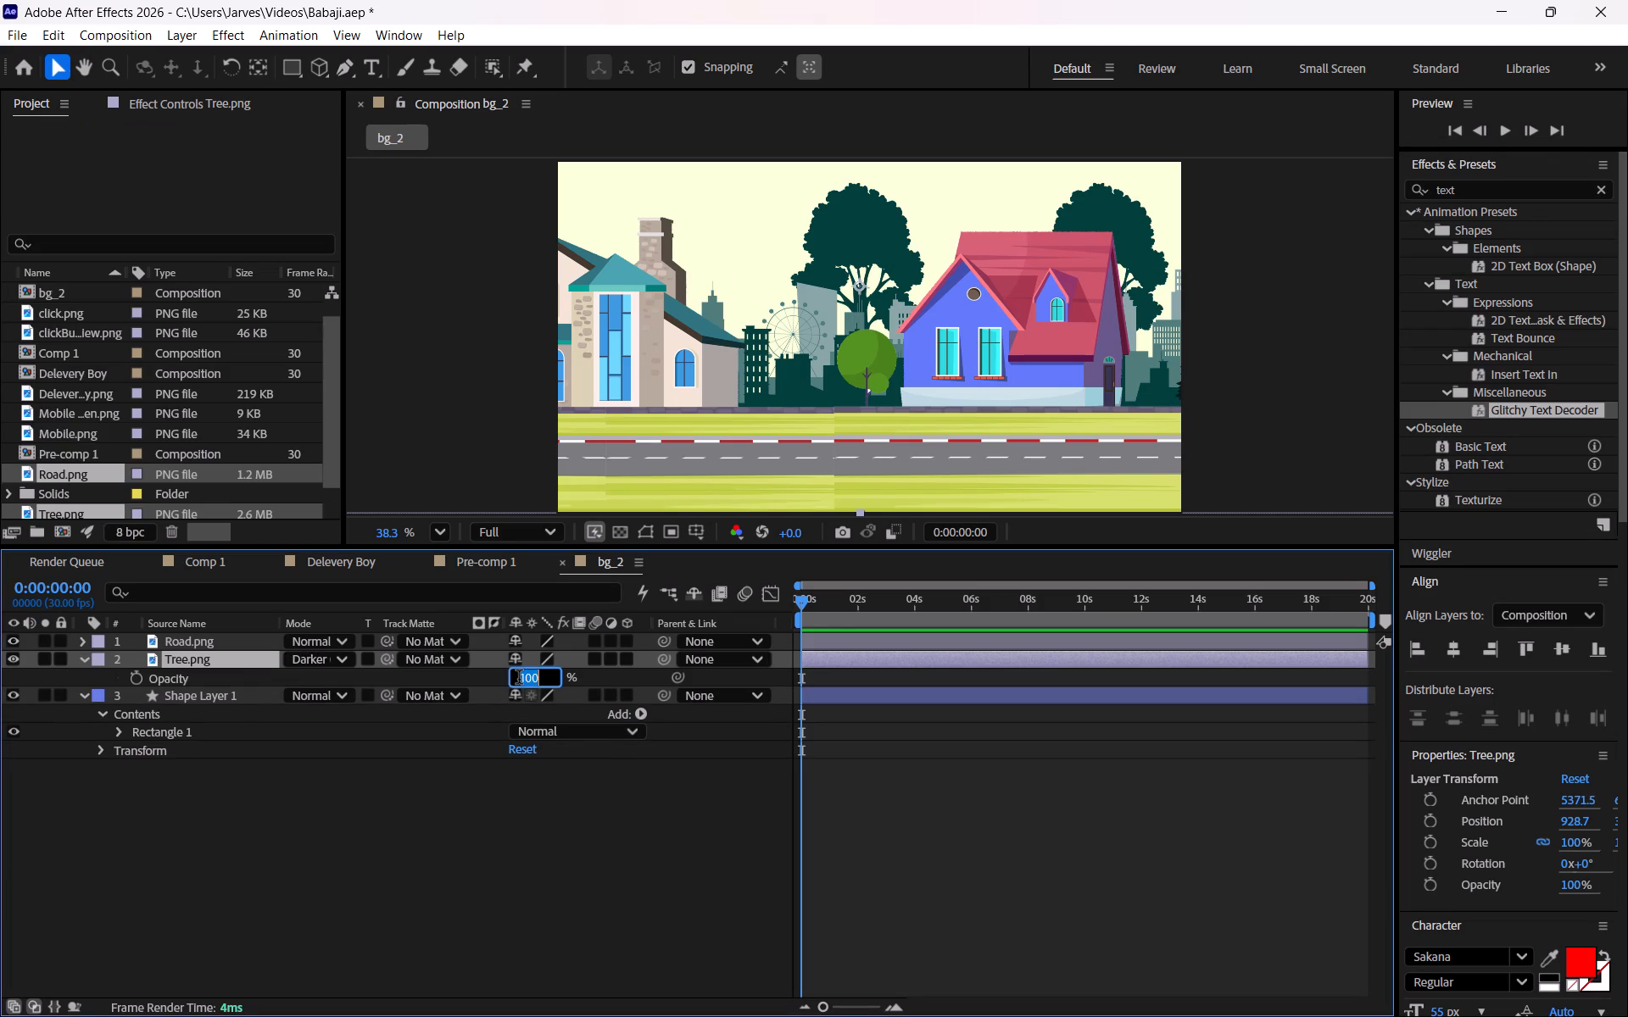
key("1")
key("5")
key("Return")
Check the tutorial in Chrome for the tree layer's alignment, and align Tree.png to the composition's left edge.
key("alt+Tab")
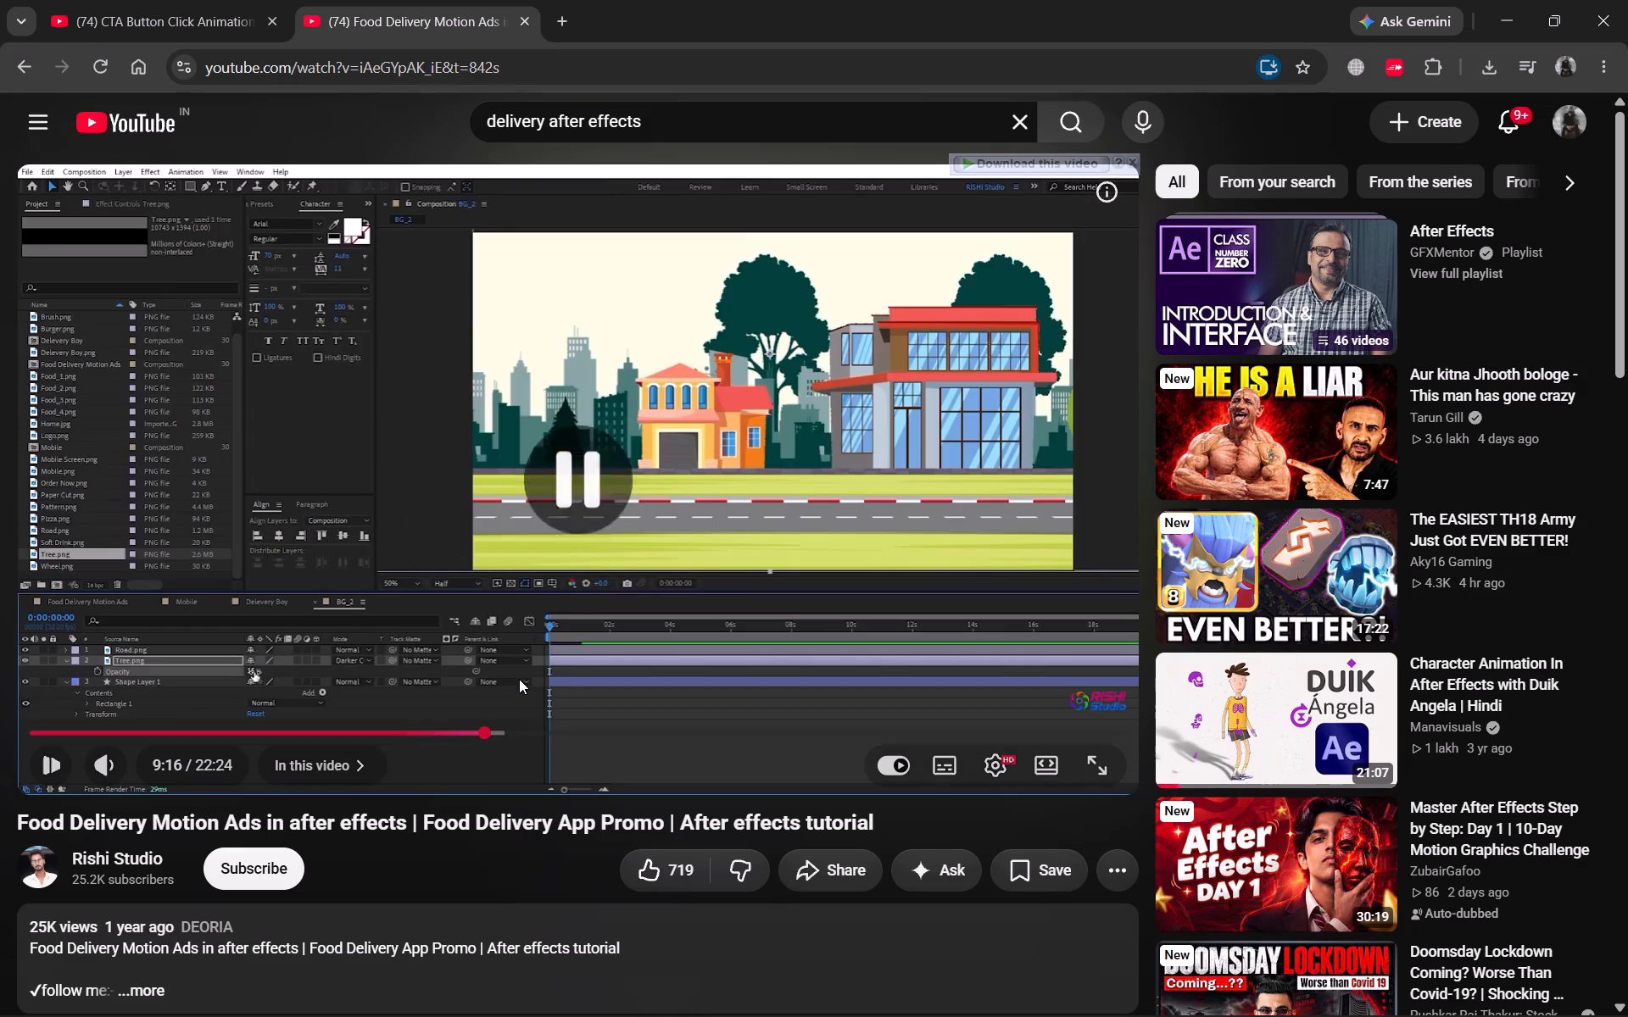
key("space")
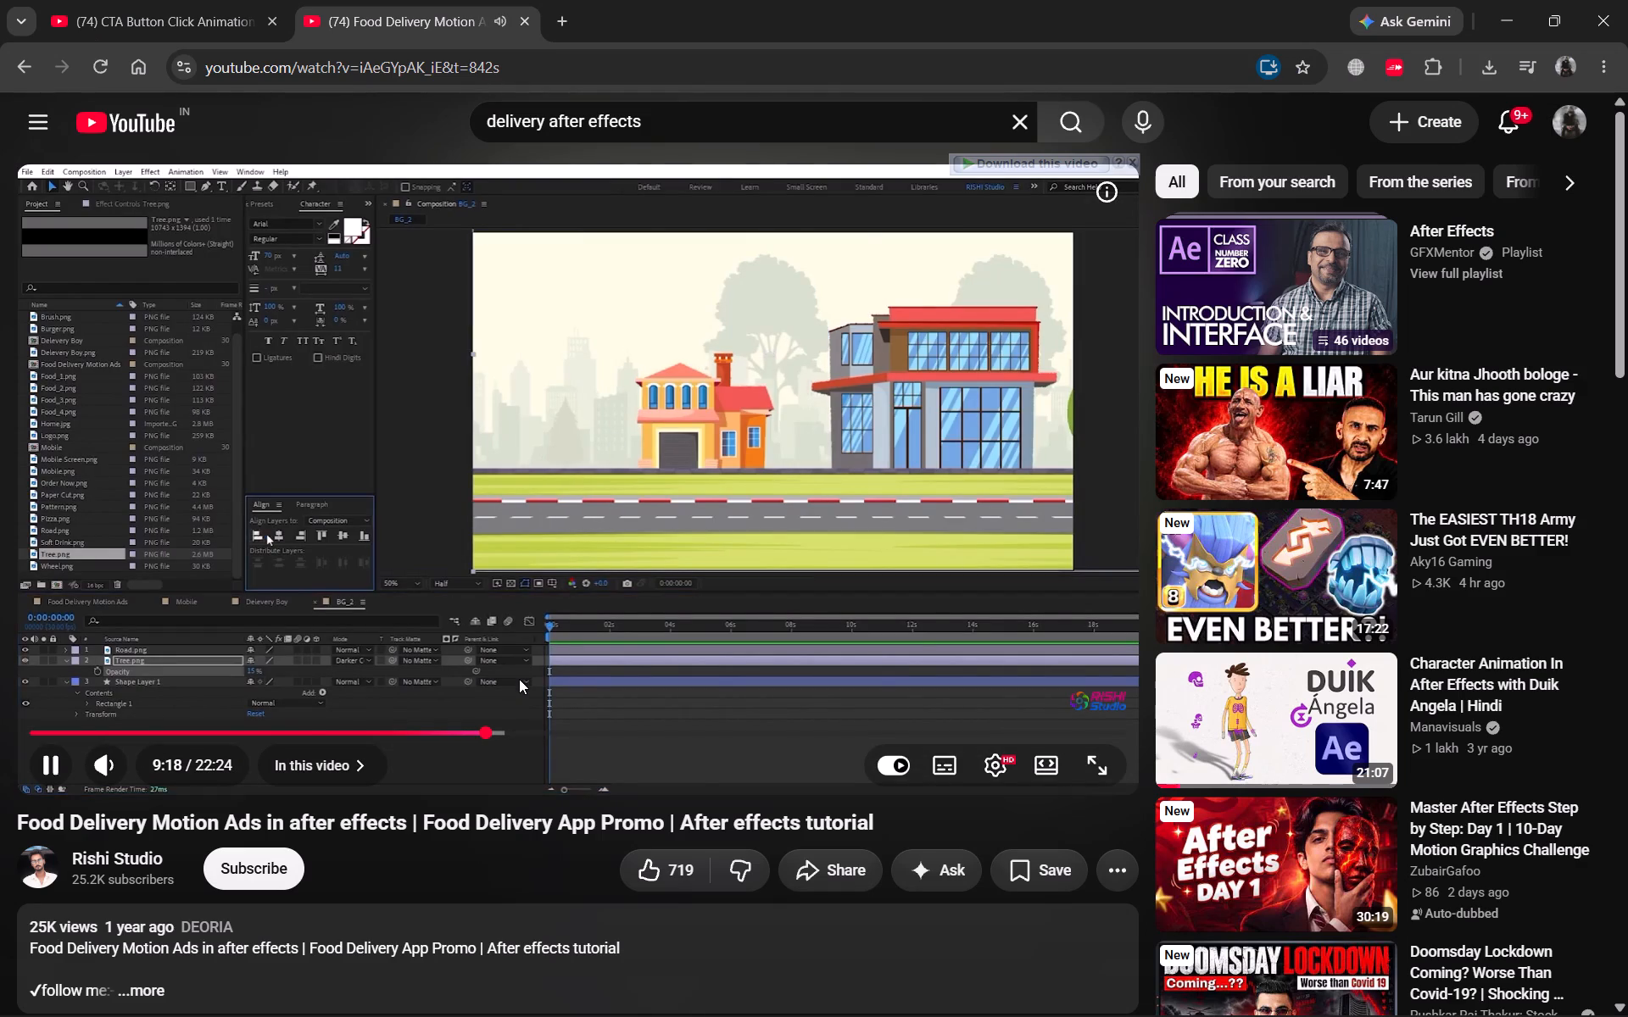
key("space")
key("alt+Tab")
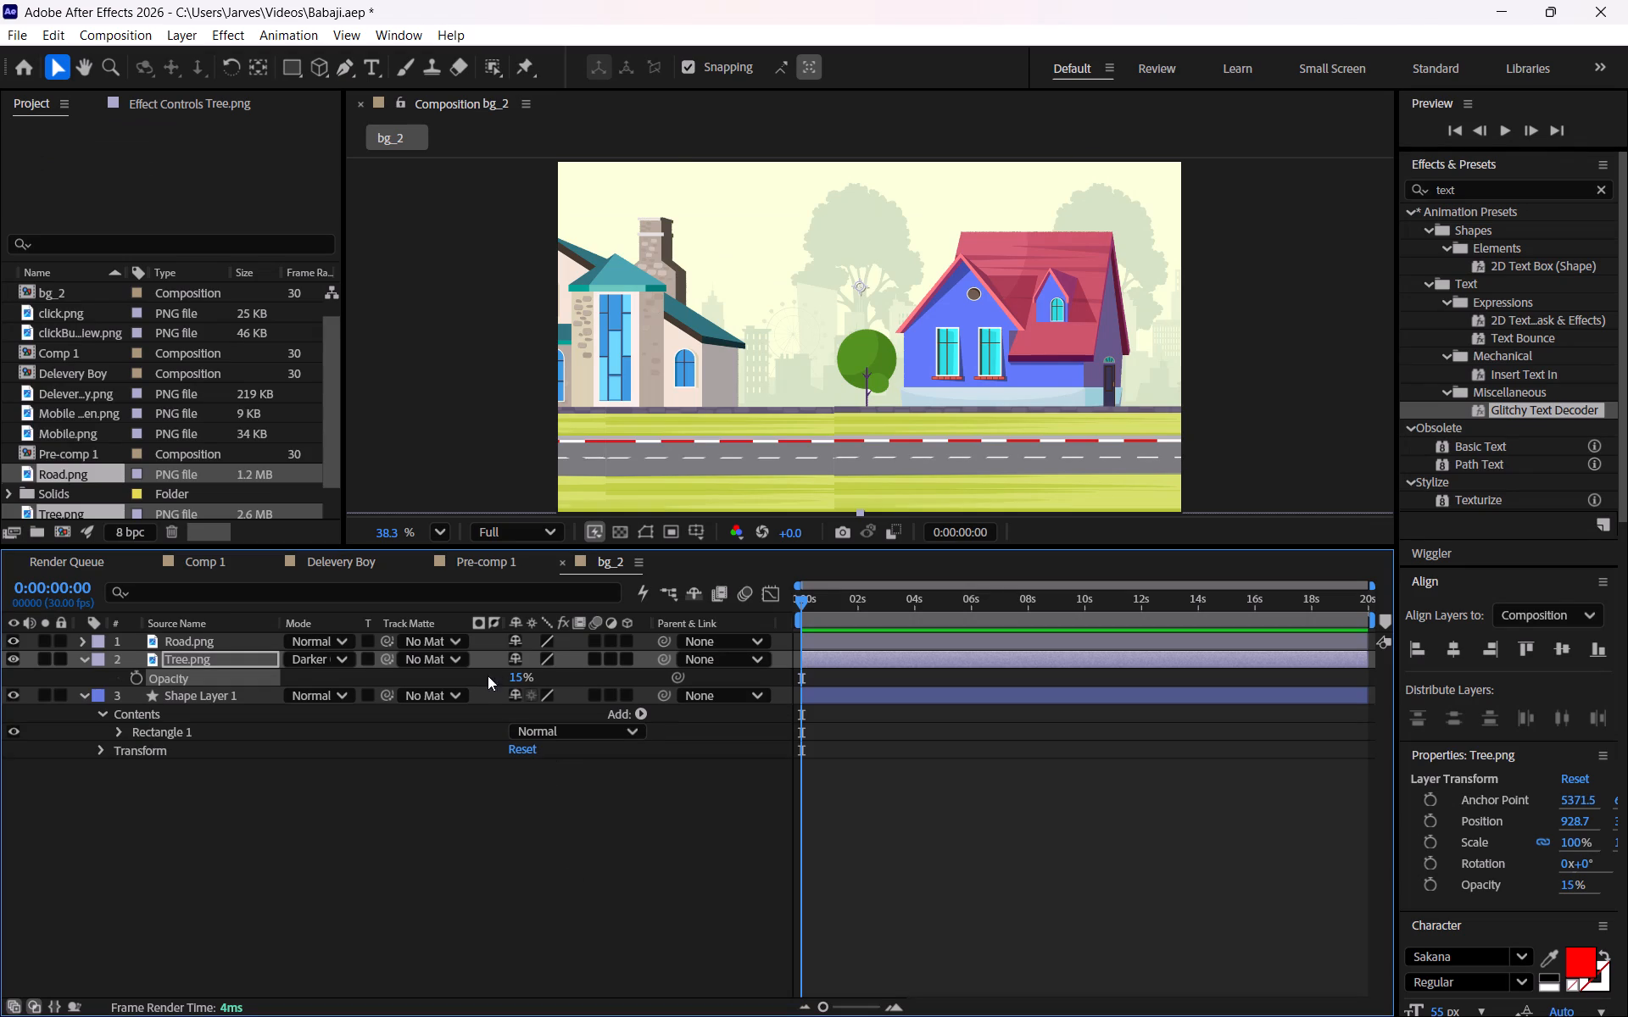
left_click(1420, 645)
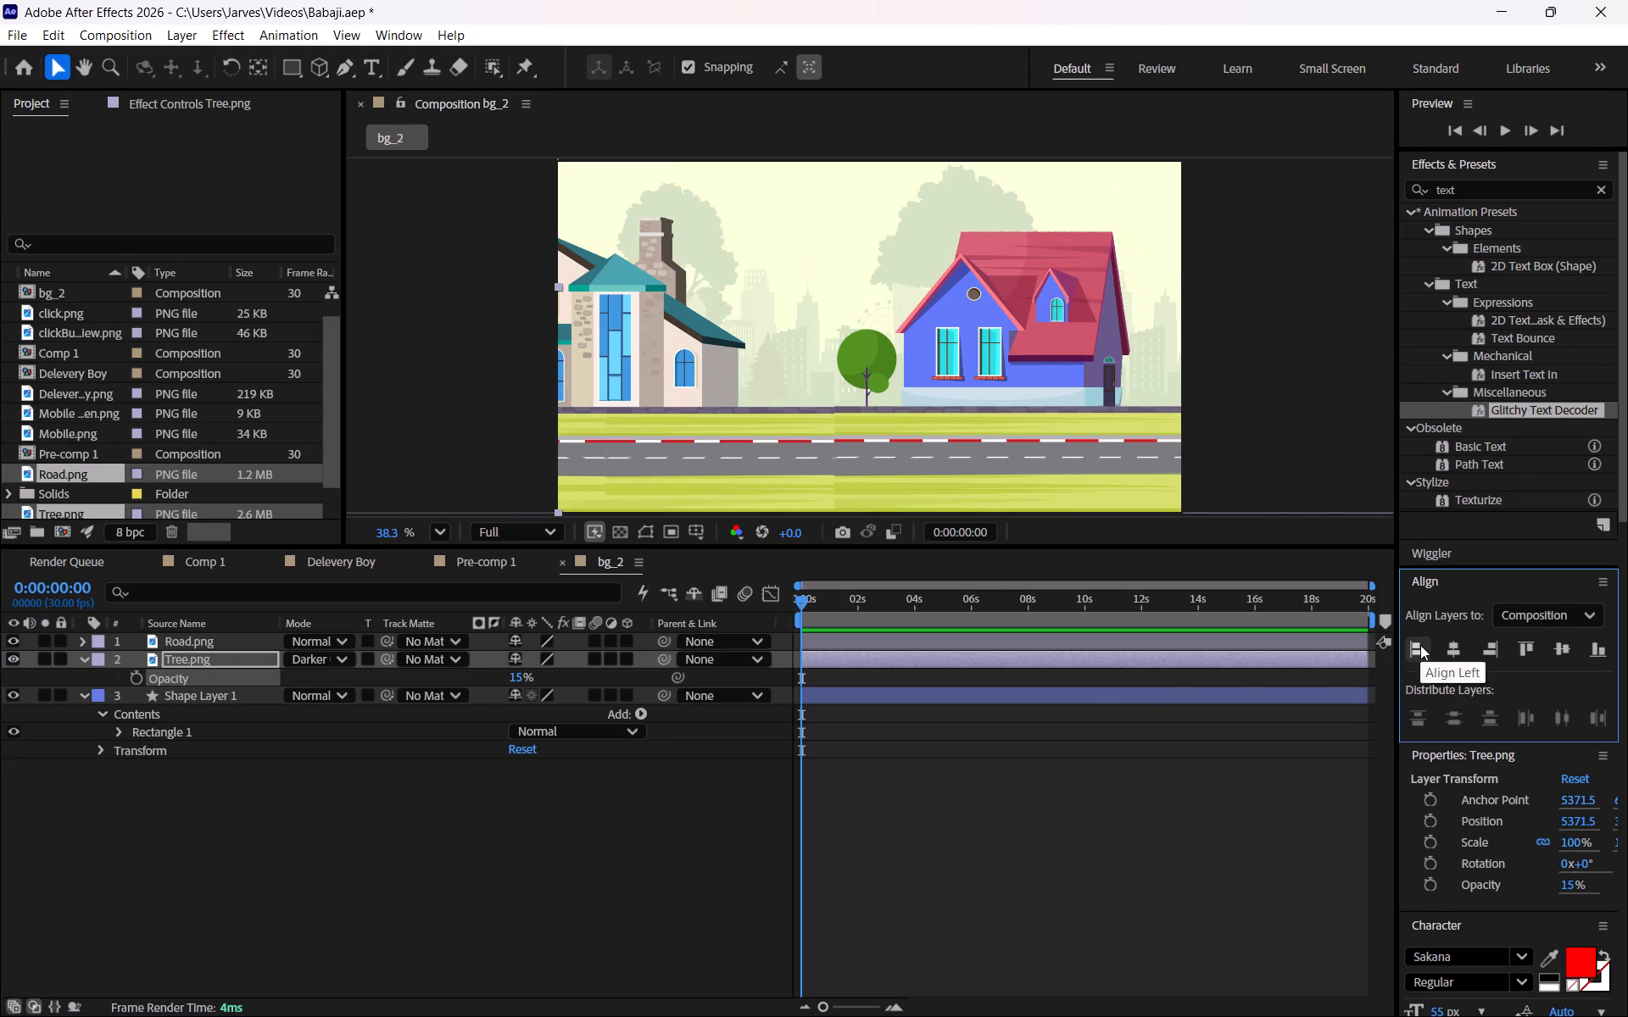
Review the tutorial in Chrome for how the tree layer is finished and the background composition is placed in the main composition.
key("alt+Tab")
left_click(646, 642)
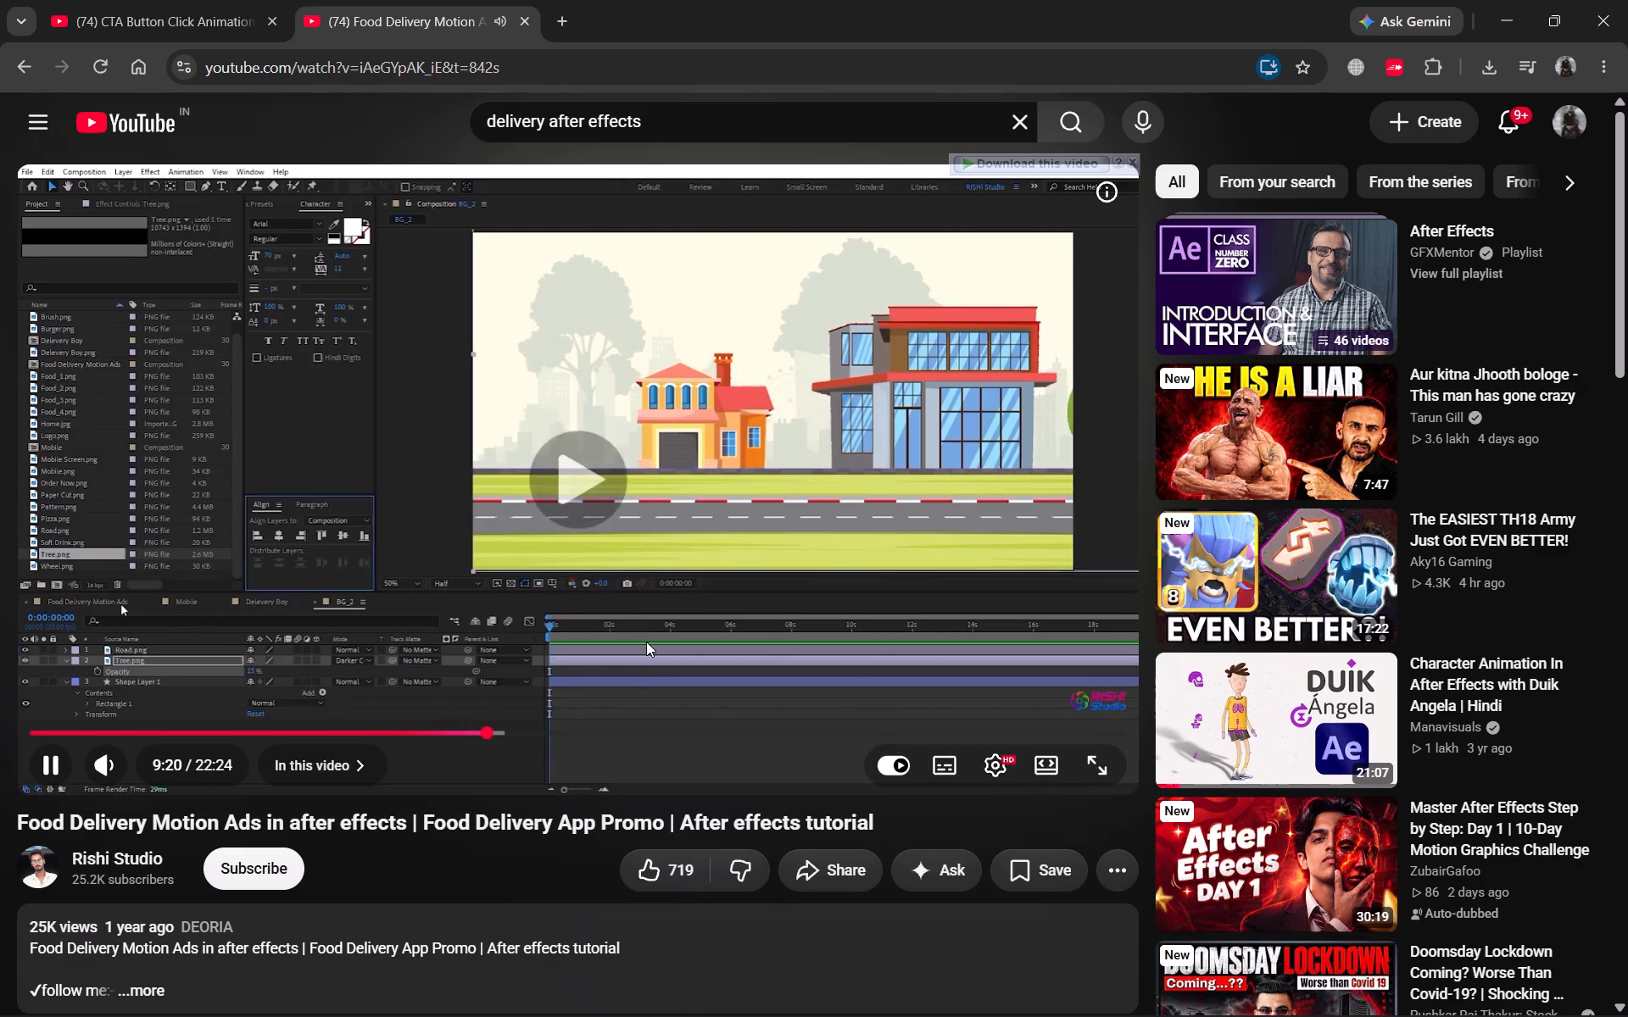
key("Left")
key("Left")
key("Left")
key("Left")
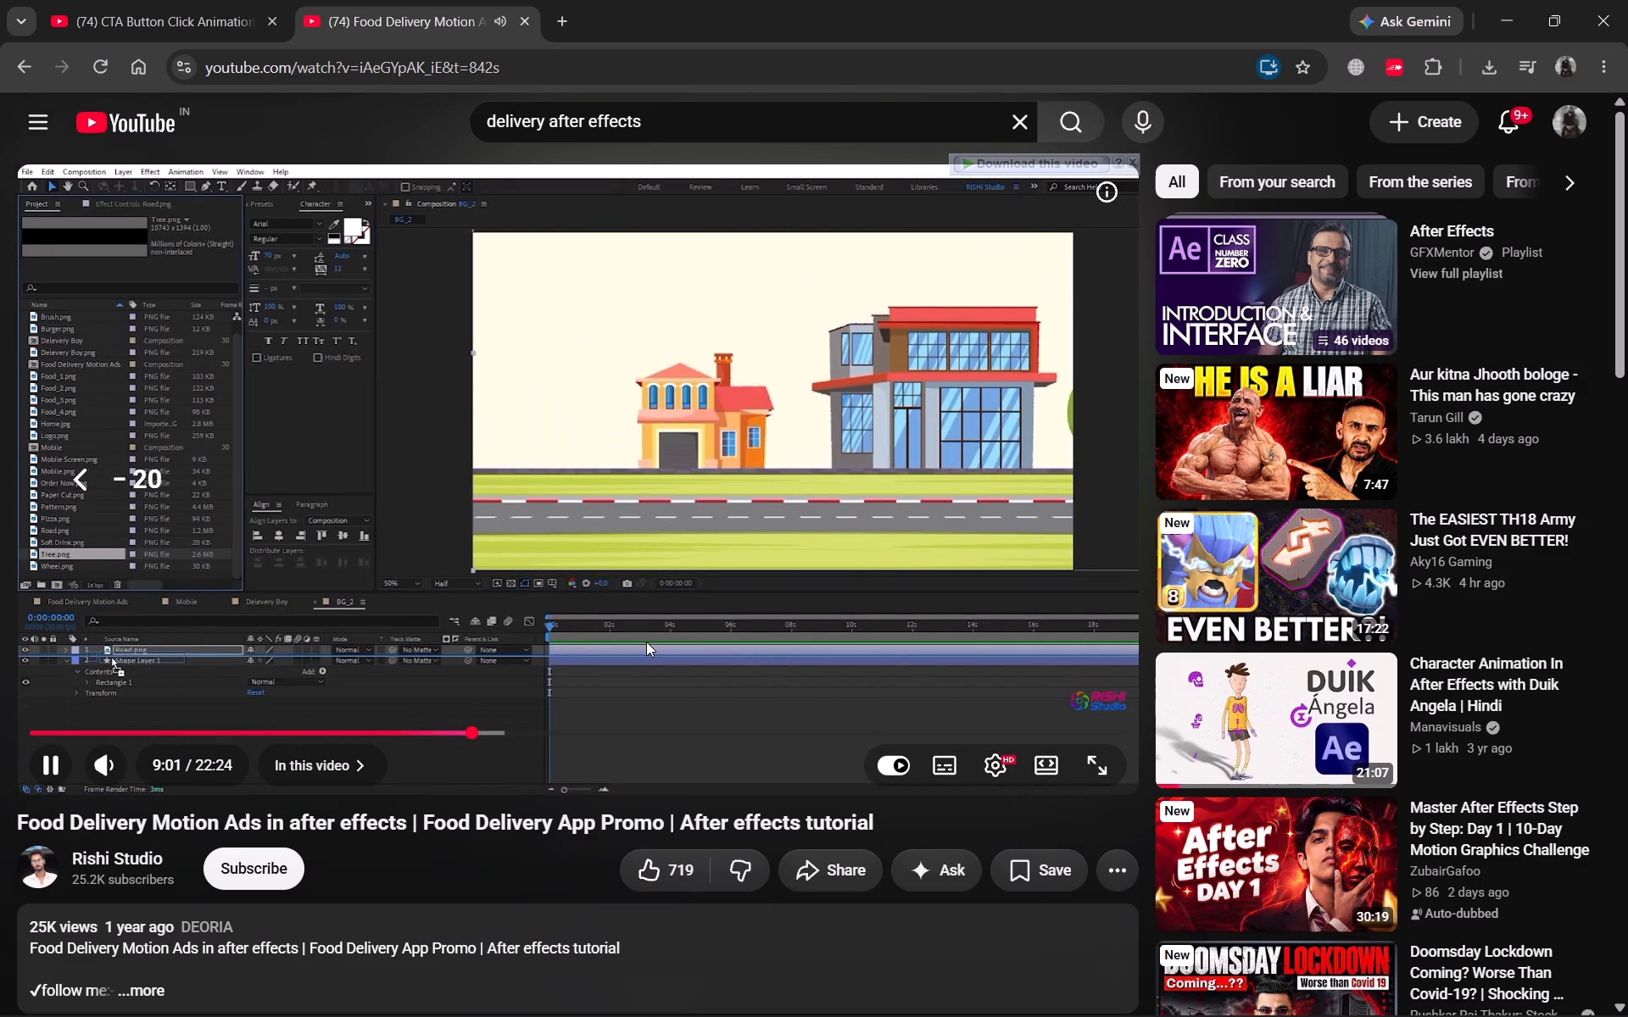
key("Left")
key("Right")
key("Right")
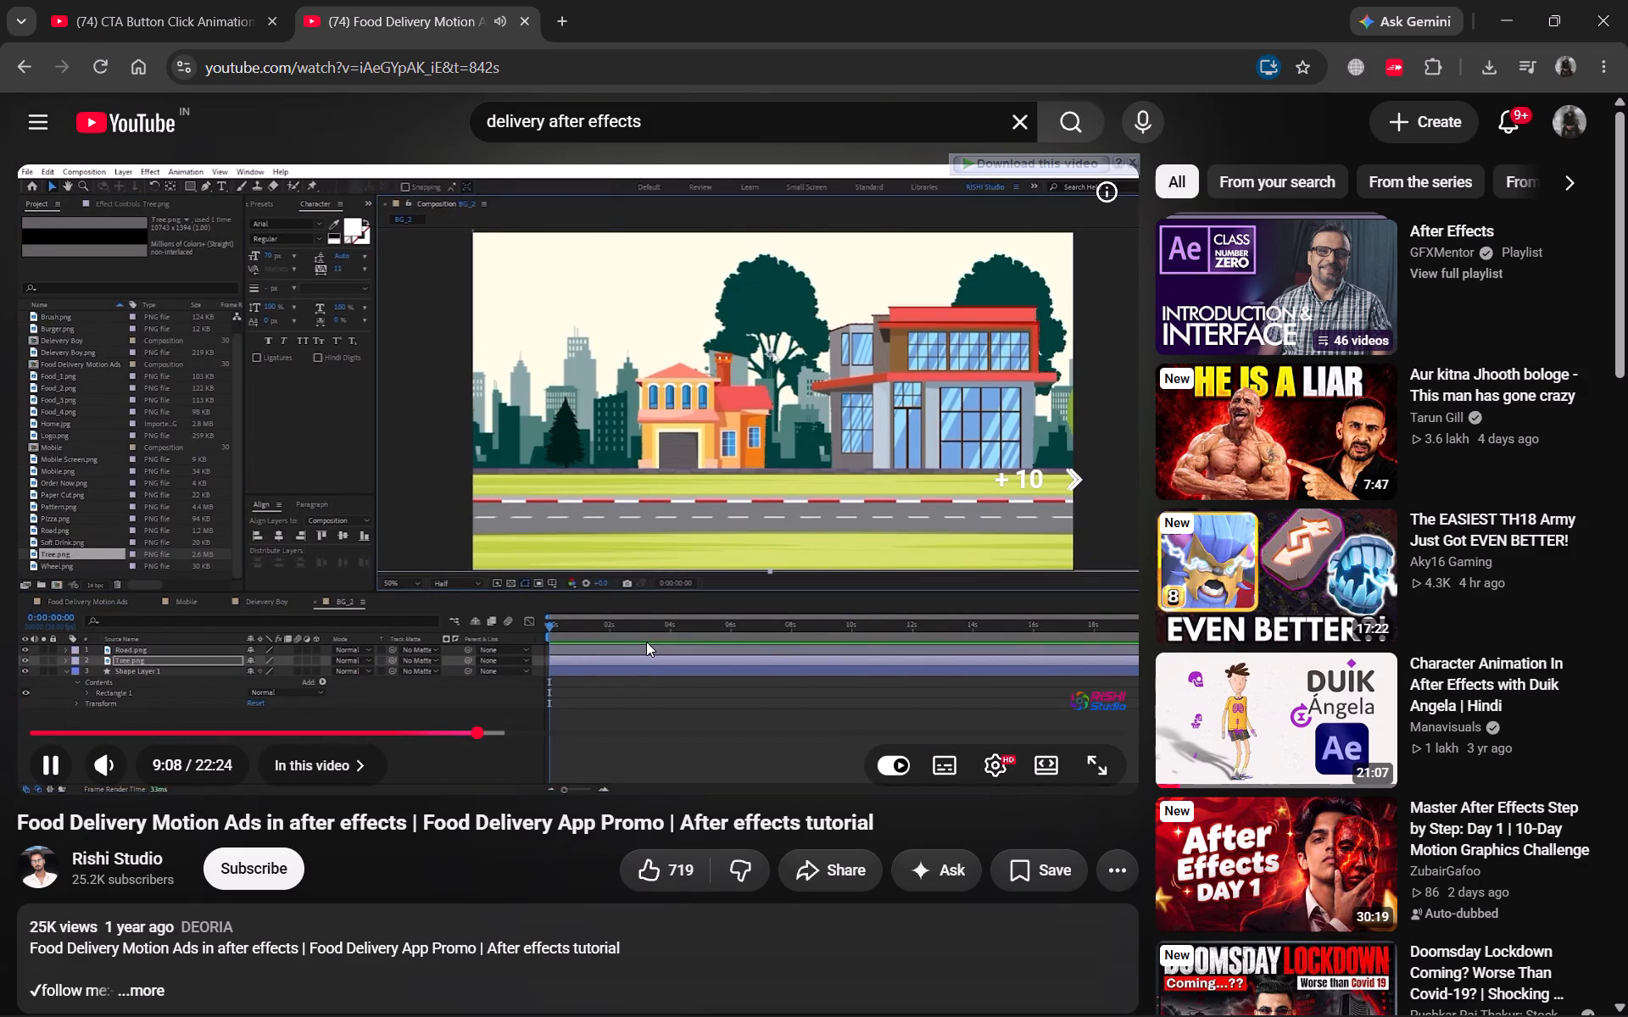
key("Right")
key("Right")
key("Right")
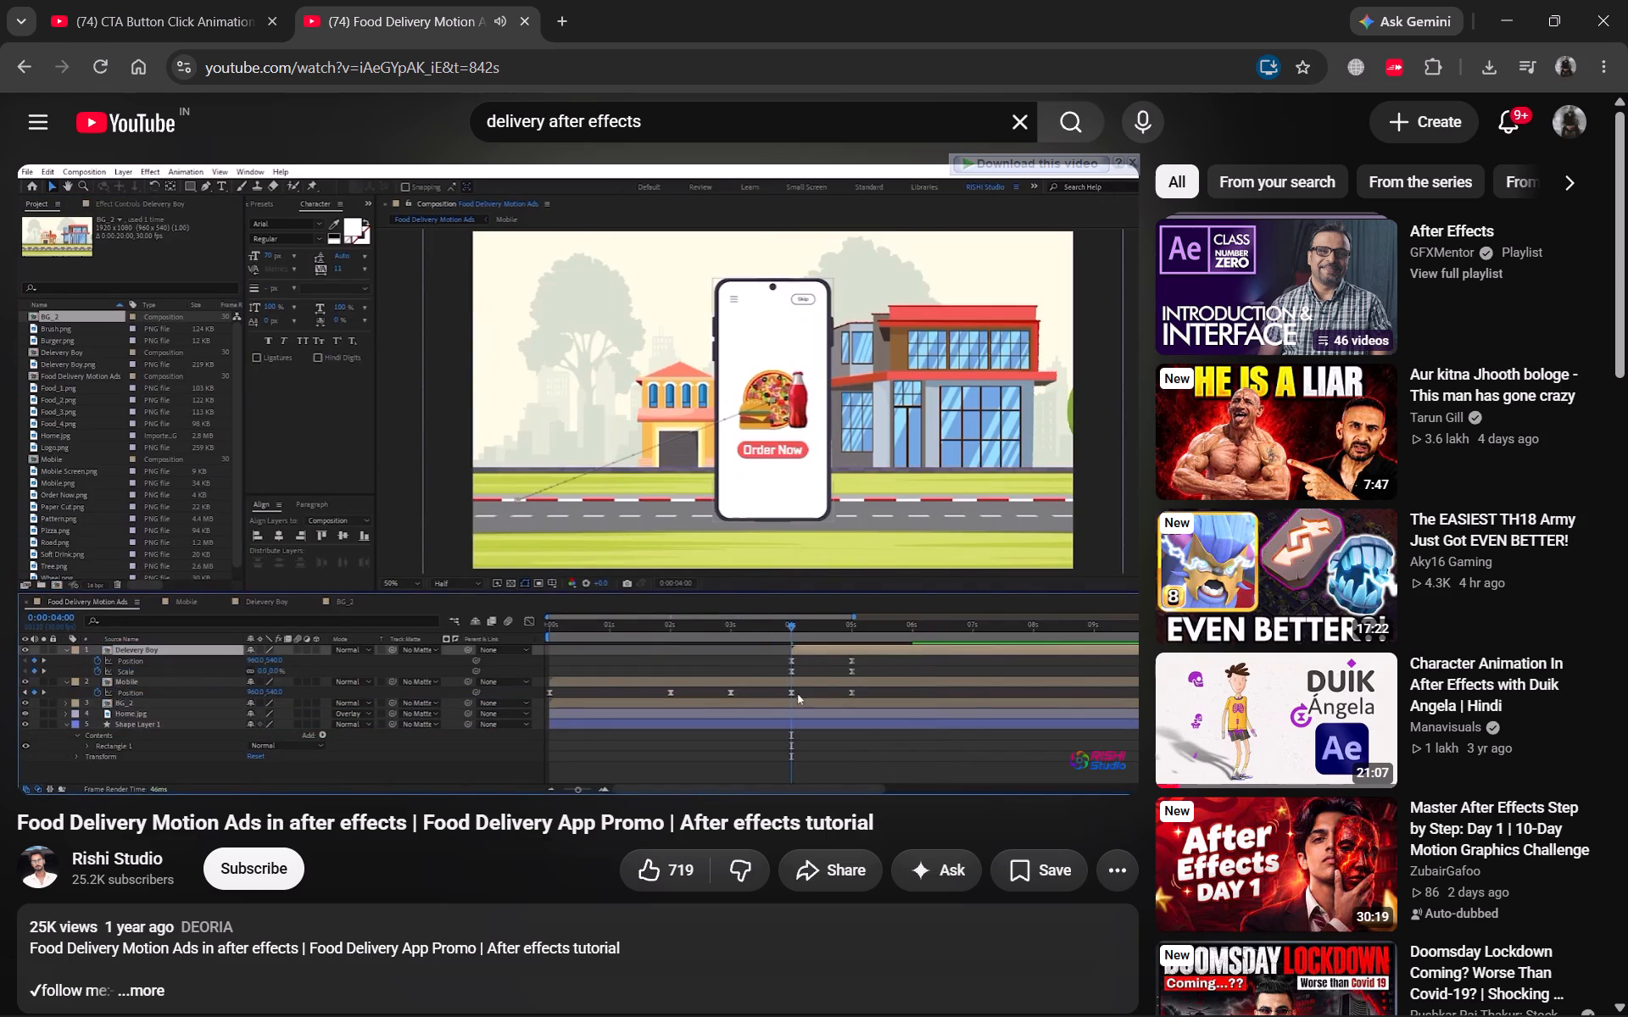
key("space")
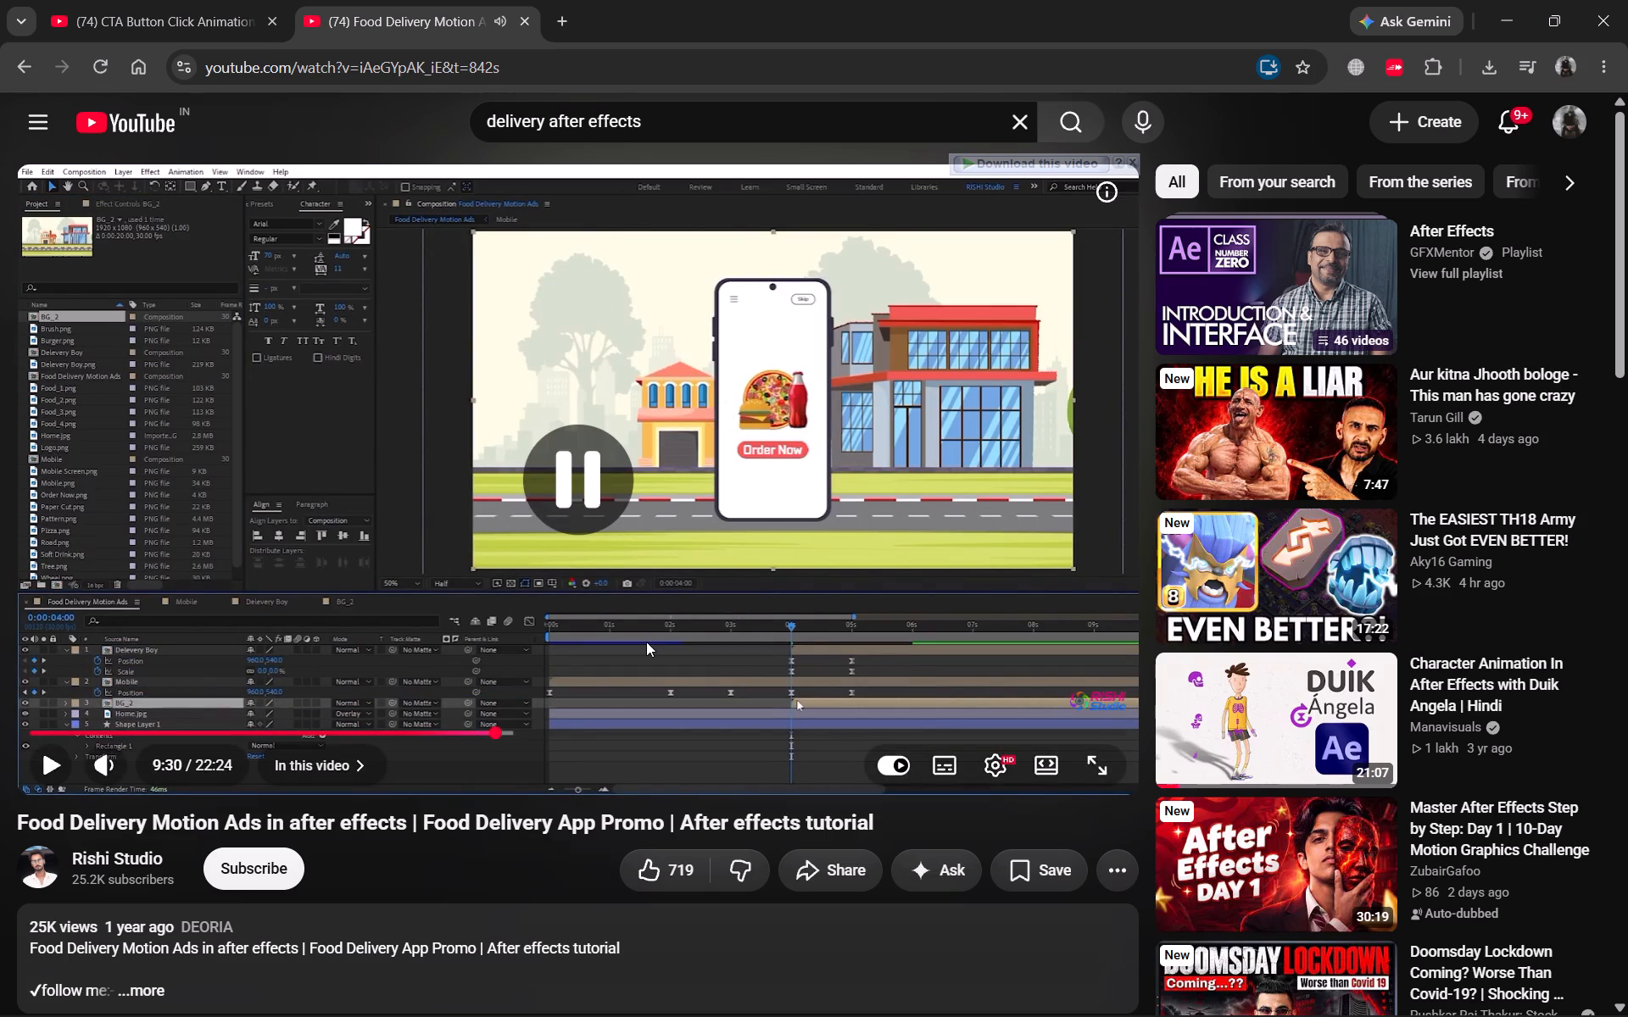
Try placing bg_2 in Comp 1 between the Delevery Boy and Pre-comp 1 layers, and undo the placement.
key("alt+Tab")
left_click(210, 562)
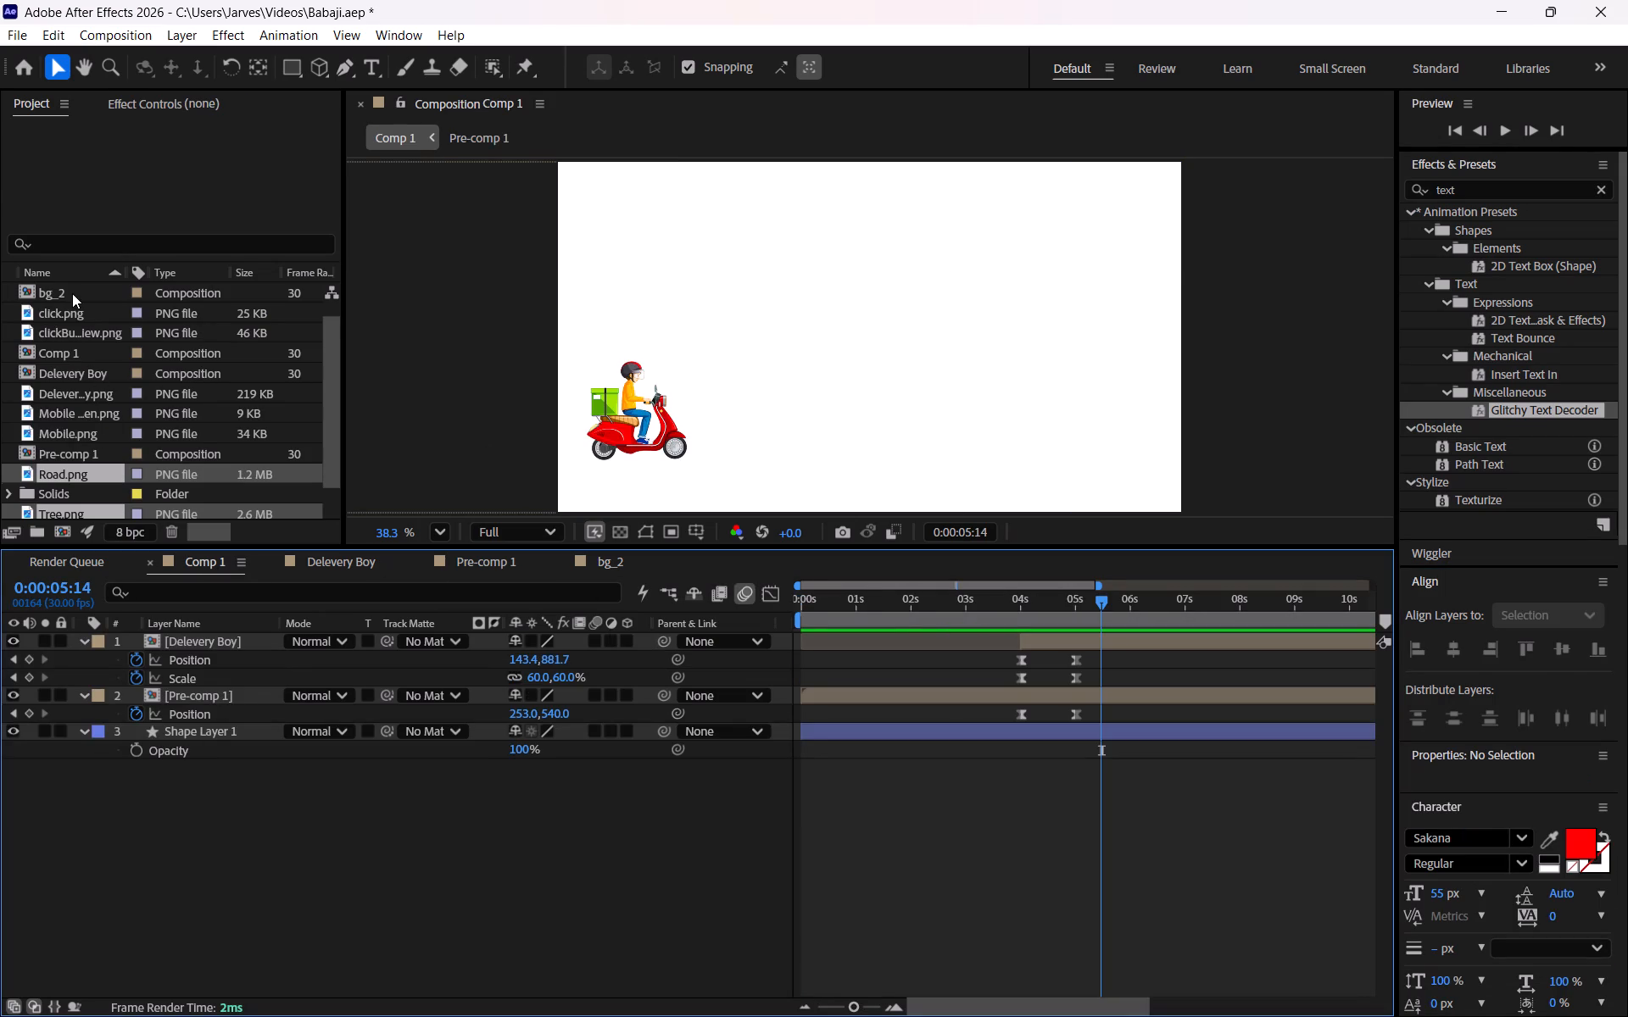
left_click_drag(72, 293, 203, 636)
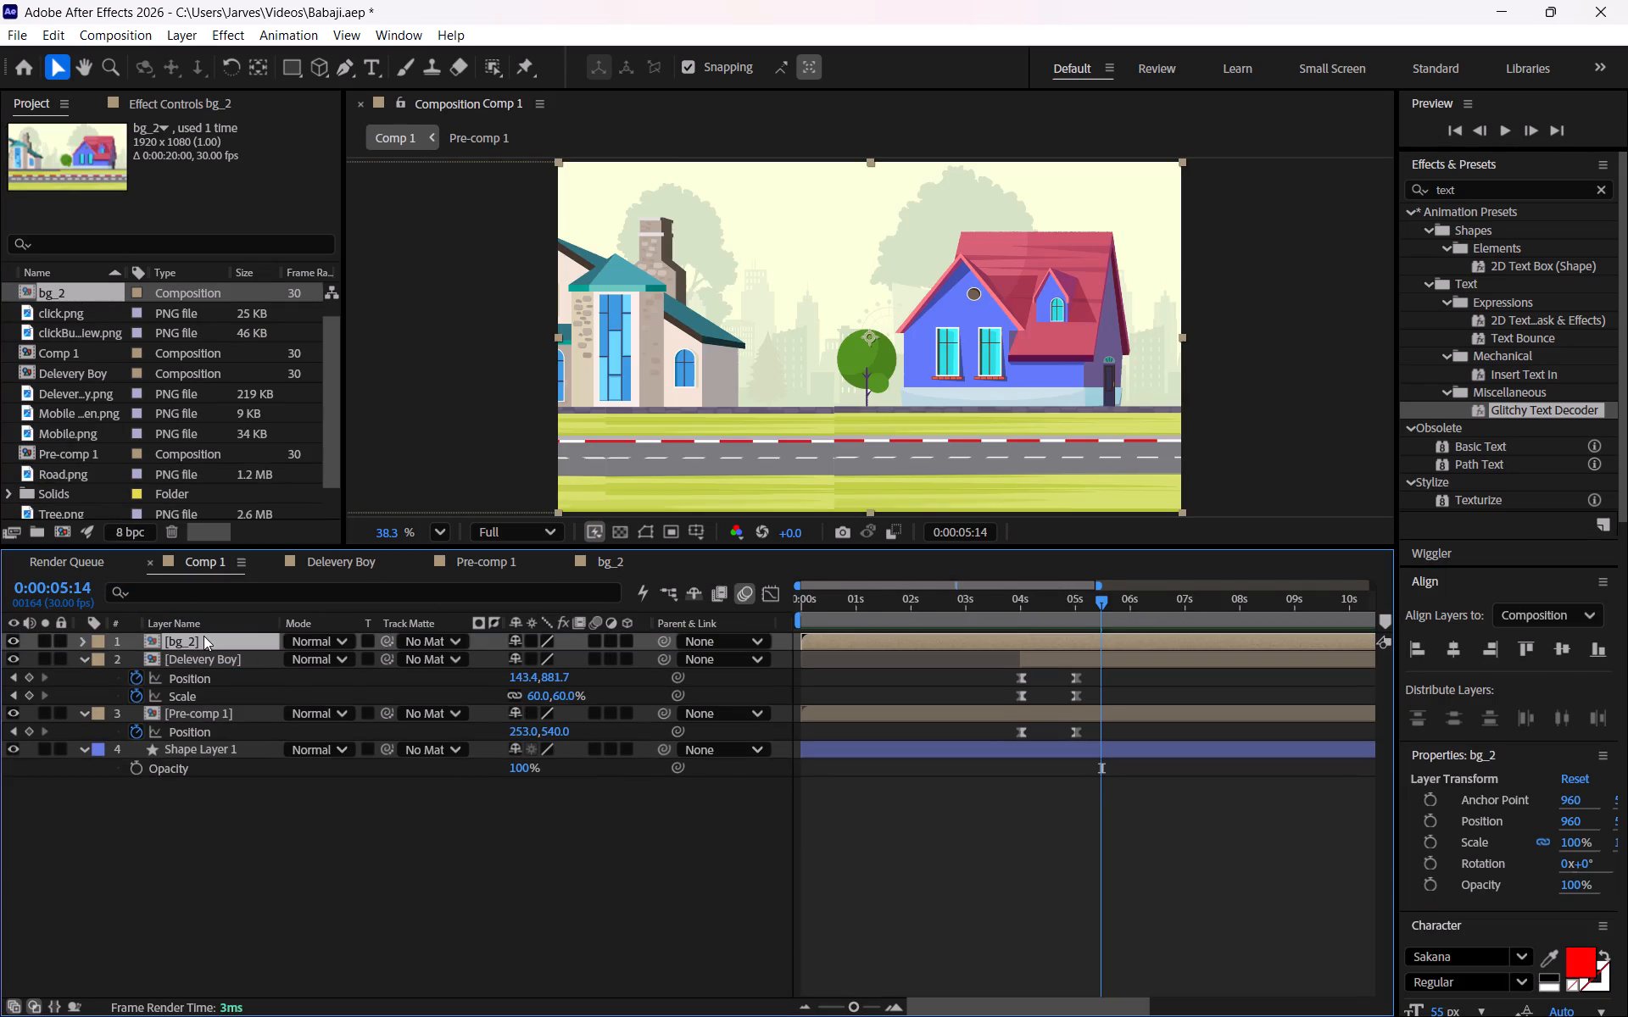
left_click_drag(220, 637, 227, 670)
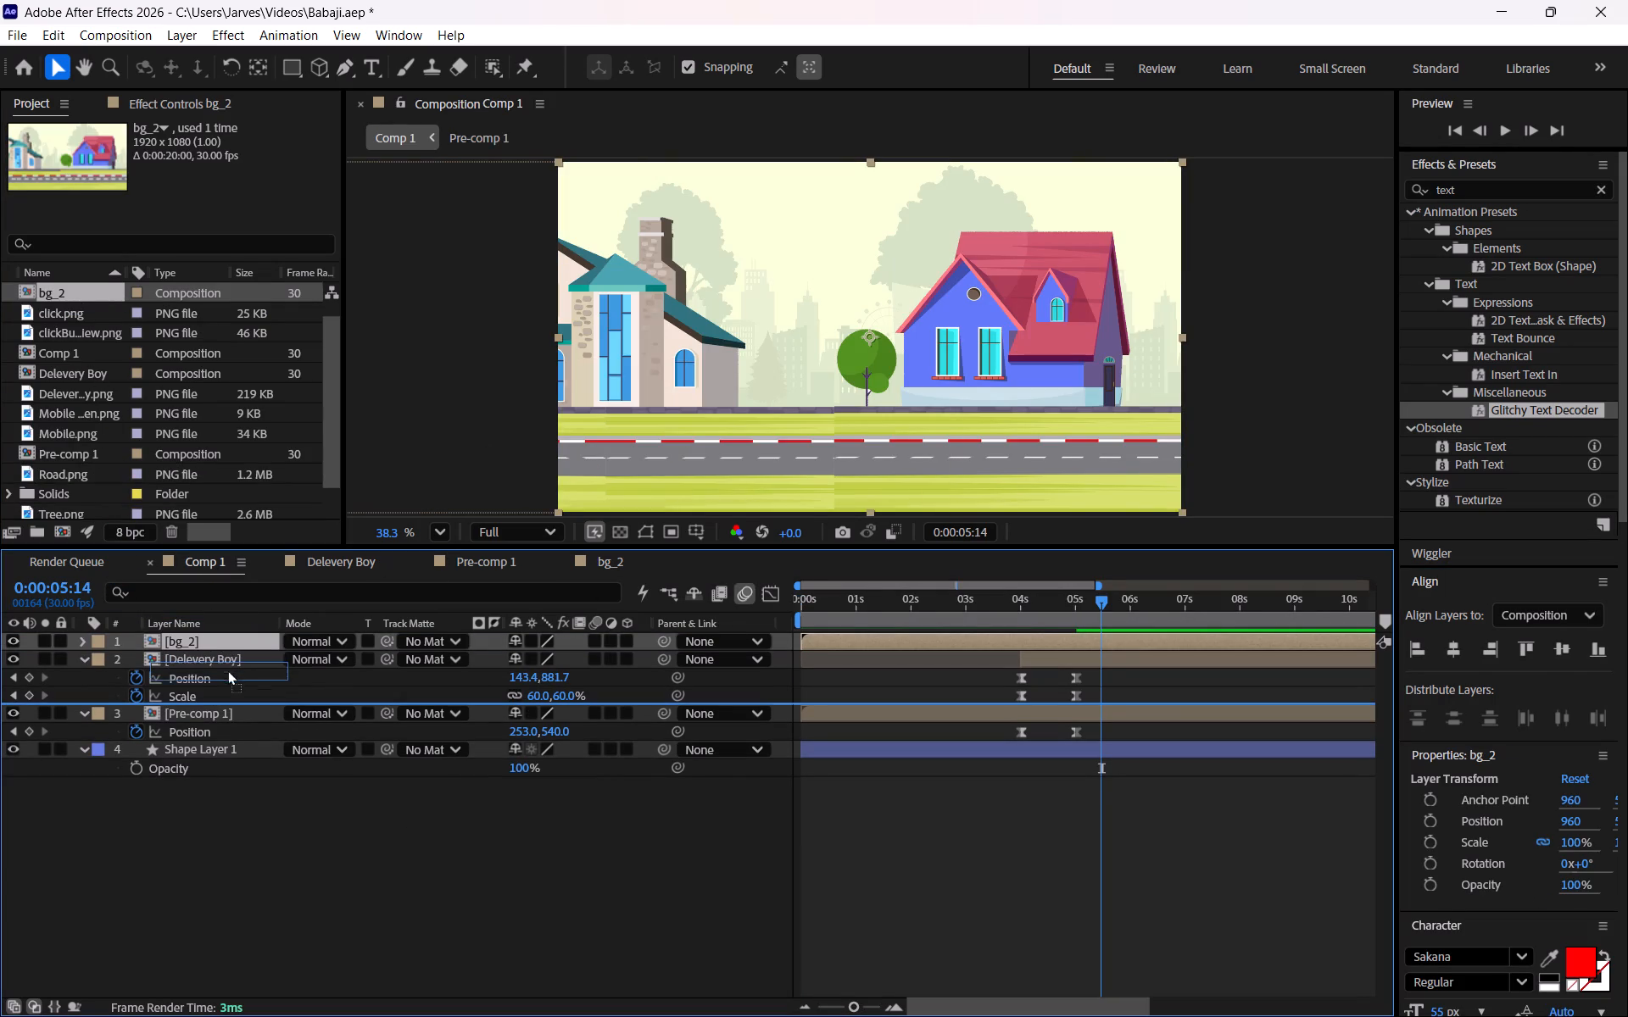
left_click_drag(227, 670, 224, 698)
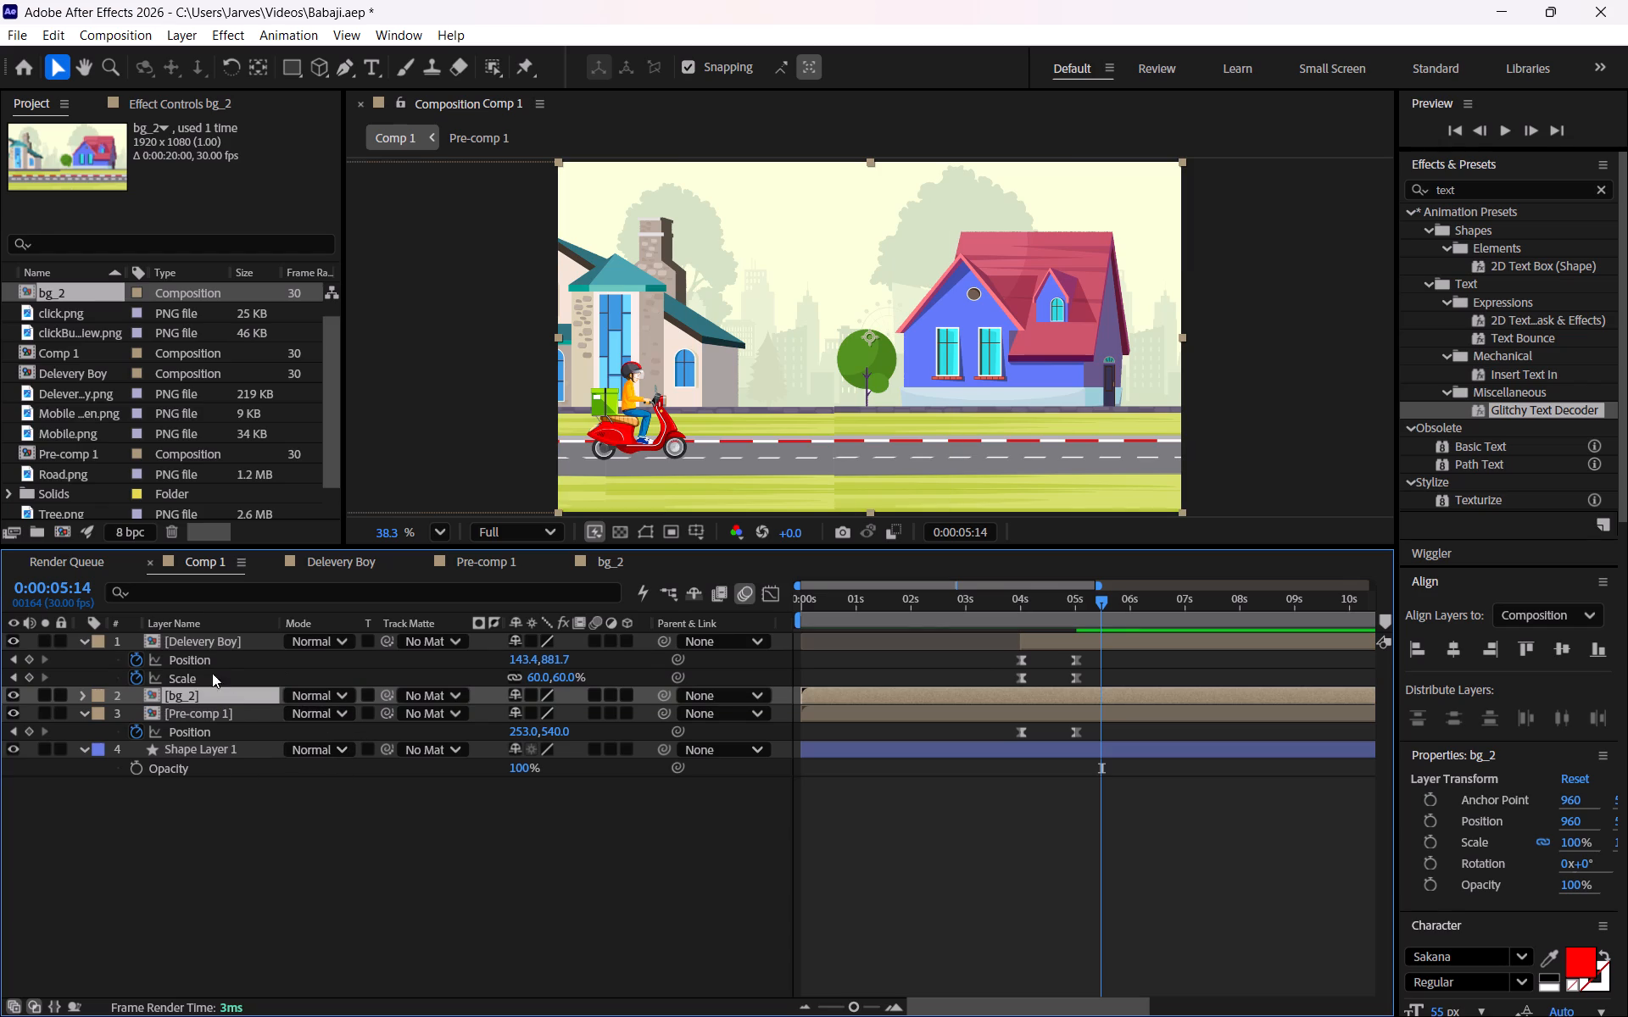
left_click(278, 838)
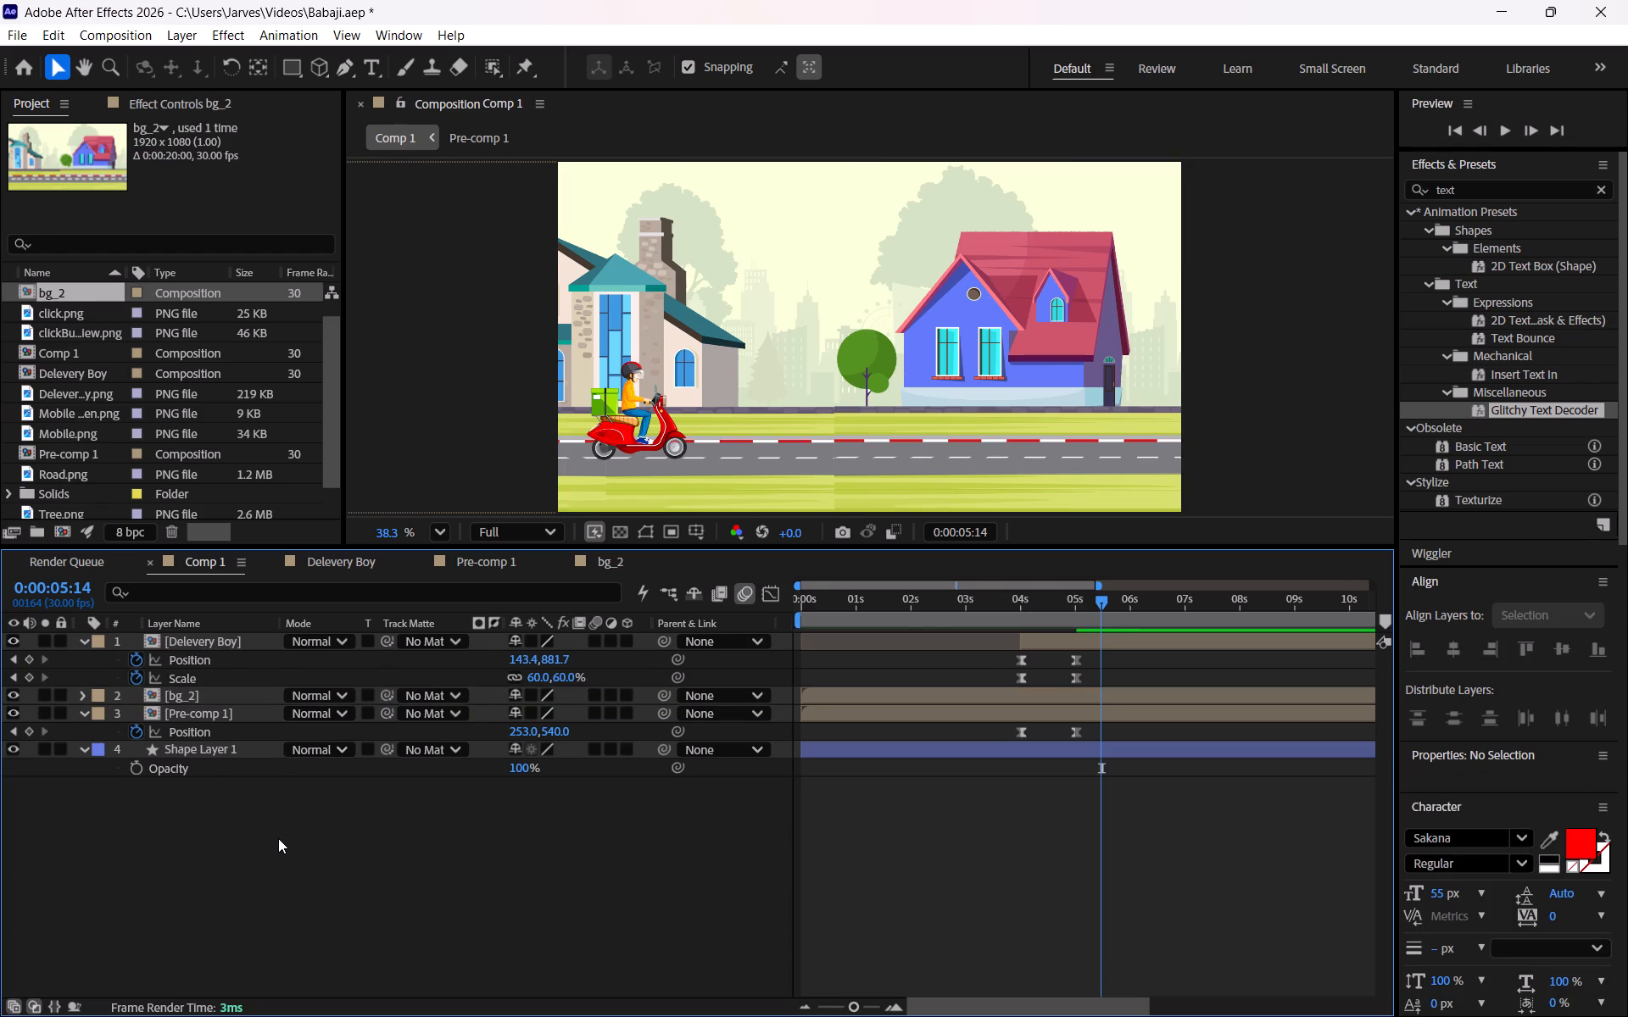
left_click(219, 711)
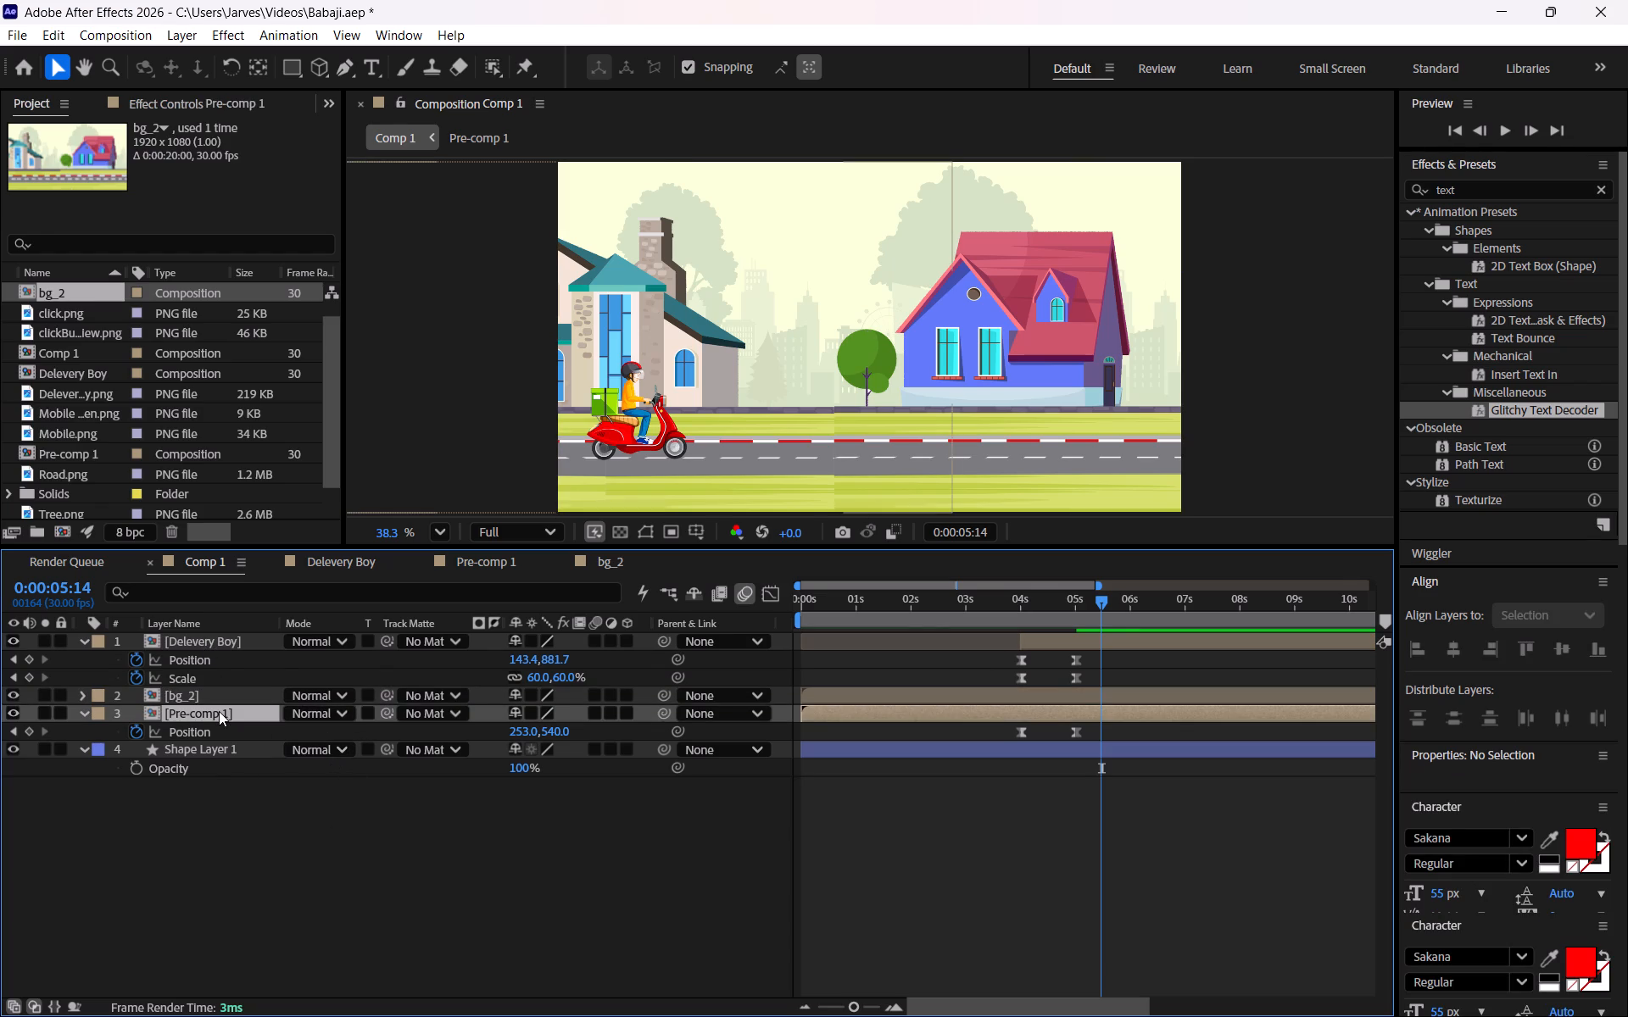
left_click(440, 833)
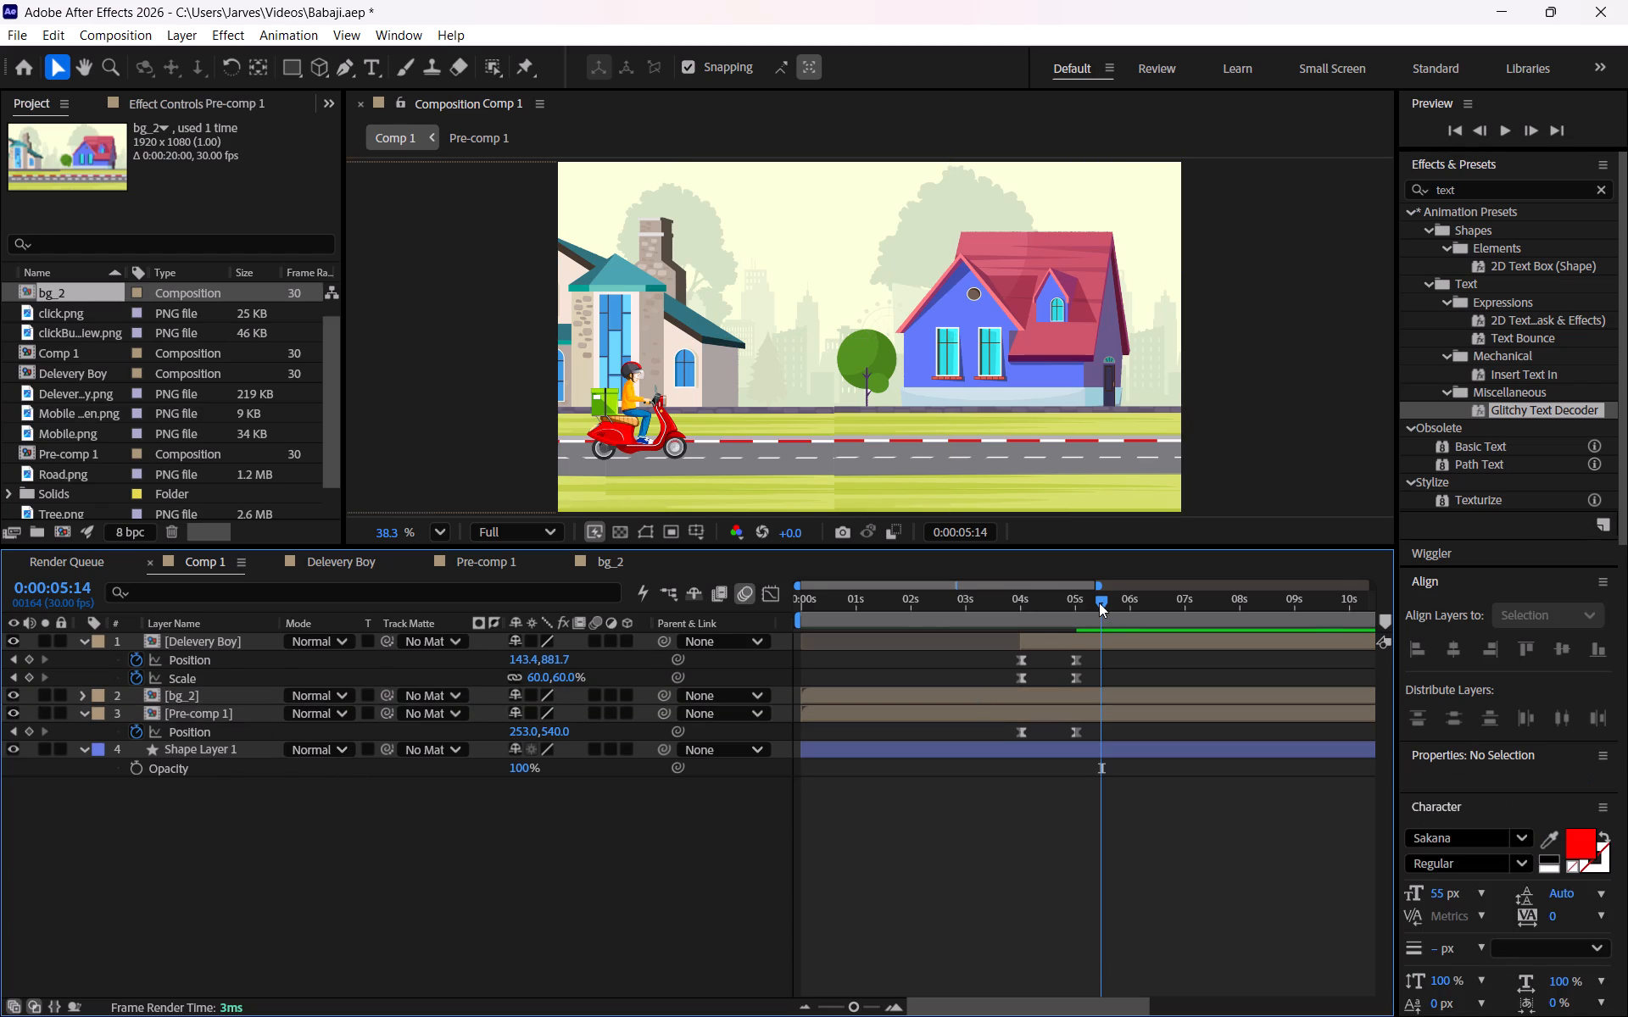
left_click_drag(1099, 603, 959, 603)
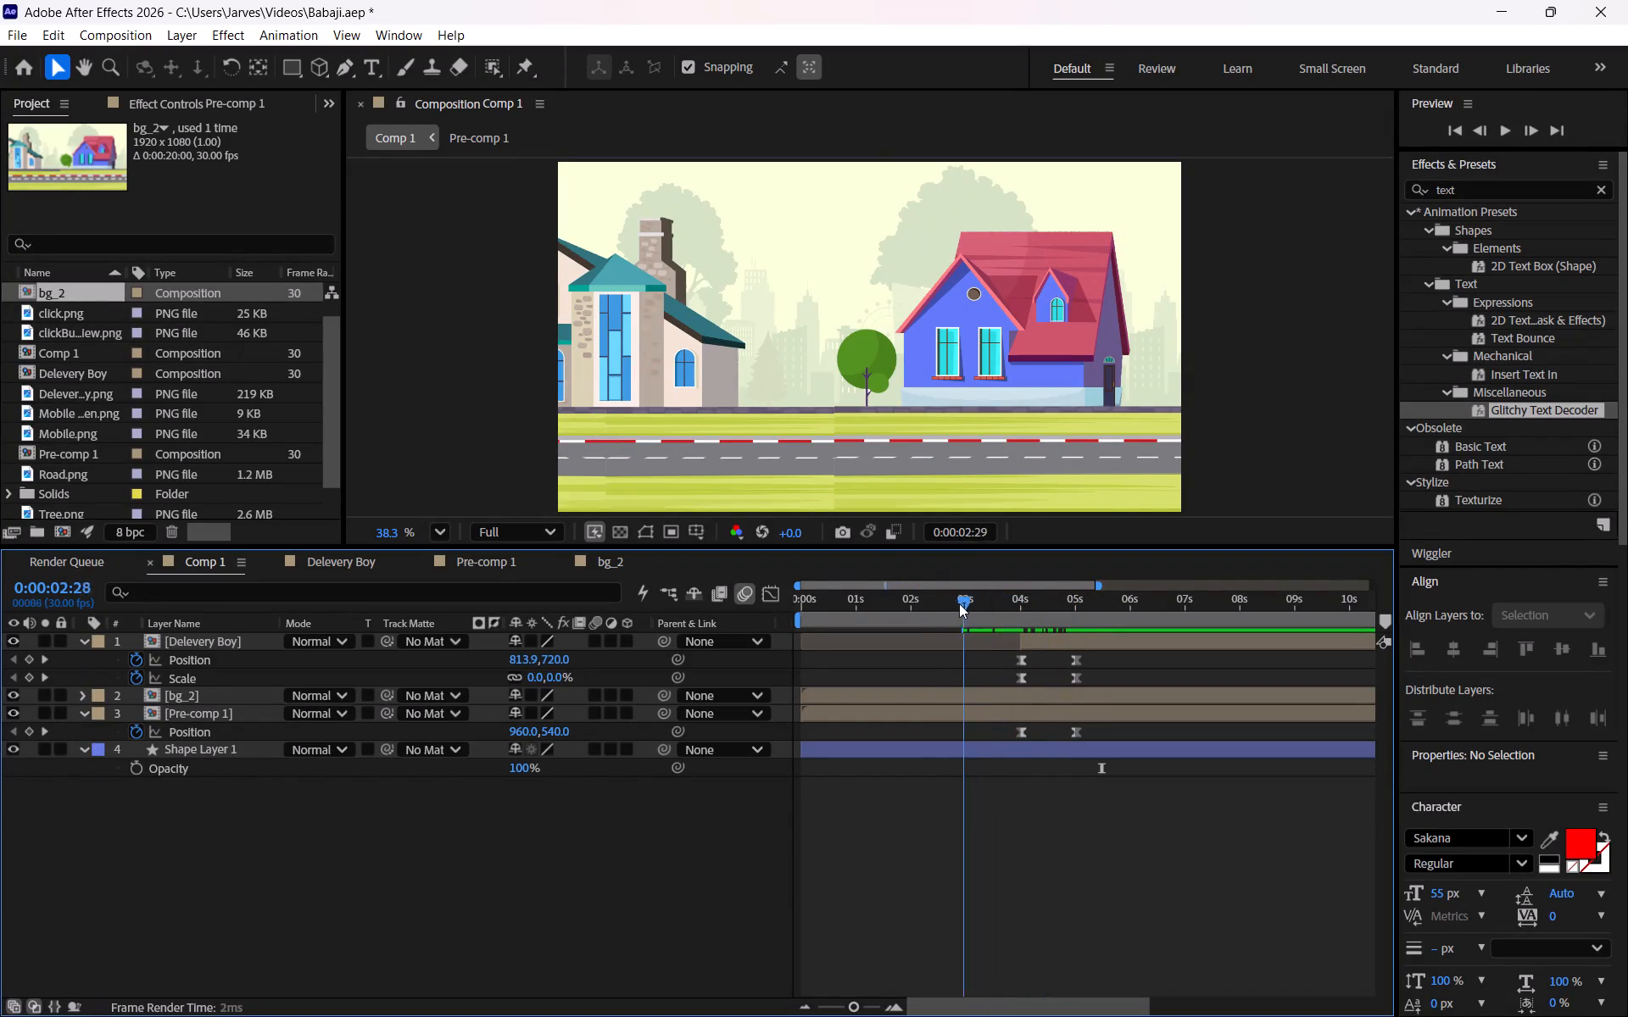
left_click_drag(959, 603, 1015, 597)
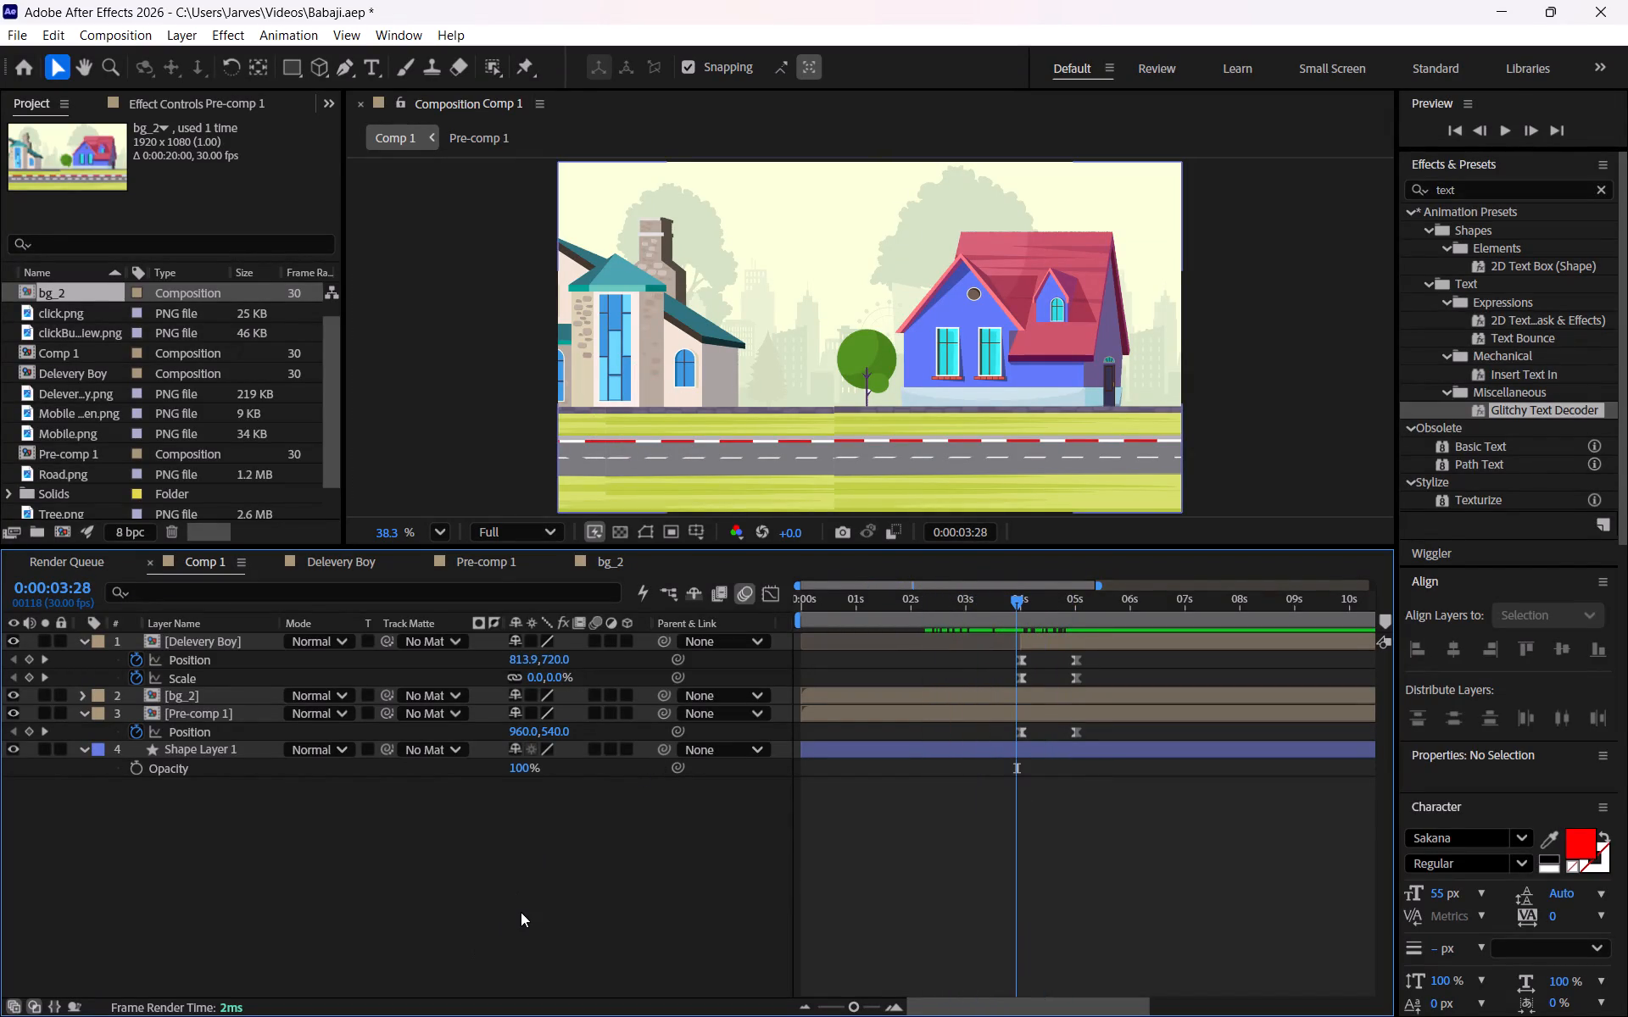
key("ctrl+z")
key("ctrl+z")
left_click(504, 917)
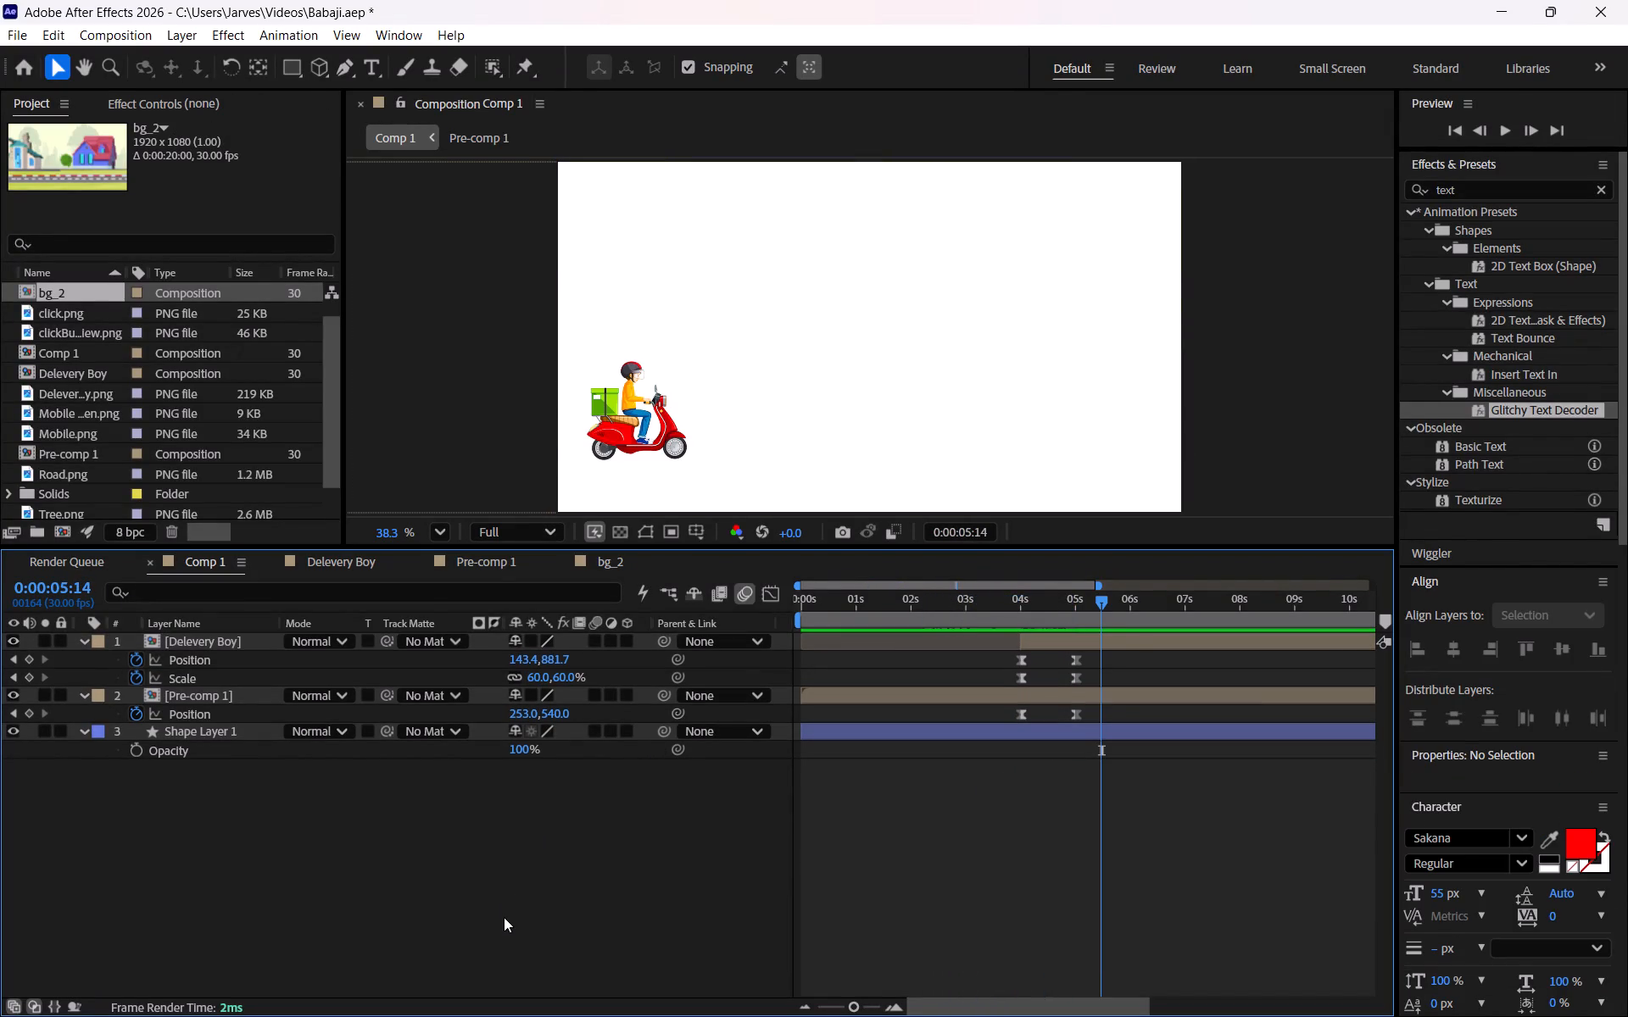
Check the tutorial in Chrome, and add bg_2 to Comp 1 between the Pre-comp 1 layer and Shape Layer 1.
key("alt+Tab")
key("space")
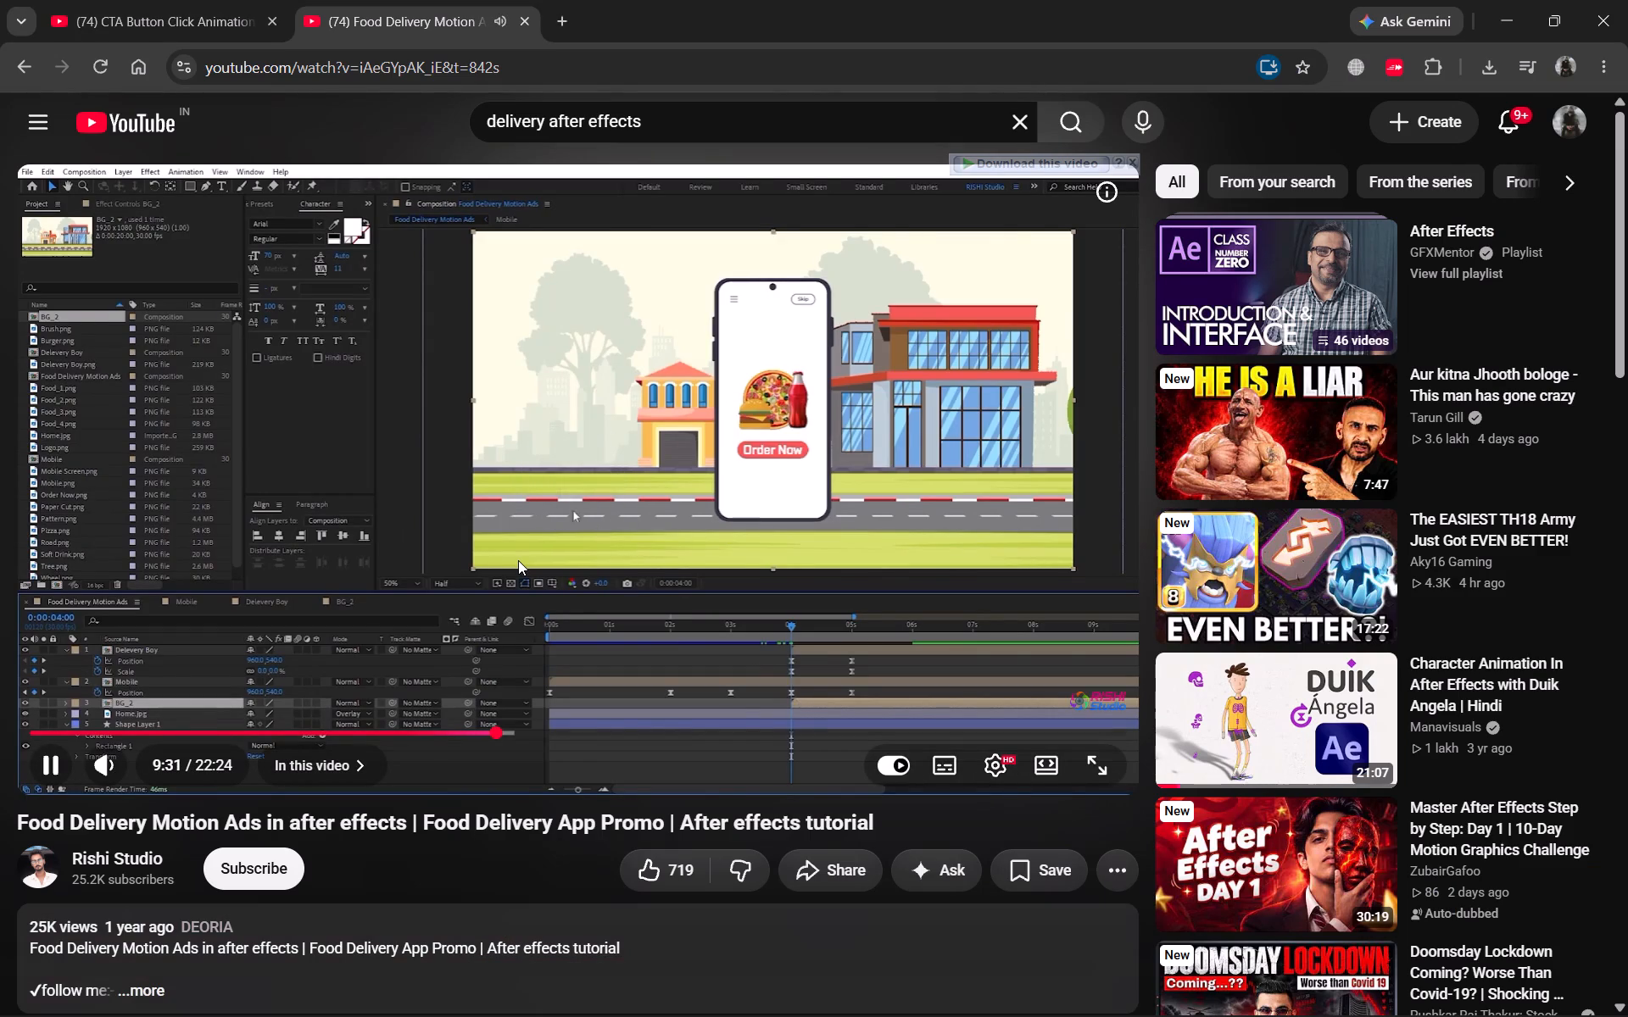
key("space")
key("alt+Tab")
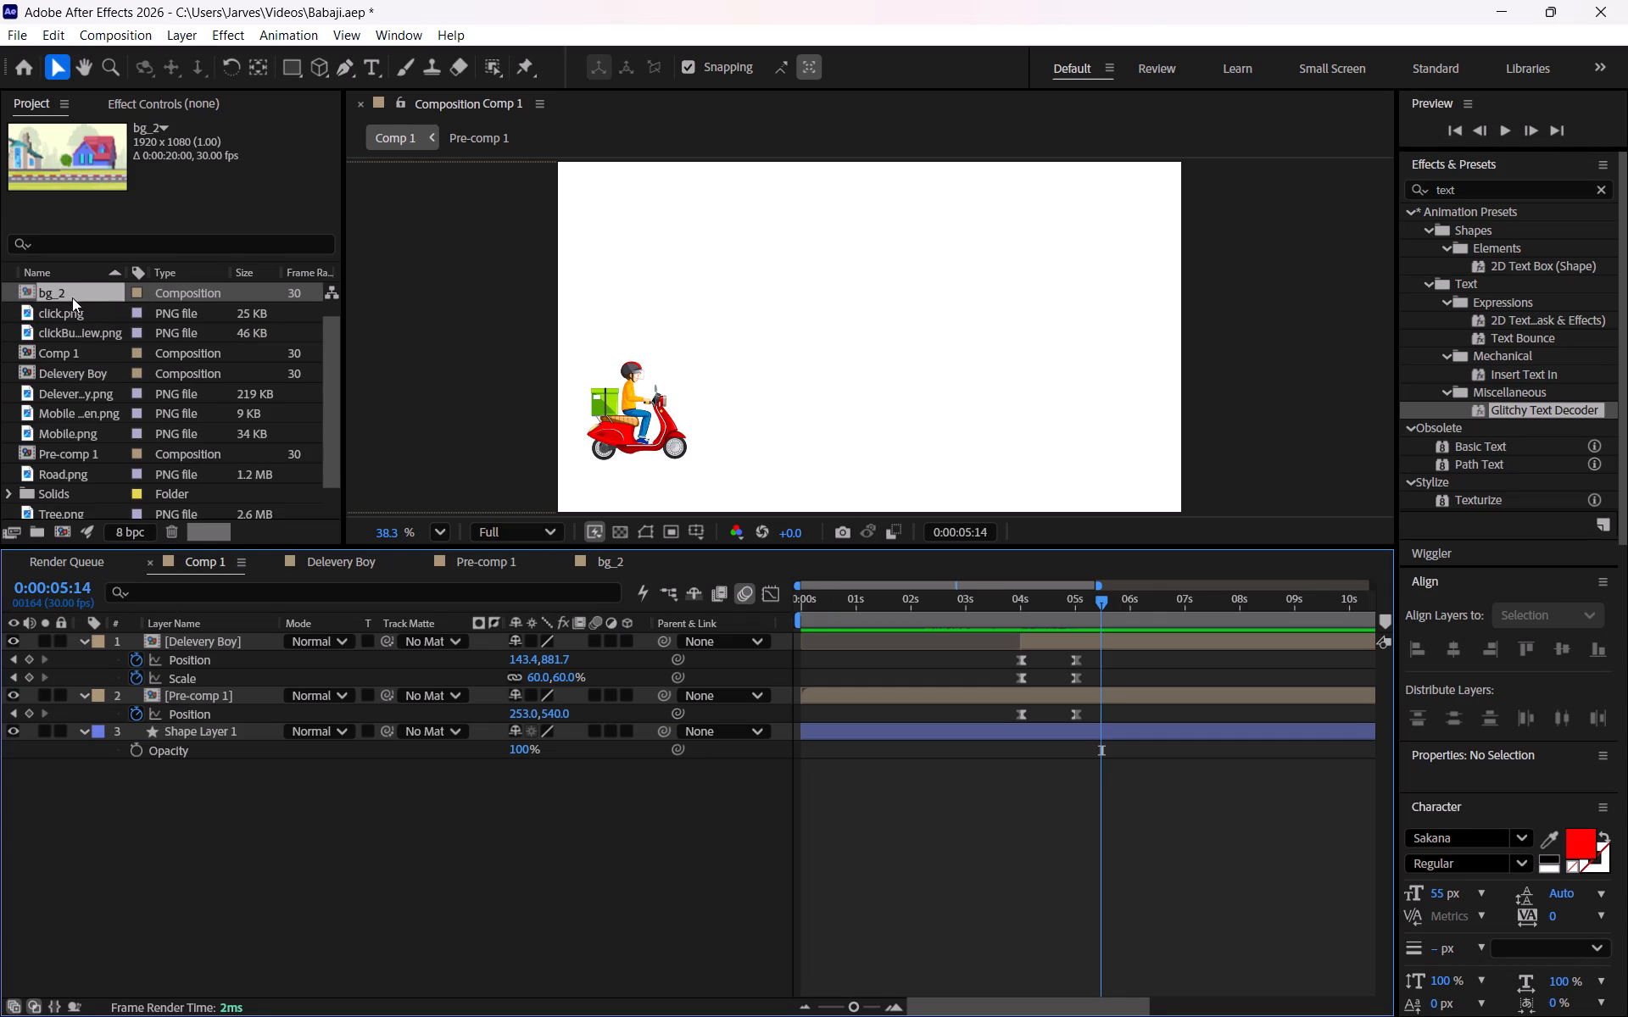
left_click_drag(71, 294, 123, 729)
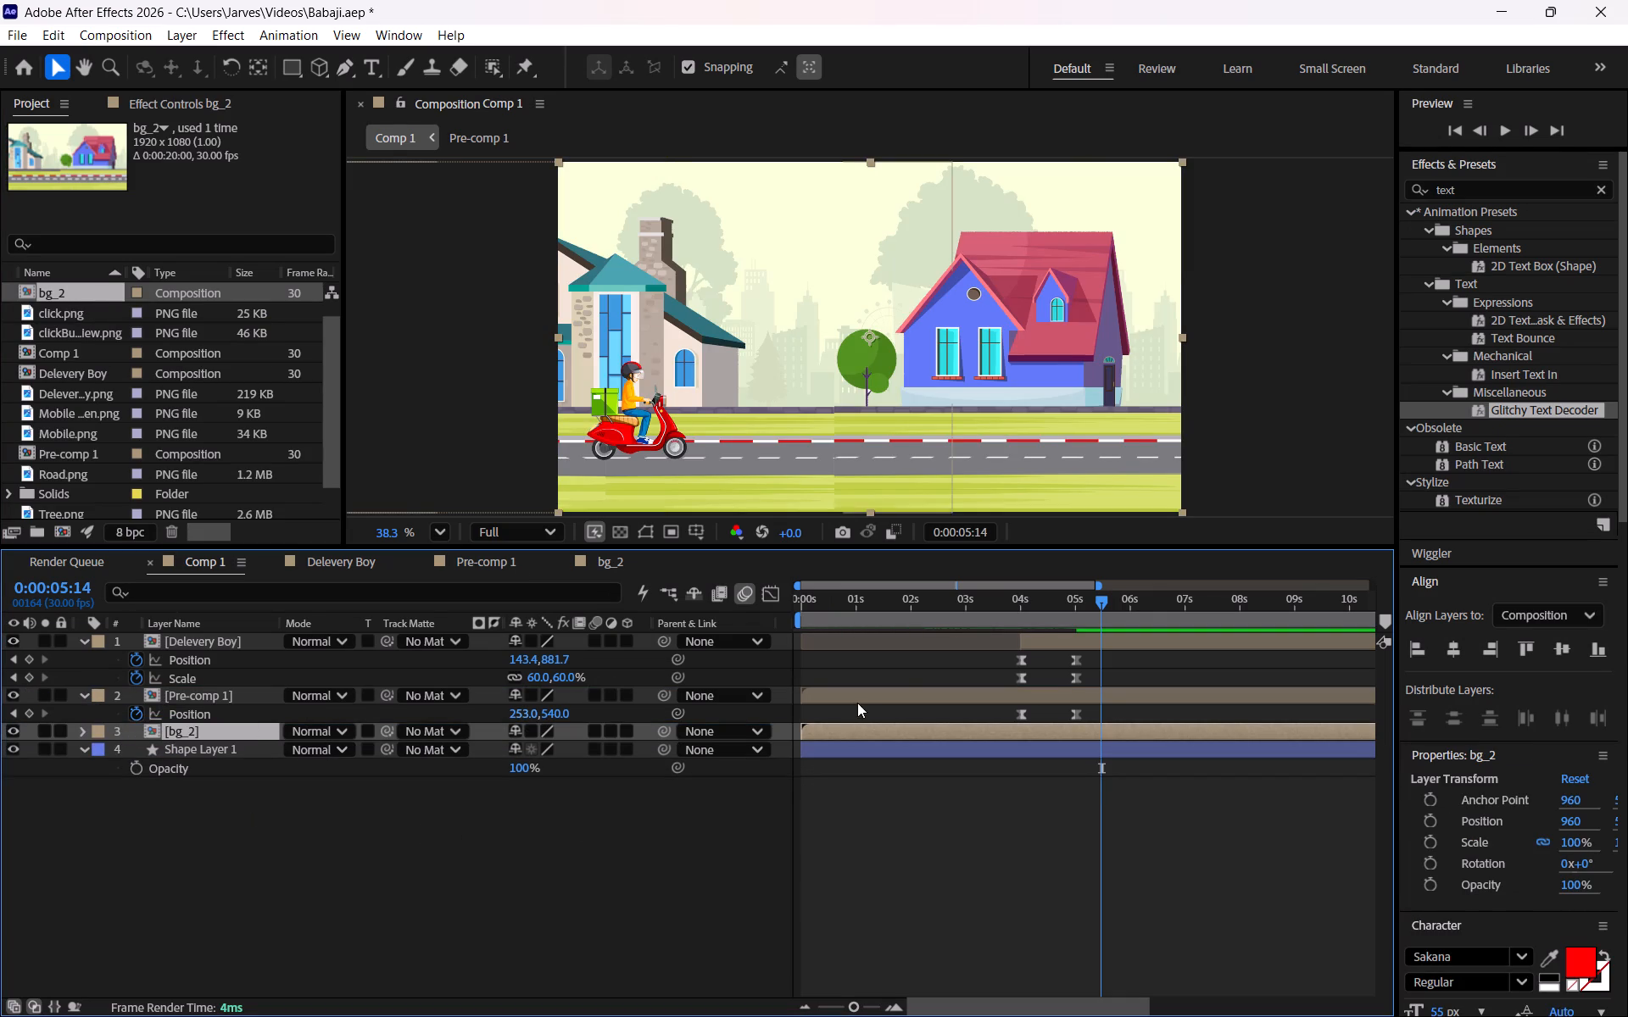
Preview Comp 1 from the start to check the phone and scooter animation over the street background.
left_click_drag(1100, 599, 711, 612)
key("space")
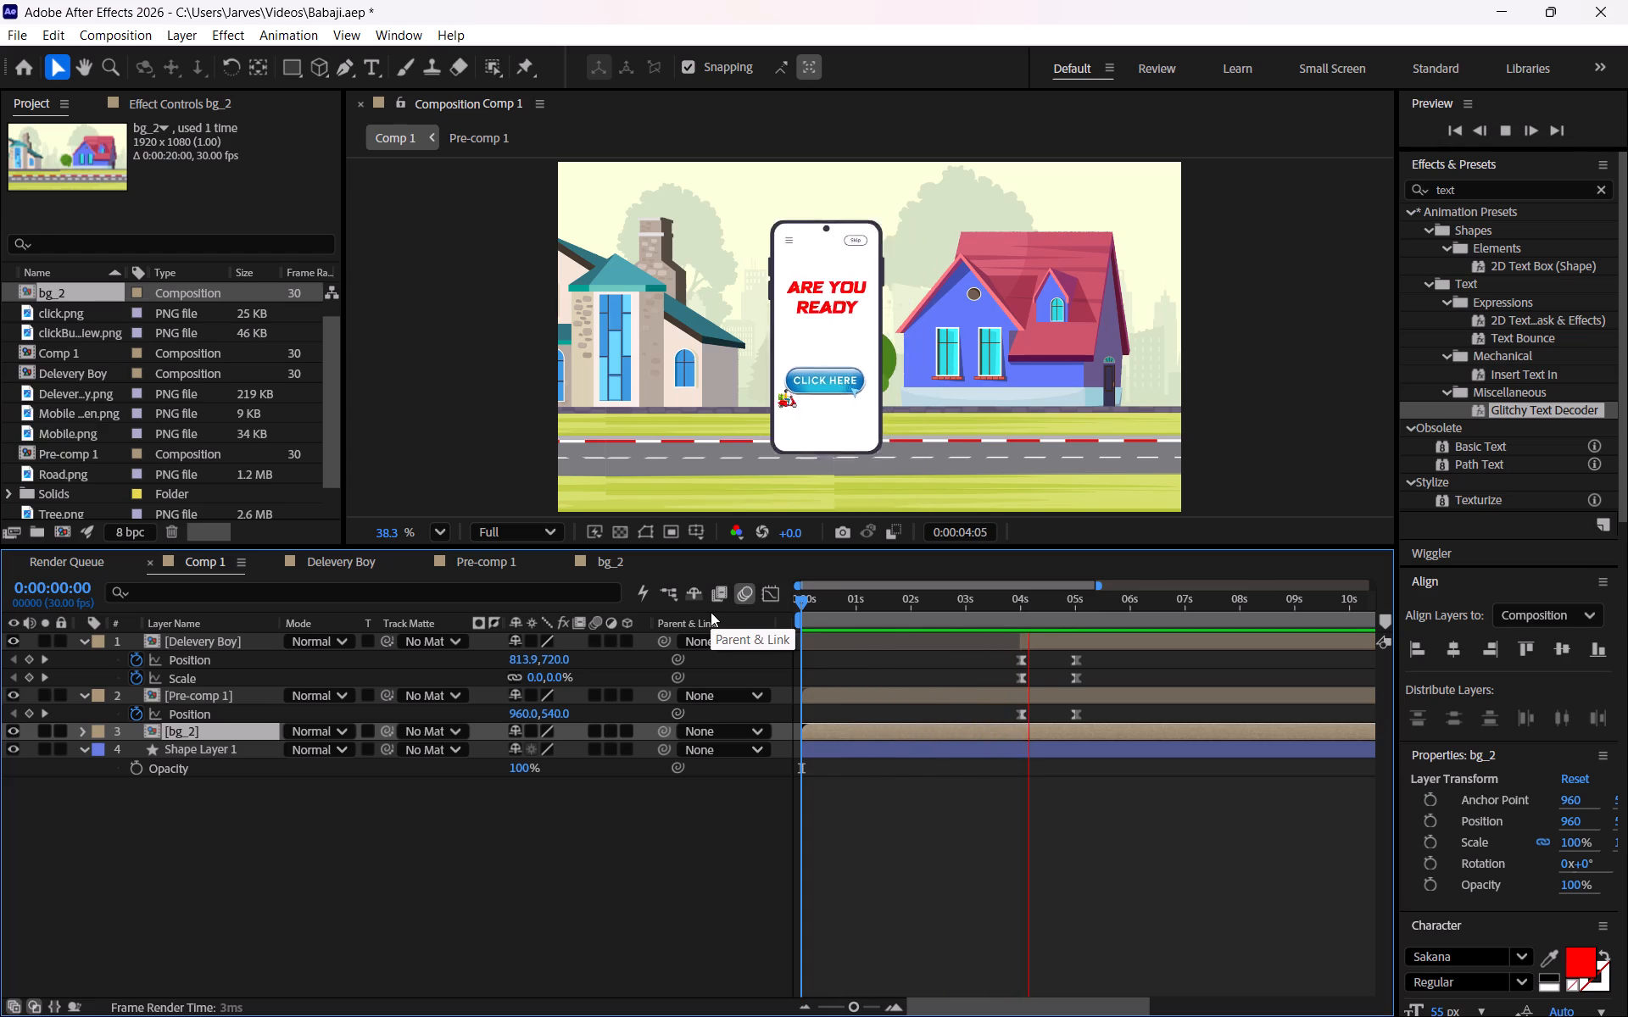
key("space")
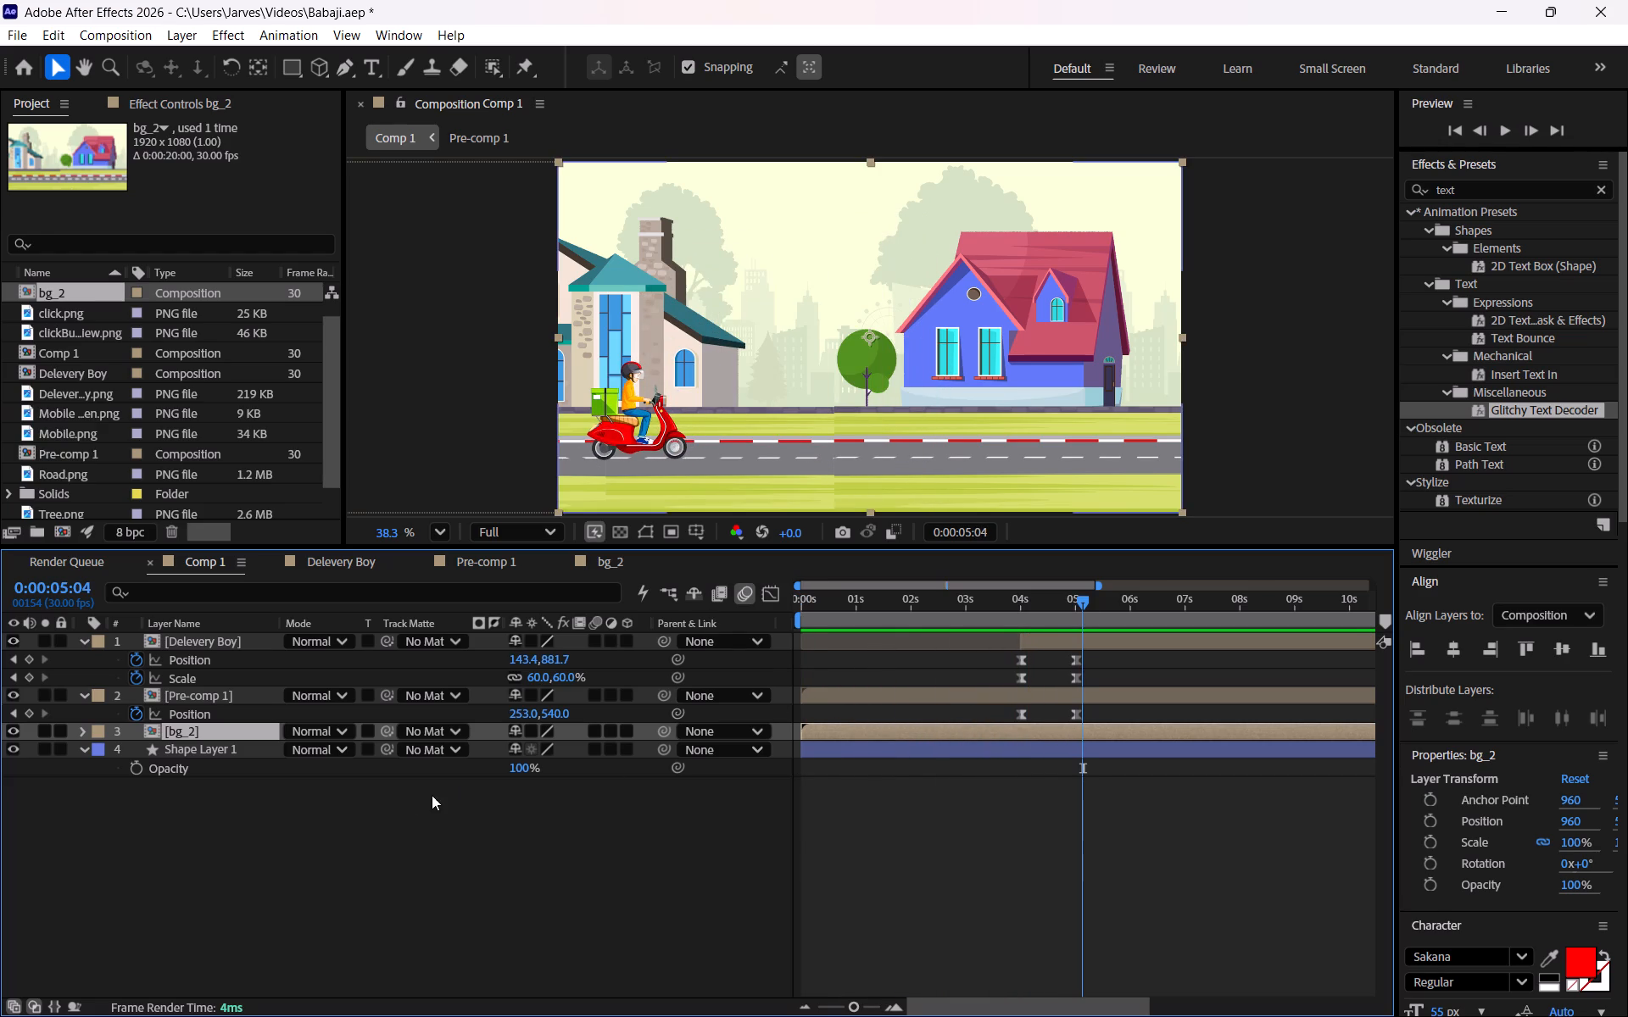
In the bg_2 composition, align the Road.png layer to the composition's left edge.
left_click(445, 562)
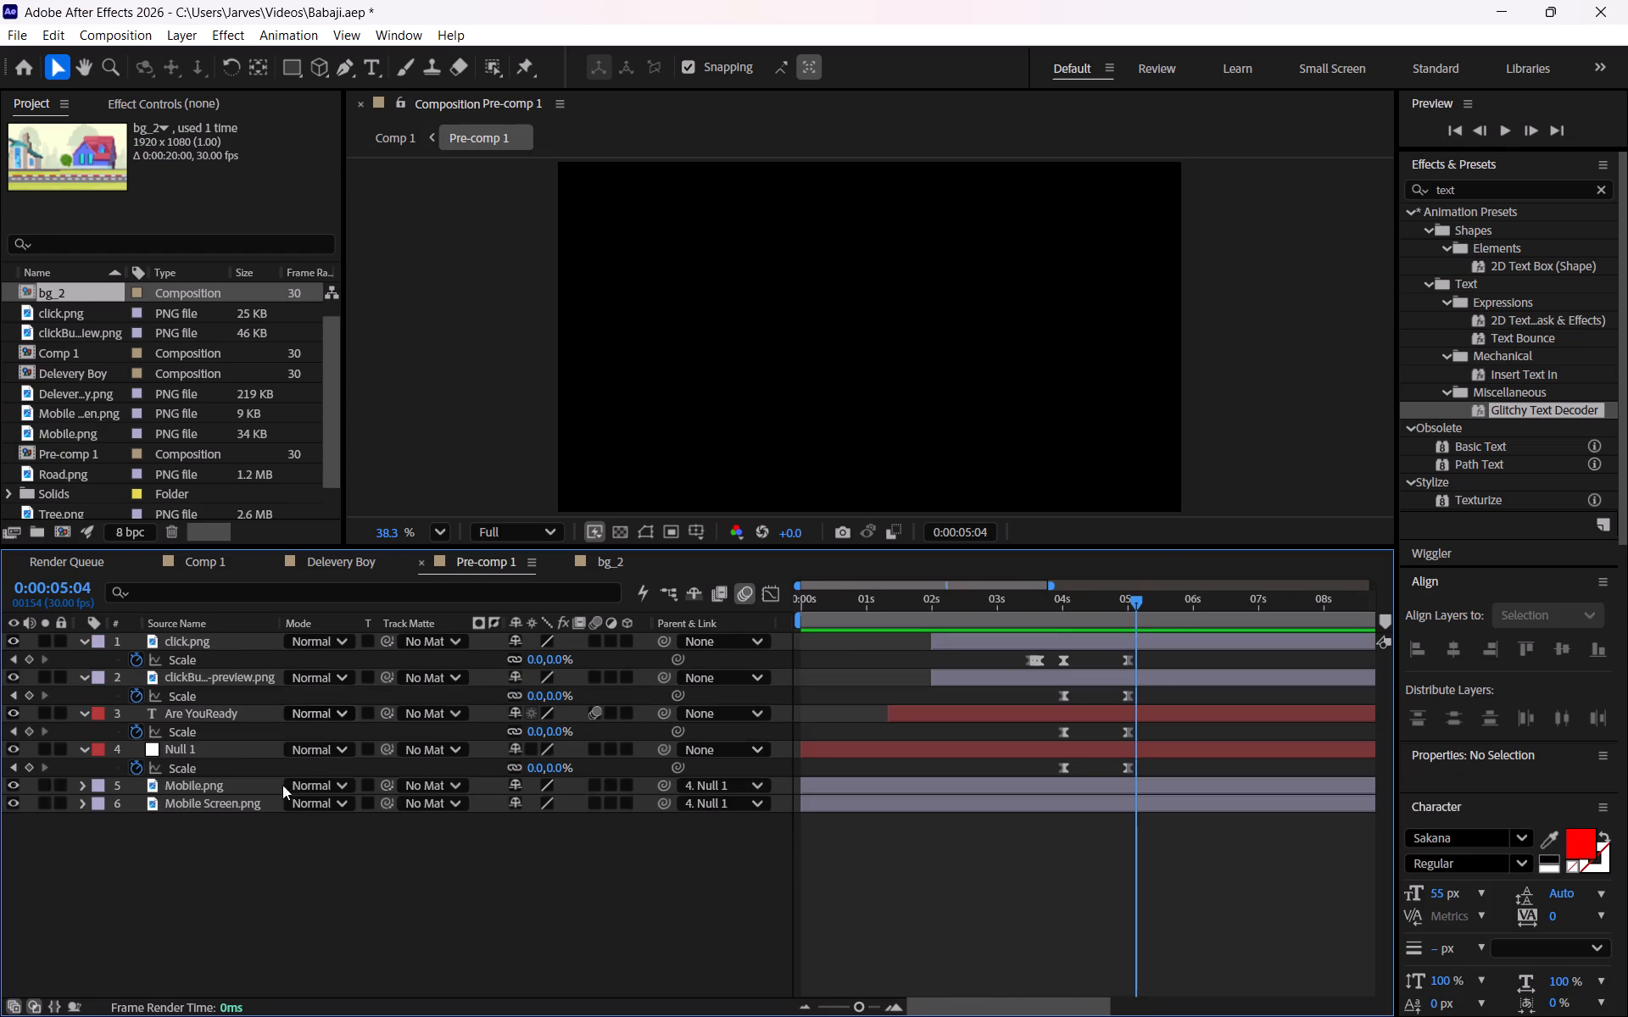
left_click(585, 564)
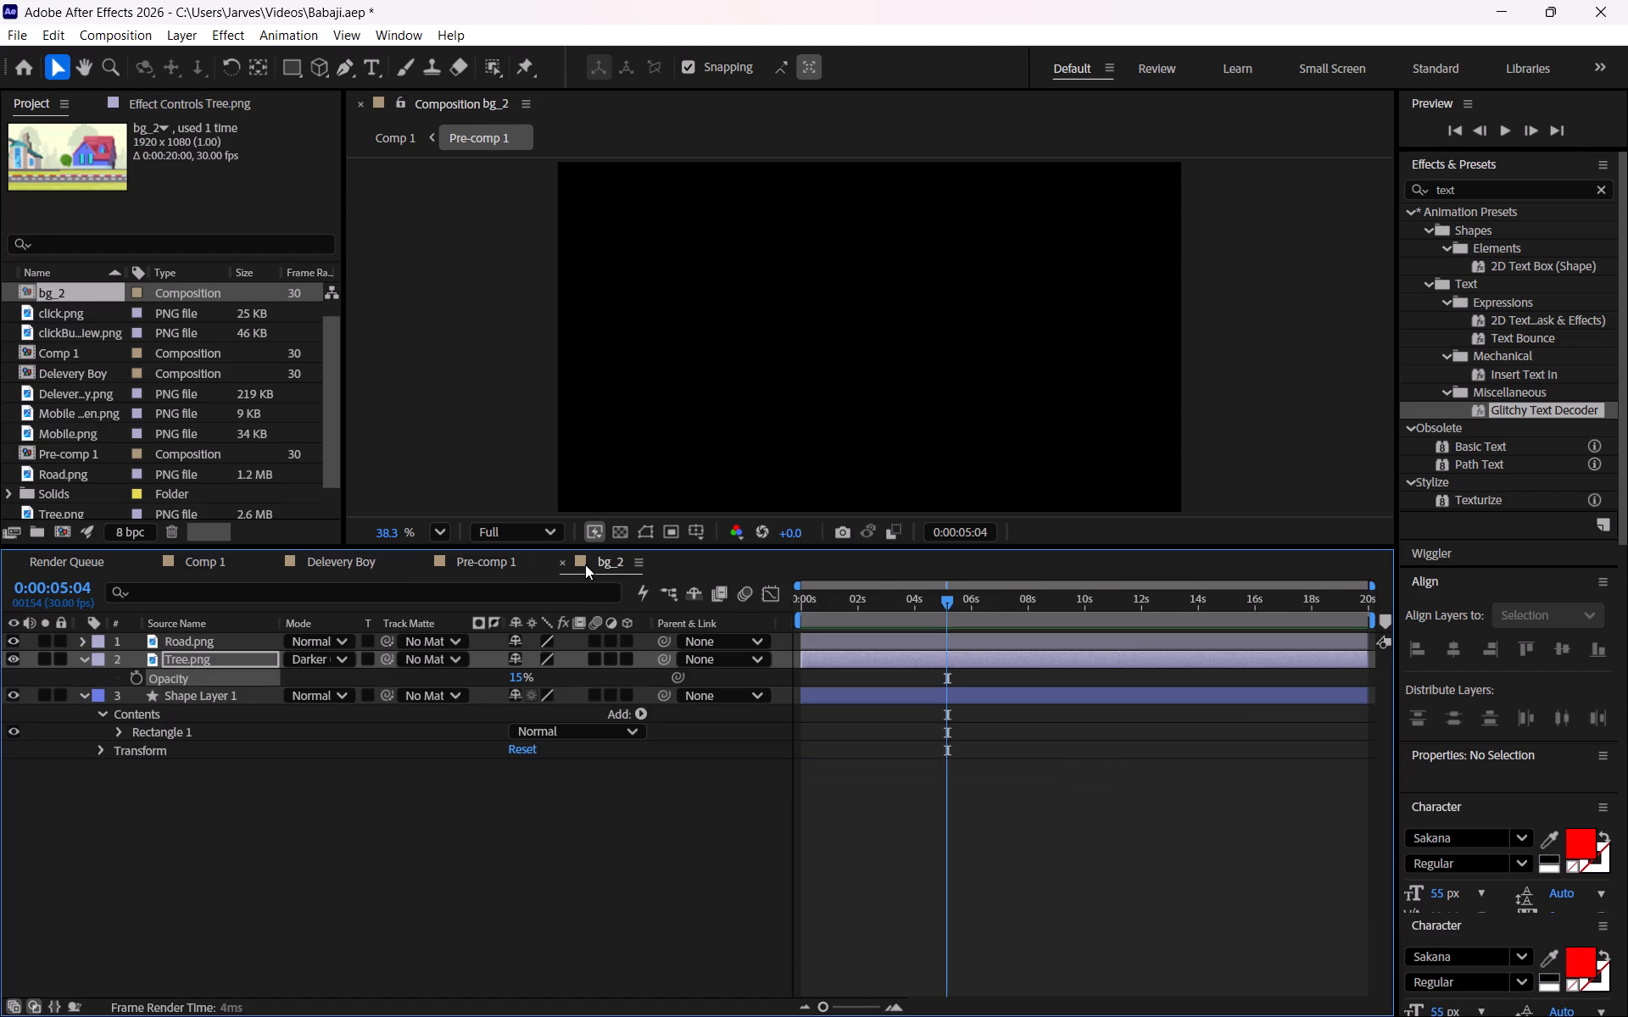
left_click(243, 639)
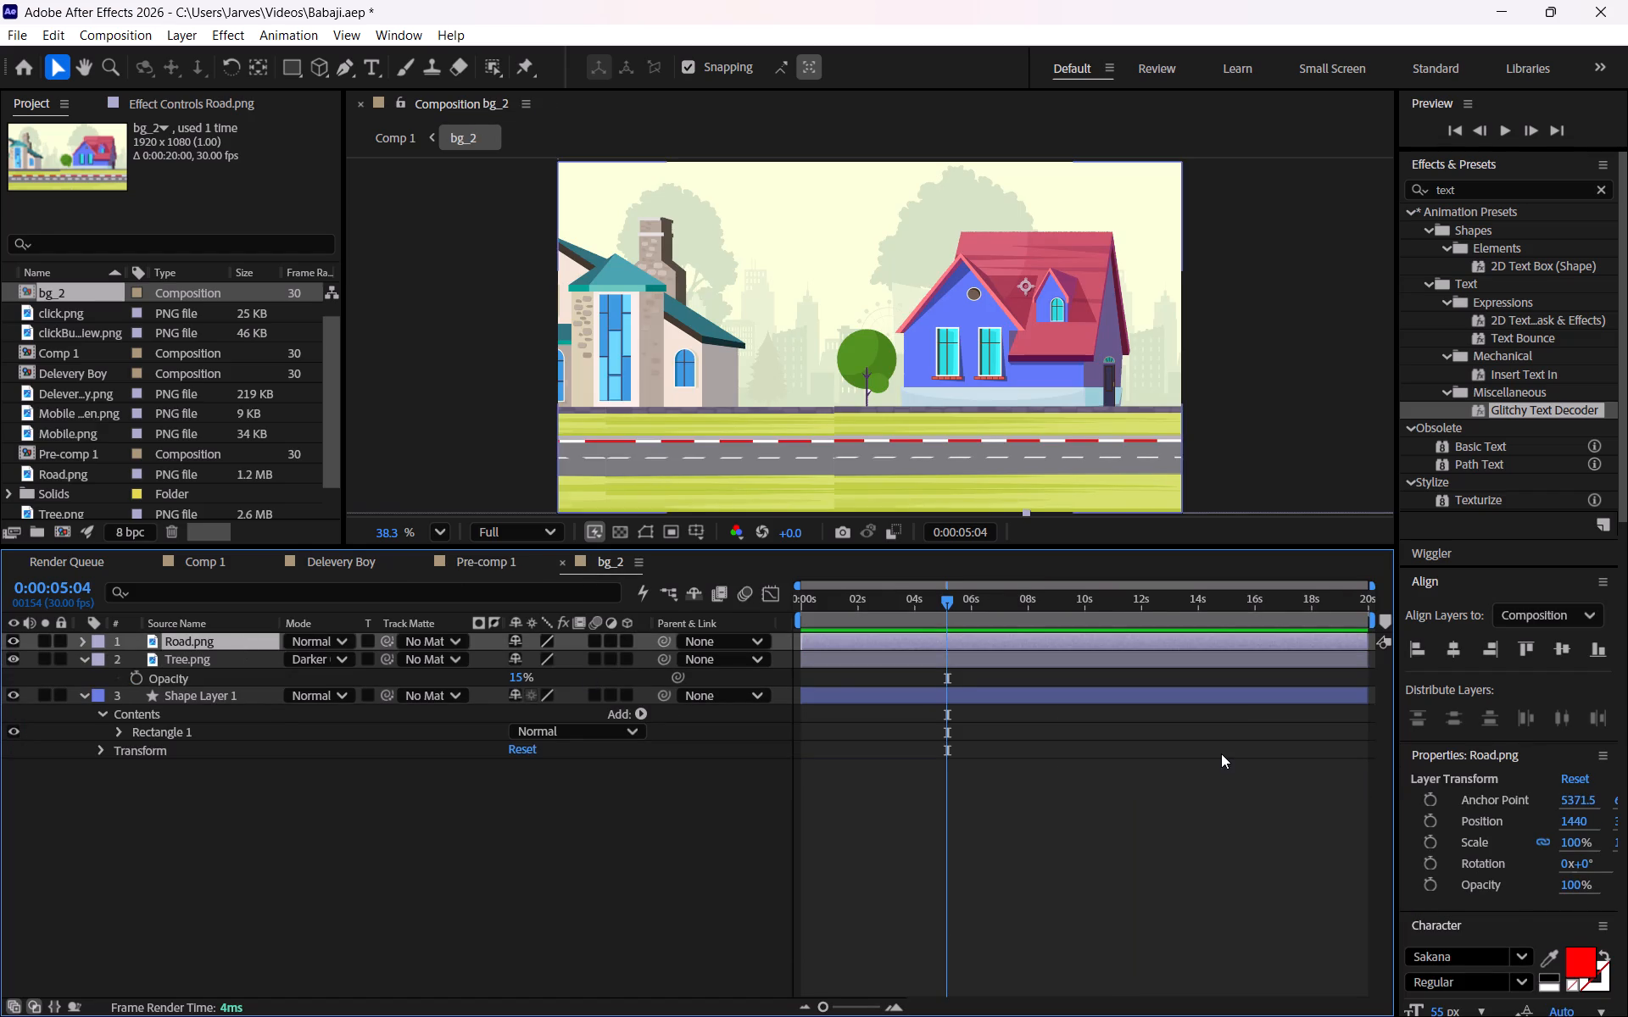
left_click(1419, 648)
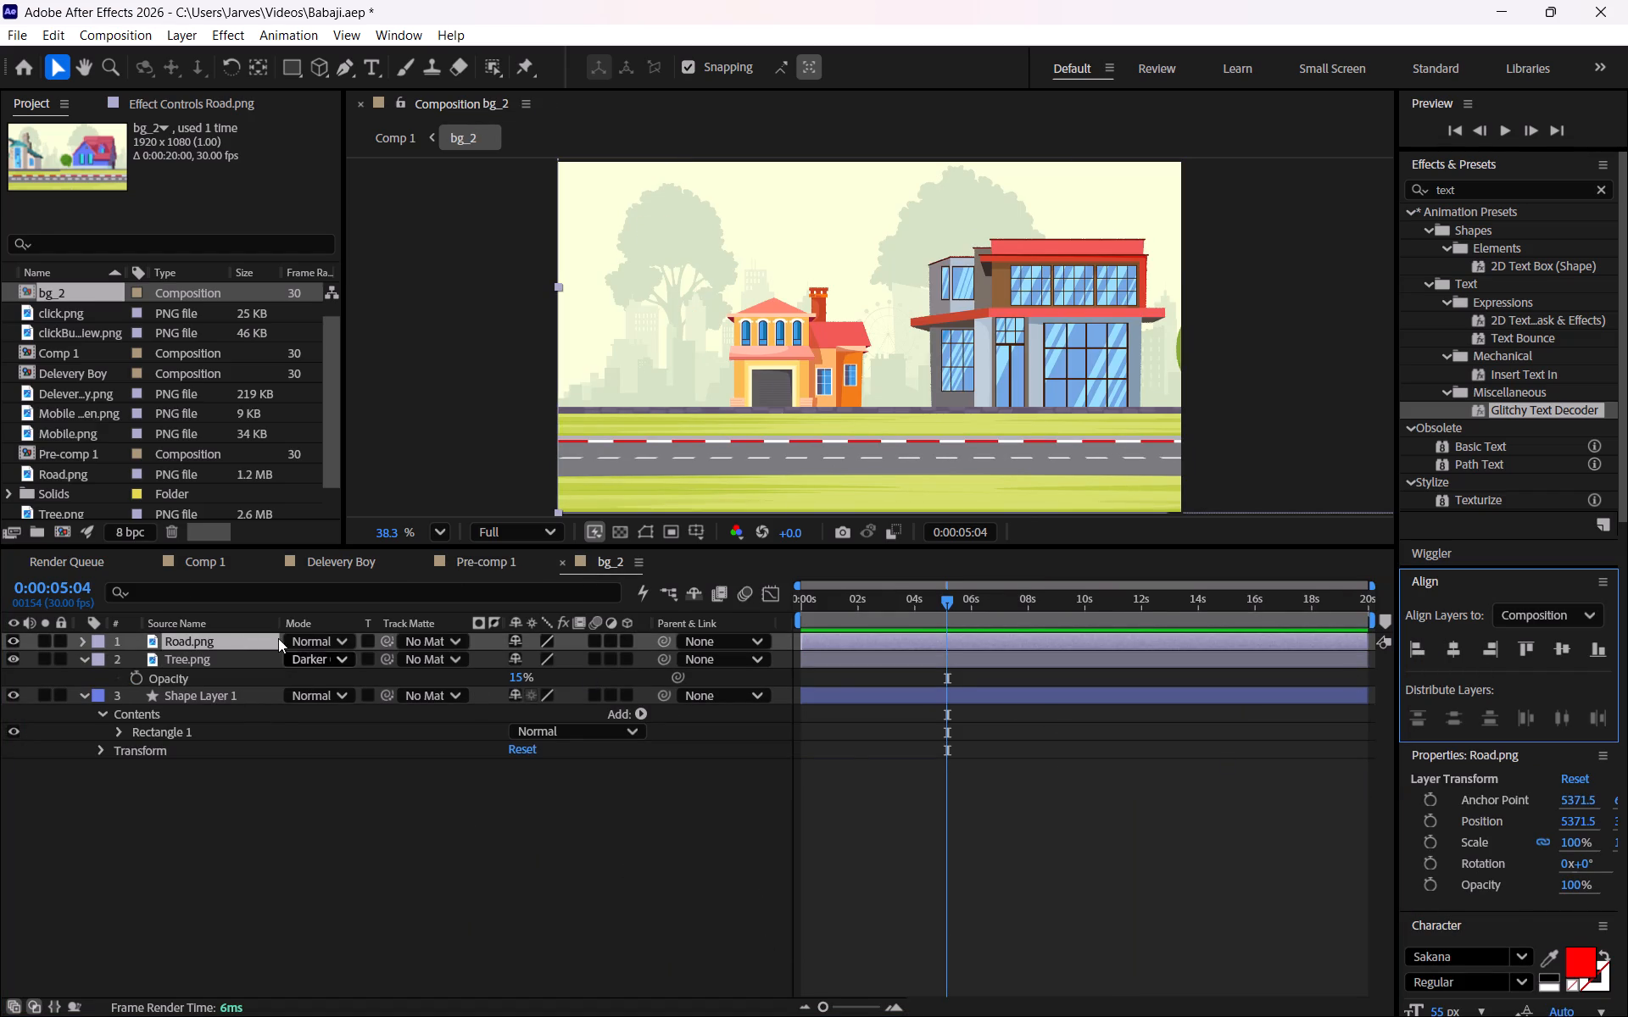
Scrub through Comp 1 up to 0:00:05:04 to check the phone and scooter against the realigned street background.
left_click(191, 557)
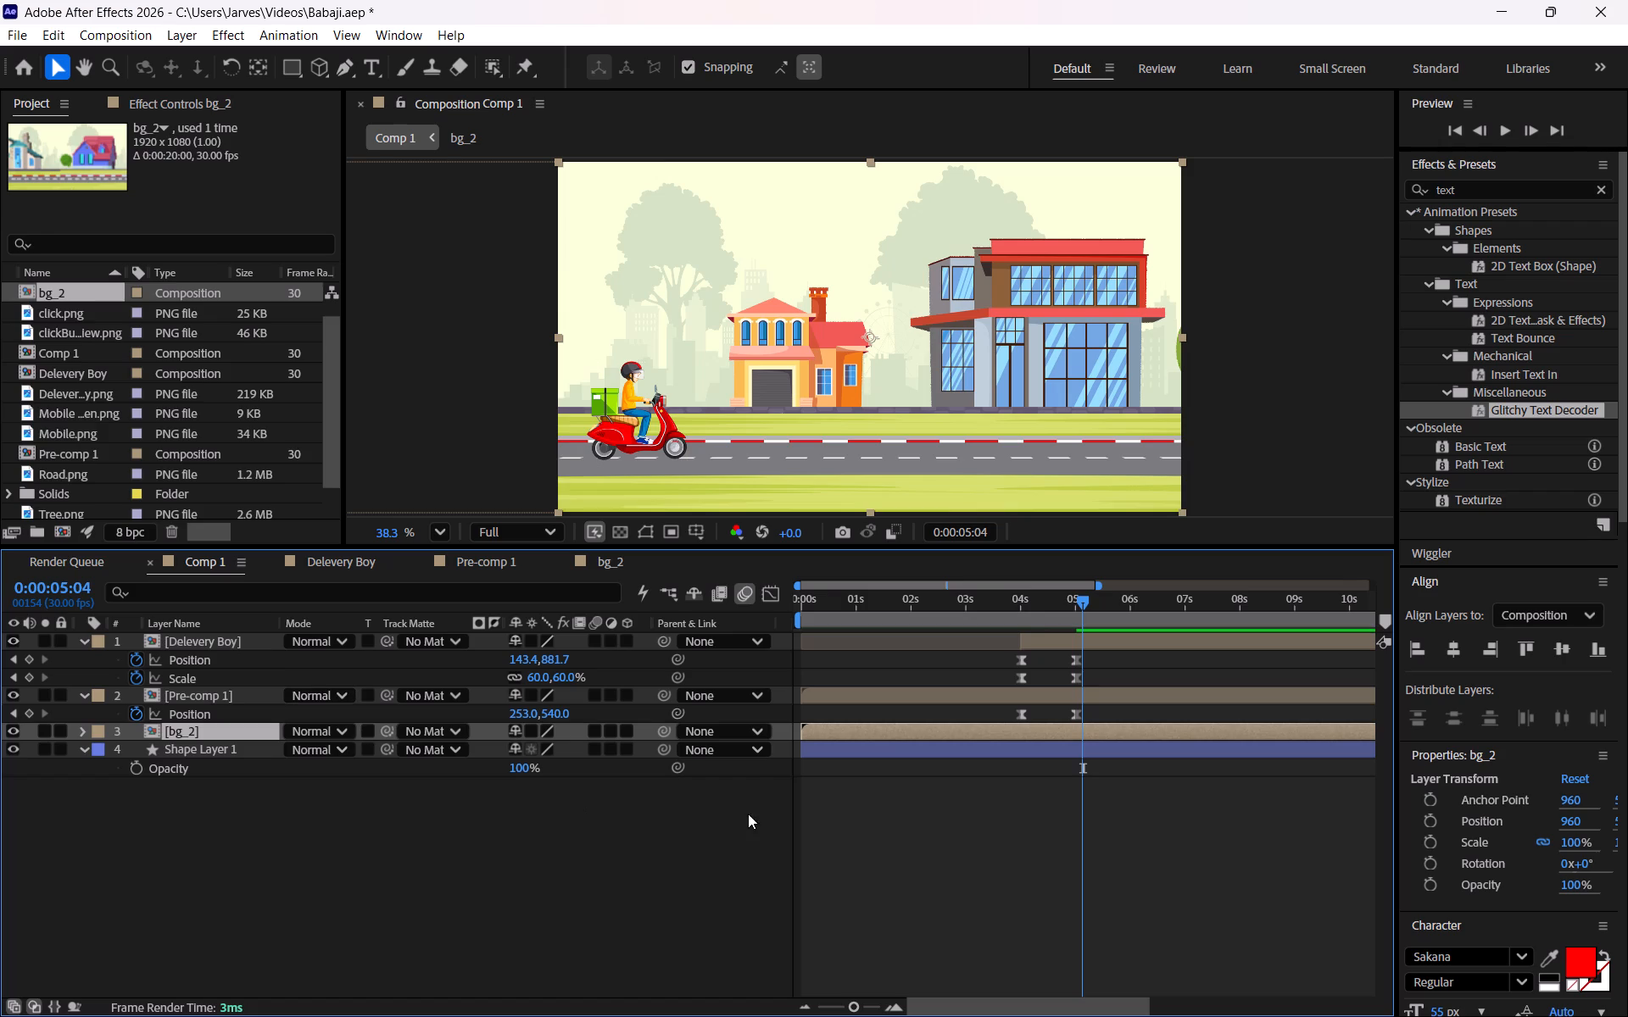
left_click_drag(1082, 602, 828, 612)
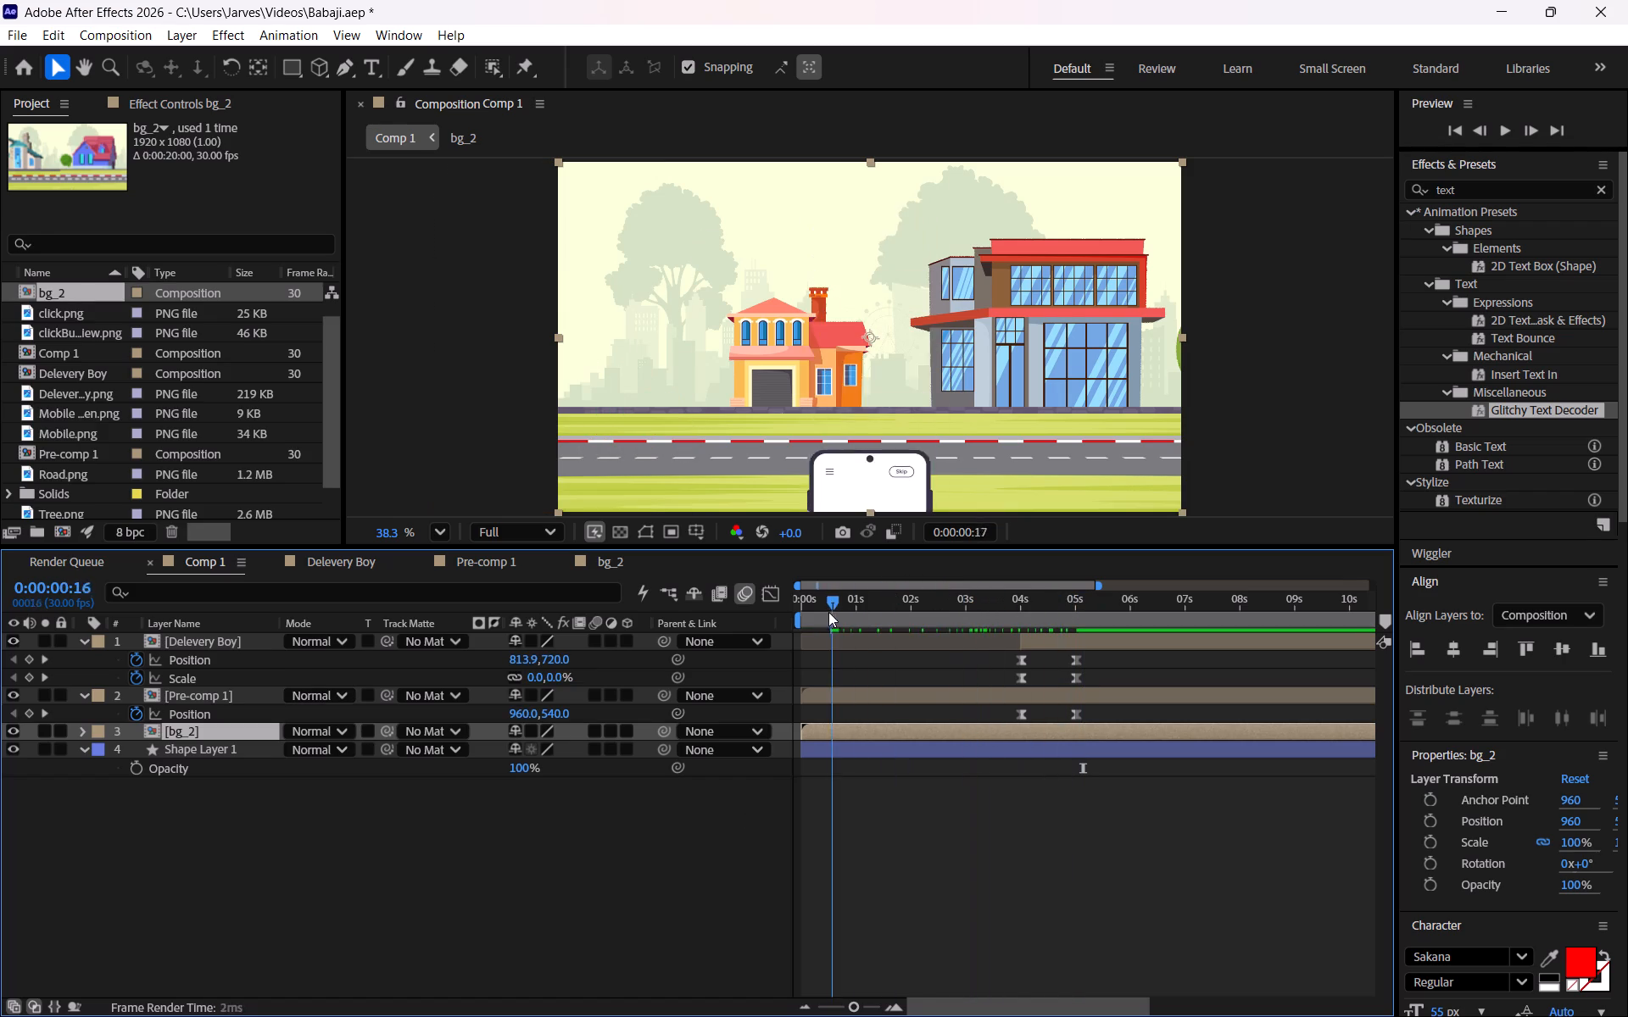
left_click_drag(828, 612, 1074, 620)
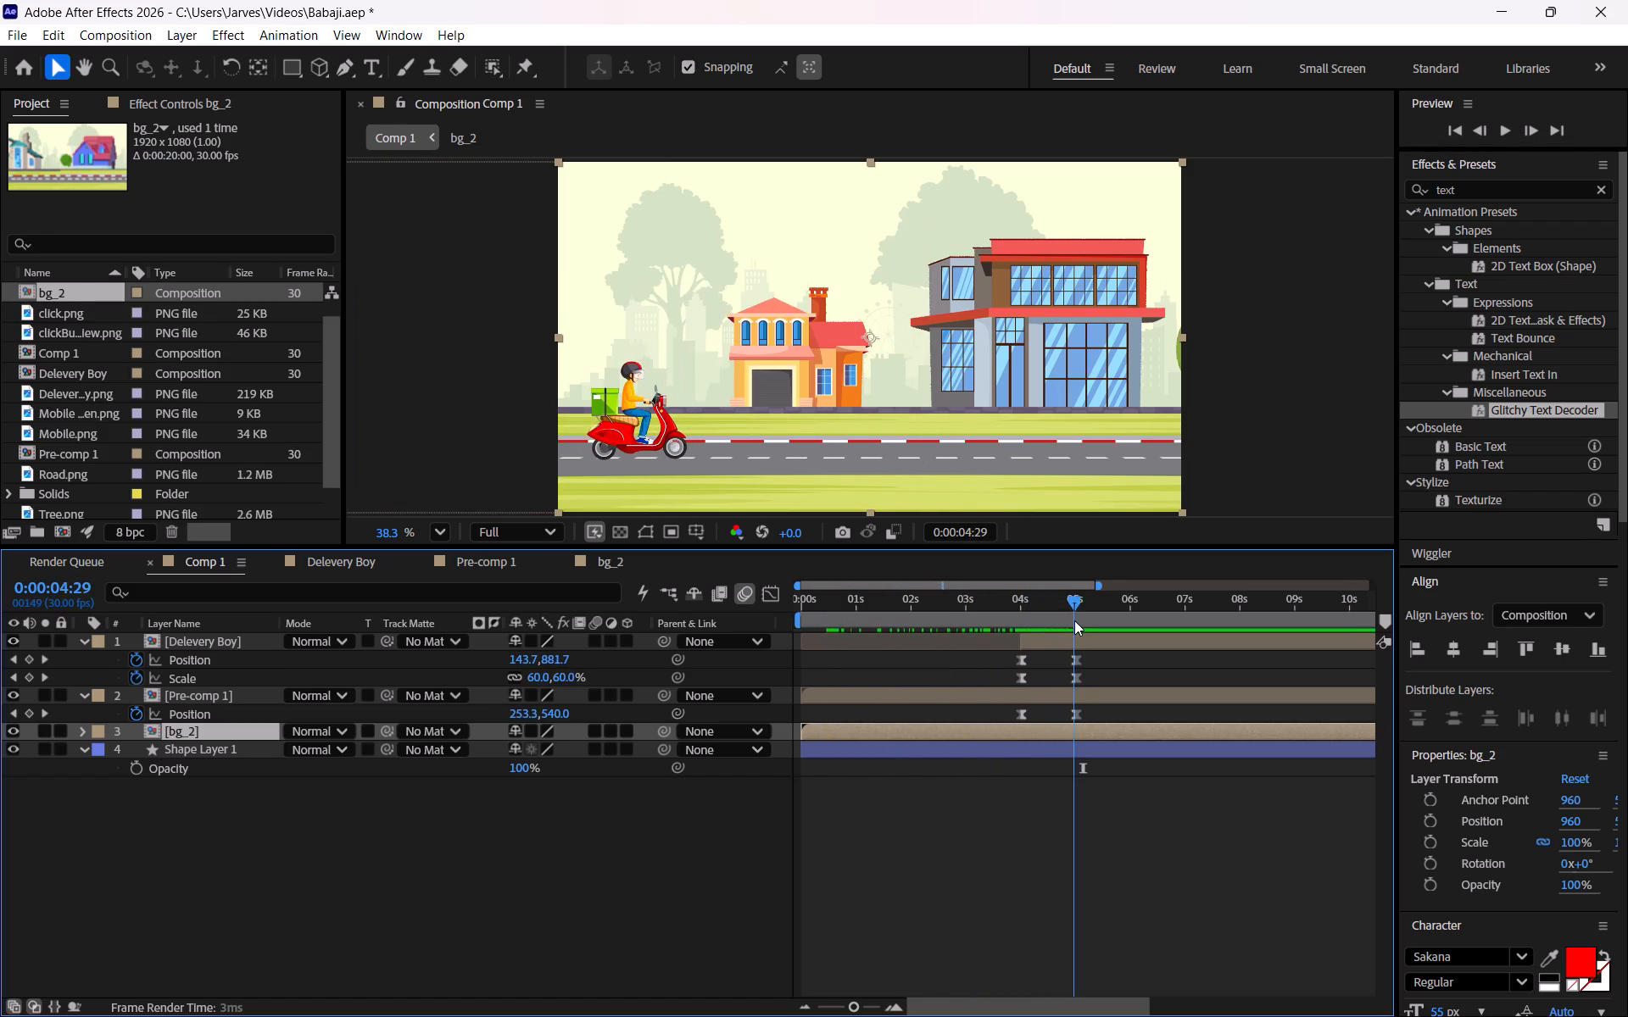
left_click_drag(1074, 620, 1084, 620)
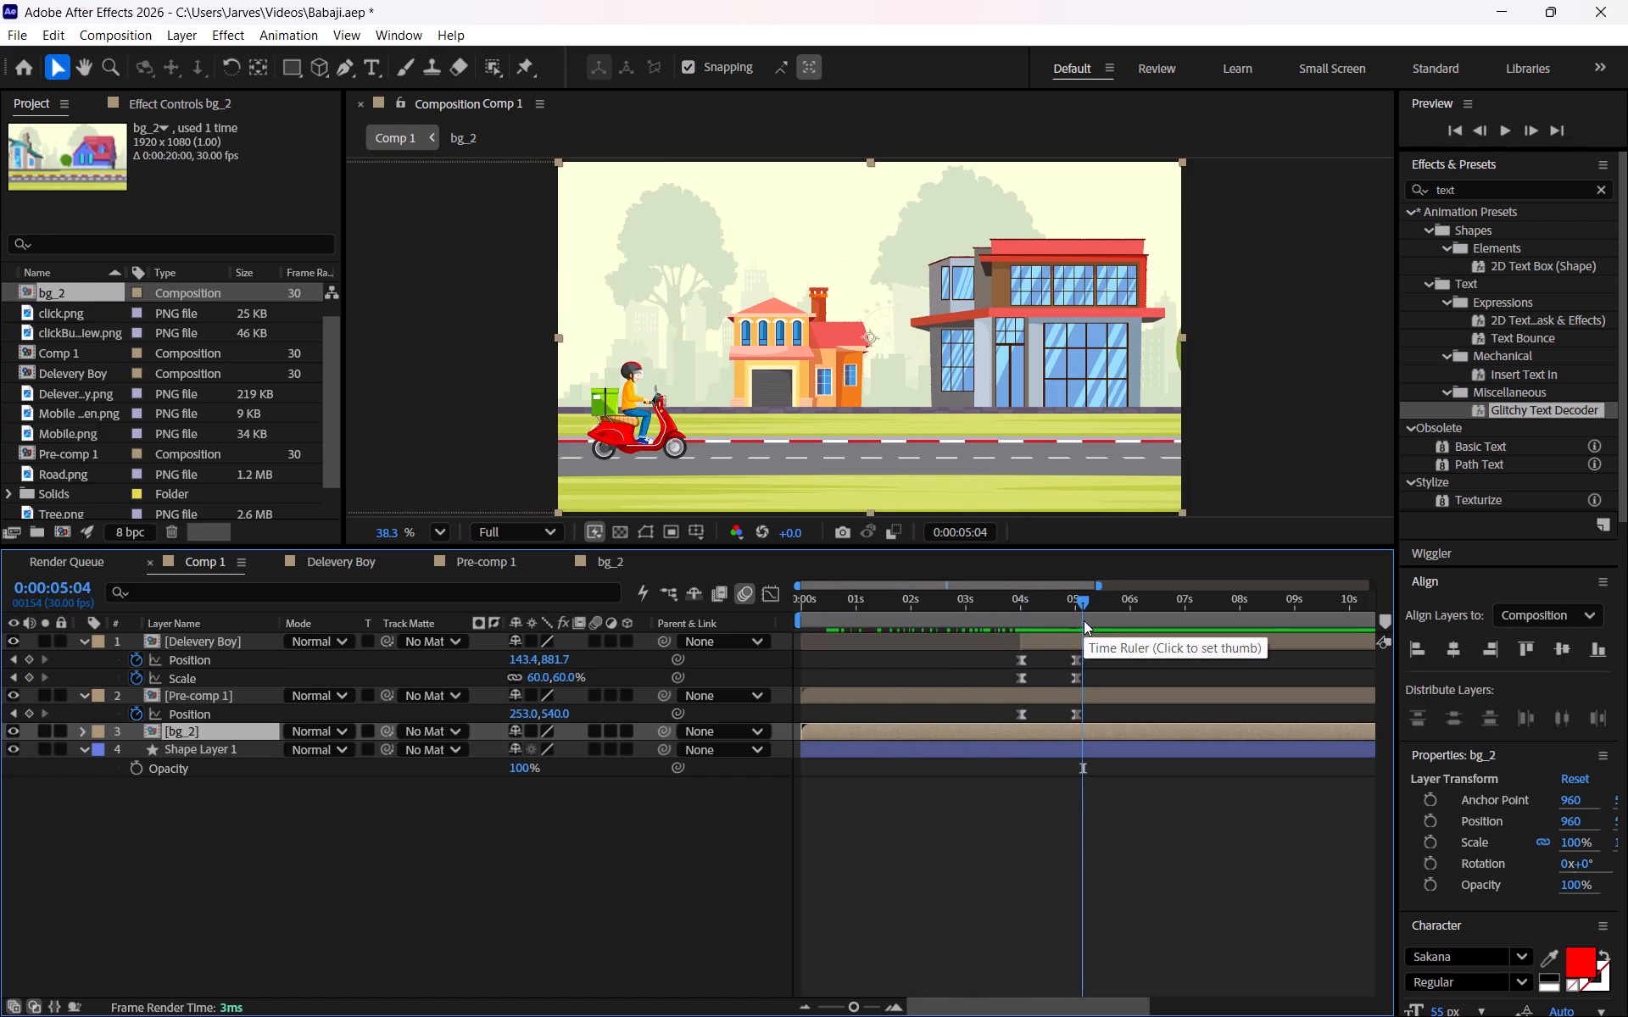
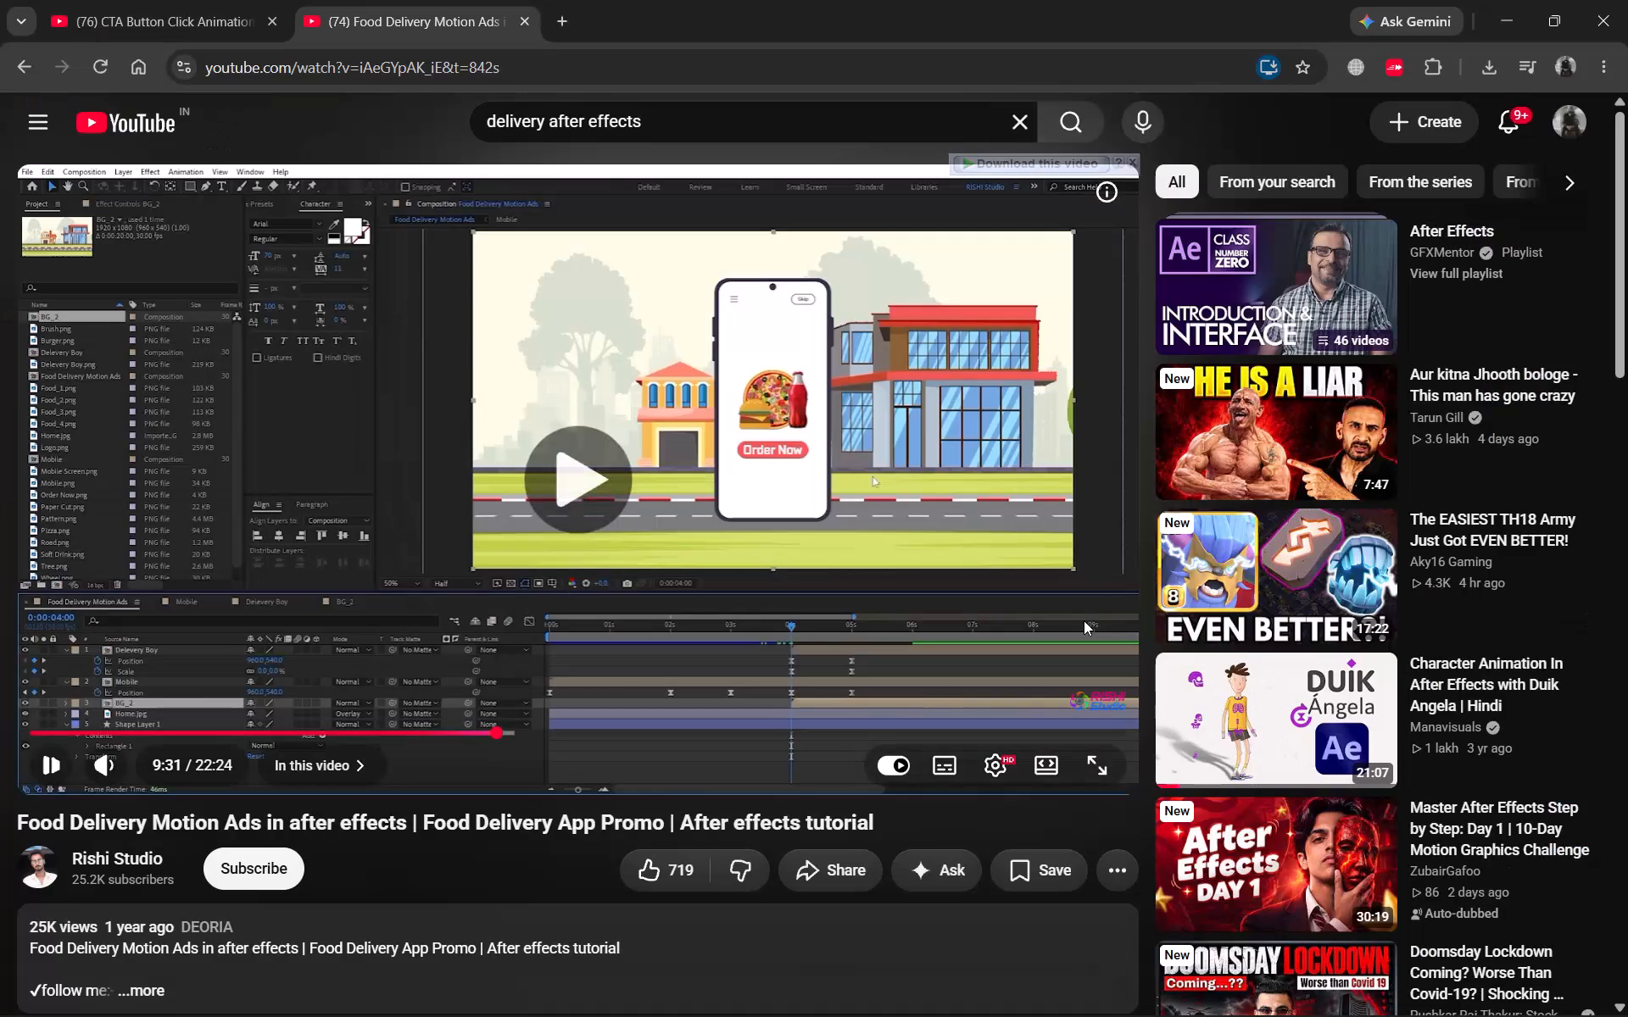
Skip ahead in the food delivery tutorial video to about 9:58 to study how the BG_2 layer's position is animated.
key("Right")
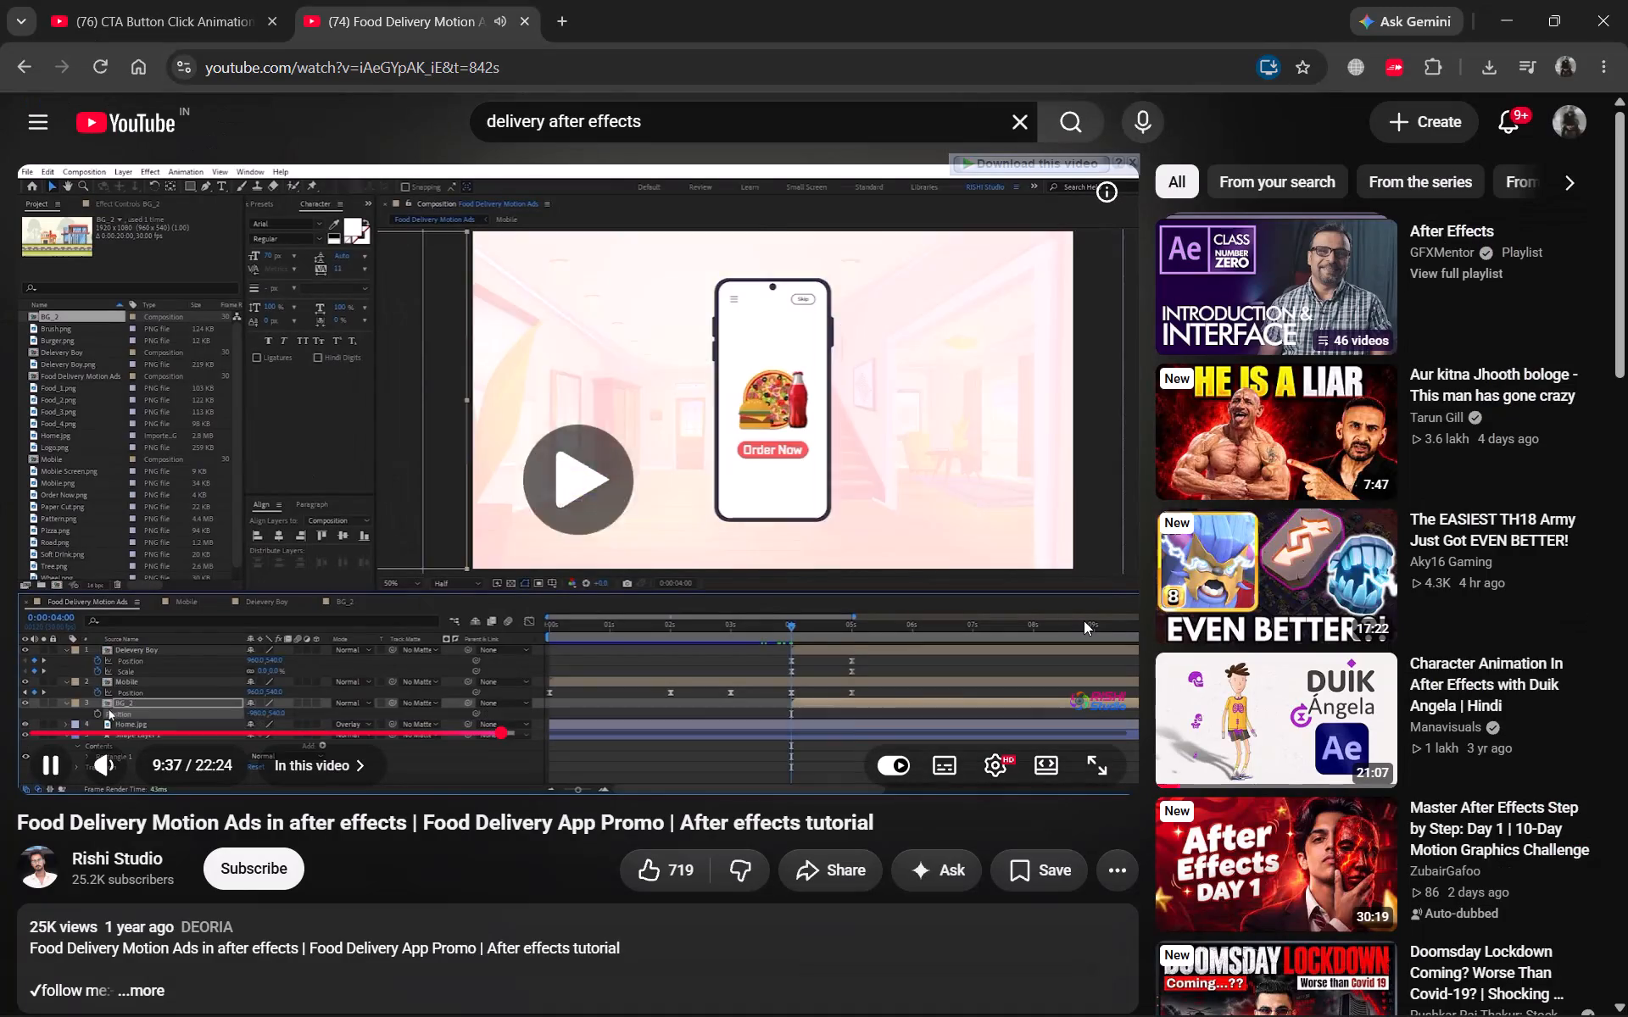
key("Right")
key("Right")
key("Right")
key("Right")
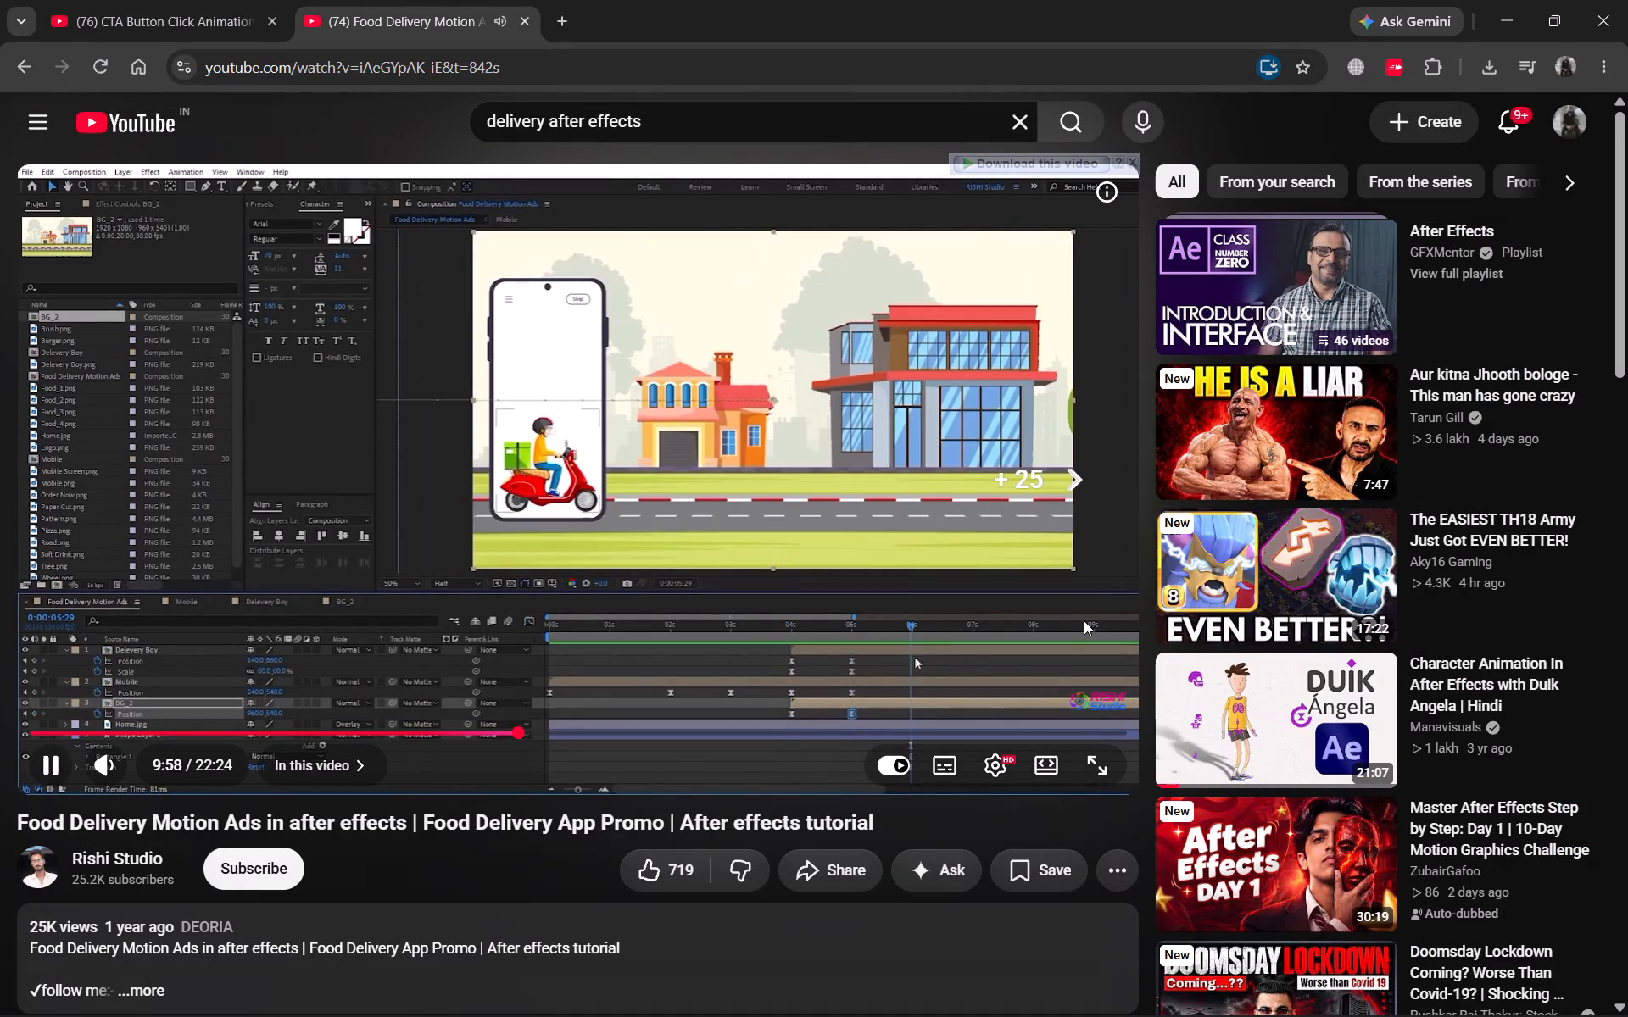
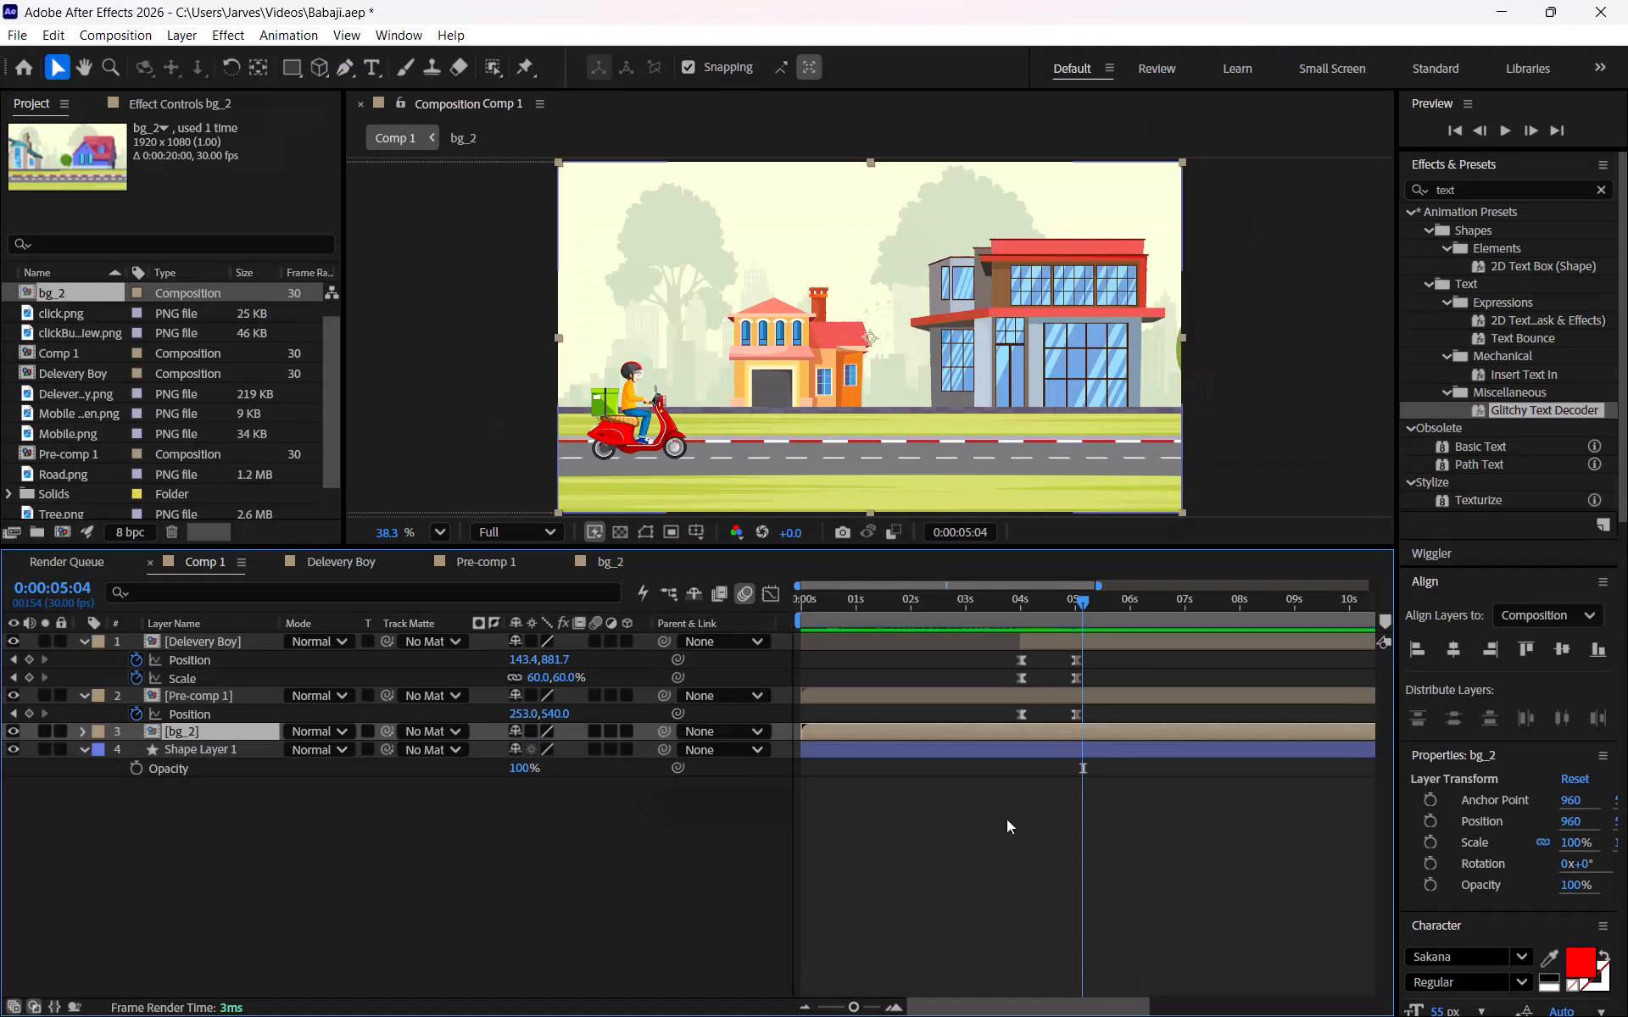
Scrub Comp 1 between about 0:00:04:00 and 0:00:05:09 to examine the phone and scooter transition.
left_click(552, 970)
left_click(990, 733)
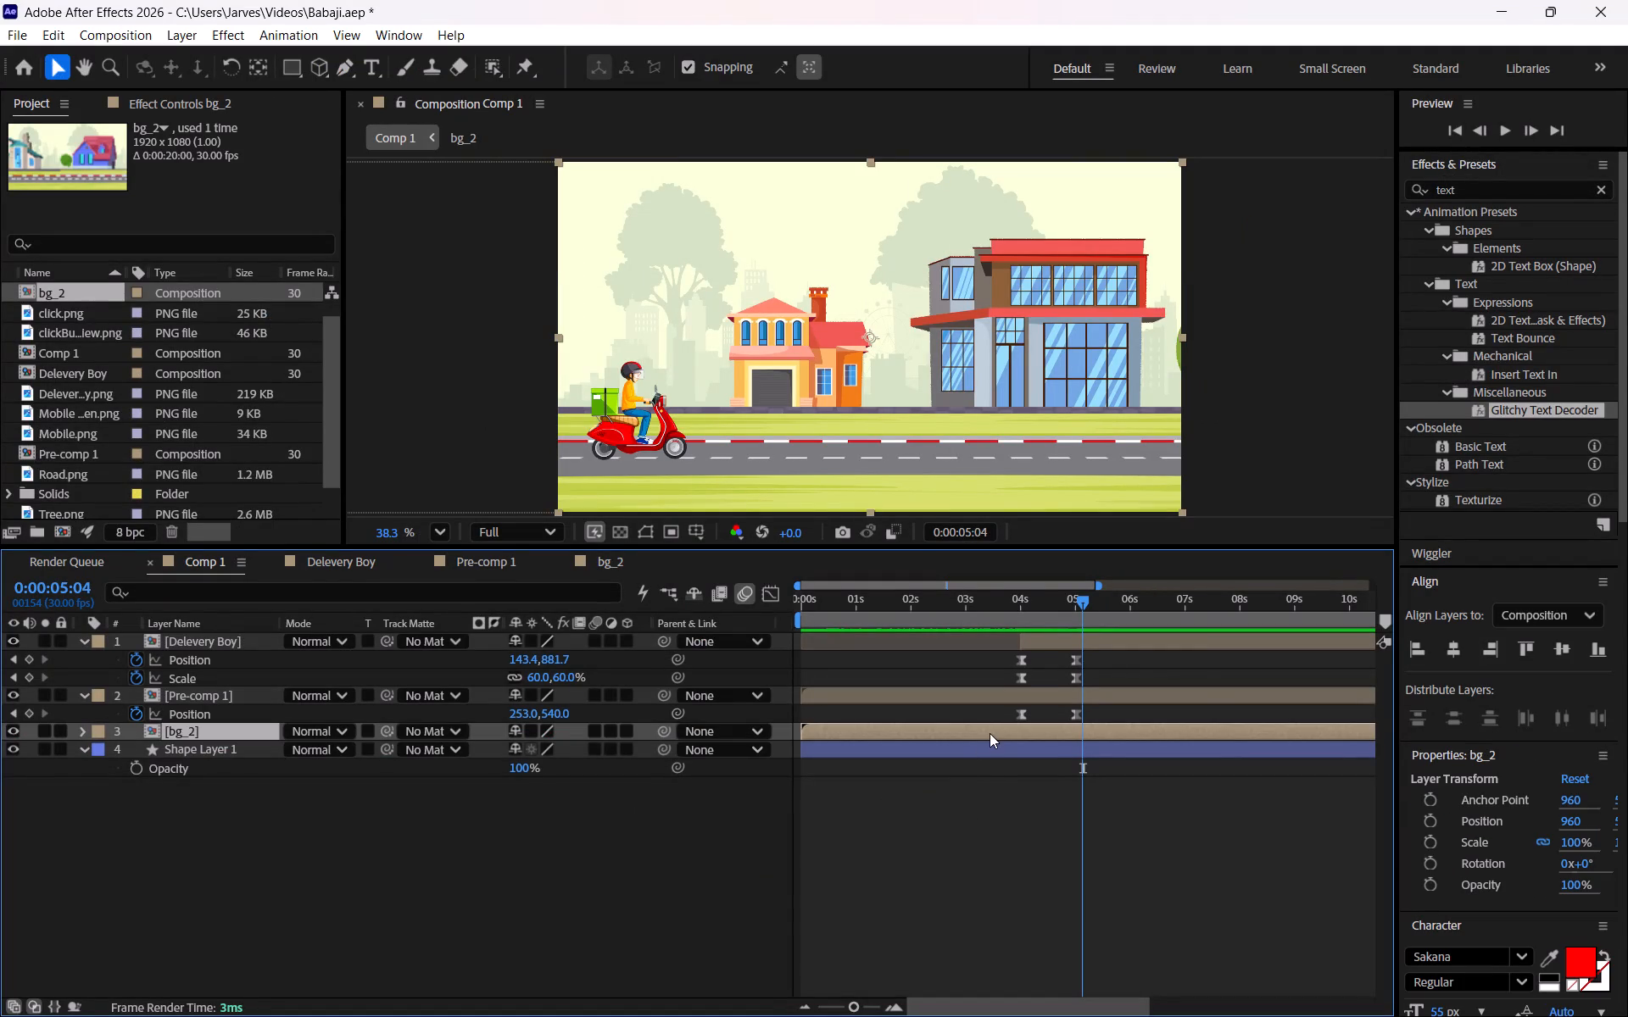
left_click_drag(1078, 603, 1088, 600)
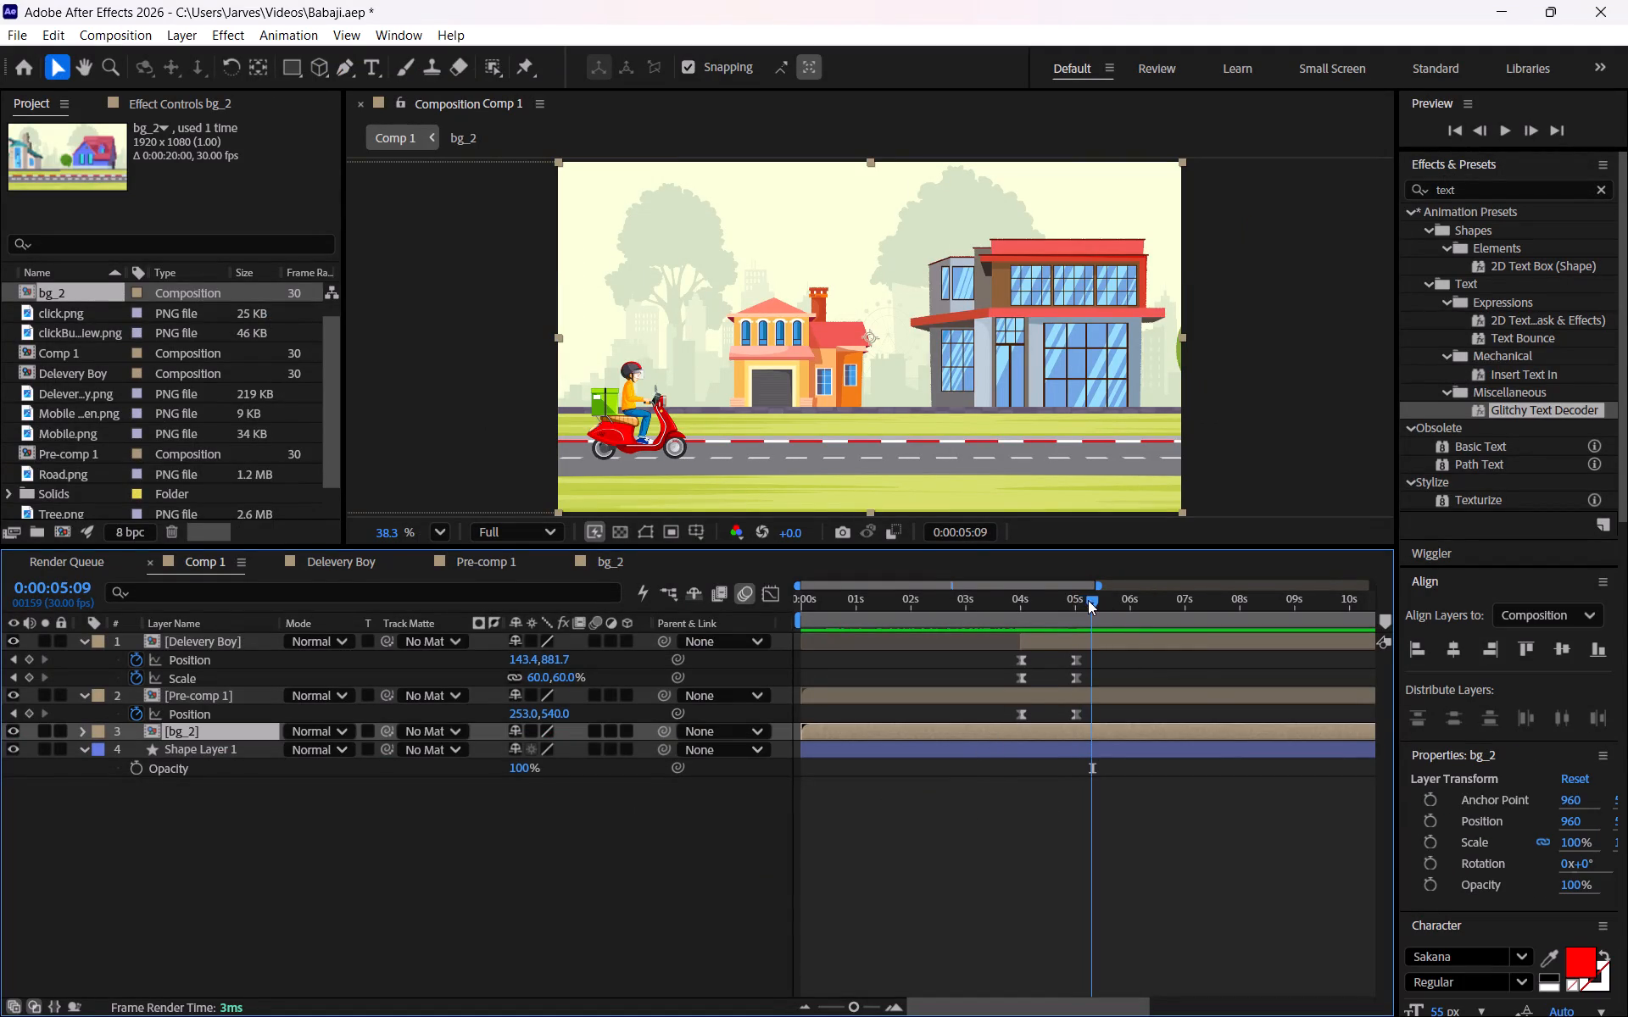
left_click_drag(1088, 600, 1027, 588)
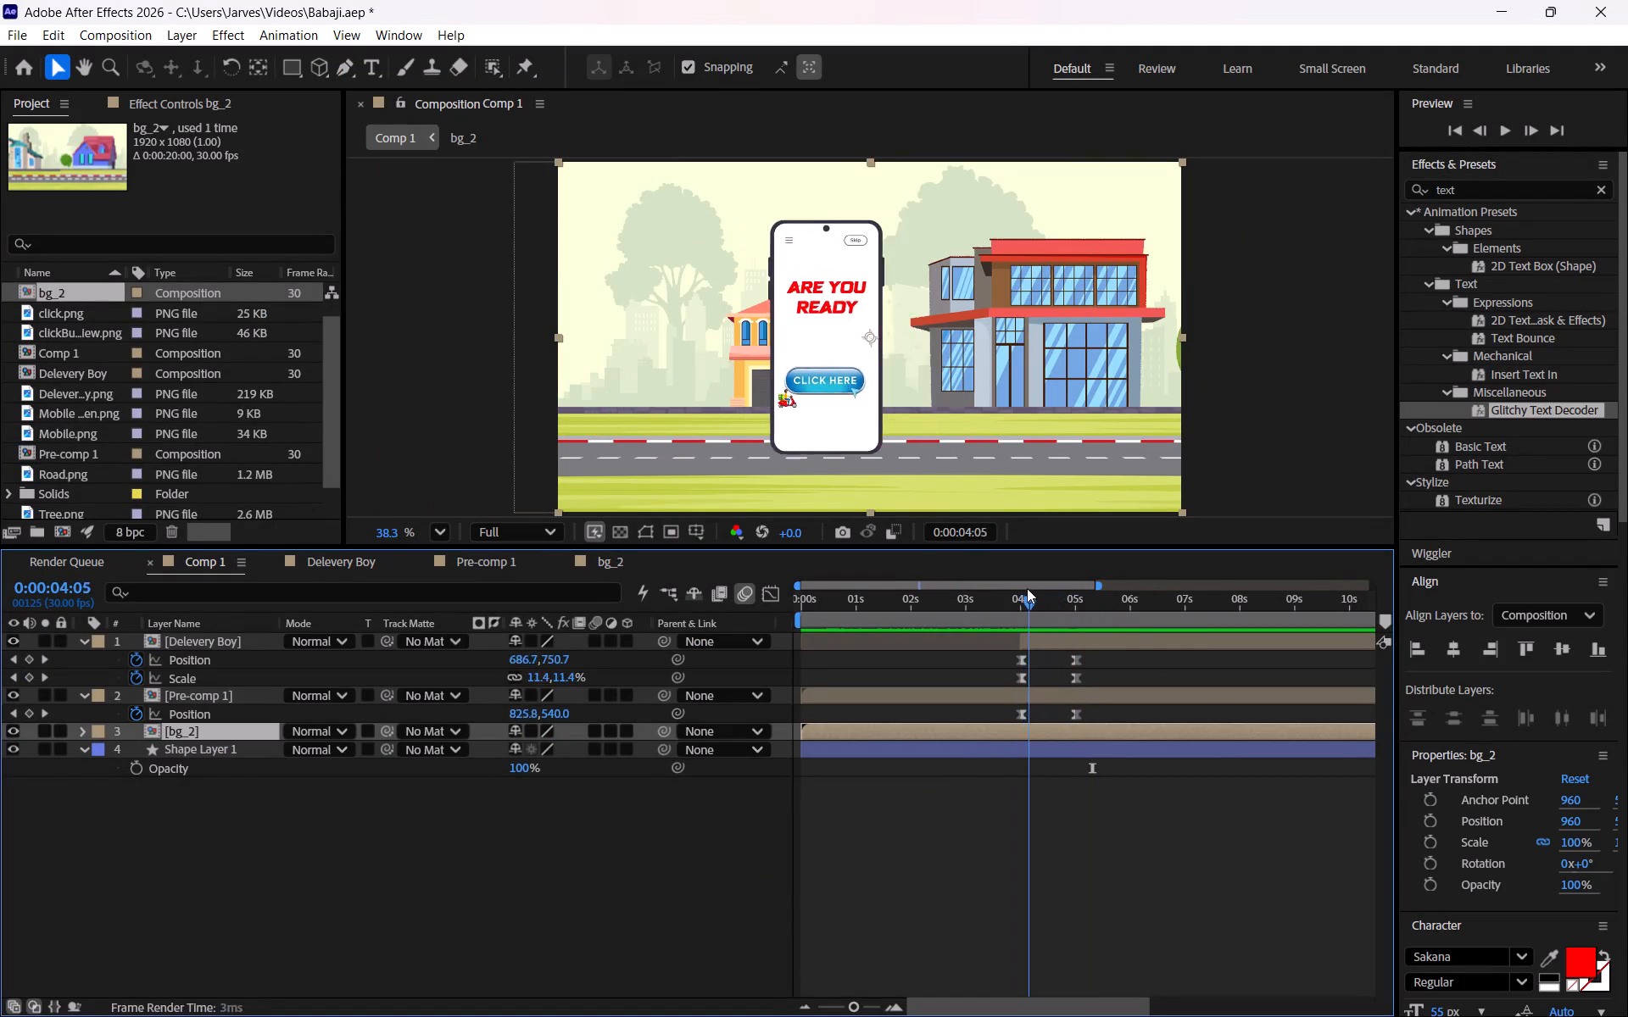
left_click_drag(1027, 588, 1015, 587)
left_click(1022, 597)
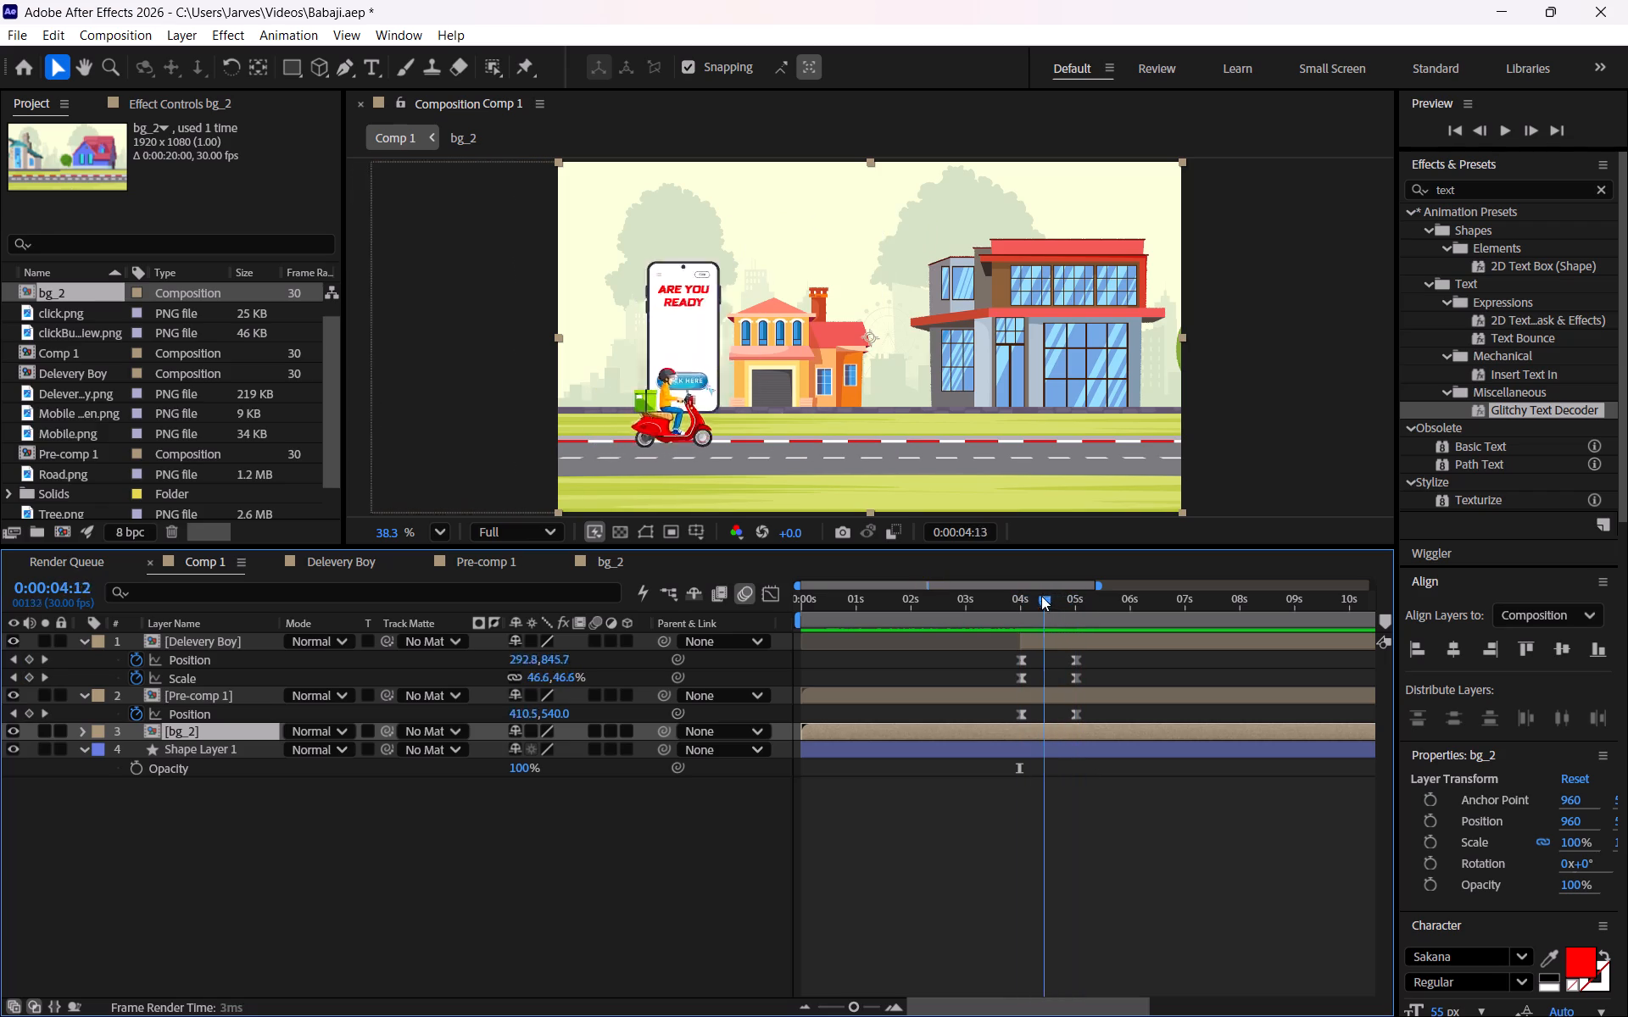
Switch to Chrome and briefly replay the food delivery tutorial around 10:38 to compare the phone's exit with Comp 1.
key("alt+Tab")
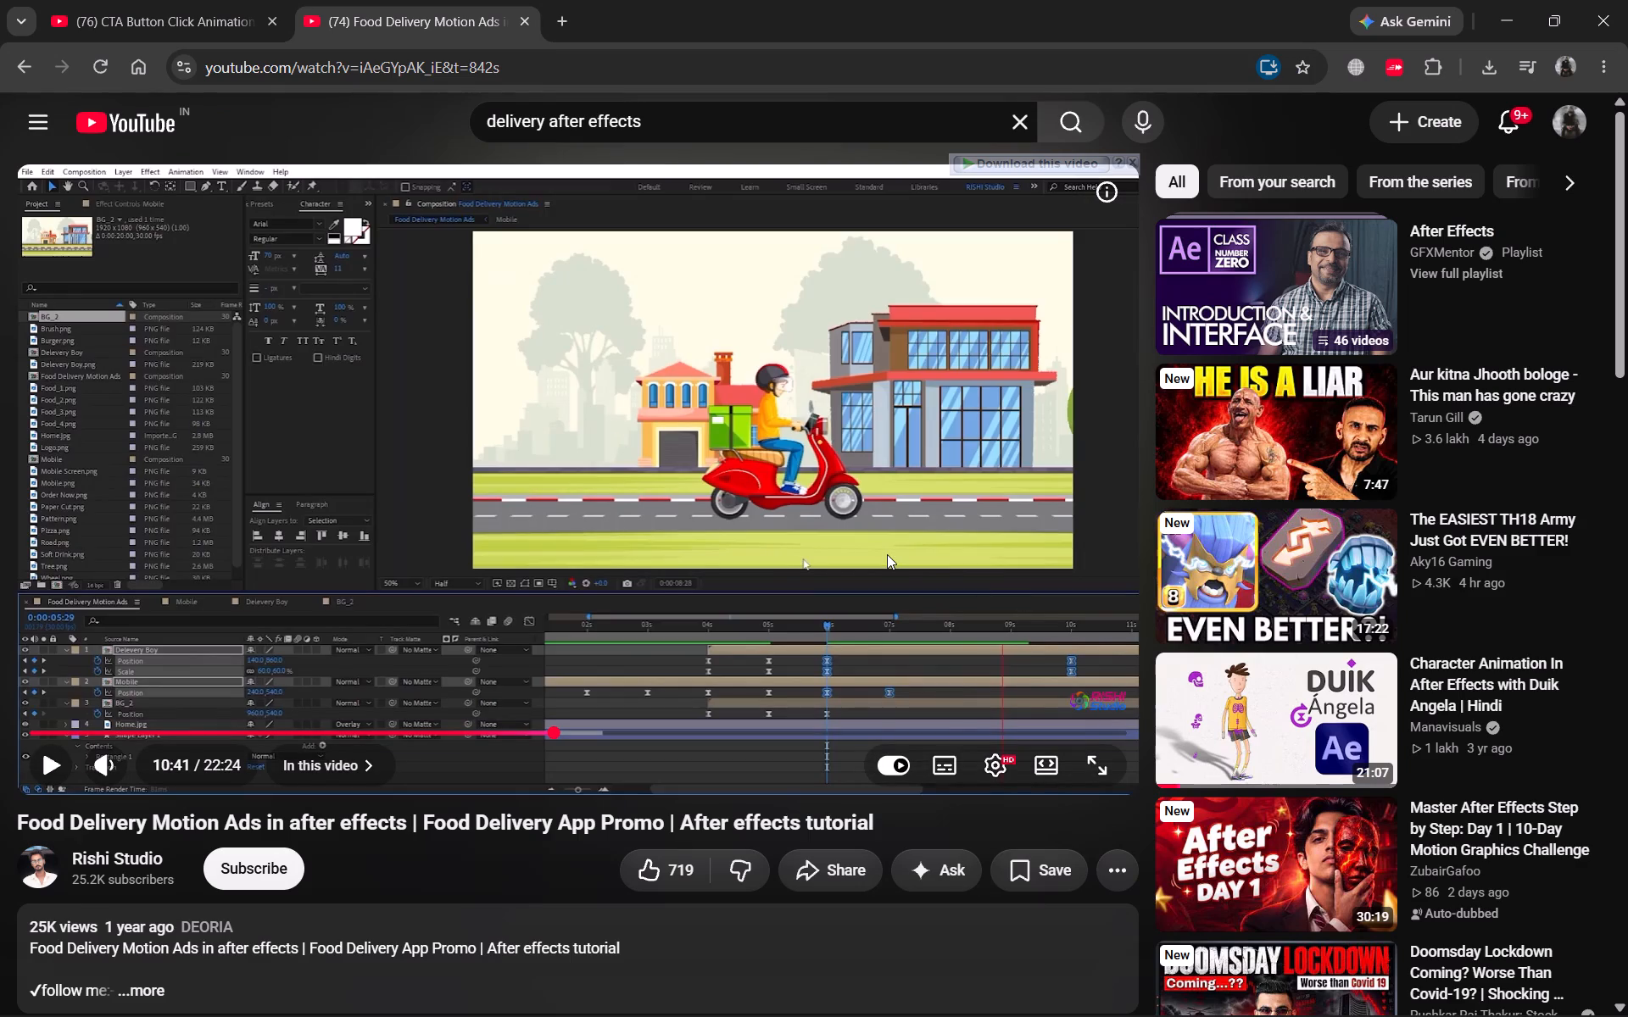
left_click(887, 554)
key("Left")
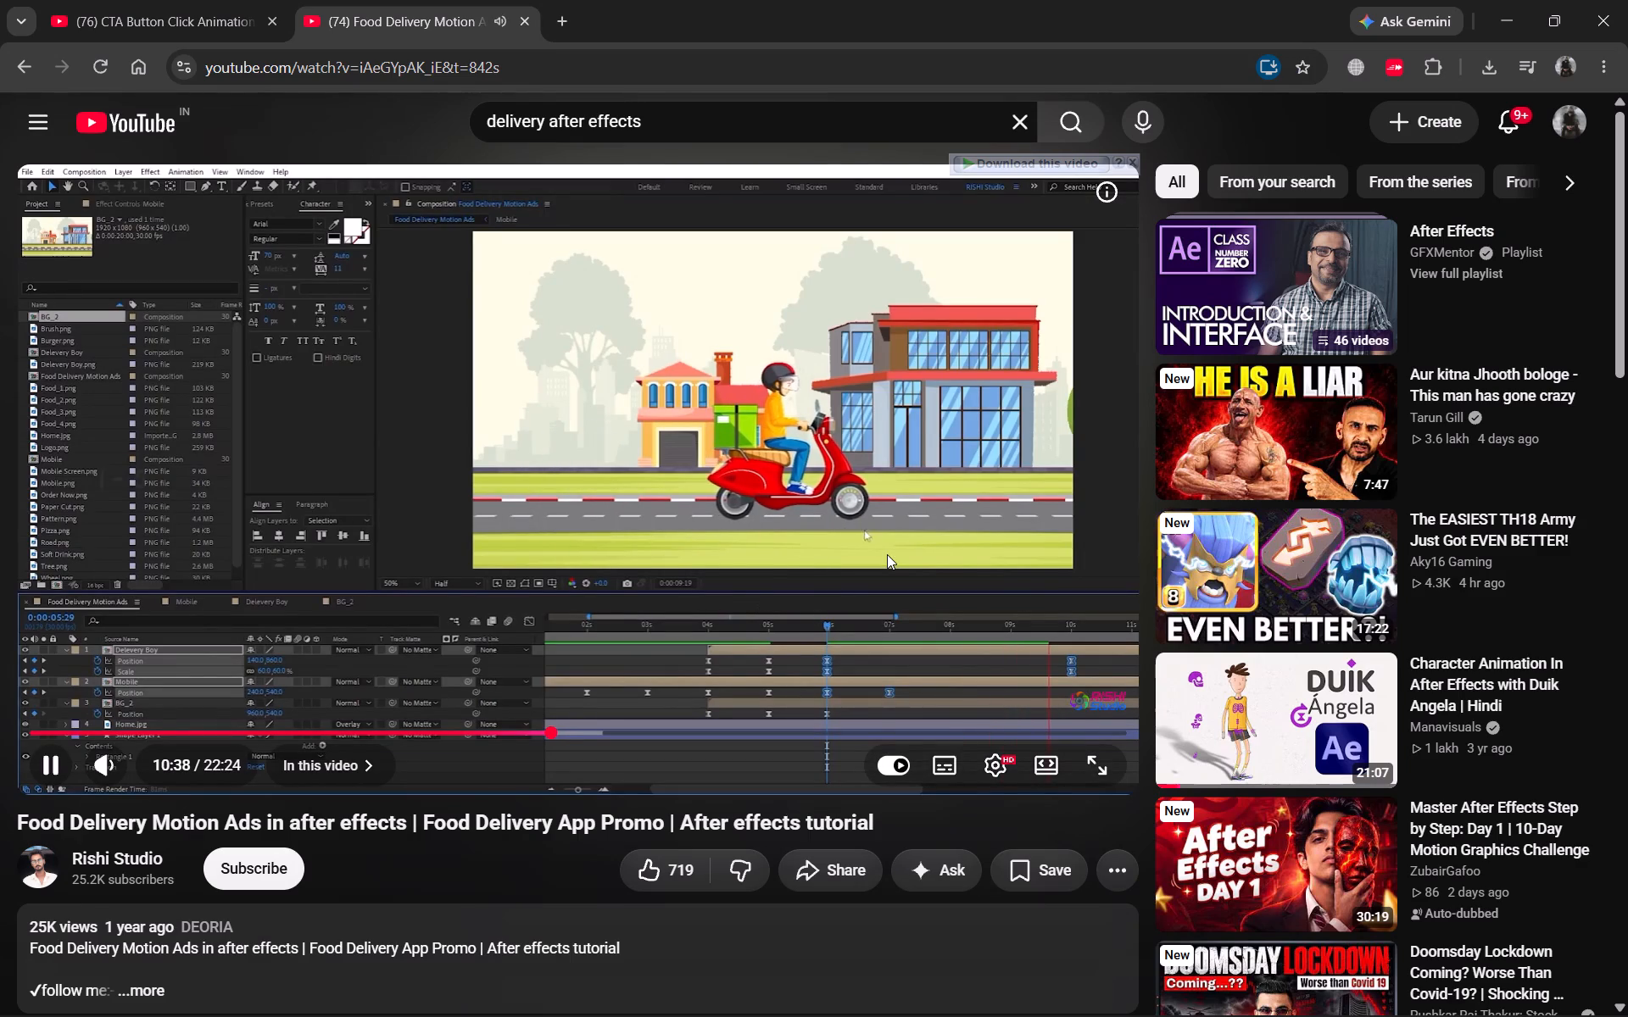
key("space")
key("alt+Tab")
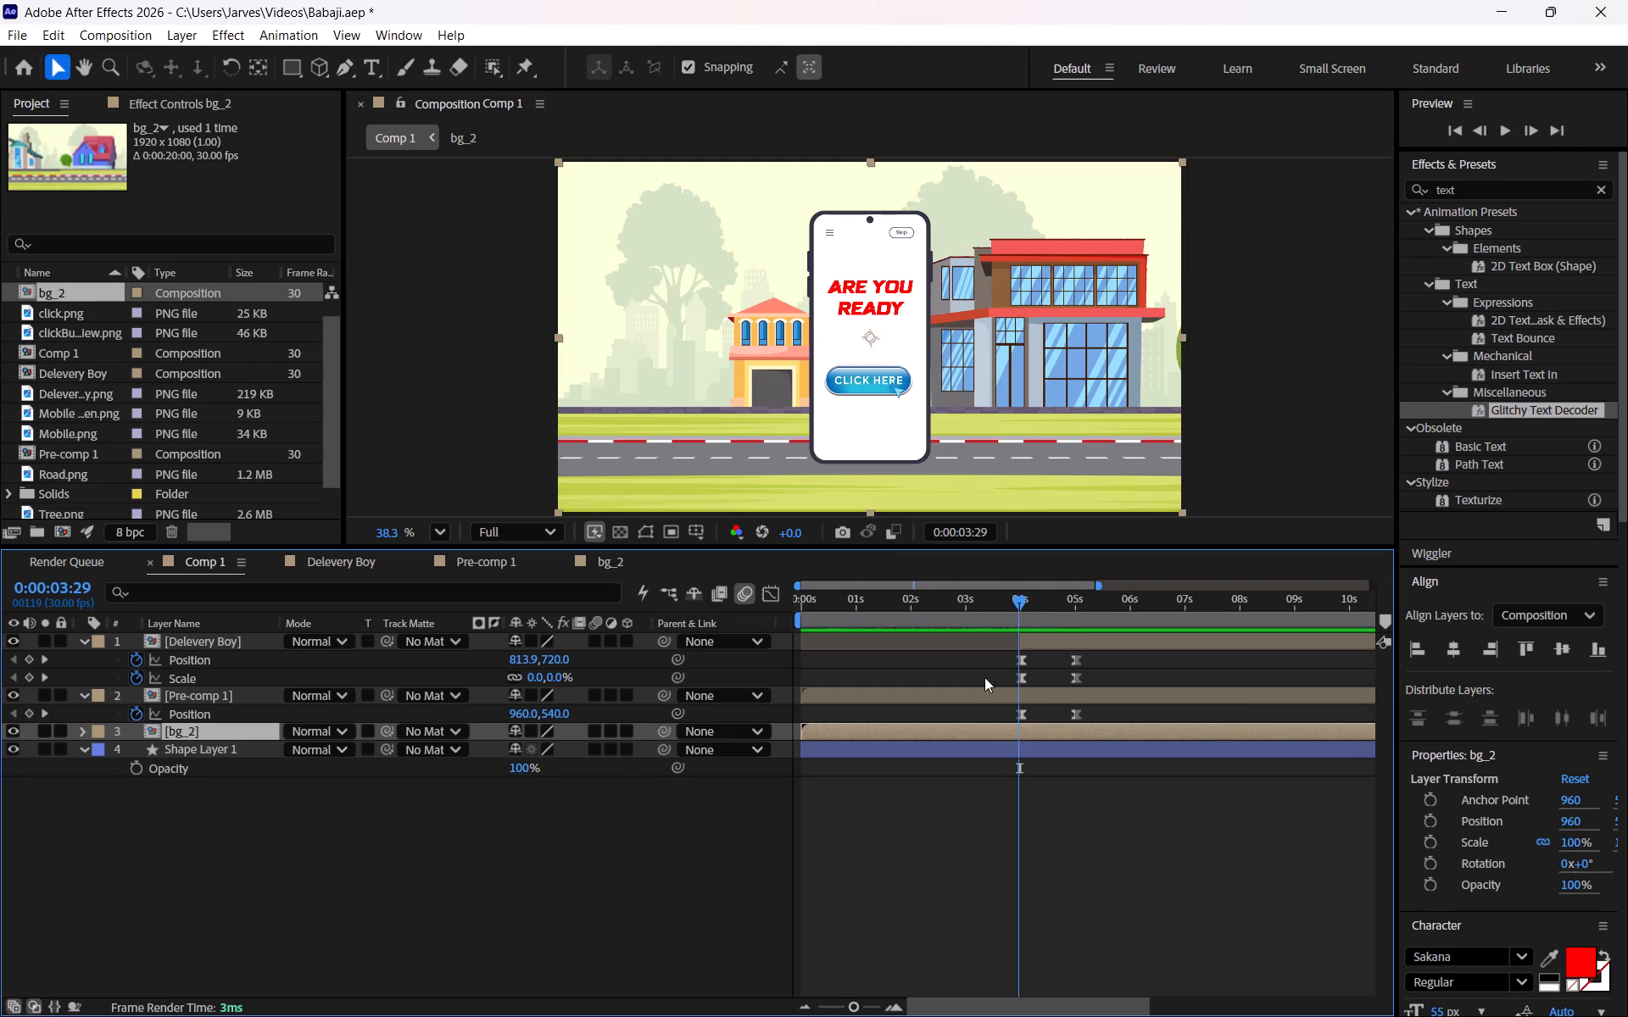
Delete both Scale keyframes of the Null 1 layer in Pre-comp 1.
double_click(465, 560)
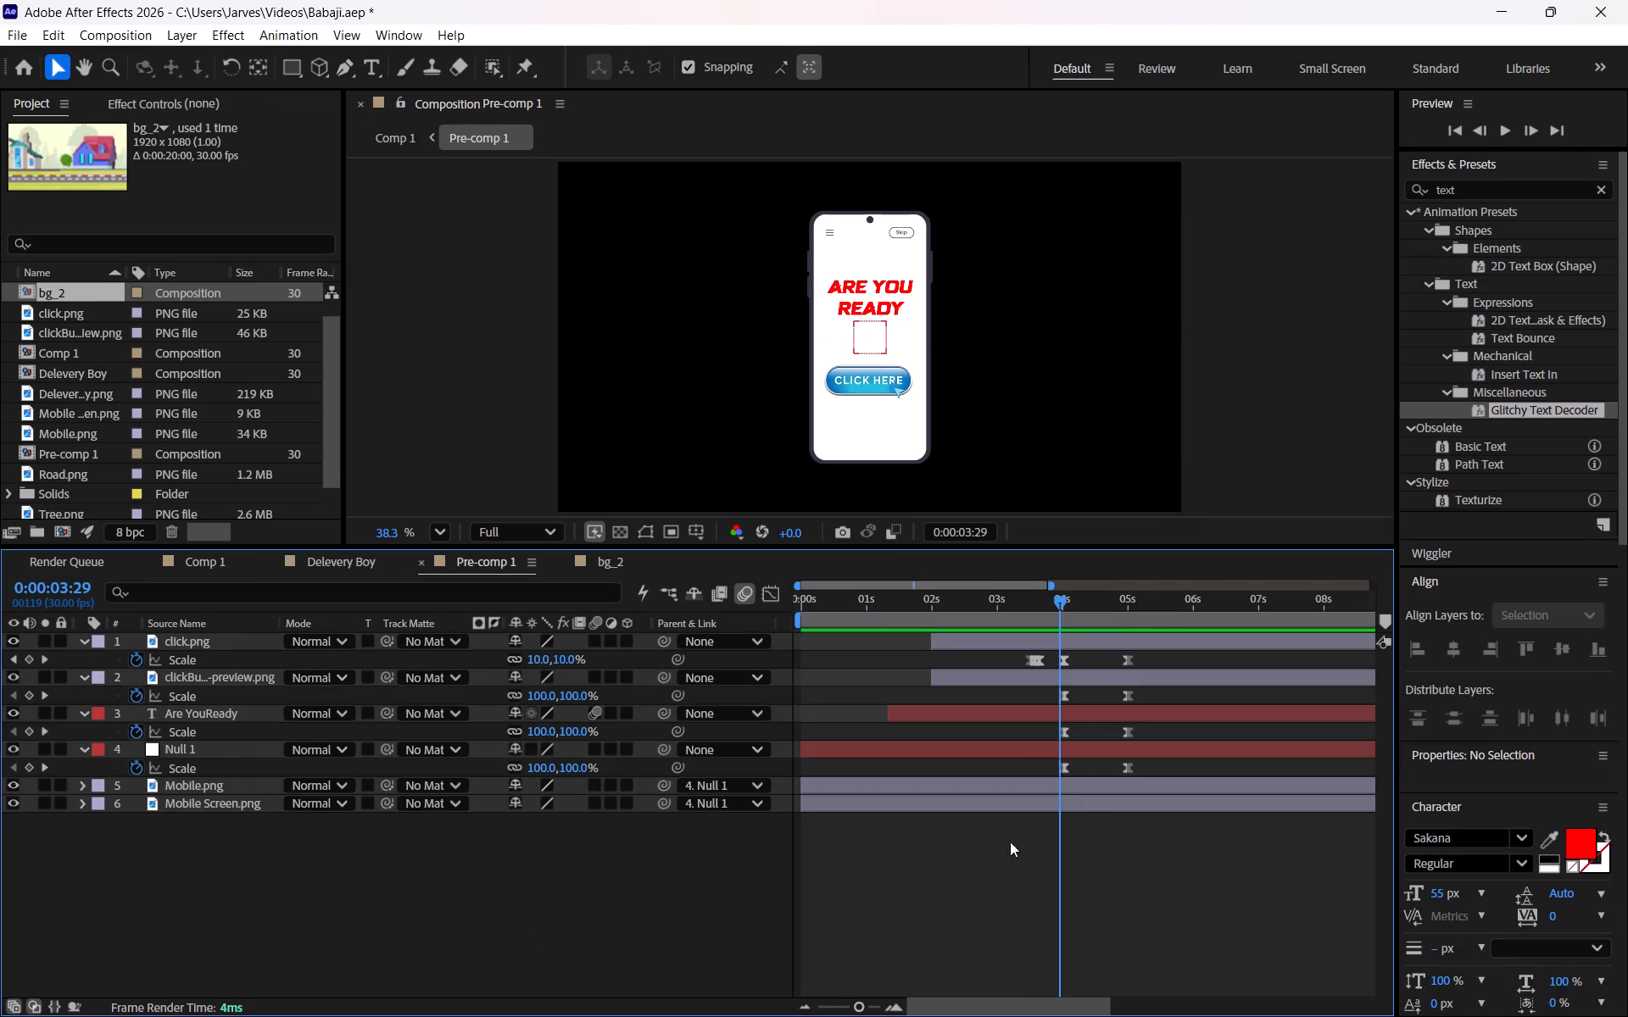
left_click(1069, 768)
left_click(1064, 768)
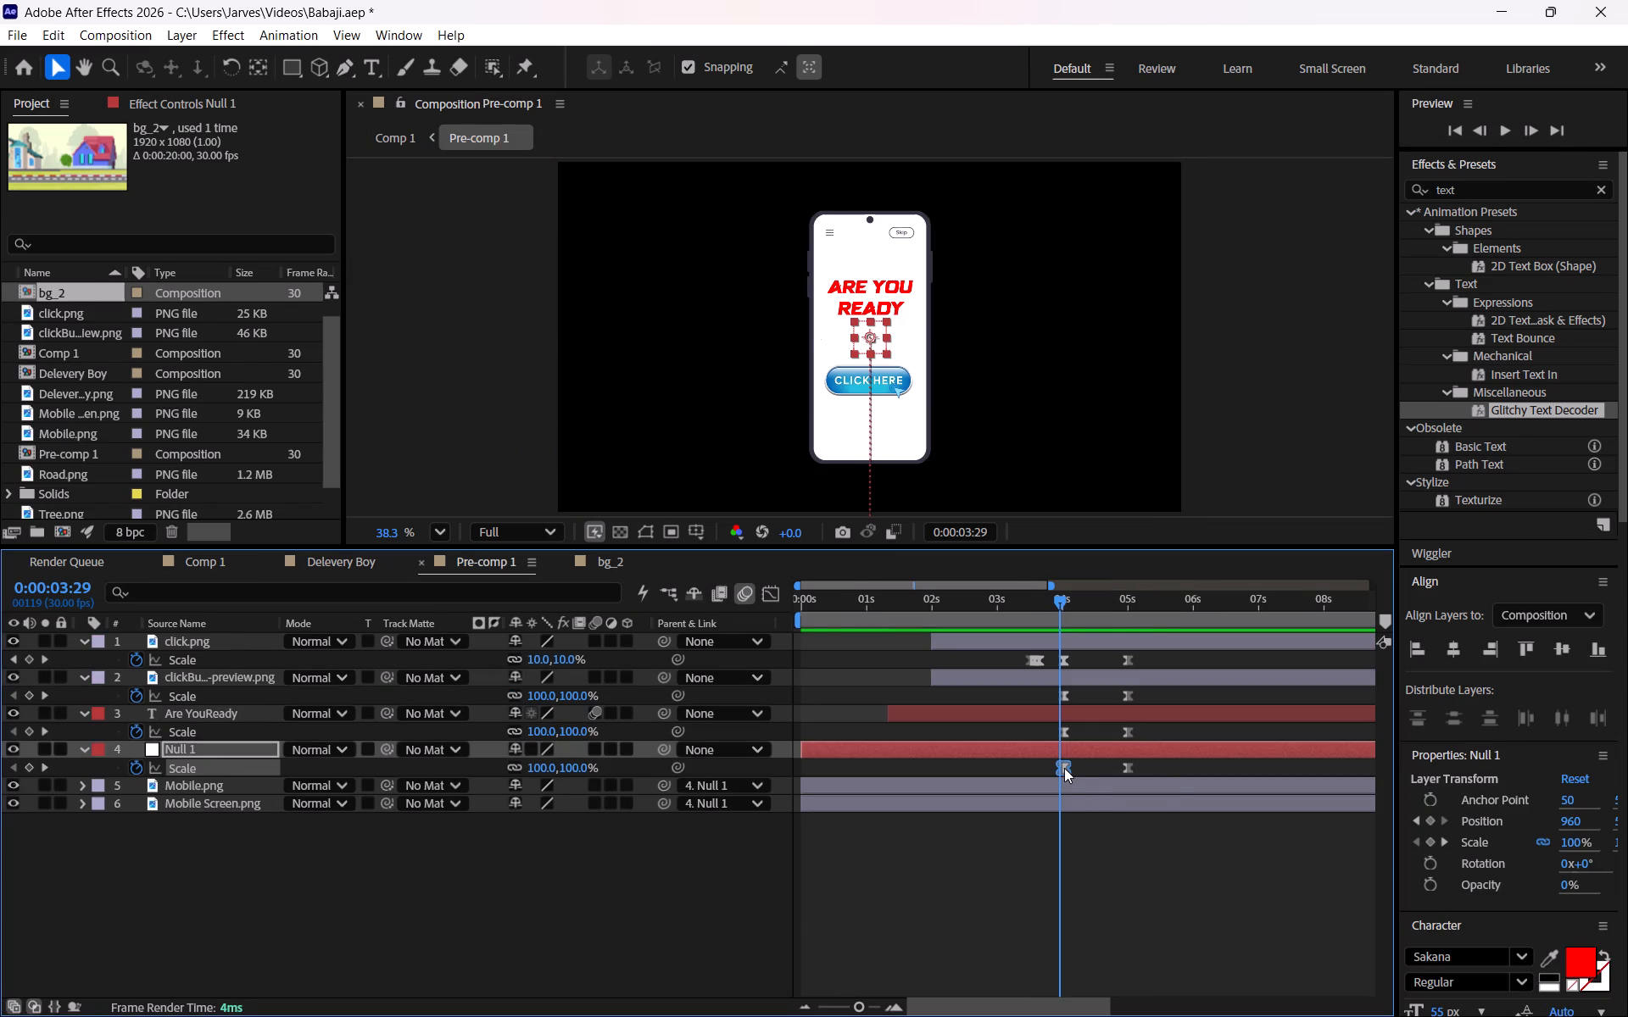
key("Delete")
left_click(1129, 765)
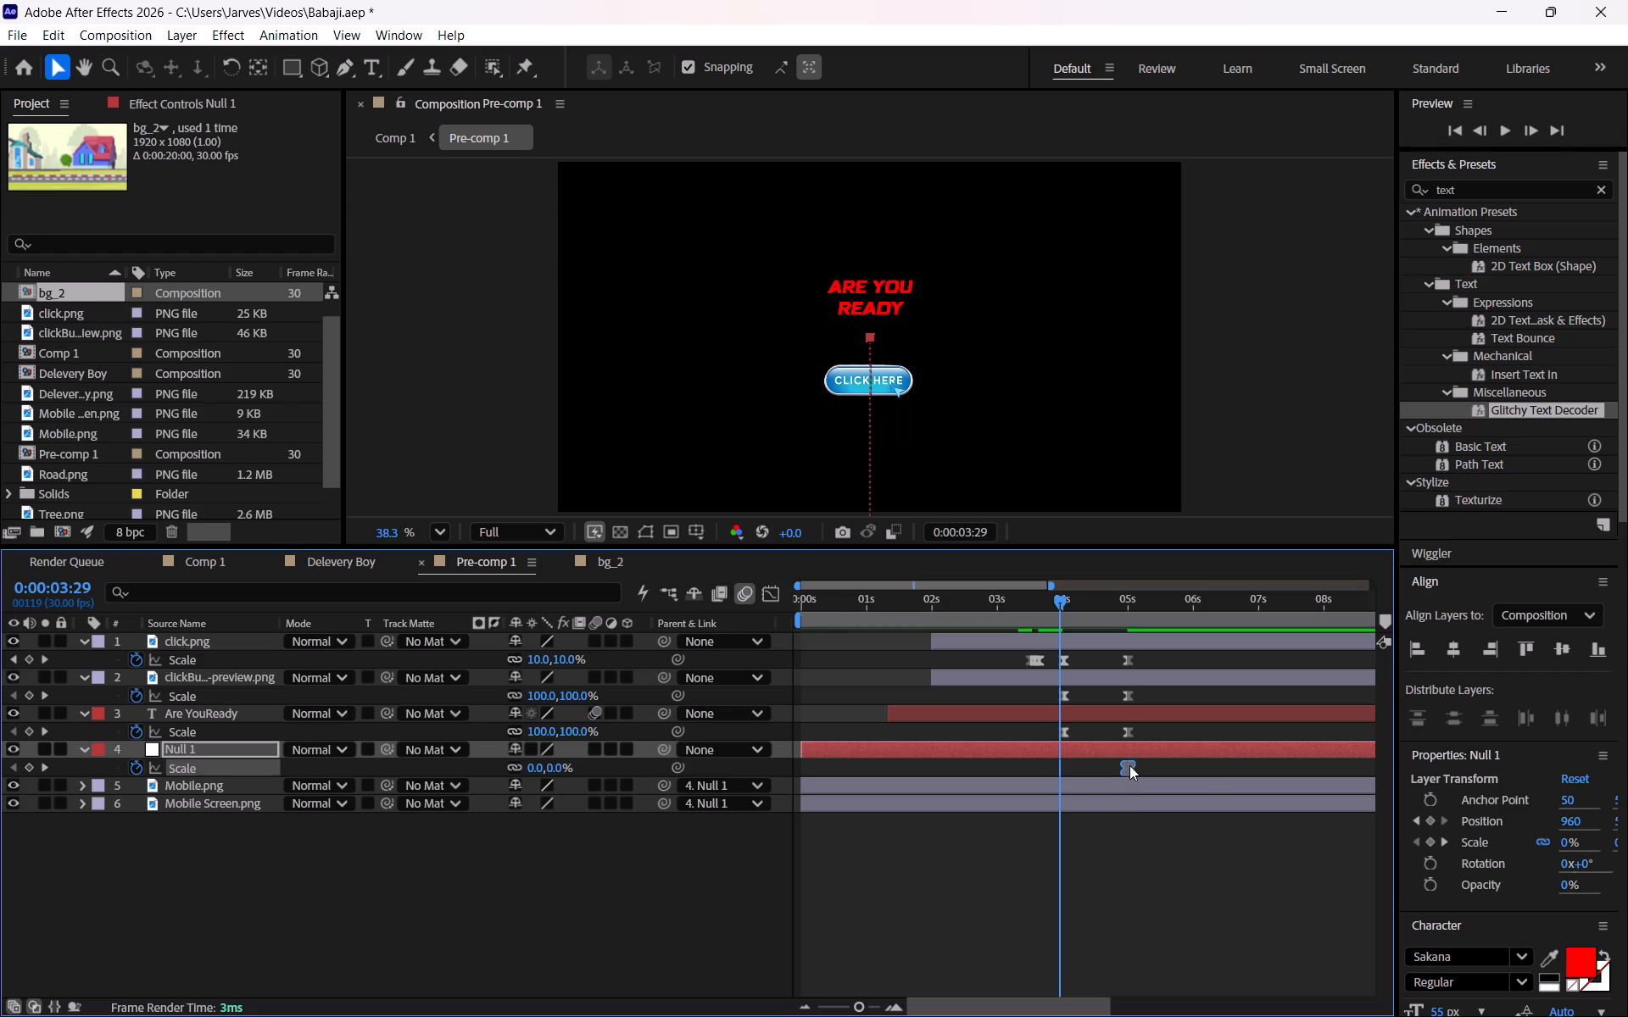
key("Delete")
Preview Pre-comp 1 from the start and check the phone animation in Comp 1.
left_click_drag(1058, 607, 766, 609)
key("space")
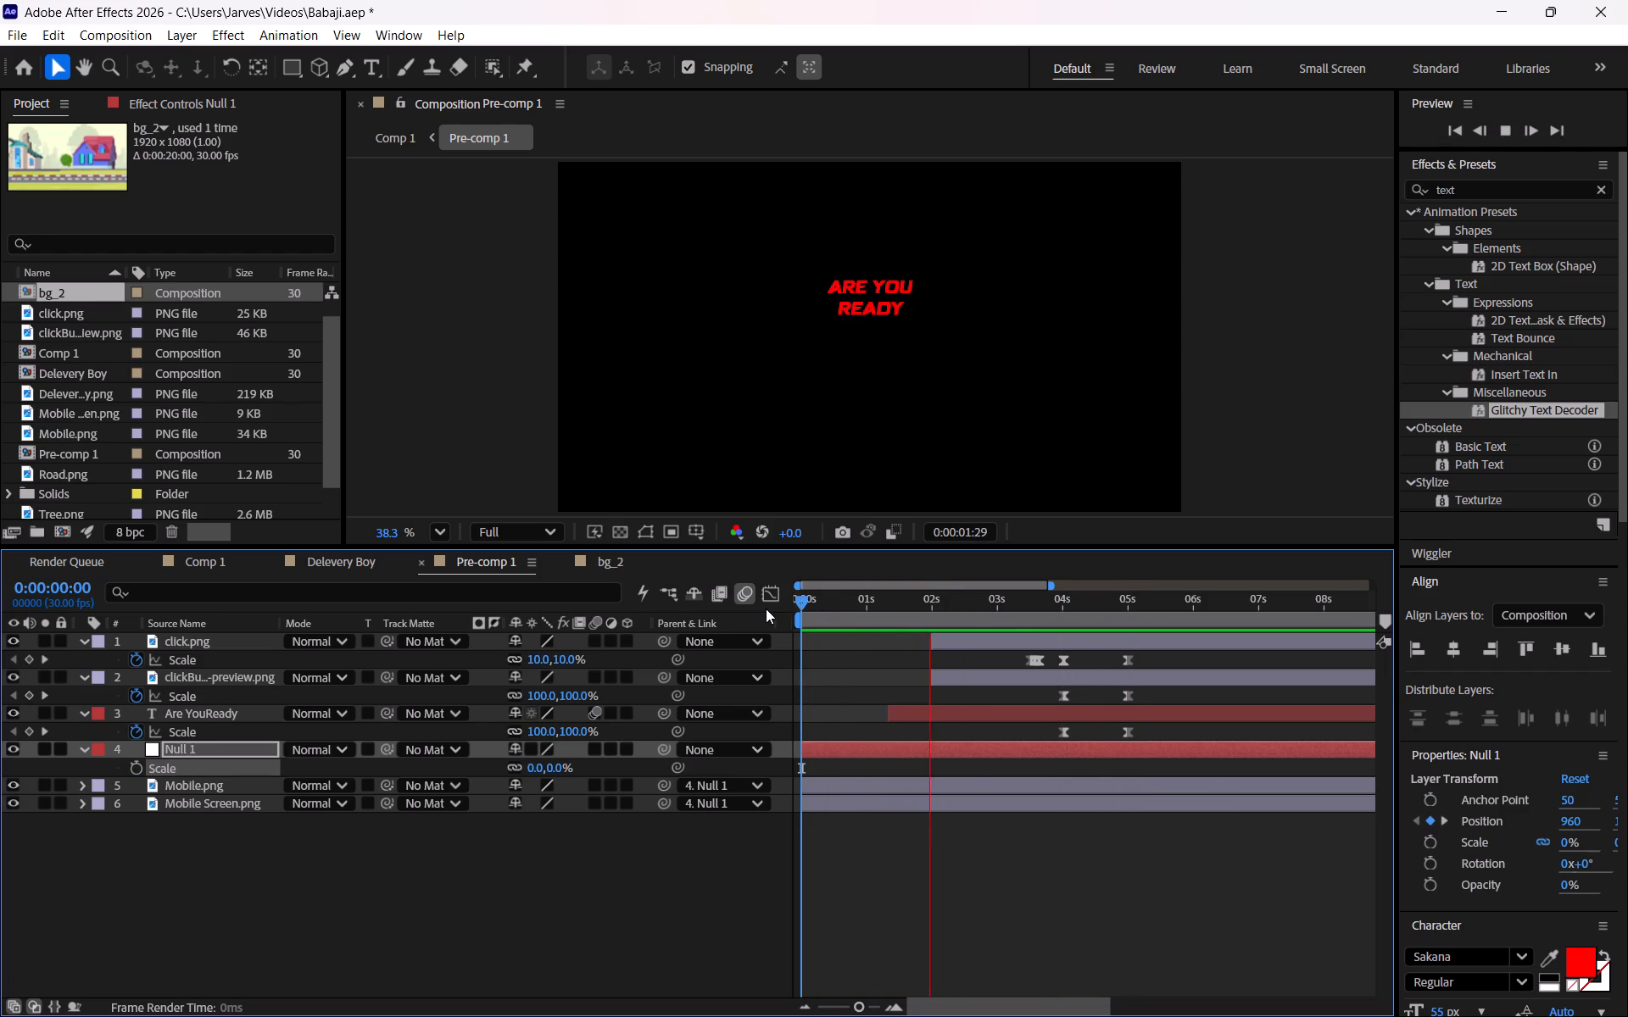
key("space")
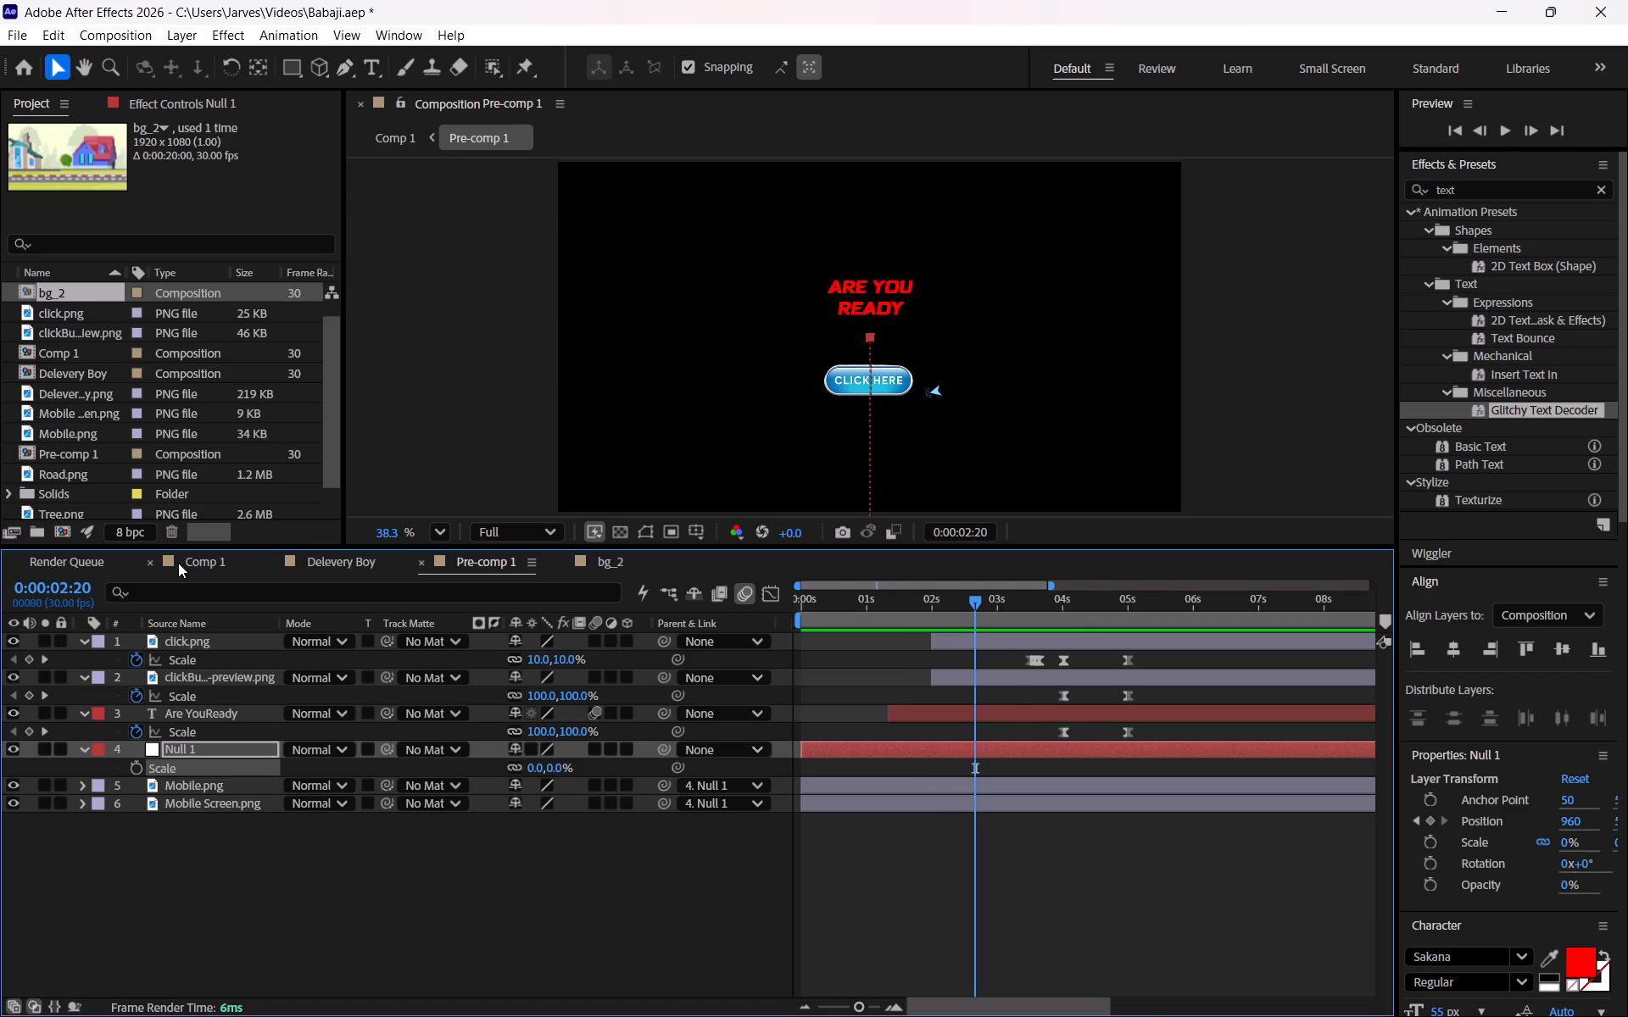
left_click(178, 563)
key("space")
key("space")
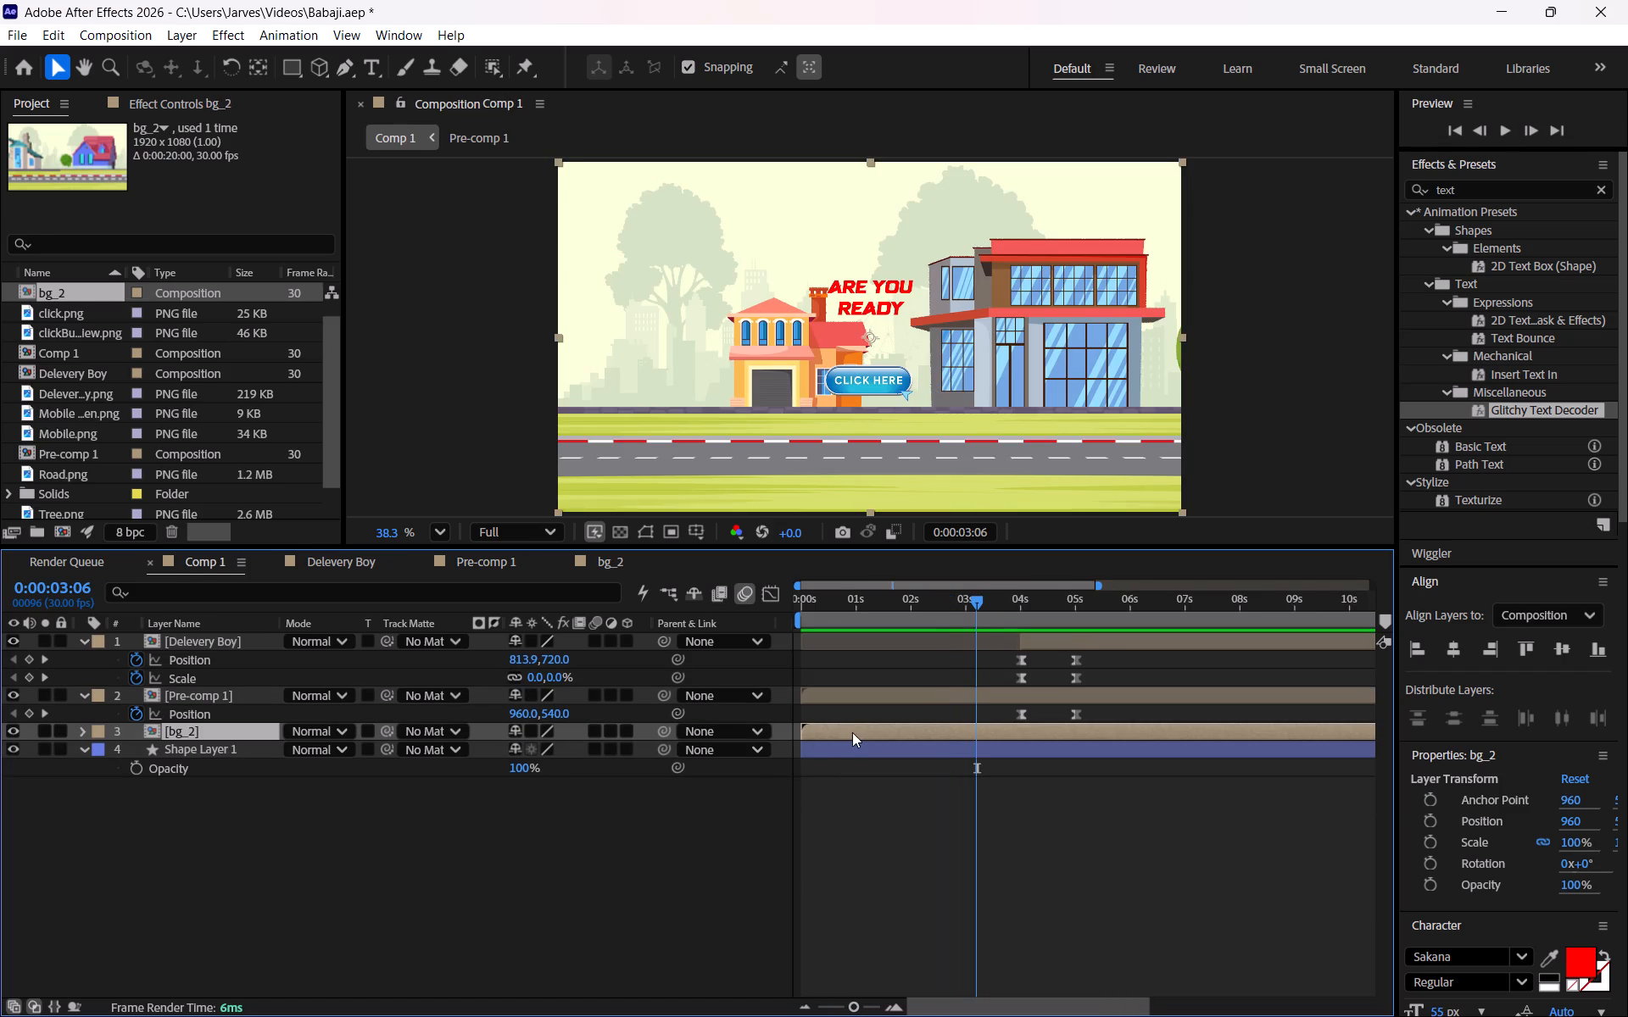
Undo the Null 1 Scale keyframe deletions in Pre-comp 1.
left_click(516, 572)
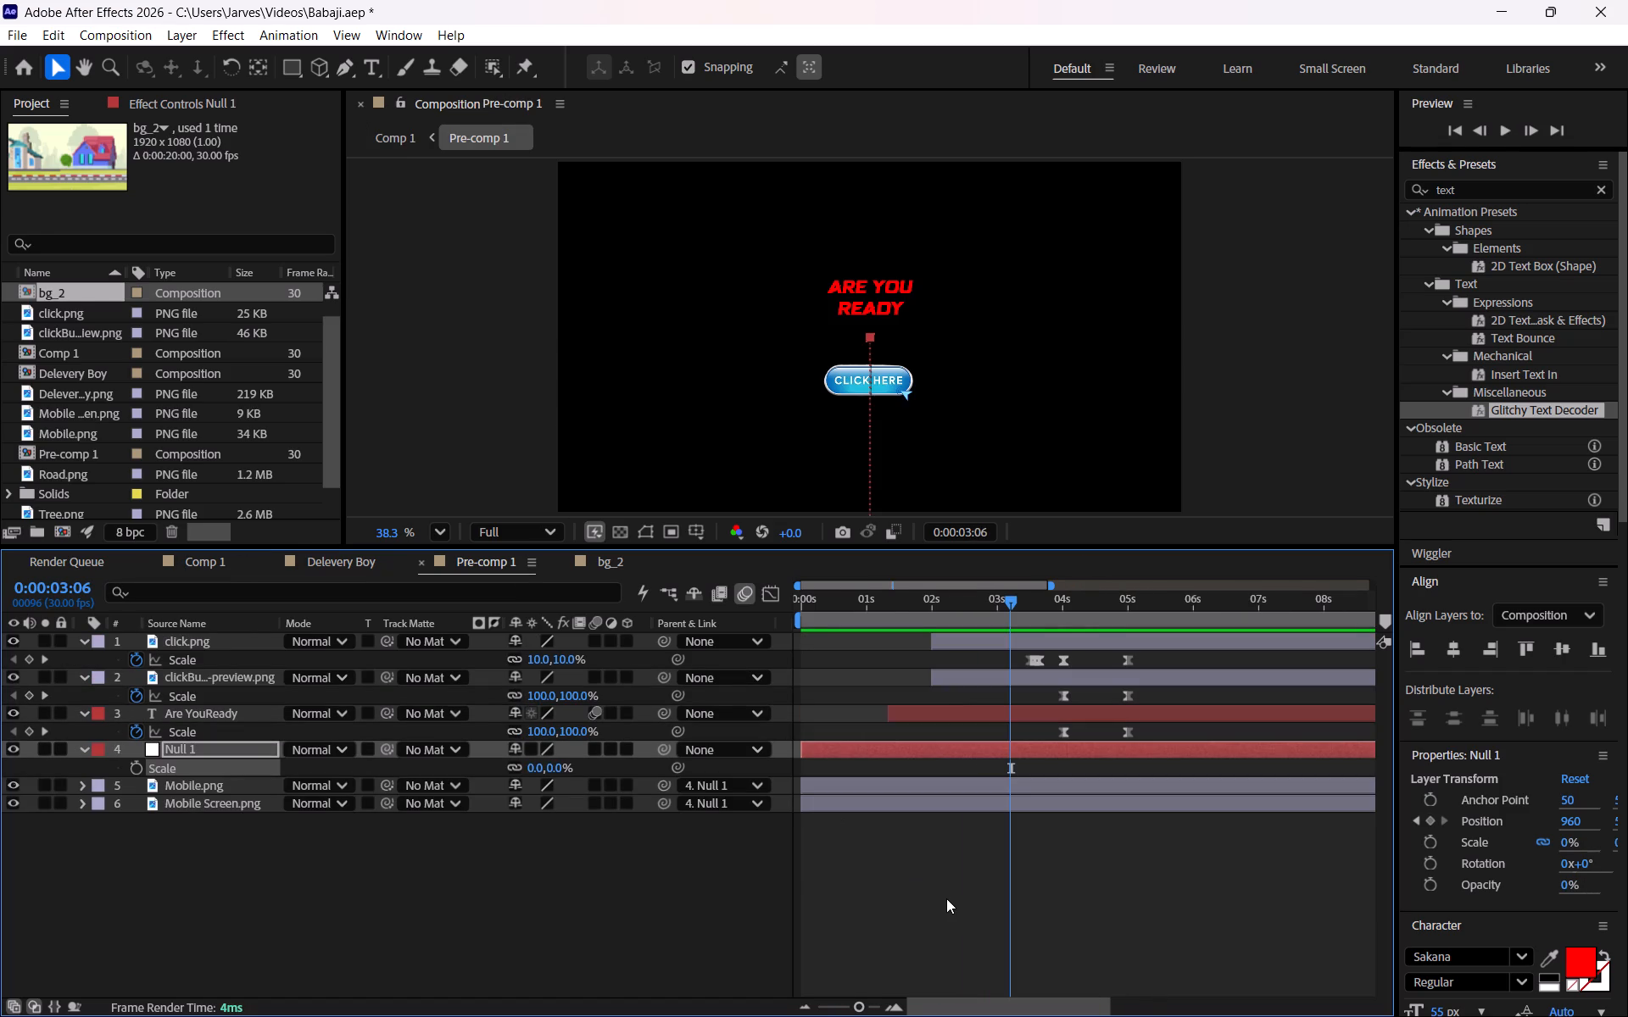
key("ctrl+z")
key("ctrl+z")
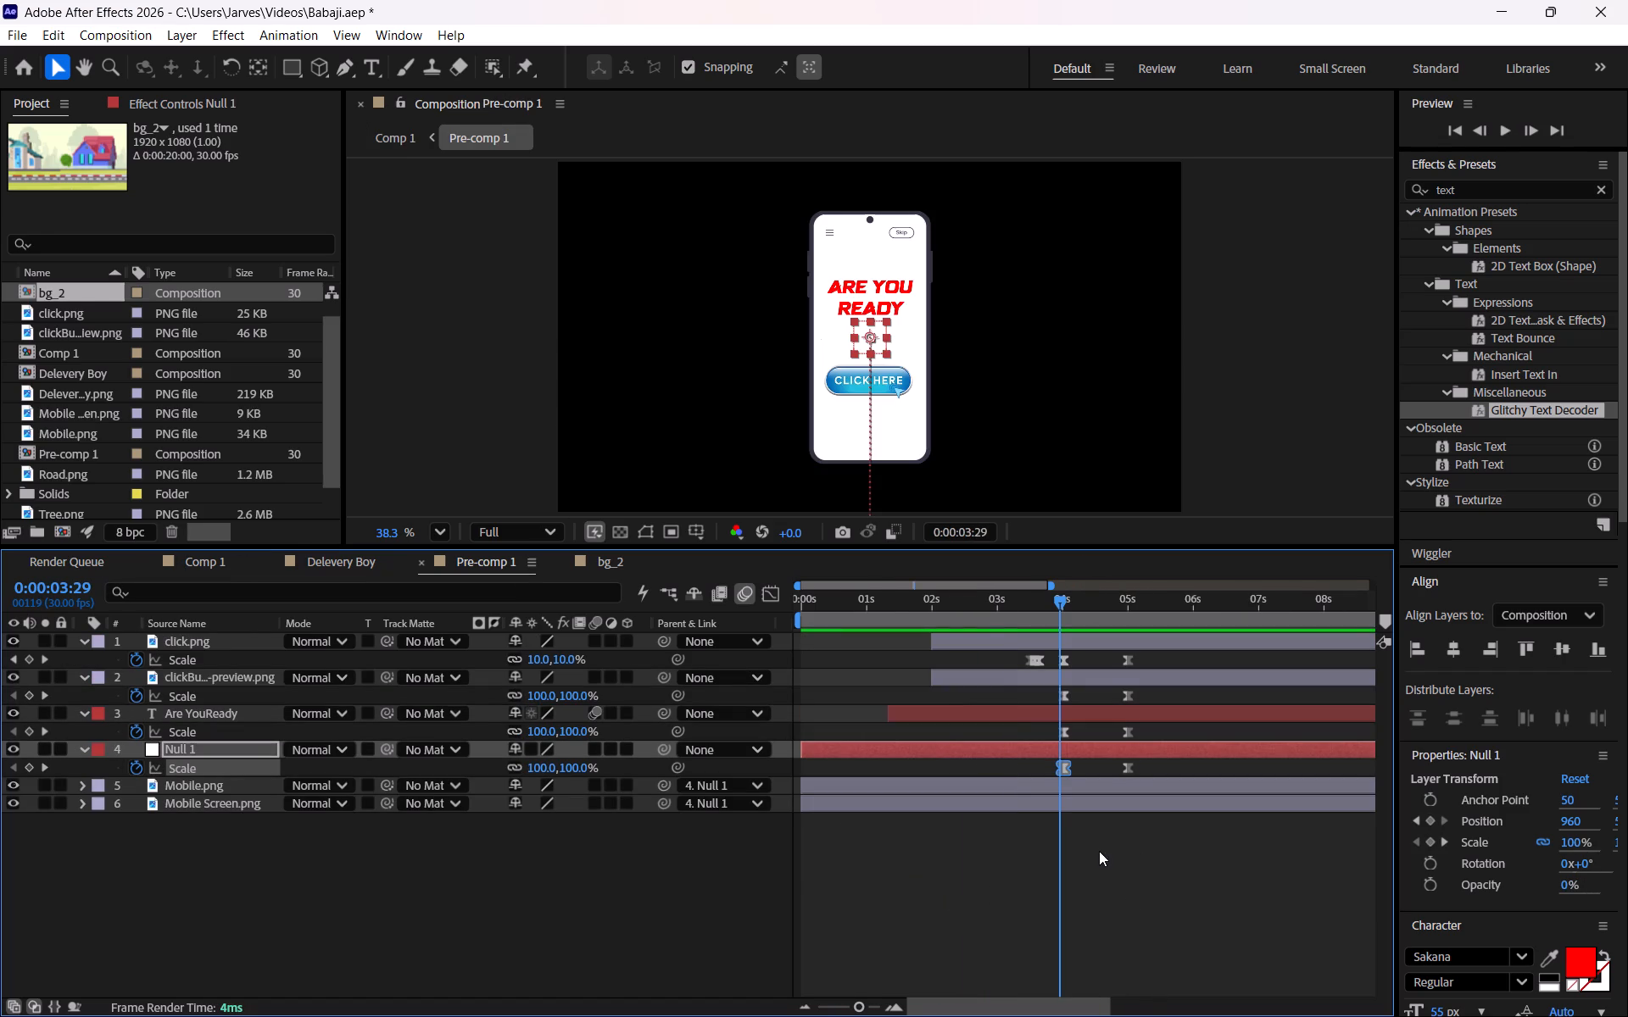
Delete Null 1's Scale keyframe at 0:00:05:00 and turn off its Scale keyframing at 0:00:03:29, keeping Scale at 100%.
left_click(1161, 901)
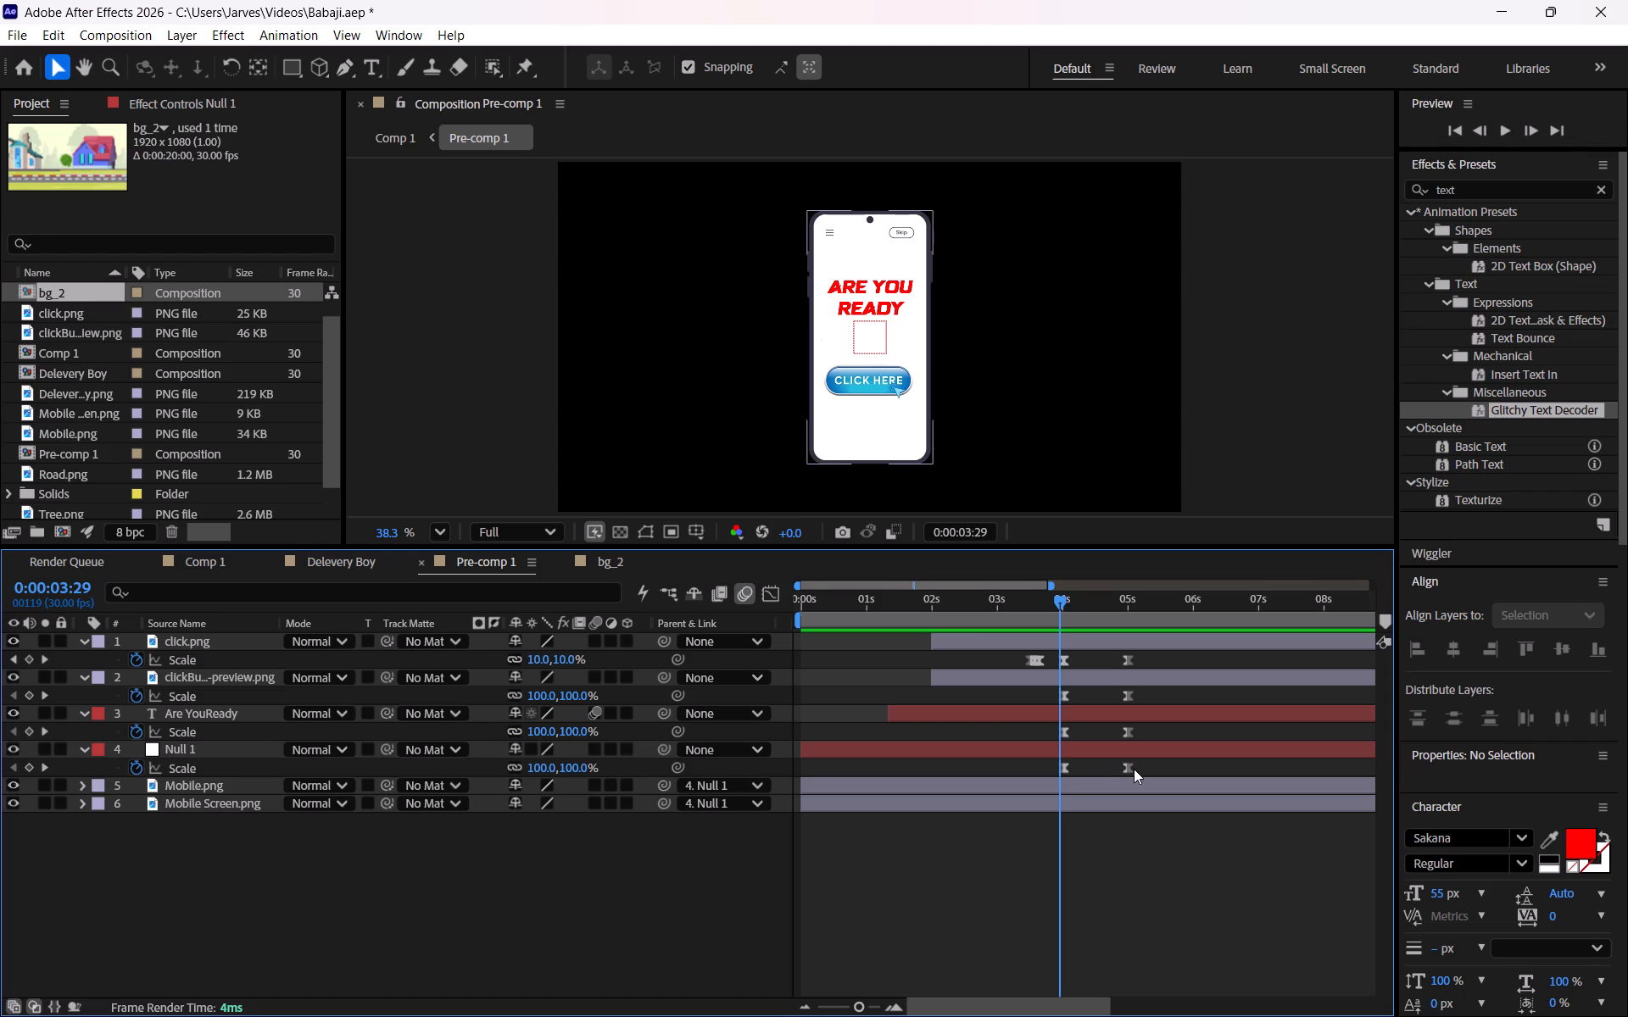
left_click(1134, 769)
left_click(1131, 768)
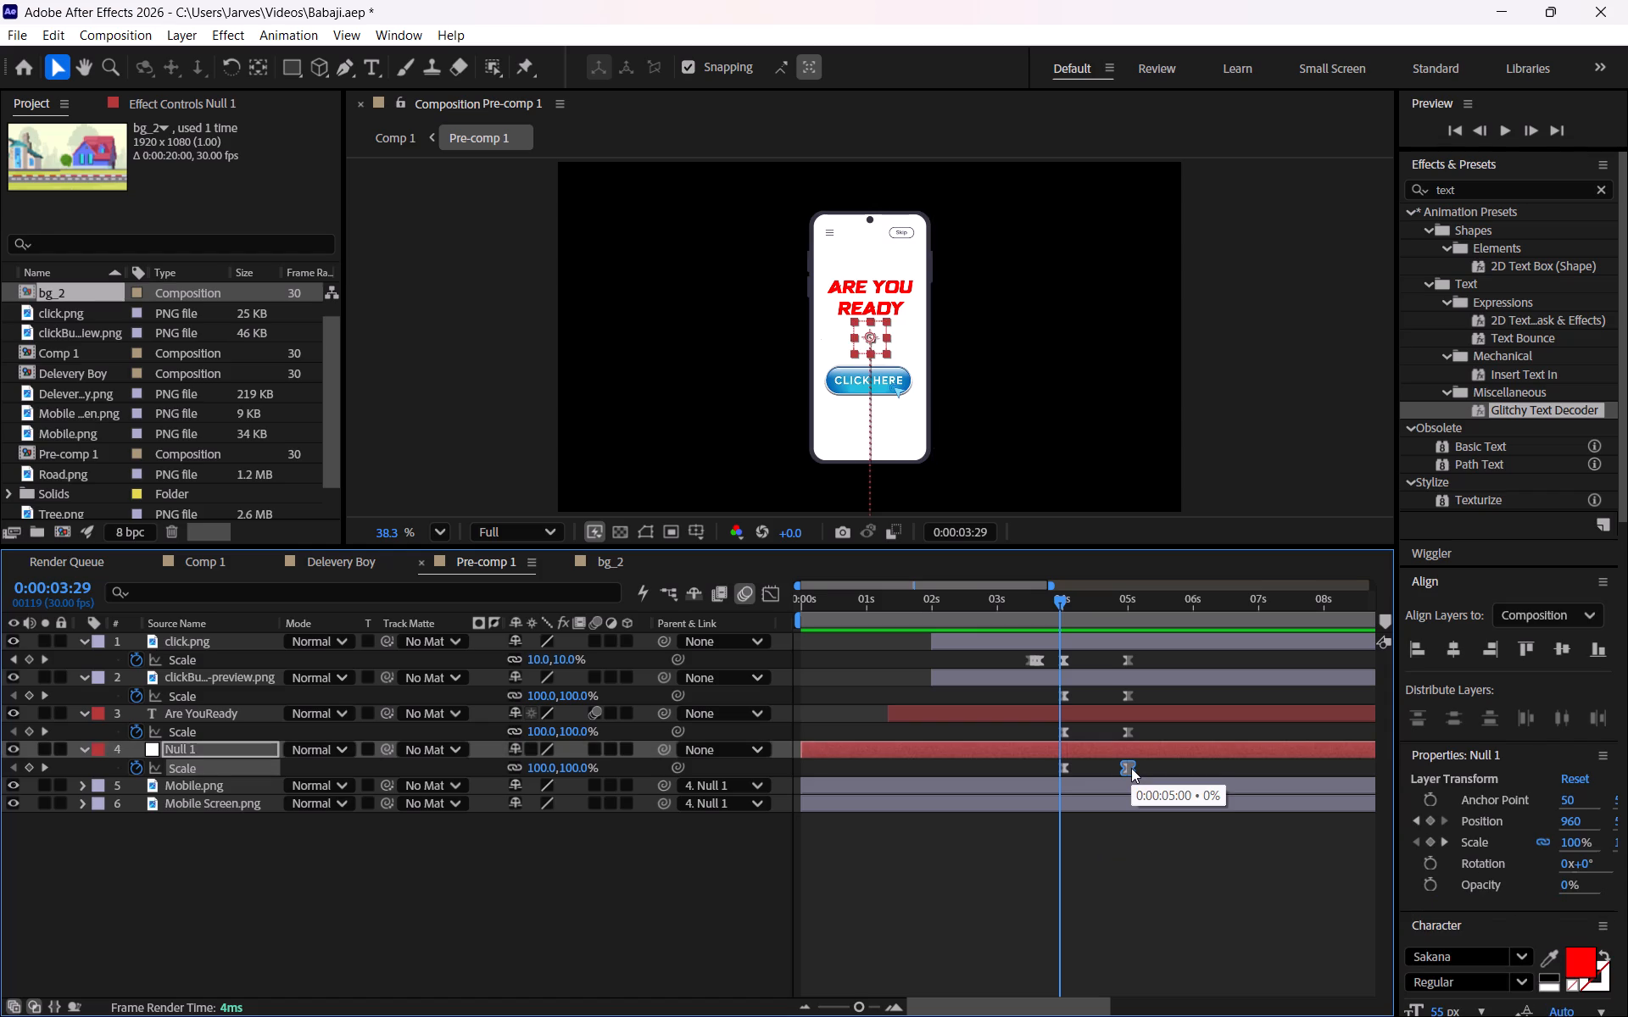
key("Delete")
left_click(1062, 602)
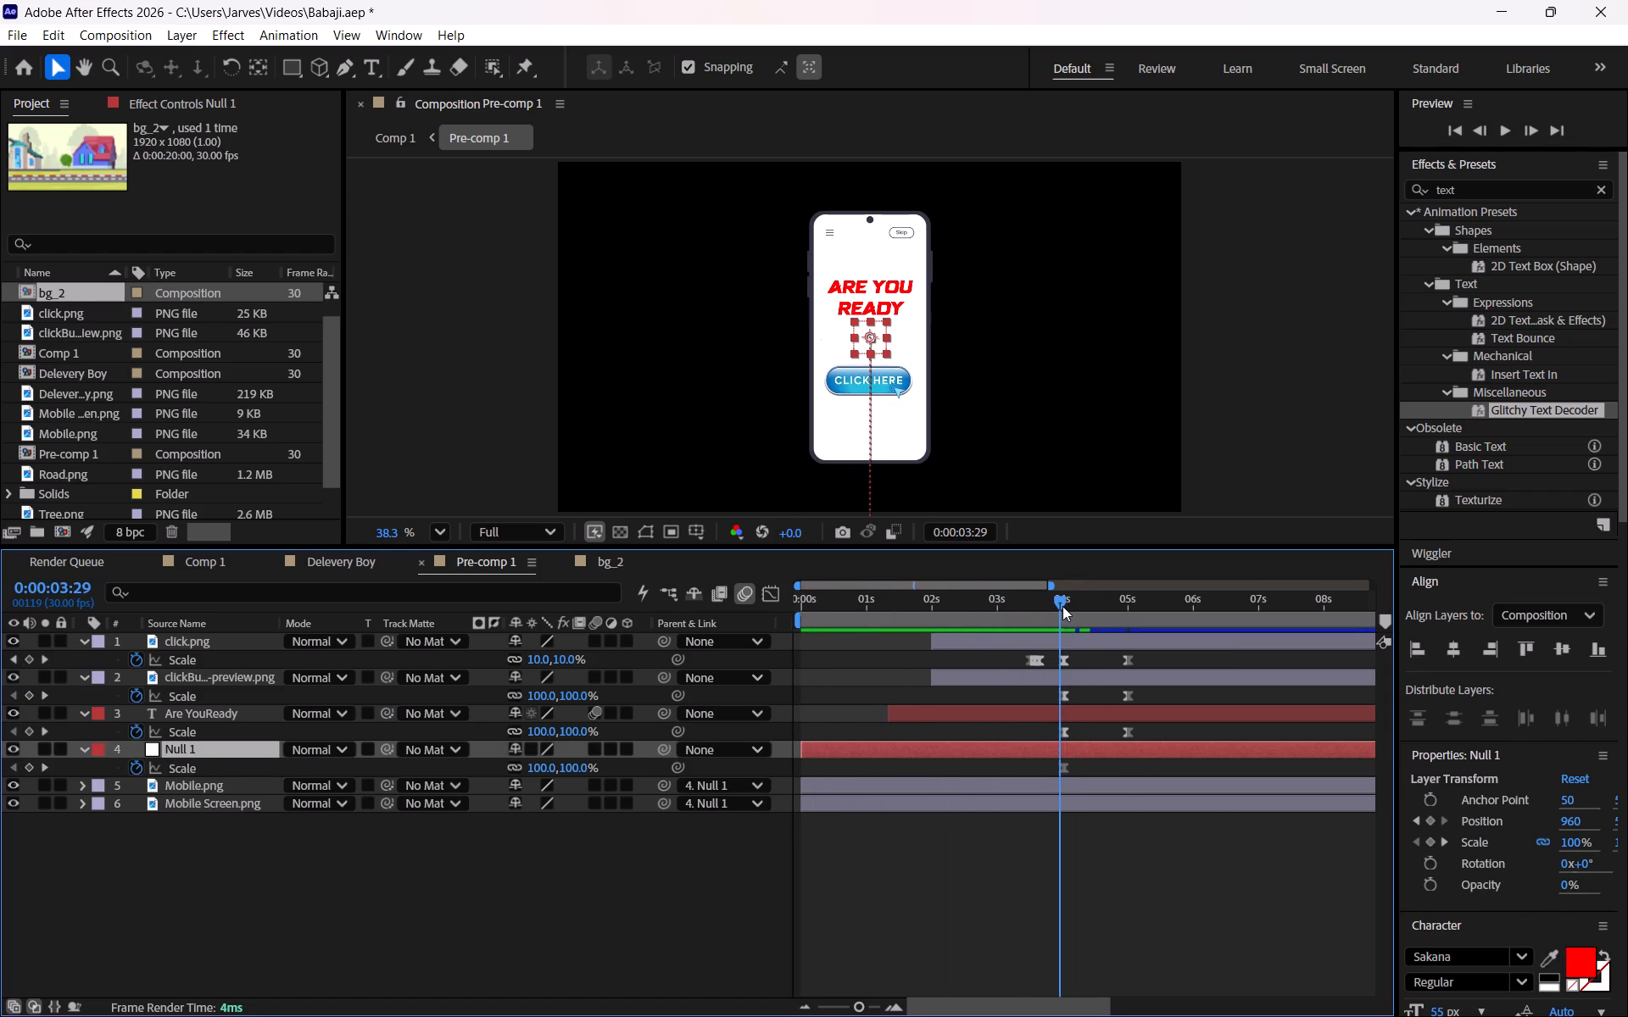
left_click(140, 765)
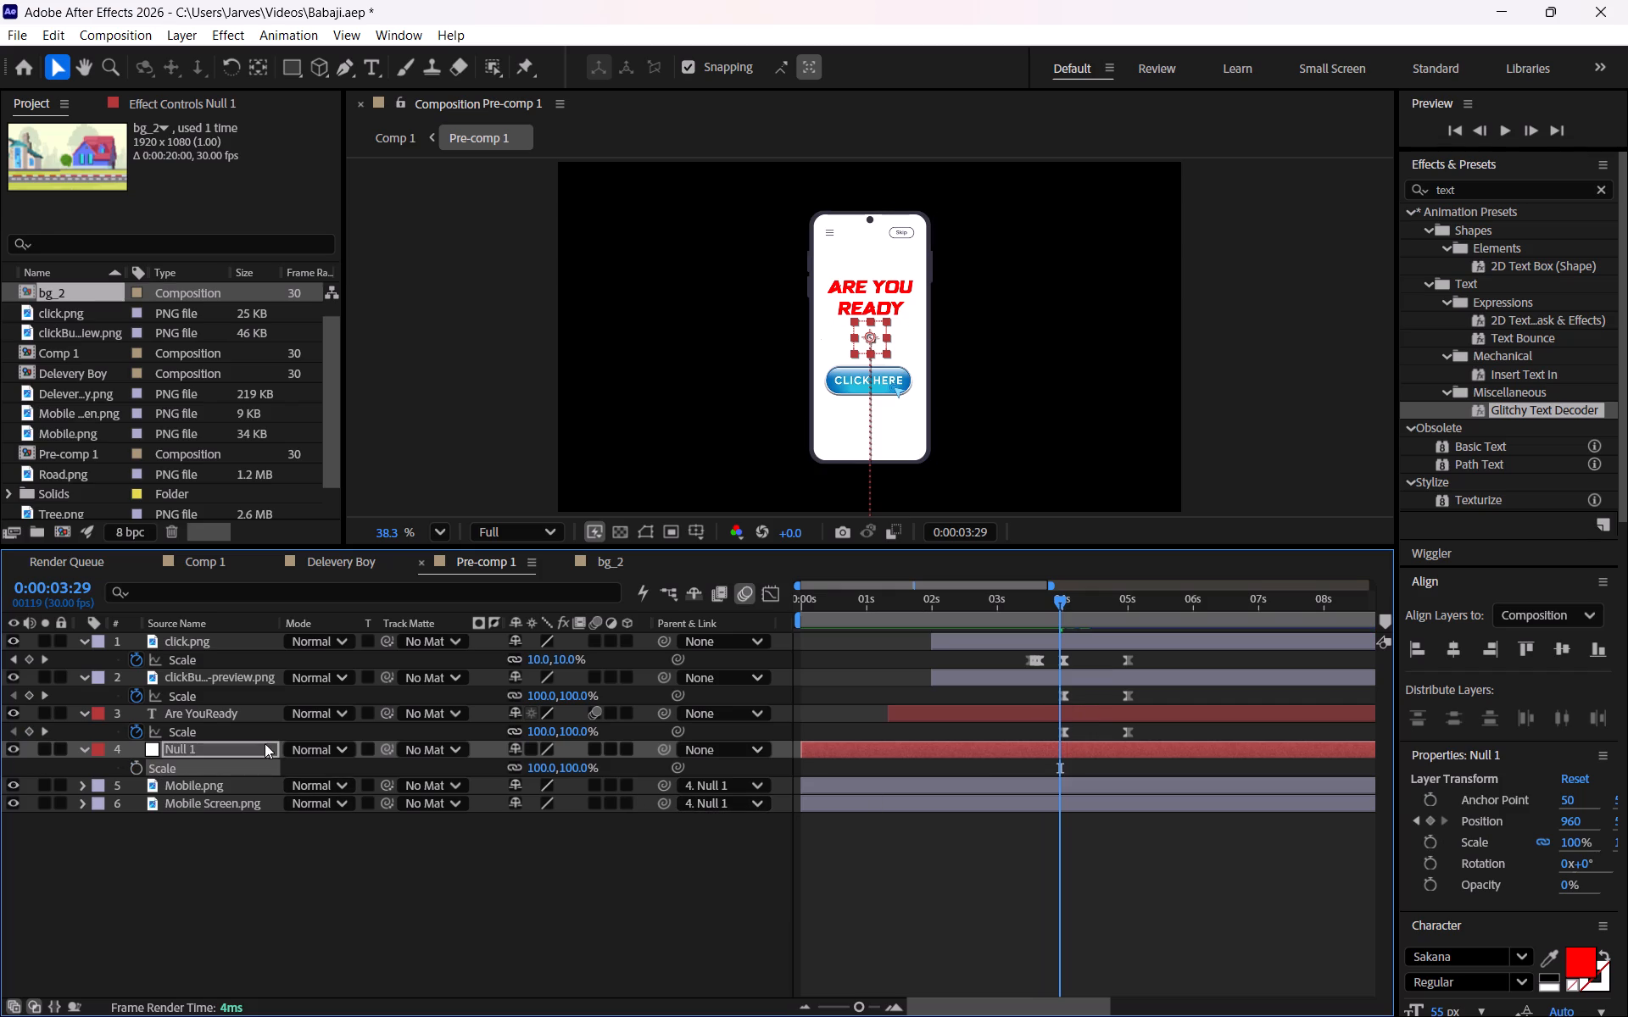
Play Comp 1 from the start to check the phone and scooter movement.
left_click(241, 560)
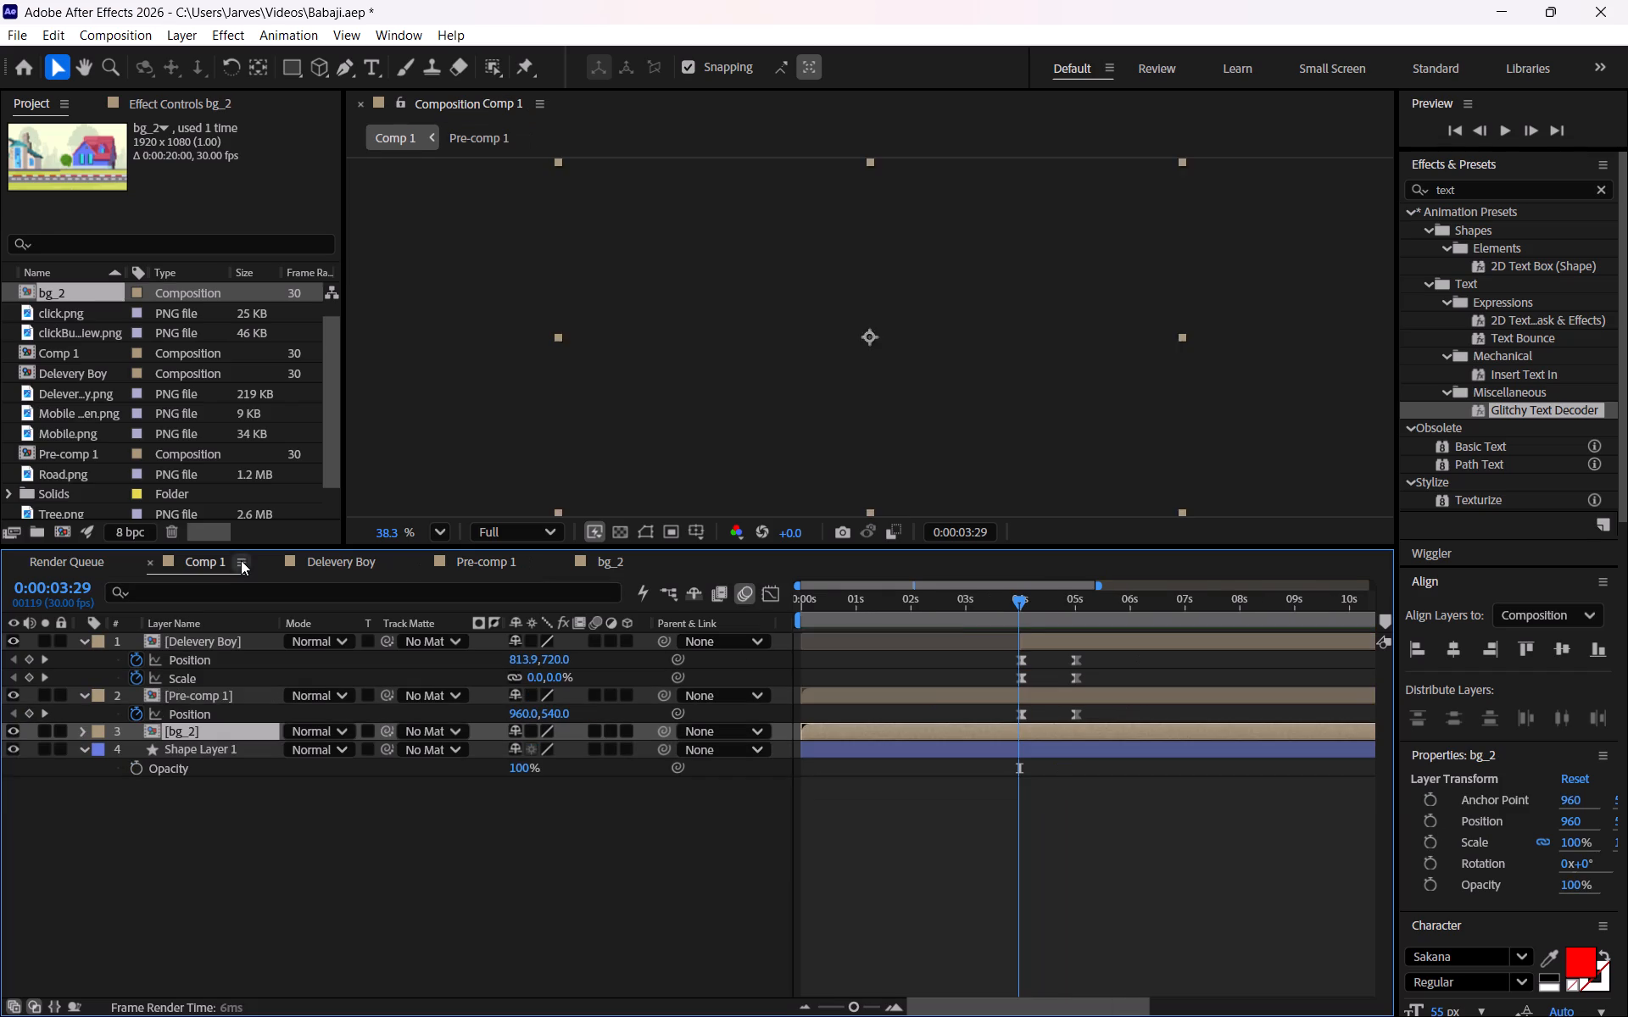
left_click_drag(1017, 599, 794, 610)
key("space")
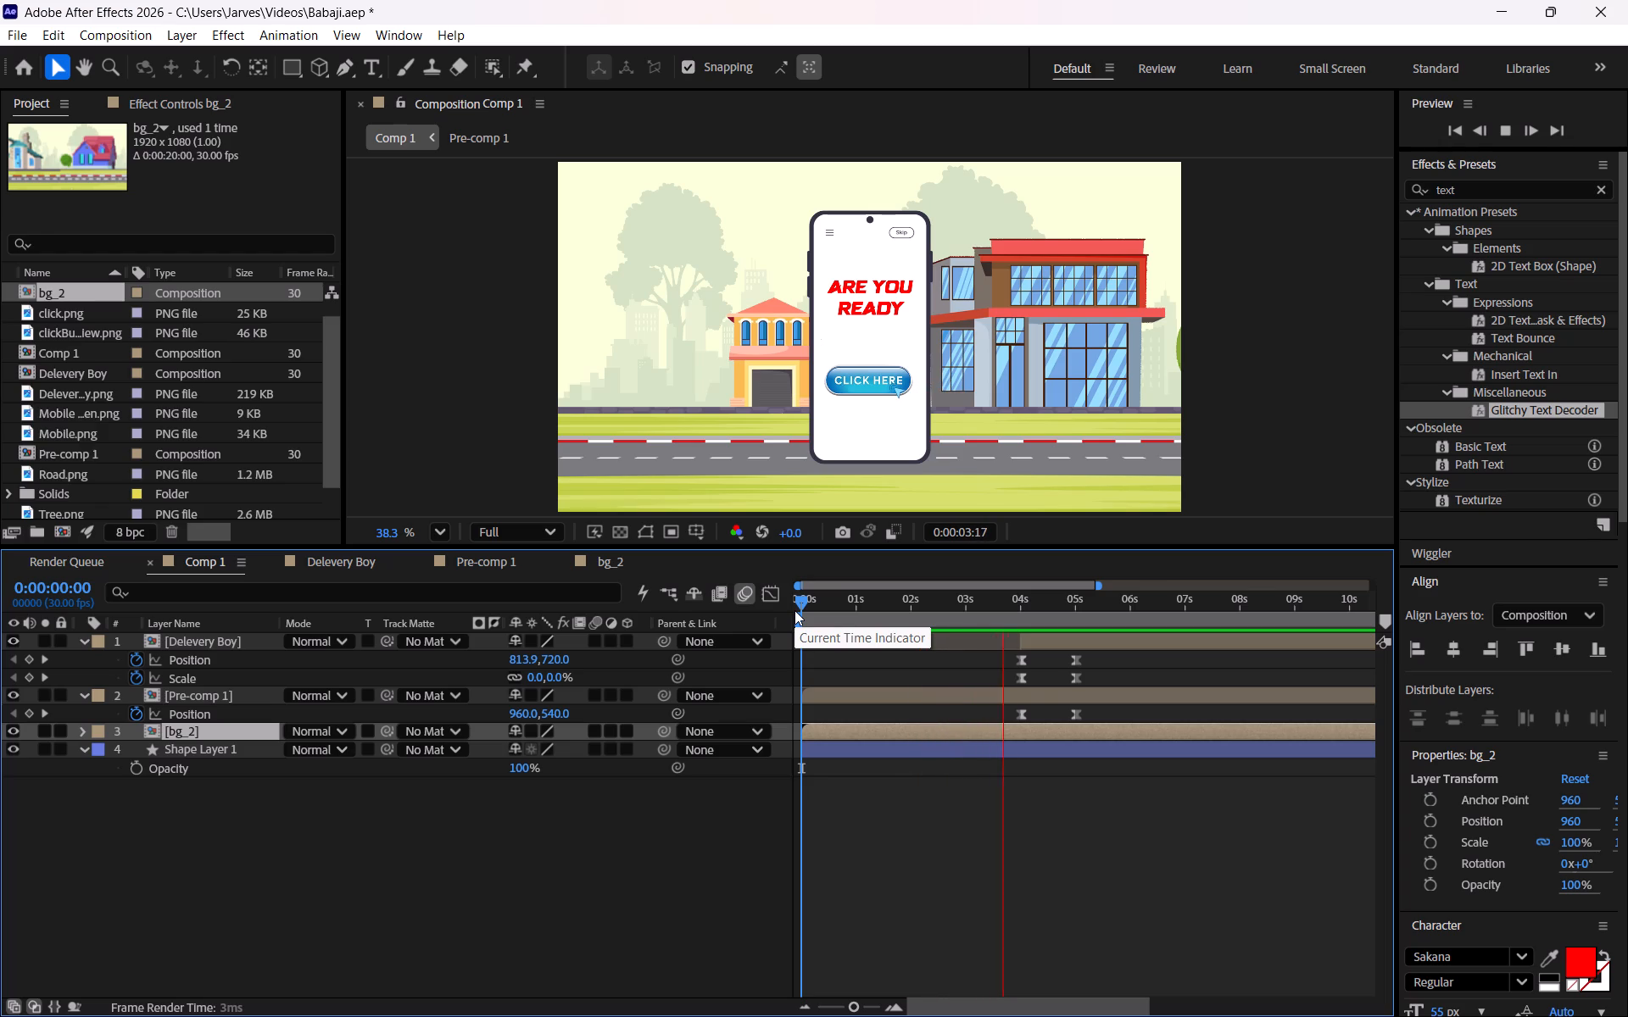
key("space")
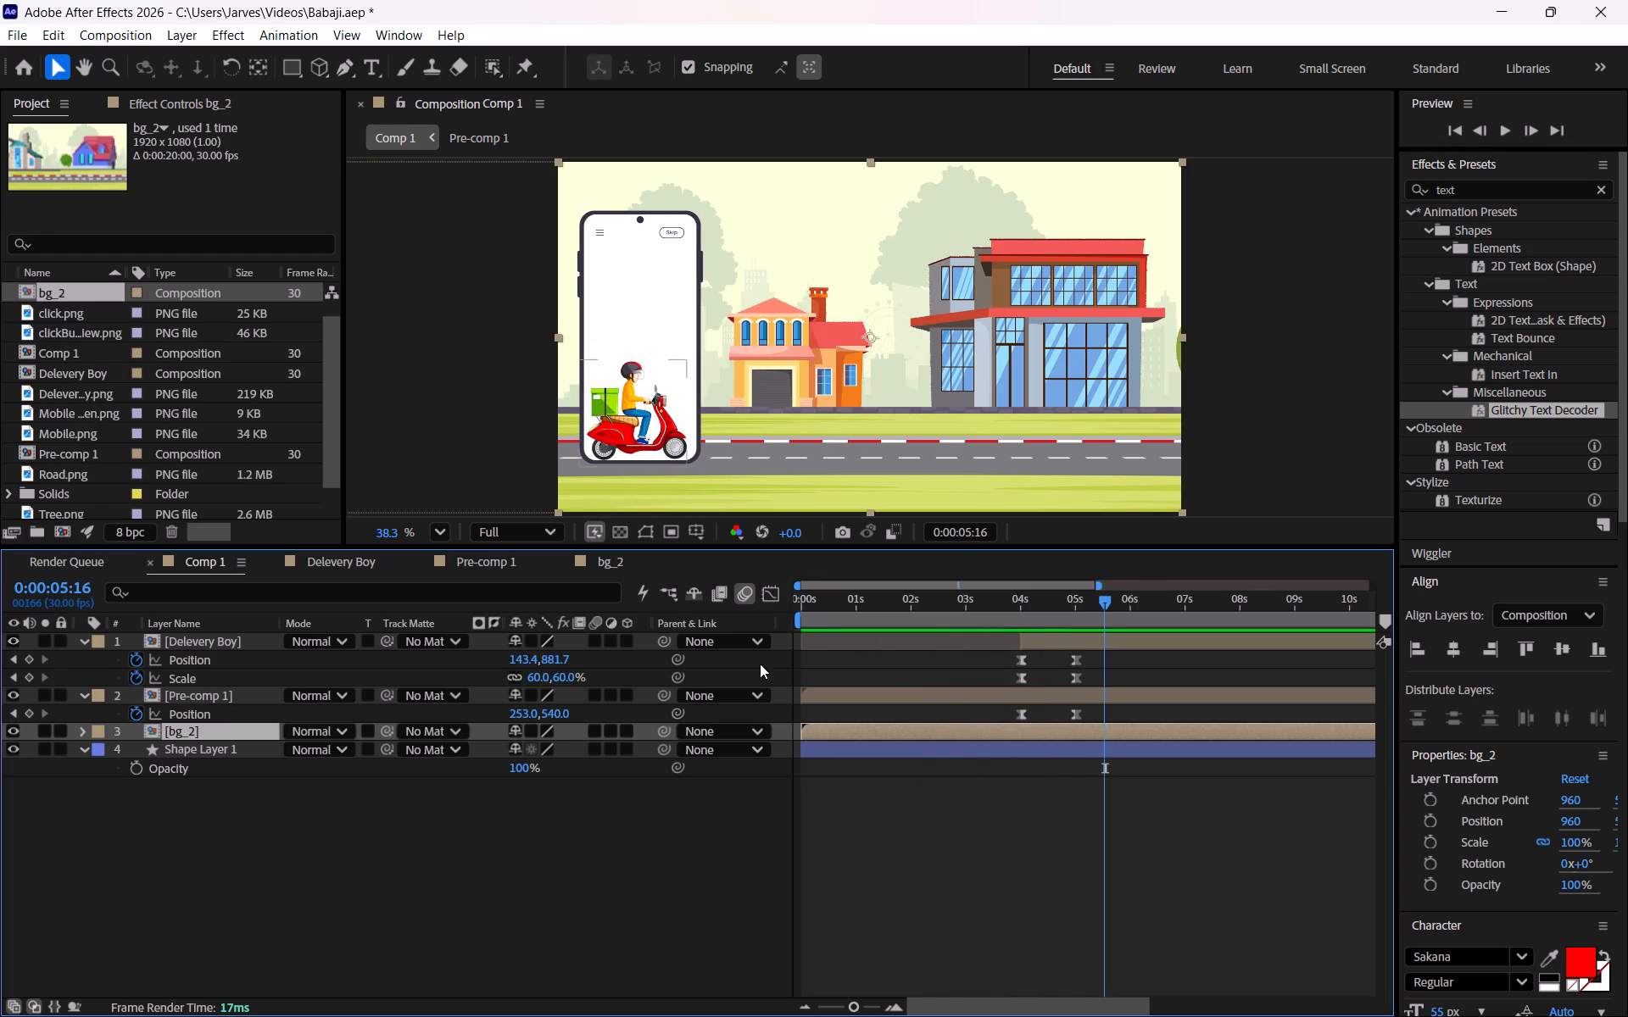
Add a Position keyframe to the bg_2 layer at 0:00:05:00, with Delevery Boy, Pre-comp 1 and bg_2 selected.
left_click(1077, 608)
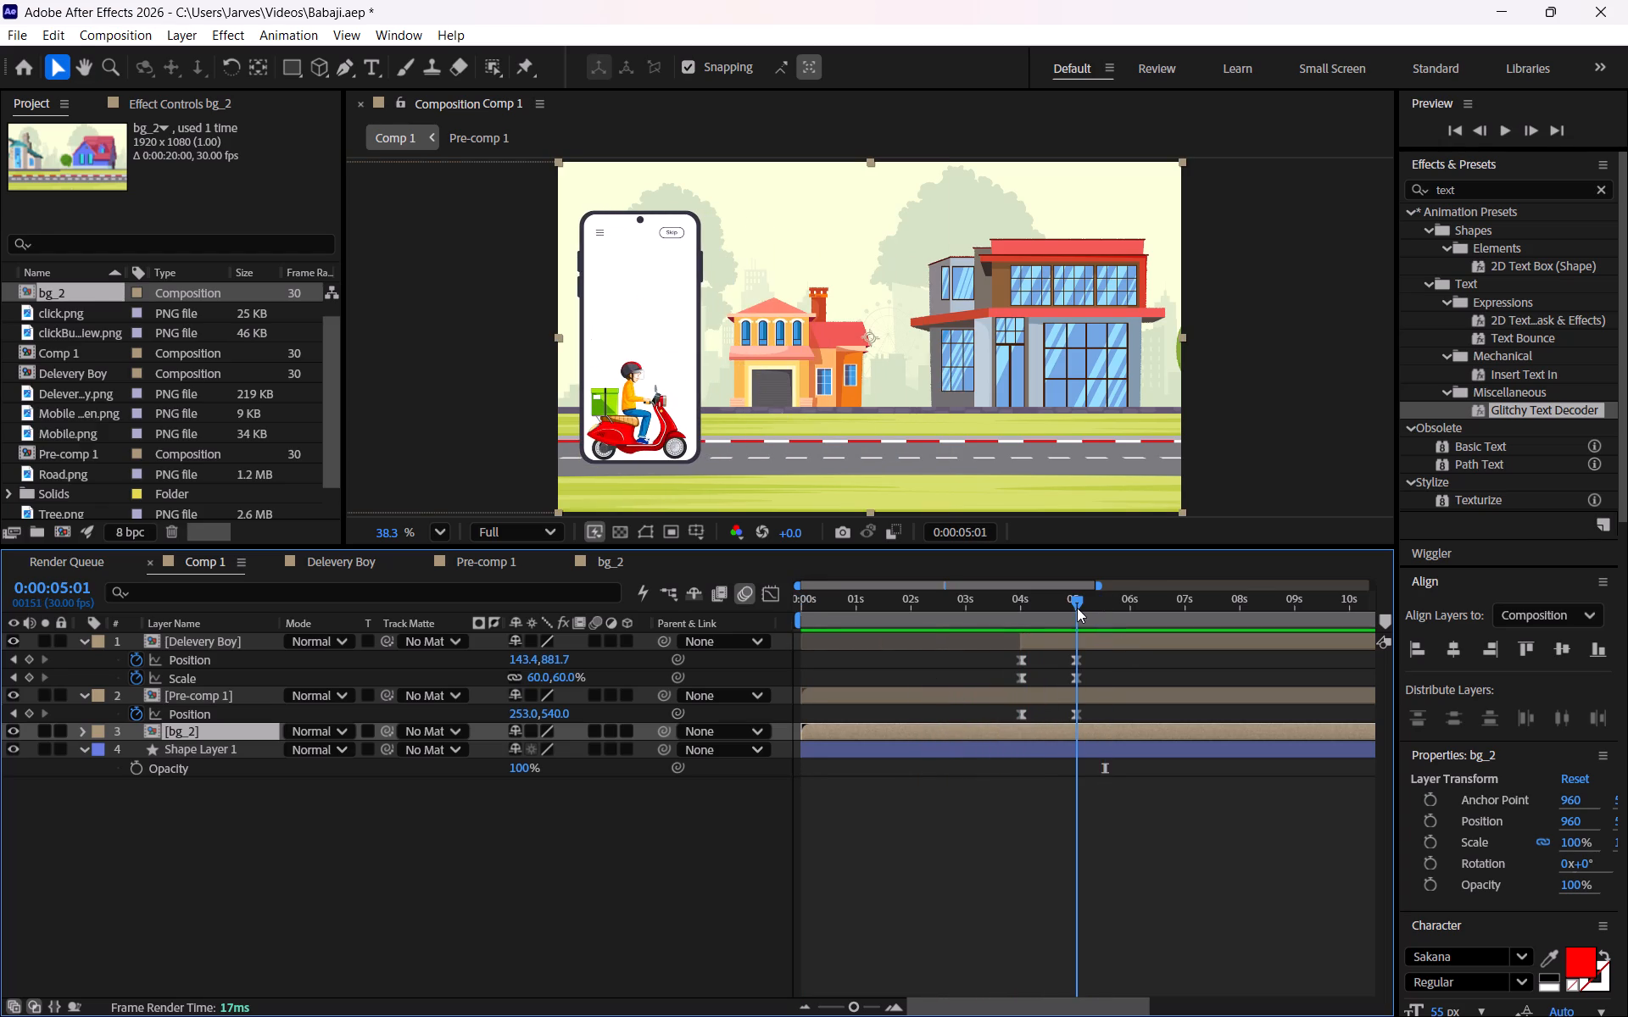
left_click(1078, 597)
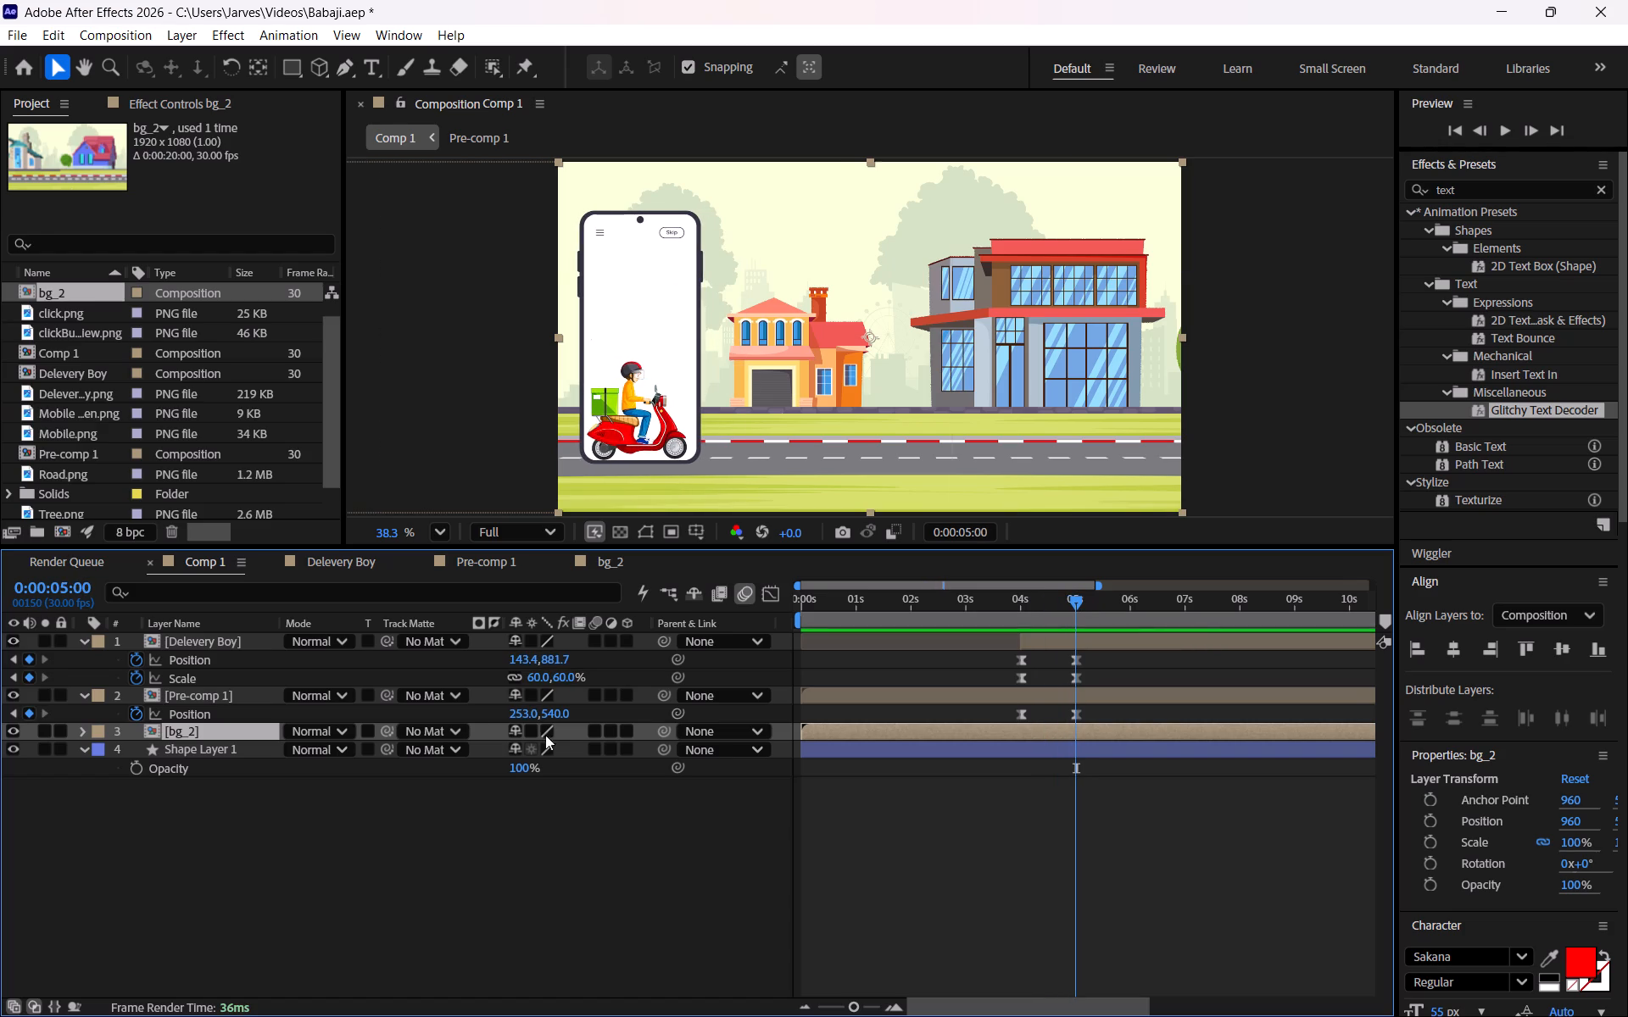
left_click(1035, 643)
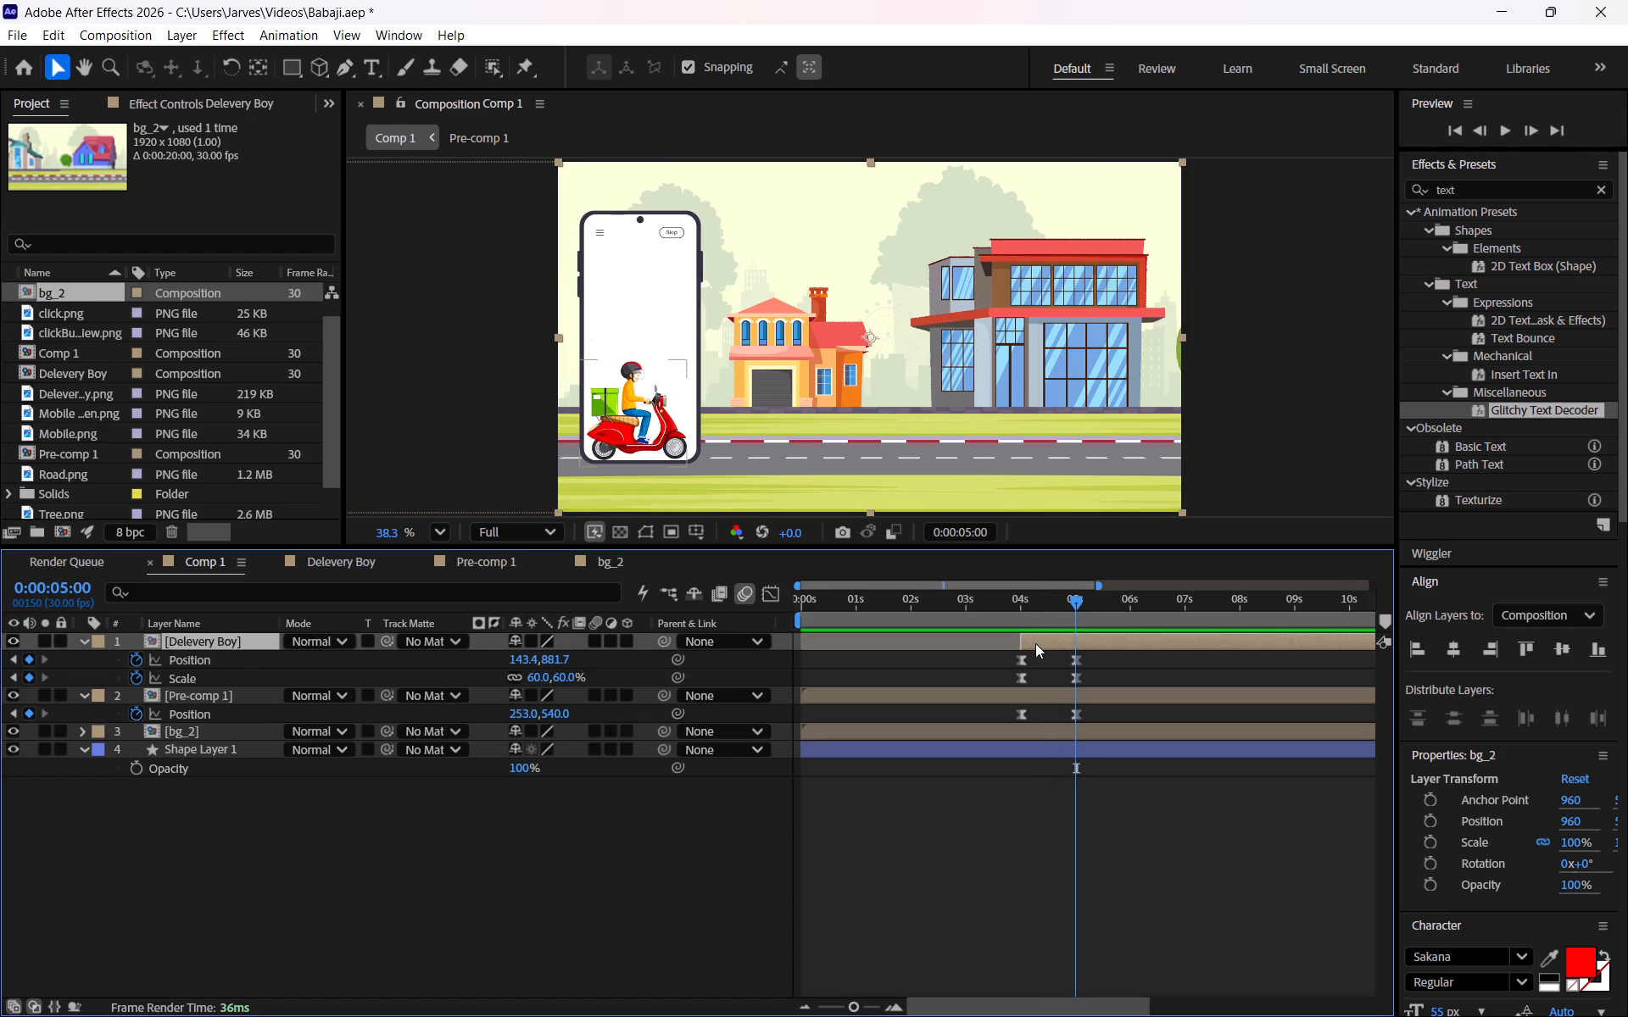
left_click(1037, 730, "shift")
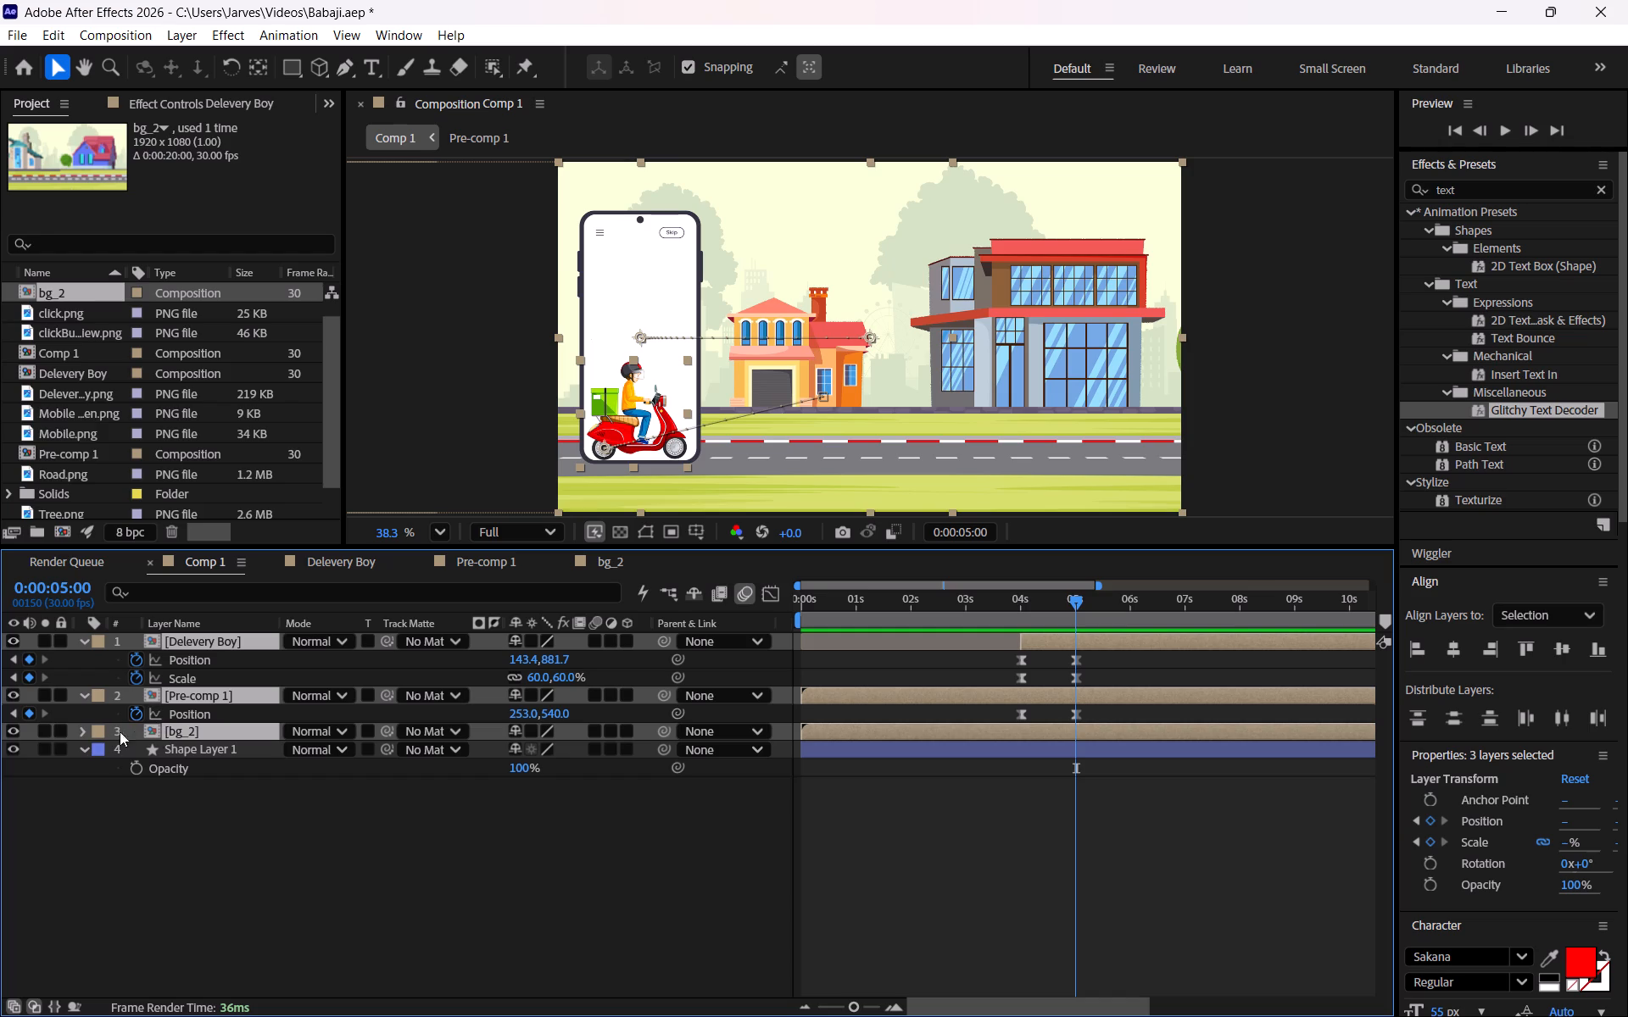
type("pp")
left_click(132, 734)
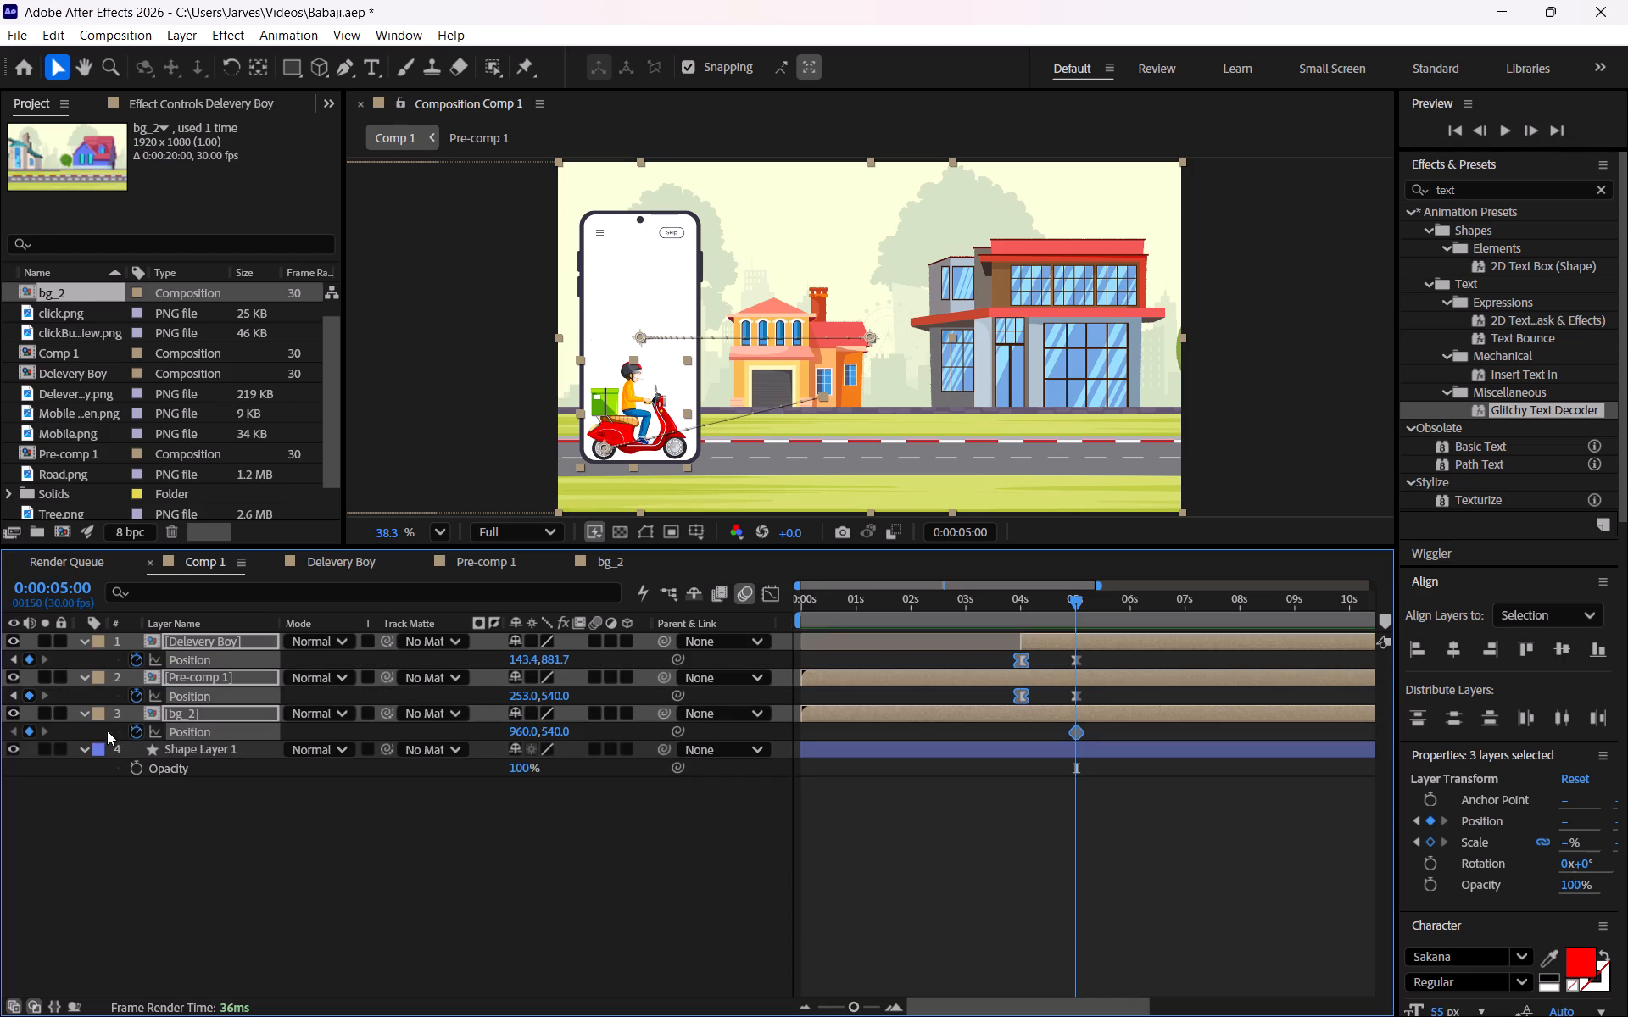
Show Position and Scale for the three selected layers and set the current time to 0:00:09:00.
left_click(251, 642)
key("s")
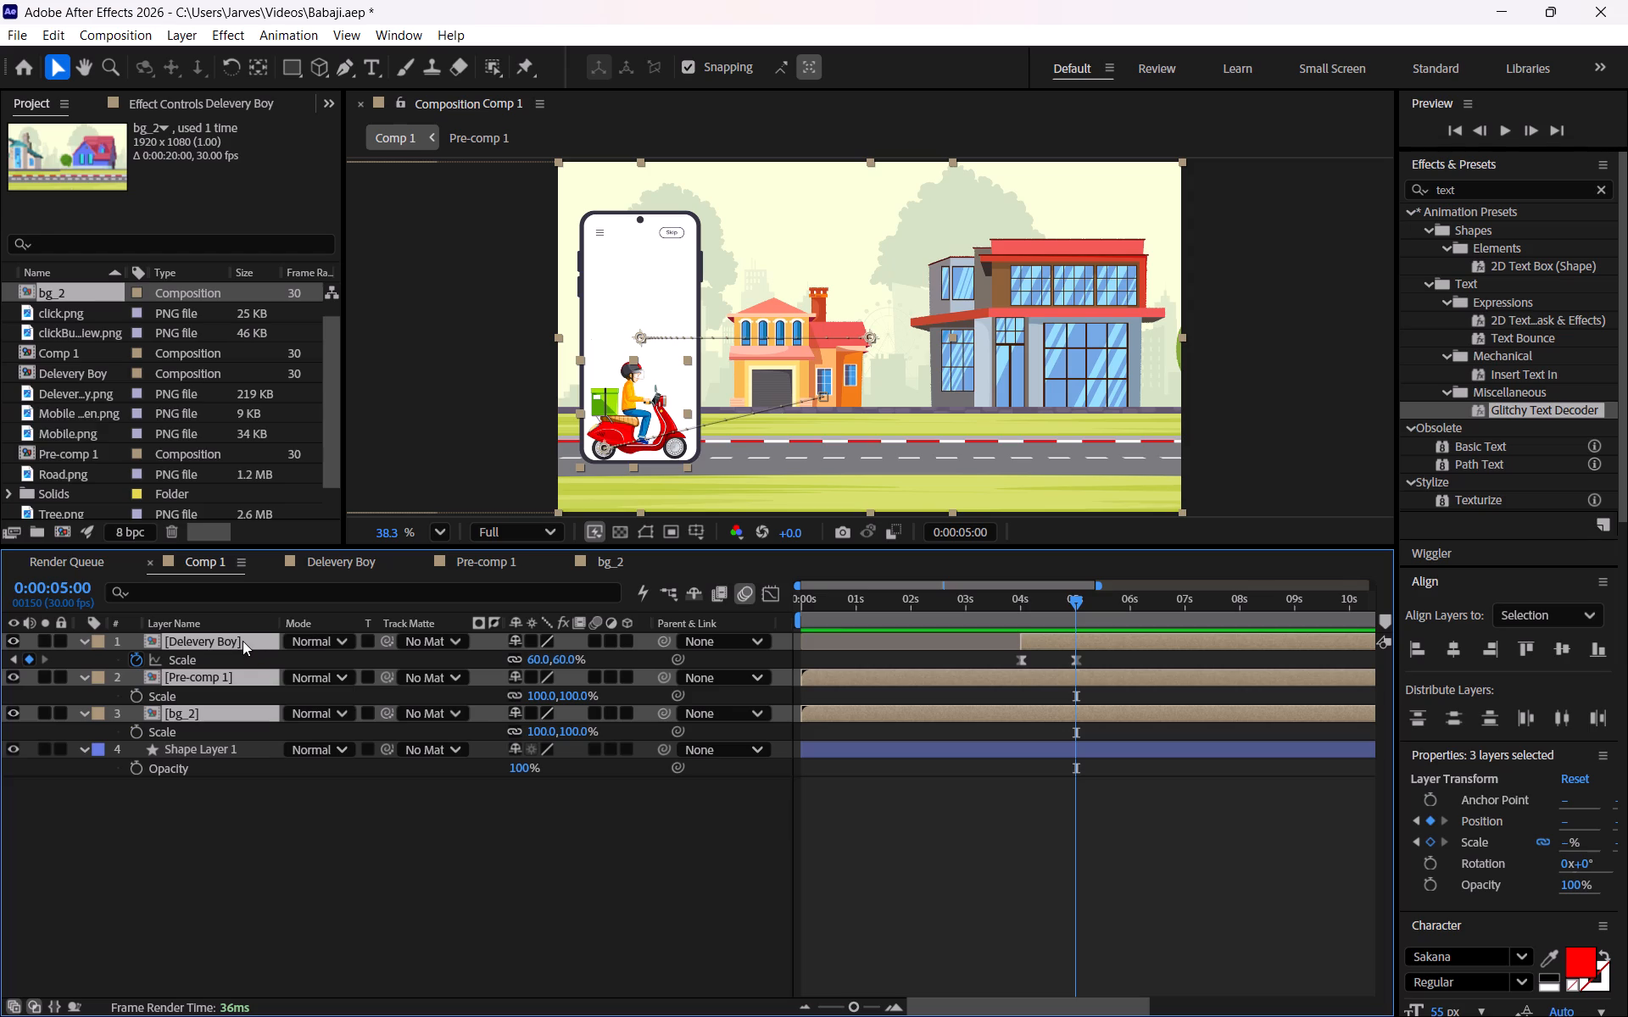
key("shift+p")
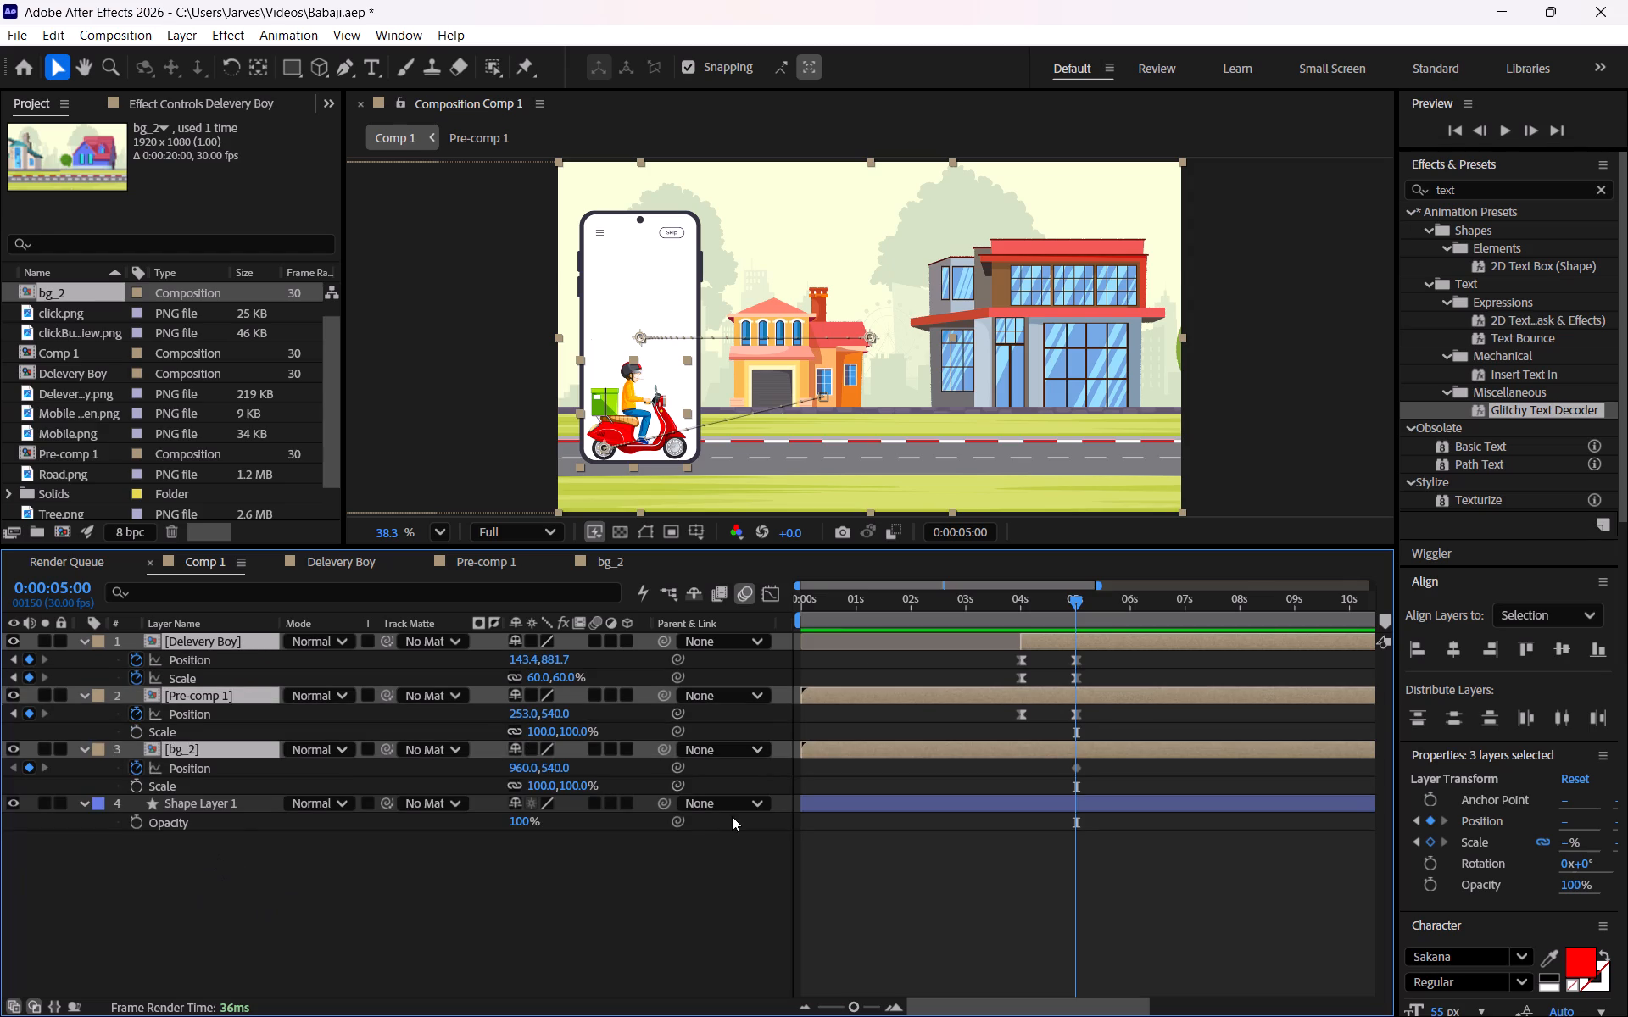
left_click(1295, 609)
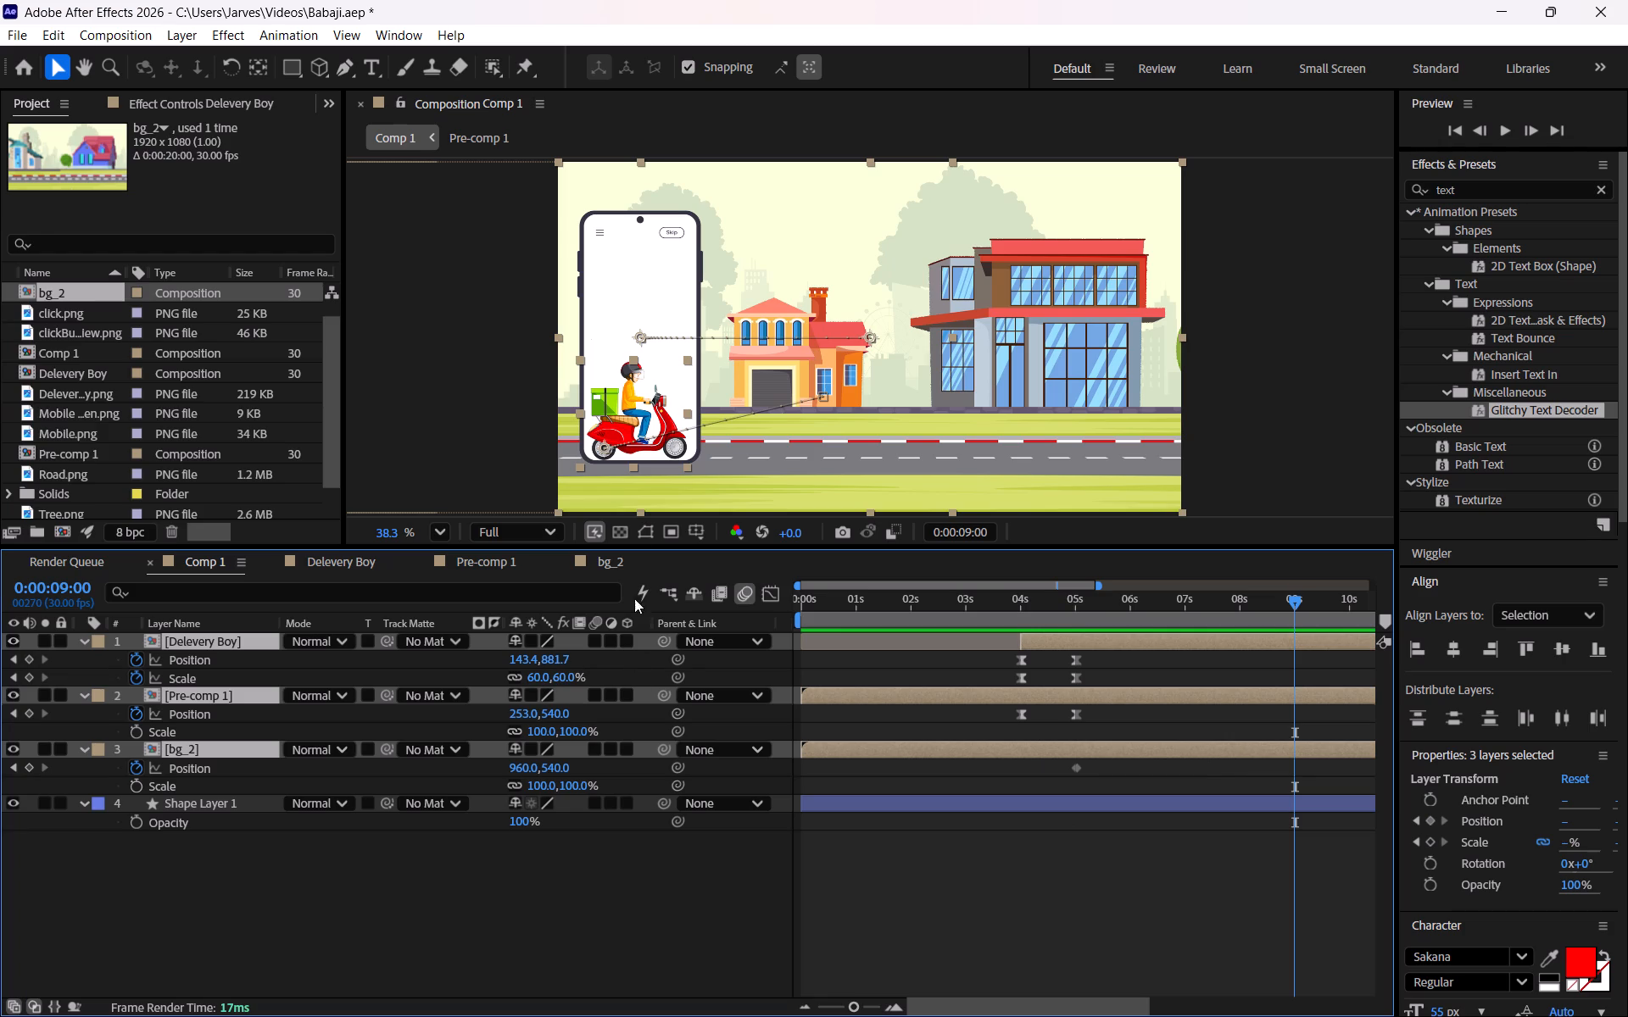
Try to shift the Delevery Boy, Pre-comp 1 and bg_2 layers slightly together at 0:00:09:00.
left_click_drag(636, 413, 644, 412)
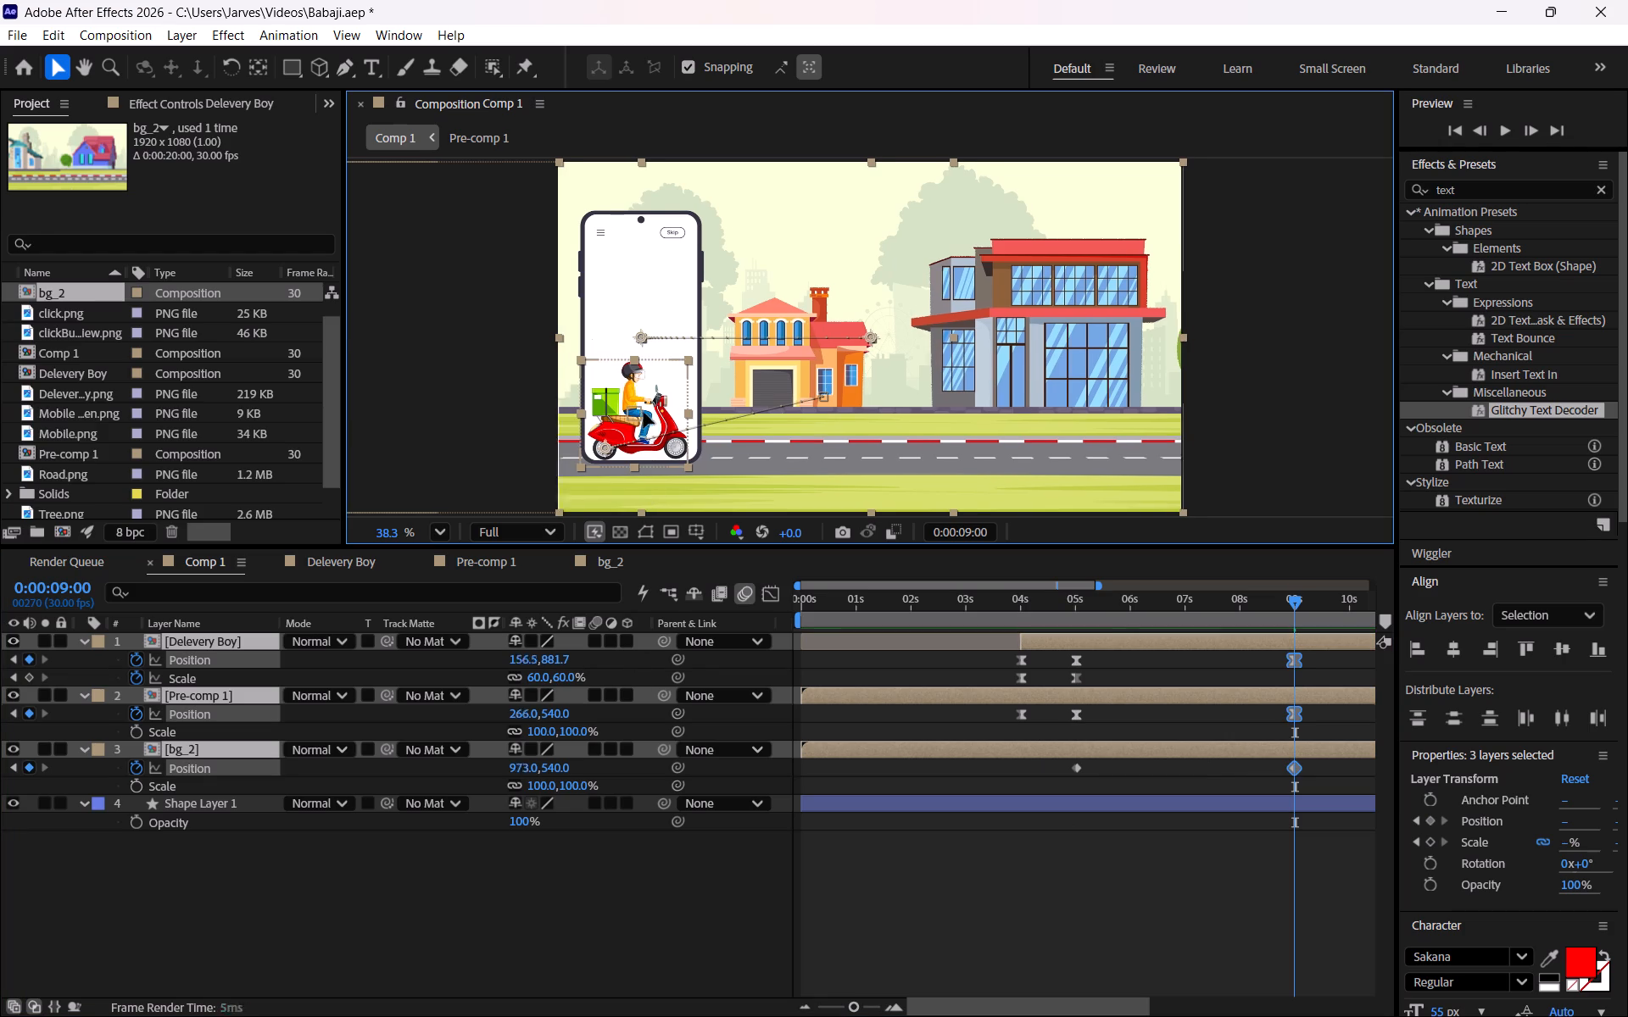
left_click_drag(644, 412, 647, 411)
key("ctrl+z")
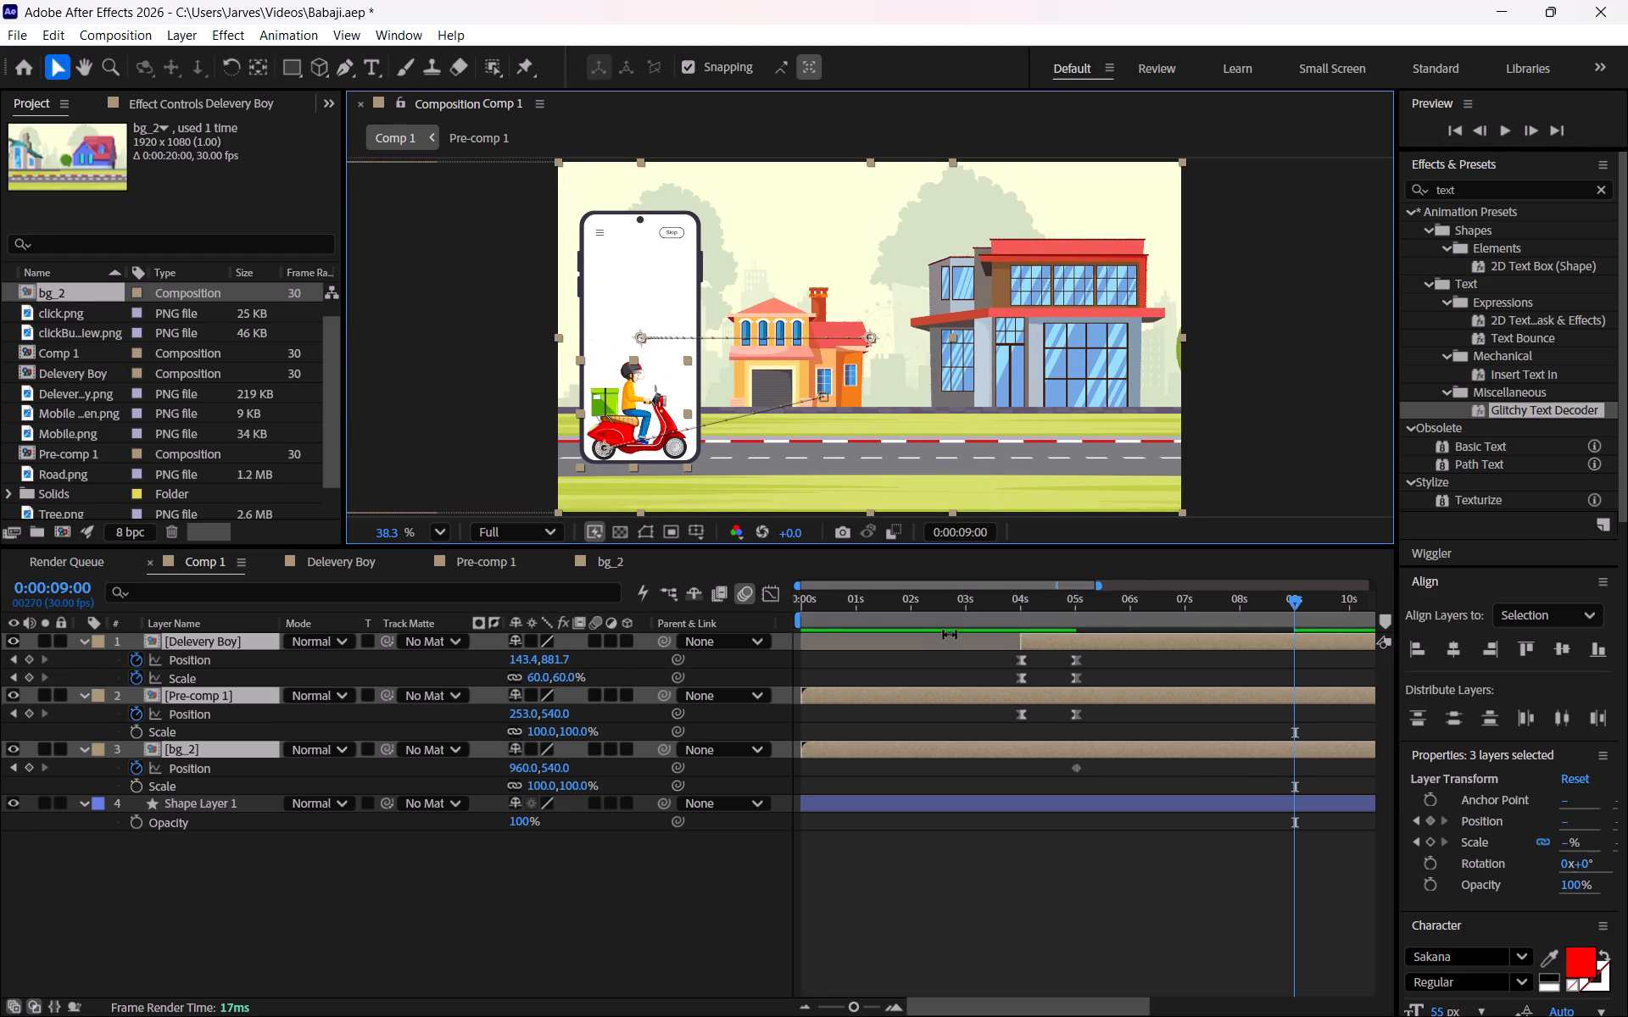
Select only the Delevery Boy layer and move the scooter along the road to about 872, 879 at 0:00:09:00.
left_click(1059, 647)
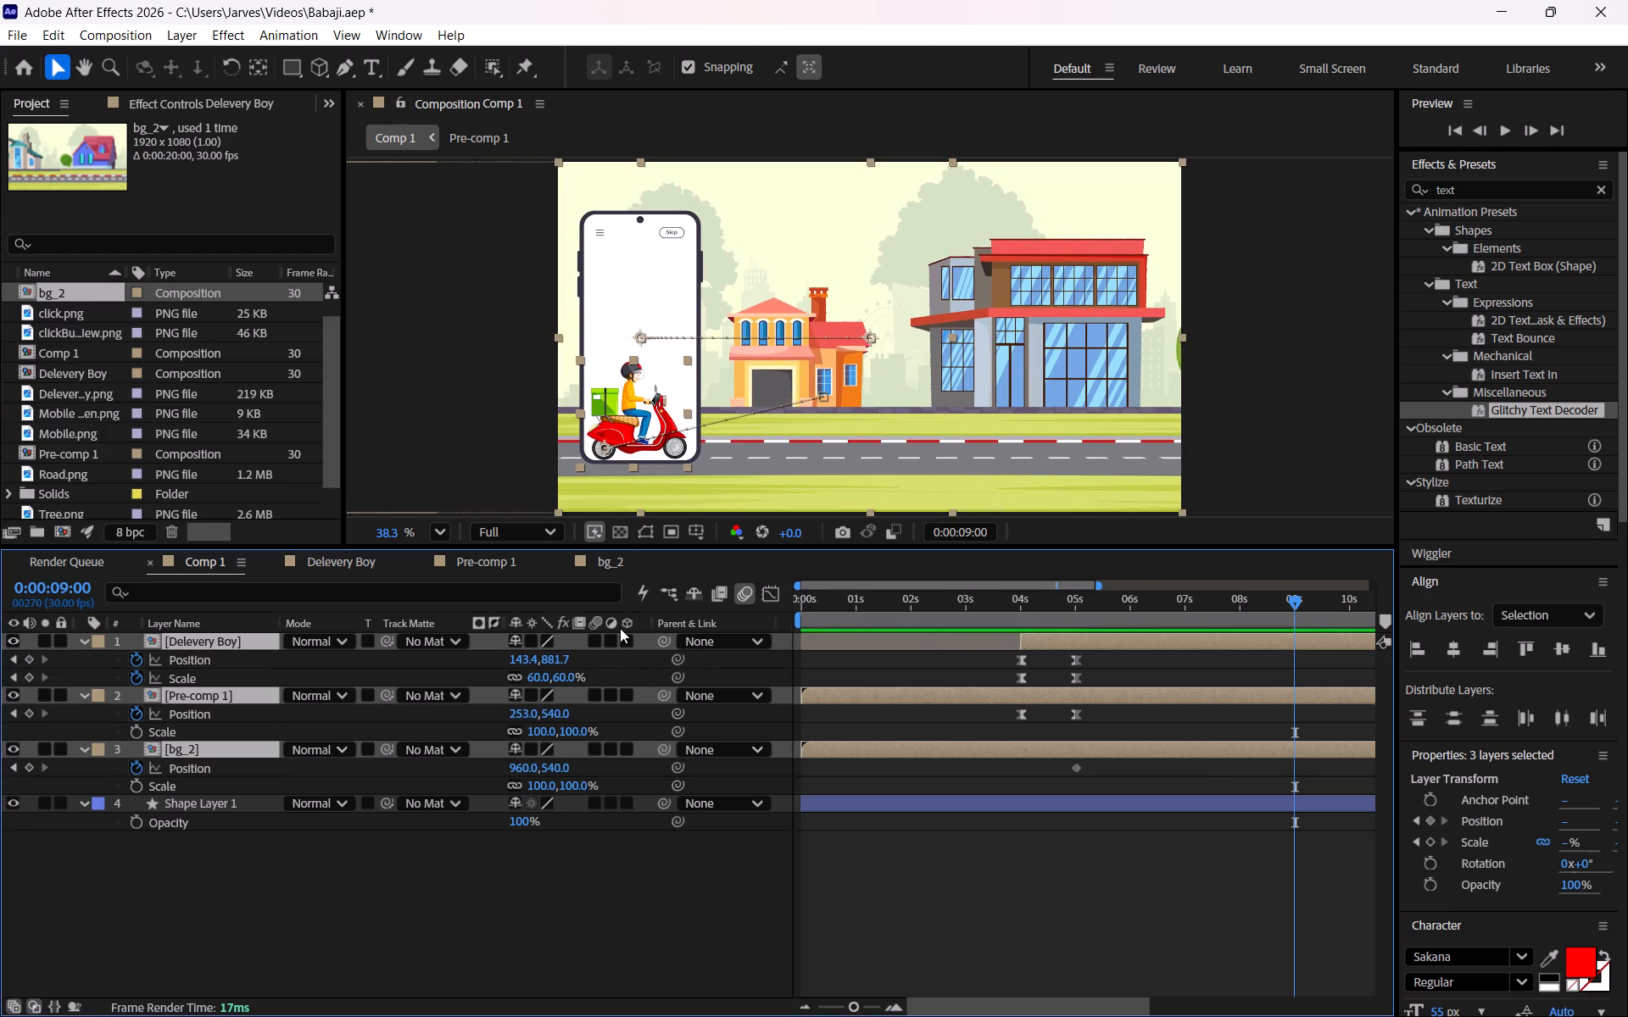
left_click(249, 637)
left_click(354, 971)
left_click(259, 647)
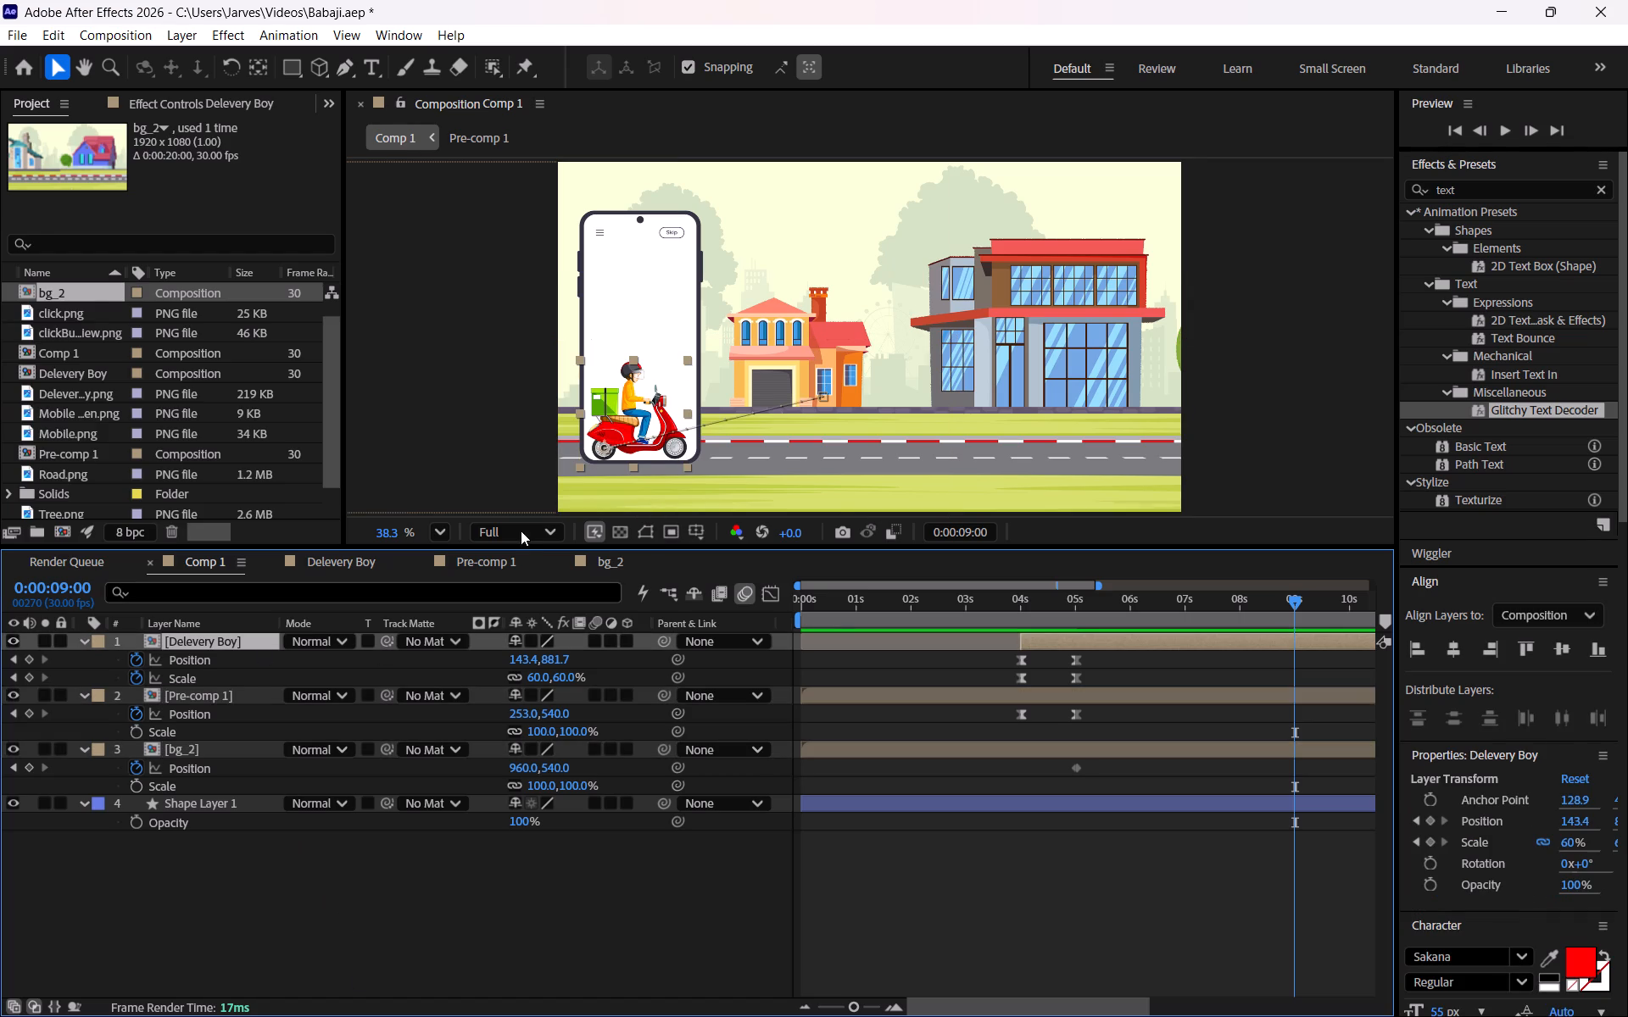
left_click_drag(631, 413, 801, 415)
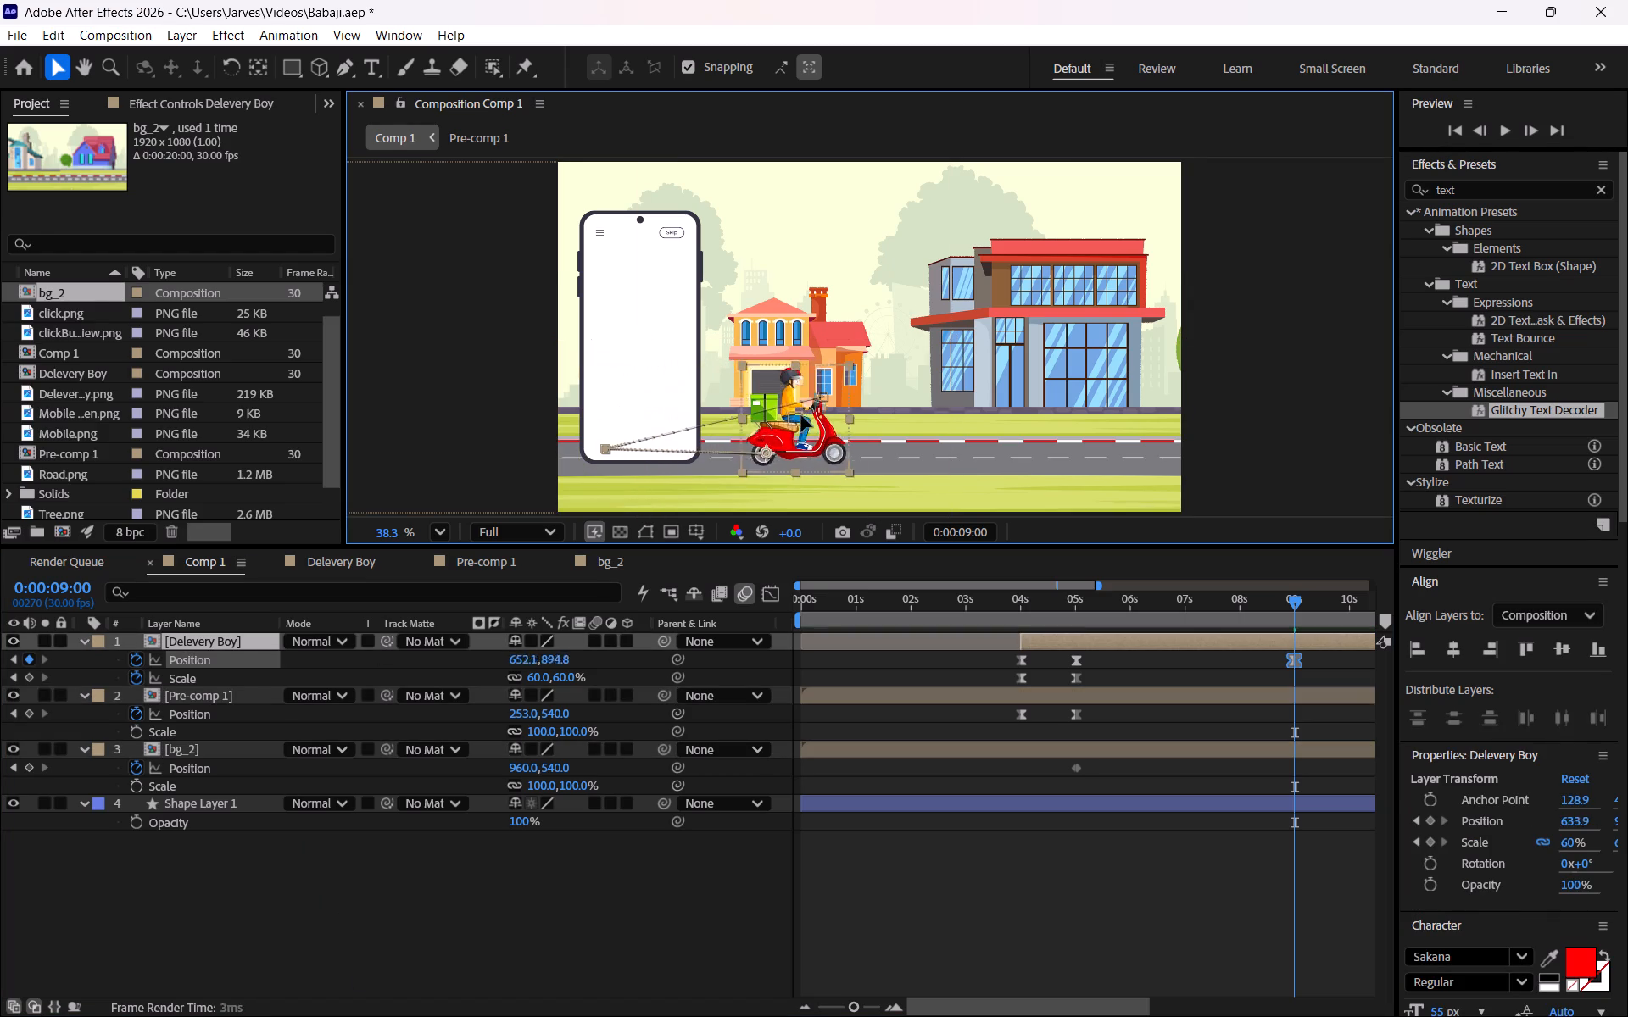
left_click_drag(801, 415, 857, 412)
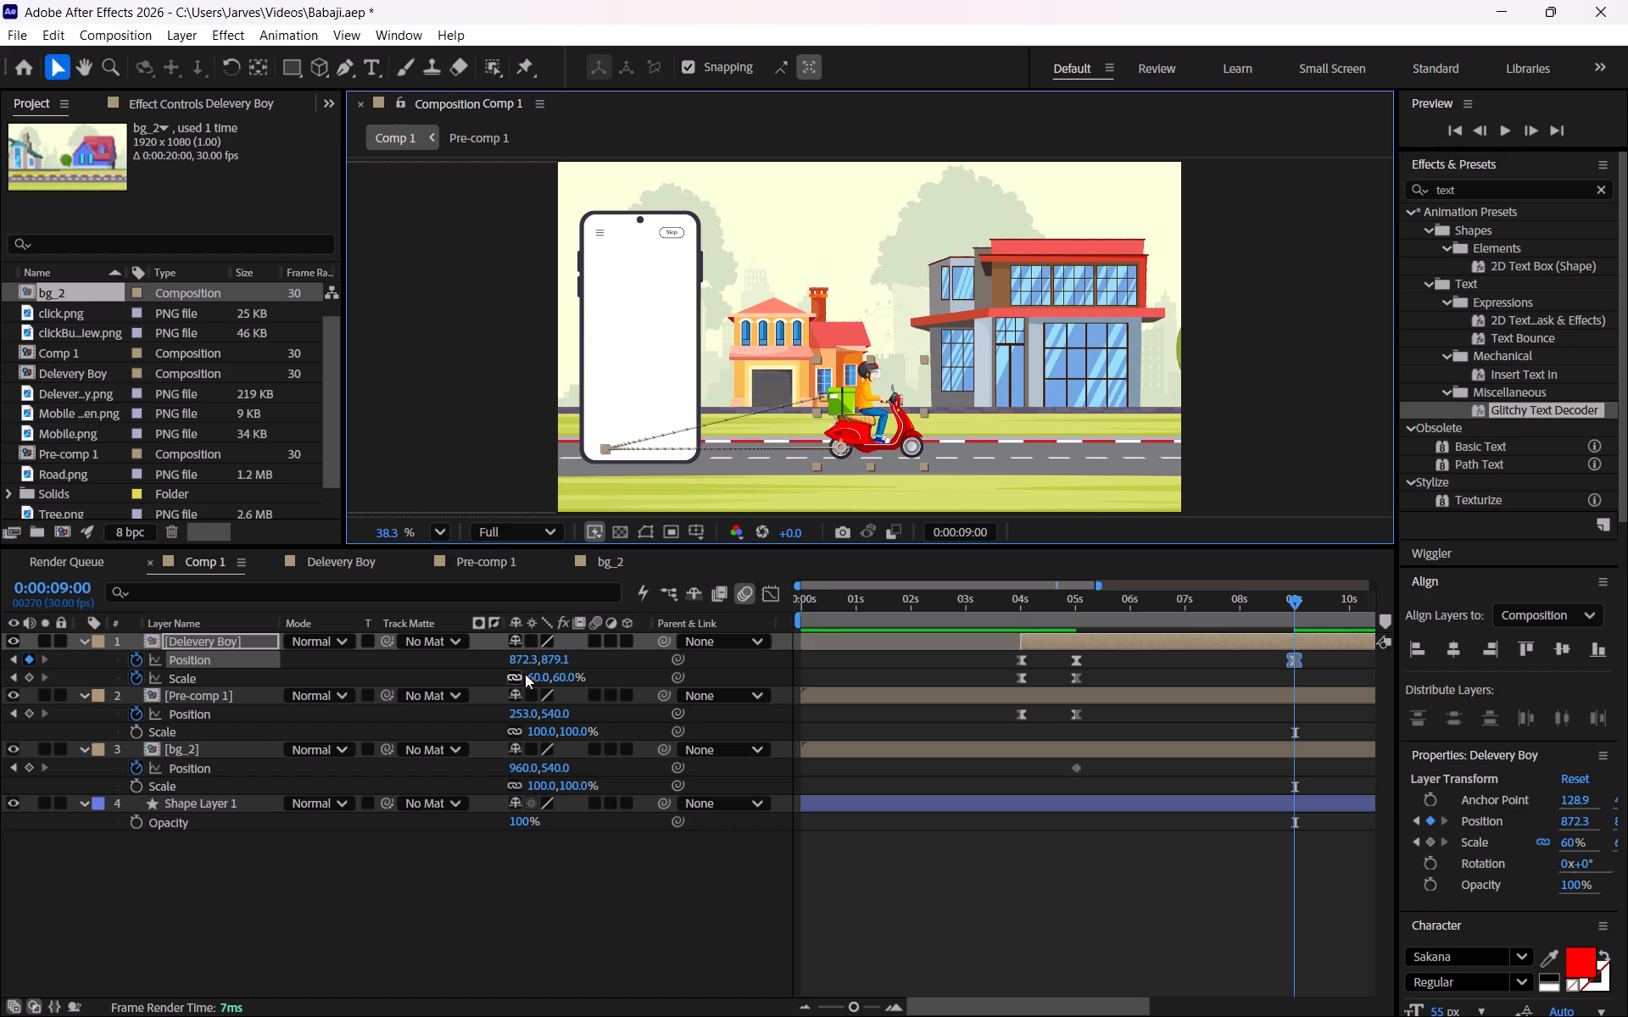
Try Delevery Boy scales of 80% and 100%, settle on 90%, and reposition the scooter to about 828.5, 873.9 at 0:00:09:00.
left_click(535, 673)
type("80")
key("Return")
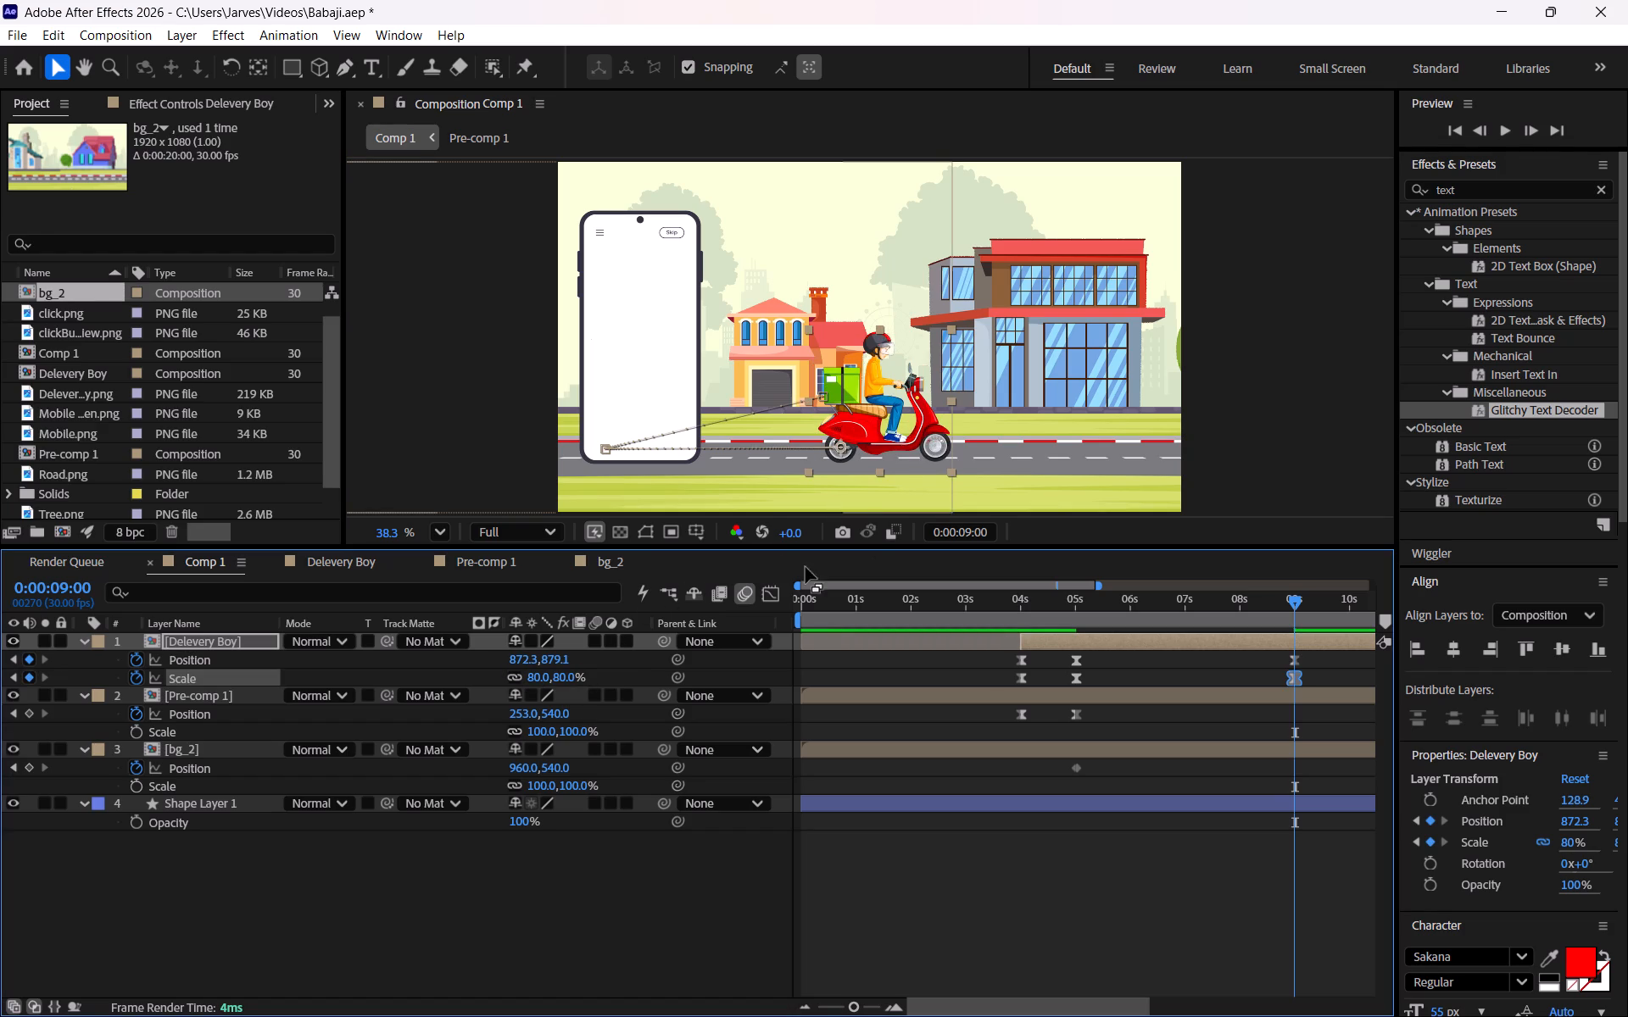
left_click(535, 674)
type("100")
key("Return")
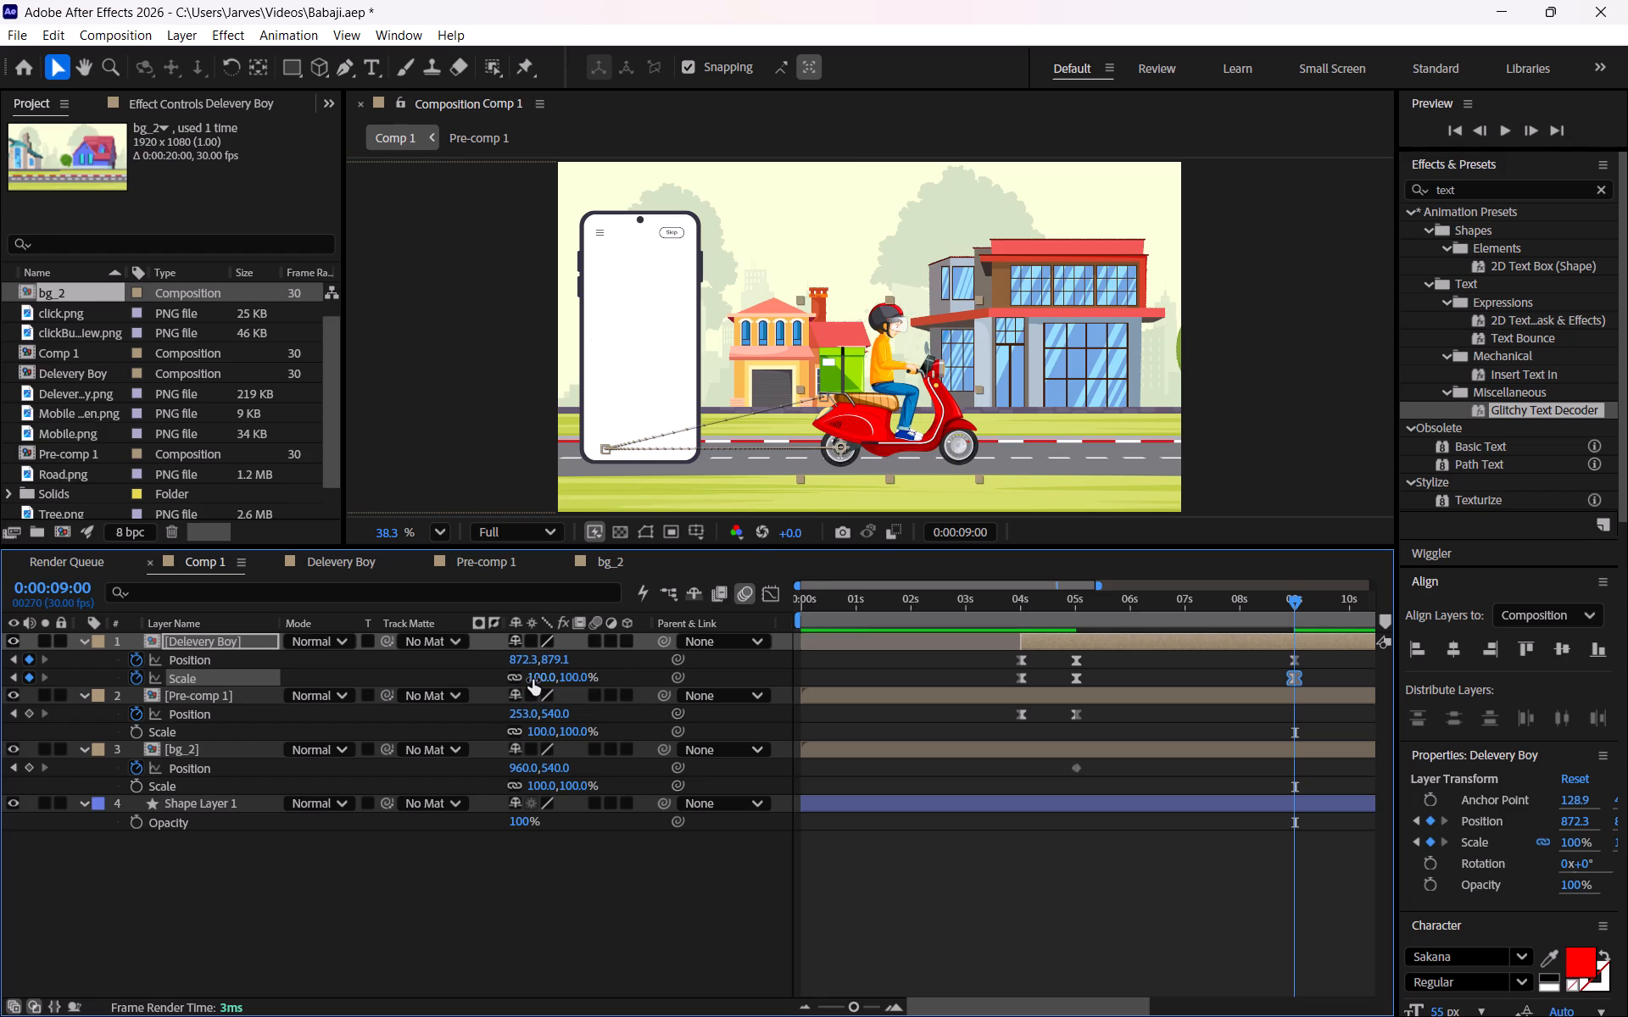
left_click(532, 680)
type("90")
key("Return")
left_click(867, 423)
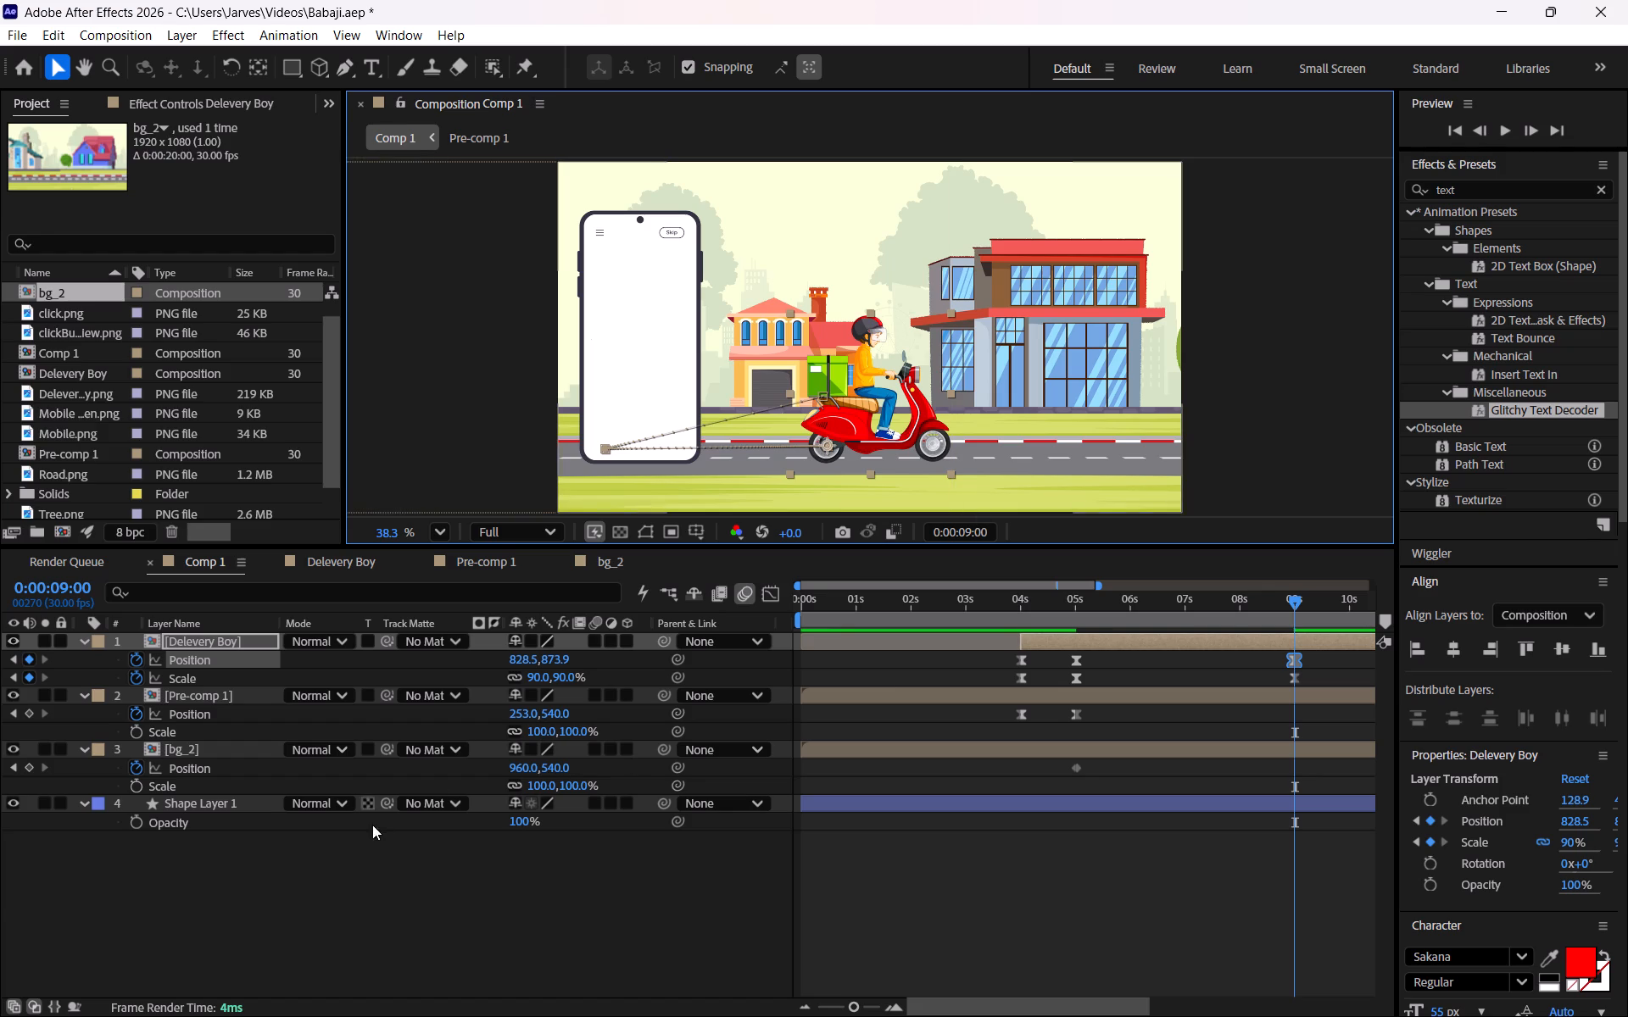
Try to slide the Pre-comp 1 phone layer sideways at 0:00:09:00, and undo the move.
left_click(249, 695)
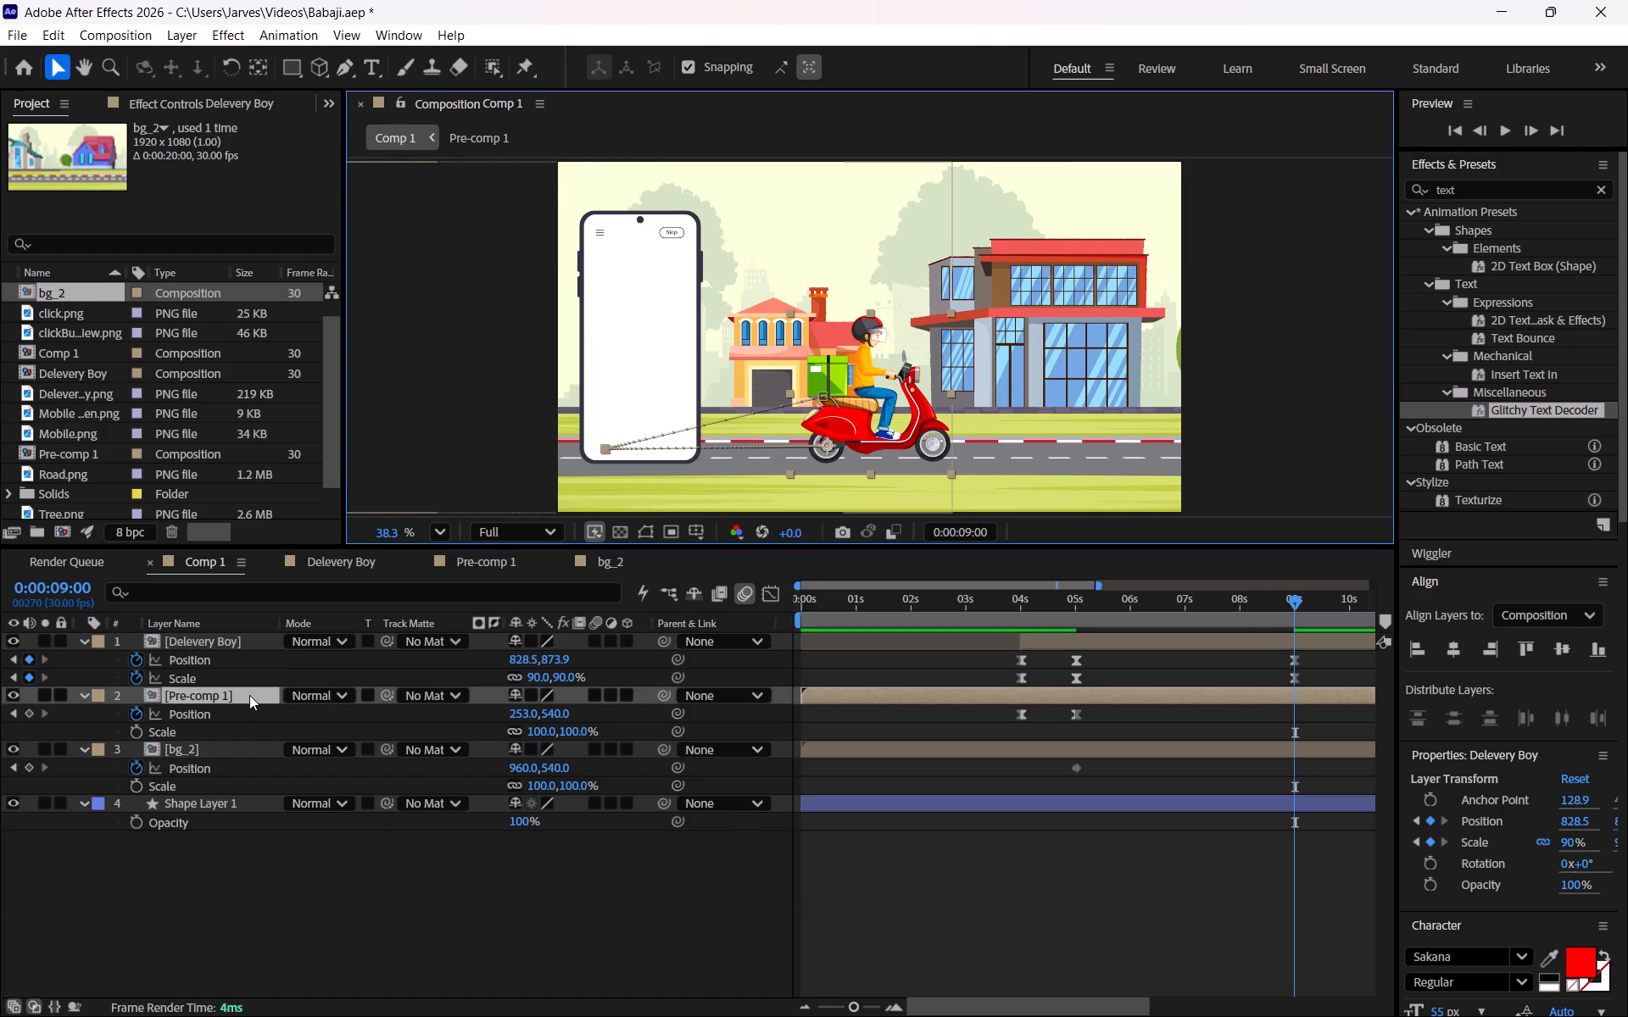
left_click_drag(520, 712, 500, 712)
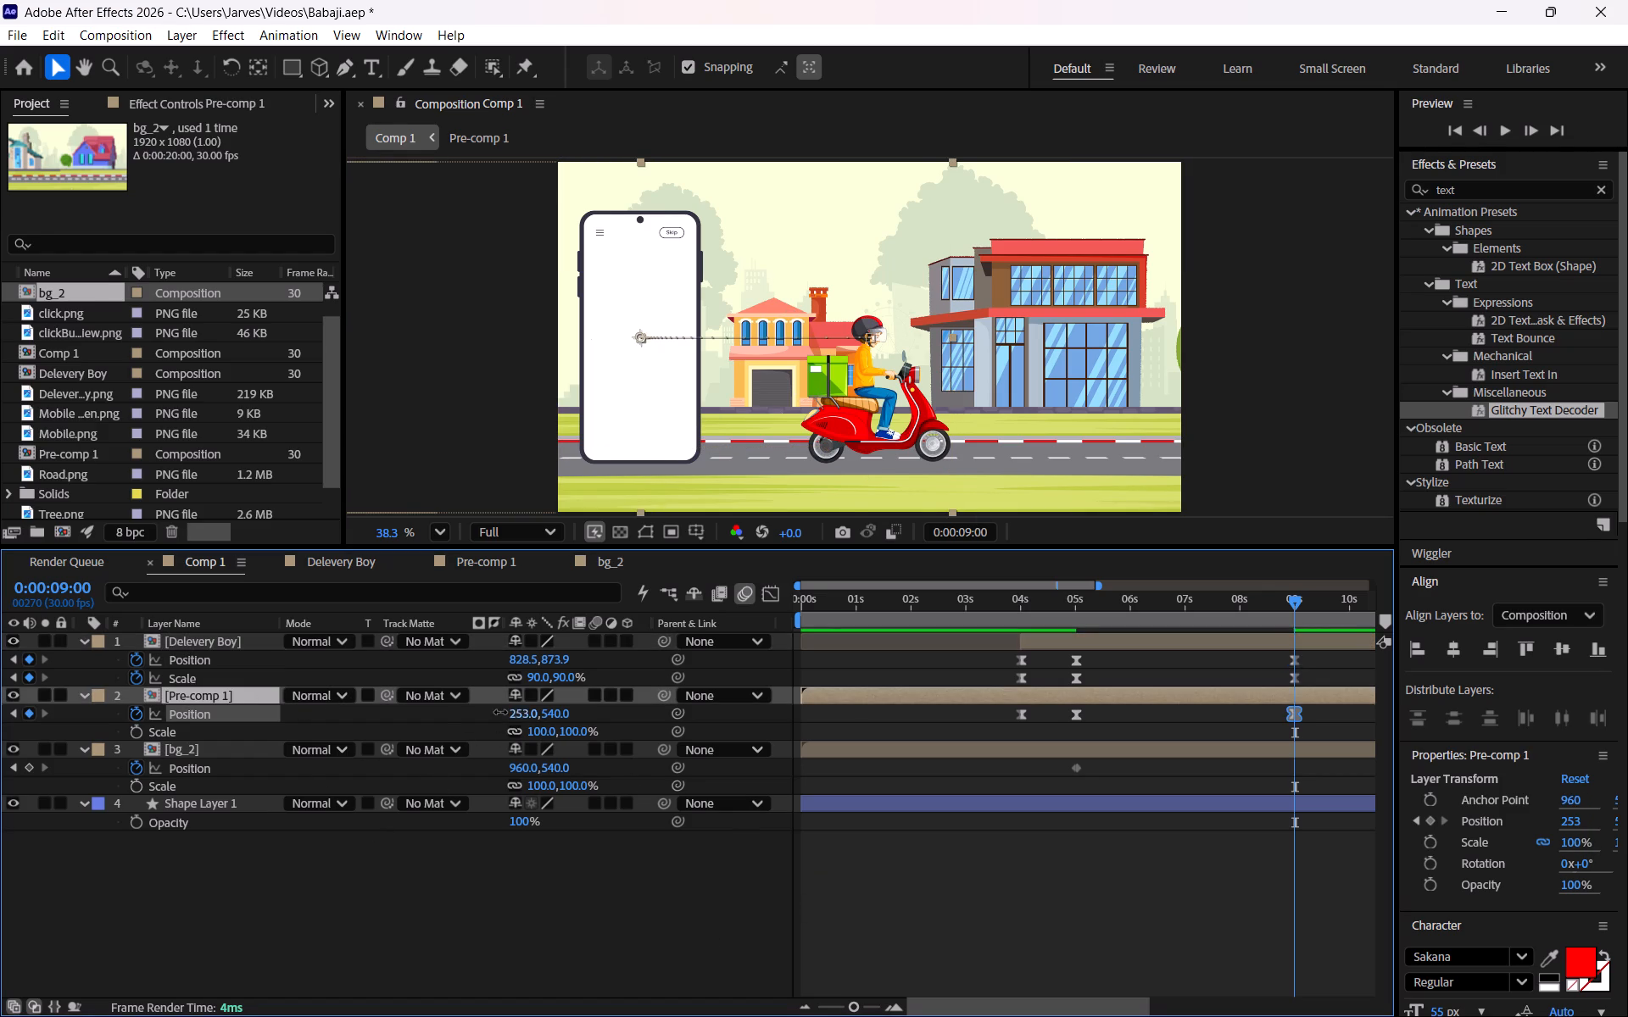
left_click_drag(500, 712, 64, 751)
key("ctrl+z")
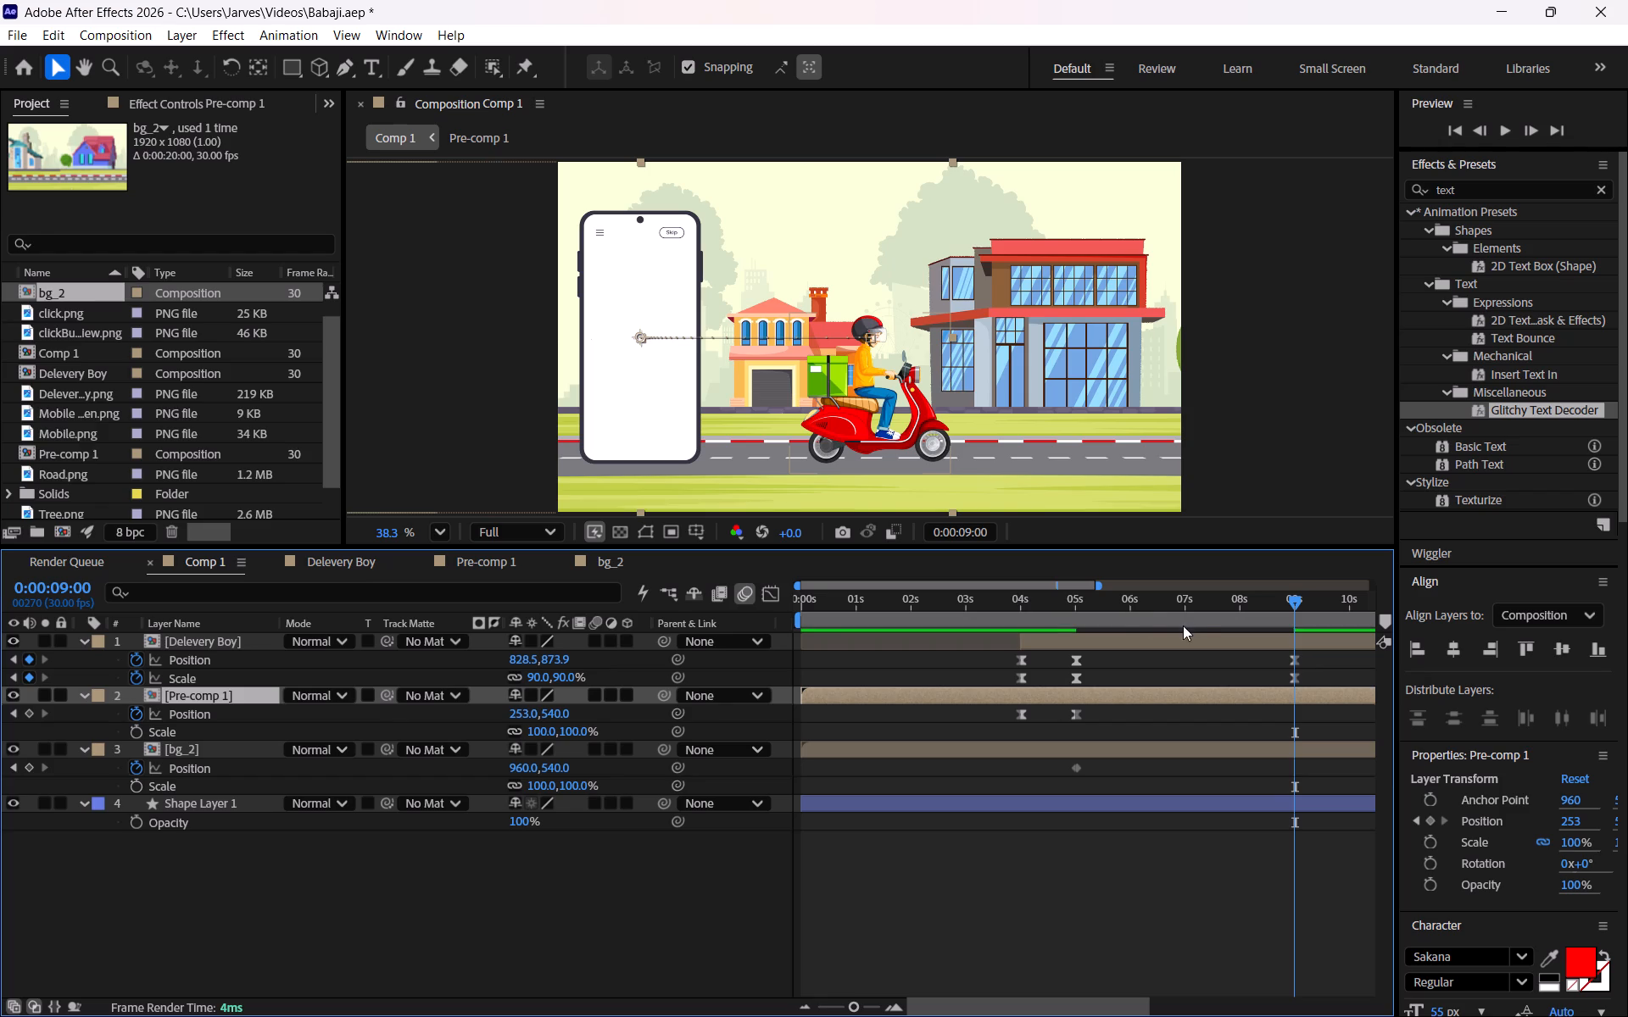
Set the current time to 0:00:07:00 and slide Pre-comp 1 out of the frame to position -254, 540.
left_click(1184, 614)
left_click_drag(1182, 602, 1182, 595)
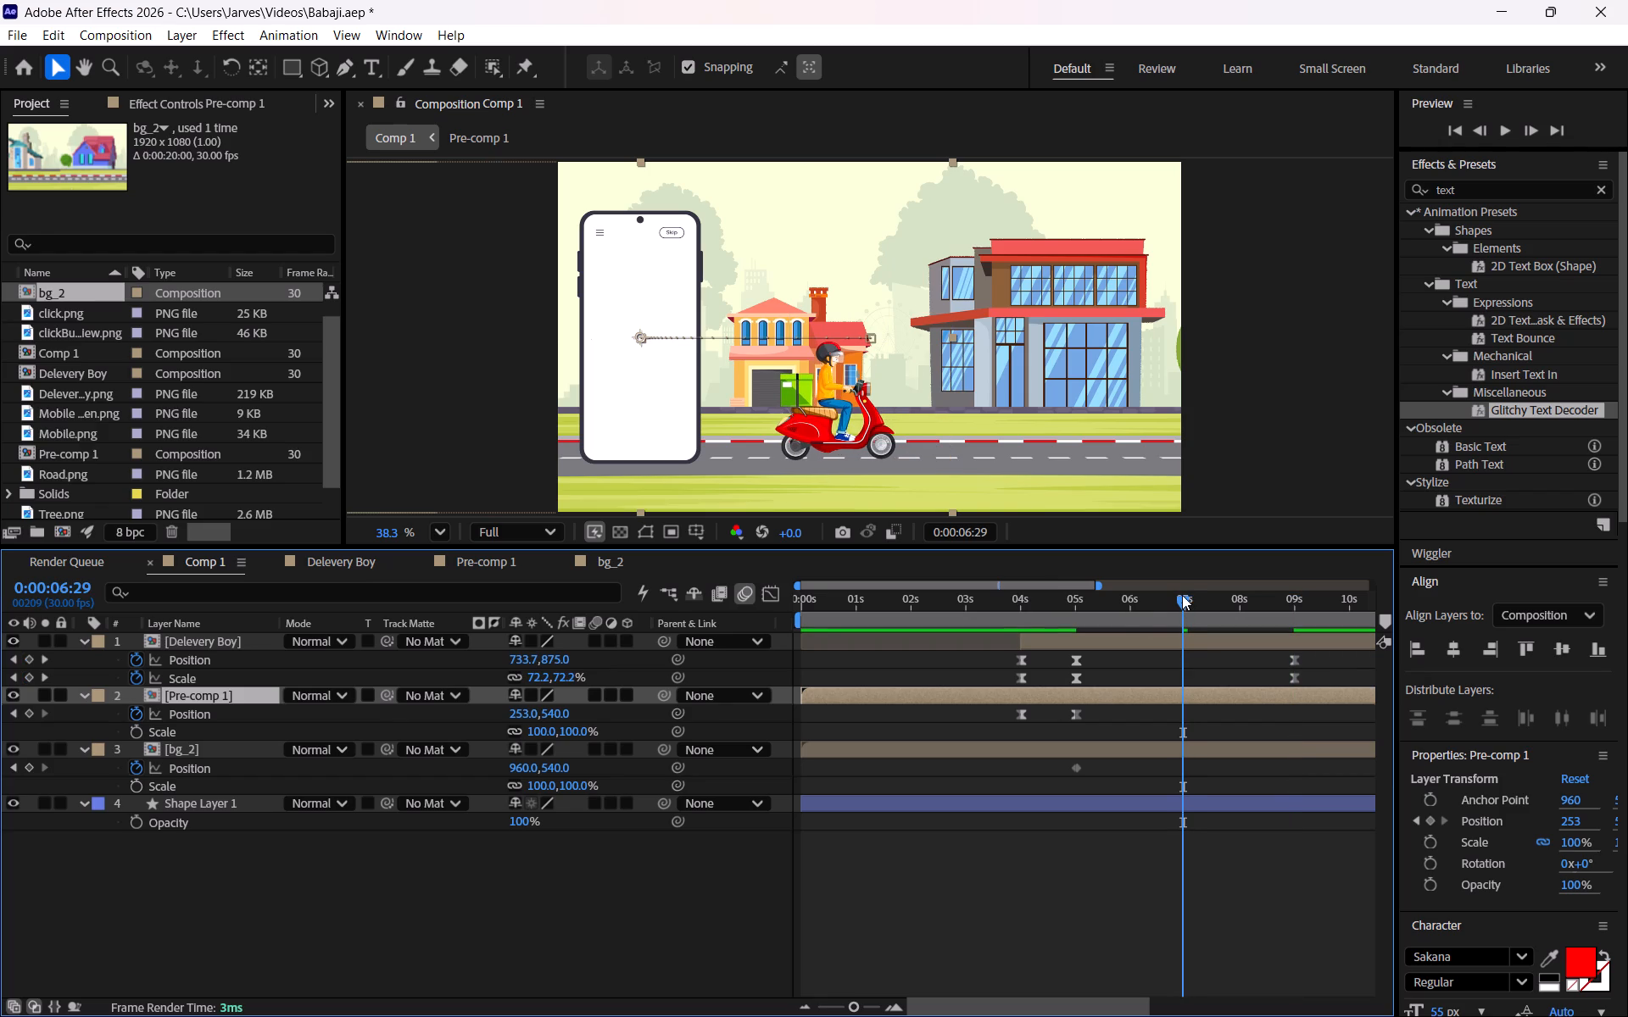
left_click_drag(1182, 595, 1184, 589)
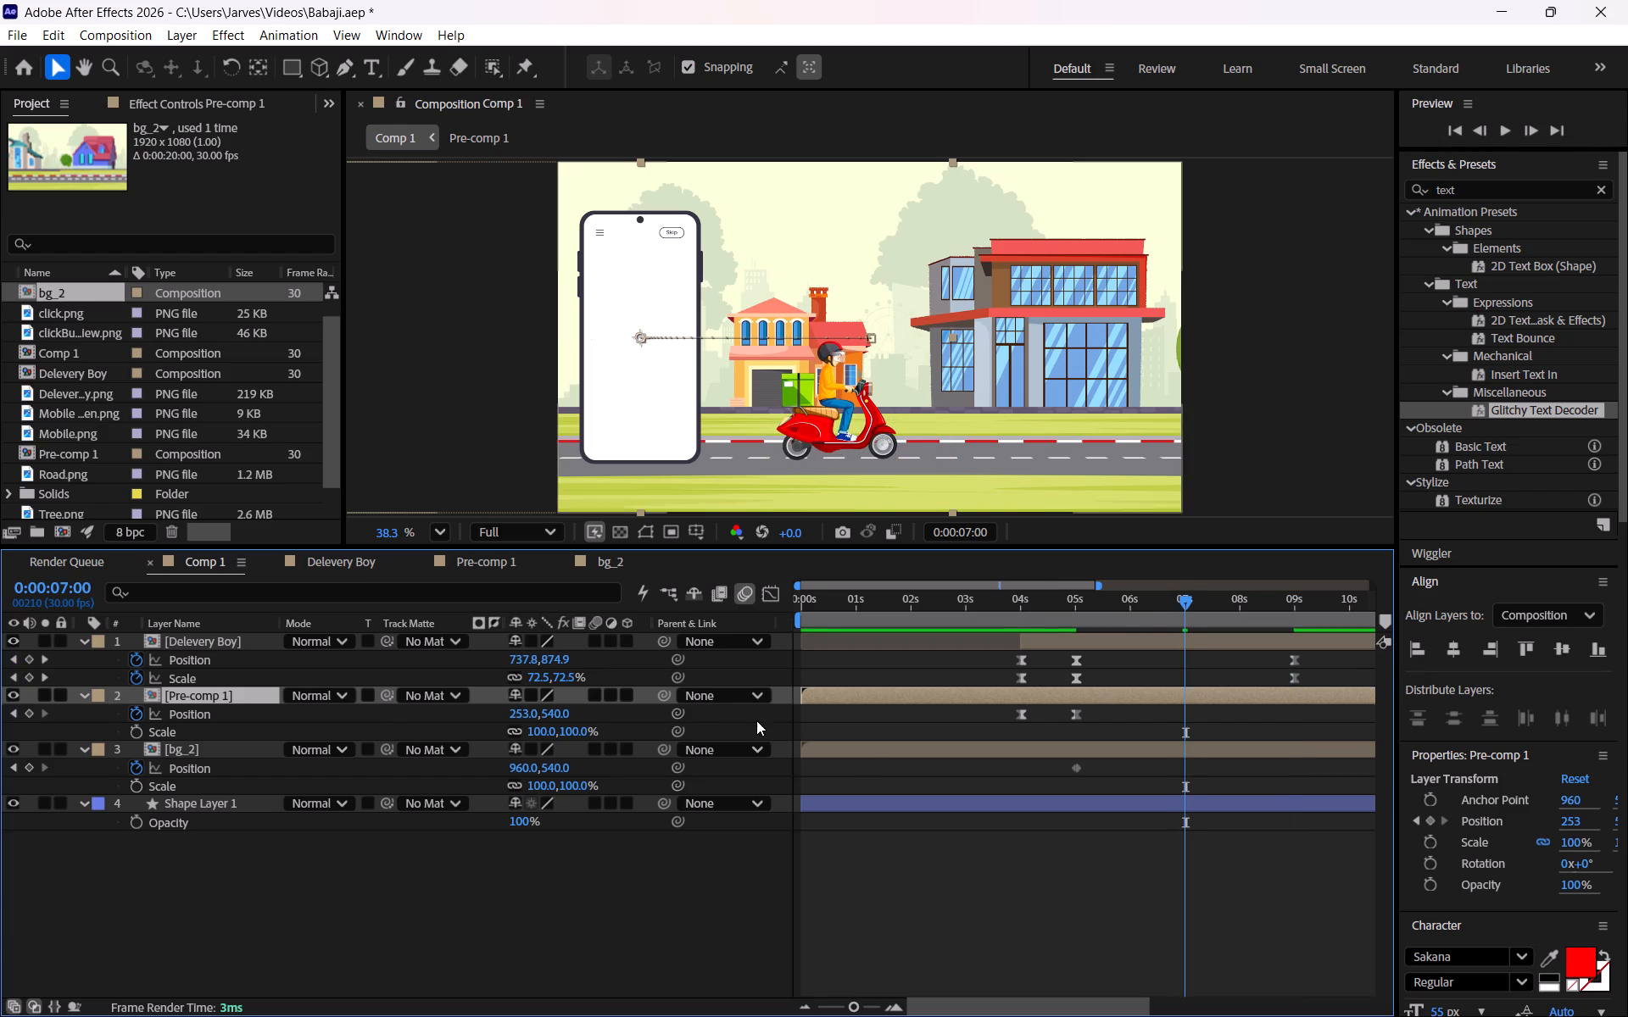
left_click_drag(526, 714, 252, 734)
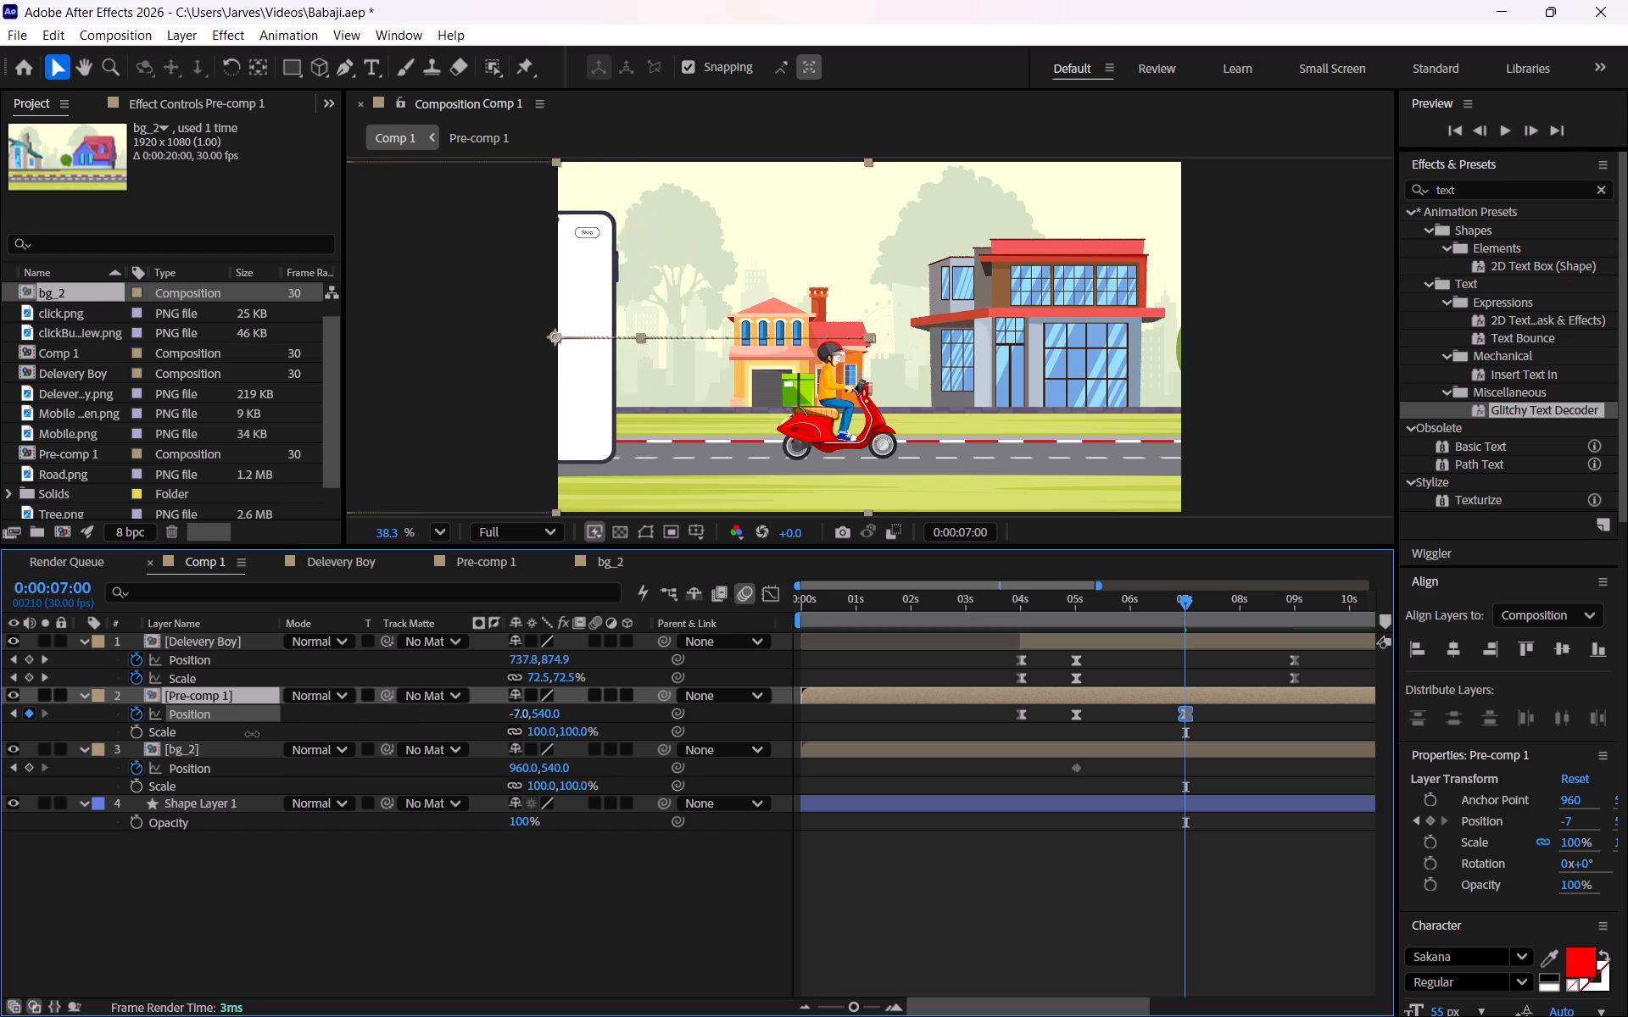
left_click_drag(252, 734, 8, 734)
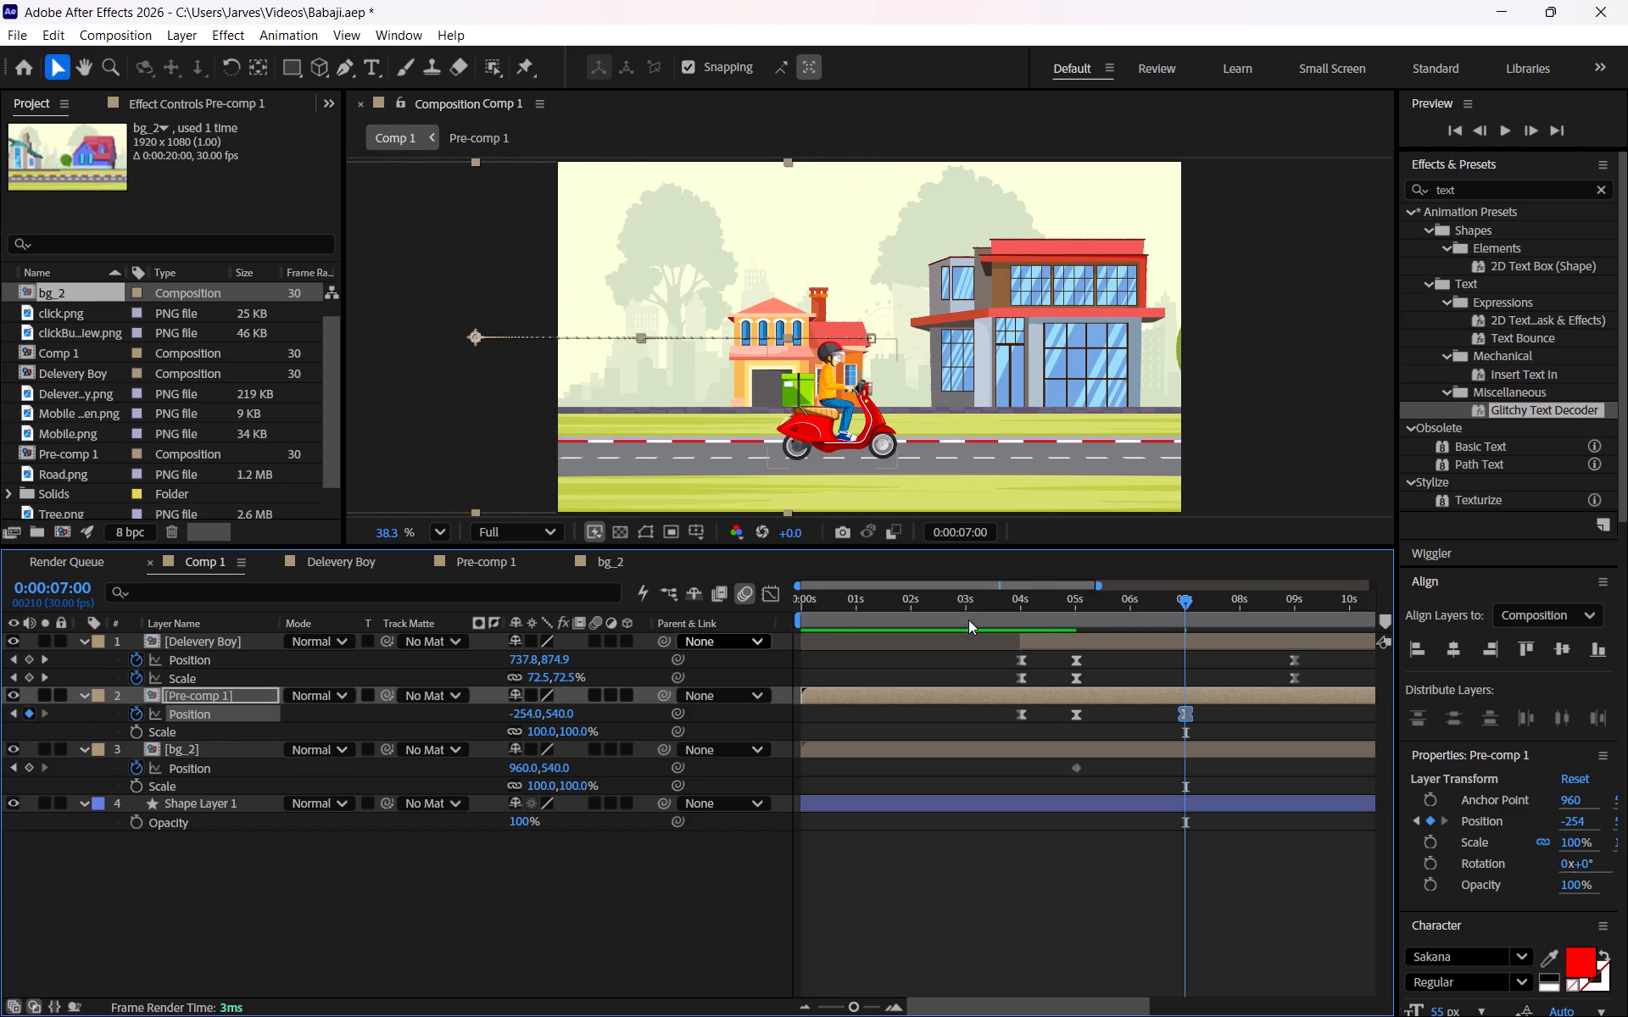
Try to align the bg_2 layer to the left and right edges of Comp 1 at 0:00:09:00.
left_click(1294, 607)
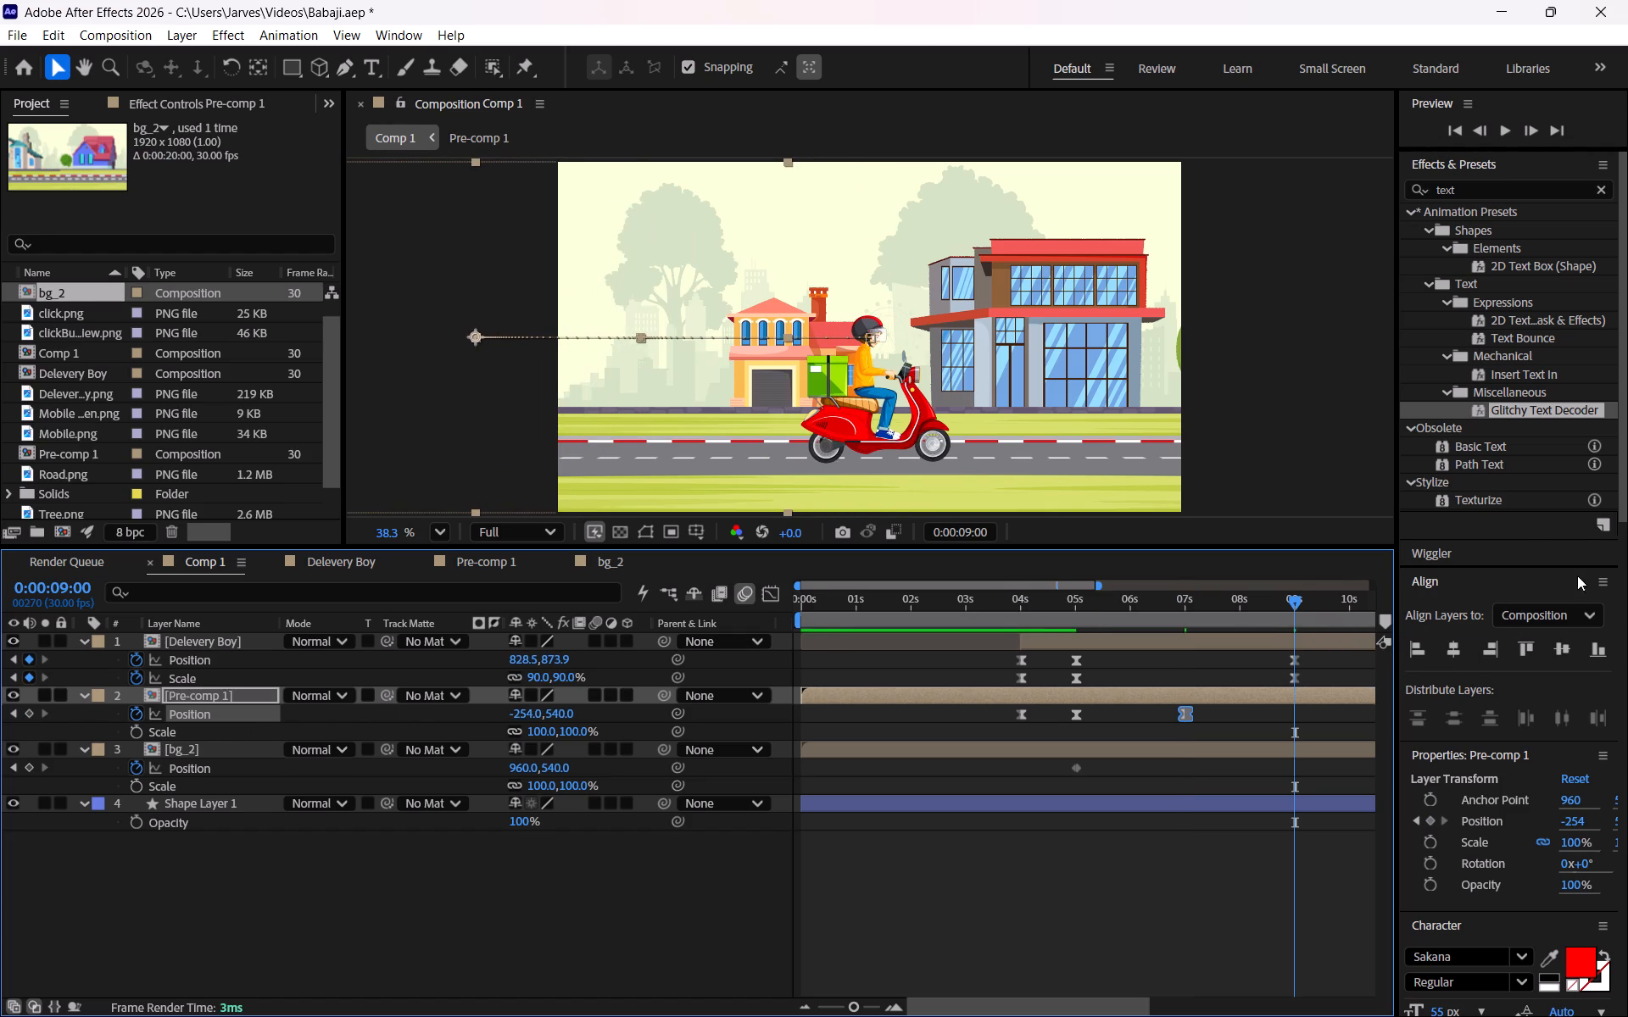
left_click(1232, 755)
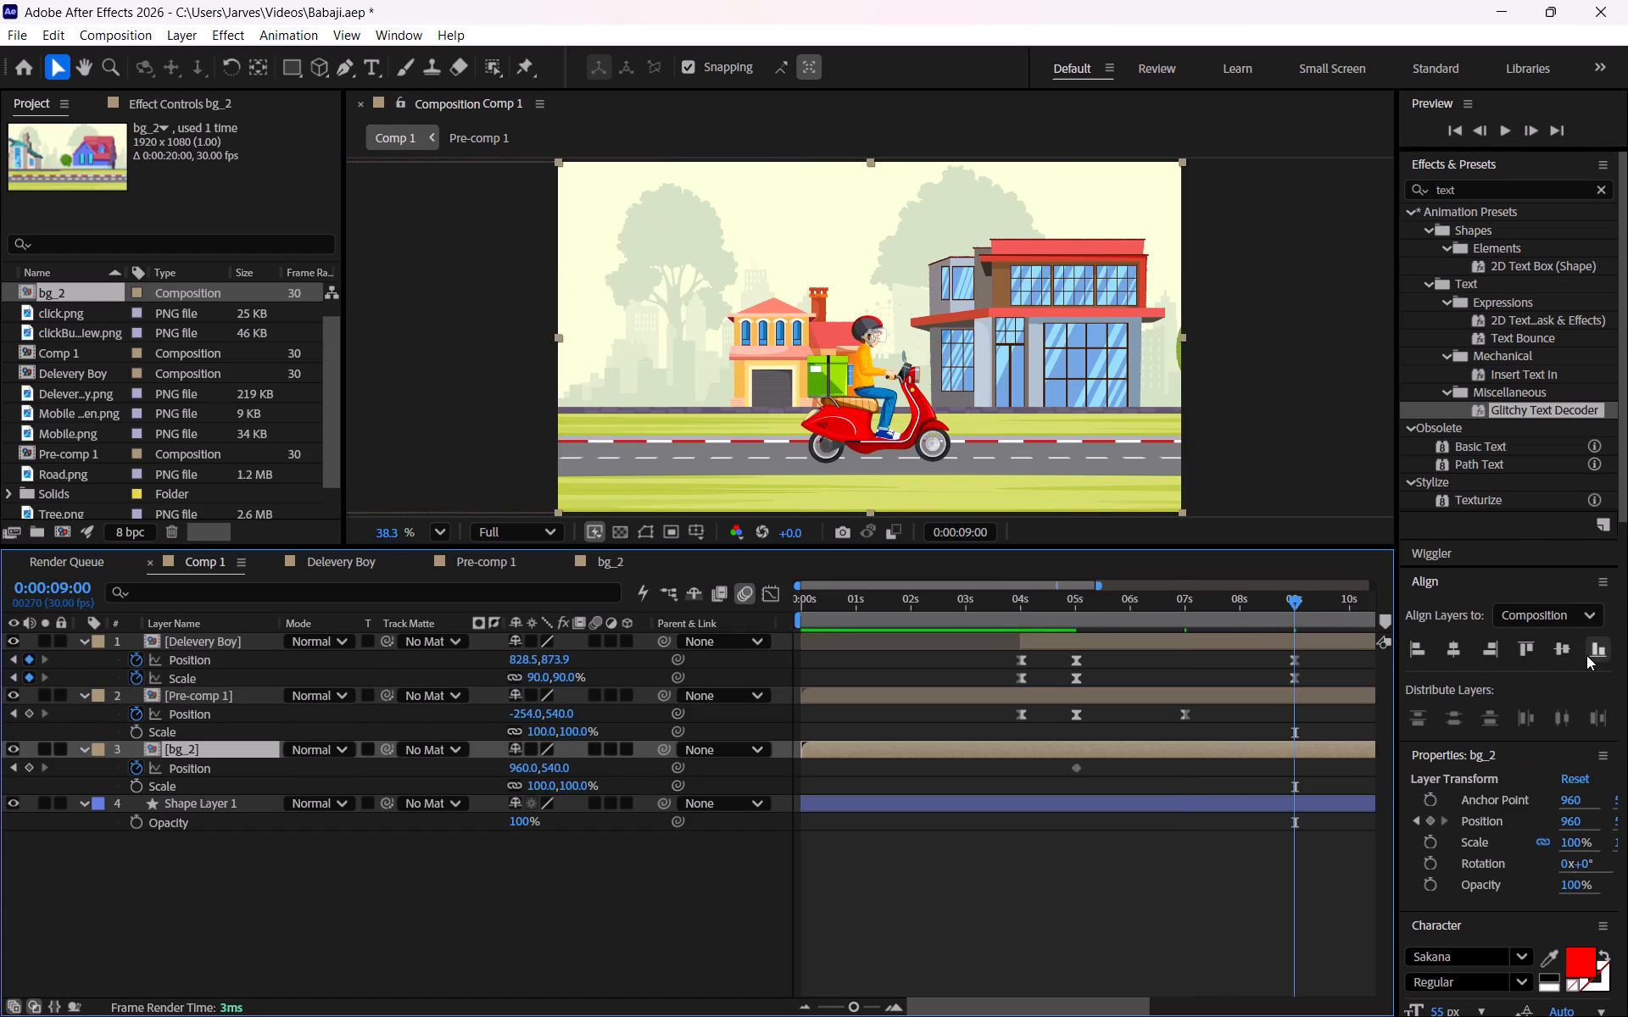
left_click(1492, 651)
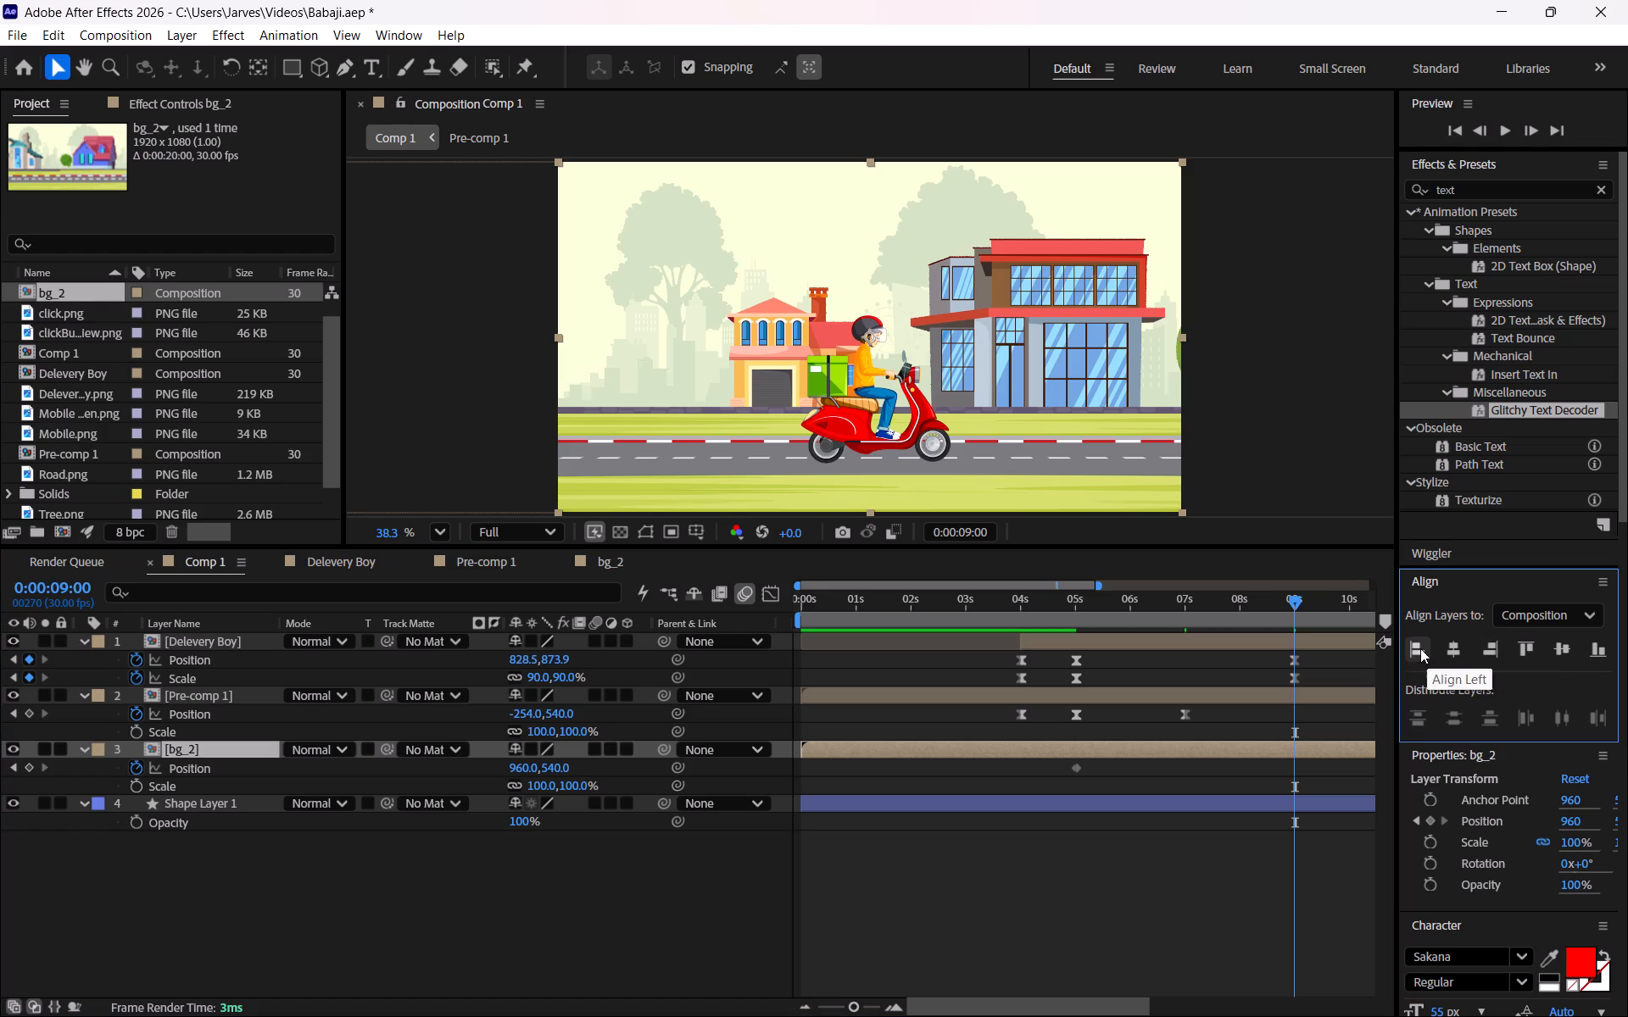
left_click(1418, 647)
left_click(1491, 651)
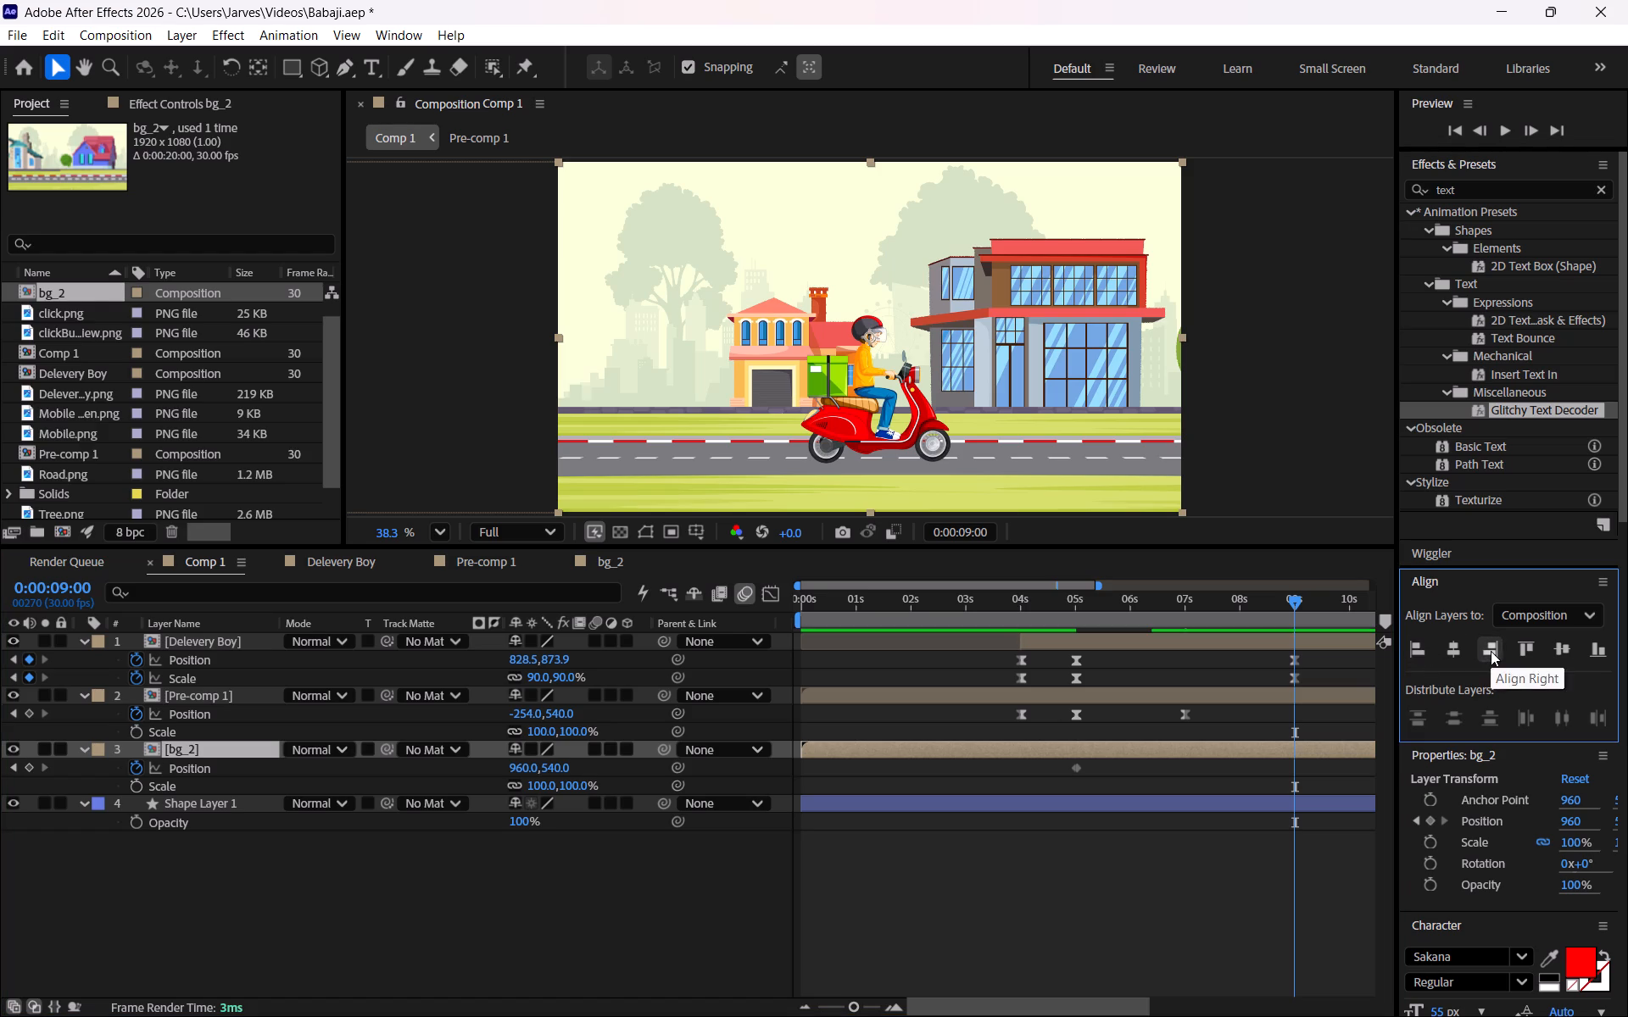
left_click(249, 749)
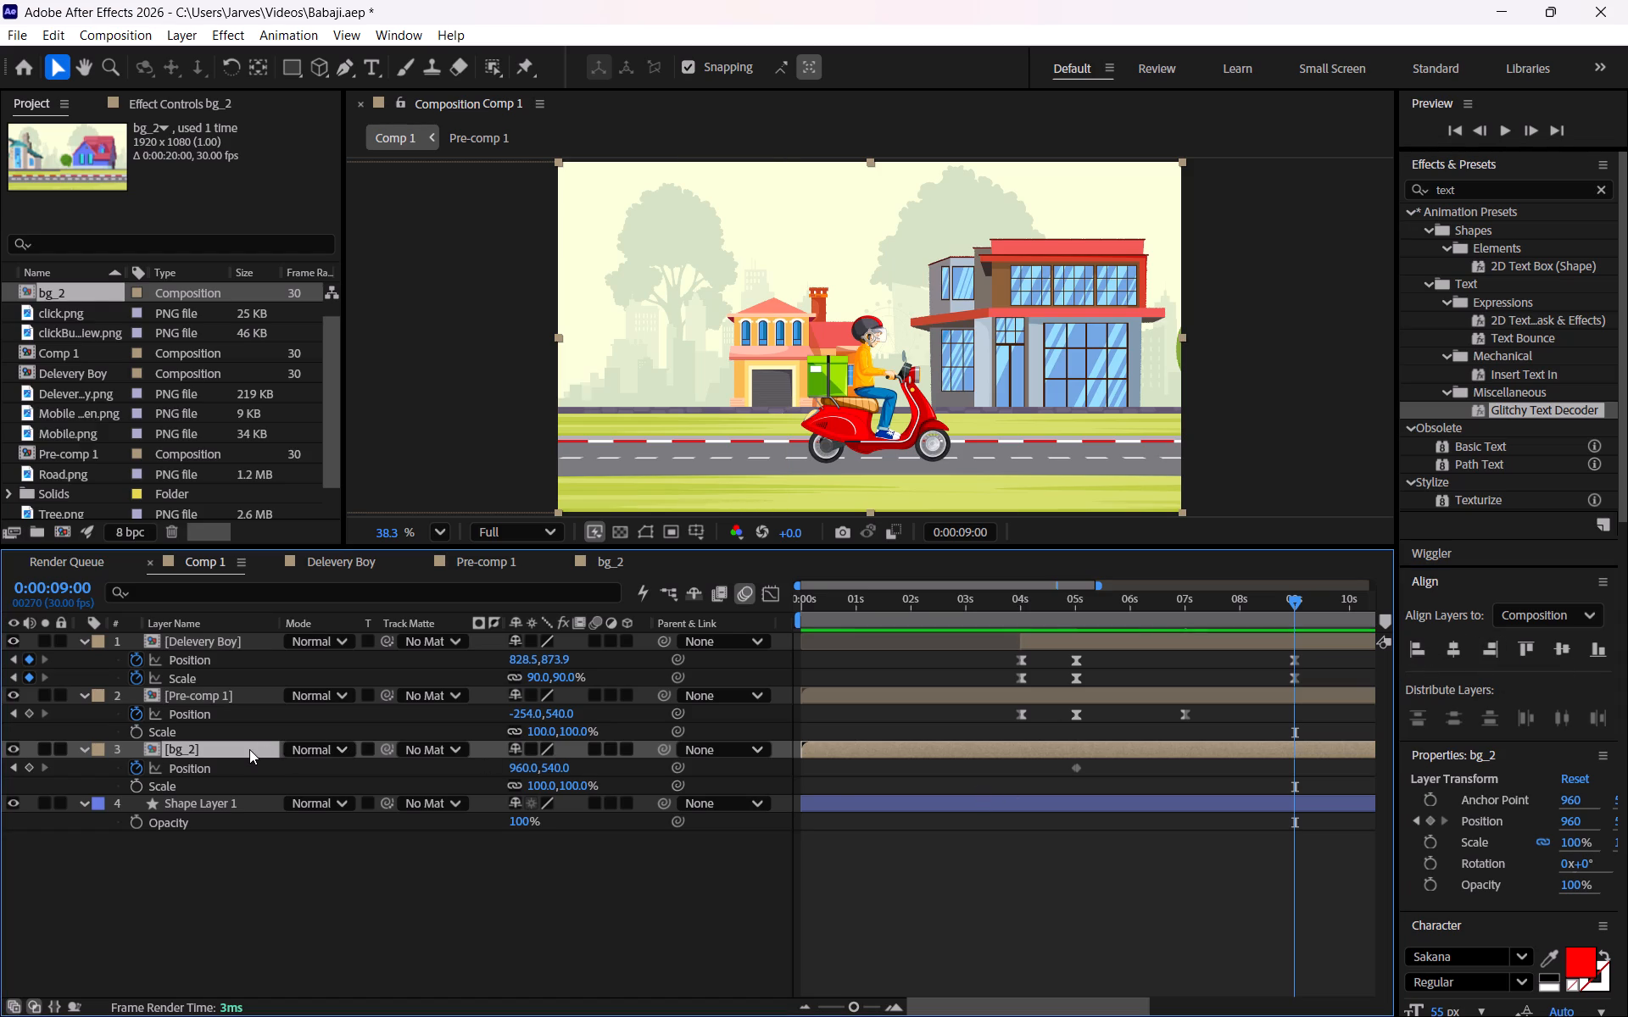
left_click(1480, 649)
Switch to the YouTube tutorial in Chrome and examine how the road layer is moved and aligned inside BG_2.
key("alt+Tab")
left_click(1055, 614)
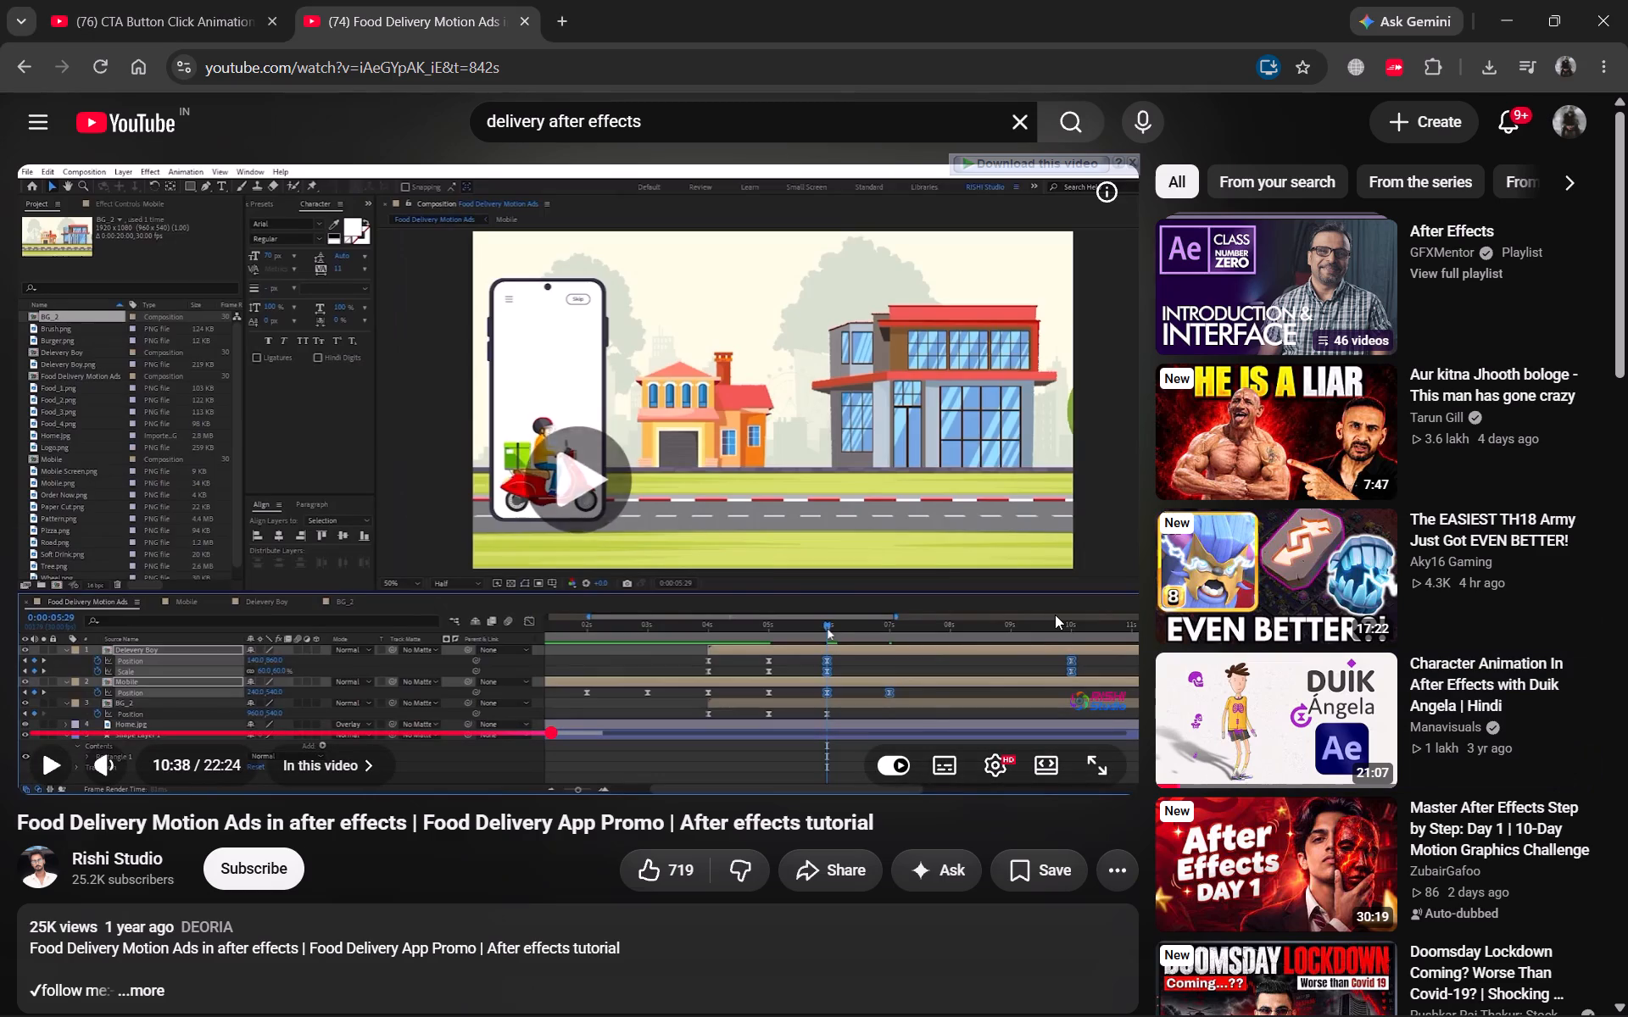
key("Right")
key("Right")
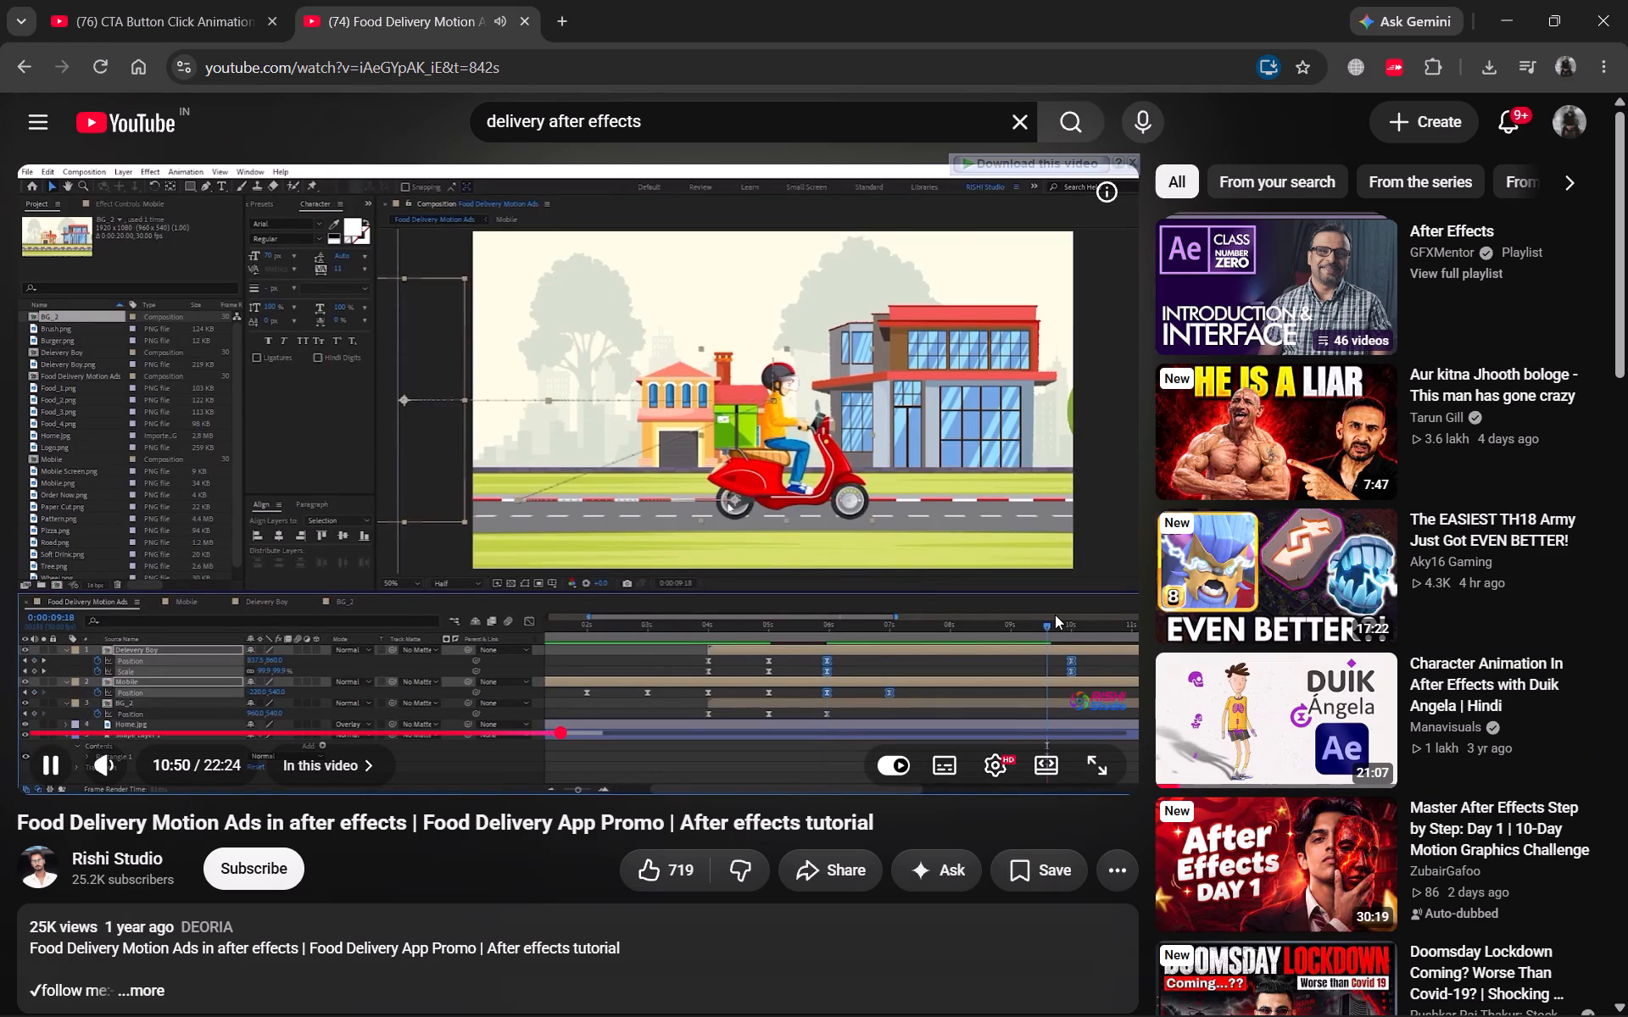
key("Right")
key("Right")
key("Right")
key("Right")
key("Right")
key("Right")
key("Right")
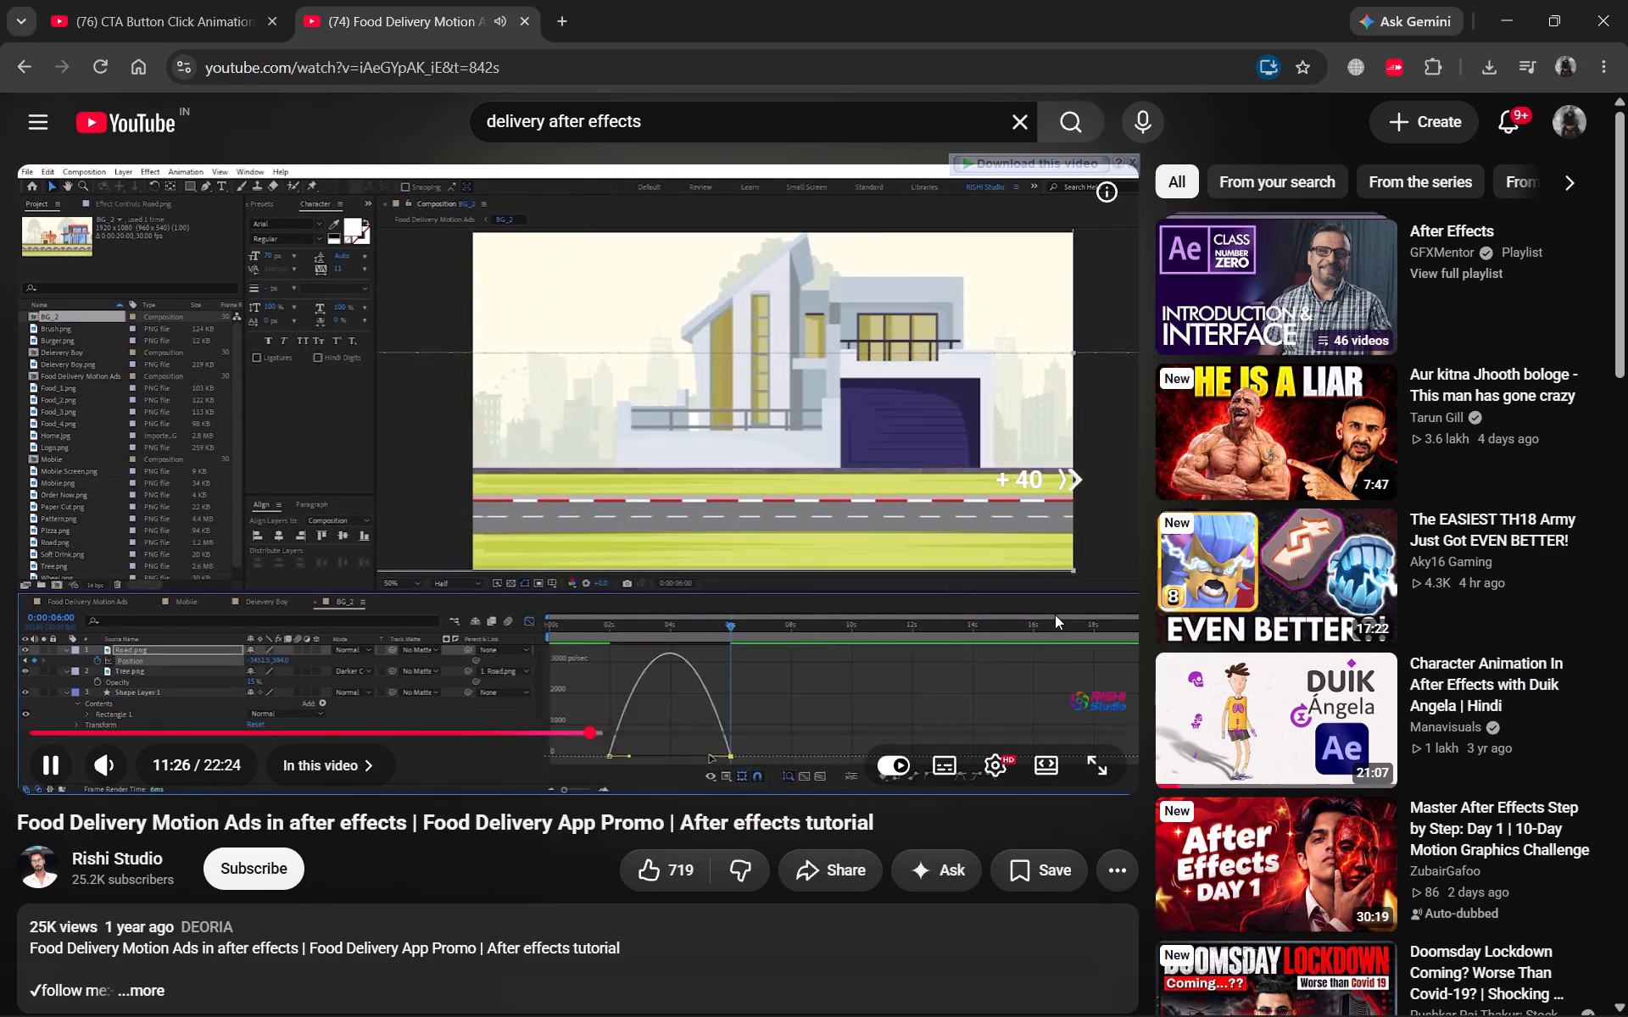
key("Right")
key("Left")
key("Left")
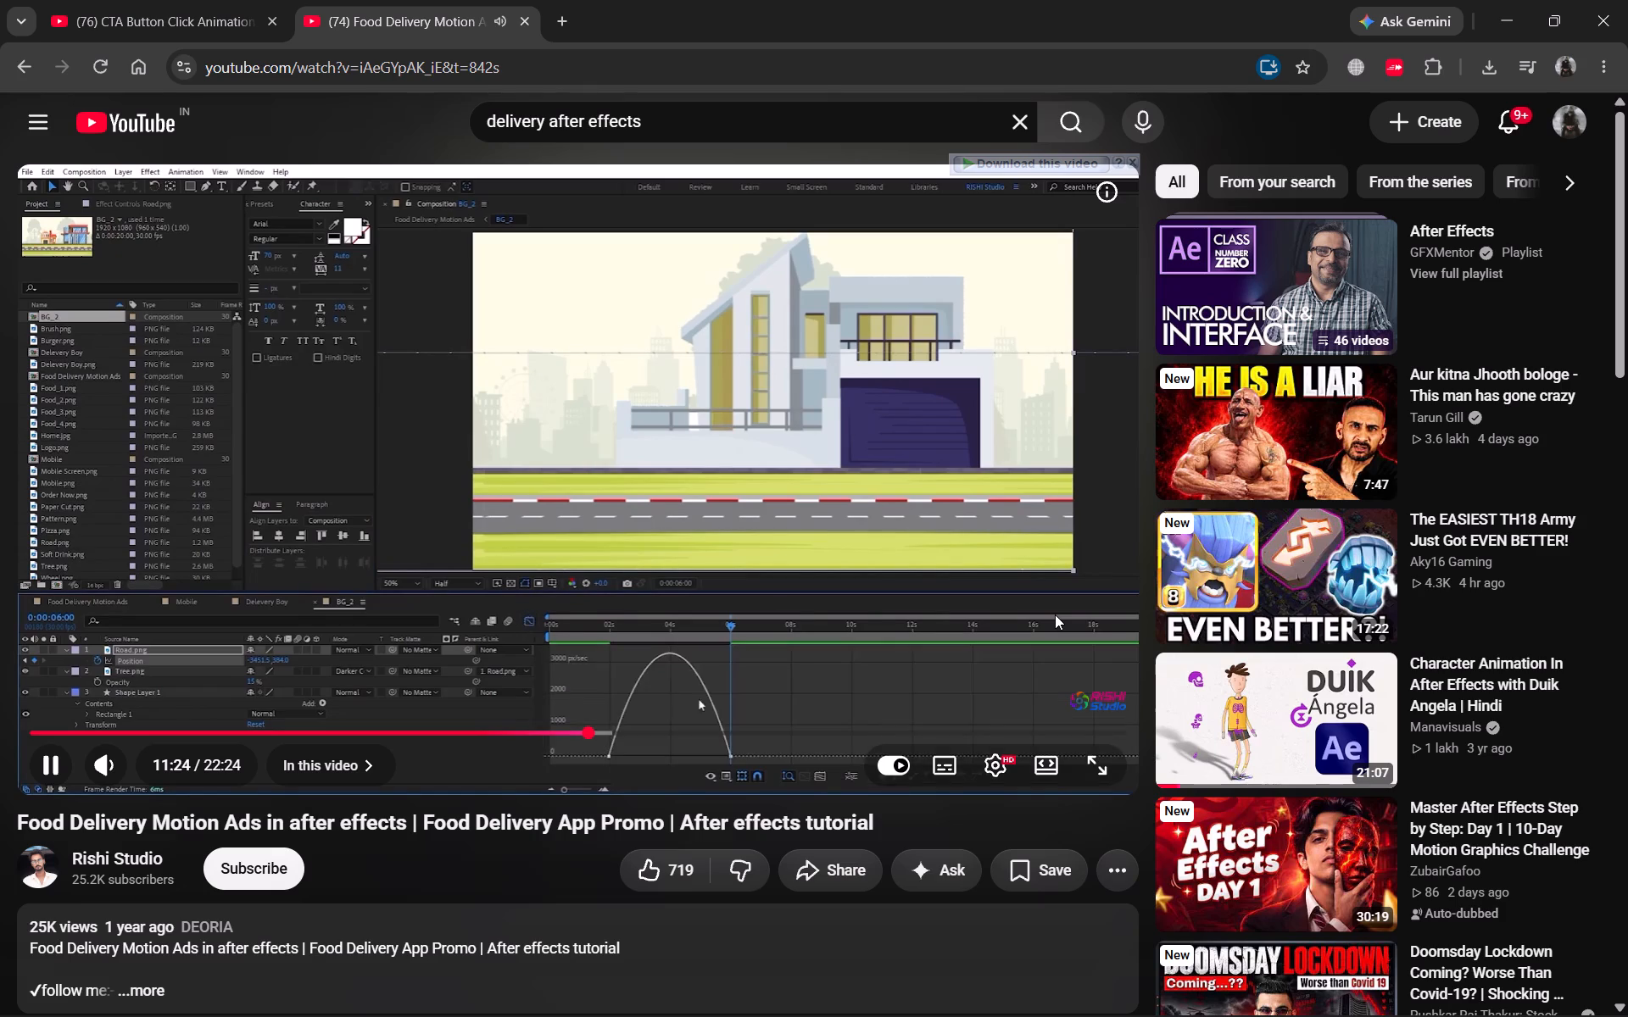
key("Left")
key("Left")
key("Left")
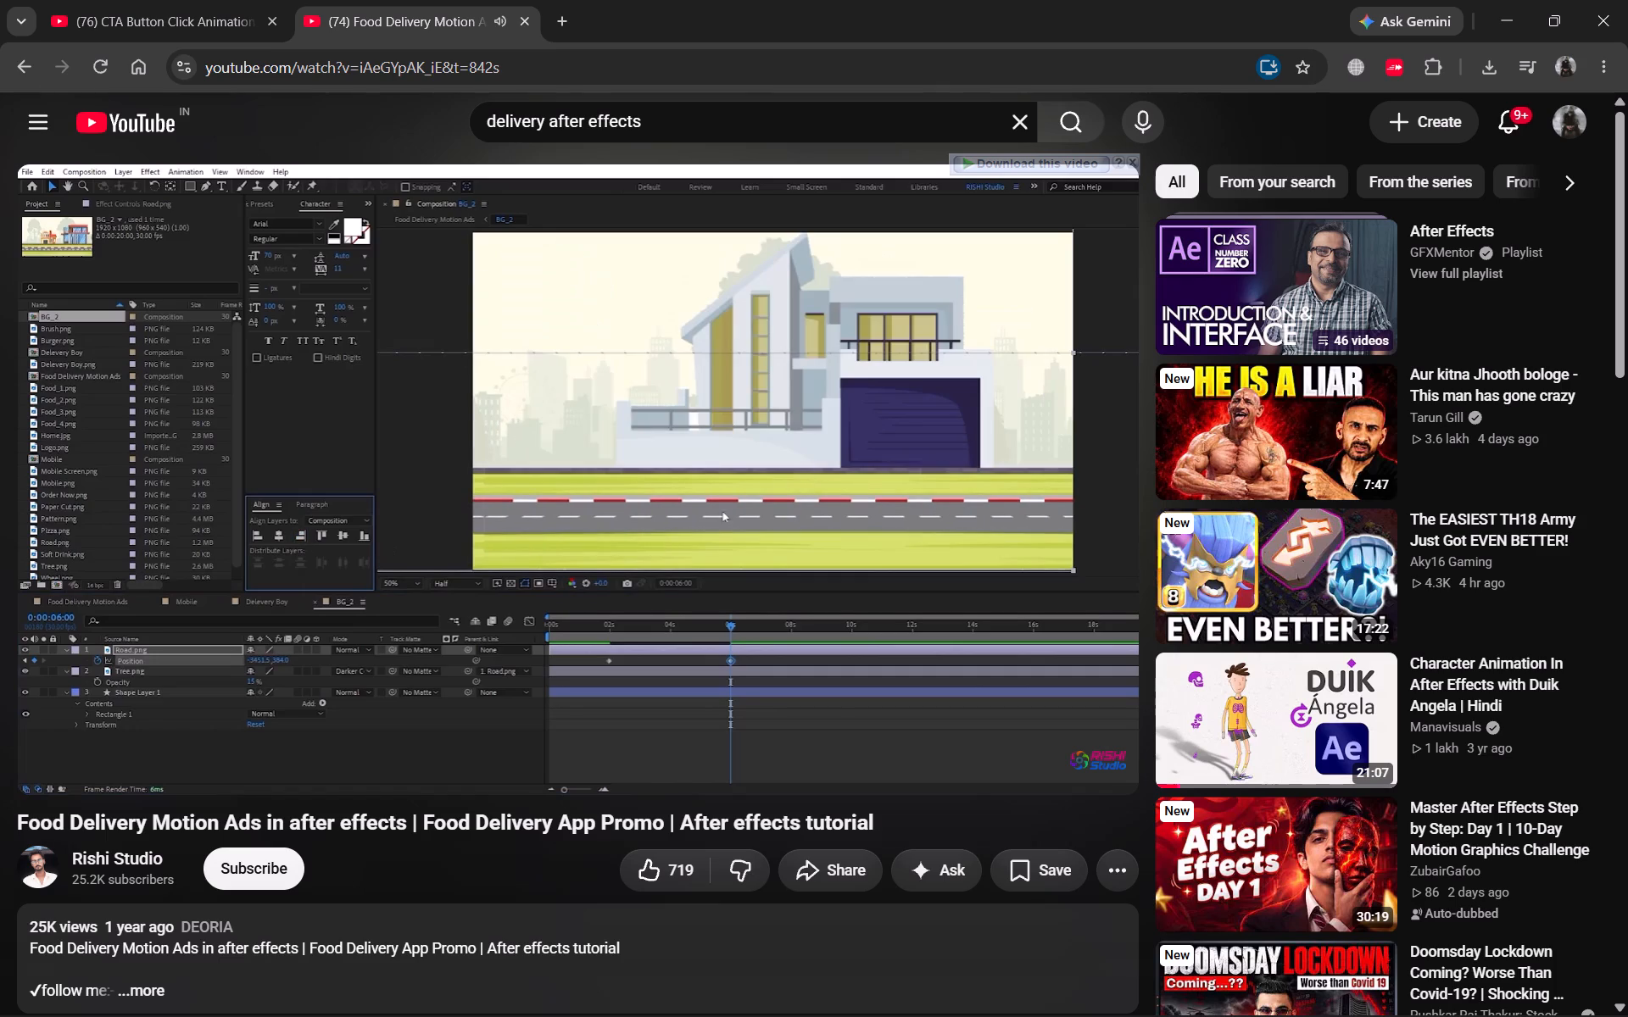
key("space")
Return to After Effects, open the bg_2 composition and align the Road.png layer to the composition's right edge.
key("alt+Tab")
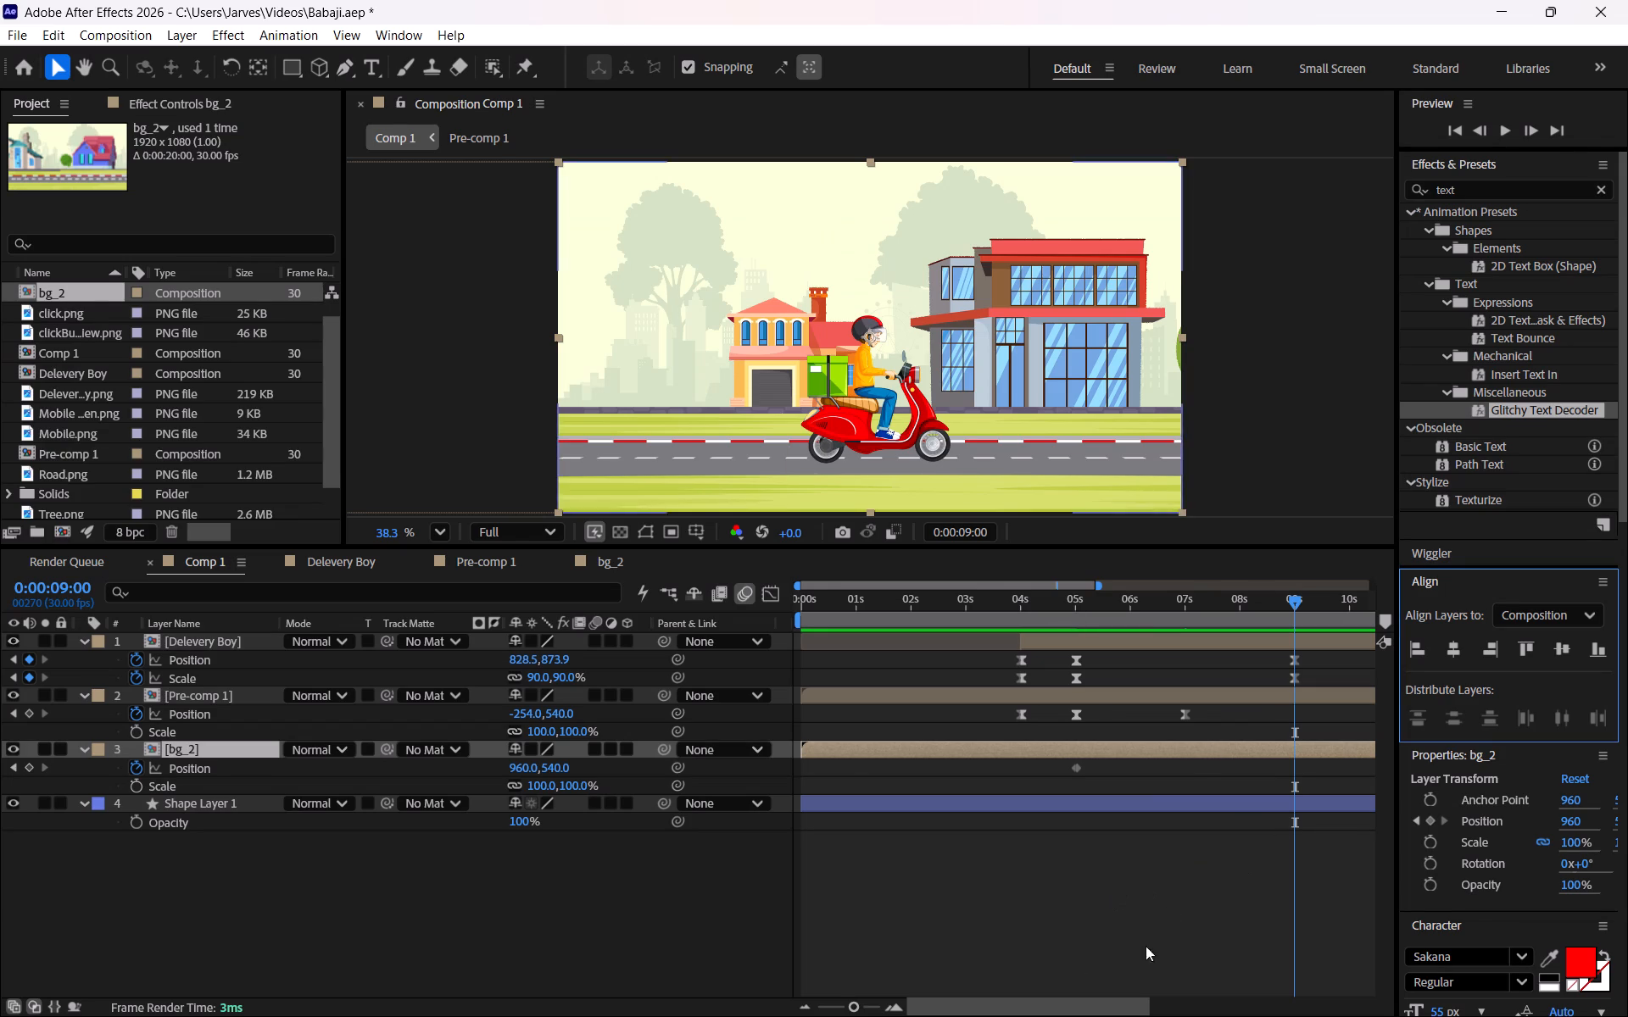
double_click(606, 561)
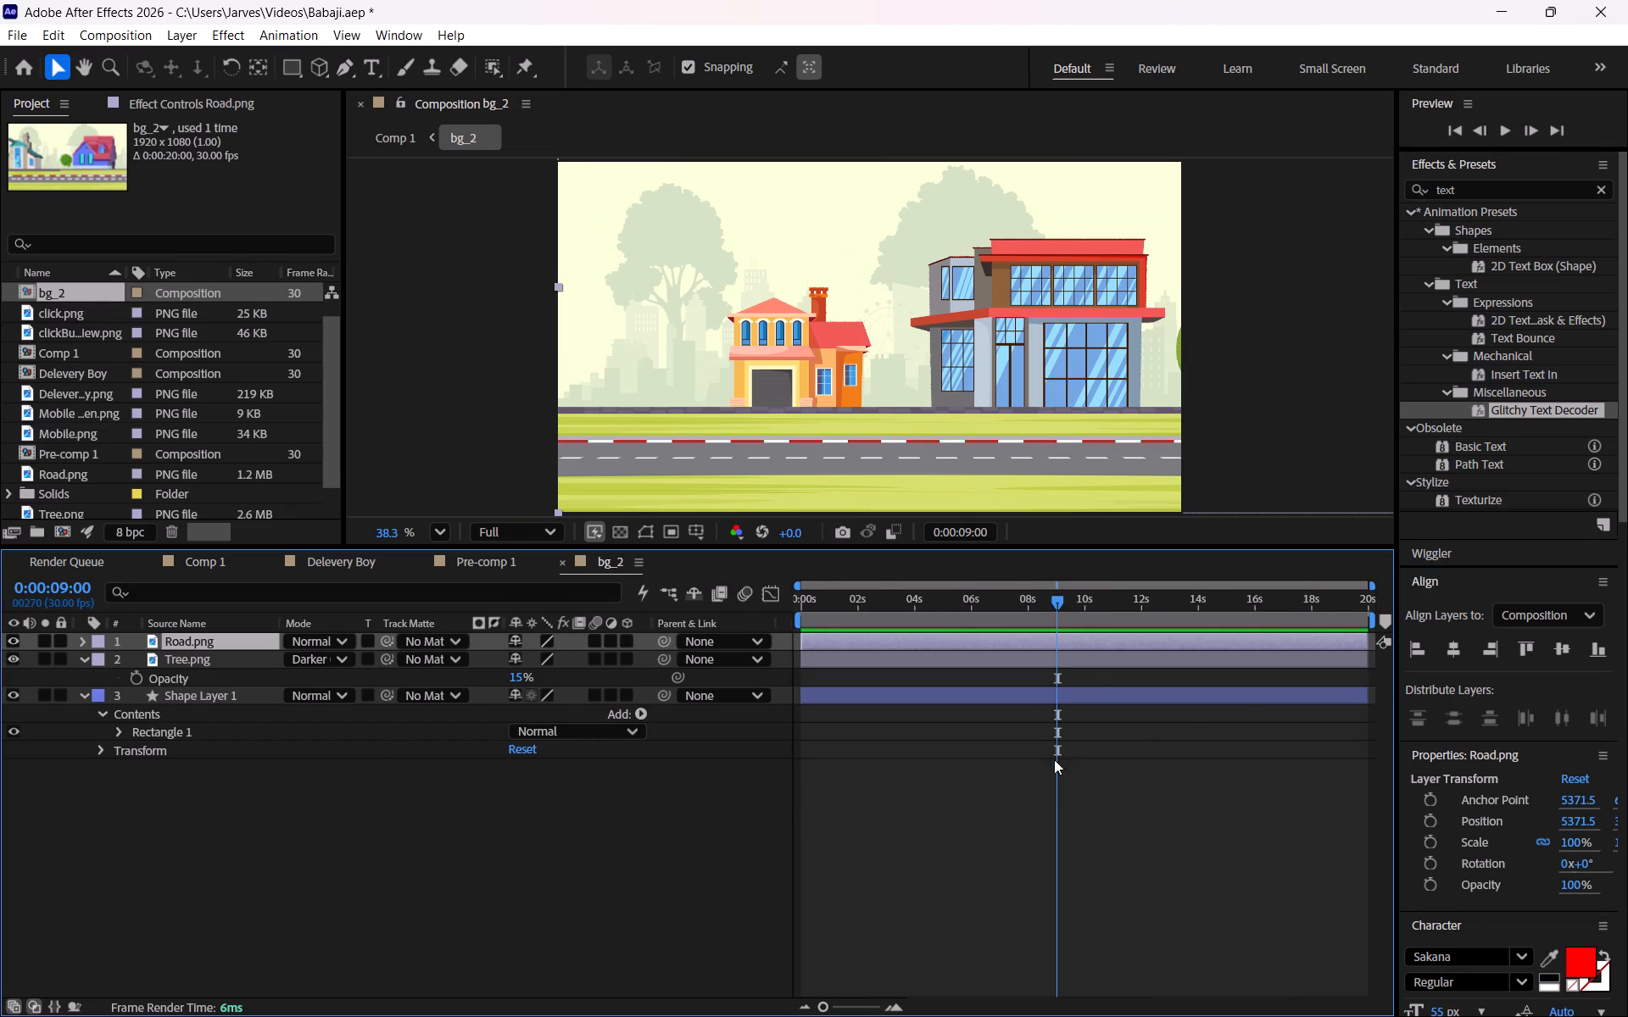
left_click(1128, 634)
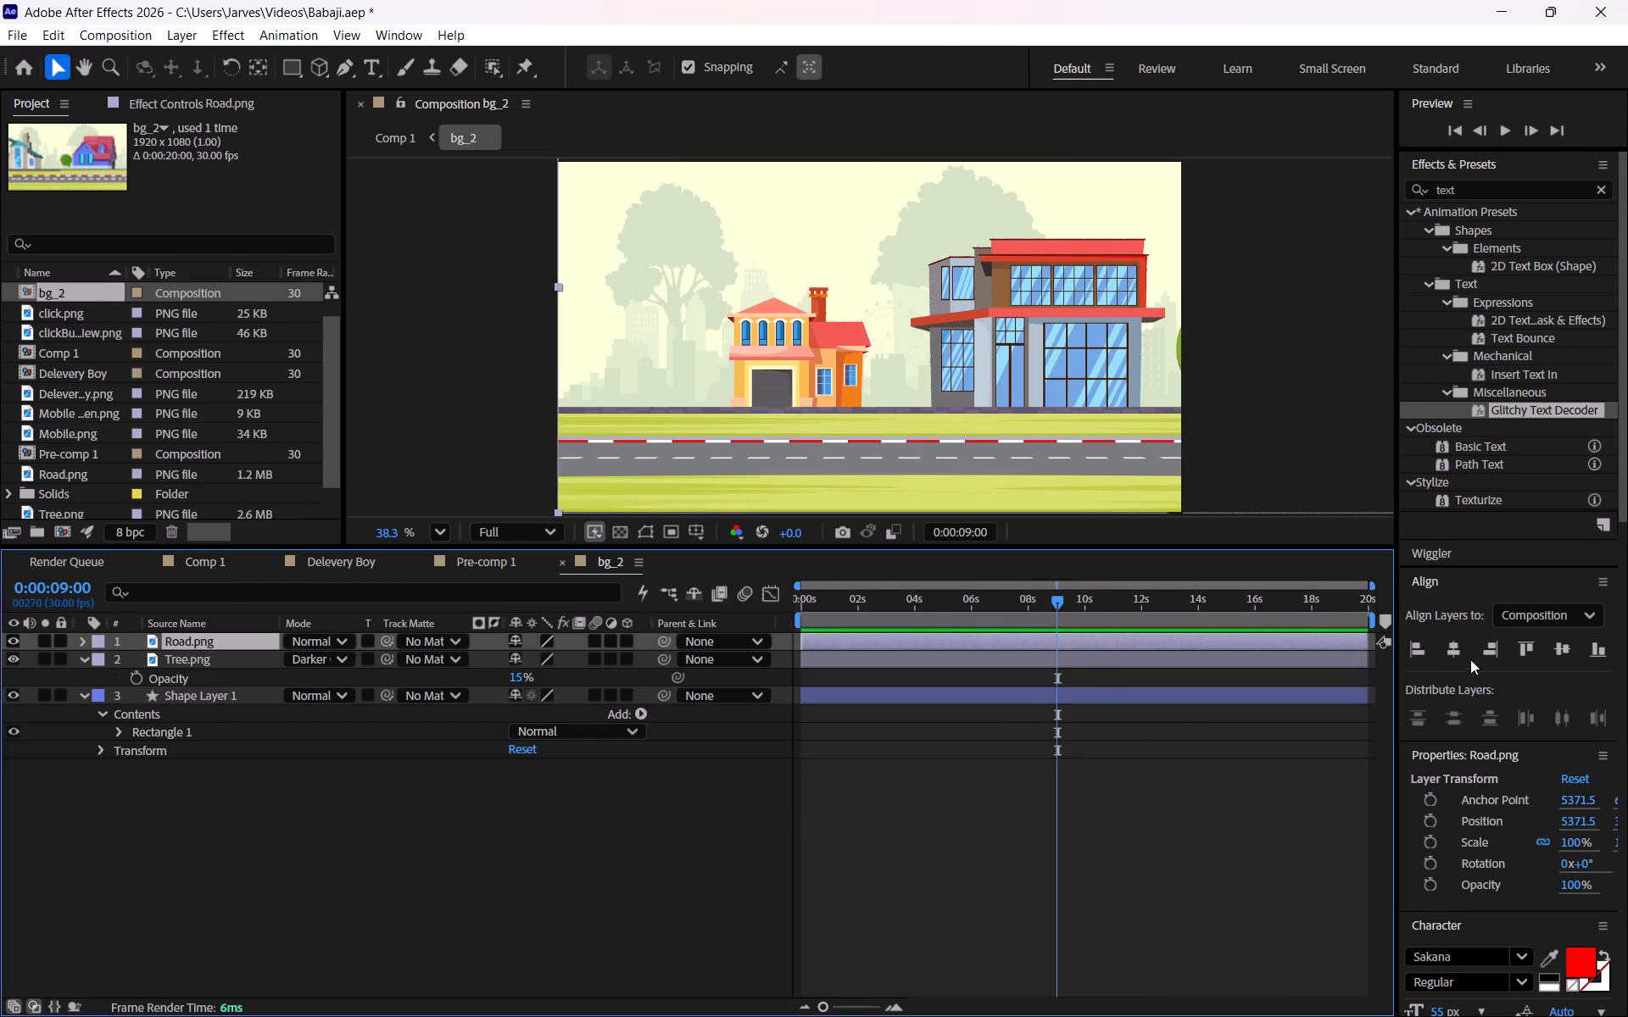
left_click(1487, 651)
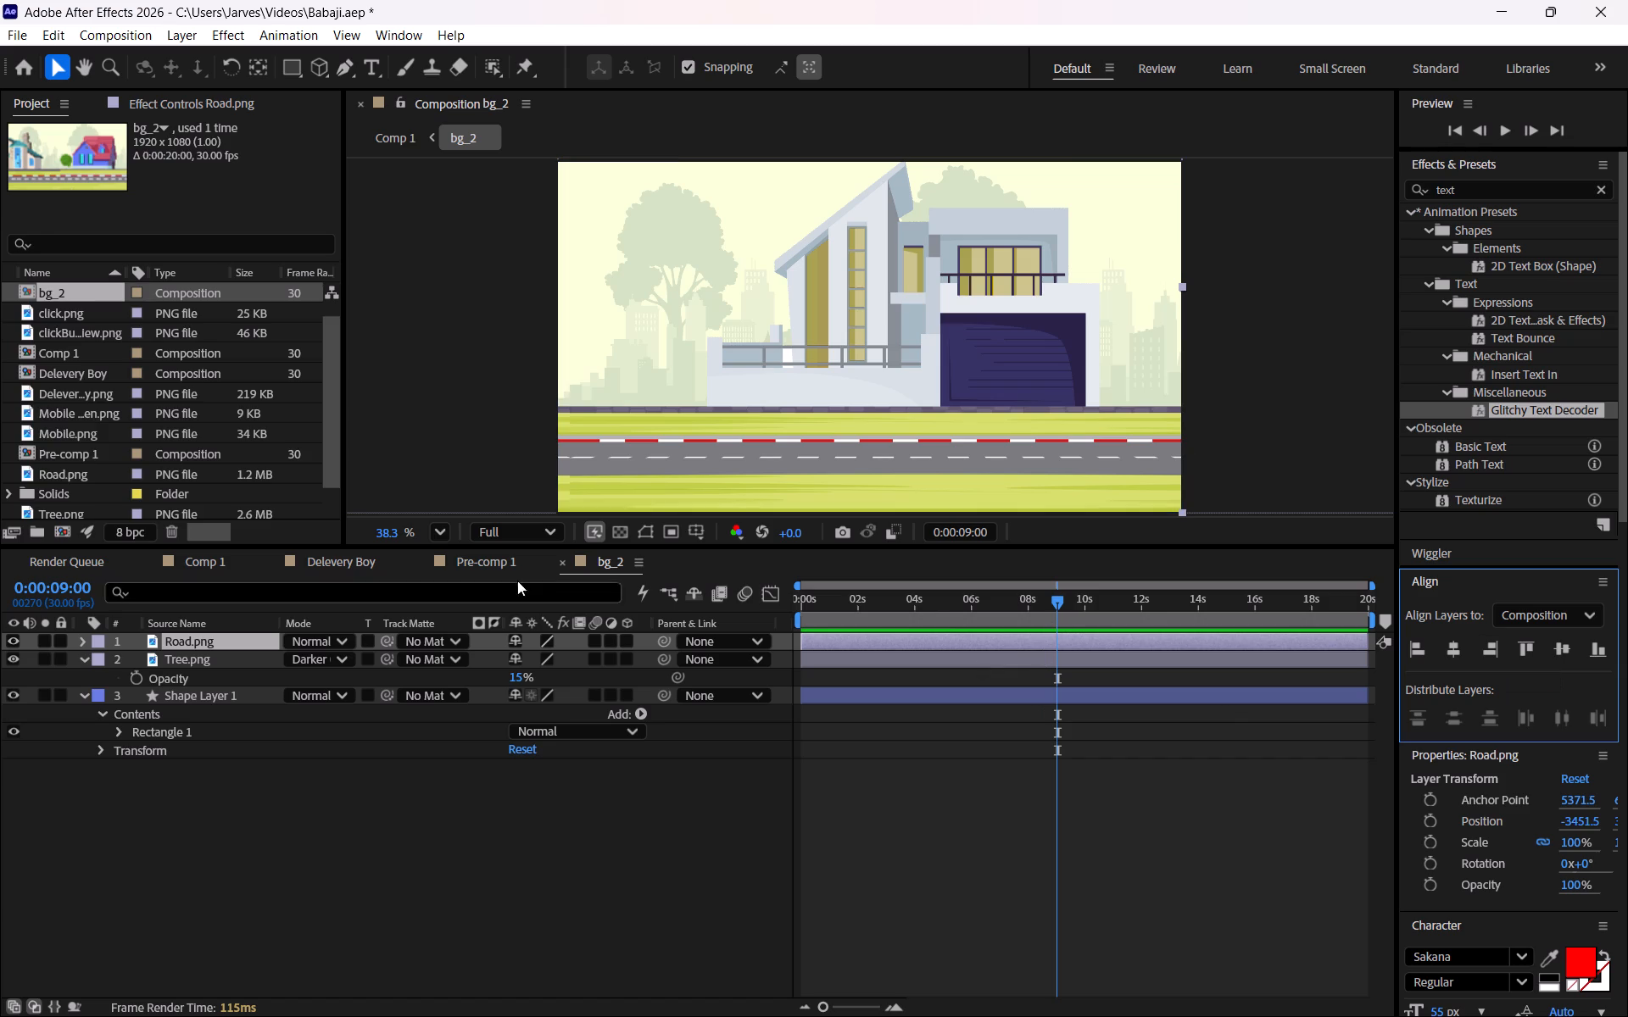
Check the background change in Comp 1 by scrubbing back from 0:00:09:00 to 0:00:04:01.
left_click(223, 563)
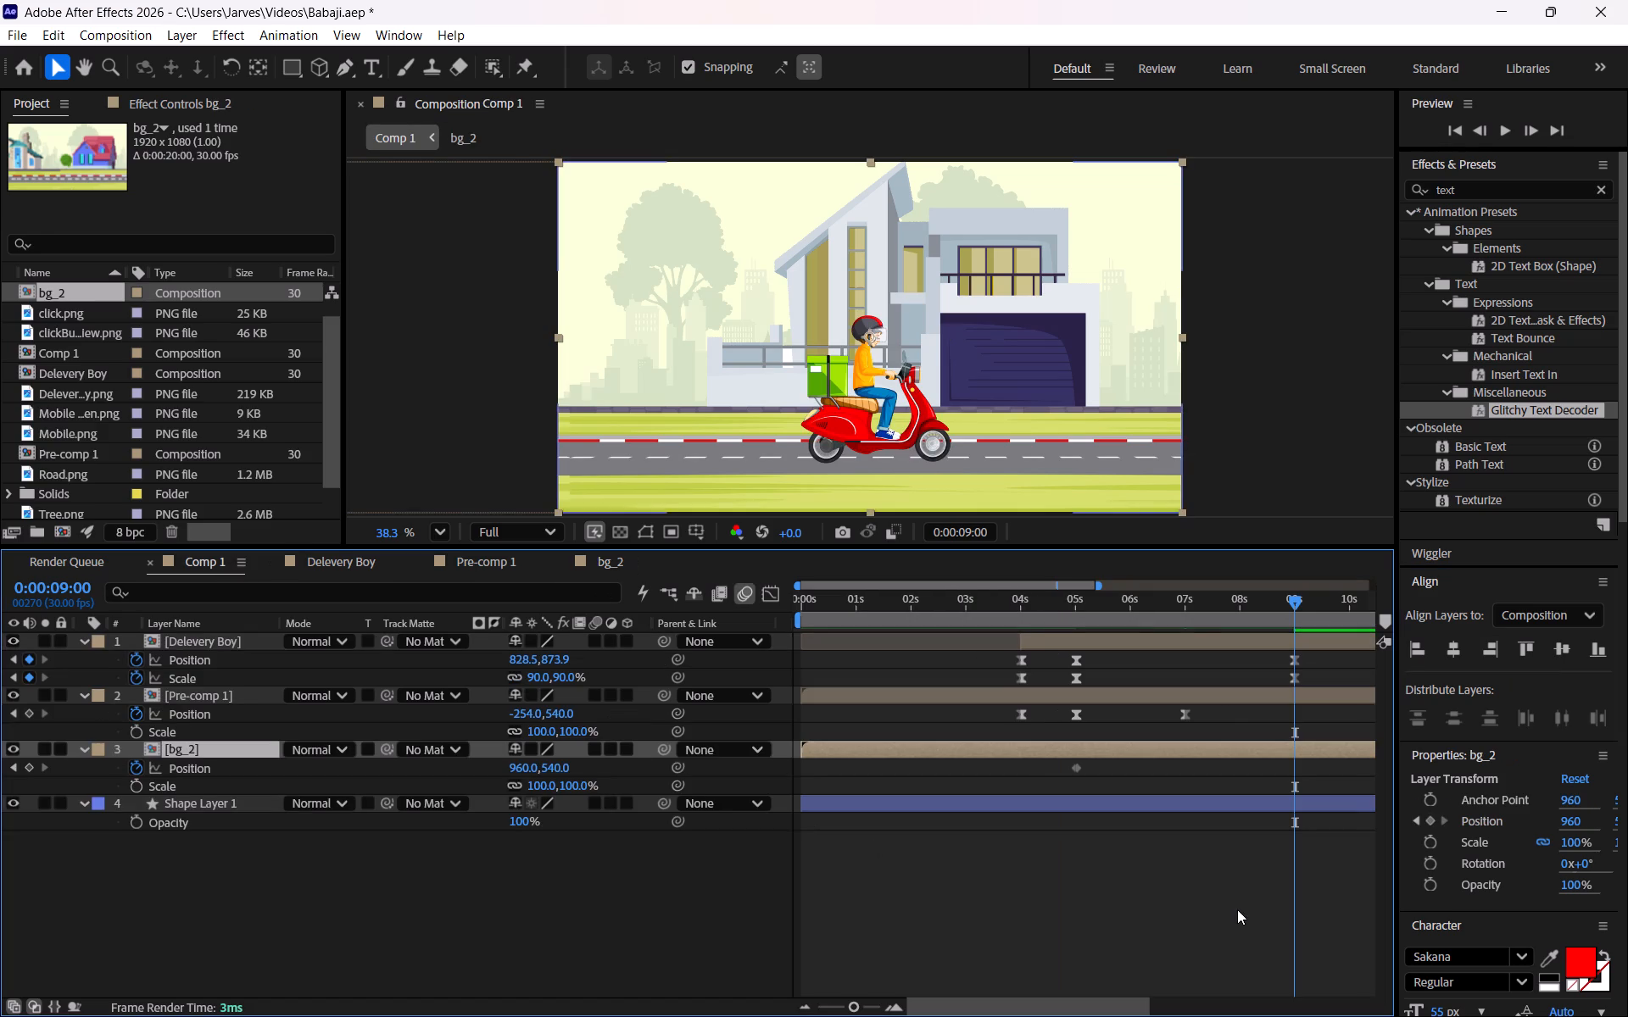
left_click(1237, 909)
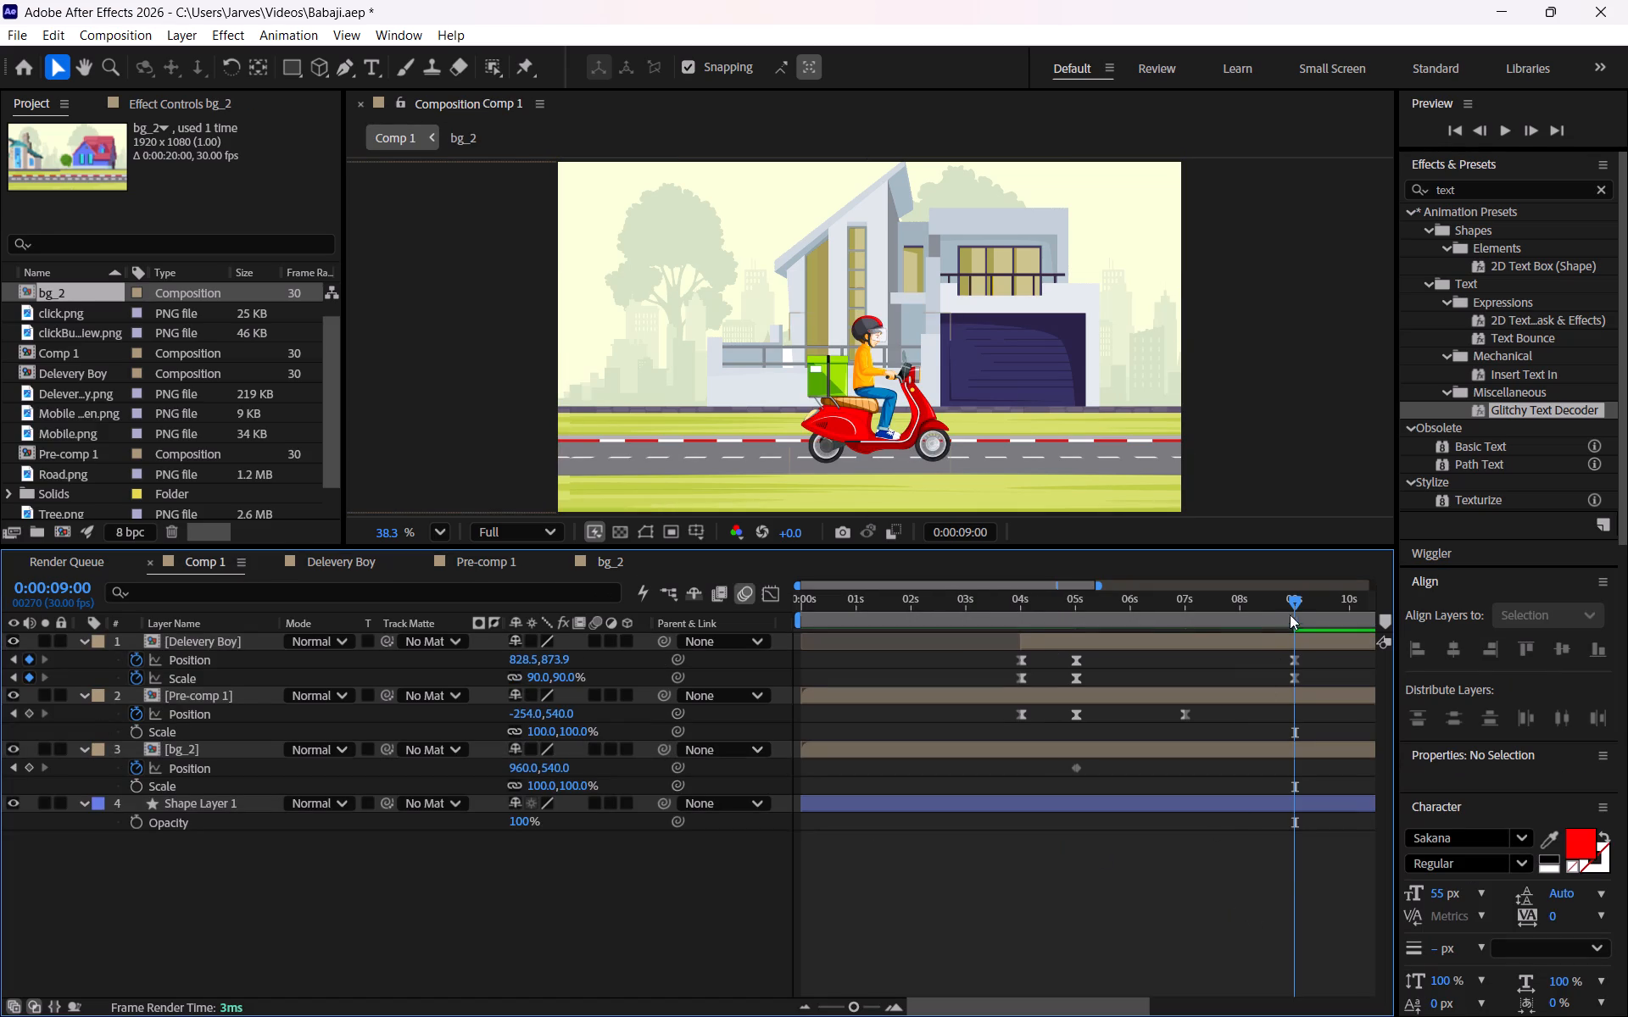
left_click_drag(1296, 605, 1025, 595)
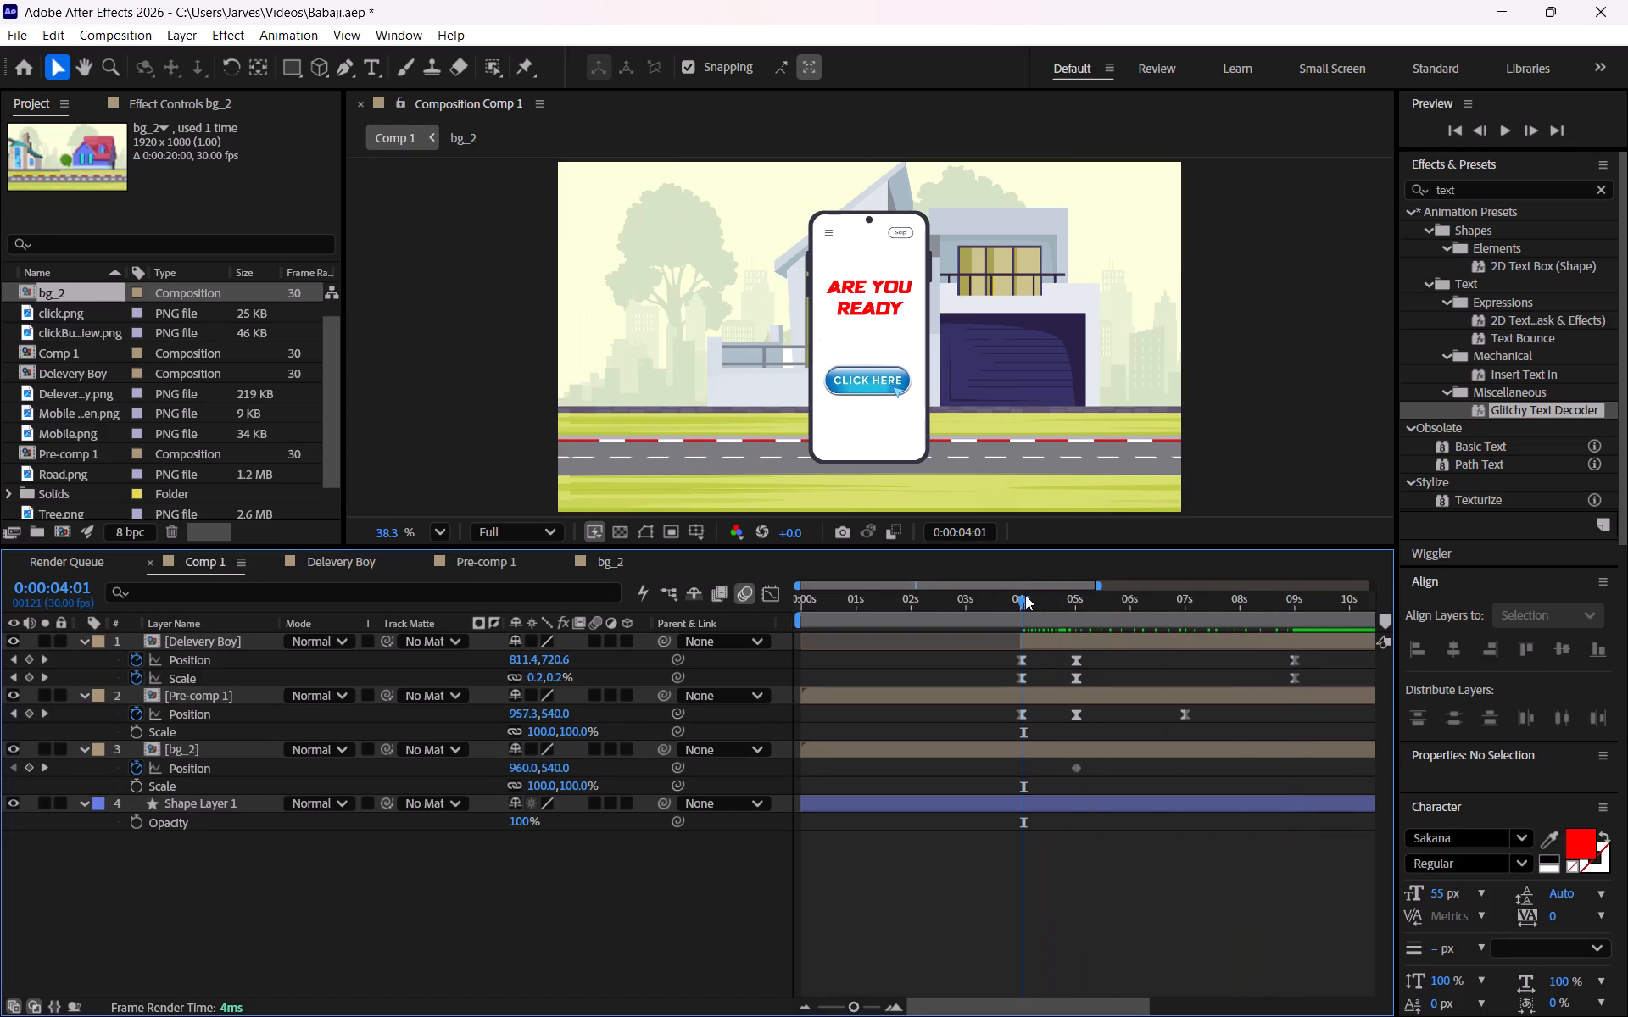
In the bg_2 composition, collapse the layers' open properties and undo the right-edge alignment of the Road.png layer.
left_click(588, 563)
left_click(396, 849)
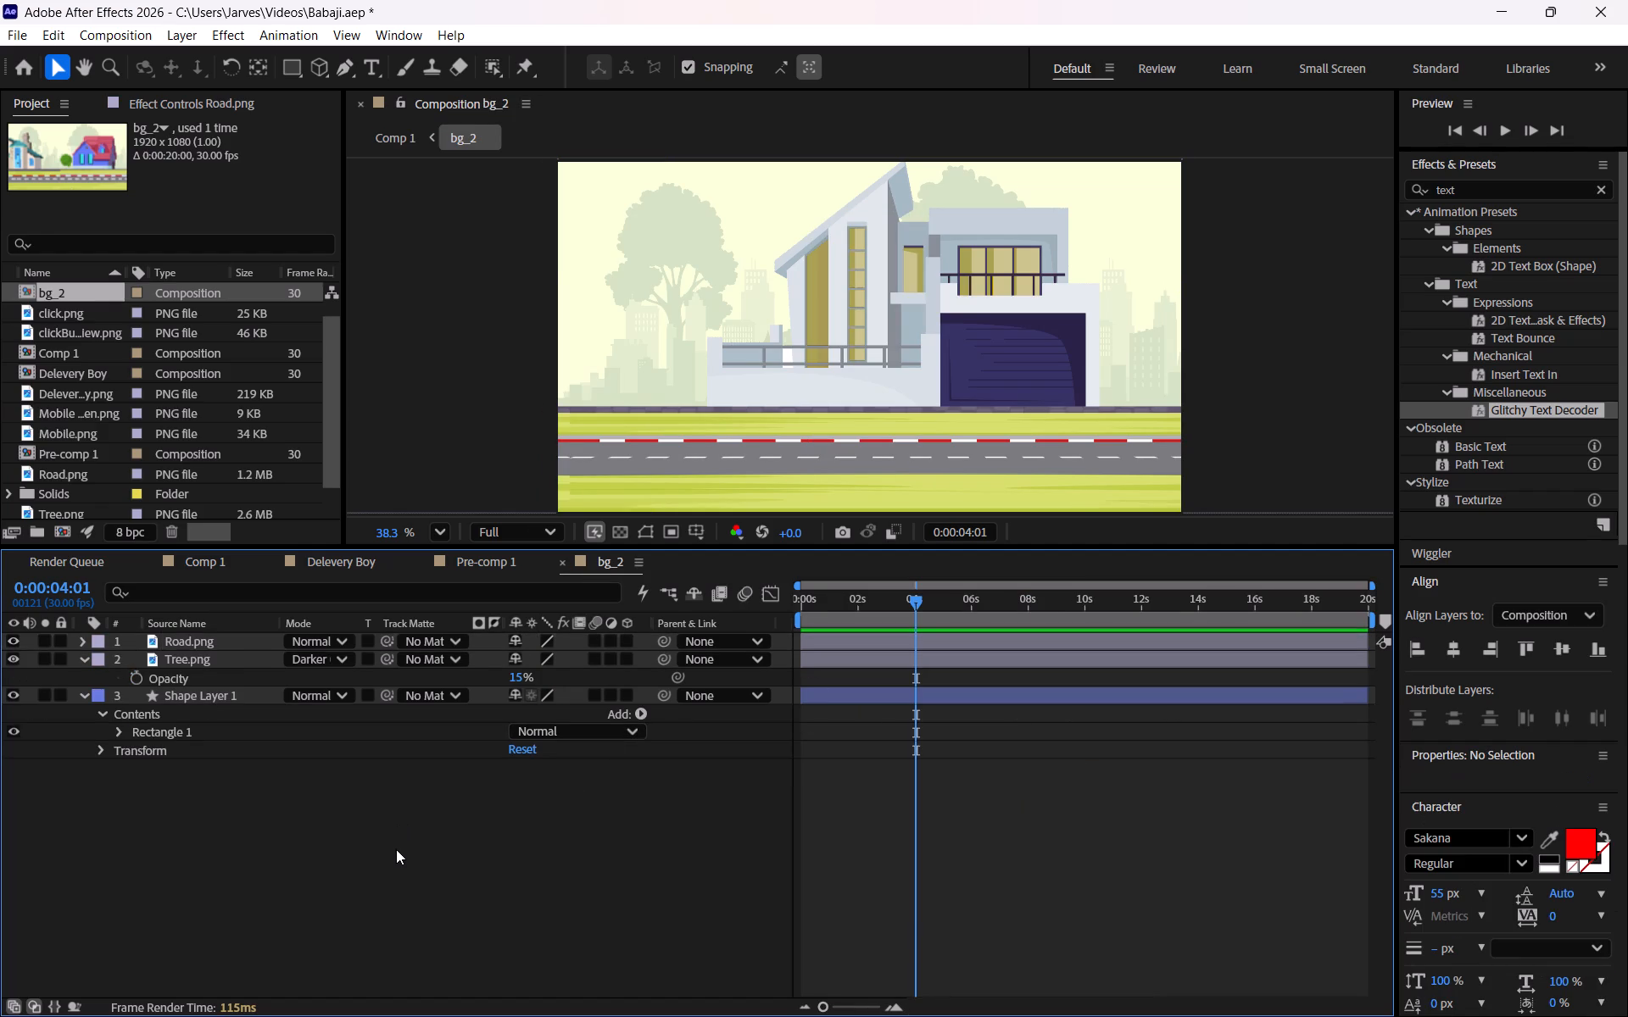
type("uu")
key("u")
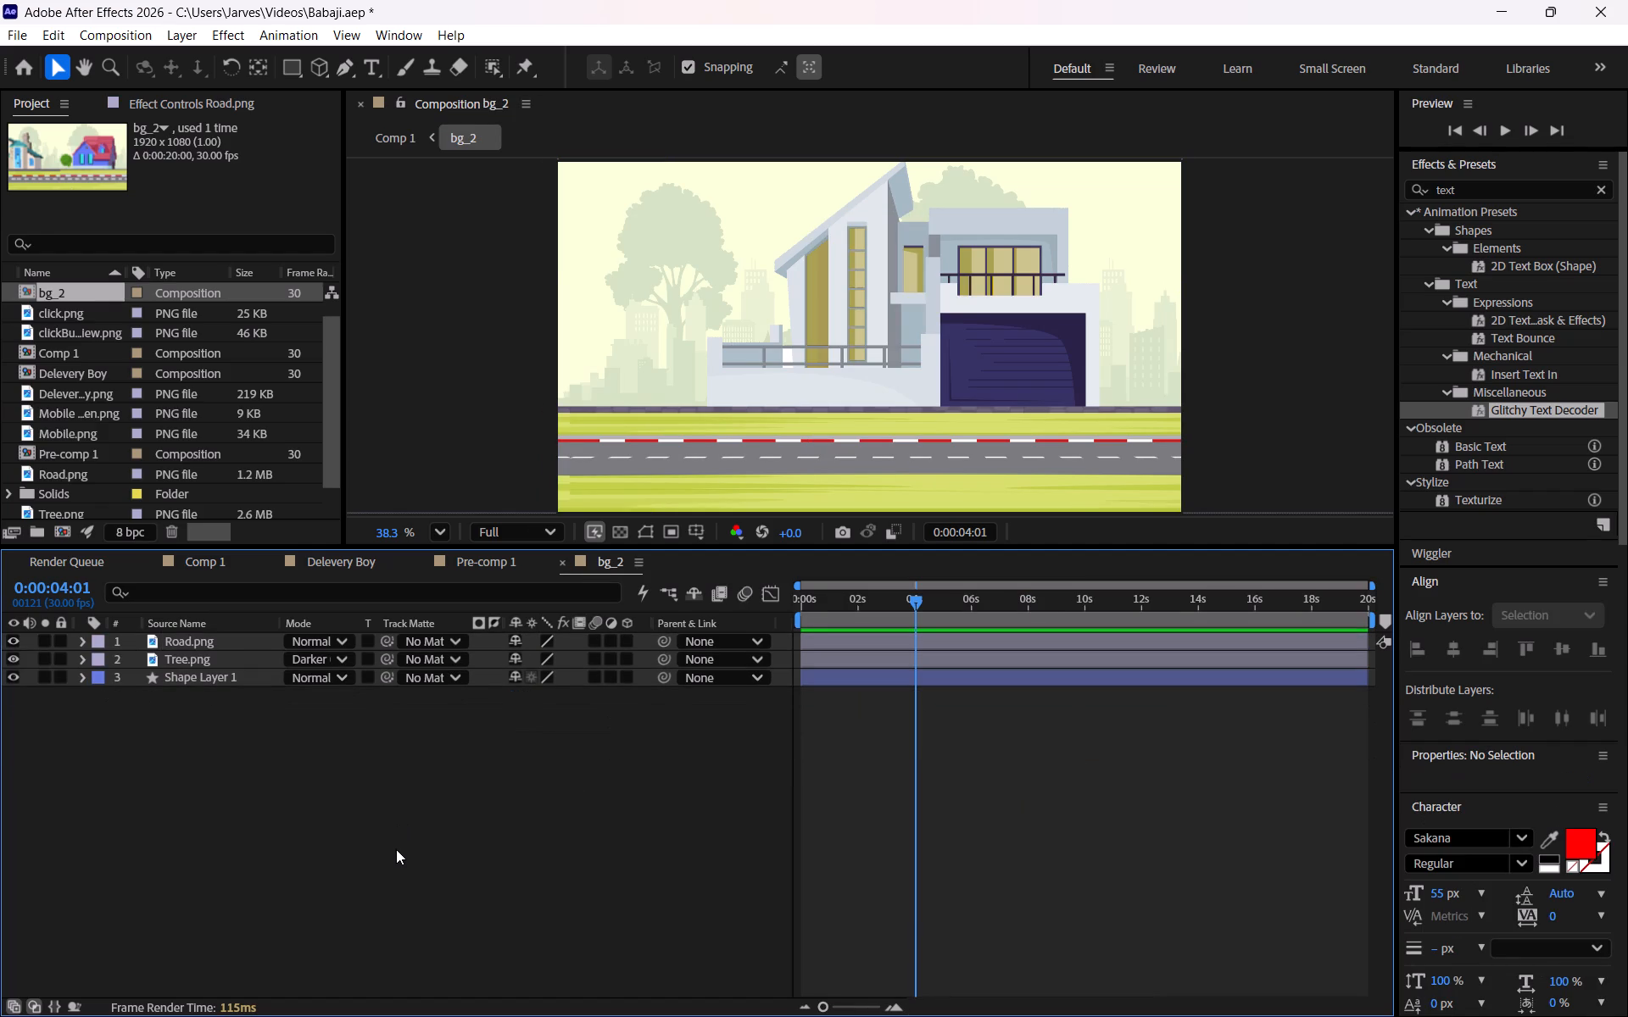
left_click(565, 827)
key("u")
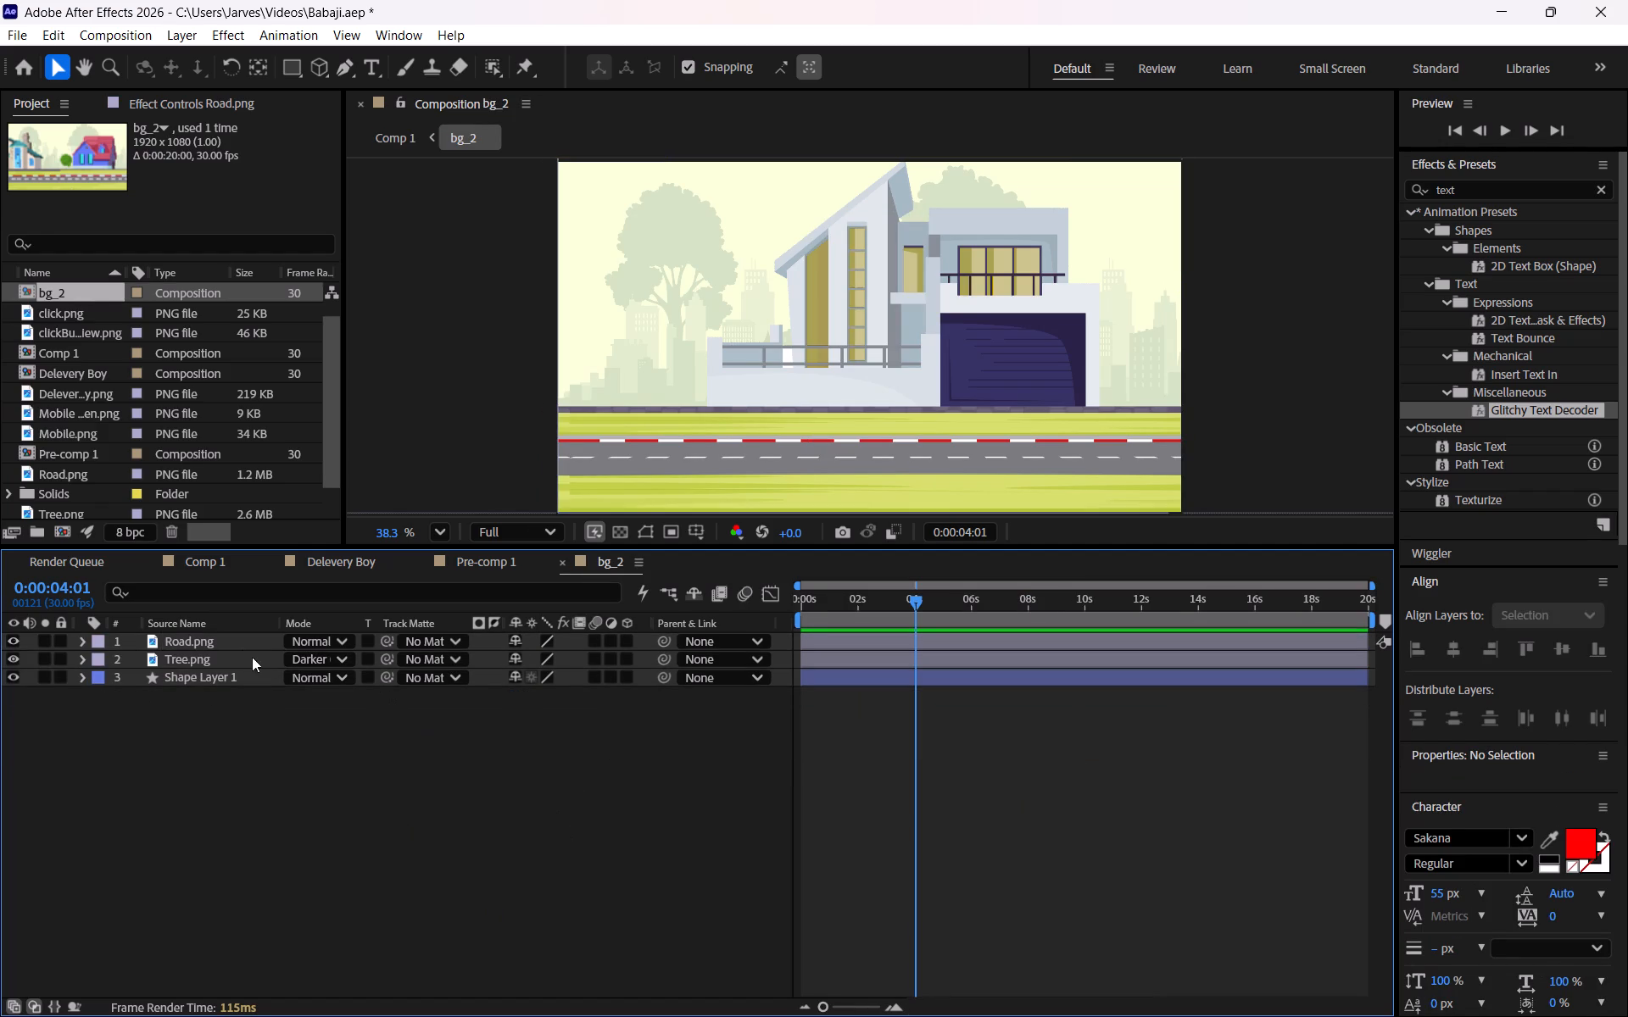
left_click(238, 642)
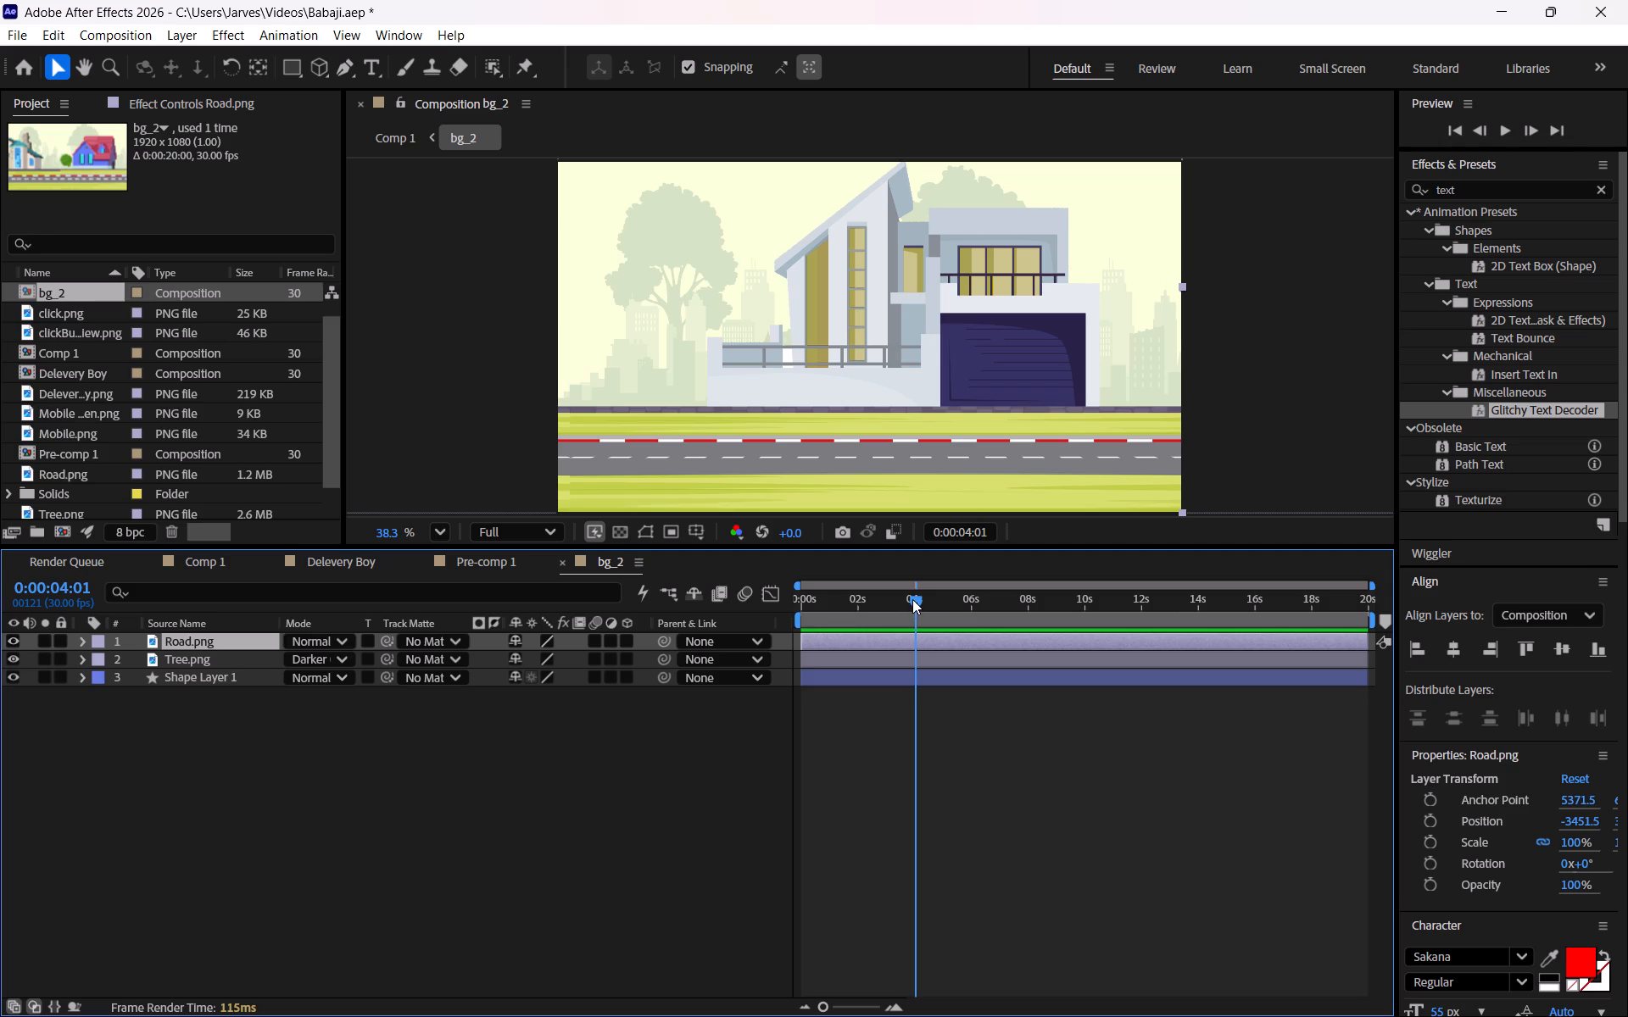
left_click_drag(912, 599, 1226, 631)
key("ctrl+z")
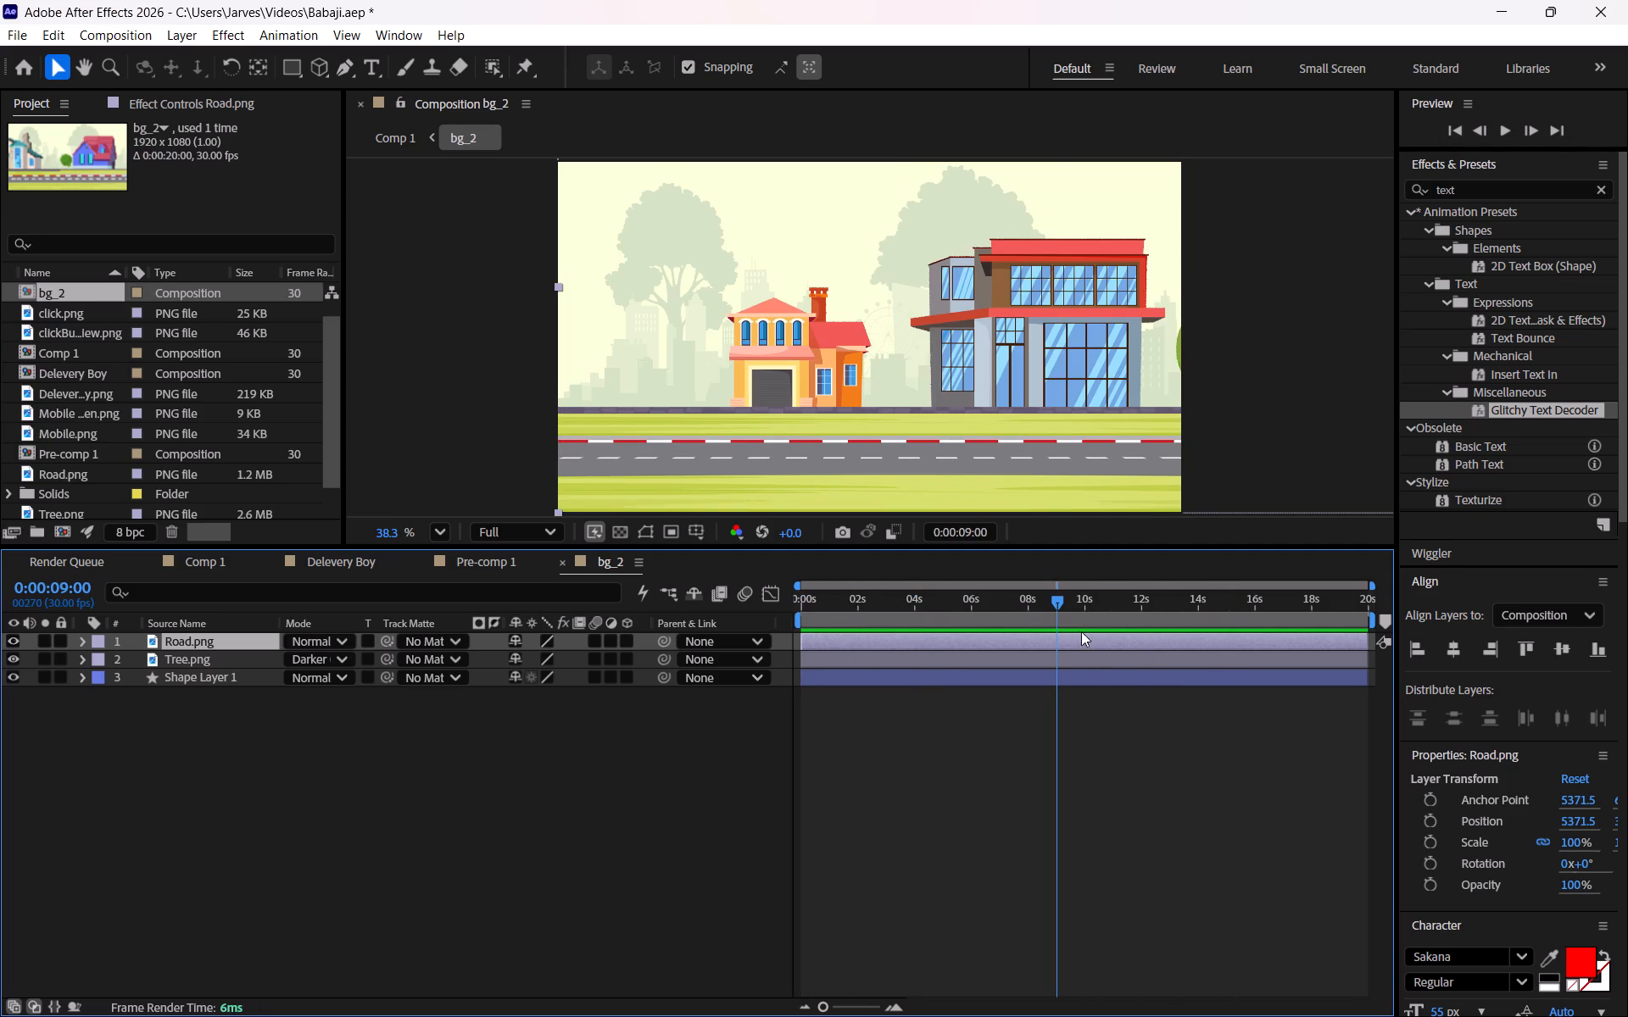
Play back Comp 1 from 0:00:01:00 to check the scooter's ride against the background.
left_click(212, 555)
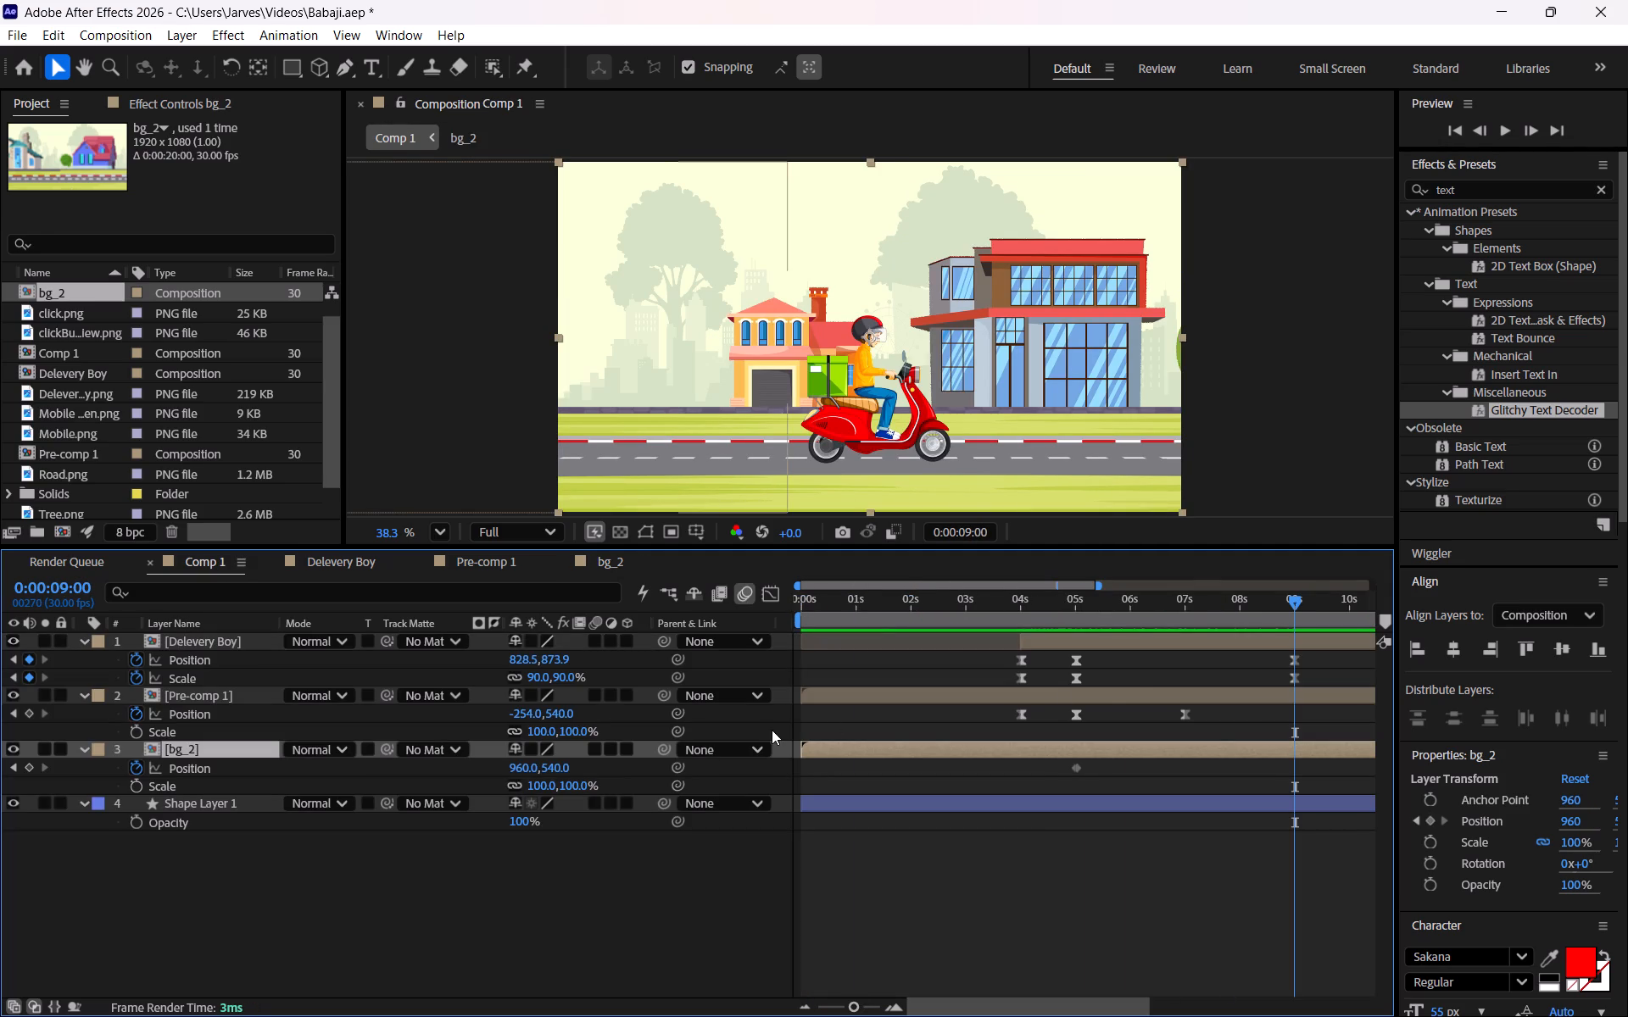
left_click_drag(1294, 604, 856, 614)
key("space")
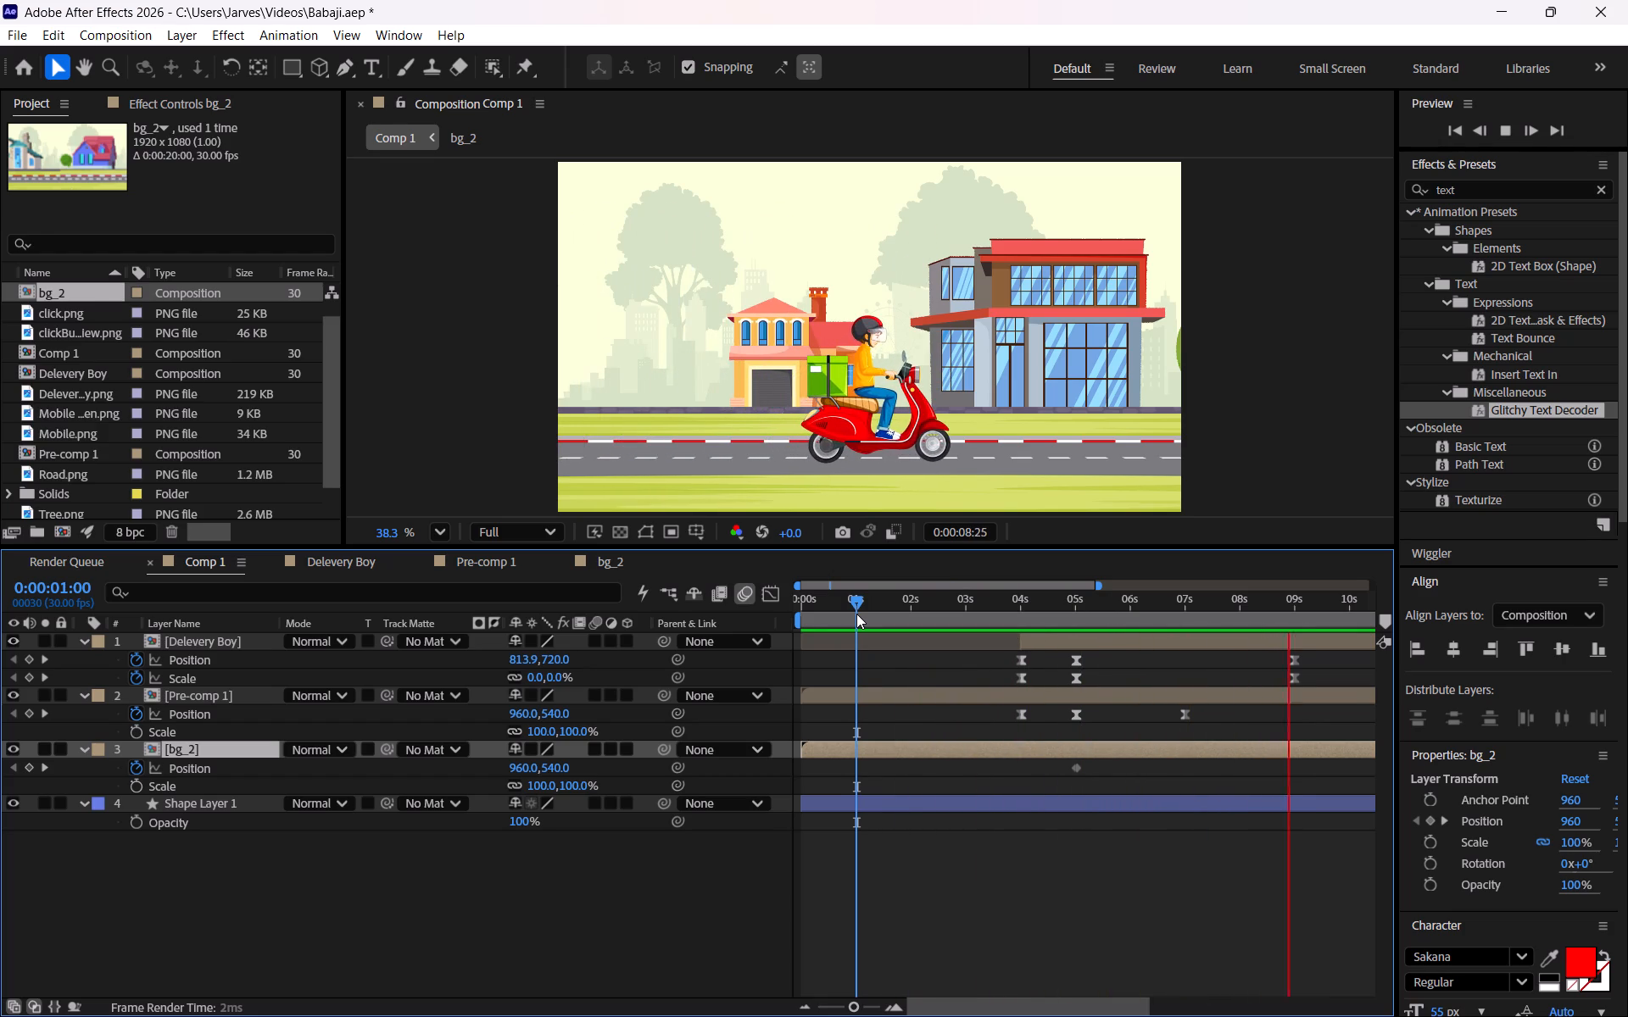
key("space")
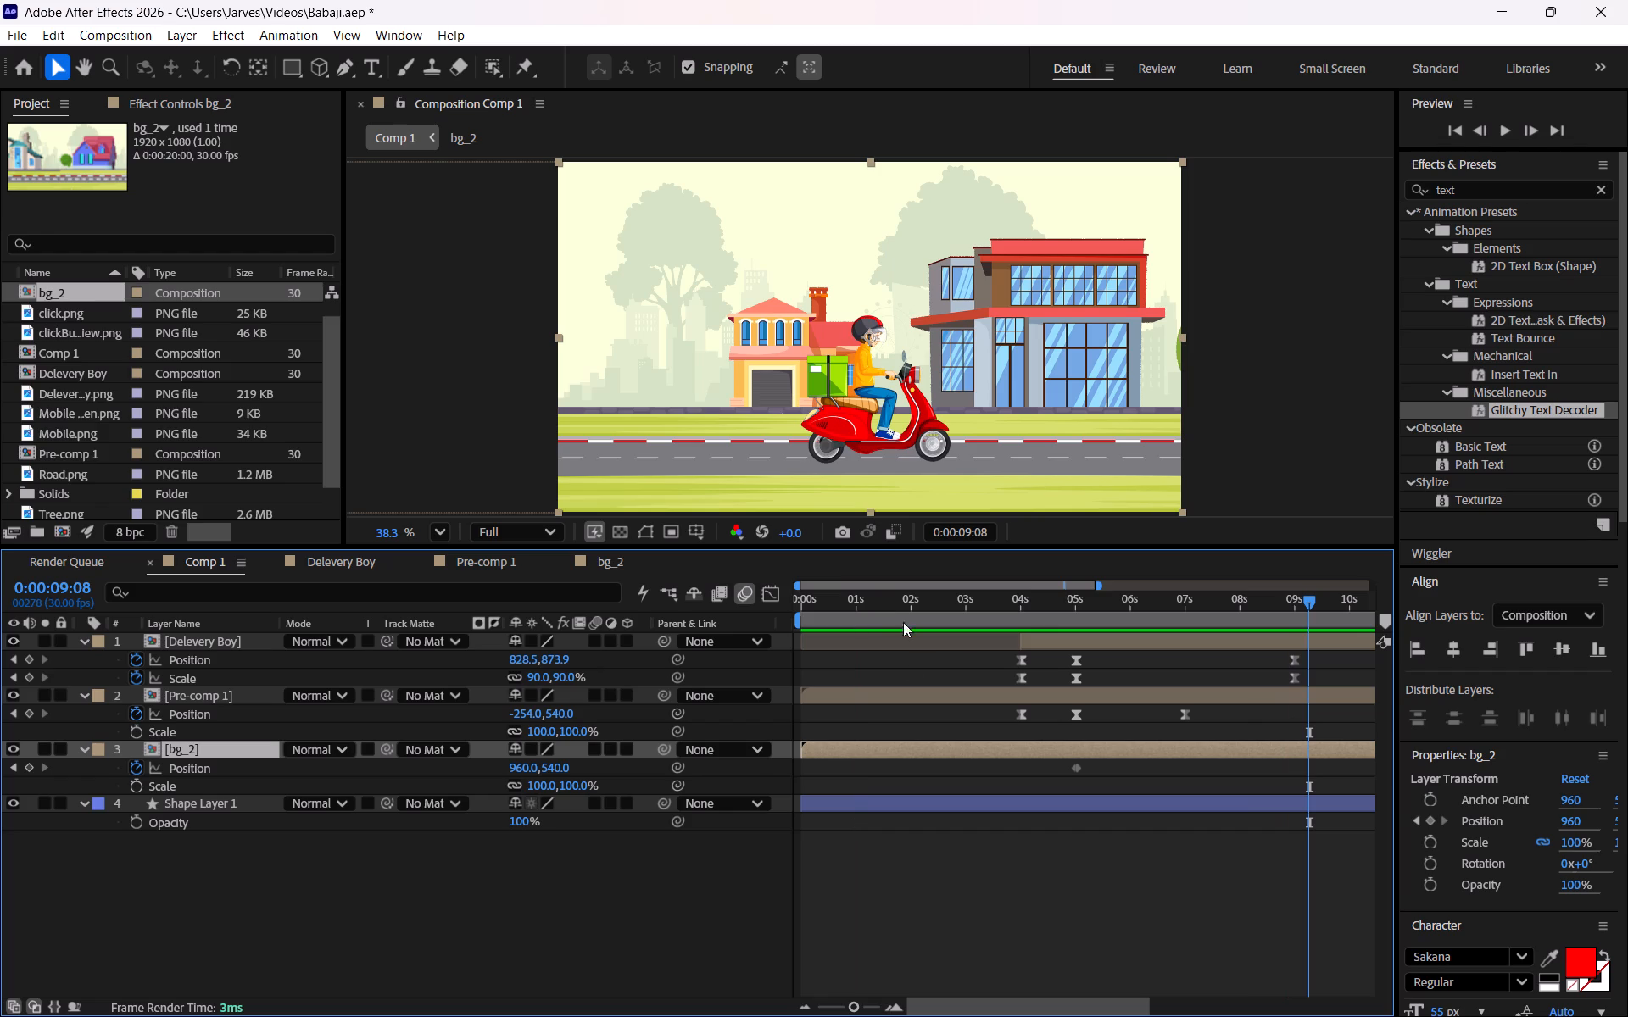
left_click(438, 964)
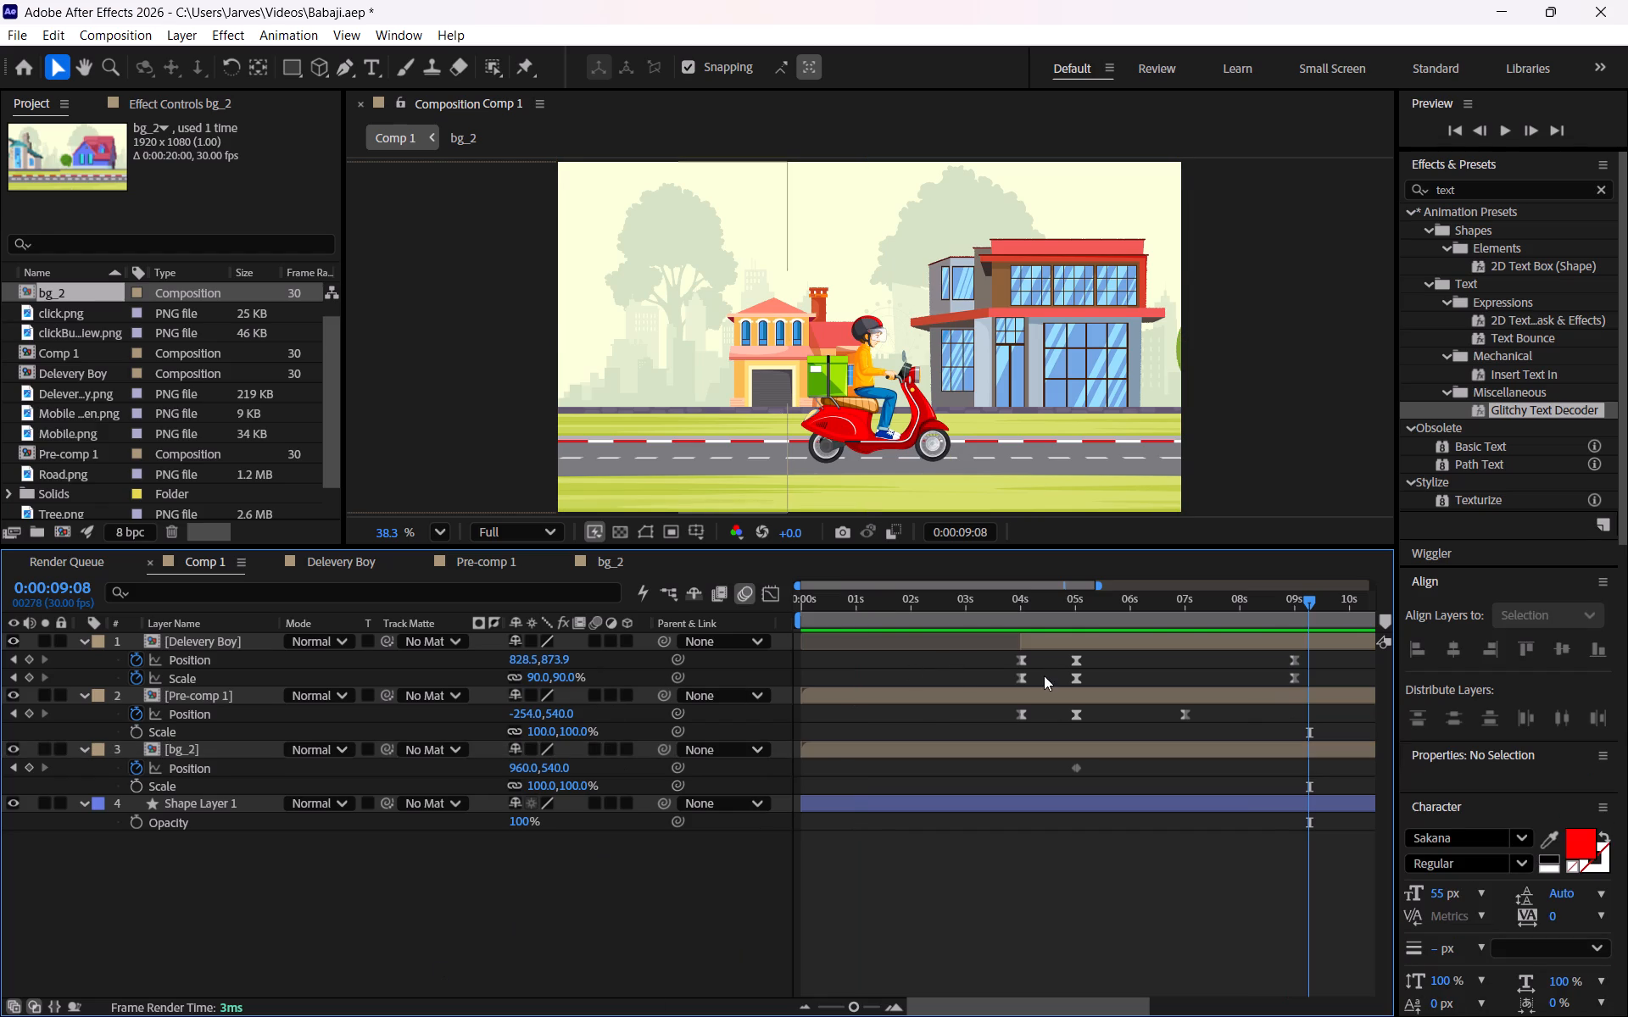
Add a starting Position keyframe to the Road.png layer in bg_2 at 0:00:05:01.
left_click_drag(1303, 599, 1071, 598)
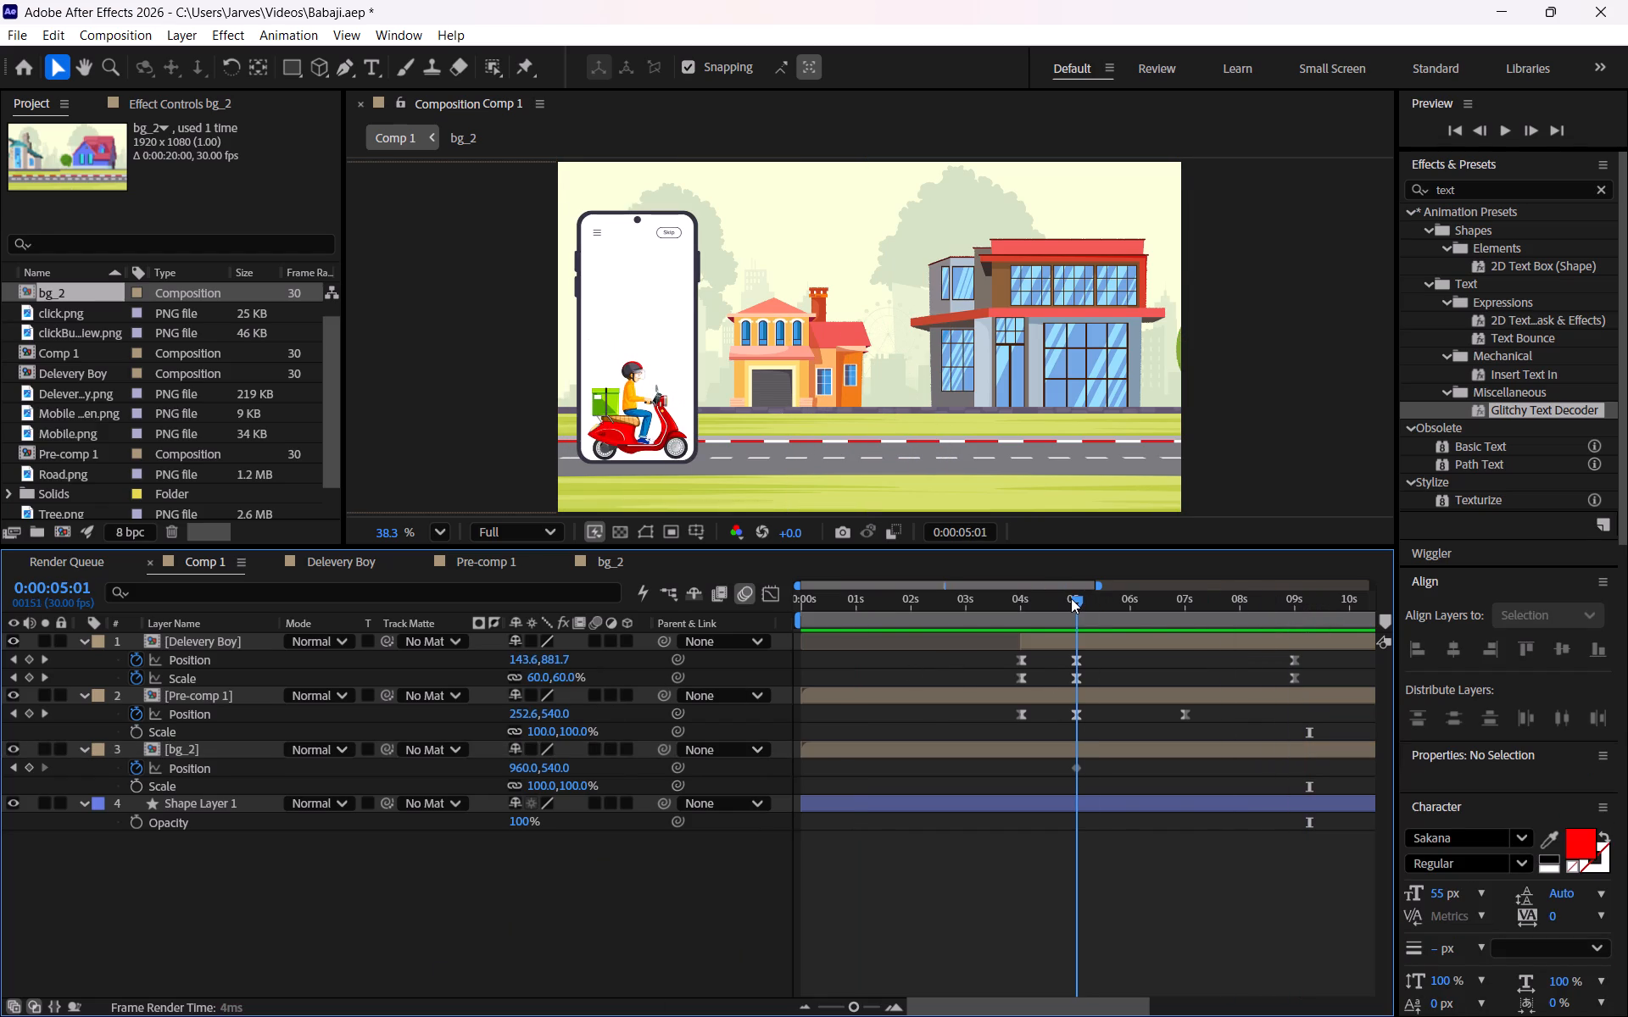
left_click_drag(1071, 598, 1139, 597)
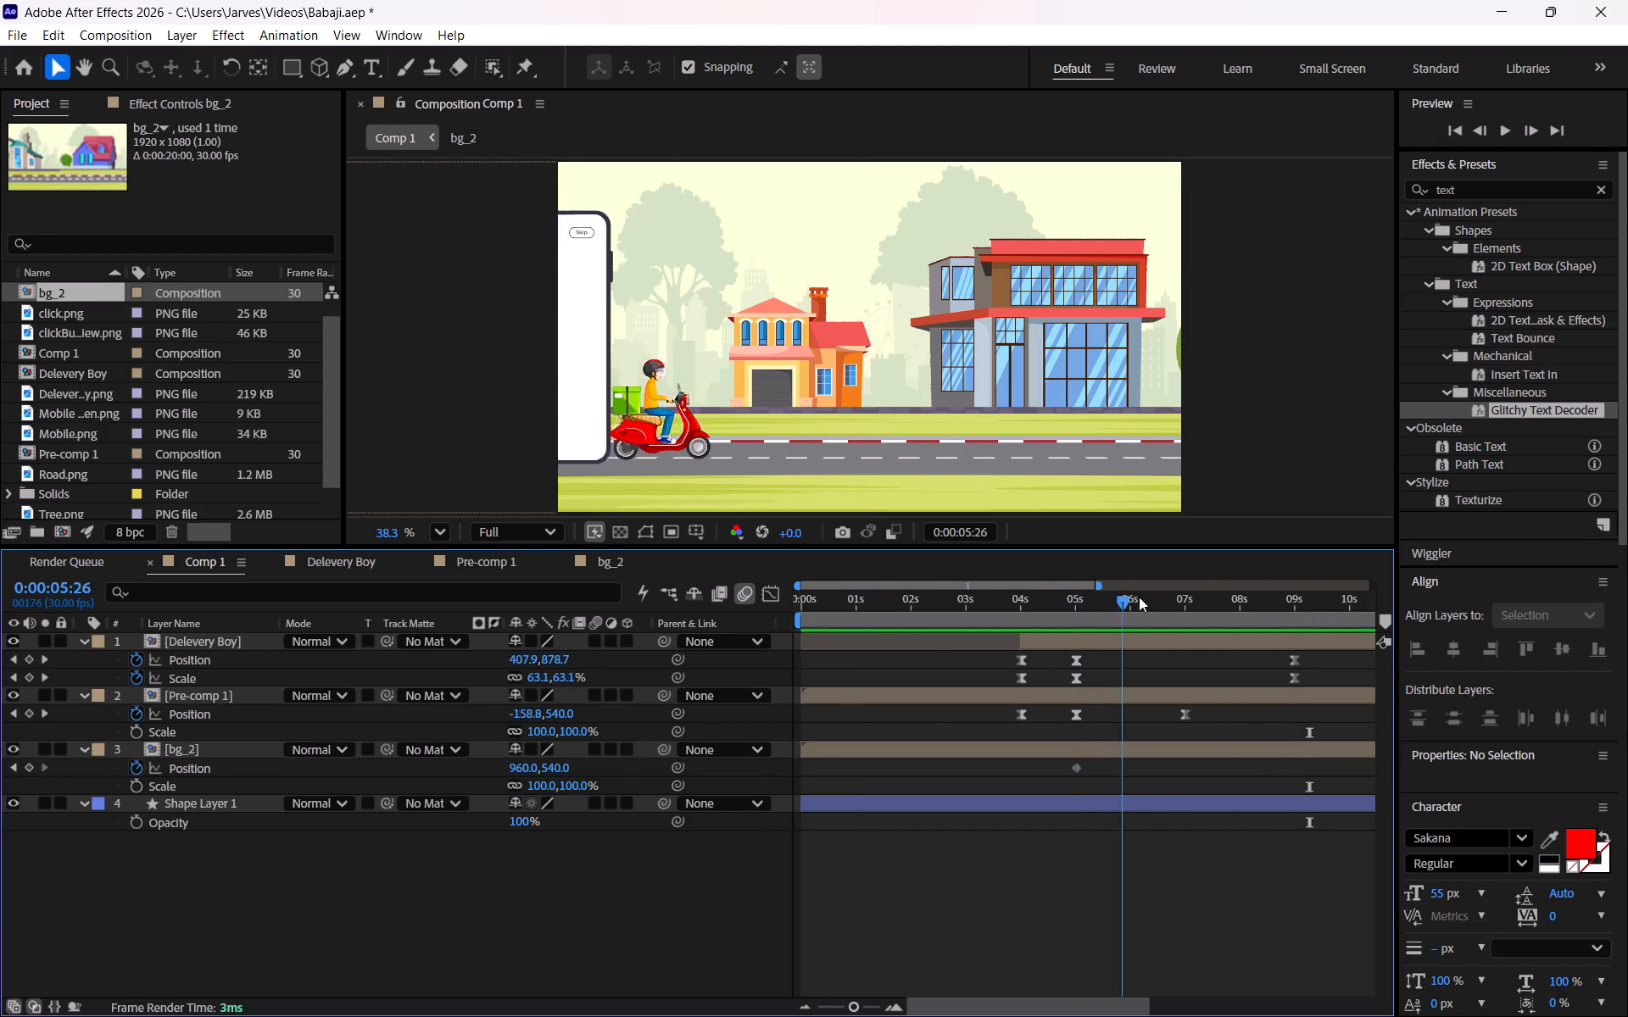
left_click_drag(1139, 597, 1073, 590)
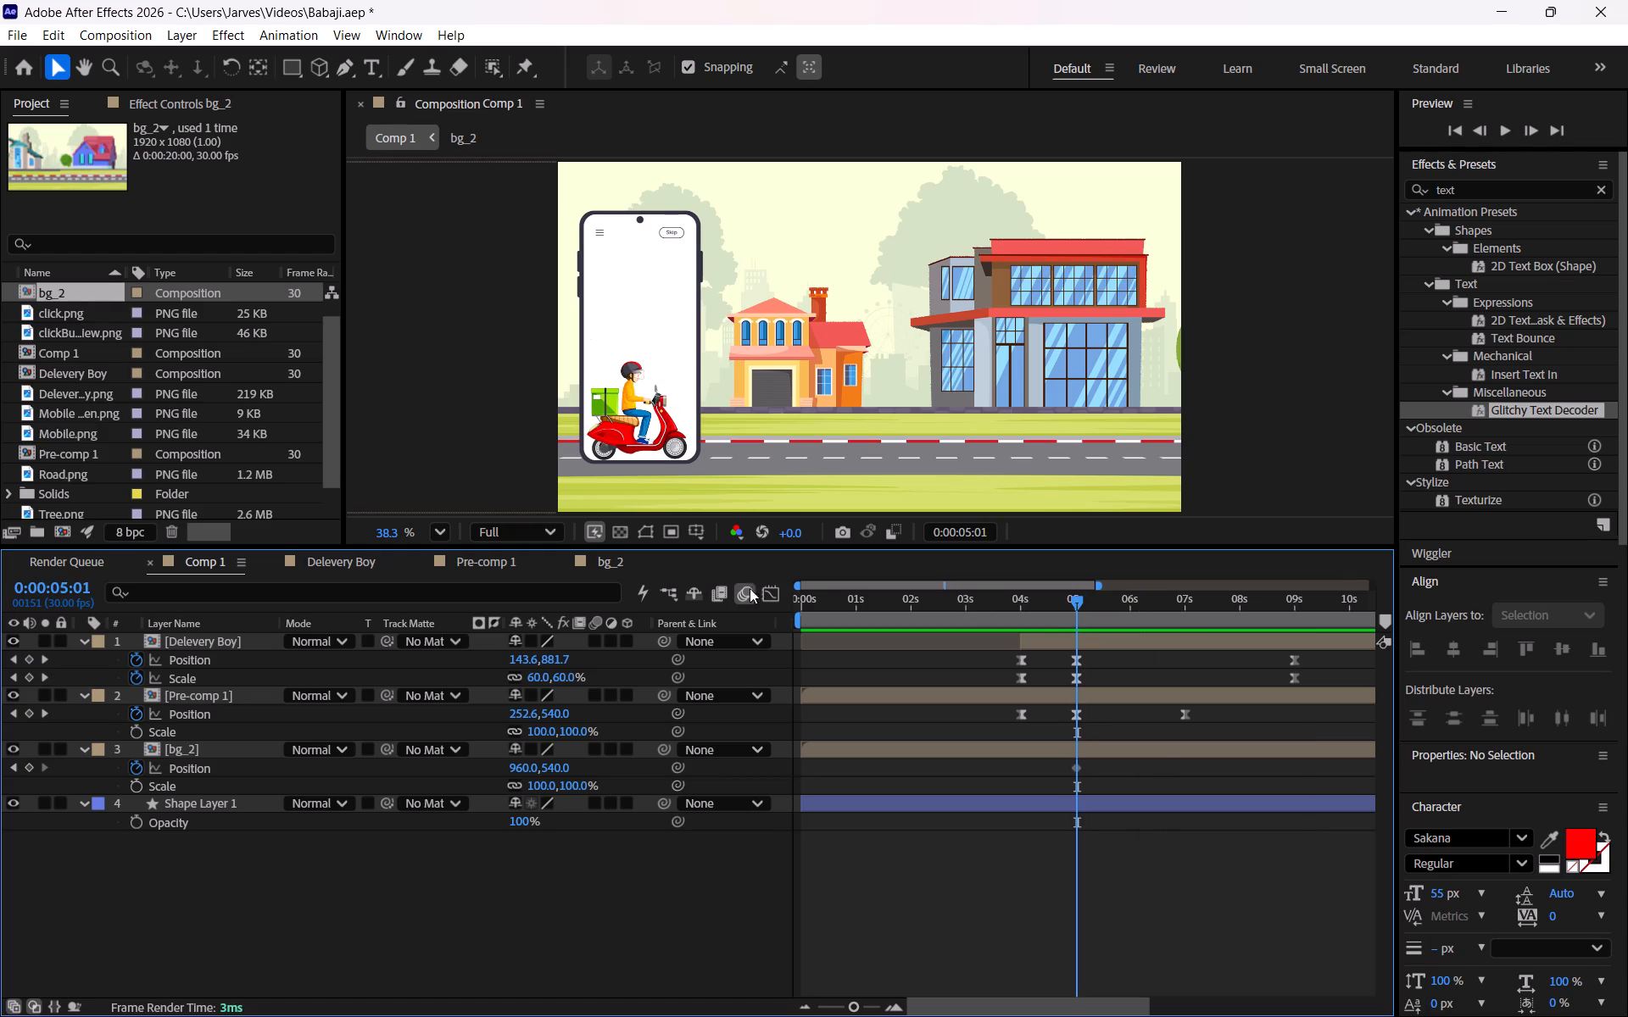
left_click(591, 562)
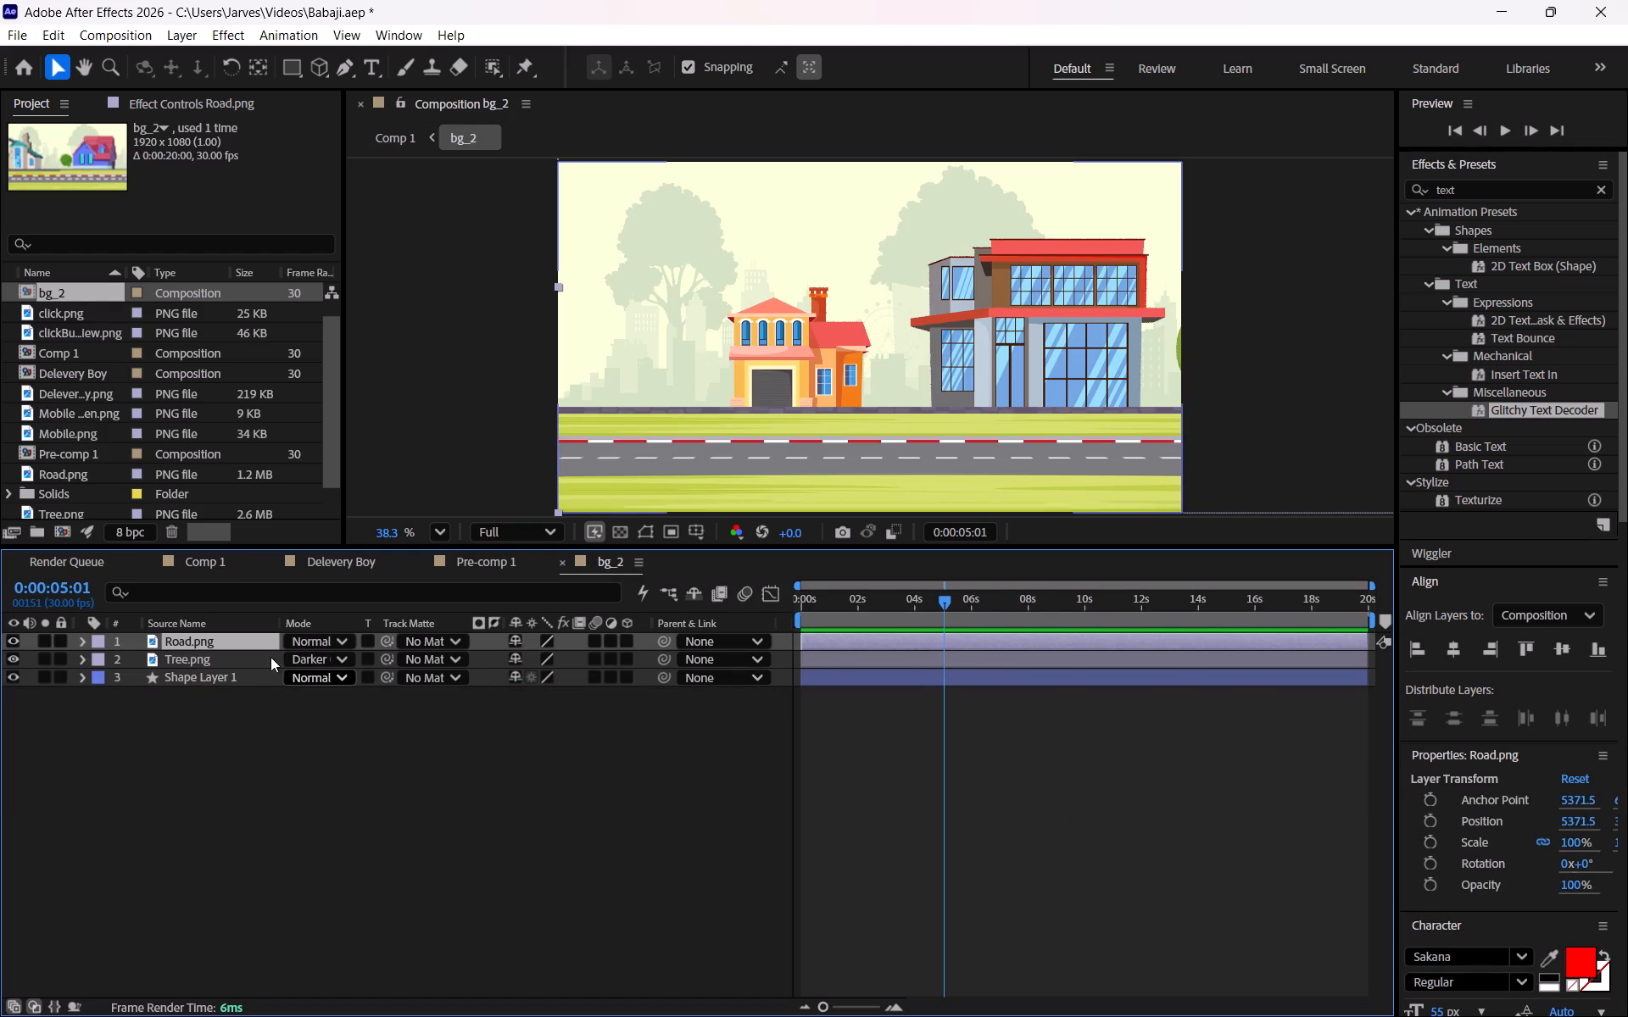
key("p")
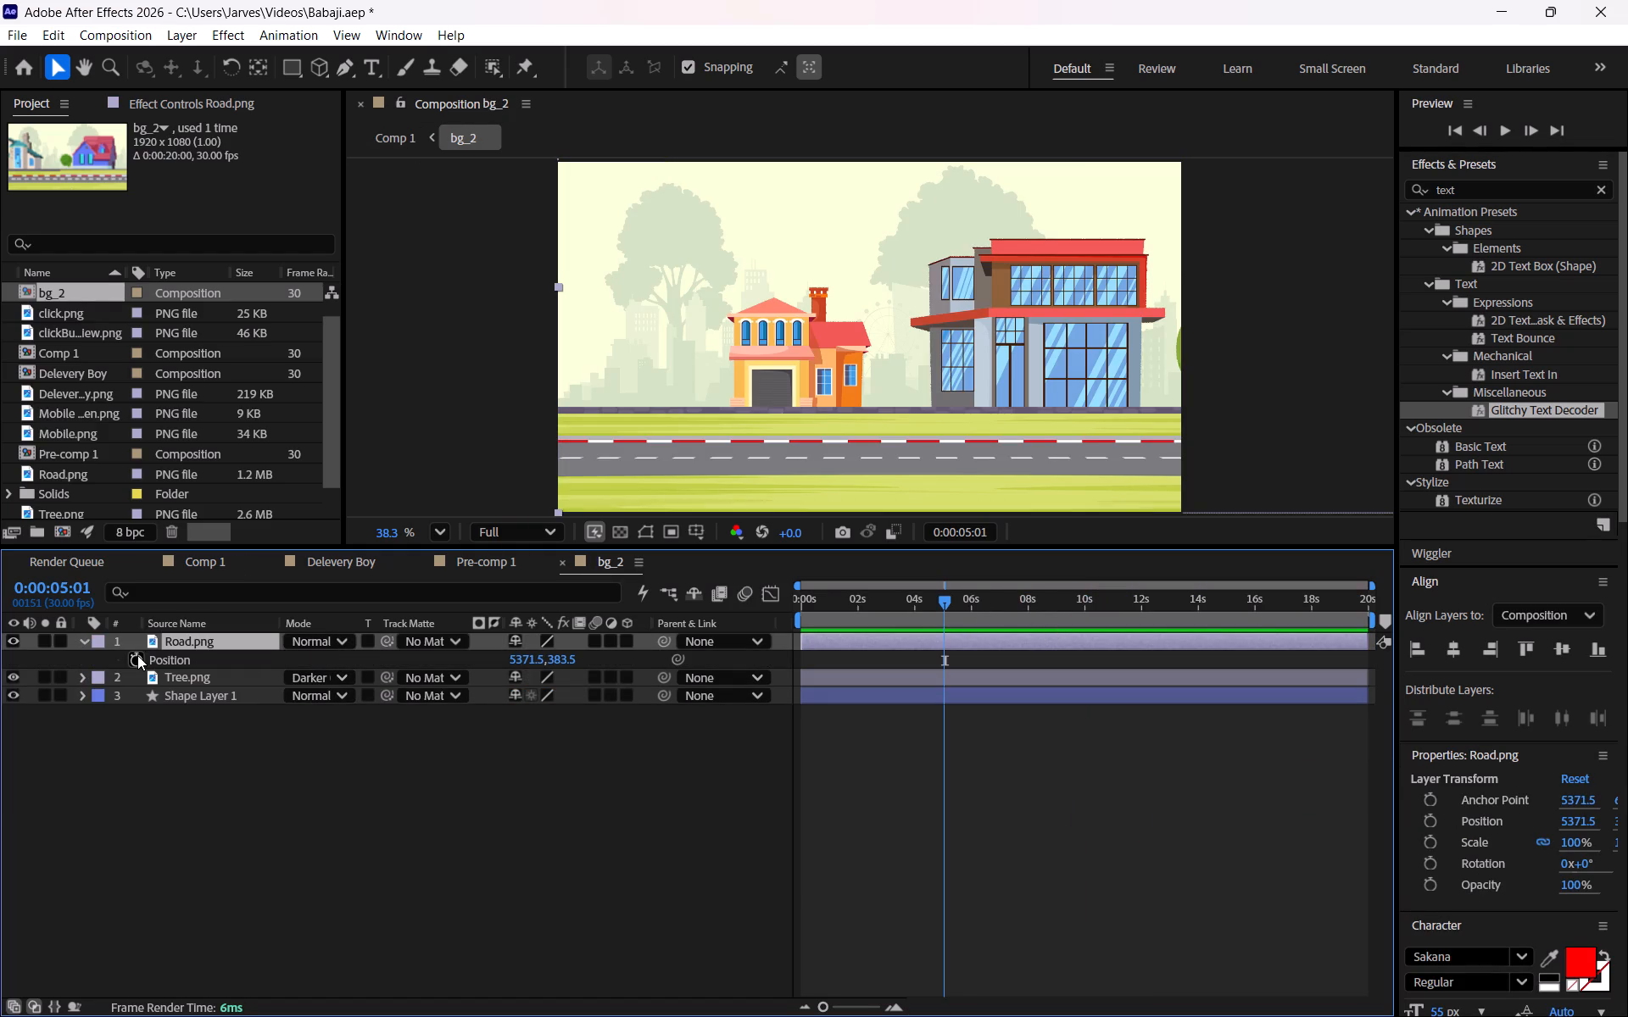
left_click(137, 657)
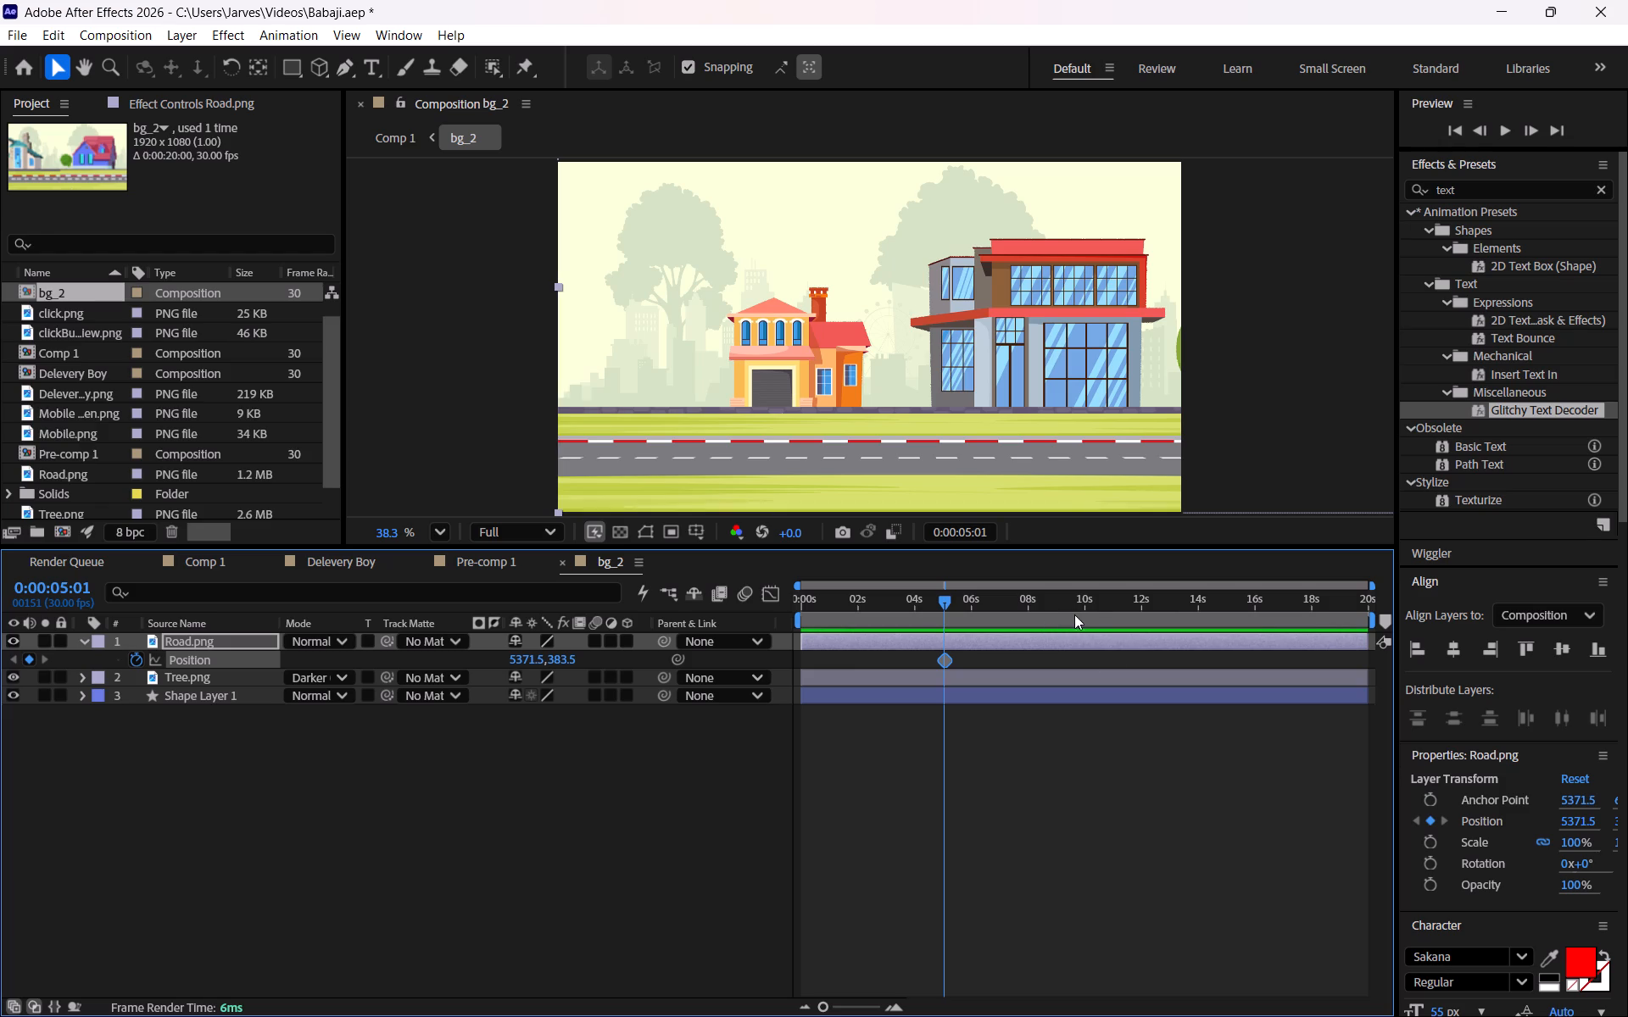
At 0:00:09:00, align Road.png to bg_2's right edge to create its ending Position keyframe.
left_click(221, 566)
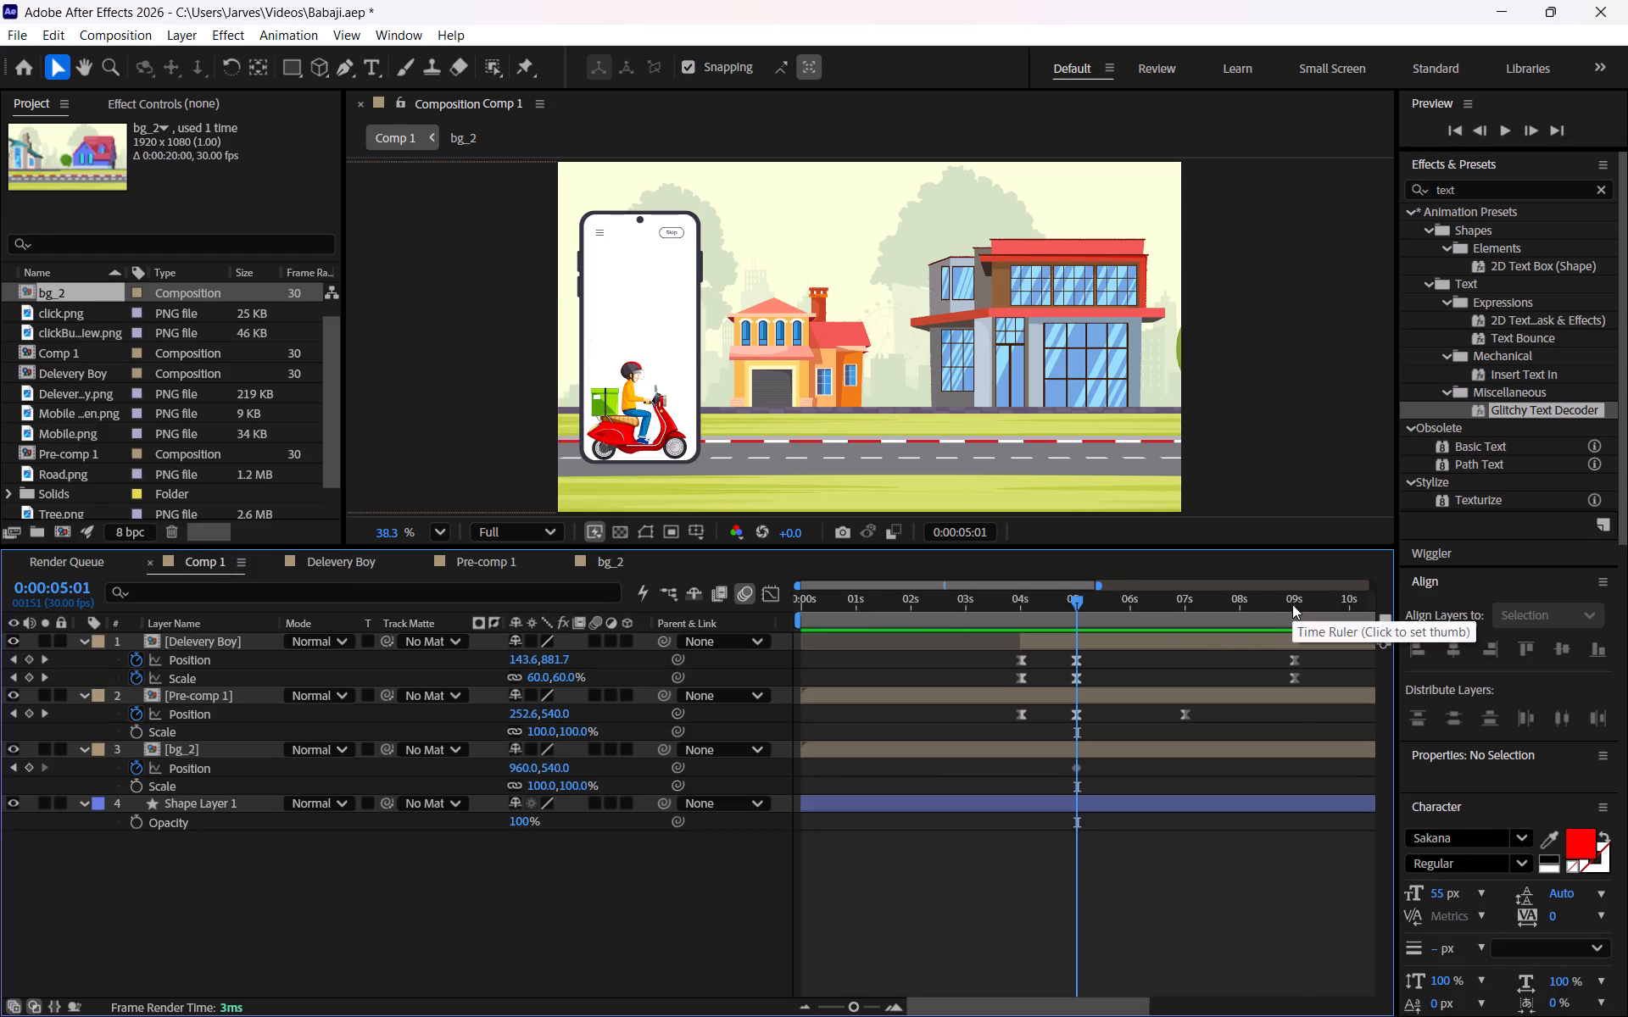
left_click(1292, 604)
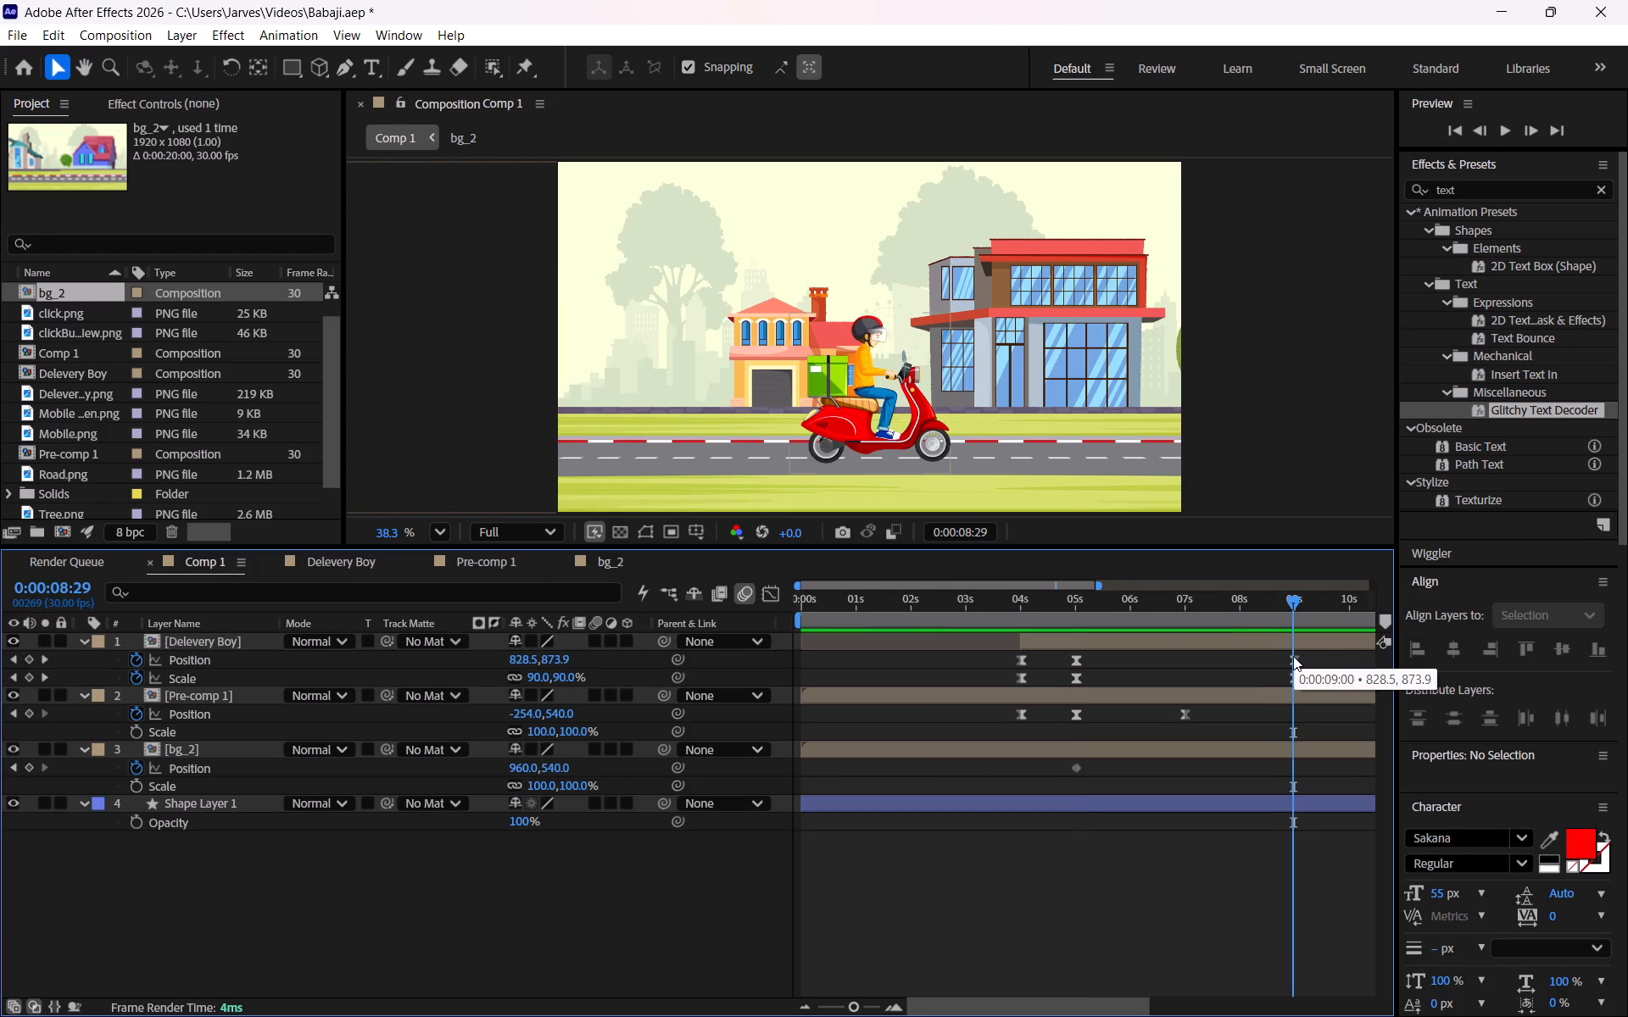
key("k")
double_click(610, 568)
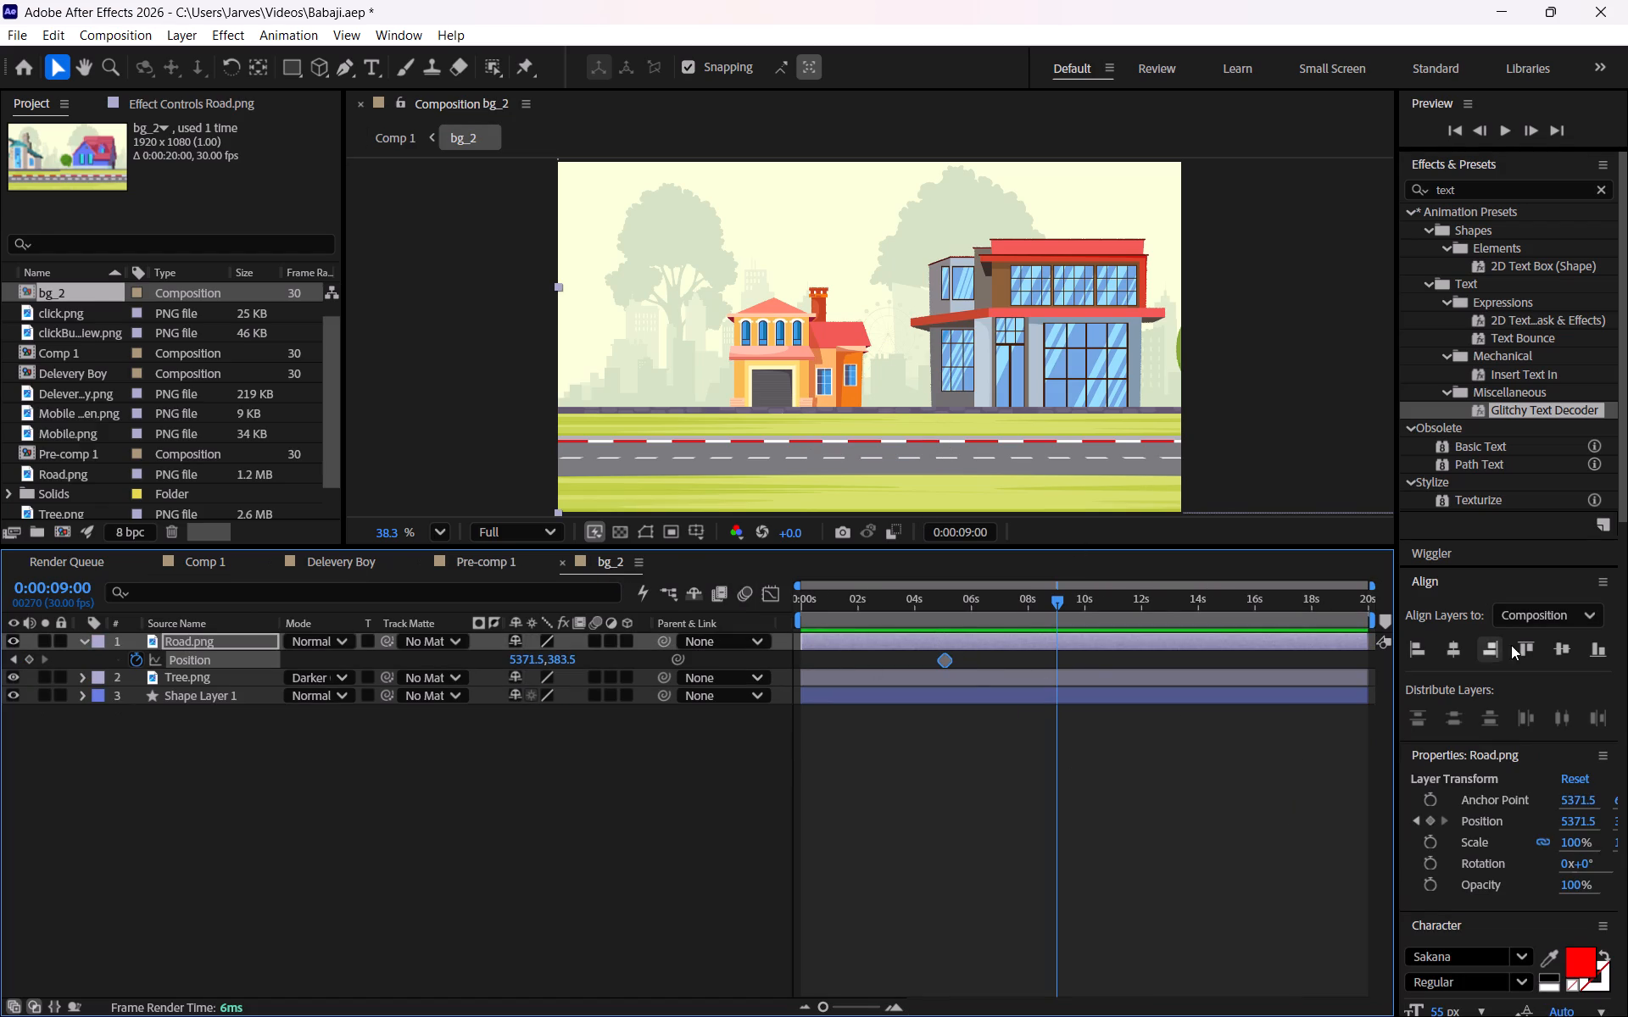
left_click(1489, 647)
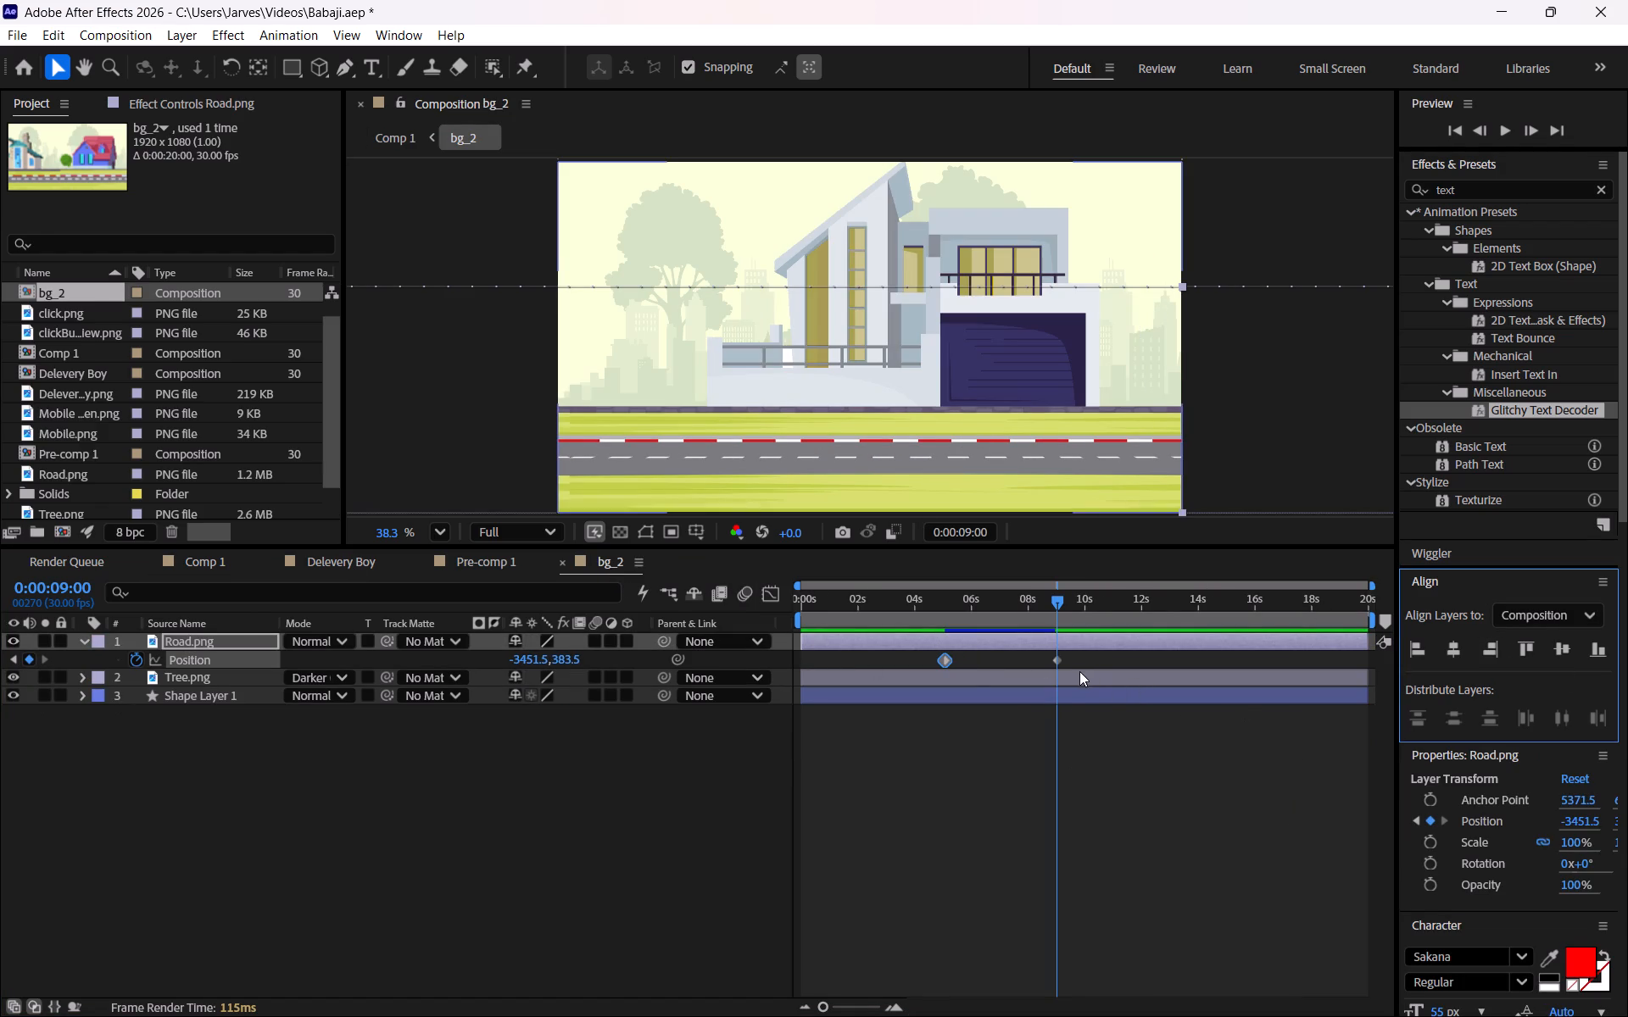
Apply Easy Ease to both Position keyframes of the Road.png layer.
left_click_drag(1075, 670, 1051, 663)
key("ctrl+z")
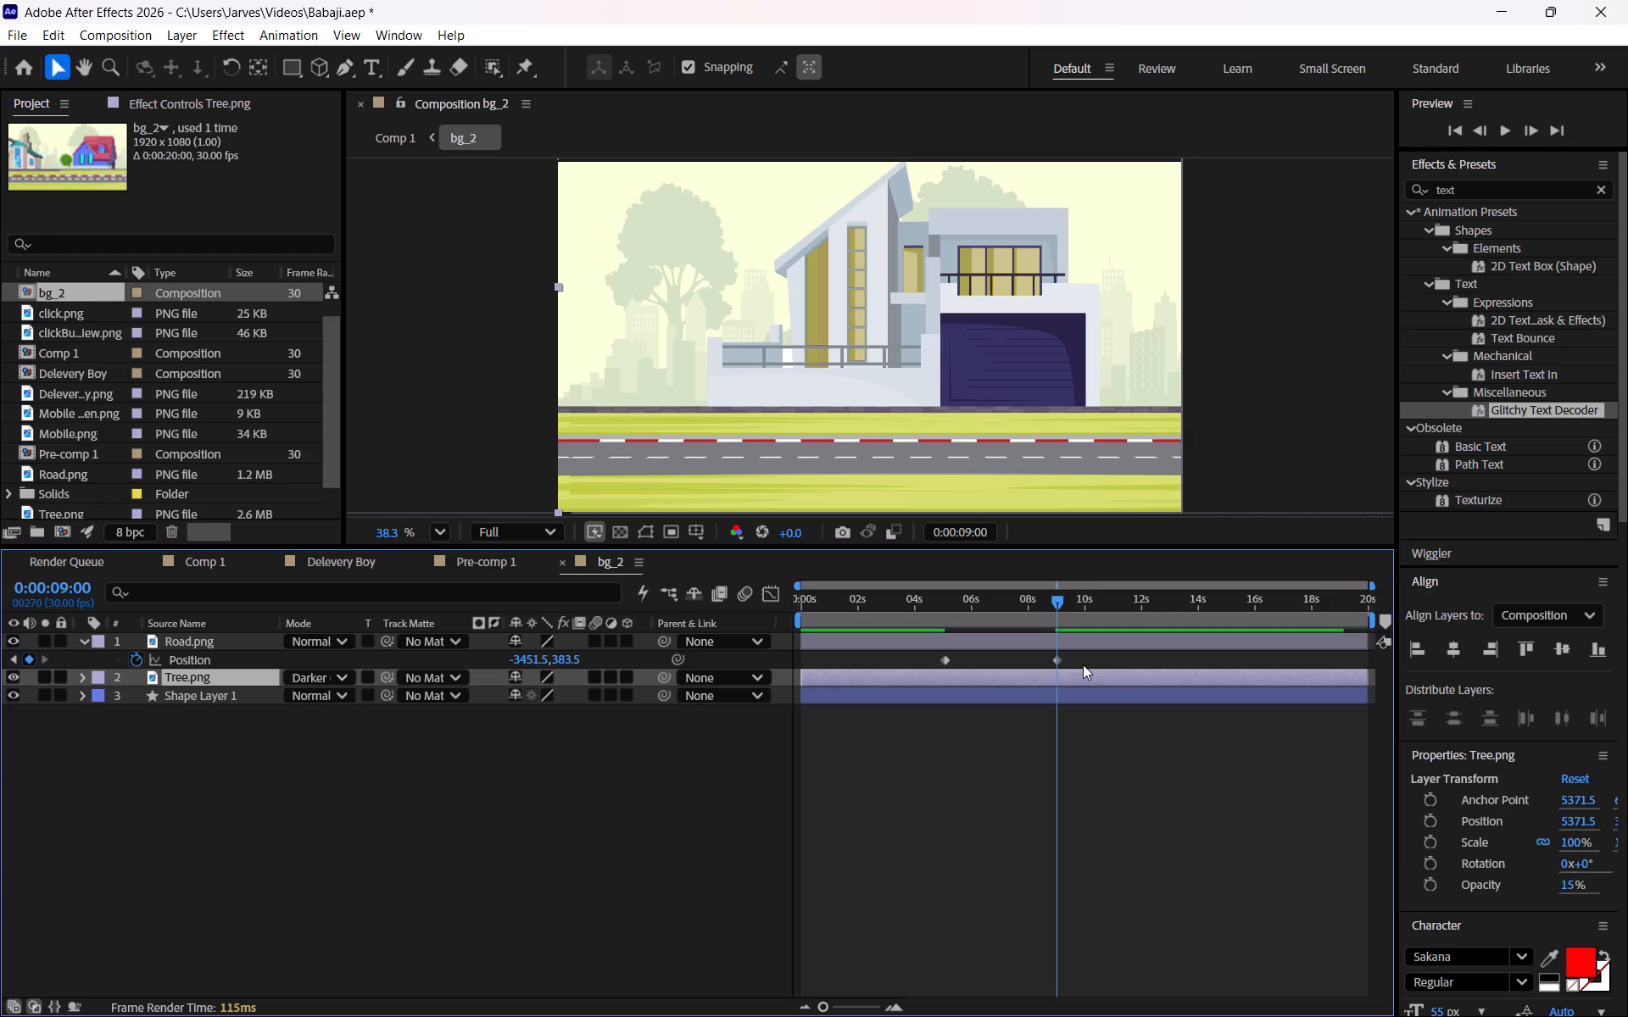
left_click_drag(1084, 664, 938, 658)
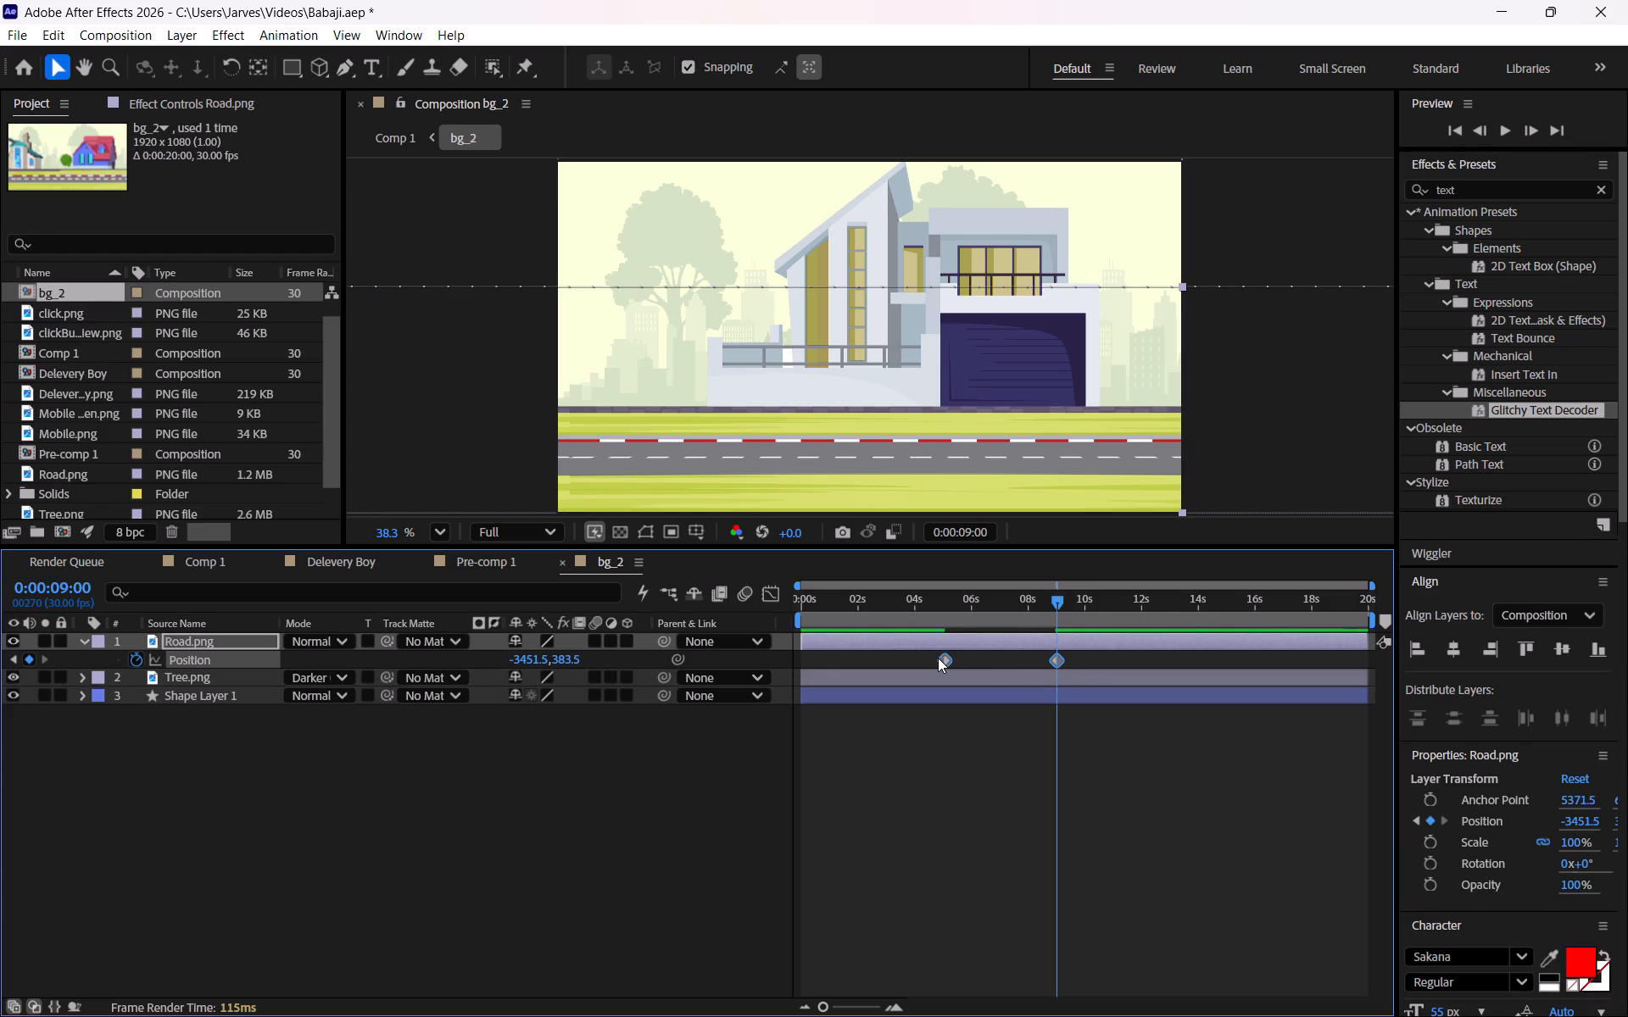
key("F9")
Play back Comp 1 from 0:00:02:04 to check the scooter riding along the moving street.
left_click(226, 565)
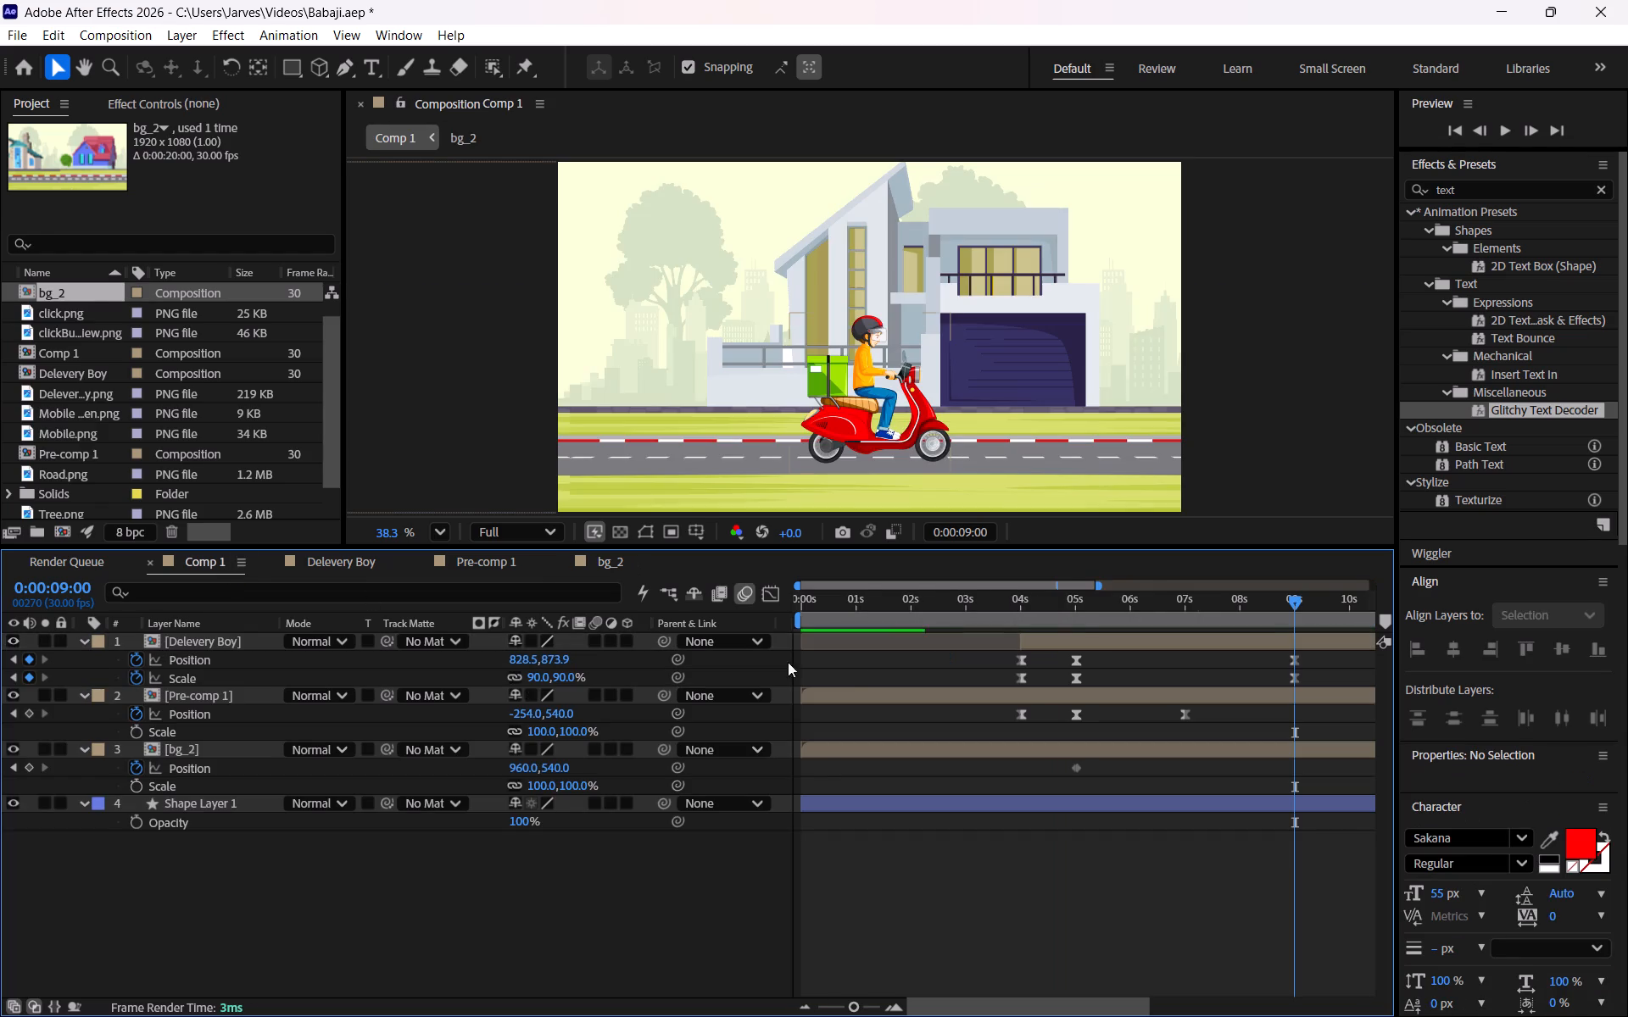
left_click_drag(1293, 601, 932, 620)
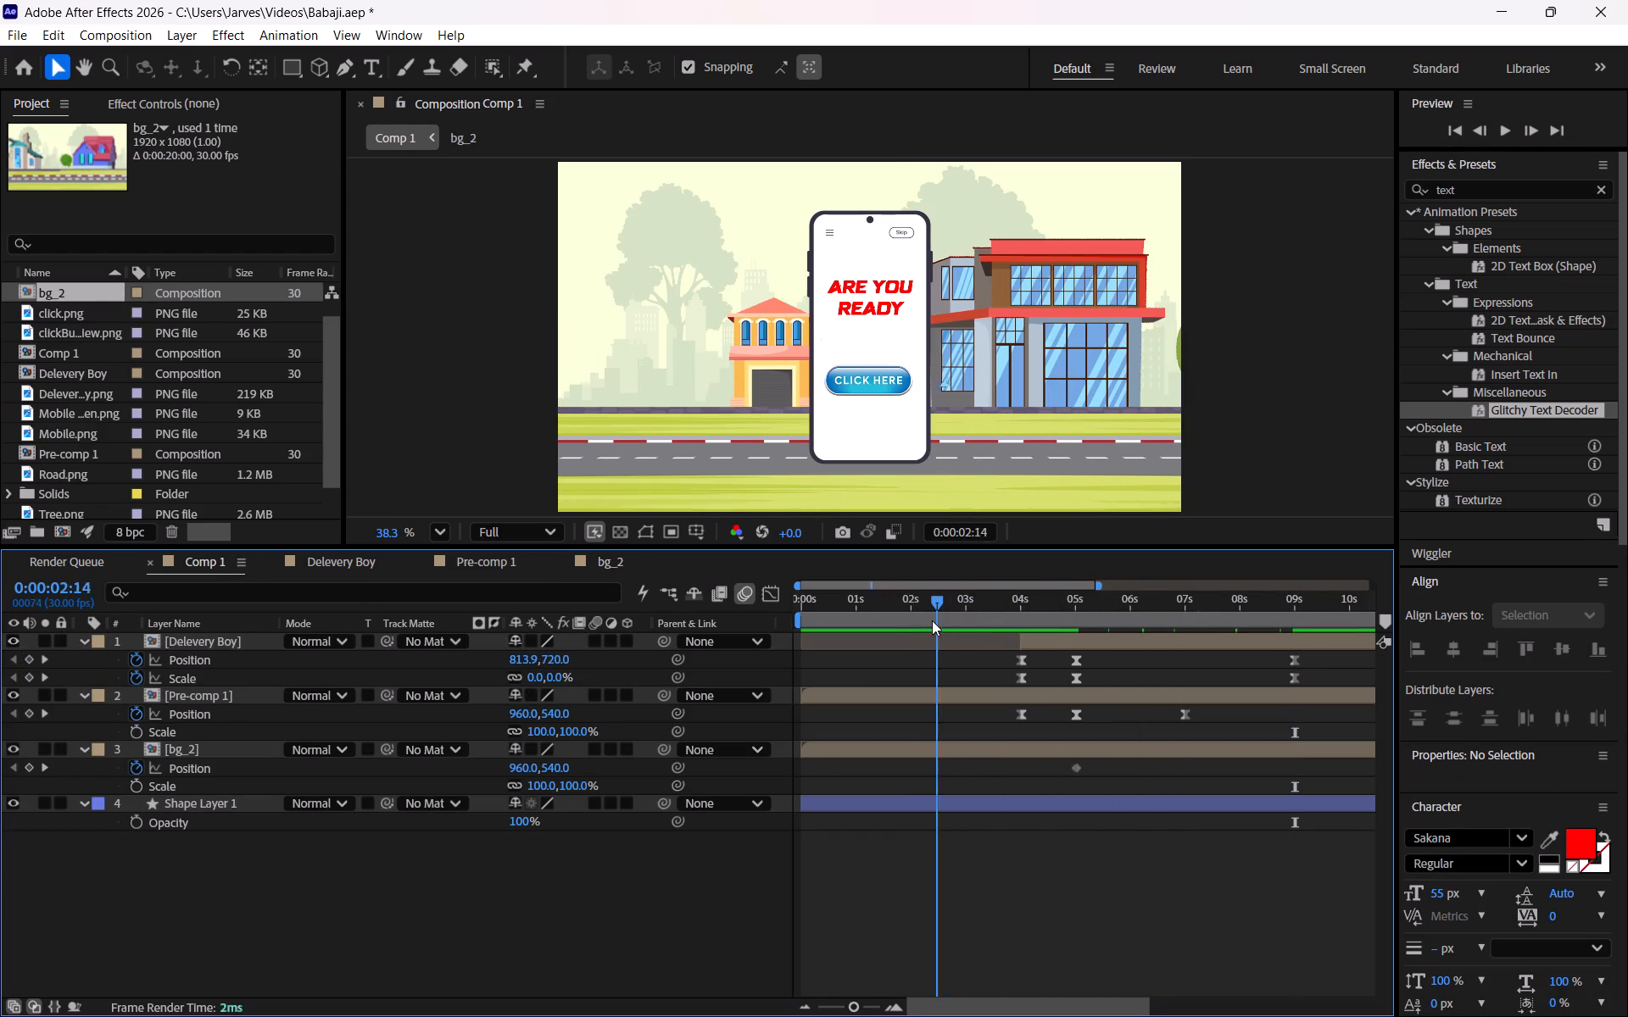
left_click_drag(932, 620, 917, 617)
key("space")
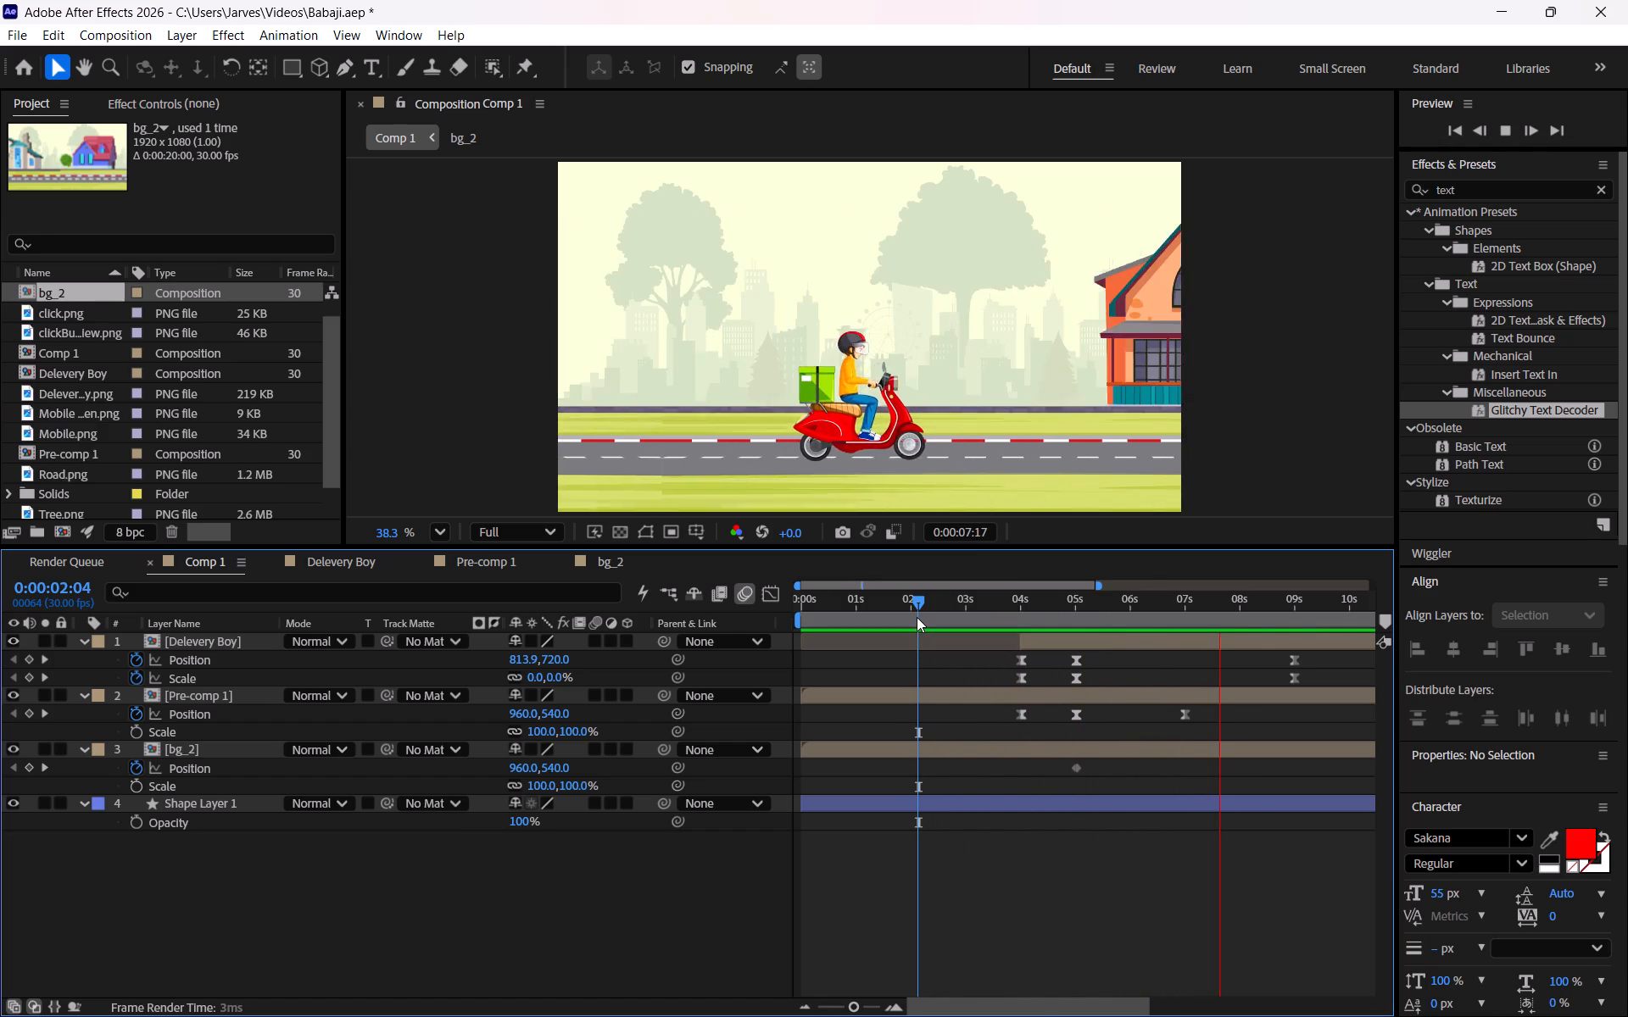
key("space")
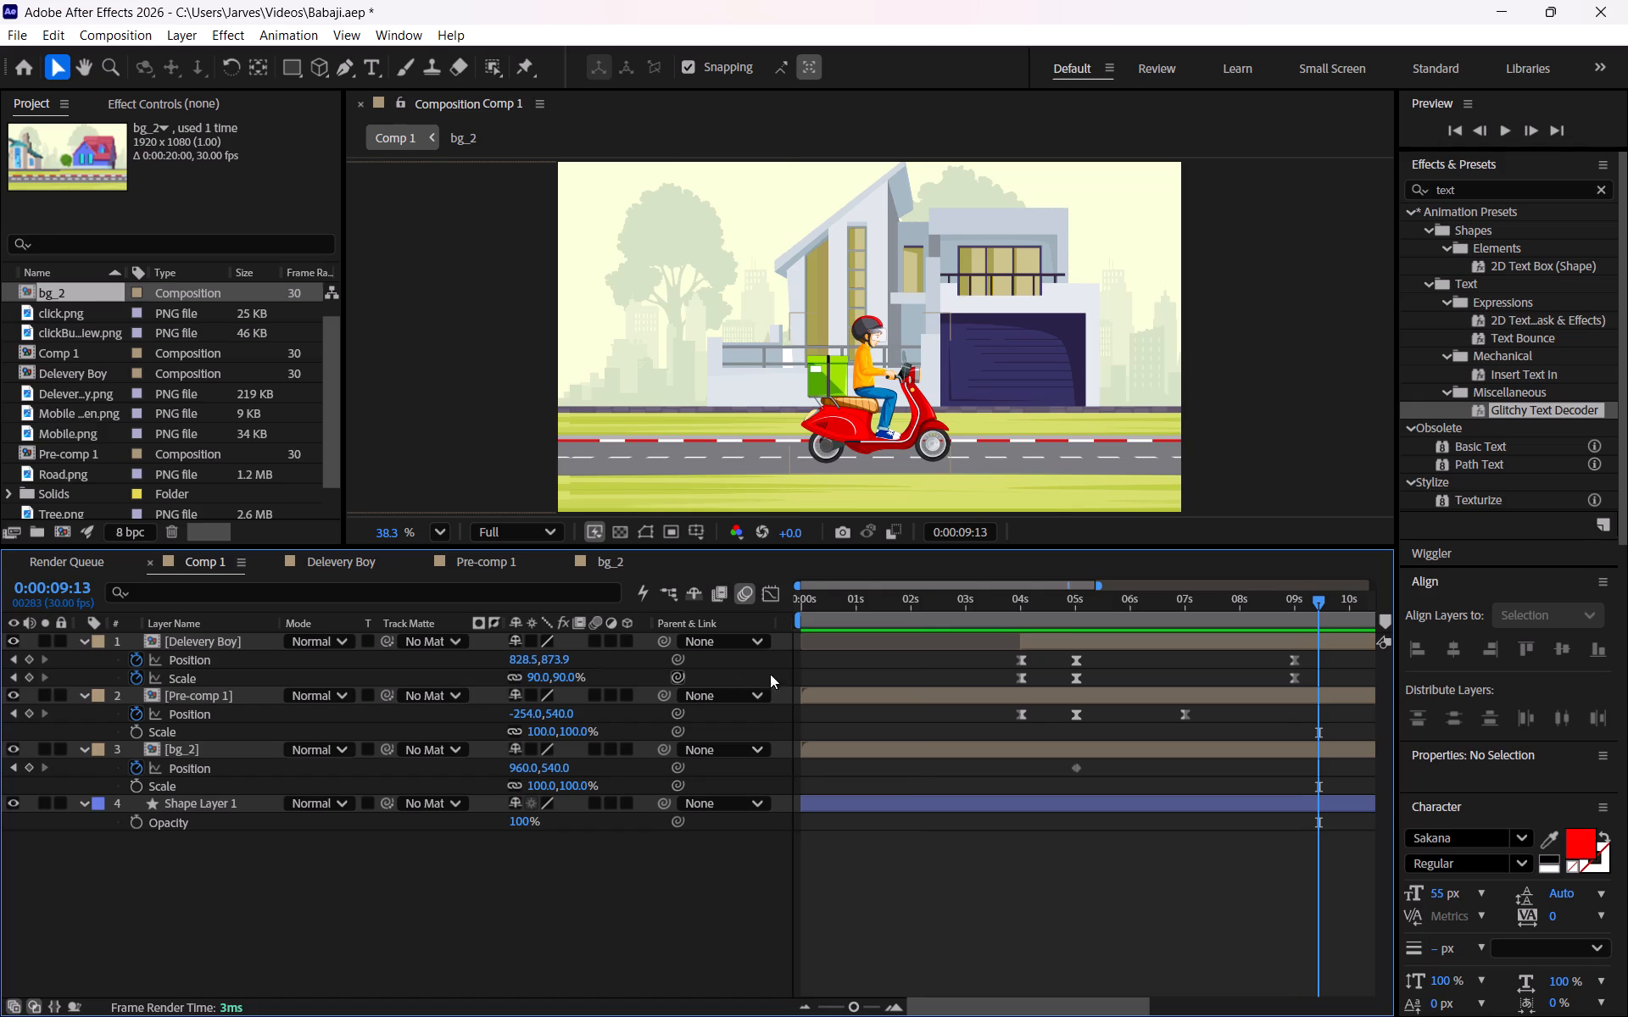
At 0:00:09:00 in Comp 1, set the Delevery Boy layer's horizontal Position to 683.5, keeping its vertical value at 873.9.
left_click_drag(1314, 603, 1301, 597)
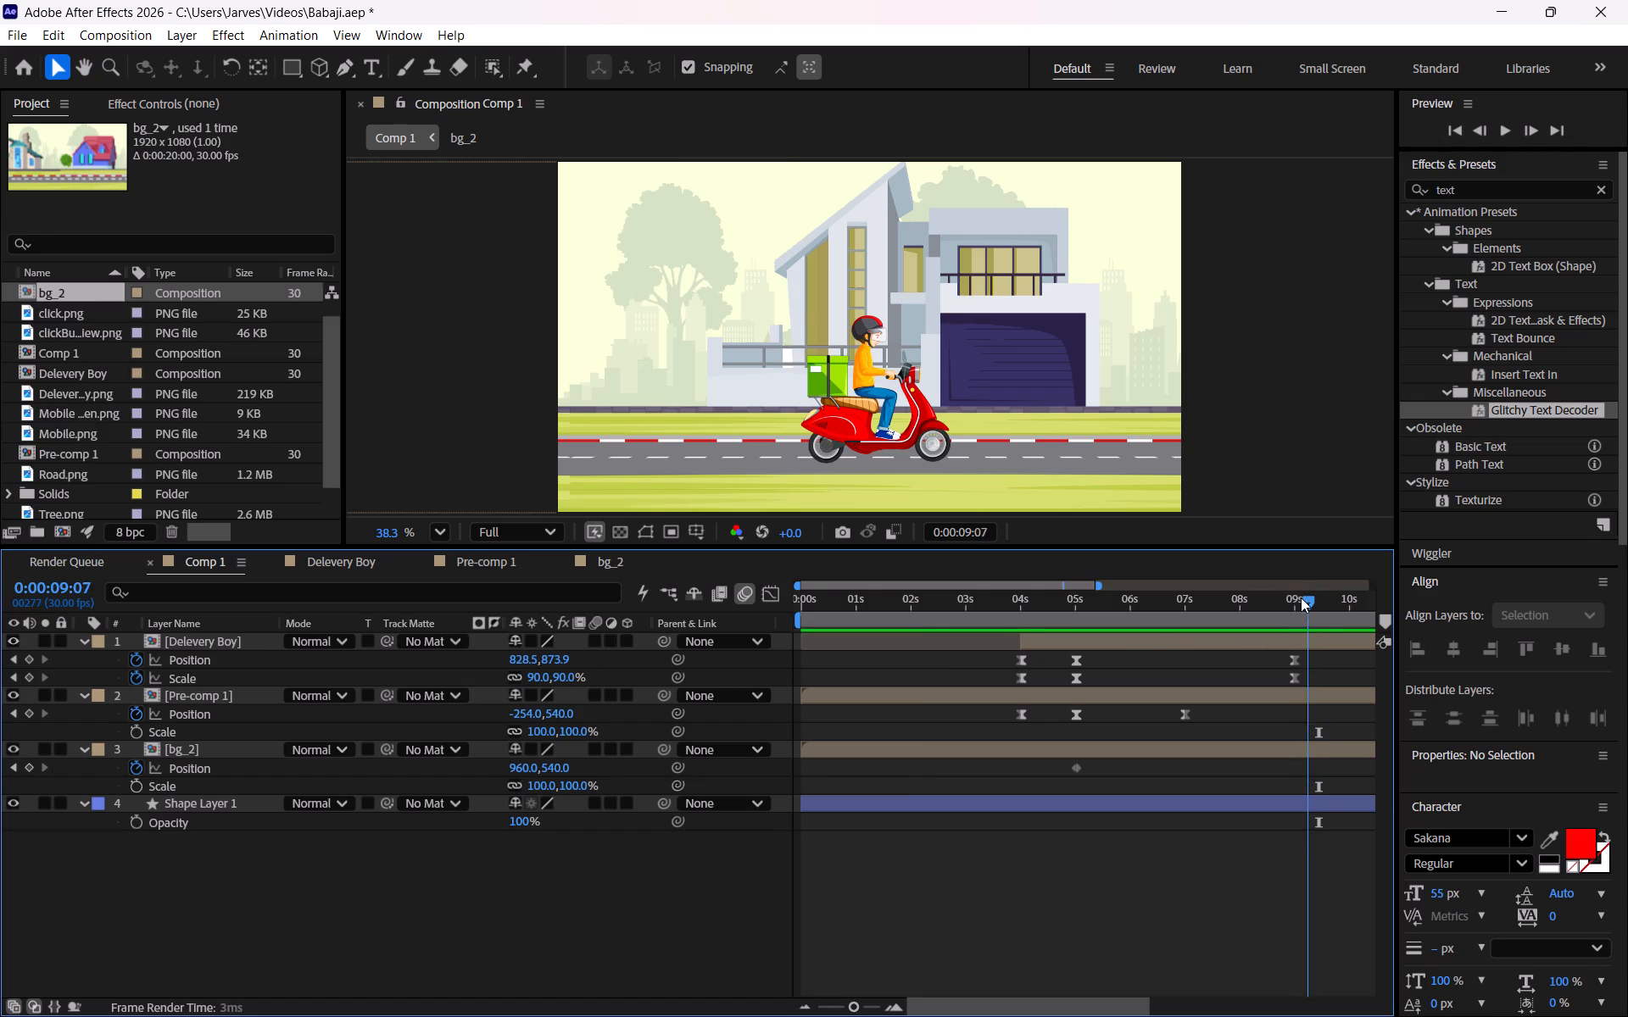
left_click_drag(1301, 597, 1290, 592)
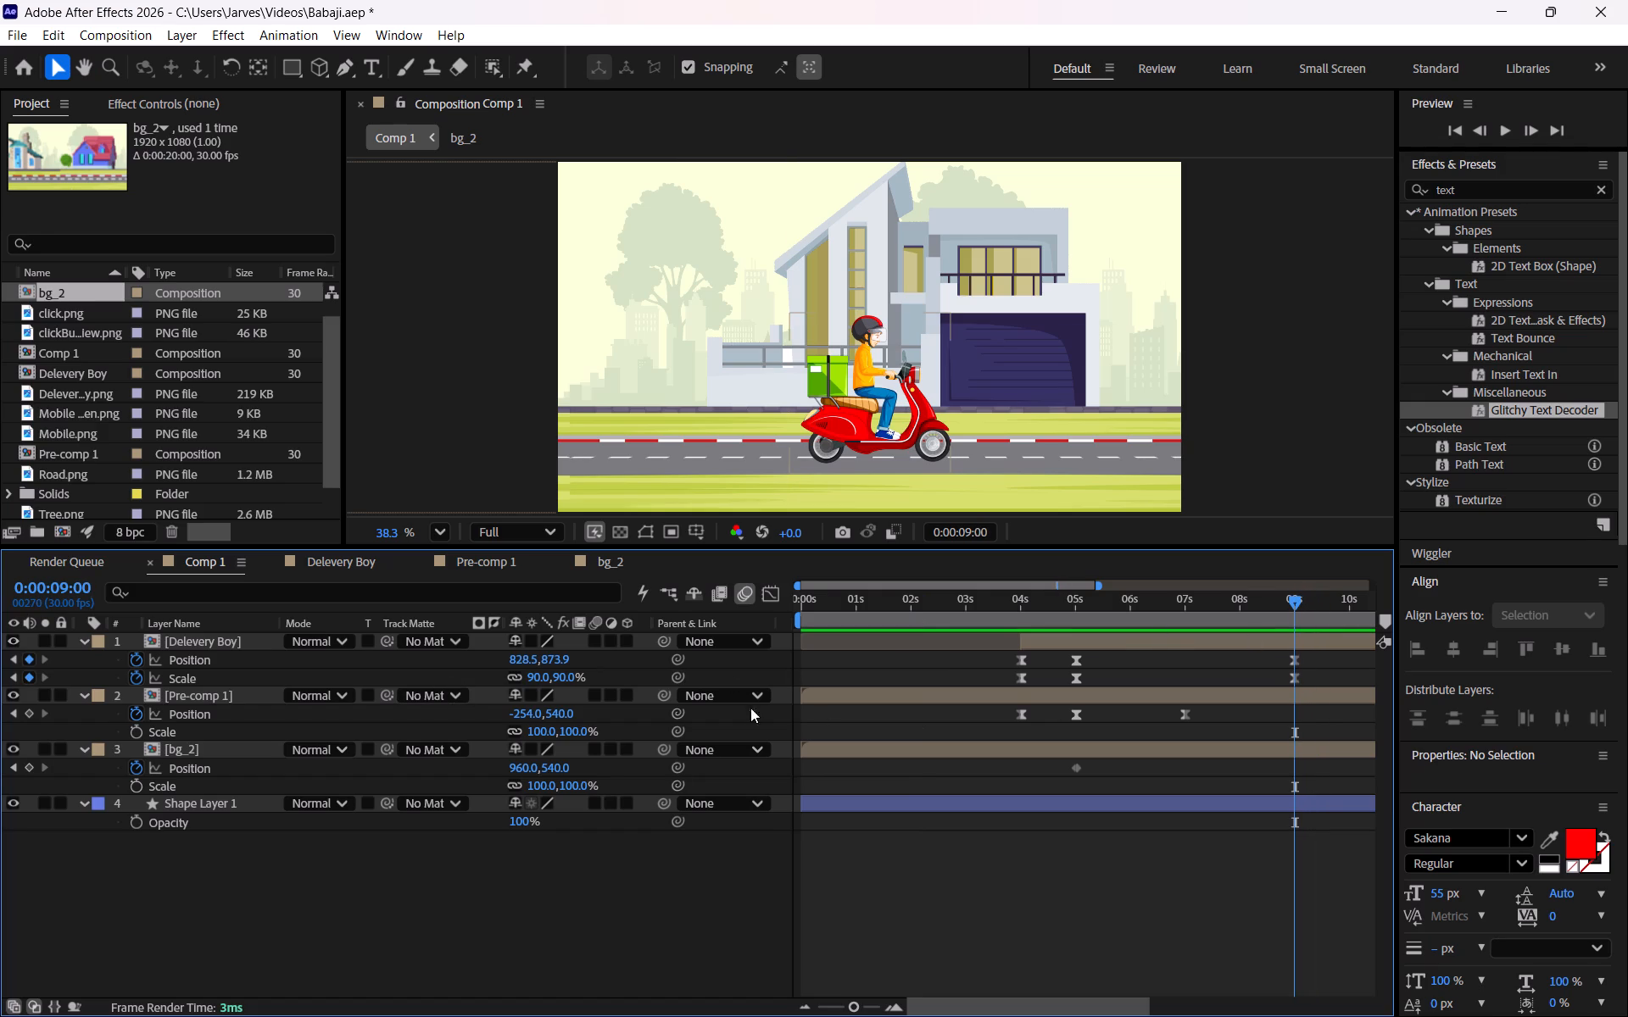
left_click_drag(554, 656, 523, 658)
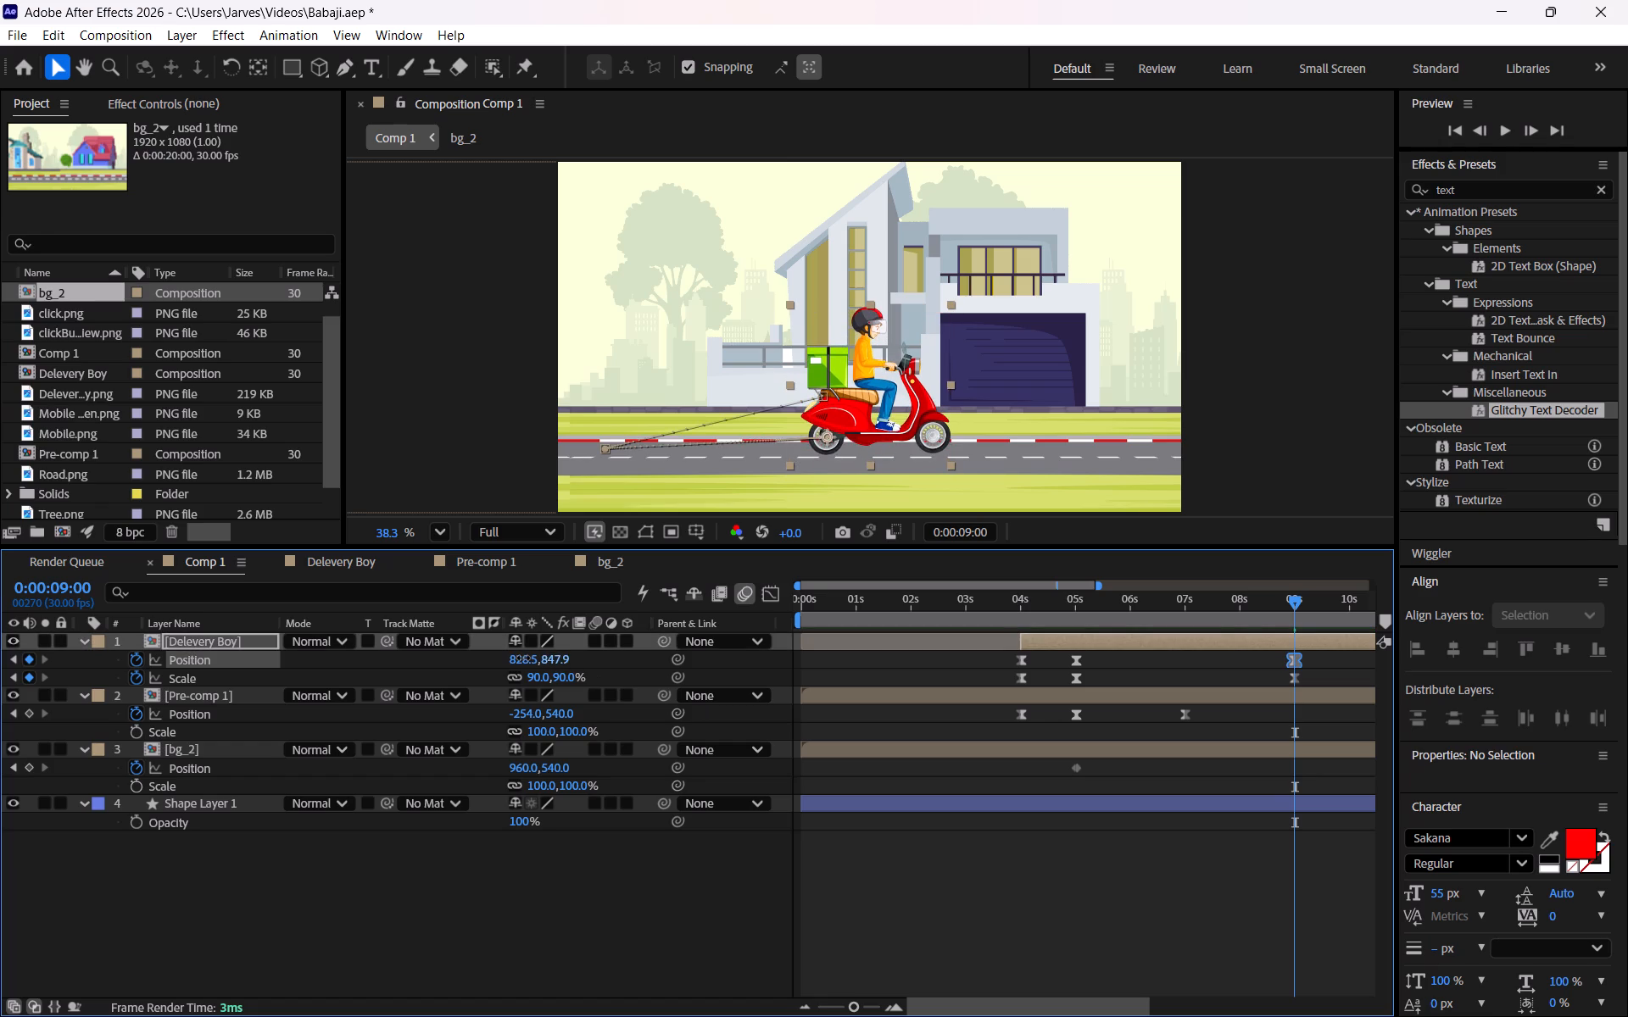
left_click_drag(523, 658, 524, 658)
key("ctrl+z")
left_click_drag(519, 666, 431, 662)
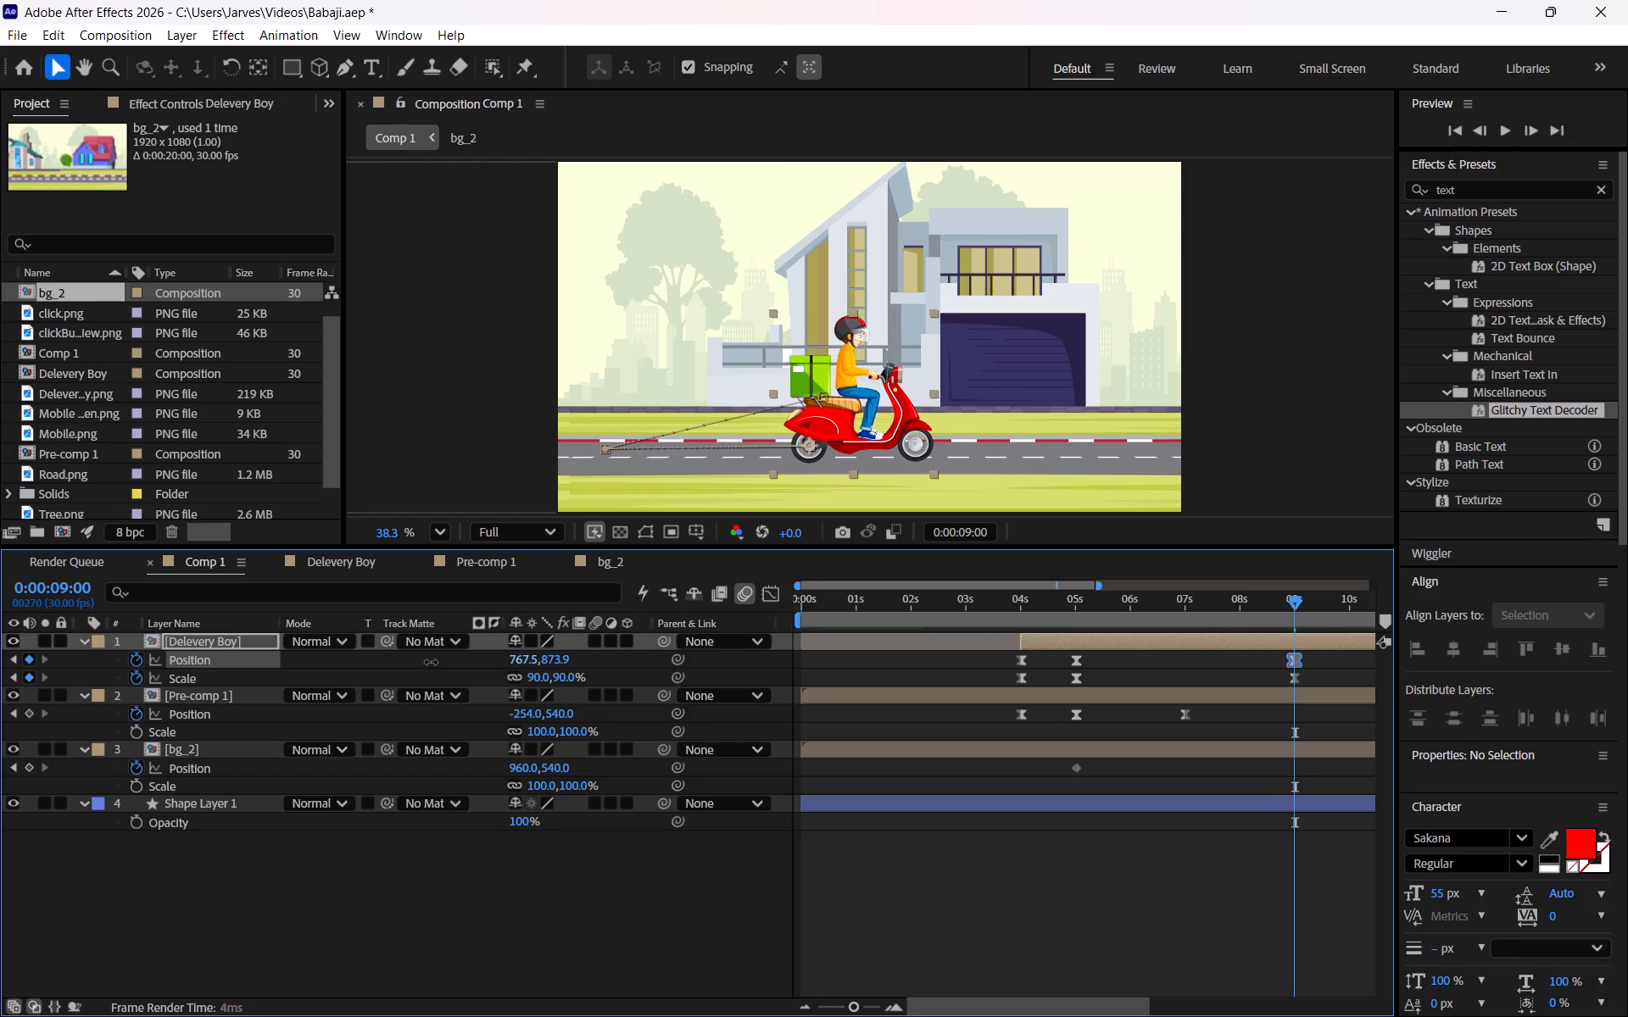
left_click_drag(431, 662, 360, 660)
Scrub Comp 1 between 0:00:06:00 and 0:00:09:00 to check the scooter's adjusted path.
left_click_drag(1297, 593, 1202, 597)
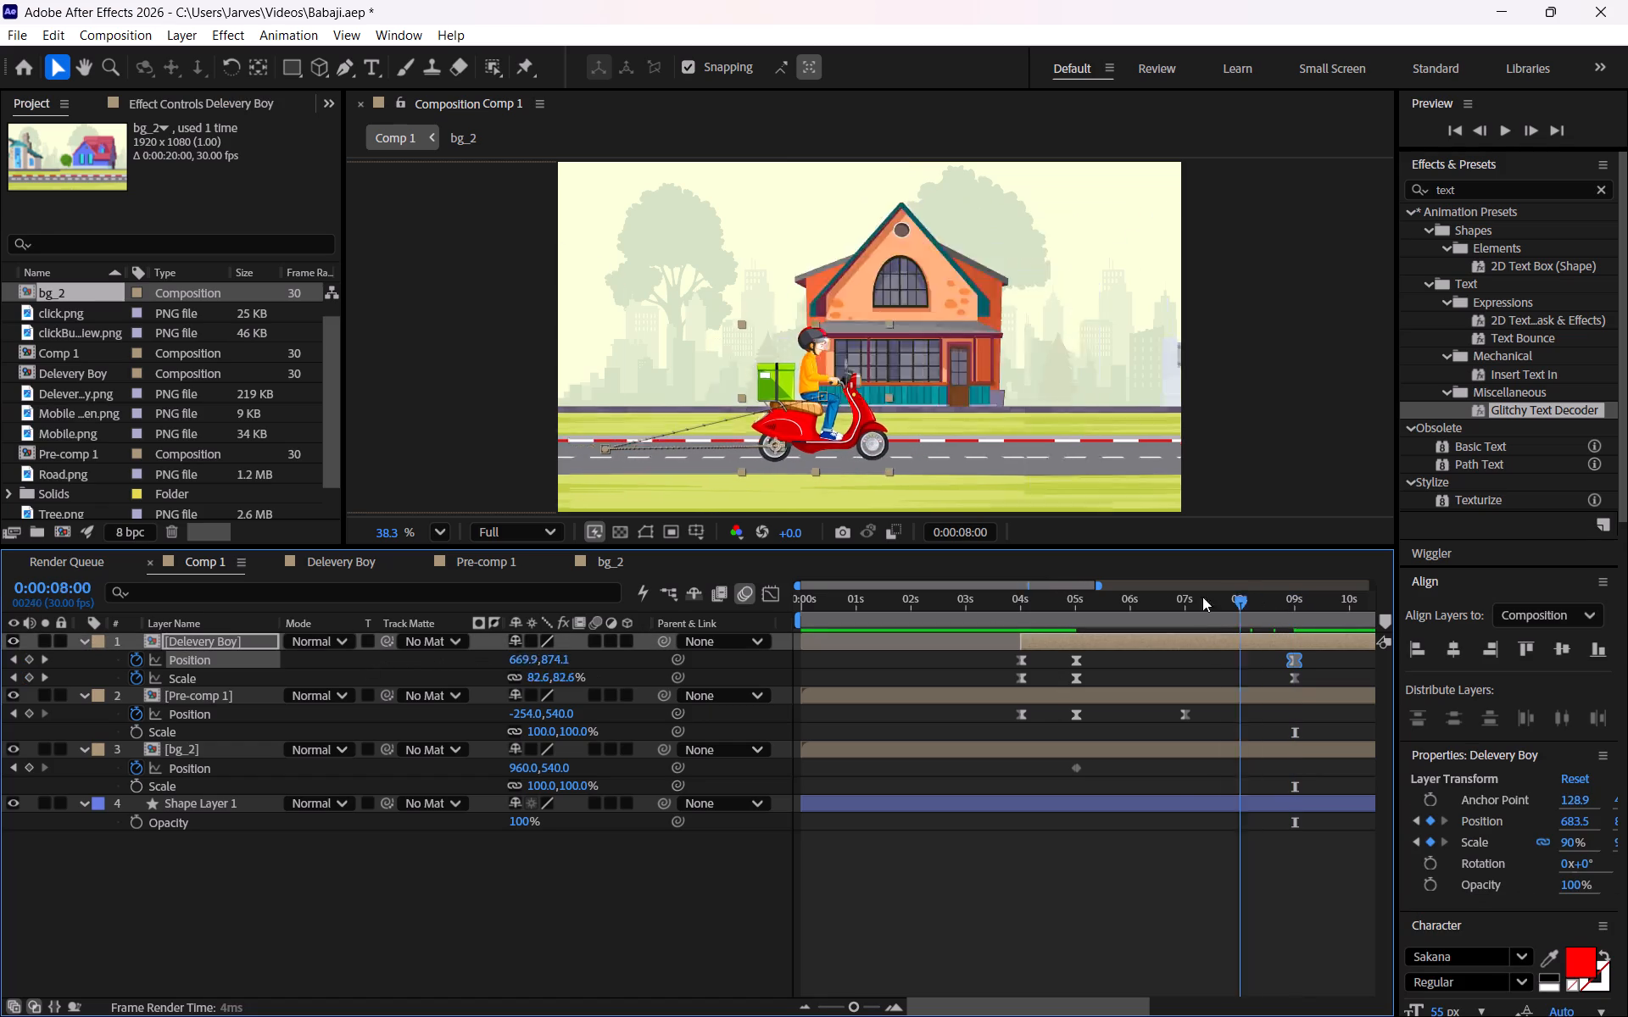
left_click_drag(1202, 597, 1120, 588)
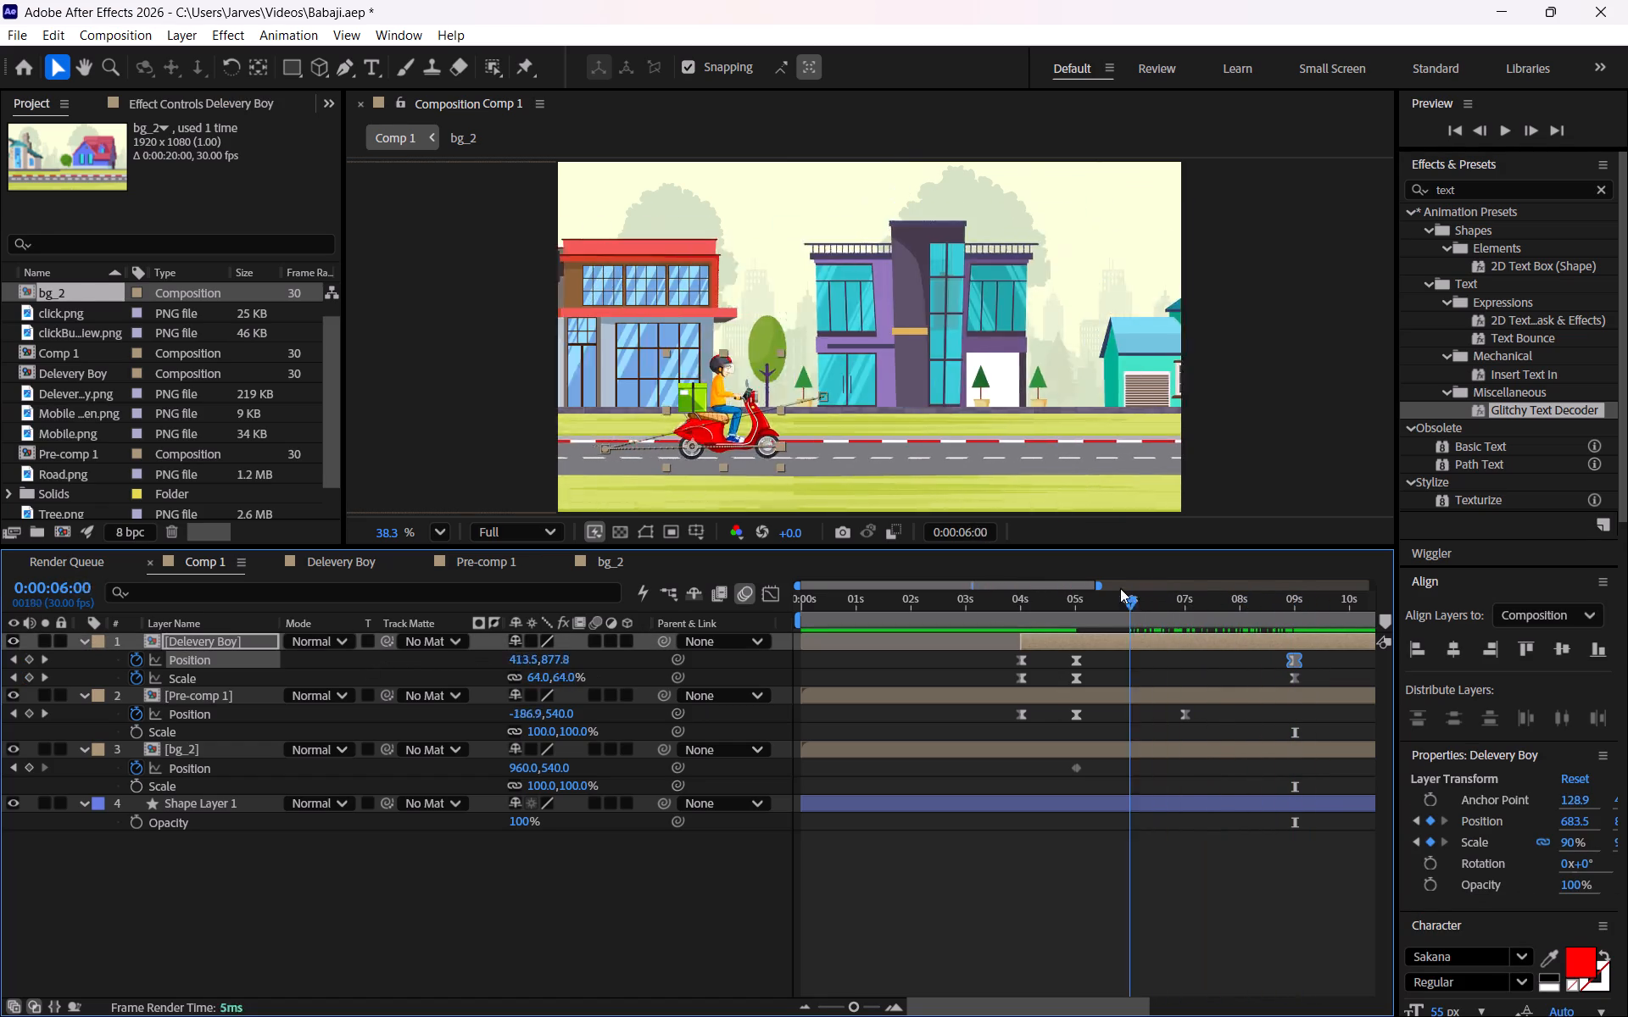
left_click_drag(1120, 588, 1296, 588)
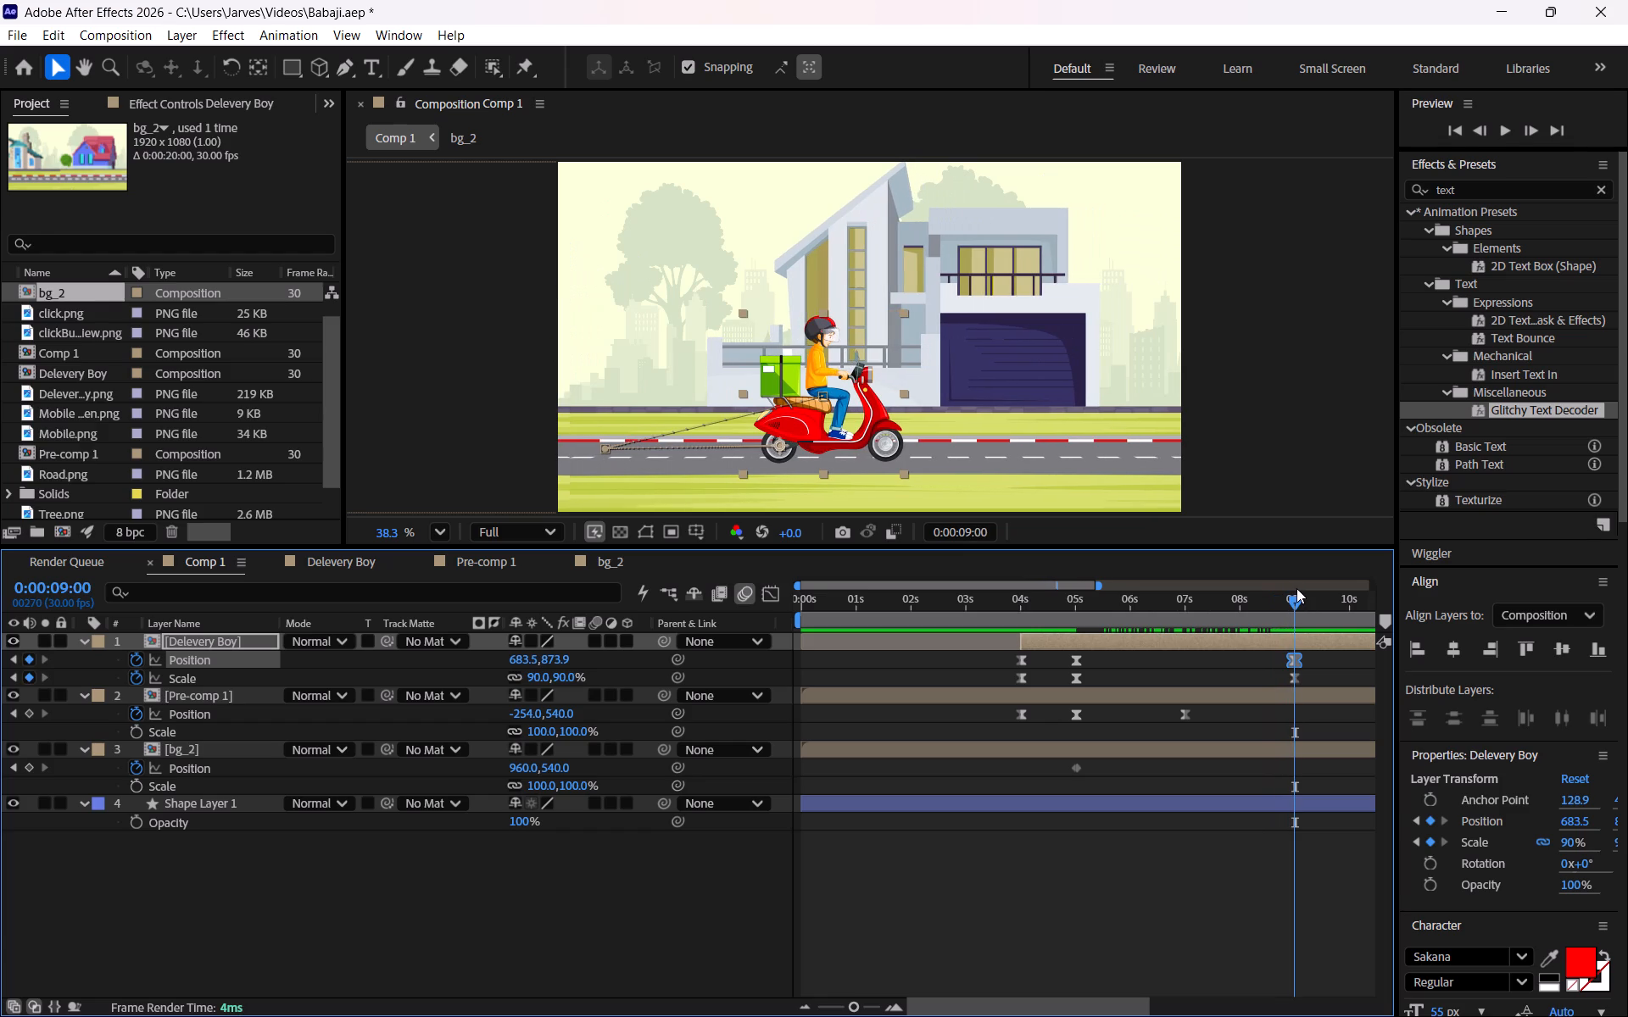
left_click_drag(1296, 588, 1297, 580)
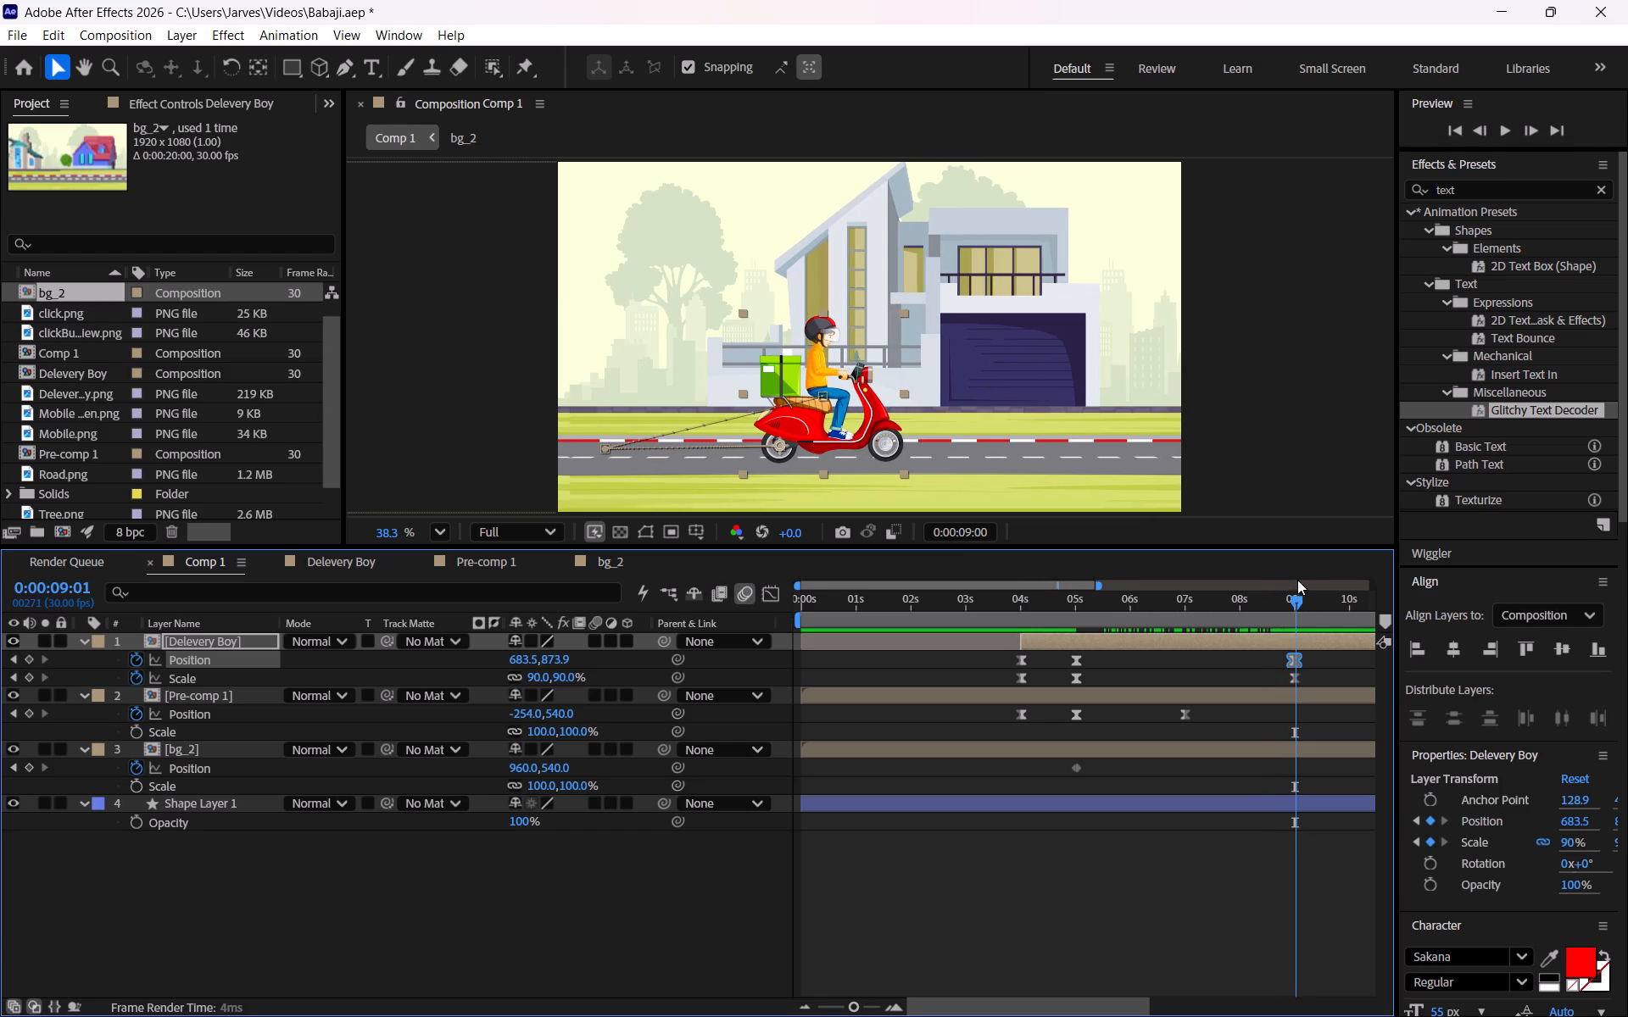
left_click_drag(1297, 580, 1295, 577)
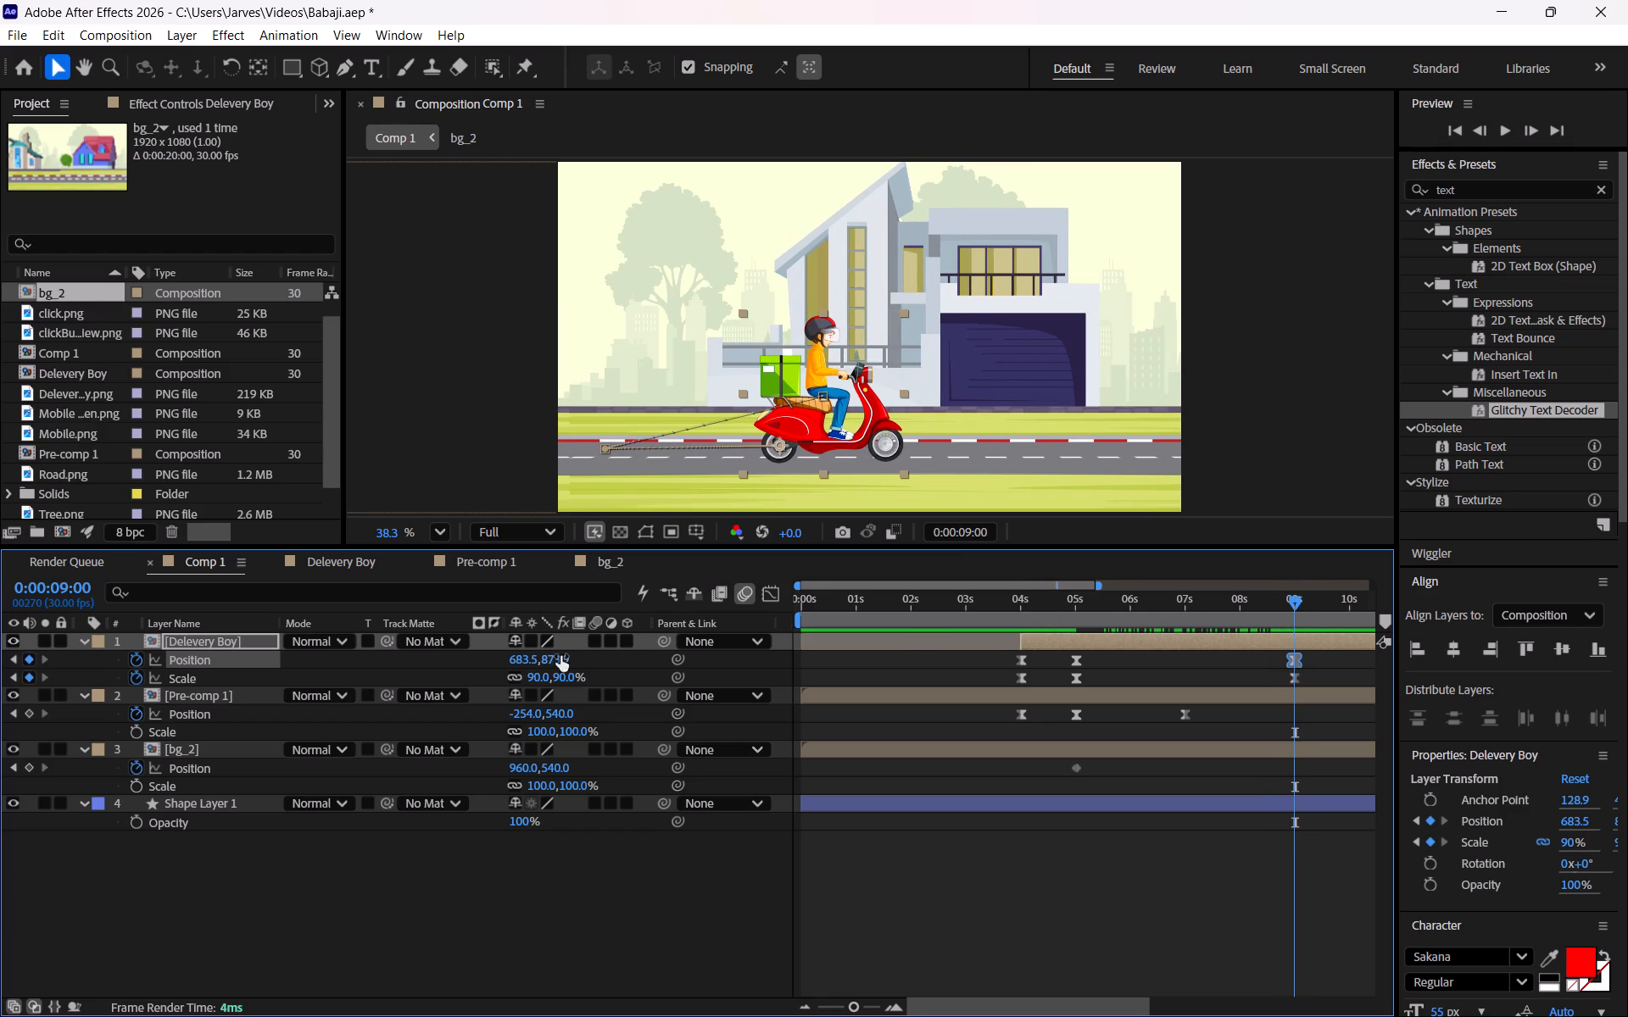
At 0:00:09:00 in Comp 1, set the Delevery Boy layer's horizontal Position to 561.5, keeping its vertical value at 873.9.
left_click_drag(527, 659, 412, 658)
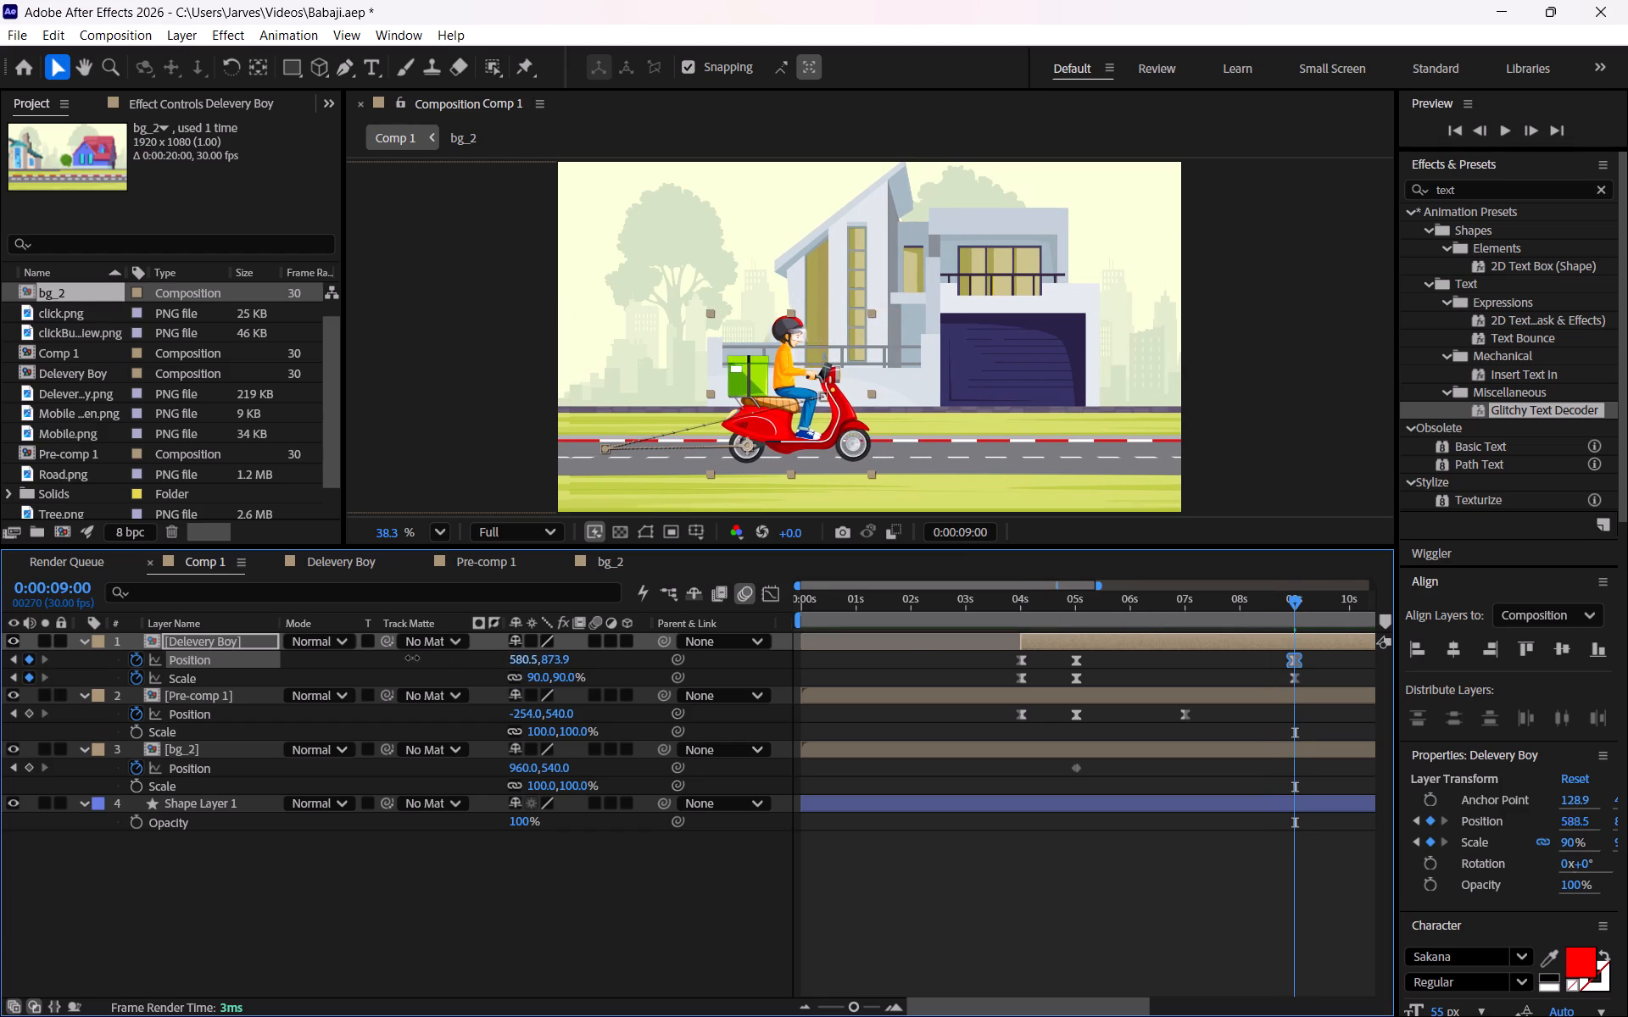
left_click_drag(412, 658, 399, 659)
Play back Comp 1 from 0:00:00:00 to check the scooter's new riding path, and deselect the layer.
left_click_drag(1299, 601, 1166, 608)
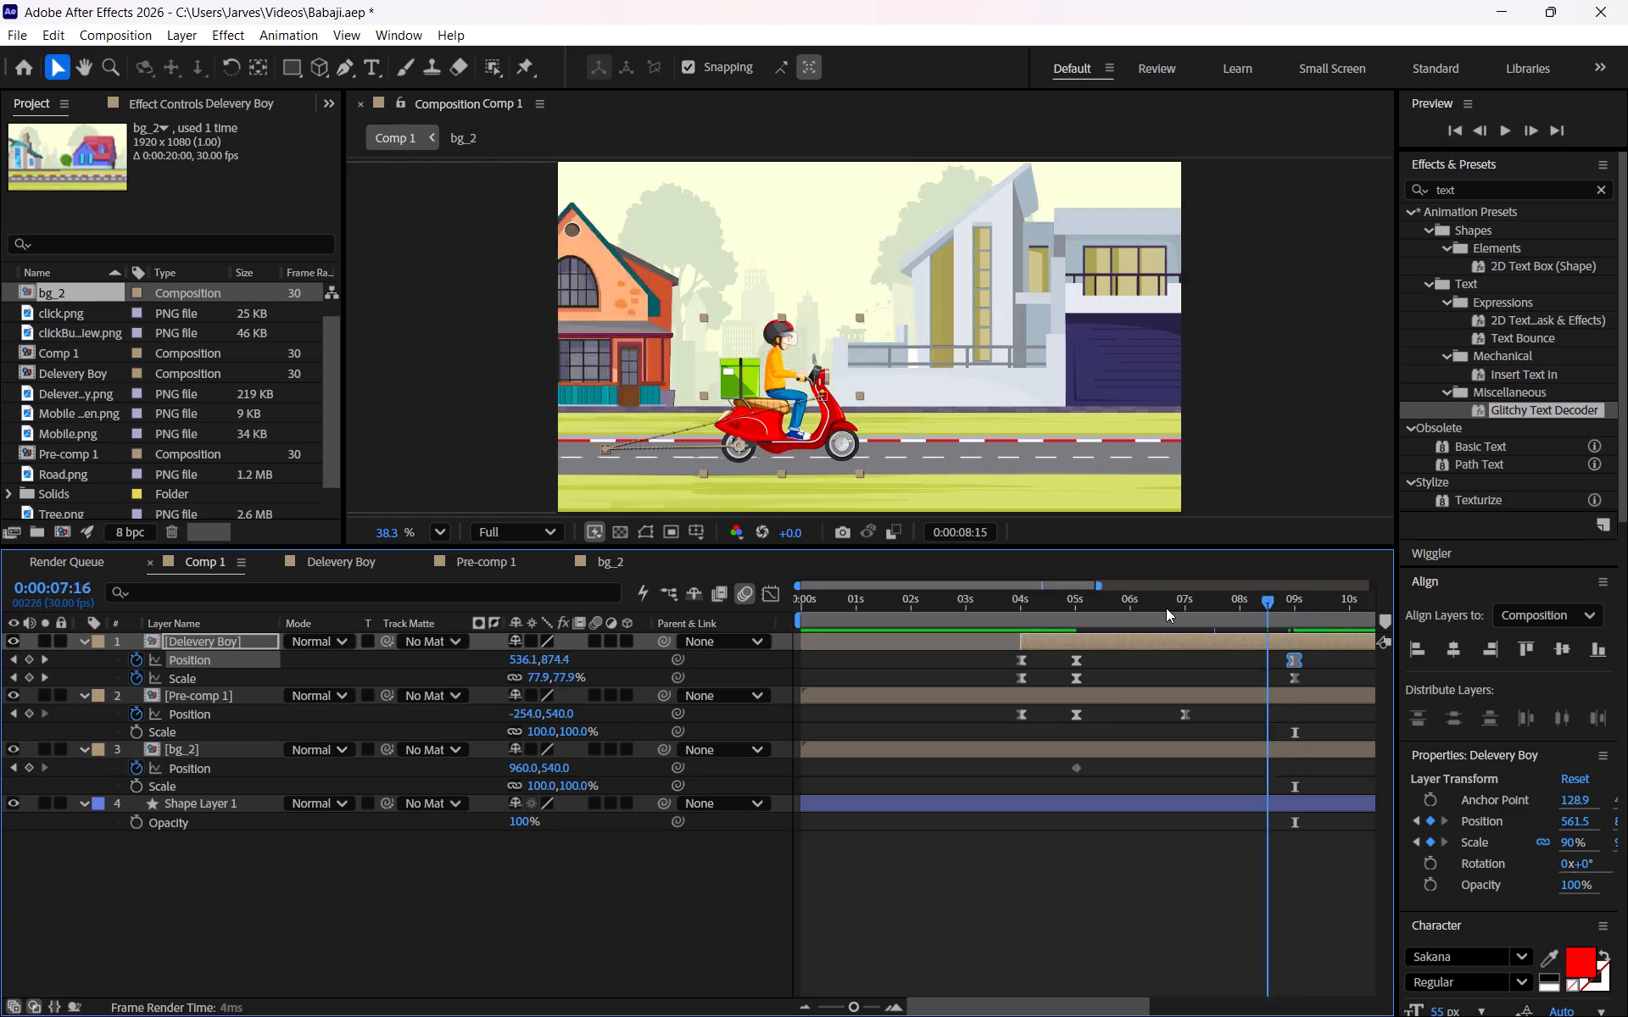
left_click_drag(1166, 608, 784, 627)
key("space")
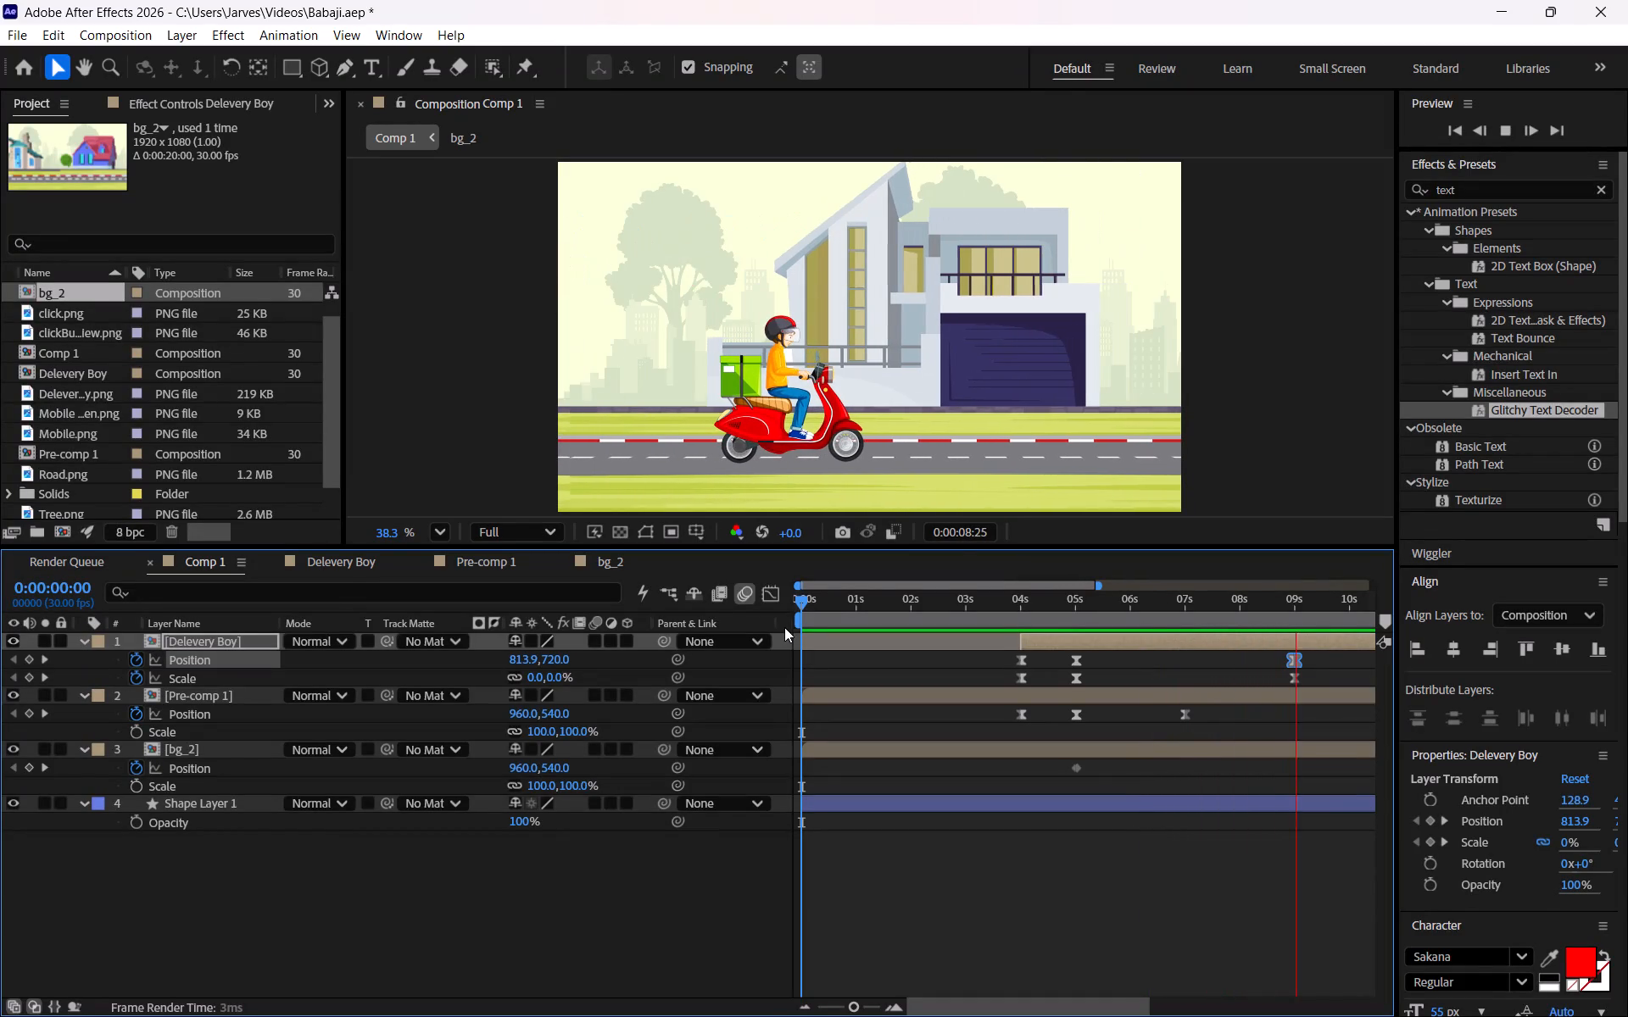
key("space")
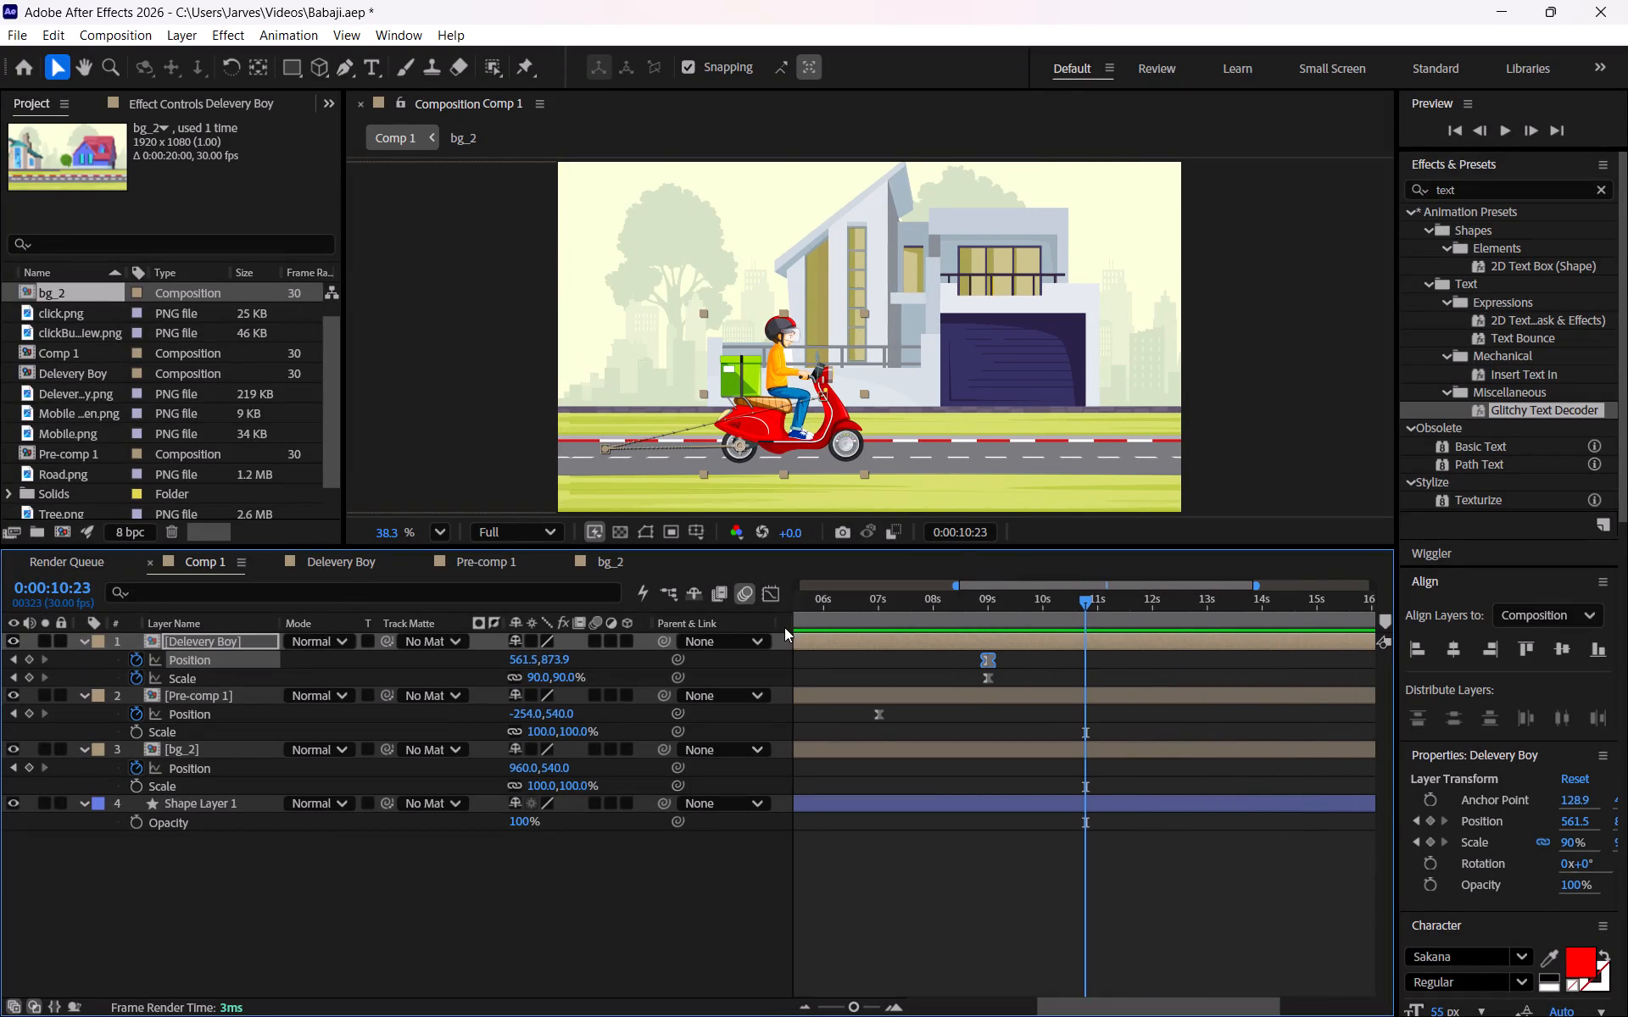
left_click(581, 944)
Switch to Chrome and search YouTube for "guess the person after effects" in the CTA button tutorial's tab.
key("alt+Tab")
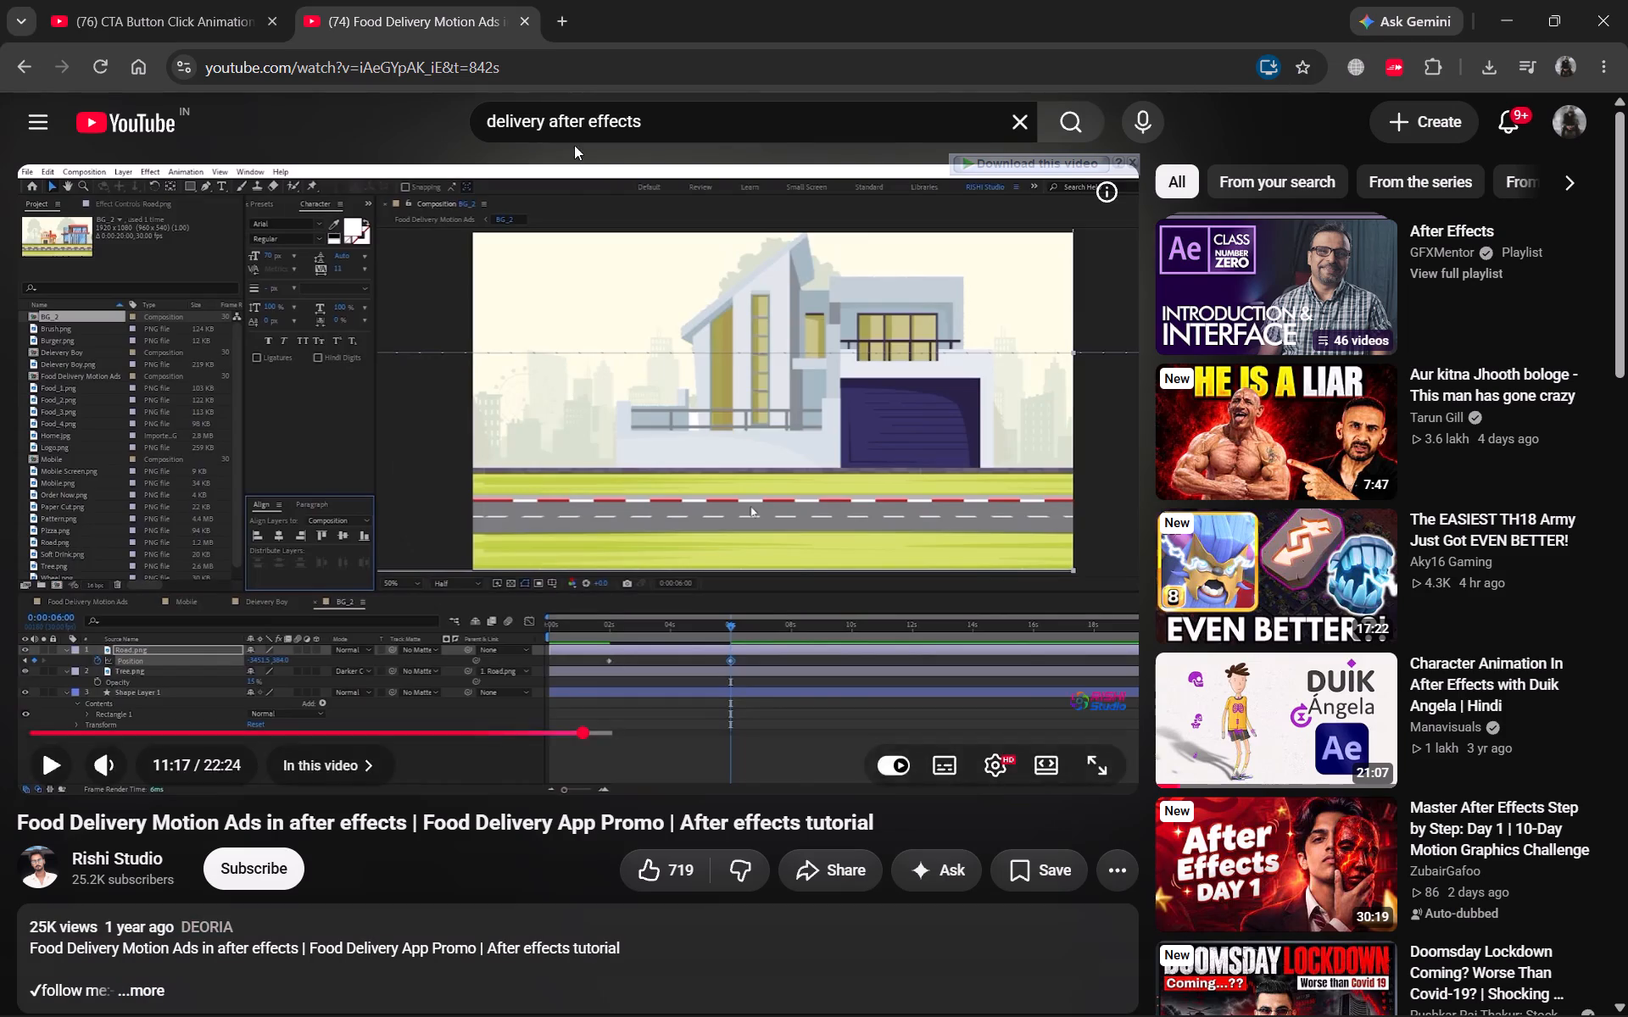
left_click(254, 26)
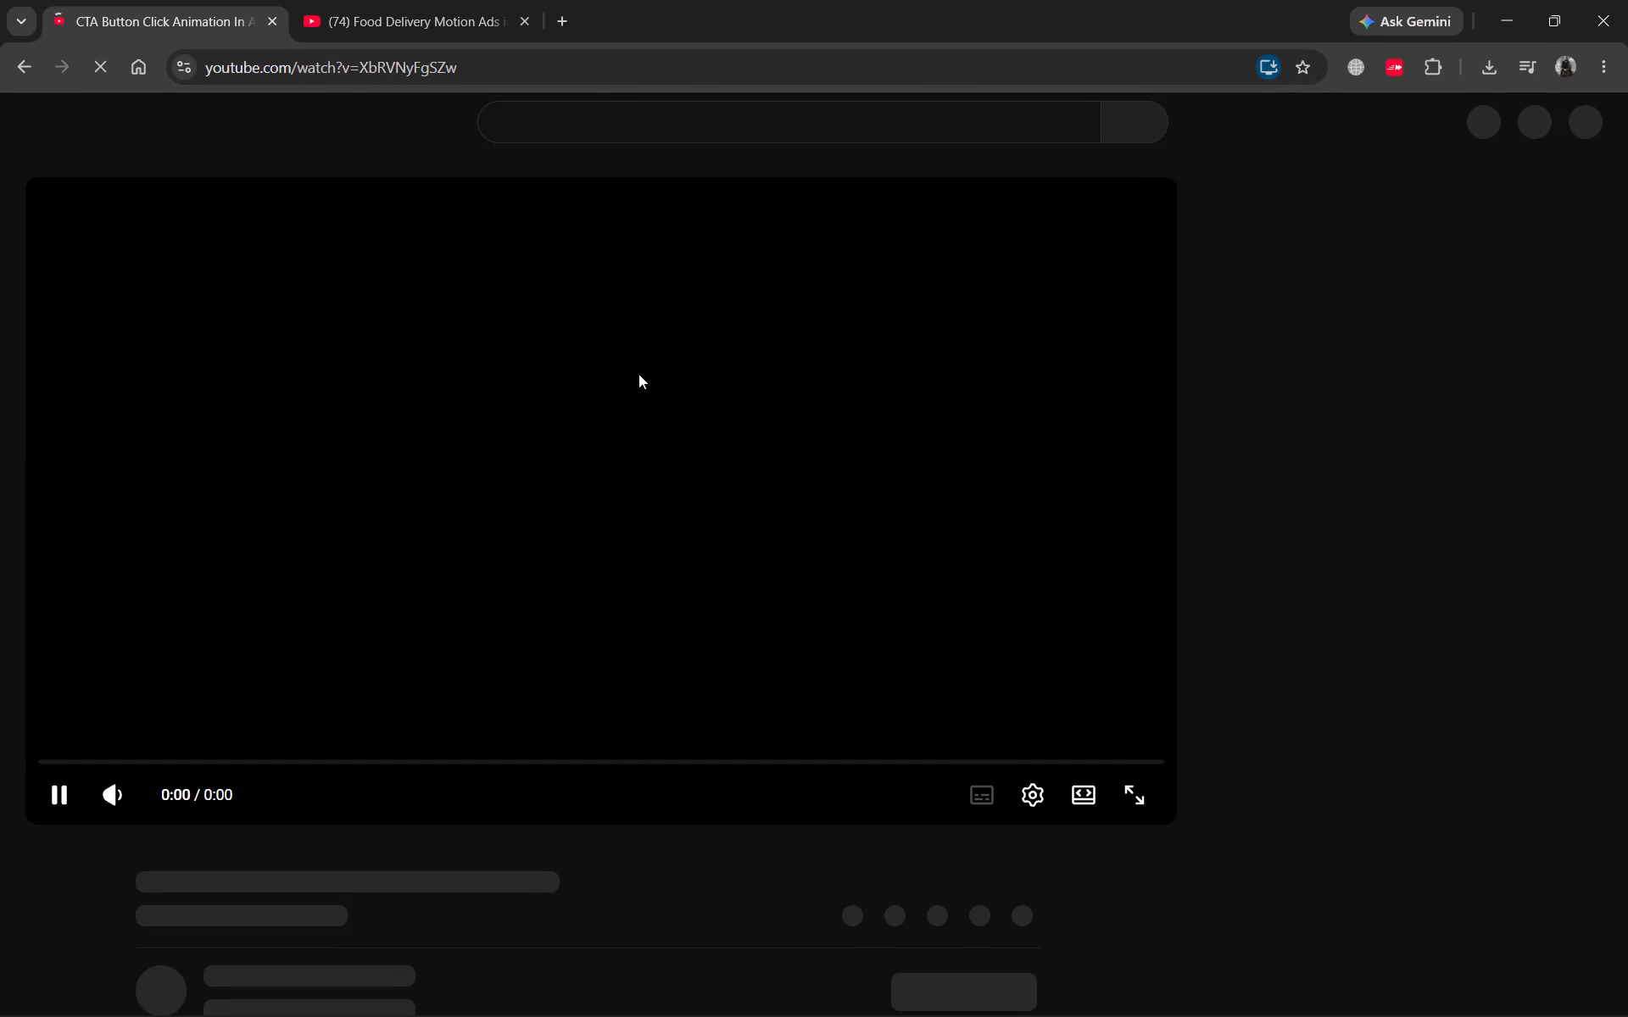
left_click(571, 140)
type("guess the person after")
key("Down")
key("Return")
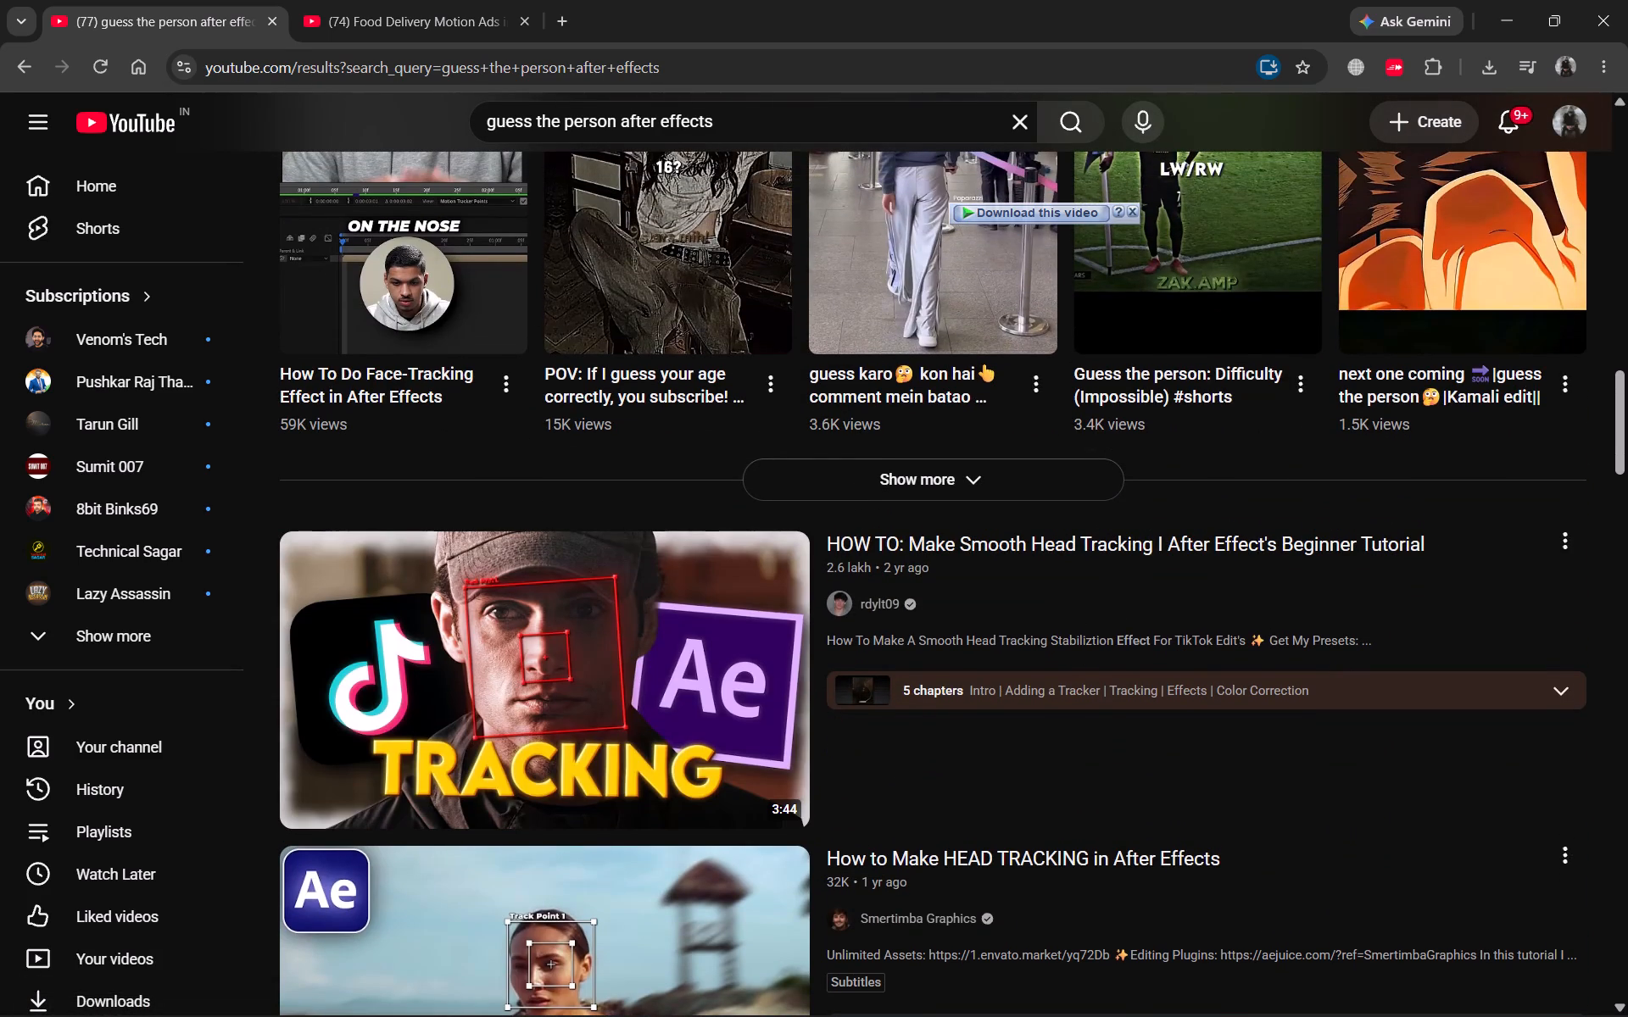
Search YouTube for "who's that pokemon after effects".
left_click_drag(618, 112, 477, 118)
type("whos that")
key("space")
key("Down")
key("Return")
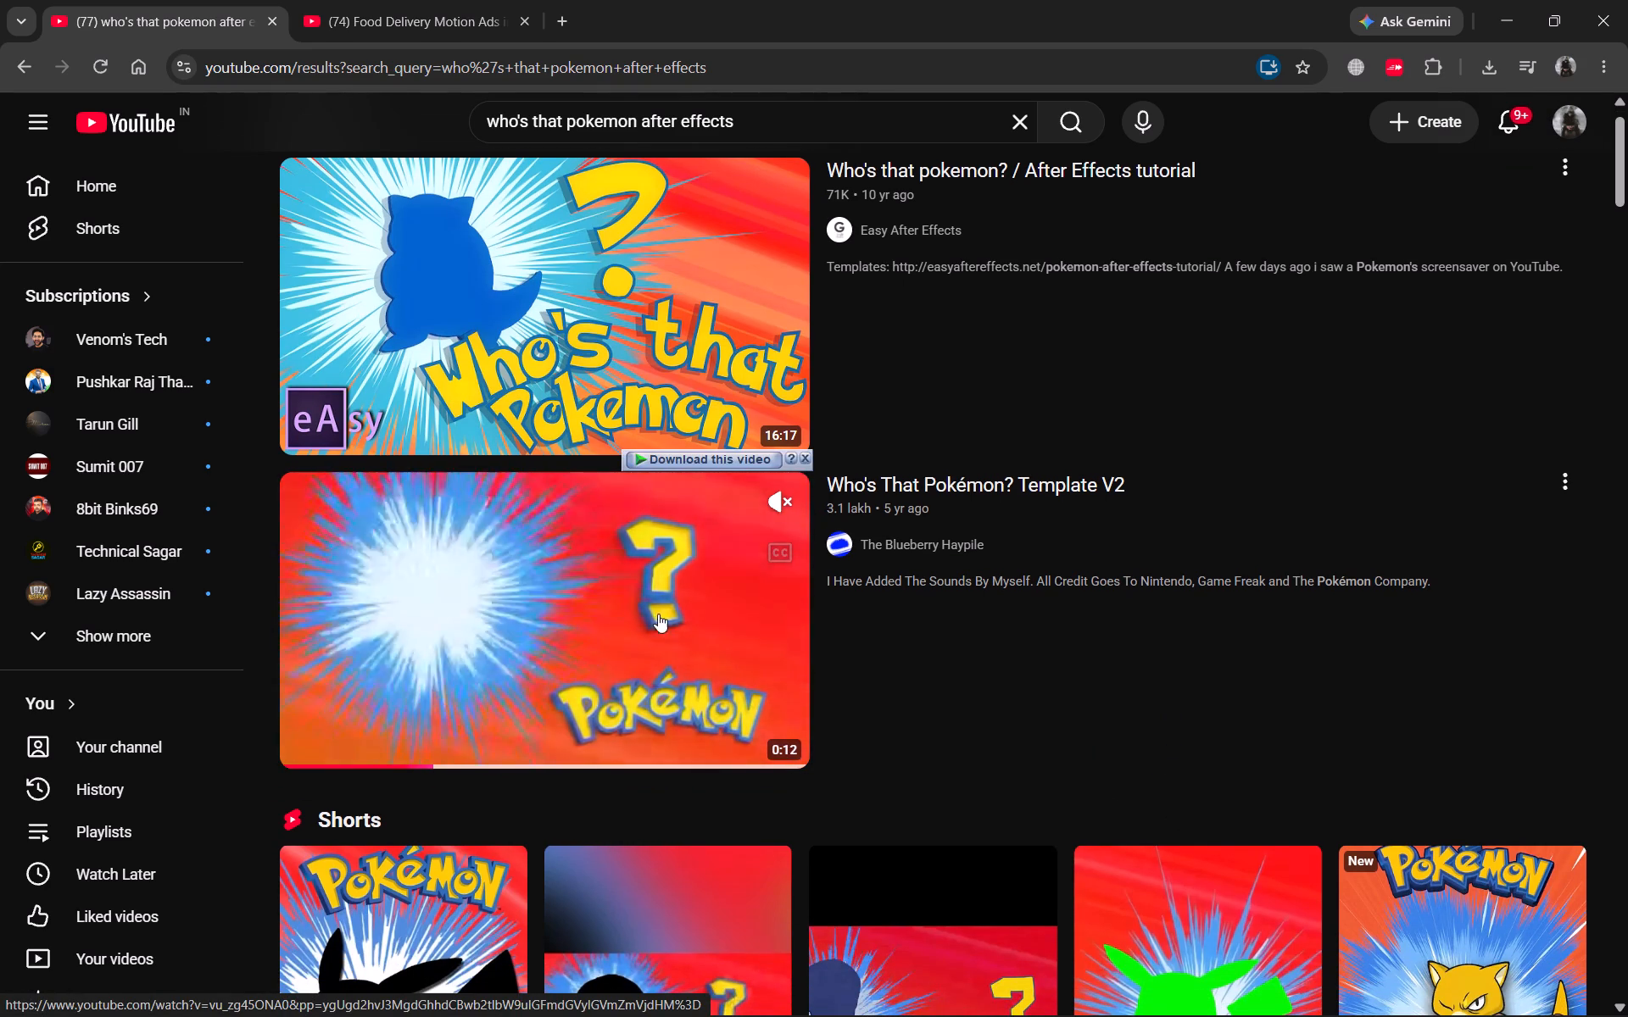
Open the "Who's That Pokémon? Template V2" video, skim through it, and return to the search results.
left_click(644, 630)
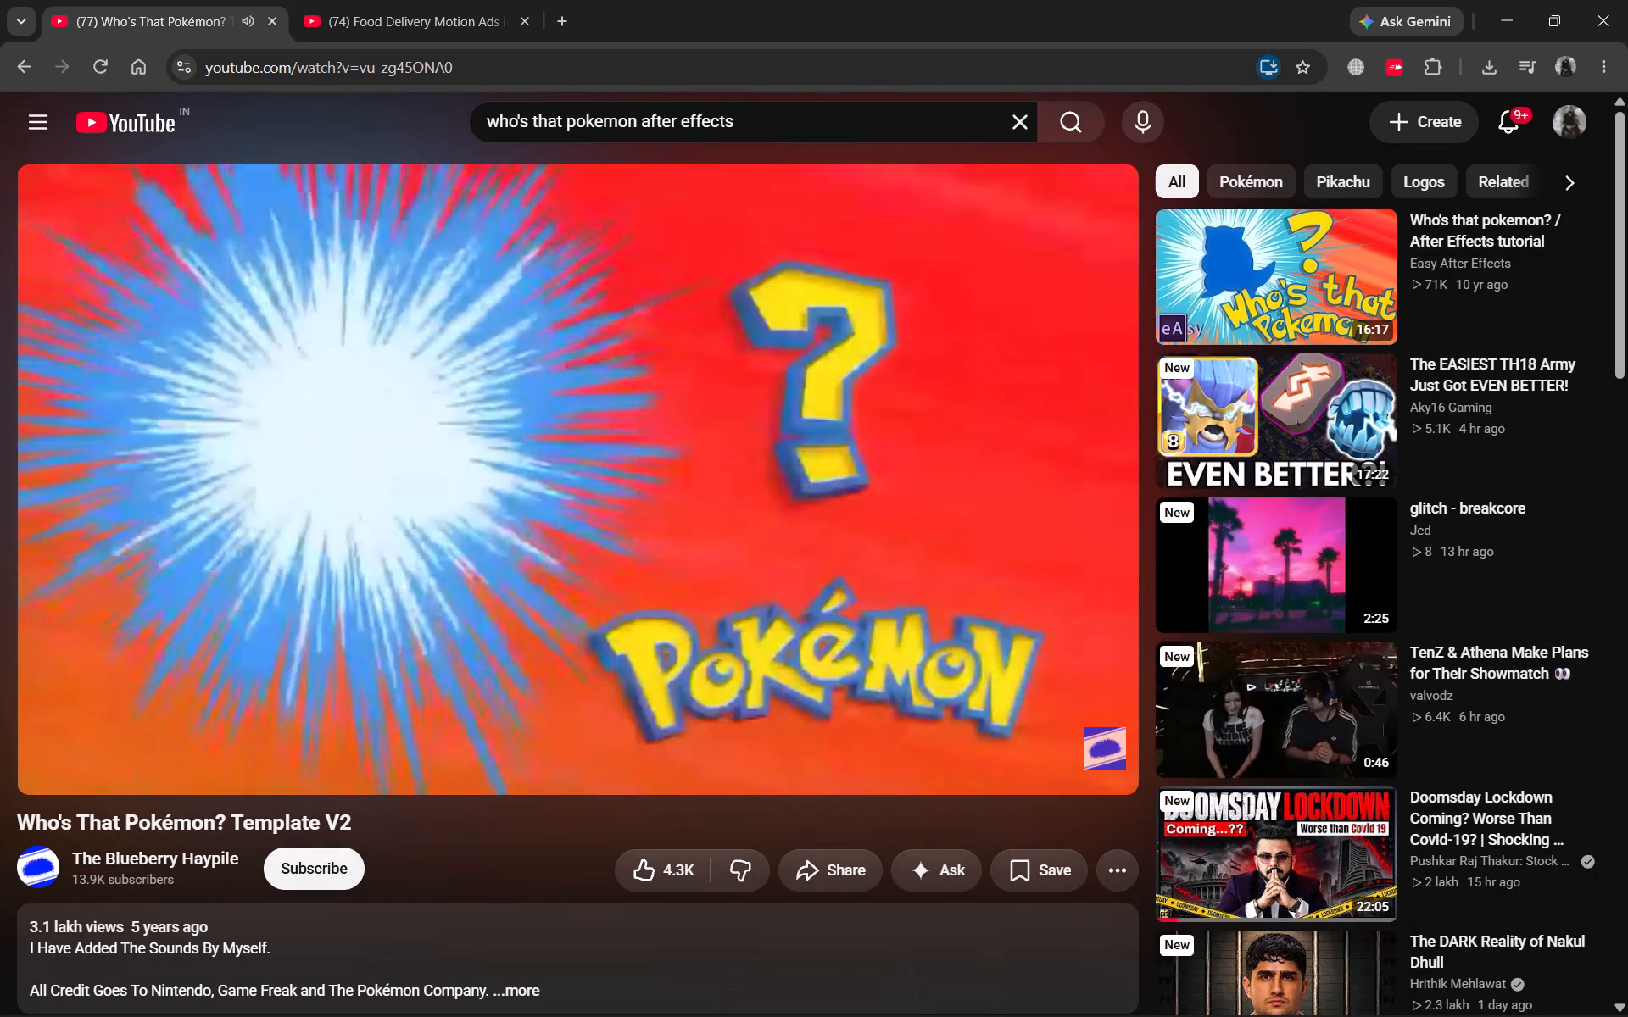
key("Right")
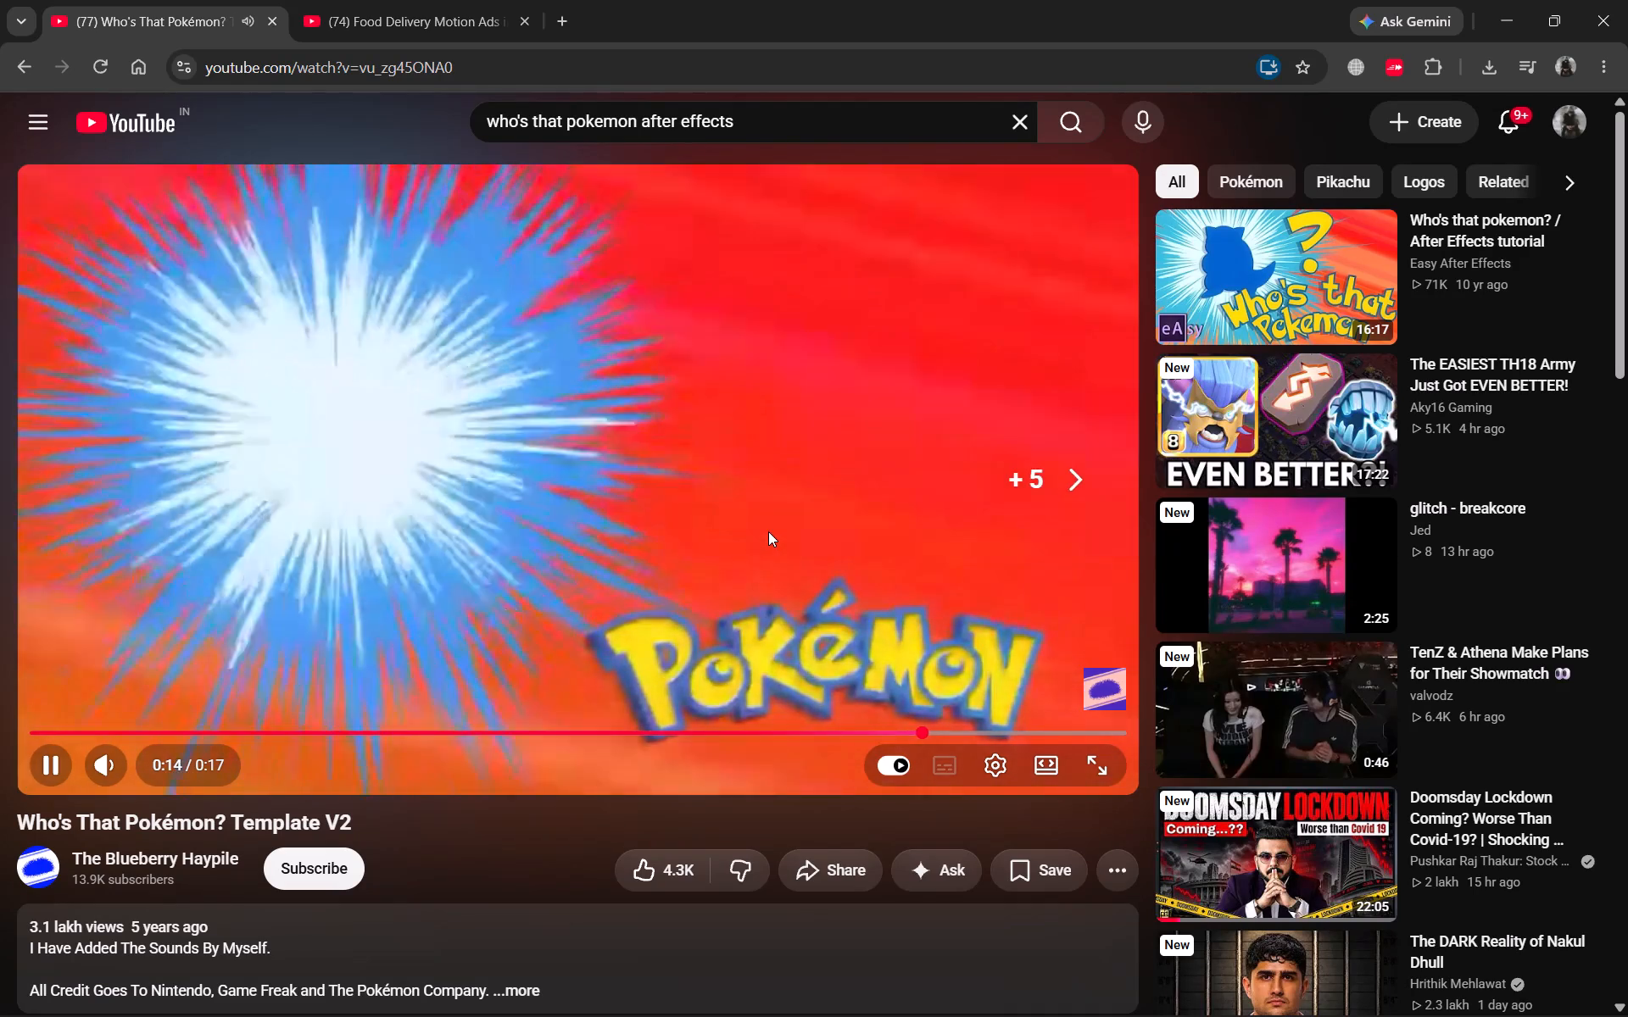
key("Right")
key("Right")
key("Left")
key("Left")
key("Left")
key("space")
type("i")
Open the "Who's that pokemon? / After Effects tutorial" video, skim through how its background is built, and pause it.
left_click(615, 394)
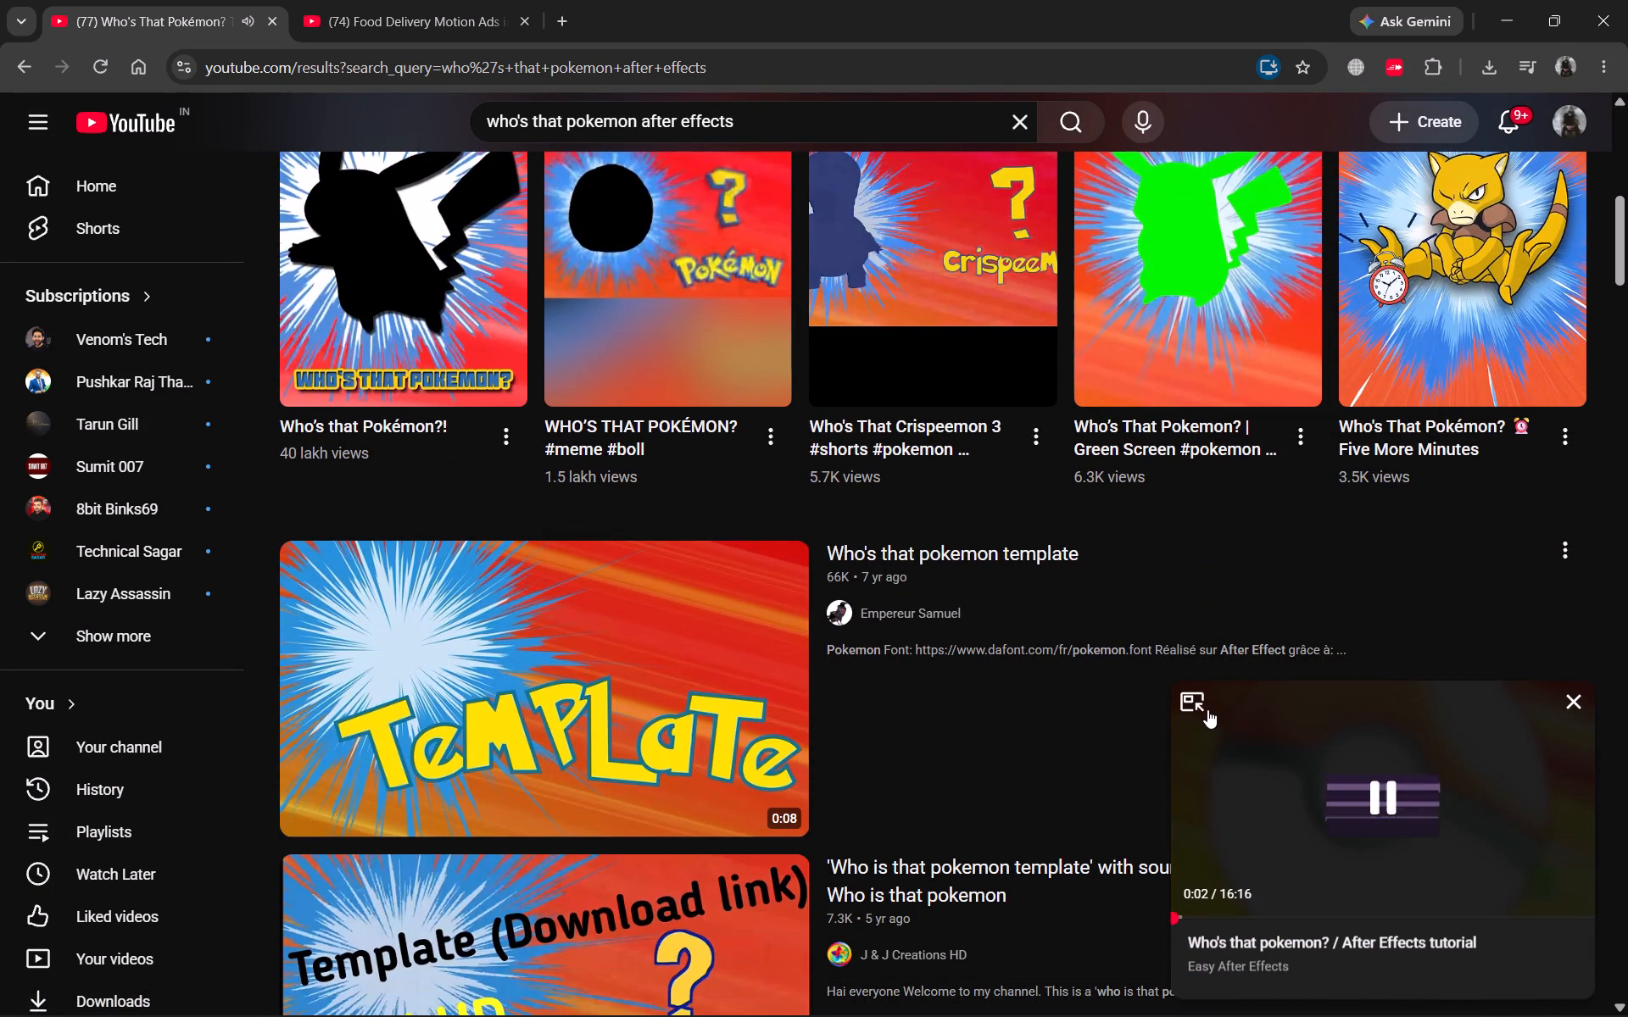
left_click(1201, 699)
key("Right")
key("Right")
key("Right")
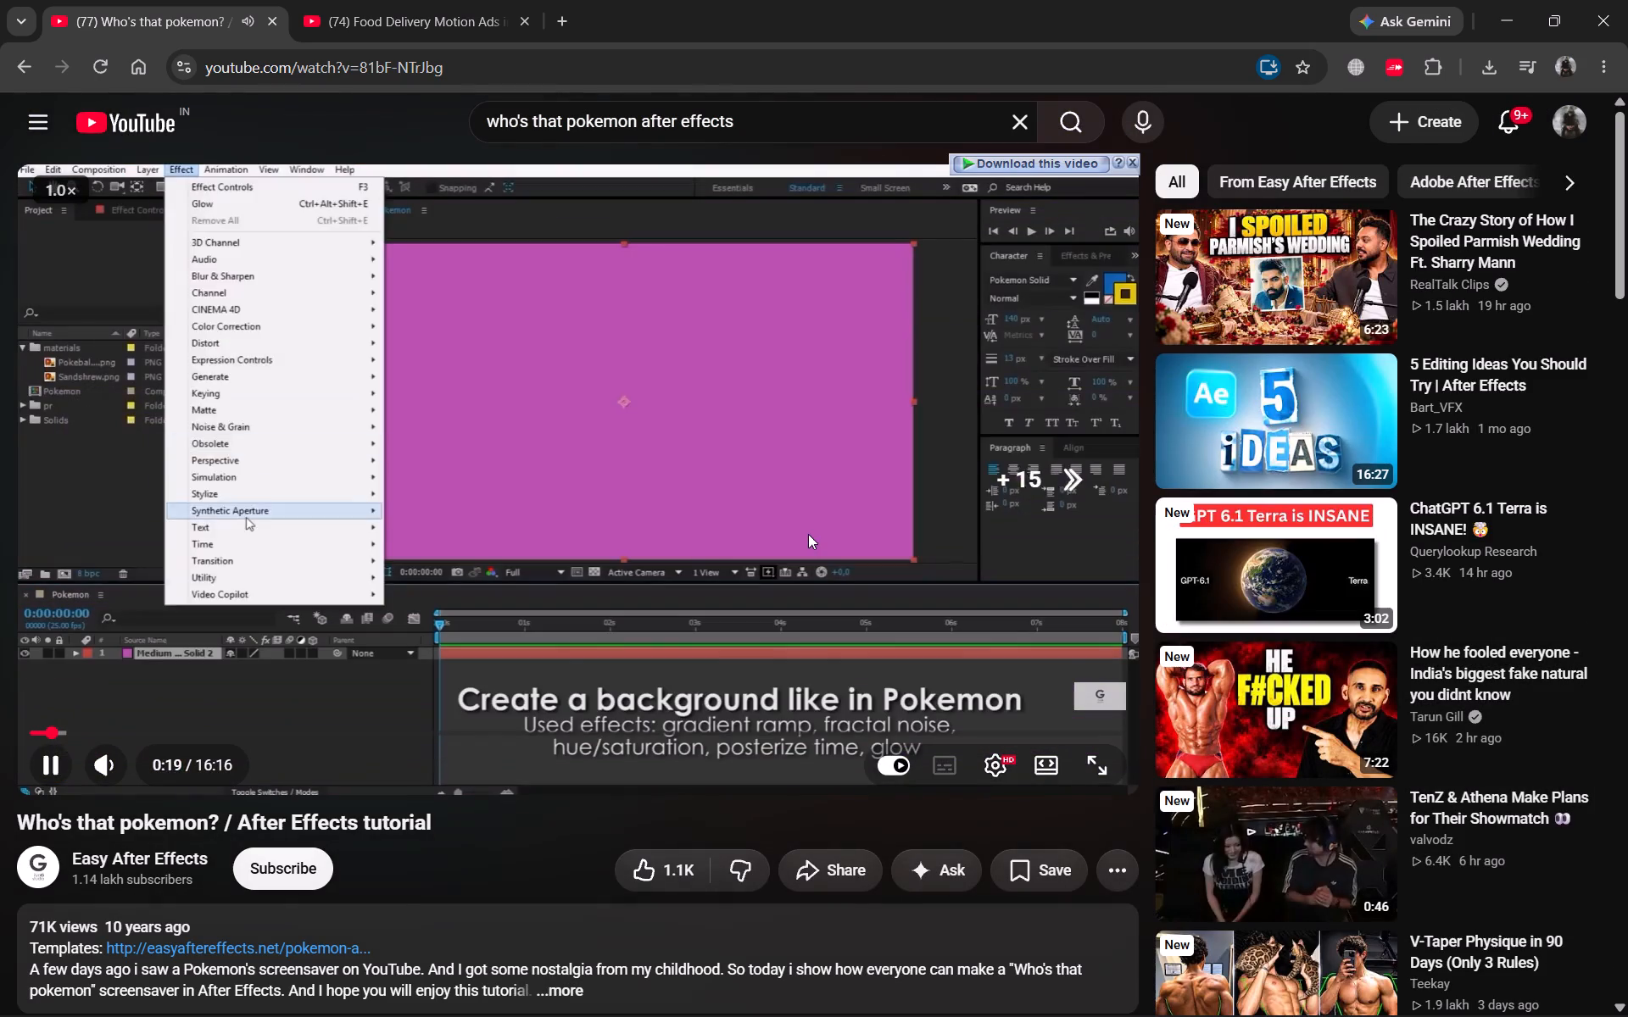
key("Right")
key("Right")
key("Right")
key("Right")
key("Right")
key("Right")
key("Right")
key("Right")
key("Right")
key("Right")
key("Right")
key("Right")
key("Right")
key("Right")
key("Right")
key("Right")
key("Right")
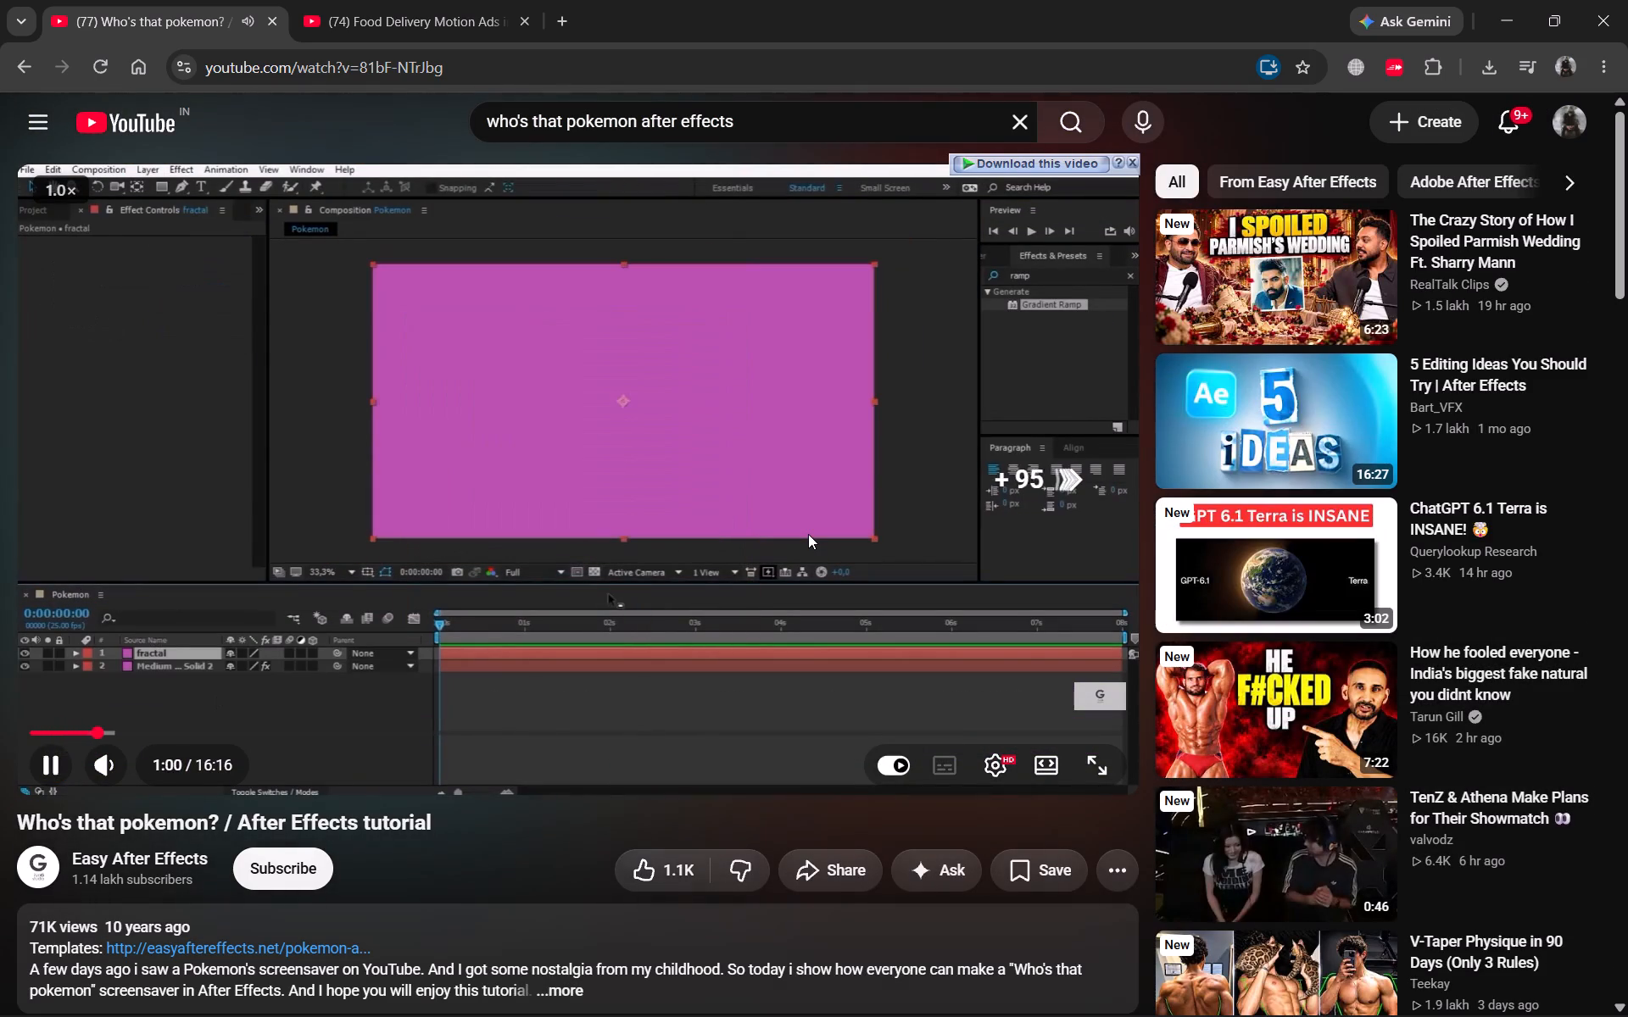
key("Right")
key("Right")
key("Right")
key("Right")
key("Right")
key("Right")
key("Right")
key("Right")
key("Right")
key("Right")
key("Right")
key("Right")
key("Right")
key("Right")
key("Right")
key("Right")
key("Right")
key("Right")
key("Right")
key("Right")
key("Right")
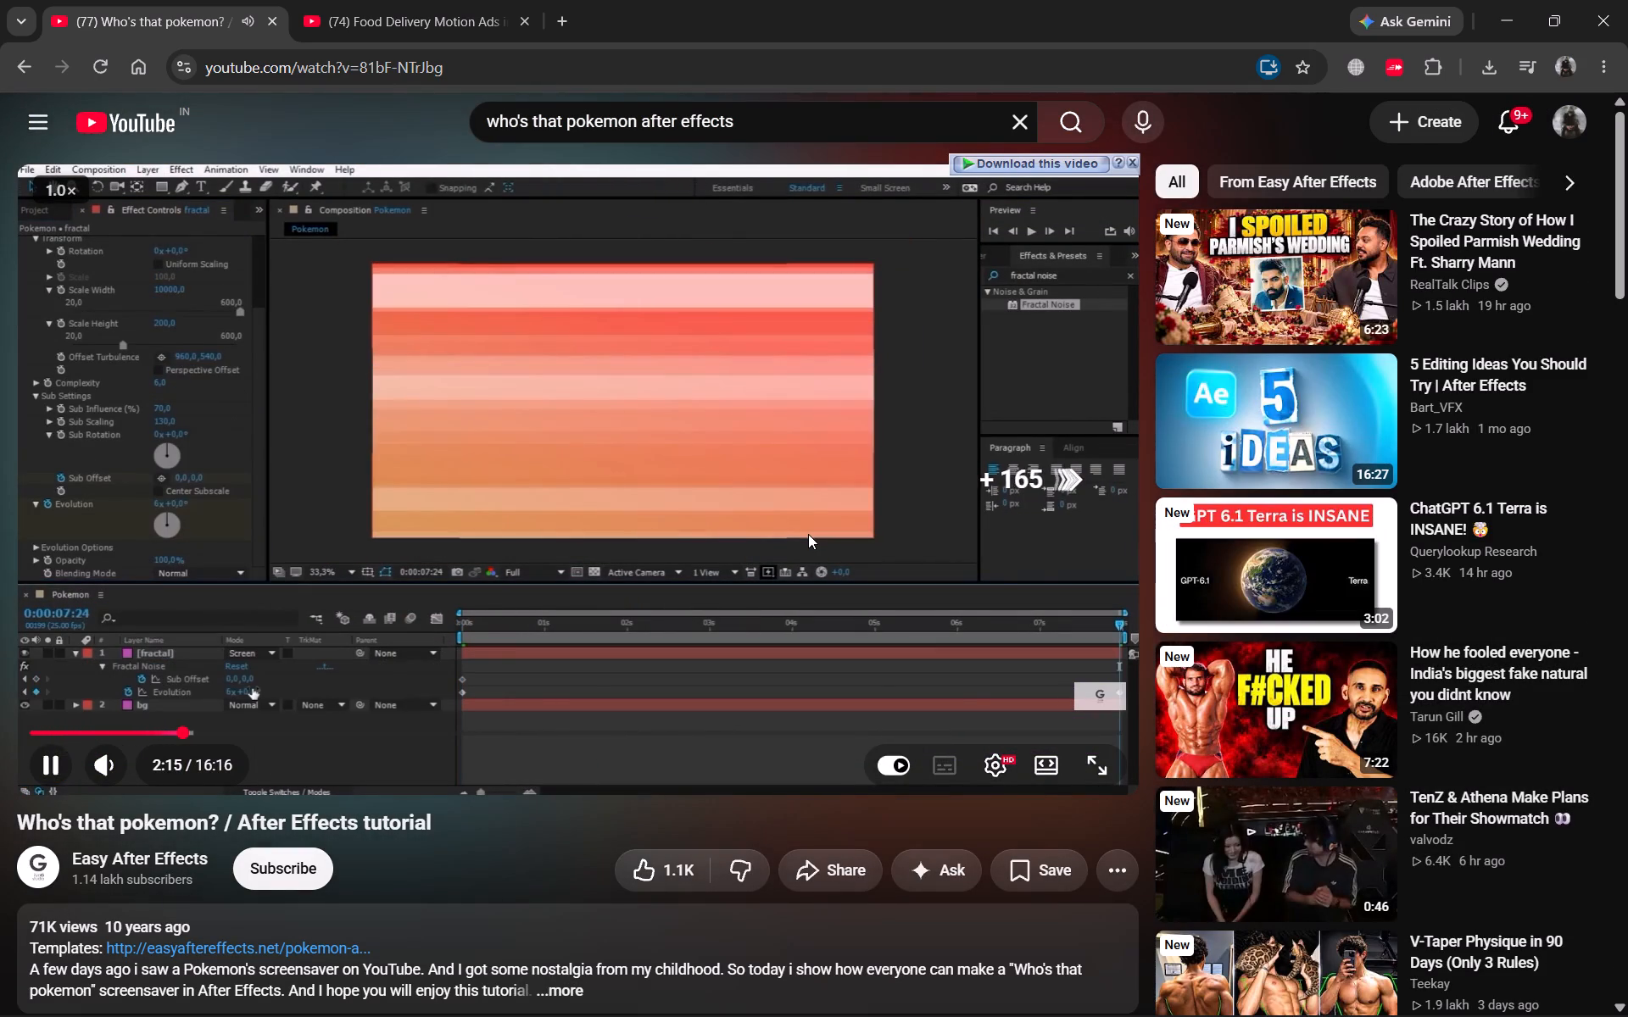
key("Right")
key("Right")
key("Right")
key("Right")
key("Right")
key("Right")
key("Right")
key("Right")
key("Right")
key("Right")
key("Right")
key("Right")
key("Right")
key("Right")
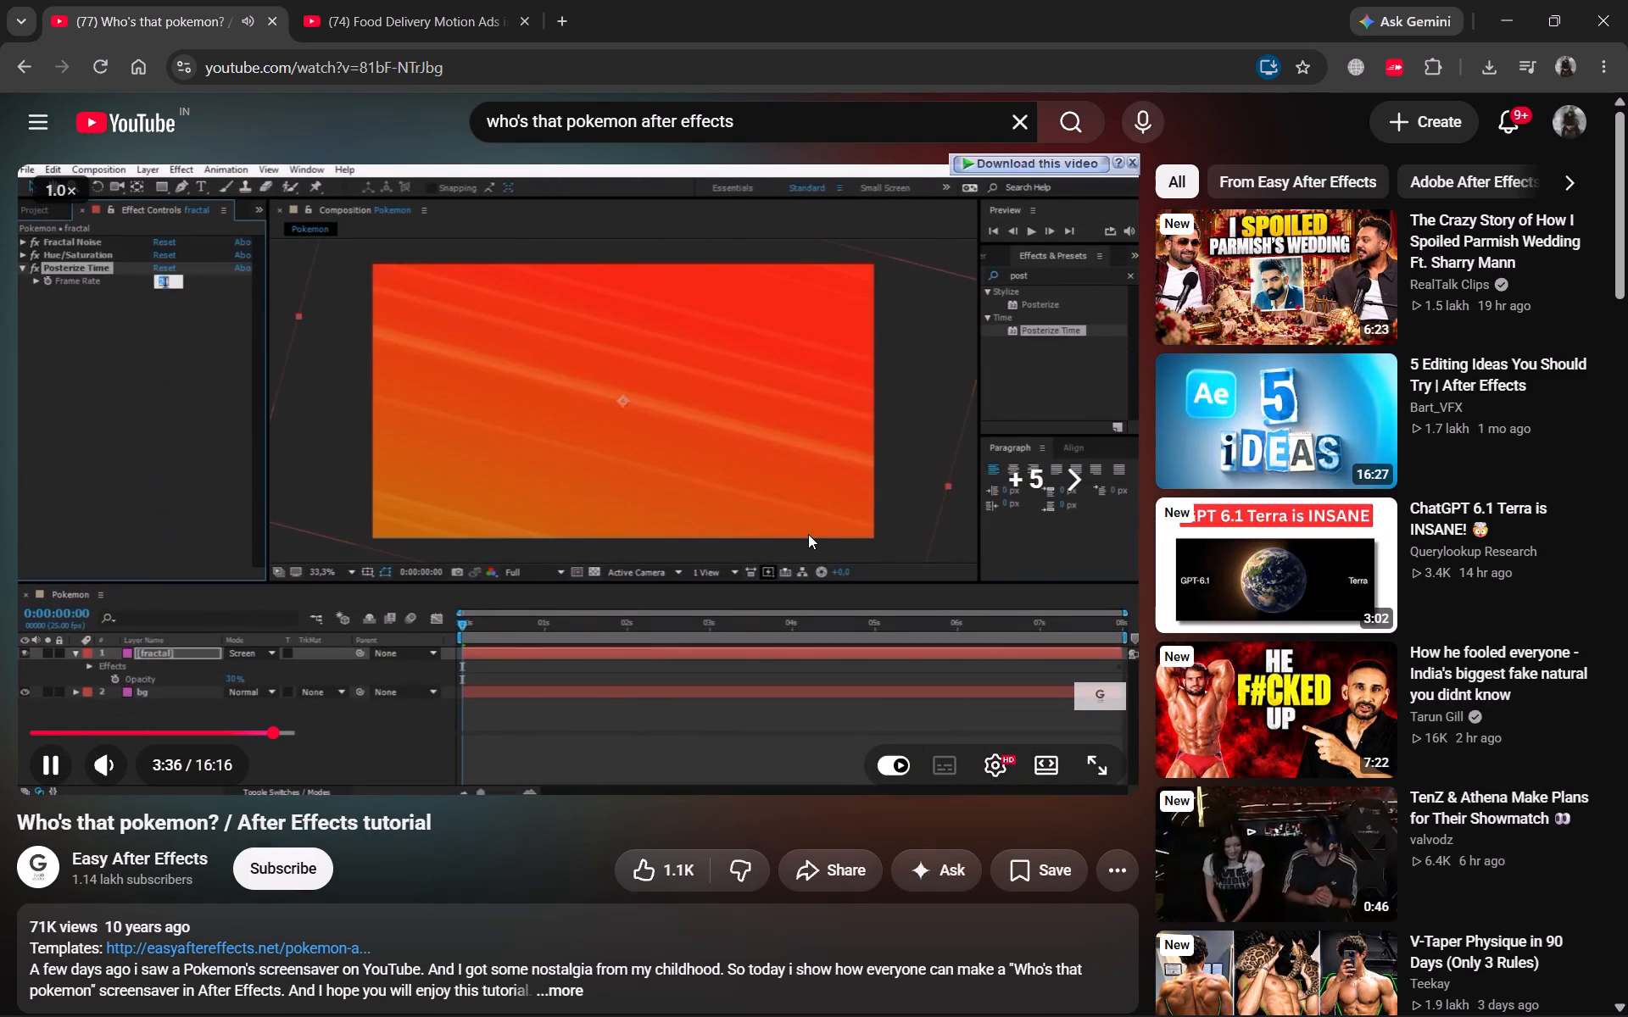
key("Right")
key("Right")
key("Right")
key("Right")
key("Right")
key("Right")
key("Right")
key("Right")
key("Right")
key("Right")
key("Right")
key("Right")
key("Right")
key("Right")
key("Right")
key("Right")
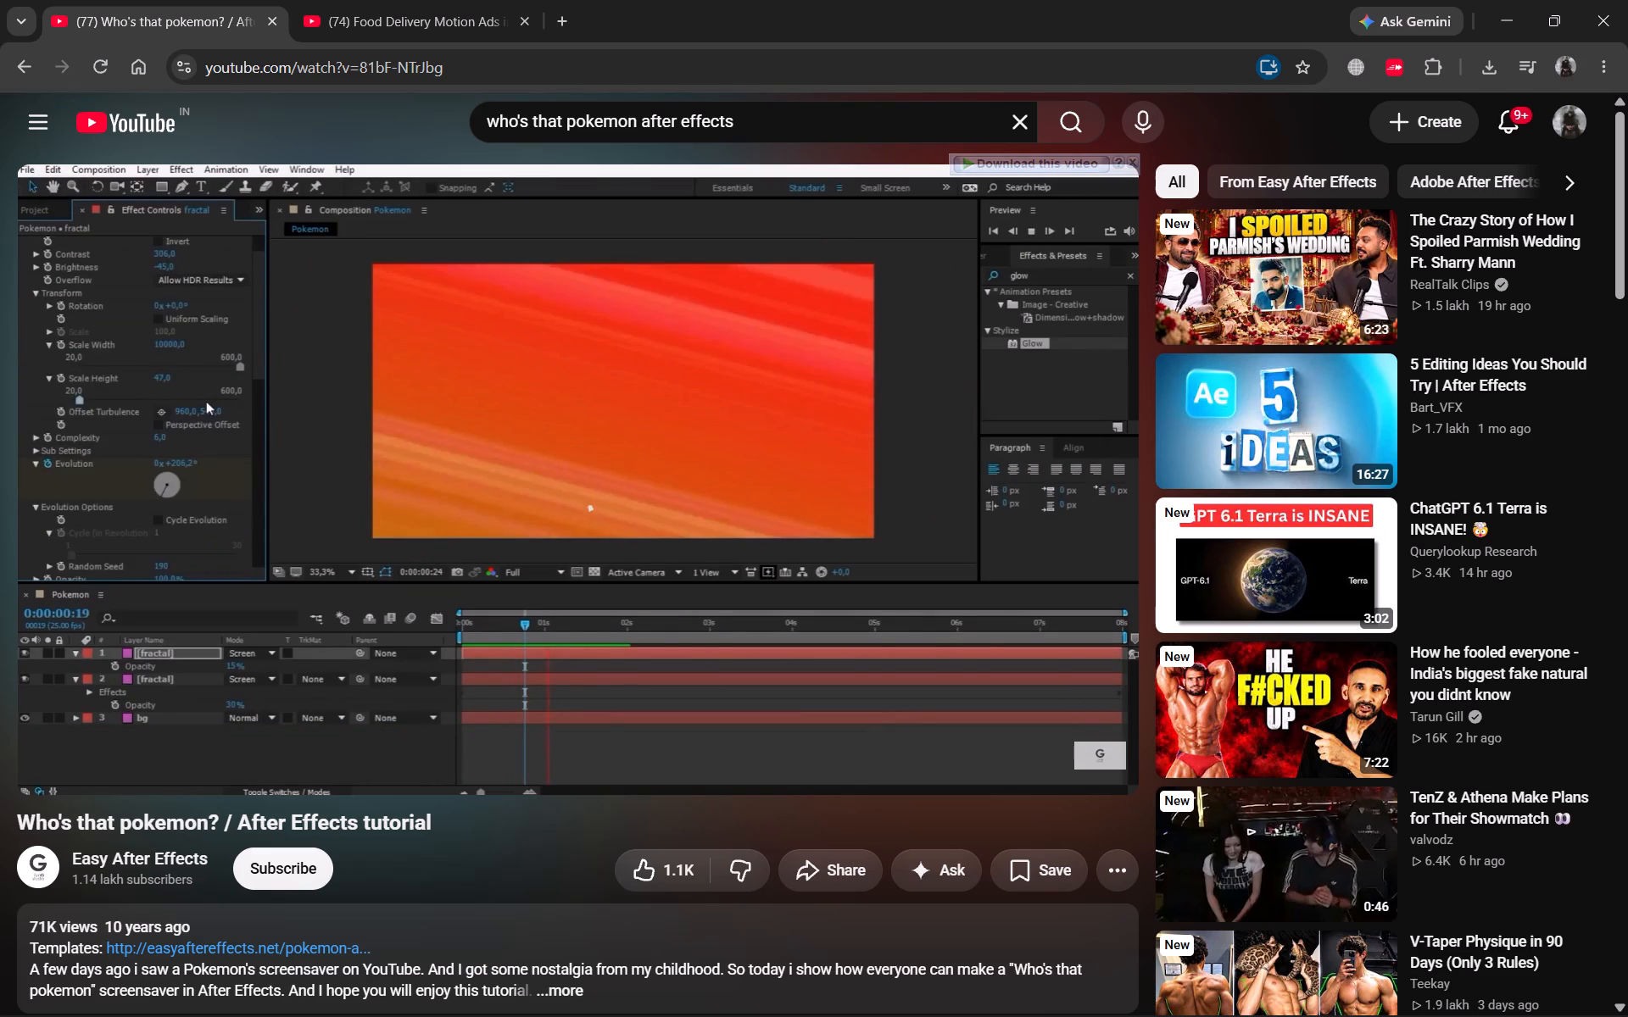
key("space")
Switch back to After Effects and scrub Comp 1 between 0:00:05:22 and 0:00:09:28 to review the scooter's ride.
key("alt+Tab")
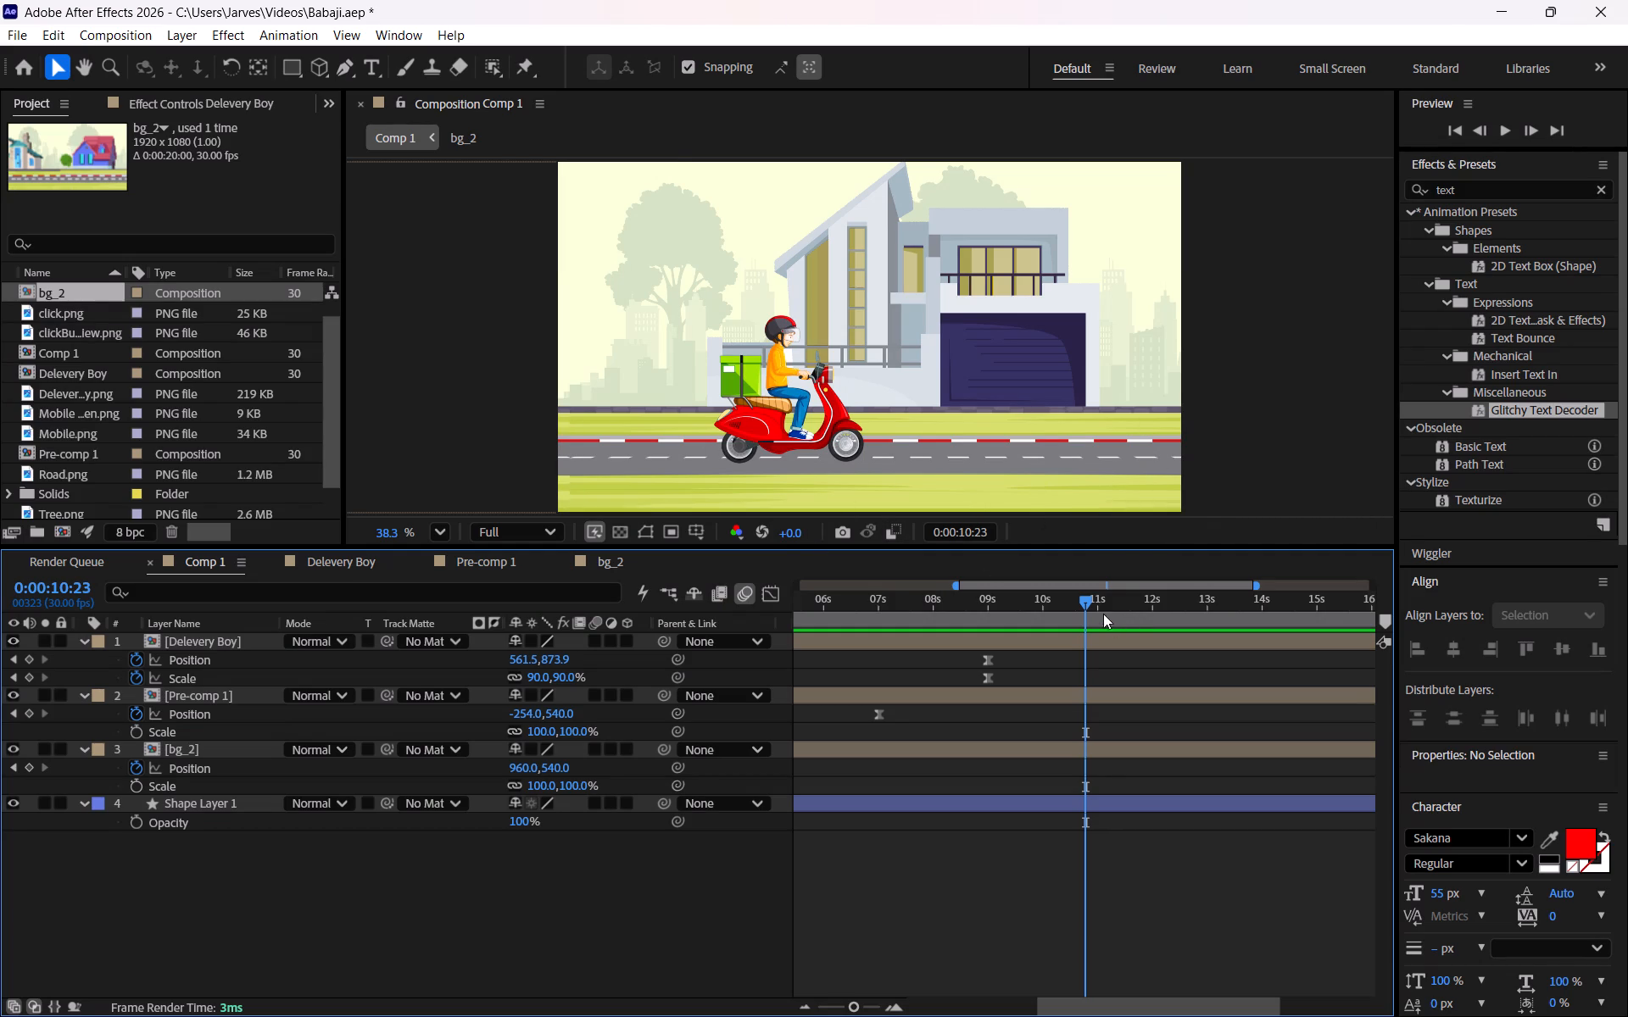
left_click_drag(1090, 603, 990, 600)
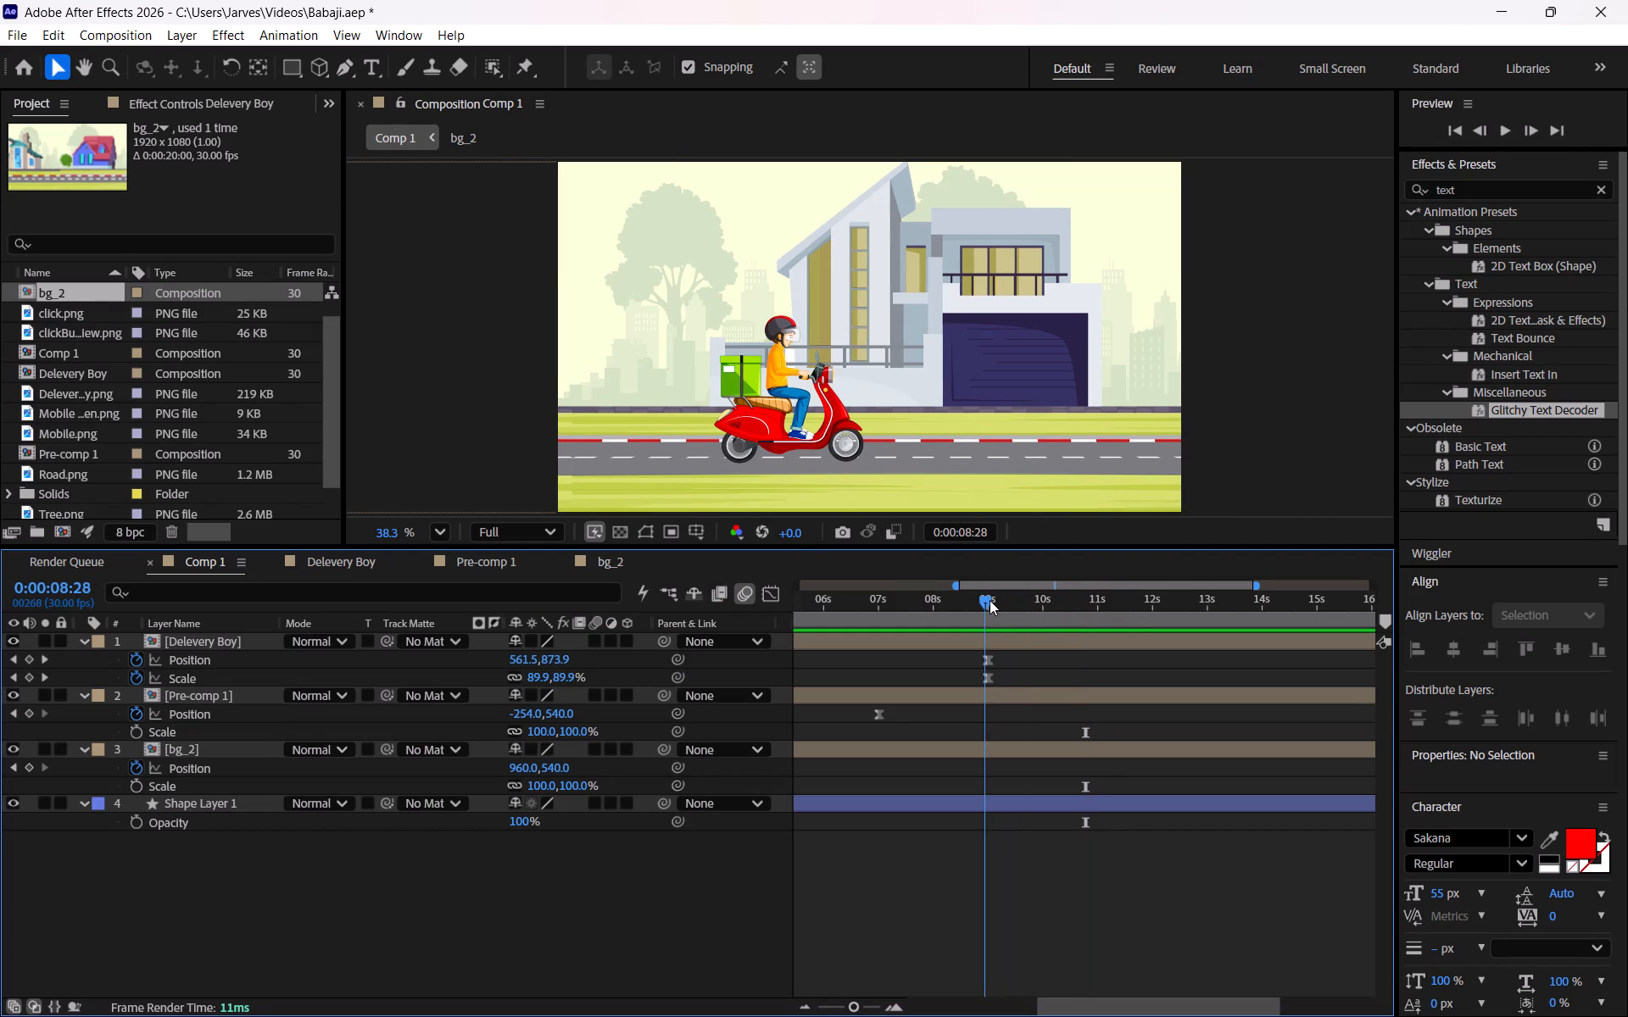
left_click_drag(990, 600, 1045, 603)
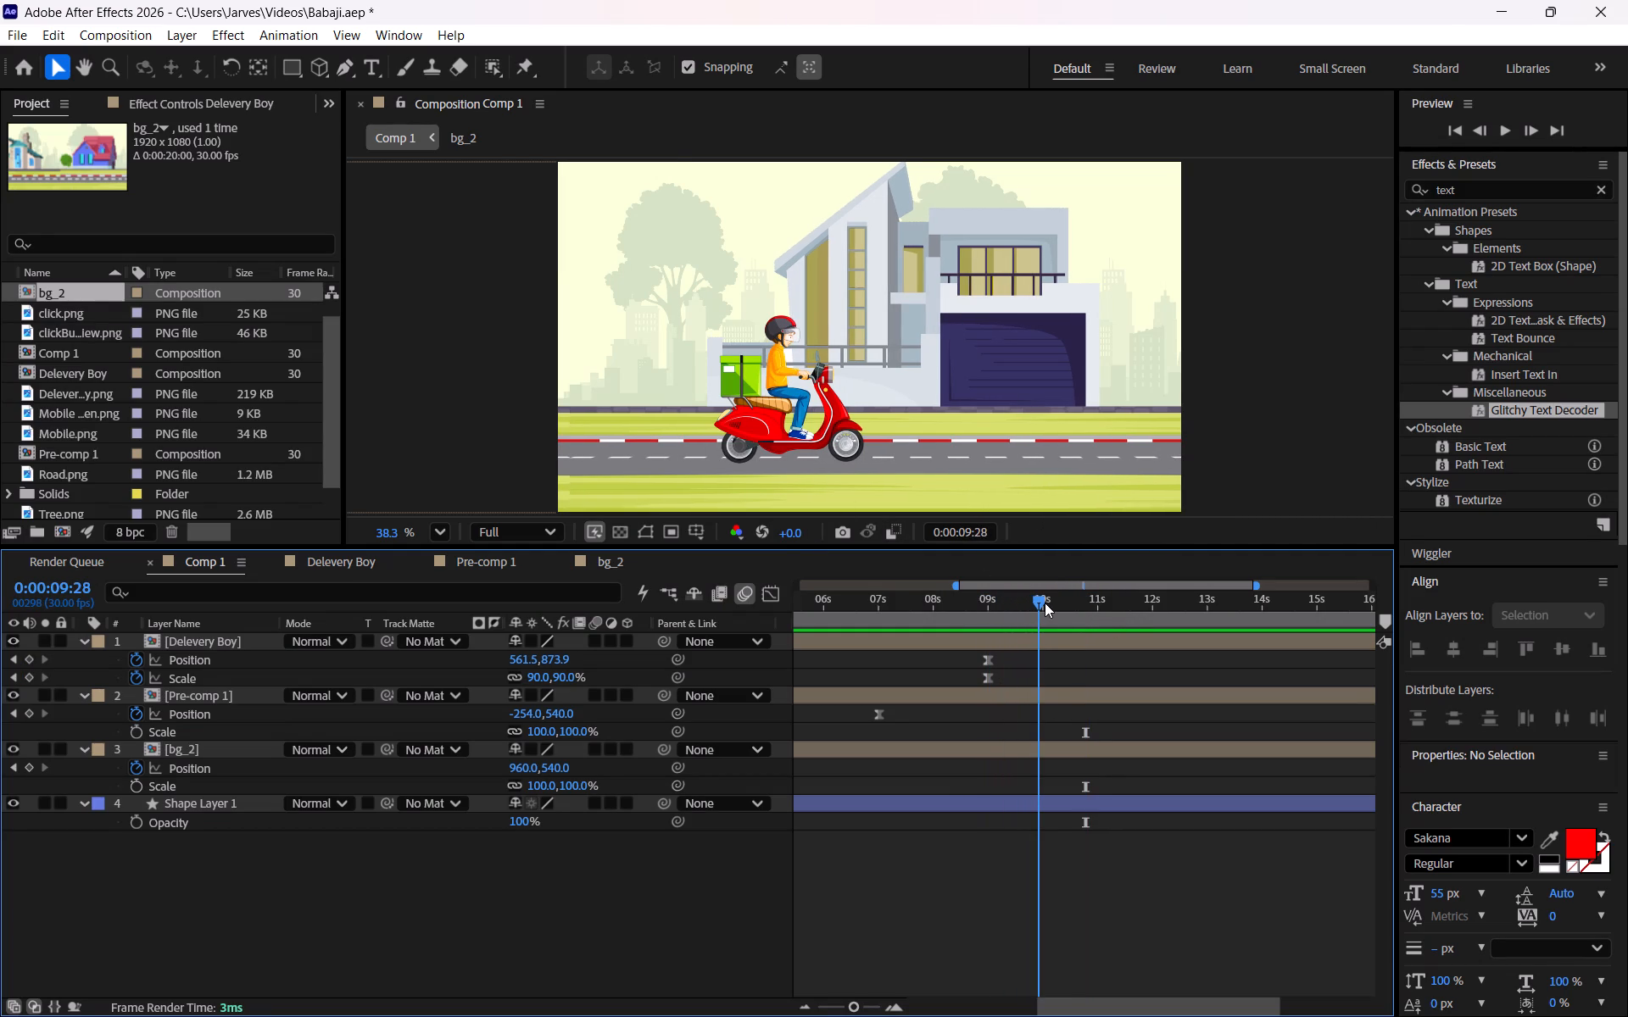
left_click_drag(1045, 603, 992, 590)
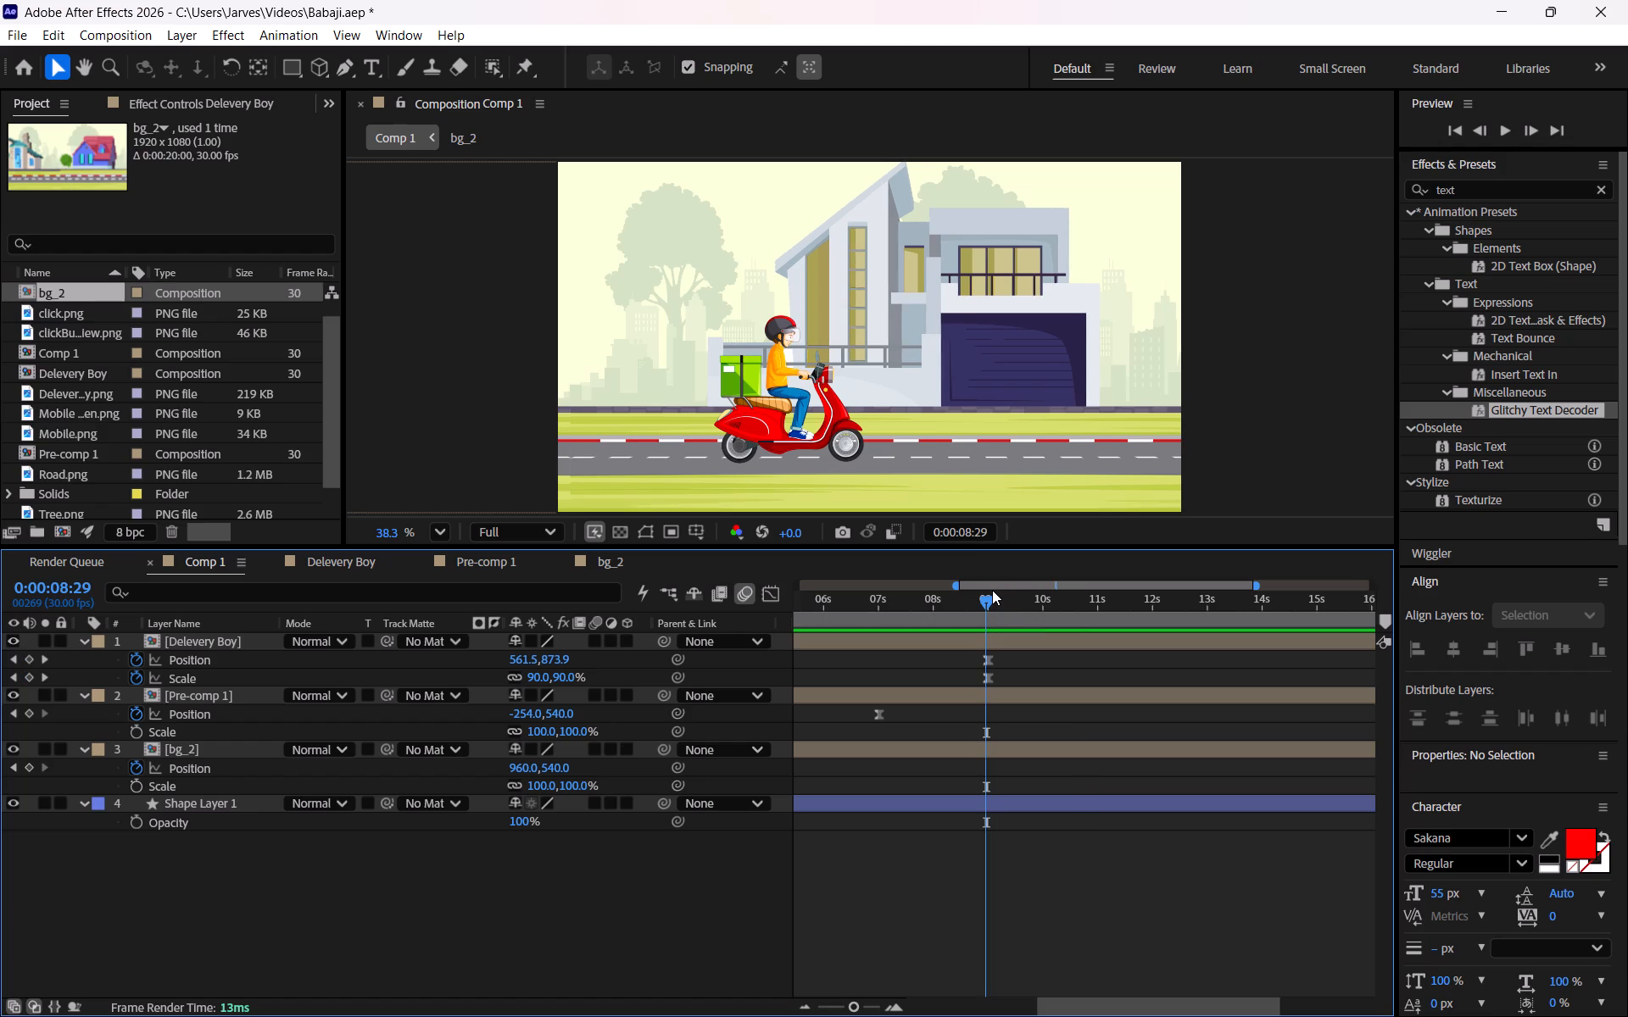
left_click(989, 599)
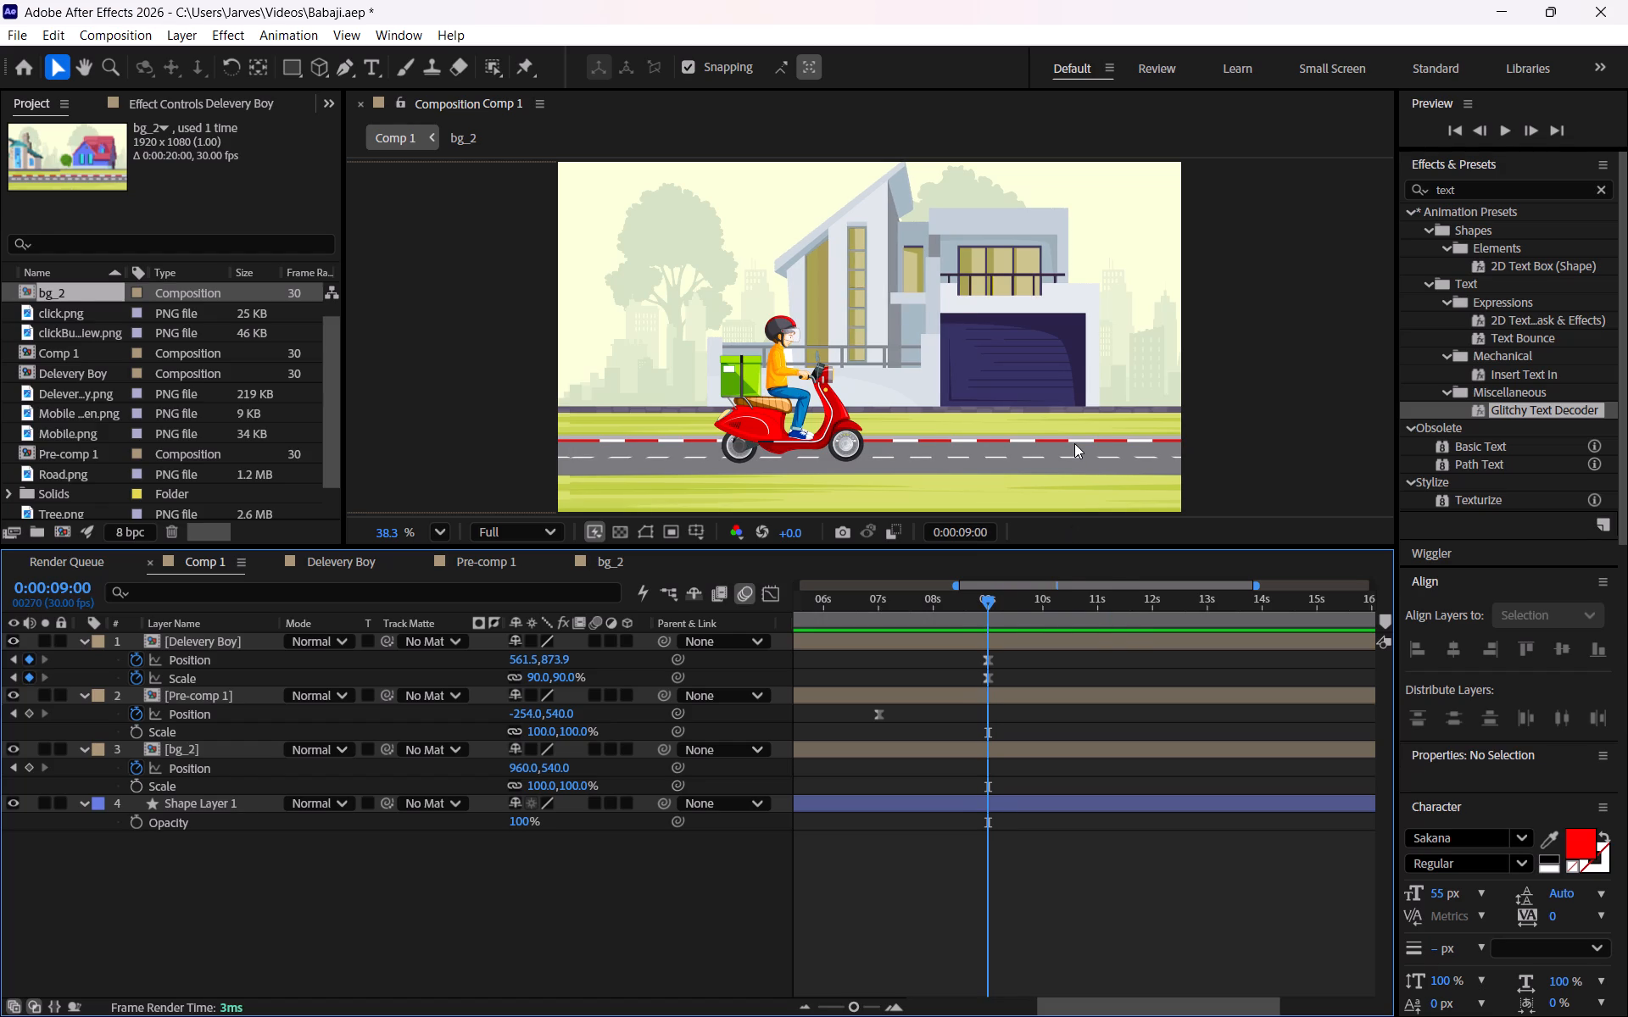
left_click_drag(989, 598, 810, 608)
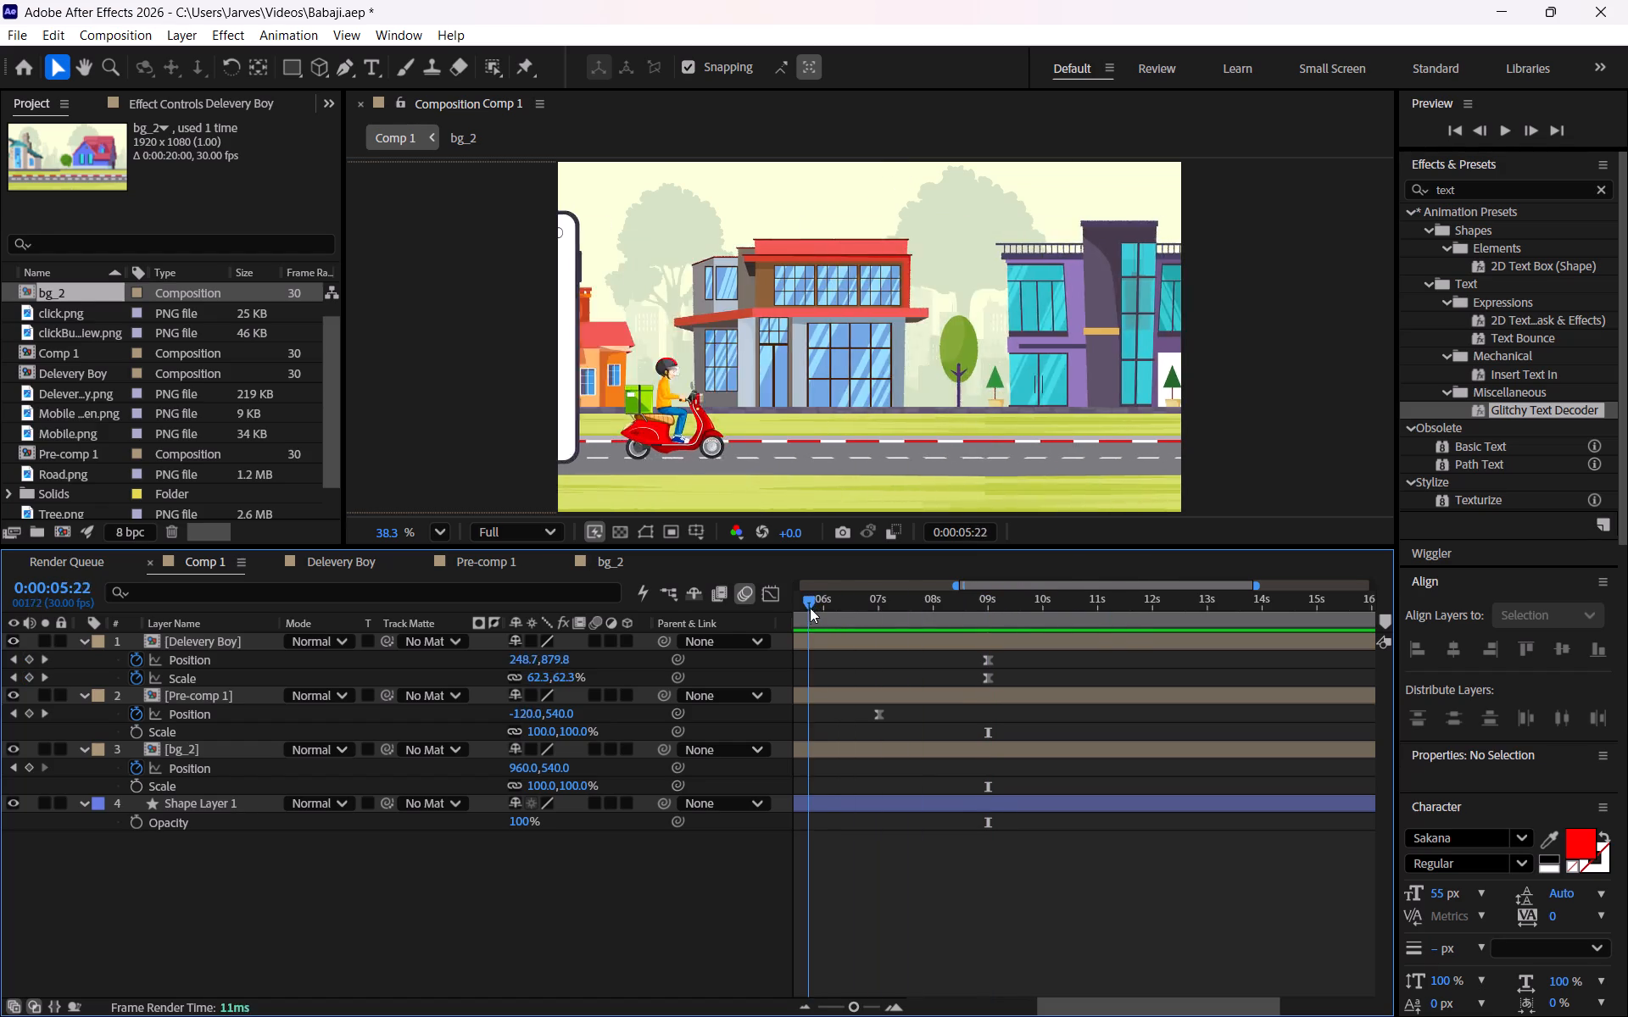
left_click_drag(810, 608, 990, 611)
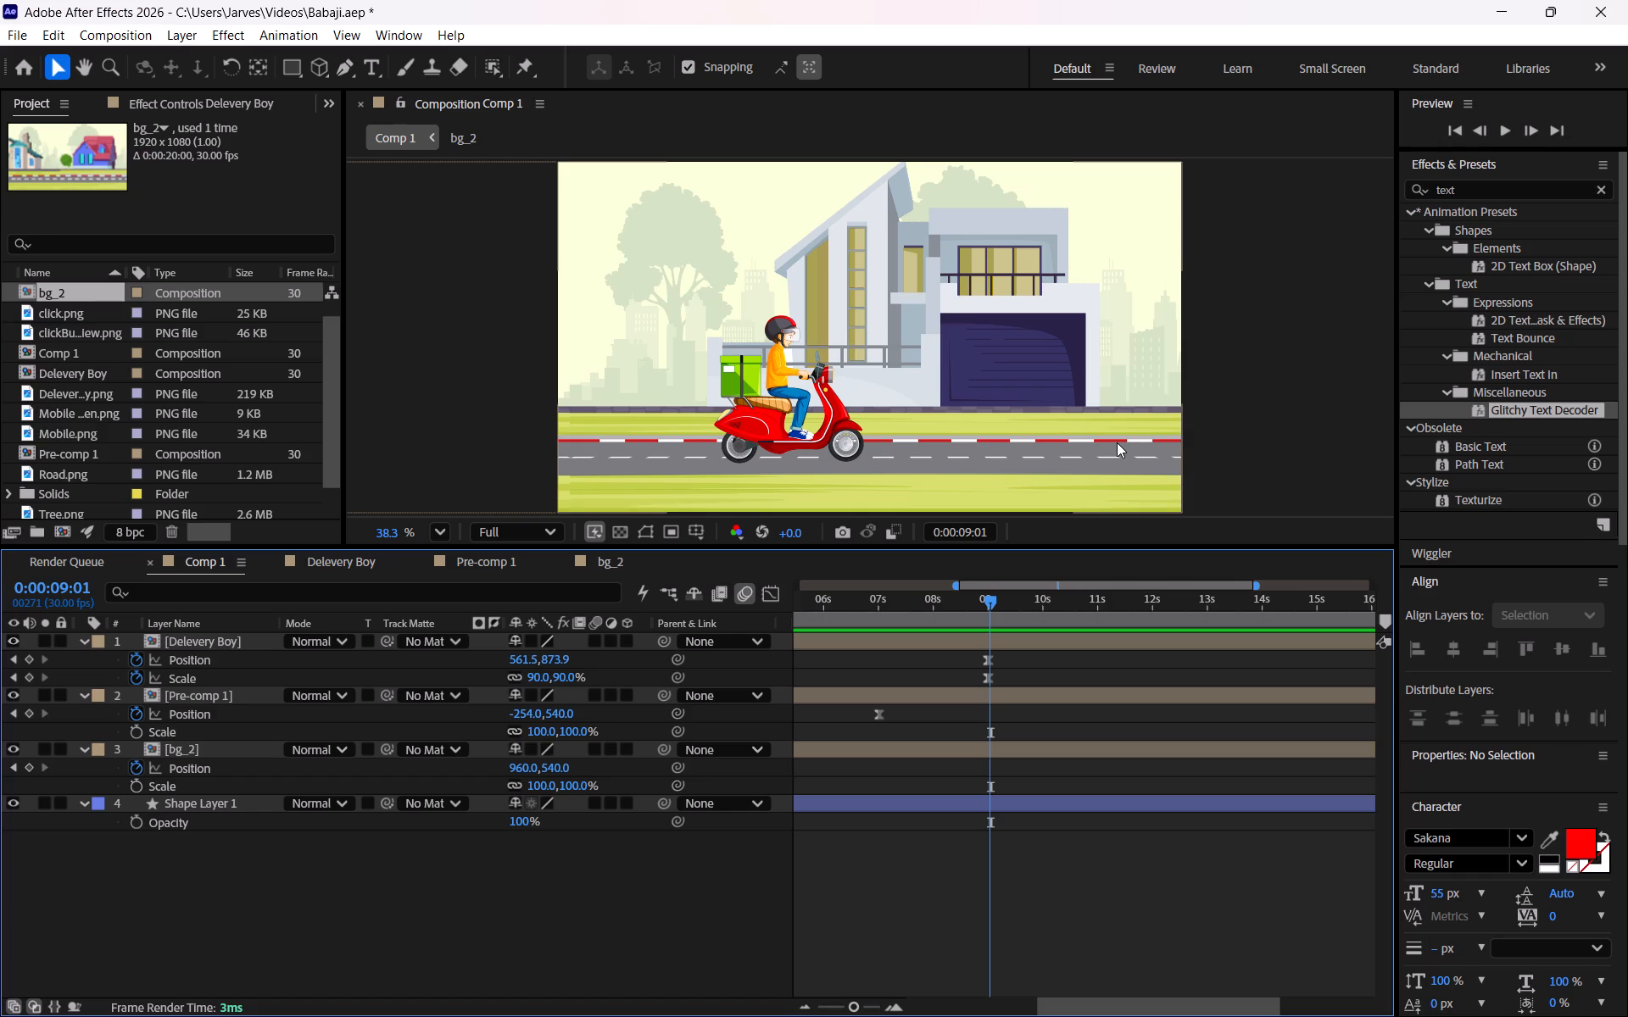
Switch to Chrome, search YouTube for "reveal after effects", and look over the tutorials.
key("alt+Tab")
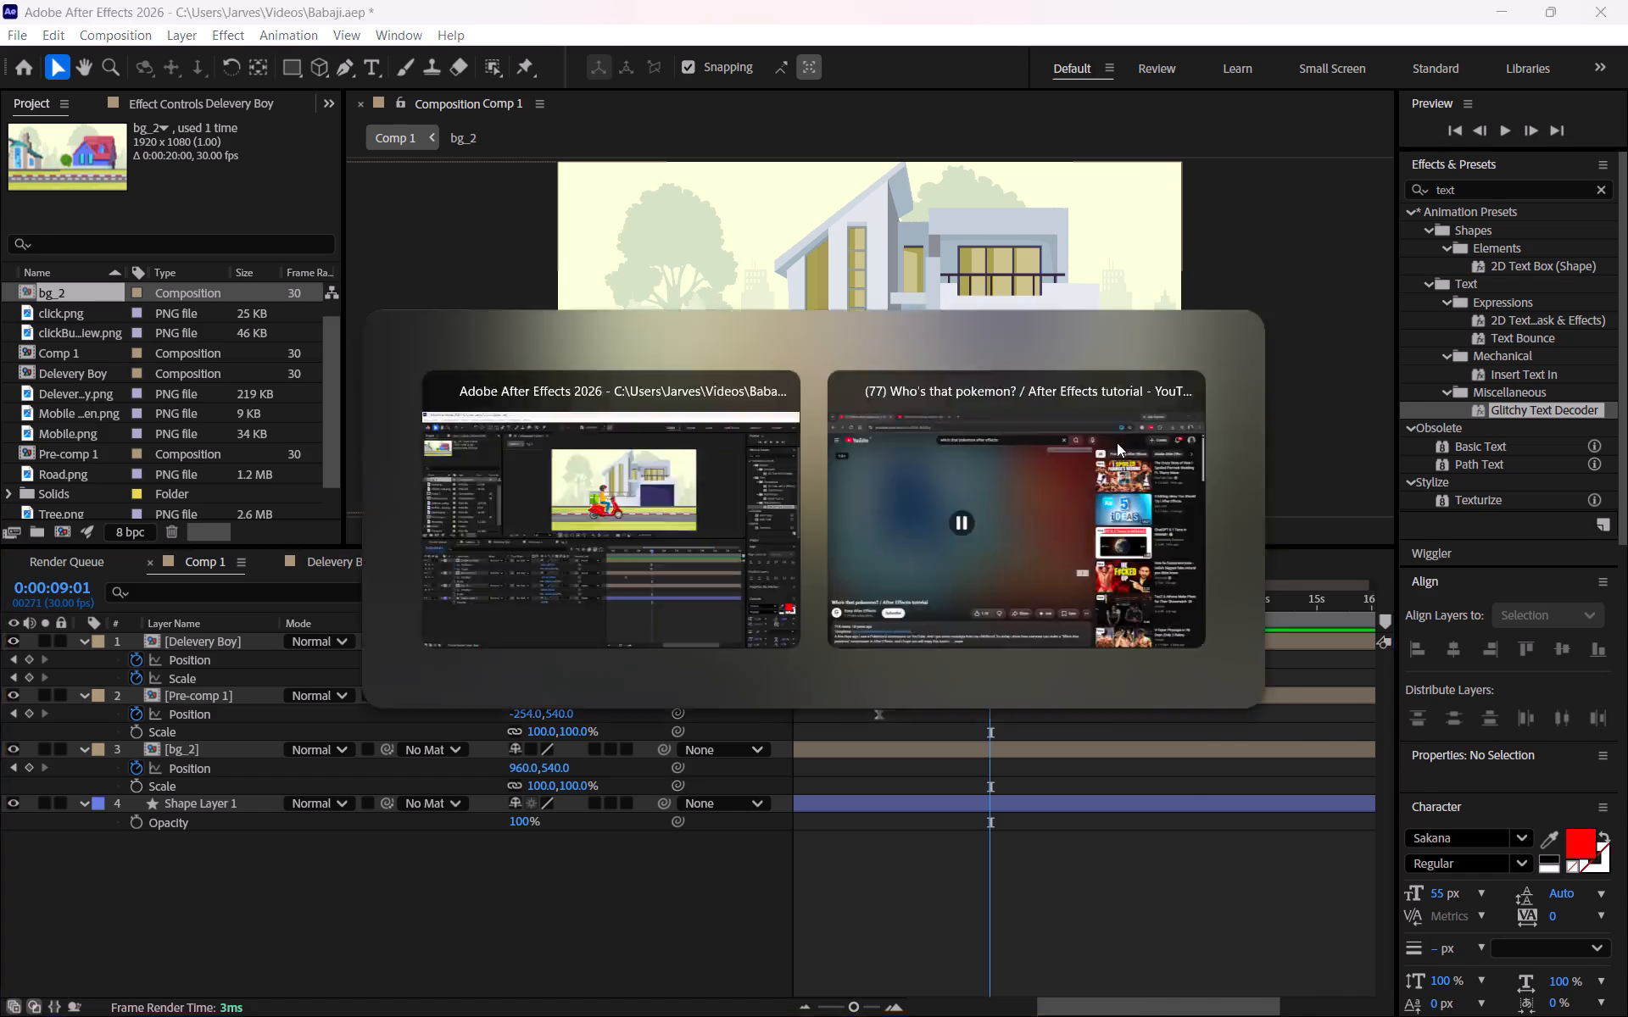
left_click_drag(638, 111, 448, 118)
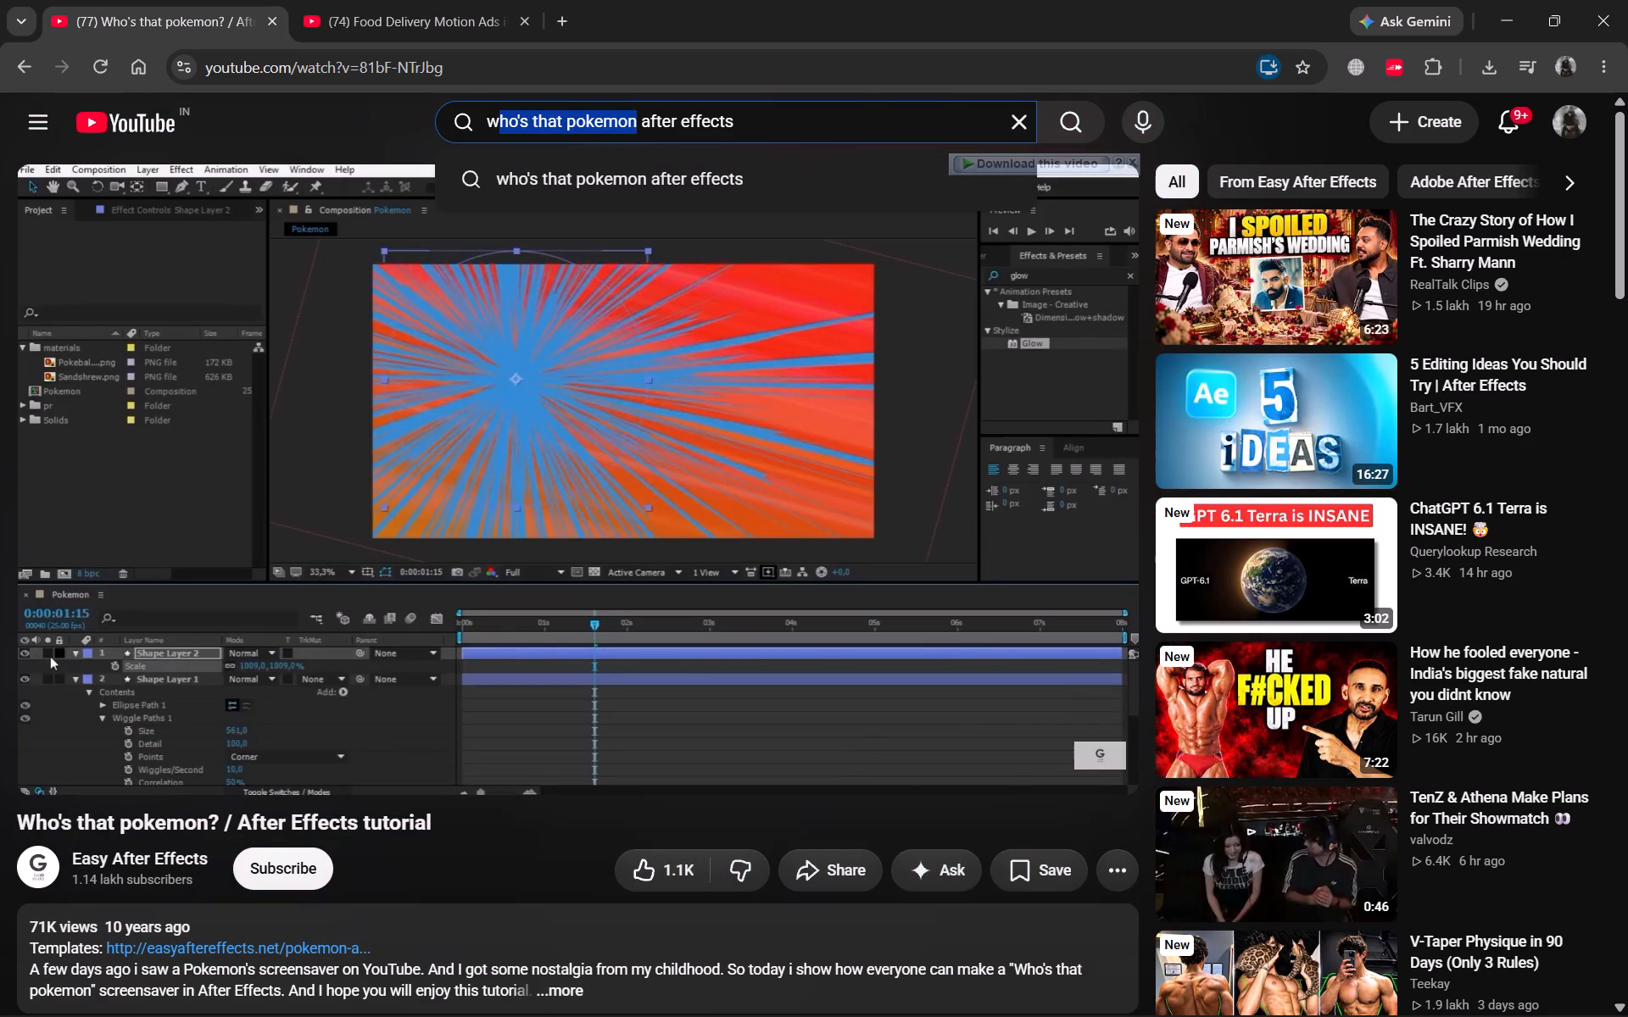
left_click_drag(448, 118, 452, 119)
type("reveal")
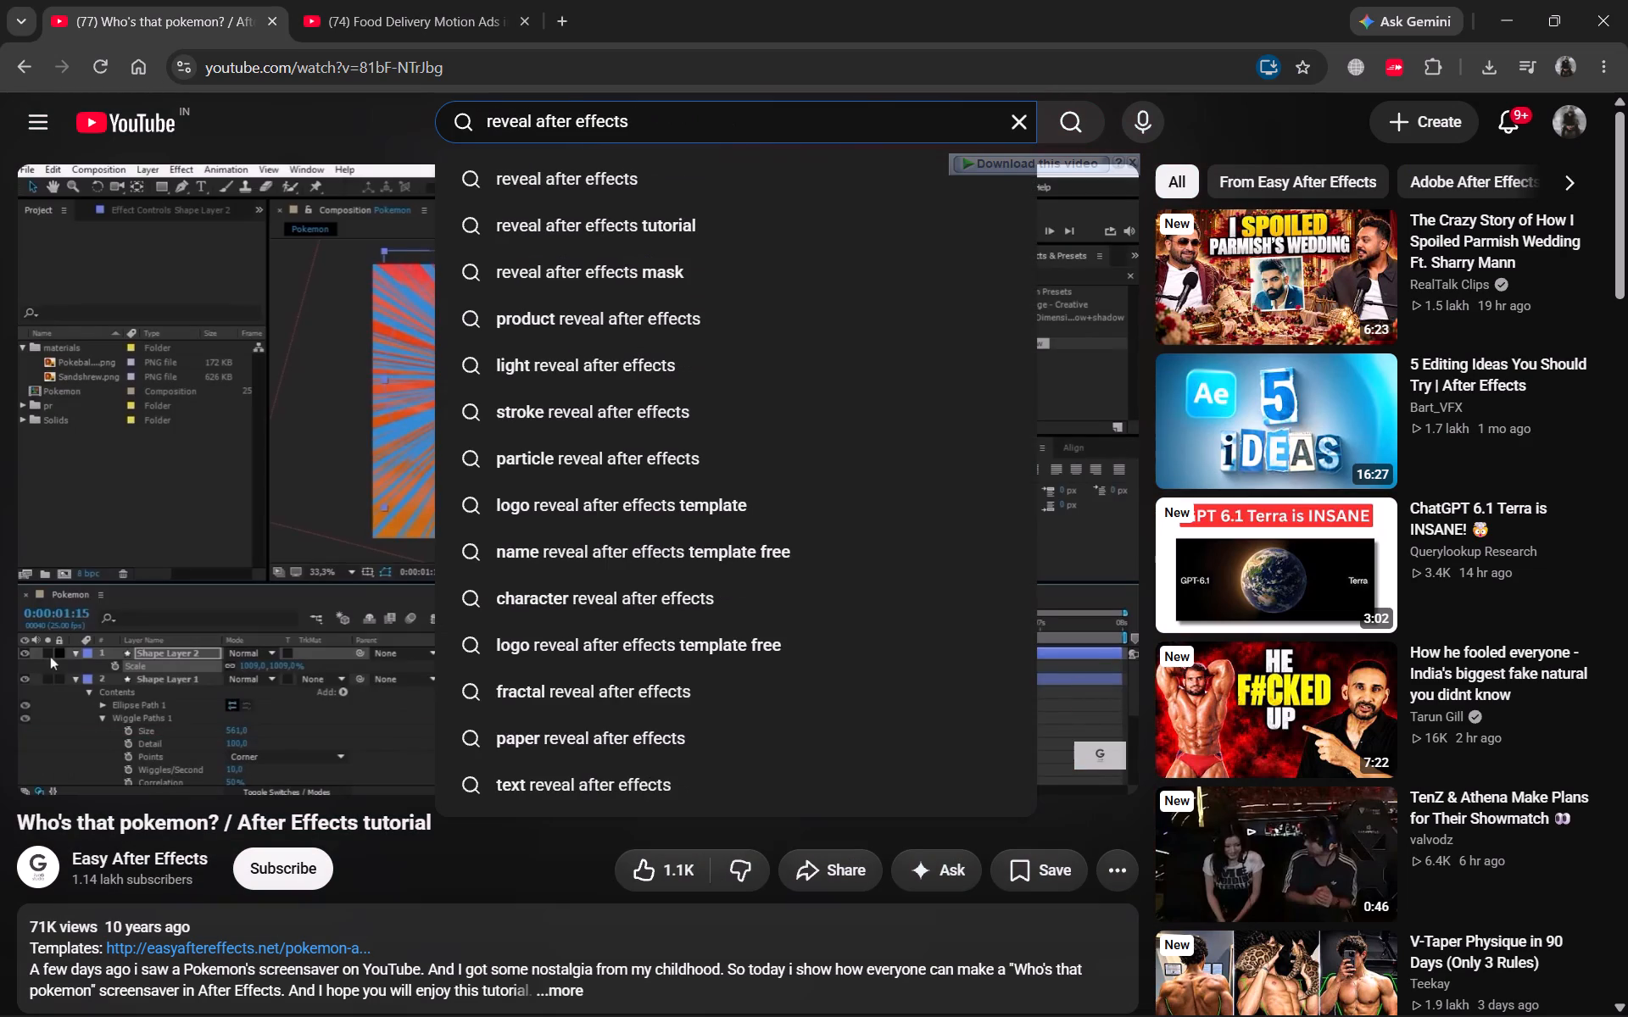
key("Down")
key("Return")
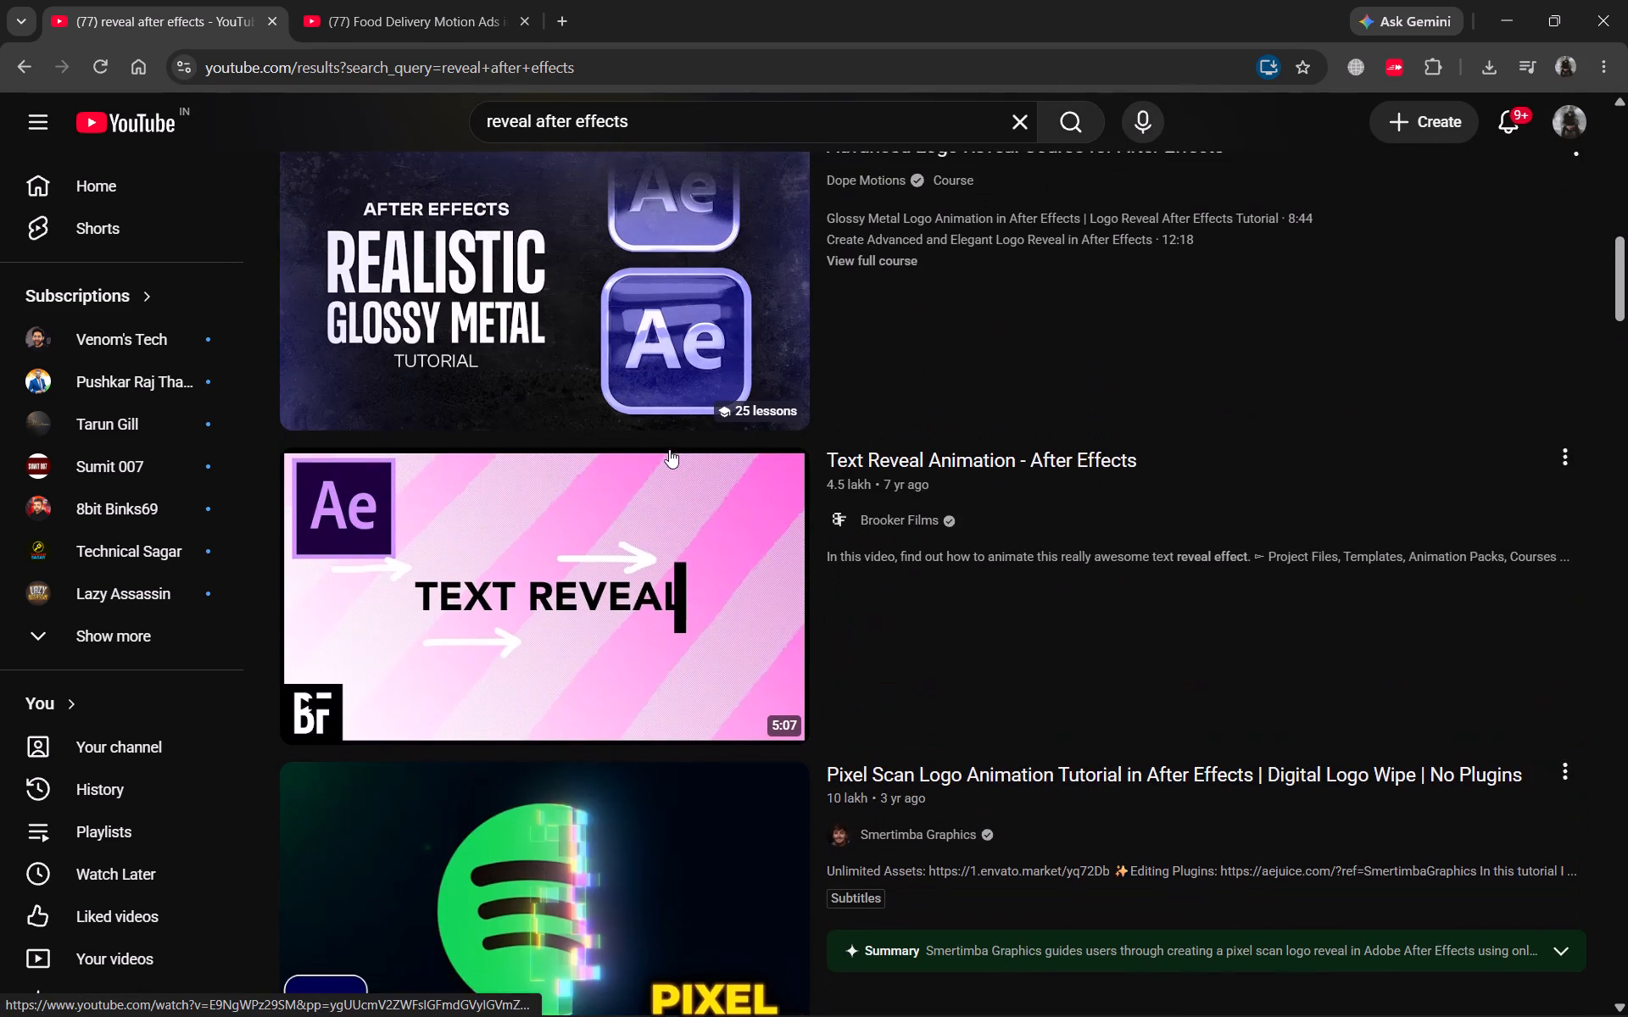
Refine the YouTube search to "reveal pic after effects" and look over the tutorials.
left_click(486, 120)
type("pic")
key("Left")
key("Left")
key("Left")
key("space")
key("Right")
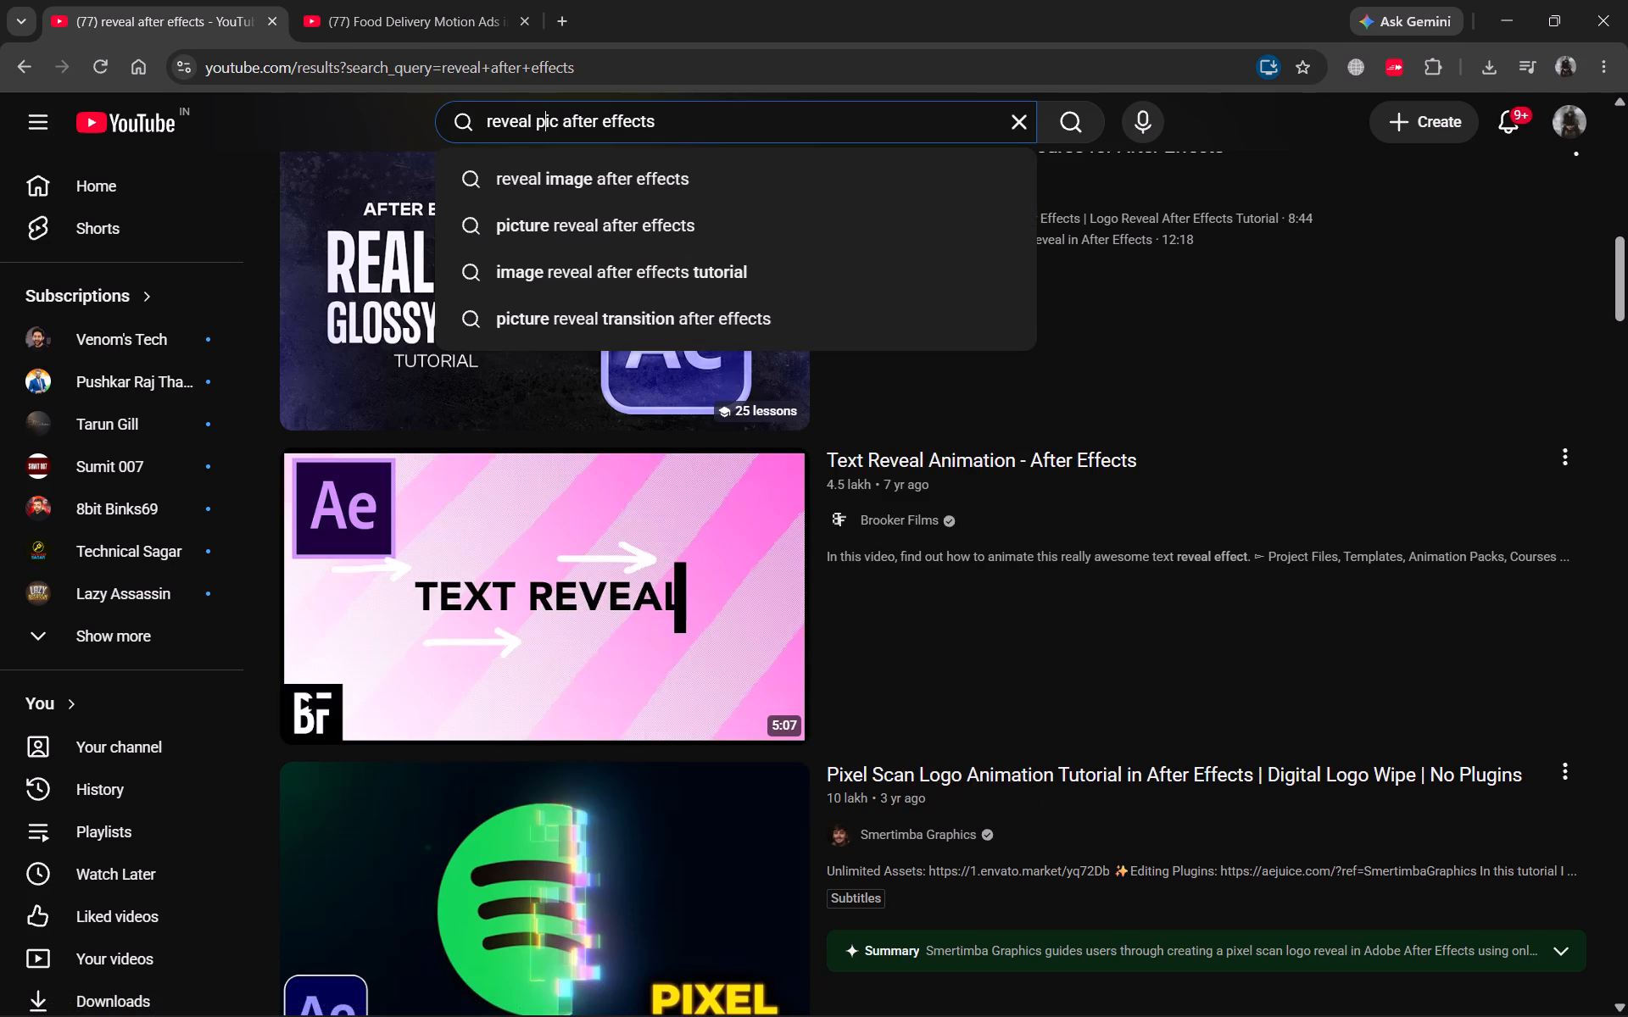
key("Right")
key("Right")
key("Return")
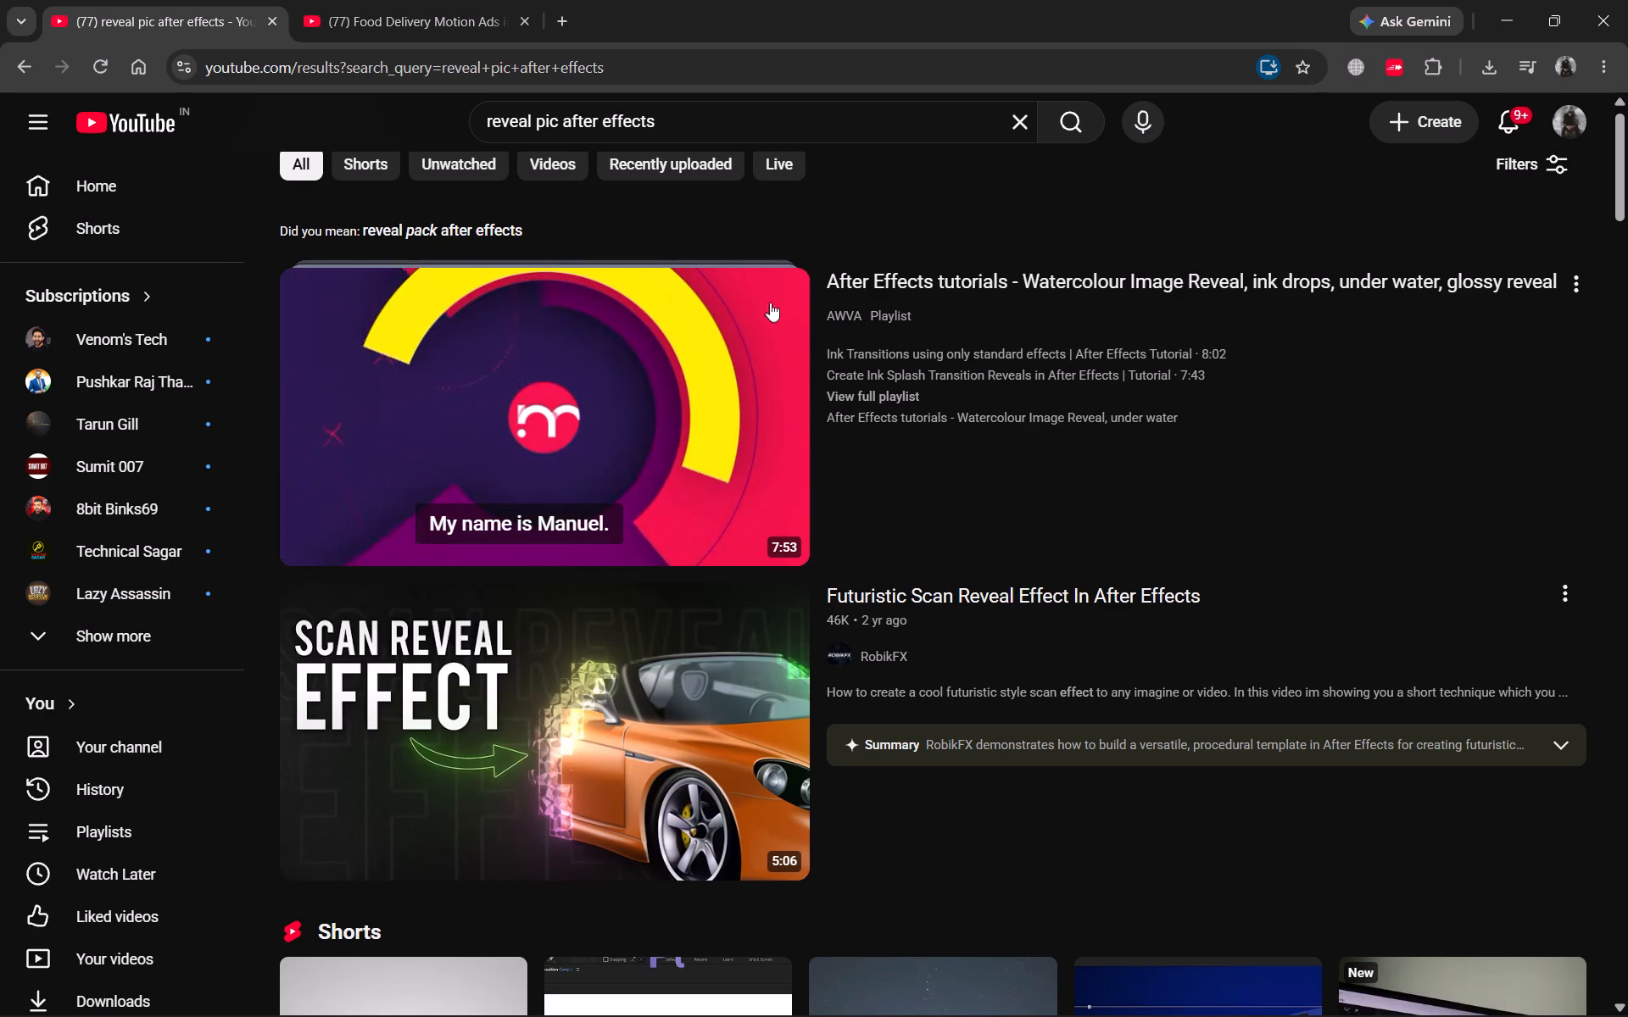
Open the "Ink Transitions using only standard effects" tutorial, lower its volume to 25%, and skim through how the ink reveal is built.
left_click(647, 352)
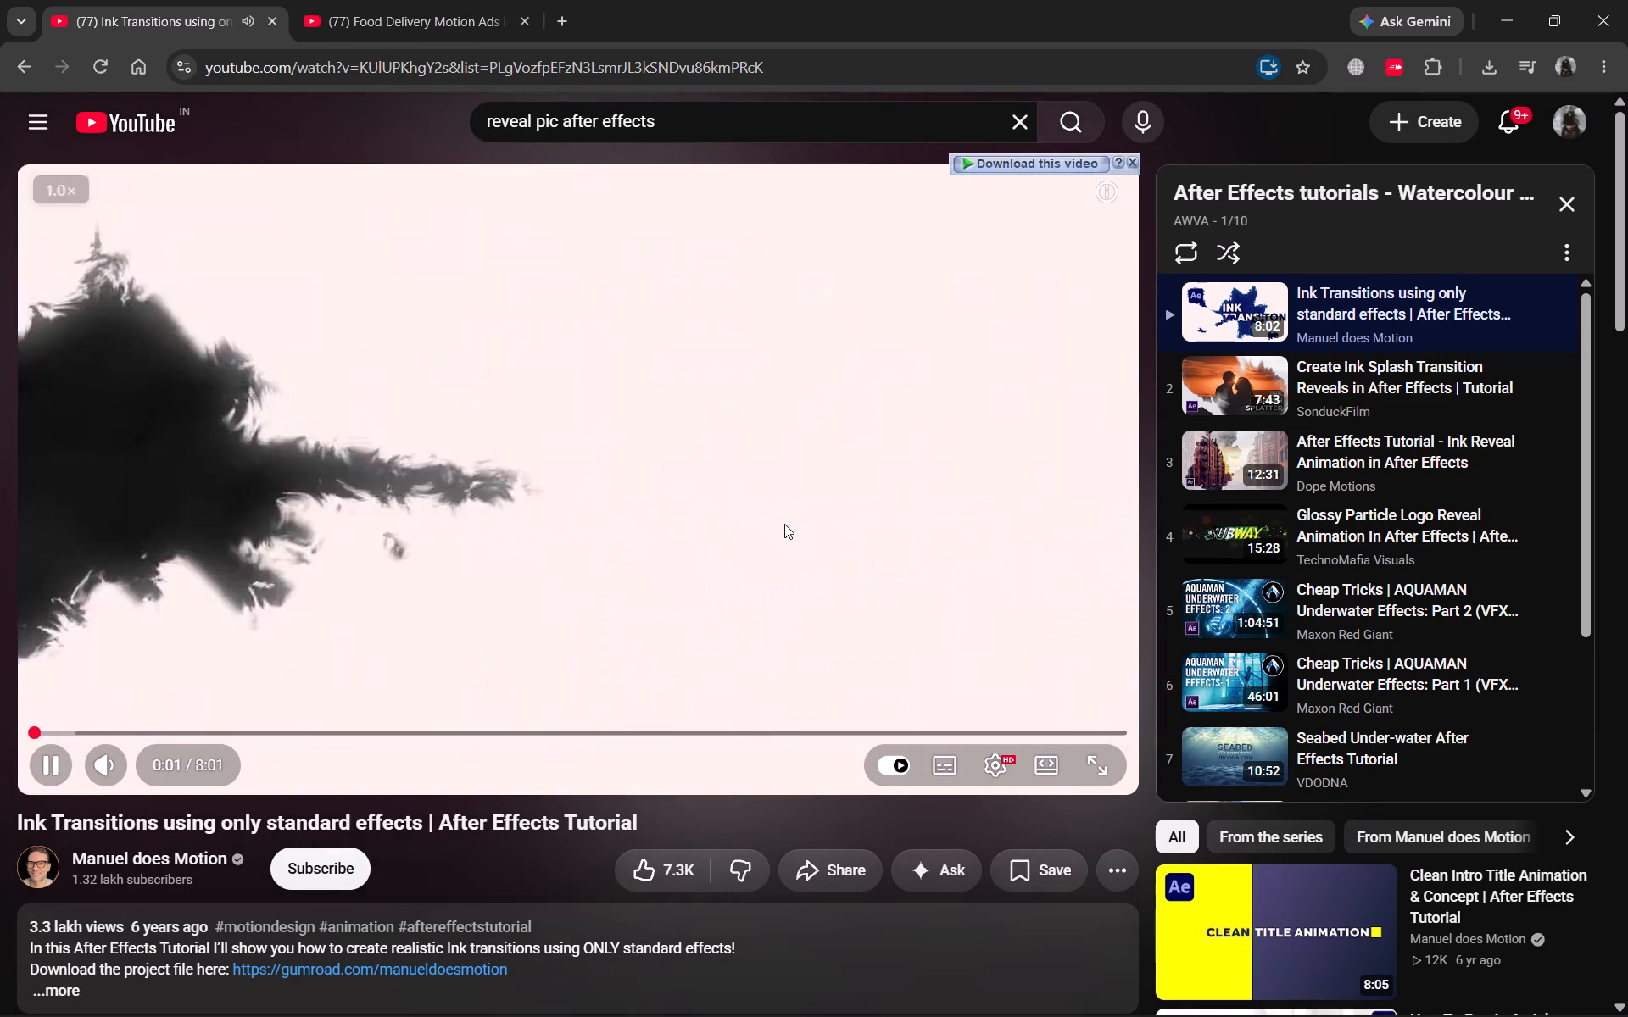
key("Right")
key("Right")
key("Right")
key("Right")
key("Right")
key("Right")
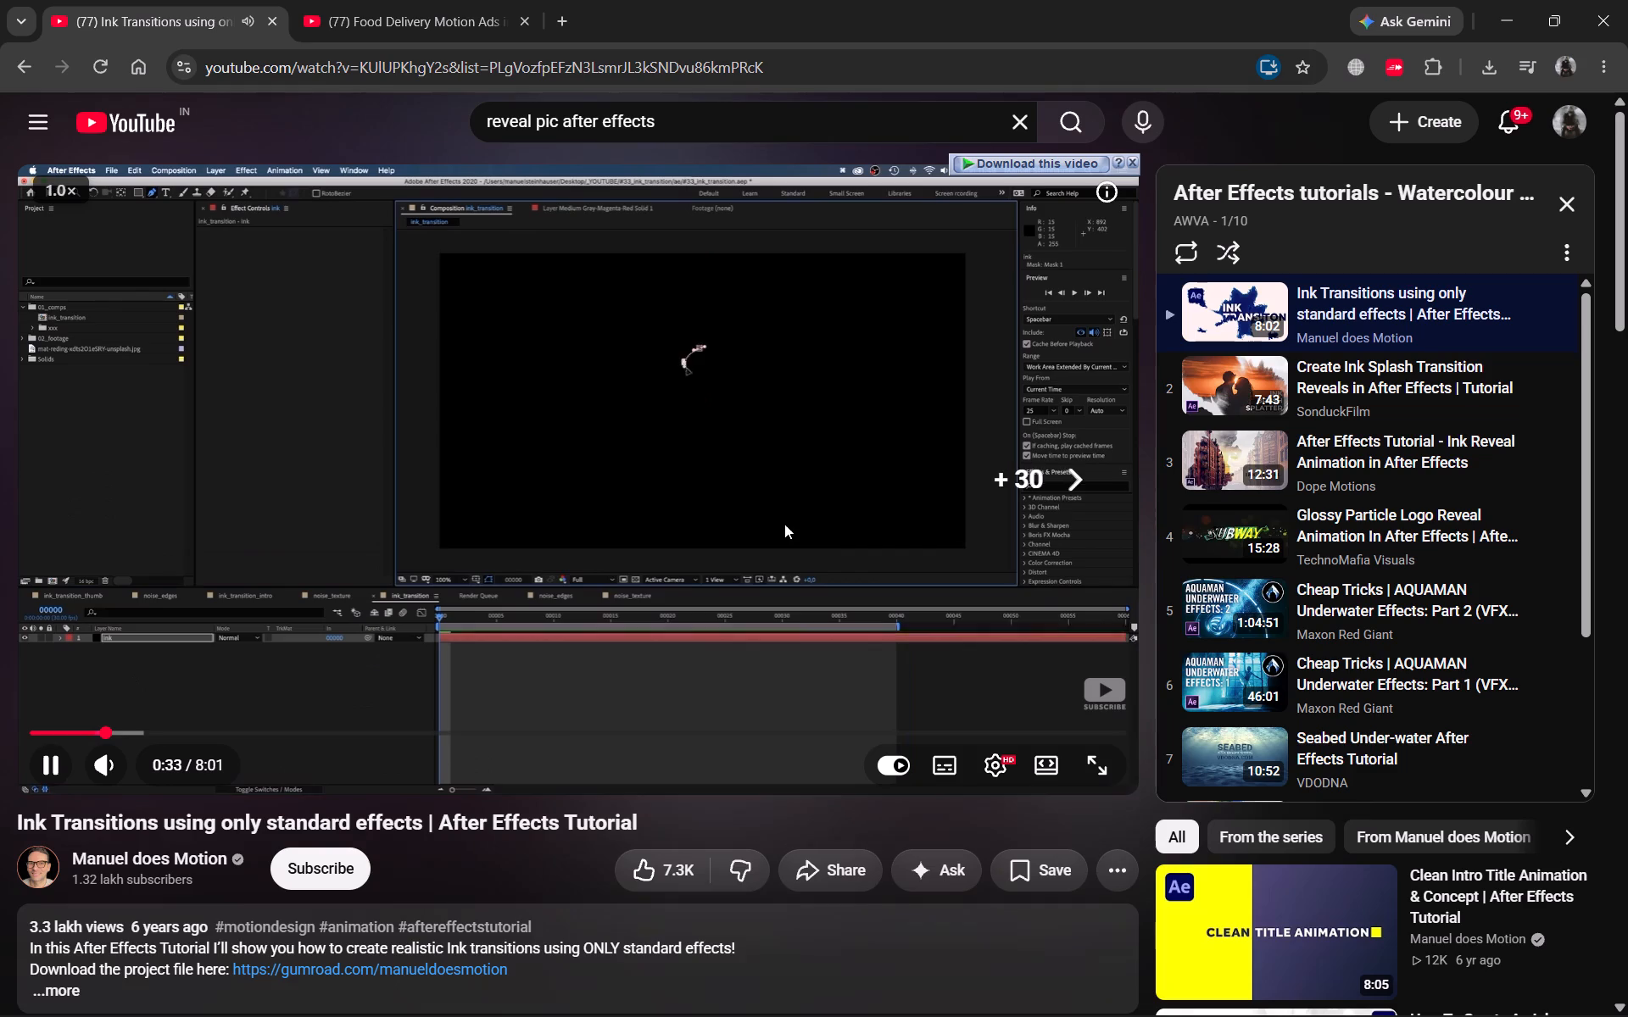
key("Right")
key("Right")
key("Right")
key("Right")
key("Right")
key("Right")
key("Right")
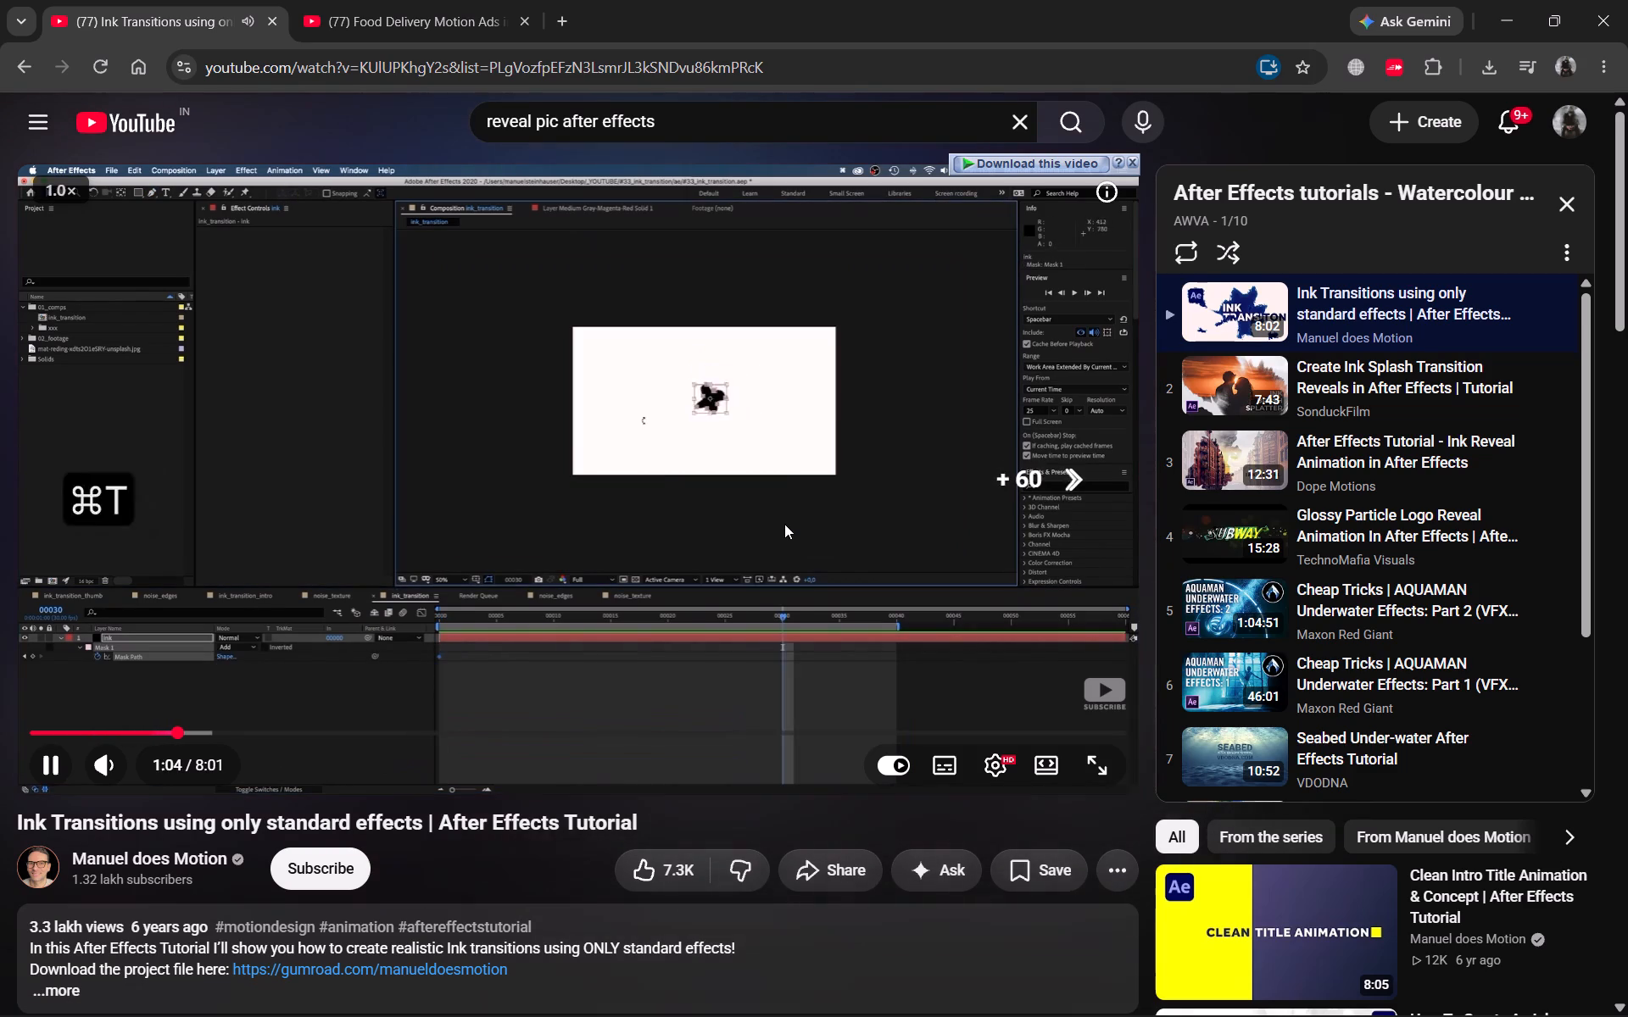
key("Right")
key("Right")
key("Right")
key("Right")
key("Right")
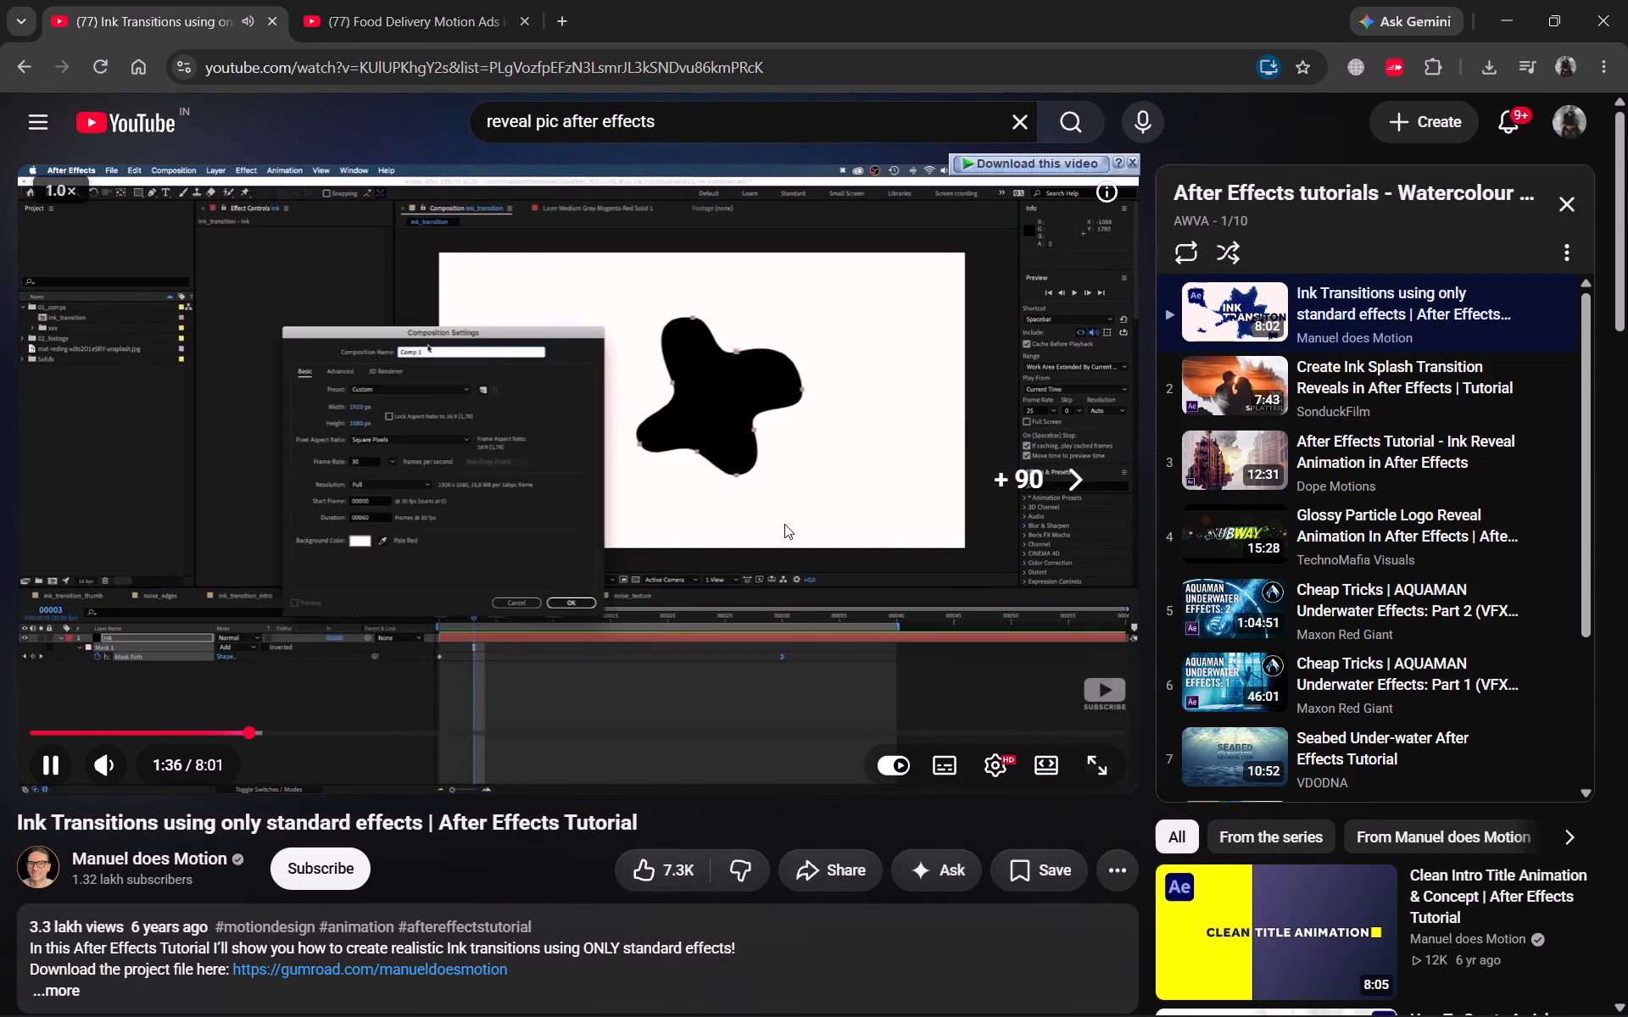
key("Right")
key("Right")
key("Right")
key("Right")
key("Right")
key("Right")
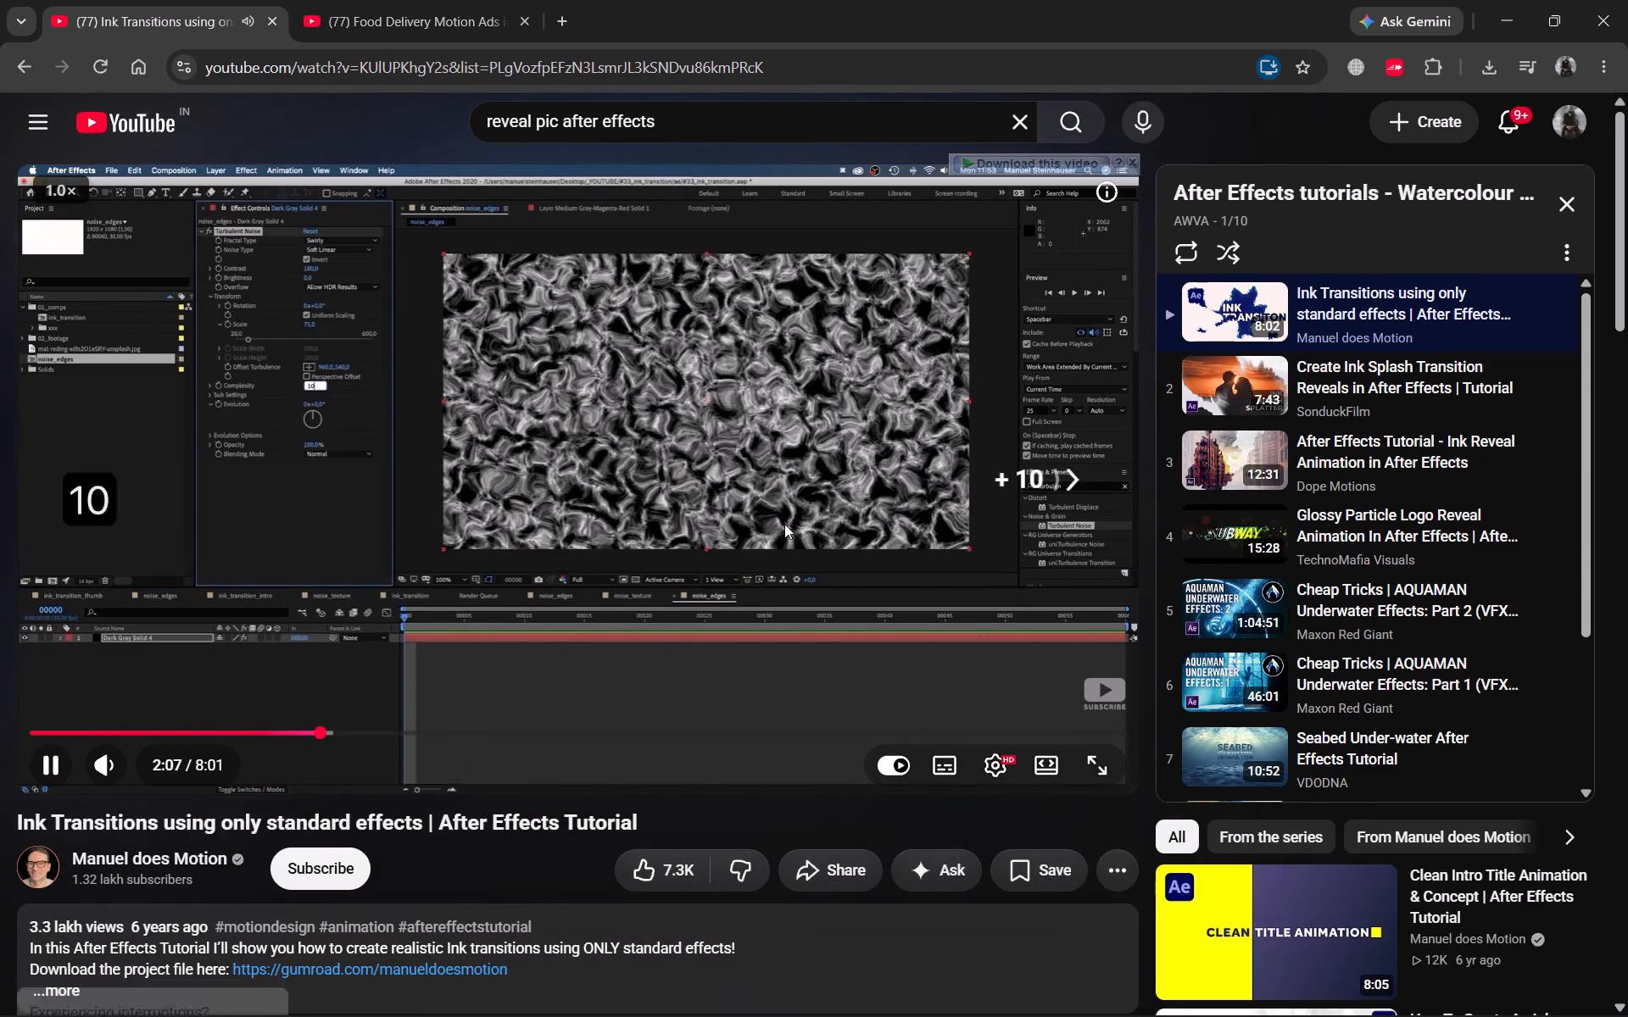
key("Right")
key("Right")
key("Right")
key("Right")
key("Down")
key("Down")
key("Down")
key("Down")
key("Right")
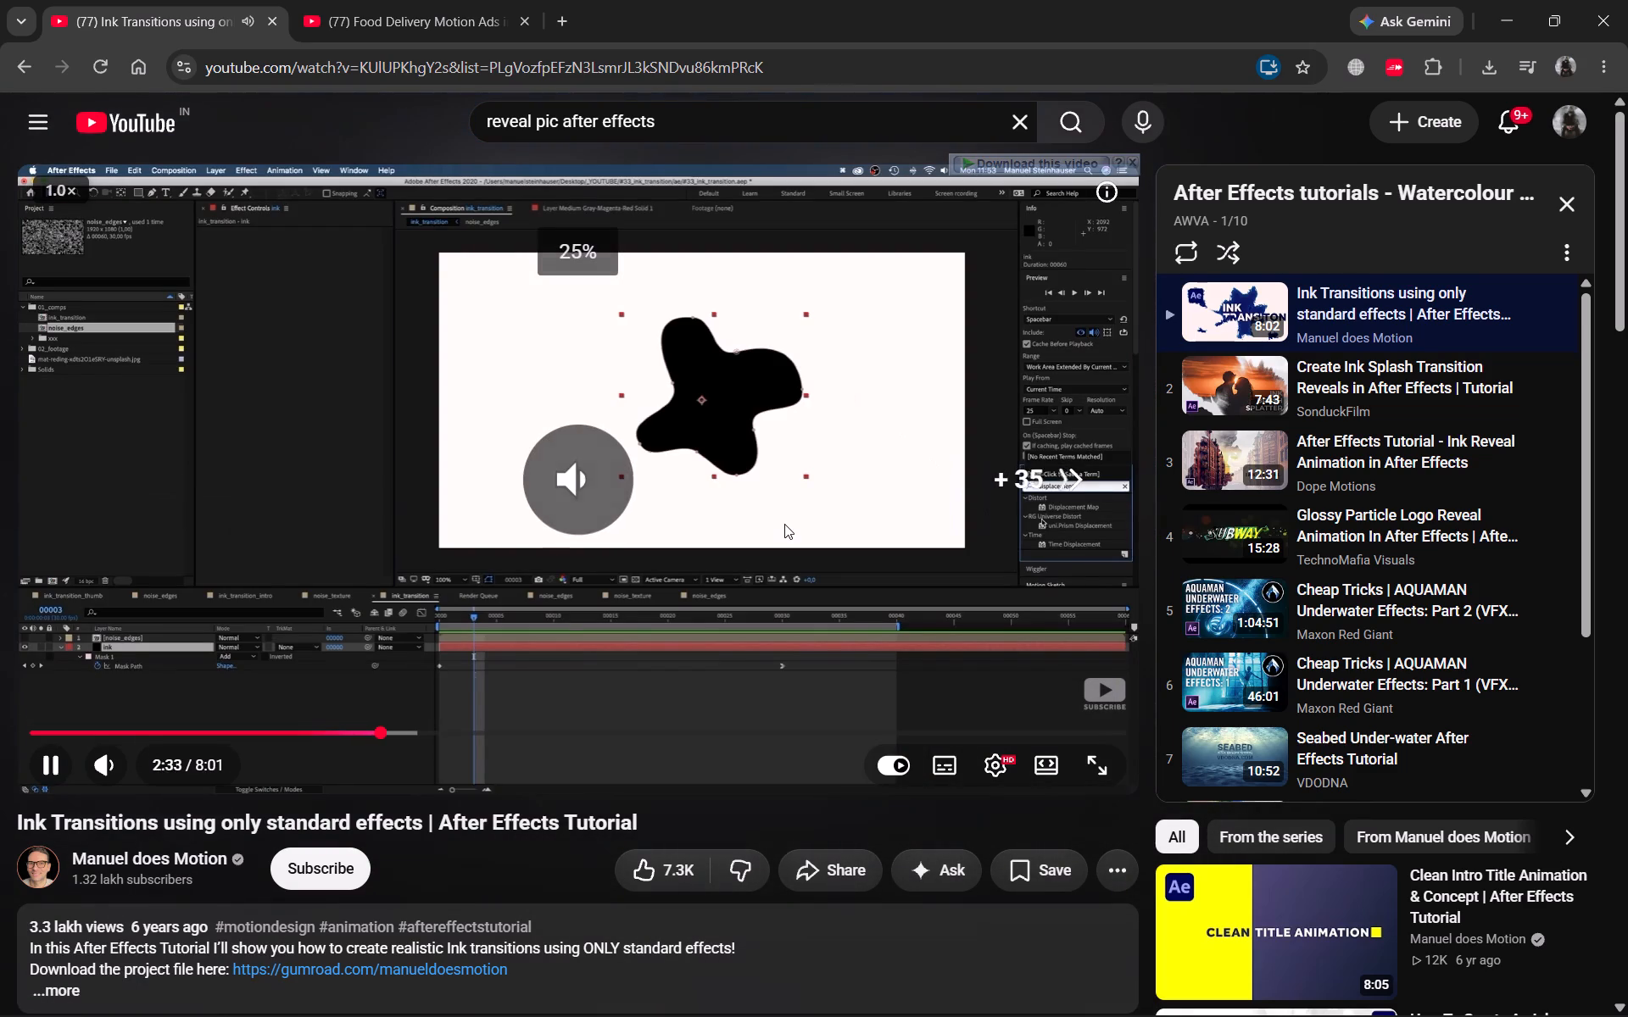
key("Right")
key("Right")
key("Right")
key("Right")
key("Right")
key("Right")
key("Right")
key("Right")
key("Right")
key("Right")
key("Right")
key("Right")
key("Right")
key("Right")
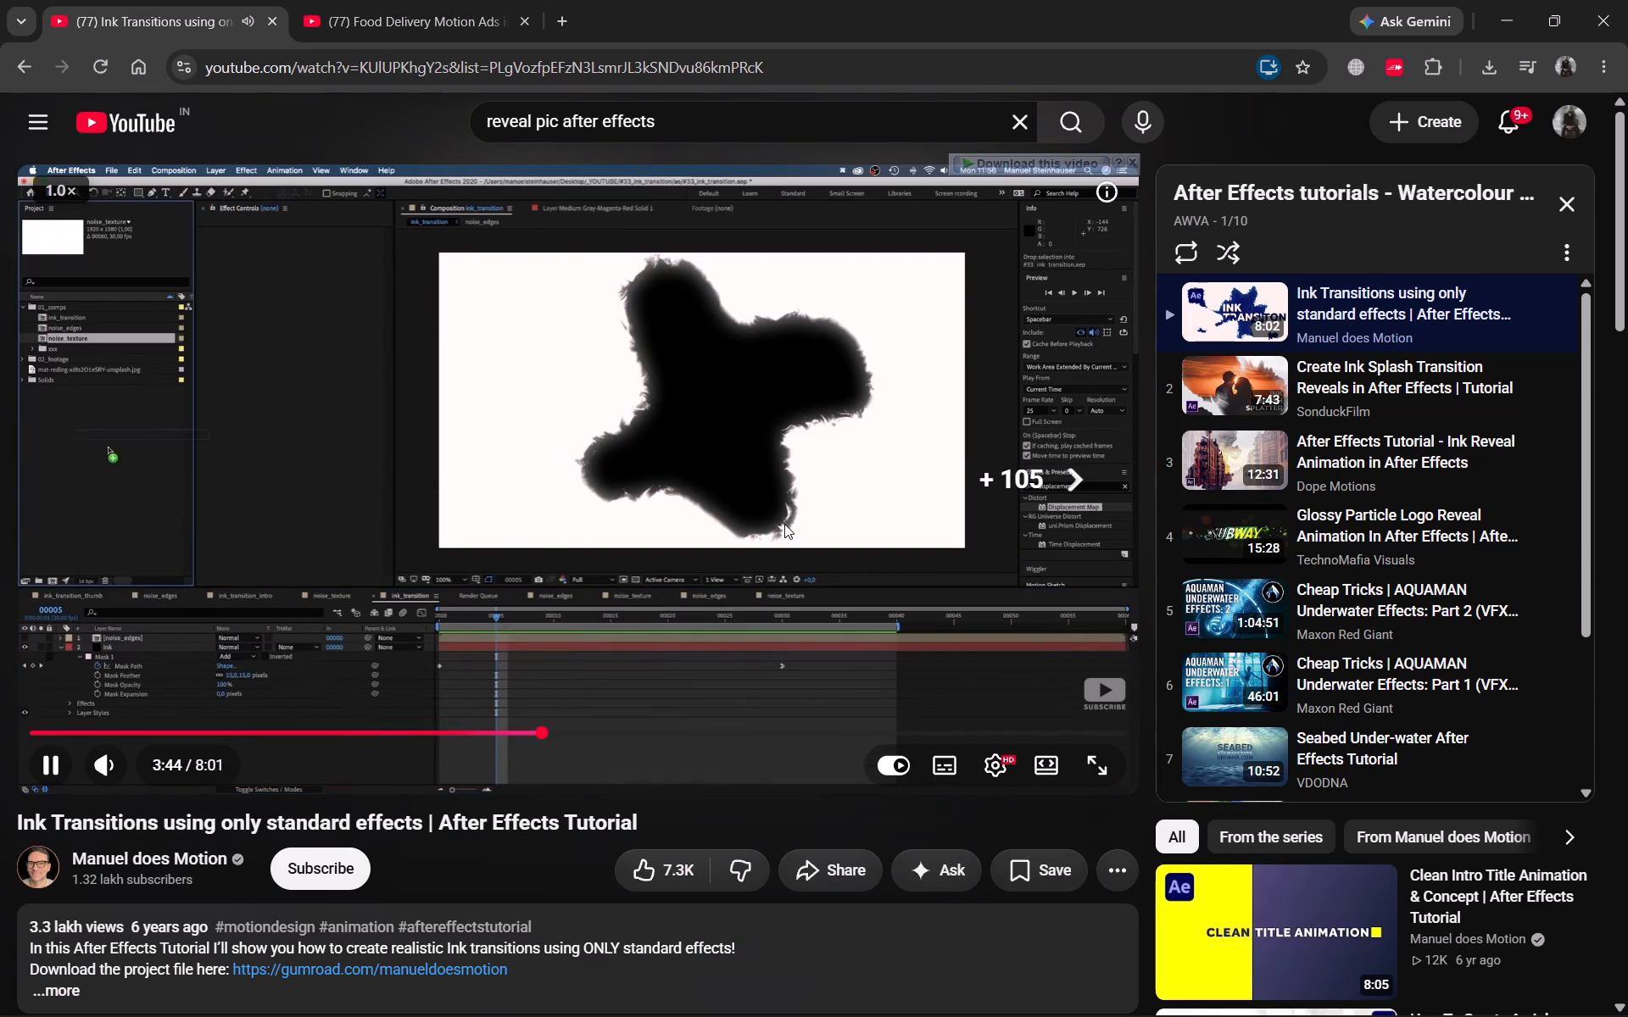
key("Right")
key("Right")
key("Right")
key("Right")
key("Right")
key("Right")
key("Right")
key("Right")
key("Right")
key("Right")
key("Right")
key("Right")
key("Right")
key("Right")
key("Right")
key("Right")
key("Right")
key("Right")
key("Right")
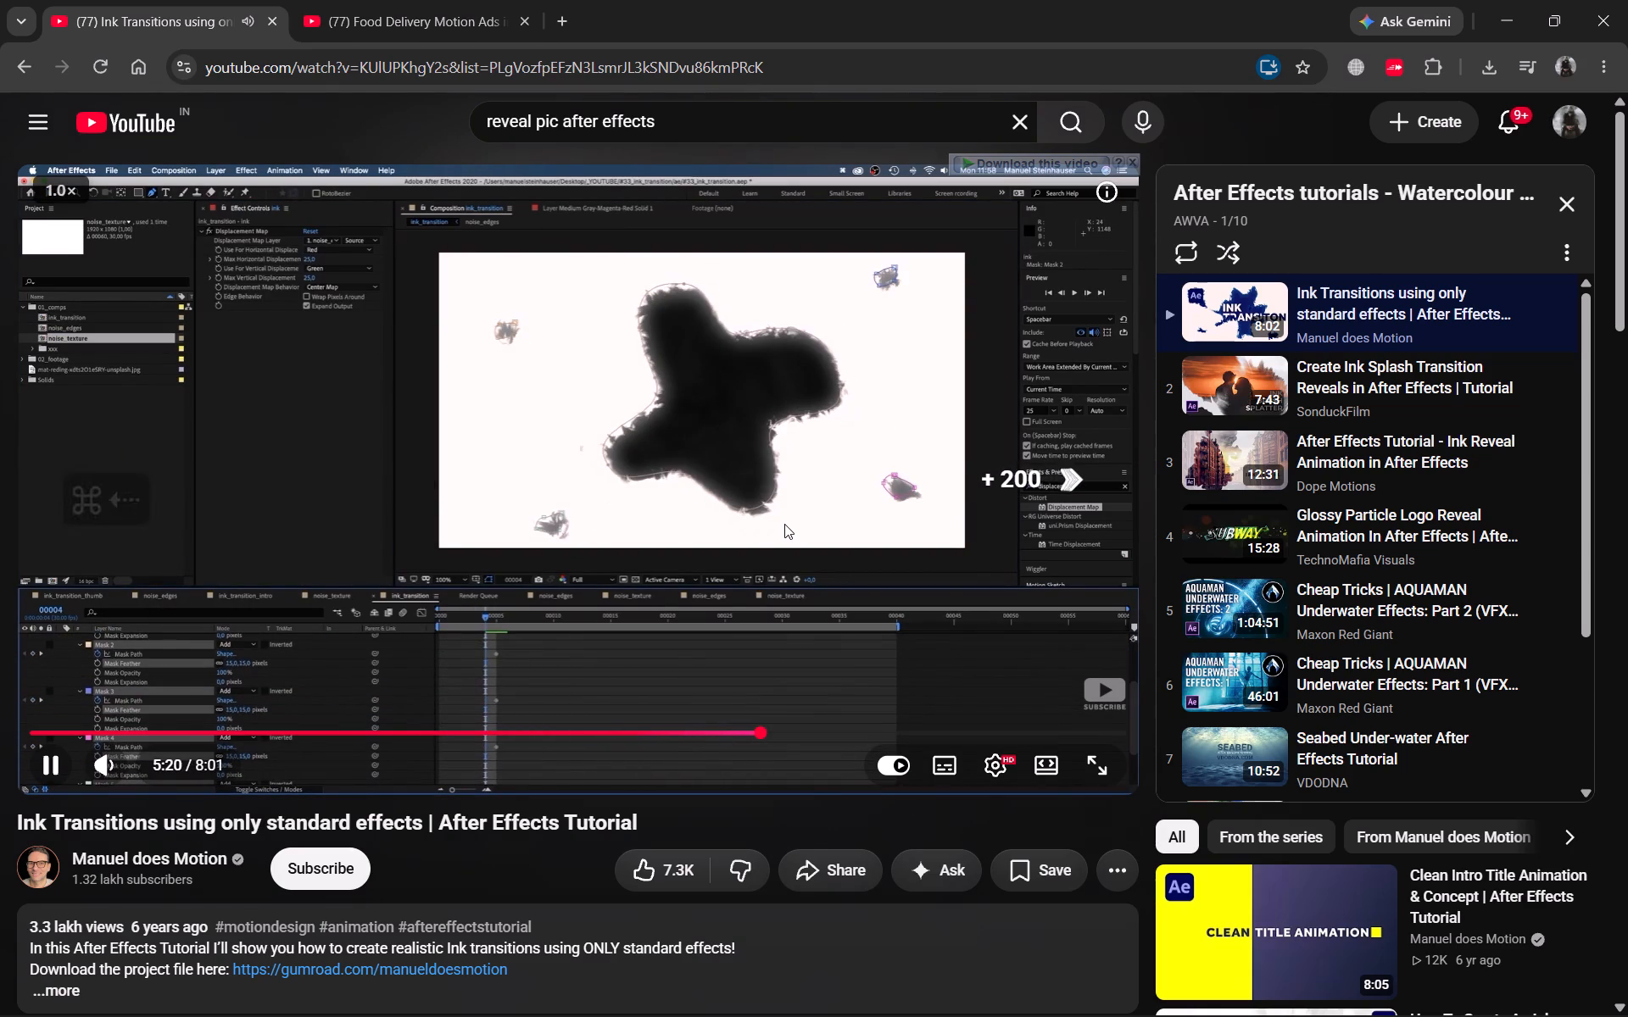
key("Right")
key("Right")
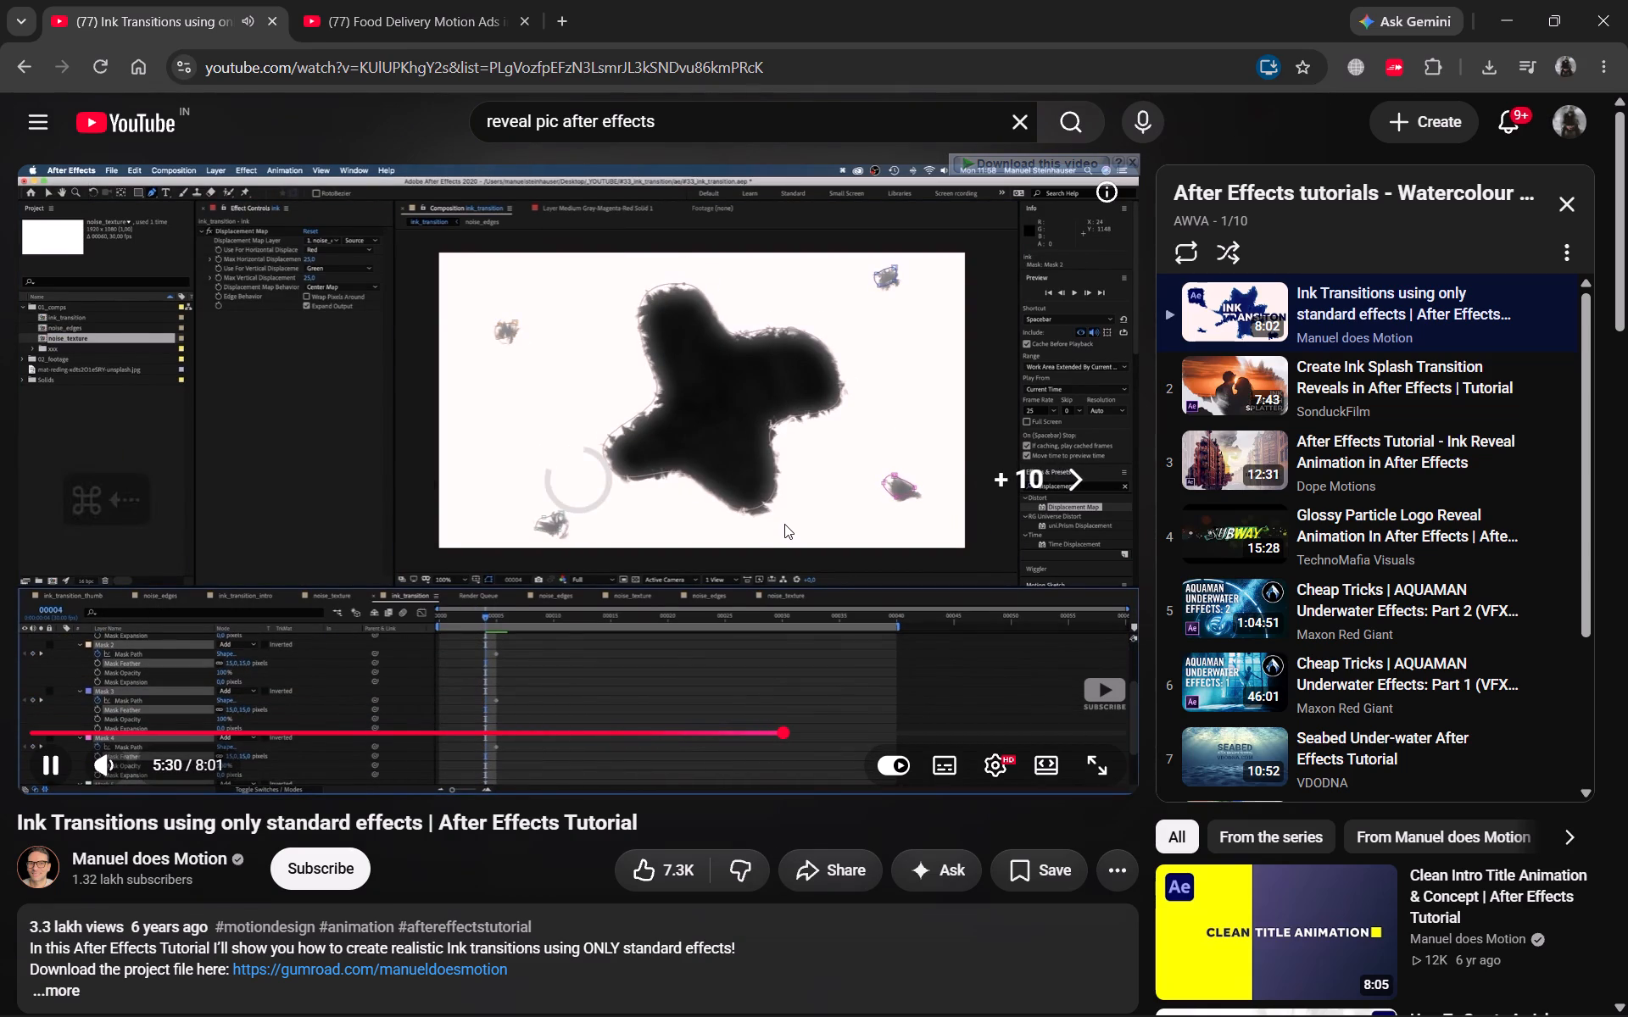
key("i")
Open the "Futuristic Scan Reveal Effect In After Effects" video, skim through how the matte and scan effect are built, and pause it.
left_click(630, 592)
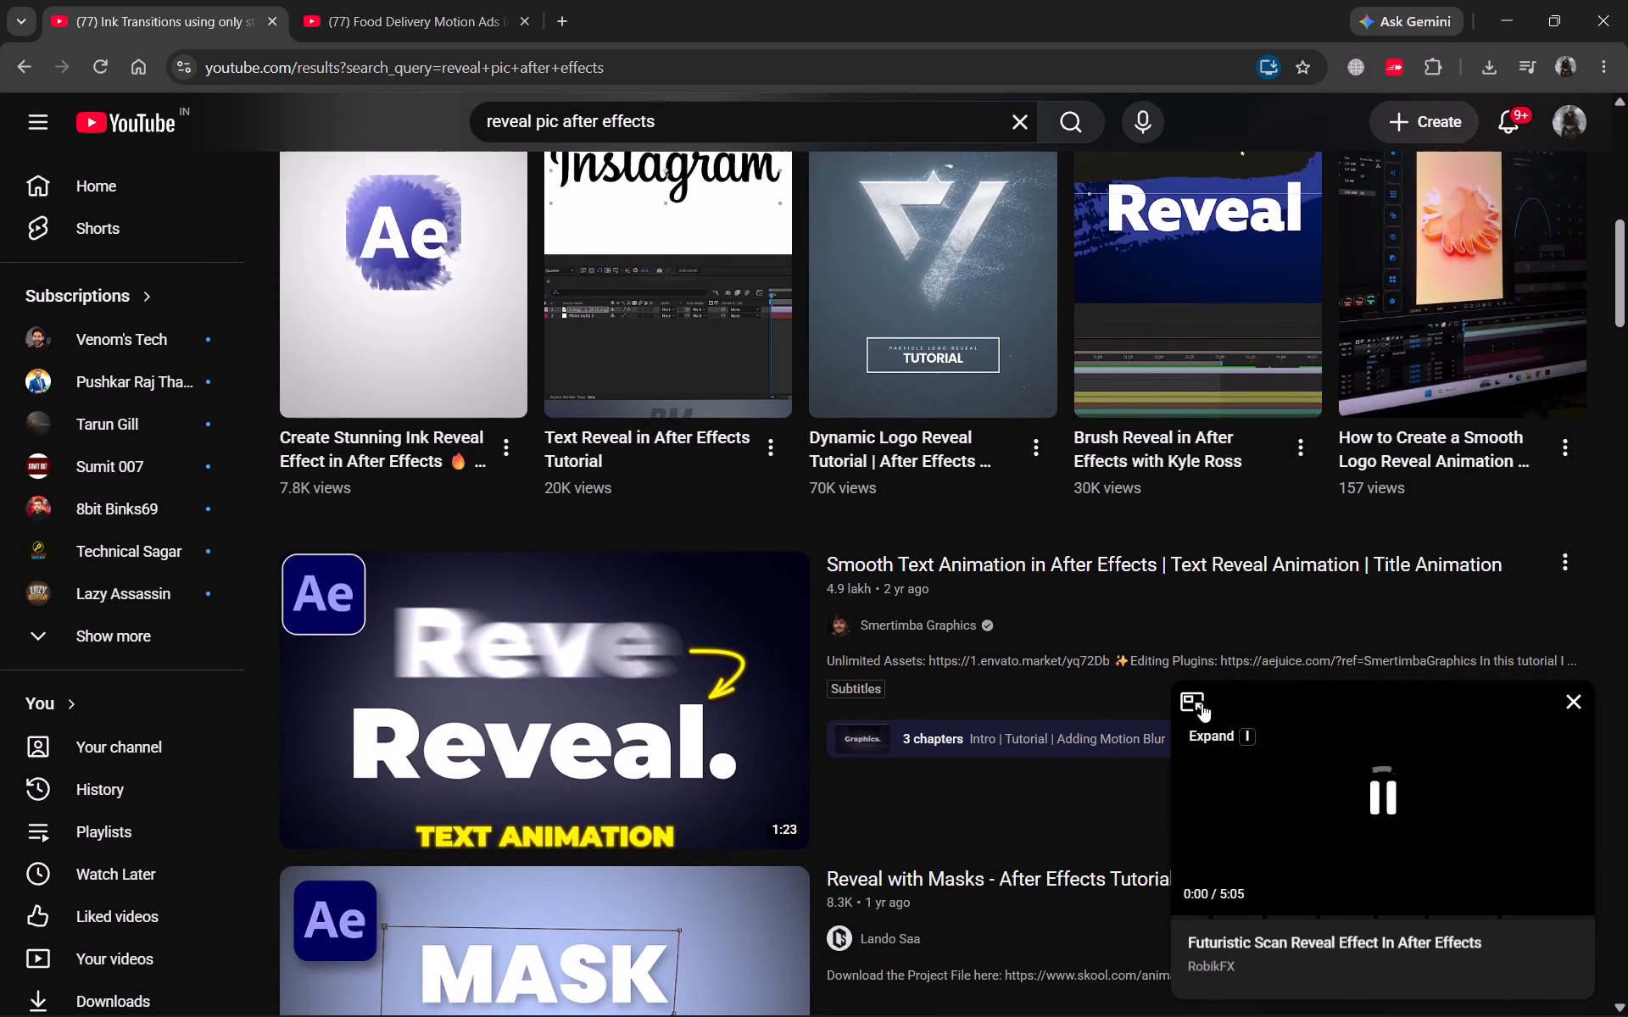
left_click(1201, 703)
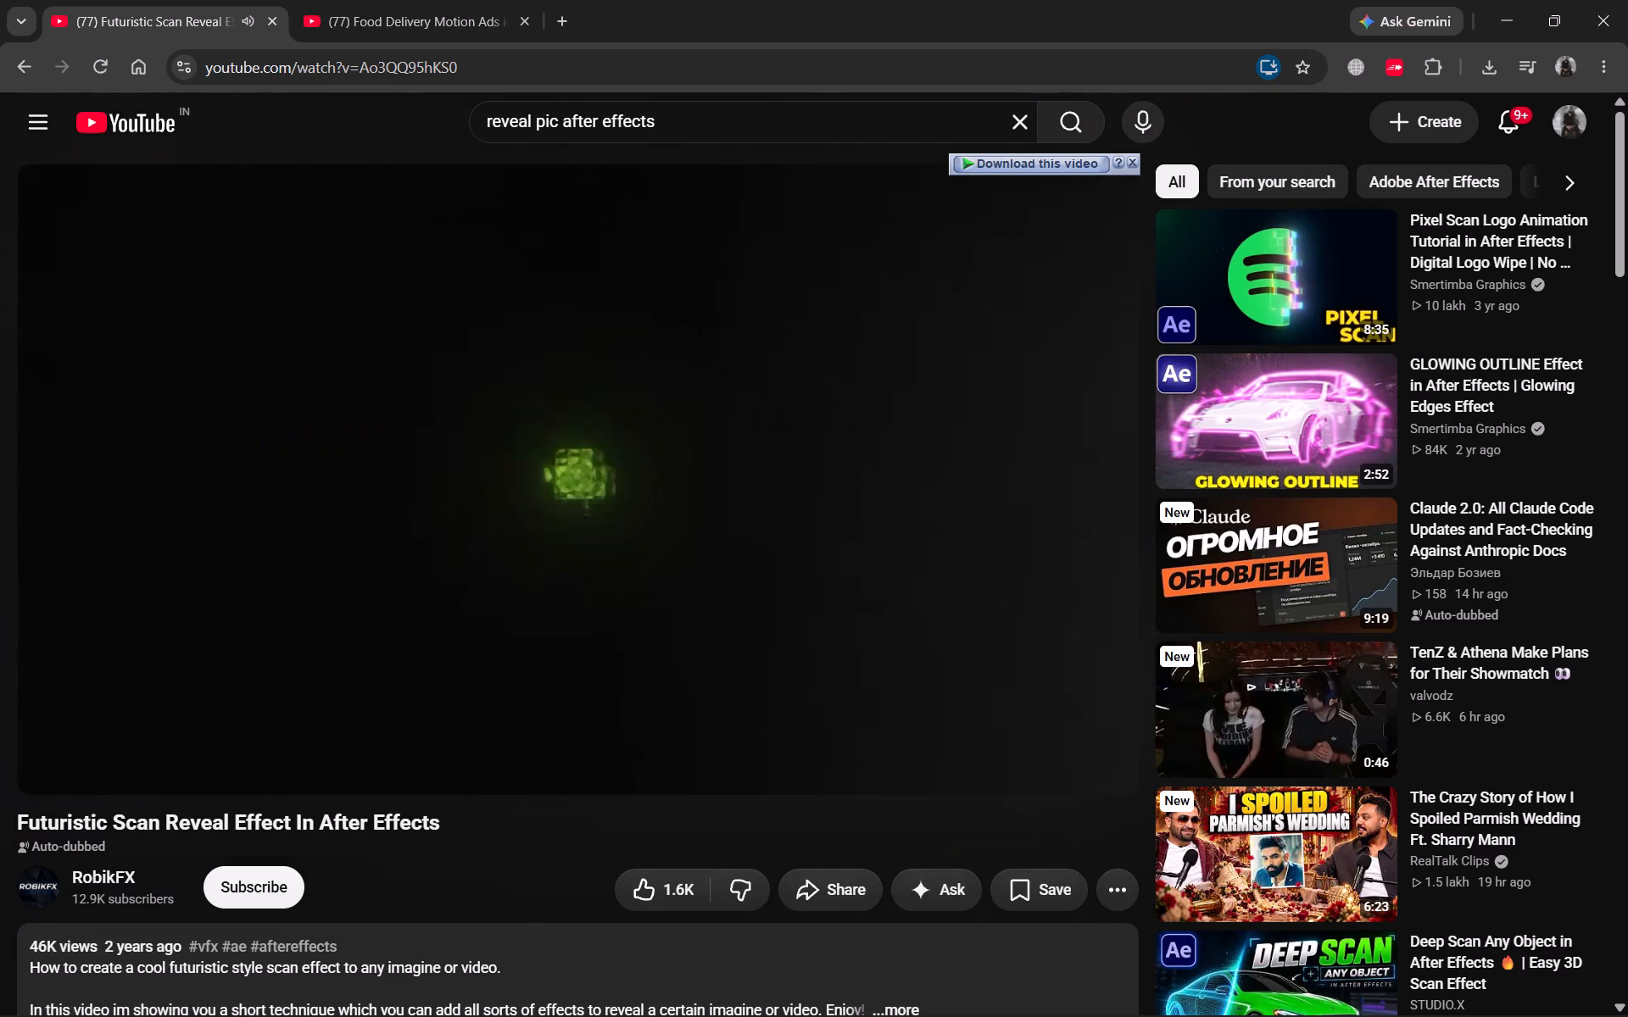
key("Right")
key("Right")
key("Right")
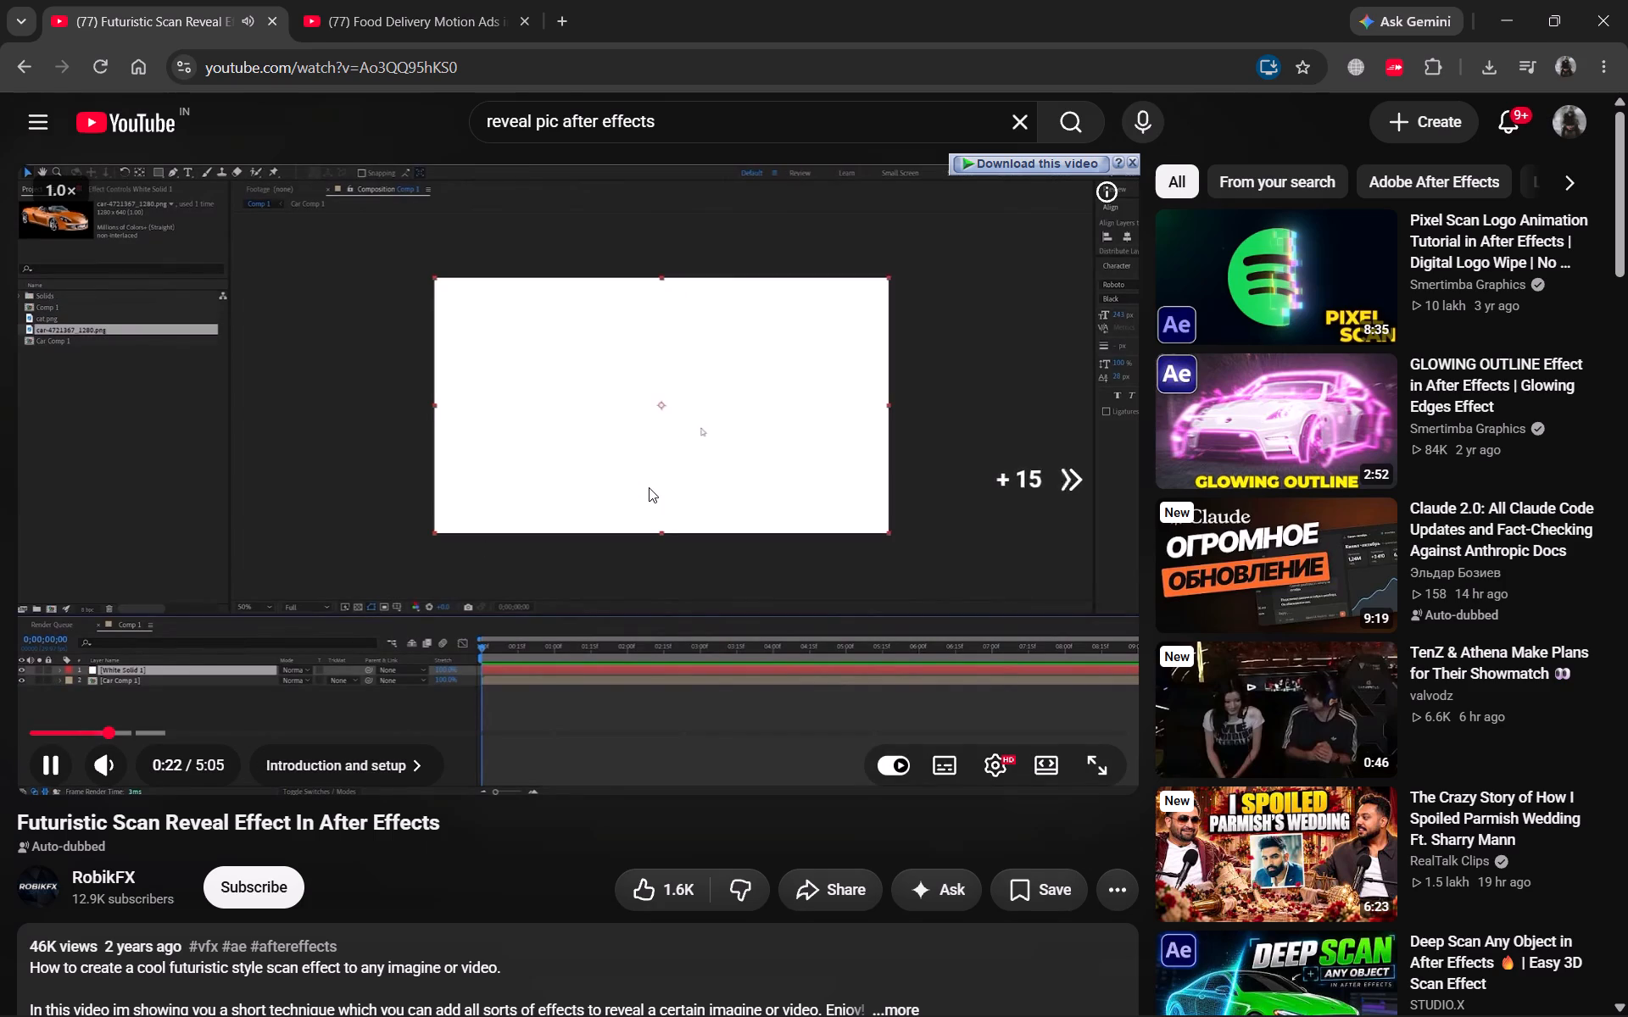
key("Right")
key("Right")
key("Right")
key("Right")
key("Right")
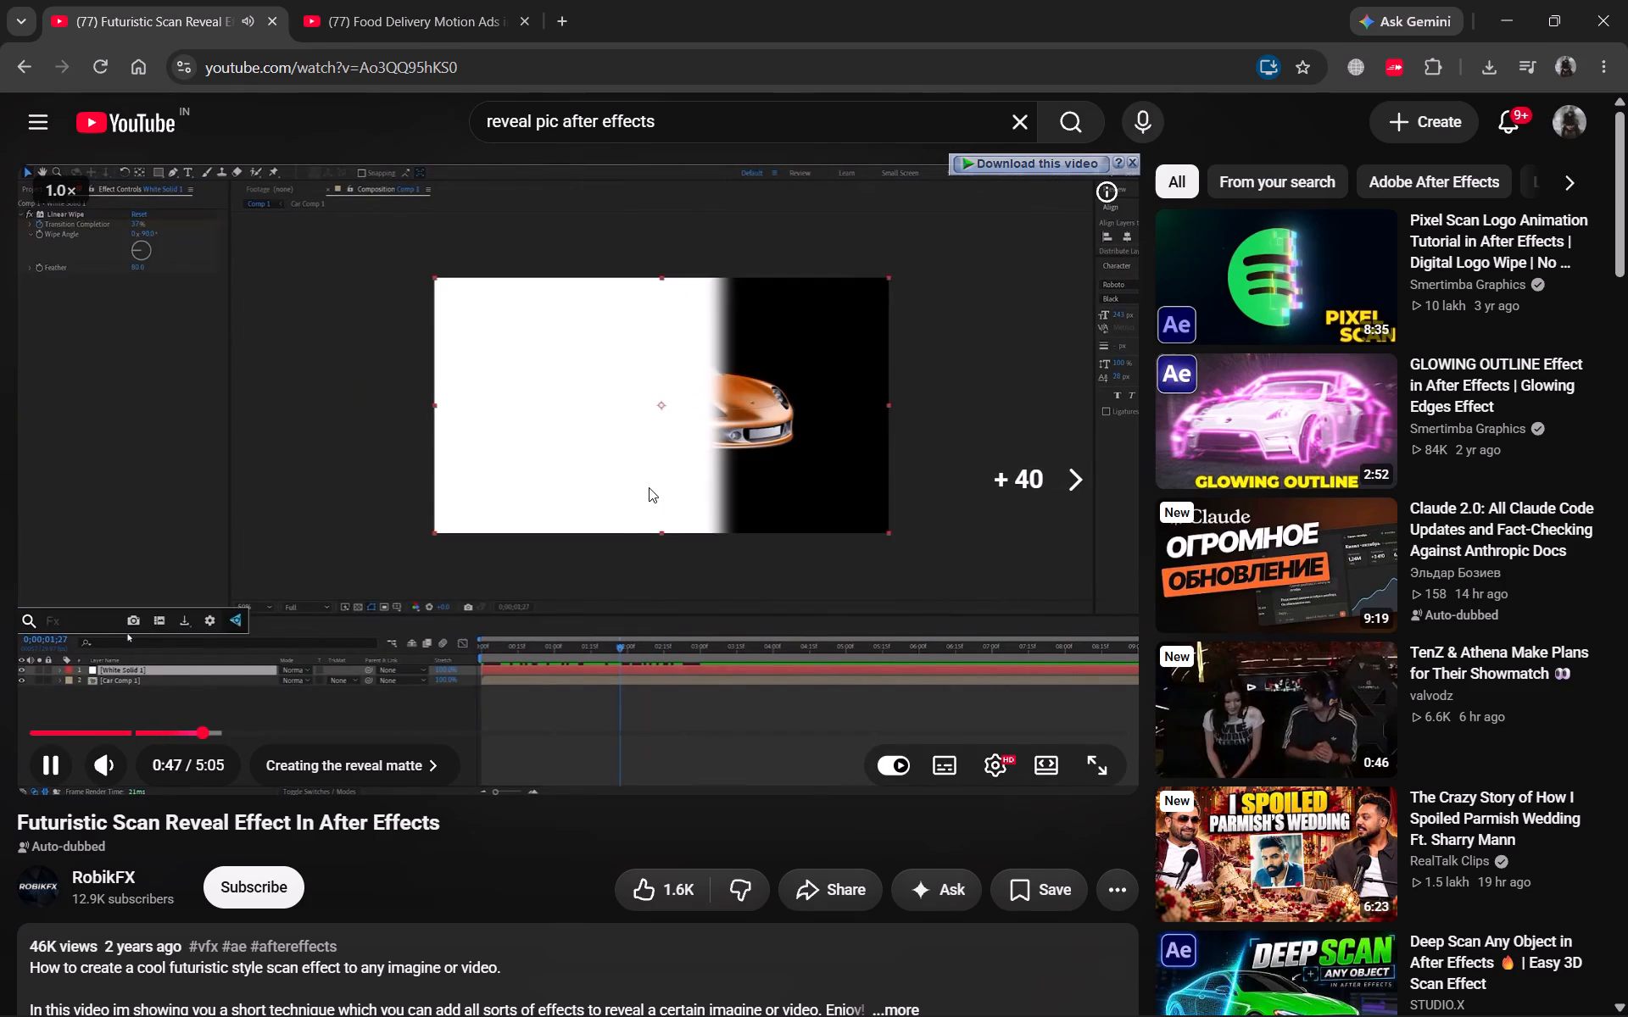
key("Right")
key("Right")
key("Right")
key("Right")
key("Right")
key("Right")
key("Right")
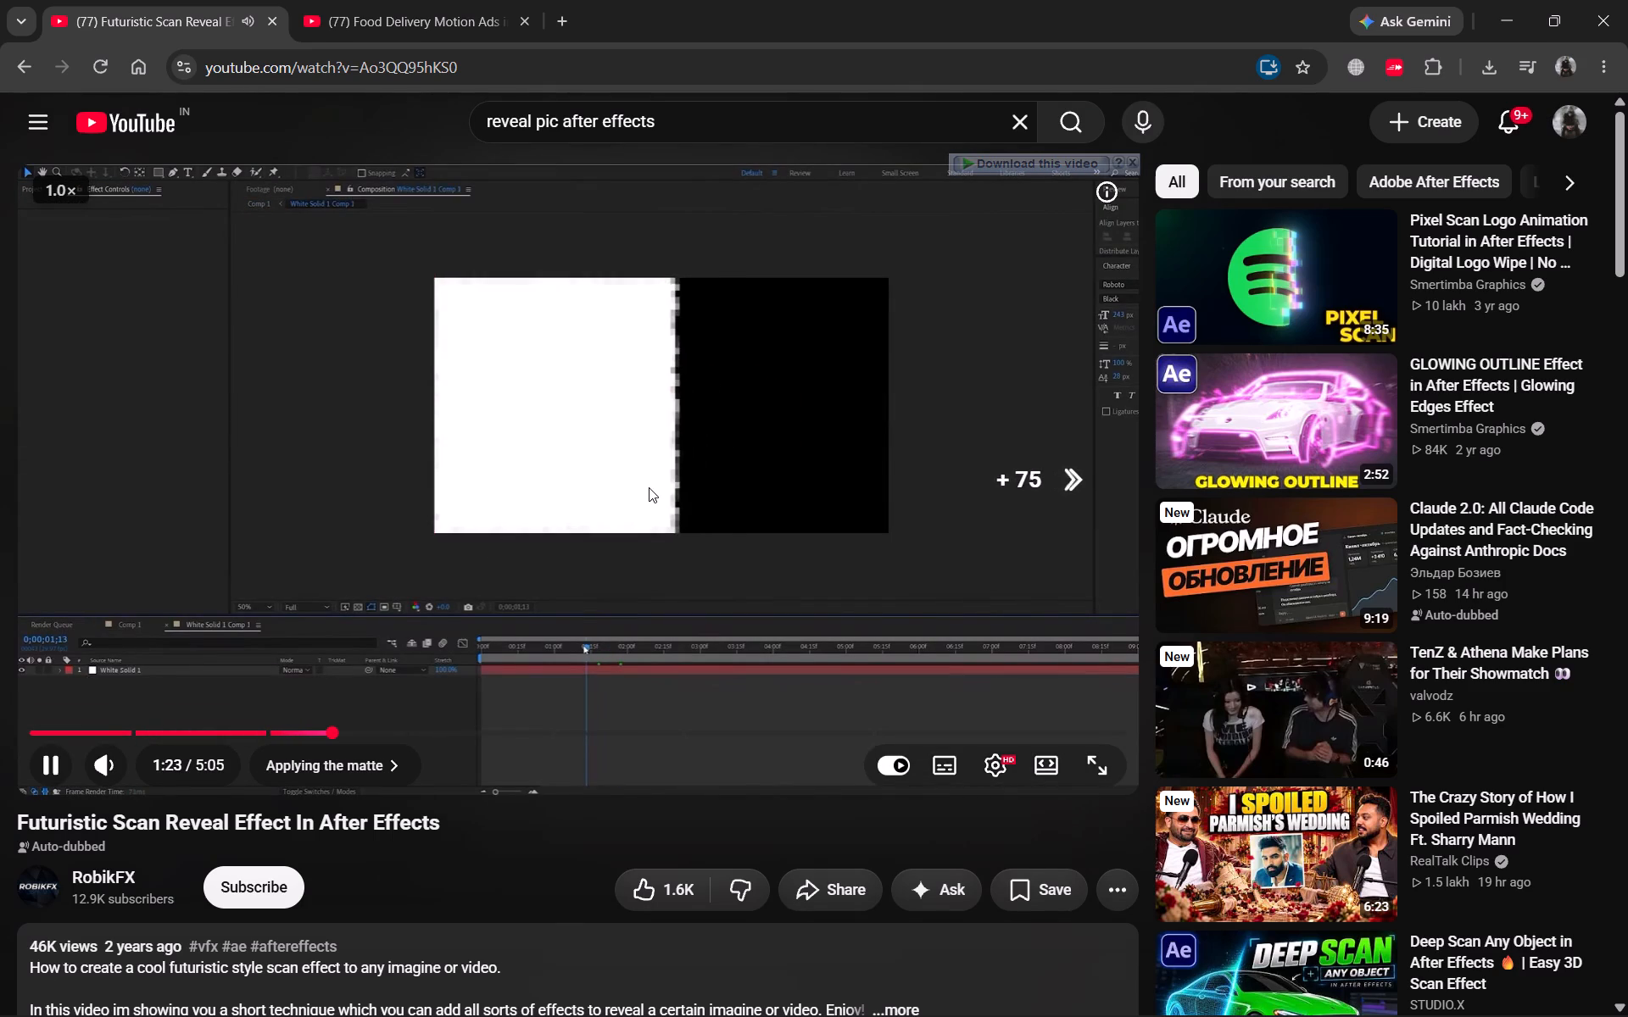
key("Right")
key("Right")
key("Right")
key("Right")
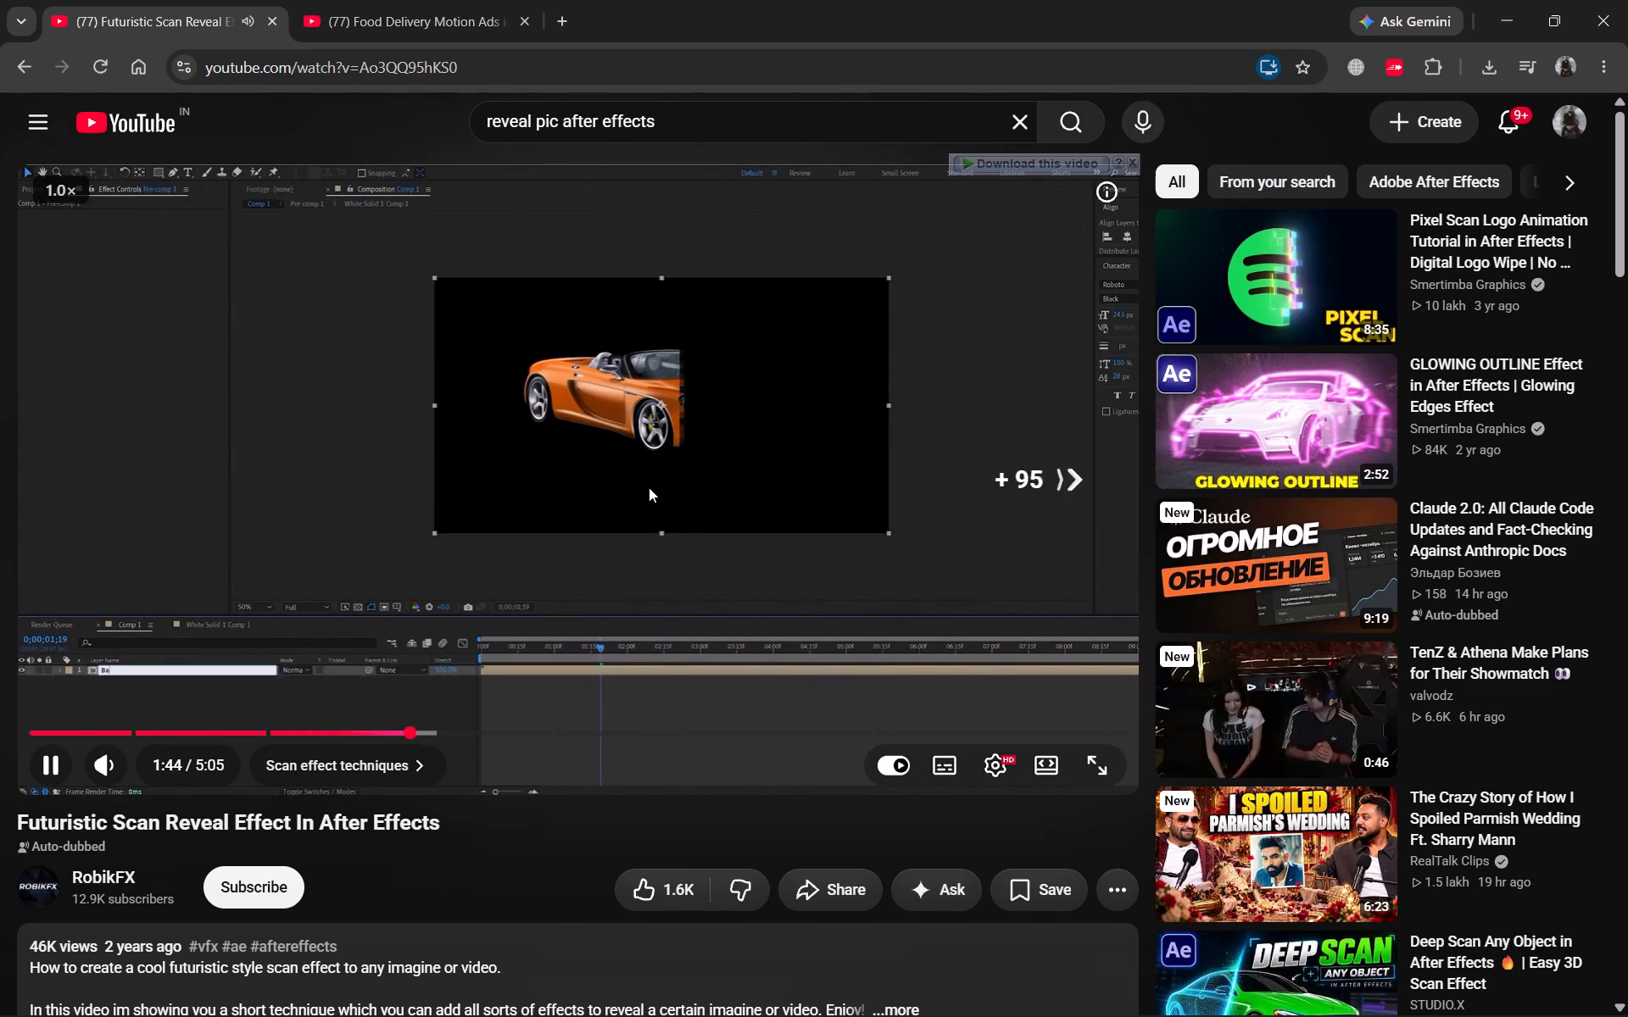
key("Right")
key("Right")
key("Right")
key("Right")
key("Right")
key("Right")
key("Right")
key("Right")
key("Right")
key("Right")
key("Right")
key("Right")
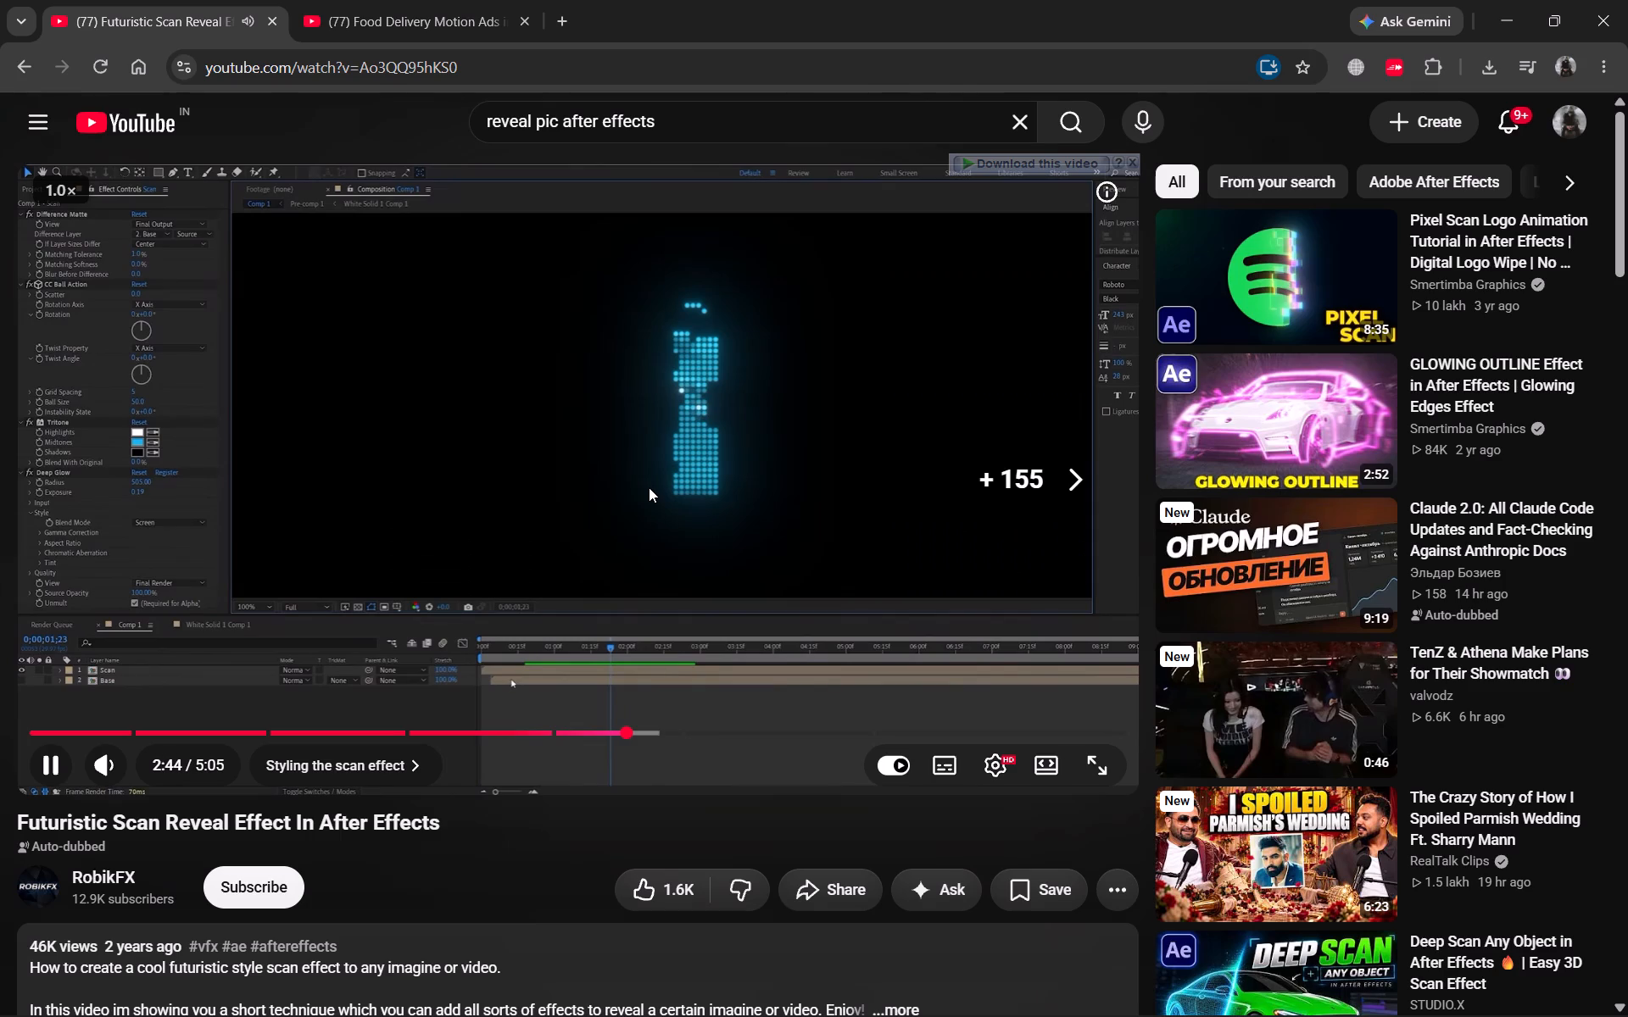
key("Right")
key("Right")
key("Right")
key("Right")
key("Right")
key("Right")
key("Right")
key("Right")
key("Right")
key("Right")
key("Right")
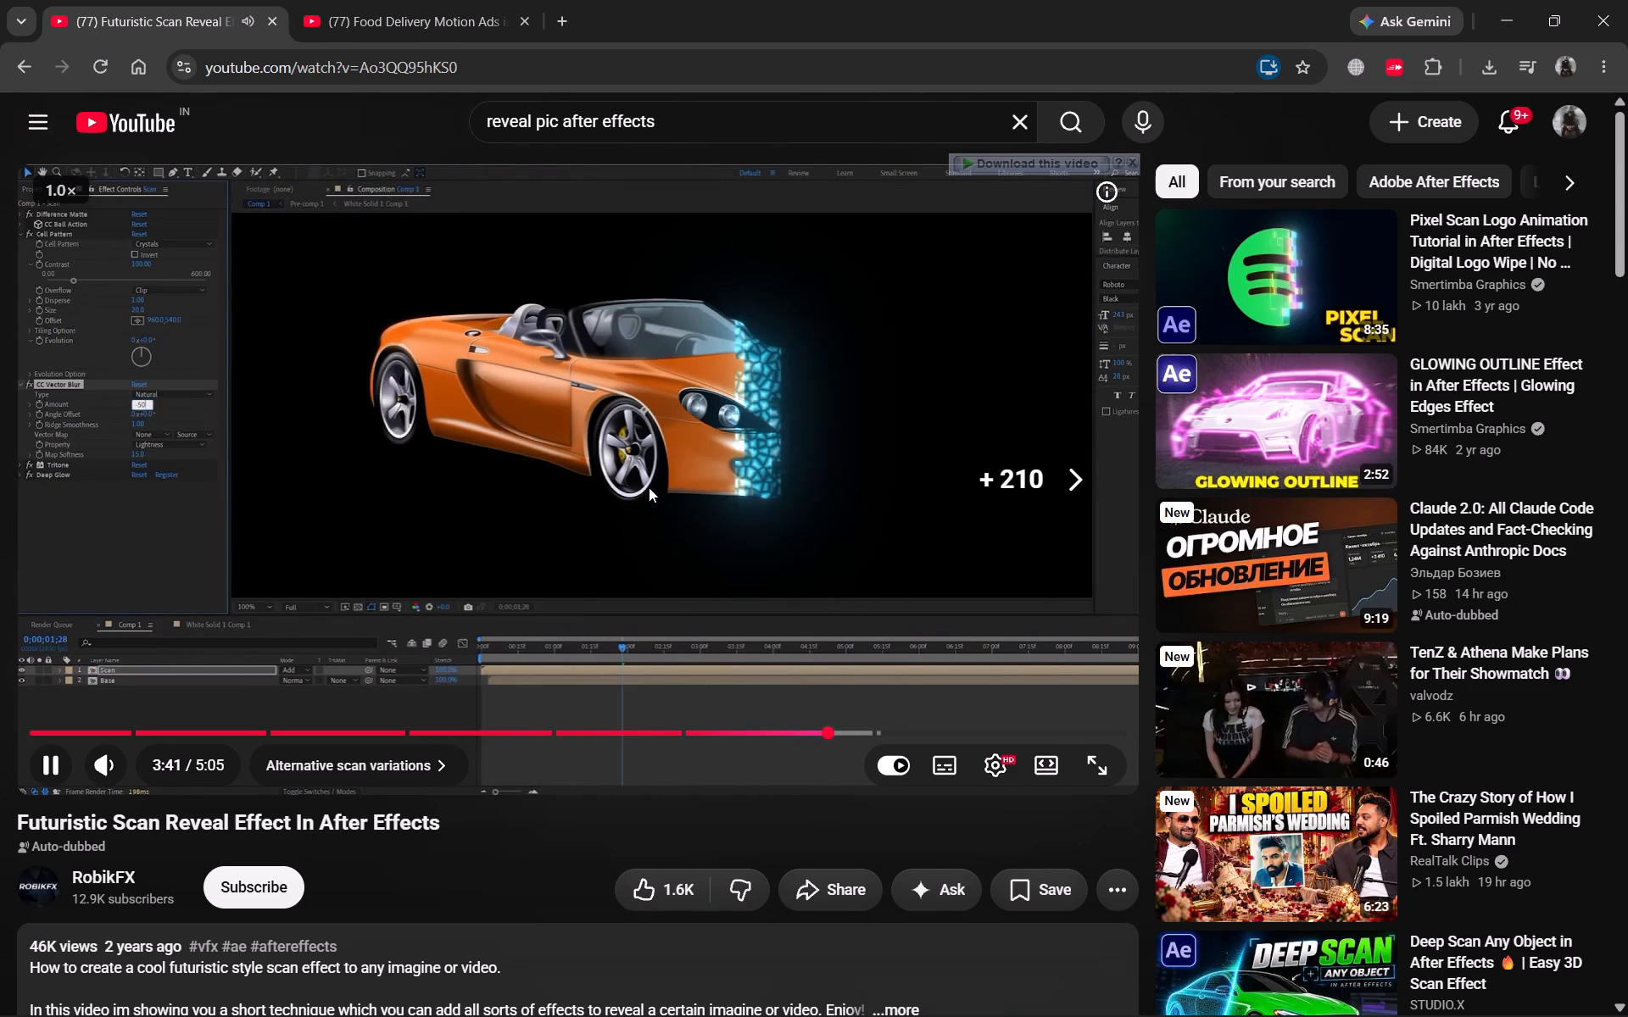
key("Right")
key("Right")
key("Right")
key("space")
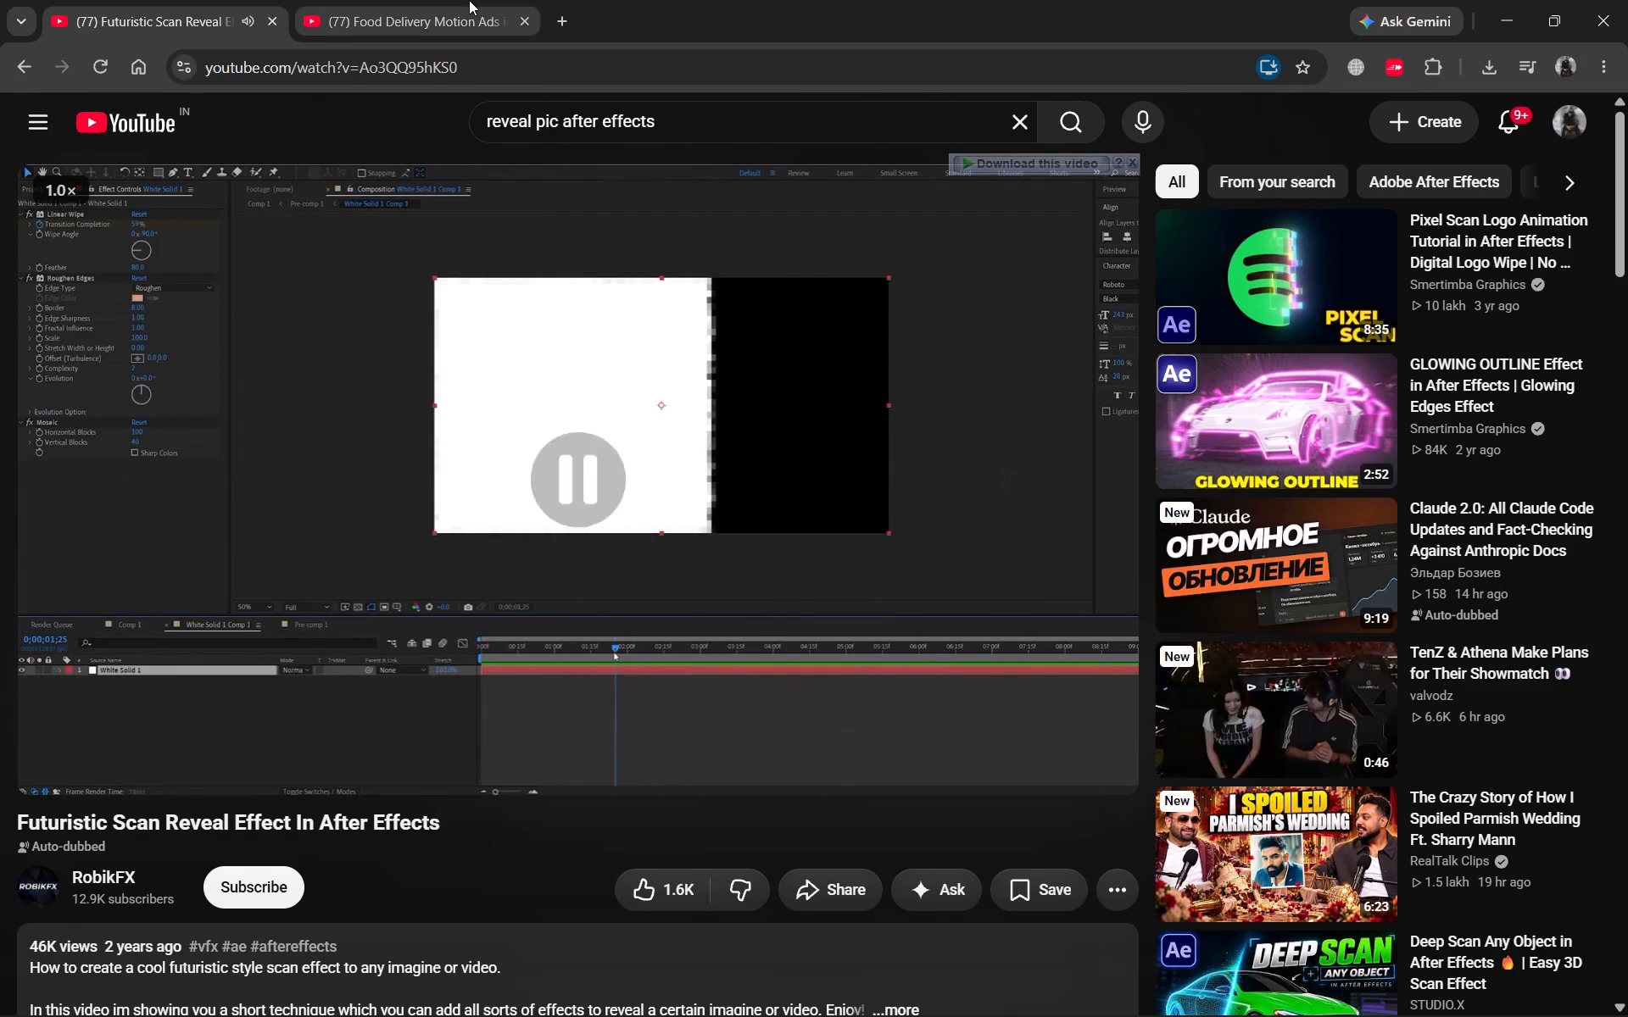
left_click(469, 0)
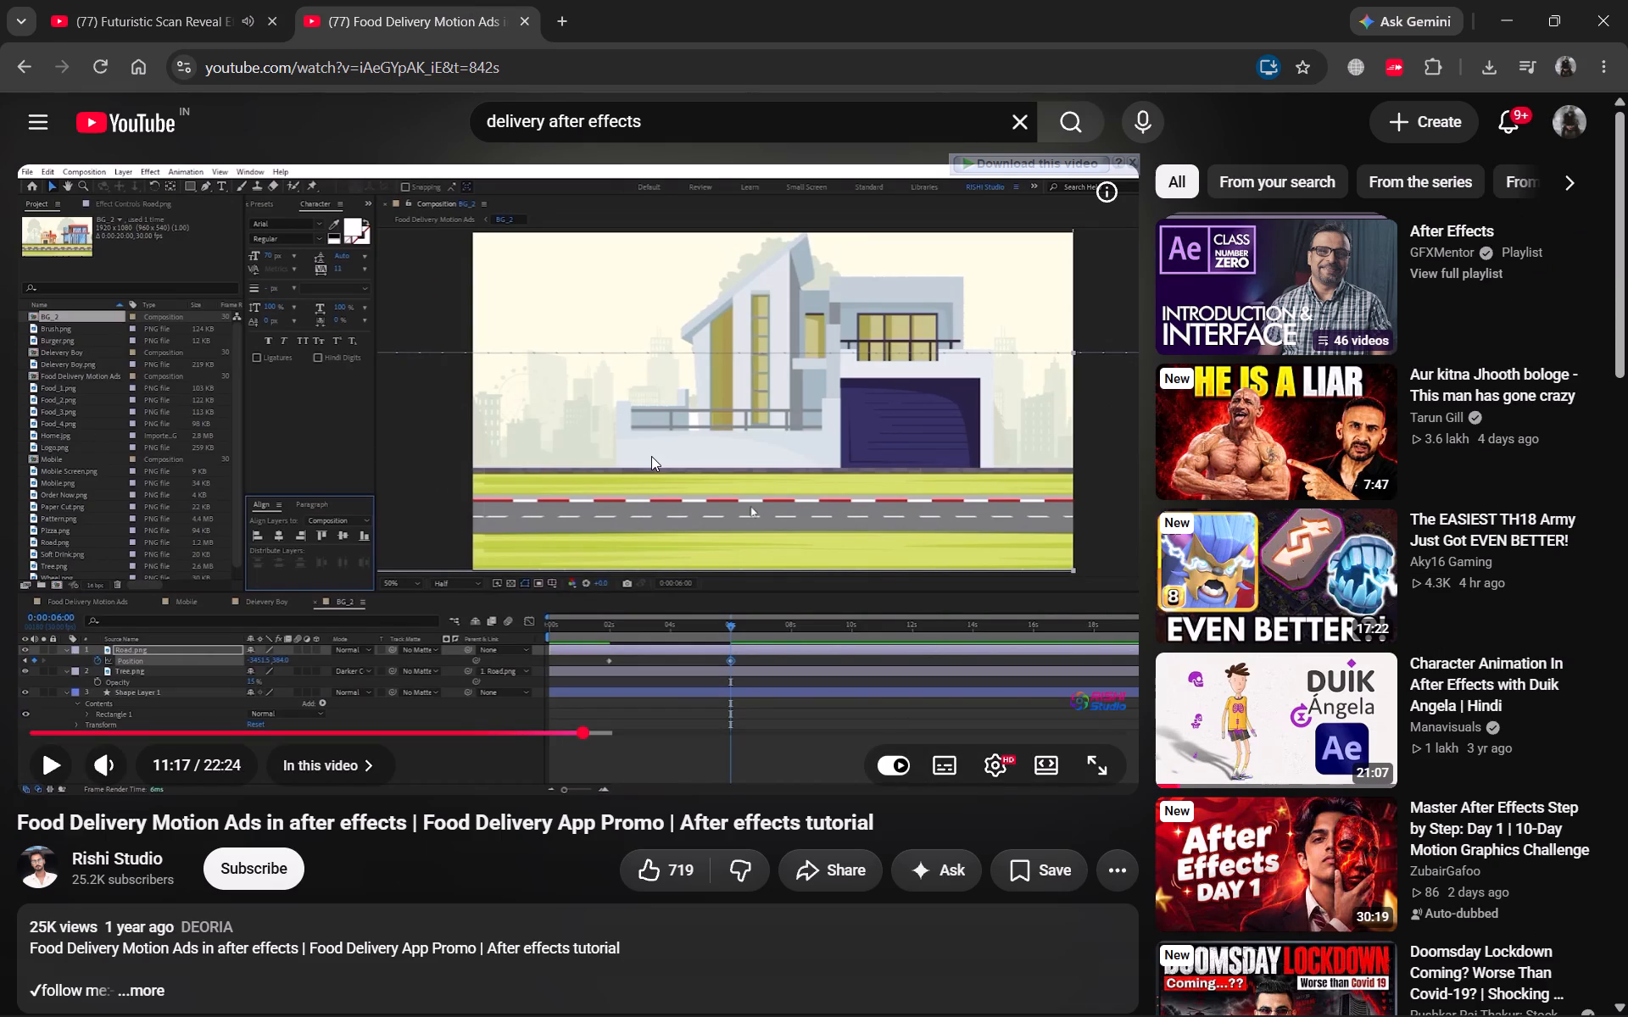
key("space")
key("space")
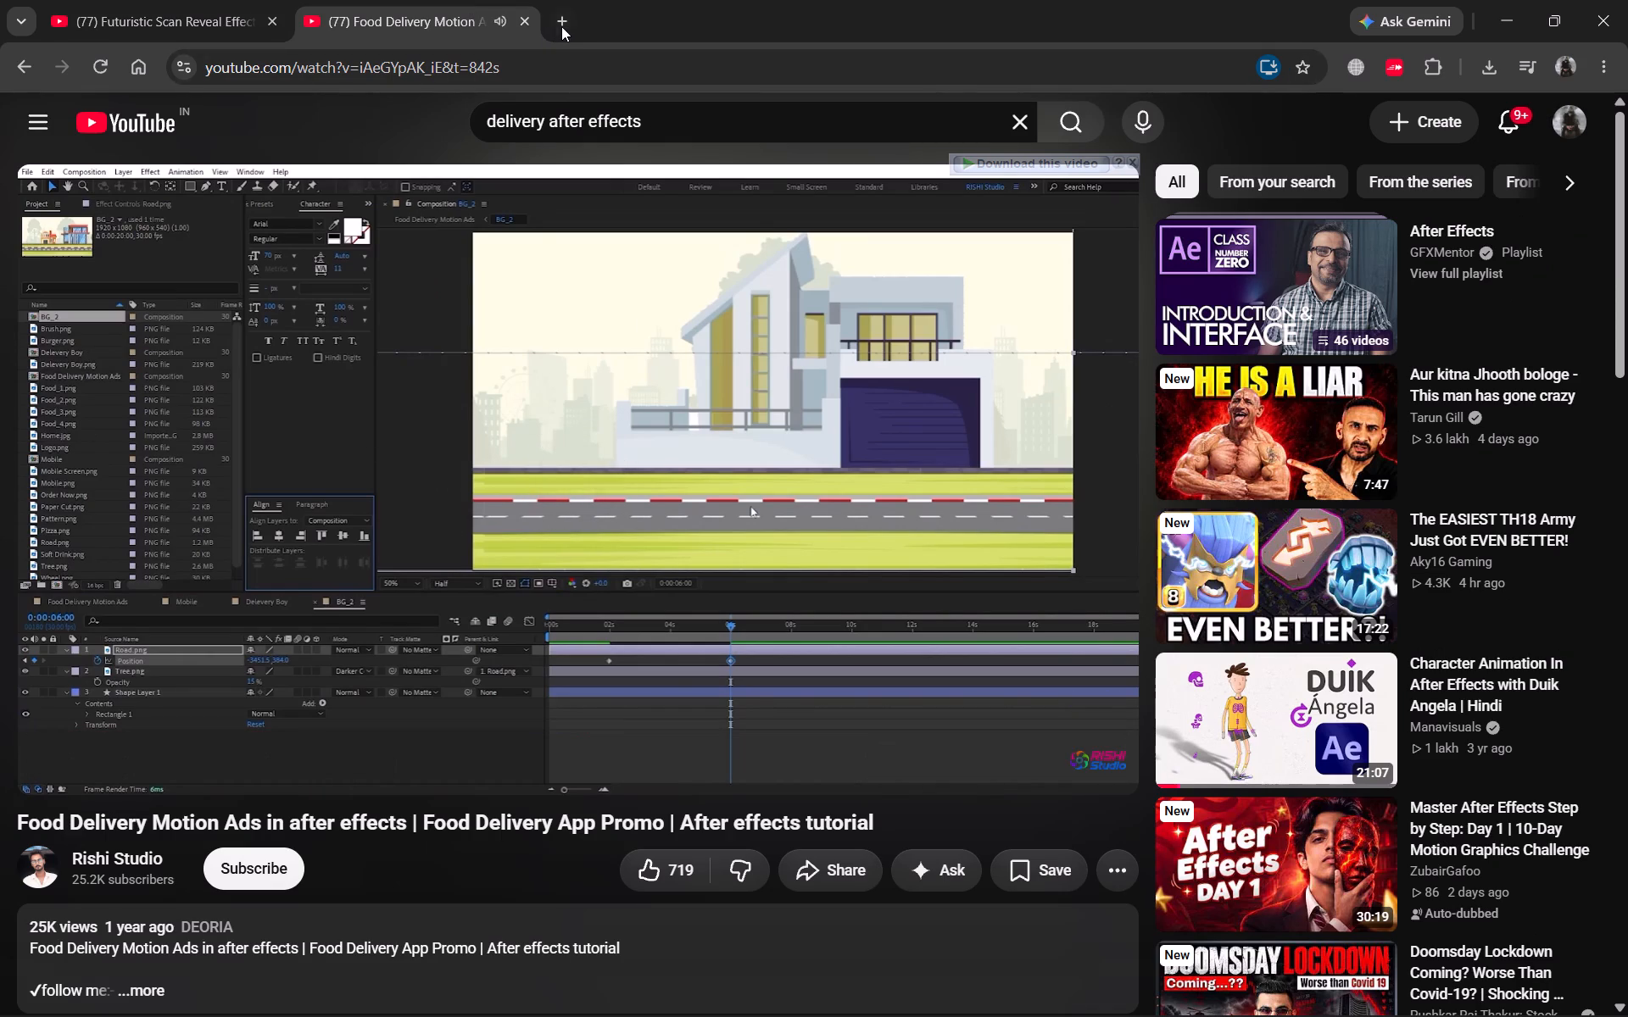
Search Google in a new tab for "babaji png" and look over the image results.
left_click(561, 25)
type("babaji")
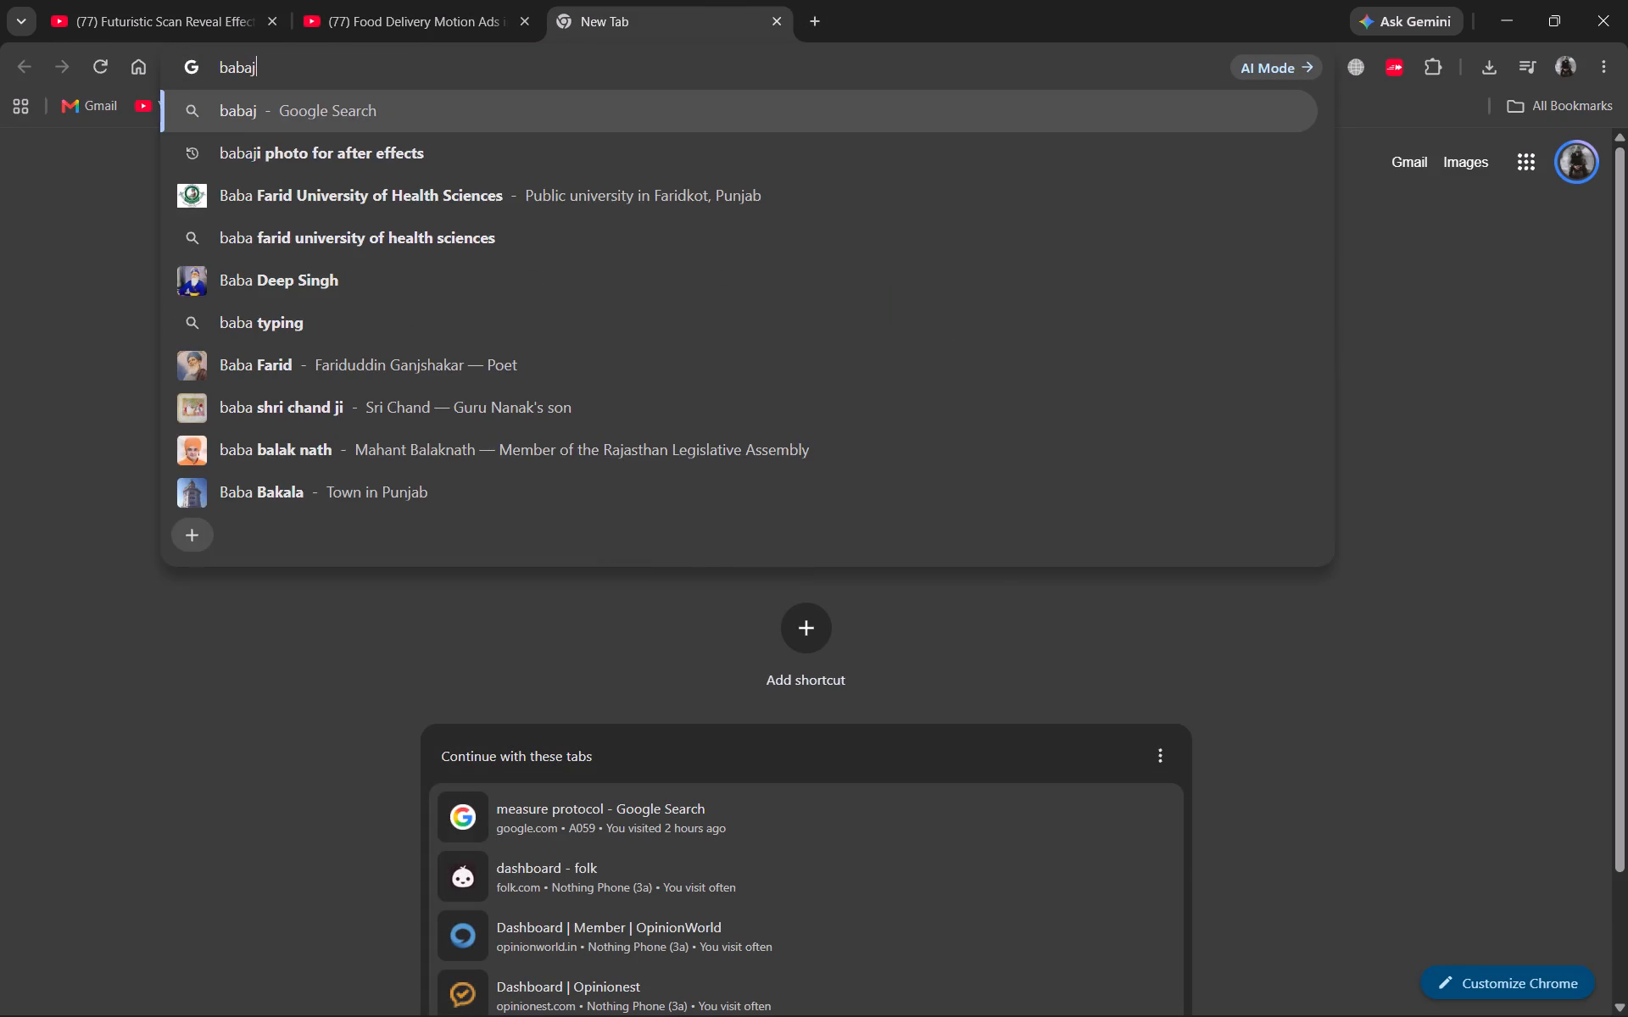
key("space")
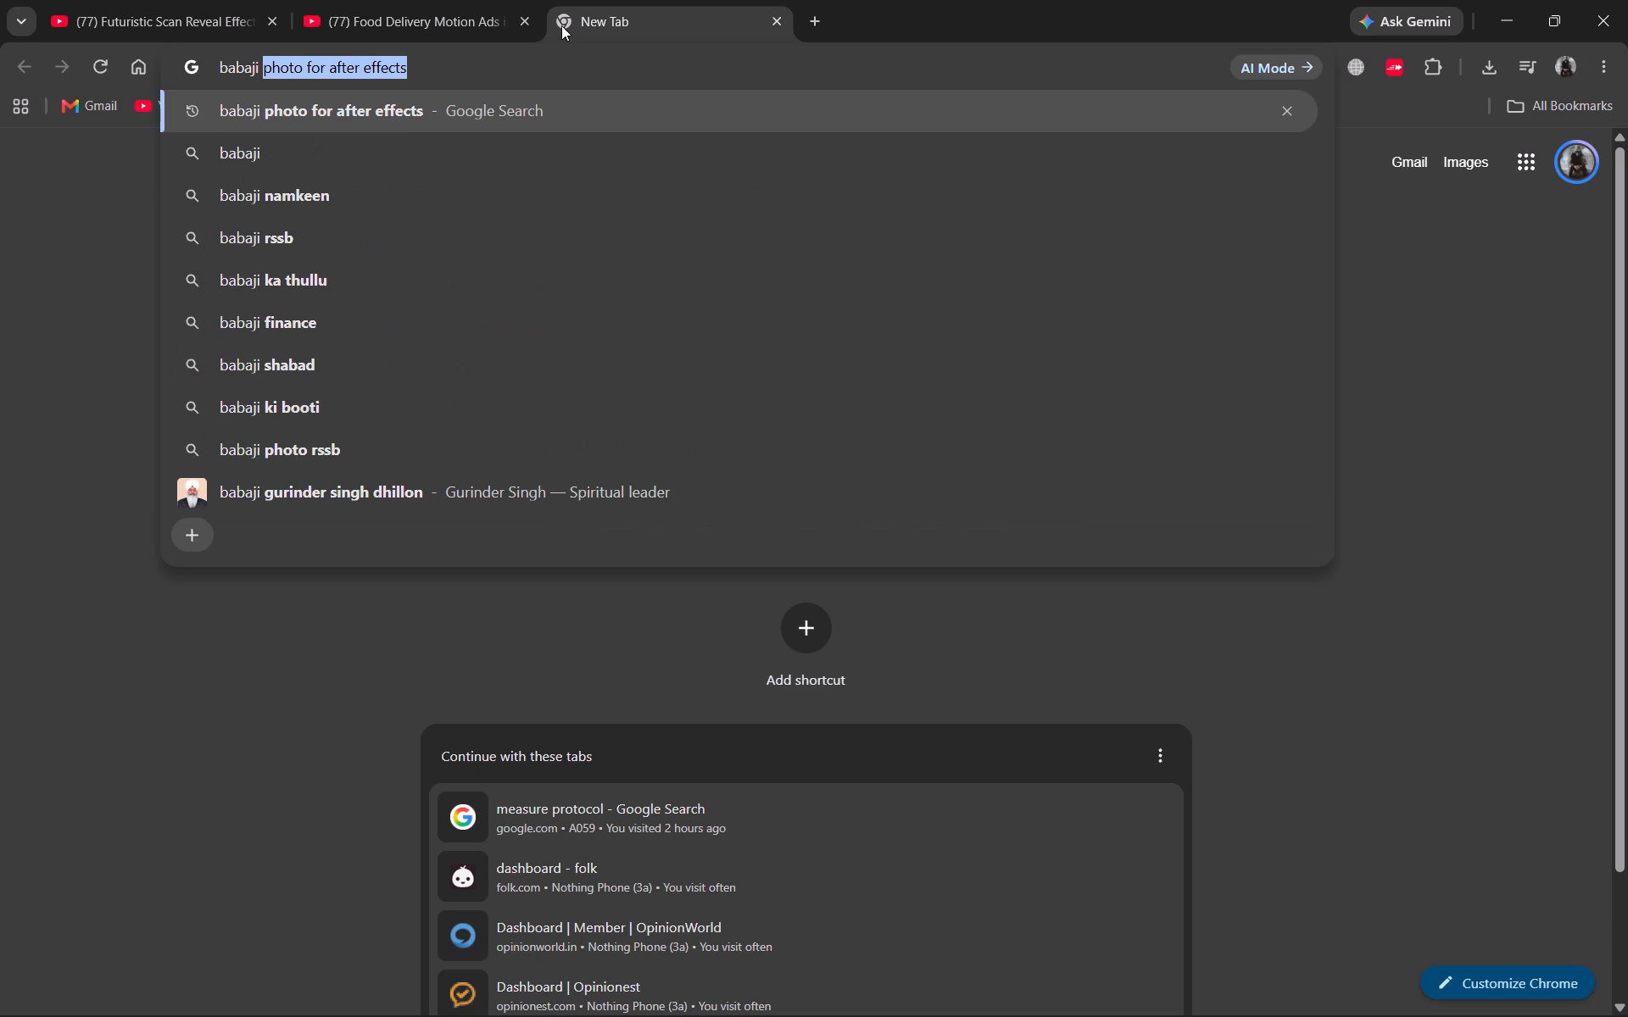
type("png")
key("Return")
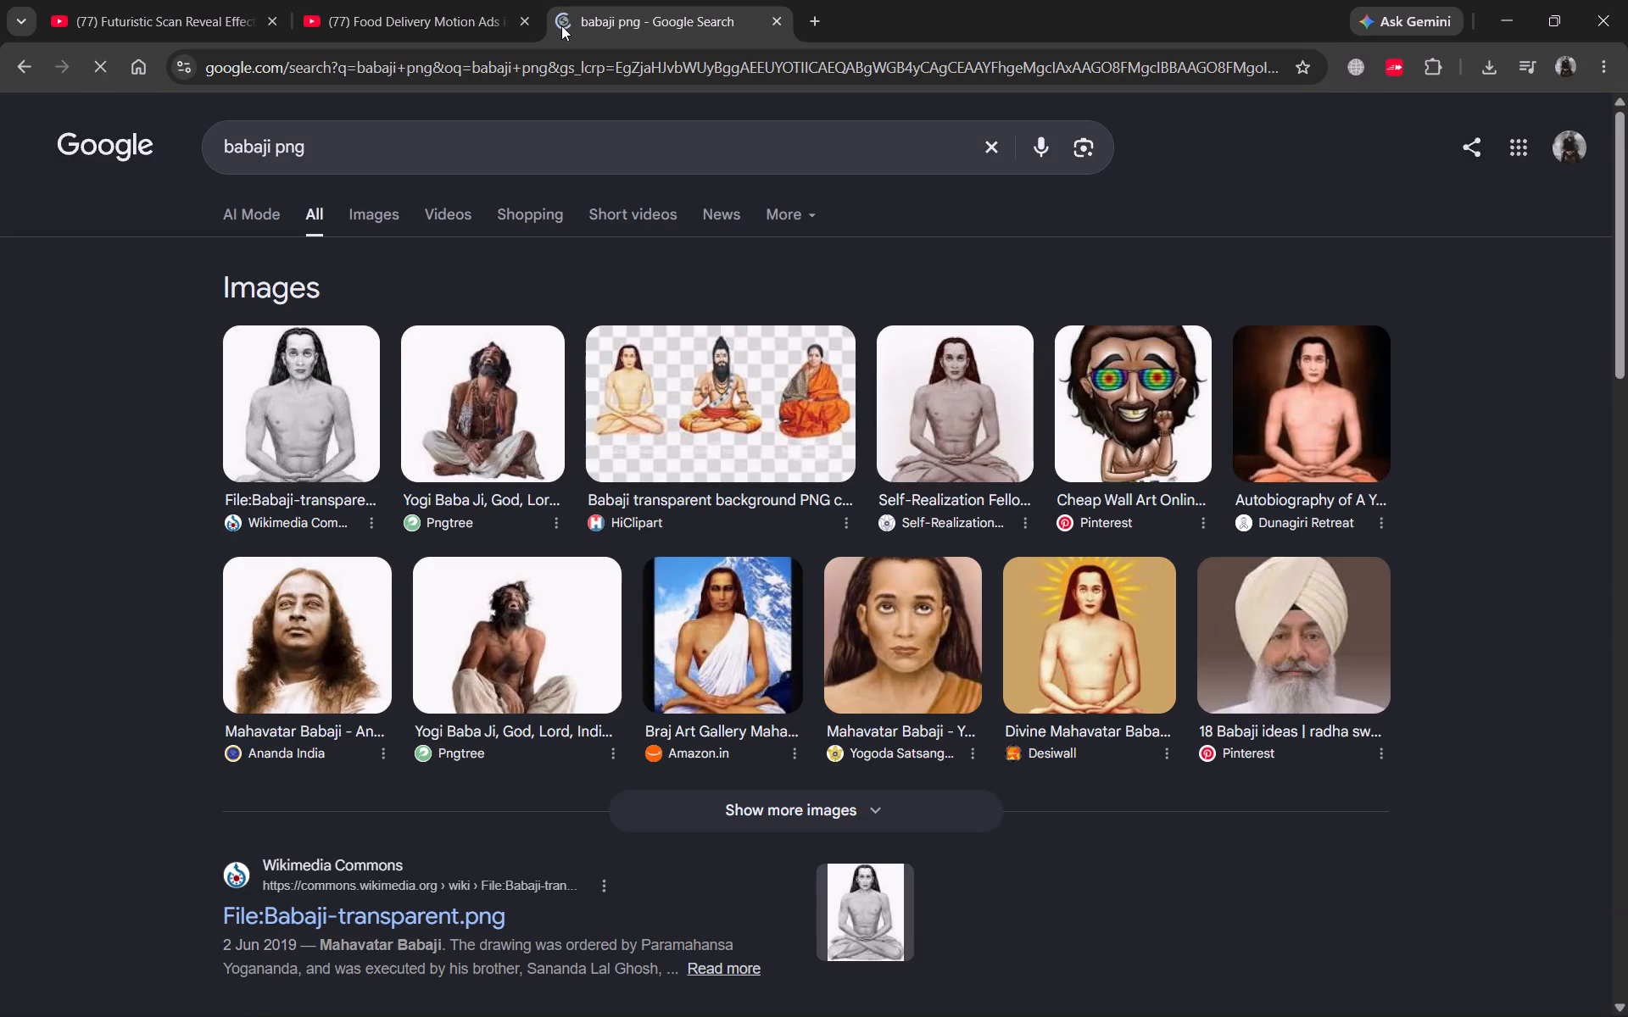
left_click(375, 210)
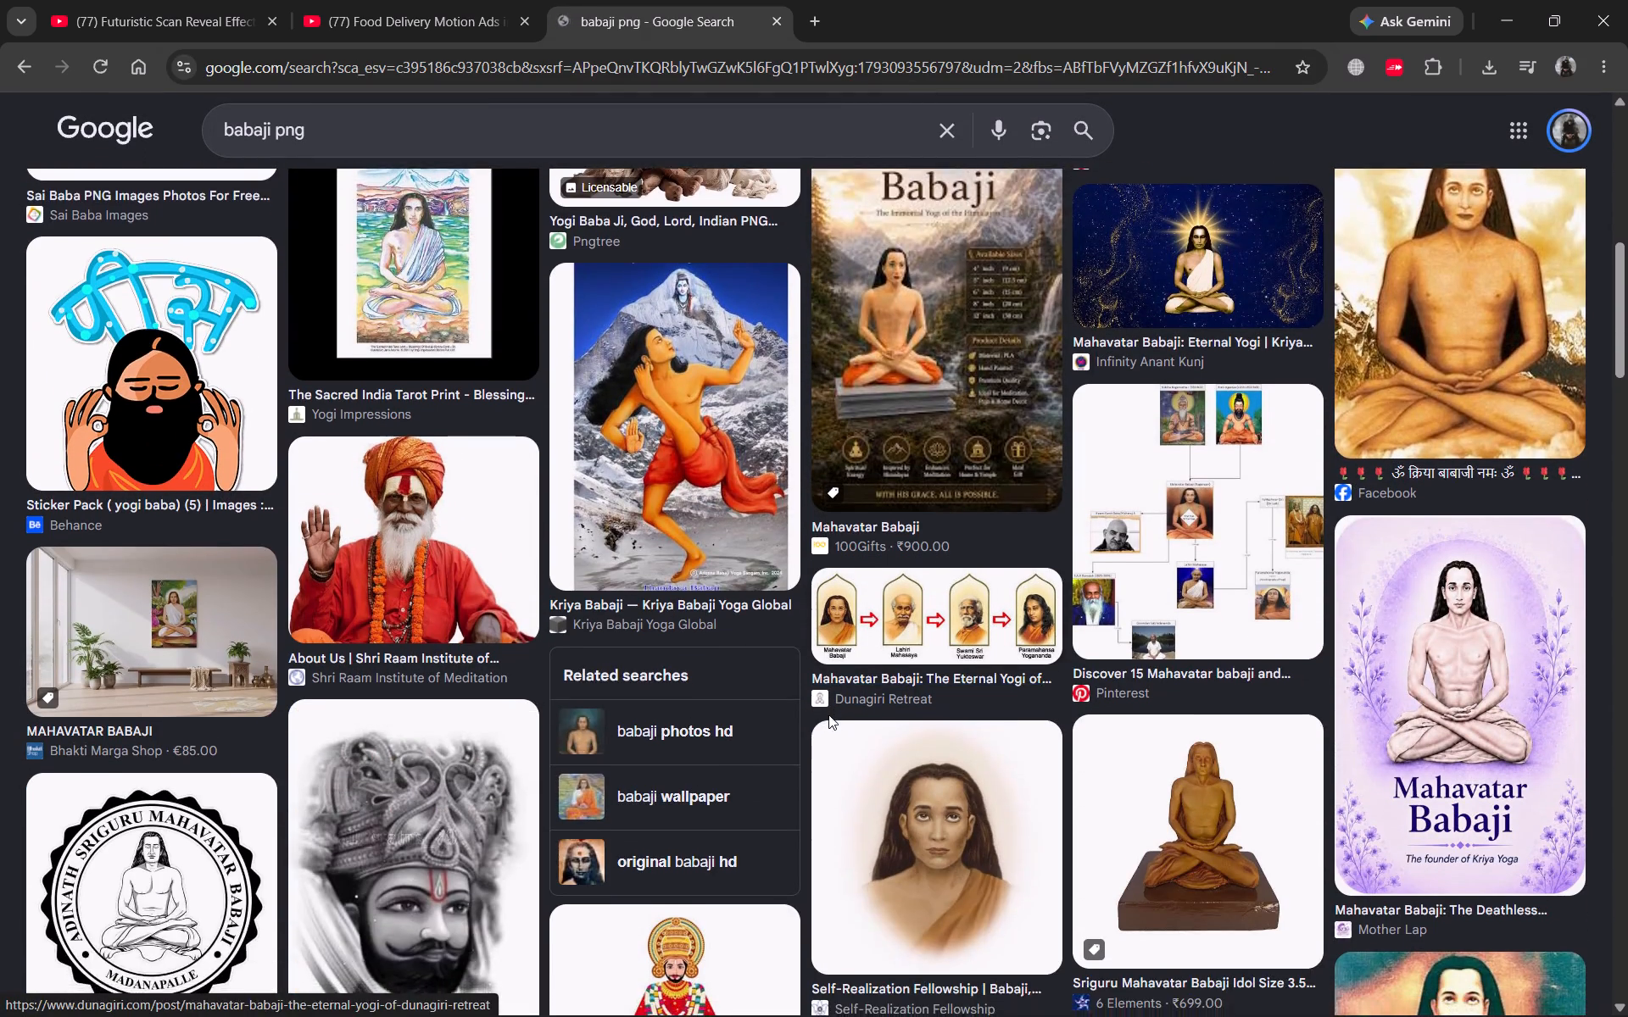
Change the image search to "saint png" and look over the results for a full-figure saint picture.
left_click_drag(274, 143, 188, 143)
type("saint")
key("space")
key("Return")
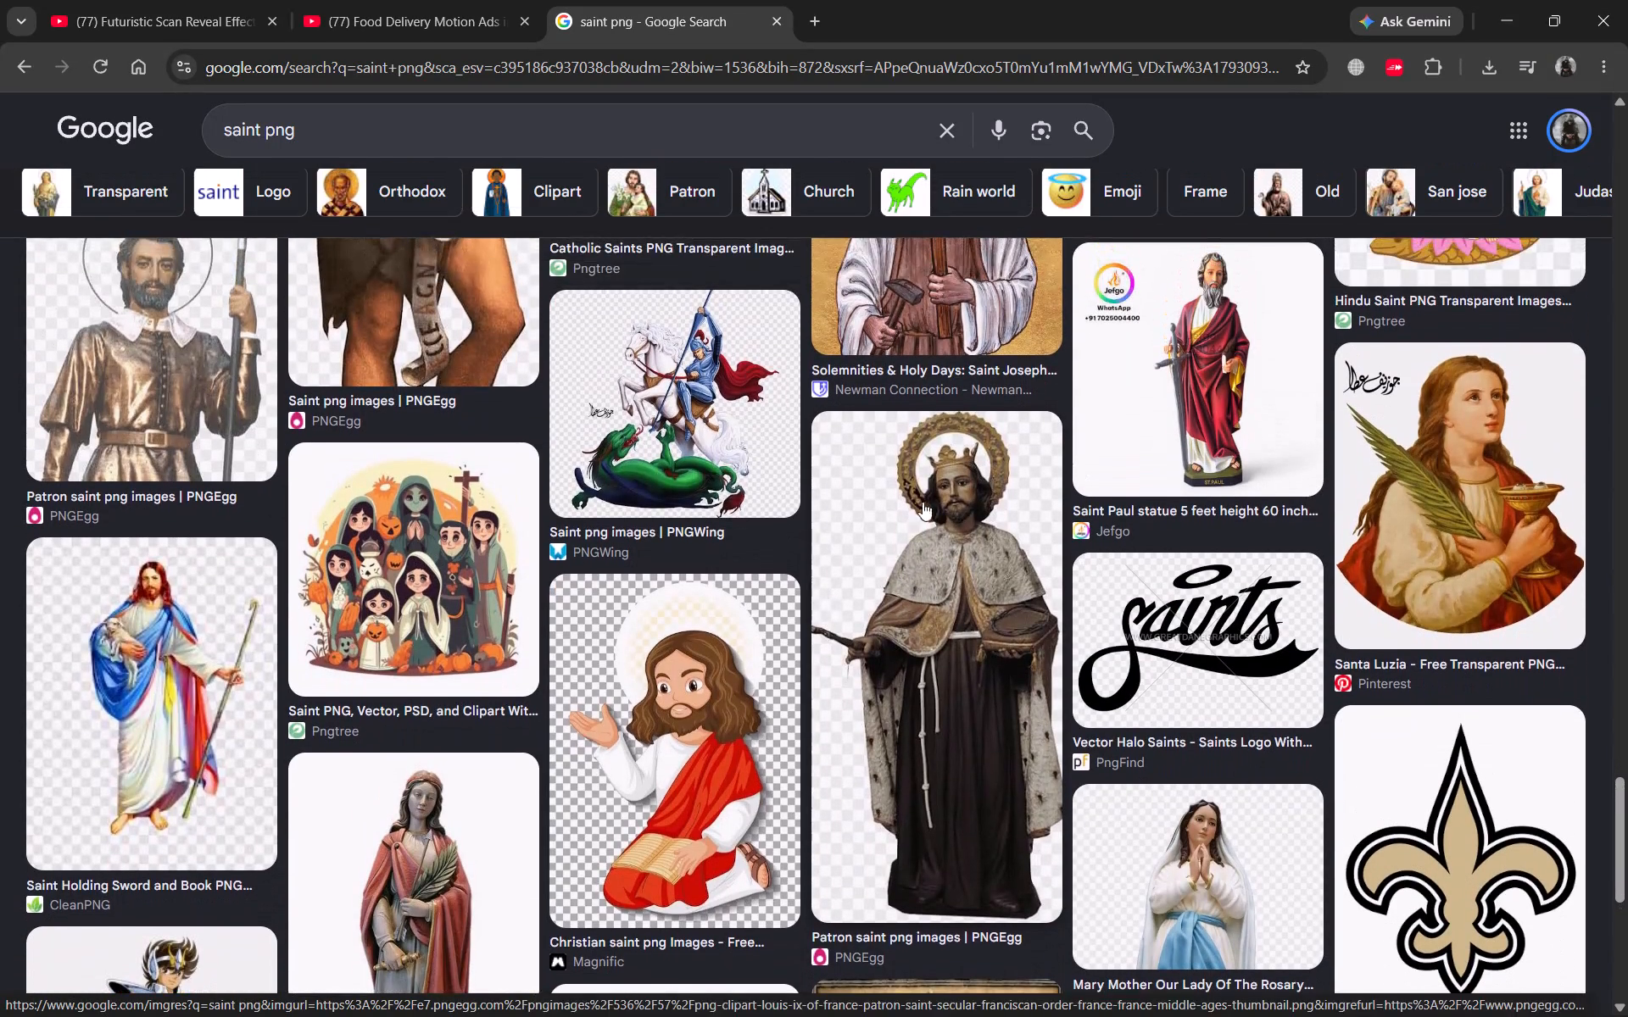
Save PNGEgg's patron saint image with the crown and black robe to Downloads as saint.
left_click(961, 630)
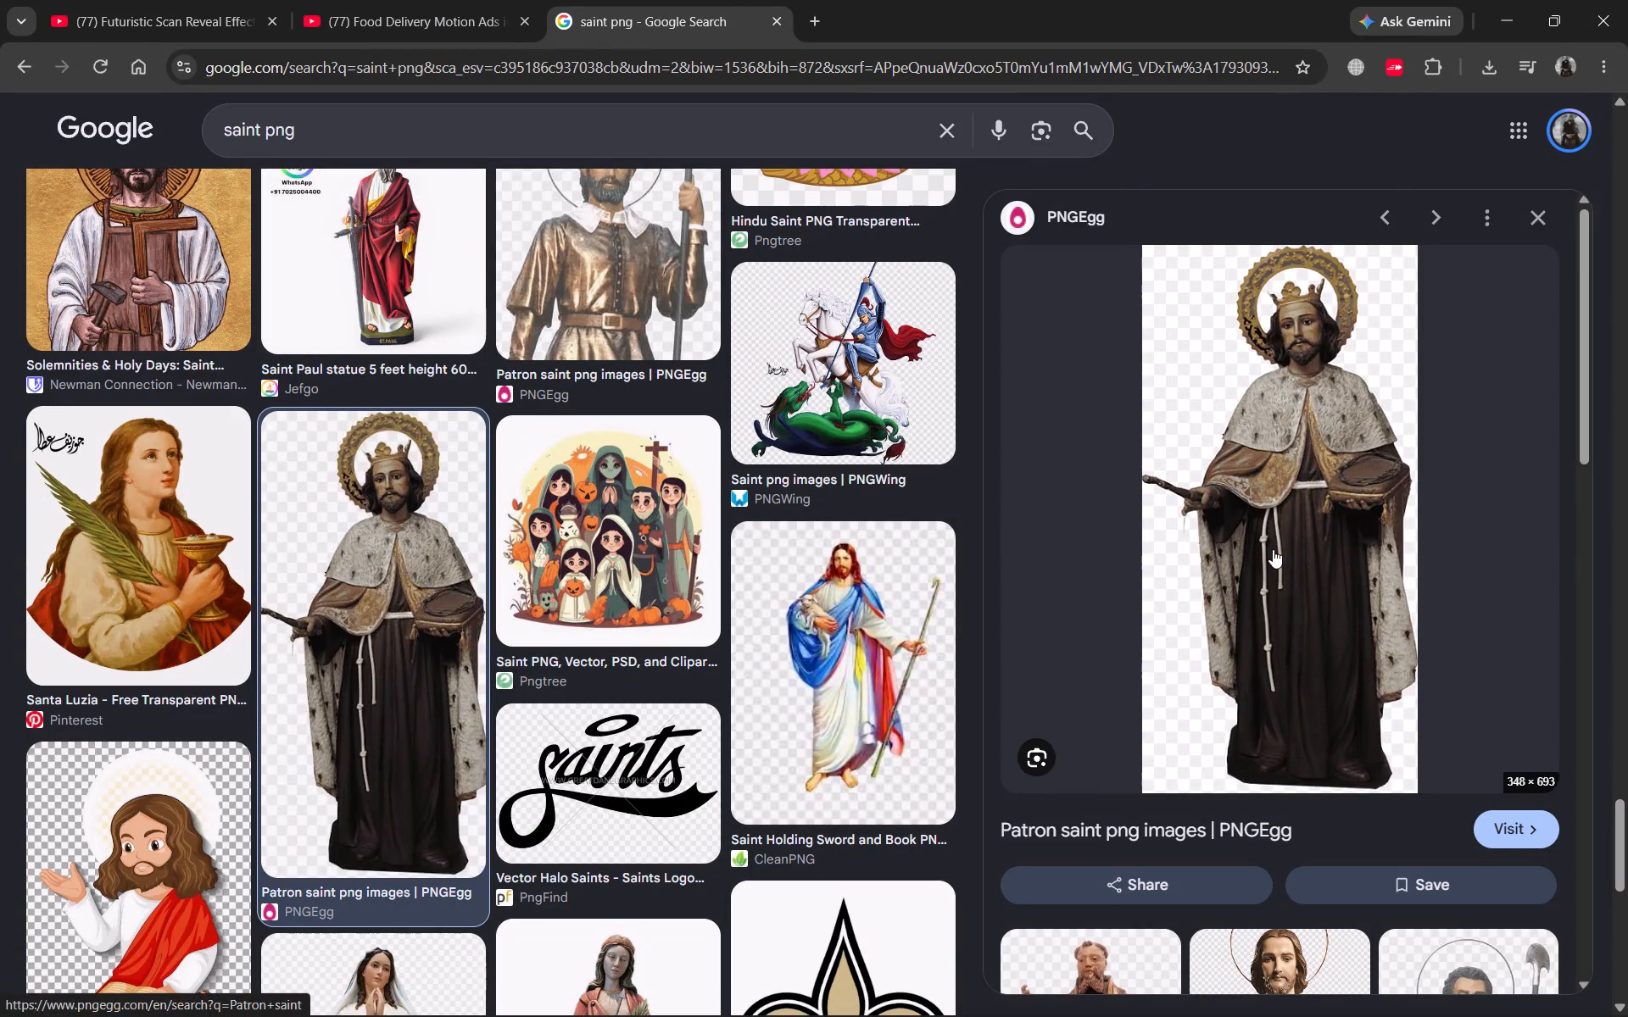
right_click(1273, 549)
left_click(1374, 333)
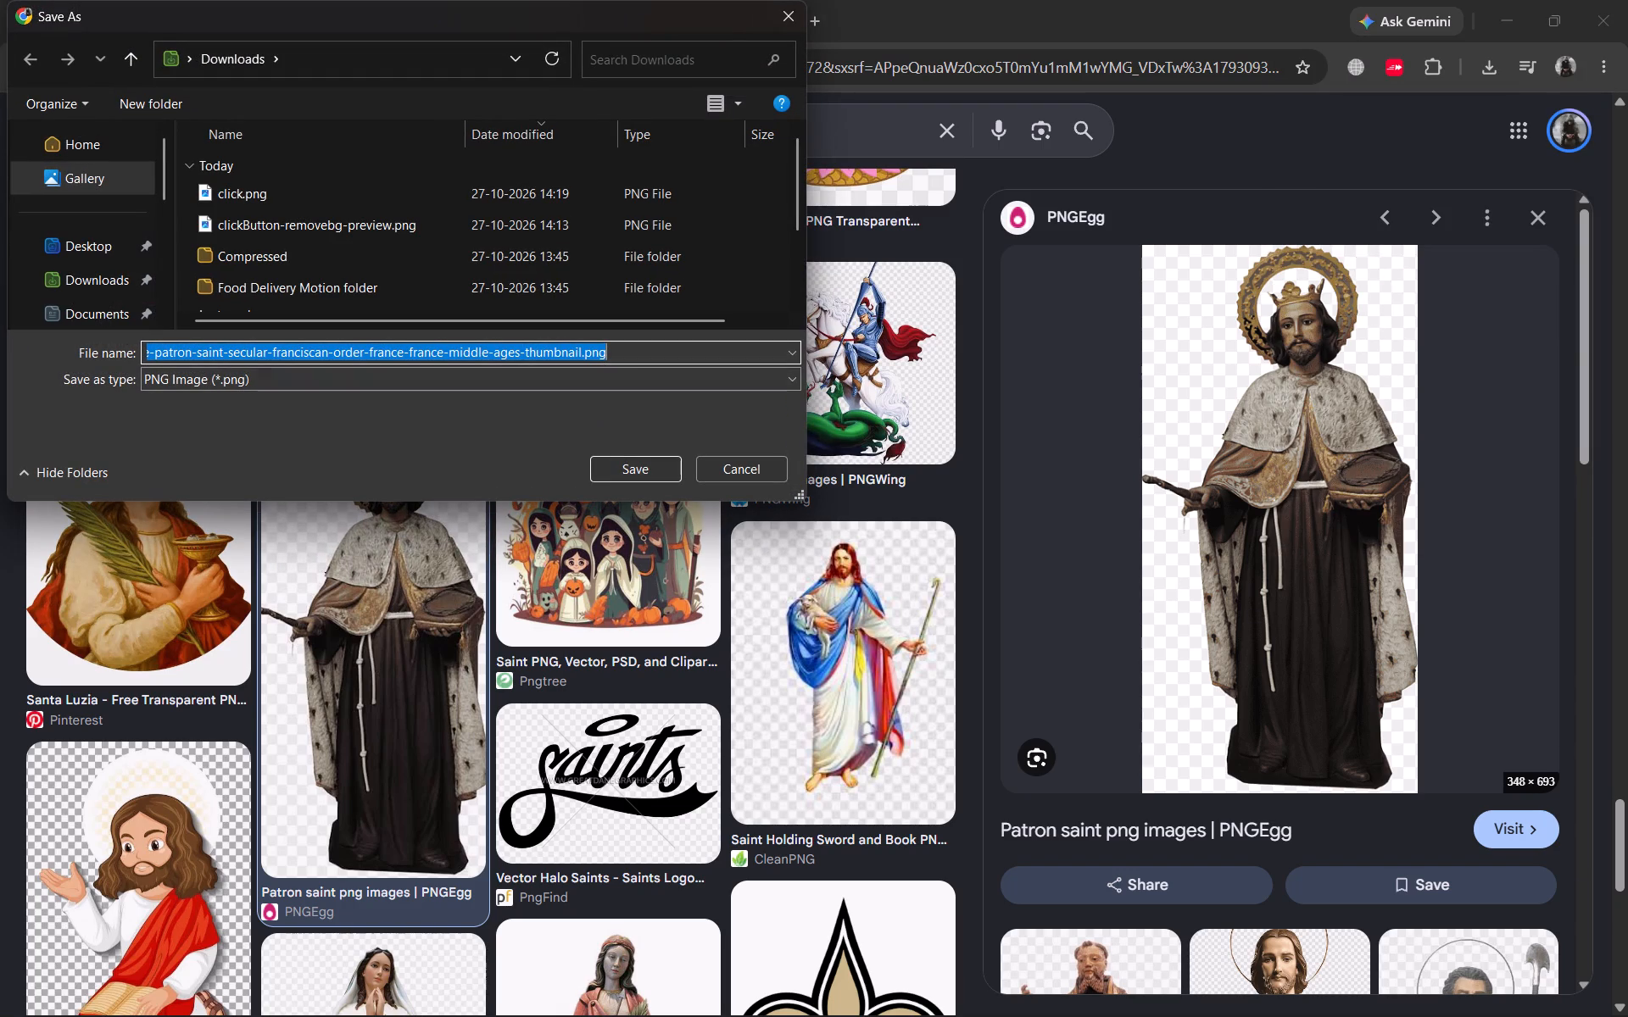
left_click_drag(580, 348, 98, 325)
type("saint")
key("Return")
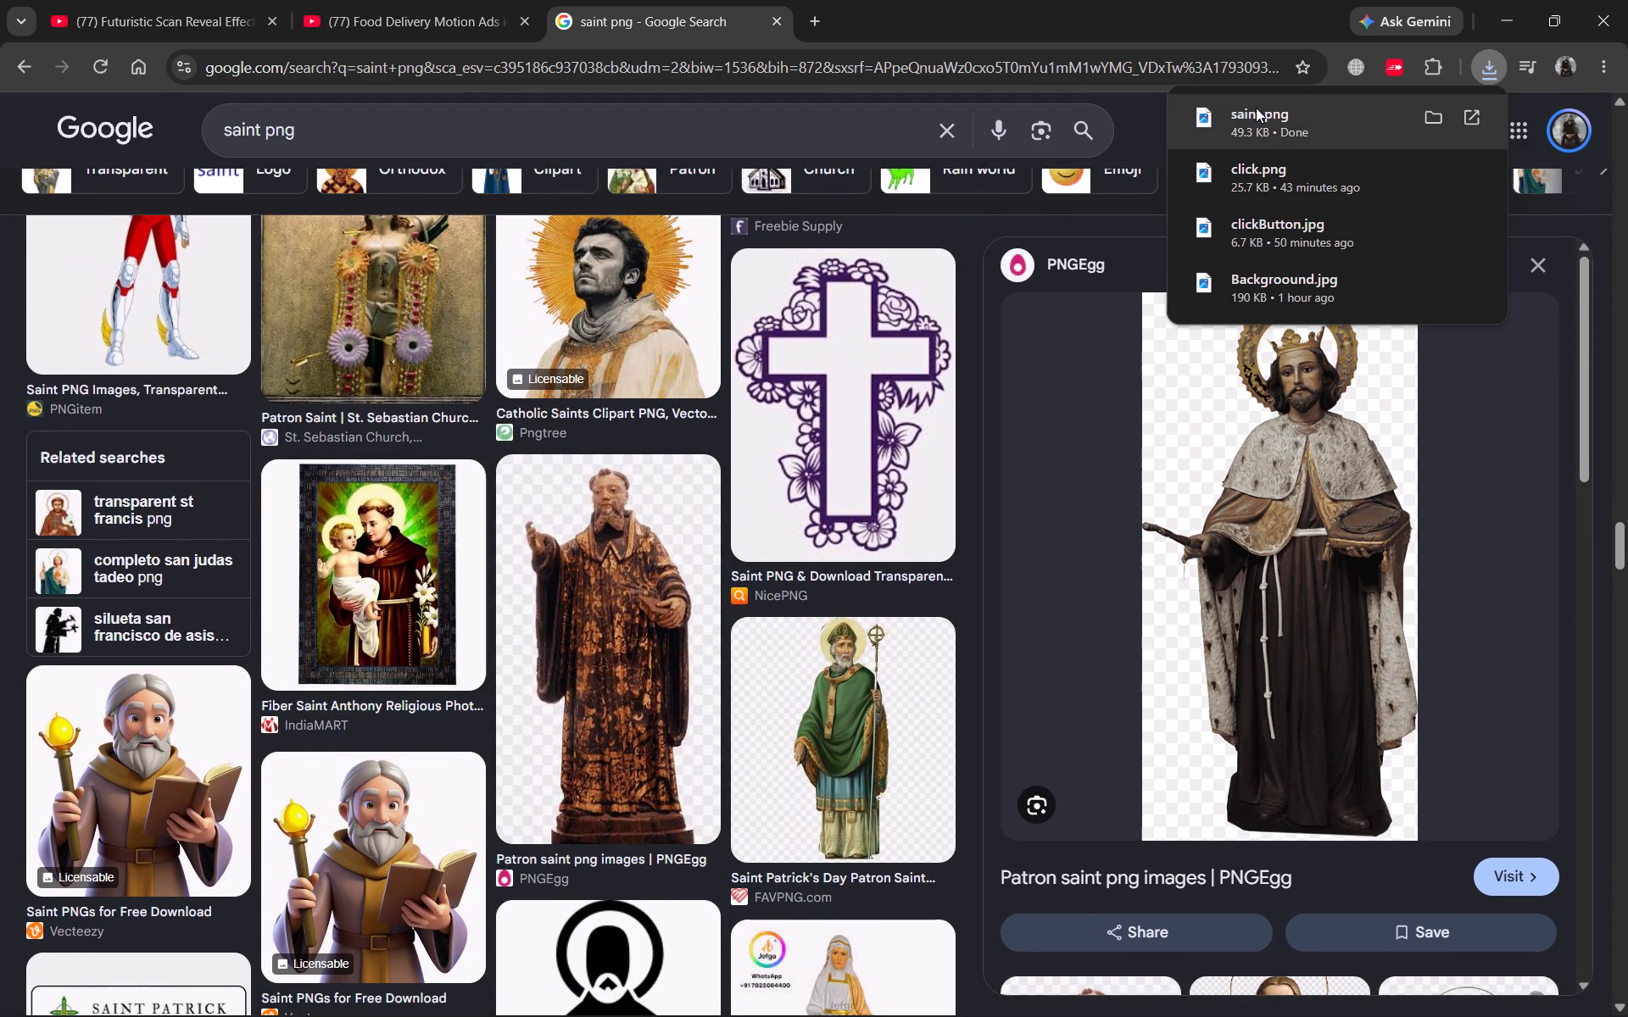
Open the downloaded saint.png to check its background, and close it.
left_click(1256, 108)
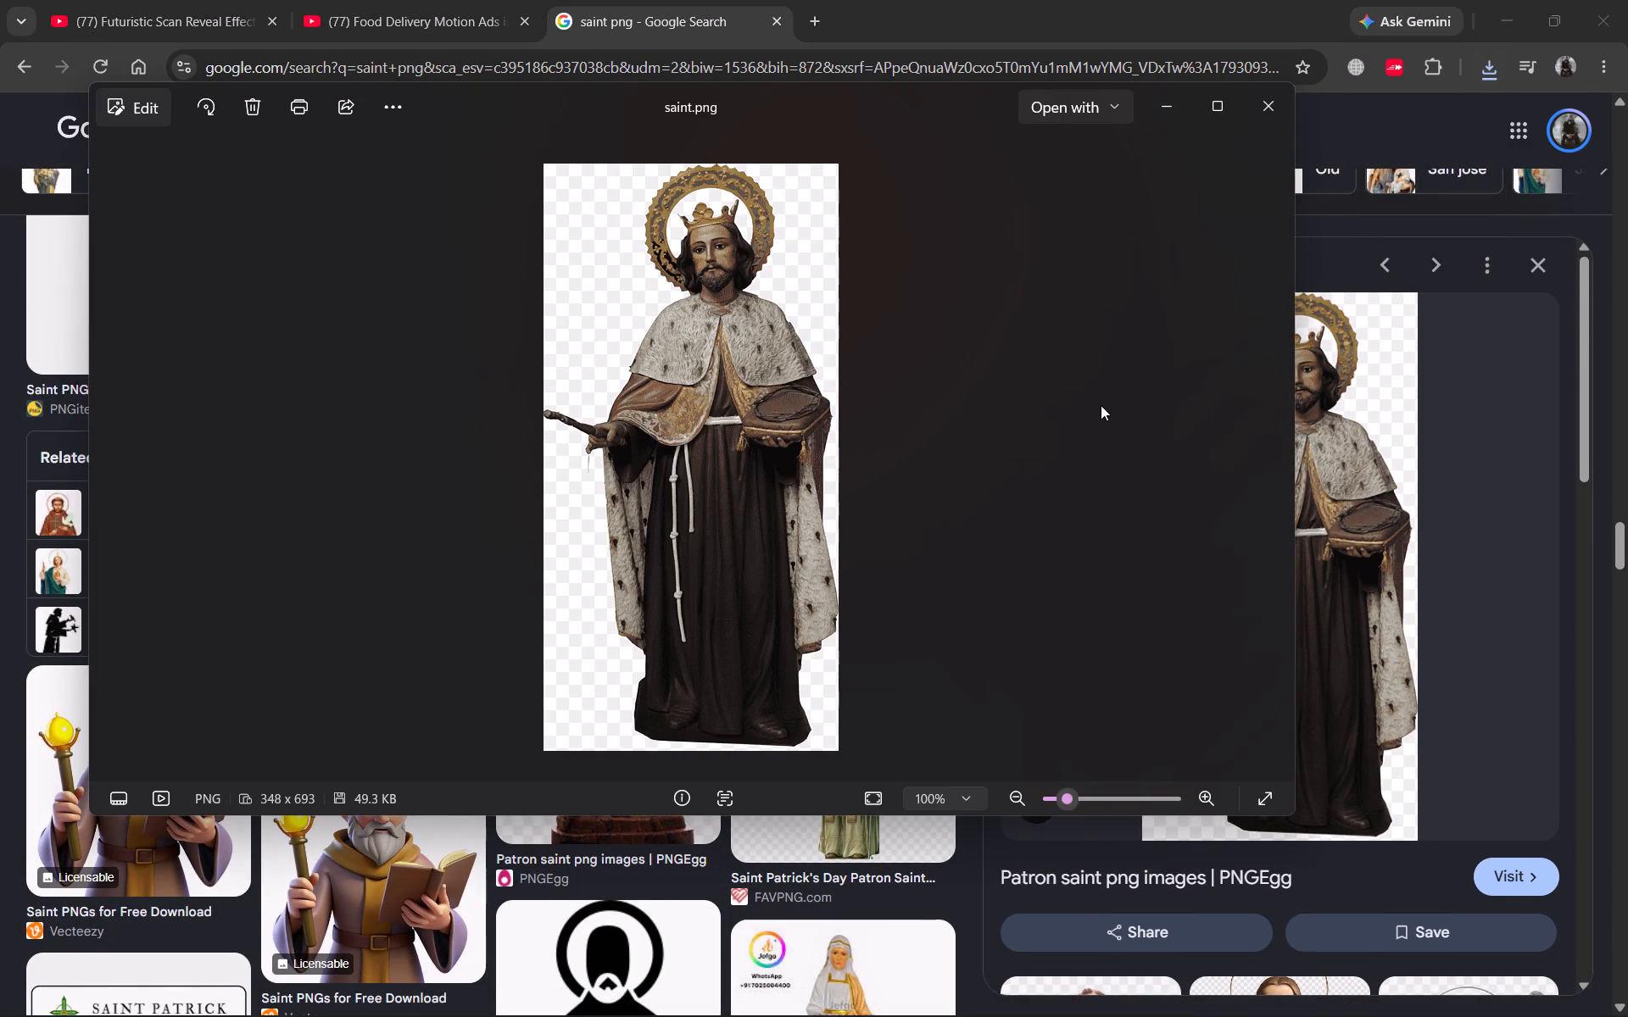
left_click(1280, 98)
Find remove.bg through a "bg remover free" search in a new tab and upload saint.png for background removal.
left_click(826, 22)
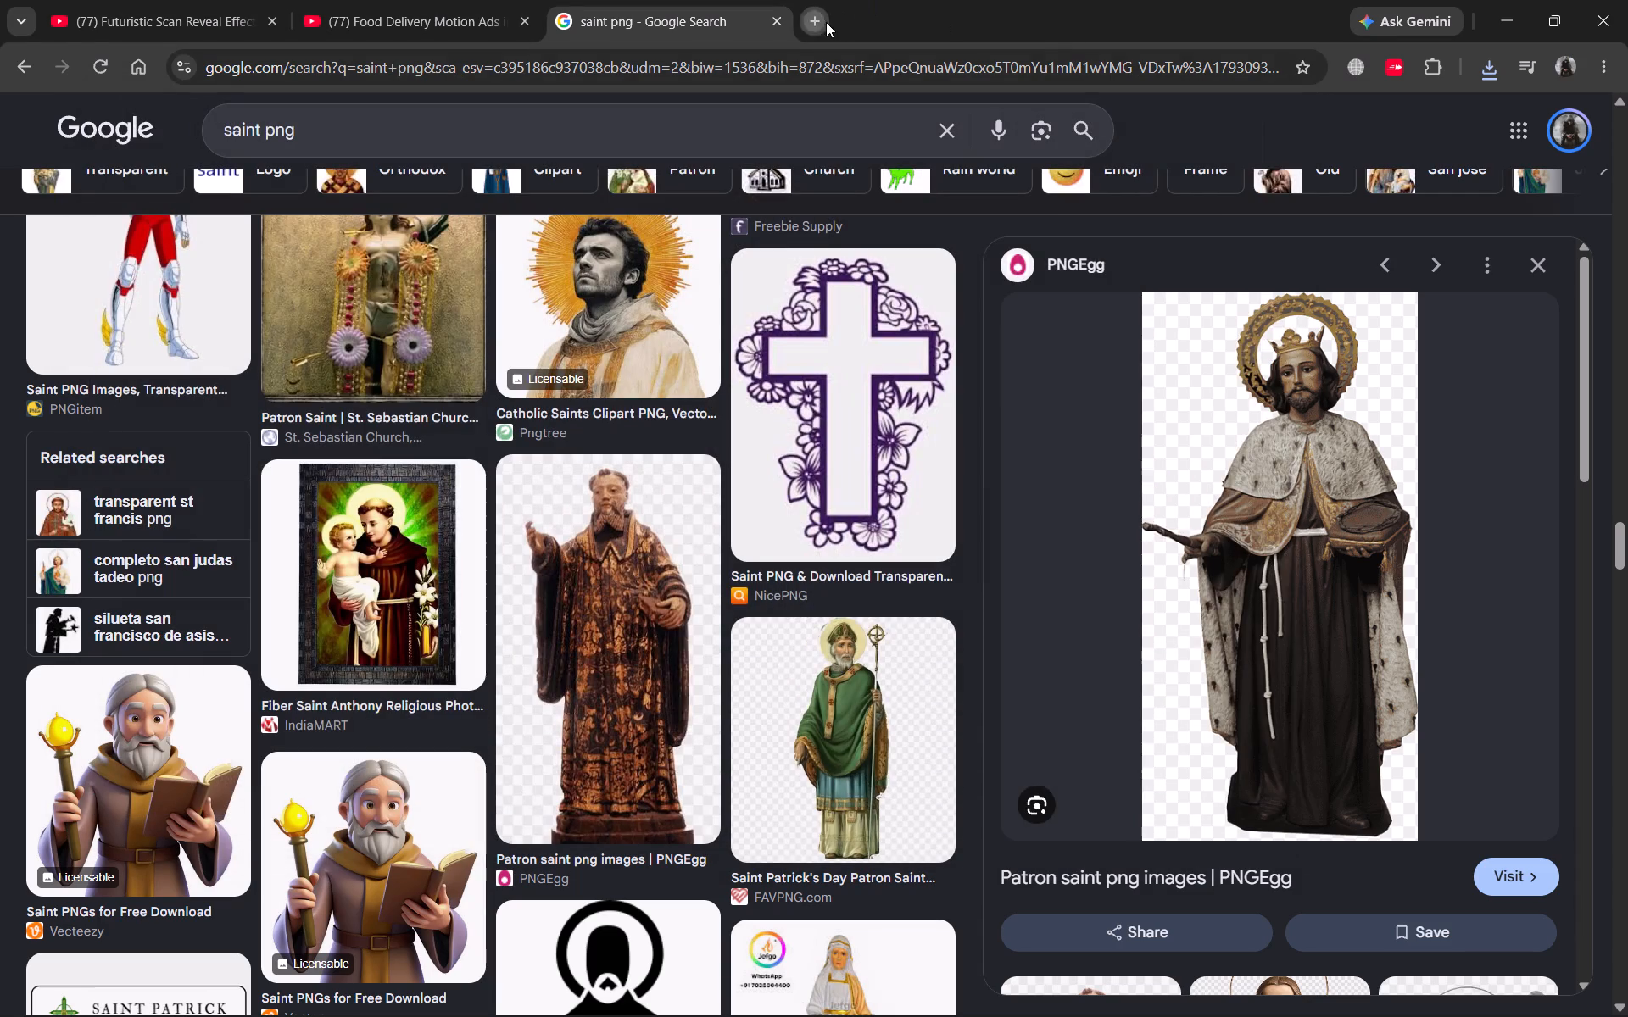
type("bg re")
key("Return")
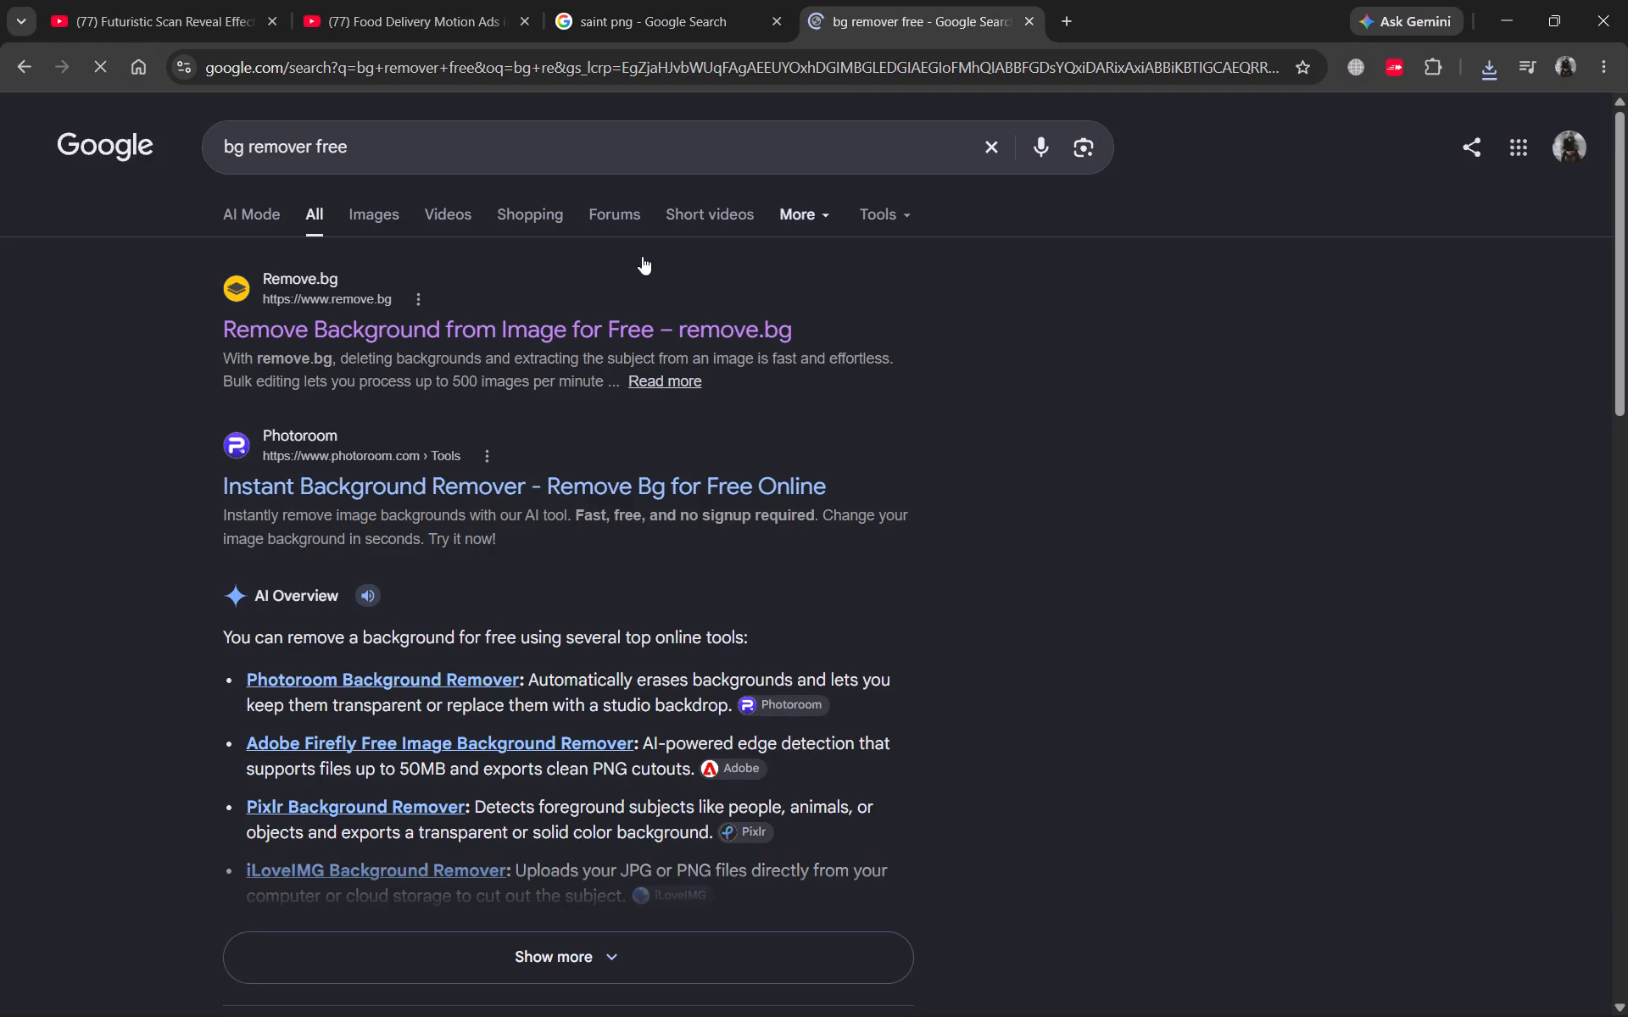
left_click(588, 322)
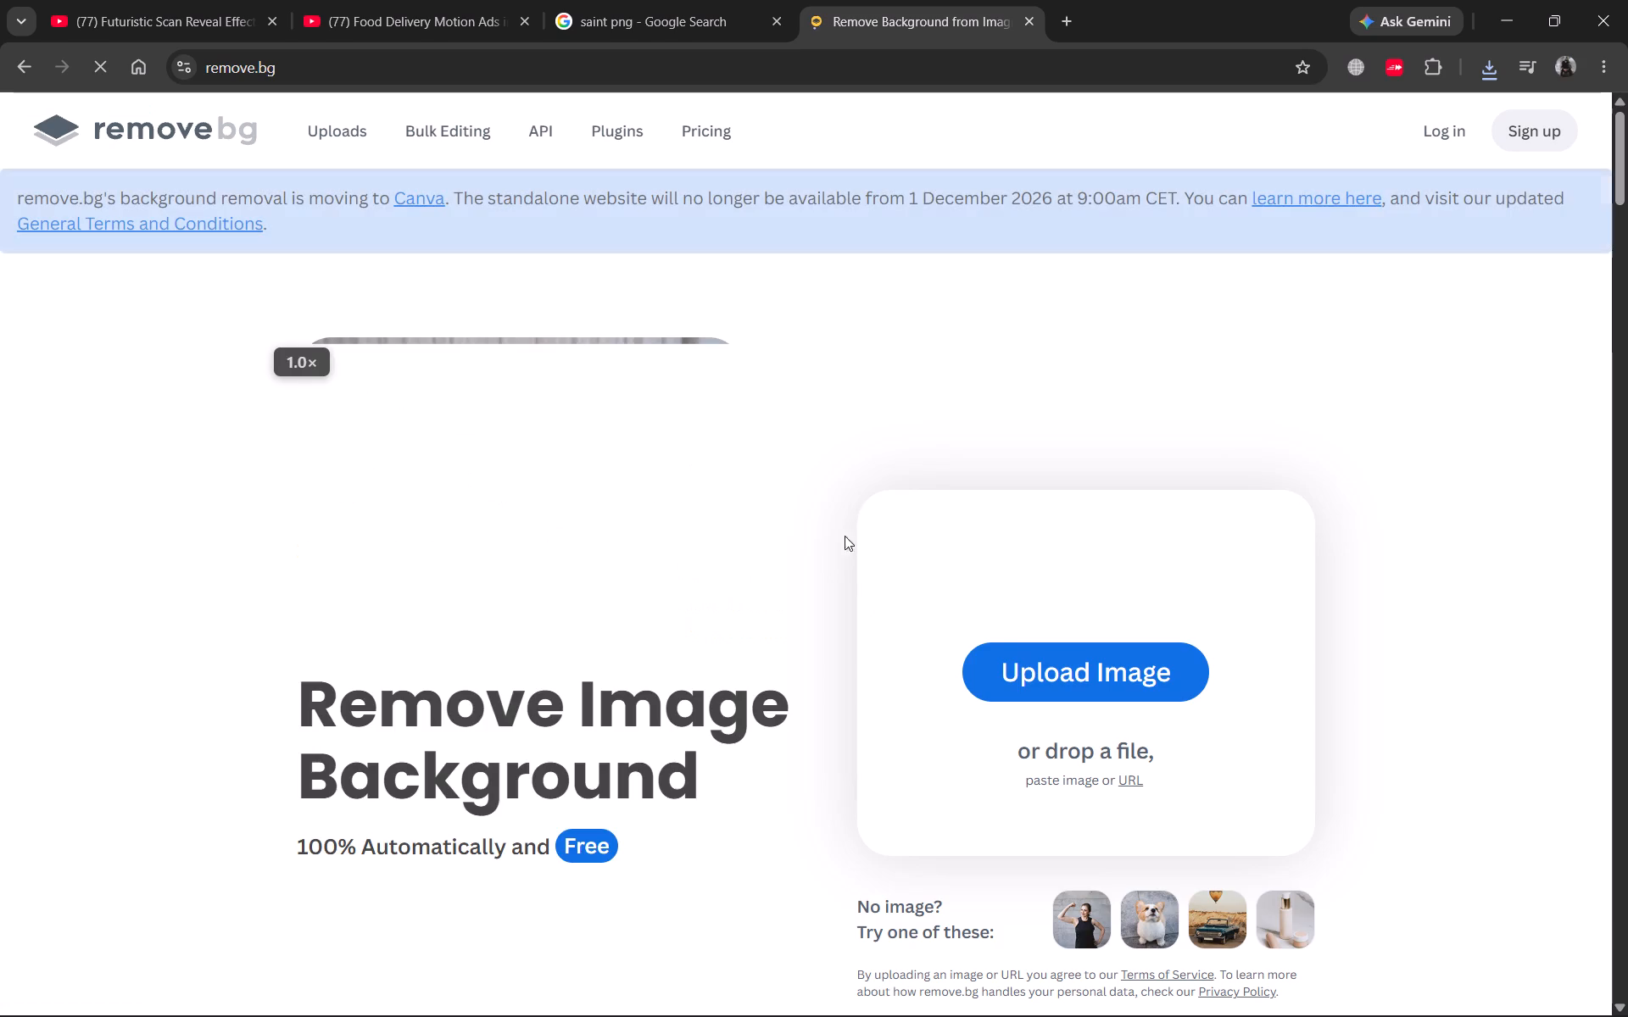
left_click(1037, 668)
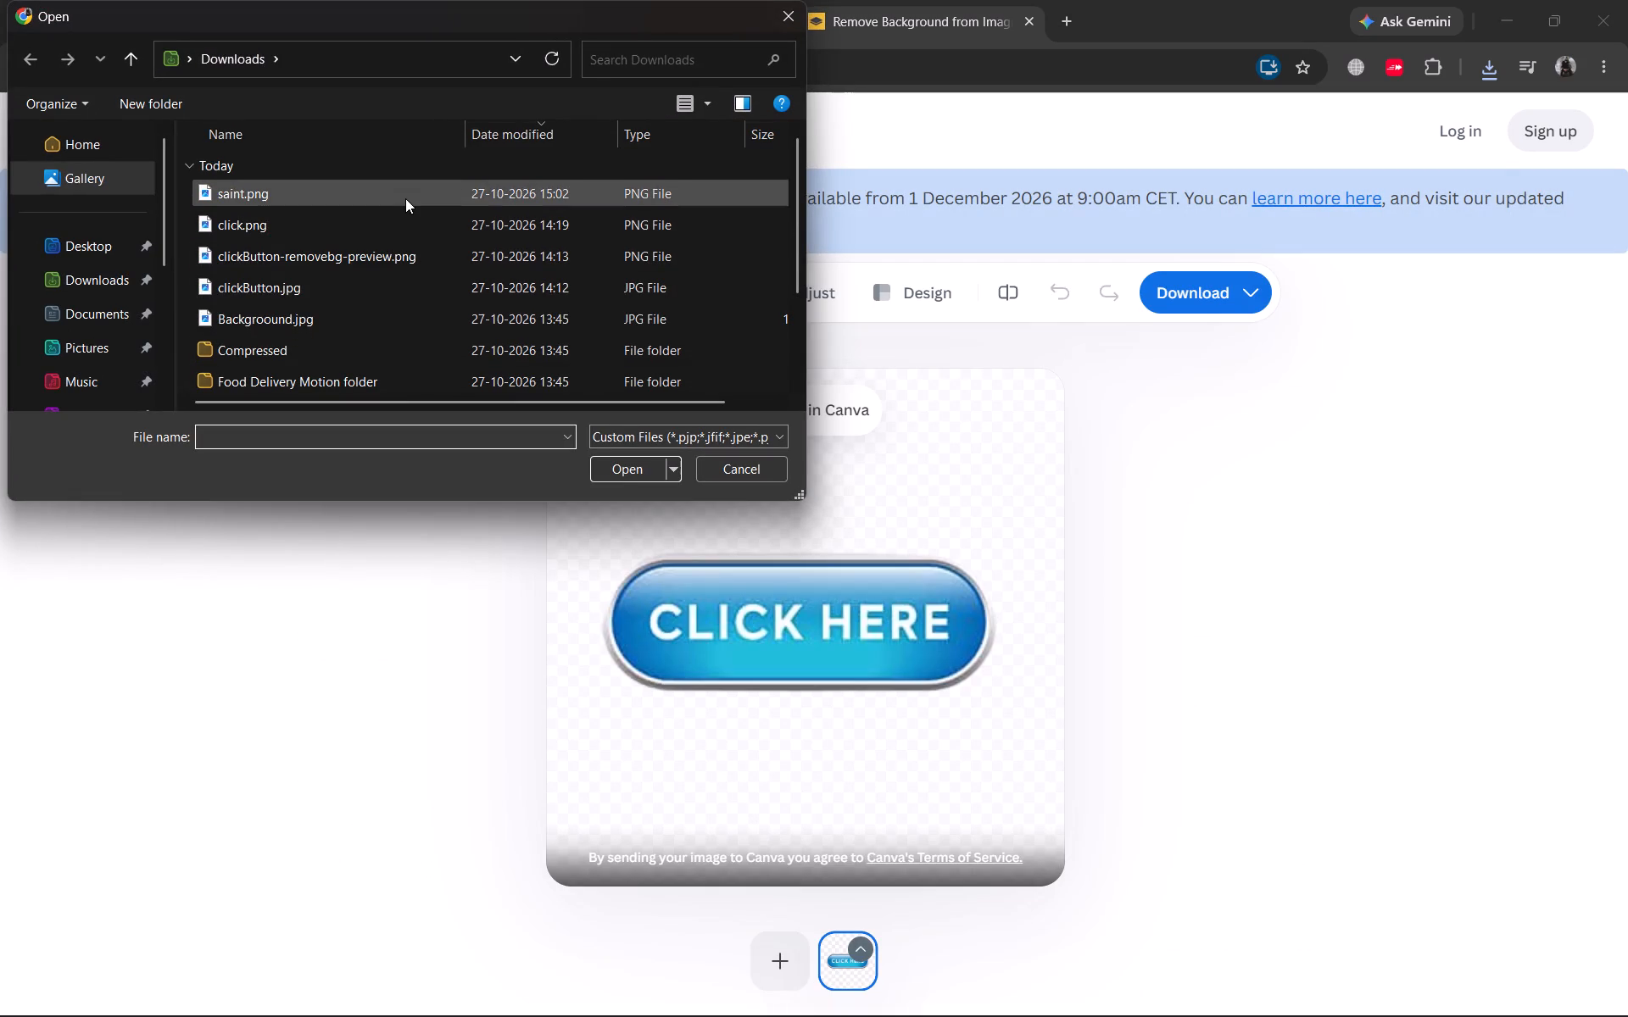
left_click(405, 198)
left_click(619, 471)
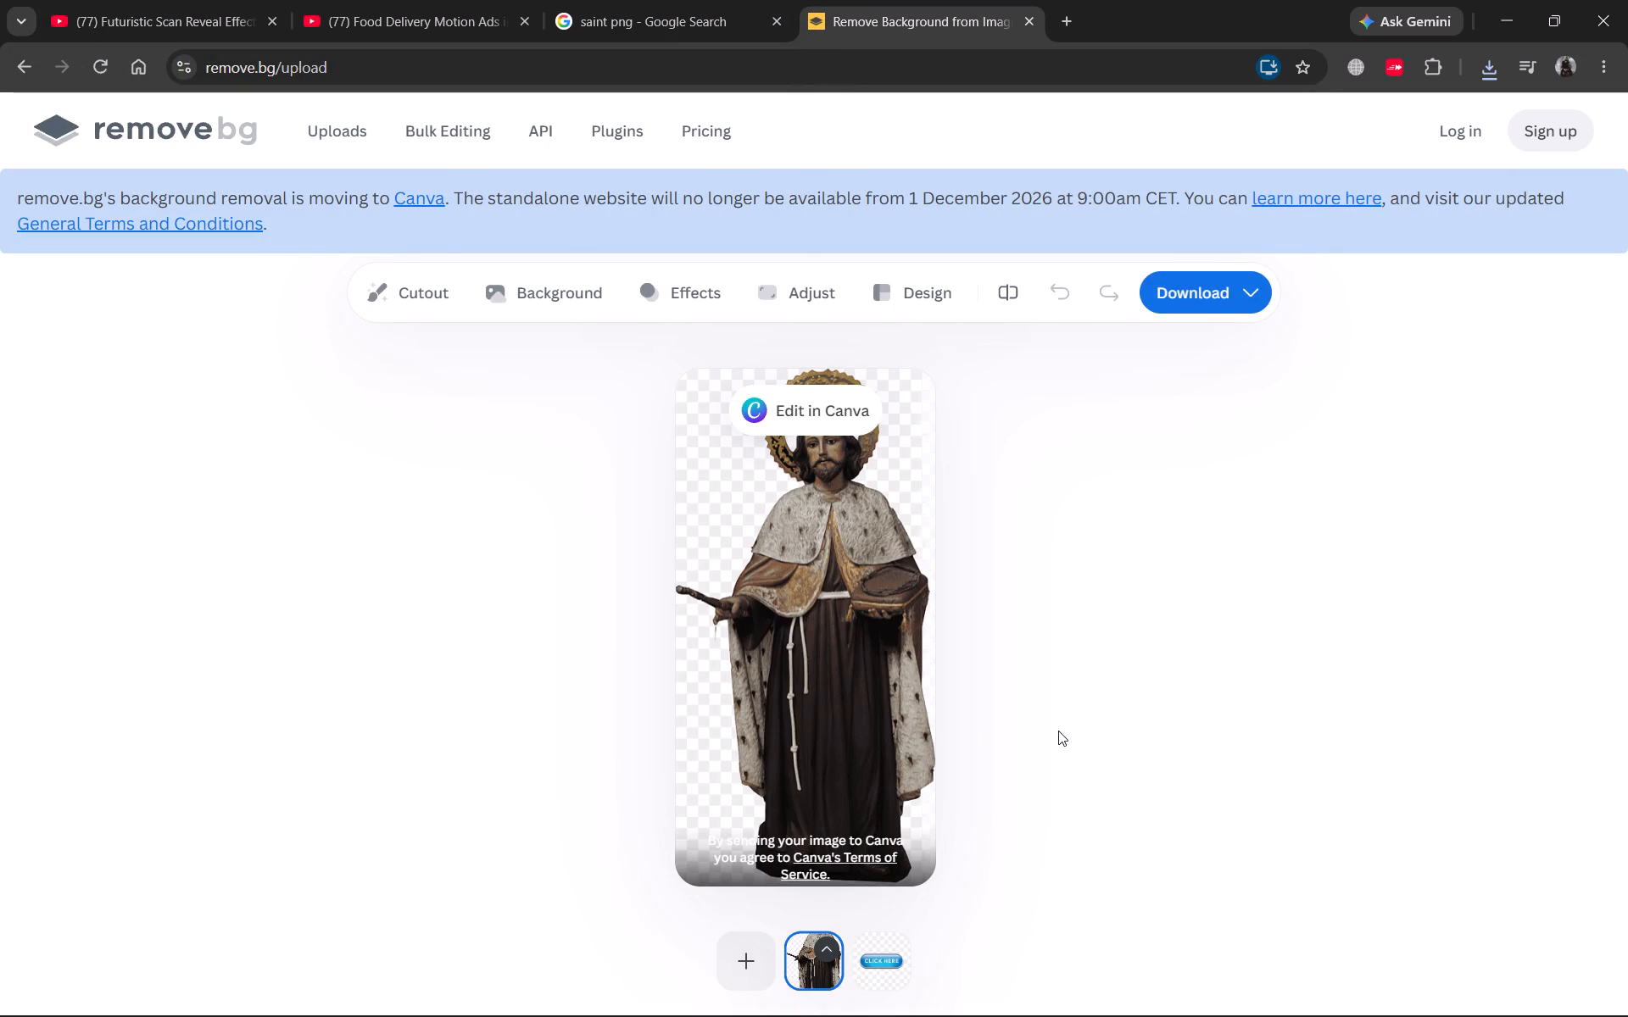
Download the free 348 x 693 preview of the cut-out saint, and close the remove.bg and saint image search tabs.
left_click(1202, 290)
left_click(1187, 370)
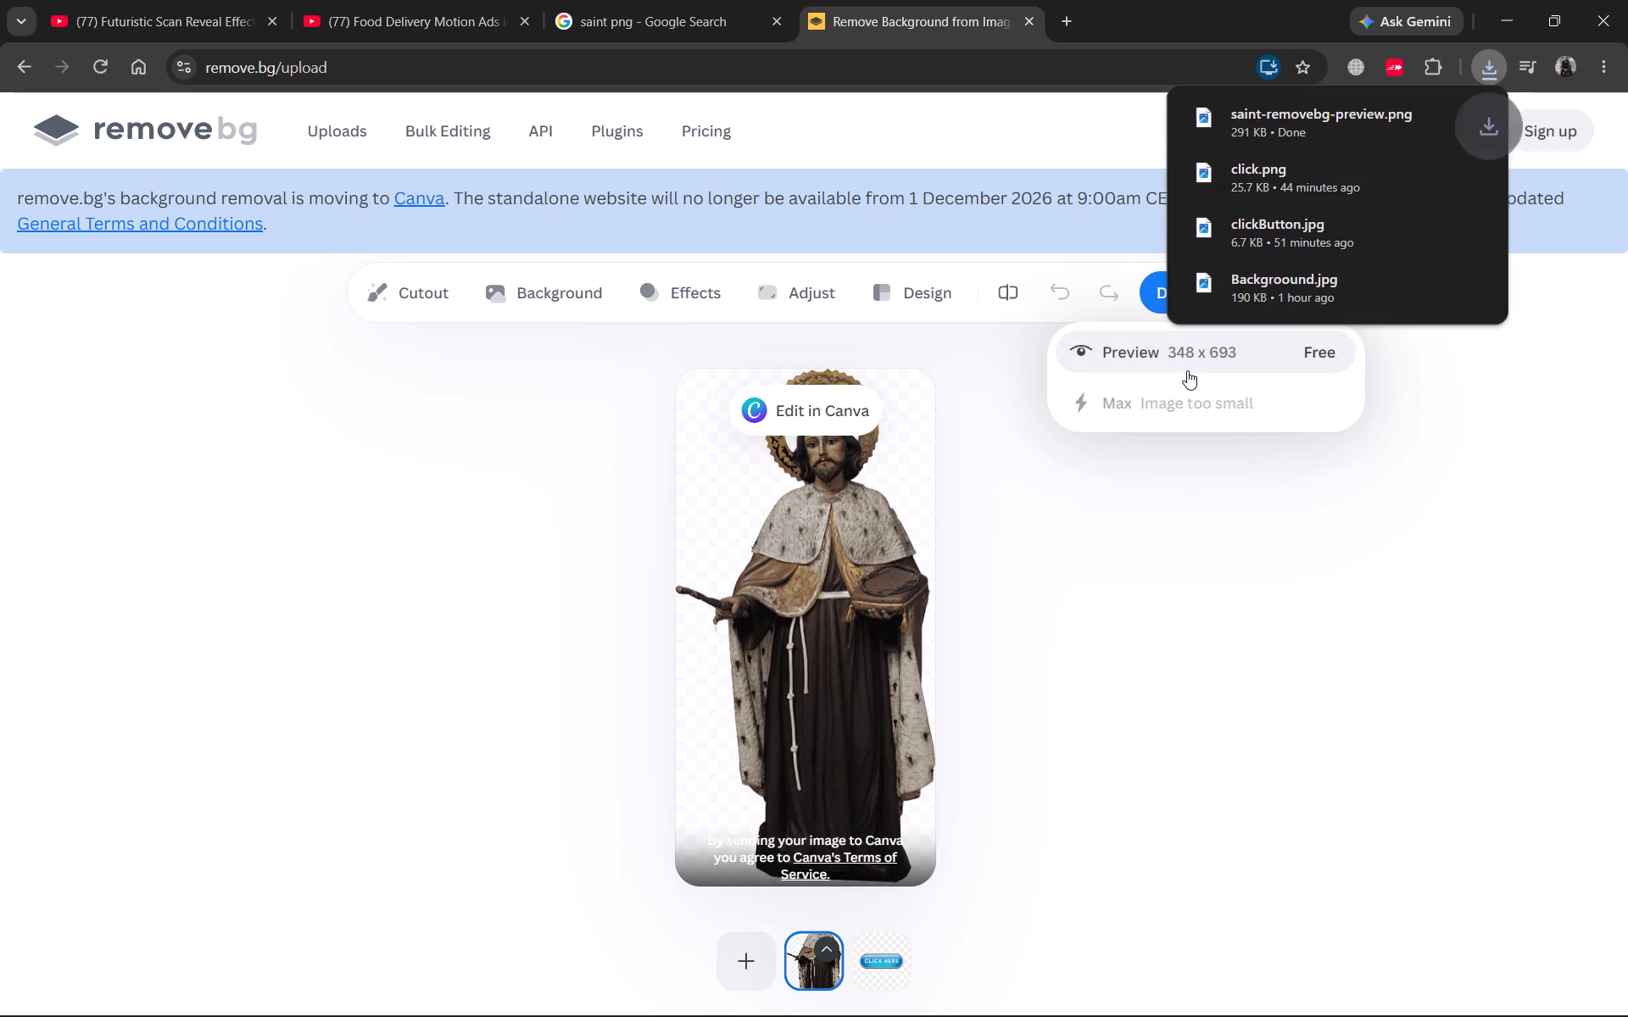
left_click(1113, 653)
key("ctrl+w")
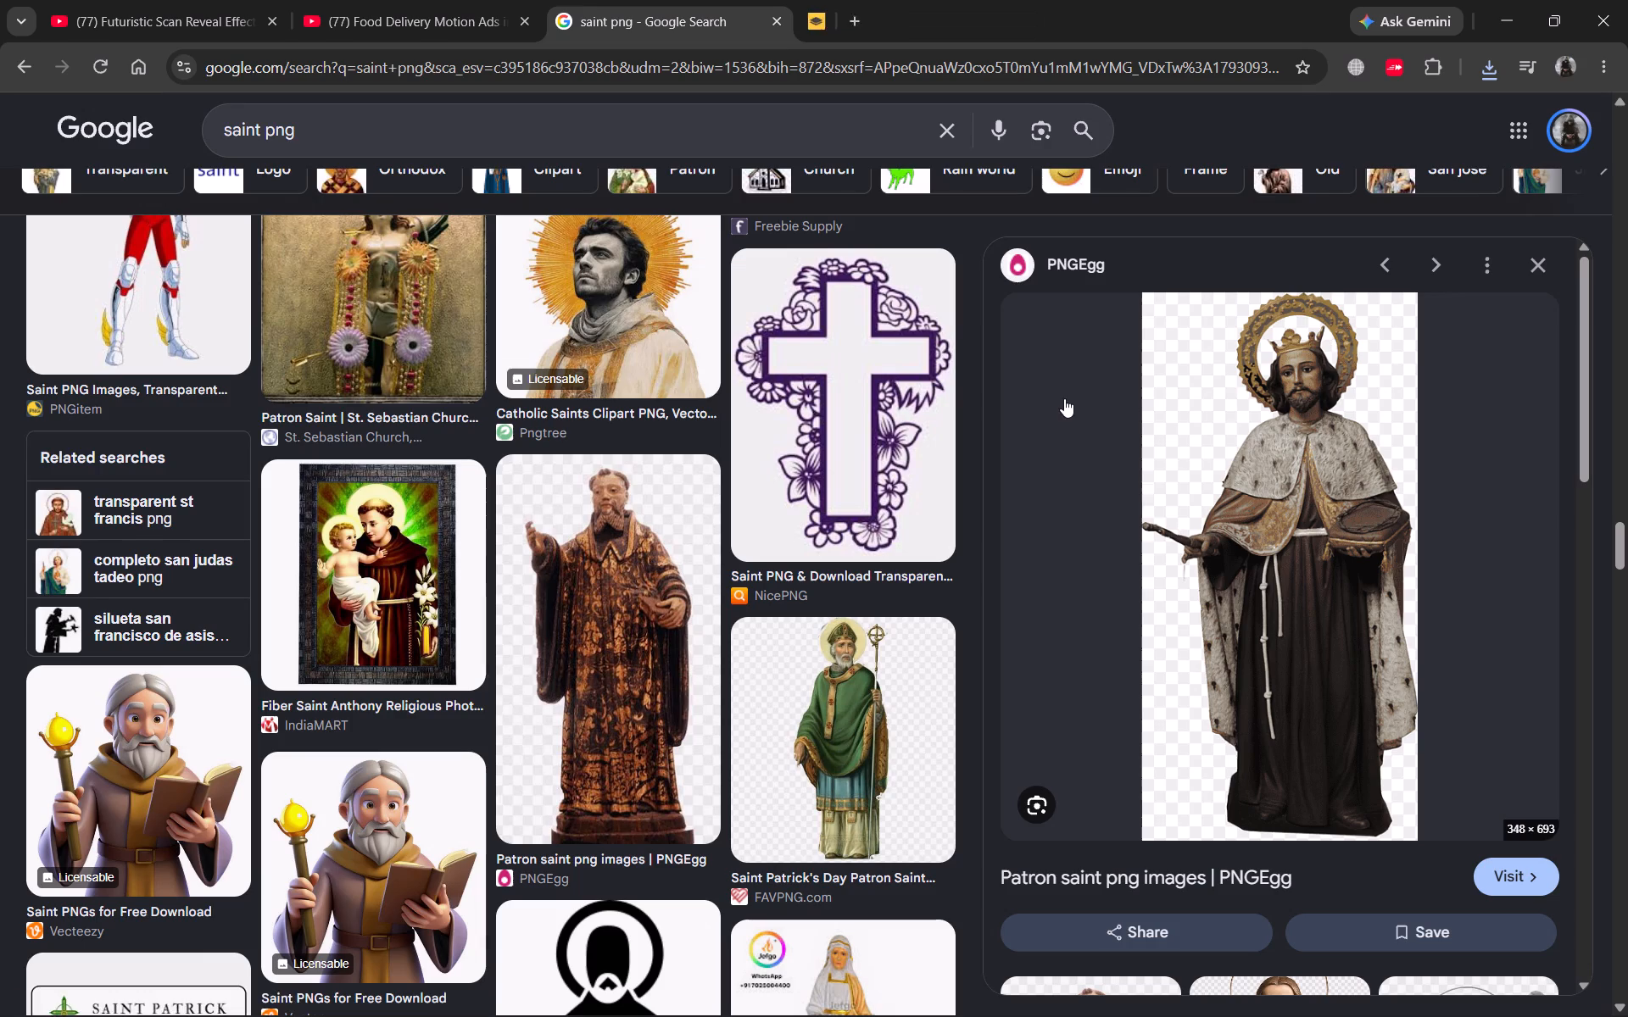
key("ctrl+w")
Switch to After Effects, go through the open compositions to bg_2, and clear its layer selection.
key("alt+Tab")
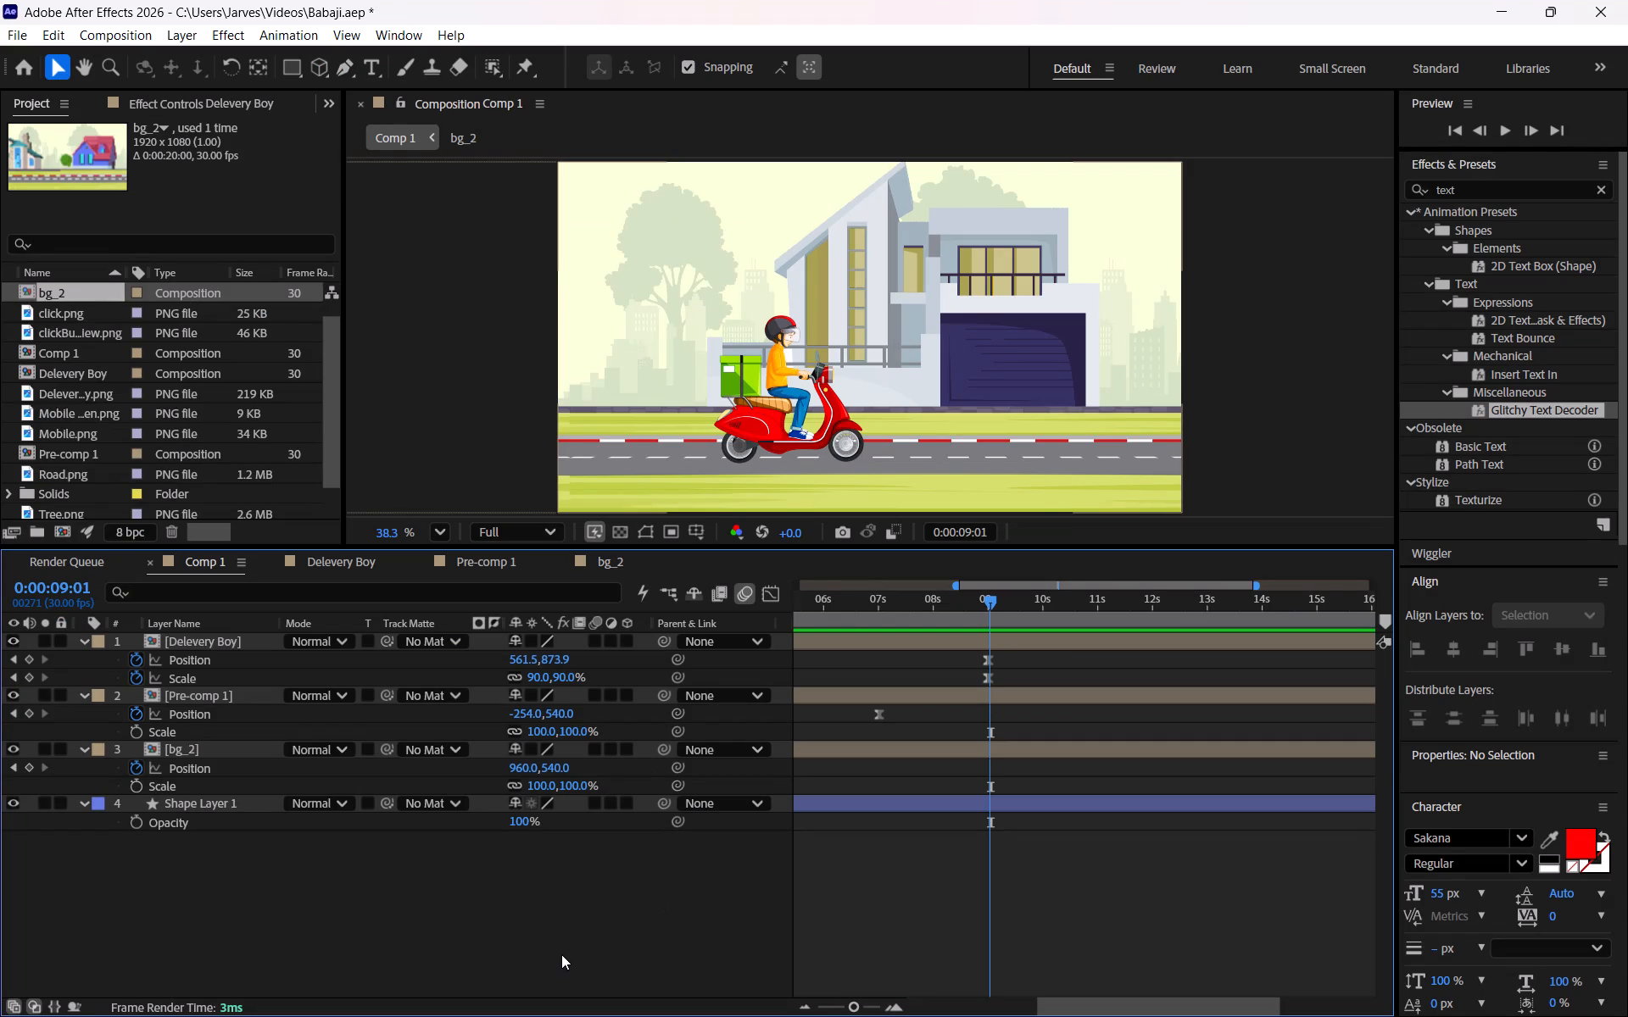
left_click(561, 954)
double_click(363, 563)
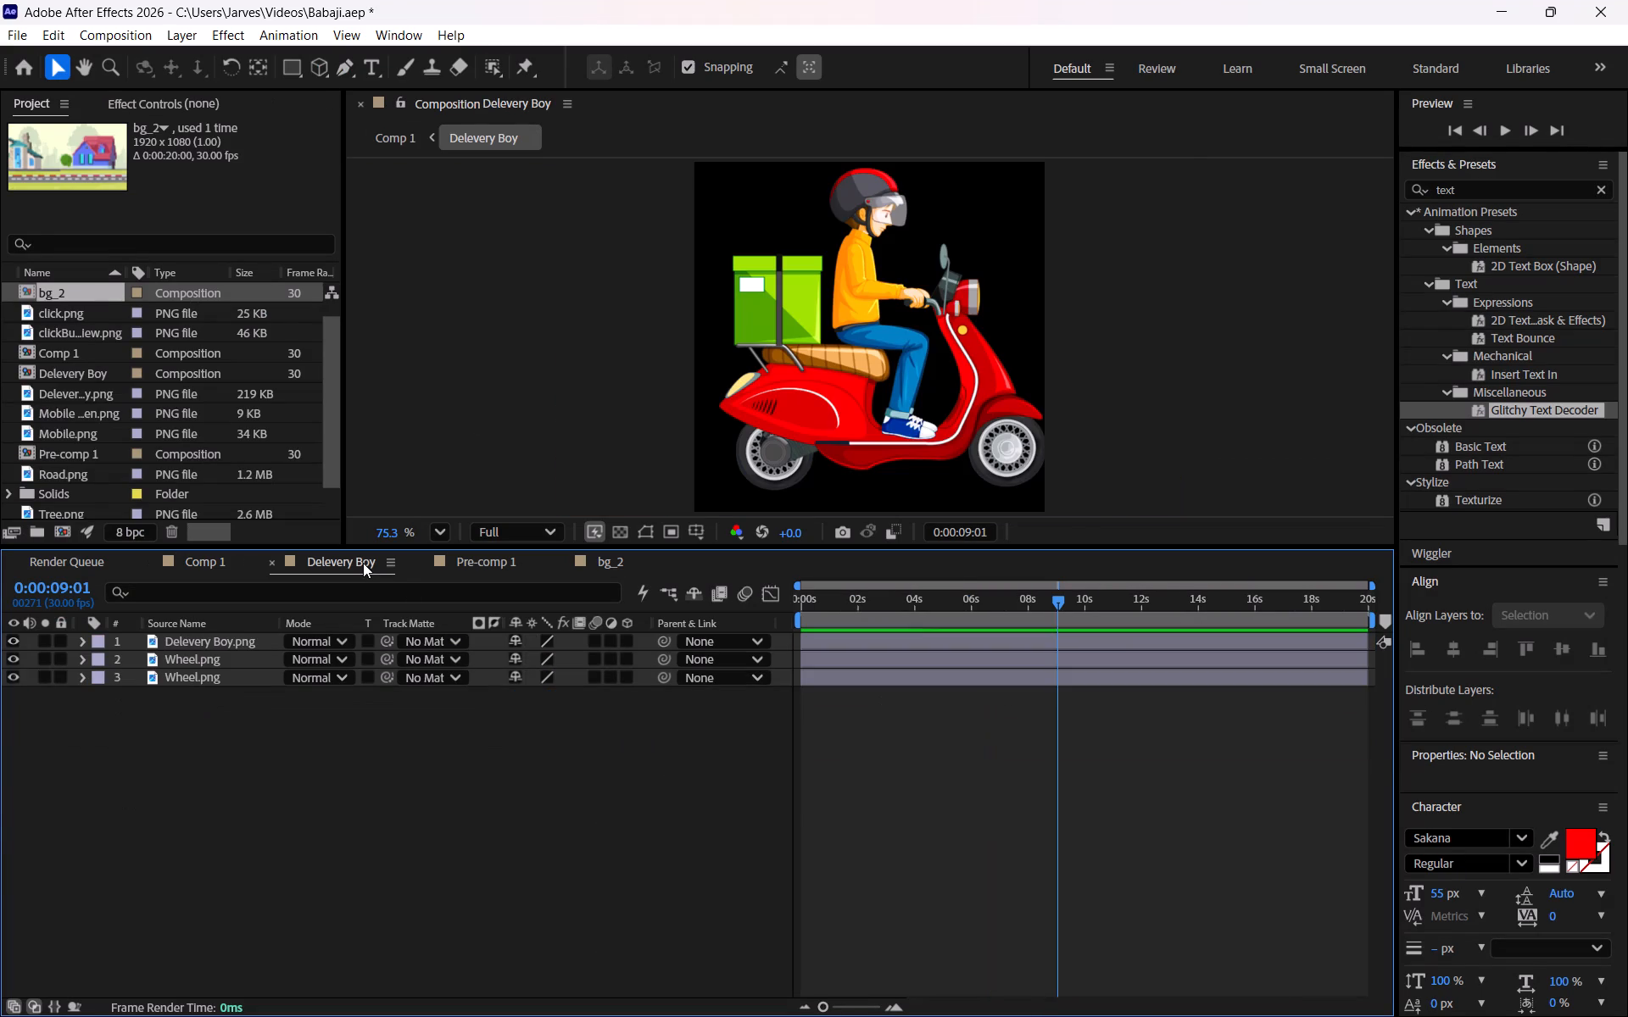
double_click(466, 553)
left_click(599, 567)
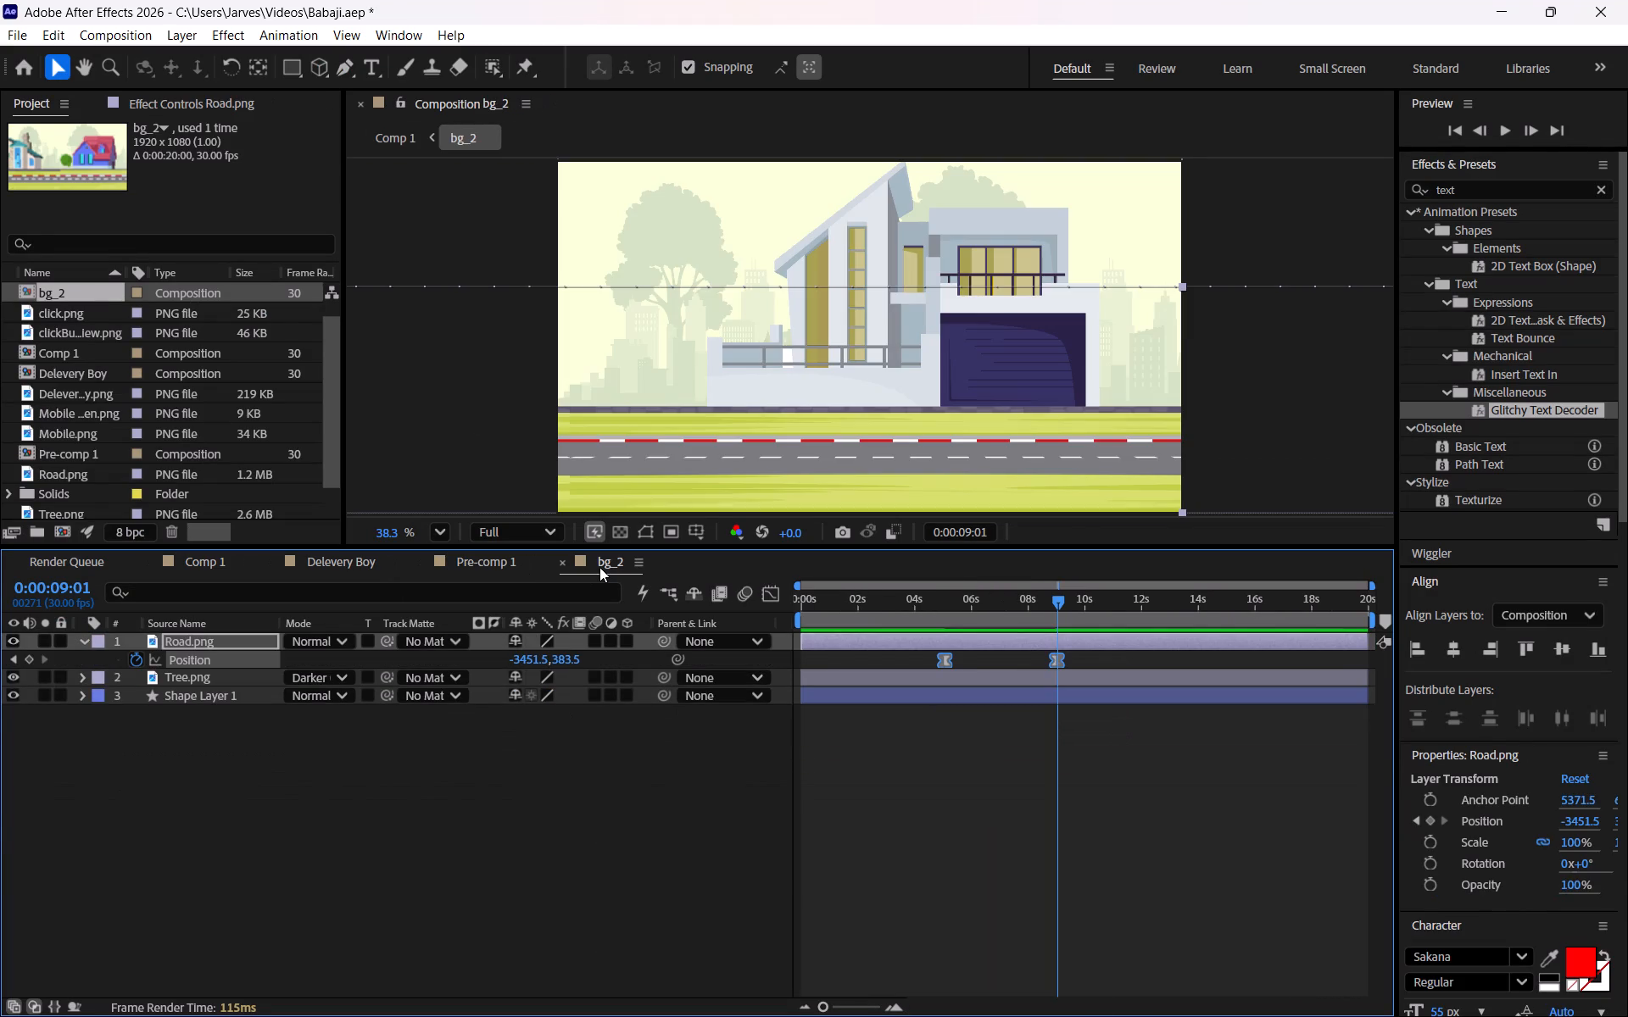
left_click(618, 865)
left_click(425, 916)
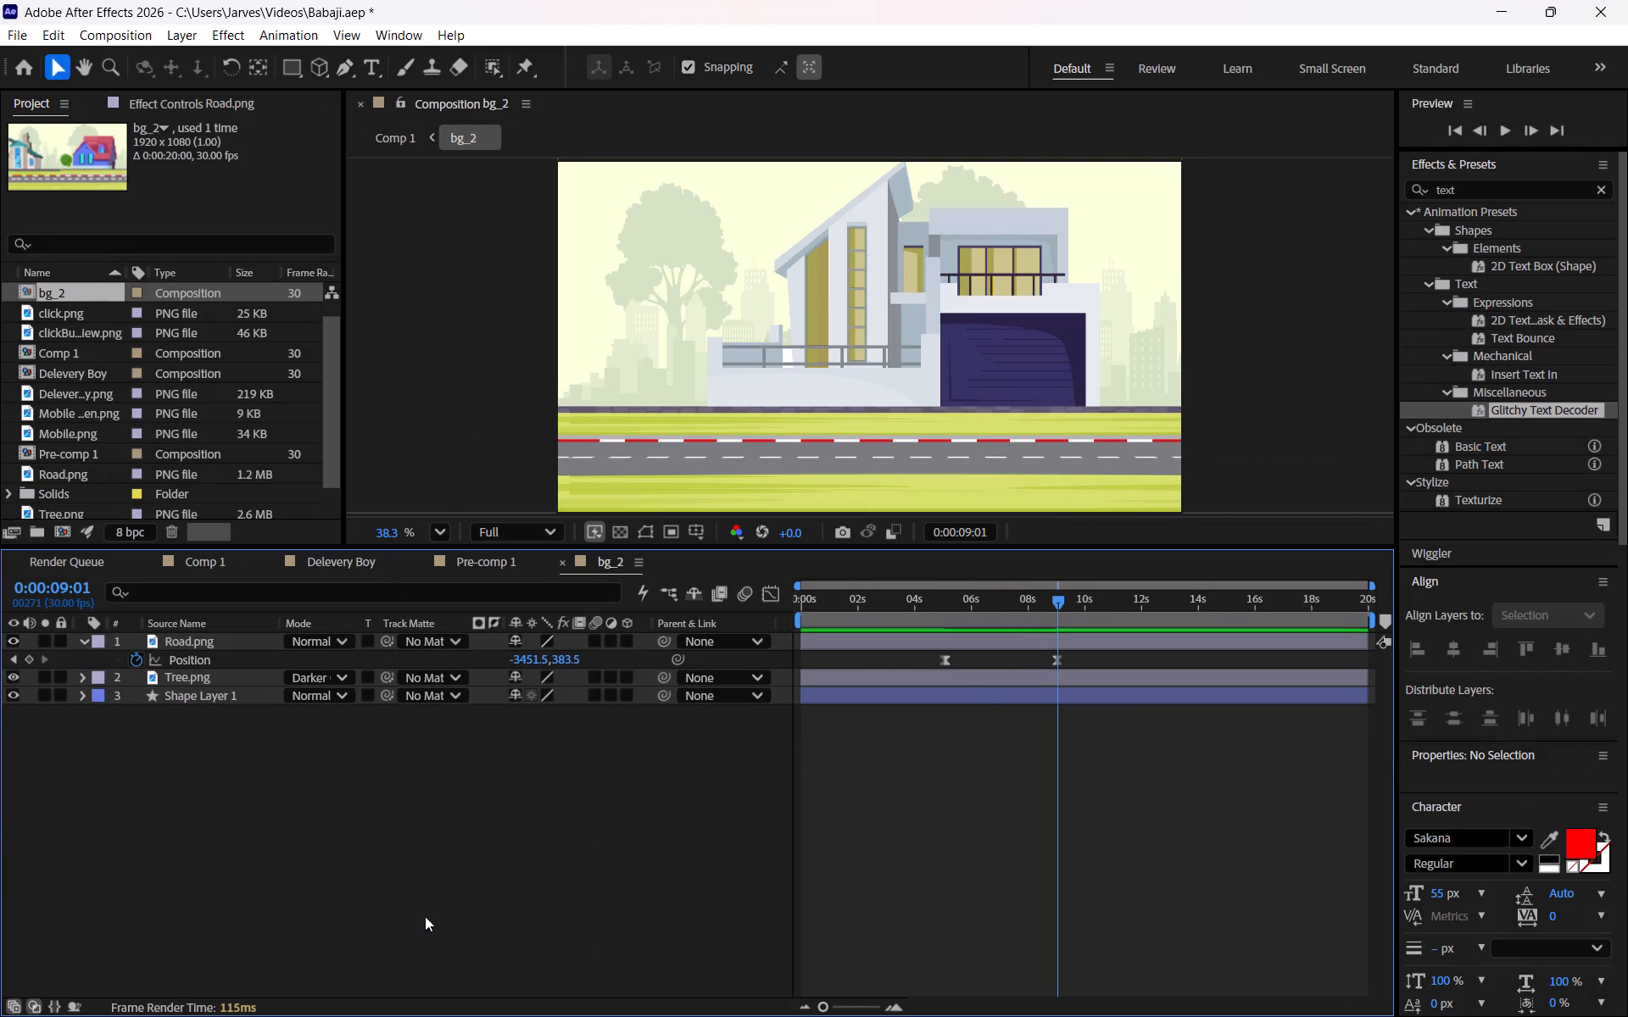
Import saint-removebg-preview.png from Downloads into the project as footage.
scroll(227, 393, "down", 8)
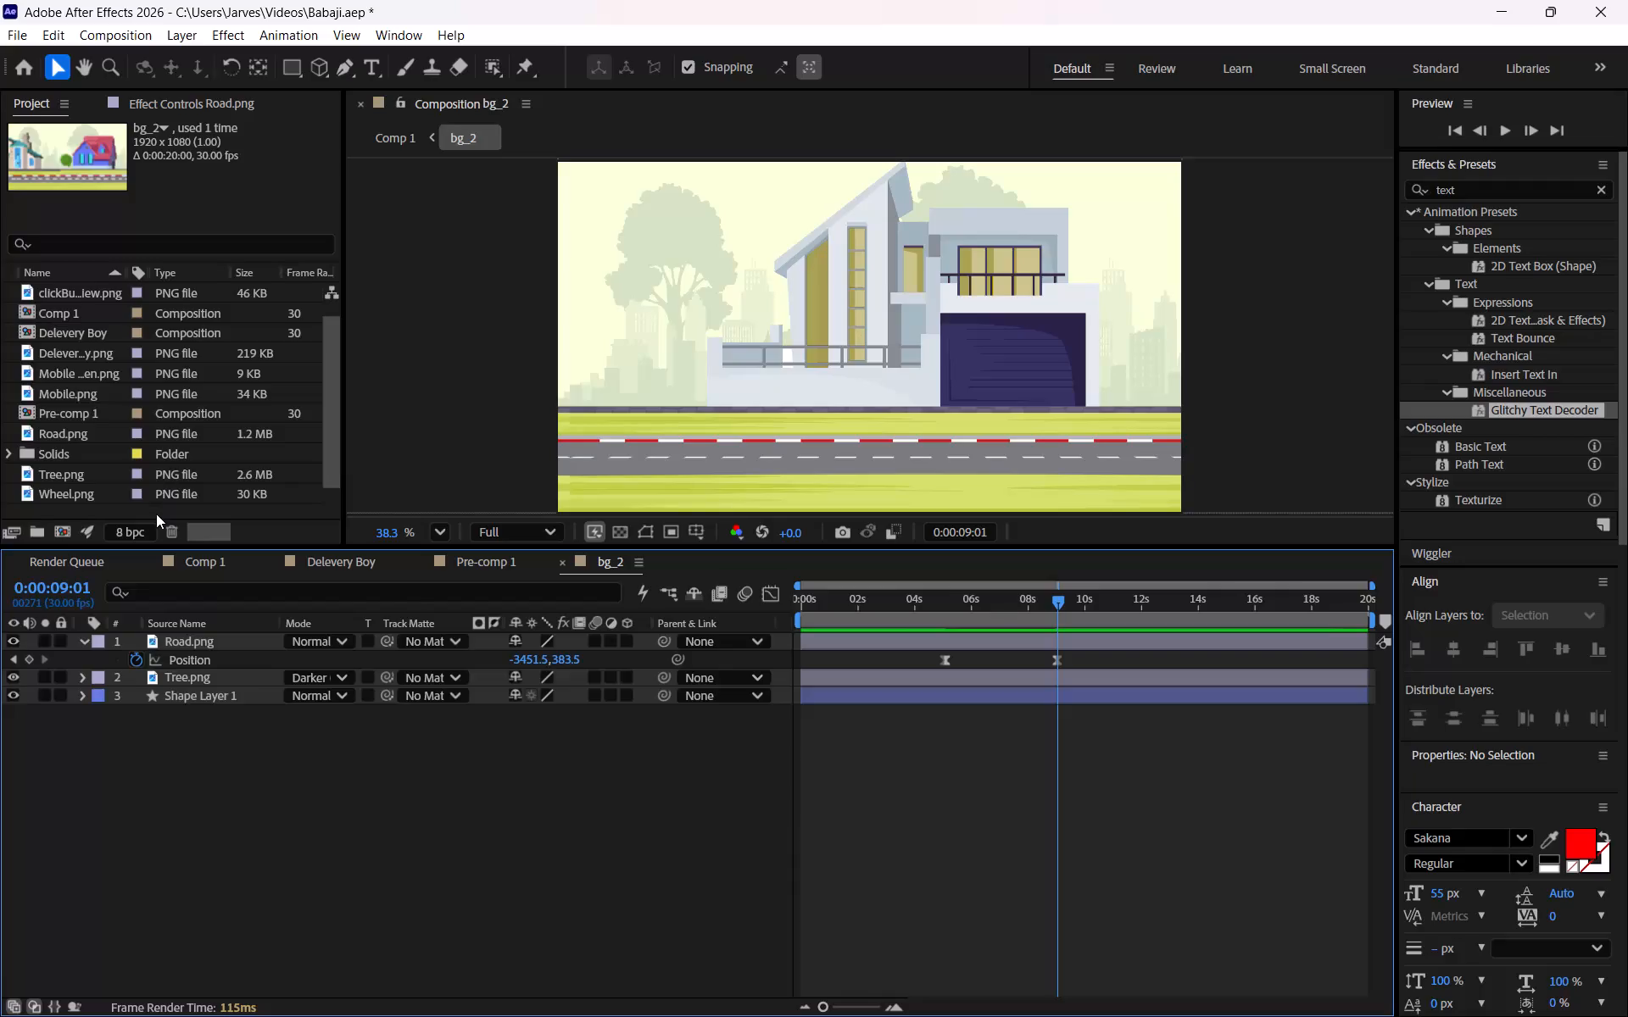
right_click(156, 514)
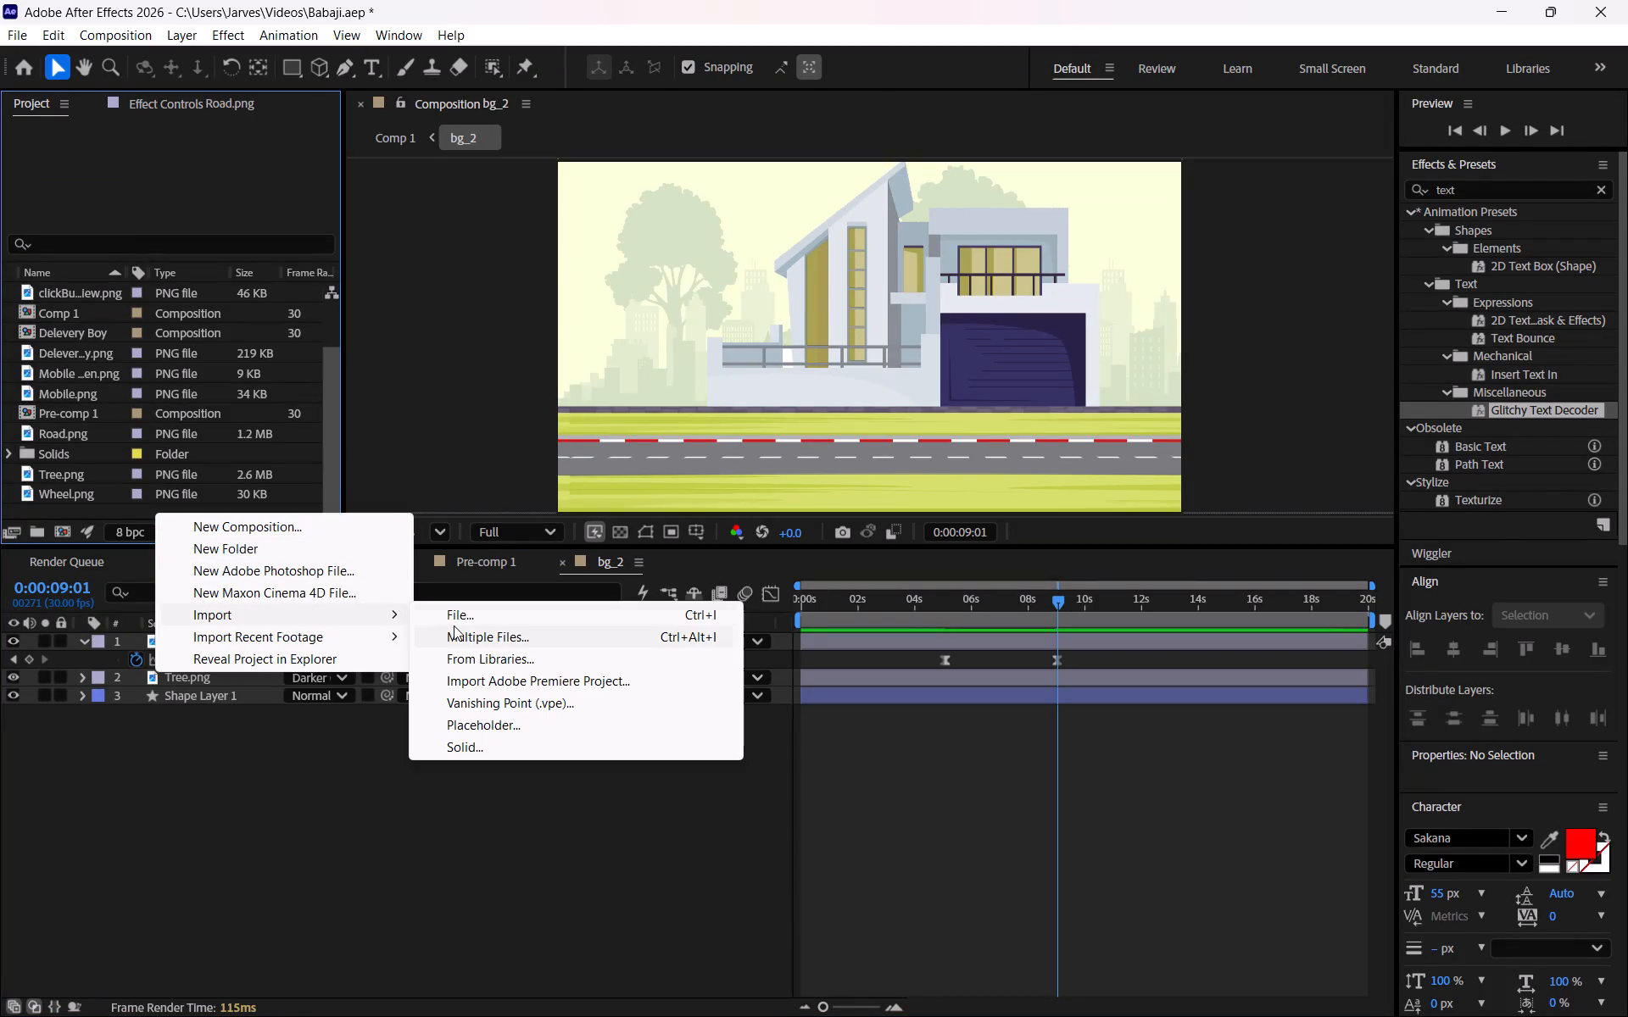
left_click(474, 607)
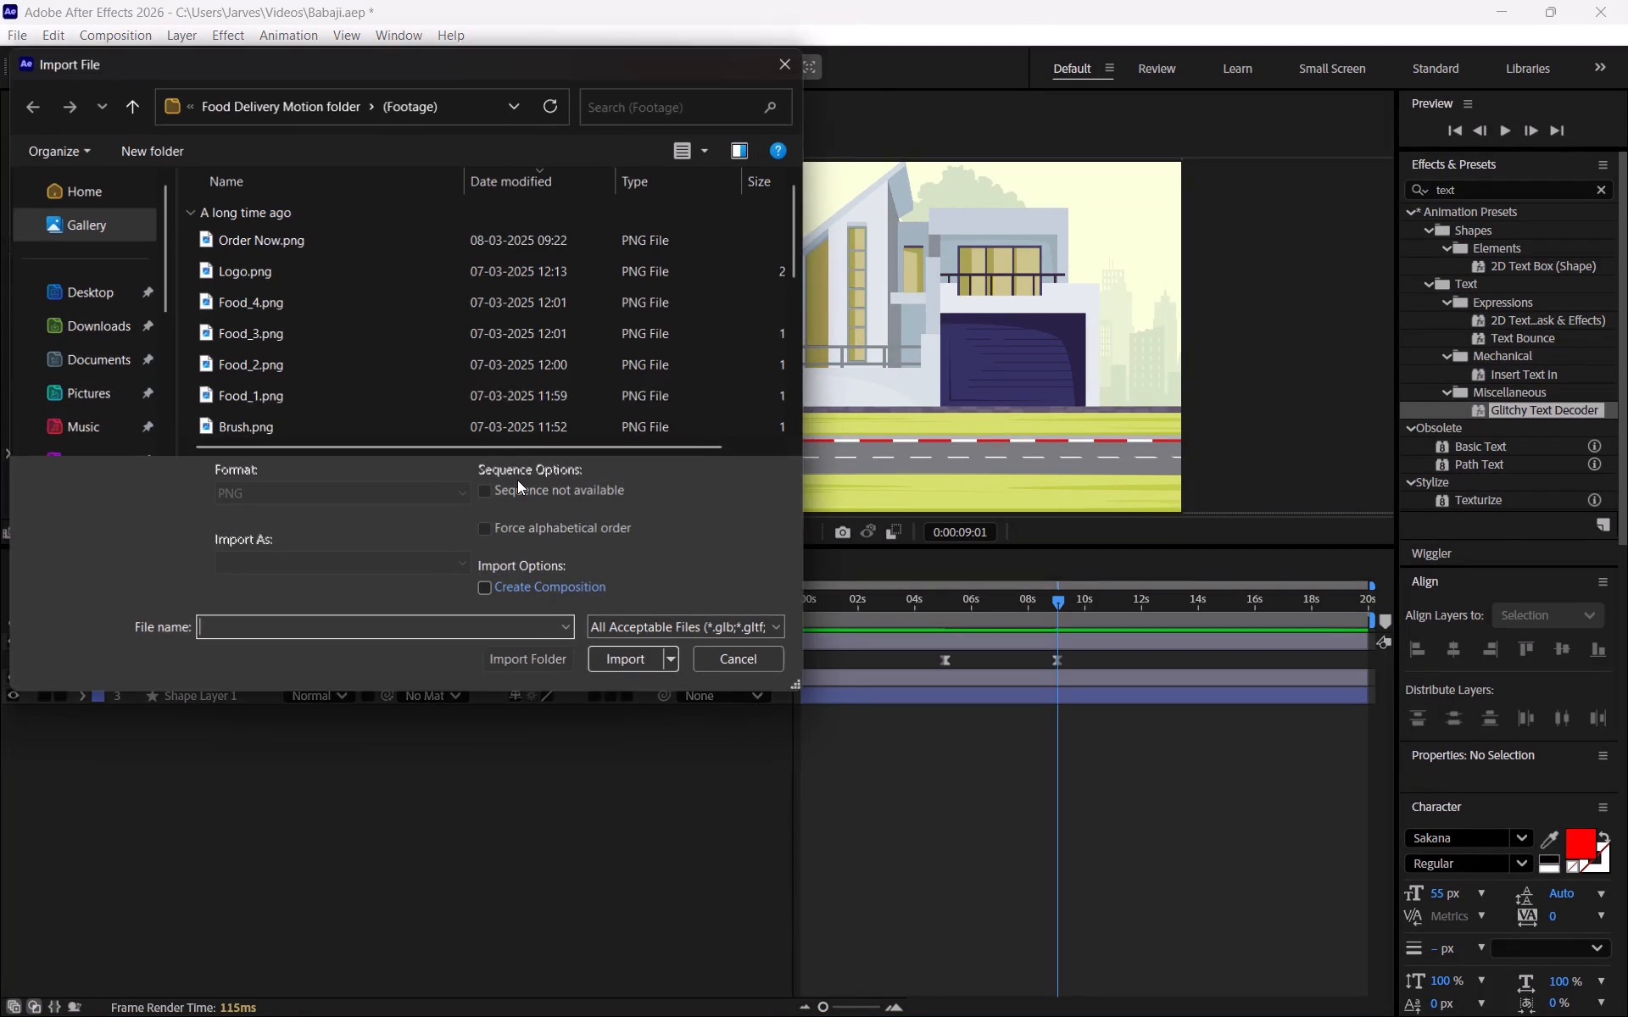
left_click(104, 322)
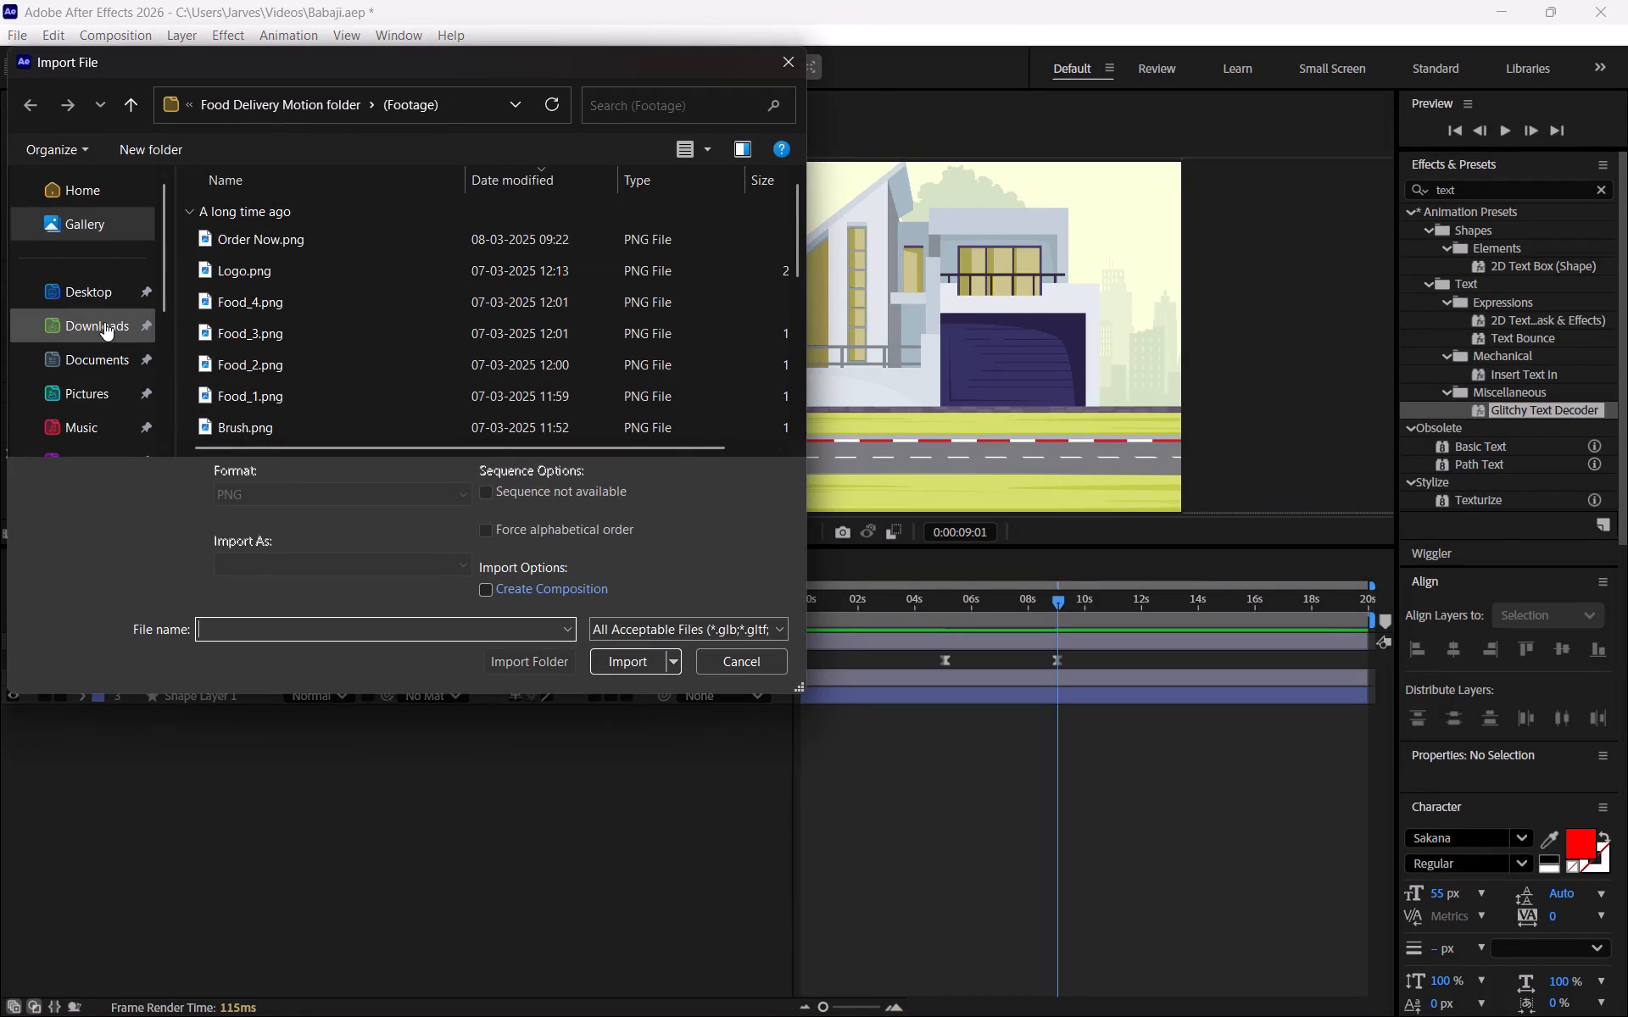
left_click(311, 215)
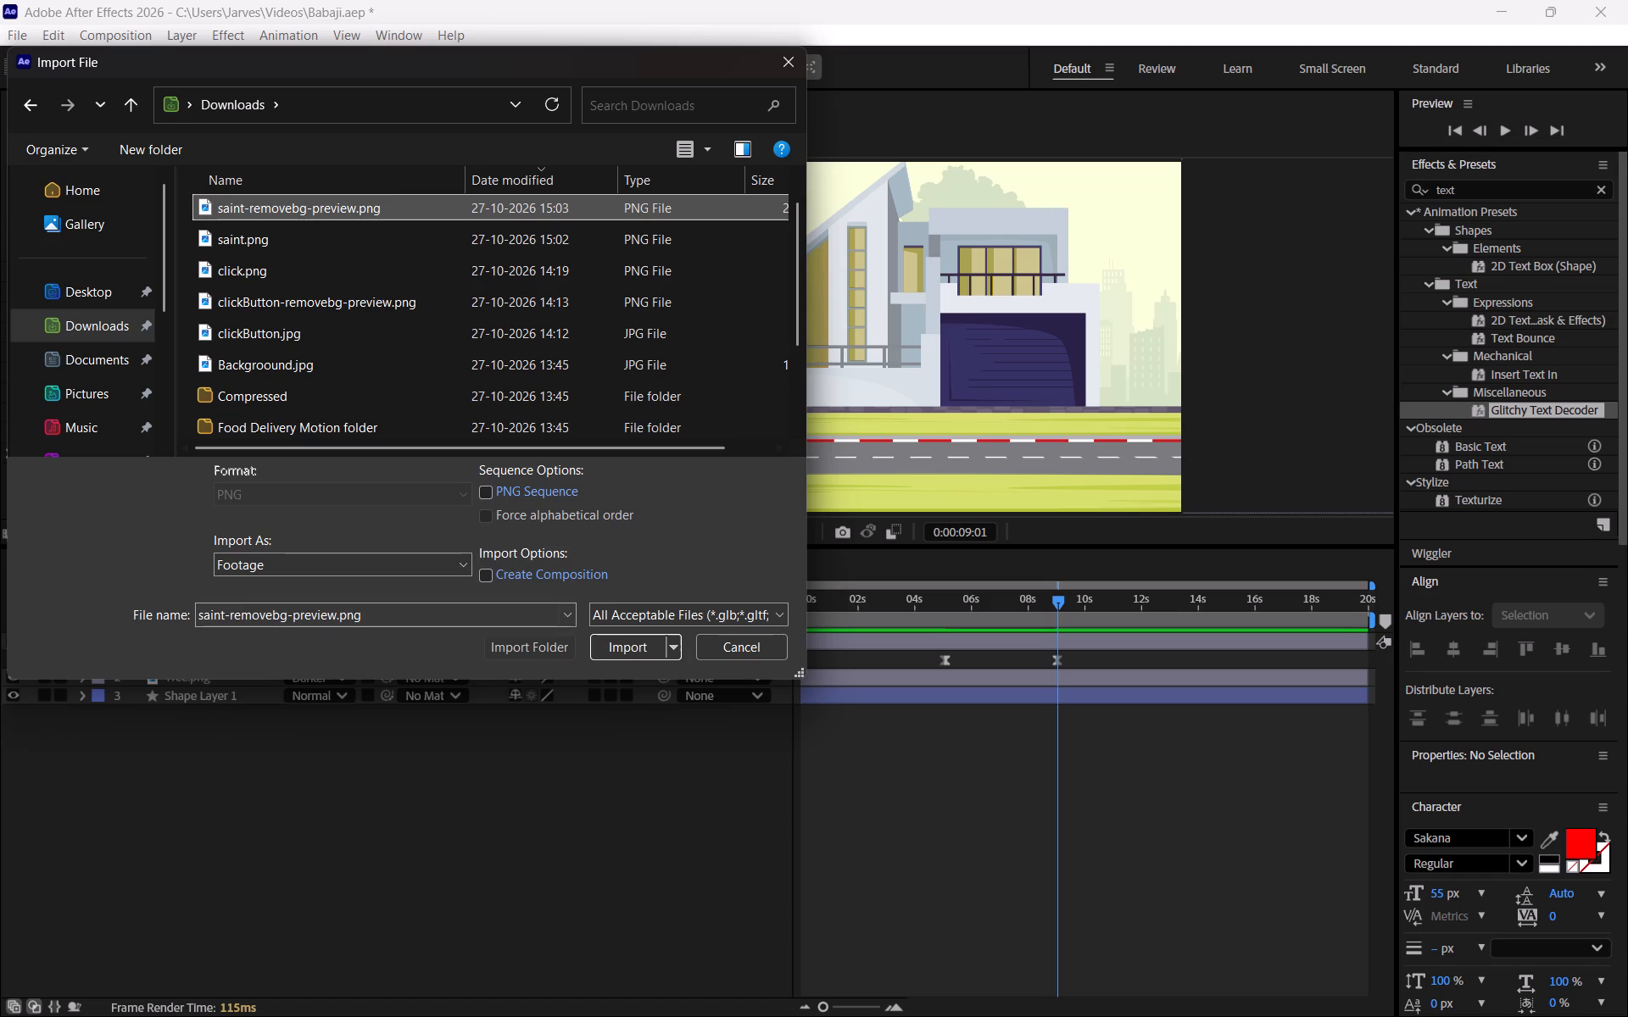
left_click(593, 643)
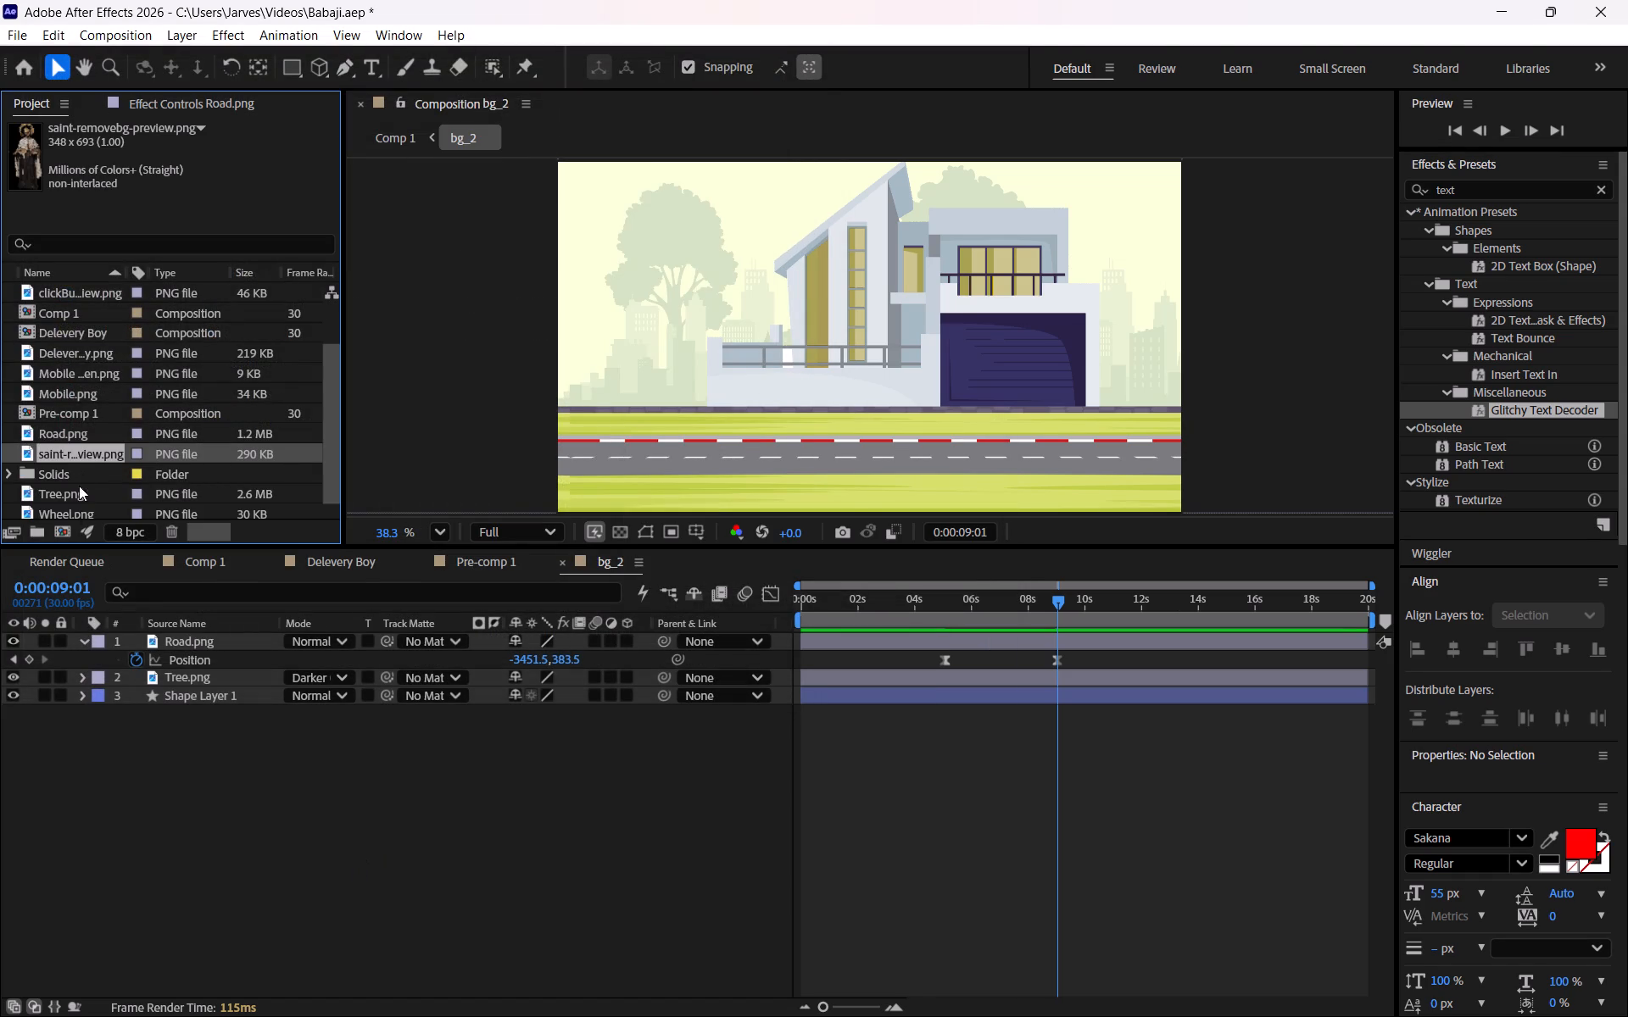
Add the saint image as the top layer of bg_2 and place it beside the house near the frame's right edge, at about X 1735.
left_click_drag(75, 451, 235, 633)
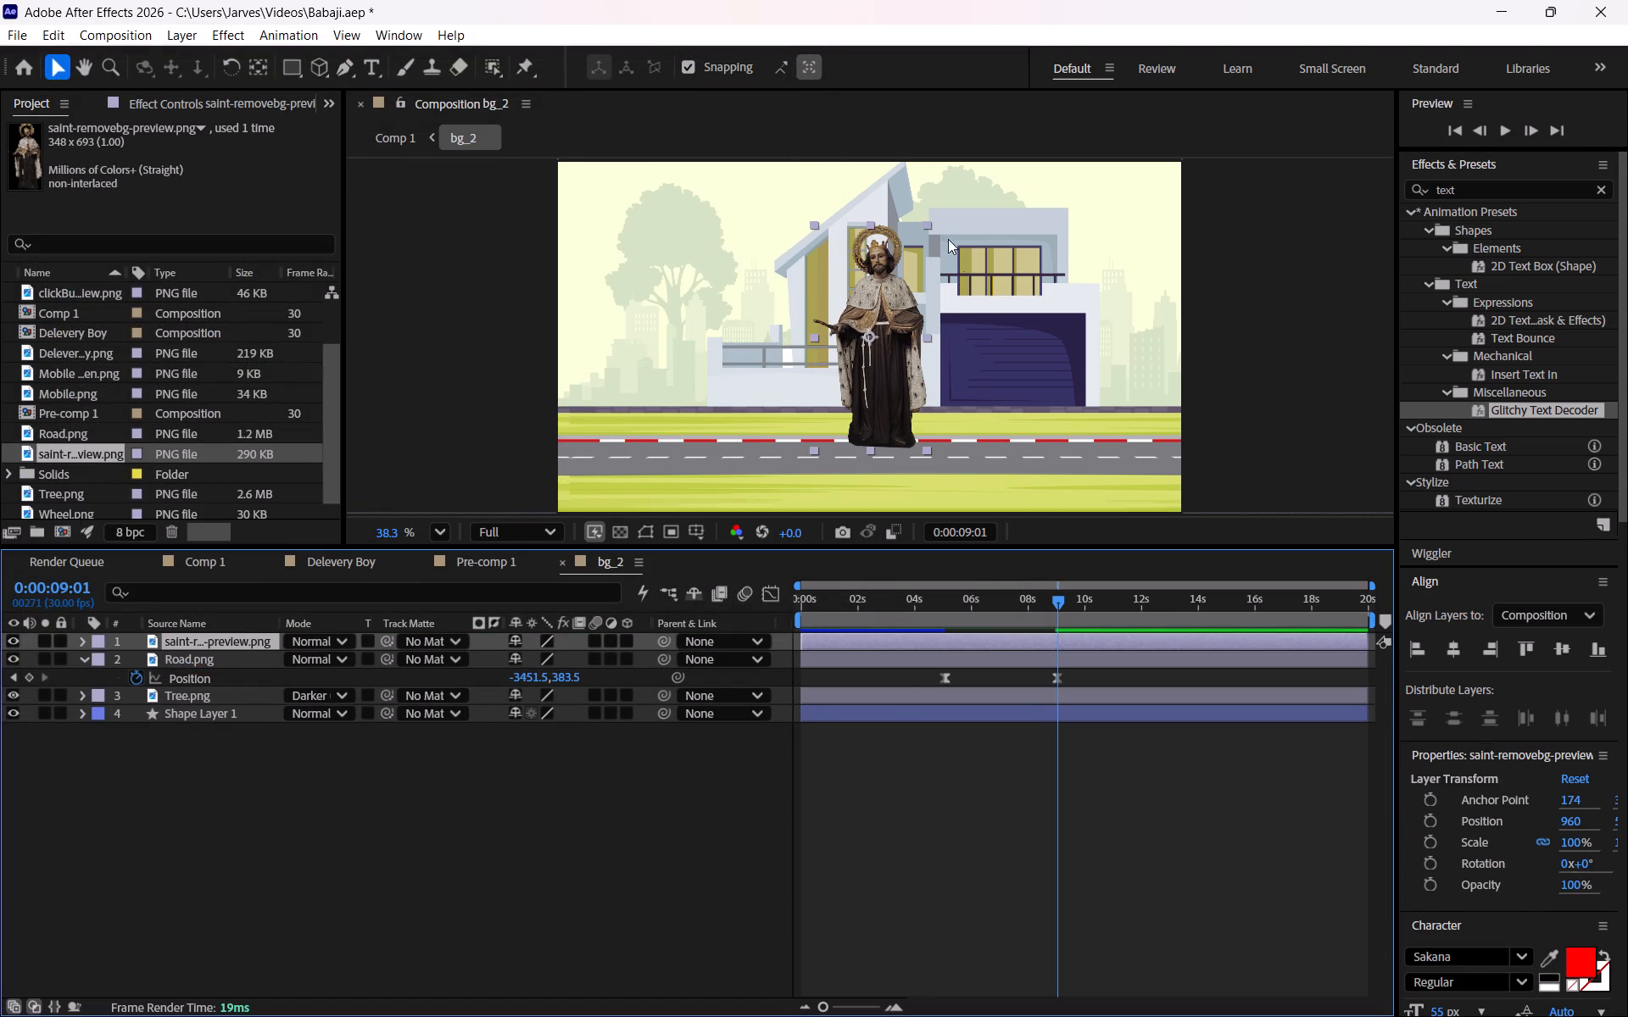
left_click_drag(881, 336, 1001, 352)
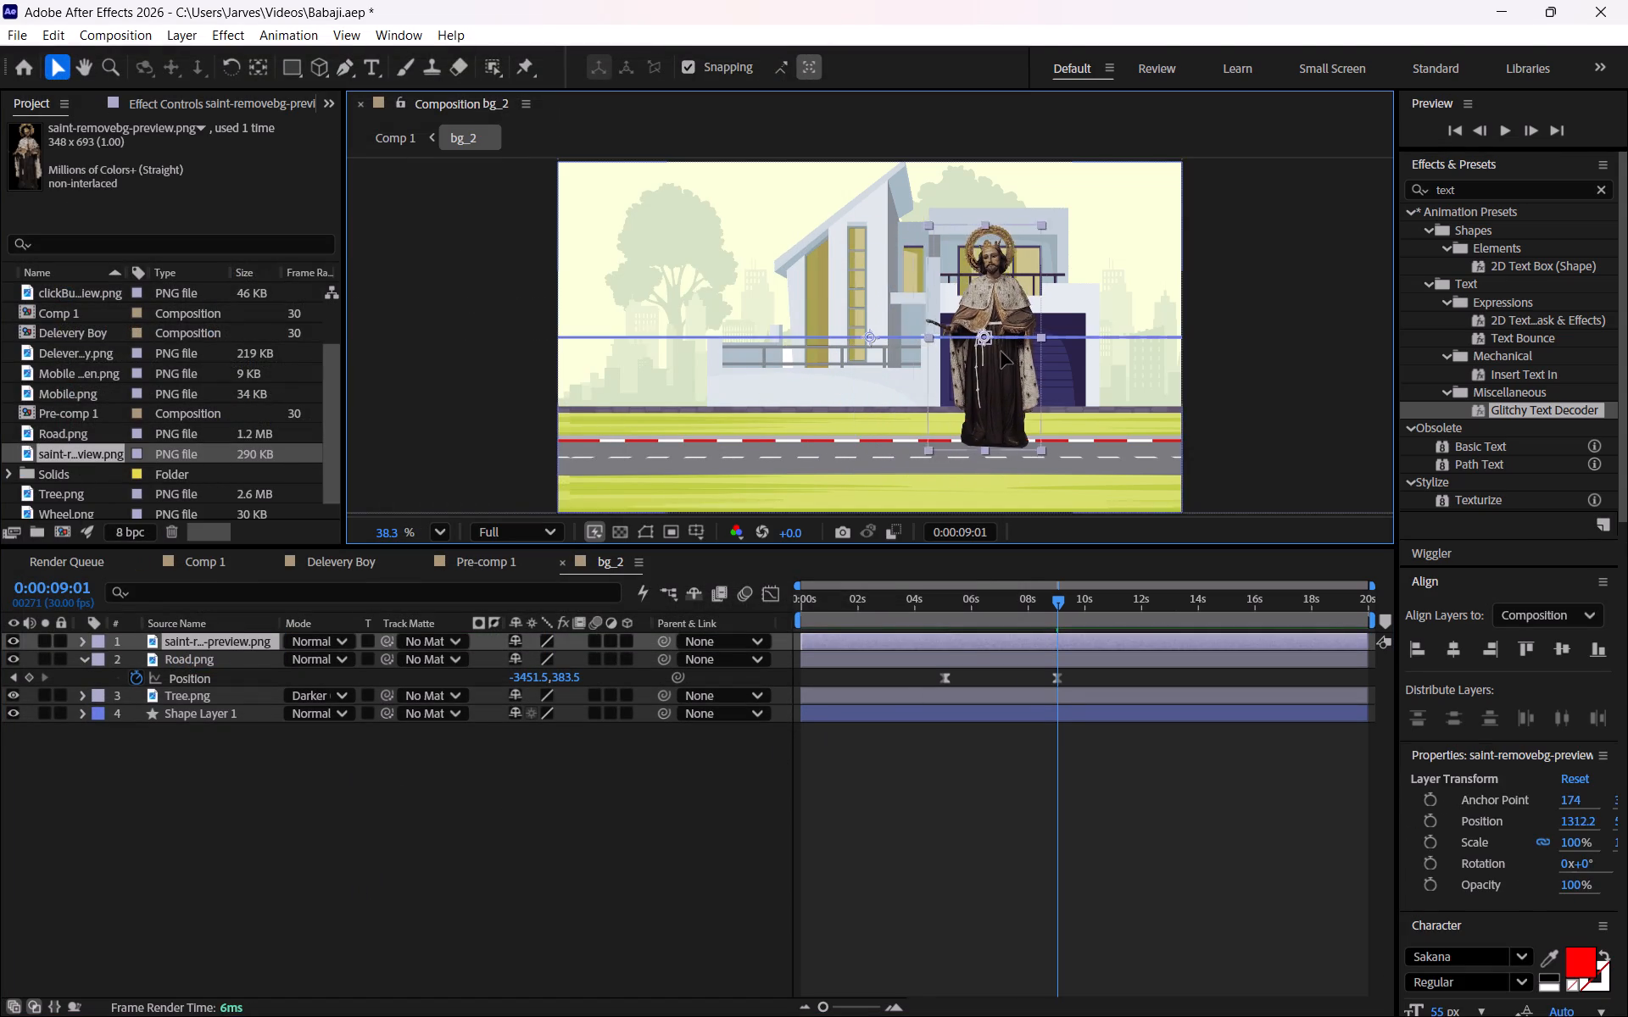
left_click_drag(1001, 352, 1123, 353)
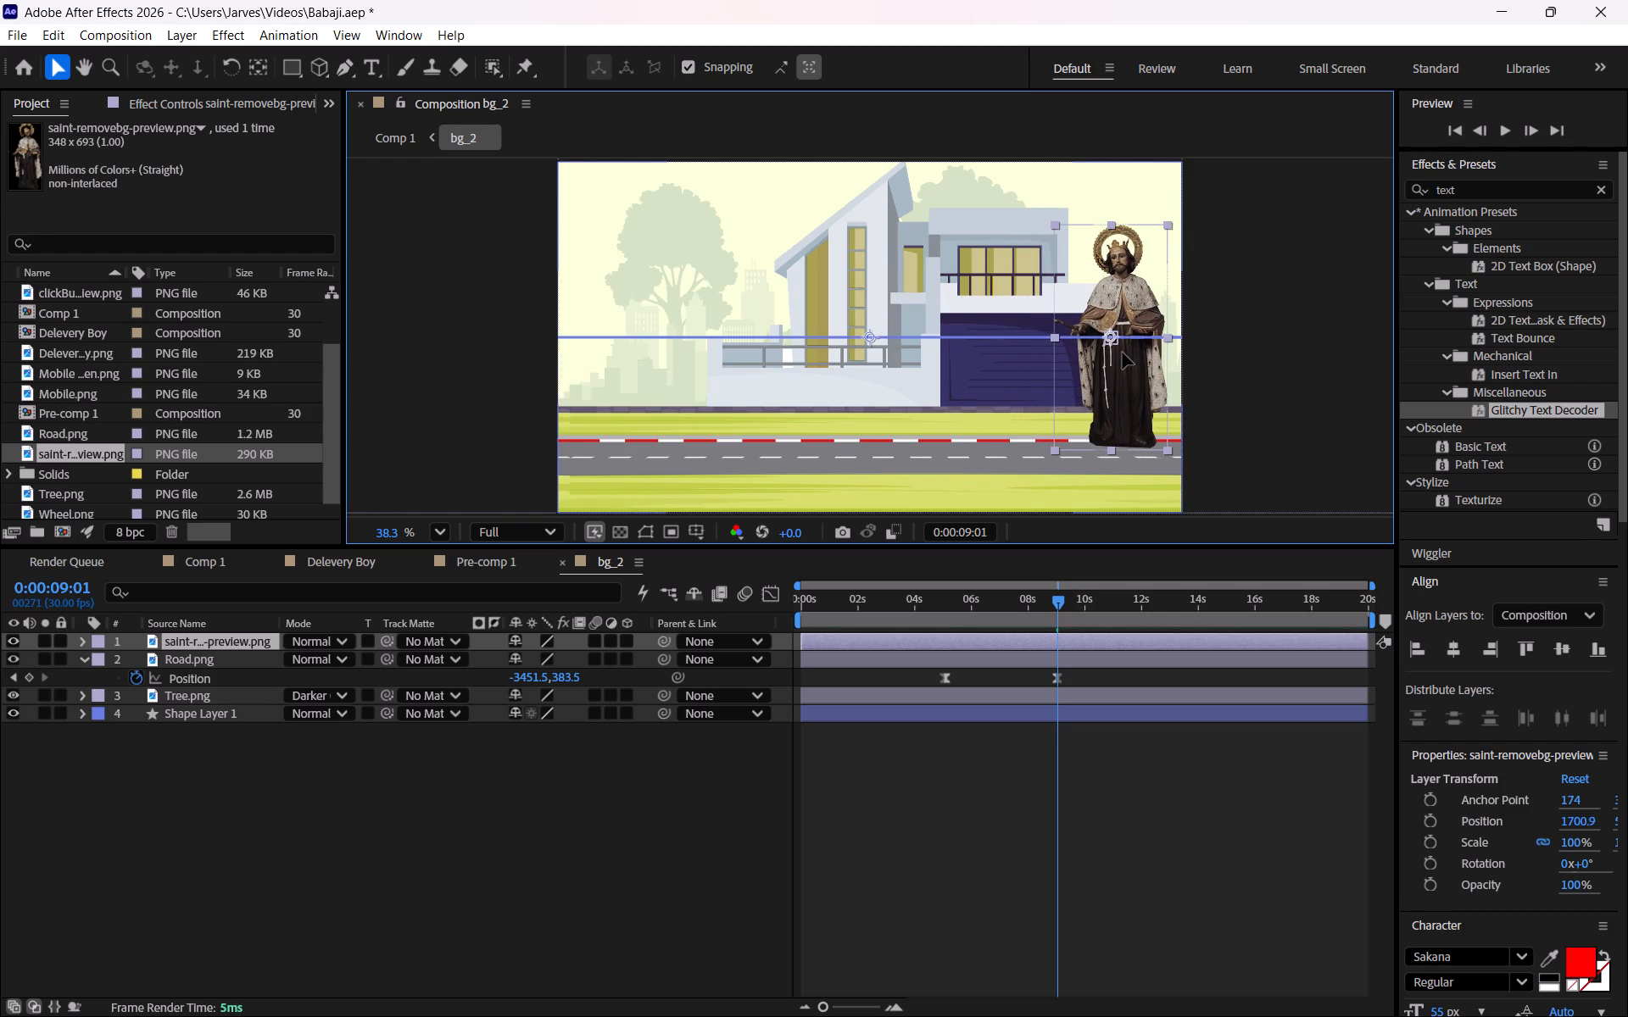
left_click_drag(1123, 353, 1133, 357)
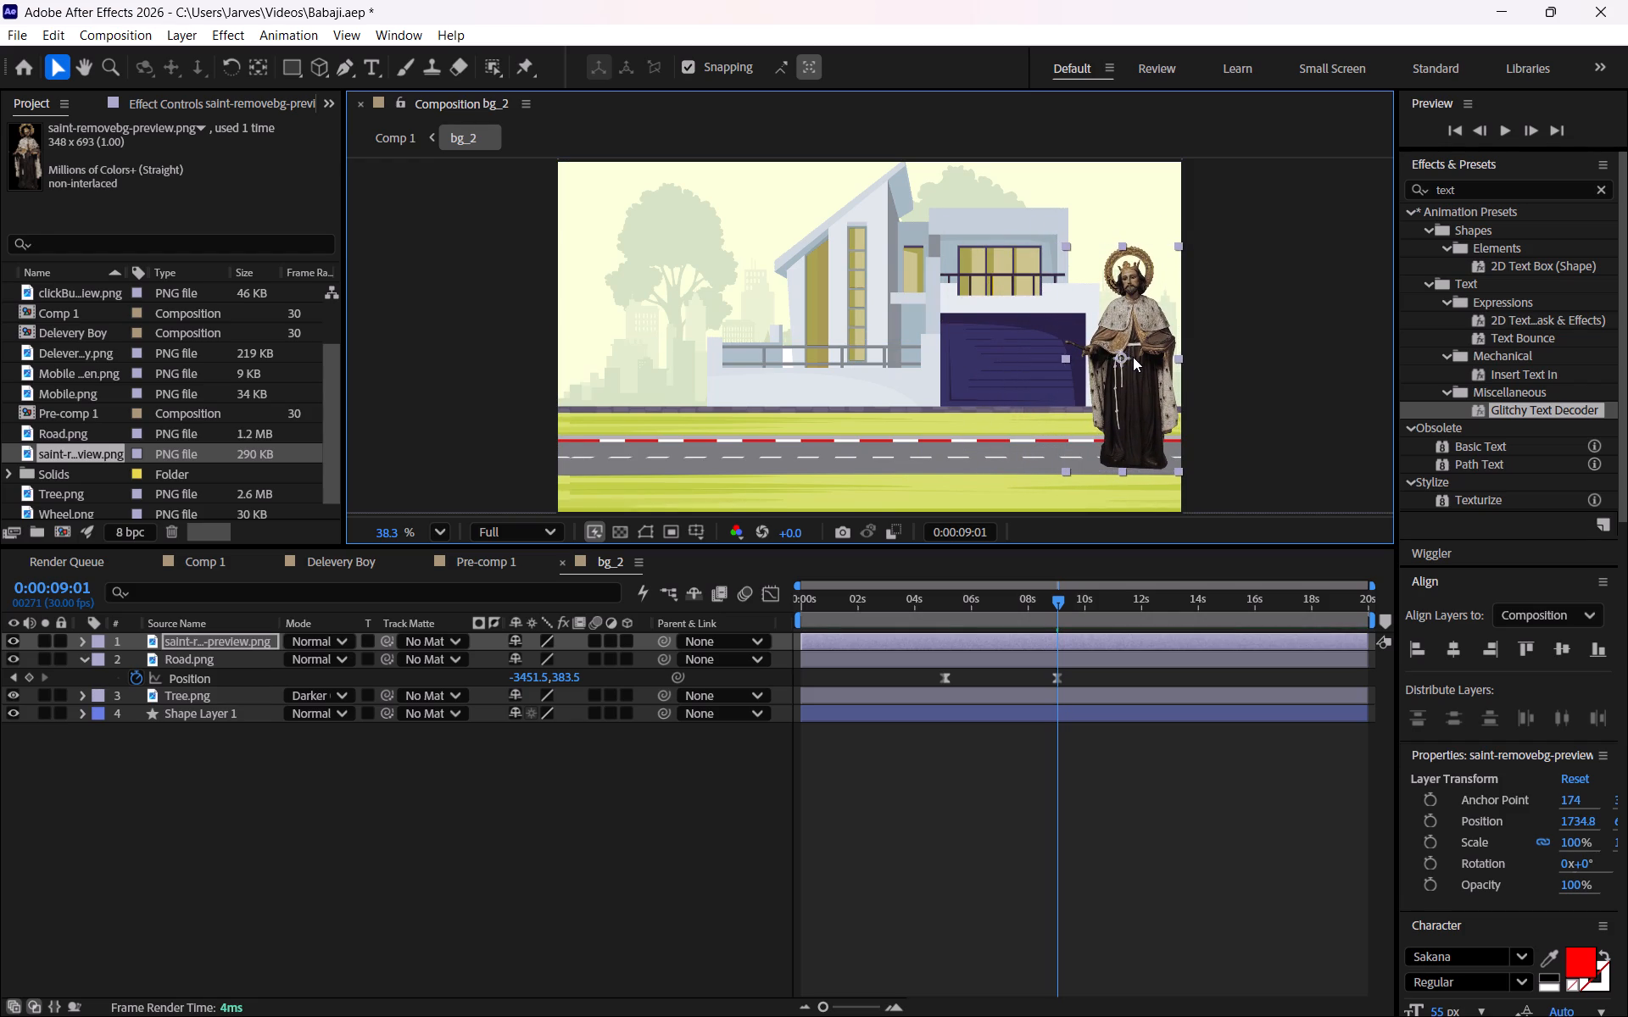
Keyframe the saint layer's opacity from 0% at 0:00:00:00 to 100% at 0:00:09:00.
left_click_drag(1057, 603, 723, 597)
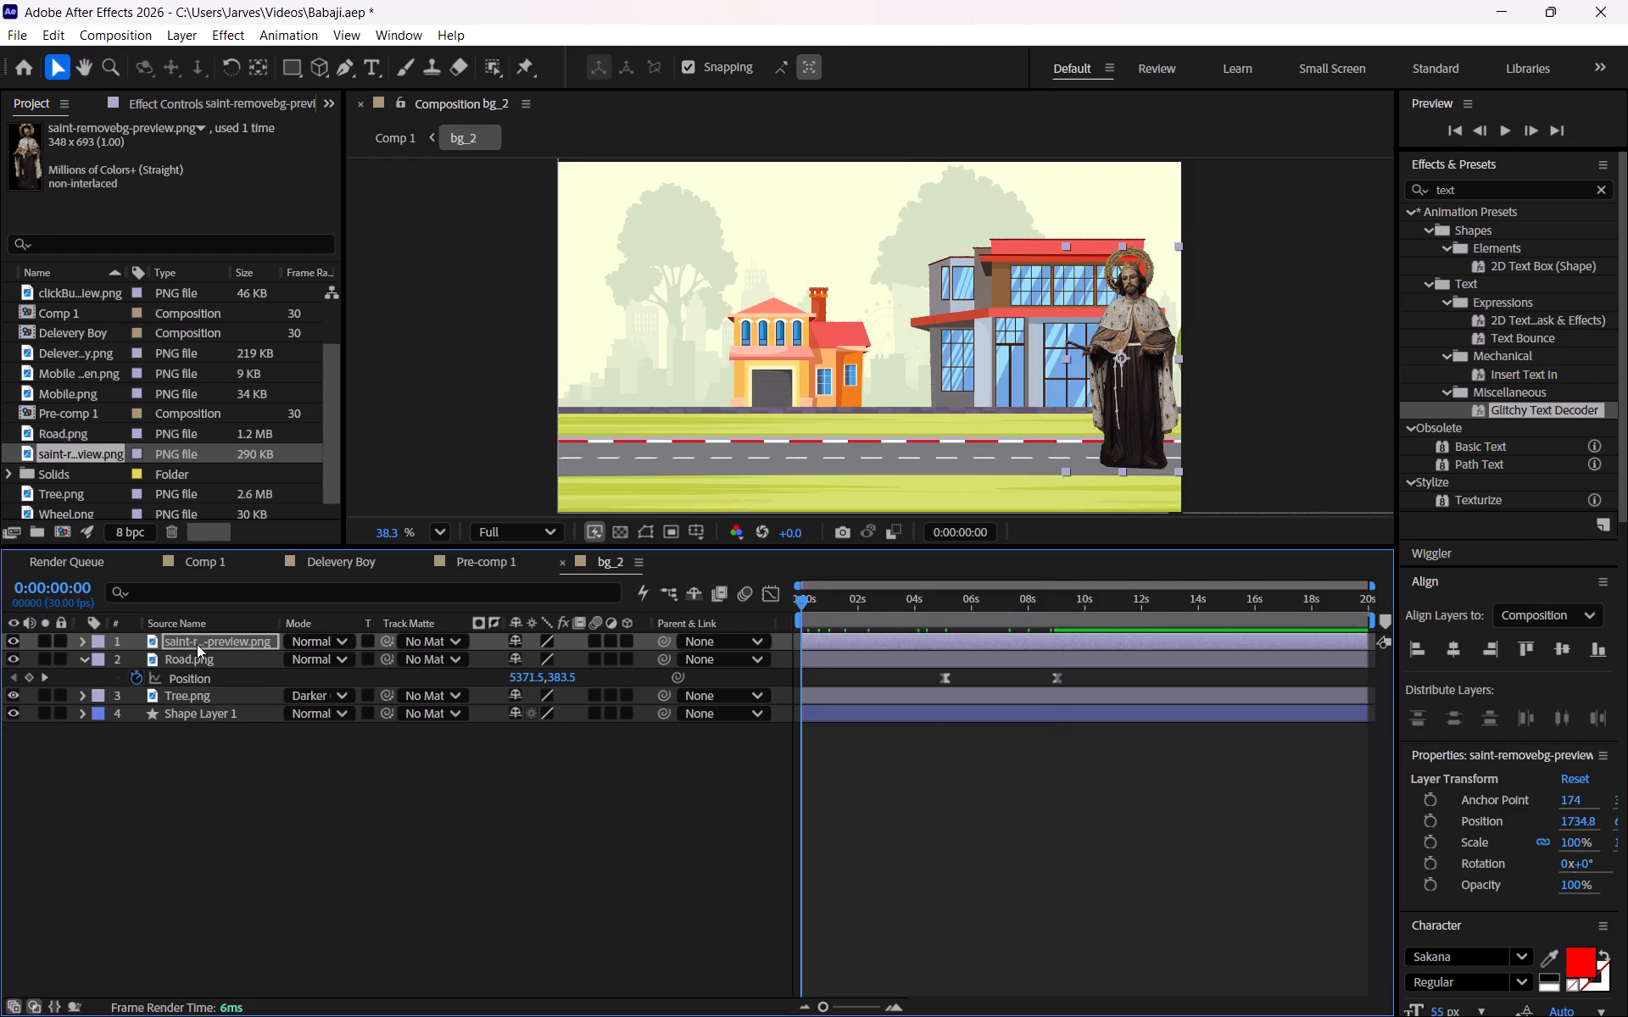
key("s")
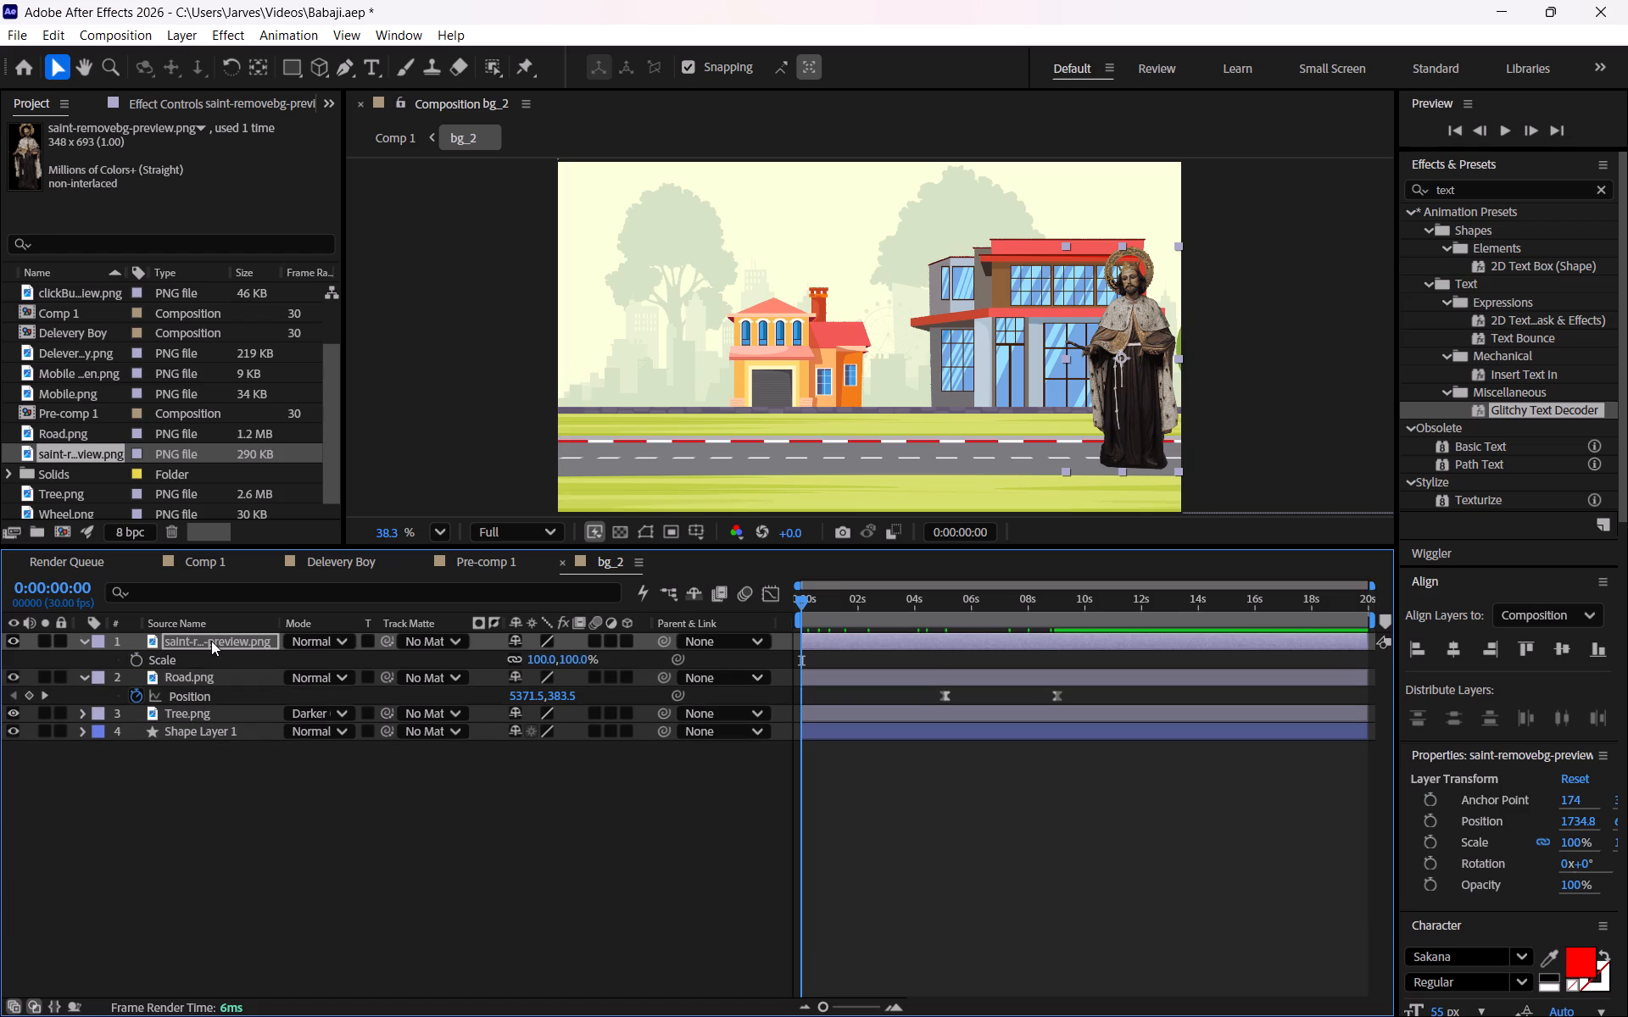
left_click(211, 641)
key("t")
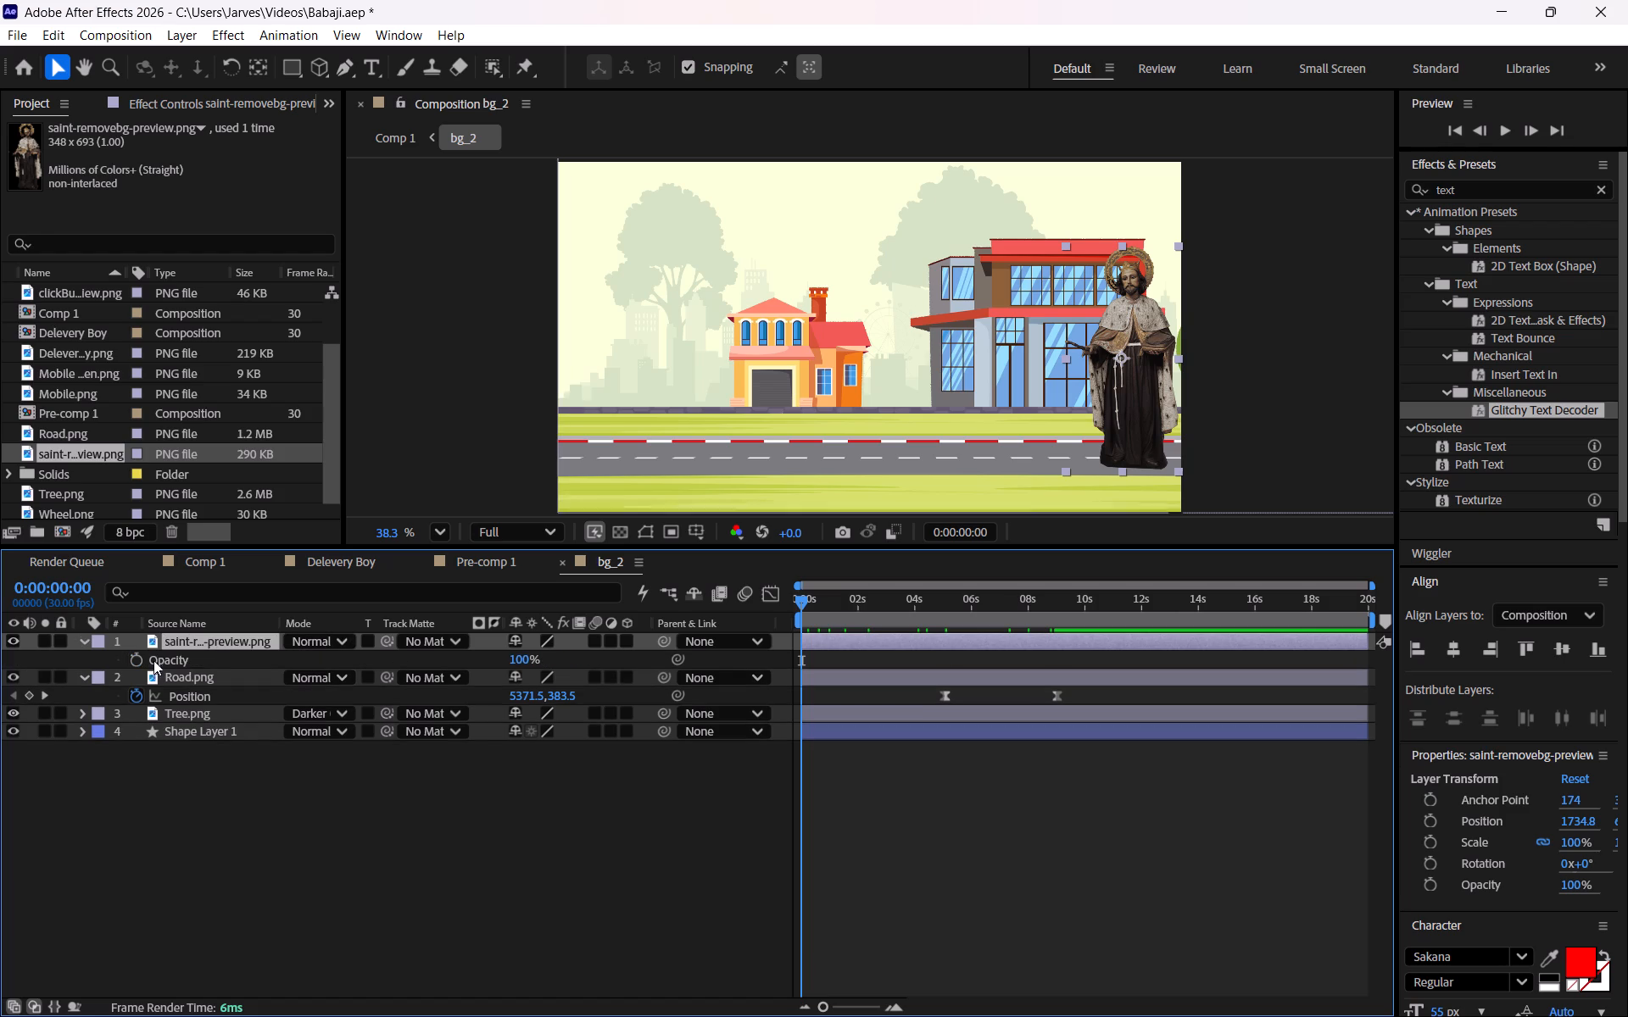
left_click(139, 660)
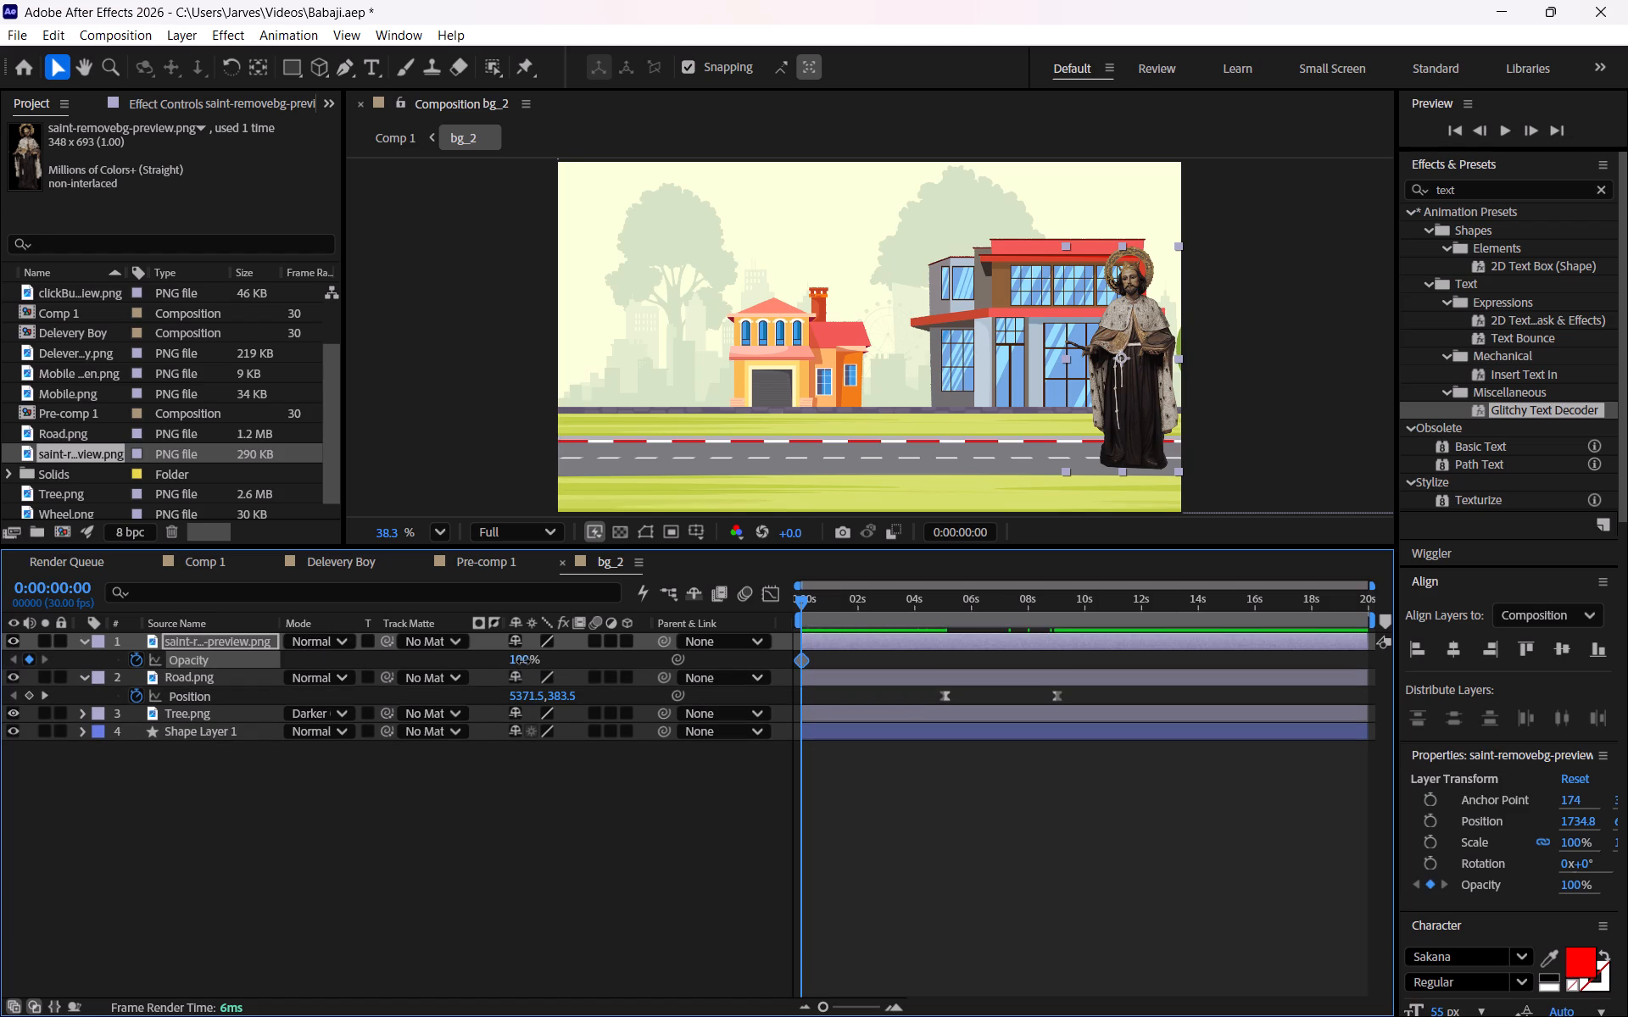
left_click(523, 661)
key("0")
key("Return")
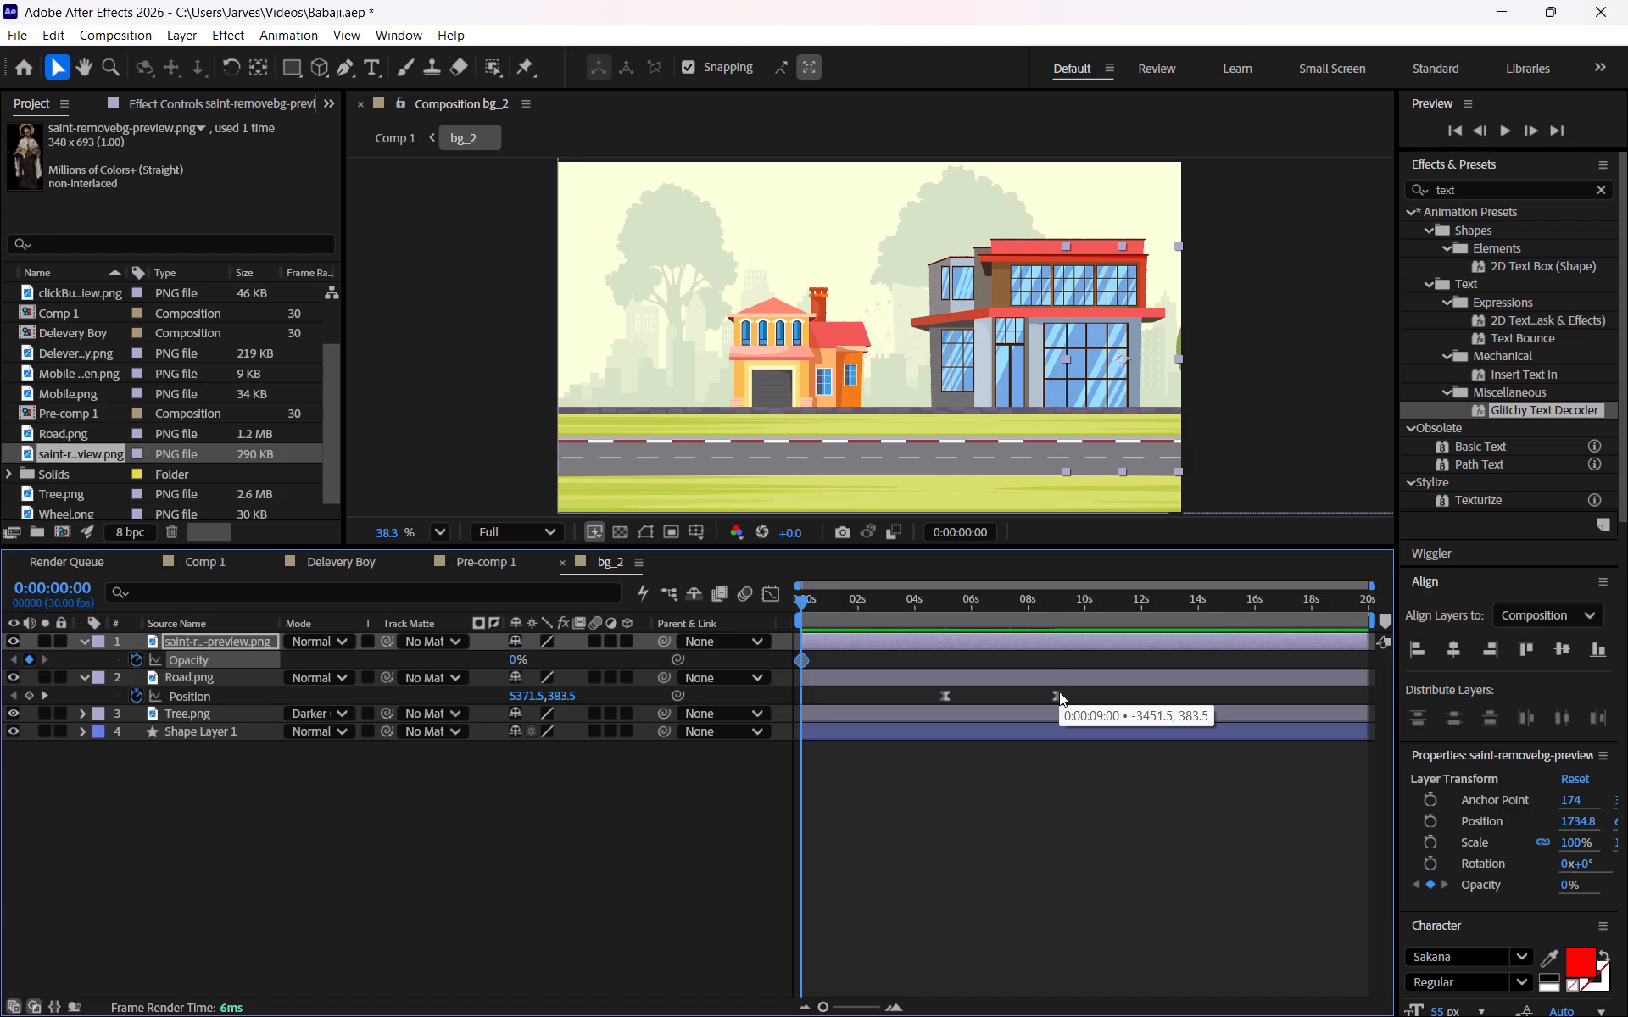
type("kk")
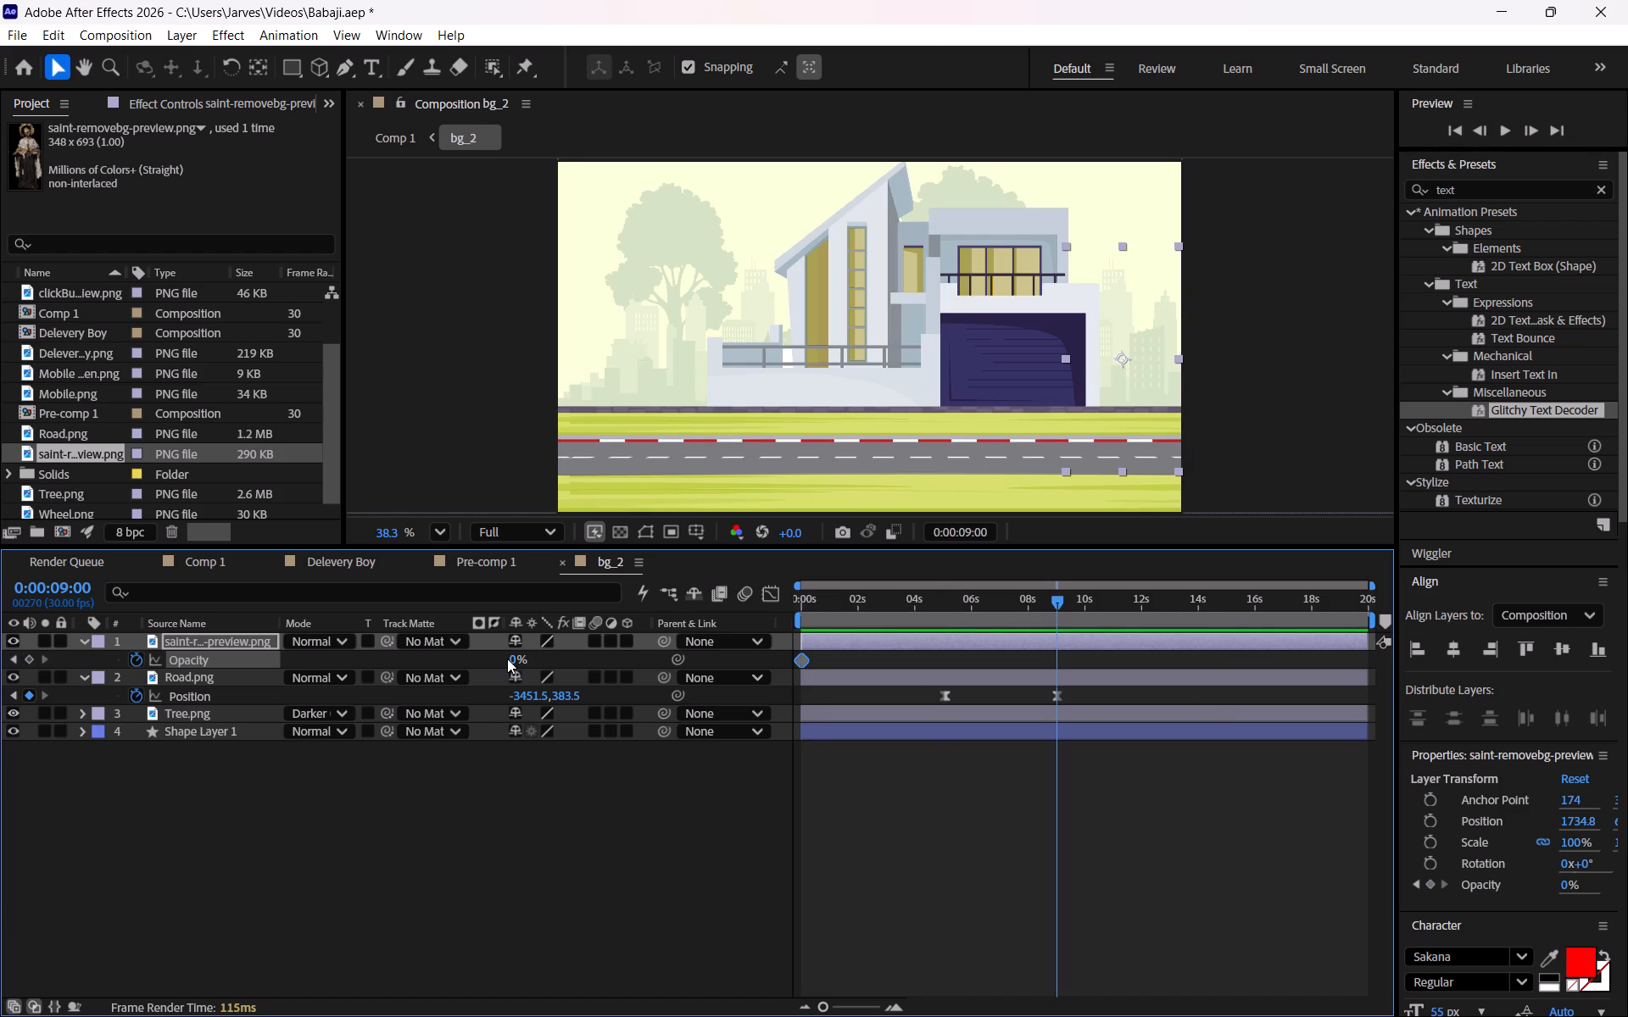
left_click(505, 658)
left_click(510, 658)
type("100")
key("Return")
Play Comp 1 from the start to check how the saint fades in during the ride.
left_click_drag(1058, 598, 672, 634)
left_click(209, 560)
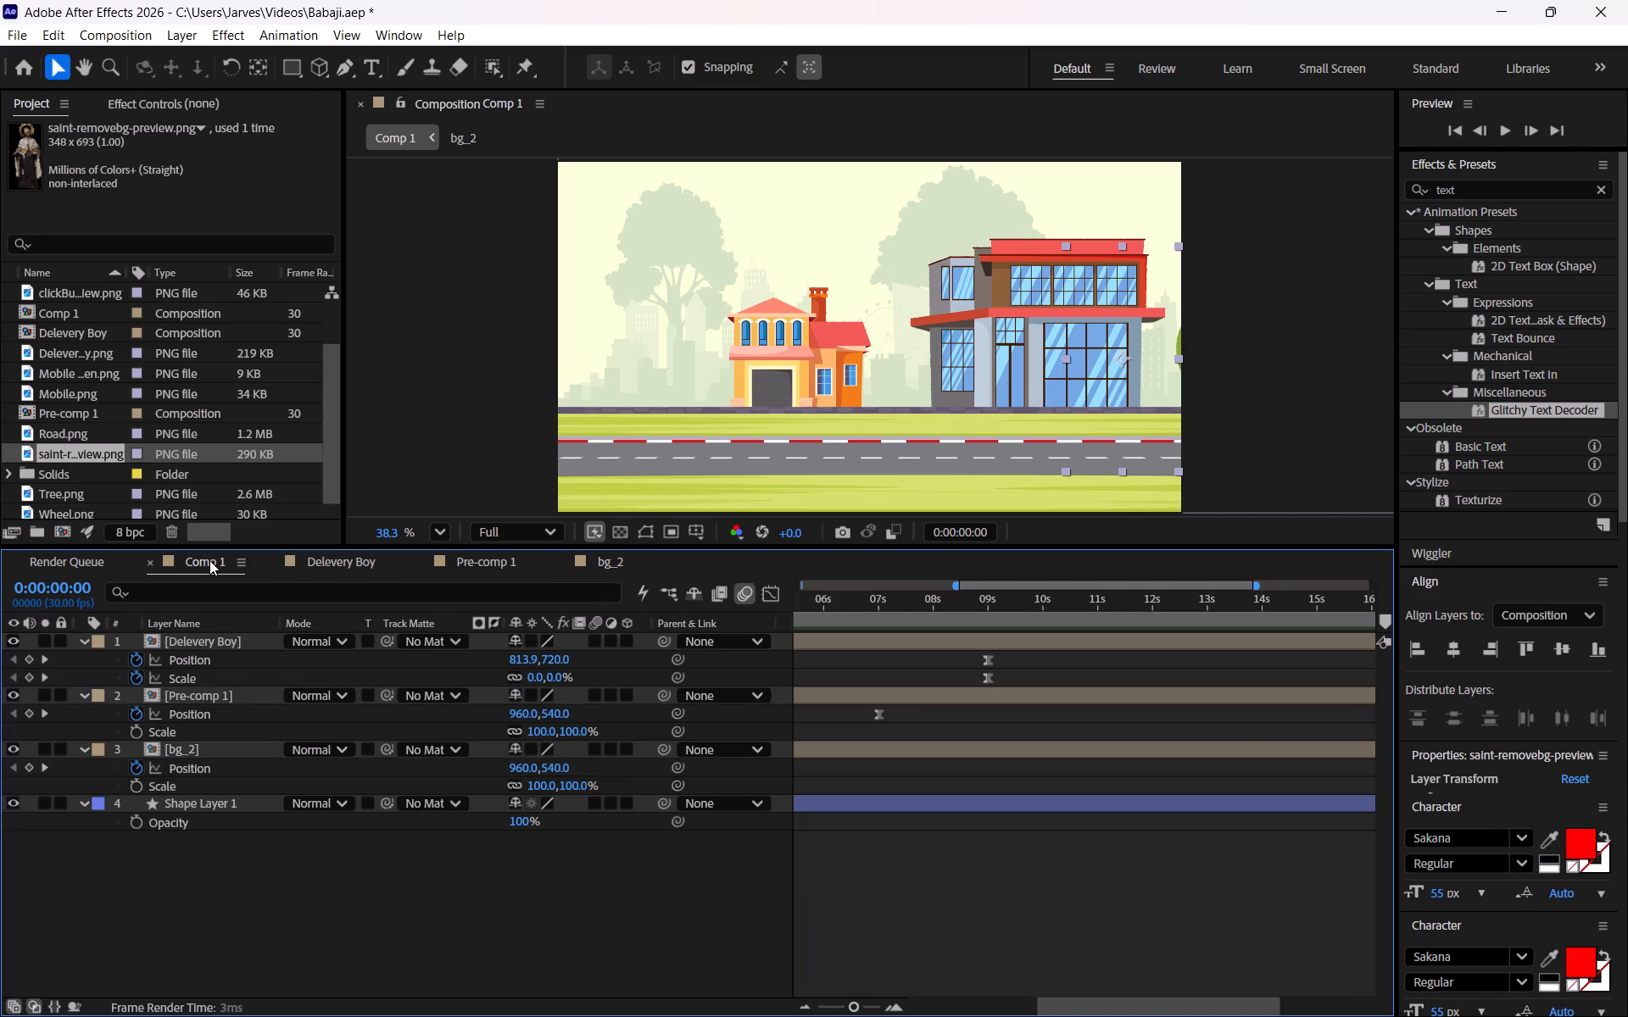
left_click(884, 620)
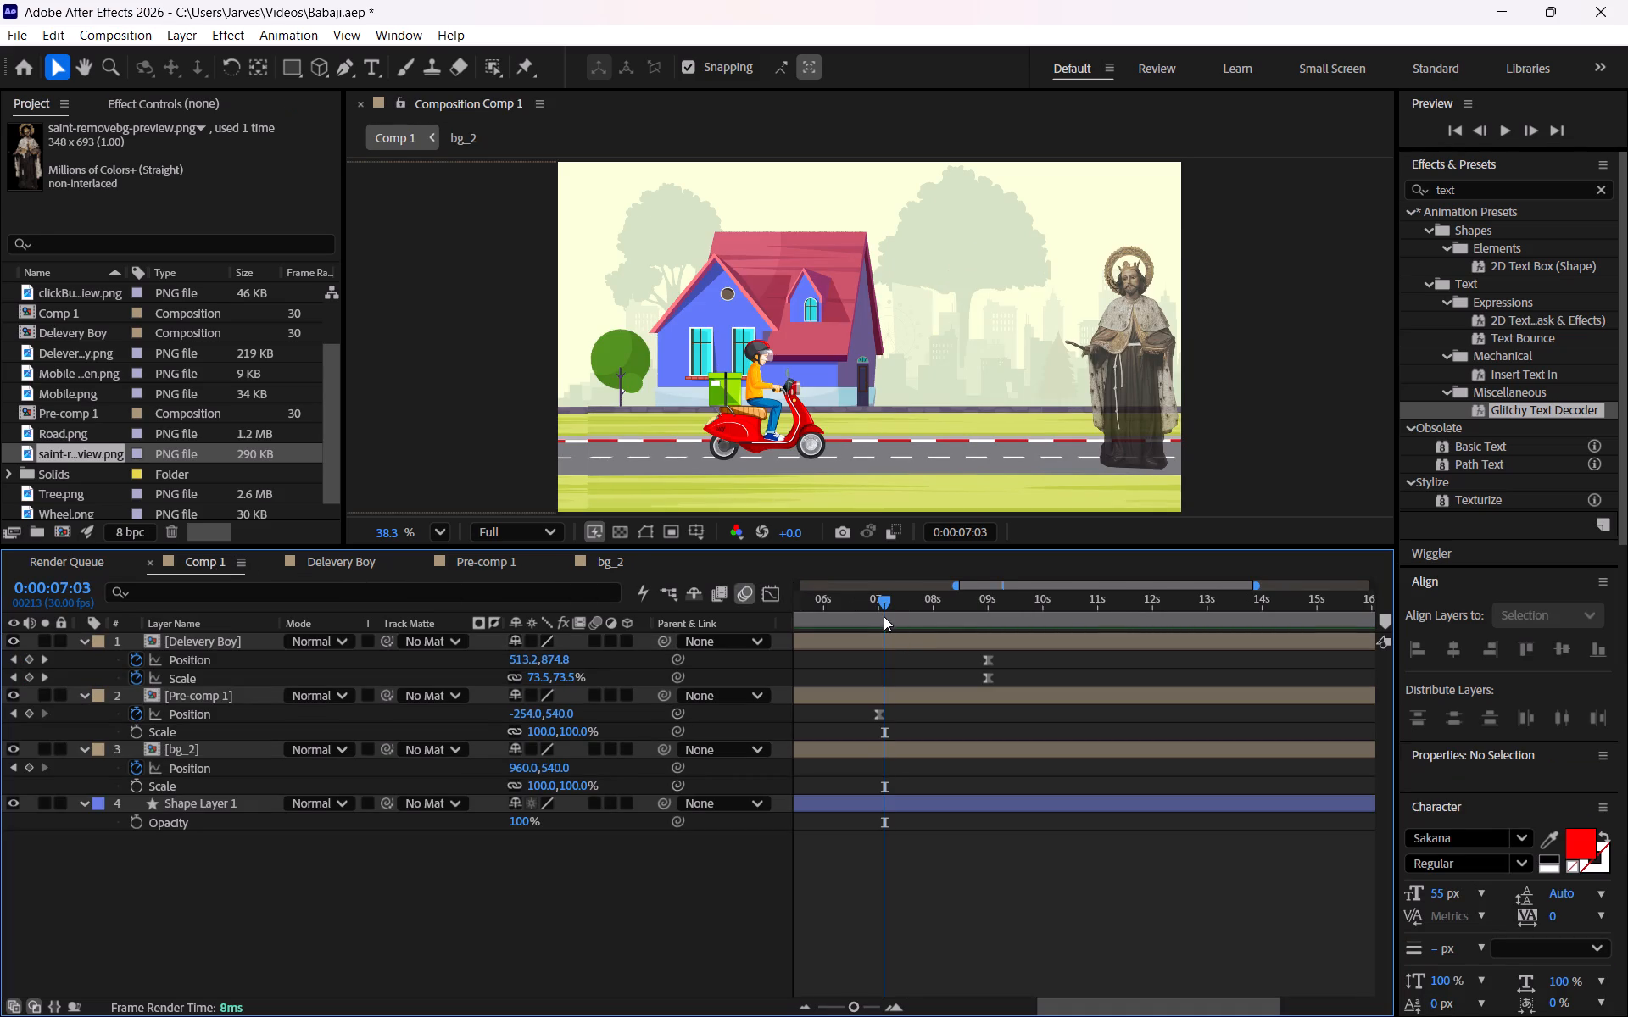
left_click_drag(884, 603, 716, 589)
key("space")
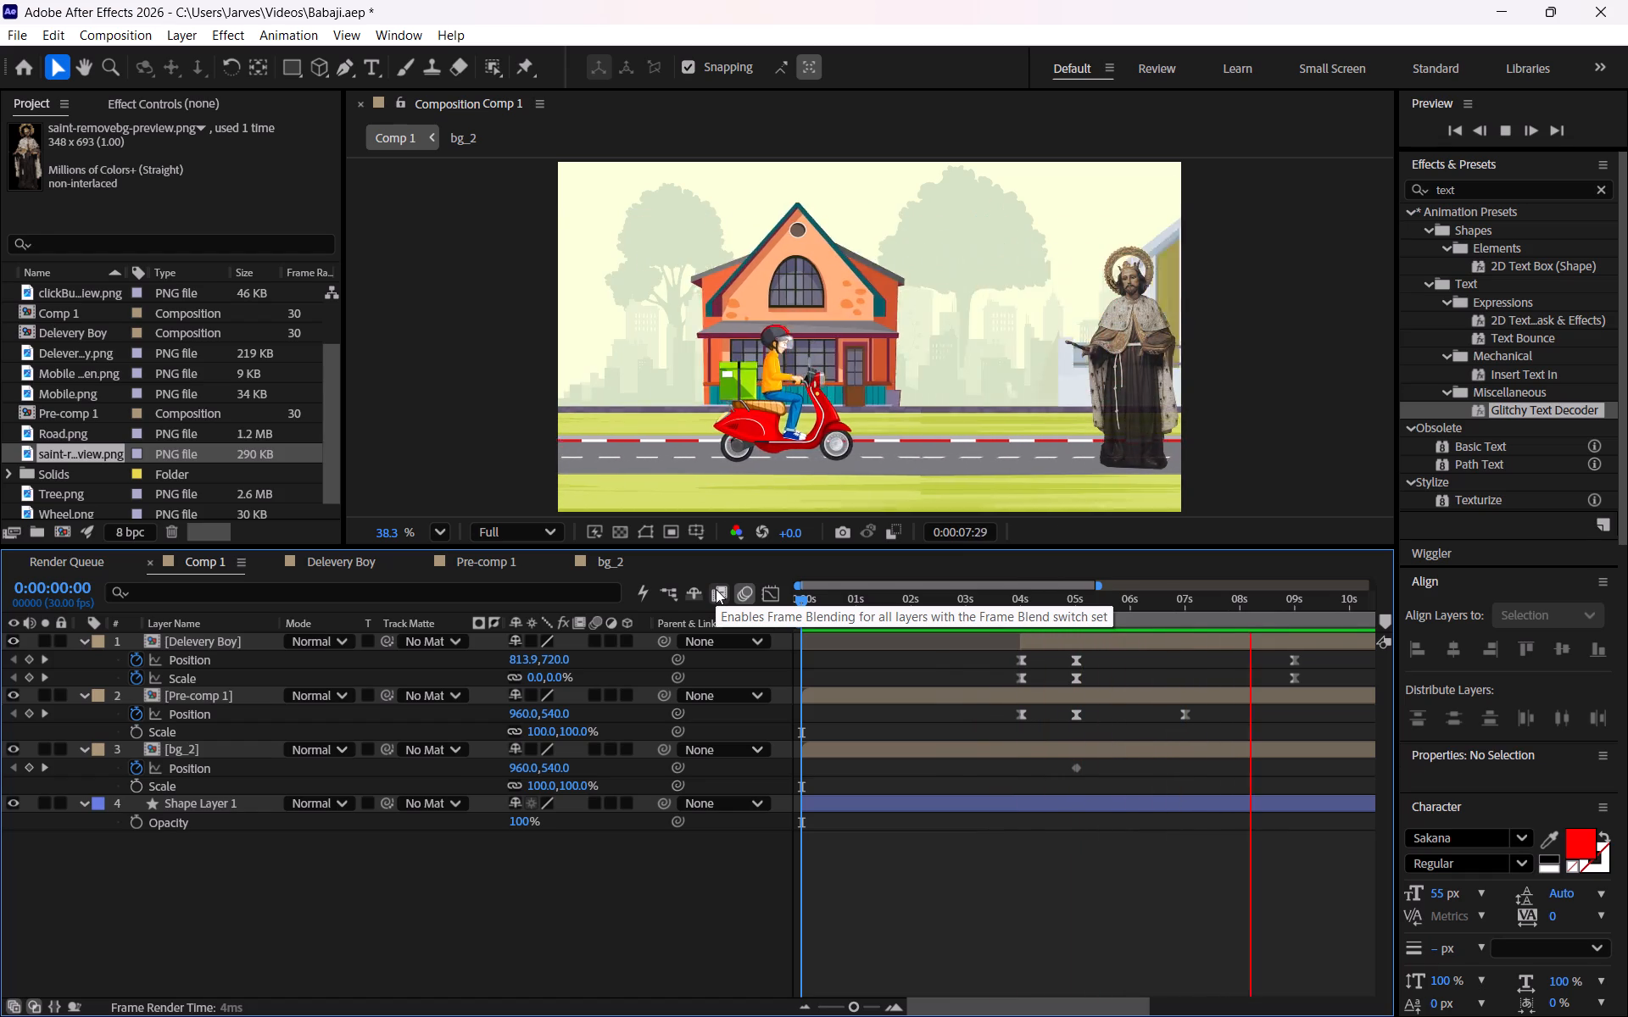
key("space")
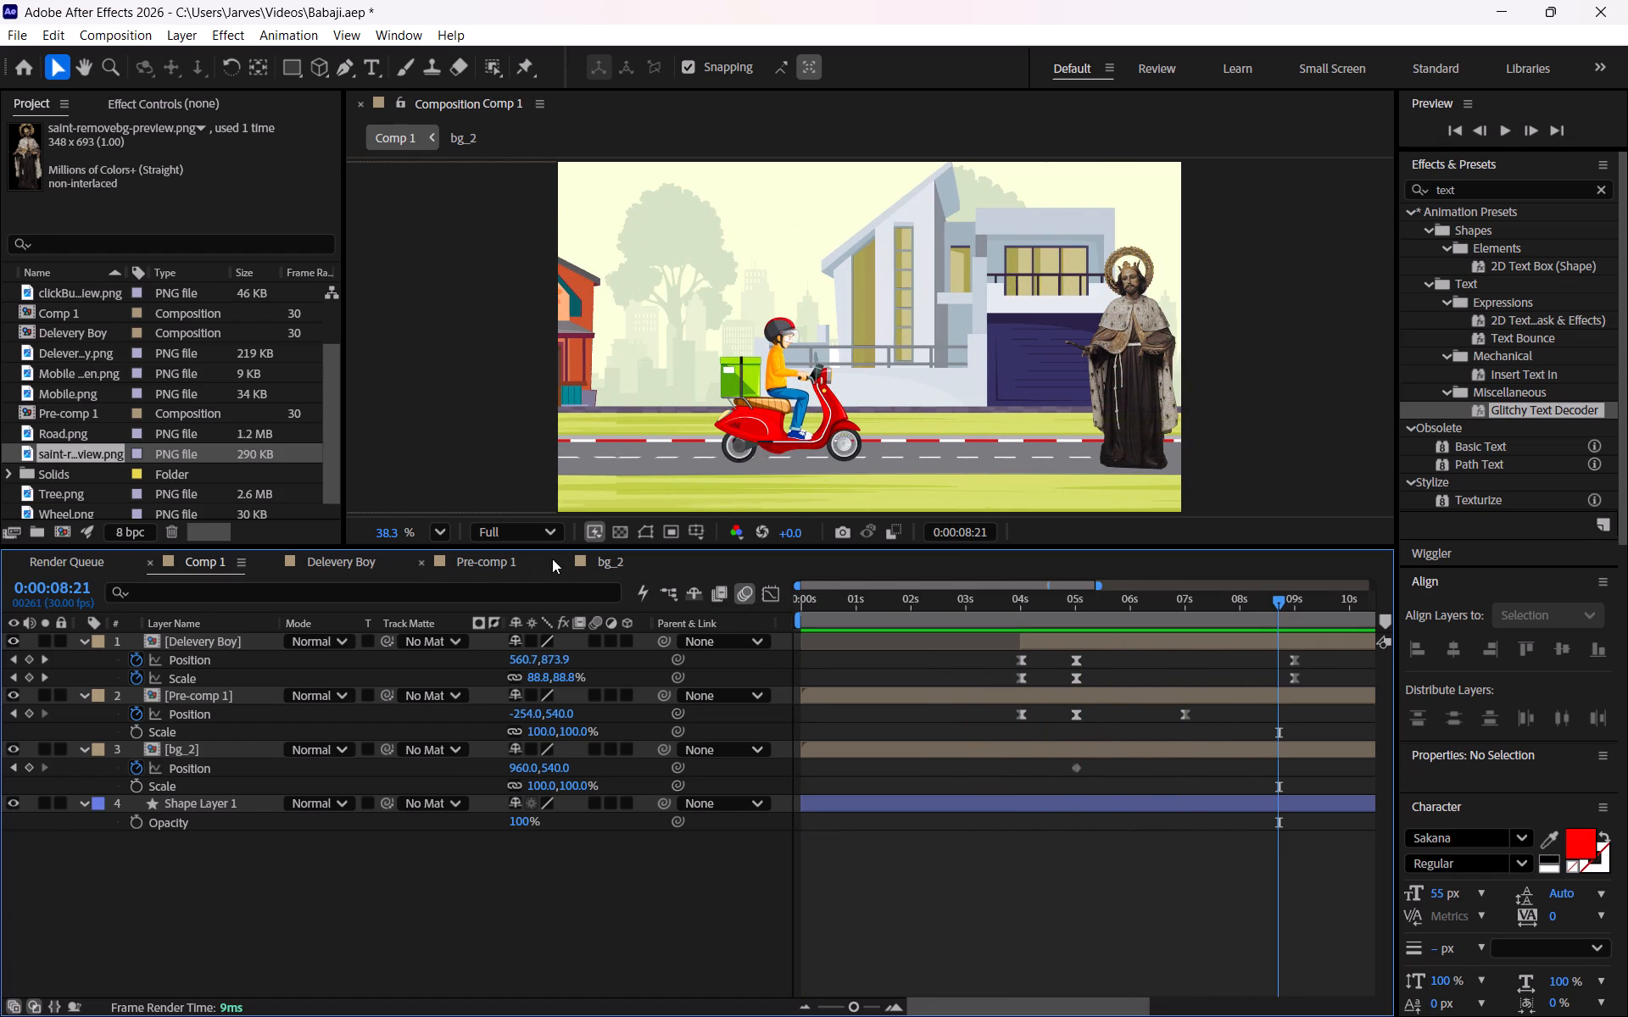
In bg_2, replace the saint's 9-second opacity keyframe with a fade from 0% at 0:00:08:00 to 100% at 0:00:09:00.
left_click(610, 563)
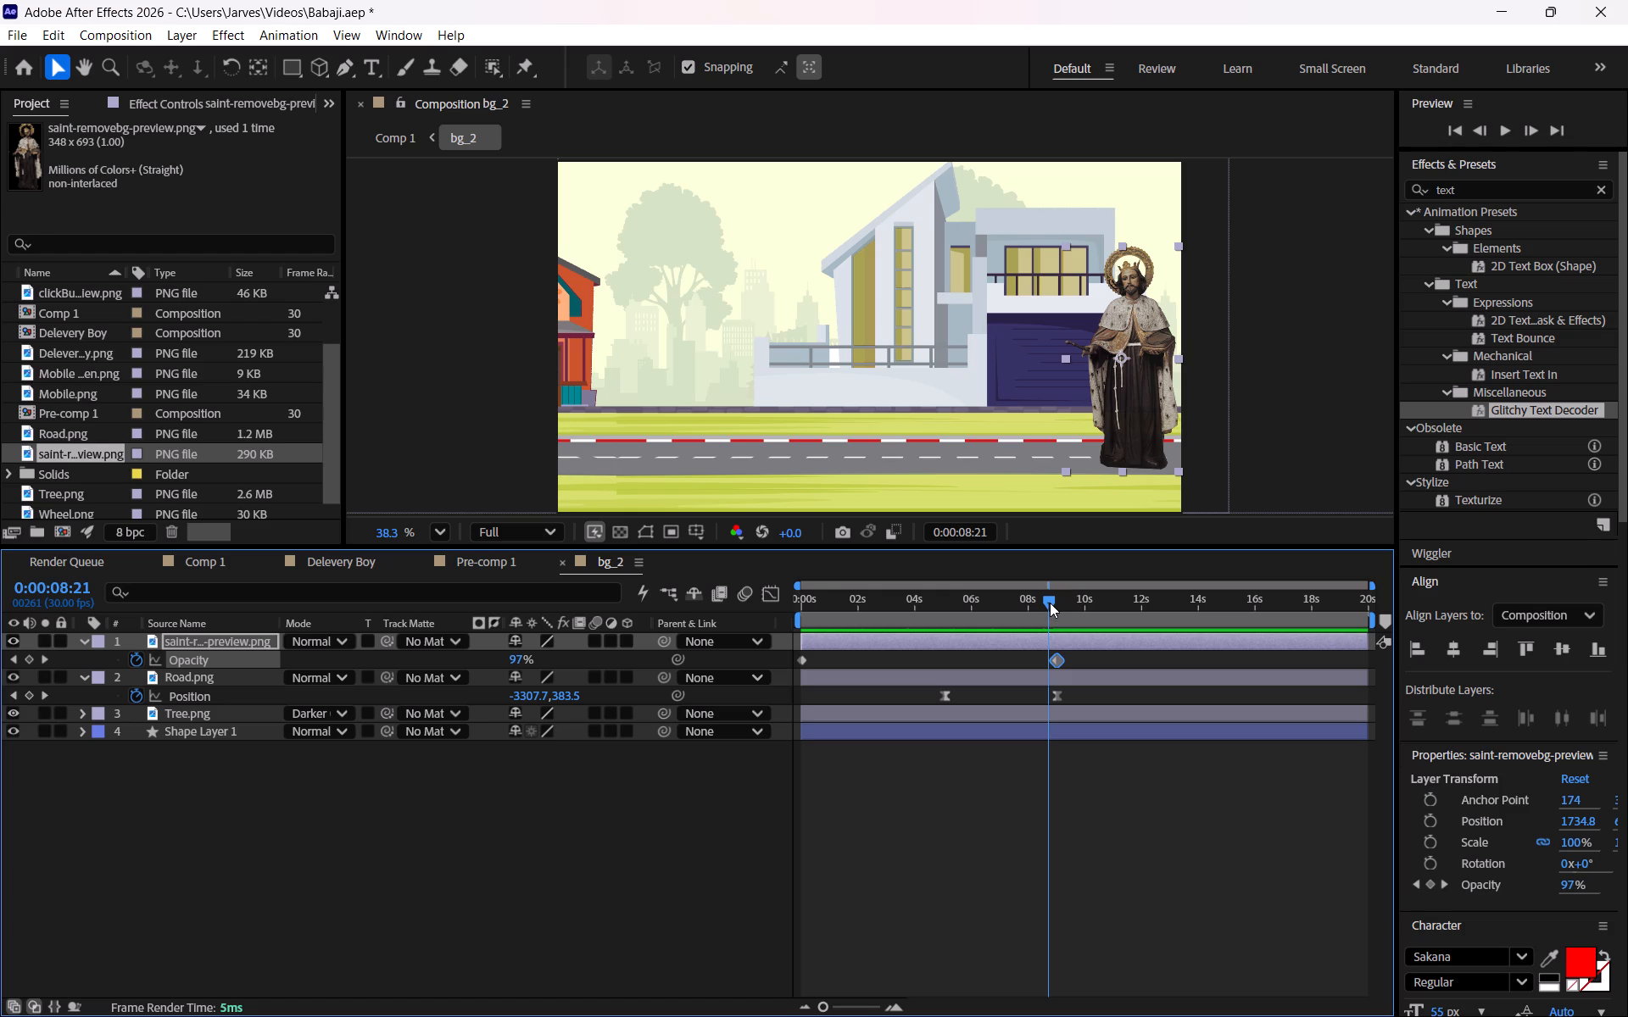
left_click_drag(1050, 603, 1028, 600)
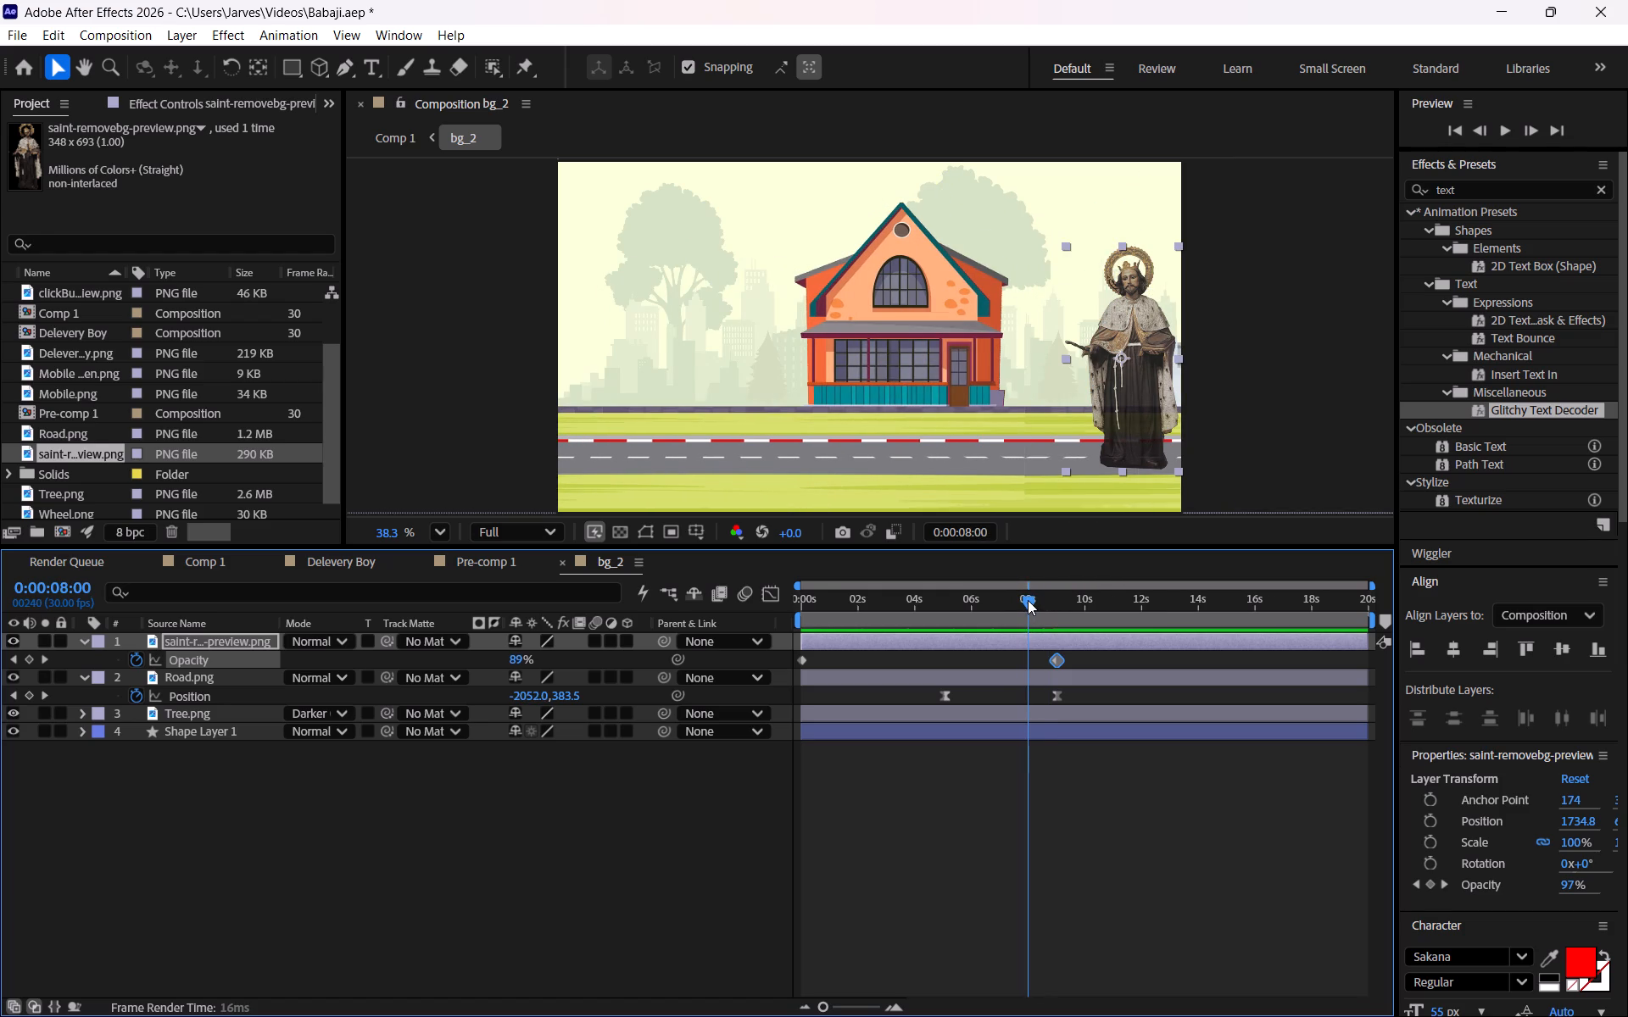
left_click_drag(1028, 600, 1031, 600)
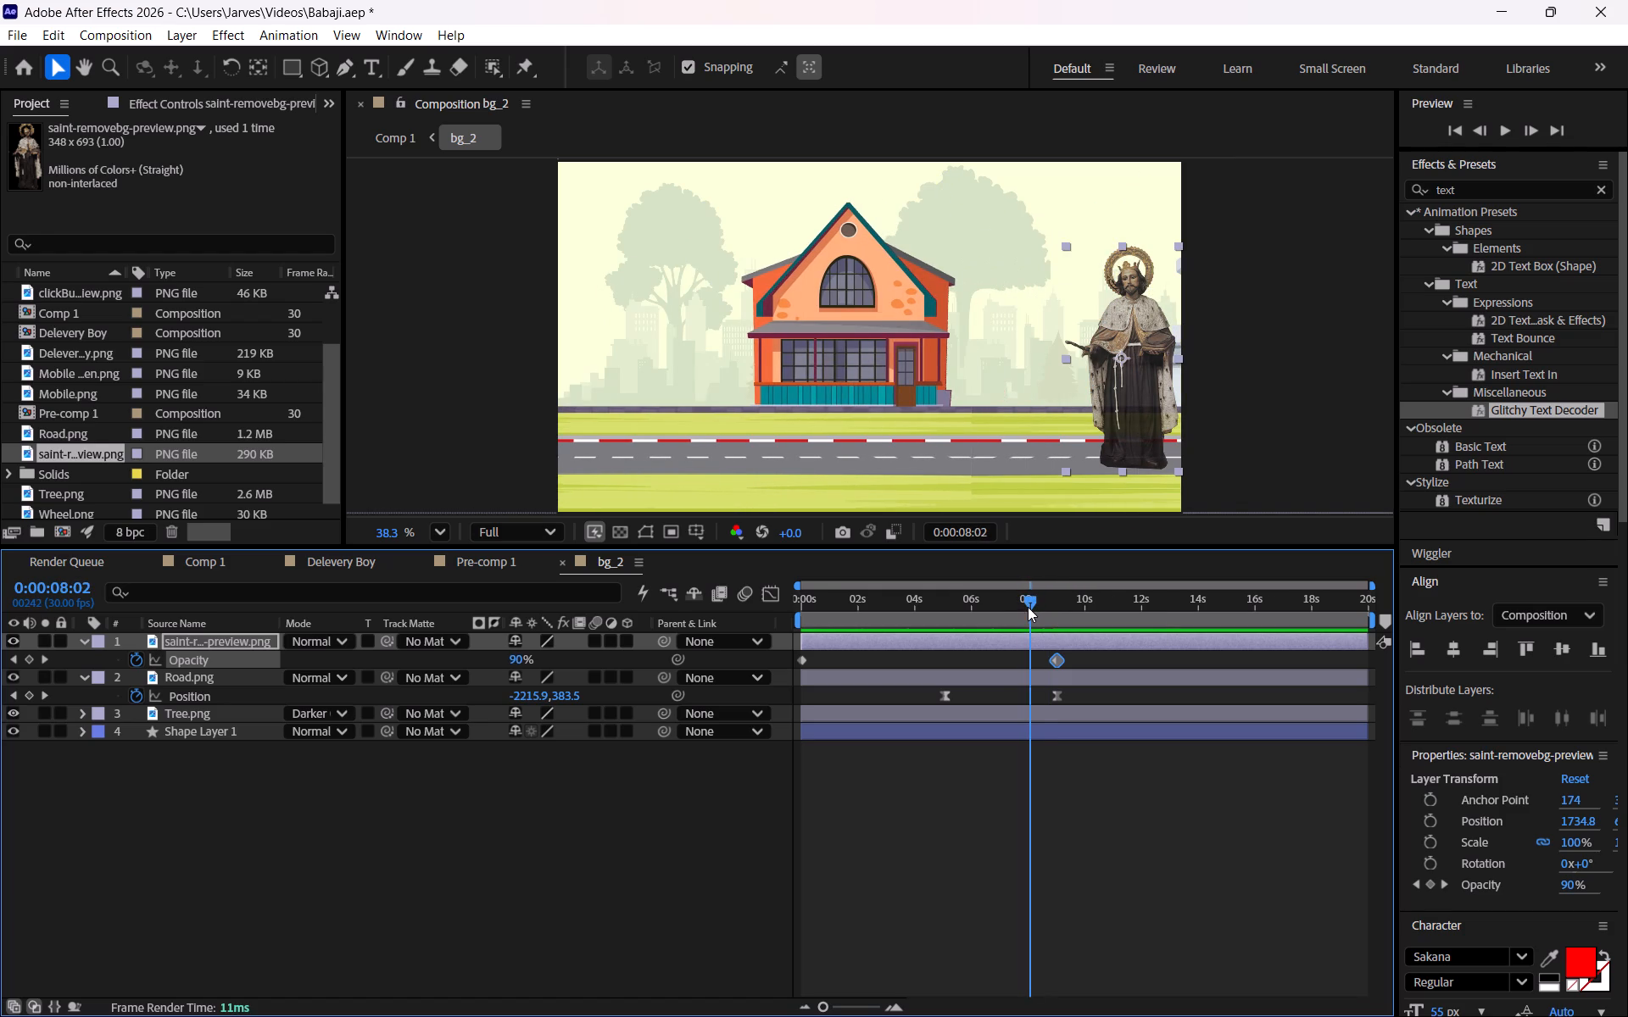
left_click(1028, 609)
left_click(1030, 598)
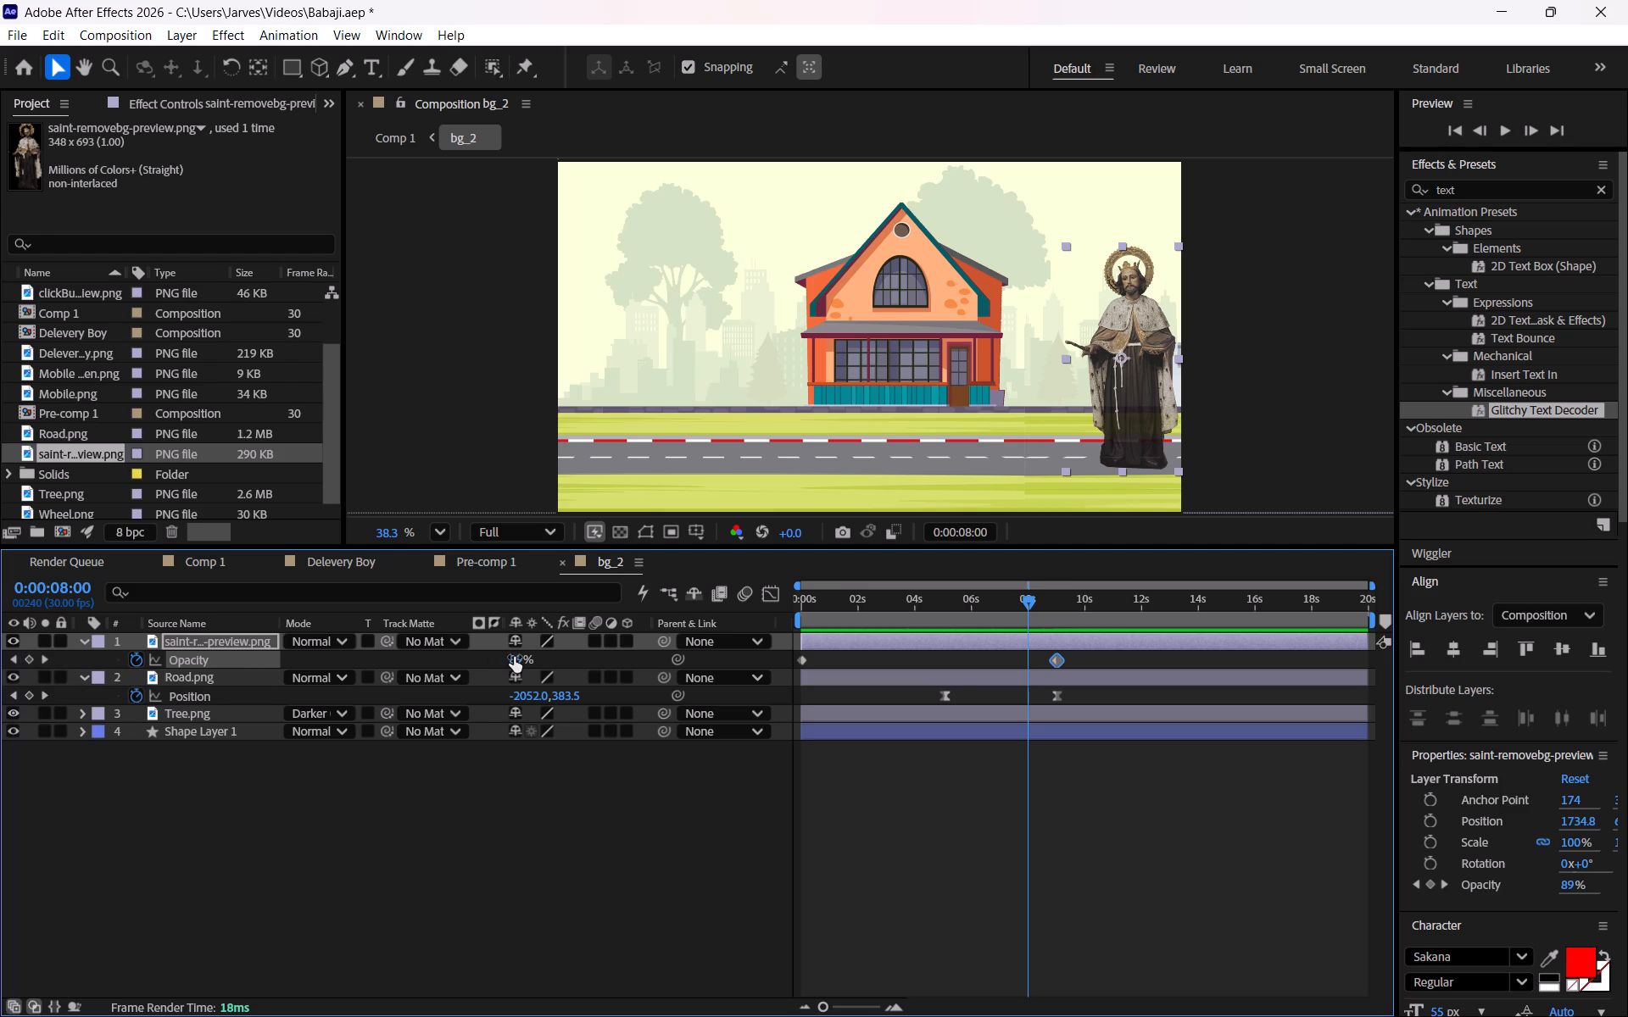
left_click(1060, 656)
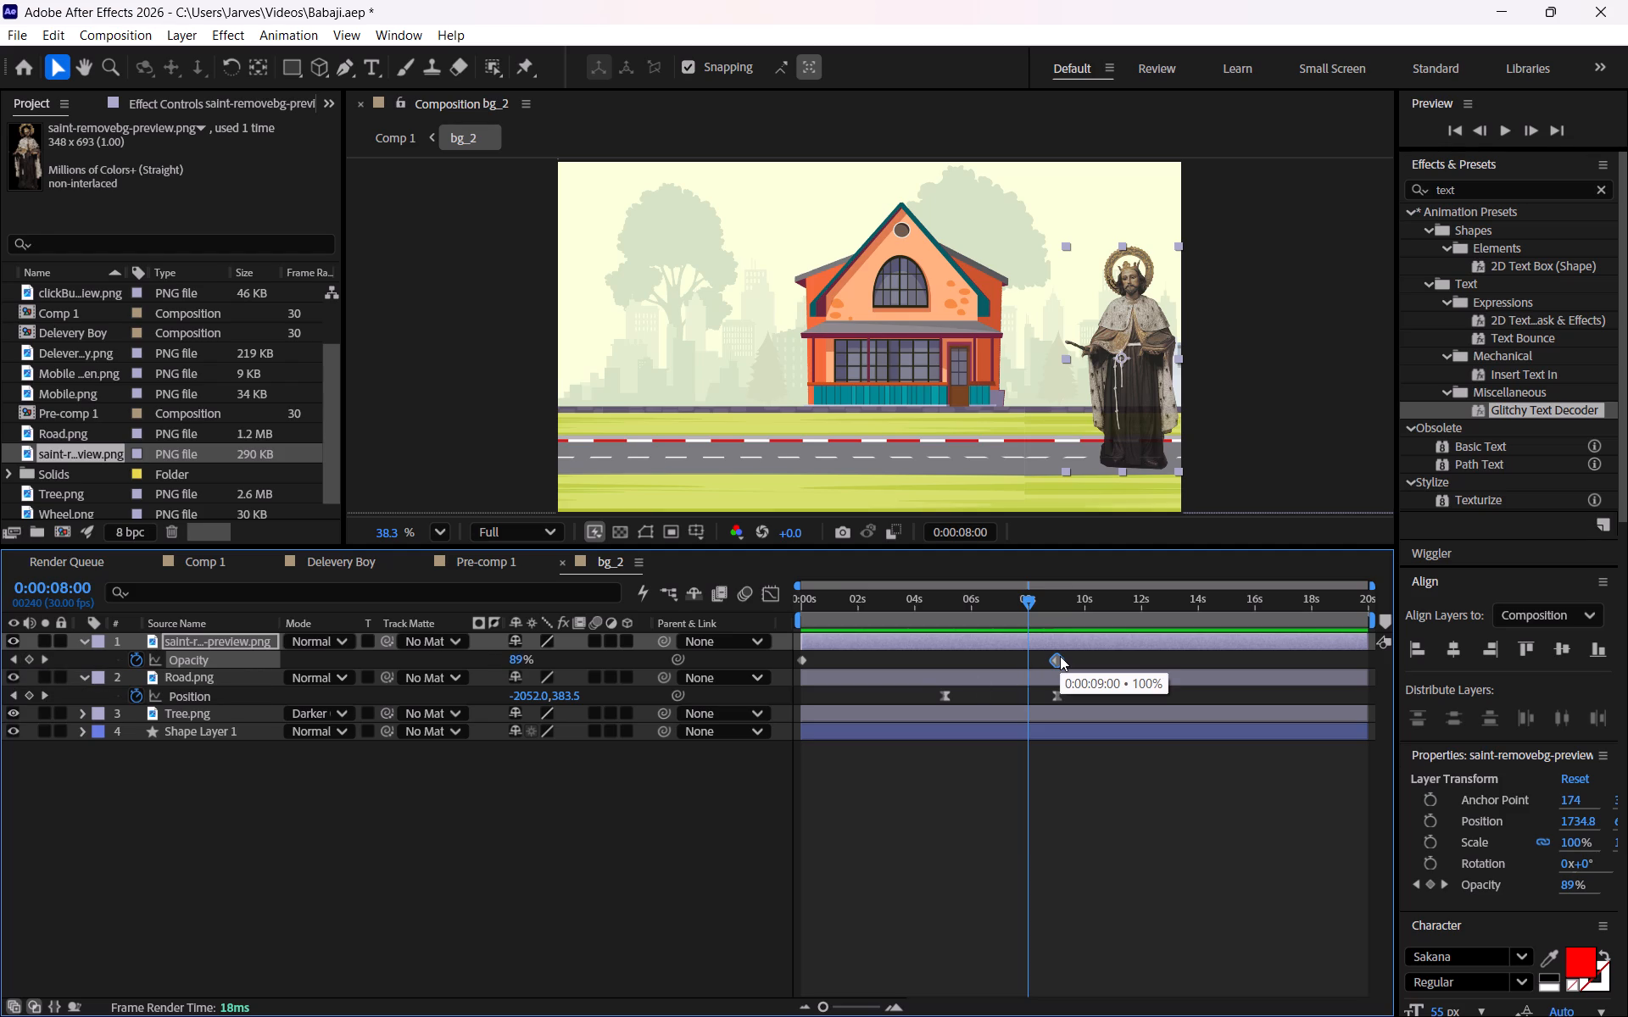
key("Delete")
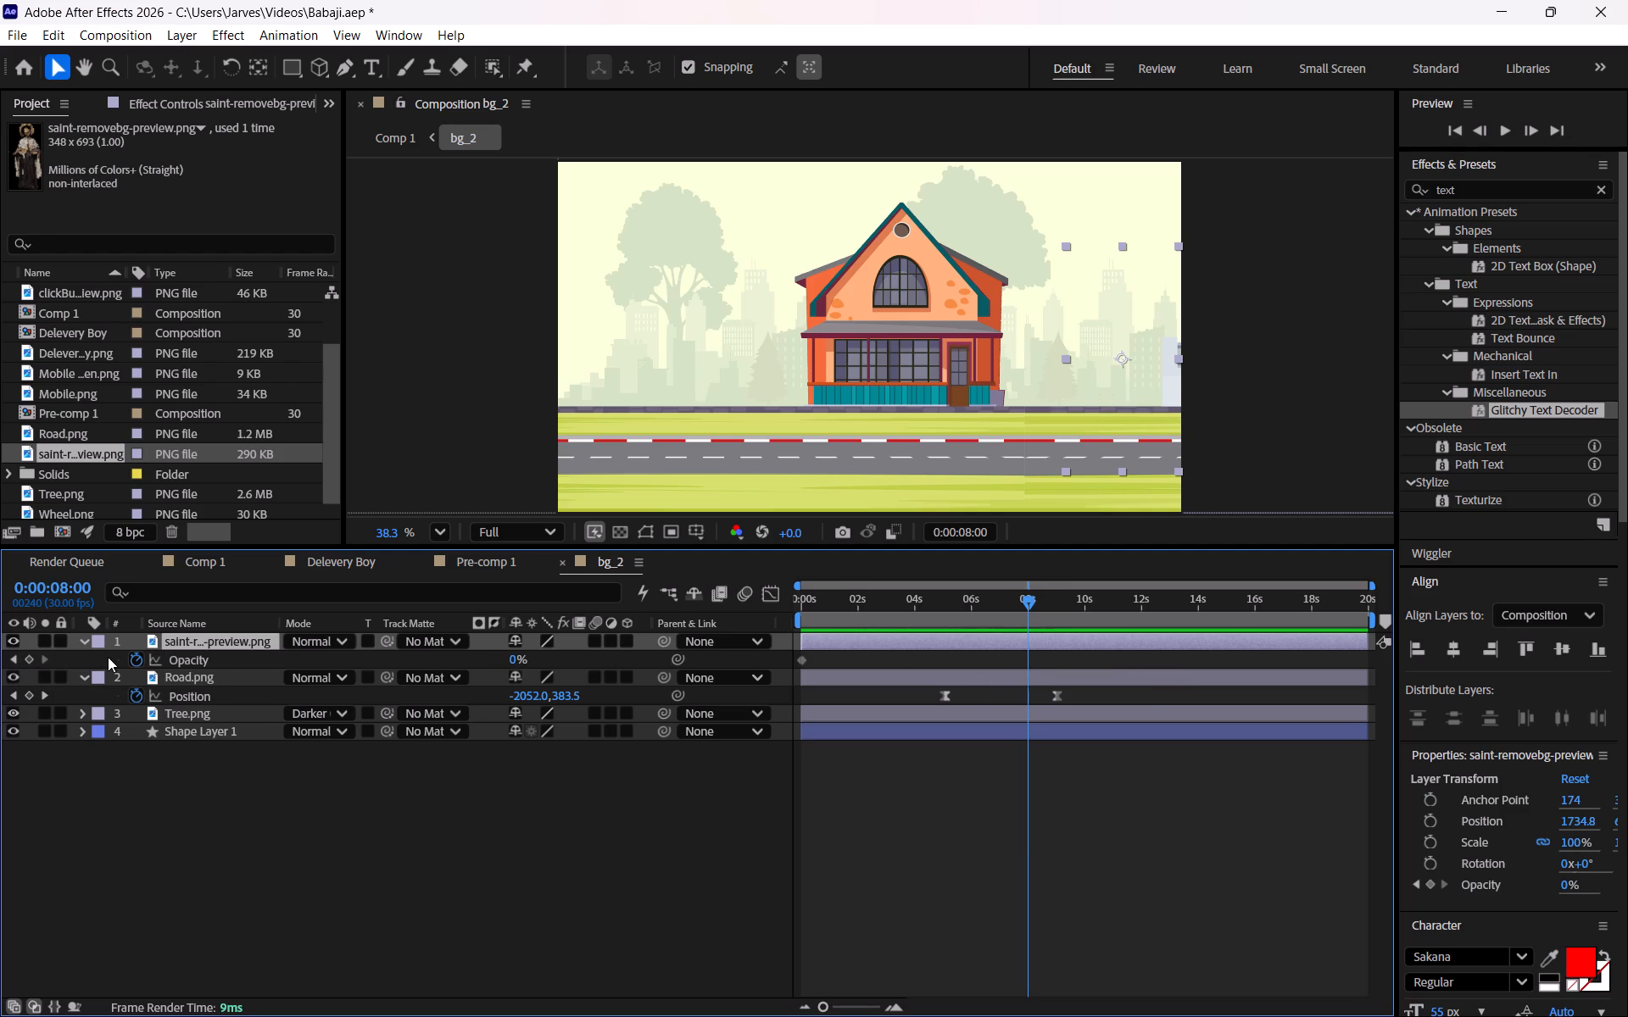
left_click(31, 659)
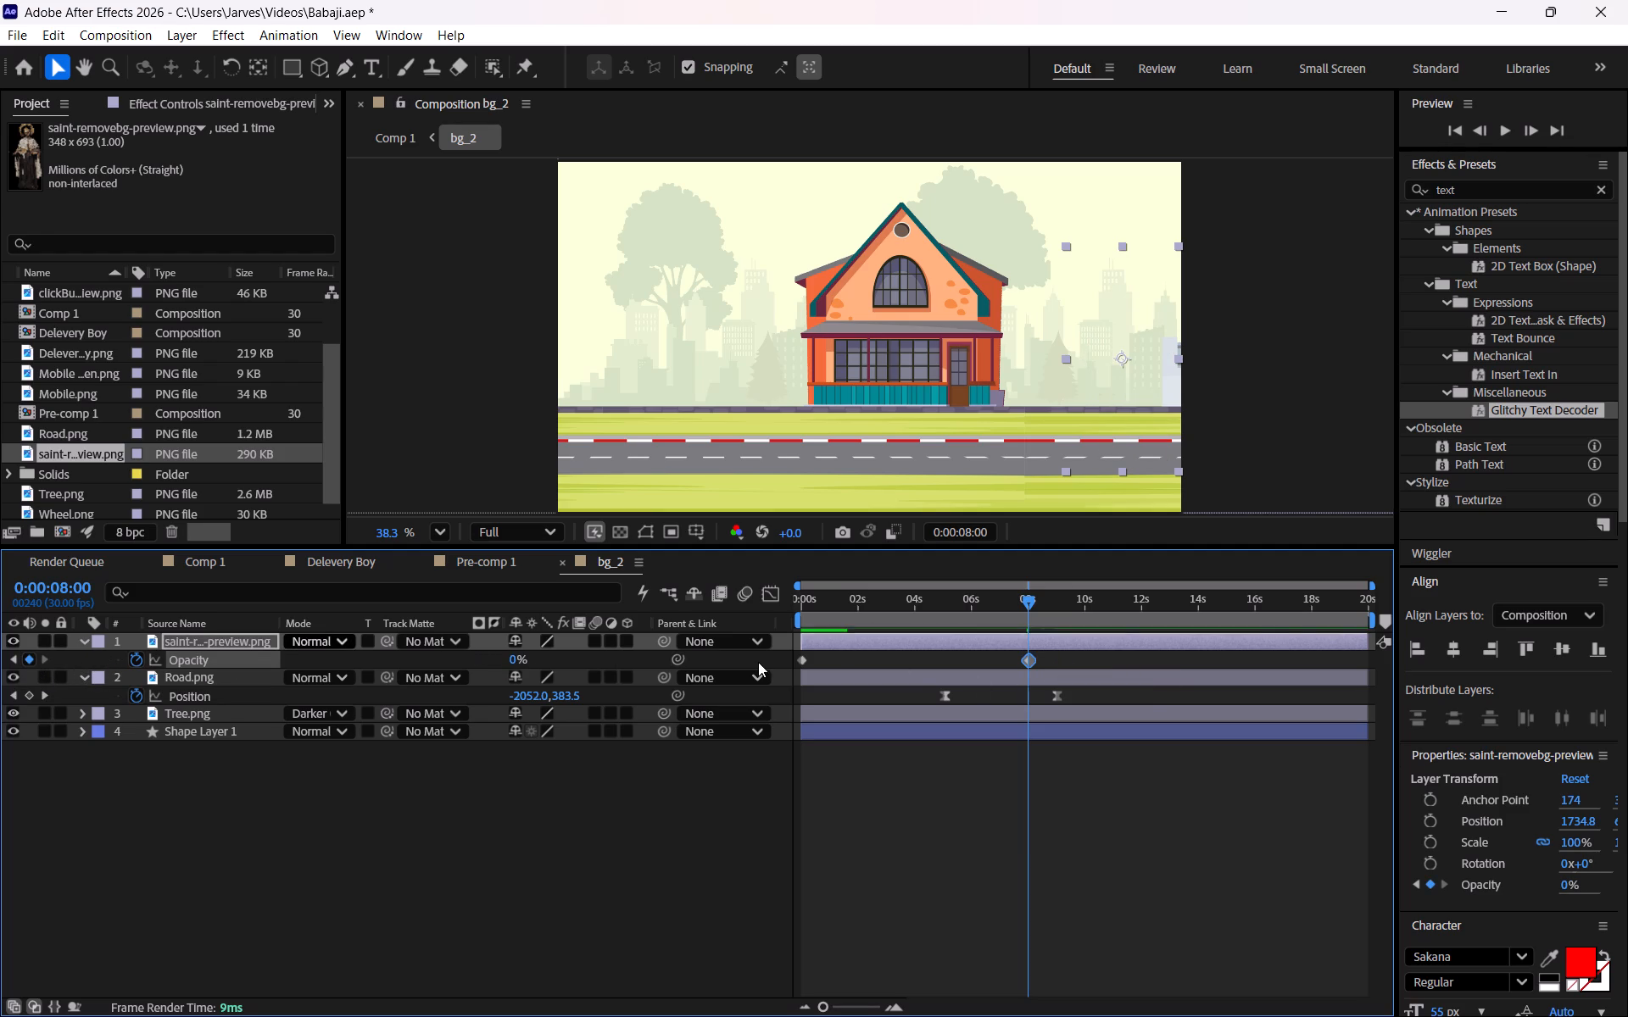
key("k")
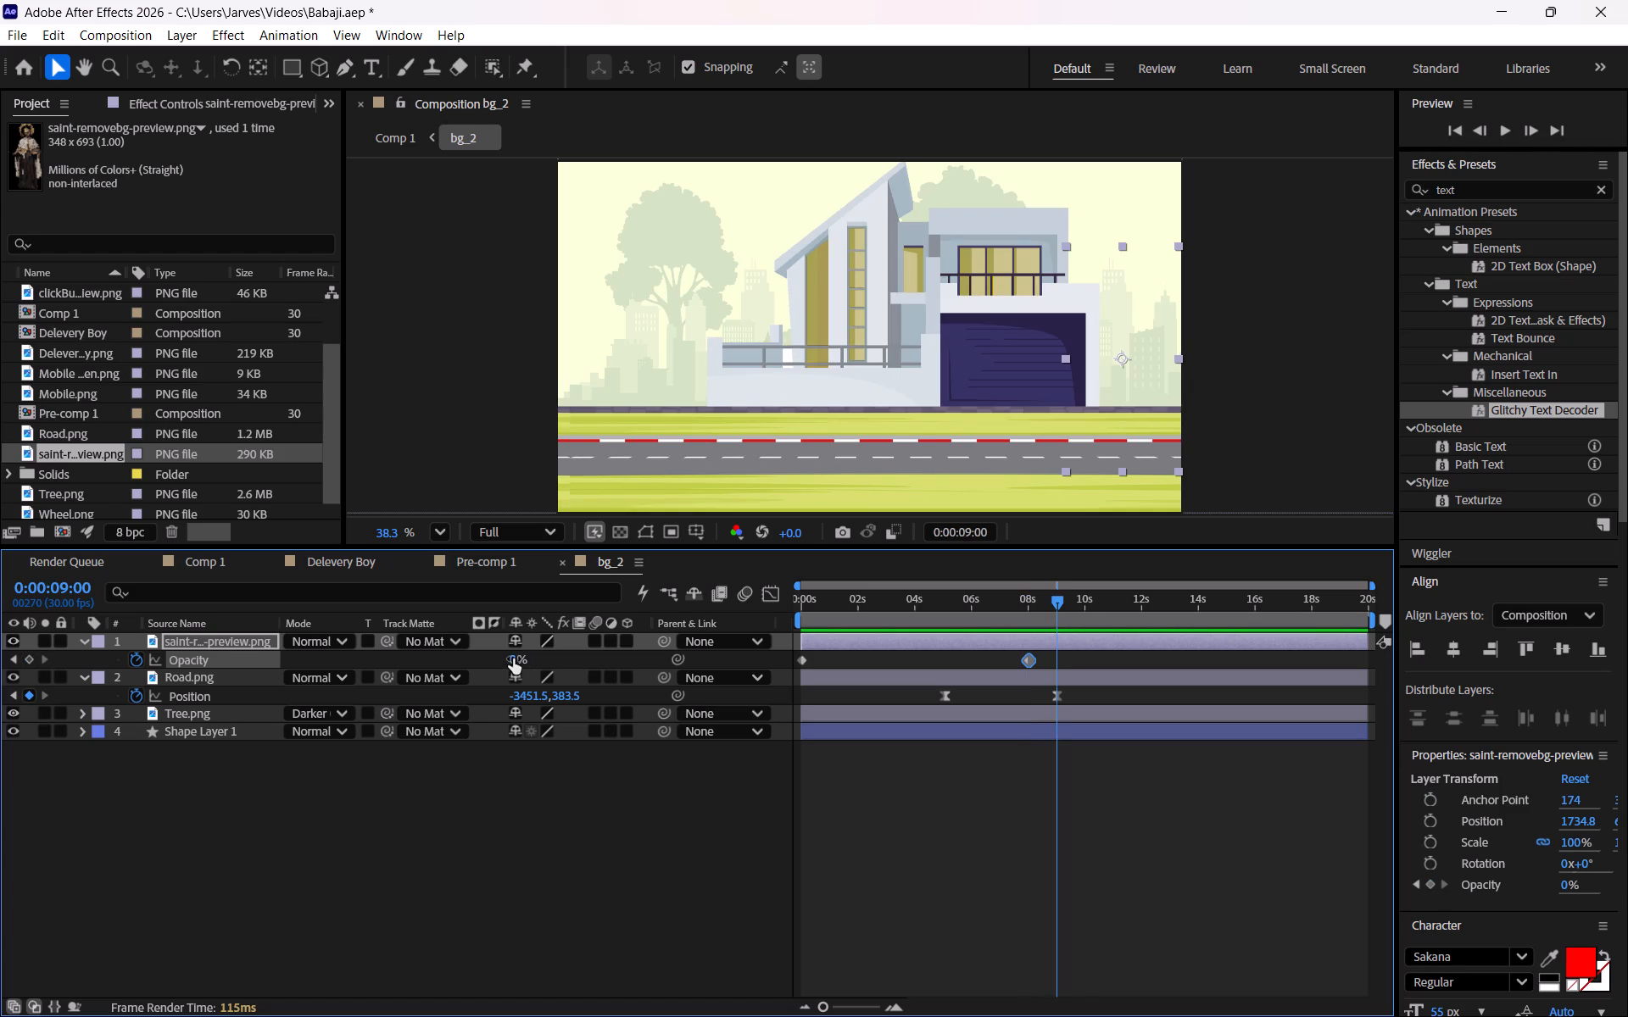
left_click_drag(513, 659, 733, 649)
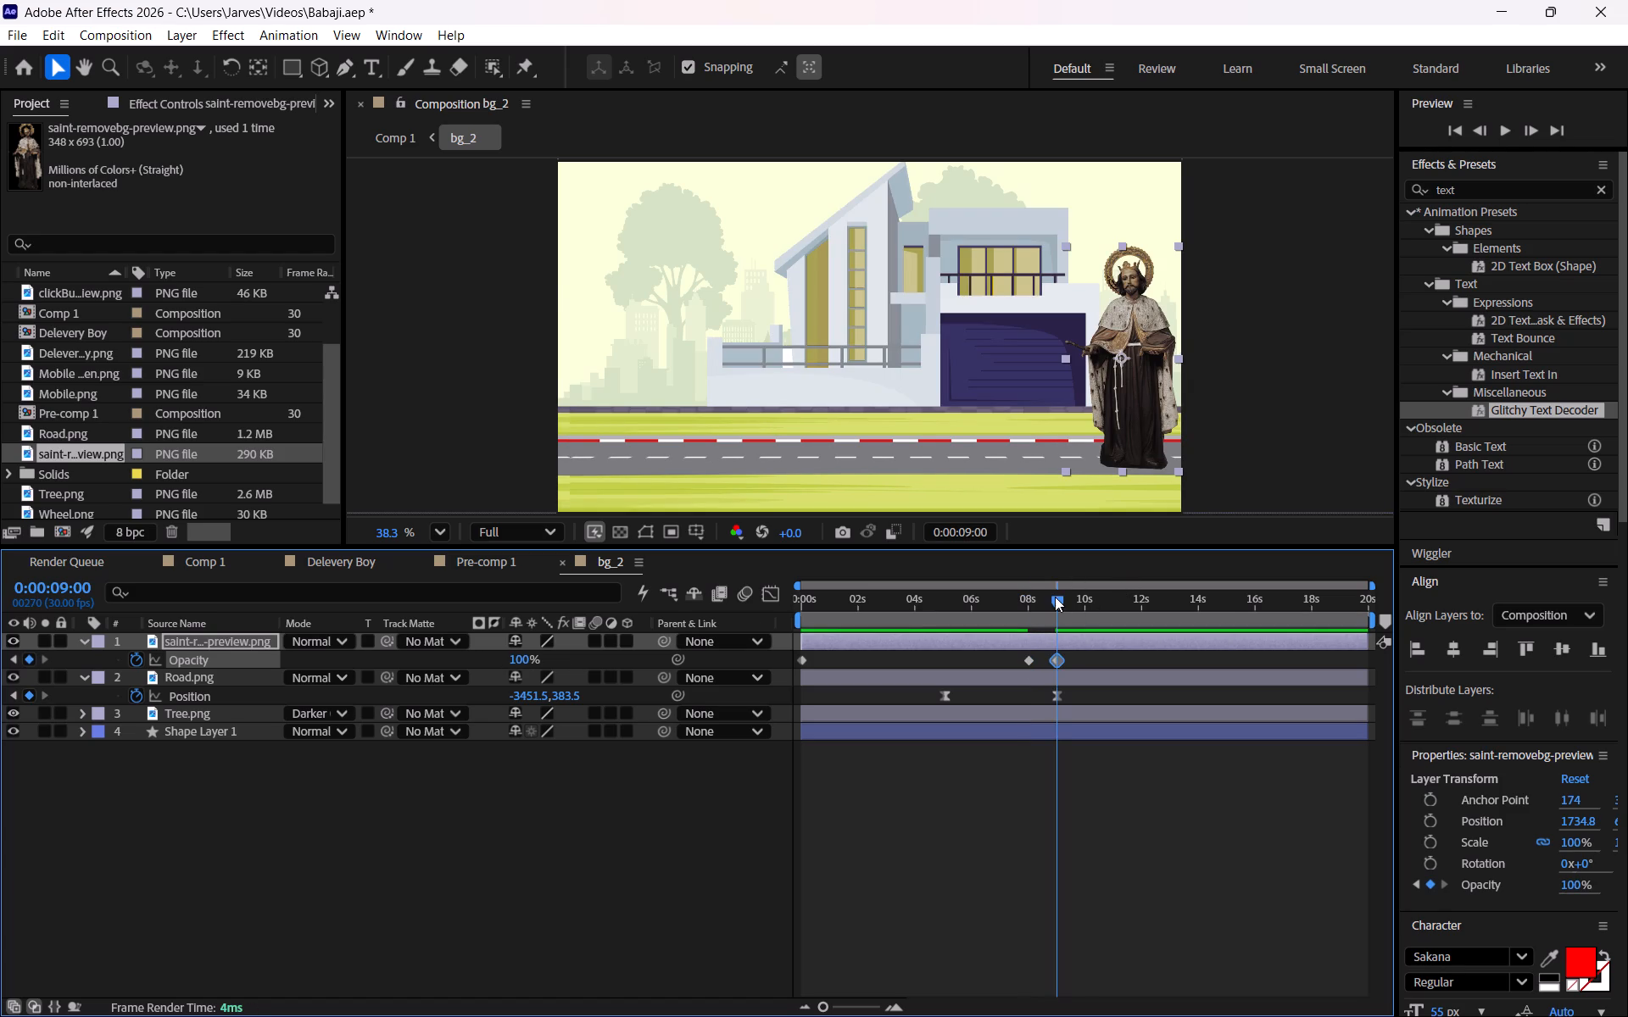
Play Comp 1 from the start to check the saint's shortened fade-in as the delivery rider reaches the final house.
left_click_drag(1055, 597, 756, 589)
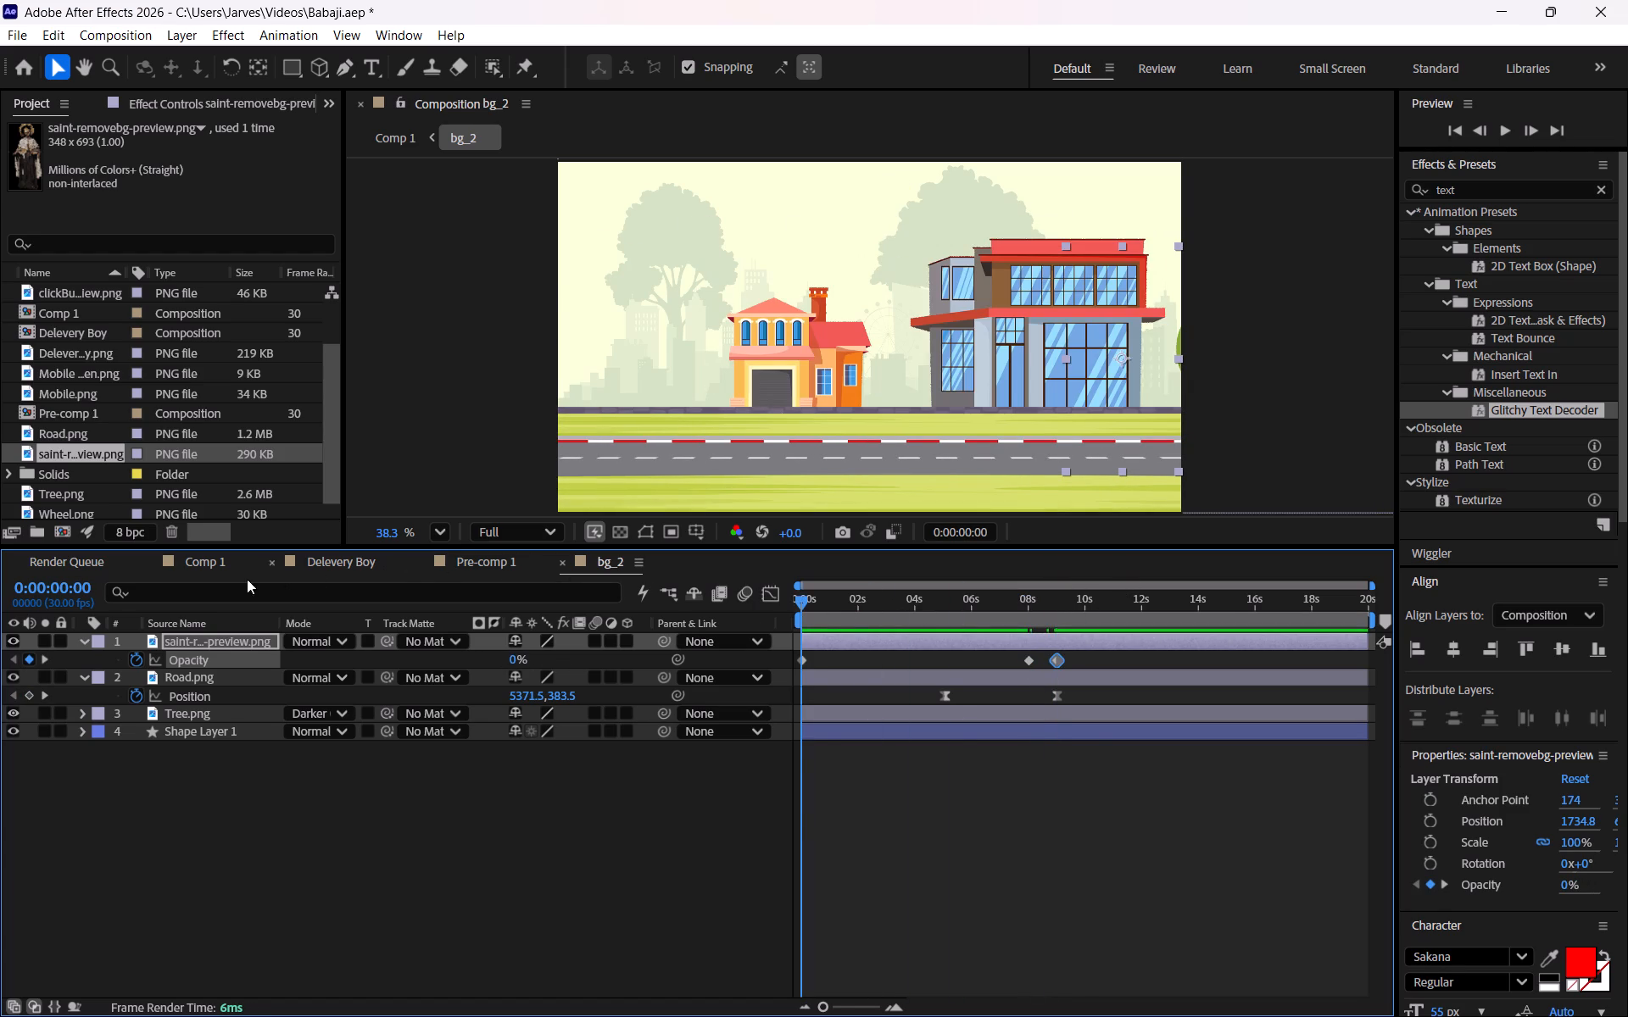
left_click(213, 564)
key("space")
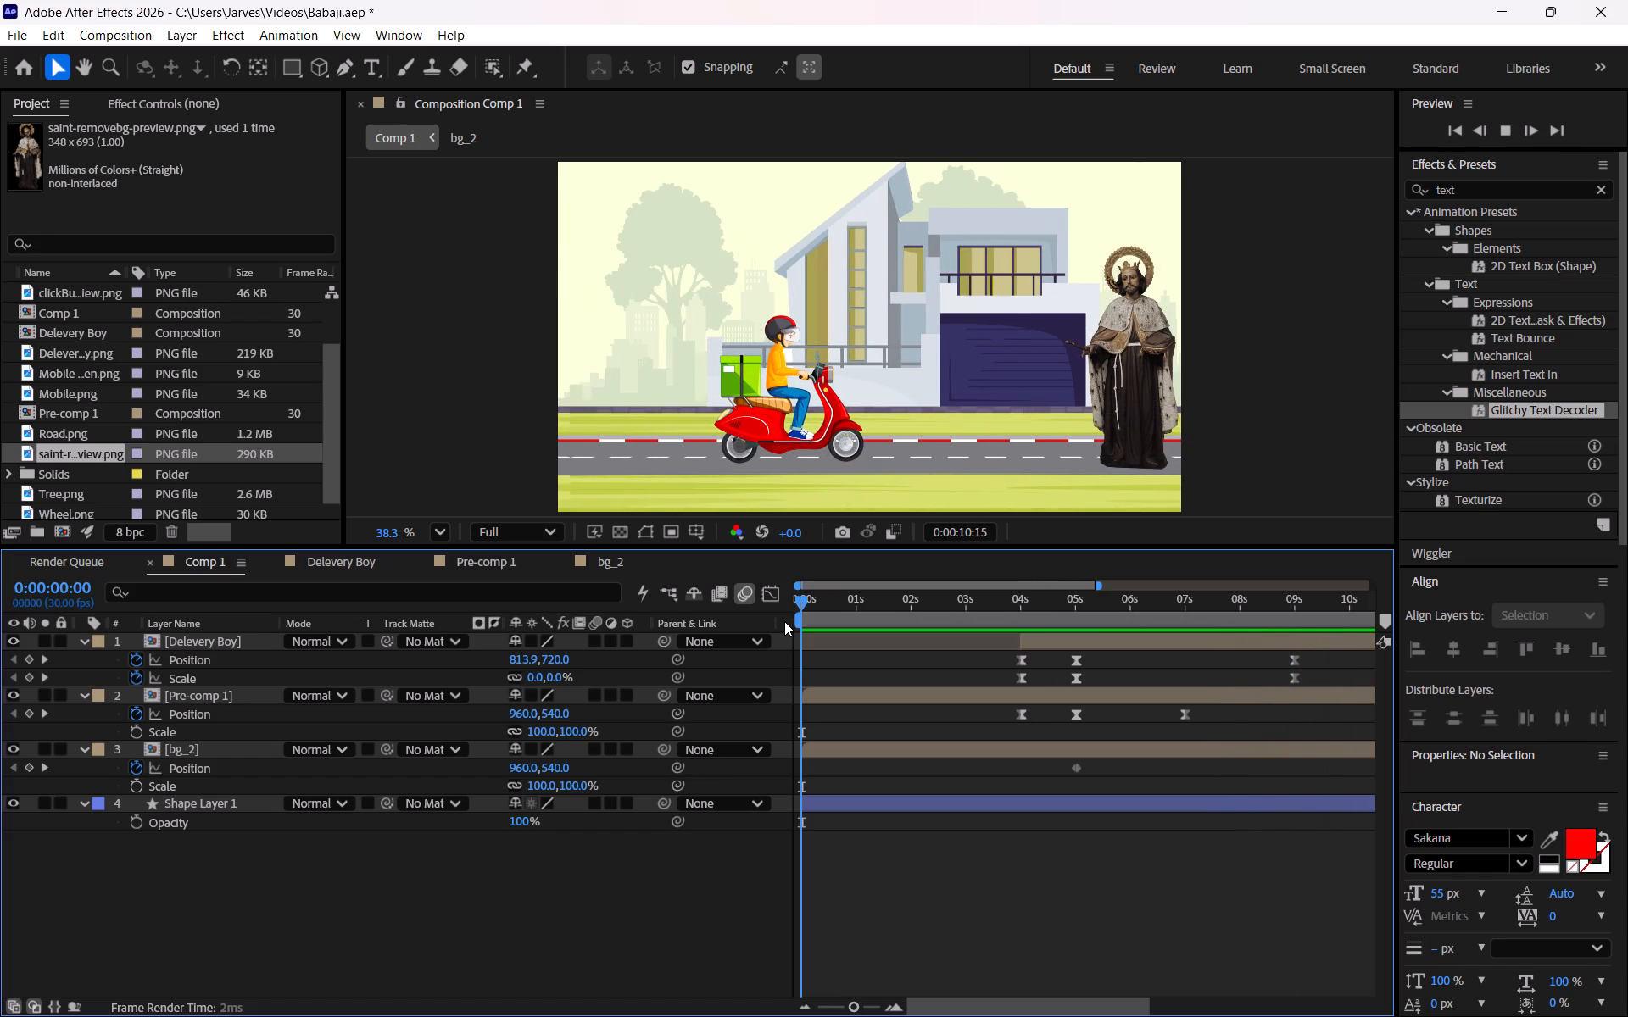
left_click(934, 887)
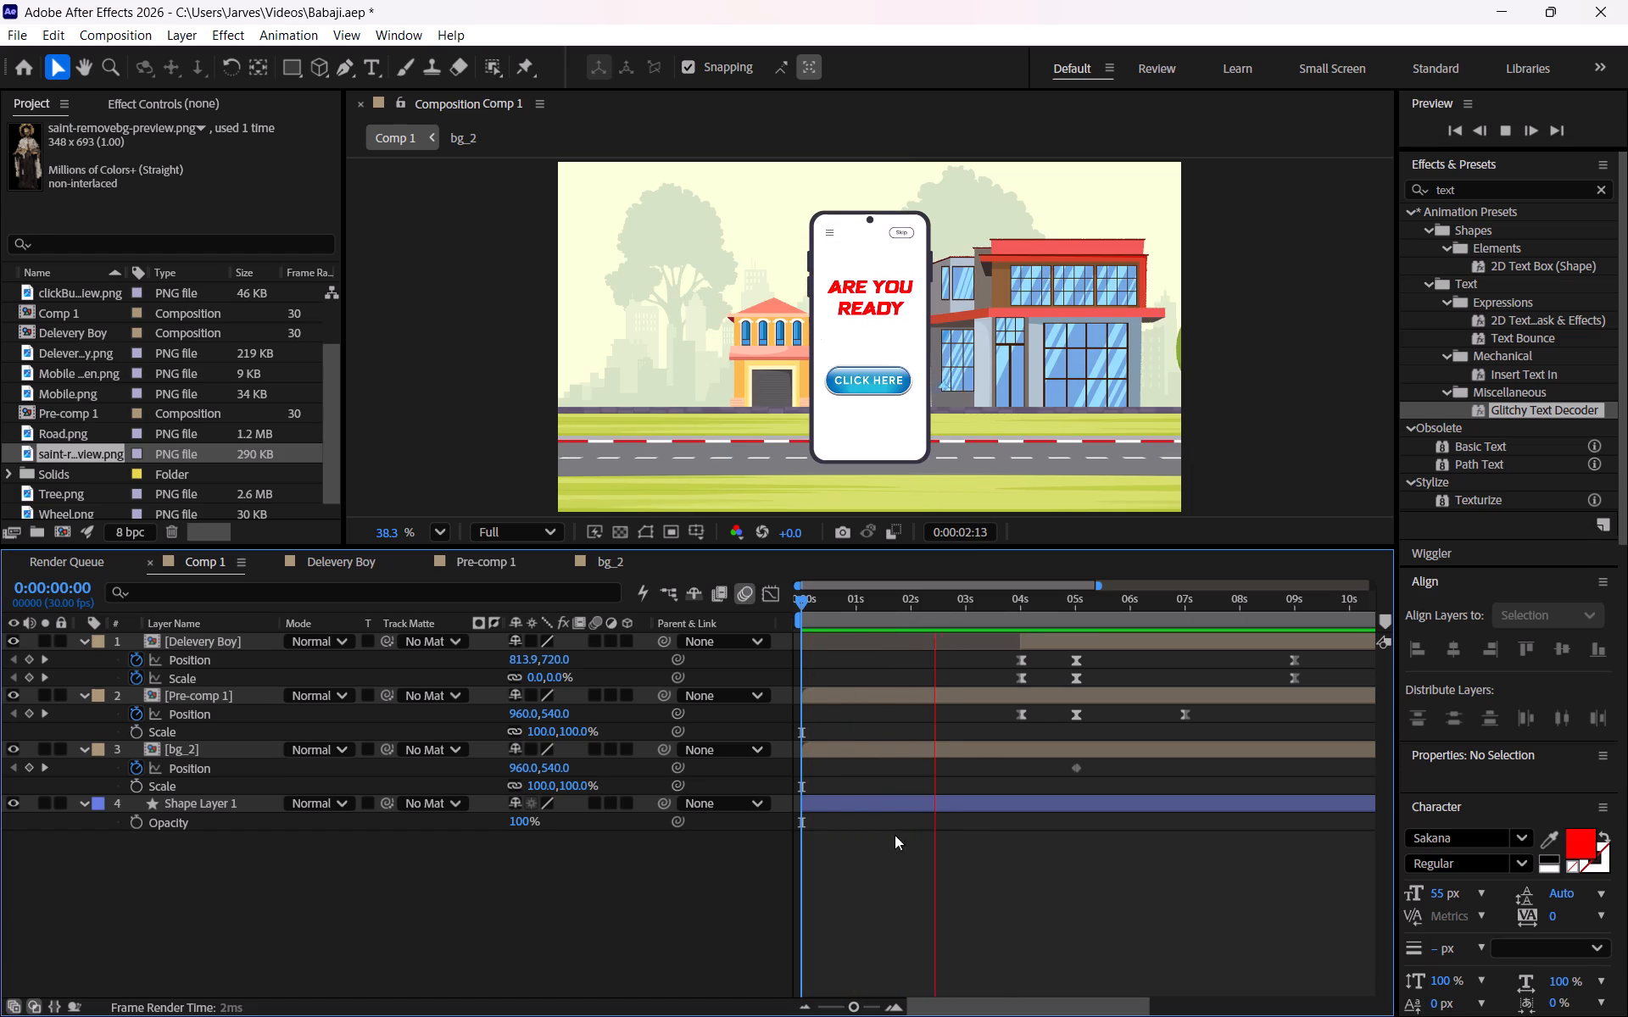
left_click(868, 897)
key("space")
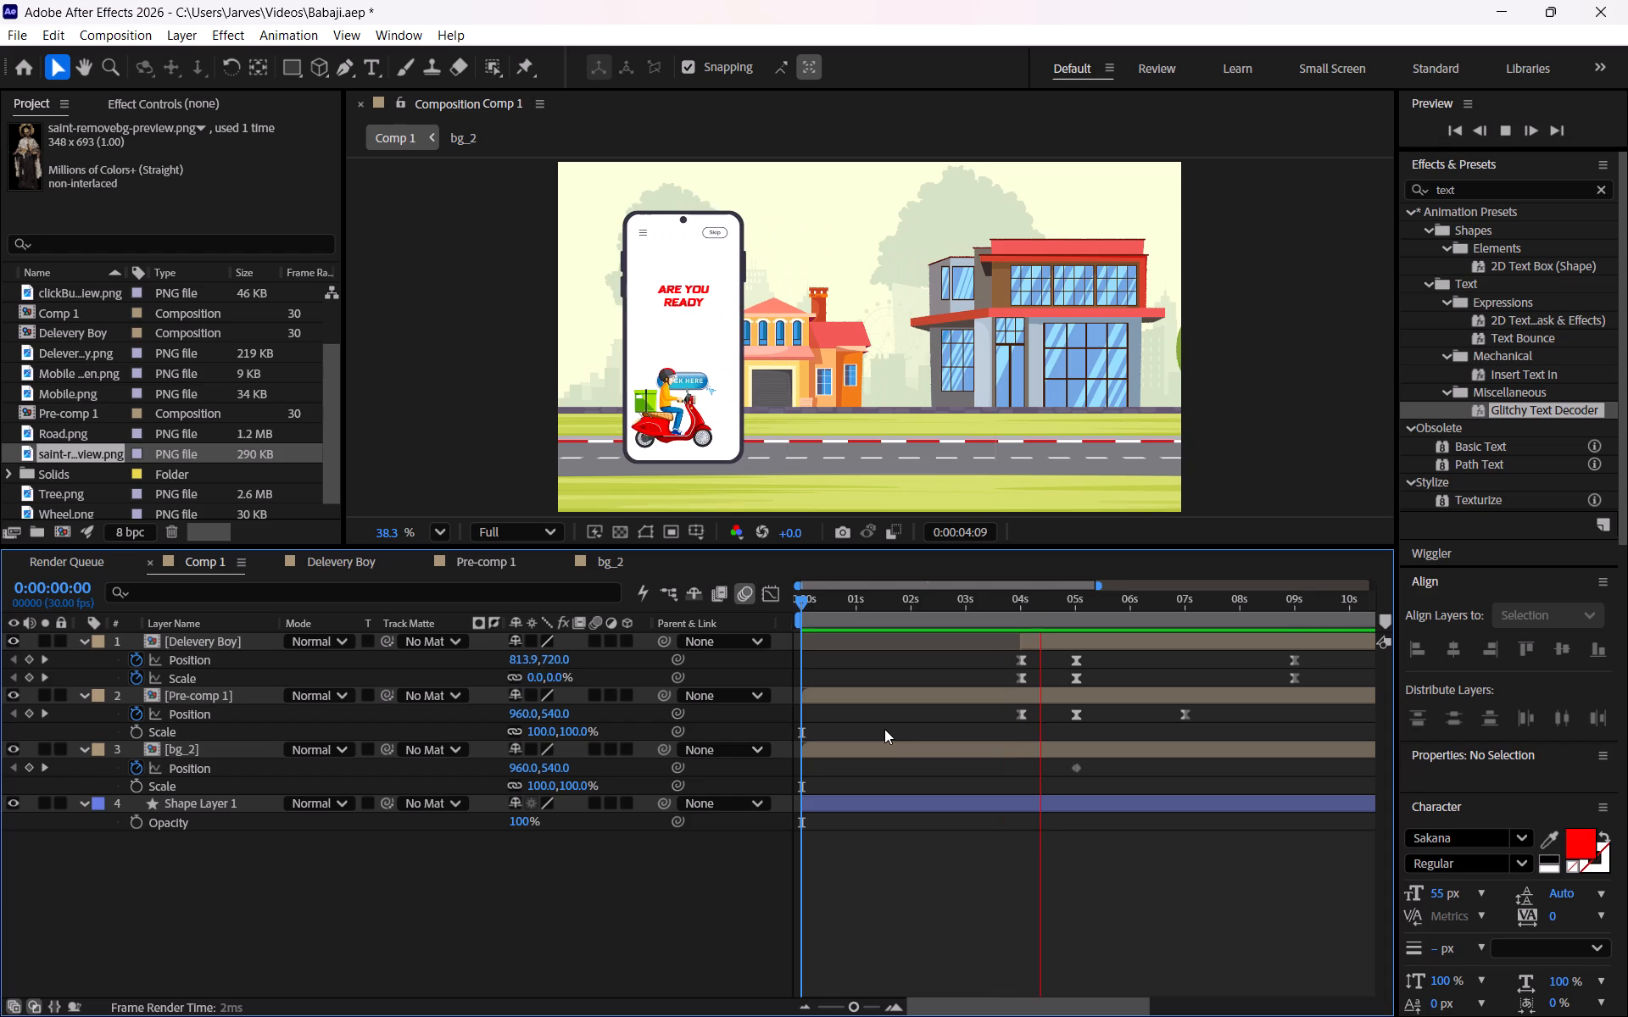
key("space")
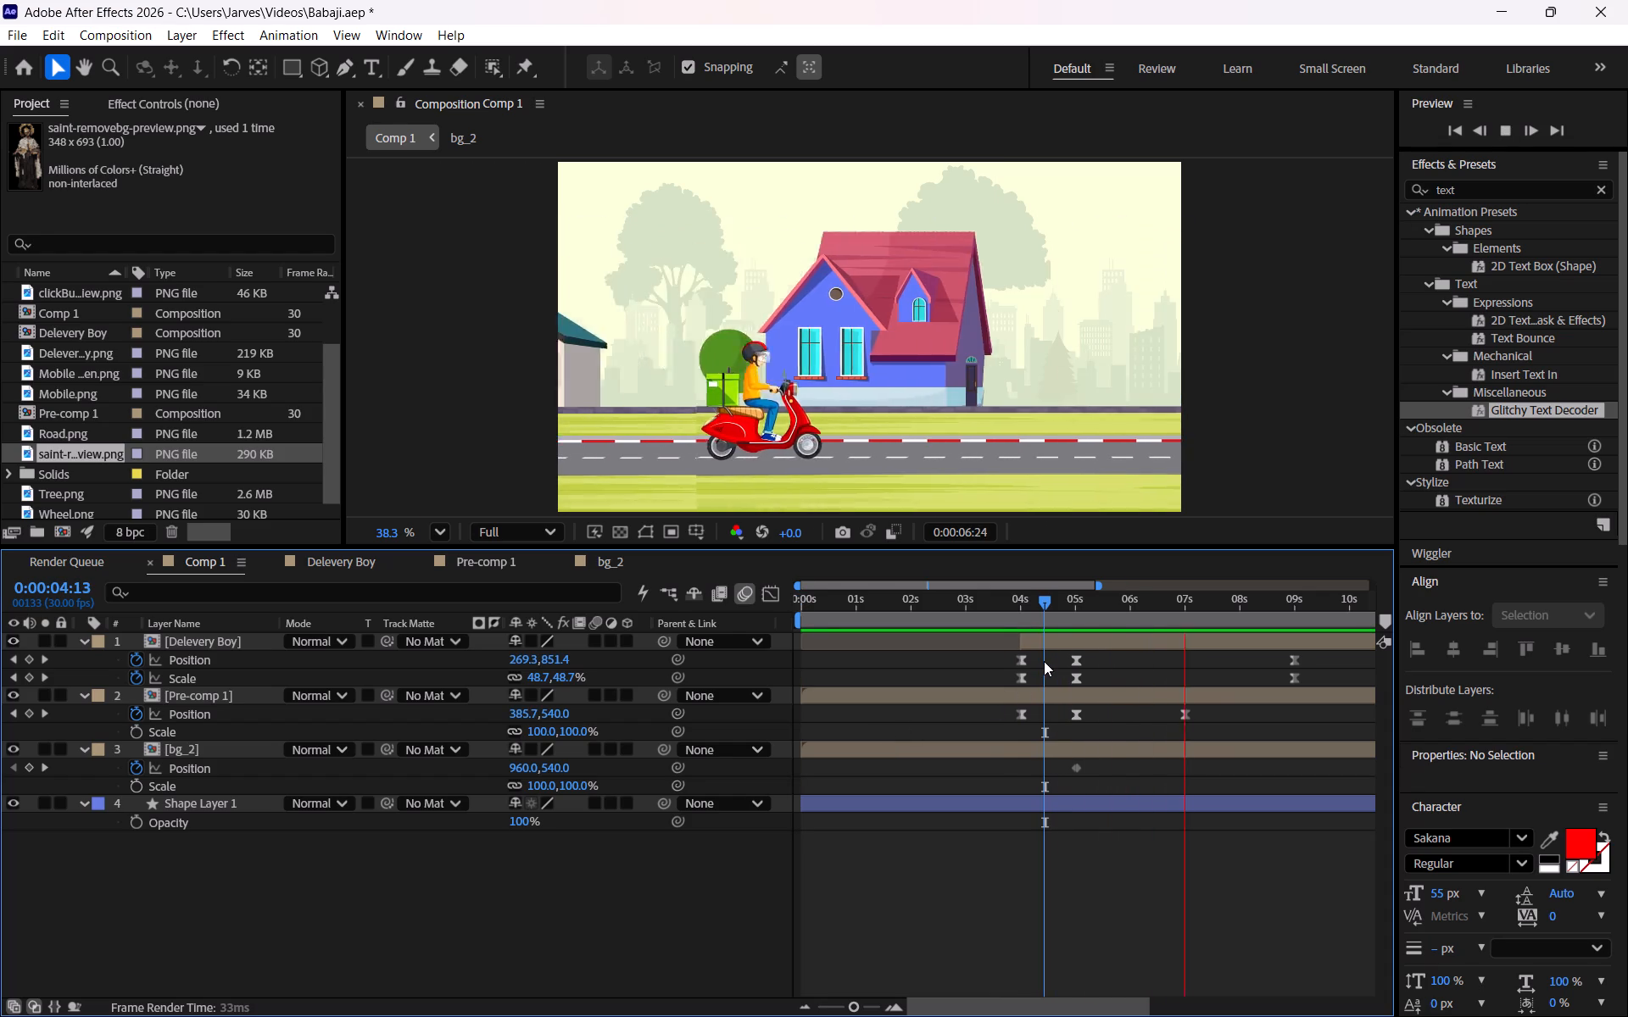
key("space")
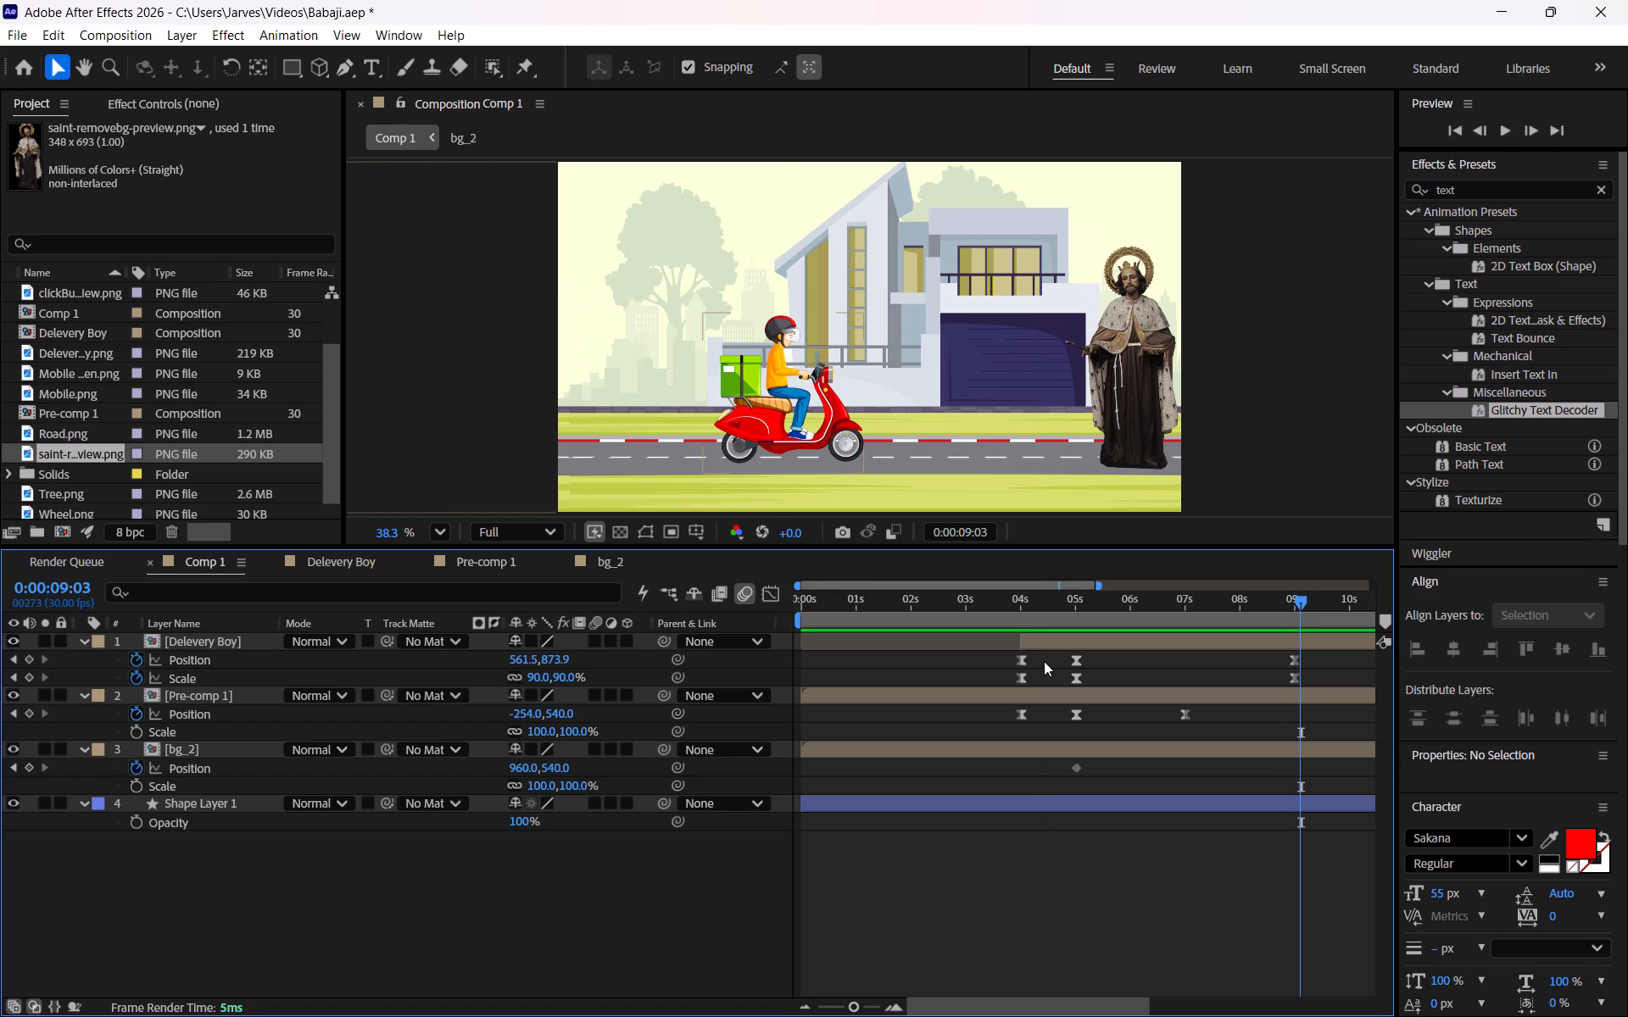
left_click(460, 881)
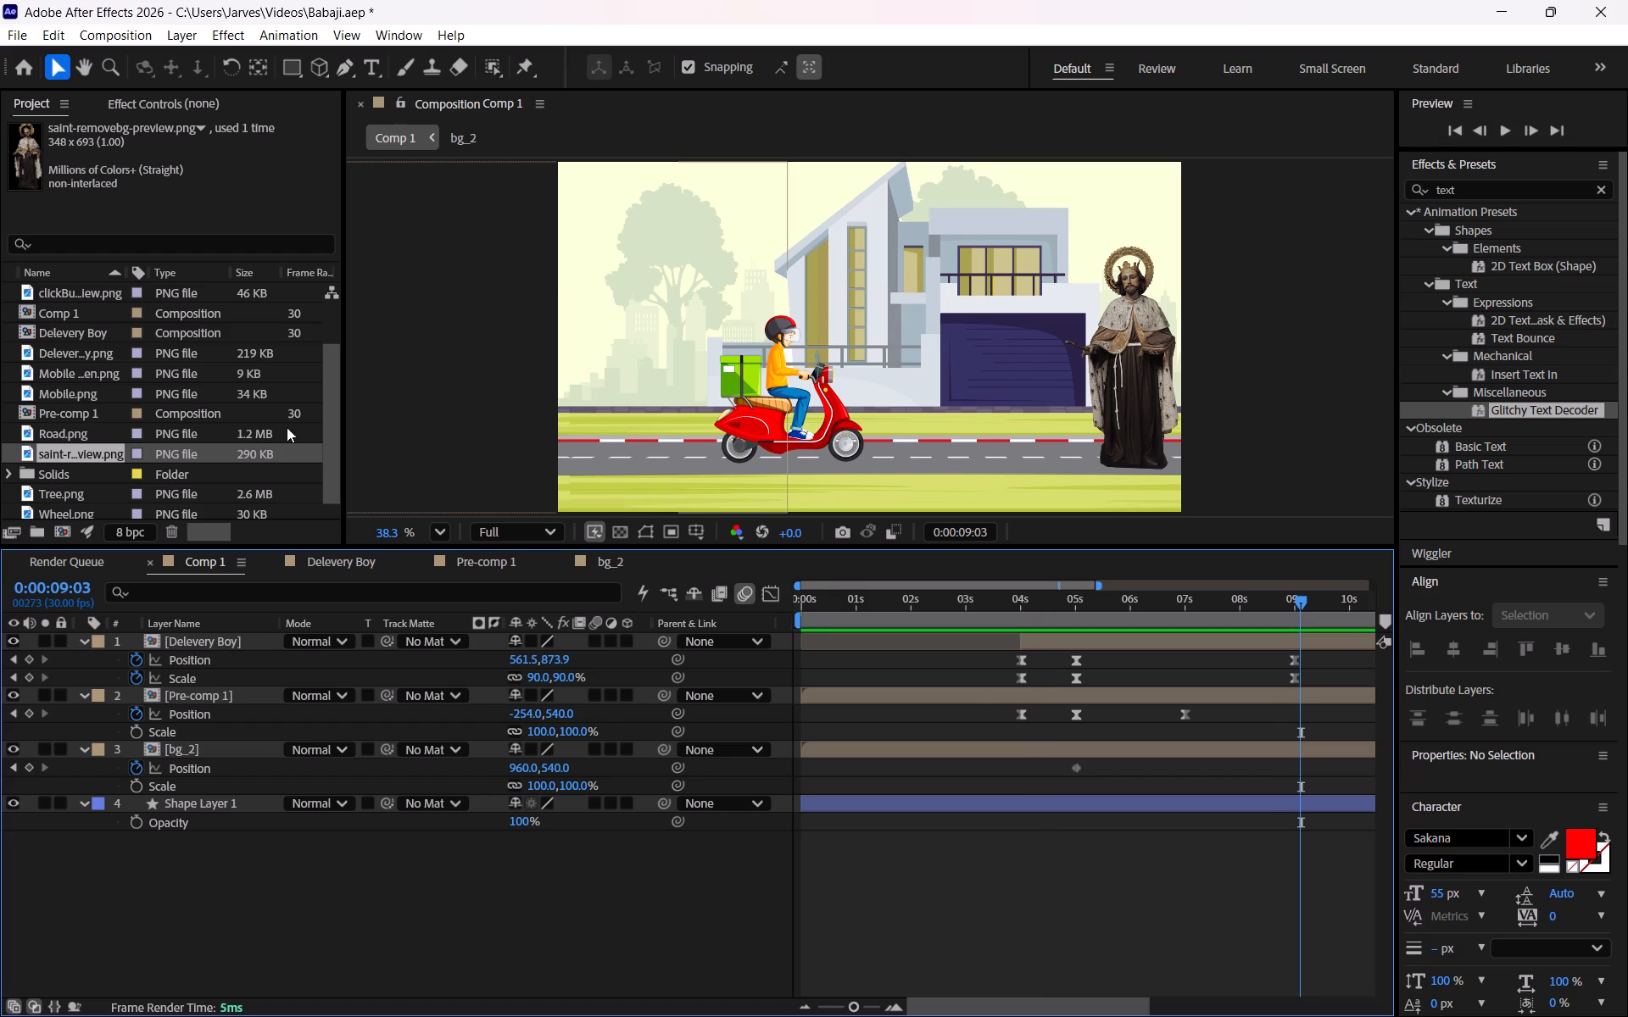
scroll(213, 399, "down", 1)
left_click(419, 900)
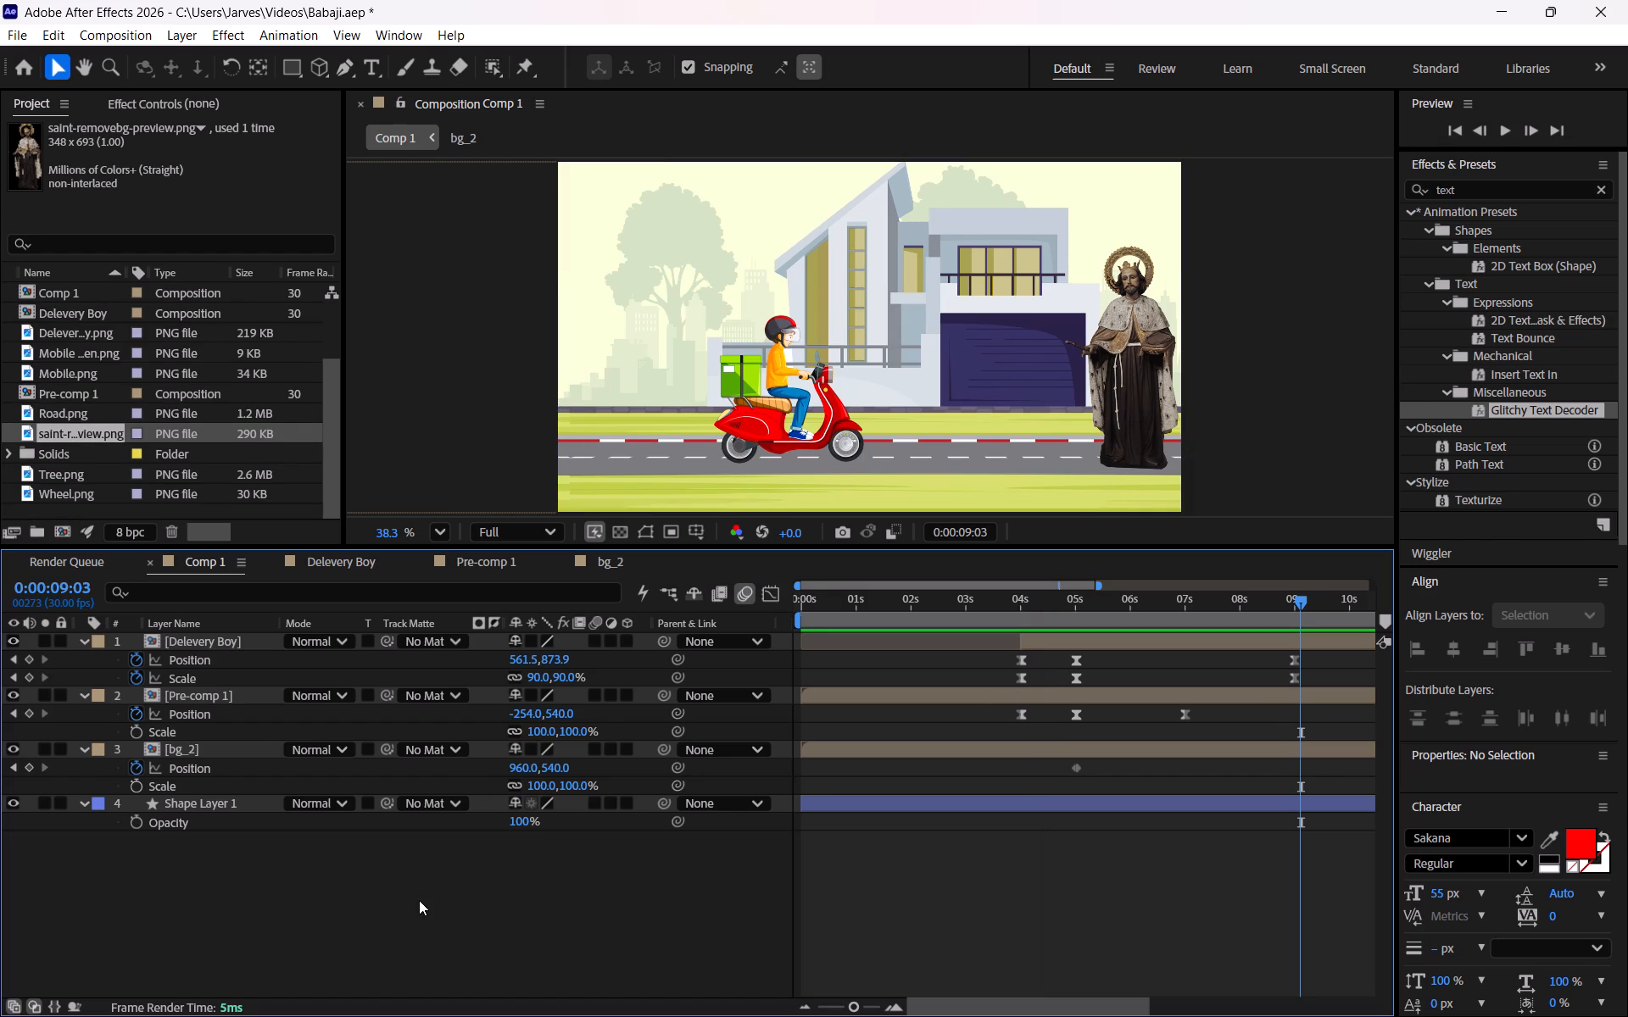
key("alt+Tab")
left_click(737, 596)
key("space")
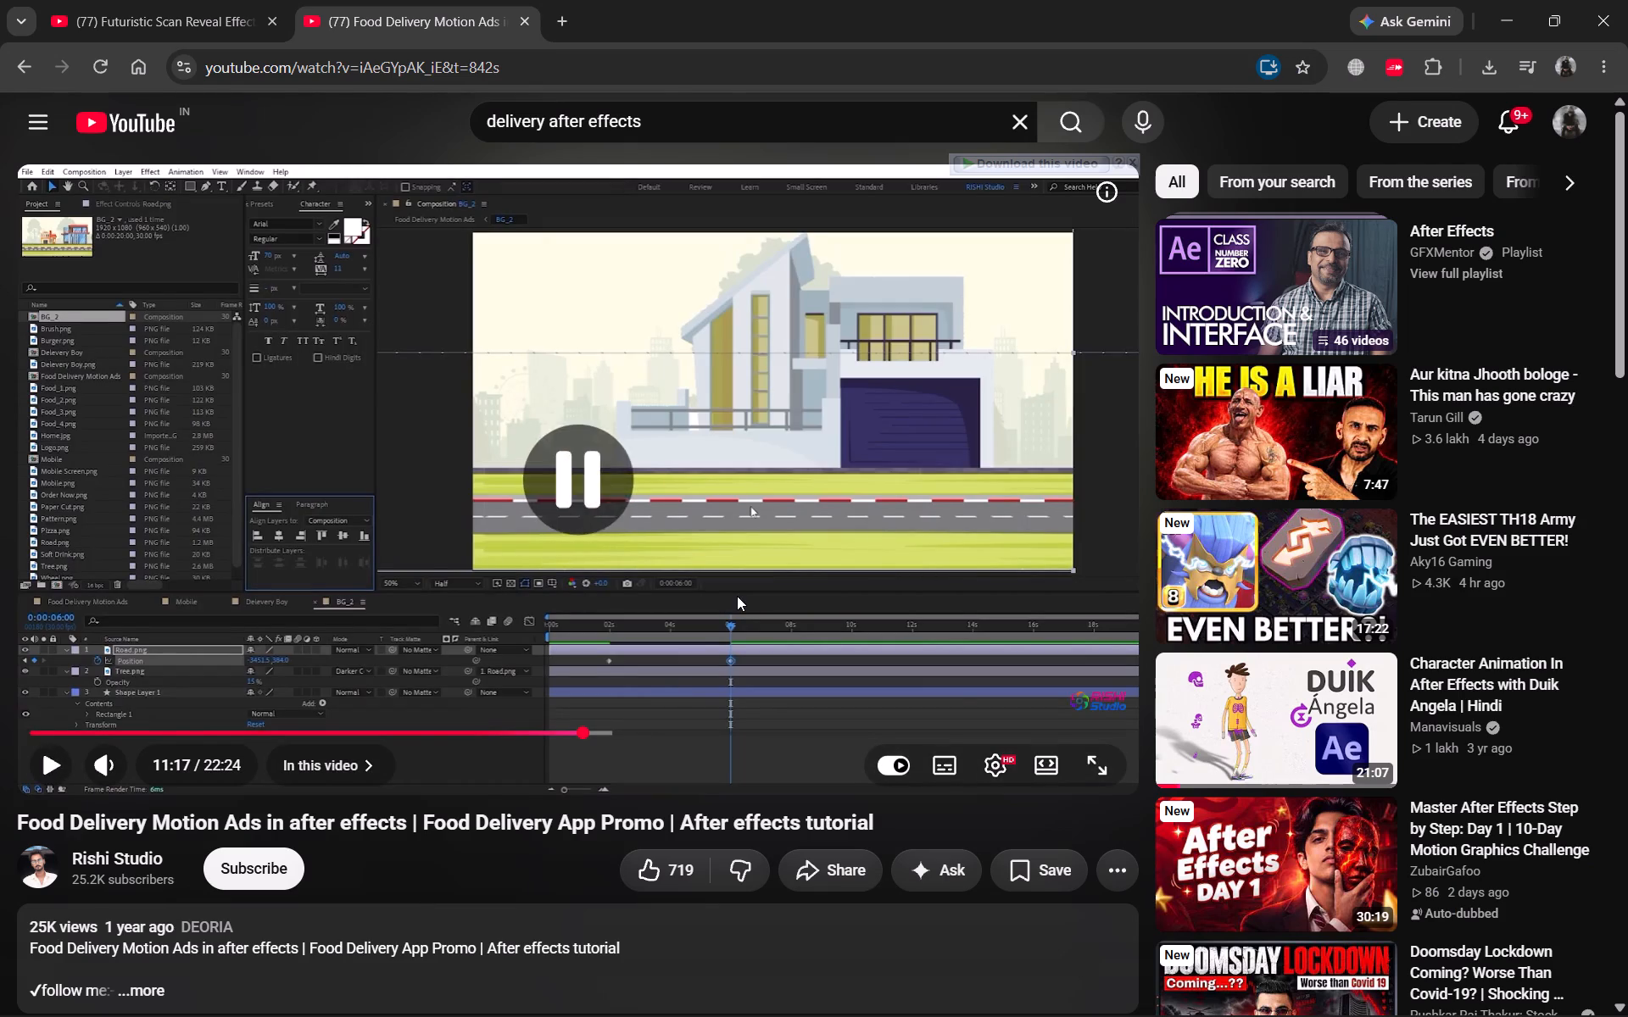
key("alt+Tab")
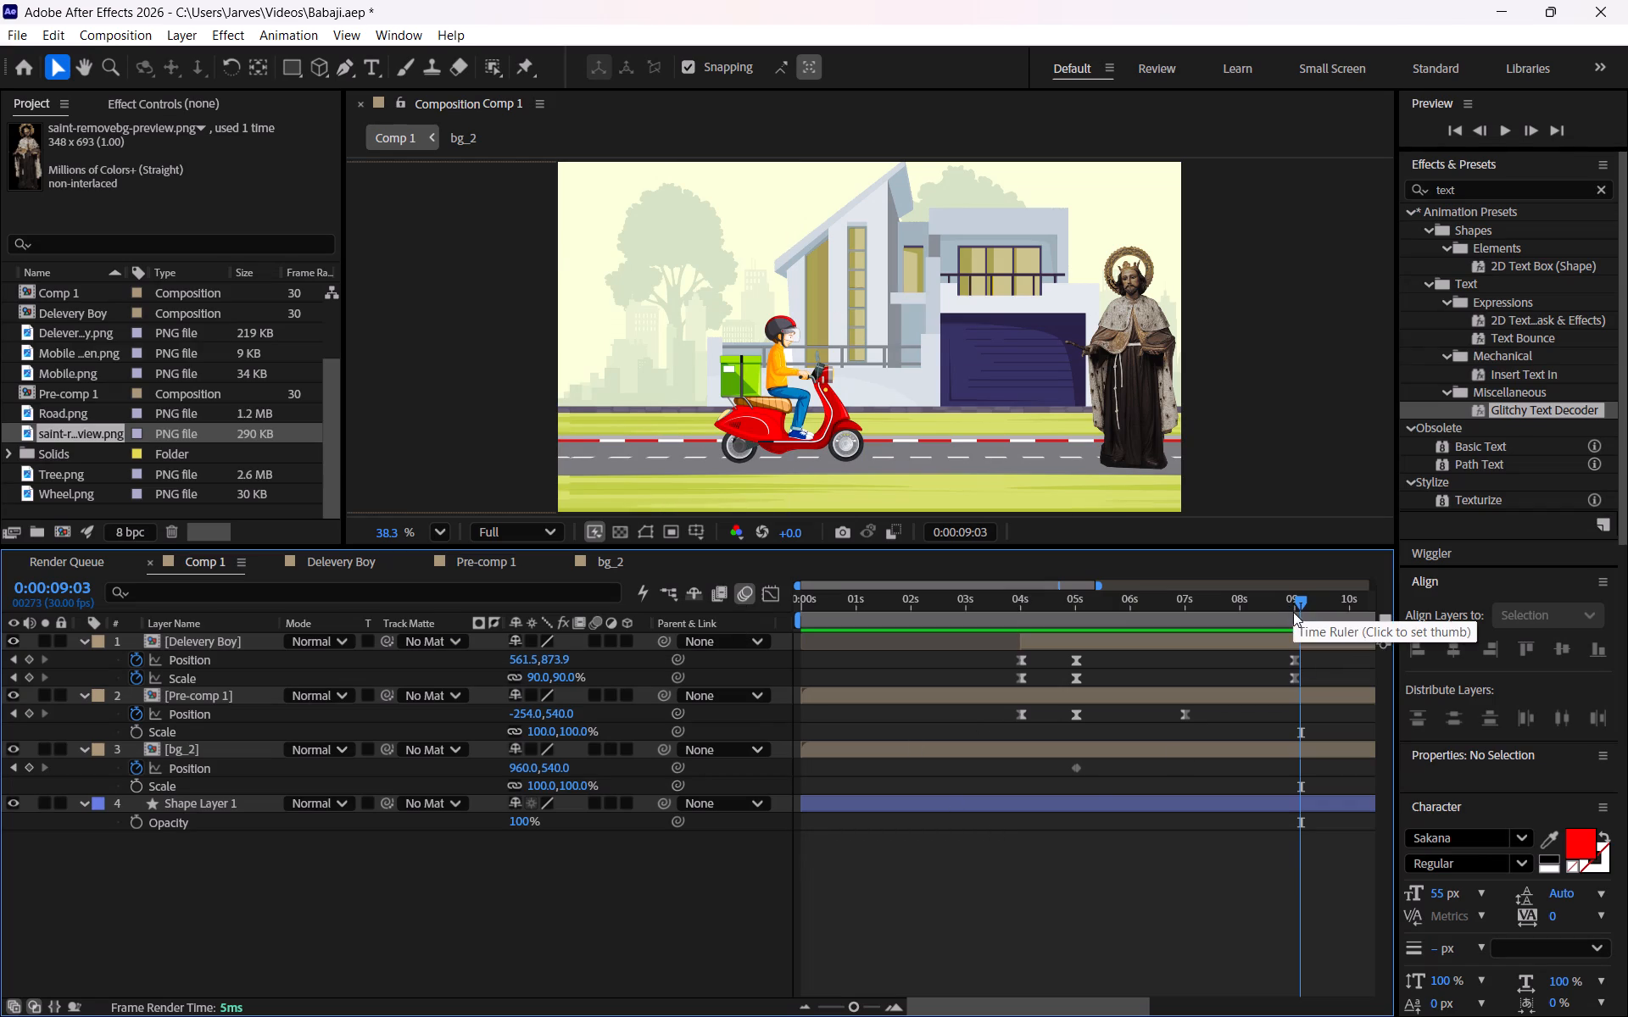
Move Comp 1's current time to 0:00:09:00, at the rider's last position and scale keyframes.
left_click(1294, 607)
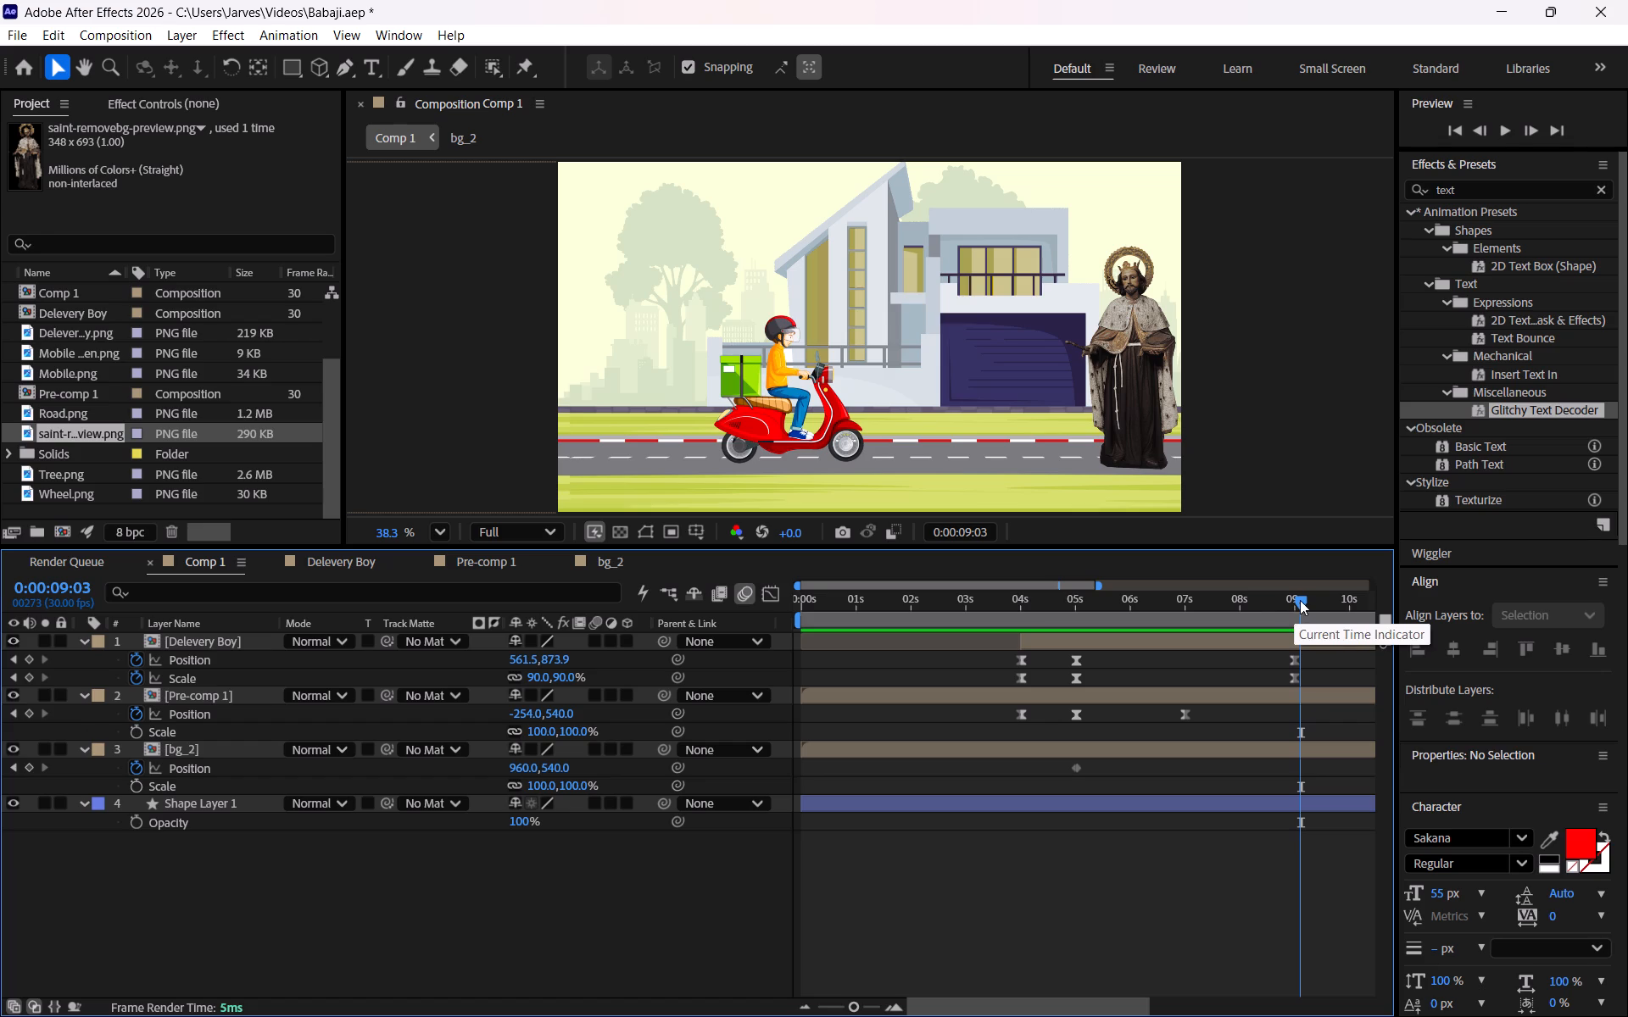
left_click(1300, 600)
left_click(1295, 601)
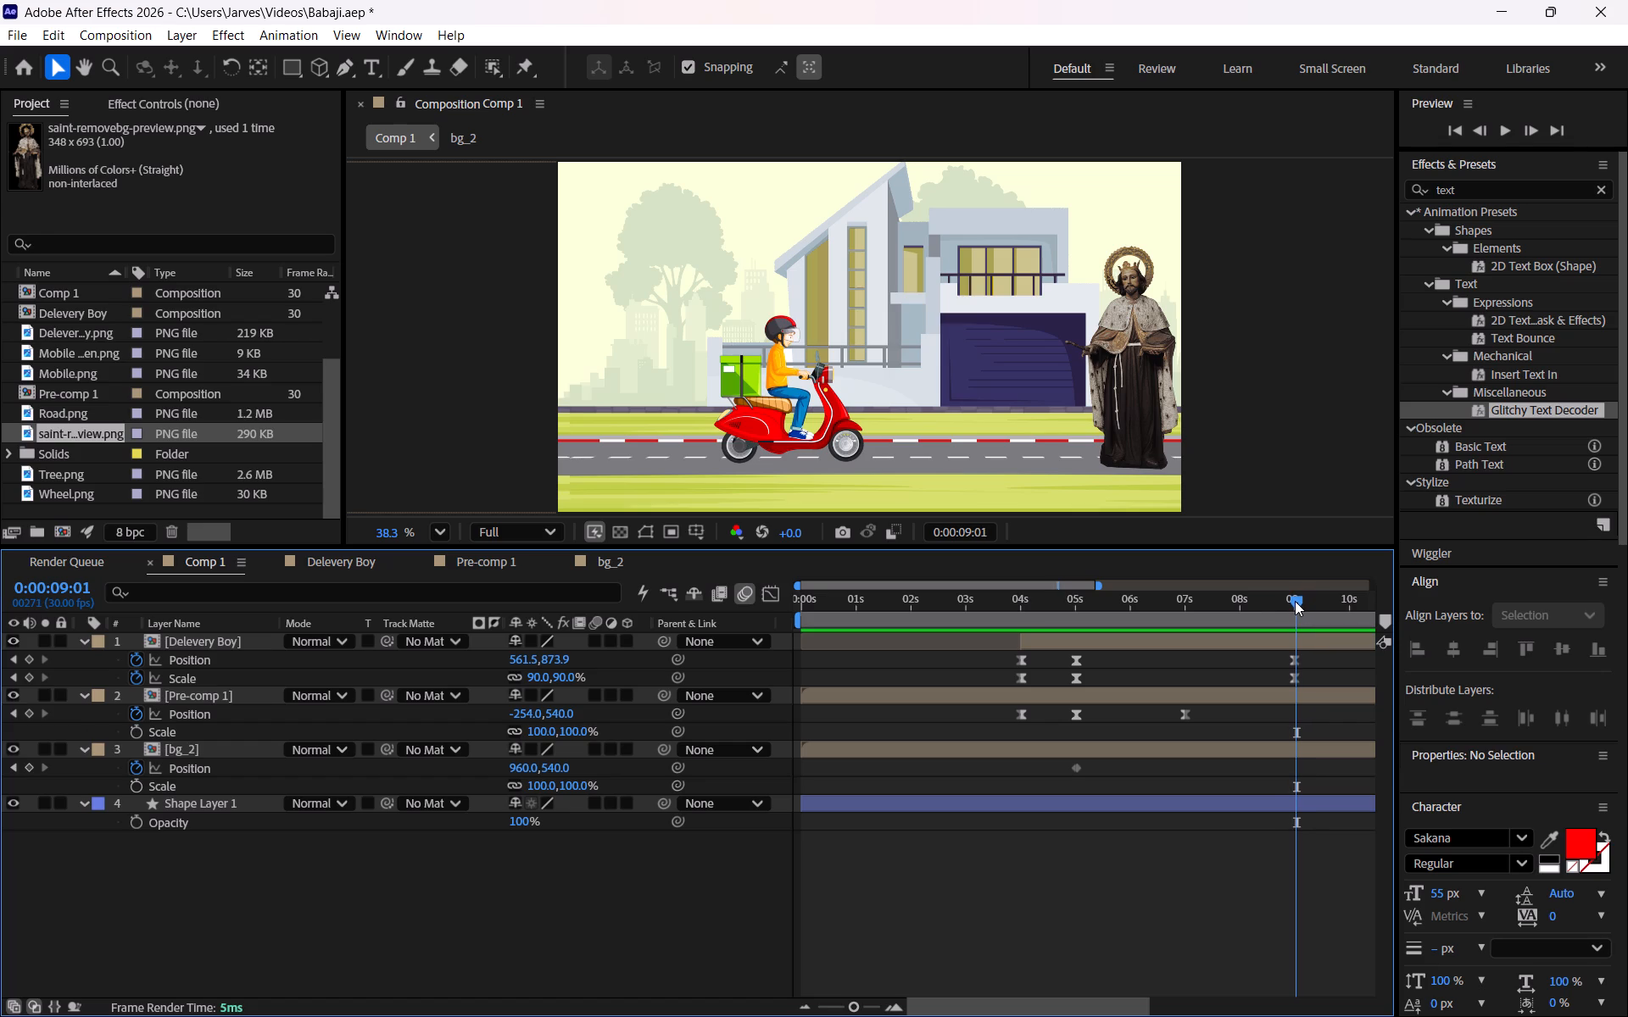
left_click(1068, 963)
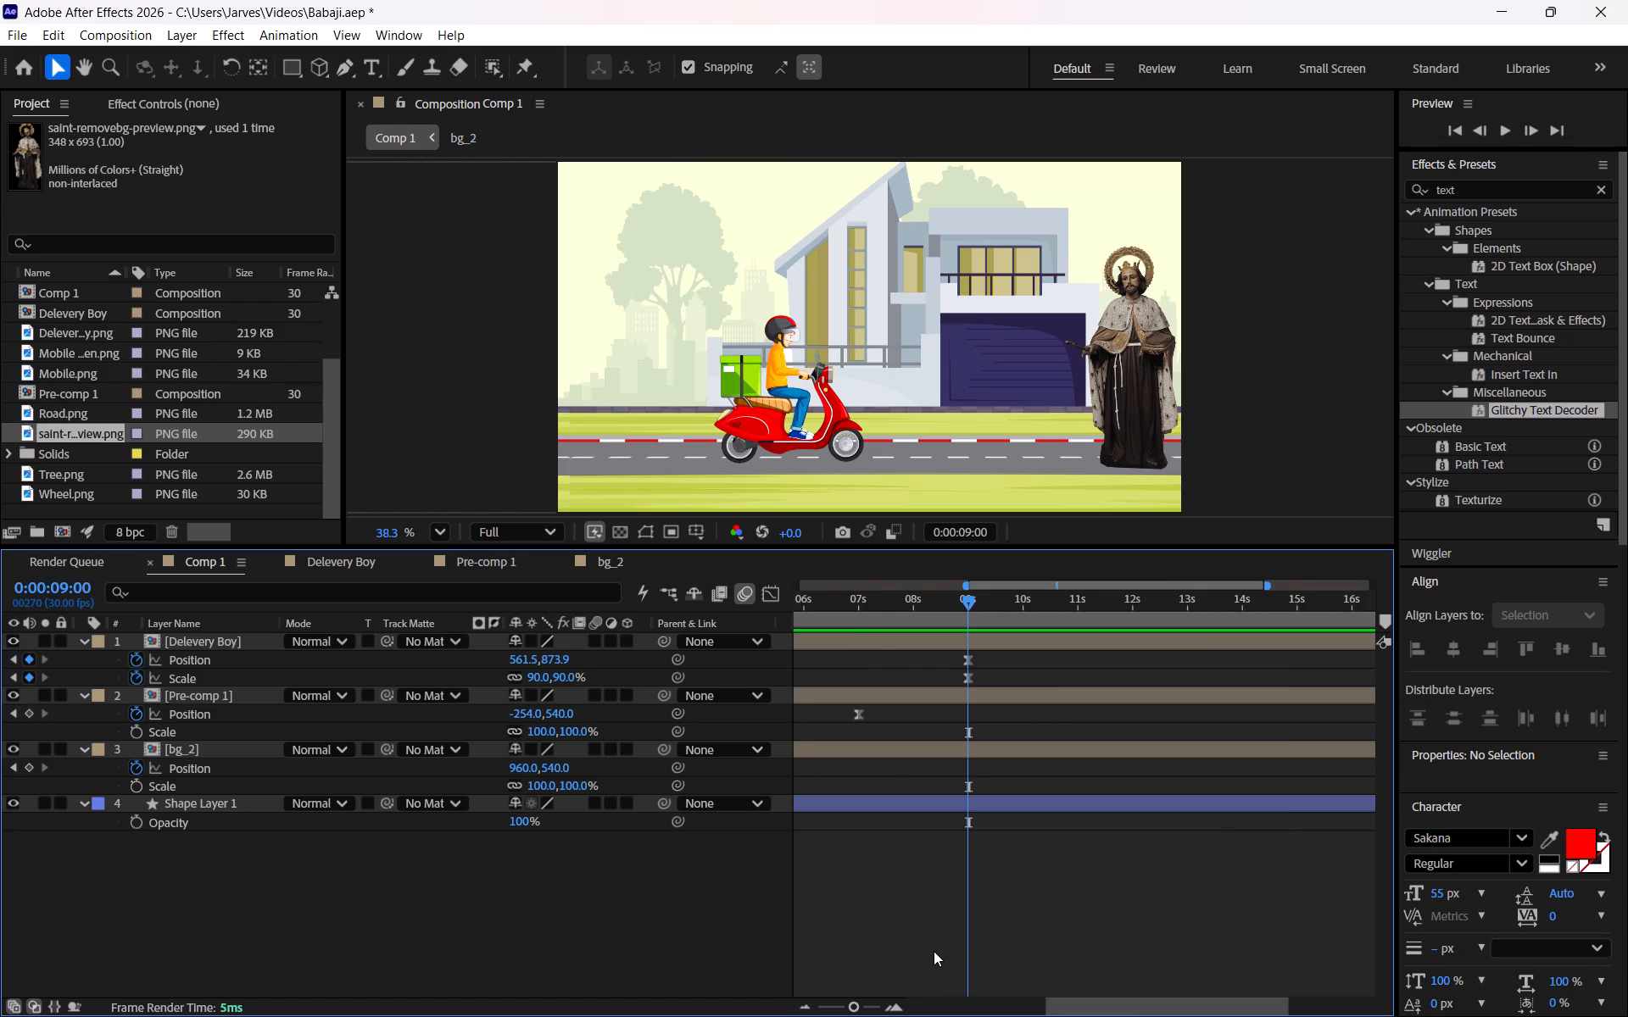
key("alt+Tab")
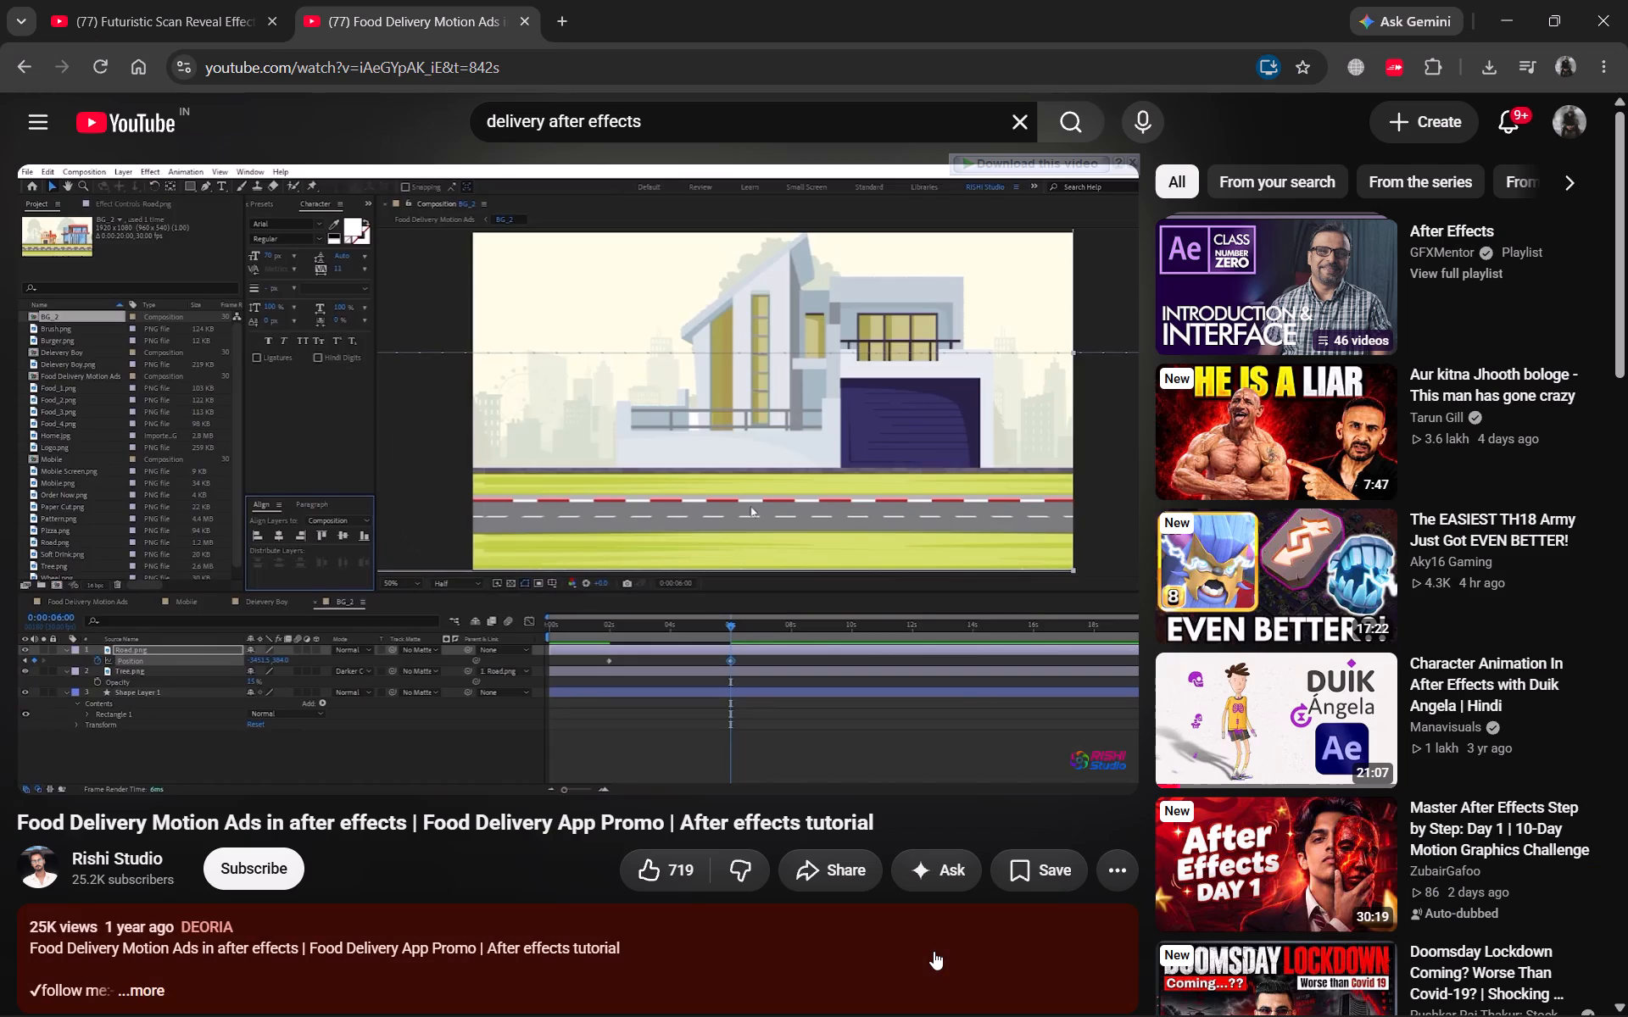
key("alt+Tab")
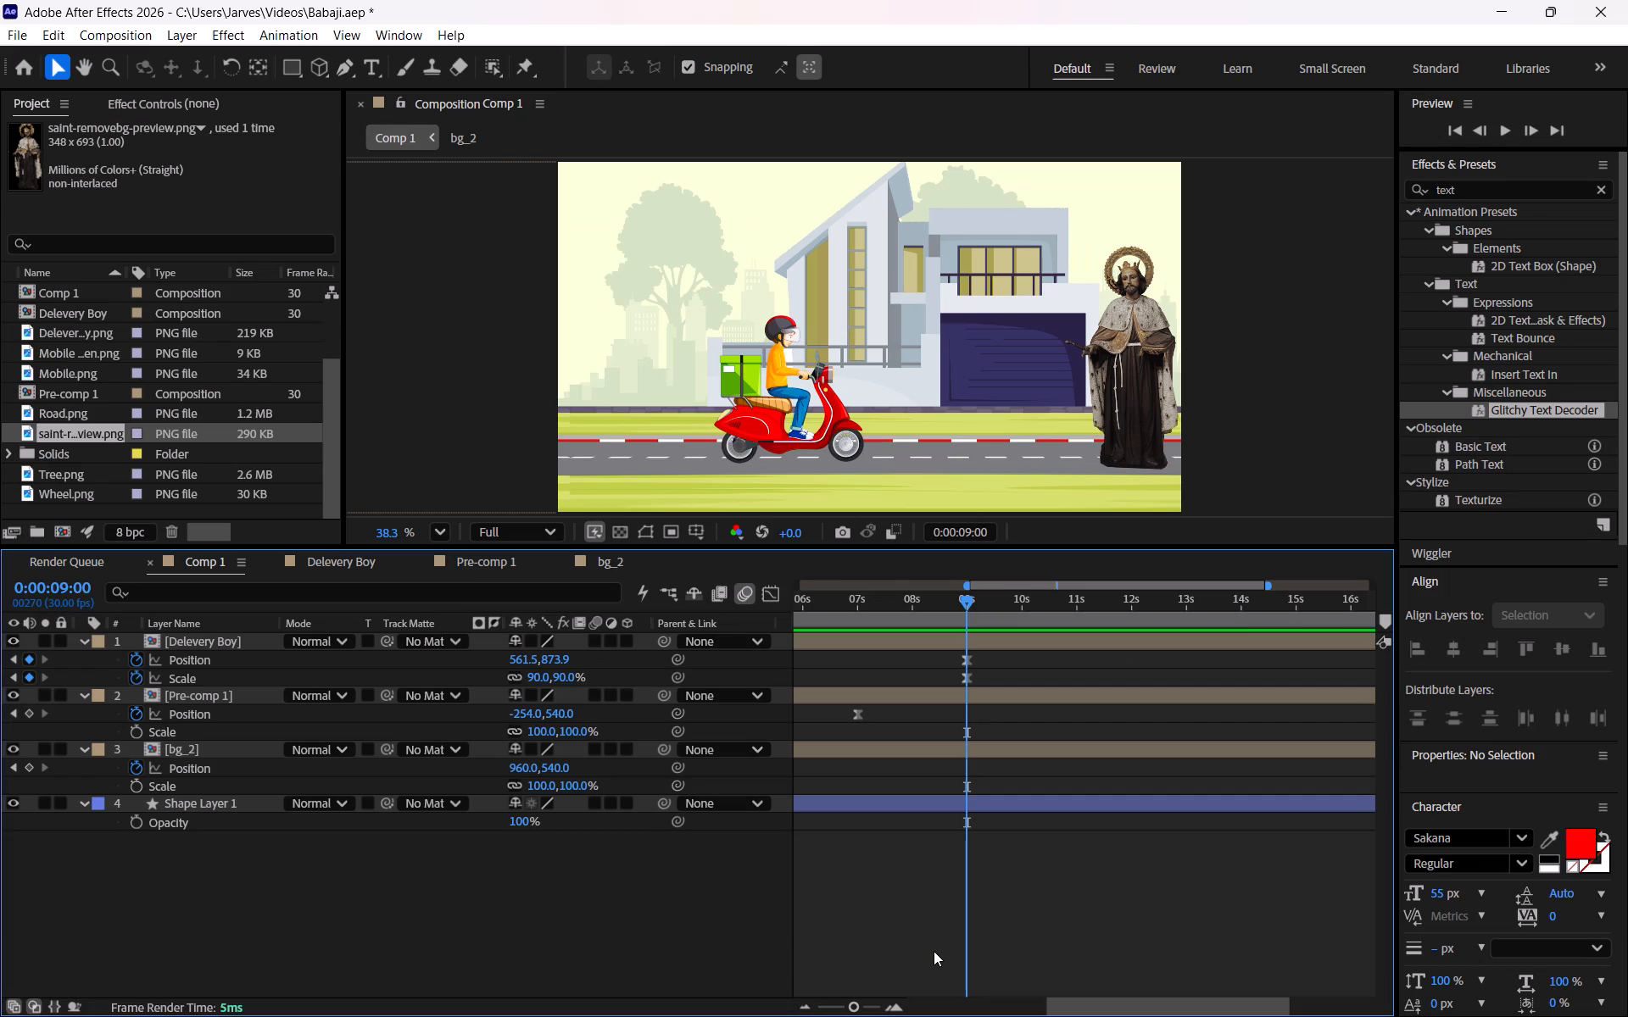
In Chrome, search Google Images for "cloud thinking png" and save CityPNG's black-outline thought cloud as images.png in Downloads.
key("alt+Tab")
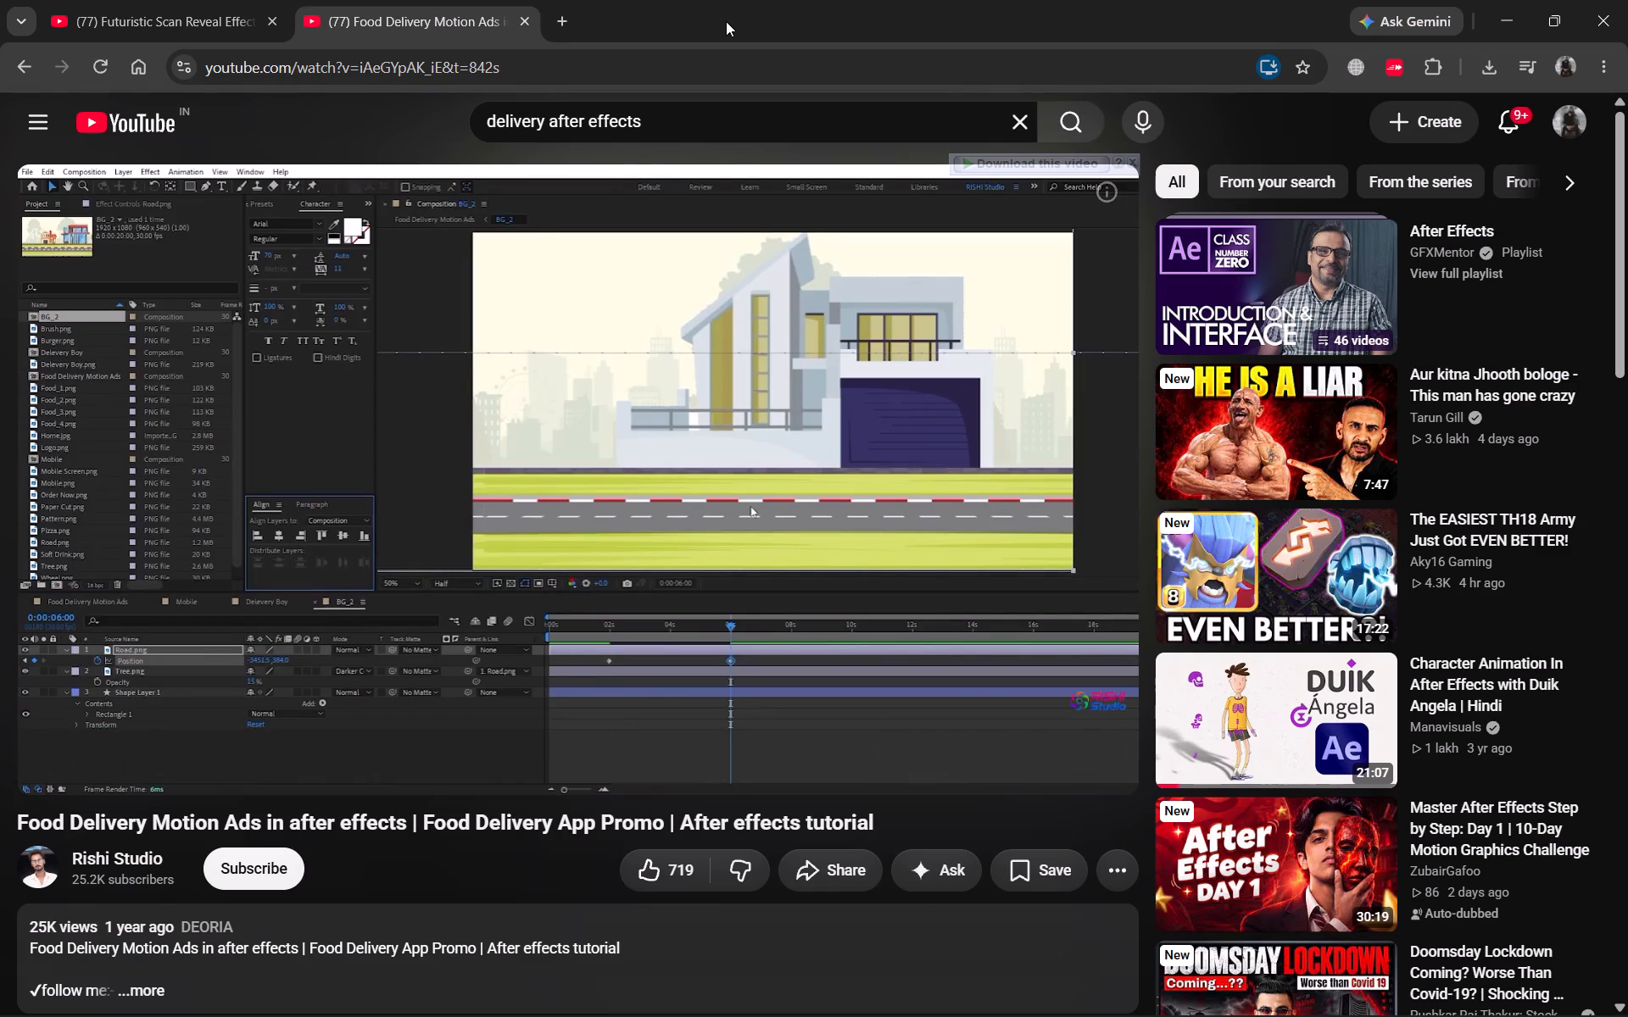
left_click(560, 14)
type("cloud thinki")
key("Down")
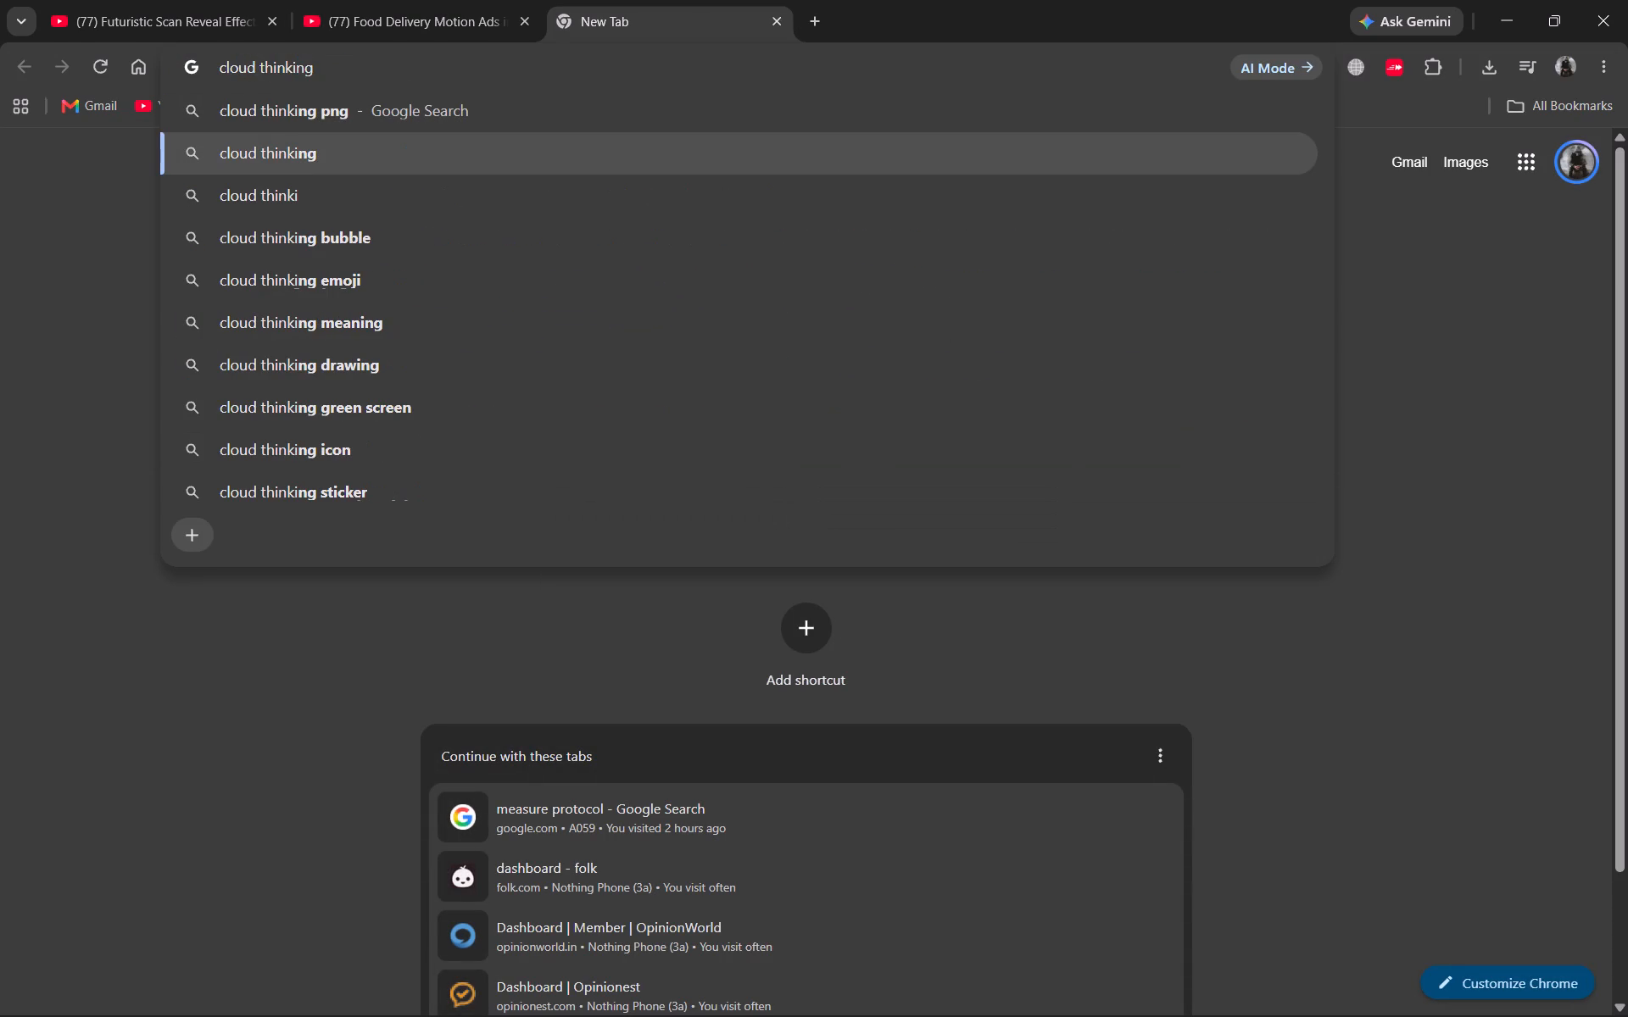
key("Up")
key("Return")
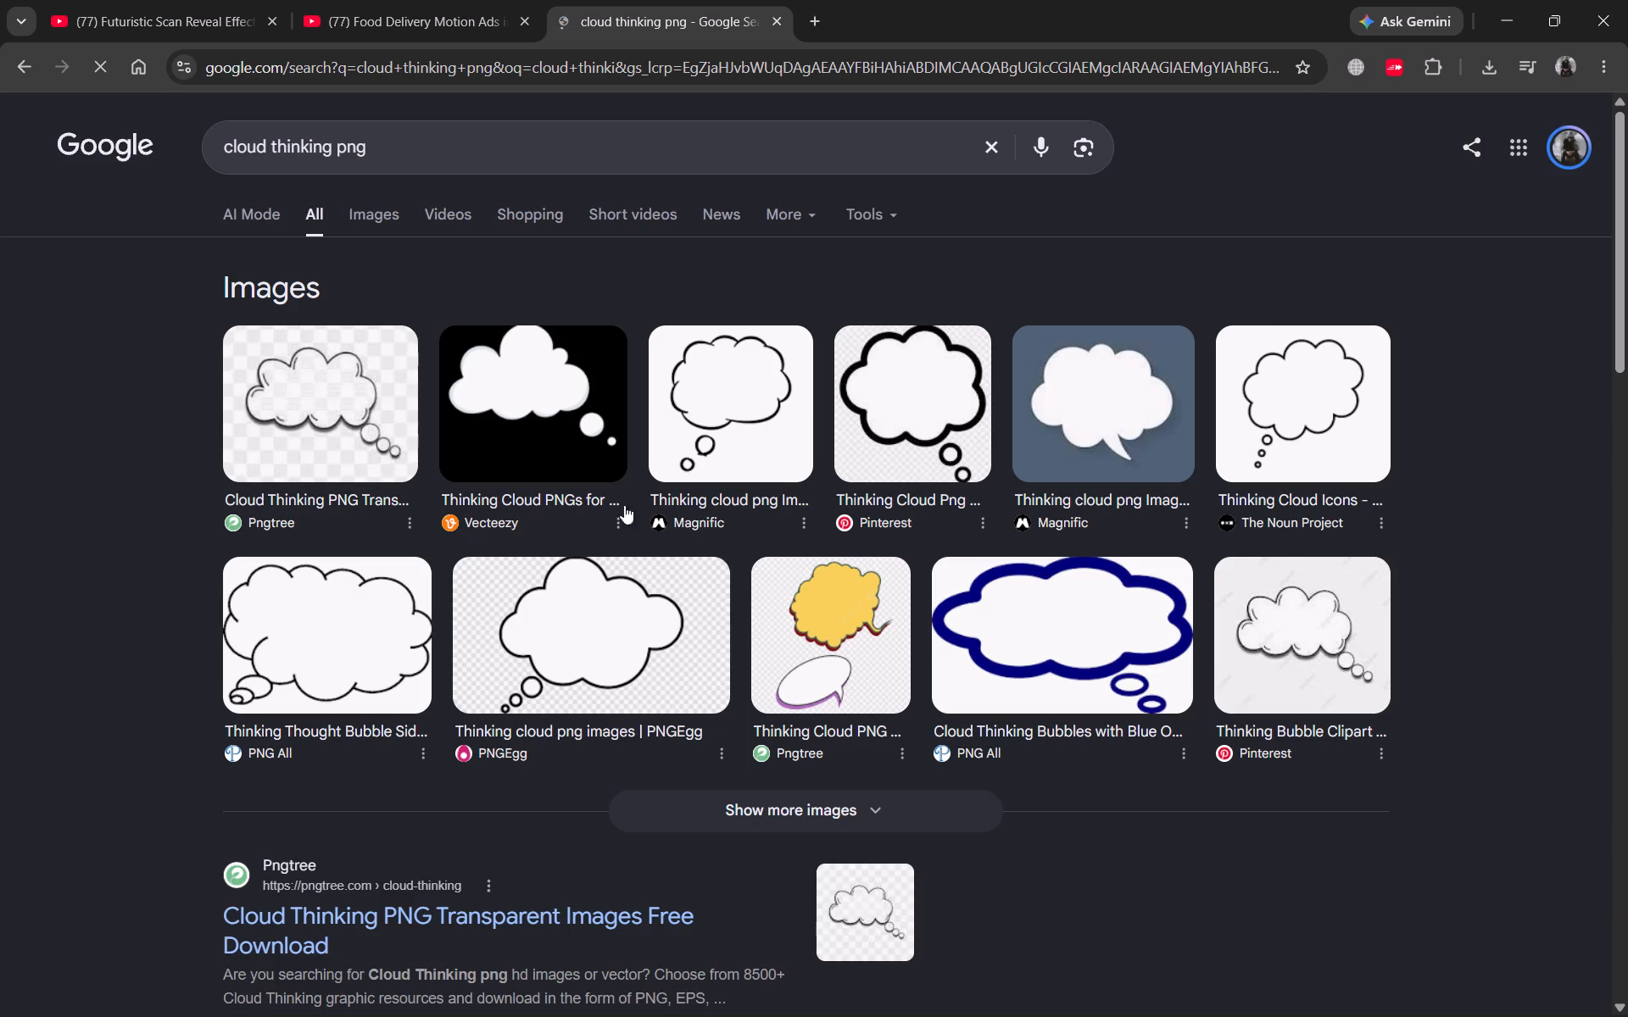
left_click(374, 220)
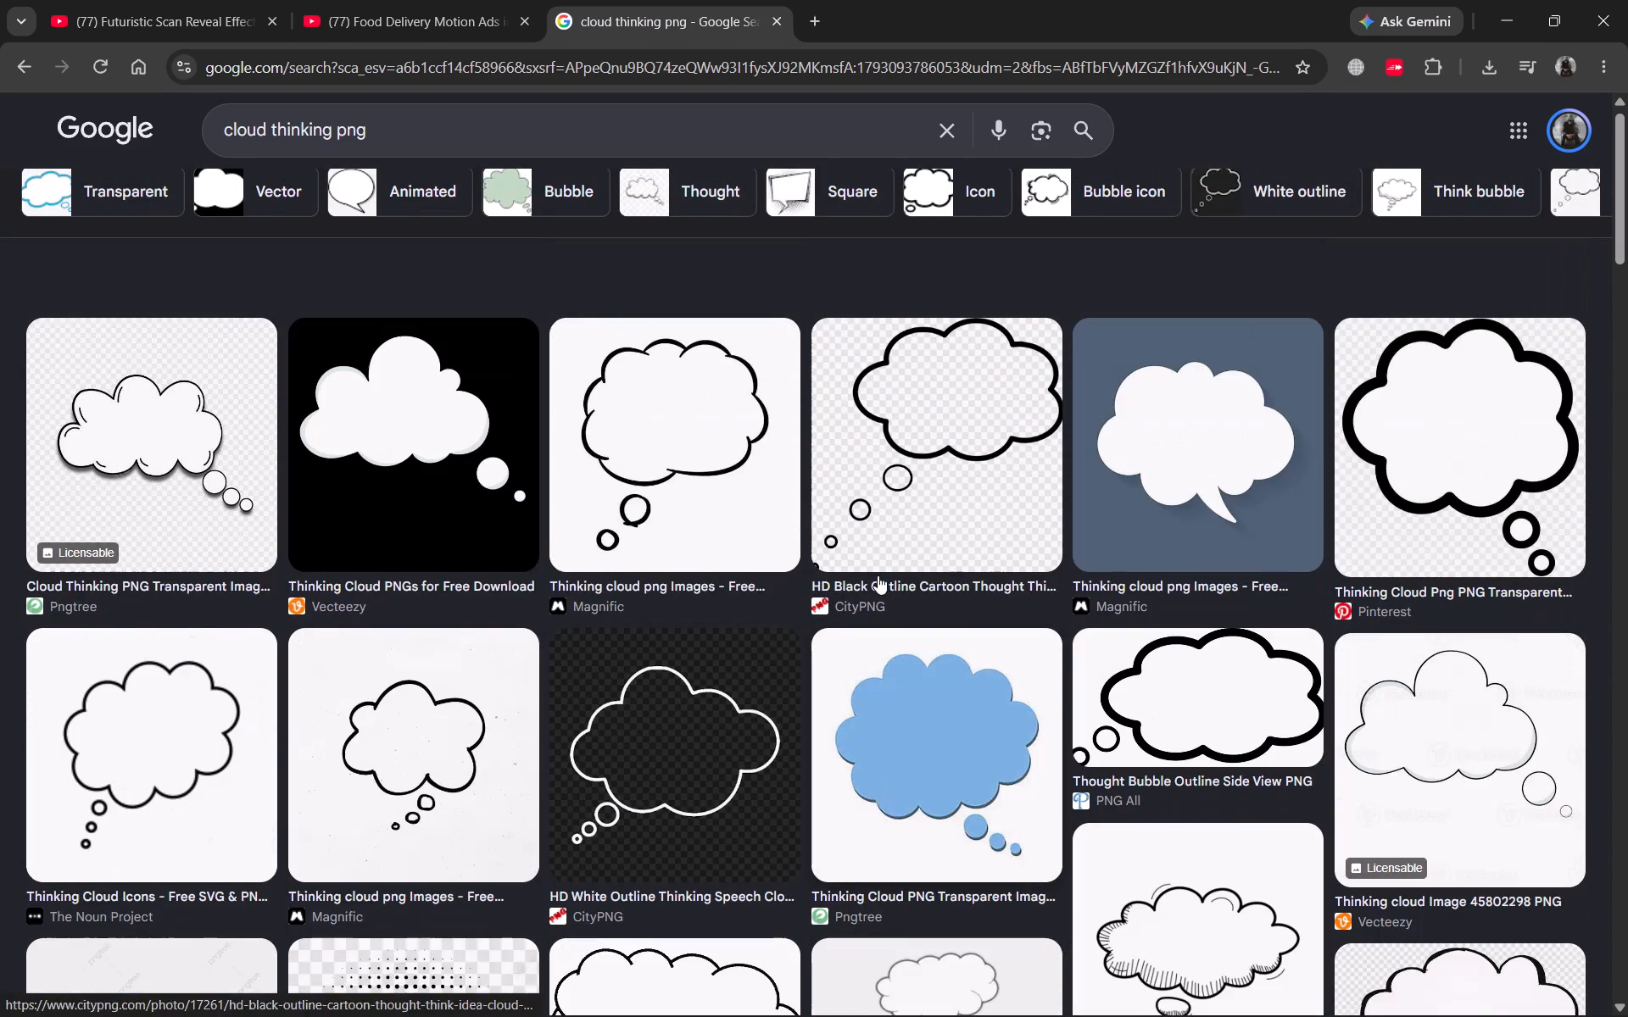
left_click(996, 492)
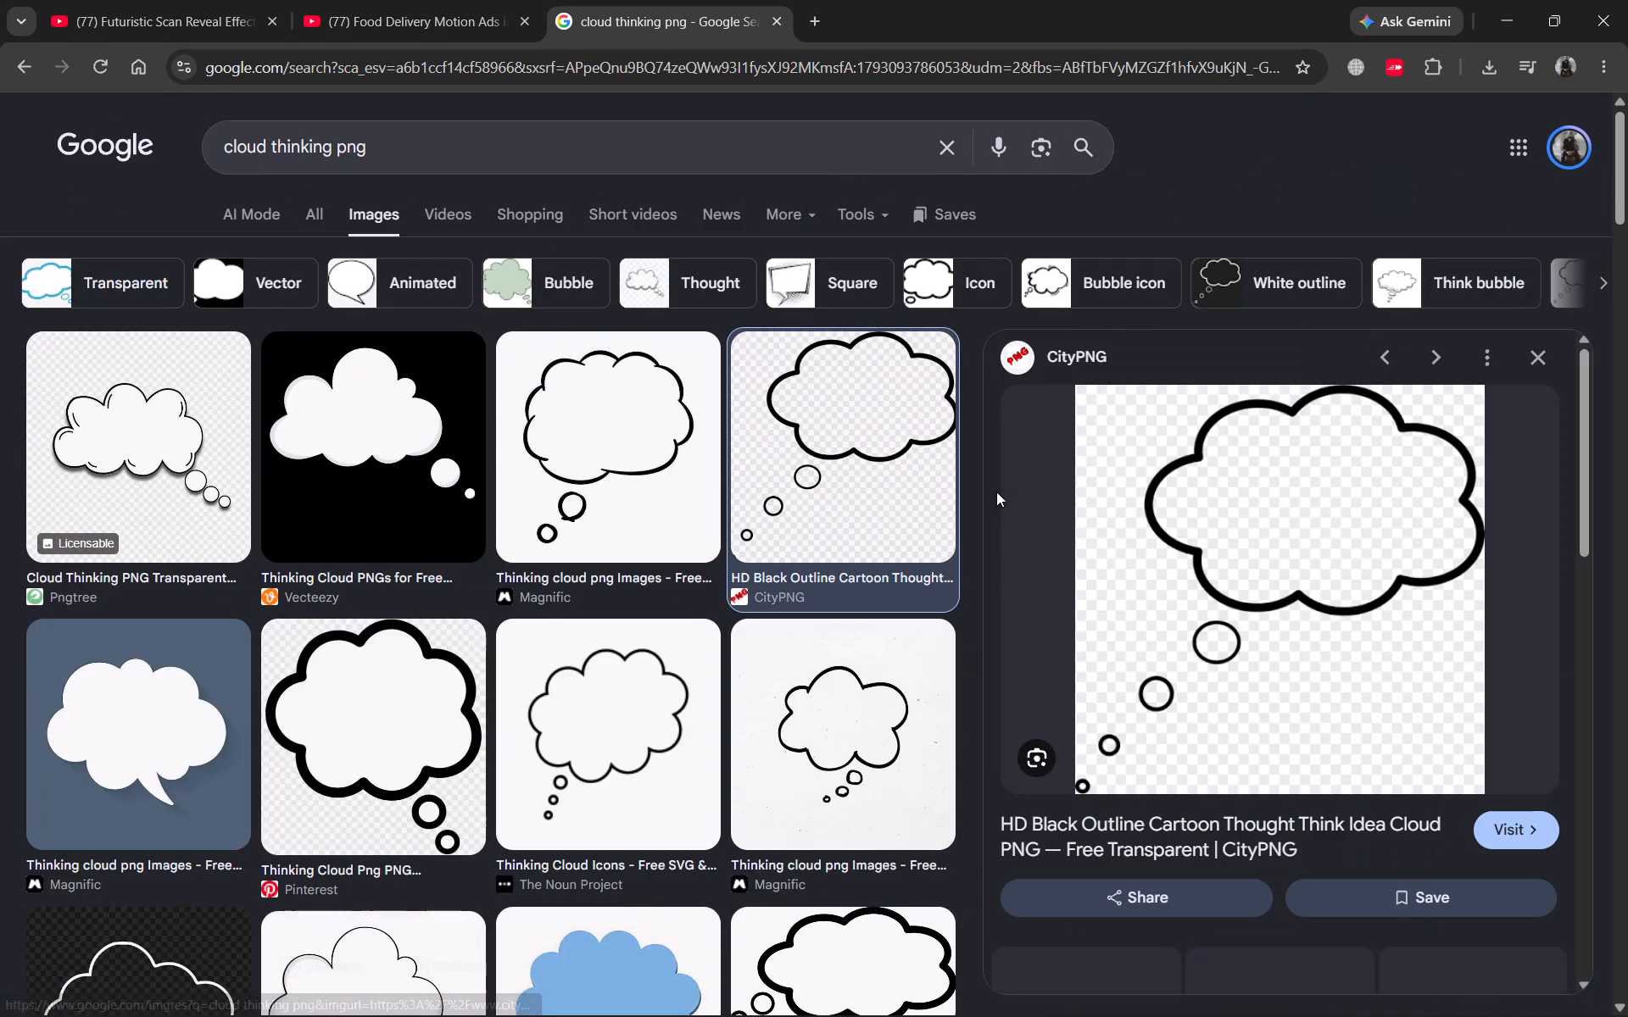
right_click(1253, 647)
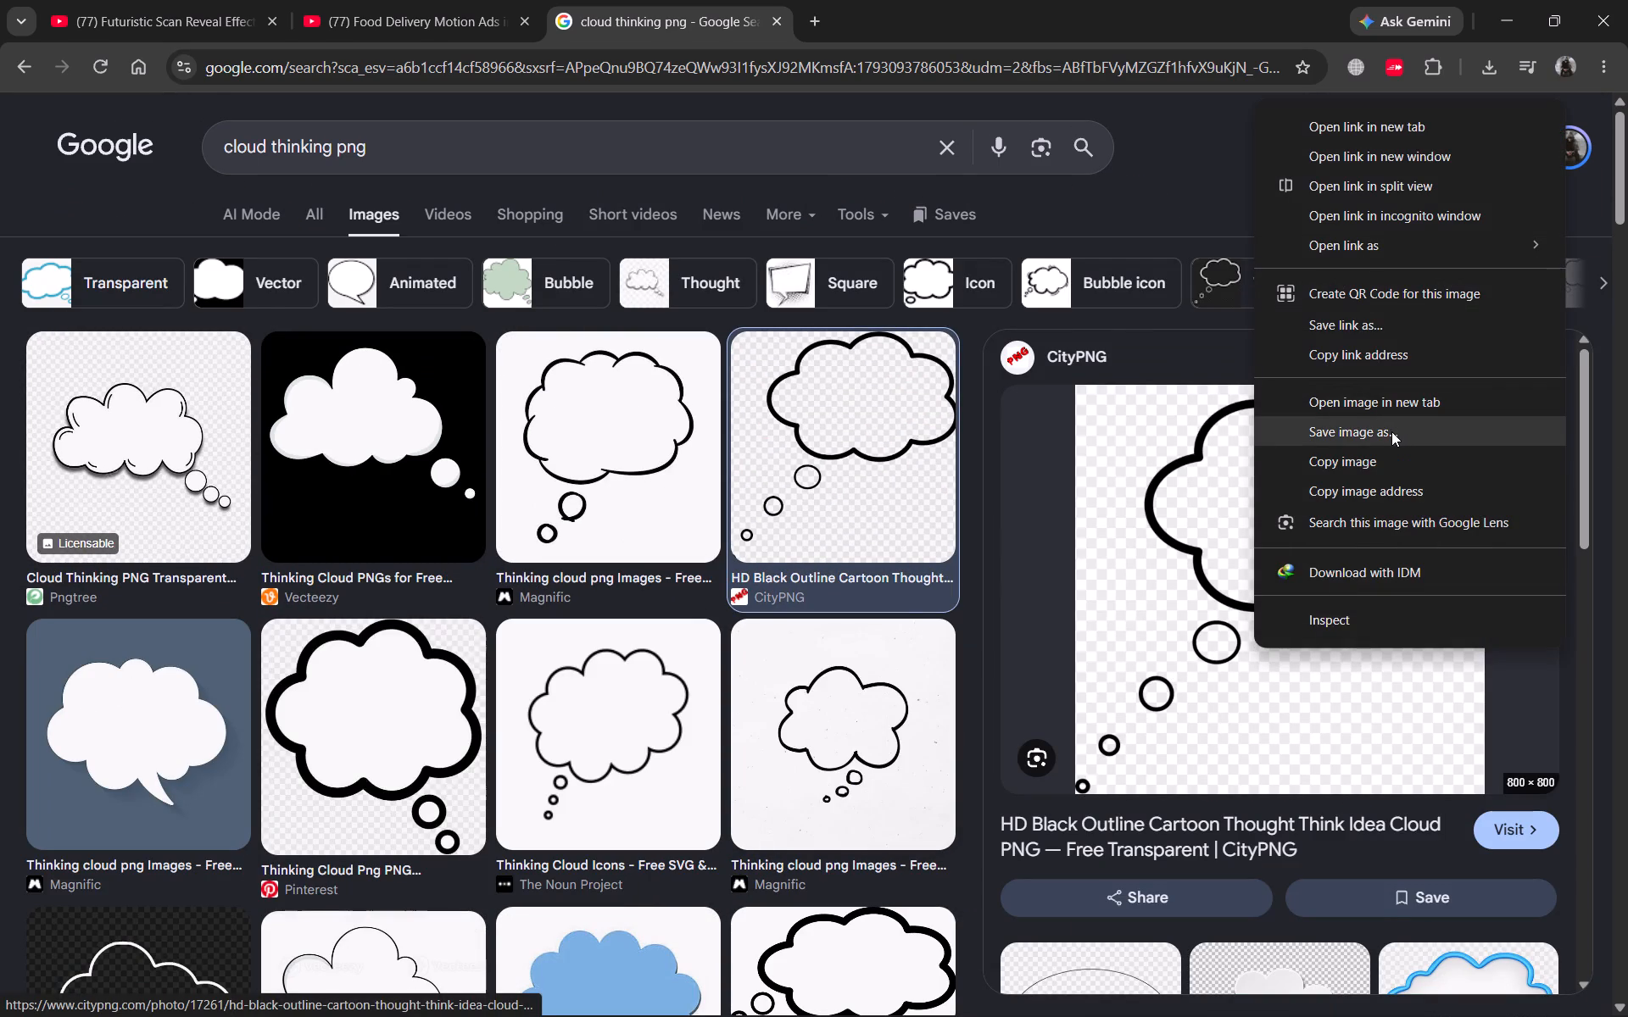
left_click(1391, 431)
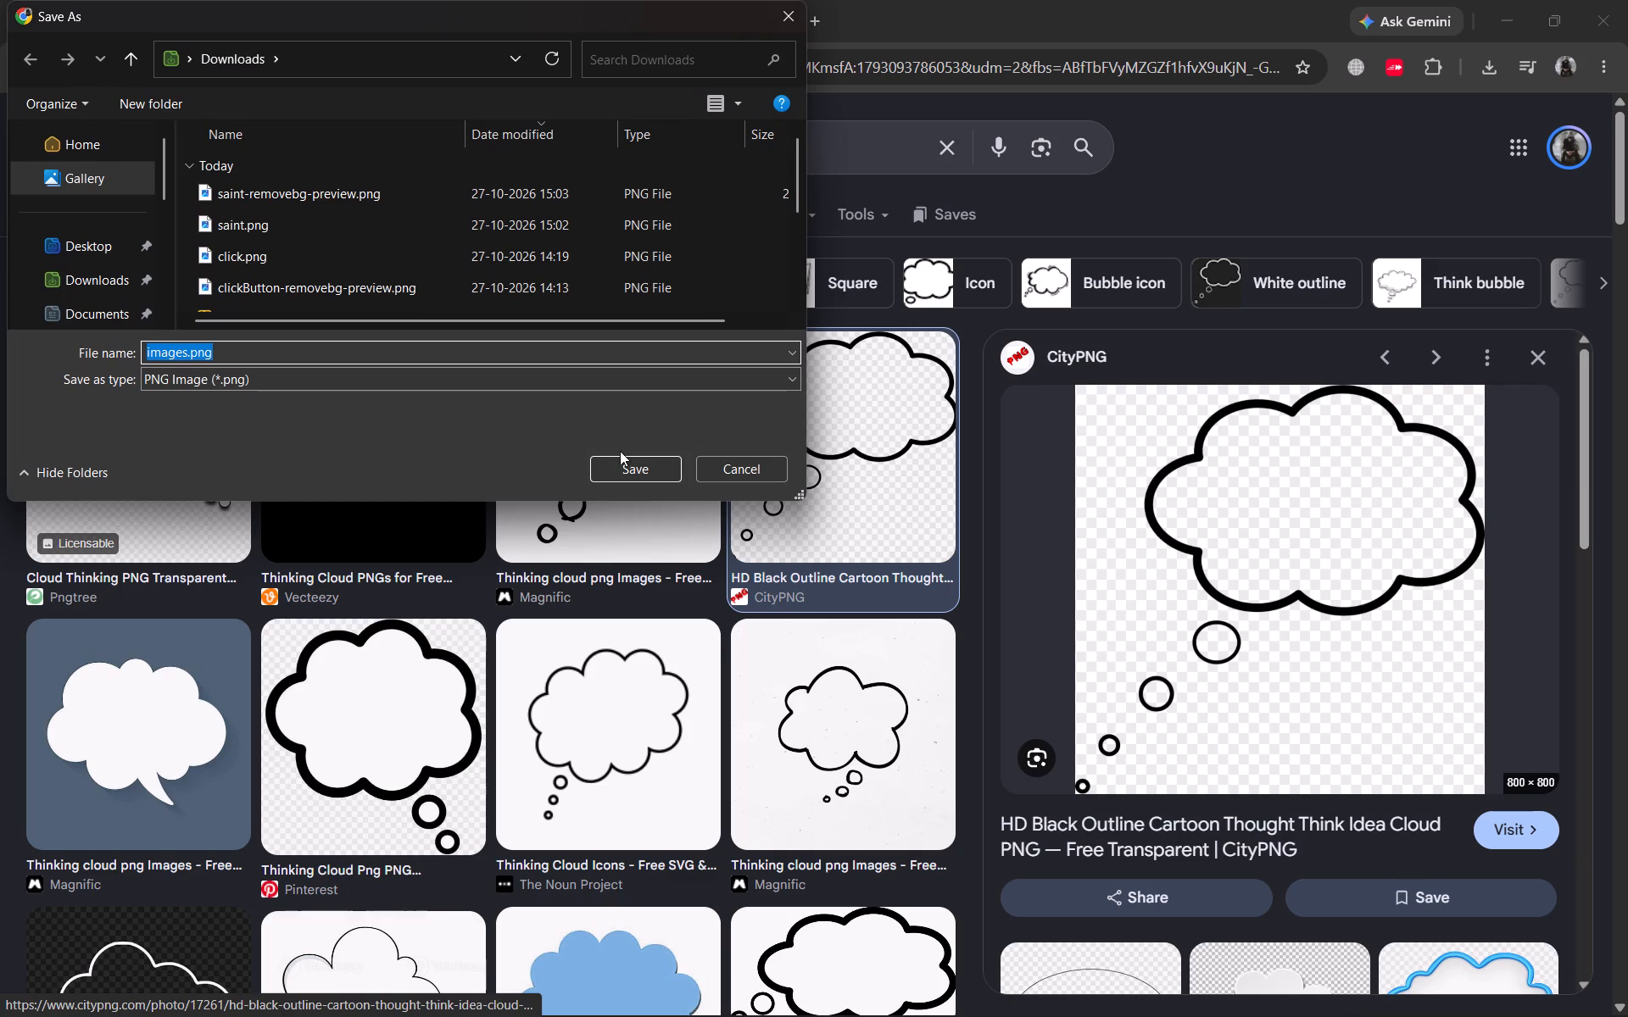
left_click(622, 459)
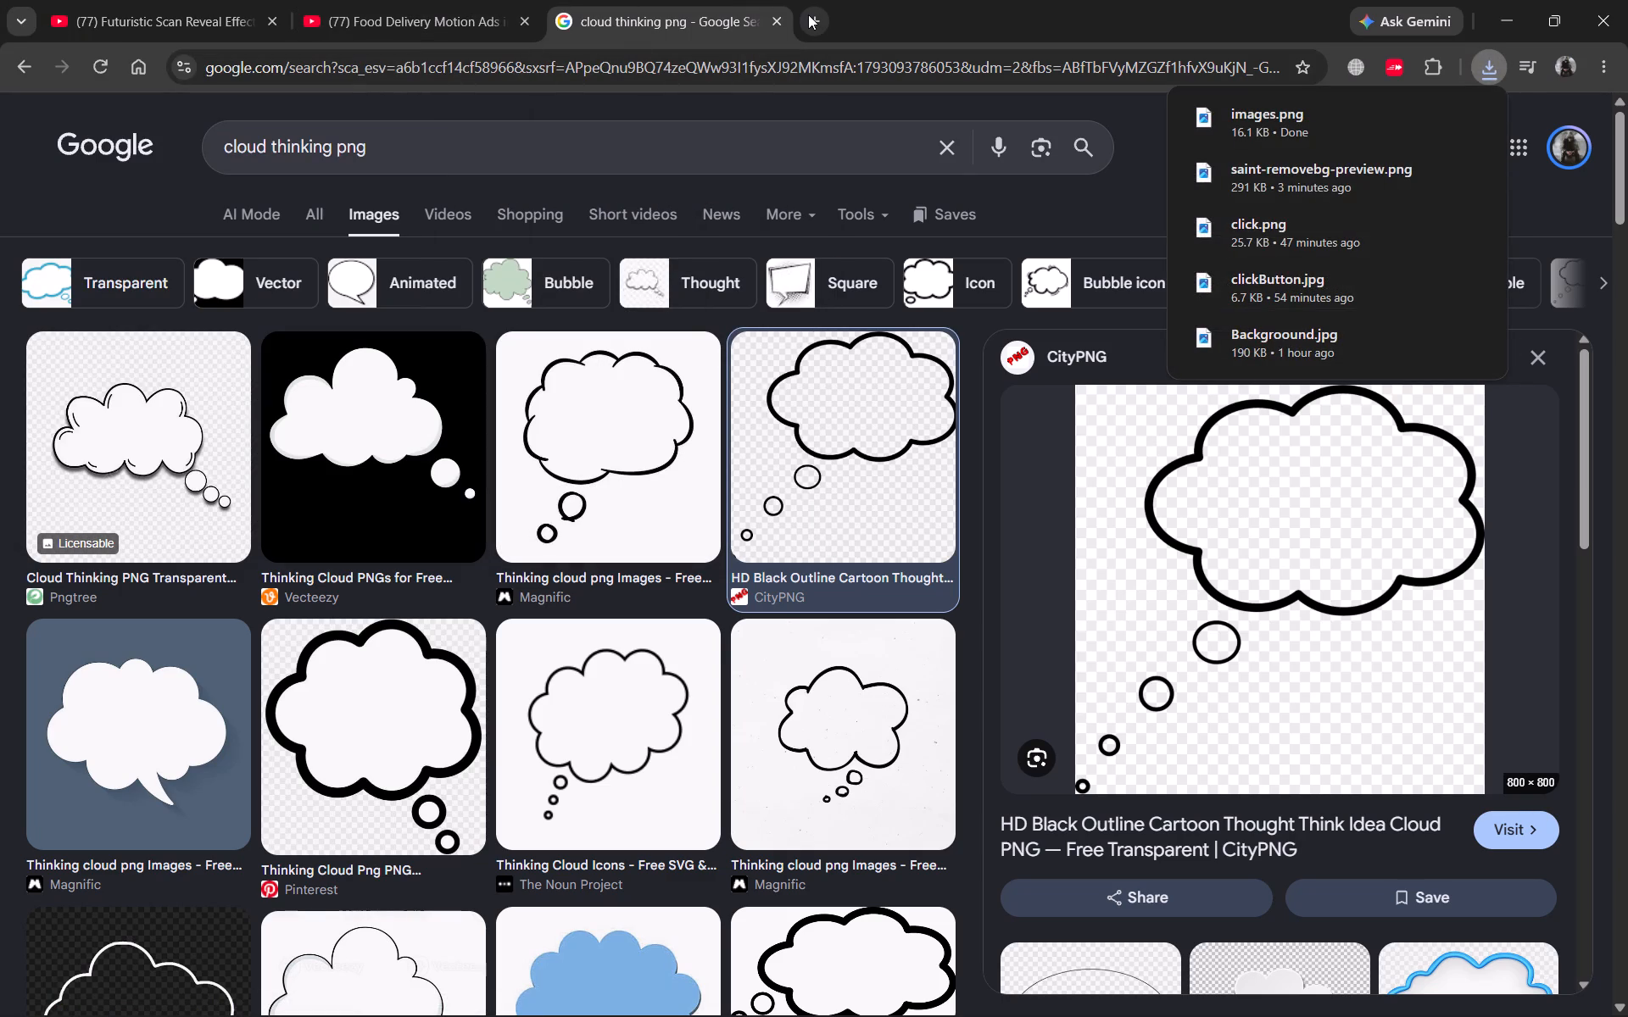
Remove the background of images.png with remove.bg and download the preview-quality cut-out.
left_click(808, 14)
type("bg")
key("Return")
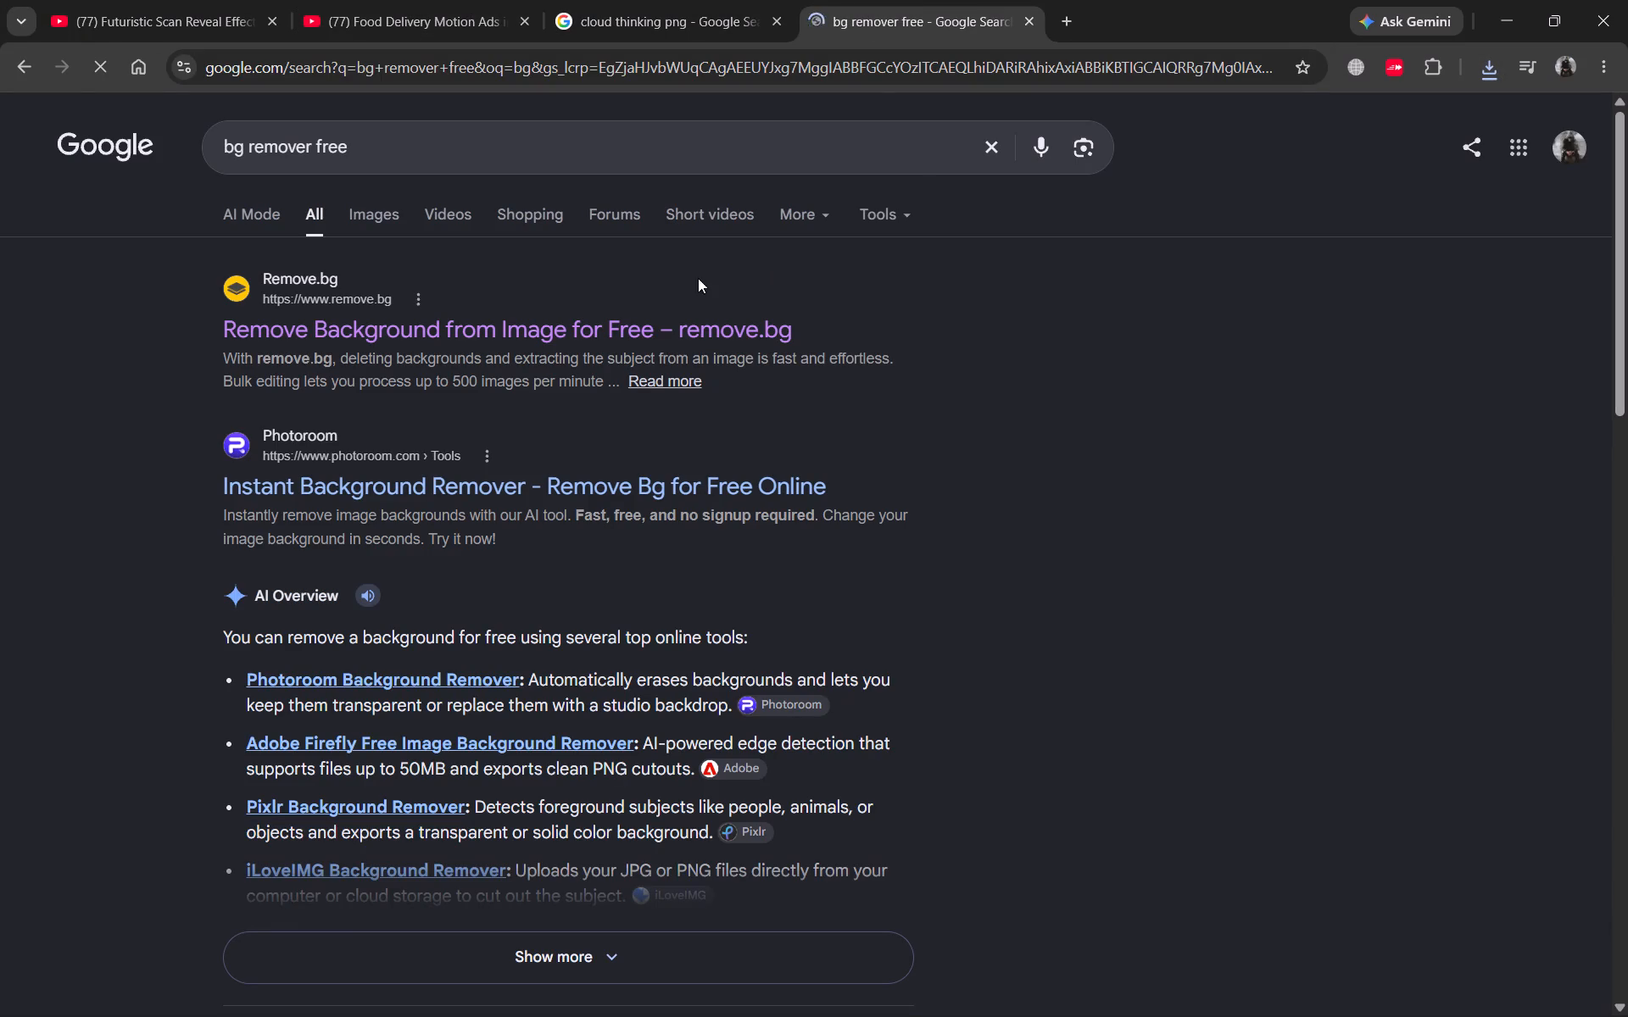
left_click(608, 317)
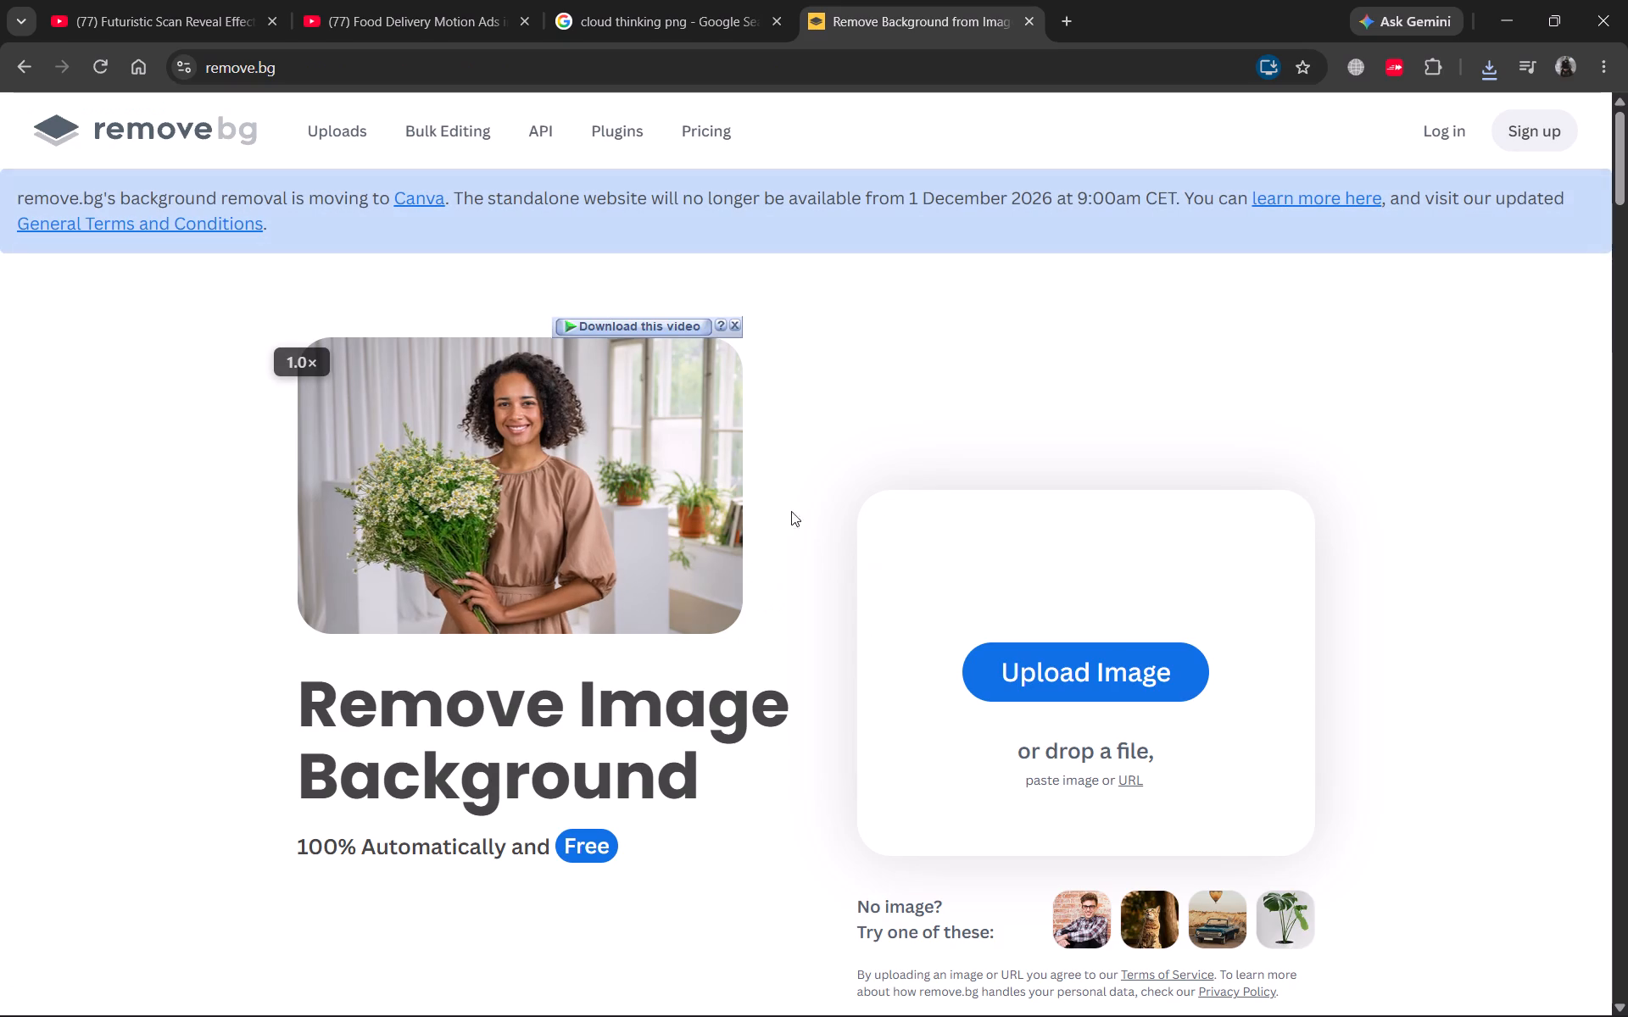
left_click(1060, 661)
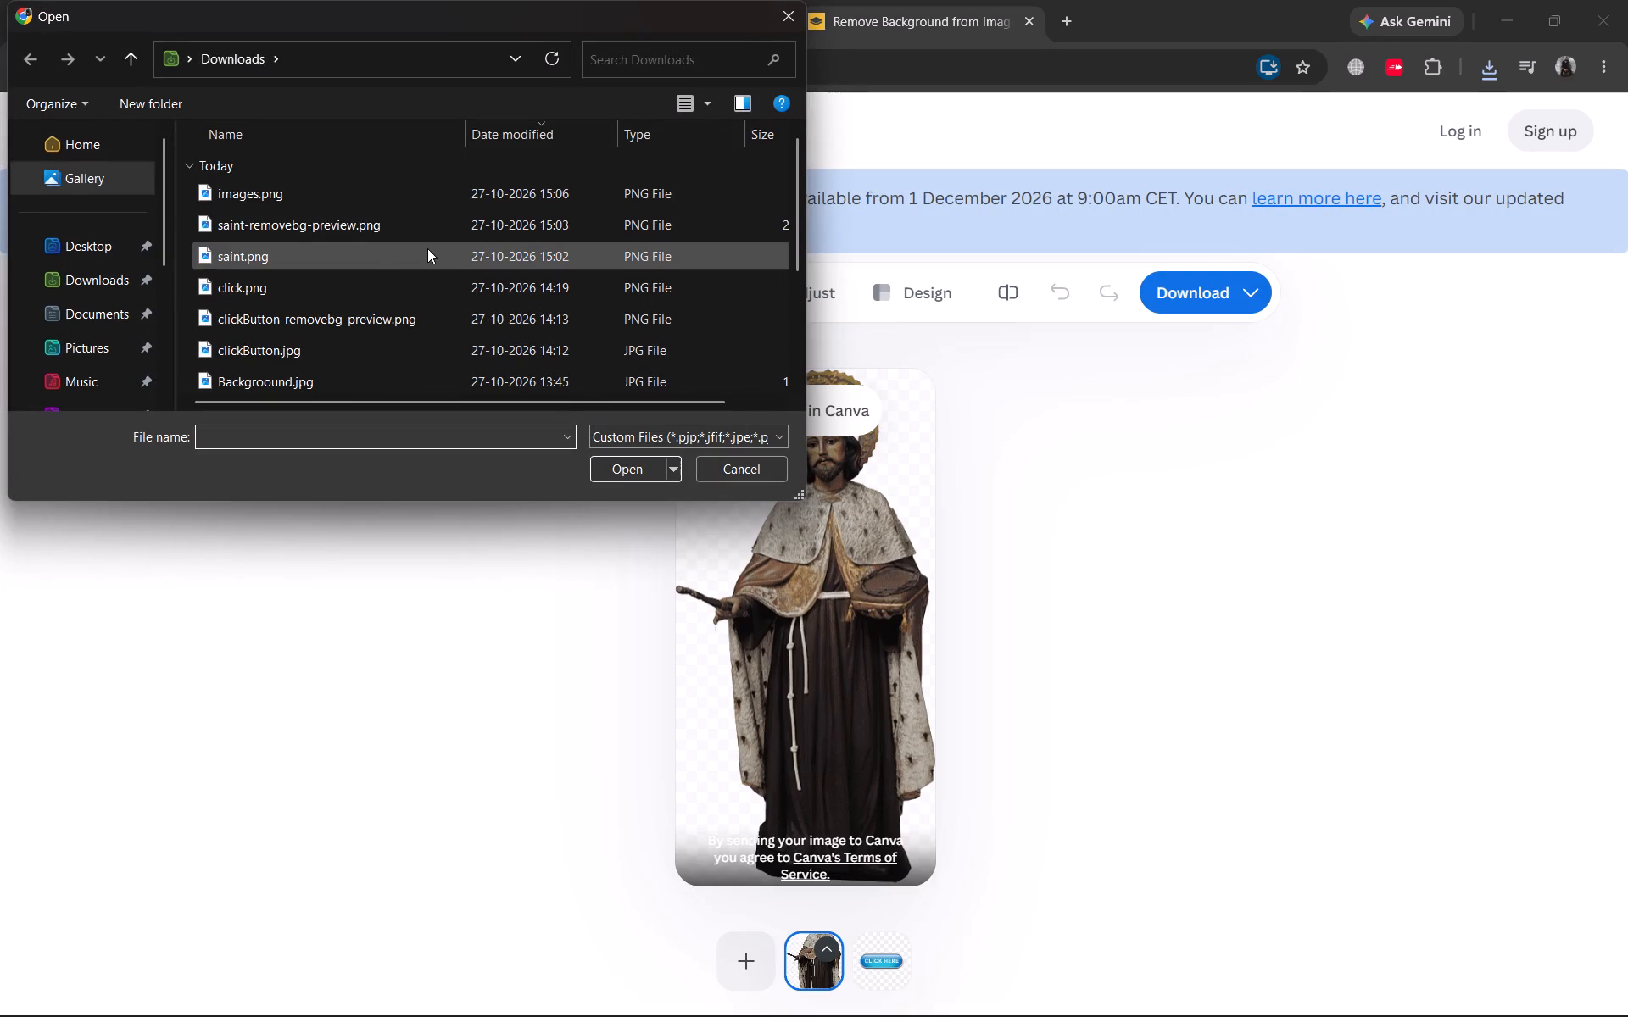
left_click(345, 185)
left_click(626, 475)
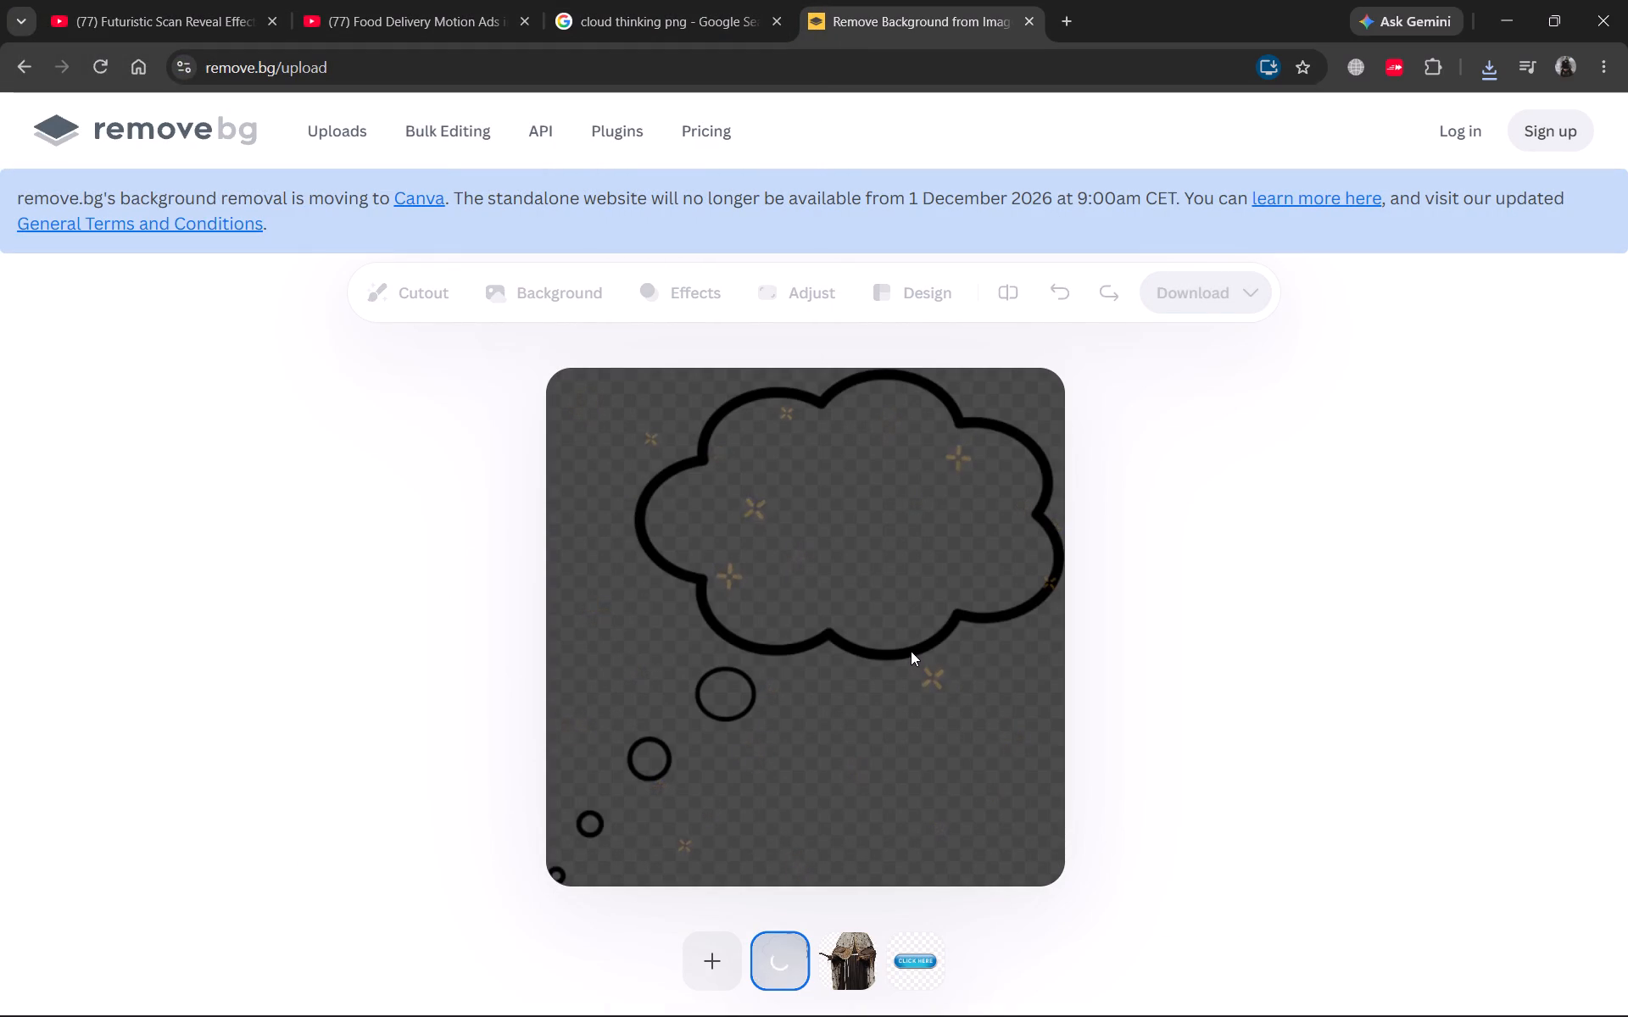
right_click(838, 635)
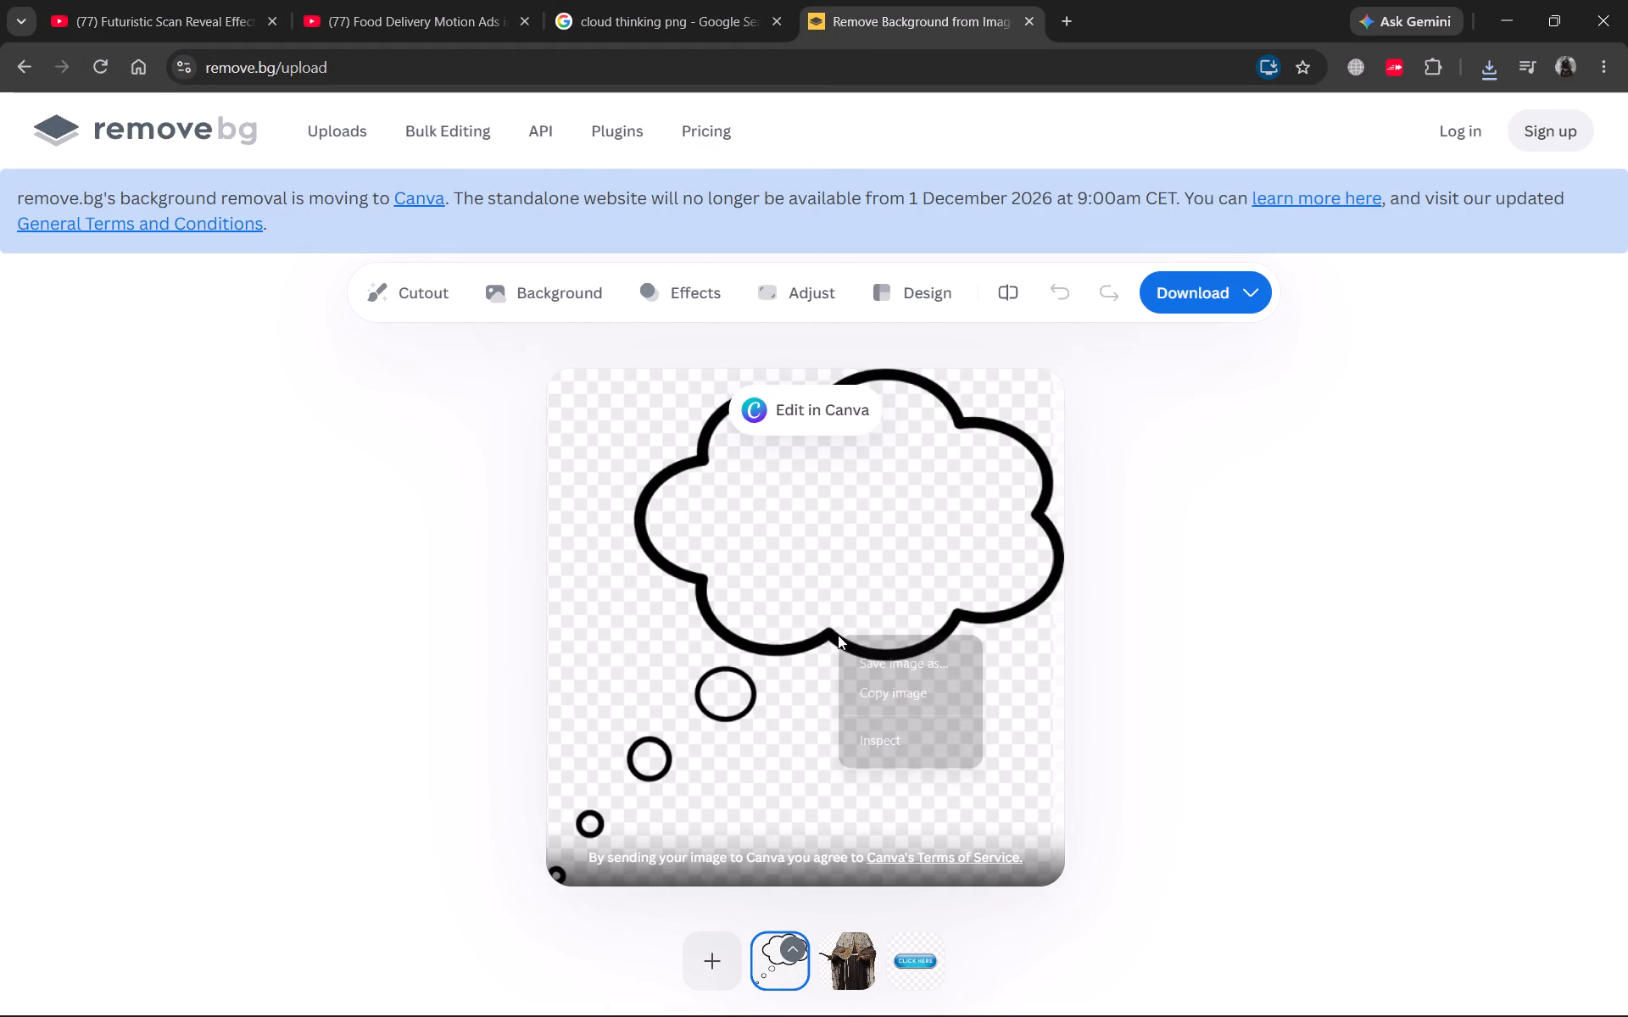
left_click(1157, 602)
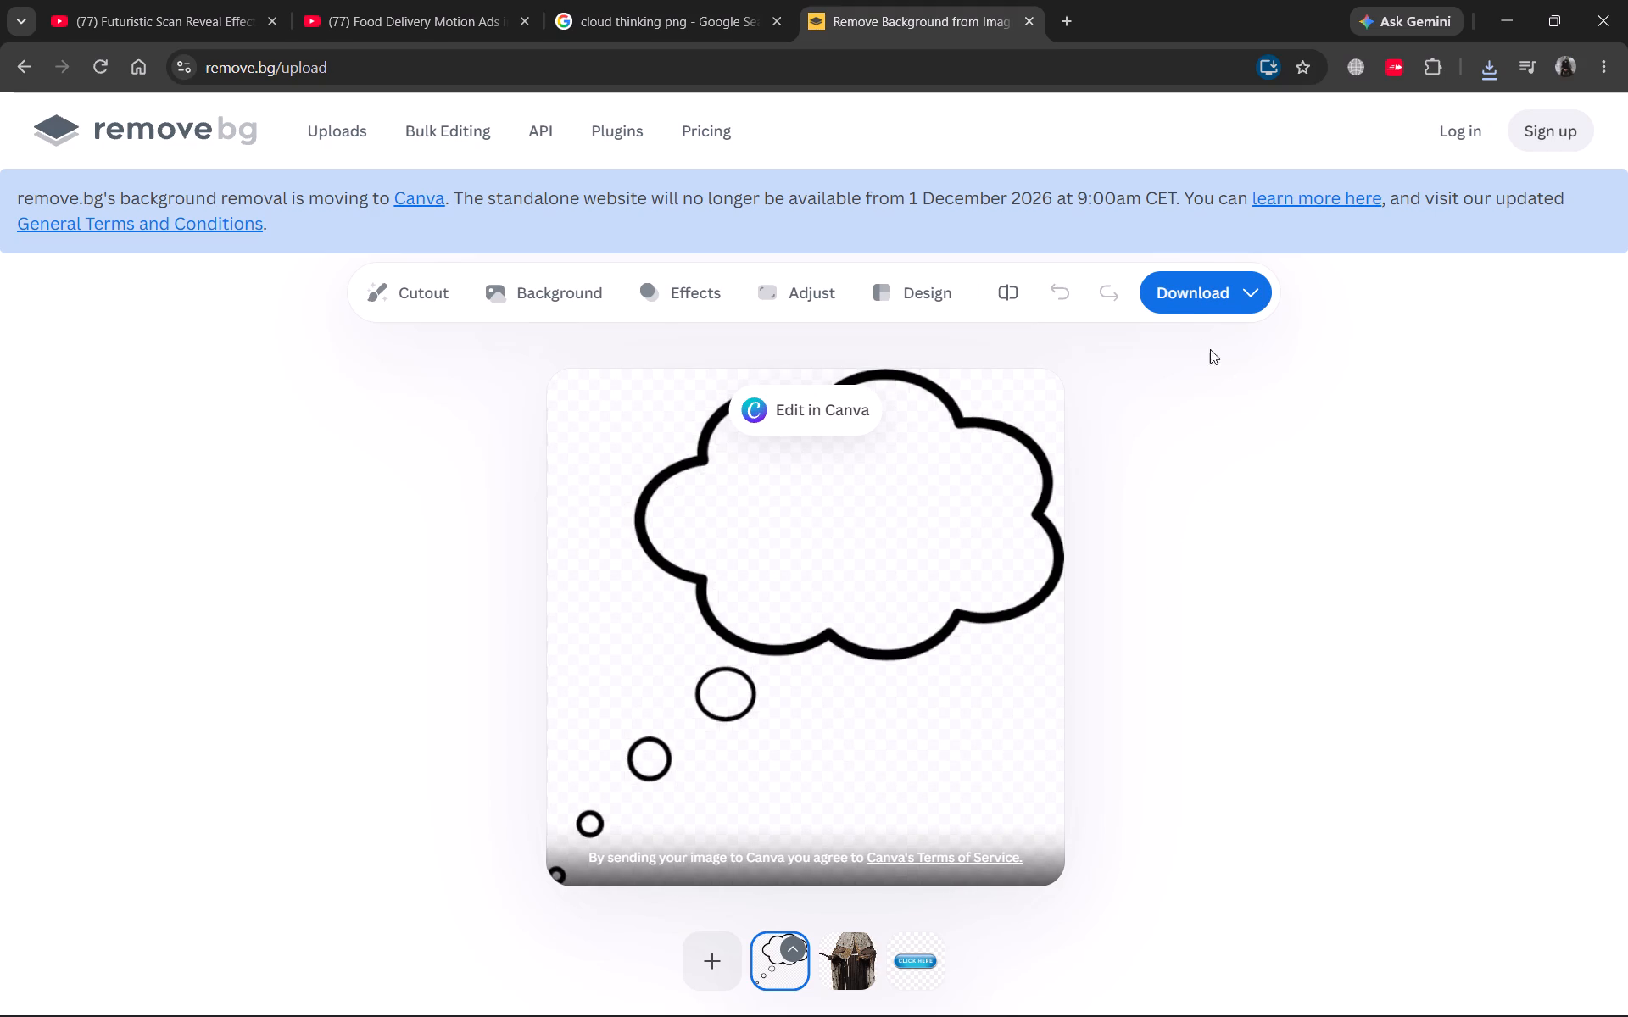
left_click(1185, 297)
left_click(1195, 343)
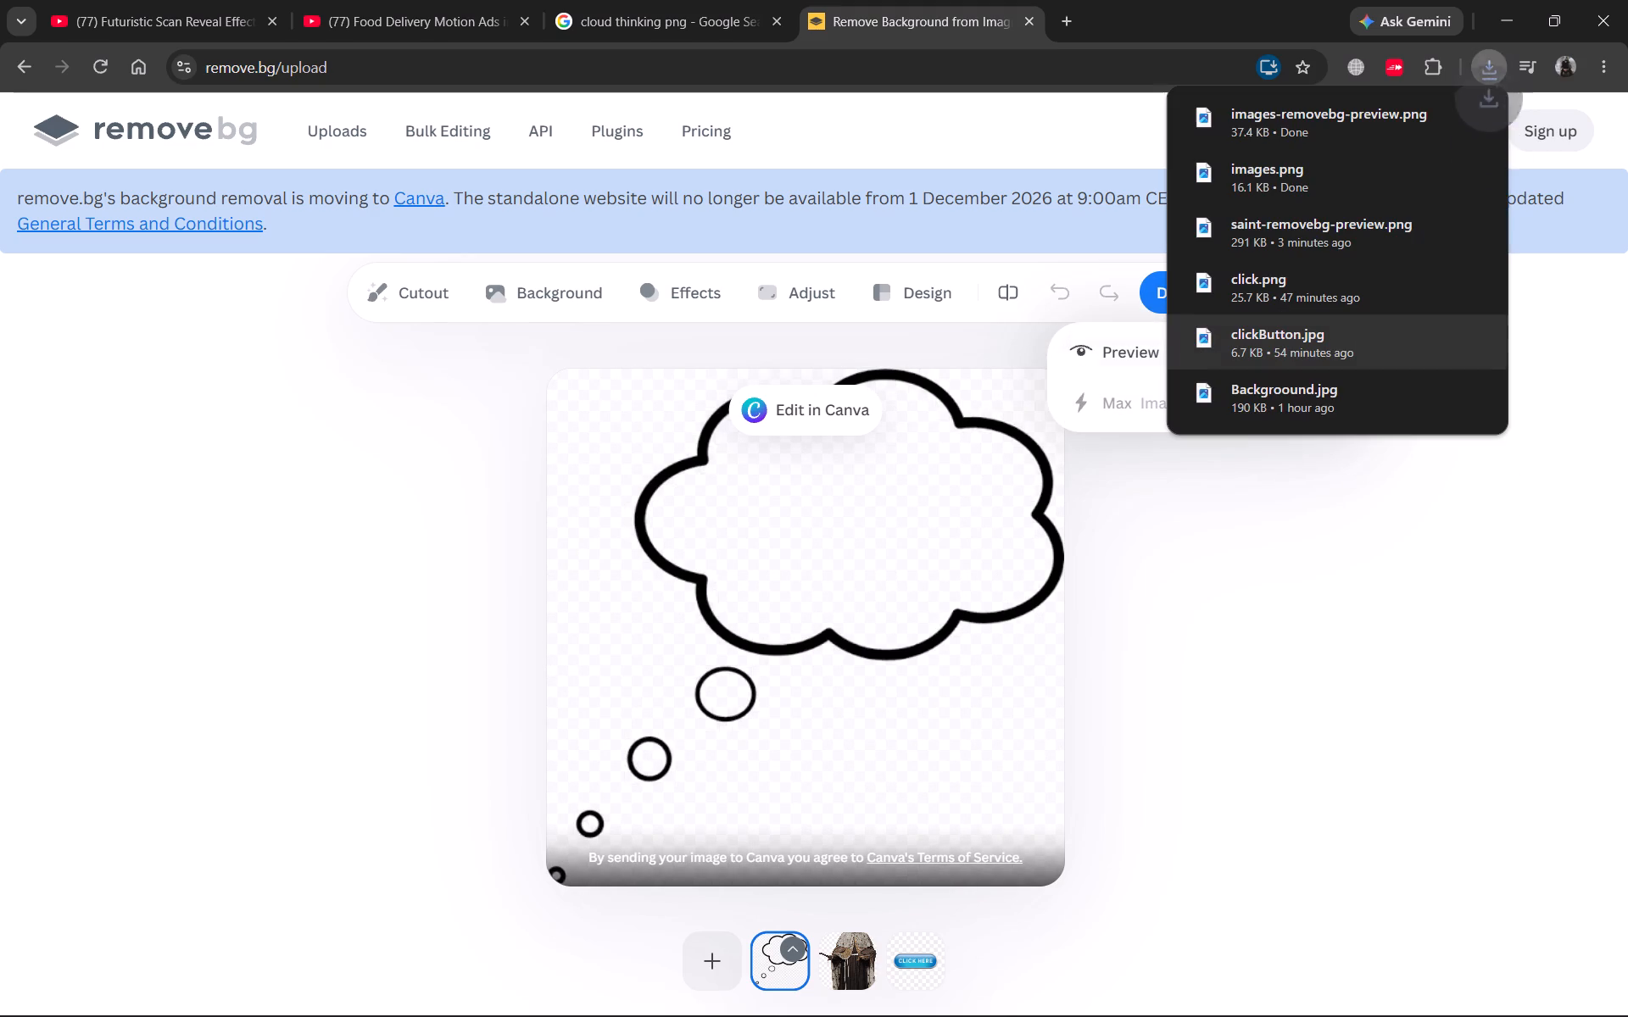
key("ctrl+w")
Switch to After Effects and import images-removebg-preview.png from Downloads into the project.
key("alt+Tab")
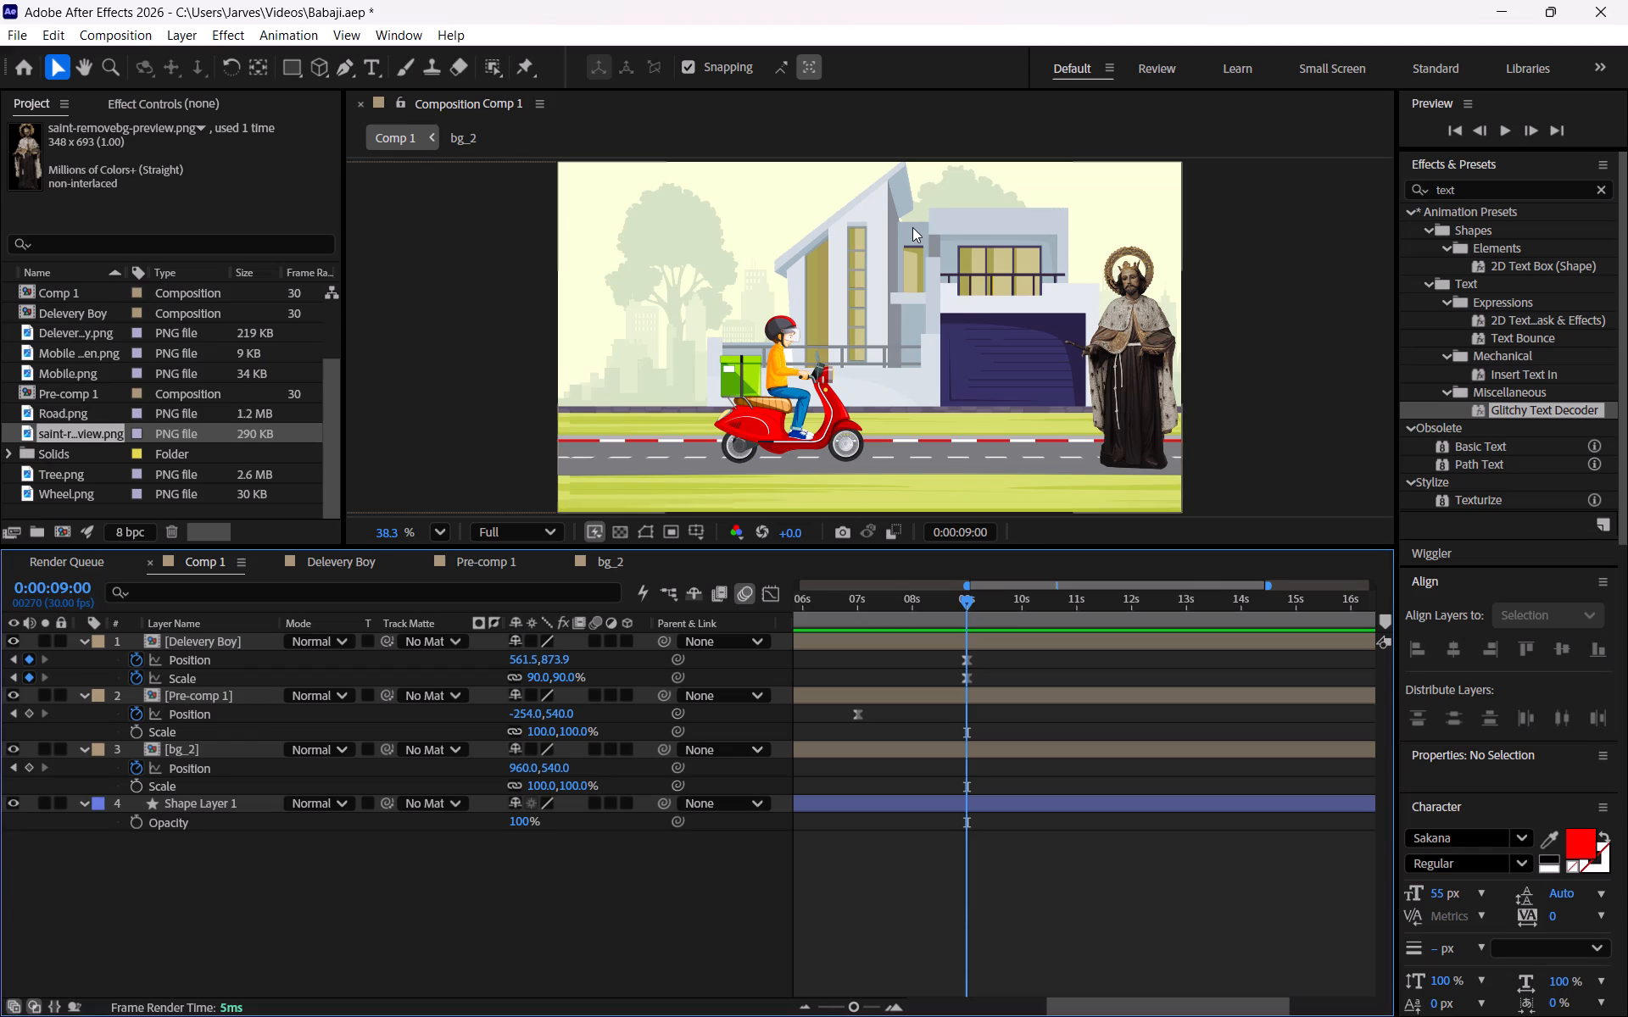
scroll(122, 382, "down", 3)
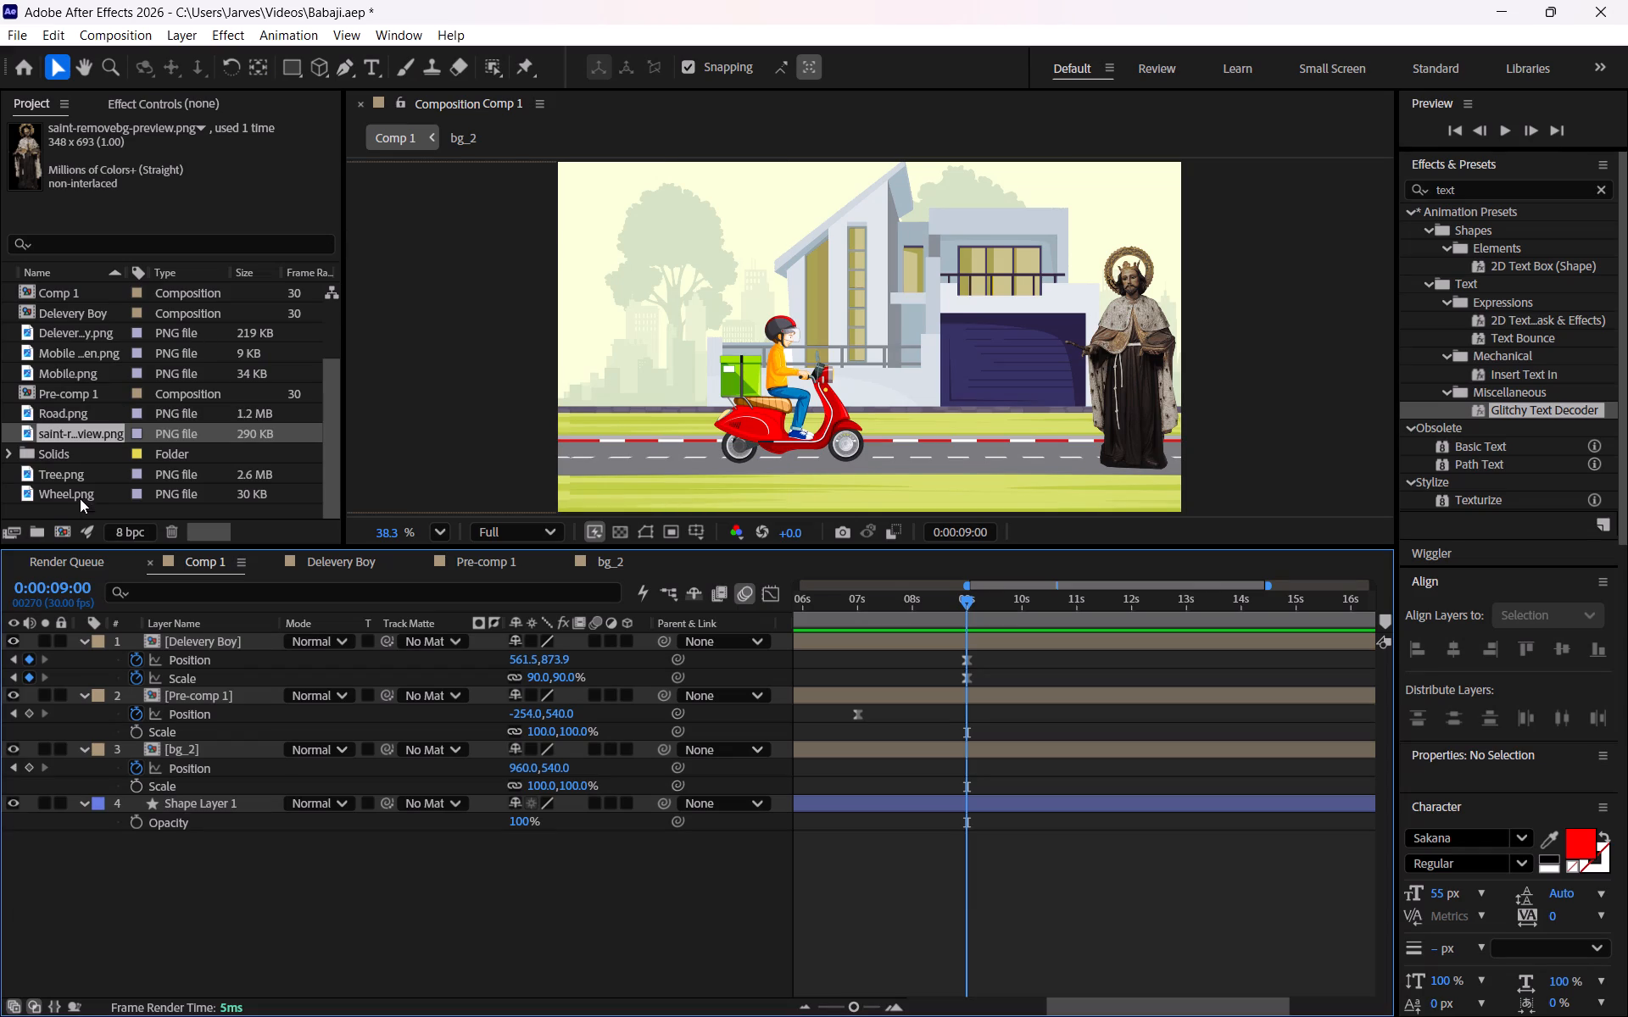
right_click(81, 506)
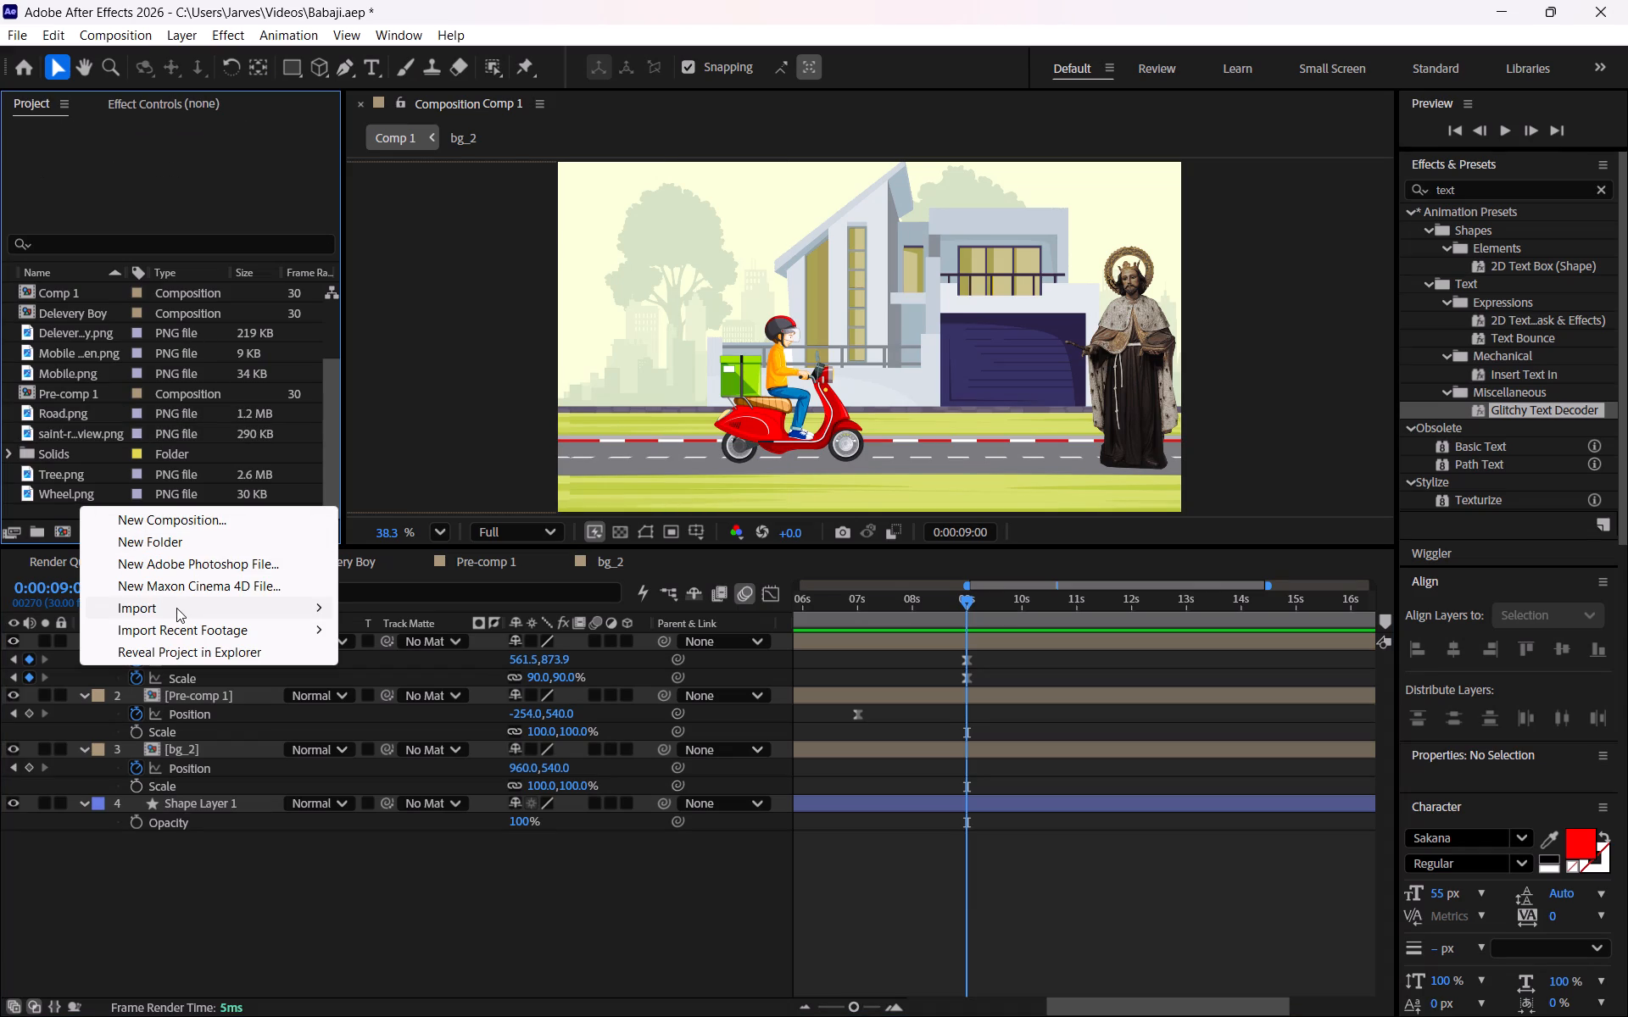
left_click(404, 612)
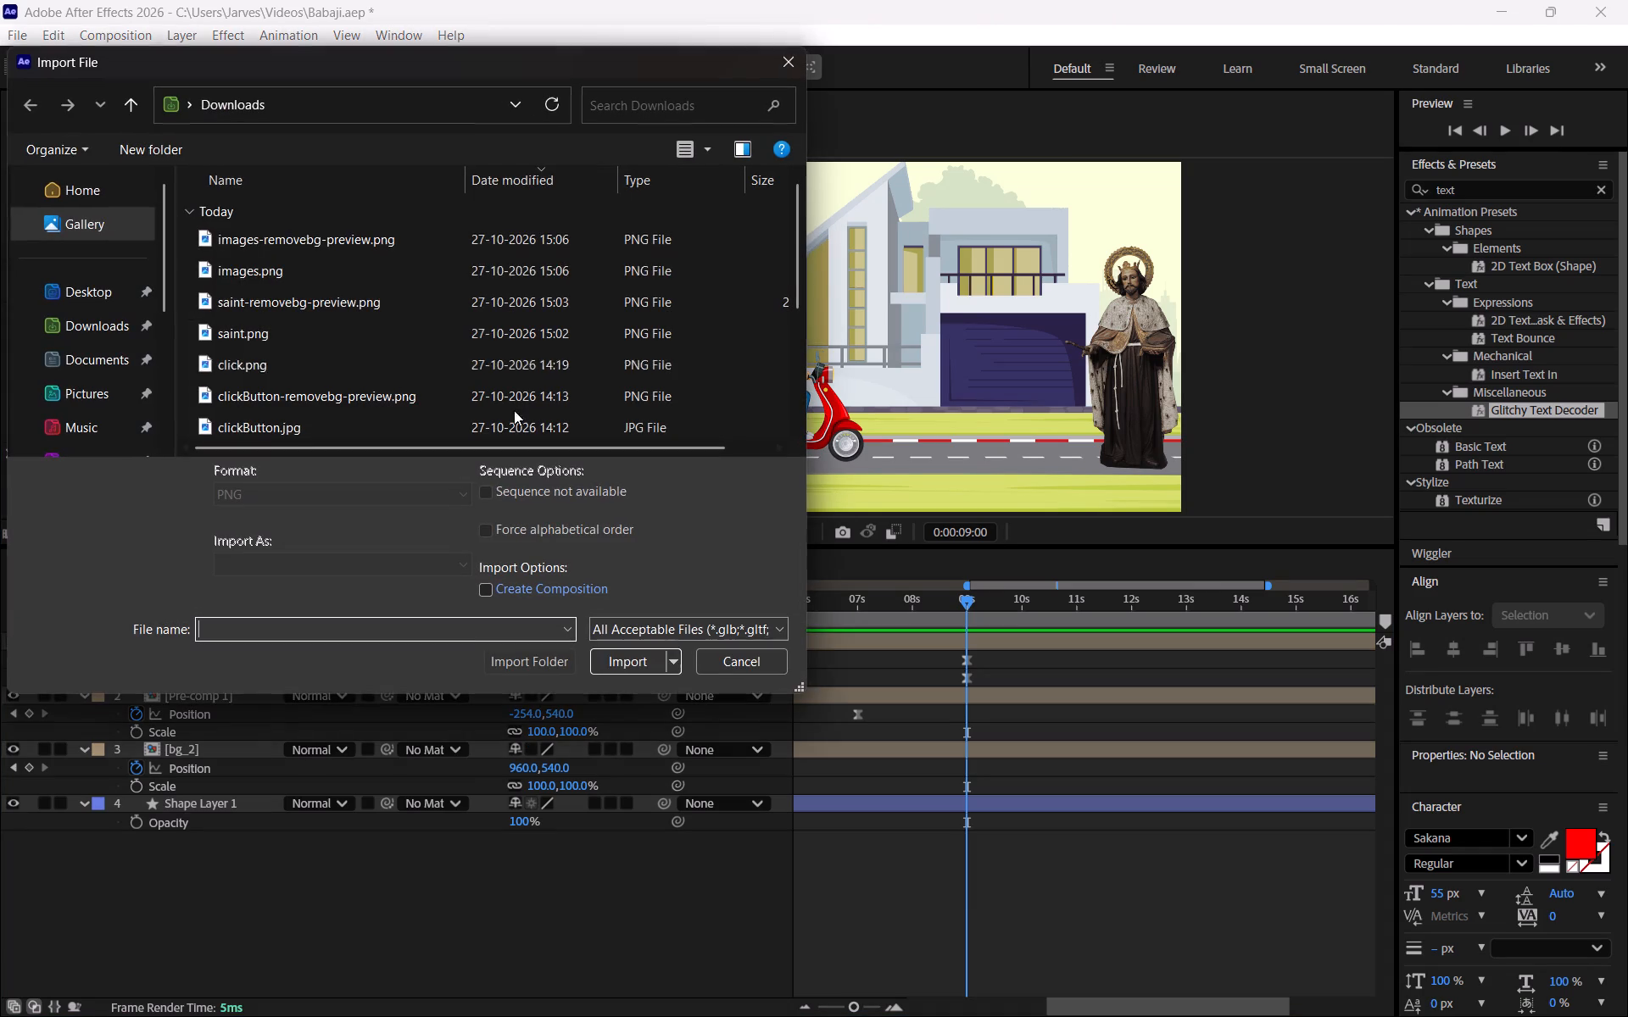
left_click(315, 239)
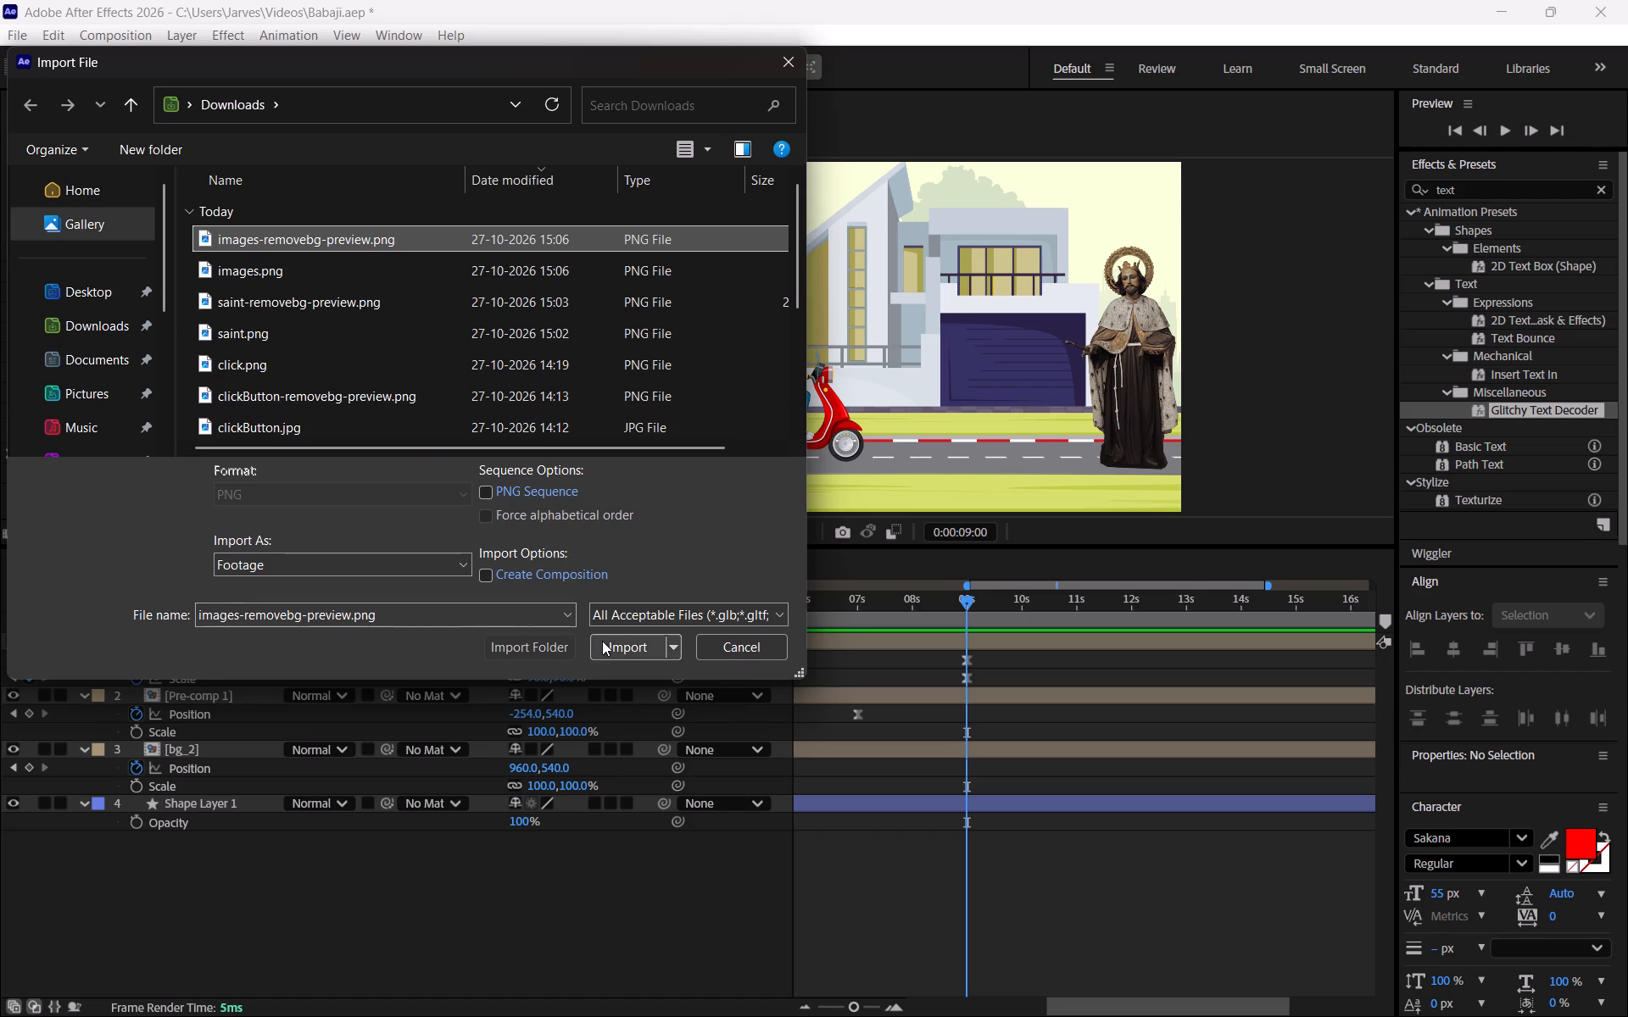
left_click(602, 641)
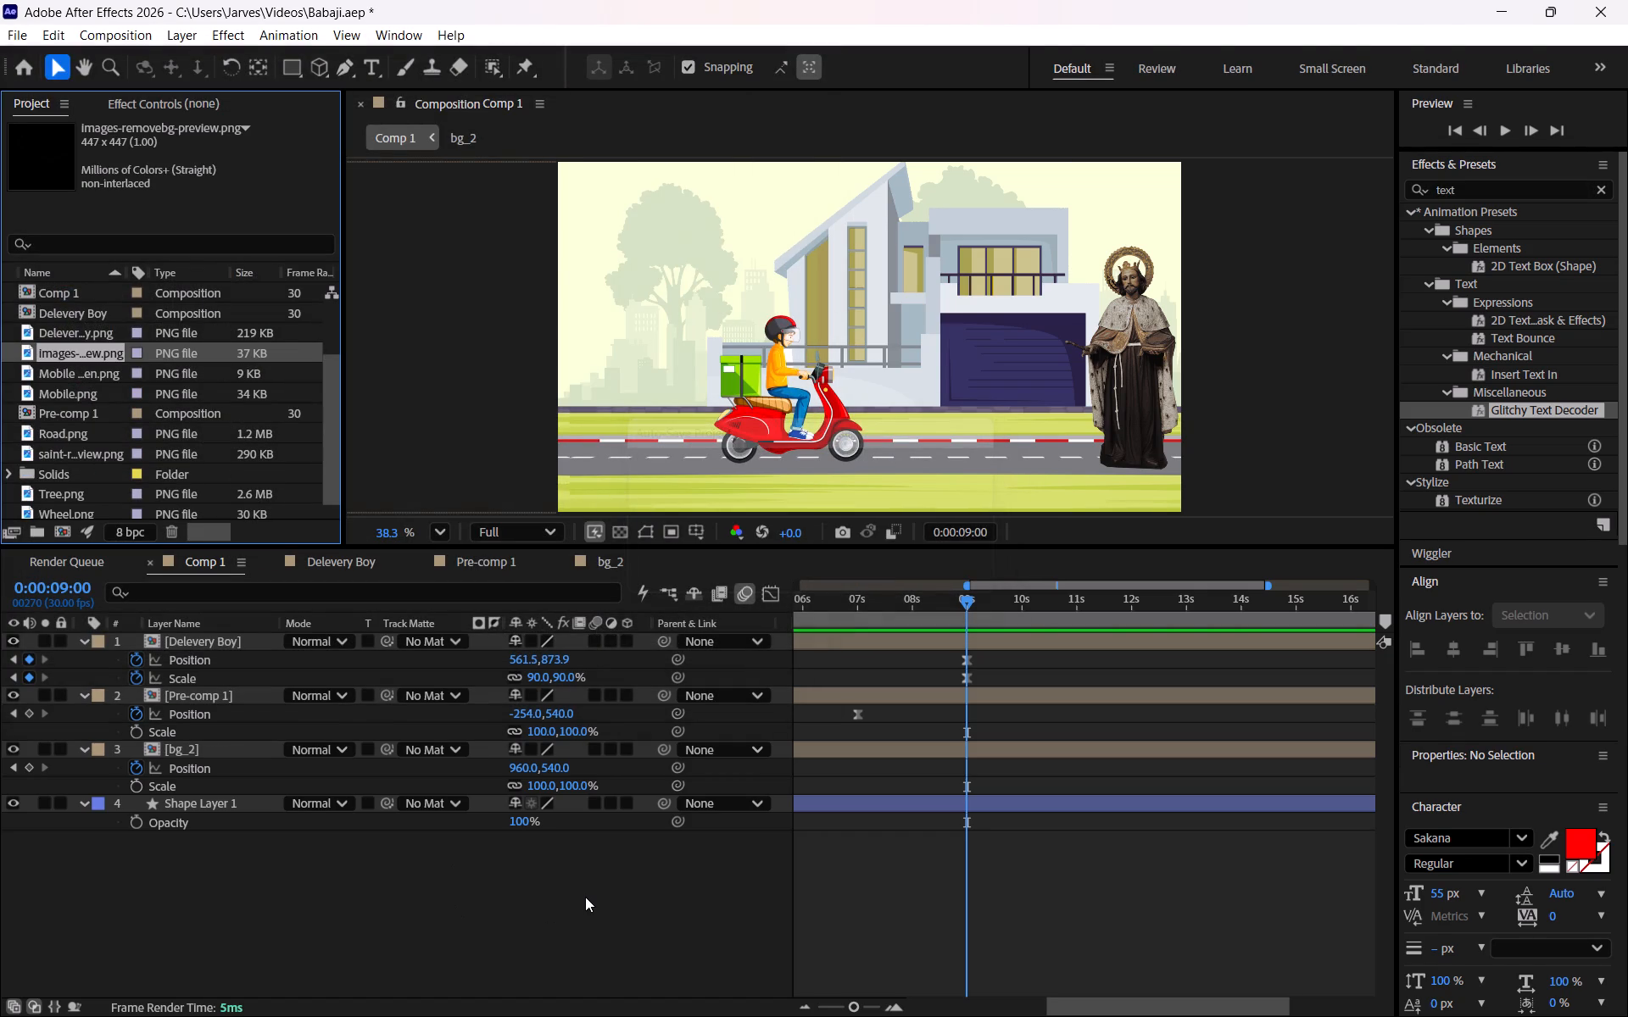
Add the imported thought-cloud image to Comp 1 as the top layer, above Delevery Boy.
left_click_drag(92, 348, 221, 575)
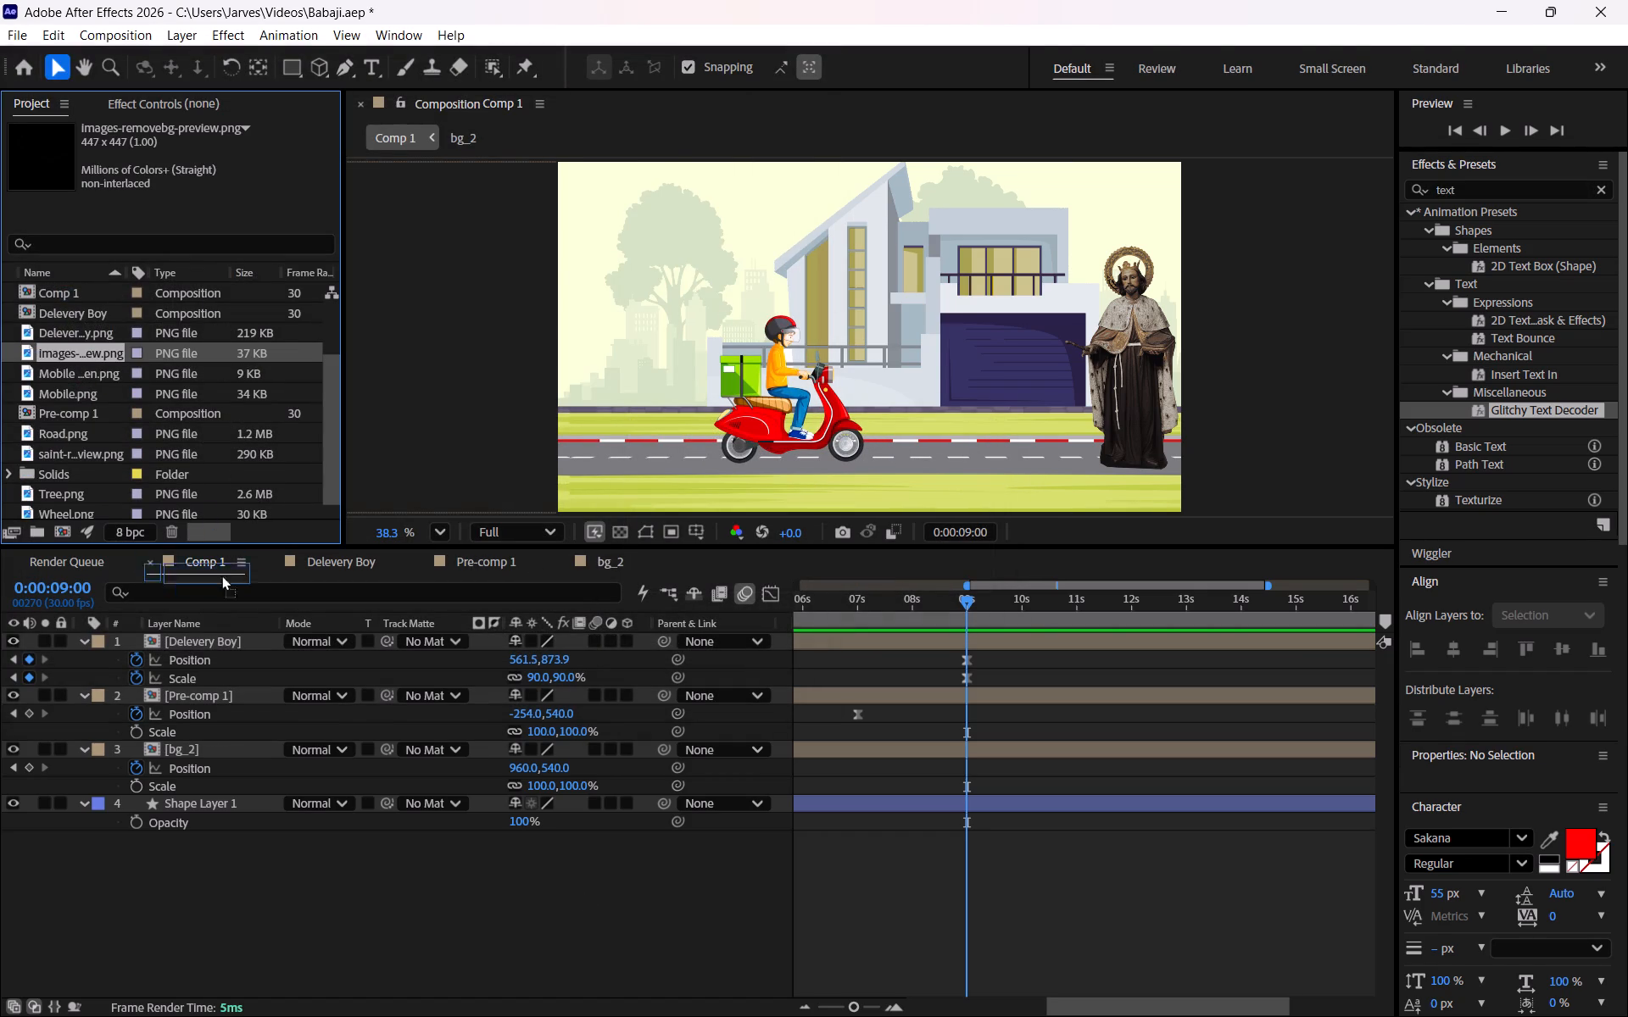
left_click_drag(221, 575, 259, 634)
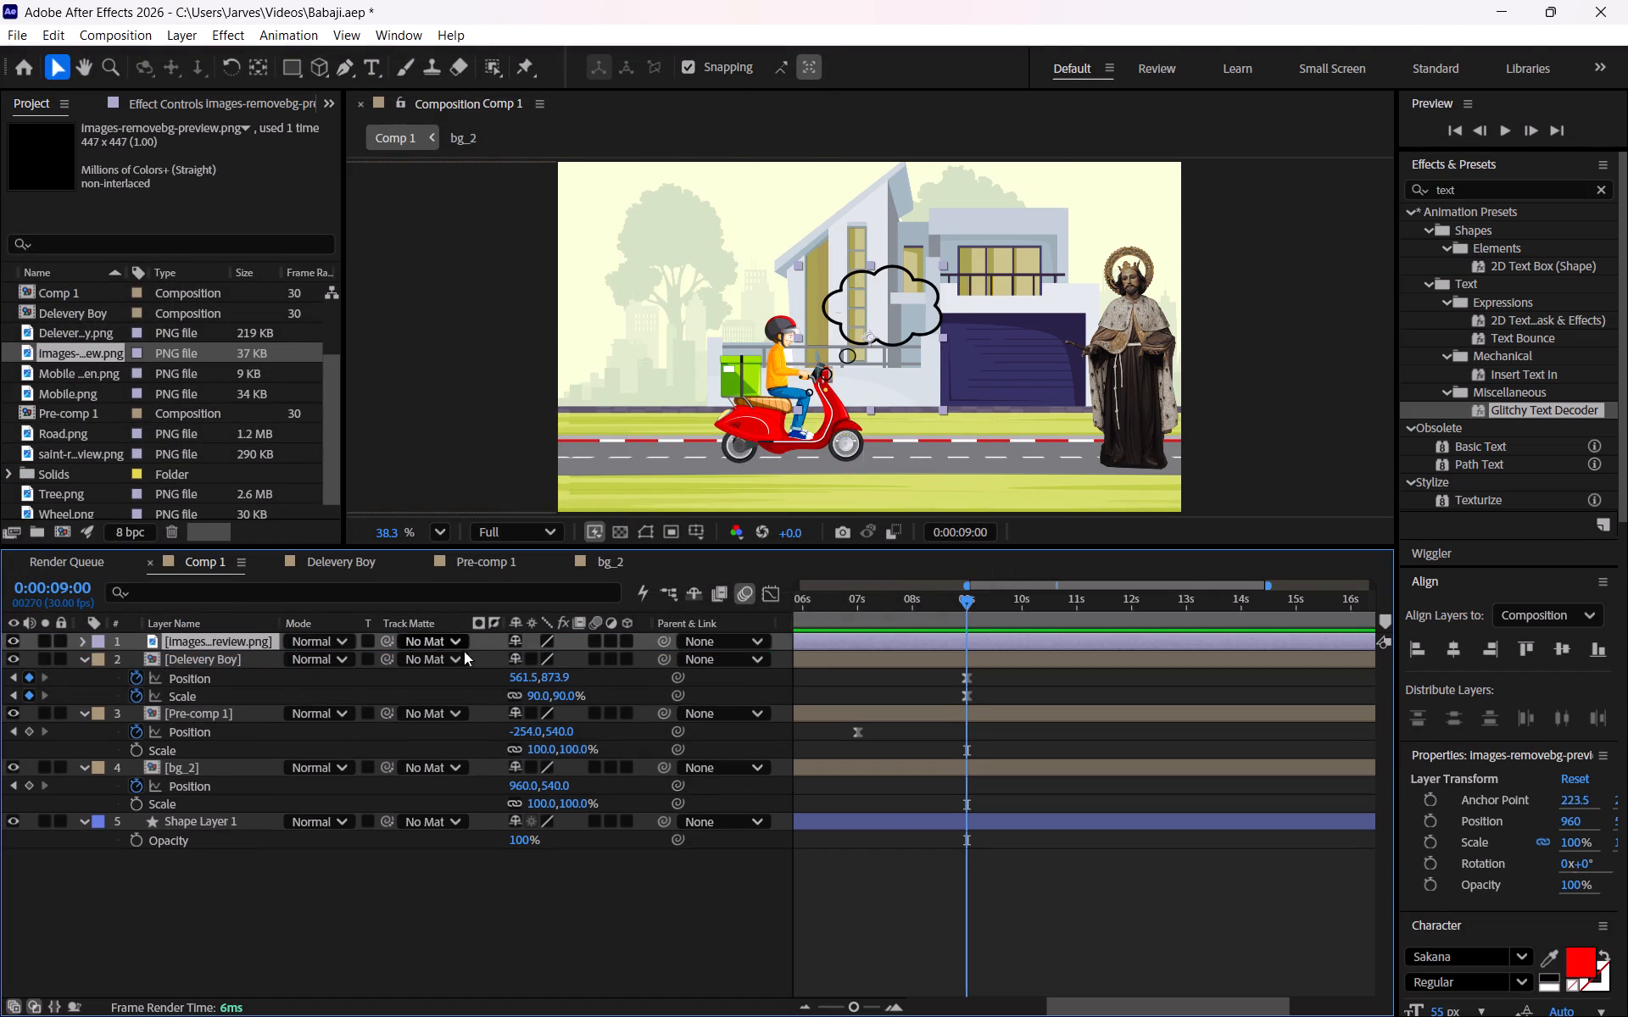
Move the thought cloud straight up so its trail of small bubbles leads to the delivery rider's helmet.
left_click(981, 638)
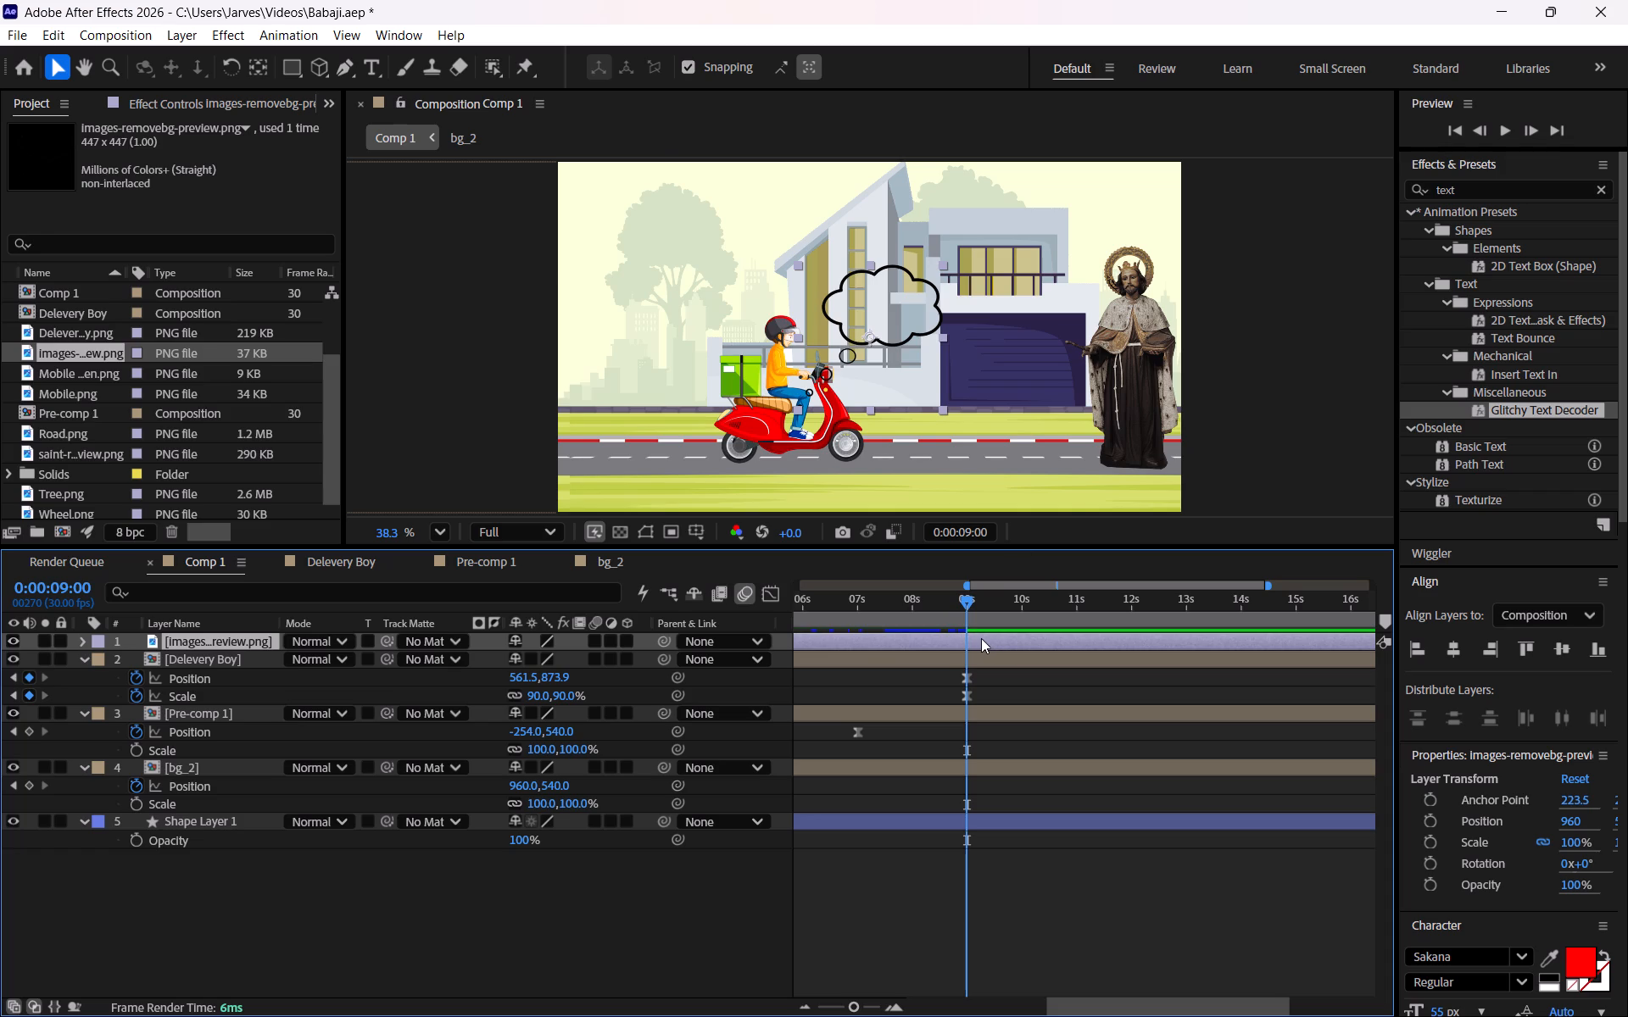
left_click(903, 313)
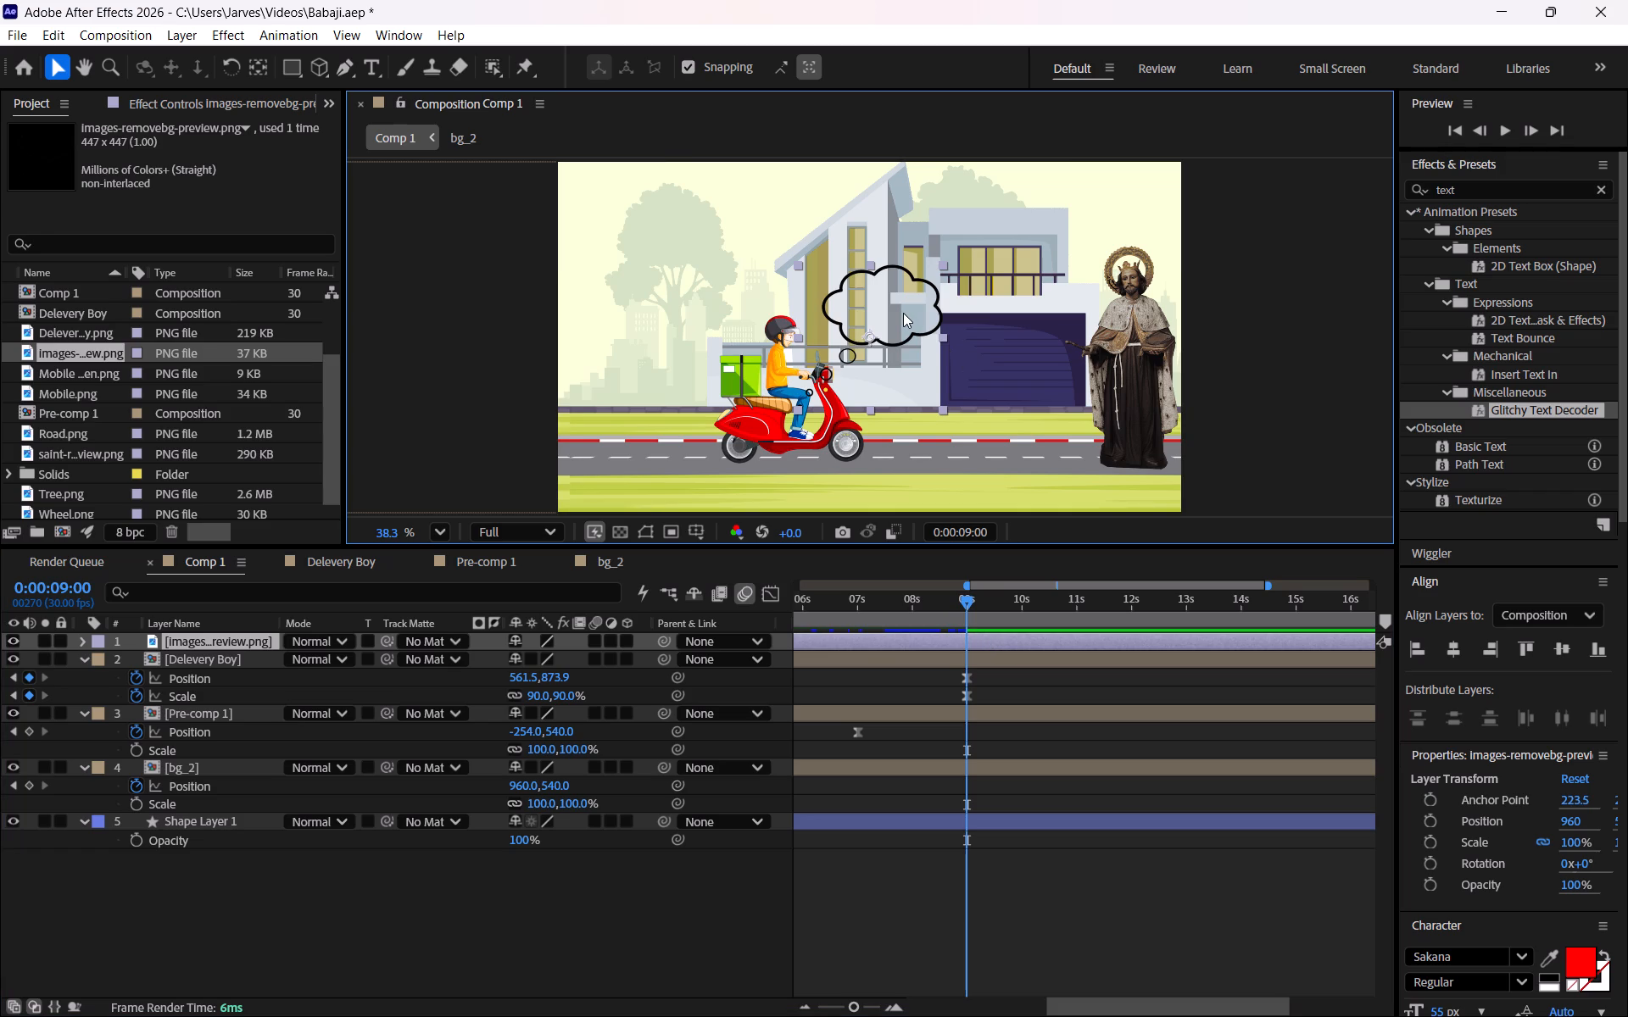
left_click_drag(898, 303, 902, 297)
left_click_drag(902, 297, 904, 292)
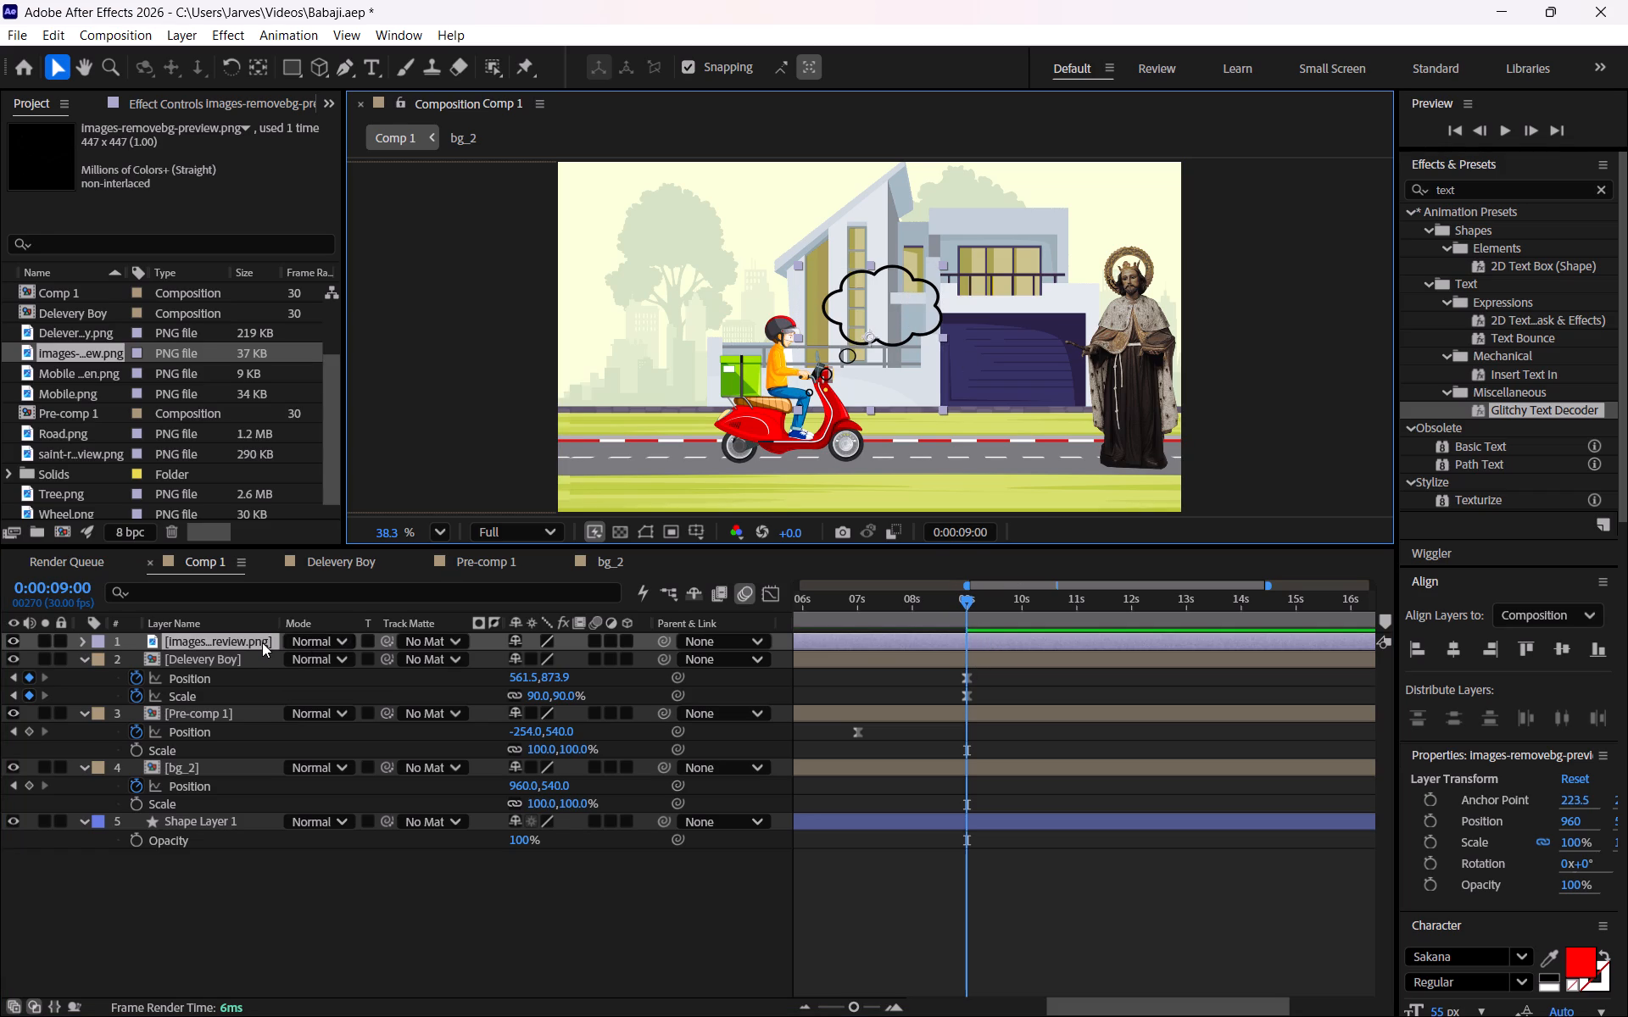
left_click(262, 642)
left_click(972, 643)
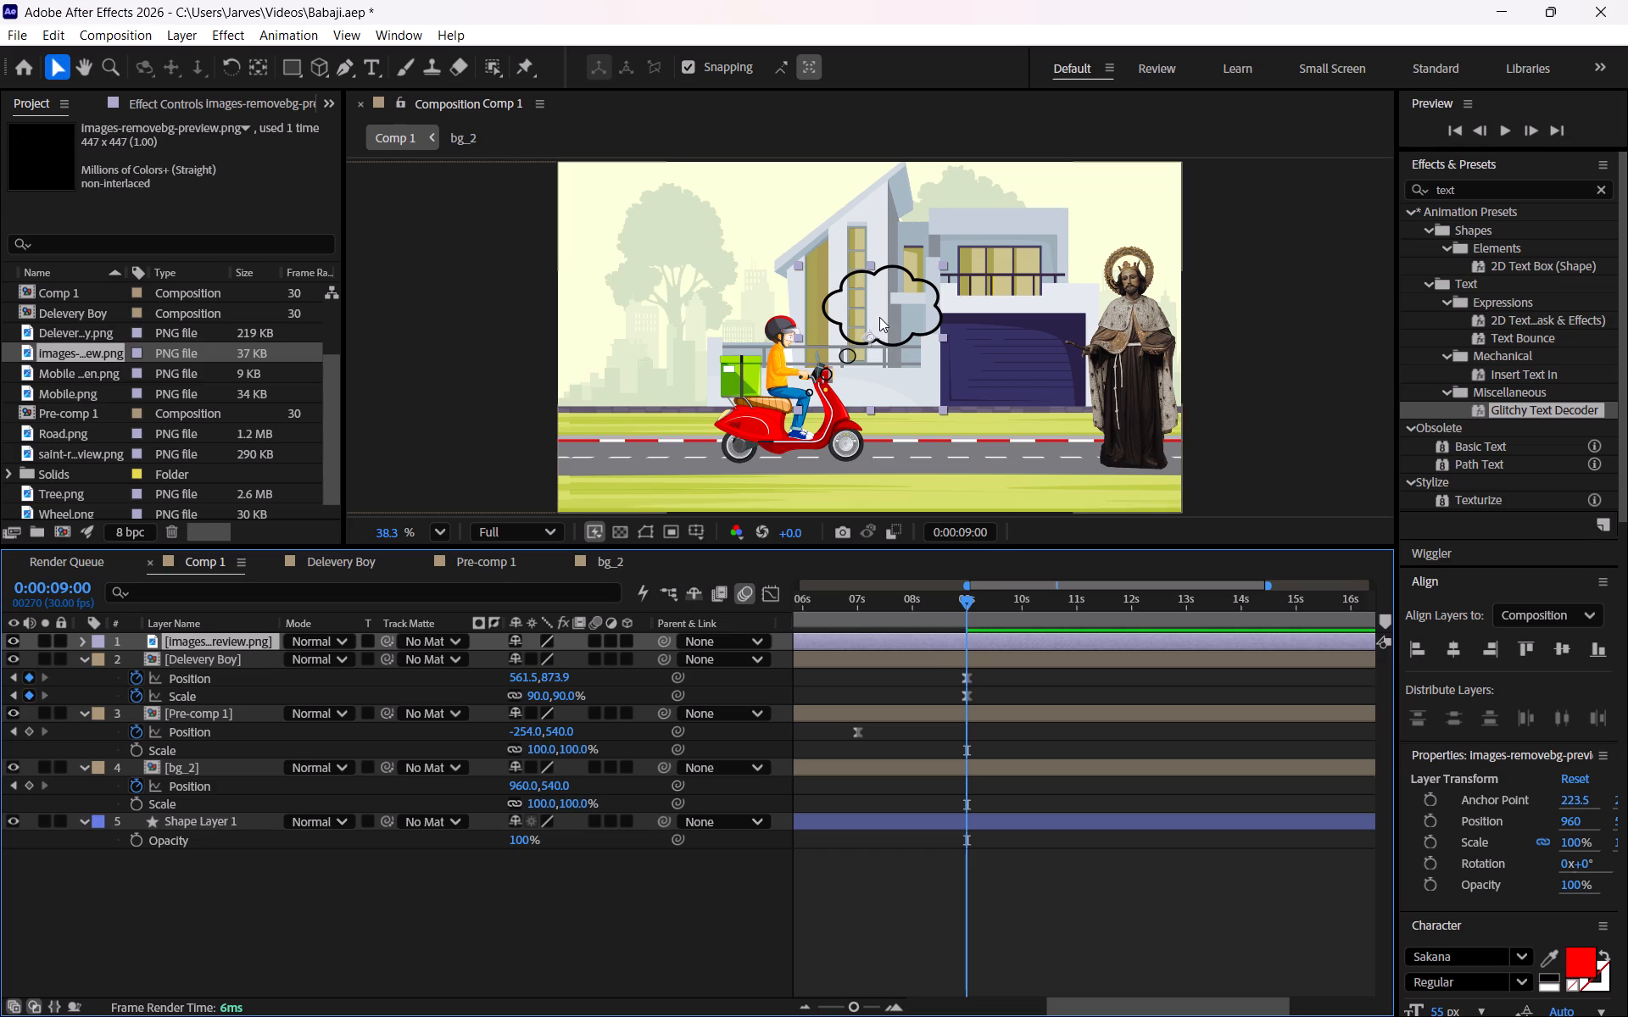
left_click_drag(879, 314, 886, 235)
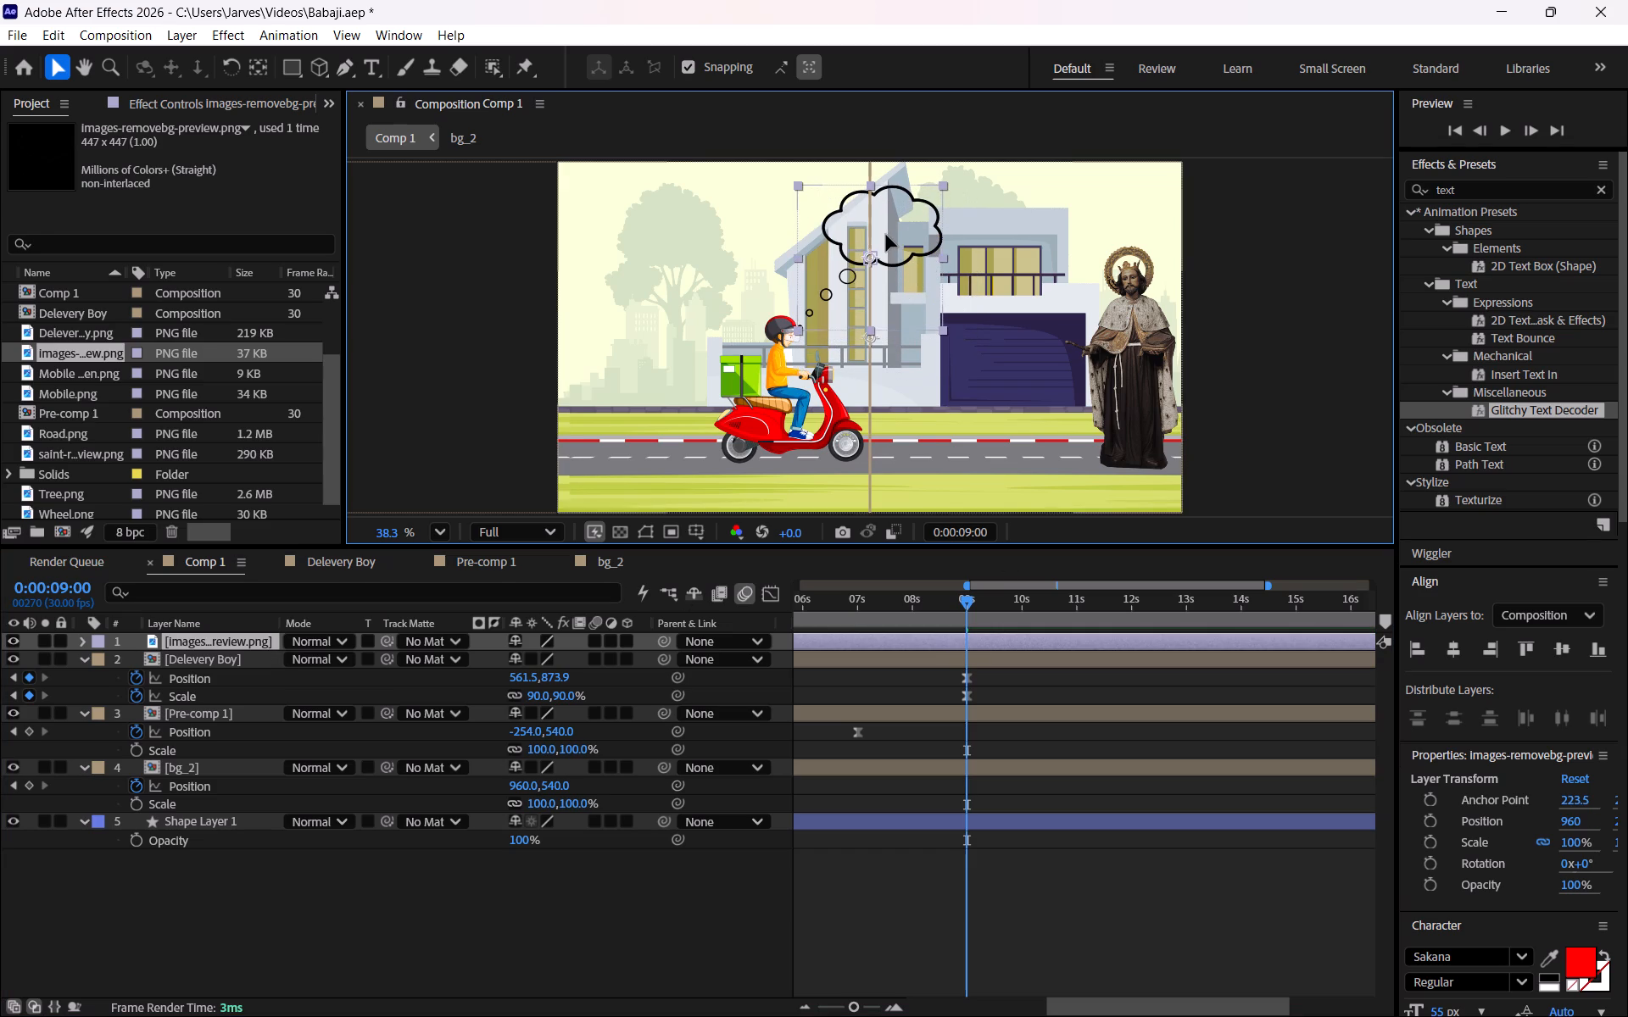
left_click_drag(886, 235, 889, 236)
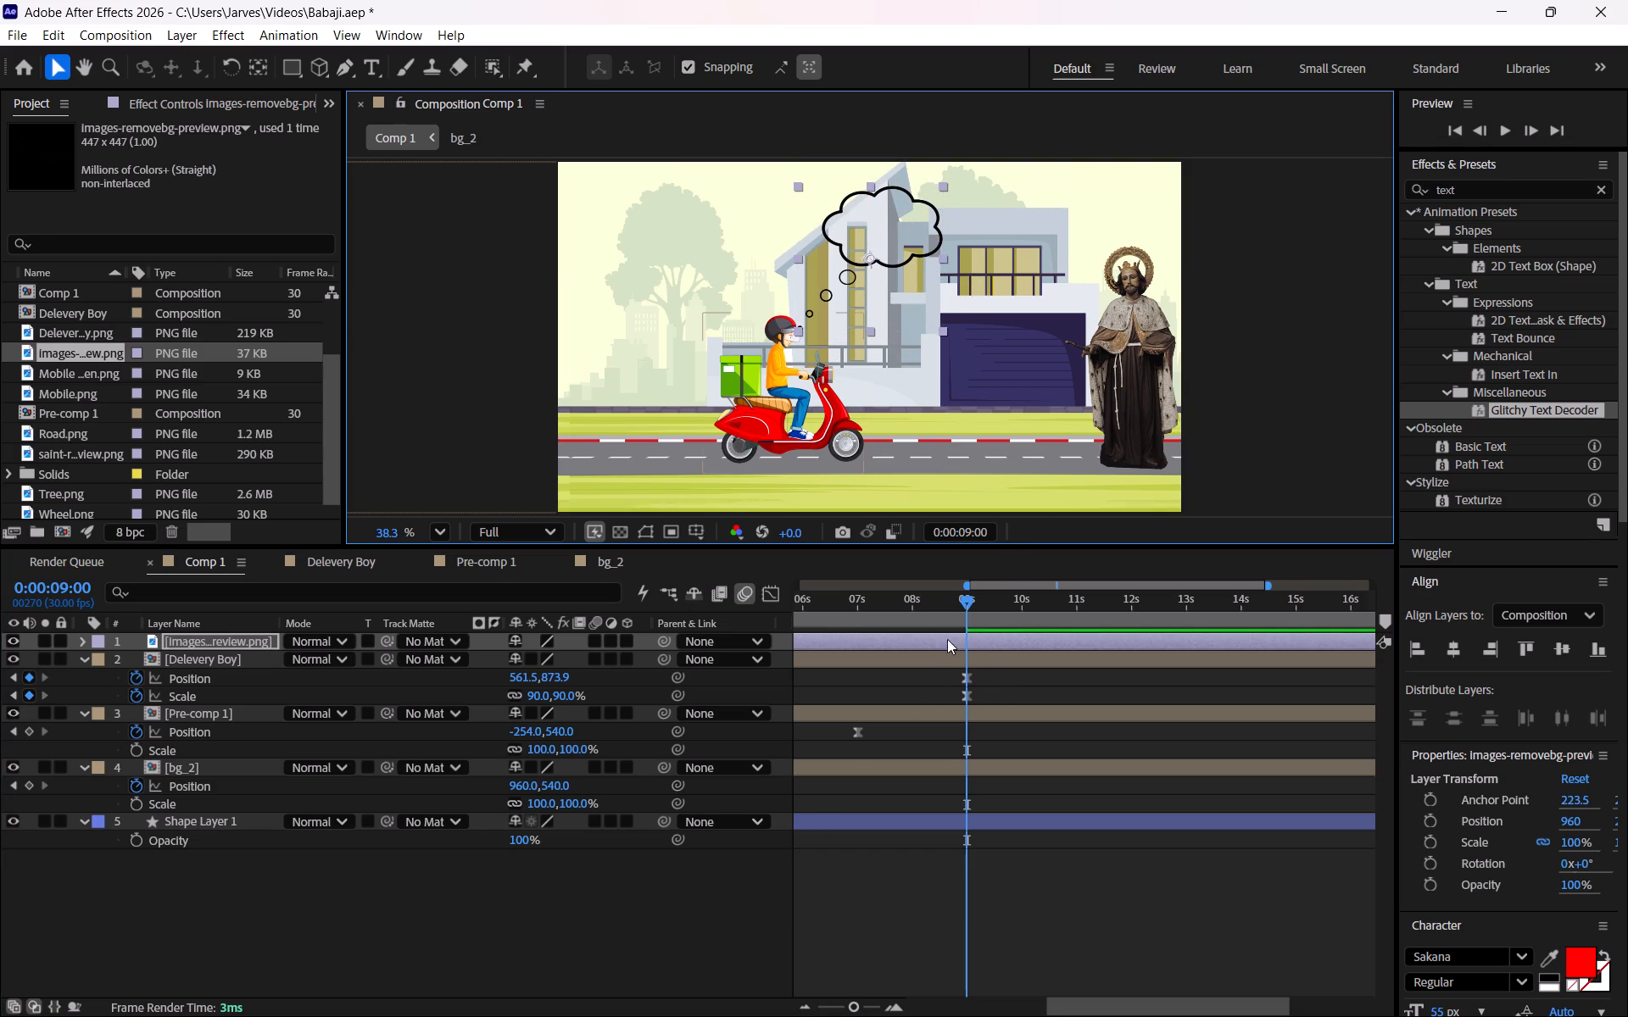
left_click(627, 959)
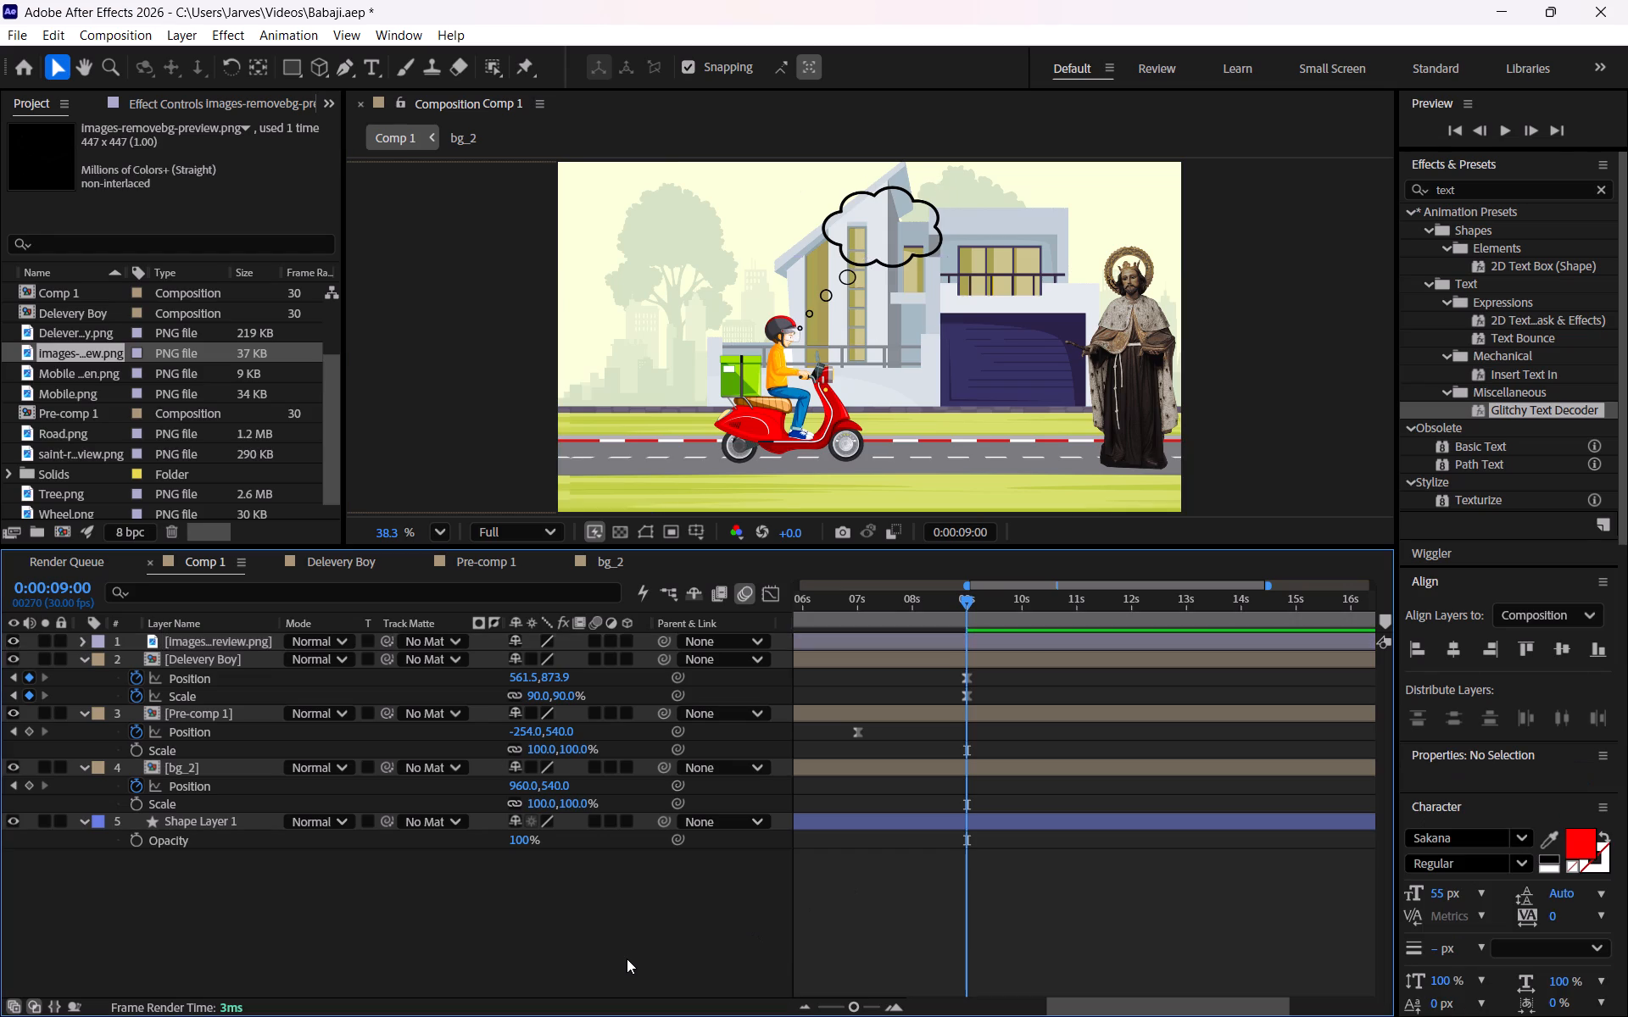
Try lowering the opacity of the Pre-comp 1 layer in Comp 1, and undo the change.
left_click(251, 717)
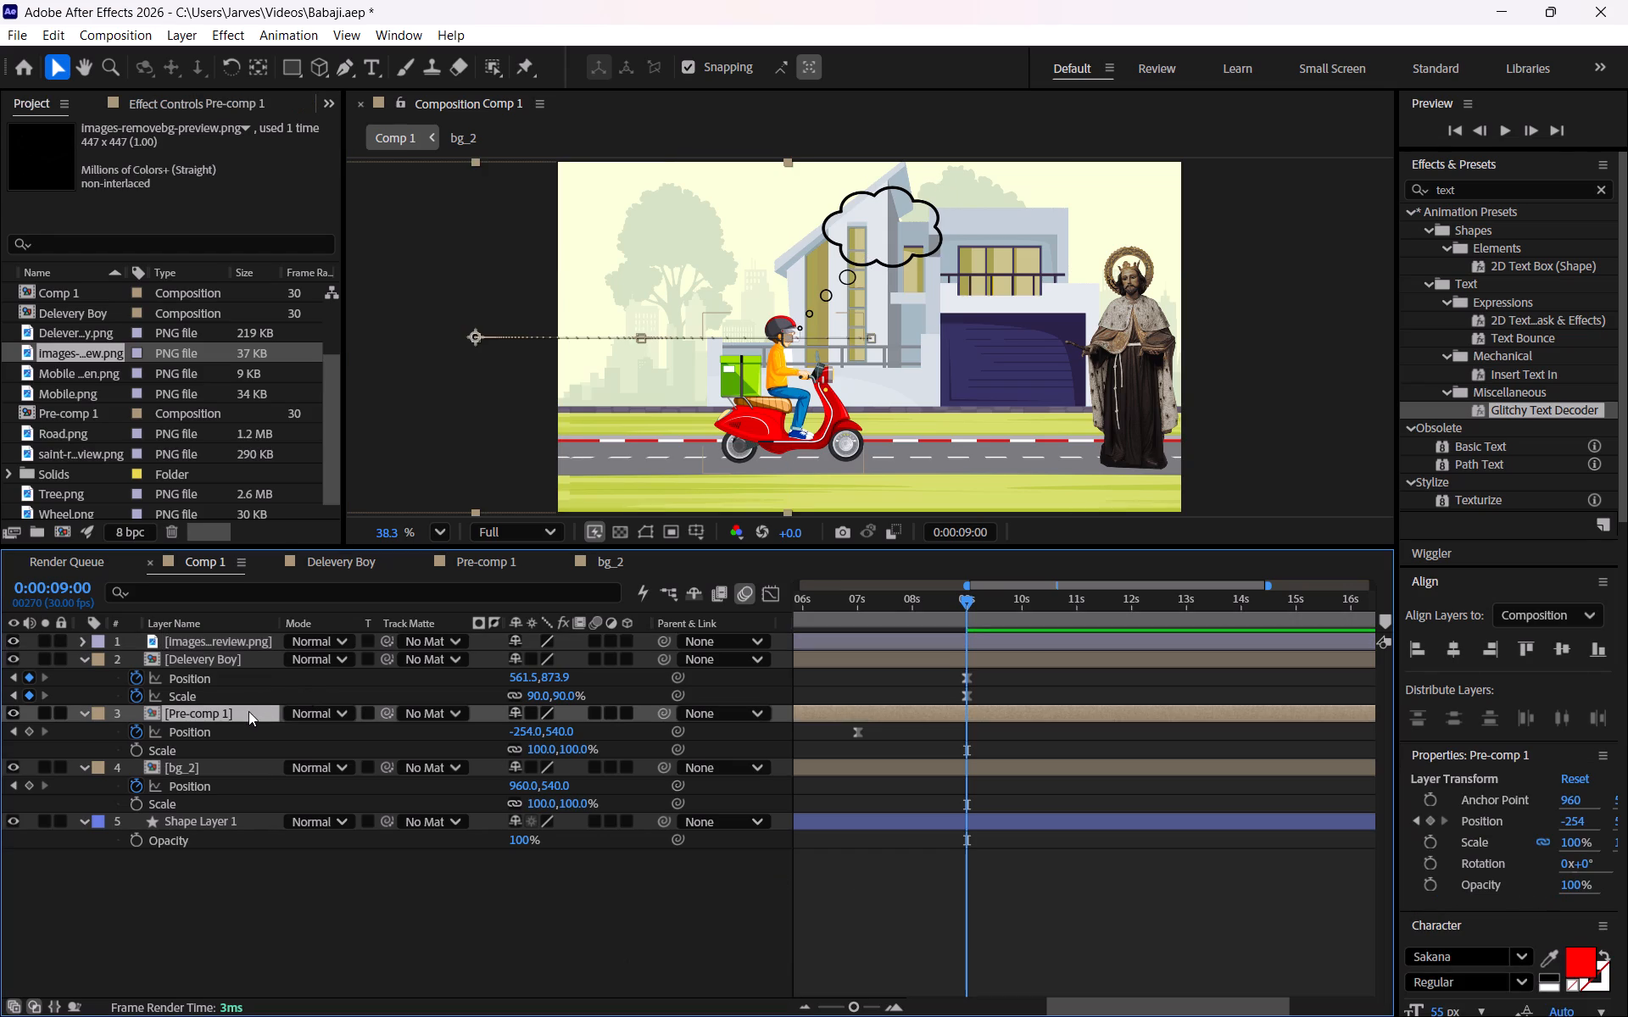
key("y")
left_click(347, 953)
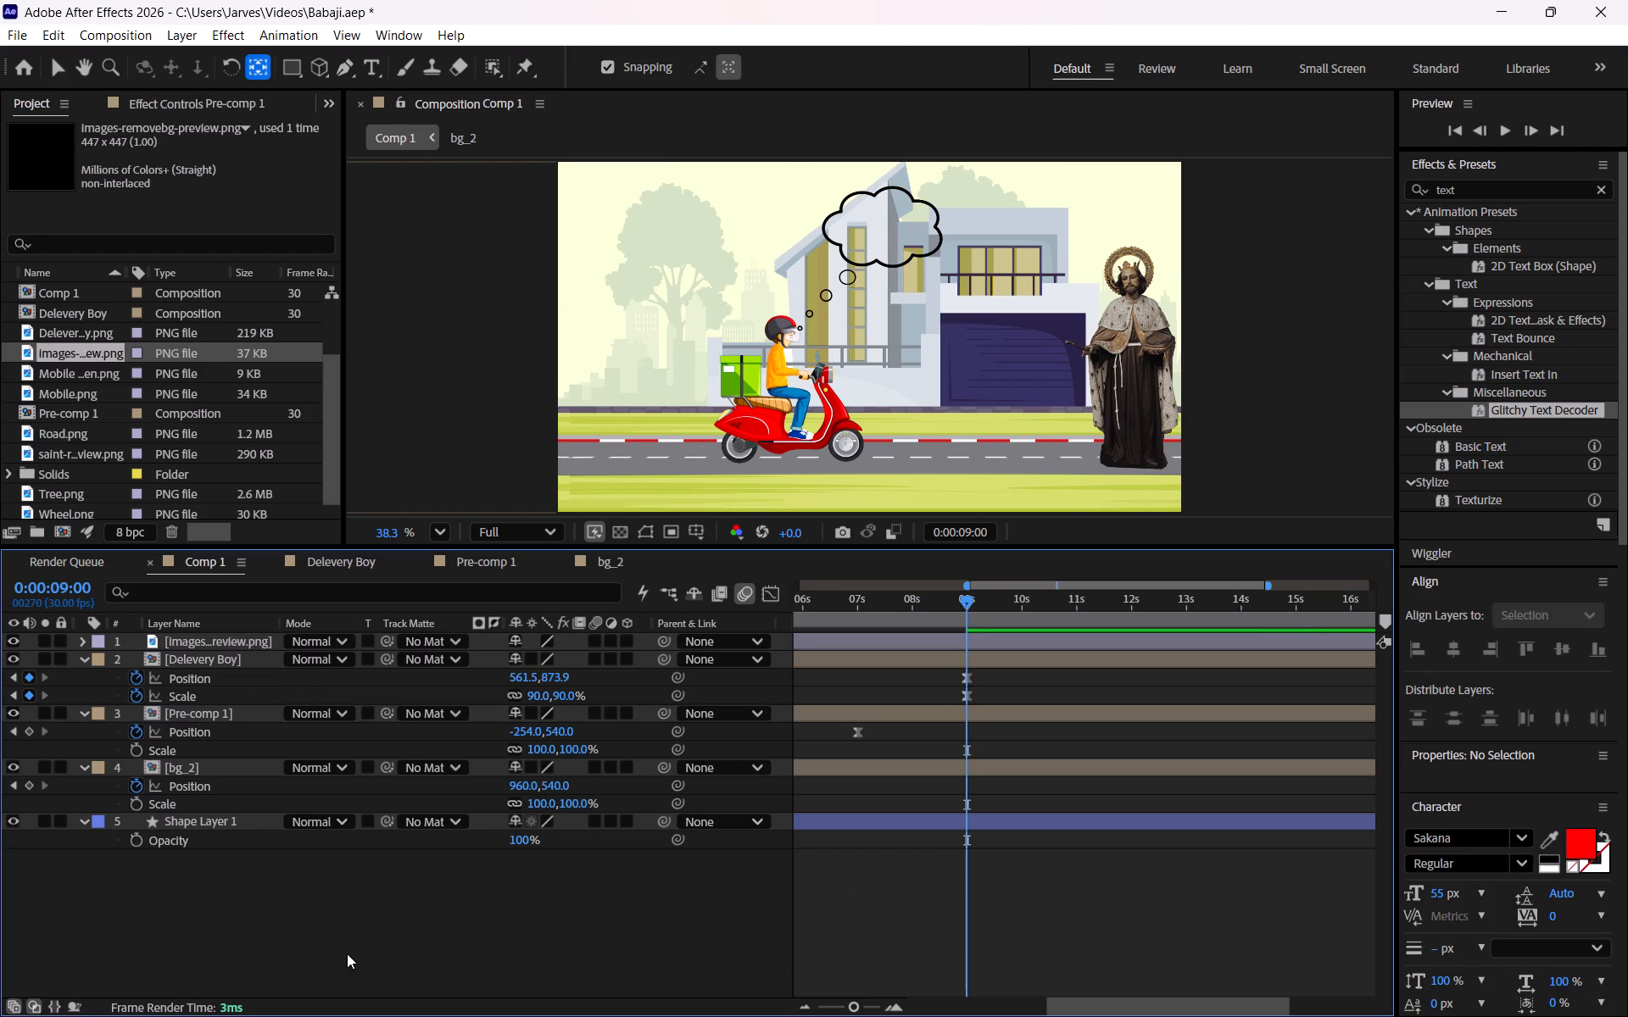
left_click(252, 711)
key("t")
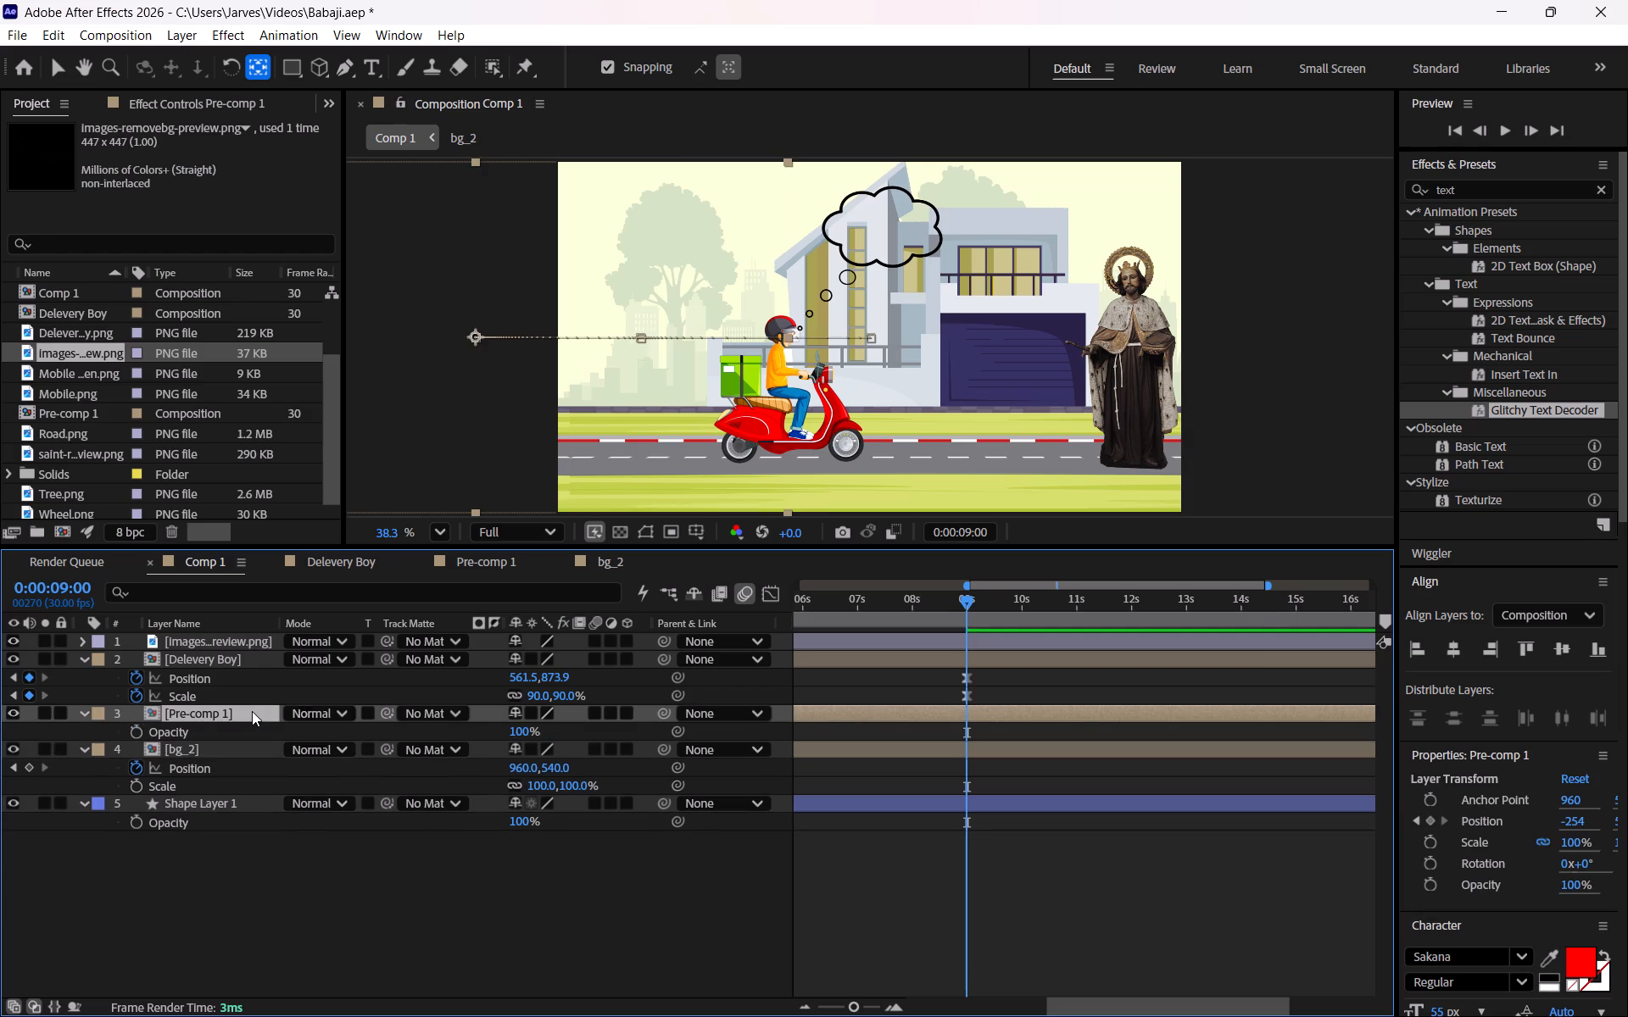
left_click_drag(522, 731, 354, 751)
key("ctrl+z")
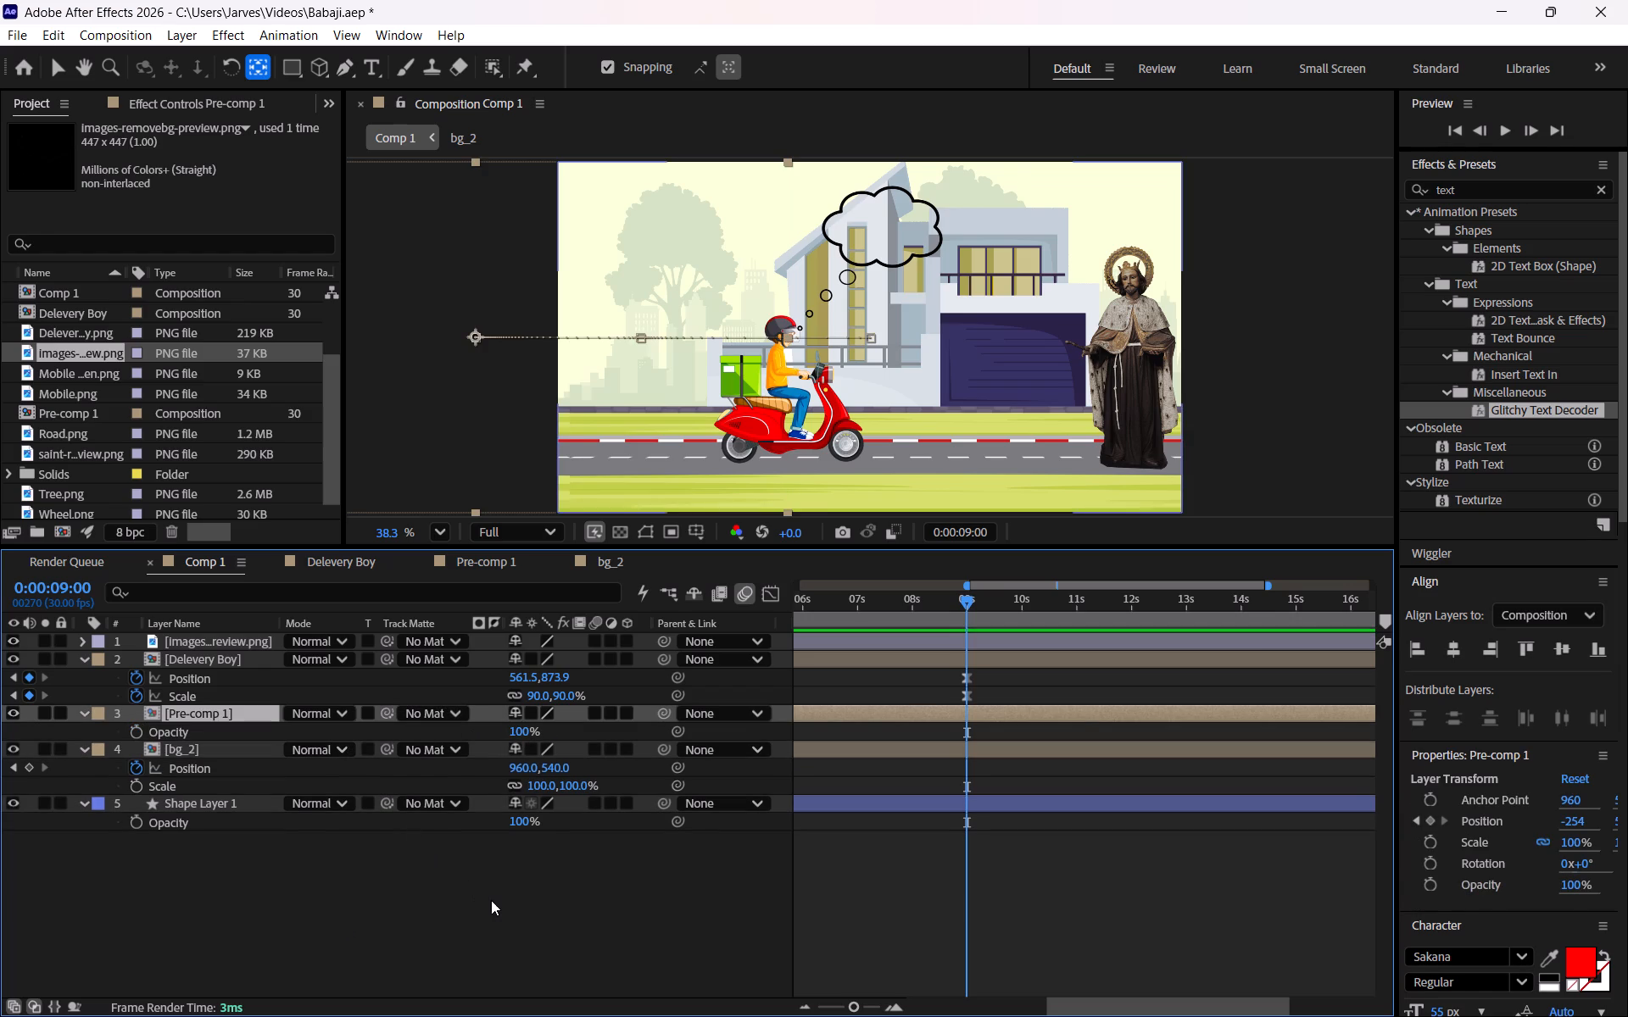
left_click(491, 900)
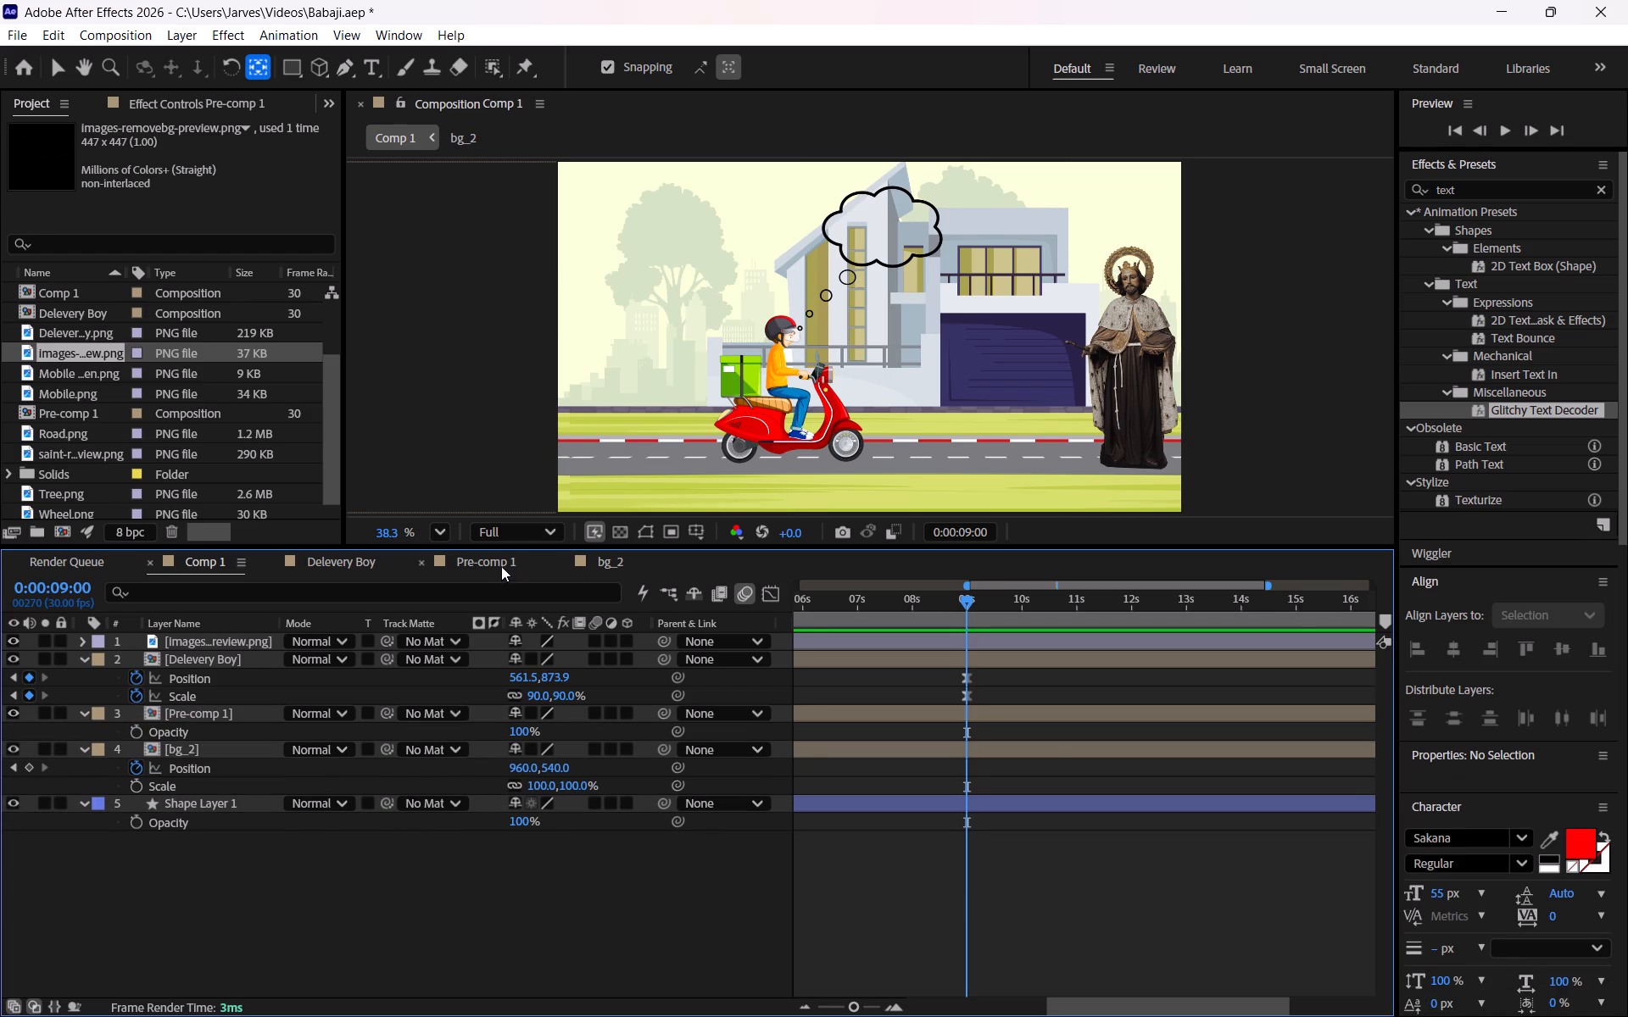
Open the bg_2 composition and show the Opacity property of its Road.png layer.
left_click(597, 562)
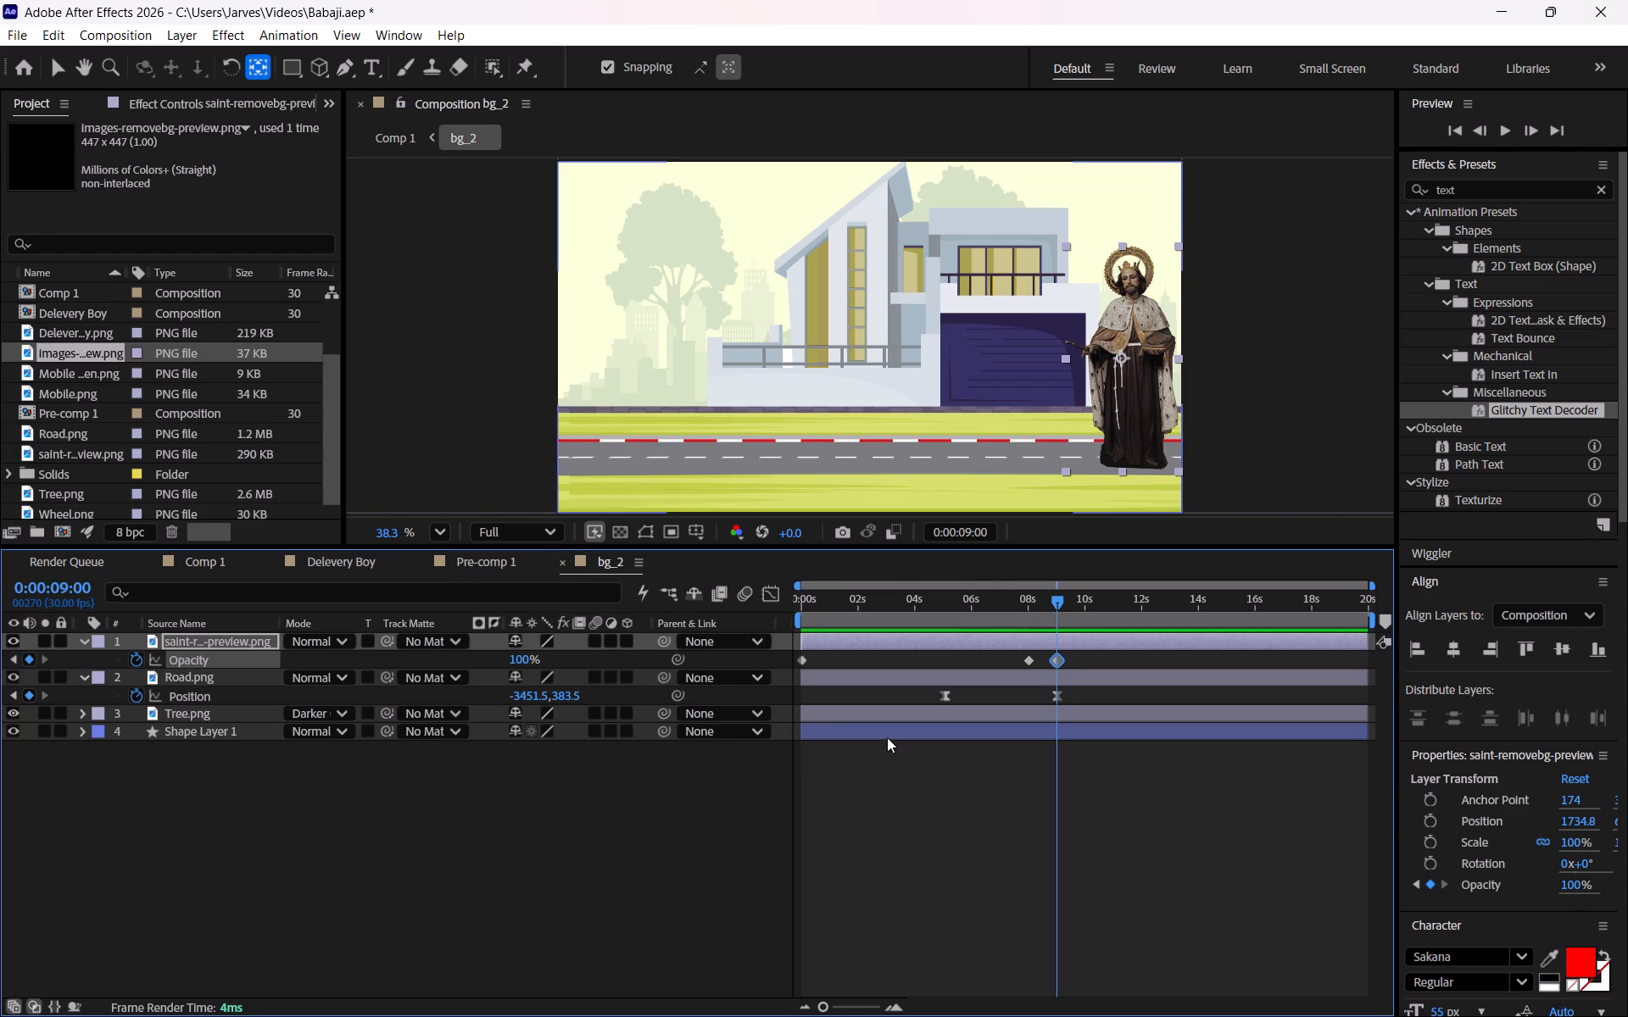
left_click(728, 873)
left_click(238, 678)
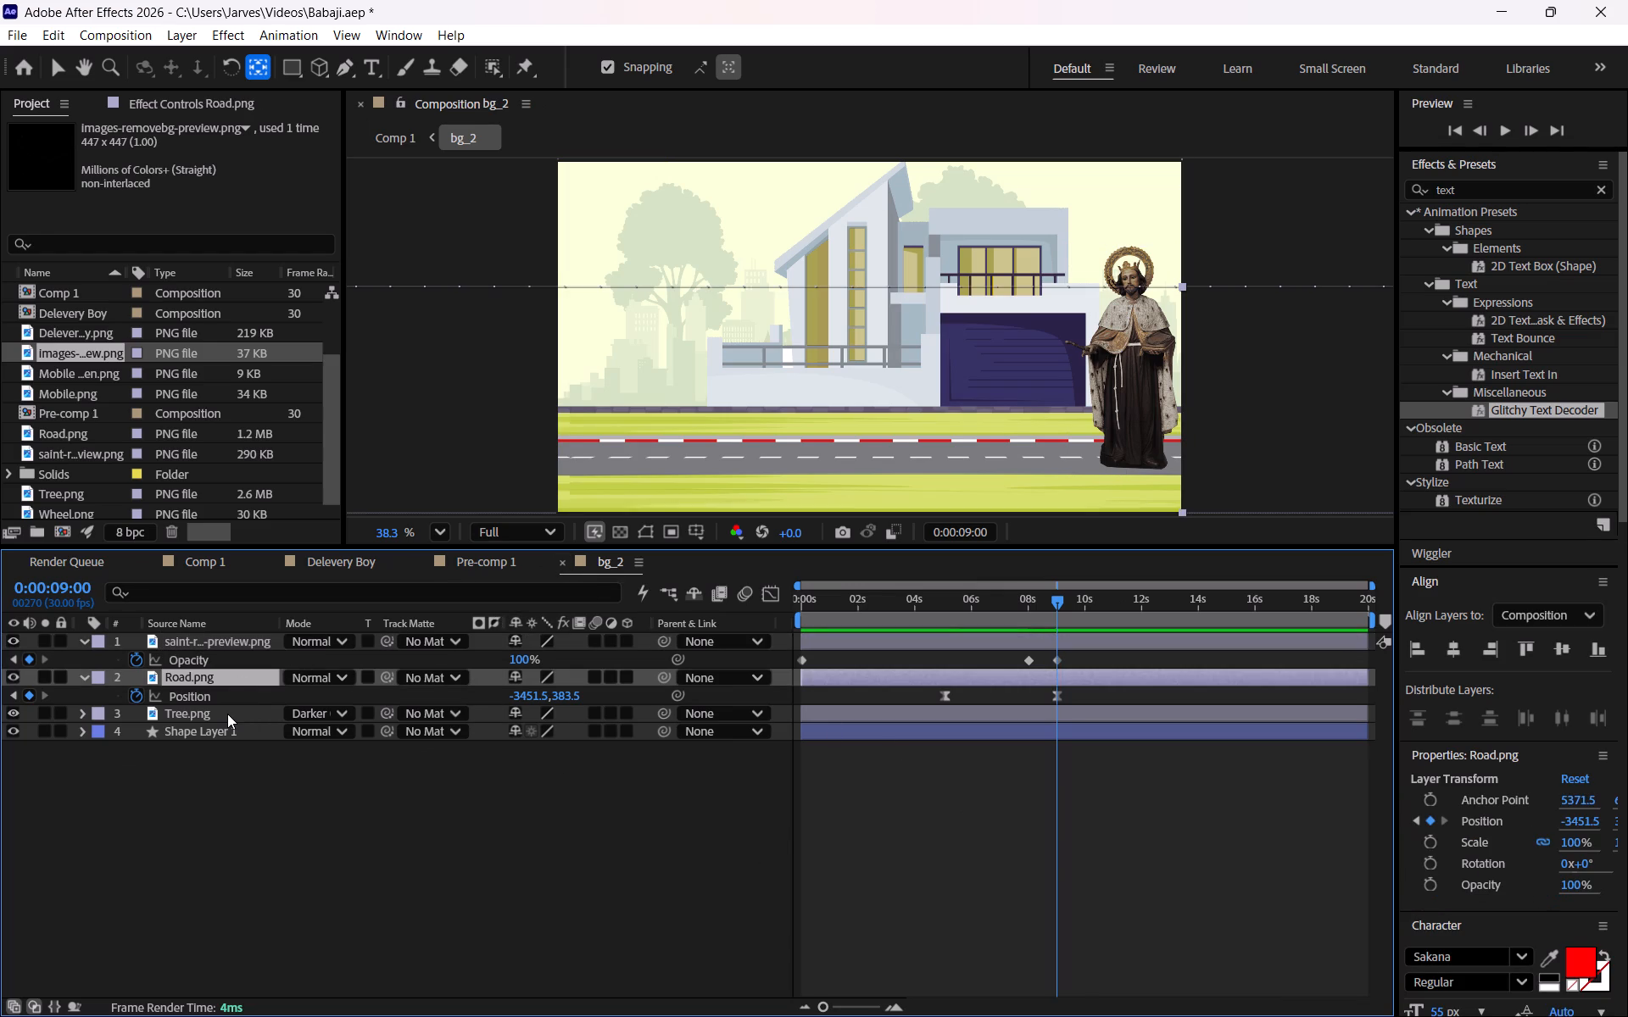
key("t")
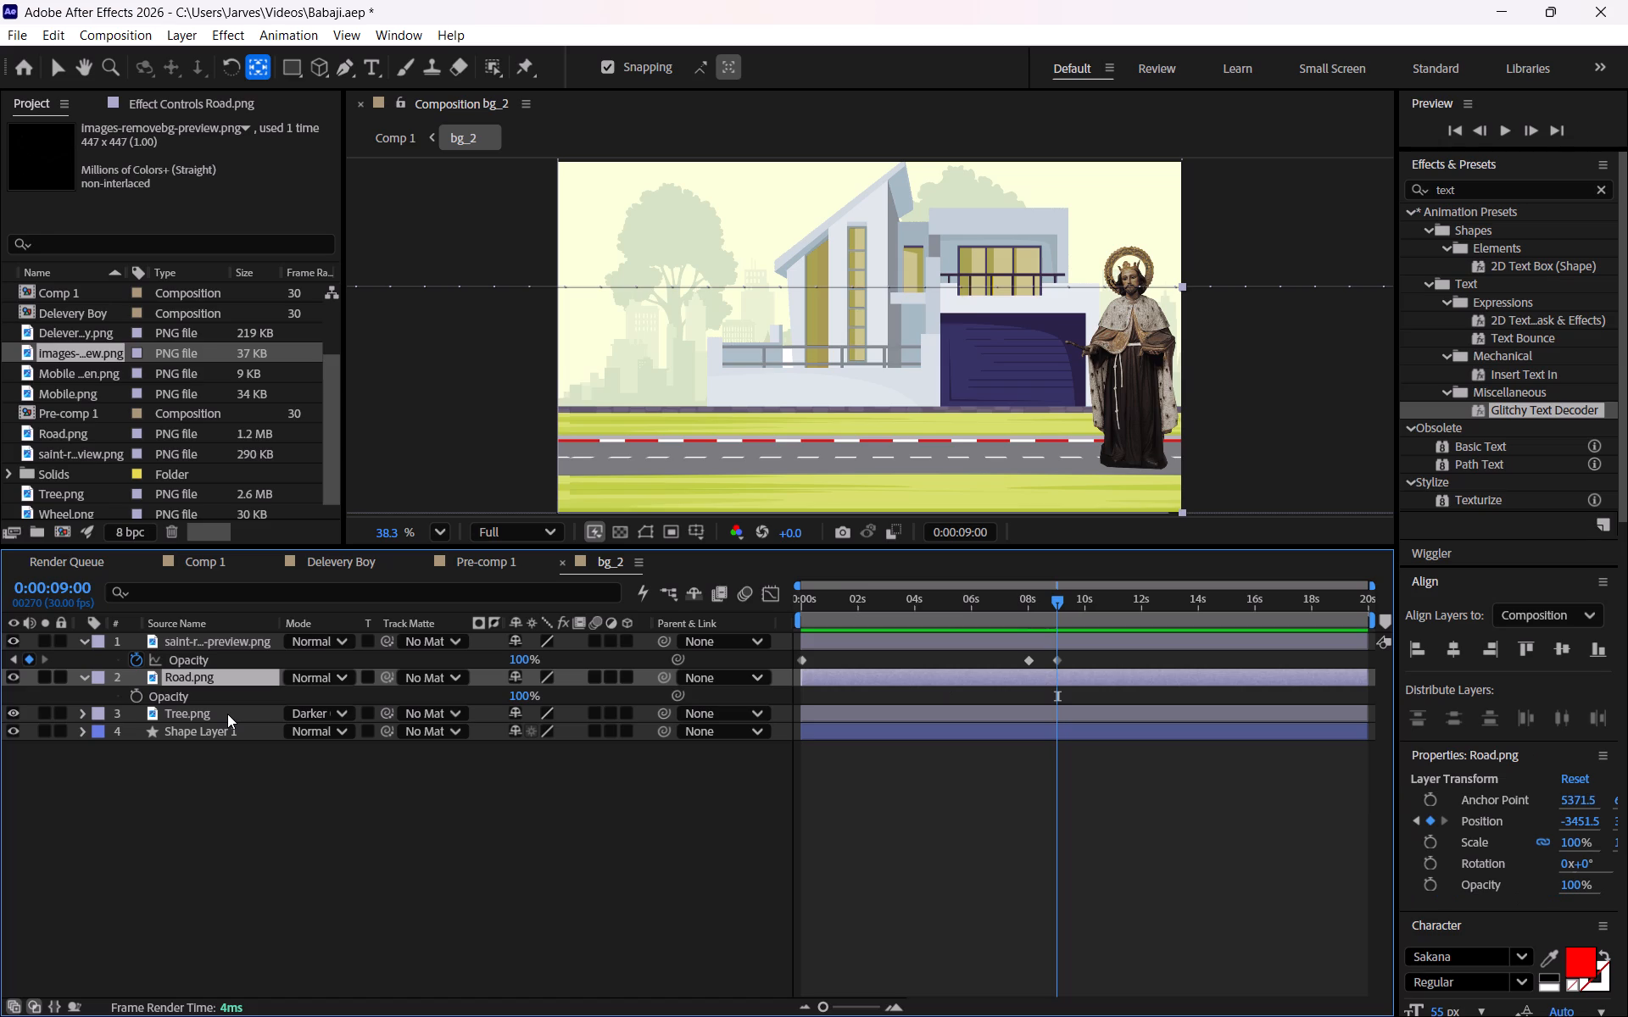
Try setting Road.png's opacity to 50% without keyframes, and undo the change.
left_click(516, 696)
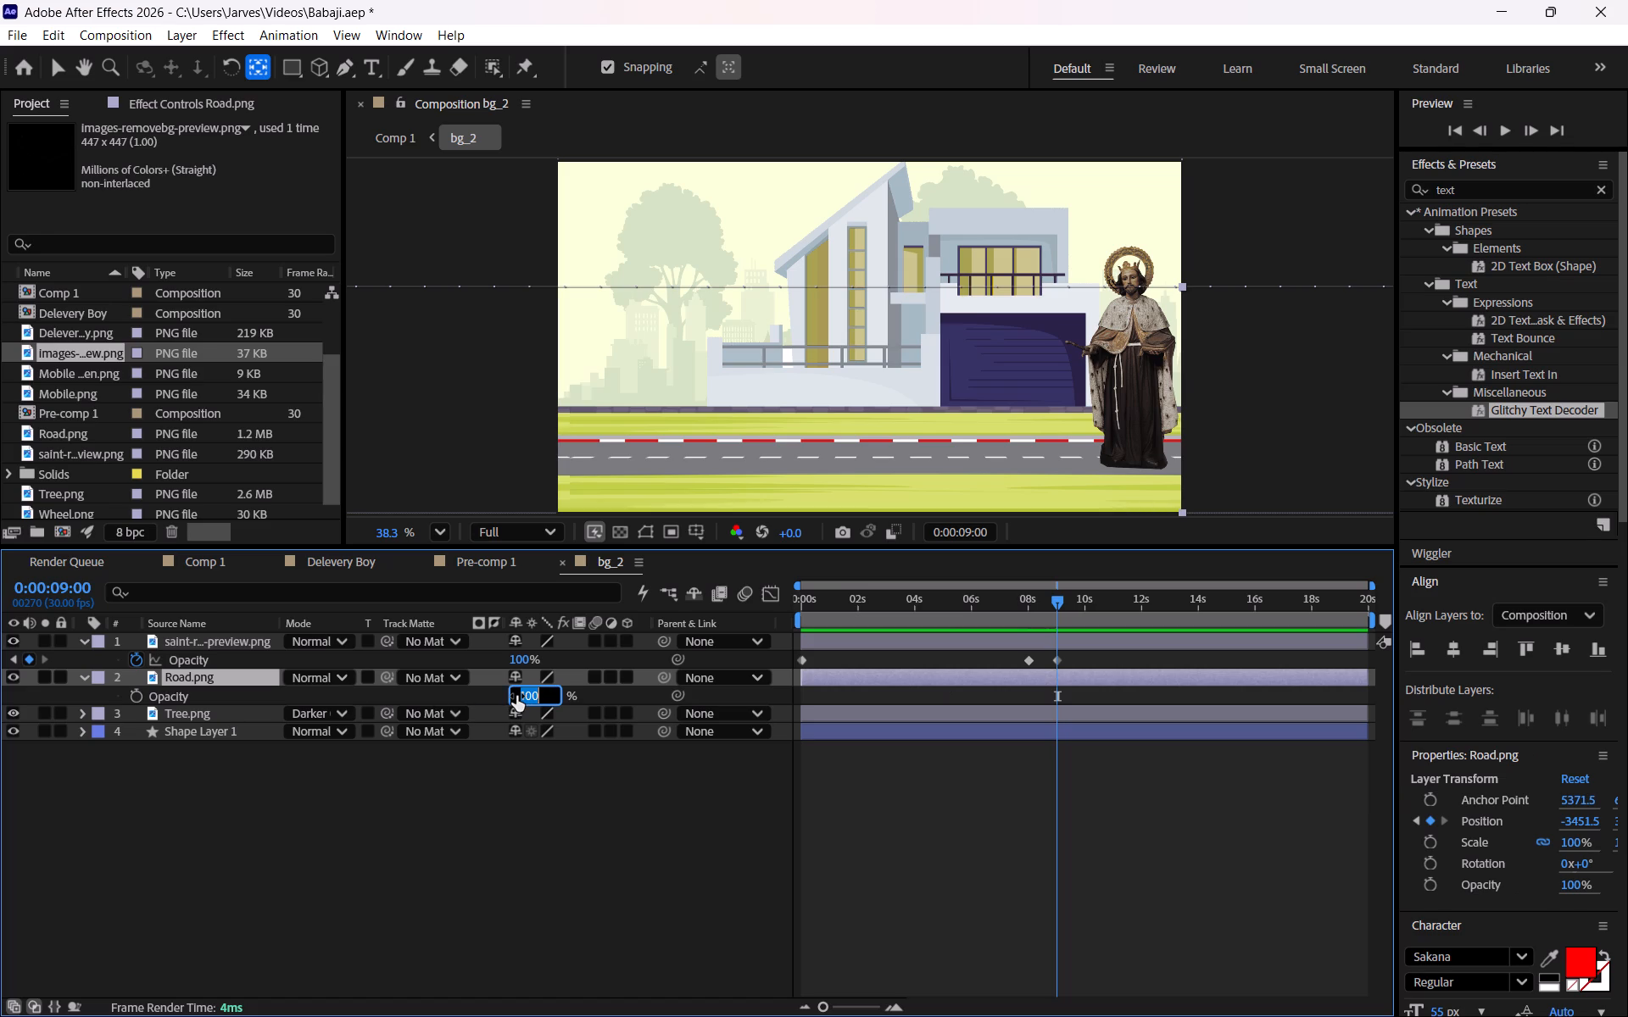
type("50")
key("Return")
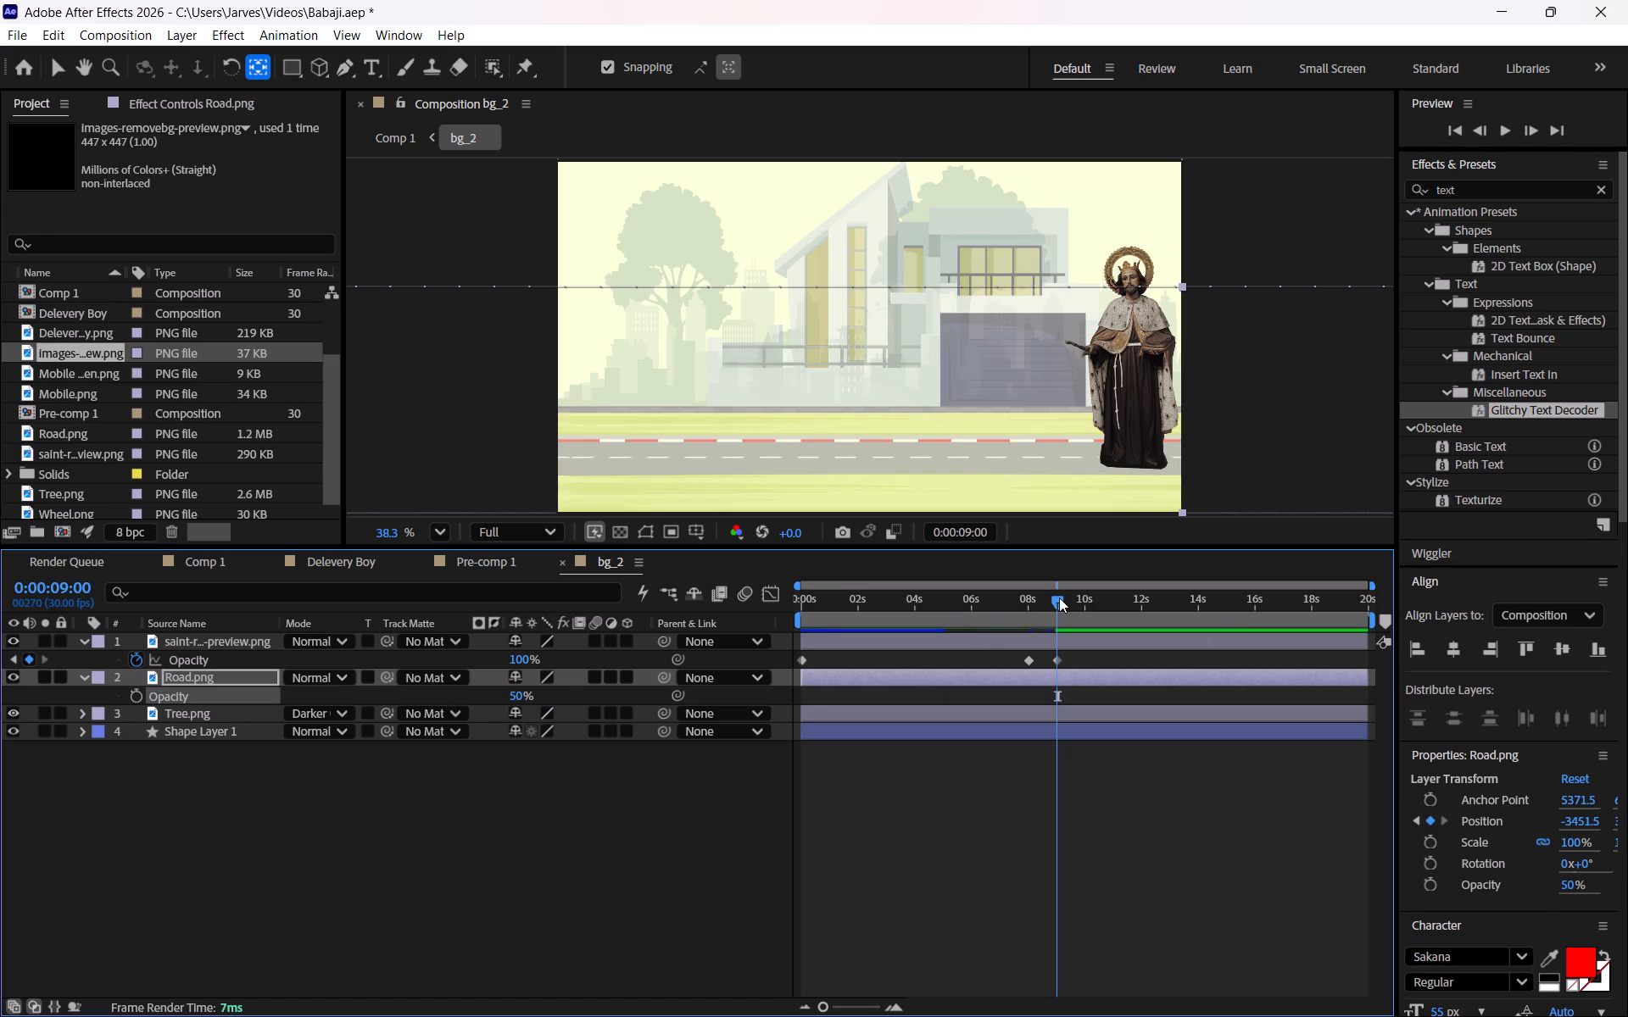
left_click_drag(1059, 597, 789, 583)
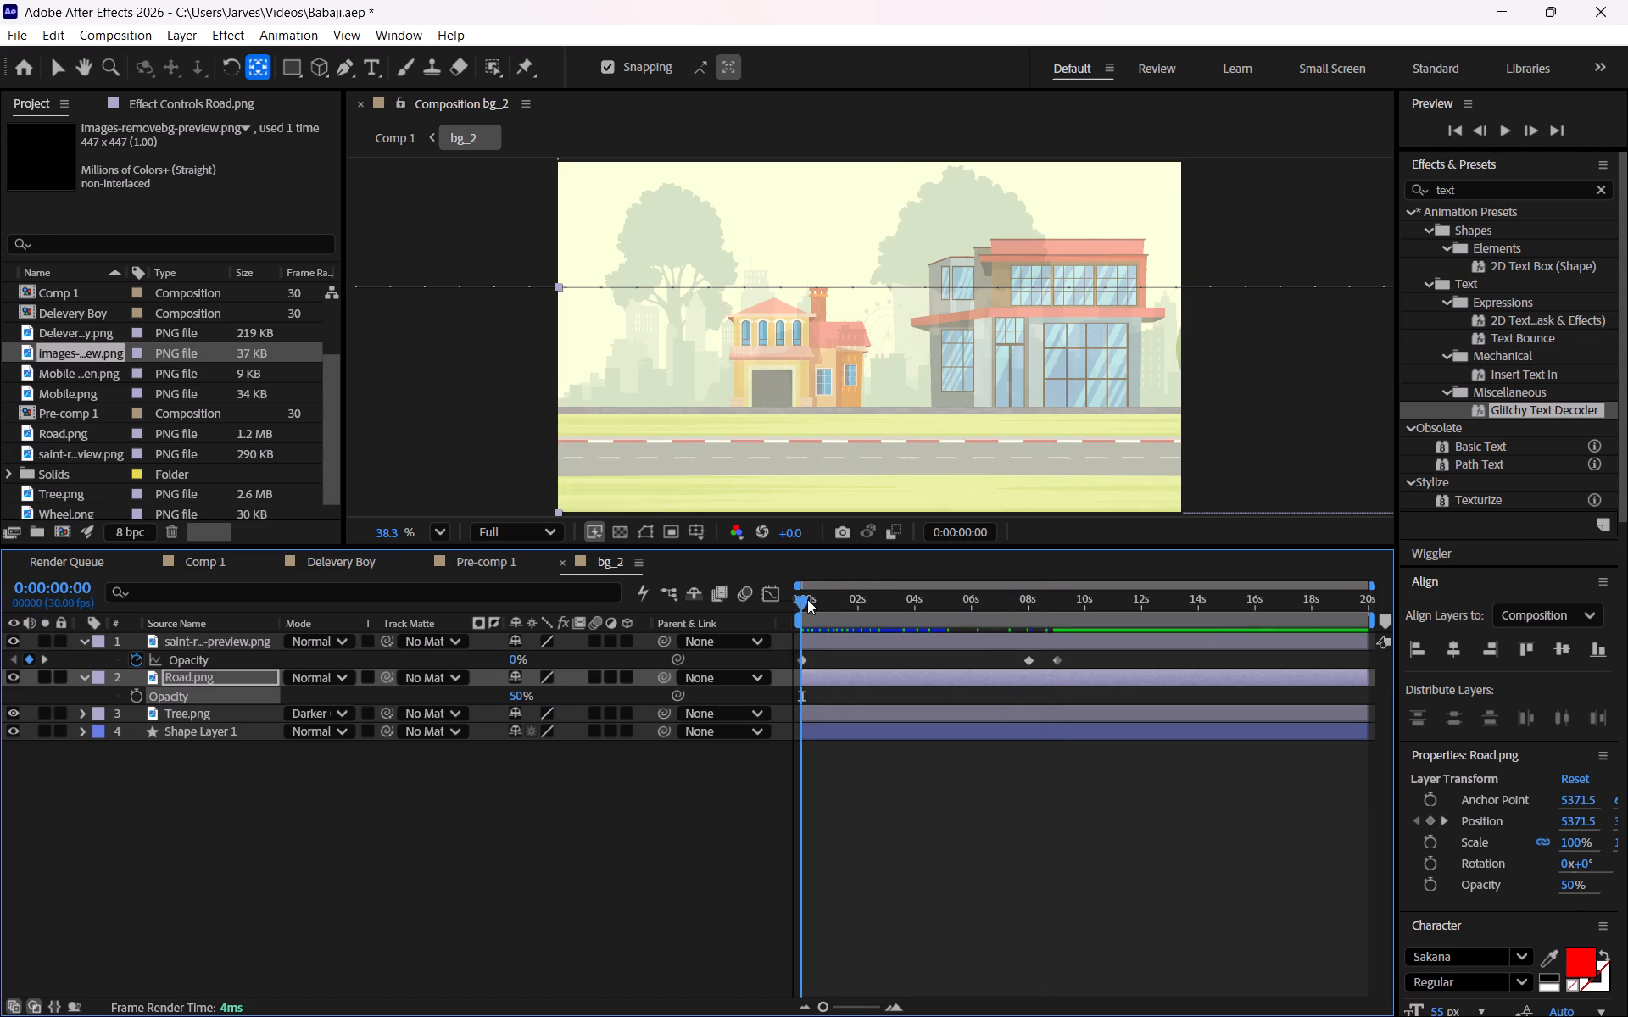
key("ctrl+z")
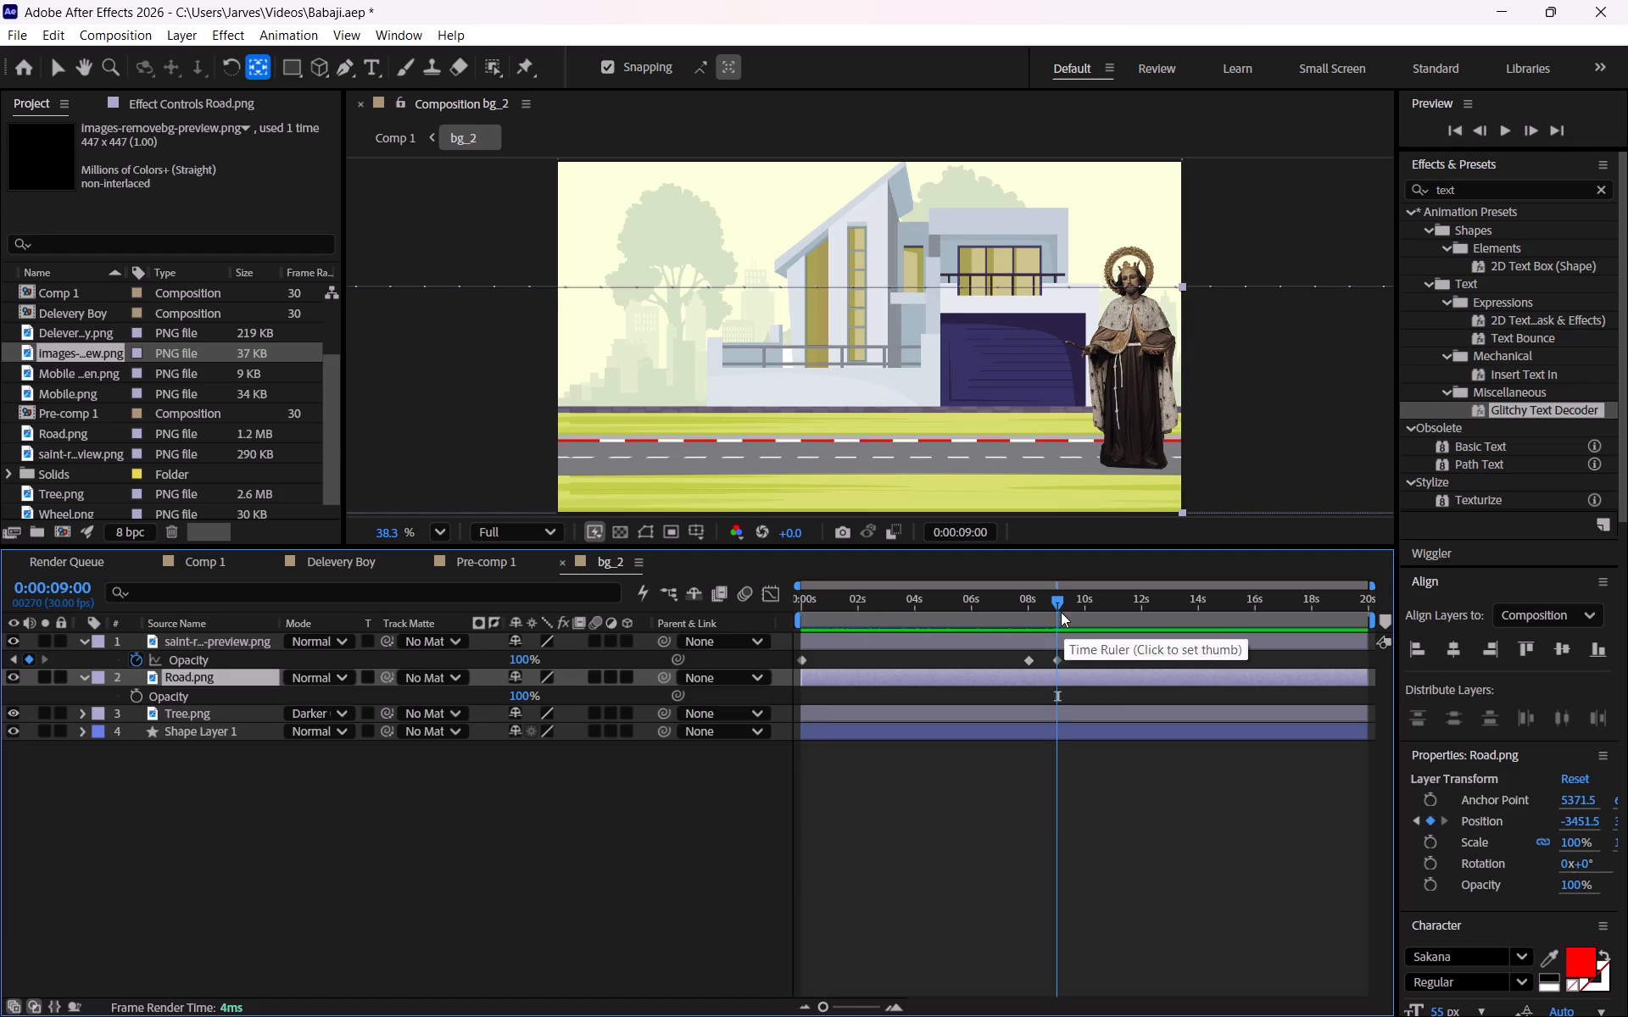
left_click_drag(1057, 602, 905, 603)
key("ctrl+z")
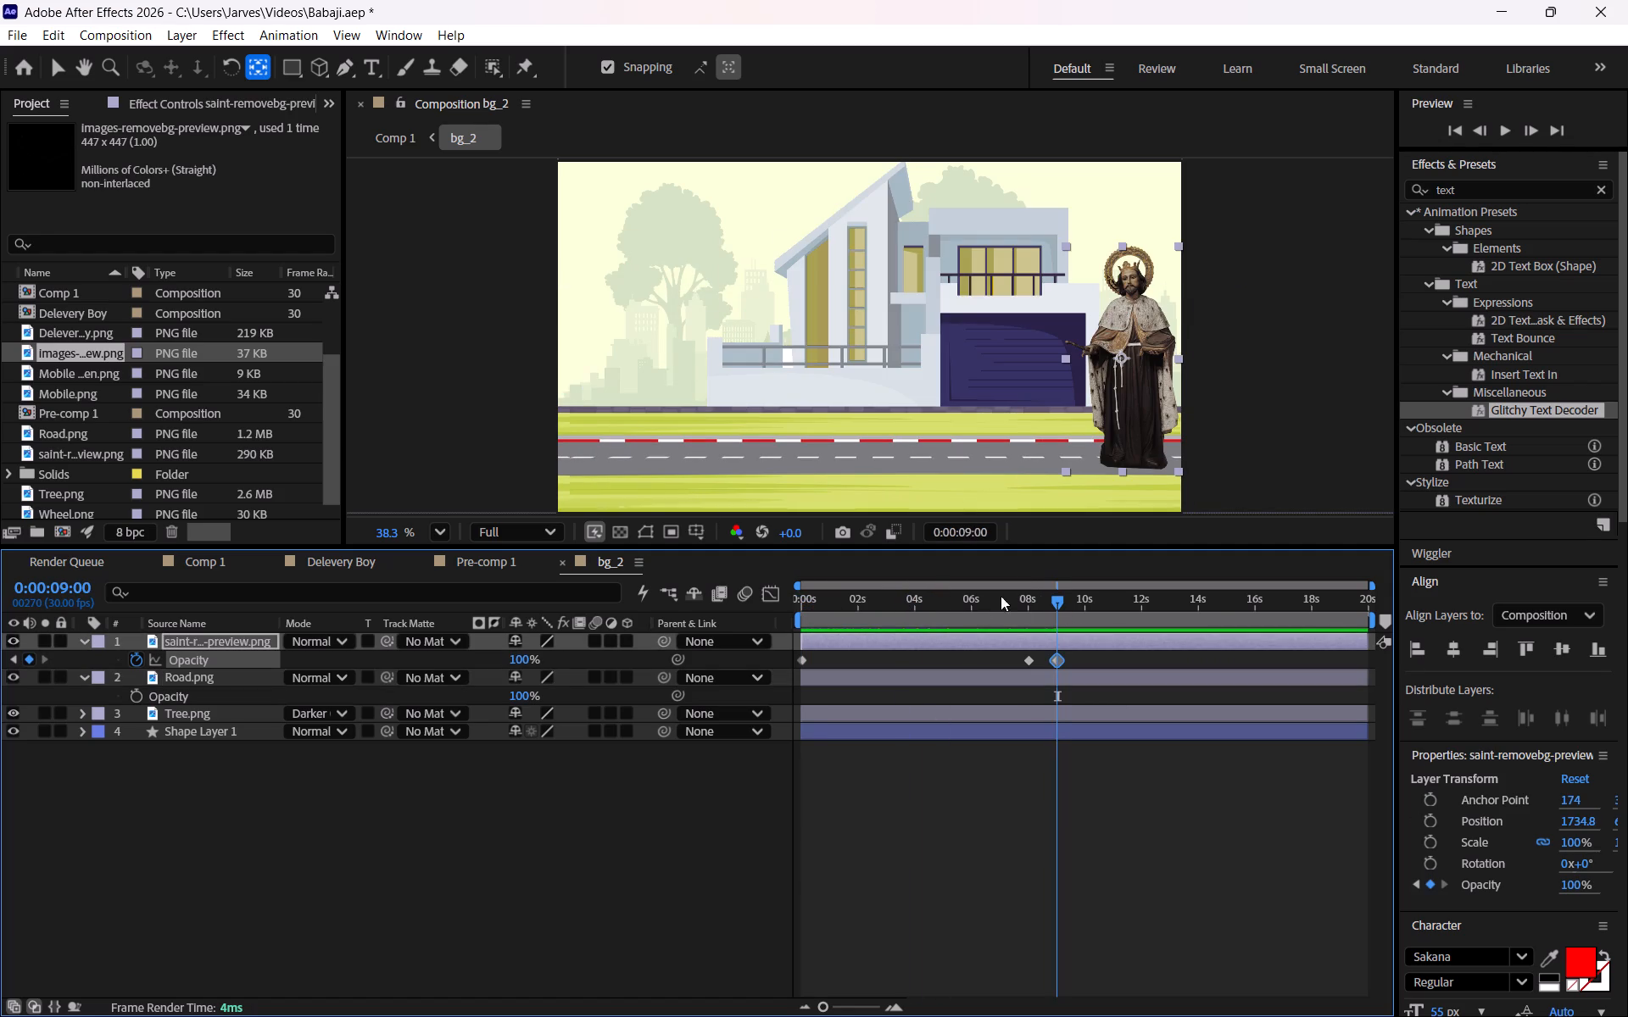
Keyframe Road.png's opacity in bg_2 at 100% at 0 s and 8 s, and at 50% at 9 s.
left_click_drag(1062, 597, 719, 624)
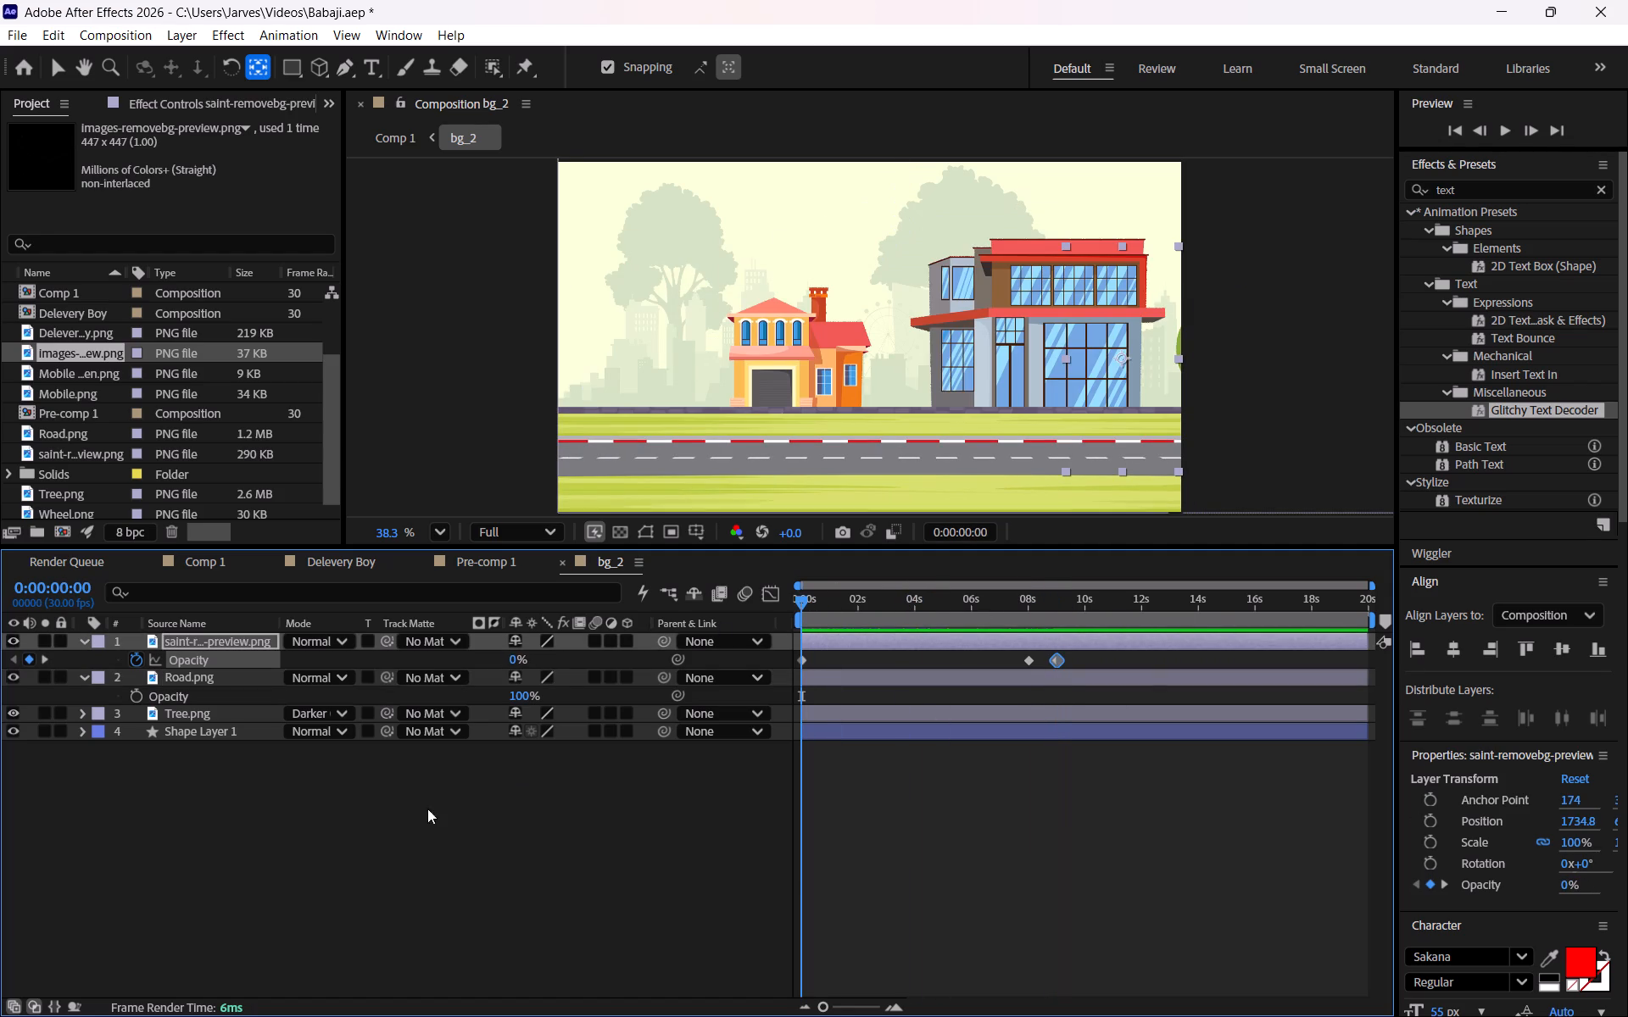
left_click(137, 693)
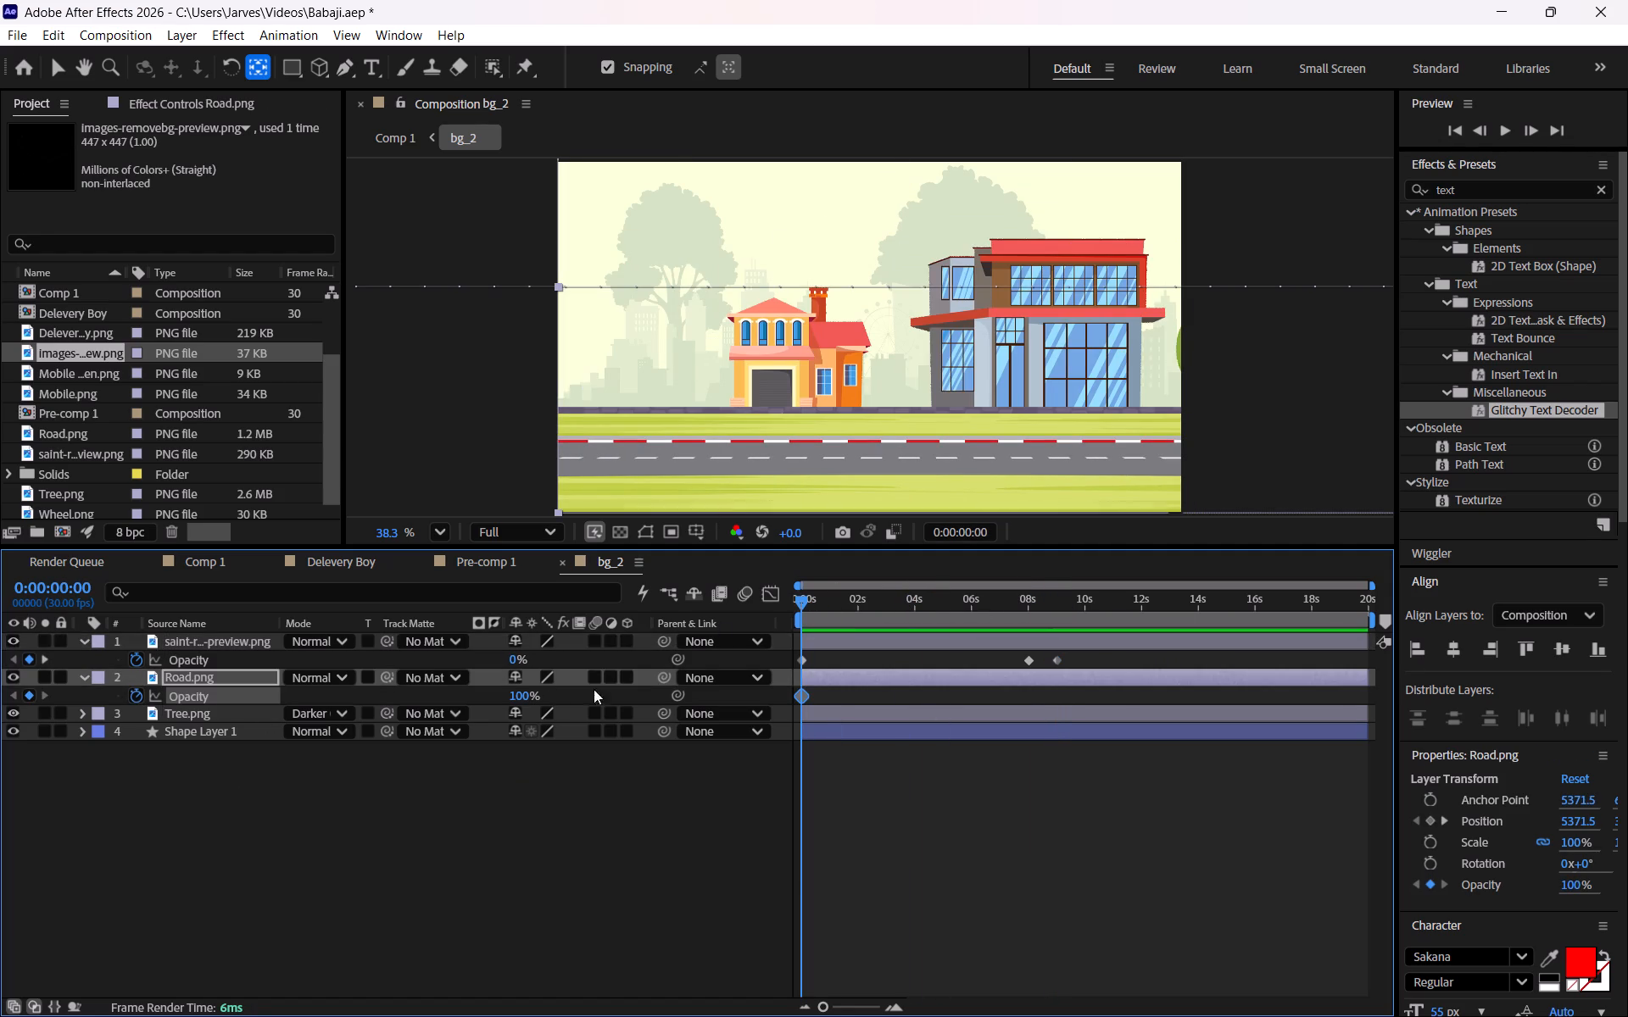
type("kk")
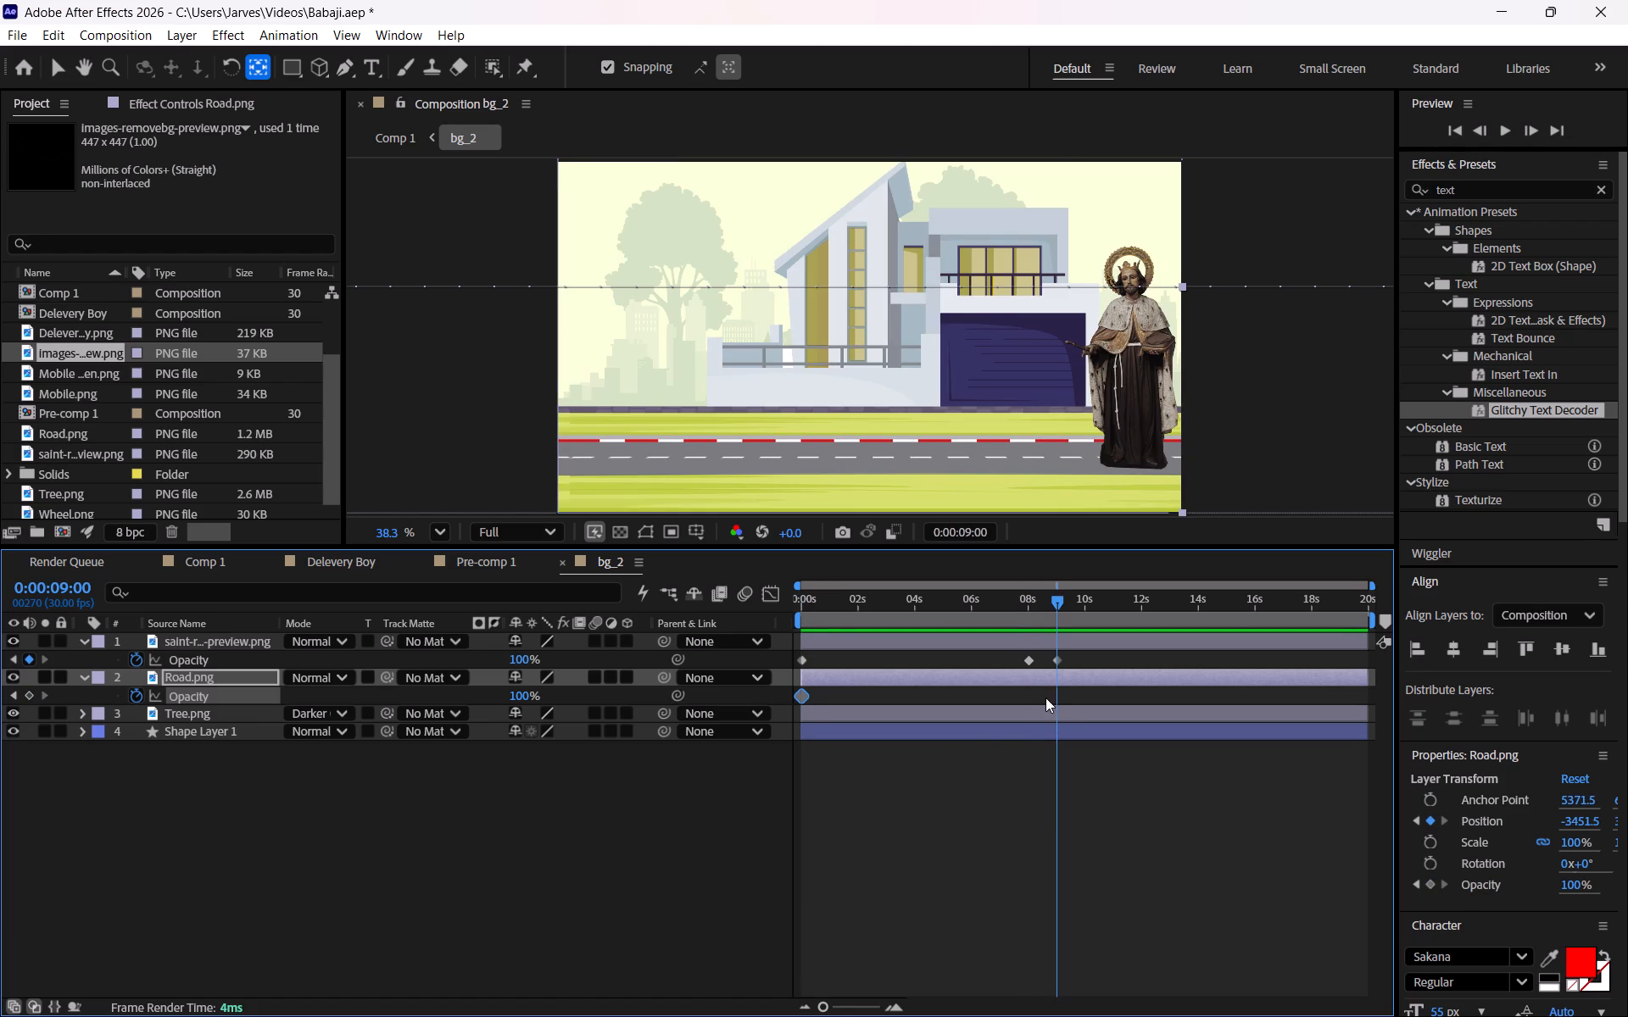
key("j")
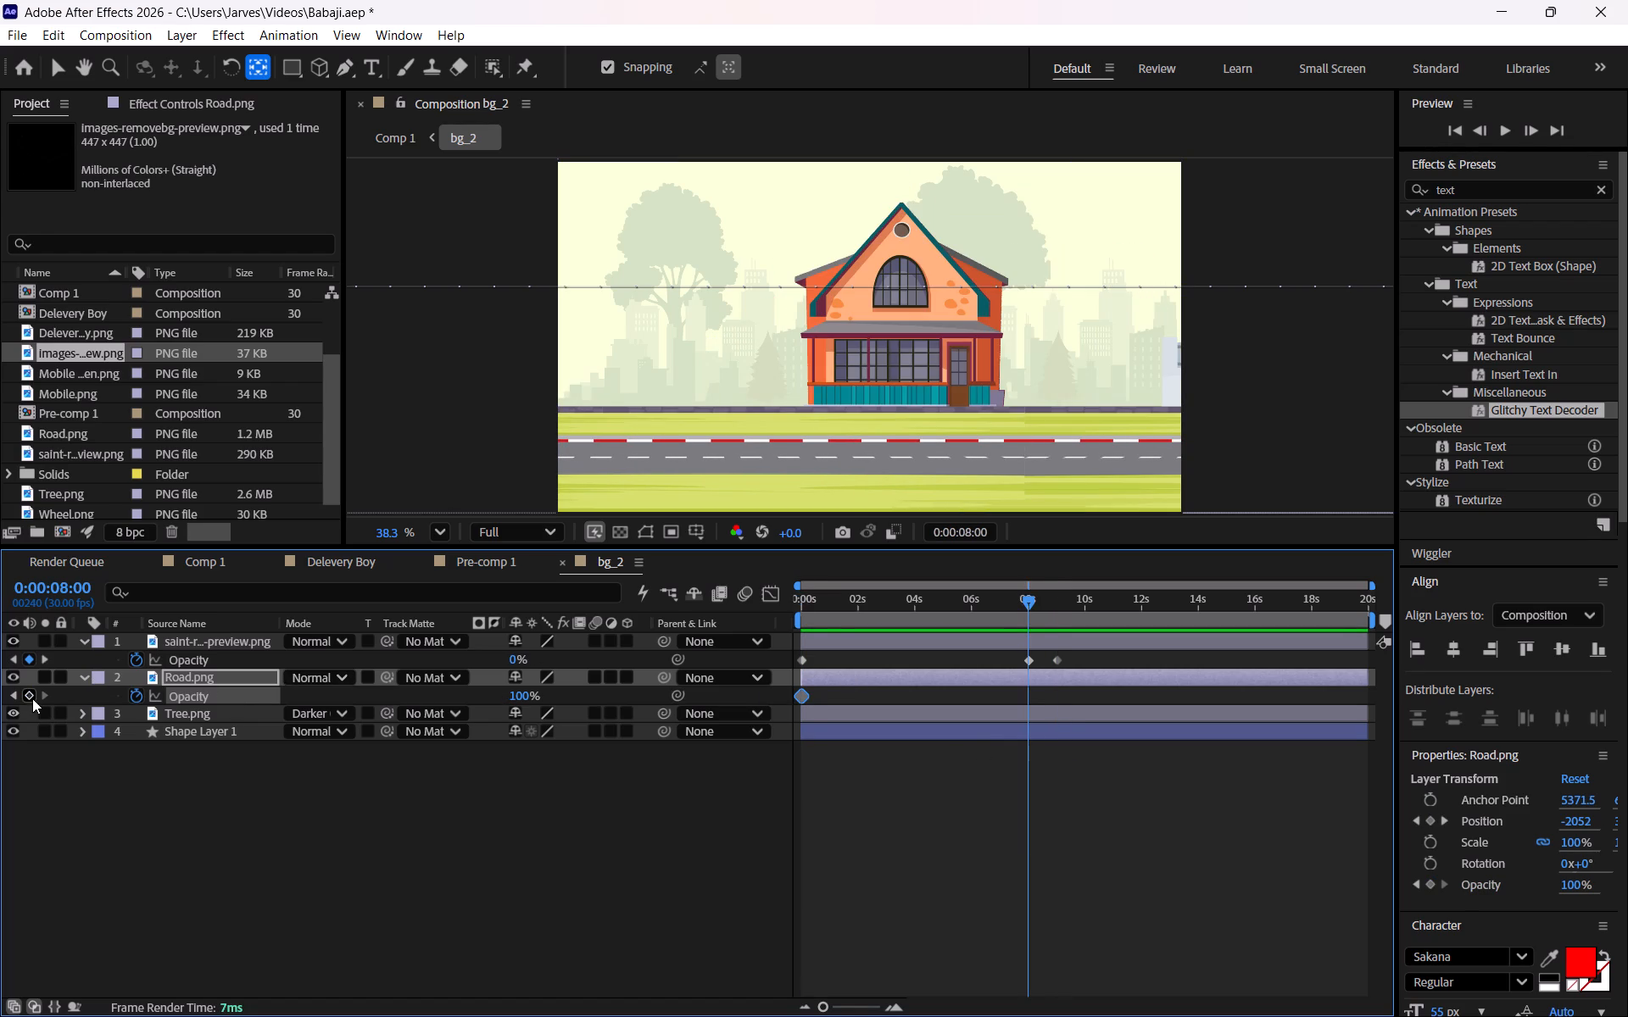
left_click(25, 692)
key("k")
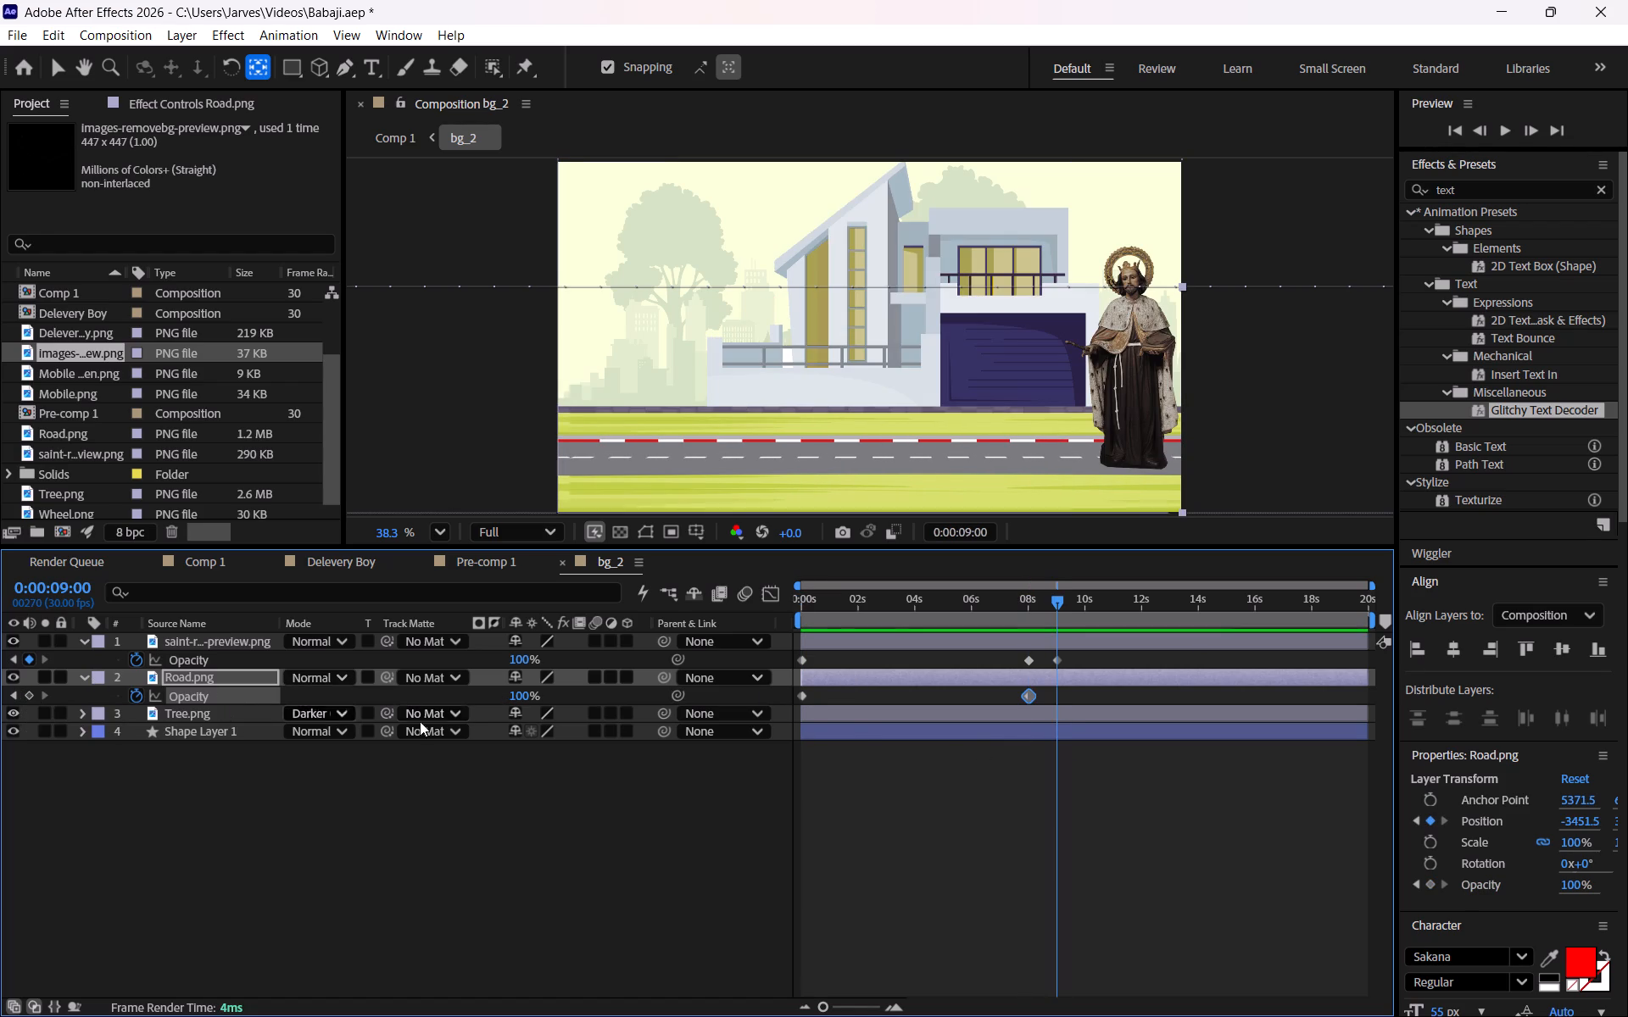
left_click(520, 694)
type("50")
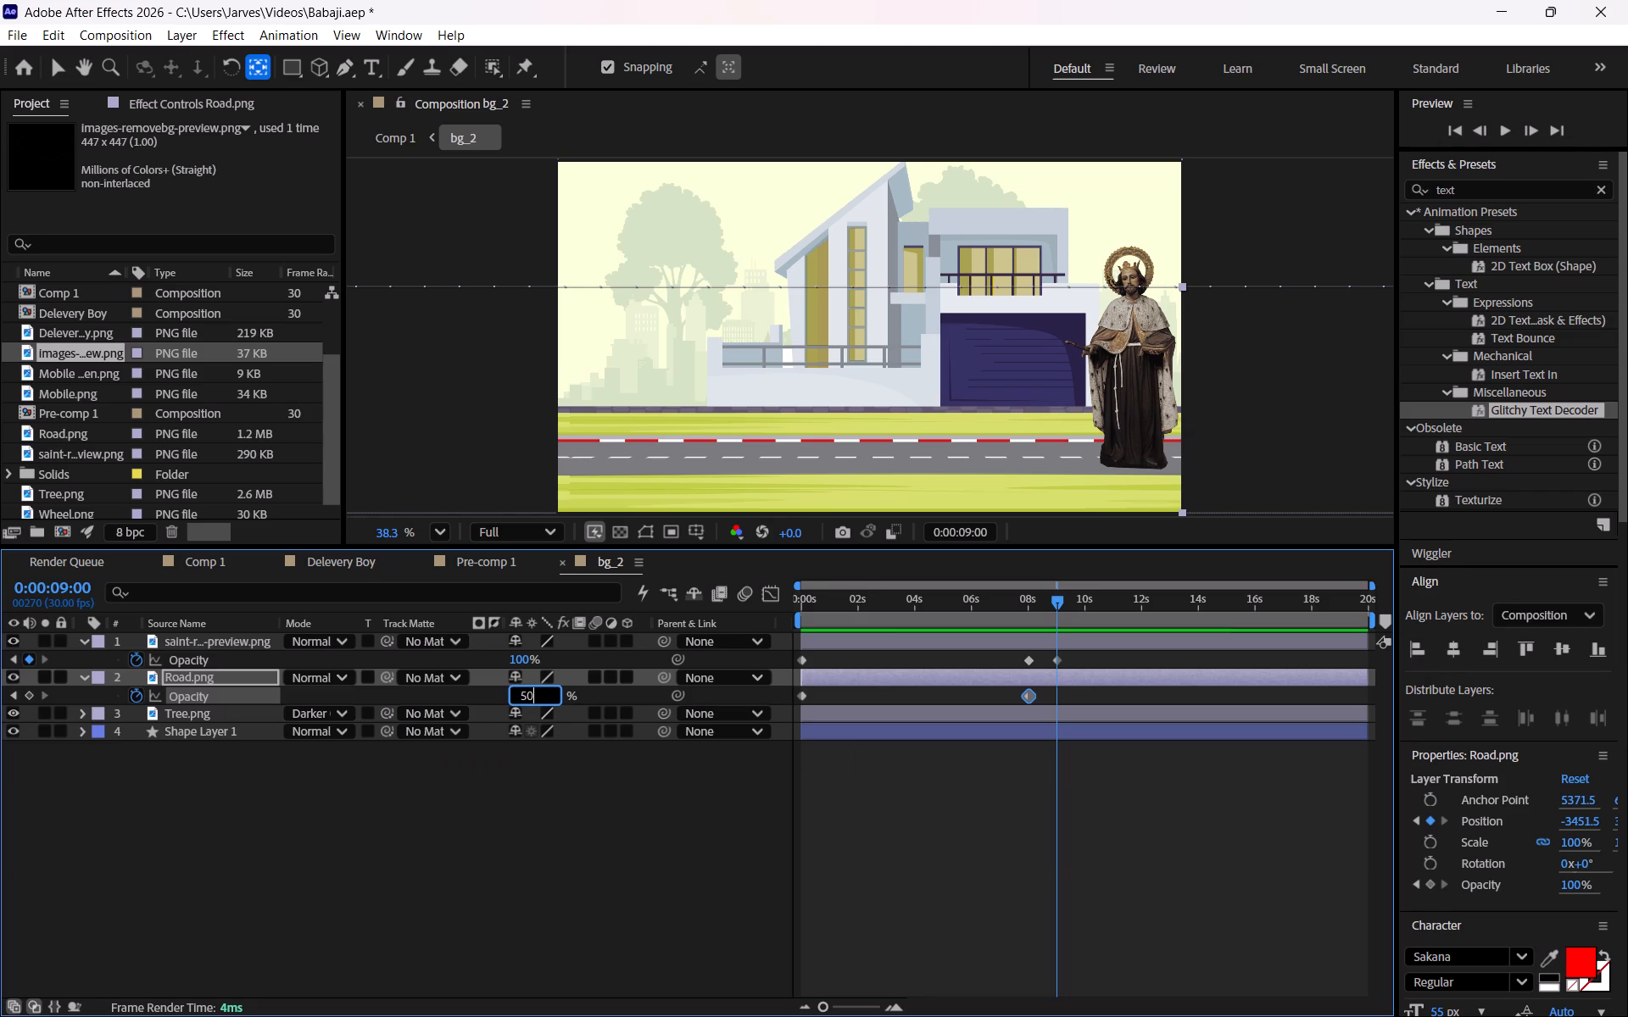
key("Return")
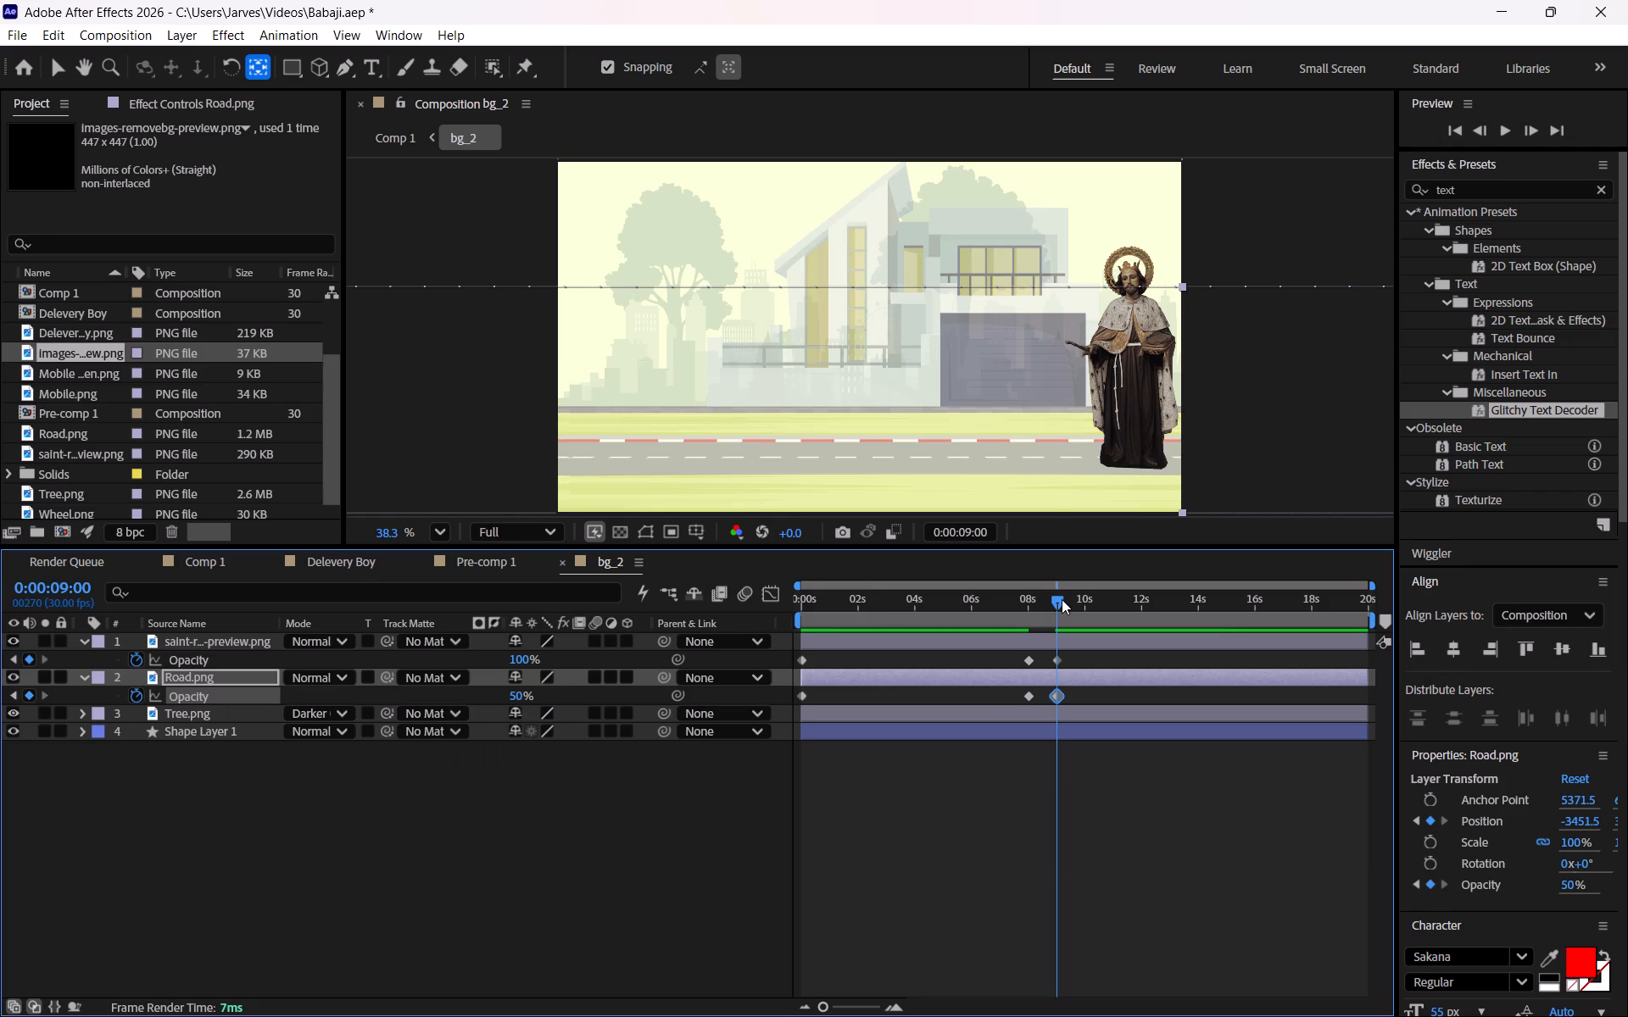
Play back Comp 1 from the start to check the background dimming as the saint appears.
left_click_drag(1062, 599, 721, 589)
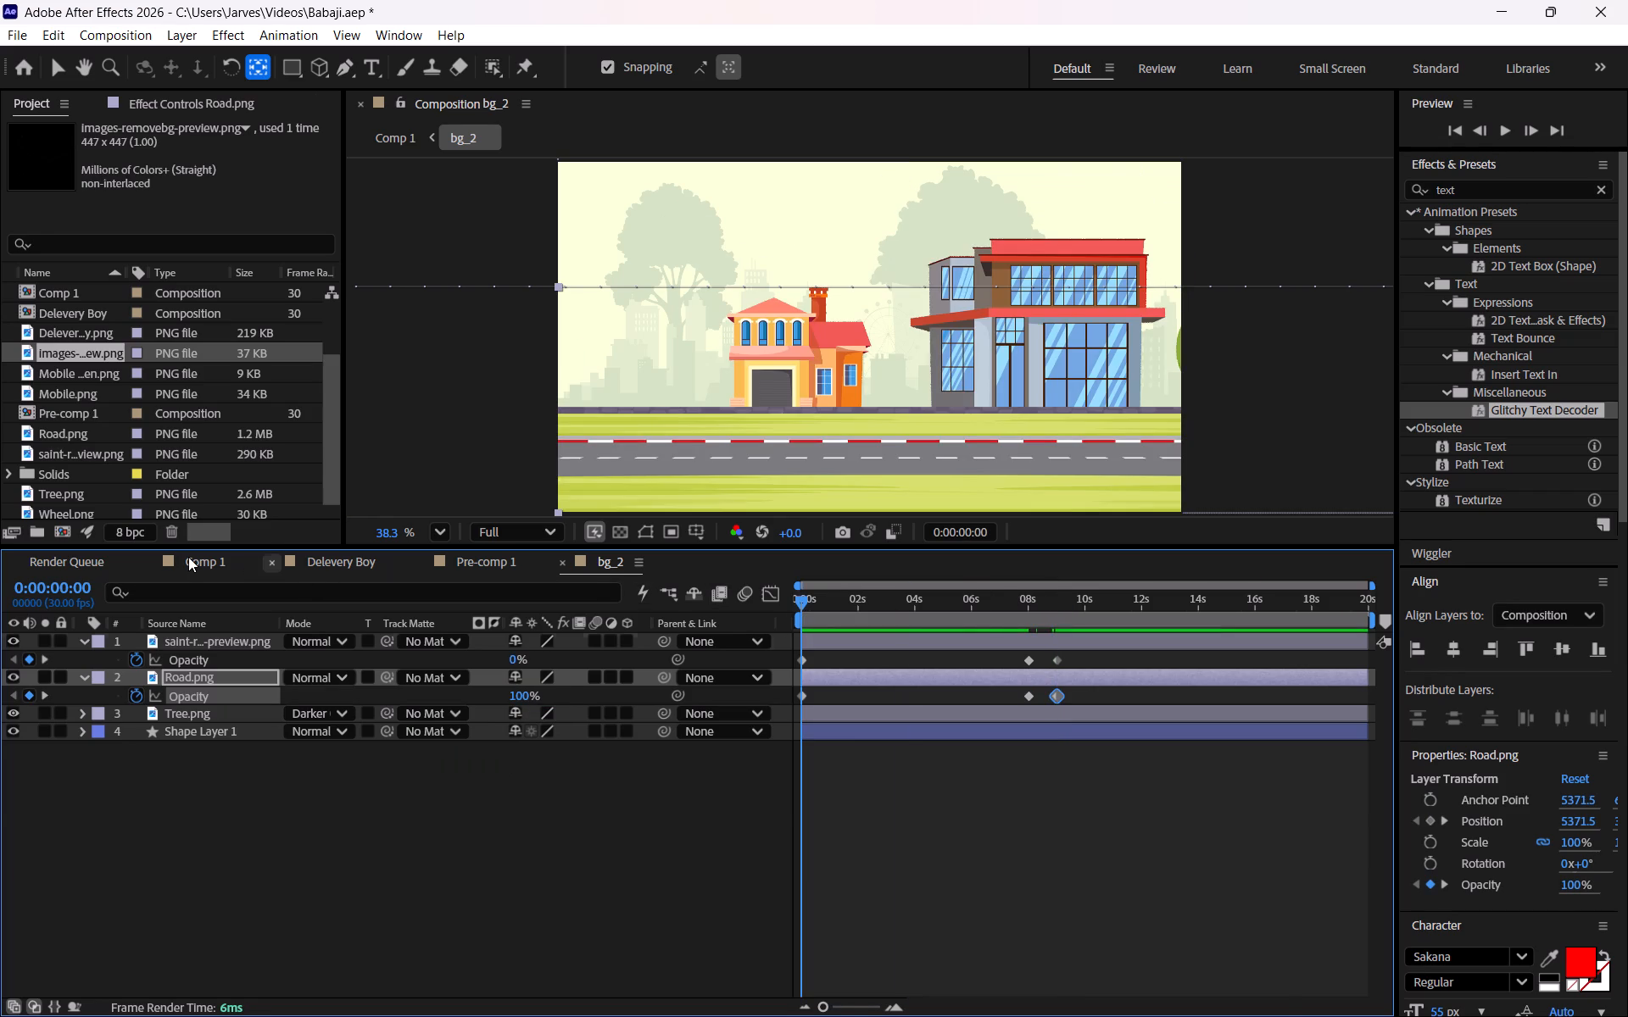
left_click(188, 557)
left_click(826, 616)
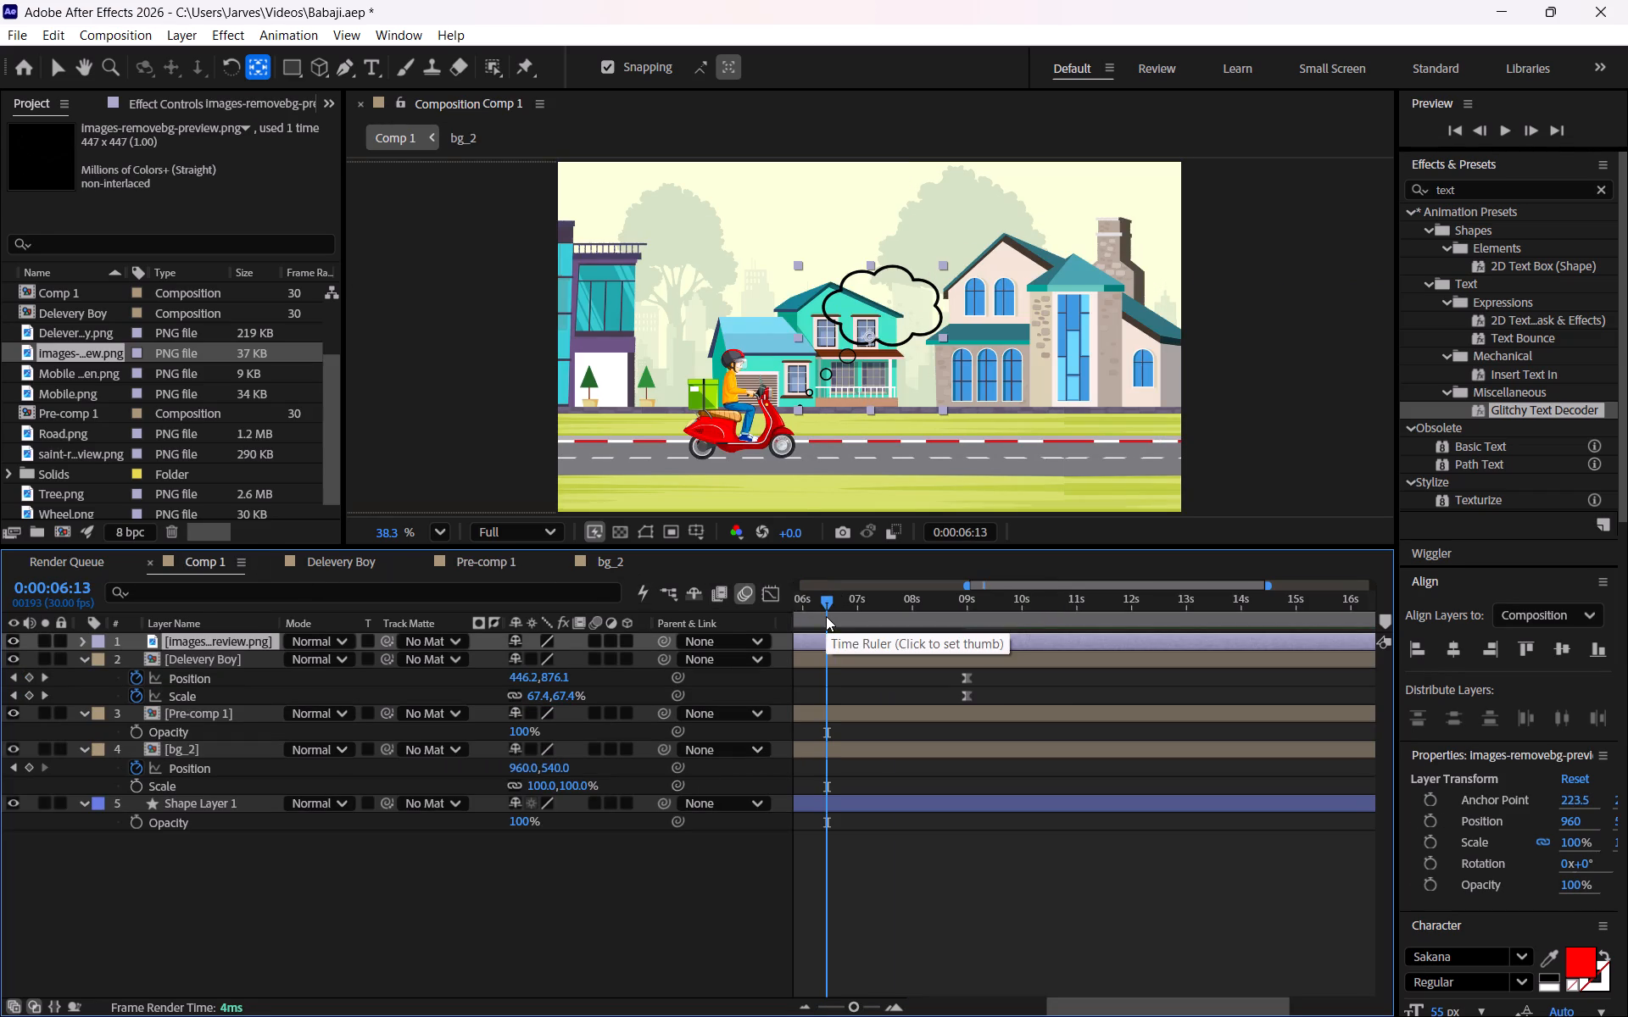
left_click_drag(826, 600, 678, 607)
key("space")
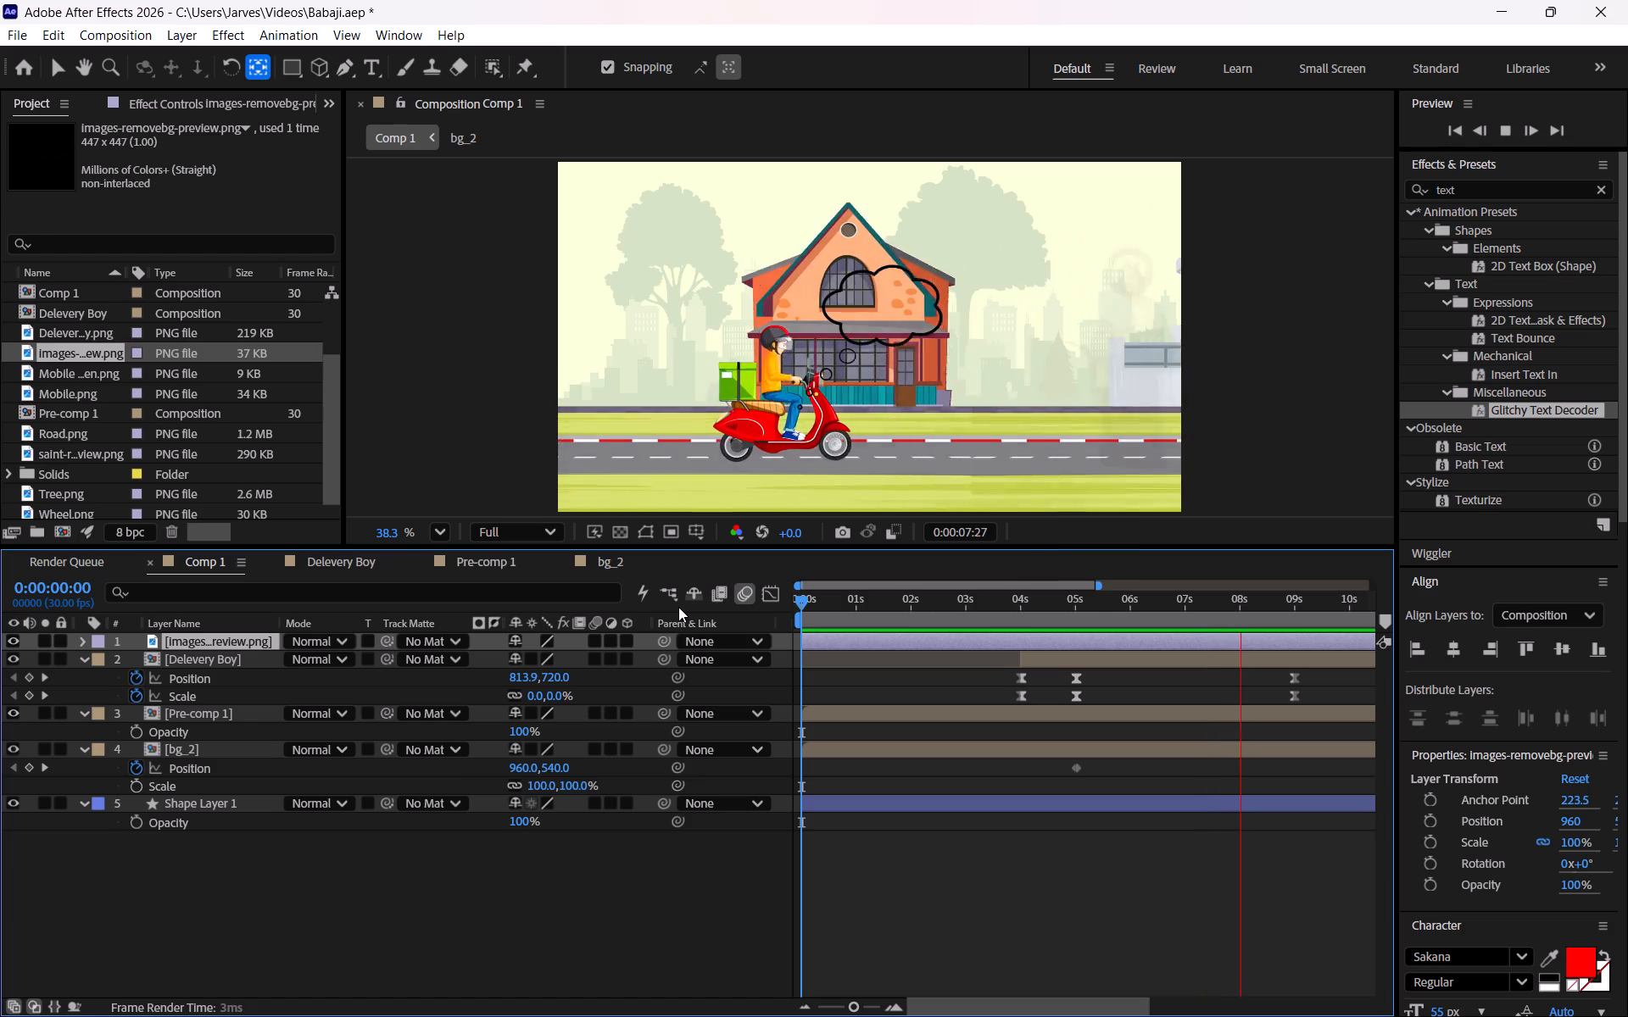
key("space")
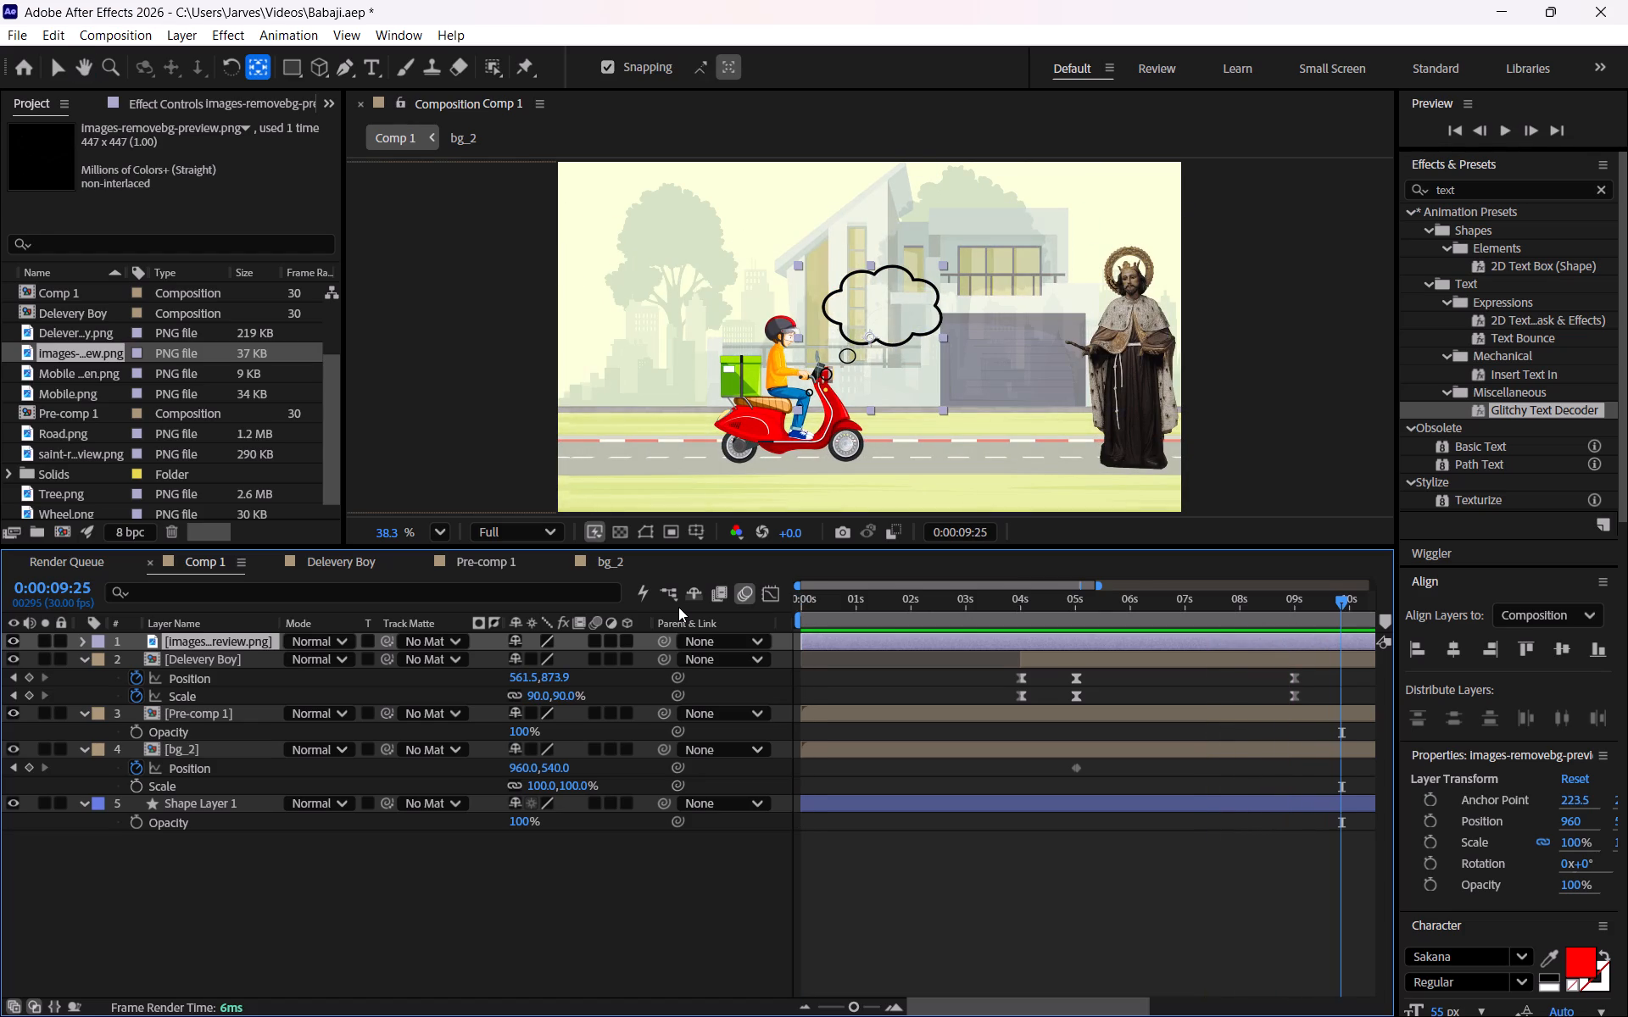
Trim the start of the thought cloud image layer in Comp 1 to 0:00:09:00.
left_click(859, 911)
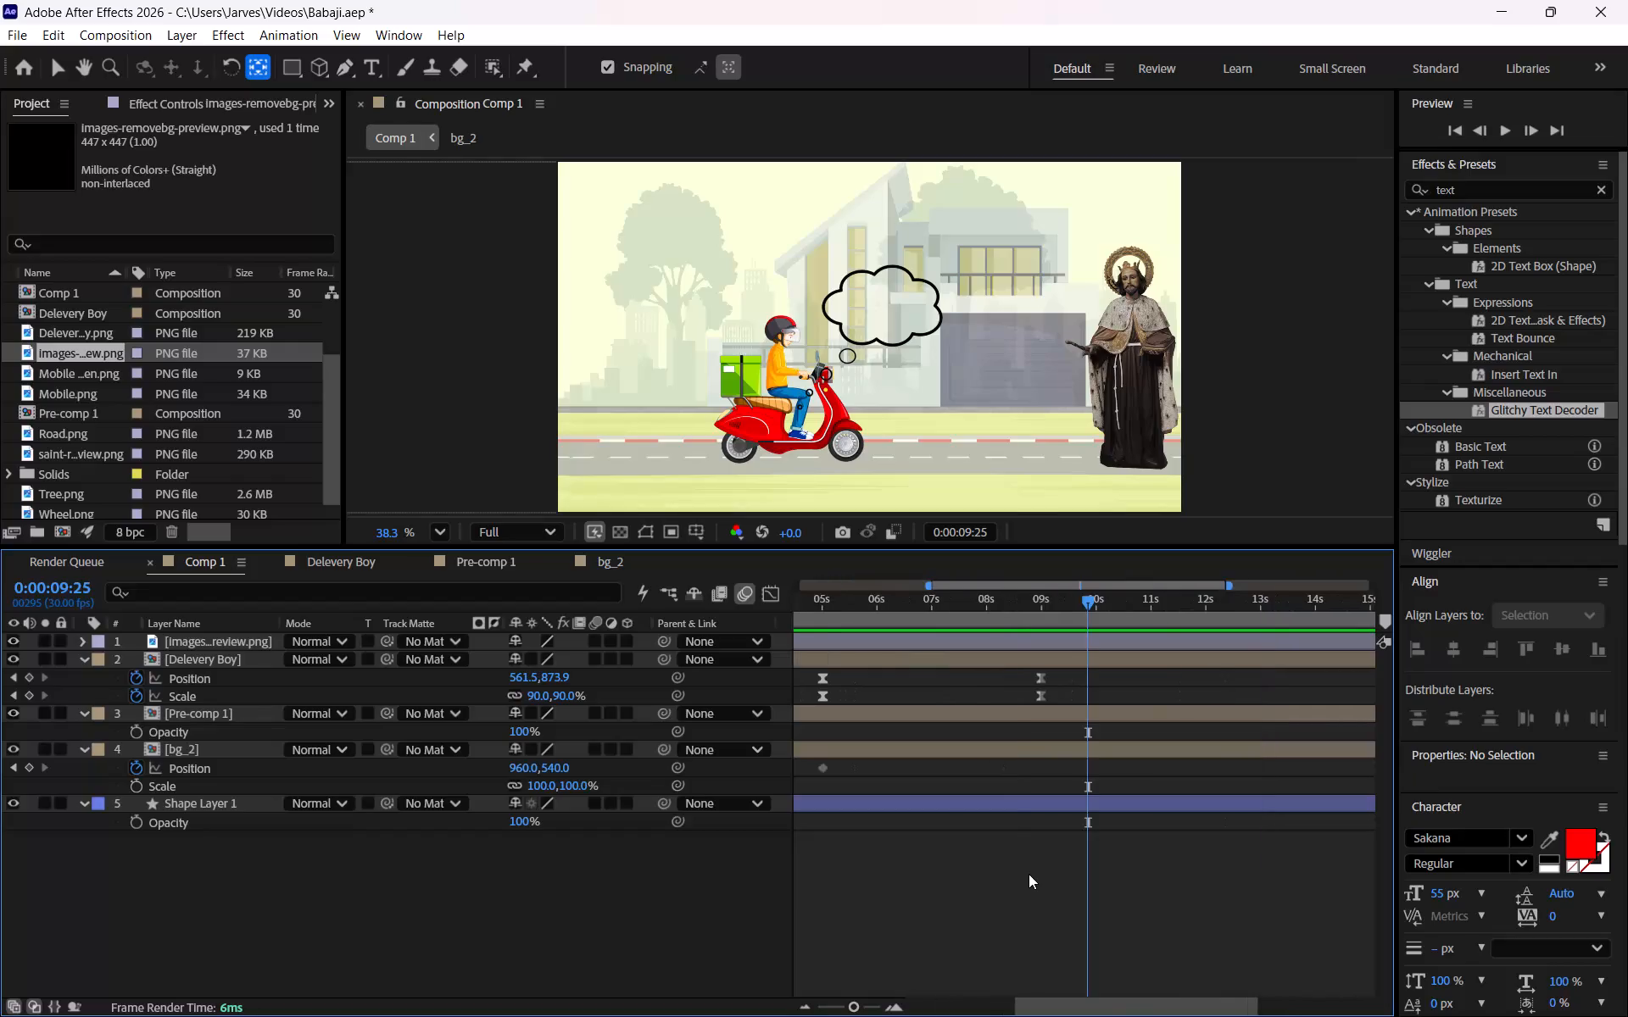
scroll(1000, 837, "up", 1, "ctrl")
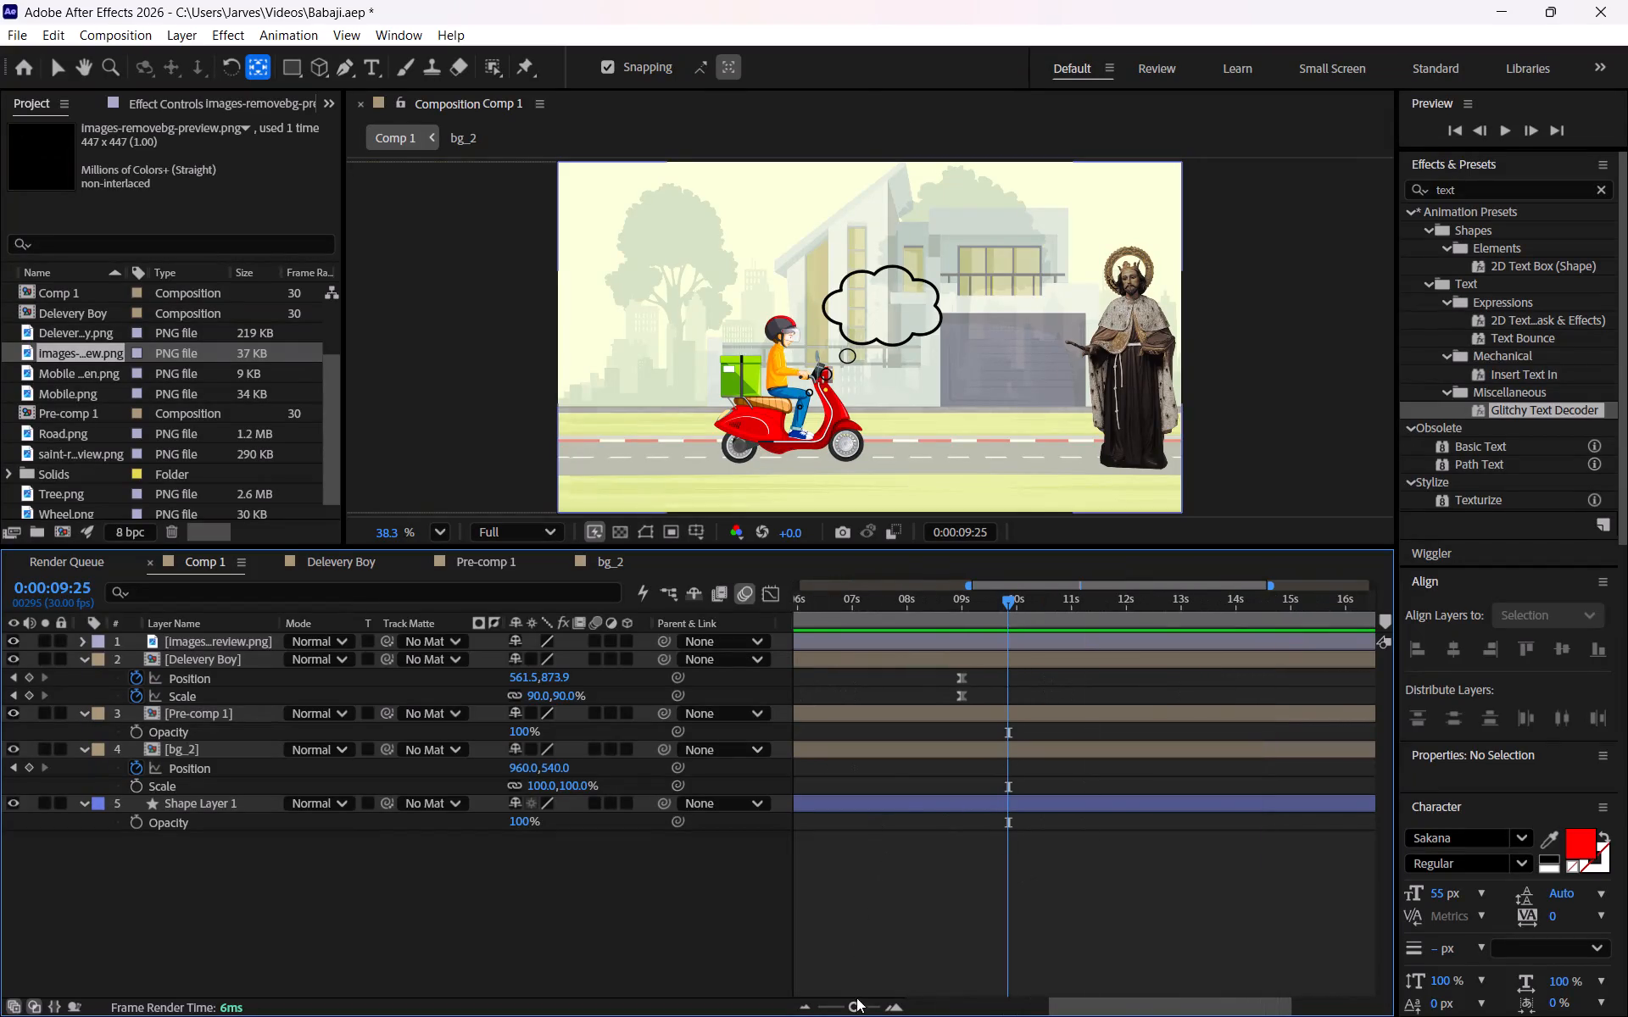
left_click(856, 1003)
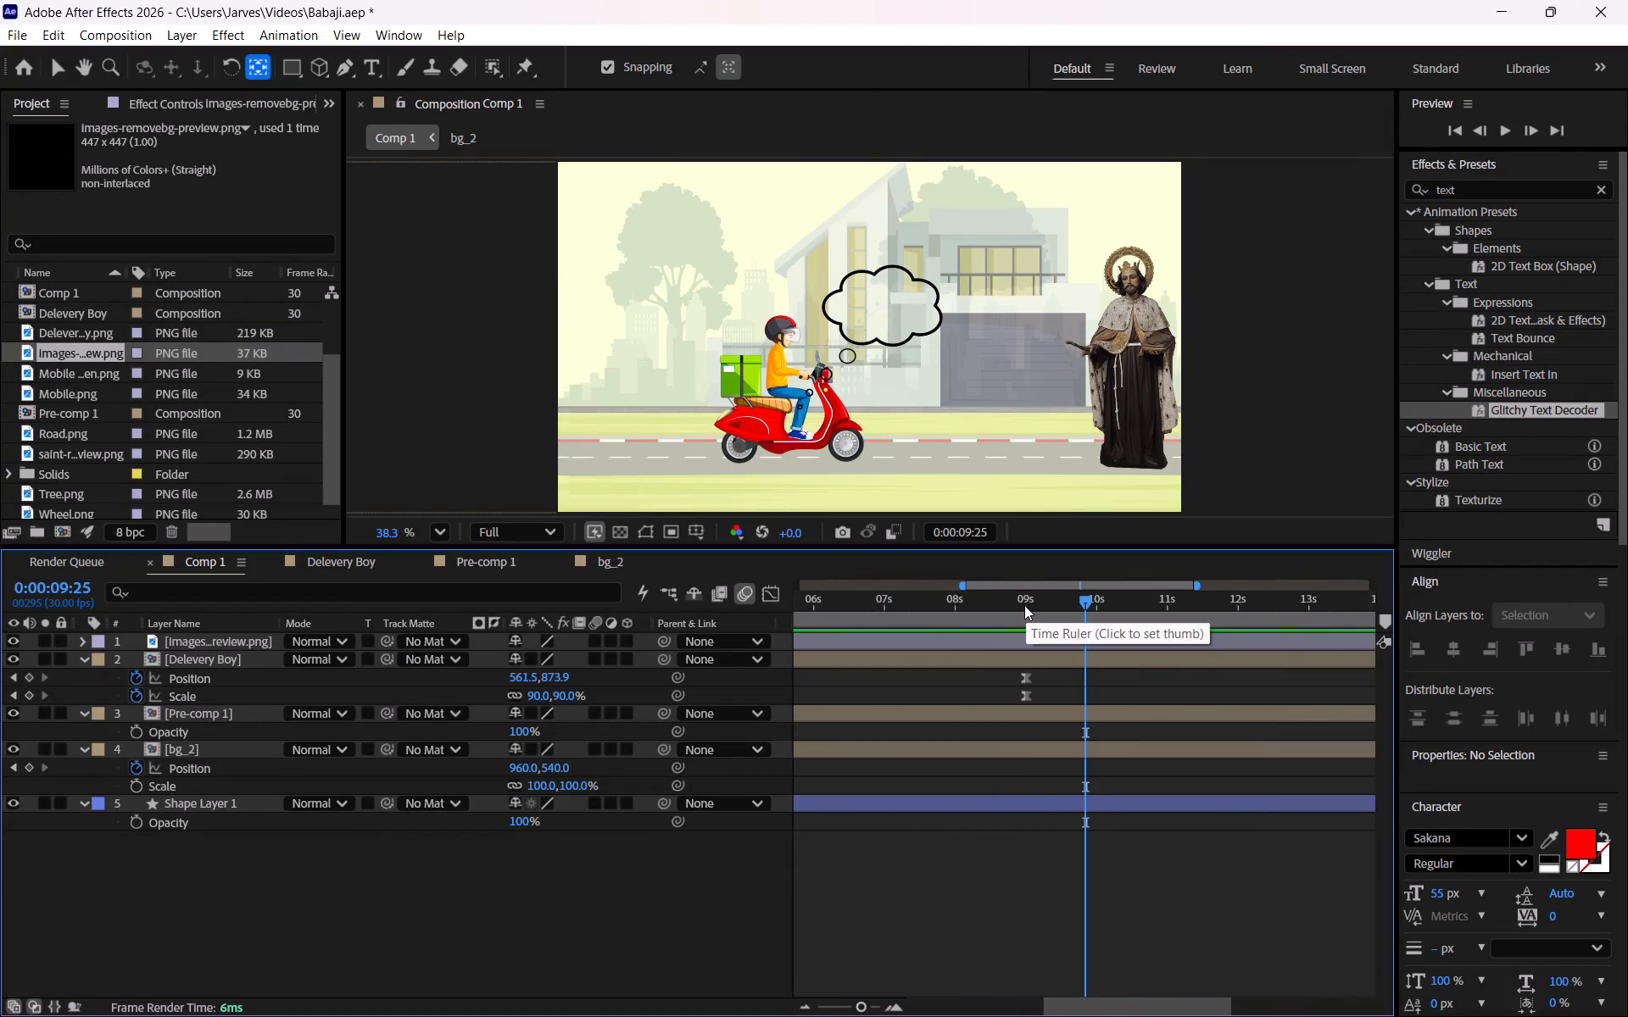
left_click(1023, 605)
key("k")
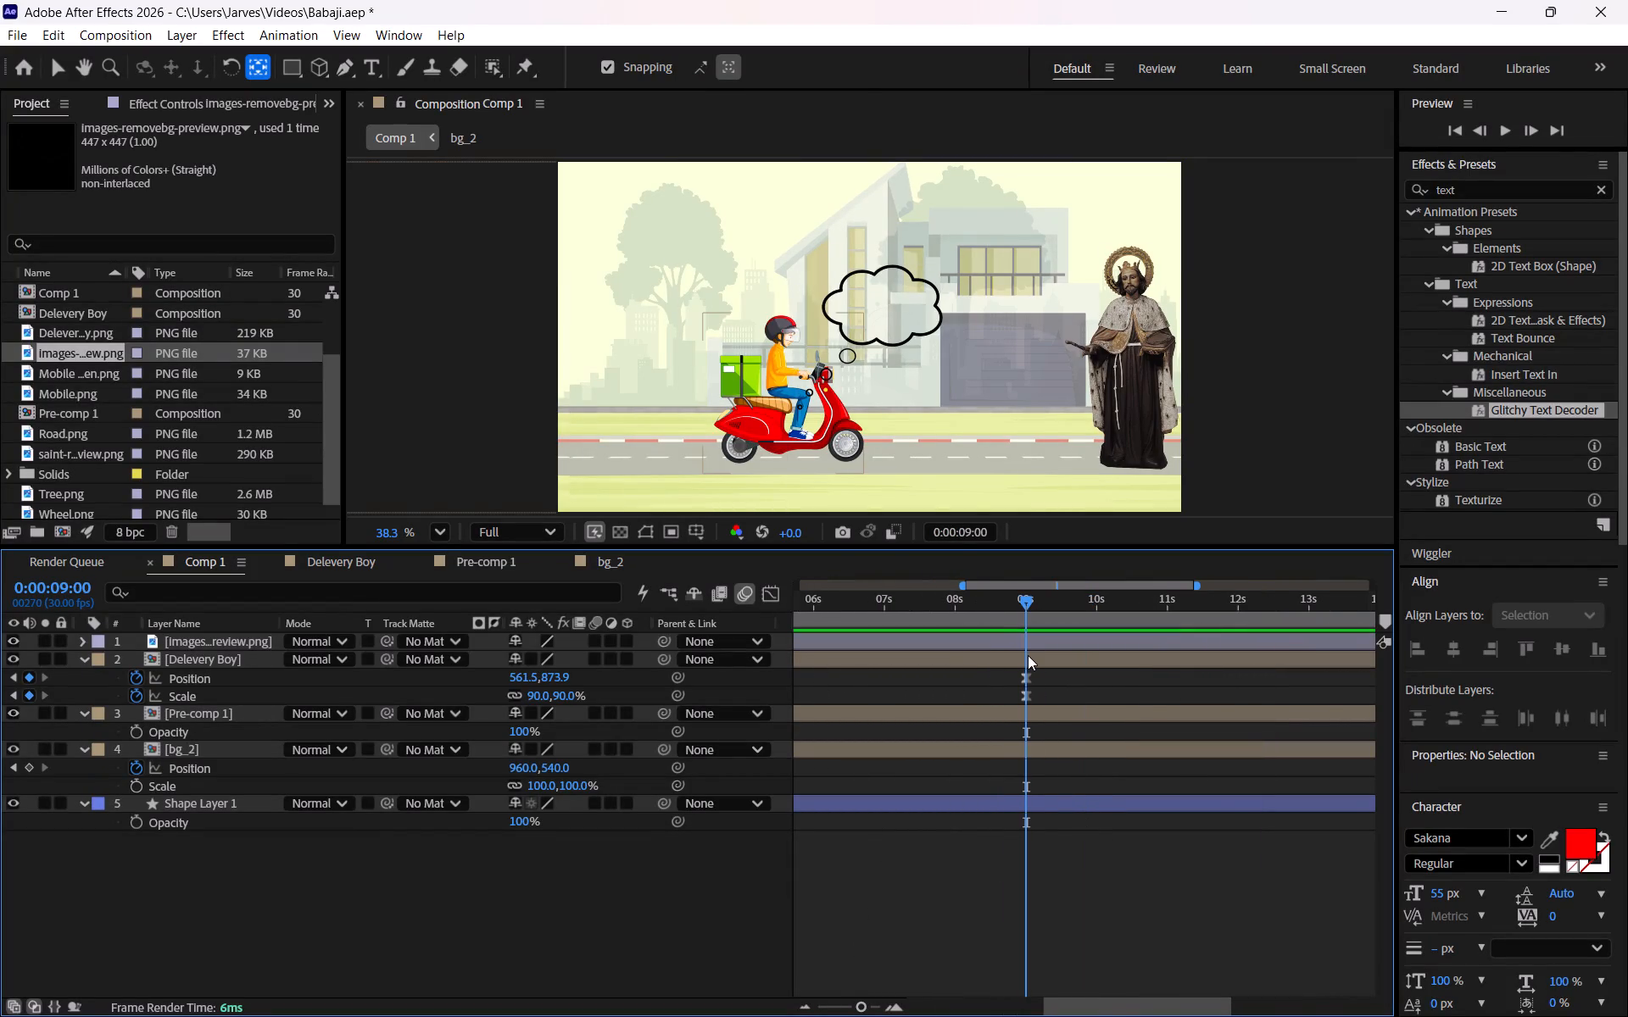
left_click(1044, 642)
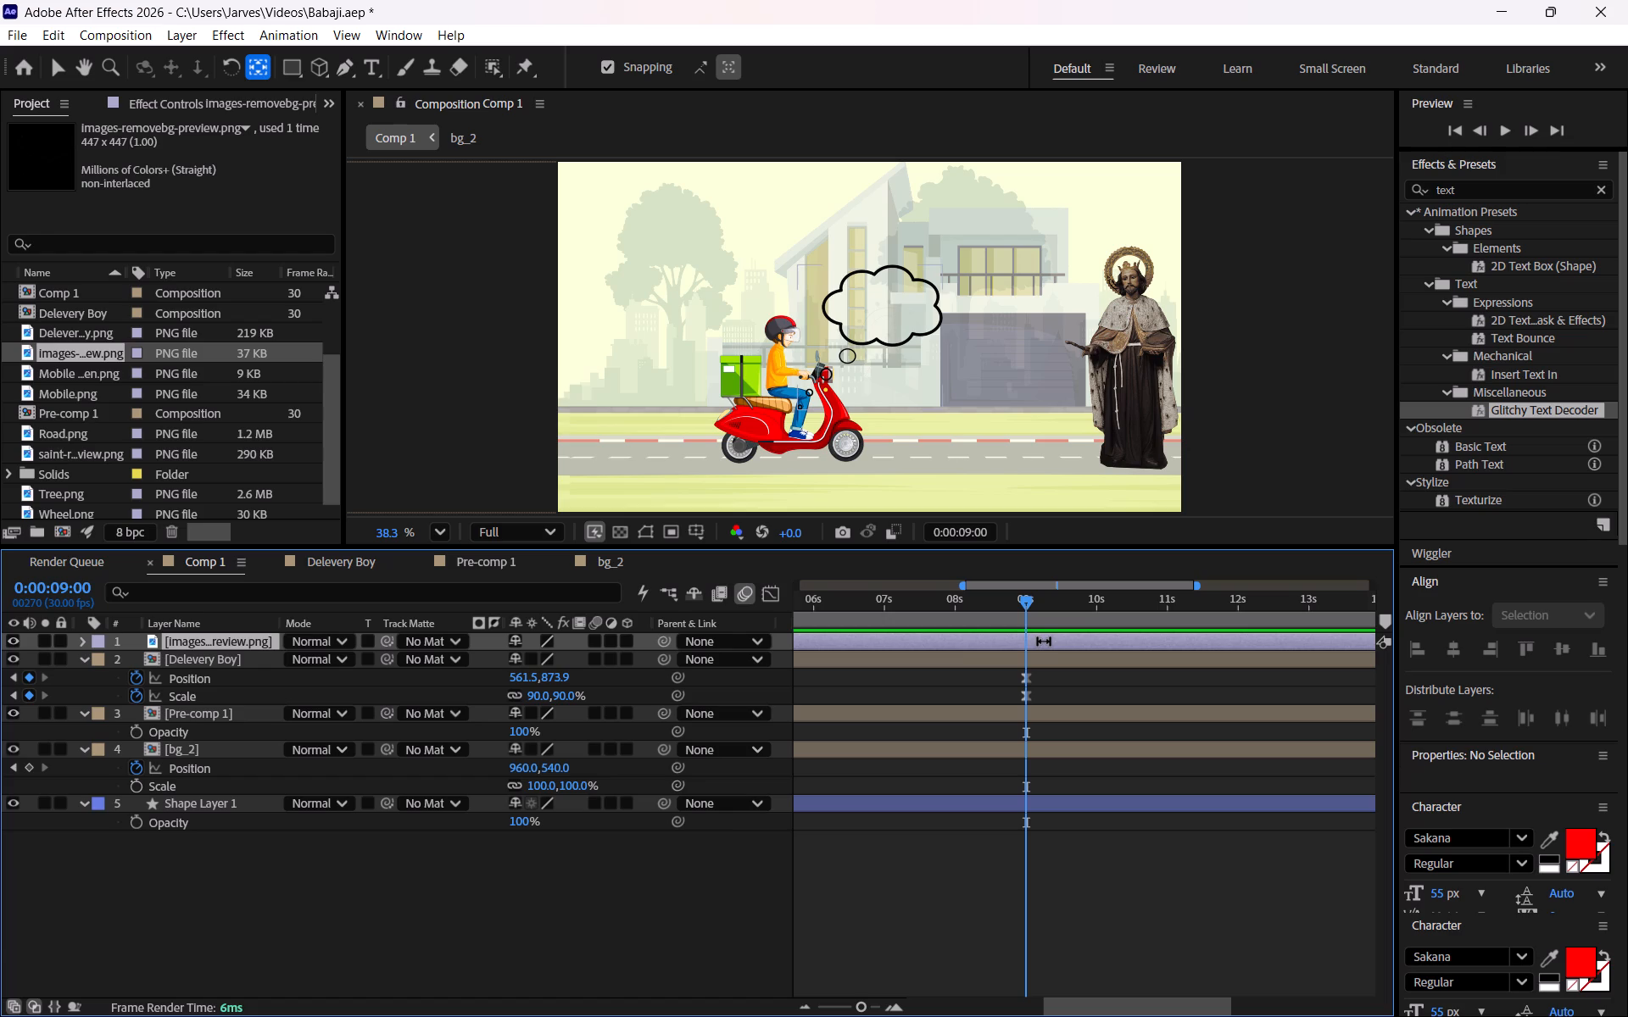
key("alt+bracketleft")
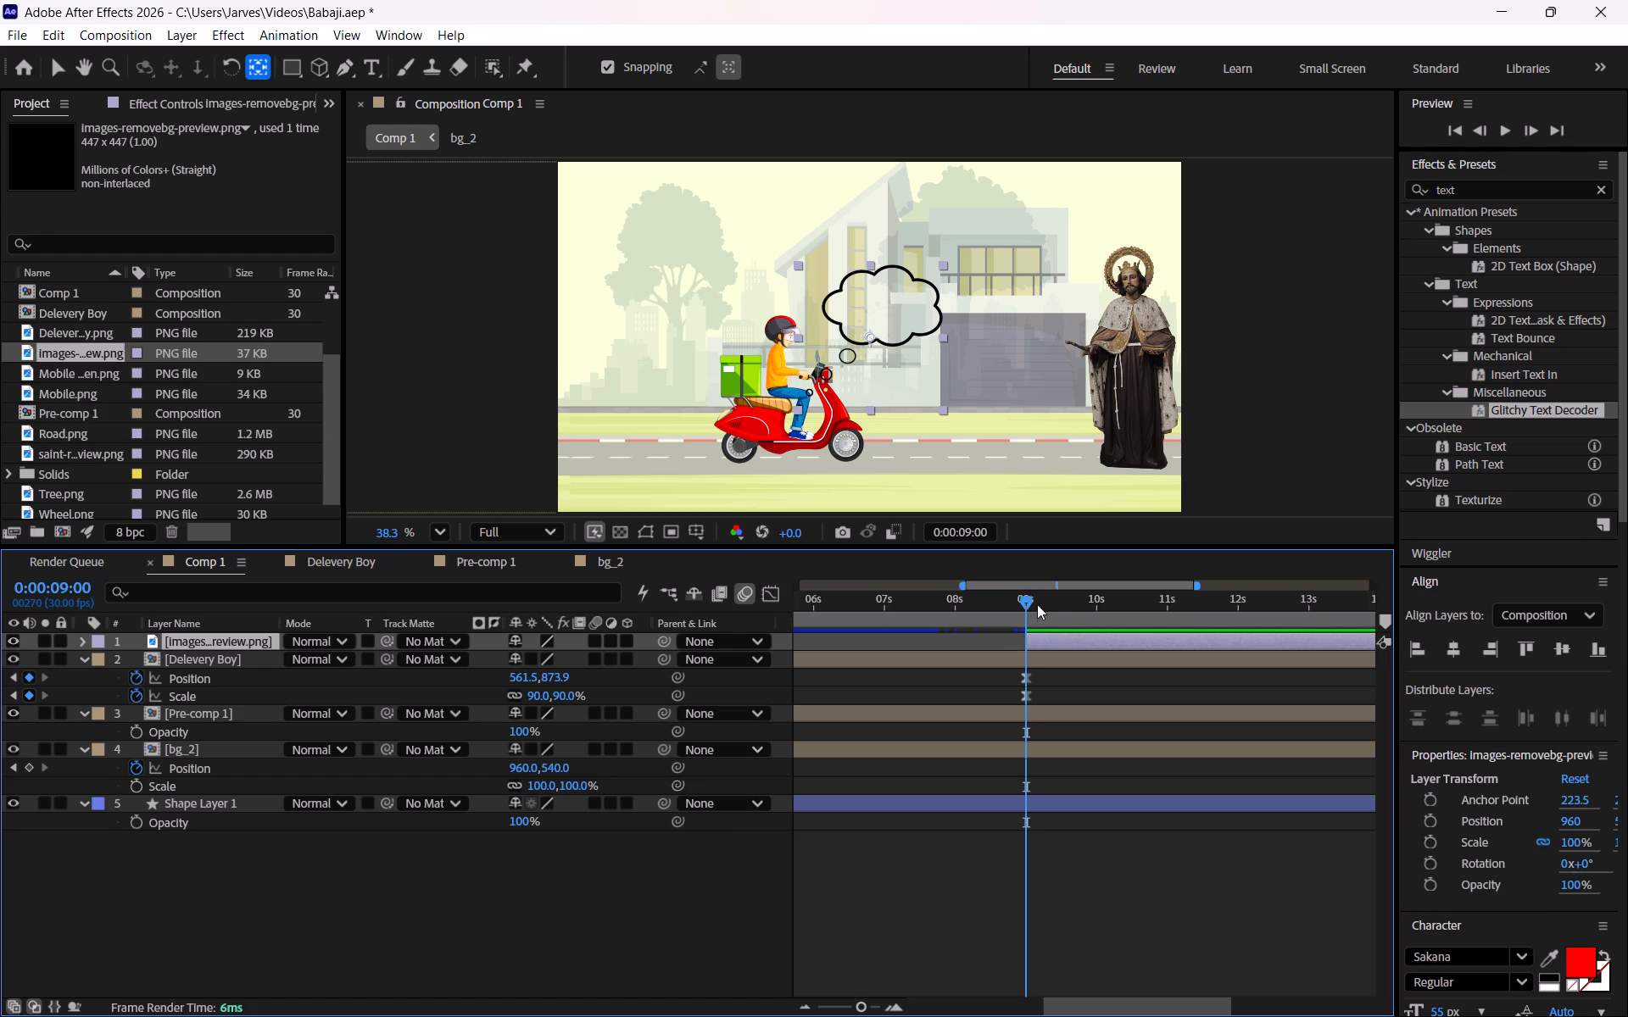
left_click_drag(1026, 603, 1038, 600)
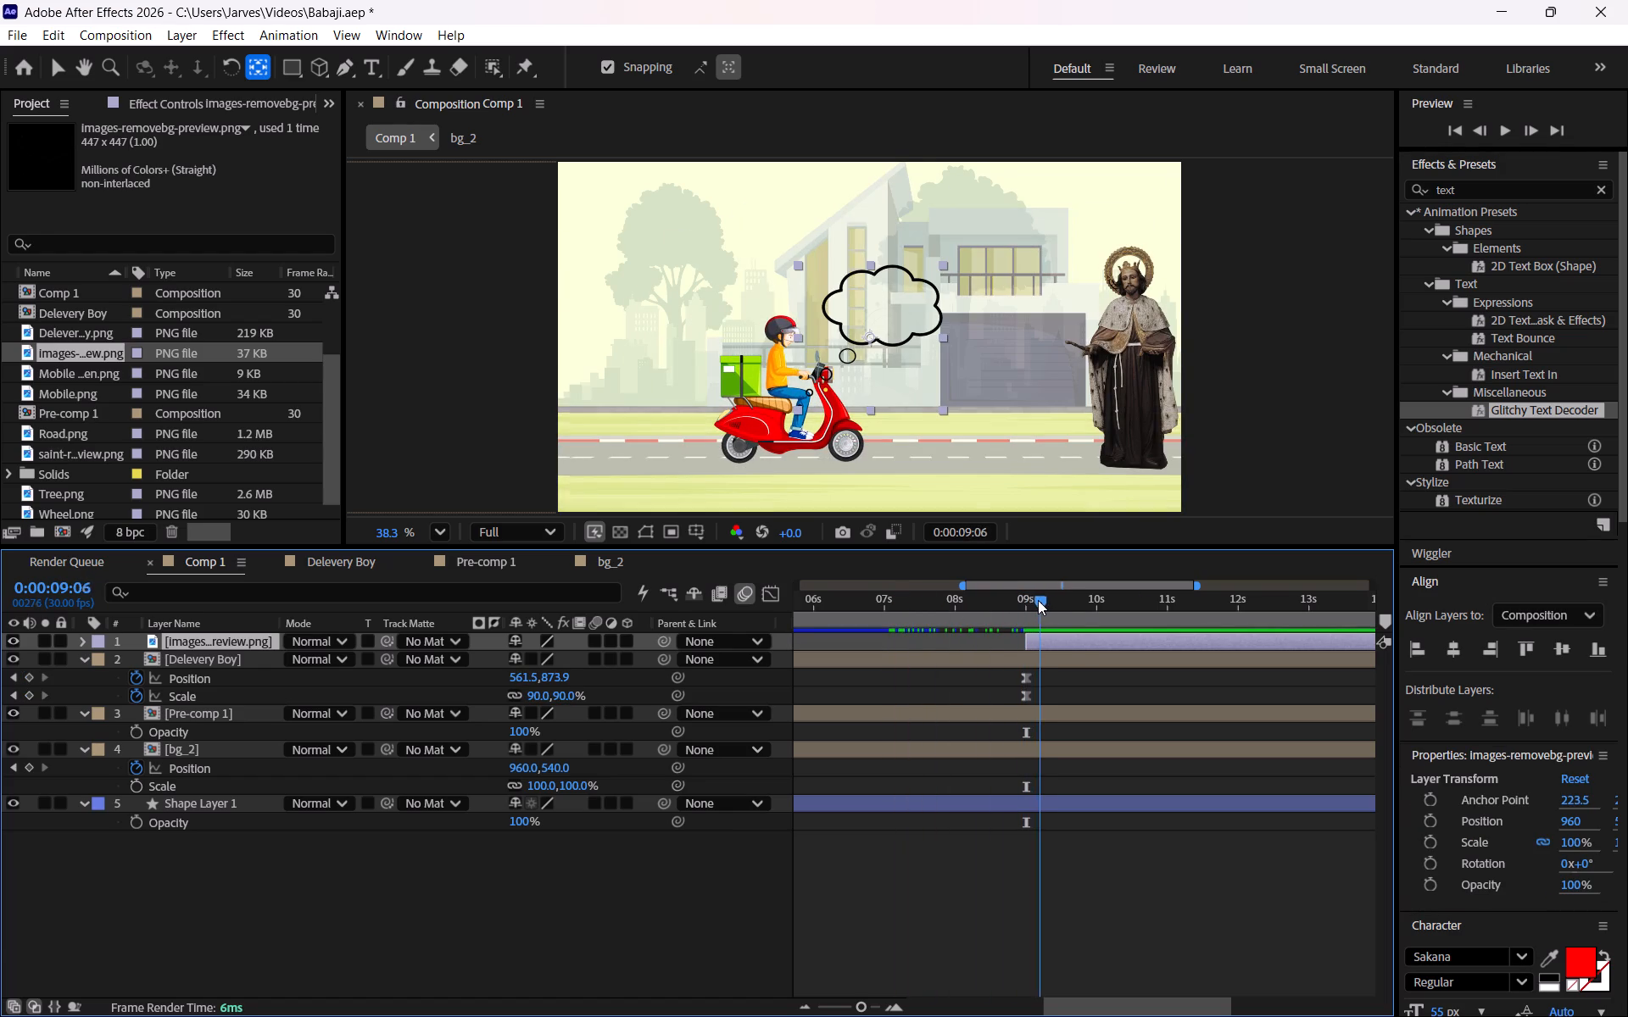
left_click_drag(1038, 600, 1026, 595)
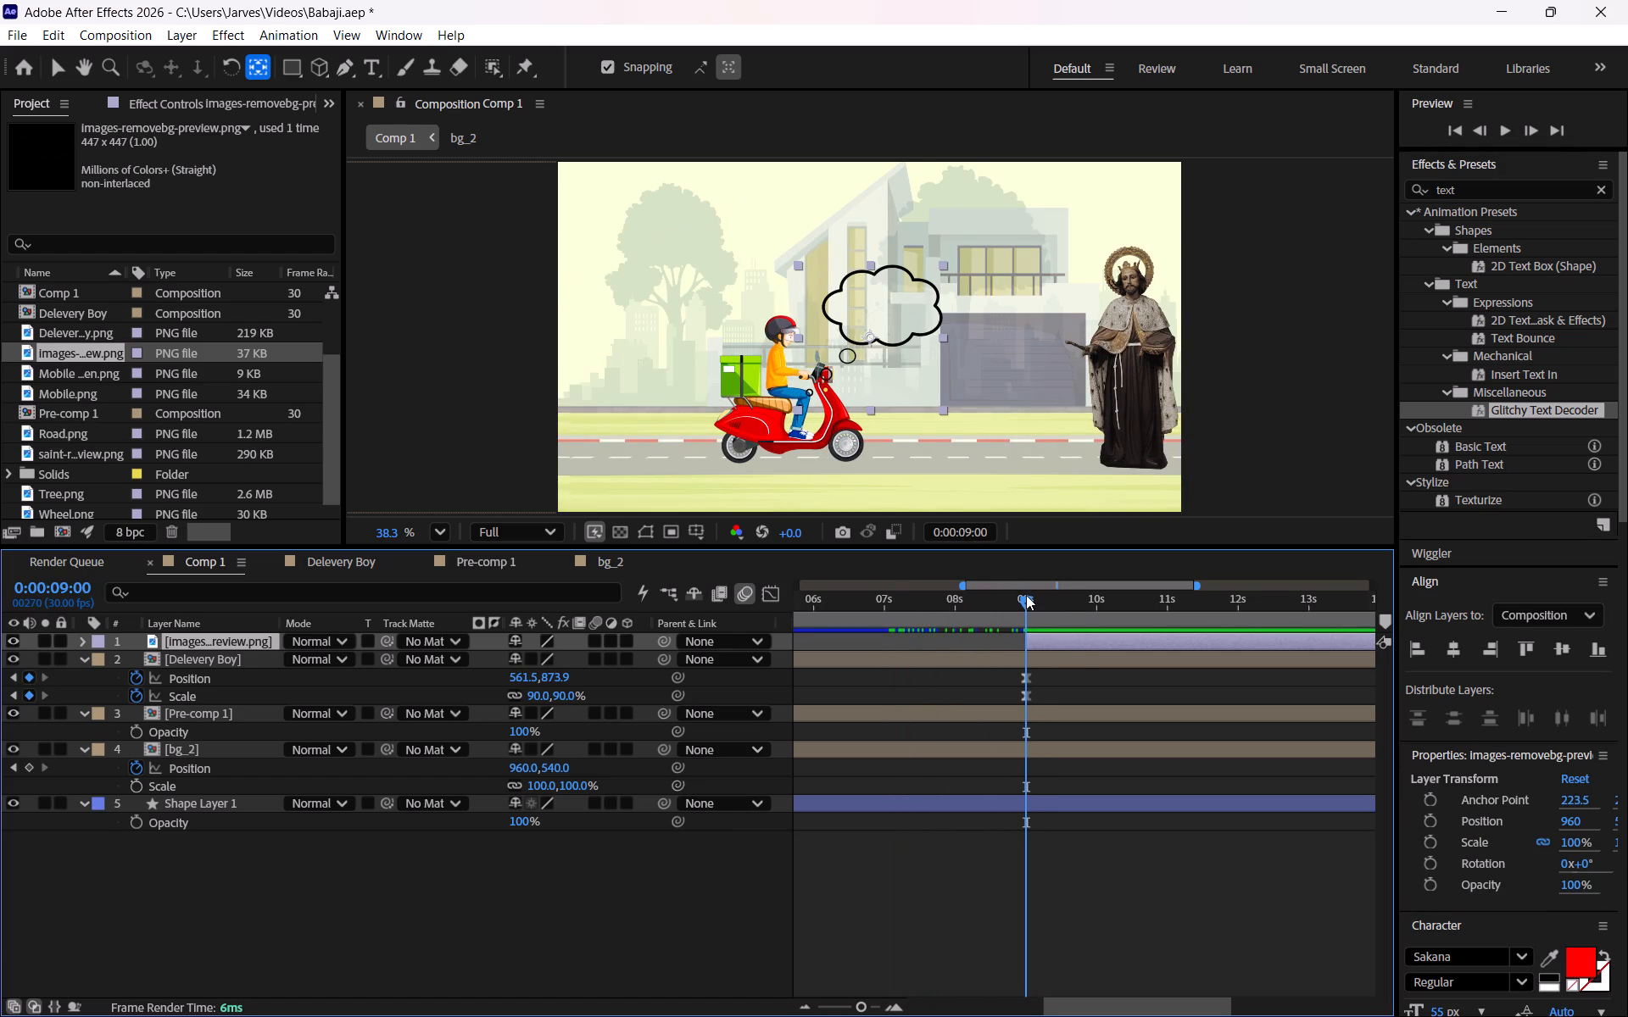
left_click_drag(1026, 595, 1025, 595)
Move the thought cloud straight up with the Selection tool so its bubble trail ends just above the rider's helmet.
left_click_drag(887, 316, 885, 306)
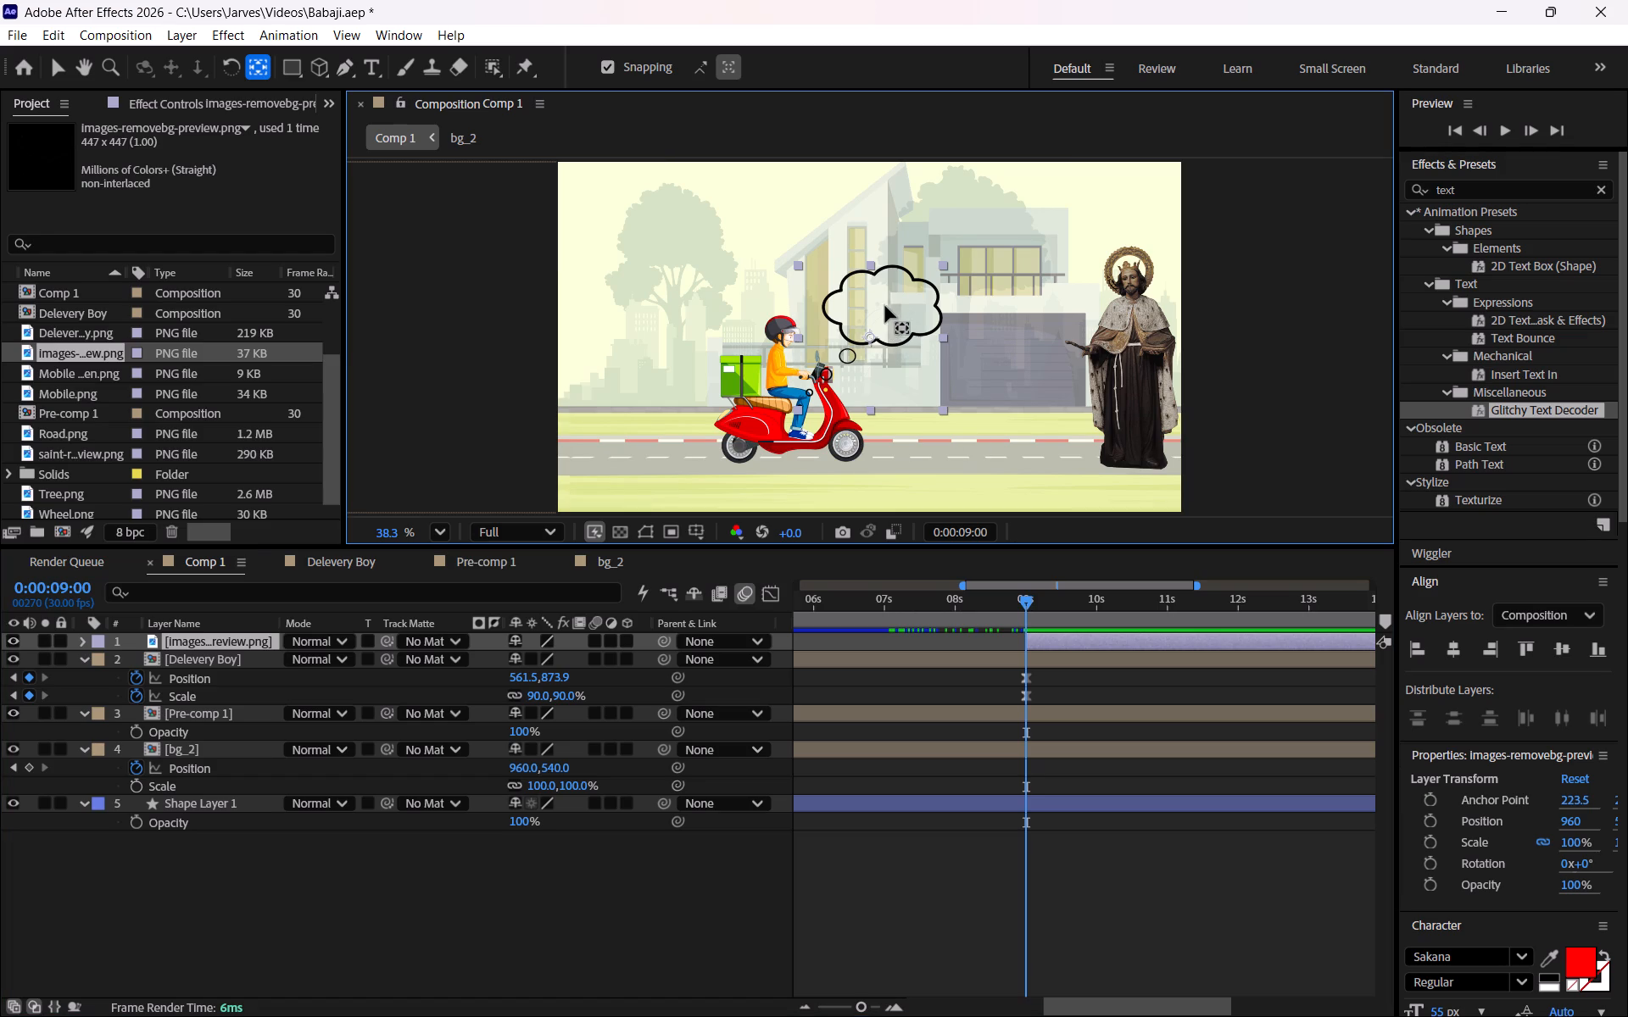
left_click_drag(885, 306, 885, 292)
left_click(58, 67)
left_click_drag(887, 328, 886, 245)
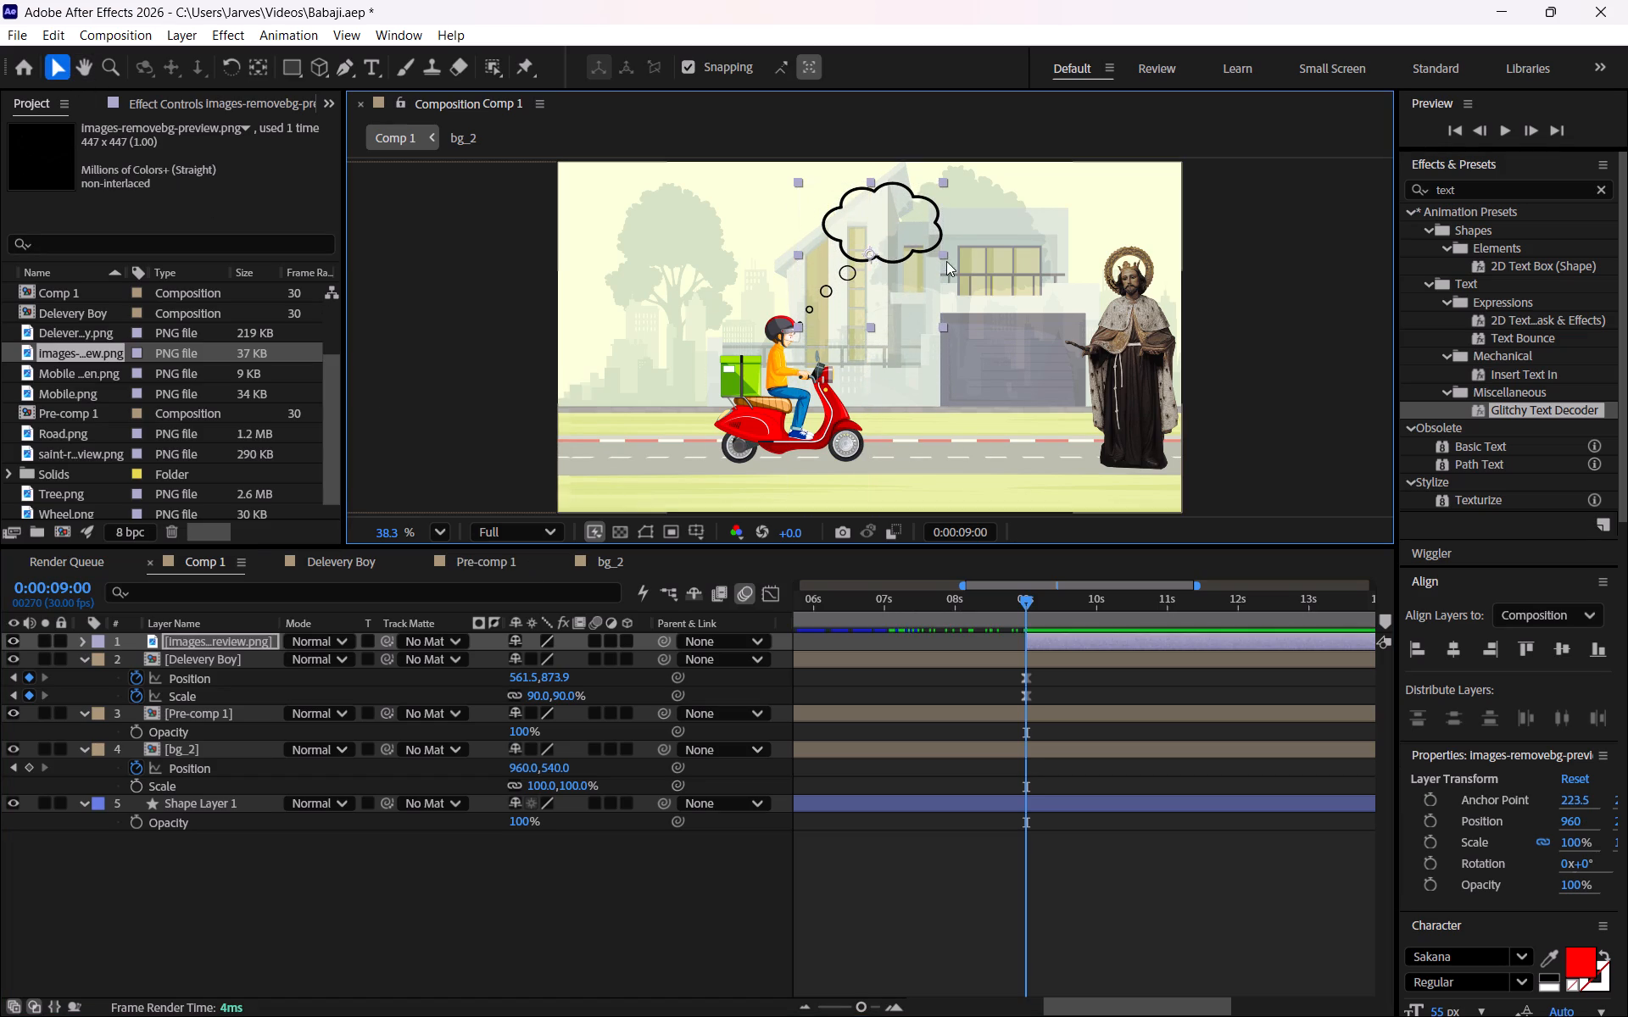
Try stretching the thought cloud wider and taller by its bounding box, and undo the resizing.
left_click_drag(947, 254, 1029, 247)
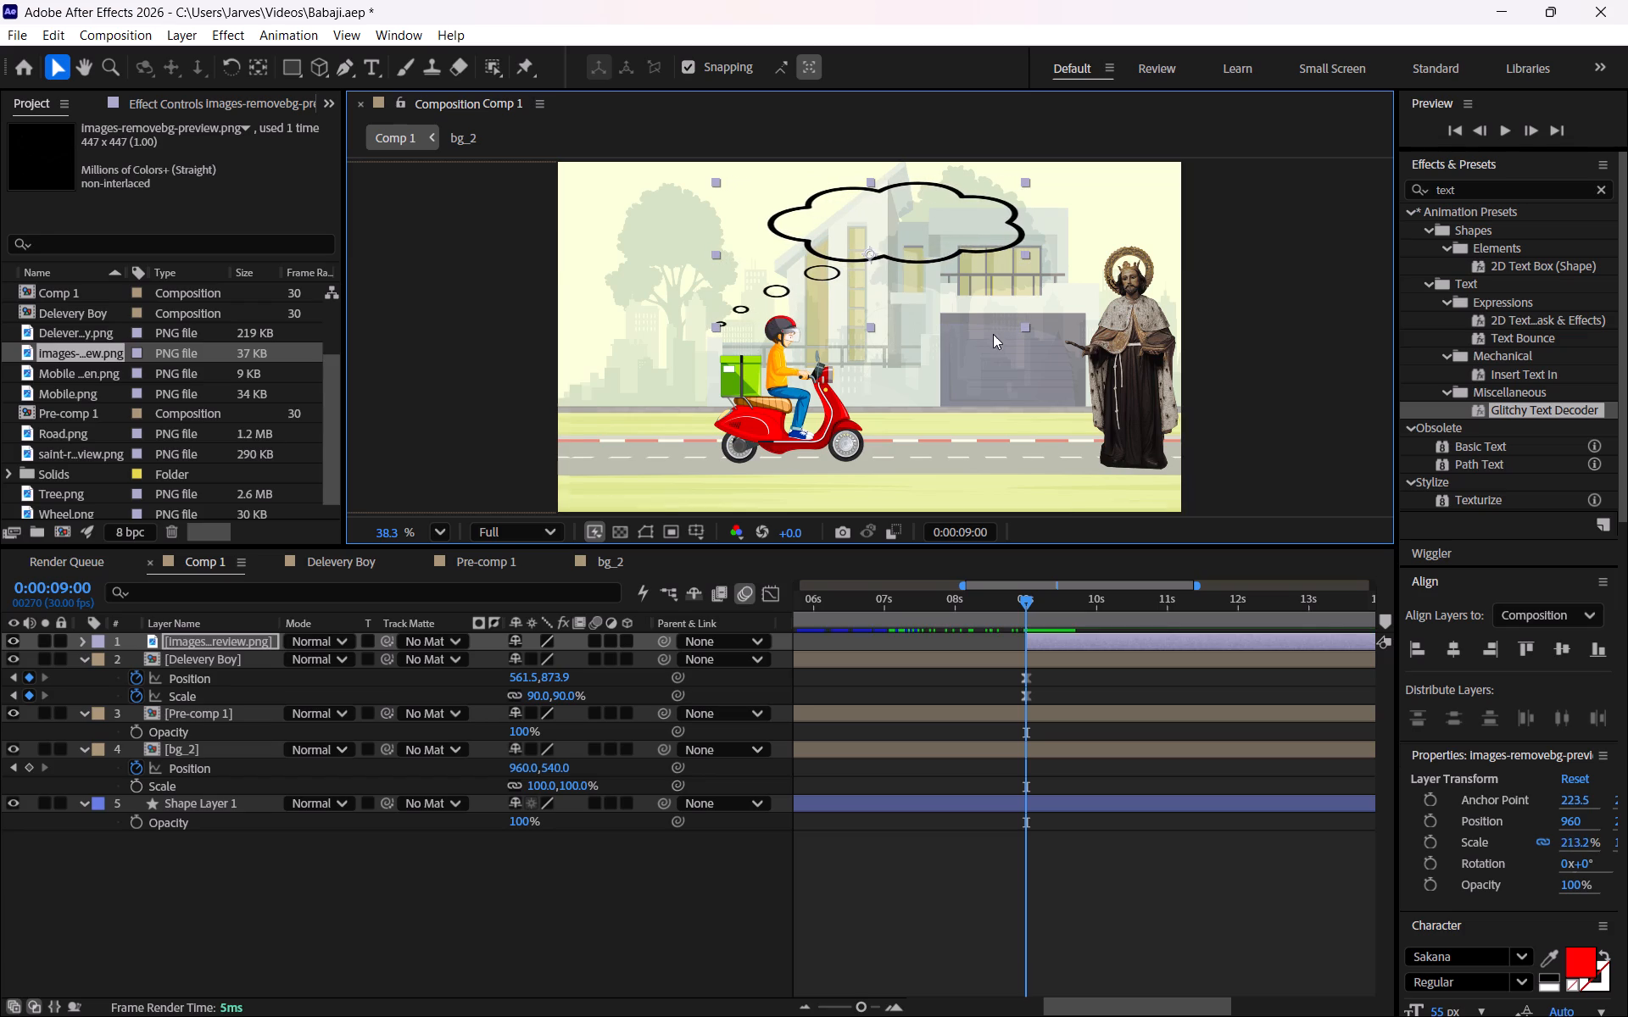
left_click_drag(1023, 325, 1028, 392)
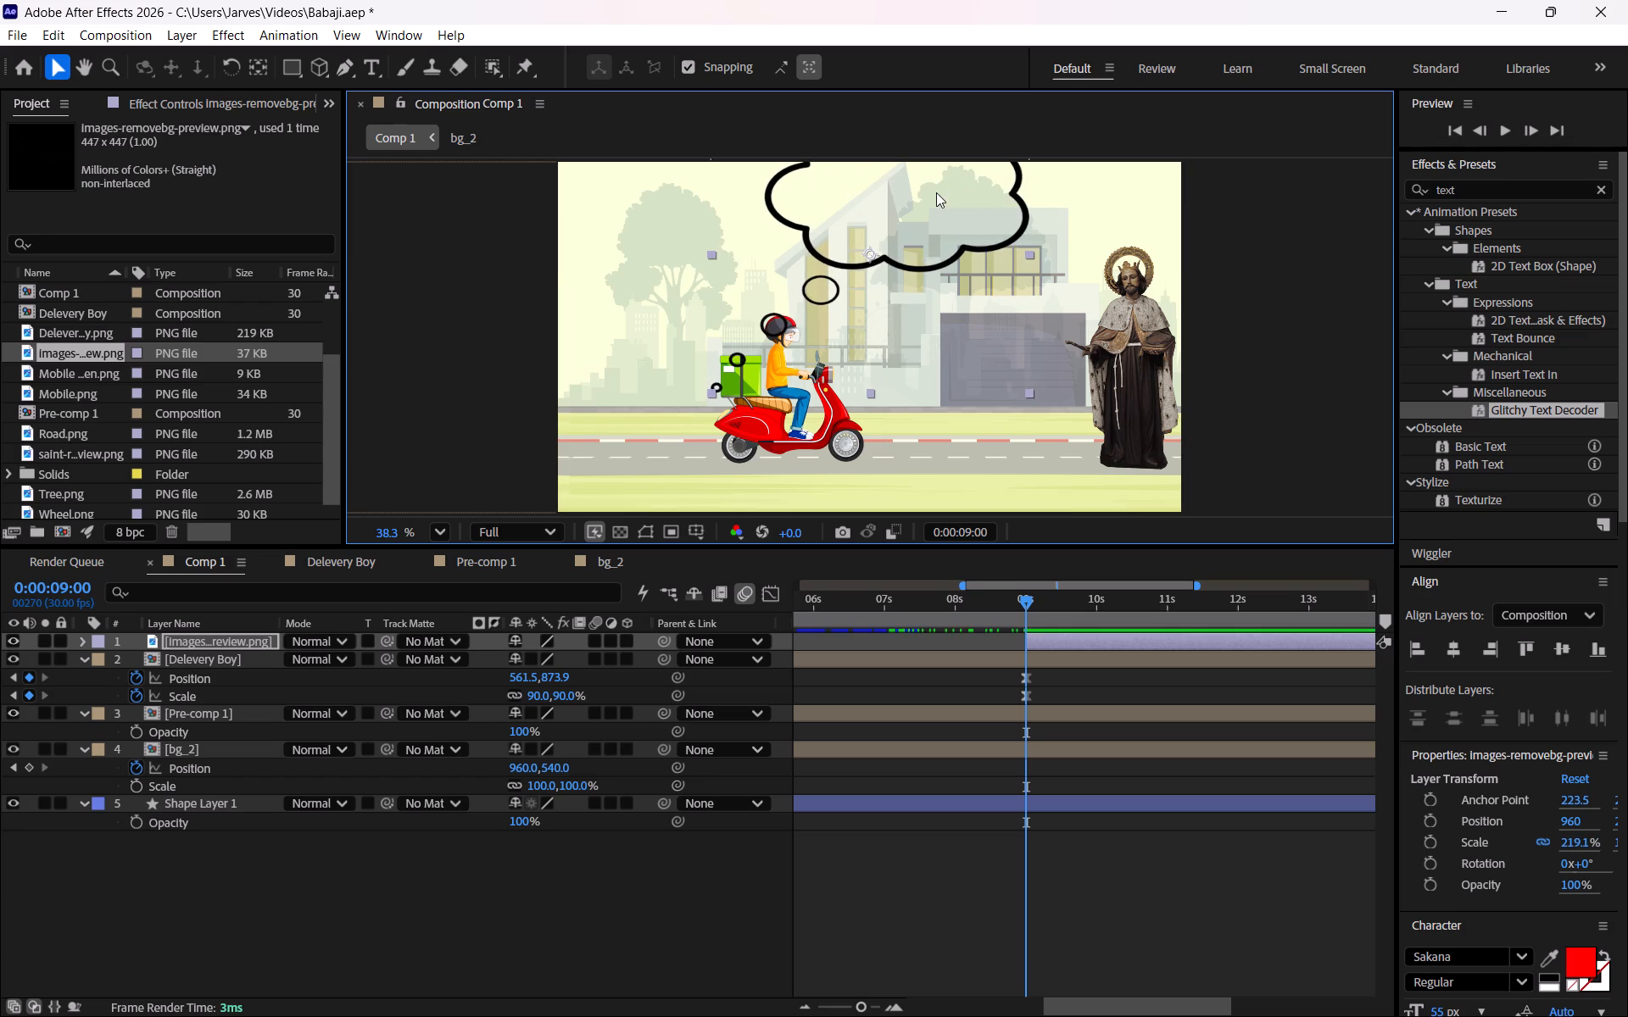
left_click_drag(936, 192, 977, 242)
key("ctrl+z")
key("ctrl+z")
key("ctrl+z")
Scale the thought cloud to 114% and reposition it with its smallest bubbles beside the rider's helmet.
left_click_drag(914, 231, 929, 225)
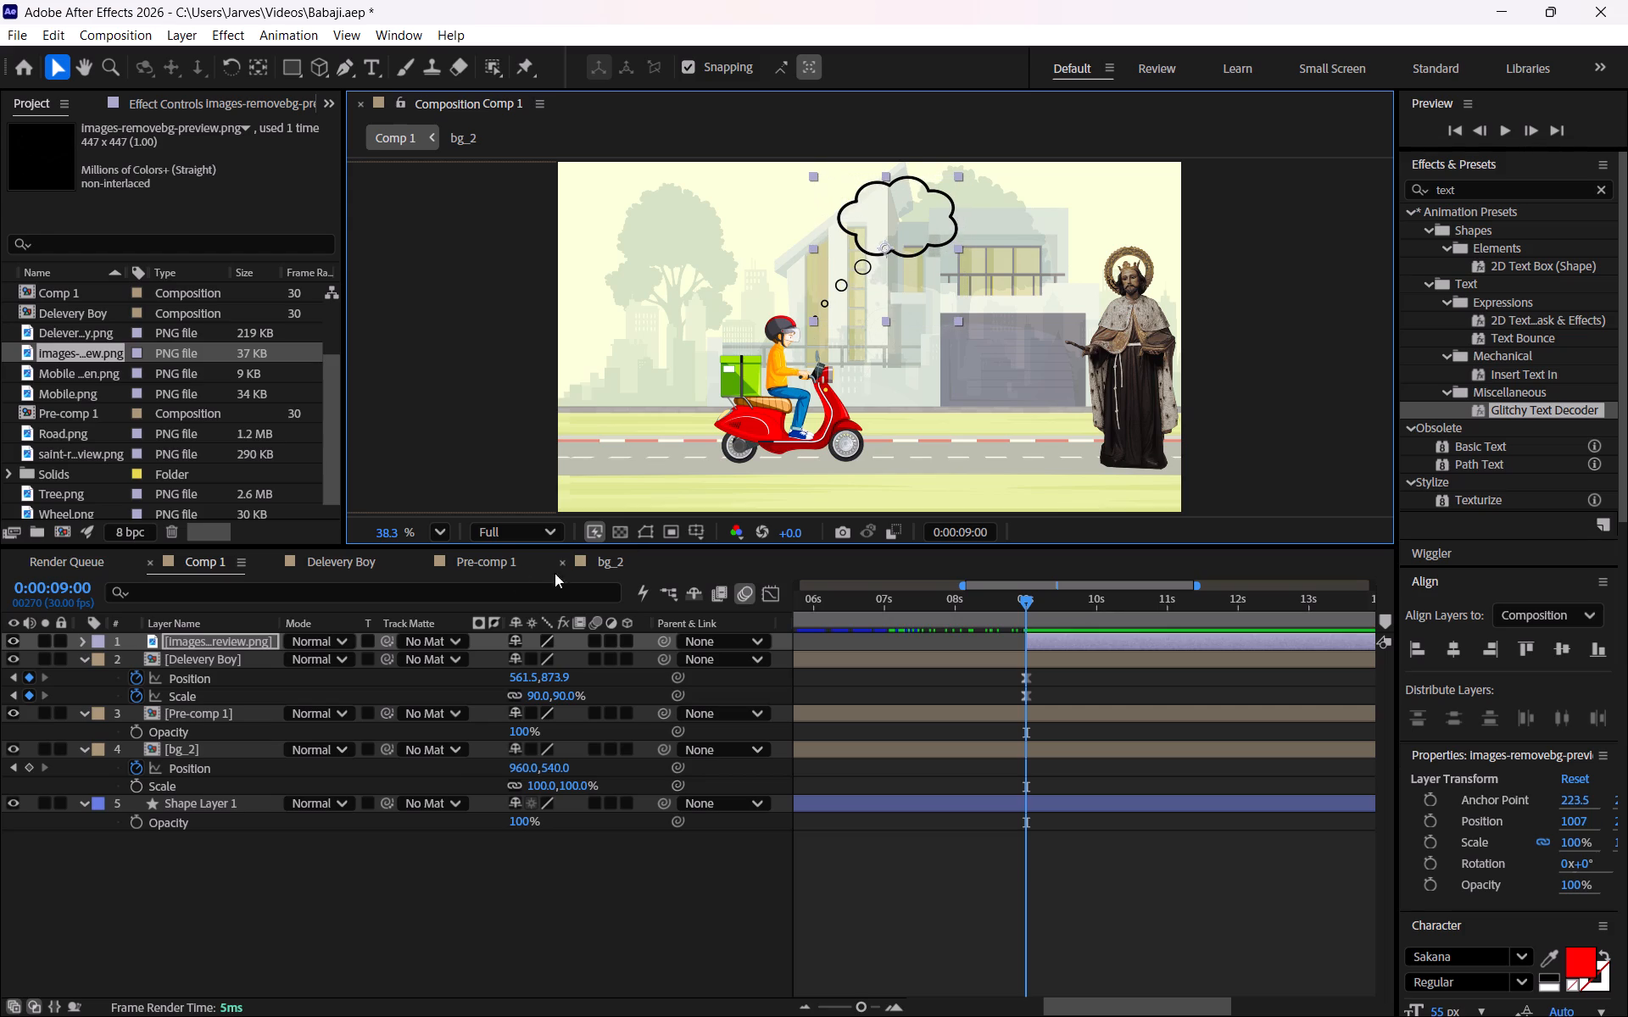
key("s")
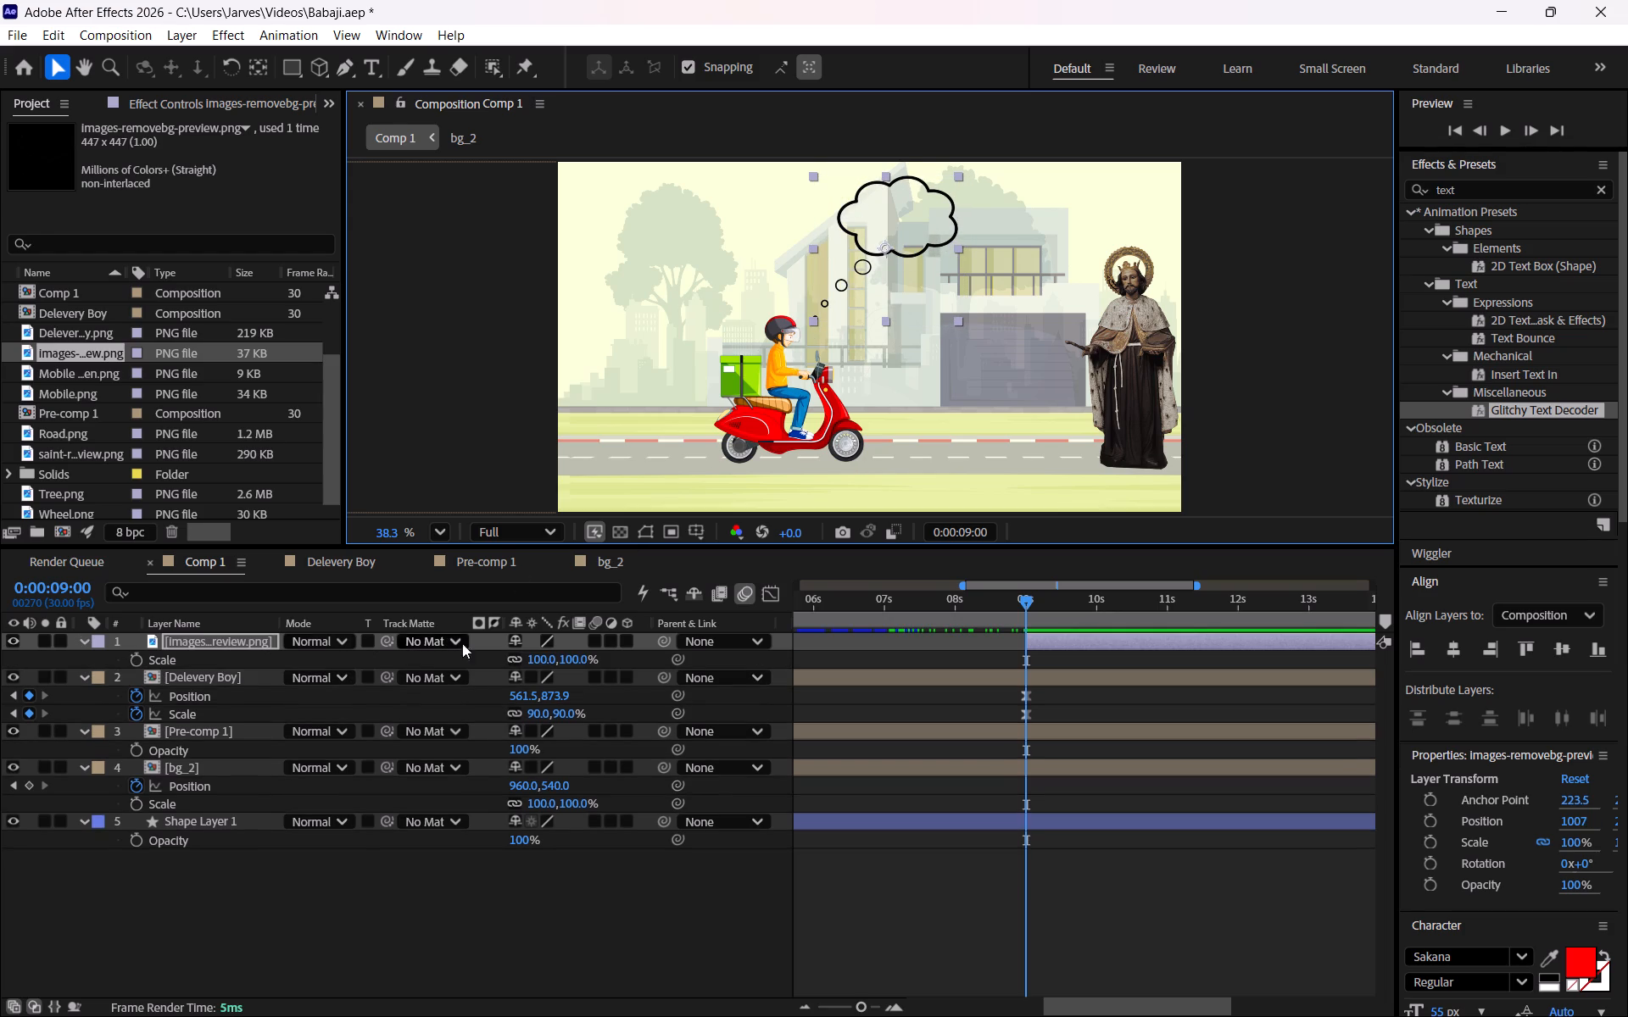
left_click_drag(532, 657, 551, 661)
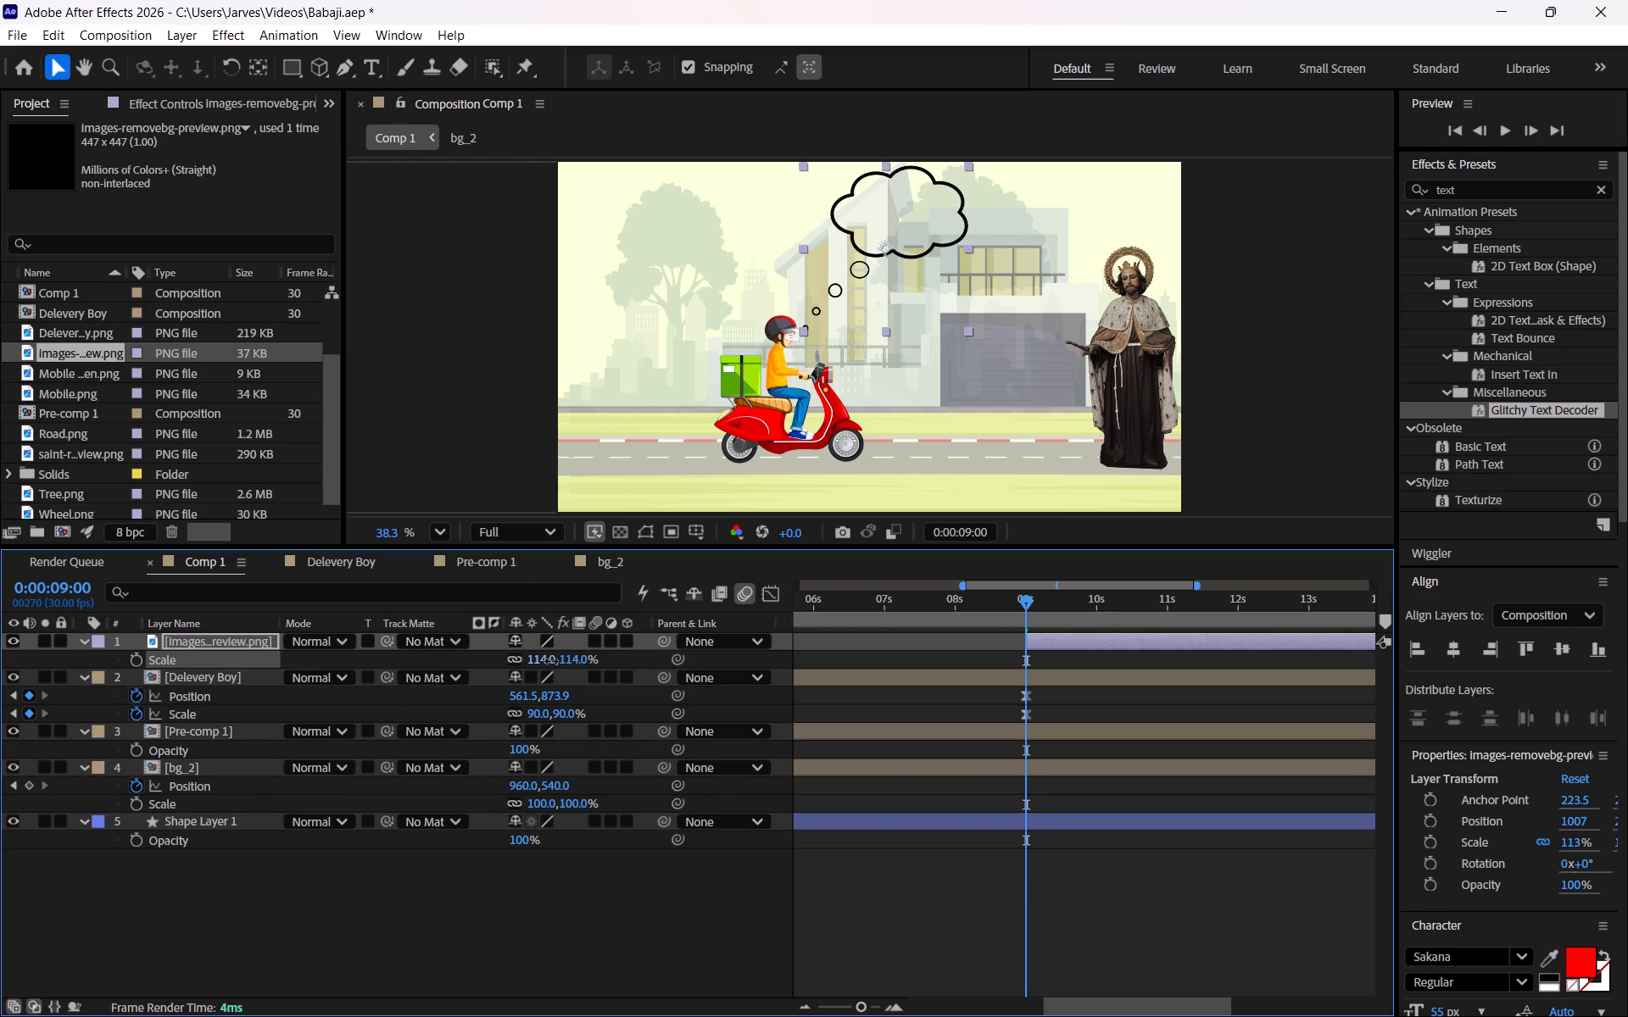
left_click_drag(551, 661, 552, 662)
left_click_drag(912, 208, 906, 220)
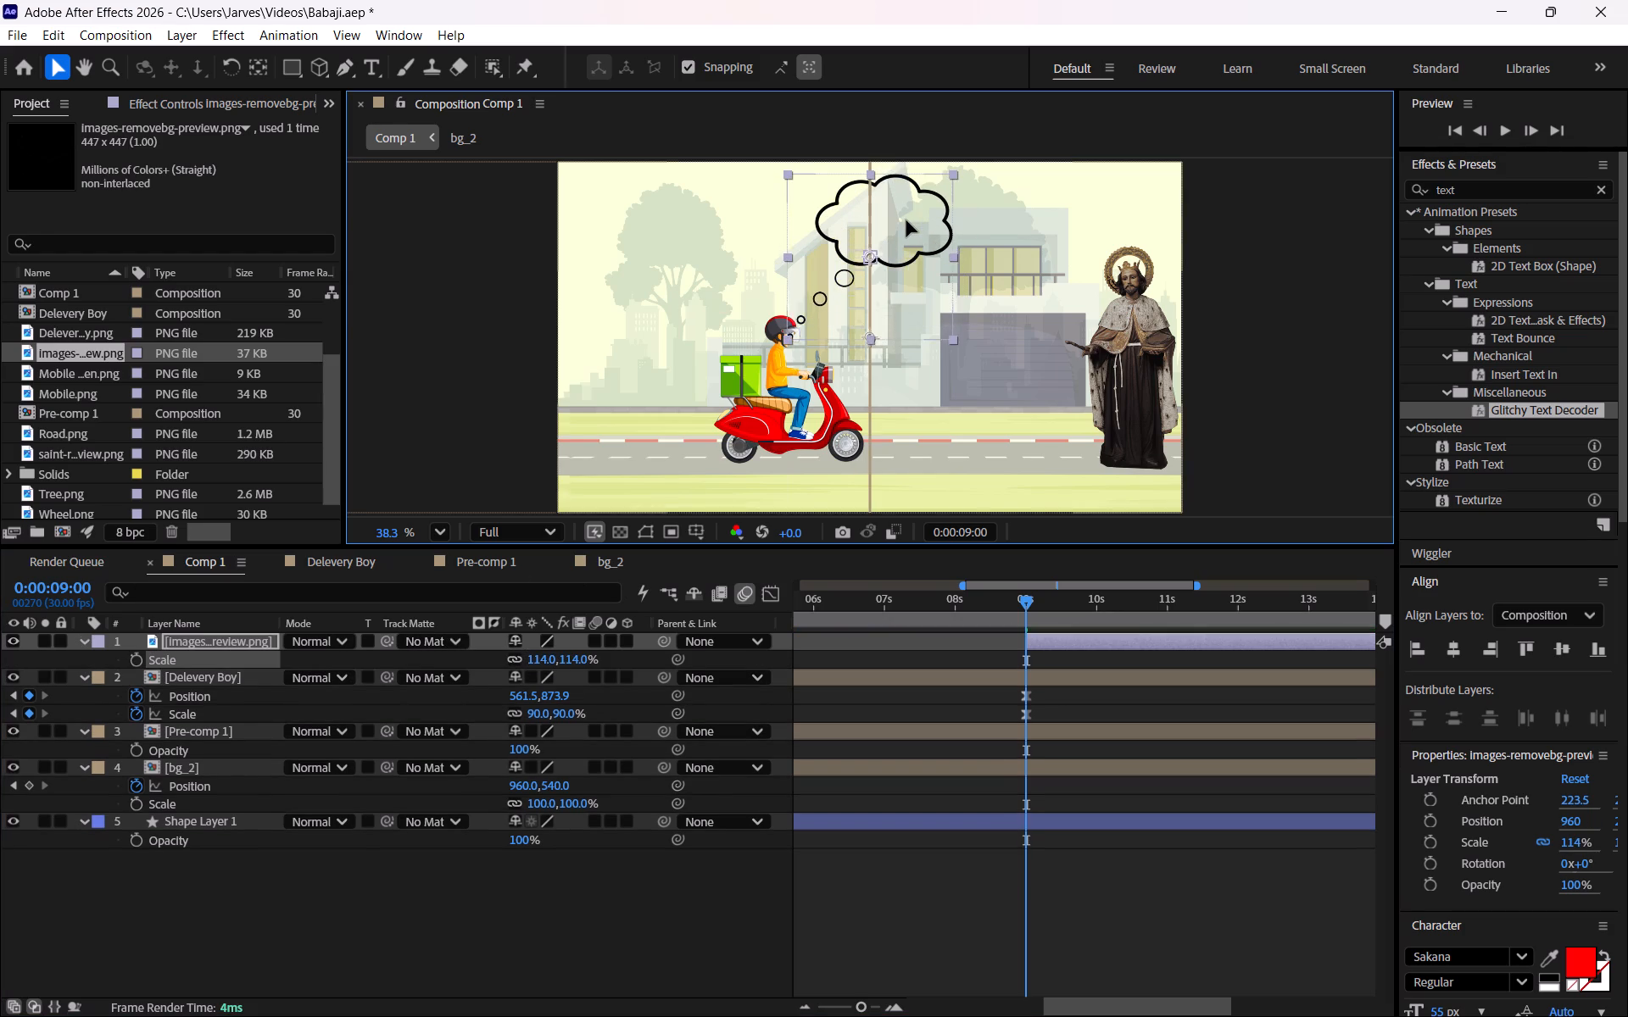
left_click_drag(906, 220, 892, 225)
left_click(605, 922)
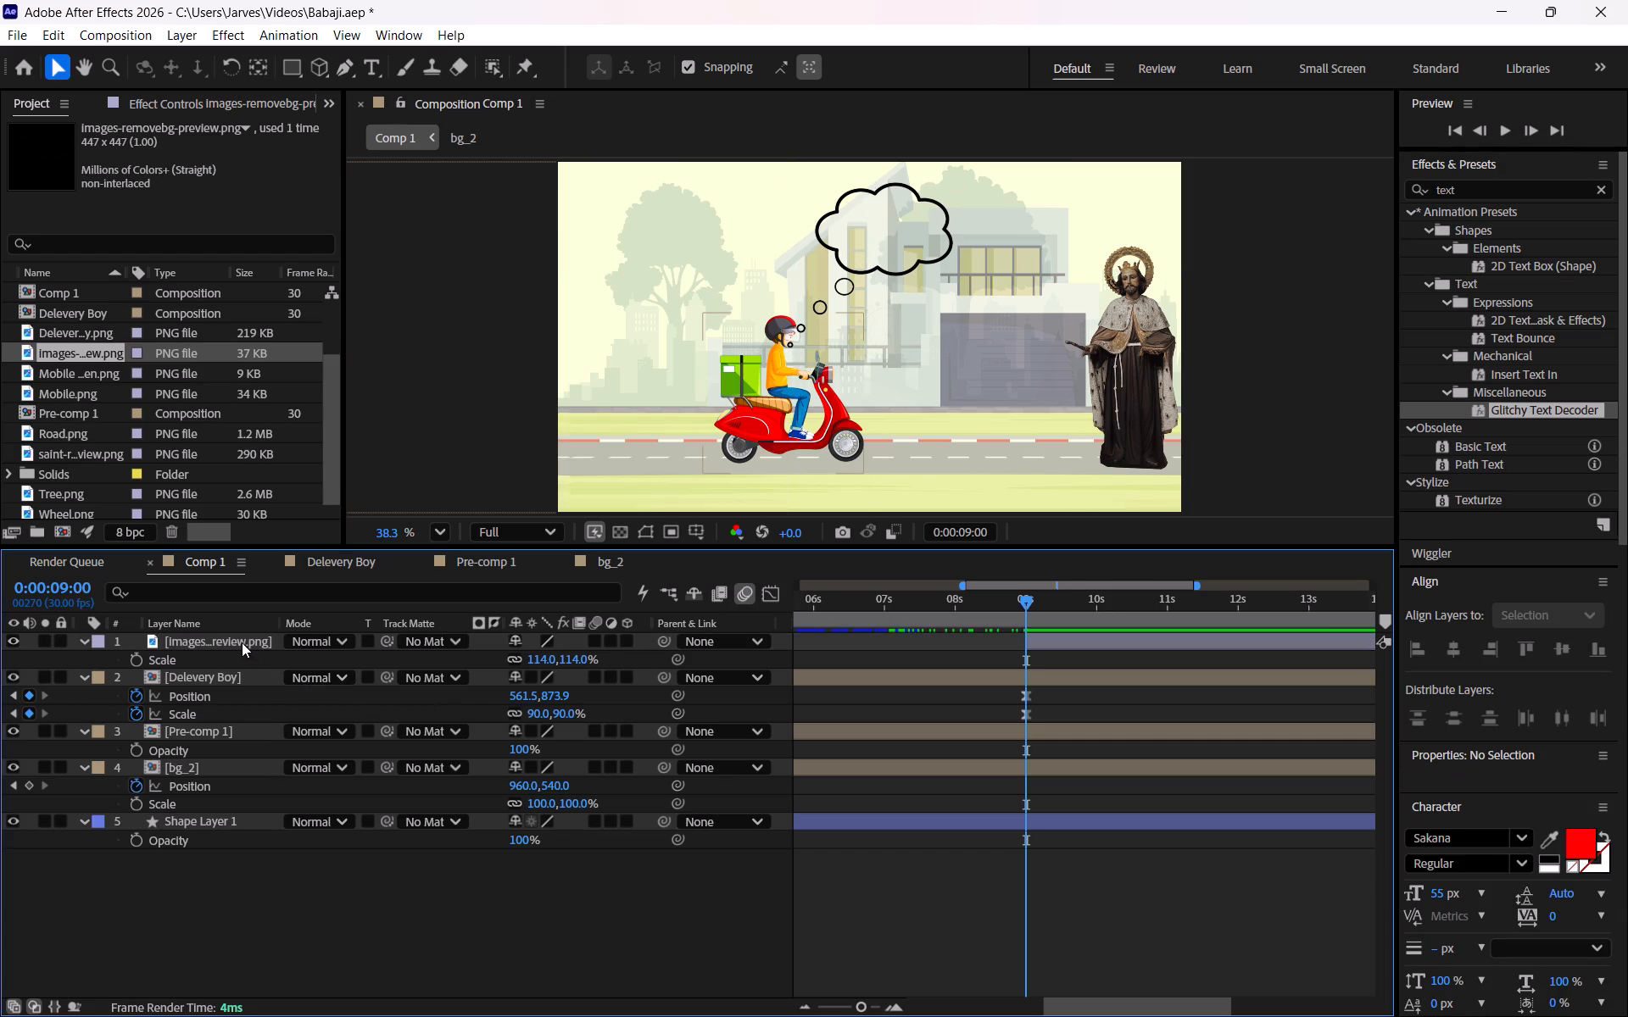
Reorder the thought cloud layer to sit directly below the Delevery Boy layer.
left_click_drag(240, 636, 239, 684)
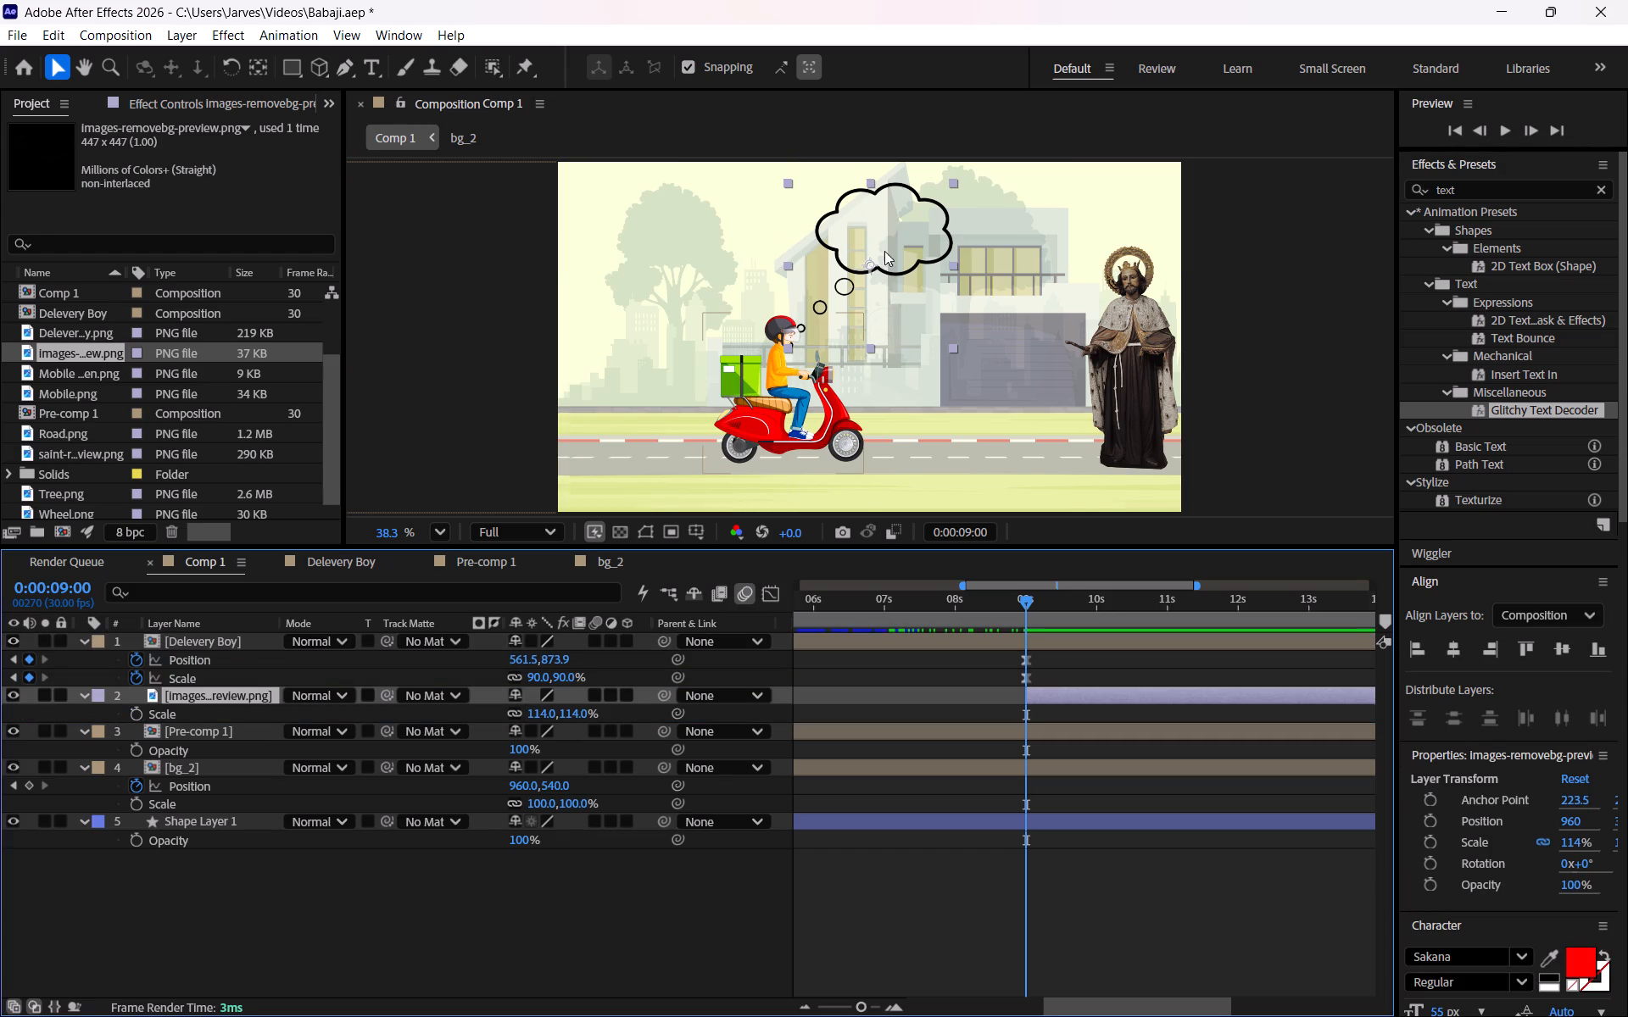
Scale the thought cloud to 125% and reposition it so its bubble trail leads down to the rider's helmet.
left_click_drag(889, 245, 867, 248)
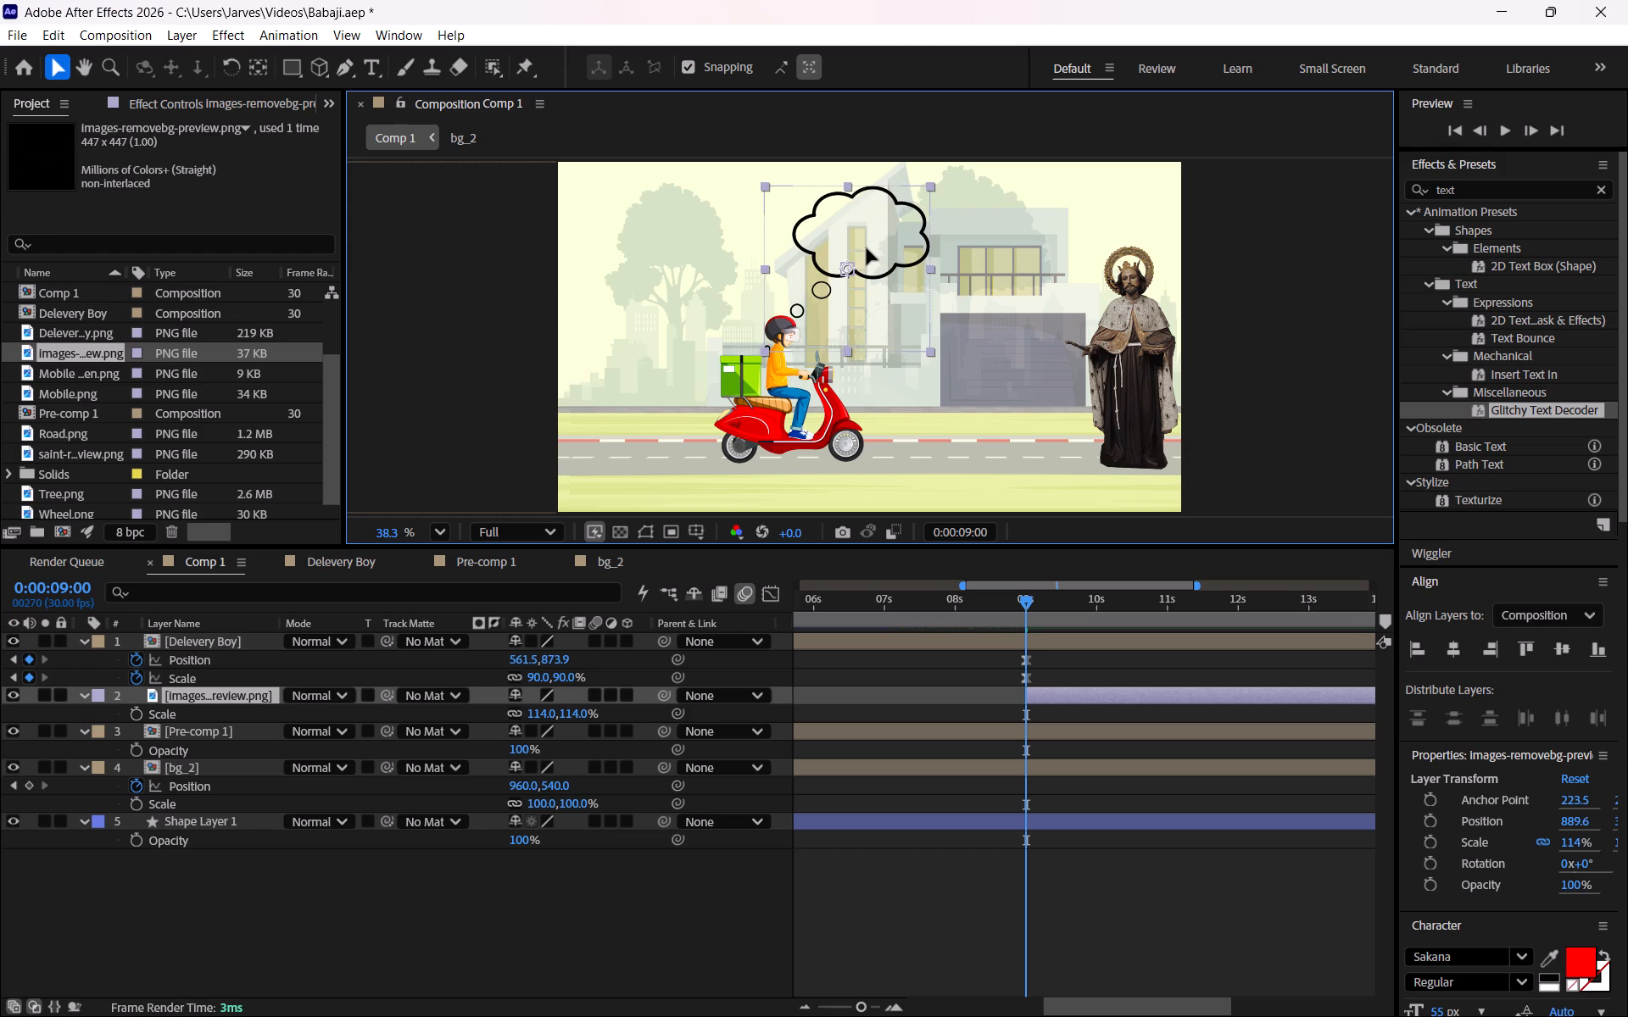
left_click_drag(867, 248, 869, 250)
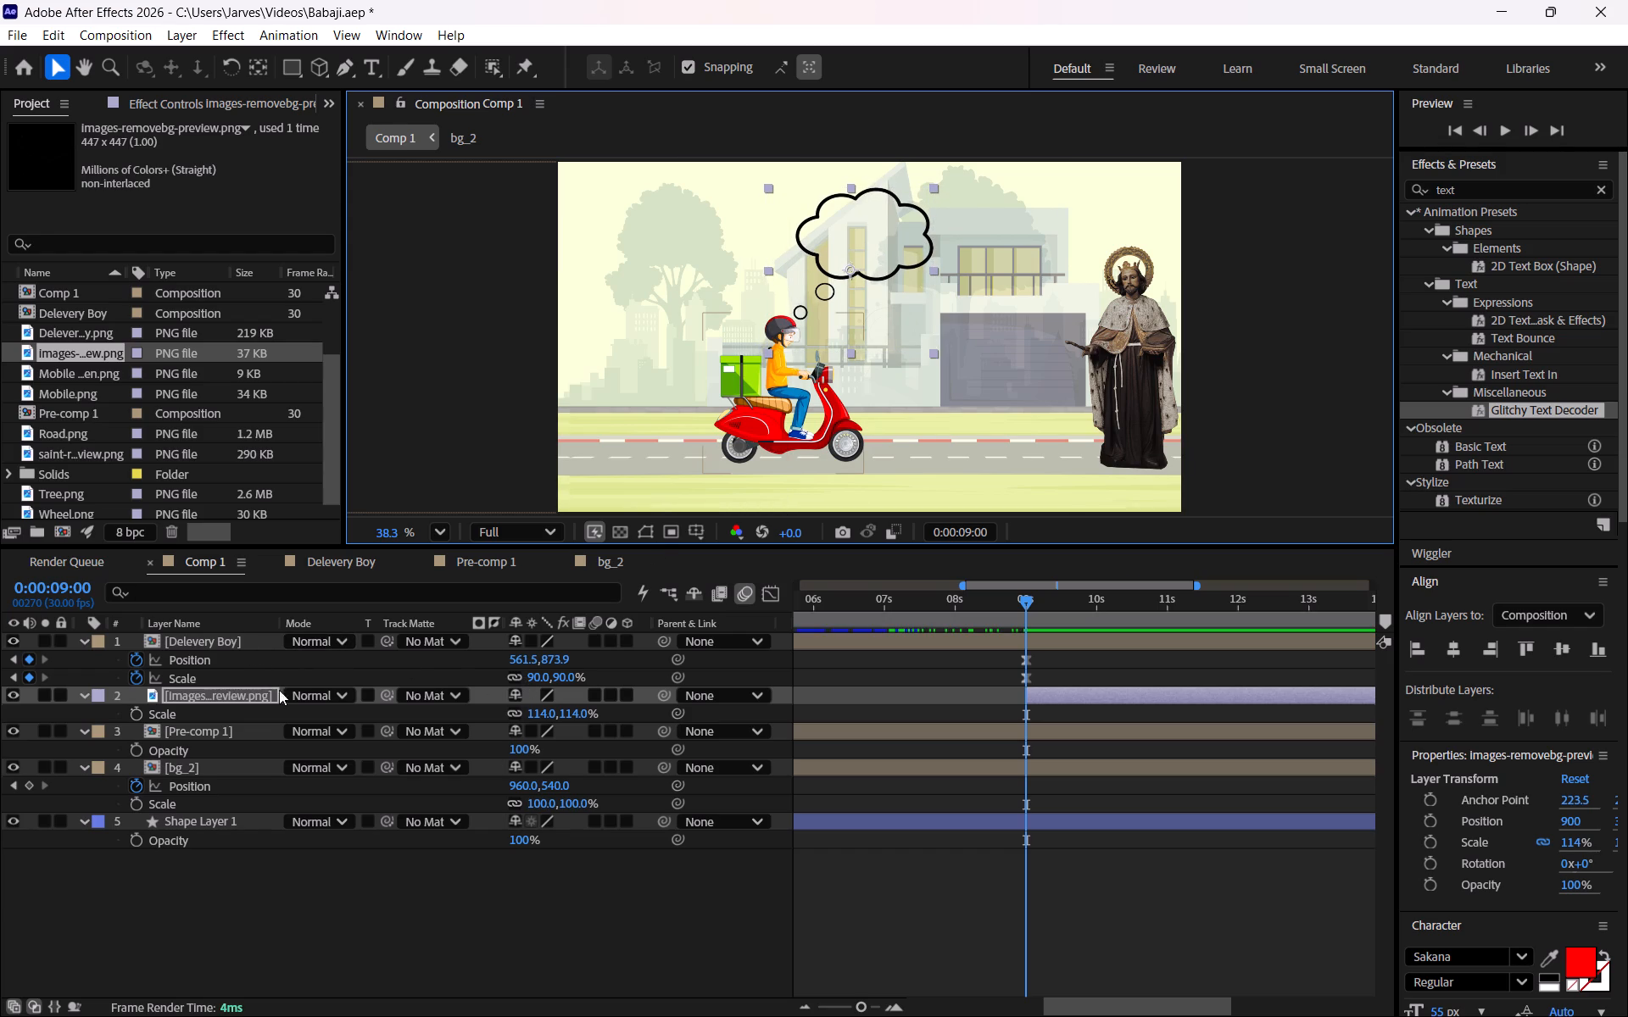
left_click_drag(538, 716, 549, 716)
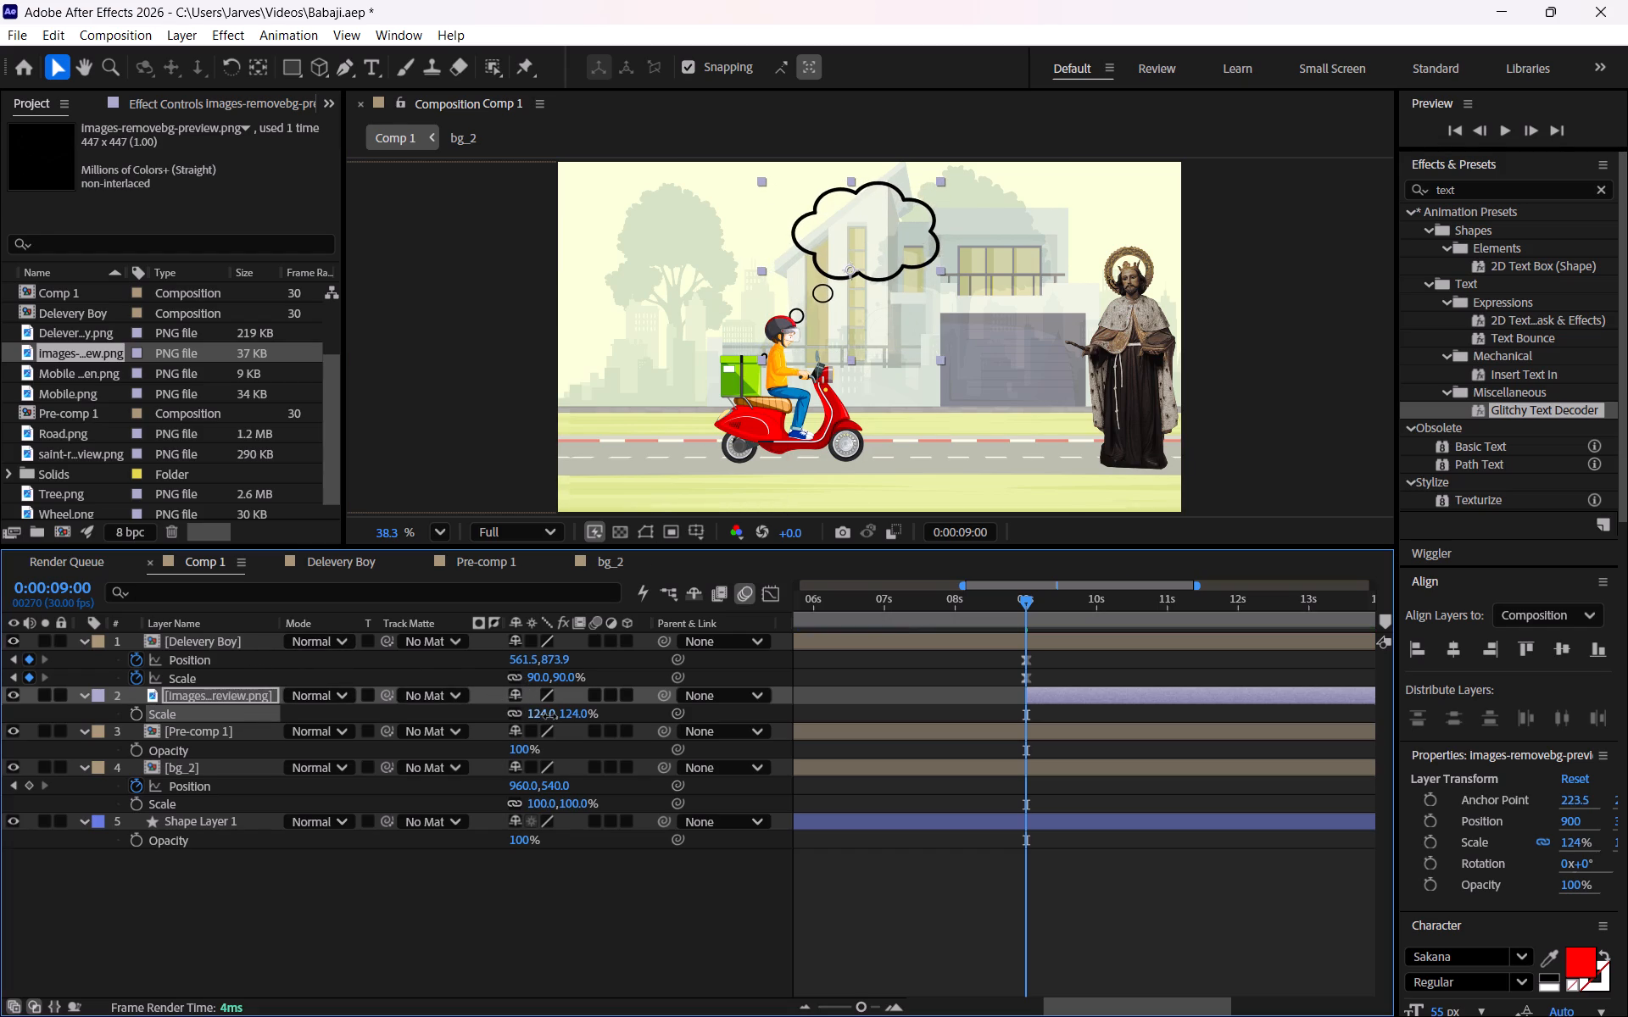
left_click_drag(549, 716, 550, 716)
left_click(875, 242)
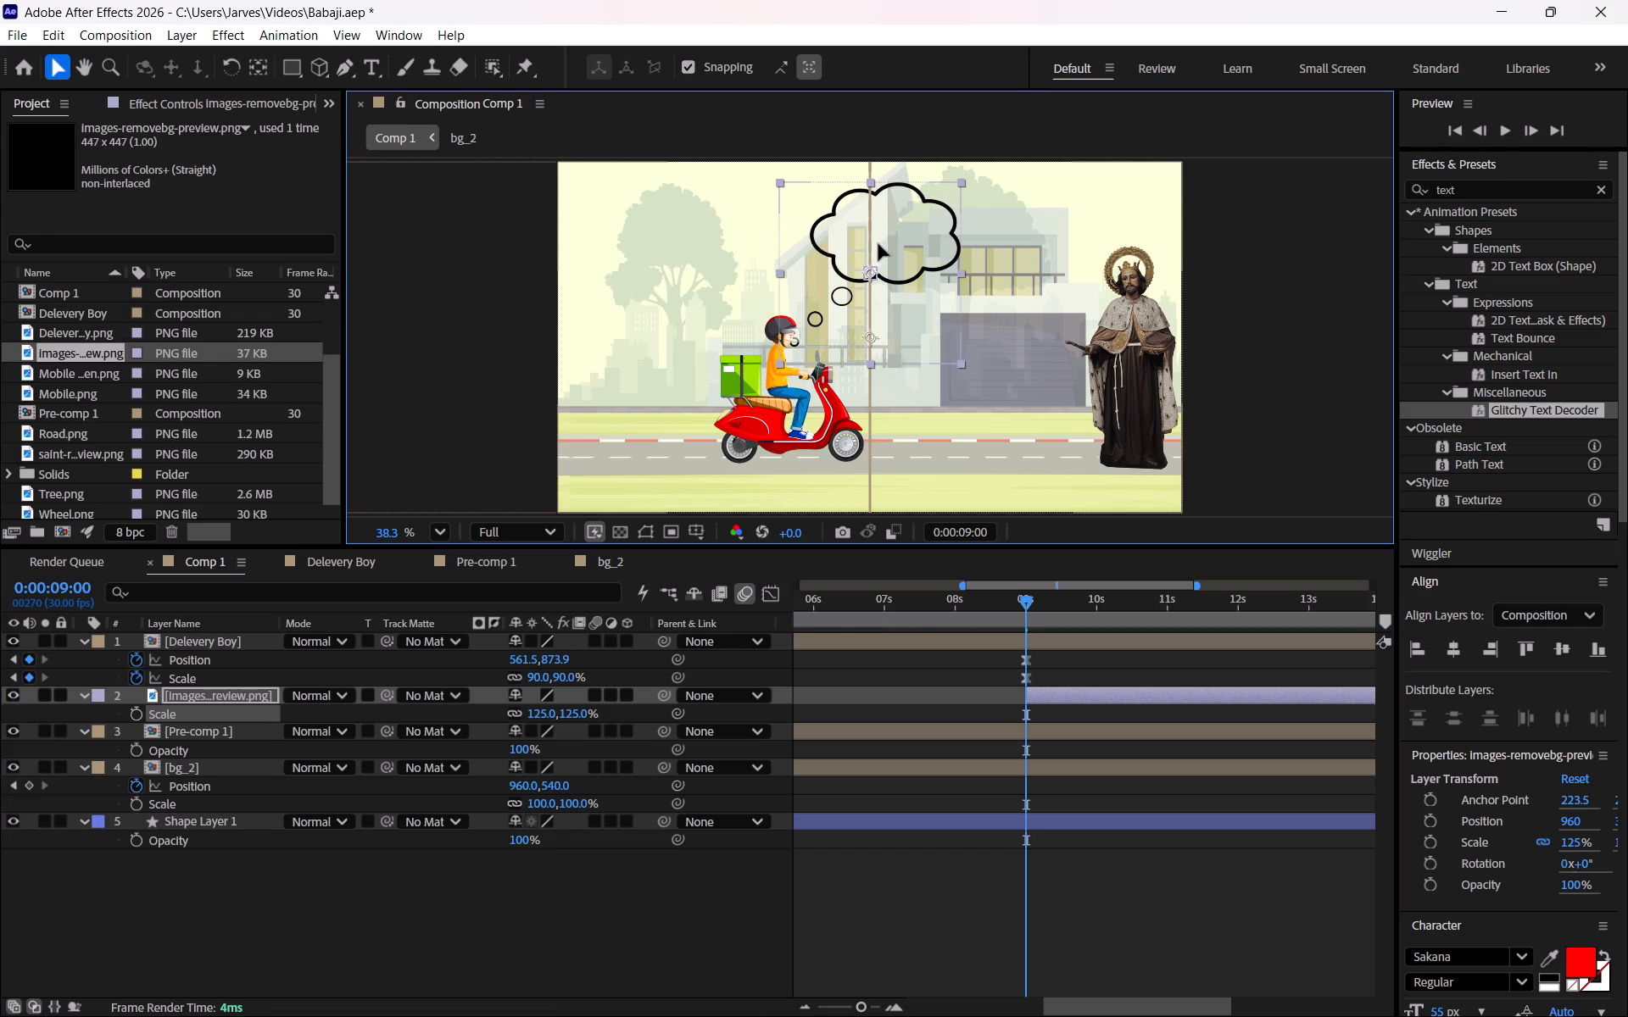
left_click(897, 866)
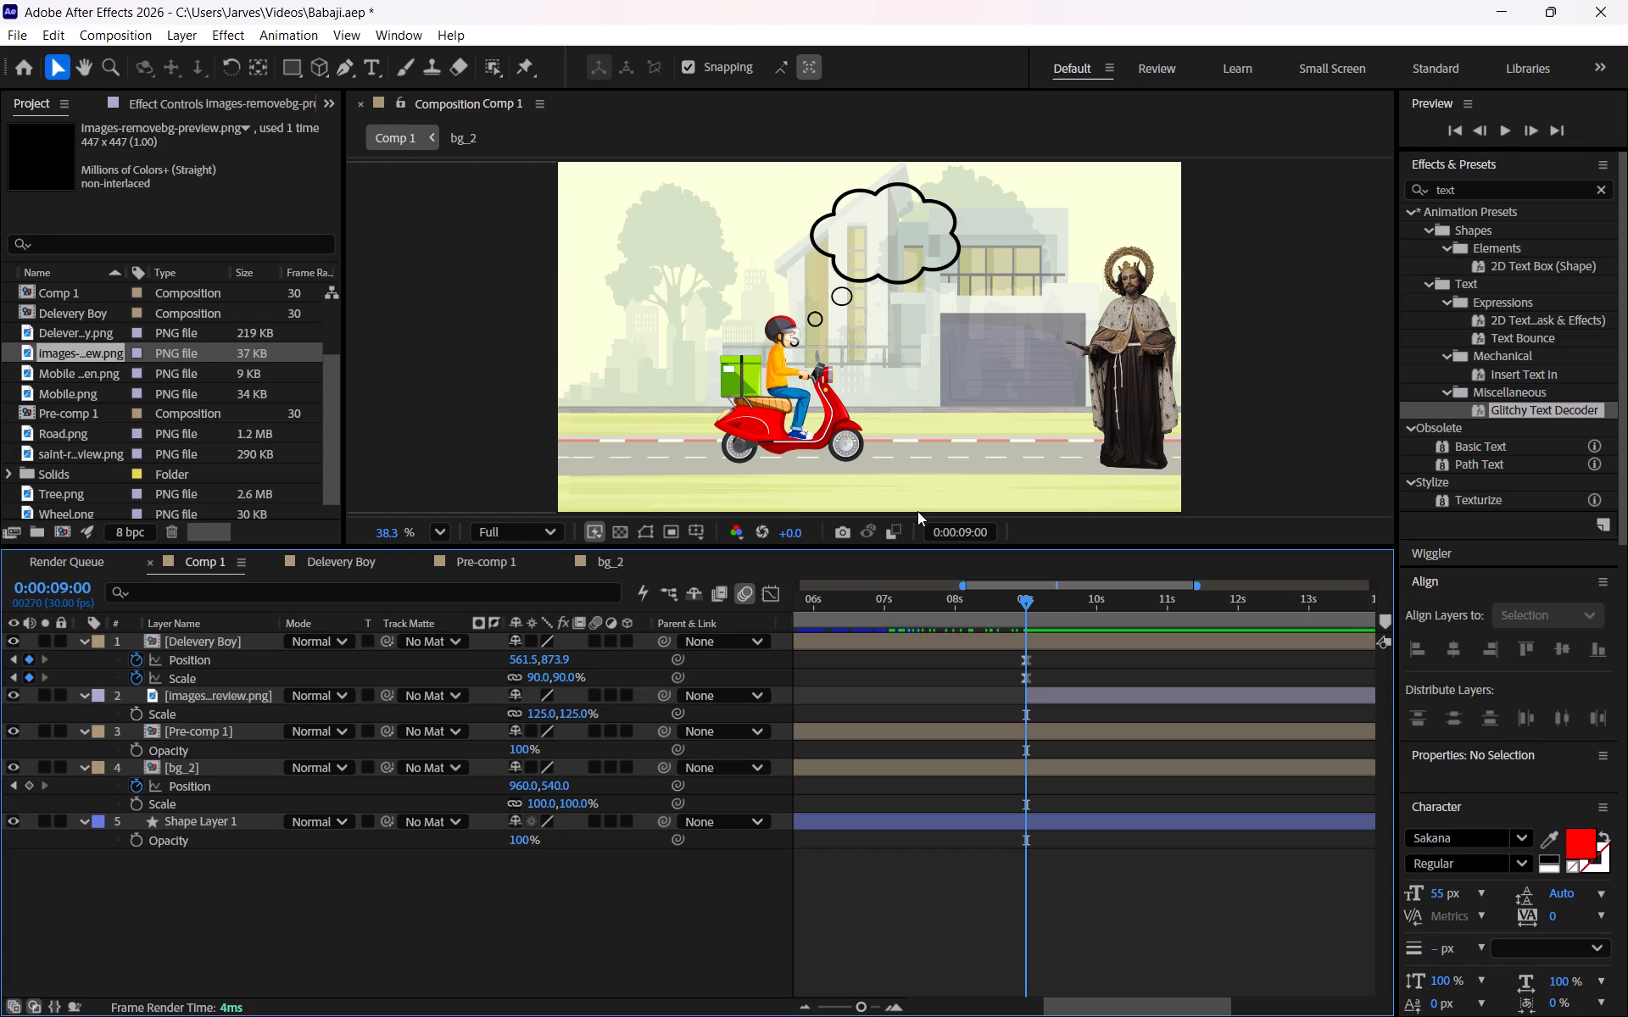
scroll(914, 275, "up", 3, "ctrl")
left_click_drag(850, 240, 828, 226)
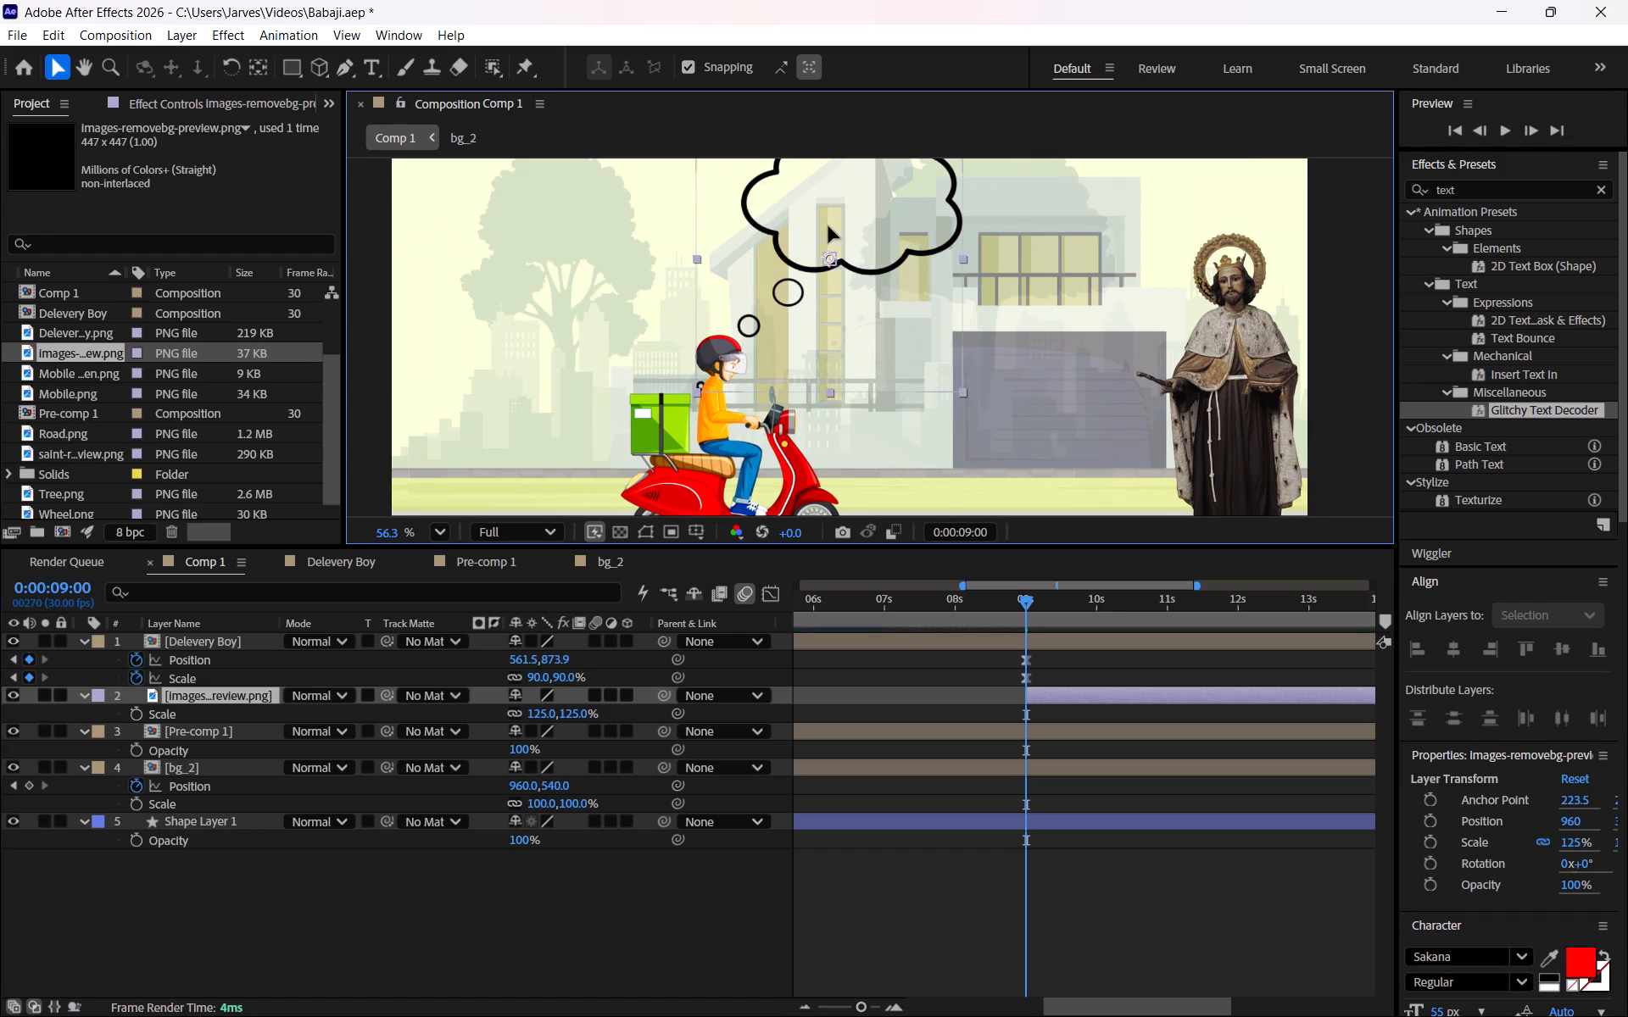
left_click_drag(828, 226, 834, 228)
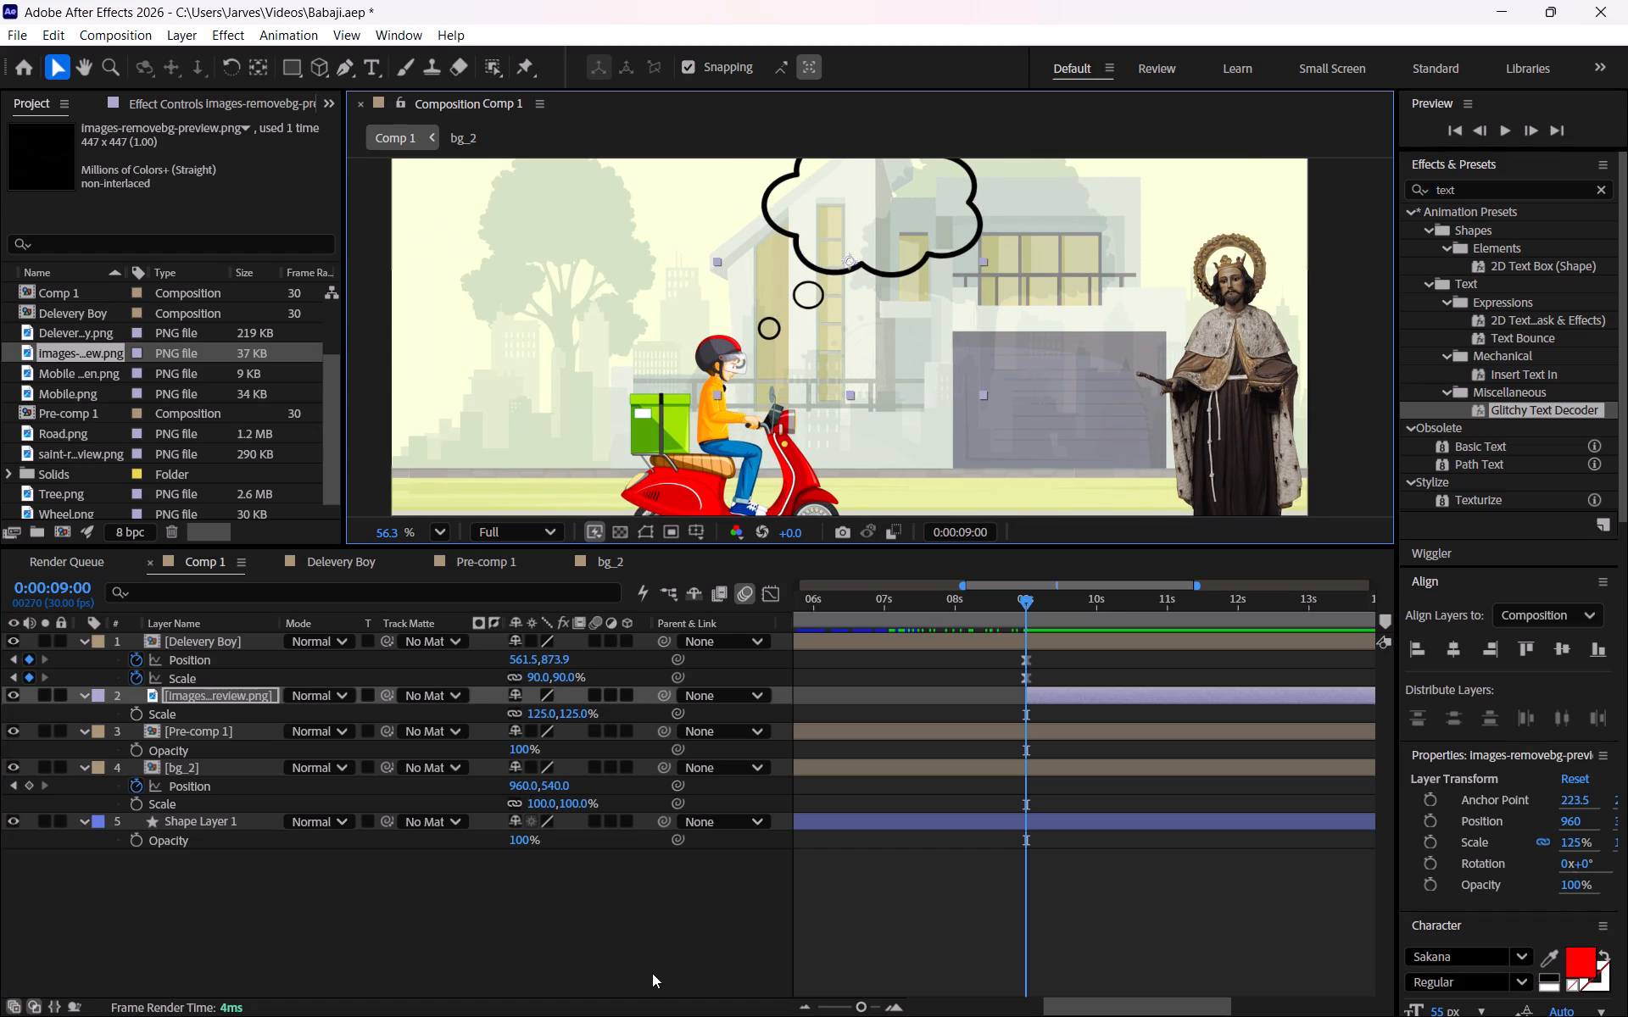
left_click(681, 927)
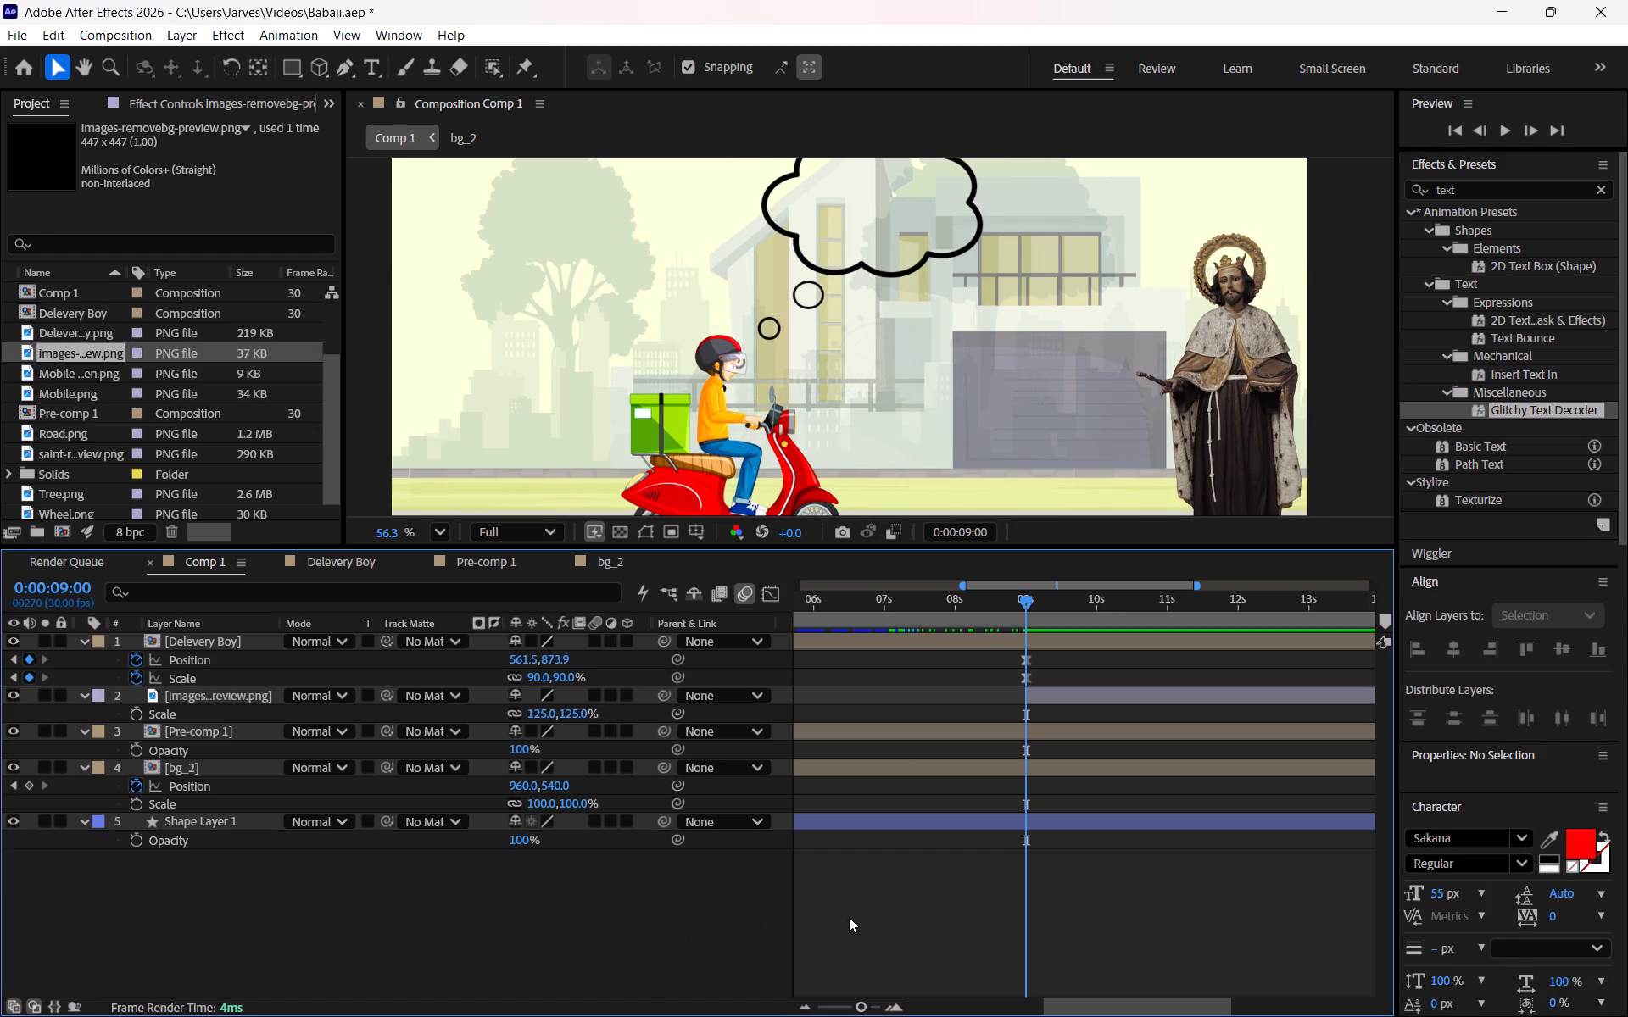
Create a new text layer reading "who's that babaji", with "babaji" on a second line.
right_click(436, 917)
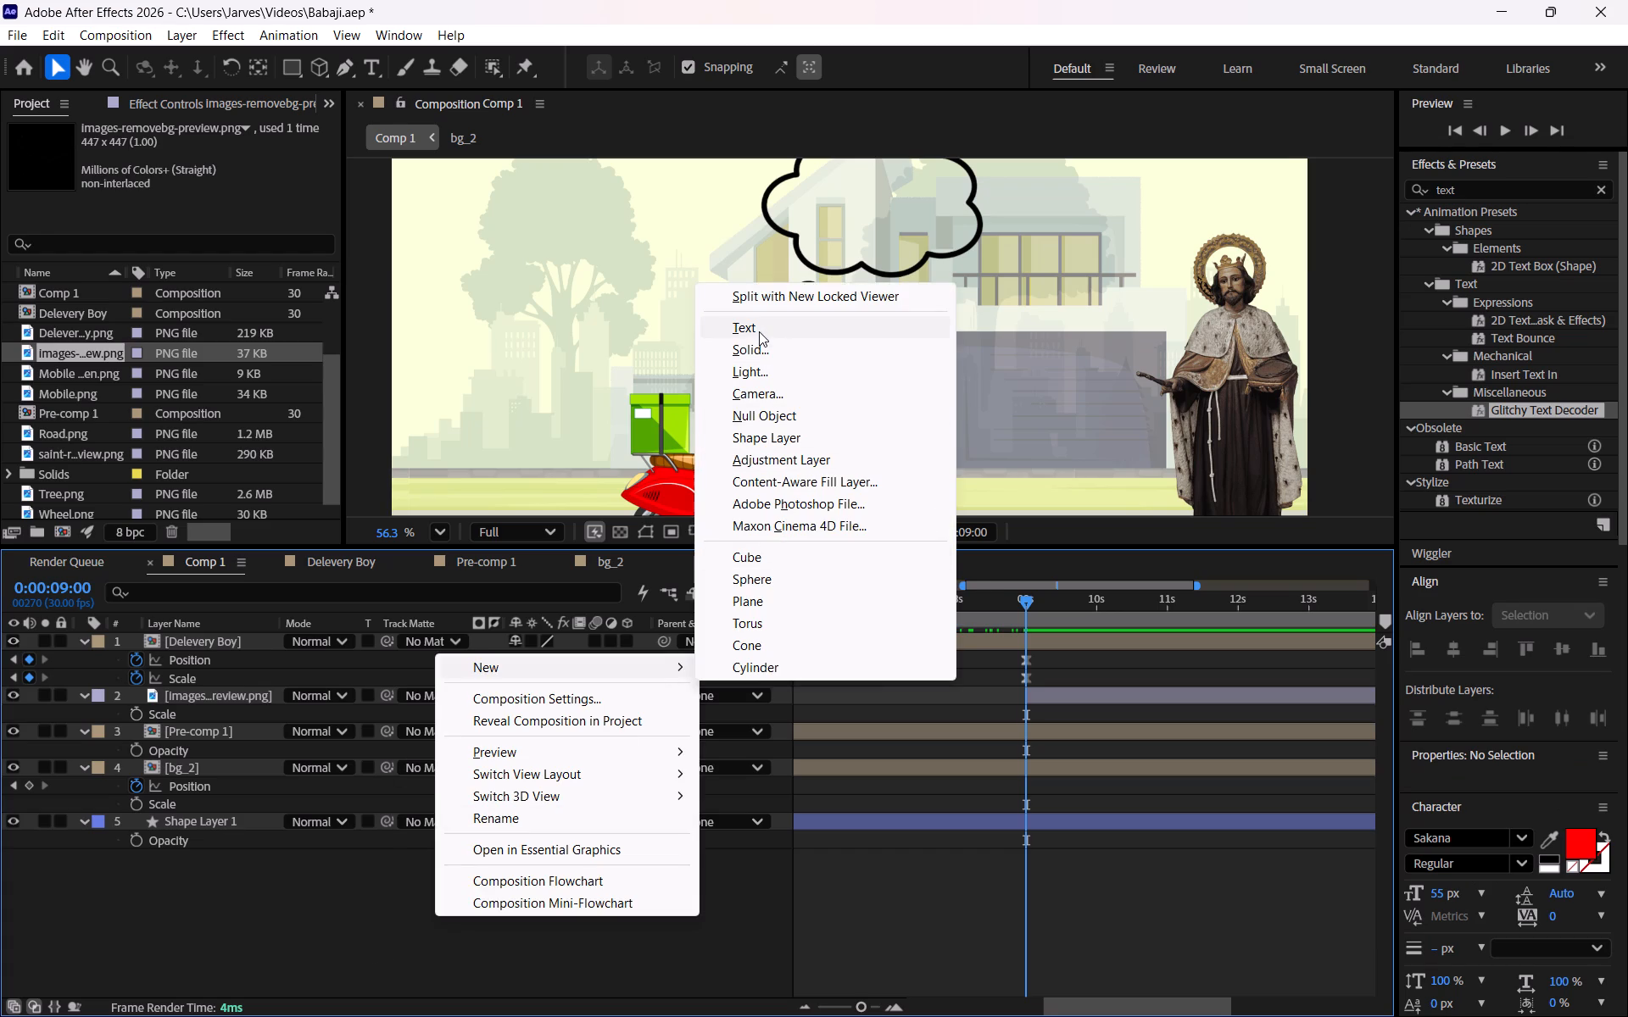
left_click(759, 331)
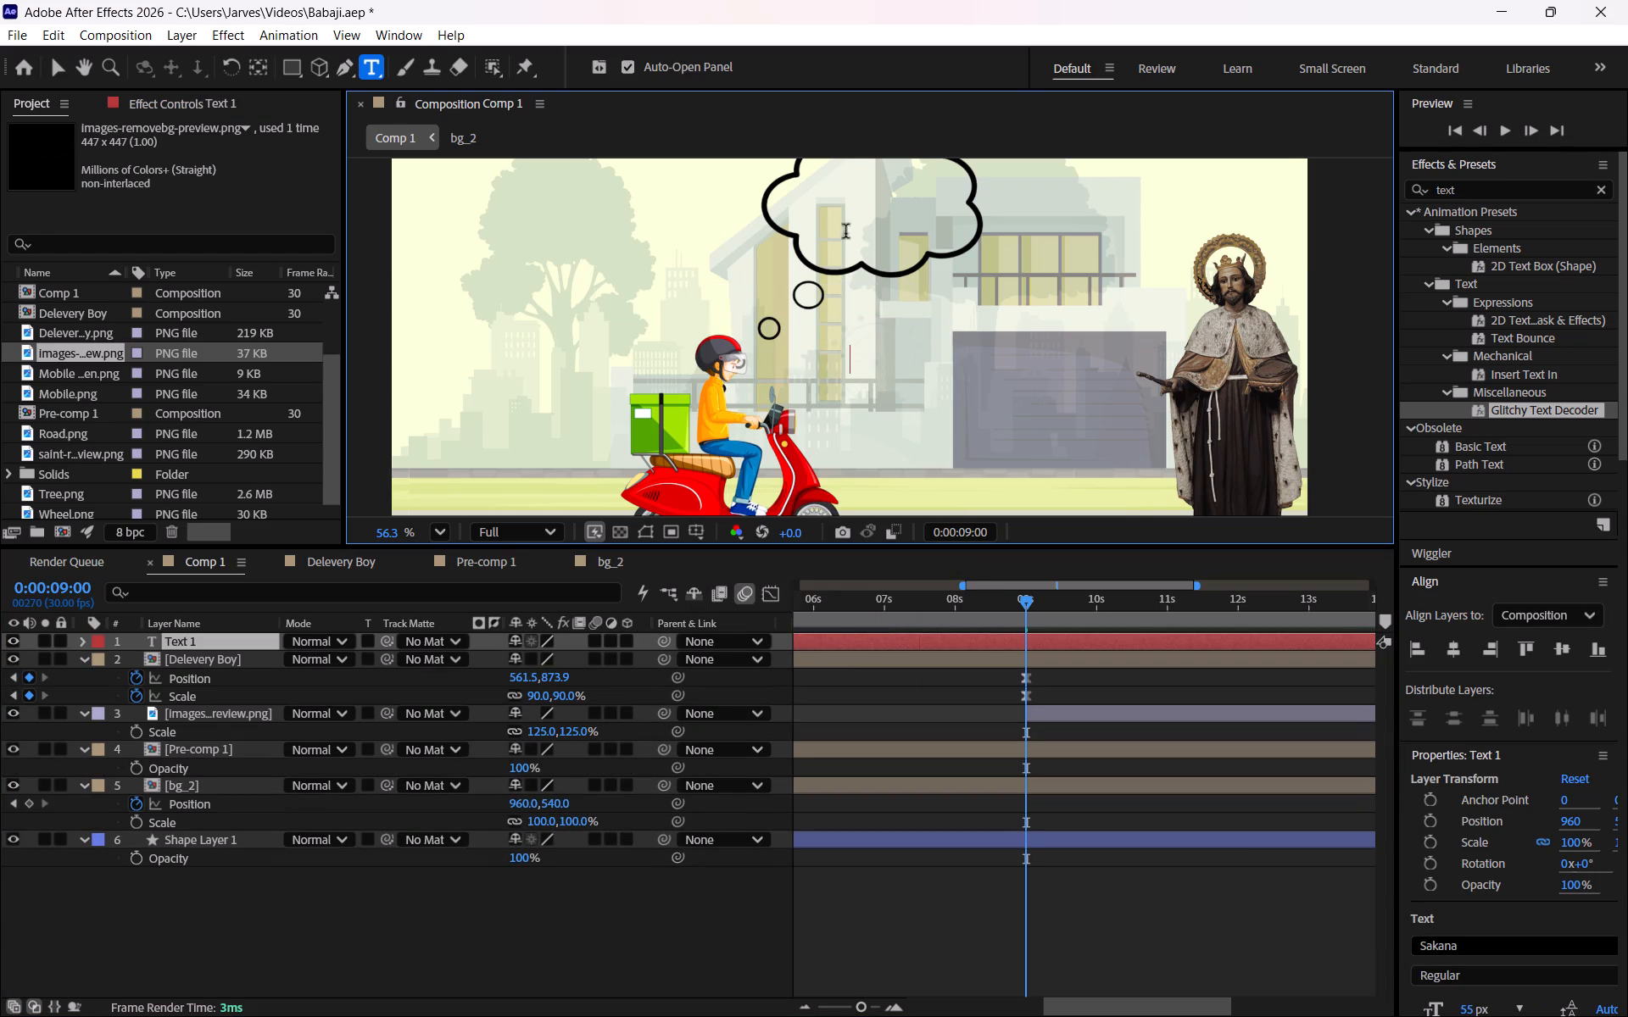
left_click(833, 202)
left_click(833, 202)
left_click(871, 375)
type("who")
type("'st")
key("BackSpace")
key("space")
type("that baba")
type("ji")
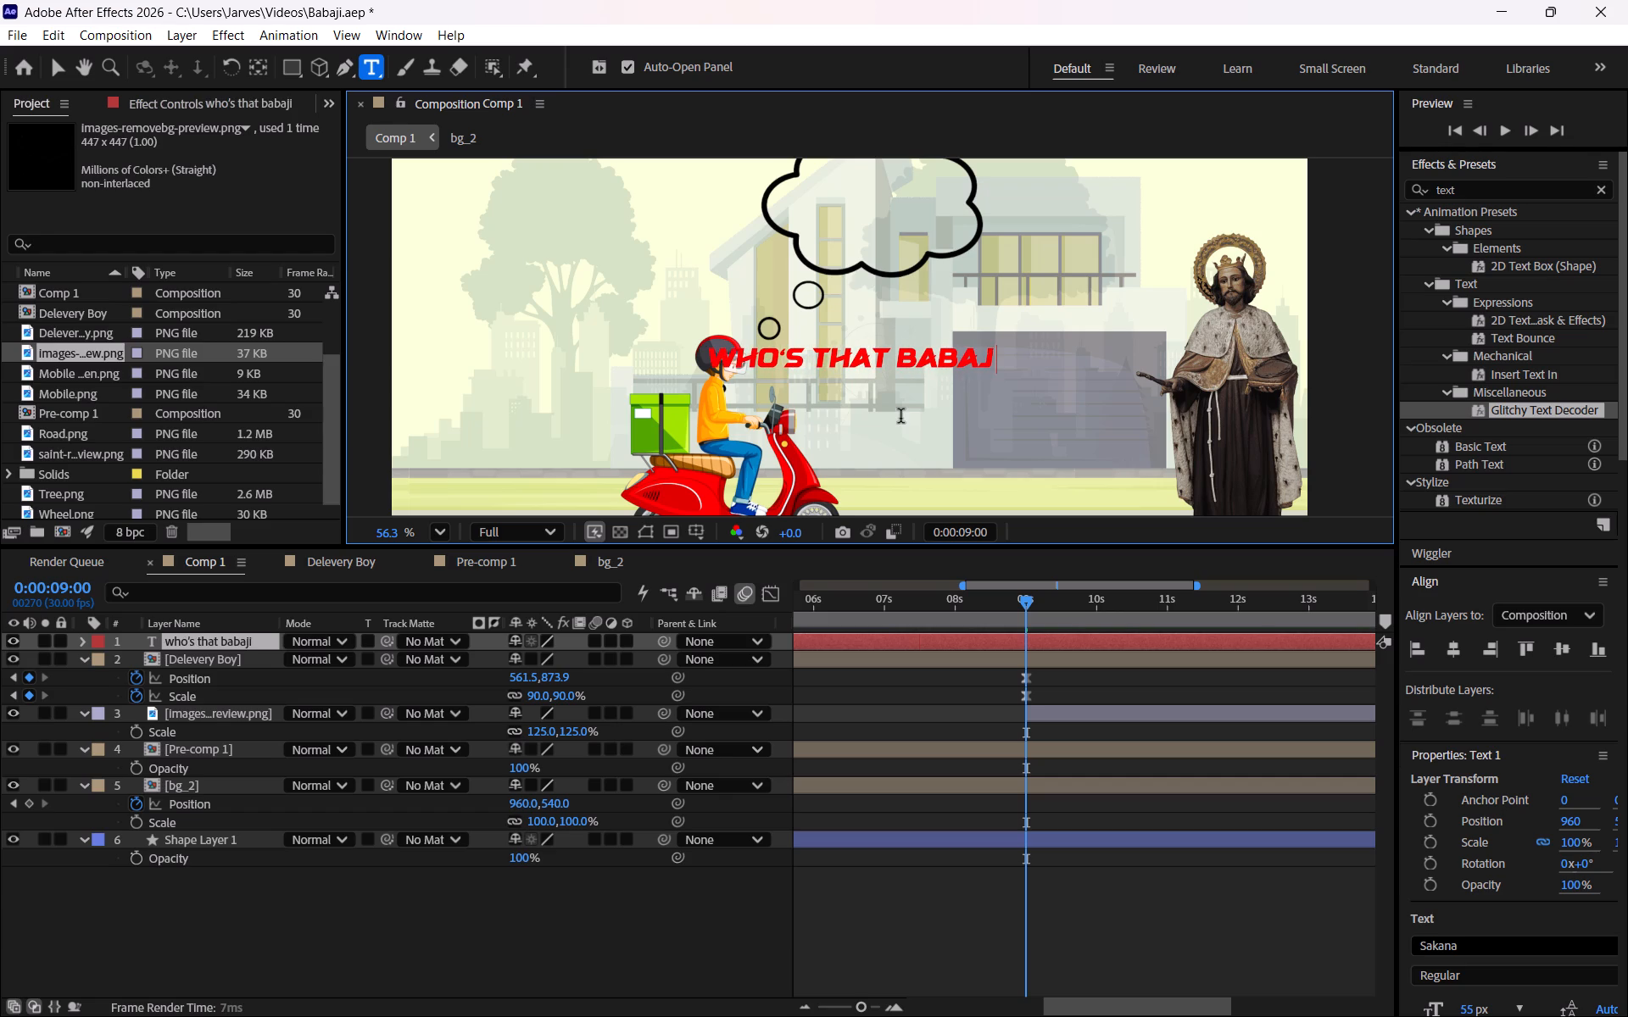
key("Left")
key("Left")
key("Left")
key("Left")
key("Left")
key("Left")
key("Left")
key("Return")
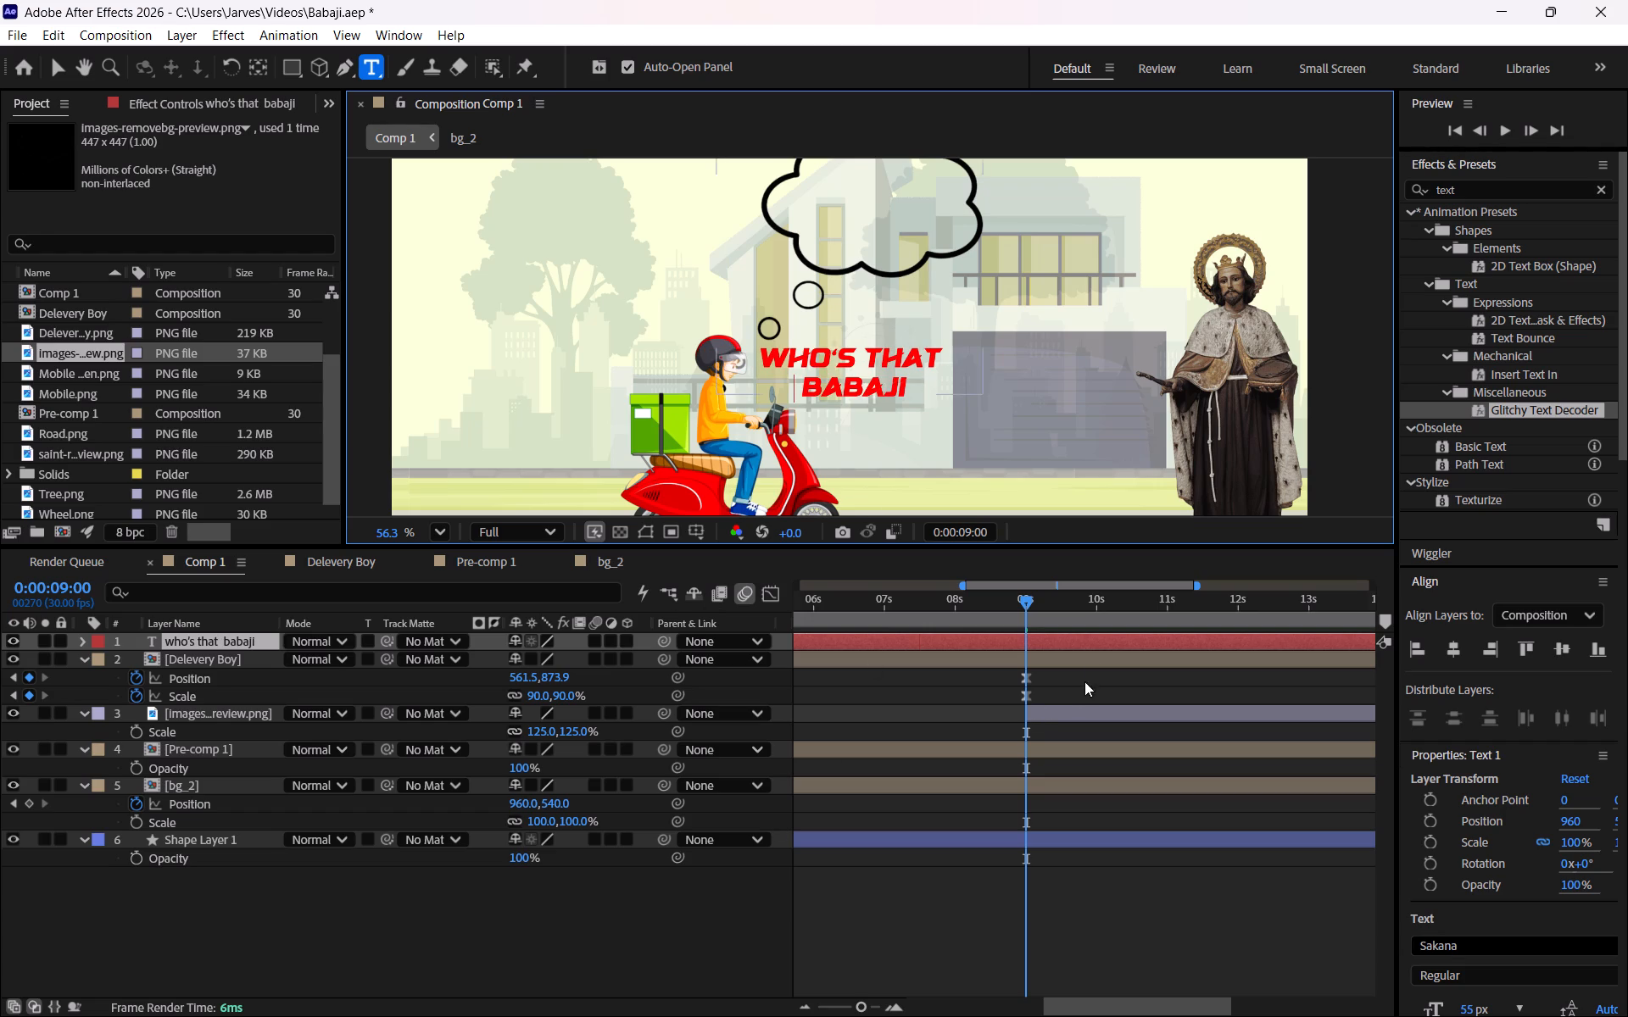
left_click(1028, 595)
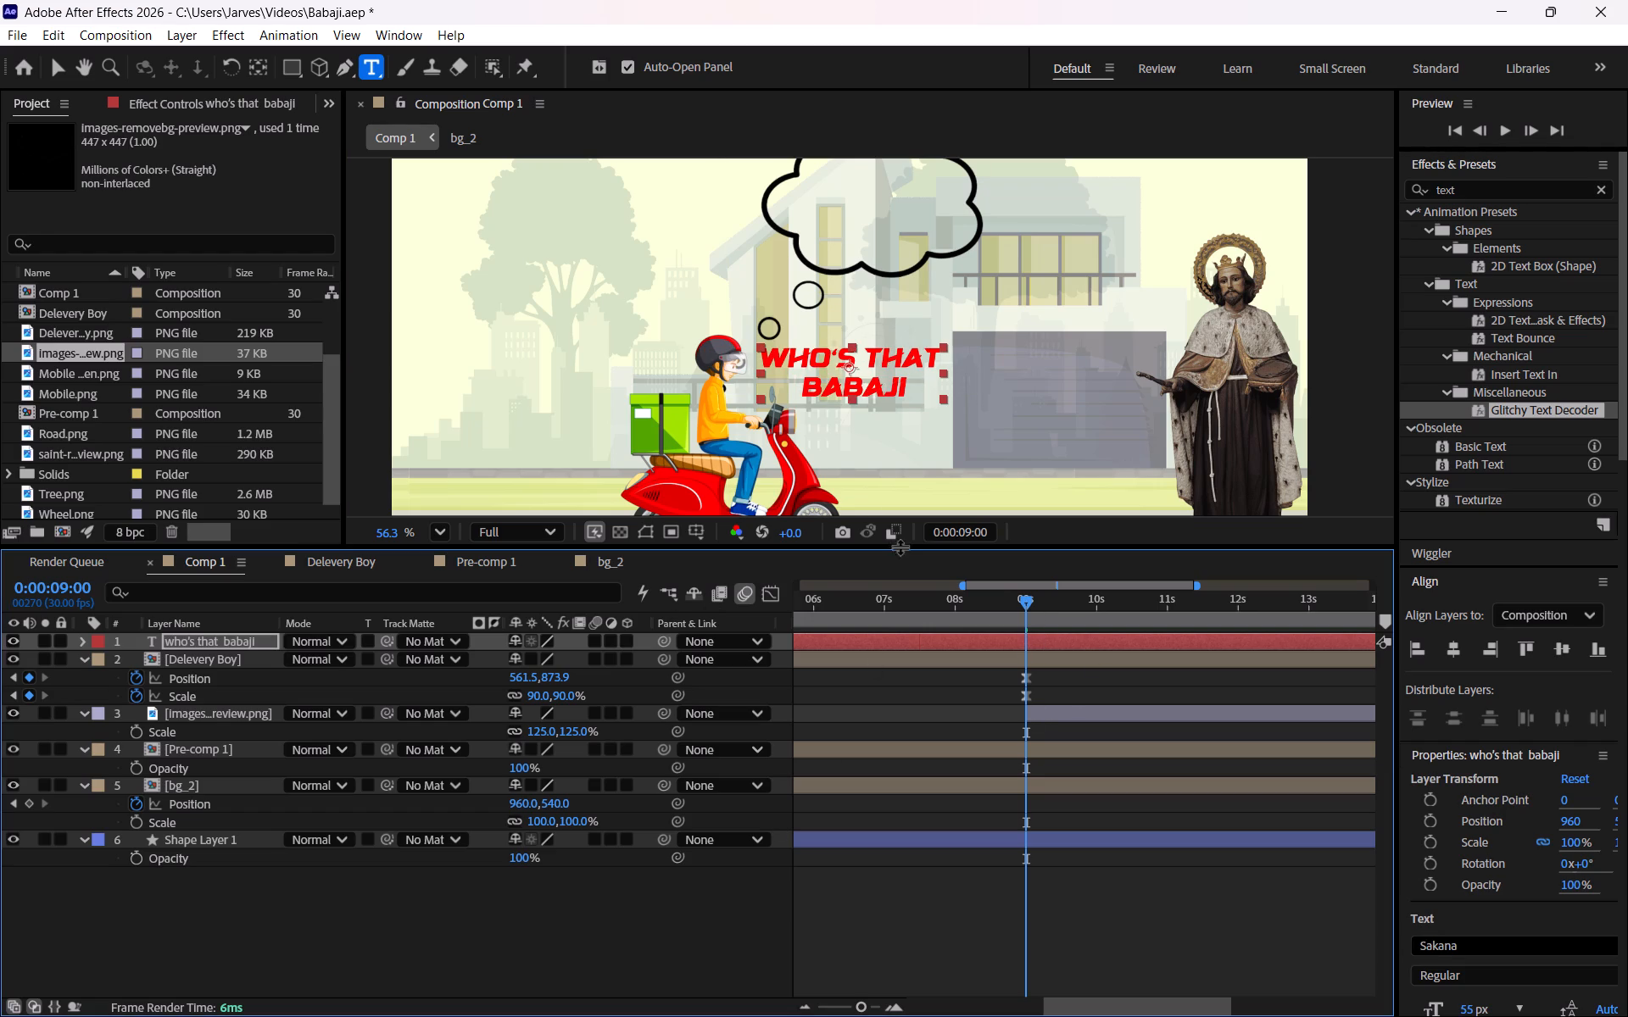
Move the "who's that babaji" text up with the Selection tool so it sits centred inside the thought cloud.
left_click(439, 533)
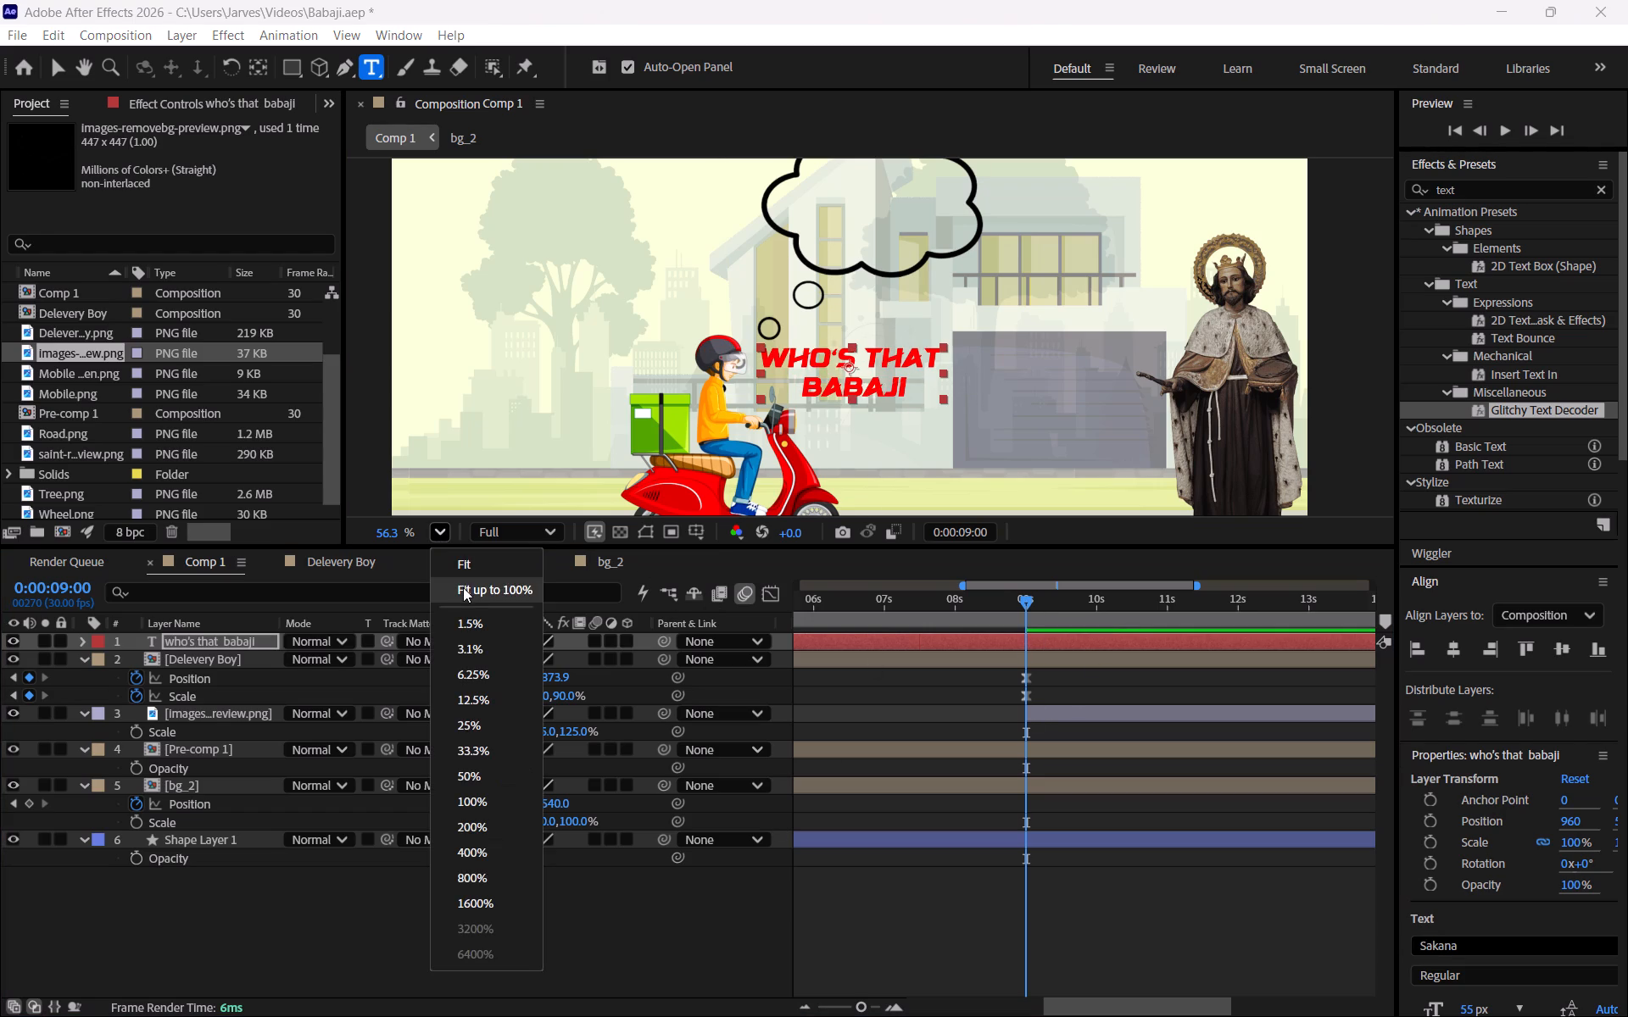
left_click(463, 587)
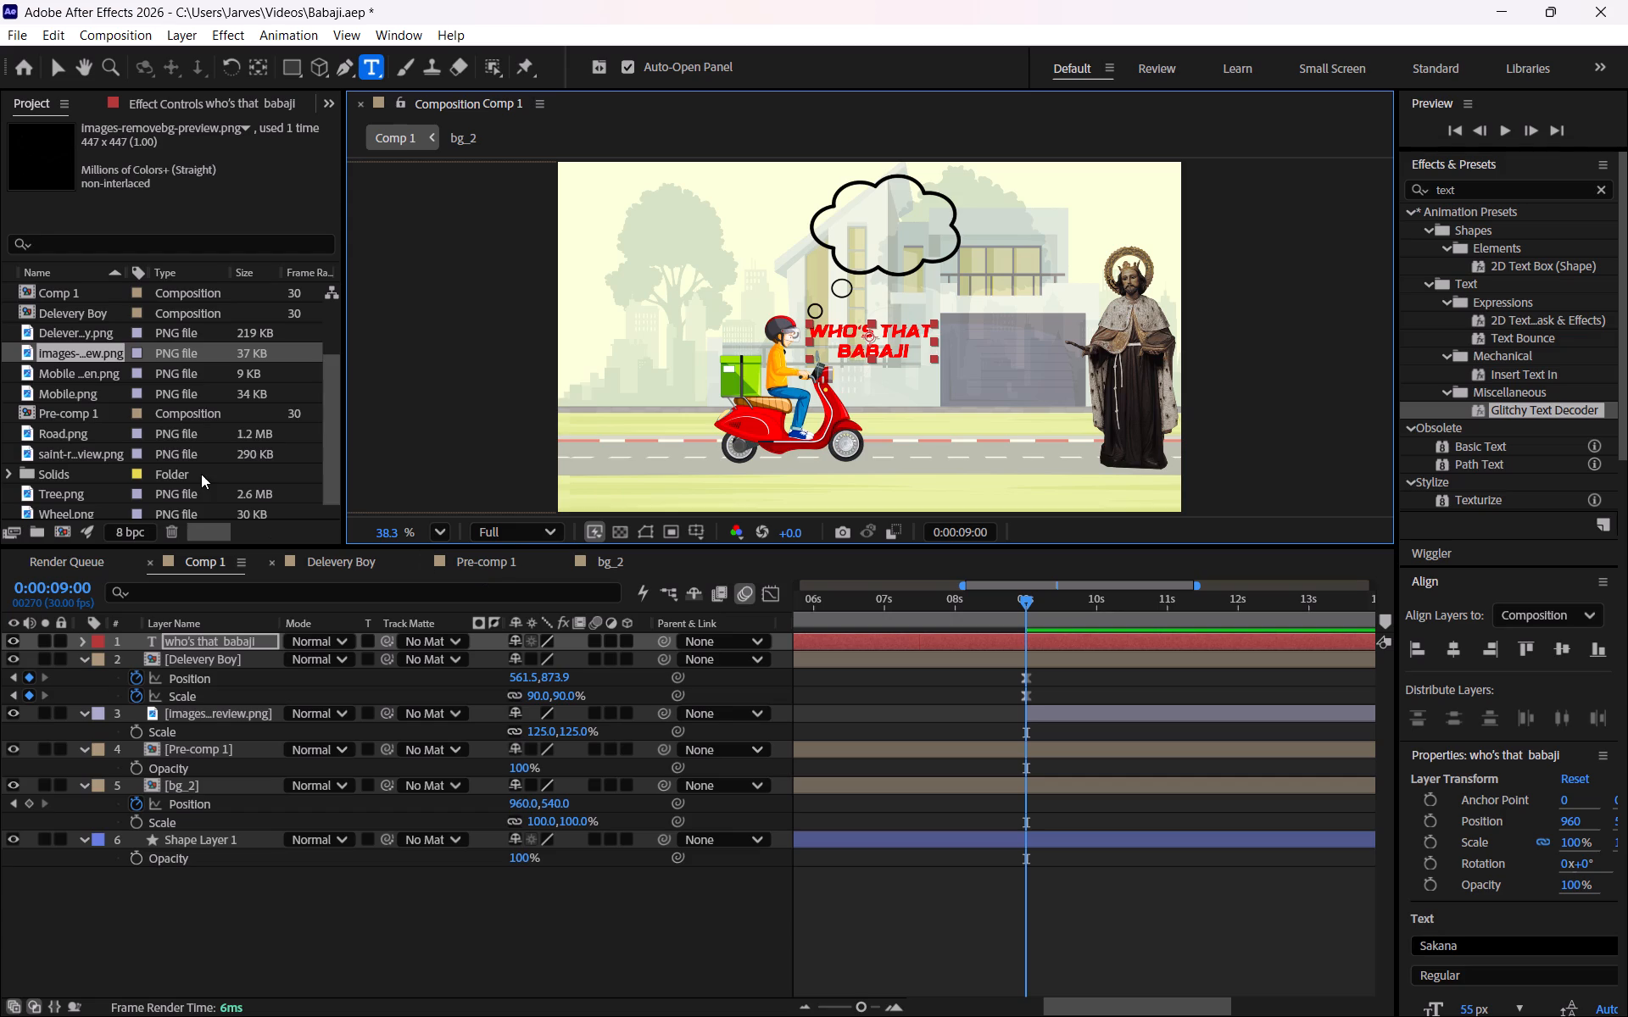
left_click(64, 72)
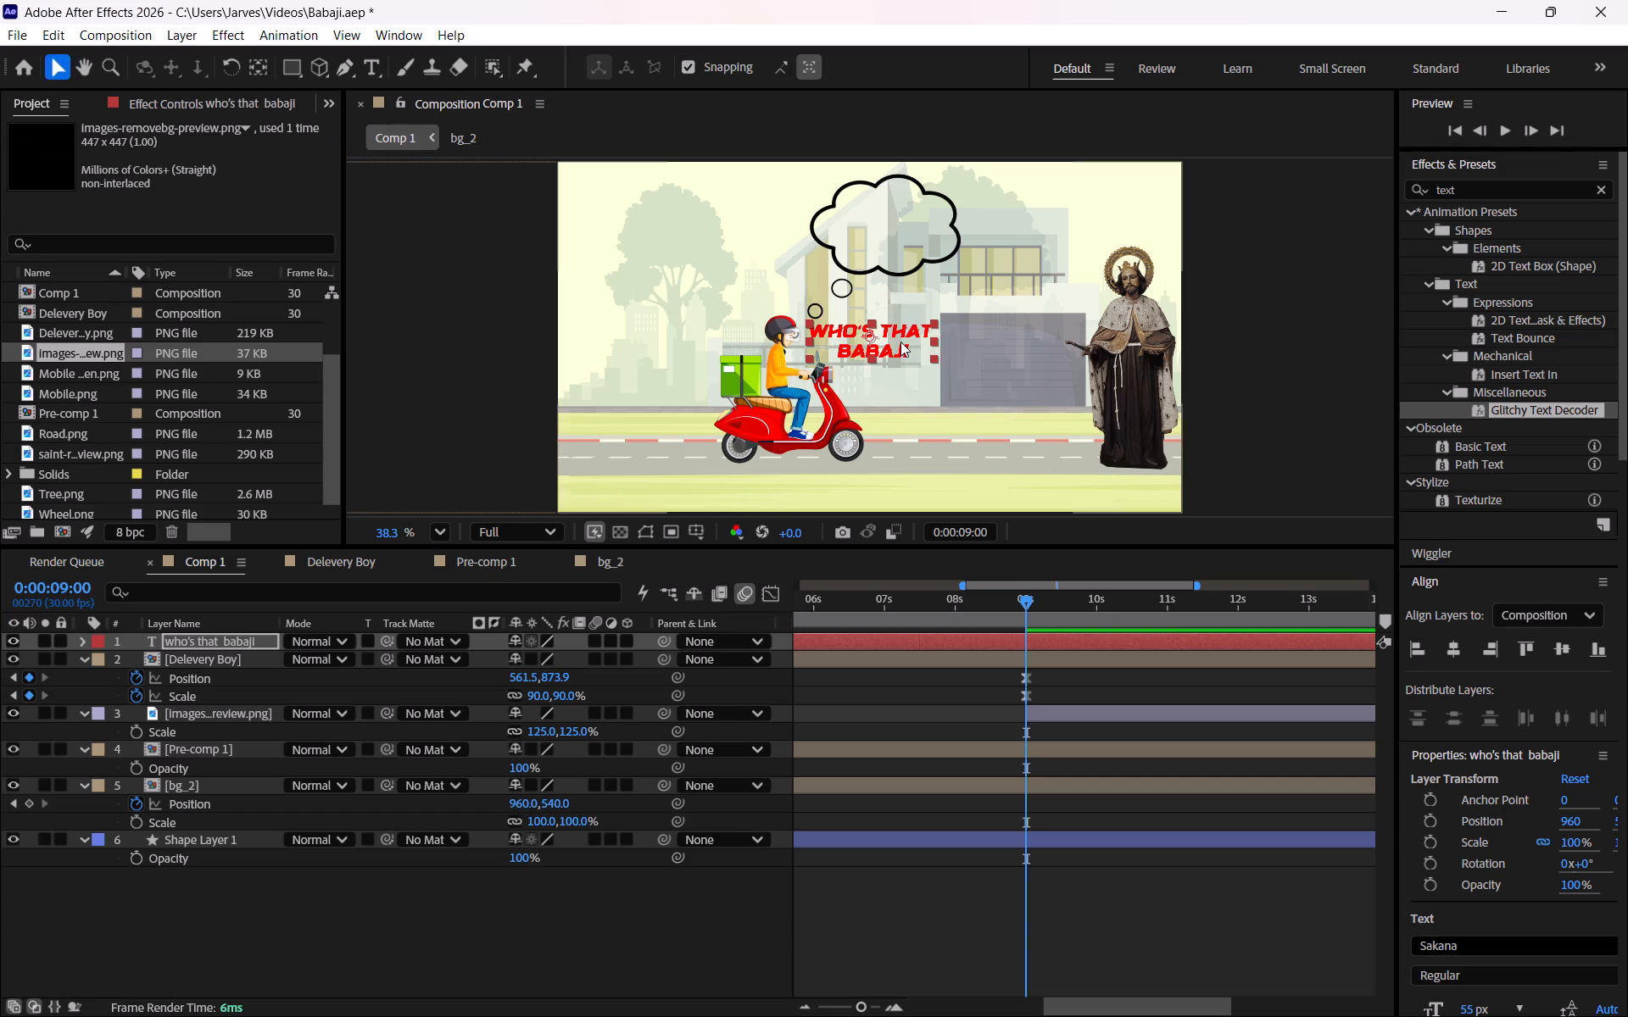
left_click_drag(900, 342, 920, 231)
left_click(641, 948)
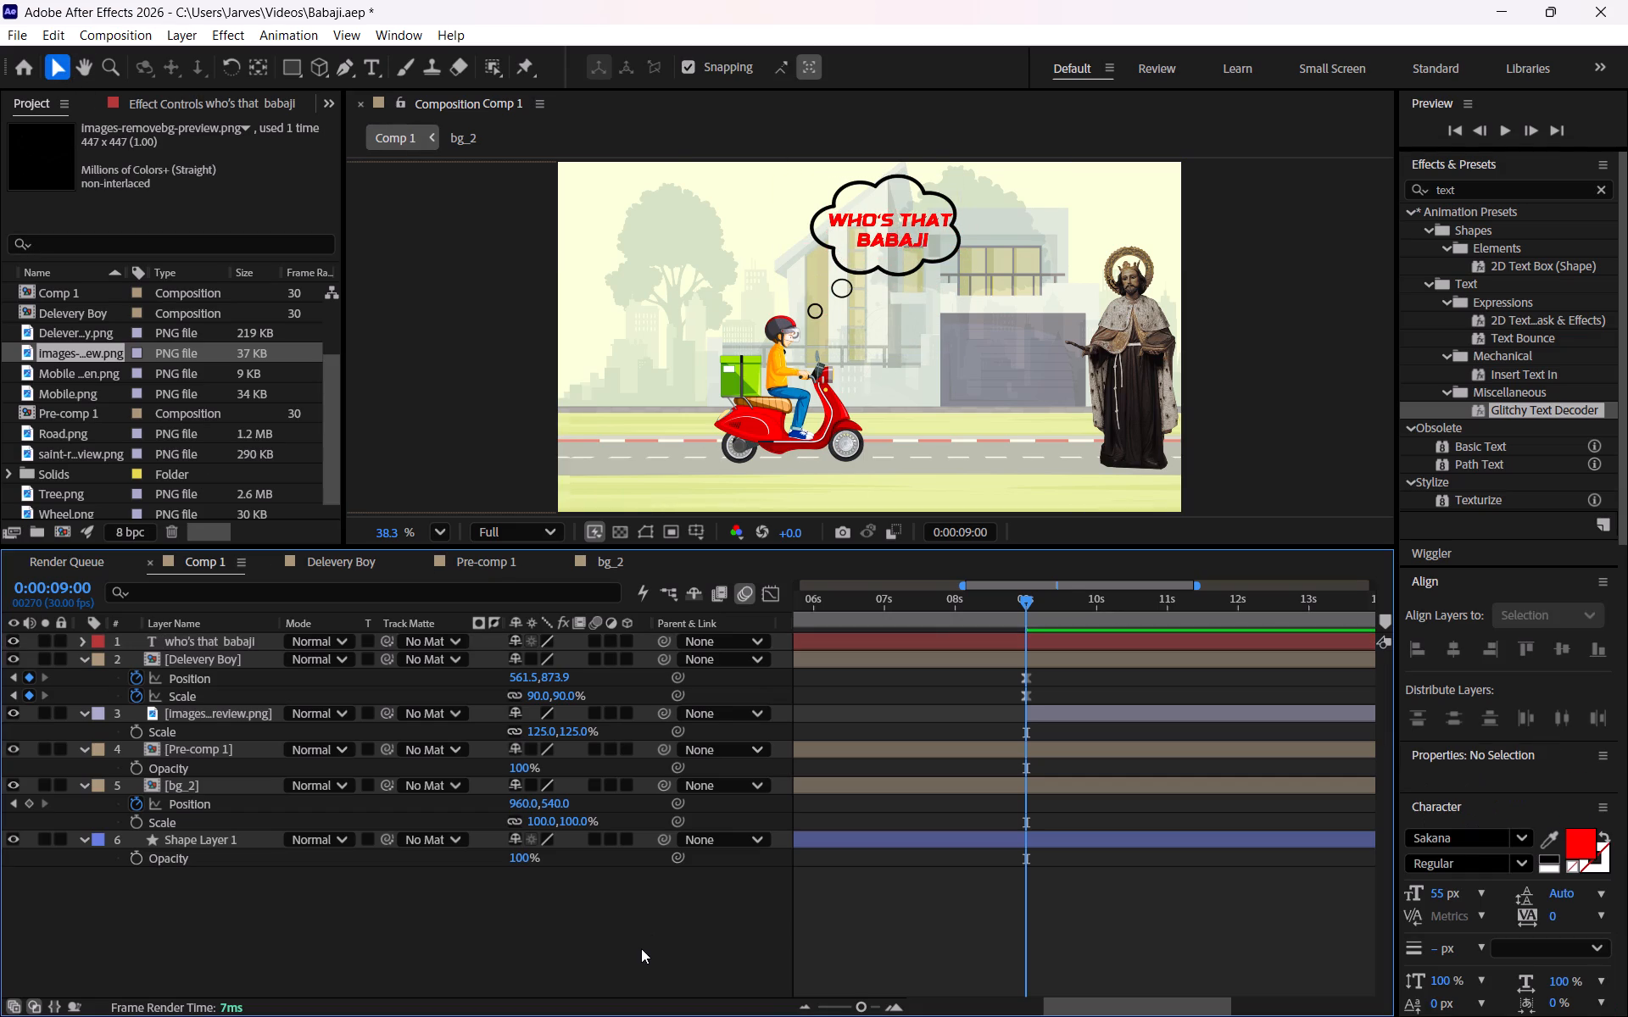
left_click(918, 224)
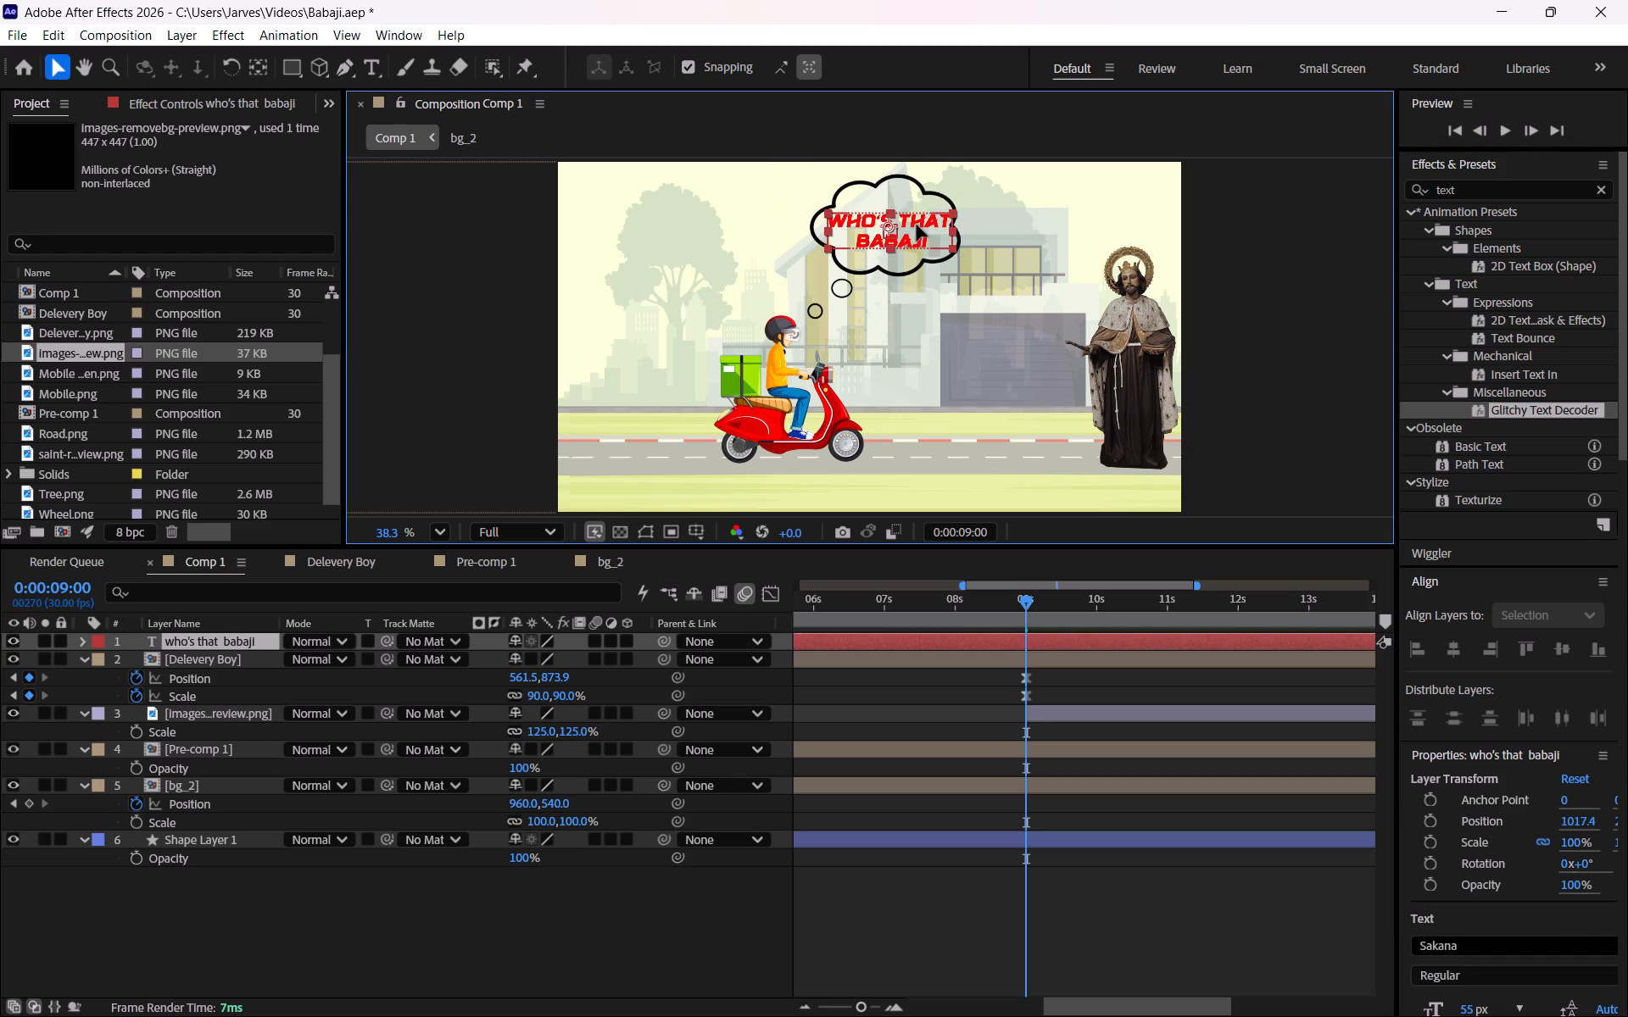
left_click(642, 924)
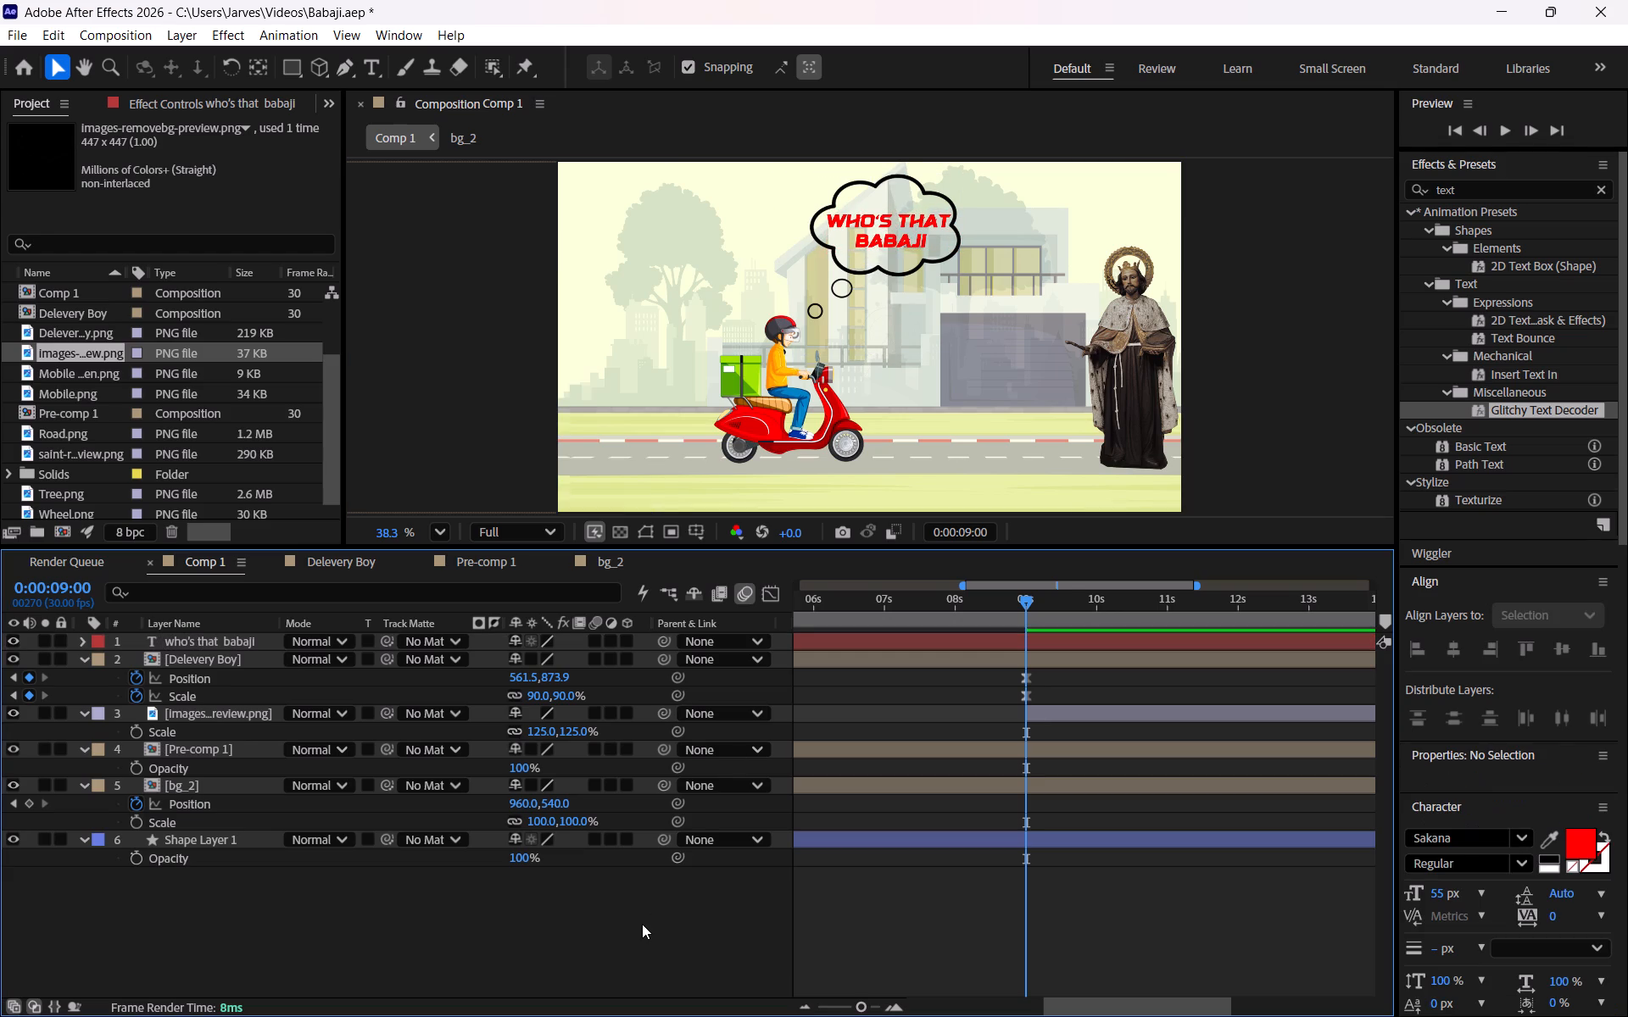
left_click(925, 236)
left_click(928, 240)
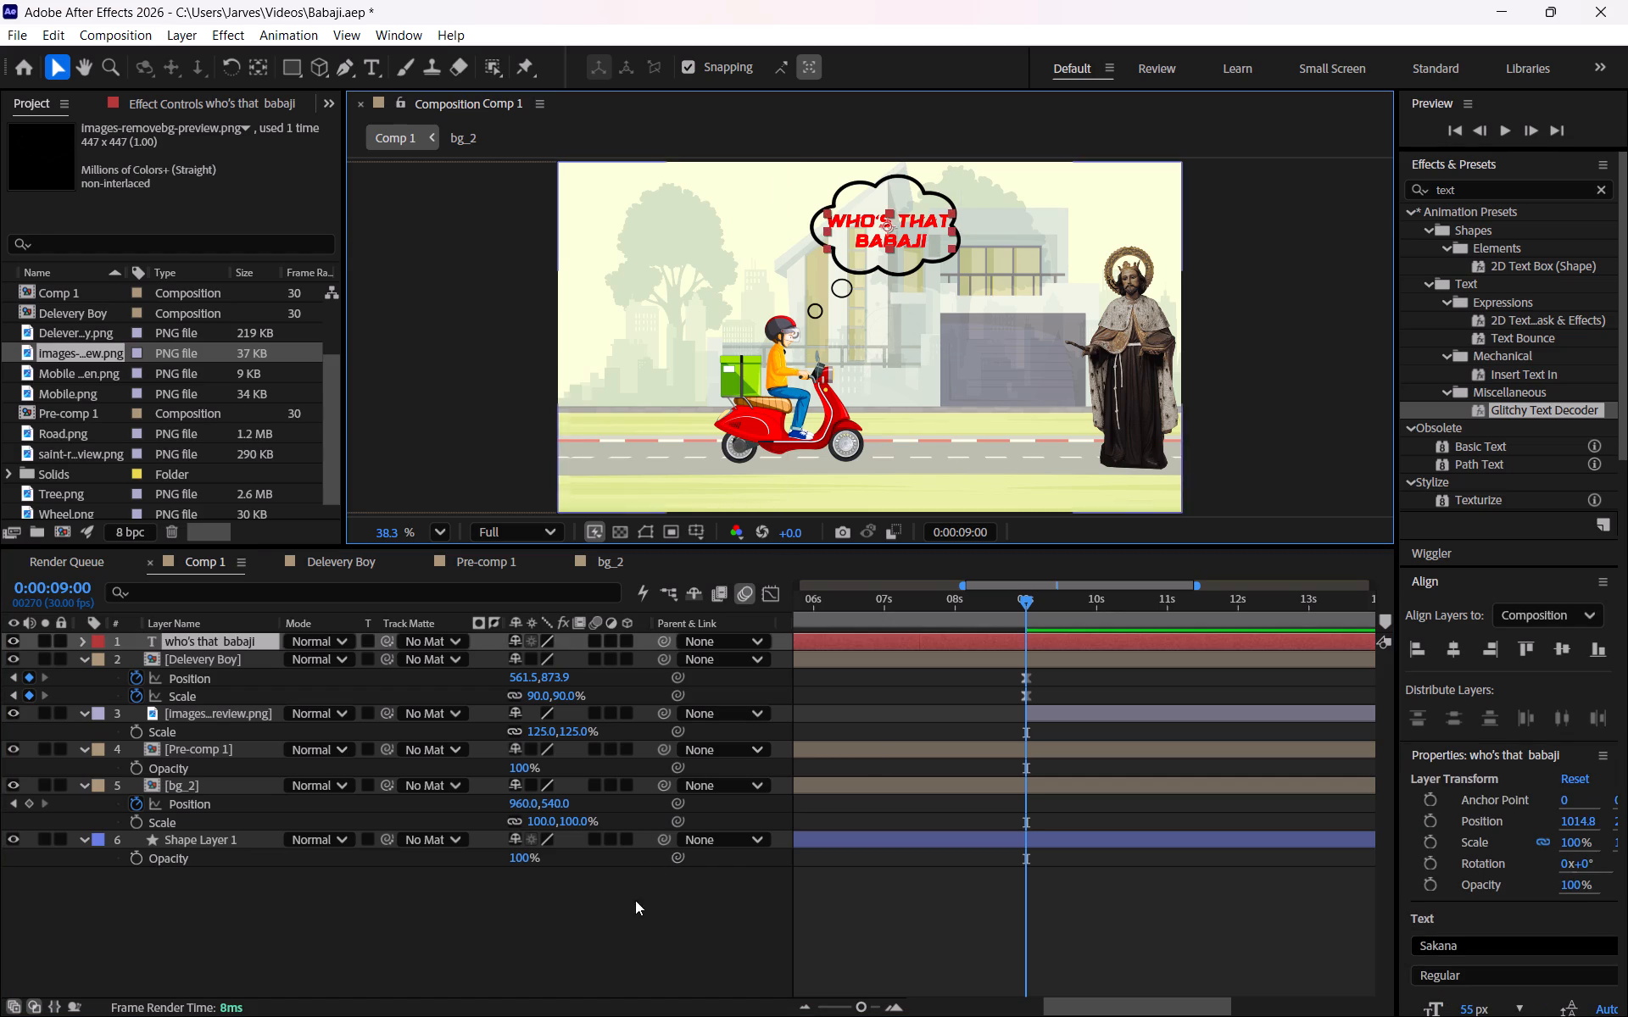
left_click(619, 925)
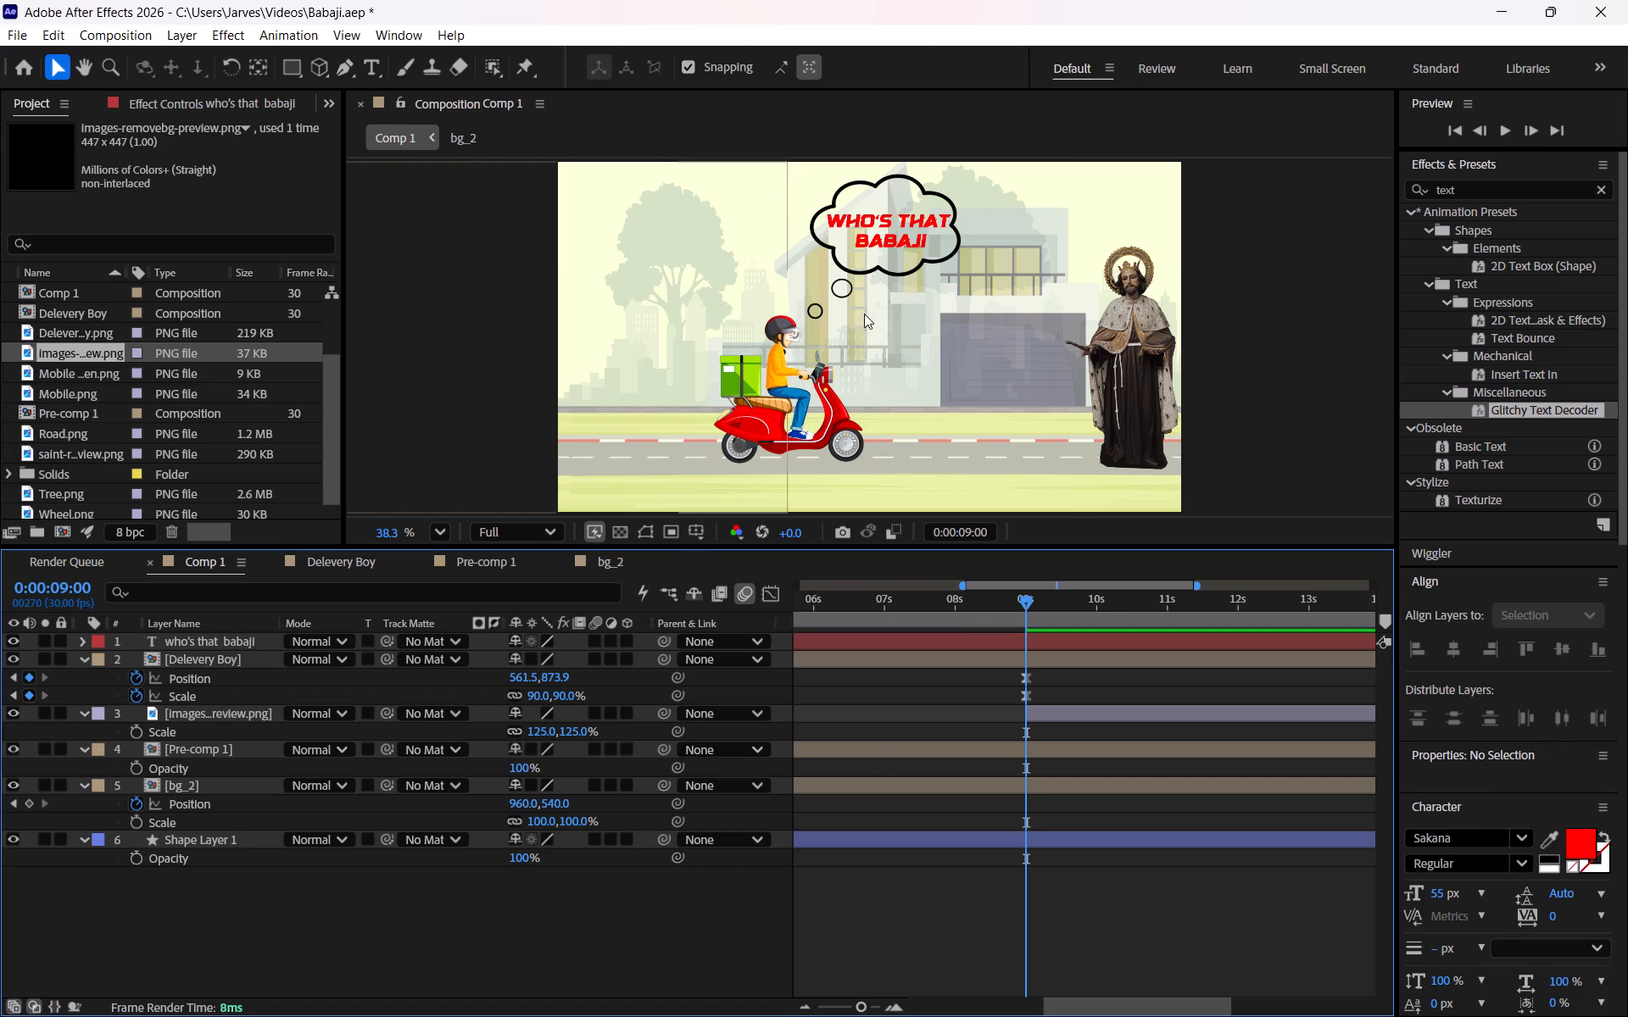
Add a space and a question mark after "babaji" in the thought cloud text.
left_click(890, 245)
left_click(924, 241)
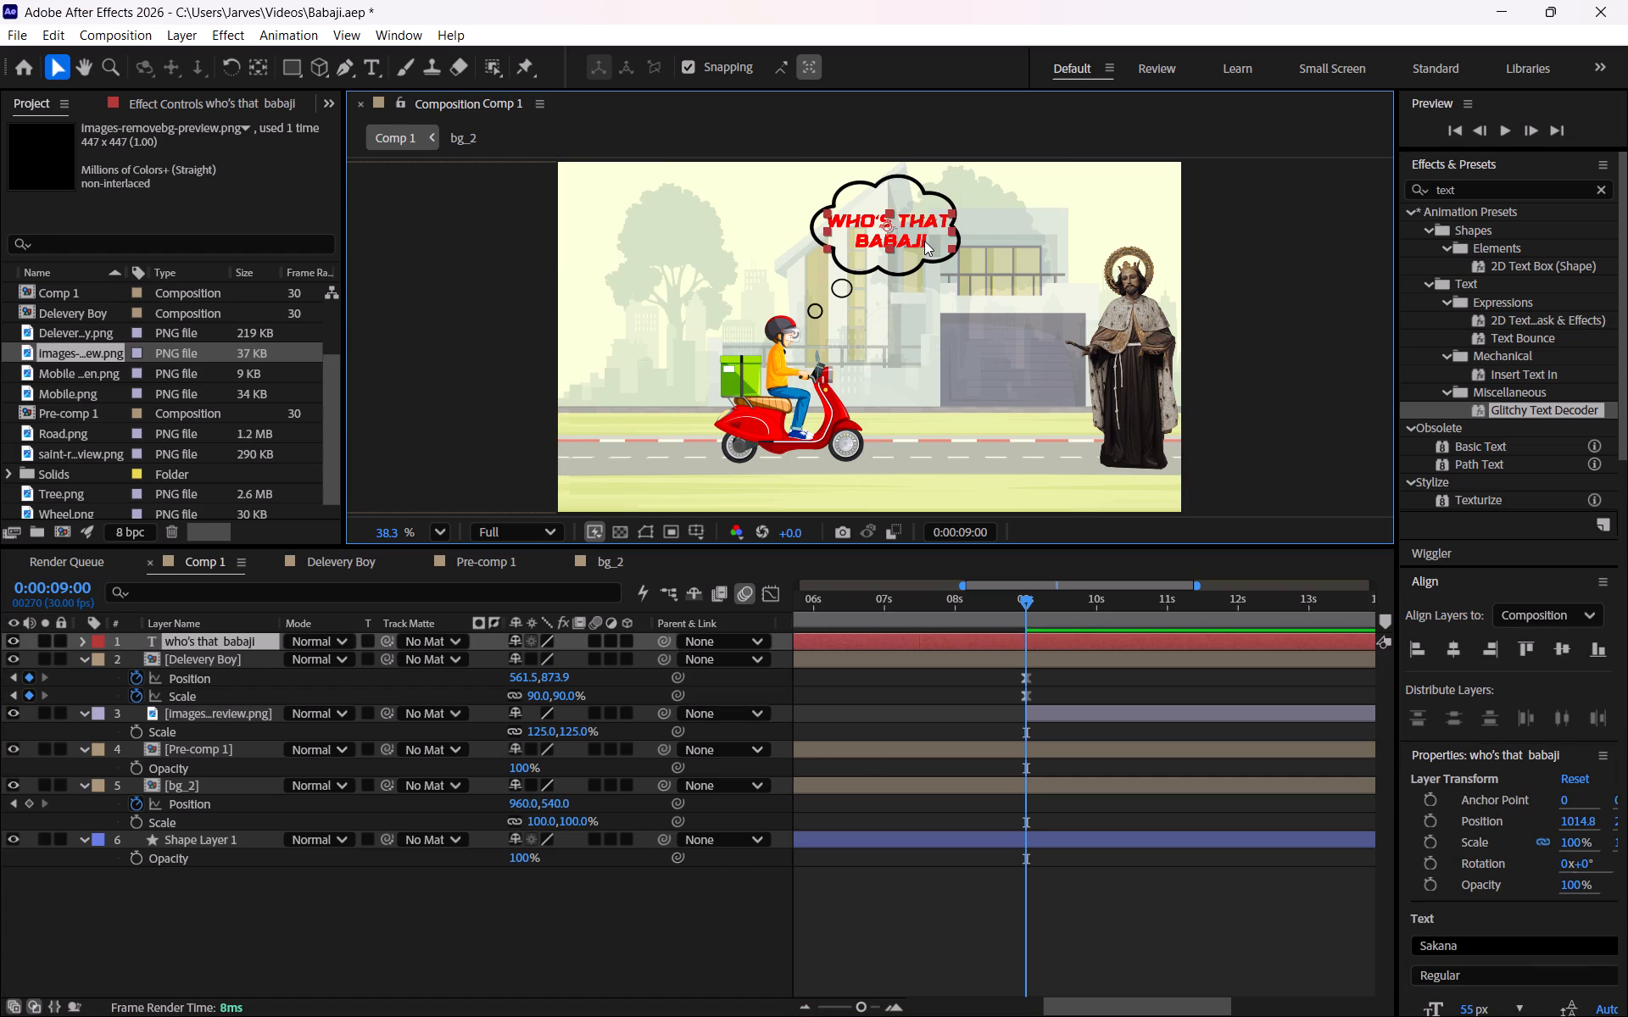
double_click(924, 241)
key("Right")
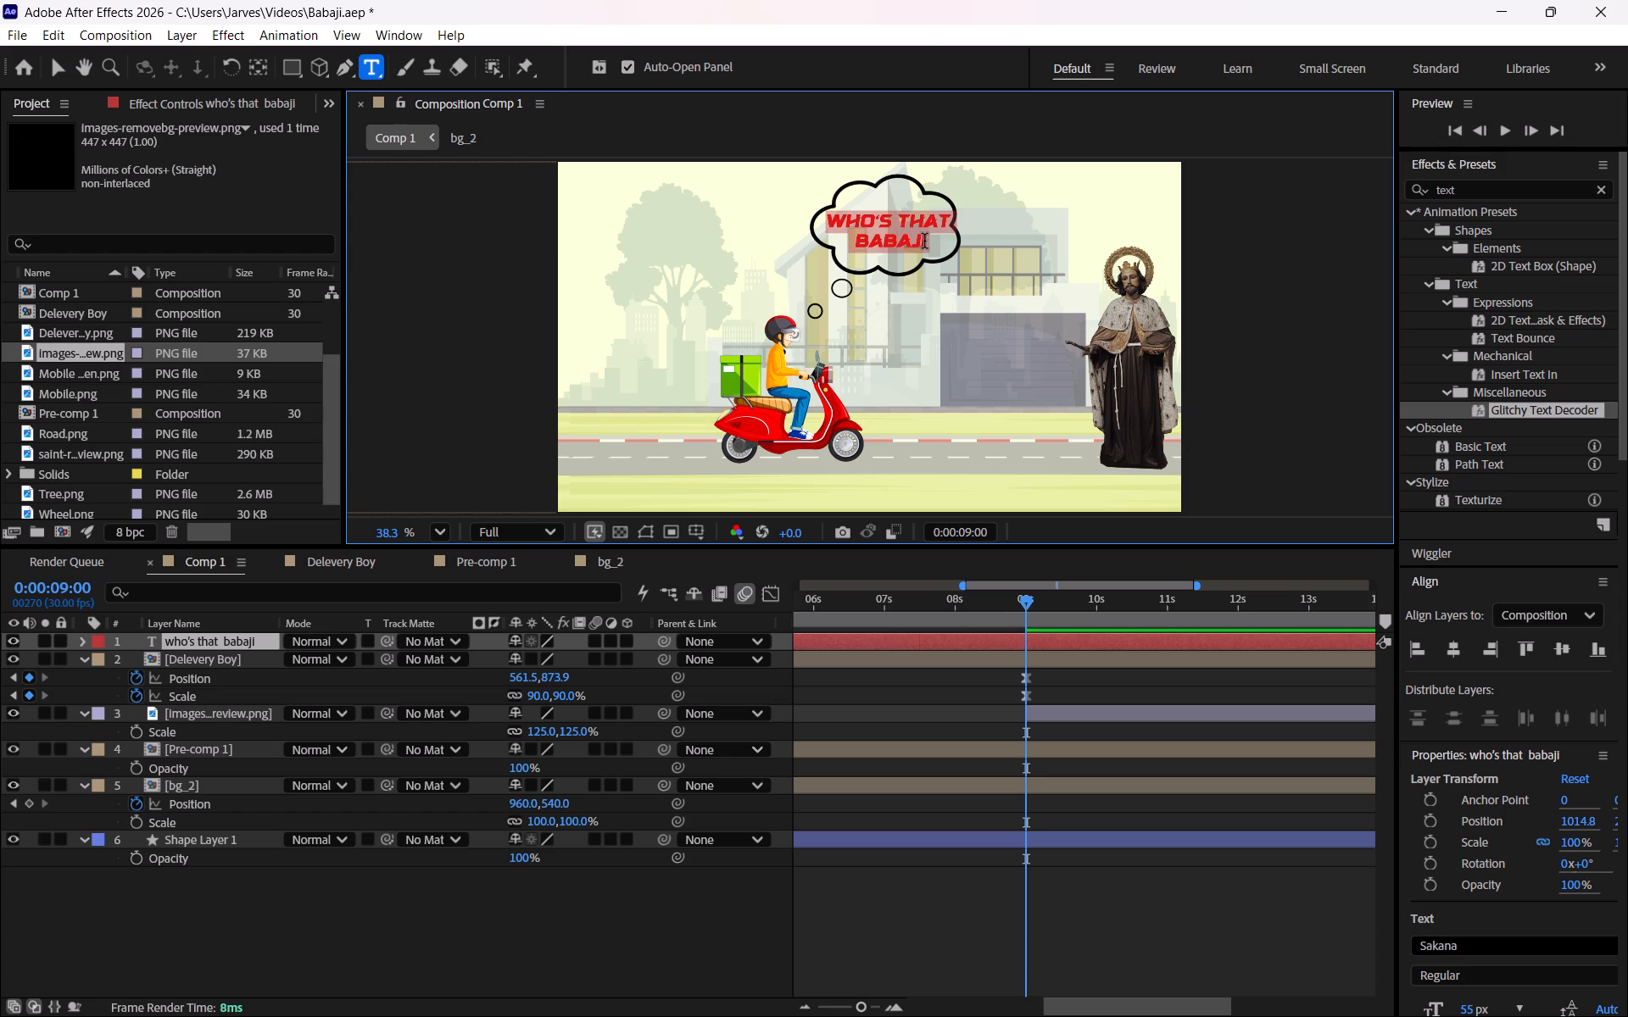
key("space")
type("?")
left_click(647, 962)
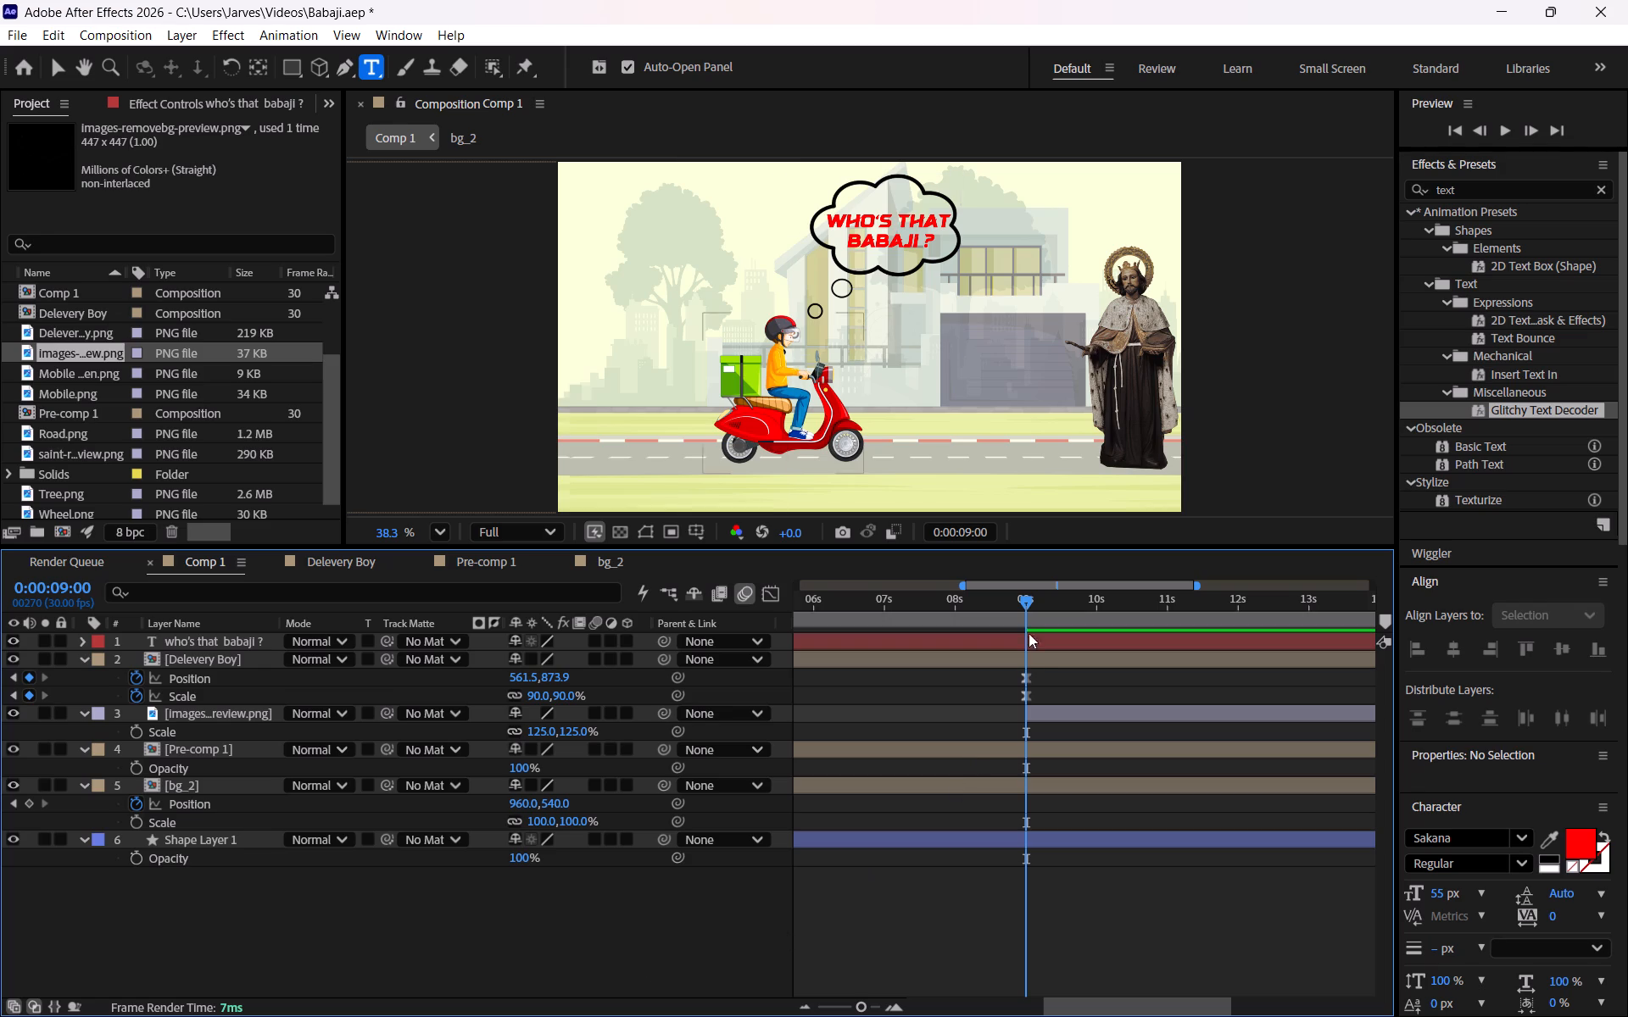
Trim the start of the "who's that babaji ?" text layer to 0:00:09:00, matching the thought cloud layer's start.
left_click_drag(1026, 596, 1045, 597)
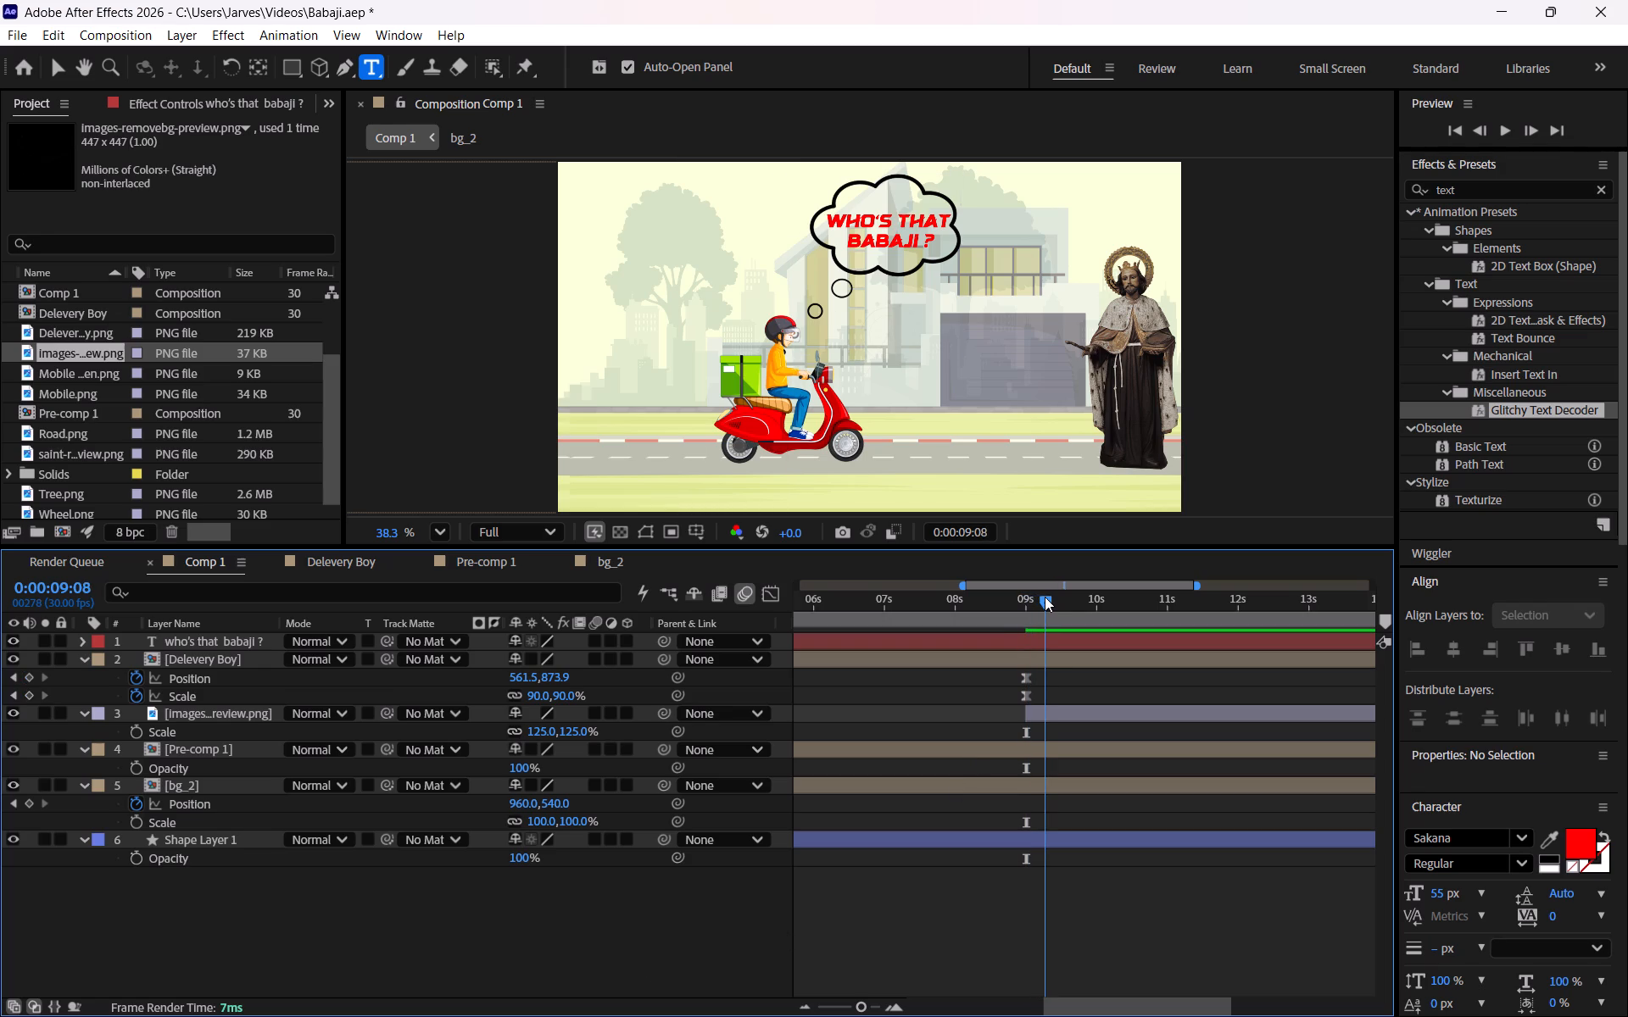
left_click_drag(1045, 597, 1023, 597)
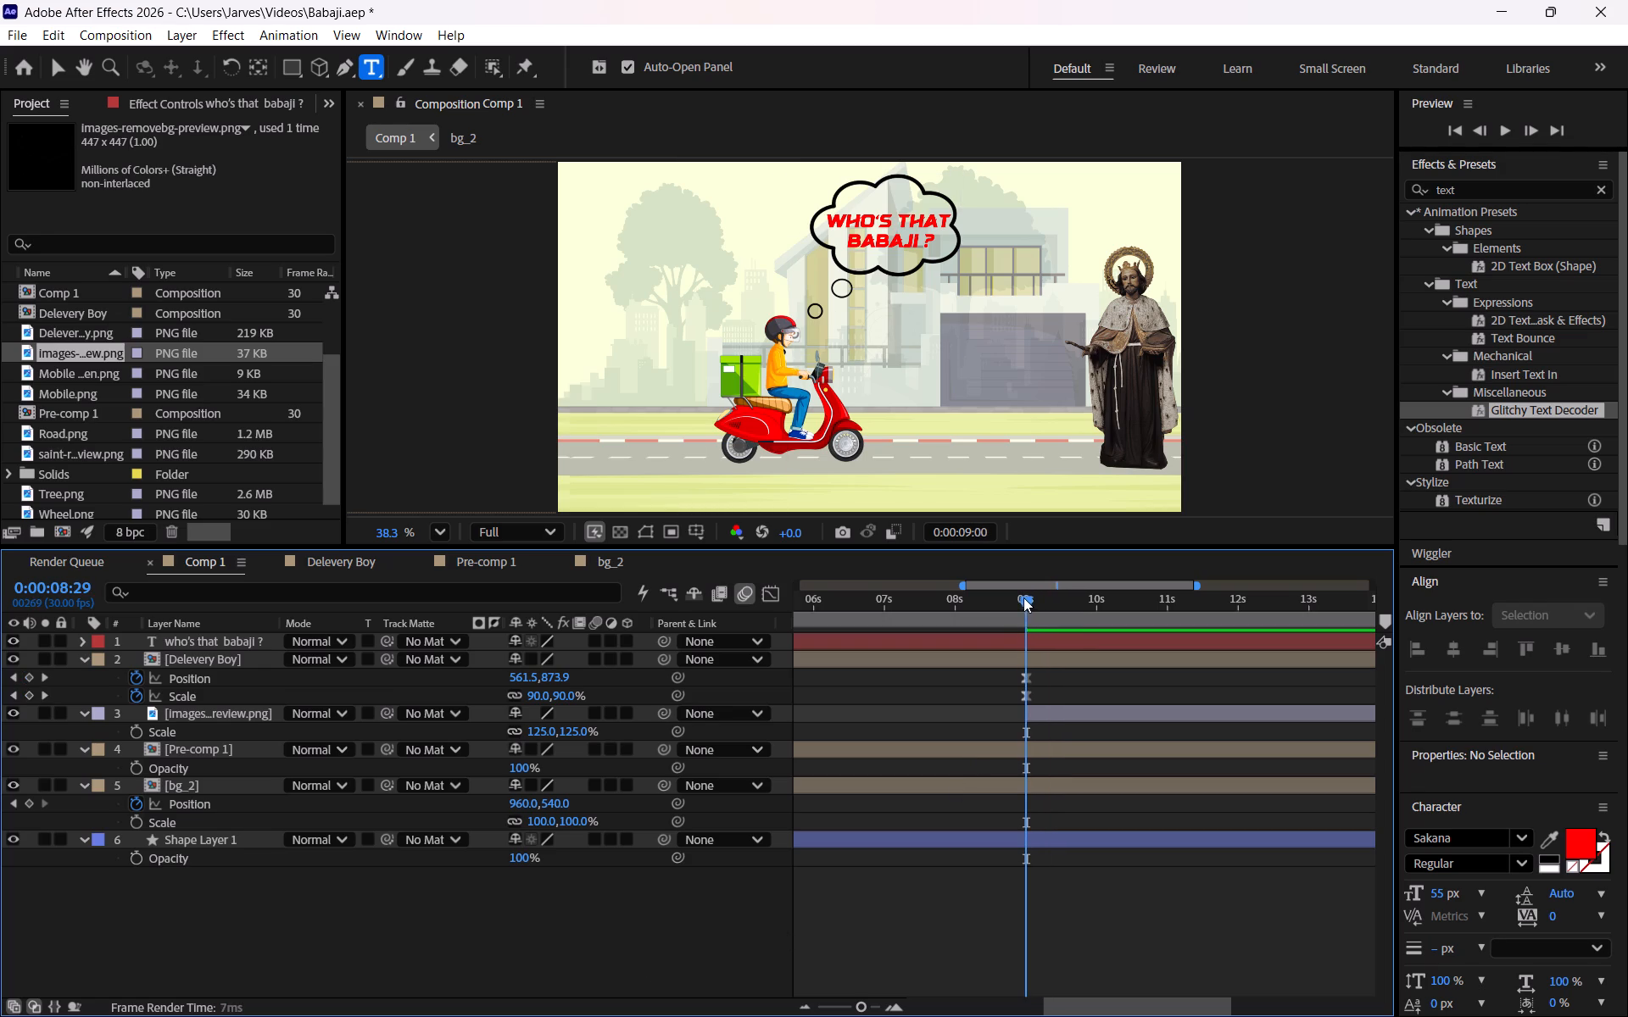
left_click_drag(1023, 597, 1025, 596)
left_click_drag(1025, 596, 990, 581)
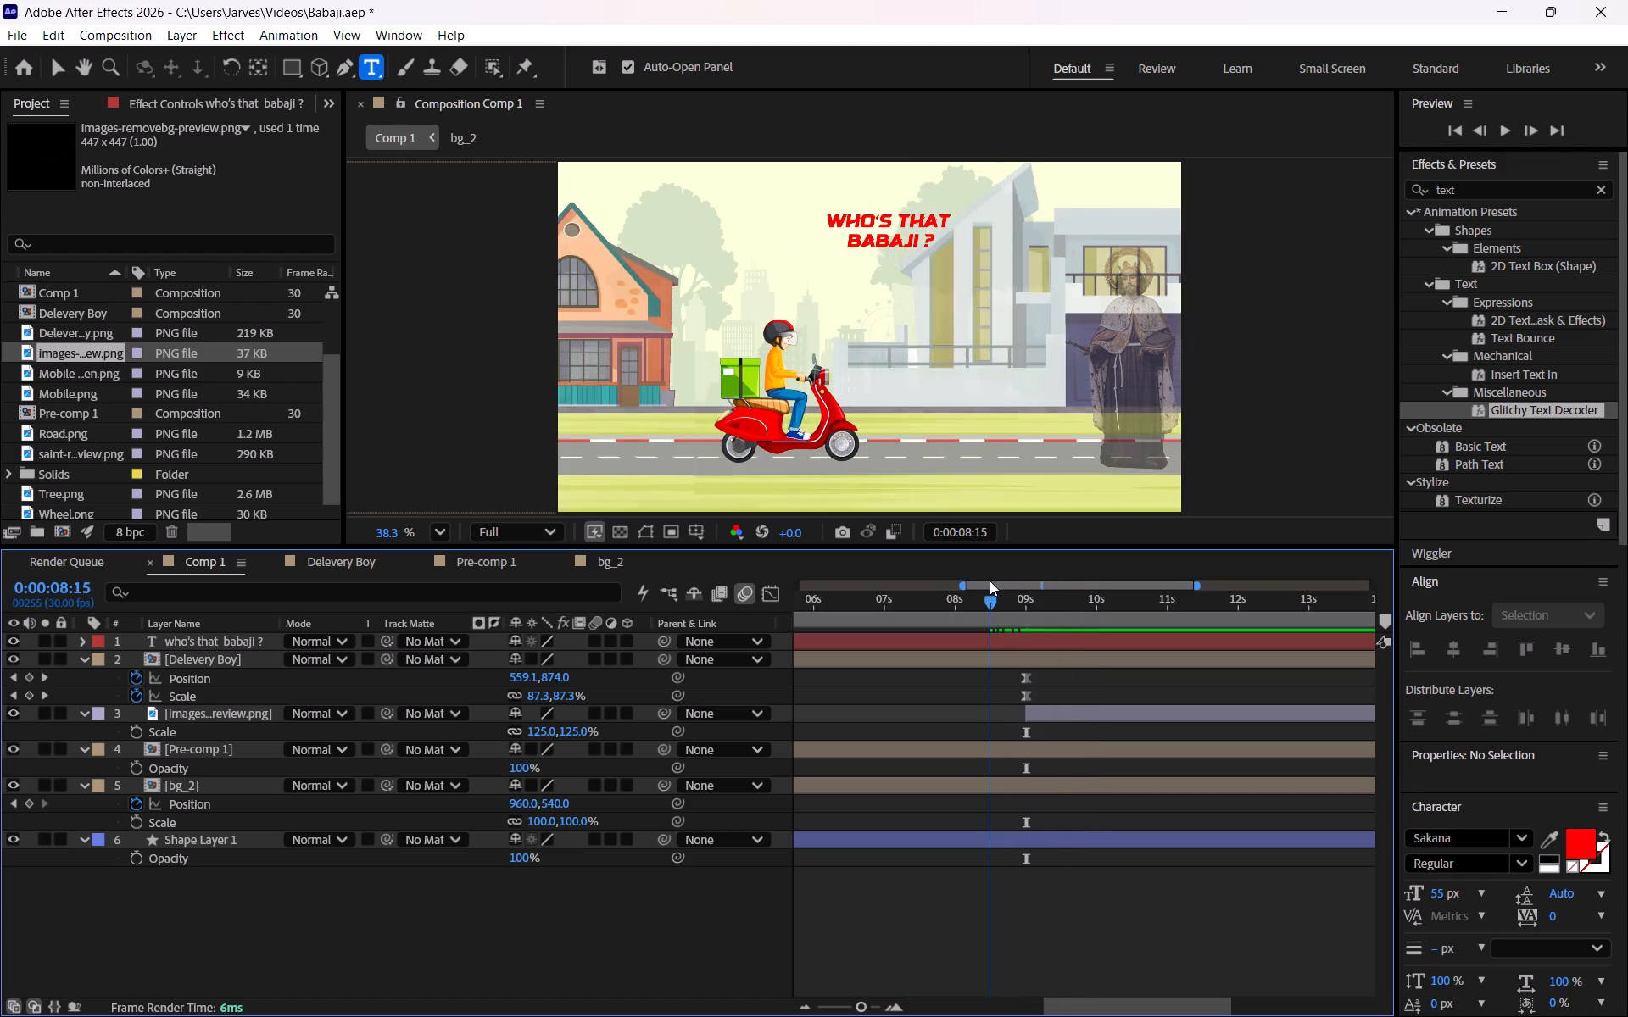
left_click_drag(990, 581, 1023, 577)
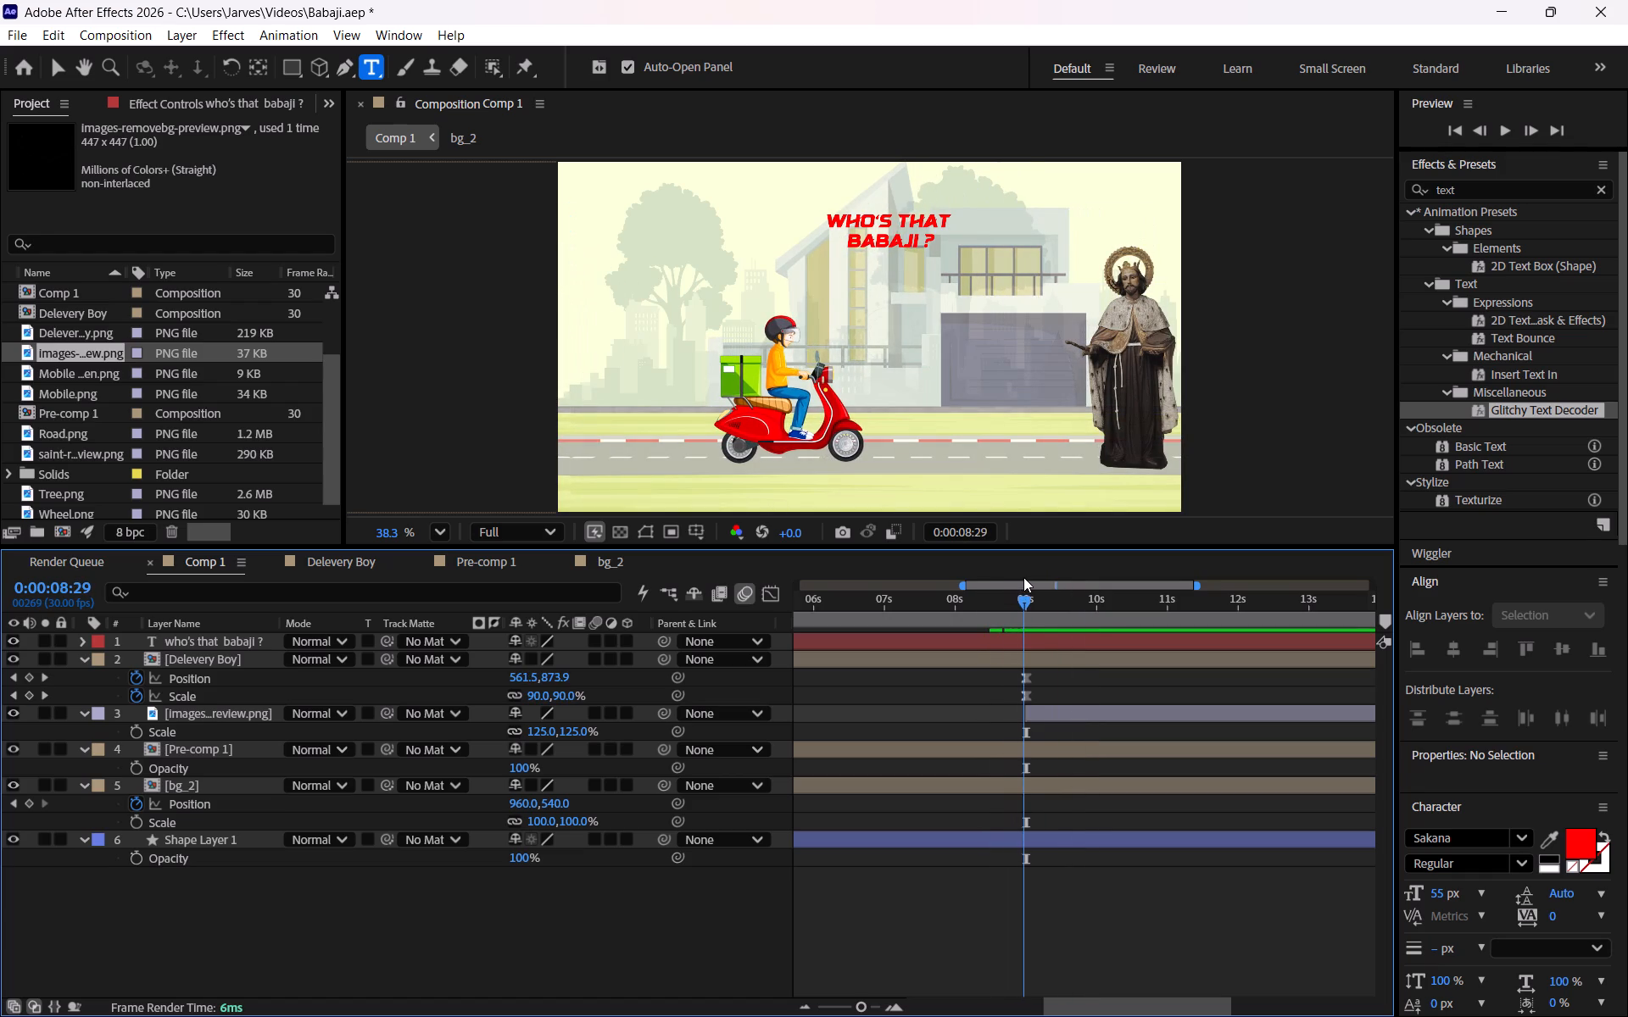
key("k")
left_click(1044, 632)
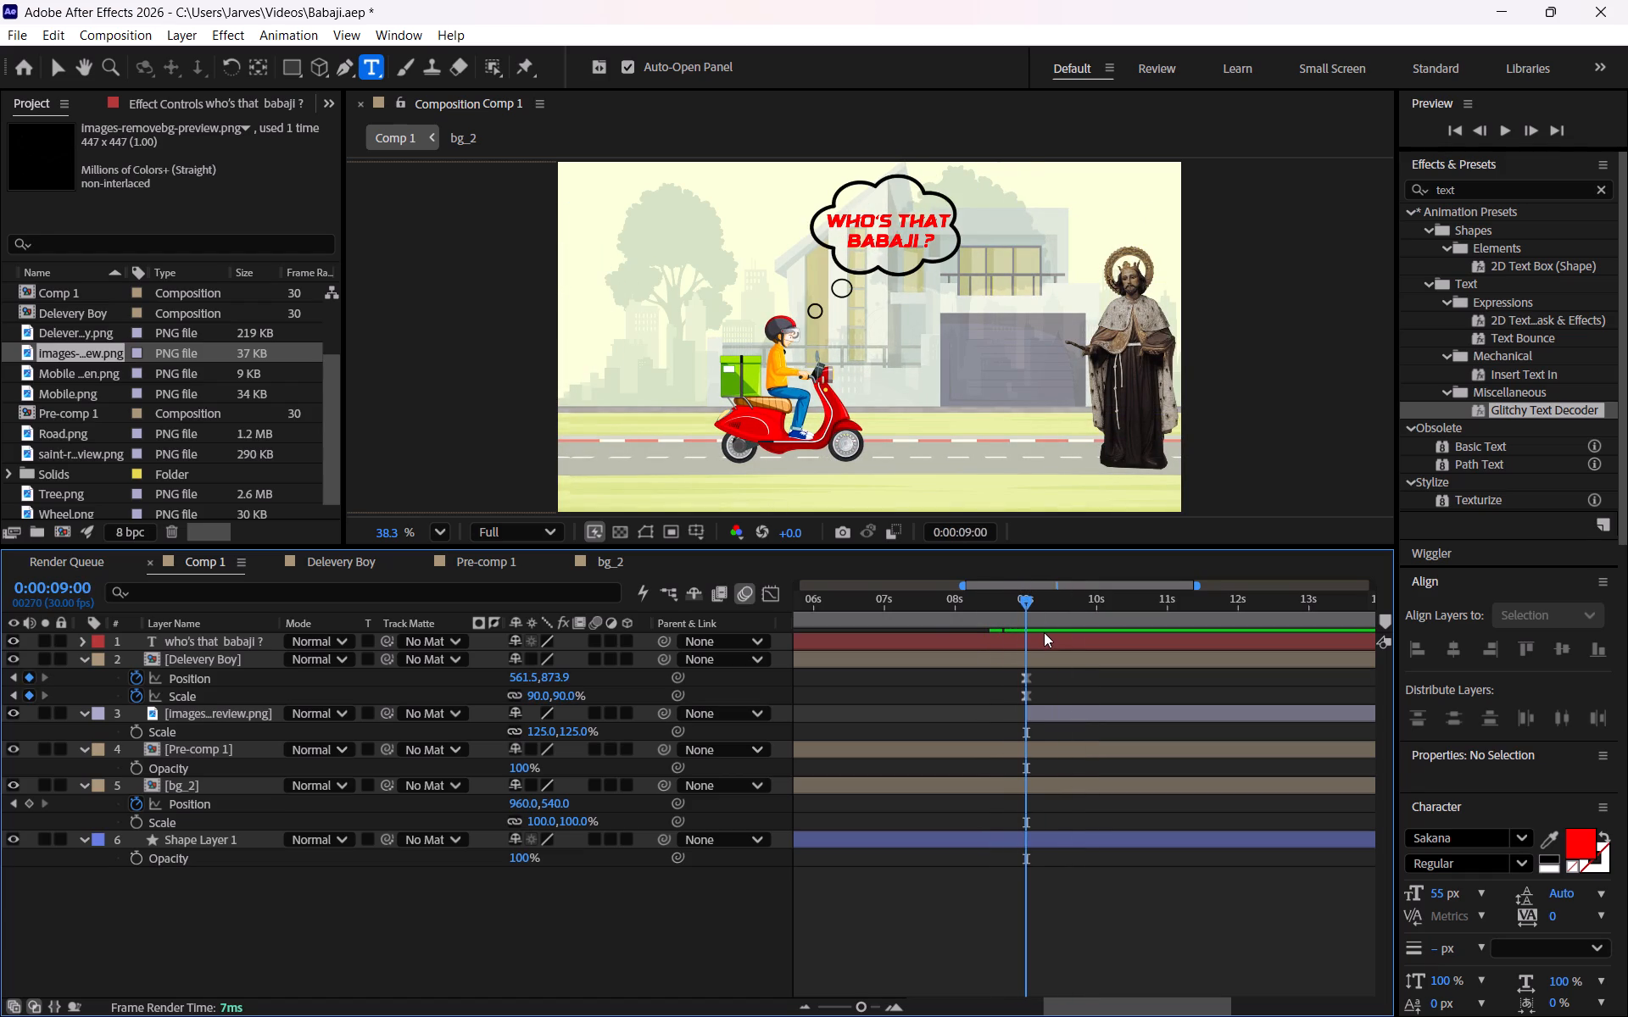
key("alt+bracketleft")
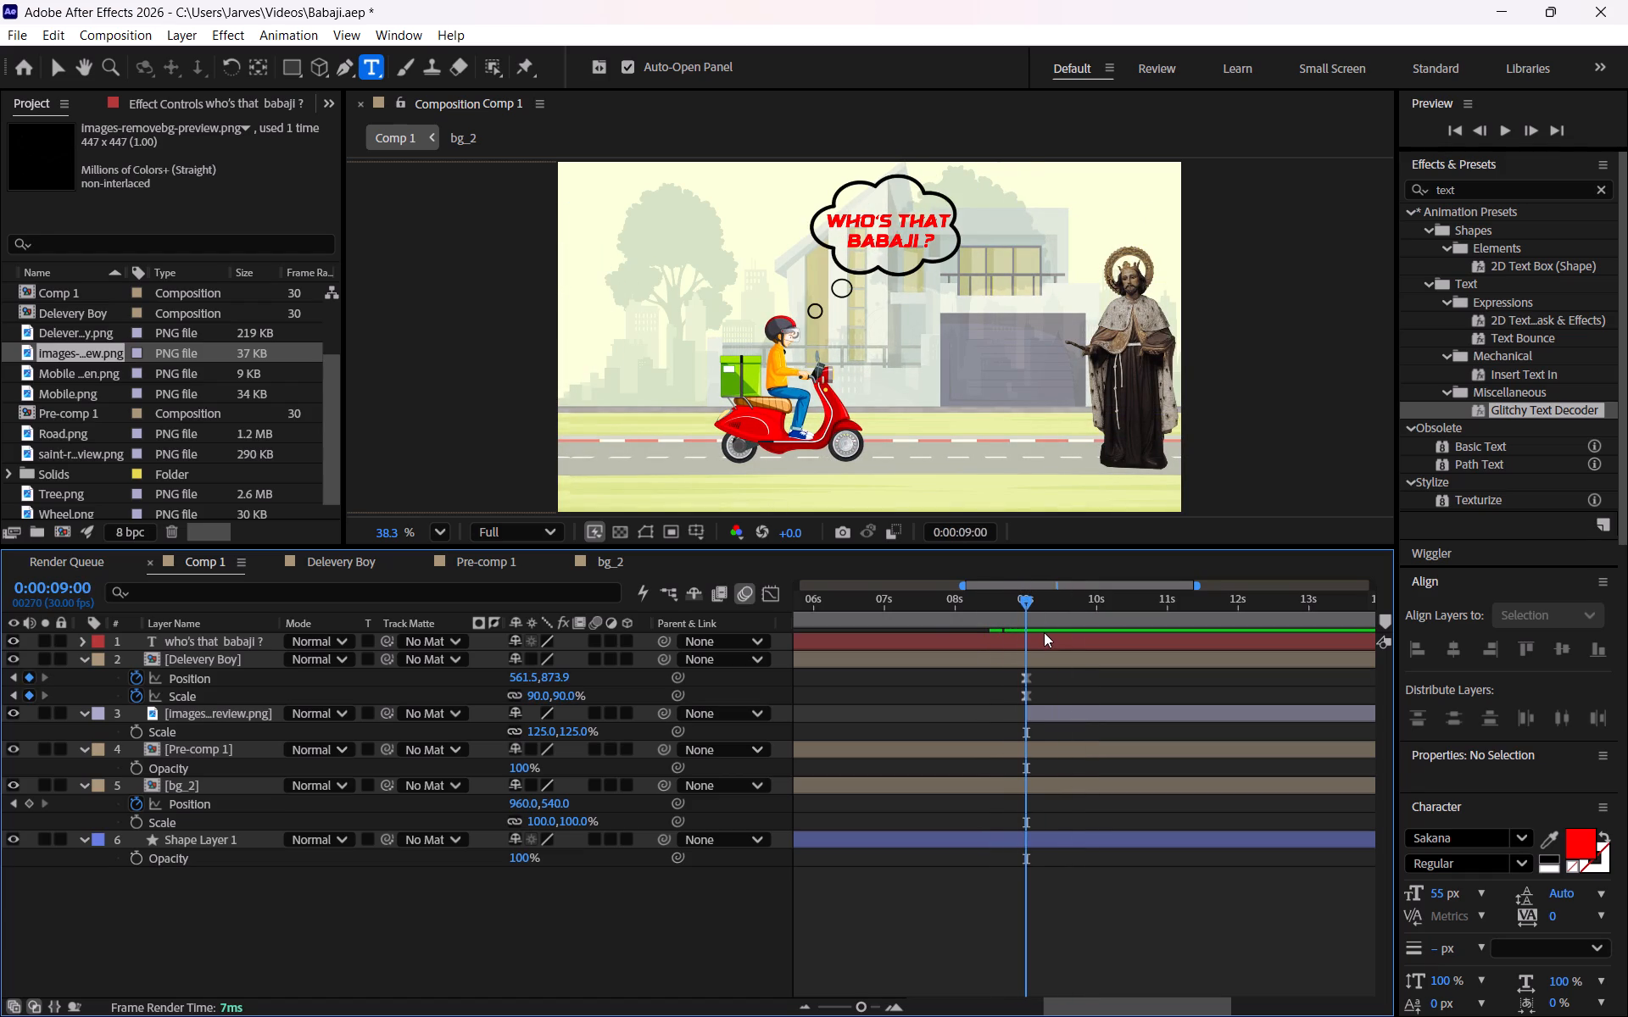
left_click(1044, 636)
key("alt+bracketleft")
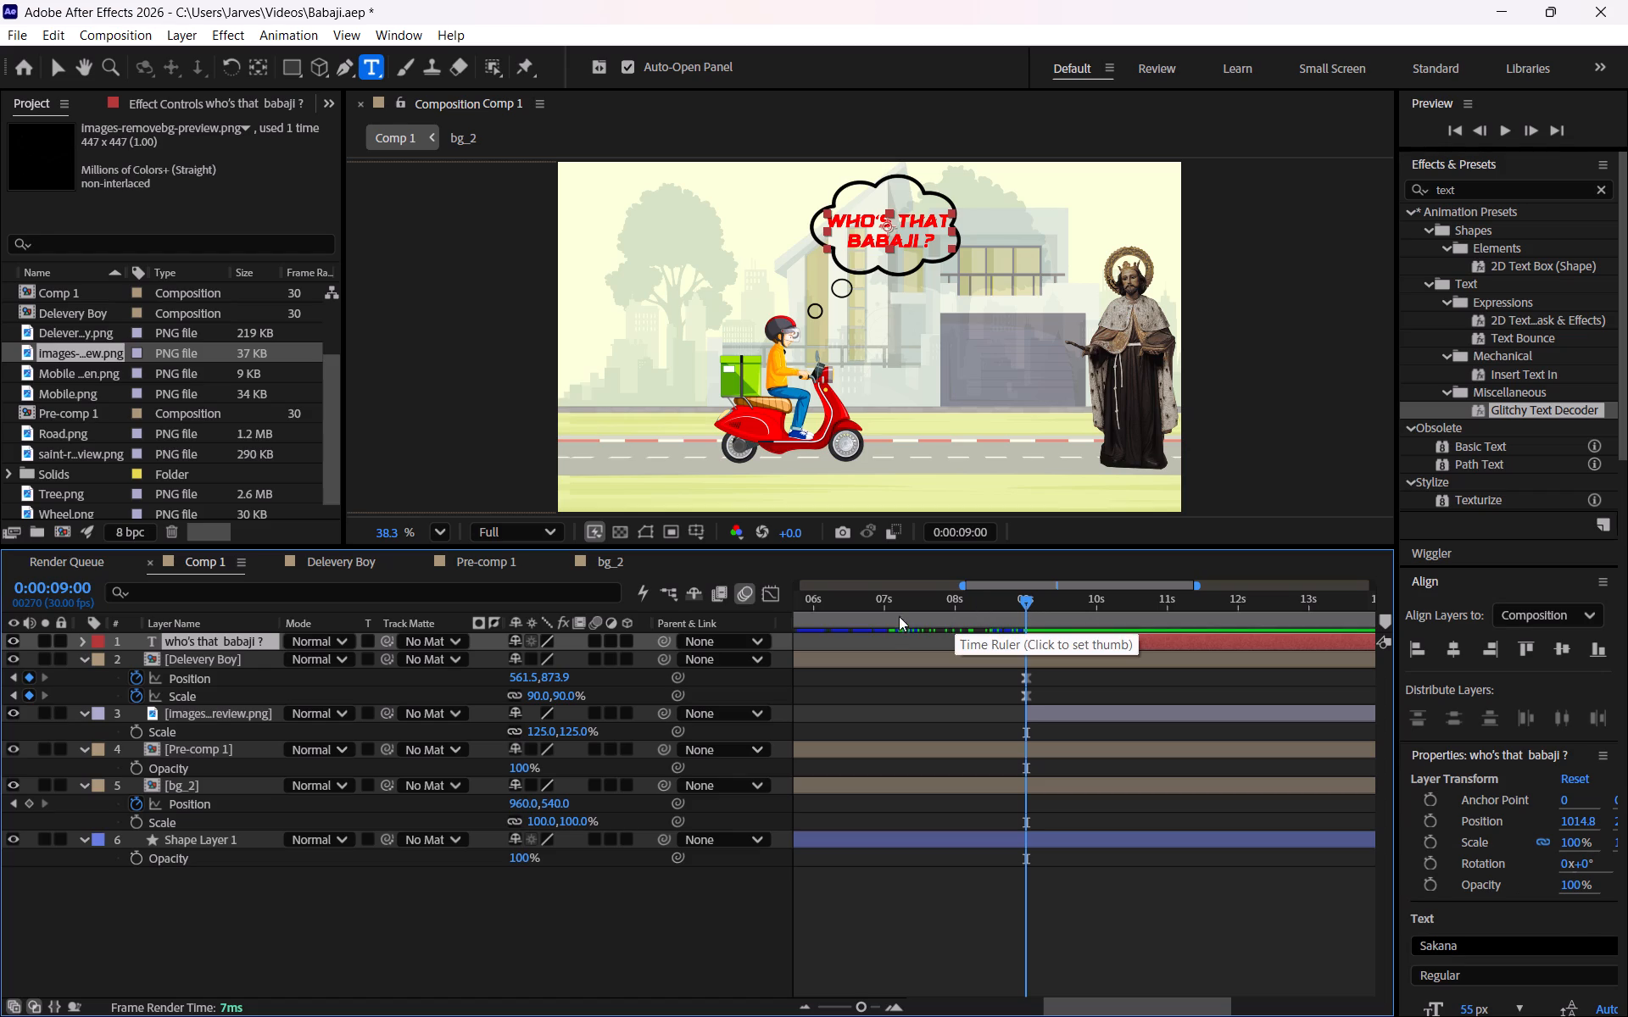
Preview the composition from 0:00:06:24 to check when the thought cloud and its text appear.
left_click(871, 618)
key("space")
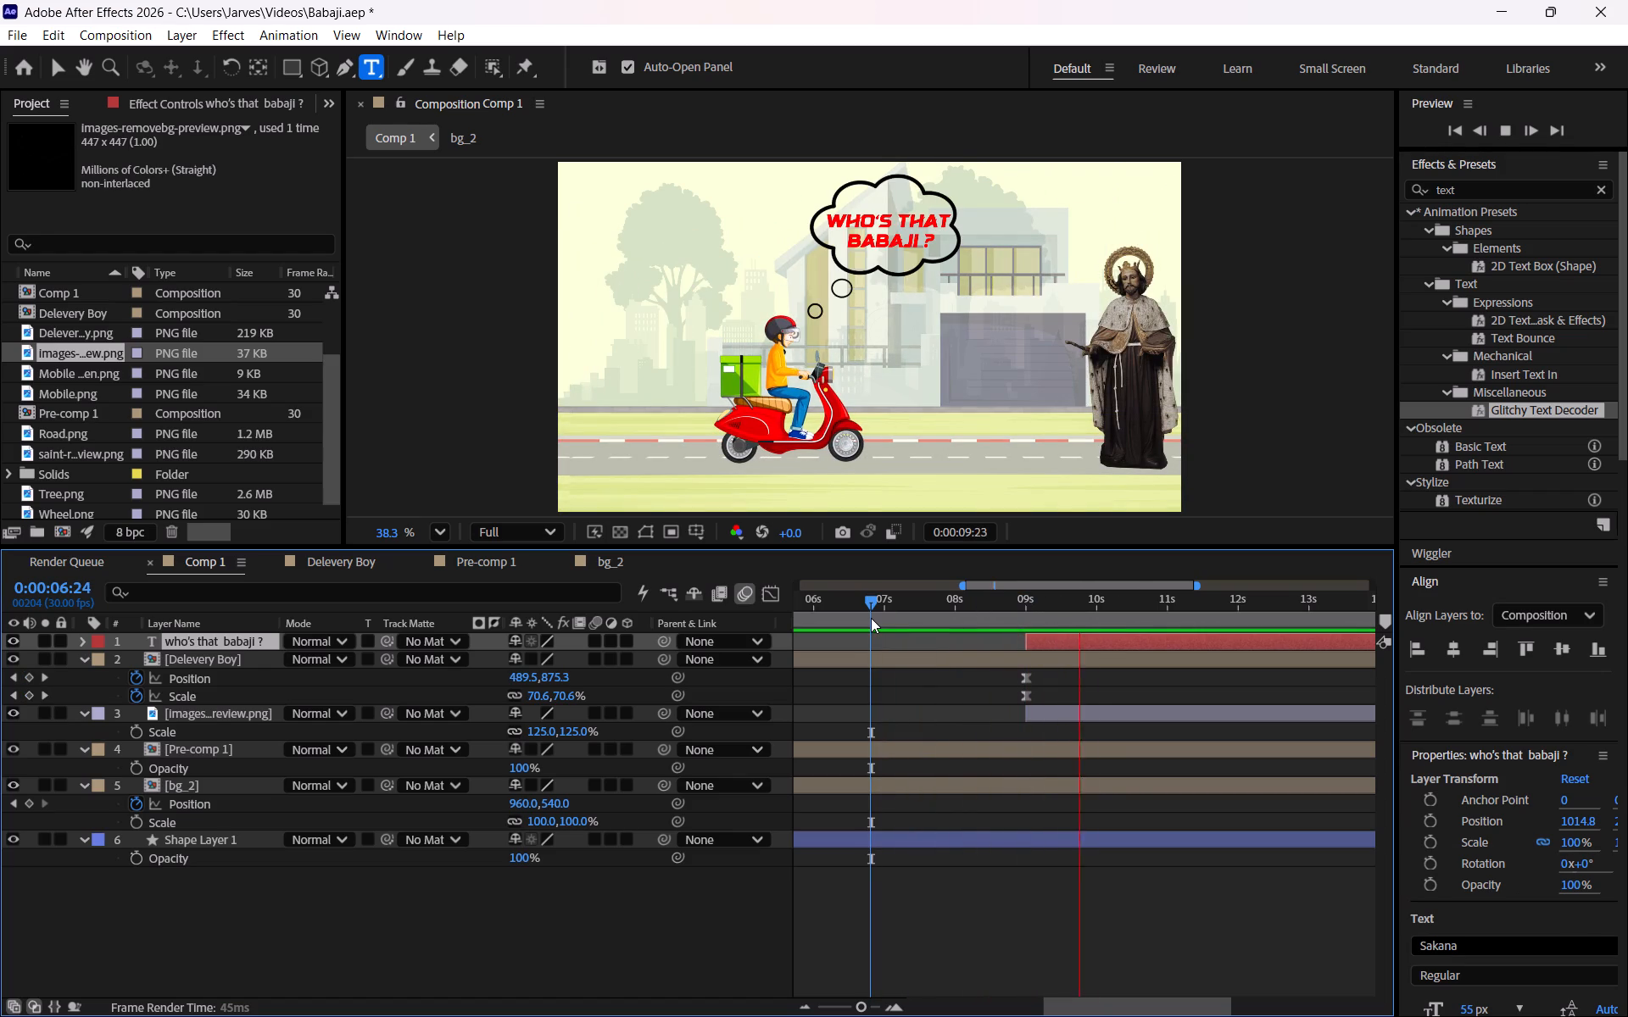
key("space")
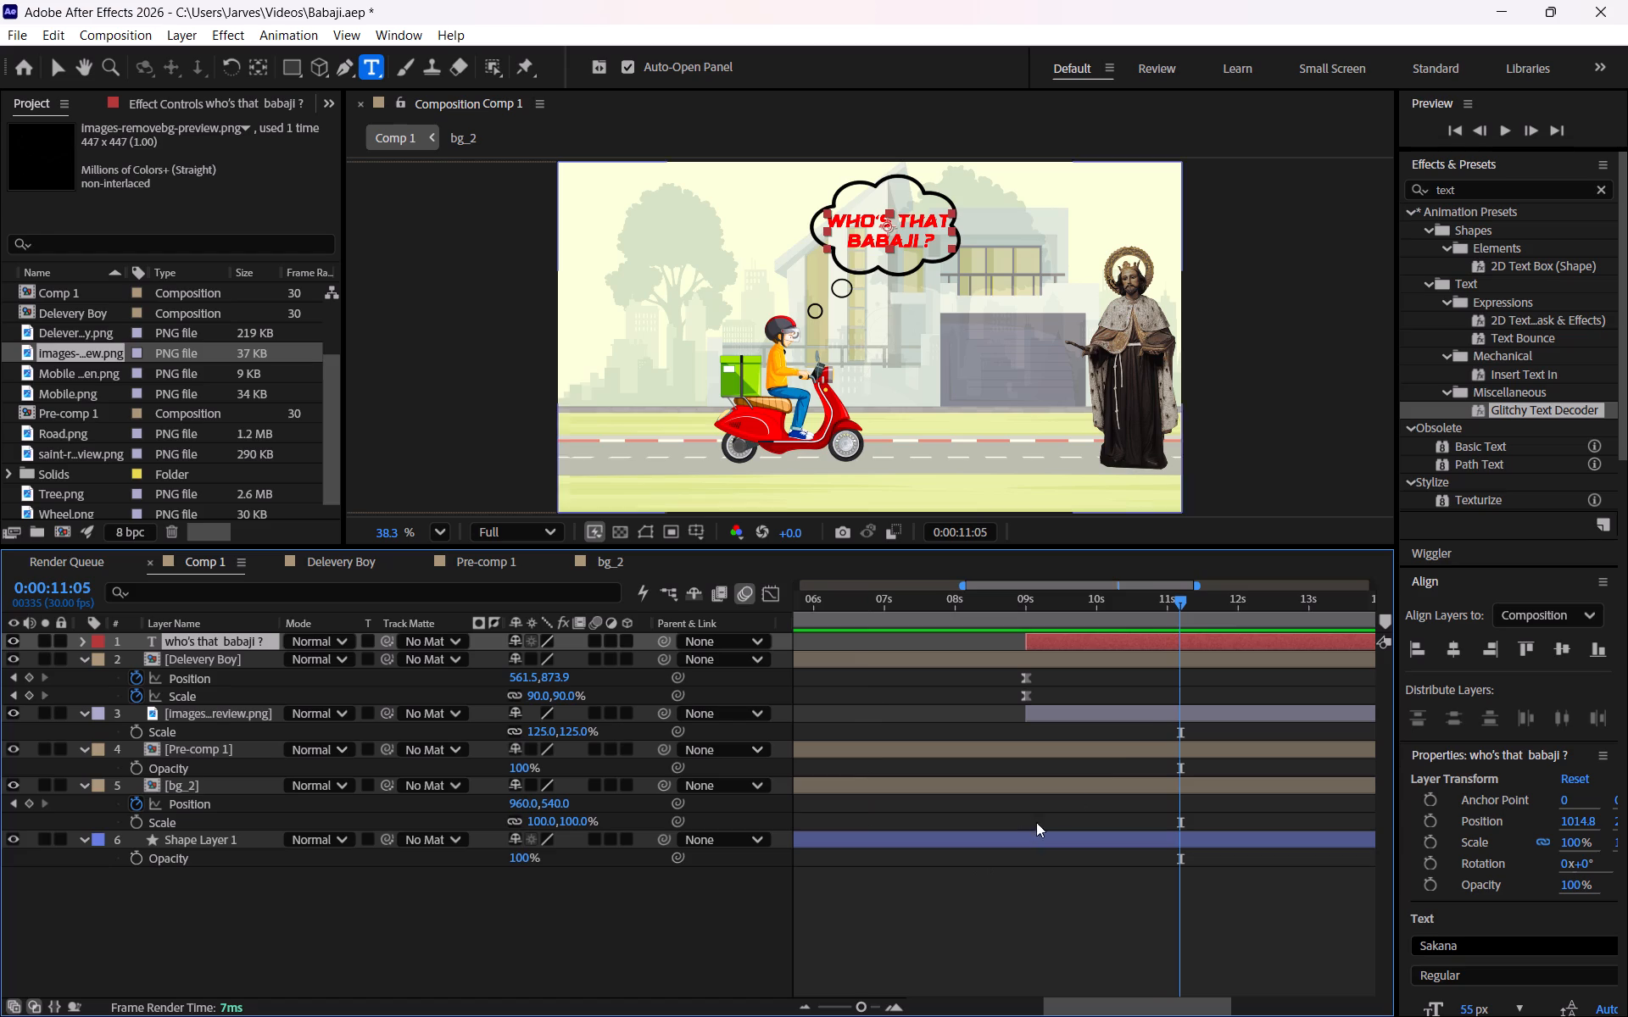
Add a 100% Opacity keyframe to the thought cloud image layer at 0:00:09:00.
left_click_drag(1182, 597, 1036, 585)
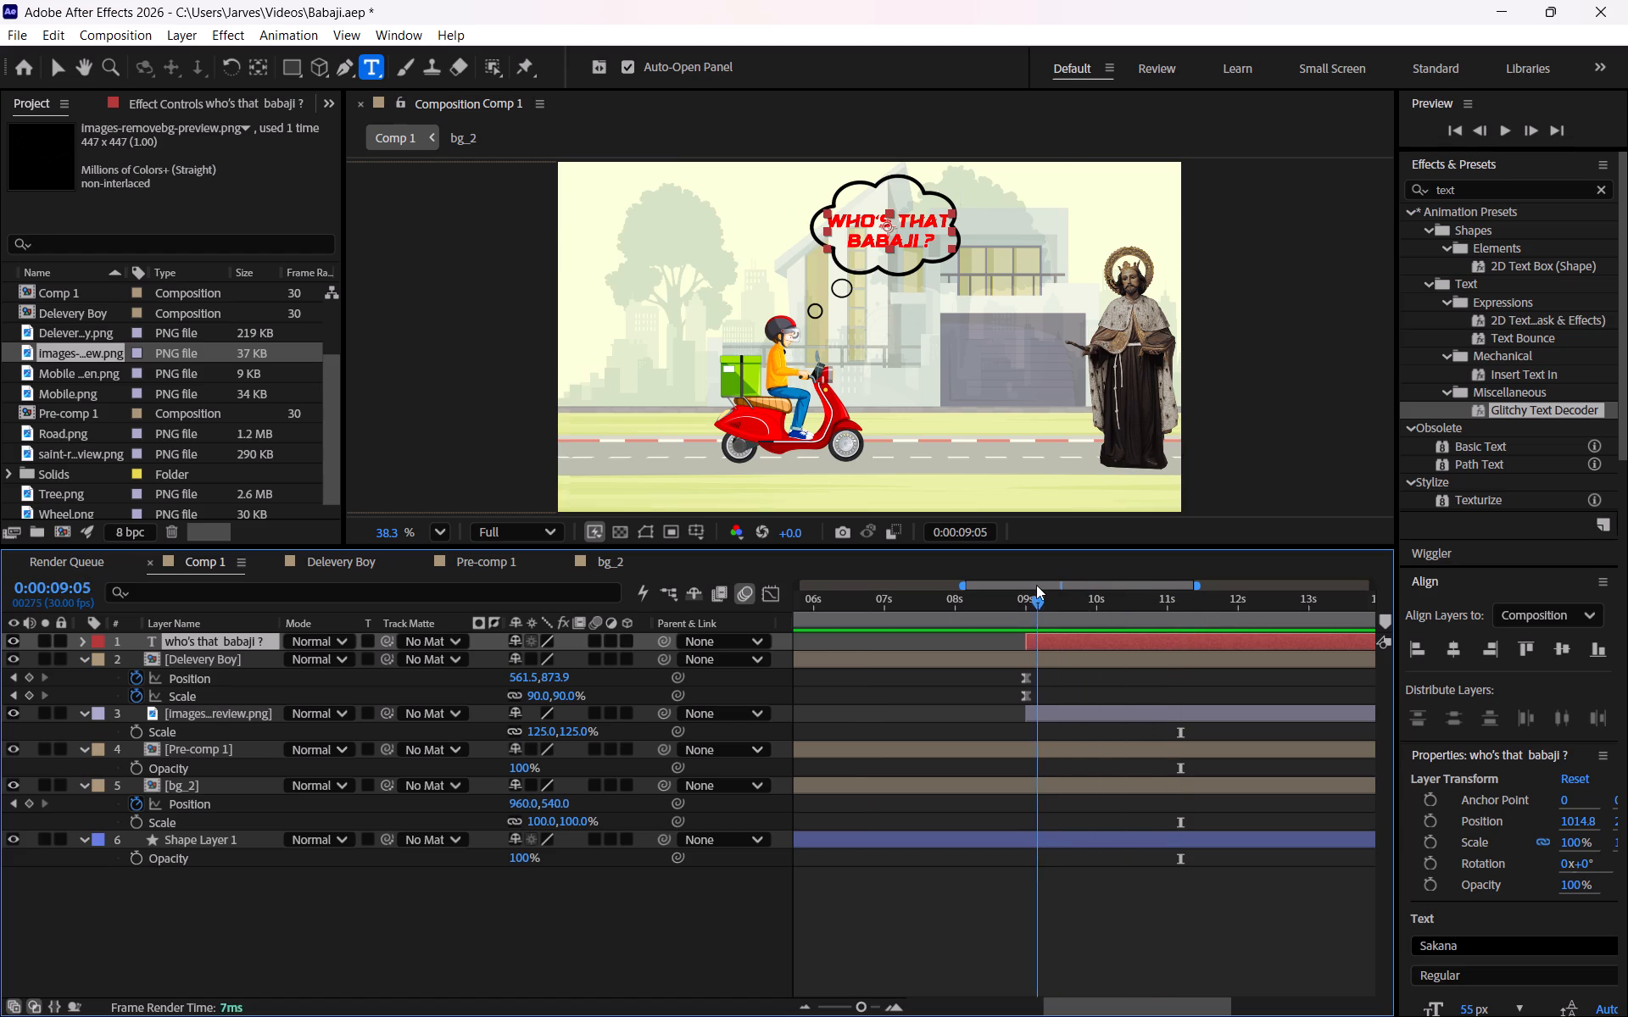
left_click_drag(1036, 585, 1029, 584)
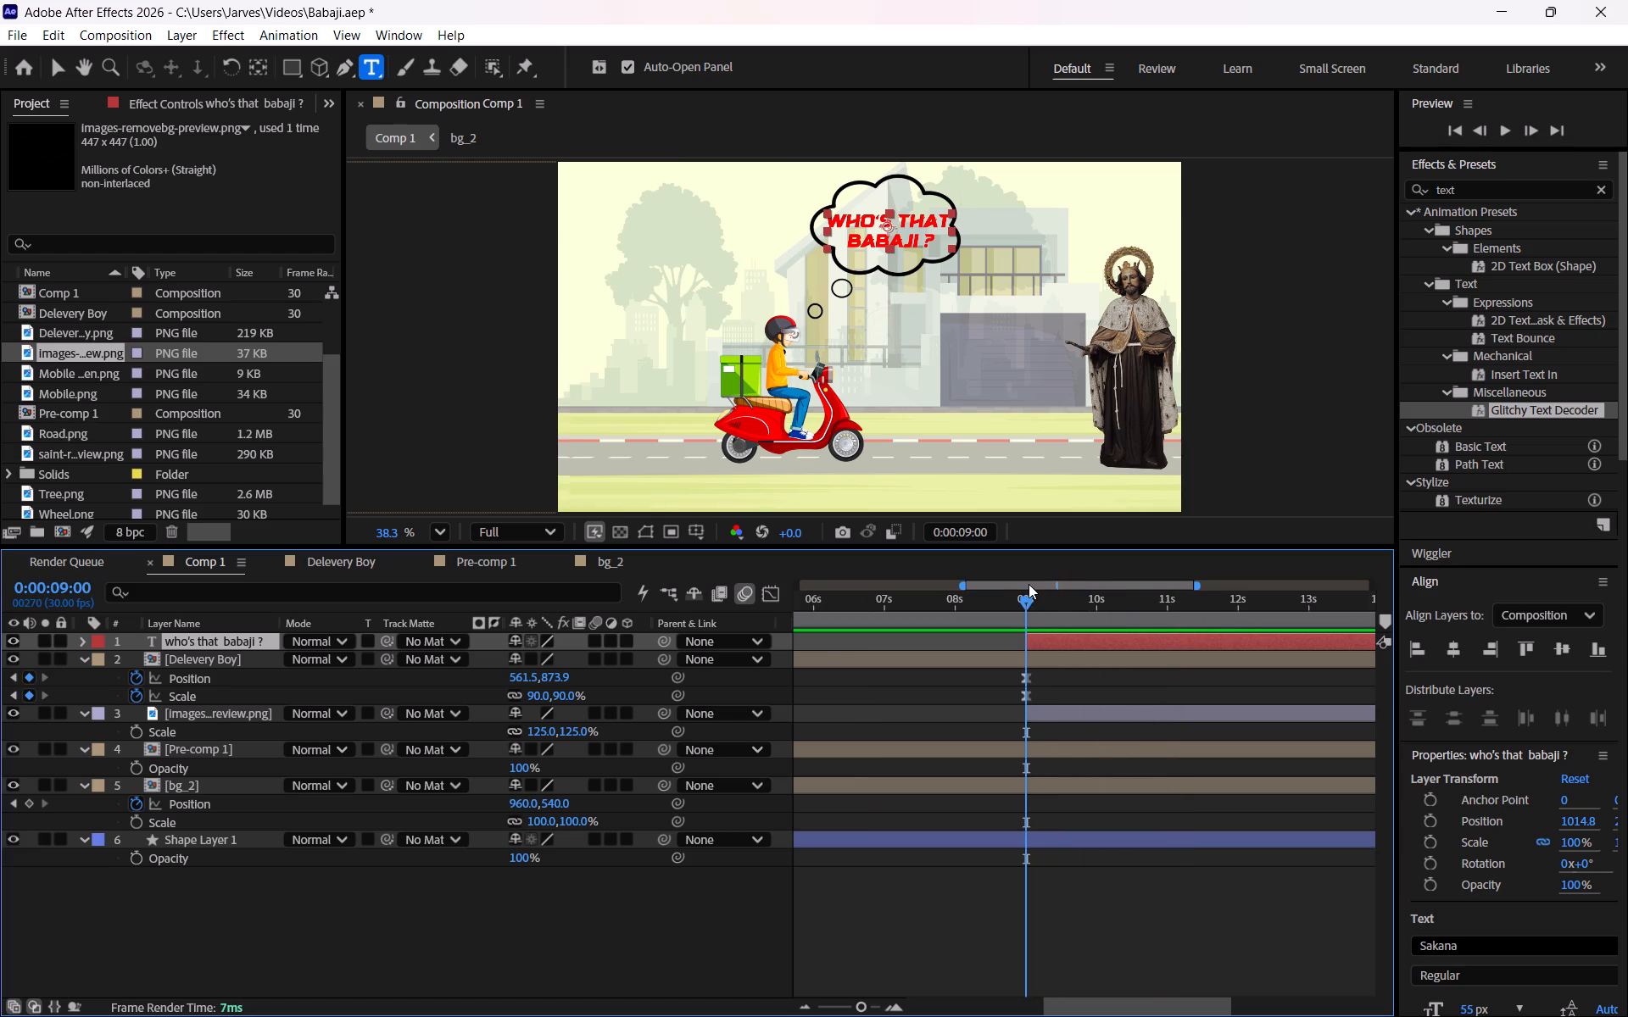
key("ctrl+shift+Right")
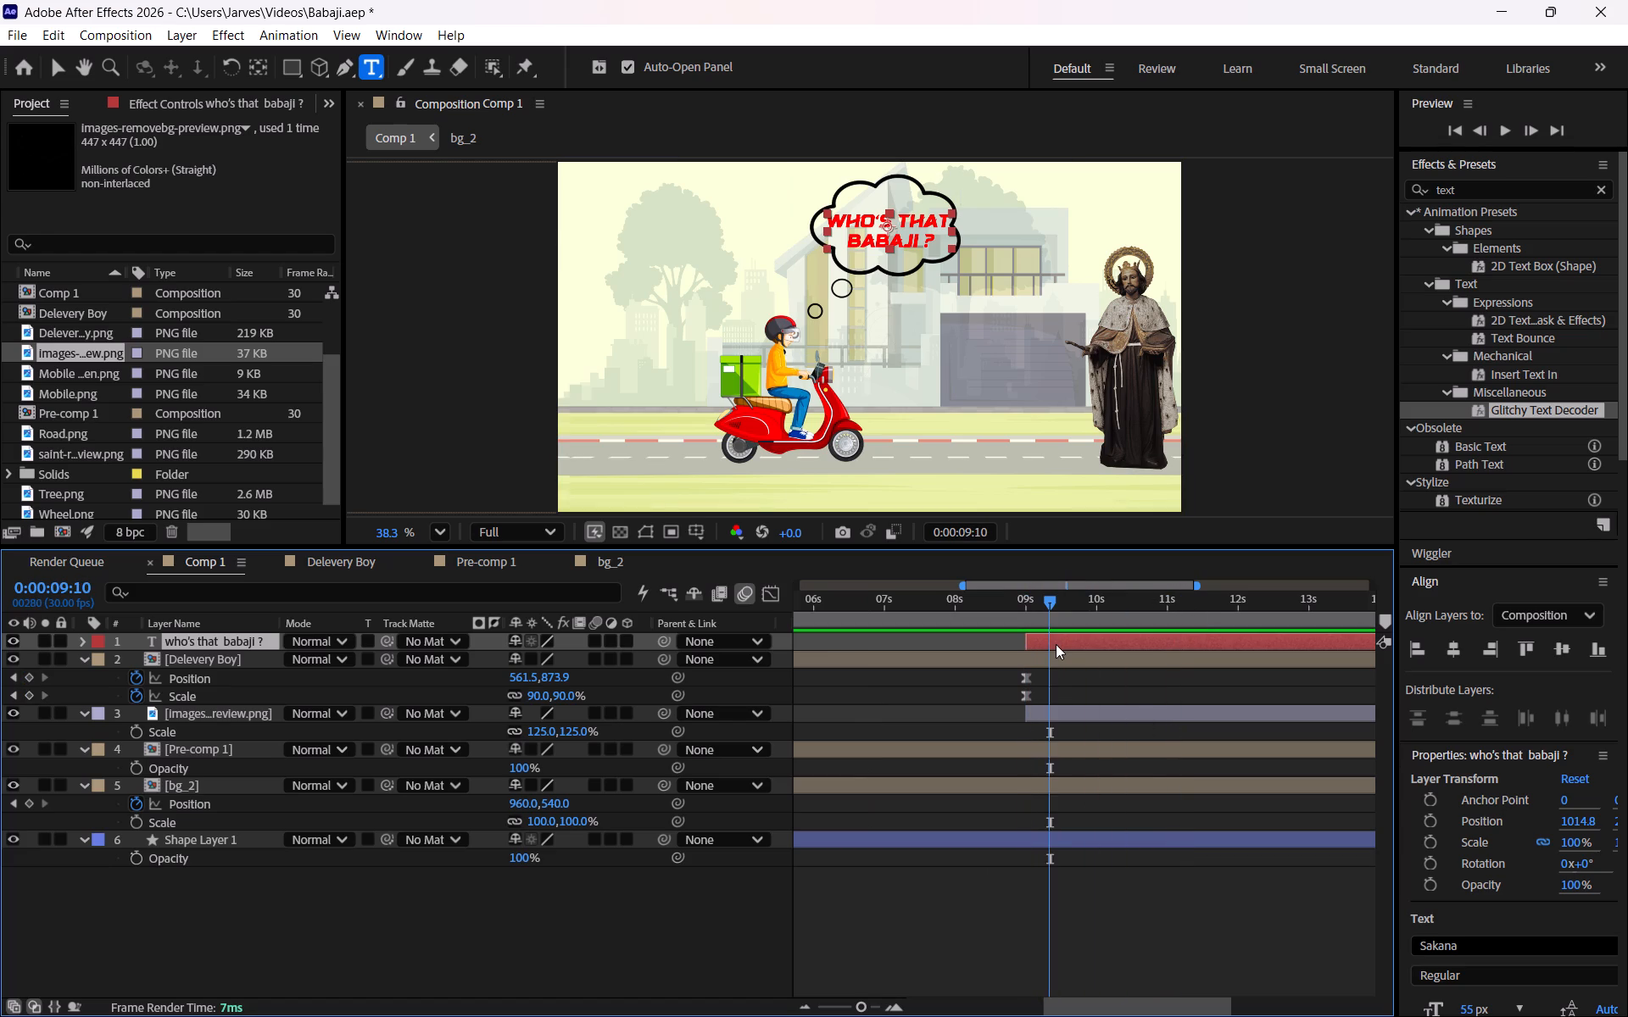
key("ctrl+shift+Right")
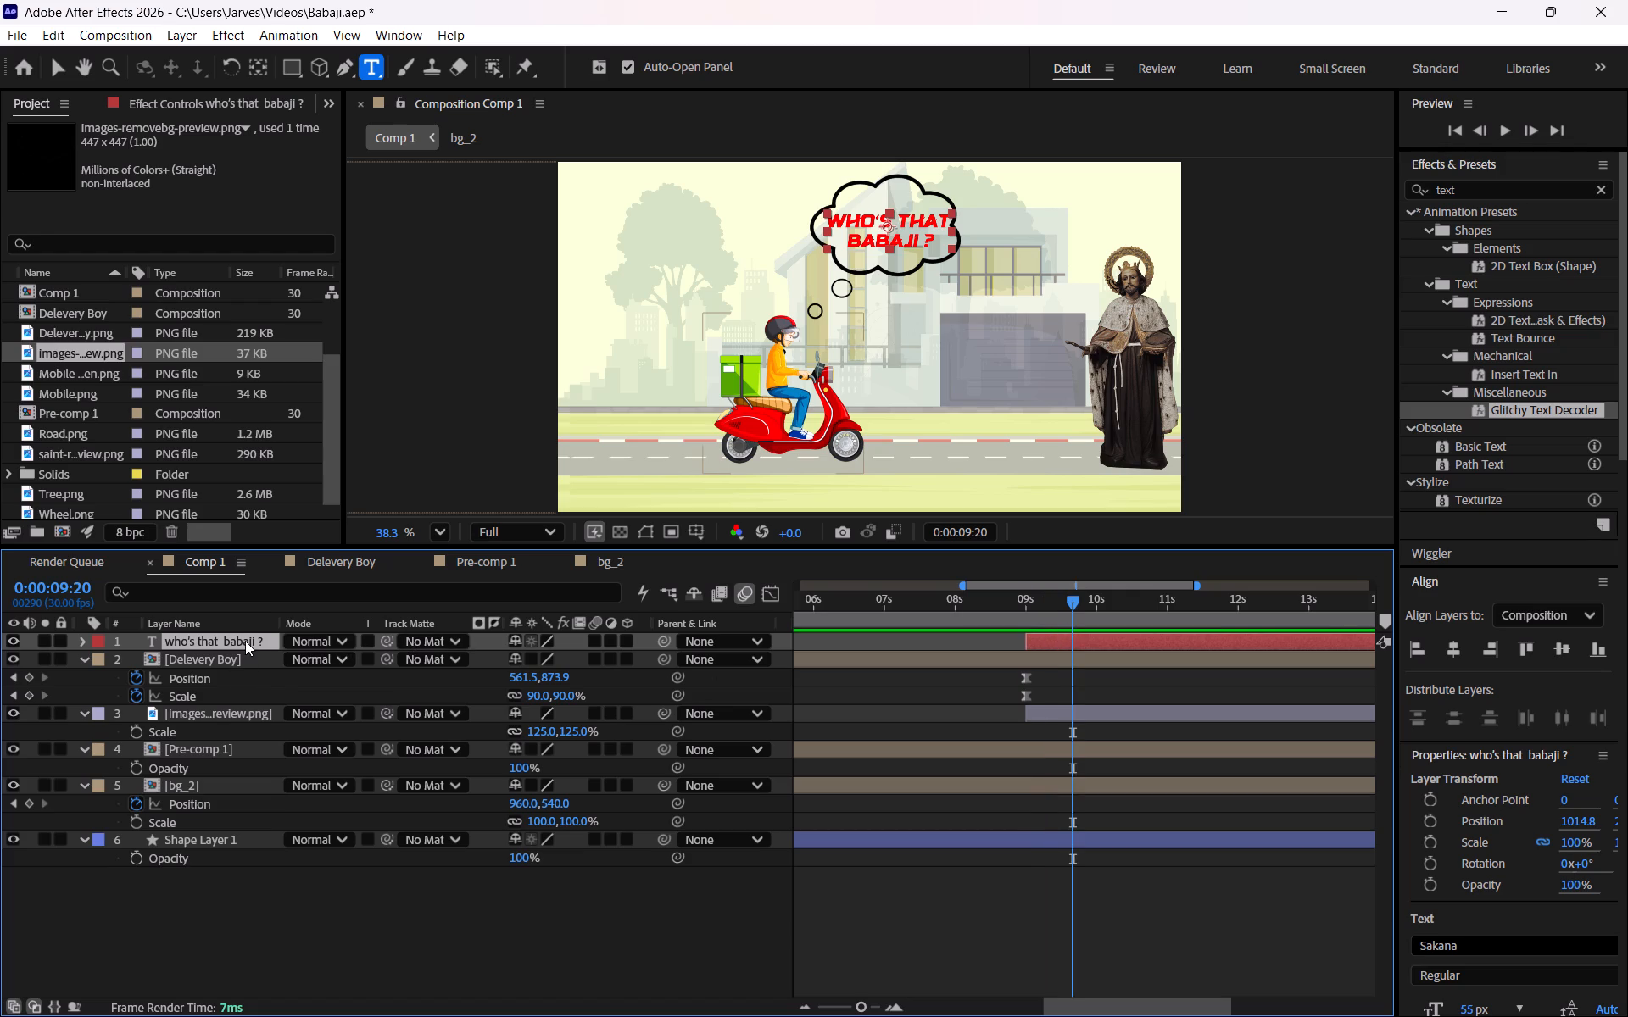
left_click(235, 715)
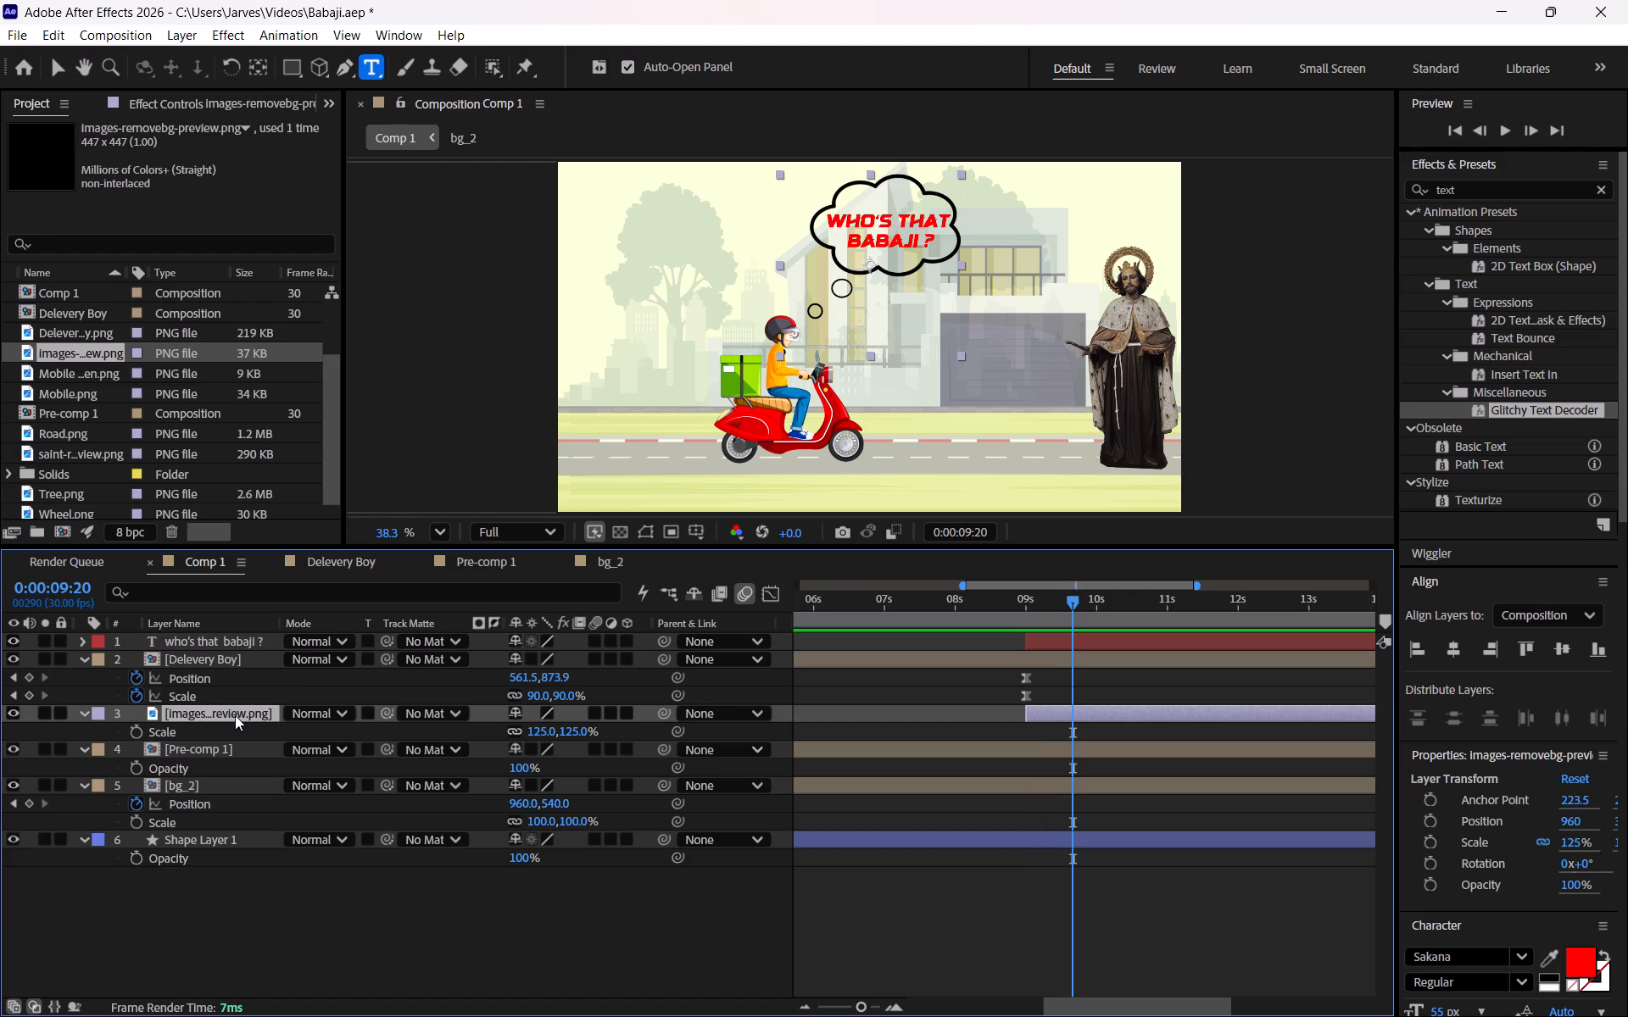
key("t")
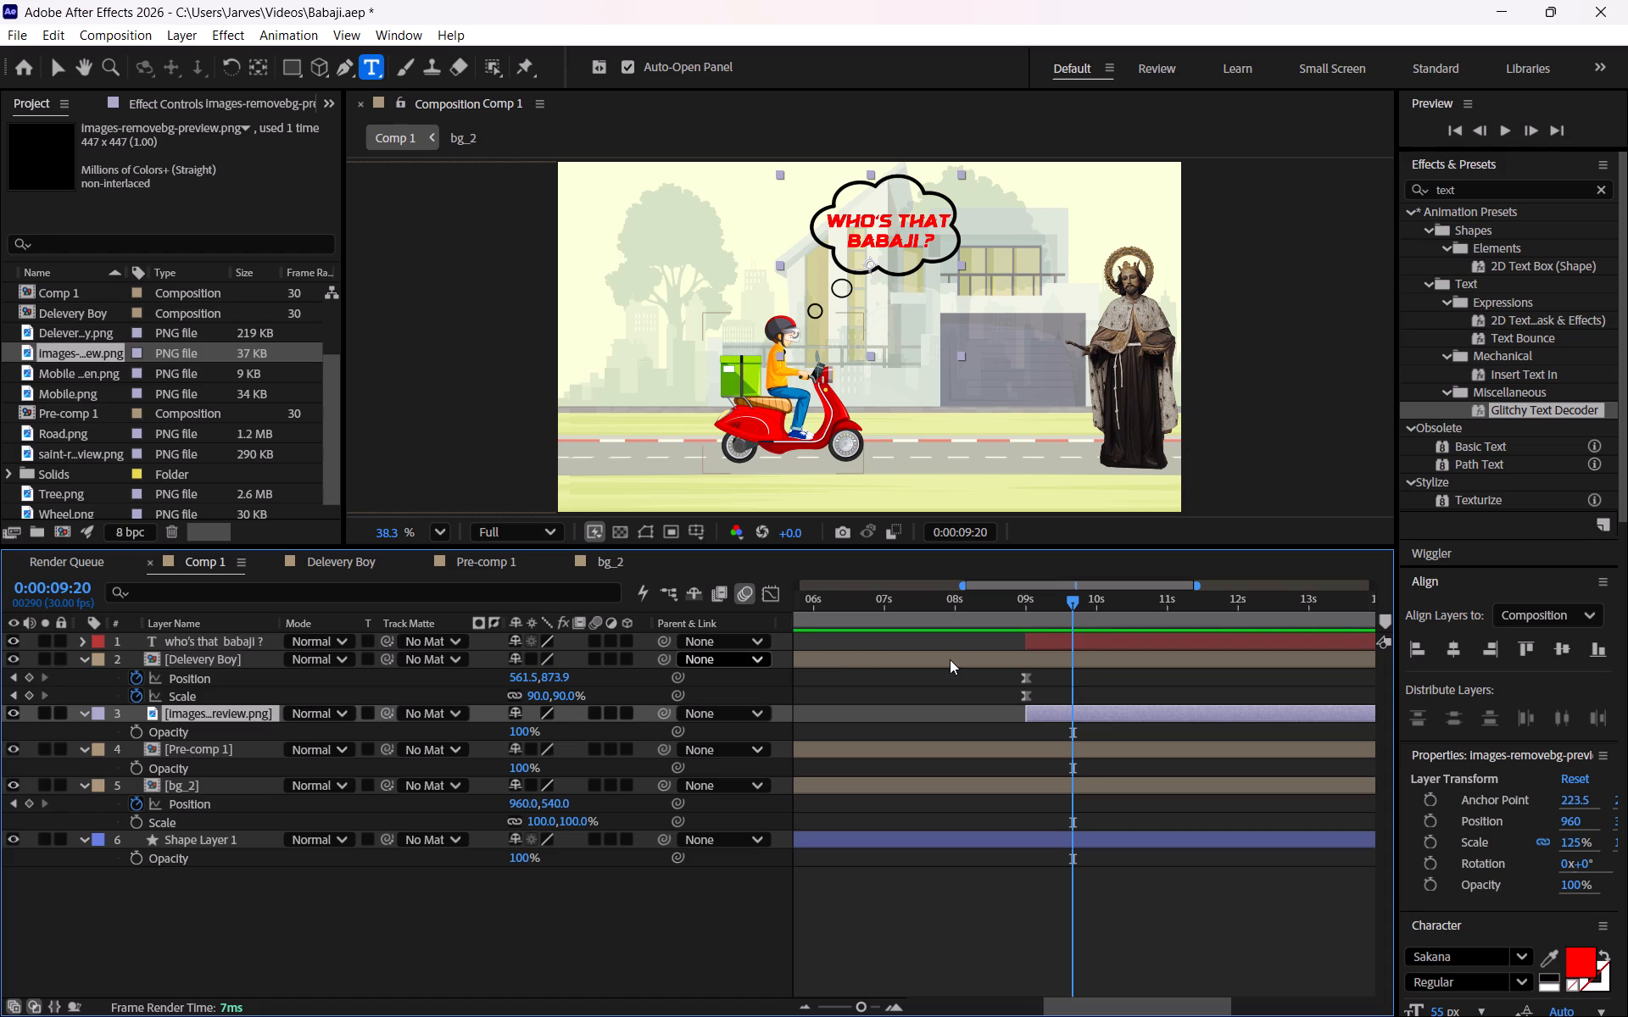
key("k")
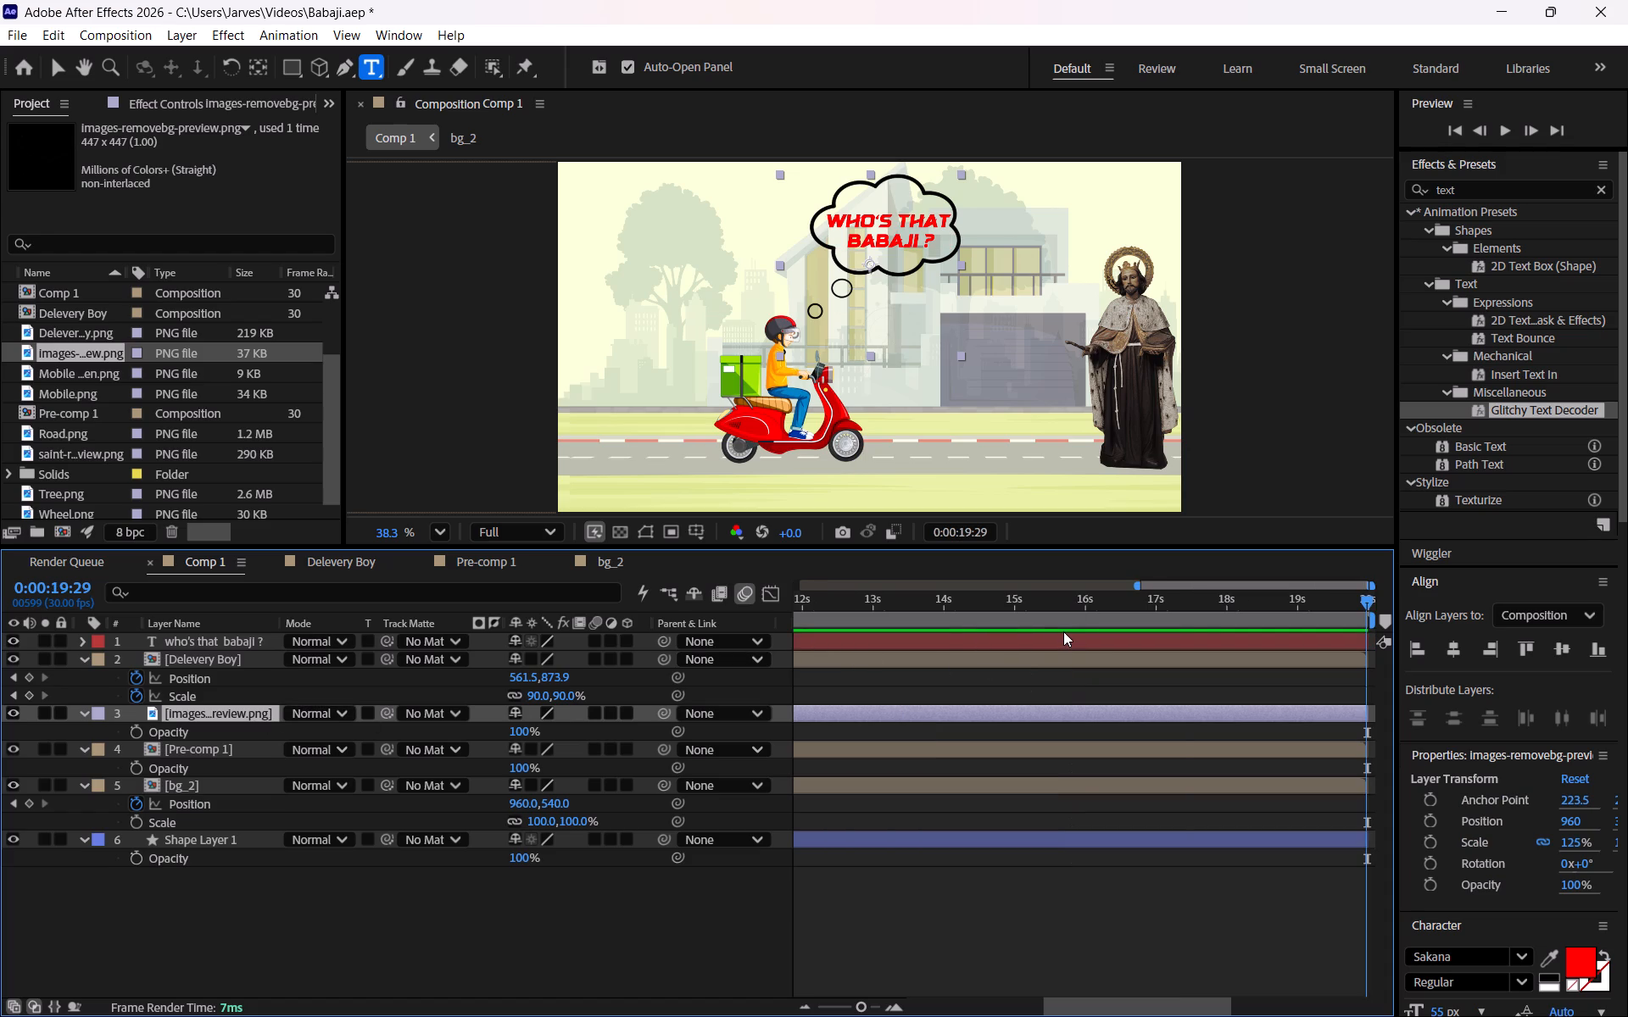
key("j")
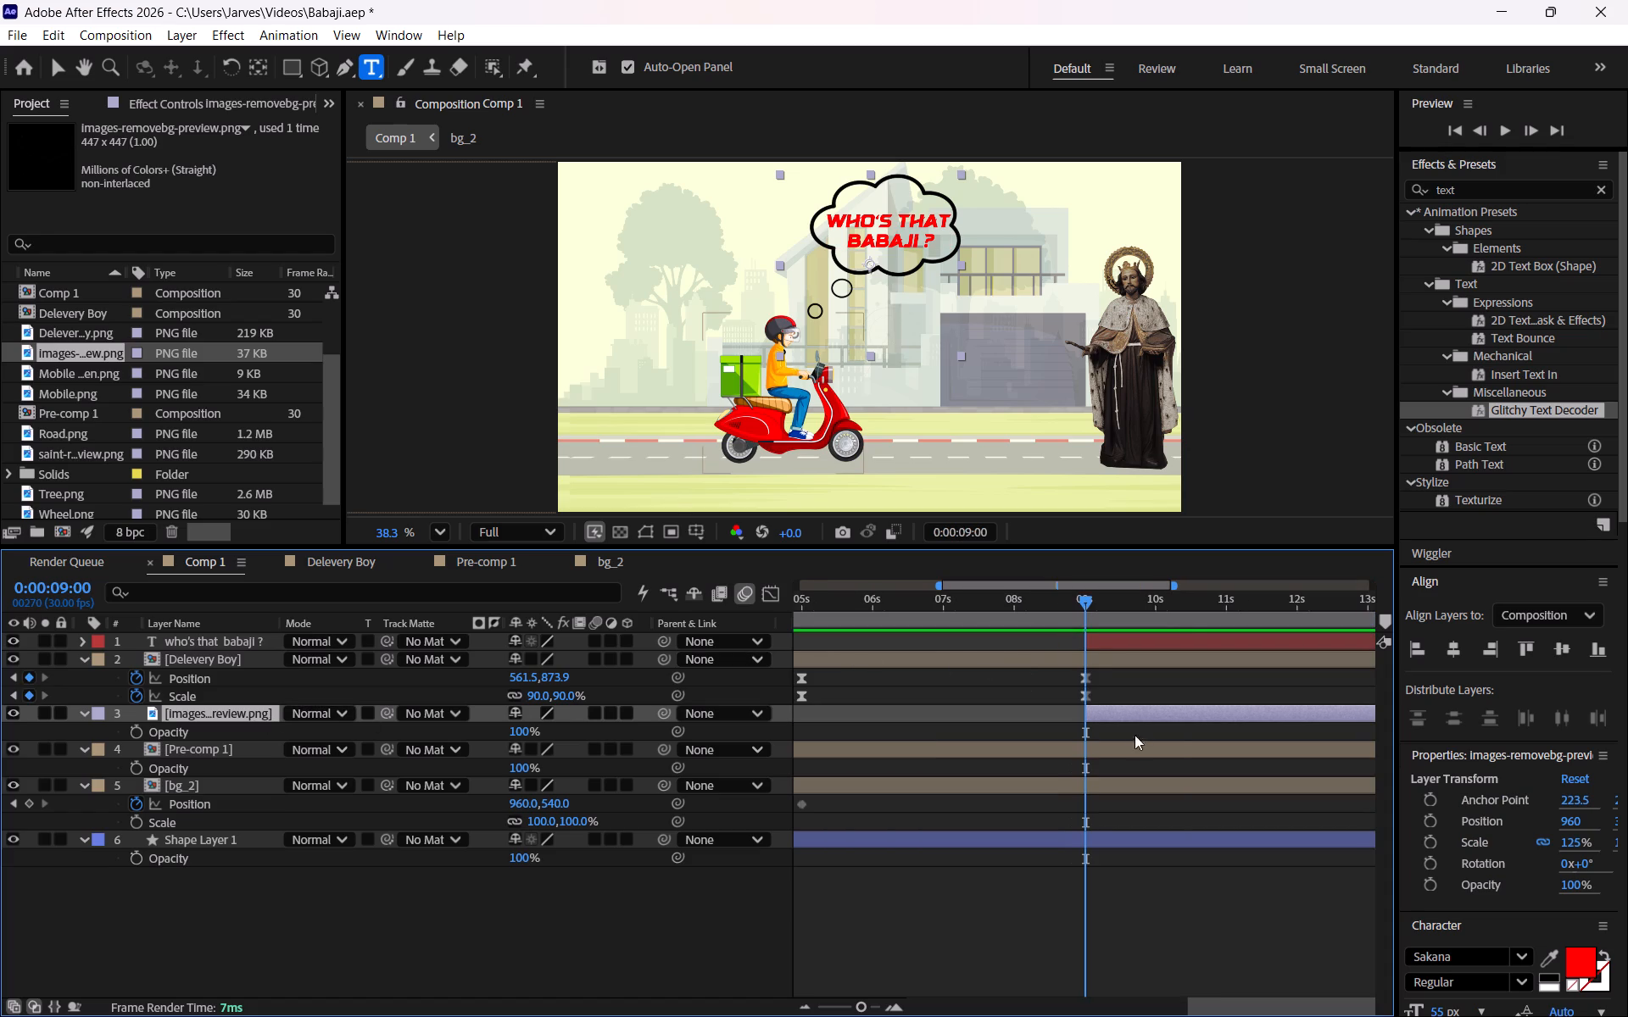
left_click(137, 731)
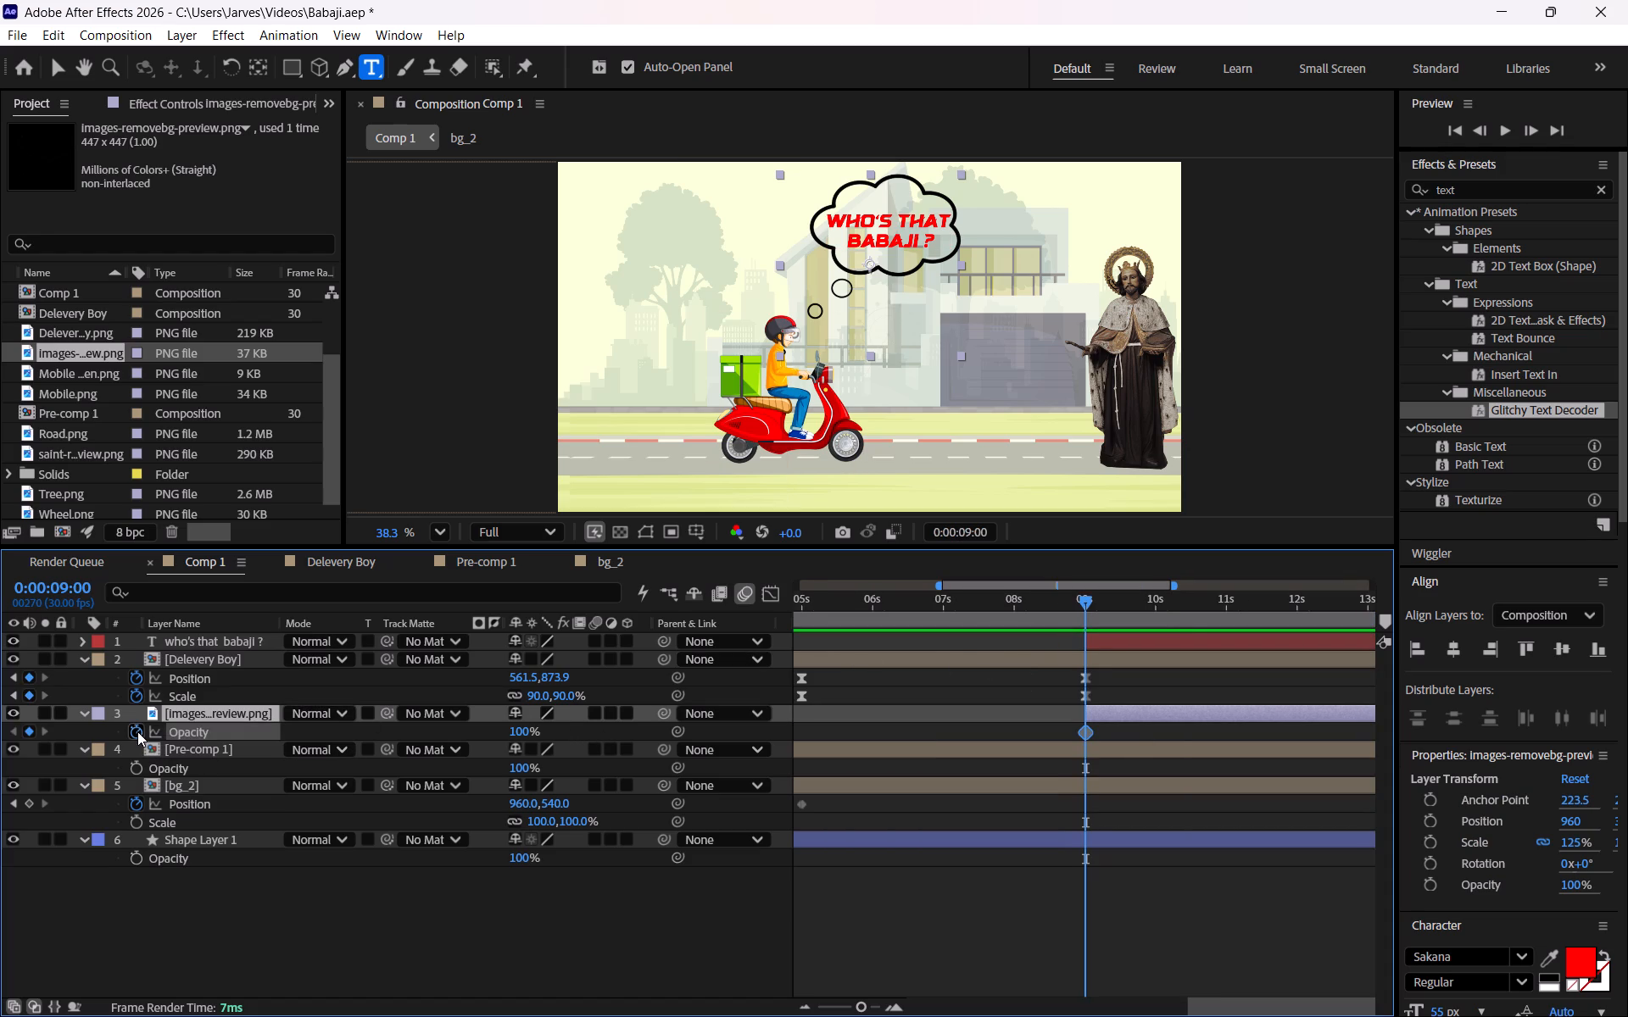
Add a 100% Opacity keyframe to the "who's that babaji ?" text layer at 0:00:09:00.
left_click(211, 642)
key("t")
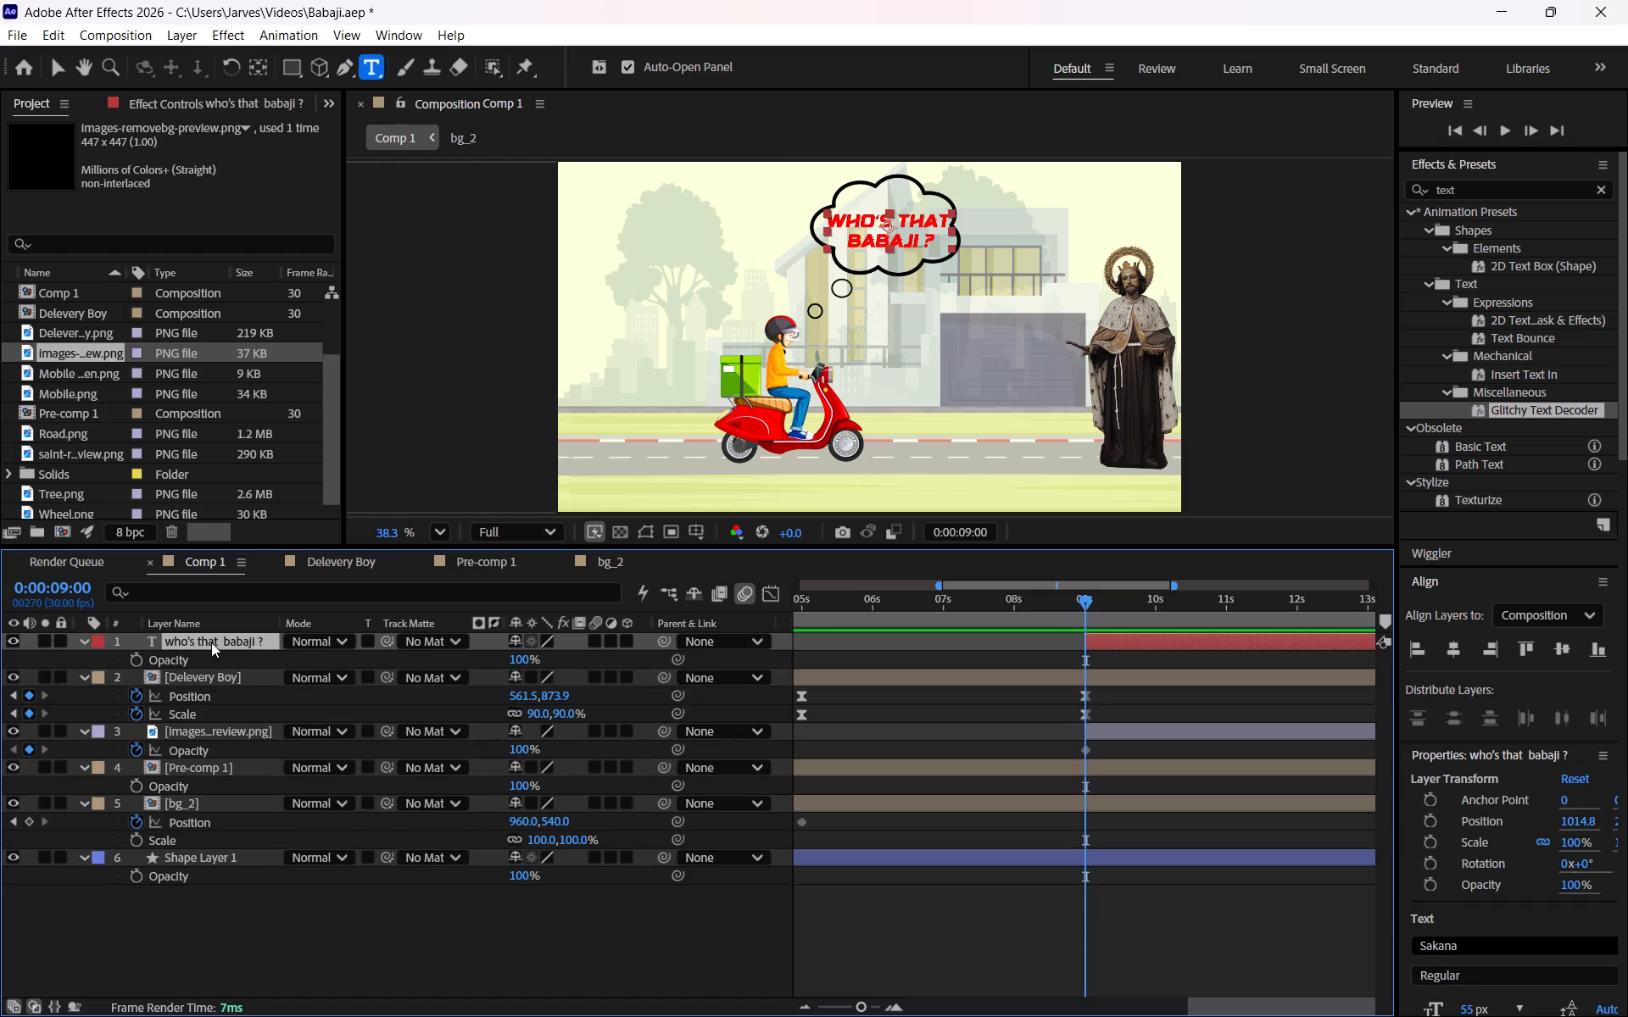
left_click(338, 941)
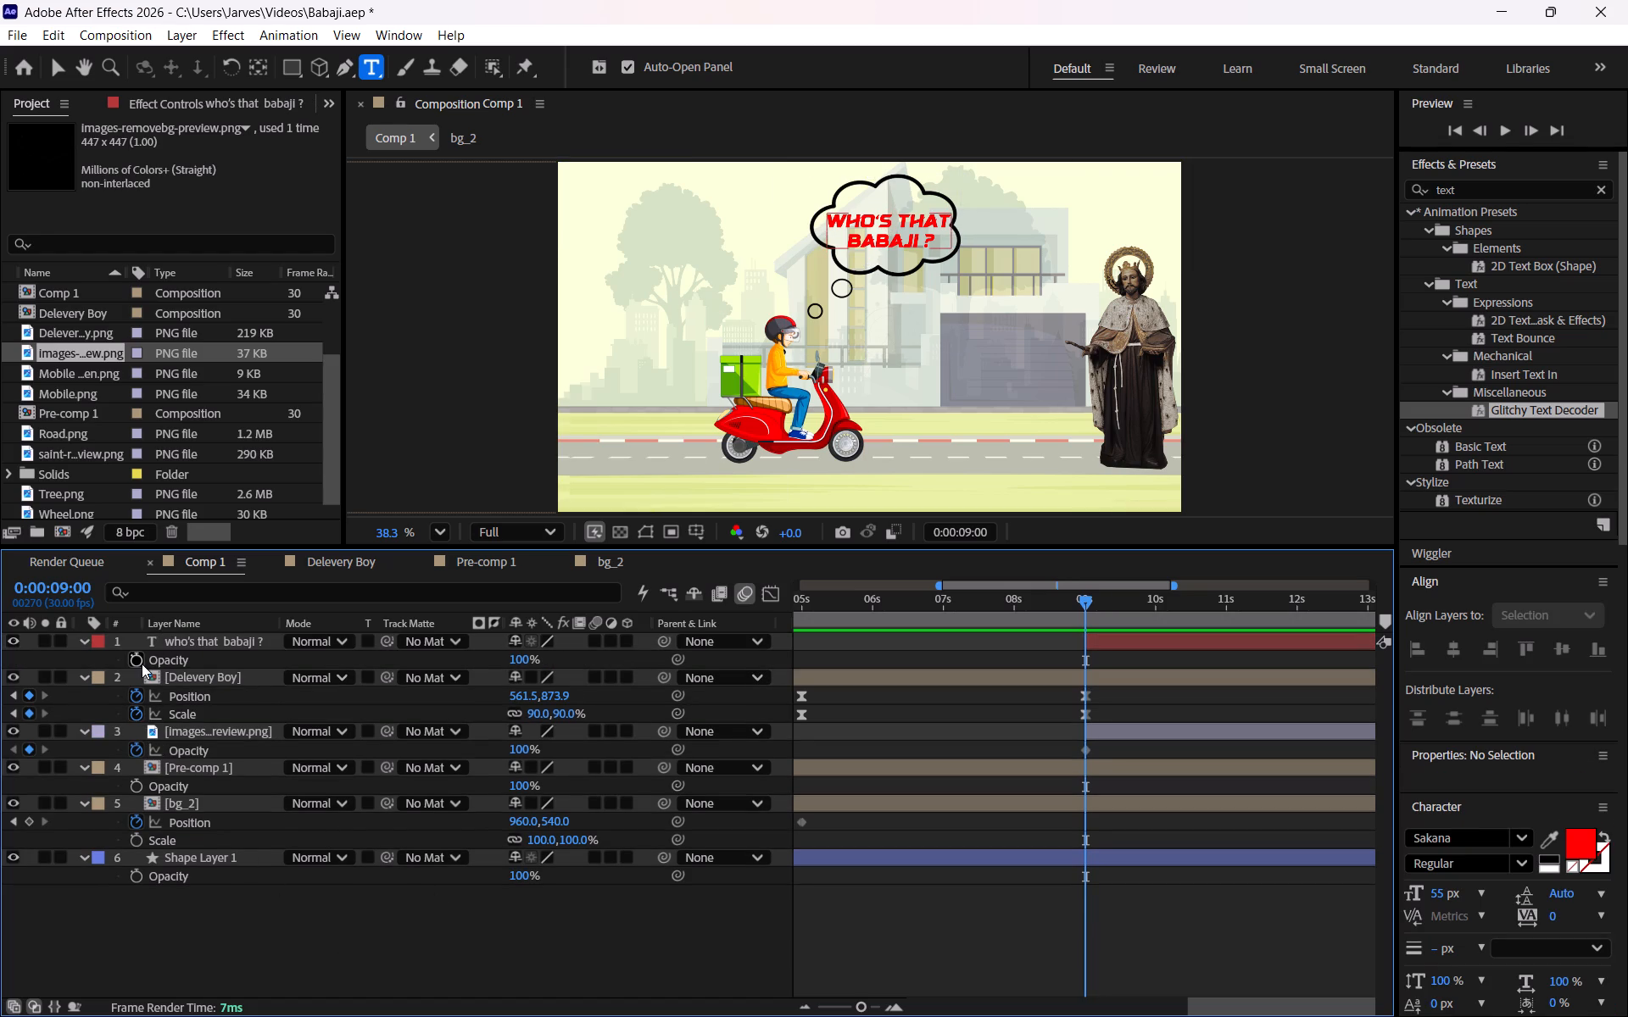
left_click(137, 659)
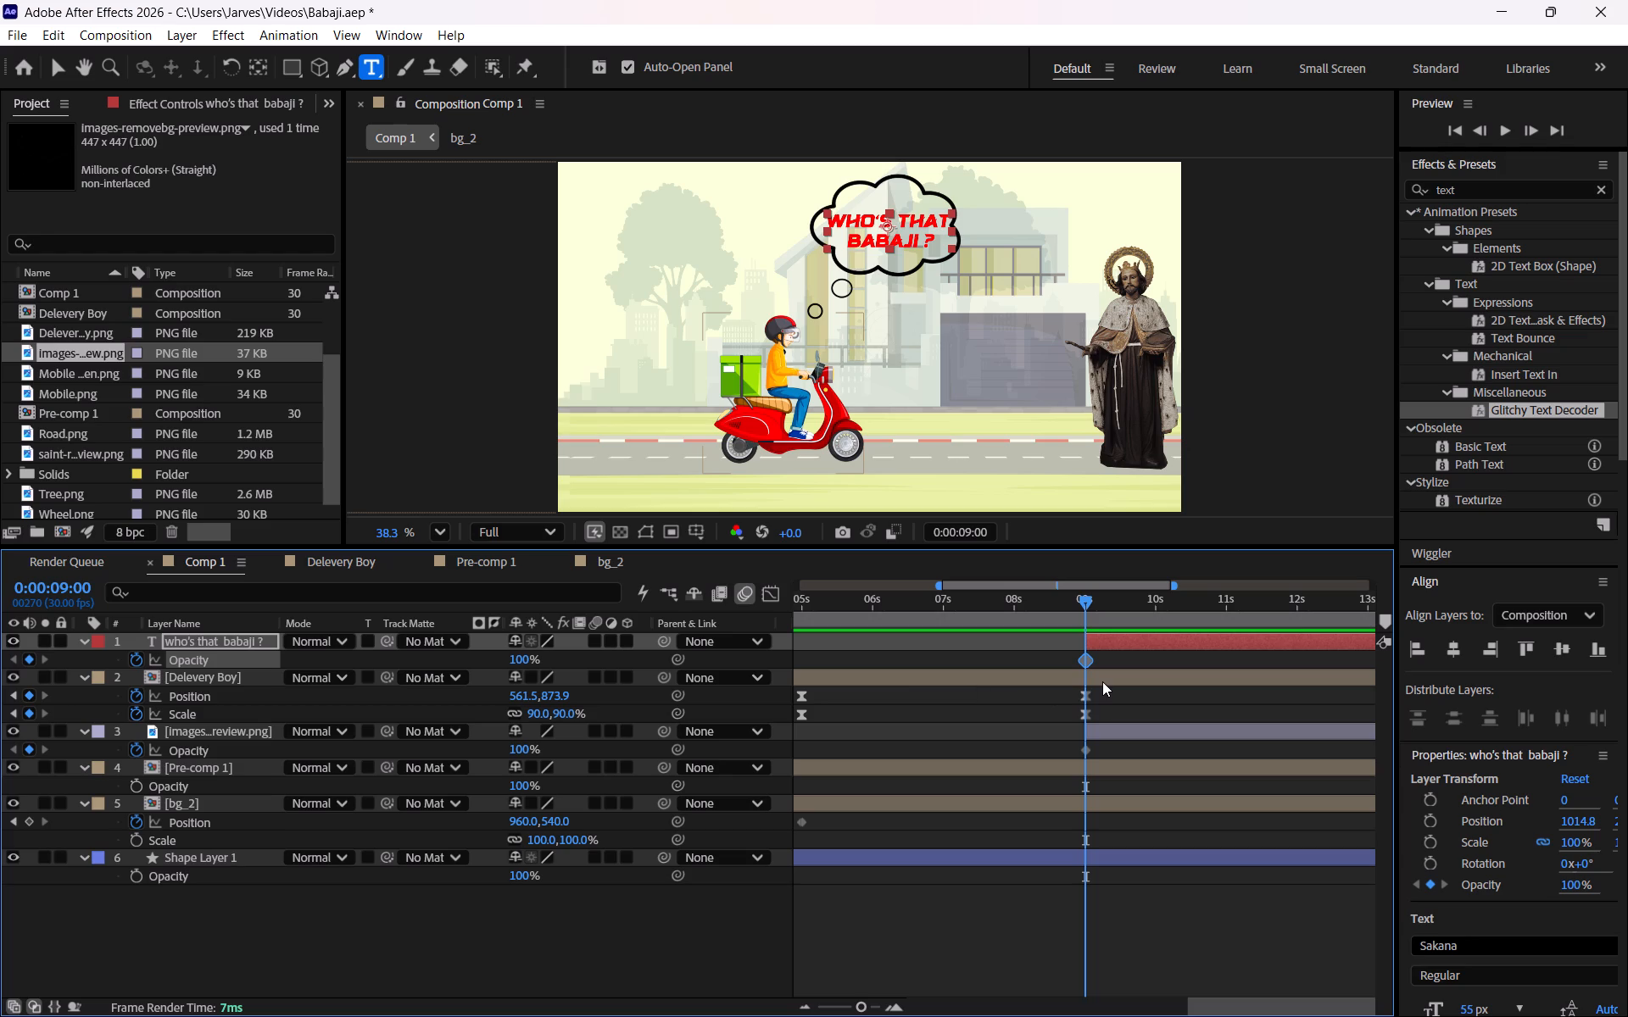
Set the "who's that babaji ?" text layer's opacity to 0% at 0:00:09:20.
key("ctrl+shift+Right")
key("ctrl+shift+Right")
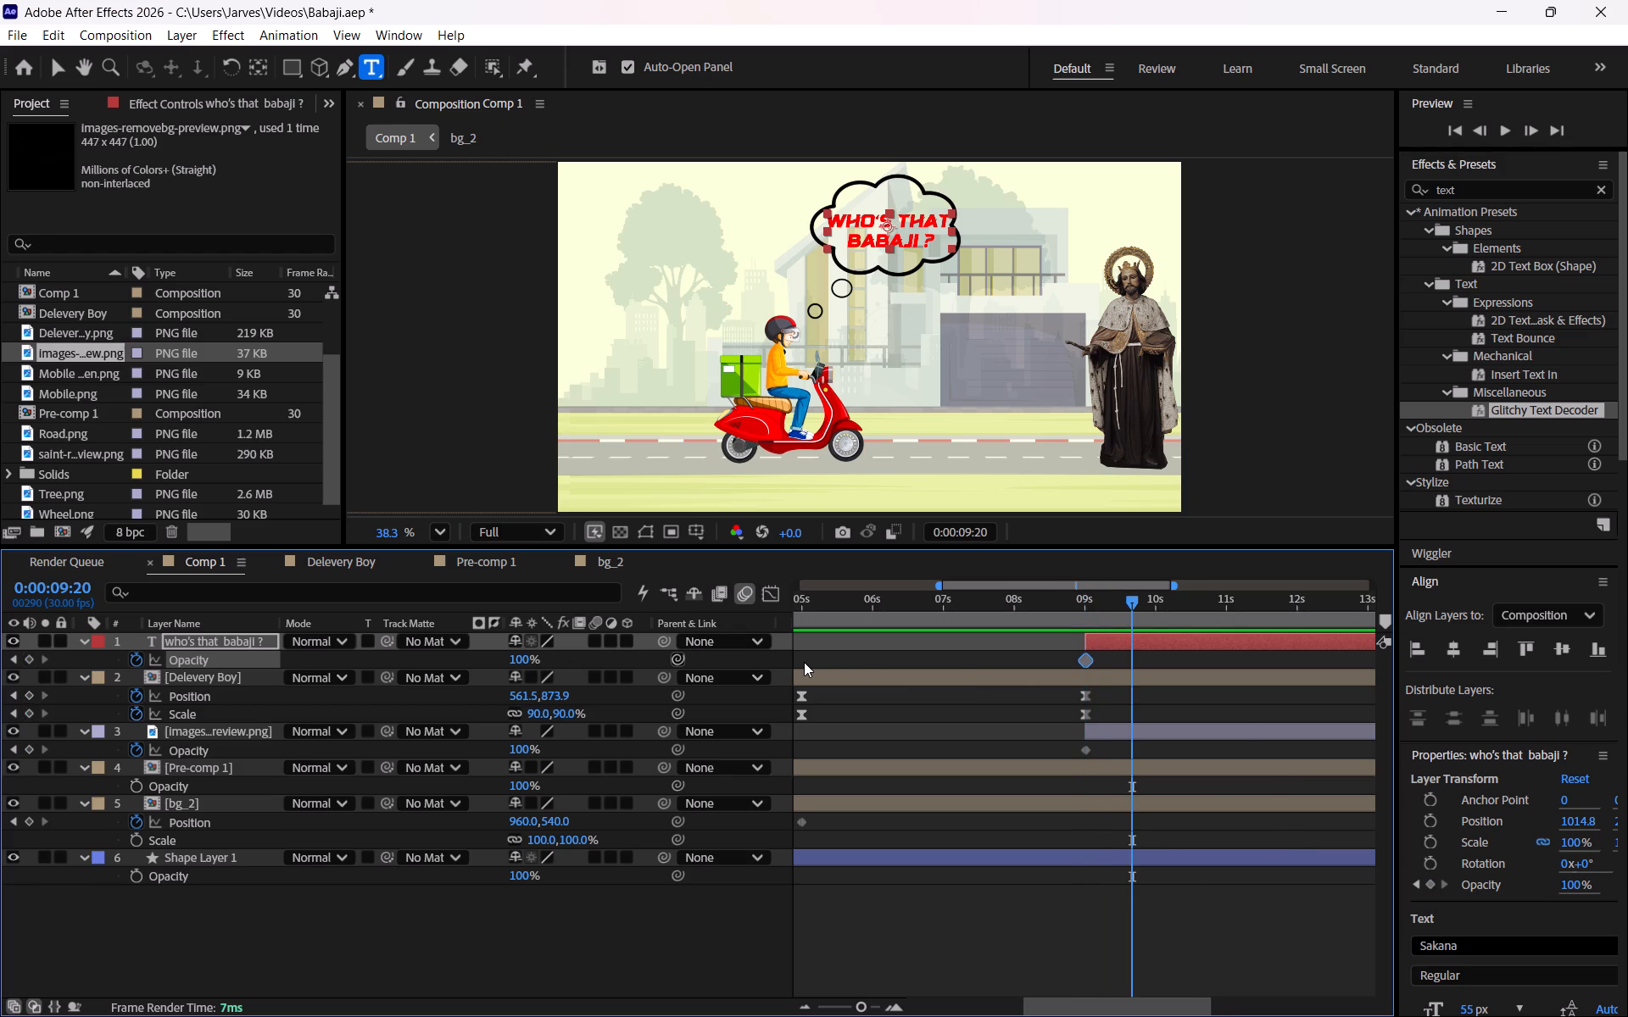
key("ctrl+shift+Left")
key("ctrl+shift+Left")
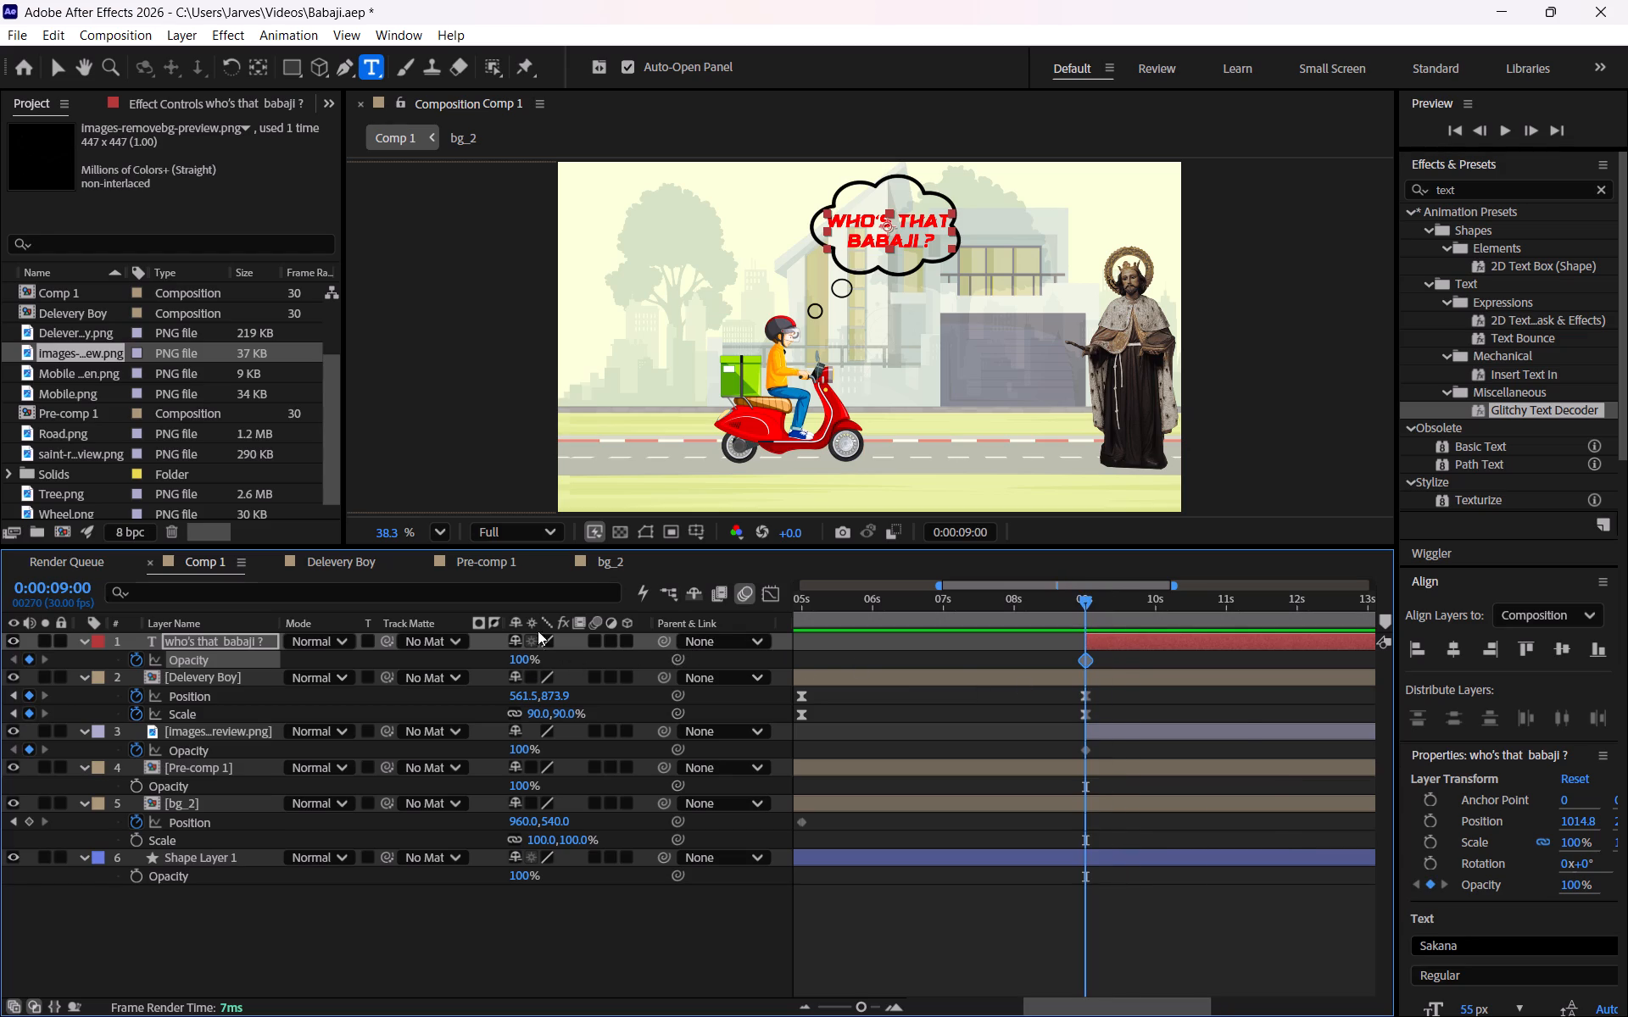
key("ctrl+shift+Right")
key("ctrl+shift+Right")
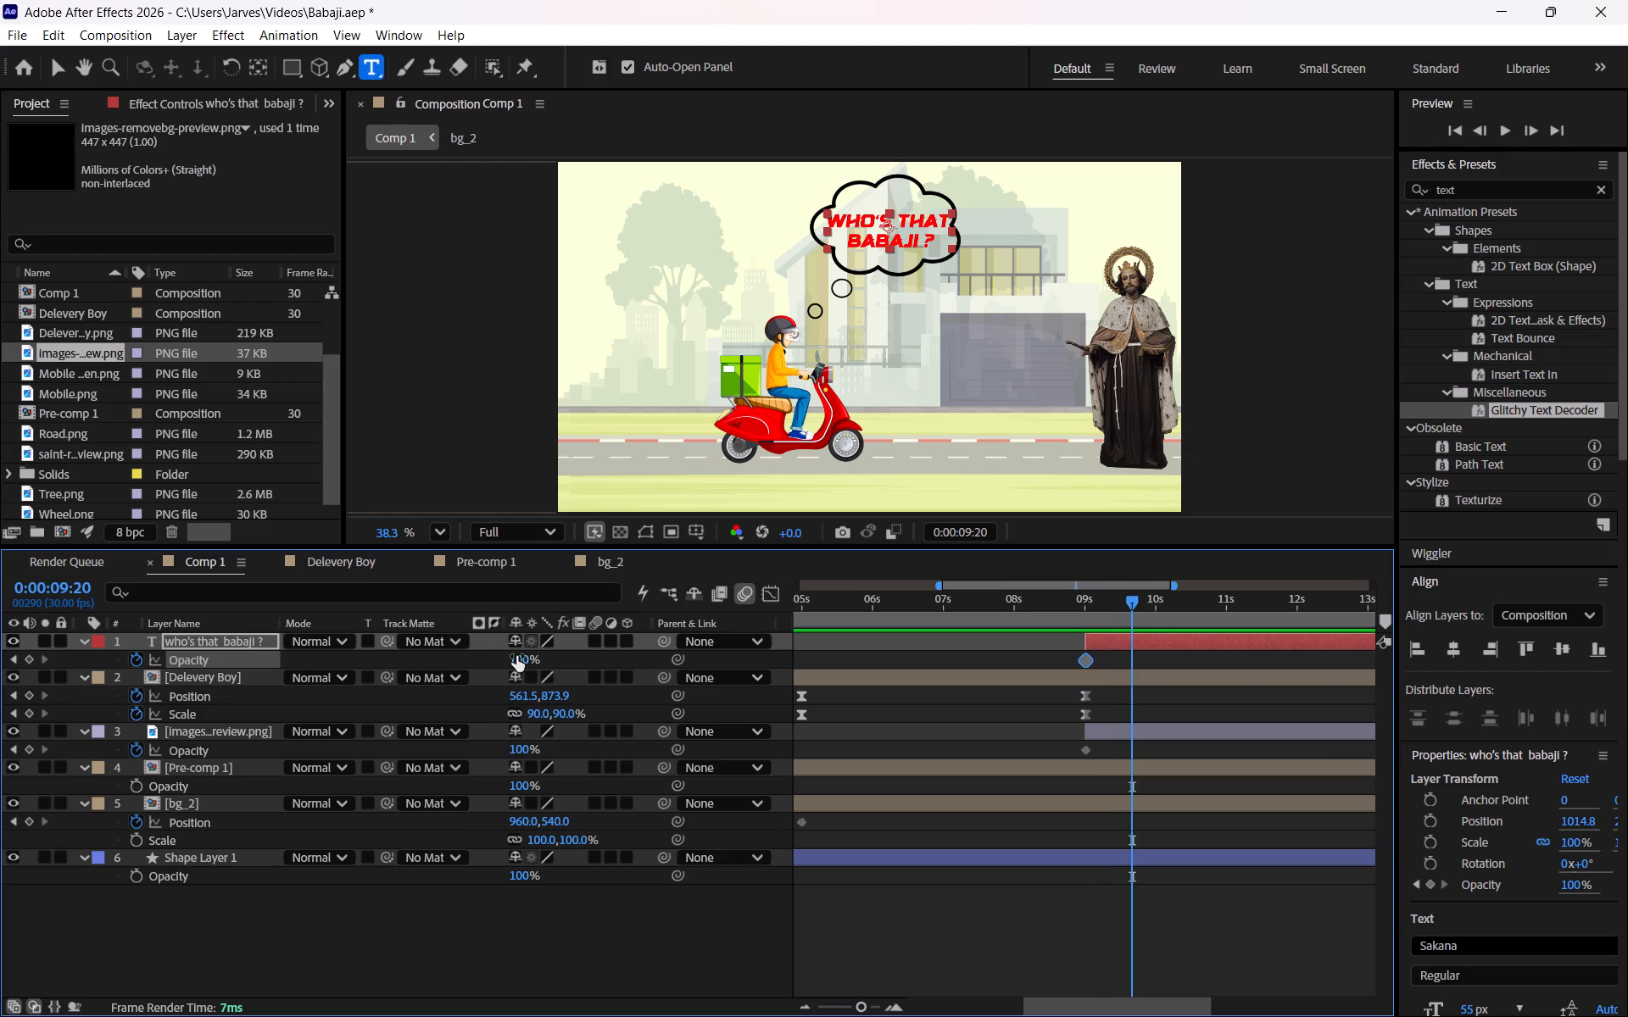
left_click(516, 657)
key("0")
key("Return")
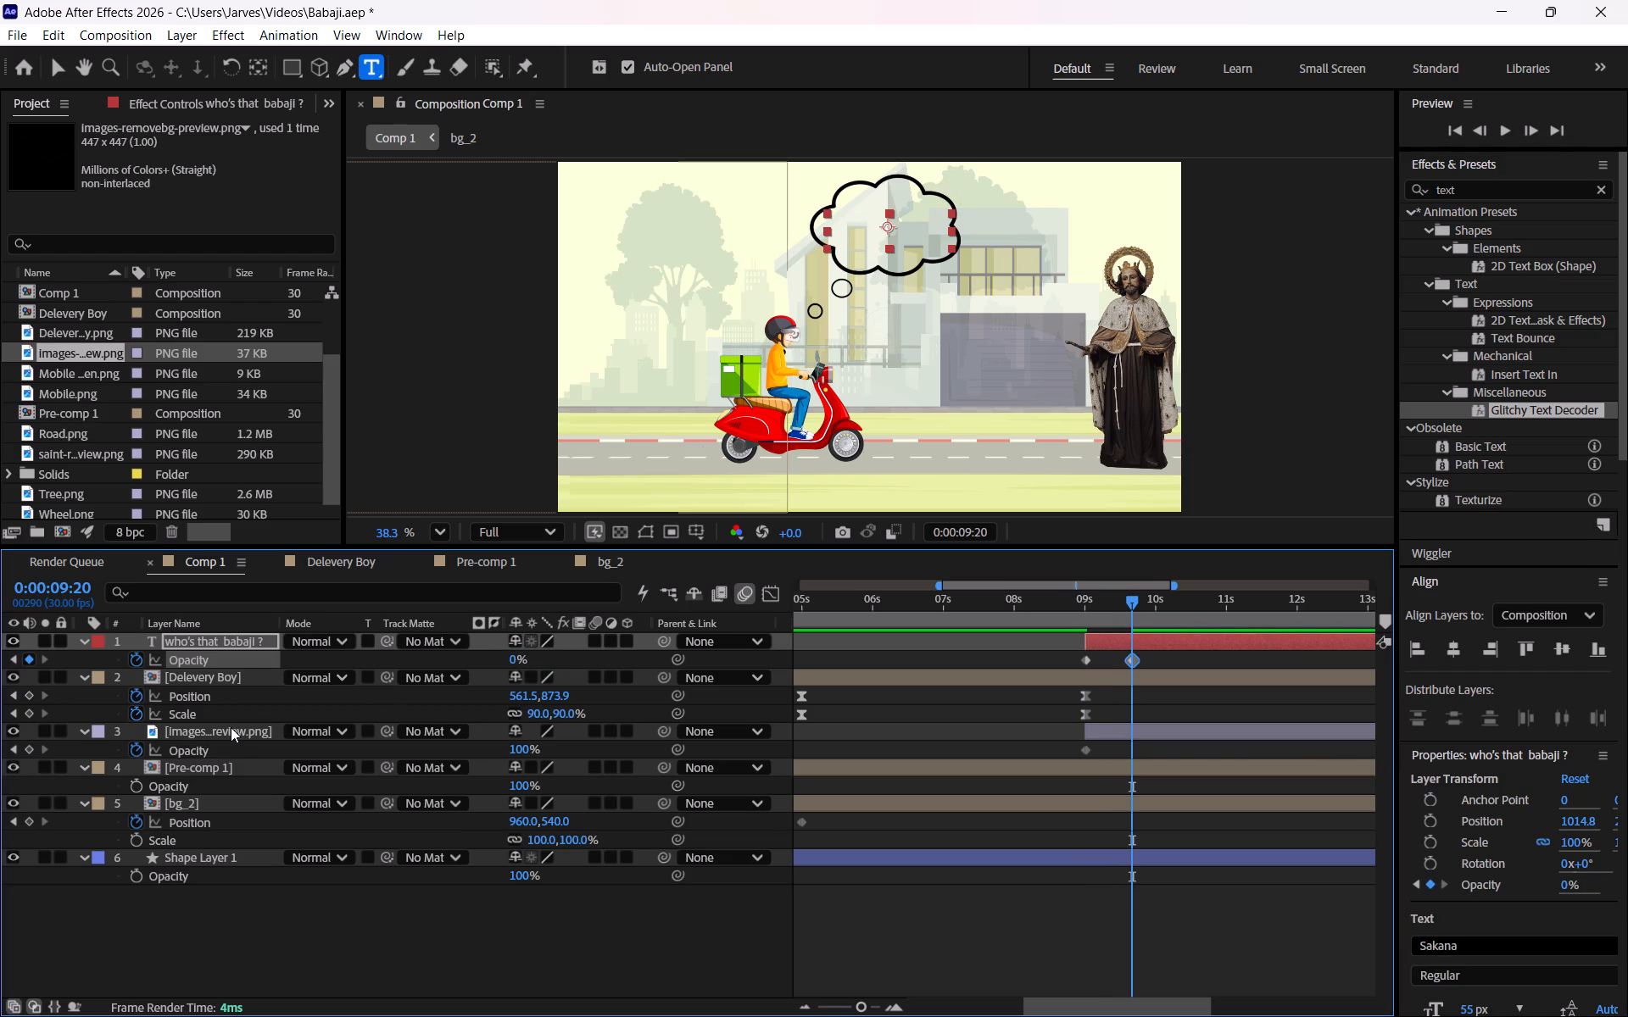
Set the thought cloud image layer's opacity to 0% at 0:00:09:20, matching the text layer's fade.
left_click(231, 727)
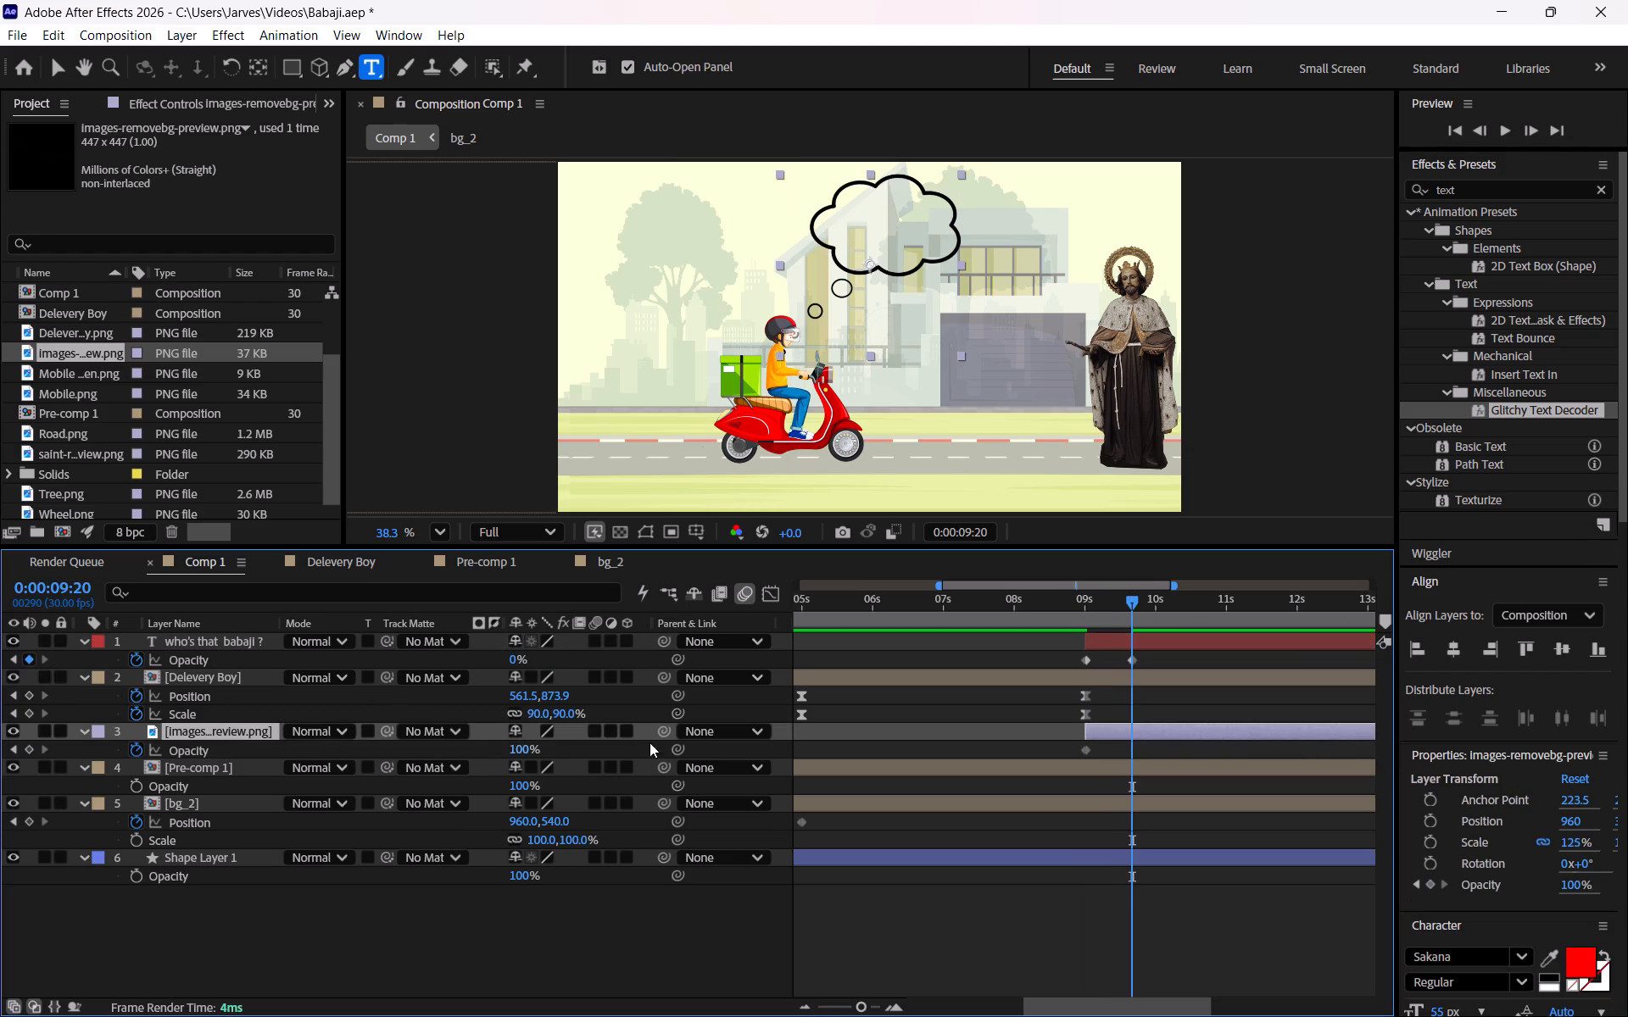
key("ctrl+shift+Left")
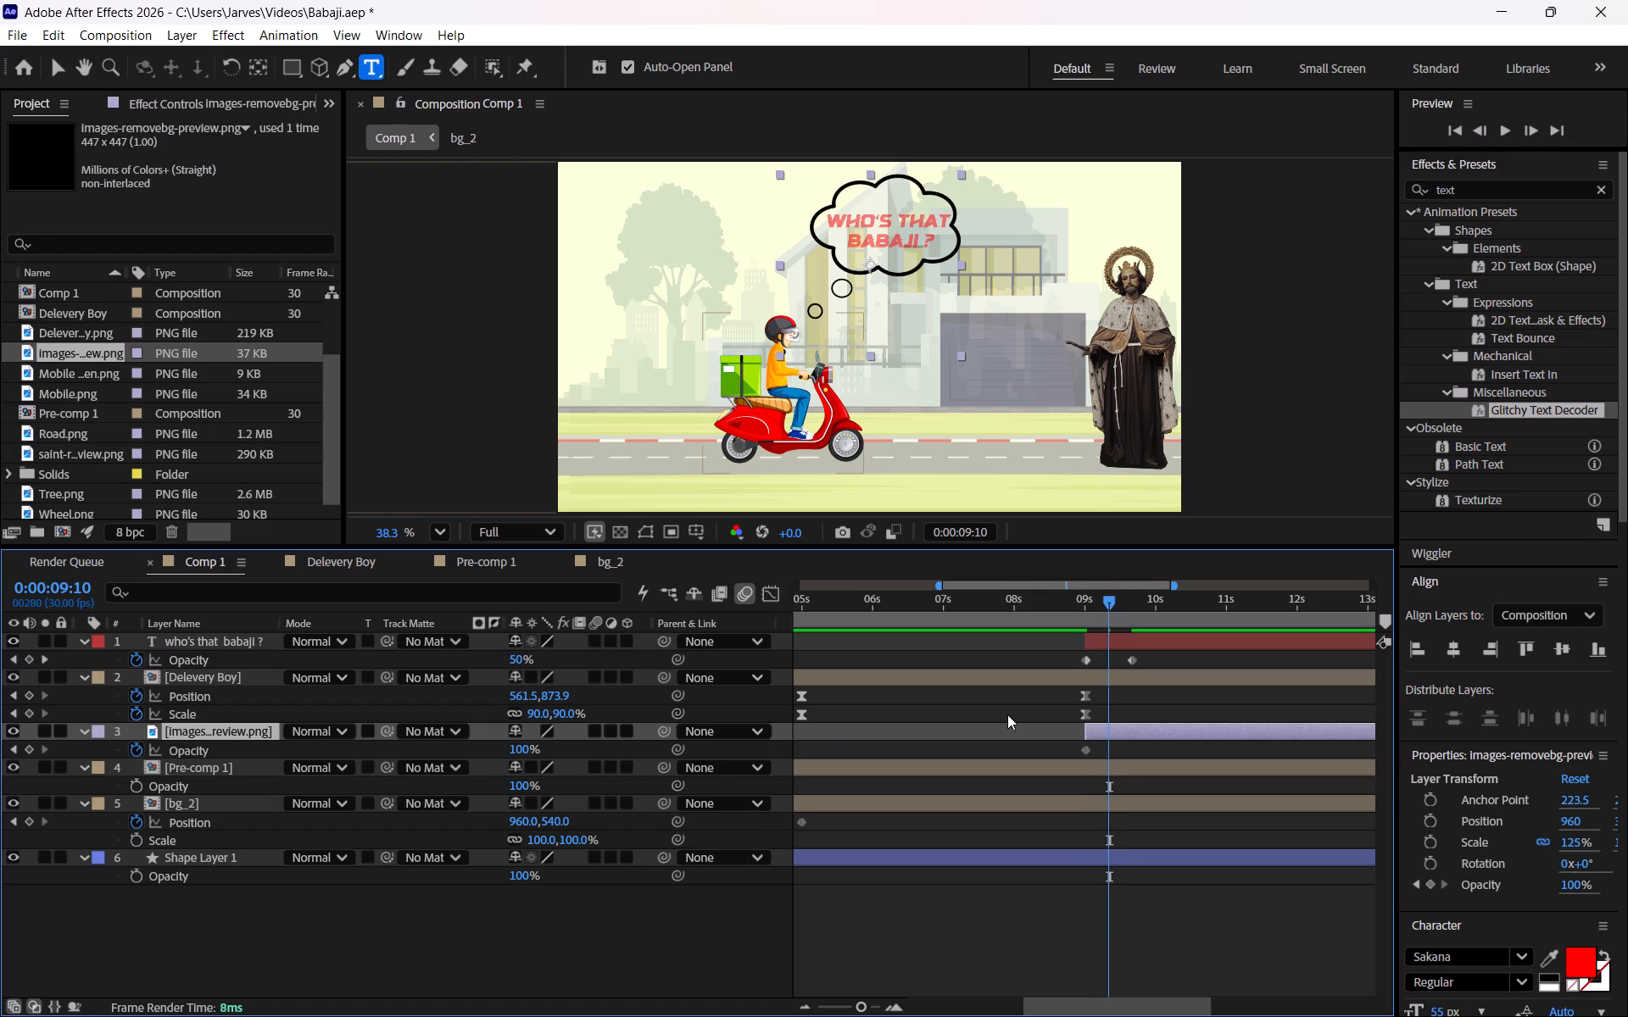
key("ctrl+shift+Left")
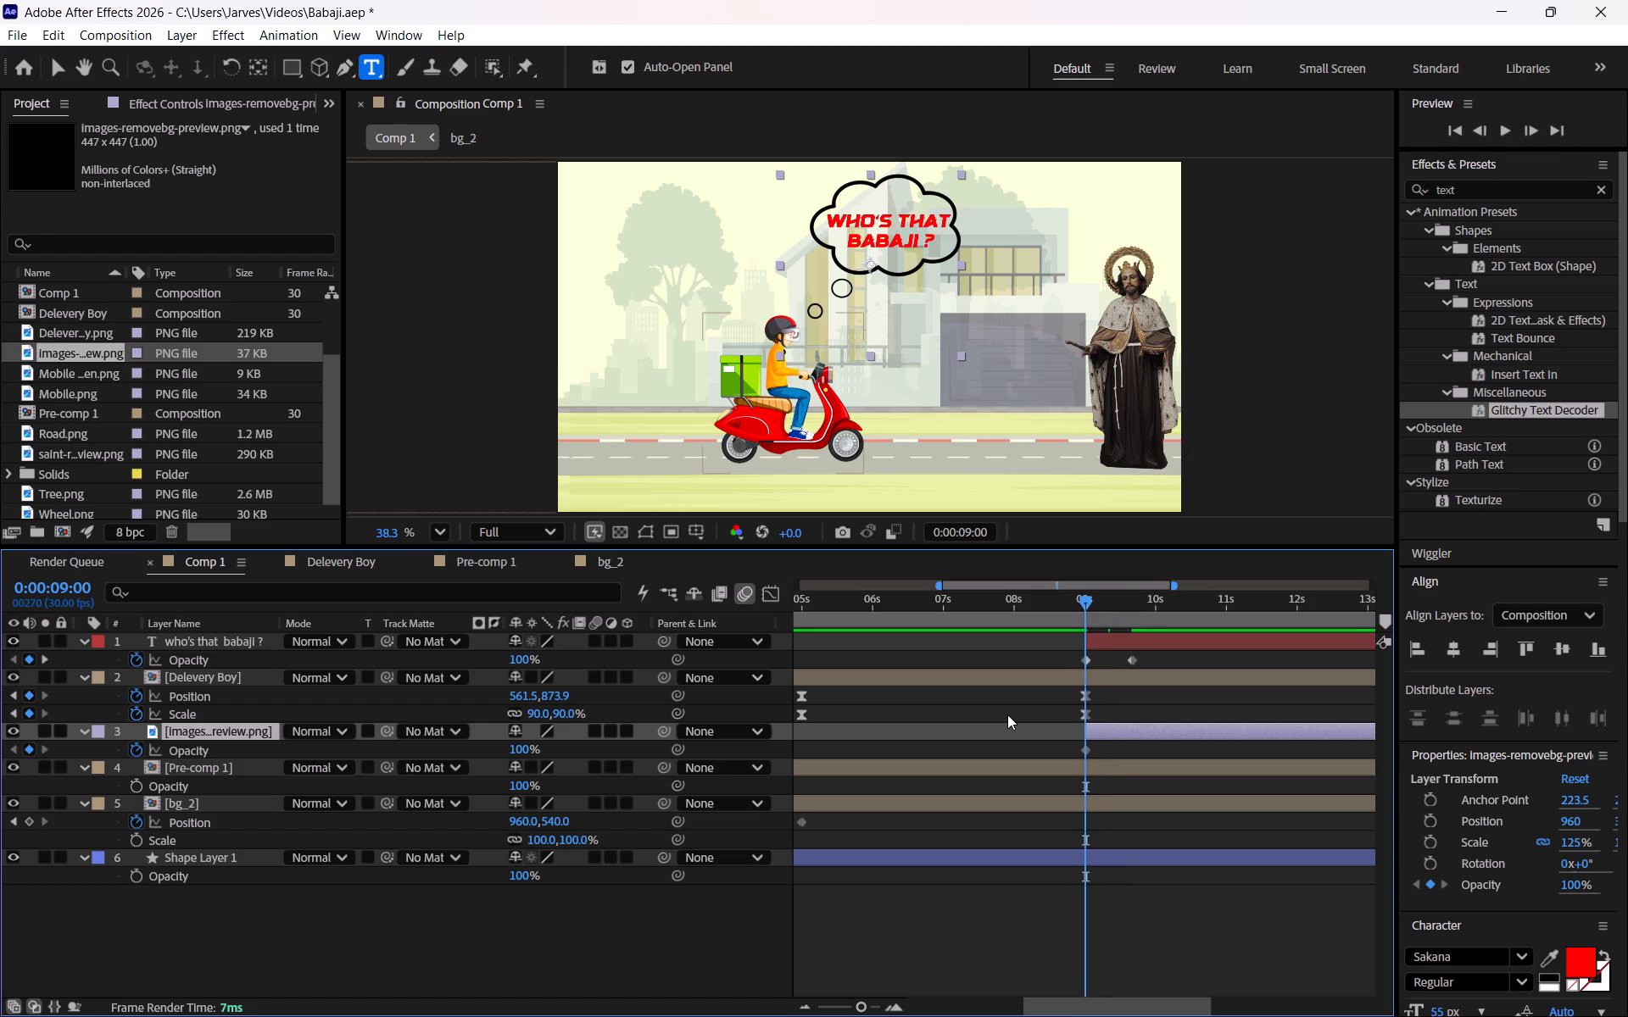
left_click(501, 1016)
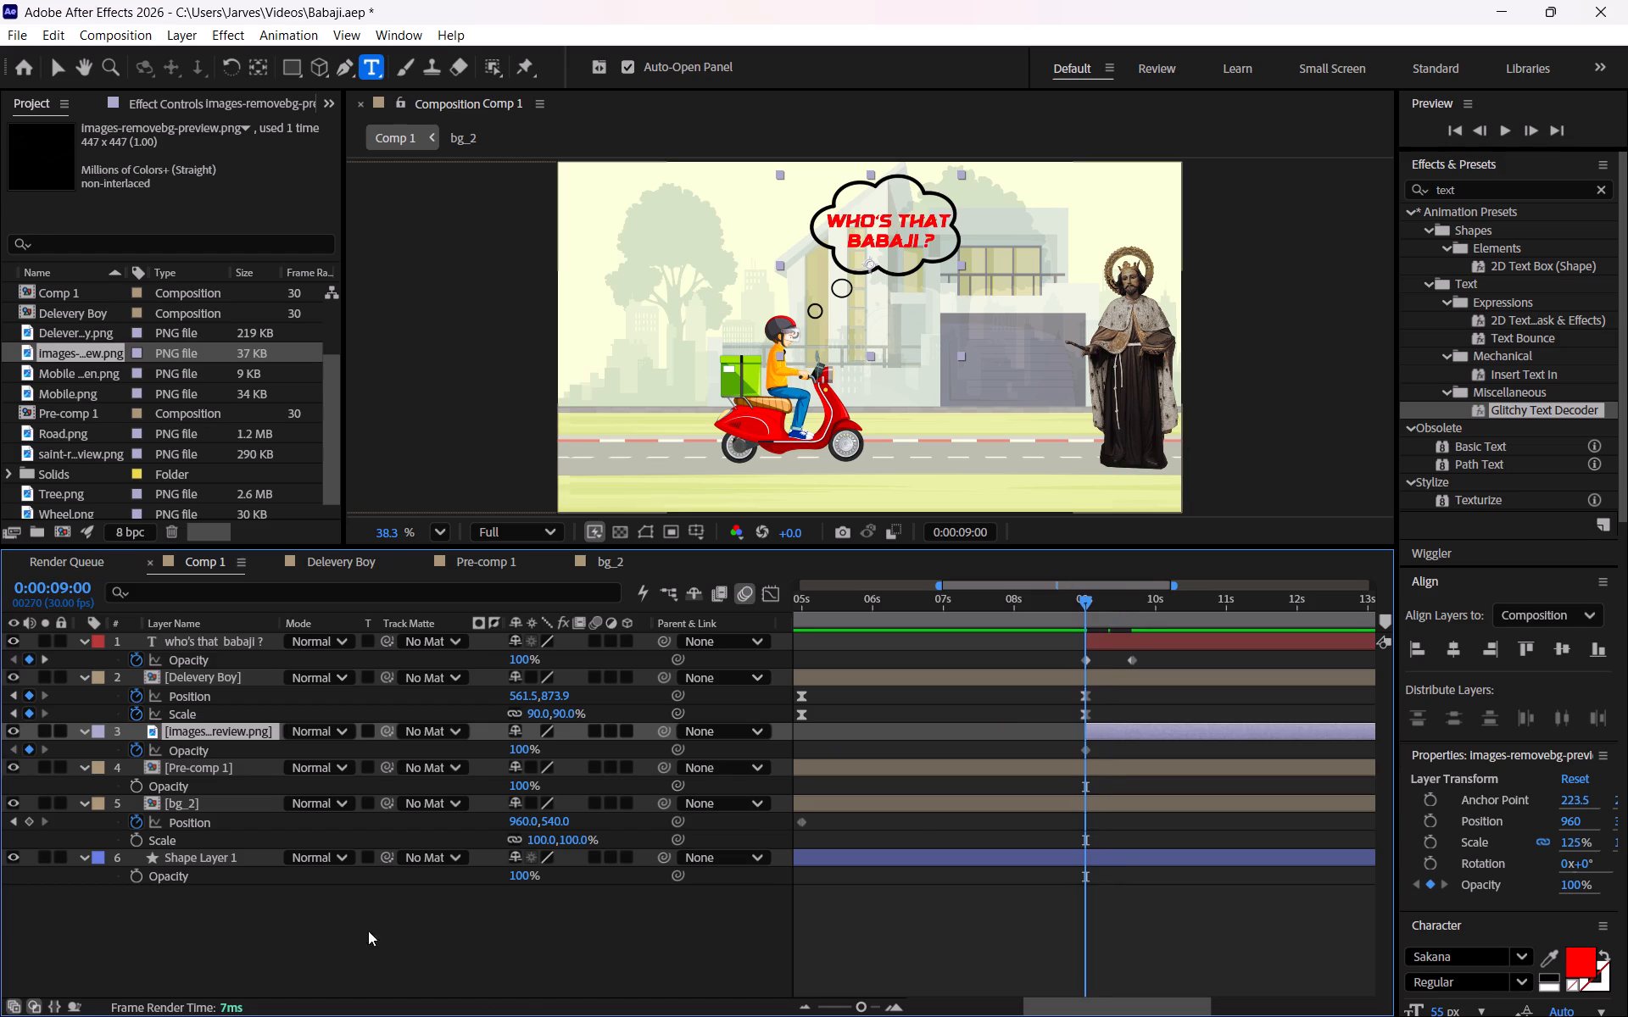
left_click(360, 931)
left_click(254, 731)
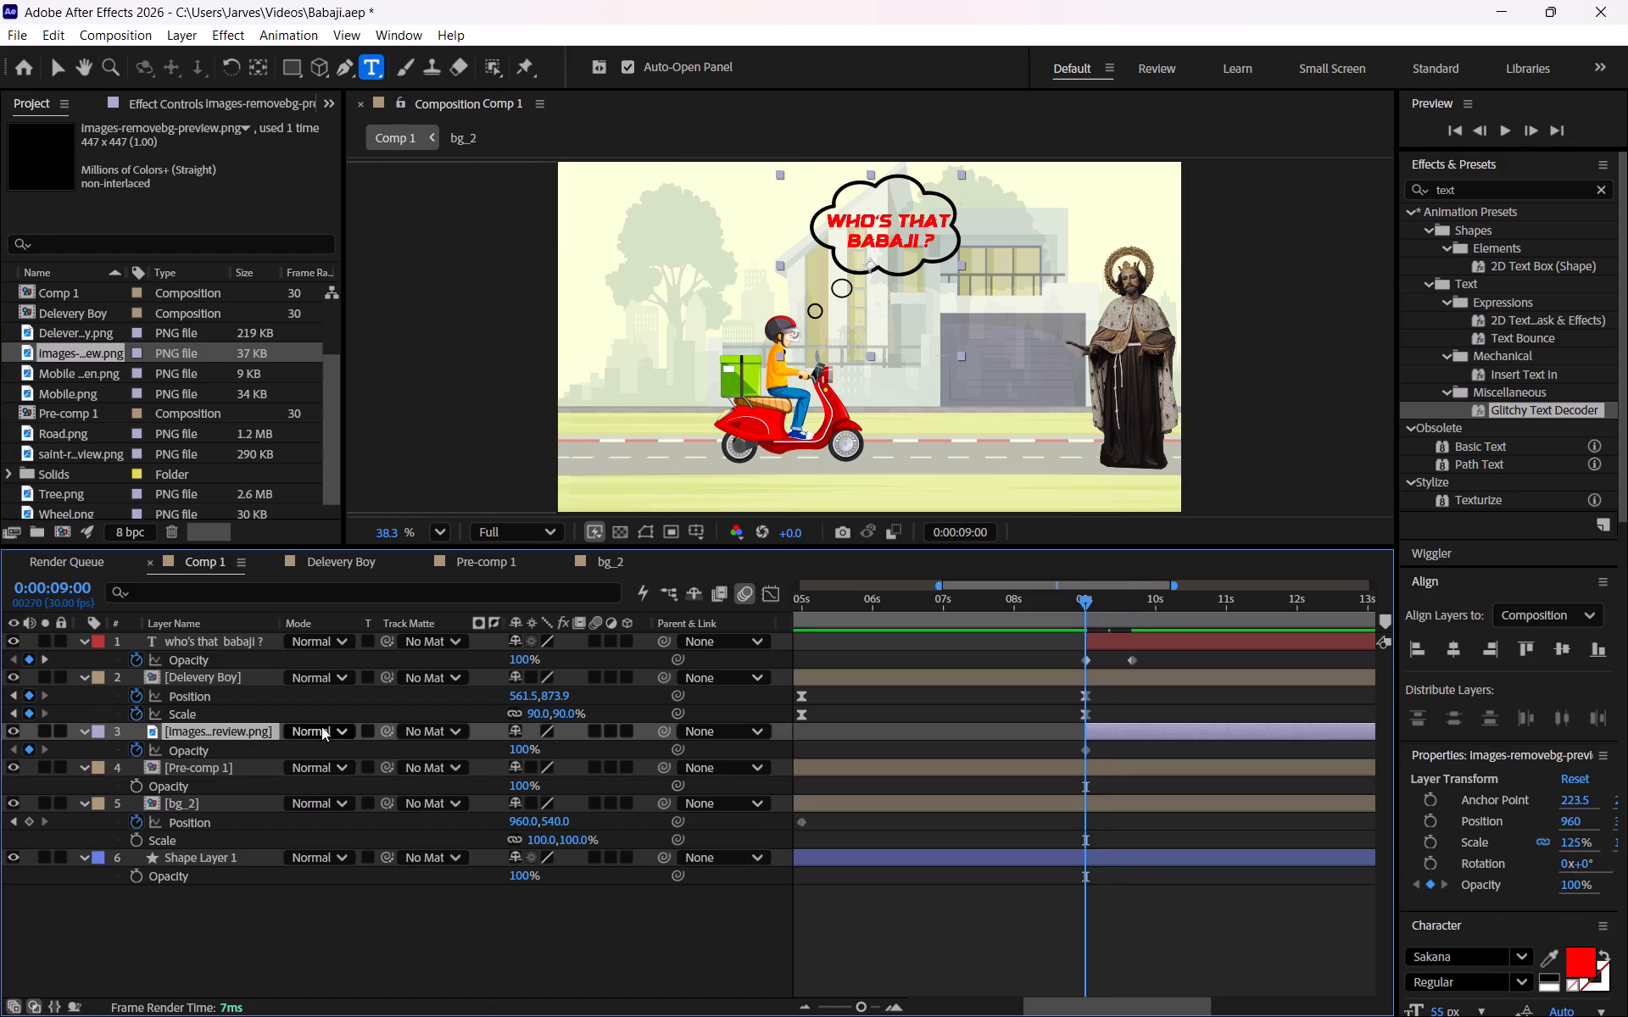
key("ctrl+shift+Right")
key("ctrl+shift+Right")
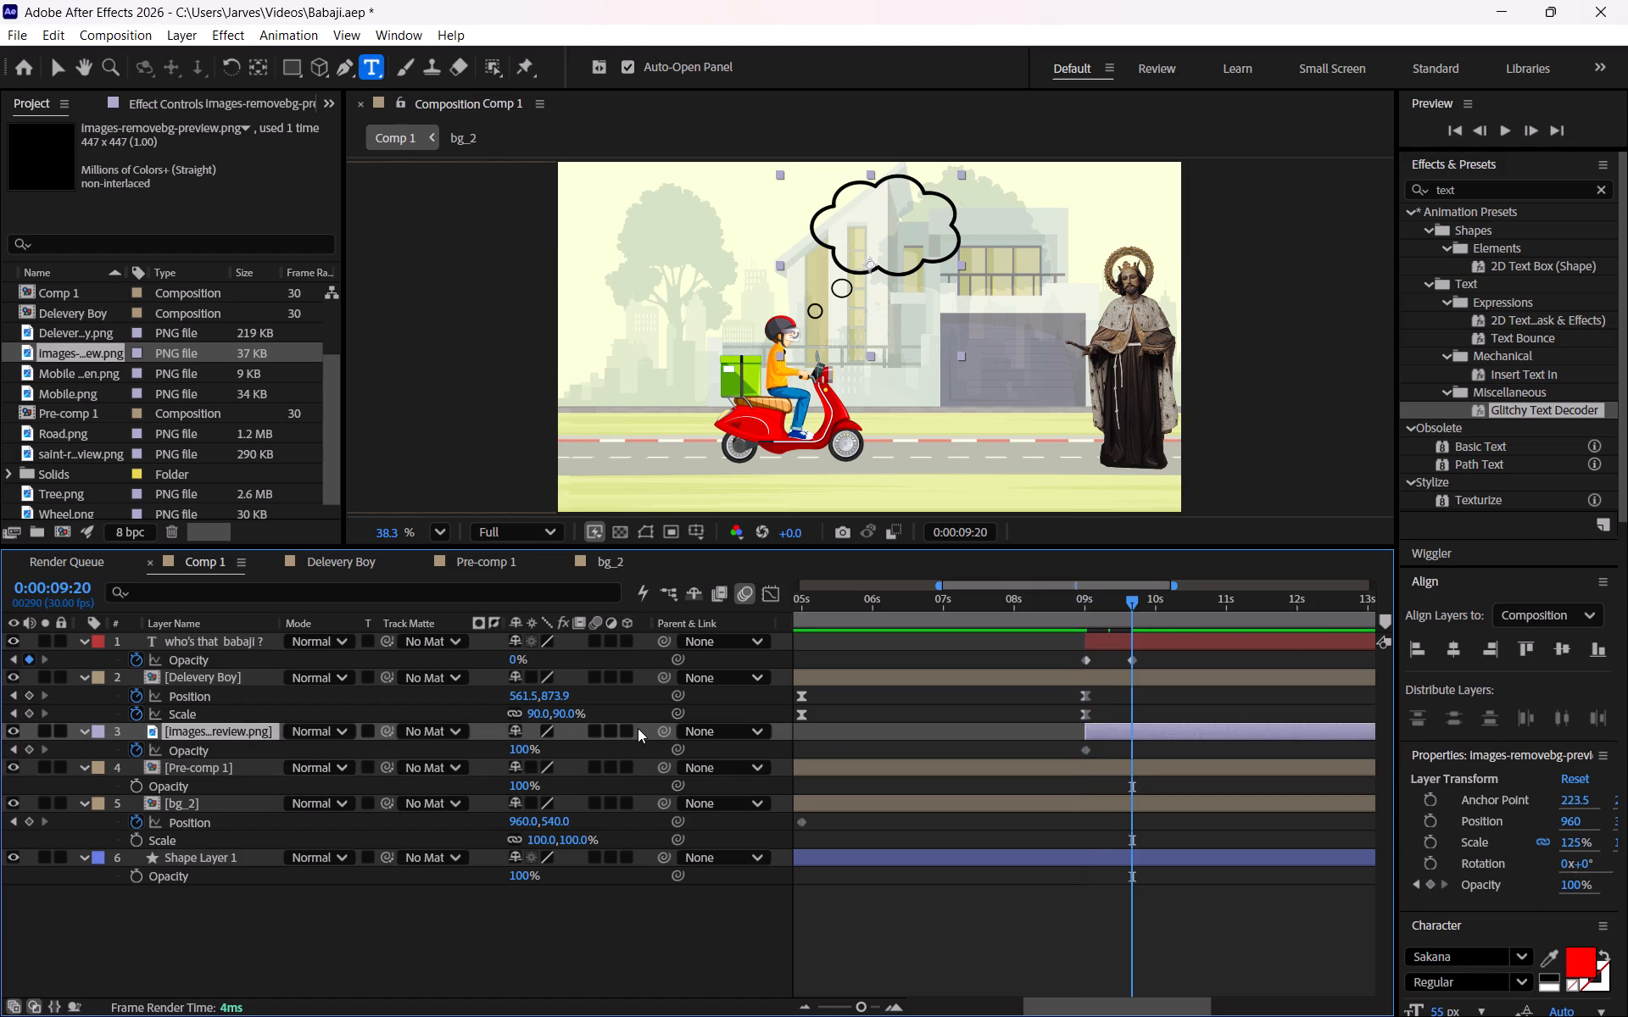
left_click(522, 747)
key("0")
key("Return")
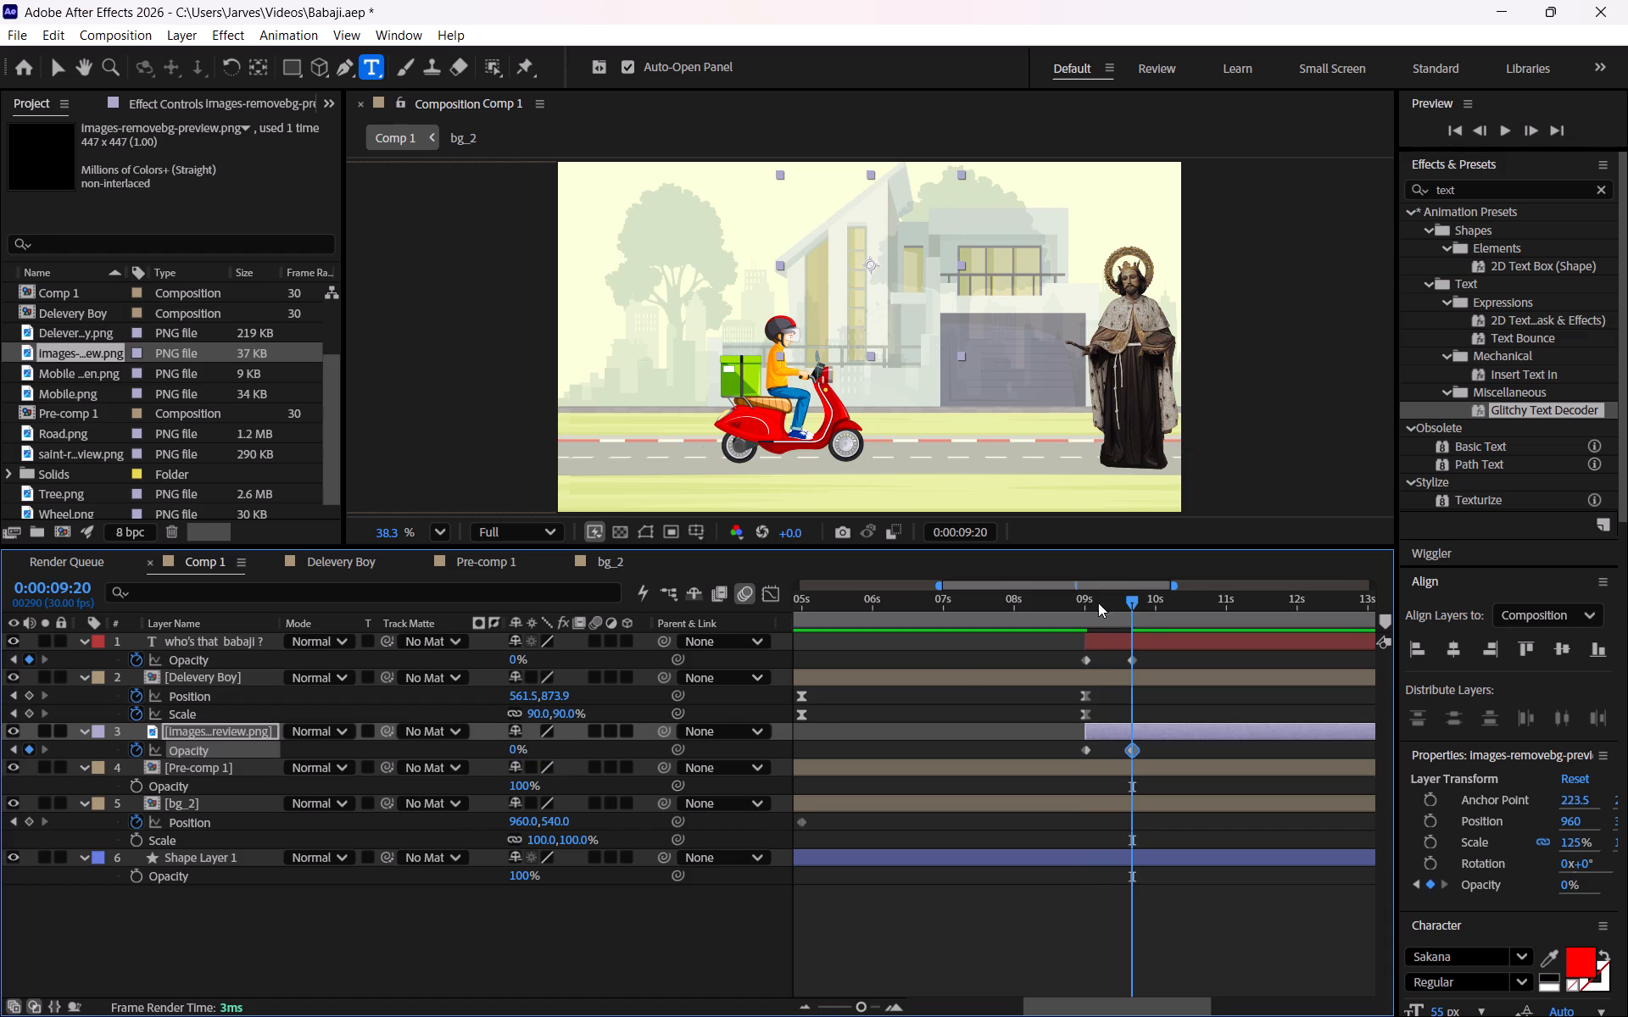
Preview the composition from 0:00:05:29 to check the fade of the thought cloud and its text.
left_click(1129, 599)
left_click_drag(1129, 599, 868, 597)
key("space")
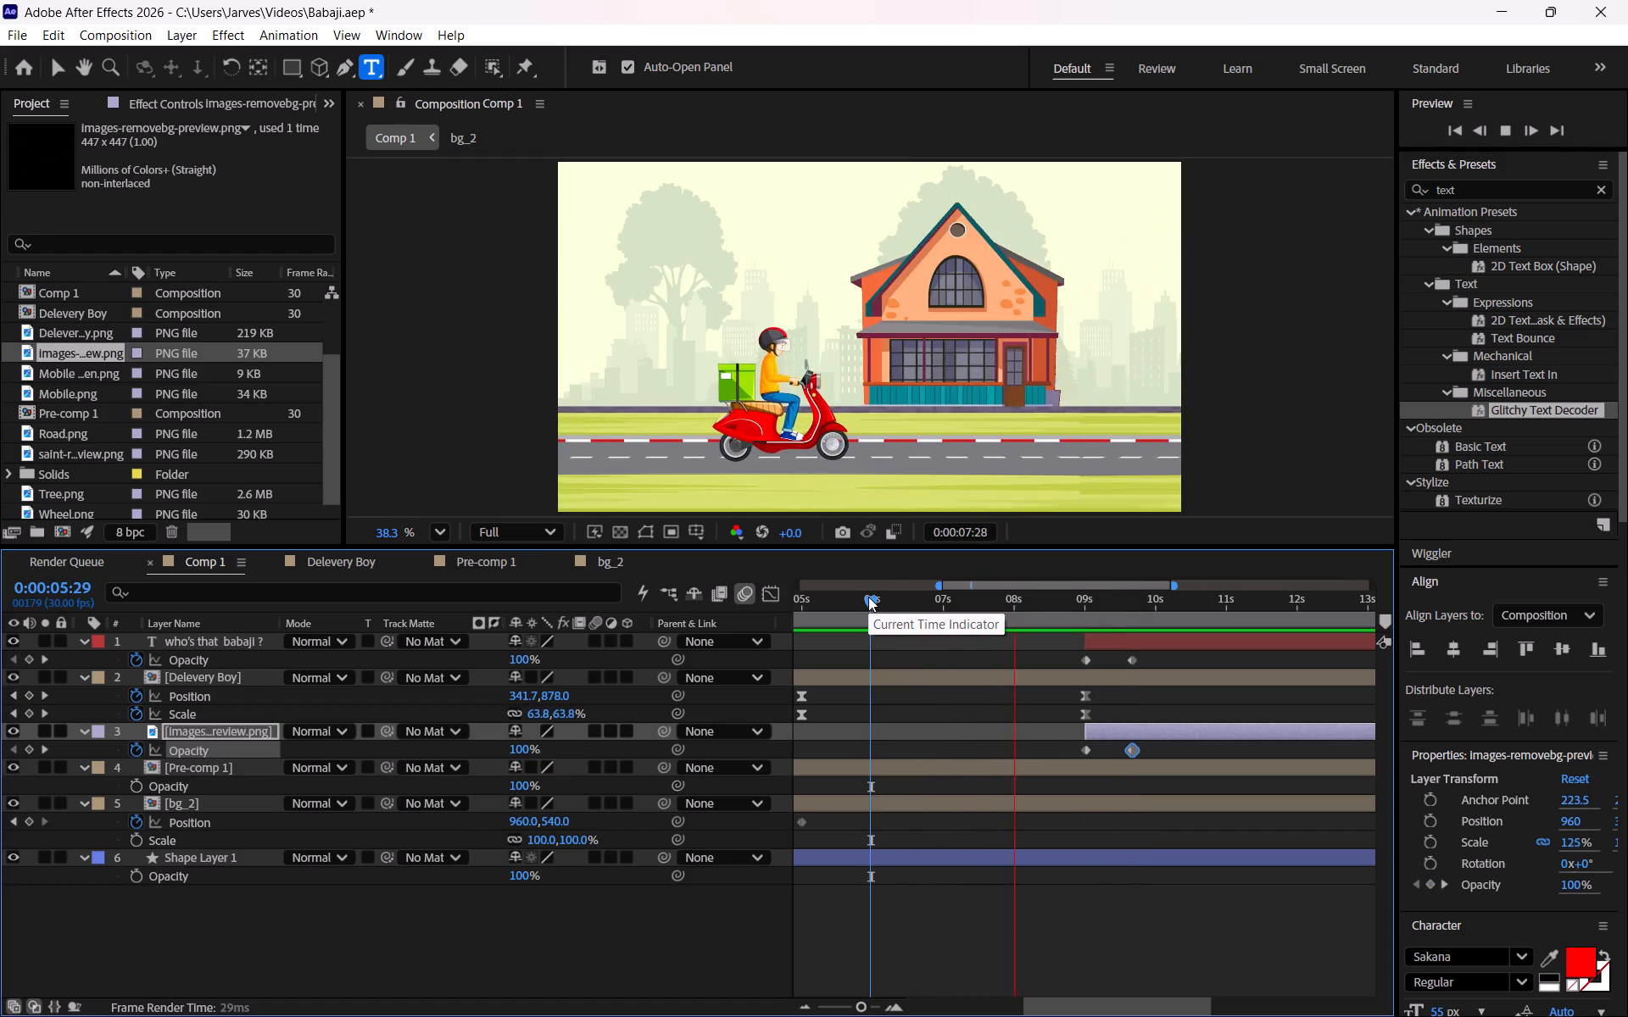
key("space")
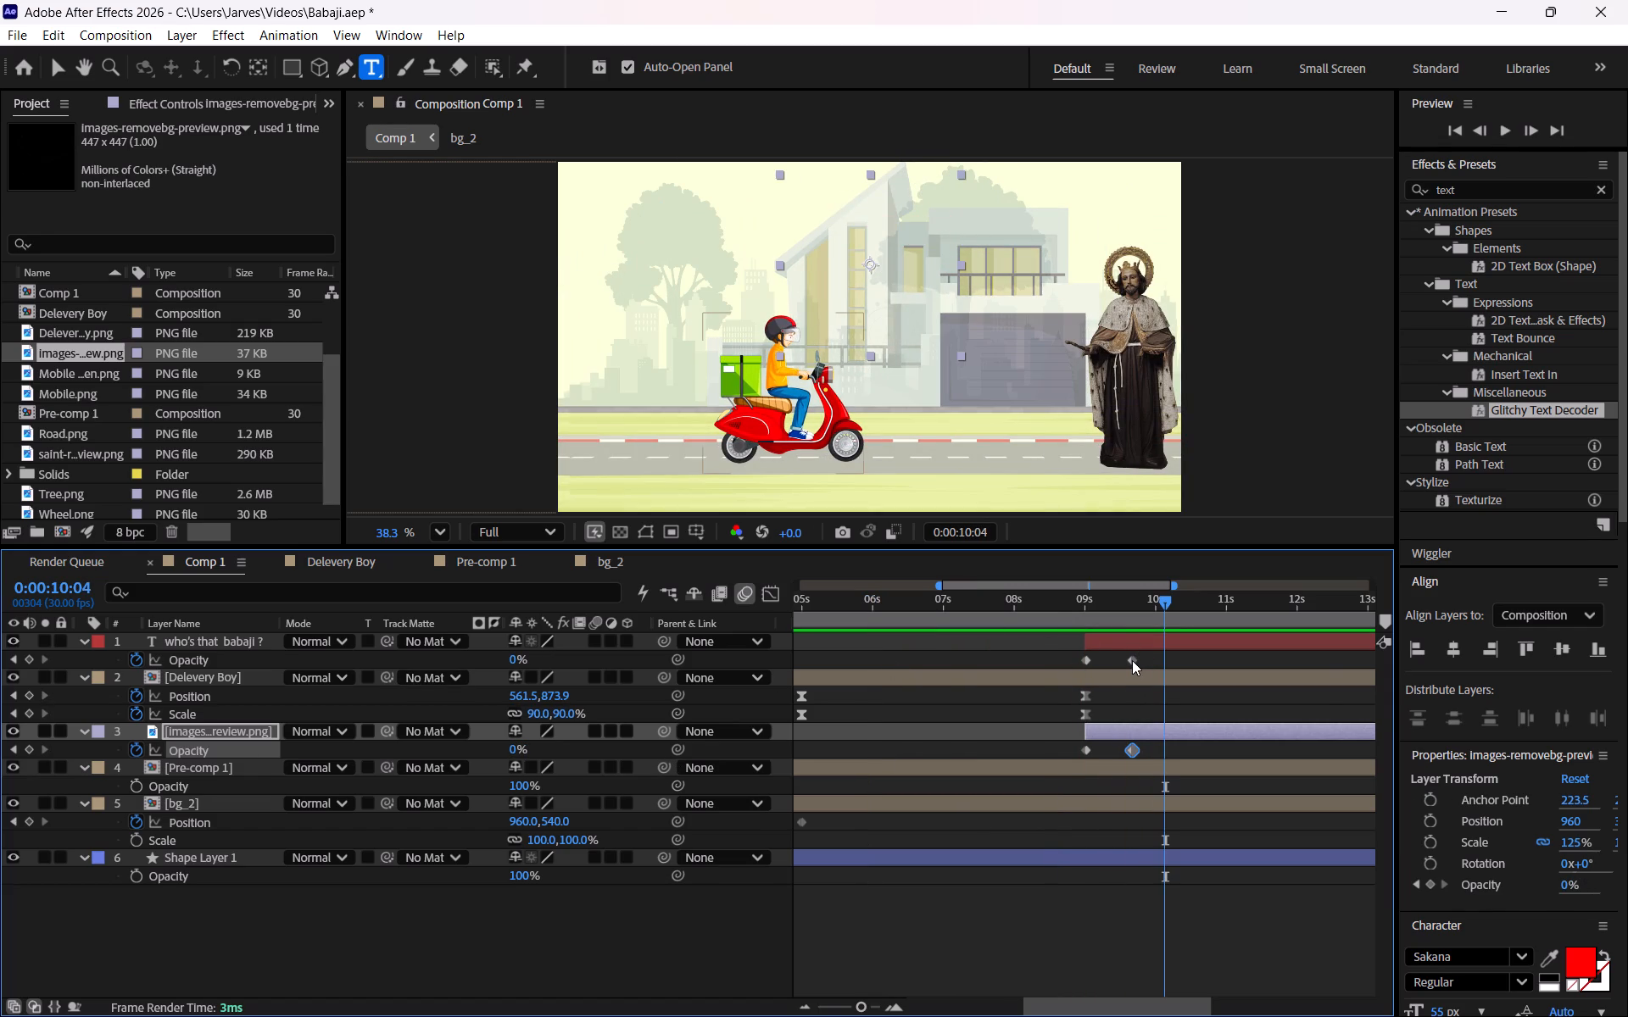
Move the text layer's 0% Opacity keyframe to 0:00:10:10 to lengthen its fade-out.
left_click_drag(1132, 660, 1159, 660)
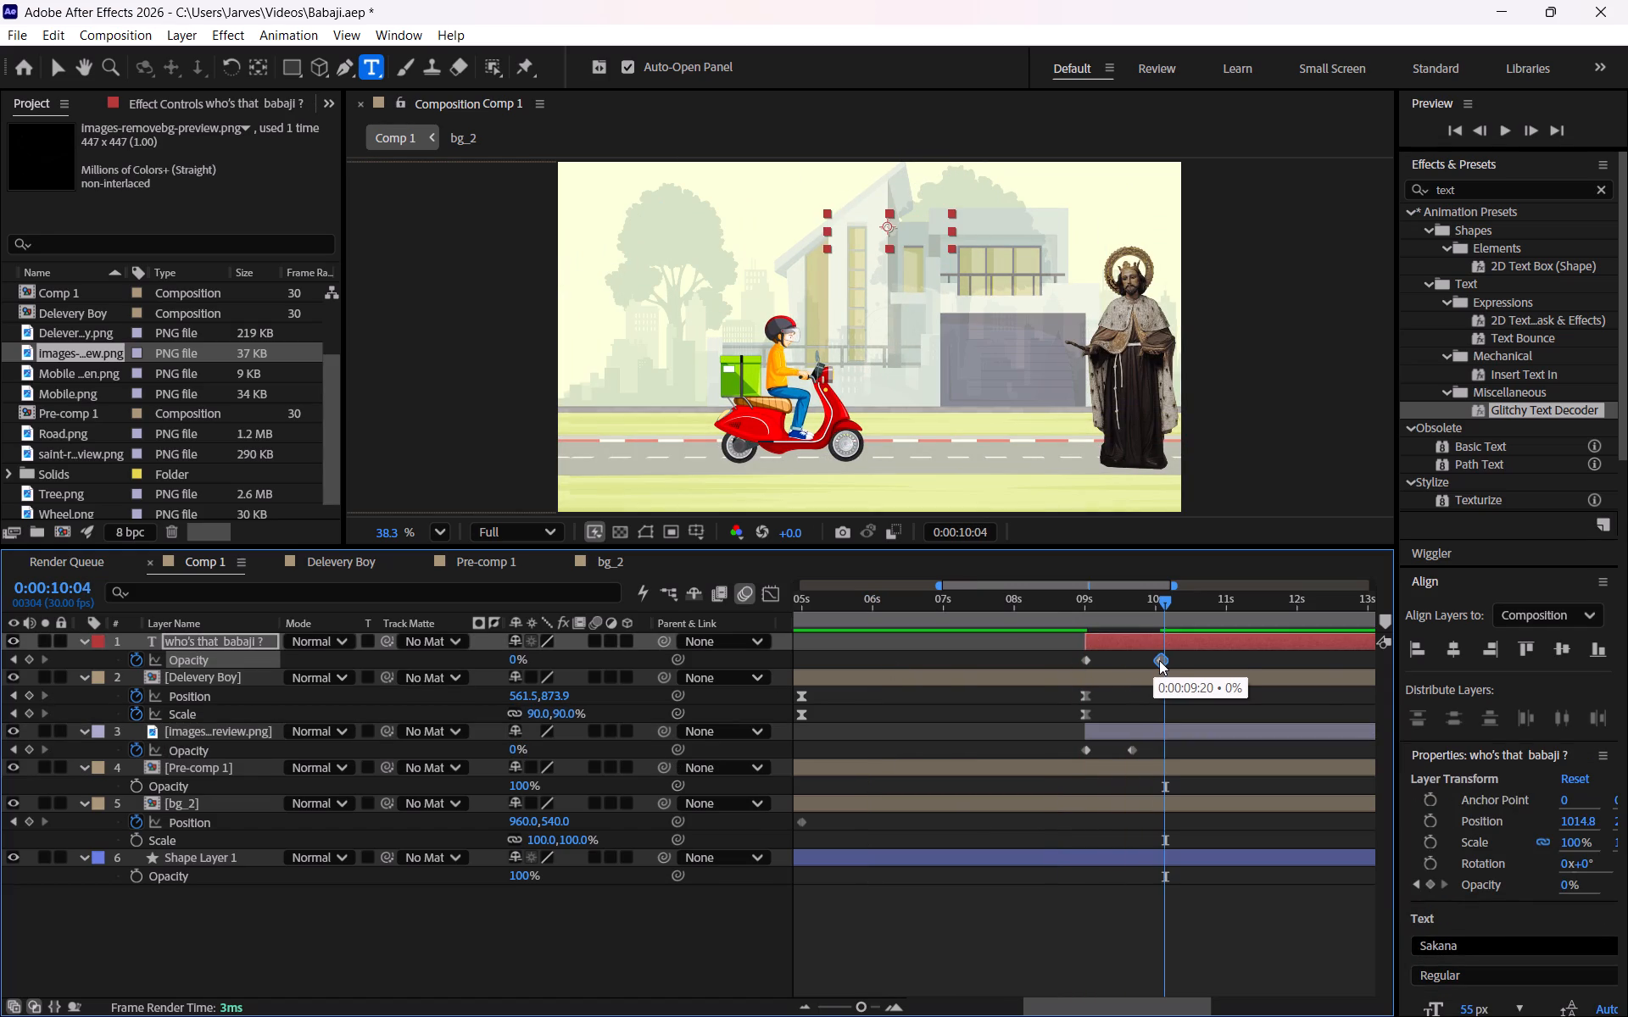
left_click_drag(1159, 660, 1175, 661)
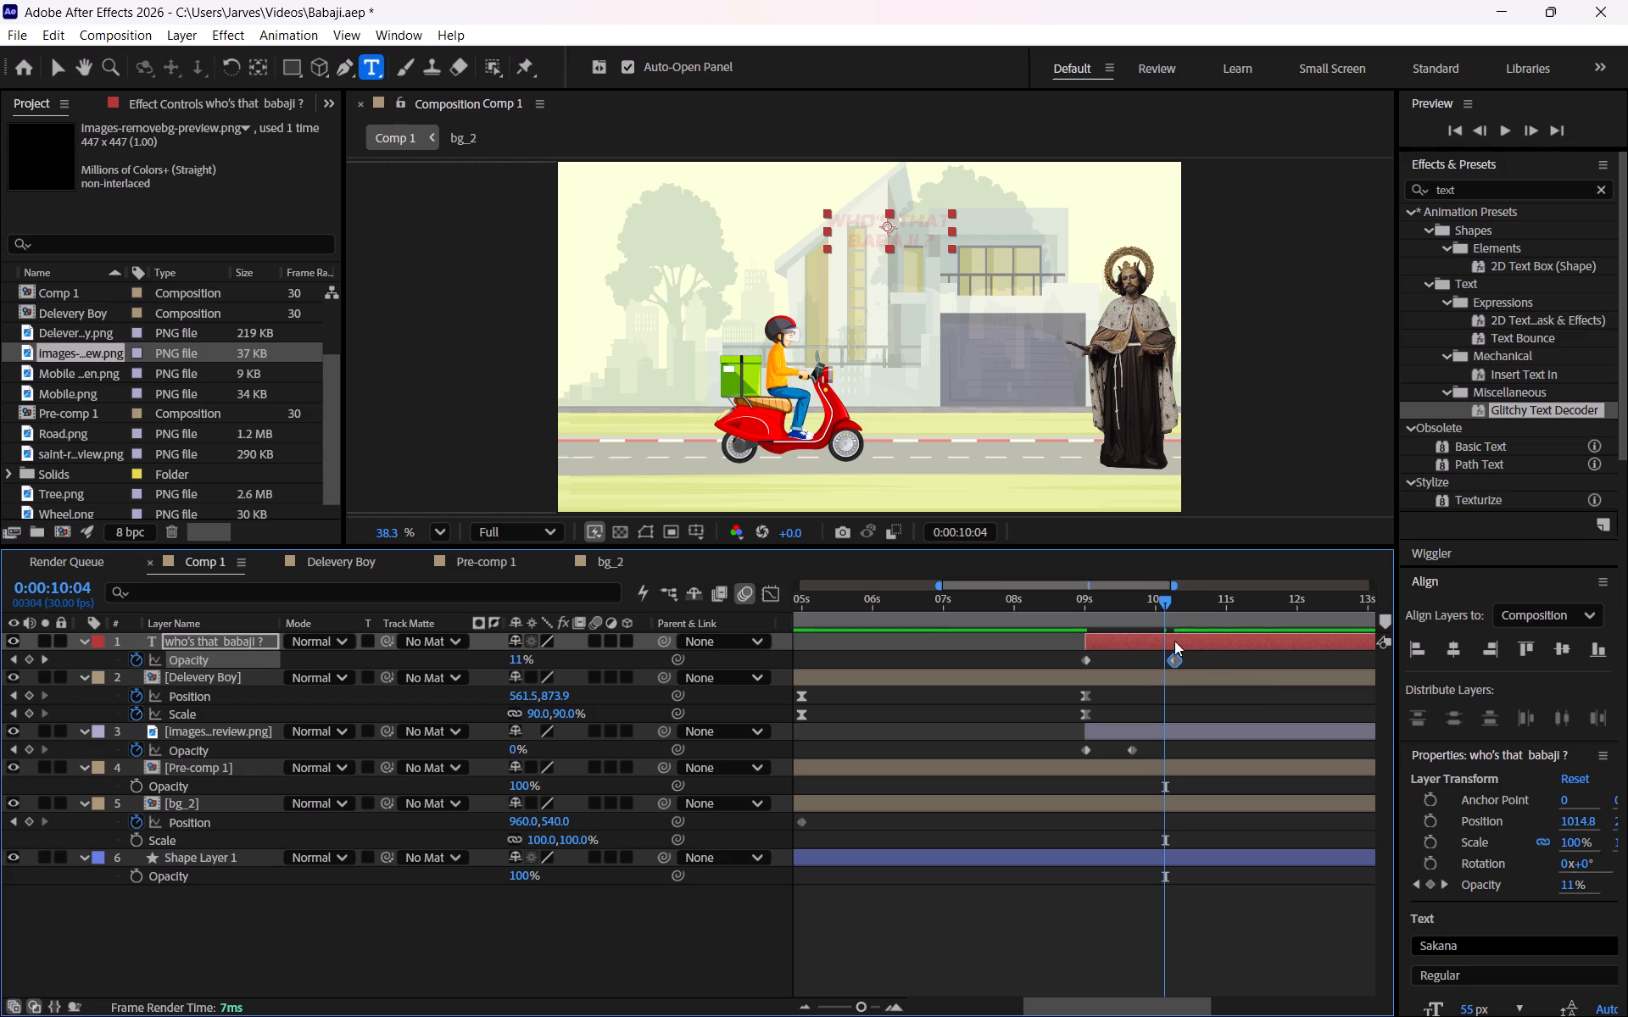
left_click_drag(1161, 596, 1172, 597)
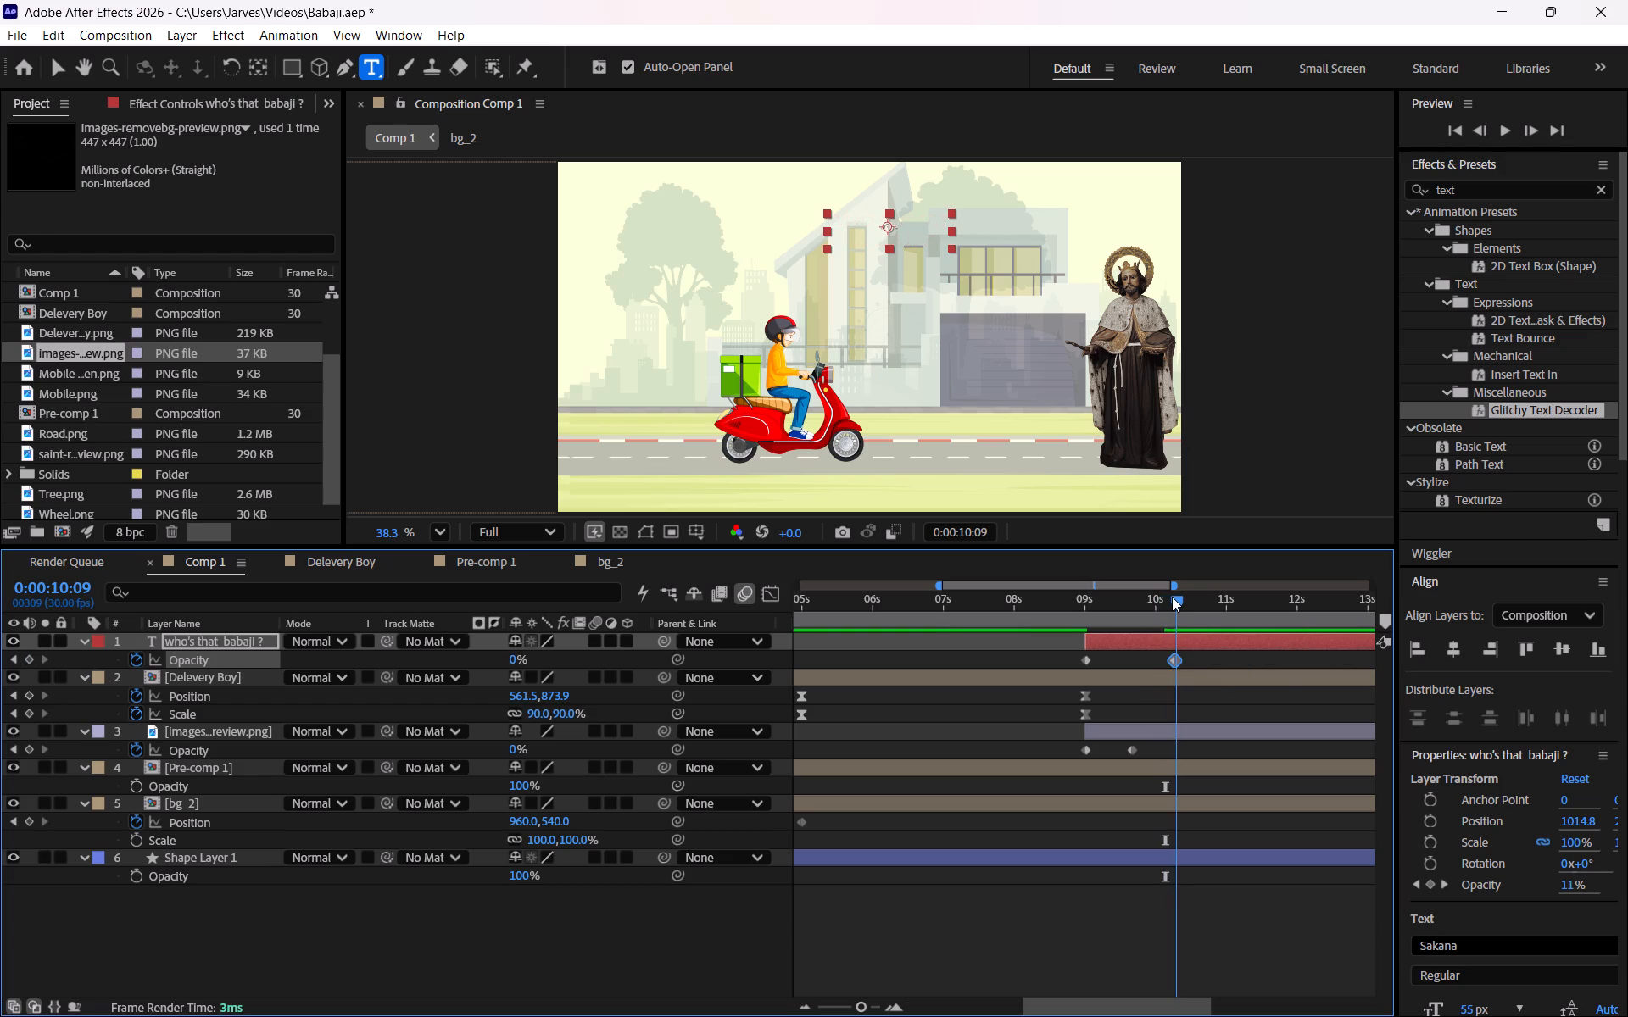
left_click_drag(1172, 597, 1175, 597)
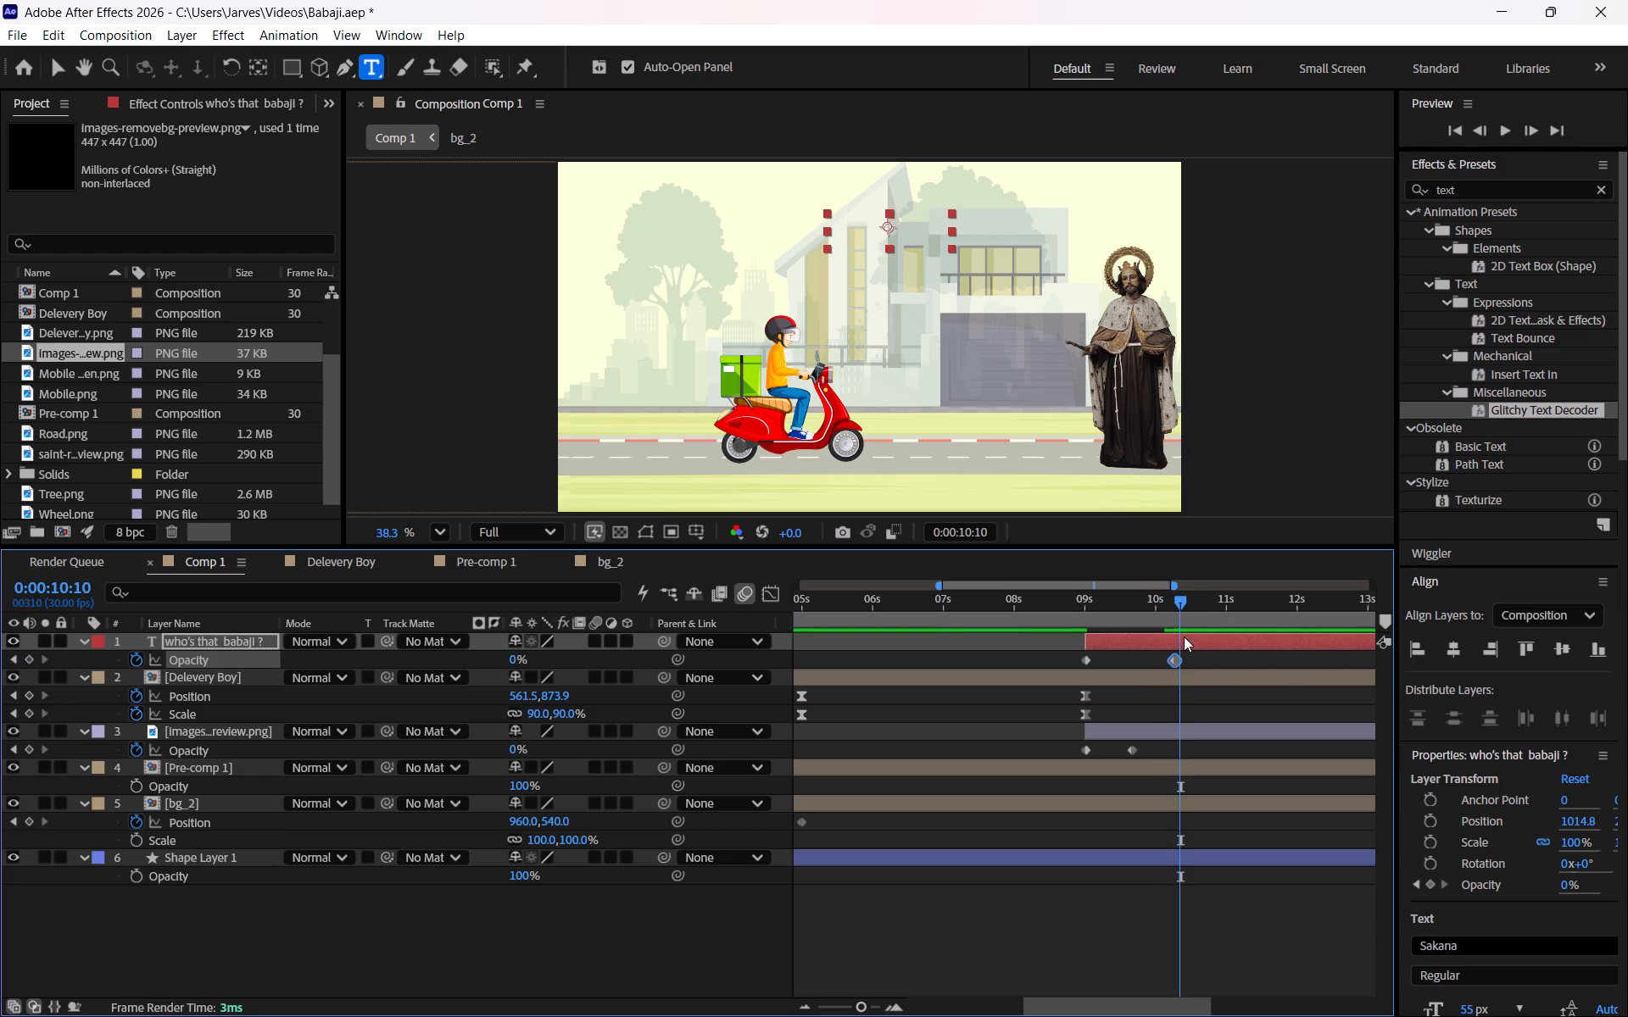
left_click(1171, 662)
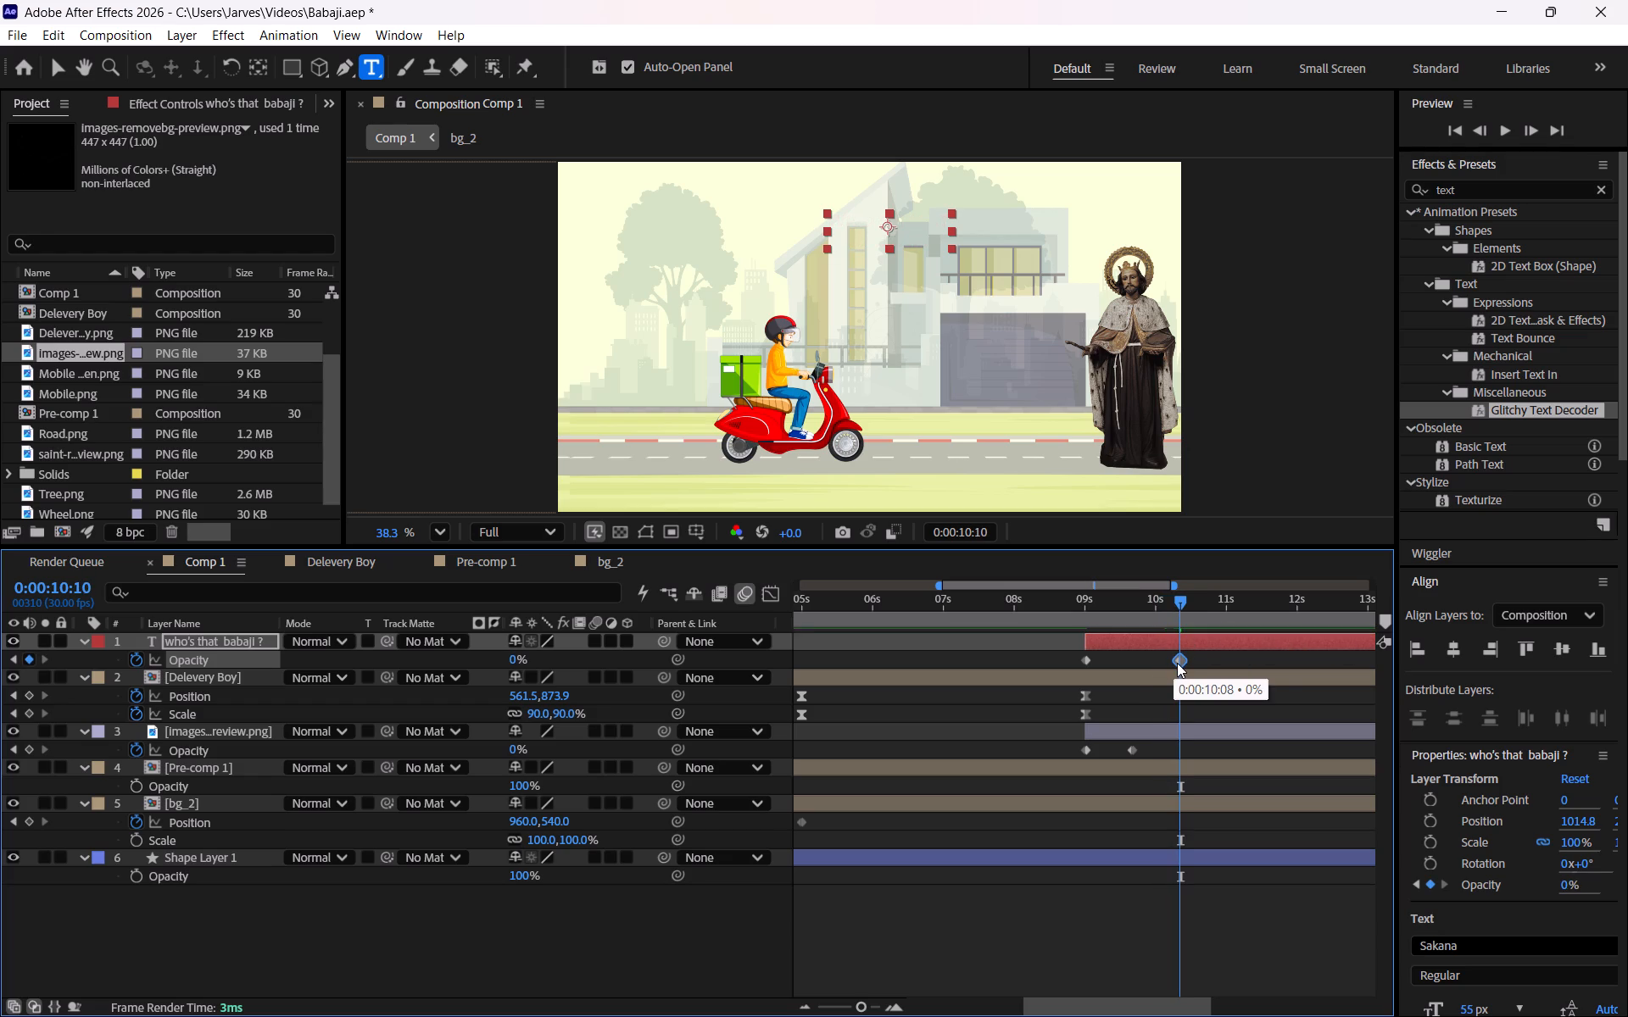
Move the thought cloud layer's 0% Opacity keyframe to about 0:00:10:10, roughly in line with the text layer's end keyframe.
left_click_drag(1132, 750, 1182, 747)
left_click(1064, 927)
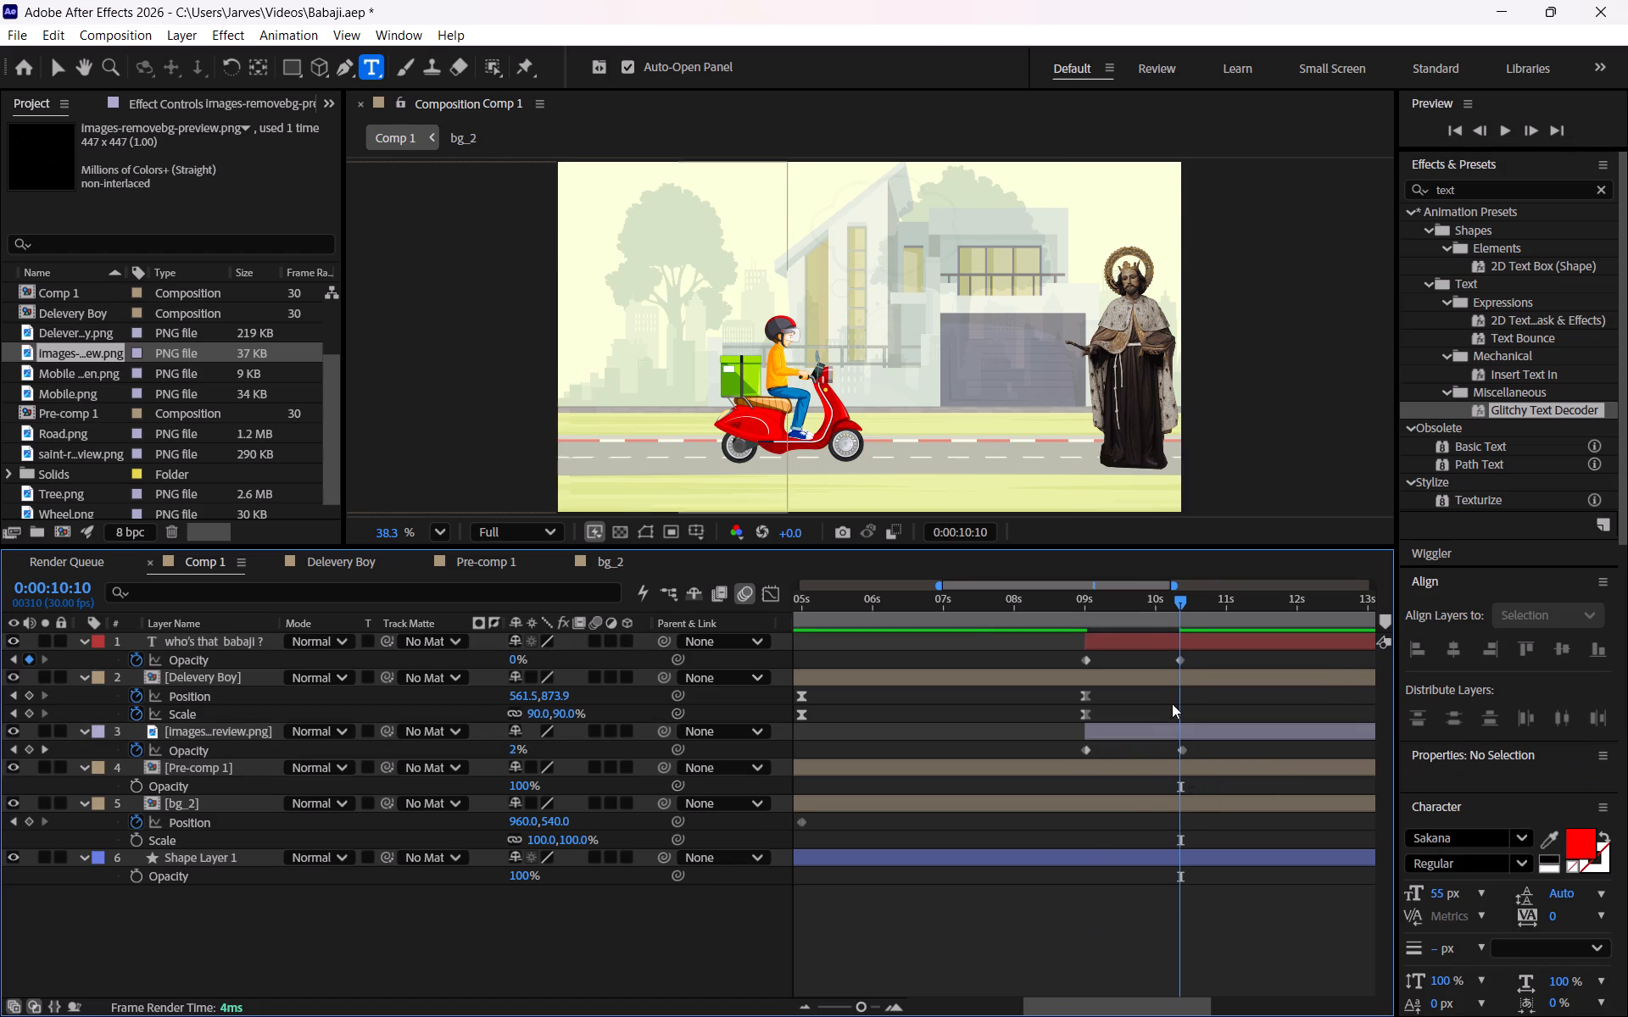
Preview the composition from 0:00:06:17 to check the lengthened fade-out of the cloud and text.
left_click_drag(1183, 603, 915, 598)
key("space")
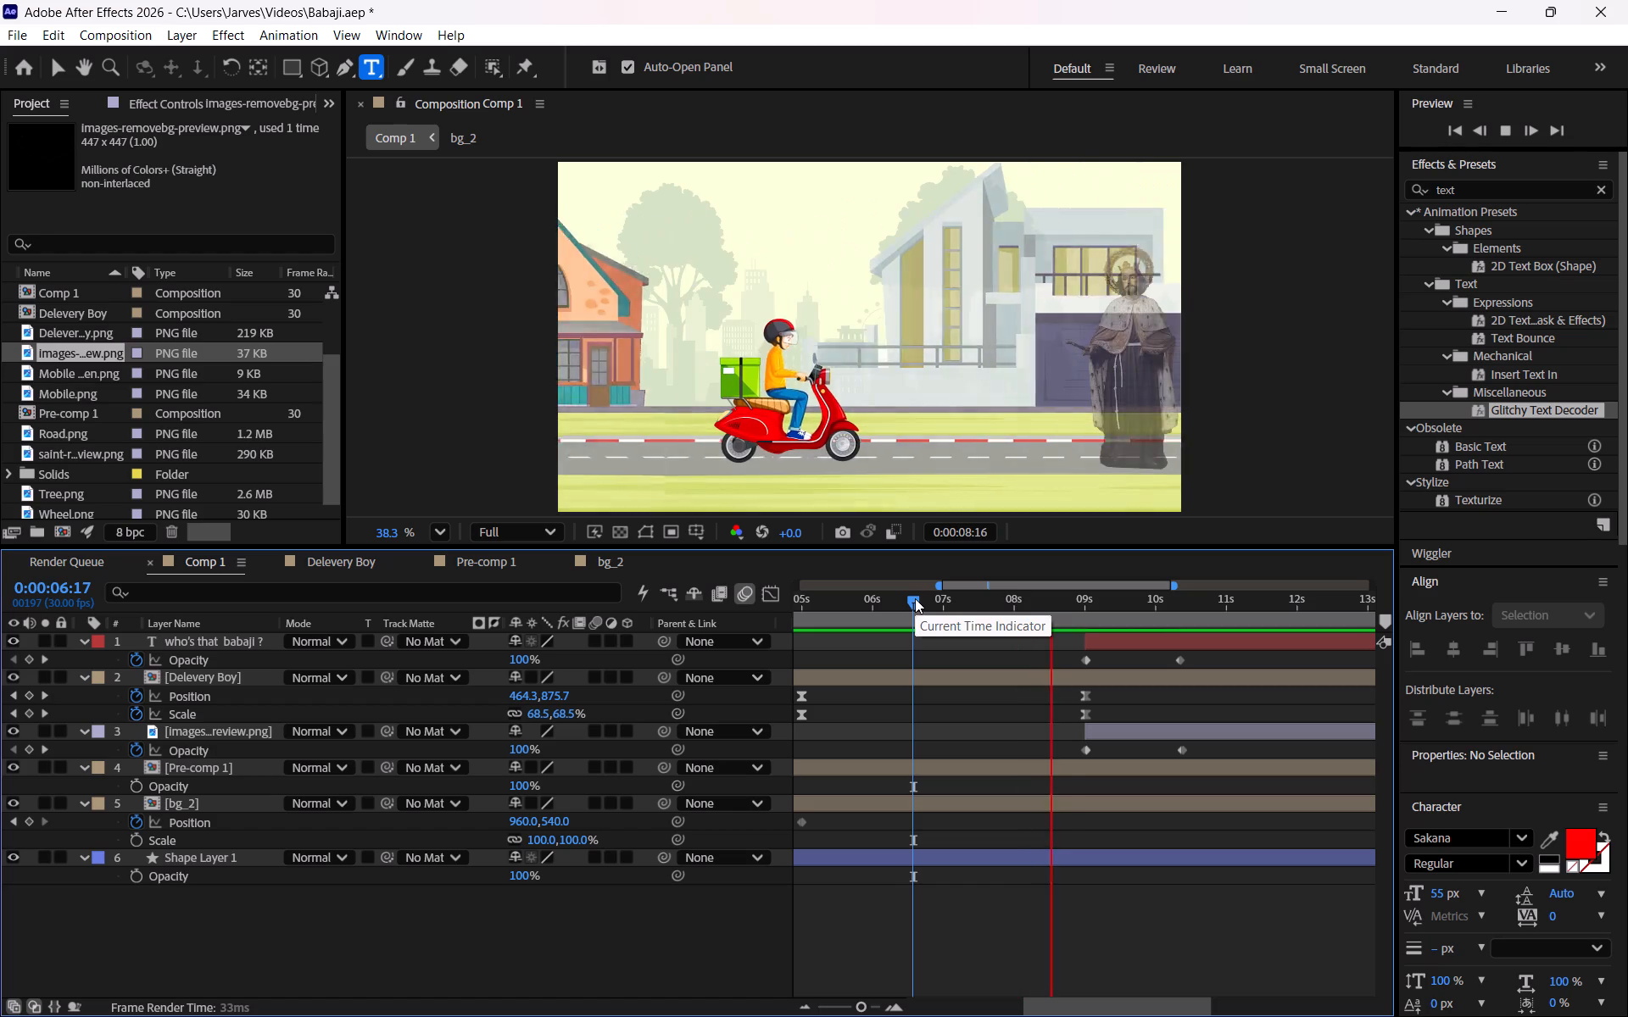
key("space")
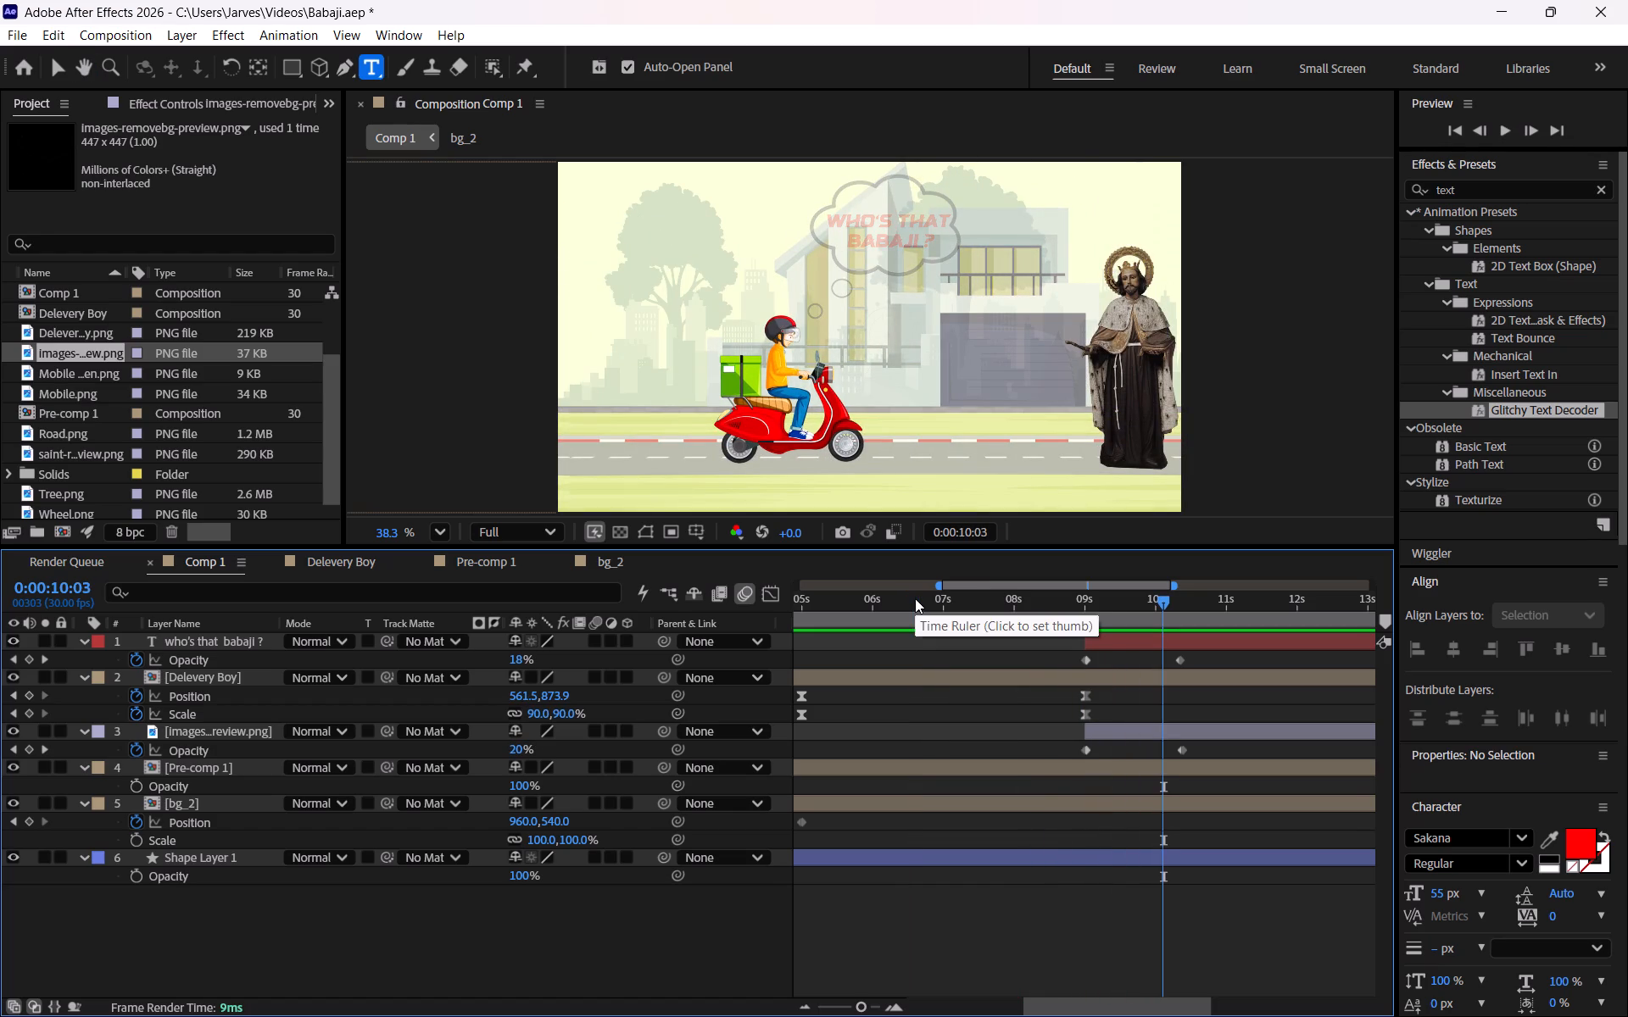
In the thought cloud's text layer, replace the word "that" with "are" in the first line.
left_click(254, 642)
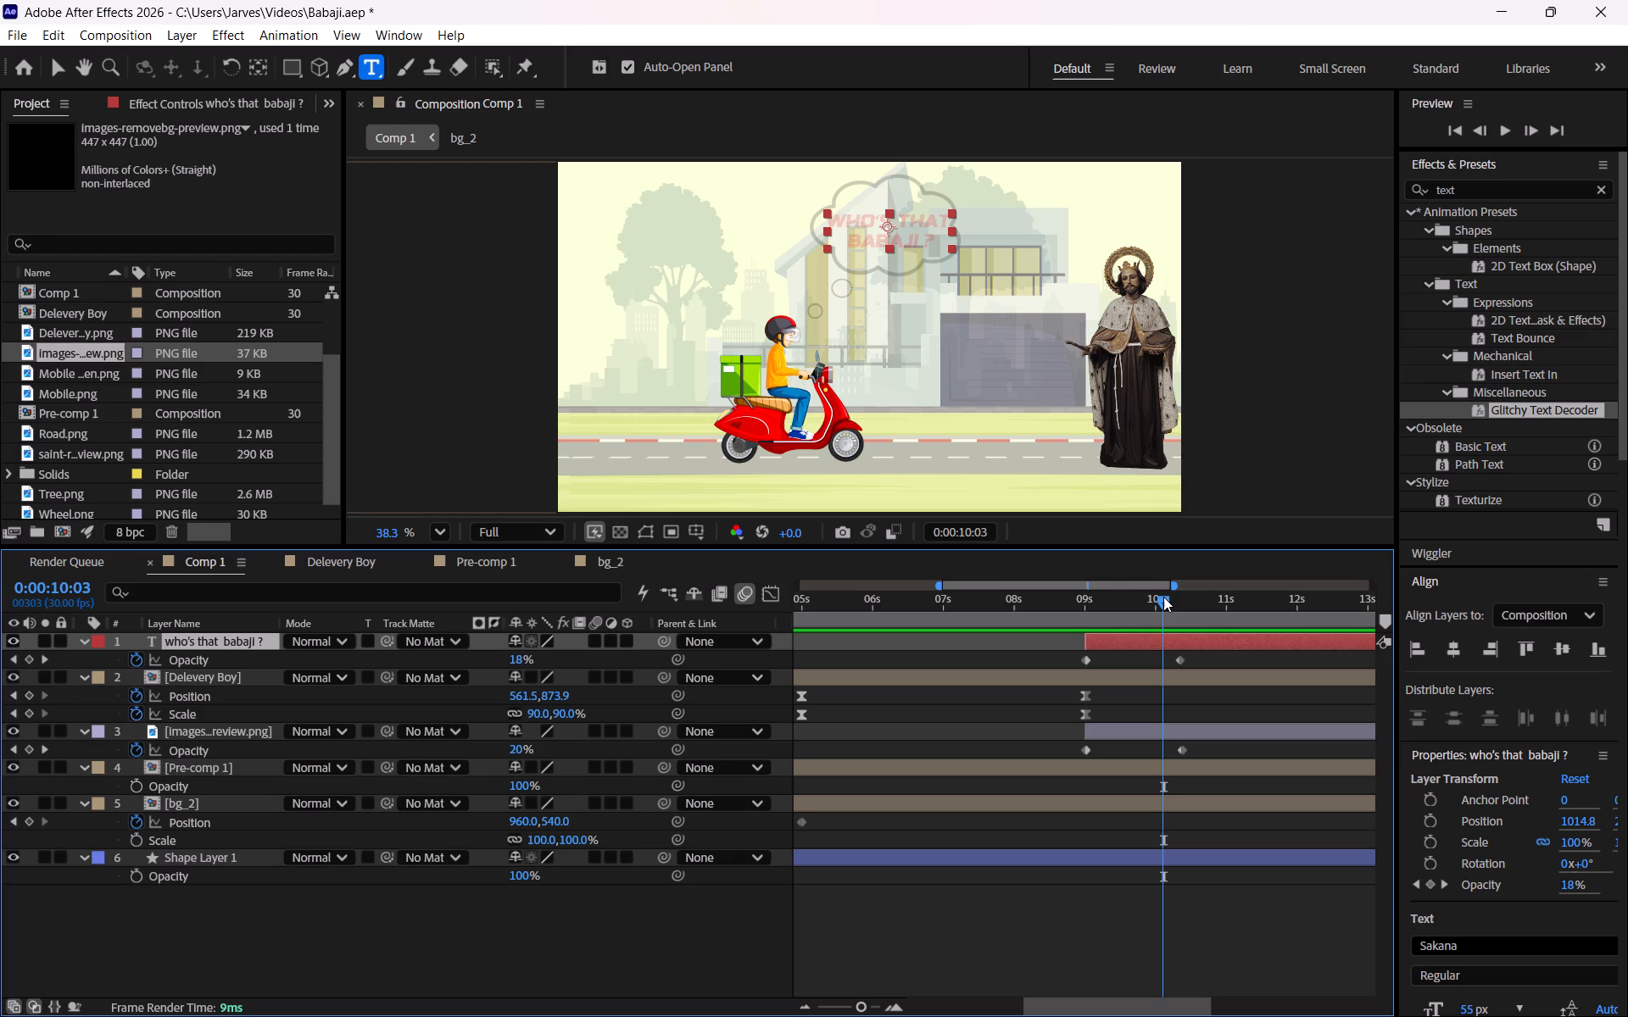
left_click_drag(1163, 597, 1107, 599)
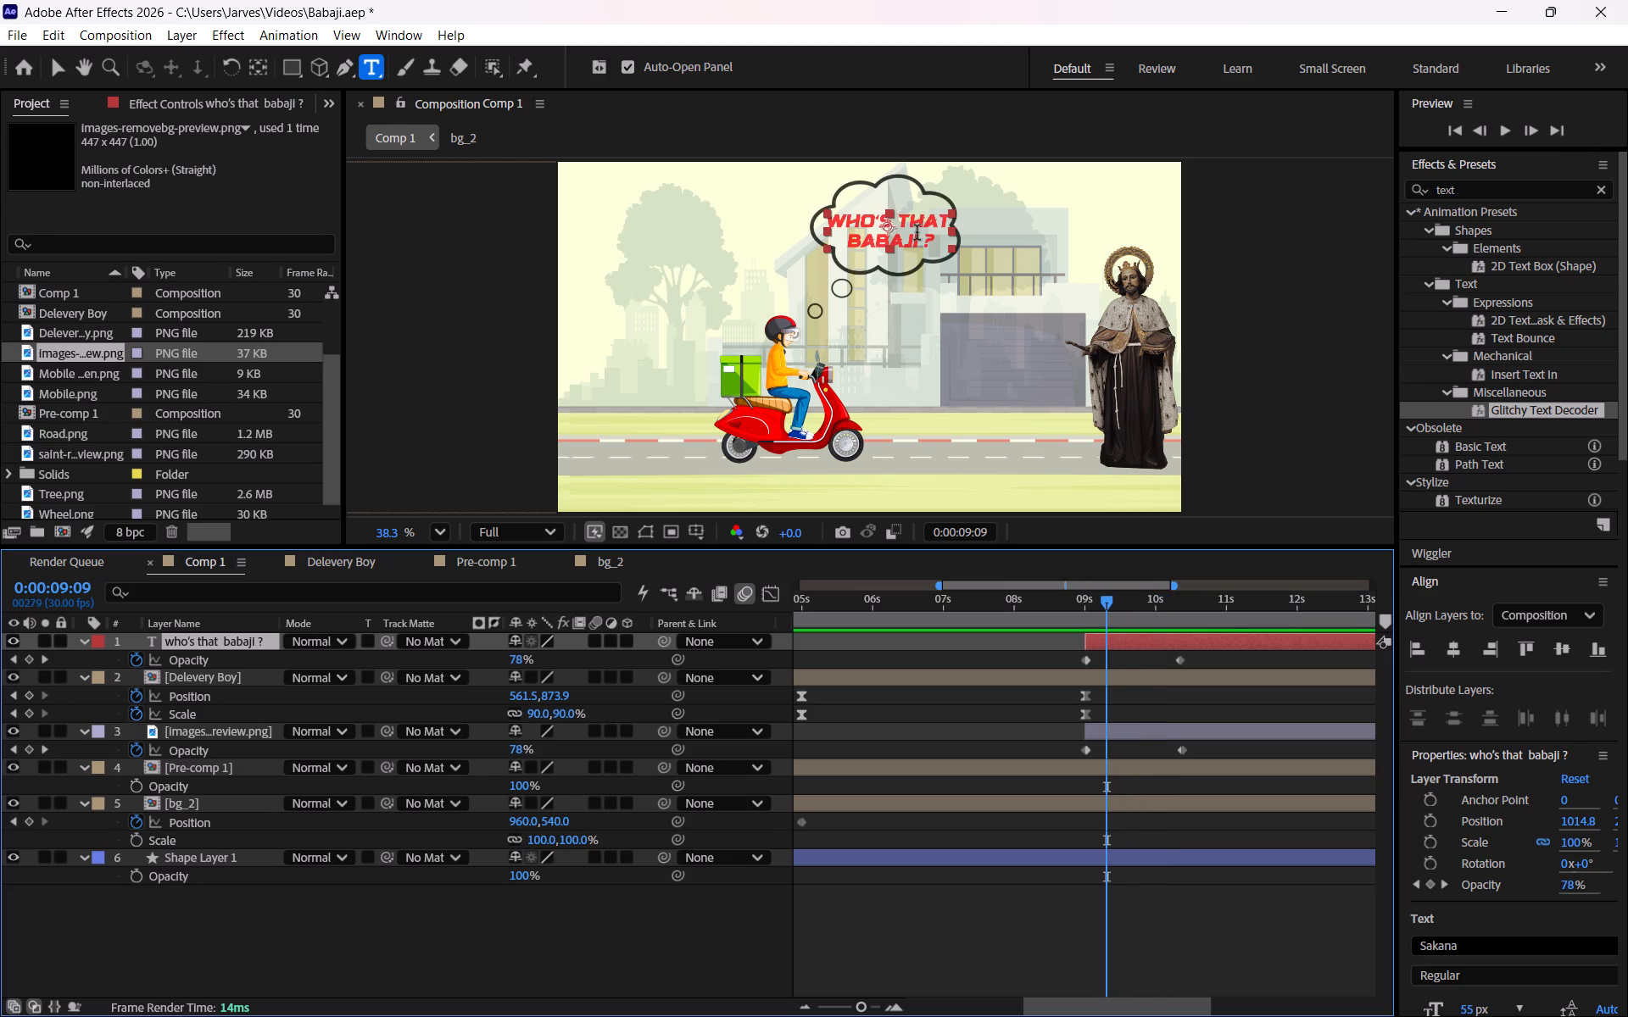
left_click(917, 232)
key("Up")
key("Right")
key("Right")
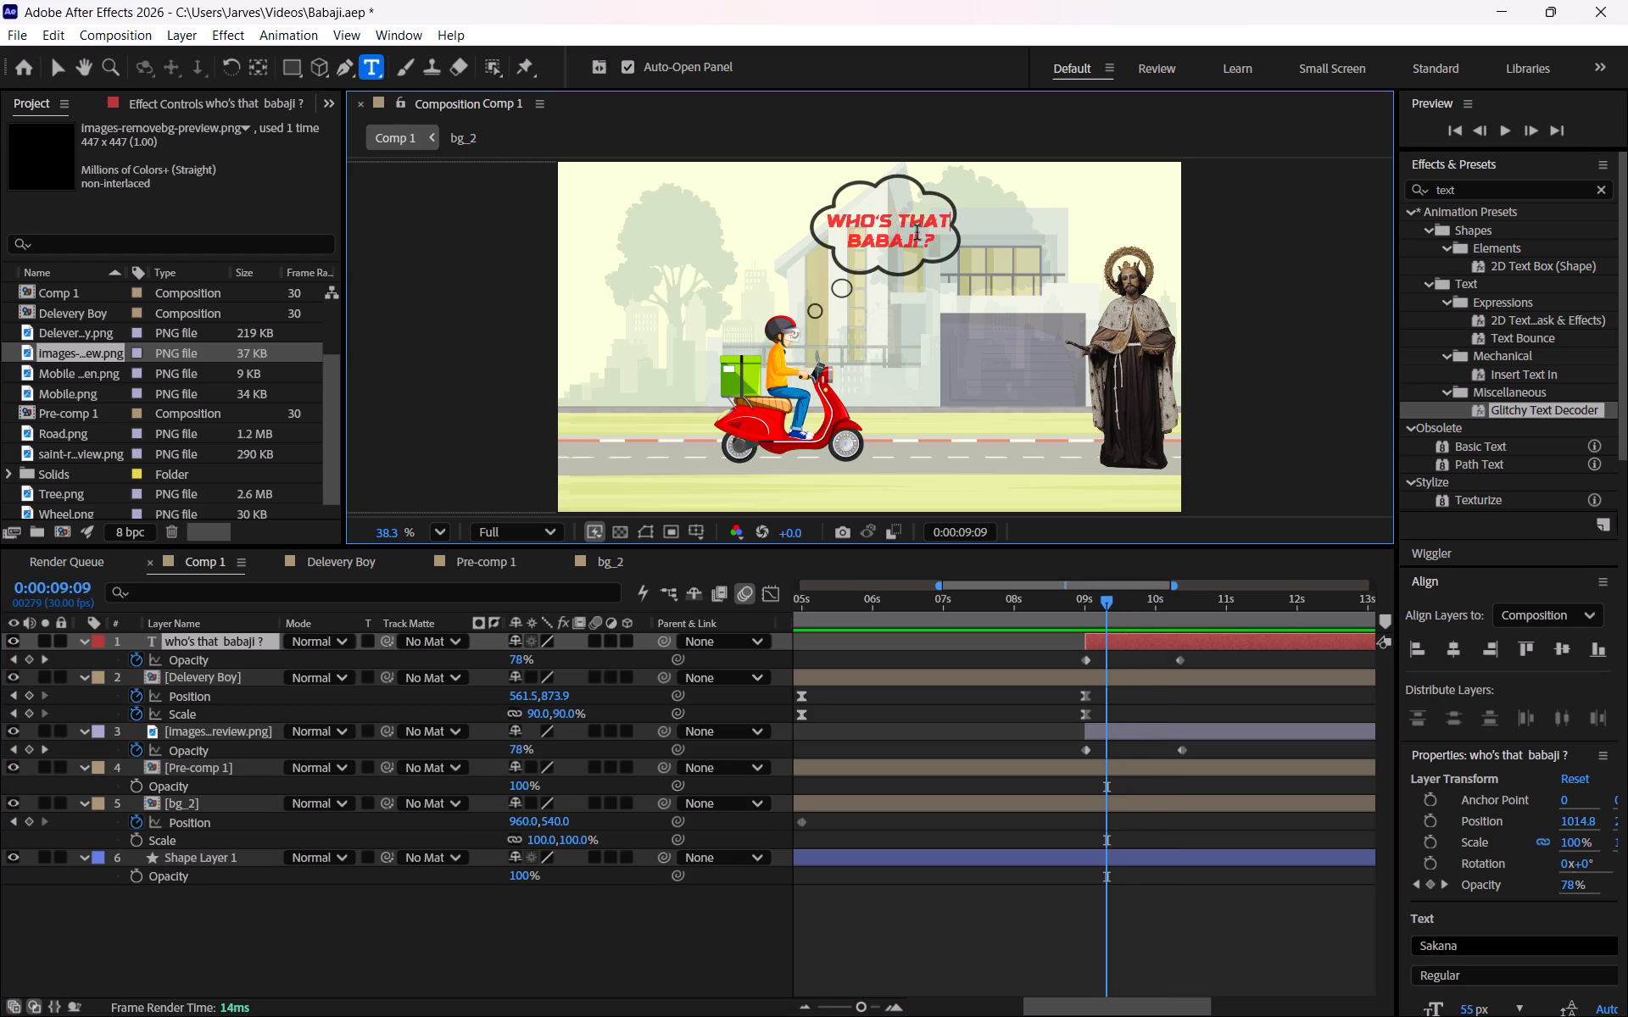
key("BackSpace")
key("BackSpace")
key("BackSpace")
key("BackSpace")
type("are")
key("space")
Replace "babaji" with "you" in the second line so the cloud text reads "who's are you ?".
key("Down")
key("Left")
key("Left")
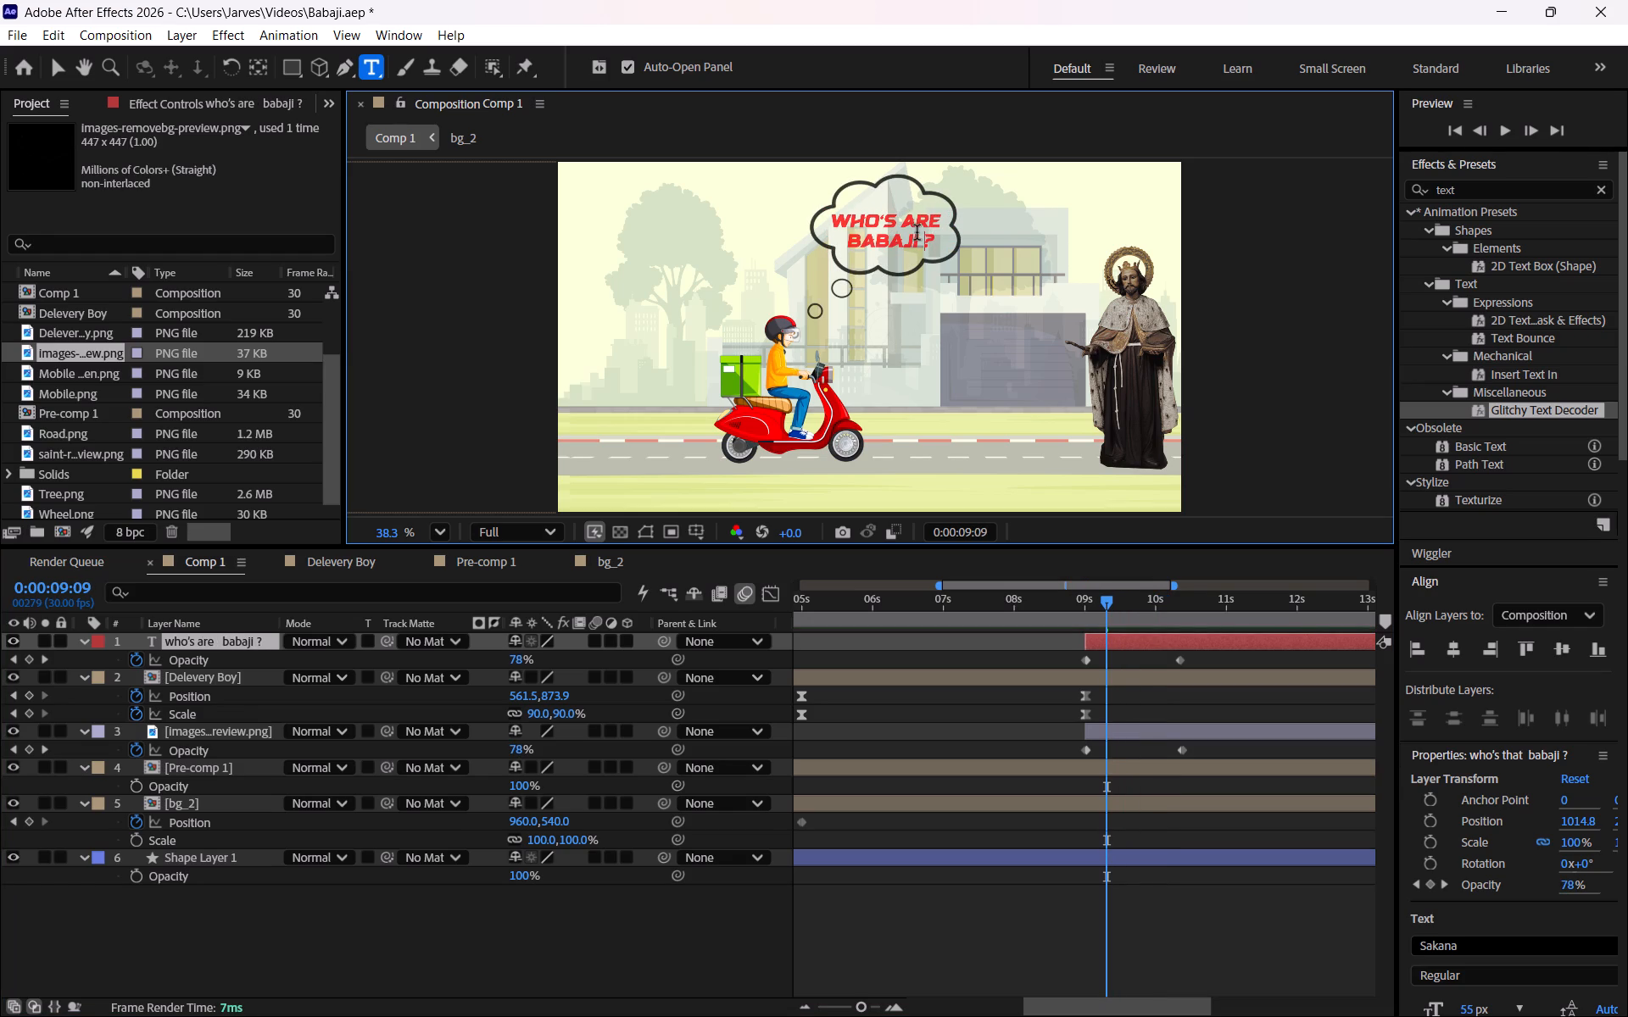
key("BackSpace")
key("BackSpace")
key("BackSpace")
key("BackSpace")
key("BackSpace")
key("BackSpace")
type("you")
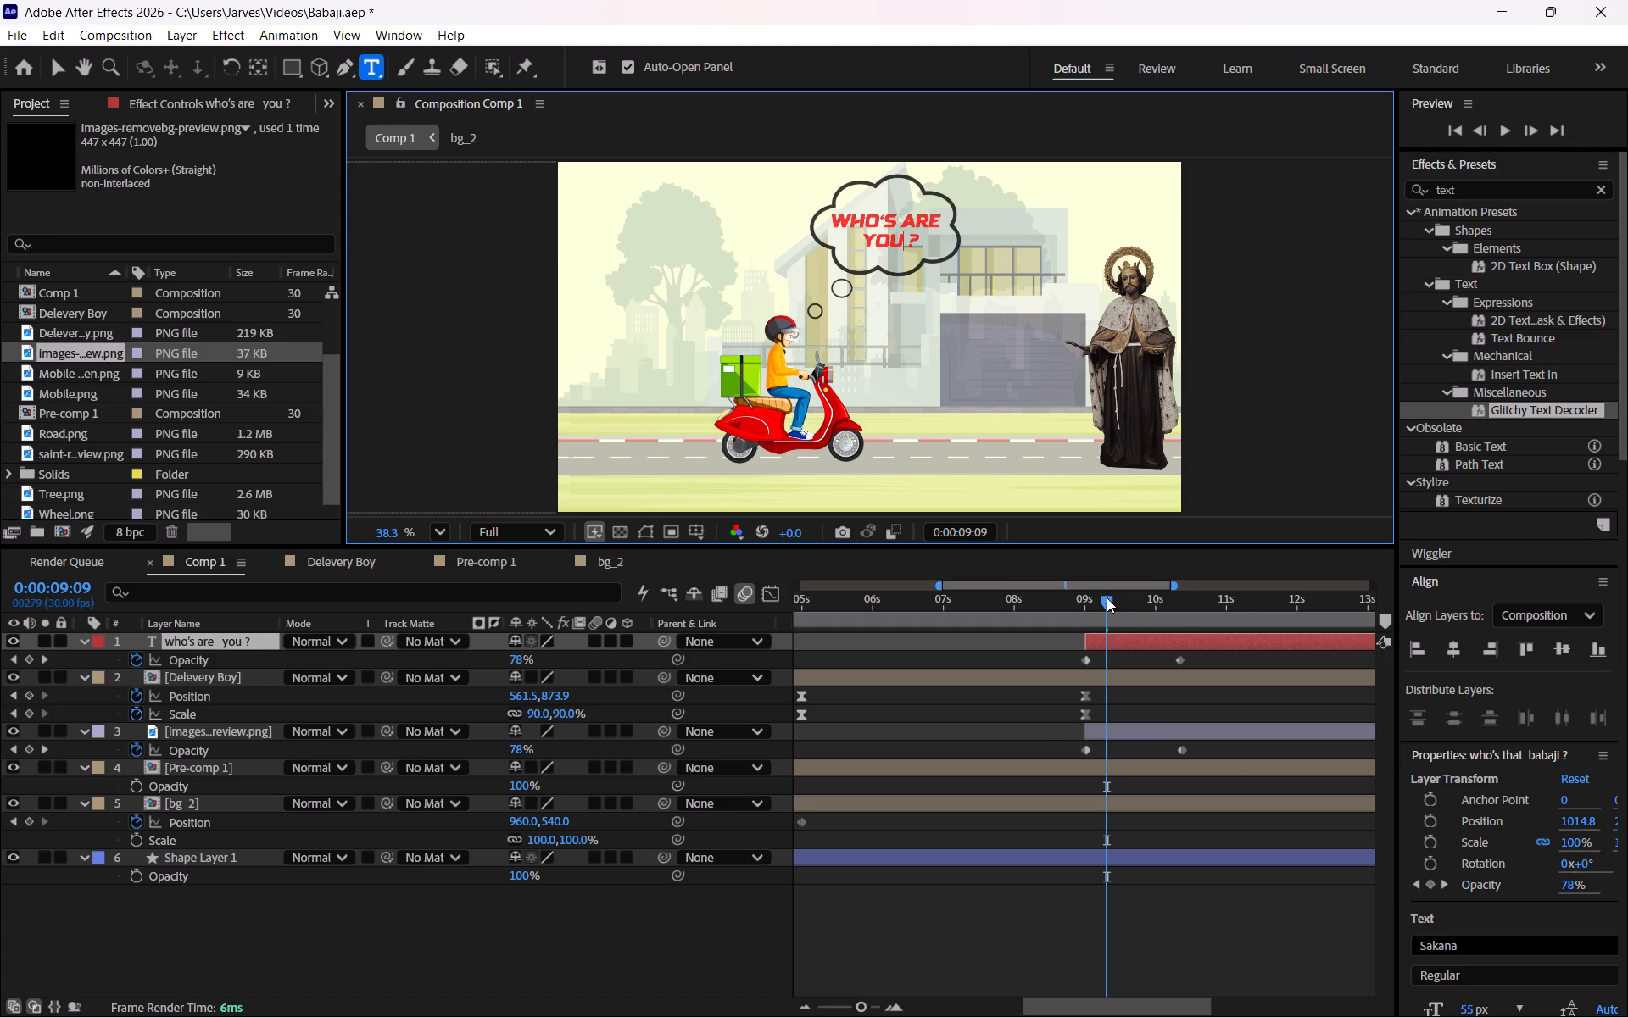
Preview the composition from 0:00:00:00 to check the reworded thought cloud text and its fade-out.
left_click_drag(1107, 597, 799, 576)
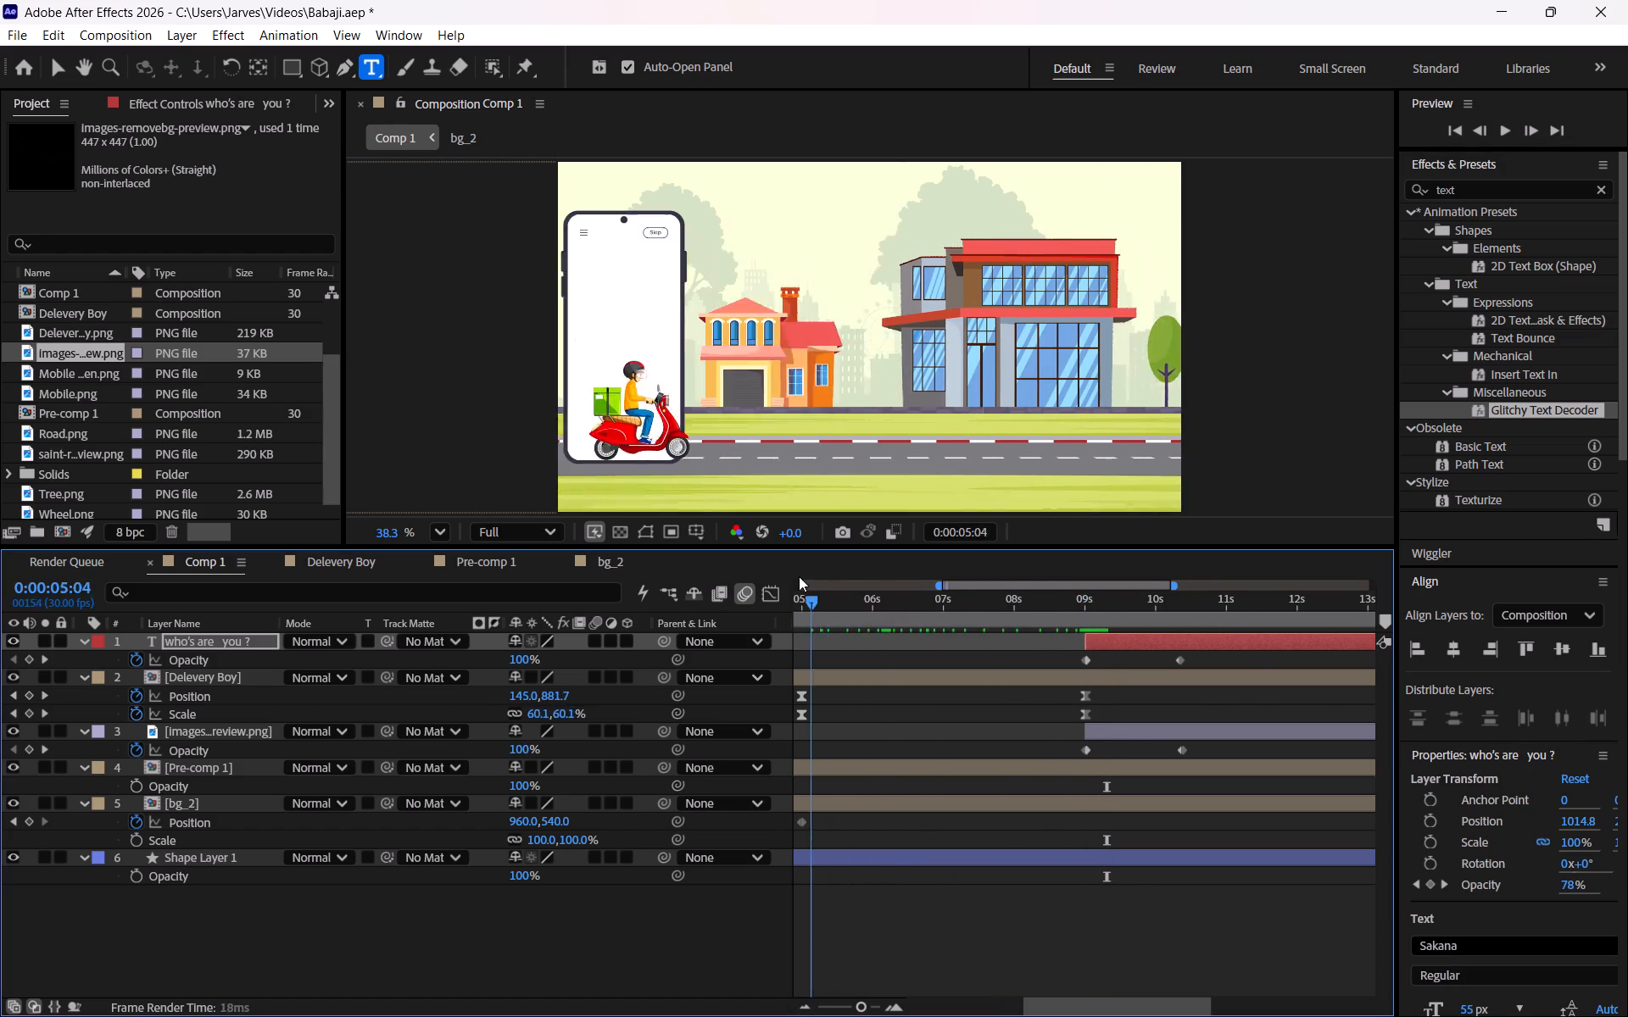
left_click_drag(799, 576, 789, 575)
key("space")
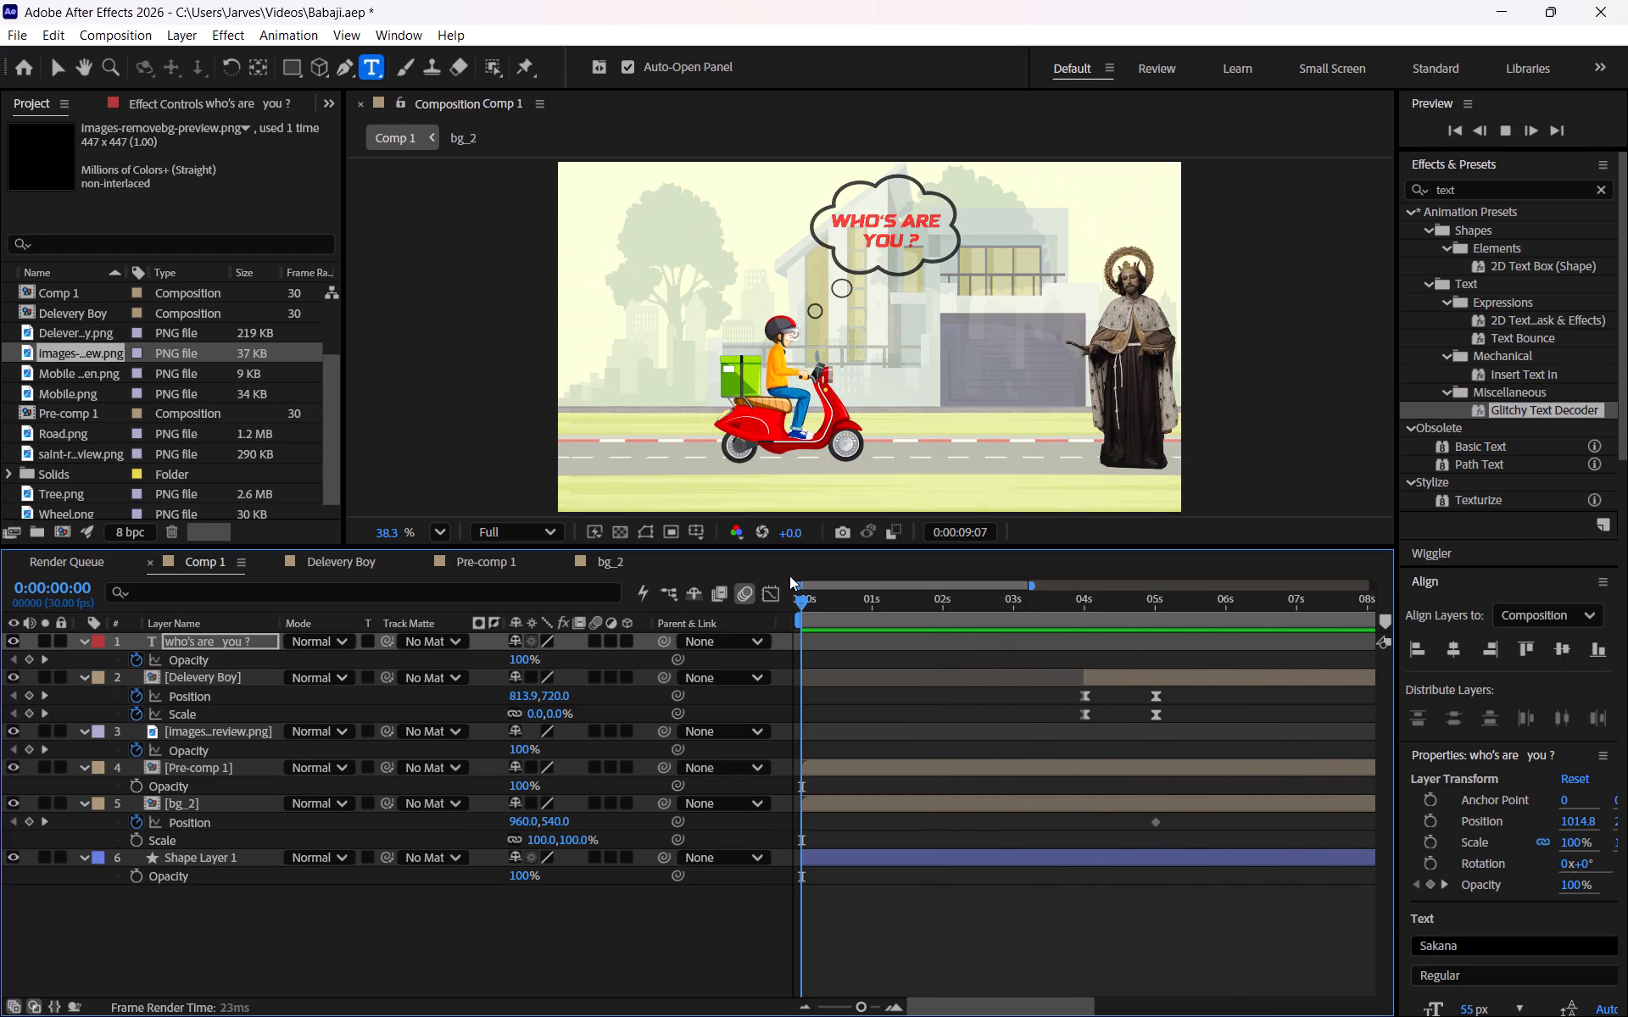
key("space")
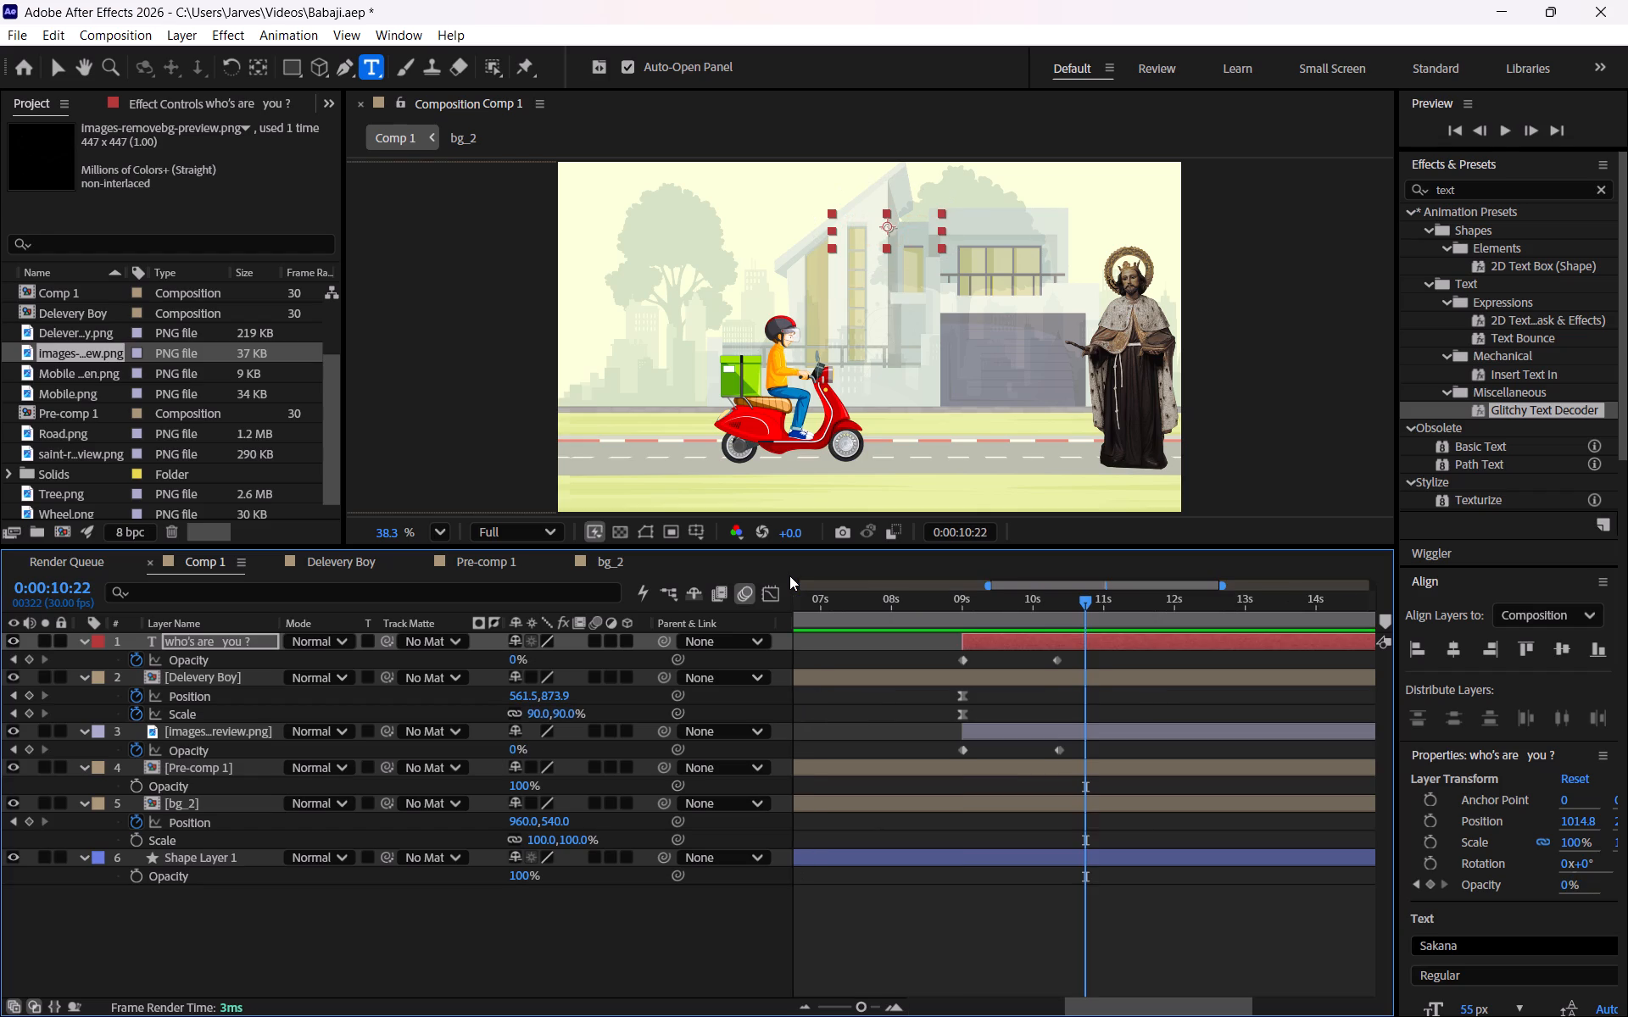
Move the text layer's 0% Opacity keyframe to 0:00:11:00 and park the current time on it.
left_click_drag(1055, 657, 1099, 654)
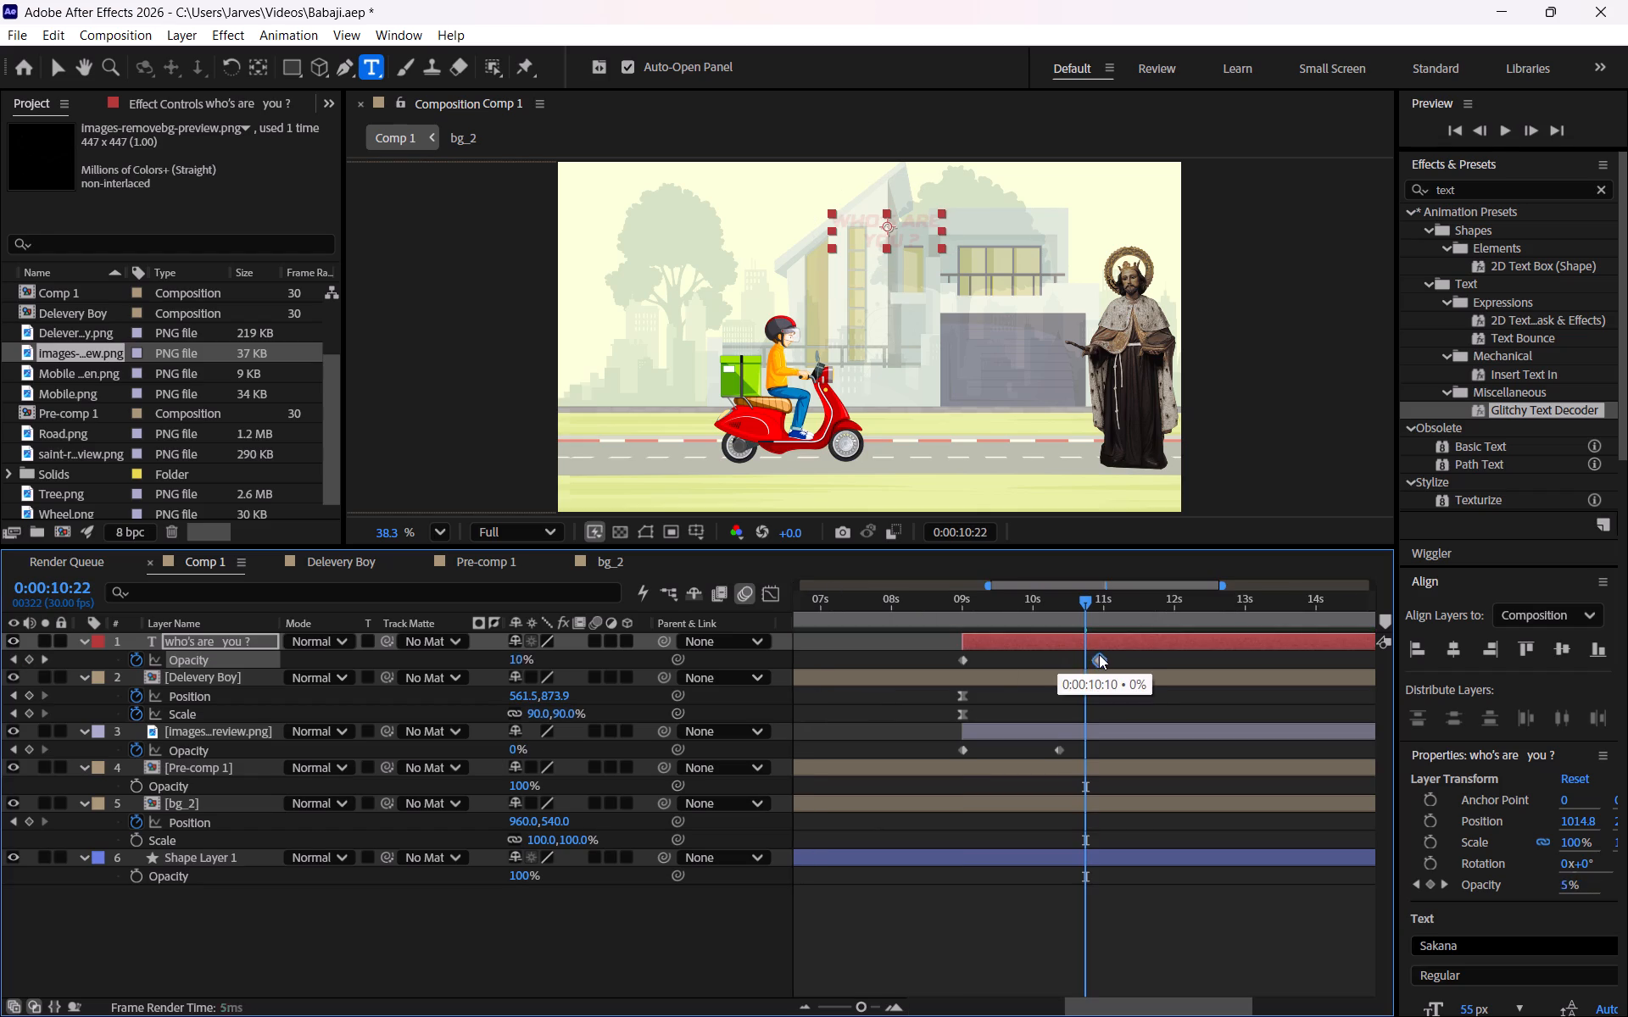
left_click_drag(1099, 654, 1101, 654)
left_click(1101, 609)
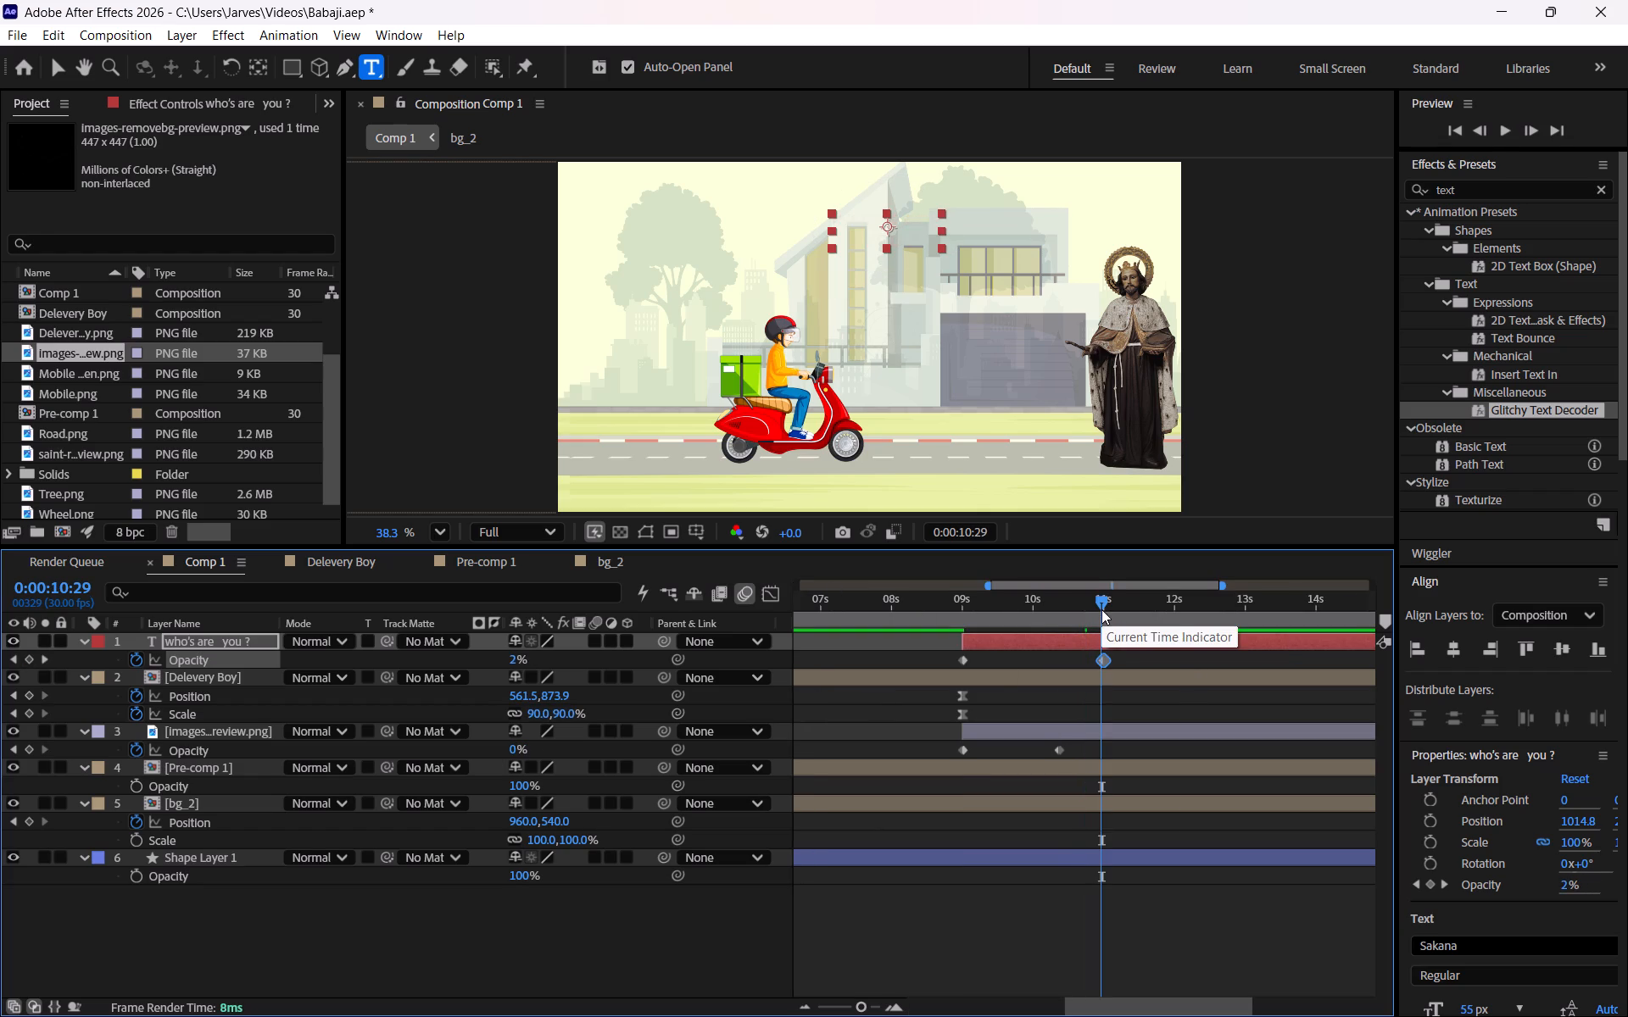
left_click(1100, 604)
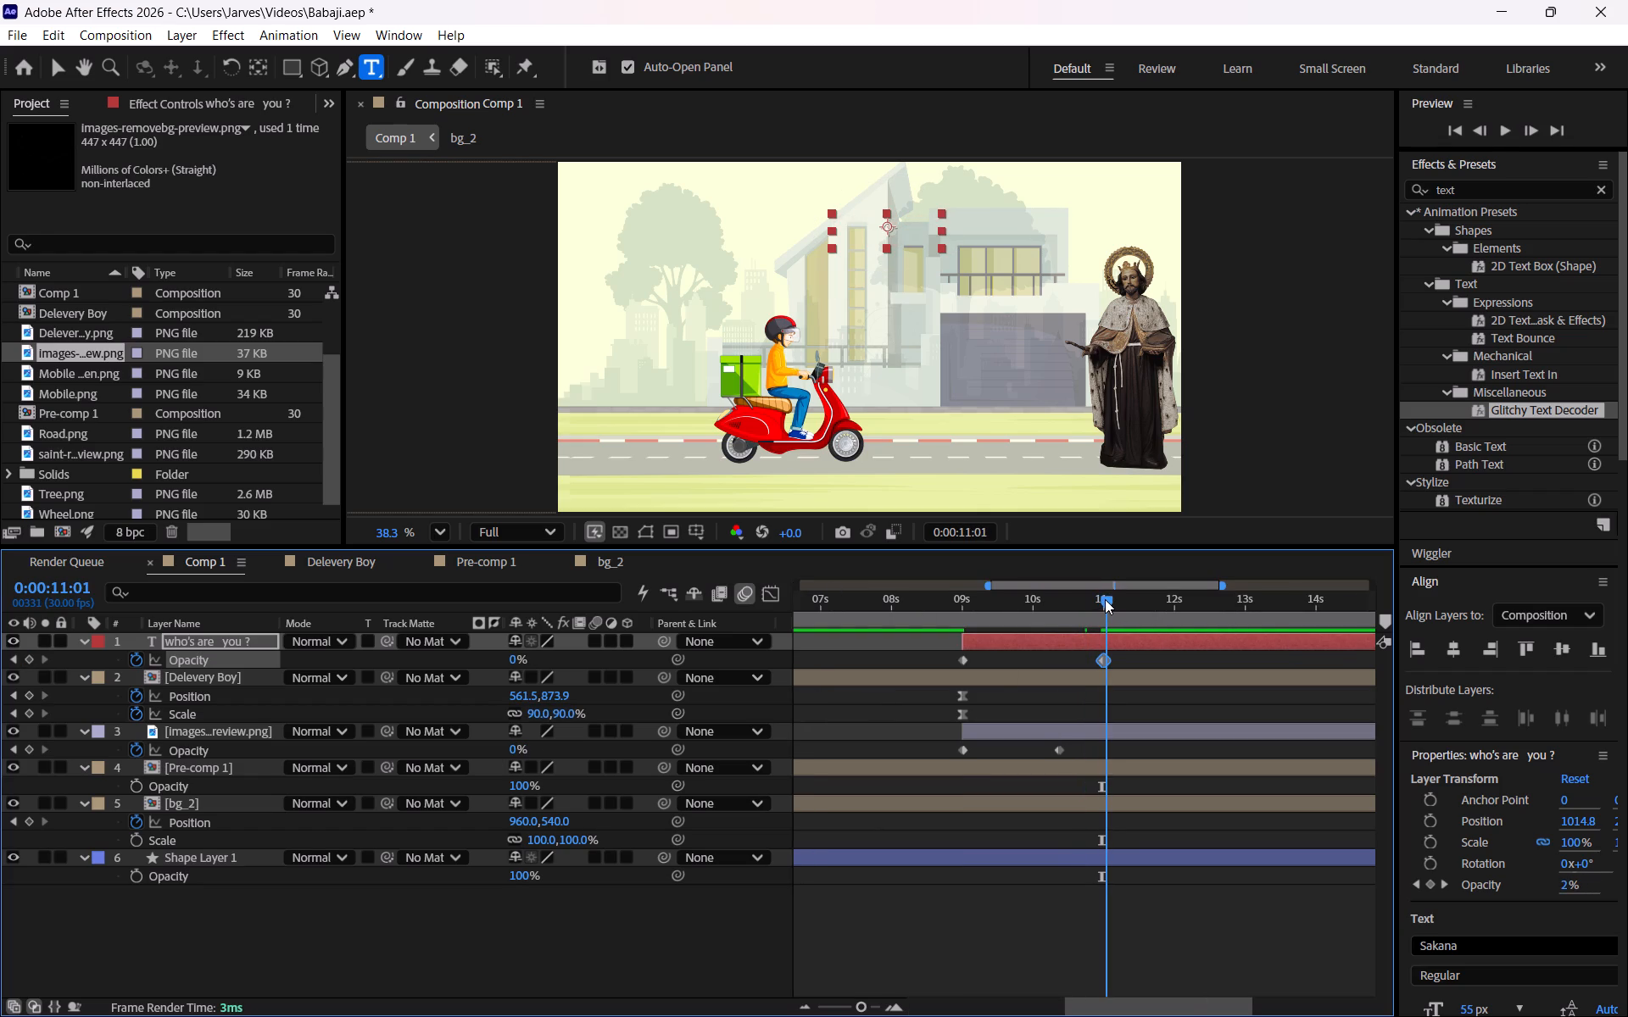
double_click(1101, 600)
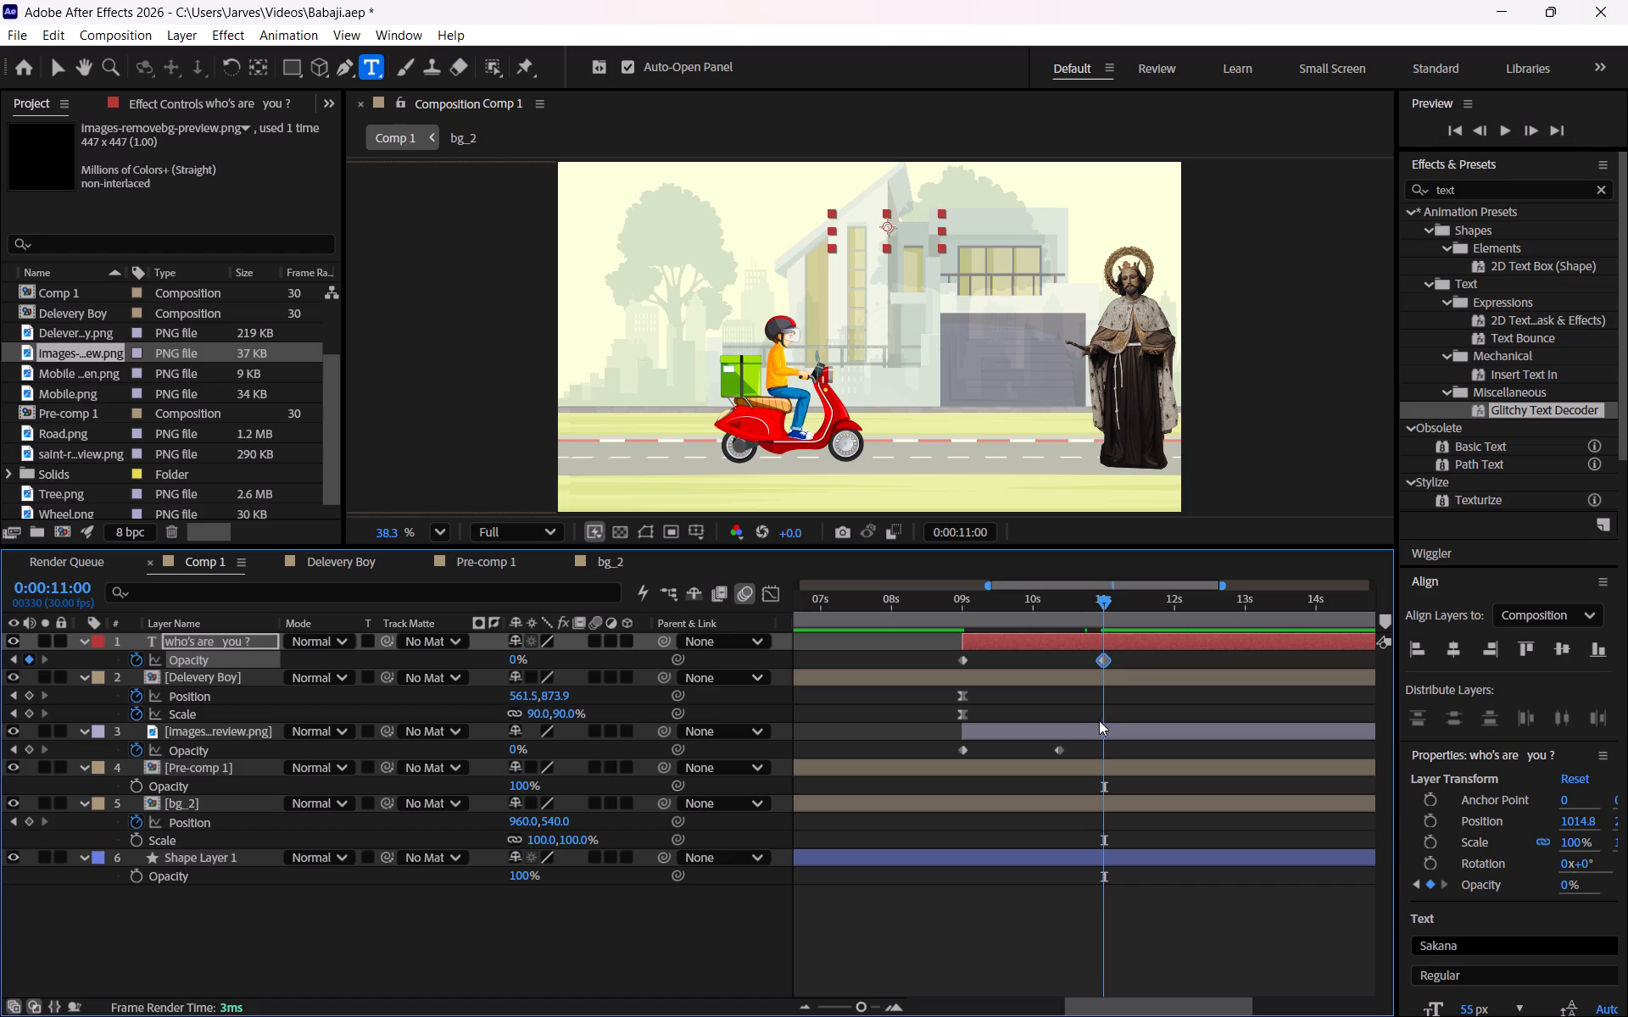
Move the thought cloud layer's 0% Opacity keyframe to 0:00:11:00, in line with the text layer's end keyframe.
left_click_drag(1060, 750, 1104, 750)
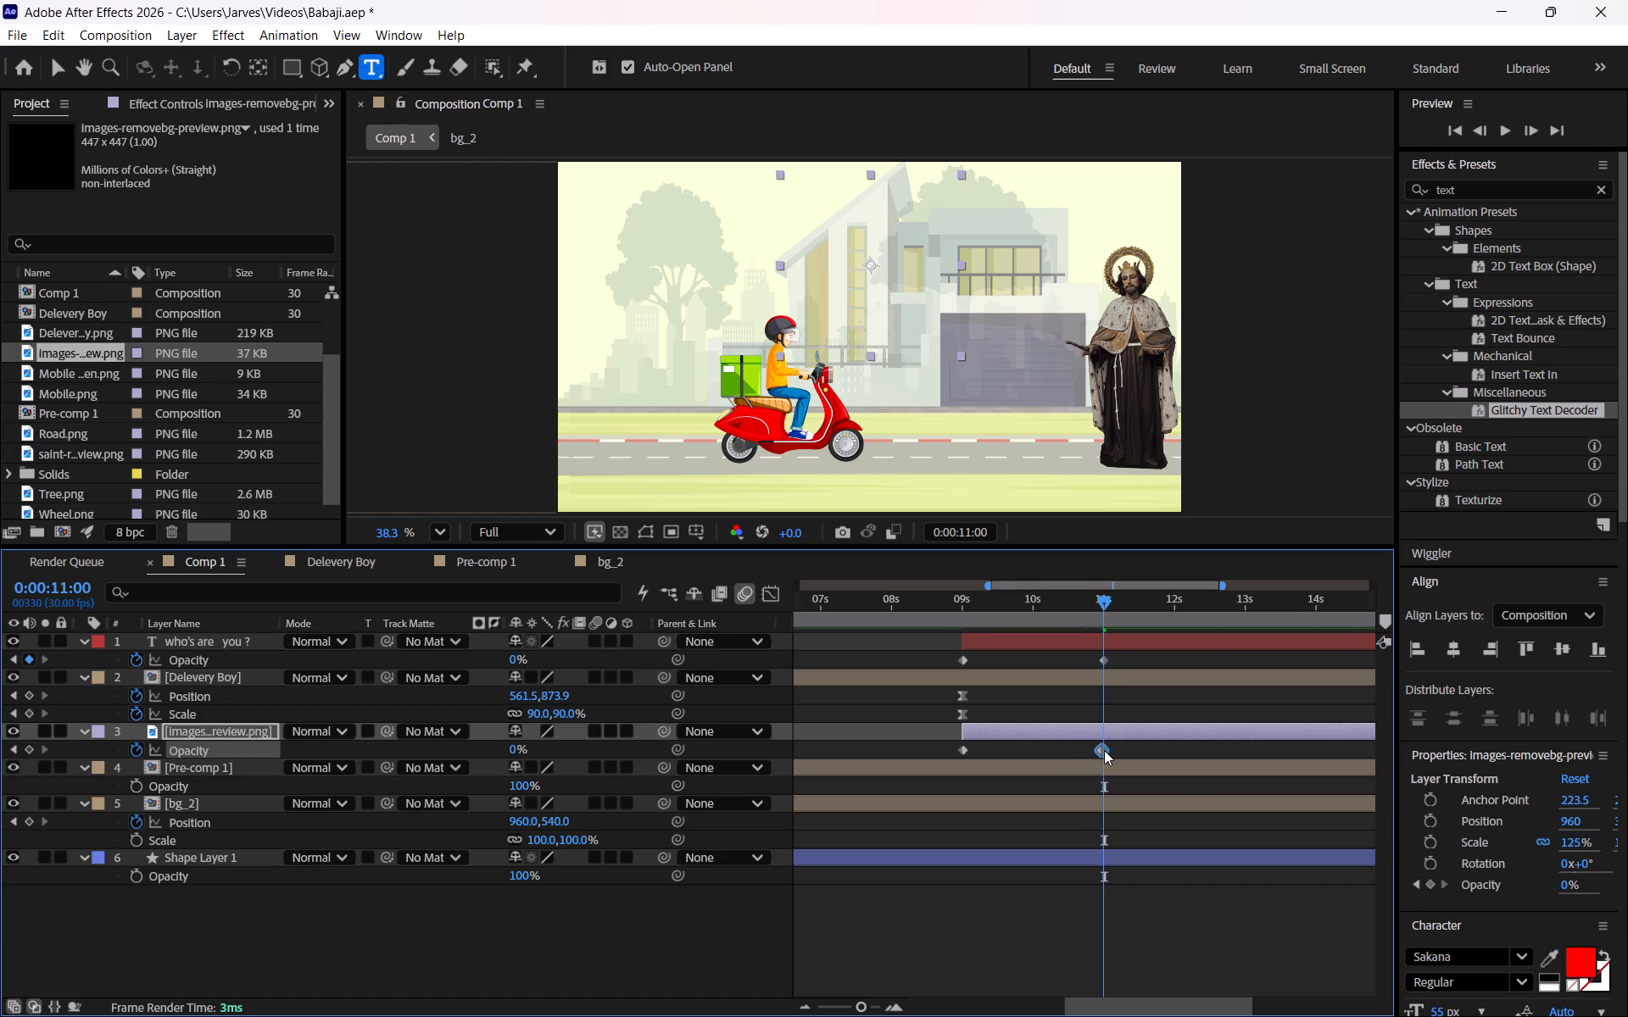
left_click_drag(1104, 750, 1106, 751)
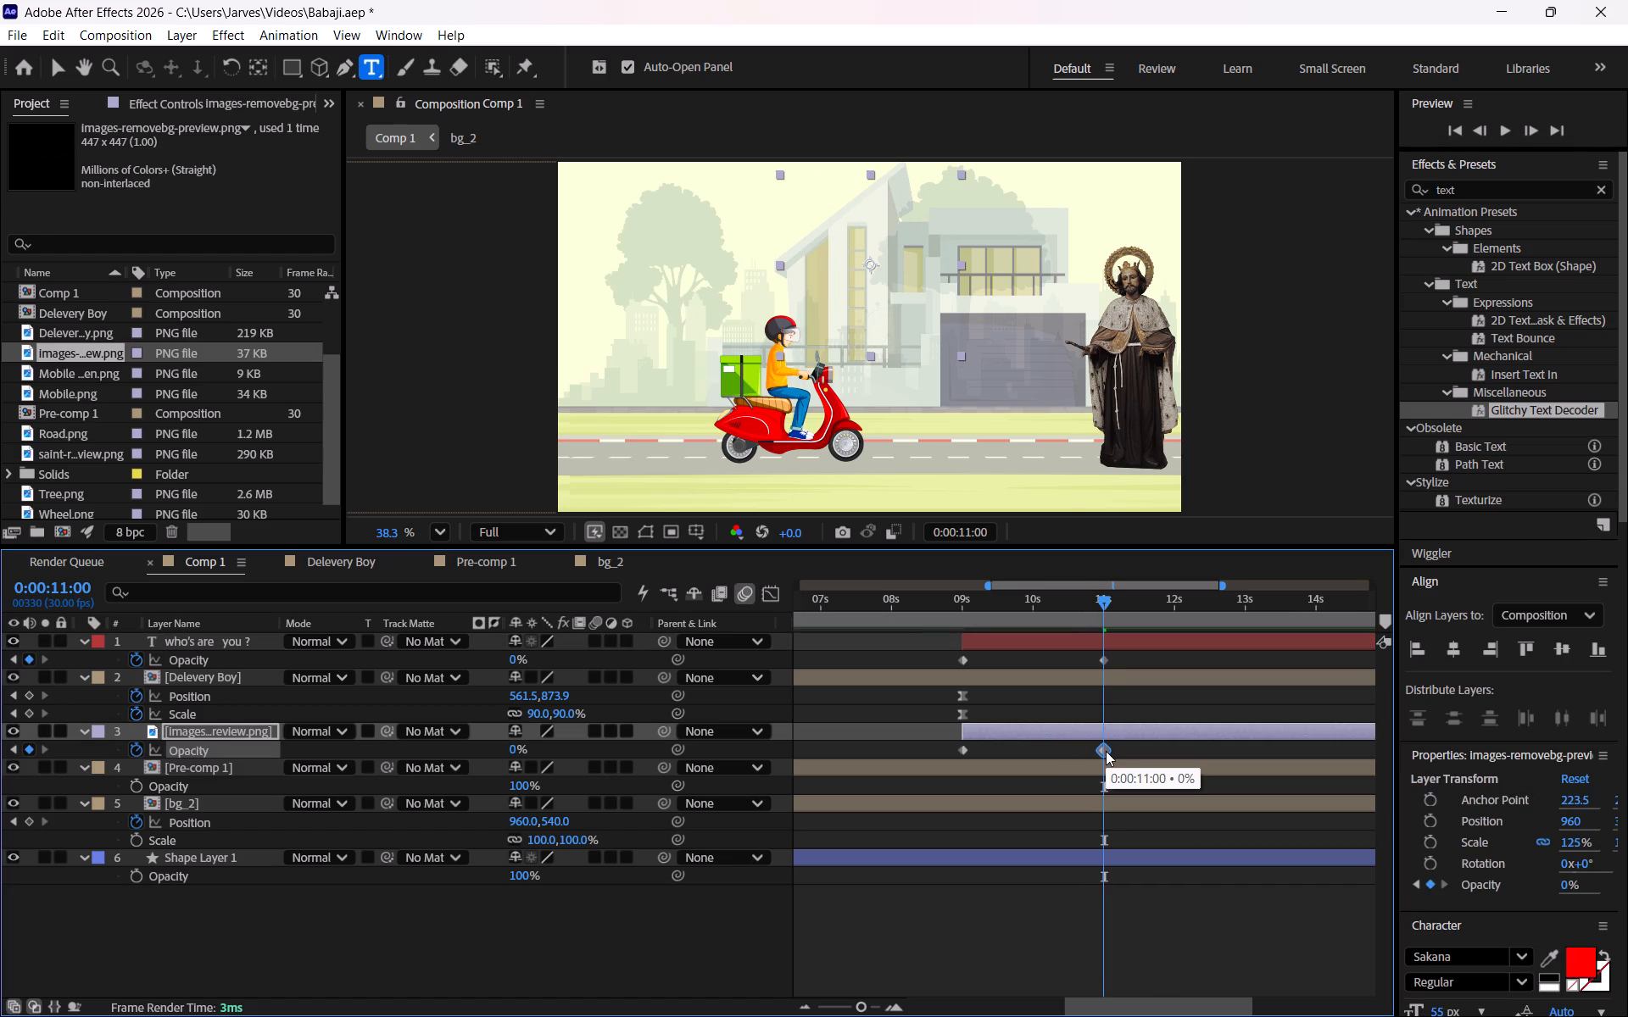
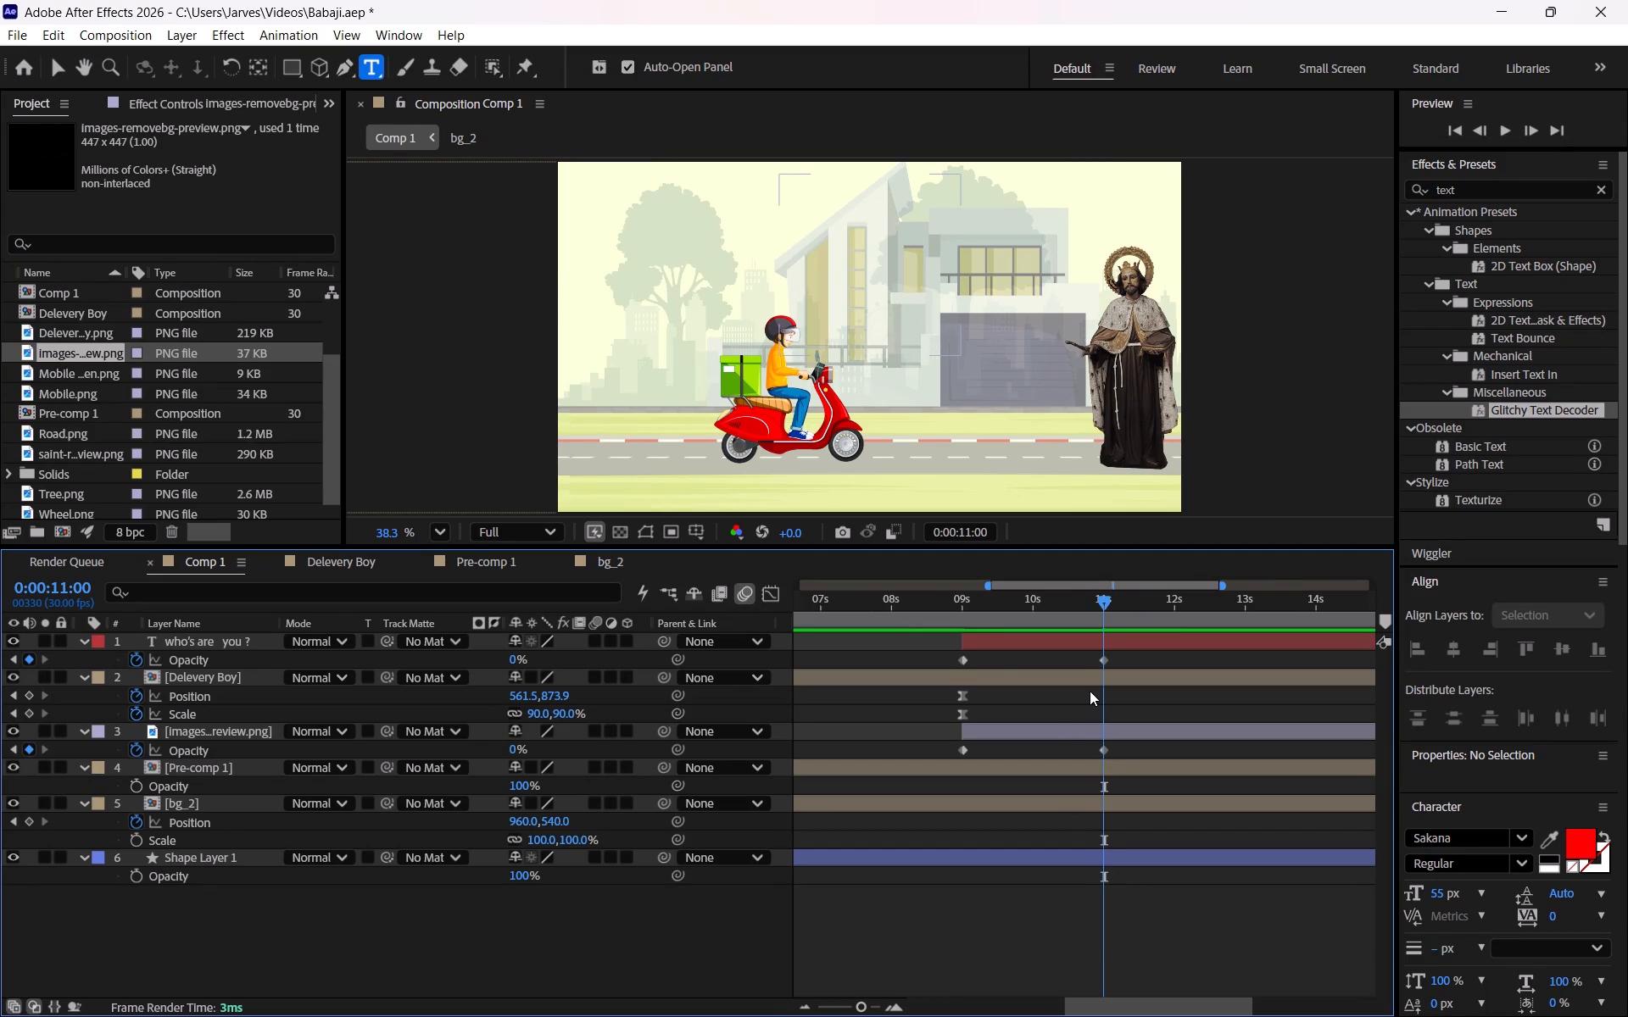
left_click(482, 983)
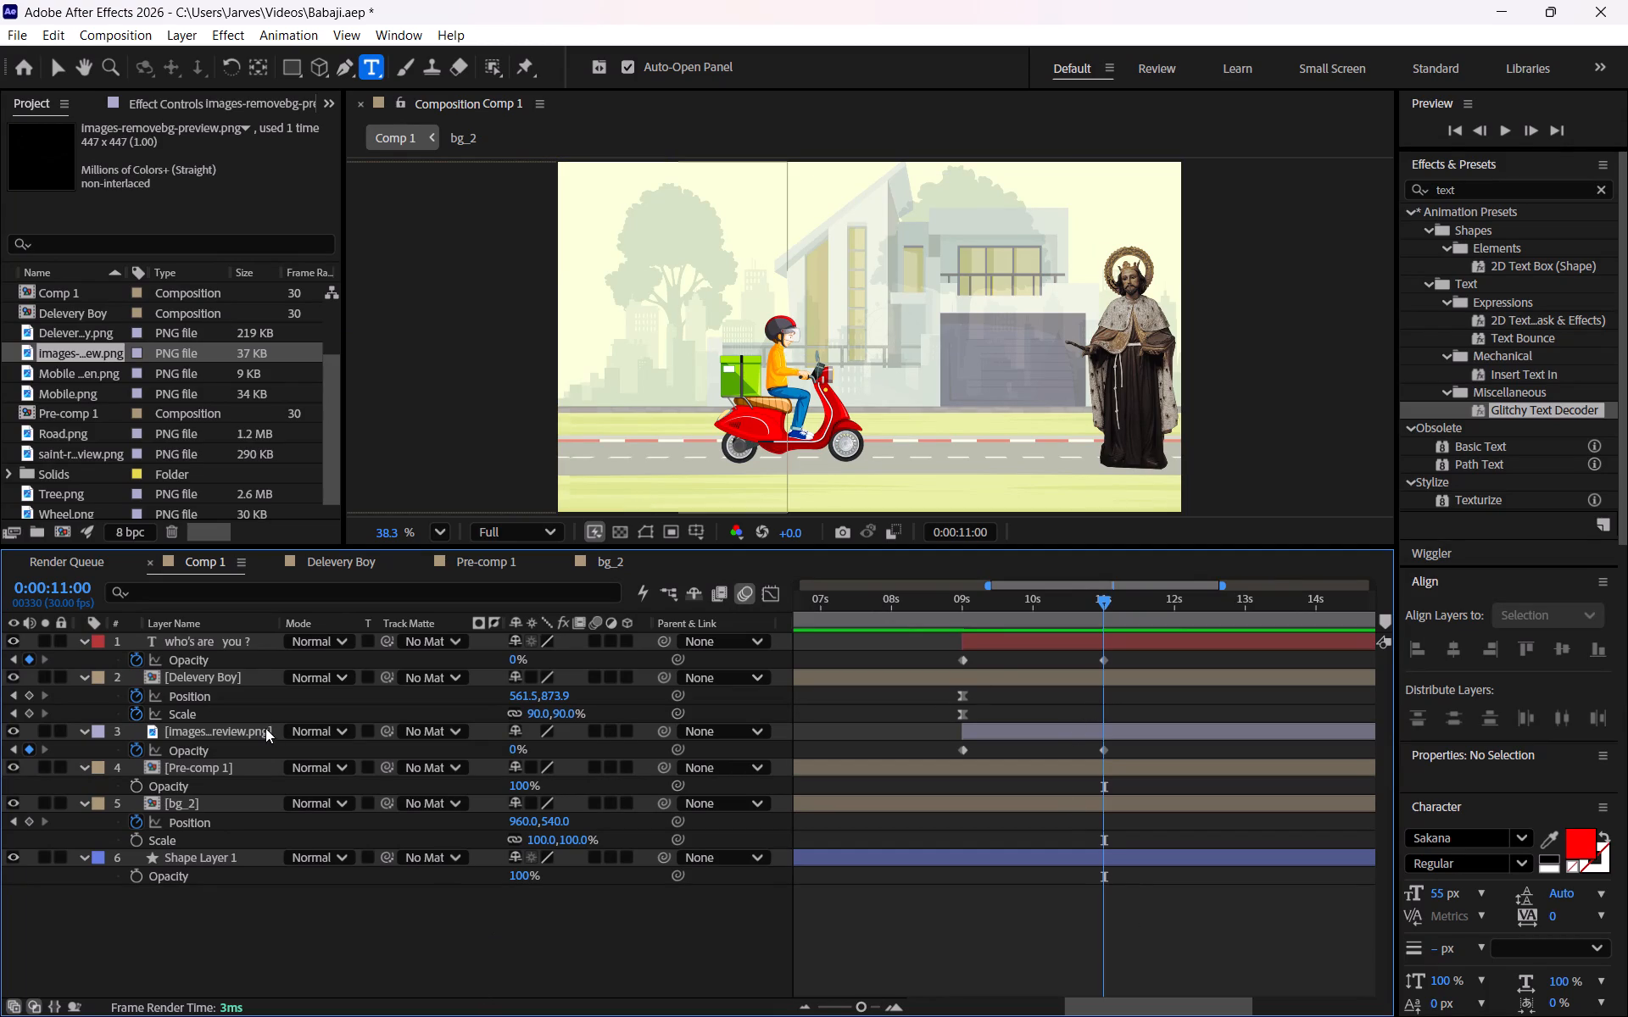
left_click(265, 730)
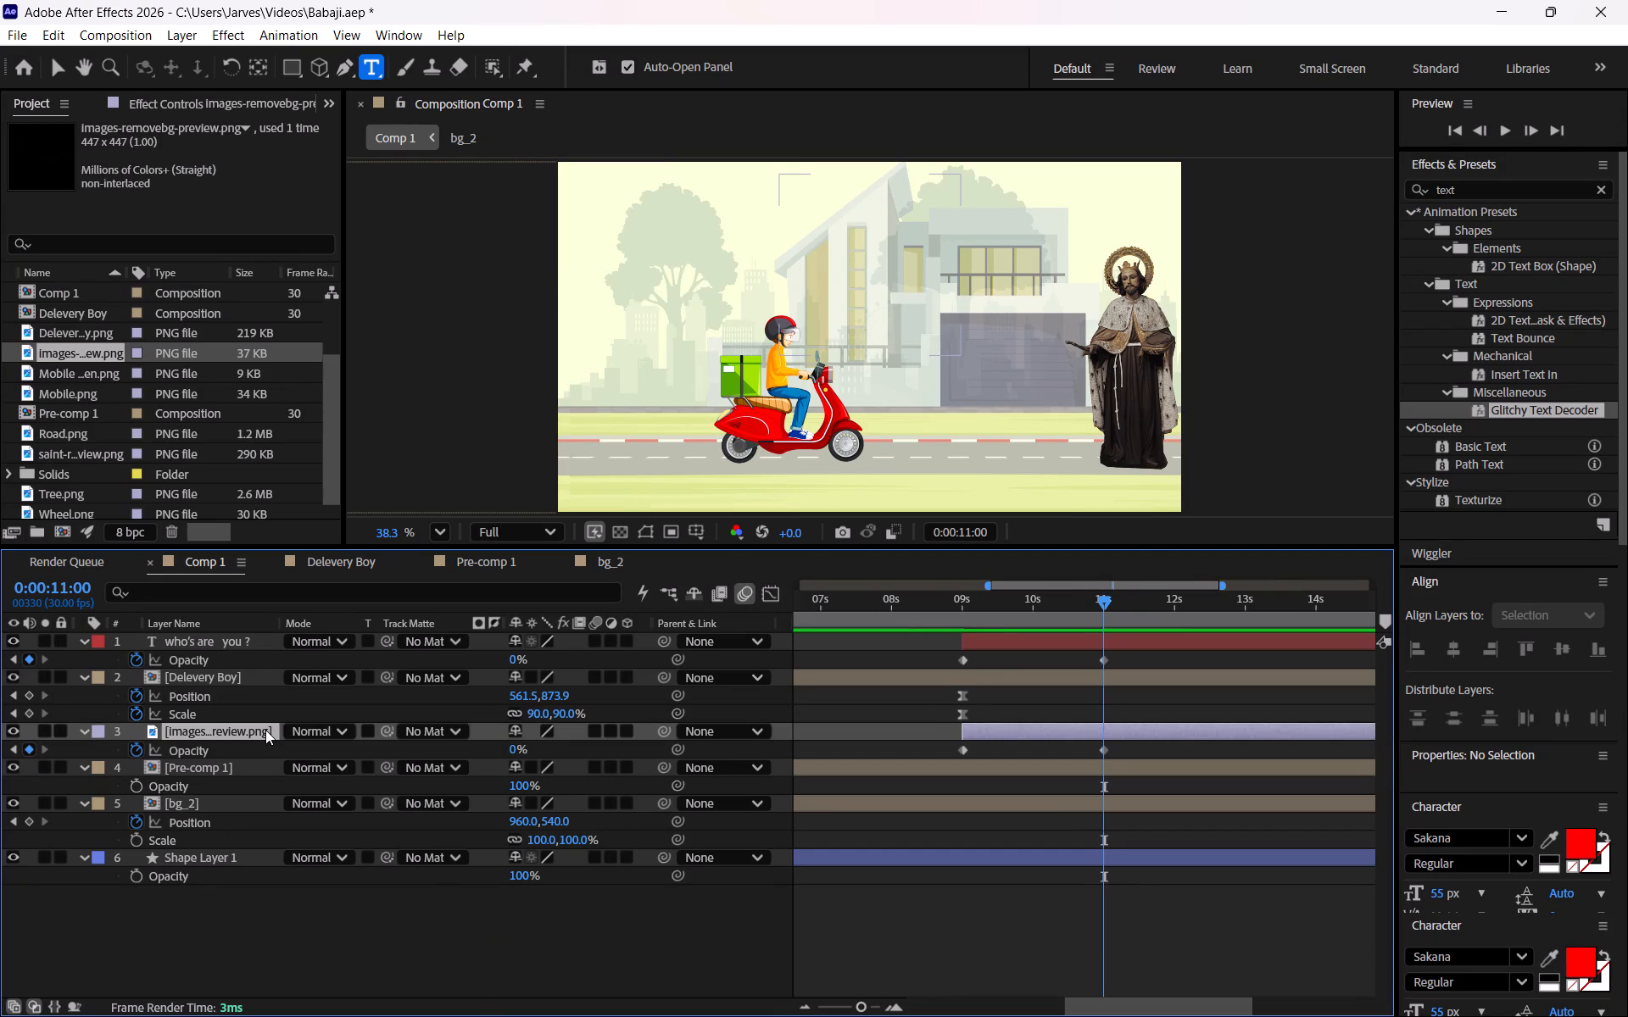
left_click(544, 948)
Switch to Chrome and view the Pngtree thought cloud among the "cloud thinking png" image results.
key("alt+Tab")
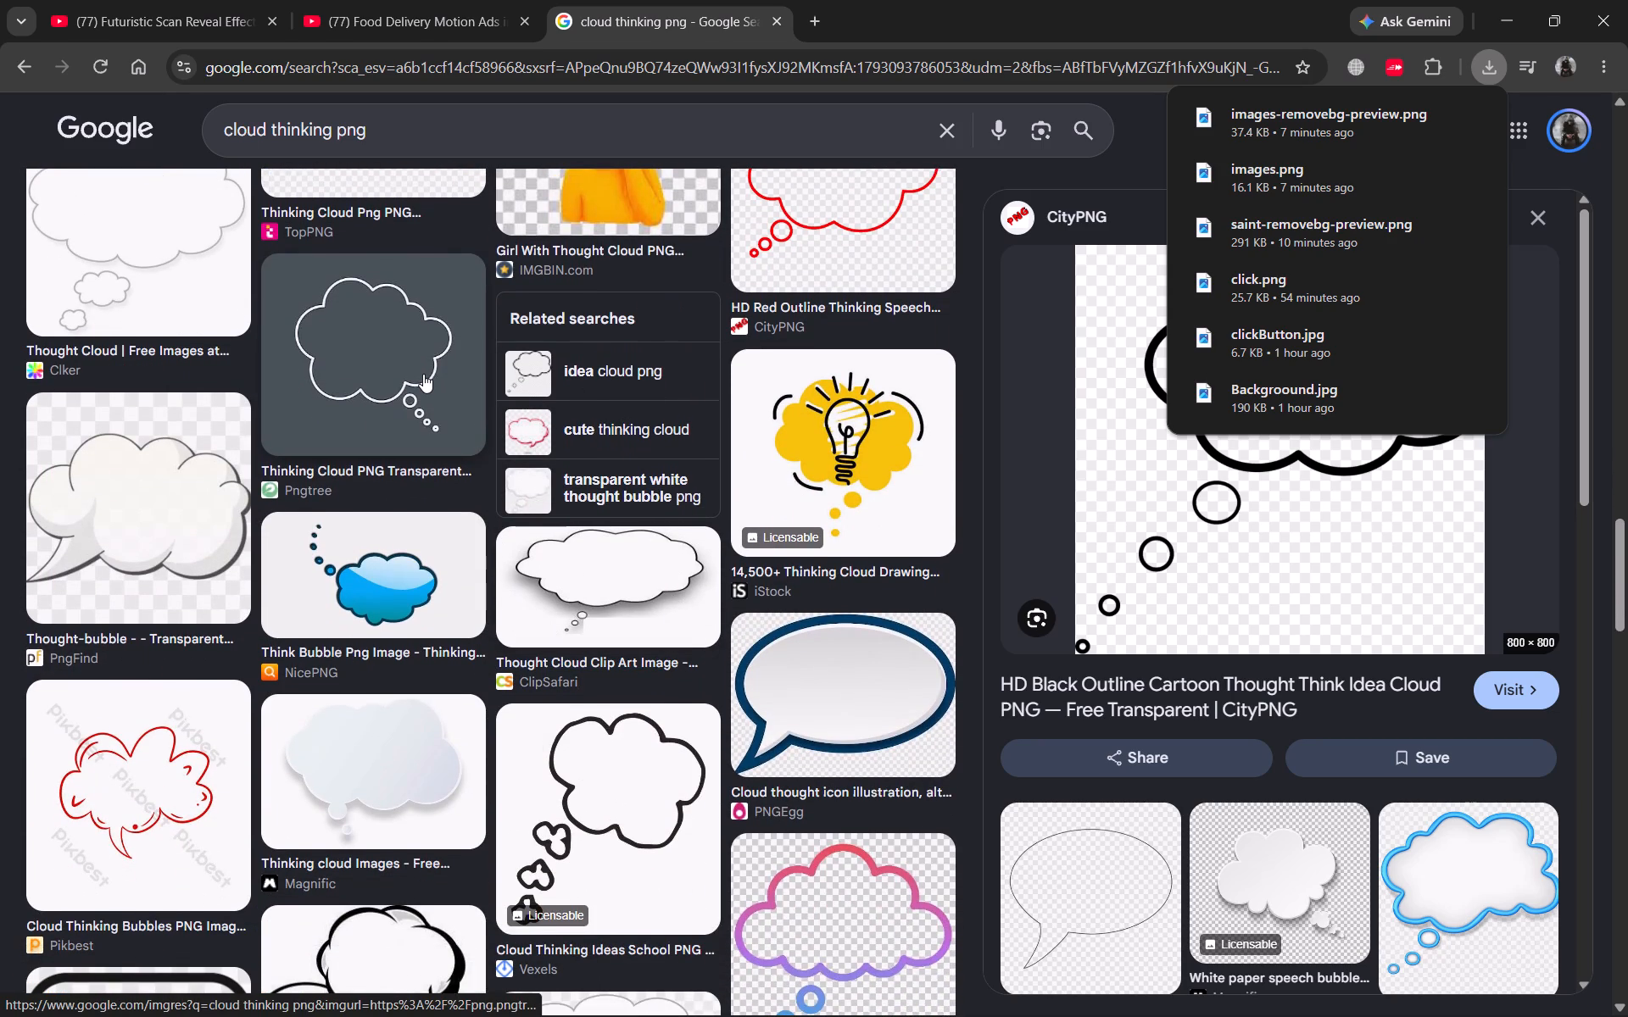
left_click(399, 373)
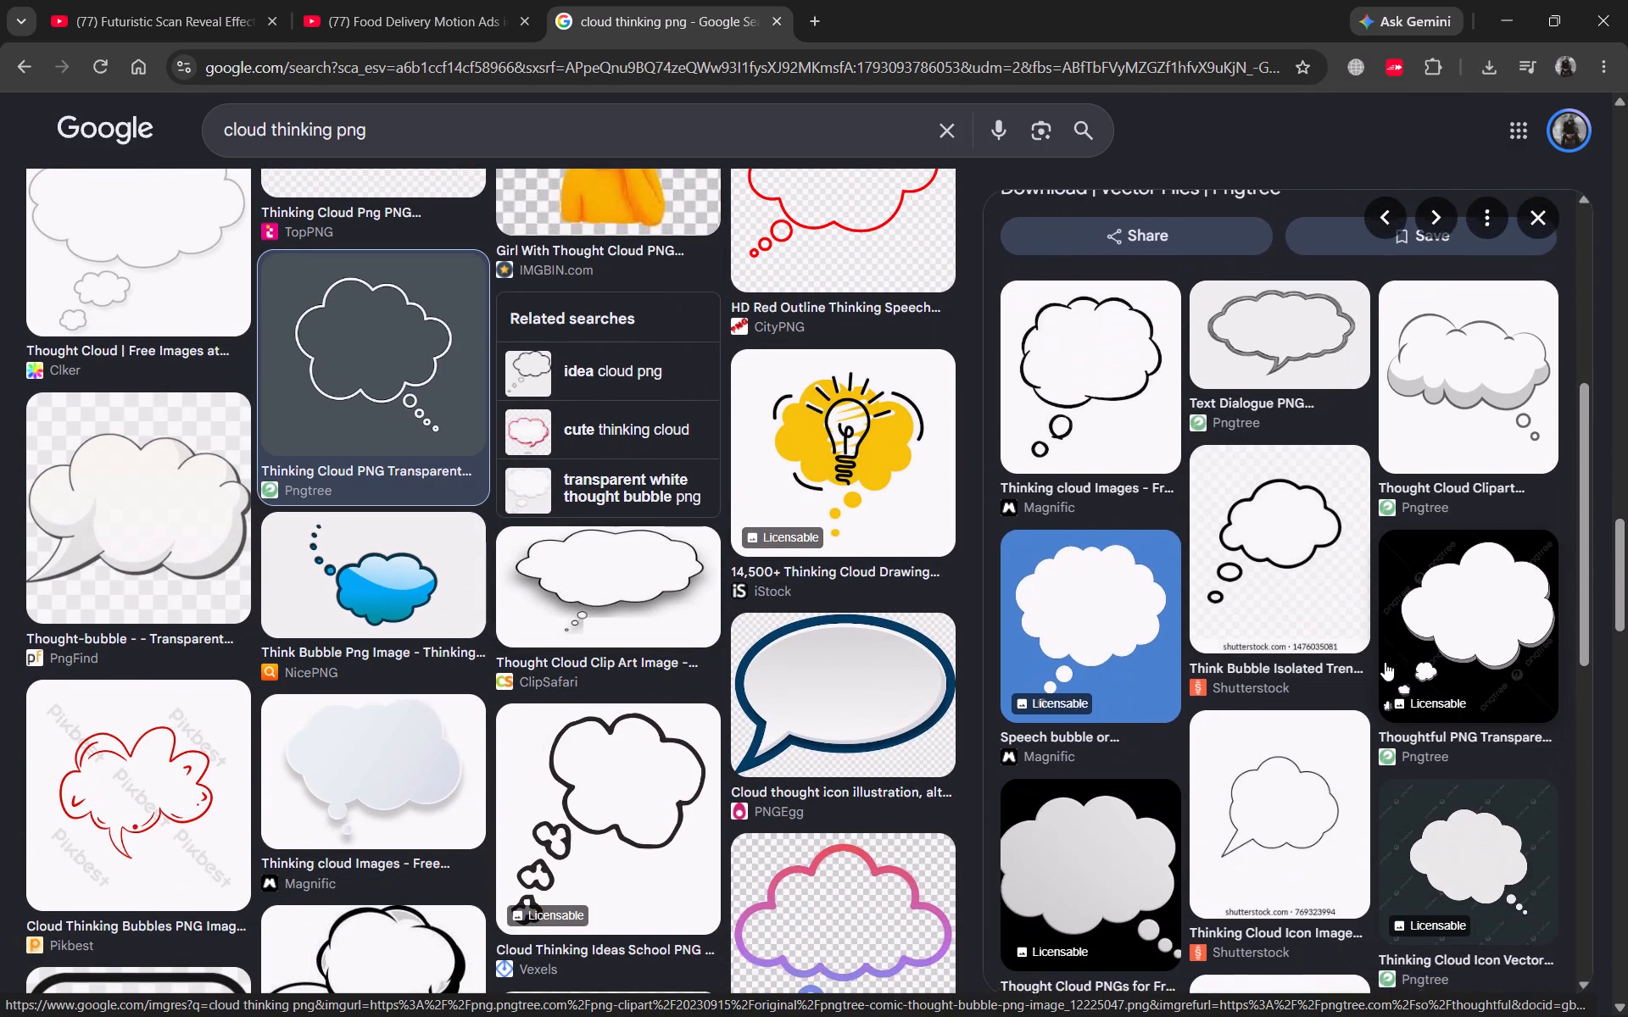
Search the web for "invert image online" in a new tab and open the PineTools Invert Colors tool.
left_click(815, 17)
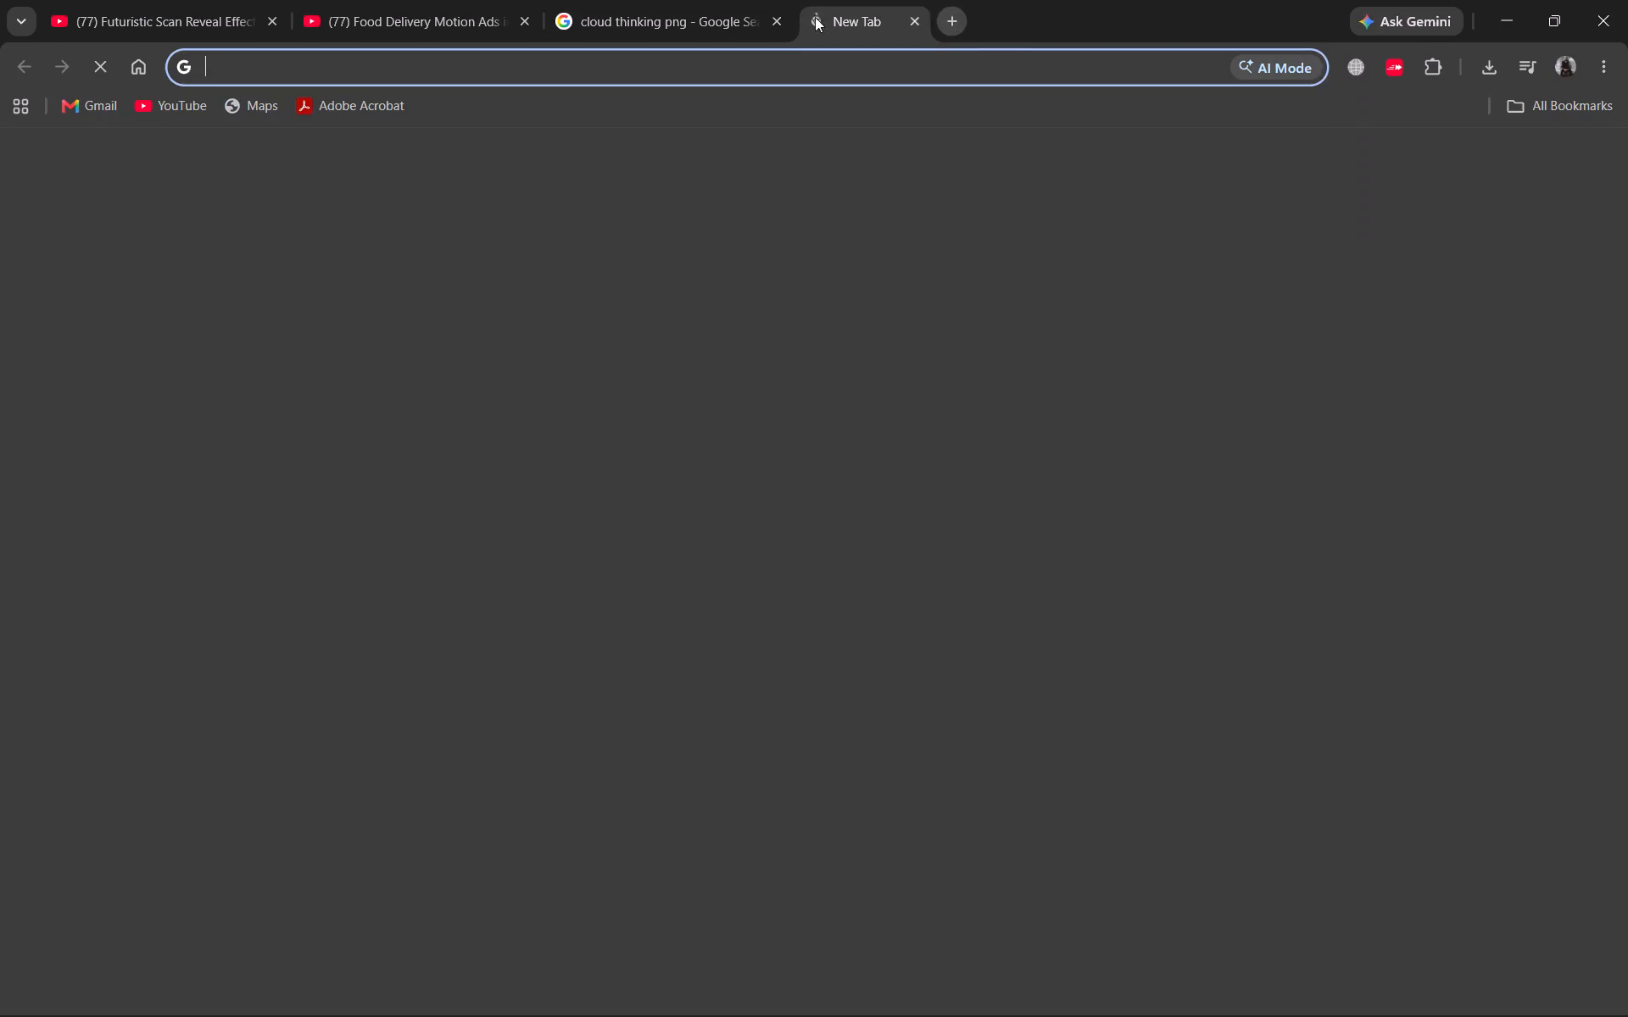
type("inverse ima")
key("Down")
key("Return")
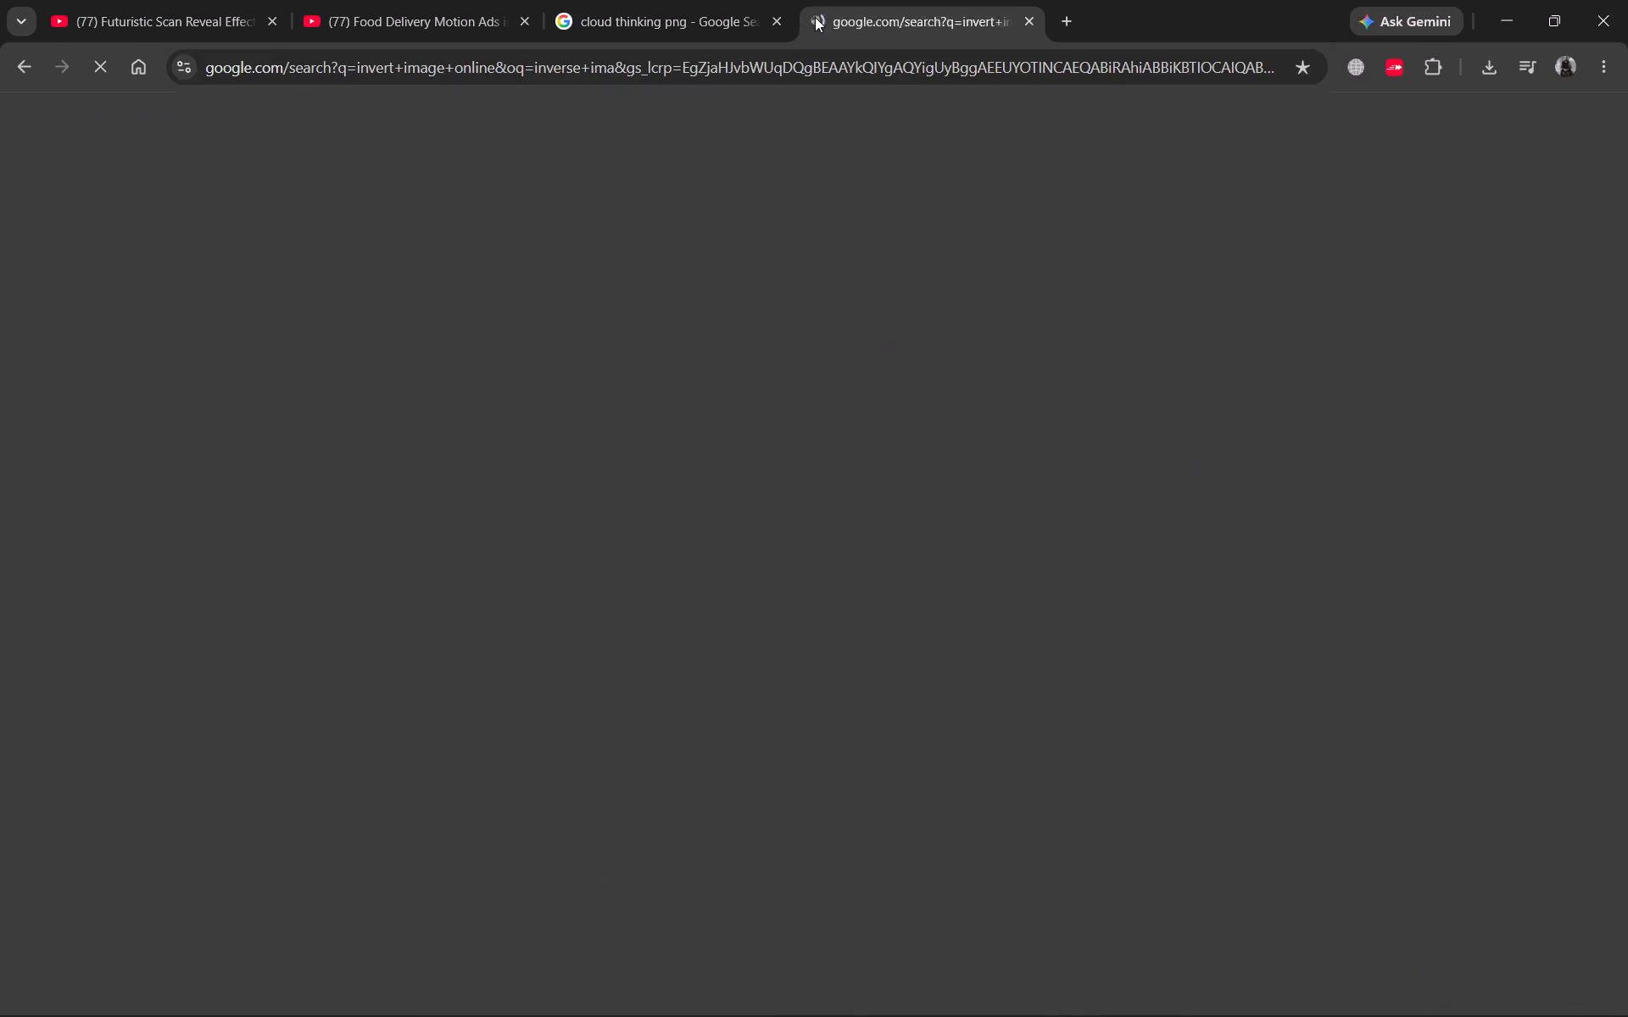
left_click(363, 336)
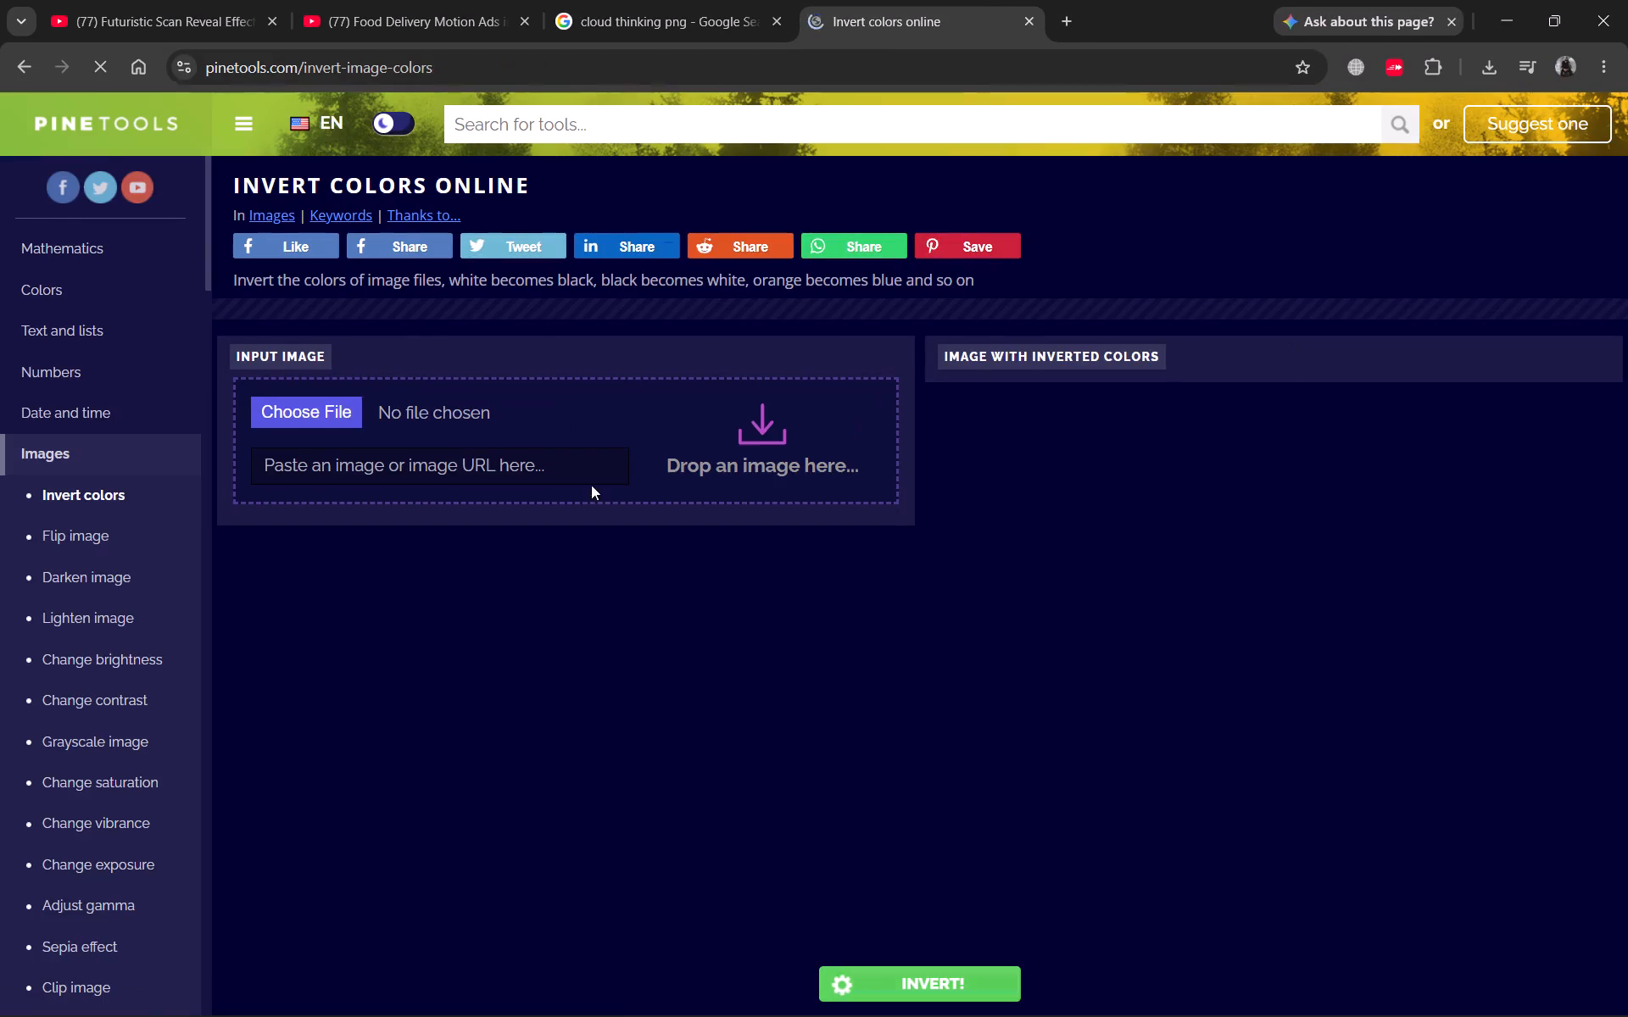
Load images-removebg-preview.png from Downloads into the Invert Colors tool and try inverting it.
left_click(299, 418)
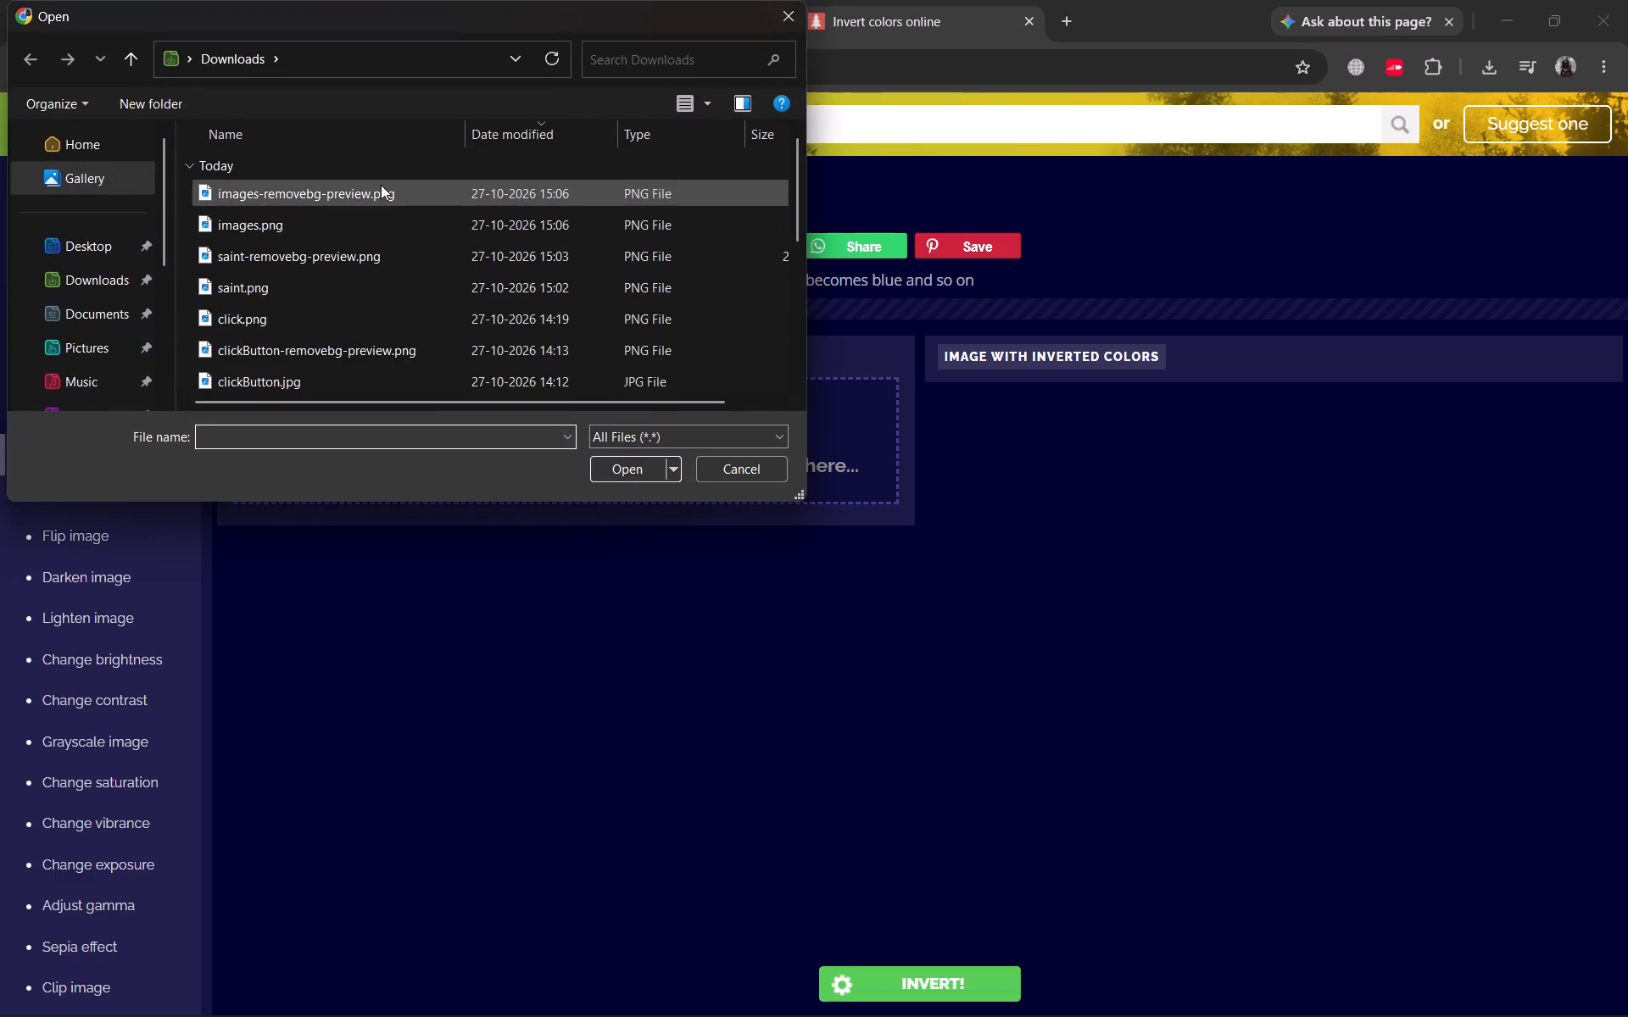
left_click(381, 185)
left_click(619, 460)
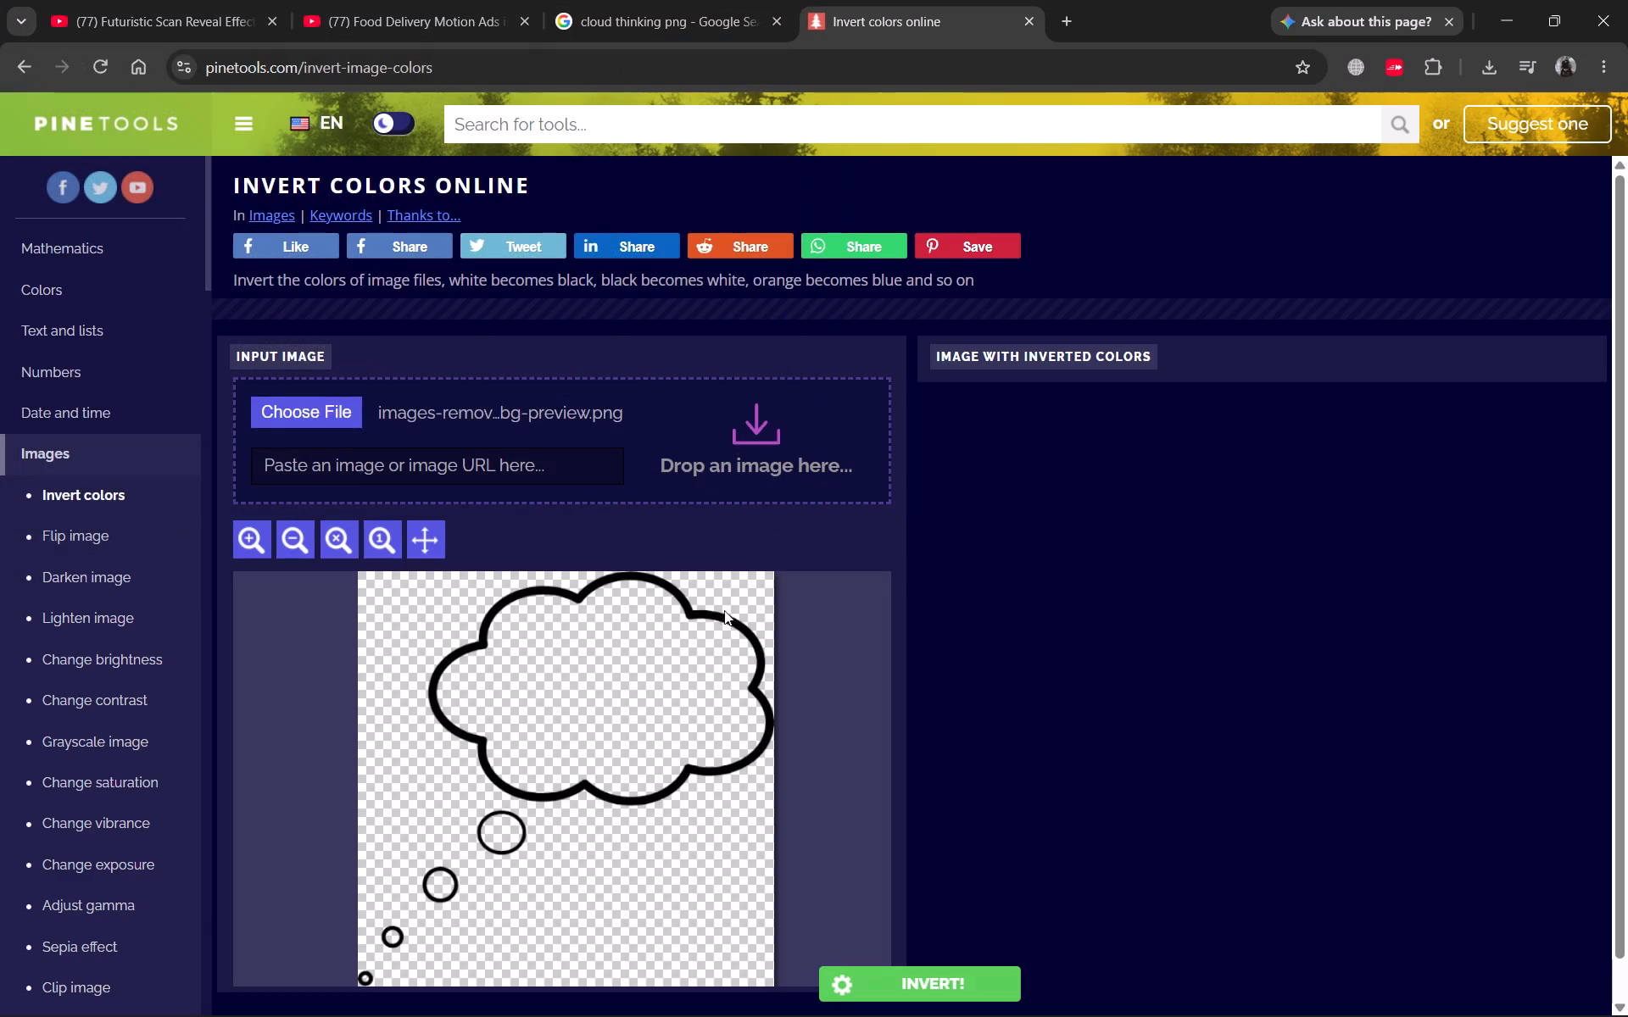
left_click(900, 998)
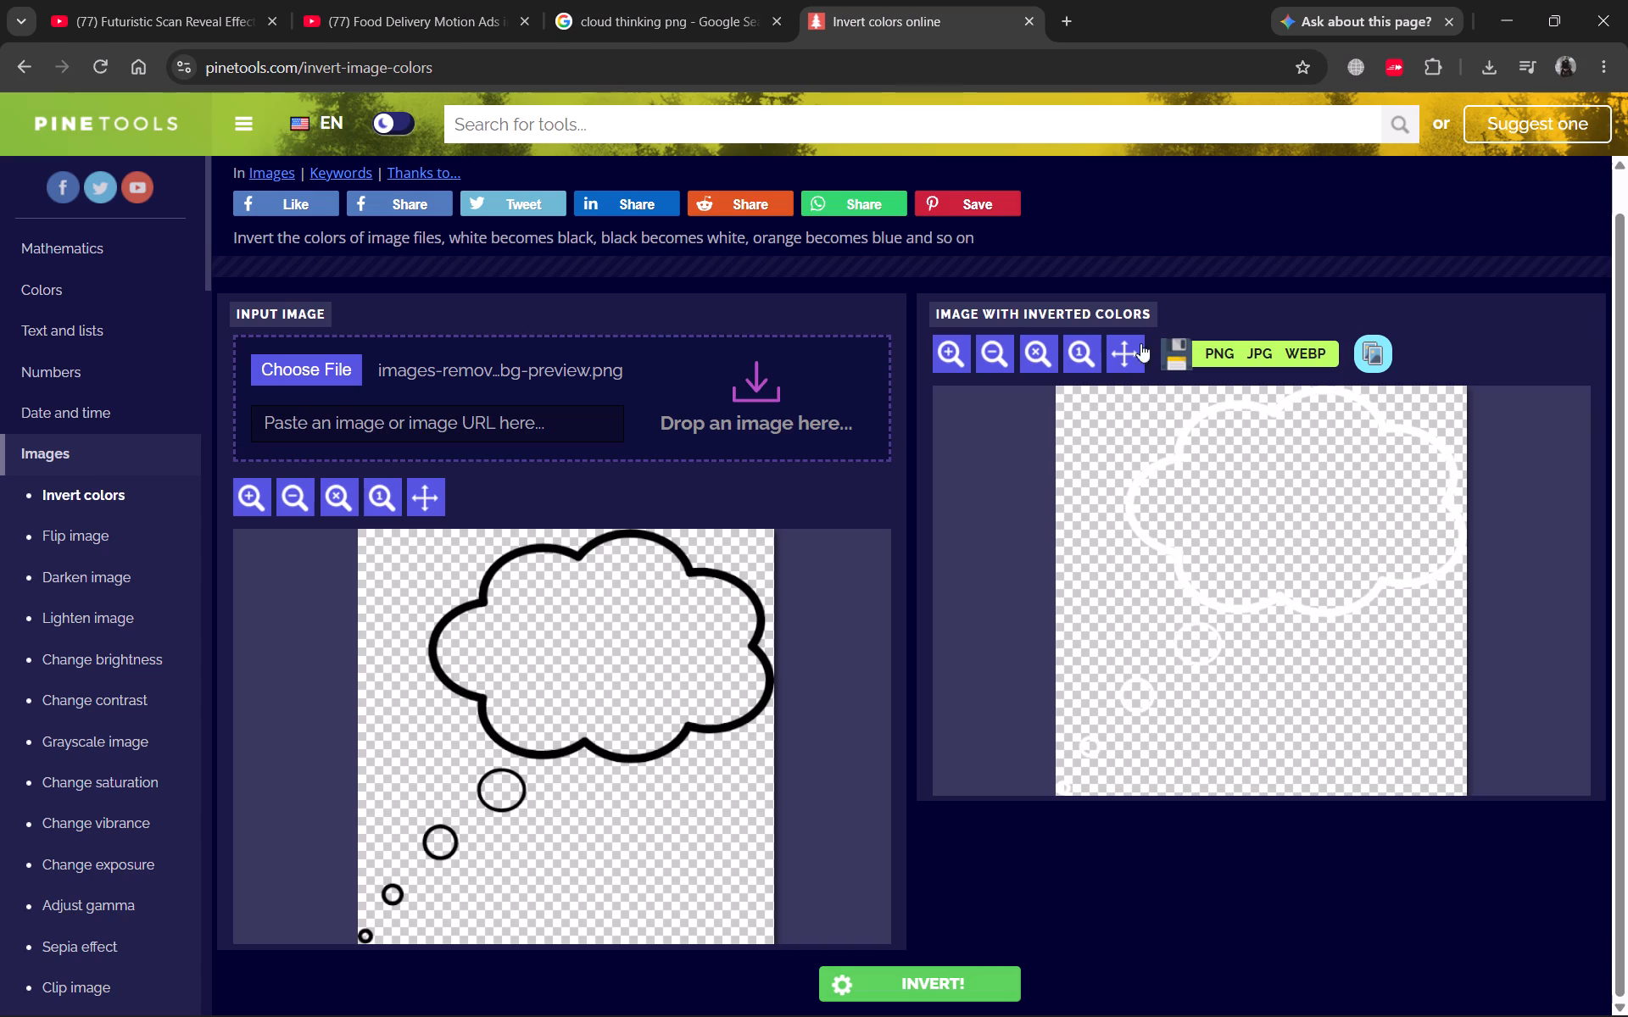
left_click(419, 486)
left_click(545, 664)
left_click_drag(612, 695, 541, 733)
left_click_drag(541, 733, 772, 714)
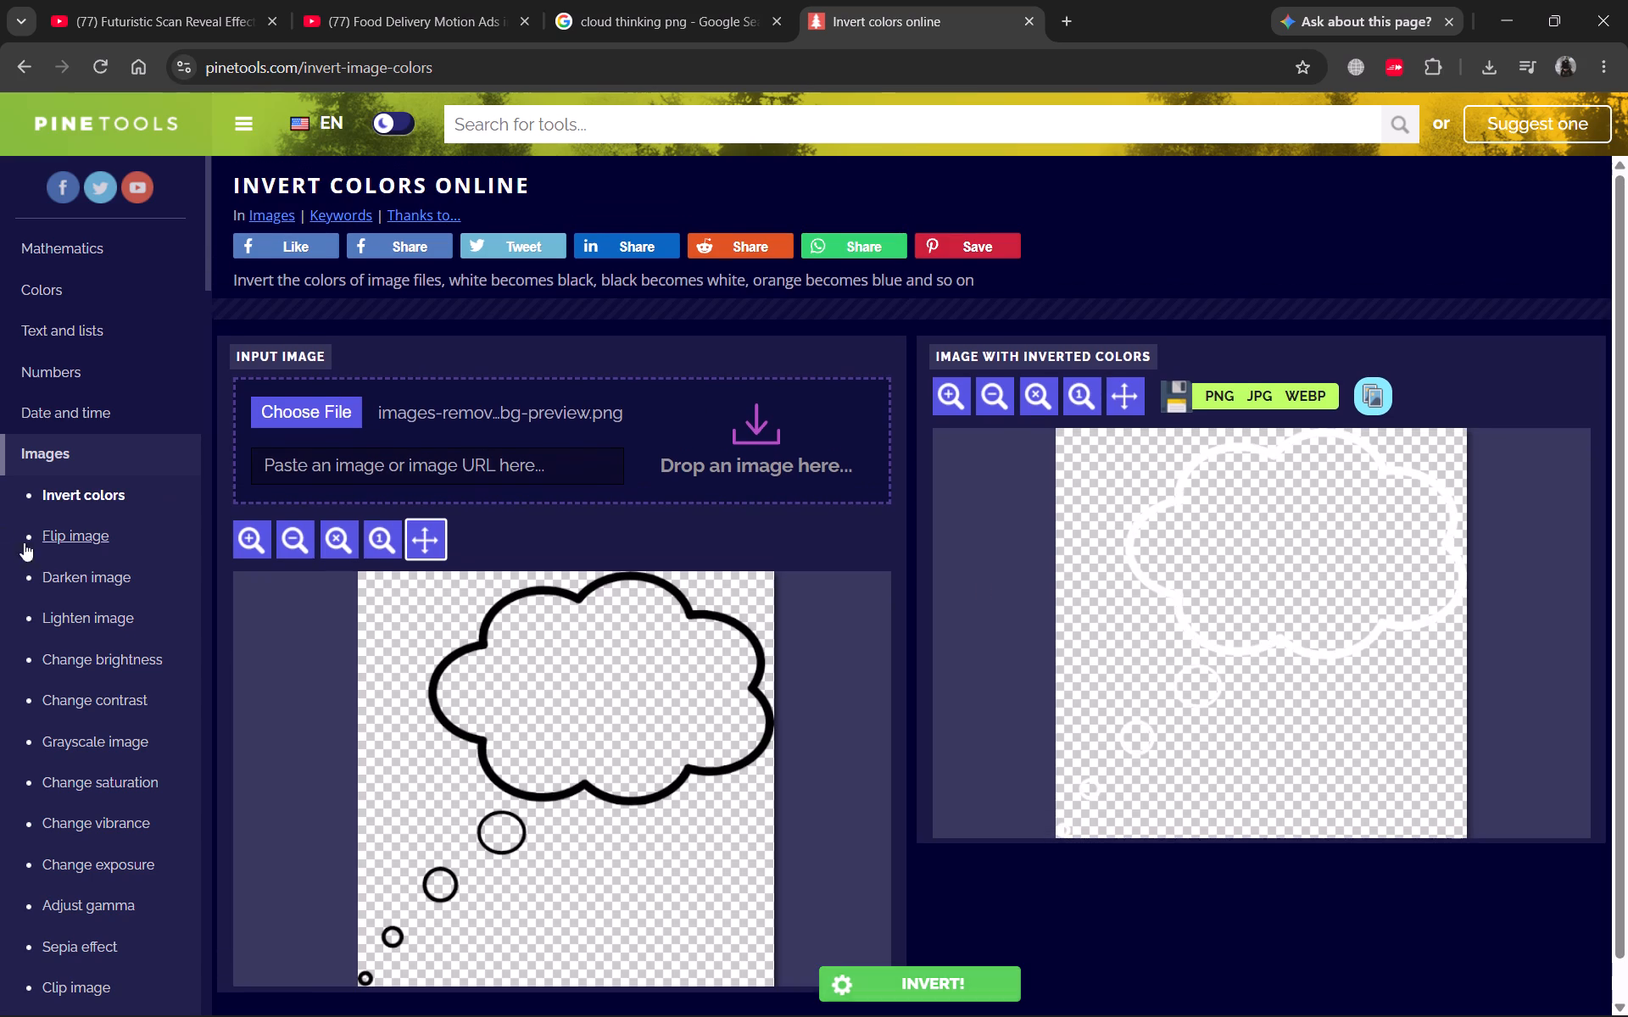
Flip images-removebg-preview.png horizontally with the PineTools Flip Image tool and download the mirrored cloud as a PNG.
left_click(49, 537)
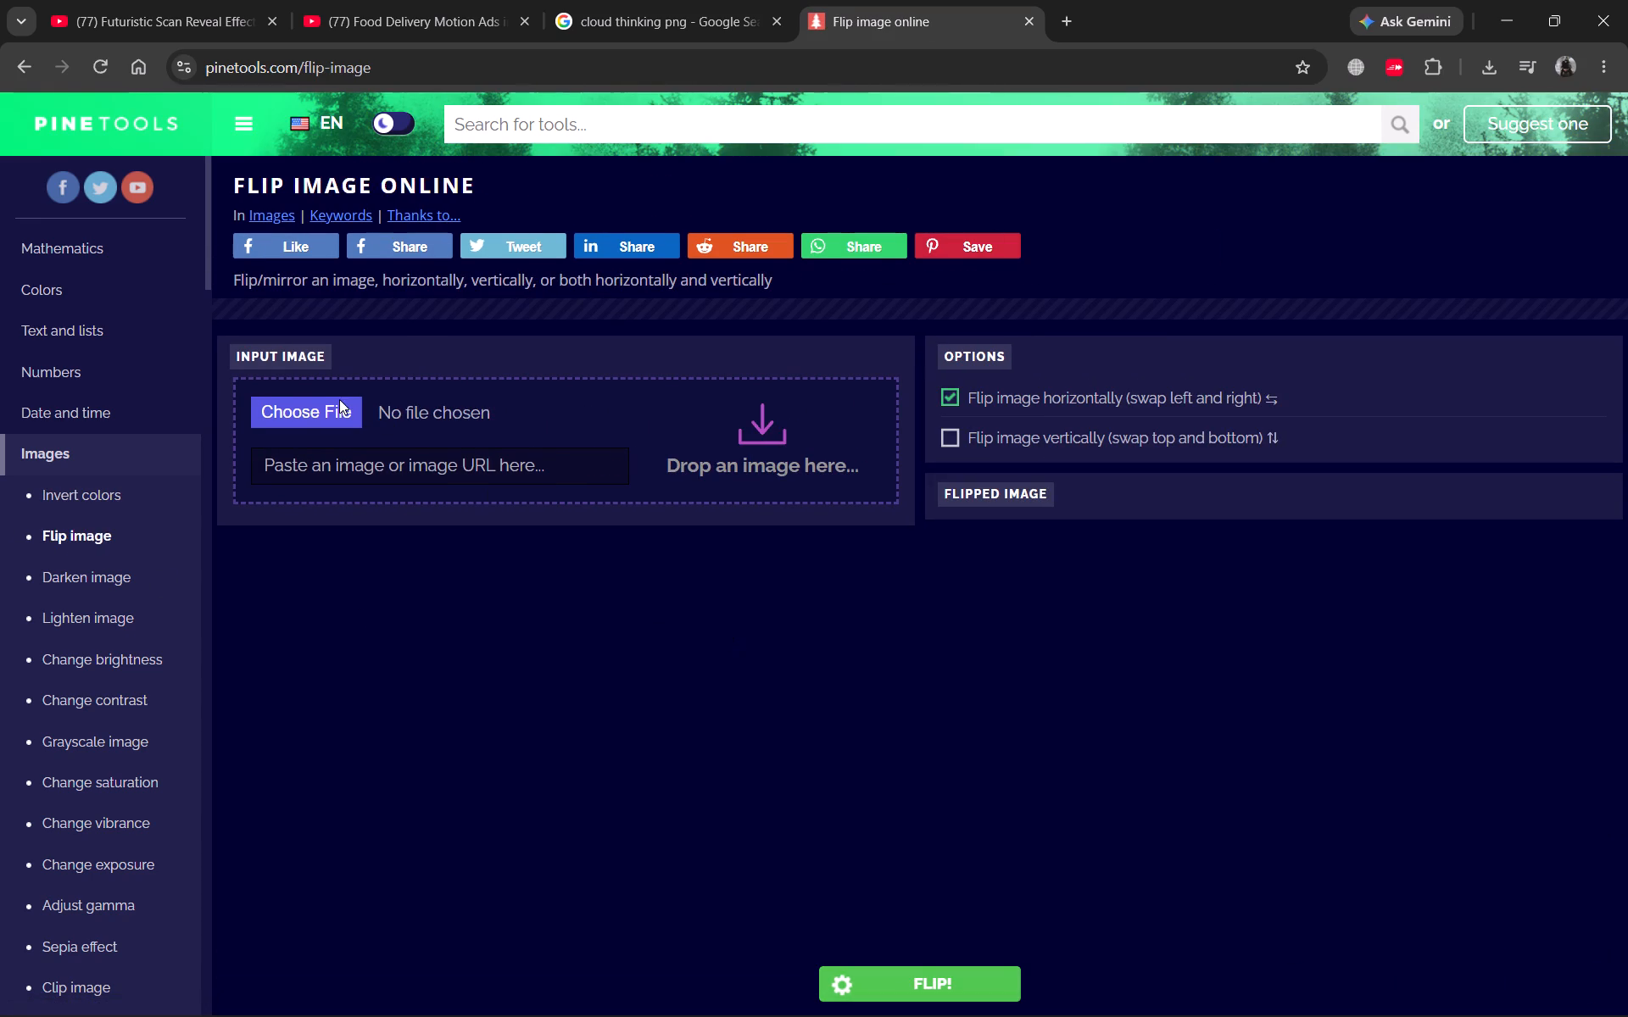
left_click(339, 399)
left_click(393, 203)
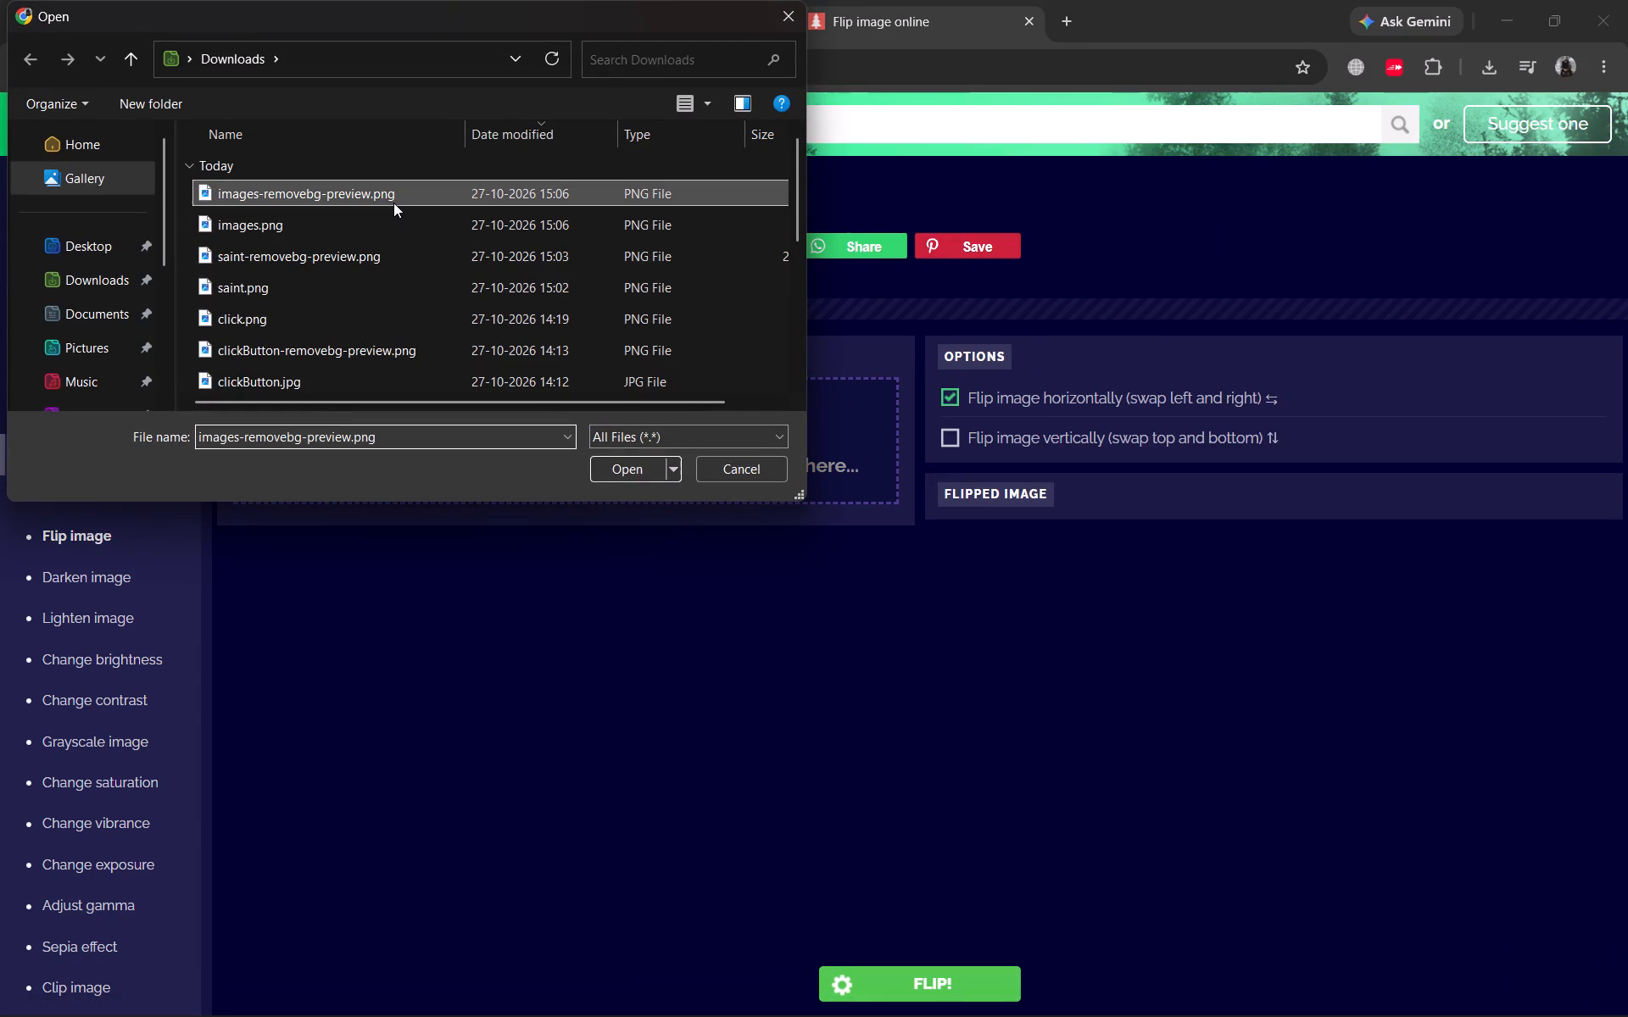
left_click(642, 471)
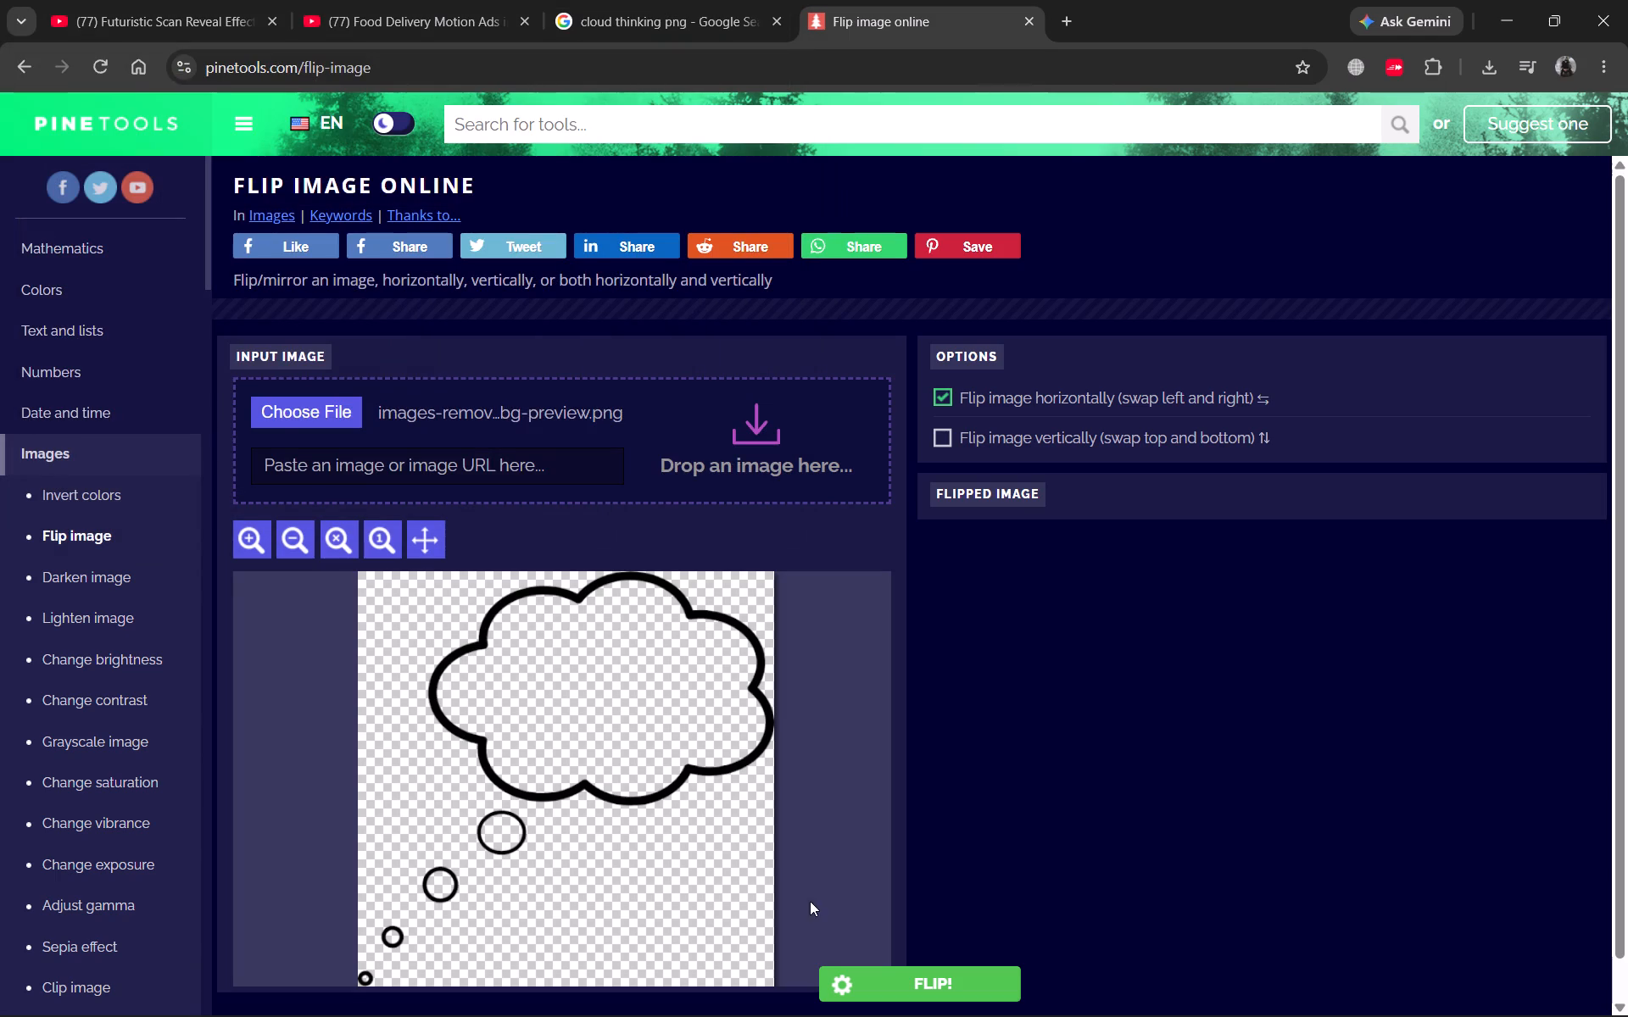
left_click(905, 967)
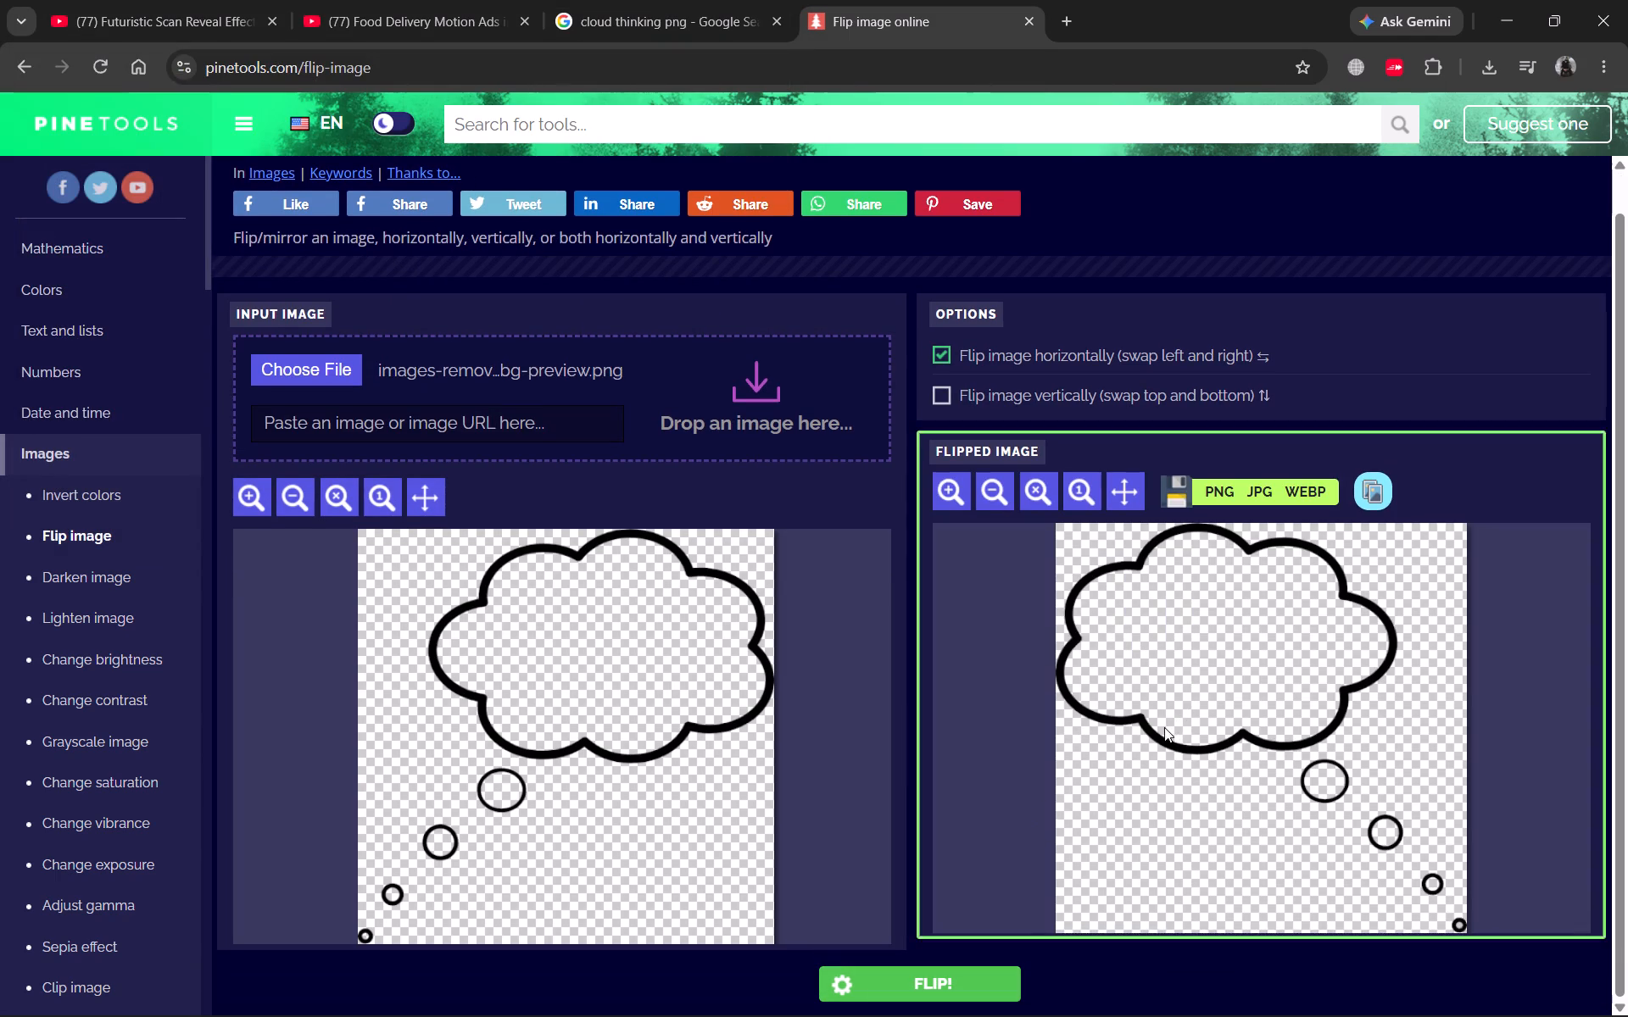
left_click(1368, 495)
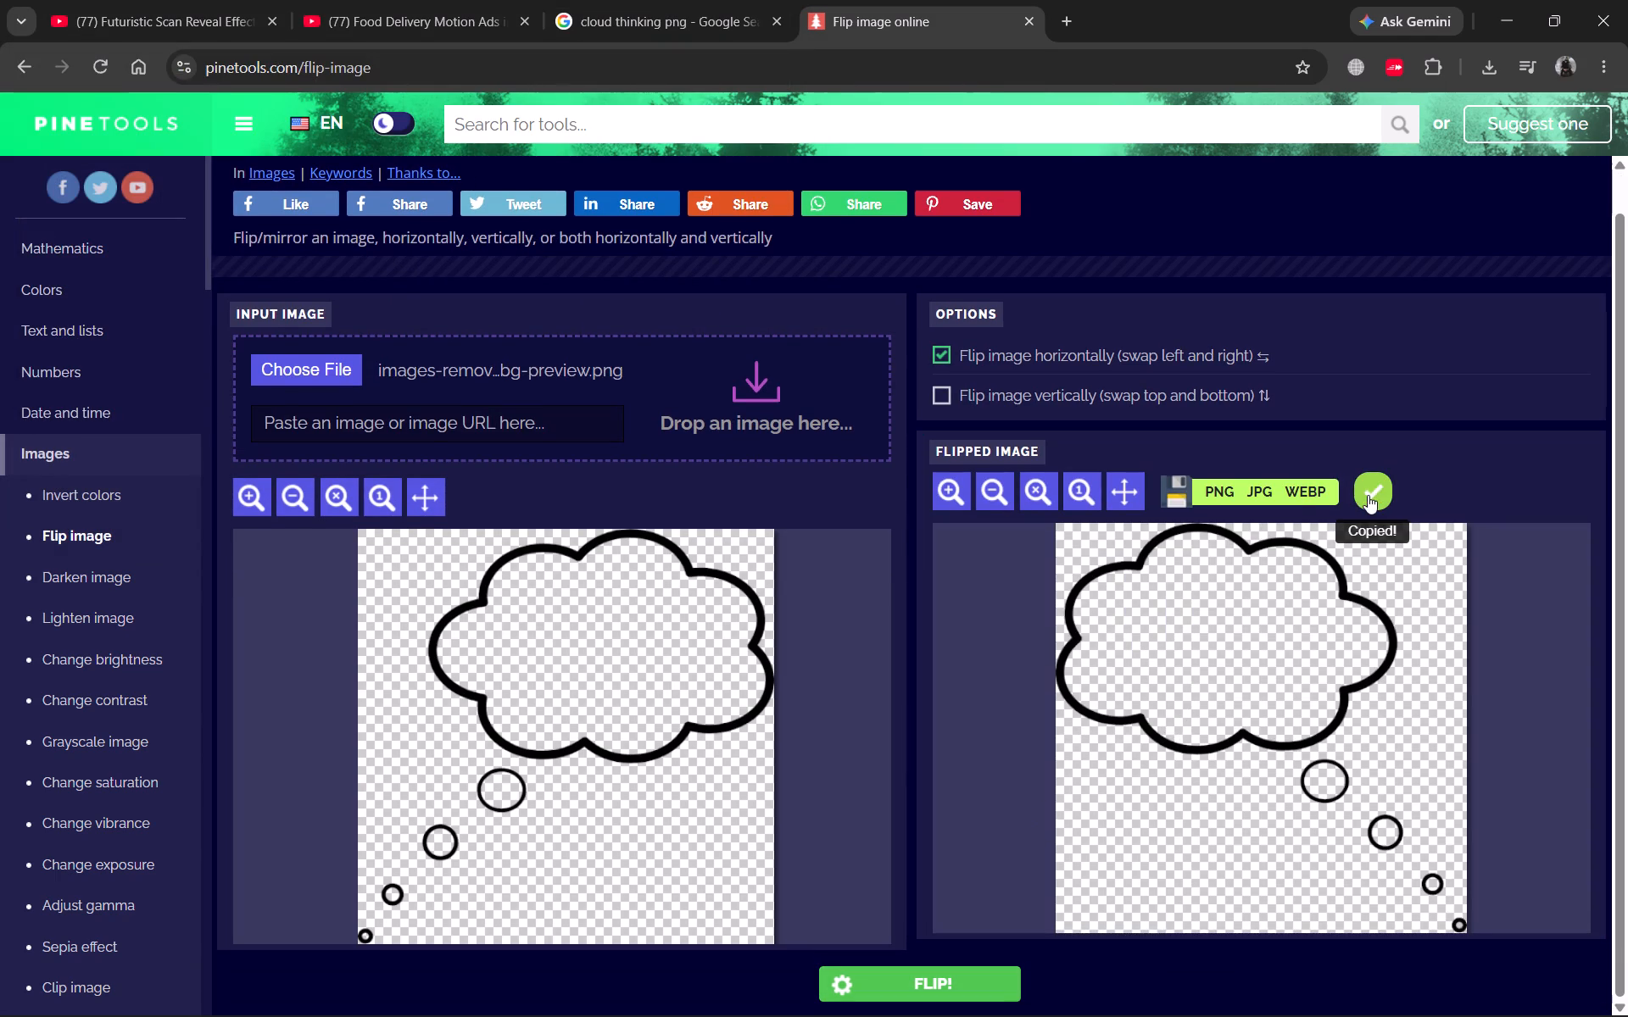
left_click(1173, 484)
left_click(1215, 492)
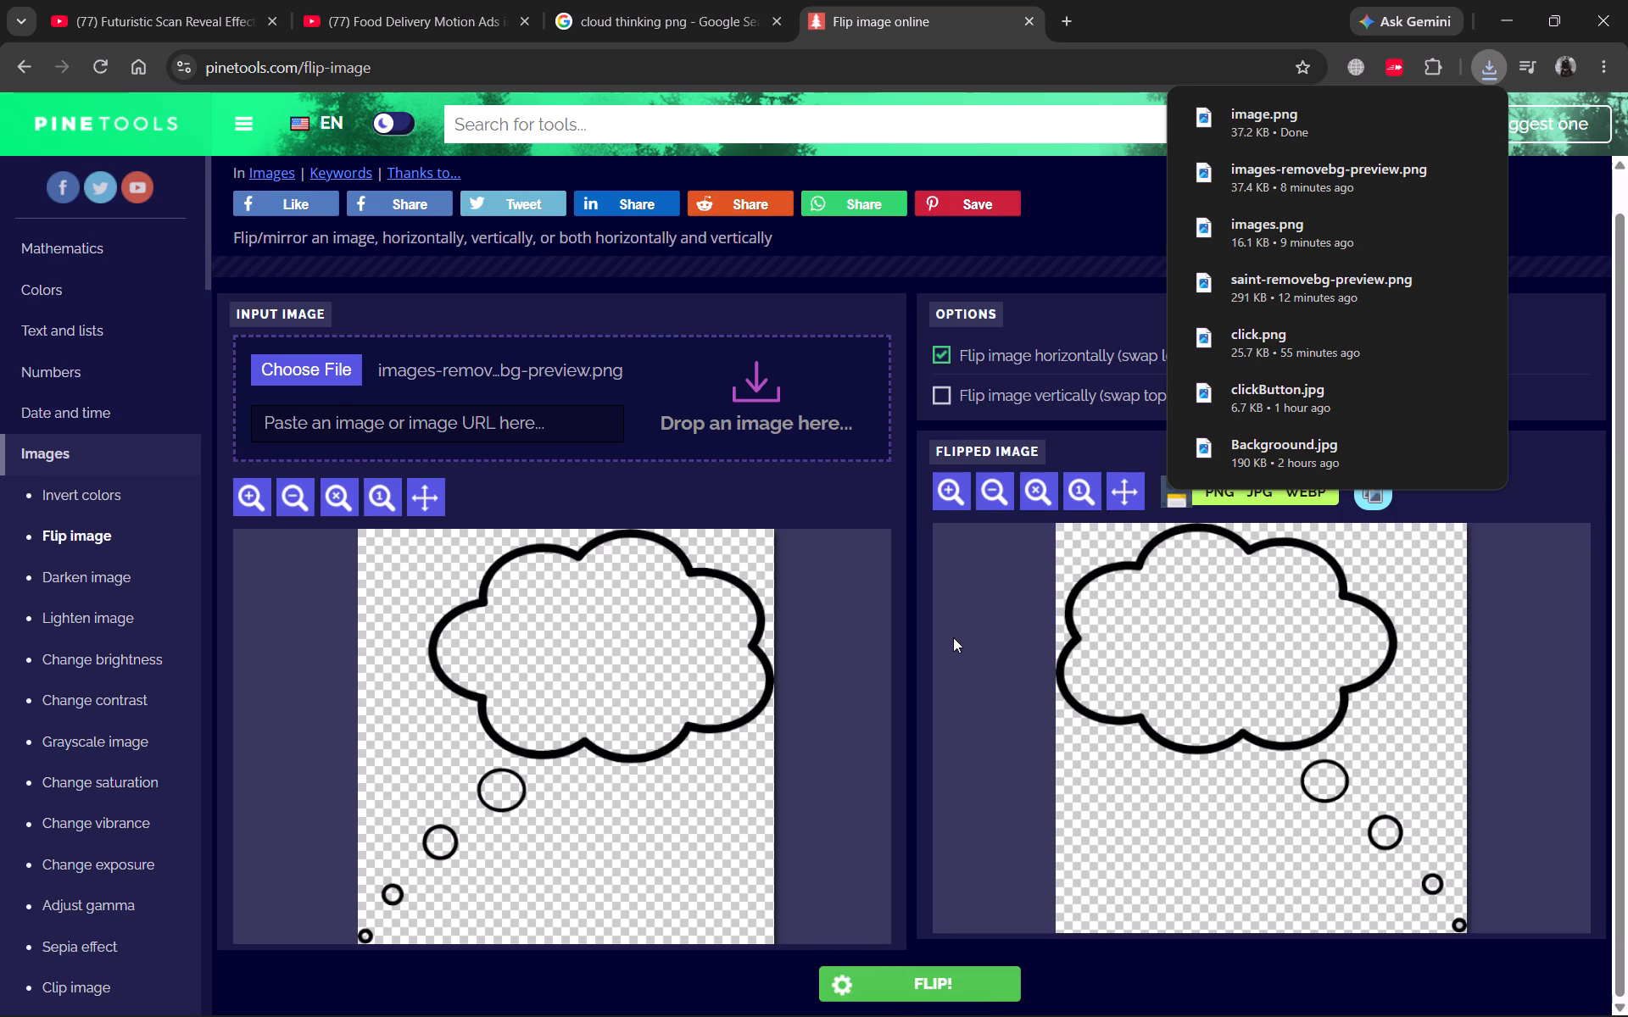
Switch to File Explorer and rename image.png in the Downloads folder to flipCloud.png.
key("super+e")
double_click(646, 236)
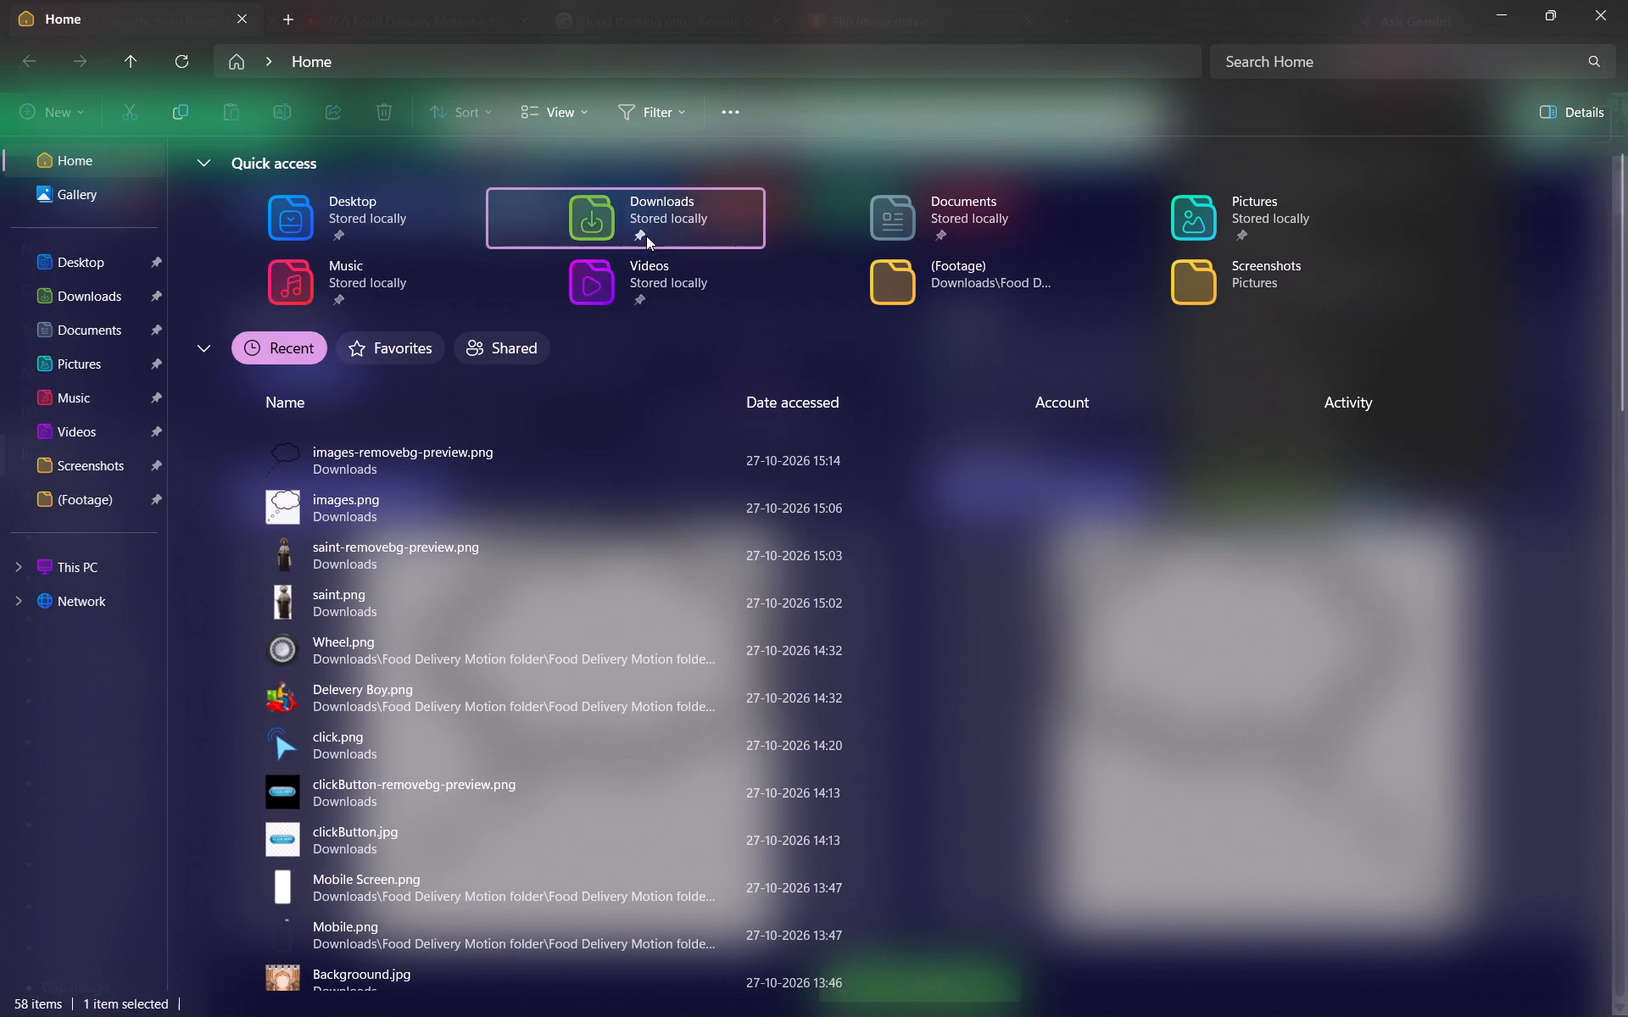
left_click(350, 216)
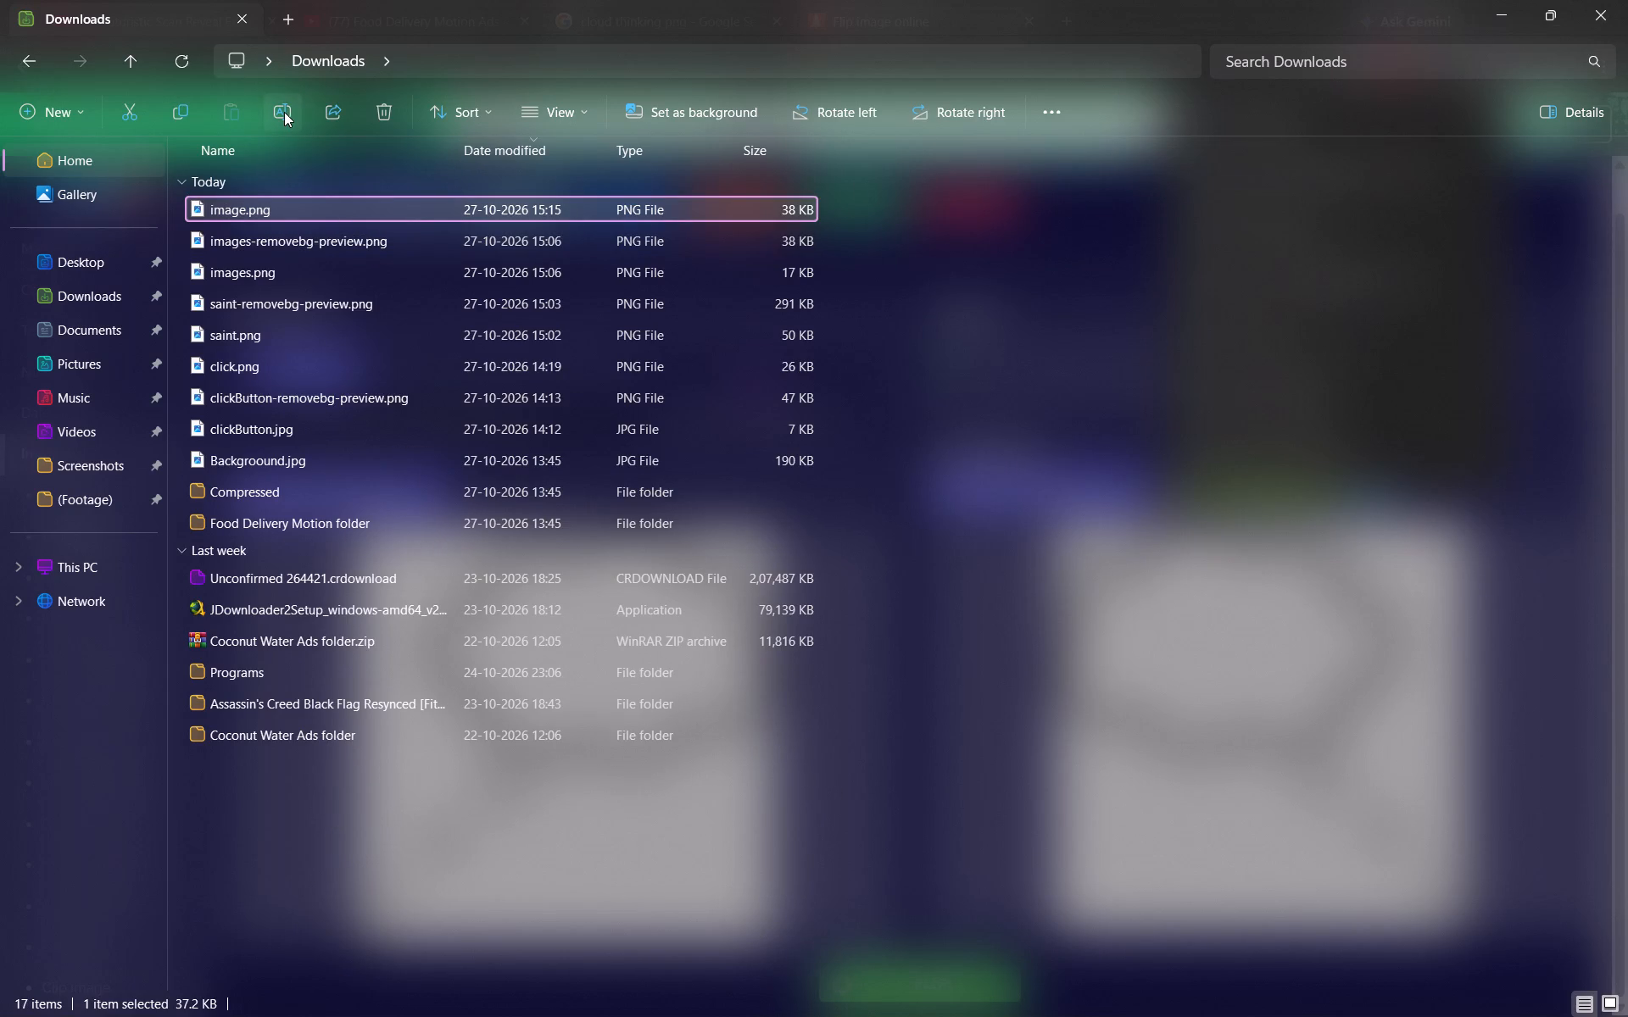
left_click(284, 112)
type("flip")
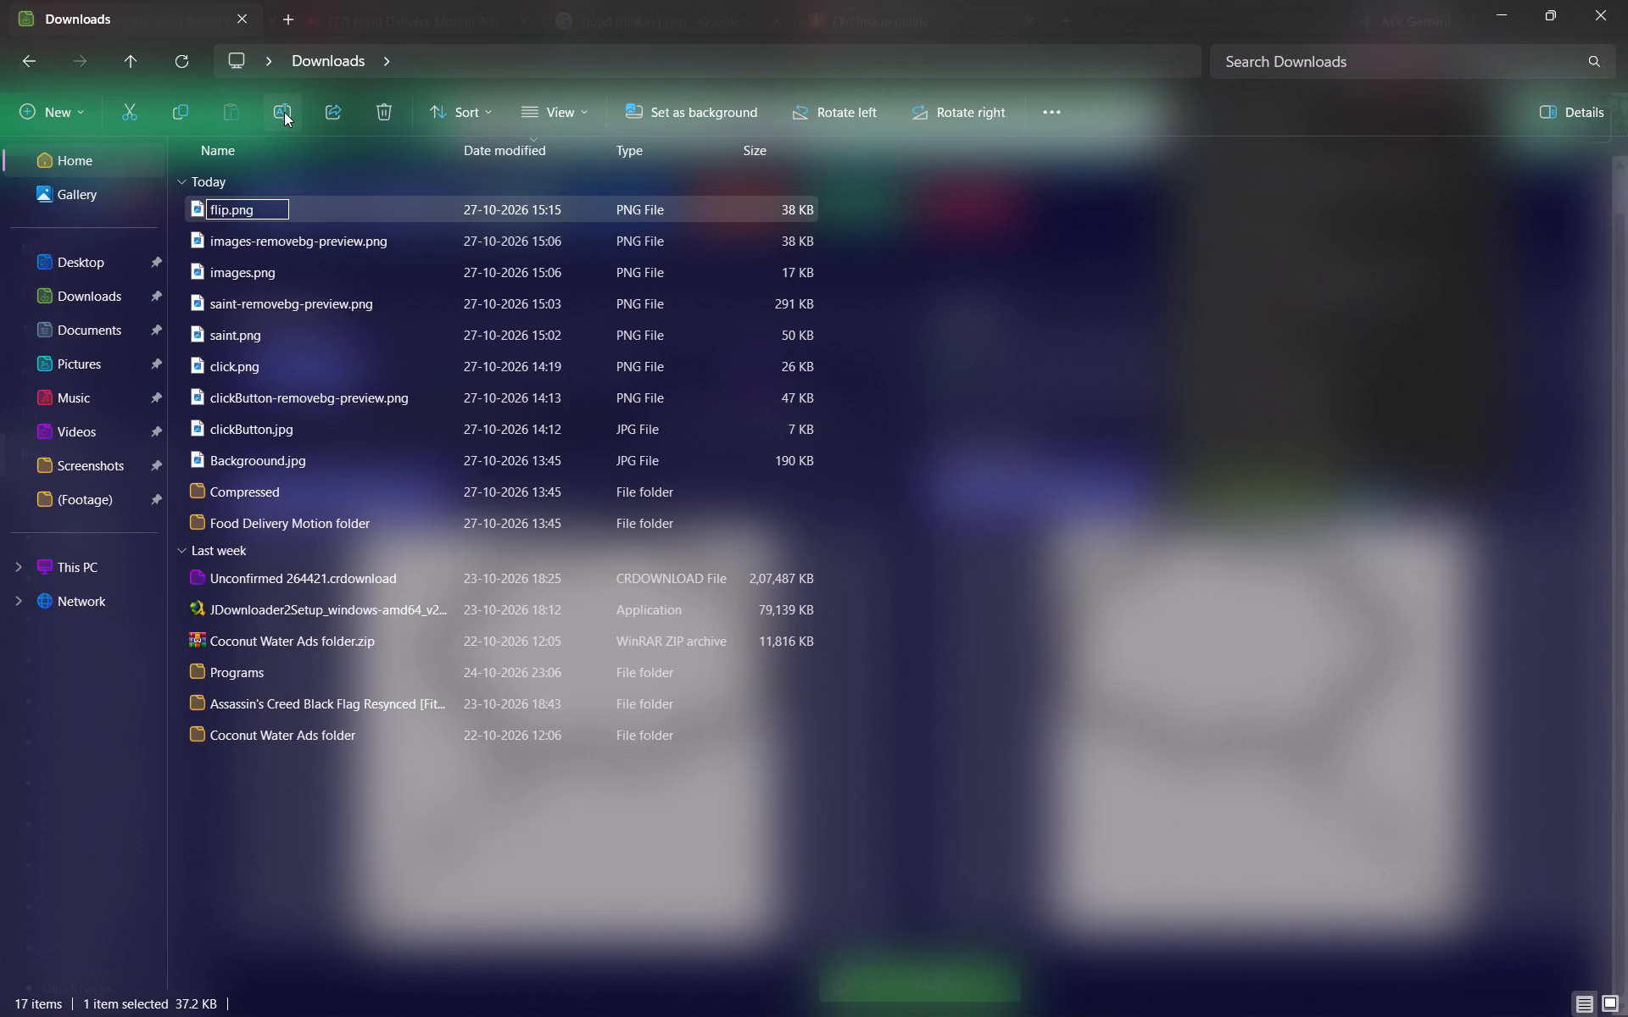
key("shift+c")
type("loud")
key("Return")
left_click(1627, 0)
Return to After Effects and import flipCloud.png from Downloads into the project.
key("alt+Tab")
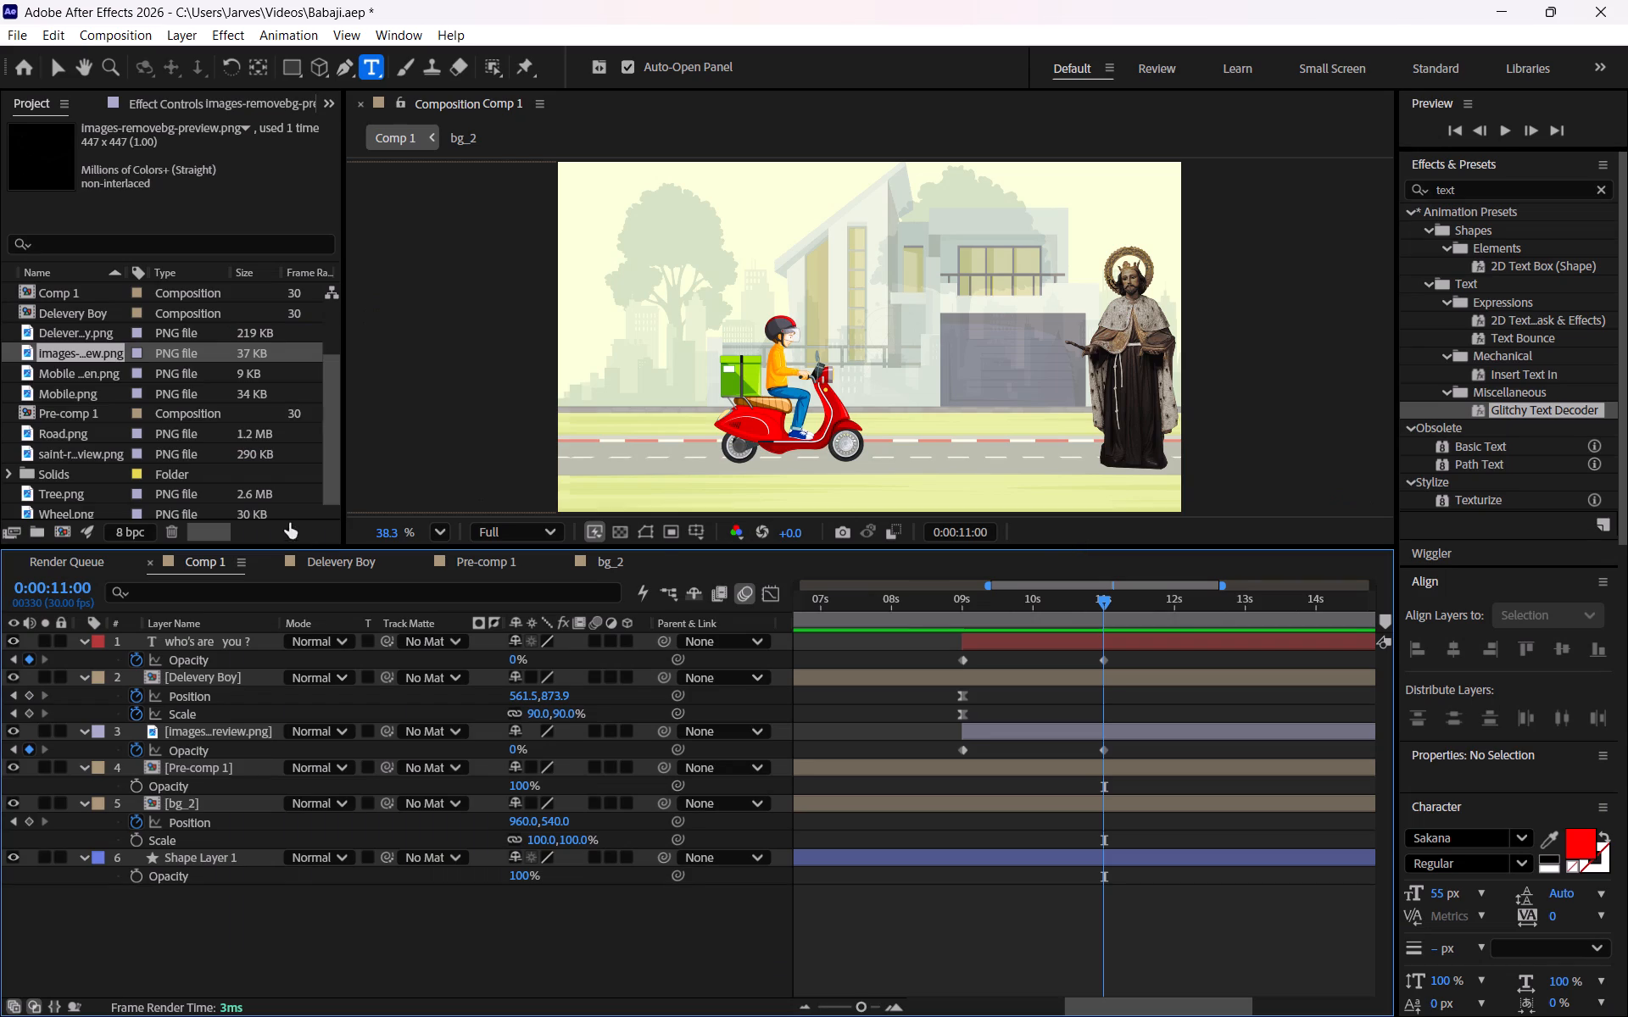
scroll(256, 492, "down", 14)
right_click(166, 510)
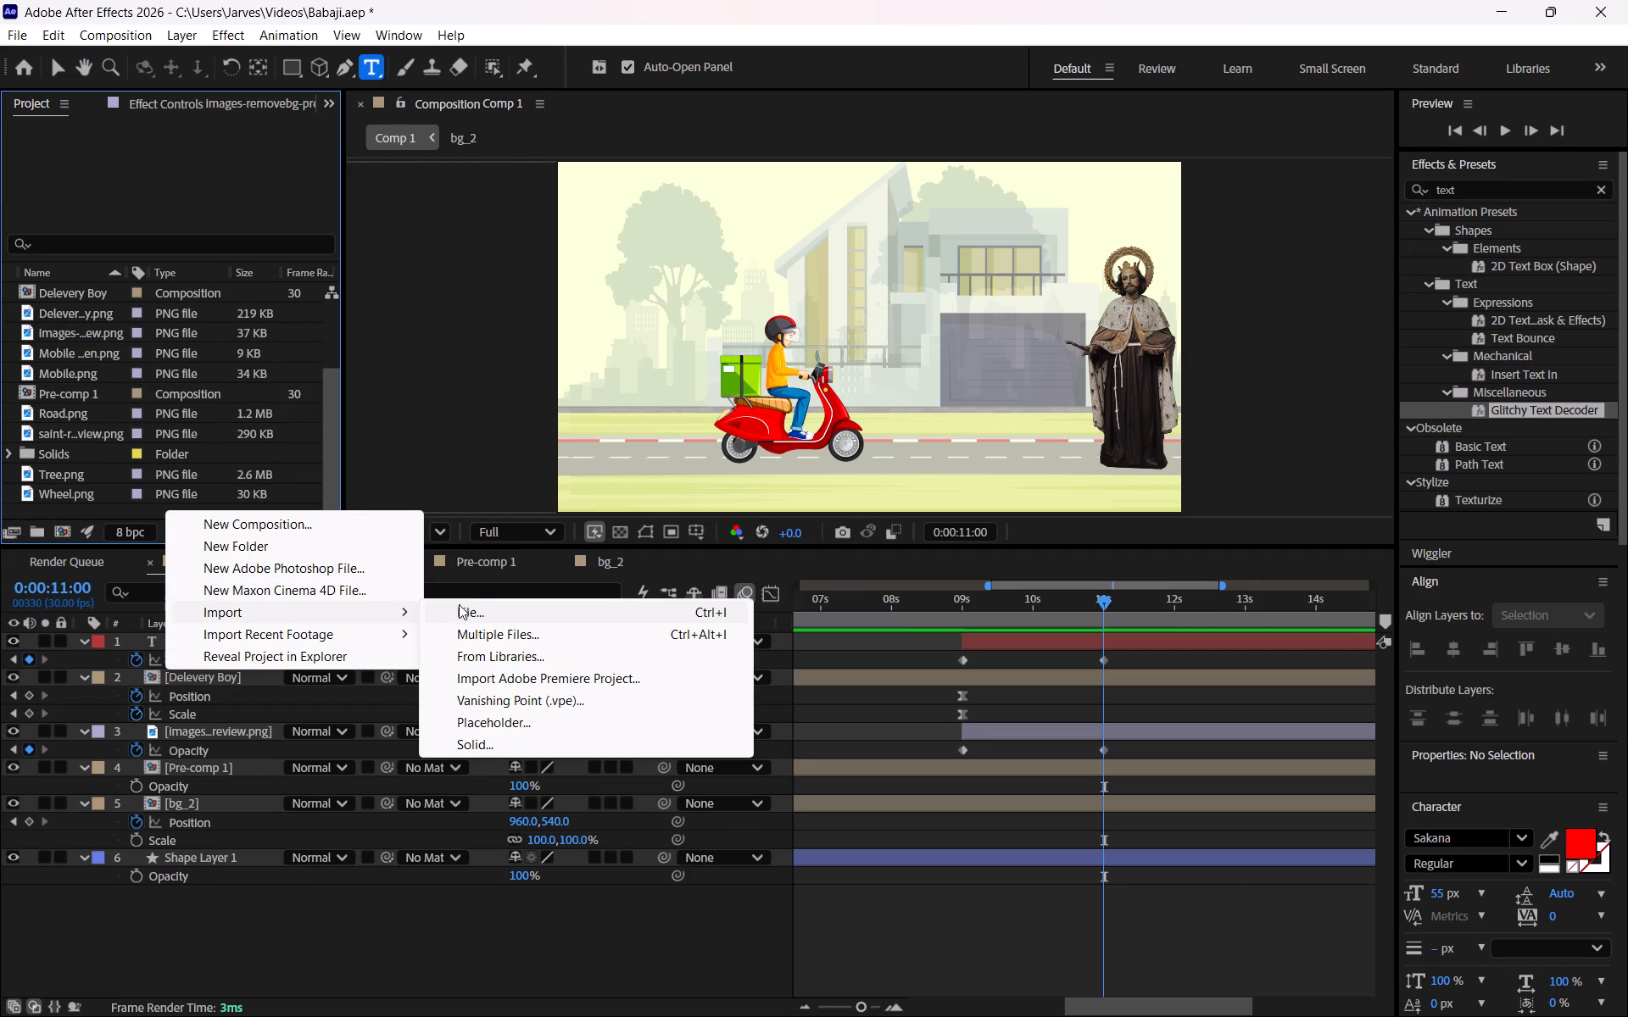
left_click(461, 611)
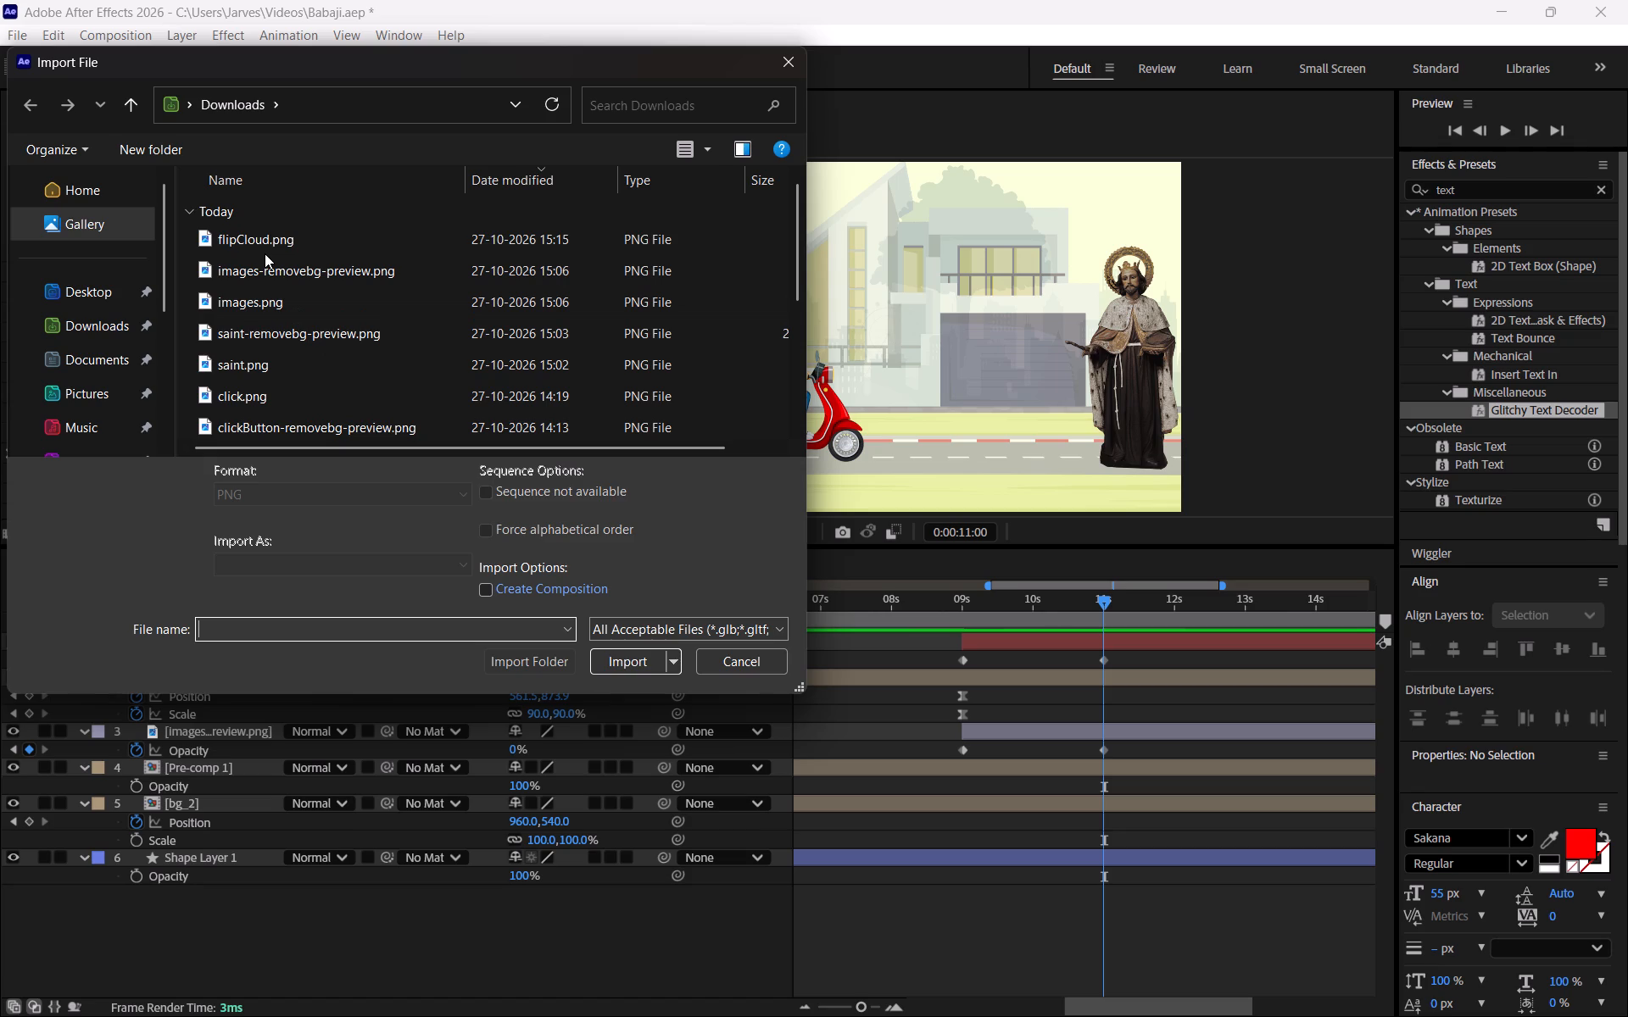
left_click(259, 247)
left_click(627, 643)
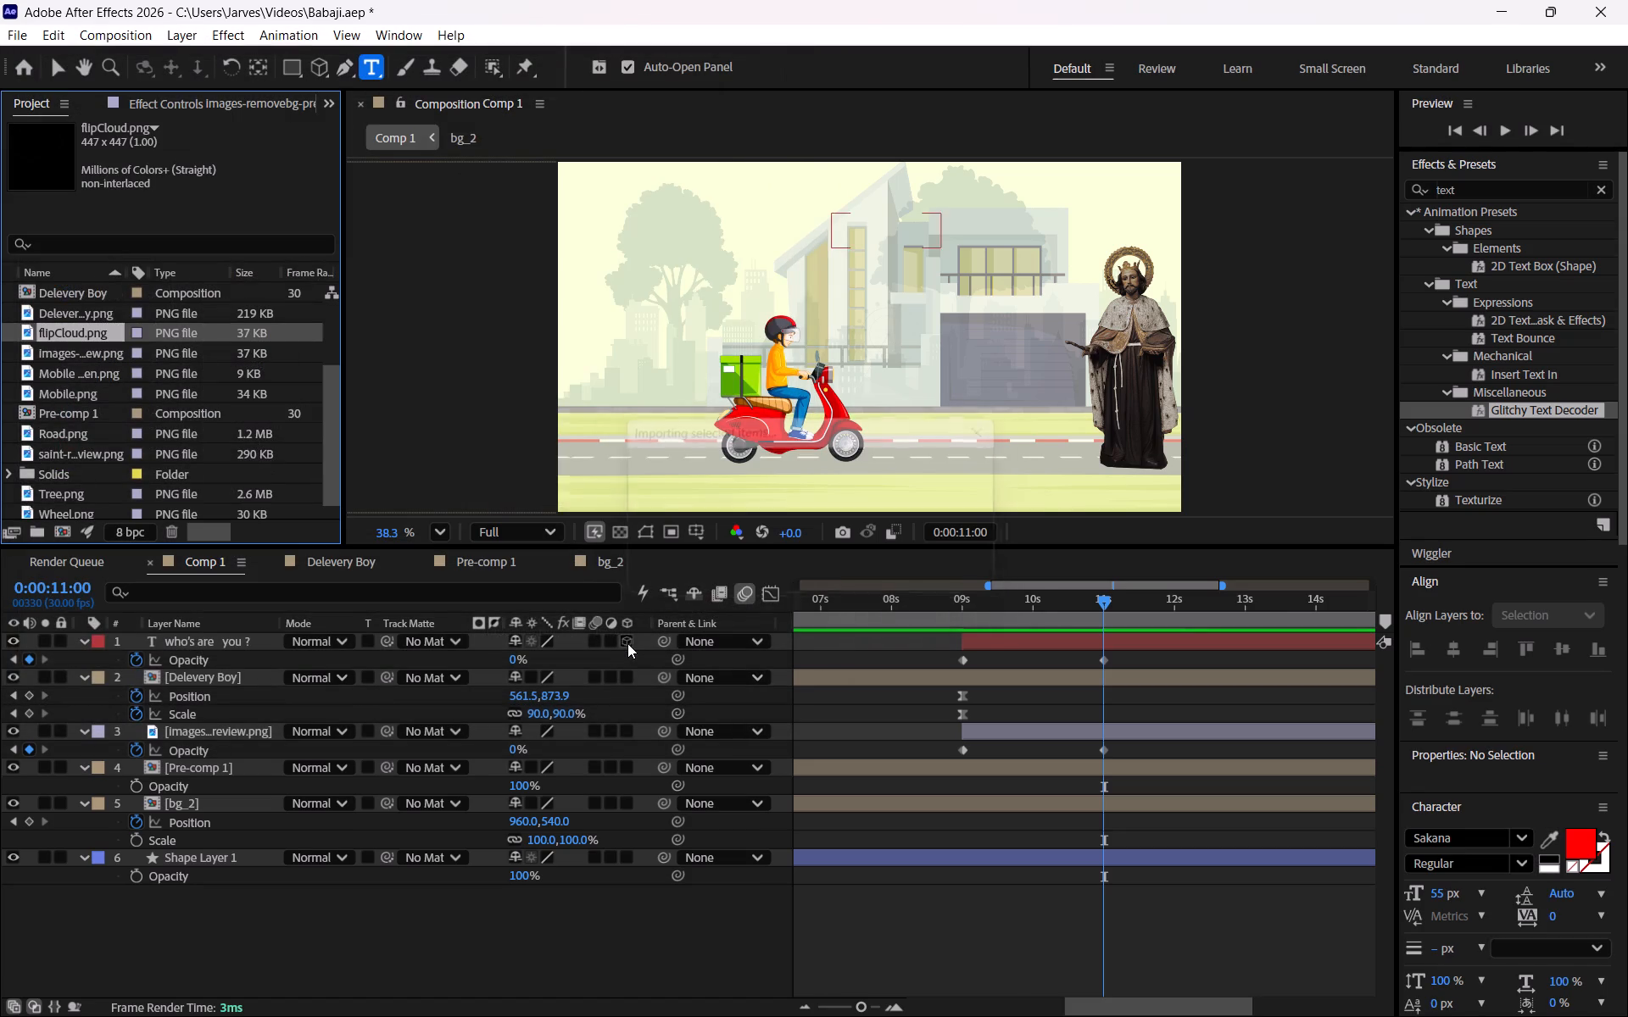
left_click(488, 936)
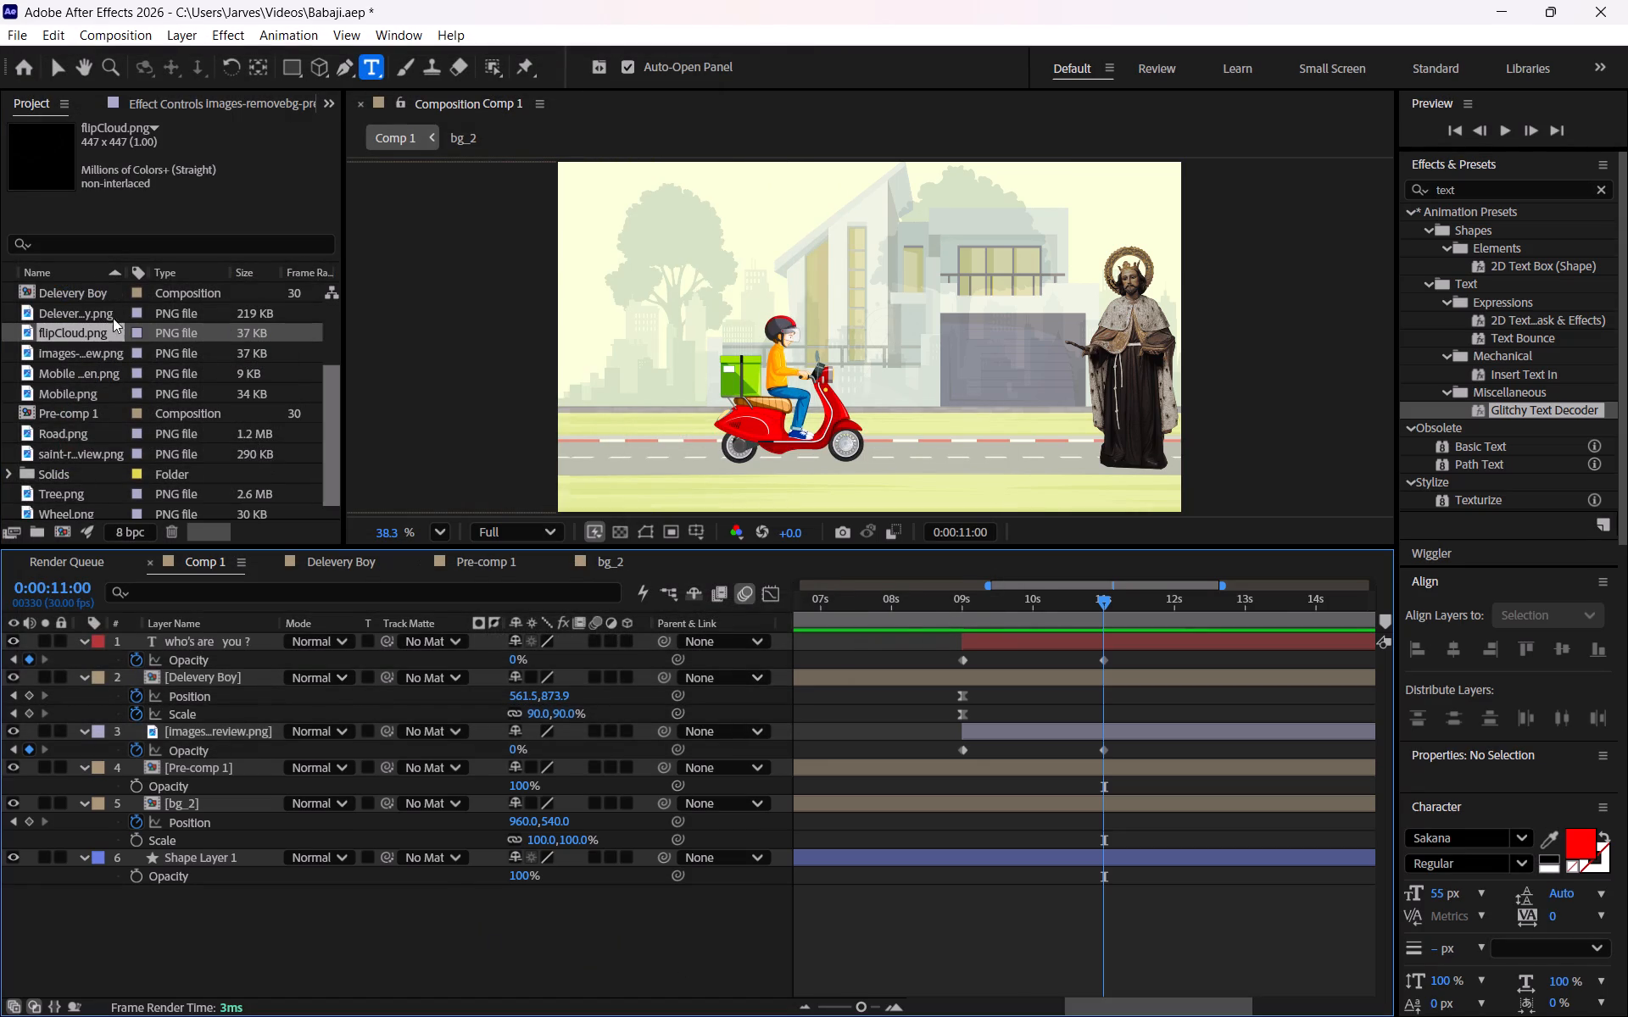
Add flipCloud.png to Comp 1 as a layer between Delevery Boy and the original thought cloud layer.
left_click_drag(95, 330, 266, 723)
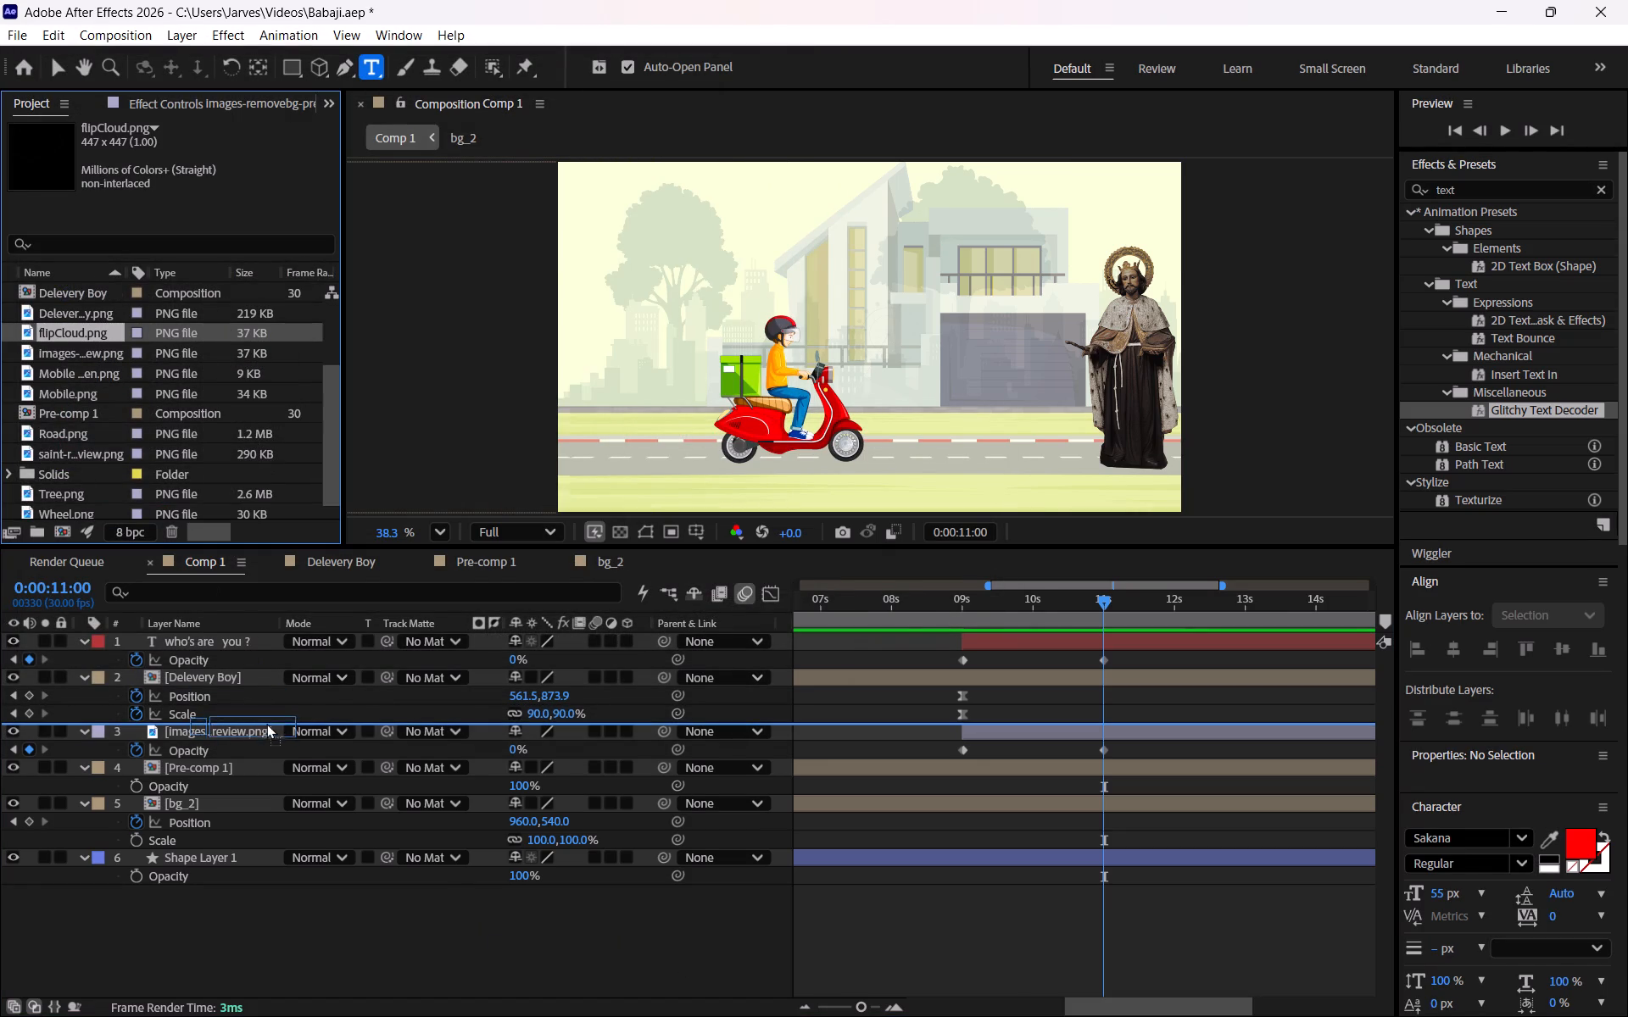
left_click_drag(266, 723, 265, 720)
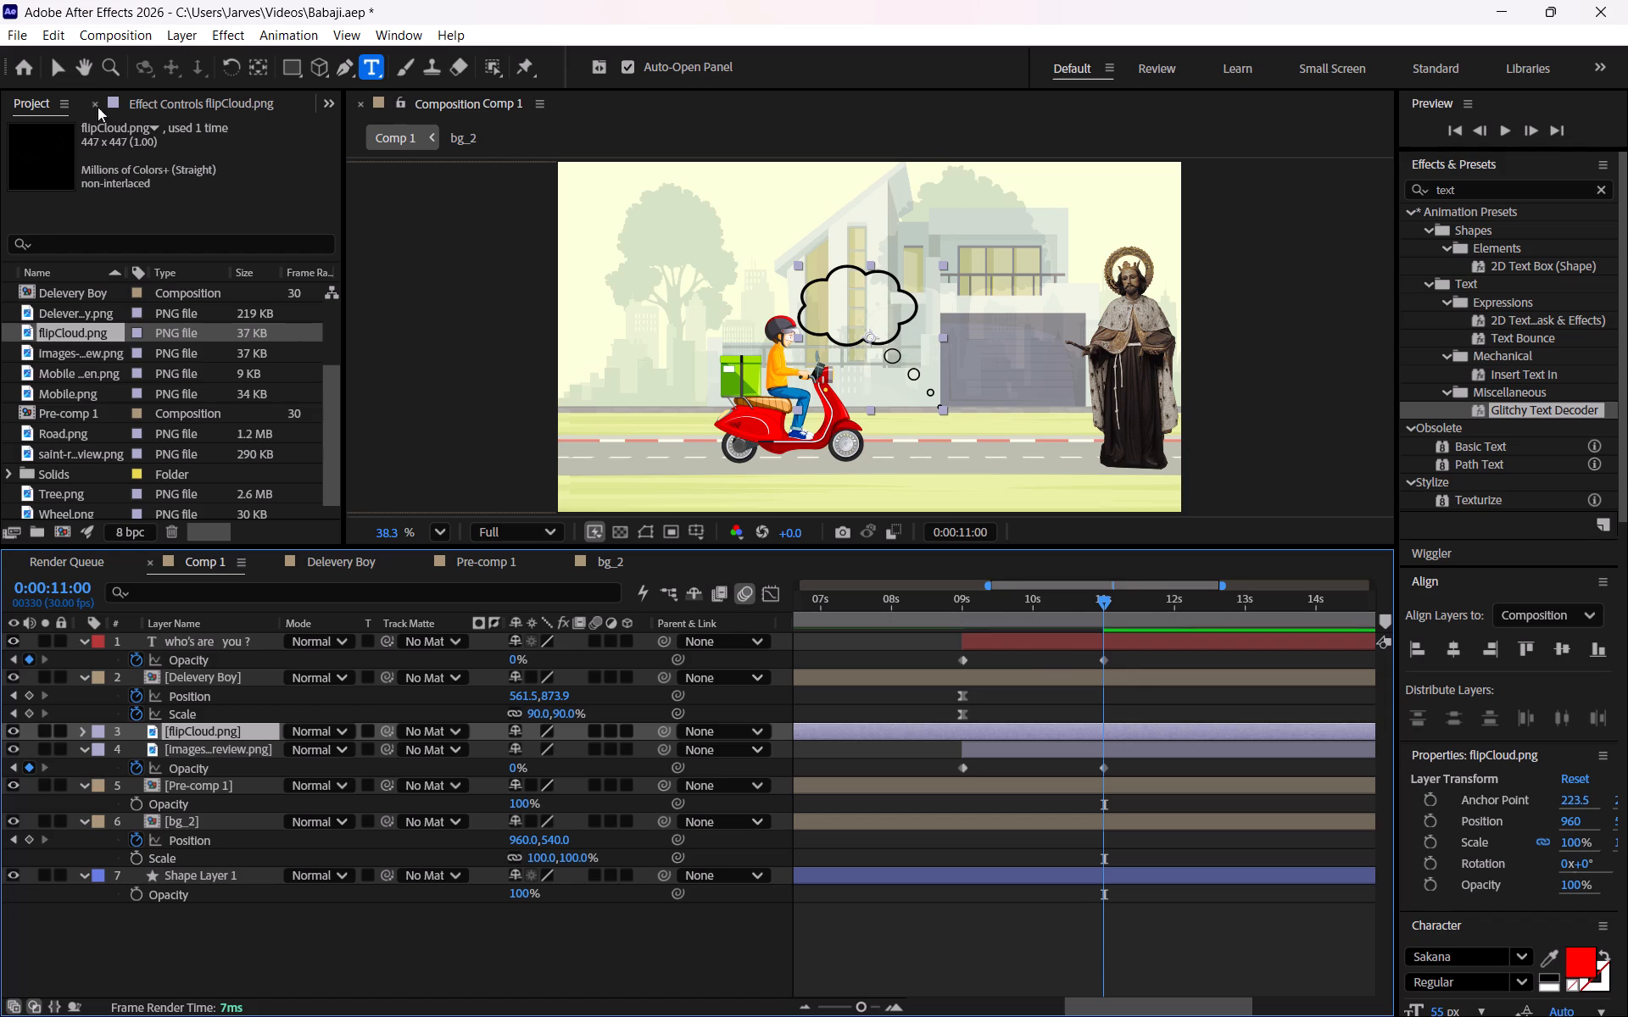
Scale the flipped cloud to 155% and place it beside and above the saint's head, at about X 1497.
left_click(69, 76)
left_click_drag(866, 298, 1029, 220)
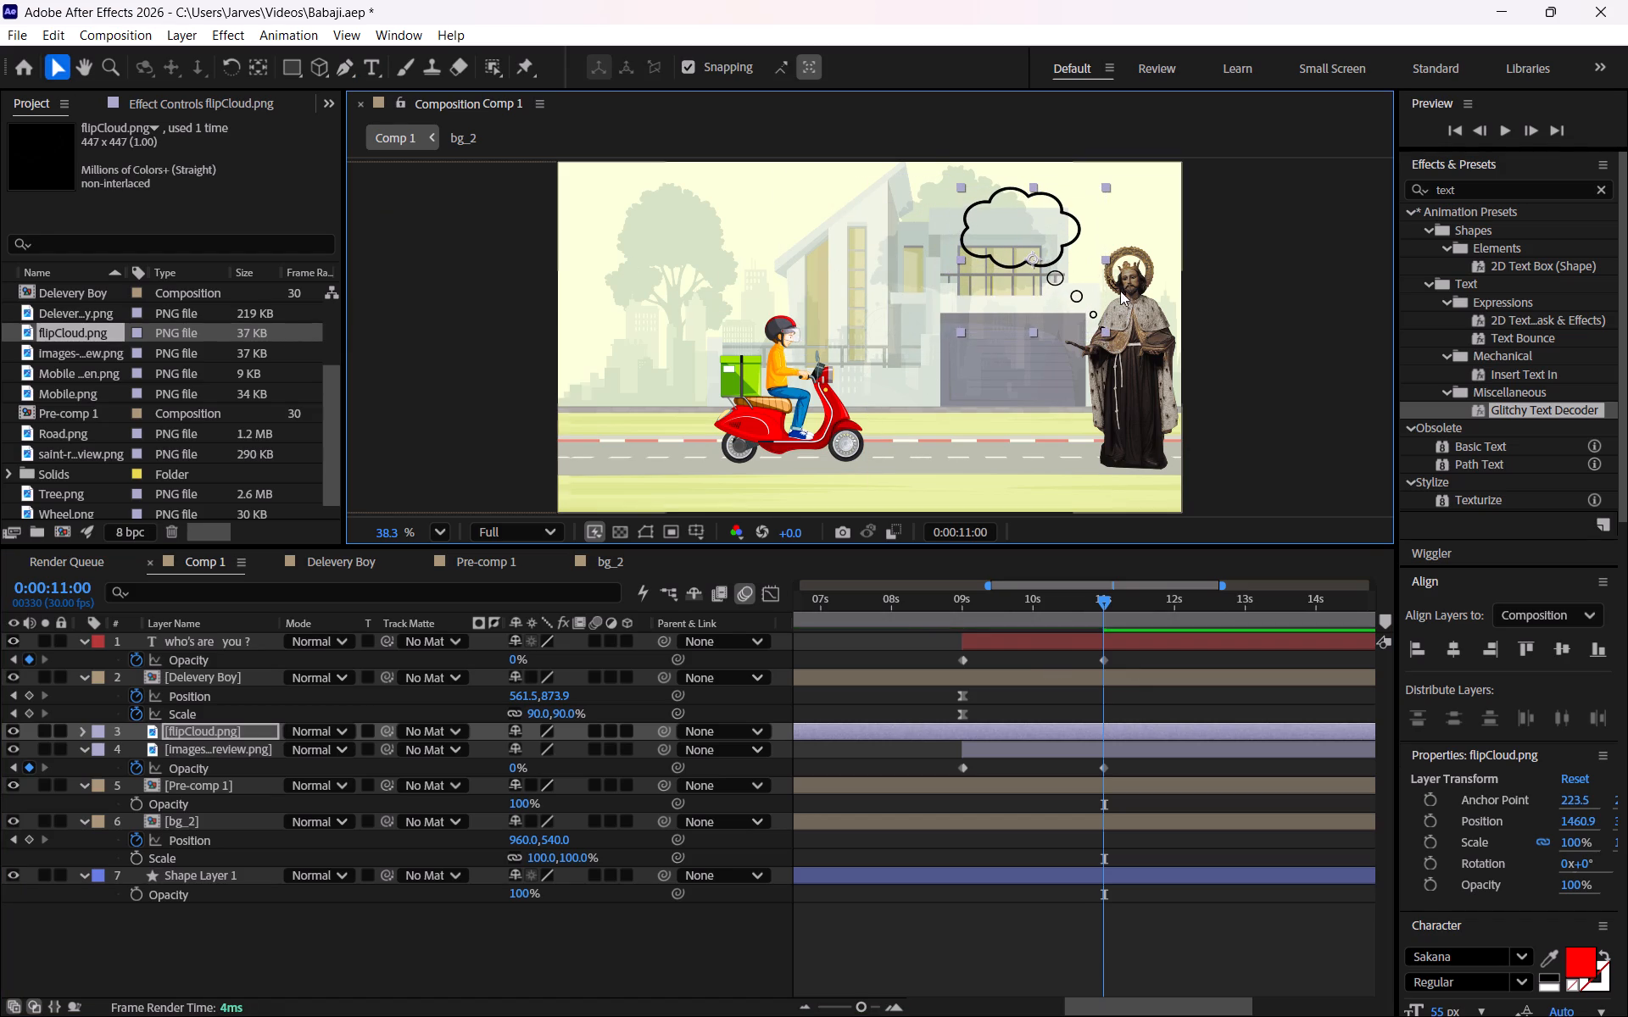
left_click_drag(1032, 238, 1046, 226)
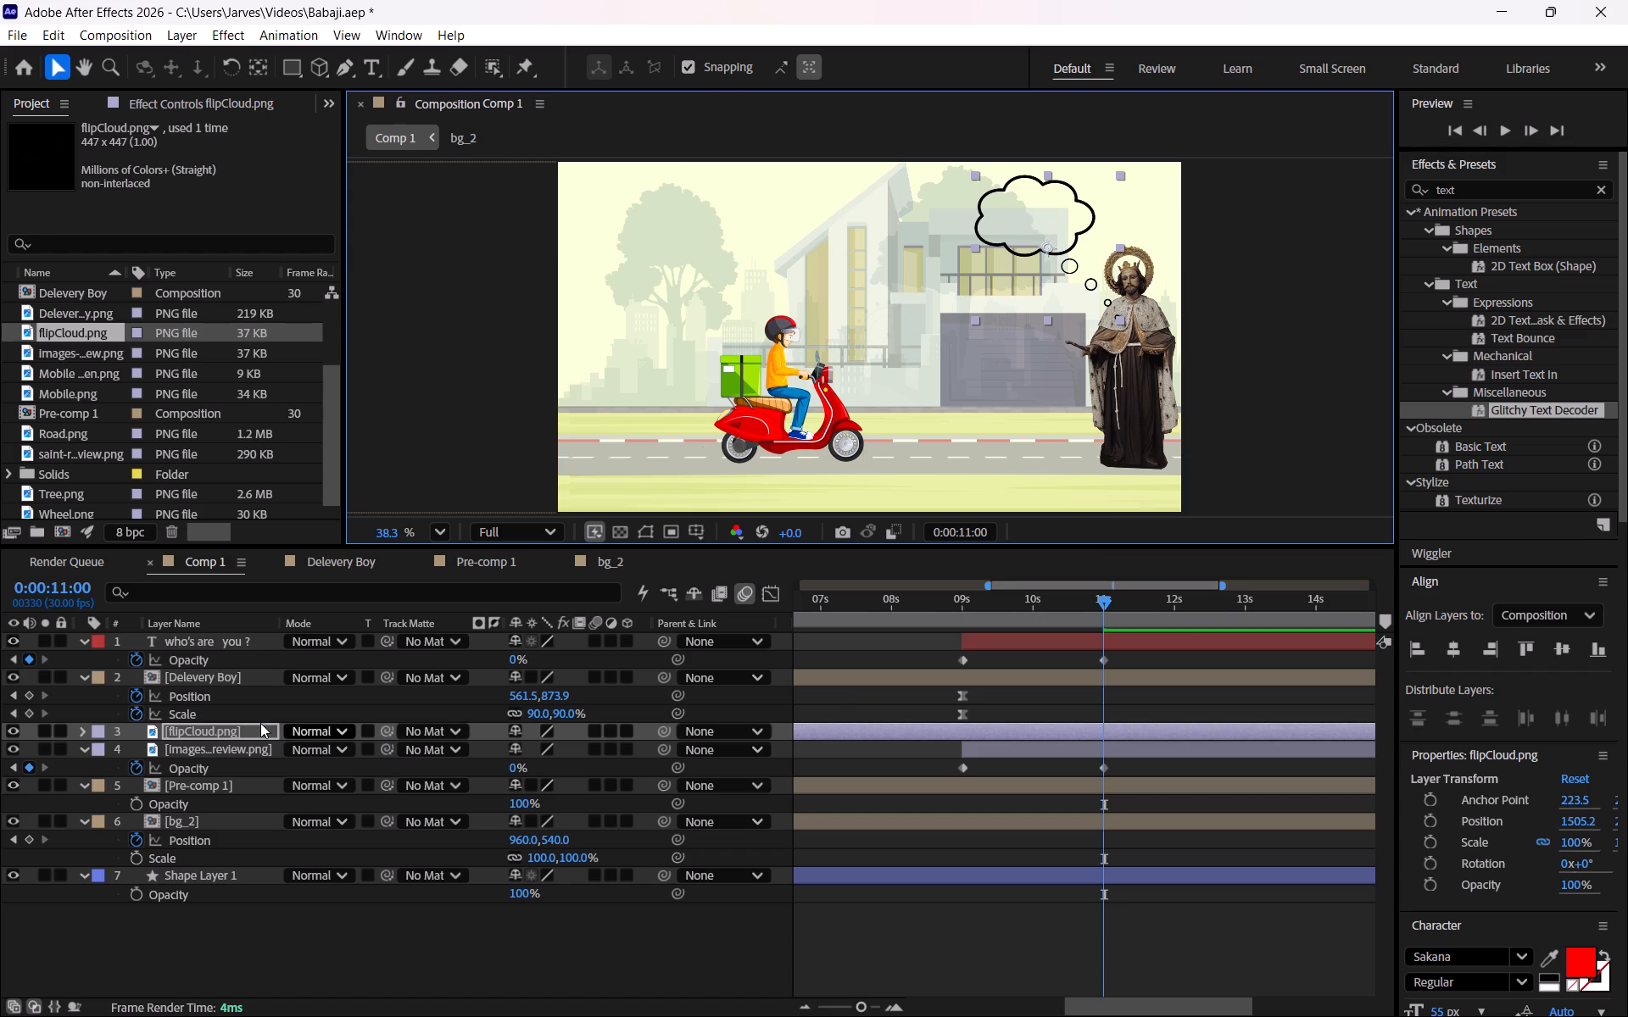
key("s")
left_click_drag(540, 747, 609, 758)
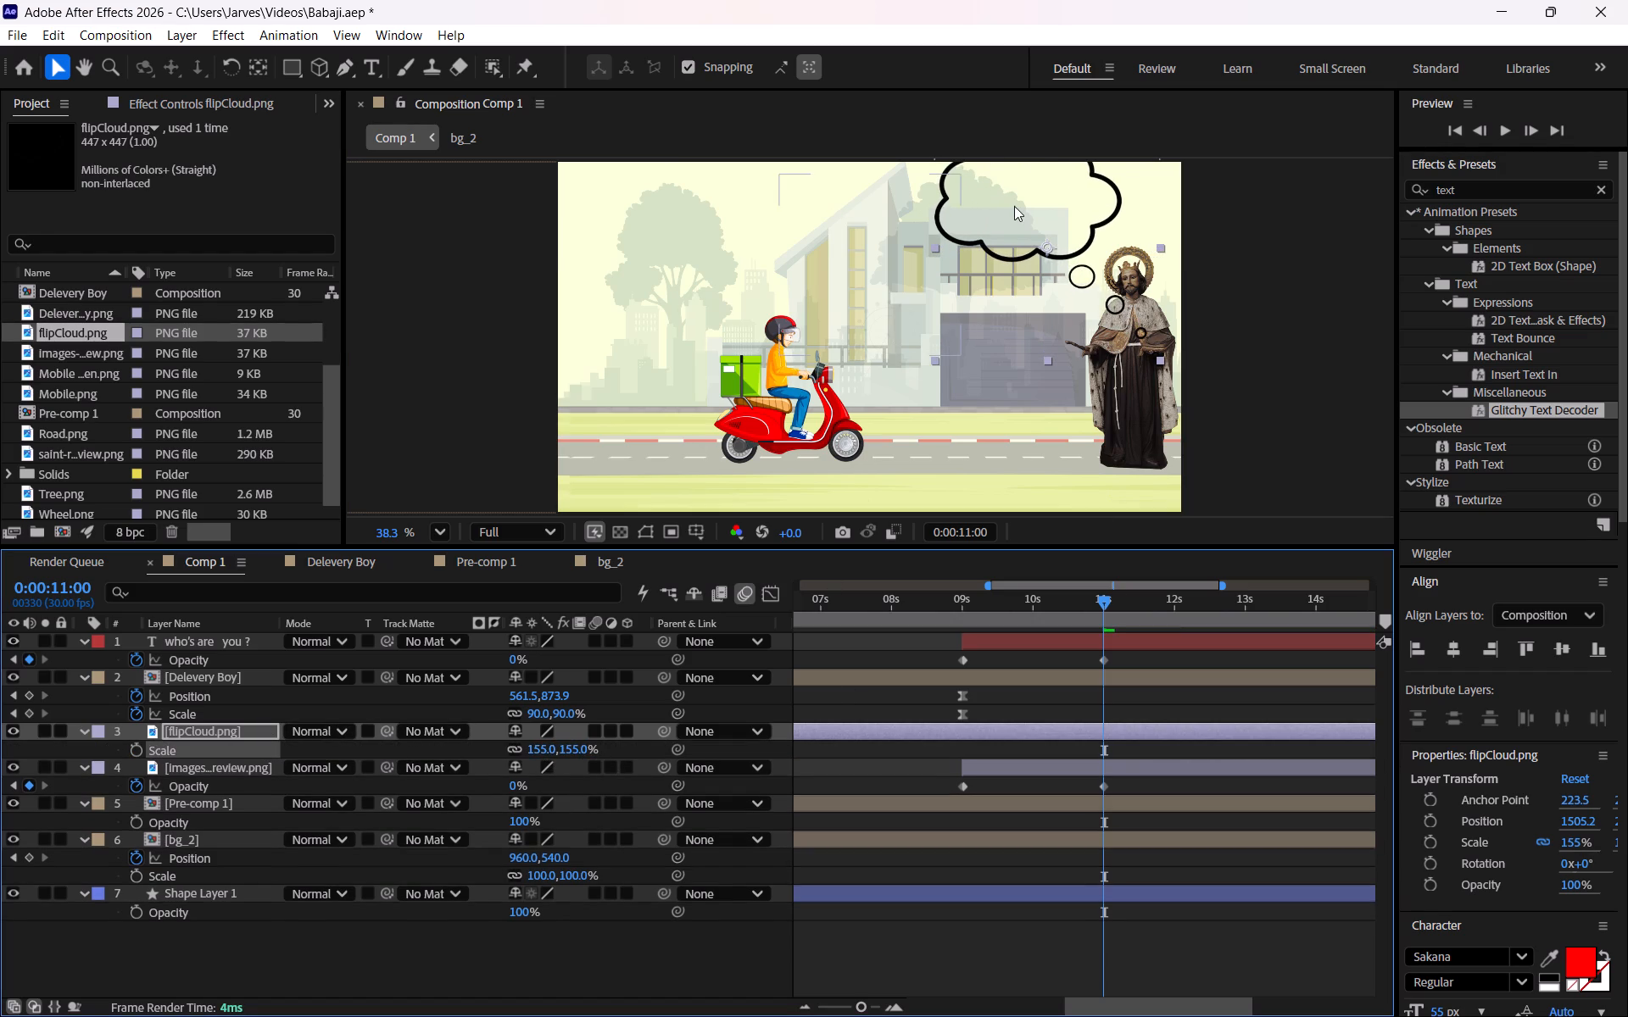
left_click_drag(1014, 206, 1012, 235)
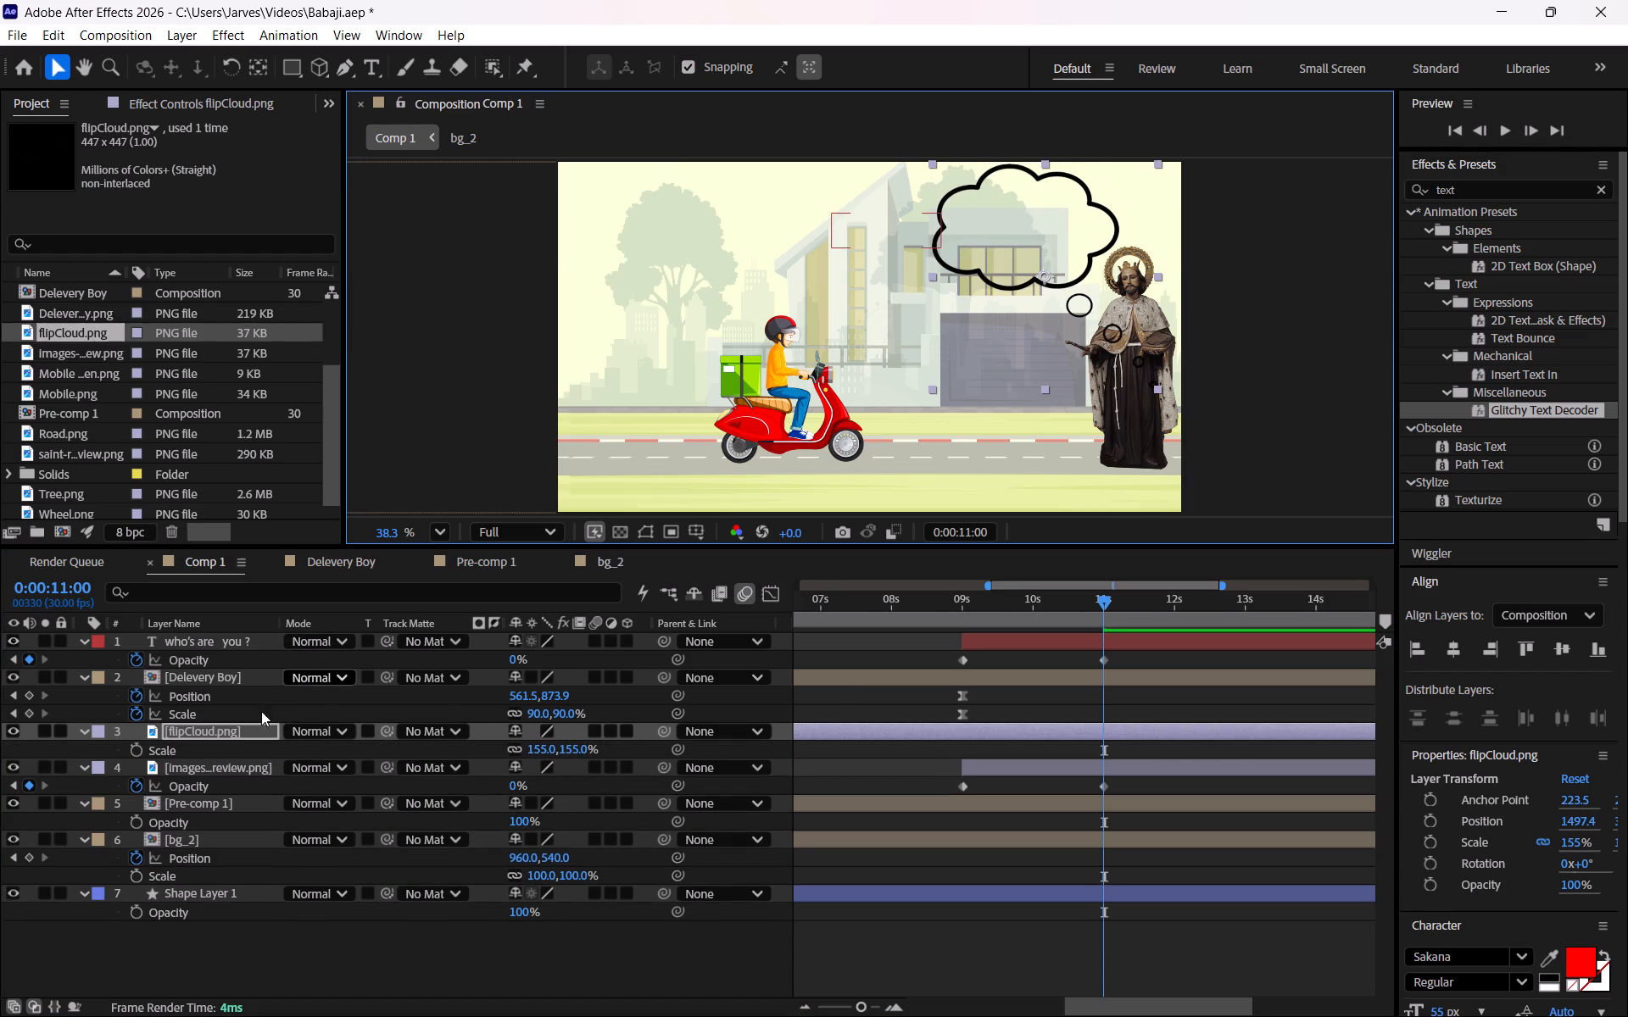
Move the flipCloud.png layer below bg_2, directly above Shape Layer 1.
left_click_drag(237, 730, 220, 835)
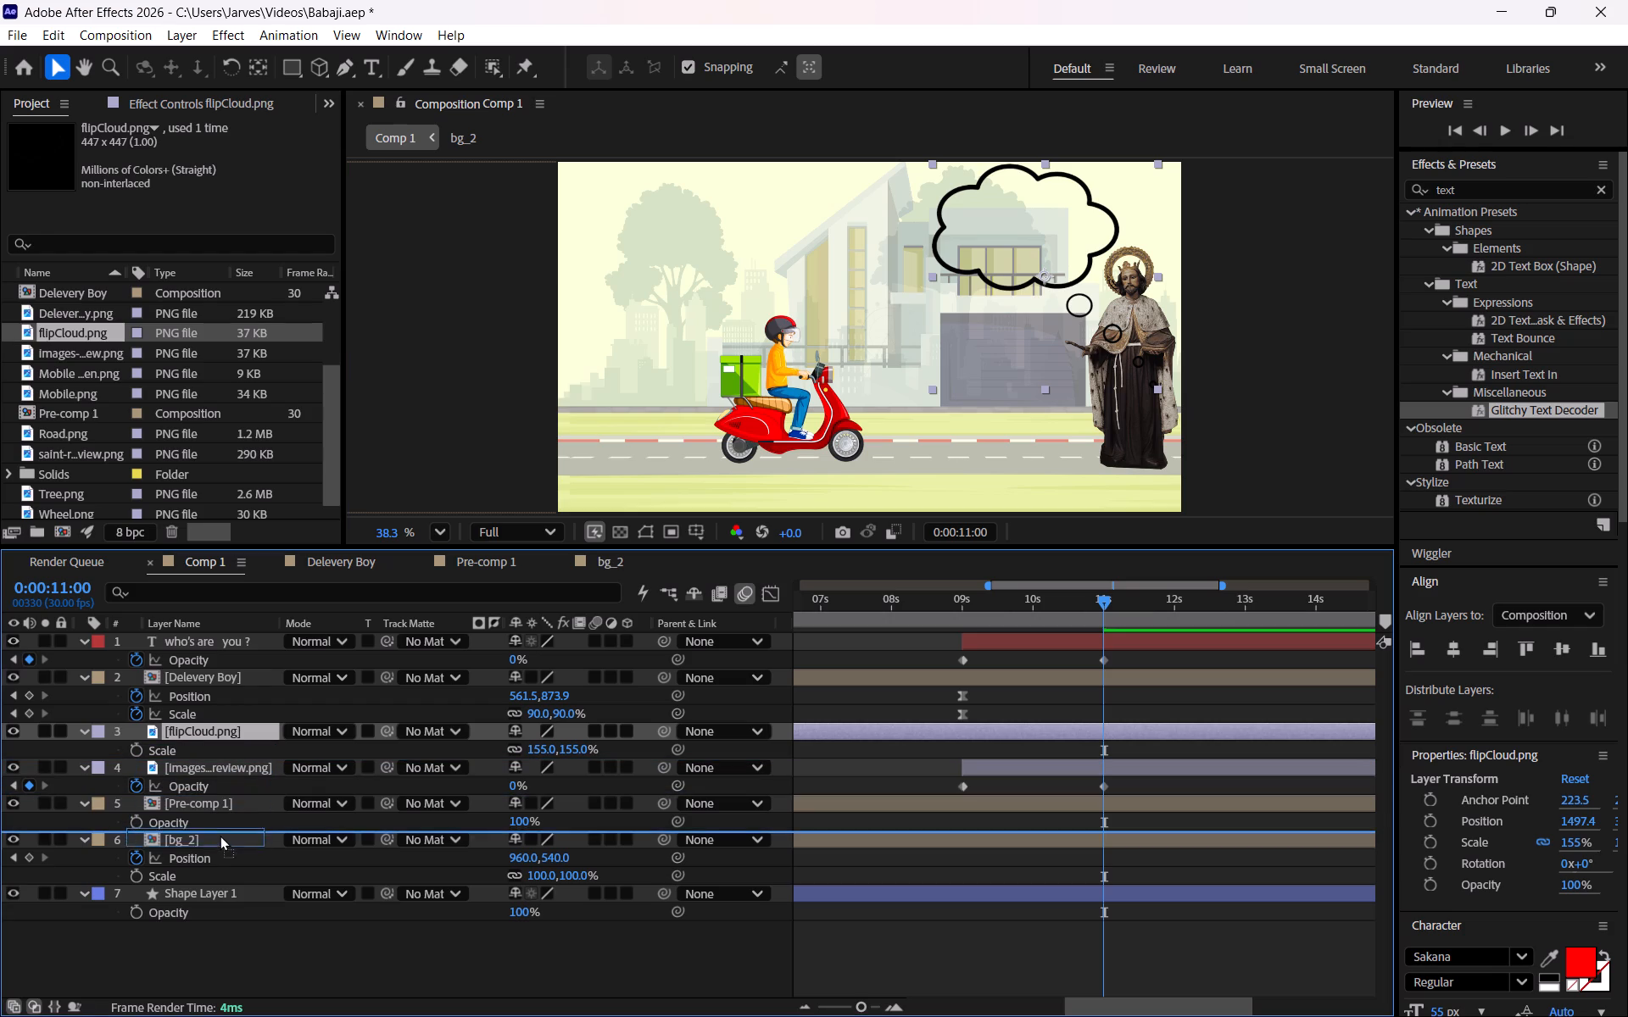
left_click_drag(220, 835, 220, 847)
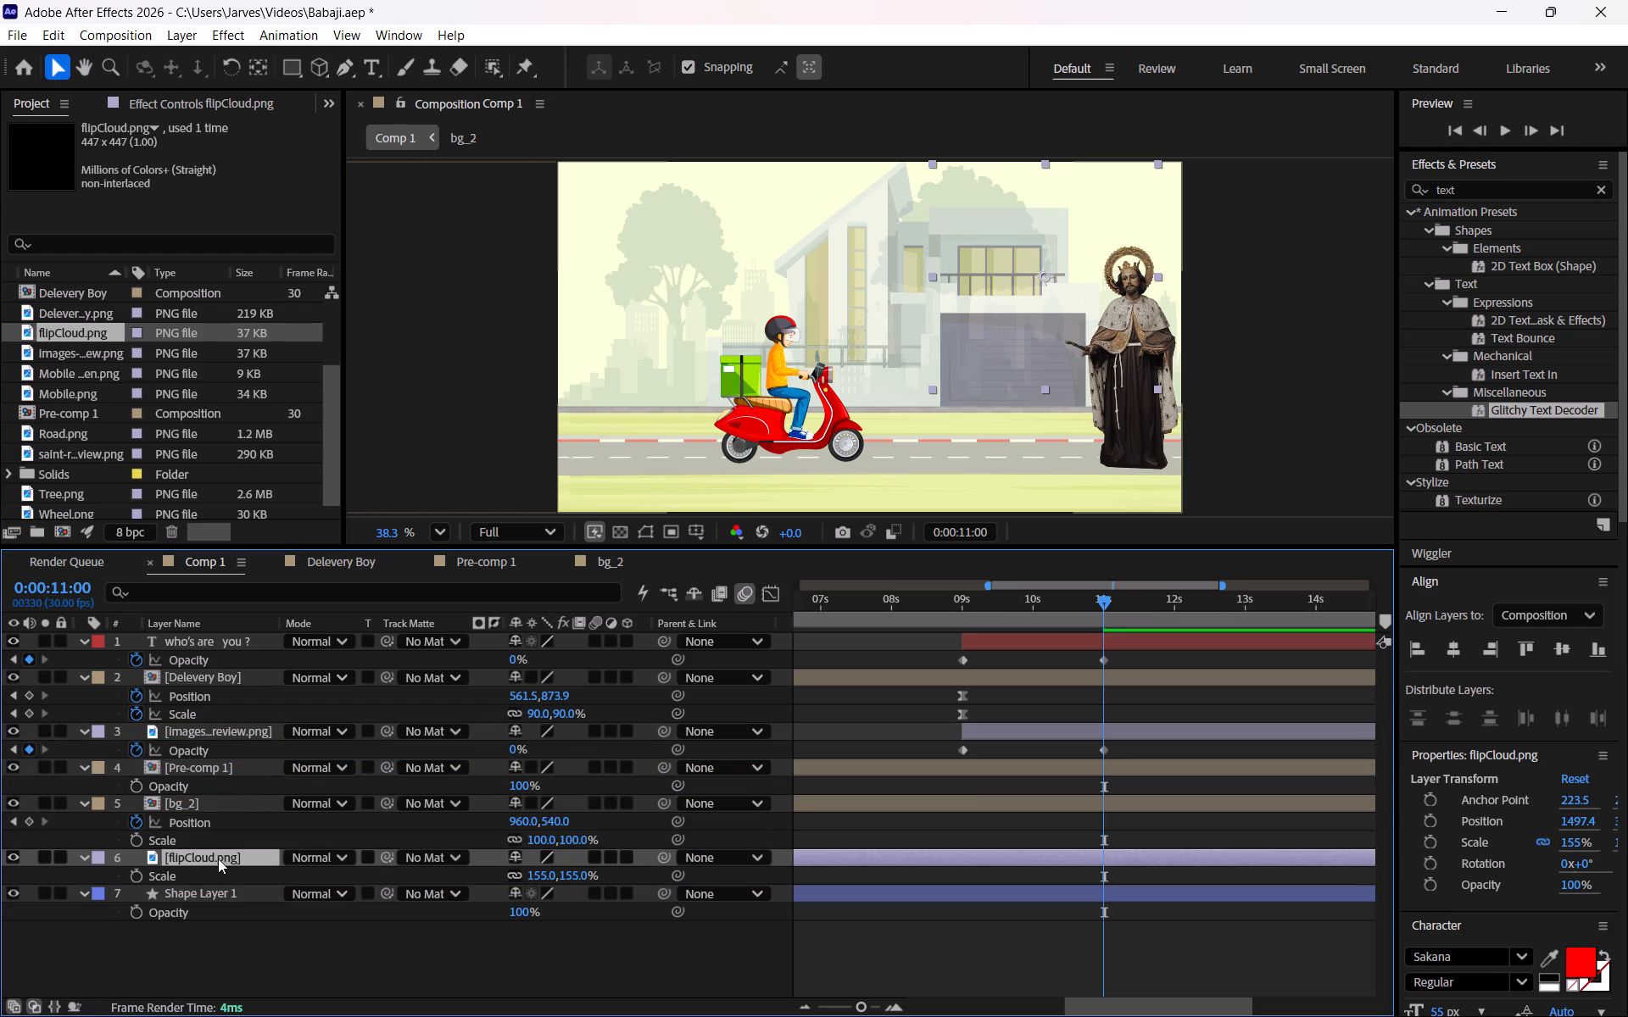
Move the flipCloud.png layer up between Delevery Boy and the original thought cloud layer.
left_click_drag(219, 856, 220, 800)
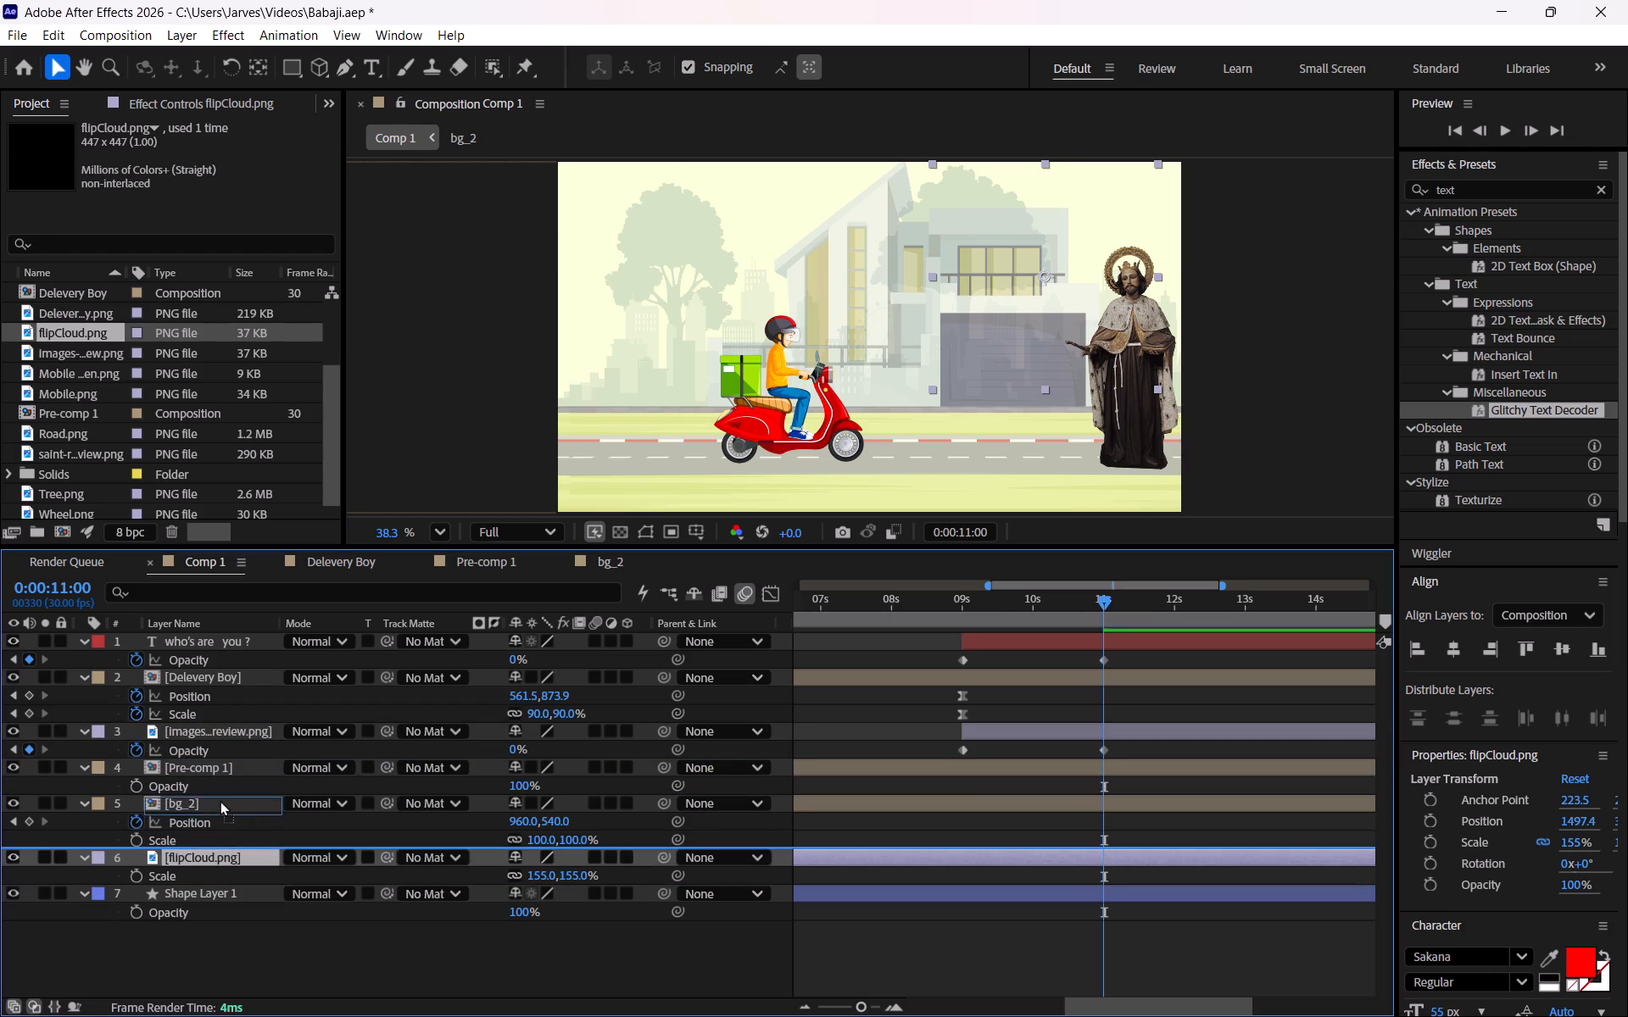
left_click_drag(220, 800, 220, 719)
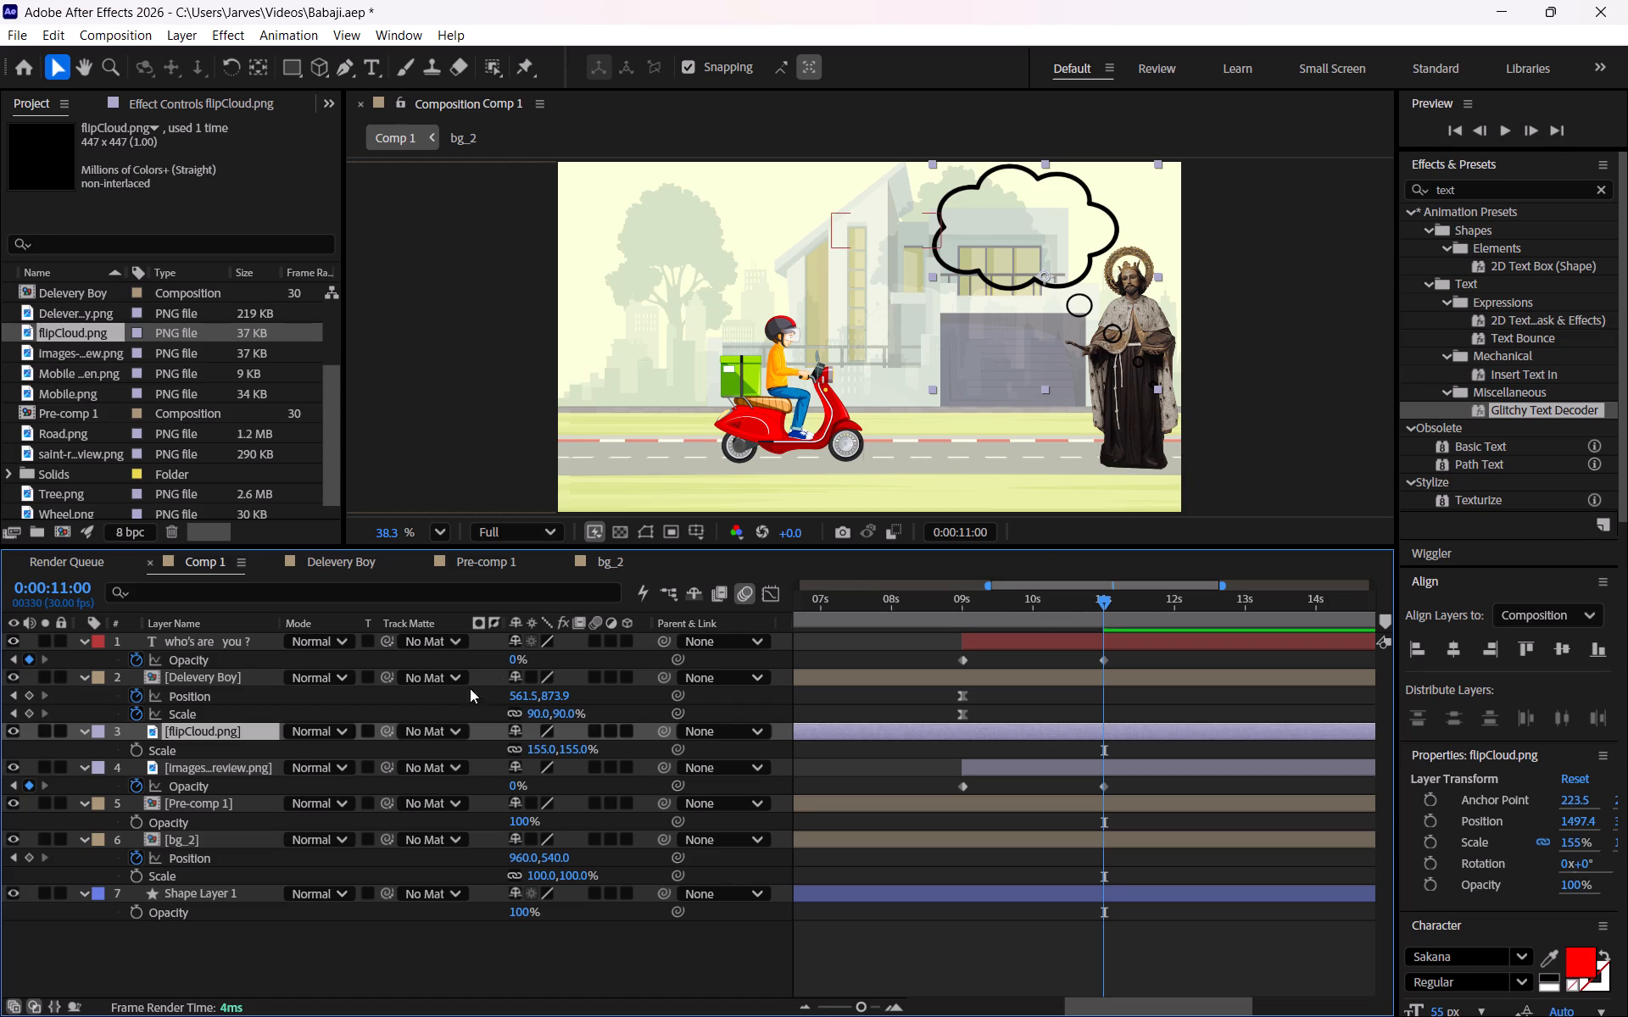
Delete the flipCloud.png layer from Comp 1.
key("Delete")
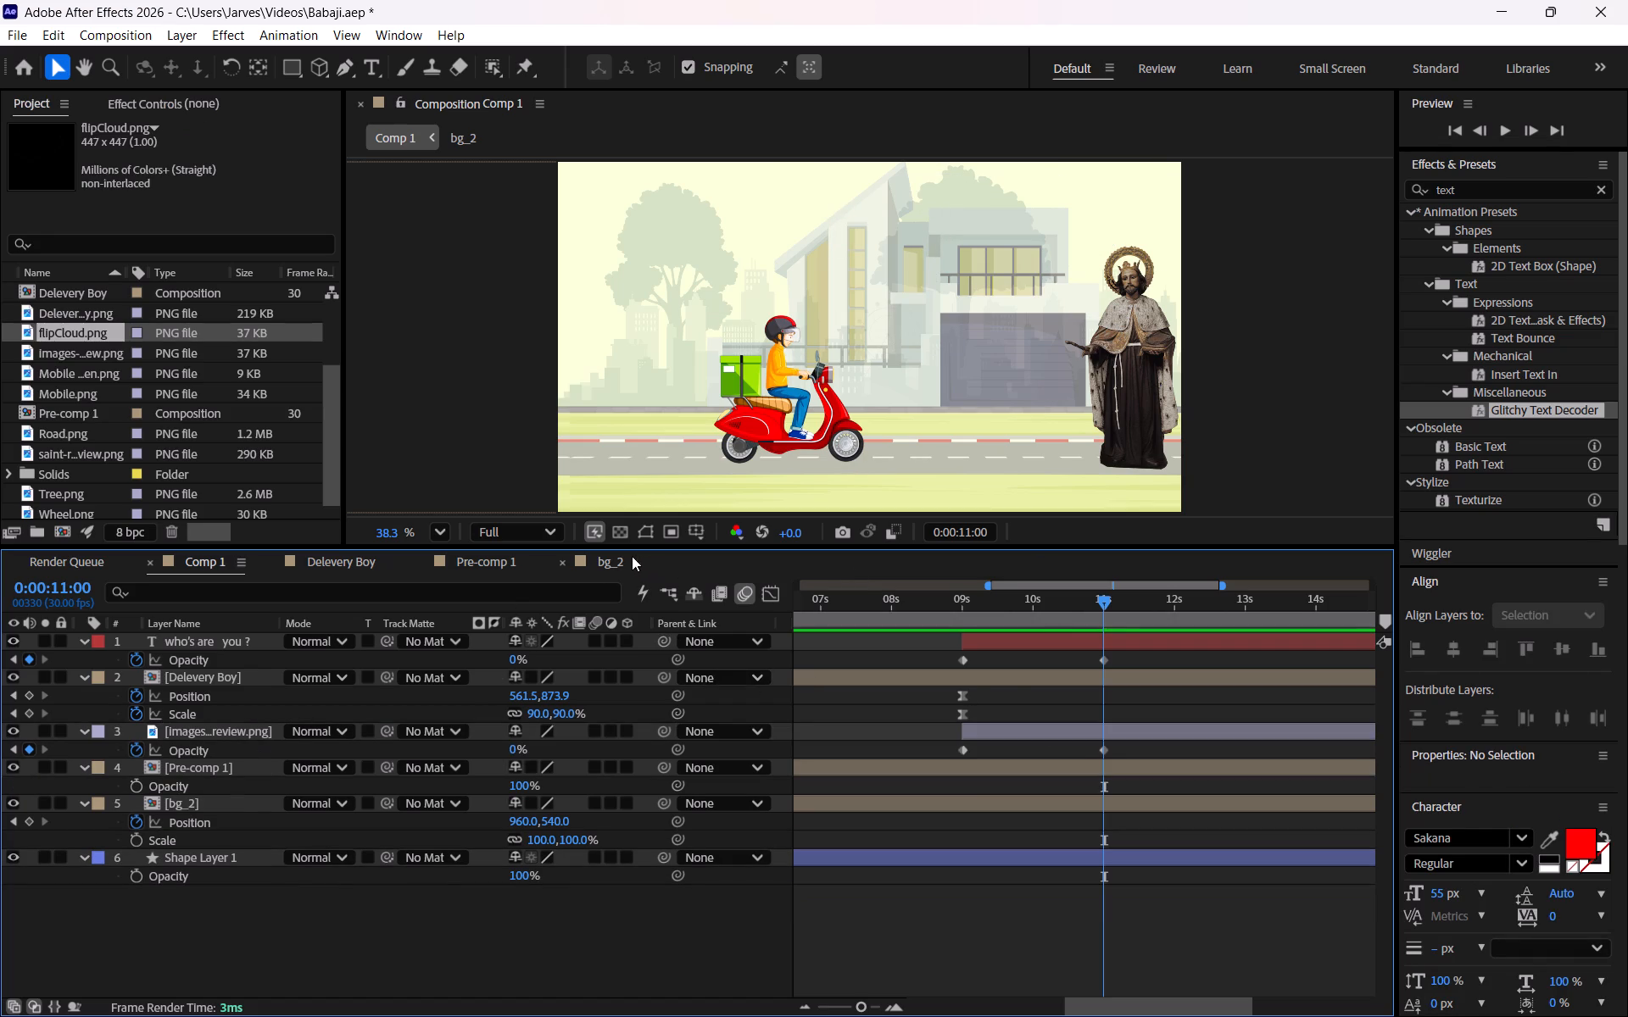
Open the bg_2 composition and add flipCloud.png as a layer between the saint image and Road.png.
left_click(596, 575)
left_click(597, 570)
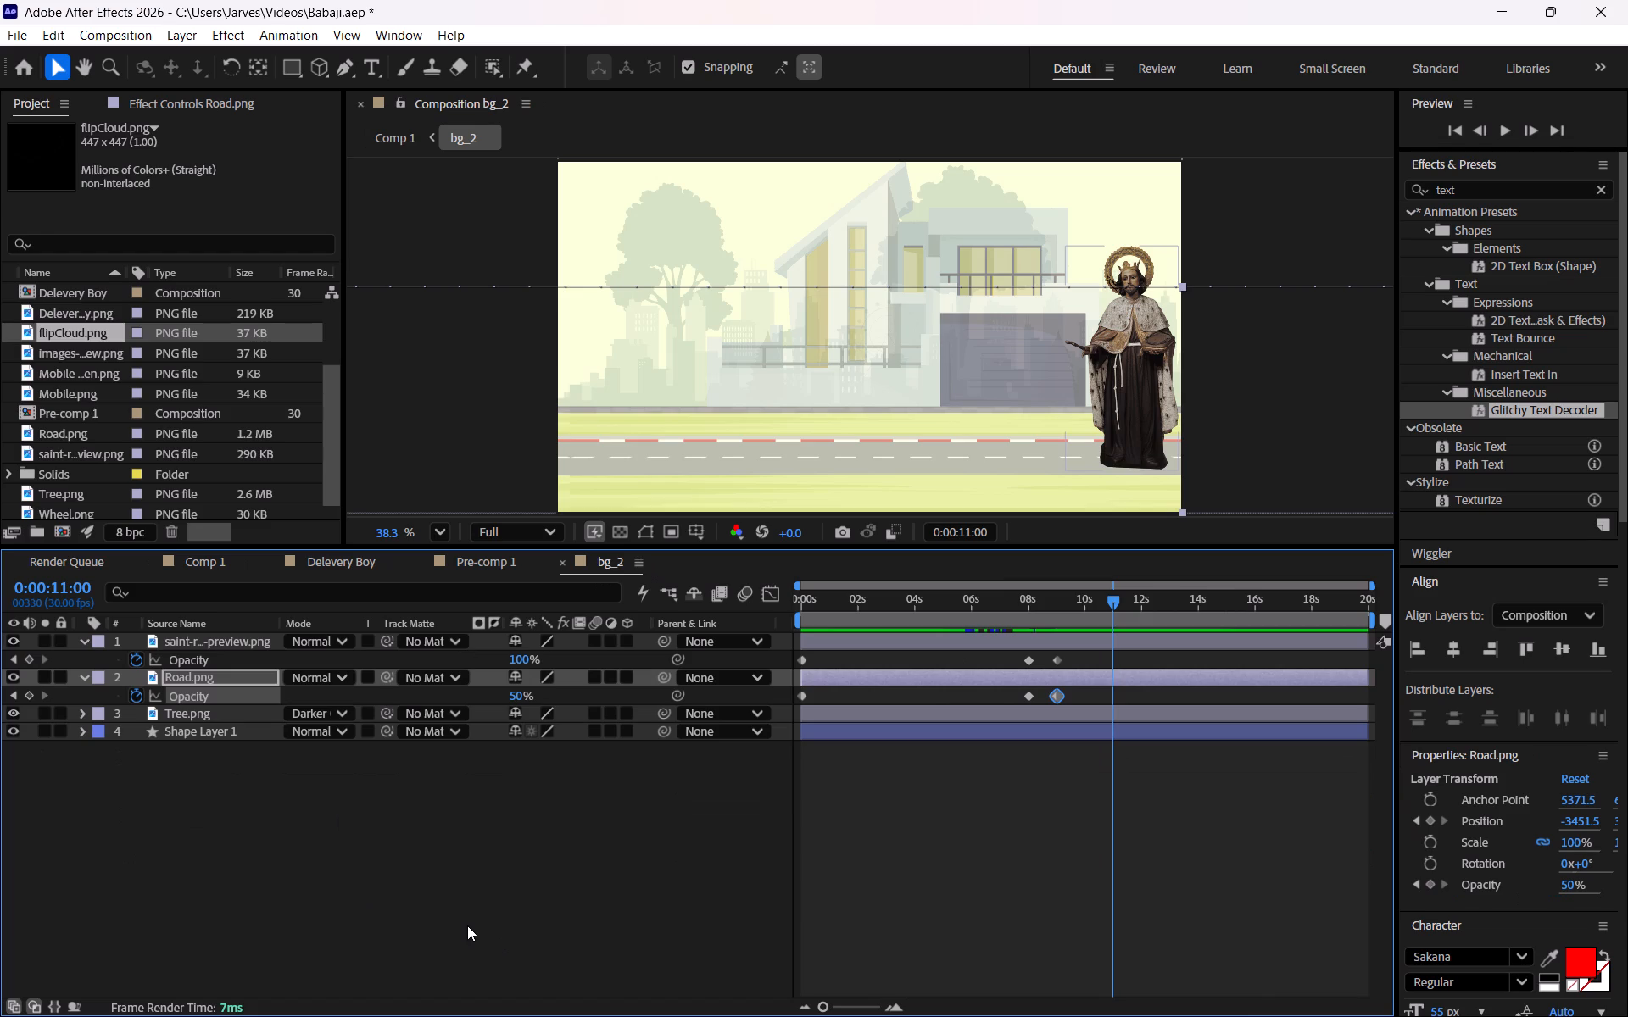
left_click_drag(86, 331, 102, 387)
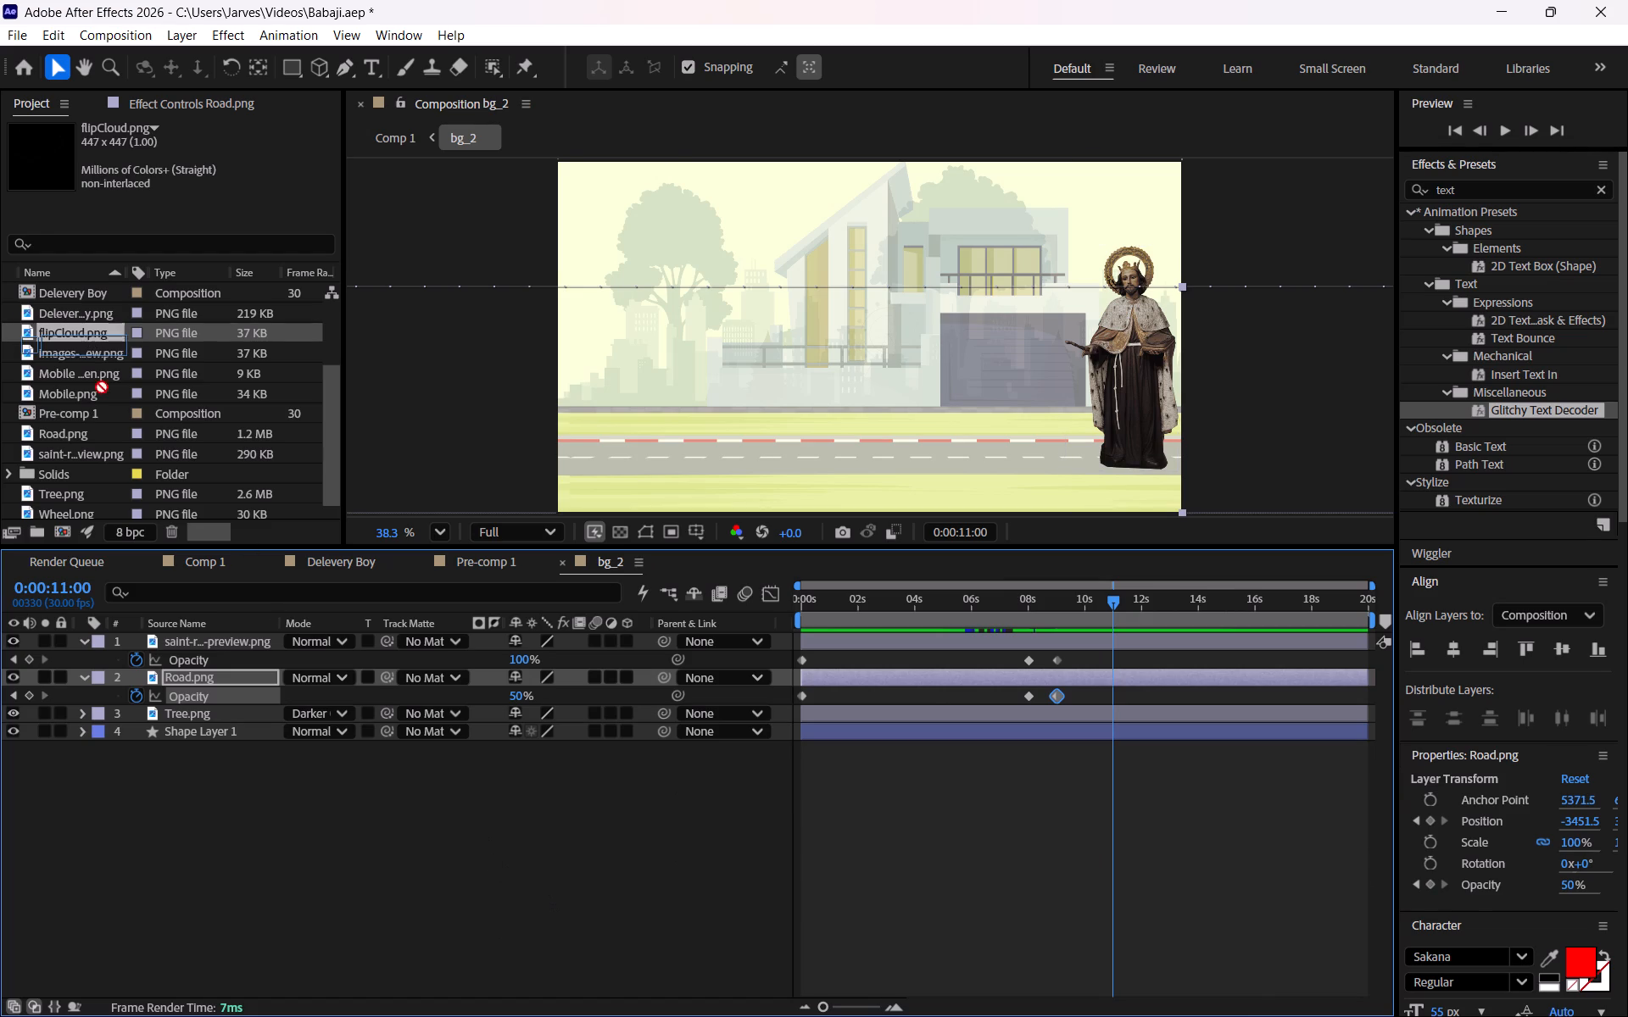
left_click_drag(102, 387, 226, 654)
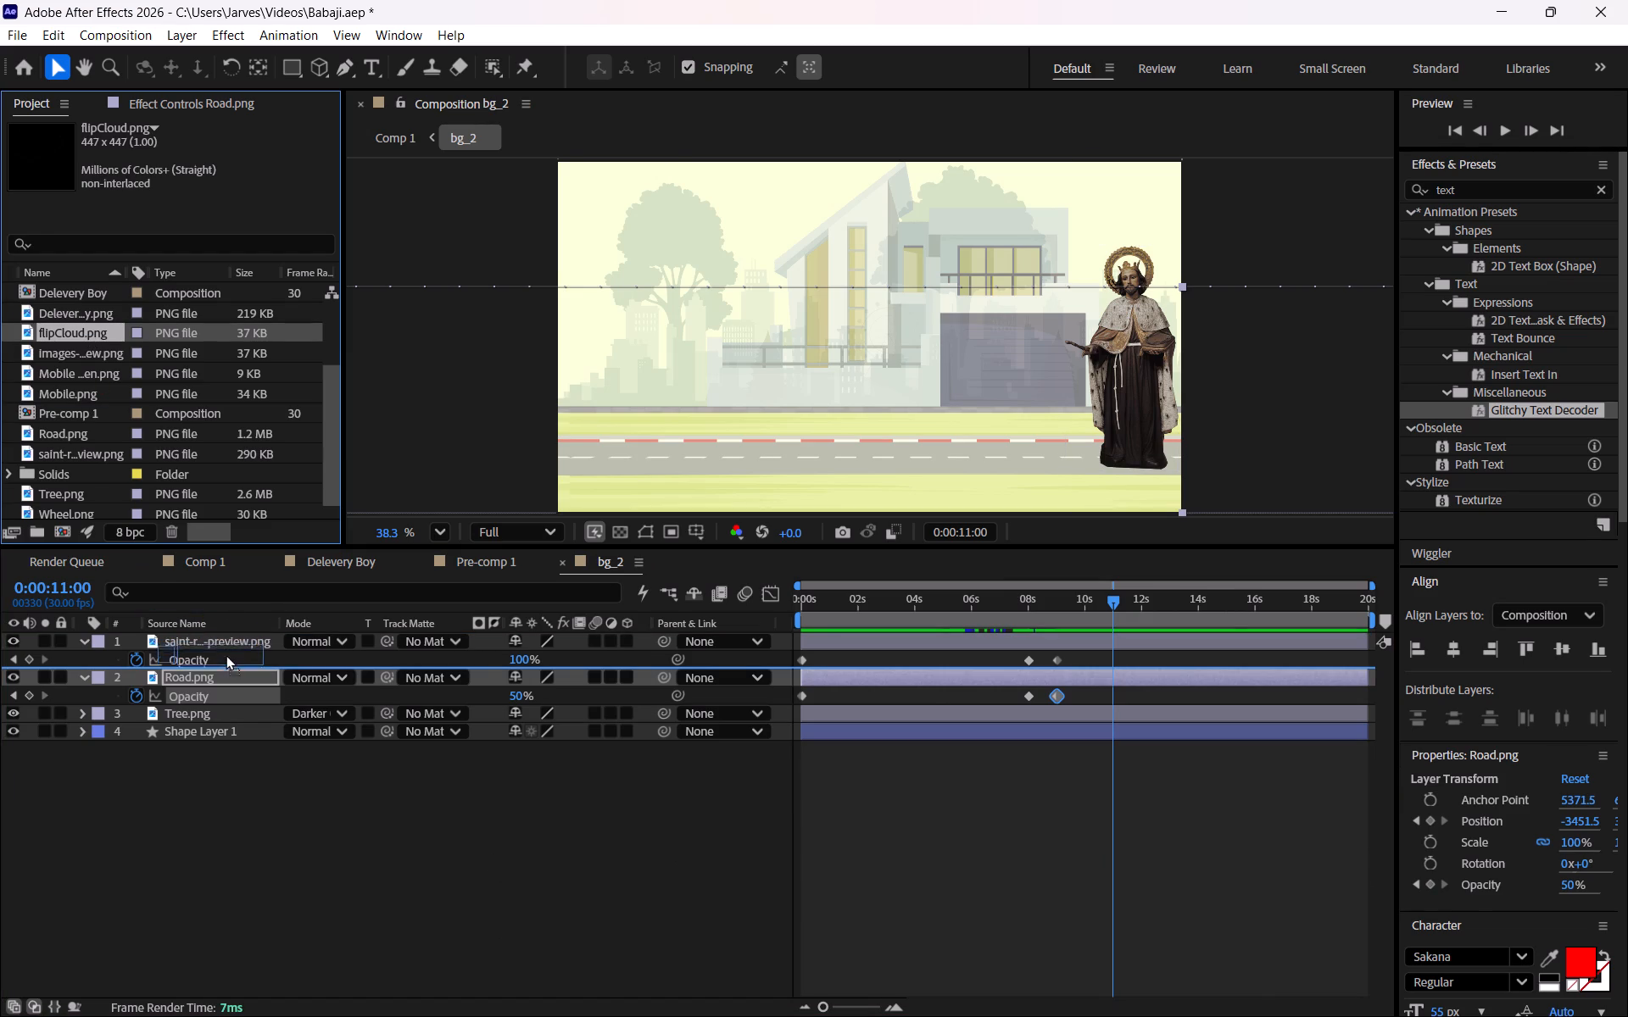
left_click_drag(226, 654, 227, 663)
Scale flipCloud.png to 125% and place it above and beside the saint's head, at about X 1561.
left_click_drag(874, 306, 1070, 225)
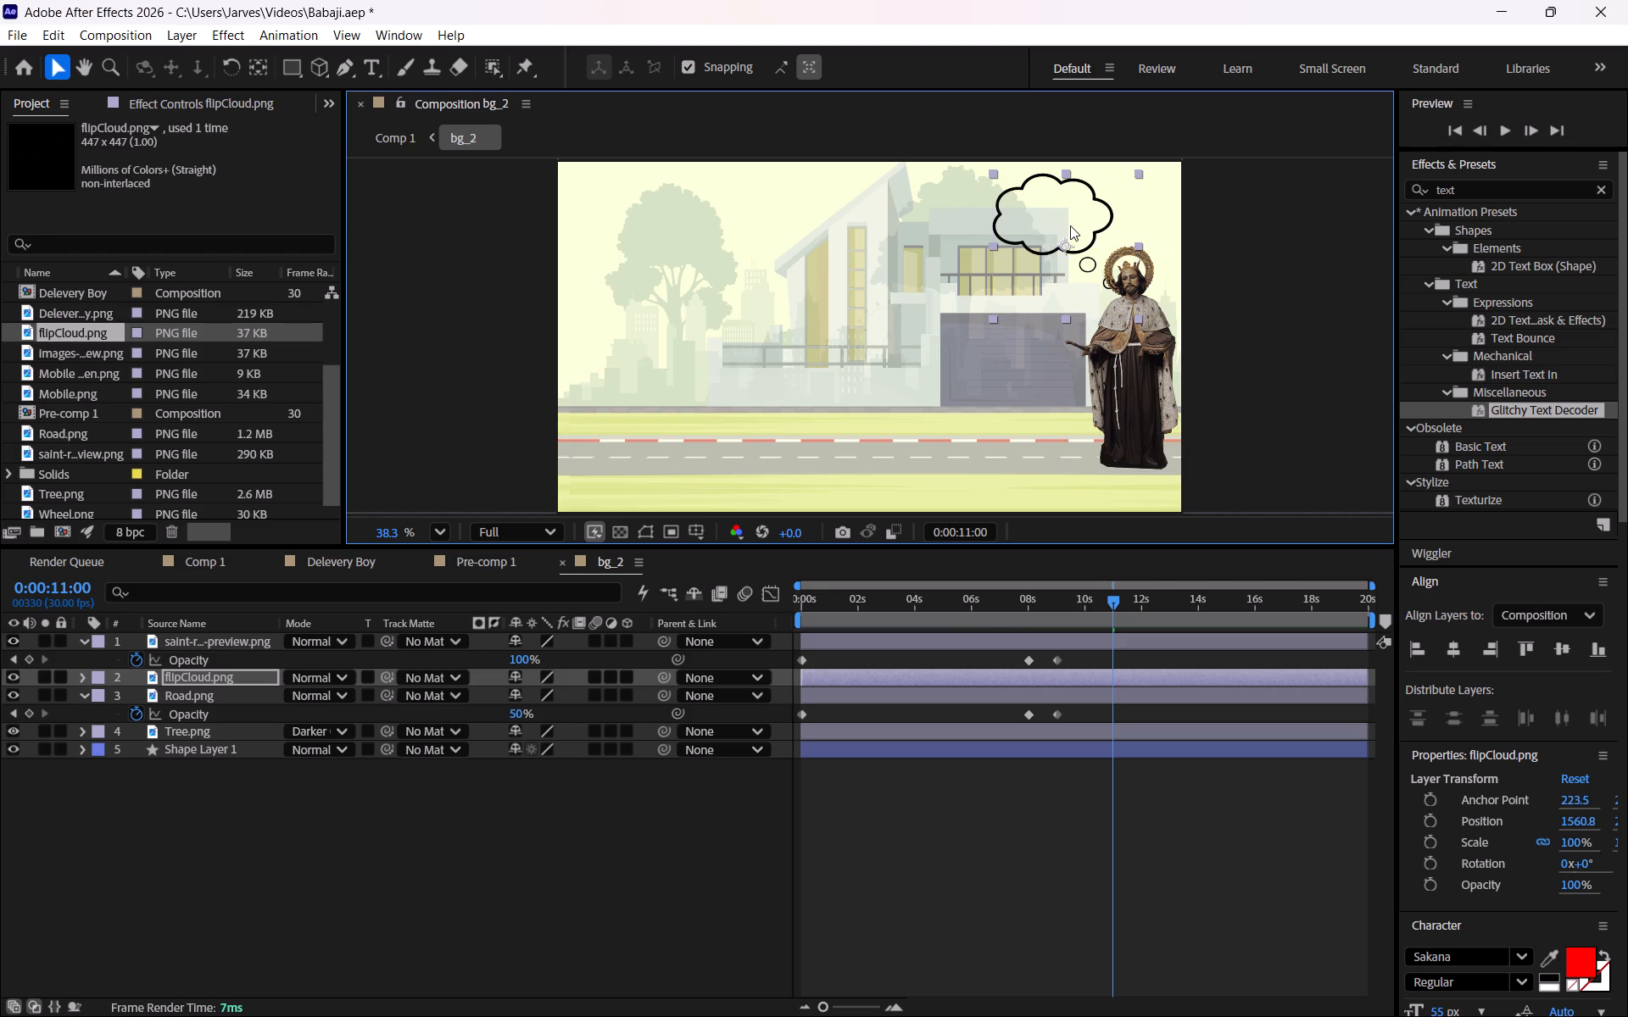
left_click(1079, 226)
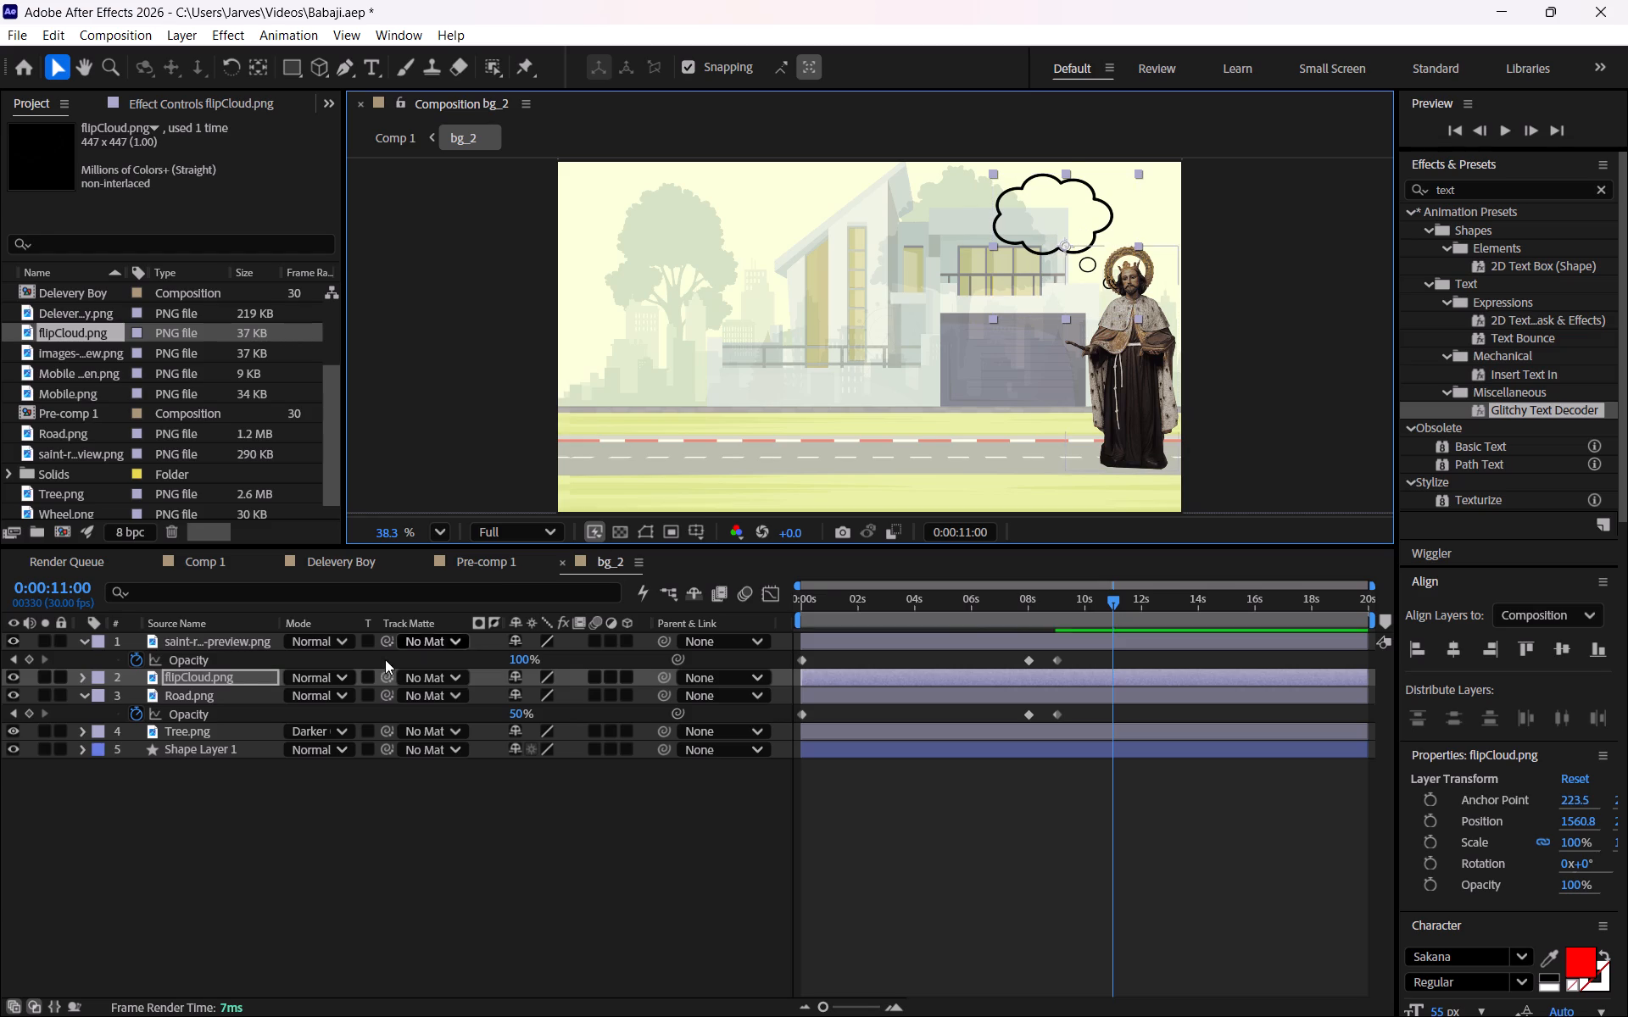
left_click(255, 679)
key("s")
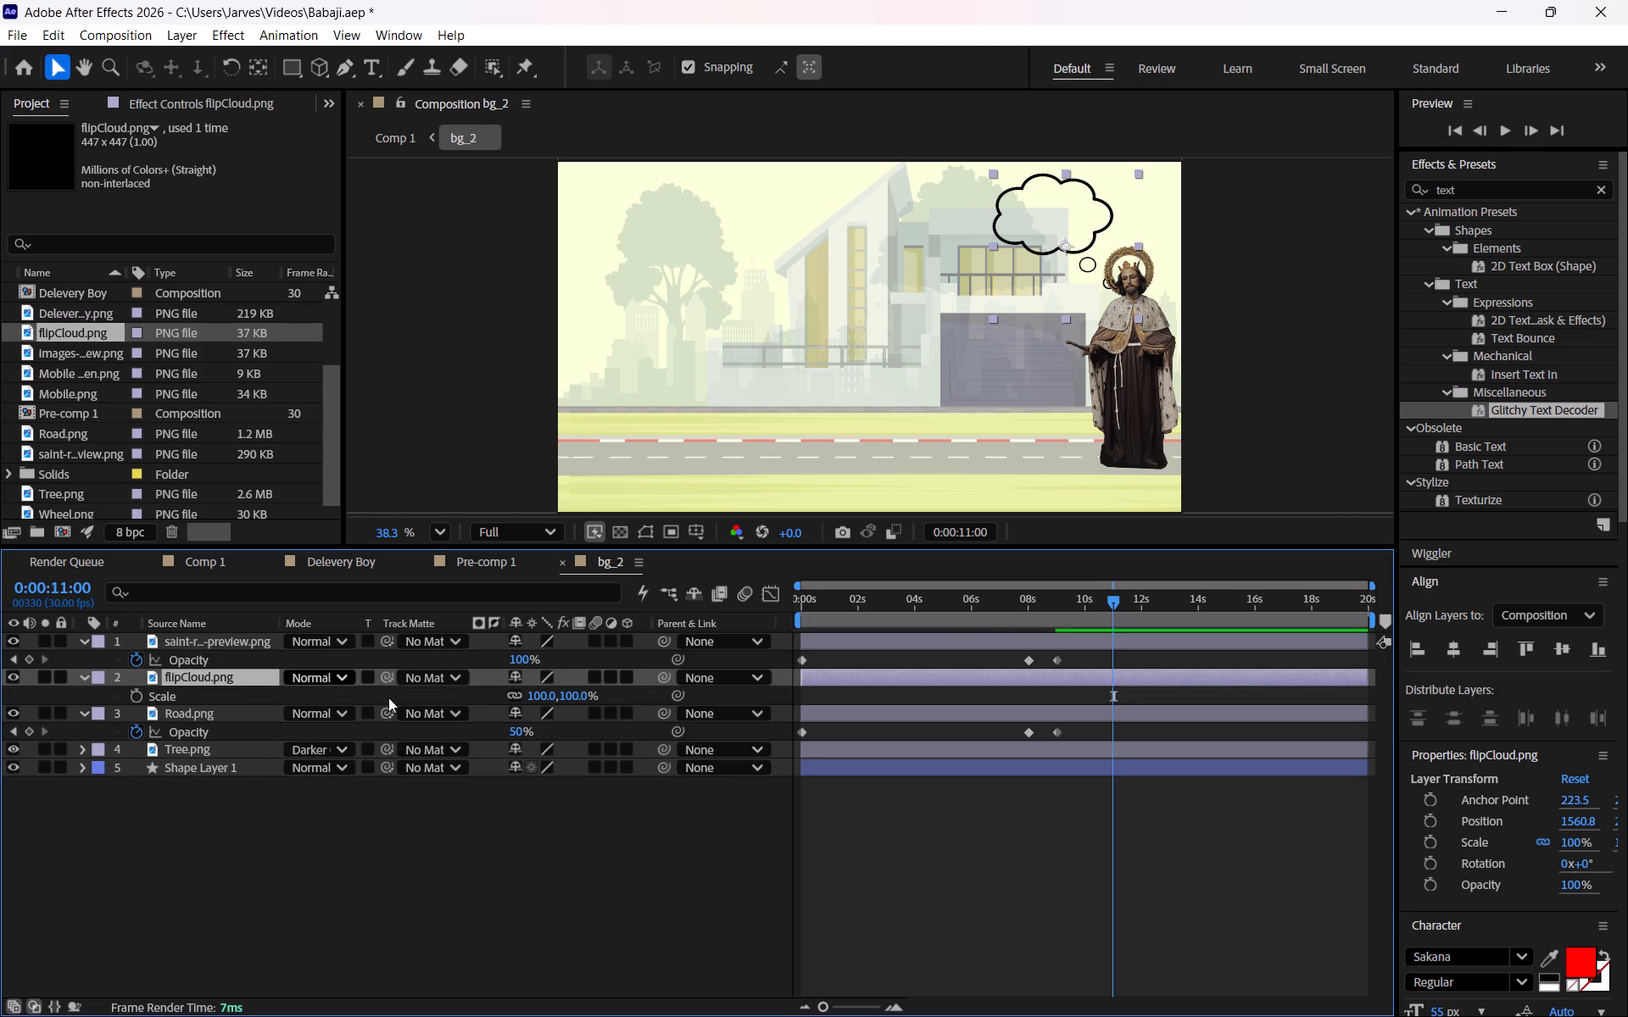
left_click_drag(536, 697, 565, 700)
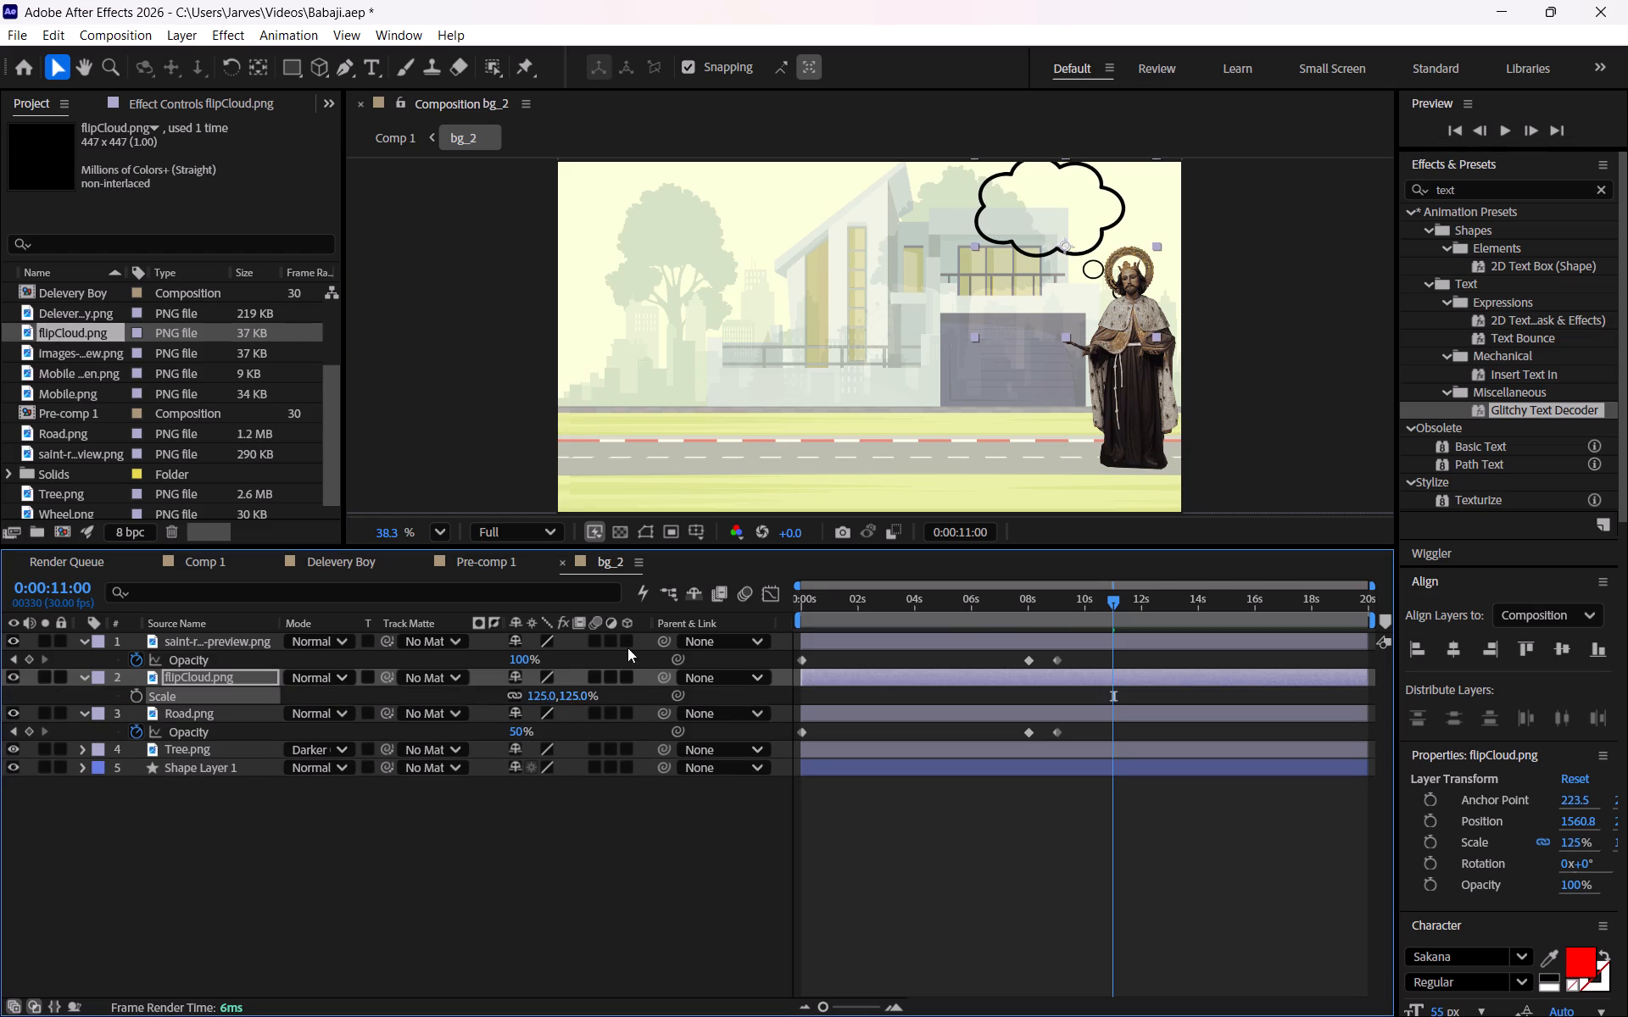
left_click(1034, 218)
left_click_drag(1032, 219, 1021, 211)
left_click_drag(1021, 211, 1024, 231)
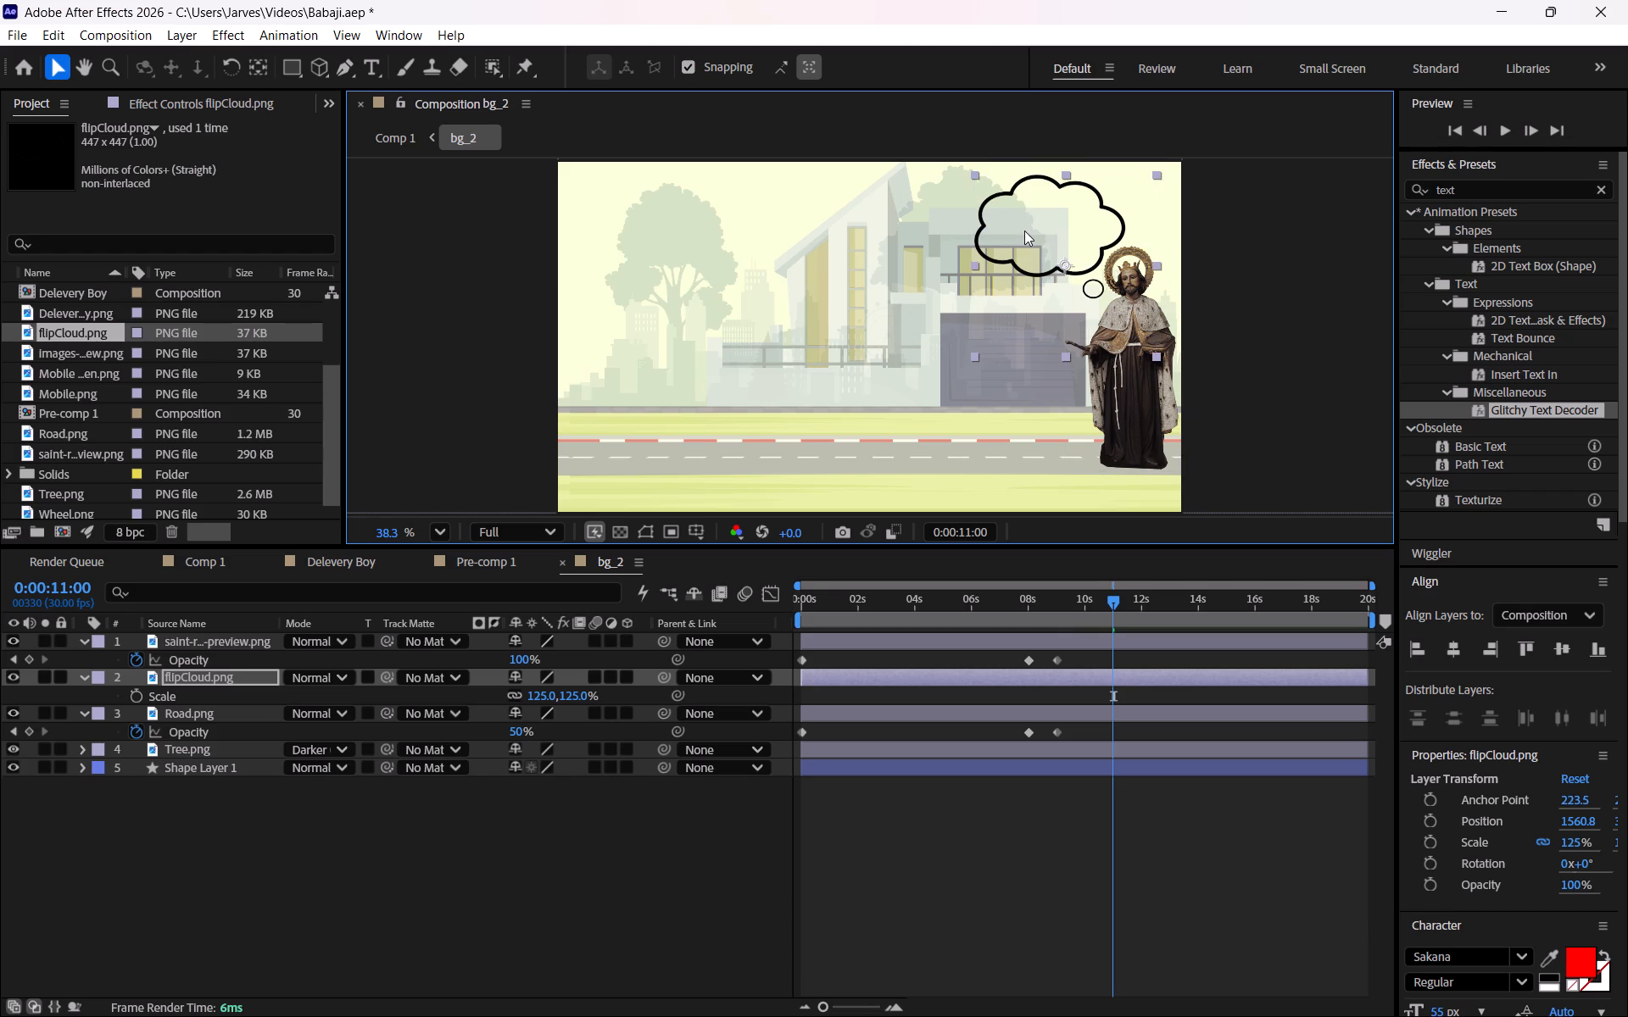
left_click_drag(1028, 227, 1020, 230)
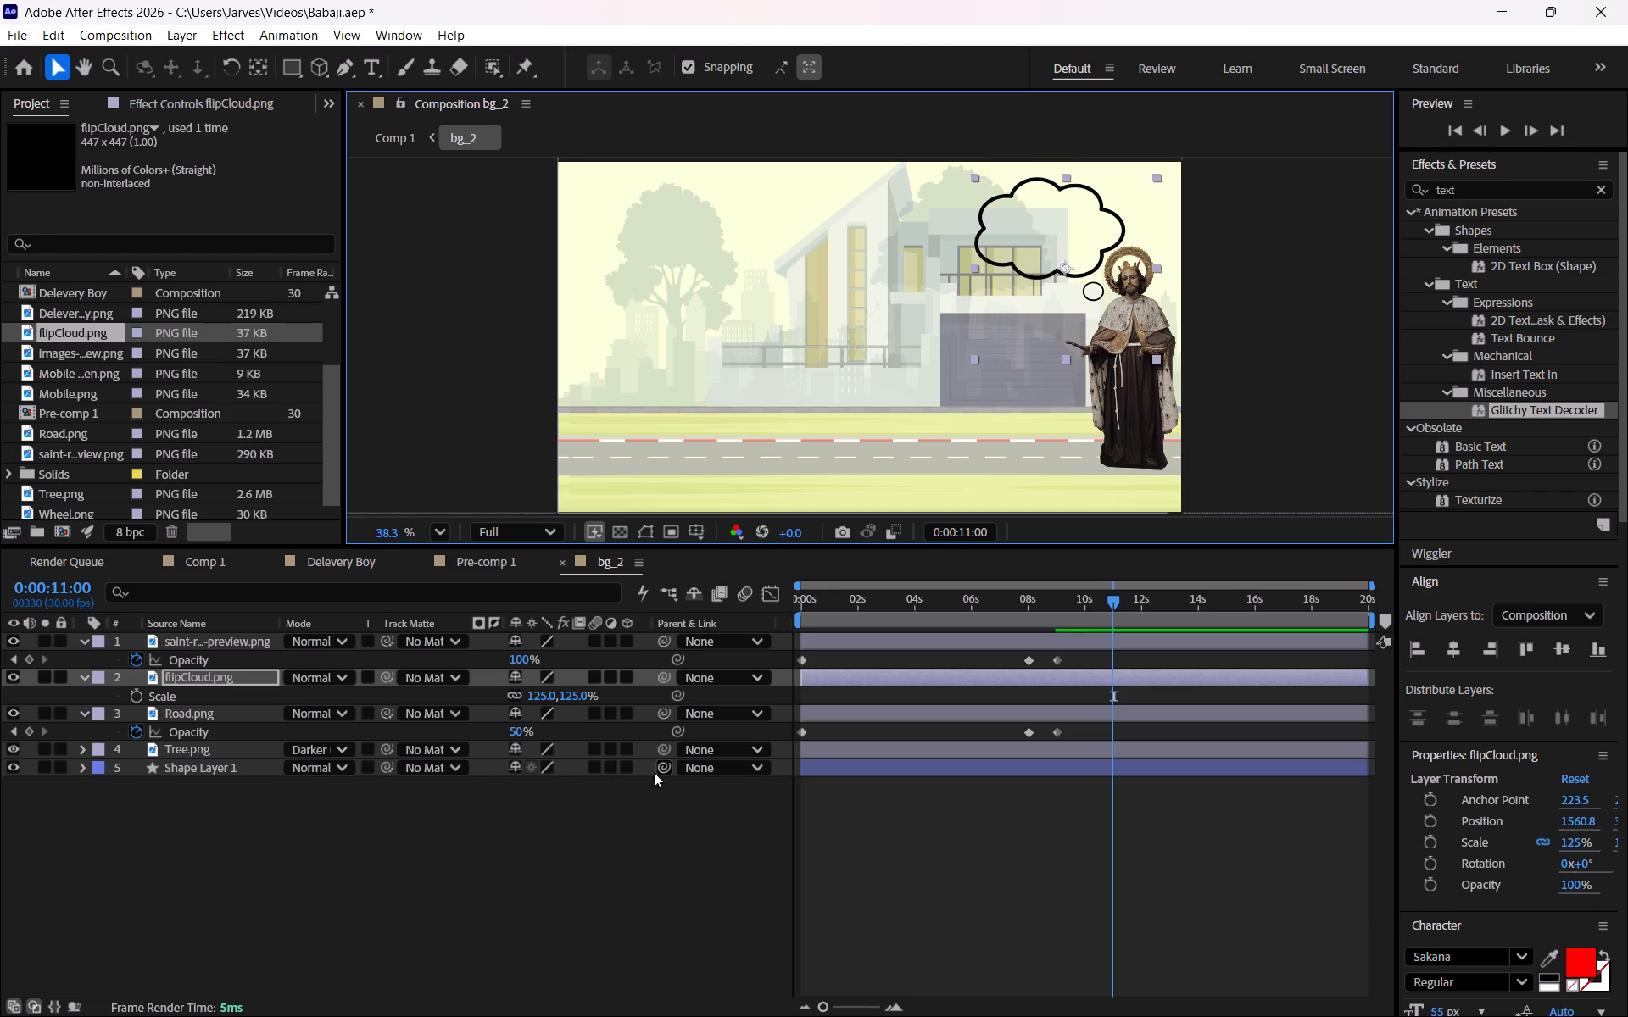
left_click(561, 896)
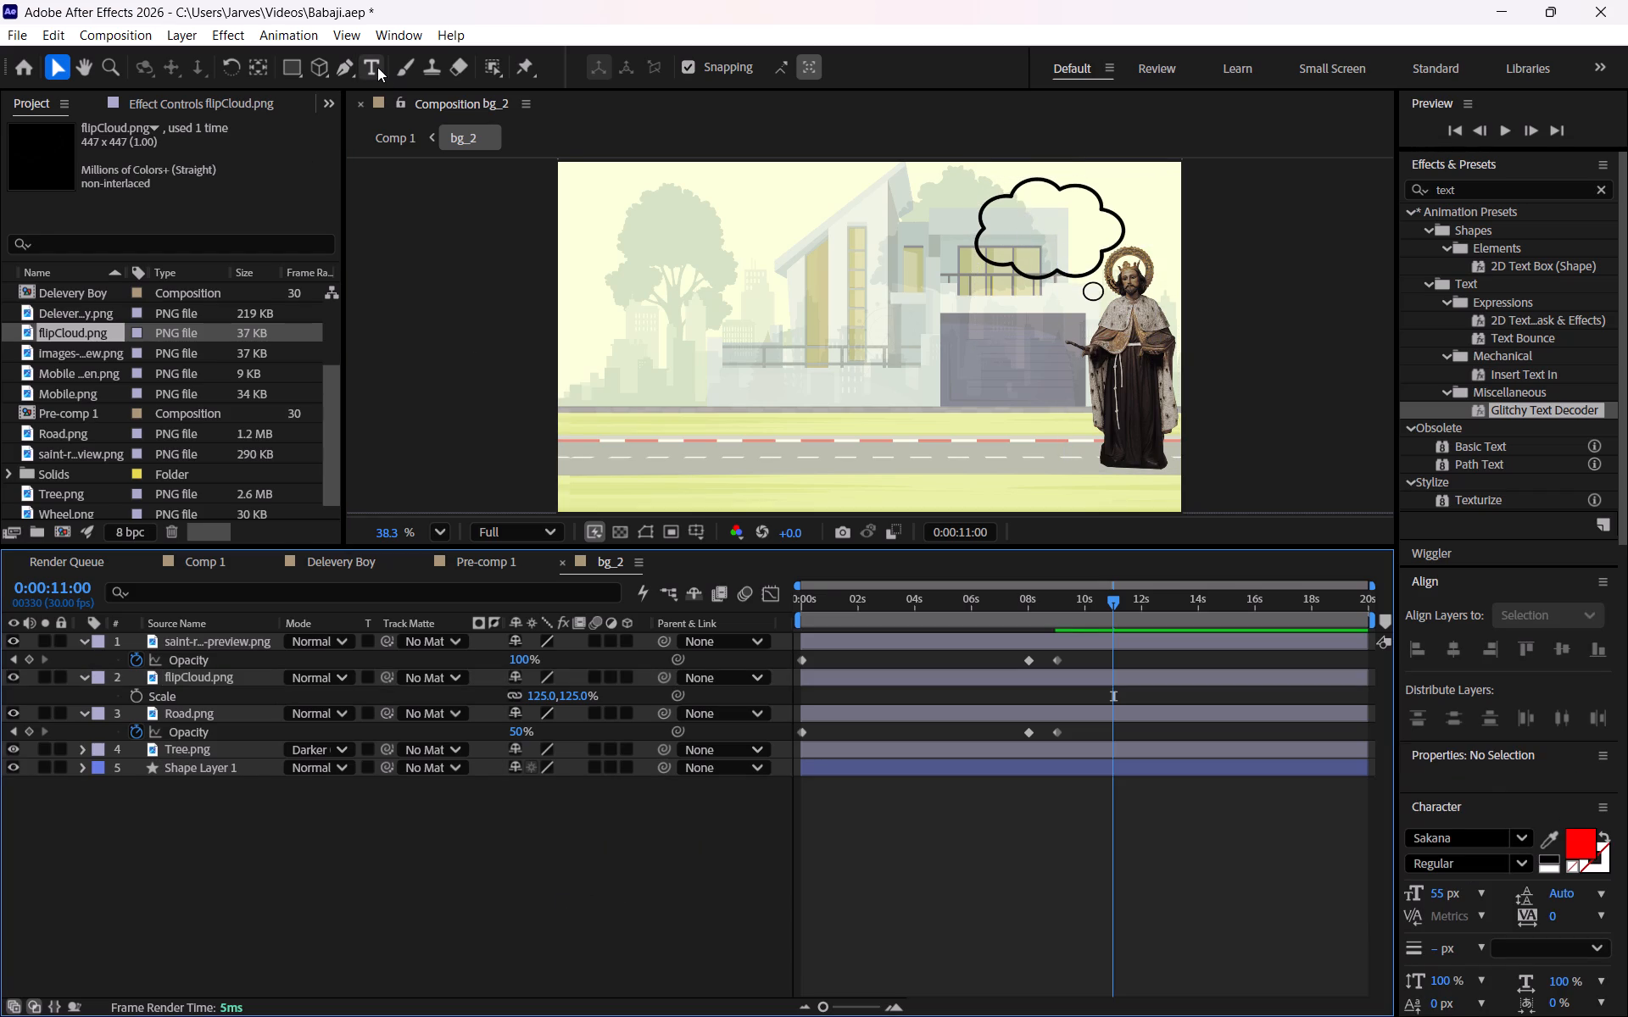
Add the two-line text "Let Me" / "Introduce" over the flipped cloud in bg_2.
left_click(377, 67)
left_click(1015, 218)
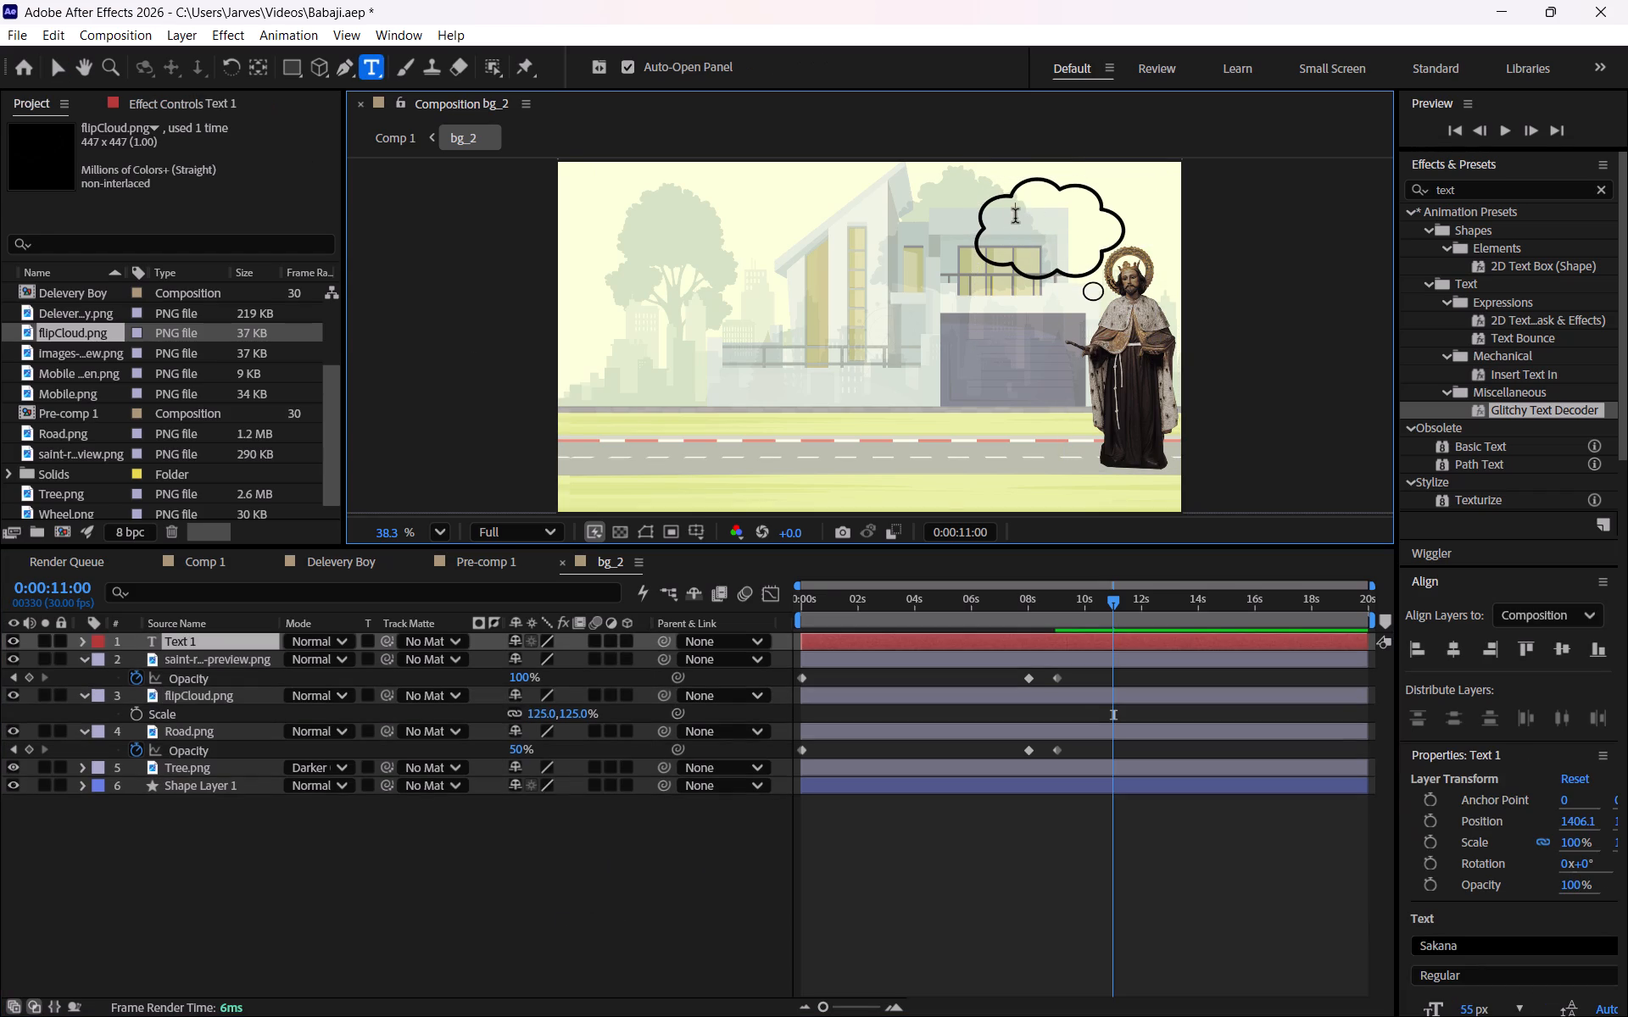
type("Let Me")
key("shift+Return")
type("Introduce")
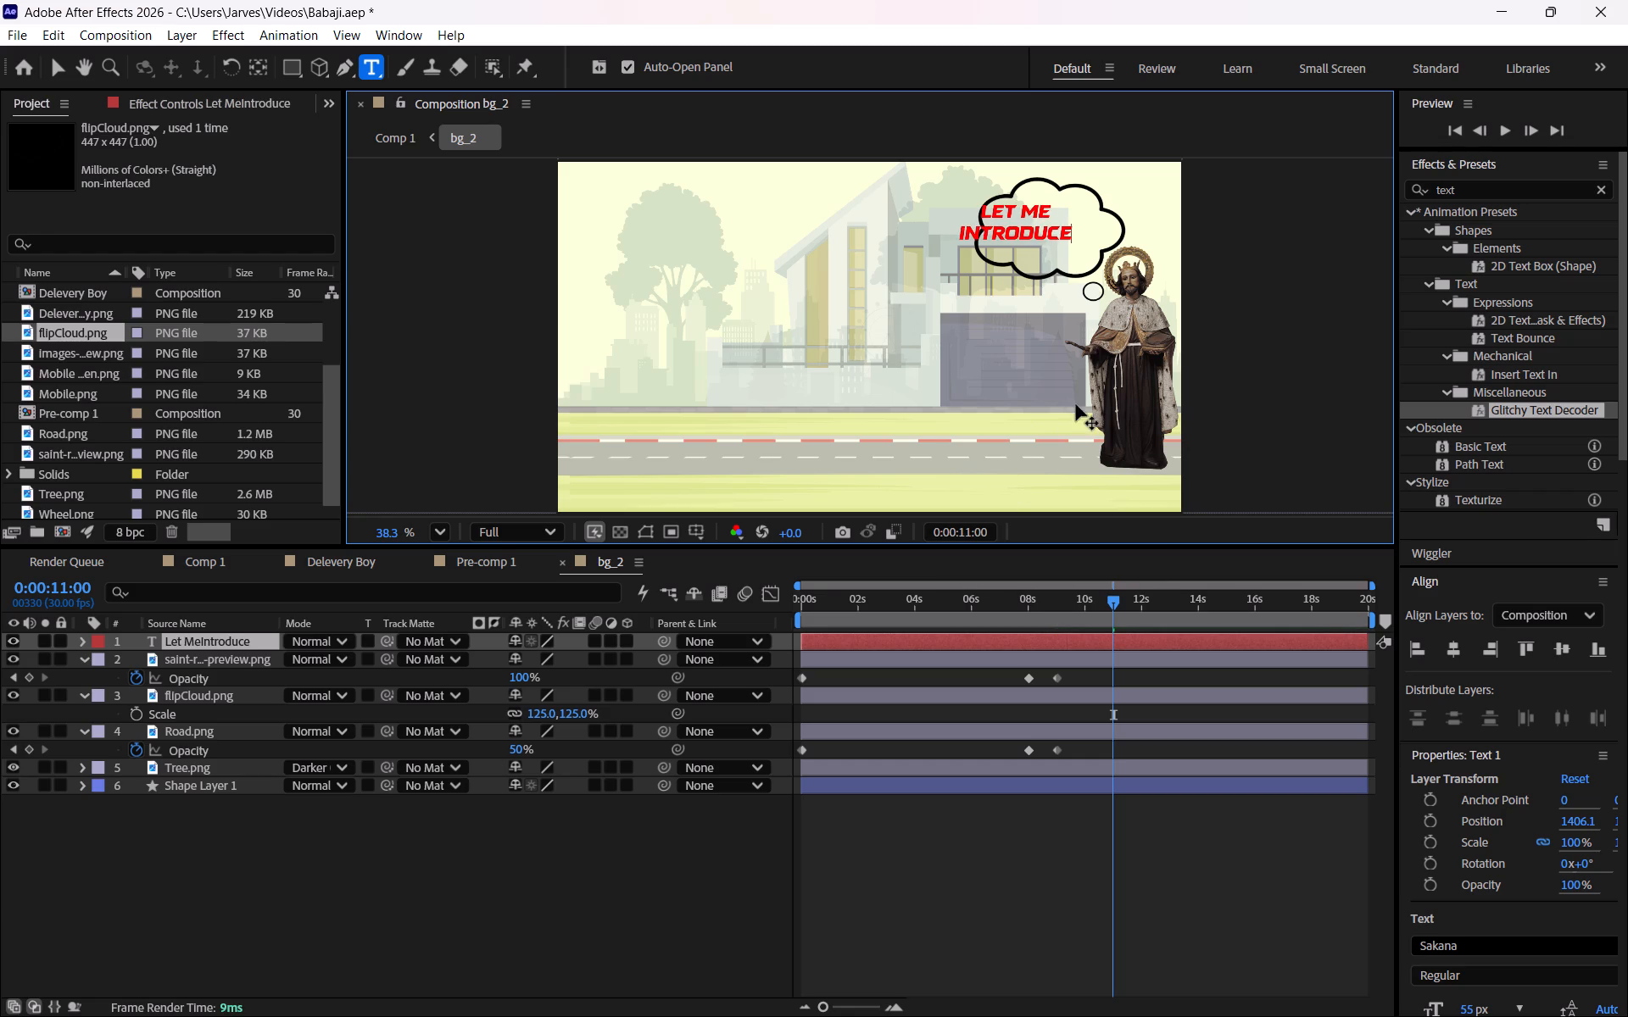
left_click(711, 819)
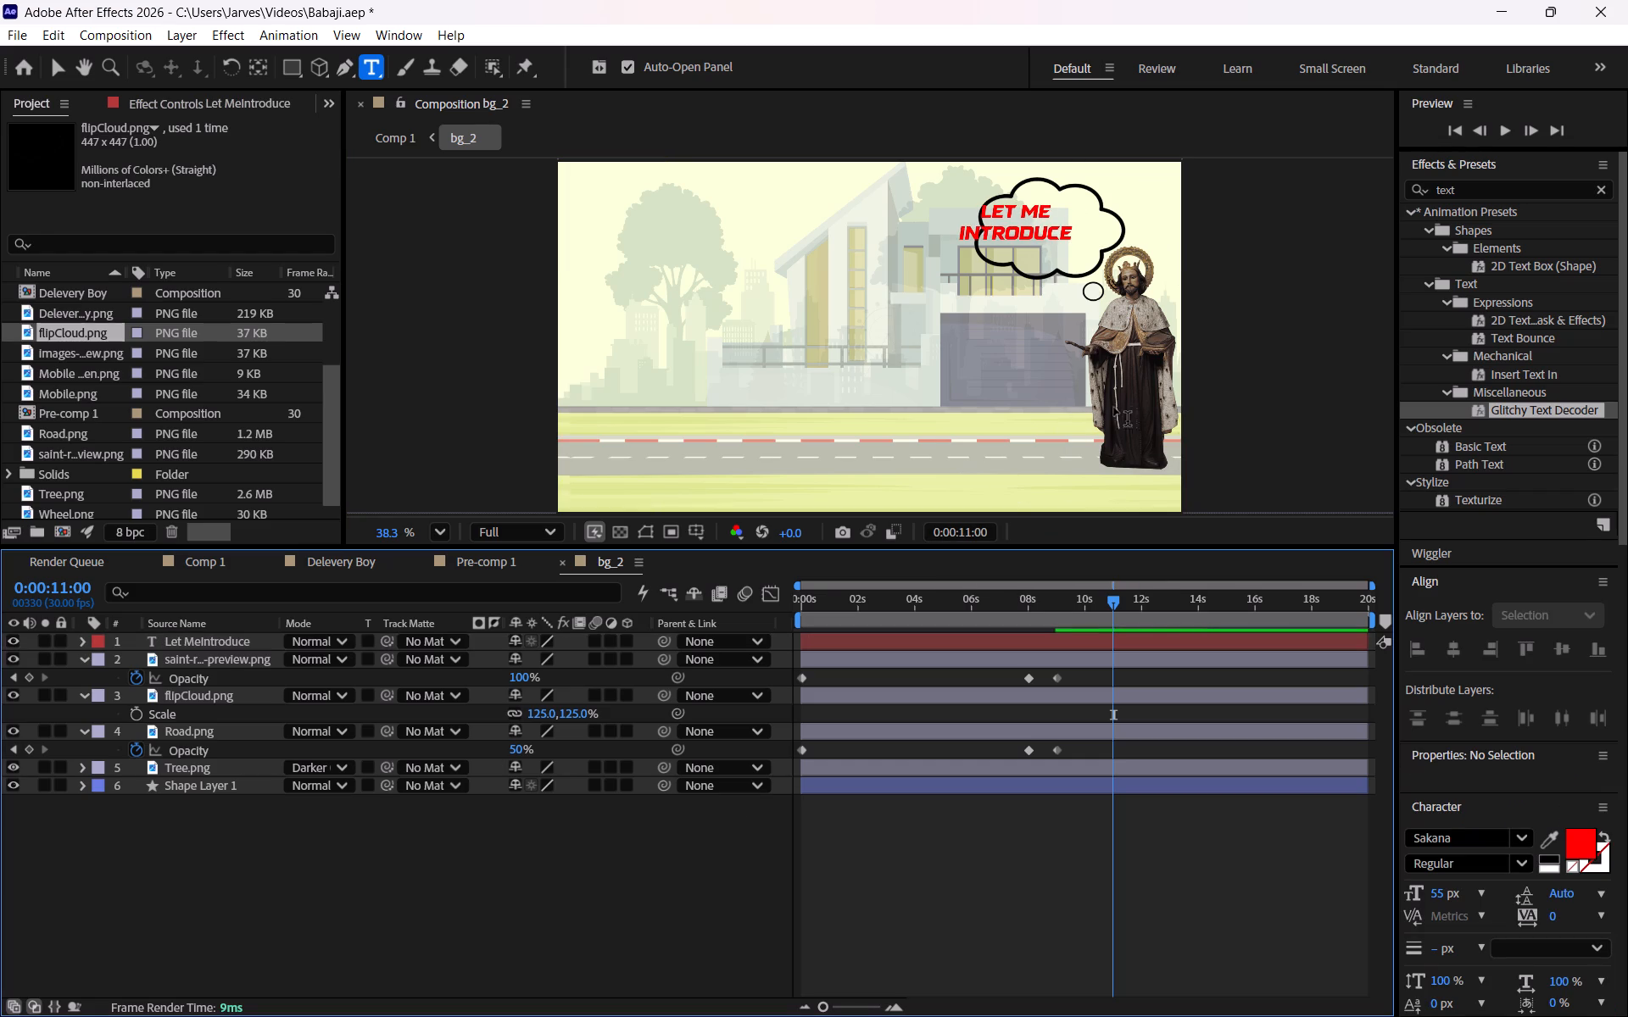
left_click(544, 934)
Move the "Let Me Introduce" text to the middle of the flipped cloud, at about X 1490.
left_click(46, 63)
double_click(1036, 231)
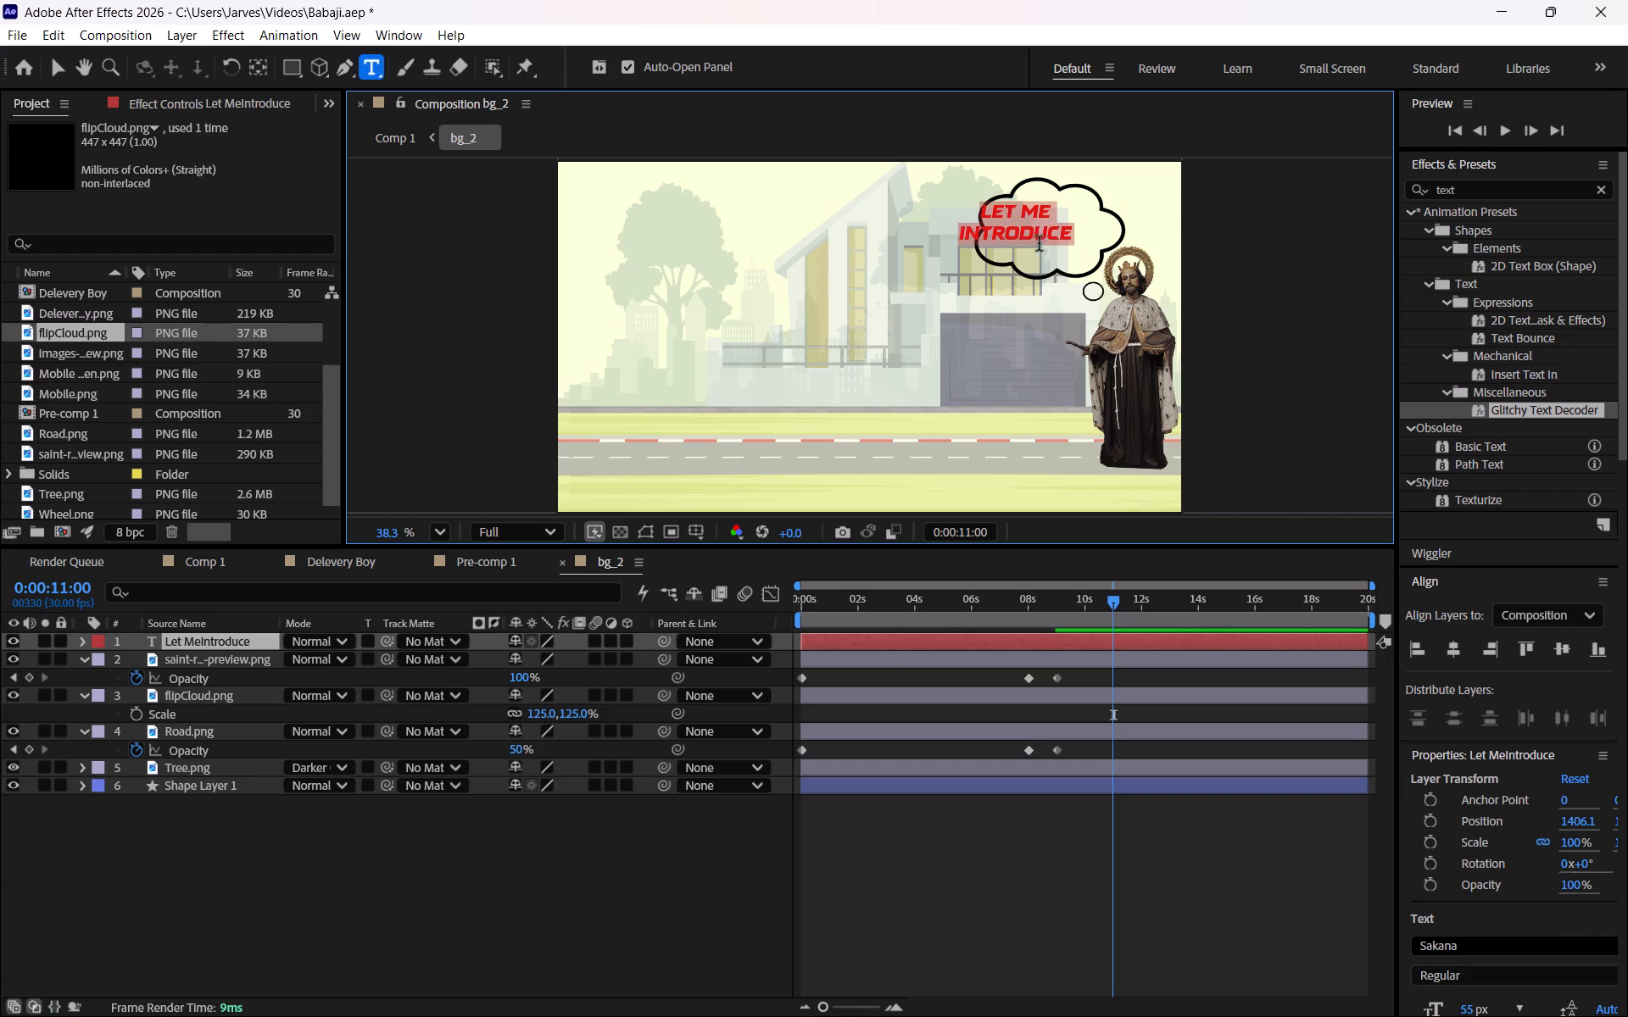
left_click(635, 871)
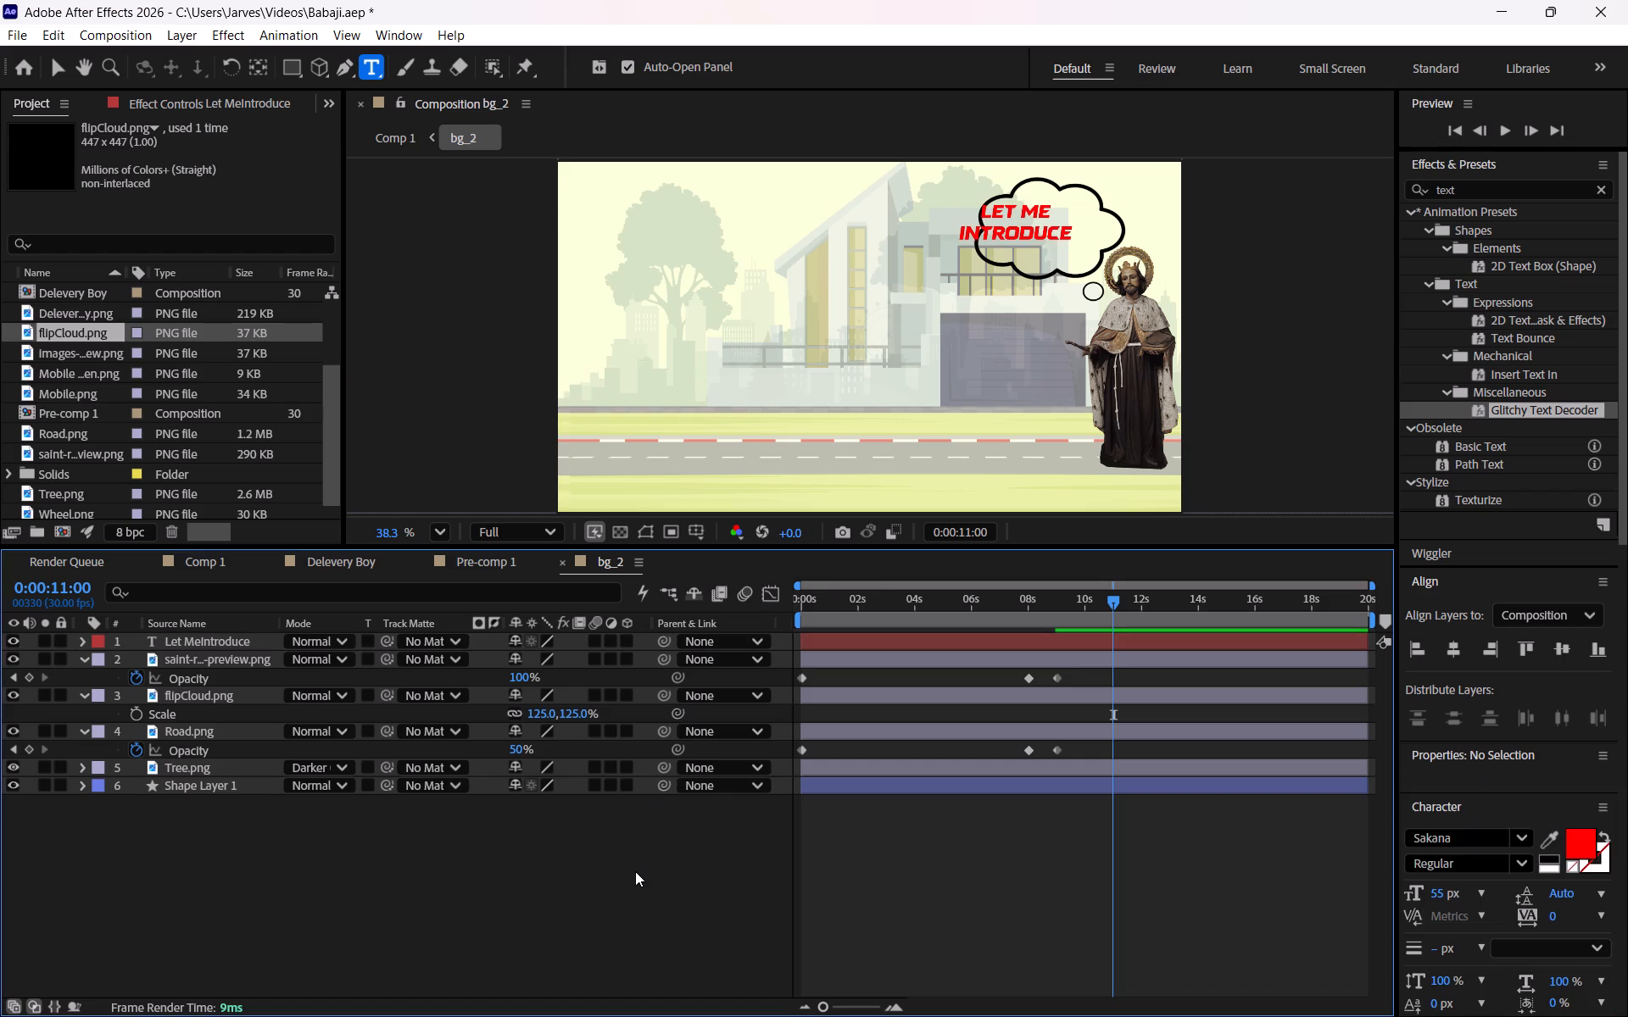
left_click(234, 645)
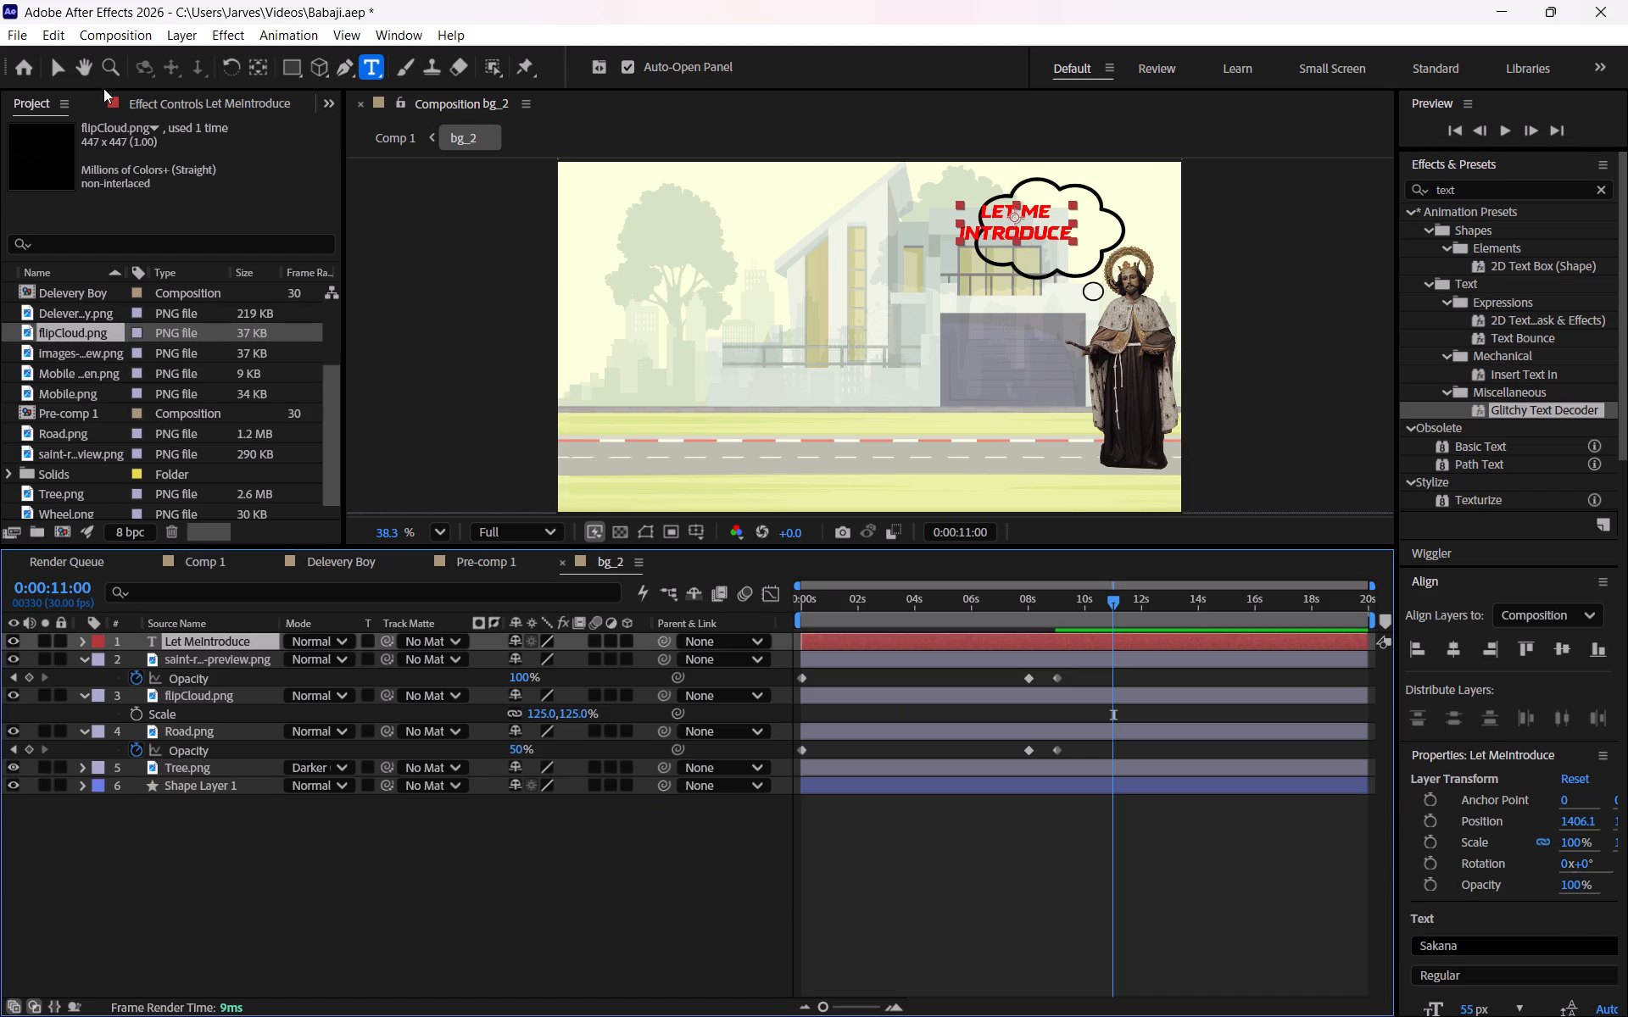
left_click(62, 68)
left_click_drag(1024, 228, 1051, 236)
left_click(647, 870)
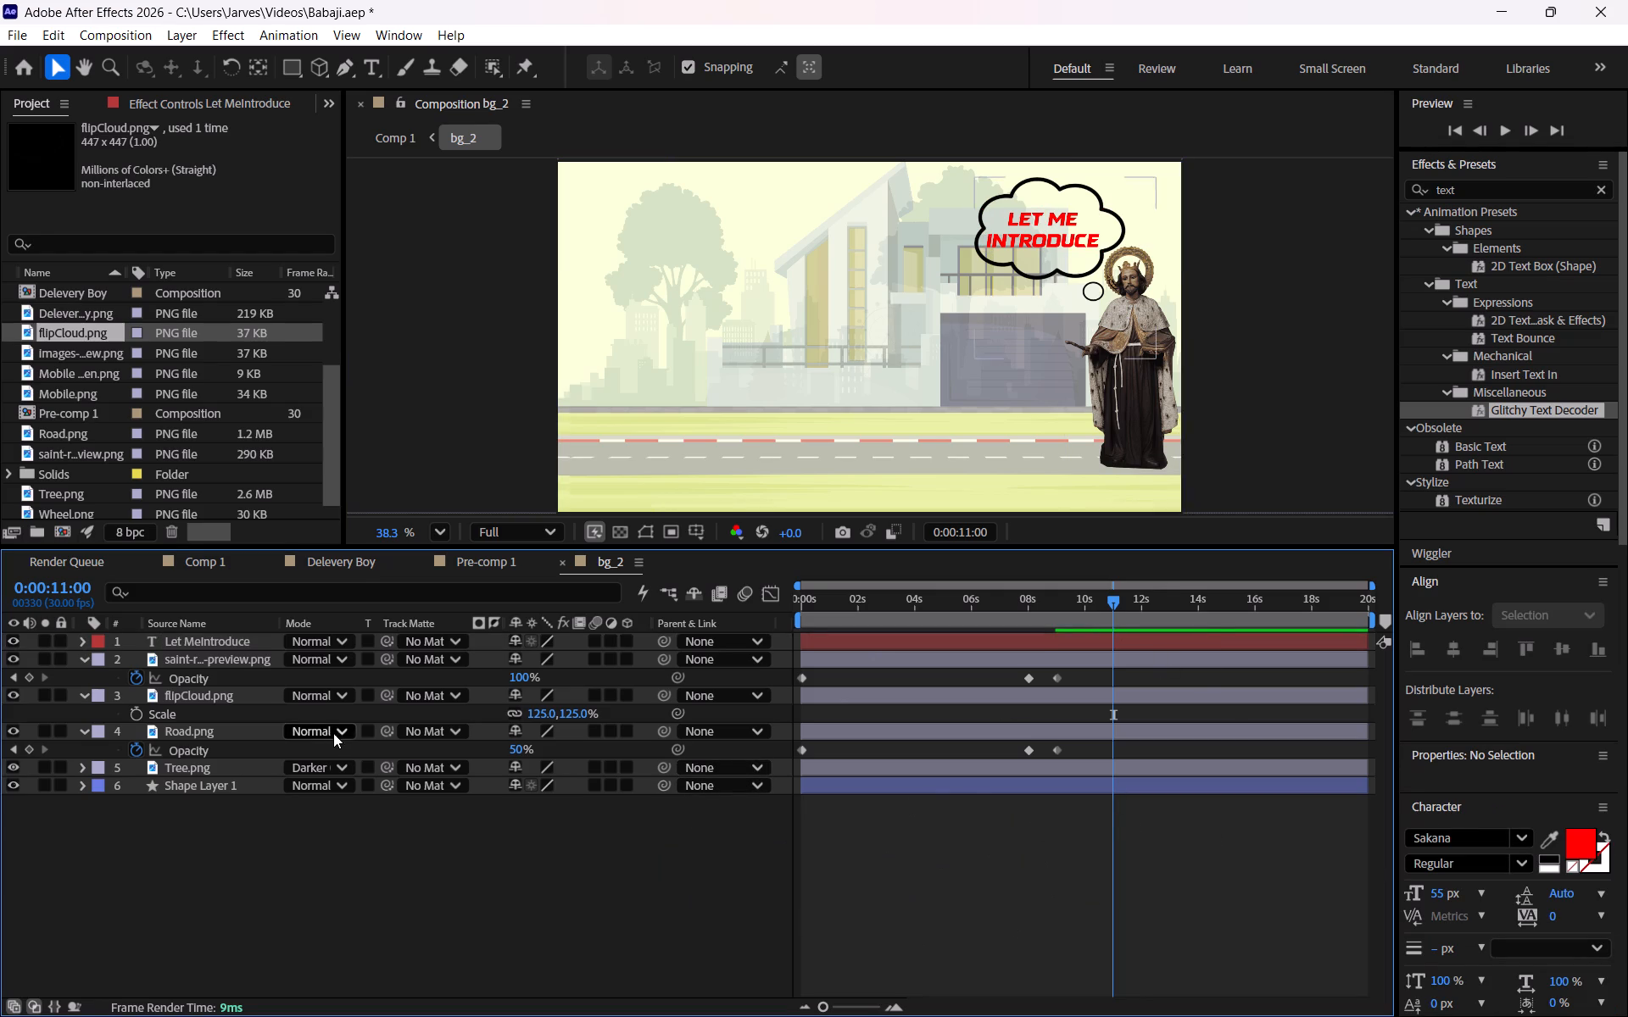
Set 100% Opacity keyframes at 0:00:11:00 on the "Let Me Introduce" text and flipCloud.png layers.
left_click(213, 694)
left_click(240, 641)
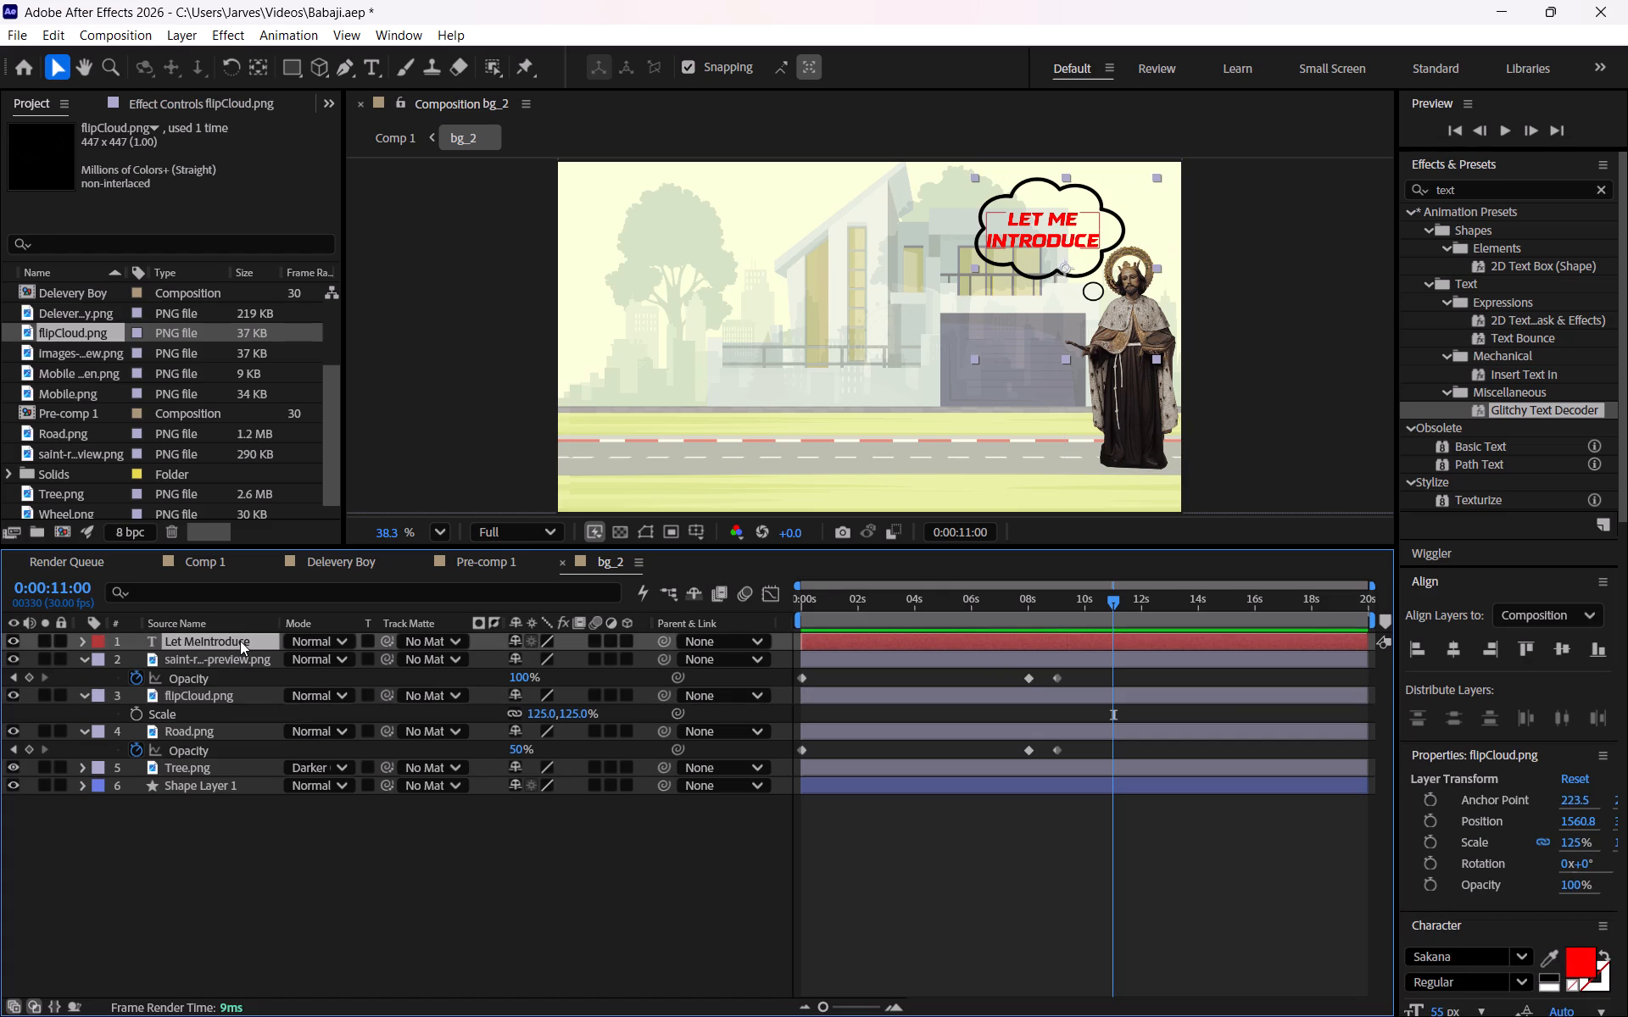
key("t")
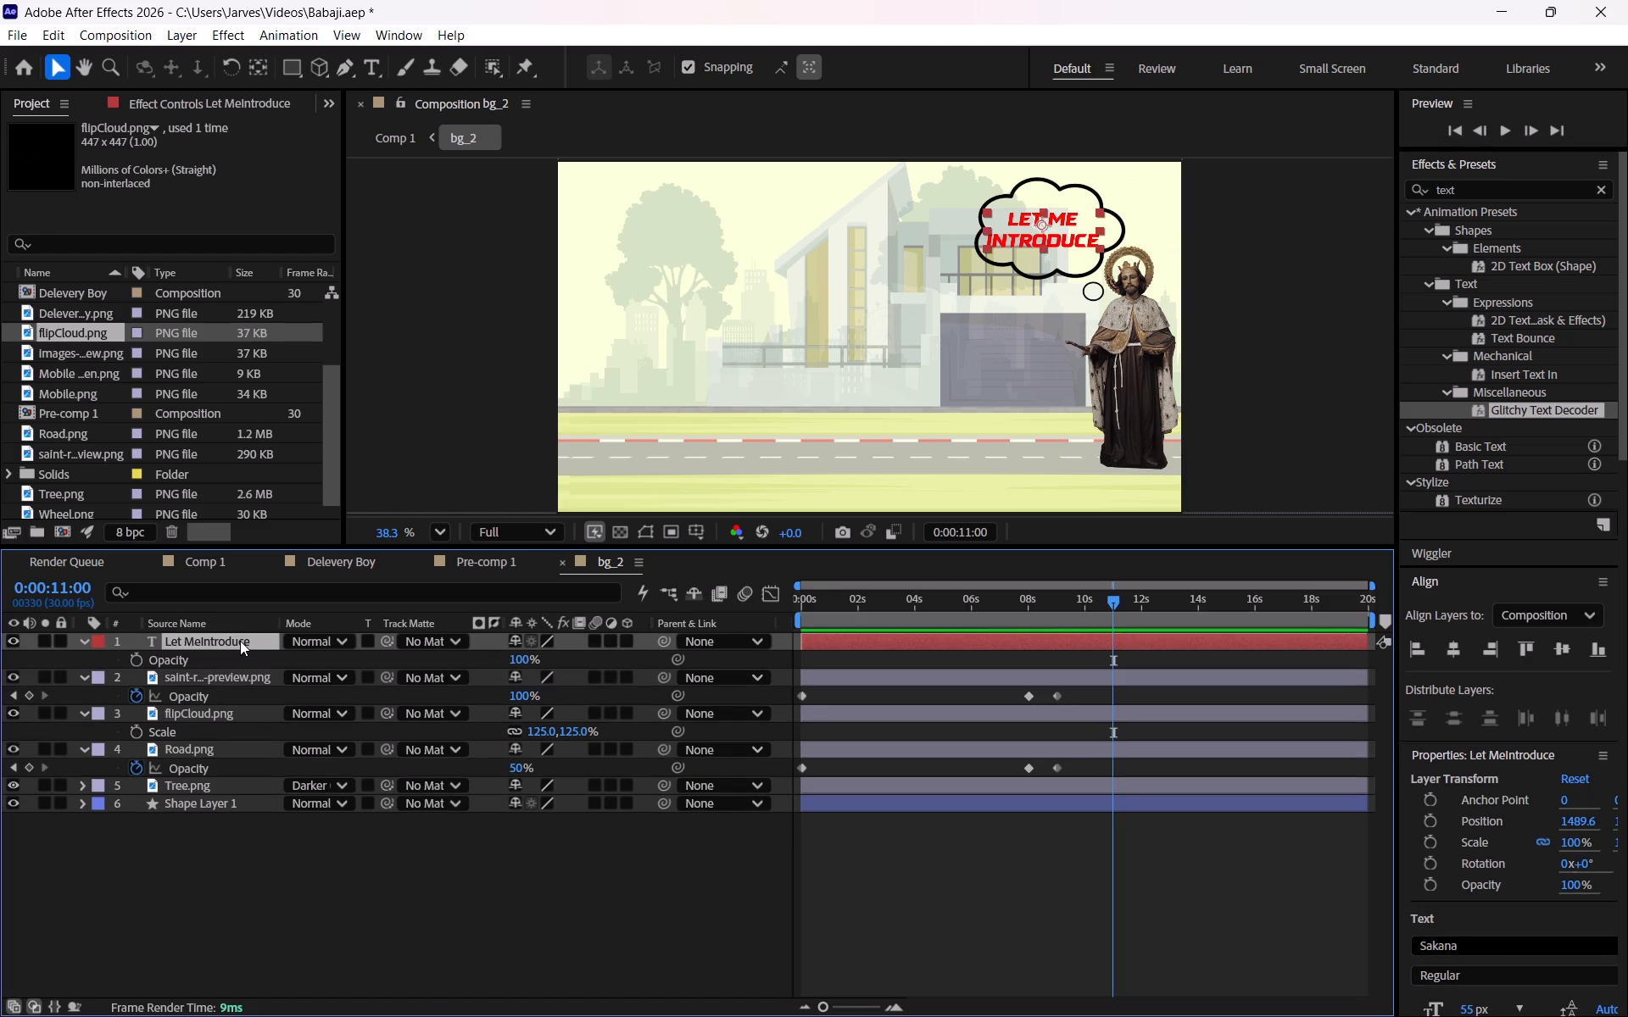
left_click(142, 658)
left_click(195, 712)
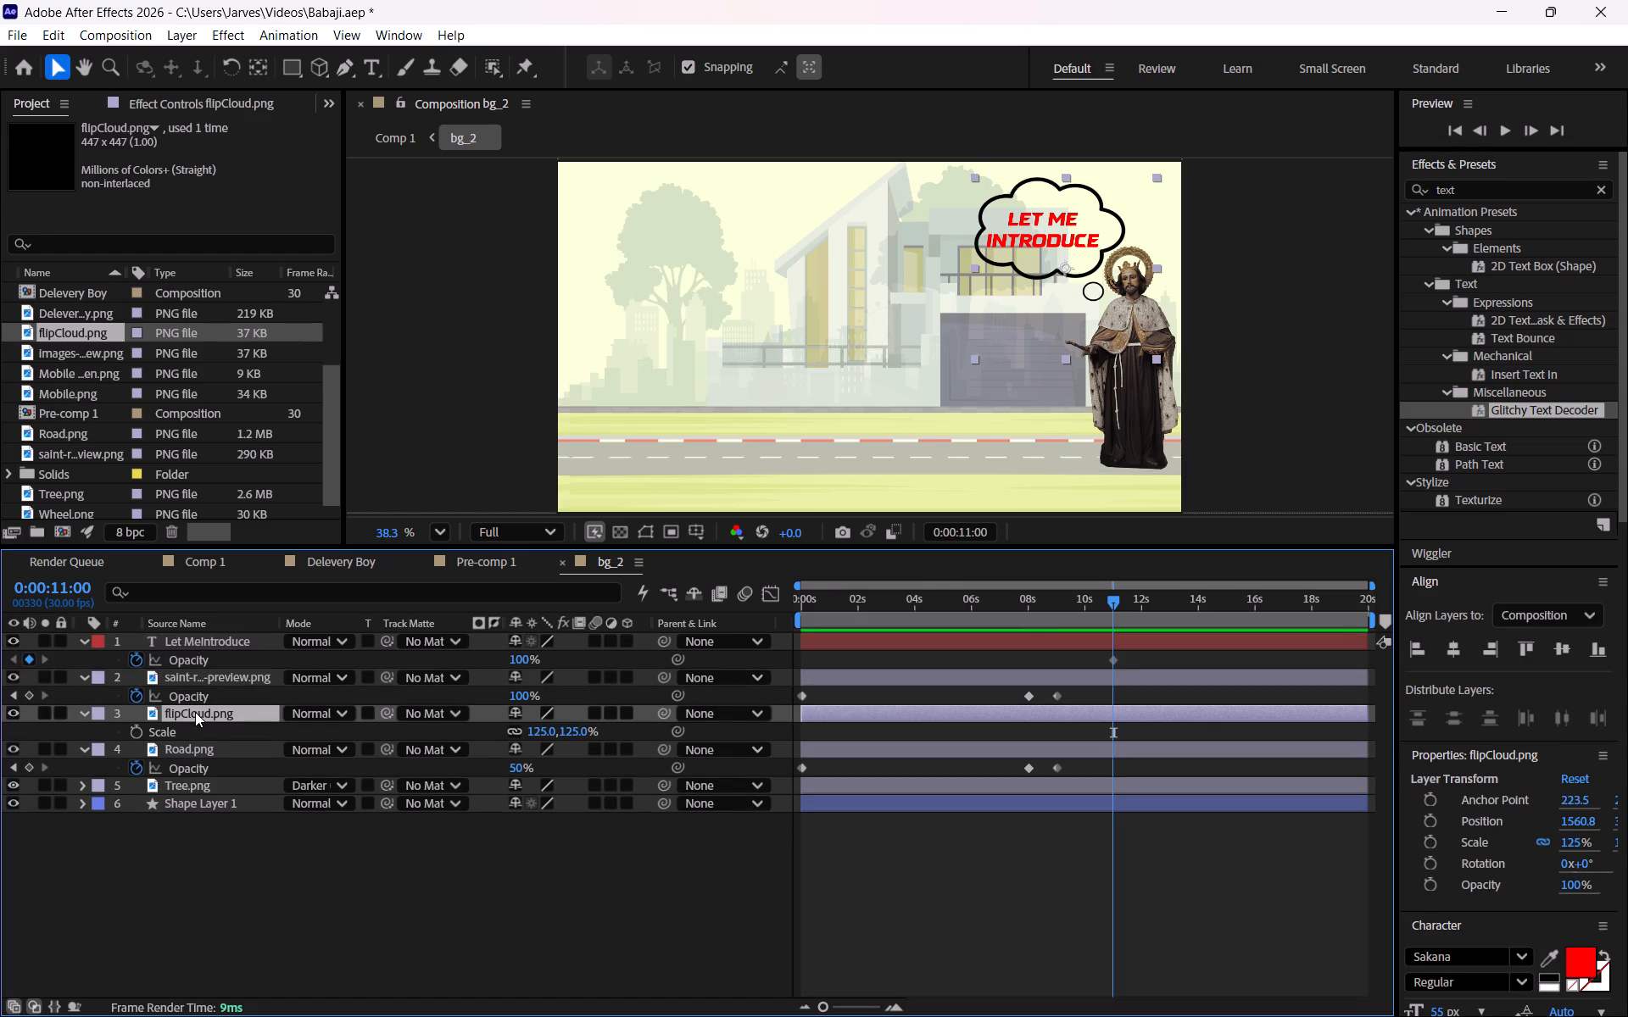
key("t")
left_click(138, 731)
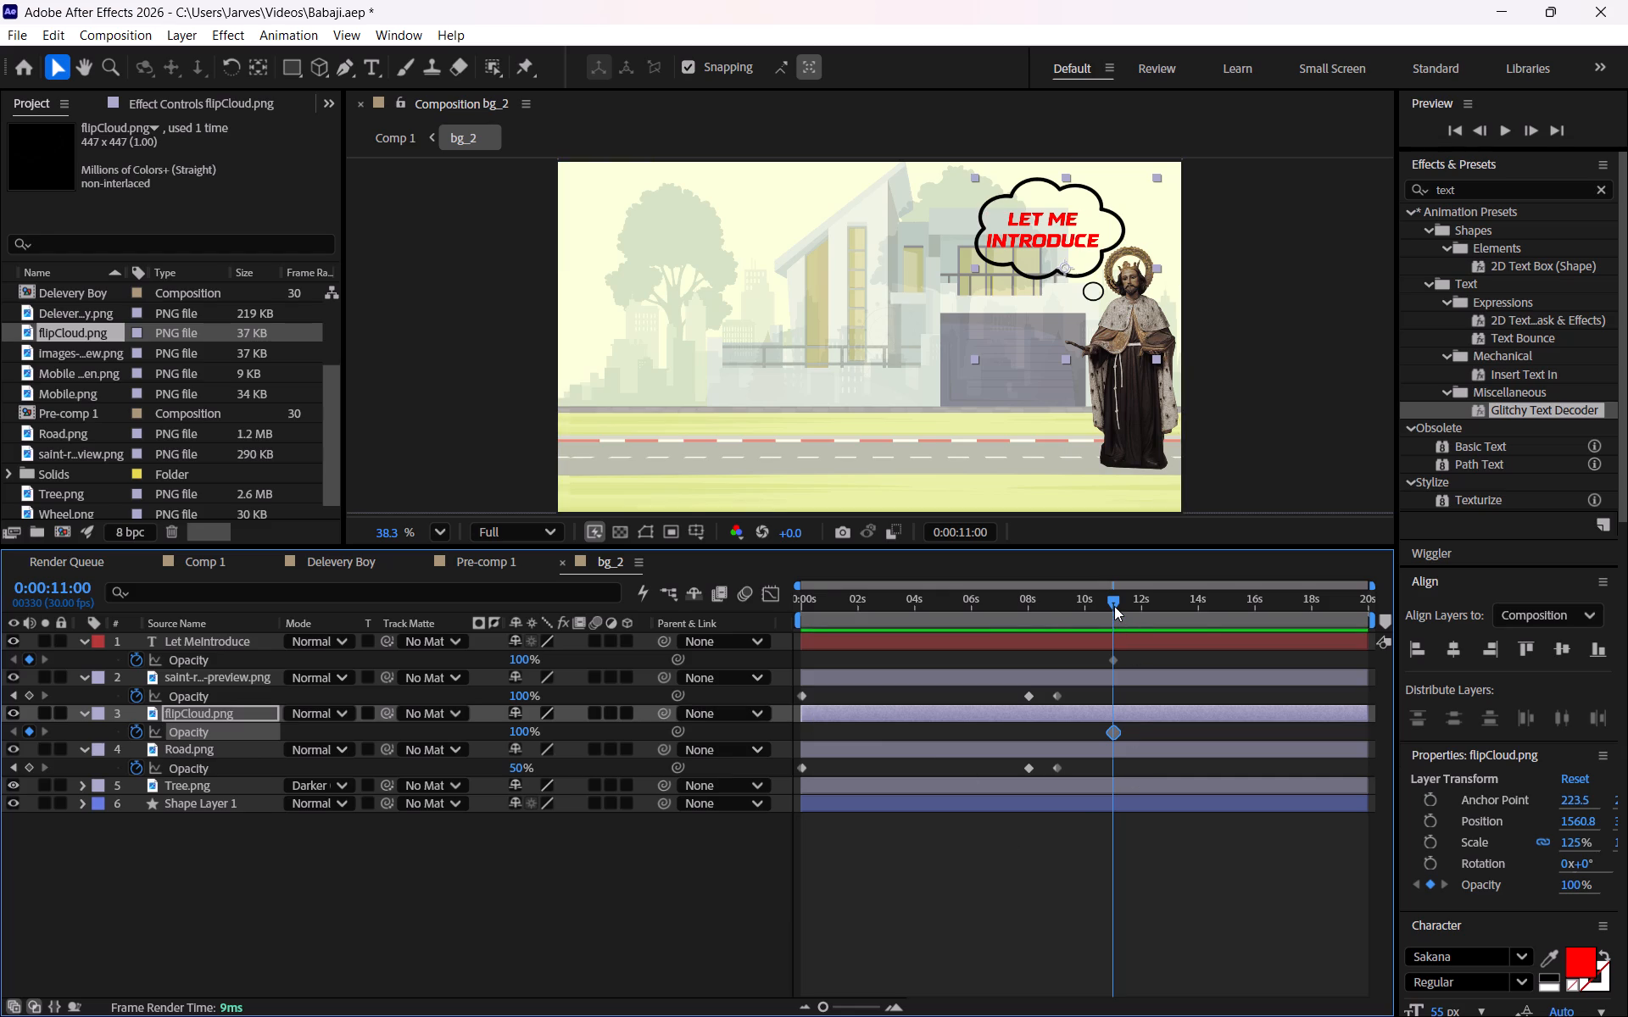
Keyframe Opacity to 0% at 0:00:13:00 on both the "Let Me Introduce" text and flipCloud.png layers.
left_click_drag(1114, 606, 1170, 604)
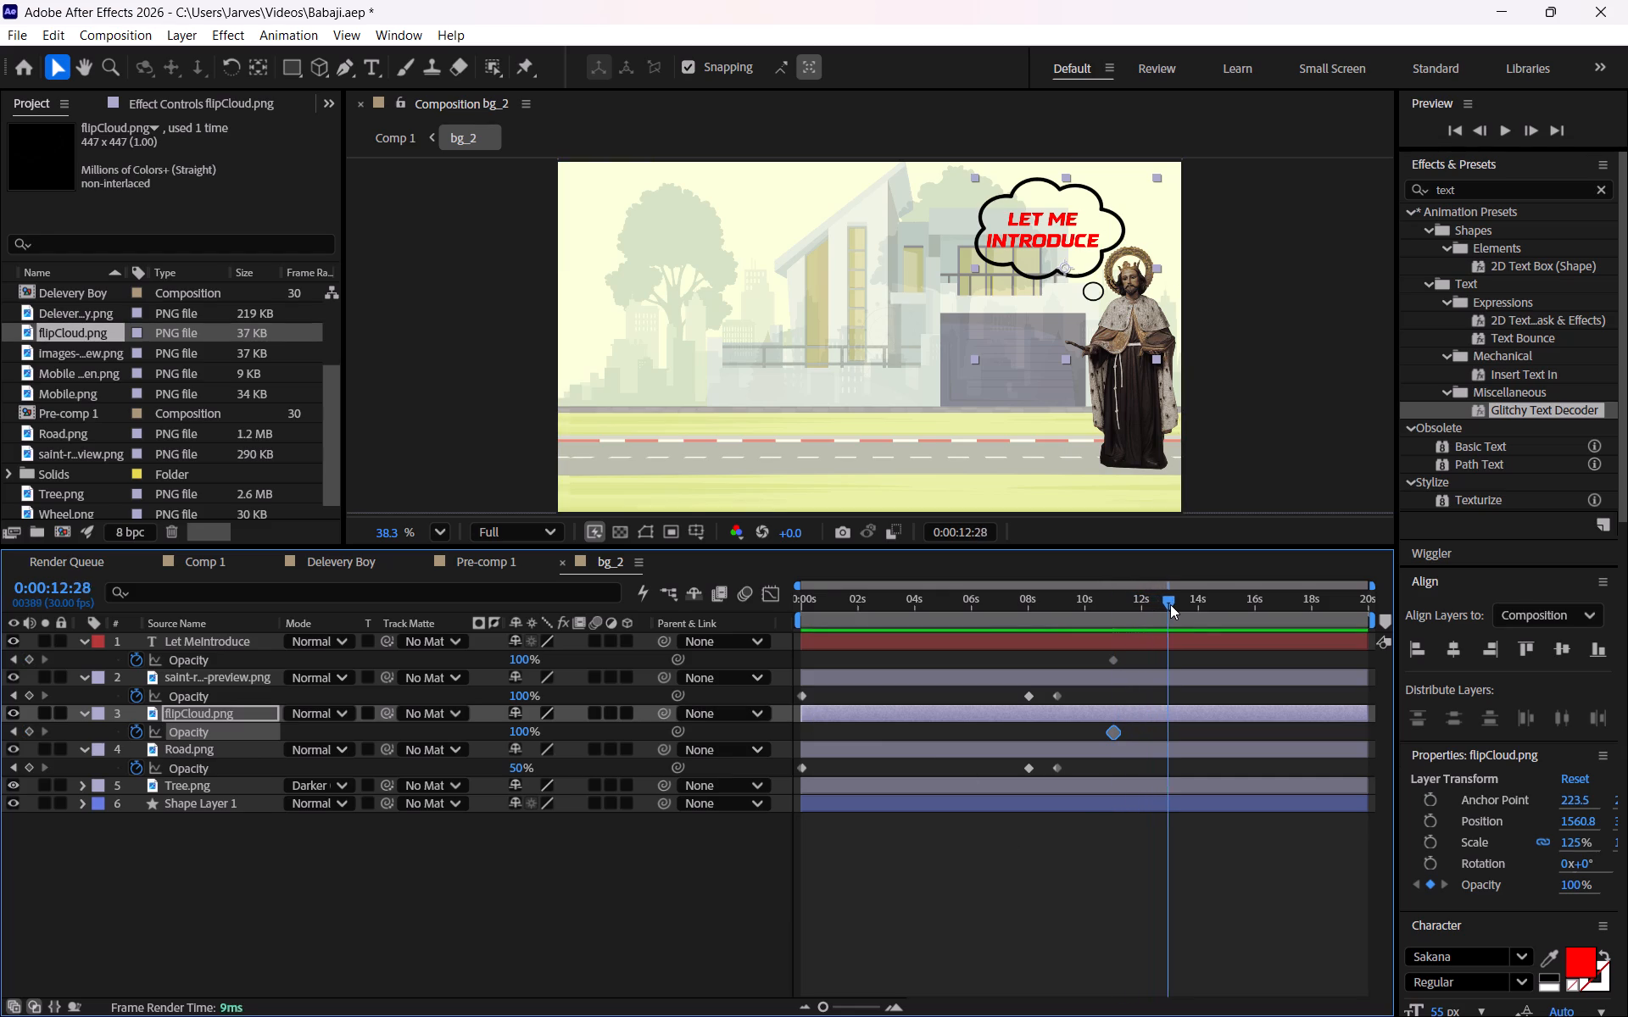
left_click_drag(1170, 604, 1172, 604)
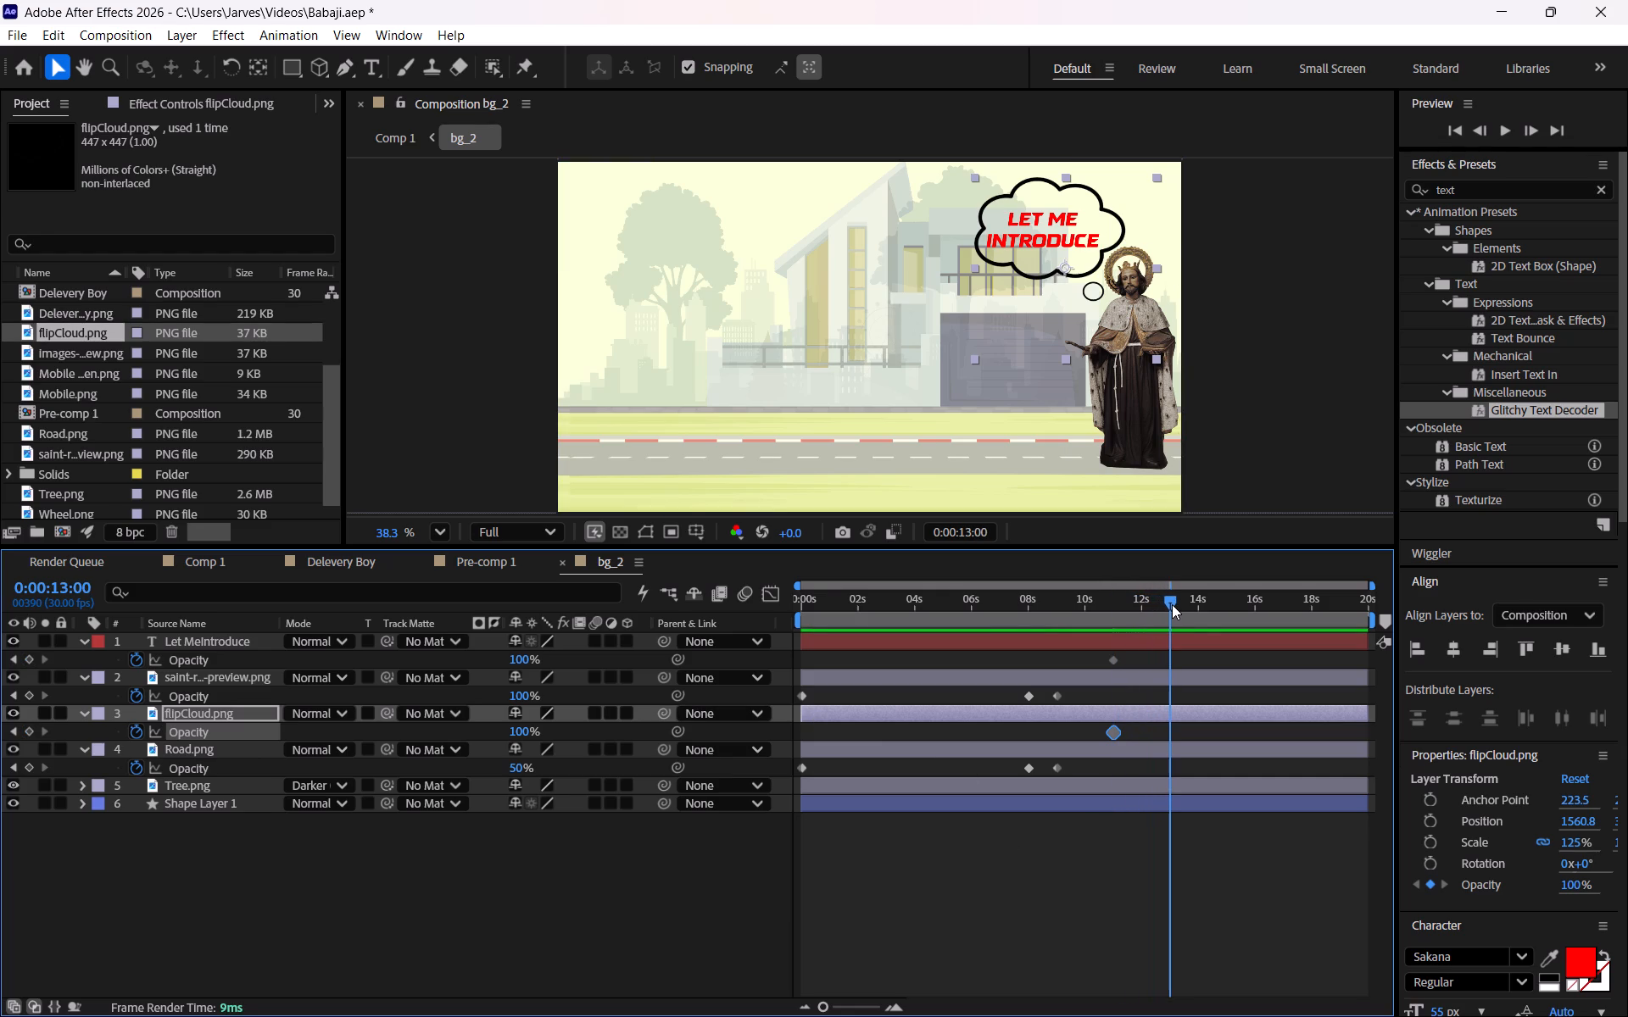
left_click_drag(1172, 604, 1169, 609)
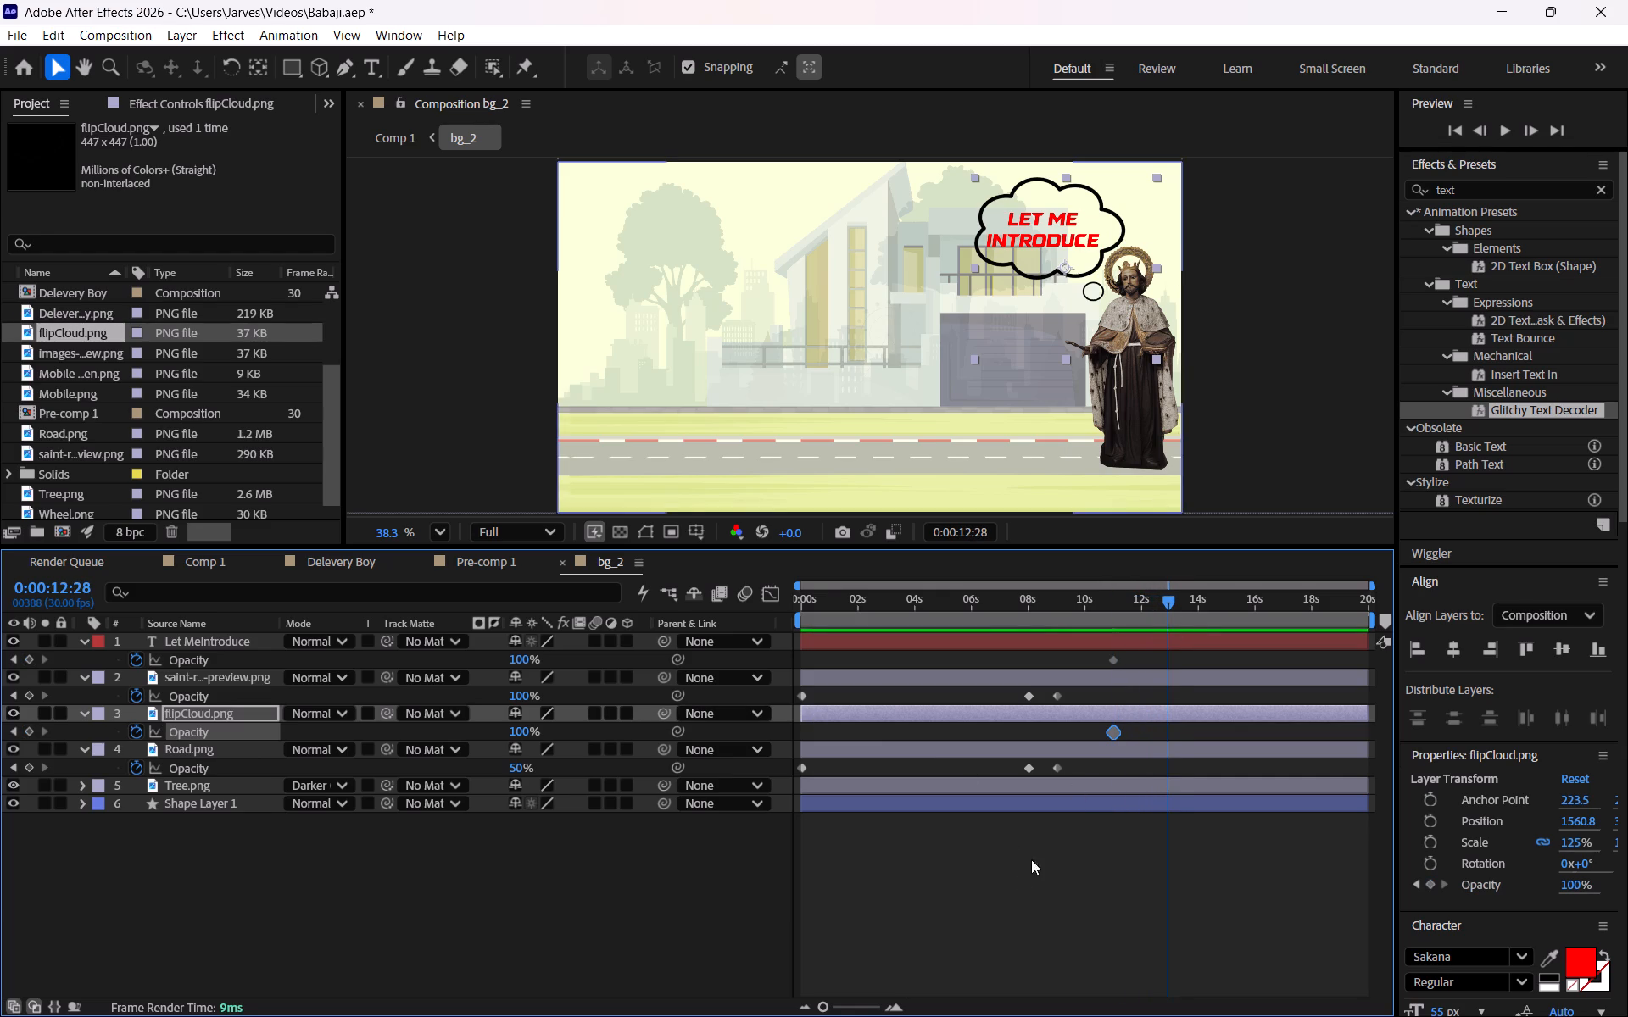
left_click(1166, 601)
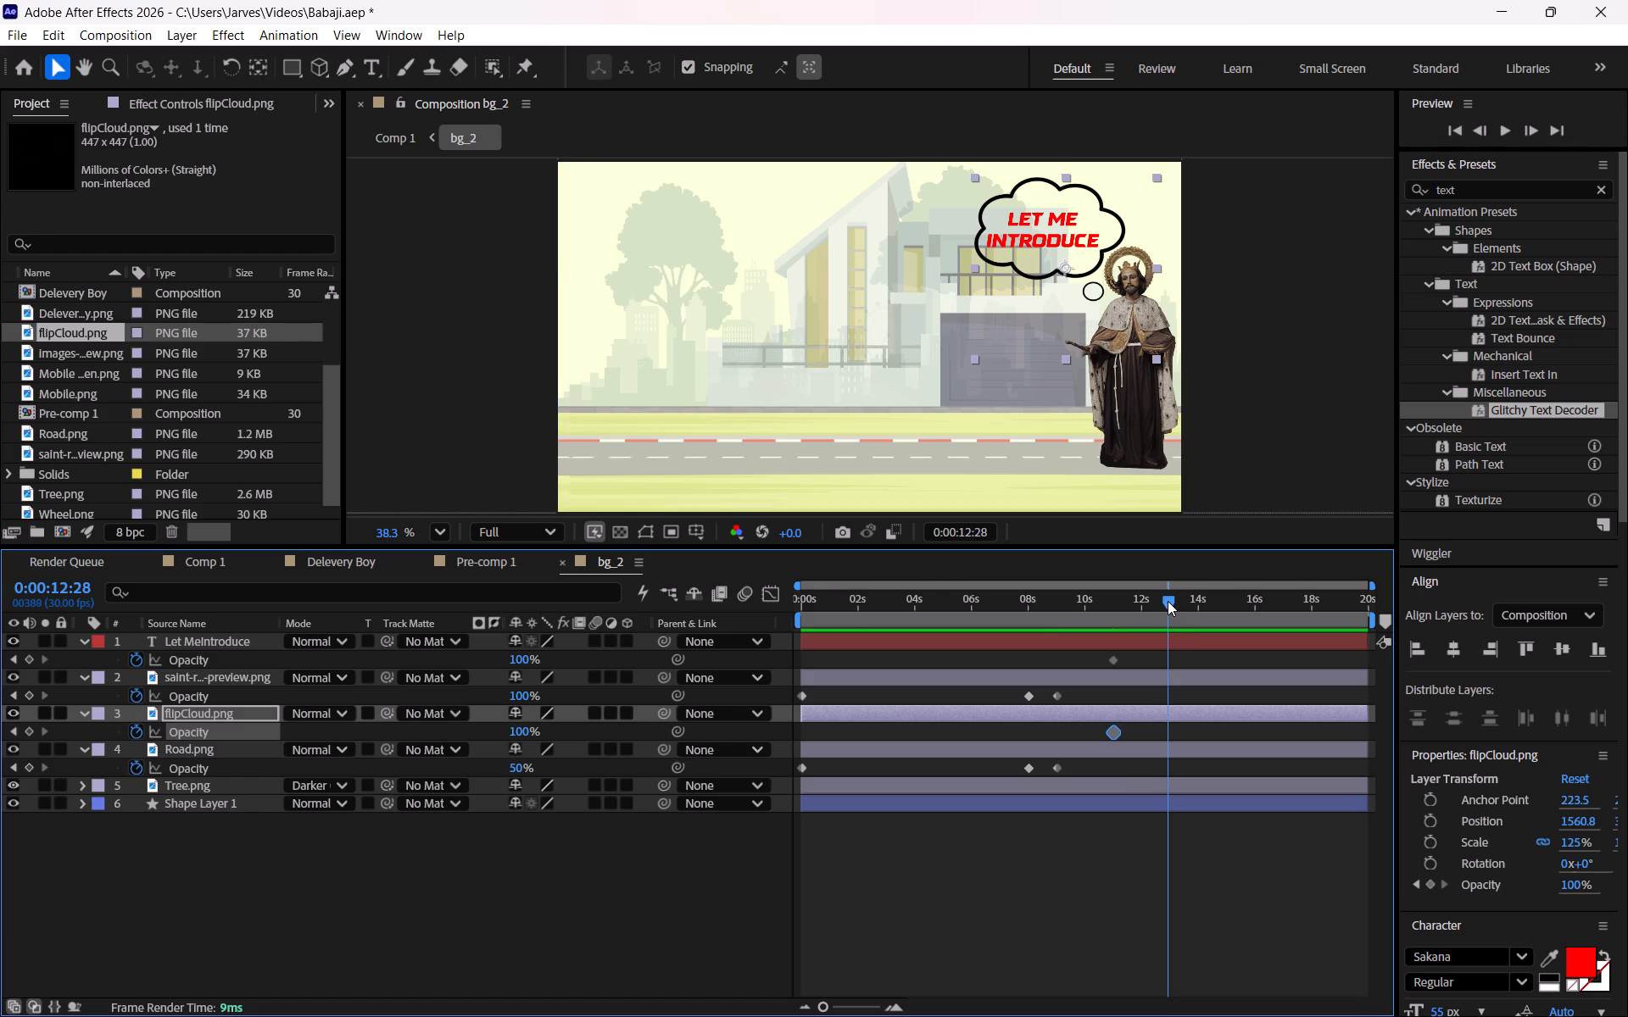
left_click(523, 659)
key("0")
key("Return")
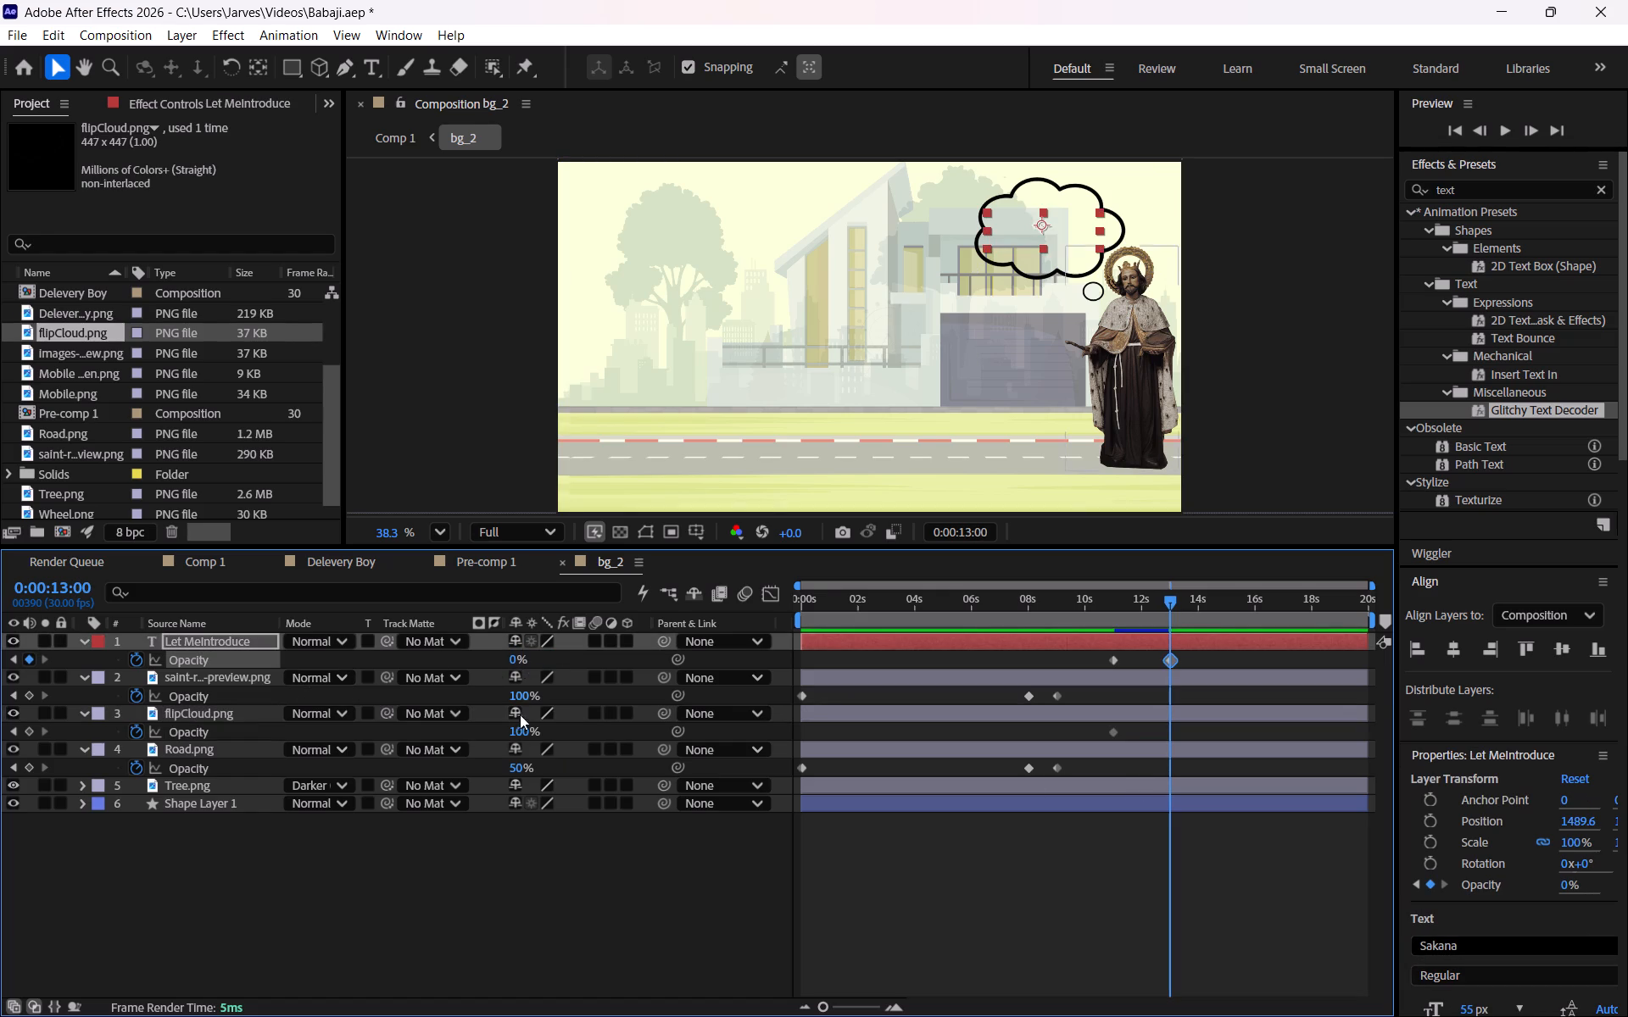
left_click(526, 734)
key("0")
key("Return")
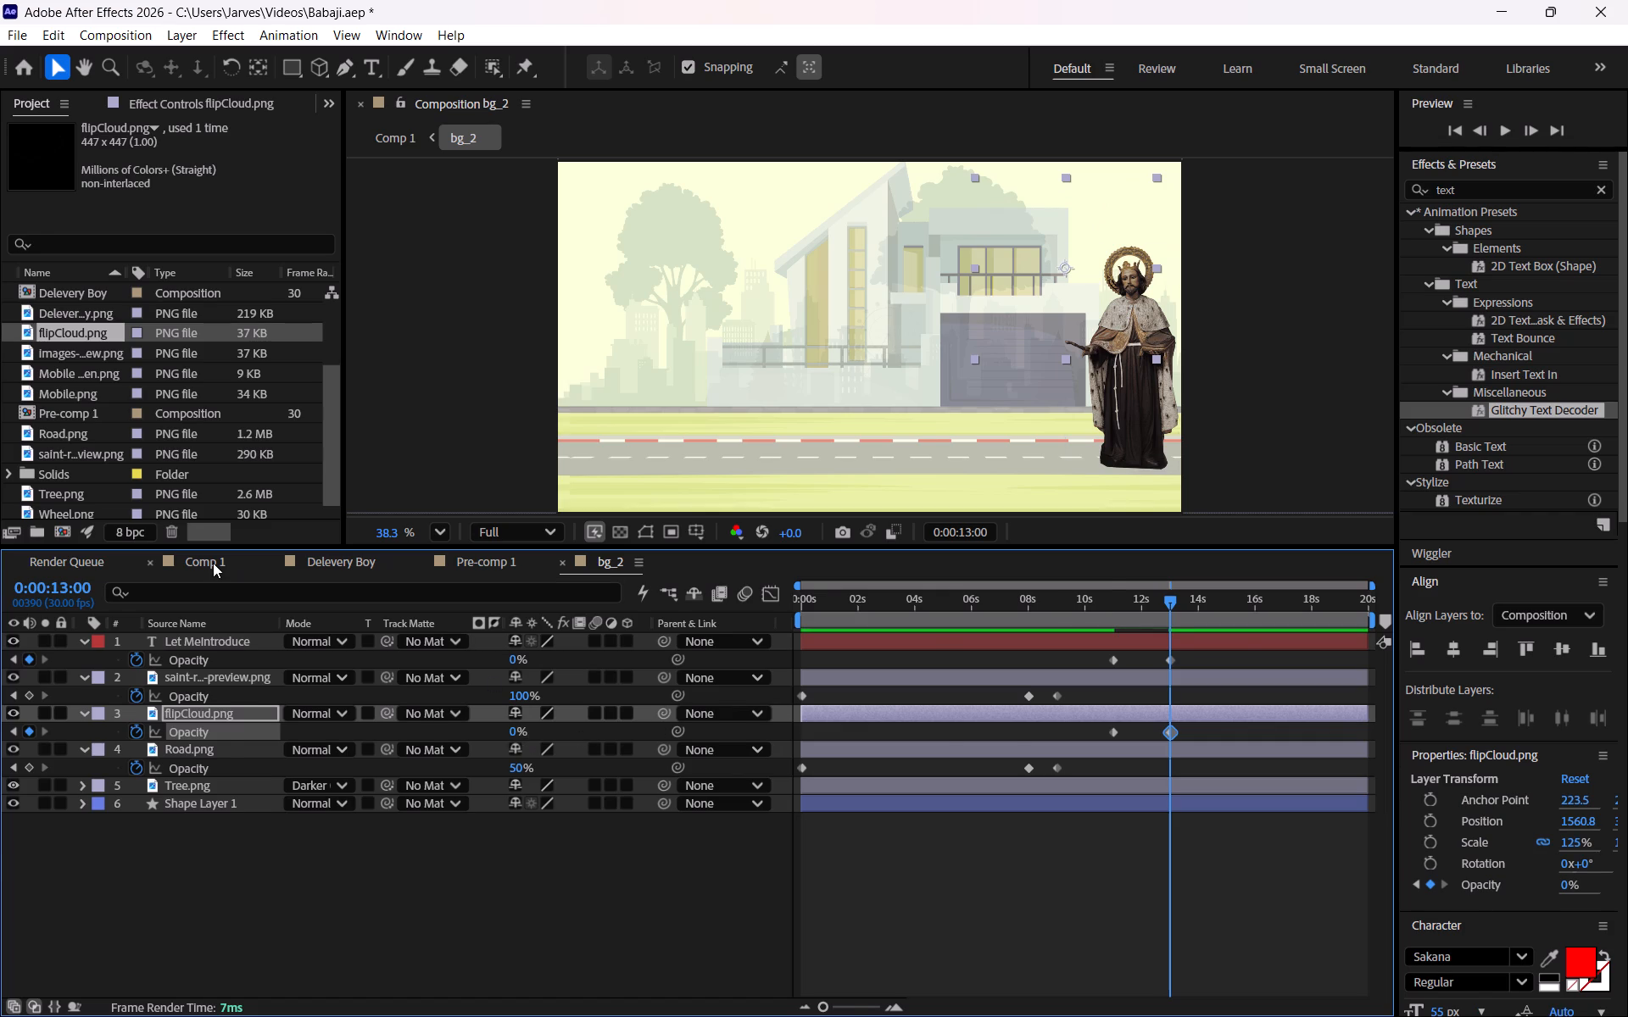
Return to Comp 1 and scrub the playhead back to the start at 0:00:00:00.
left_click(213, 563)
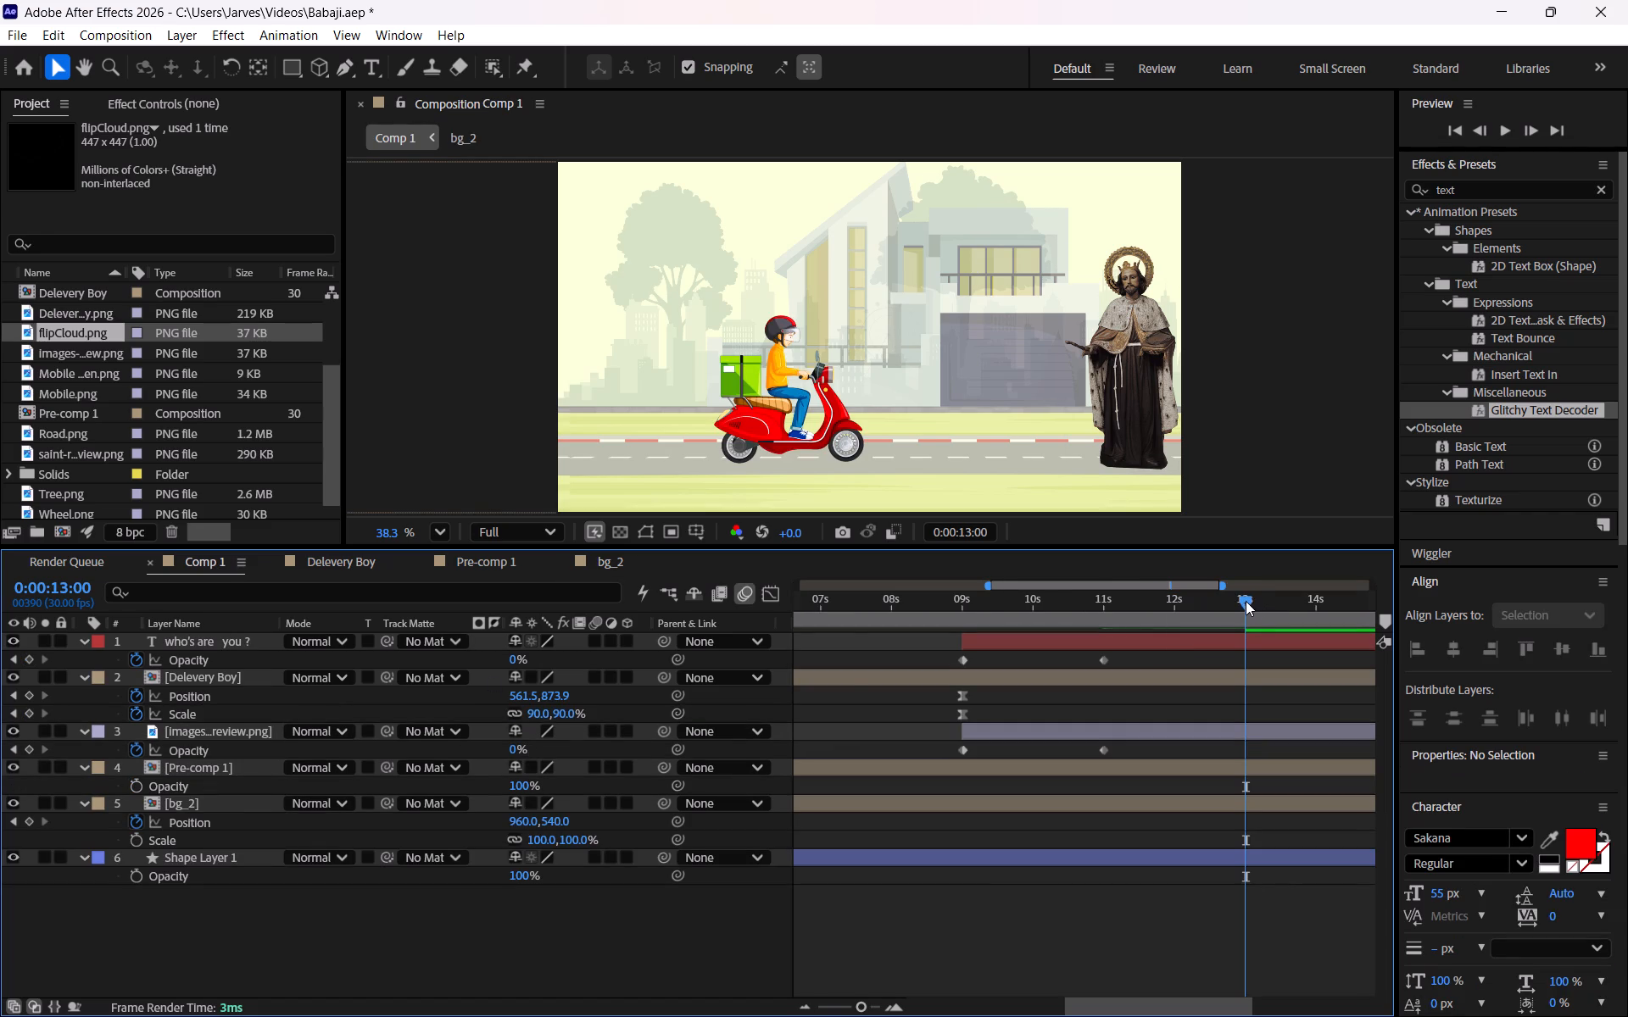
left_click_drag(1246, 601, 731, 653)
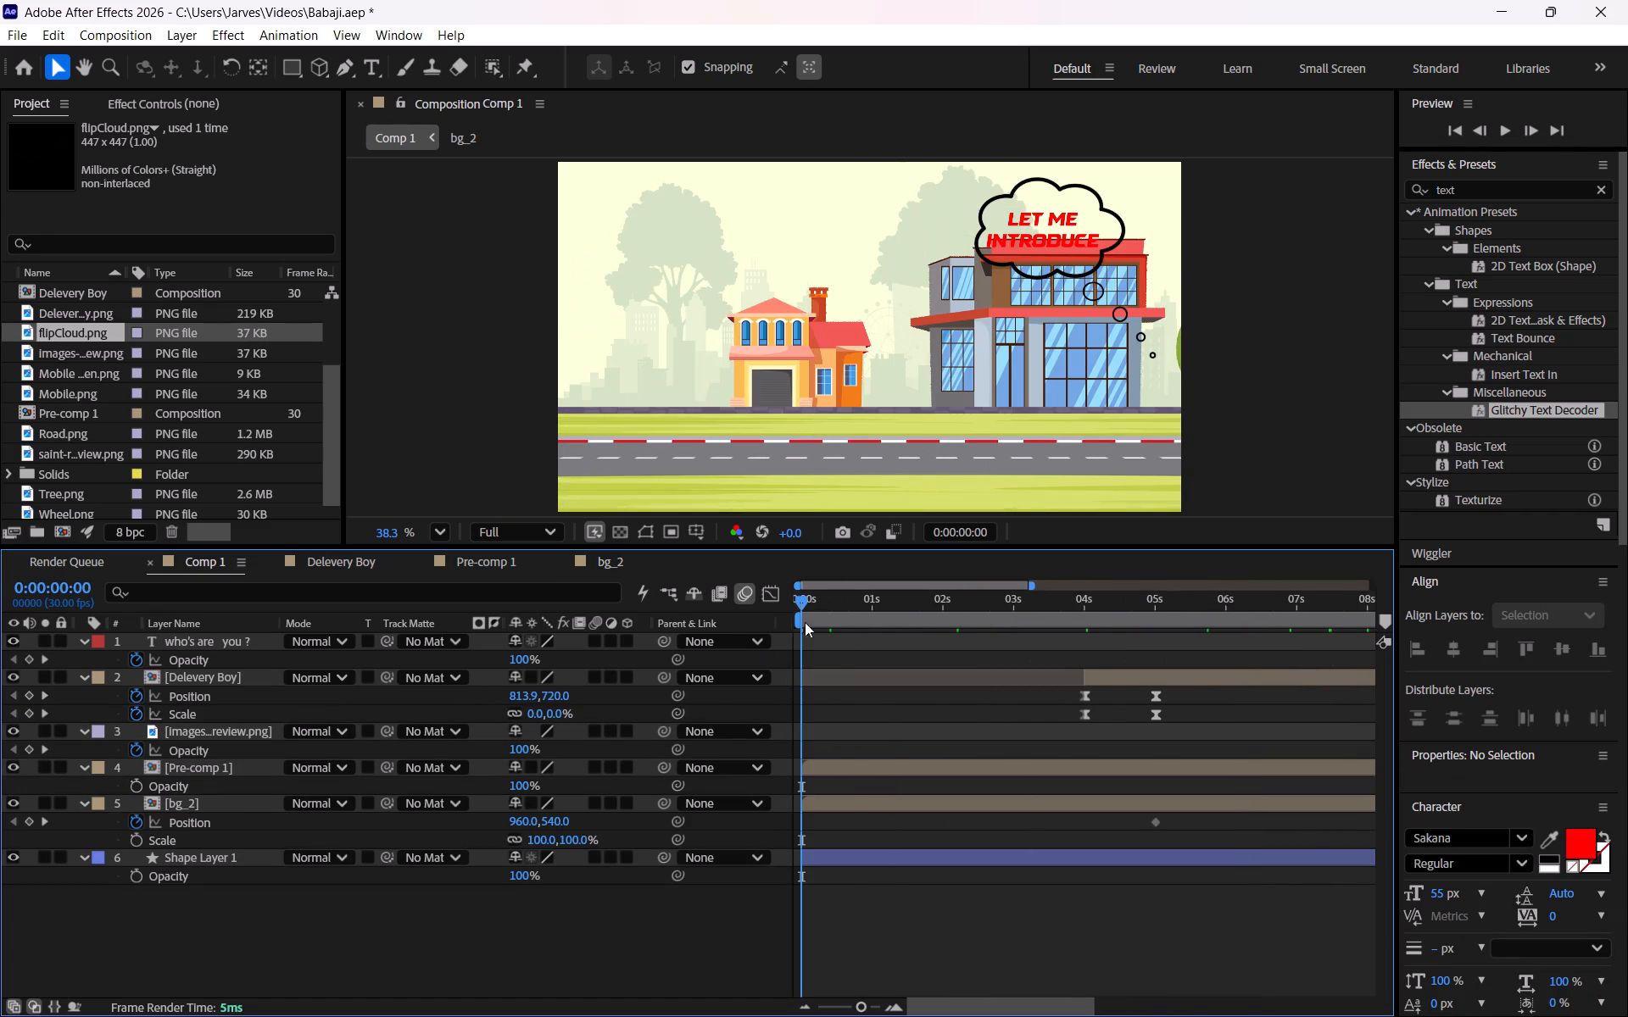
left_click_drag(800, 603, 760, 597)
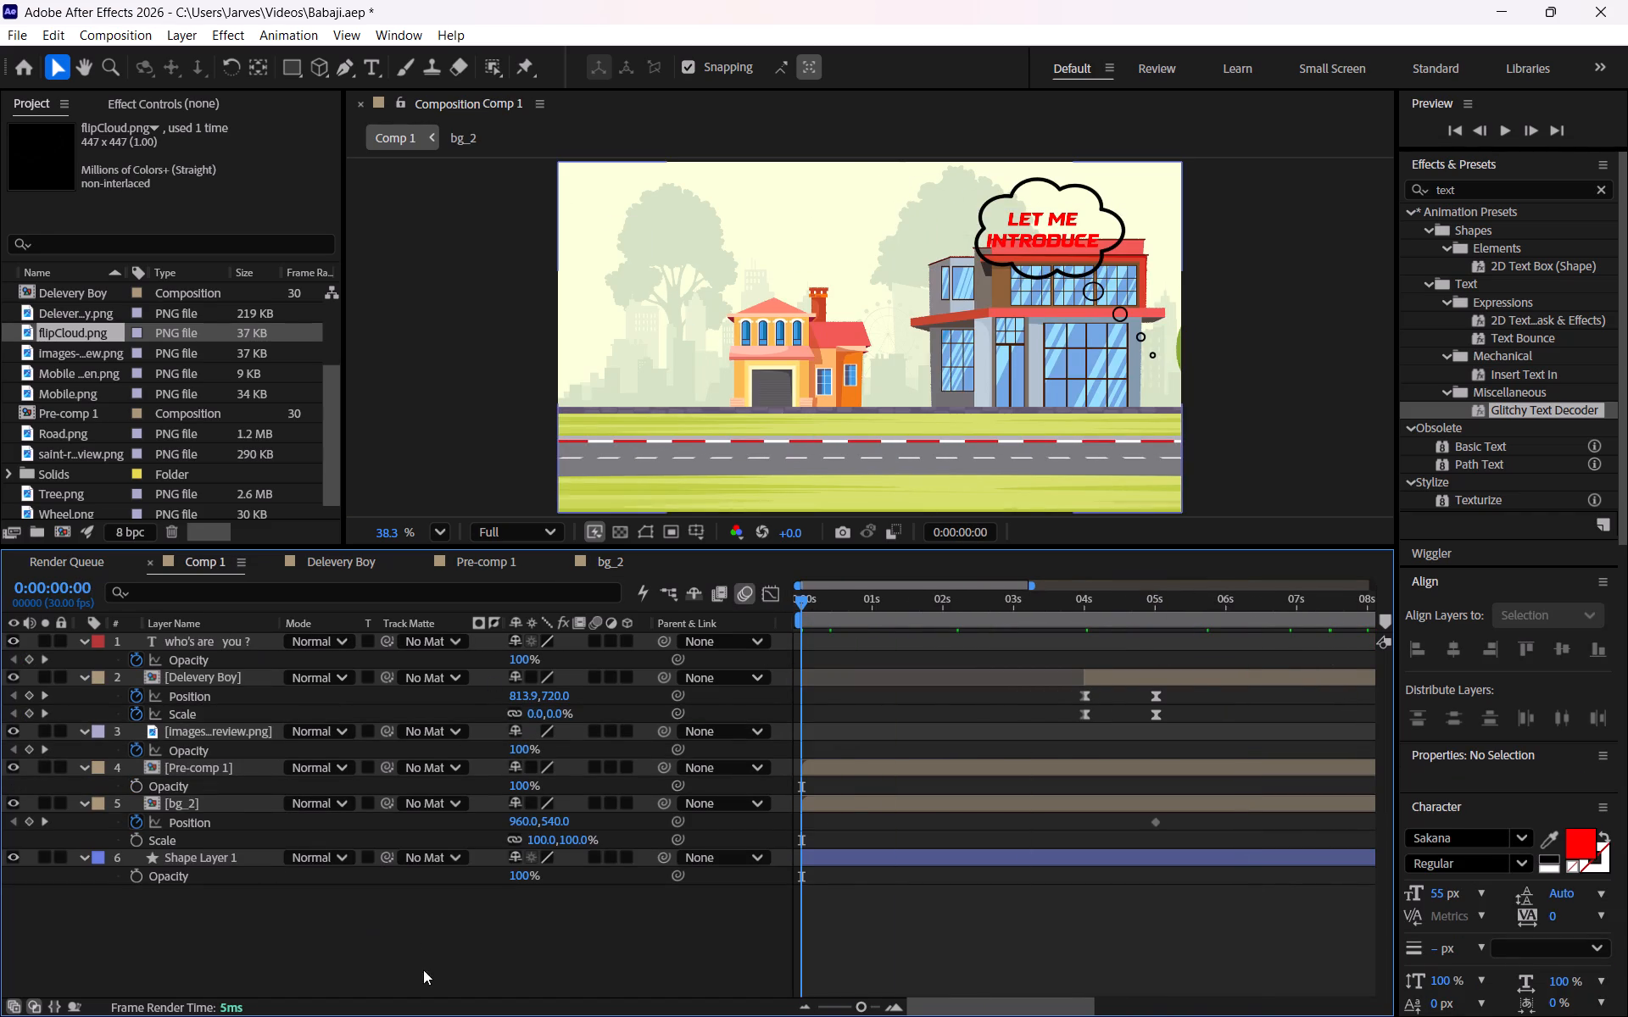
Play back the opening of Comp 1 from 0:00:00:00 to check when the flipped cloud and its text appear.
left_click(511, 990)
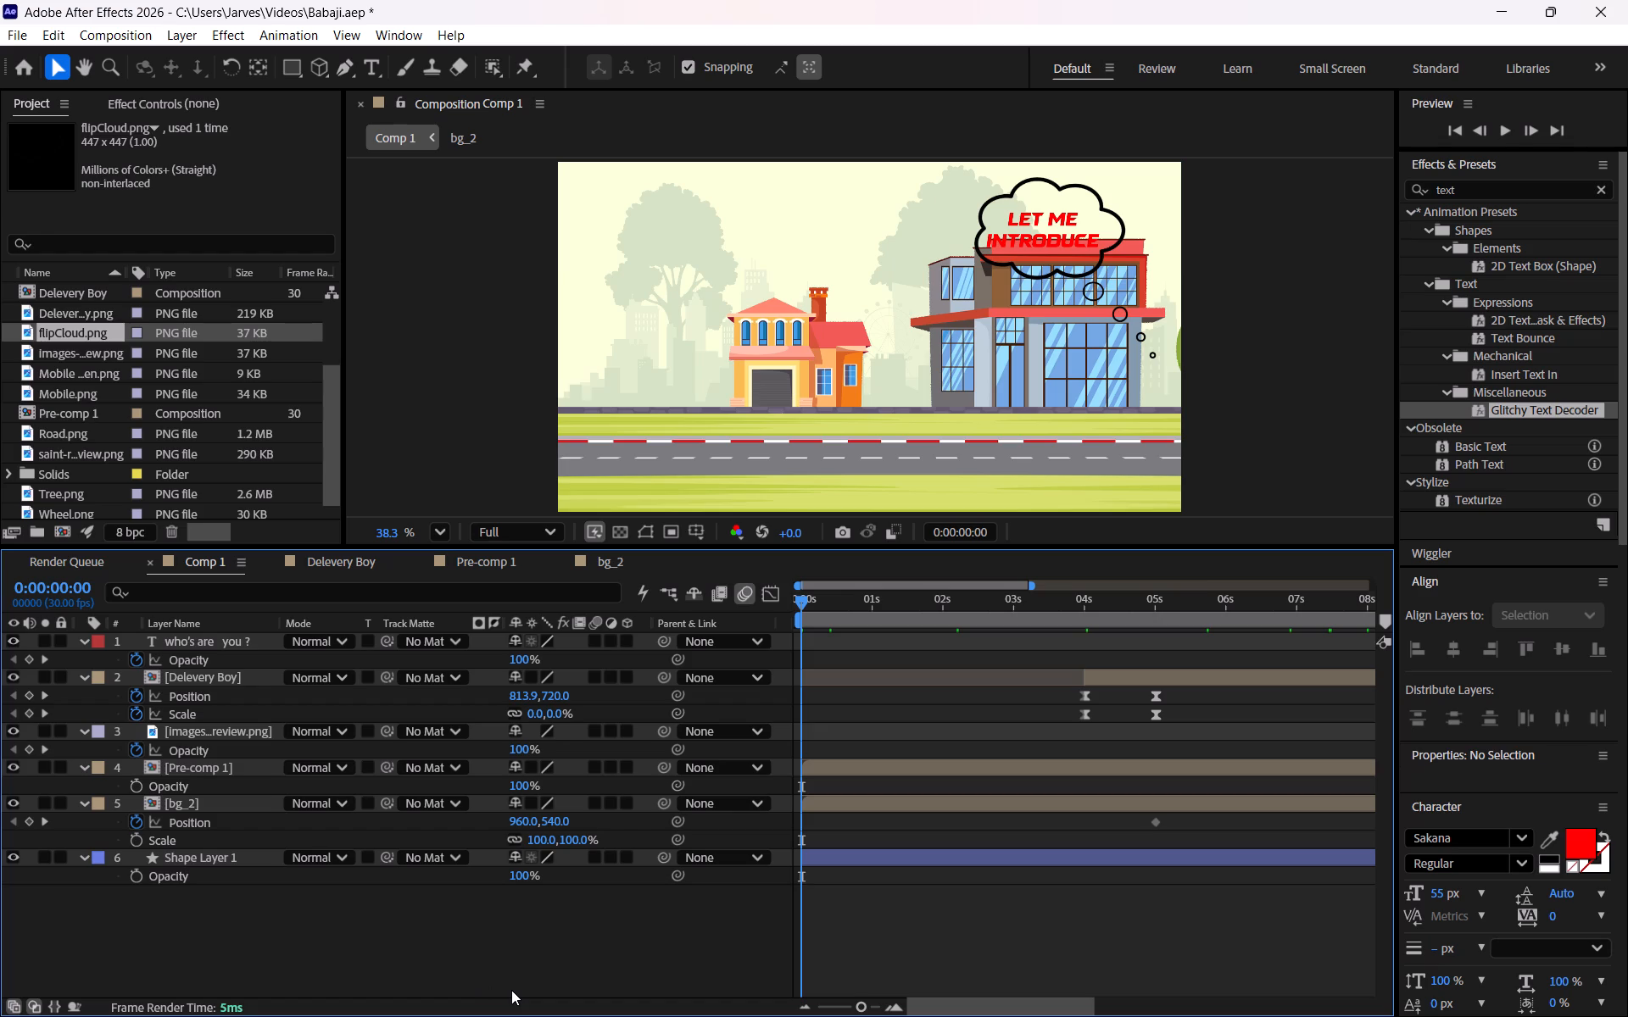
key("space")
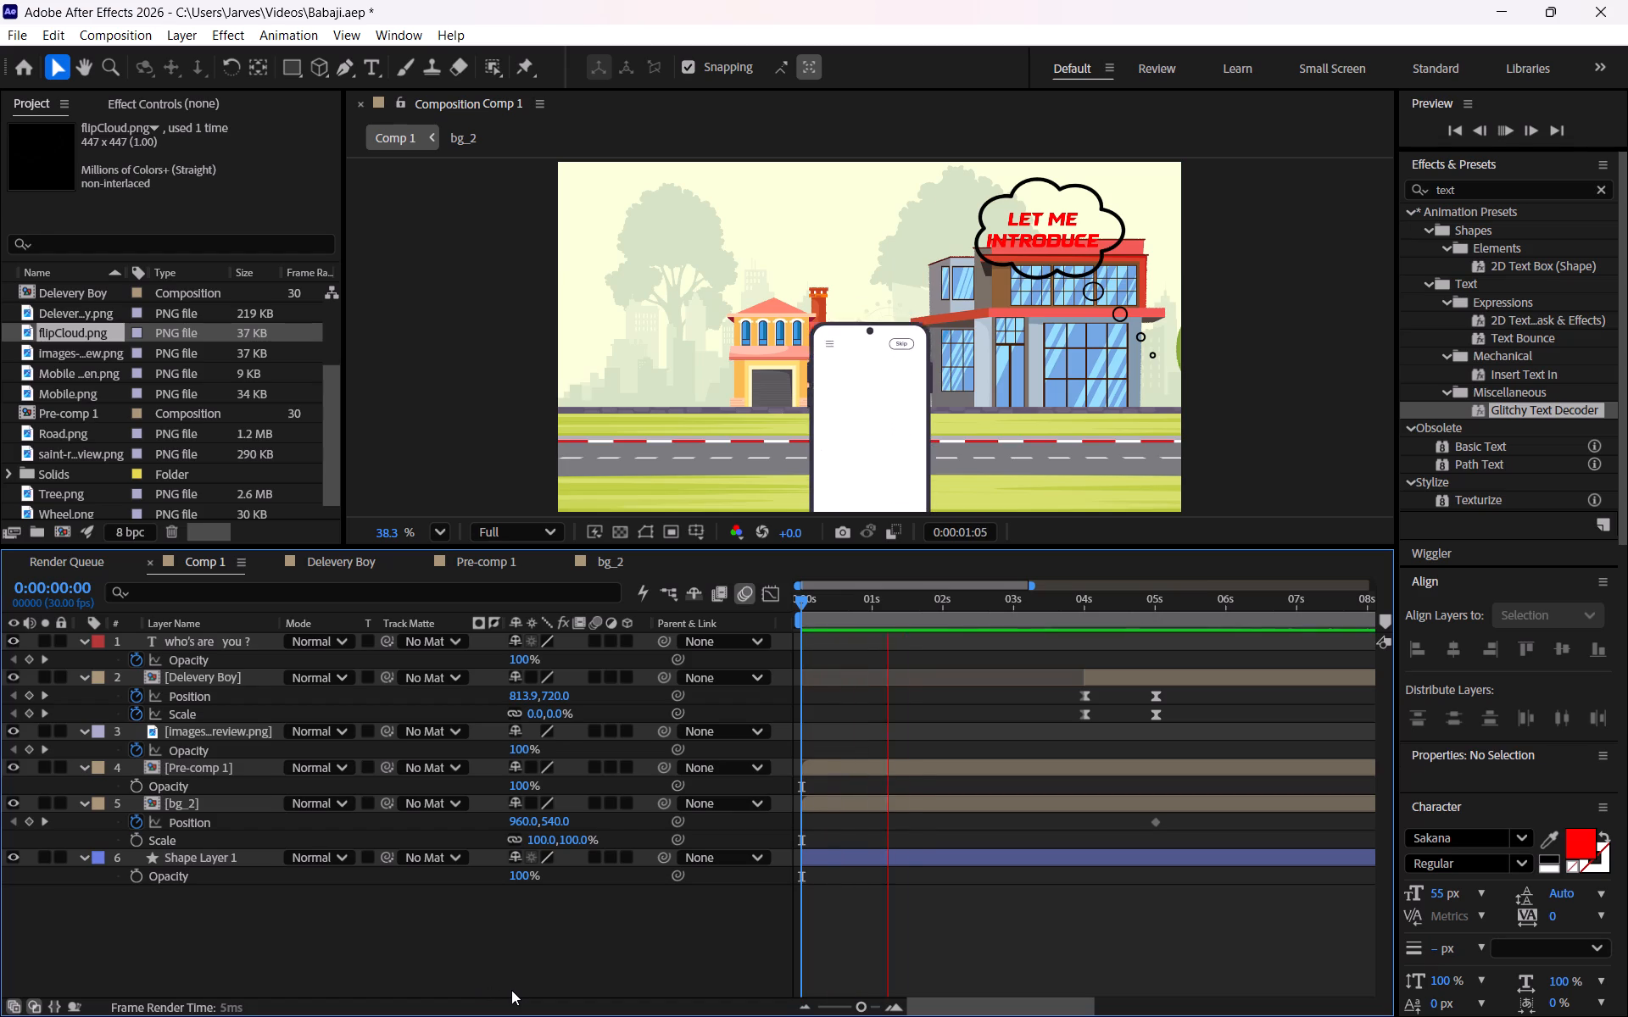
key("space")
In bg_2, trim the start of the "Let Me Introduce" text and flipCloud.png layers to 0:00:11:00.
left_click(598, 565)
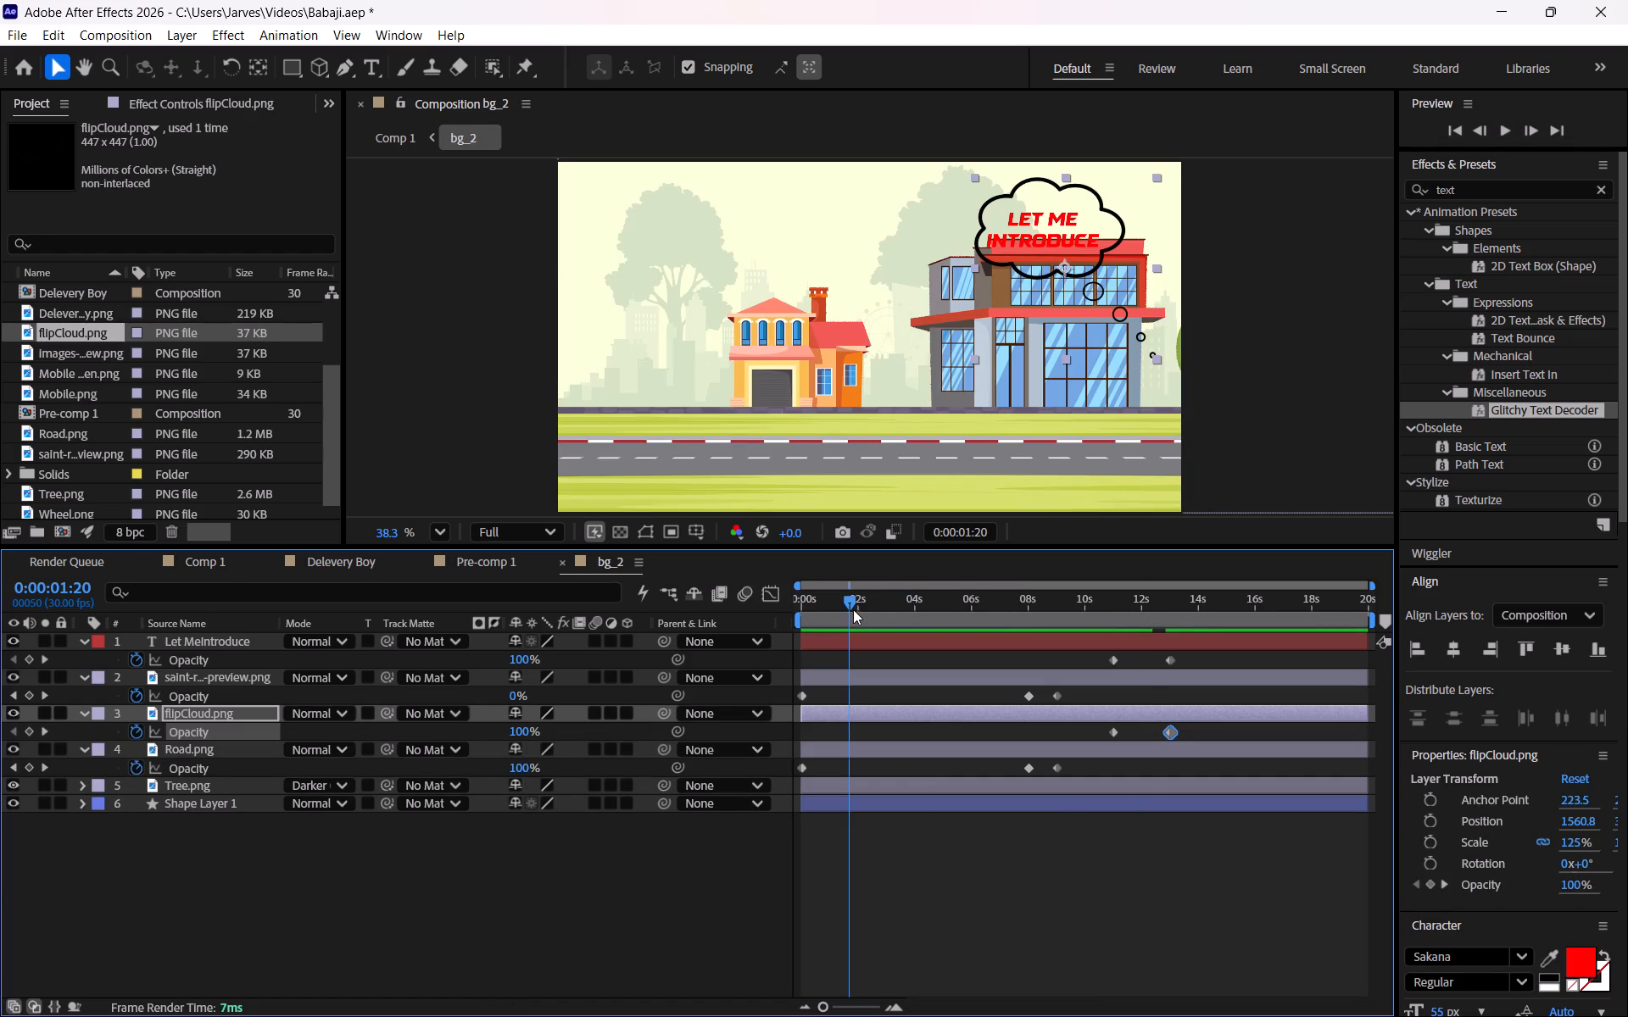
left_click_drag(845, 597, 1082, 607)
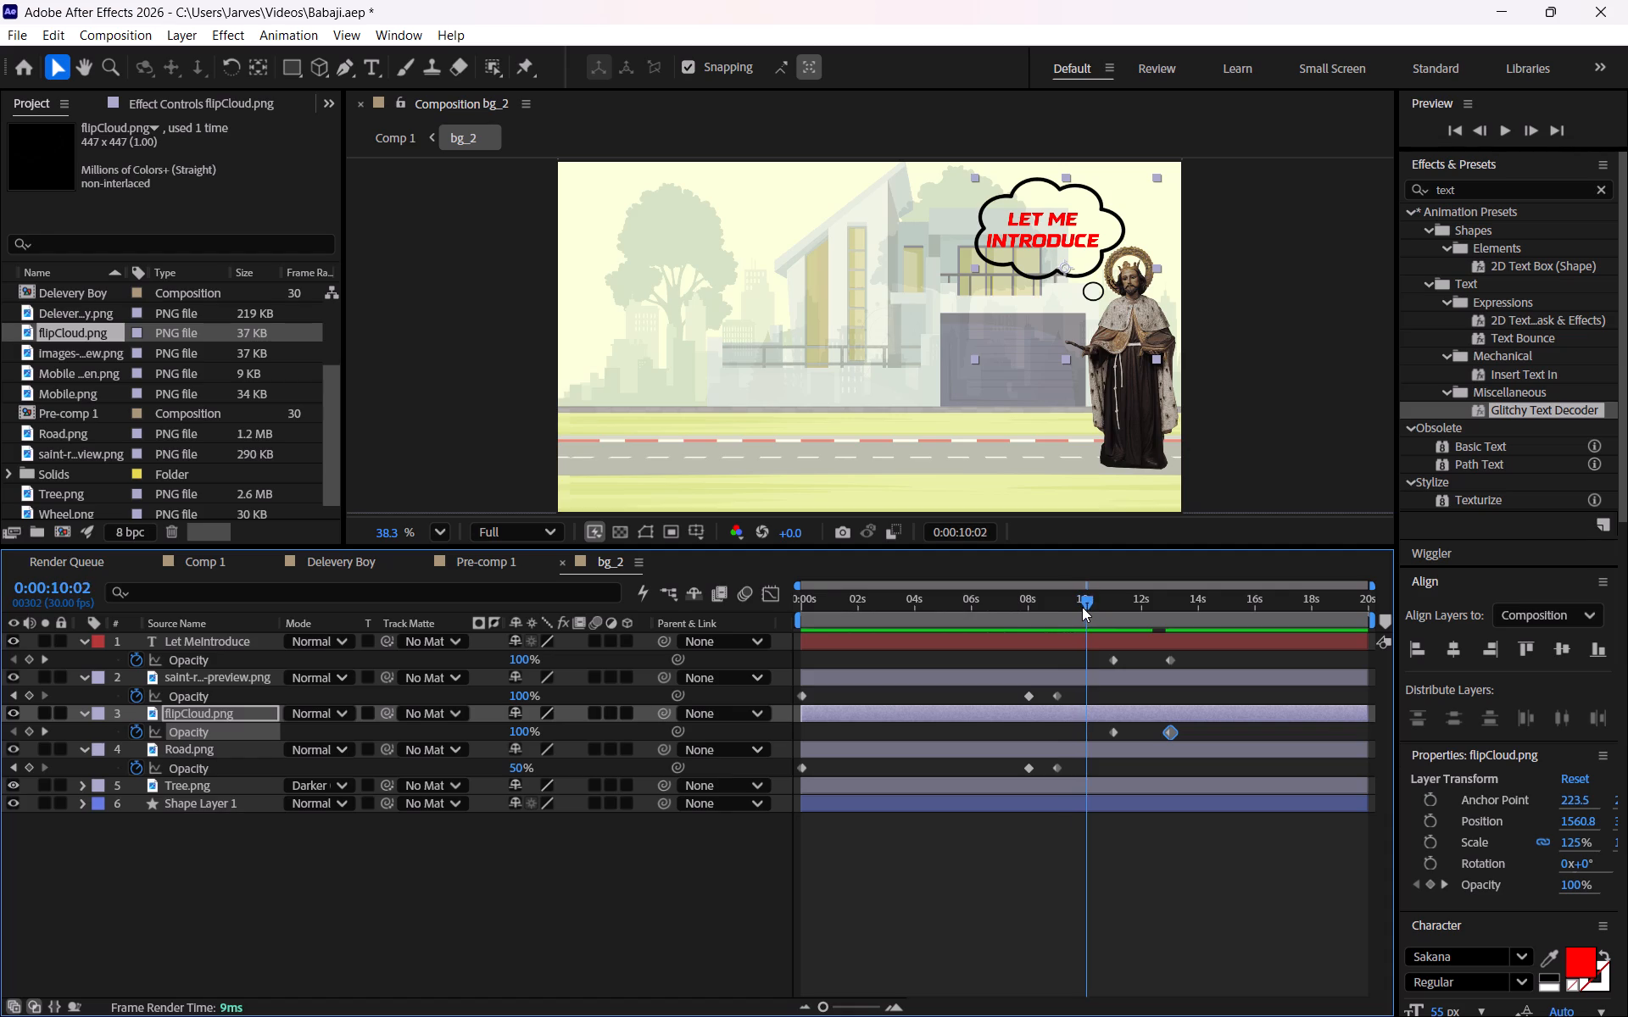
left_click_drag(1082, 607, 1106, 603)
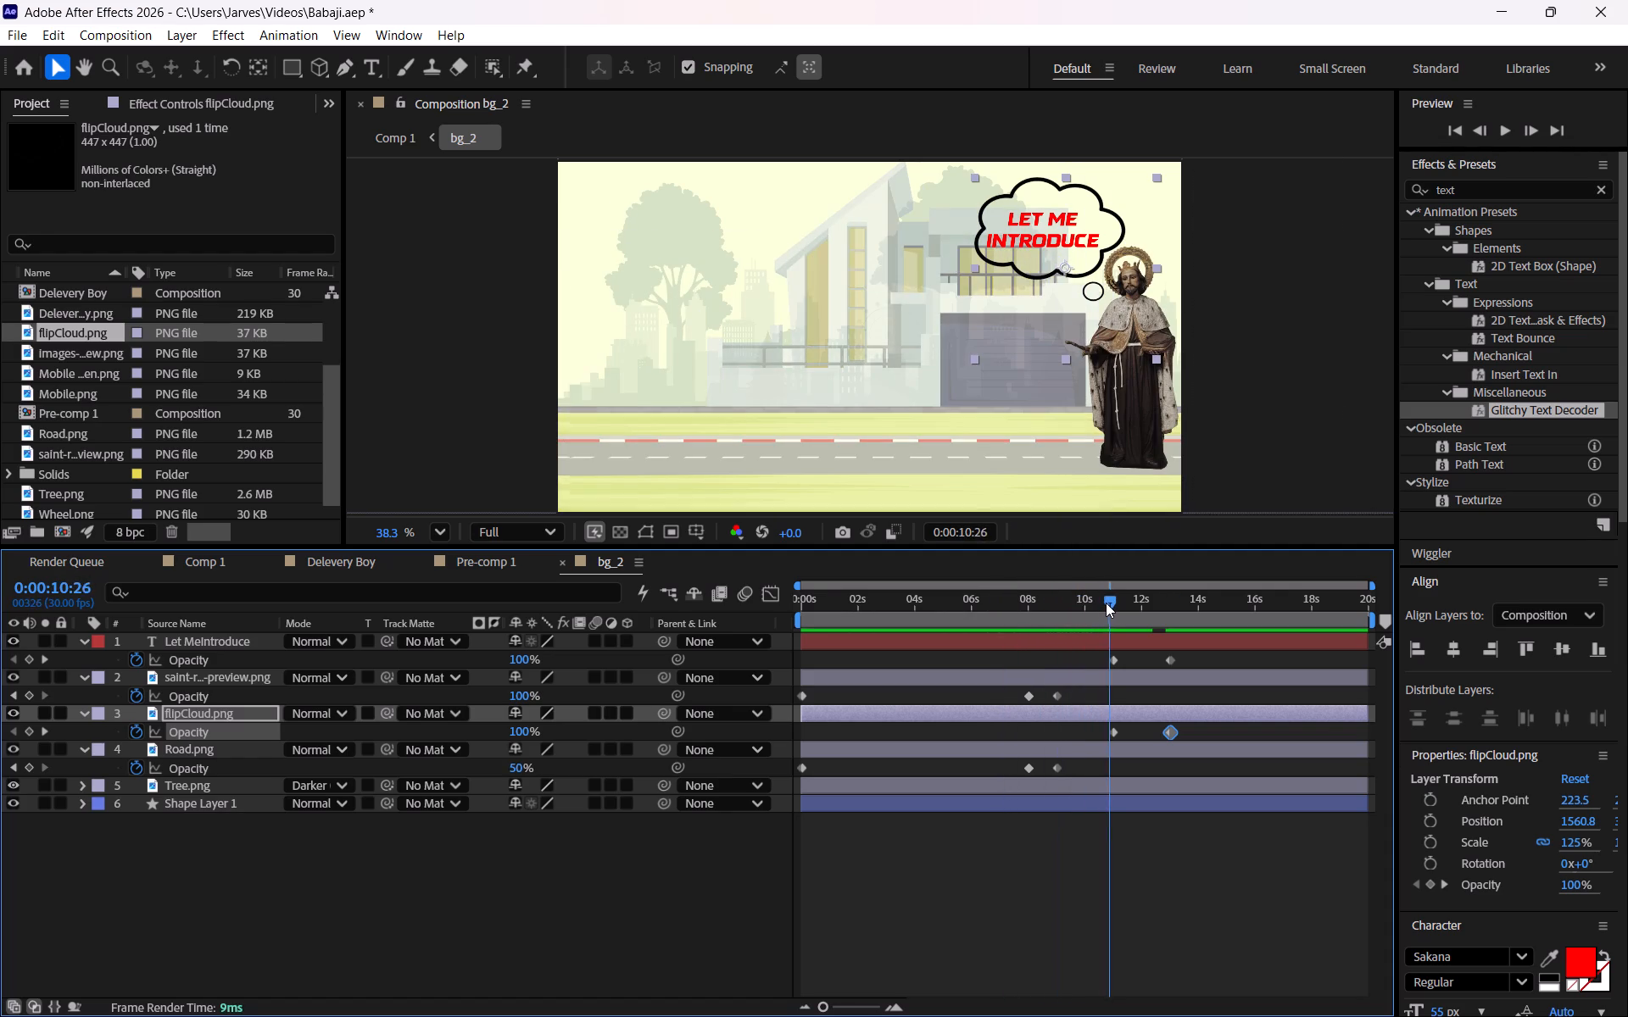
left_click_drag(1106, 603, 1107, 599)
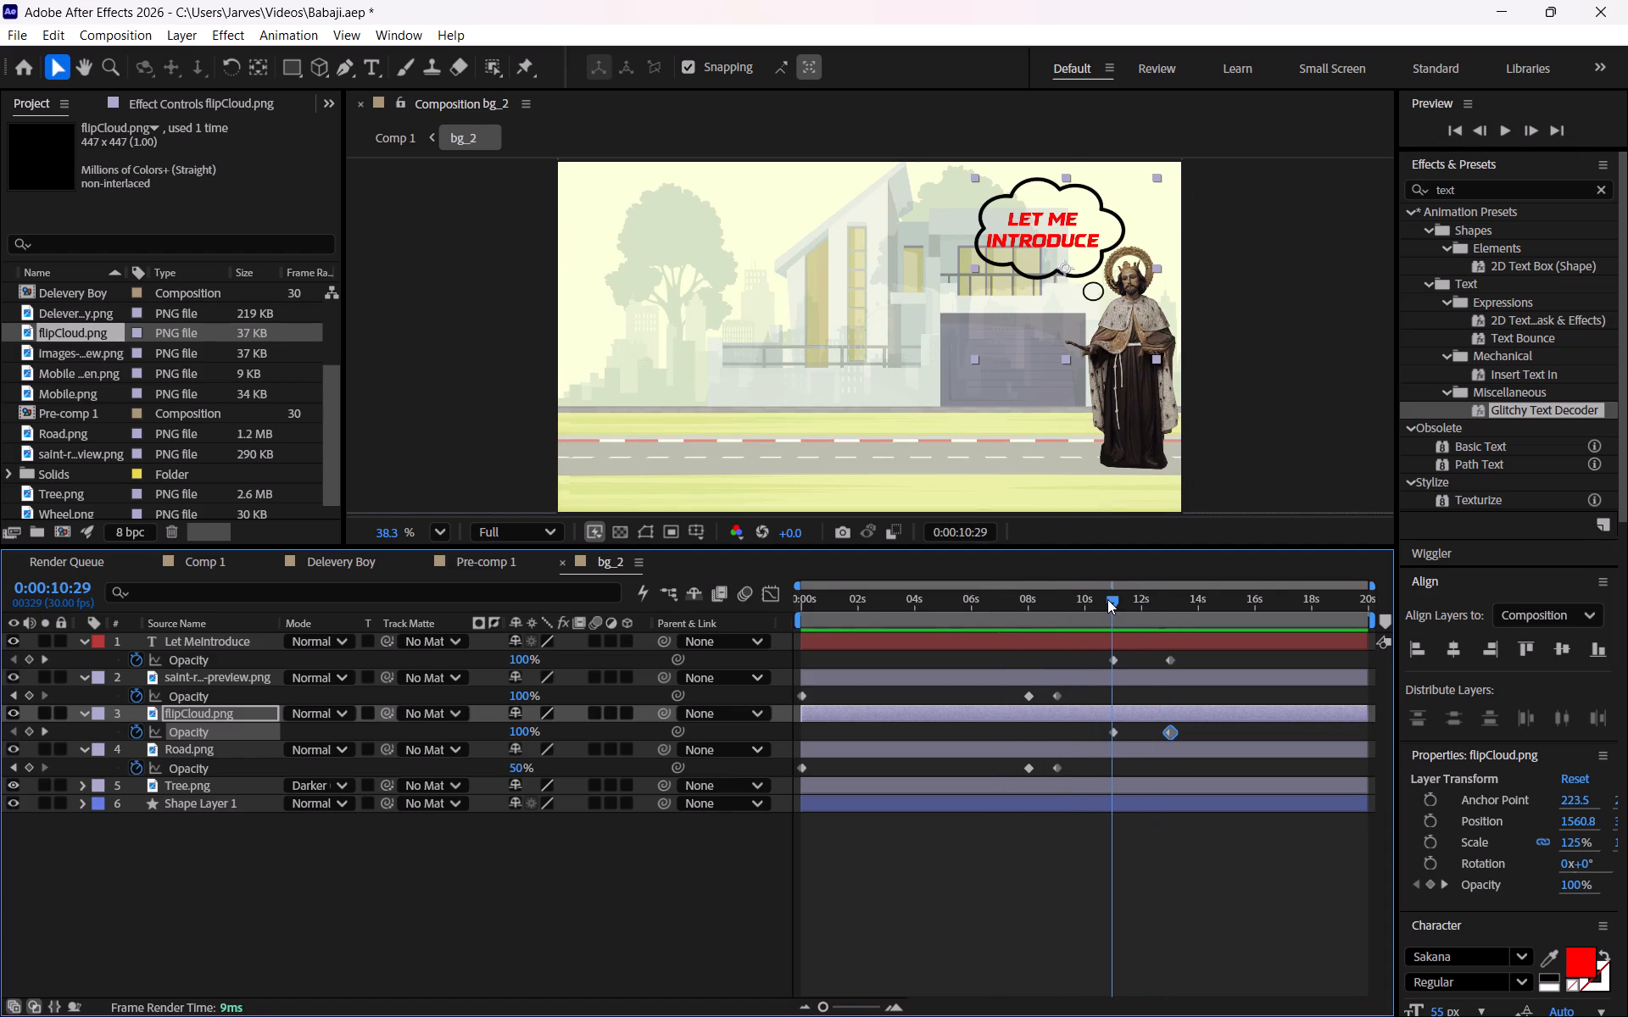
left_click(1108, 598)
left_click(1123, 639)
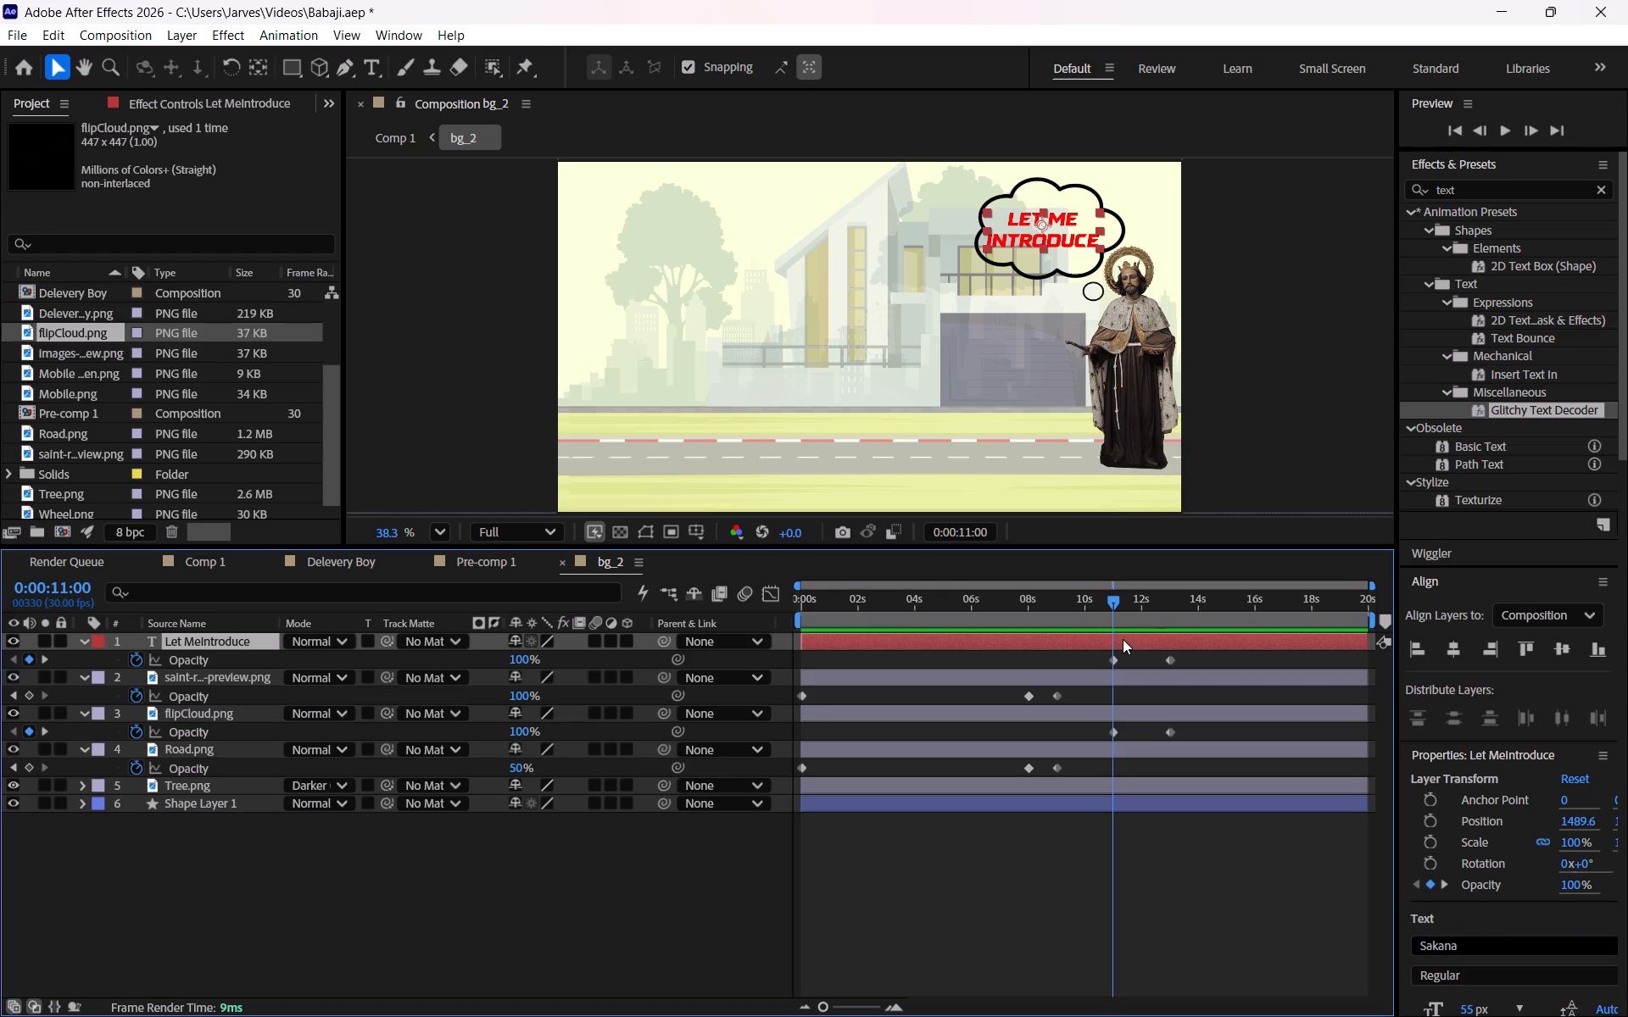
key("alt+bracketleft")
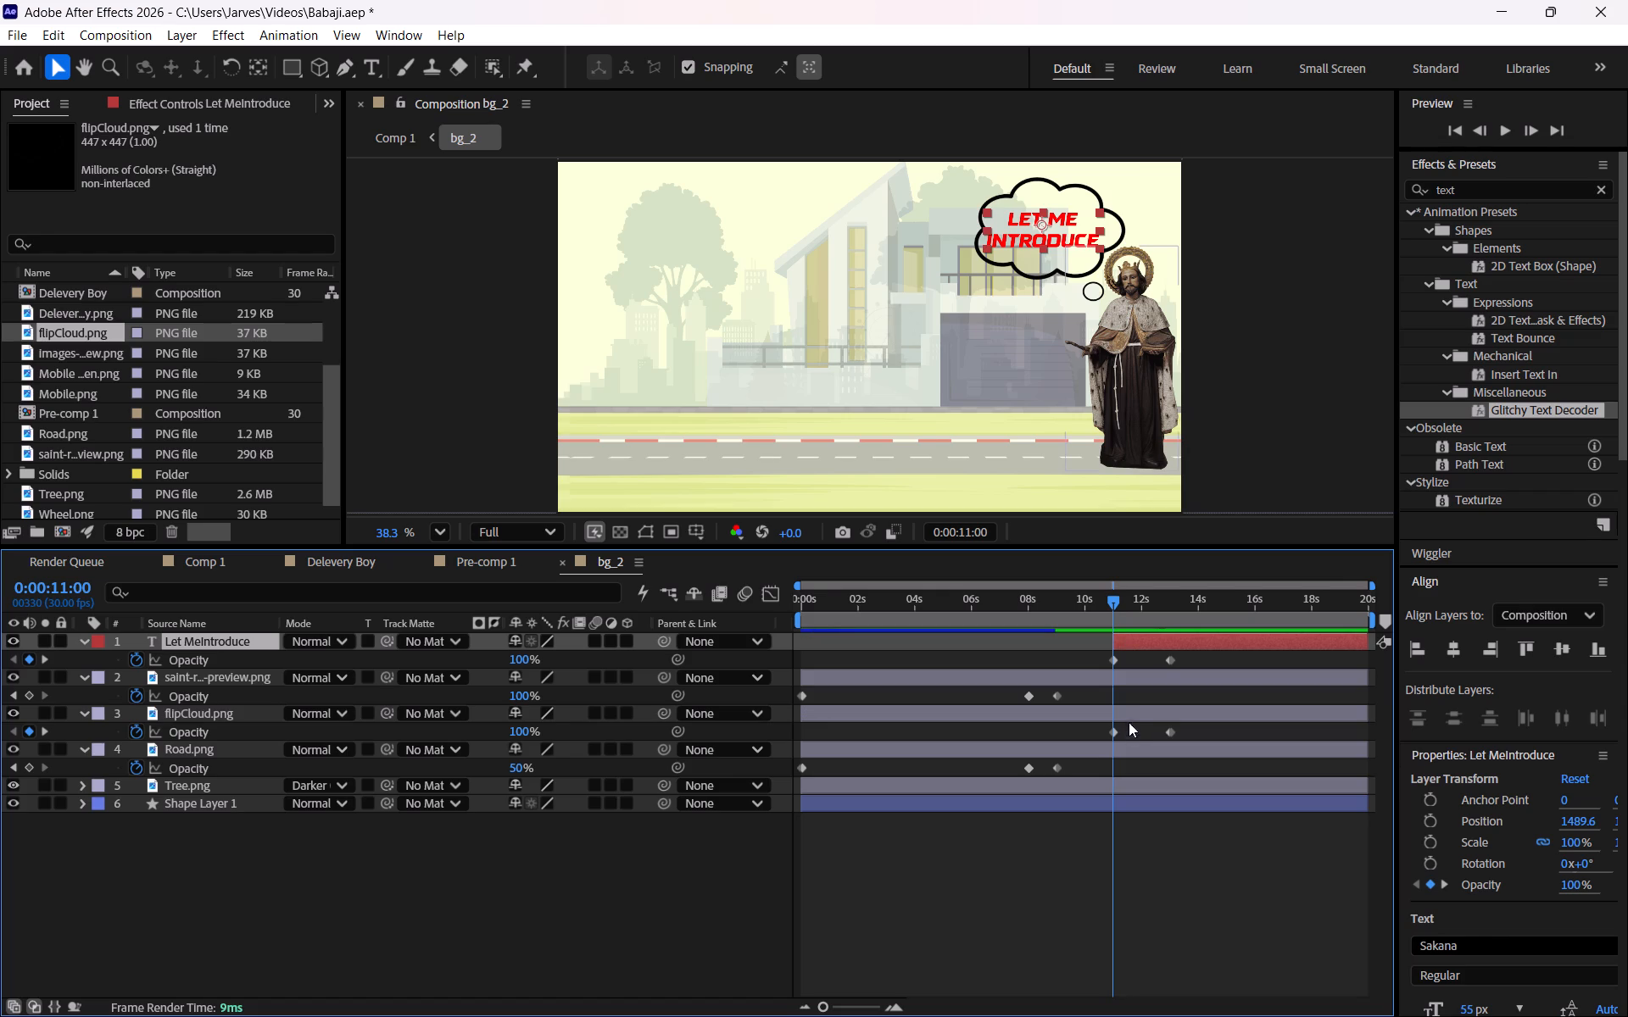
left_click(1128, 714)
key("alt+bracketleft")
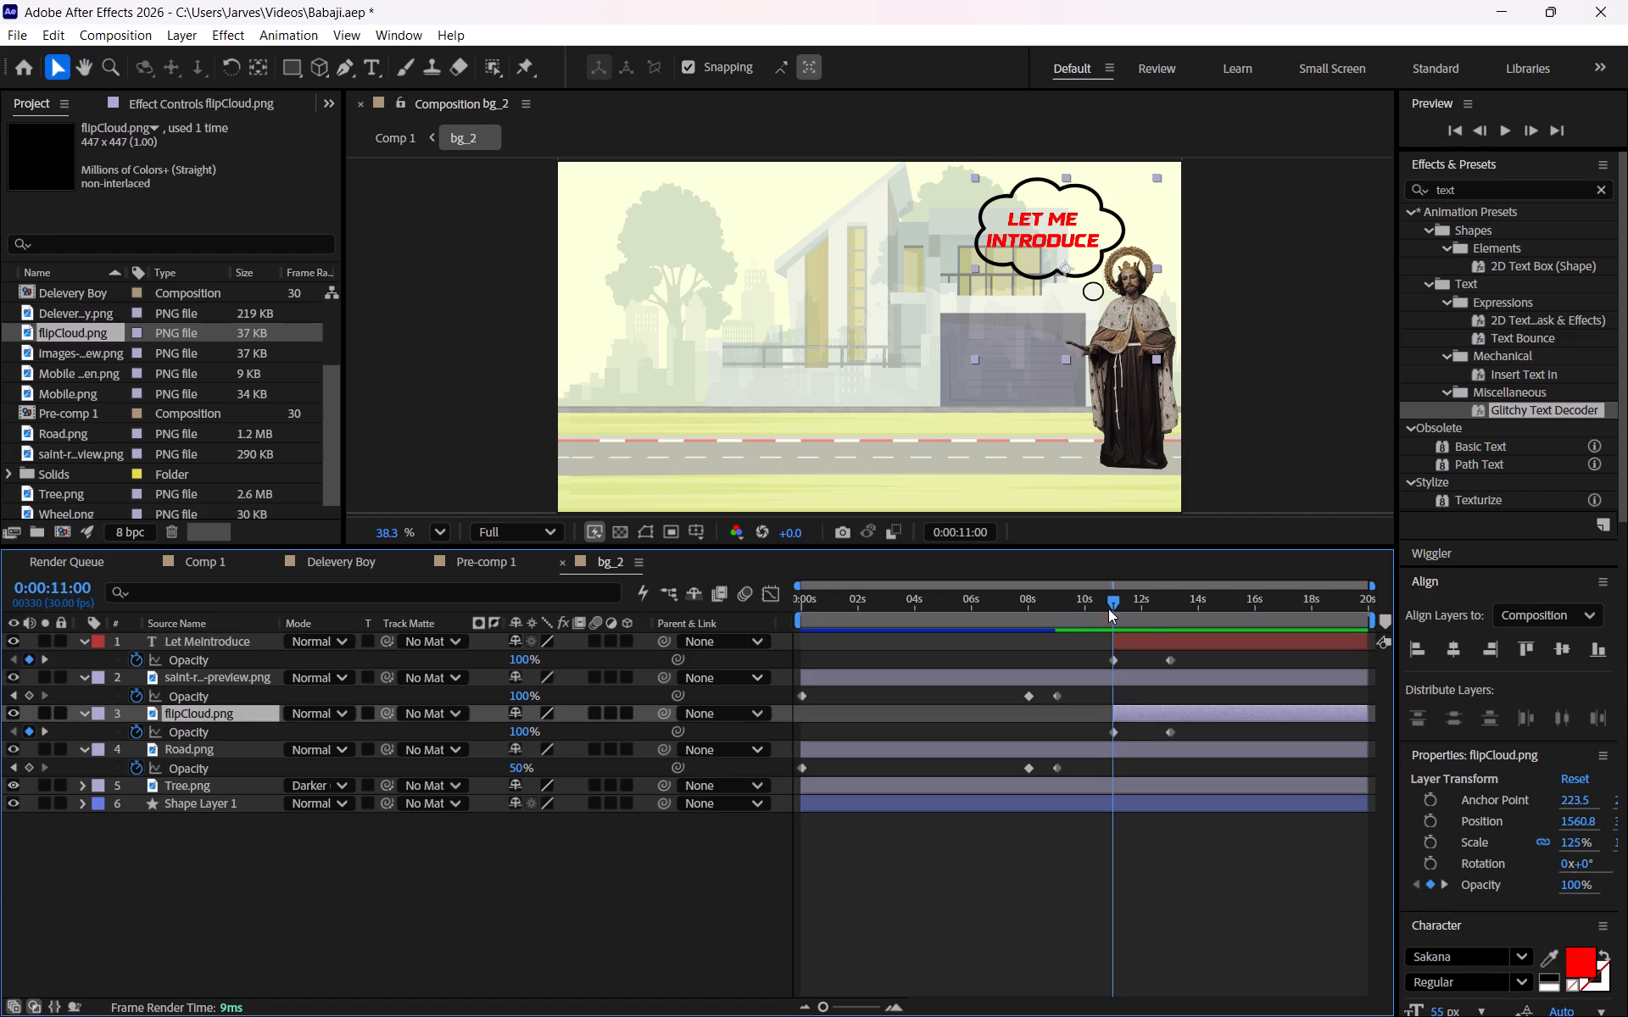
Rewind bg_2 to 0:00:00:00 and play back Comp 1 to review the saint's cloud timing past 13 seconds.
left_click_drag(1111, 604, 755, 636)
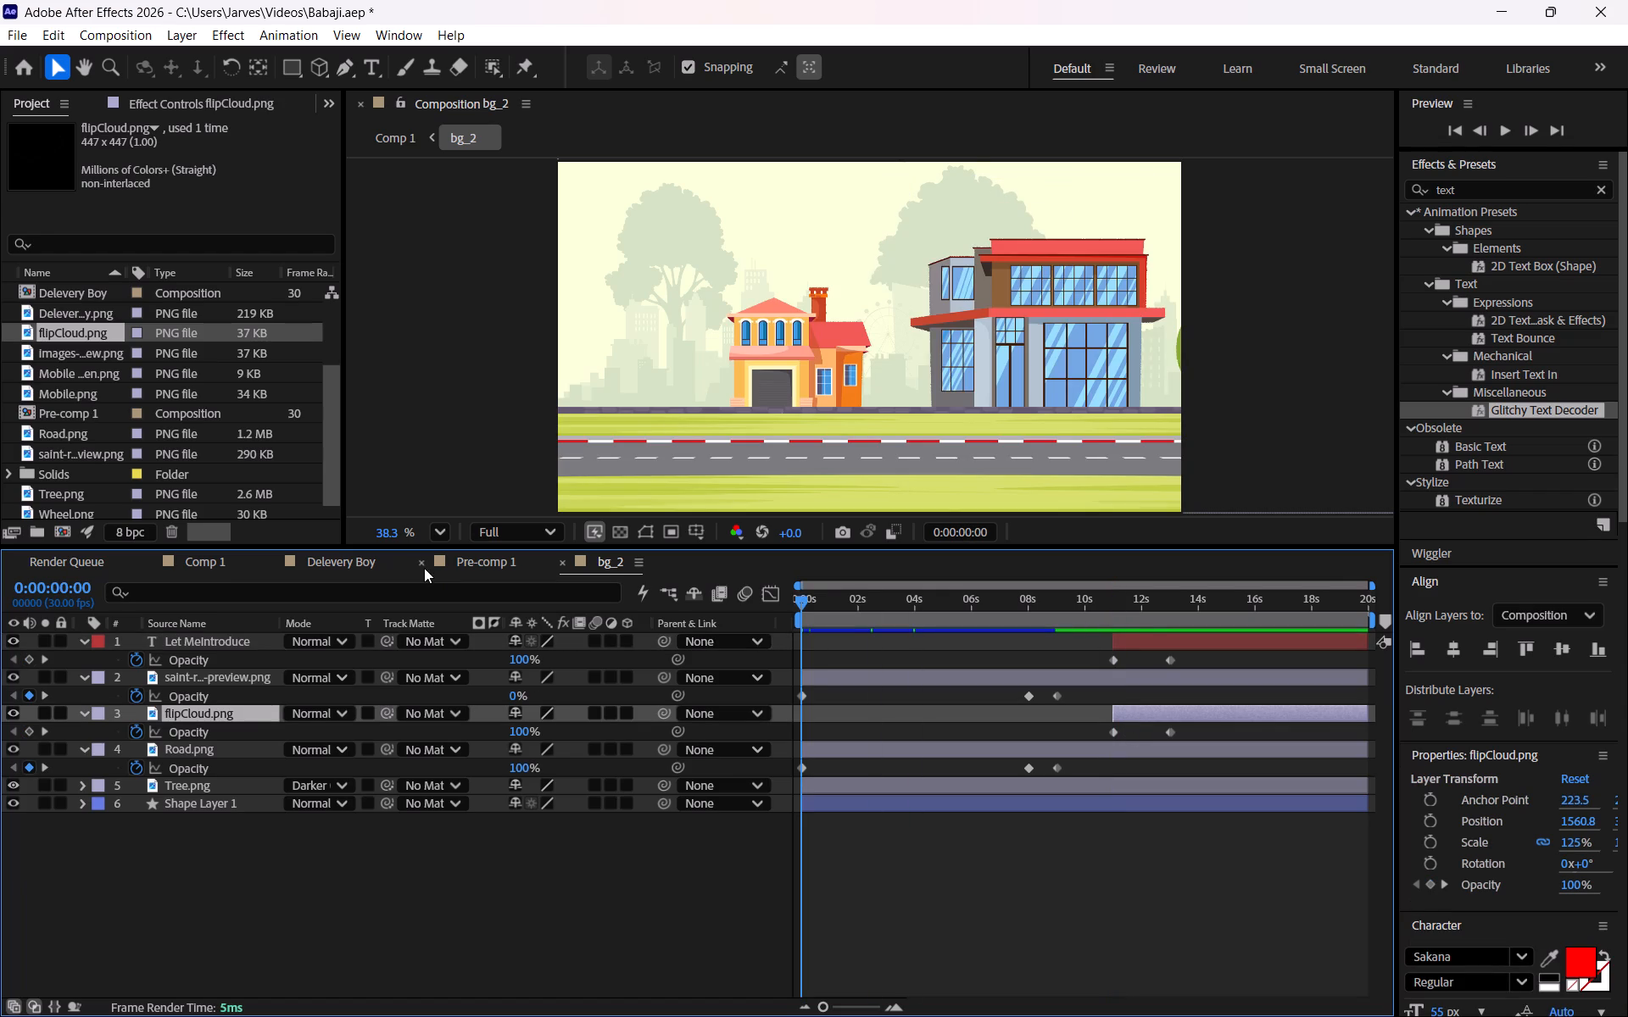
left_click(216, 559)
key("space")
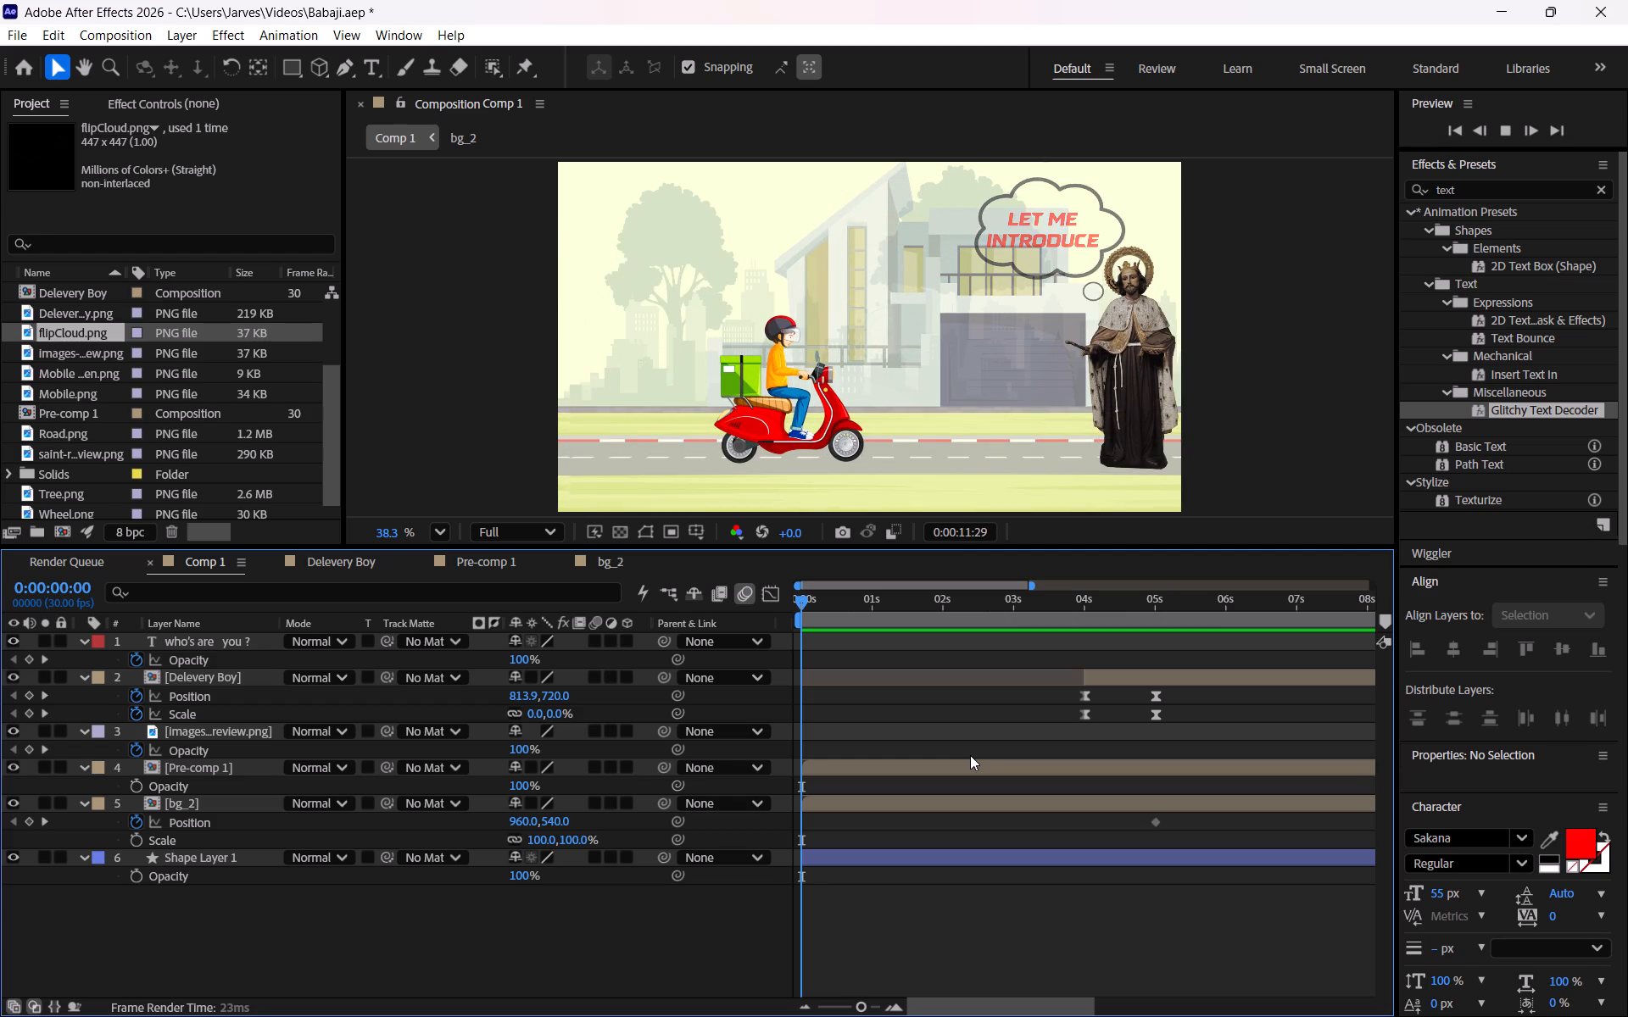
key("space")
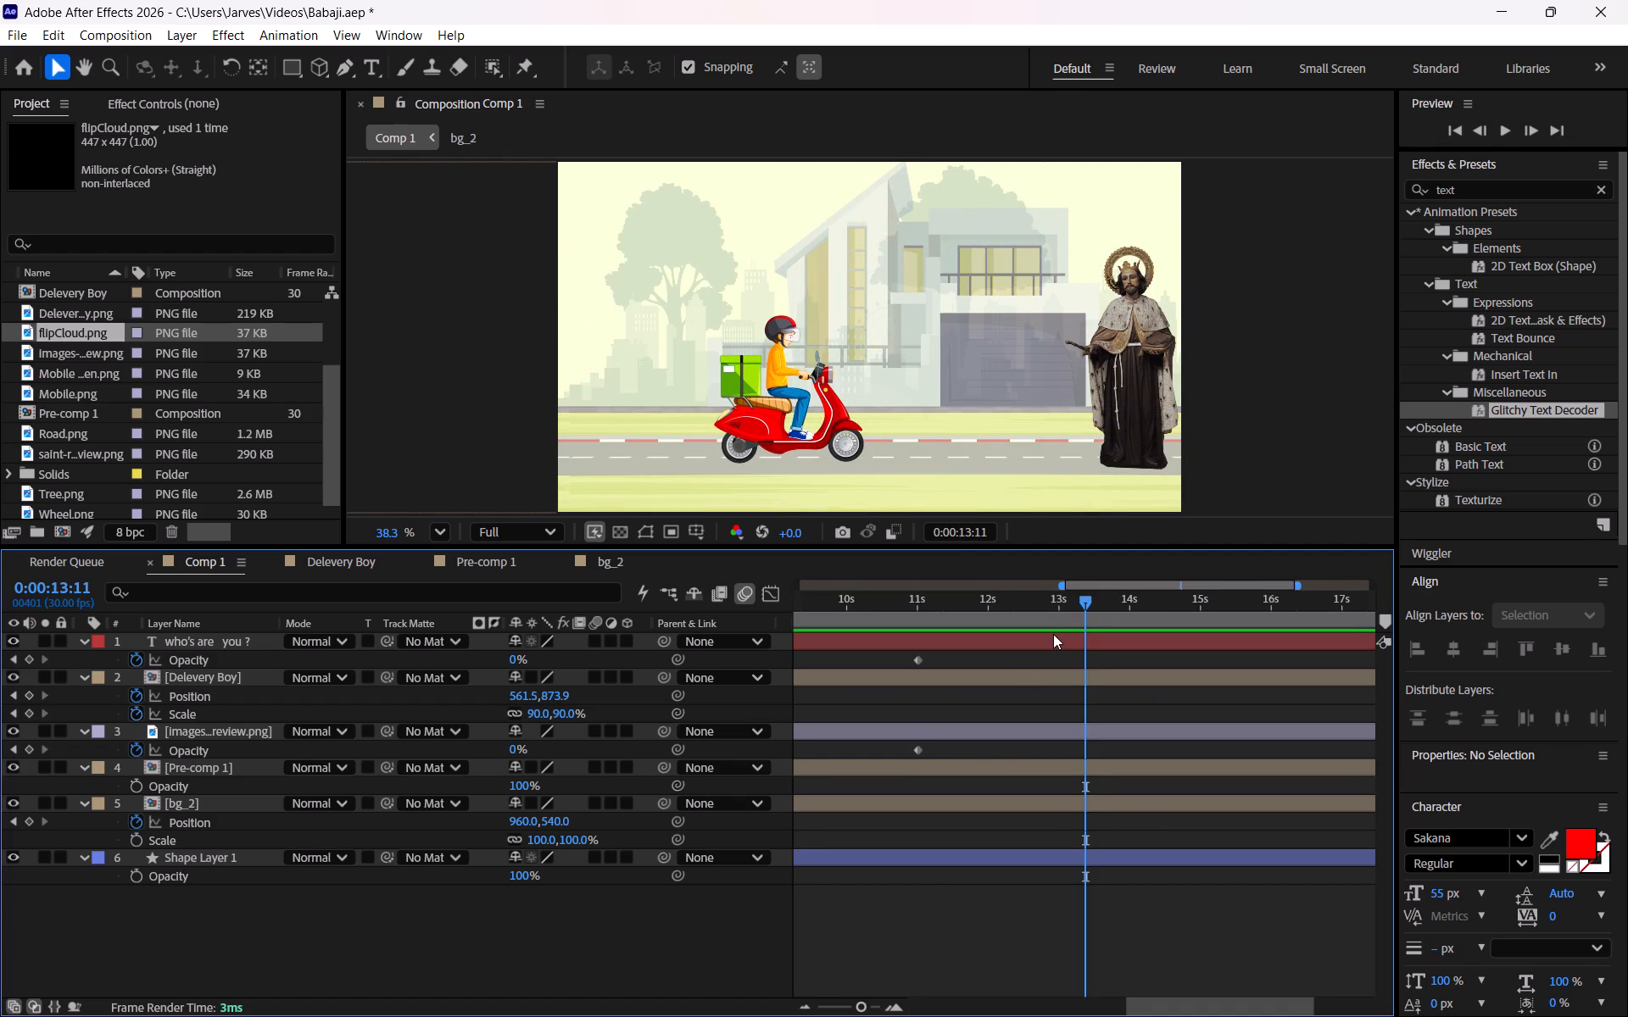
Place the Comp 1 playhead at 0:00:13:00.
left_click_drag(1086, 601, 1073, 603)
left_click_drag(1073, 603, 1061, 599)
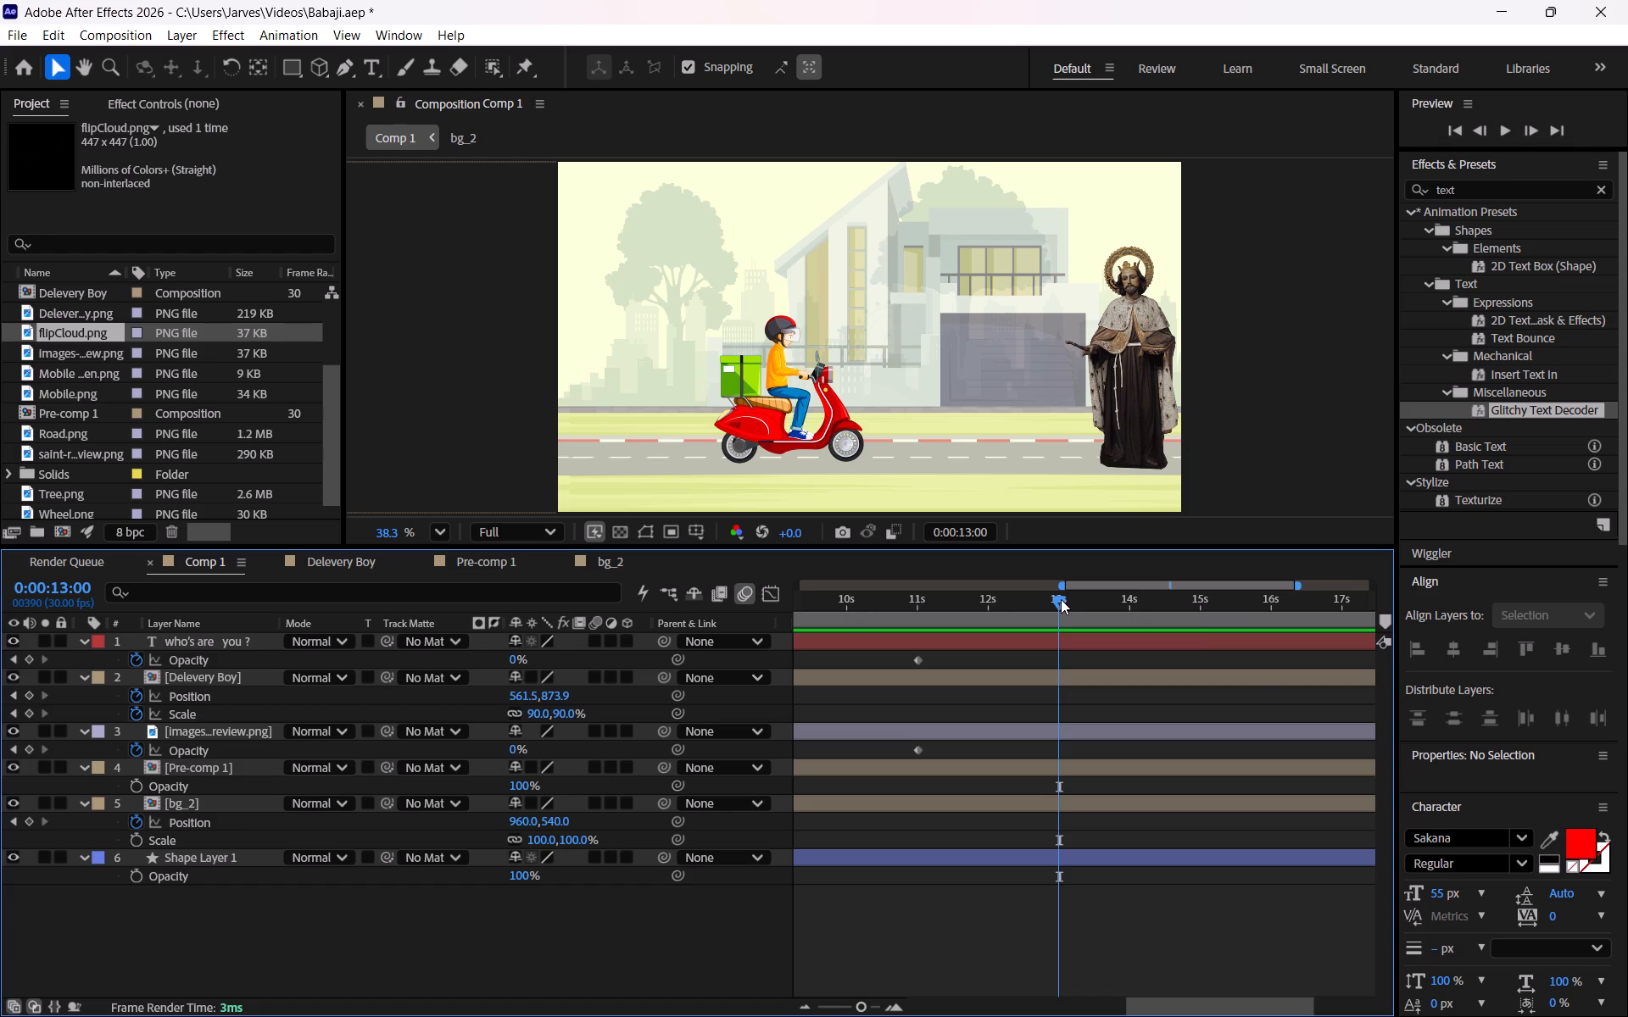
Switch to Chrome, close the "cloud thinking png" search and bring up the "Futuristic Scan Reveal Effect In After Effects" tutorial.
key("alt+Tab")
key("ctrl+w")
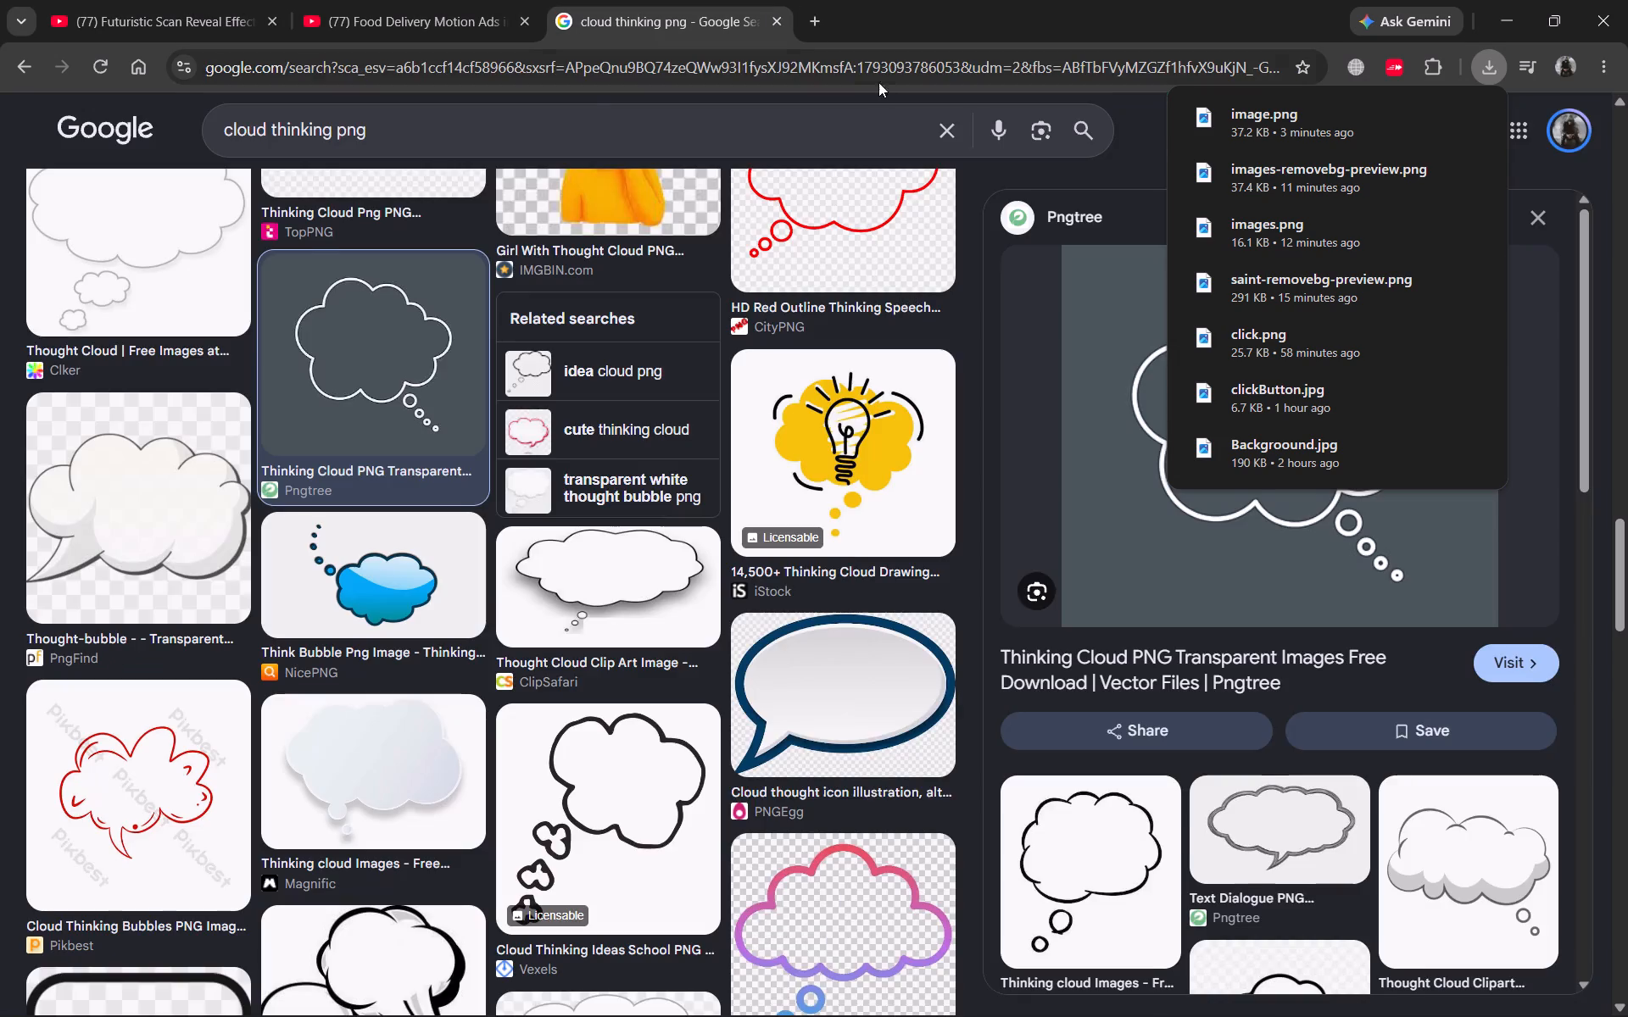
key("ctrl+w")
left_click(191, 0)
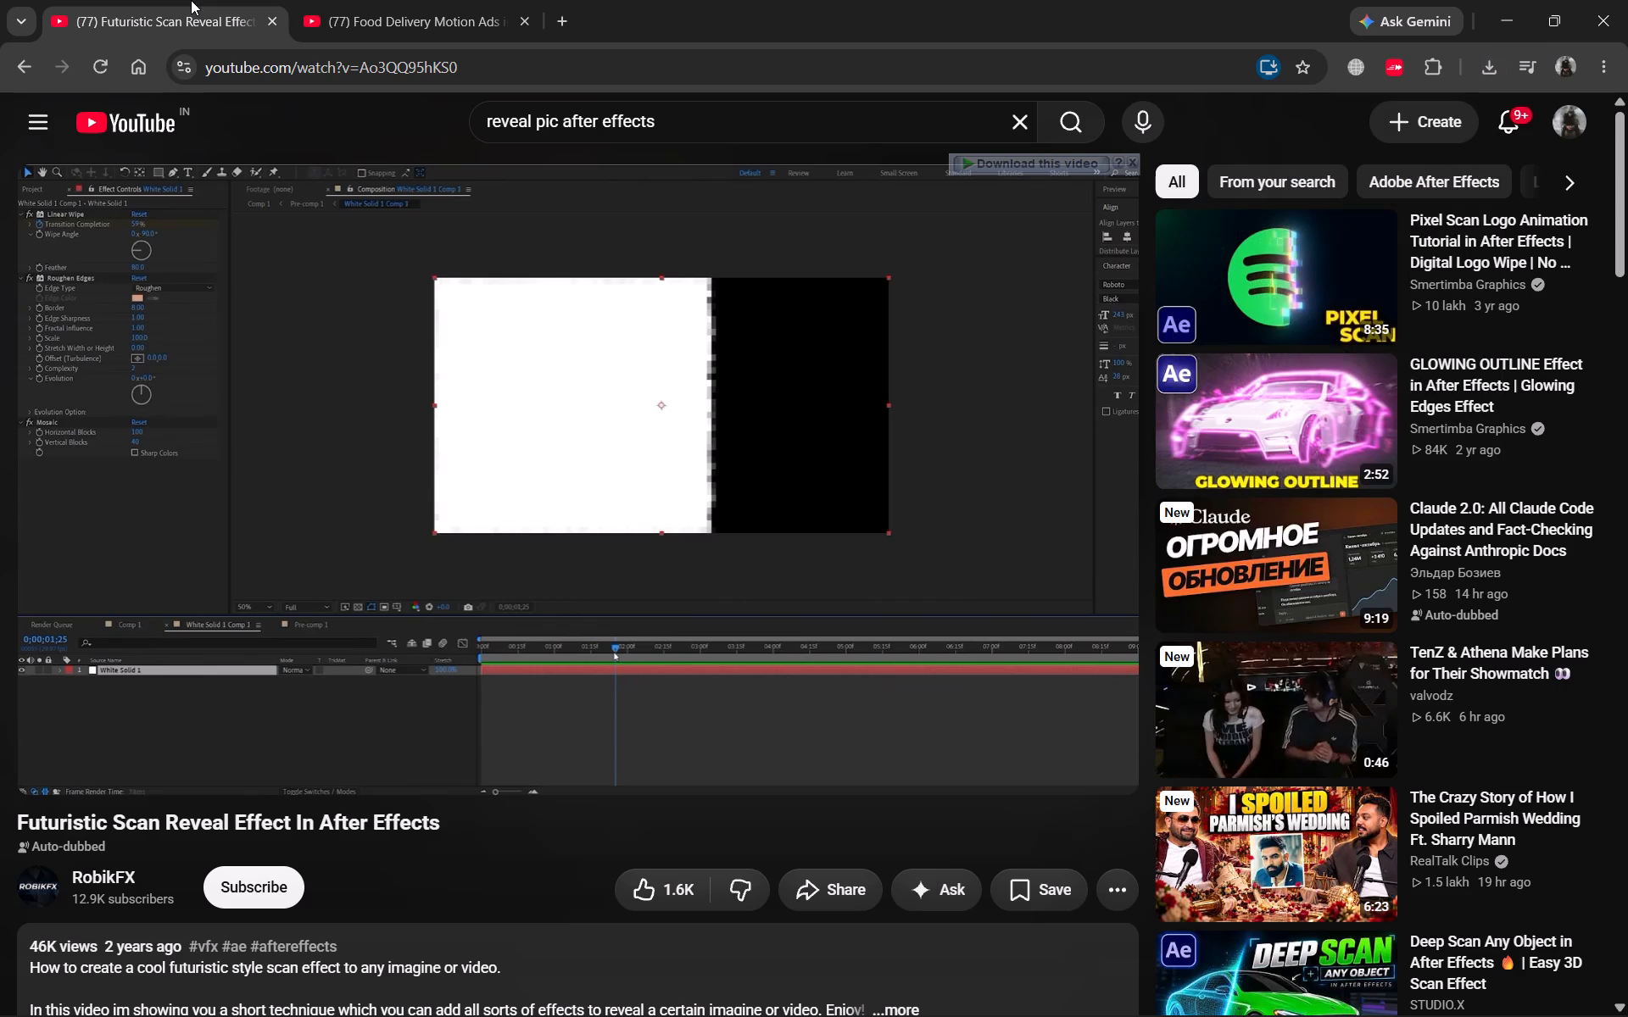